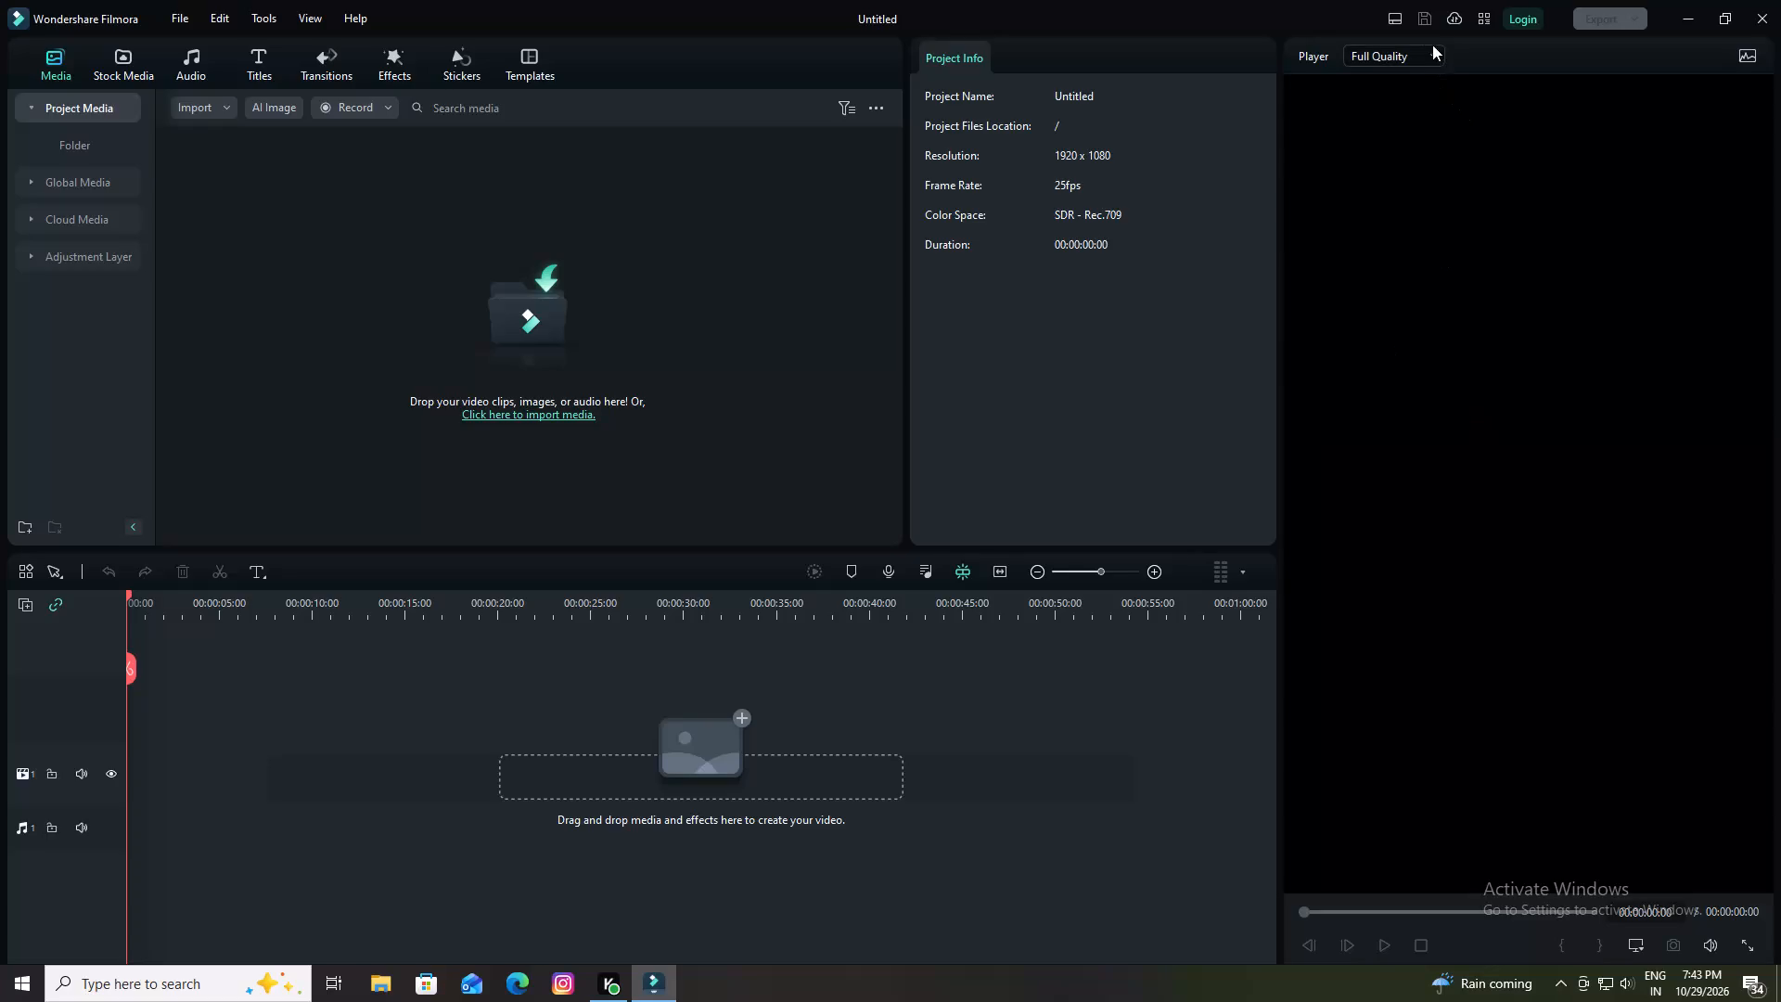
# Switch to the layout with media and player side by side above a full-width timeline, and enlarge the timeline area.
pyautogui.click(1394, 12)
pyautogui.click(1482, 123)
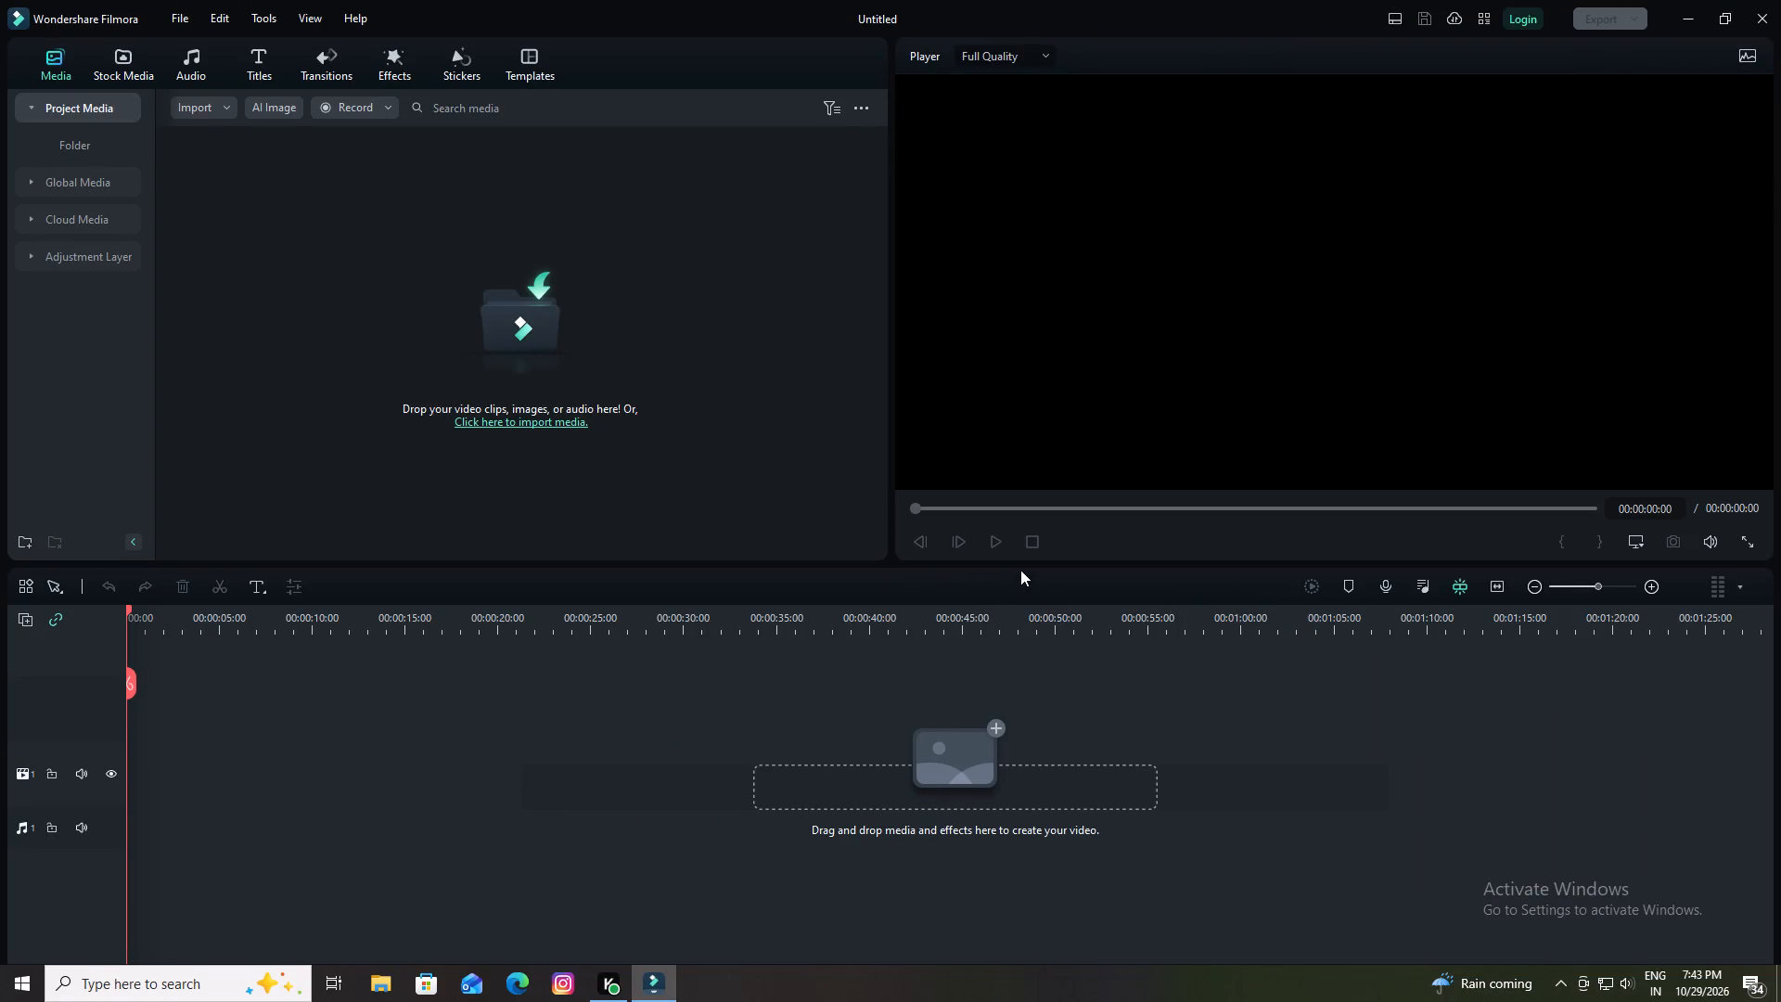
pyautogui.moveTo(1019, 562); pyautogui.dragTo(1037, 420)
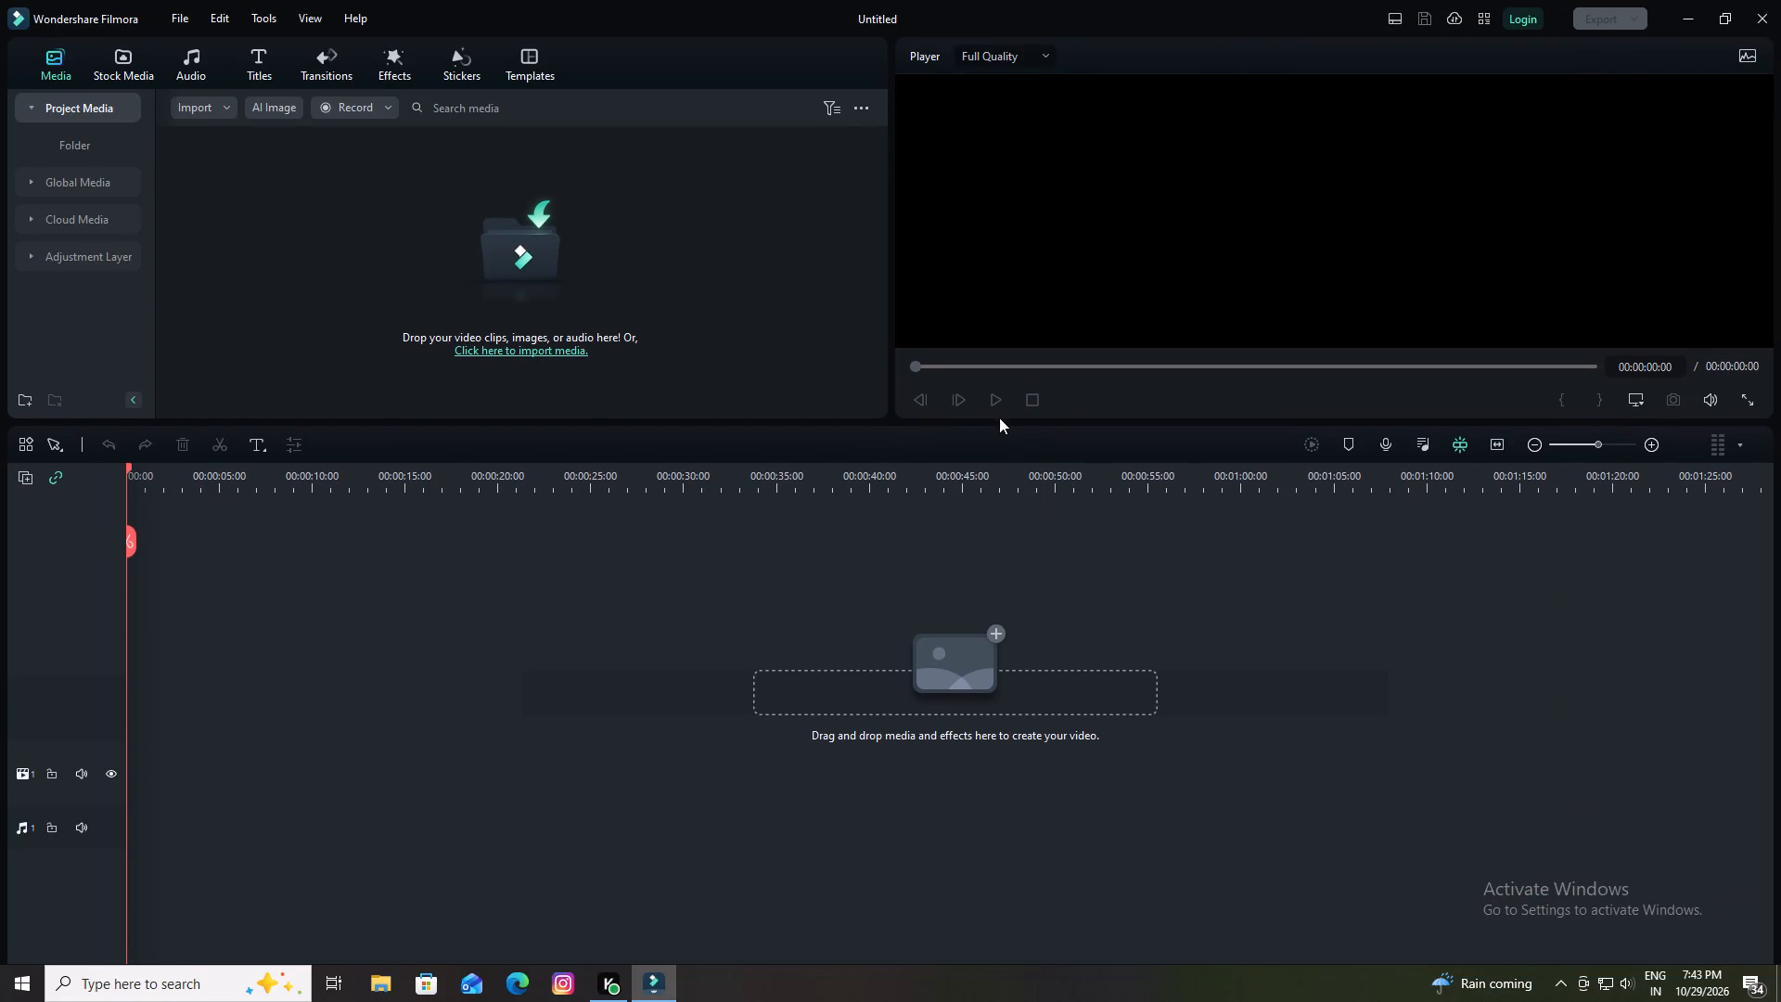
# Start a media import and open the pader Gf 2 folder on New Volume (D:).
pyautogui.click(523, 231)
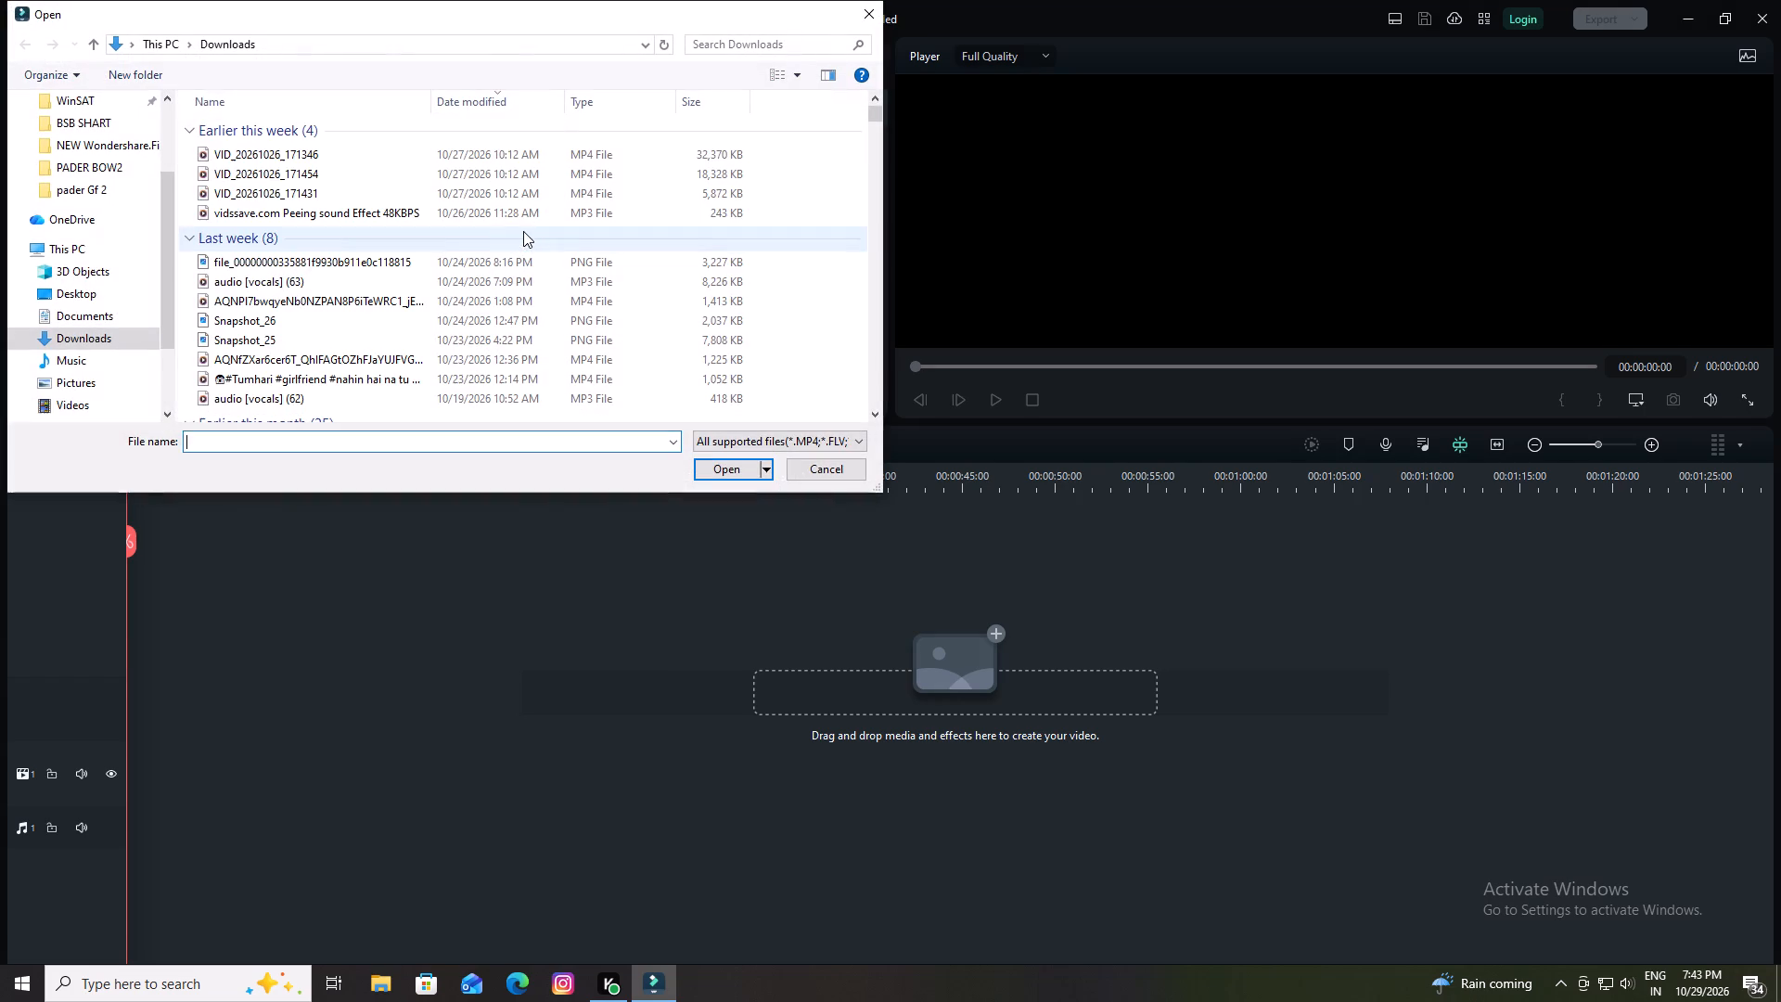
pyautogui.scroll(-3, 95, 387)
pyautogui.doubleClick(108, 377)
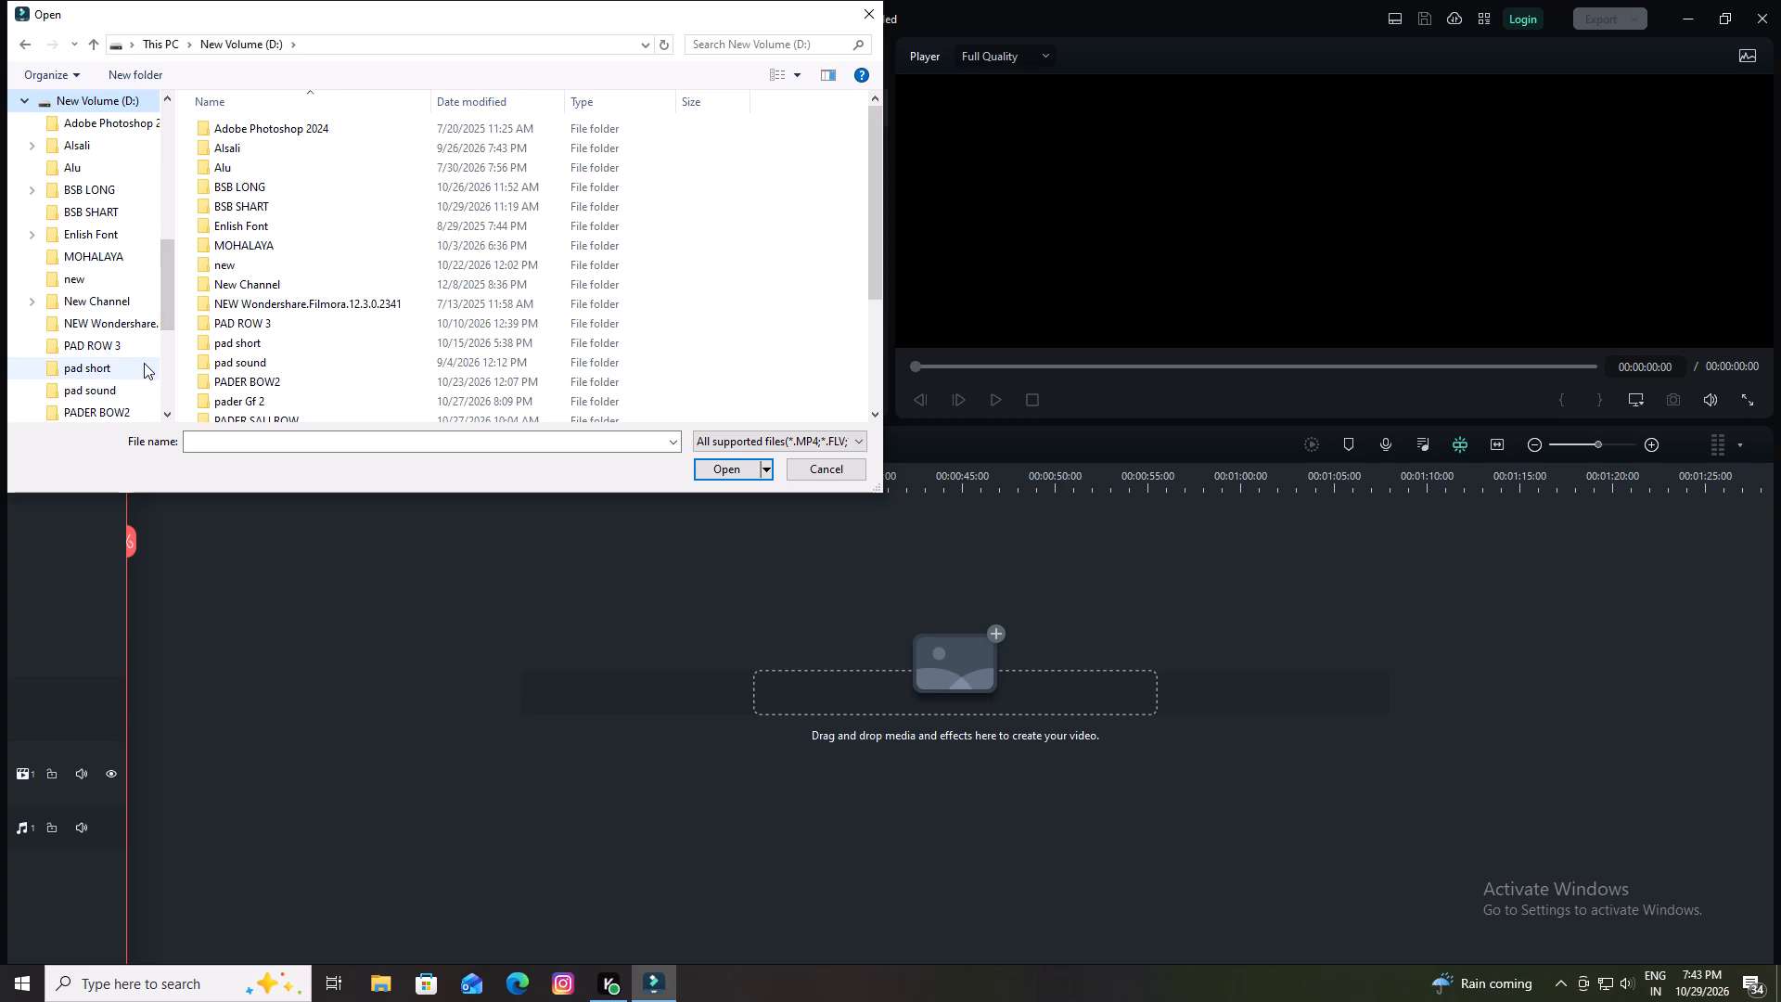
pyautogui.scroll(-2, 138, 363)
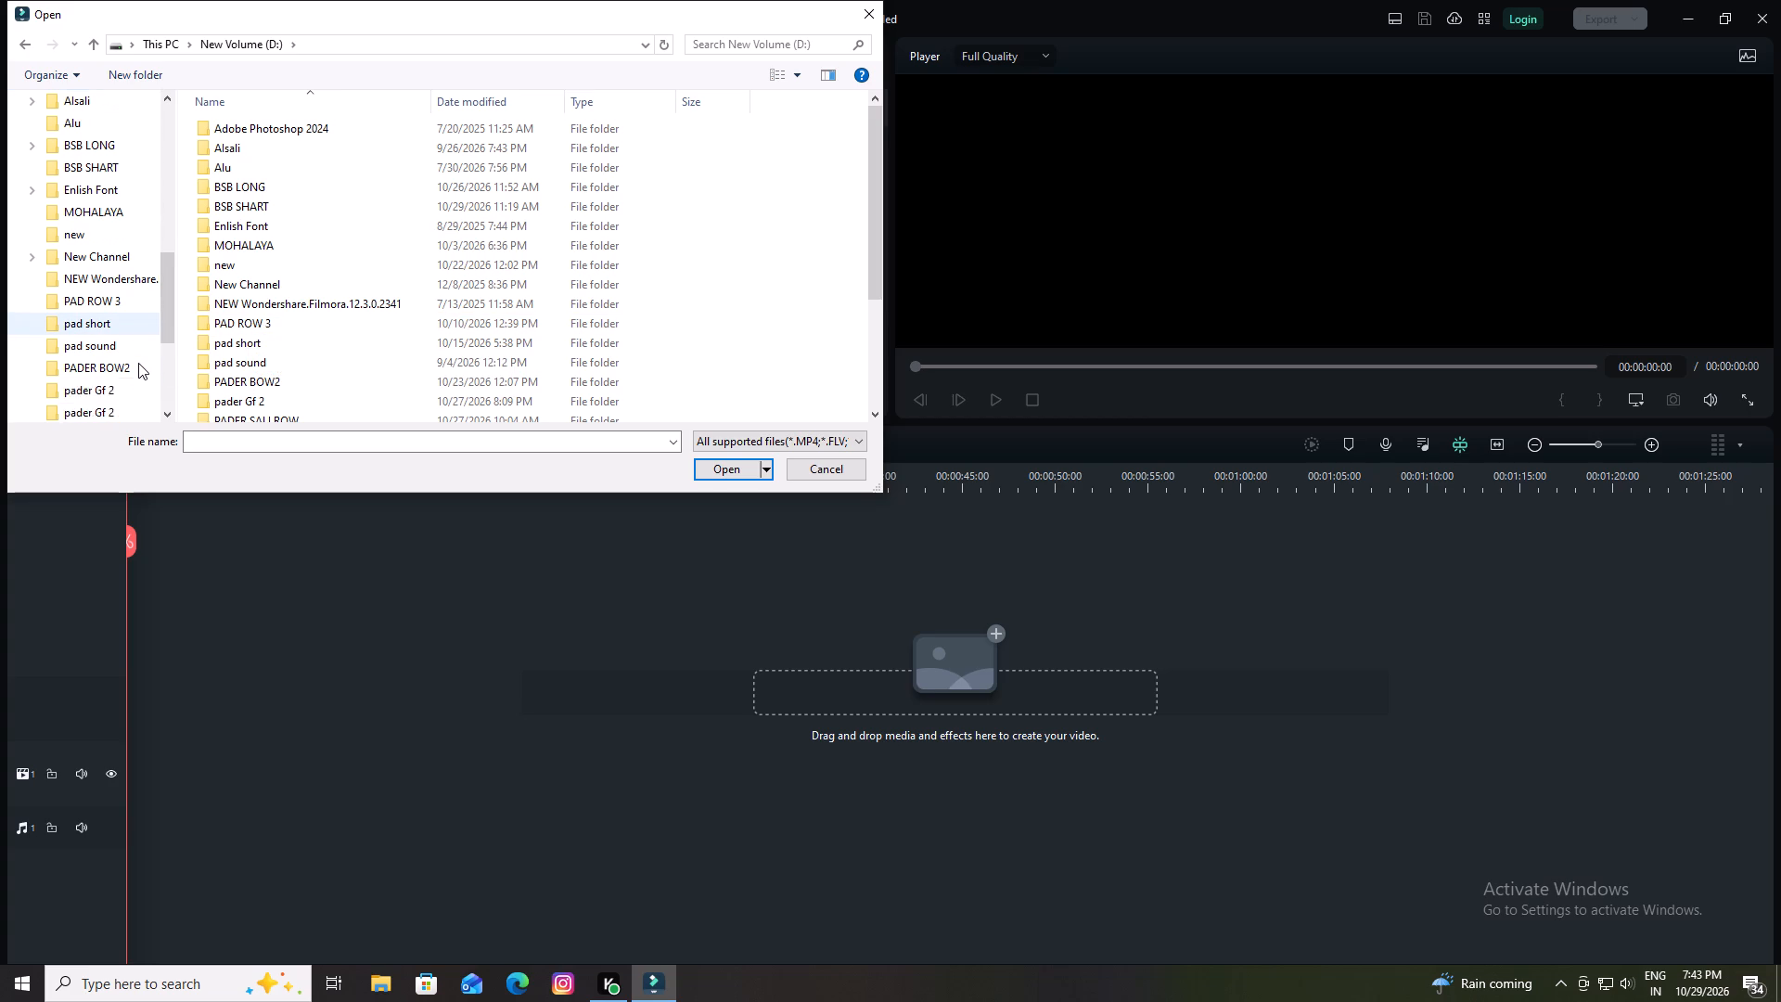
pyautogui.scroll(-10, 138, 363)
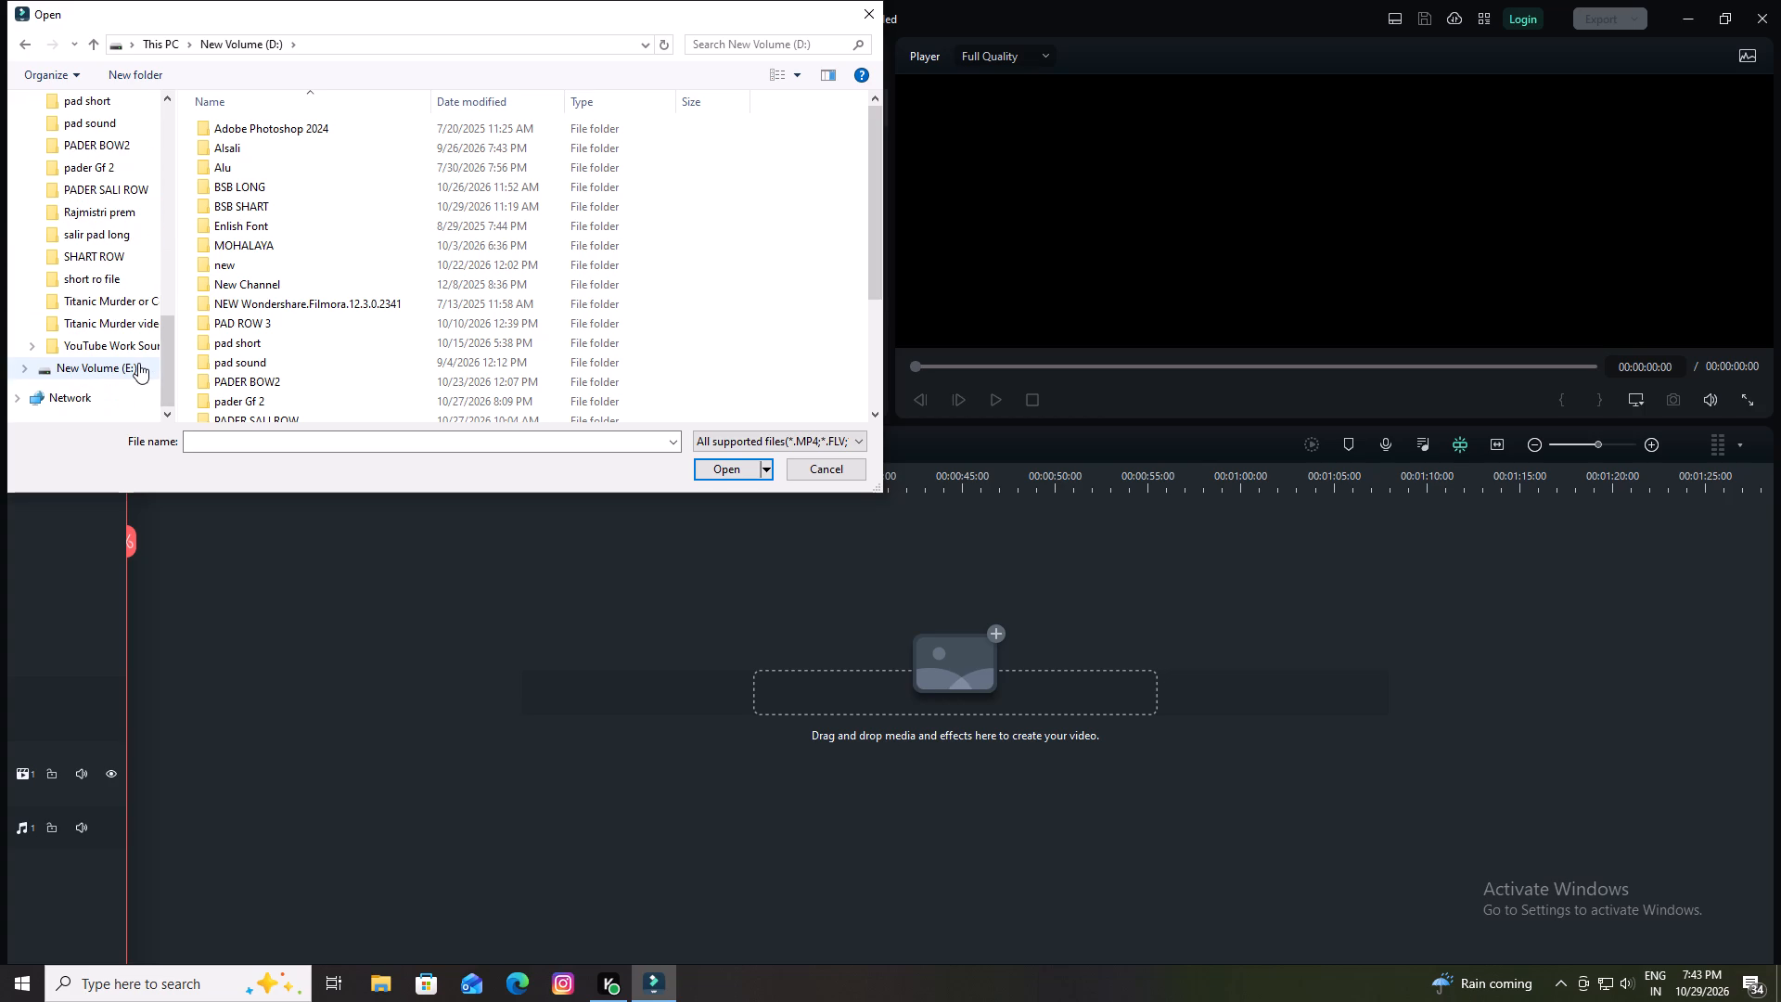
pyautogui.scroll(-1, 138, 363)
pyautogui.scroll(1, 134, 361)
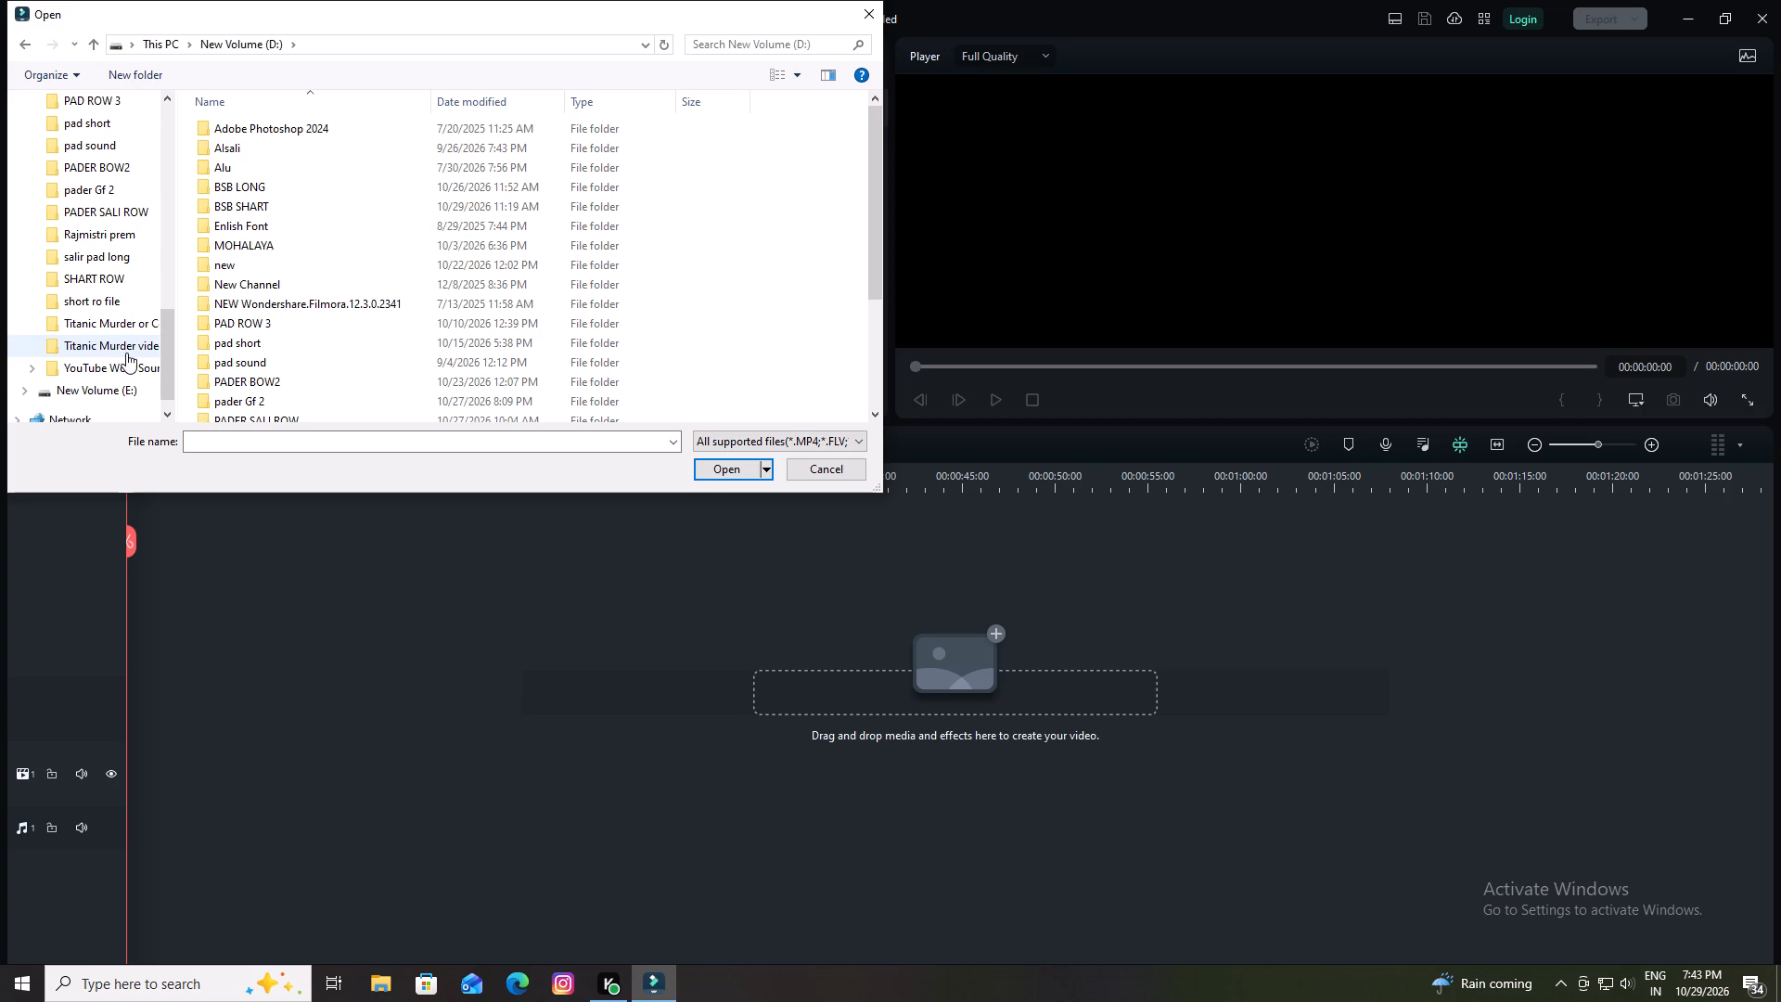
pyautogui.scroll(2, 127, 353)
pyautogui.scroll(-1, 127, 353)
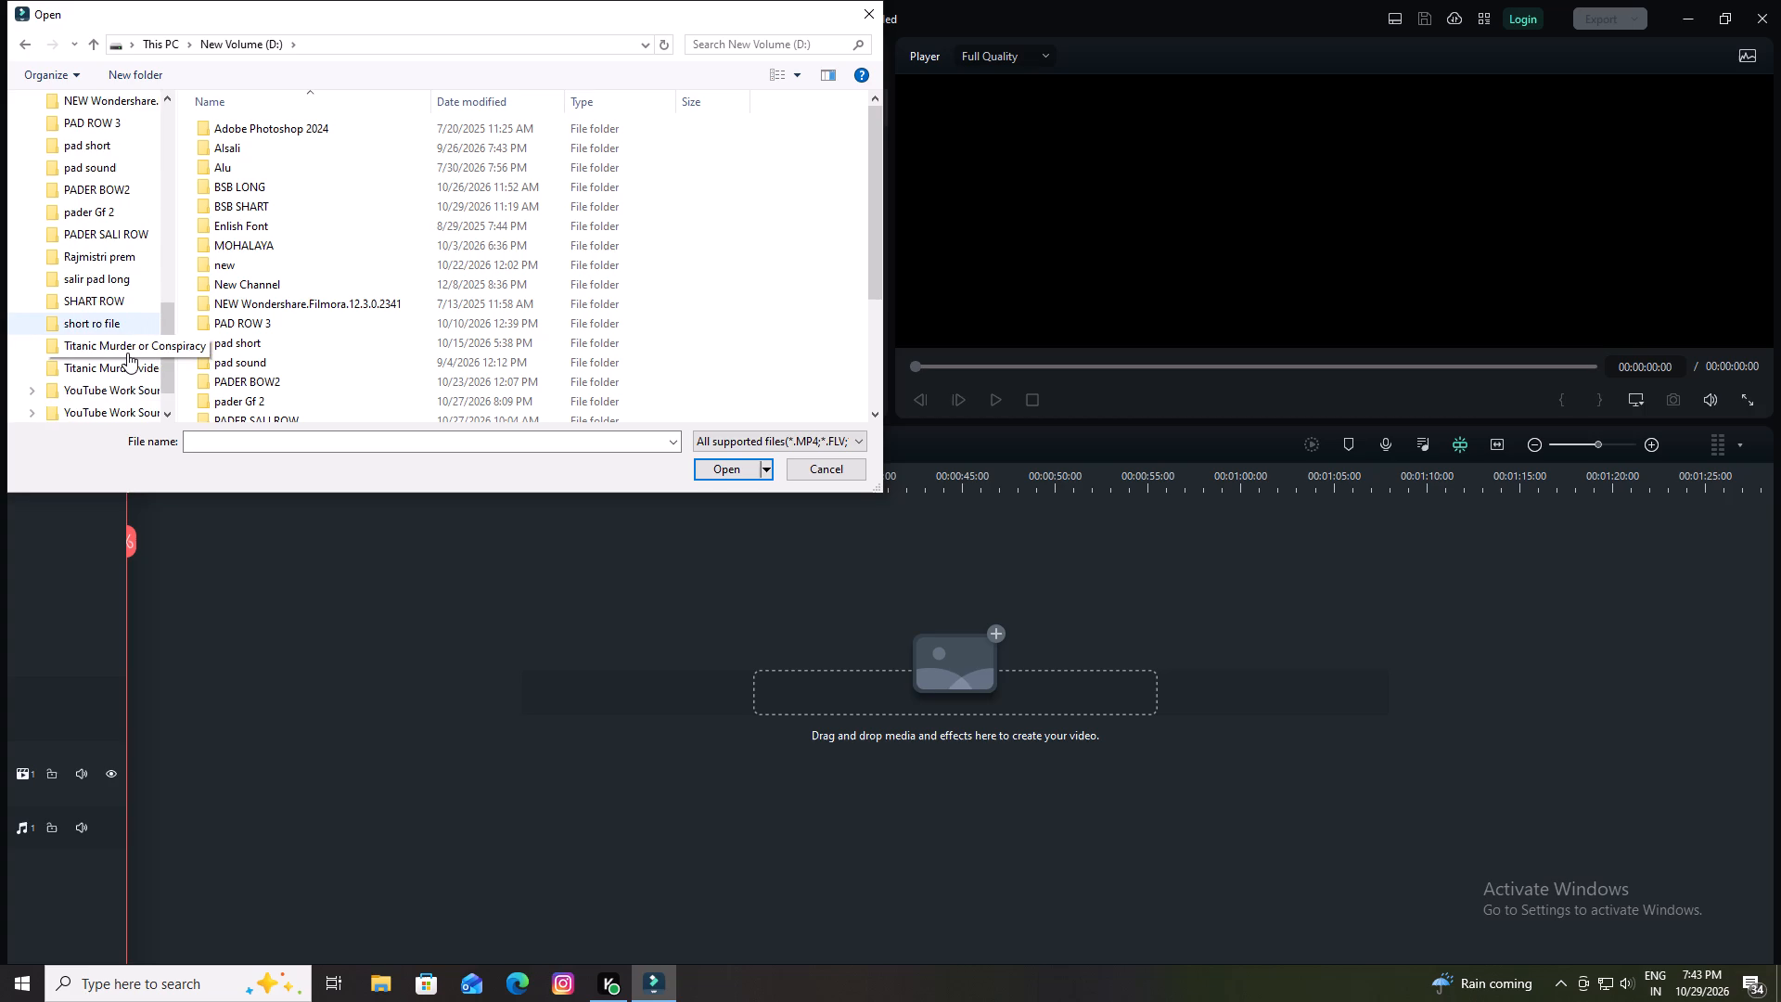
pyautogui.scroll(-2, 128, 354)
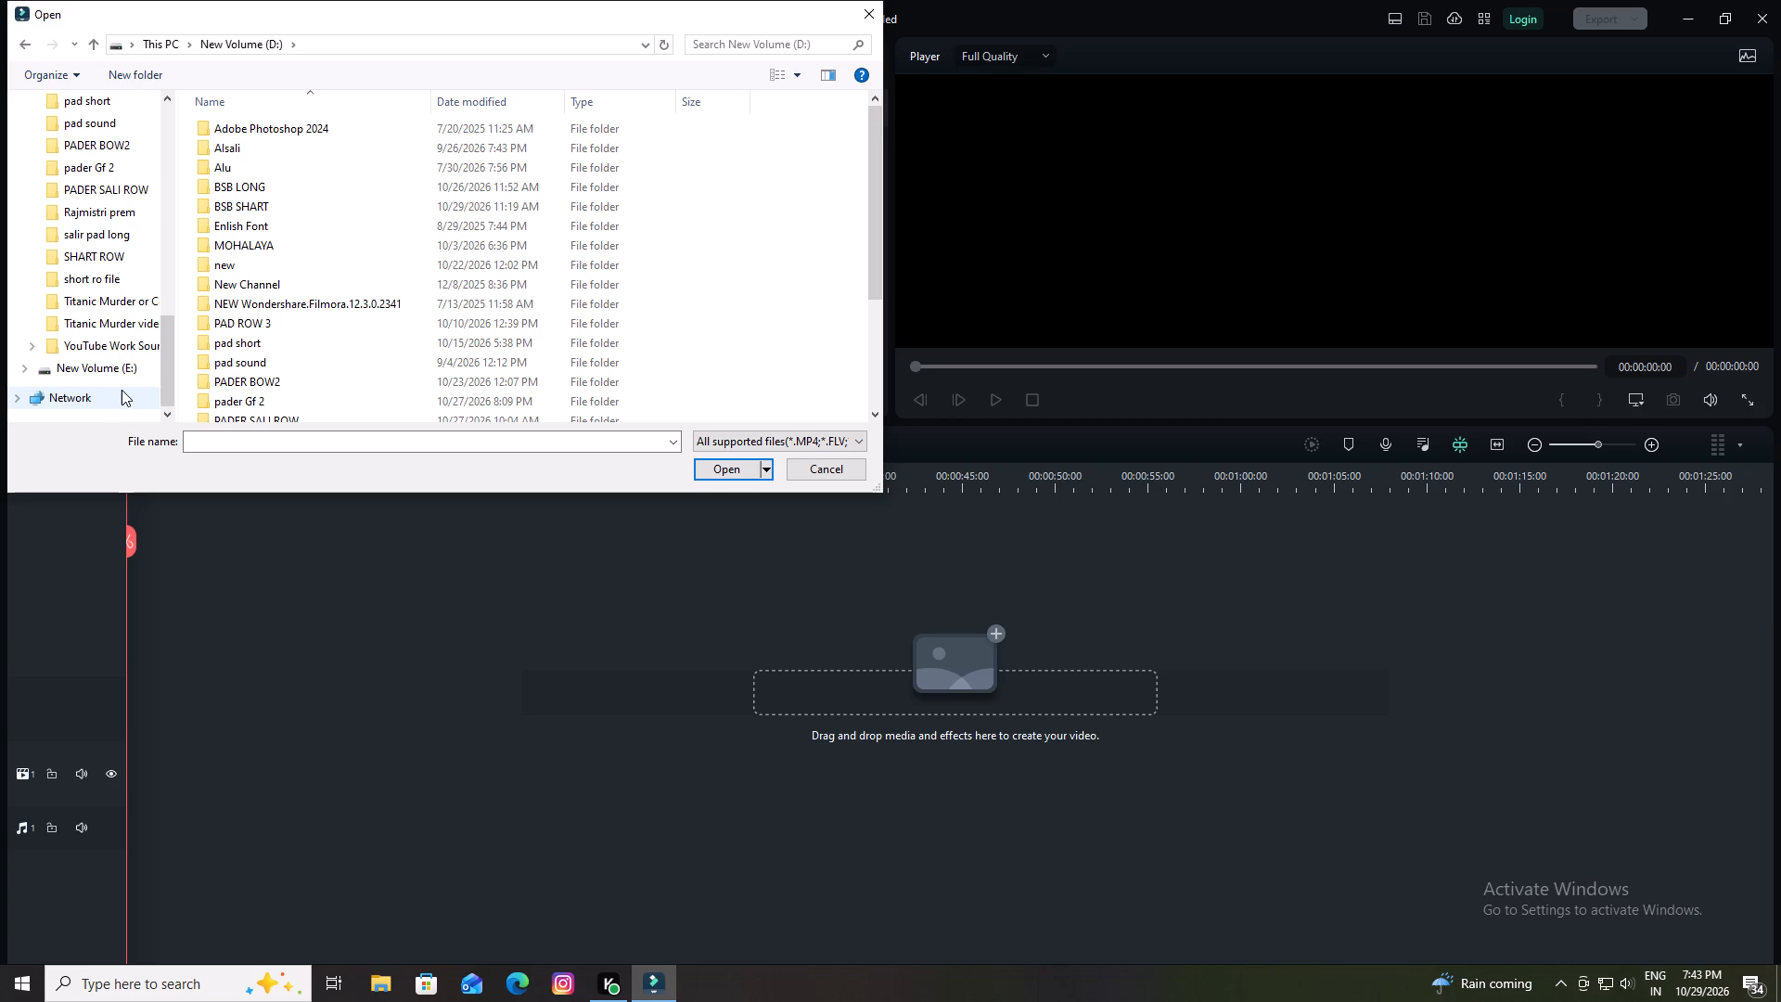
pyautogui.scroll(-3, 122, 389)
pyautogui.scroll(3, 129, 289)
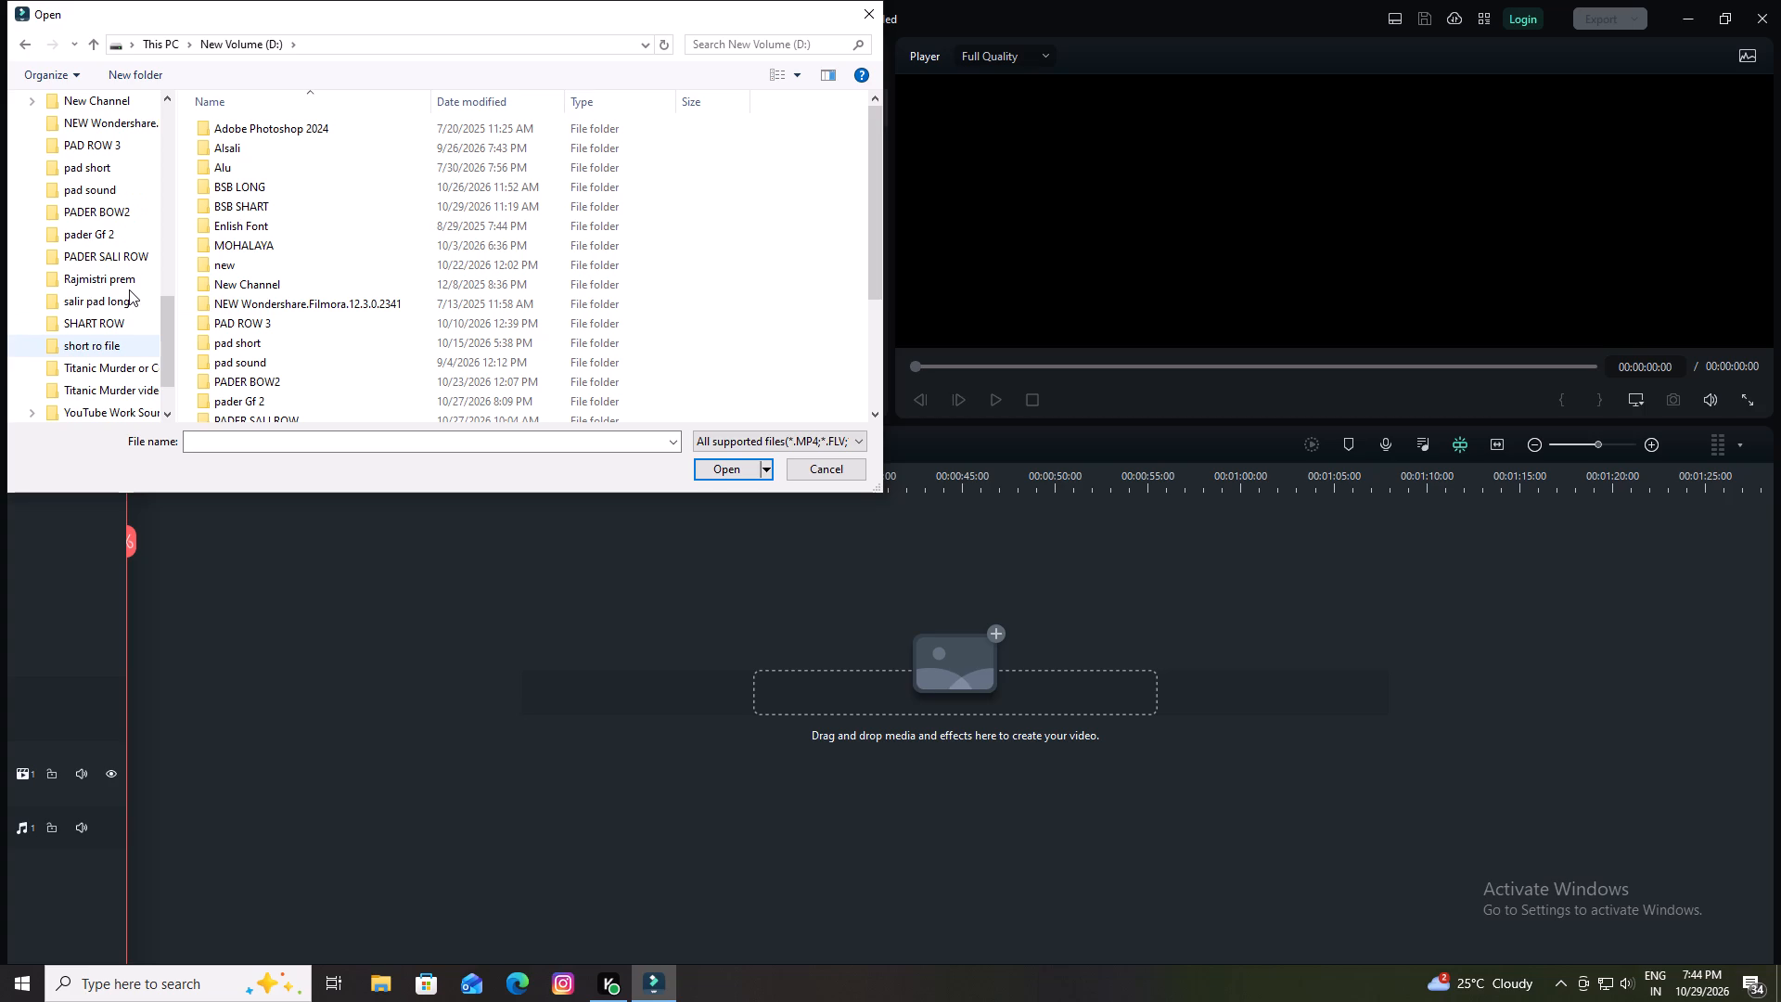
pyautogui.doubleClick(96, 226)
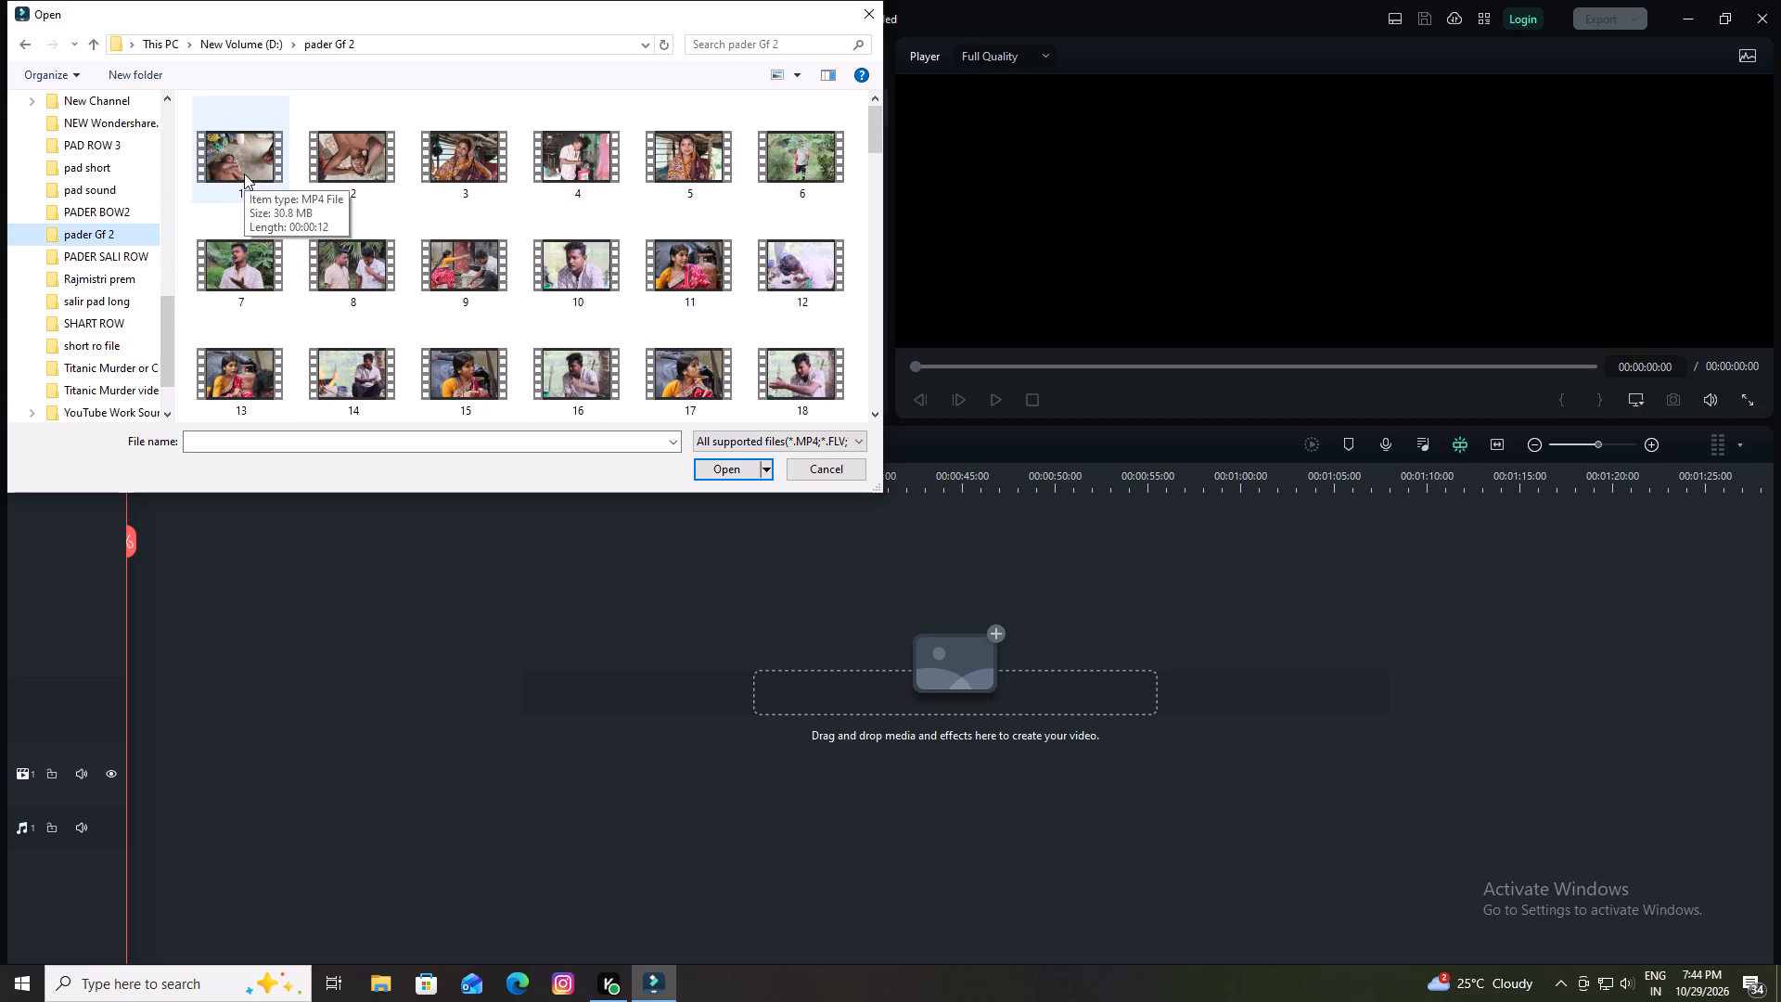
# Import the video clips numbered 1 through 38 from the pader Gf 2 folder, leaving out the MVI clips.
pyautogui.scroll(-6, 460, 319)
pyautogui.scroll(3, 500, 338)
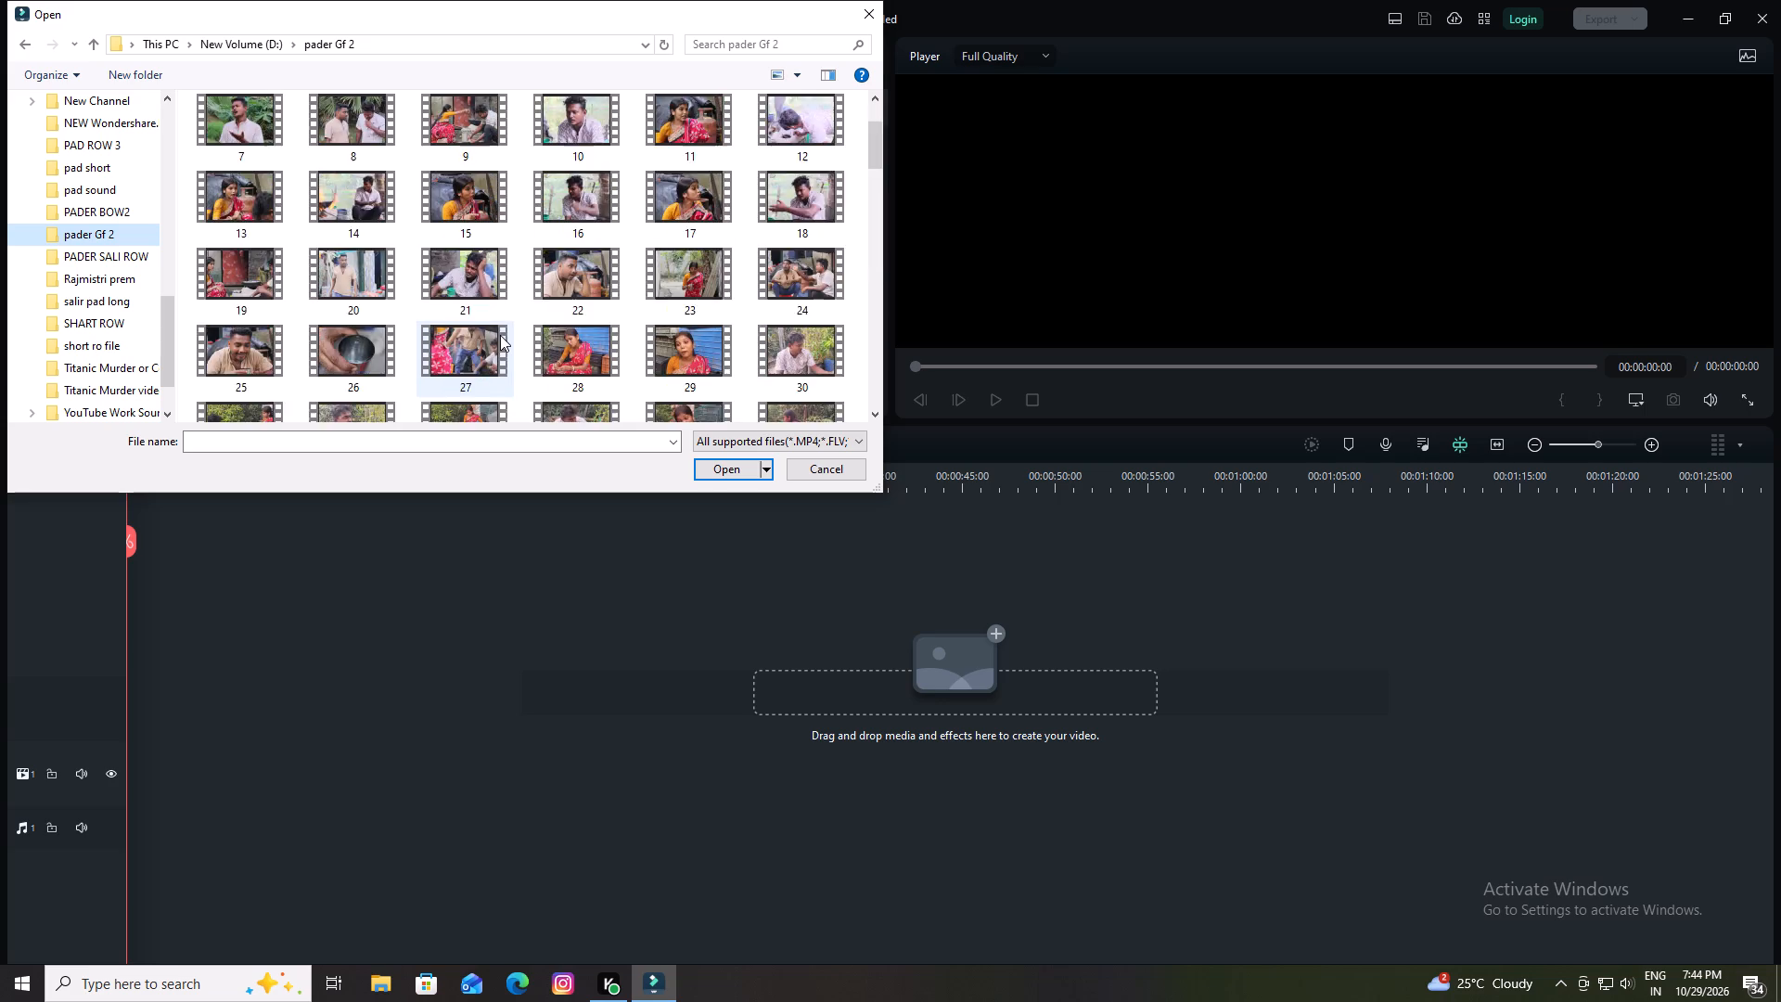
pyautogui.scroll(7, 500, 335)
pyautogui.click(240, 140)
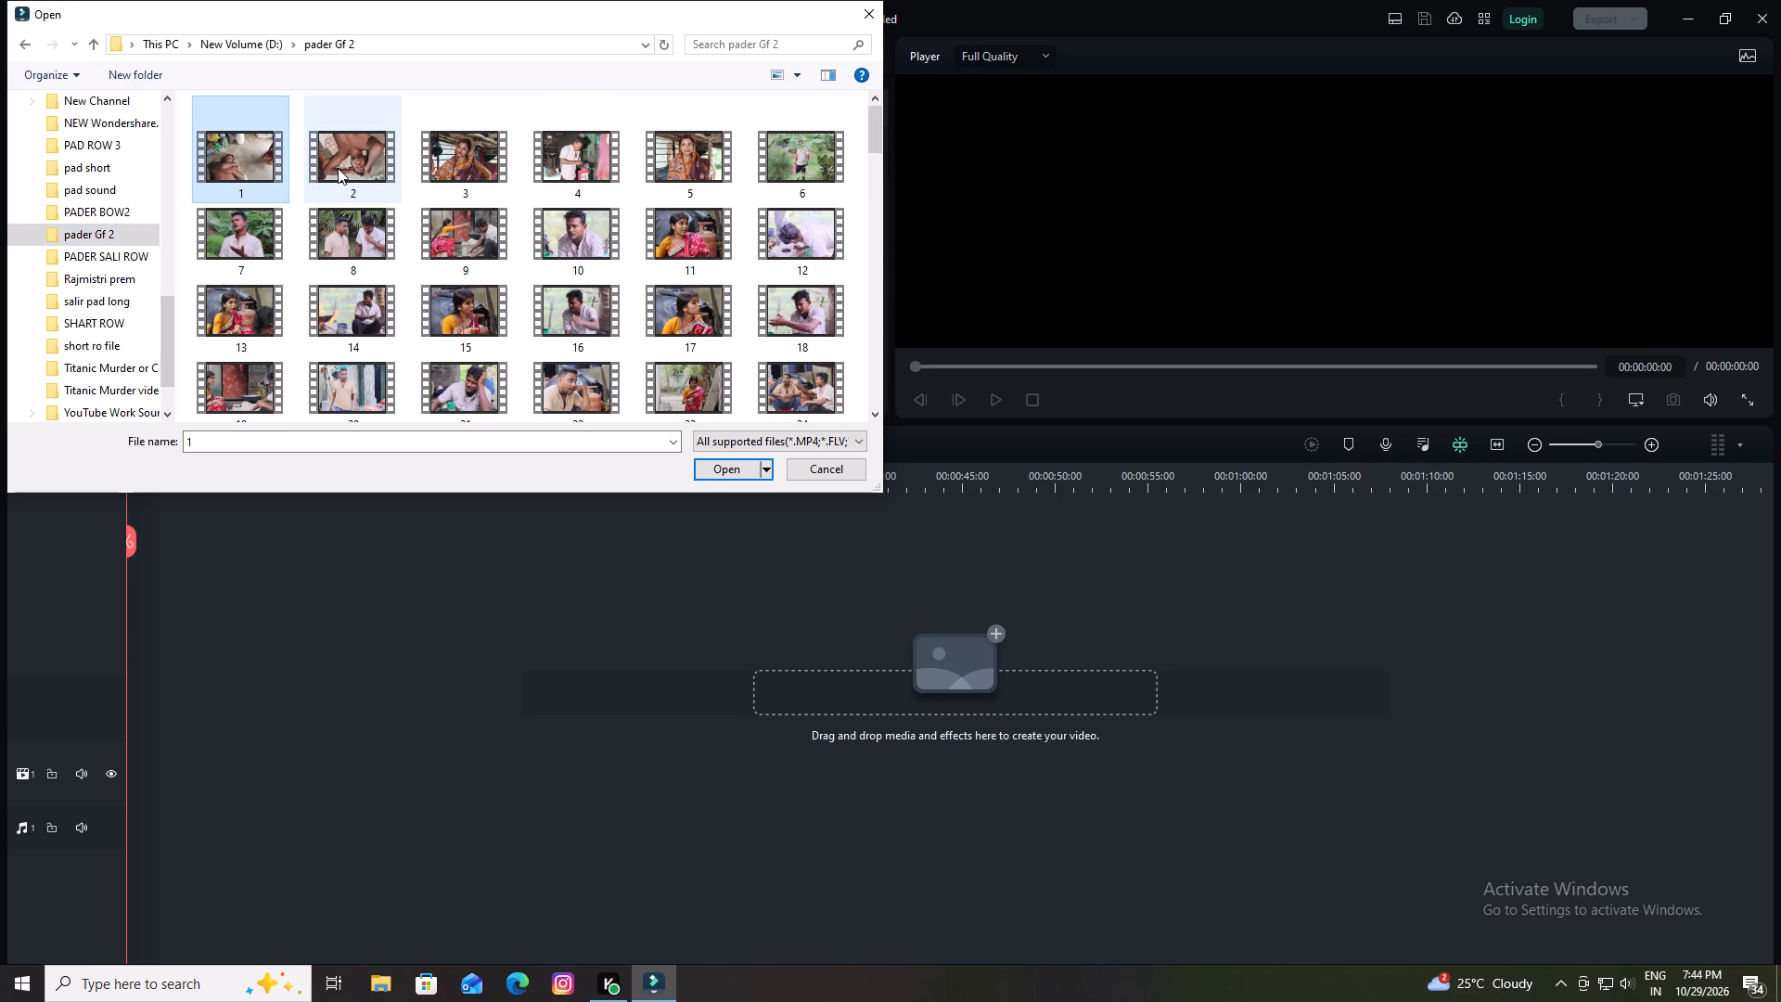
pyautogui.keyDown('ctrl'); pyautogui.click(361, 173); pyautogui.keyUp('ctrl')
pyautogui.keyDown('ctrl'); pyautogui.click(448, 176); pyautogui.keyUp('ctrl')
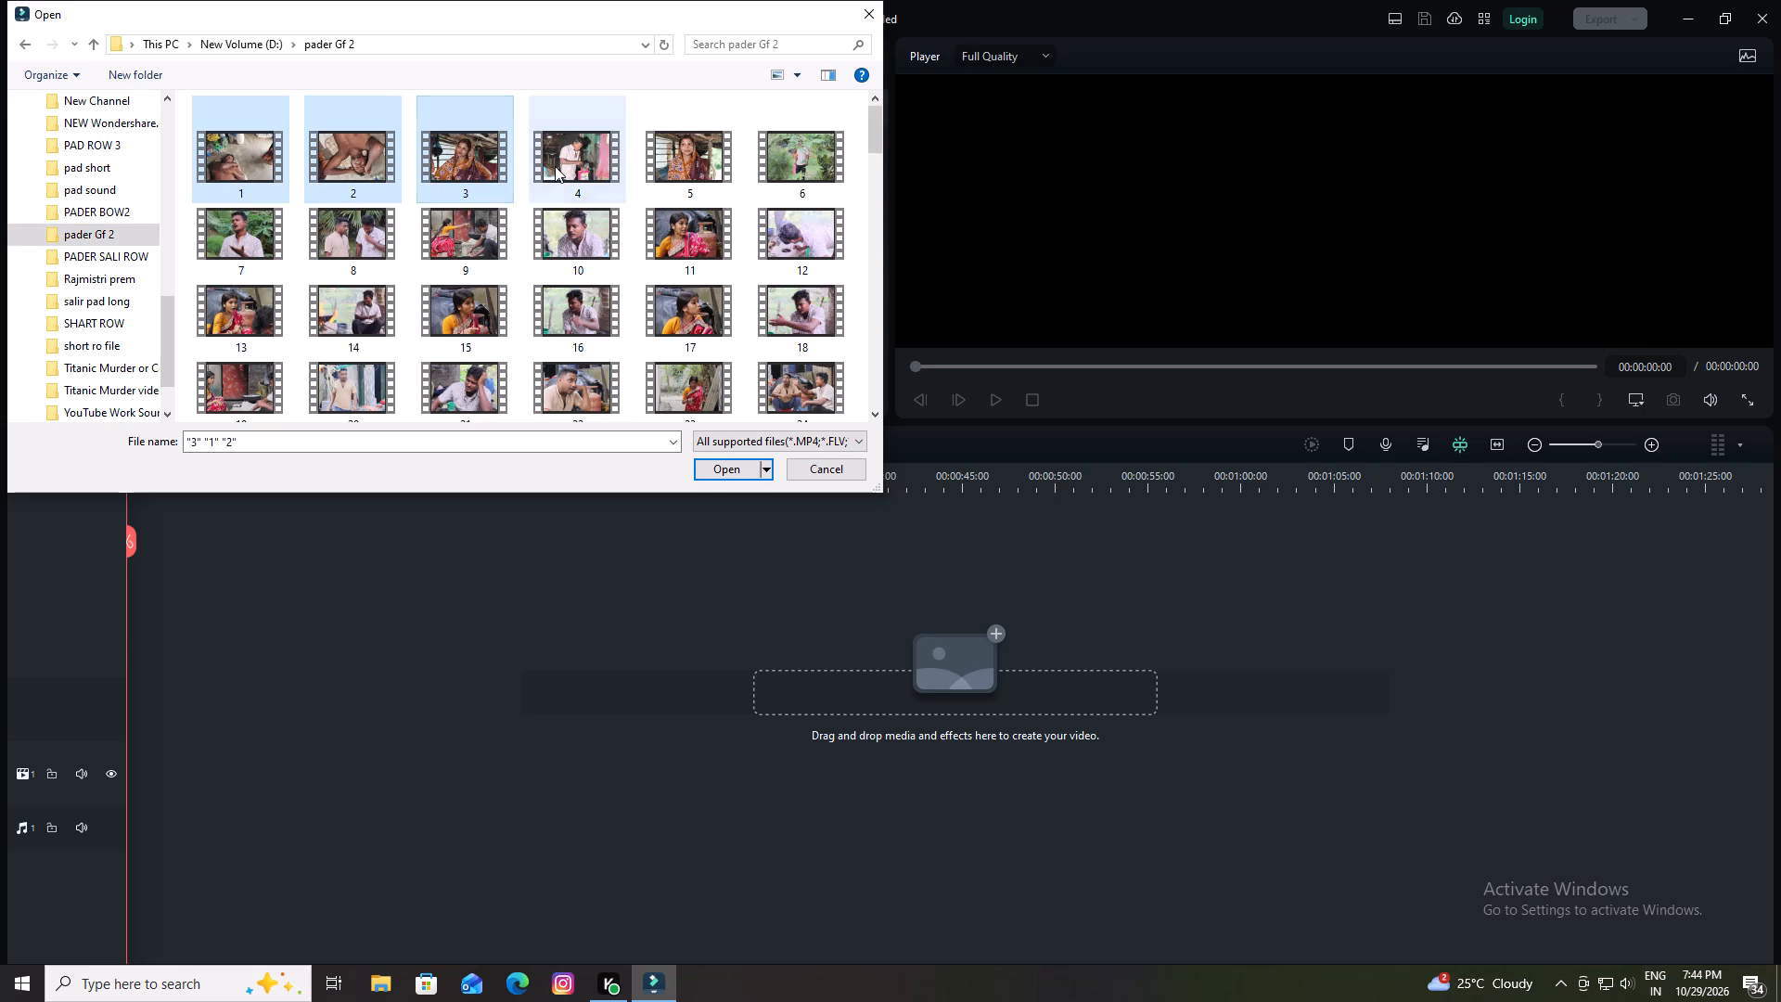
pyautogui.keyDown('ctrl'); pyautogui.click(555, 166); pyautogui.keyUp('ctrl')
pyautogui.keyDown('ctrl'); pyautogui.click(661, 166); pyautogui.keyUp('ctrl')
pyautogui.keyDown('ctrl'); pyautogui.click(801, 169); pyautogui.keyUp('ctrl')
pyautogui.keyDown('ctrl'); pyautogui.click(235, 244); pyautogui.keyUp('ctrl')
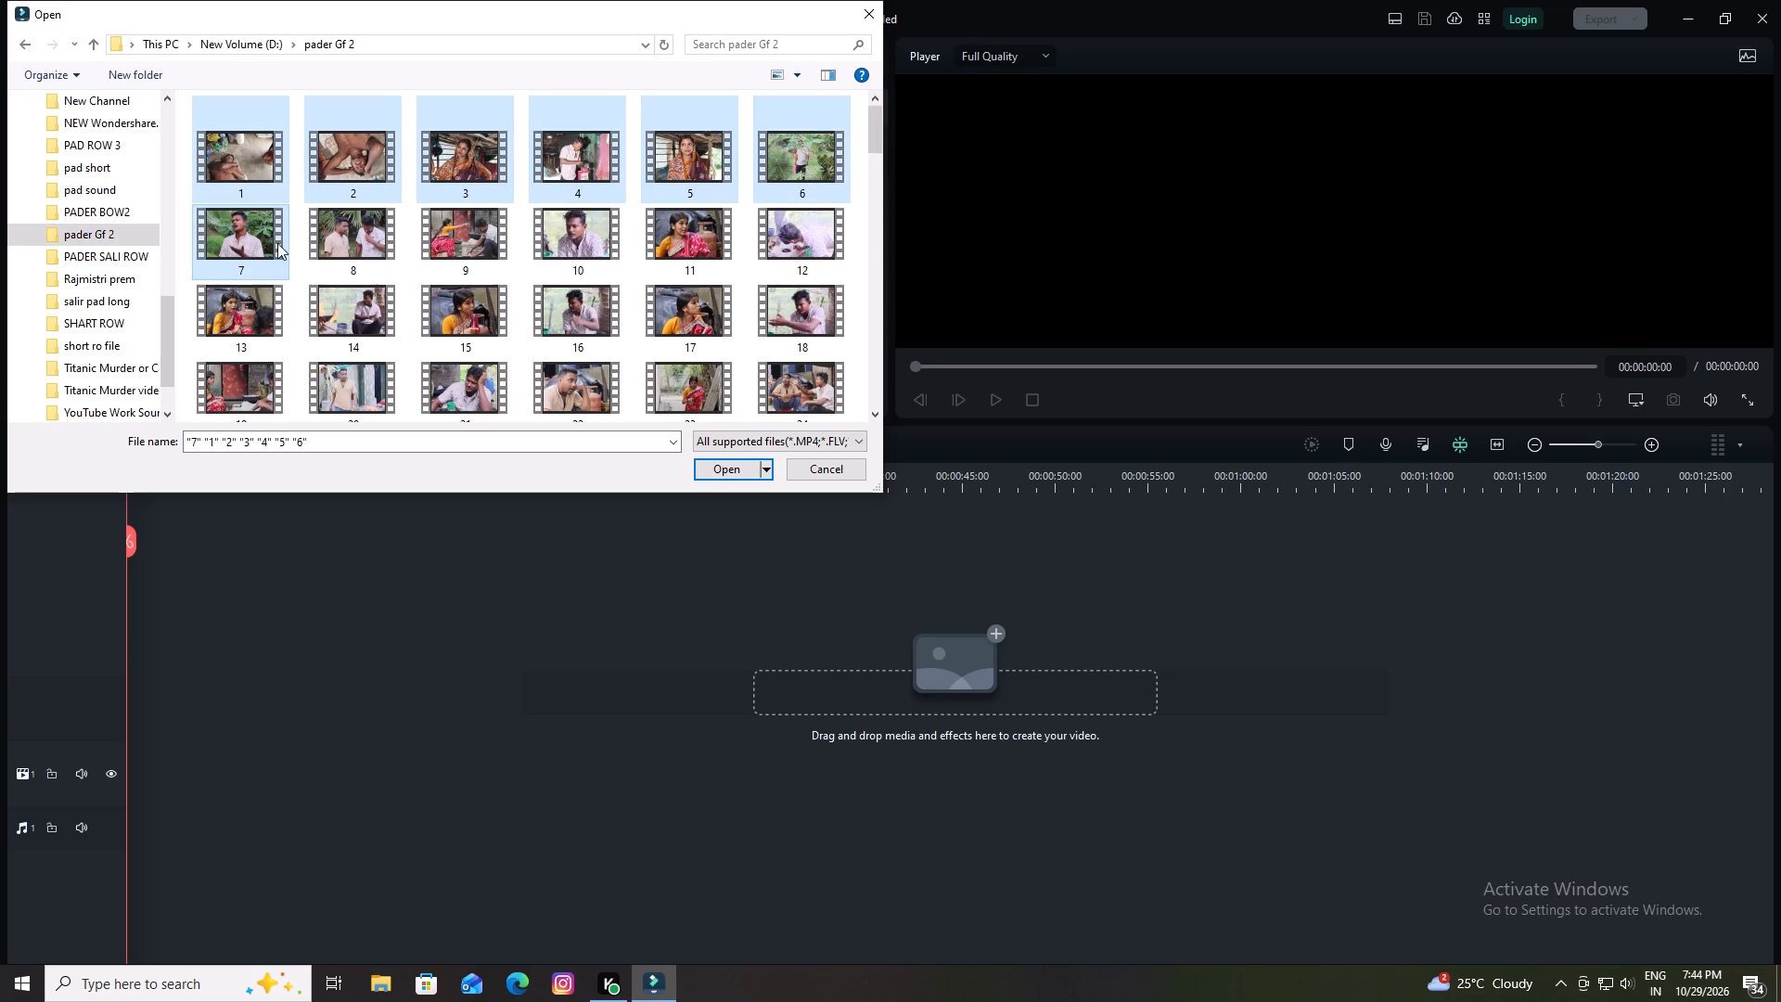
pyautogui.keyDown('ctrl'); pyautogui.click(343, 244); pyautogui.keyUp('ctrl')
pyautogui.keyDown('ctrl'); pyautogui.click(505, 248); pyautogui.keyUp('ctrl')
pyautogui.keyDown('ctrl'); pyautogui.click(568, 246); pyautogui.keyUp('ctrl')
pyautogui.keyDown('ctrl'); pyautogui.click(660, 247); pyautogui.keyUp('ctrl')
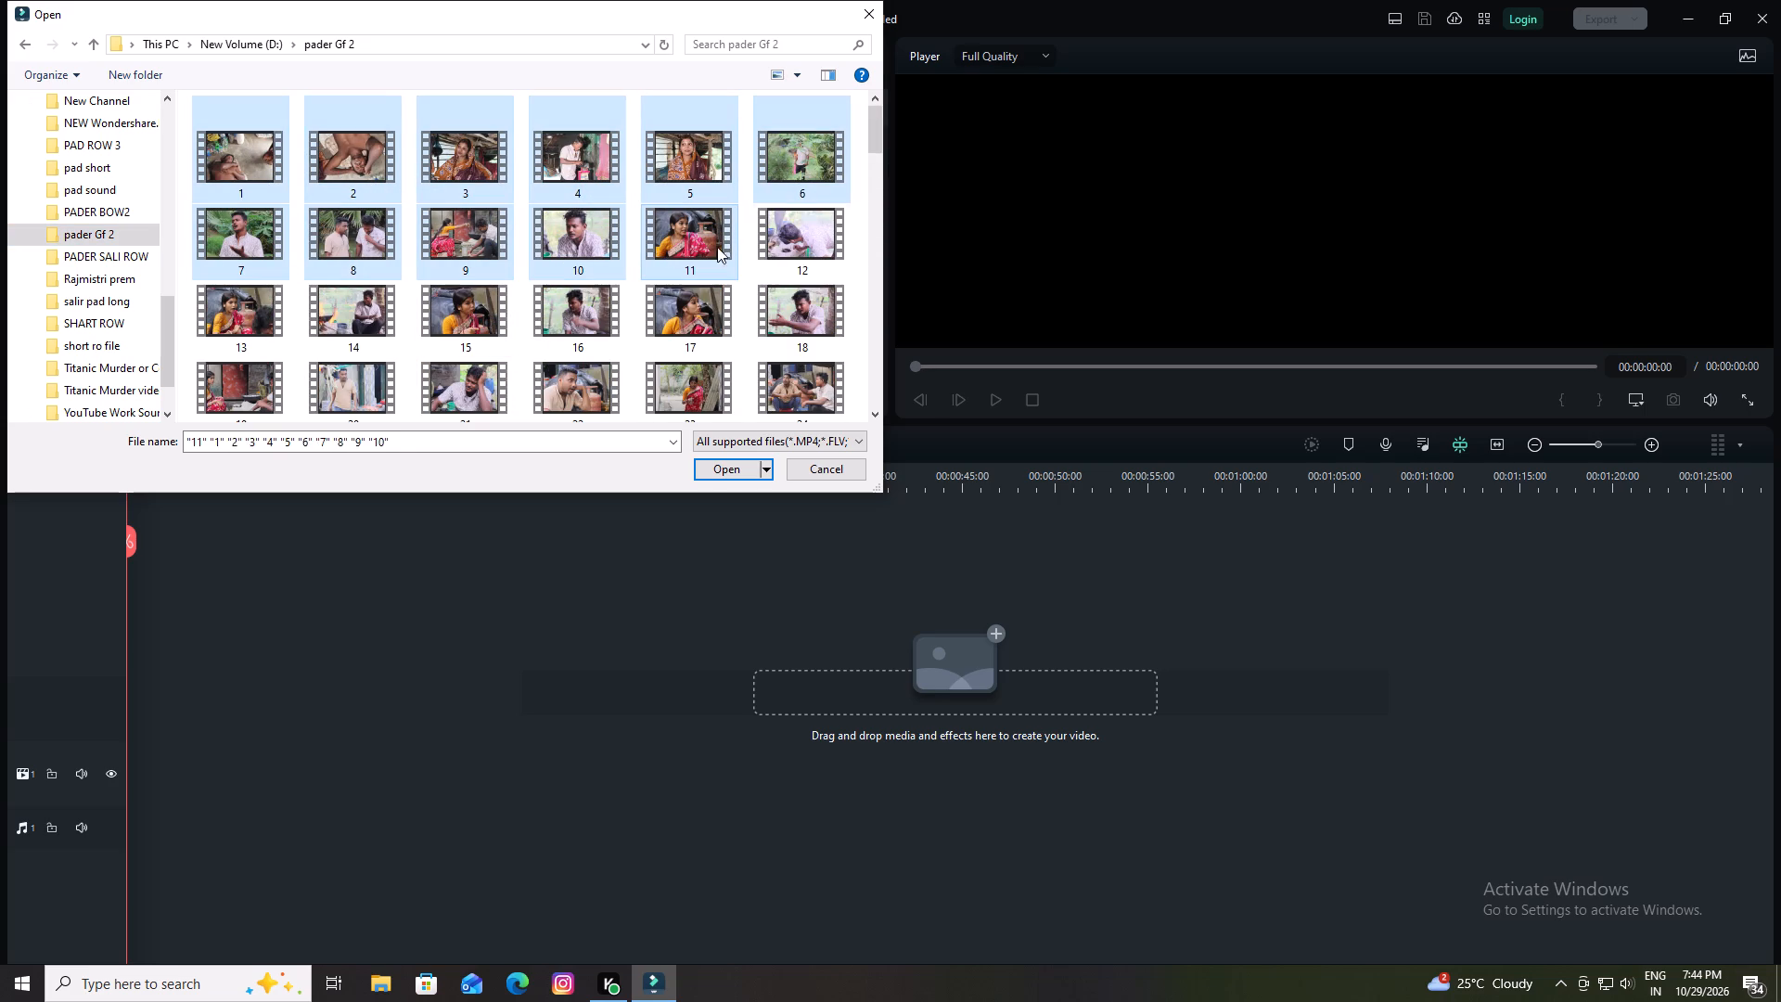
pyautogui.keyDown('ctrl'); pyautogui.click(799, 248); pyautogui.keyUp('ctrl')
pyautogui.keyDown('ctrl'); pyautogui.click(229, 311); pyautogui.keyUp('ctrl')
pyautogui.keyDown('ctrl'); pyautogui.click(349, 326); pyautogui.keyUp('ctrl')
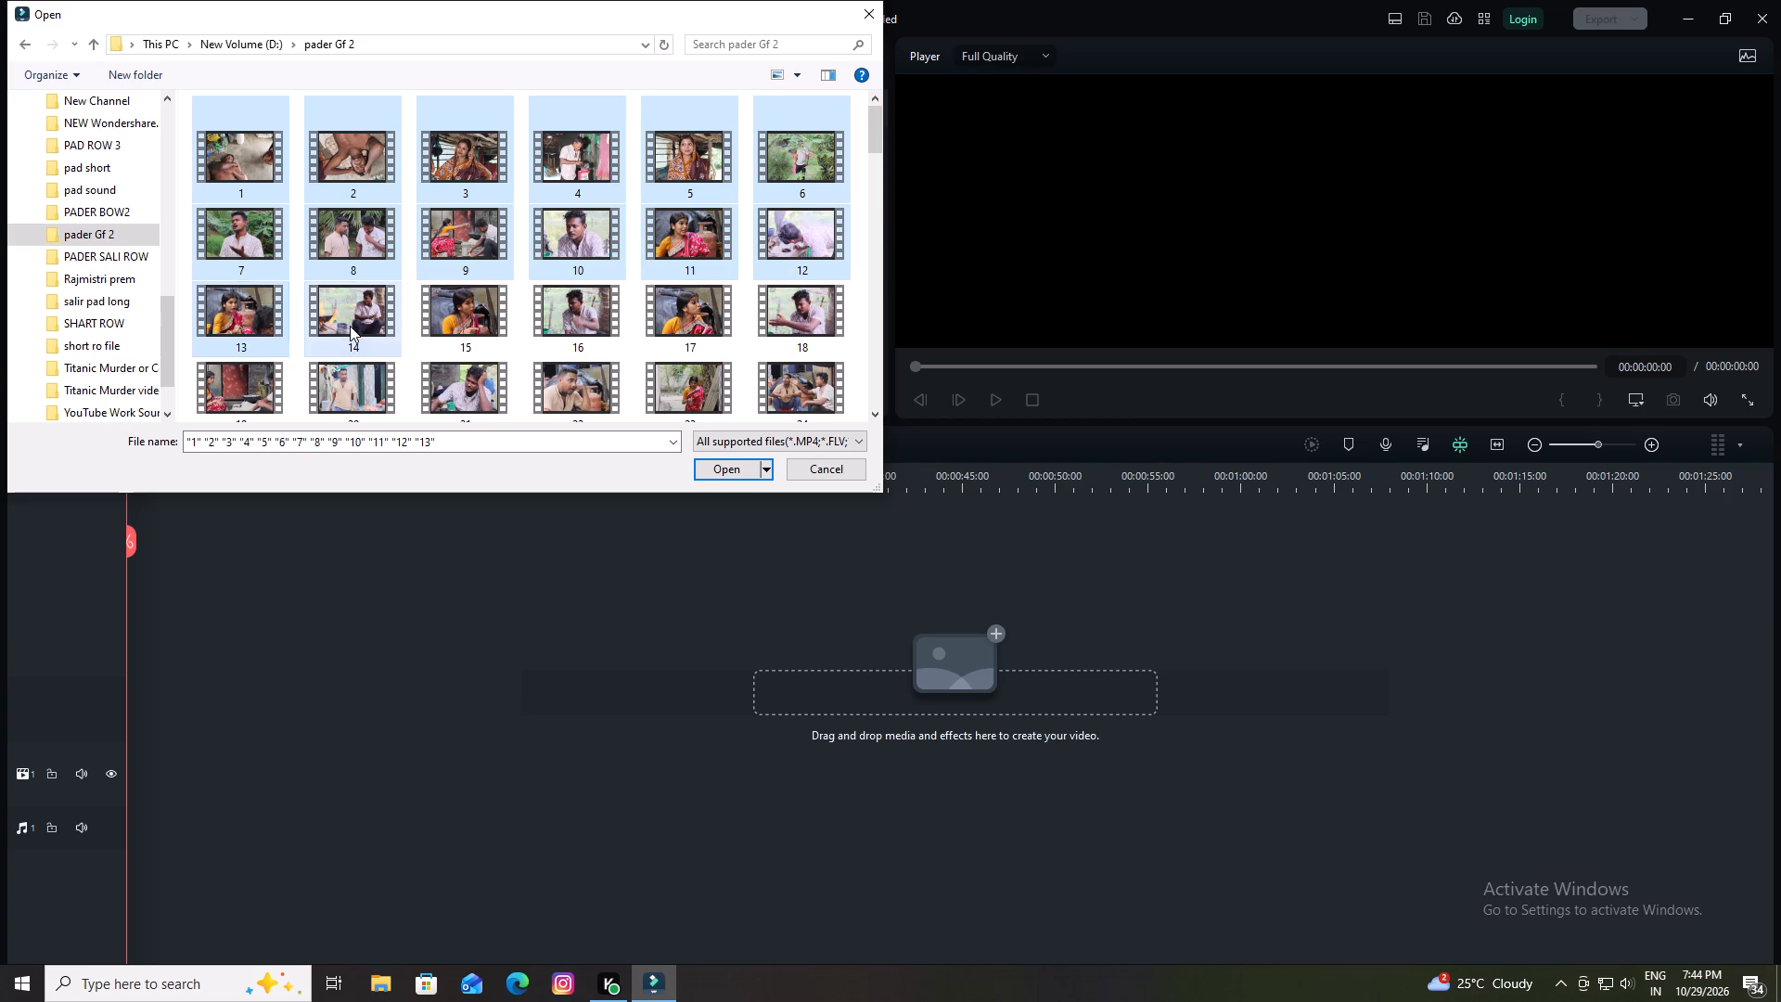
pyautogui.keyDown('ctrl'); pyautogui.click(439, 326); pyautogui.keyUp('ctrl')
pyautogui.keyDown('ctrl'); pyautogui.click(570, 318); pyautogui.keyUp('ctrl')
pyautogui.keyDown('ctrl'); pyautogui.click(707, 319); pyautogui.keyUp('ctrl')
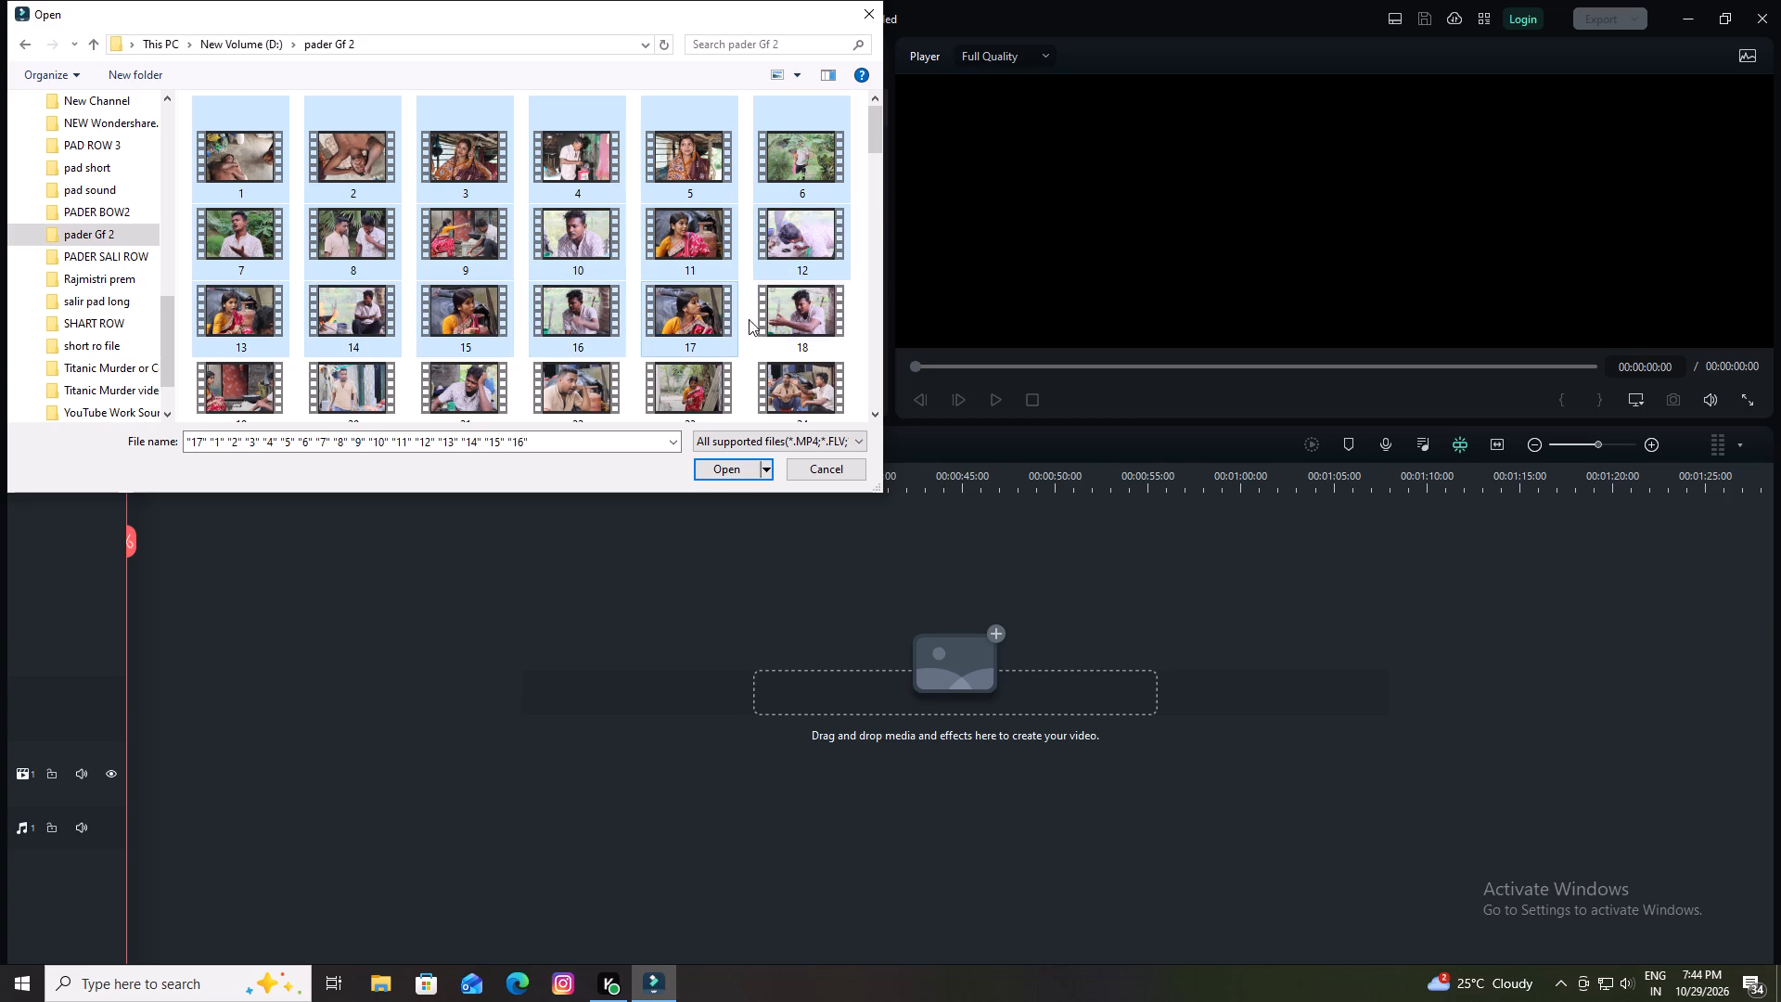
pyautogui.keyDown('ctrl'); pyautogui.click(779, 319); pyautogui.keyUp('ctrl')
pyautogui.keyDown('ctrl'); pyautogui.scroll(-1, 747, 350); pyautogui.keyUp('ctrl')
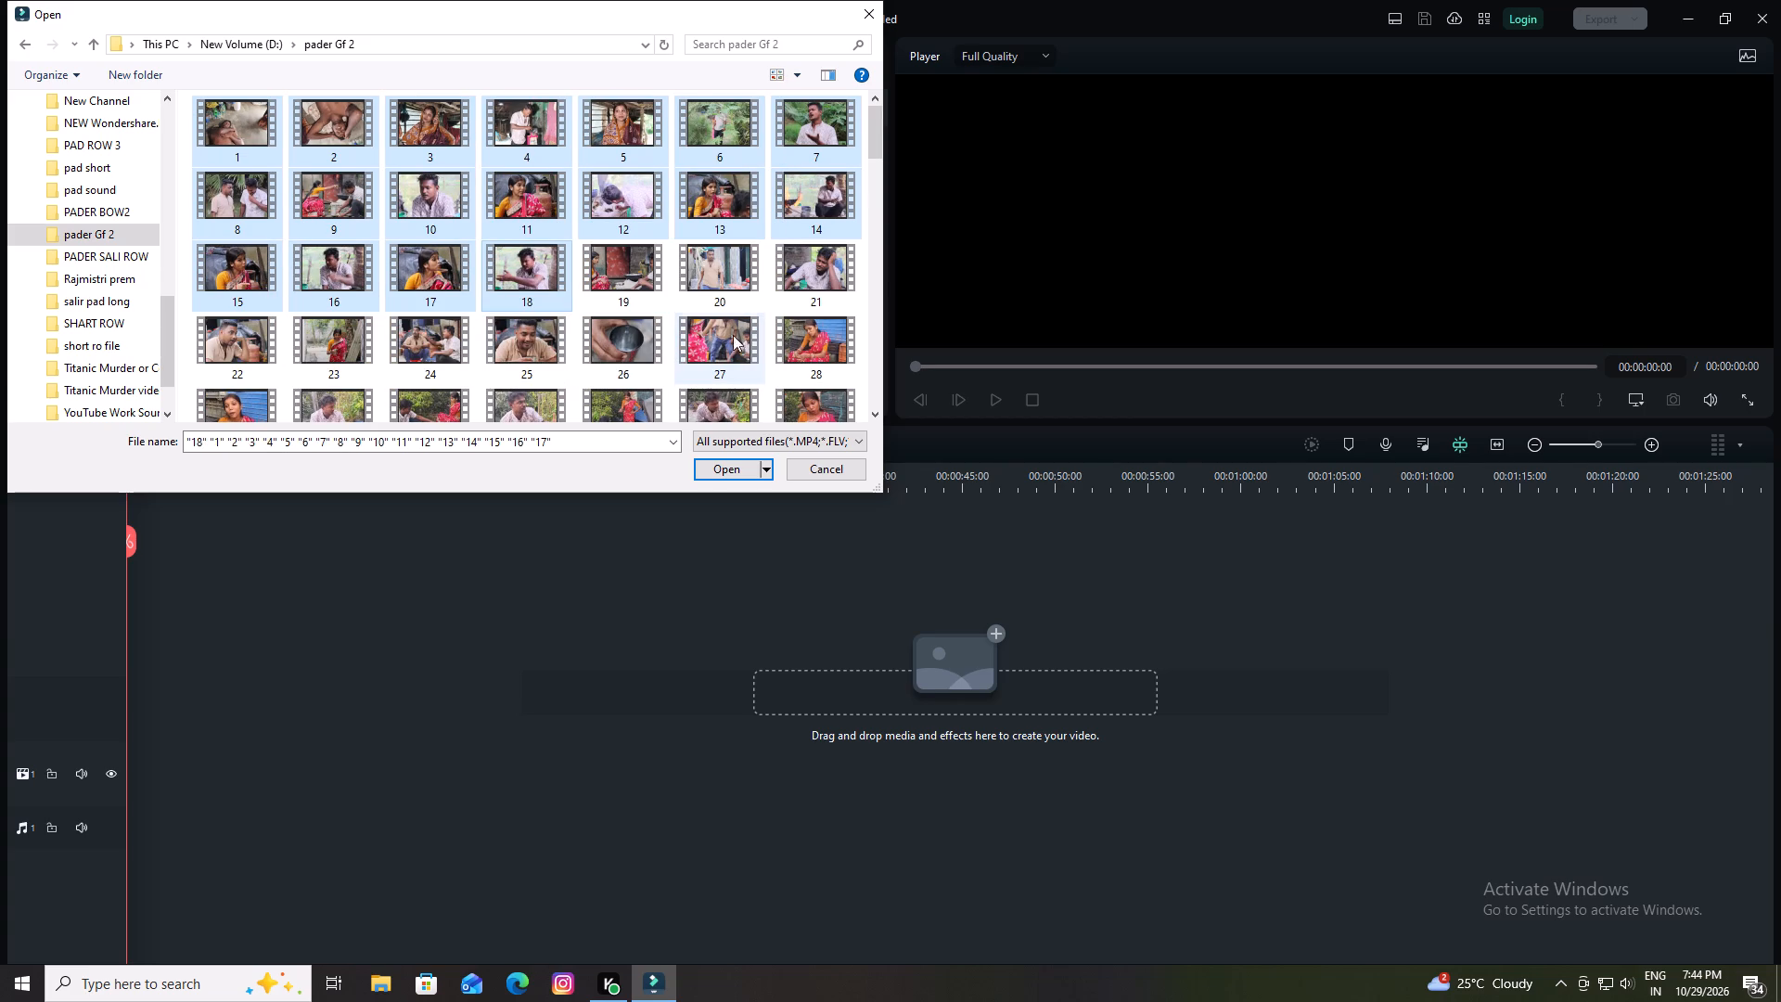
pyautogui.keyDown('ctrl'); pyautogui.click(612, 272); pyautogui.keyUp('ctrl')
pyautogui.keyDown('ctrl'); pyautogui.click(711, 277); pyautogui.keyUp('ctrl')
pyautogui.keyDown('ctrl'); pyautogui.click(808, 279); pyautogui.keyUp('ctrl')
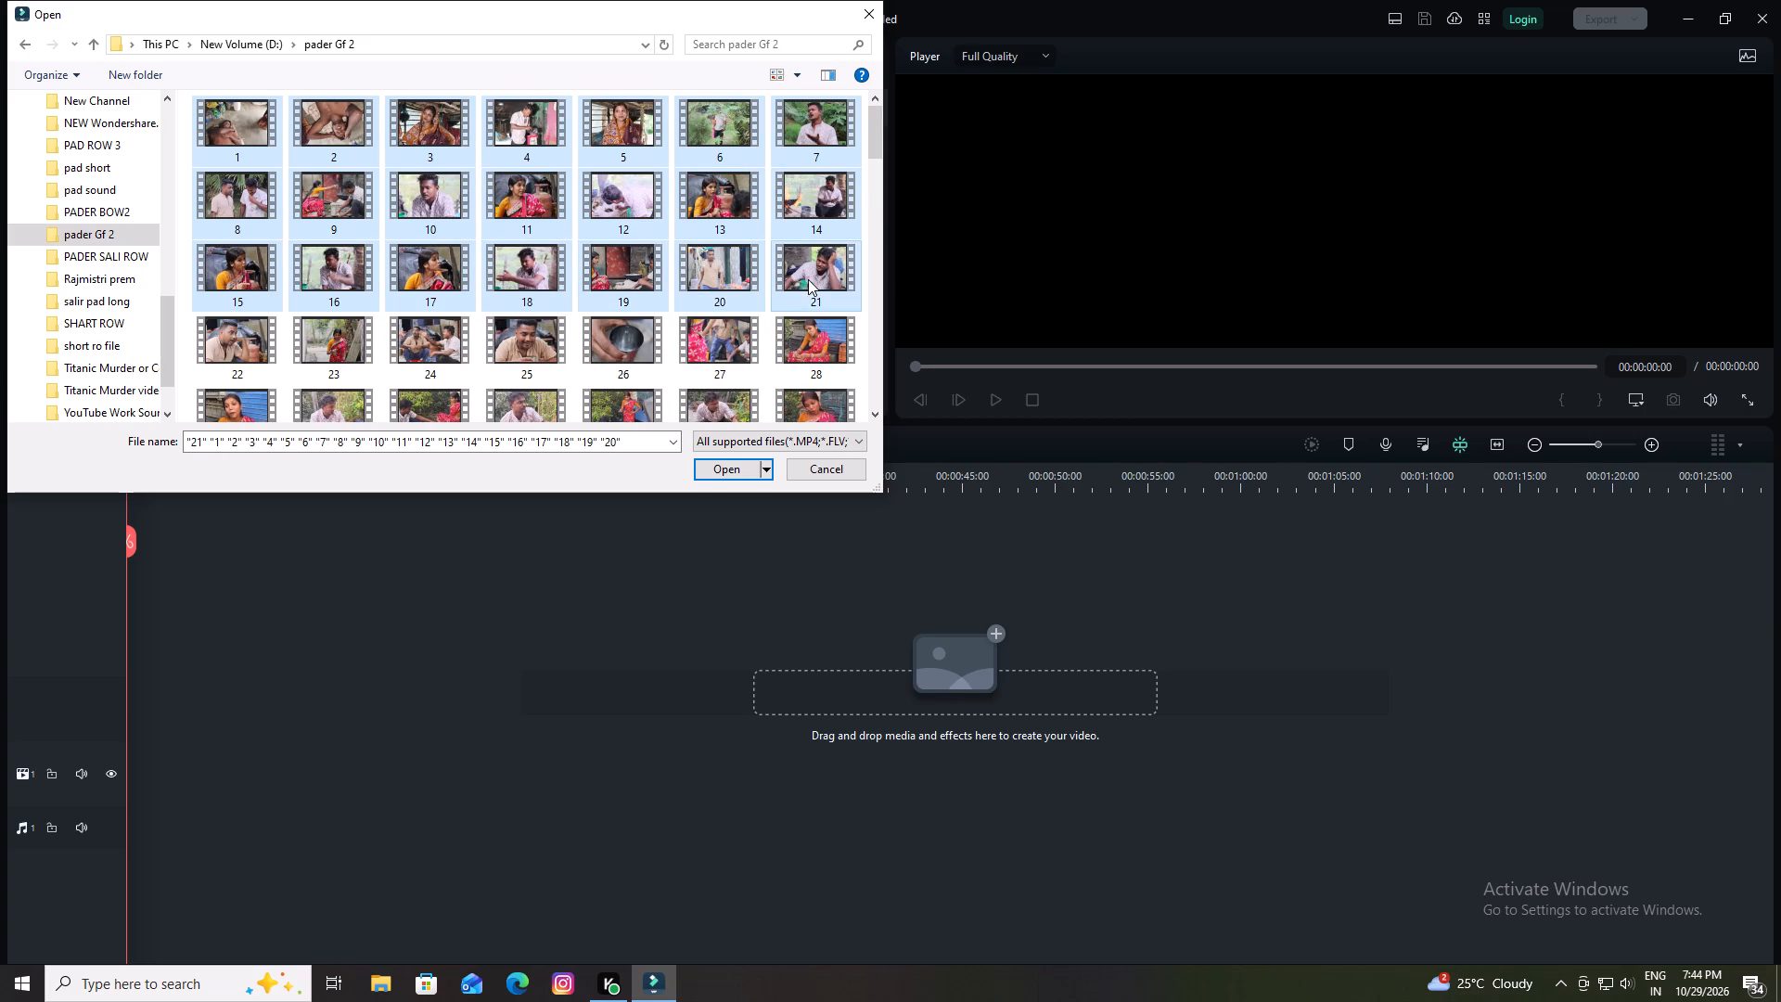
pyautogui.keyDown('ctrl'); pyautogui.click(226, 340); pyautogui.keyUp('ctrl')
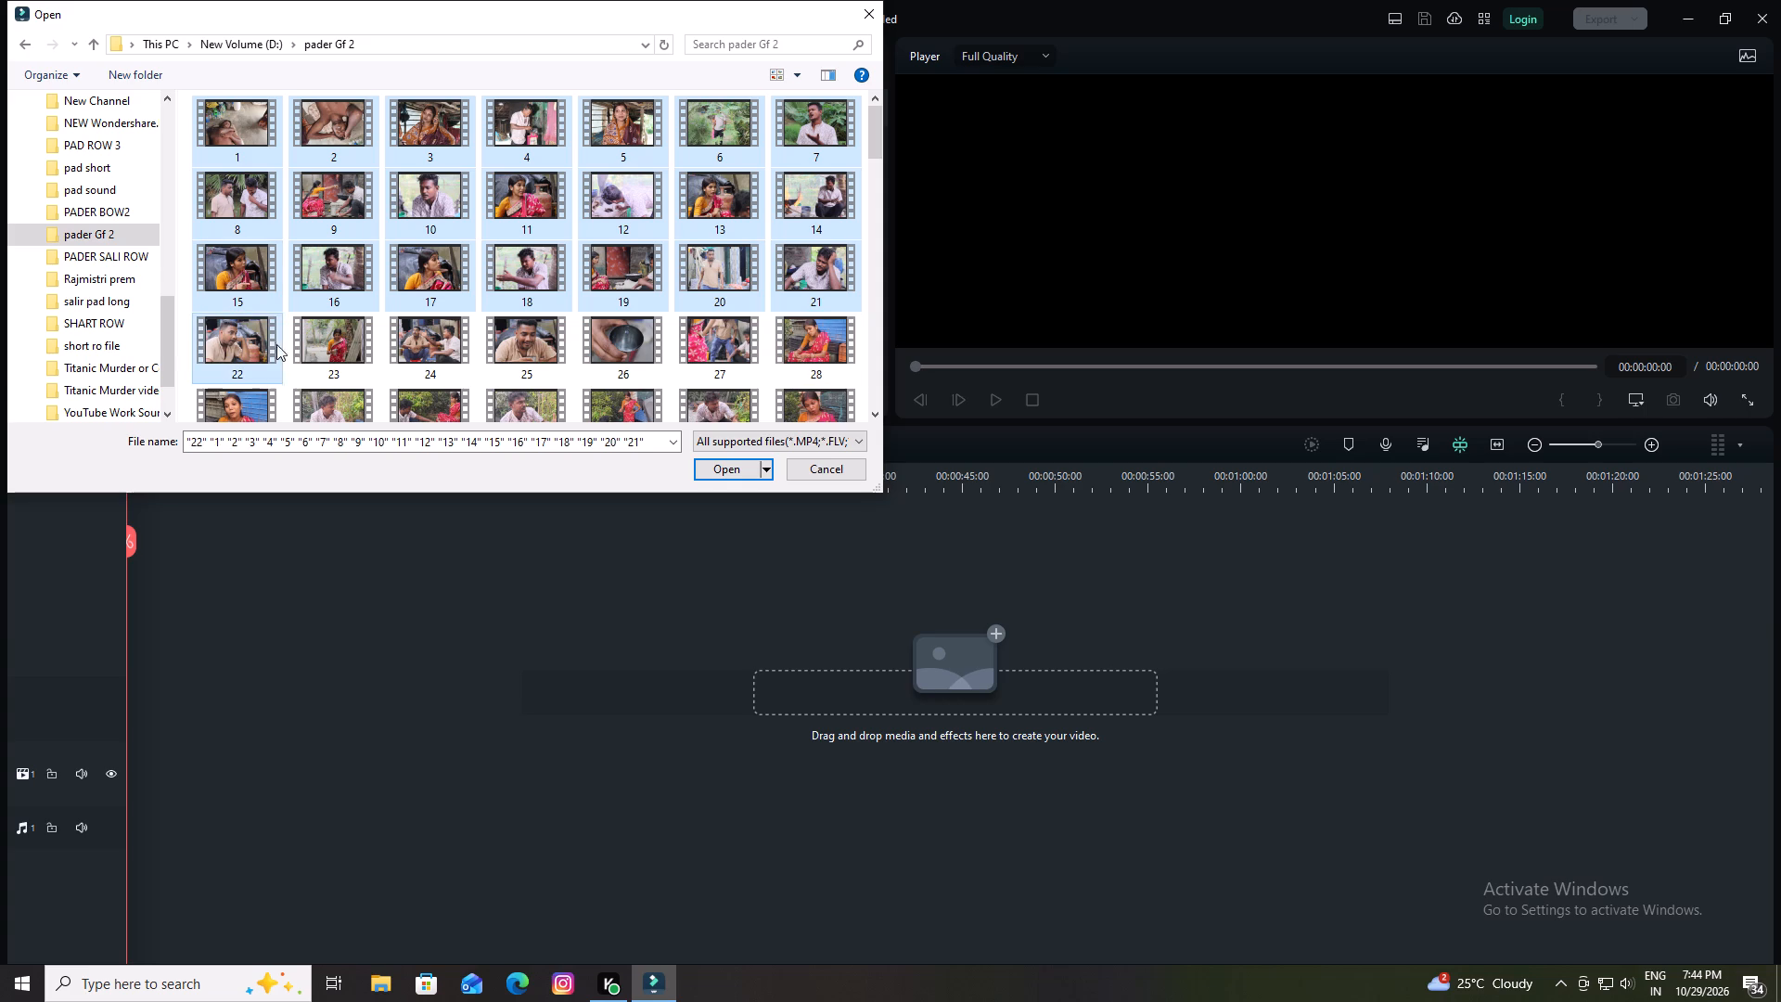
pyautogui.keyDown('ctrl'); pyautogui.click(309, 352); pyautogui.keyUp('ctrl')
pyautogui.keyDown('ctrl'); pyautogui.click(430, 354); pyautogui.keyUp('ctrl')
pyautogui.keyDown('ctrl'); pyautogui.click(515, 348); pyautogui.keyUp('ctrl')
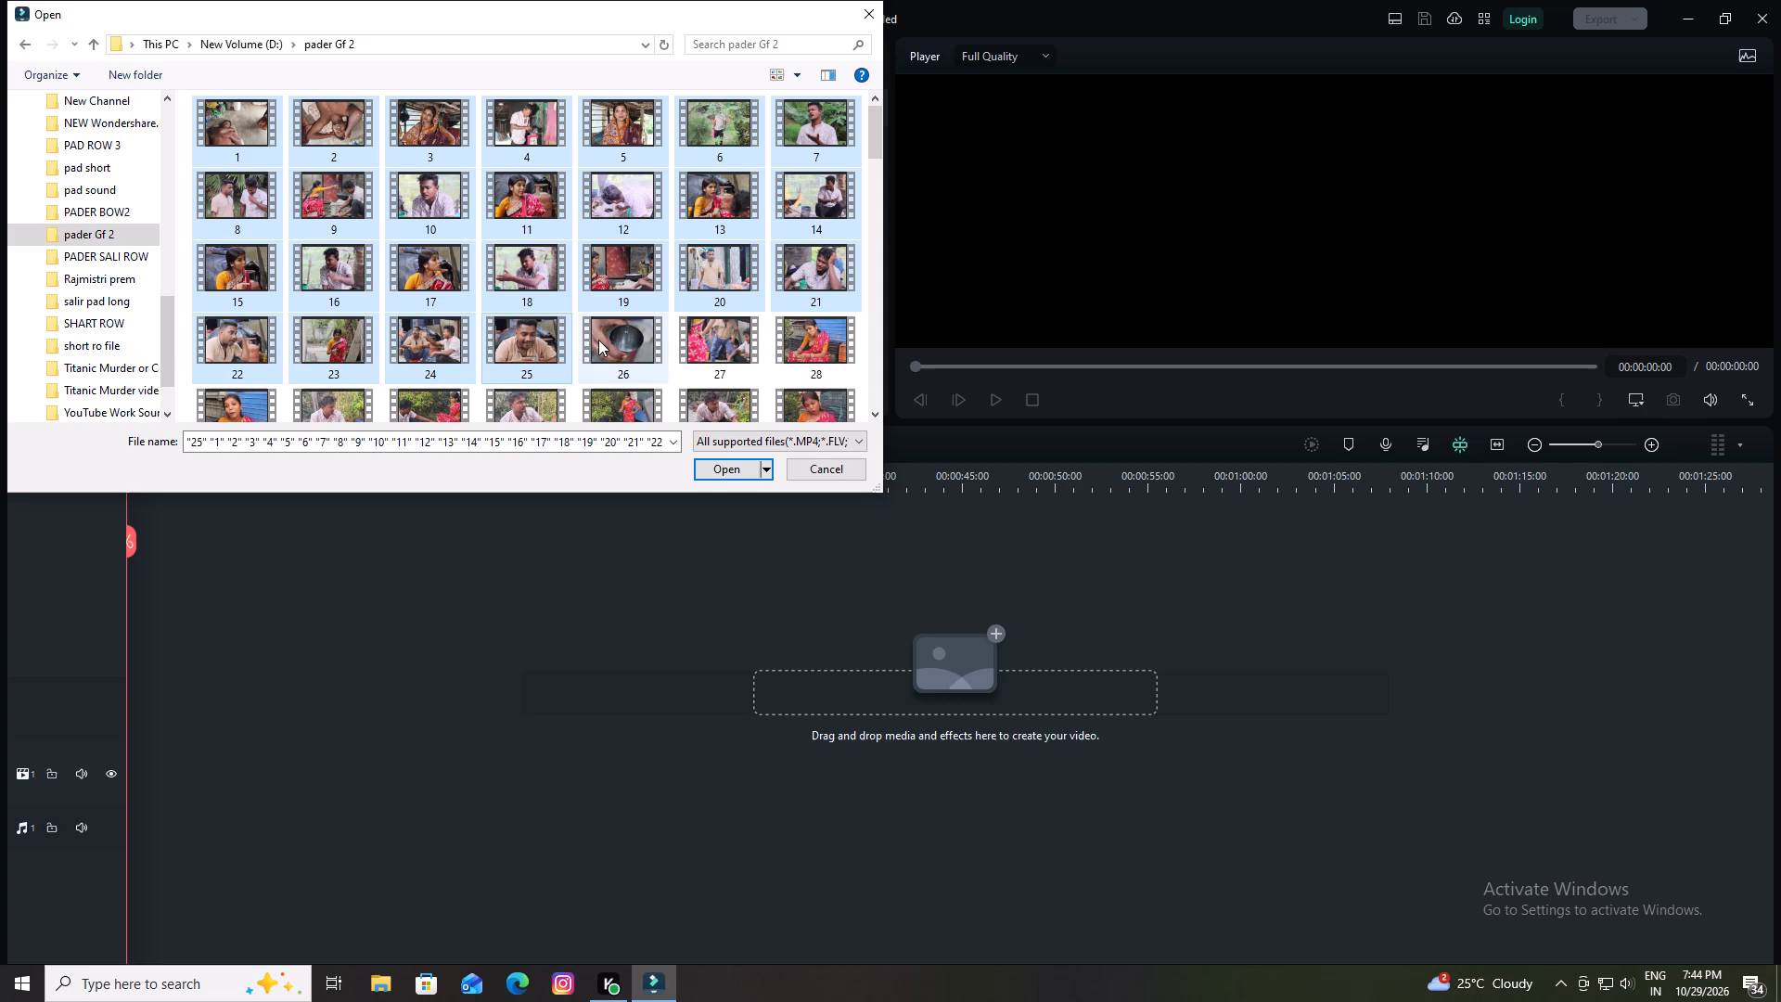
pyautogui.keyDown('ctrl'); pyautogui.click(600, 340); pyautogui.keyUp('ctrl')
pyautogui.keyDown('ctrl'); pyautogui.click(685, 348); pyautogui.keyUp('ctrl')
pyautogui.keyDown('ctrl'); pyautogui.click(818, 353); pyautogui.keyUp('ctrl')
pyautogui.keyDown('ctrl'); pyautogui.scroll(-2, 649, 387); pyautogui.keyUp('ctrl')
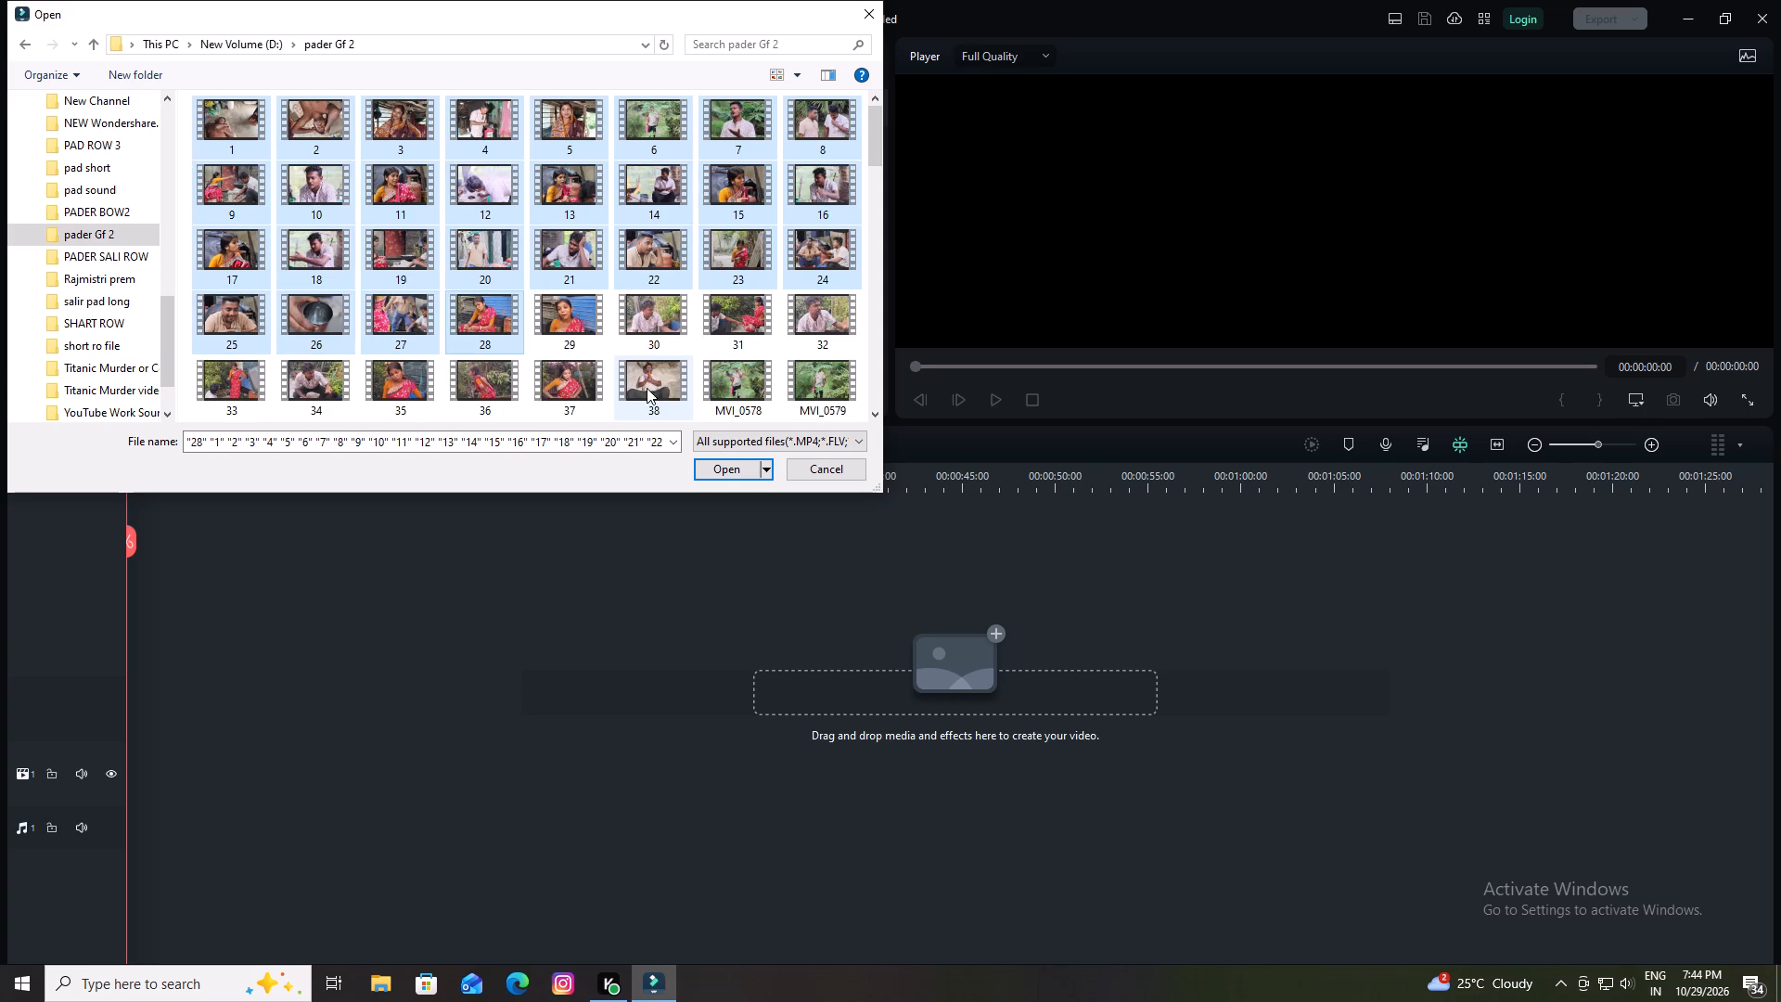
pyautogui.keyDown('ctrl'); pyautogui.click(570, 320); pyautogui.keyUp('ctrl')
pyautogui.keyDown('ctrl'); pyautogui.click(643, 325); pyautogui.keyUp('ctrl')
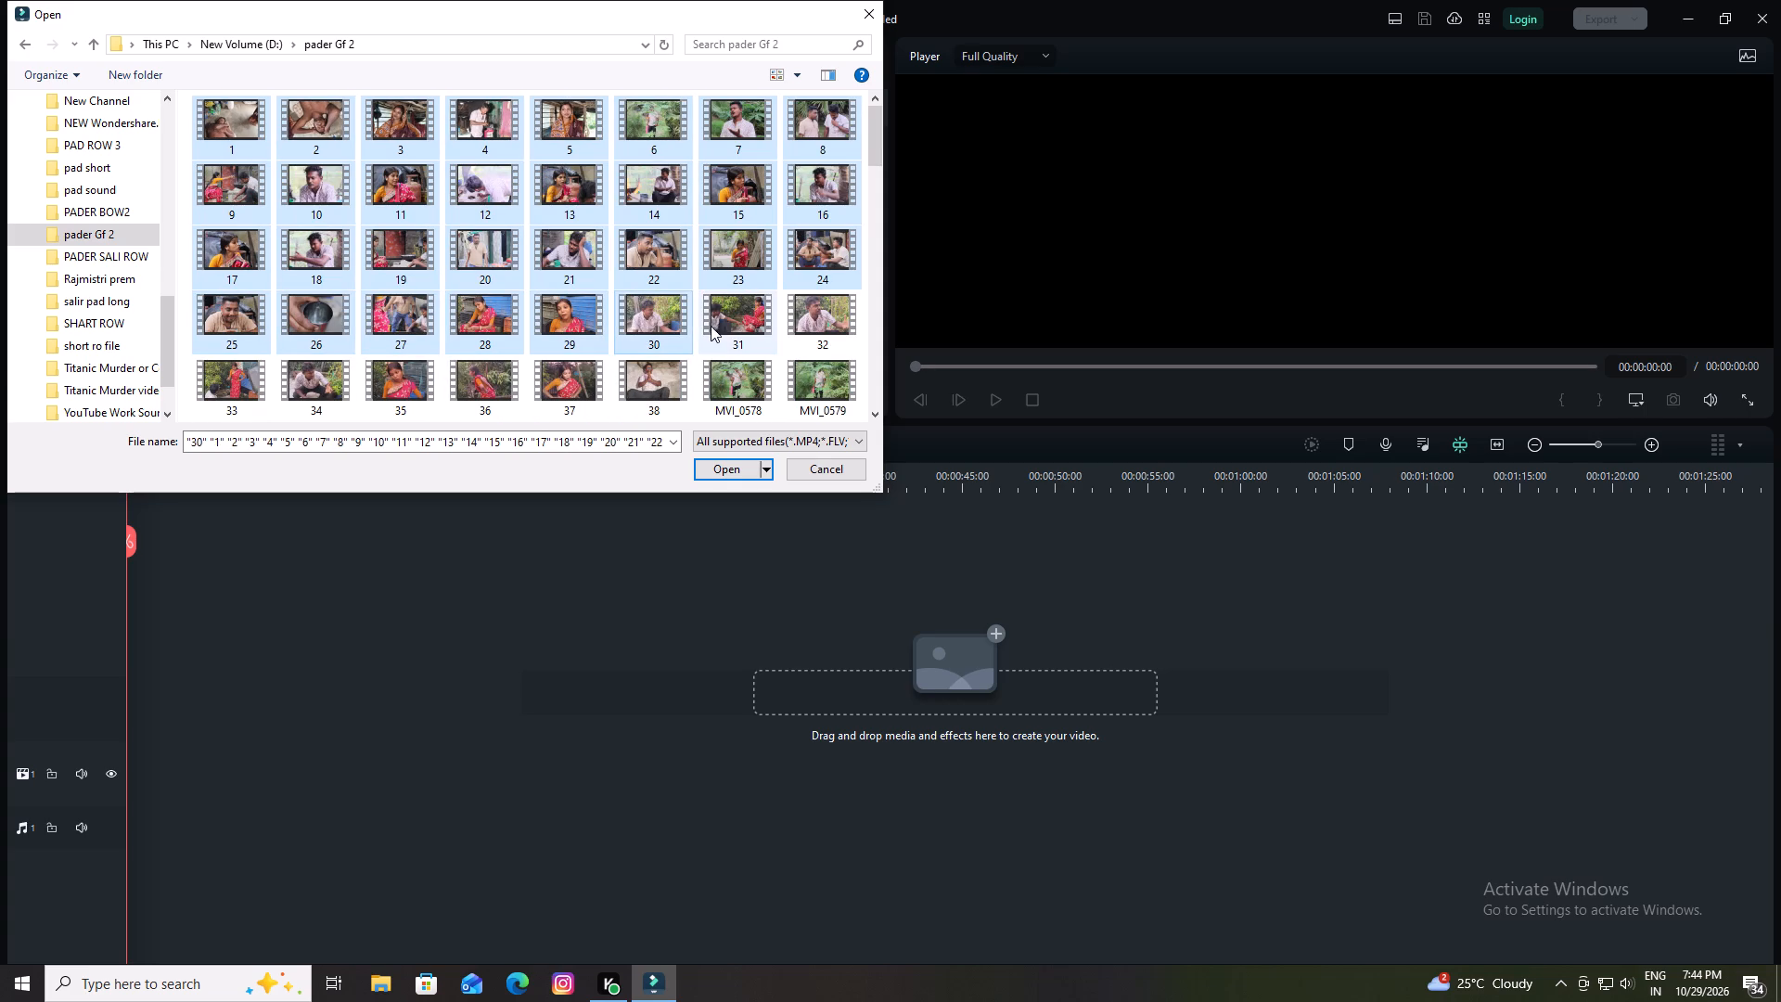
pyautogui.keyDown('ctrl'); pyautogui.click(719, 323); pyautogui.keyUp('ctrl')
pyautogui.keyDown('ctrl'); pyautogui.click(809, 312); pyautogui.keyUp('ctrl')
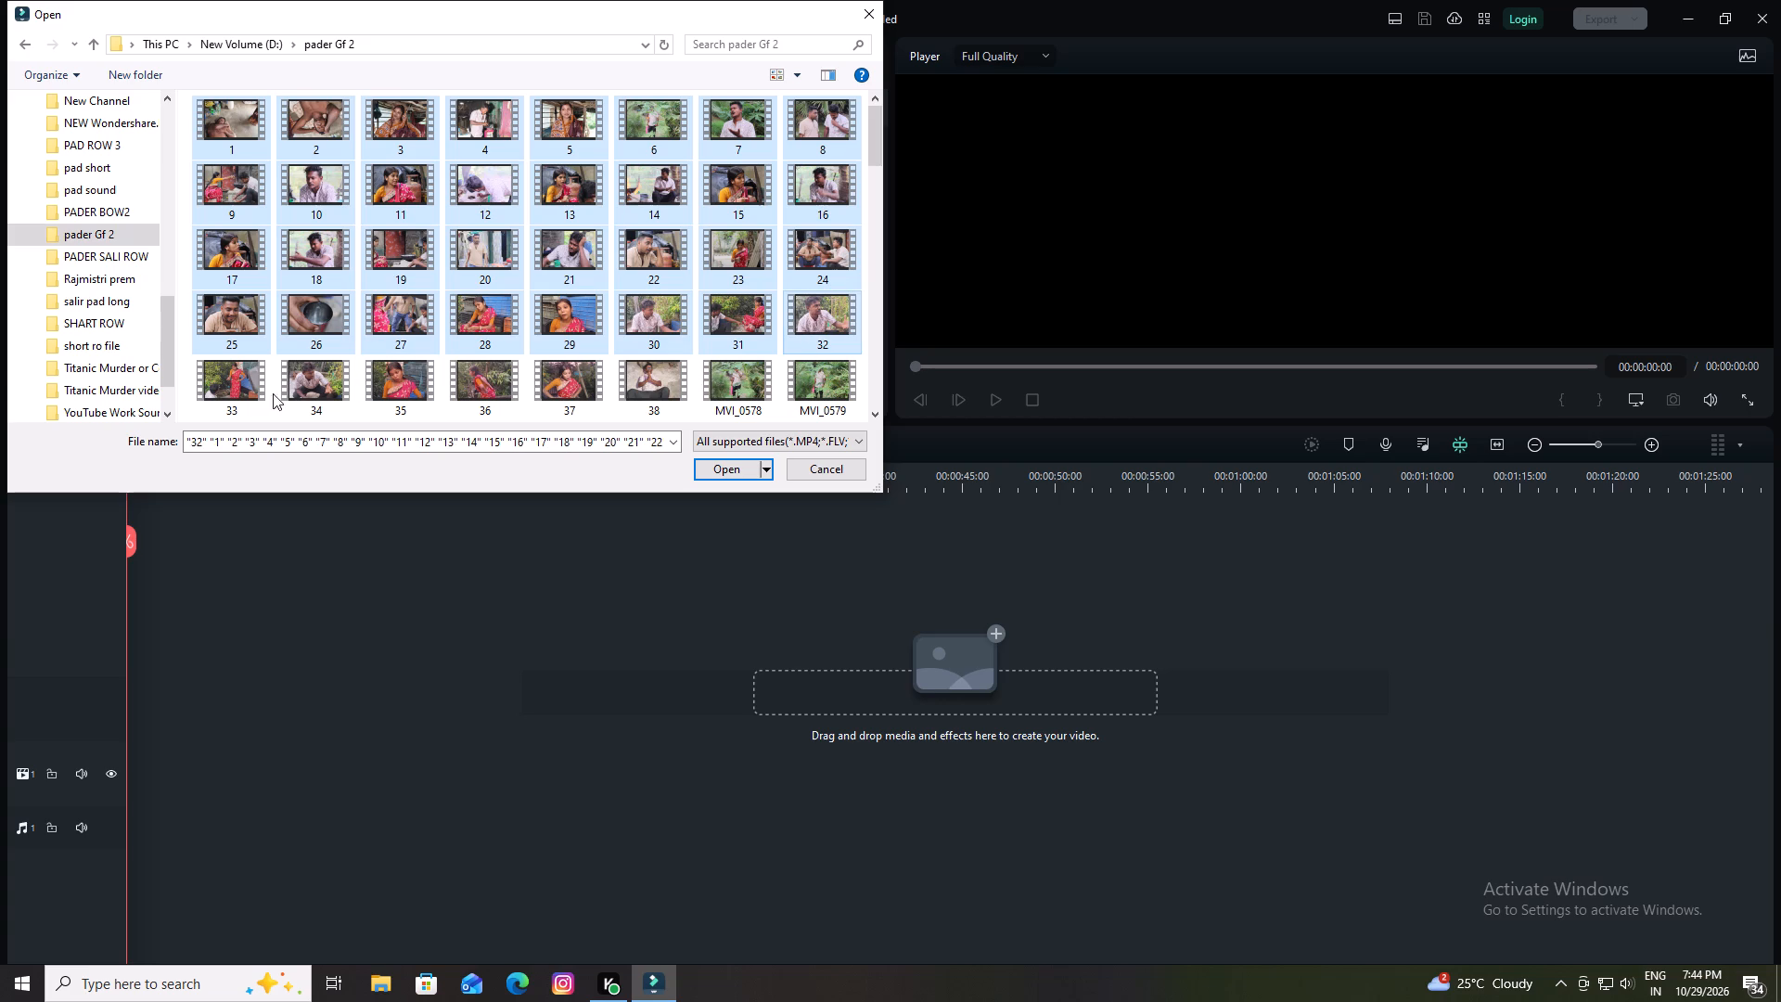
pyautogui.keyDown('ctrl'); pyautogui.click(244, 381); pyautogui.keyUp('ctrl')
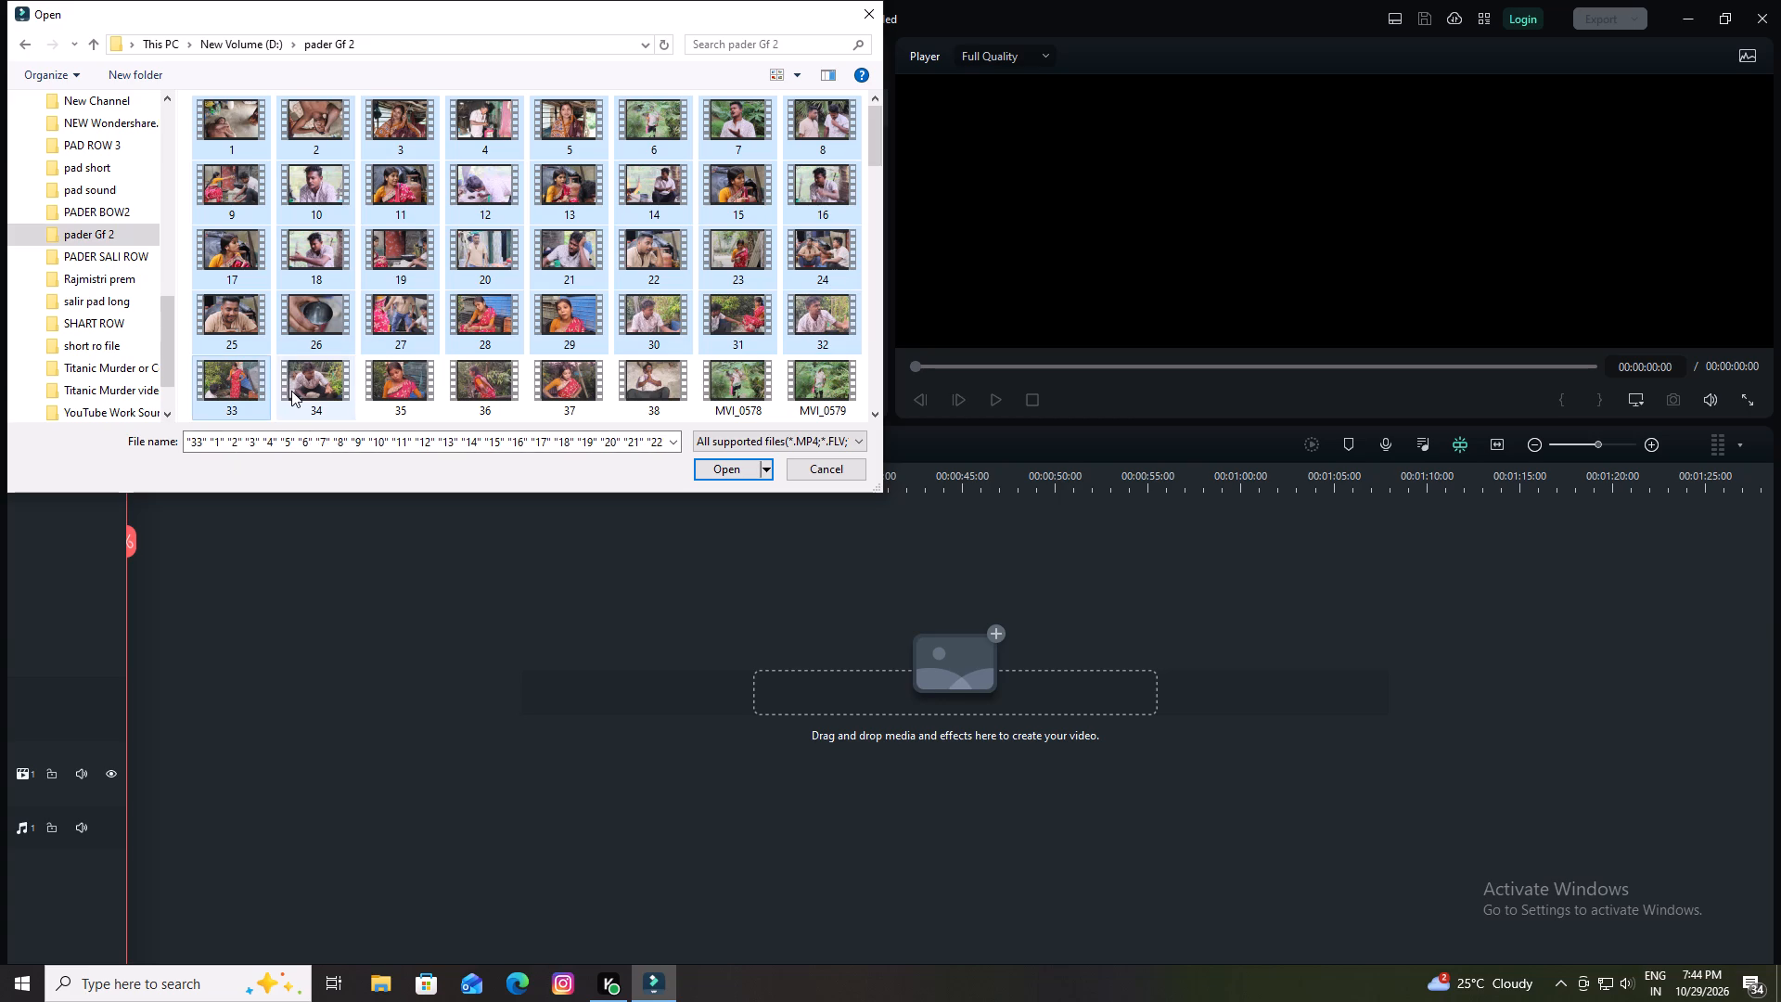
pyautogui.keyDown('ctrl'); pyautogui.click(293, 391); pyautogui.keyUp('ctrl')
pyautogui.keyDown('ctrl'); pyautogui.click(390, 382); pyautogui.keyUp('ctrl')
pyautogui.keyDown('ctrl'); pyautogui.click(462, 382); pyautogui.keyUp('ctrl')
pyautogui.keyDown('ctrl'); pyautogui.click(571, 382); pyautogui.keyUp('ctrl')
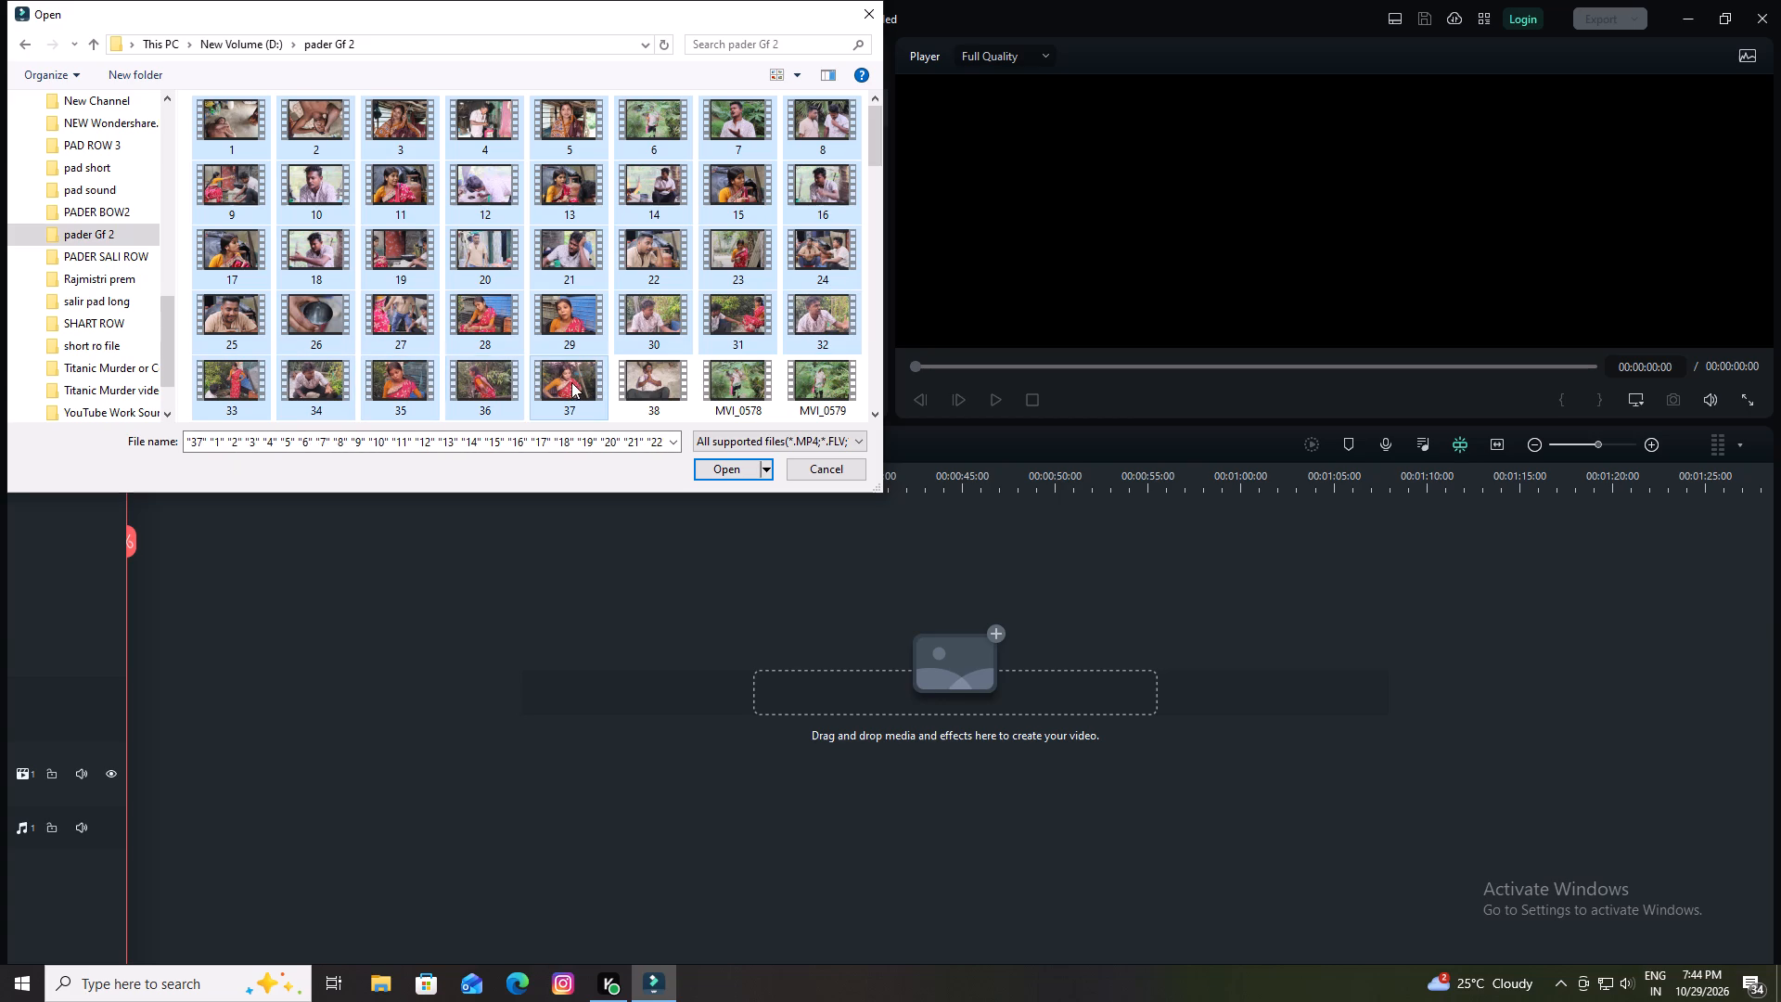
pyautogui.keyDown('ctrl'); pyautogui.click(638, 378); pyautogui.keyUp('ctrl')
pyautogui.keyDown('ctrl'); pyautogui.click(735, 390); pyautogui.keyUp('ctrl')
pyautogui.keyDown('ctrl'); pyautogui.click(799, 390); pyautogui.keyUp('ctrl')
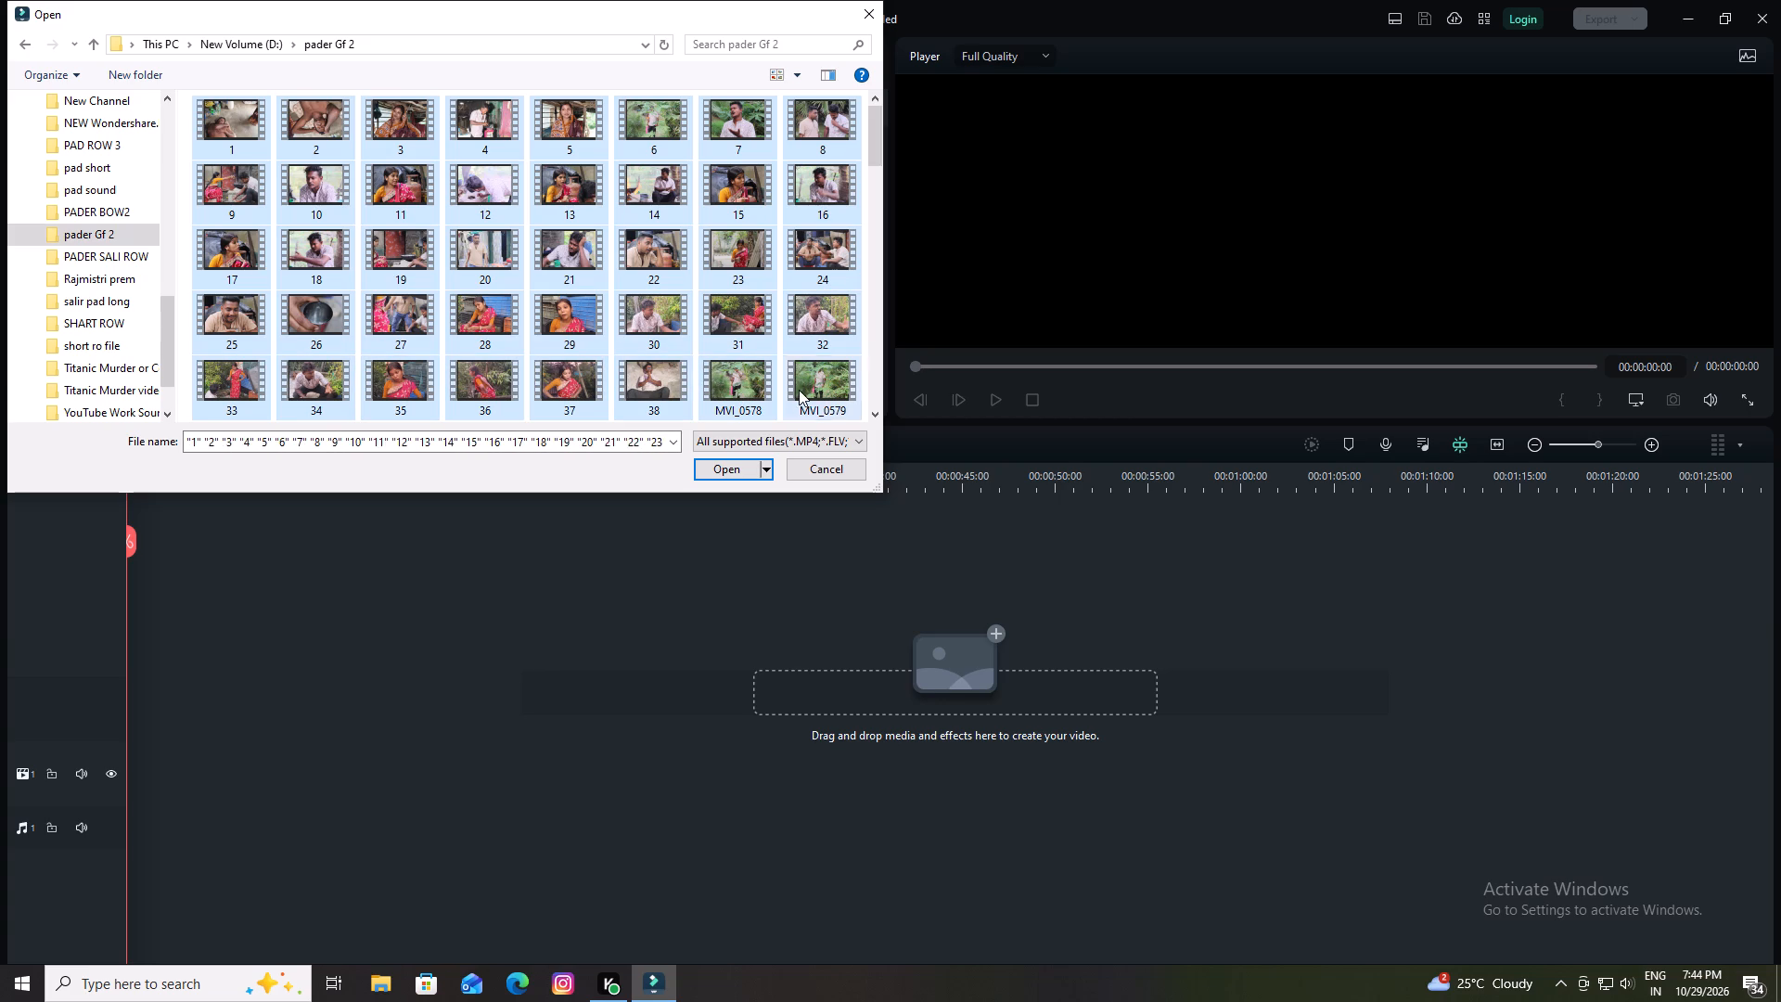
pyautogui.keyDown('ctrl'); pyautogui.click(736, 387); pyautogui.keyUp('ctrl')
pyautogui.keyDown('ctrl'); pyautogui.click(795, 388); pyautogui.keyUp('ctrl')
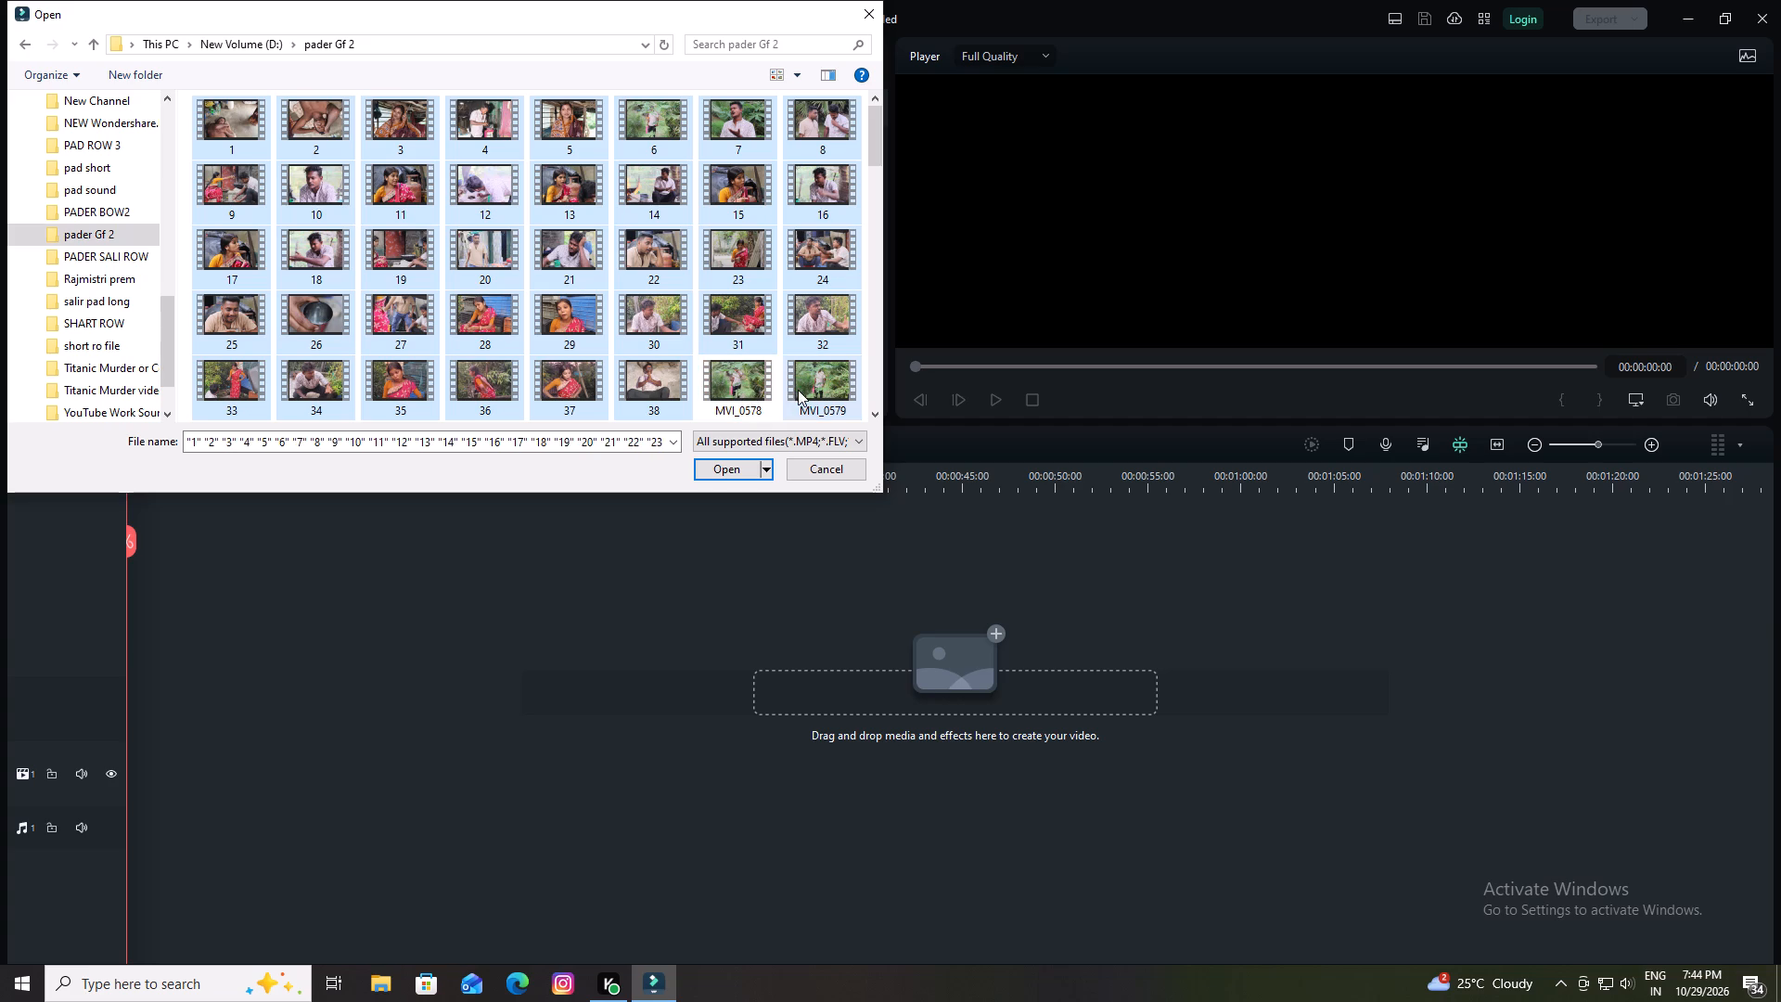
pyautogui.keyDown('ctrl'); pyautogui.click(723, 469); pyautogui.keyUp('ctrl')
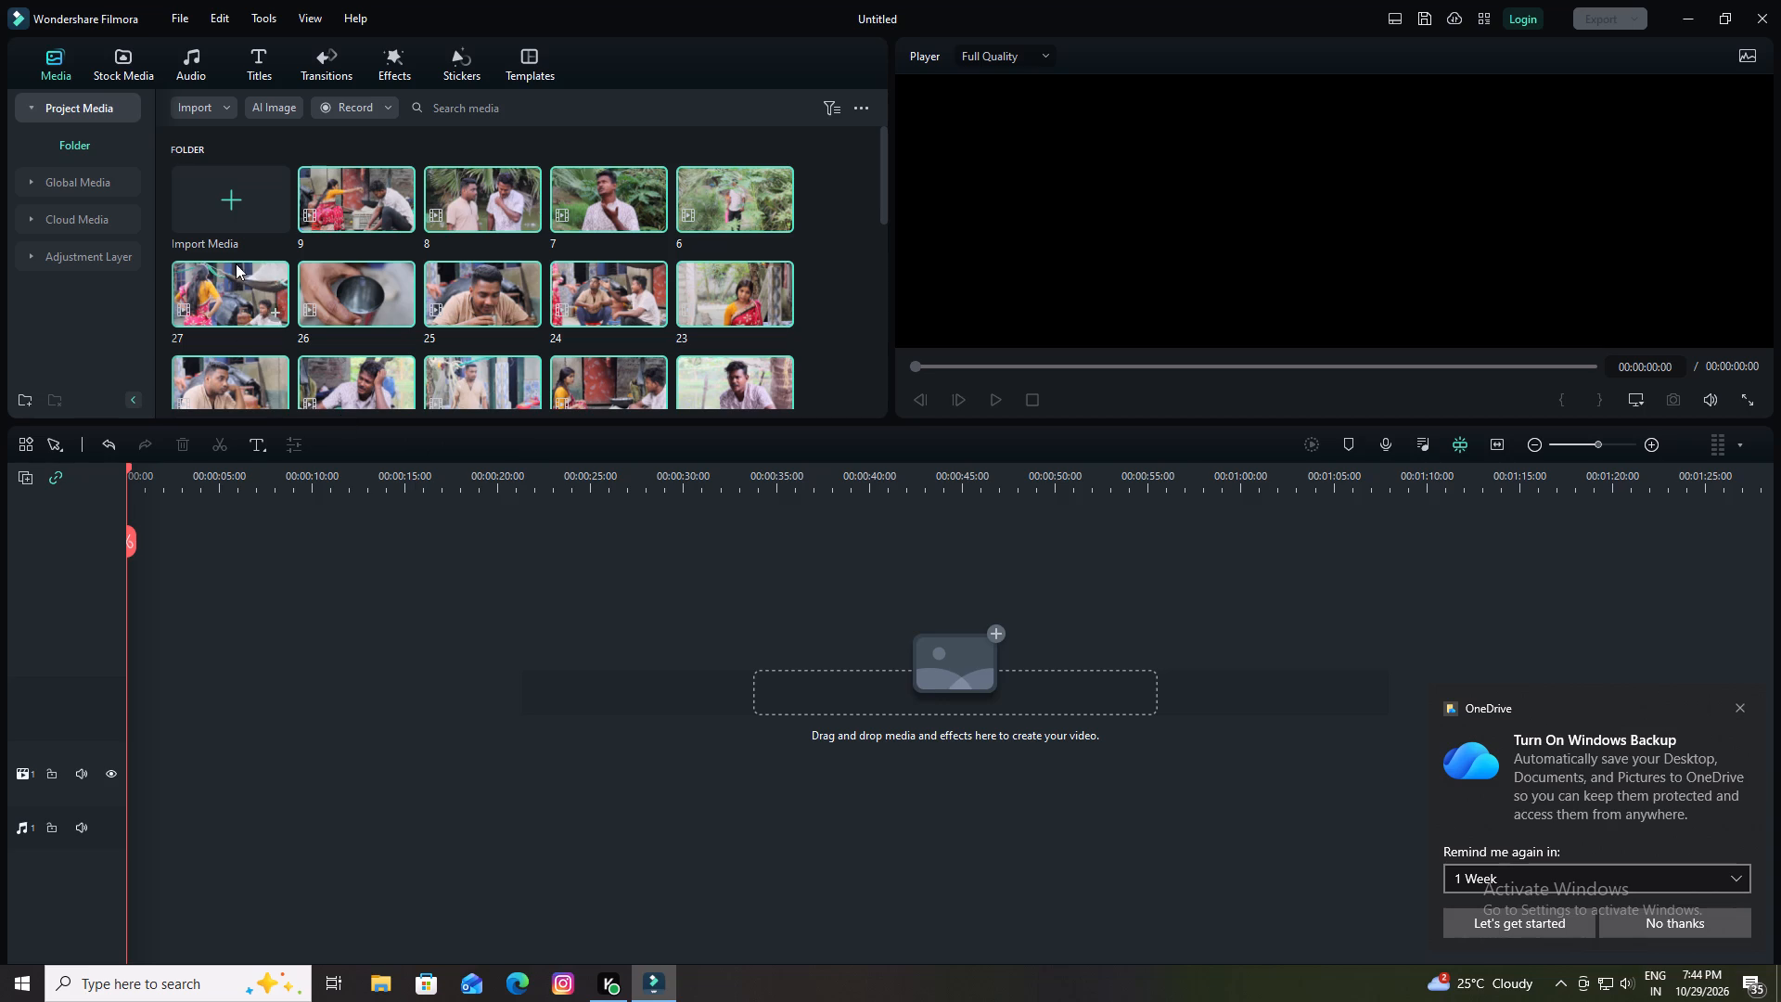
# Import every audio file from the all yt sound folder on the Desktop into the project media.
pyautogui.click(234, 203)
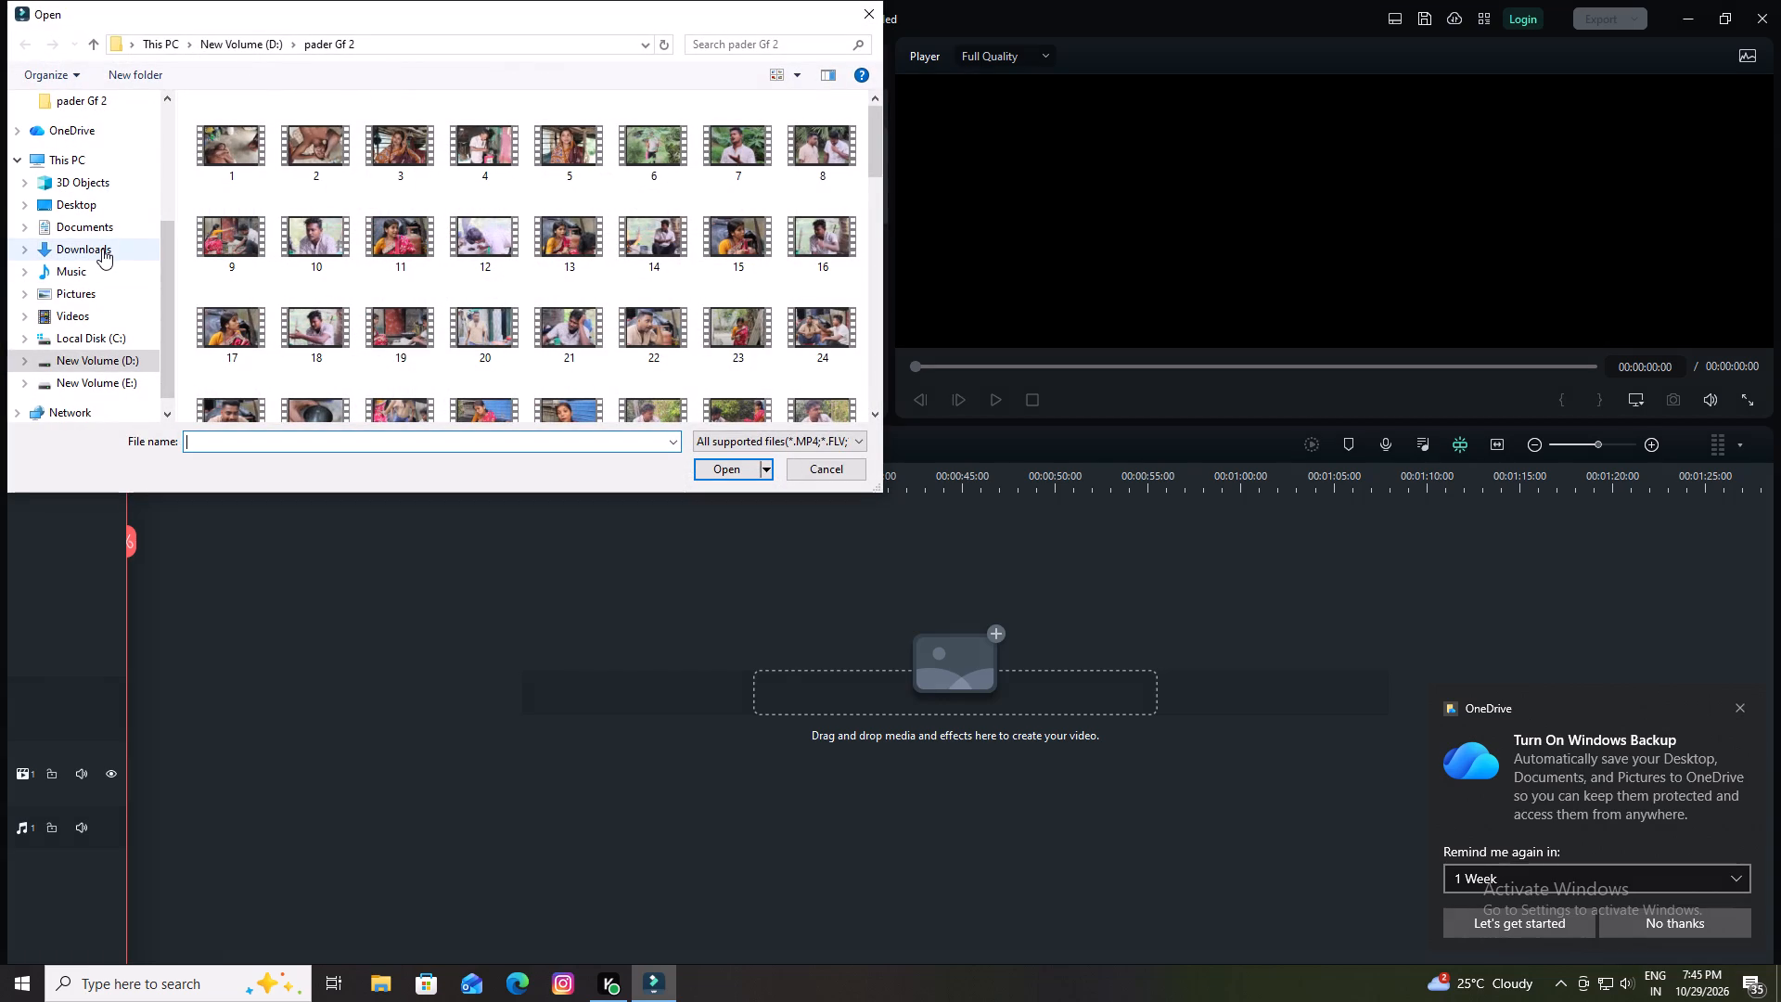
pyautogui.click(88, 207)
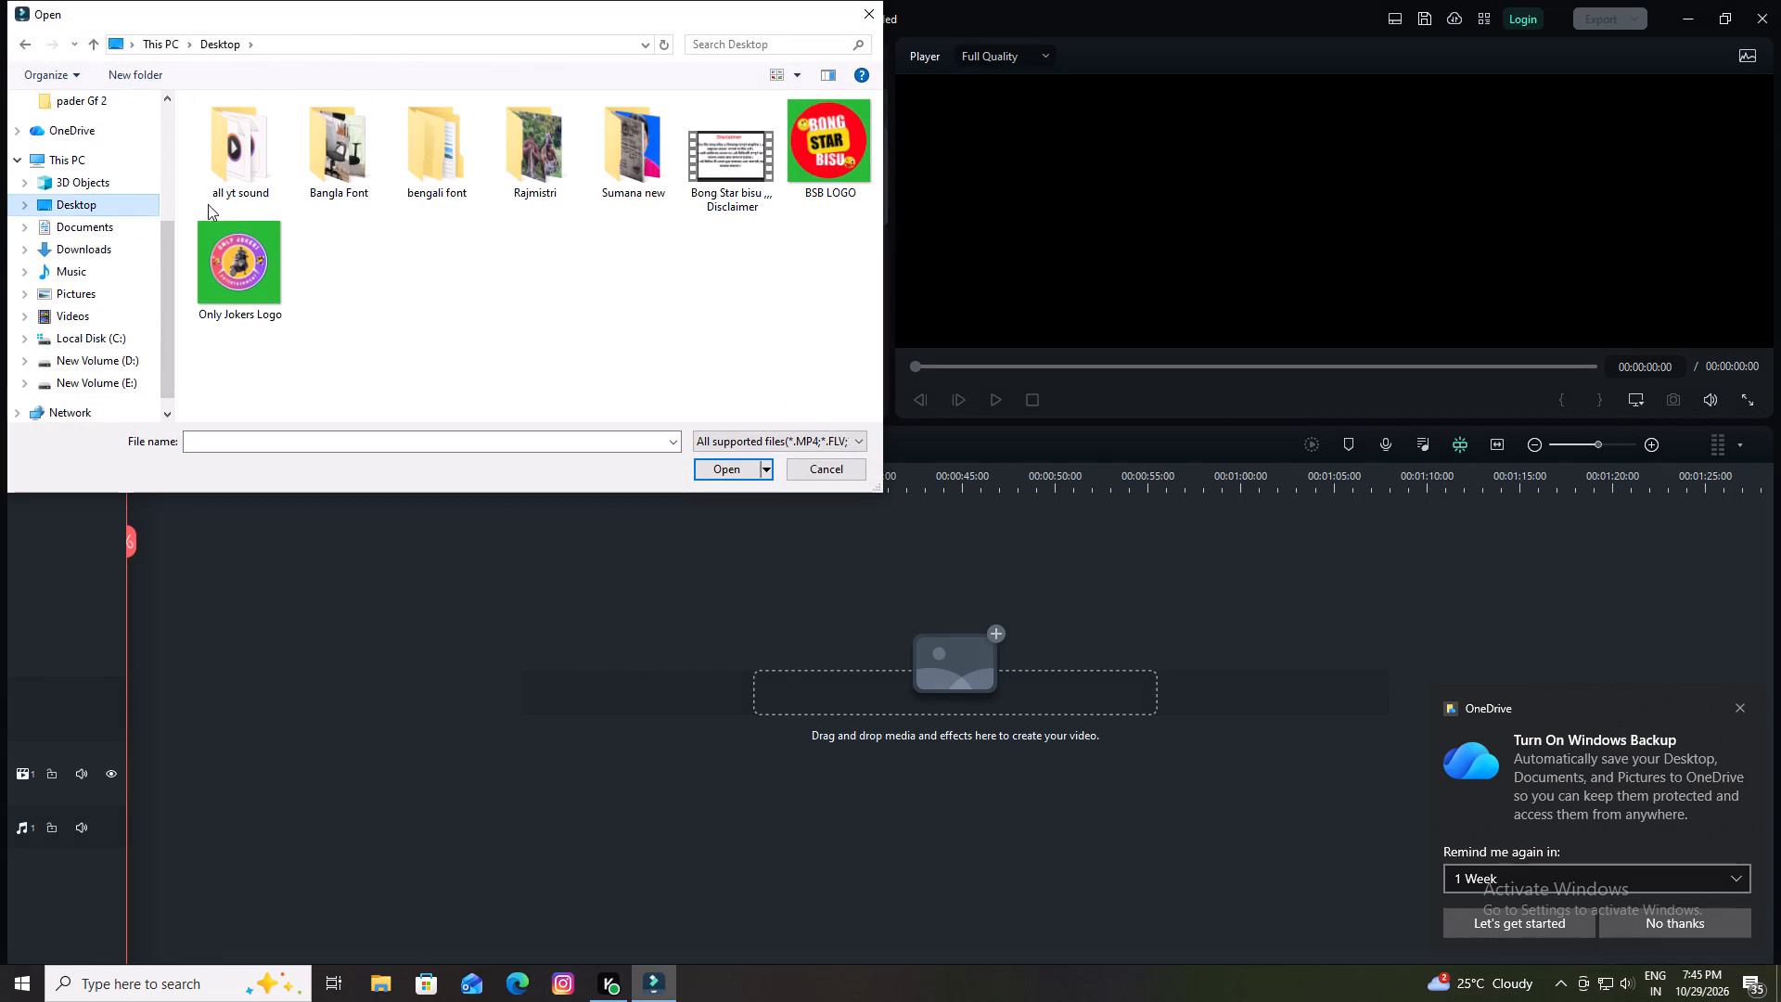
pyautogui.doubleClick(252, 187)
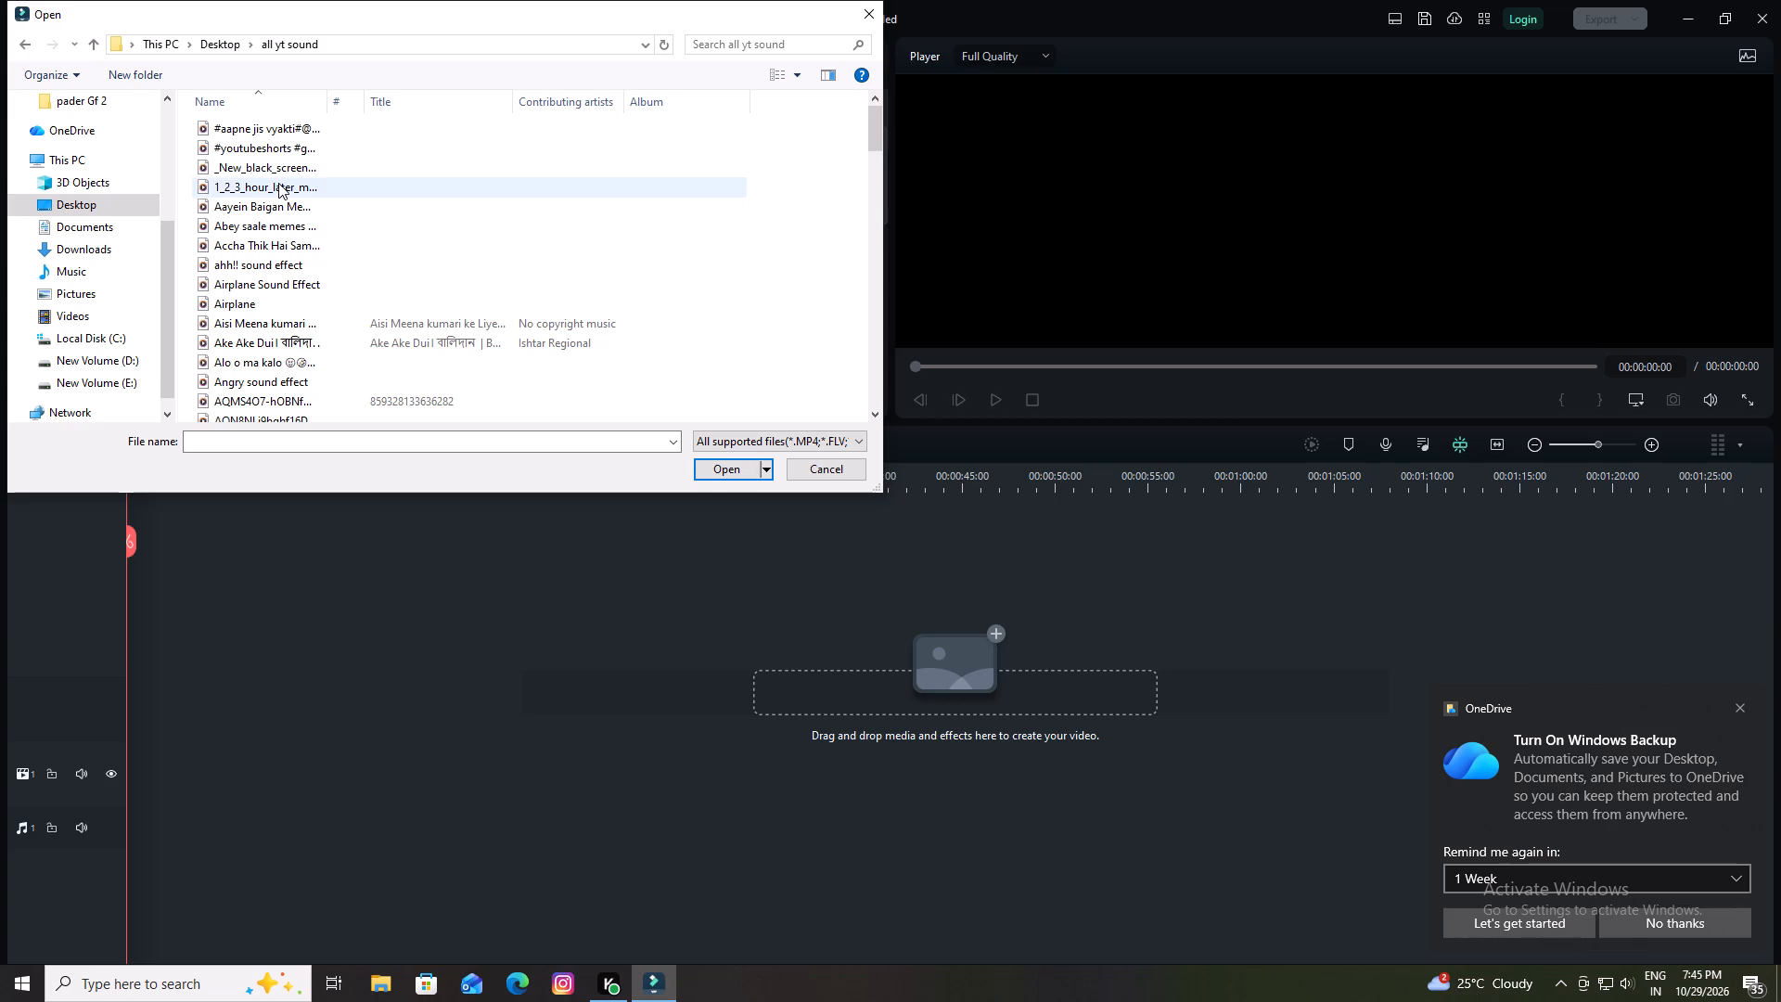
pyautogui.hotkey('ctrl', 'a')
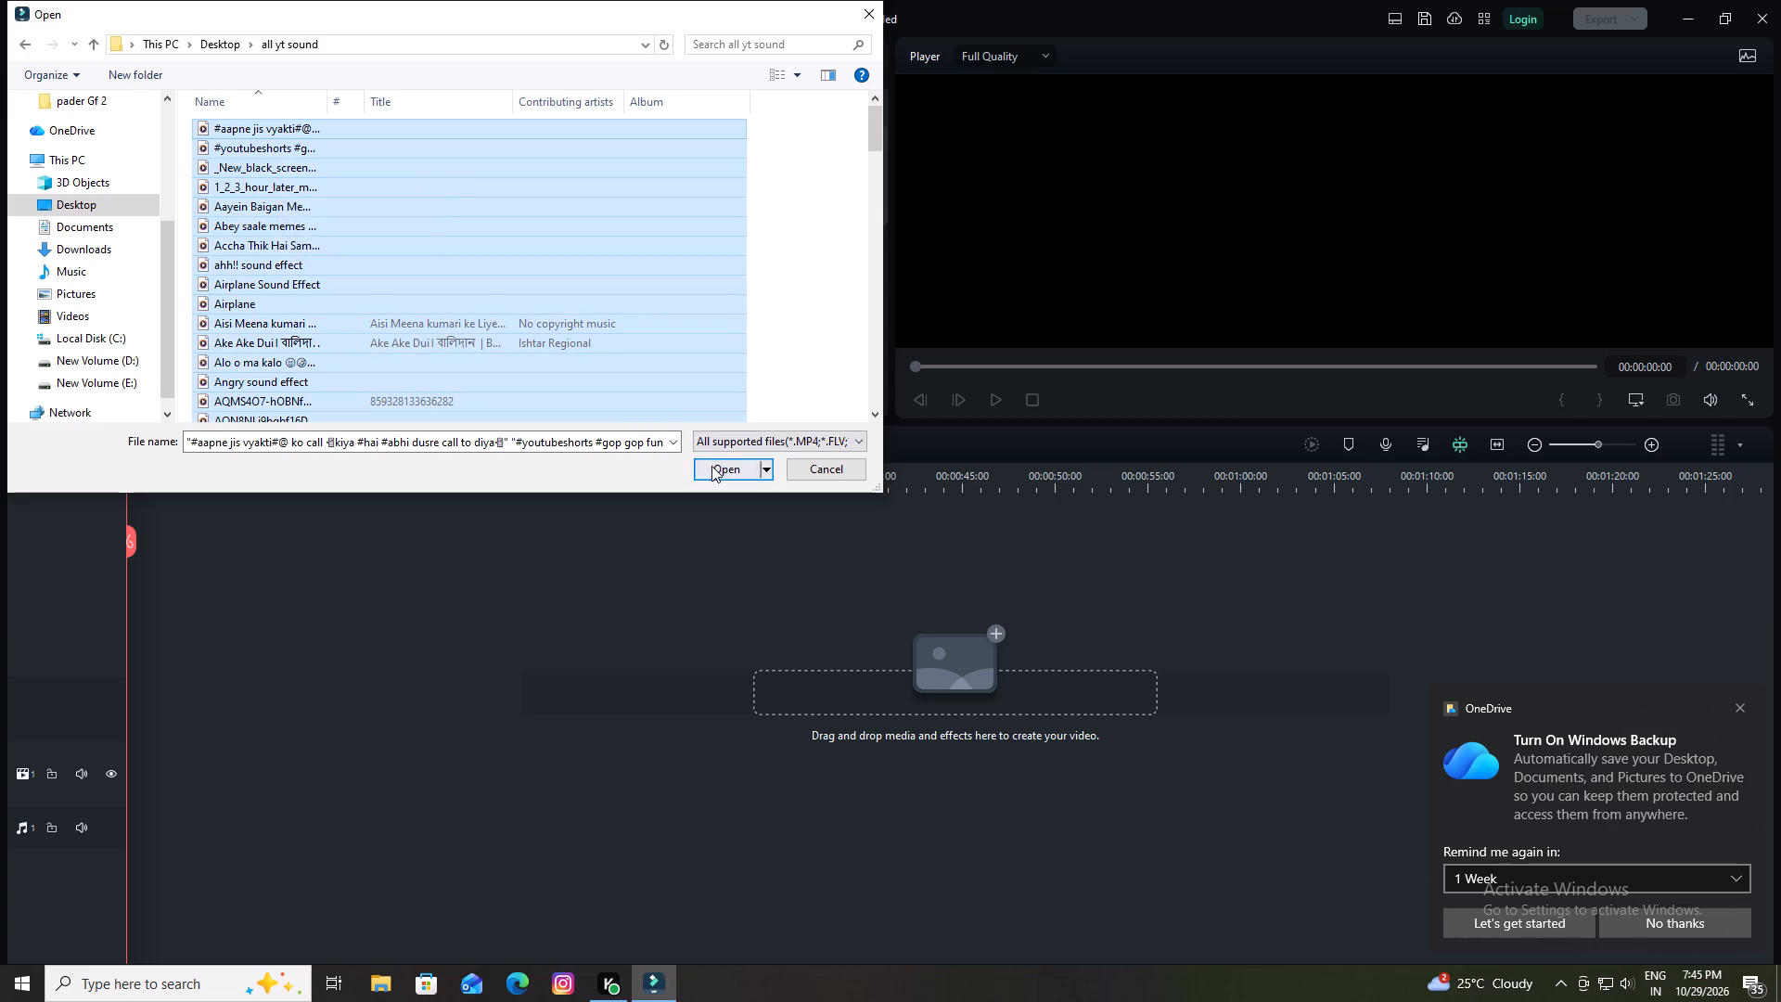
pyautogui.click(714, 468)
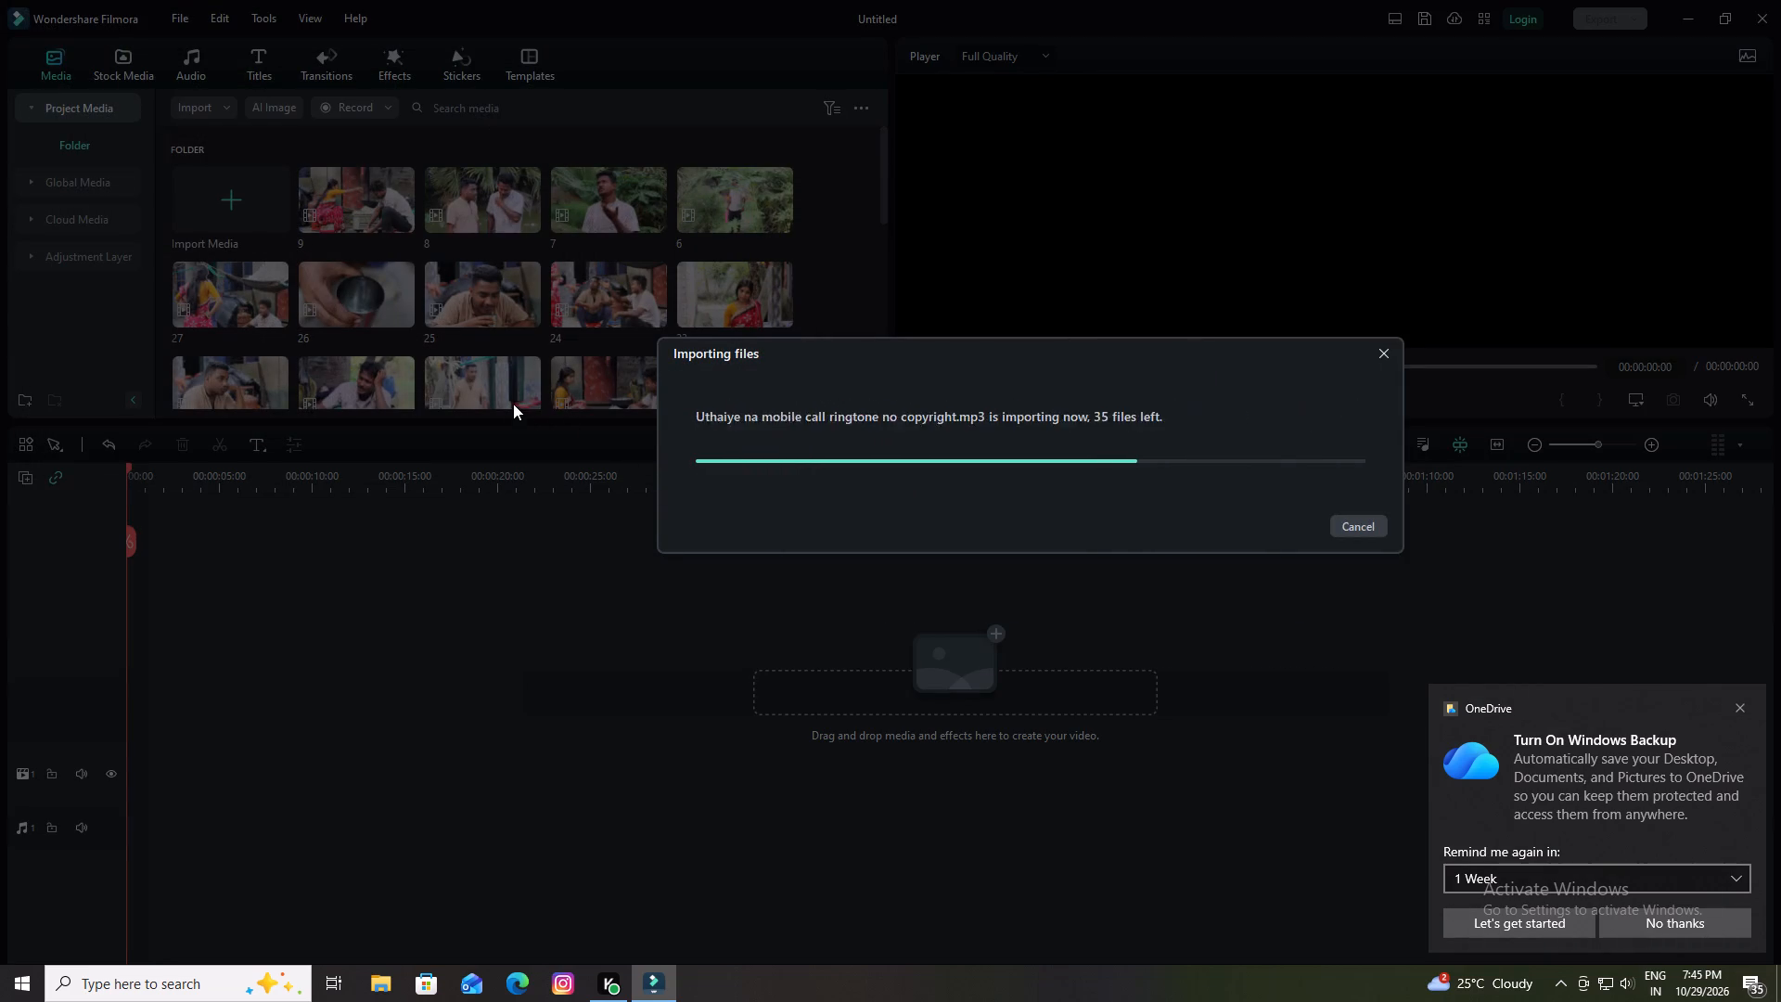
# Import all the meme clips from the mimes folder on New Volume (E:) into the project media.
pyautogui.click(228, 196)
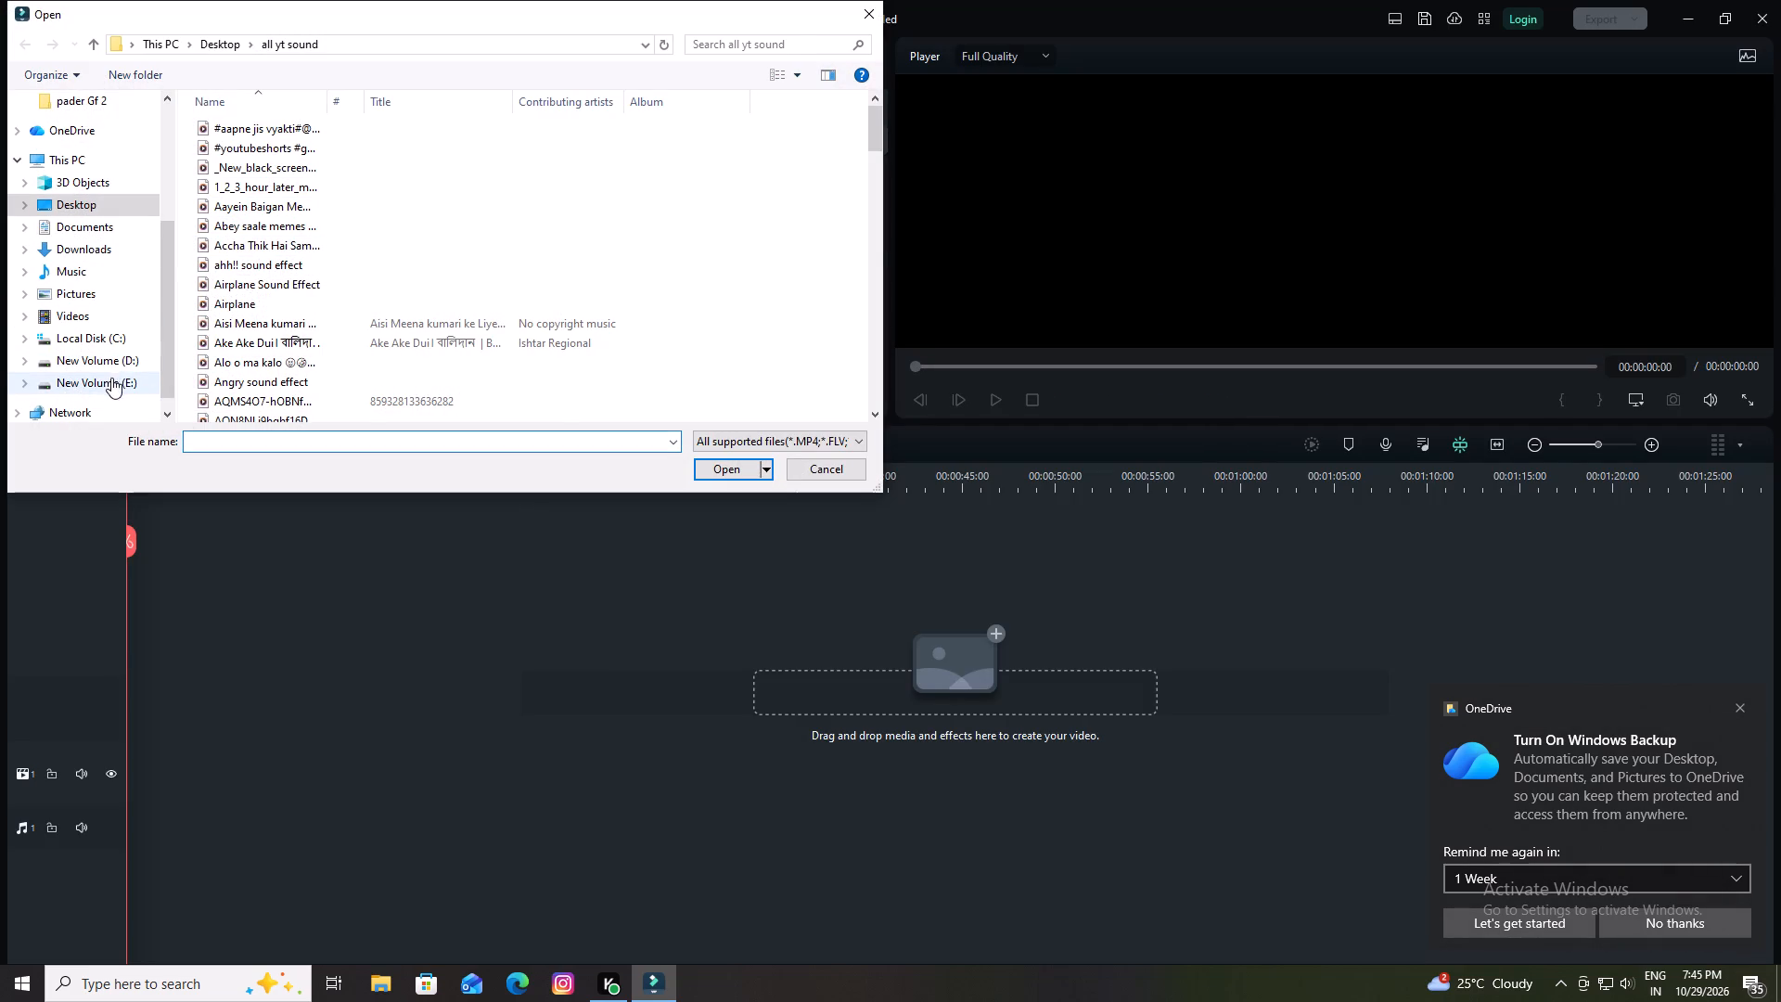
pyautogui.doubleClick(111, 378)
pyautogui.scroll(-5, 254, 376)
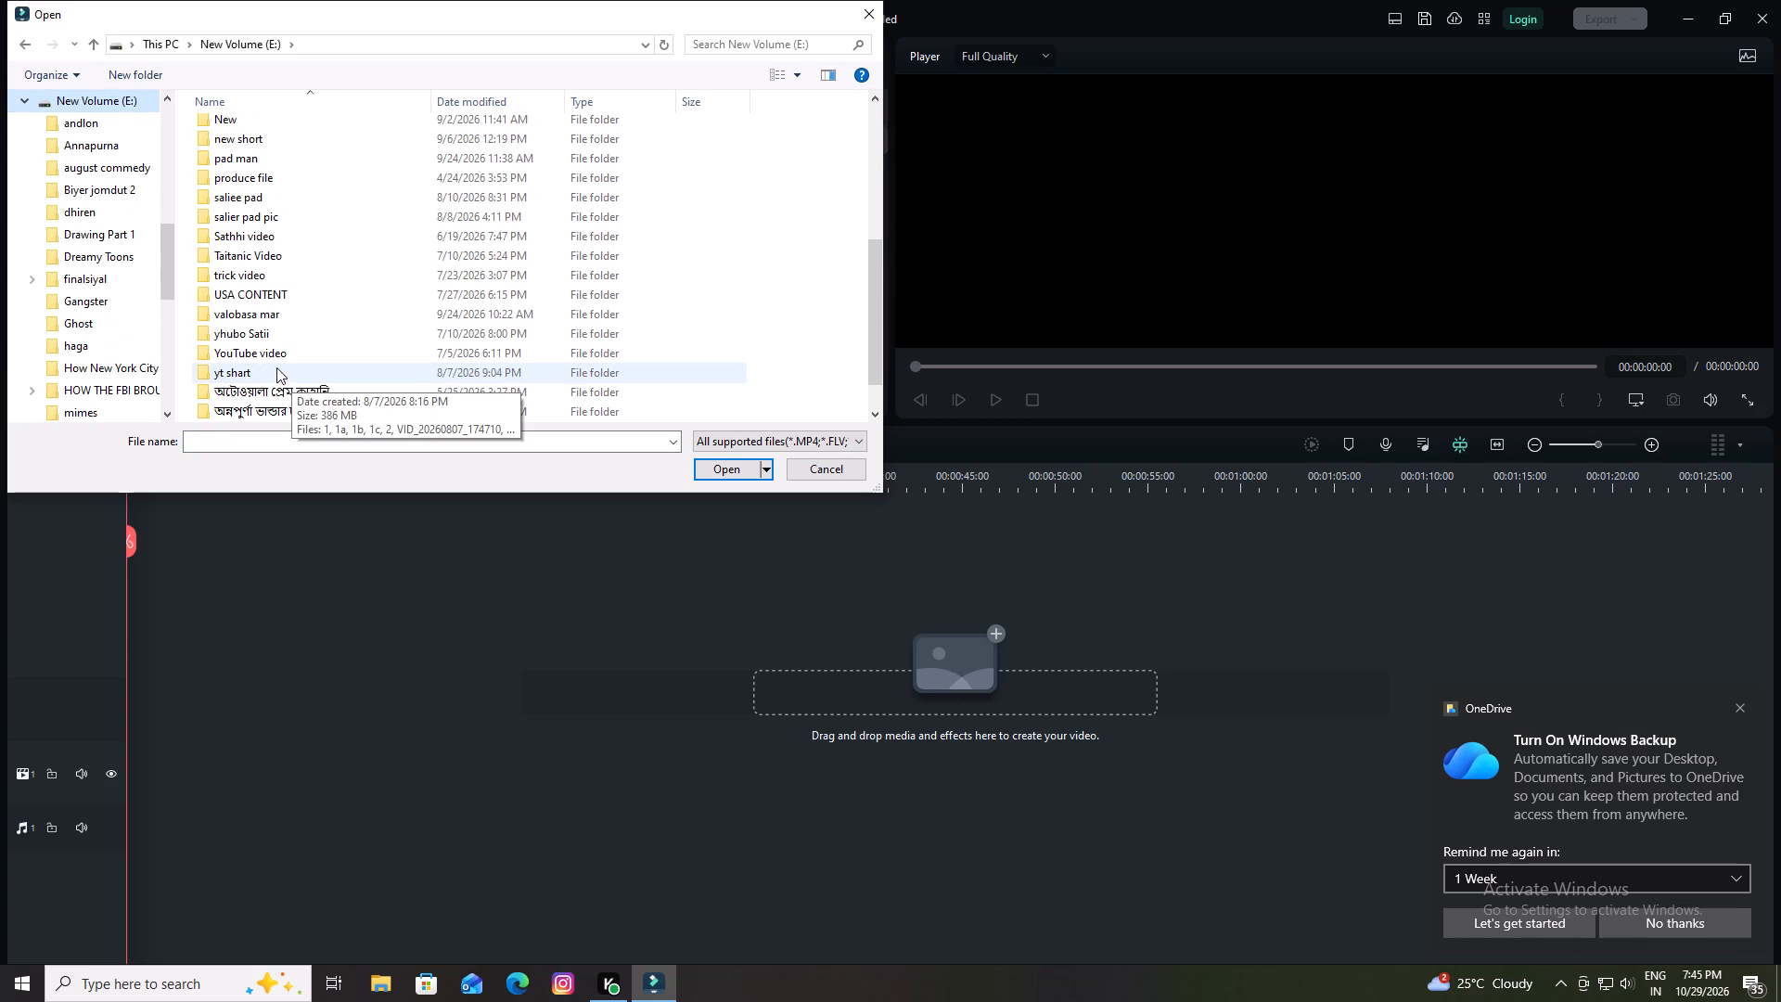
pyautogui.scroll(1, 271, 257)
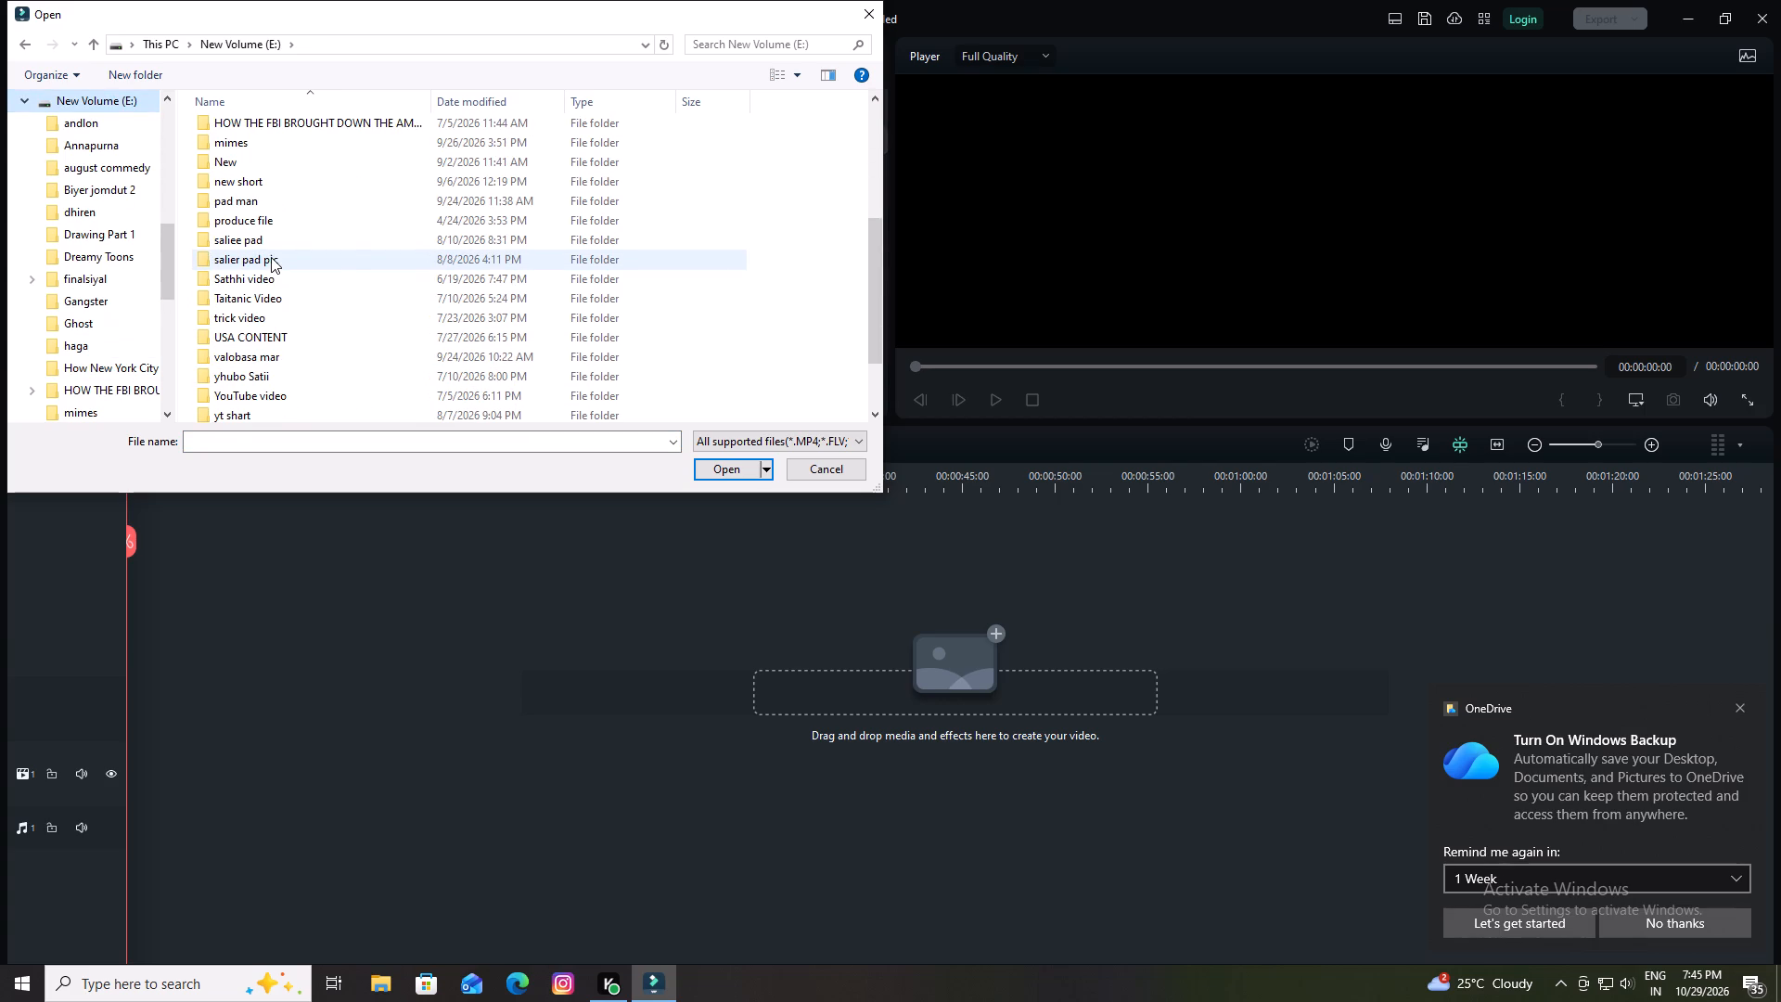
pyautogui.scroll(1, 265, 262)
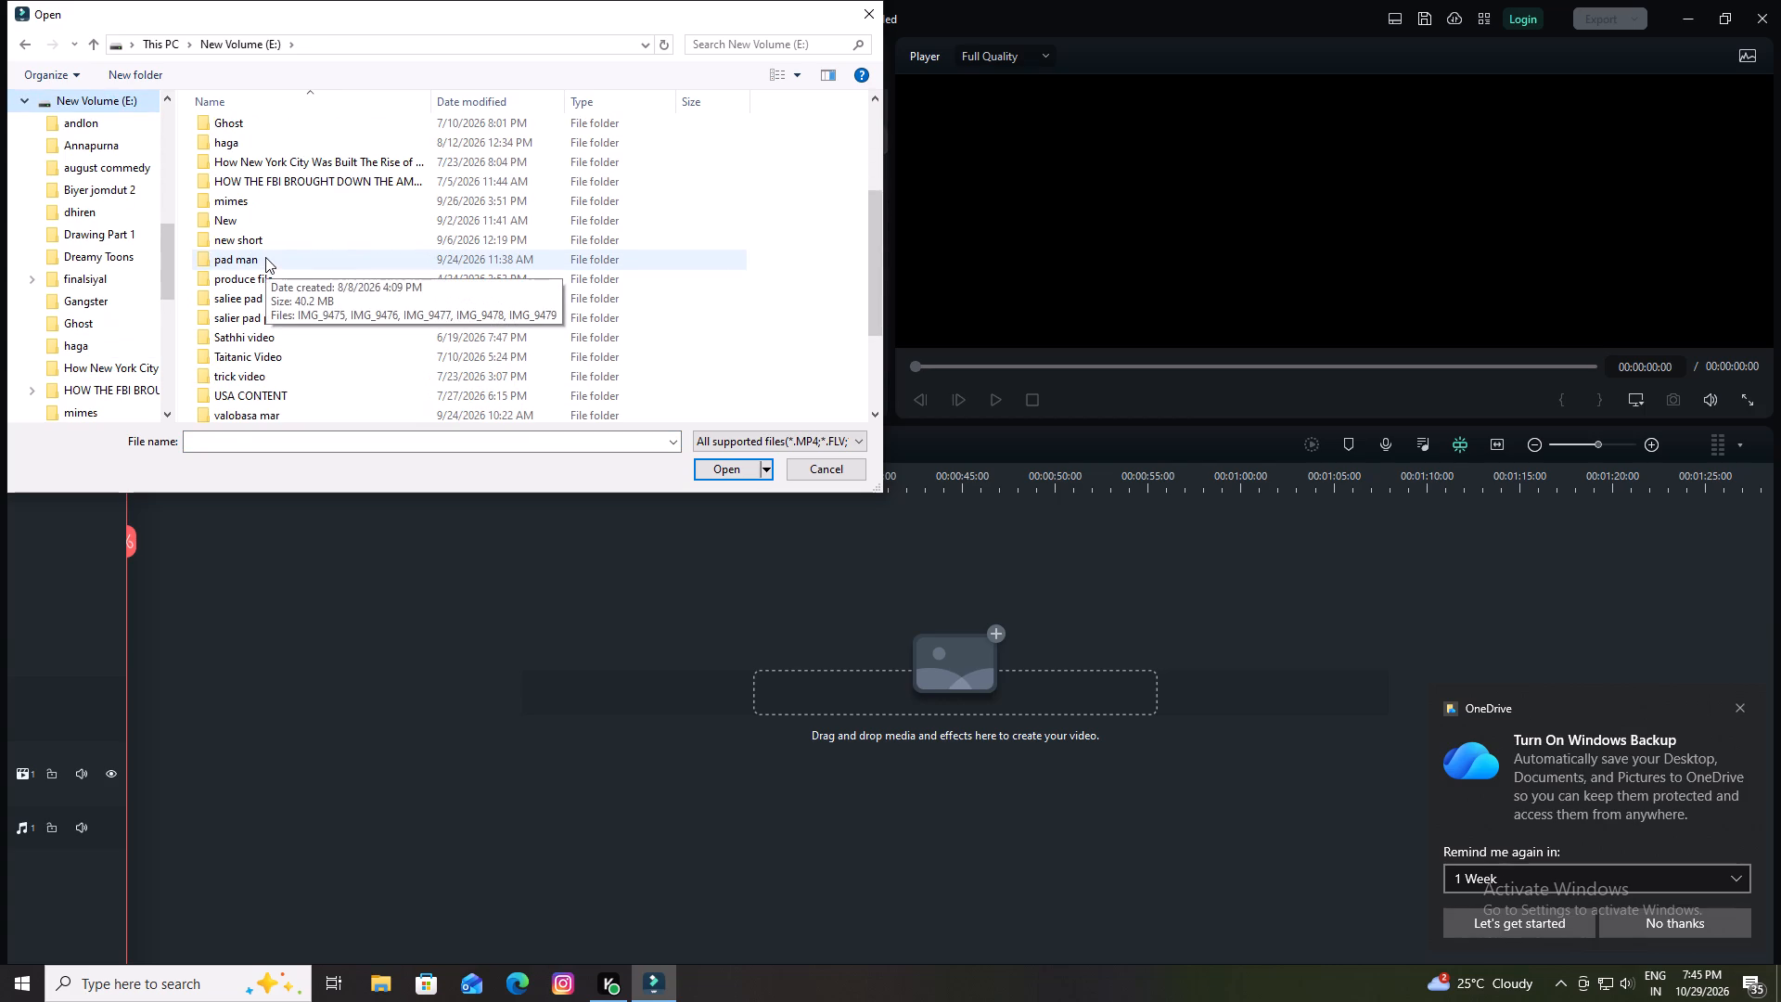
pyautogui.click(260, 200)
pyautogui.doubleClick(260, 200)
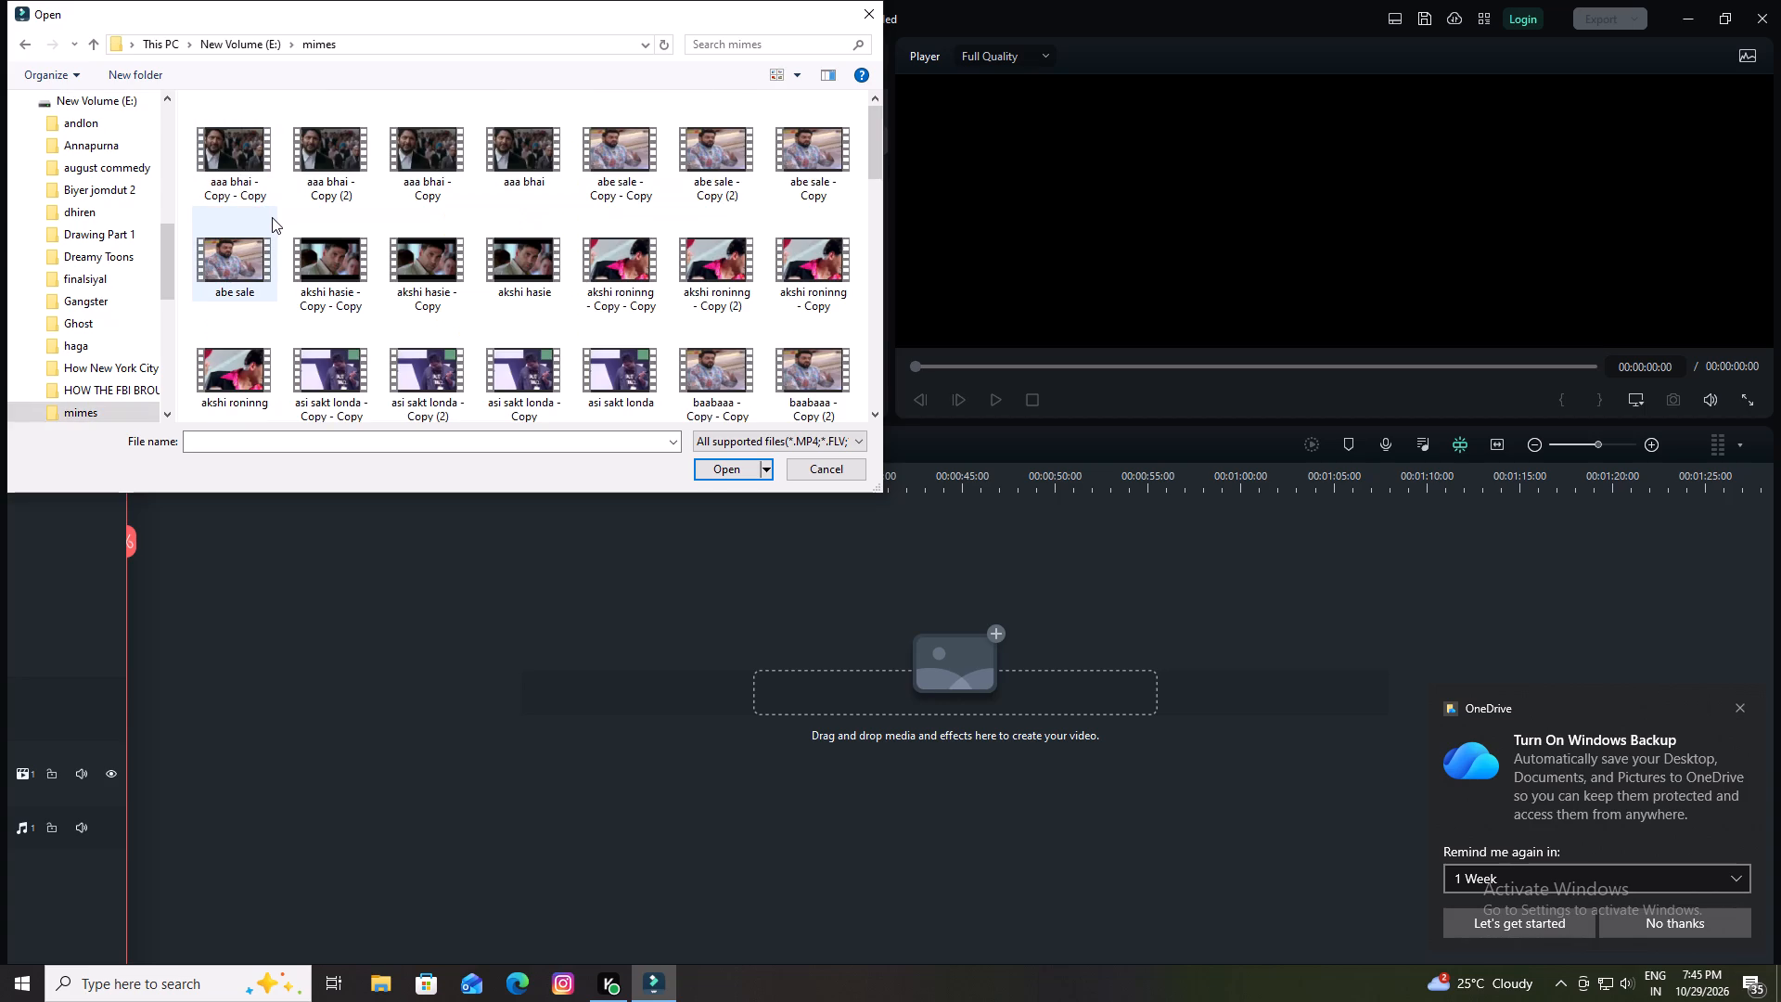
pyautogui.hotkey('ctrl', 'a')
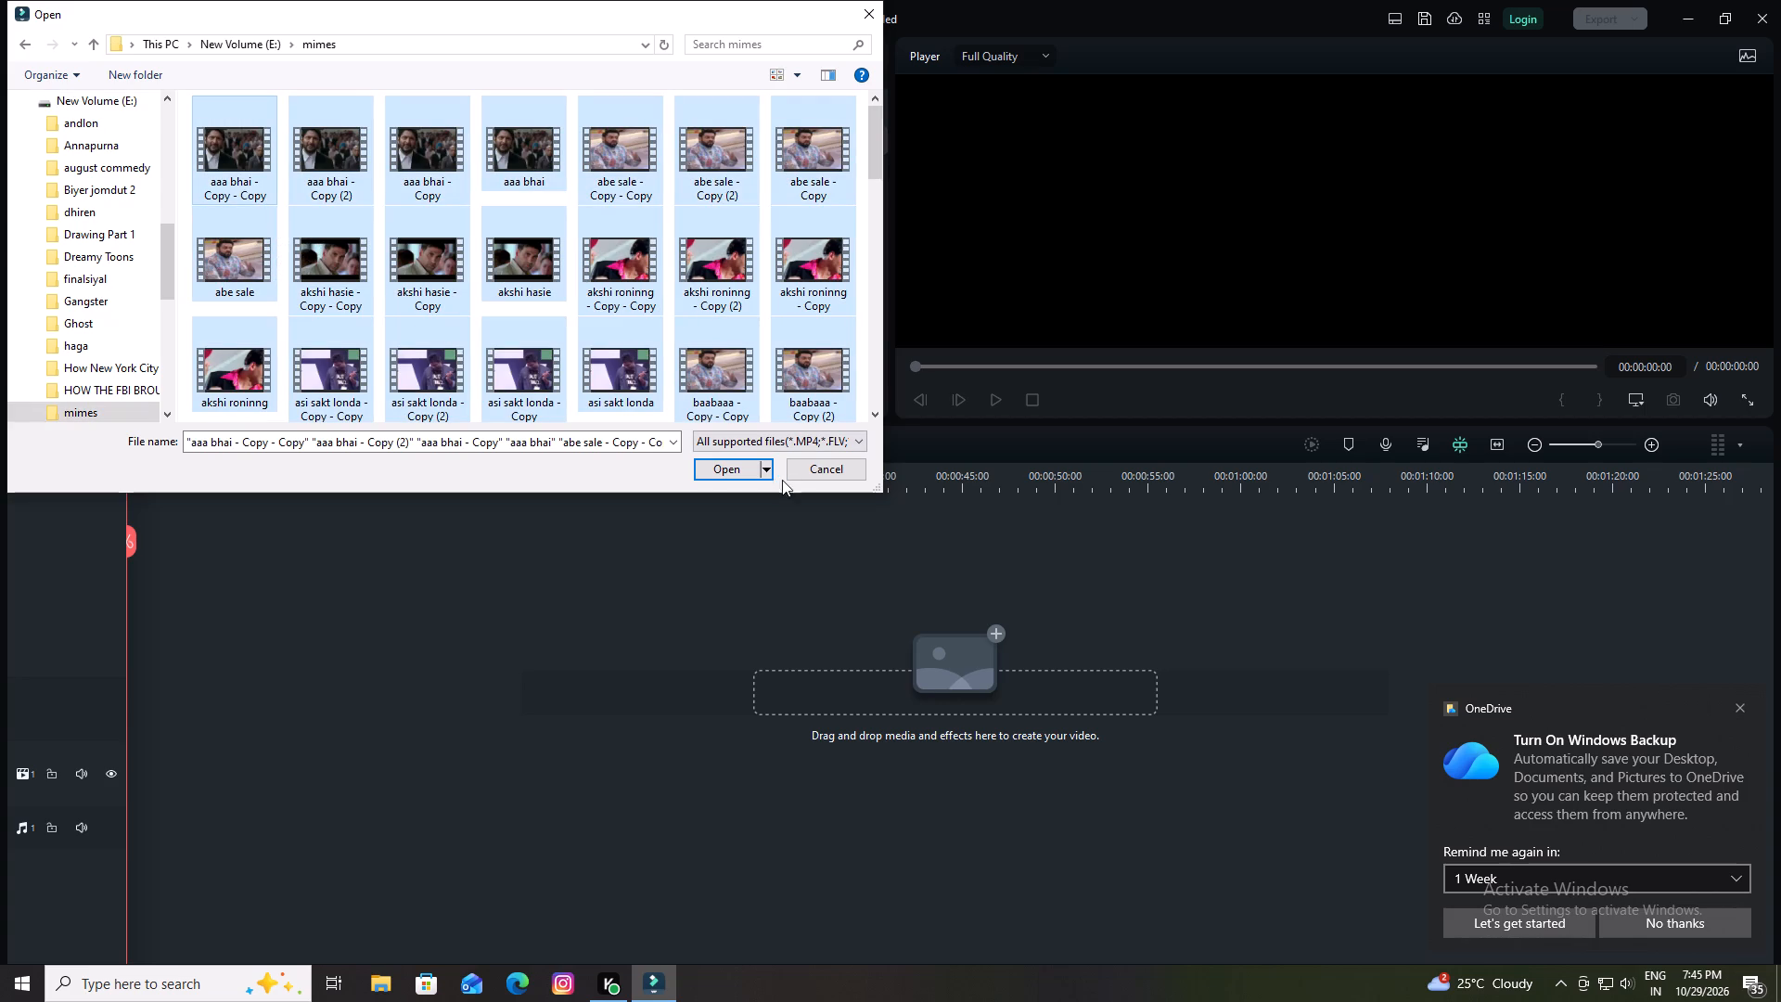
pyautogui.click(706, 470)
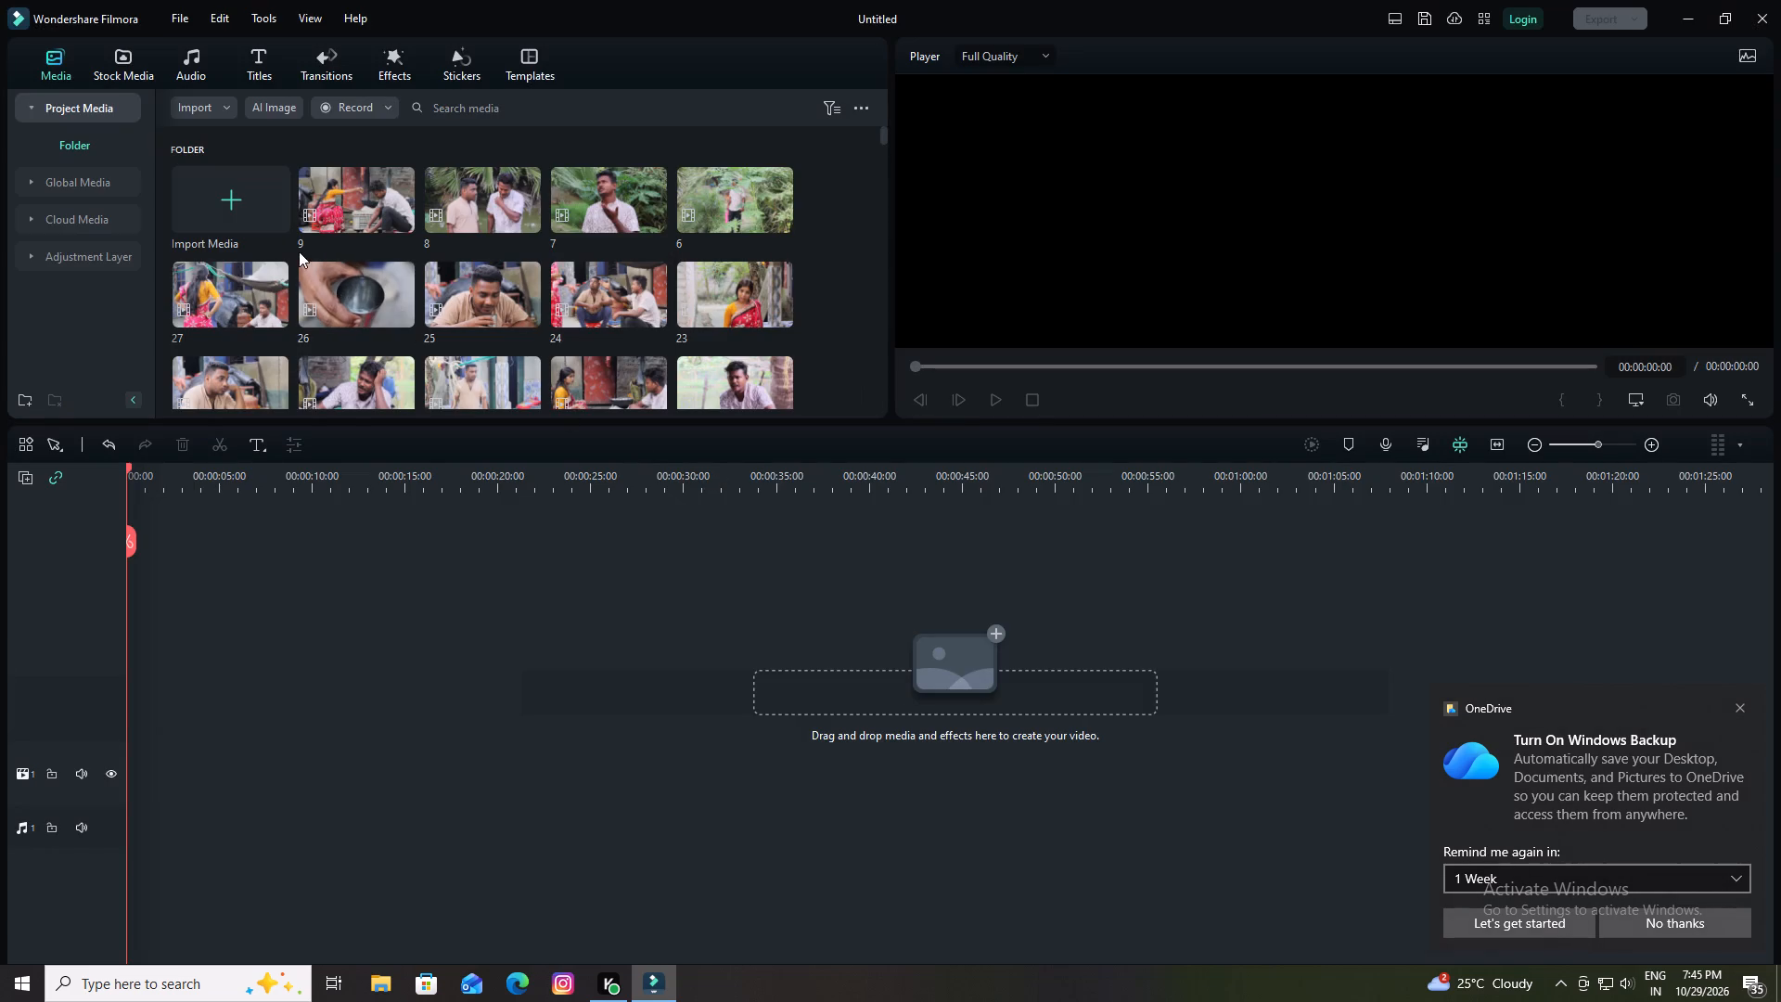
# Import all files from the comedy sound folder inside YouTube Work Sound on New Volume (D:).
pyautogui.click(230, 209)
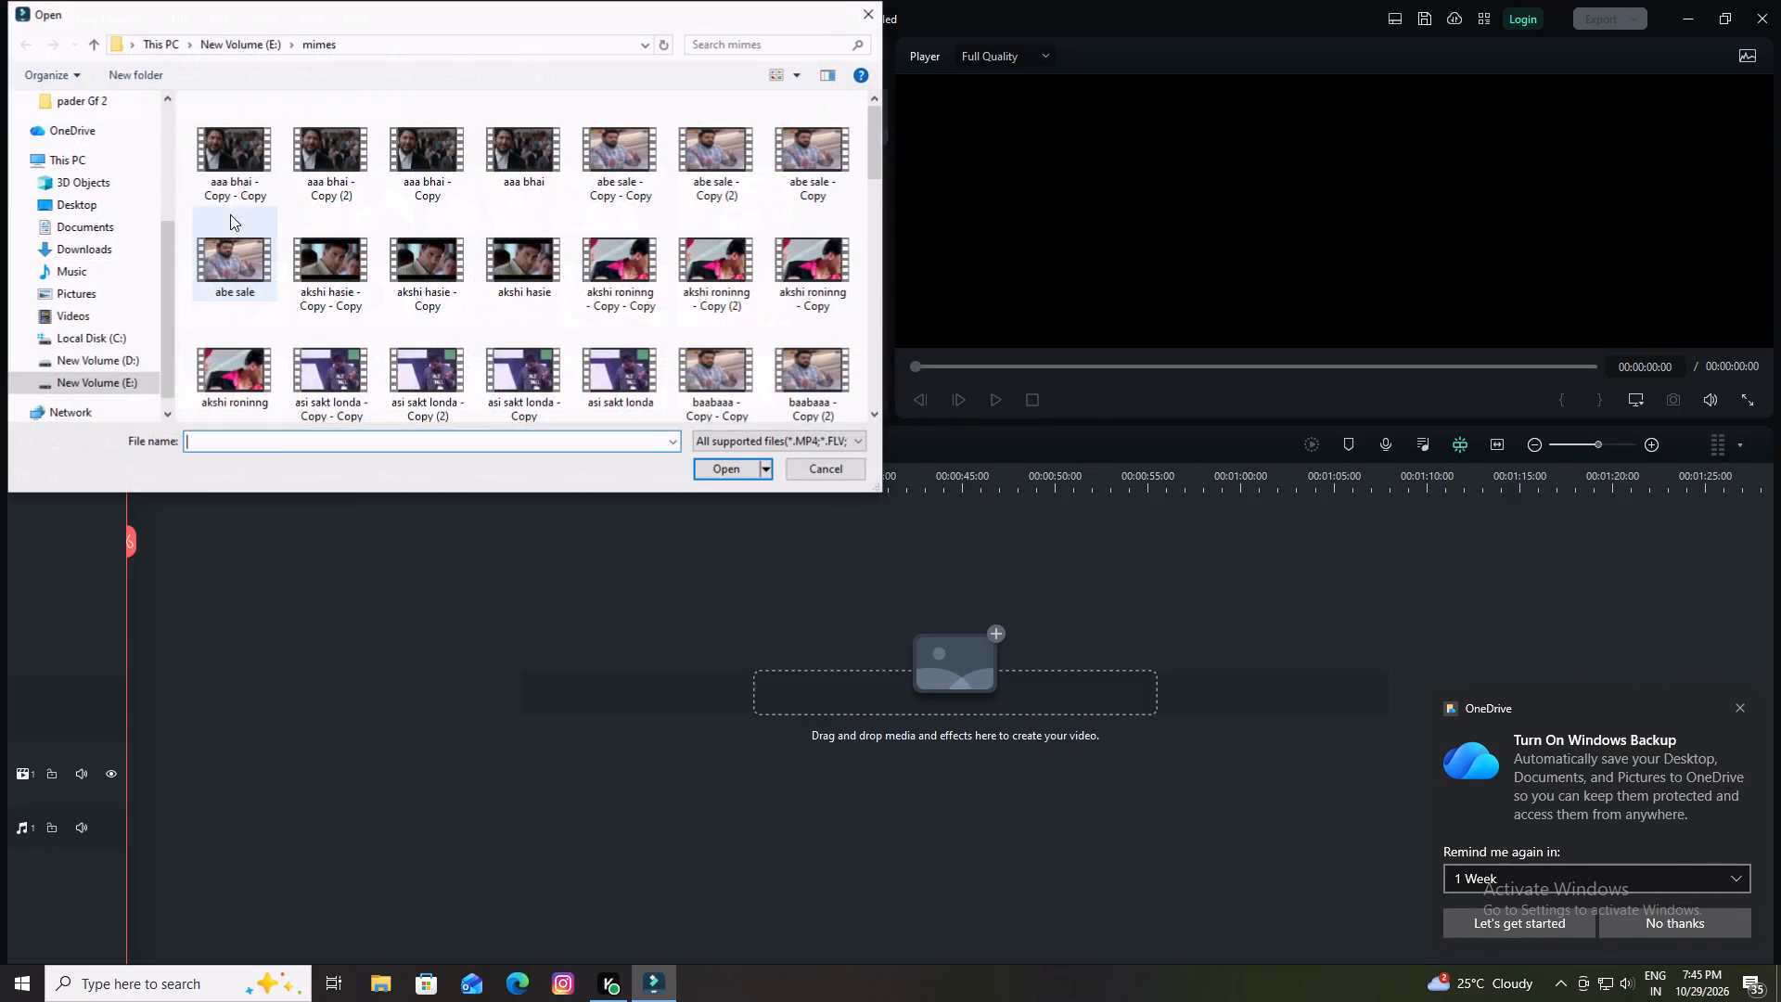
pyautogui.doubleClick(103, 359)
pyautogui.scroll(-5, 398, 349)
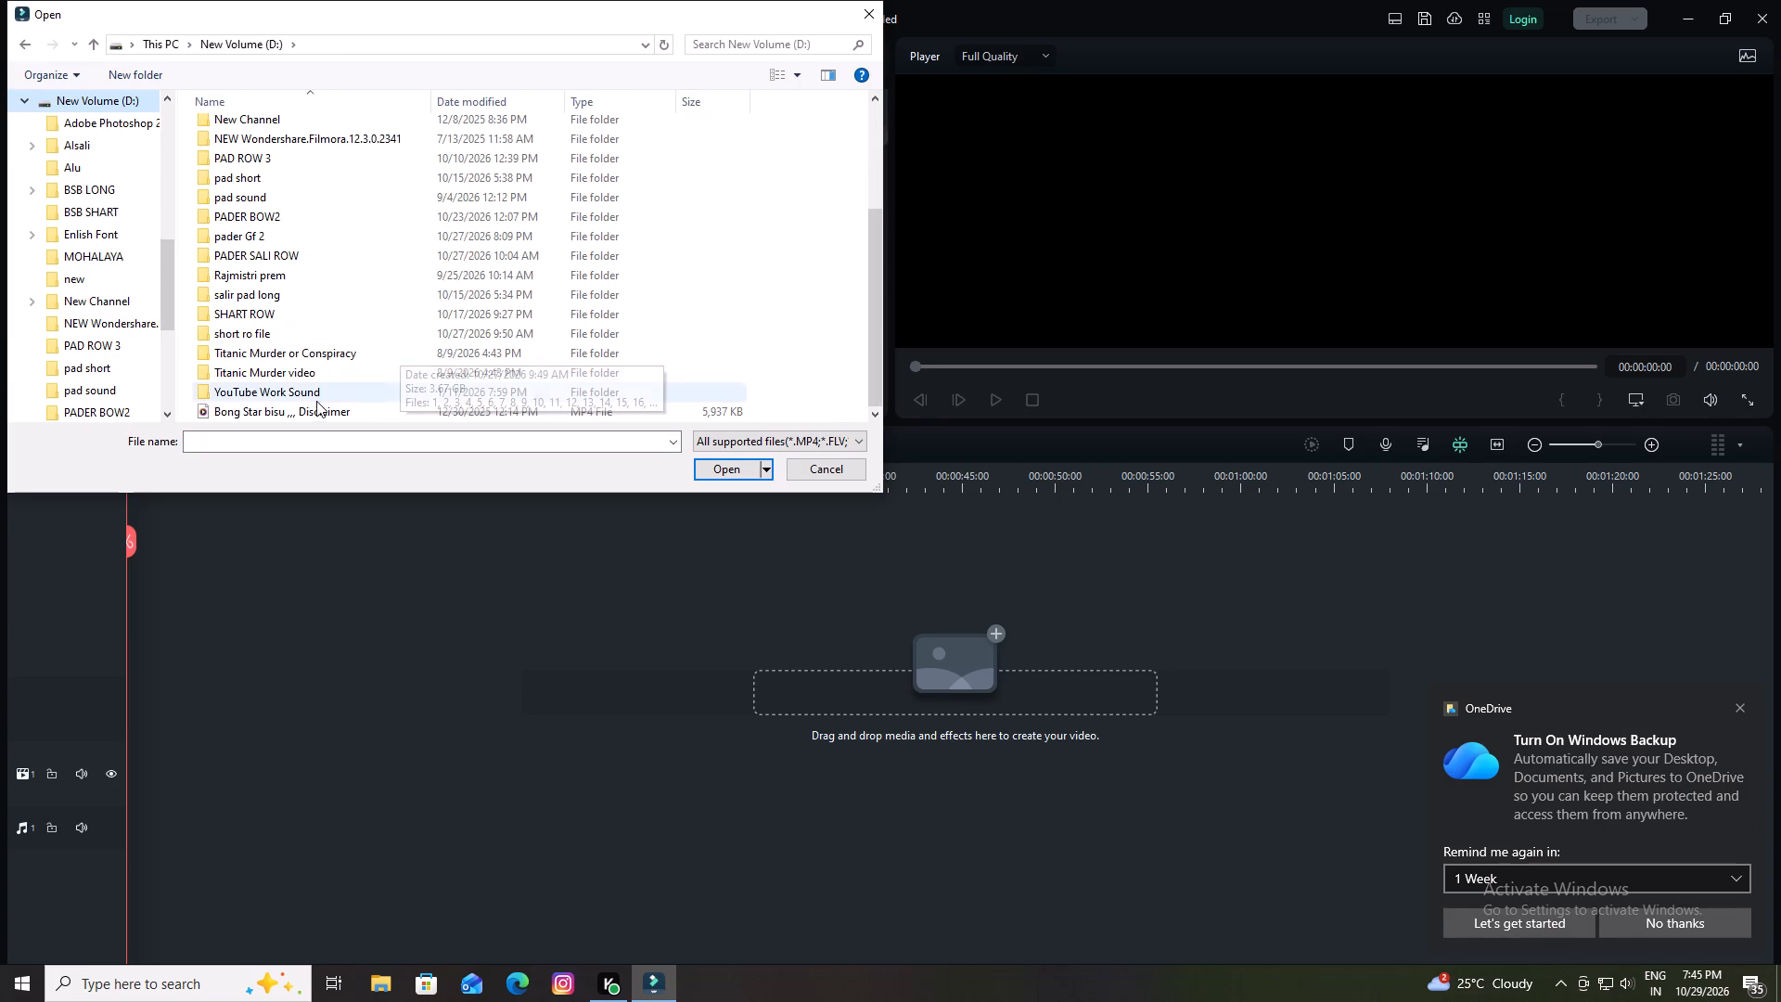
pyautogui.doubleClick(315, 392)
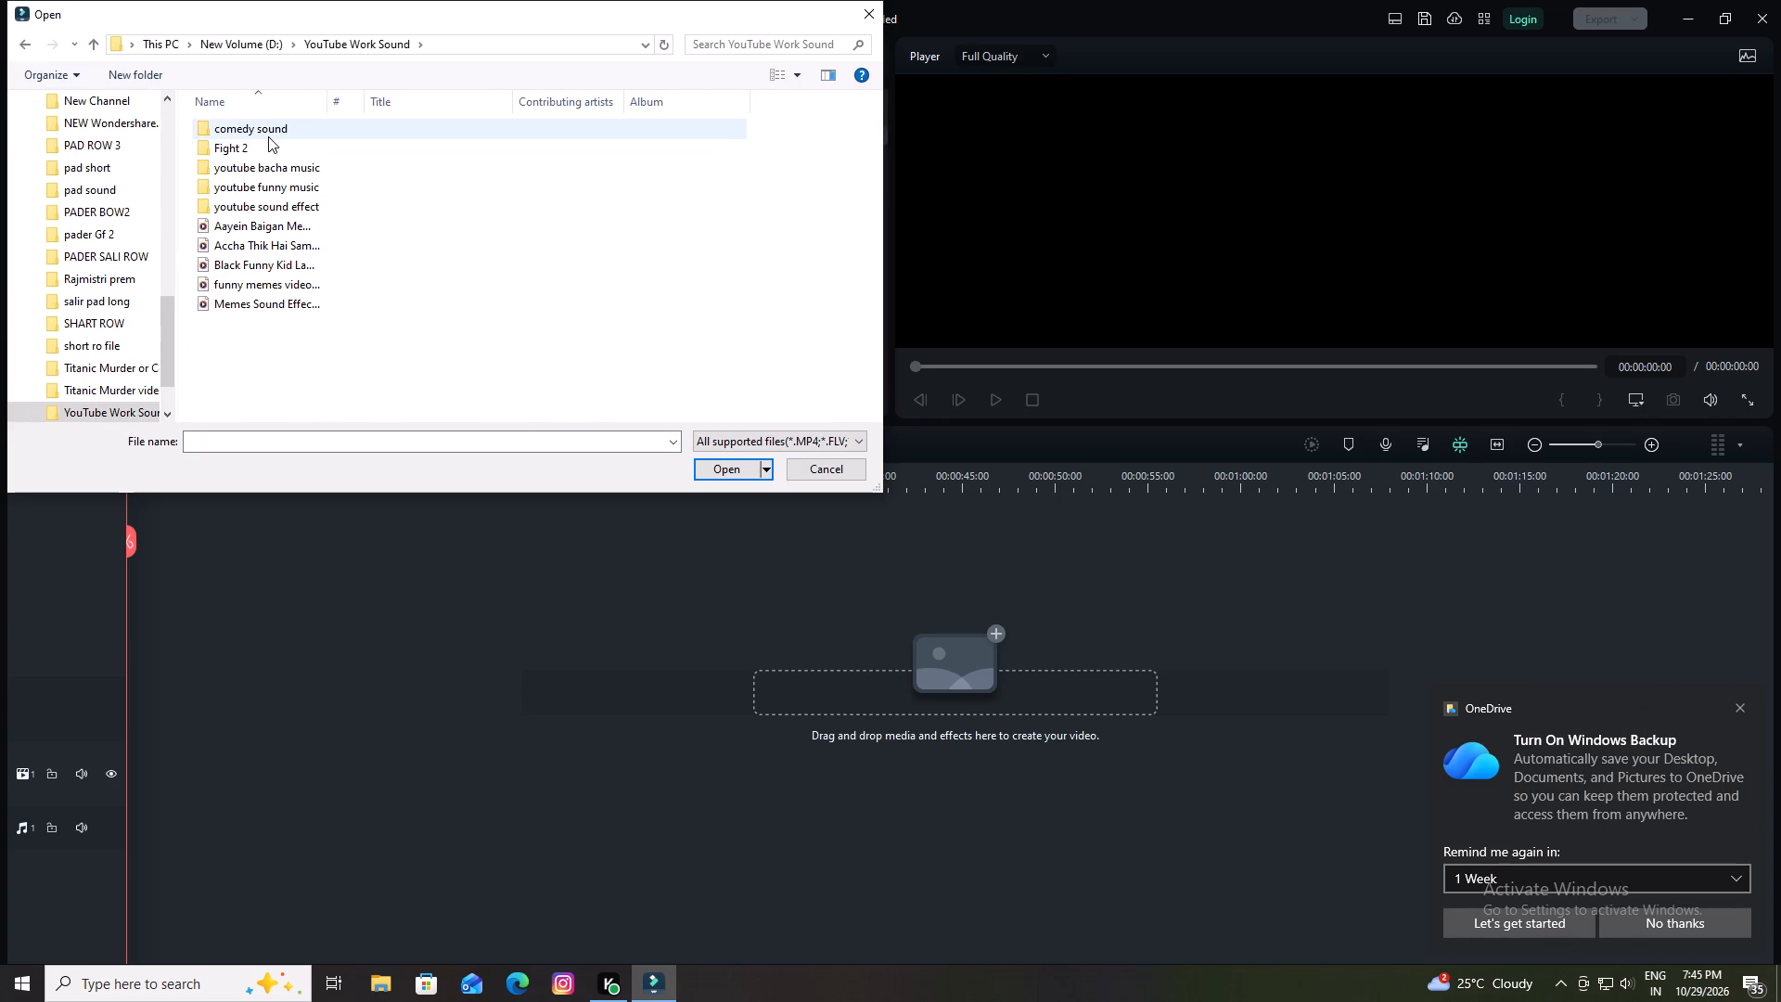
pyautogui.click(268, 135)
pyautogui.click(268, 135)
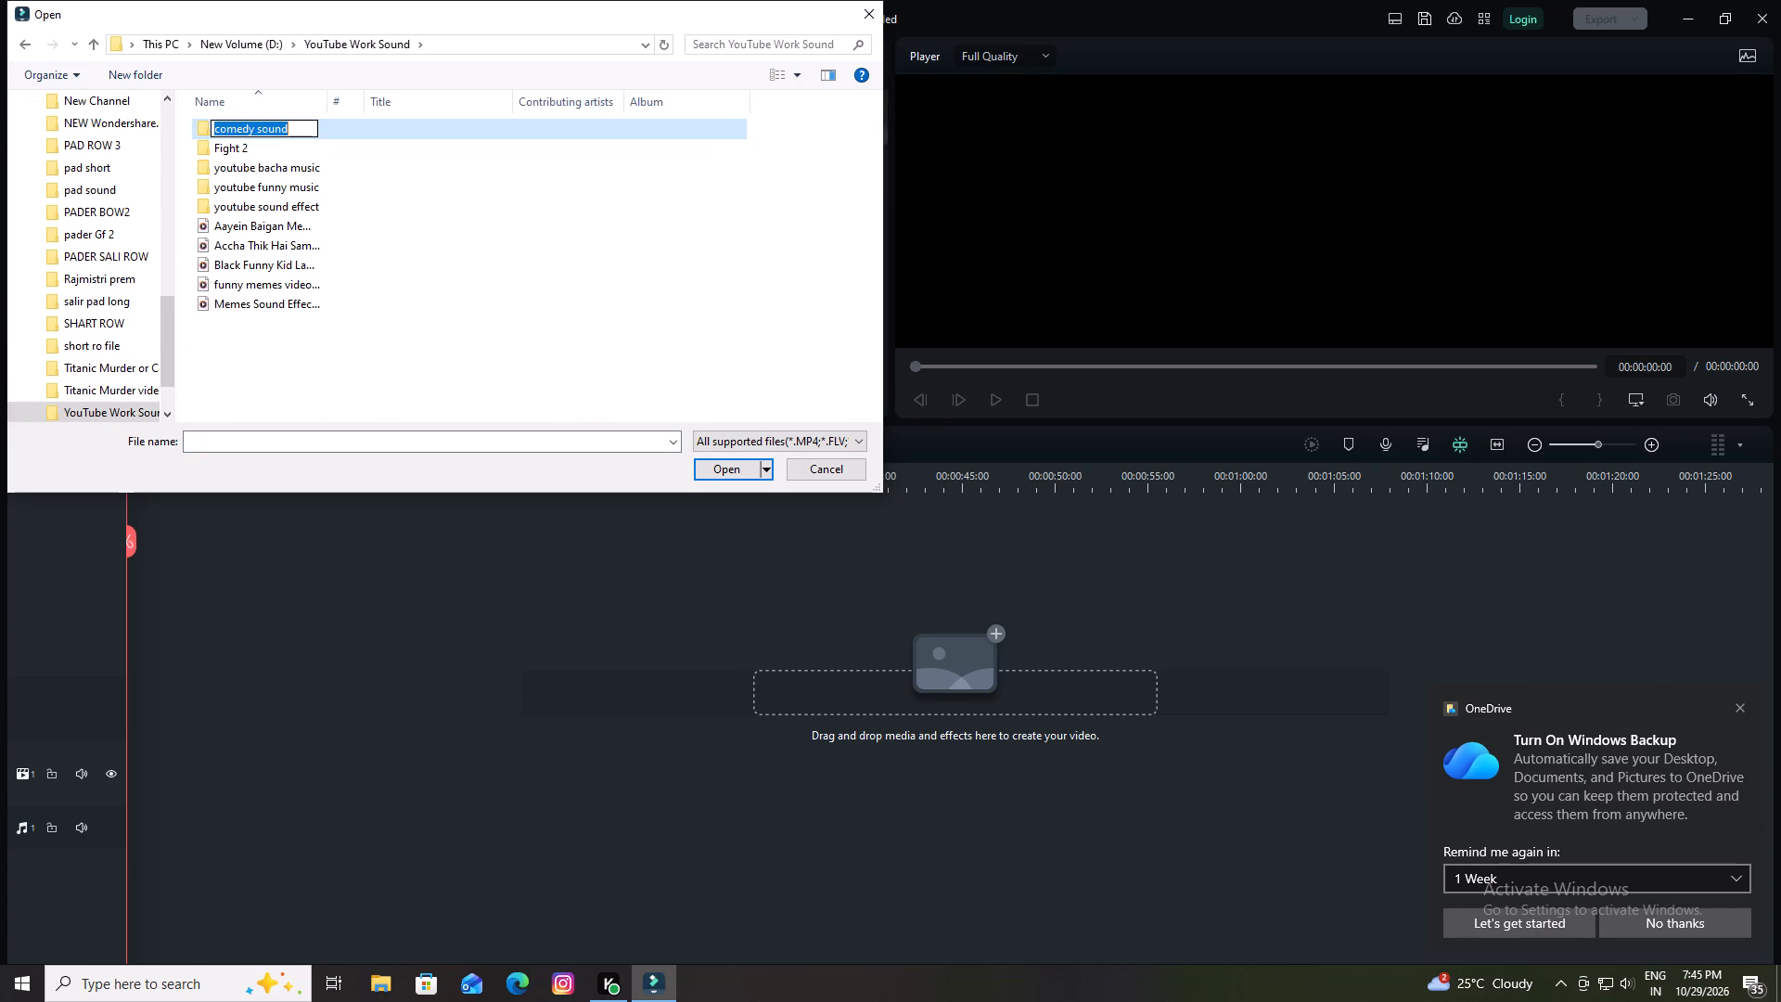
pyautogui.click(420, 213)
pyautogui.doubleClick(307, 127)
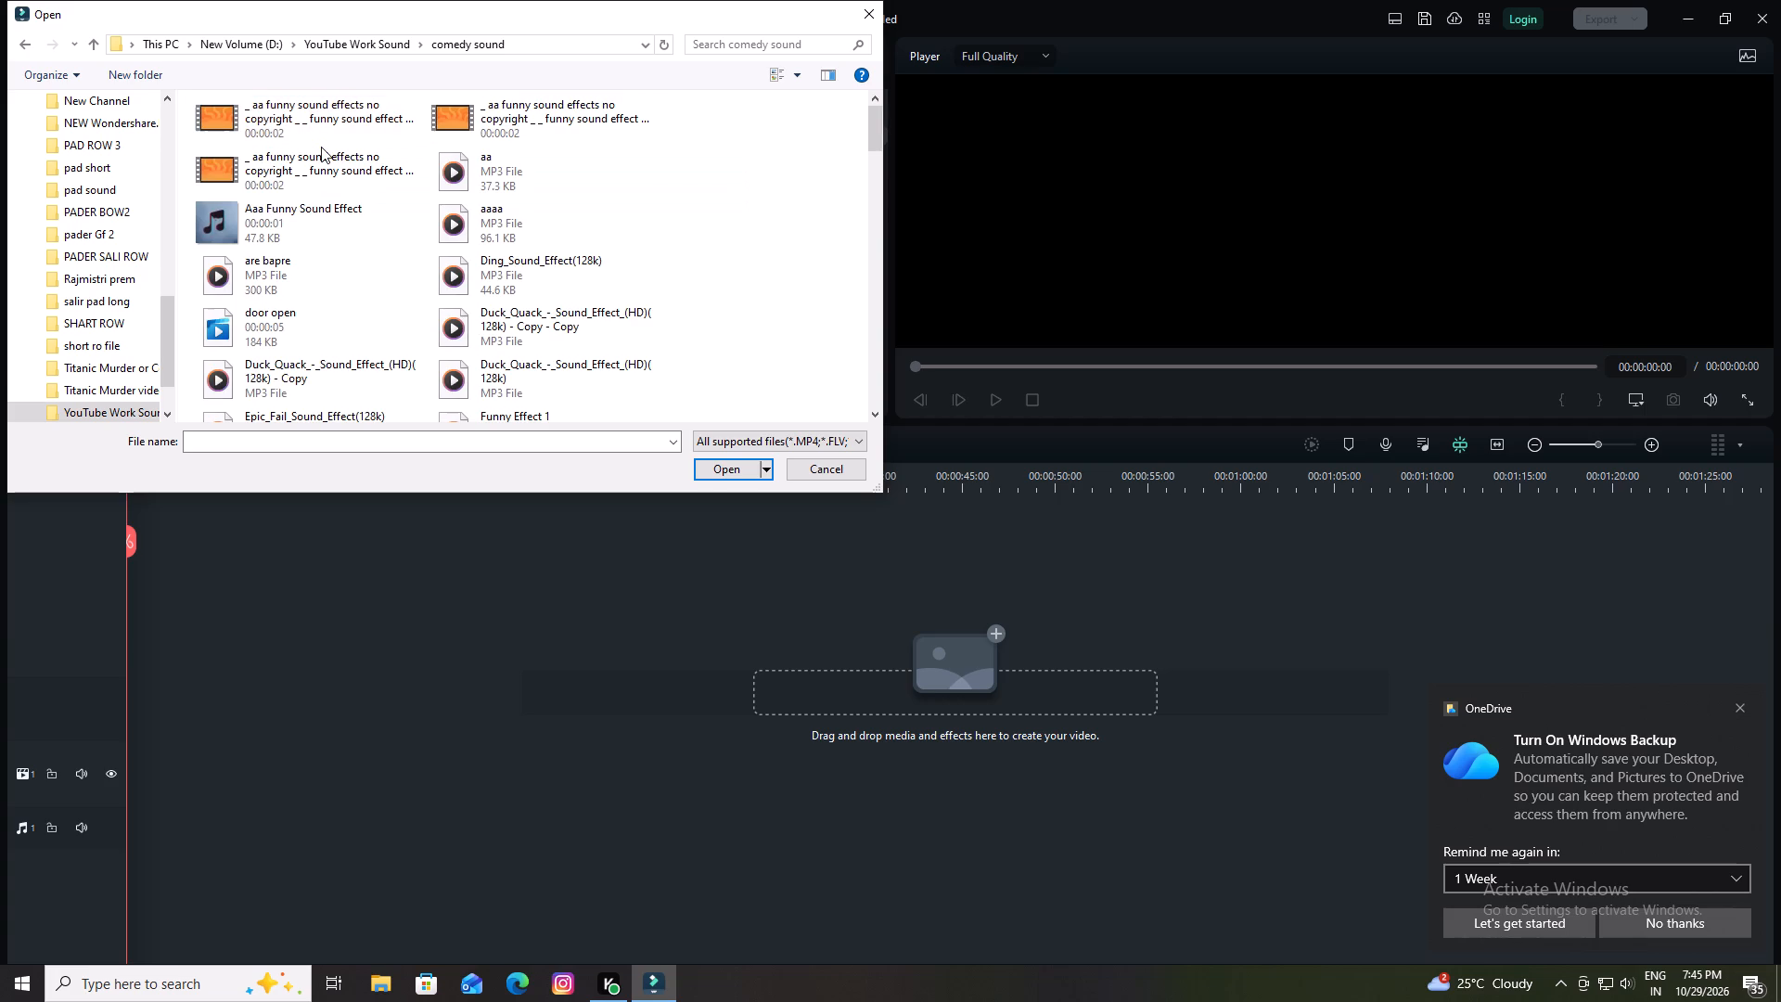
pyautogui.hotkey('ctrl', 'a')
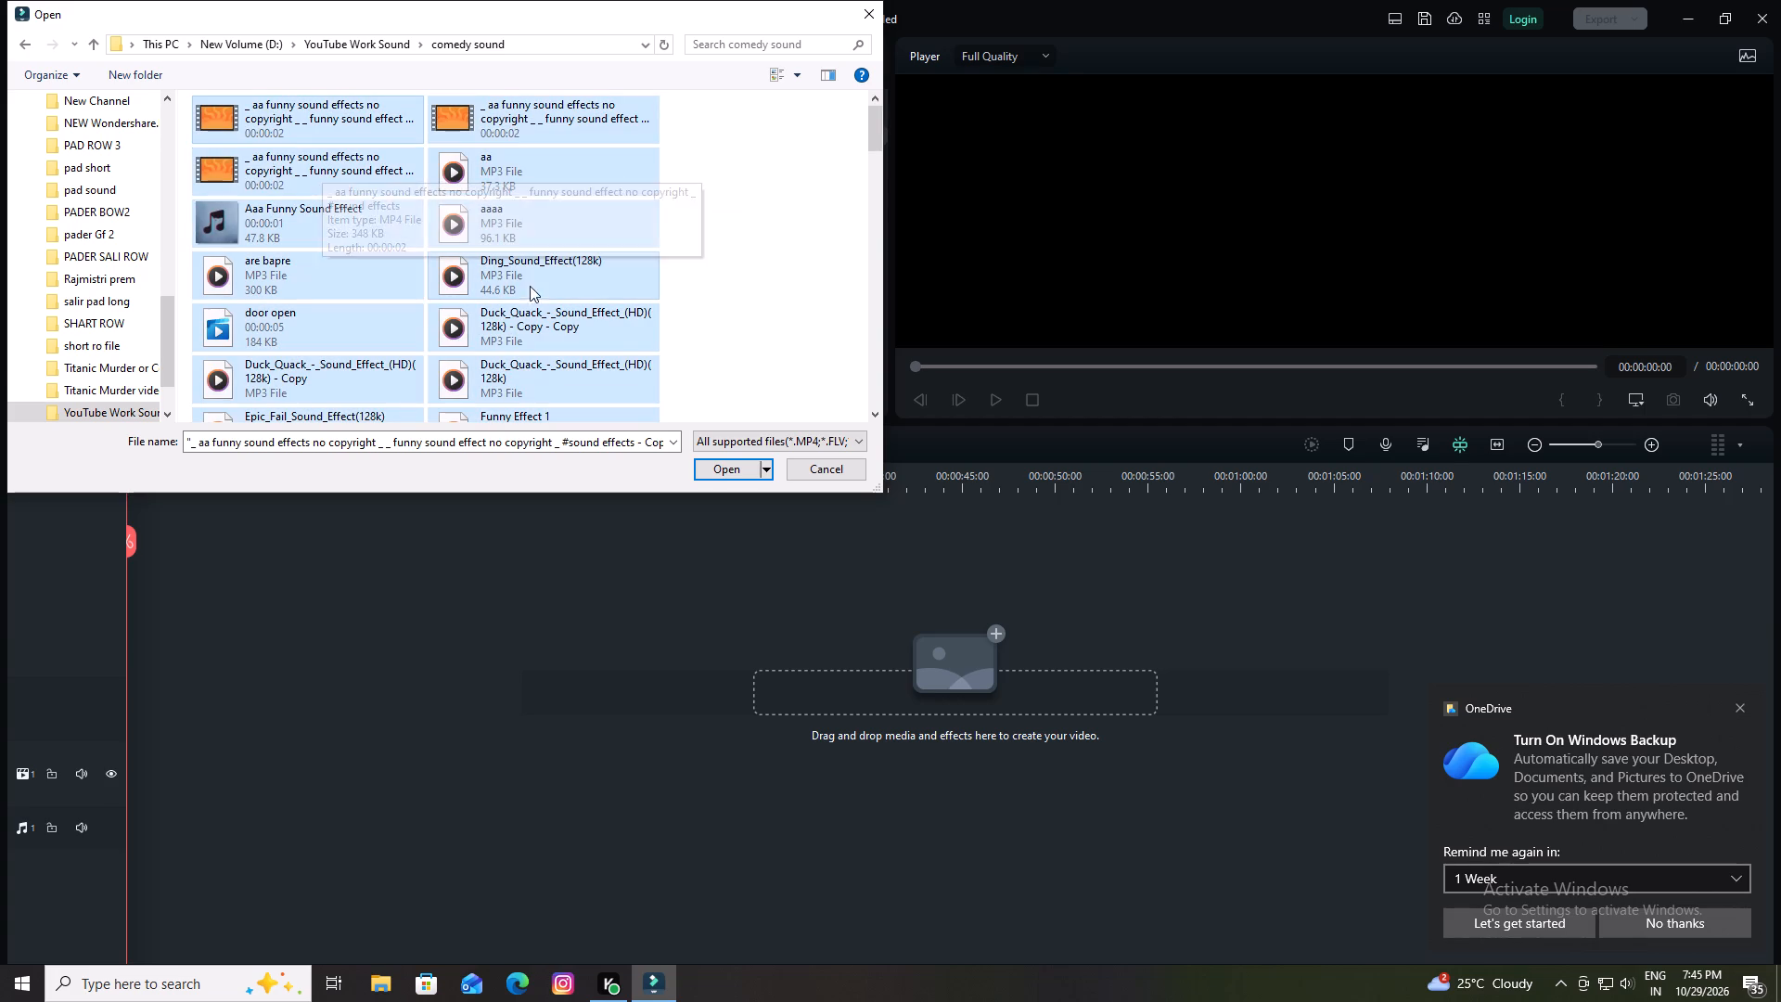
pyautogui.click(737, 465)
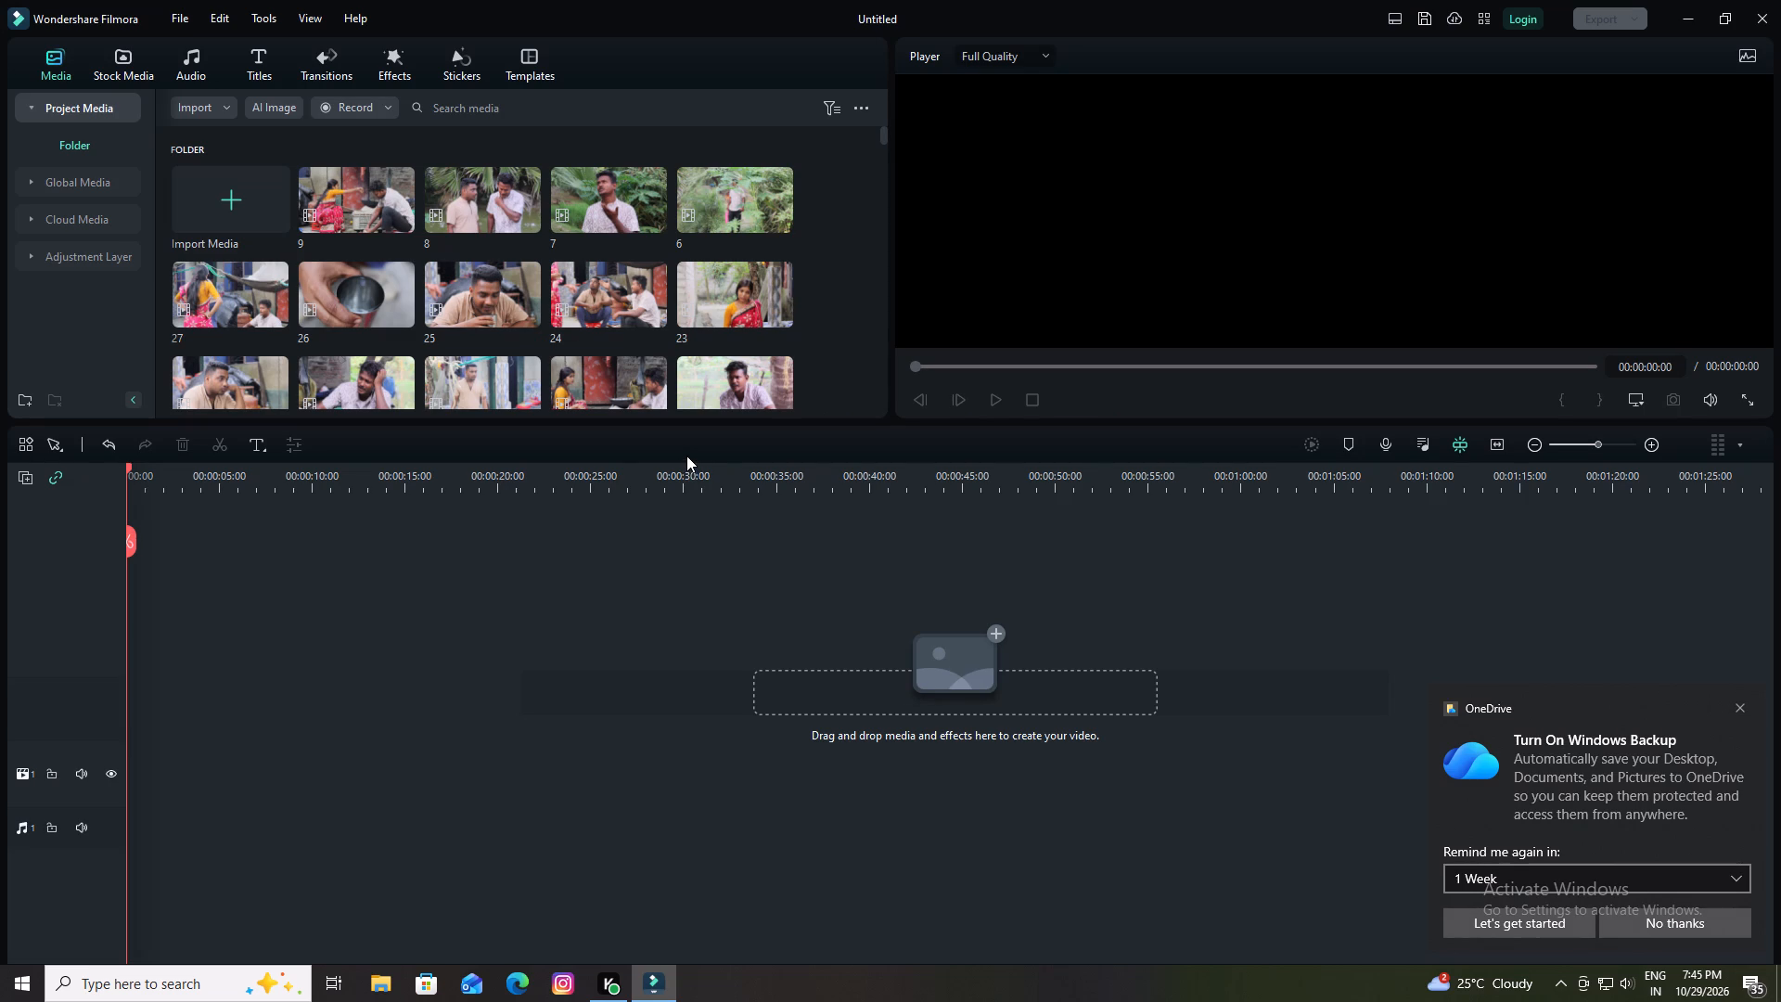
# Import all files from the youtube bacha music folder inside YouTube Work Sound on New Volume (D:).
pyautogui.doubleClick(225, 191)
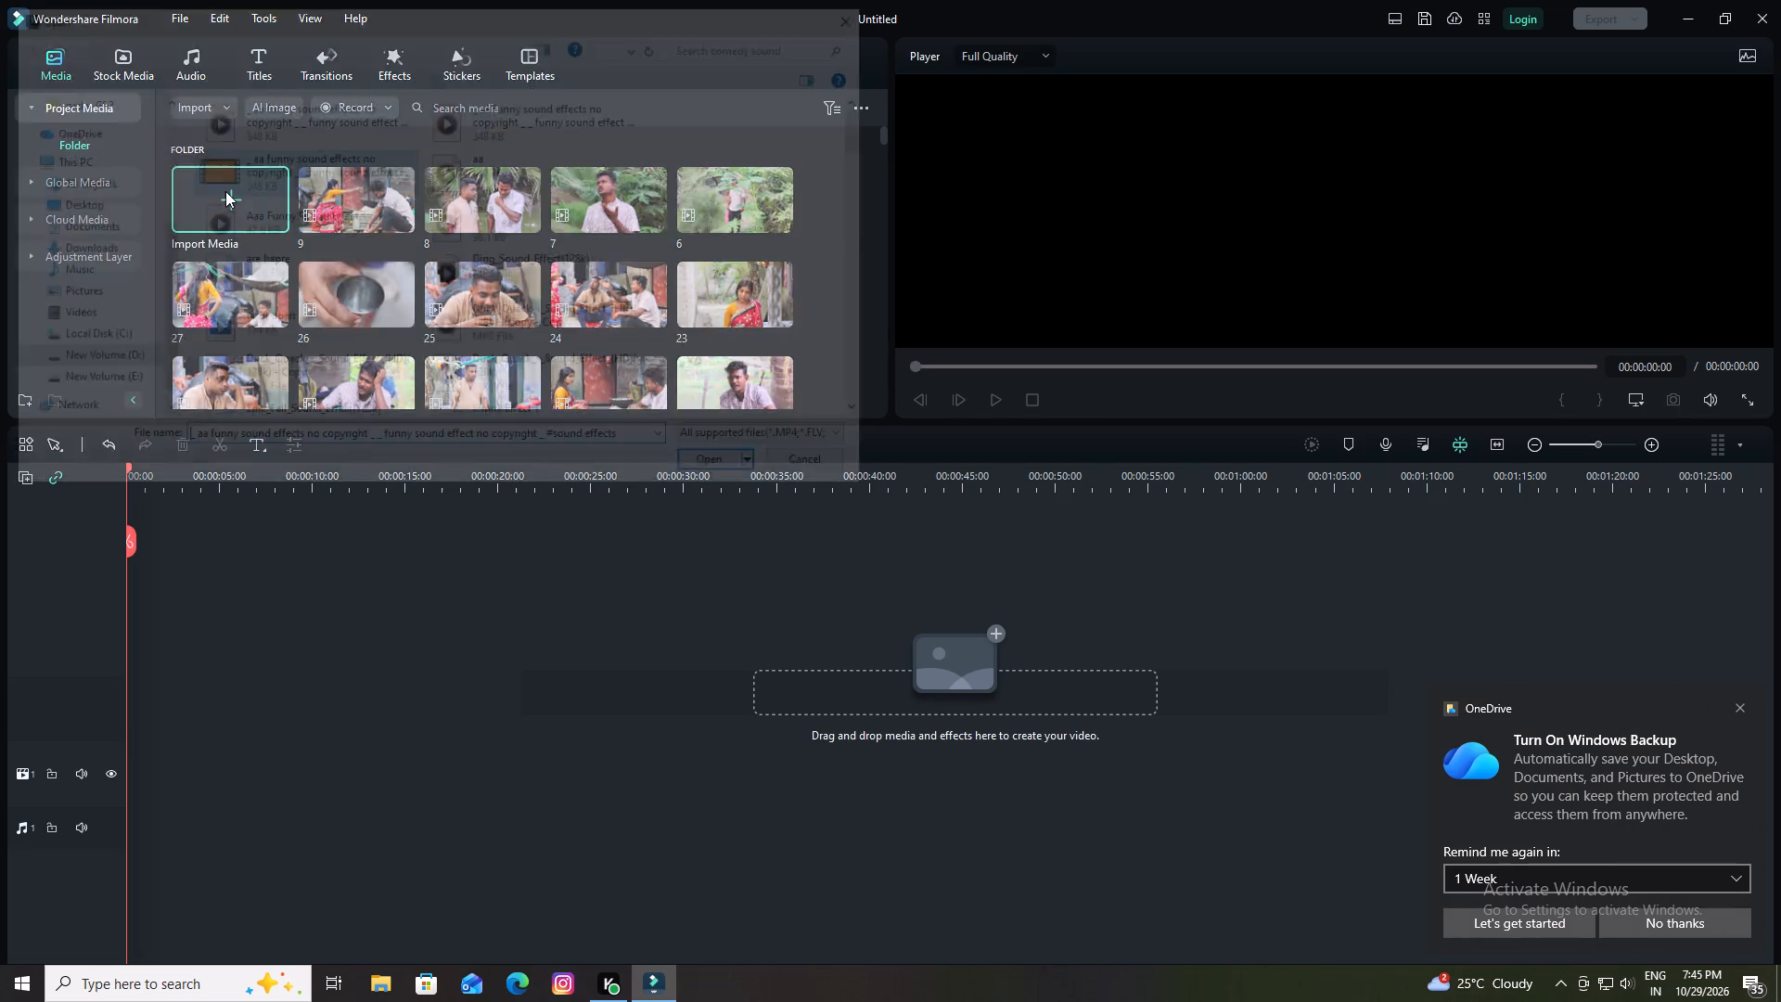
pyautogui.doubleClick(105, 362)
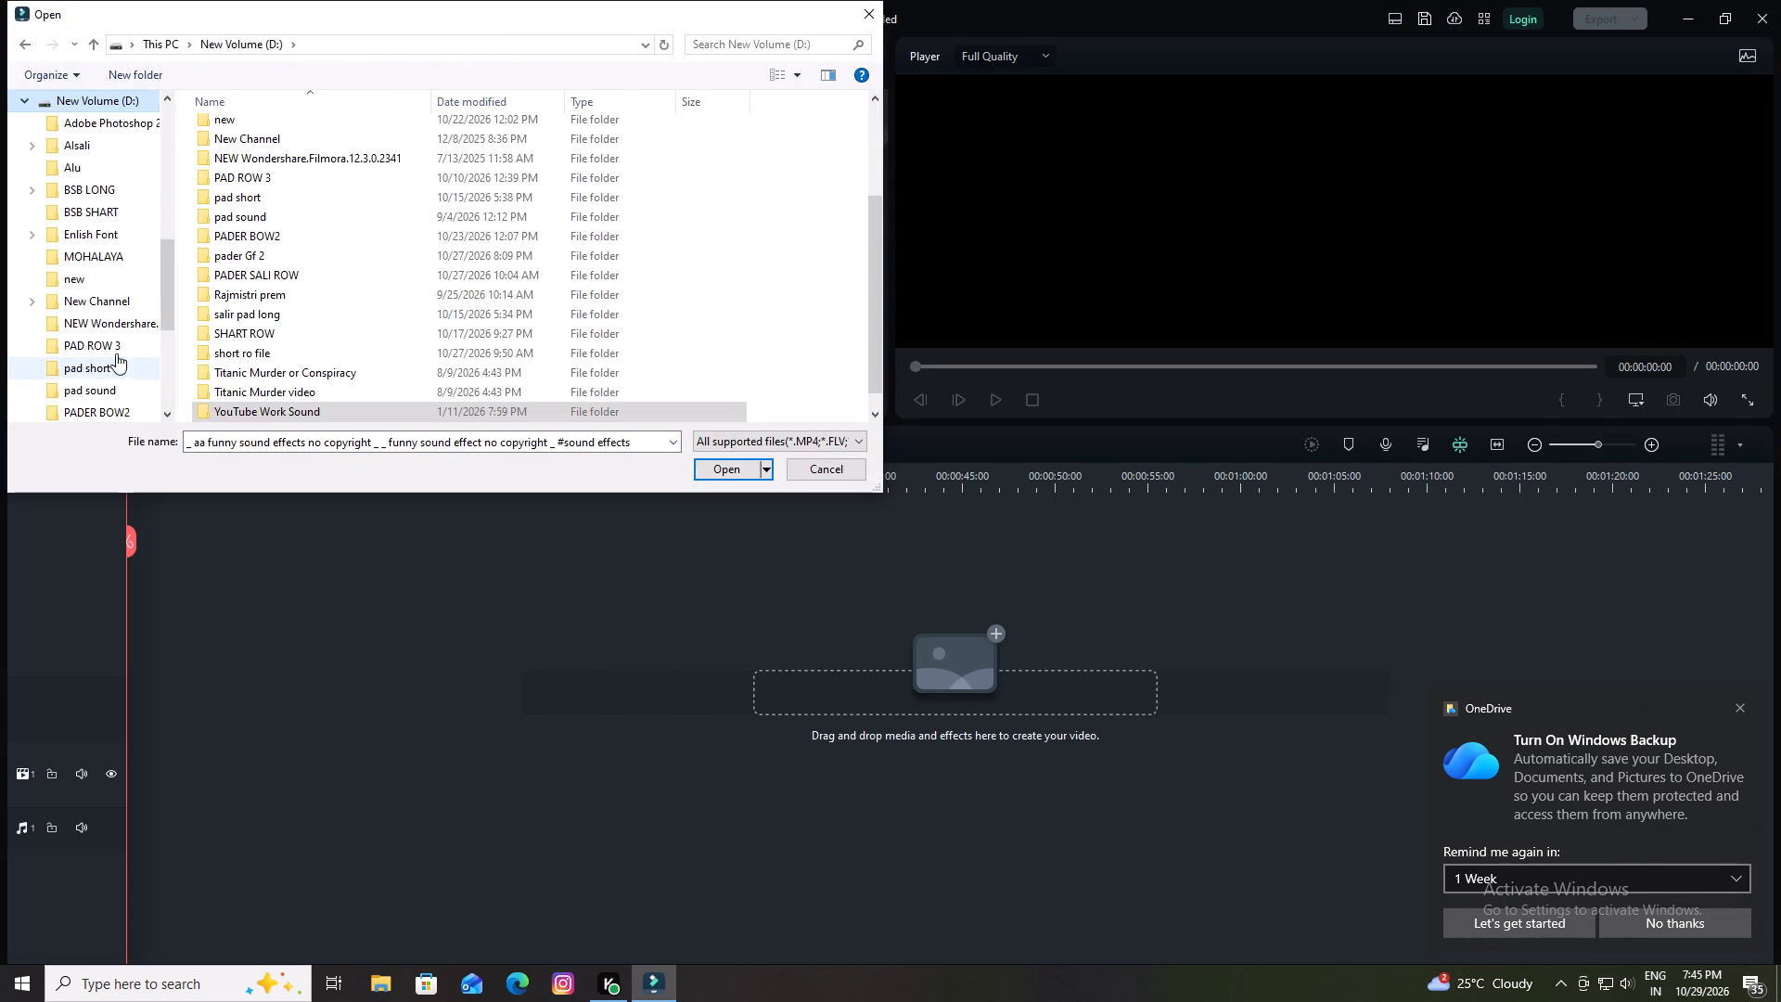
pyautogui.doubleClick(320, 409)
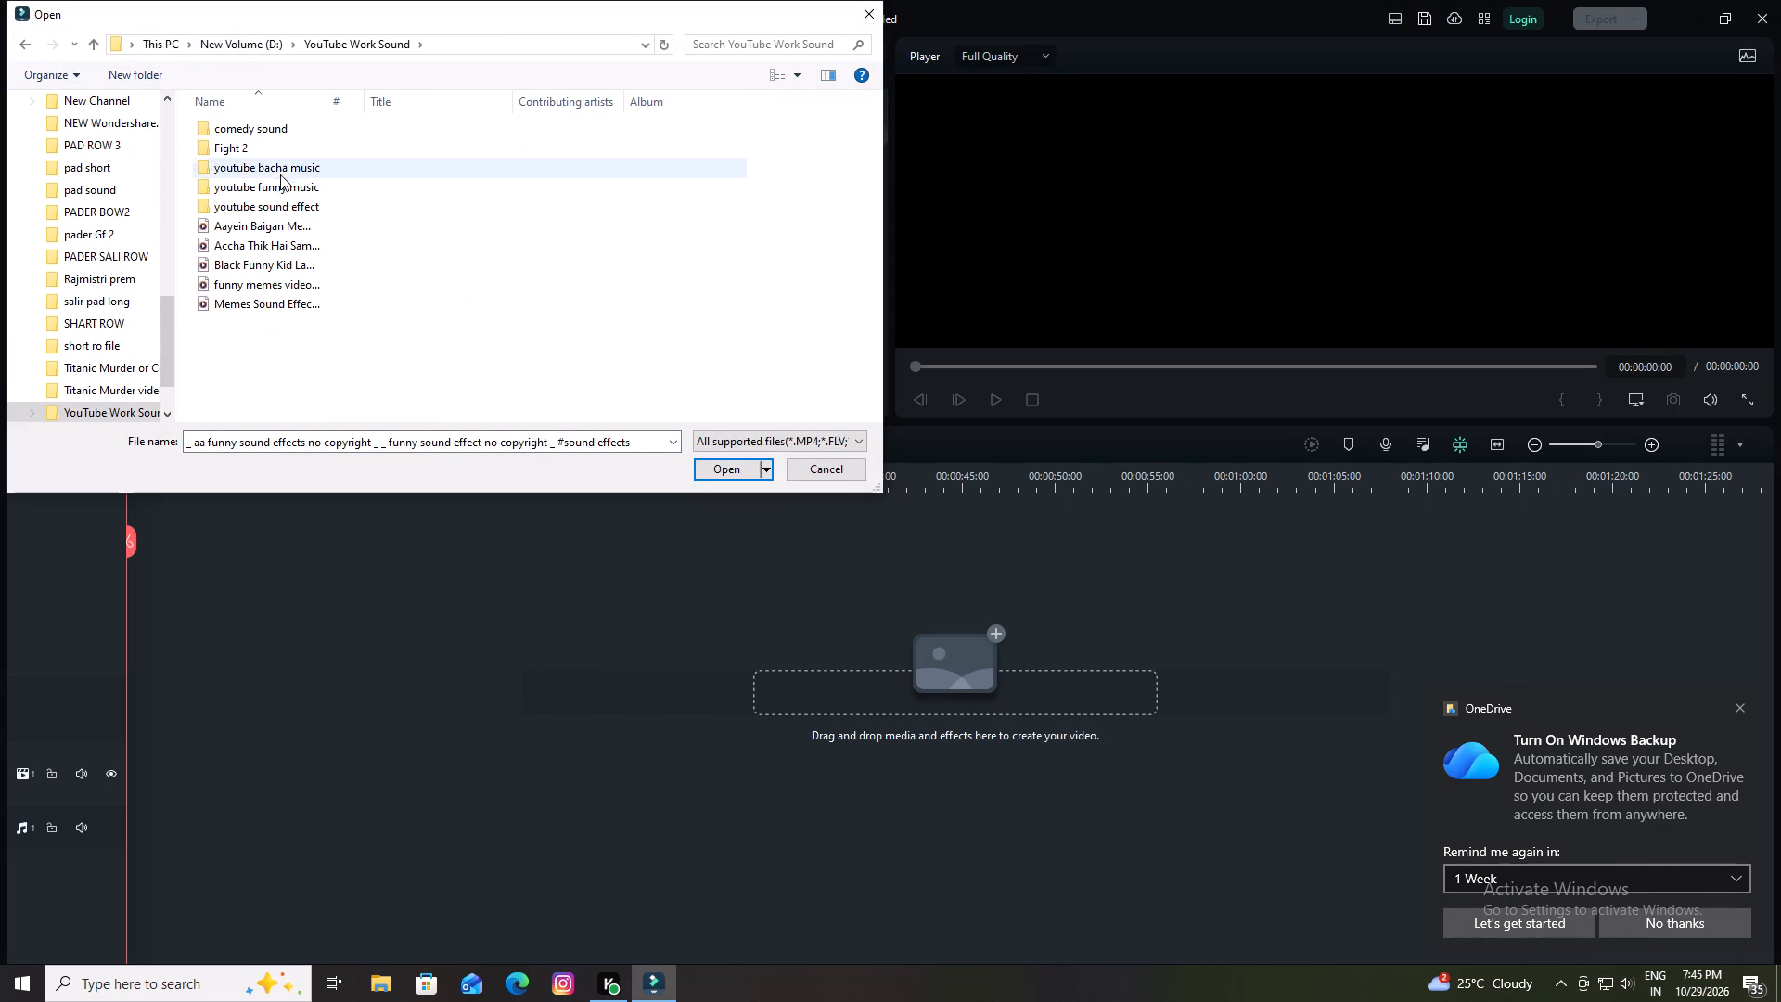
pyautogui.doubleClick(280, 170)
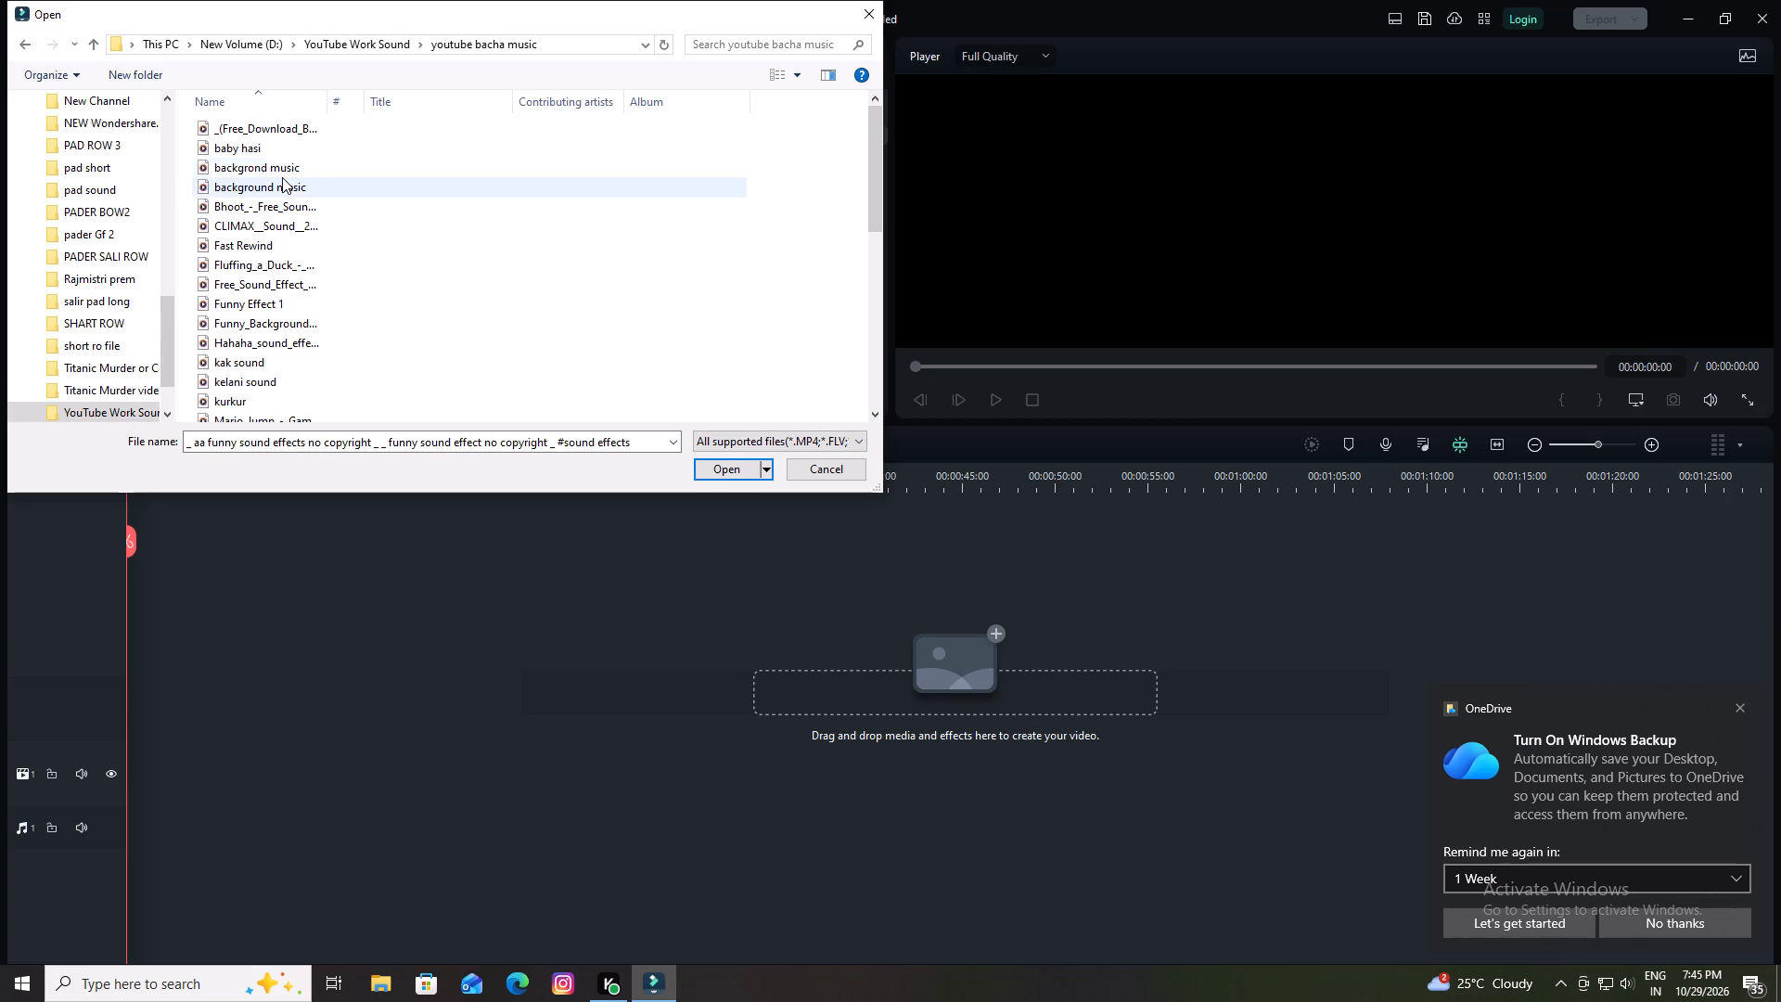
pyautogui.hotkey('ctrl', 'a')
pyautogui.click(746, 466)
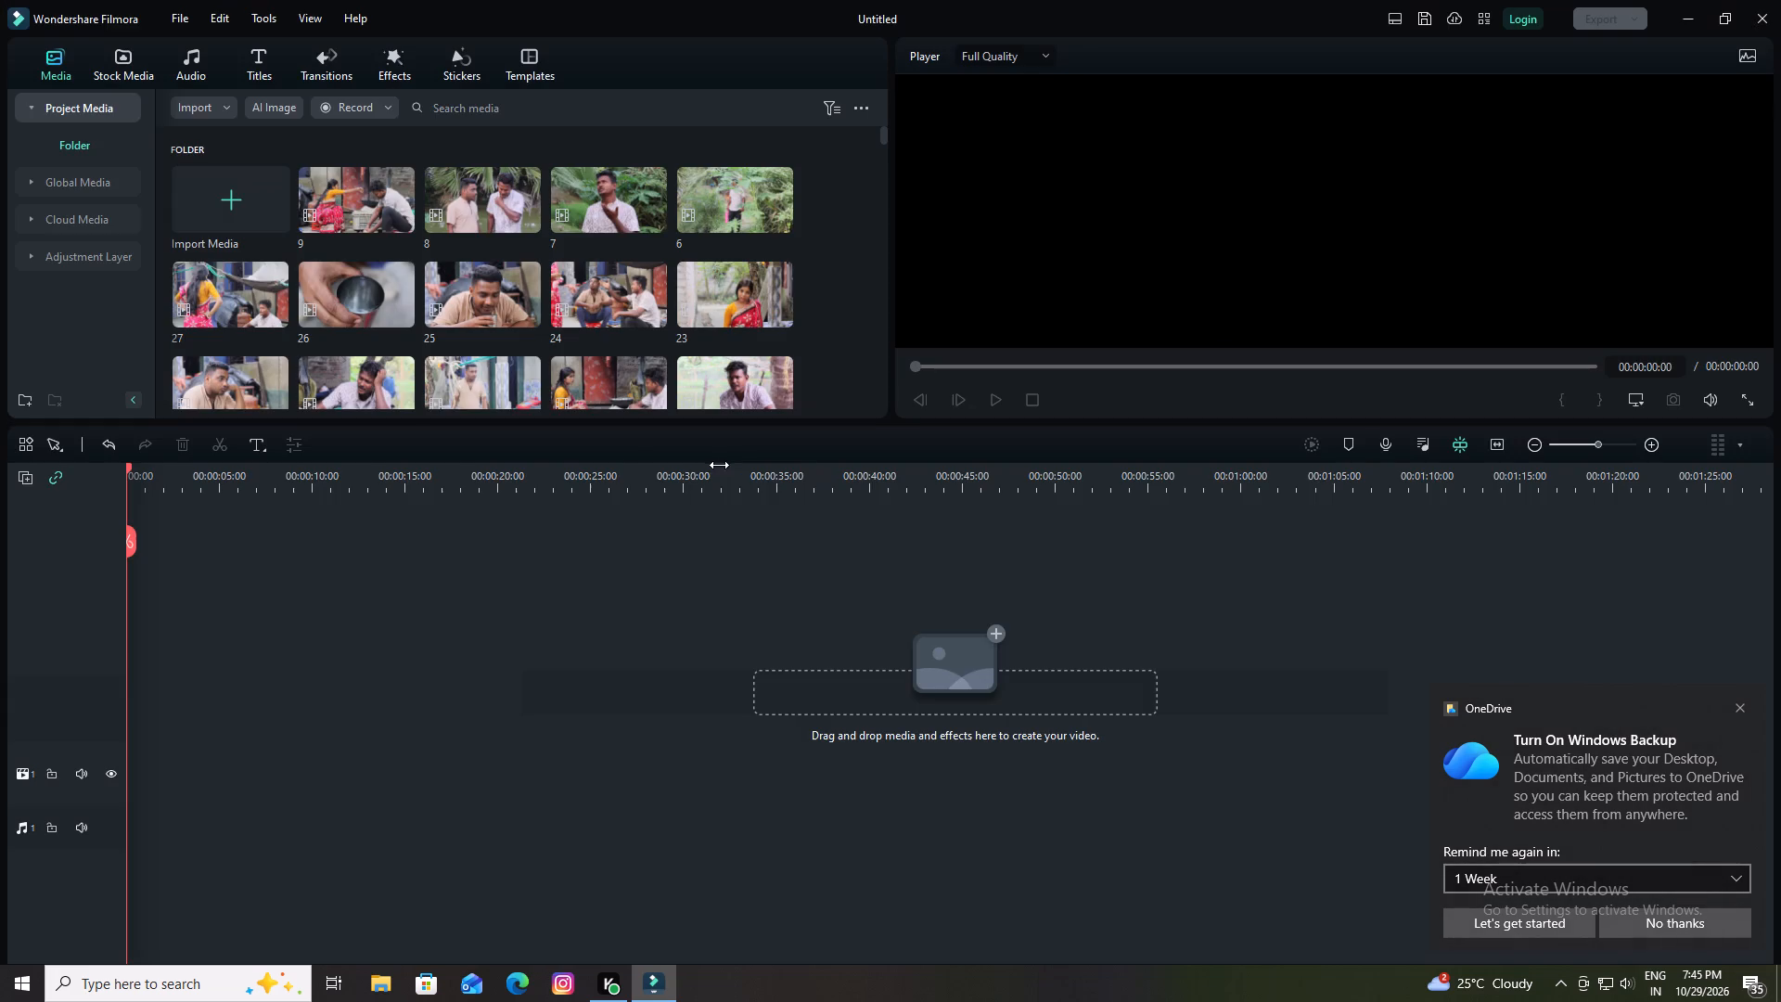
# Import all files from the youtube bacha music folder in YouTube Work Sound once more.
pyautogui.doubleClick(238, 206)
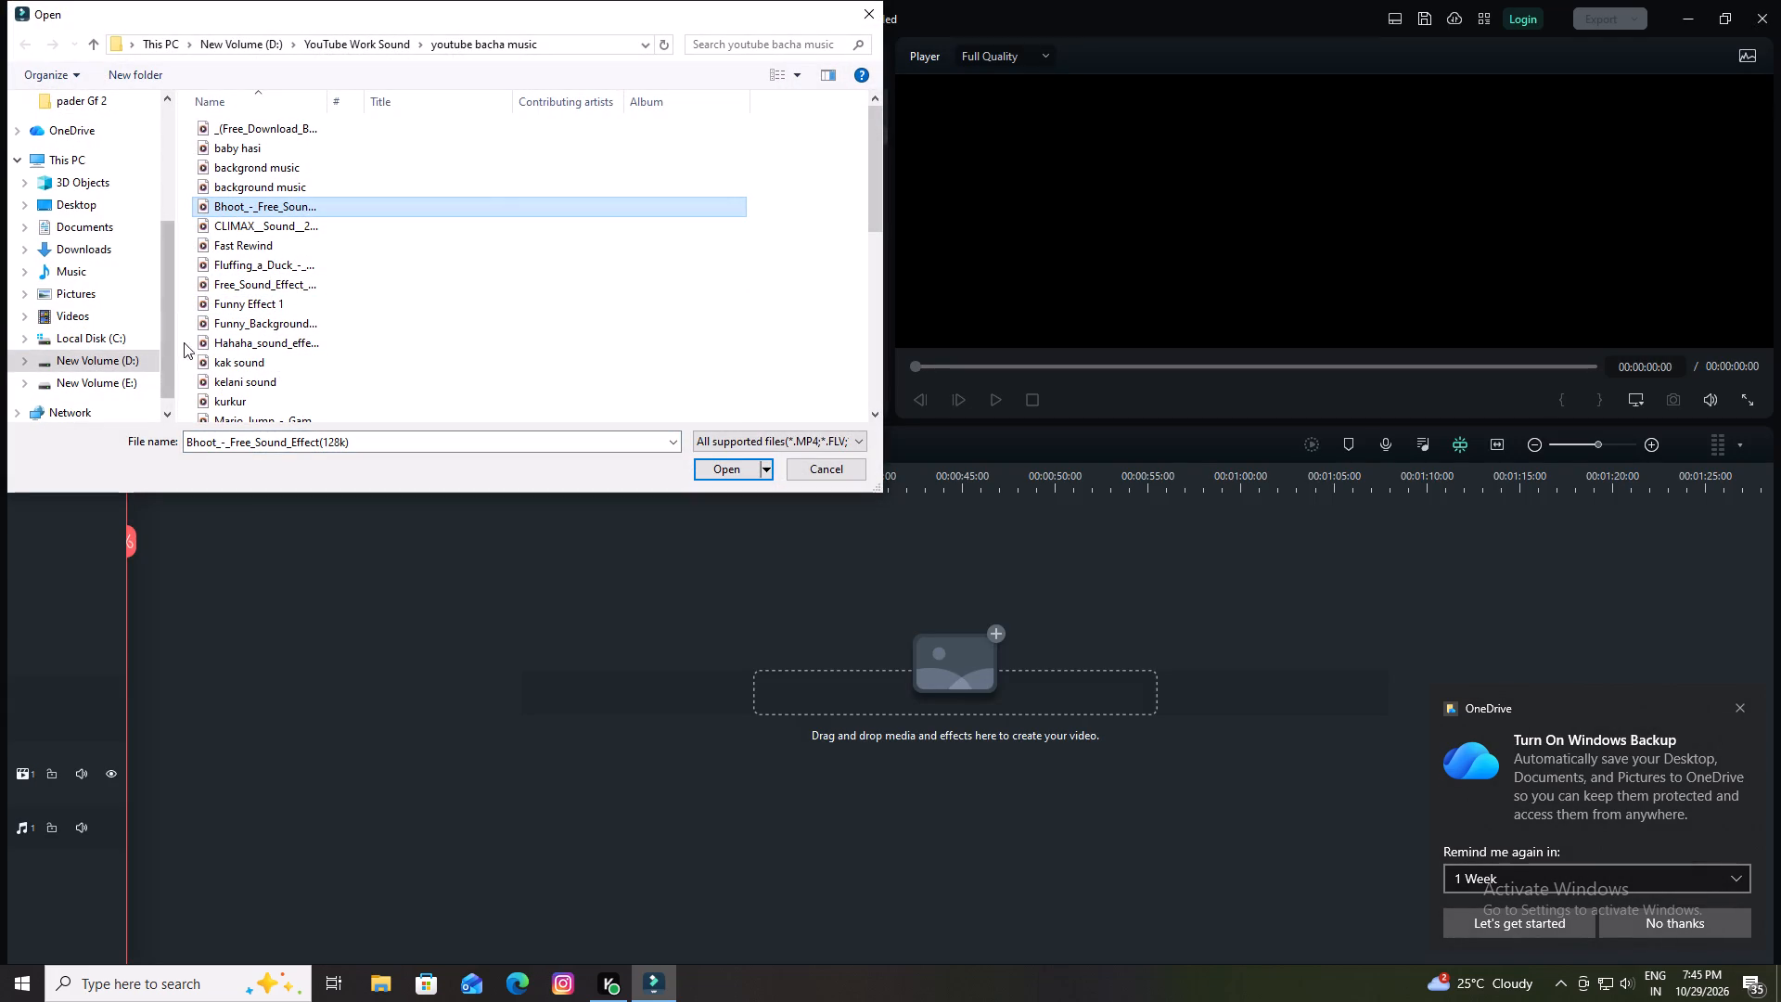
pyautogui.click(108, 361)
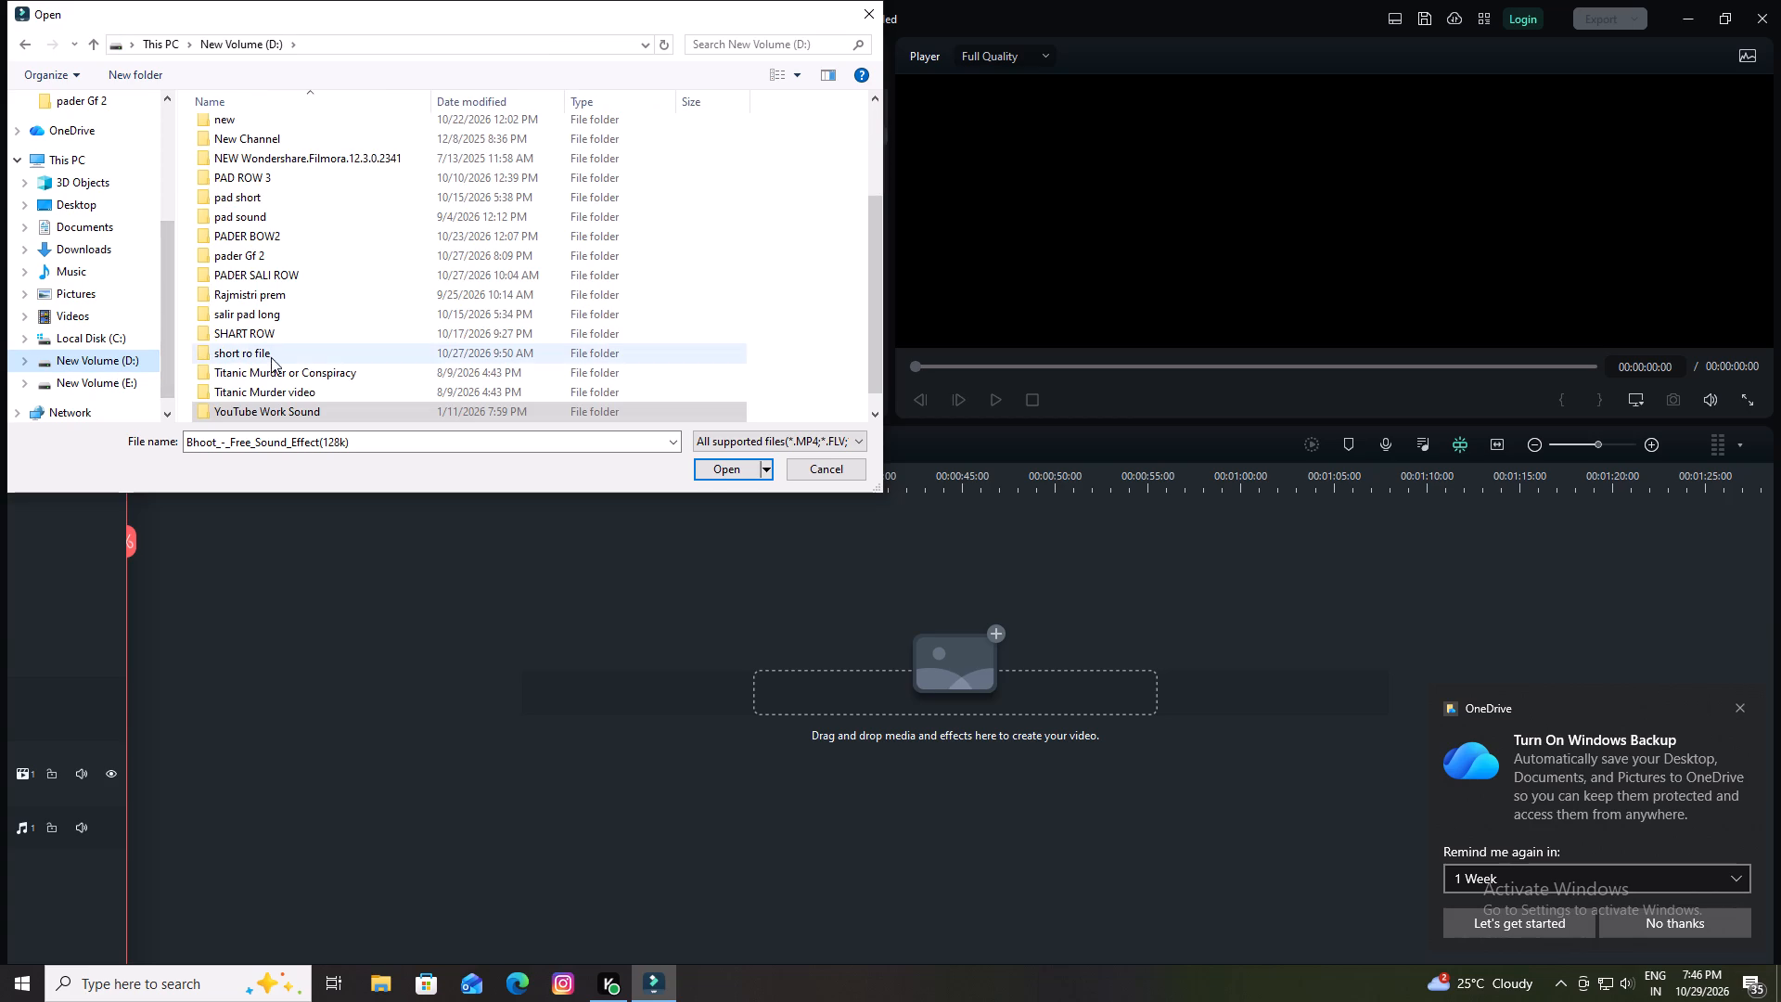
pyautogui.doubleClick(302, 407)
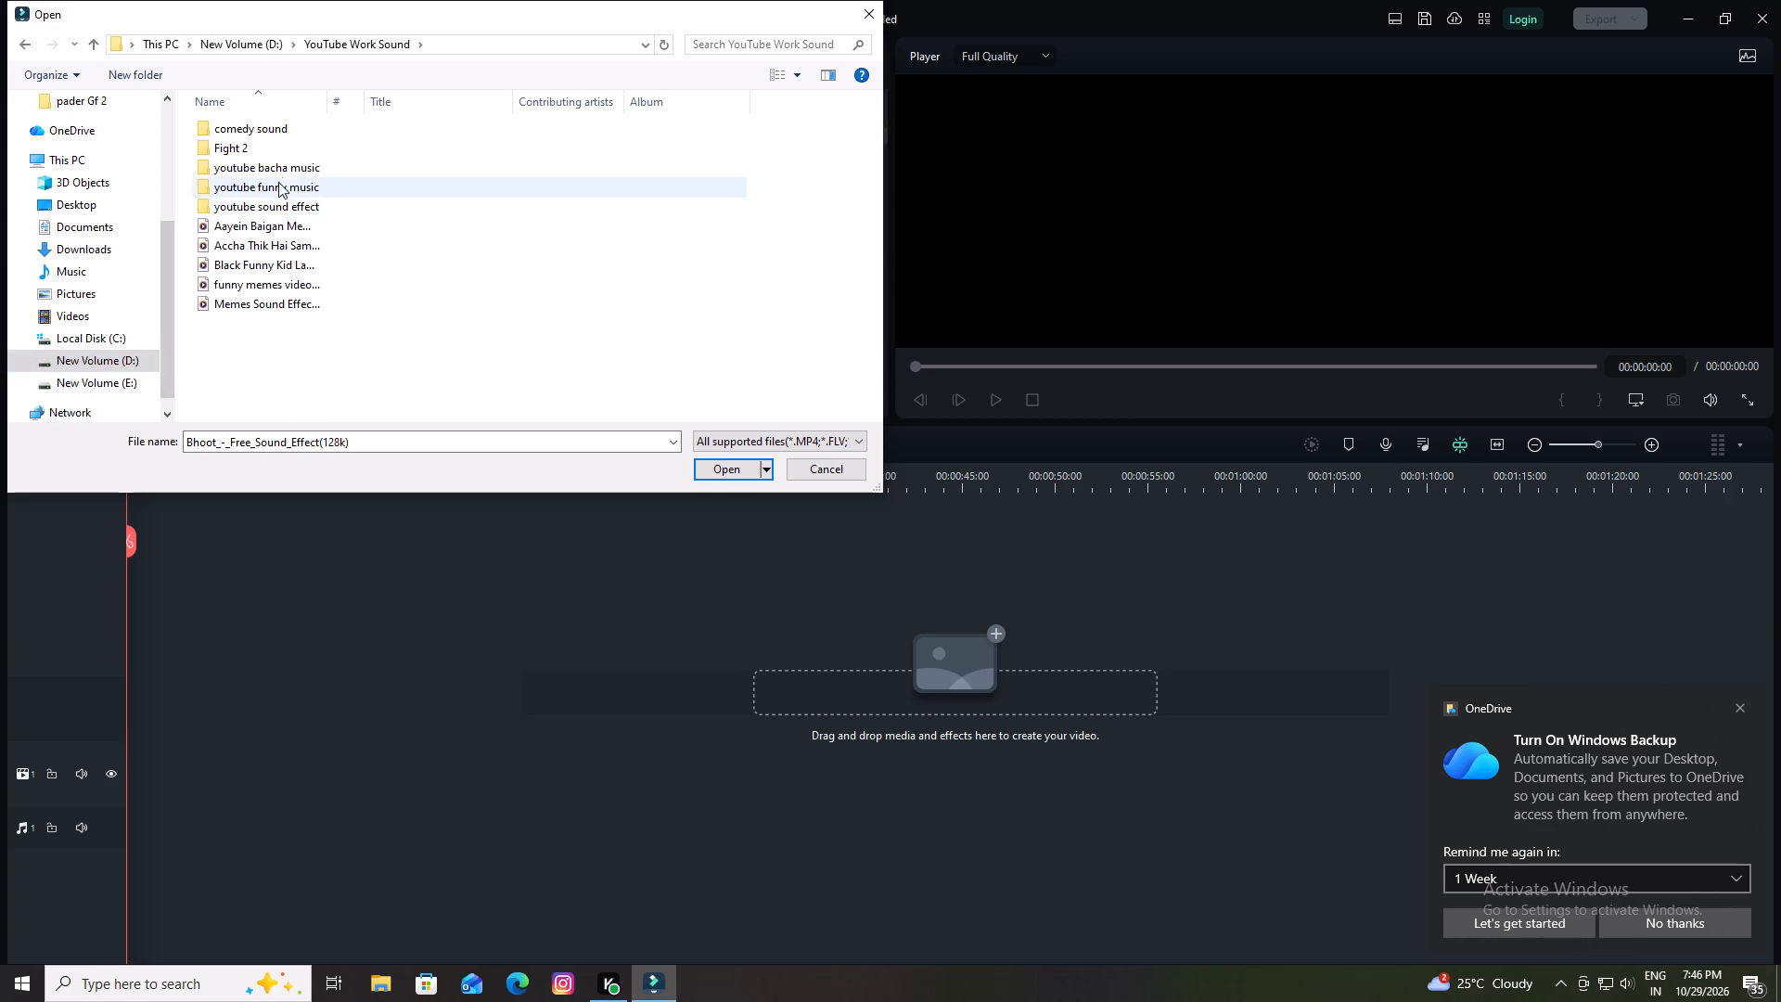
pyautogui.doubleClick(284, 163)
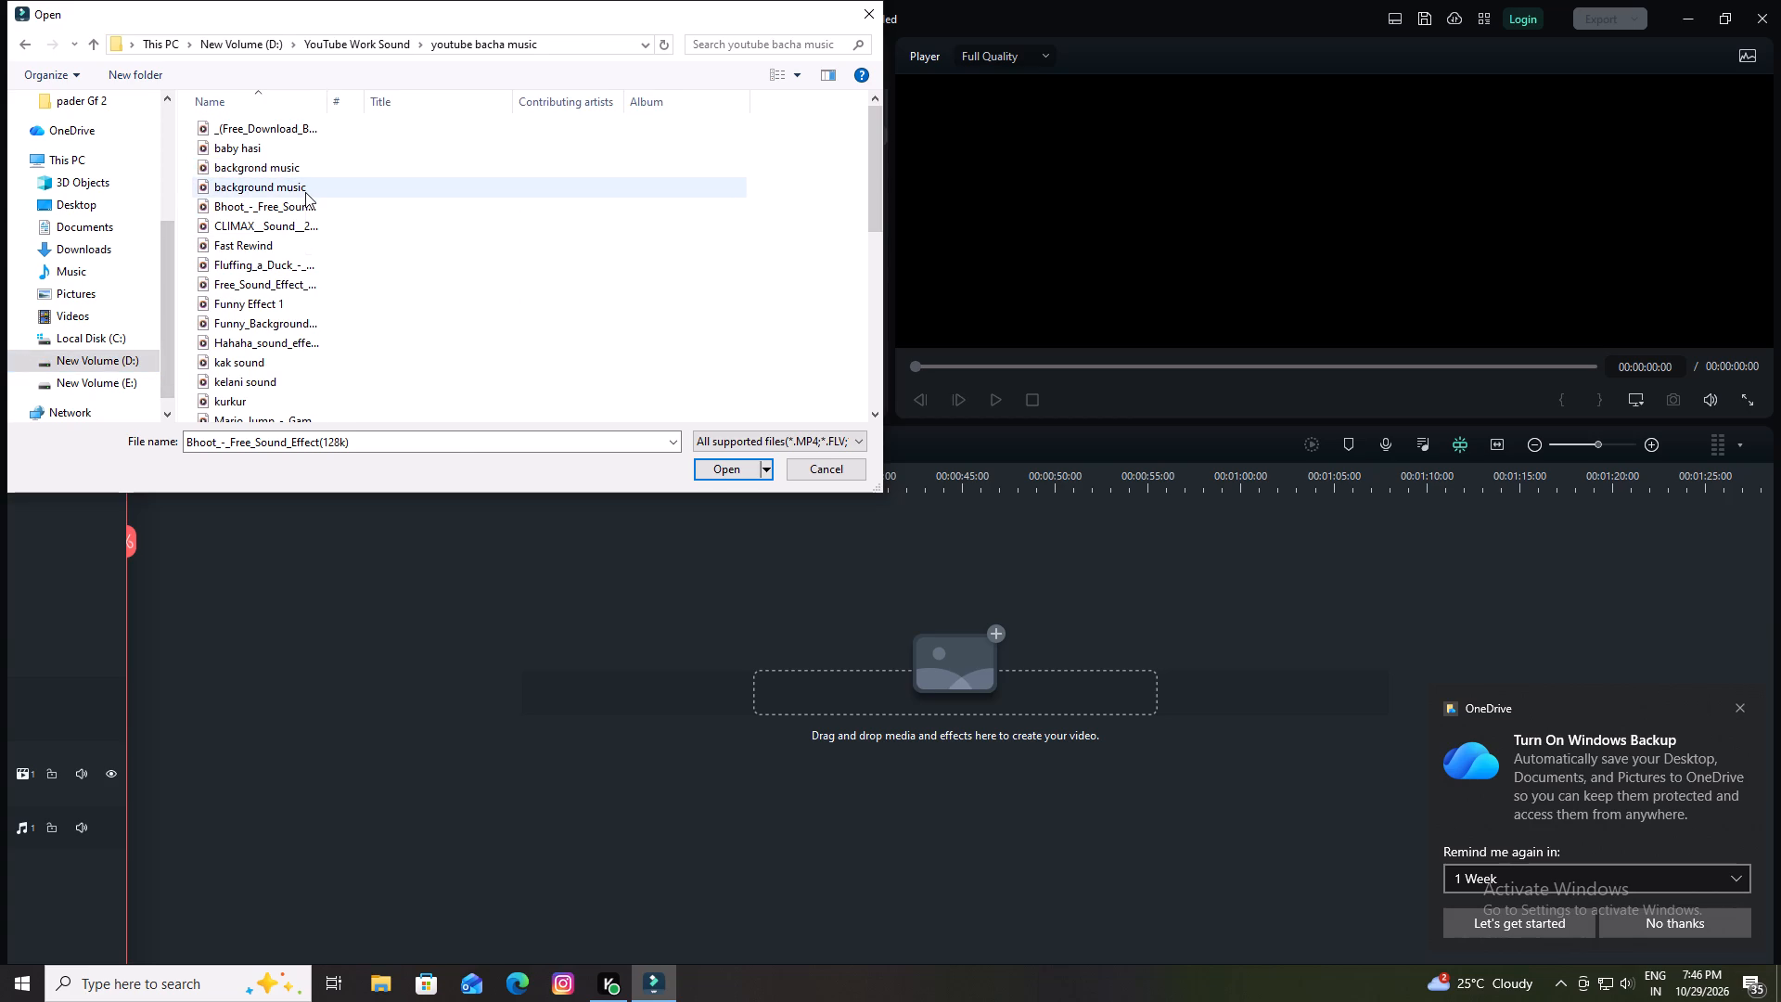
pyautogui.hotkey('ctrl', 'a')
pyautogui.click(741, 467)
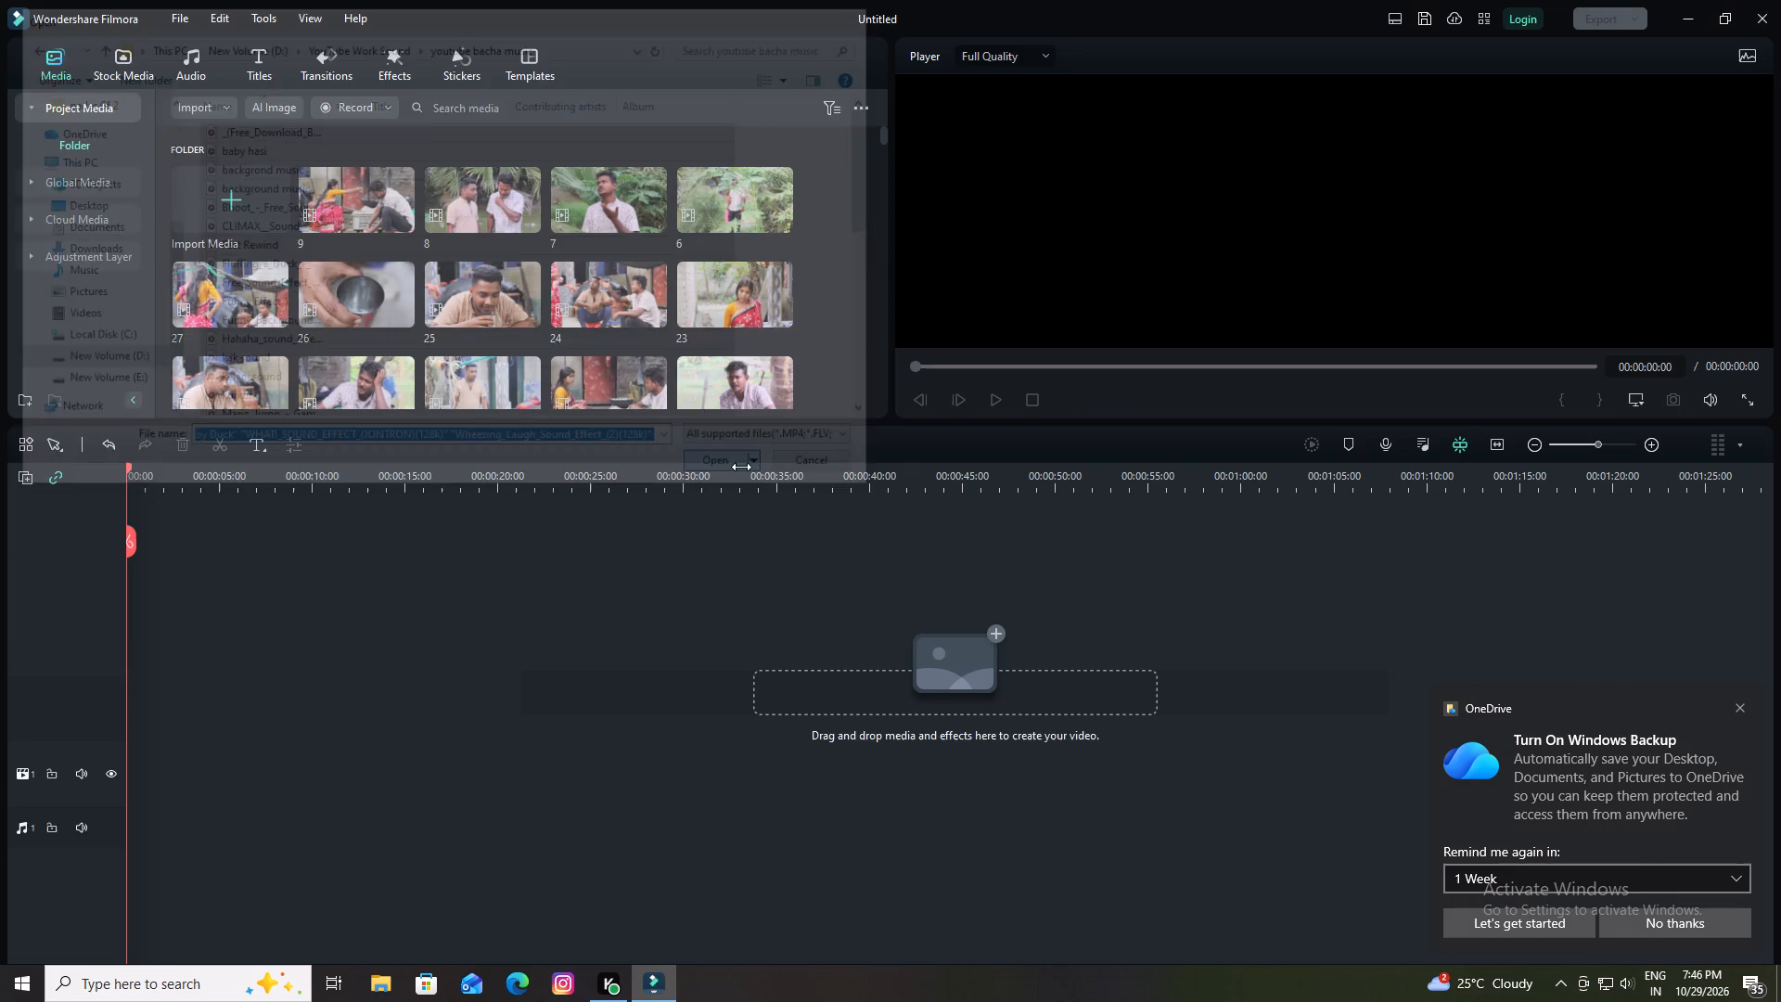
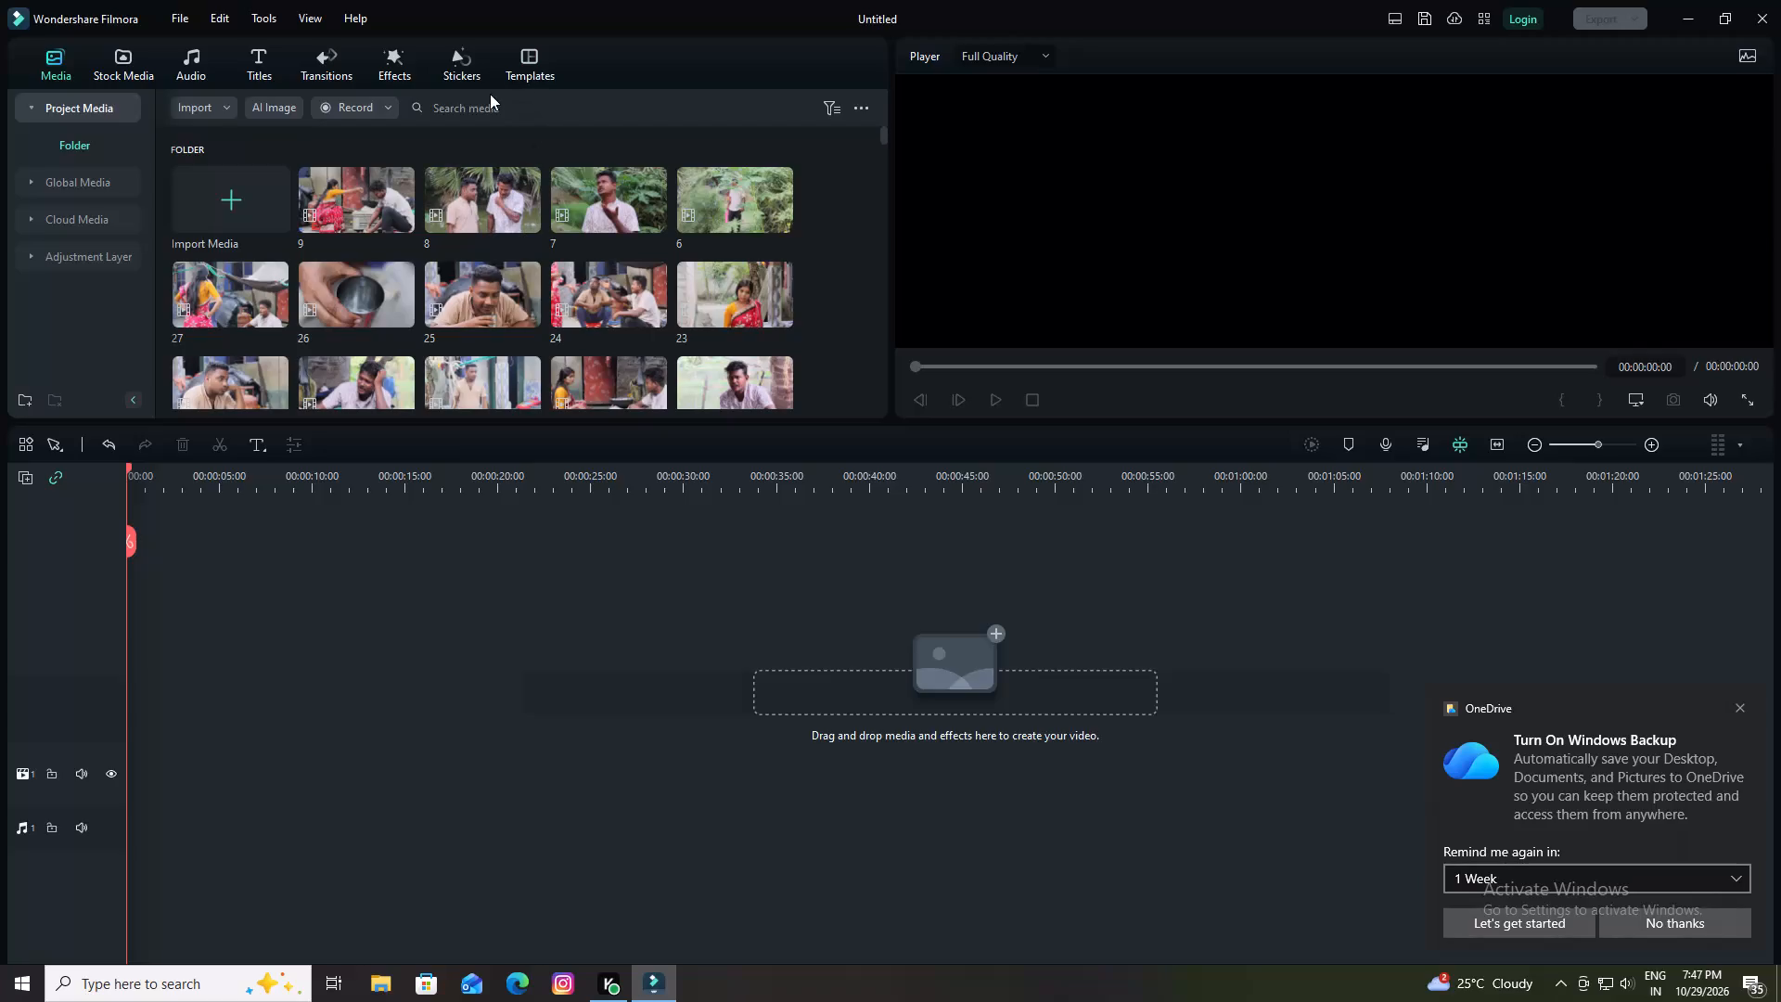
# Search the project media for 1, and clear the search to show all the clips again.
pyautogui.click(487, 98)
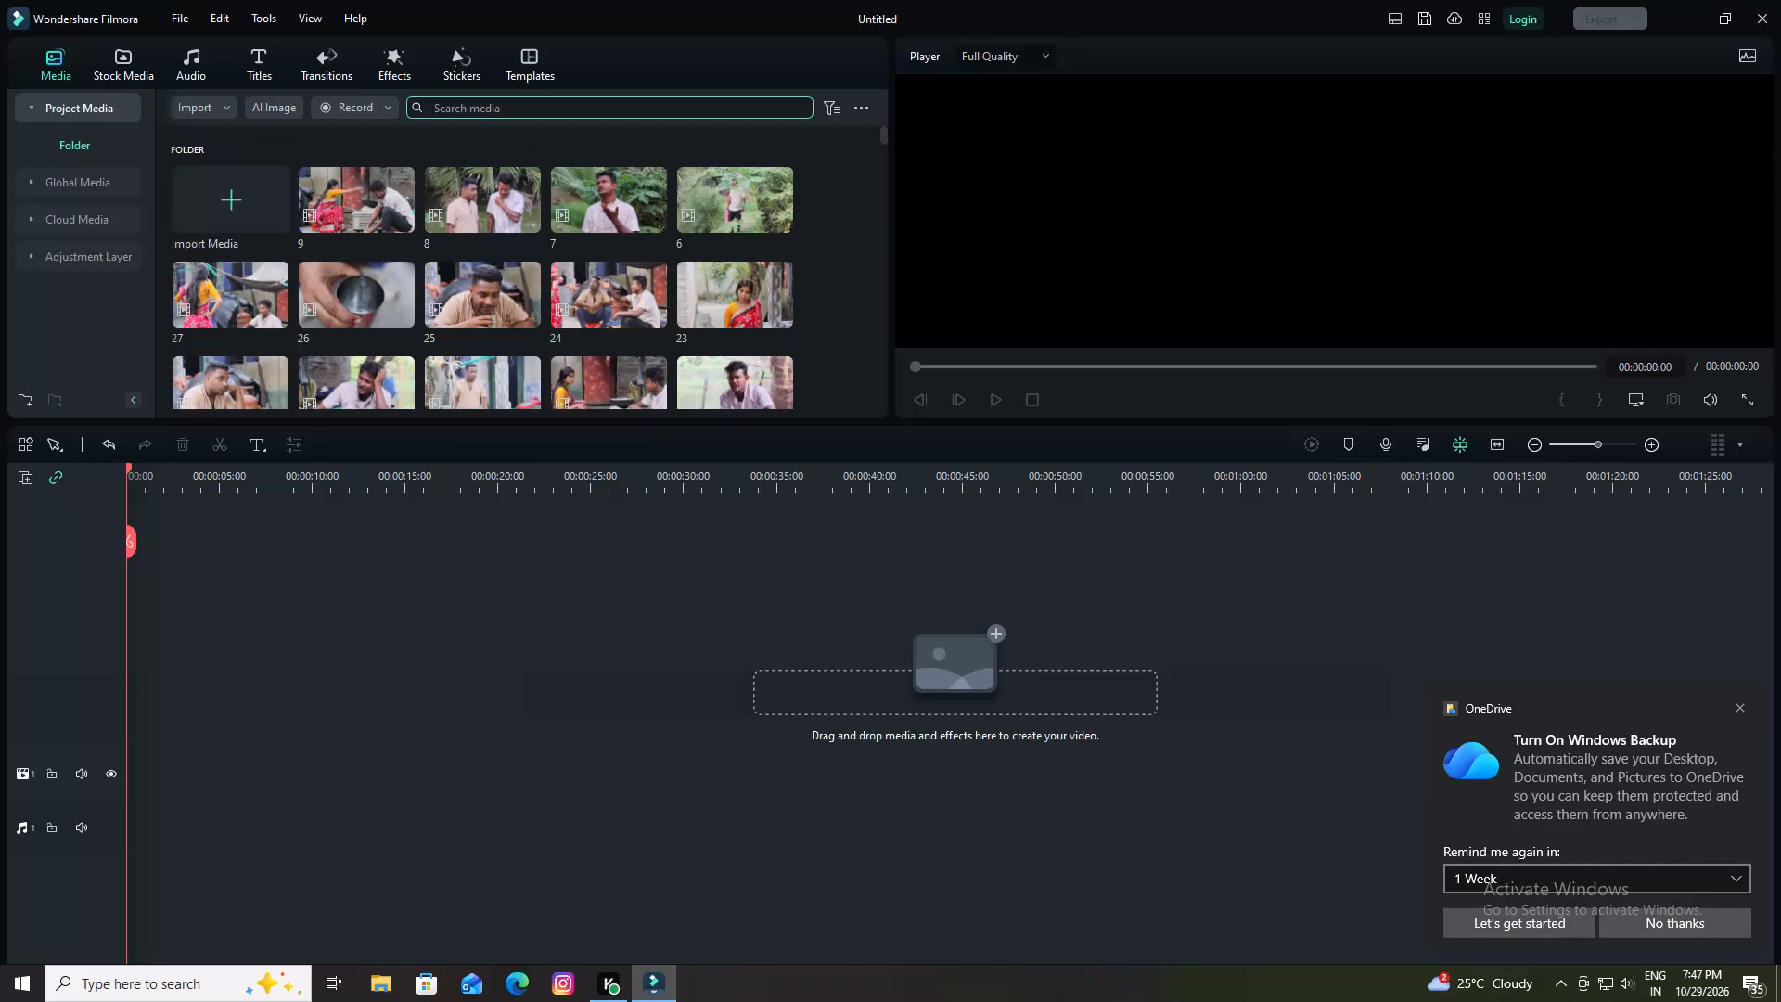
pyautogui.press('1')
pyautogui.click(801, 111)
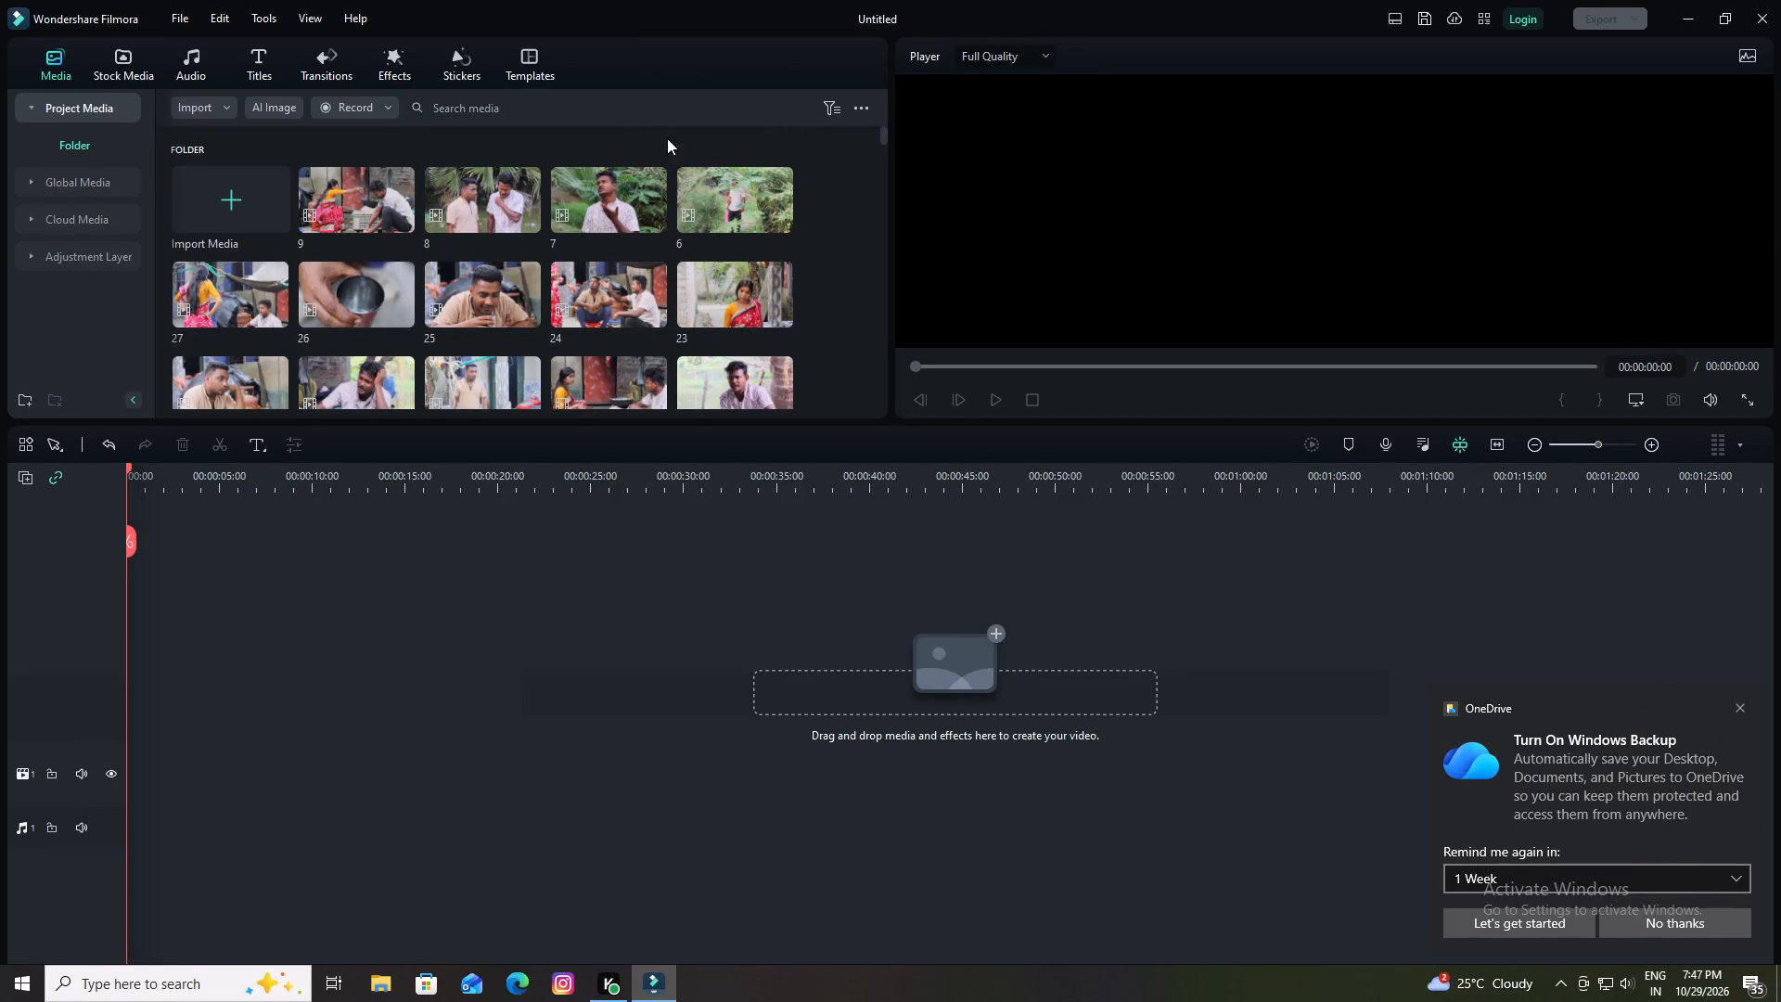
pyautogui.click(619, 110)
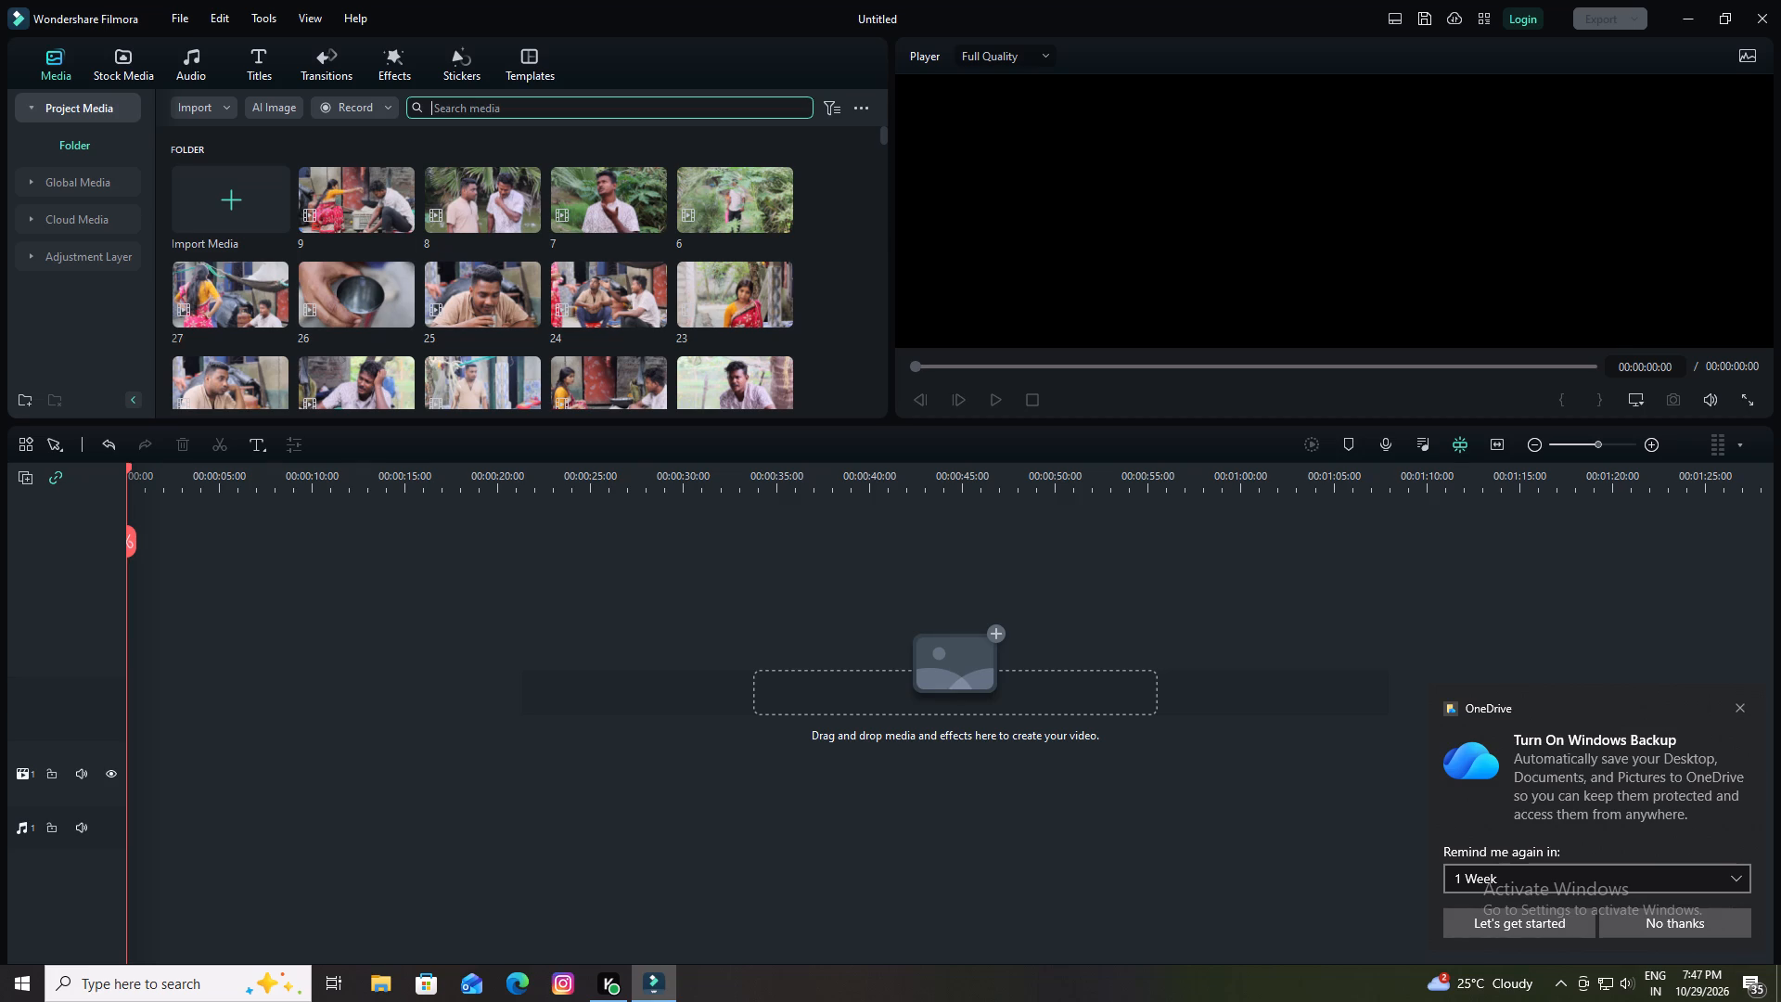
pyautogui.press('1')
pyautogui.press('Return')
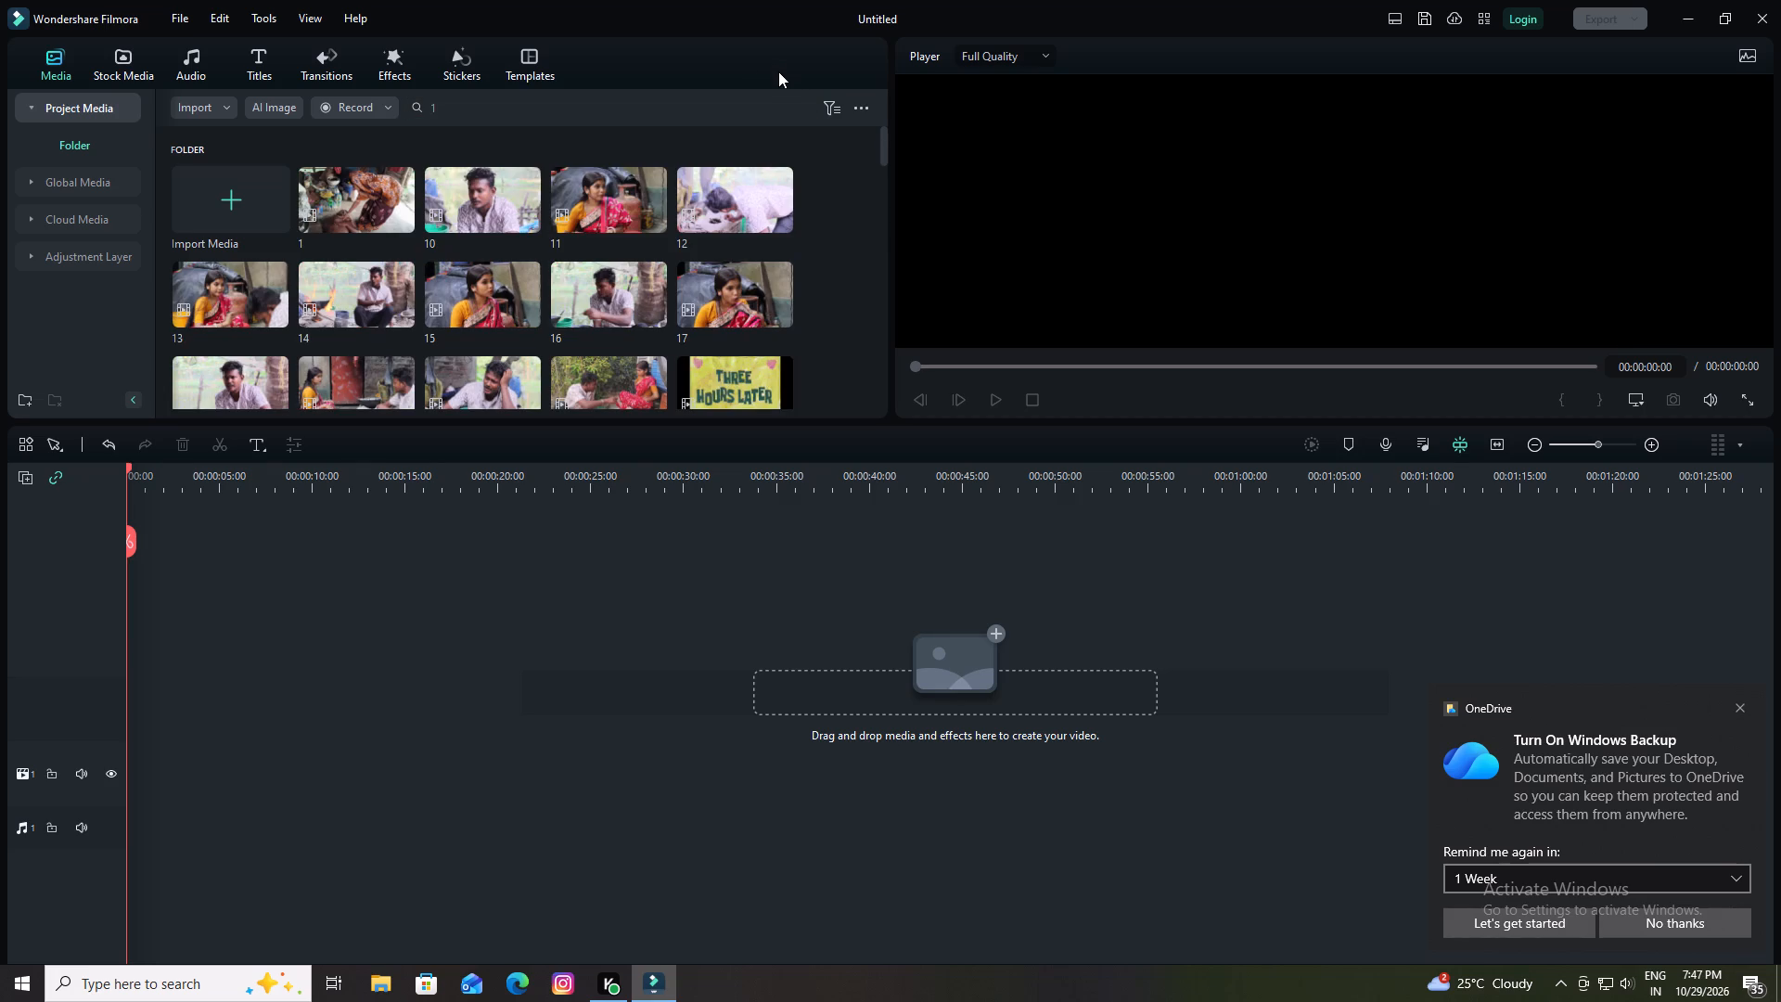
pyautogui.click(799, 105)
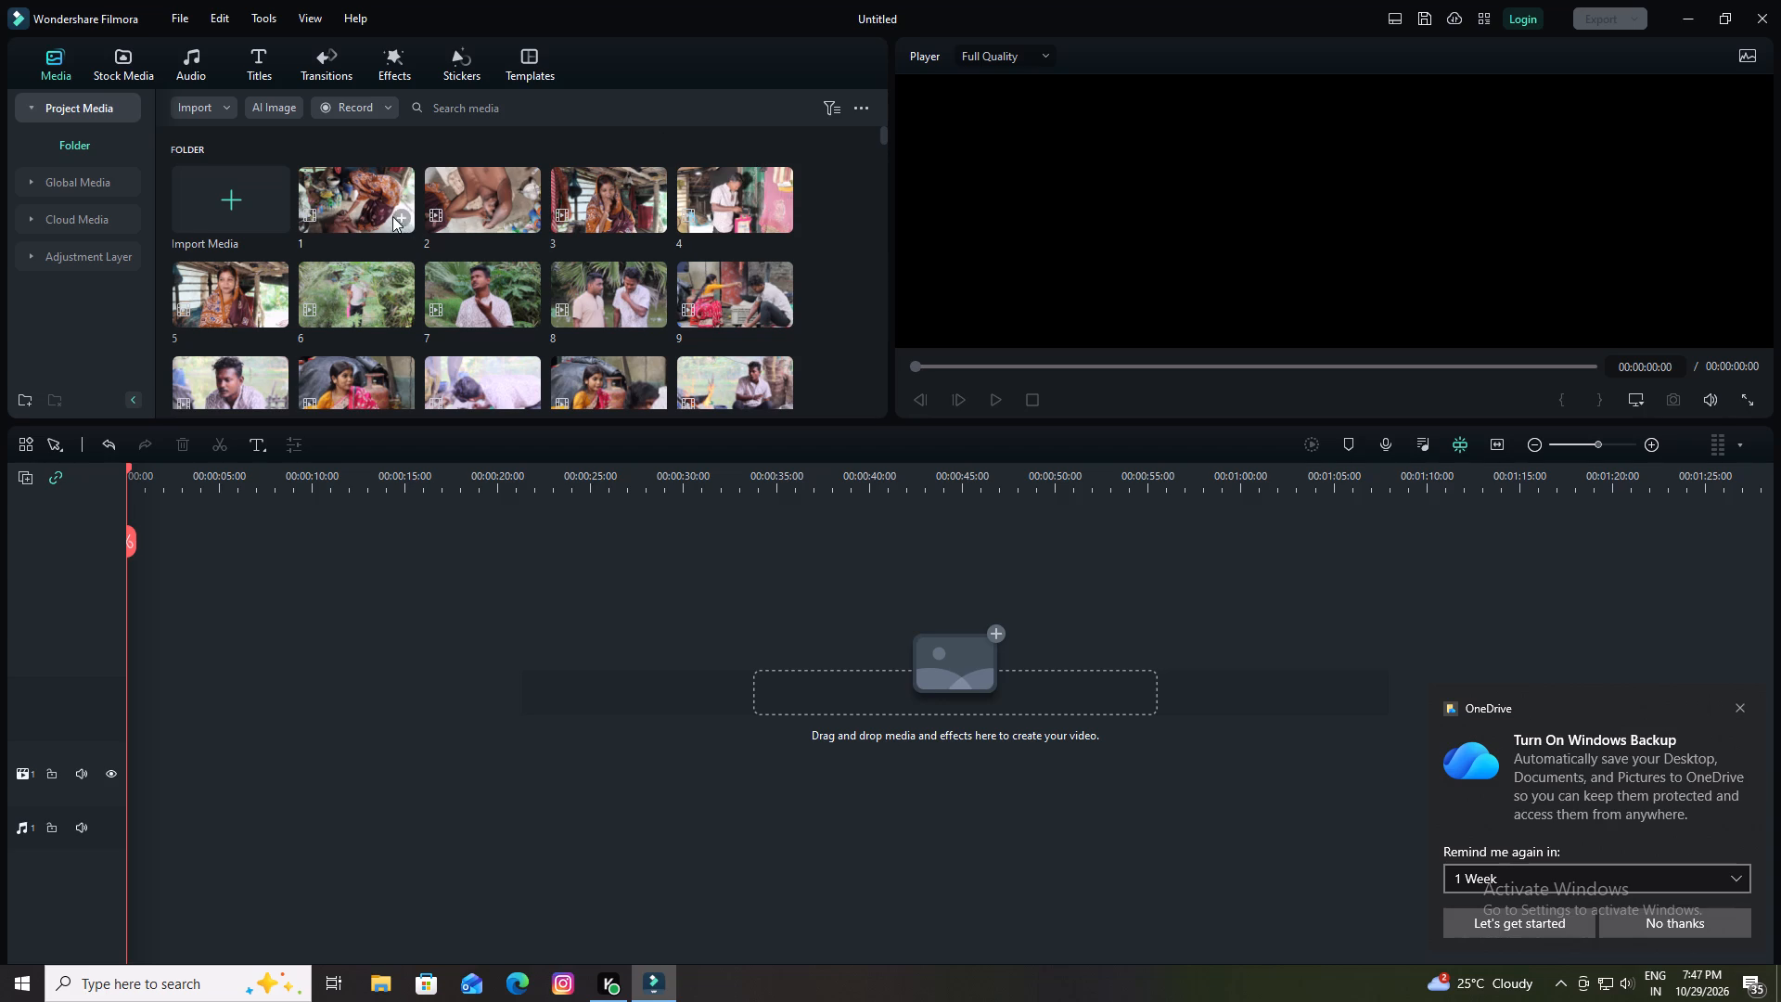
# Place clip 1 at the start of video track 2 and raise its audio volume.
pyautogui.moveTo(349, 204); pyautogui.dragTo(123, 664)
pyautogui.click(1036, 522)
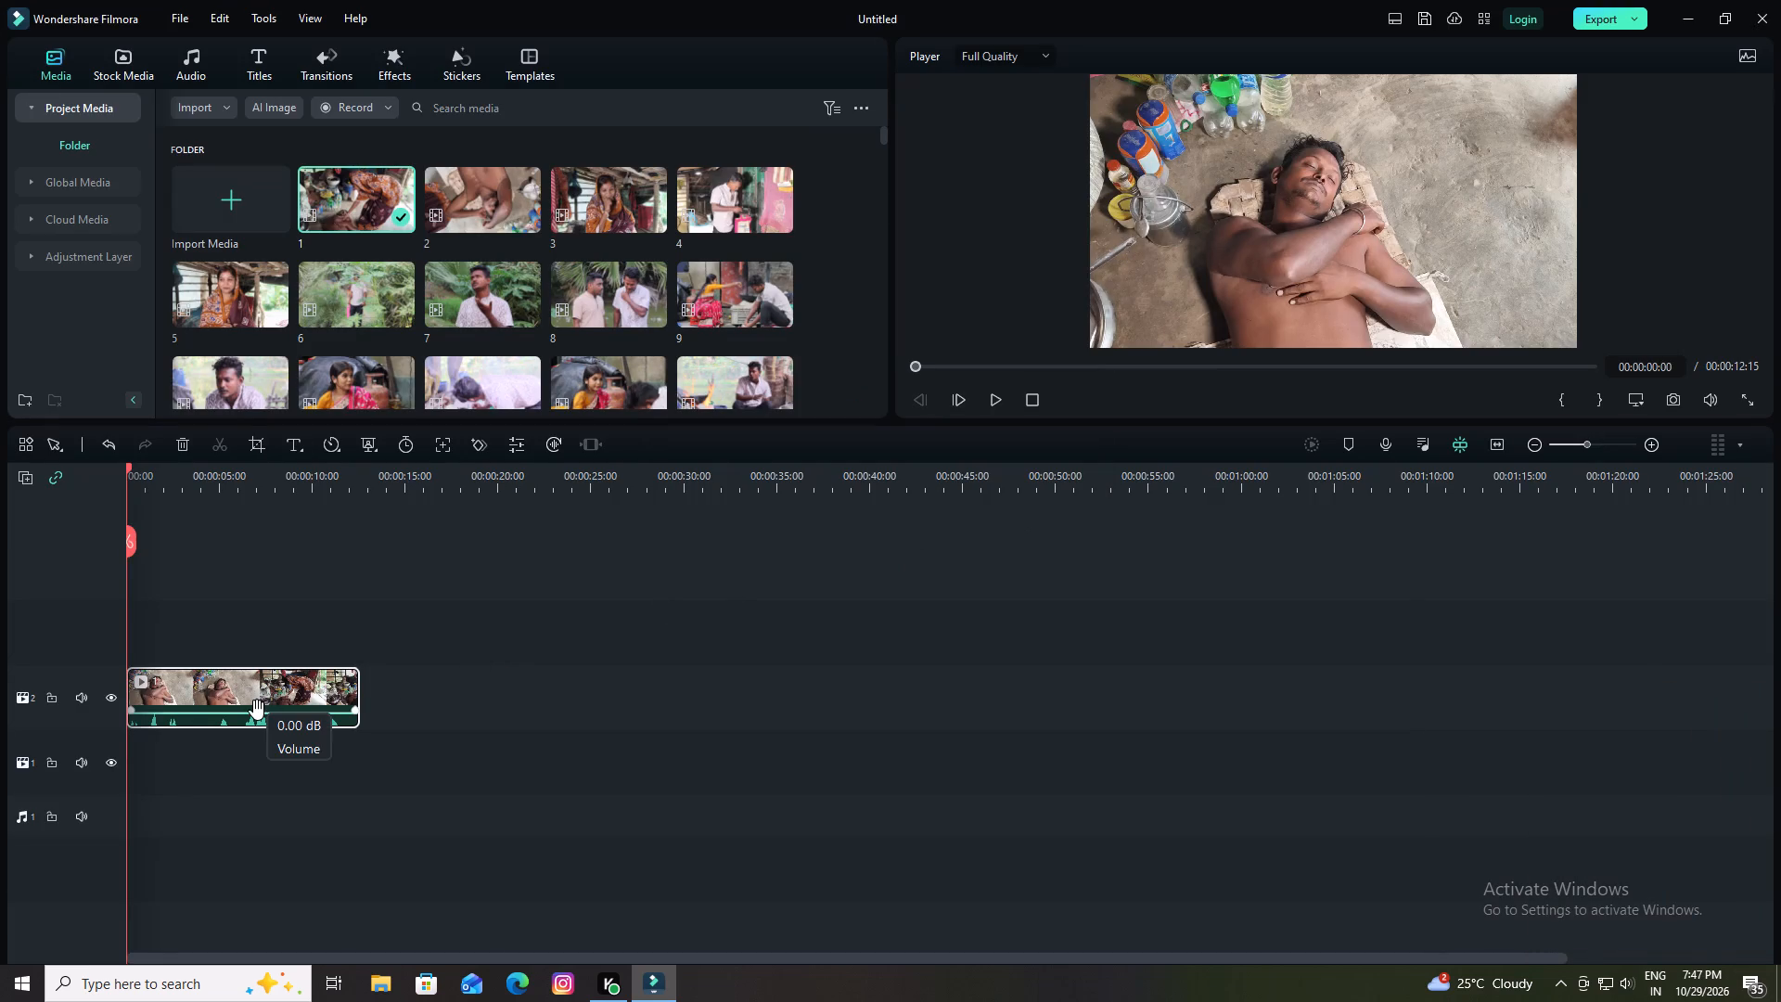
pyautogui.moveTo(257, 710); pyautogui.dragTo(257, 687)
# Play the opening of clip 1 to find the cut point and split it at 00:00:02:24.
pyautogui.press('space')
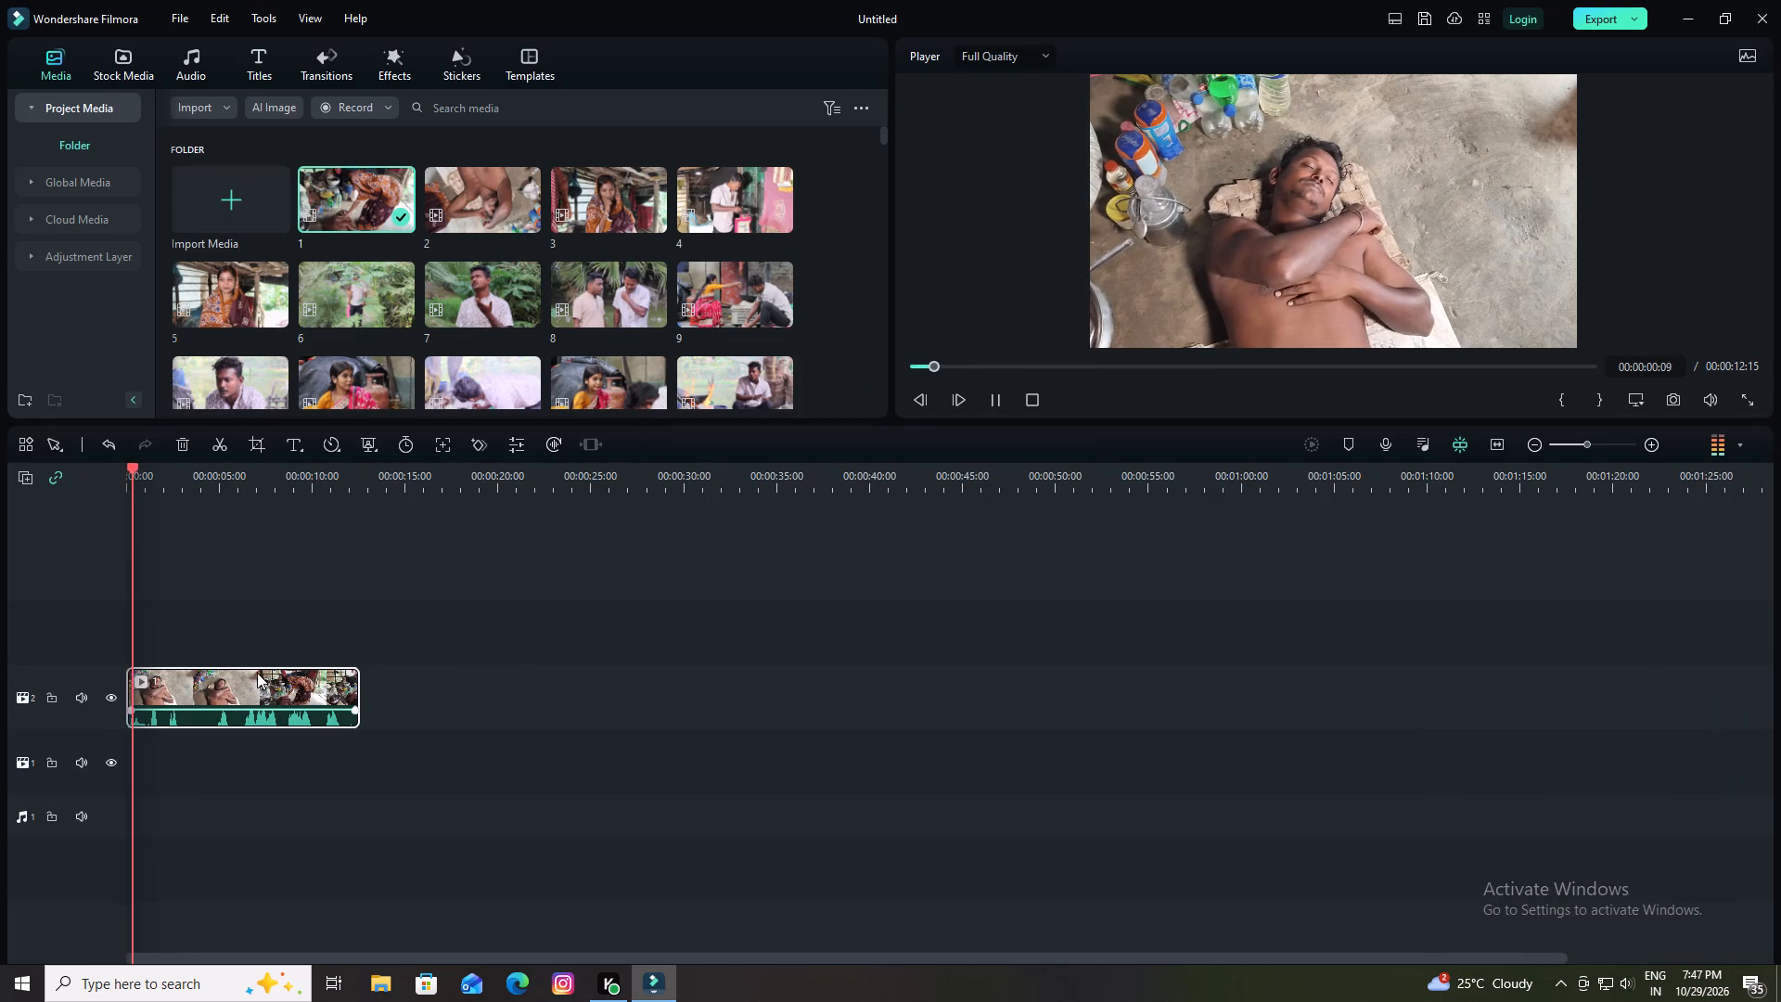
pyautogui.press('space')
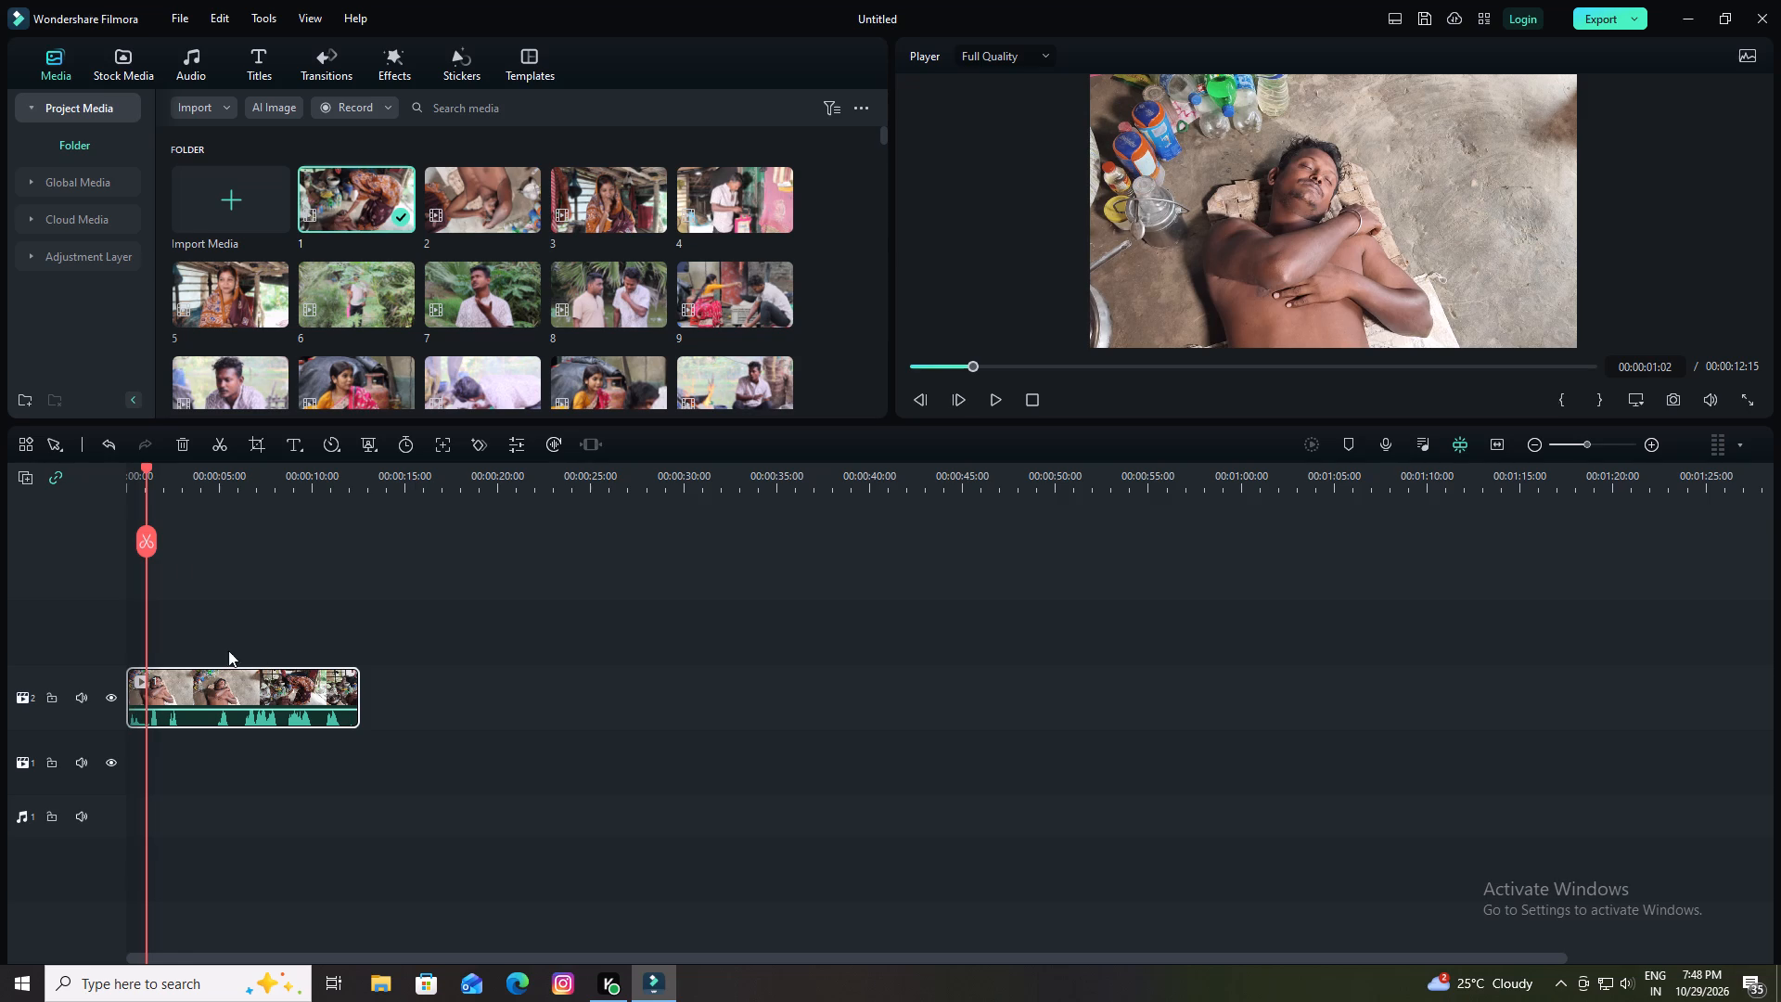
pyautogui.moveTo(141, 463); pyautogui.dragTo(99, 462)
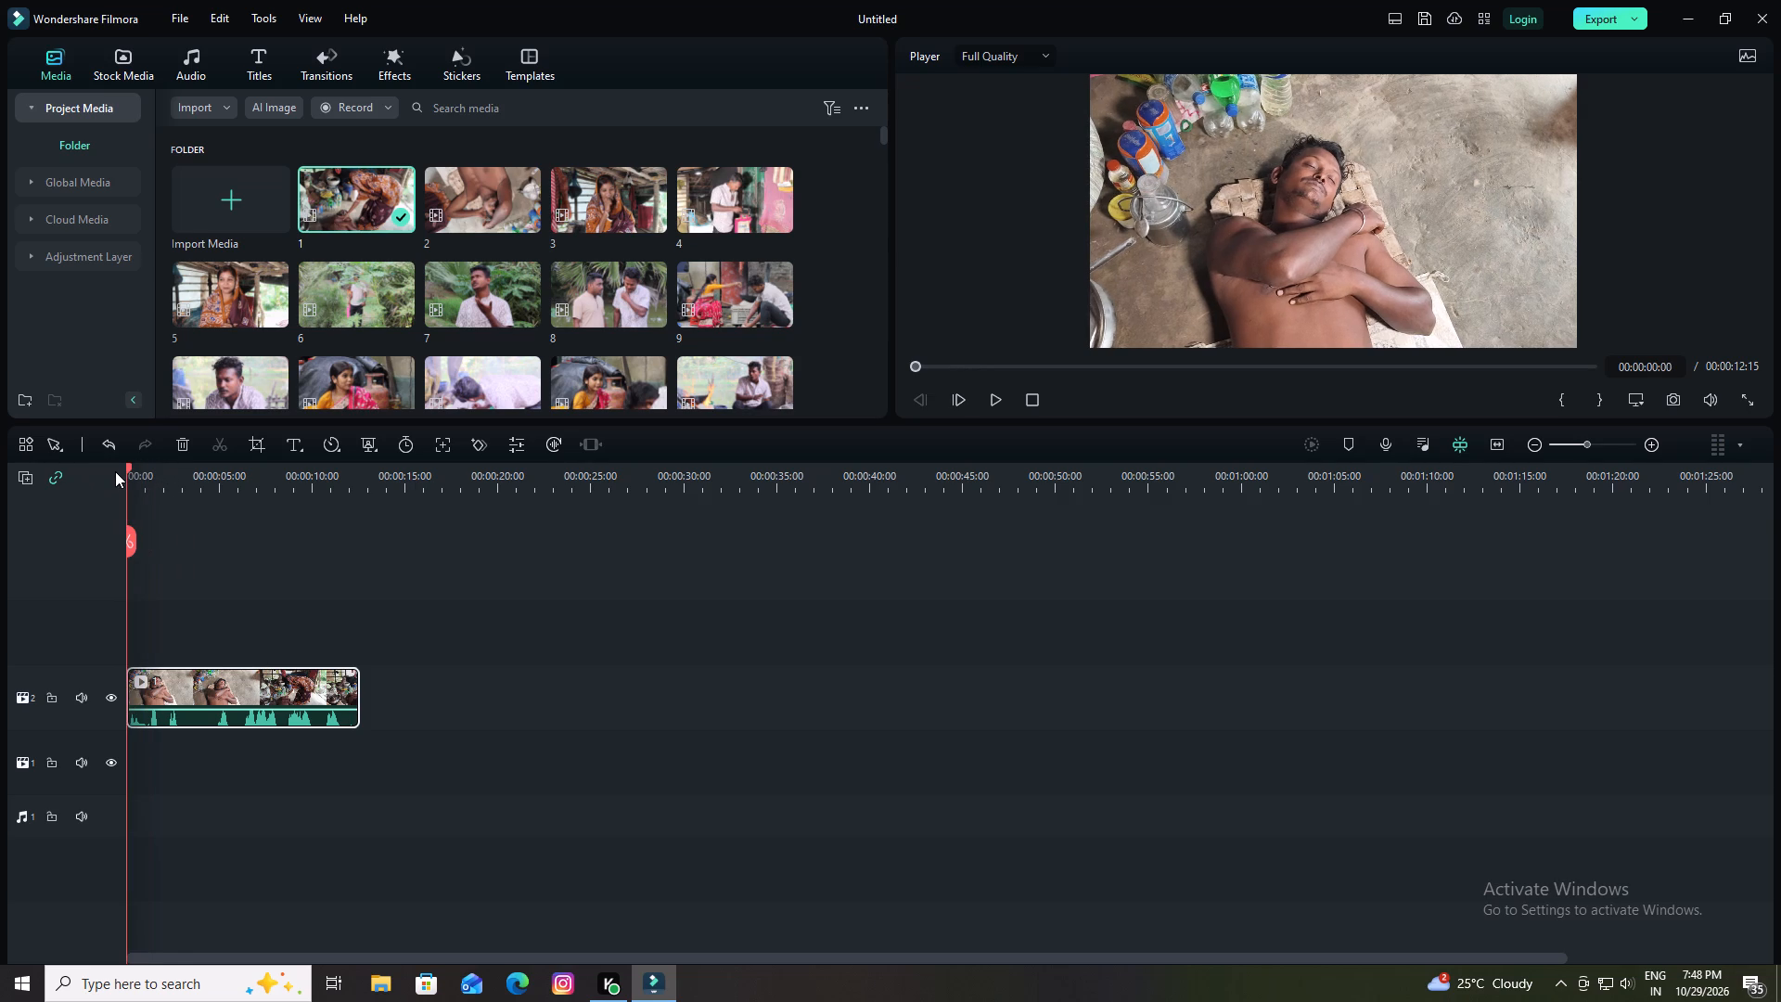
pyautogui.press('space')
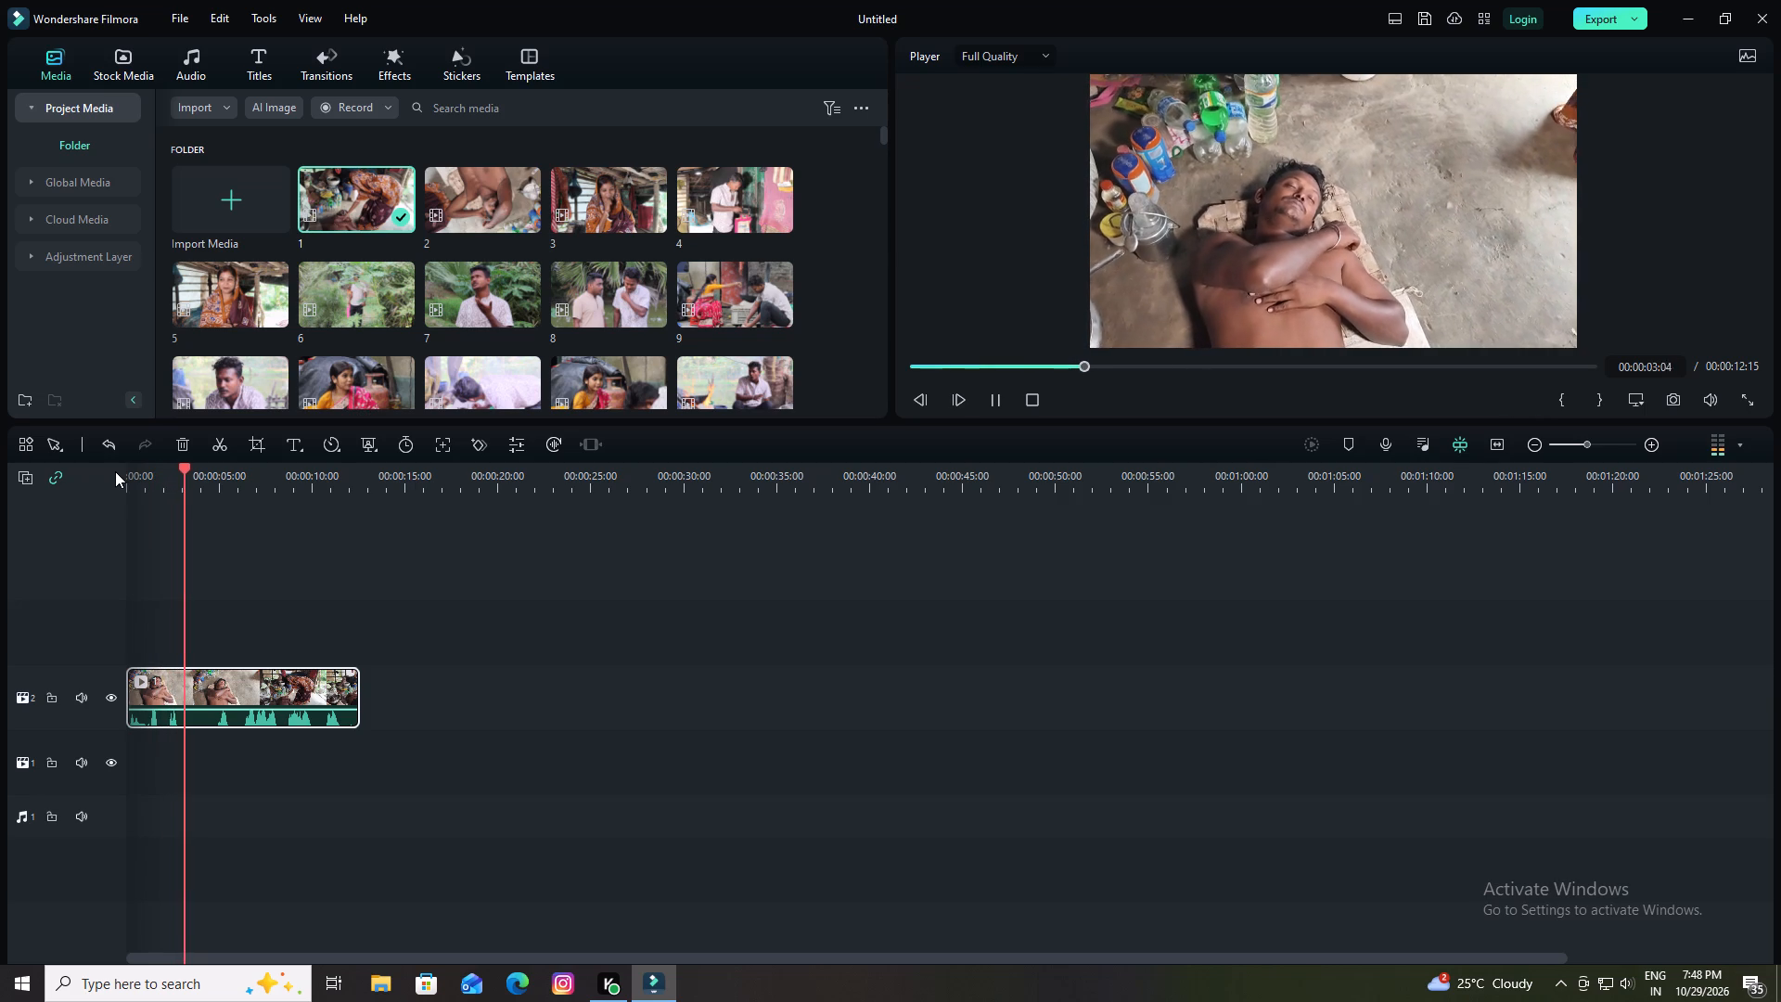
pyautogui.press('space')
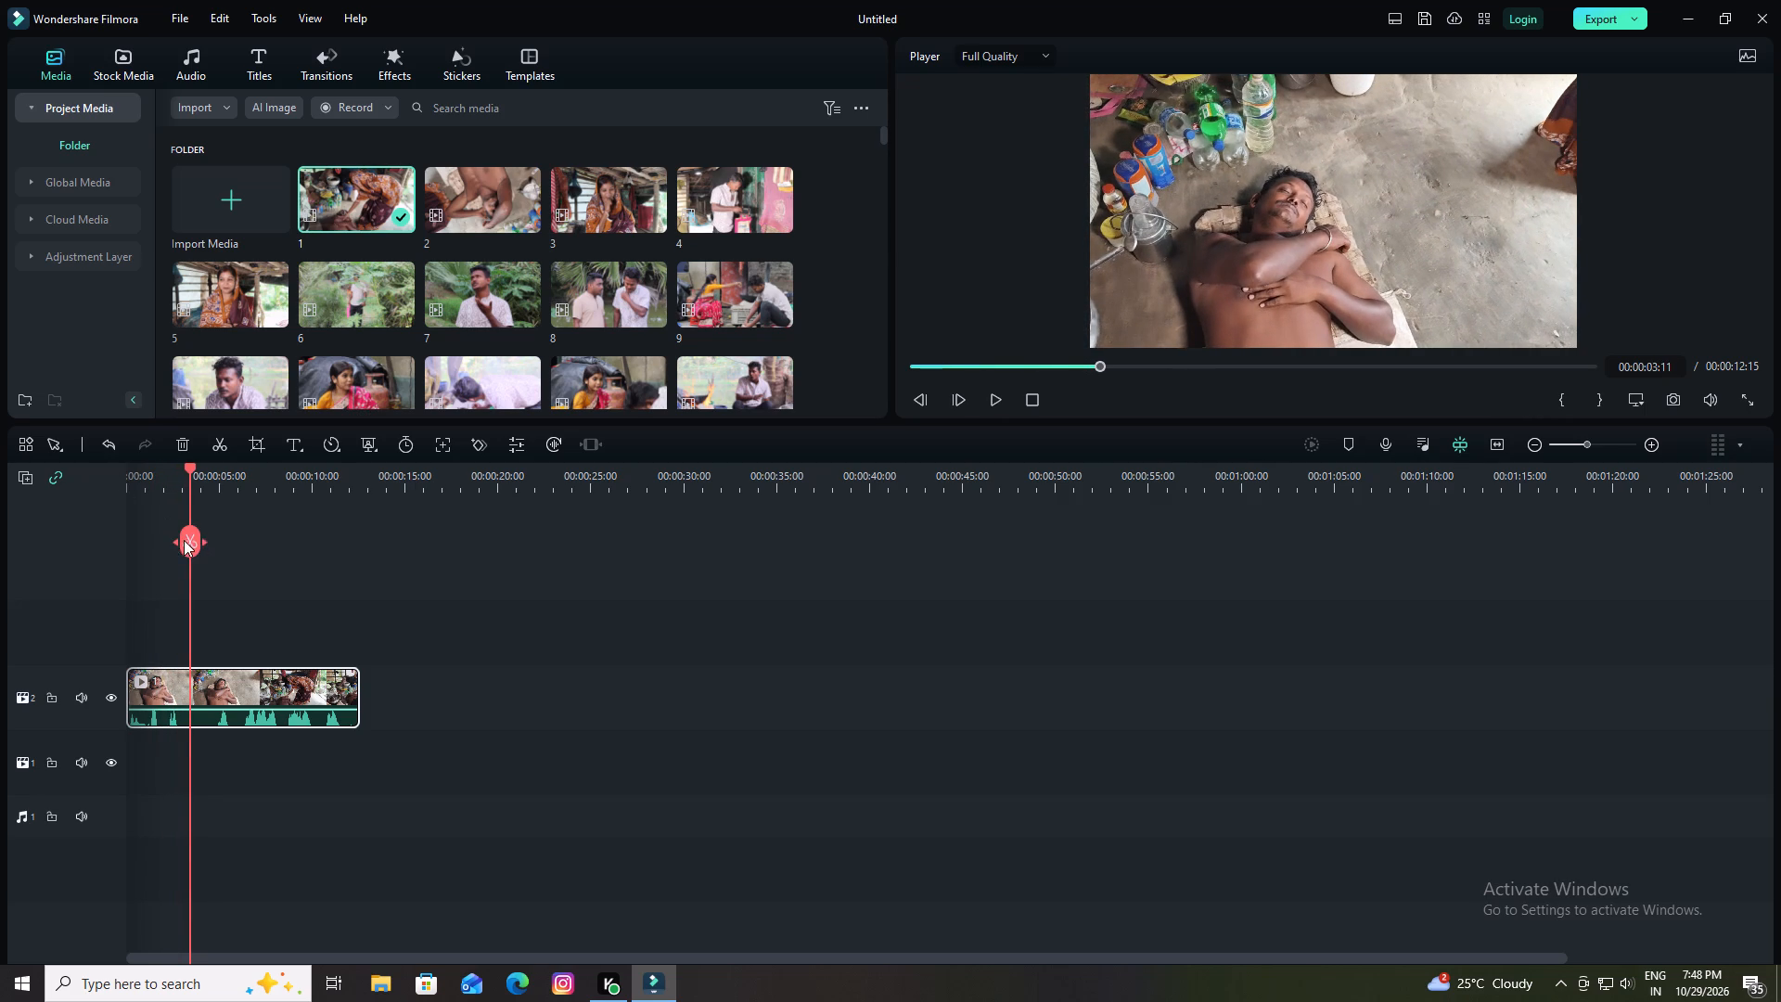
pyautogui.moveTo(188, 464); pyautogui.dragTo(161, 462)
pyautogui.press('space')
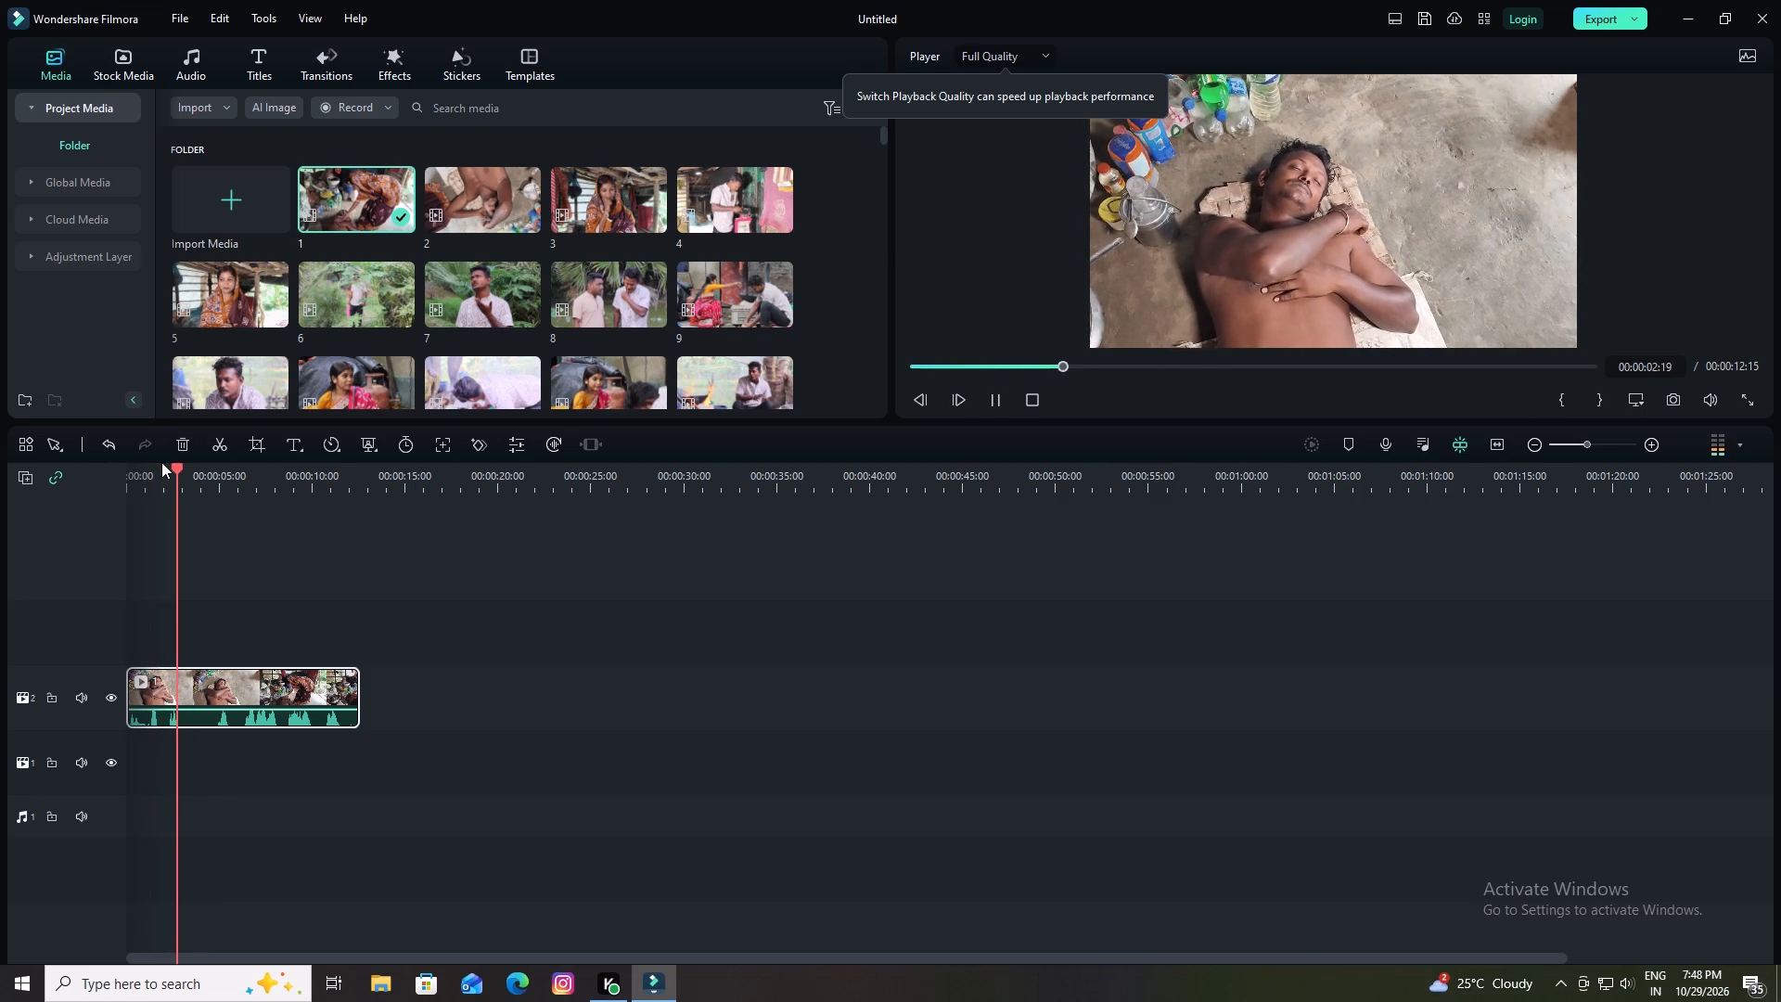
pyautogui.press('space')
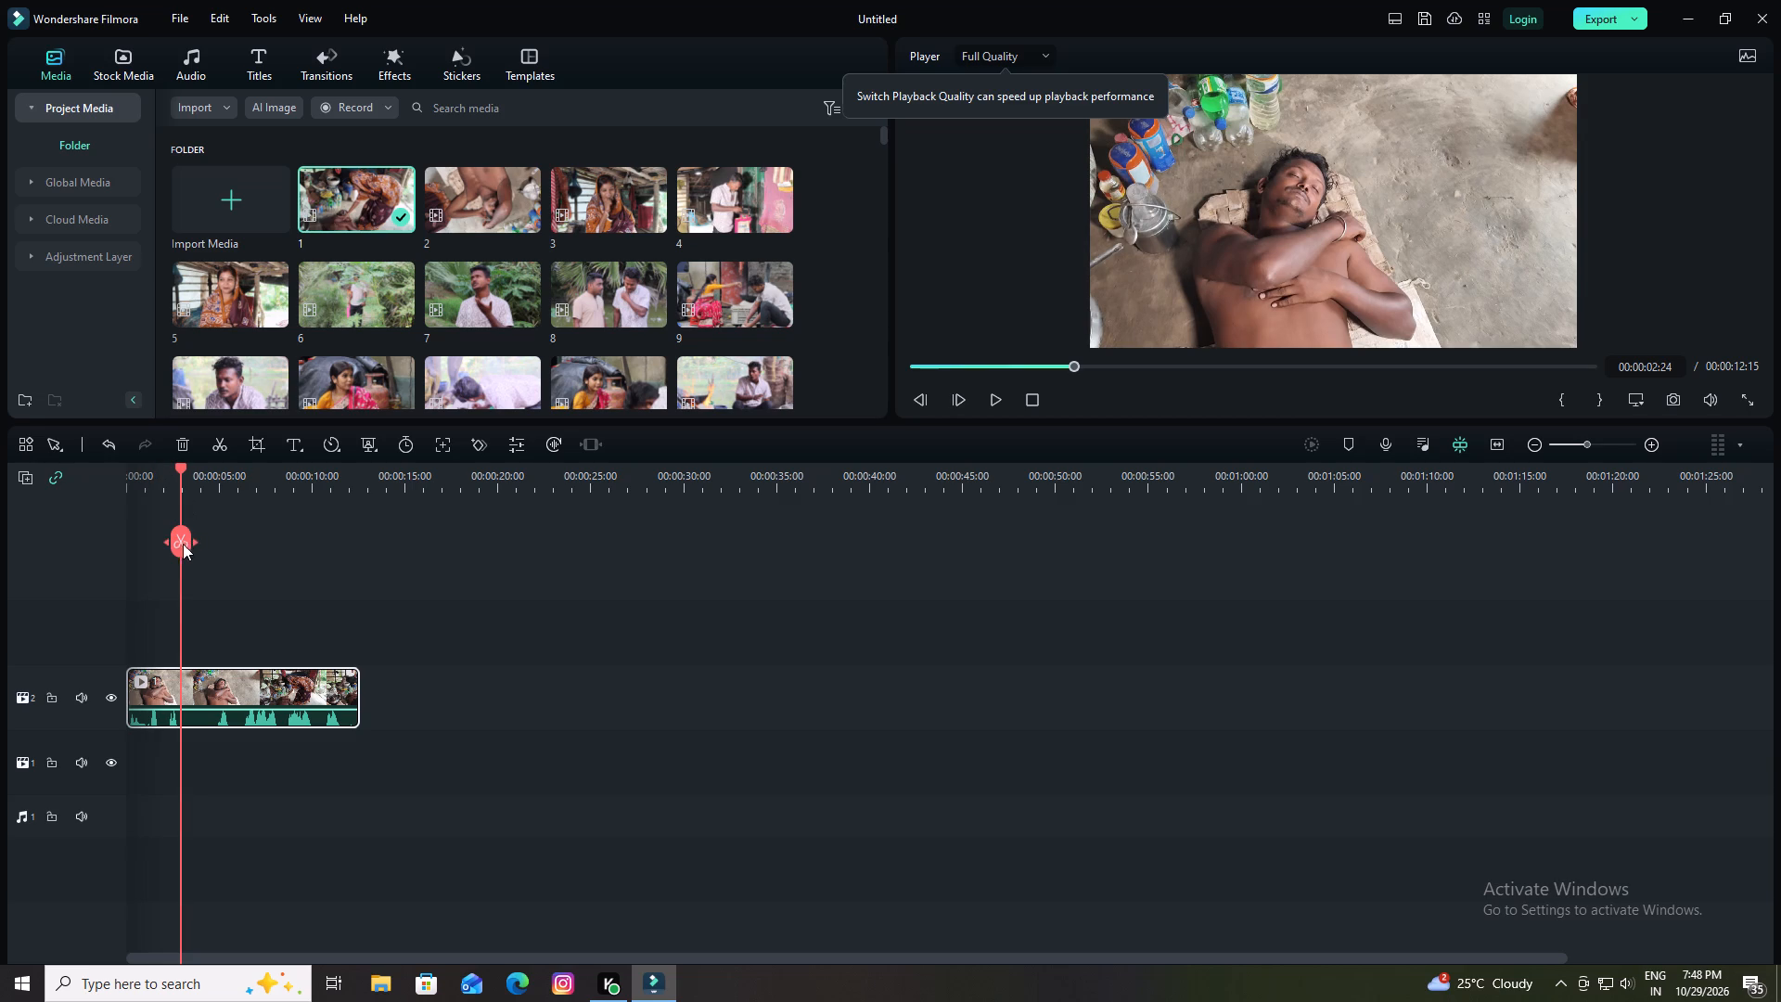
pyautogui.click(182, 544)
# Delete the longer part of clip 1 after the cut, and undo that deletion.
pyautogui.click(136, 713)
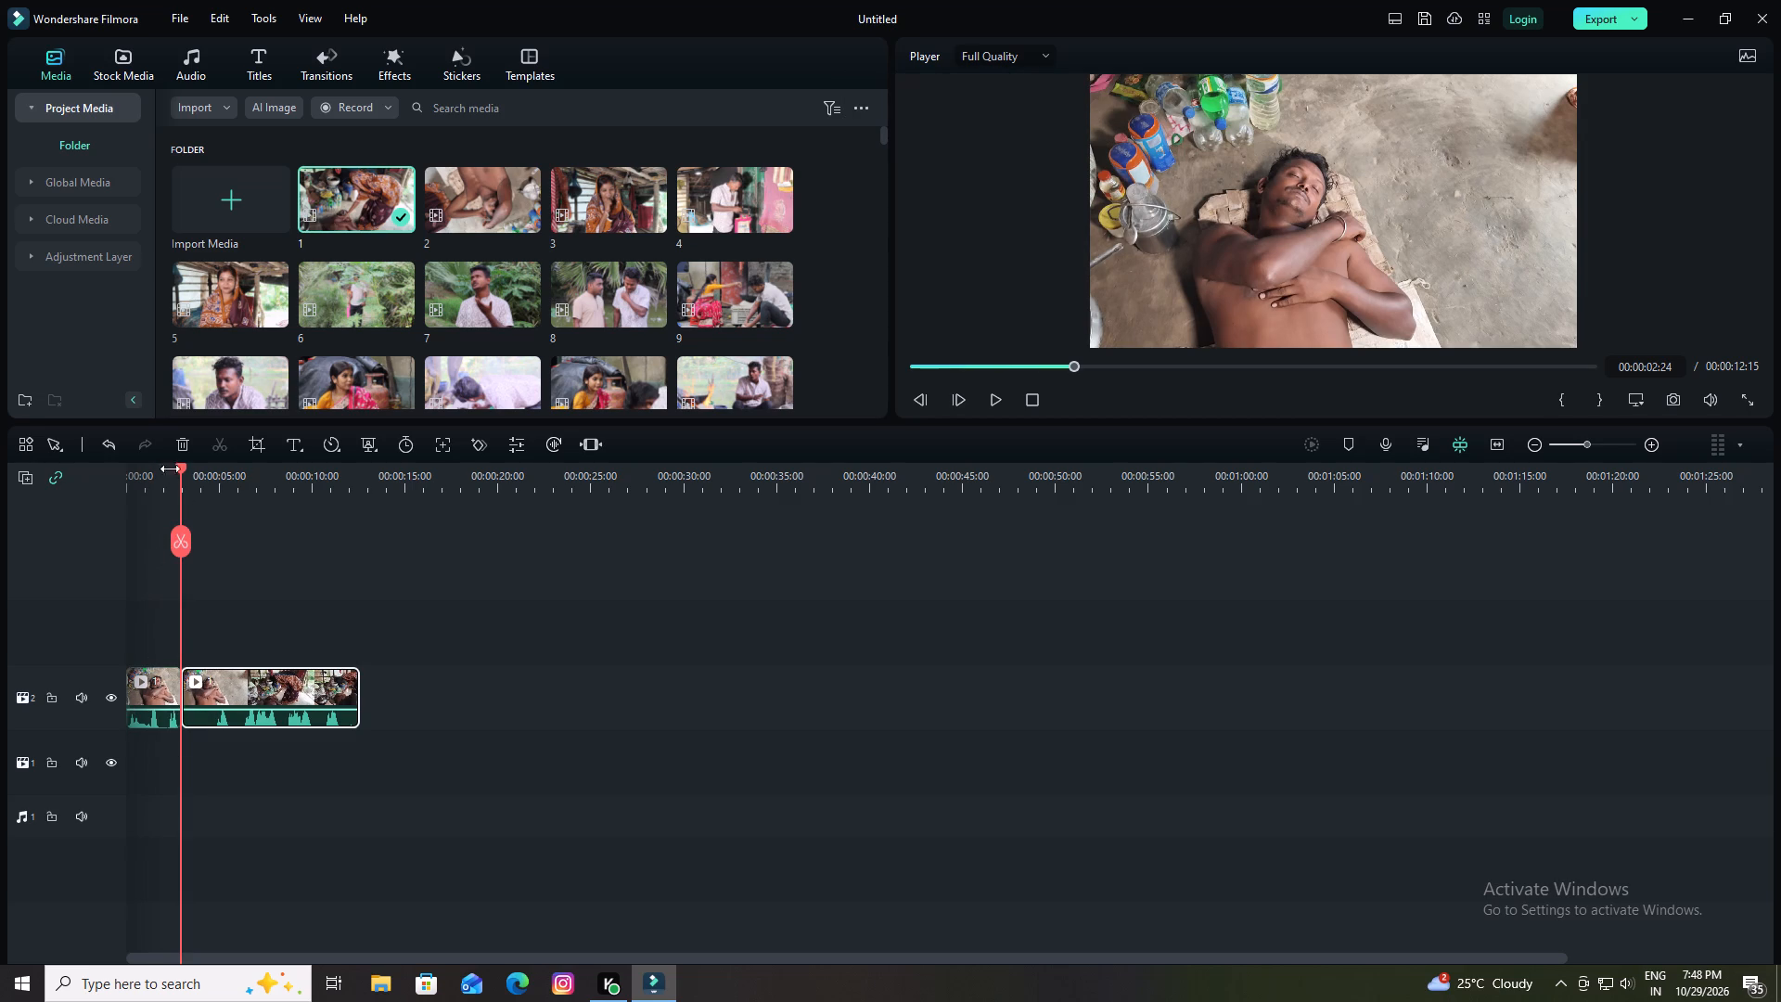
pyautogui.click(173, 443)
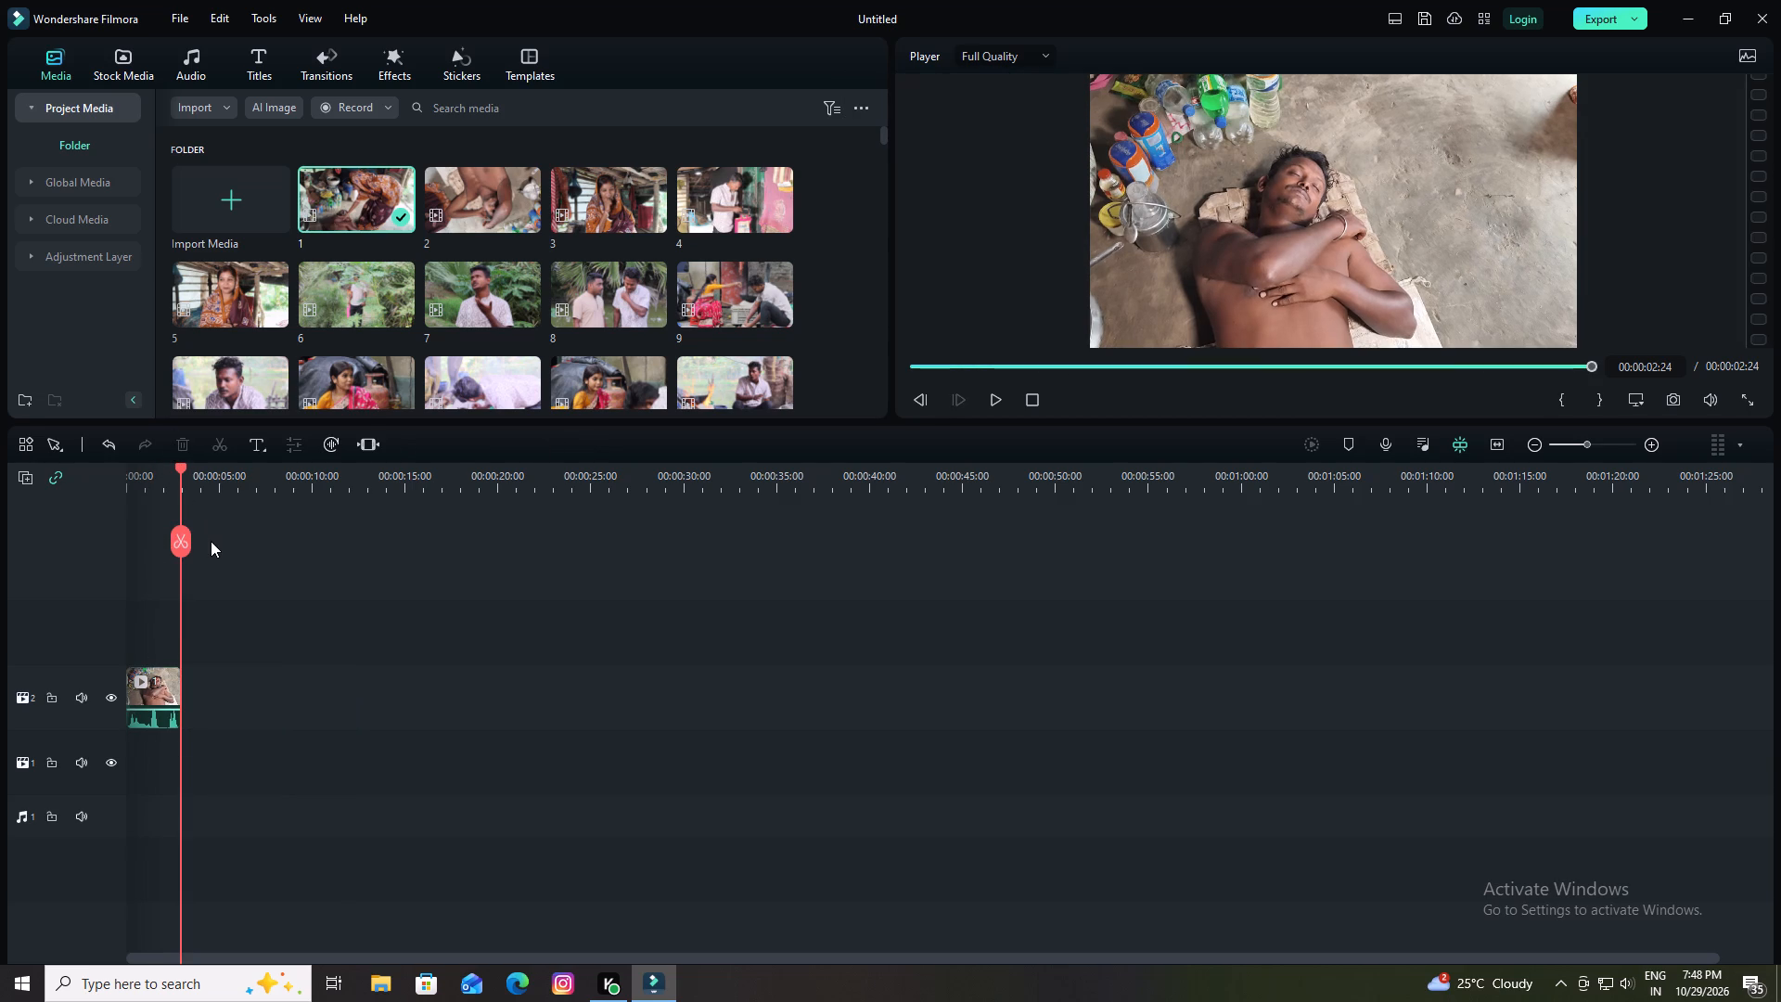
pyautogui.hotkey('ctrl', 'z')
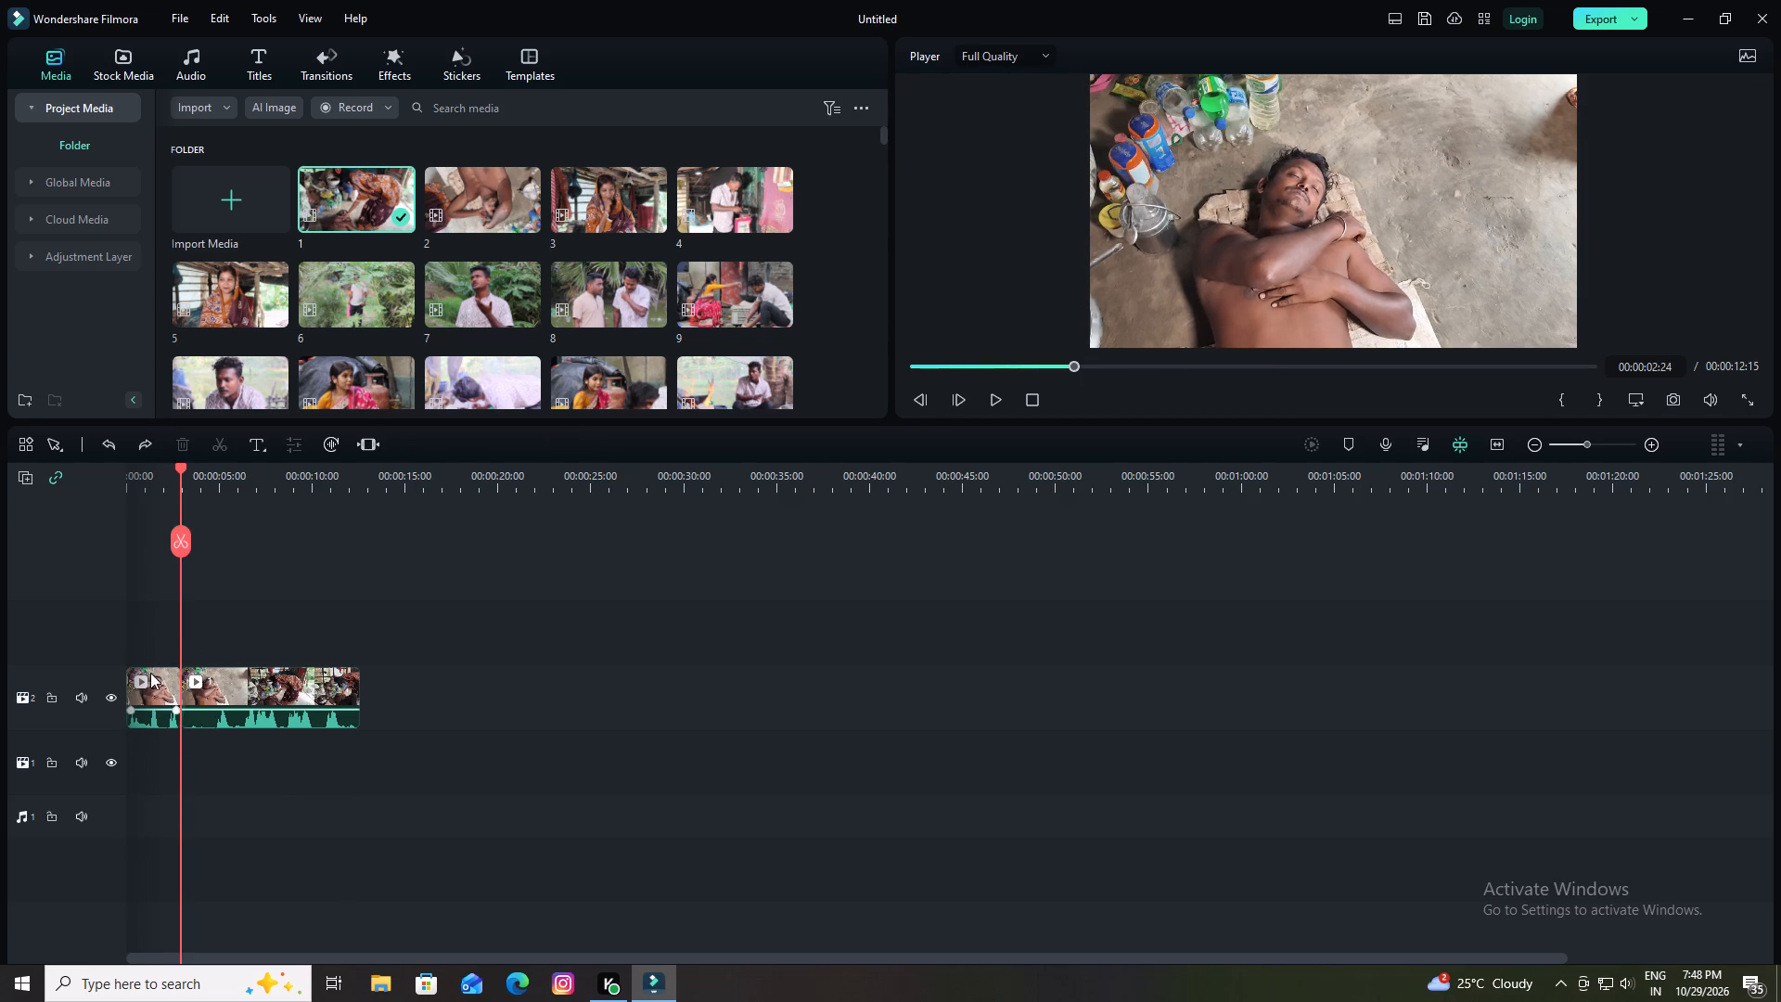
# Delete the opening segment of clip 1 that lies before the 00:00:02:24 cut.
pyautogui.click(148, 687)
pyautogui.click(182, 443)
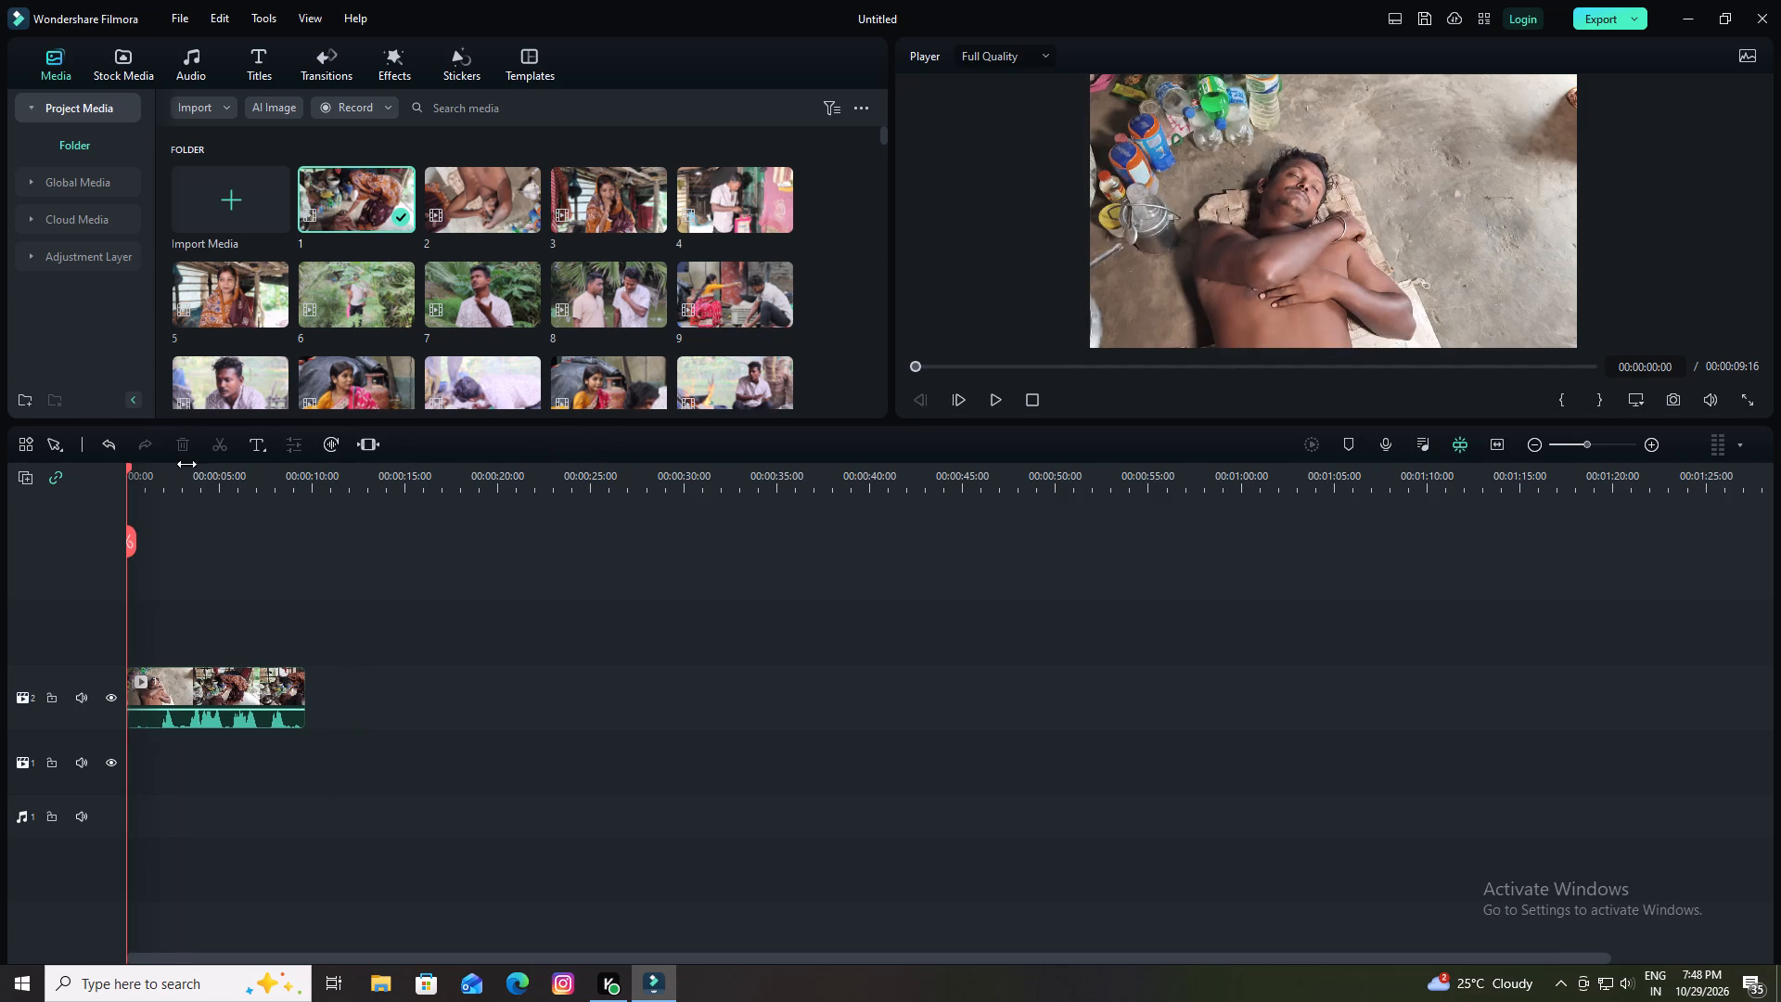
# Play the remaining part of clip 1, split it at 00:00:08:14 and delete the short end segment.
pyautogui.moveTo(209, 713); pyautogui.dragTo(213, 688)
pyautogui.press('space')
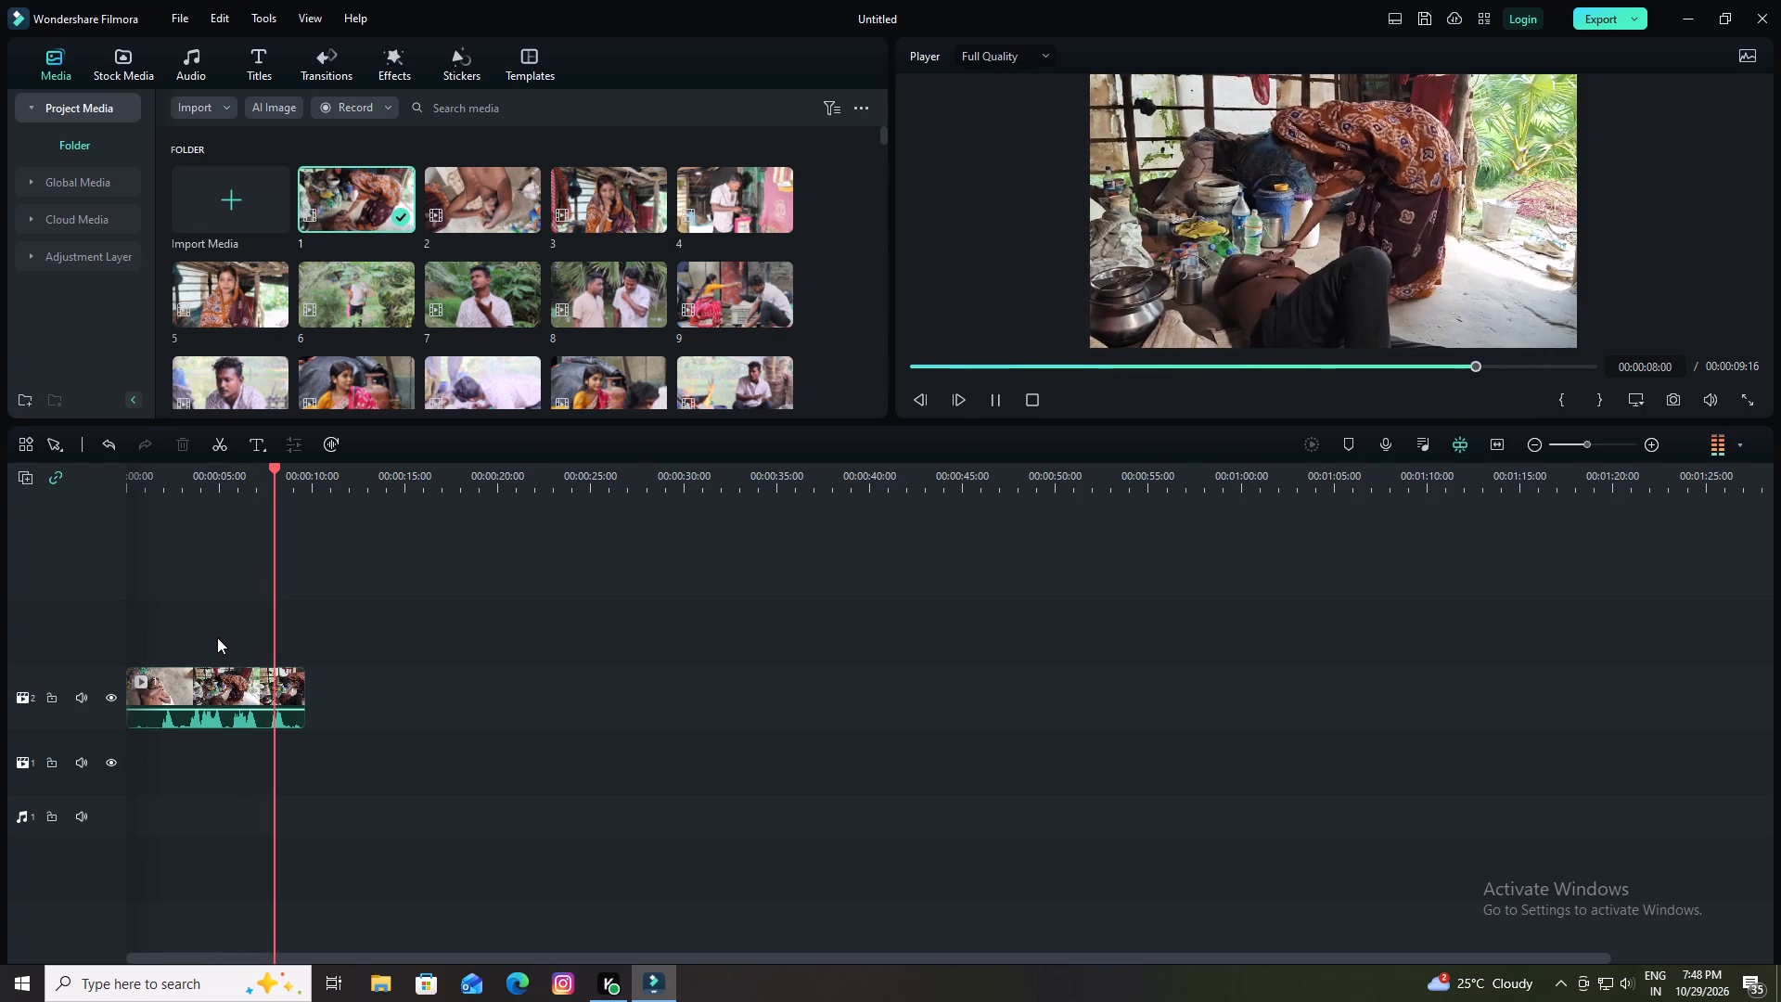
pyautogui.press('space')
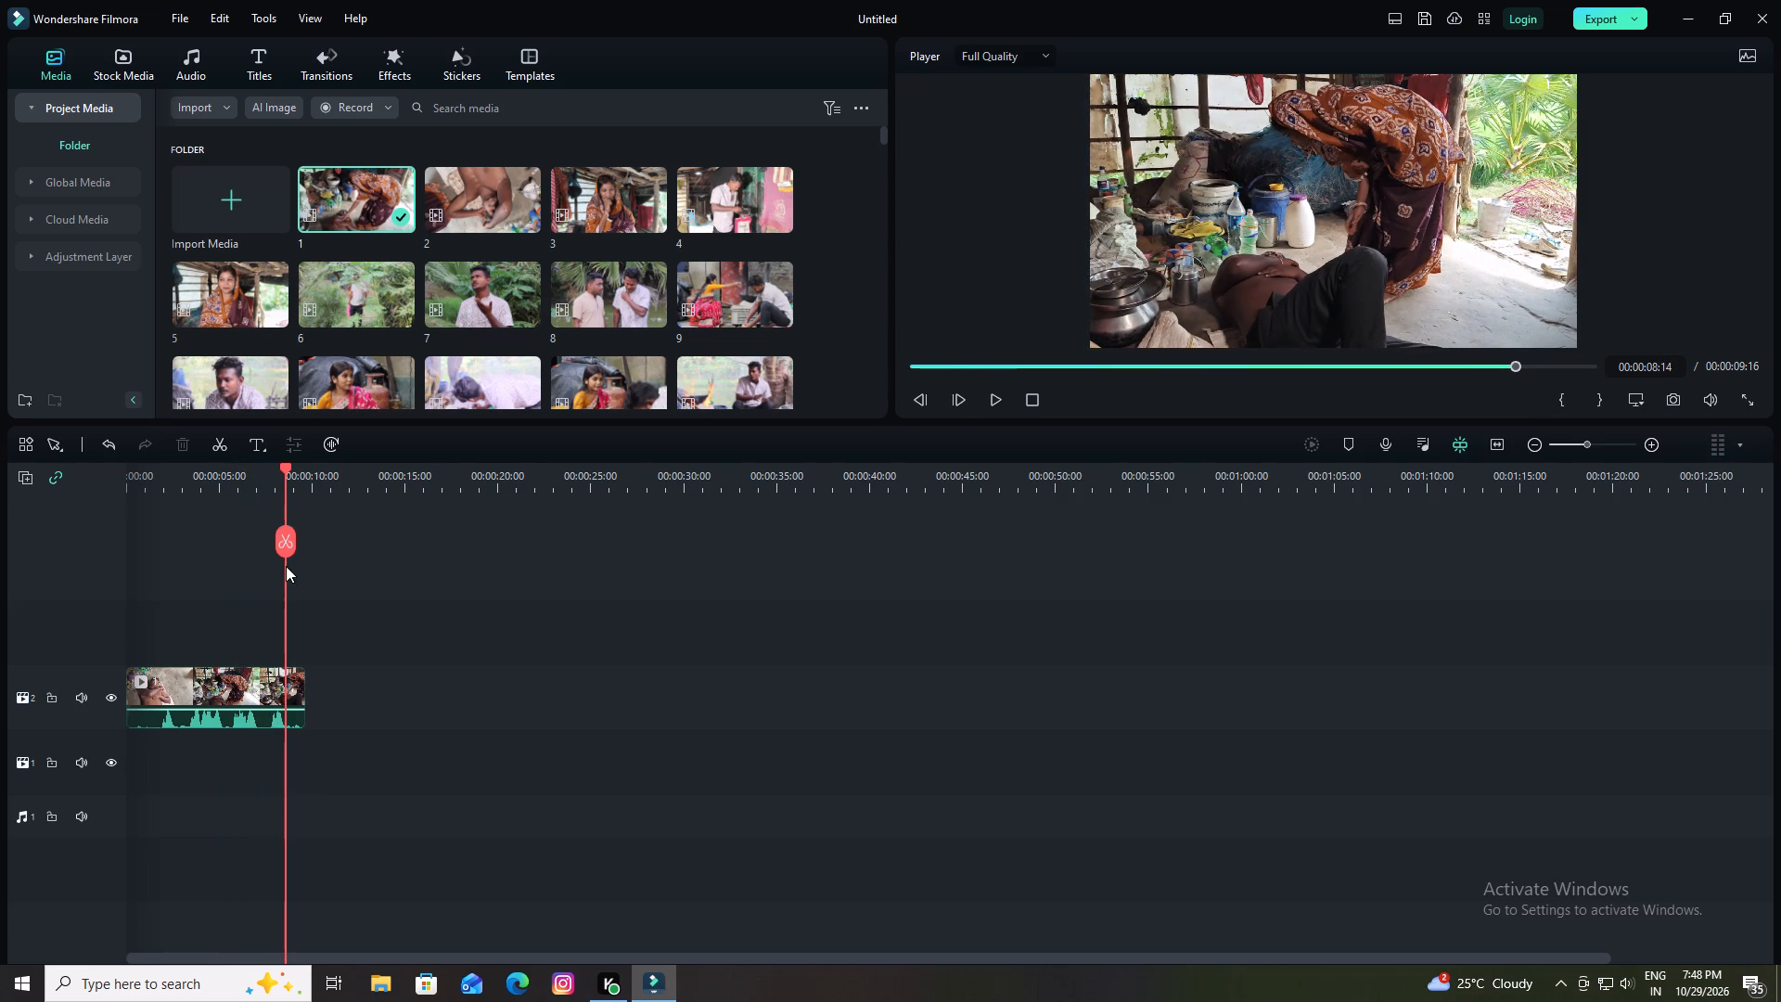
pyautogui.click(286, 544)
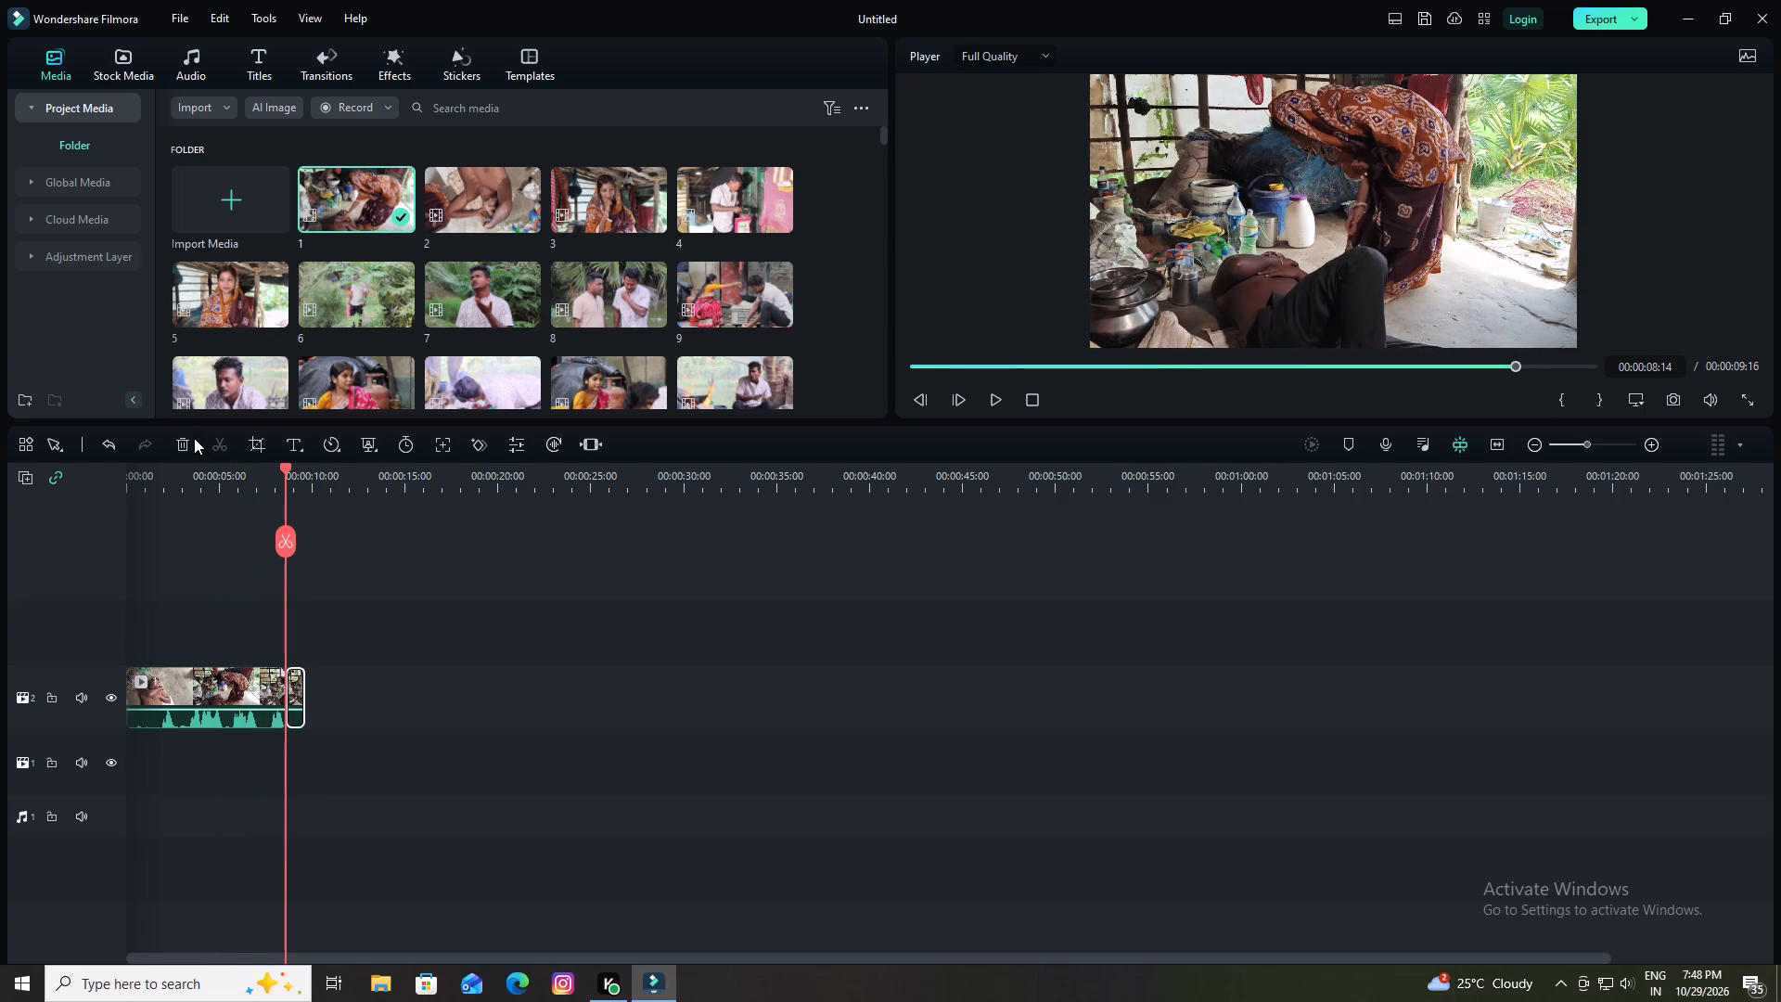
pyautogui.click(186, 436)
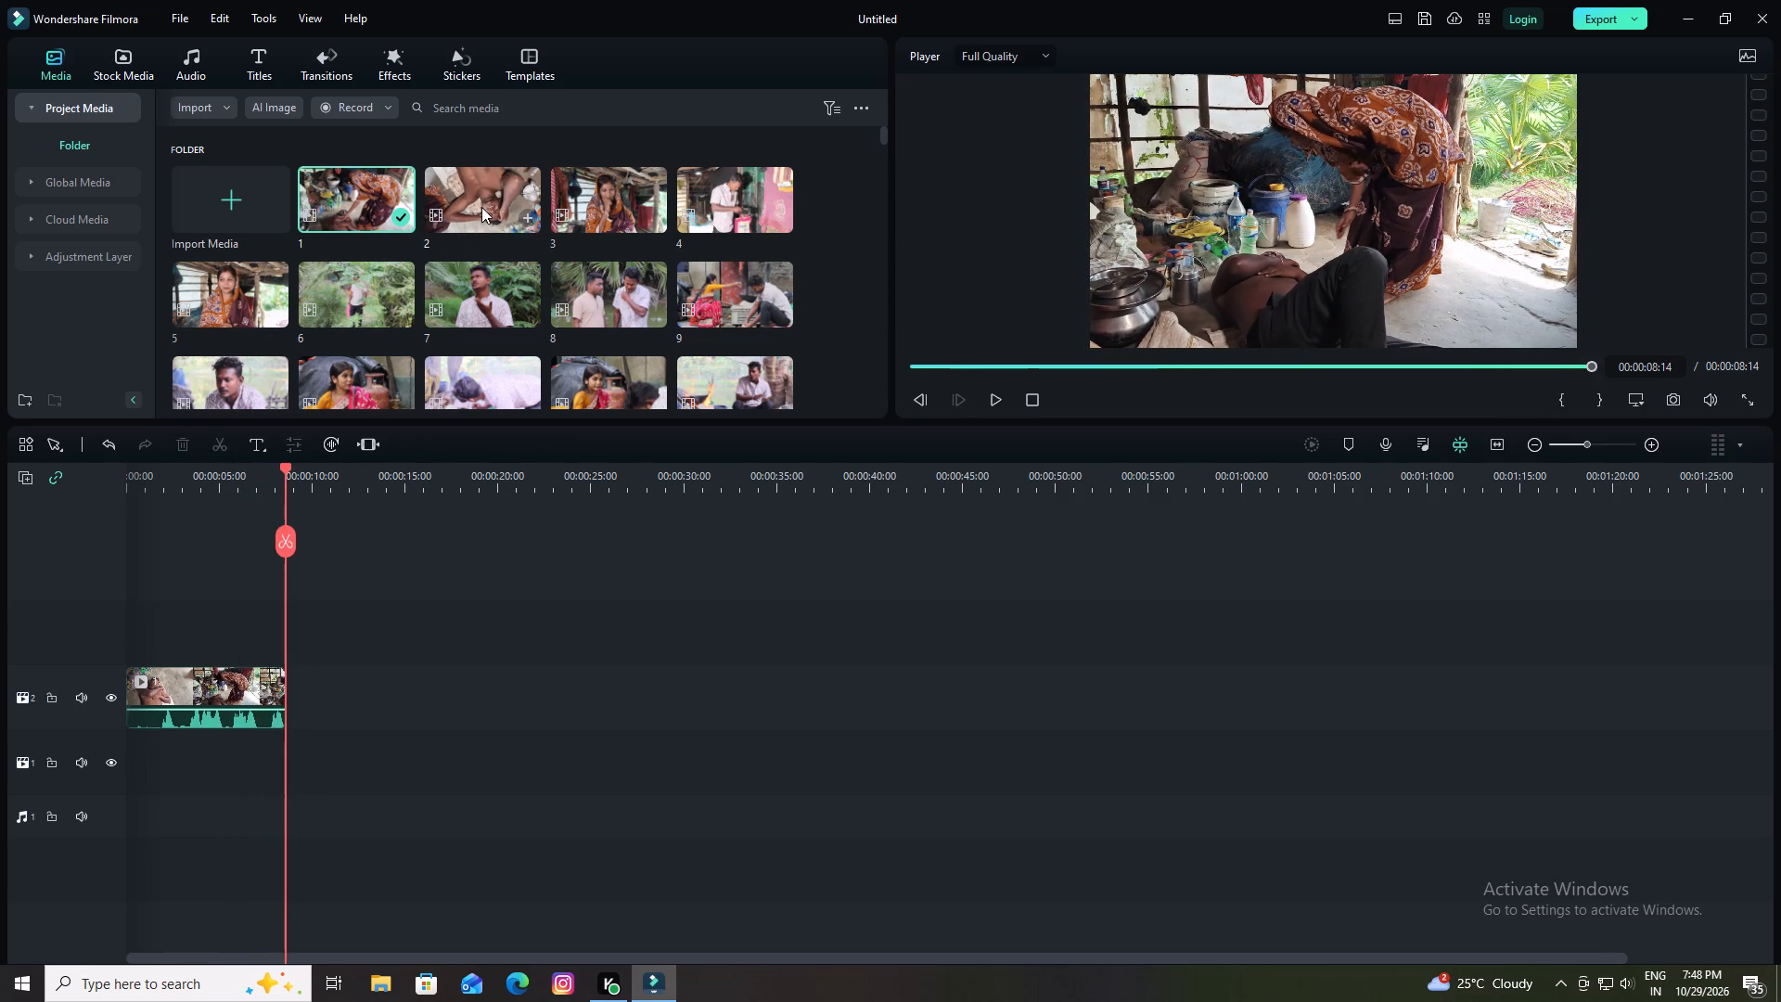
# Add clip 2 directly after clip 1 on video track 2 and raise its audio volume.
pyautogui.moveTo(481, 207); pyautogui.dragTo(282, 696)
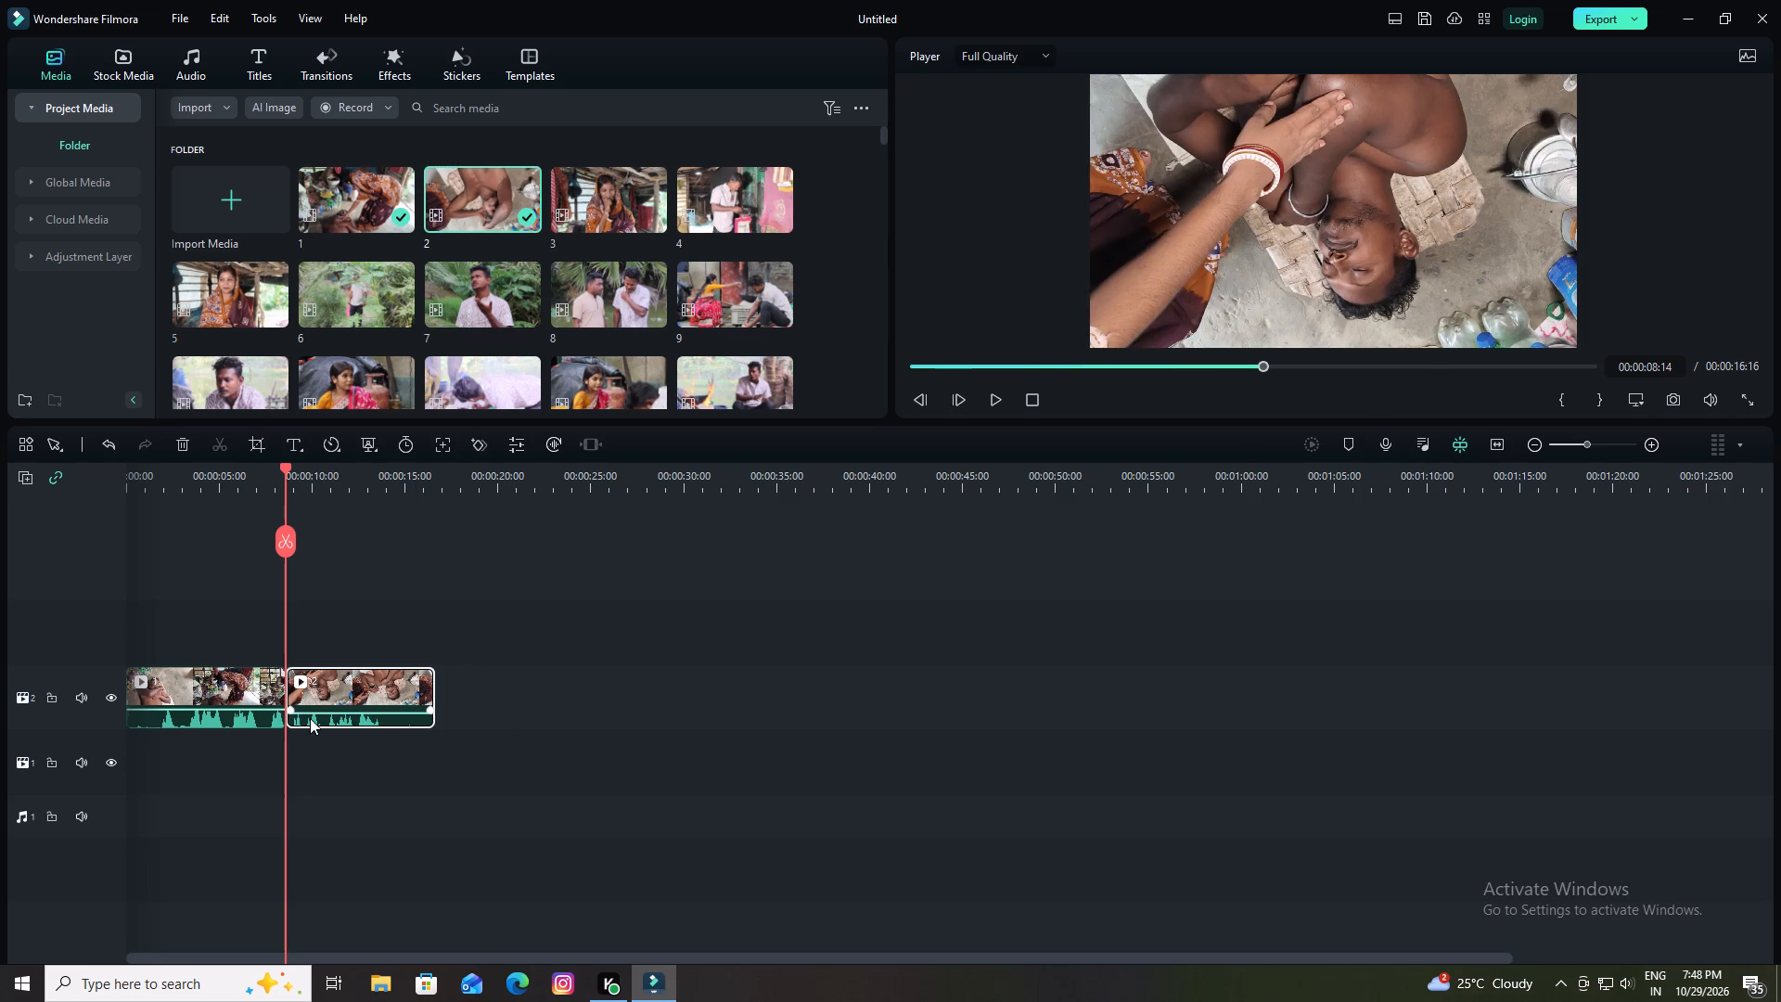
pyautogui.moveTo(312, 714); pyautogui.dragTo(312, 701)
# Play across the join, split clip 2 at 00:00:09:15 and delete its short opening segment.
pyautogui.moveTo(284, 466); pyautogui.dragTo(185, 471)
pyautogui.press('space')
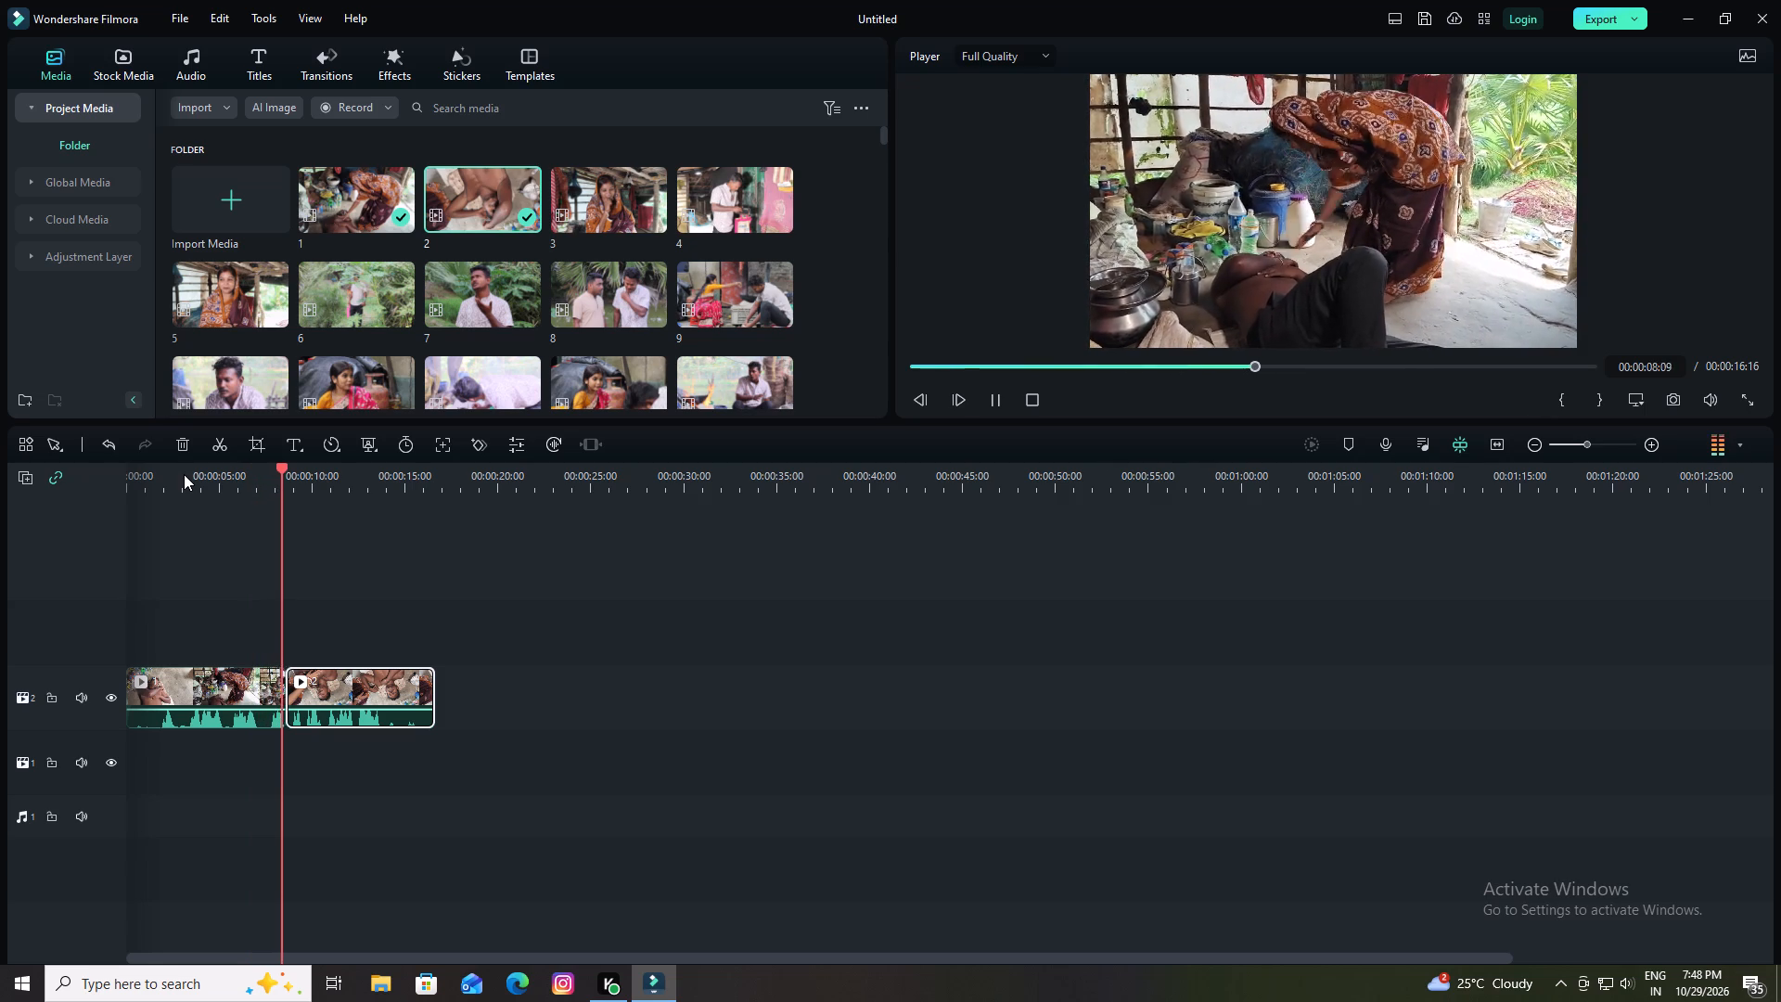
pyautogui.press('space')
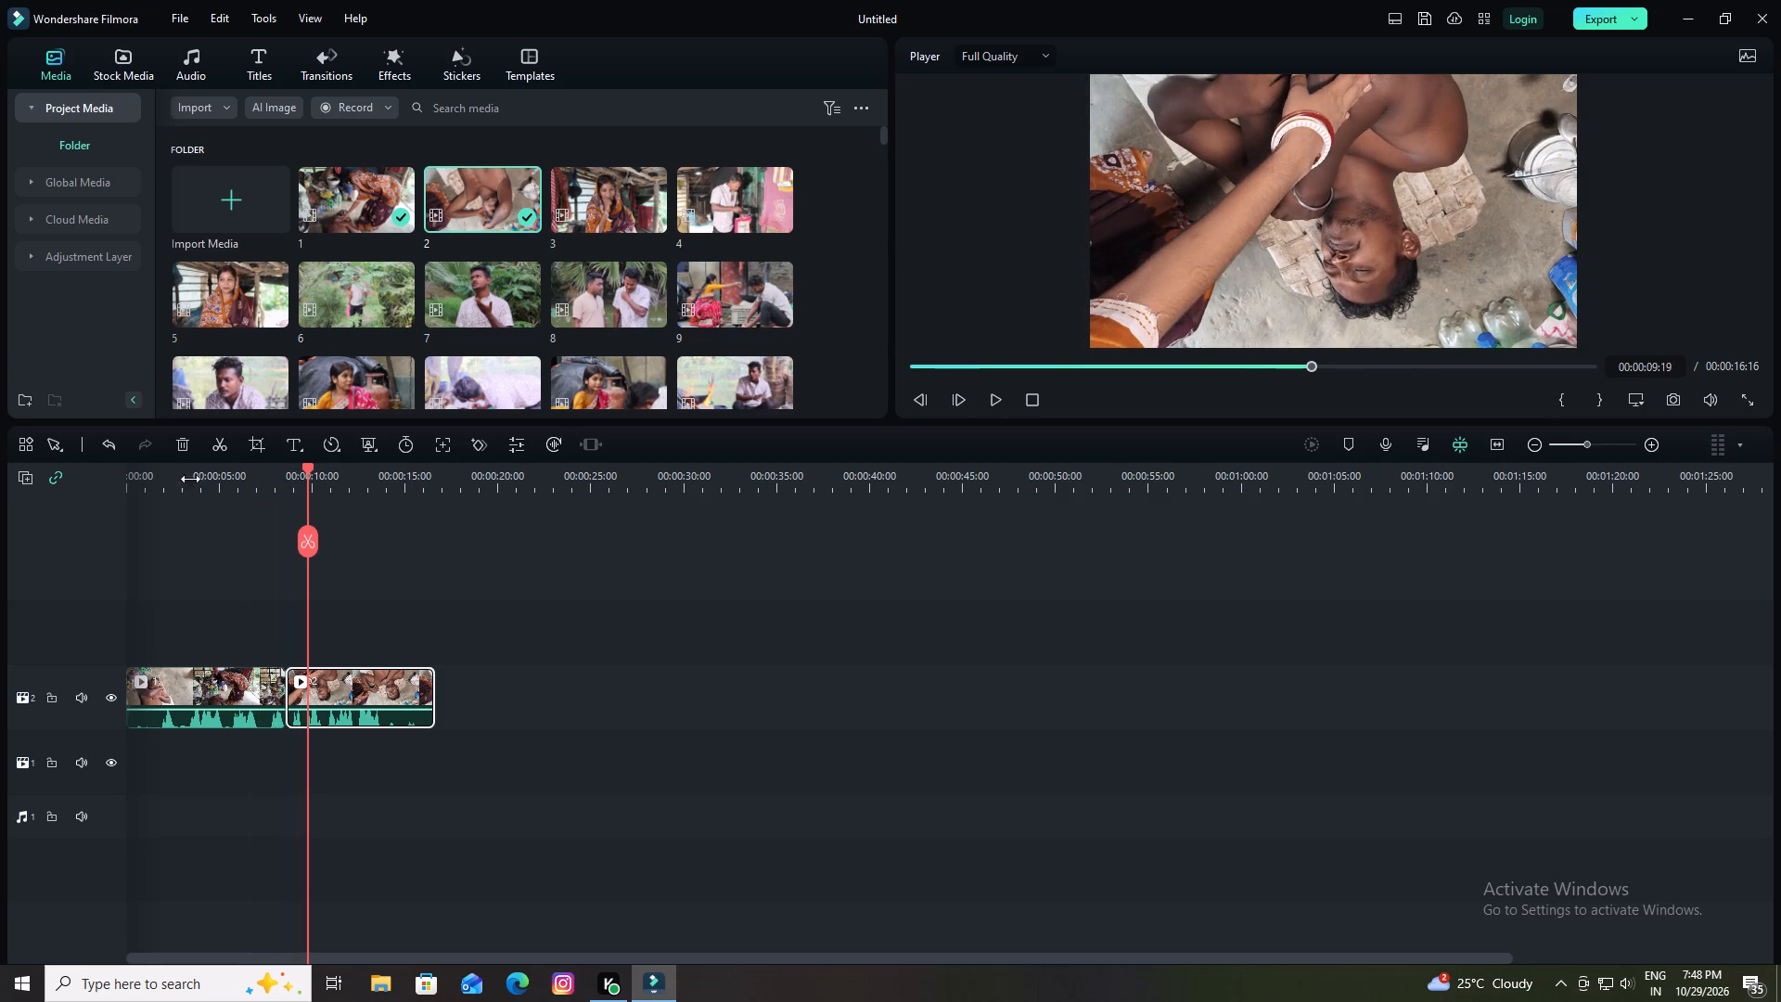
pyautogui.moveTo(308, 467); pyautogui.dragTo(294, 472)
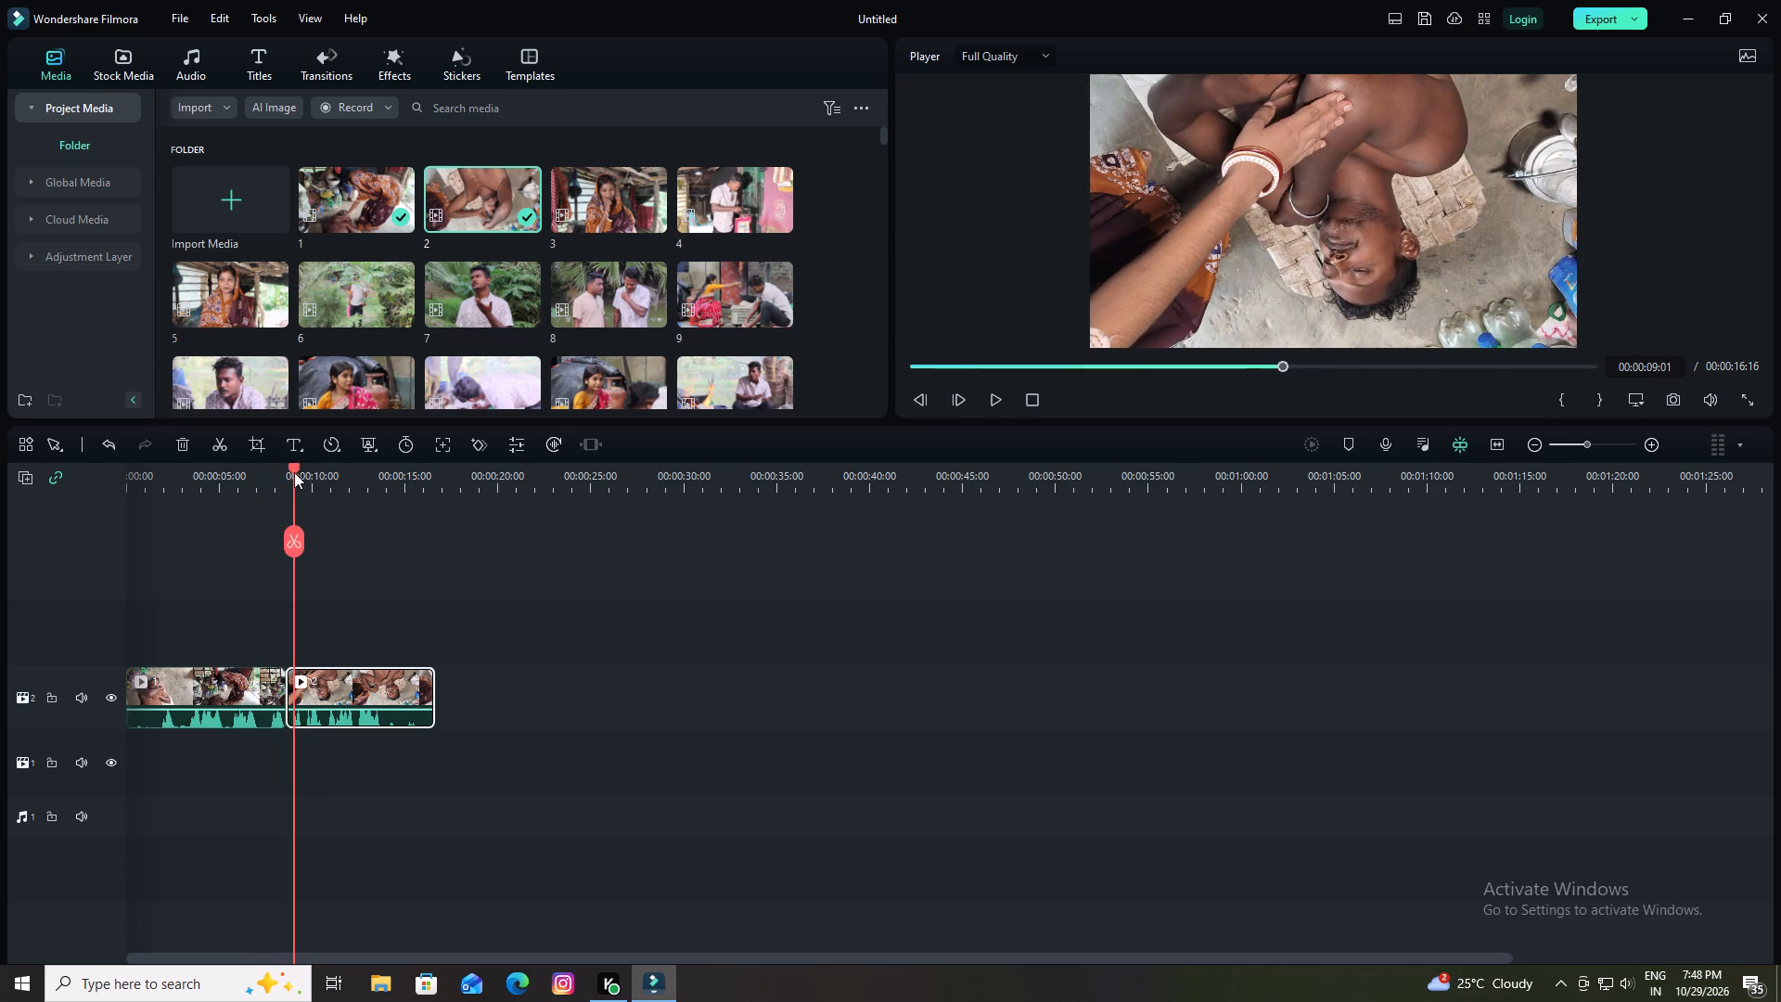
pyautogui.moveTo(294, 472); pyautogui.dragTo(304, 481)
pyautogui.click(314, 695)
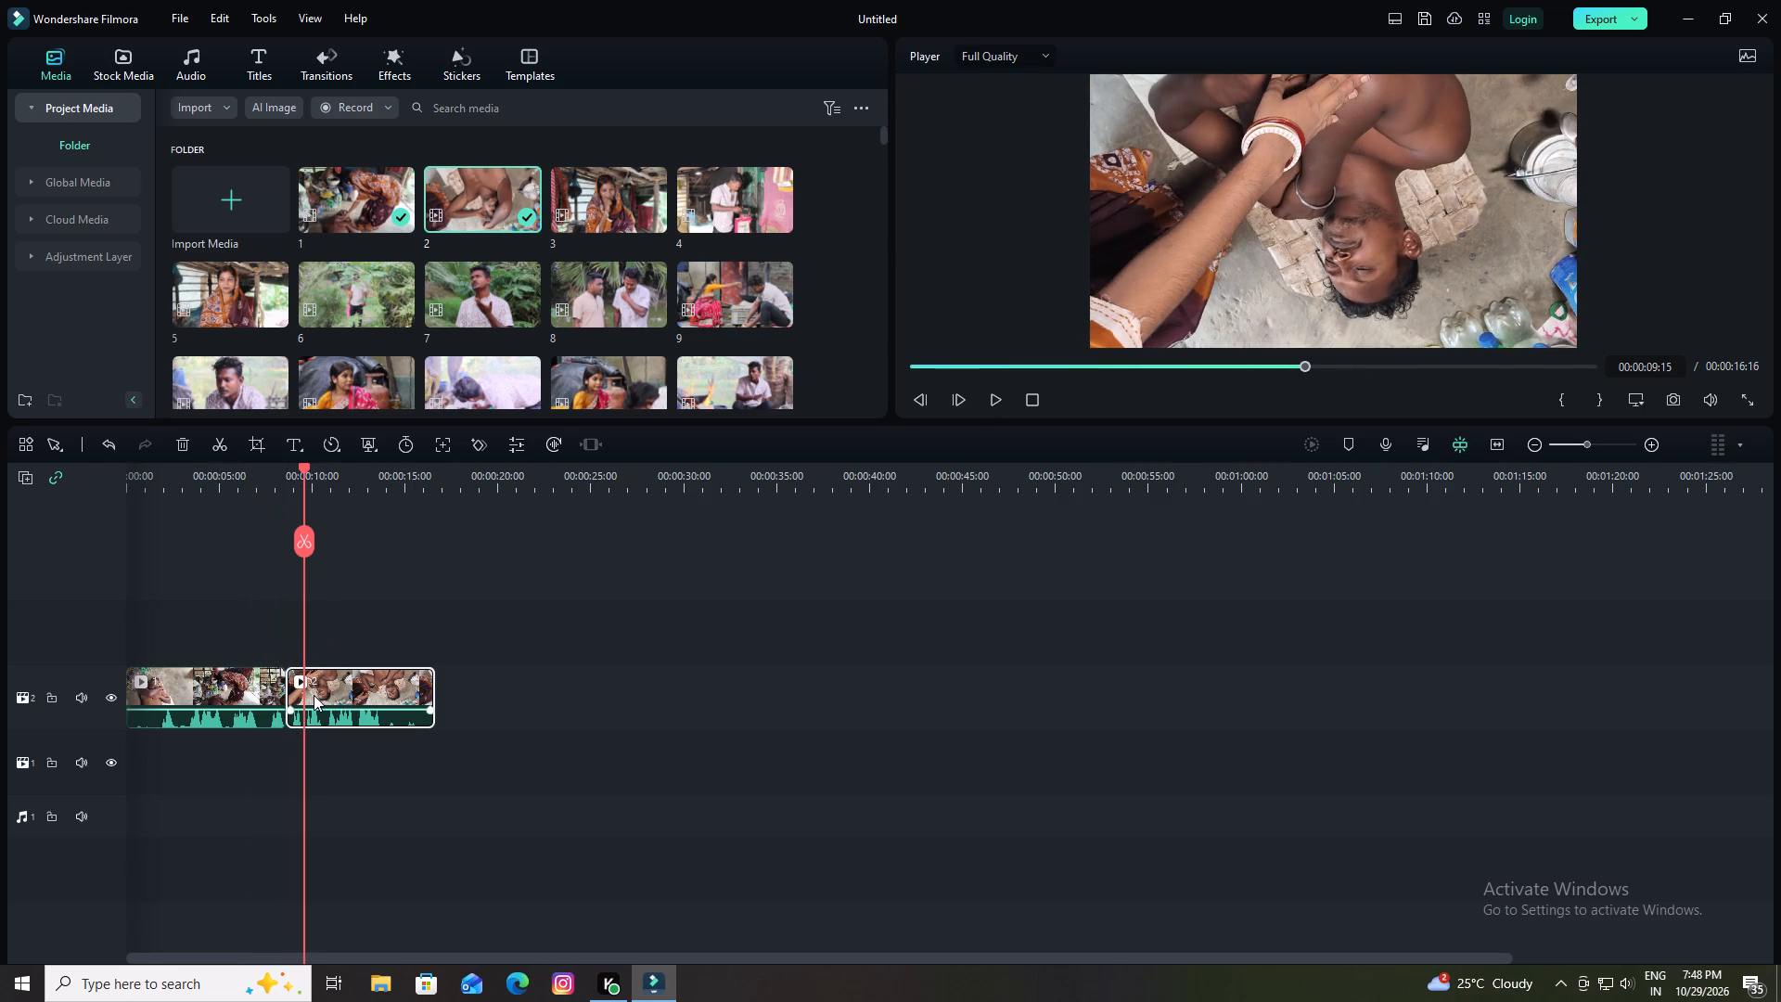
pyautogui.click(302, 538)
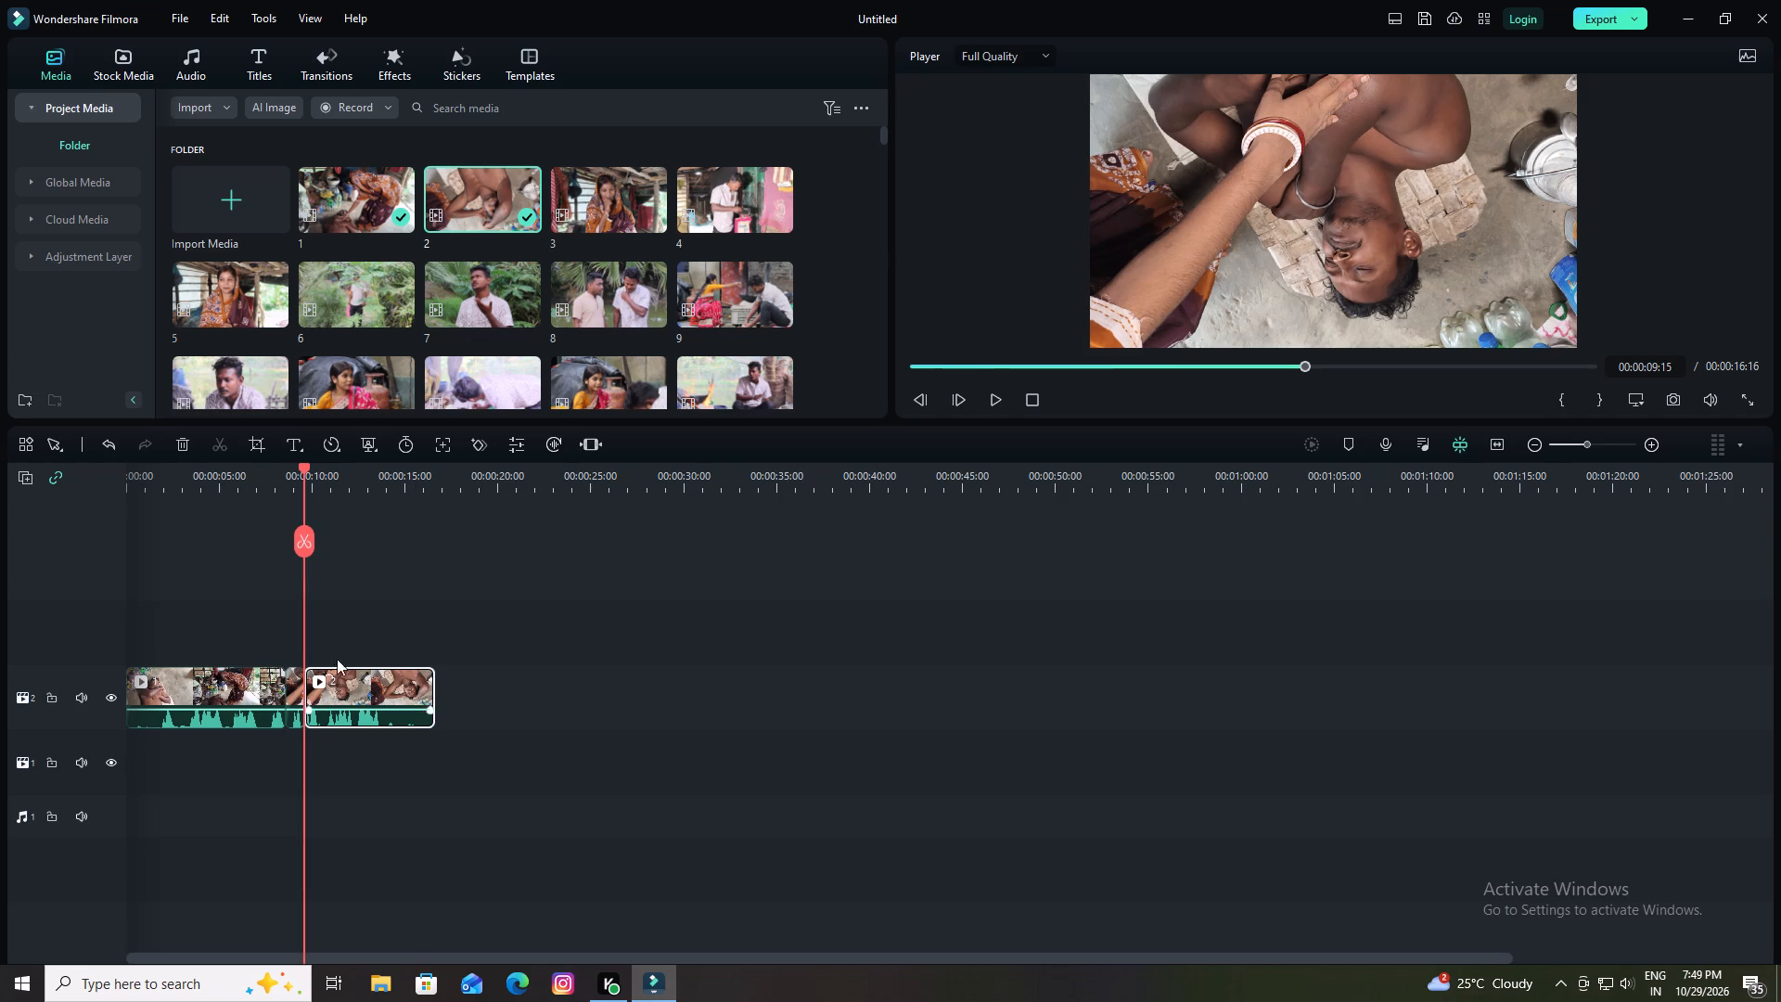
pyautogui.moveTo(367, 480); pyautogui.dragTo(409, 503)
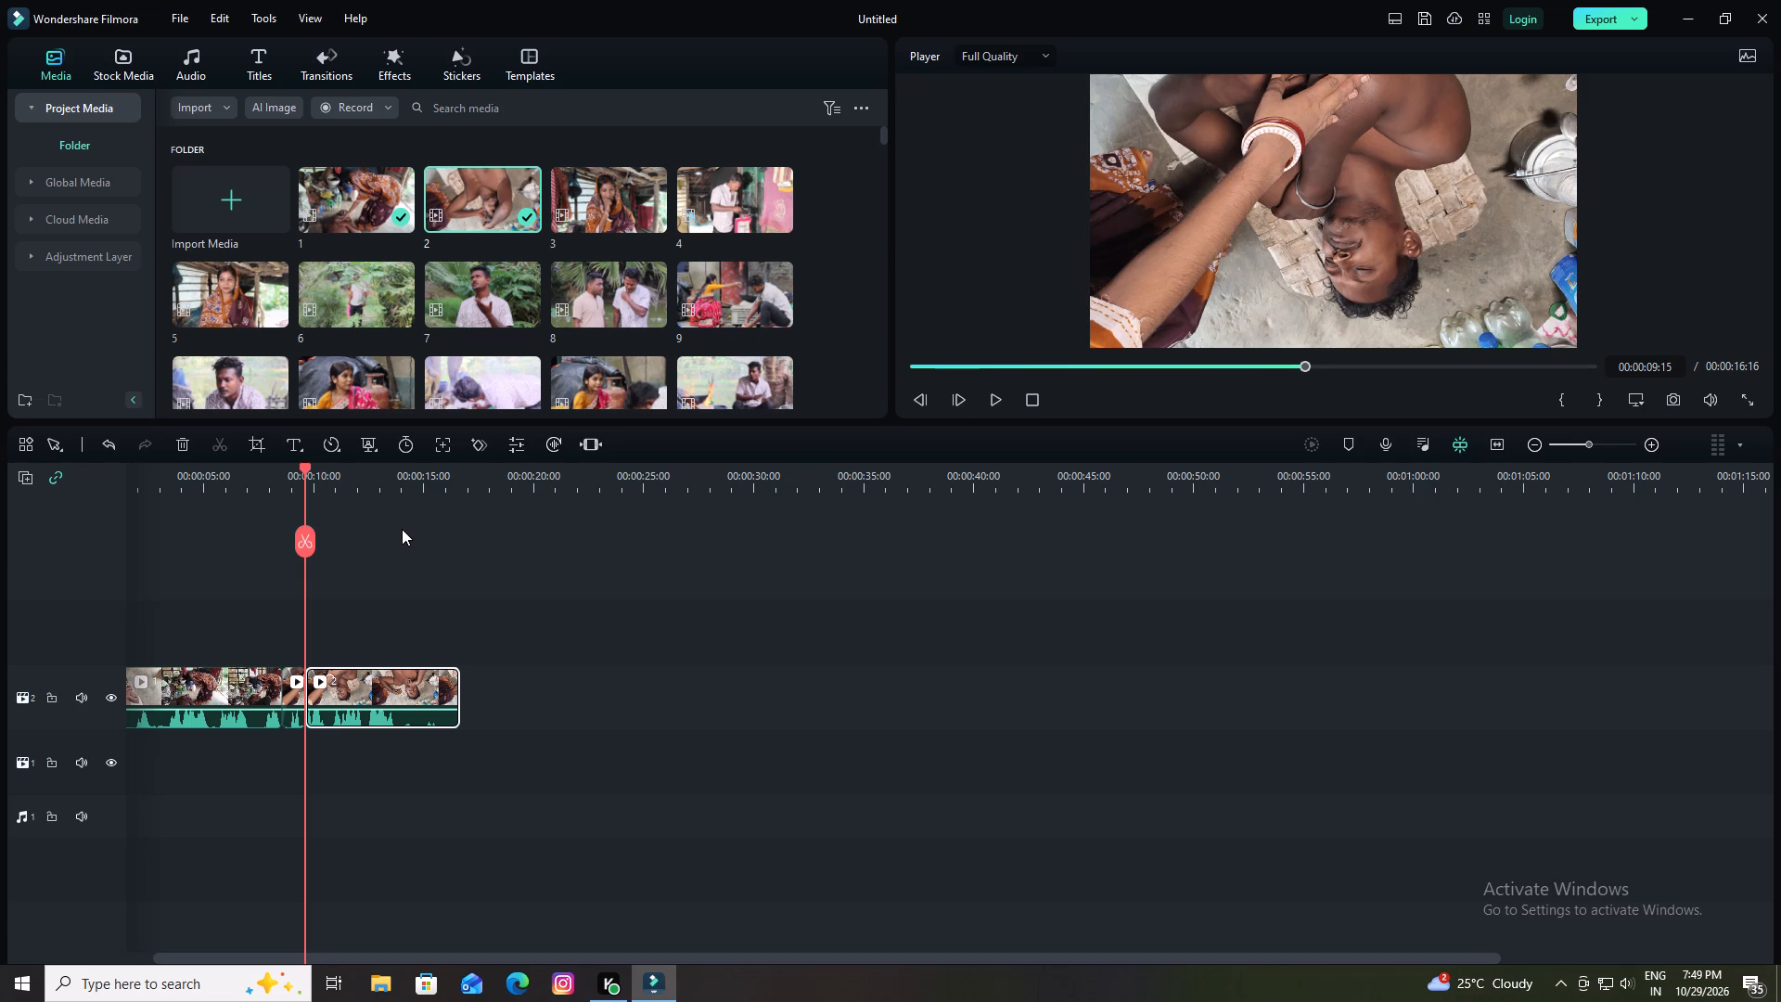
pyautogui.click(297, 701)
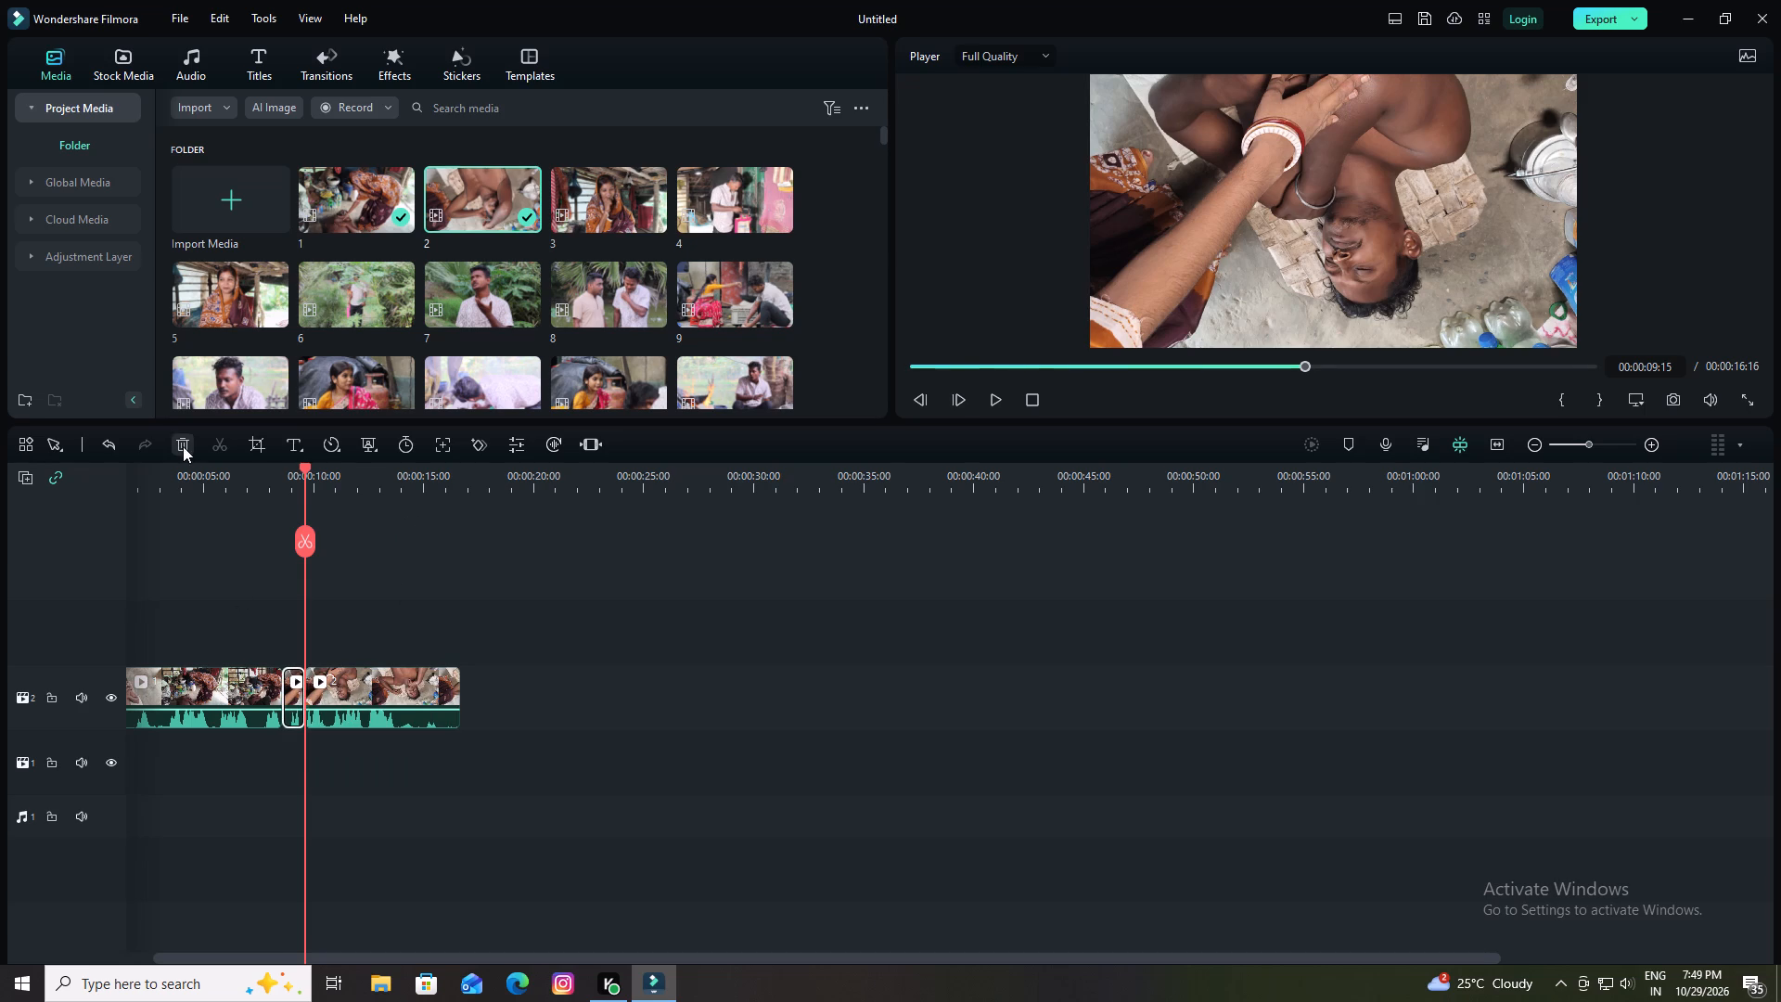
pyautogui.click(182, 443)
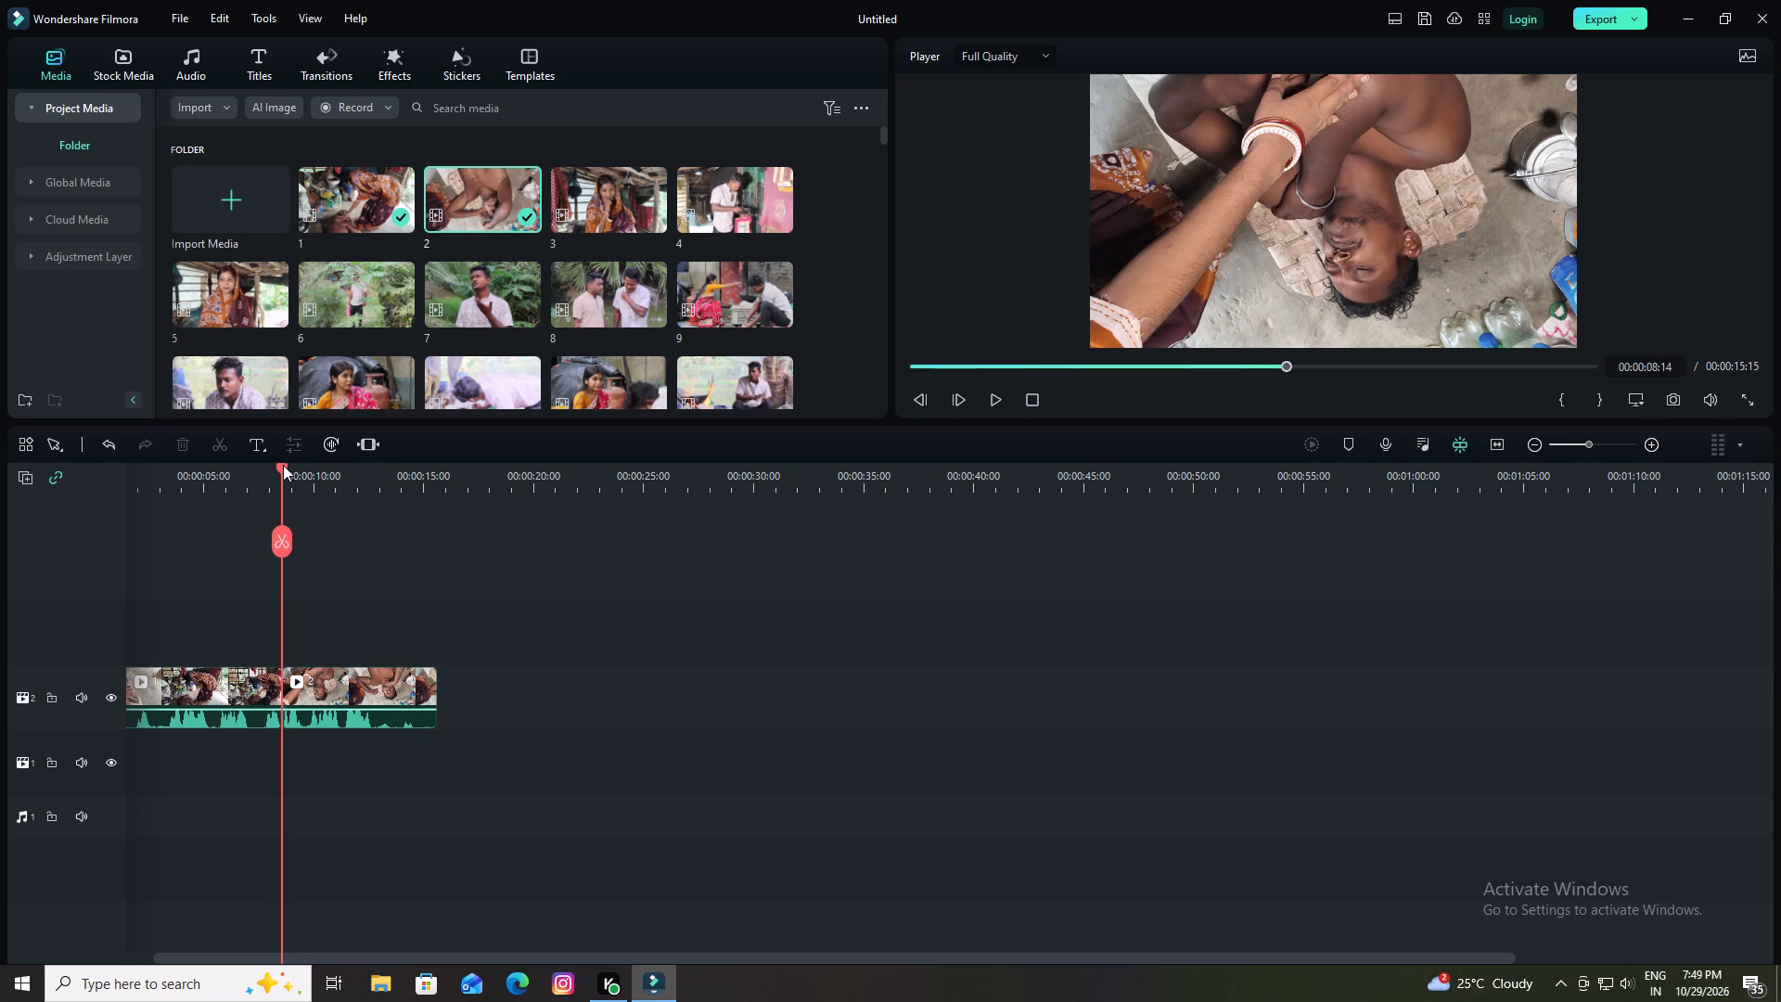
# Play across the join between clips 1 and 2, split clip 2 at 00:00:14:21 and delete its short end segment.
pyautogui.moveTo(283, 465); pyautogui.dragTo(265, 468)
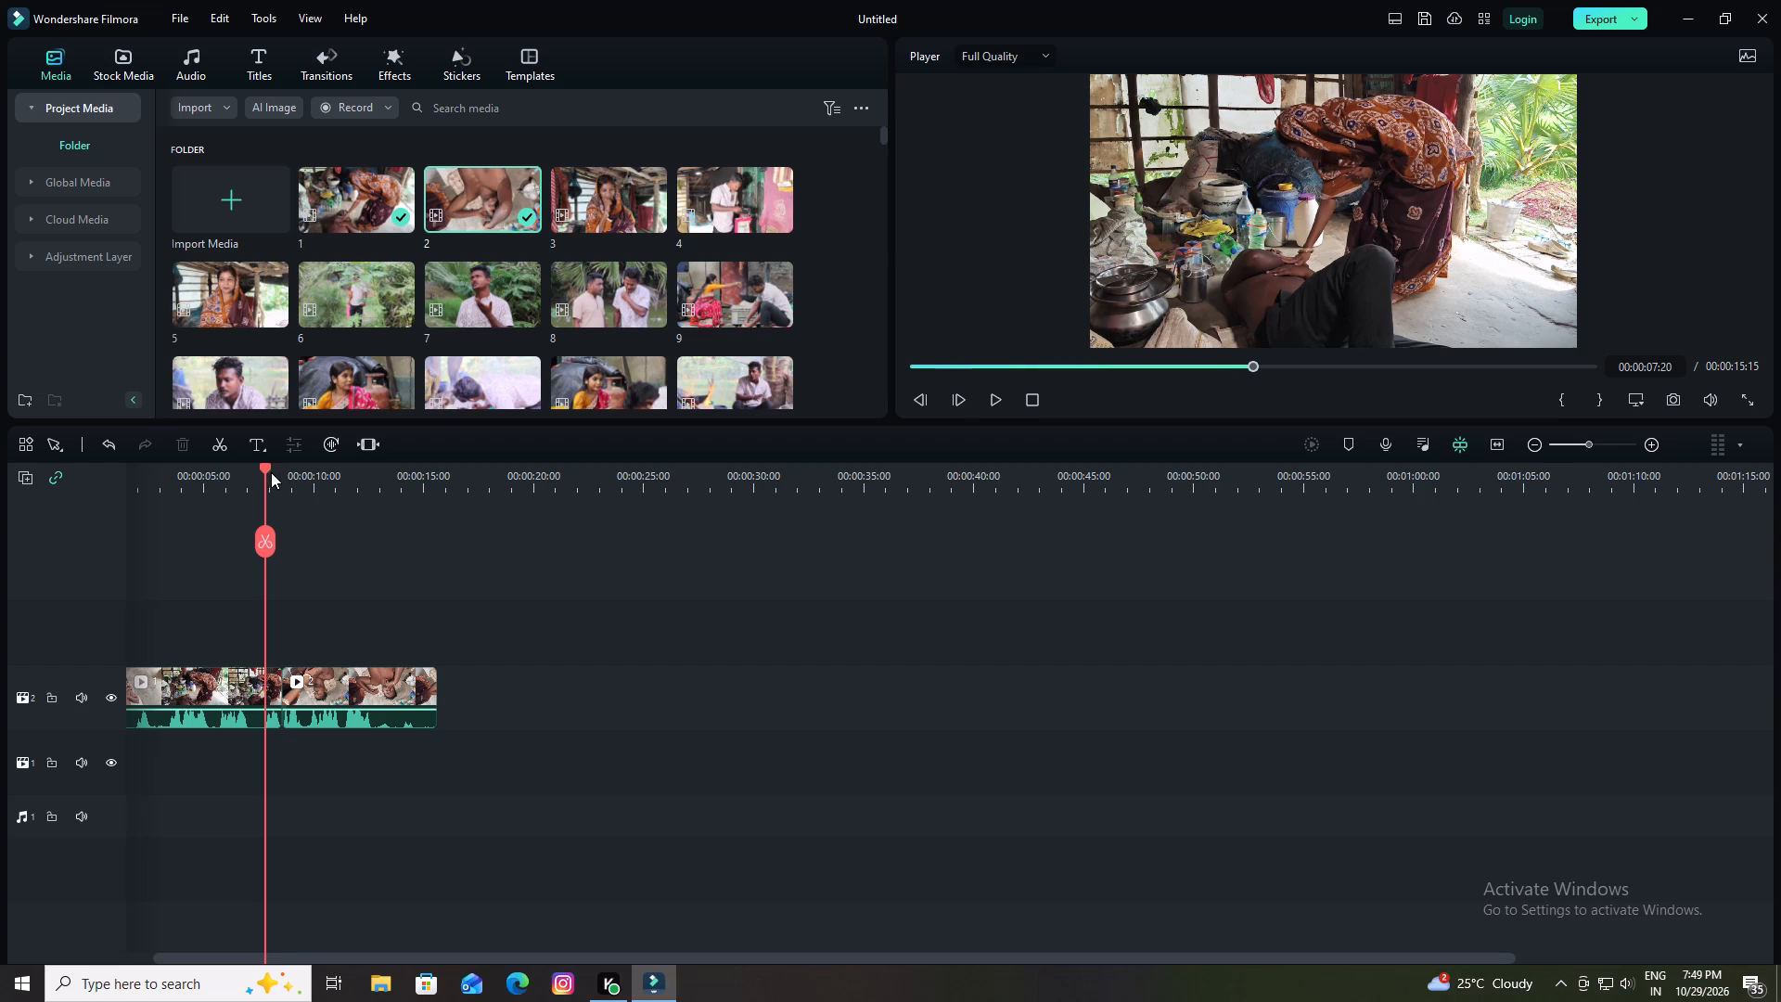
pyautogui.moveTo(268, 469); pyautogui.dragTo(233, 468)
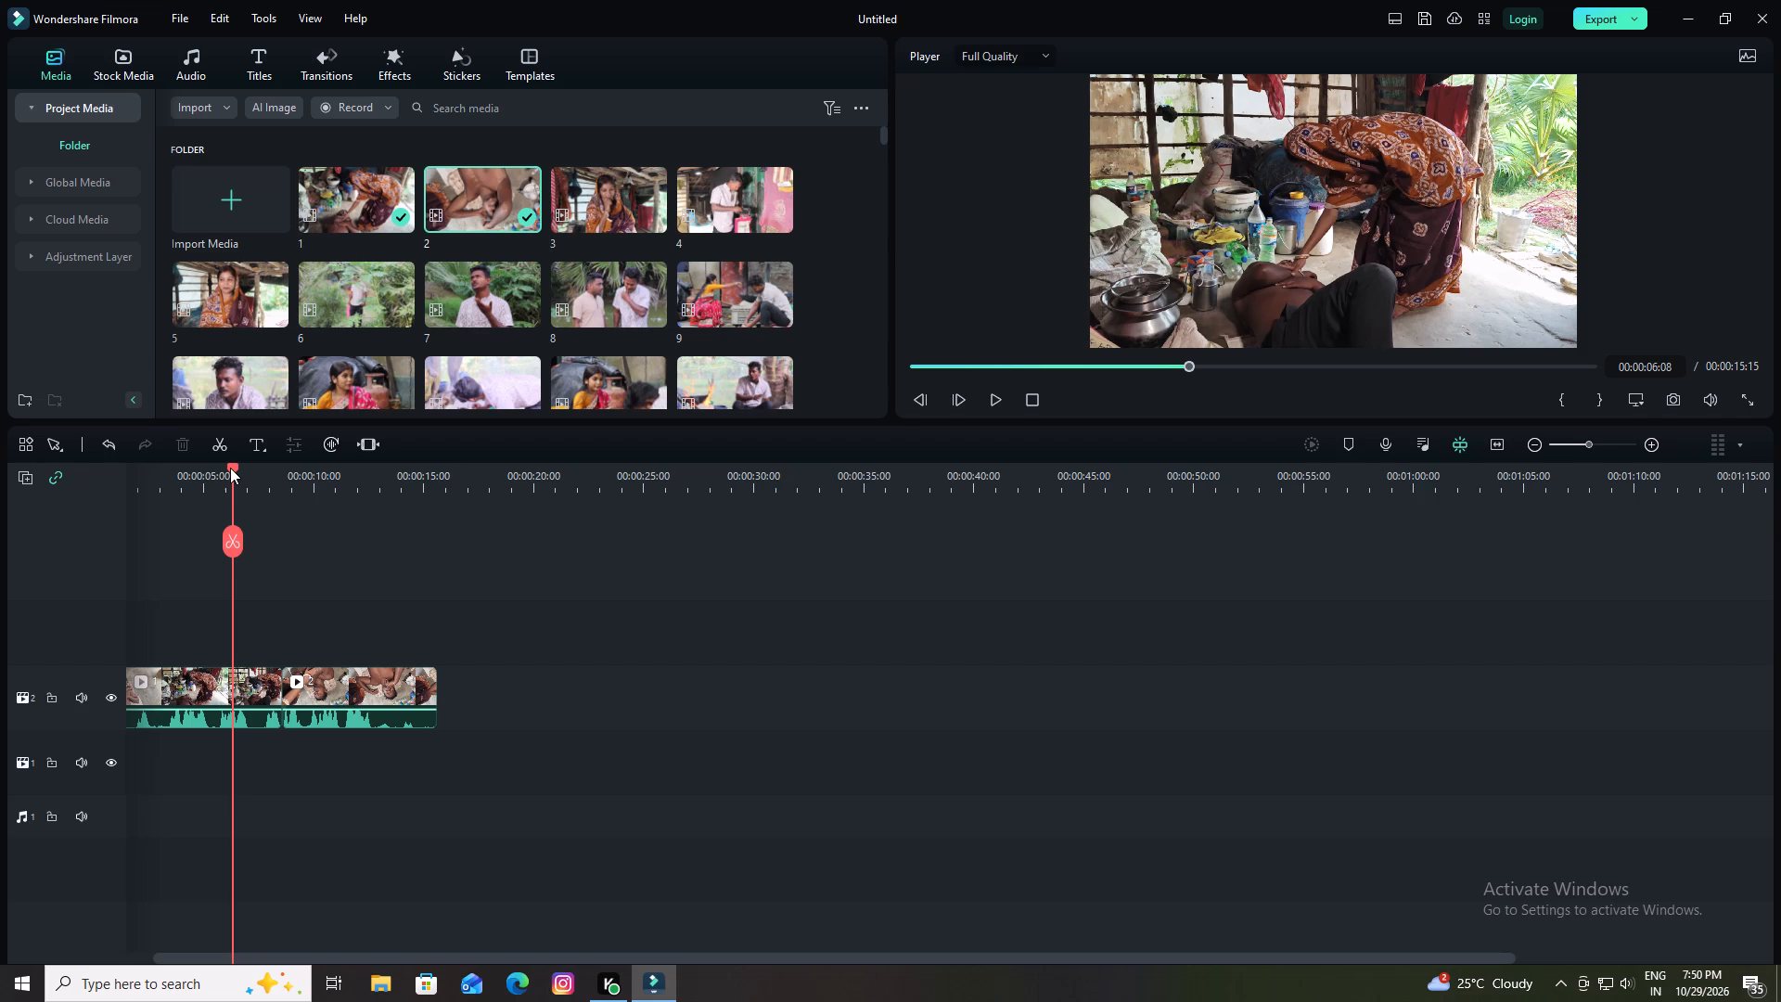
pyautogui.press('space')
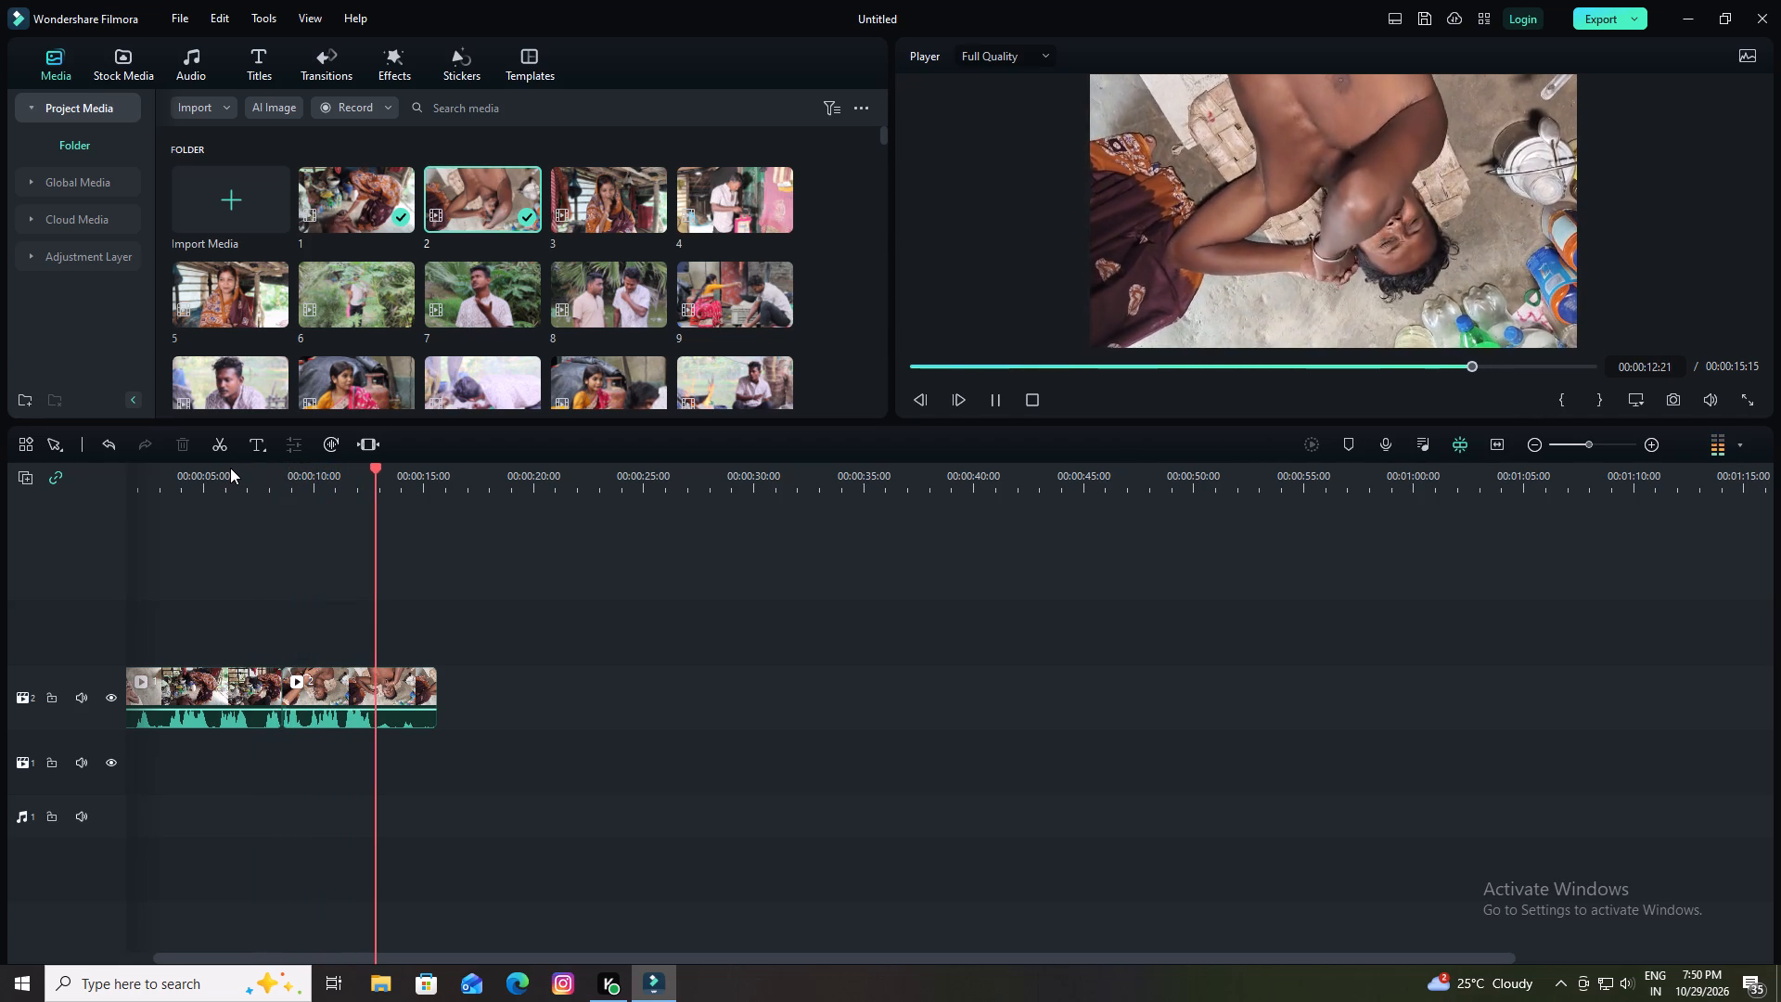
pyautogui.press('space')
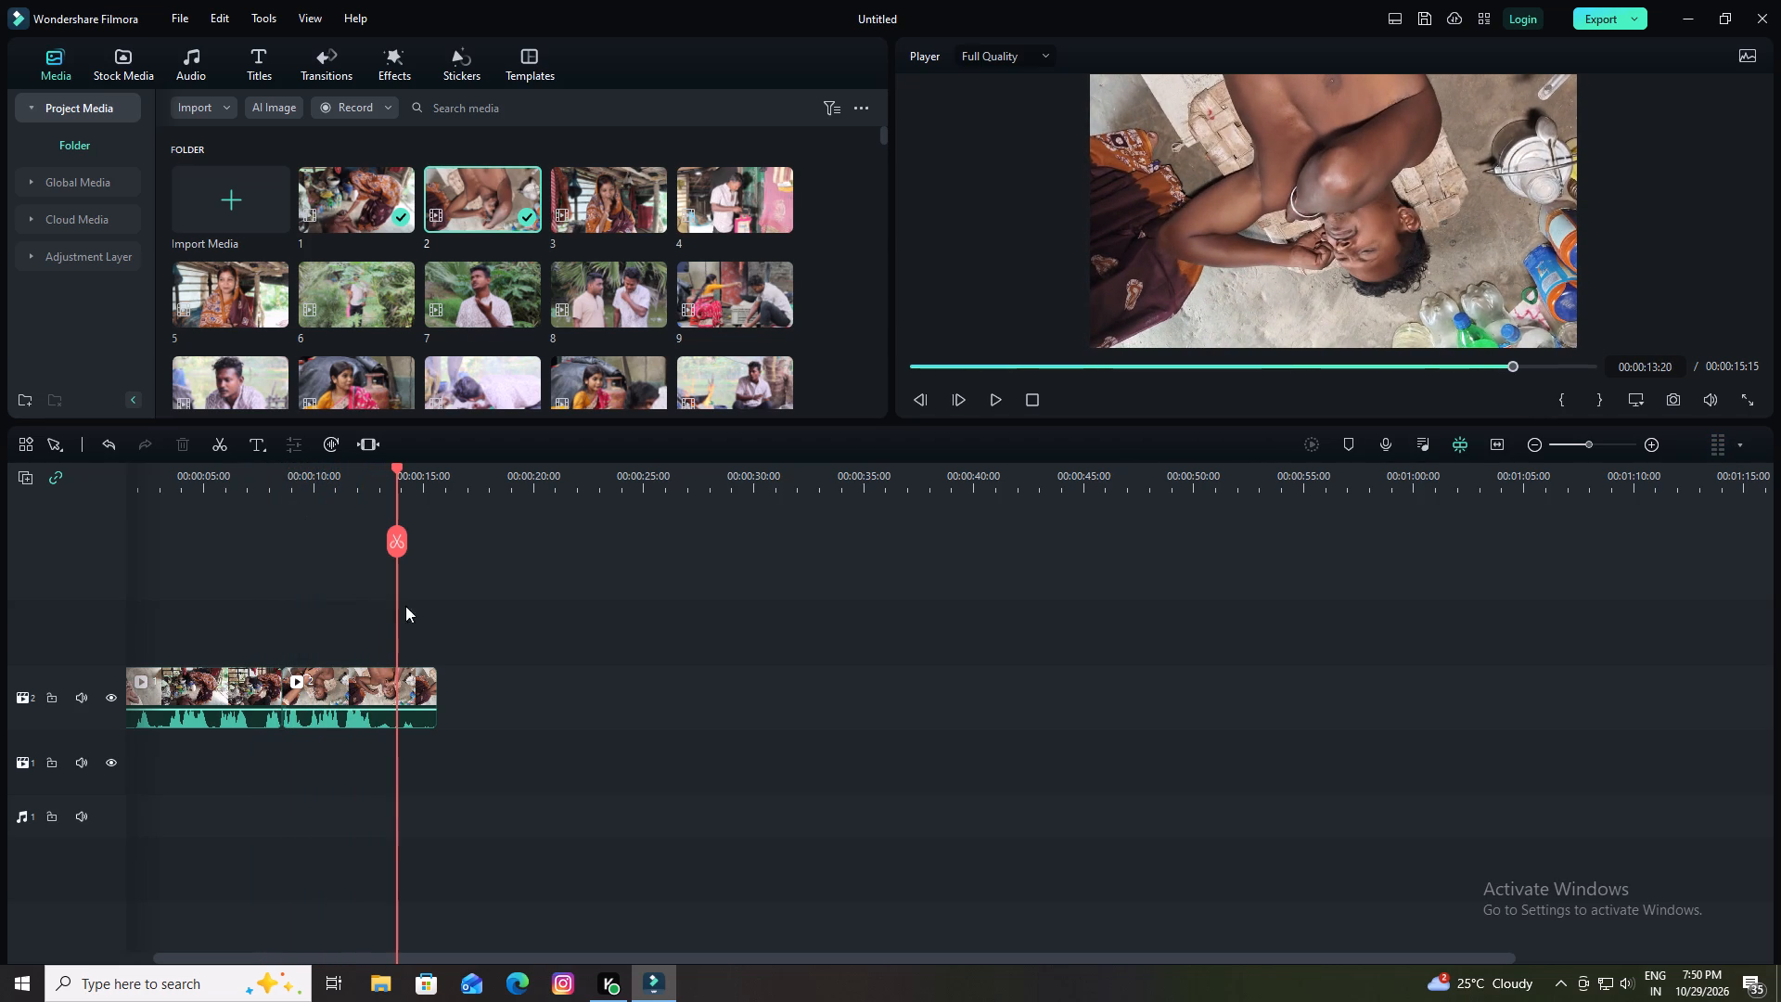
pyautogui.click(399, 540)
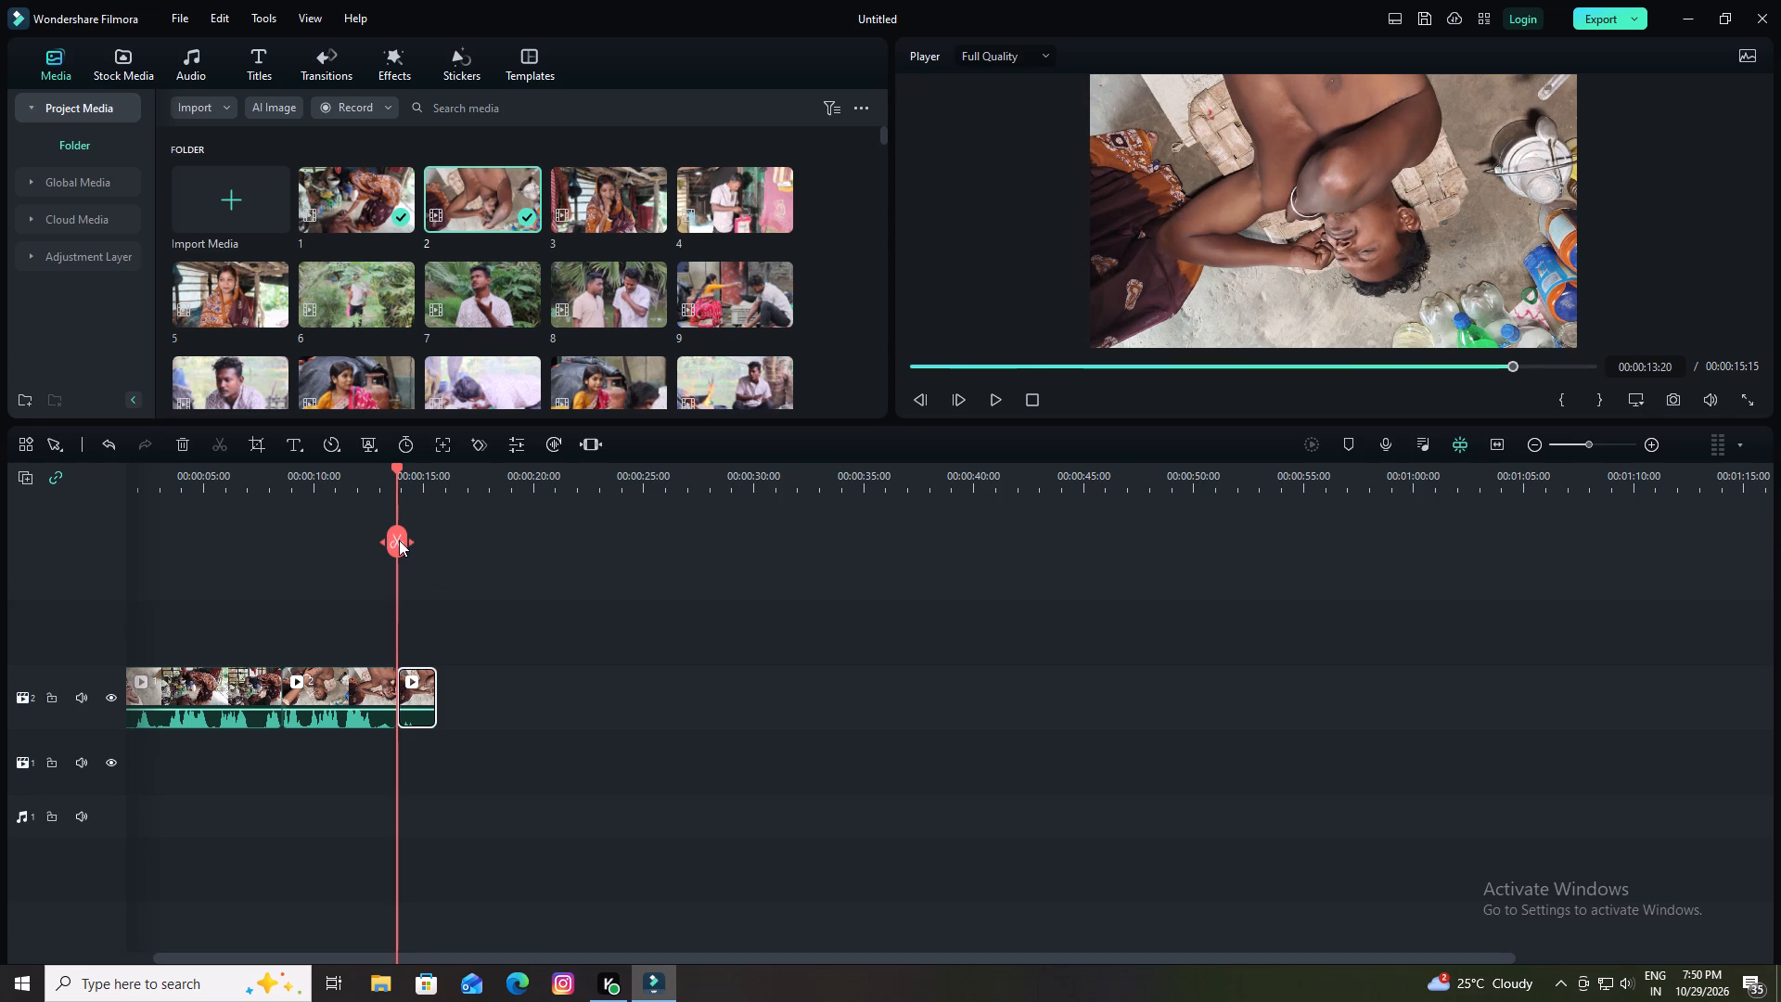
pyautogui.press('space')
pyautogui.press('space')
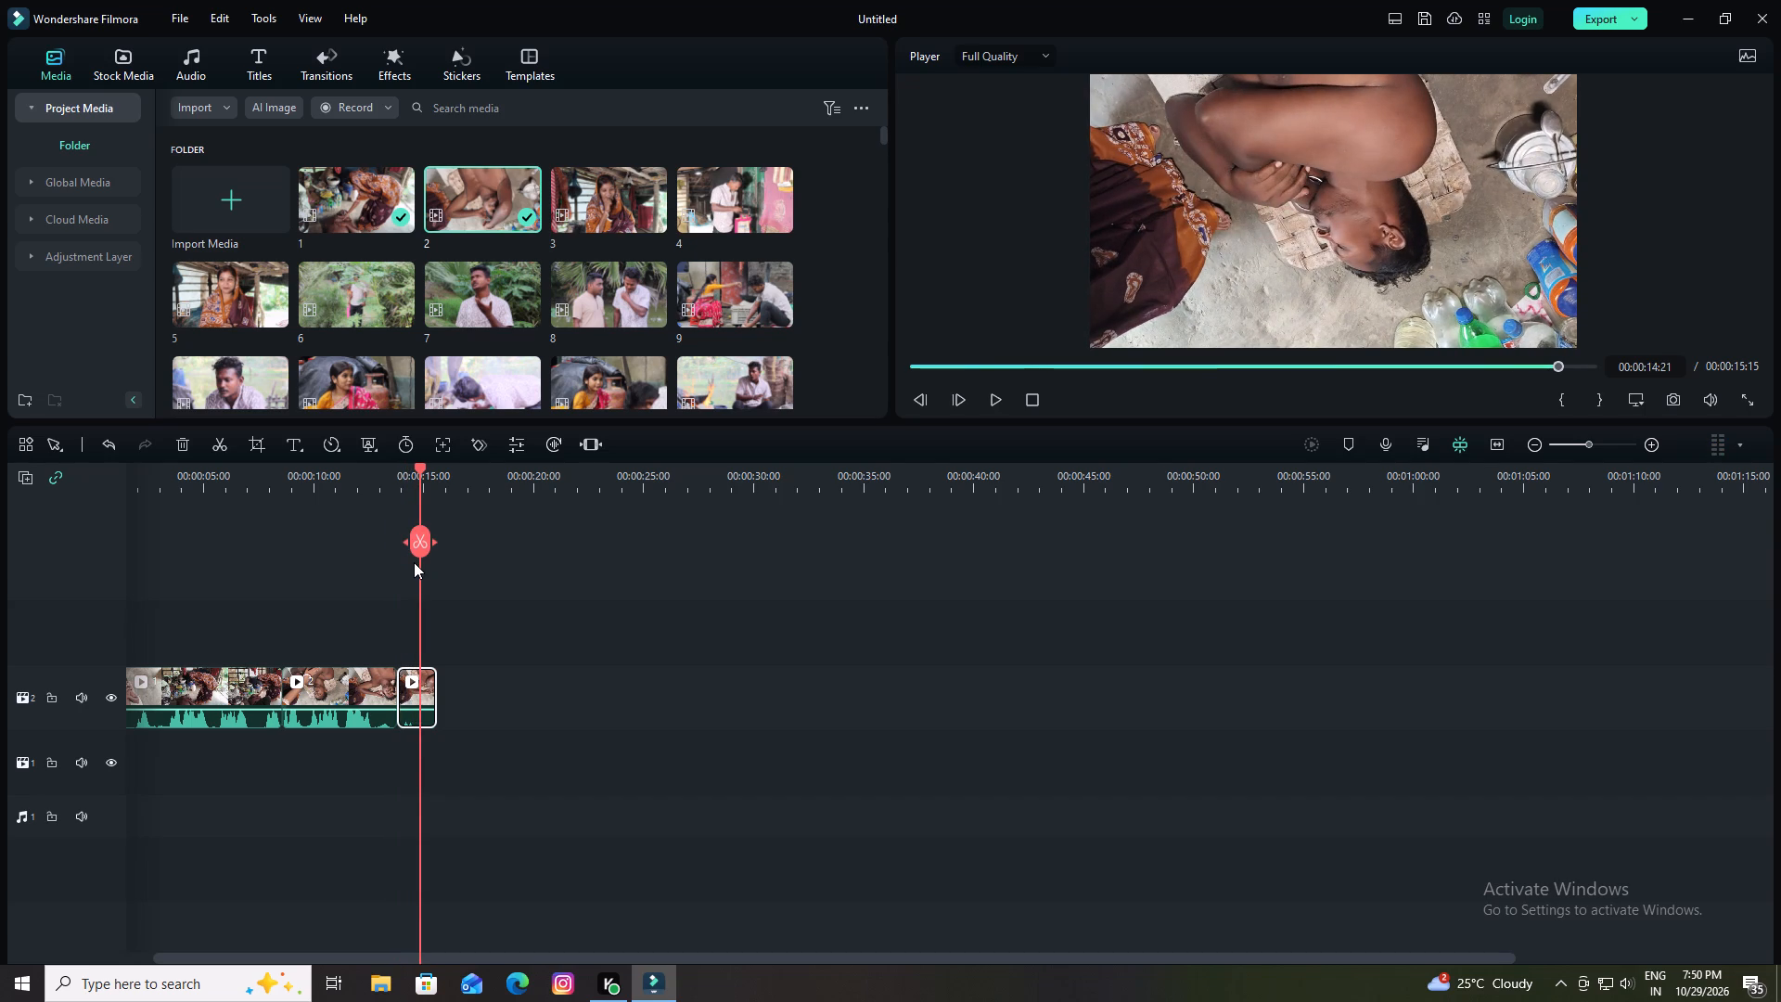
pyautogui.hotkey('ctrl', 'z')
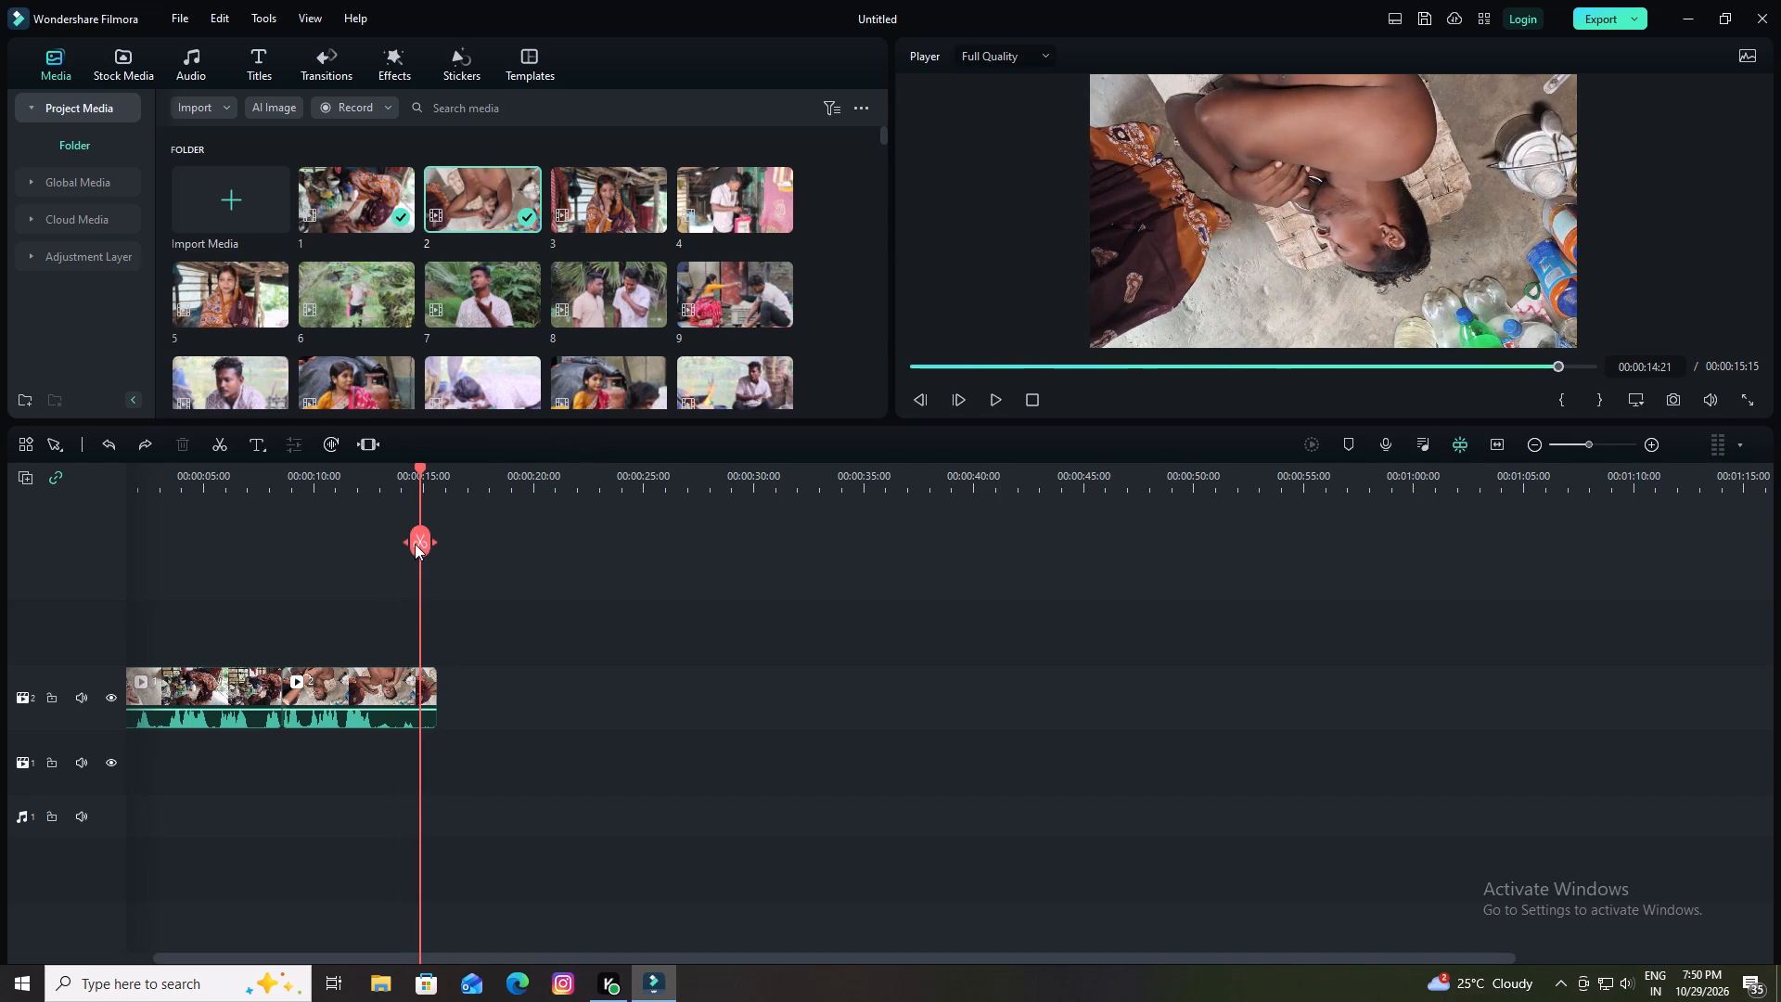
pyautogui.click(415, 544)
pyautogui.click(184, 442)
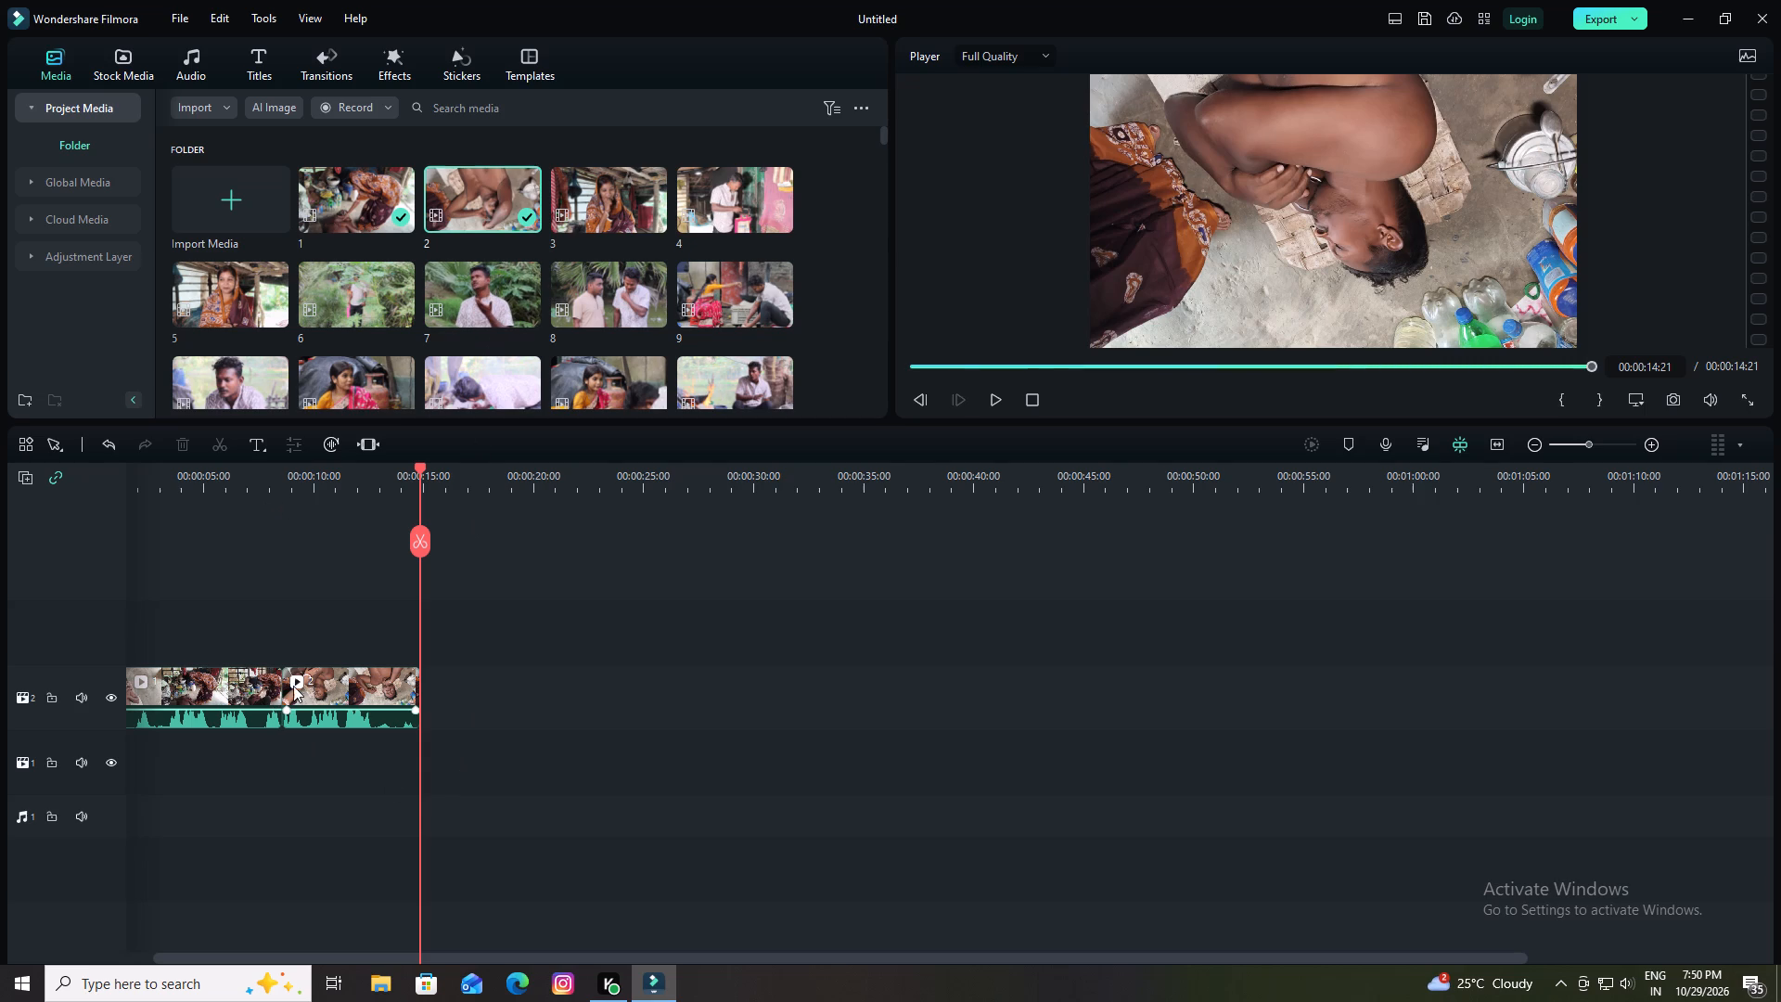
# Rotate clip 2 by 180 degrees using two 90-degree clockwise turns and play the sequence back from within clip 1.
pyautogui.doubleClick(335, 693)
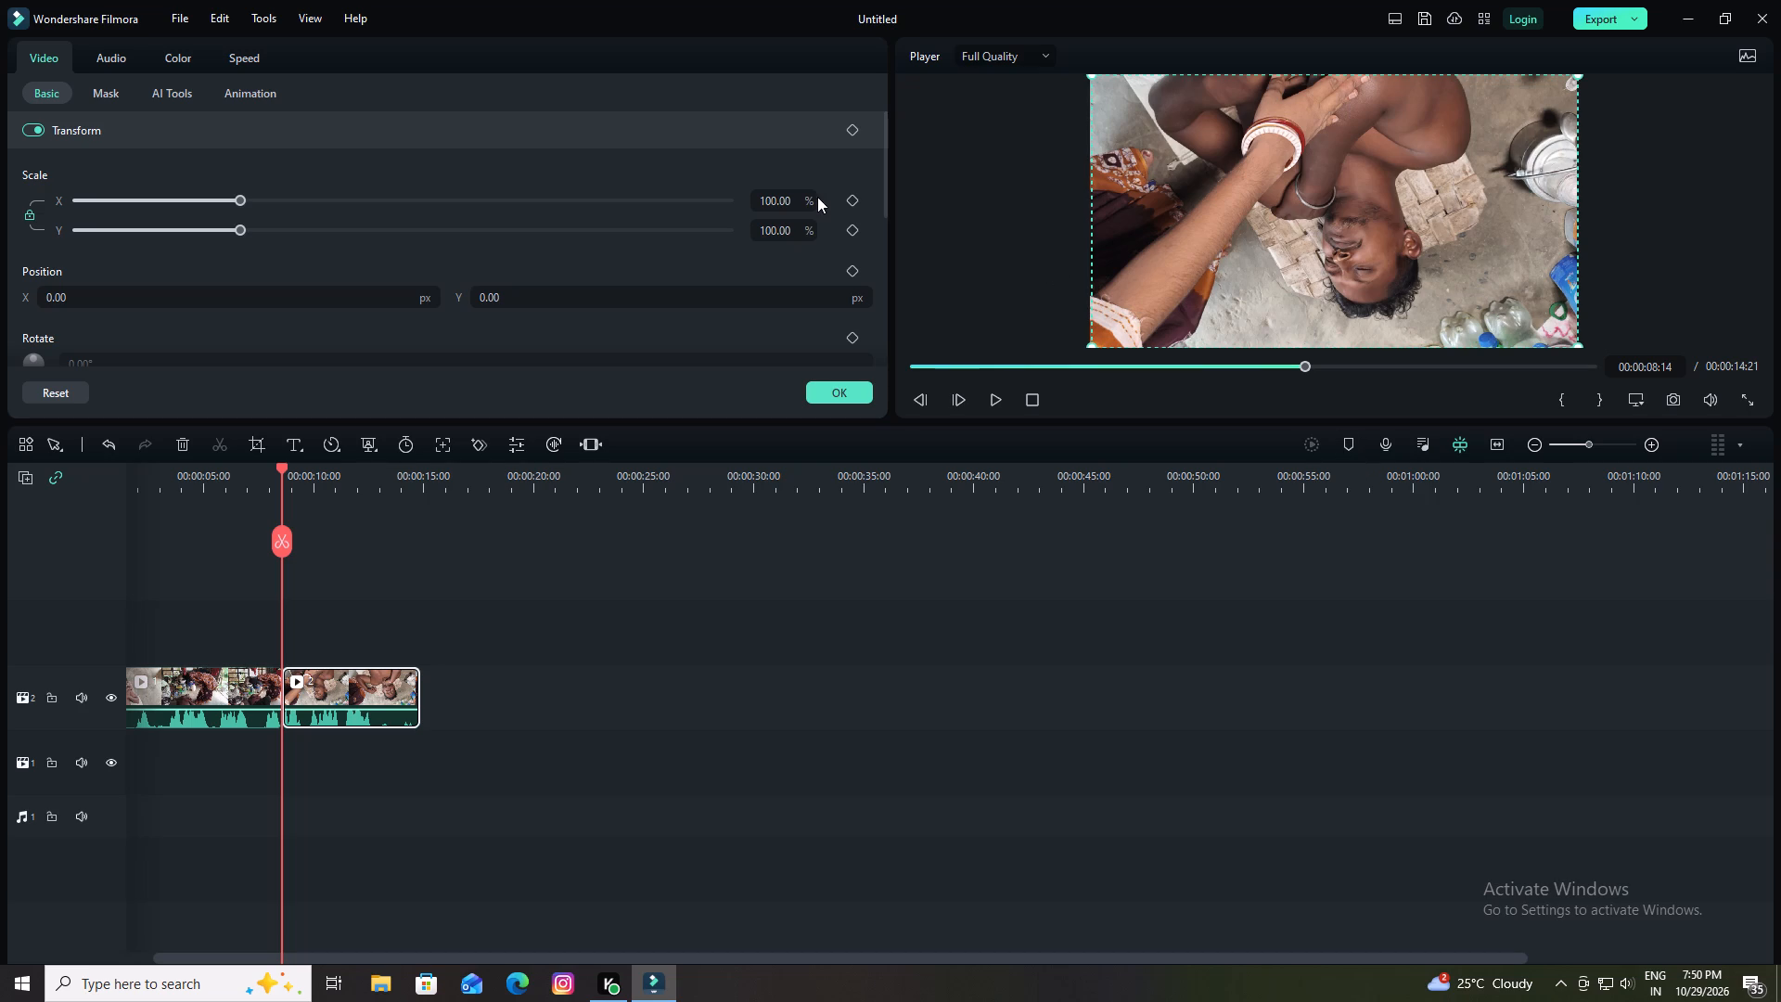
pyautogui.scroll(-6, 281, 268)
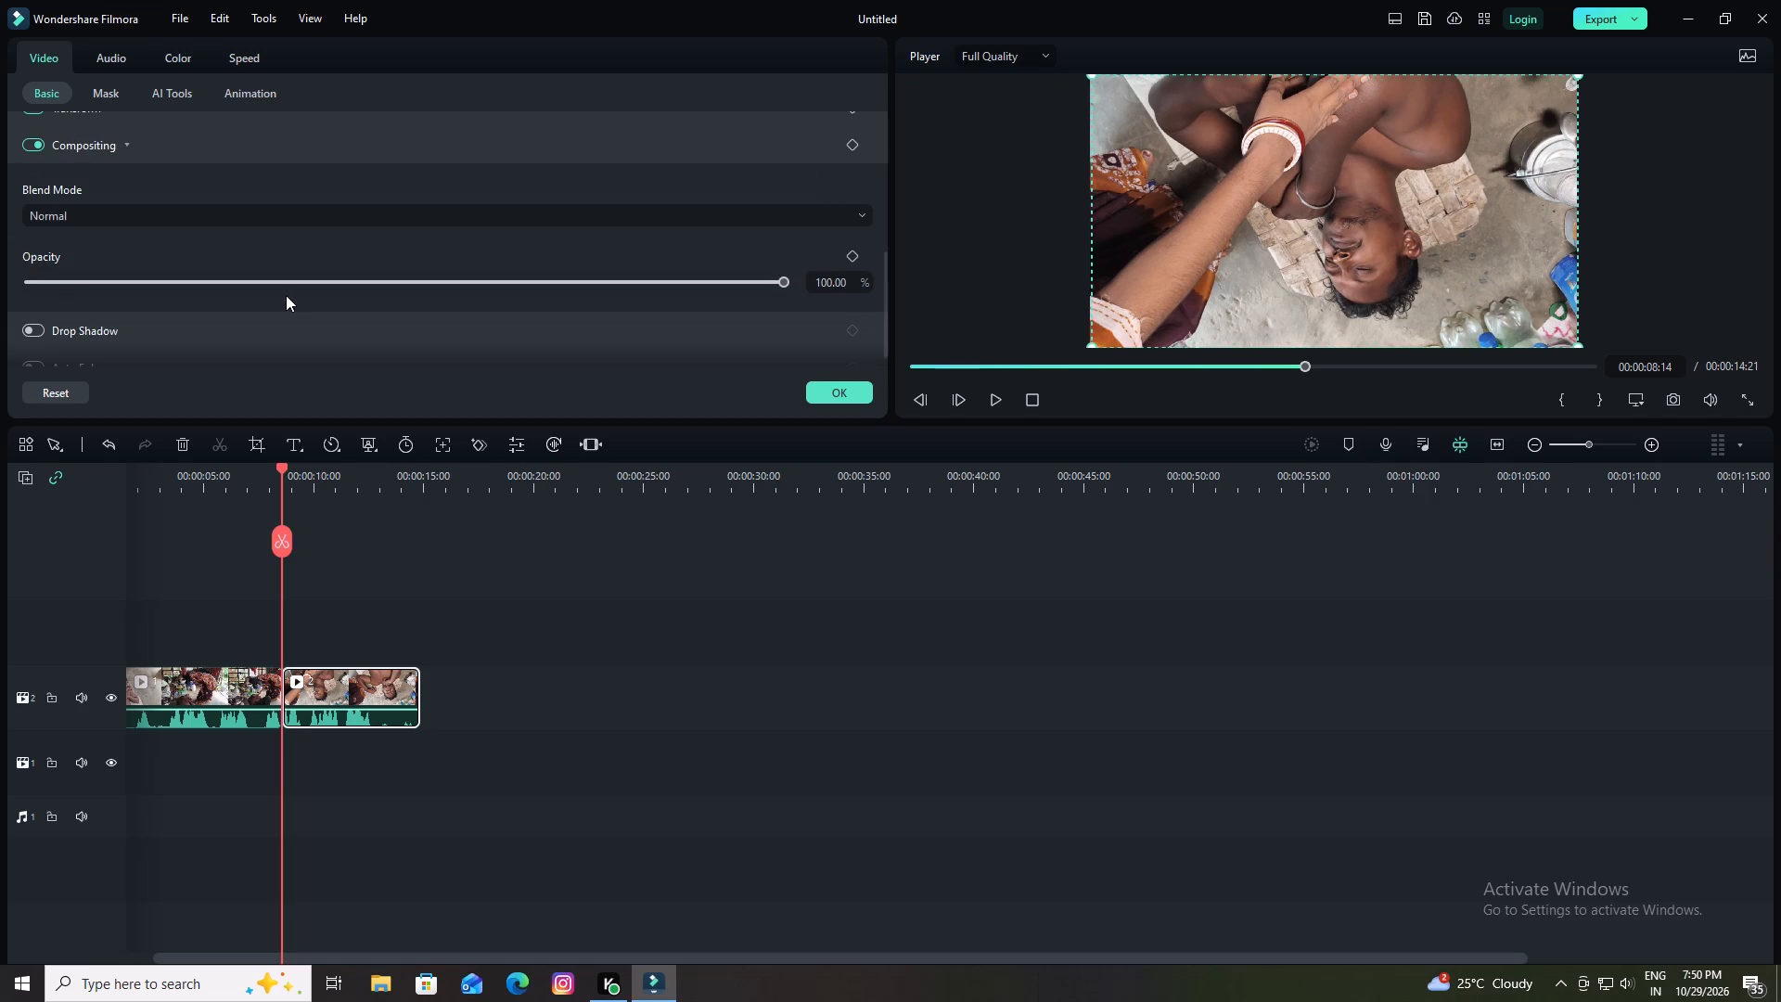
pyautogui.scroll(-1, 286, 295)
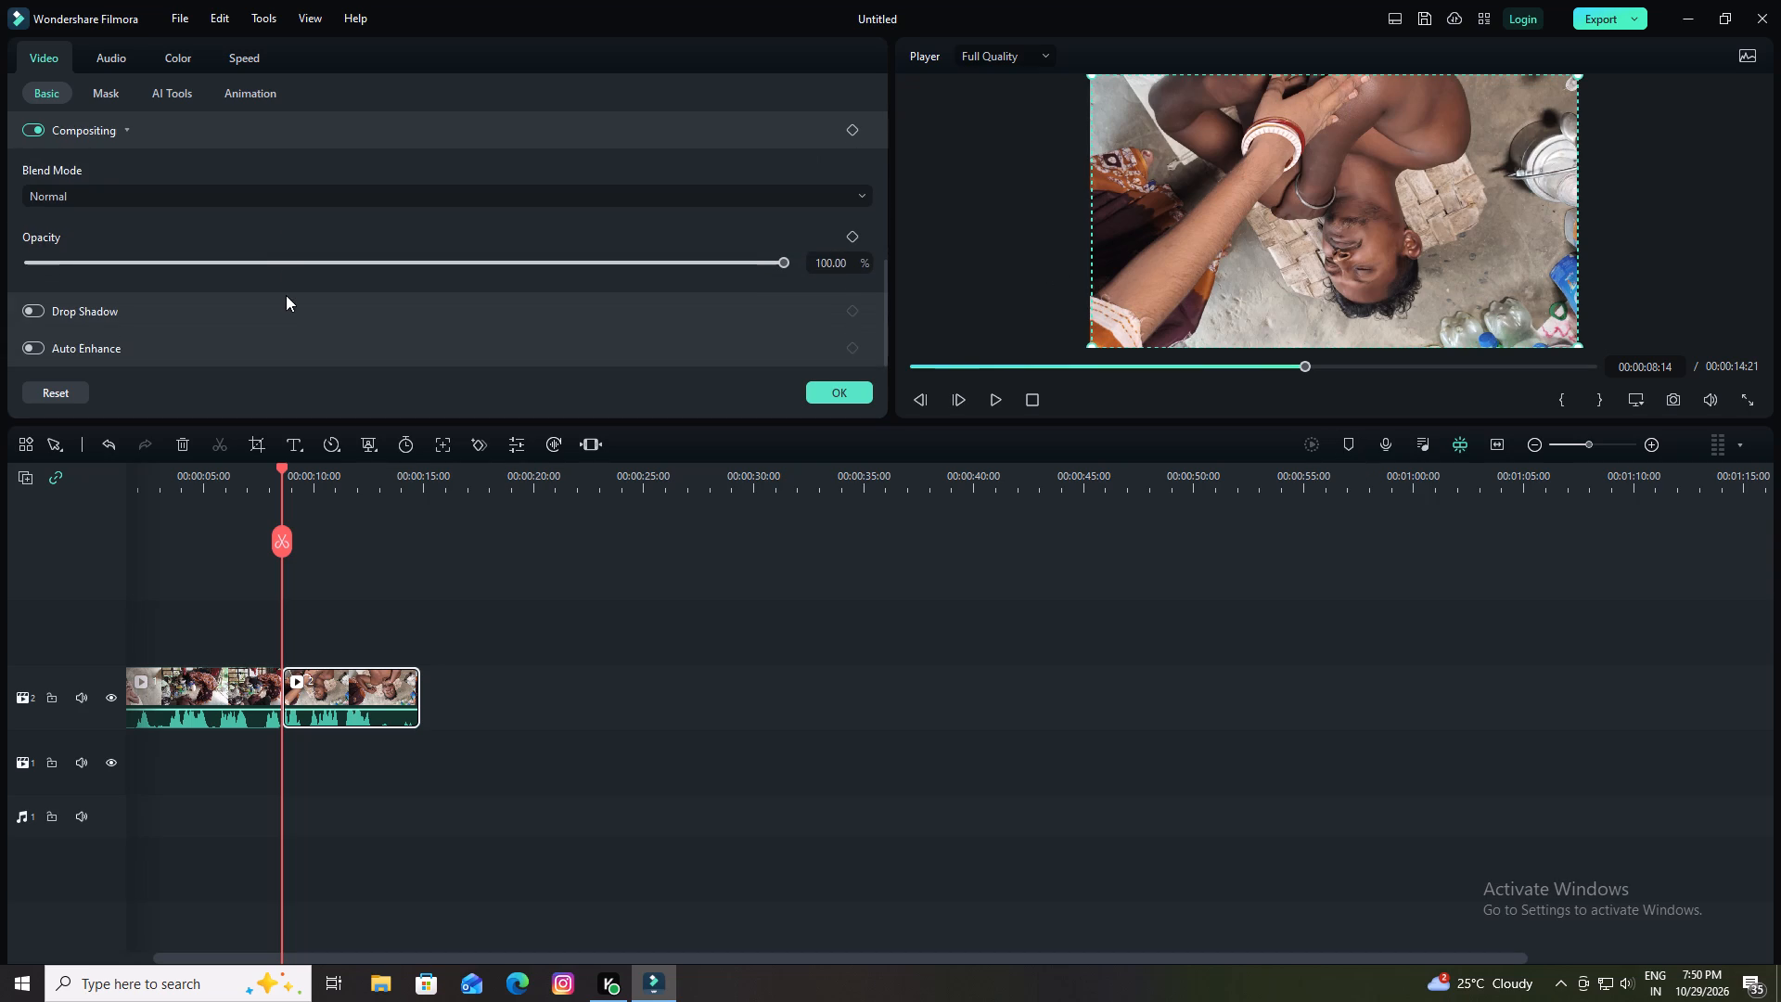
pyautogui.scroll(2, 286, 295)
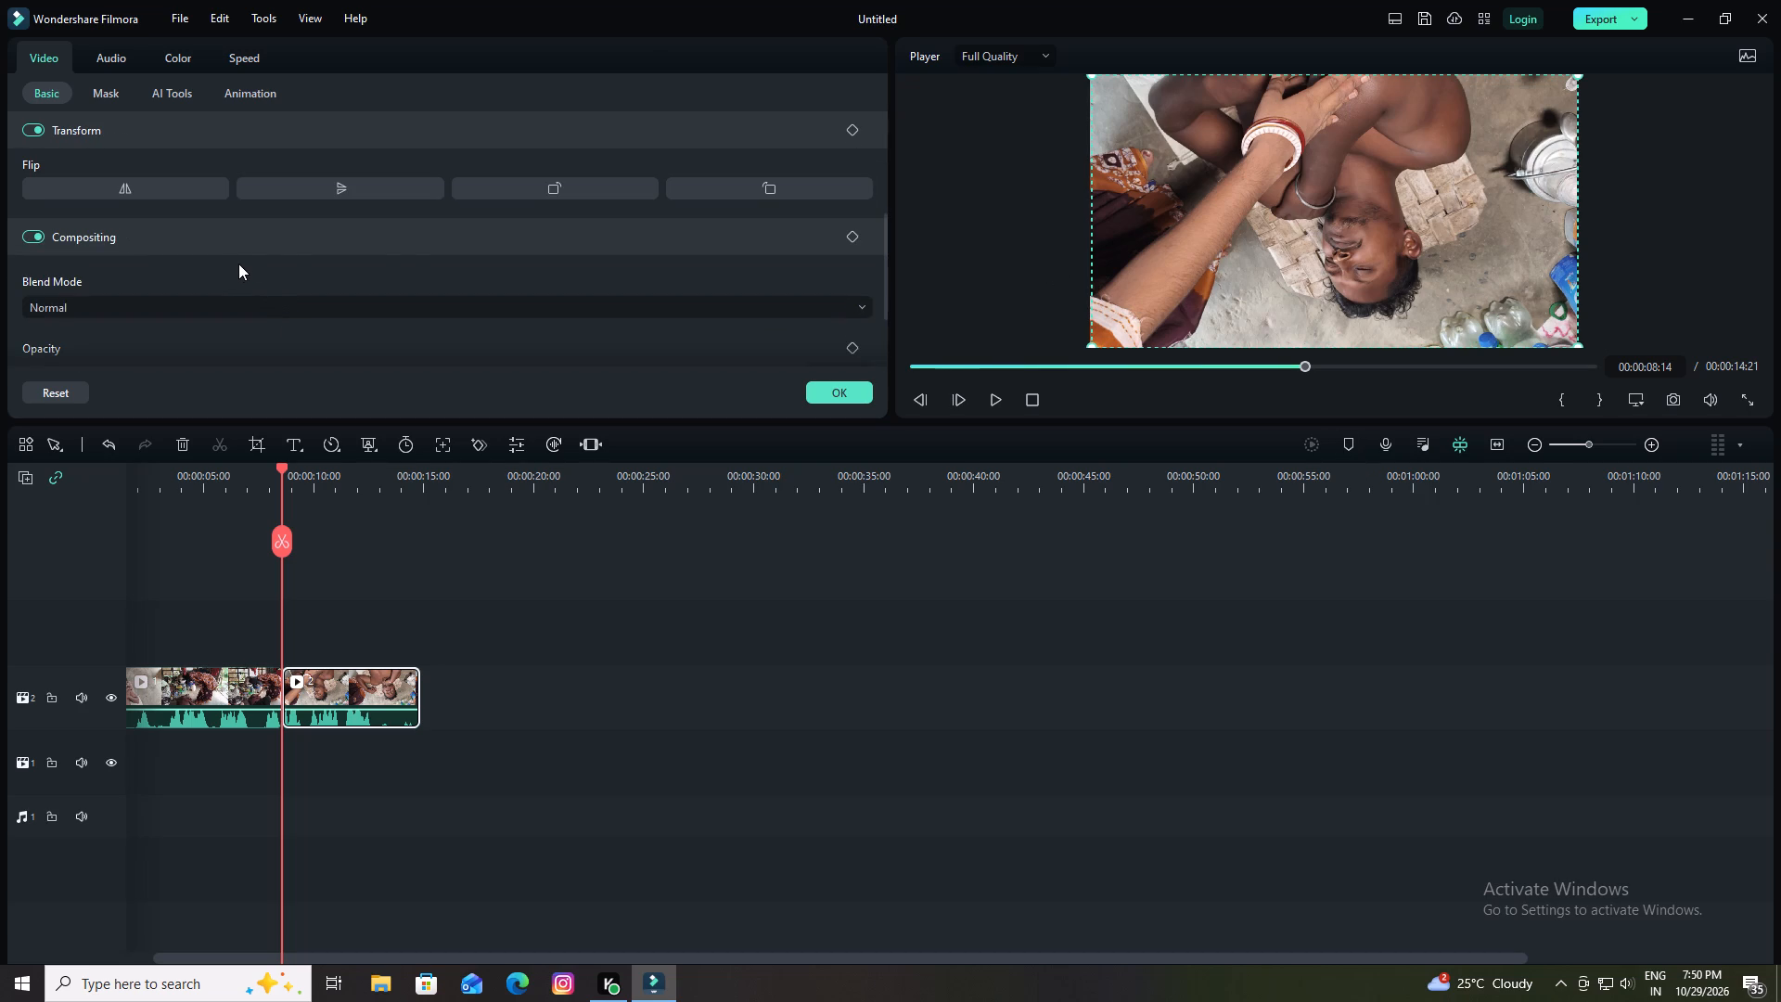
pyautogui.click(614, 191)
pyautogui.click(614, 191)
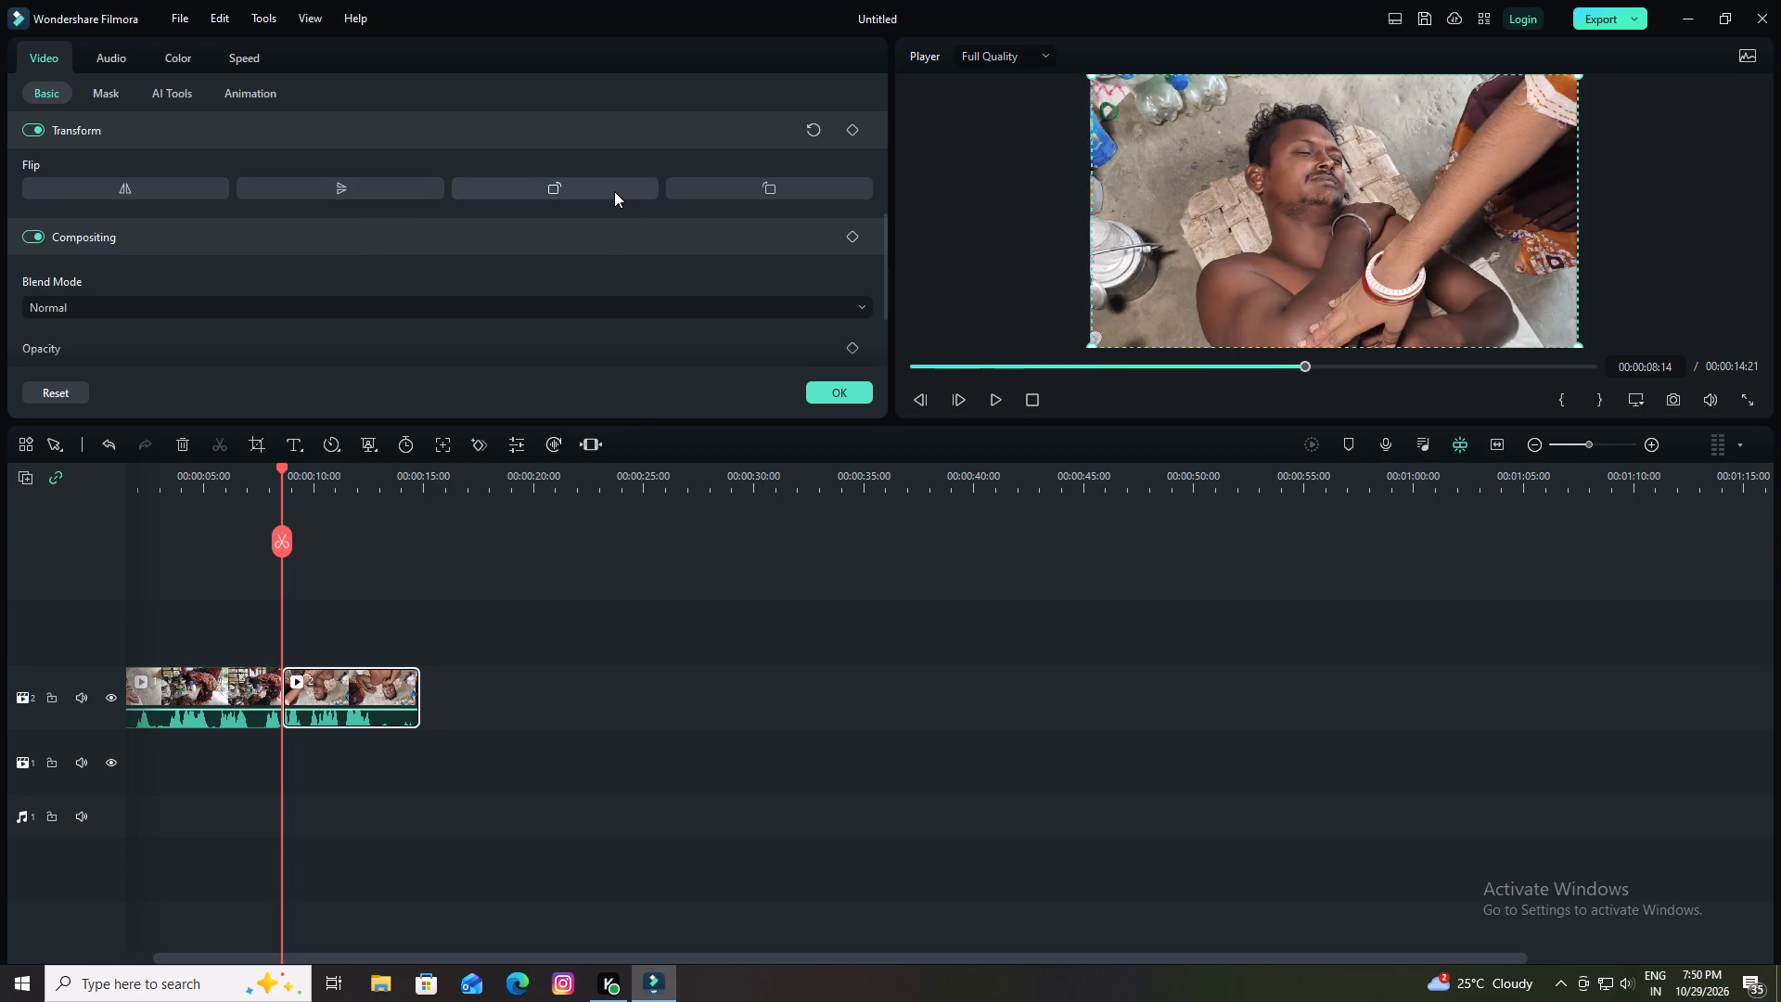
pyautogui.click(849, 387)
pyautogui.moveTo(283, 465); pyautogui.dragTo(197, 482)
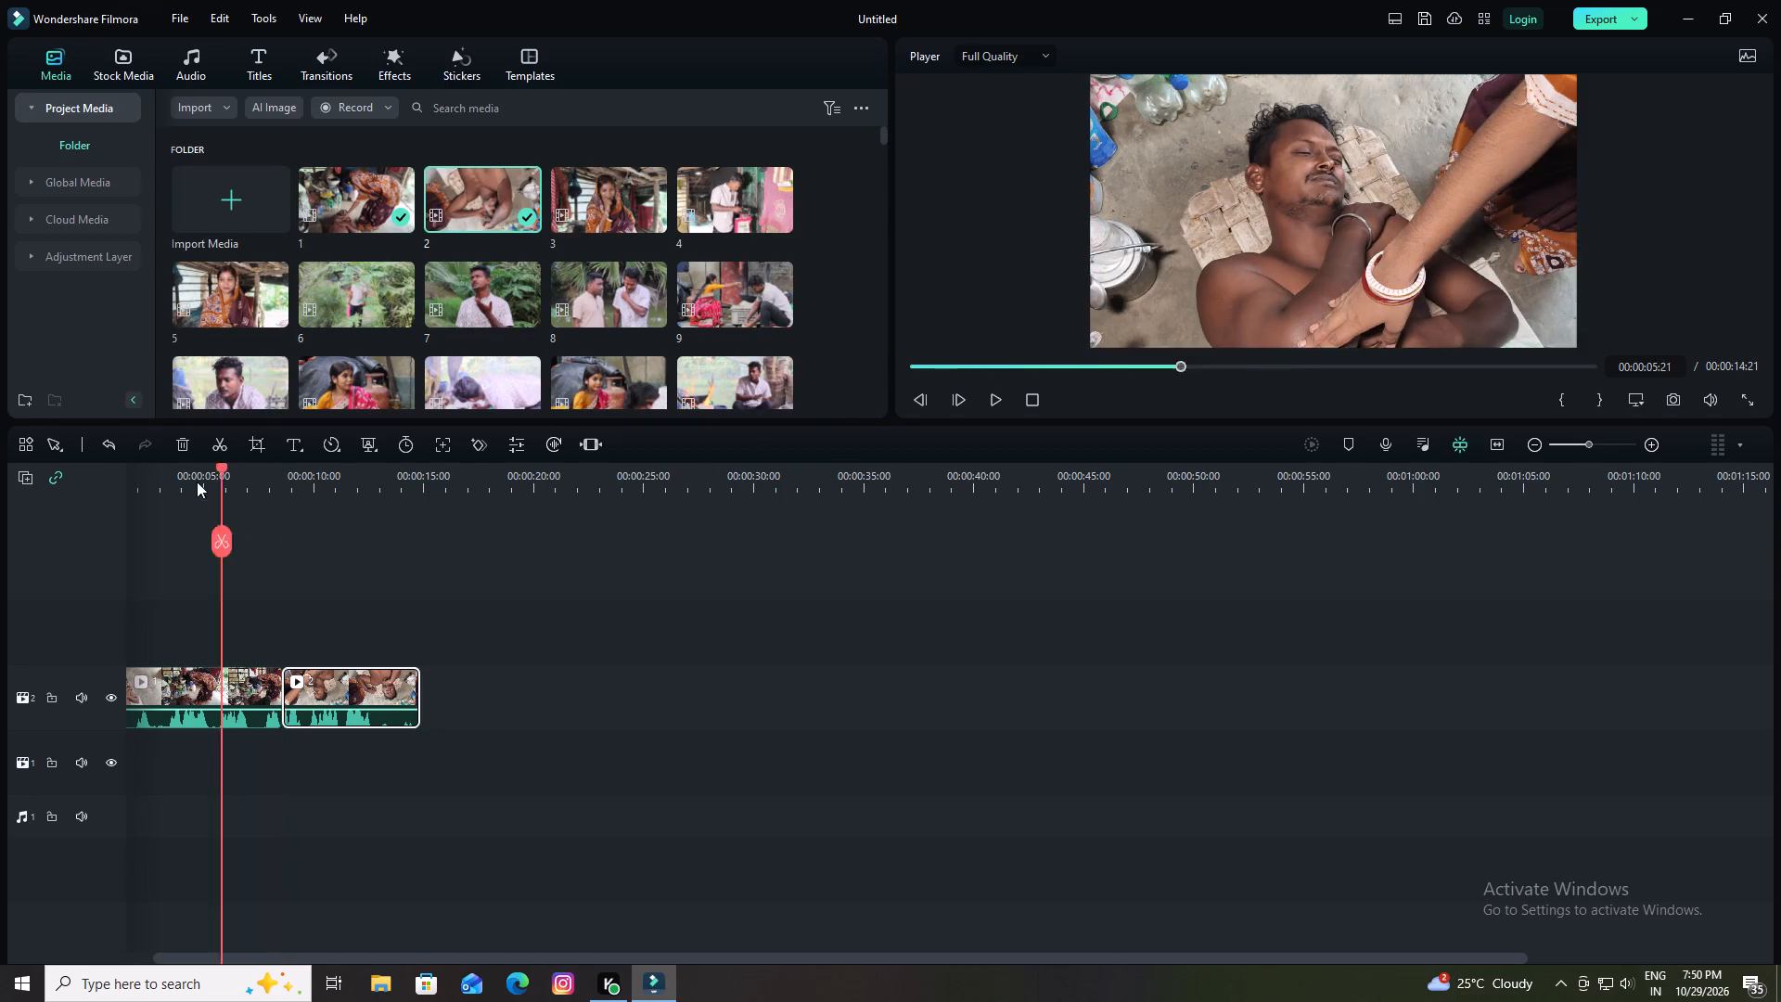
pyautogui.moveTo(197, 482); pyautogui.dragTo(159, 485)
pyautogui.press('space')
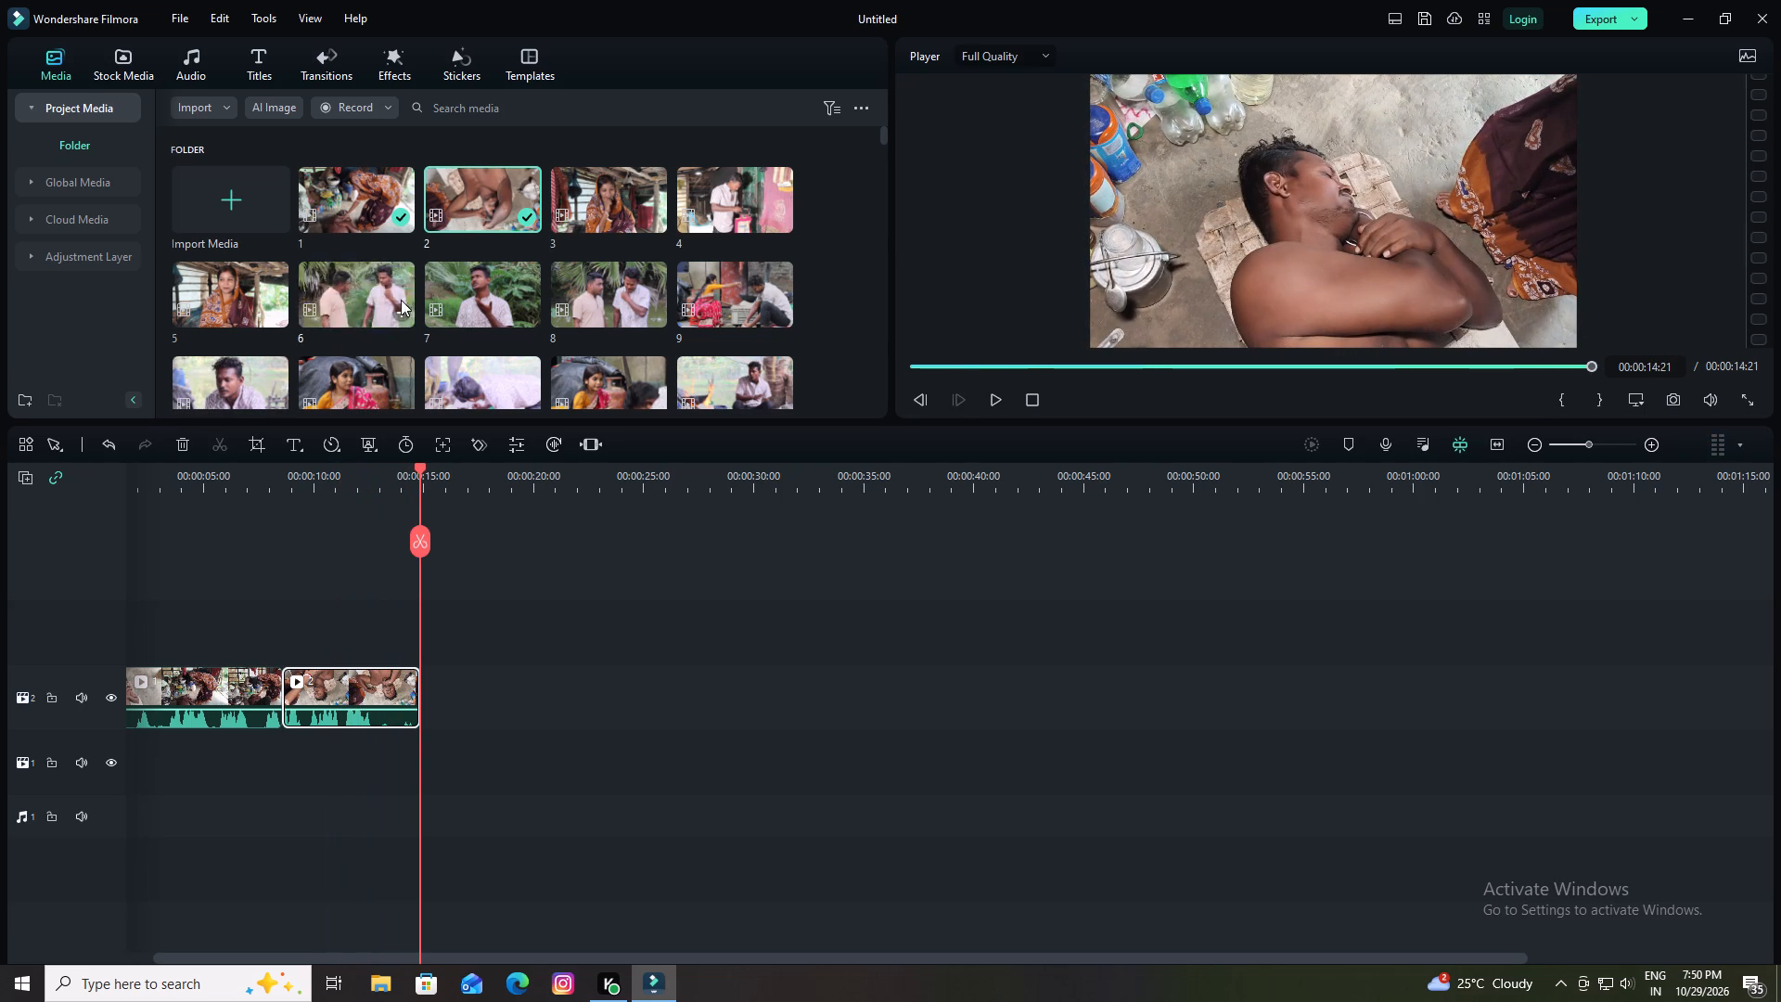
# Add clip 3 directly after clip 2 on video track 2.
pyautogui.moveTo(607, 208); pyautogui.dragTo(407, 683)
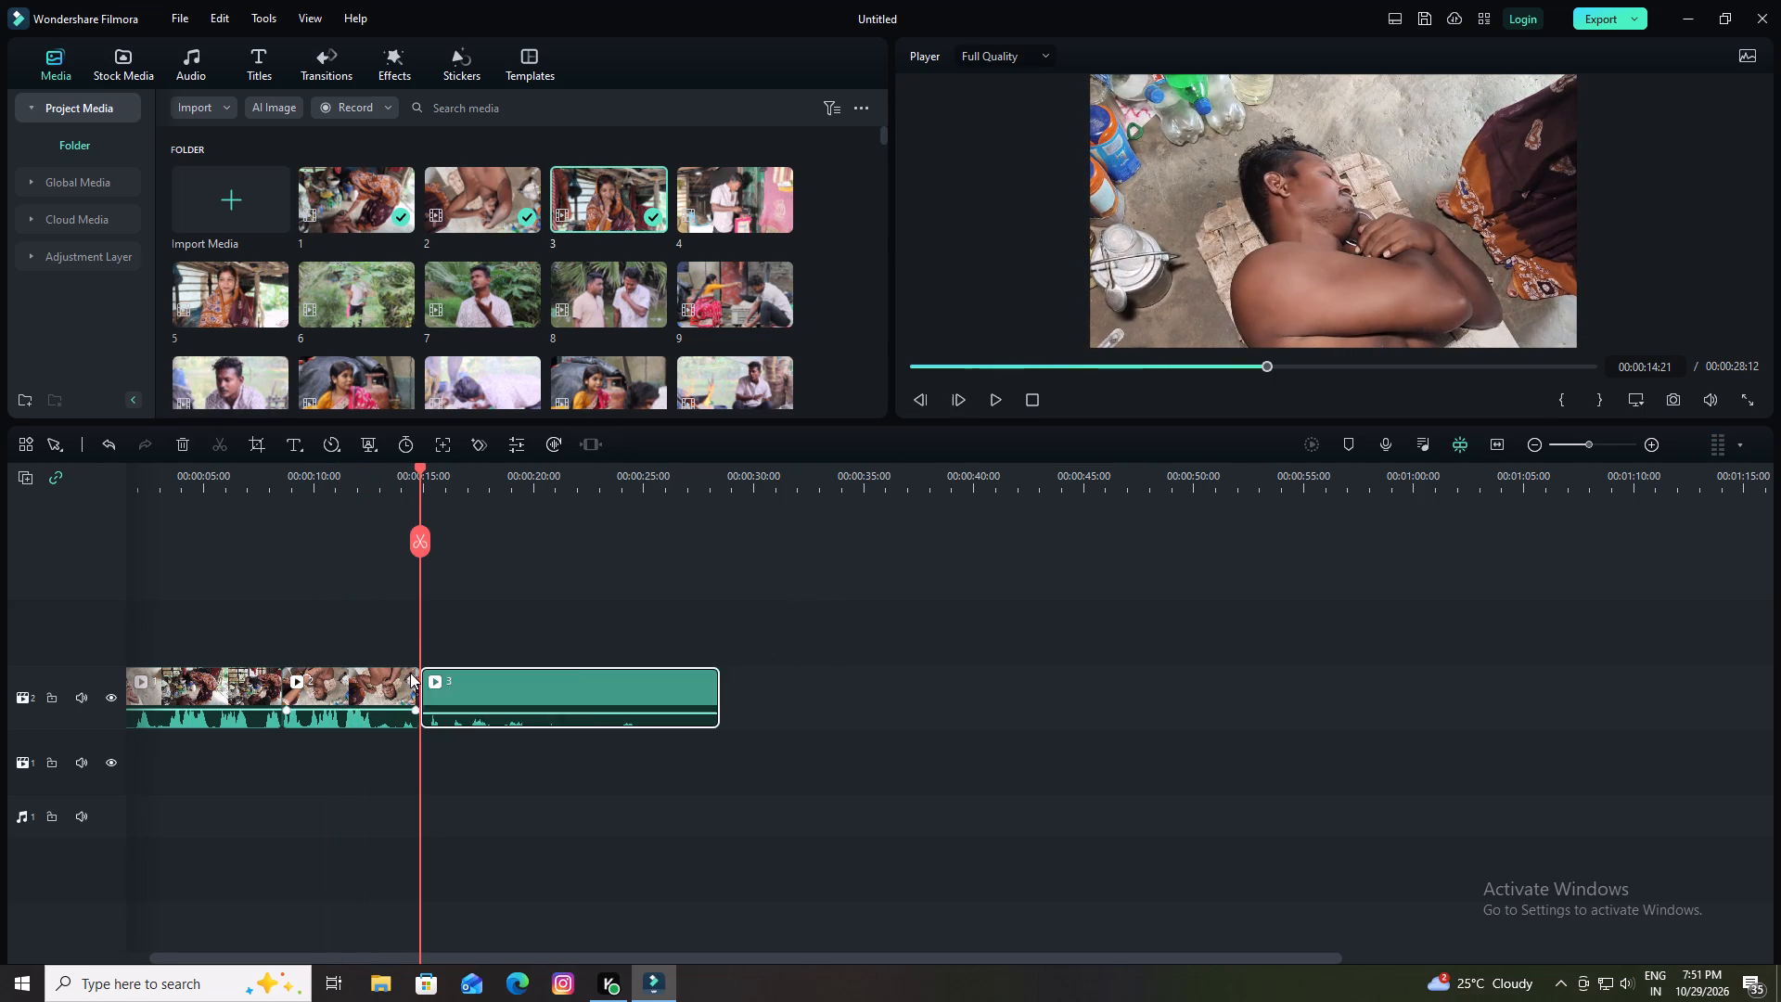
# Play the start of clip 3, split it at 00:00:15:18 and delete its short opening segment.
pyautogui.press('space')
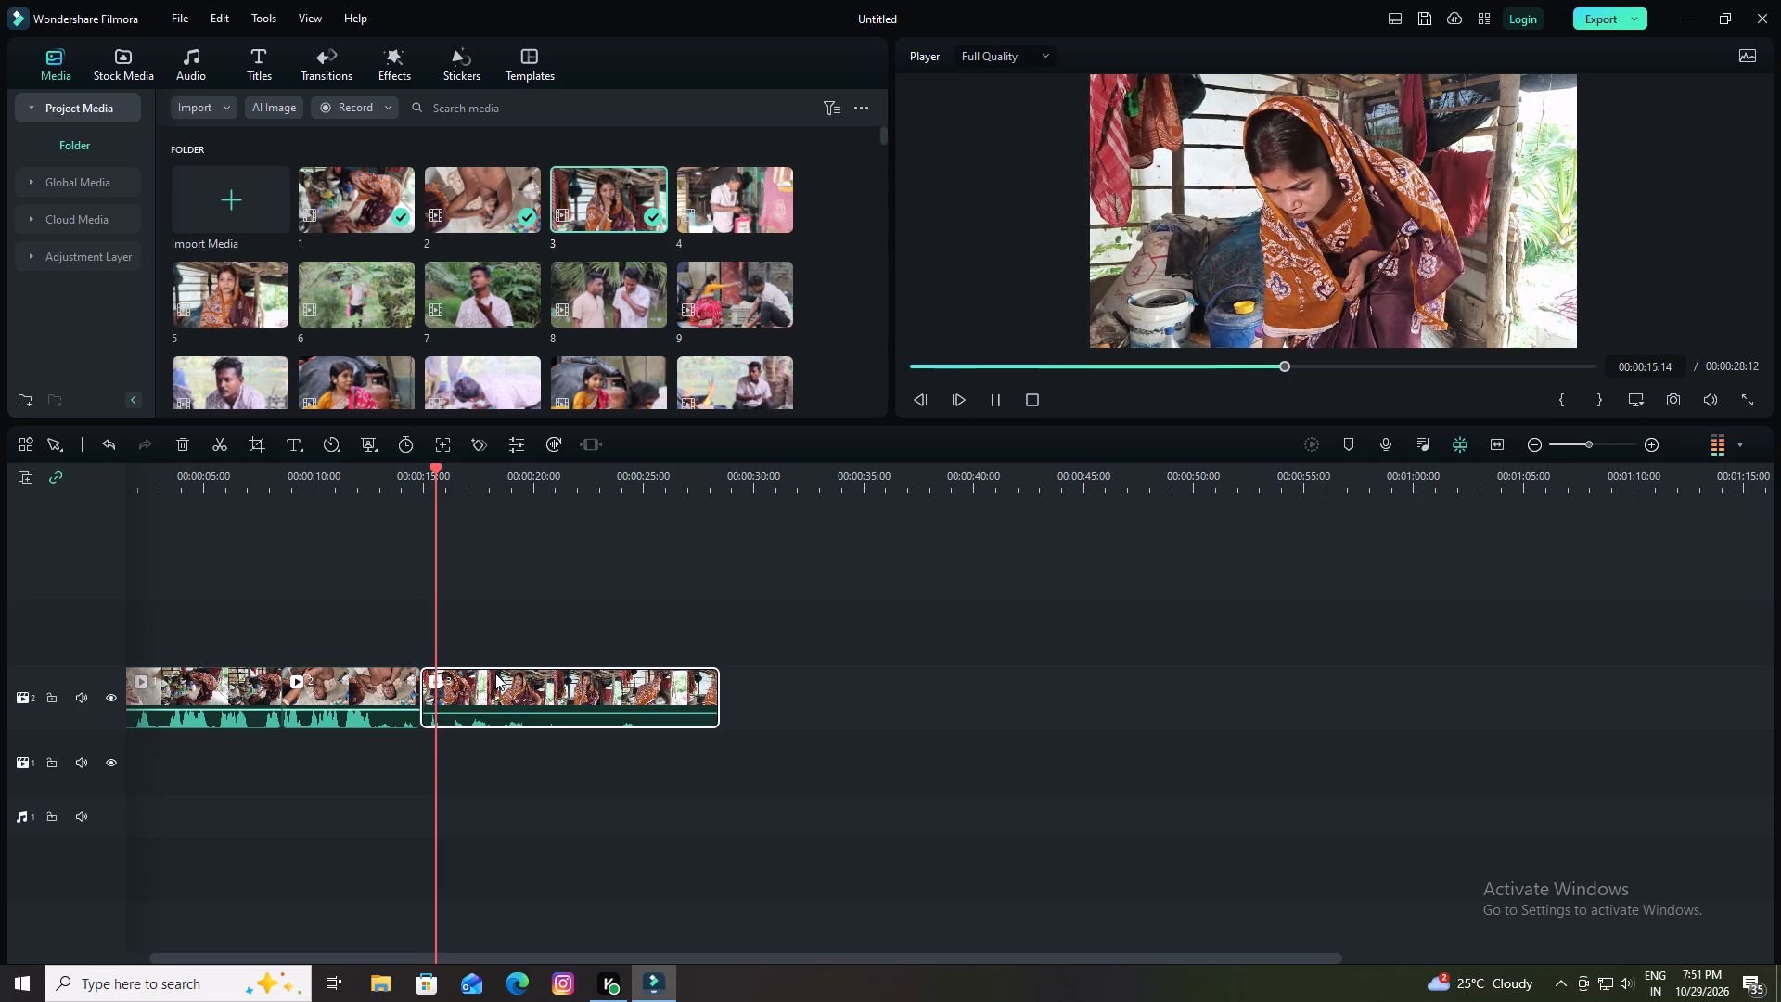
pyautogui.press('space')
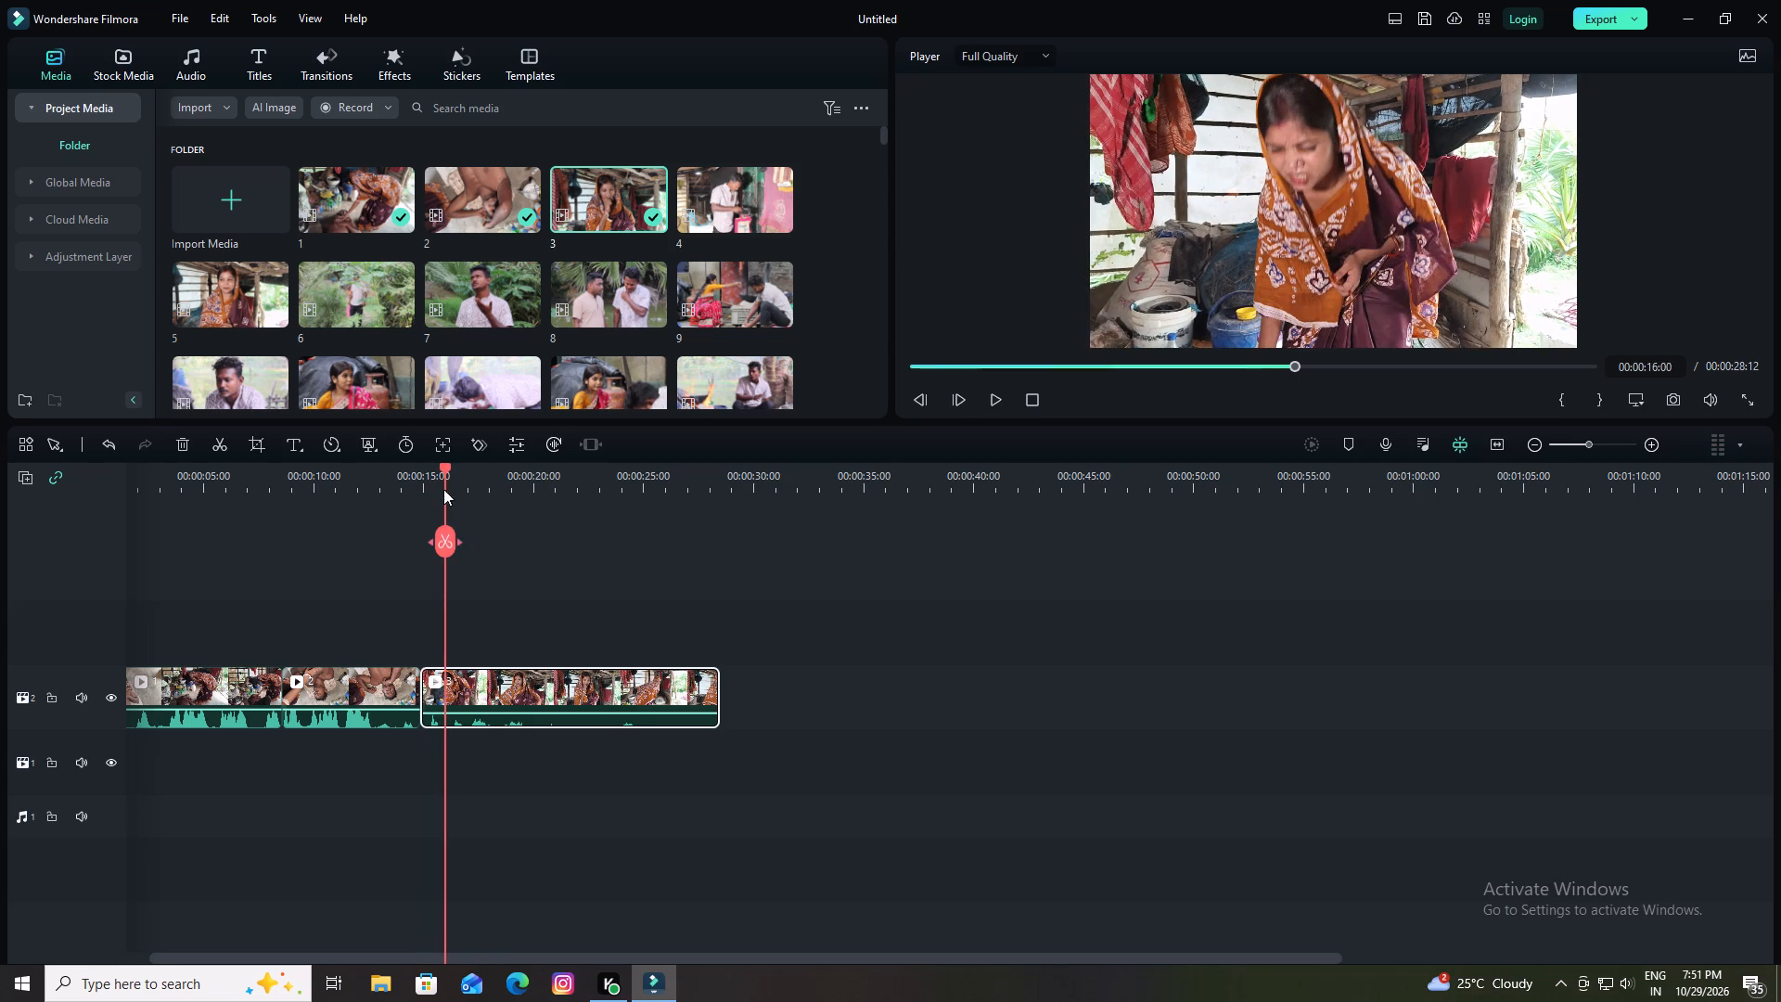
pyautogui.click(442, 472)
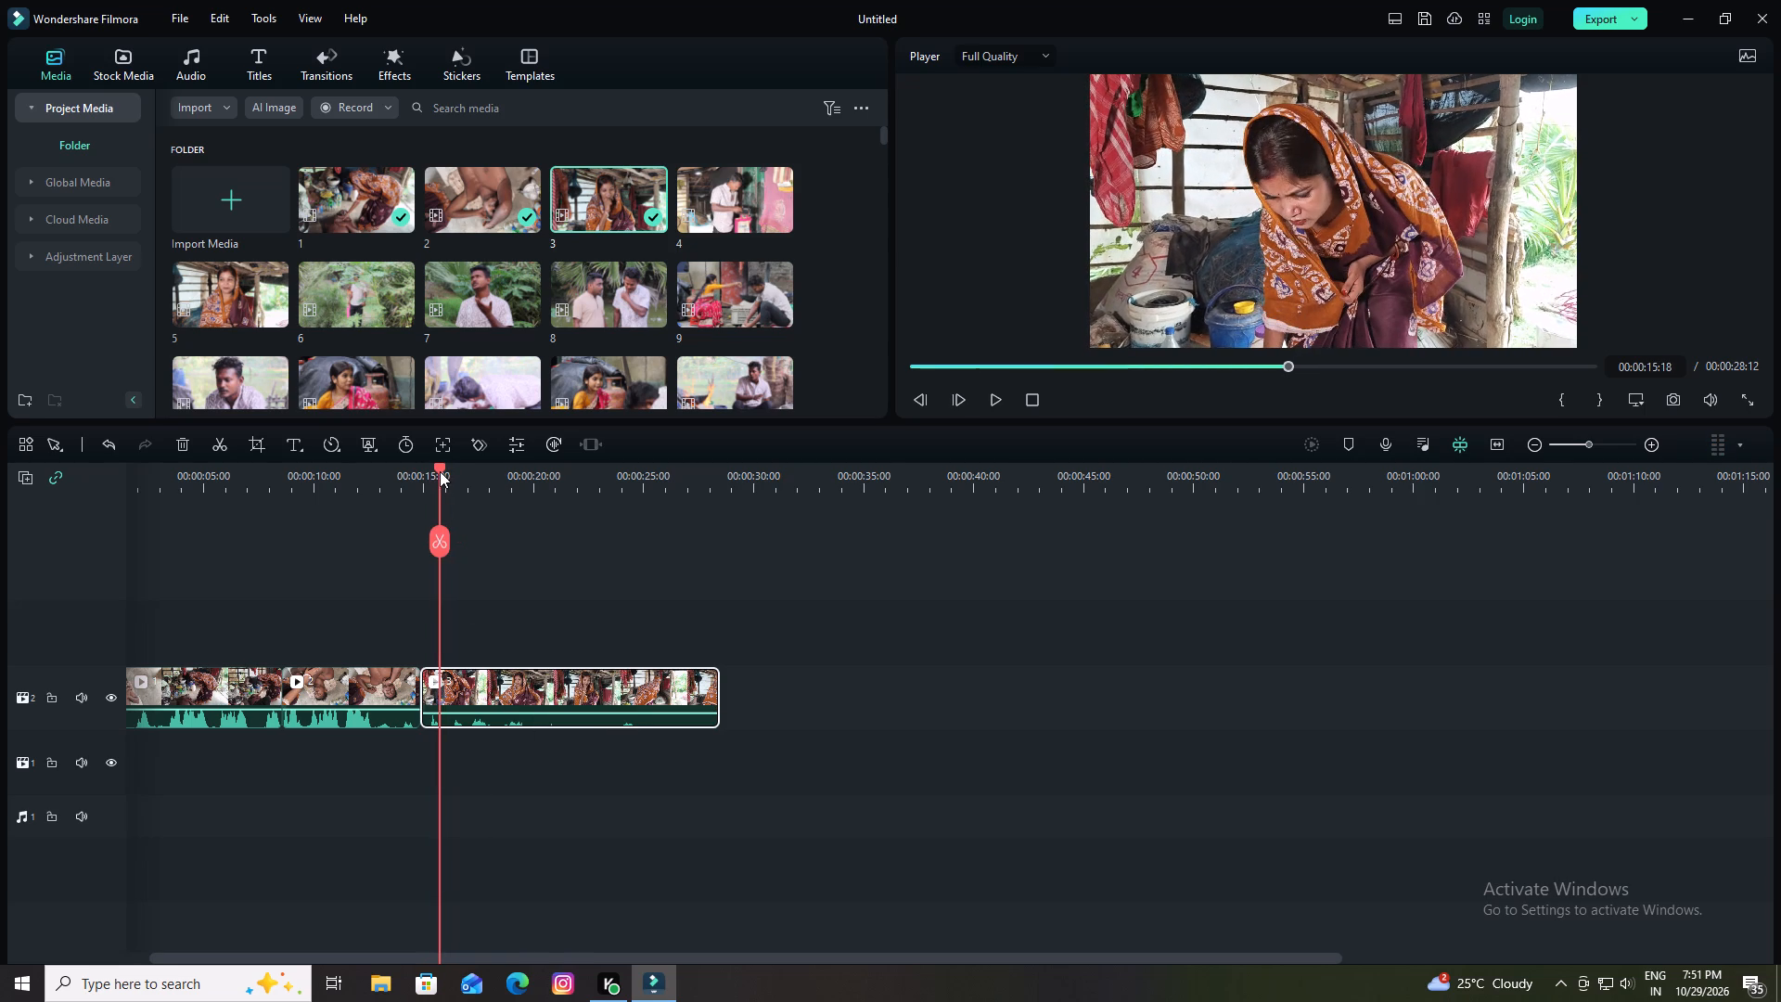
pyautogui.click(444, 544)
pyautogui.click(428, 700)
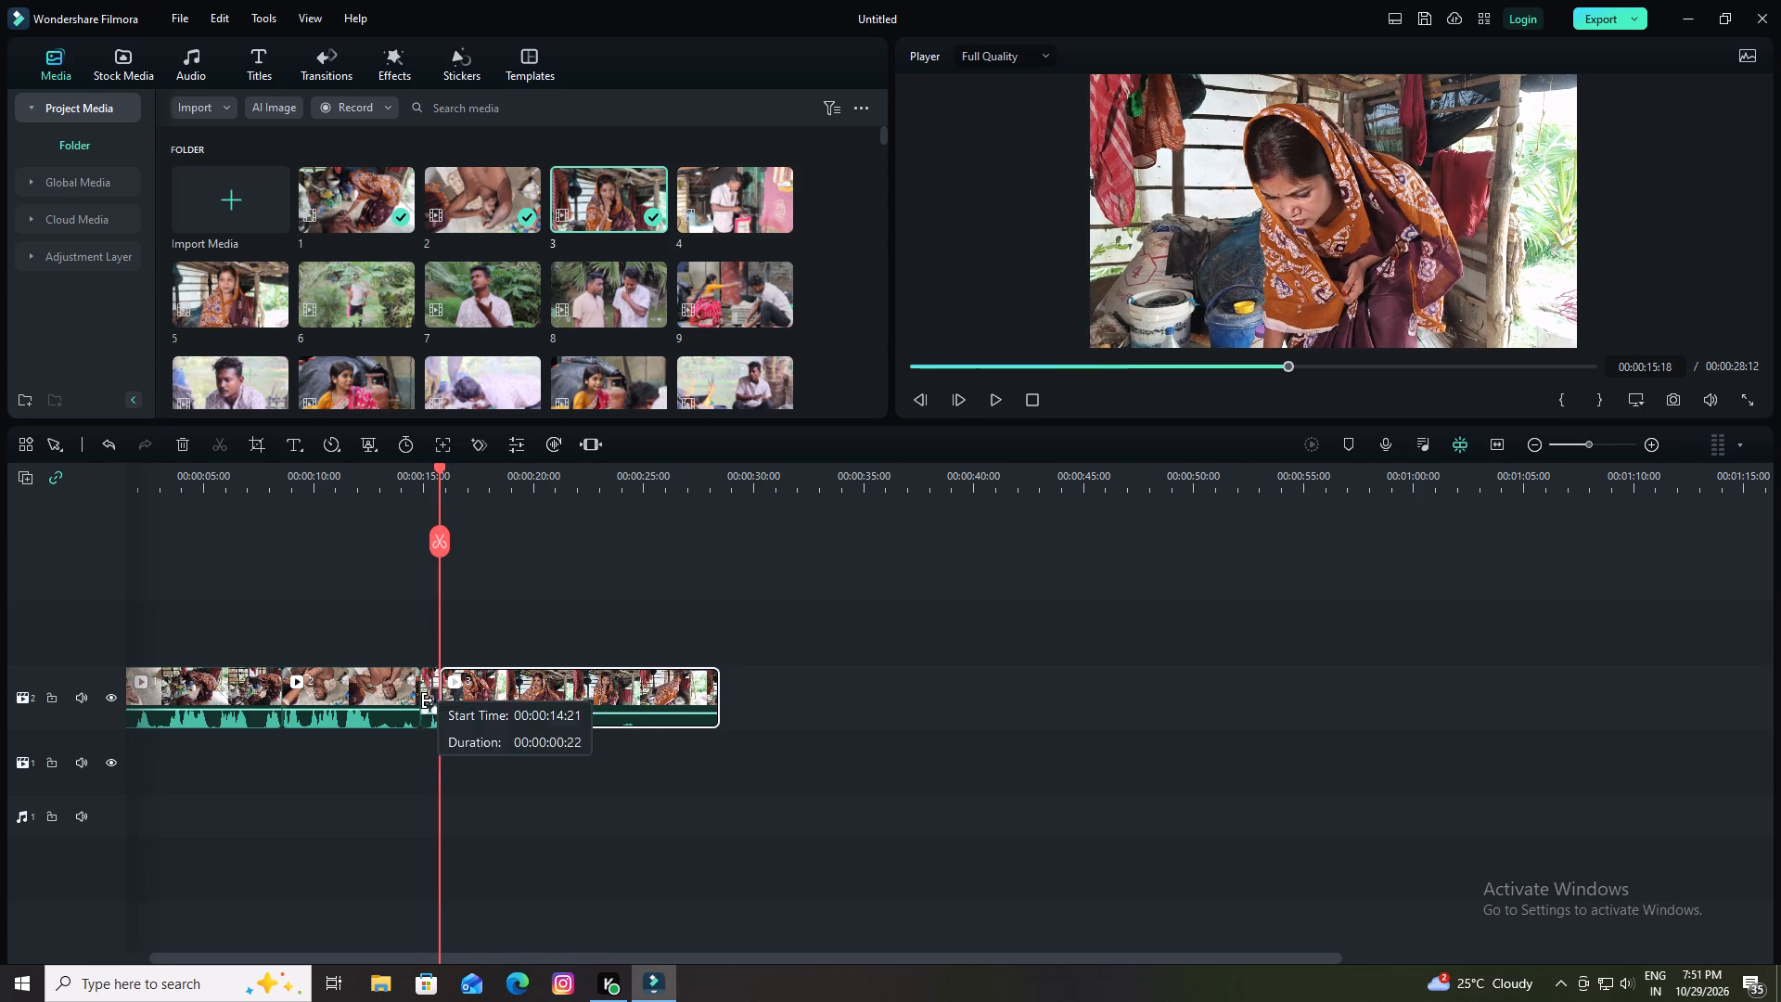
pyautogui.click(183, 435)
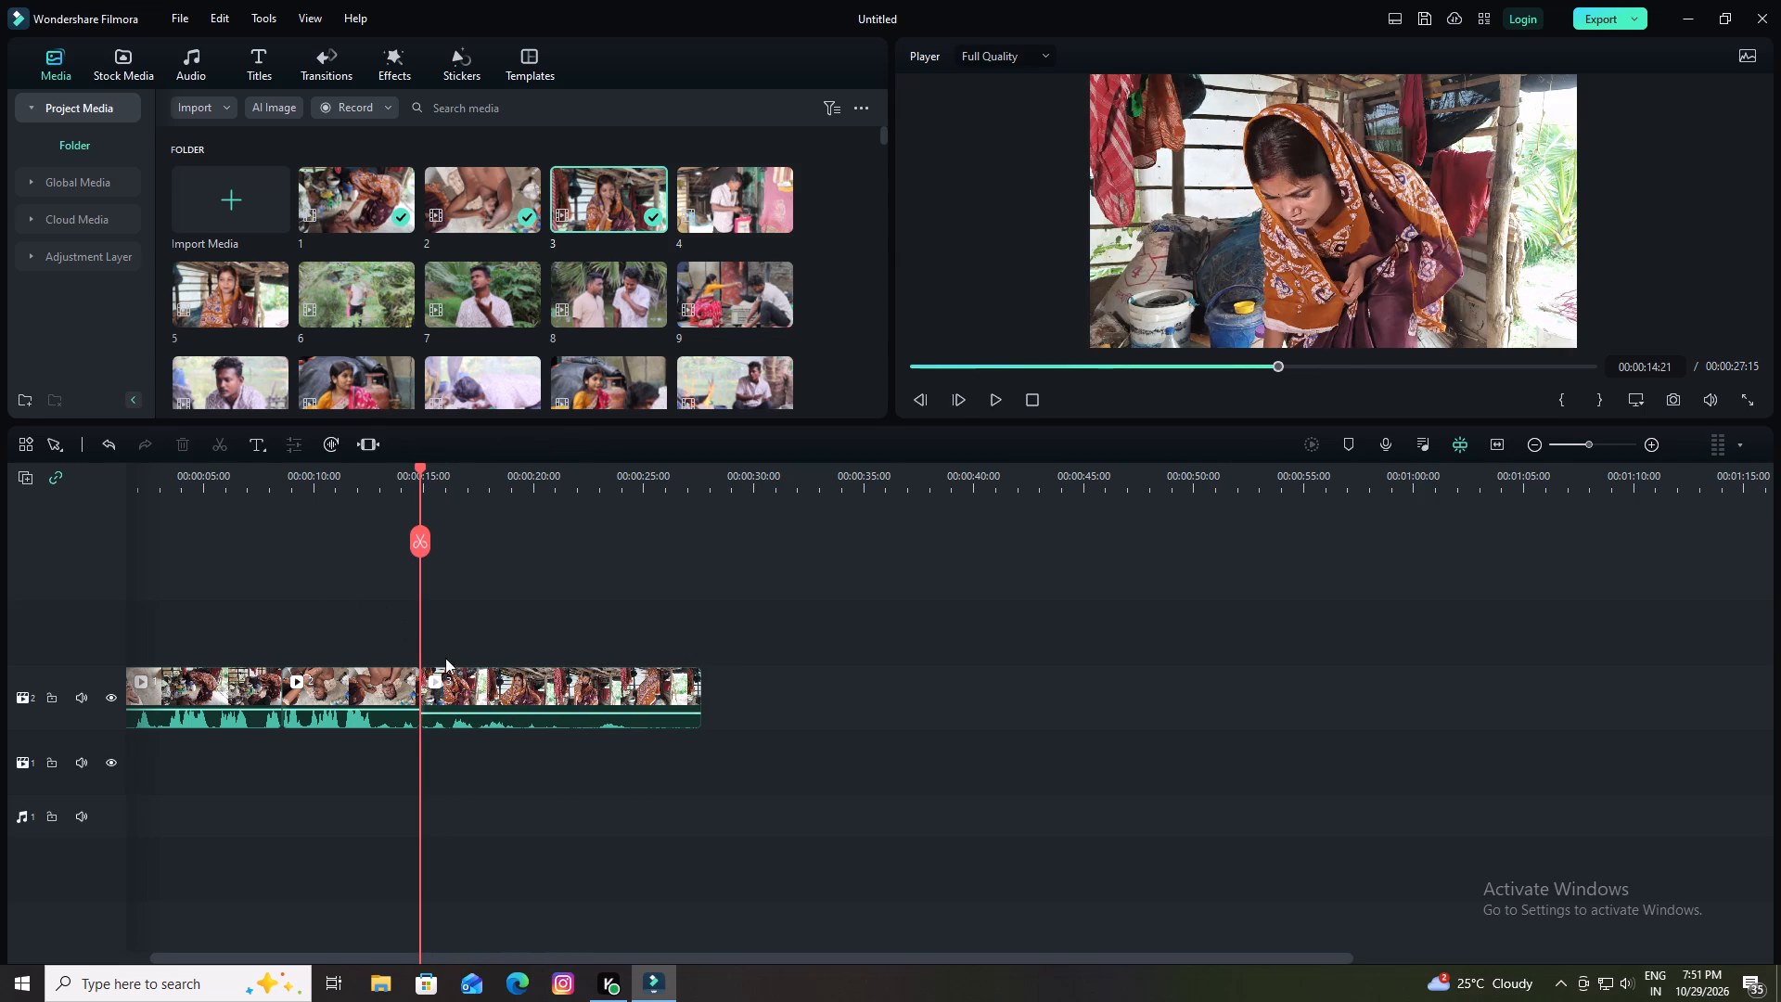
# Raise the audio volume of clip 3 on the timeline.
pyautogui.moveTo(480, 713); pyautogui.dragTo(481, 691)
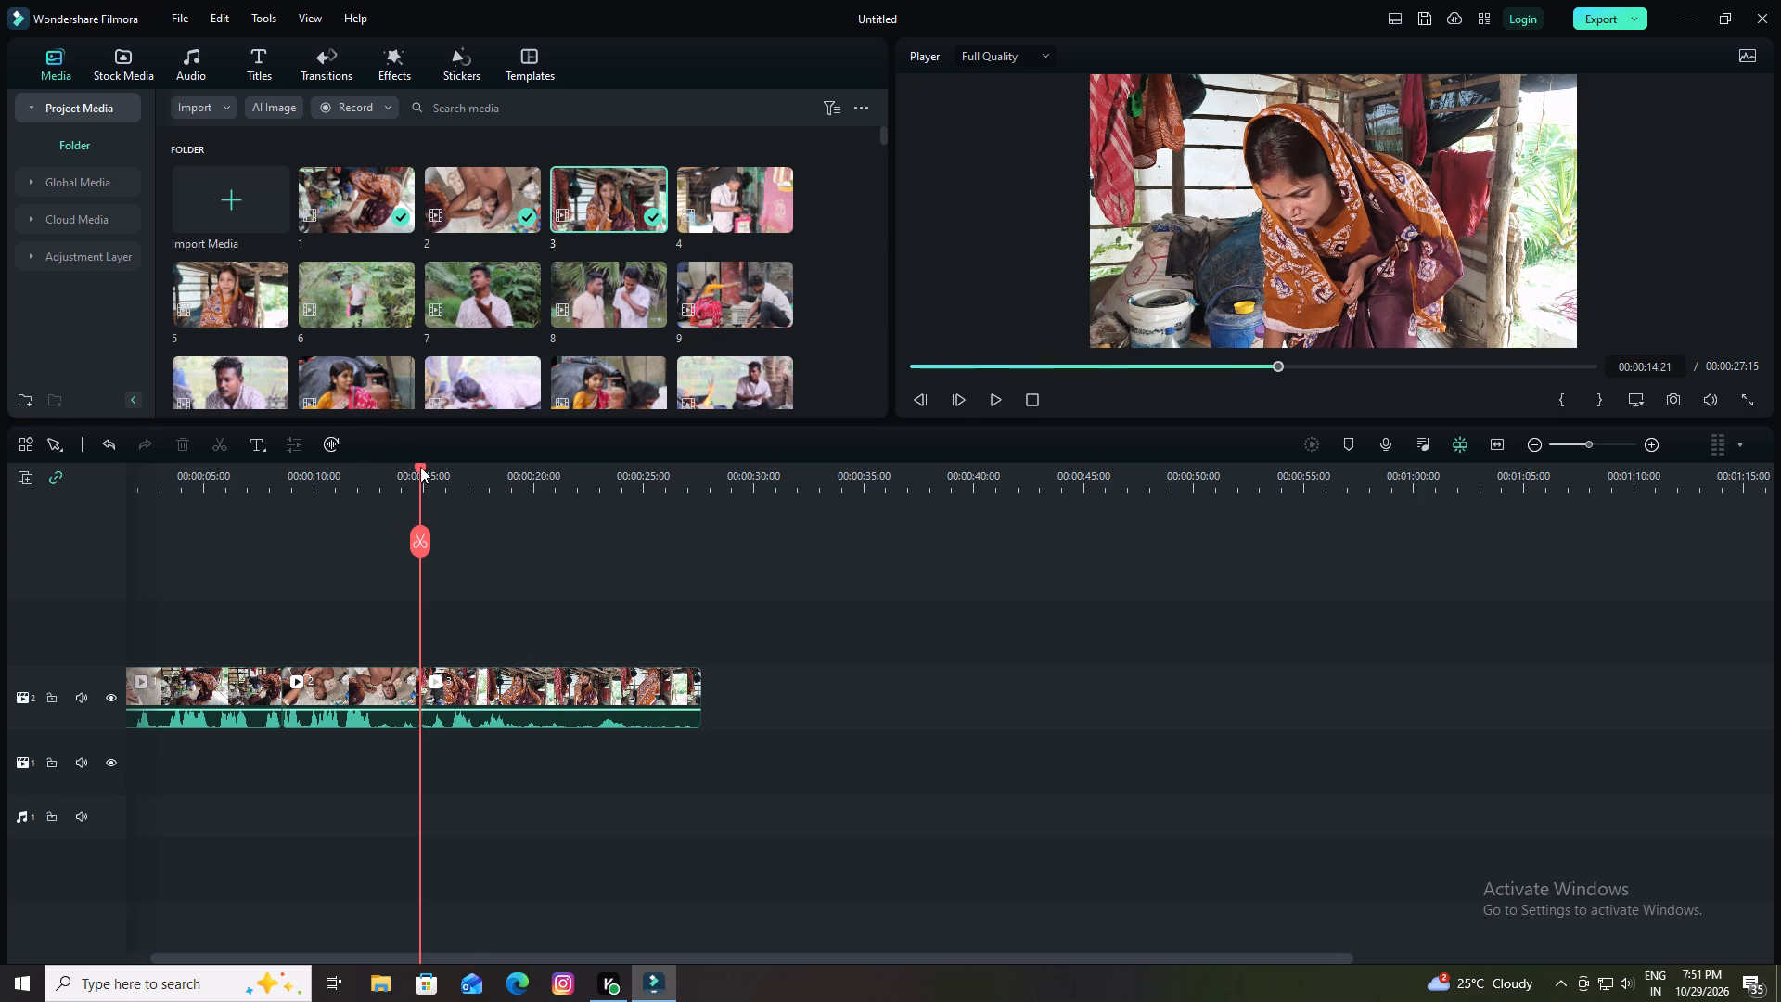
# Play from clip 2 through clip 3, split clip 3 at 00:00:25:12 and delete the end segment.
pyautogui.moveTo(420, 467); pyautogui.dragTo(297, 482)
pyautogui.press('space')
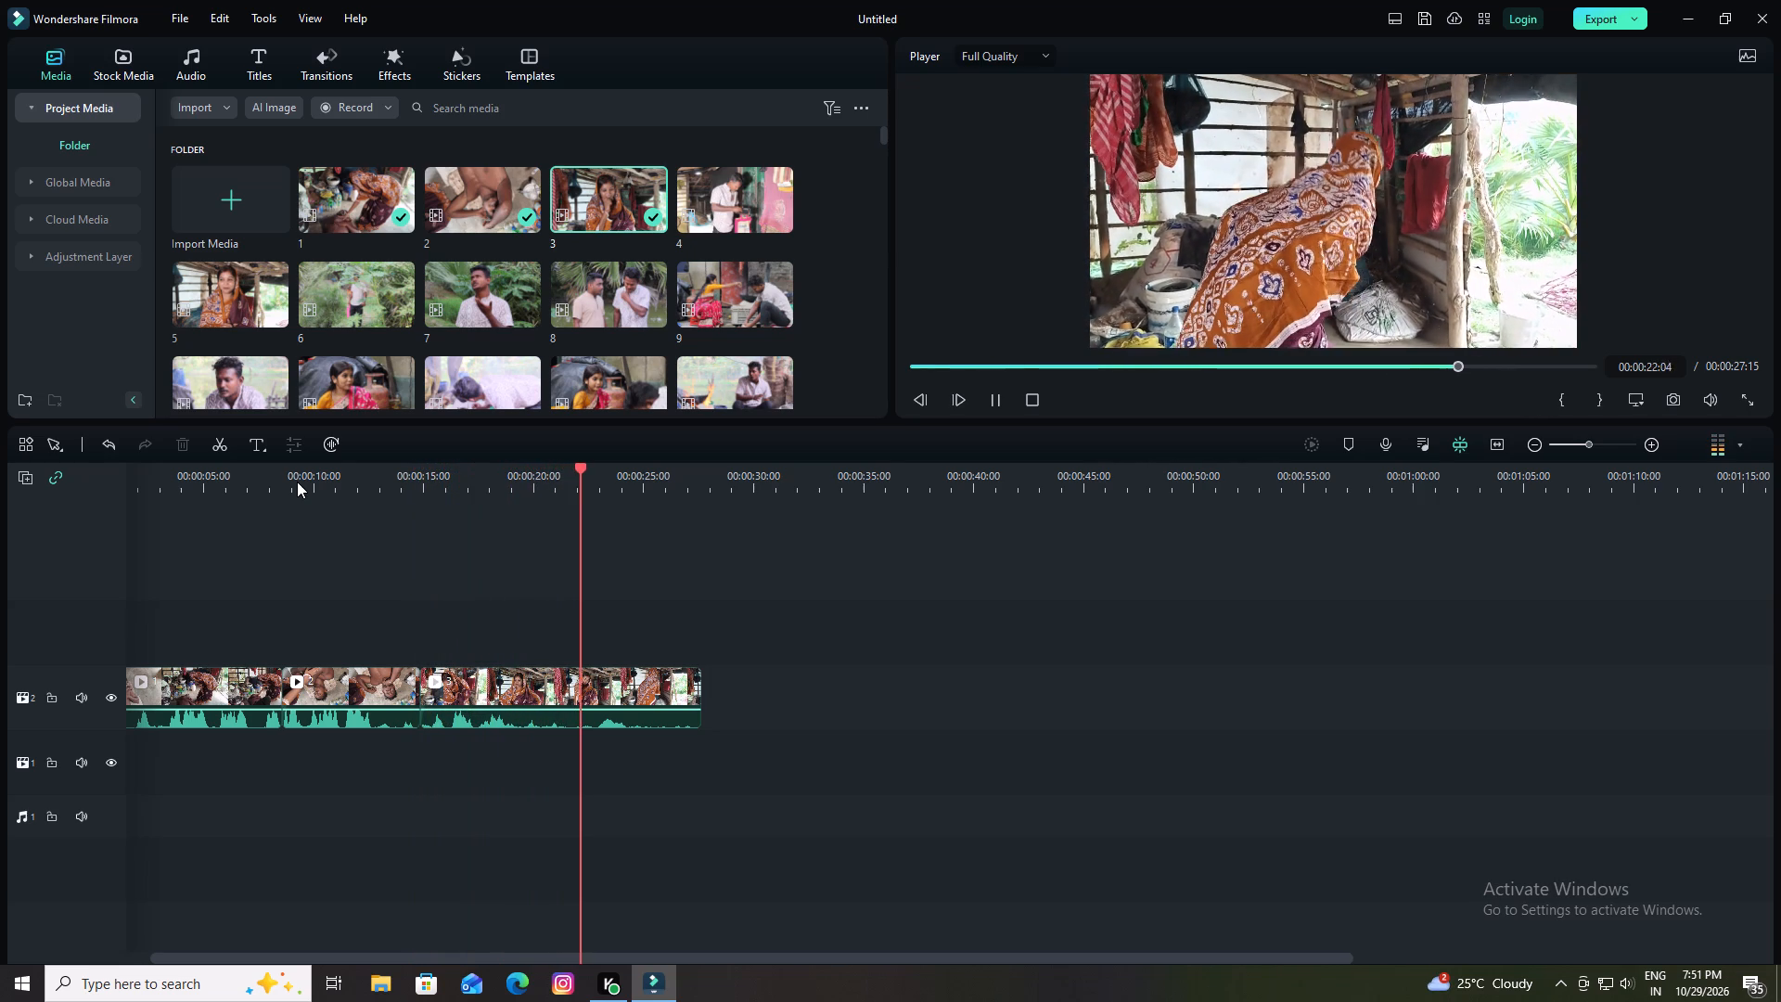
pyautogui.press('space')
pyautogui.press('space')
pyautogui.press('space')
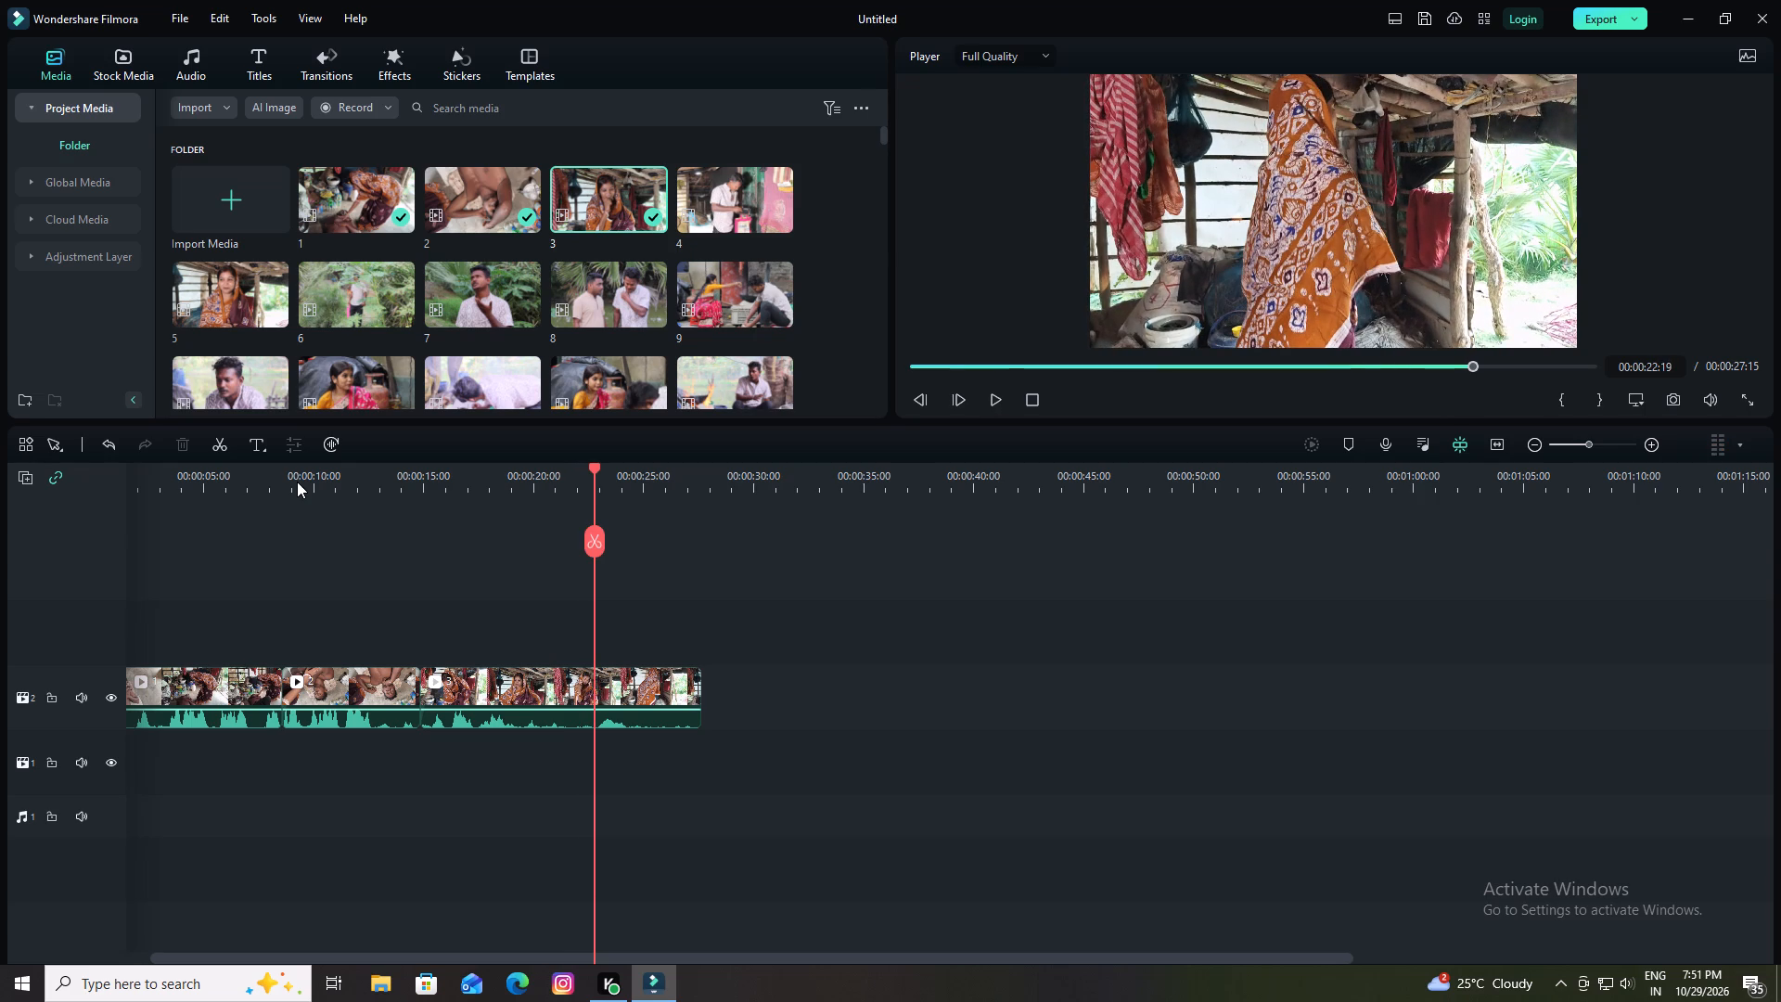
pyautogui.press('space')
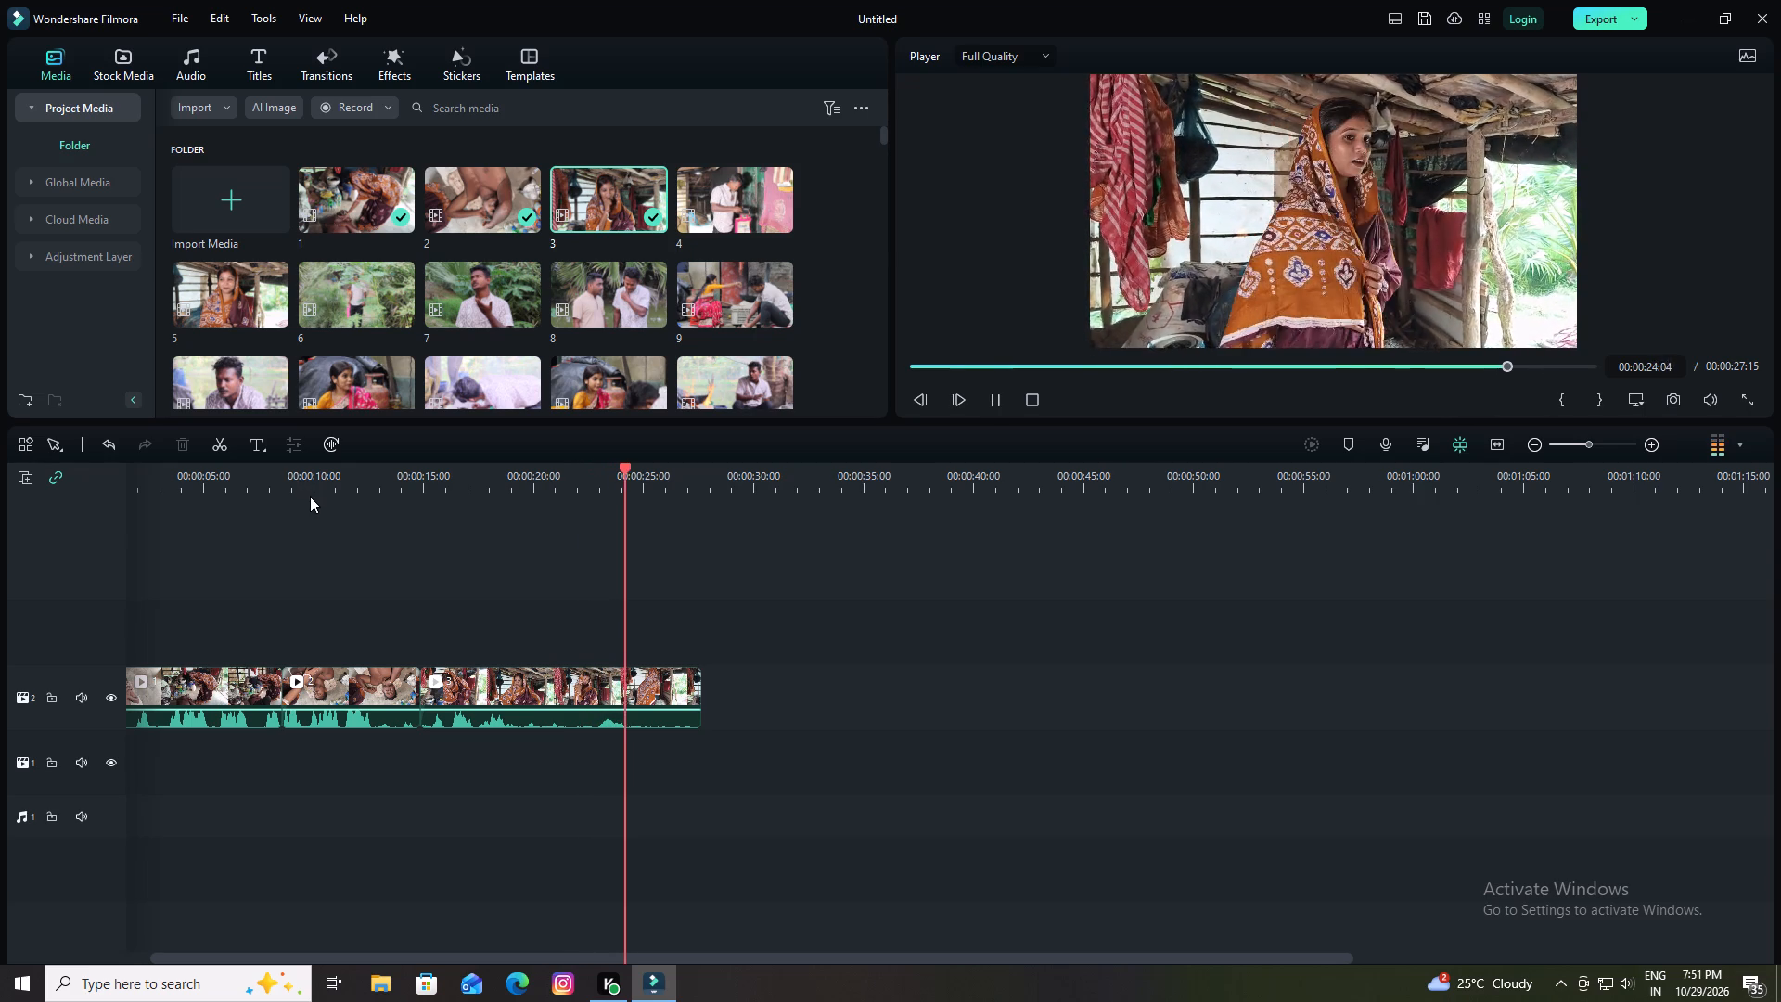
pyautogui.press('space')
pyautogui.press('space')
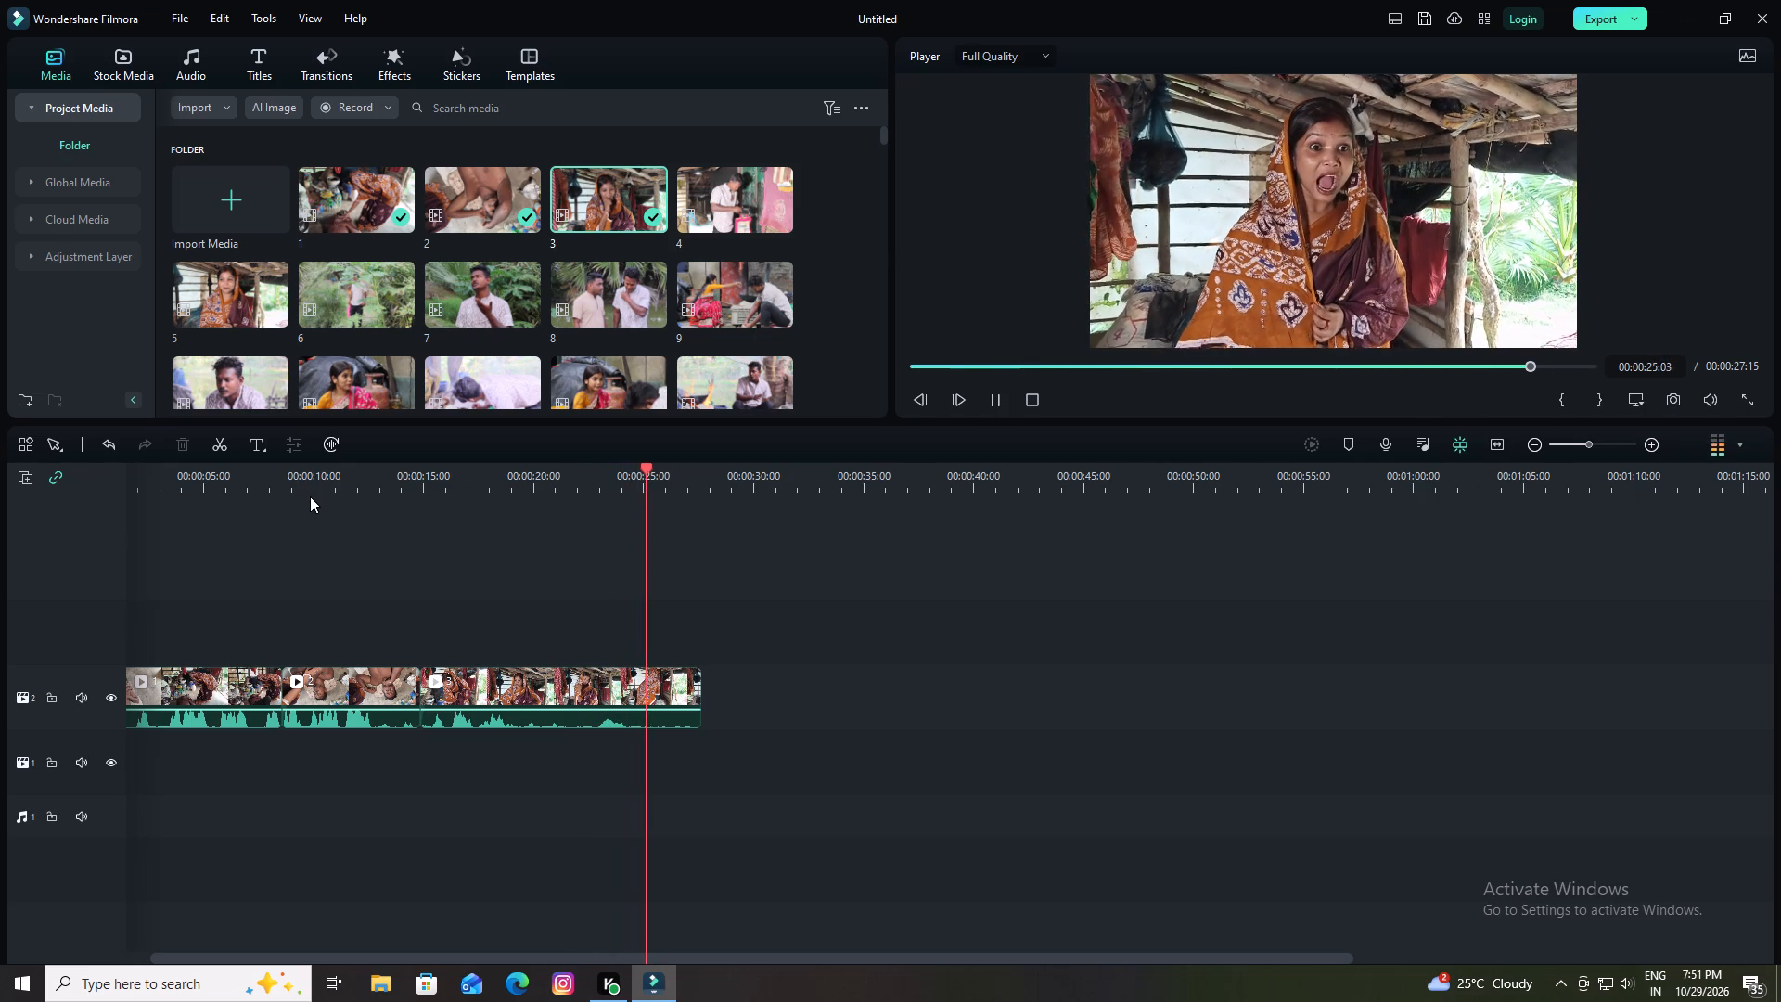
pyautogui.press('space')
pyautogui.press('space')
pyautogui.press('space')
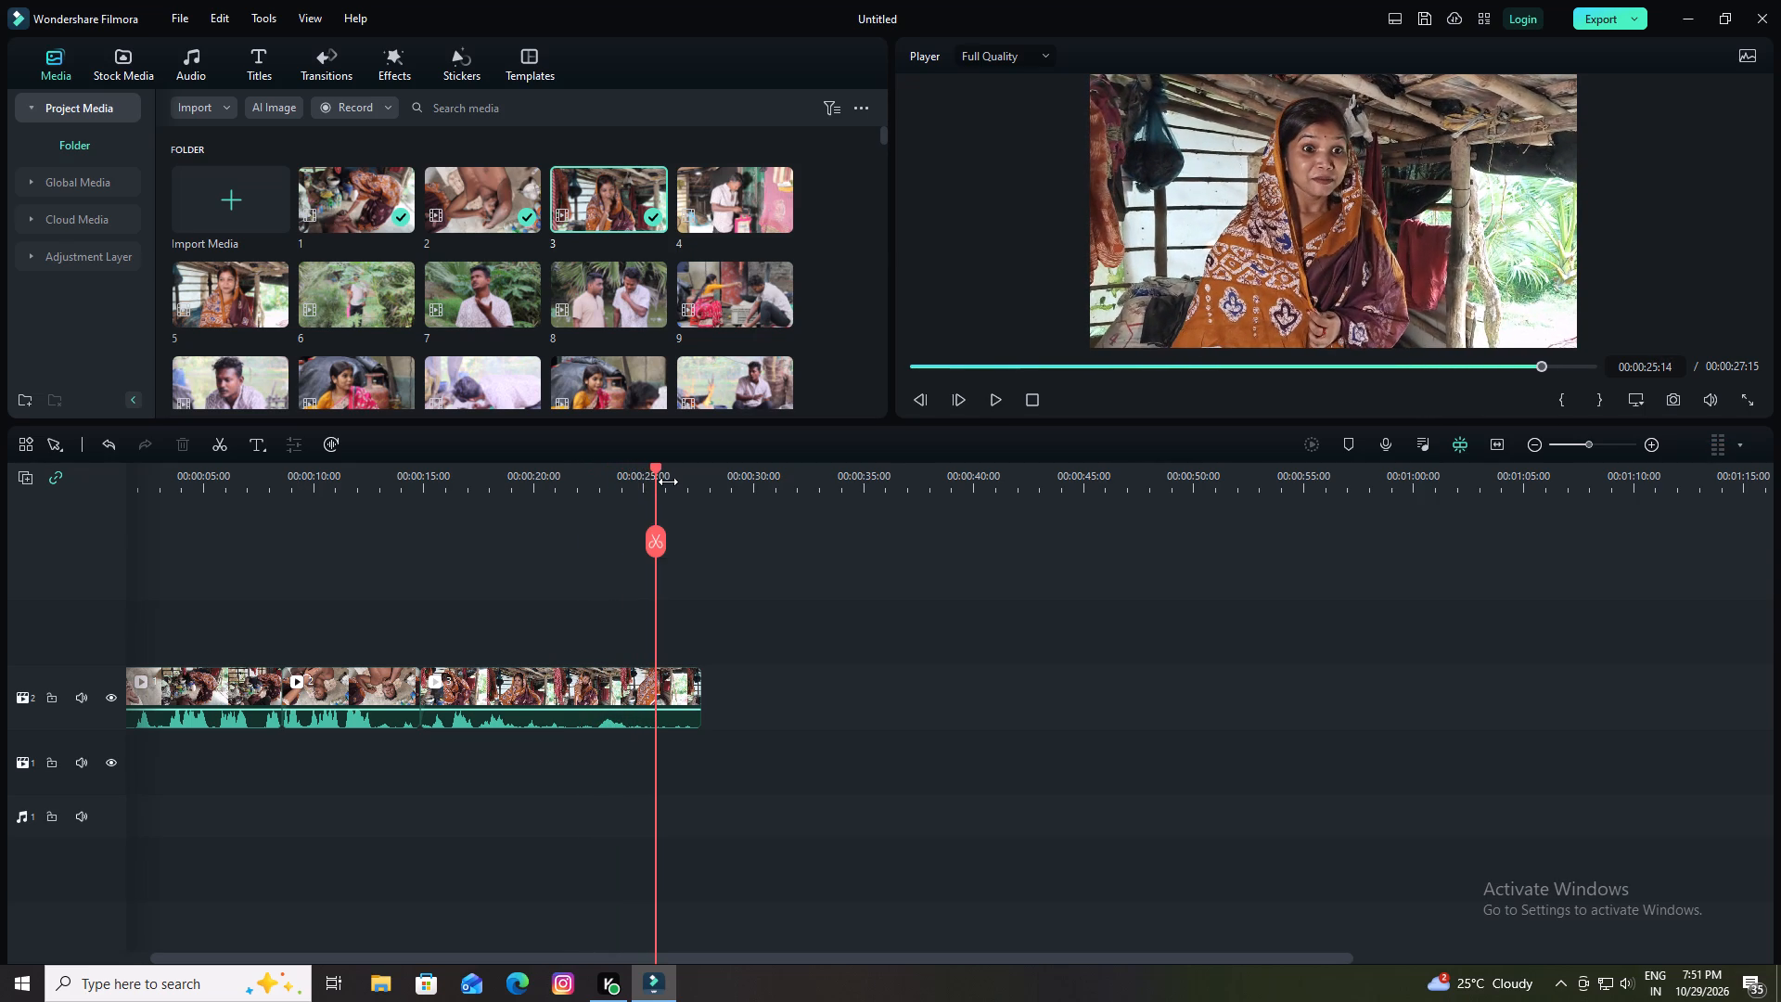
pyautogui.click(653, 469)
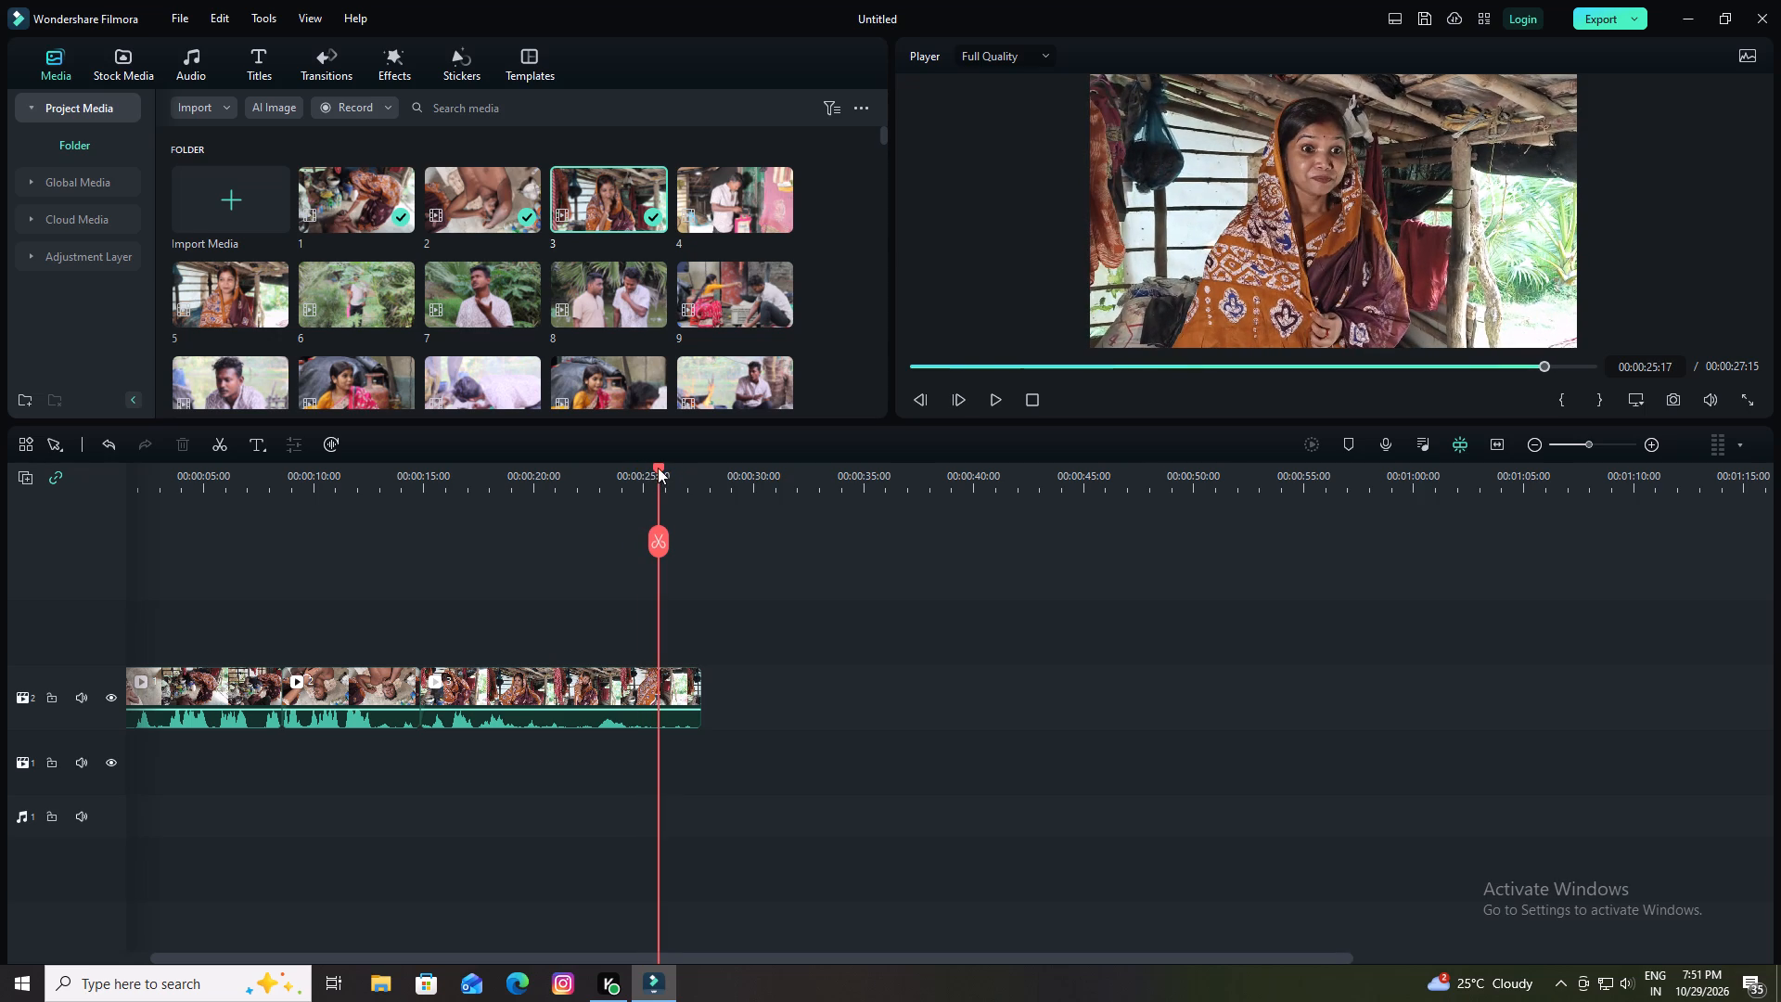
pyautogui.click(658, 468)
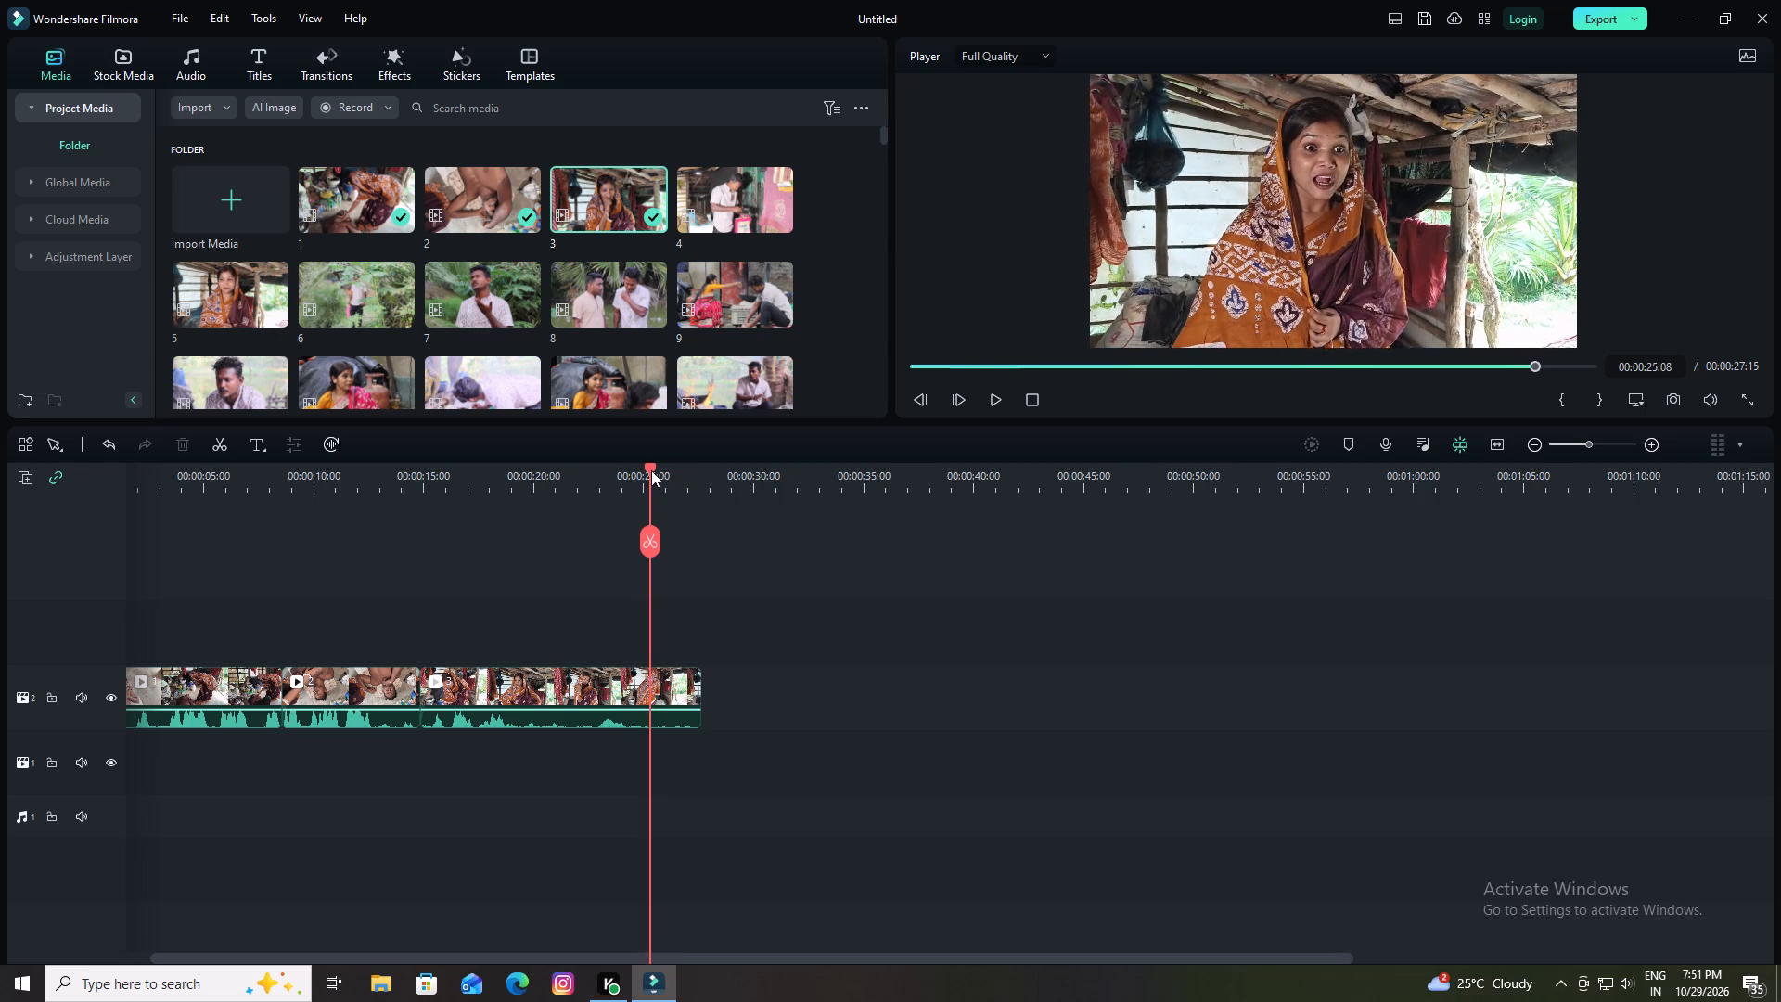
pyautogui.click(649, 541)
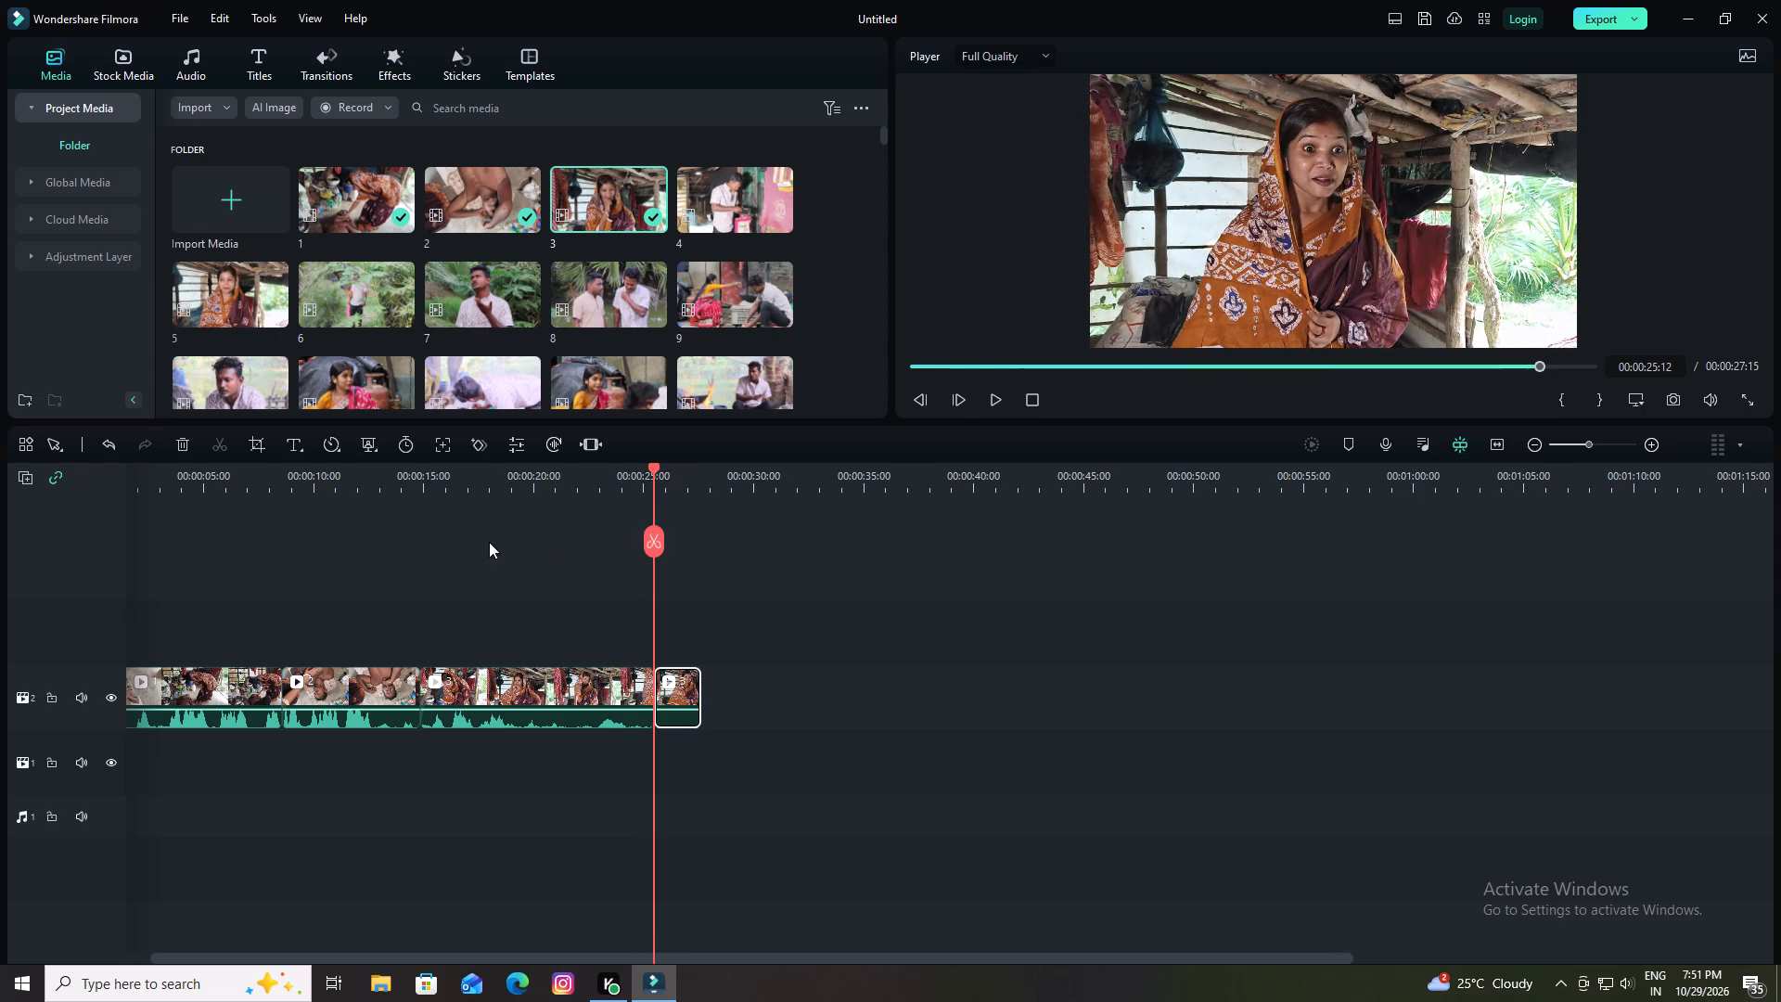
pyautogui.click(186, 443)
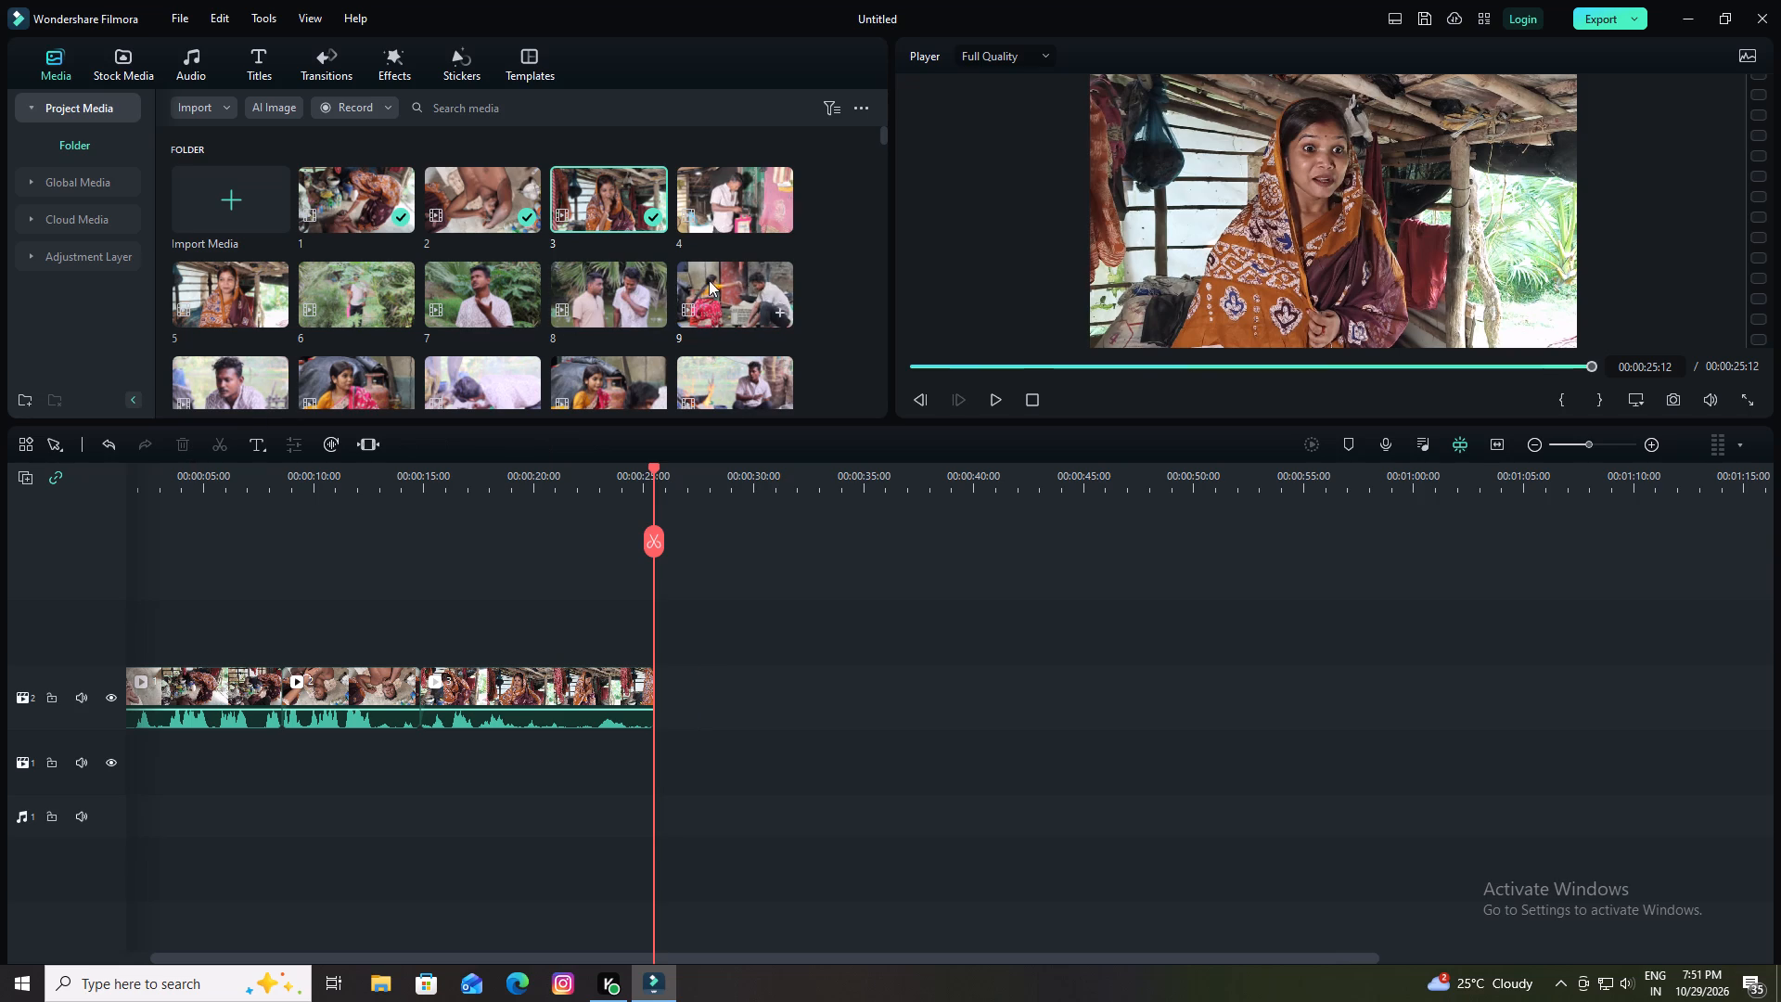
# Add clip 4 directly after clip 3 on video track 2 and raise its audio volume.
pyautogui.moveTo(750, 219); pyautogui.dragTo(649, 671)
pyautogui.moveTo(729, 715); pyautogui.dragTo(731, 691)
# Play the start of clip 4, split it at 00:00:26:05 and delete its short opening segment.
pyautogui.press('space')
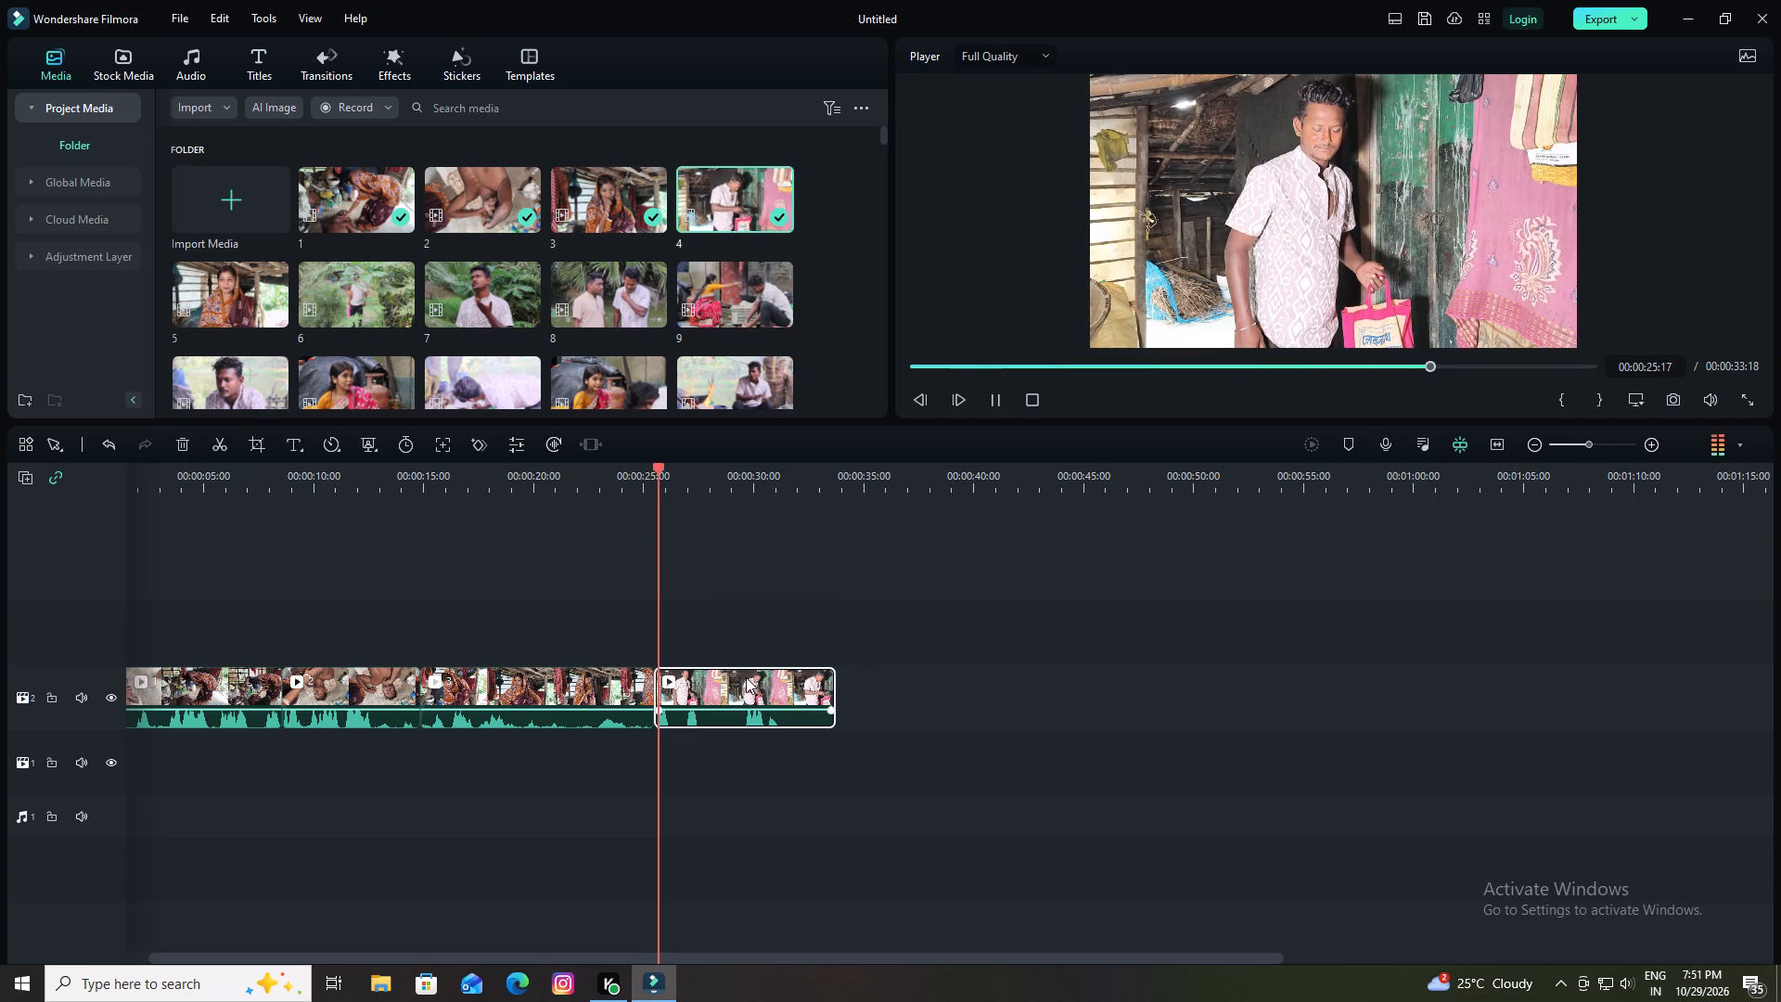
pyautogui.press('space')
pyautogui.press('space')
pyautogui.press('space')
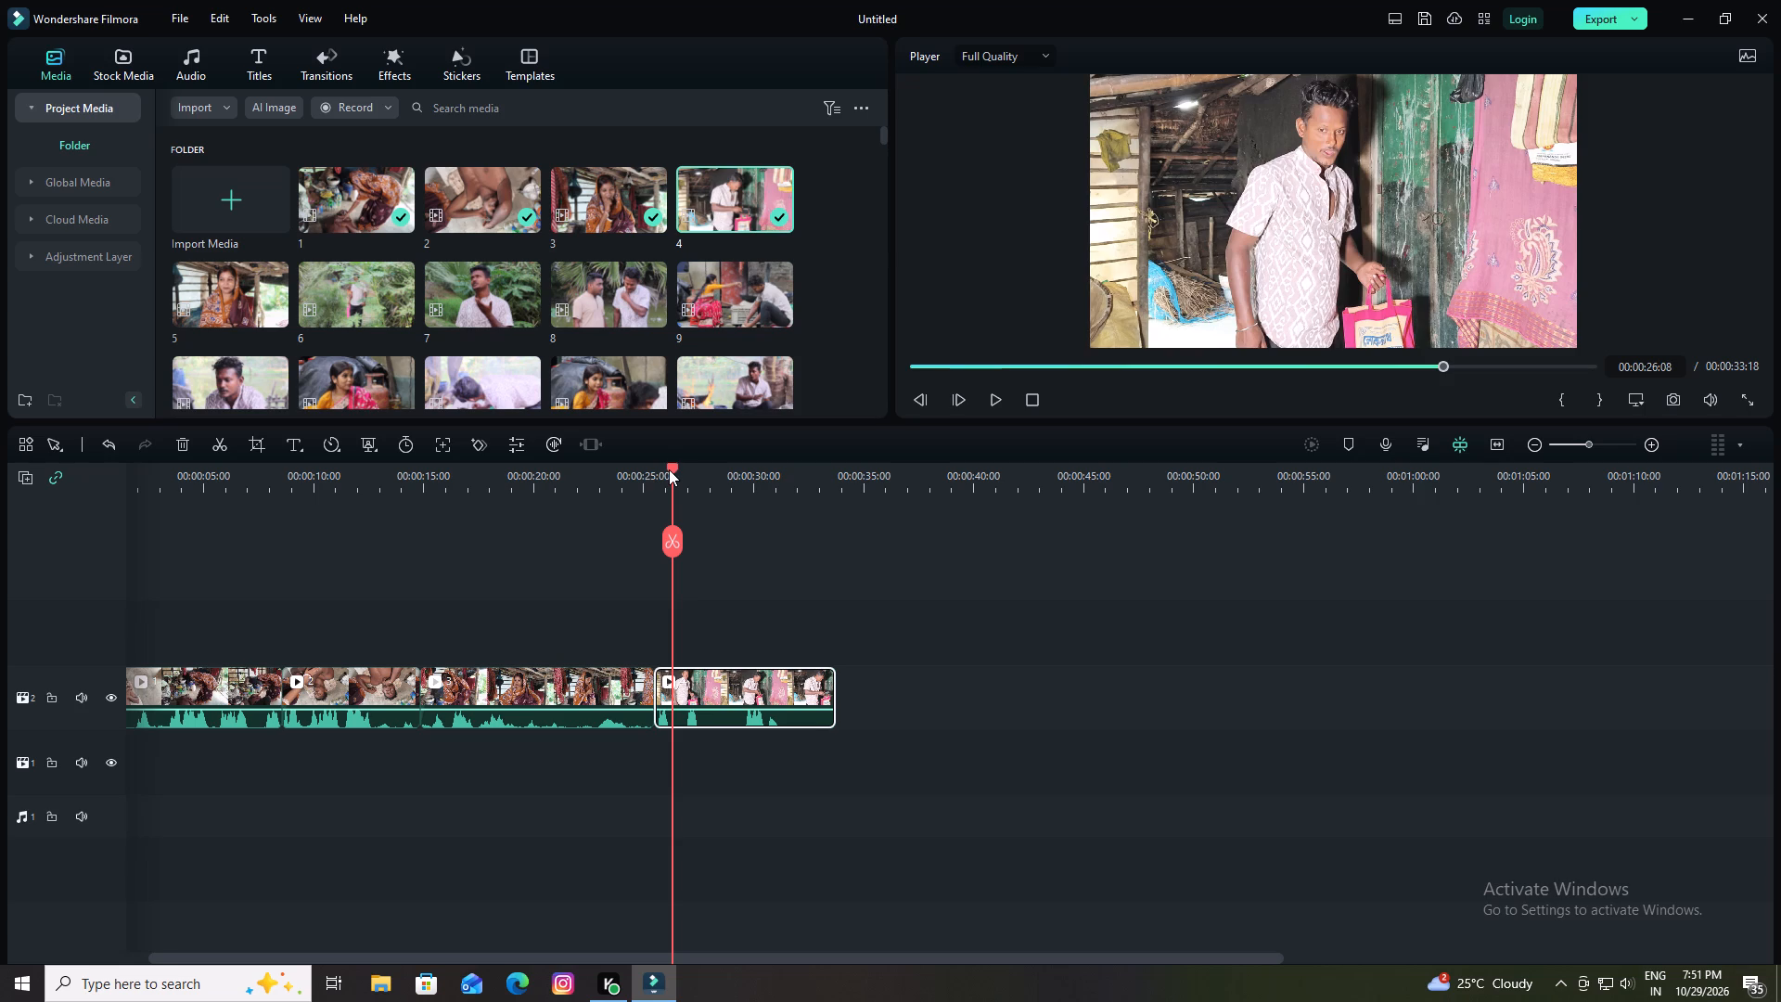
pyautogui.moveTo(671, 469); pyautogui.dragTo(646, 477)
pyautogui.press('space')
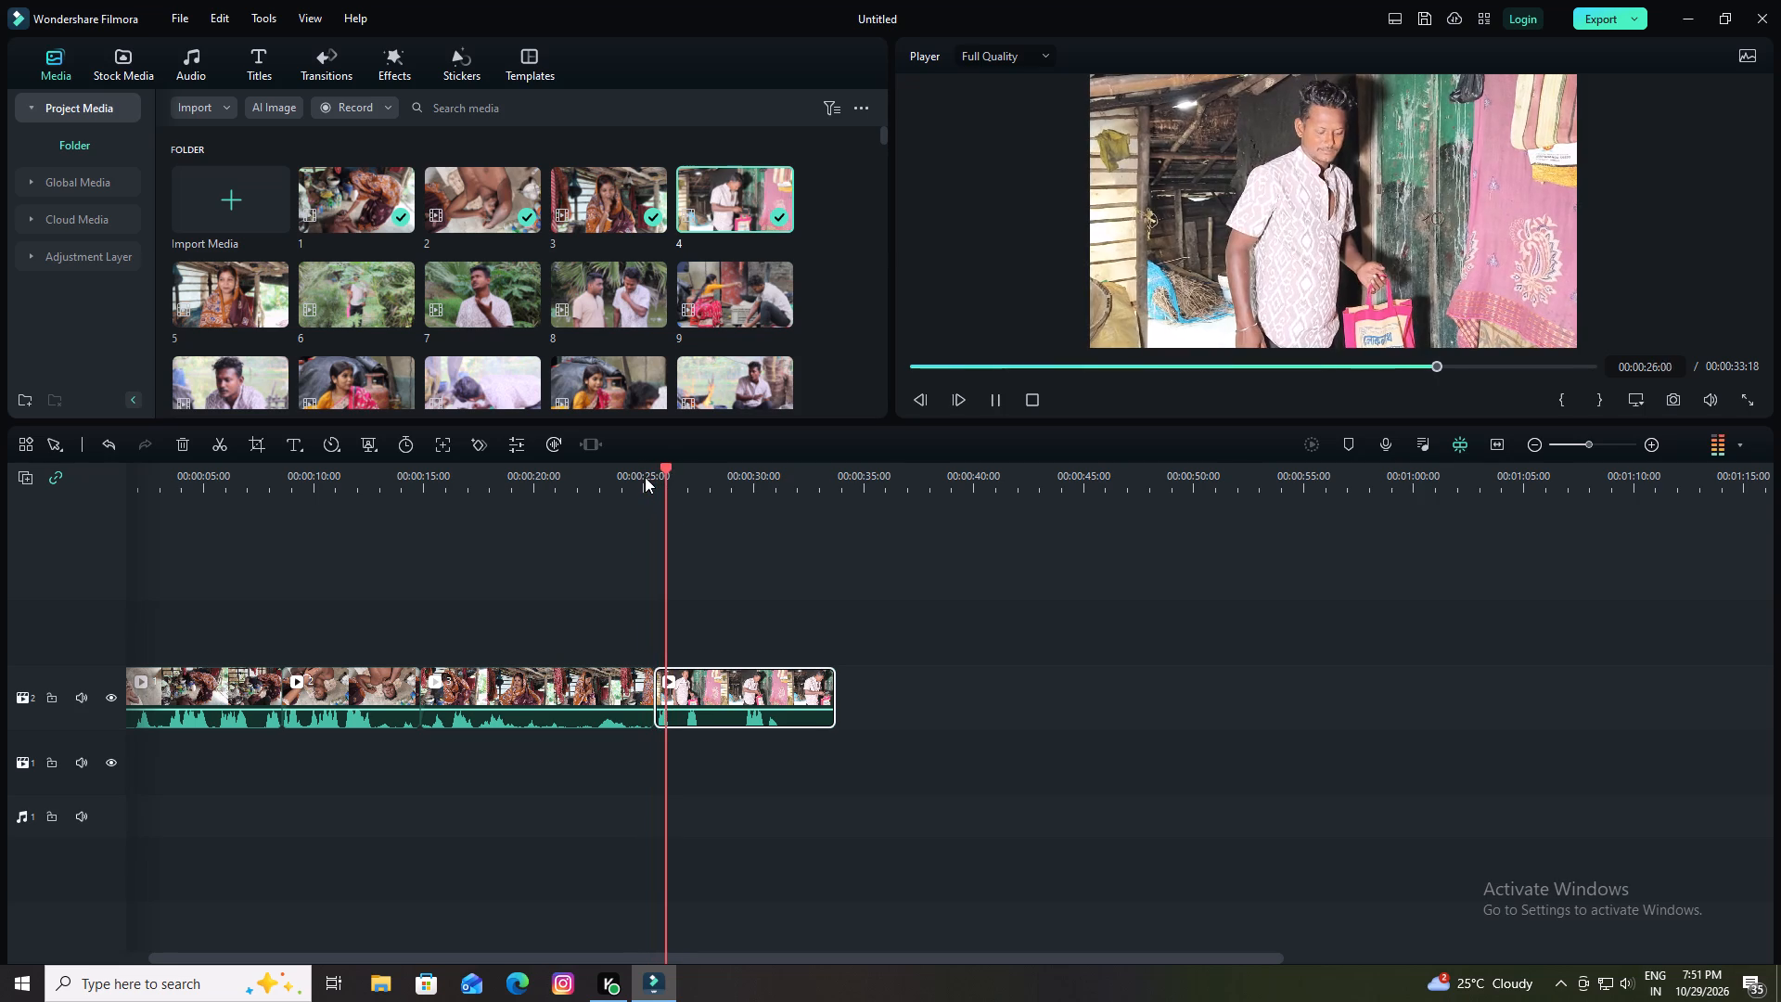
pyautogui.press('space')
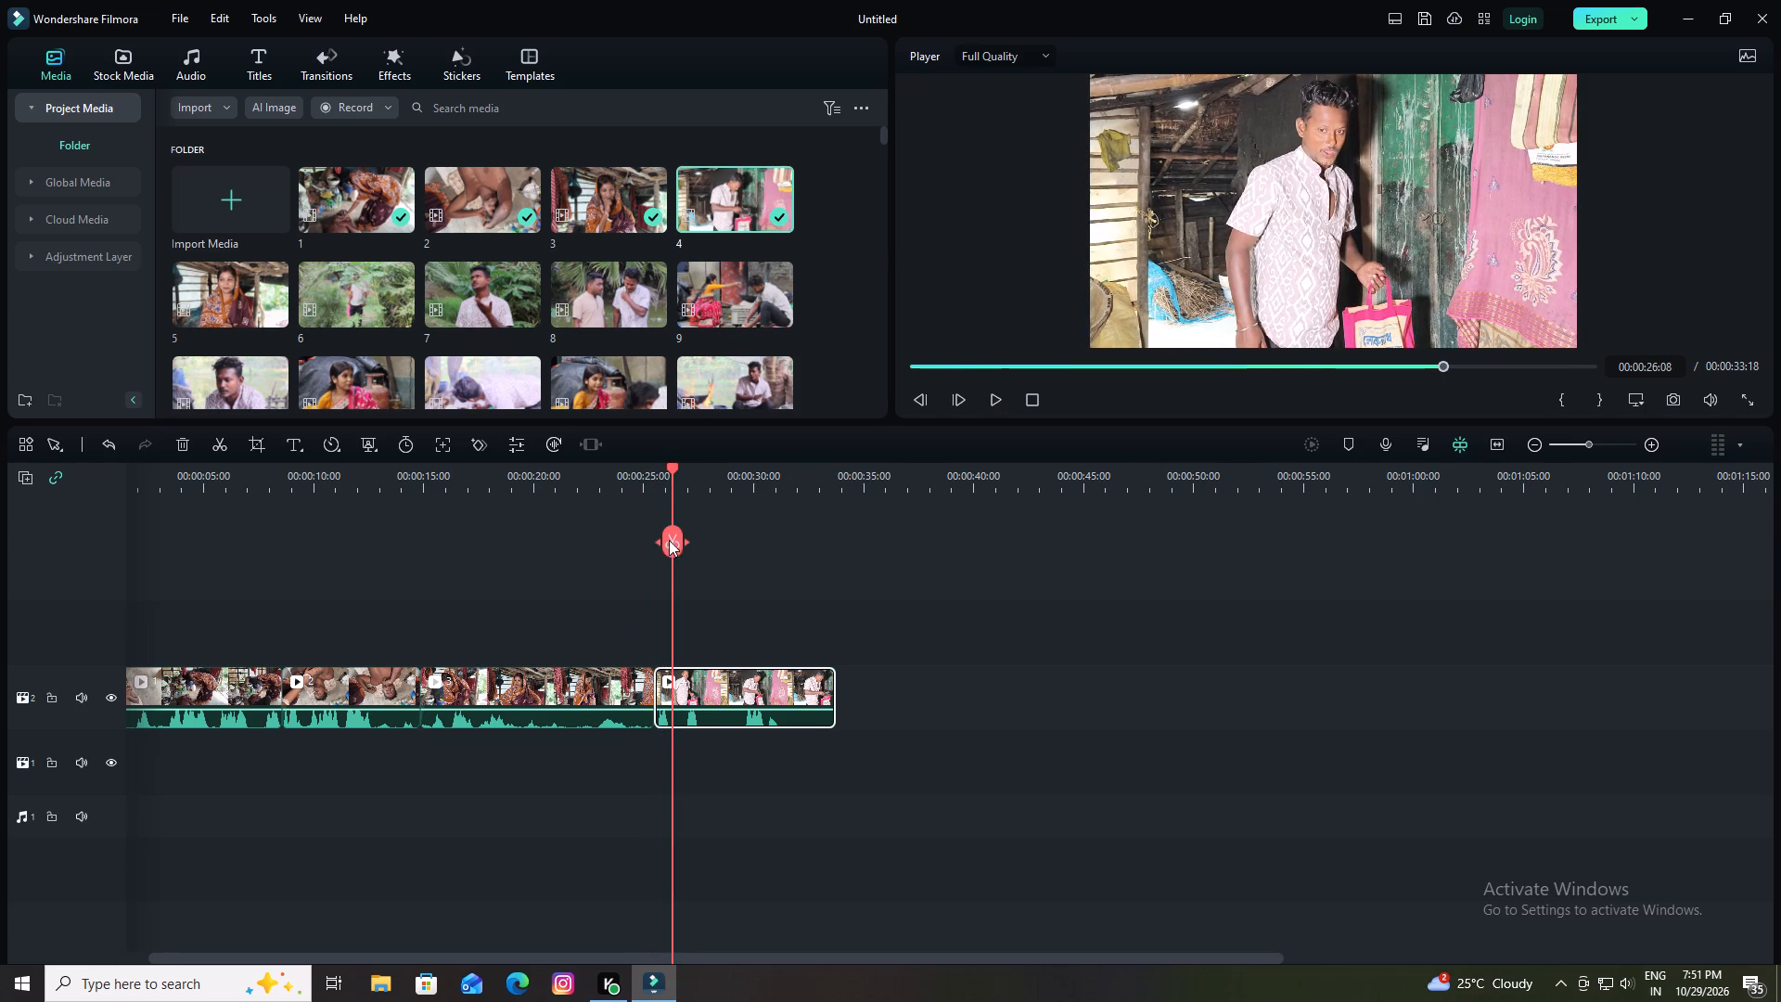
pyautogui.click(673, 463)
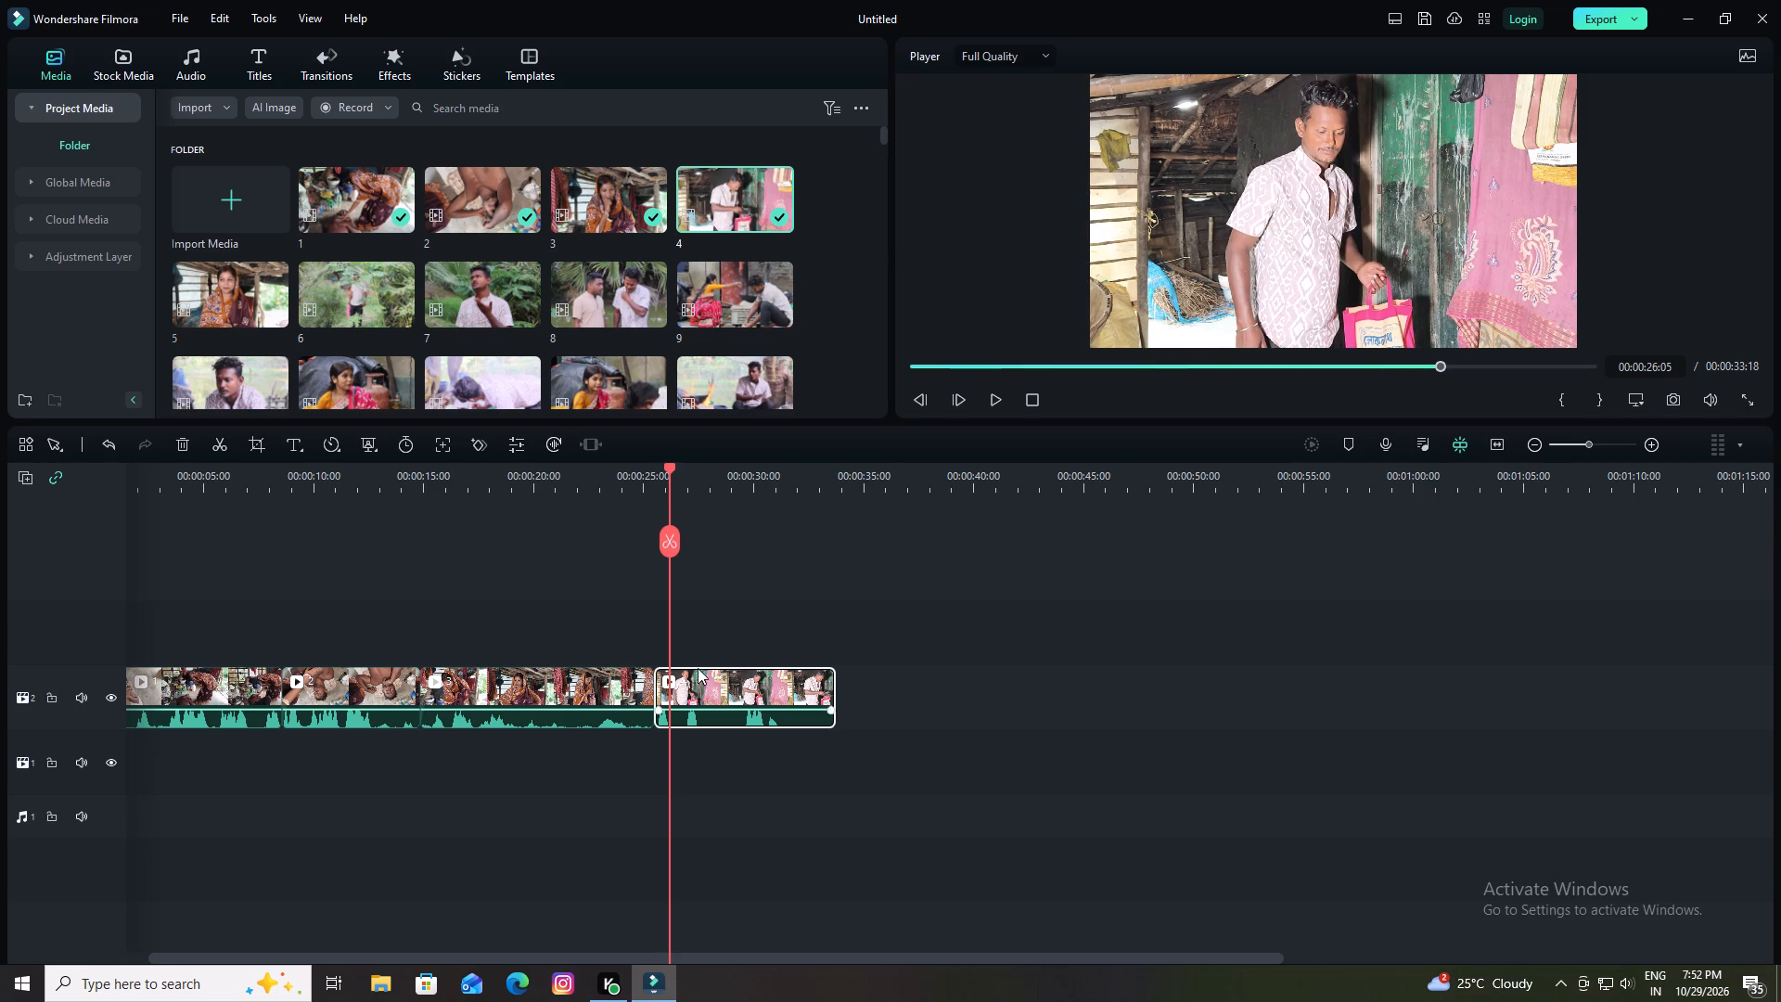
pyautogui.click(669, 533)
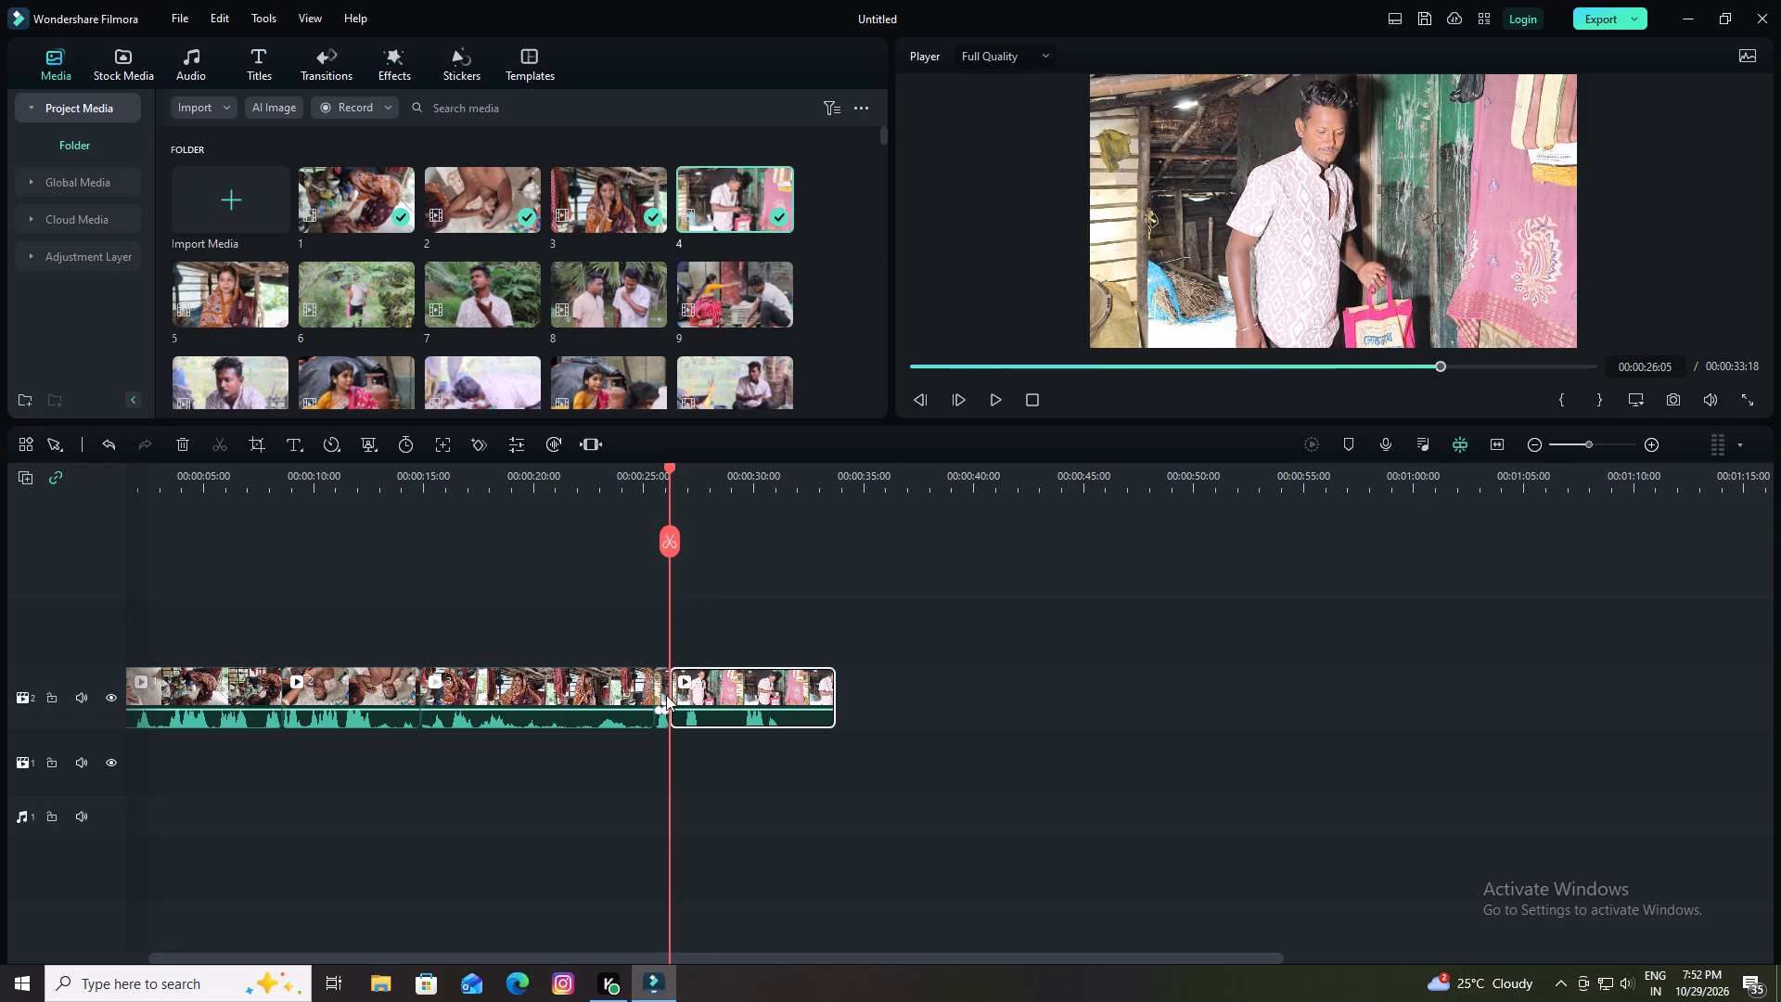
pyautogui.click(663, 696)
pyautogui.click(179, 439)
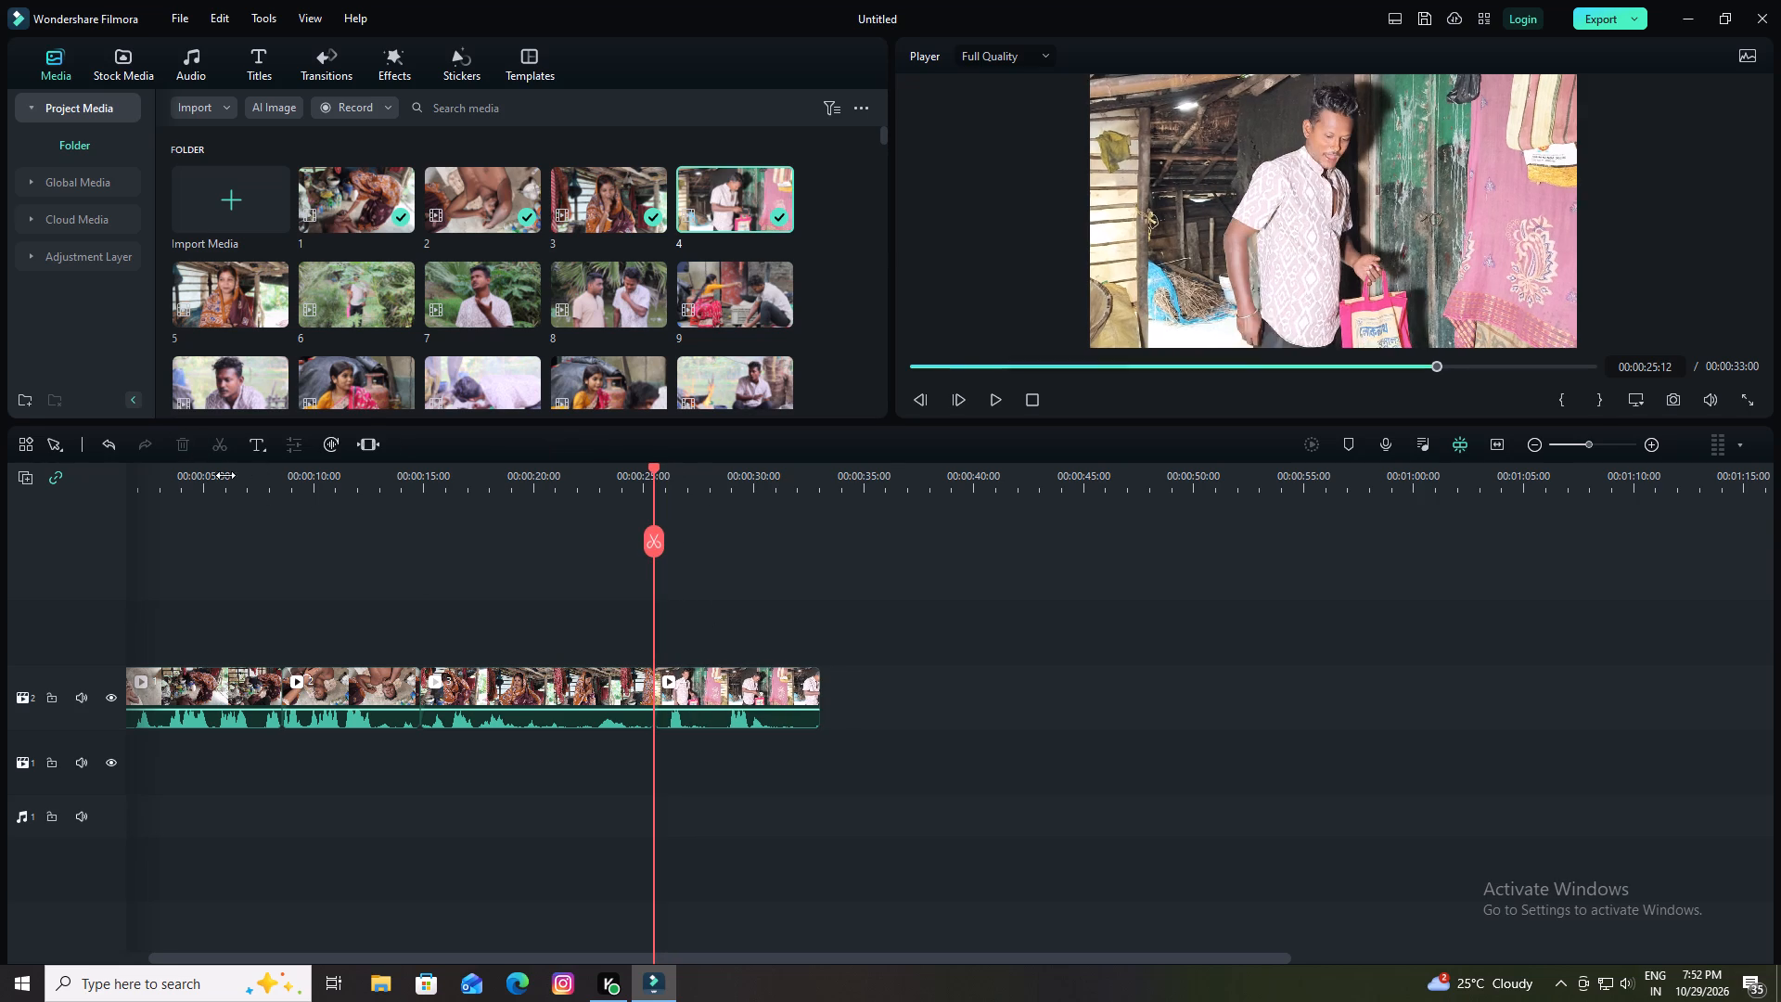
# Play the rest of clip 4, split it at 00:00:30:22 and delete the end segment.
pyautogui.press('space')
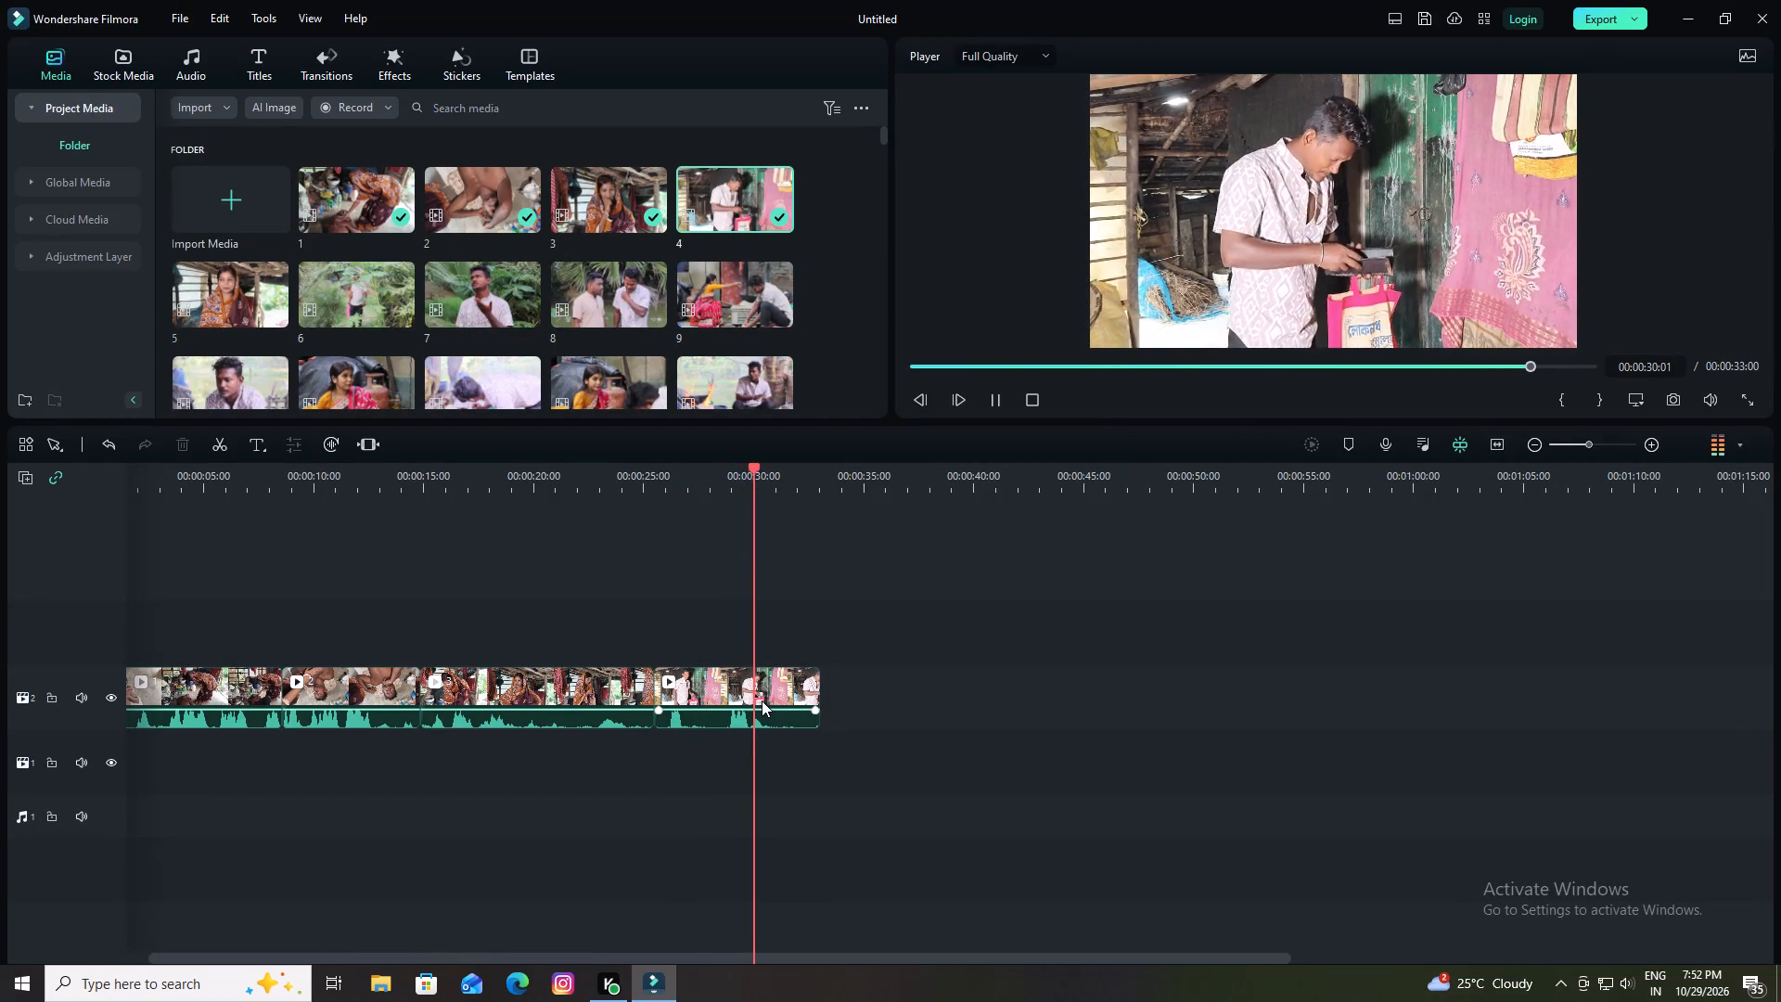
pyautogui.press('space')
pyautogui.press('space')
pyautogui.press('space')
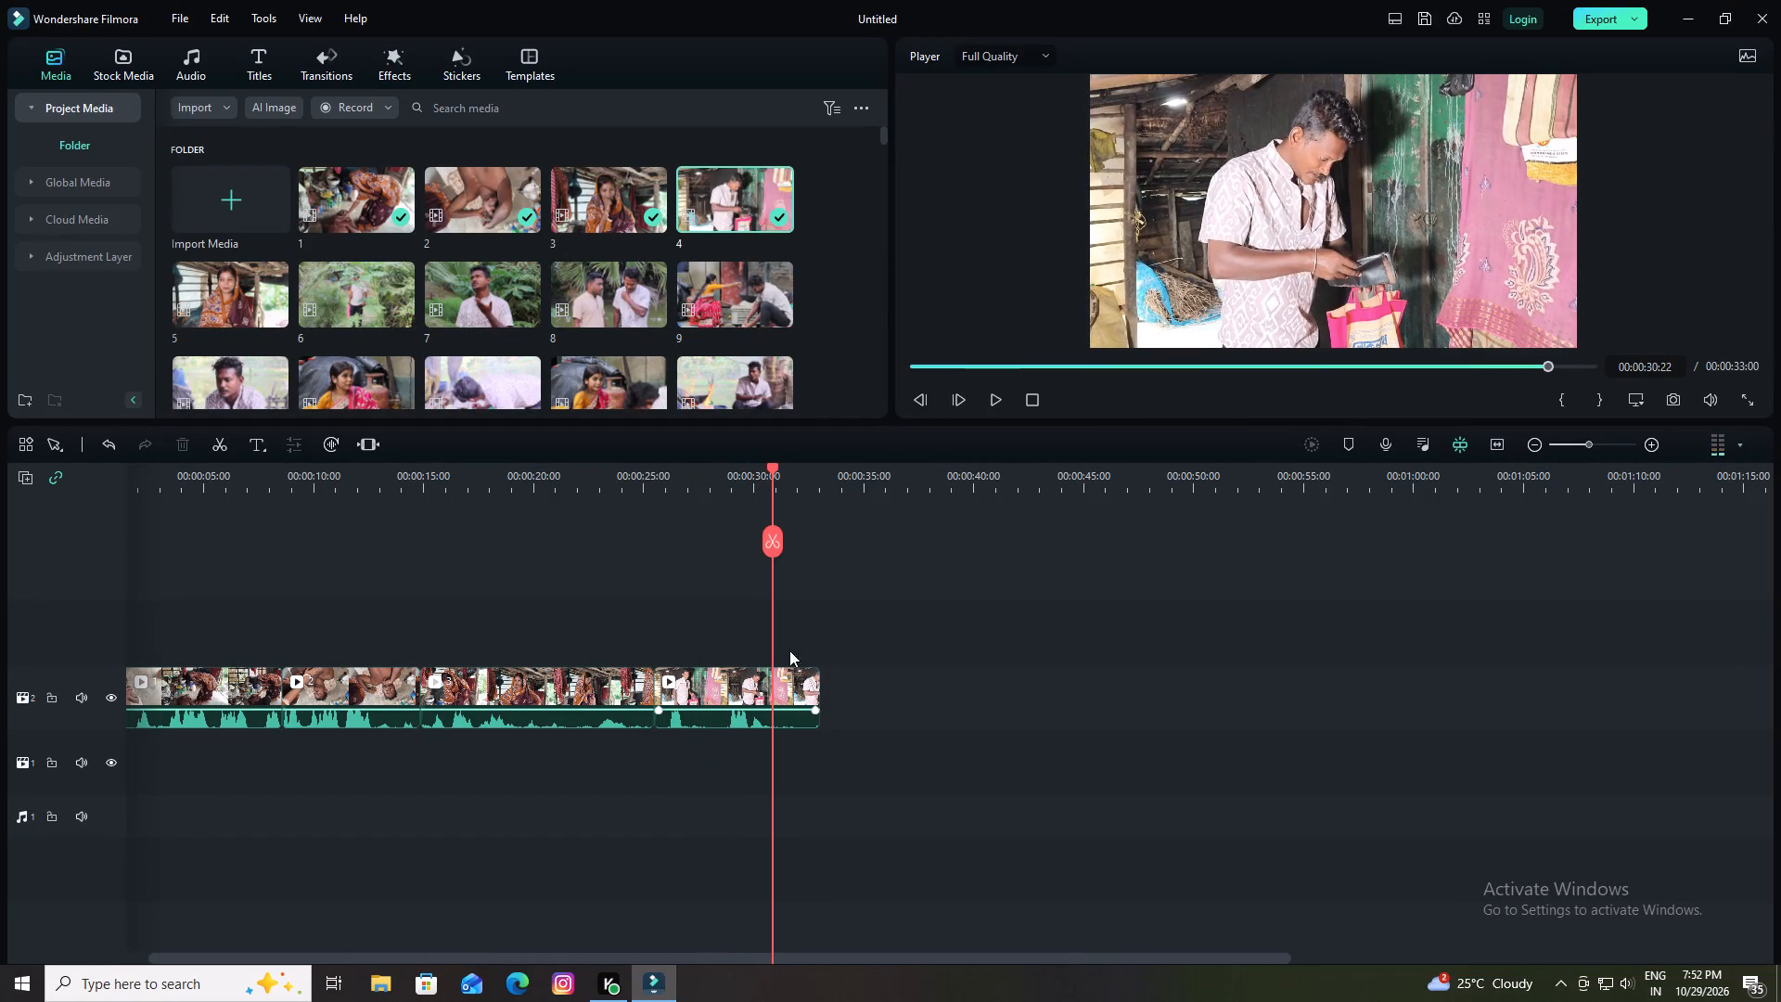
pyautogui.click(775, 537)
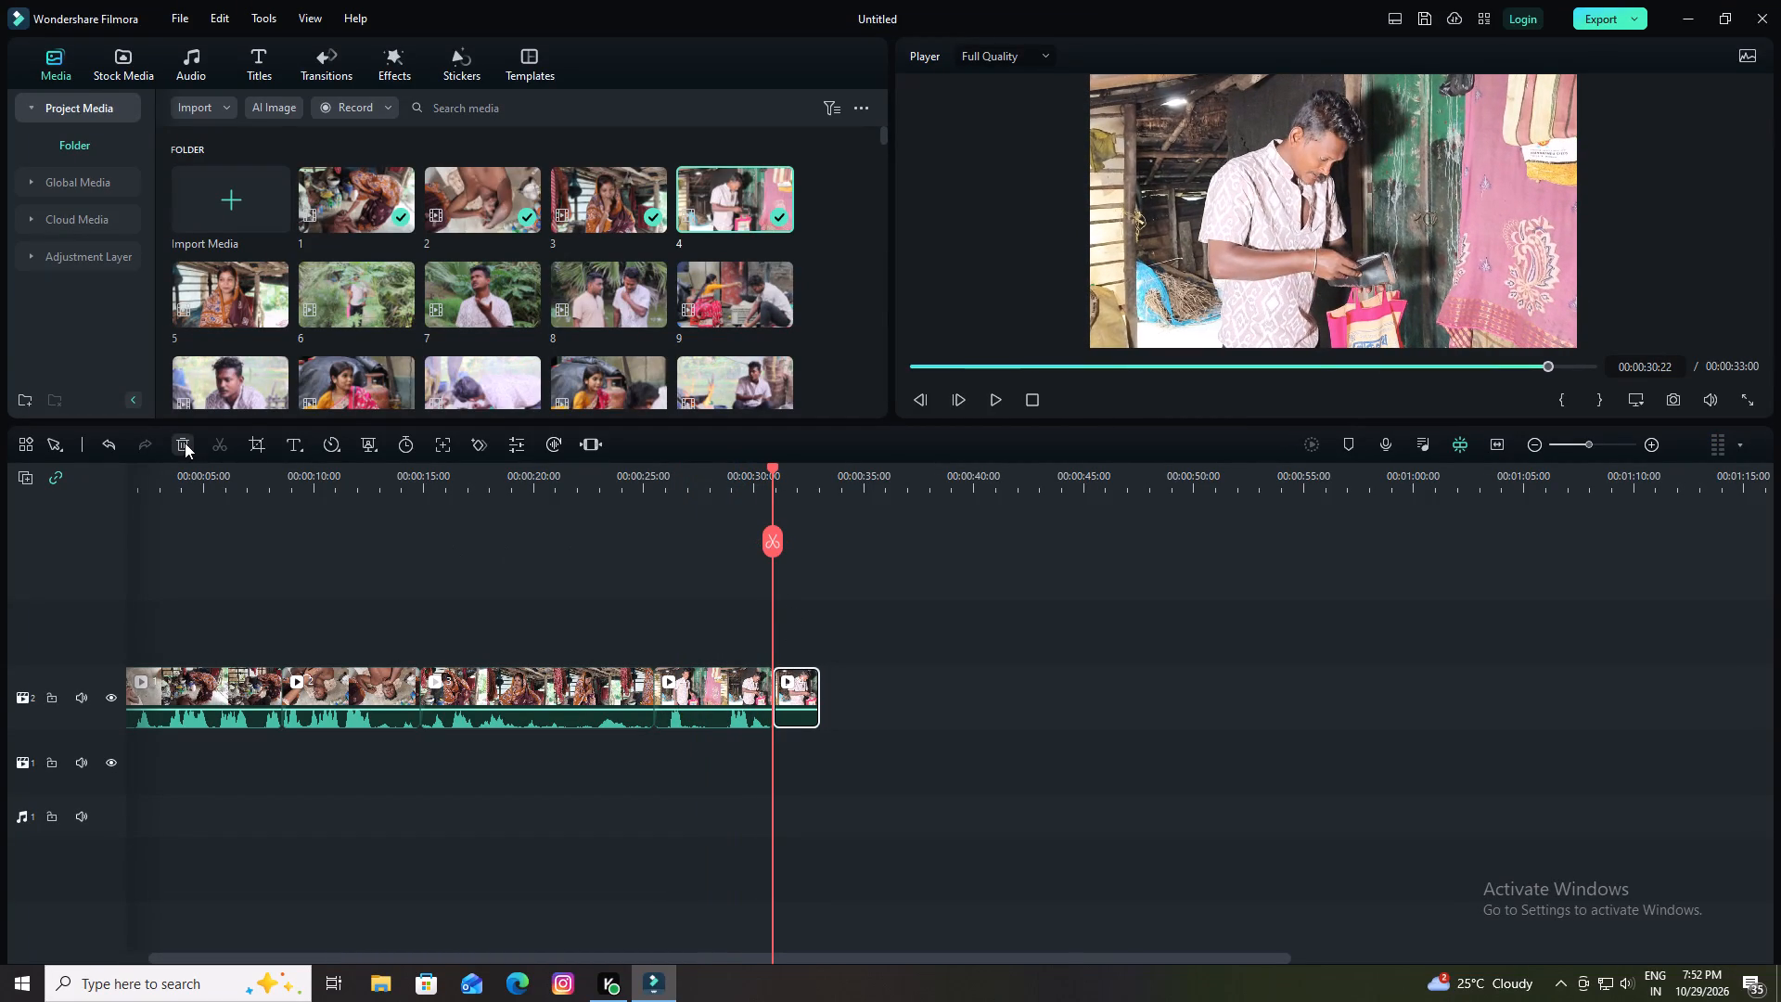
pyautogui.click(184, 442)
# Add clip 5 directly after clip 4 on video track 2.
pyautogui.moveTo(211, 302); pyautogui.dragTo(214, 304)
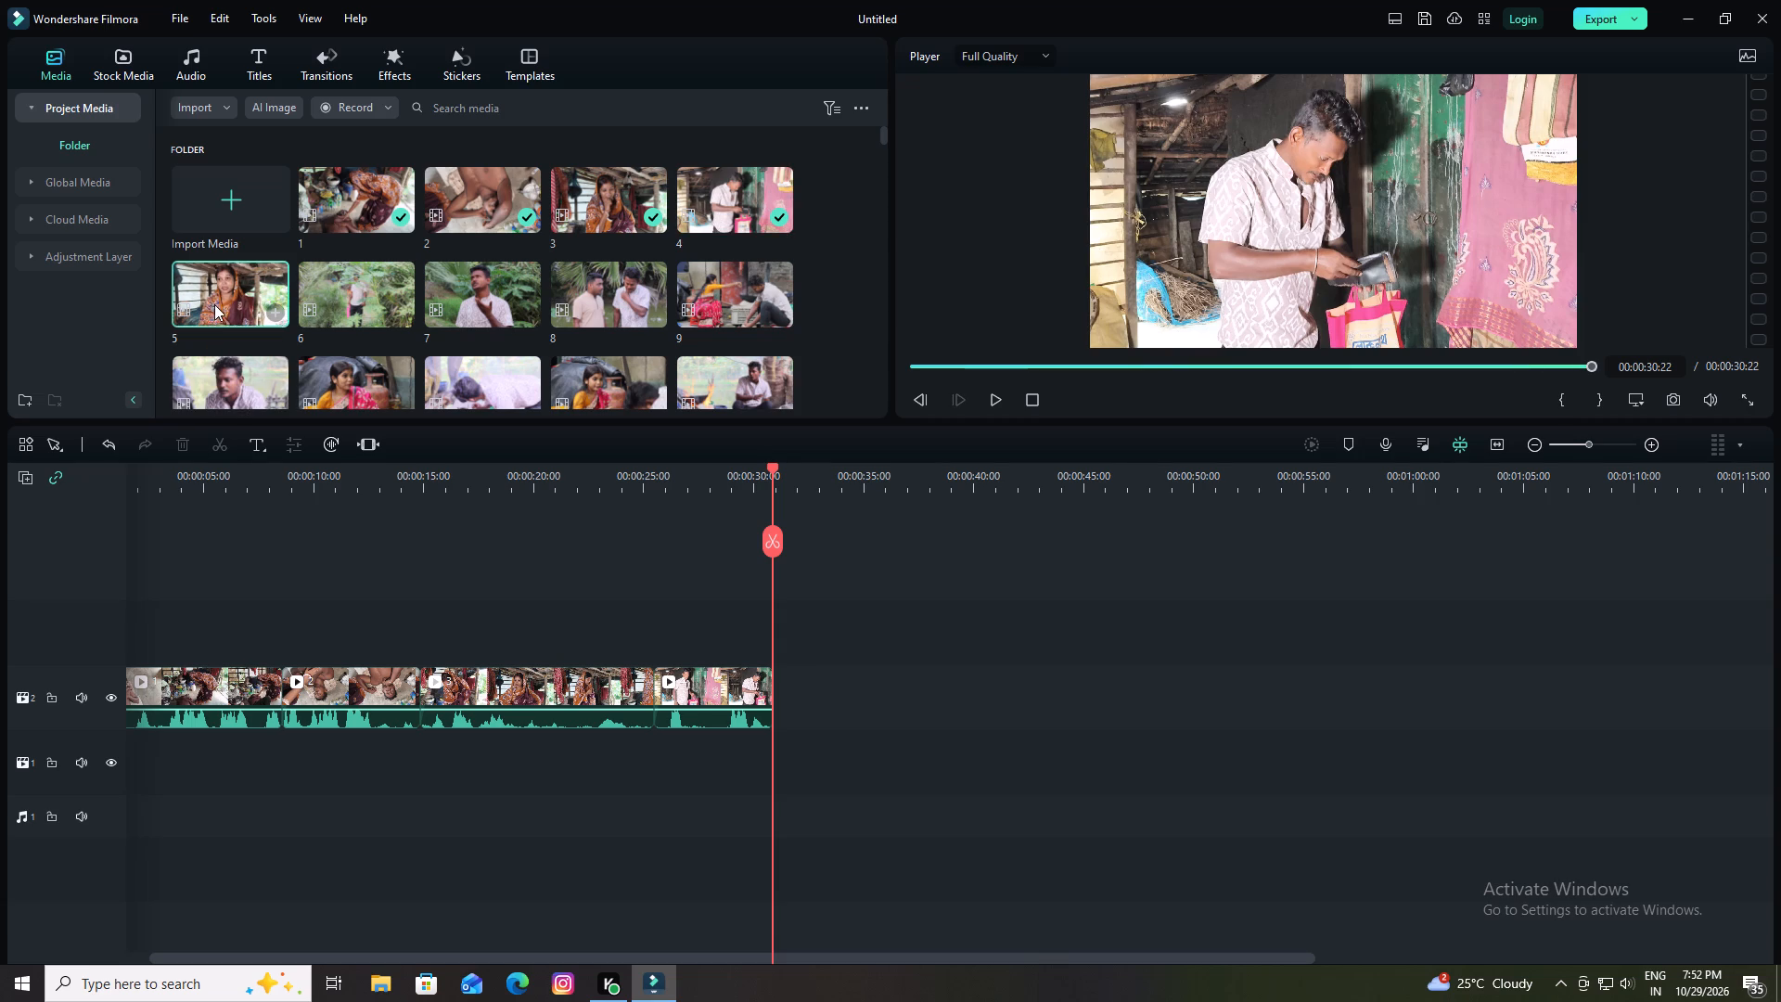
pyautogui.moveTo(214, 304); pyautogui.dragTo(779, 714)
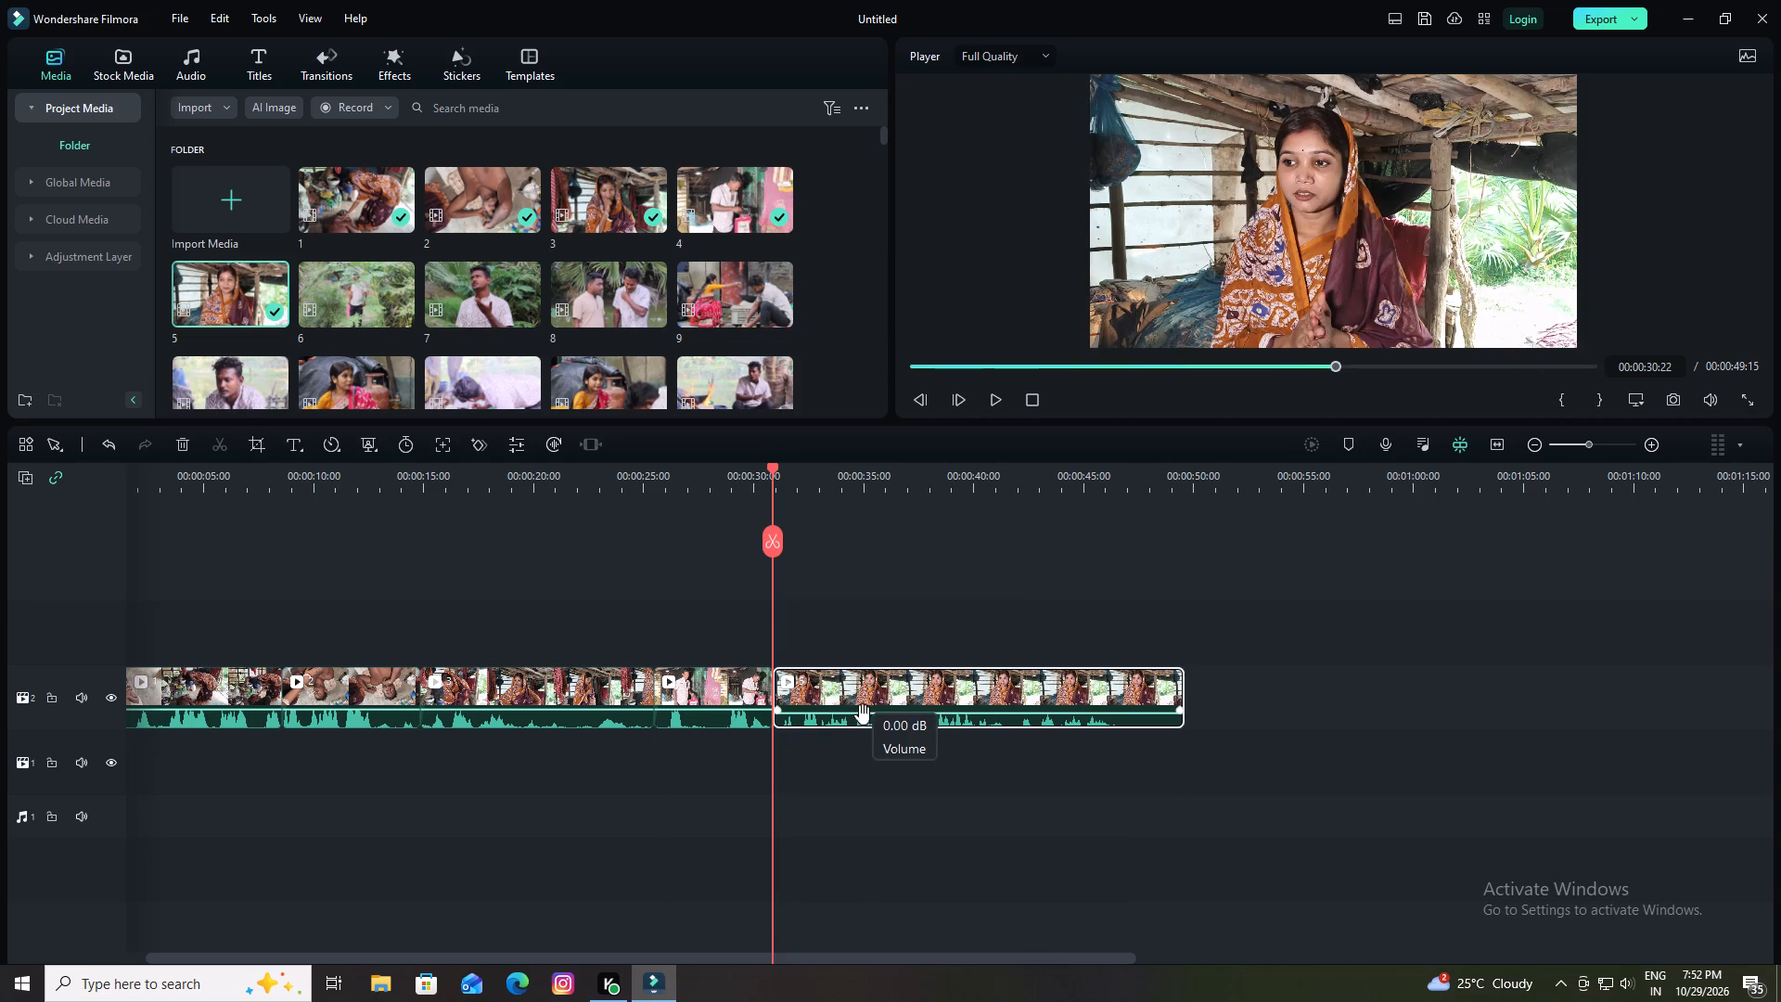
pyautogui.click(862, 712)
# Play the start of clip 5, split it at 00:00:31:20 and delete its short opening segment.
pyautogui.press('space')
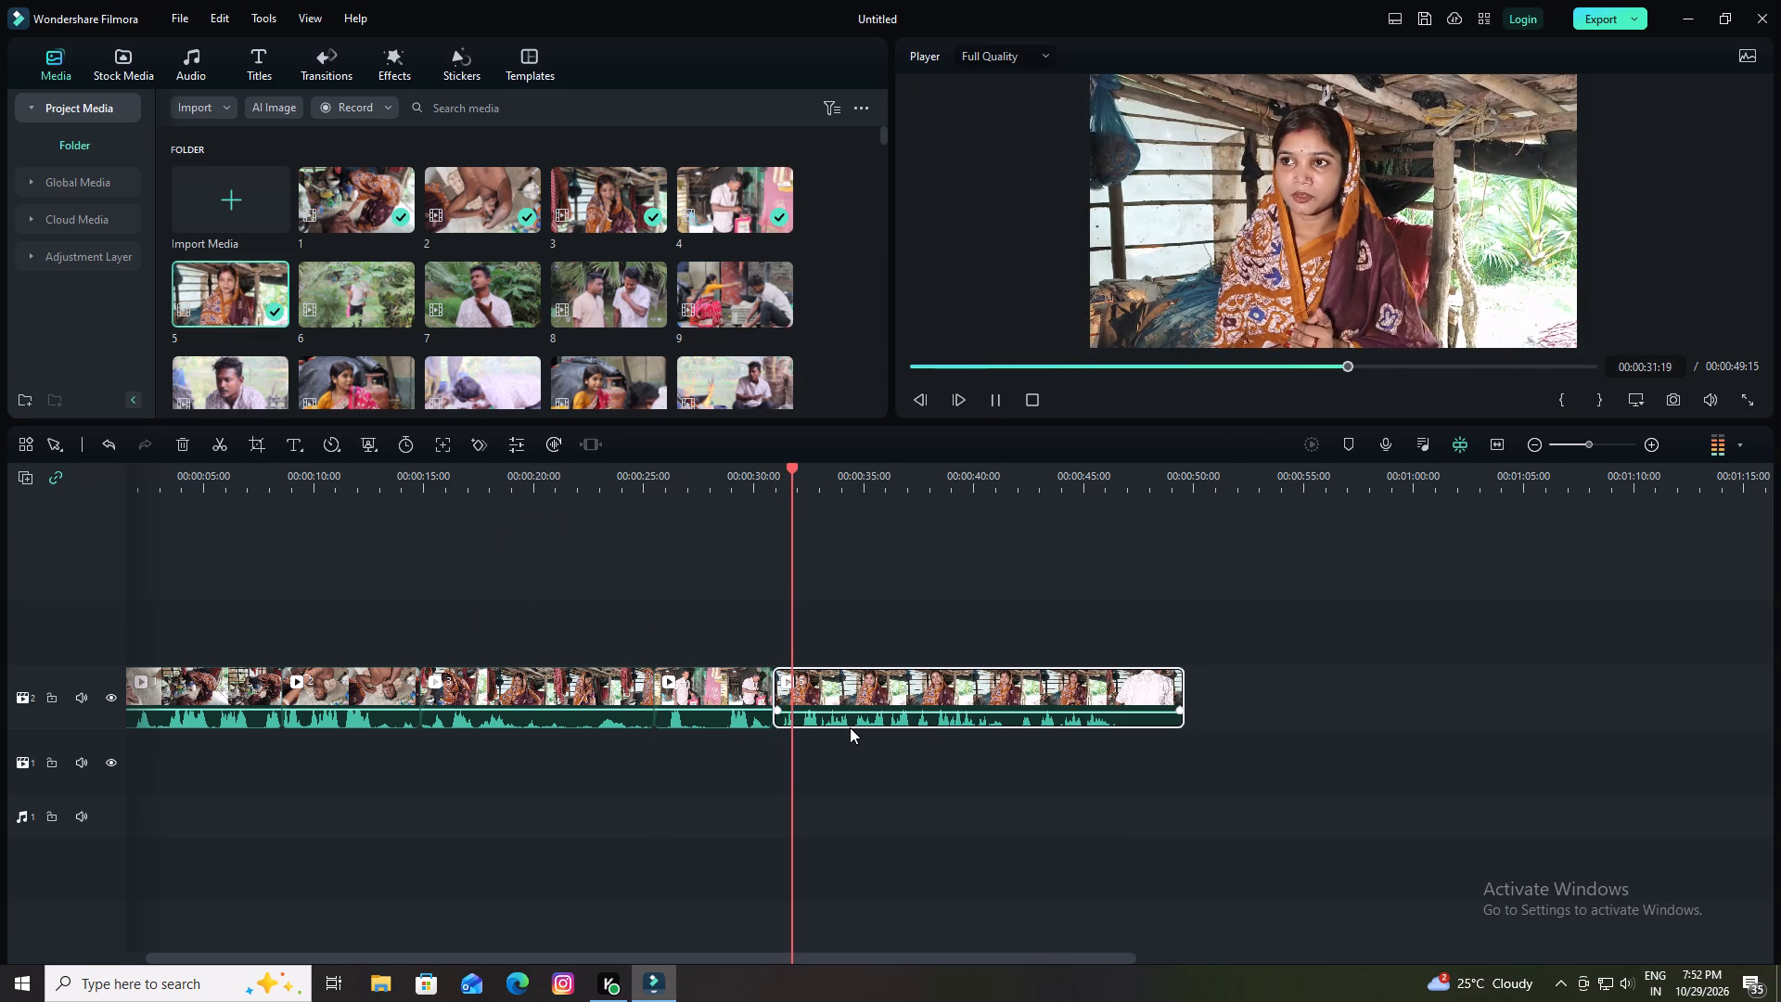
pyautogui.press('space')
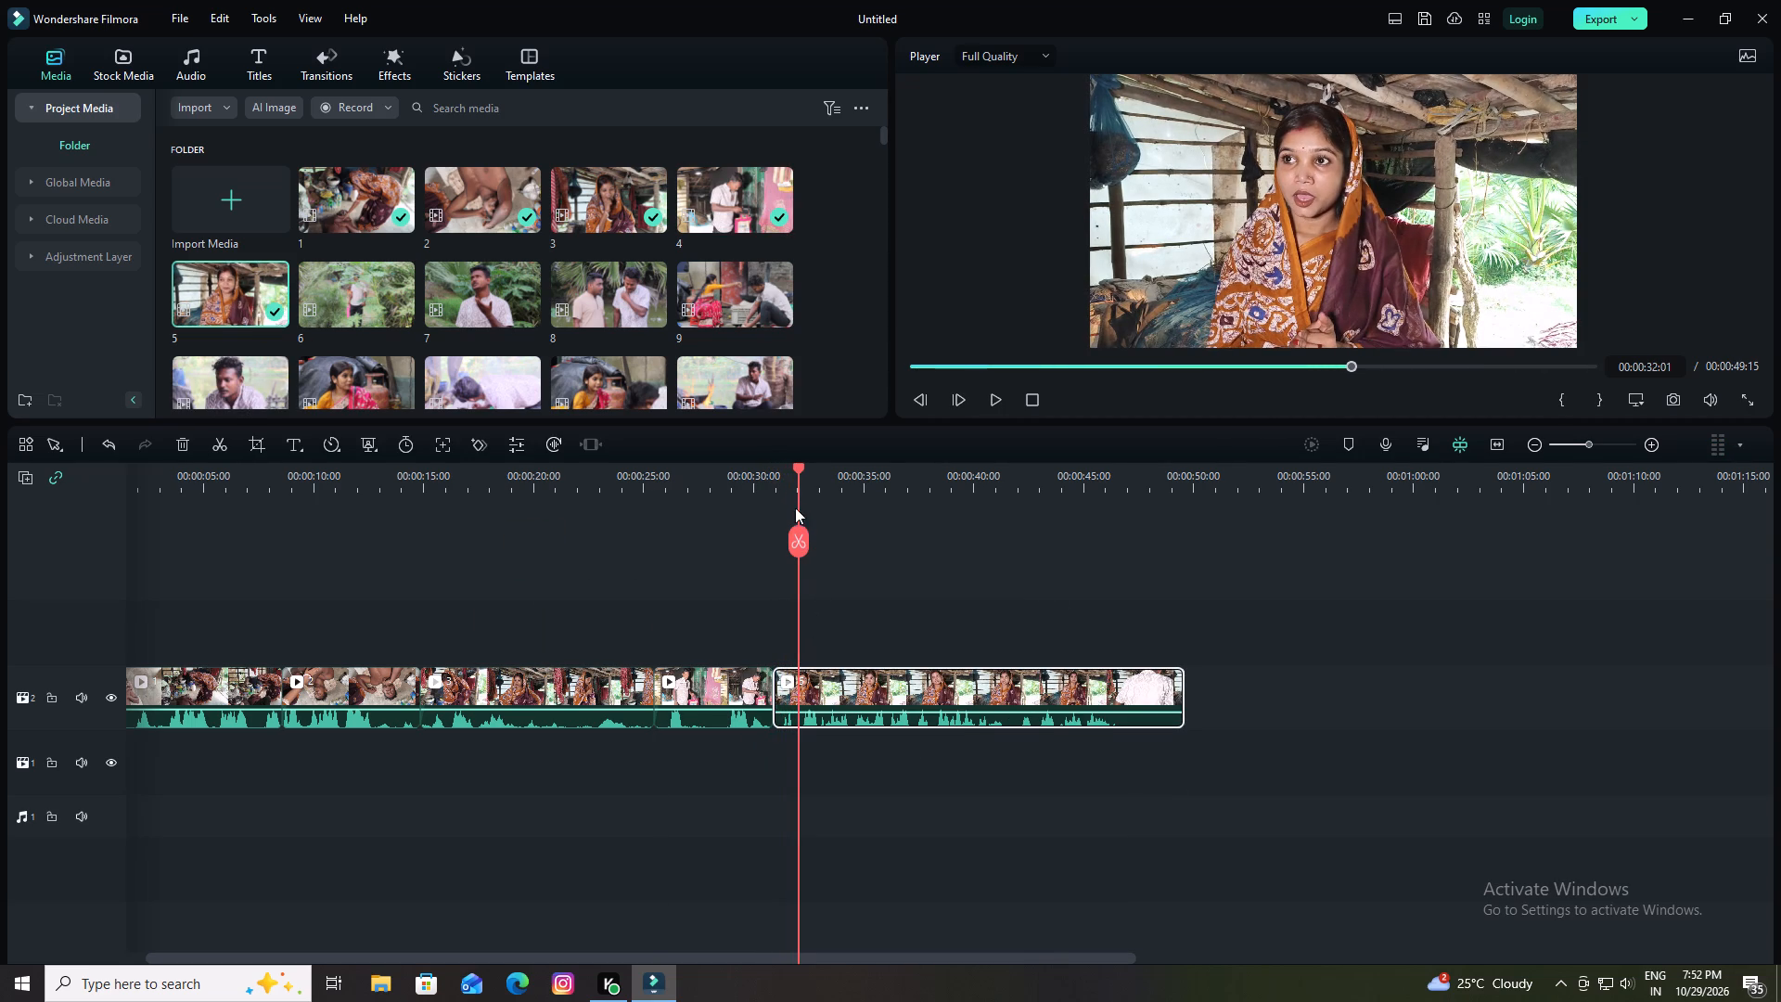
pyautogui.moveTo(798, 464); pyautogui.dragTo(797, 469)
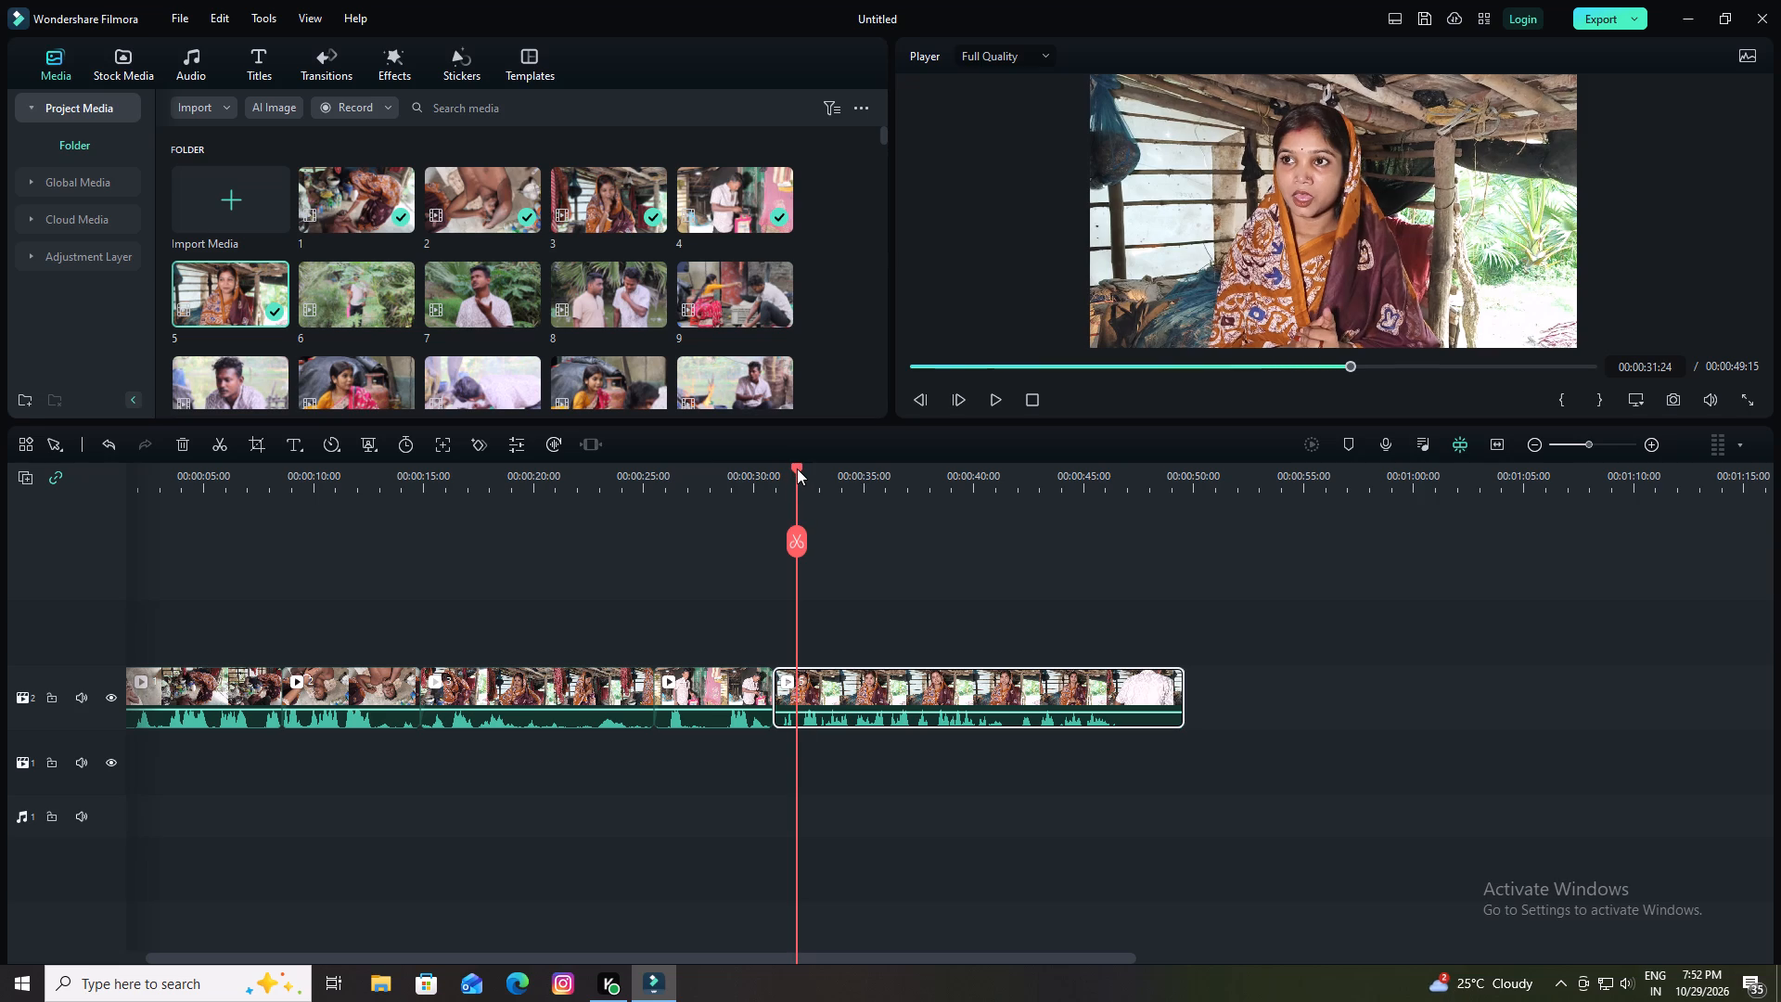
pyautogui.moveTo(797, 469); pyautogui.dragTo(792, 473)
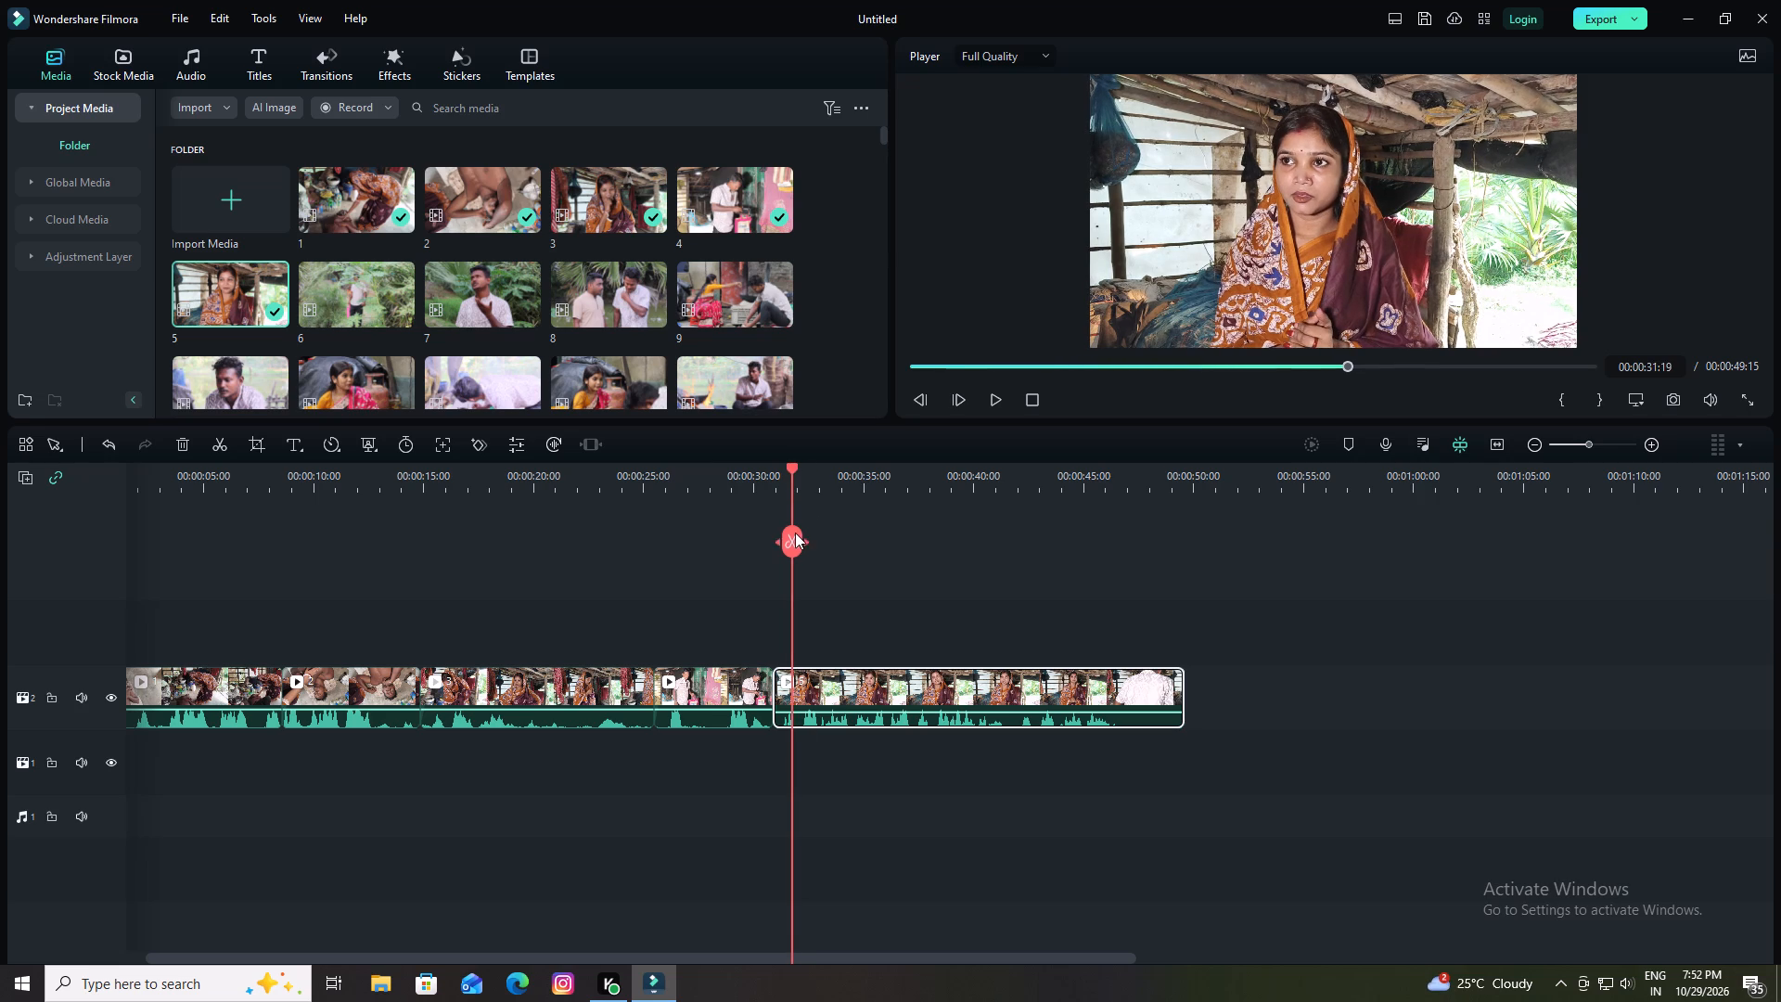
pyautogui.click(793, 535)
pyautogui.click(790, 542)
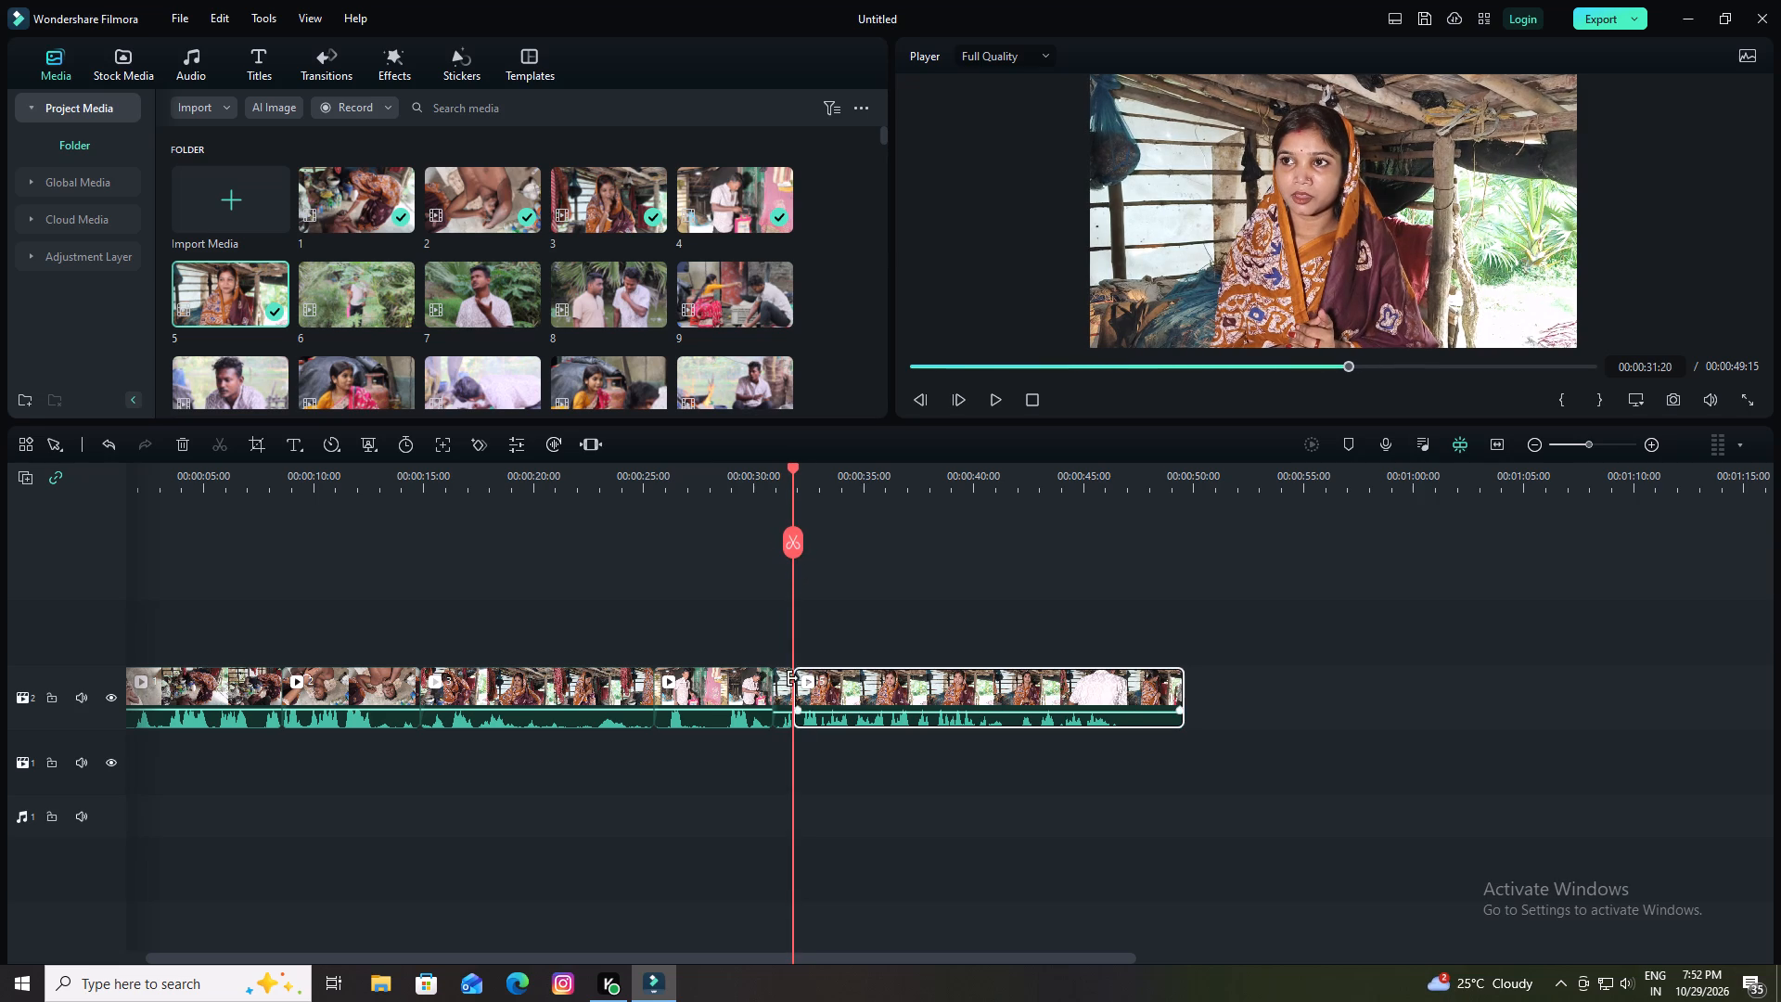
pyautogui.click(781, 697)
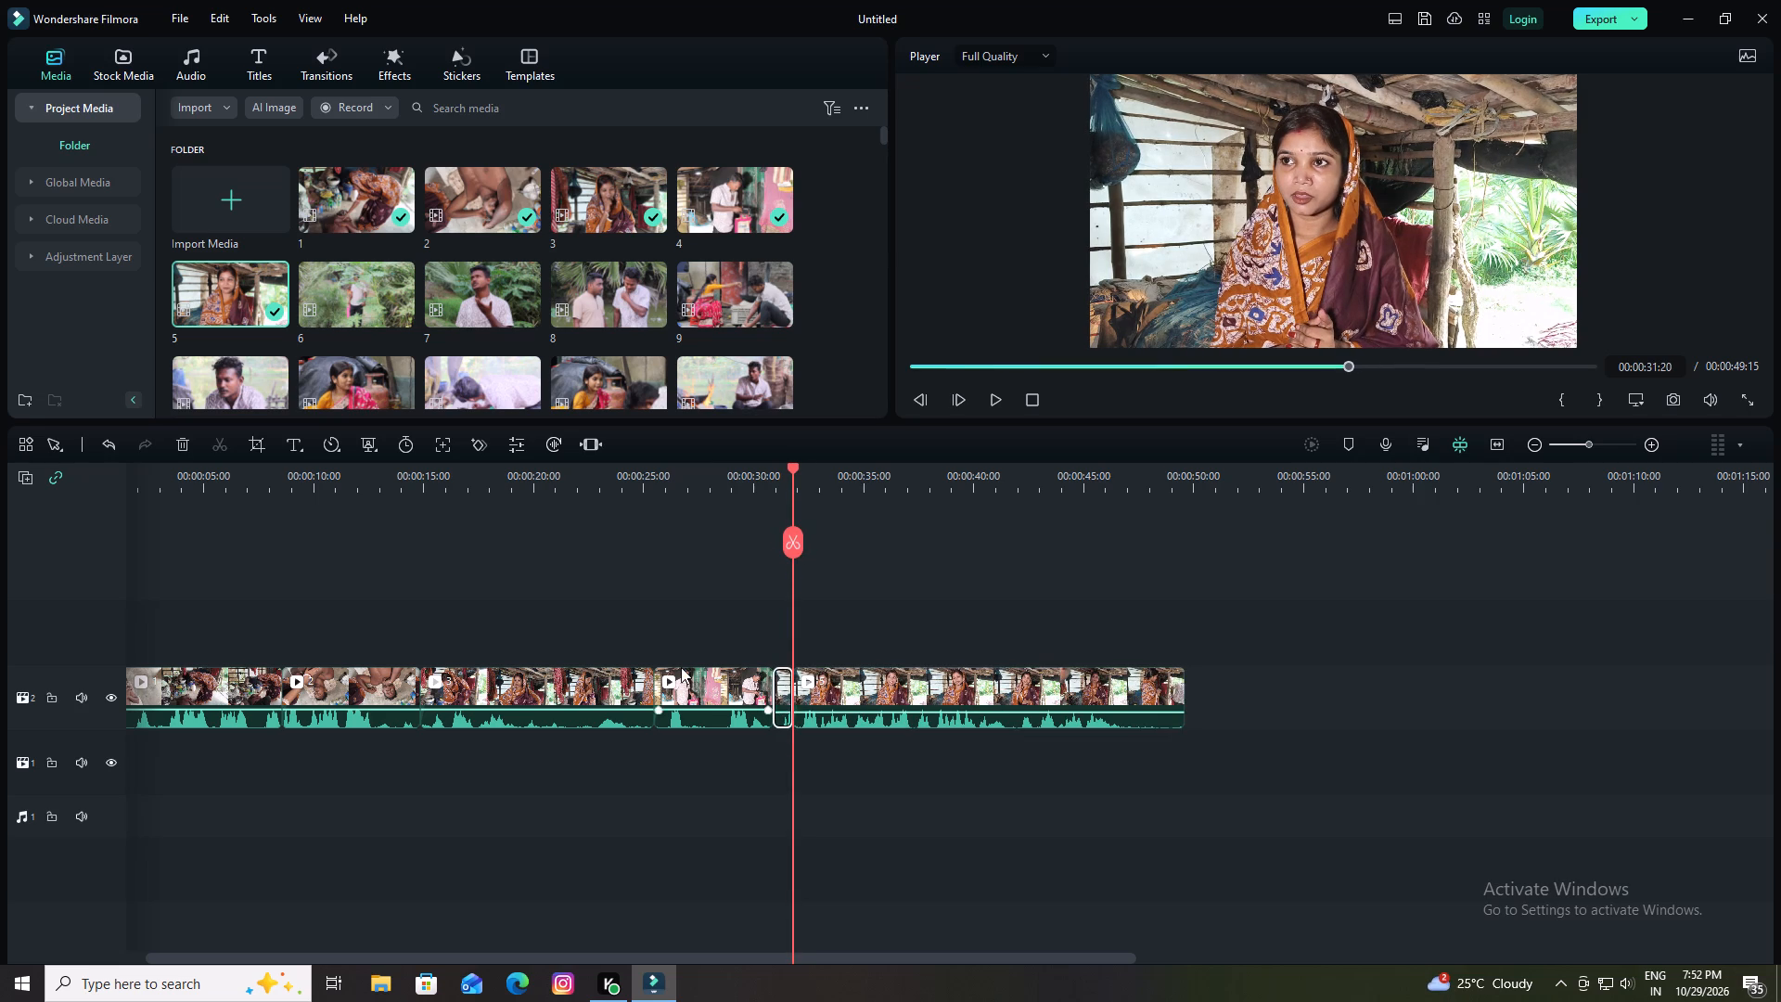
pyautogui.click(187, 438)
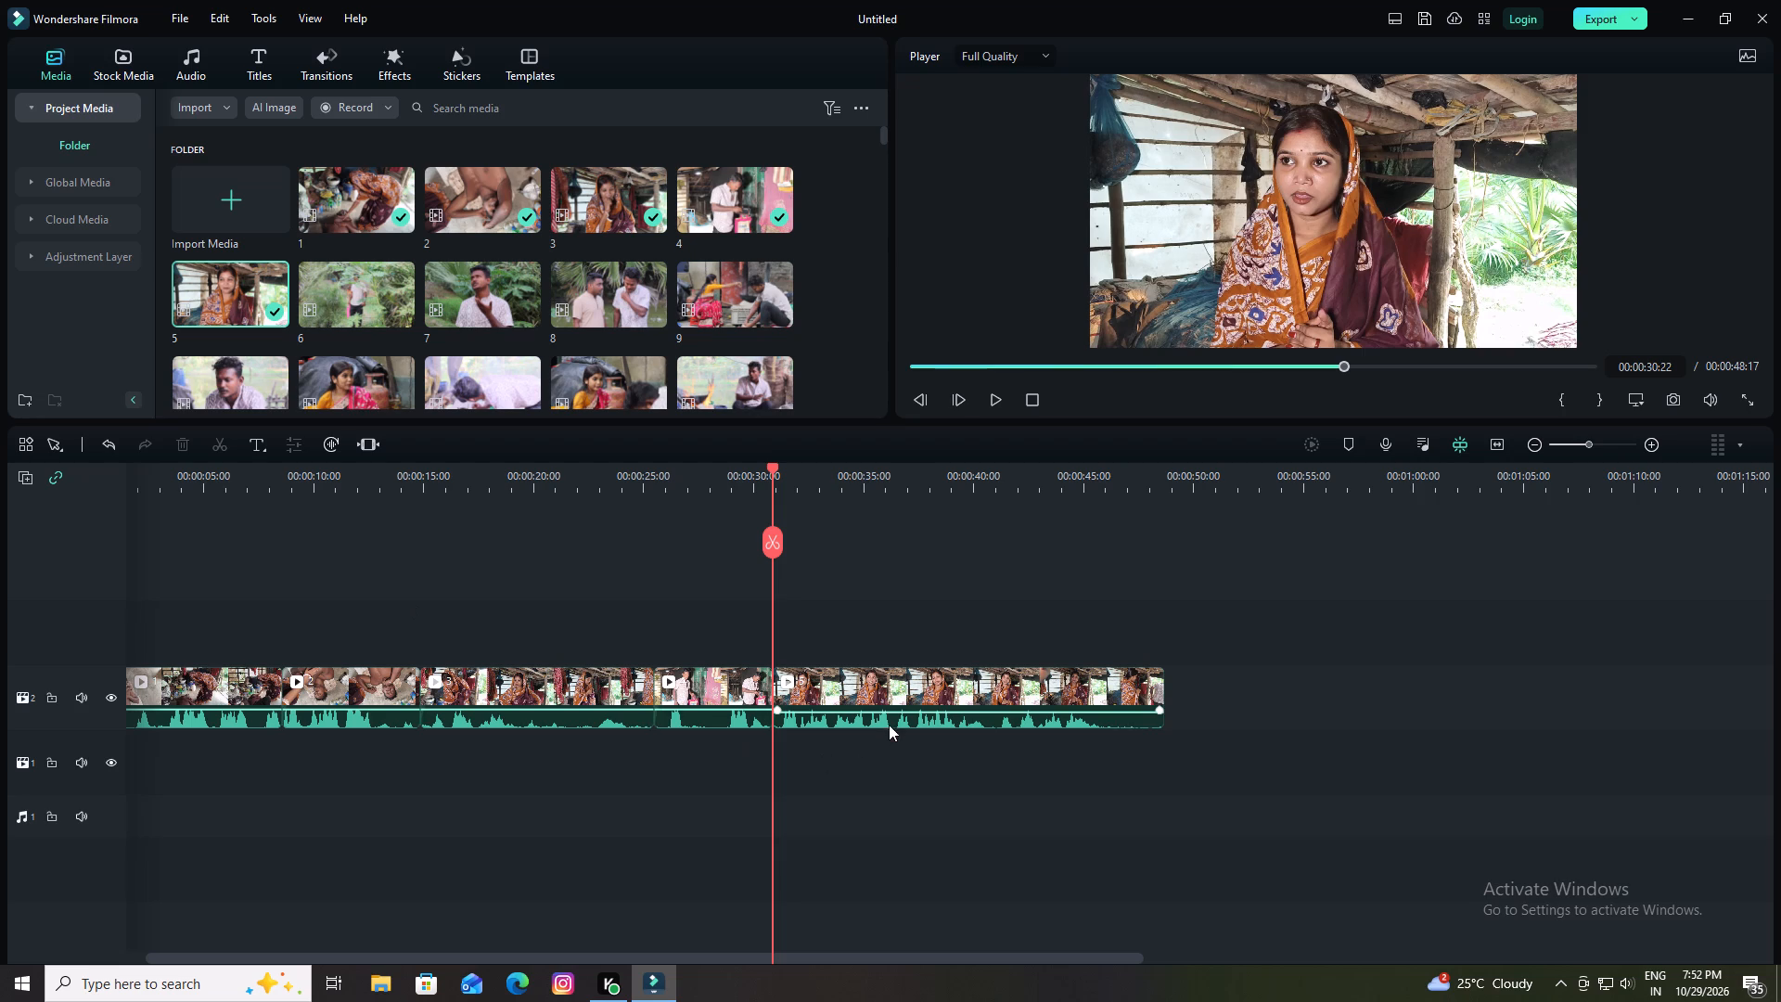
# Raise the audio volume of clip 5 on the timeline.
pyautogui.moveTo(886, 713); pyautogui.dragTo(890, 694)
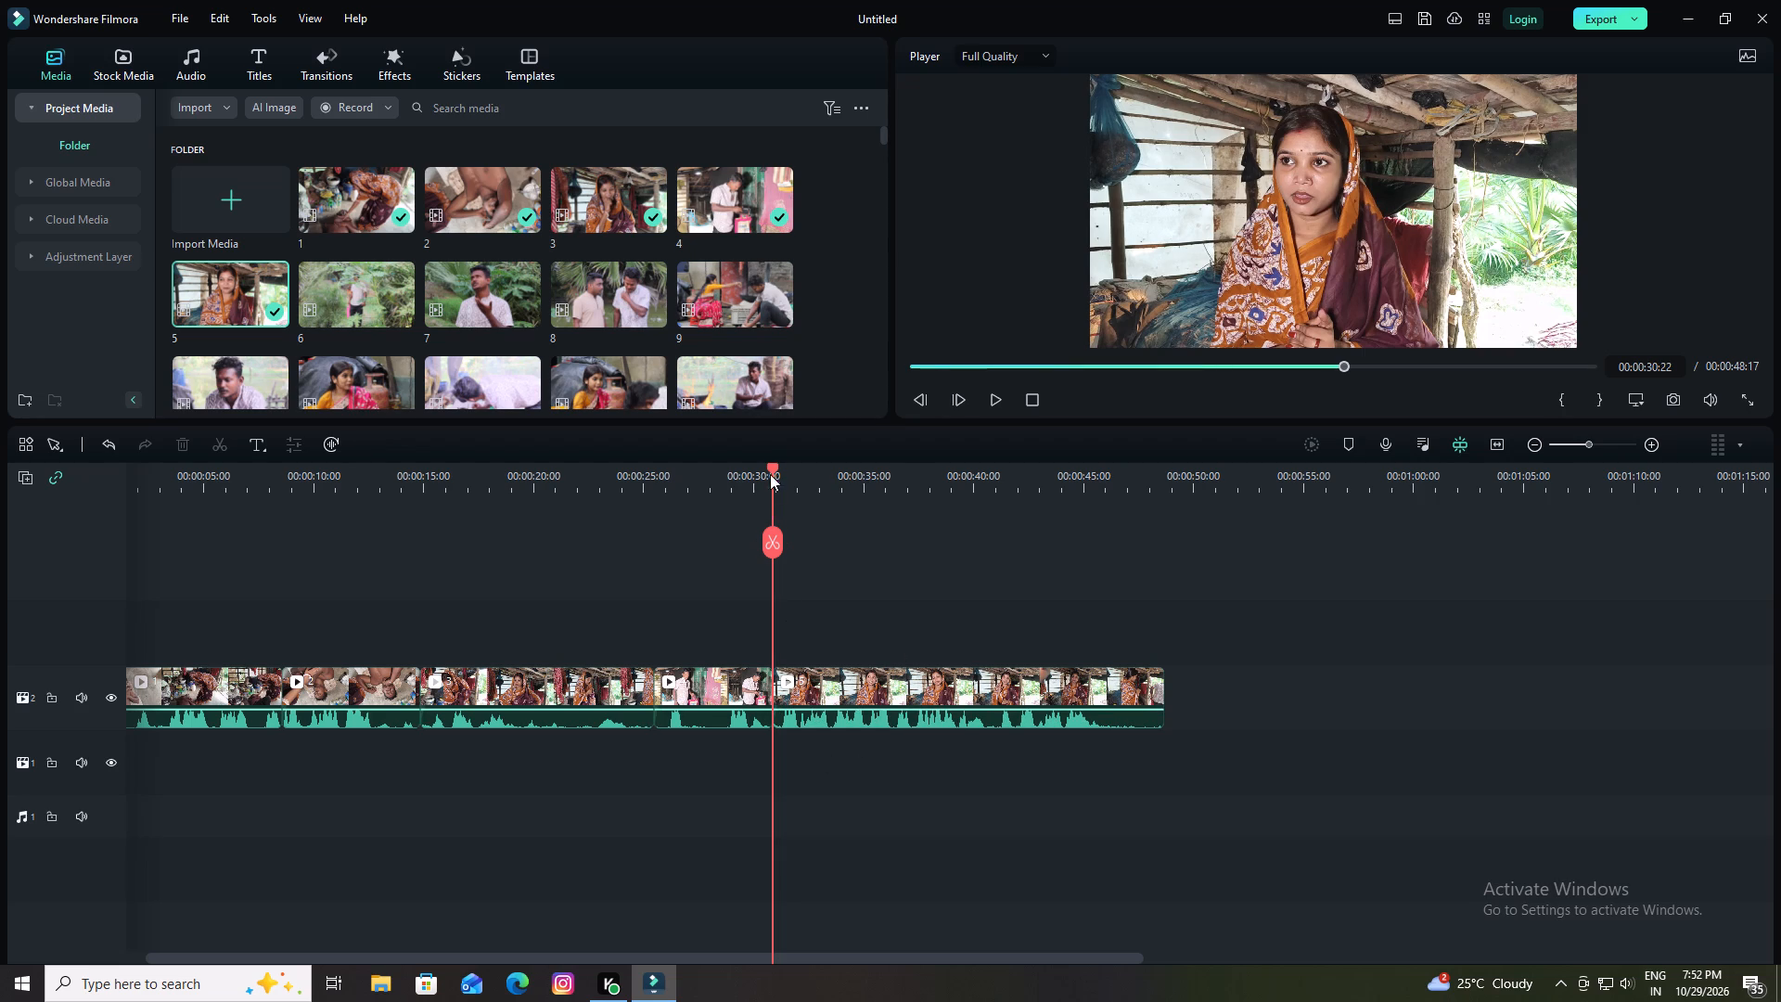
# Play from the end of clip 4 through clip 5, split clip 5 at 00:00:47:14 and delete the end segment.
pyautogui.moveTo(770, 462); pyautogui.dragTo(756, 478)
pyautogui.moveTo(774, 469); pyautogui.dragTo(762, 471)
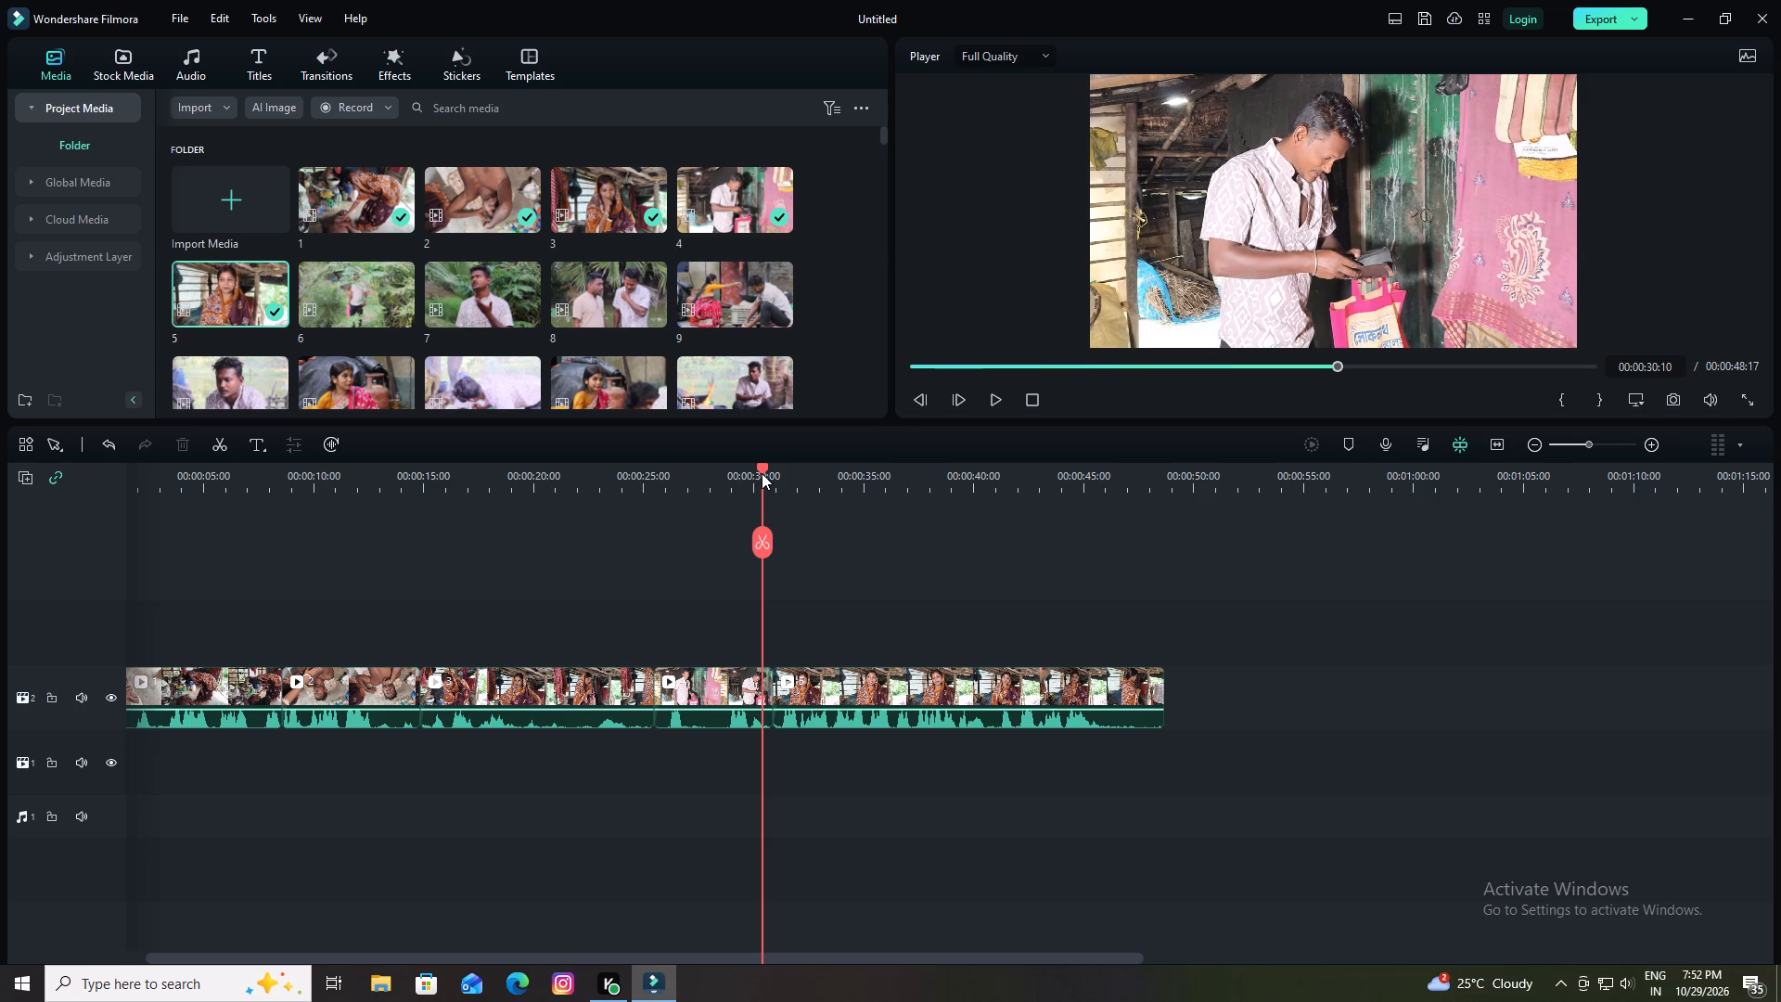
pyautogui.press('space')
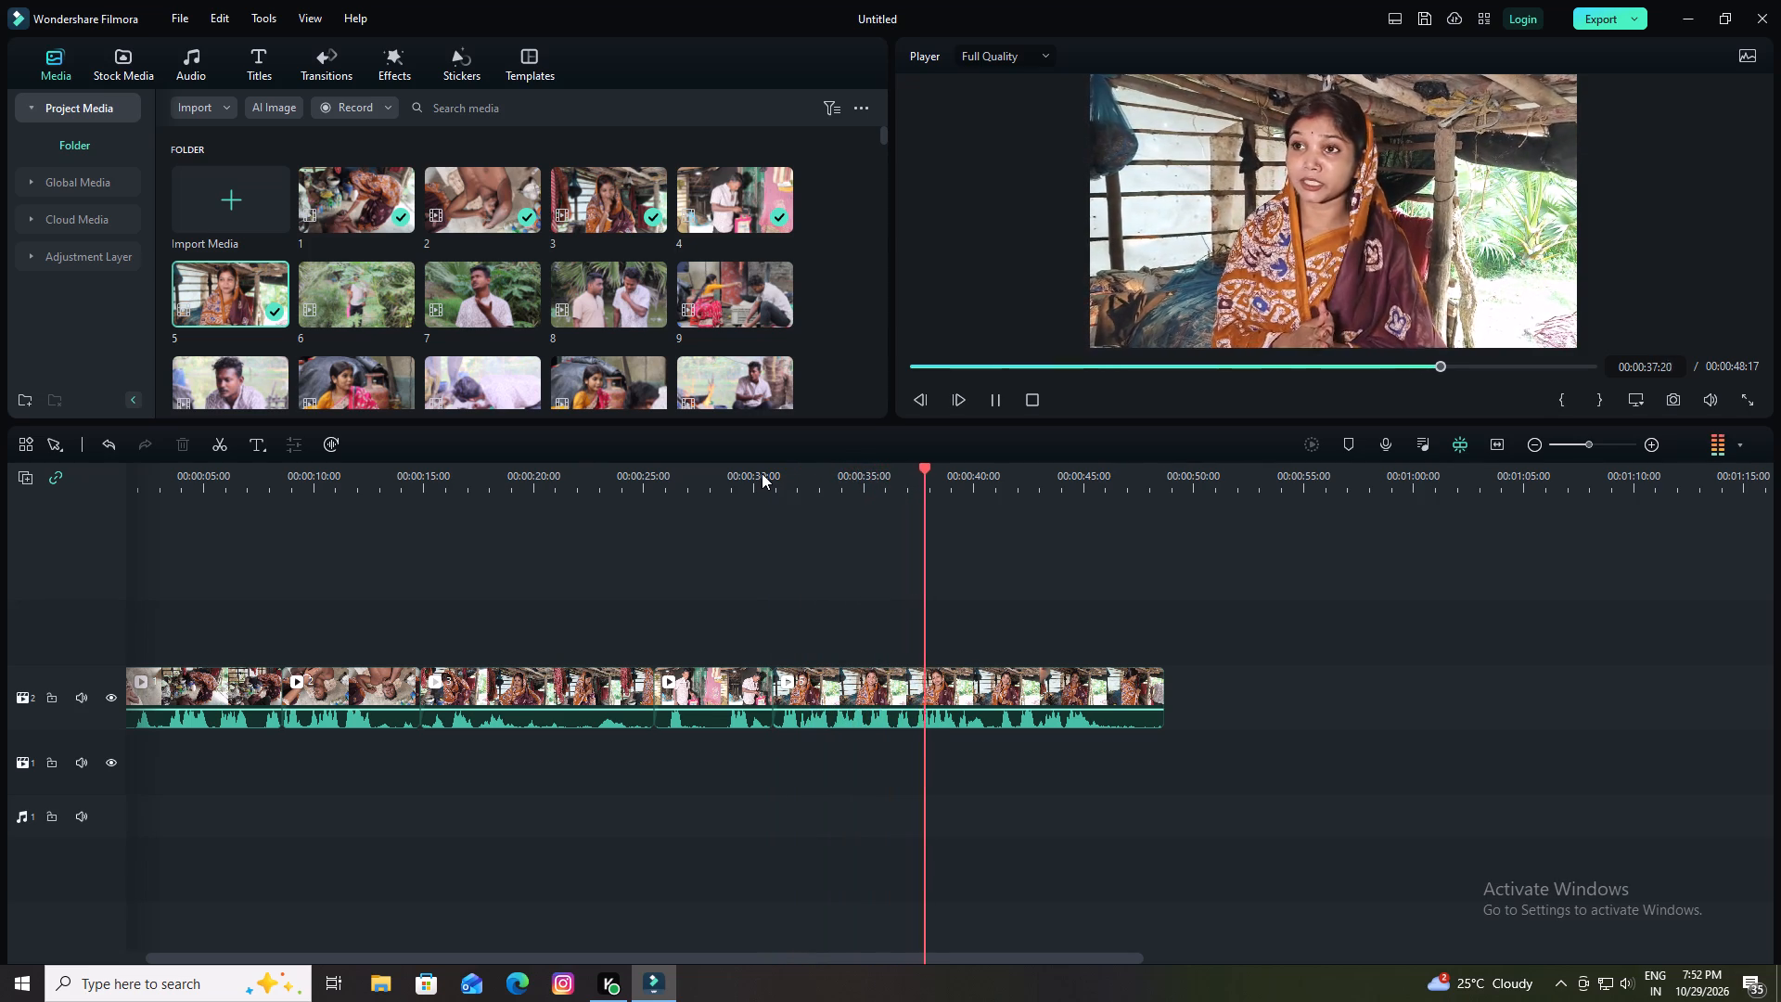
pyautogui.press('space')
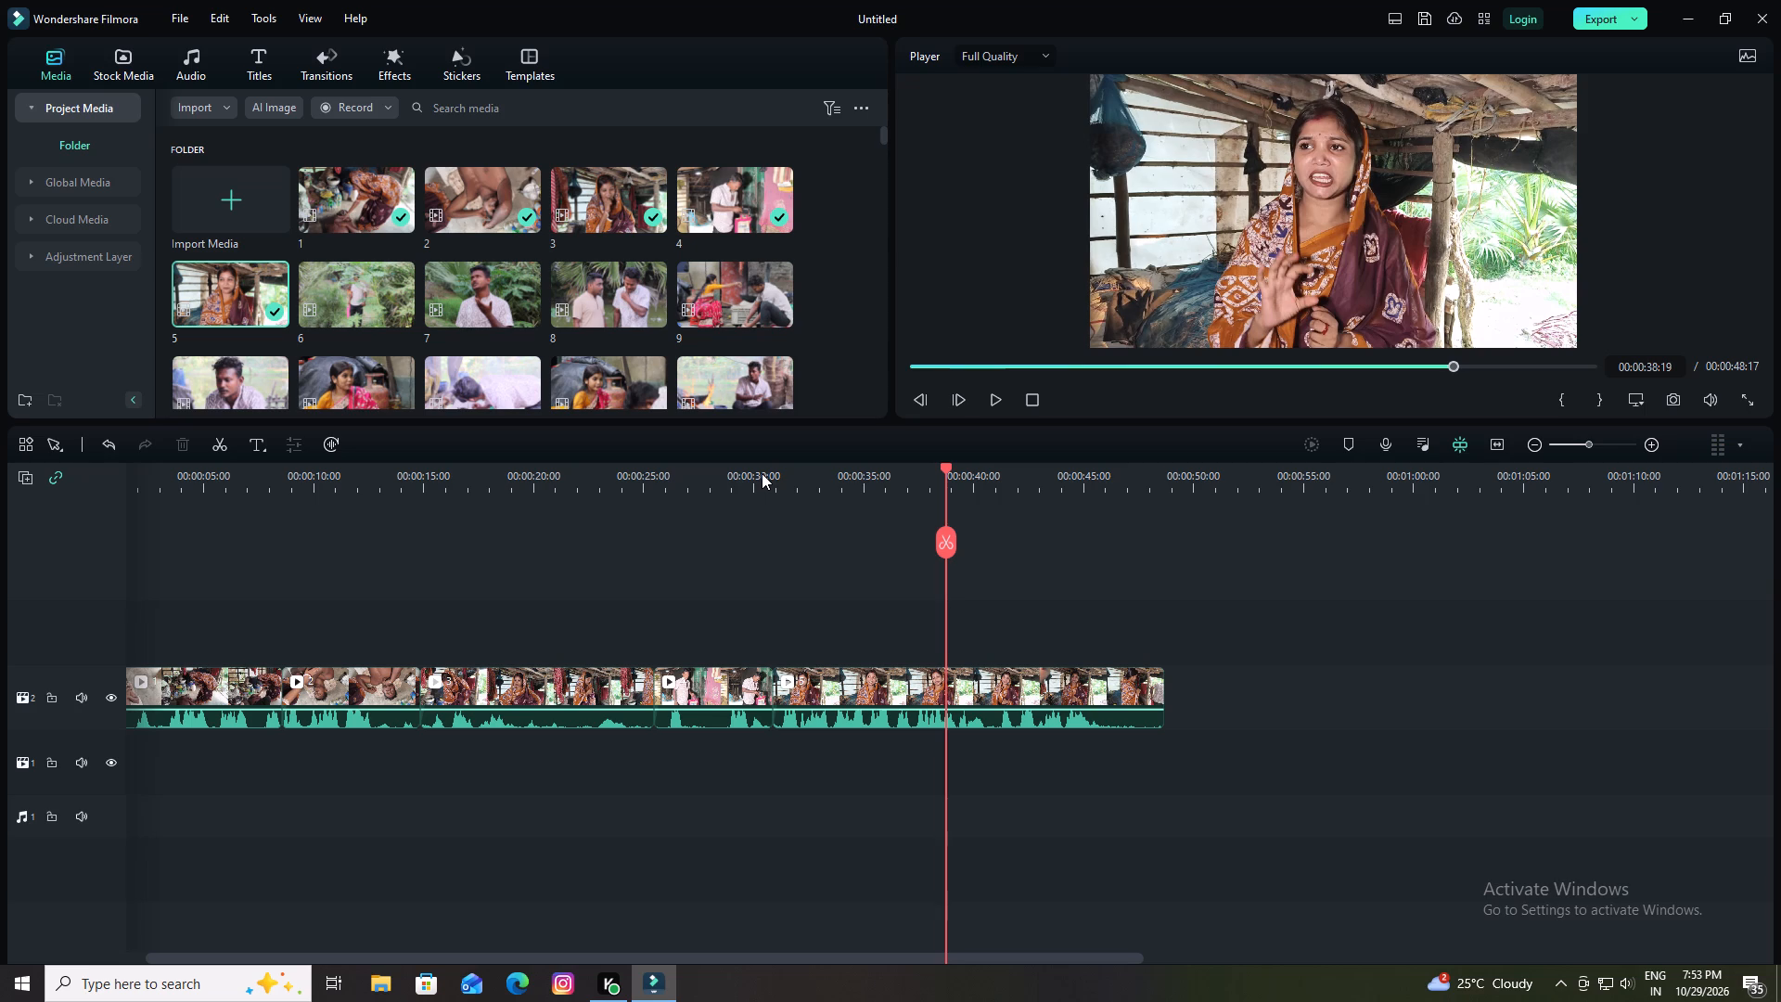
pyautogui.press('space')
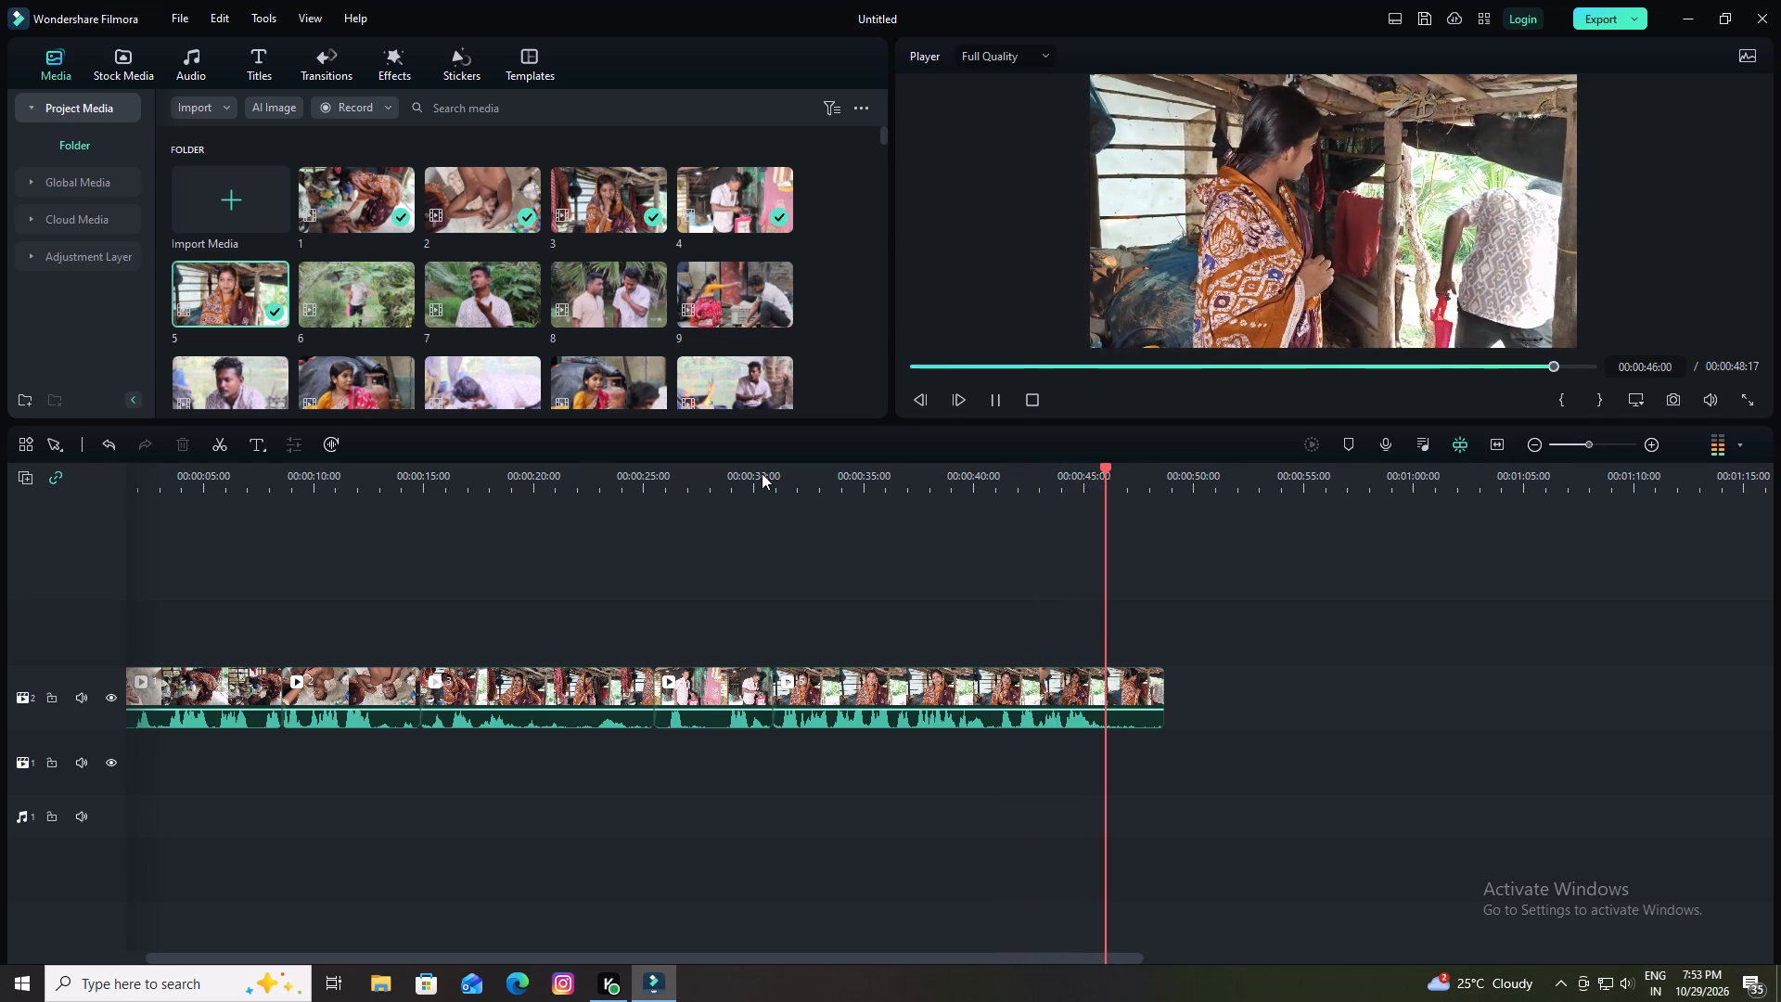
pyautogui.press('space')
pyautogui.press('space')
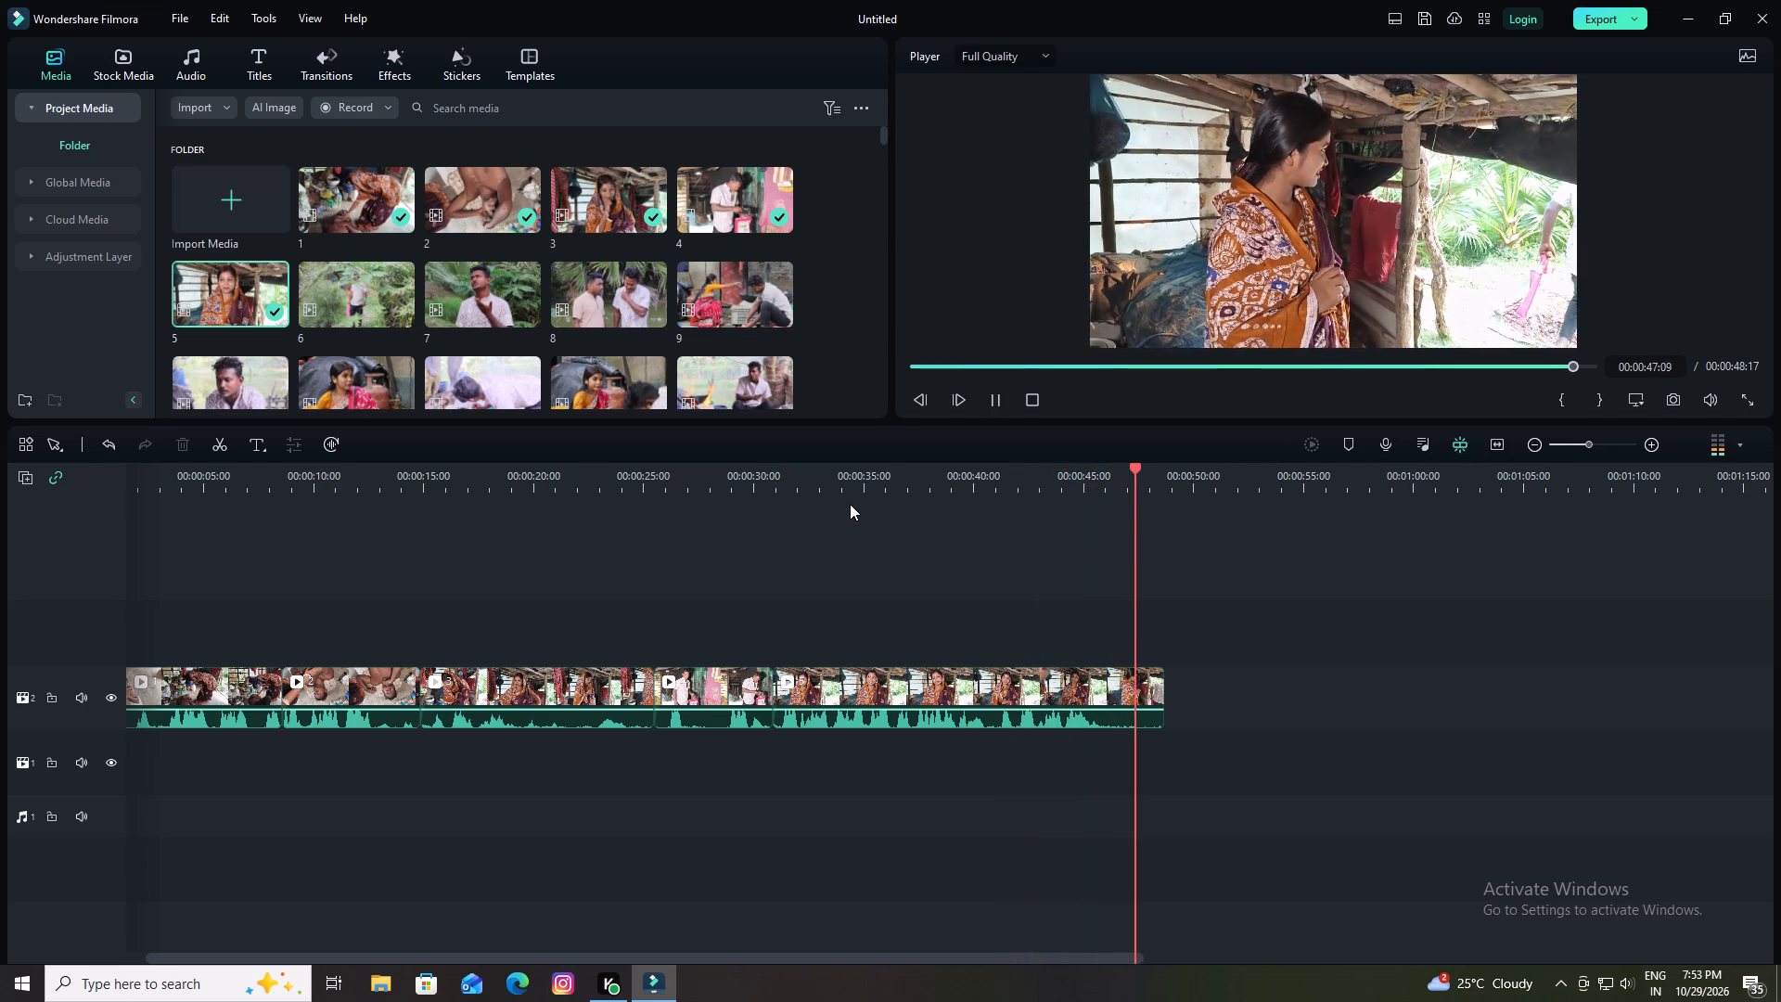
pyautogui.press('space')
pyautogui.click(1146, 540)
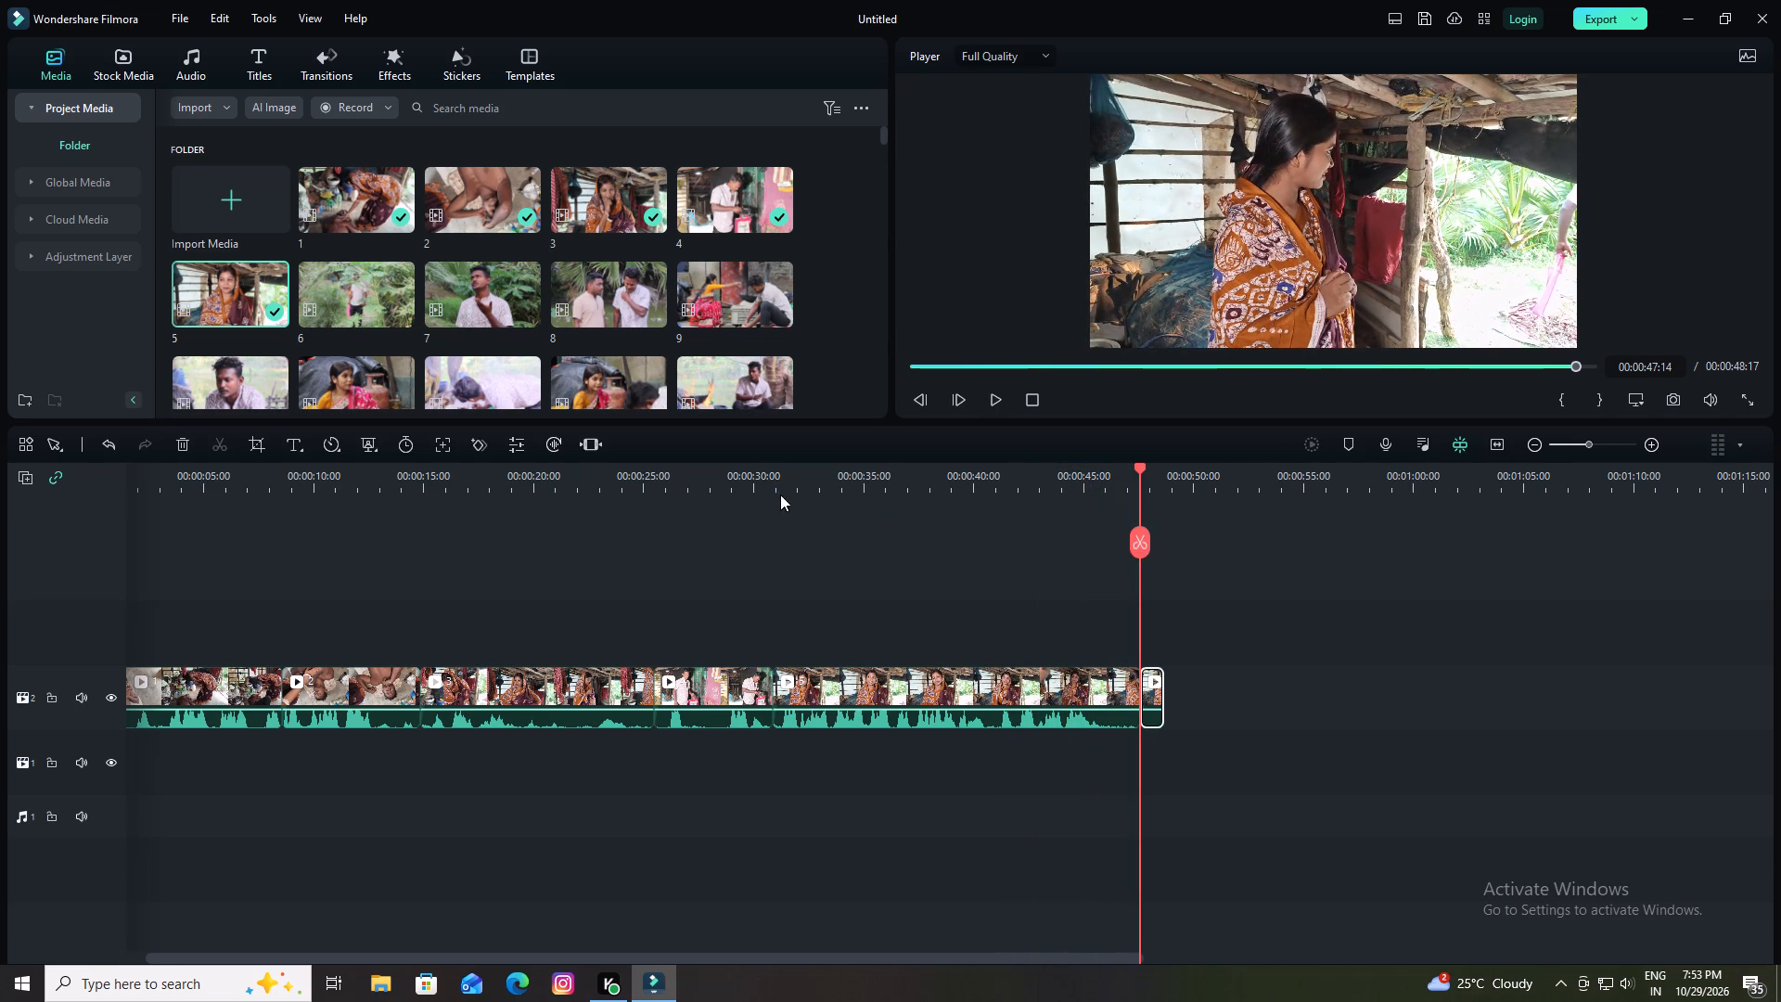
pyautogui.click(179, 447)
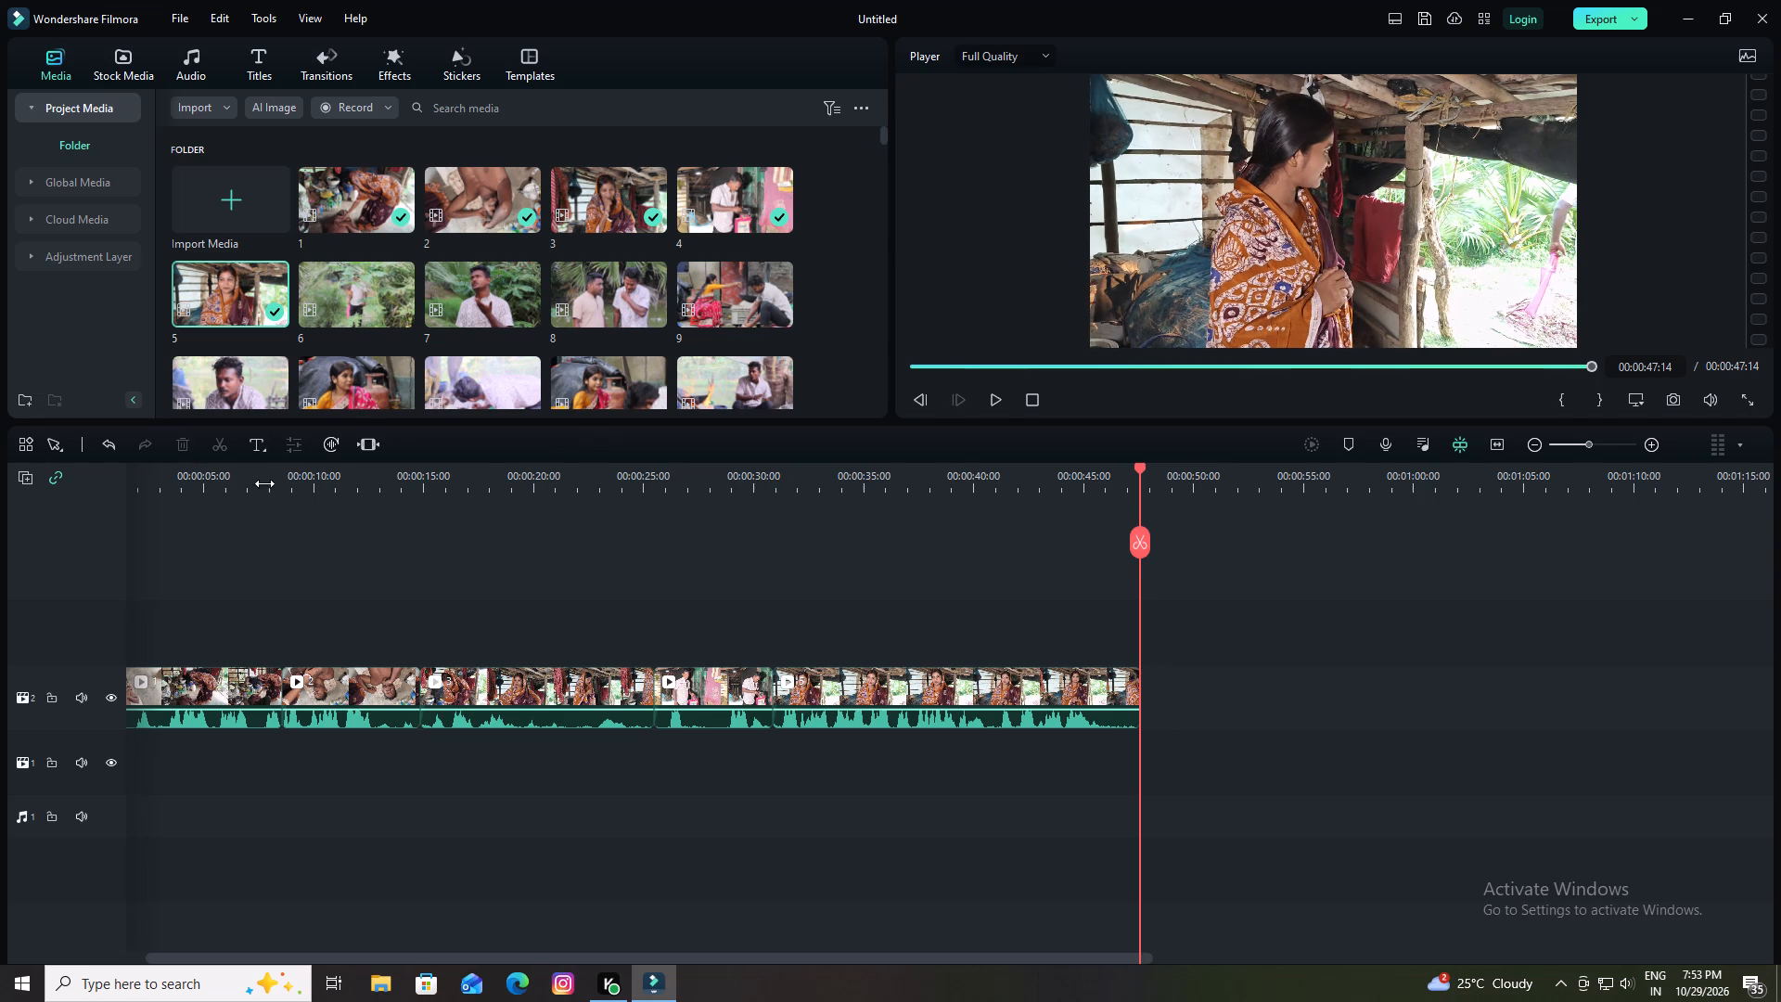
# Add clip 6 directly after clip 5 on video track 2 and raise its audio volume.
pyautogui.moveTo(331, 298); pyautogui.dragTo(1259, 809)
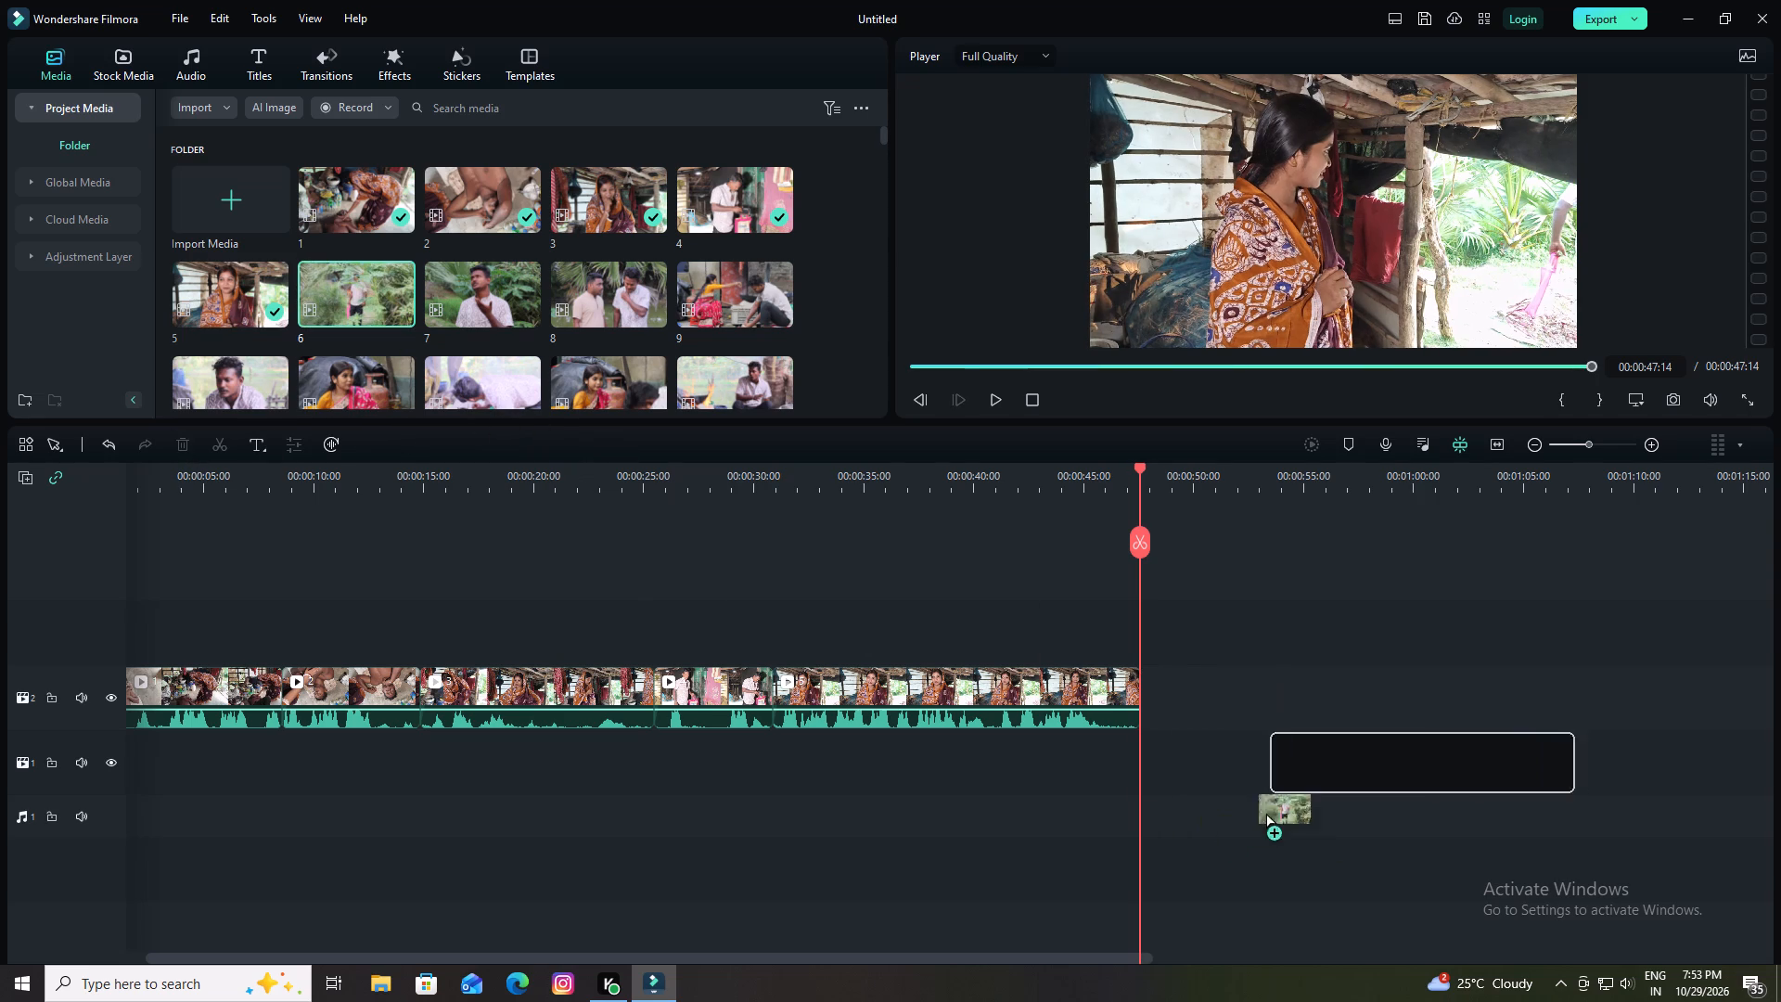
pyautogui.moveTo(1259, 809); pyautogui.dragTo(1181, 725)
pyautogui.moveTo(1221, 695); pyautogui.dragTo(1166, 697)
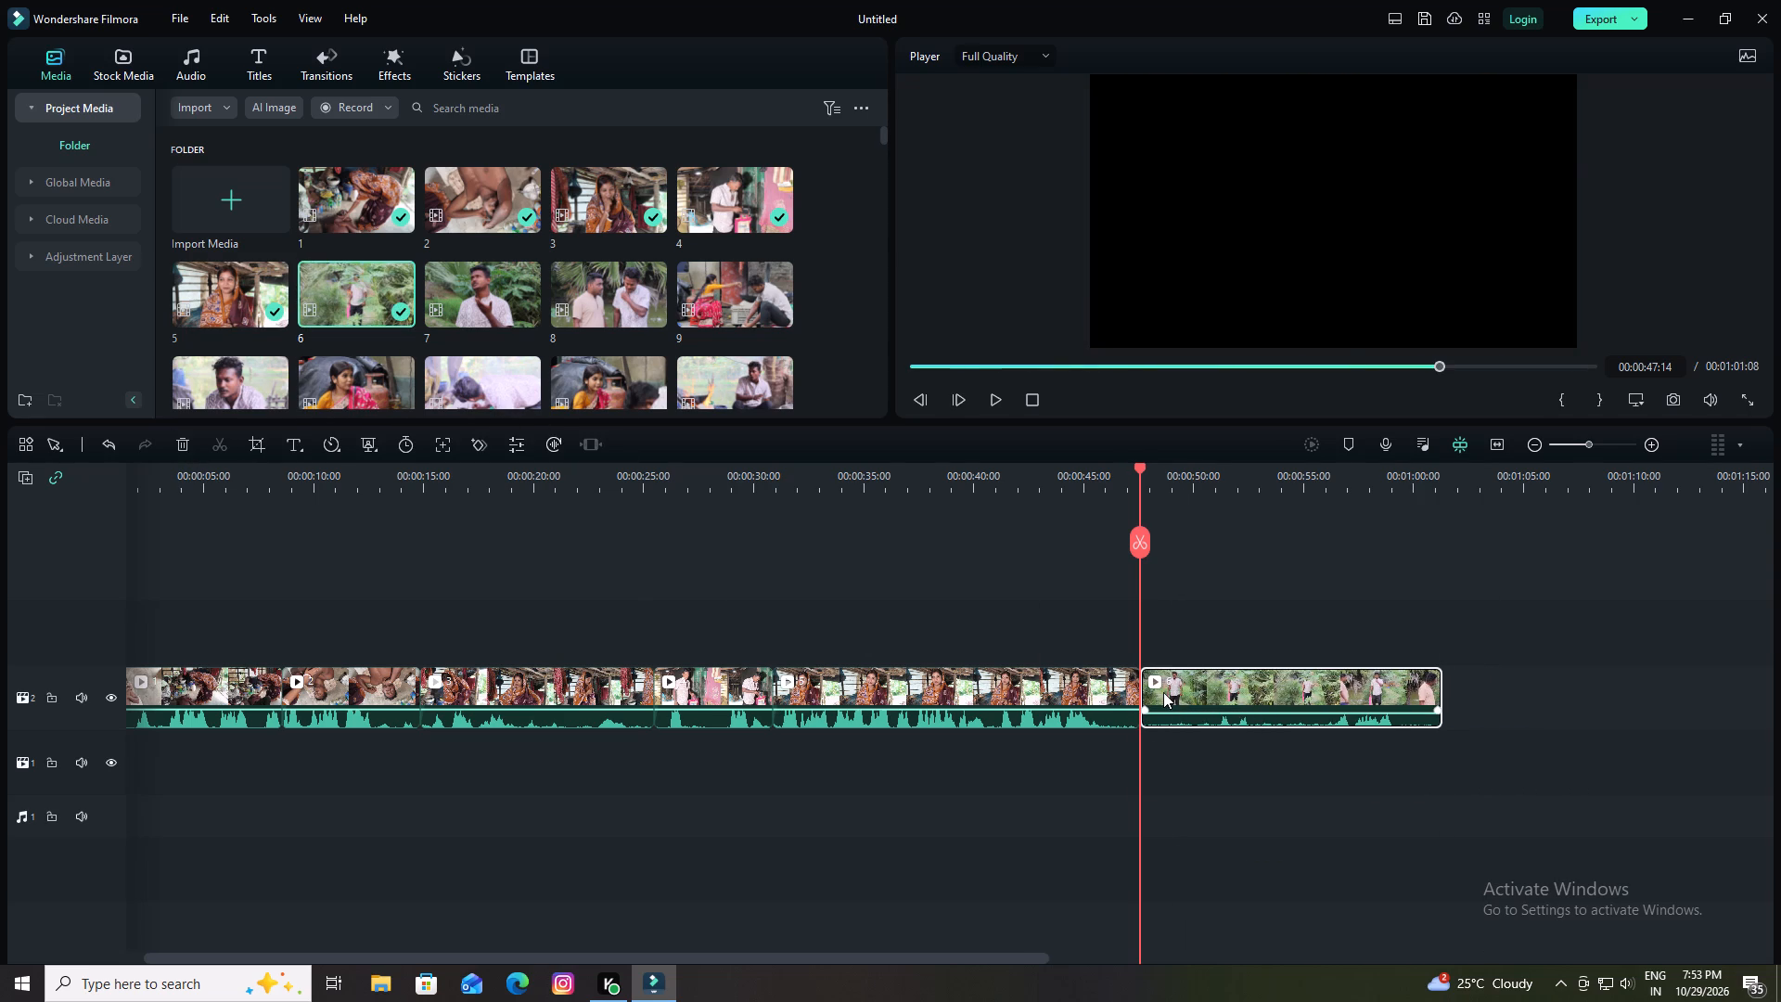
pyautogui.moveTo(1165, 711); pyautogui.dragTo(1170, 677)
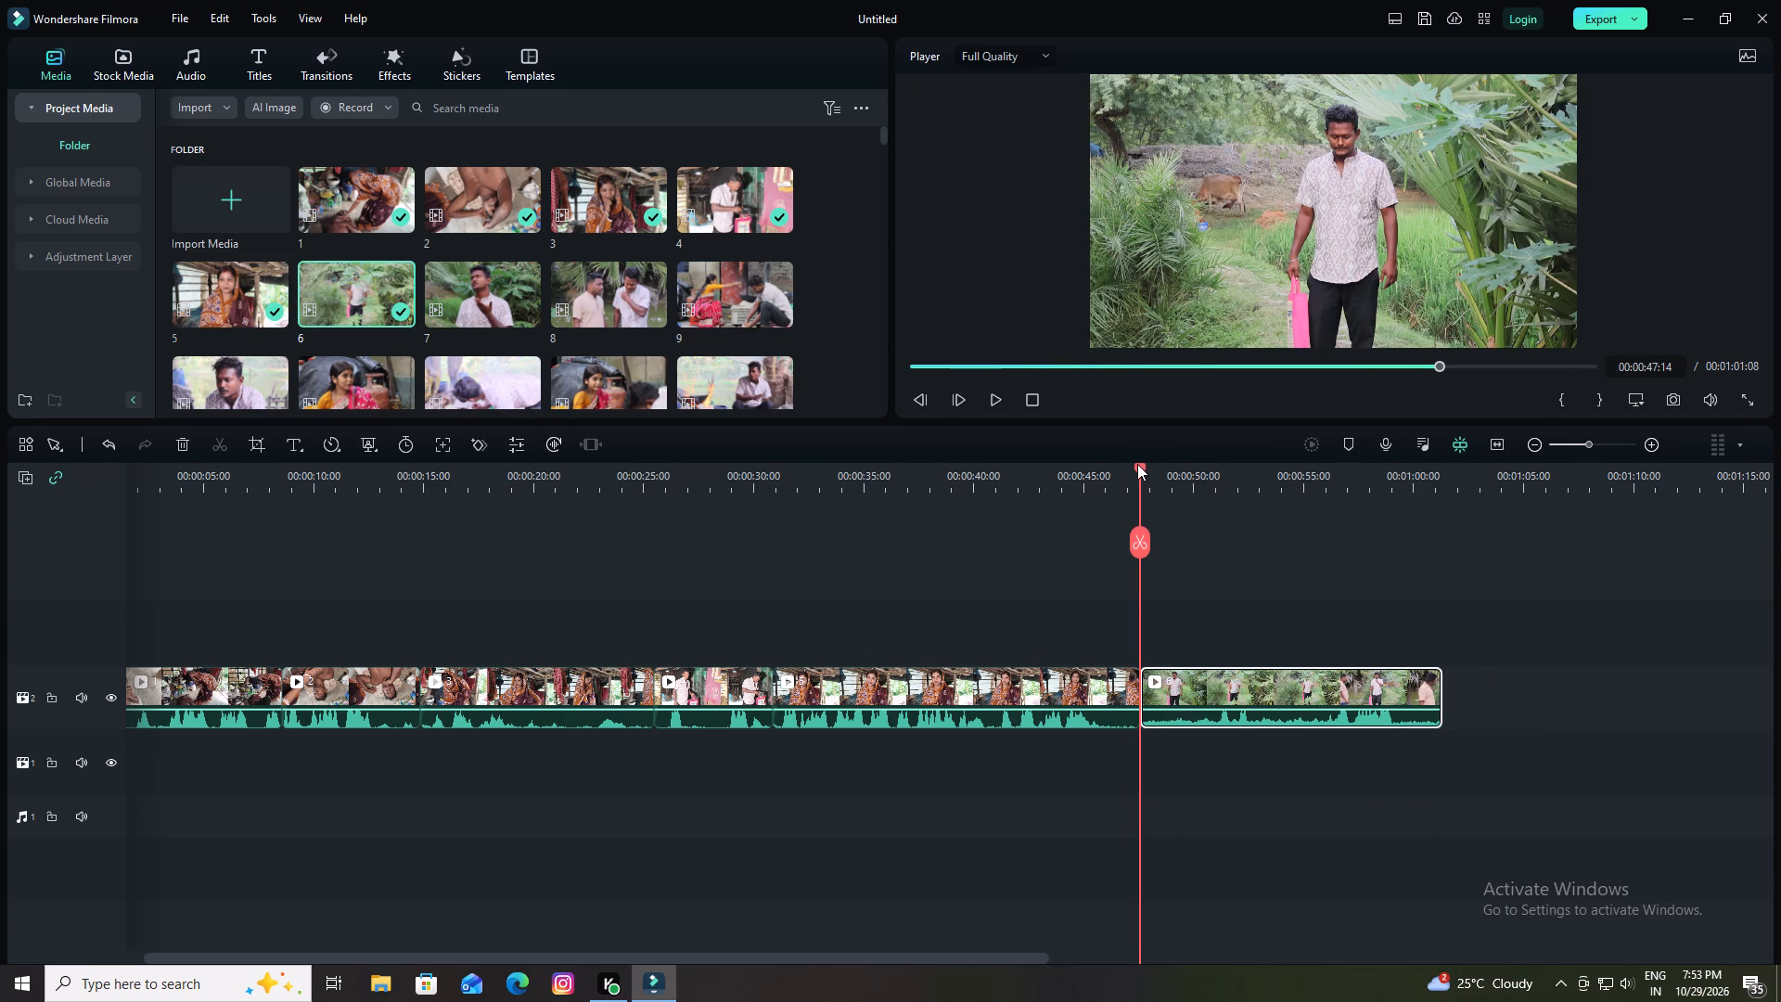
# Play the start of clip 6, split it at 00:00:53:08 and delete its opening segment.
pyautogui.moveTo(1138, 470); pyautogui.dragTo(1137, 470)
pyautogui.moveTo(1137, 470); pyautogui.dragTo(1129, 472)
pyautogui.press('space')
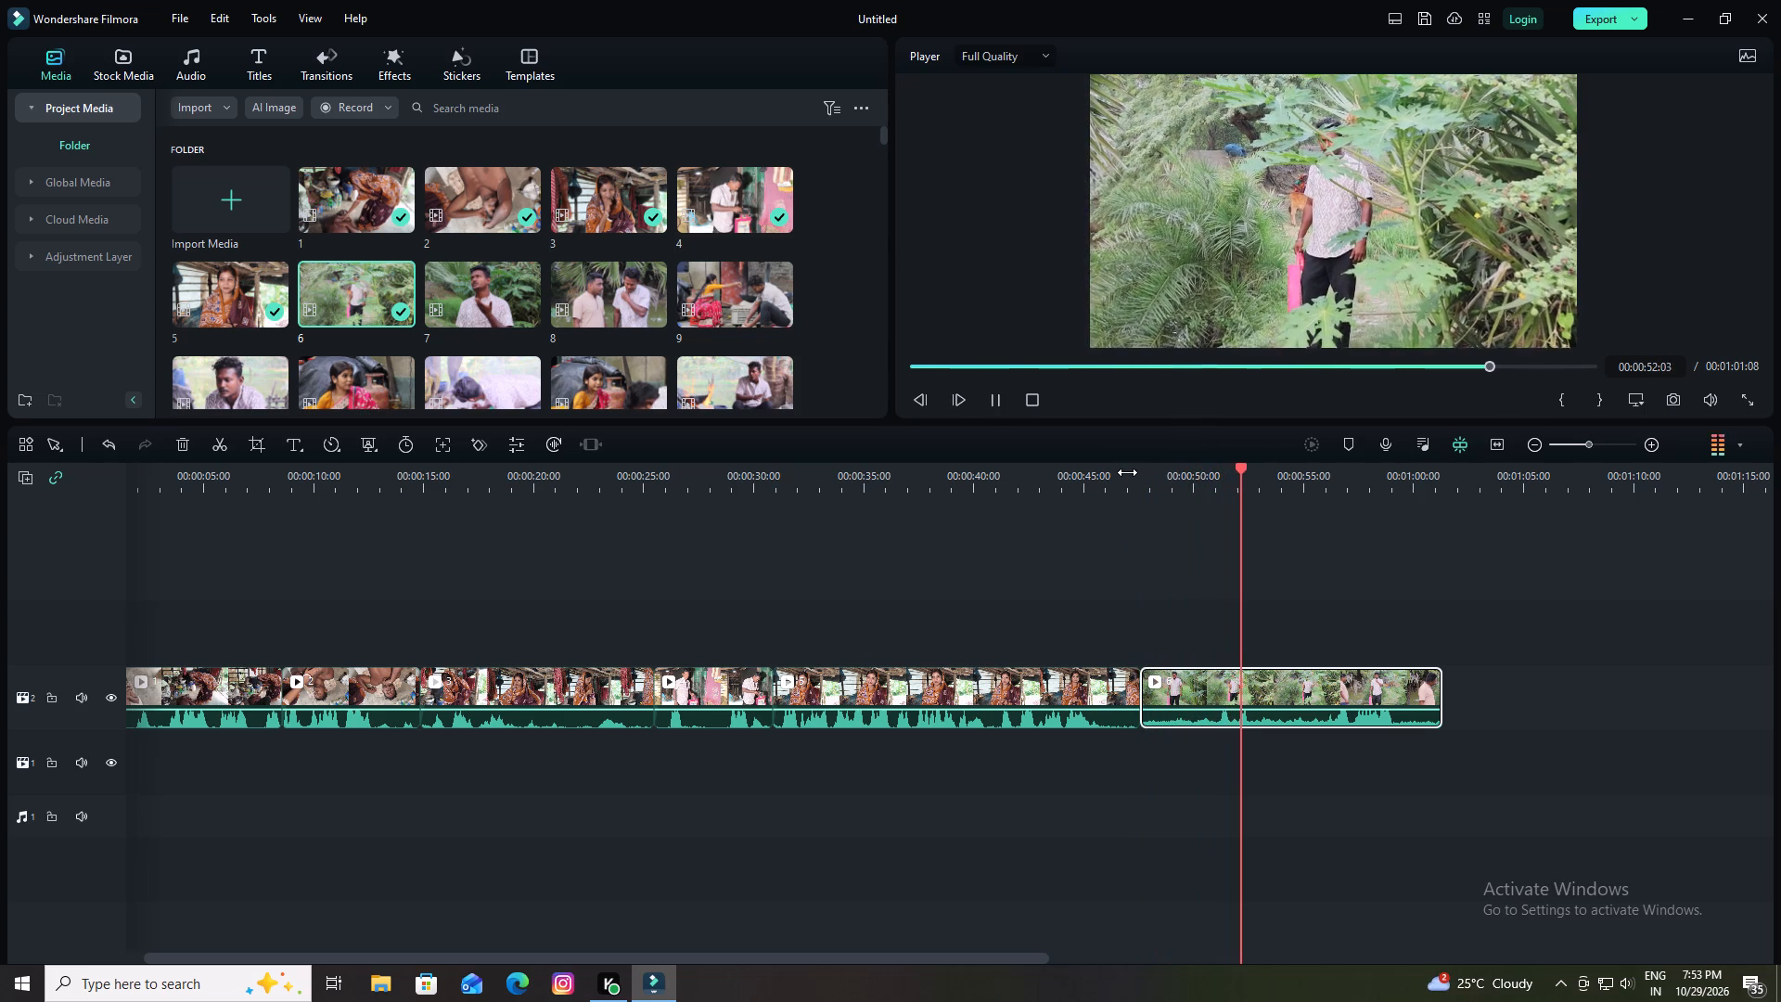
pyautogui.press('space')
pyautogui.press('space')
pyautogui.press('space')
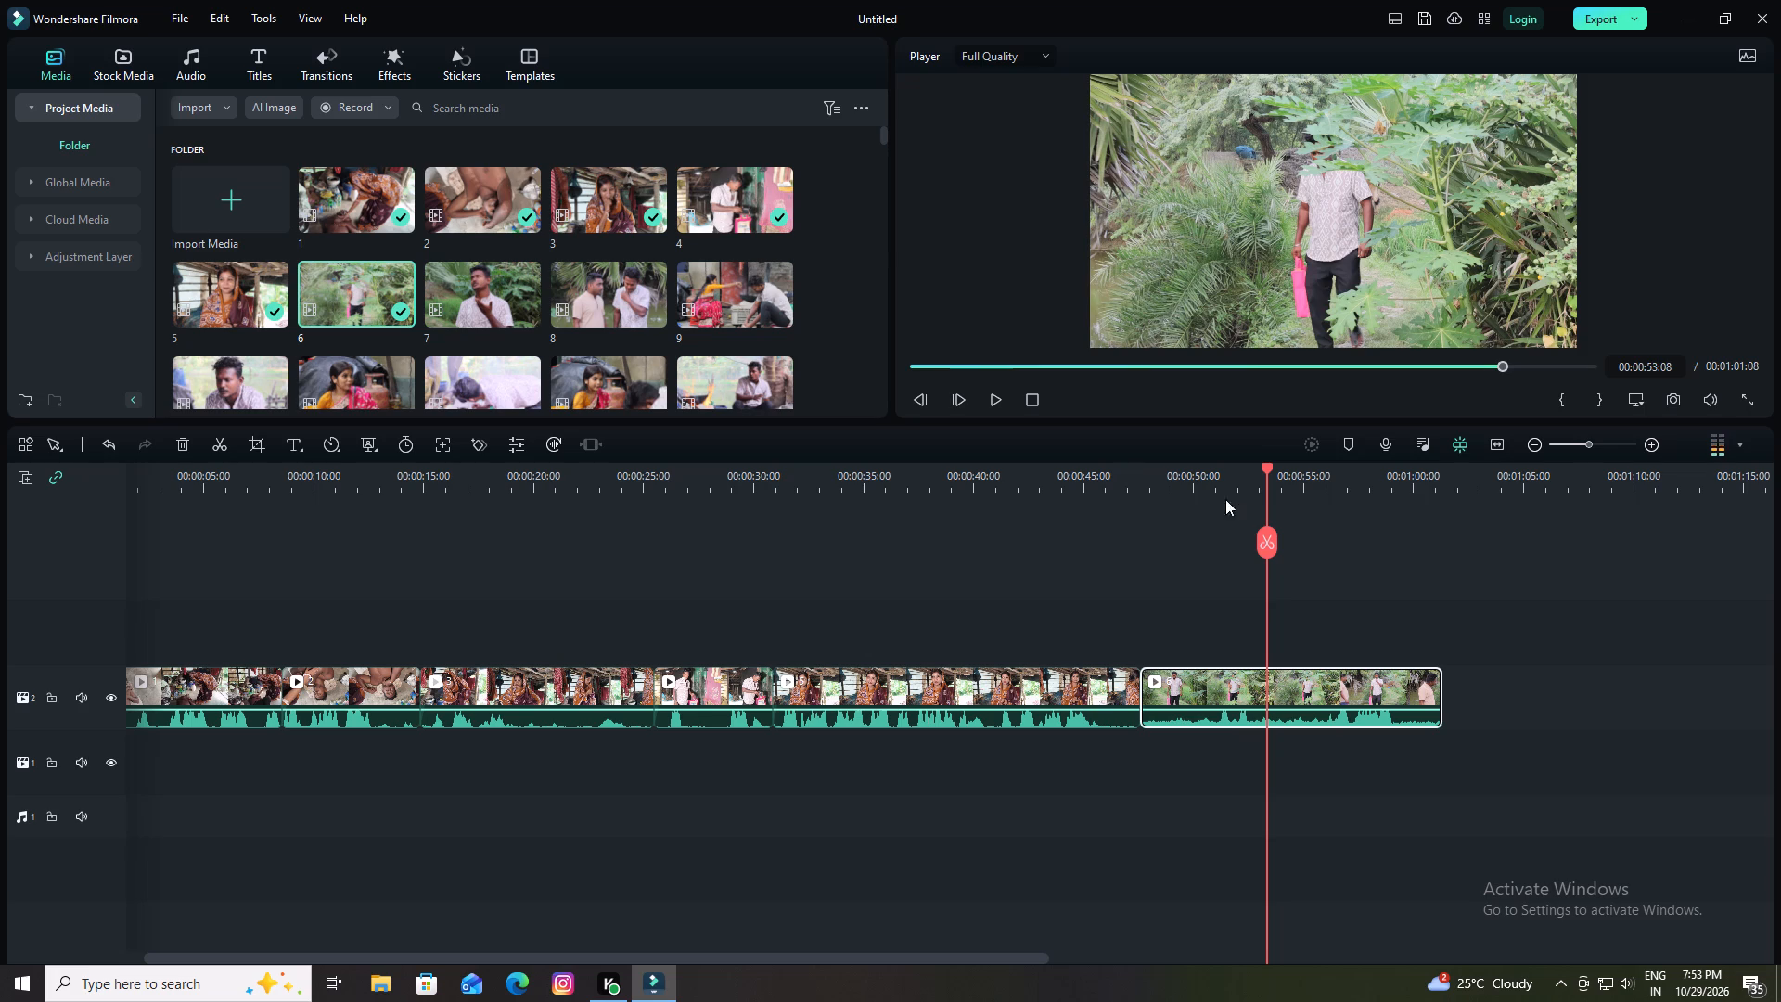
pyautogui.click(1268, 545)
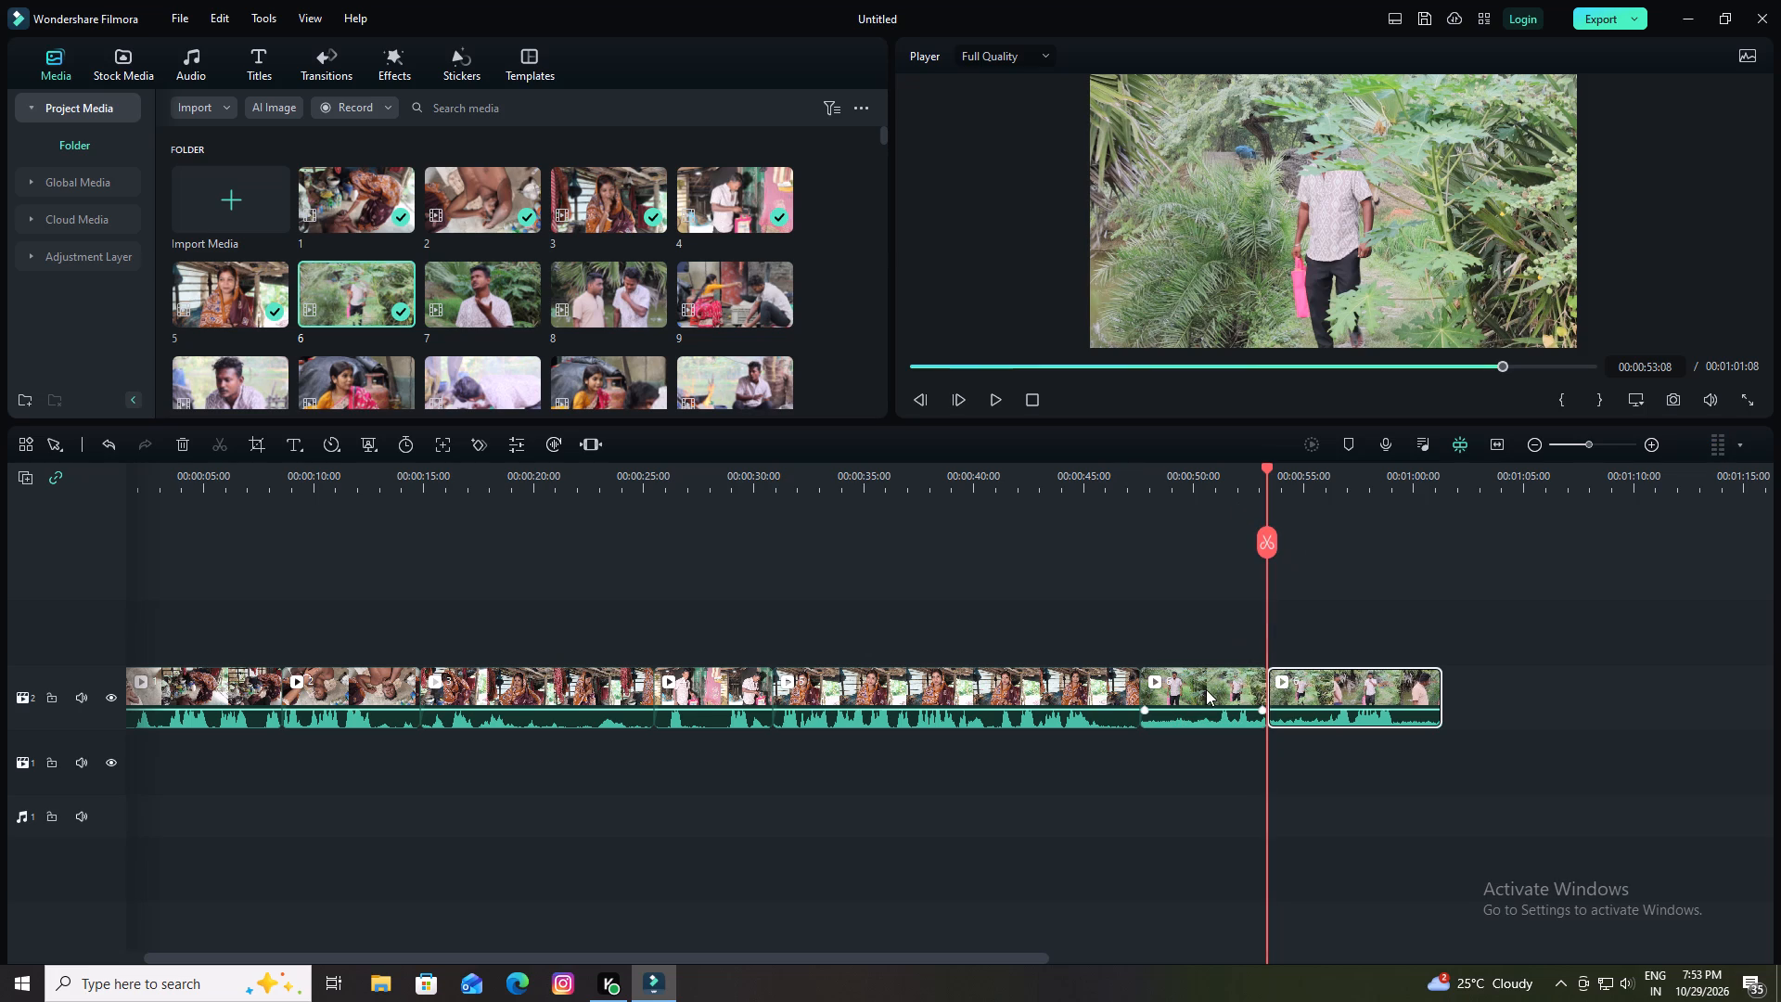
pyautogui.click(1206, 689)
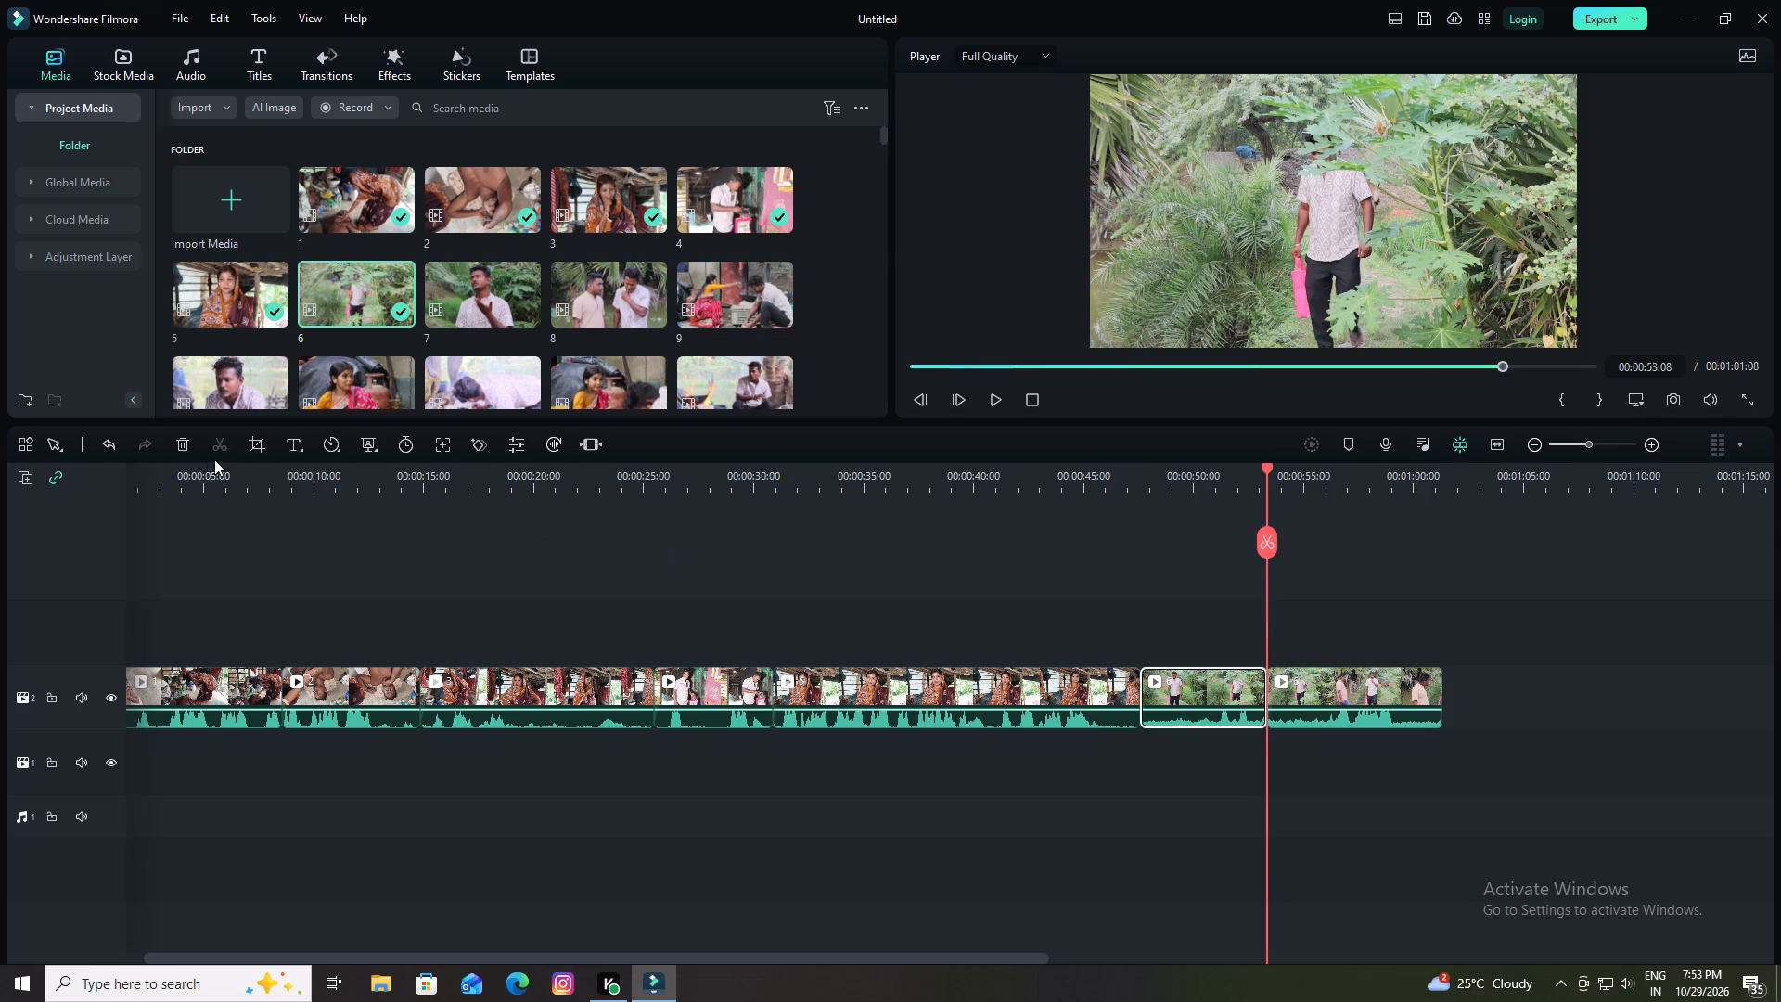
pyautogui.click(182, 445)
# Play the rest of clip 6, split it at 00:00:54:04 and delete the short end segment.
pyautogui.press('space')
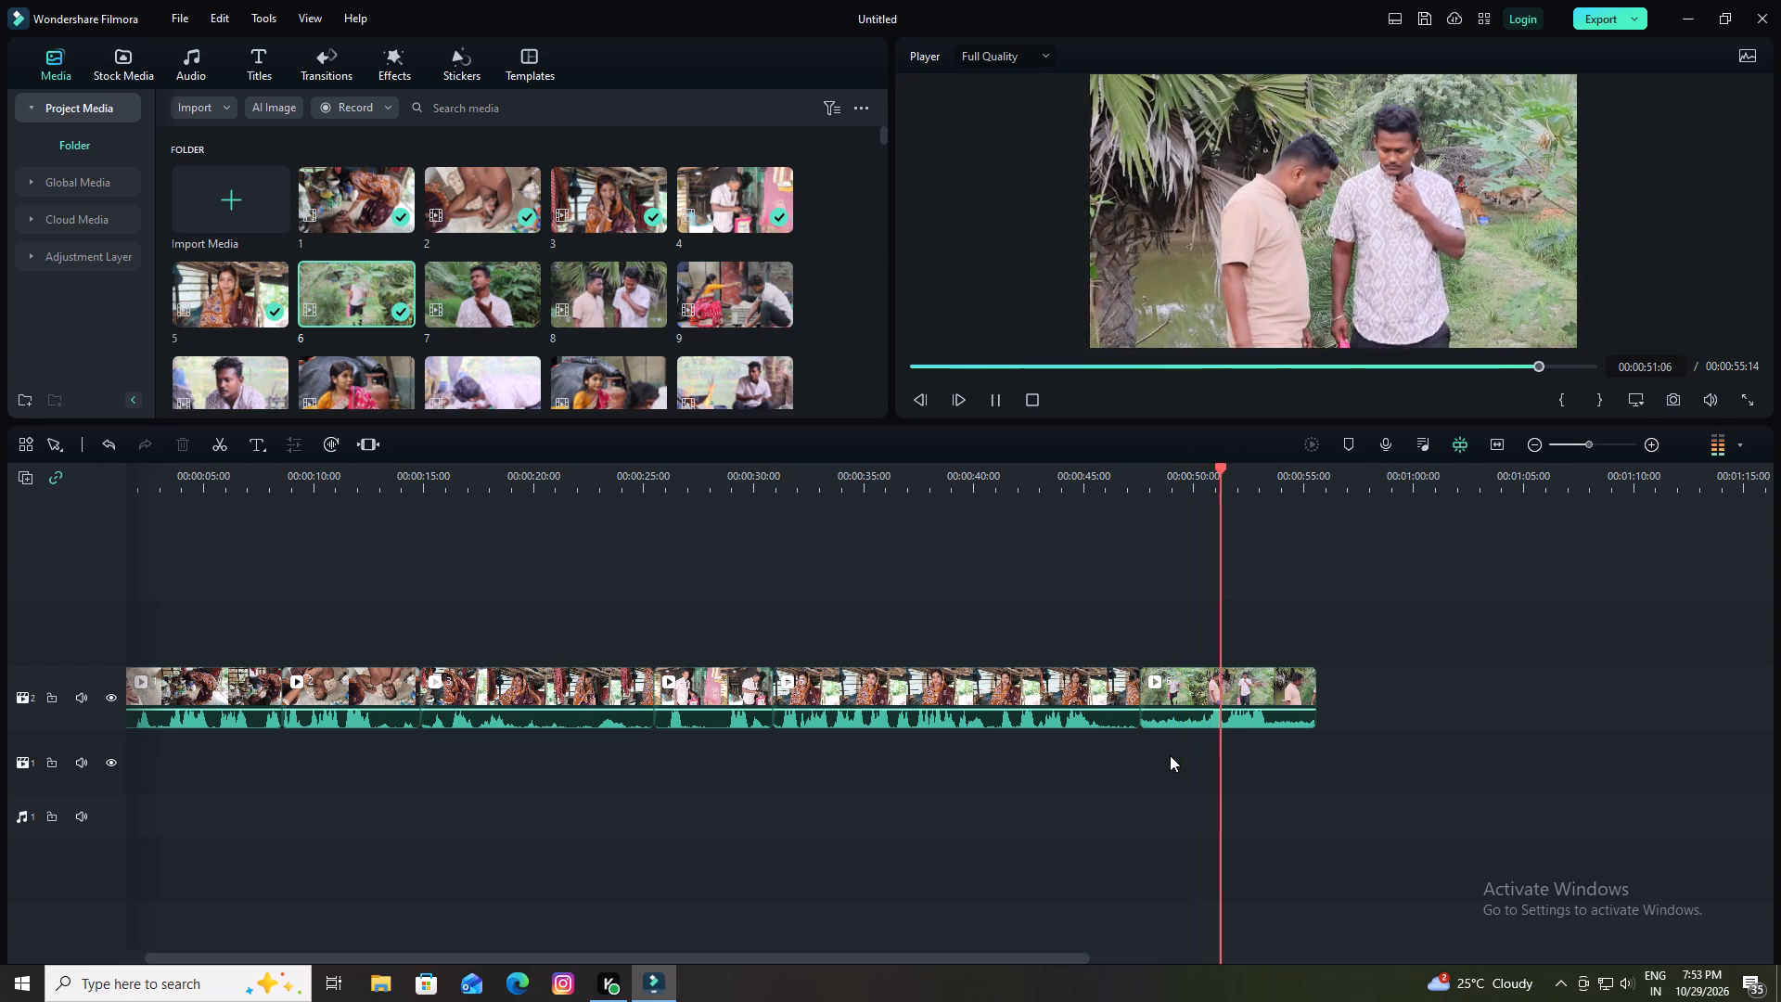
pyautogui.press('space')
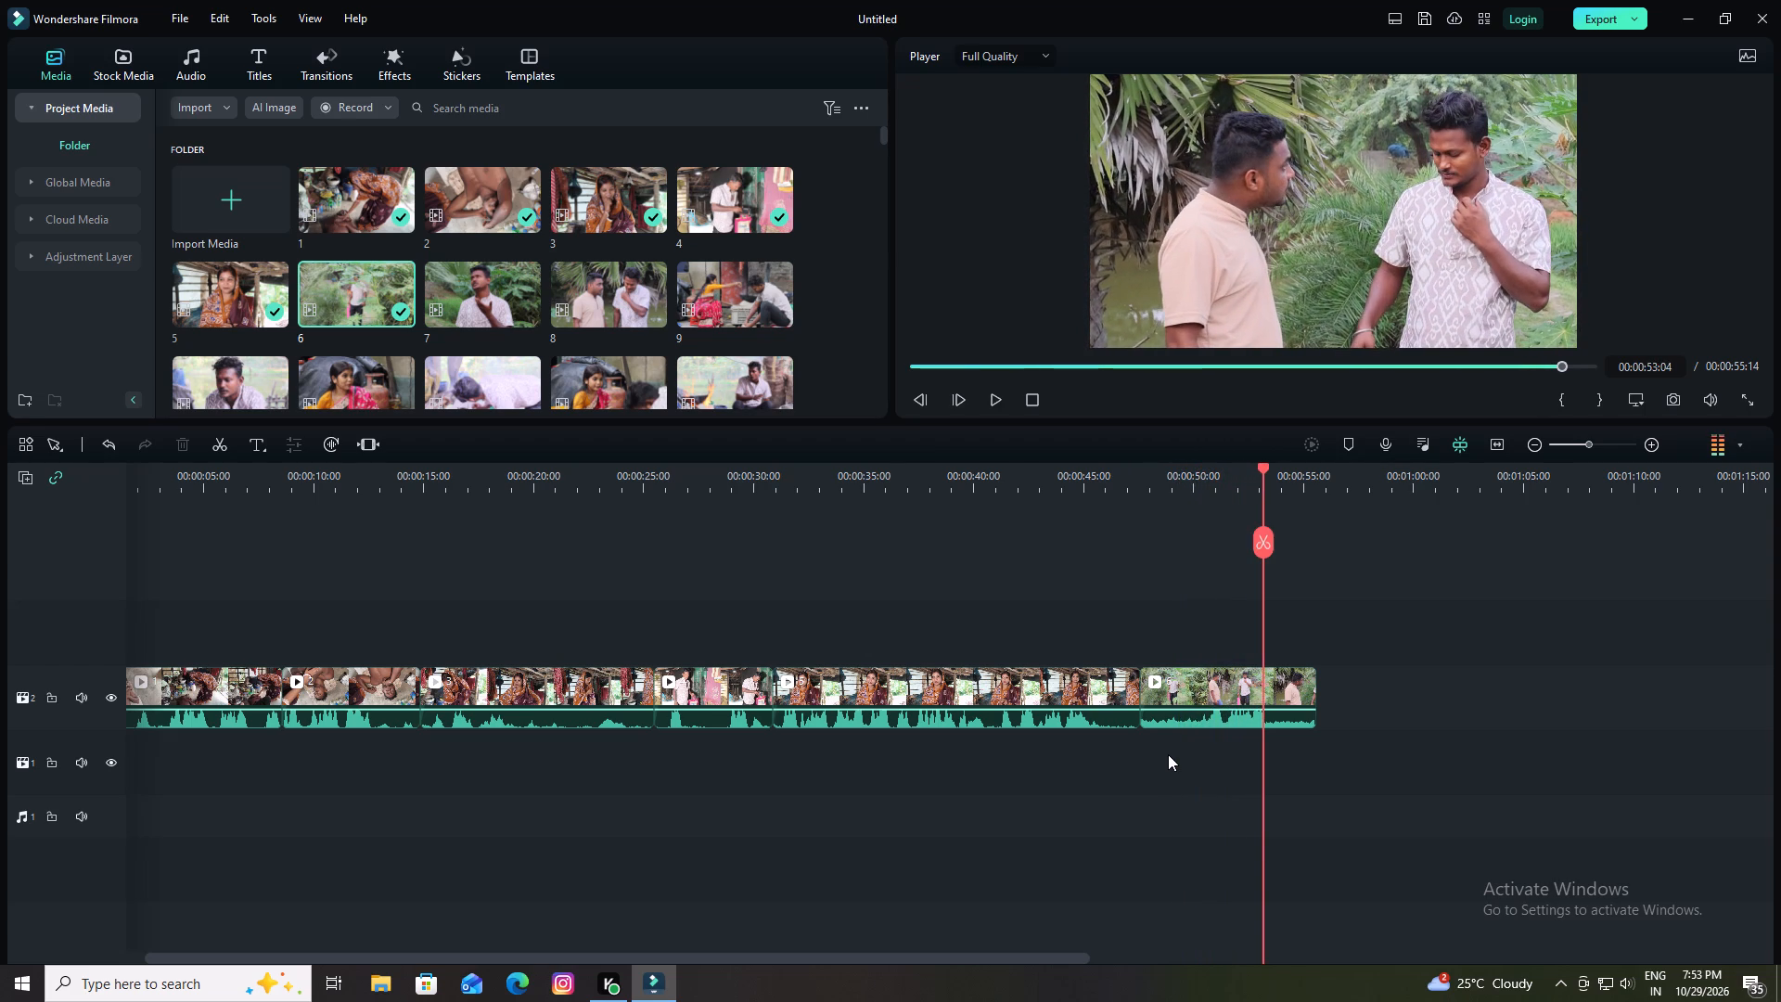
pyautogui.press('space')
pyautogui.press('space')
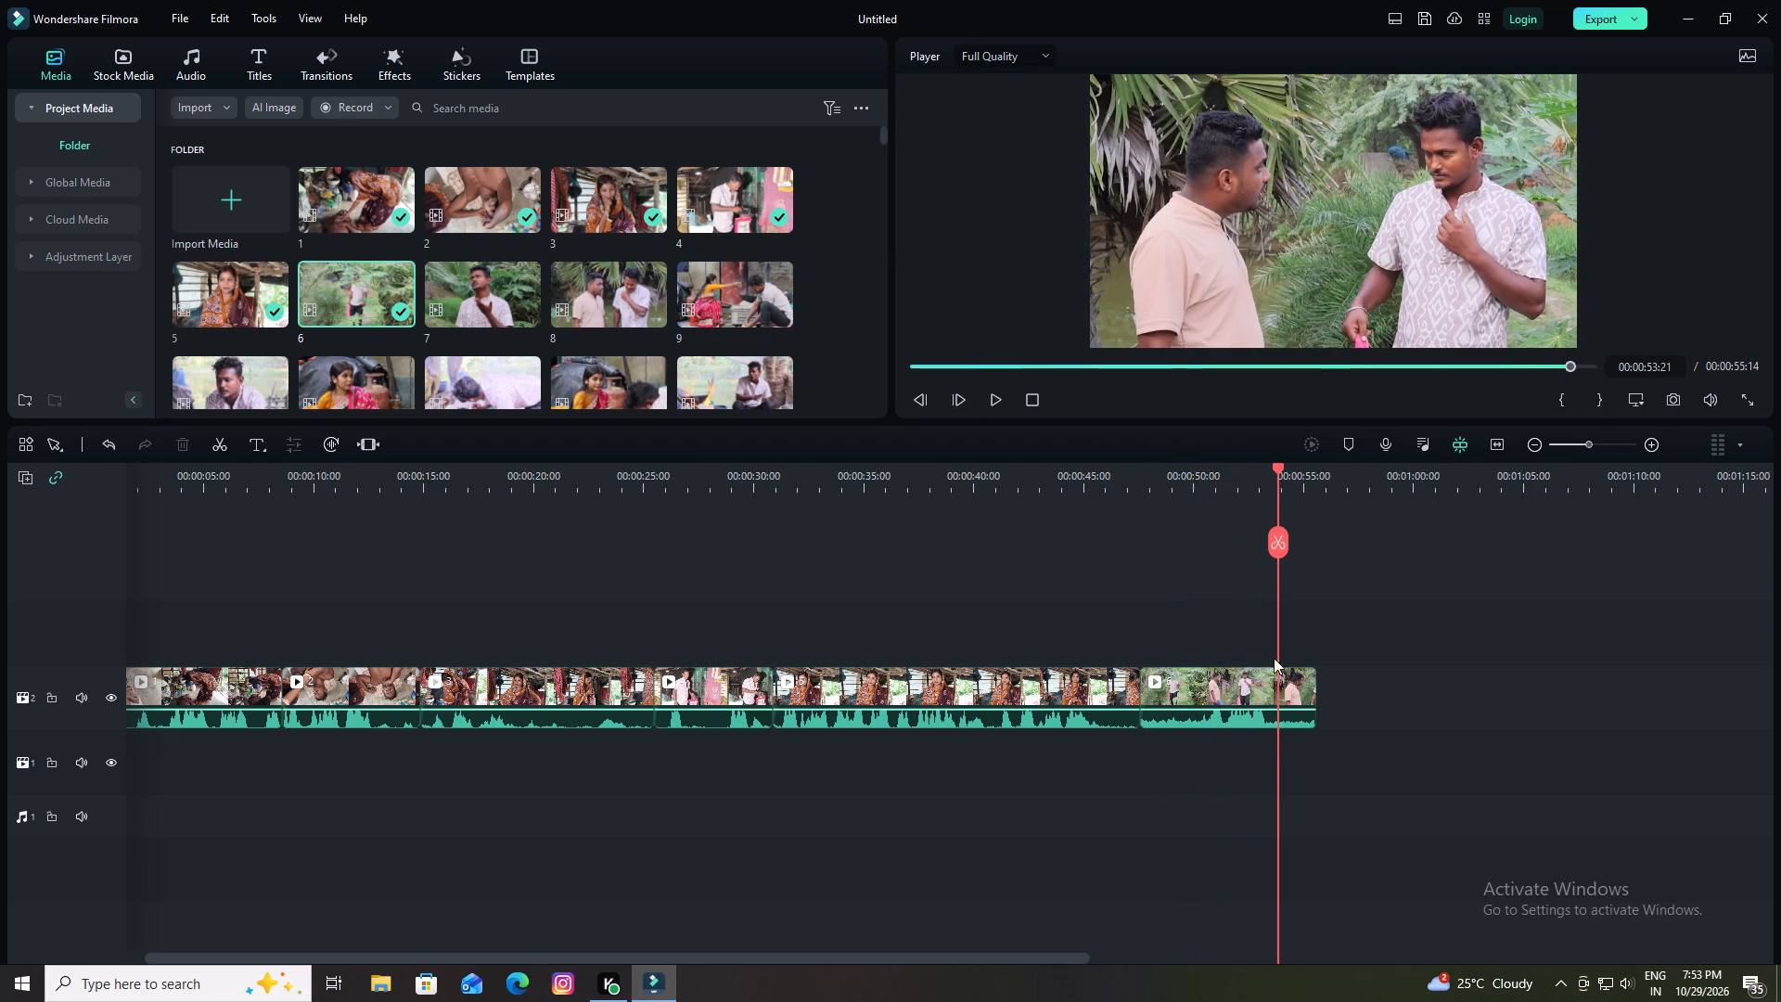
pyautogui.moveTo(1278, 468); pyautogui.dragTo(1250, 474)
pyautogui.press('space')
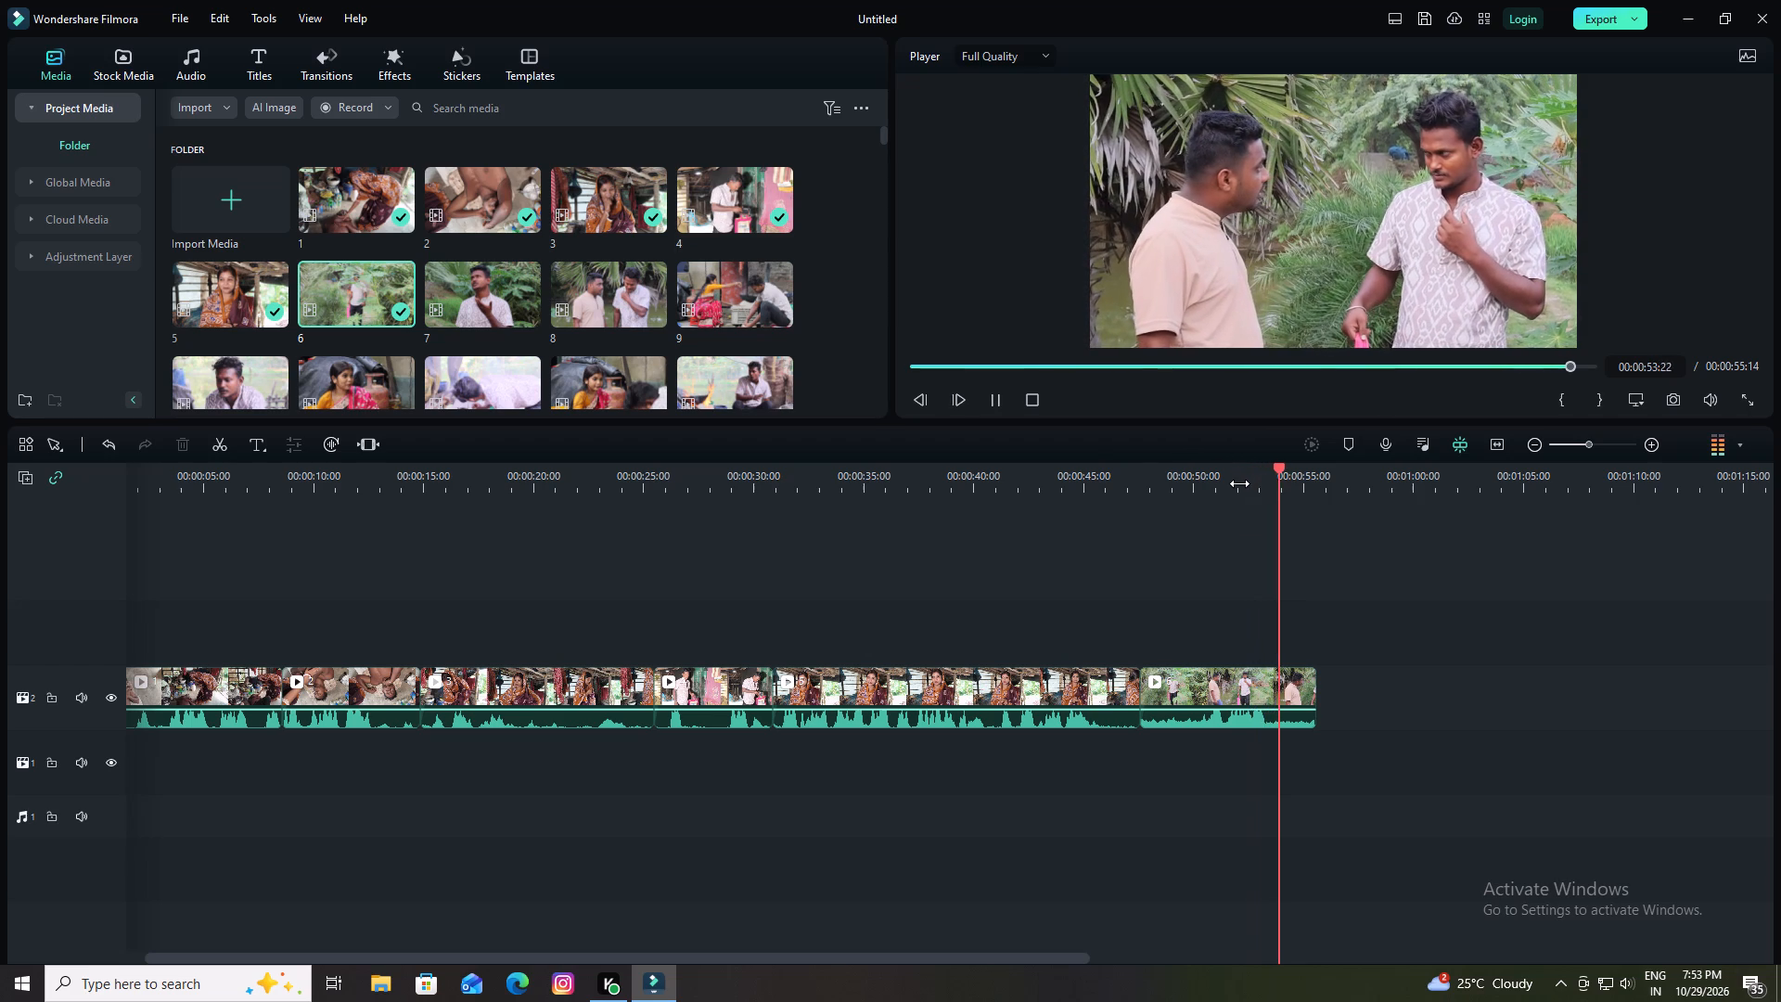
pyautogui.press('space')
pyautogui.press('space')
pyautogui.press('space')
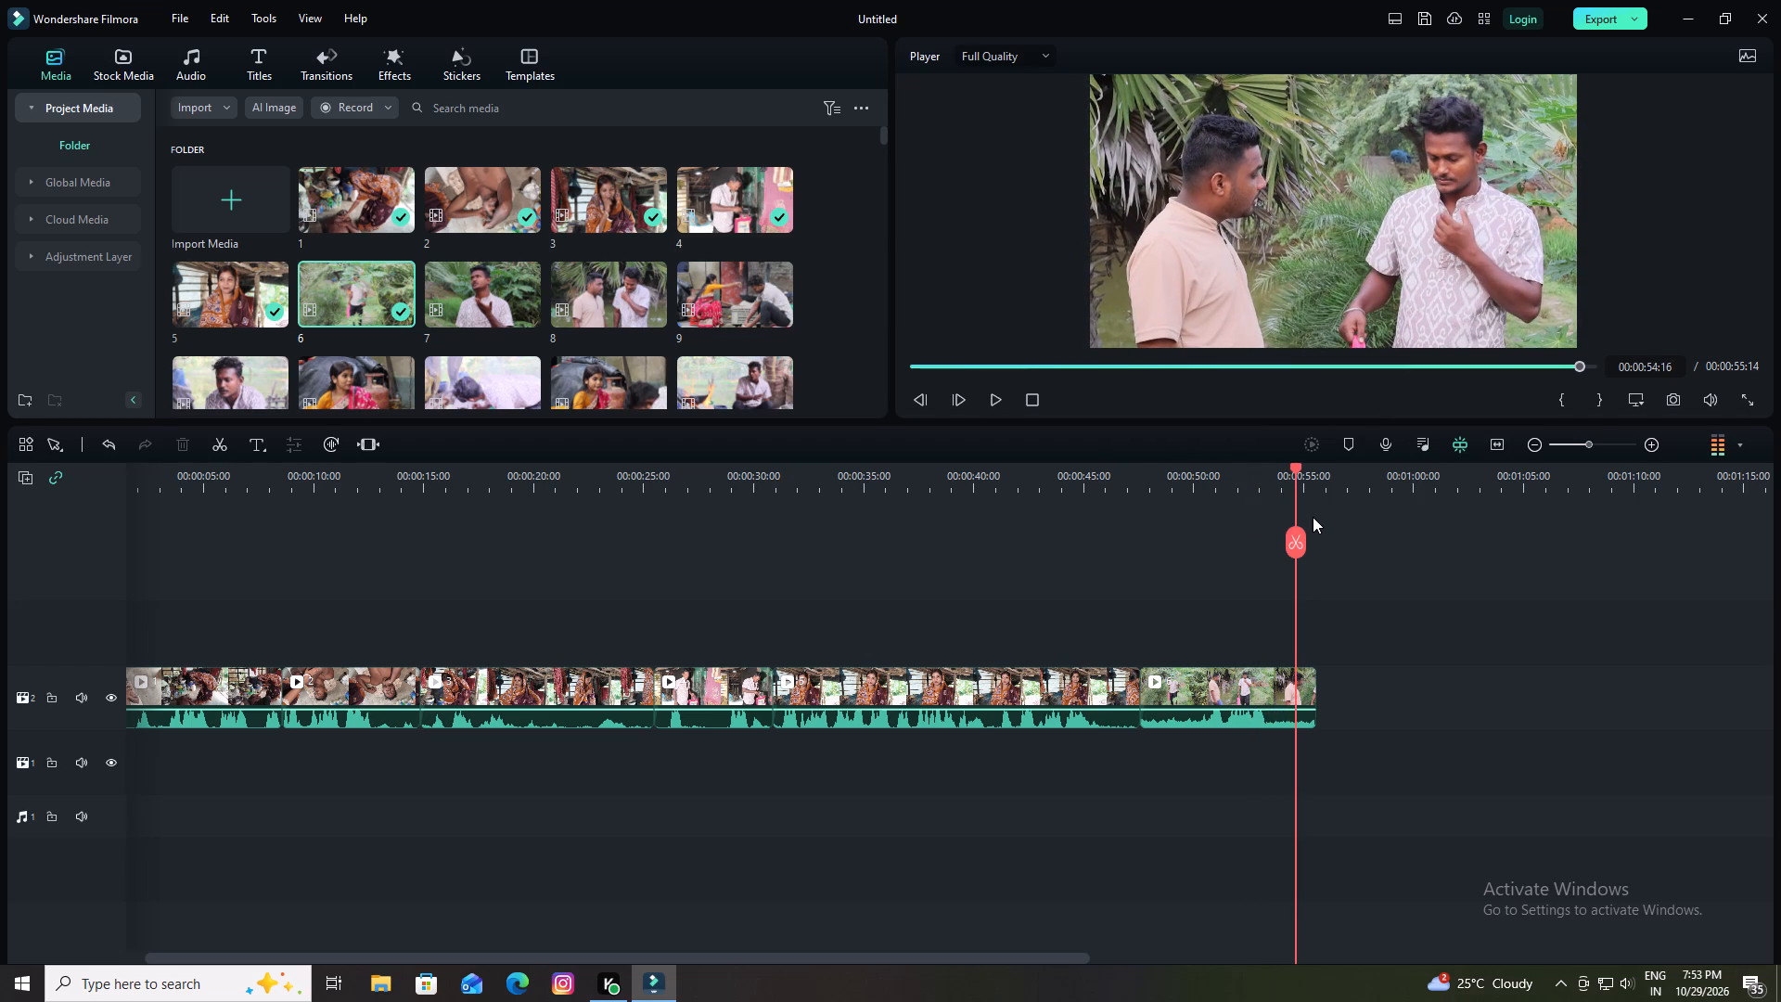
pyautogui.moveTo(1295, 467); pyautogui.dragTo(1287, 473)
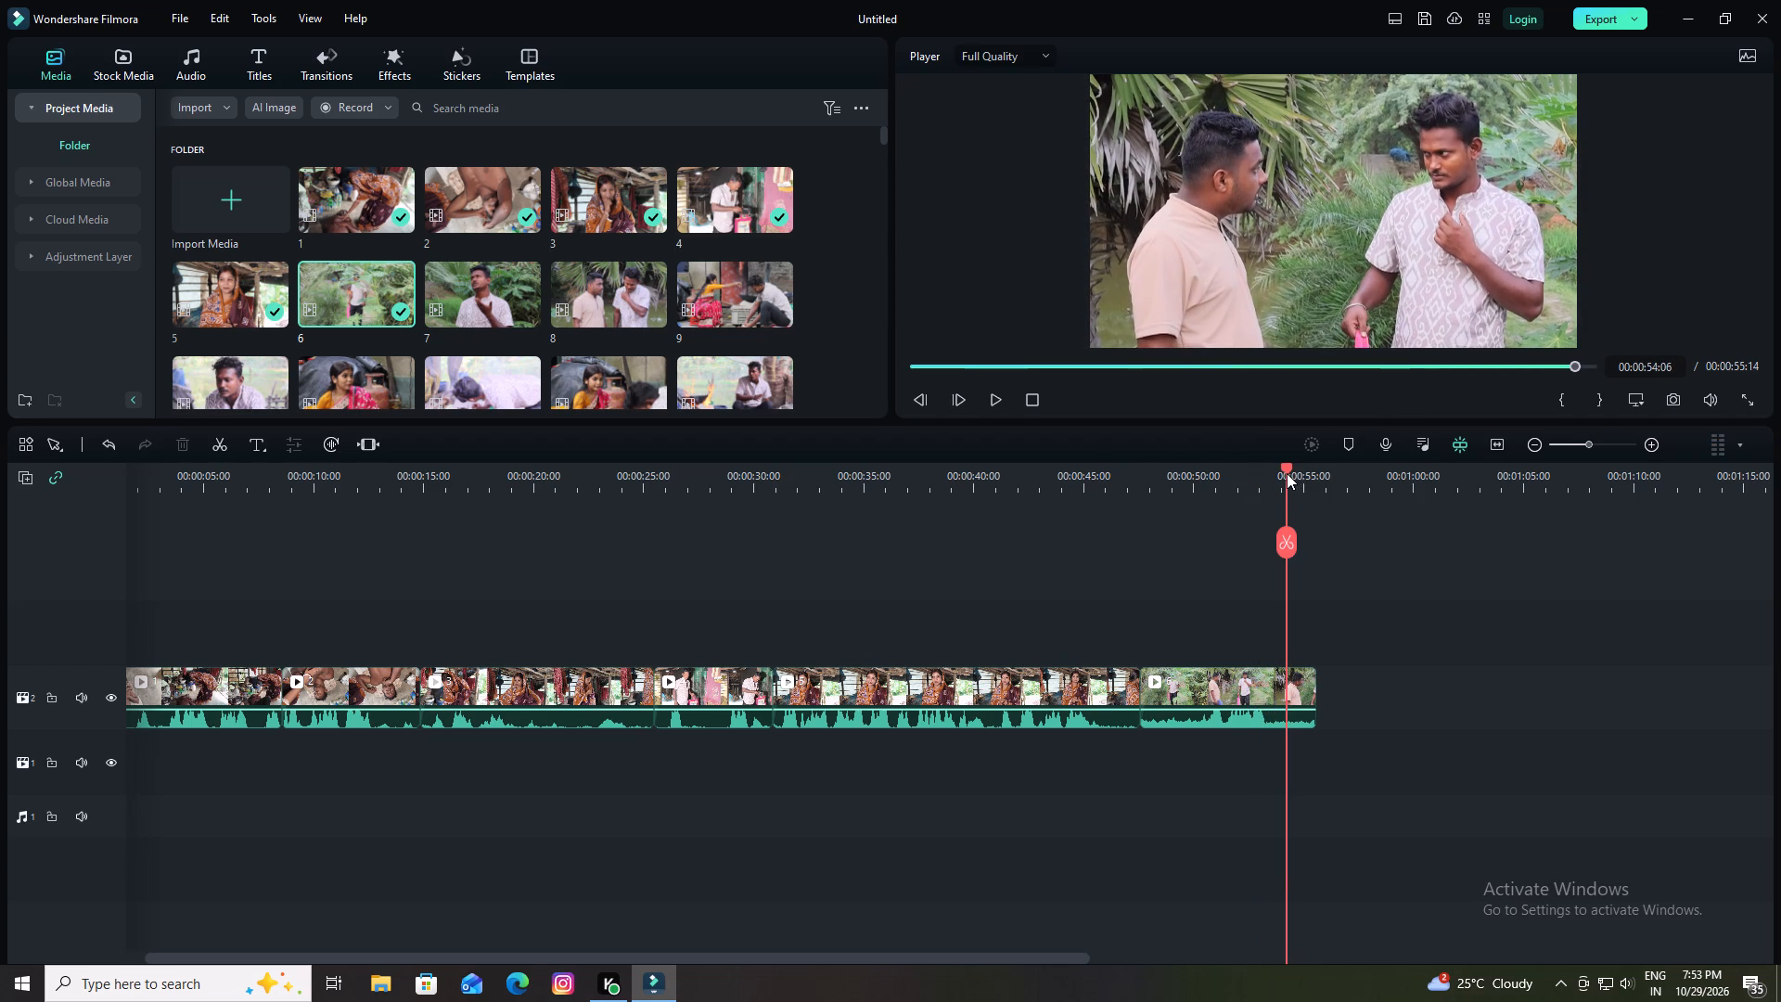
pyautogui.moveTo(1287, 473); pyautogui.dragTo(1285, 475)
pyautogui.click(1287, 539)
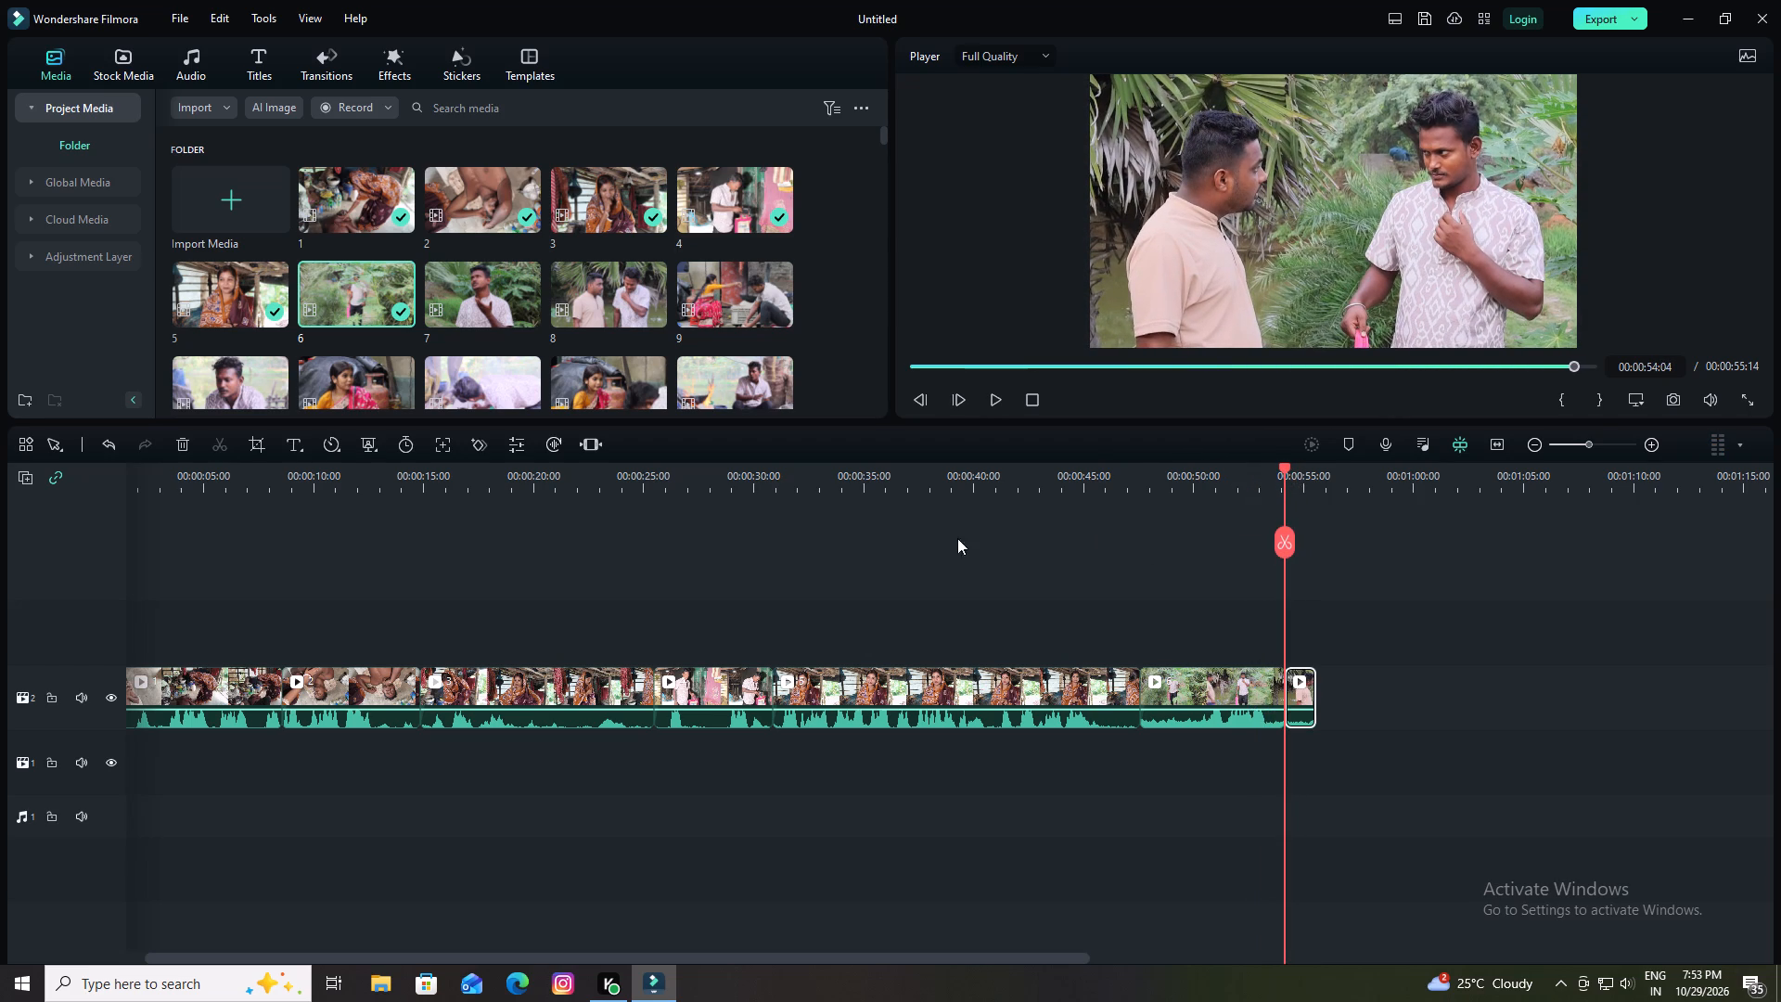
pyautogui.click(185, 449)
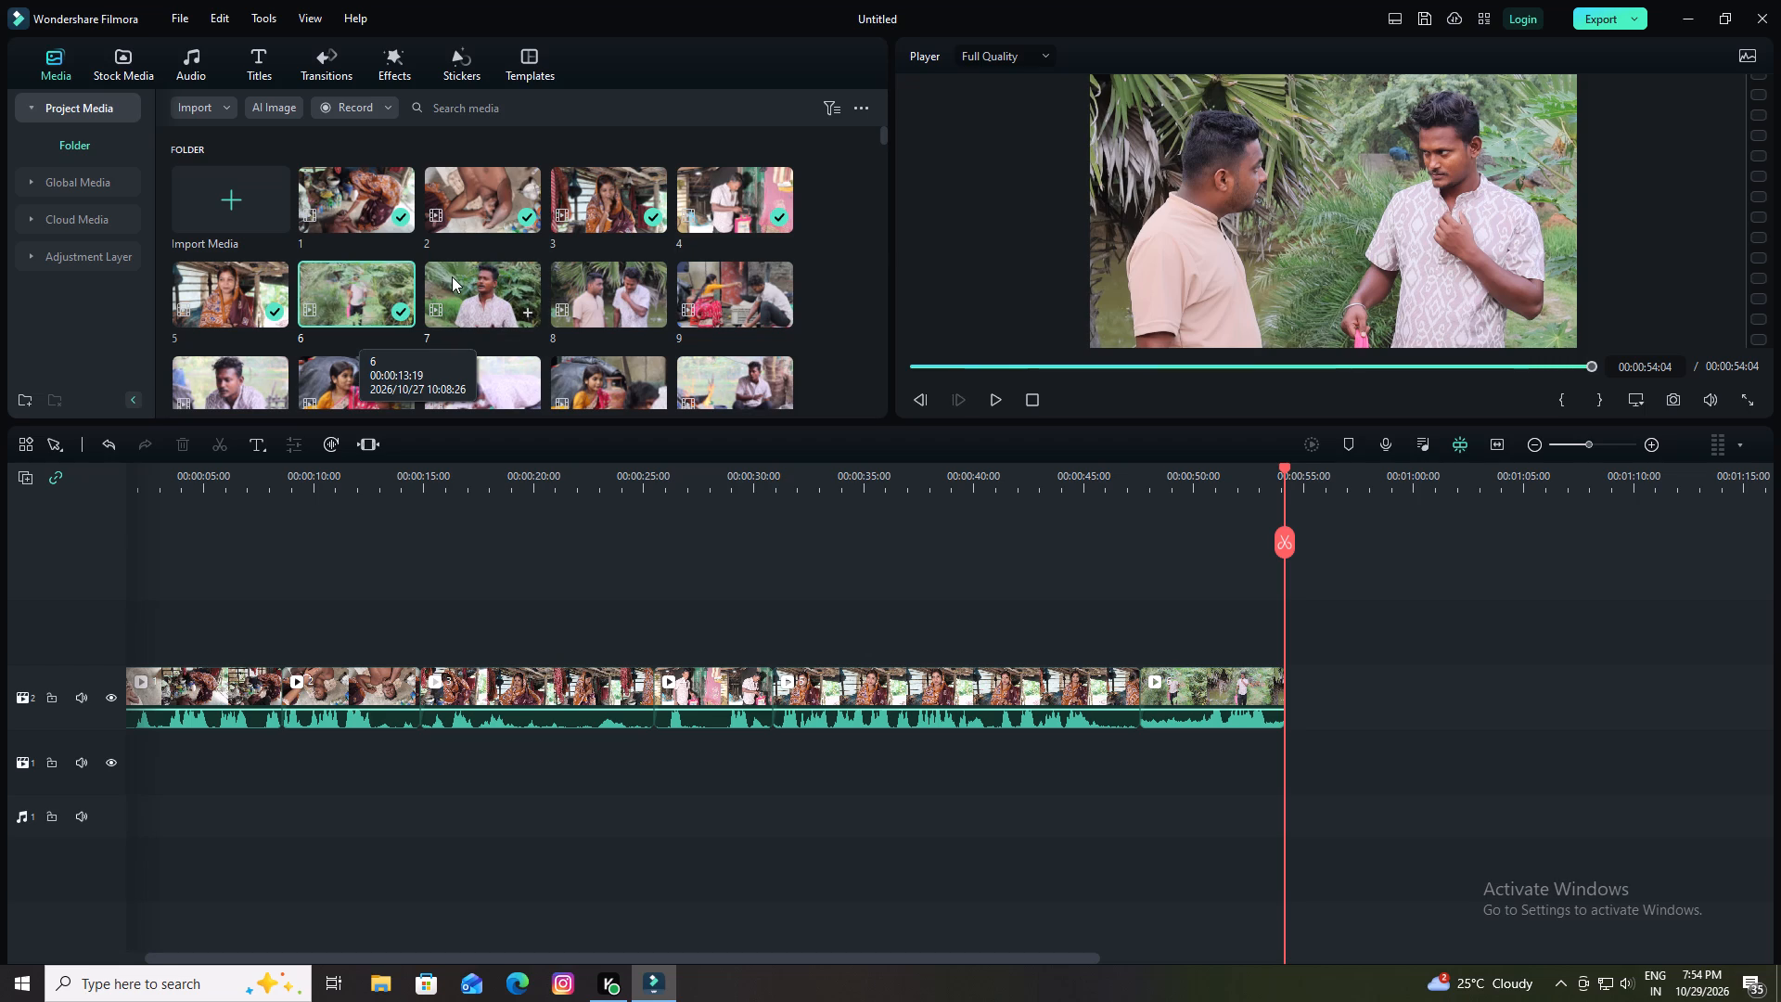
# Add clip 7 directly after clip 6 on video track 2 and raise its audio volume.
pyautogui.moveTo(452, 276); pyautogui.dragTo(570, 441)
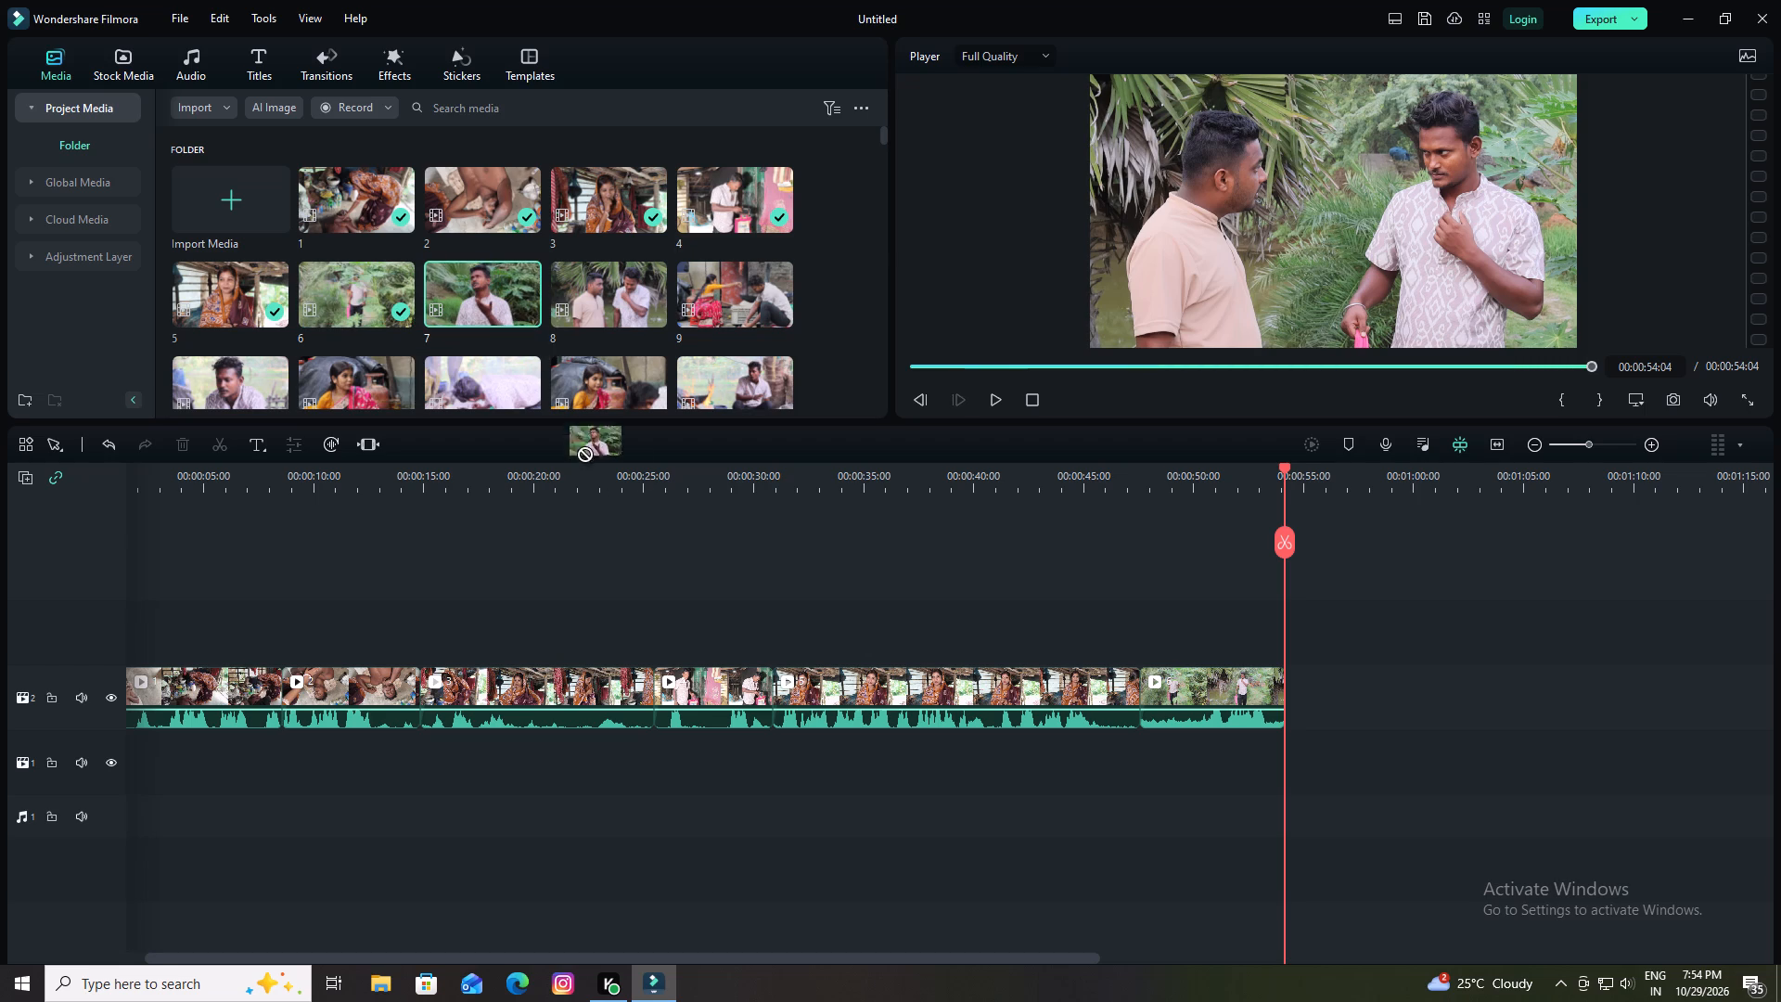
pyautogui.moveTo(570, 441); pyautogui.dragTo(1280, 709)
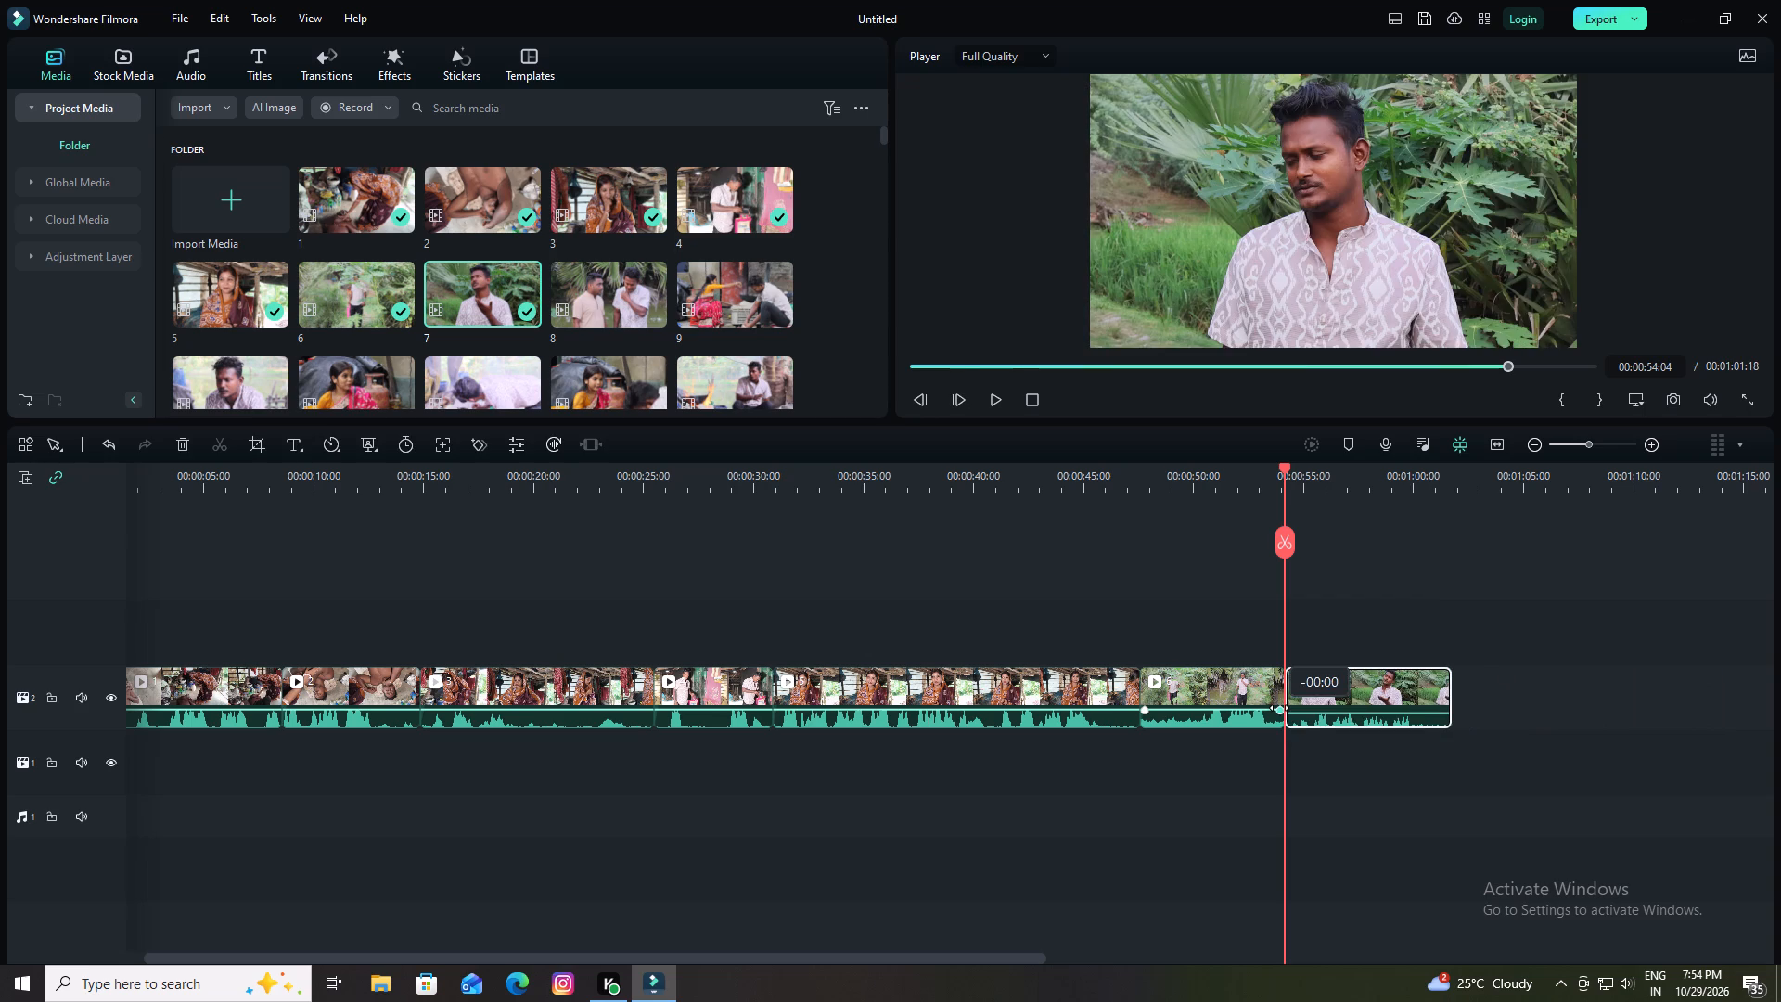
pyautogui.moveTo(1316, 713); pyautogui.dragTo(1318, 677)
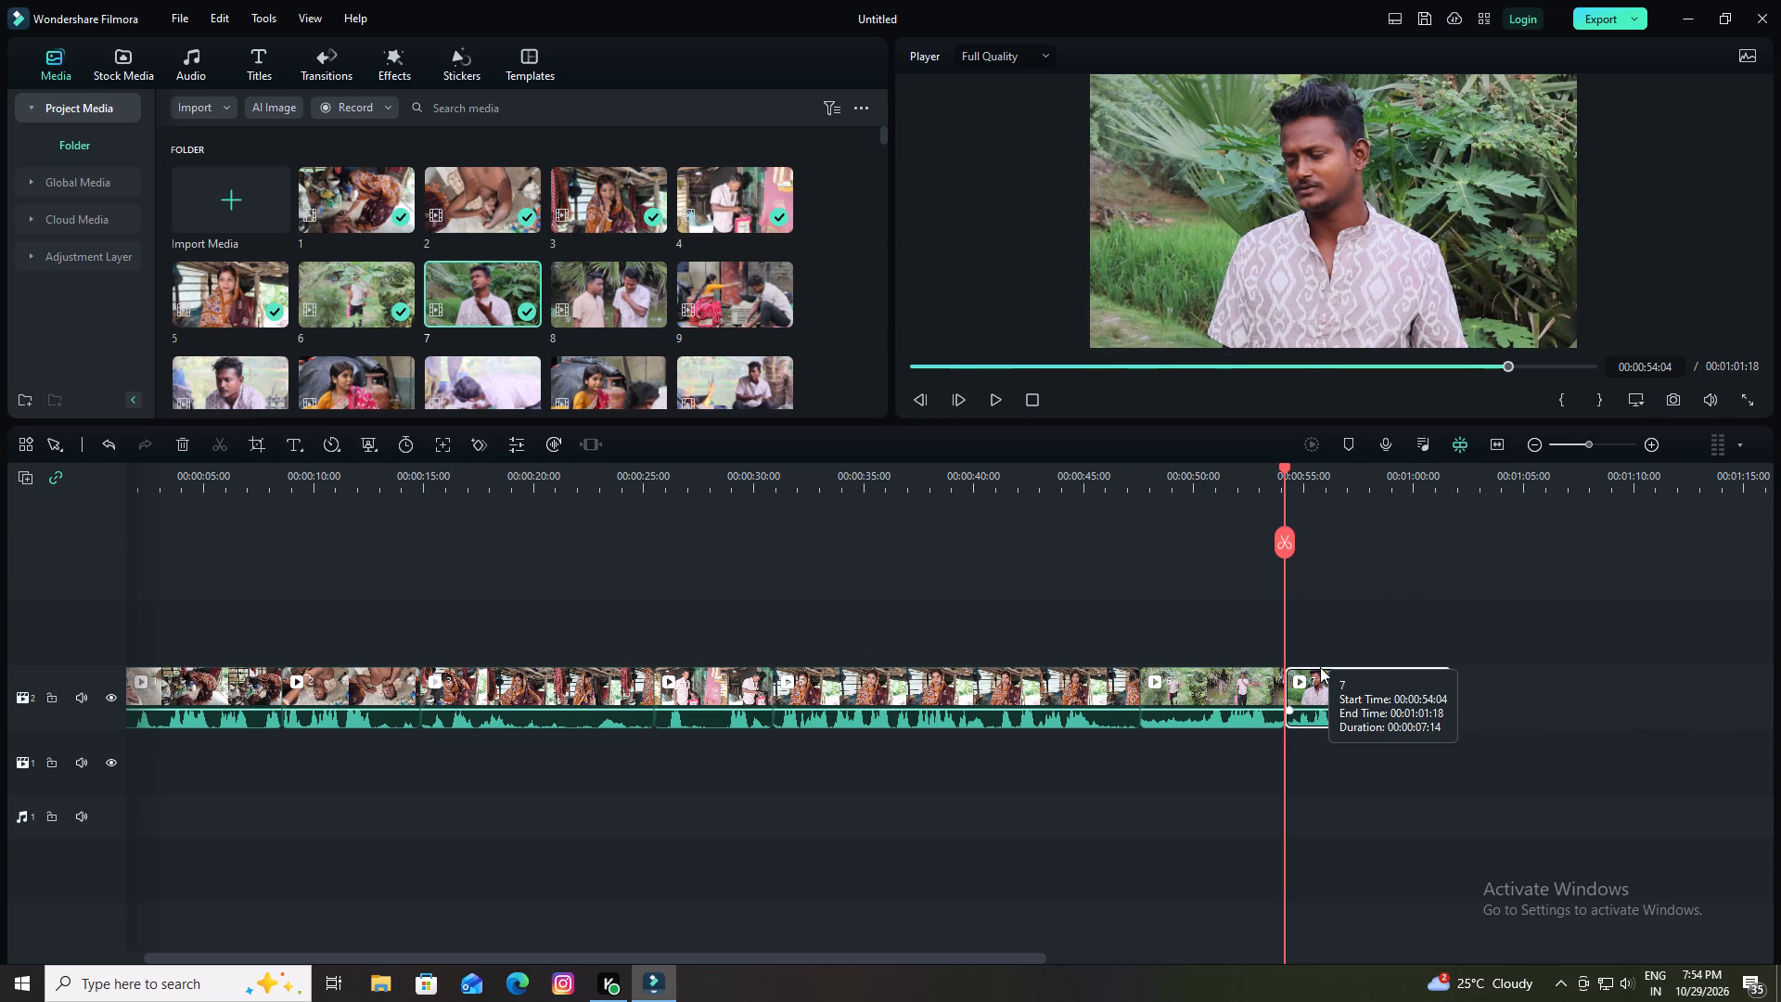
# Play the start of clip 7, split it at 00:00:55:10 and delete its short opening segment.
pyautogui.click(1286, 464)
pyautogui.press('space')
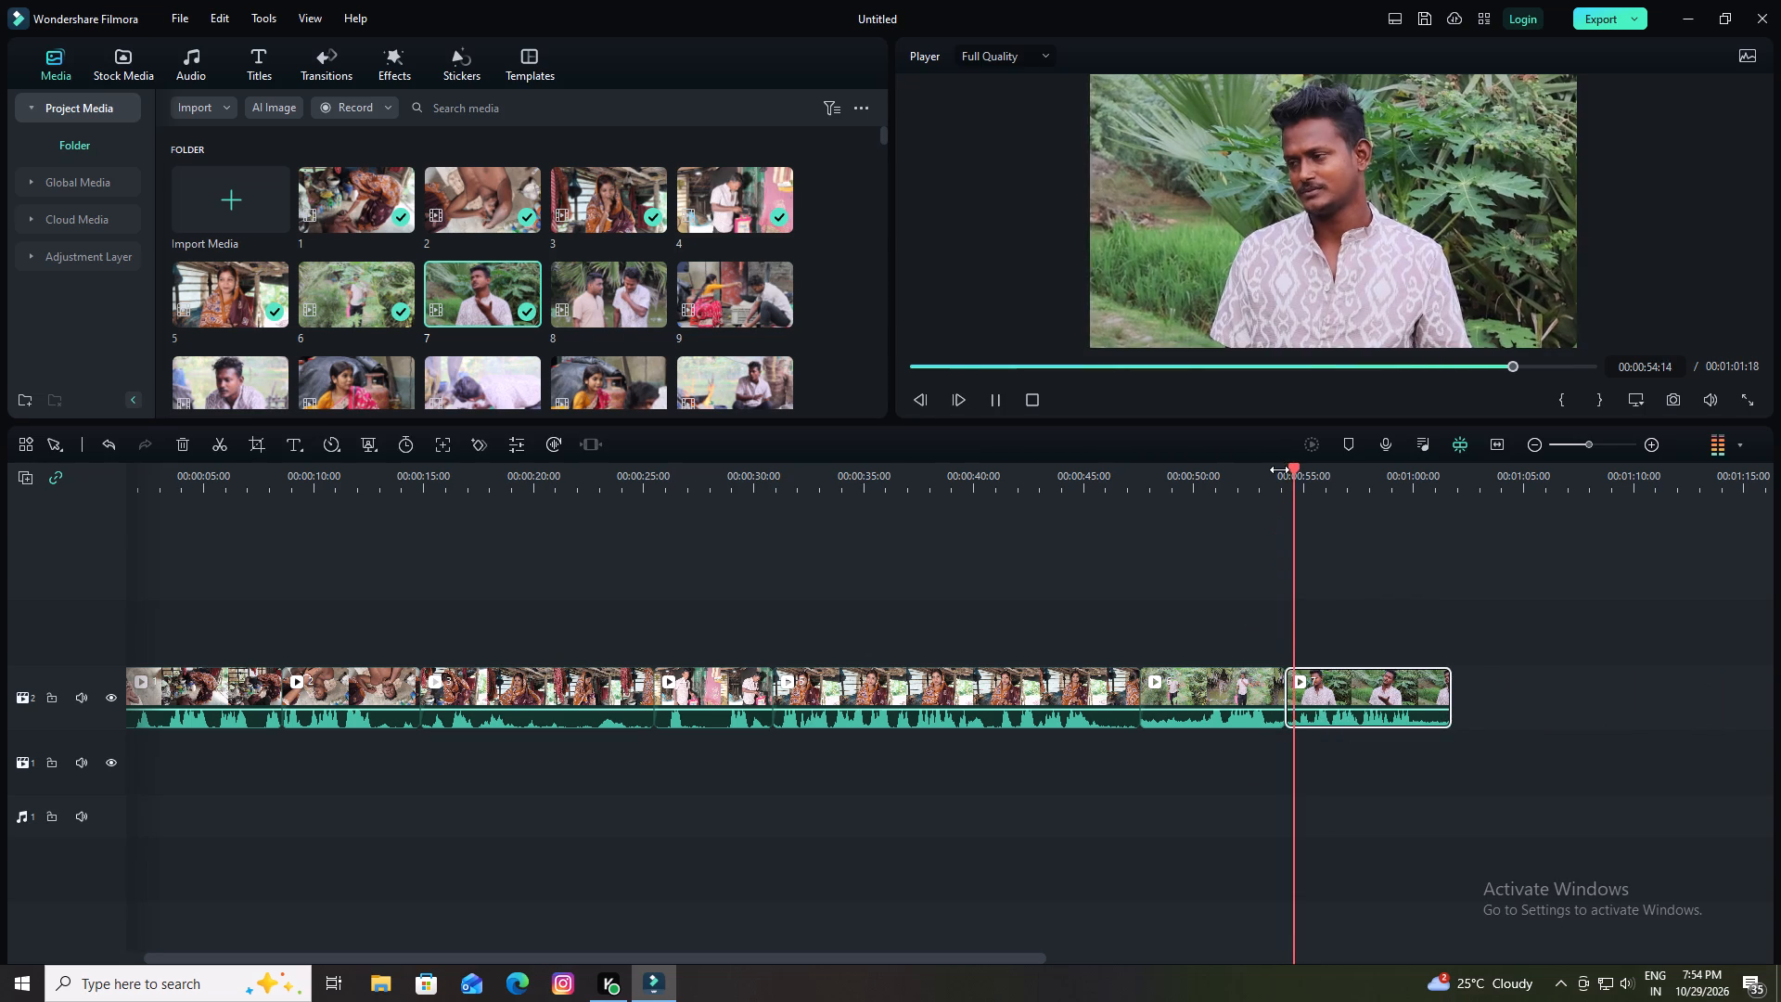
pyautogui.press('space')
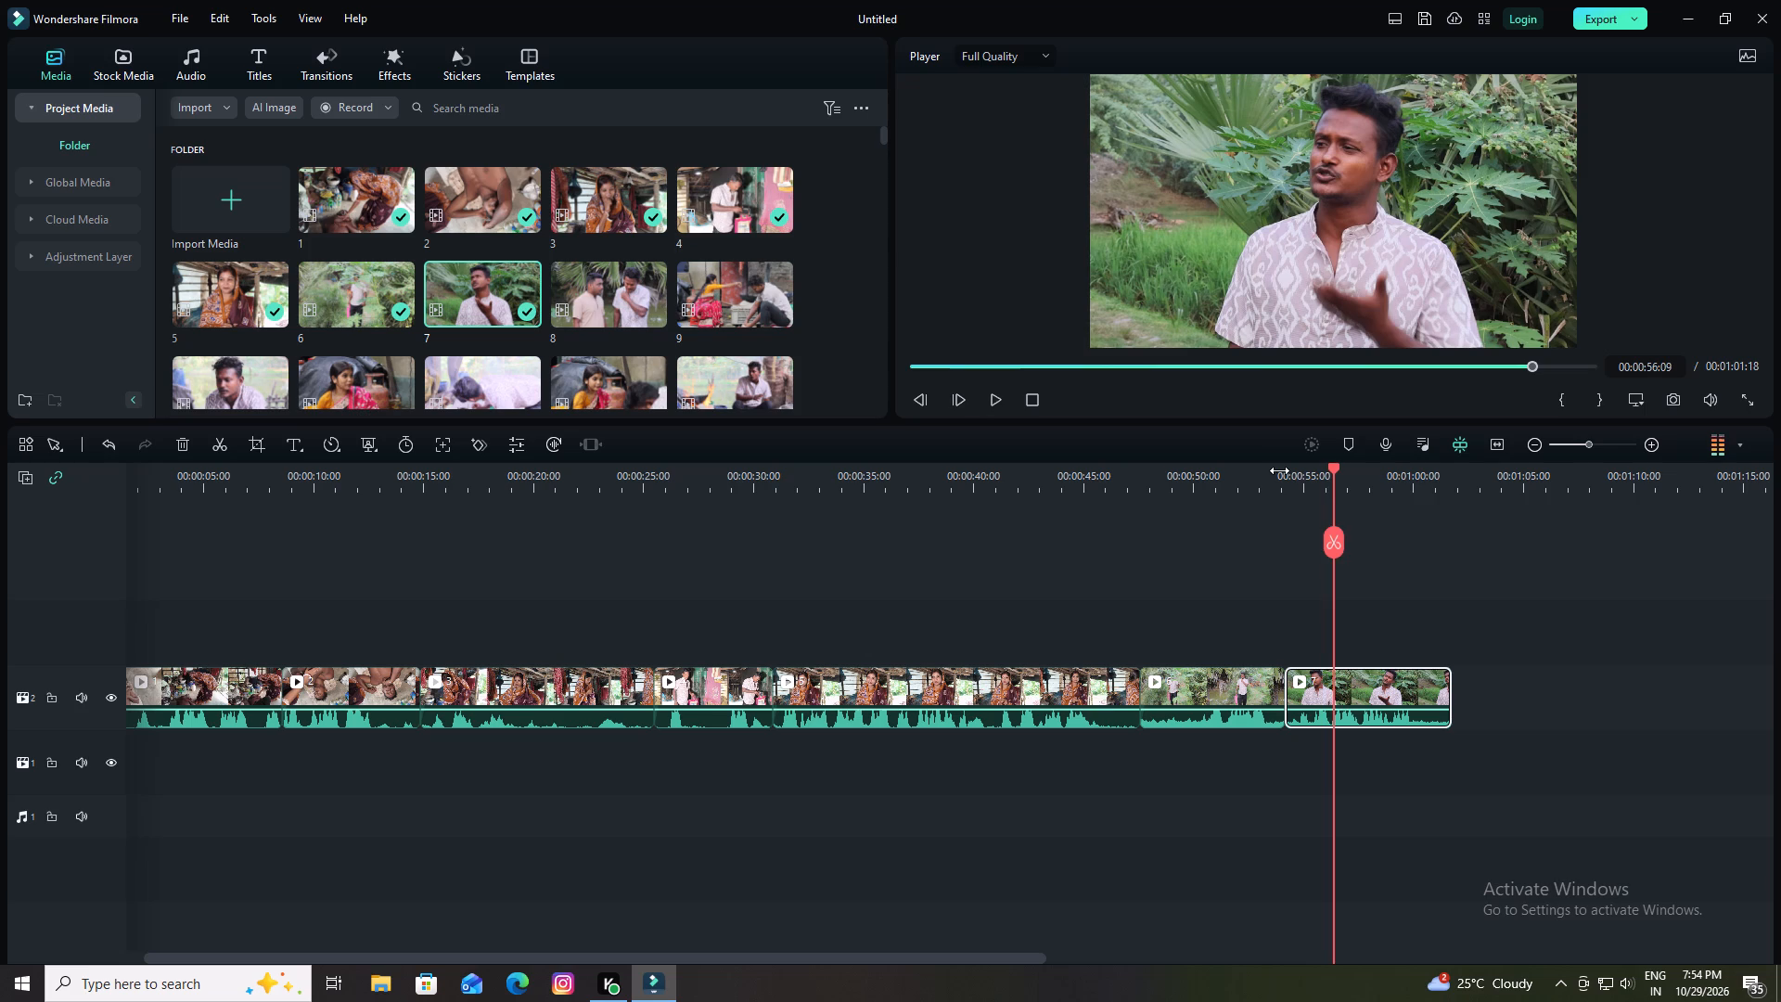
pyautogui.moveTo(1404, 471); pyautogui.dragTo(1499, 469)
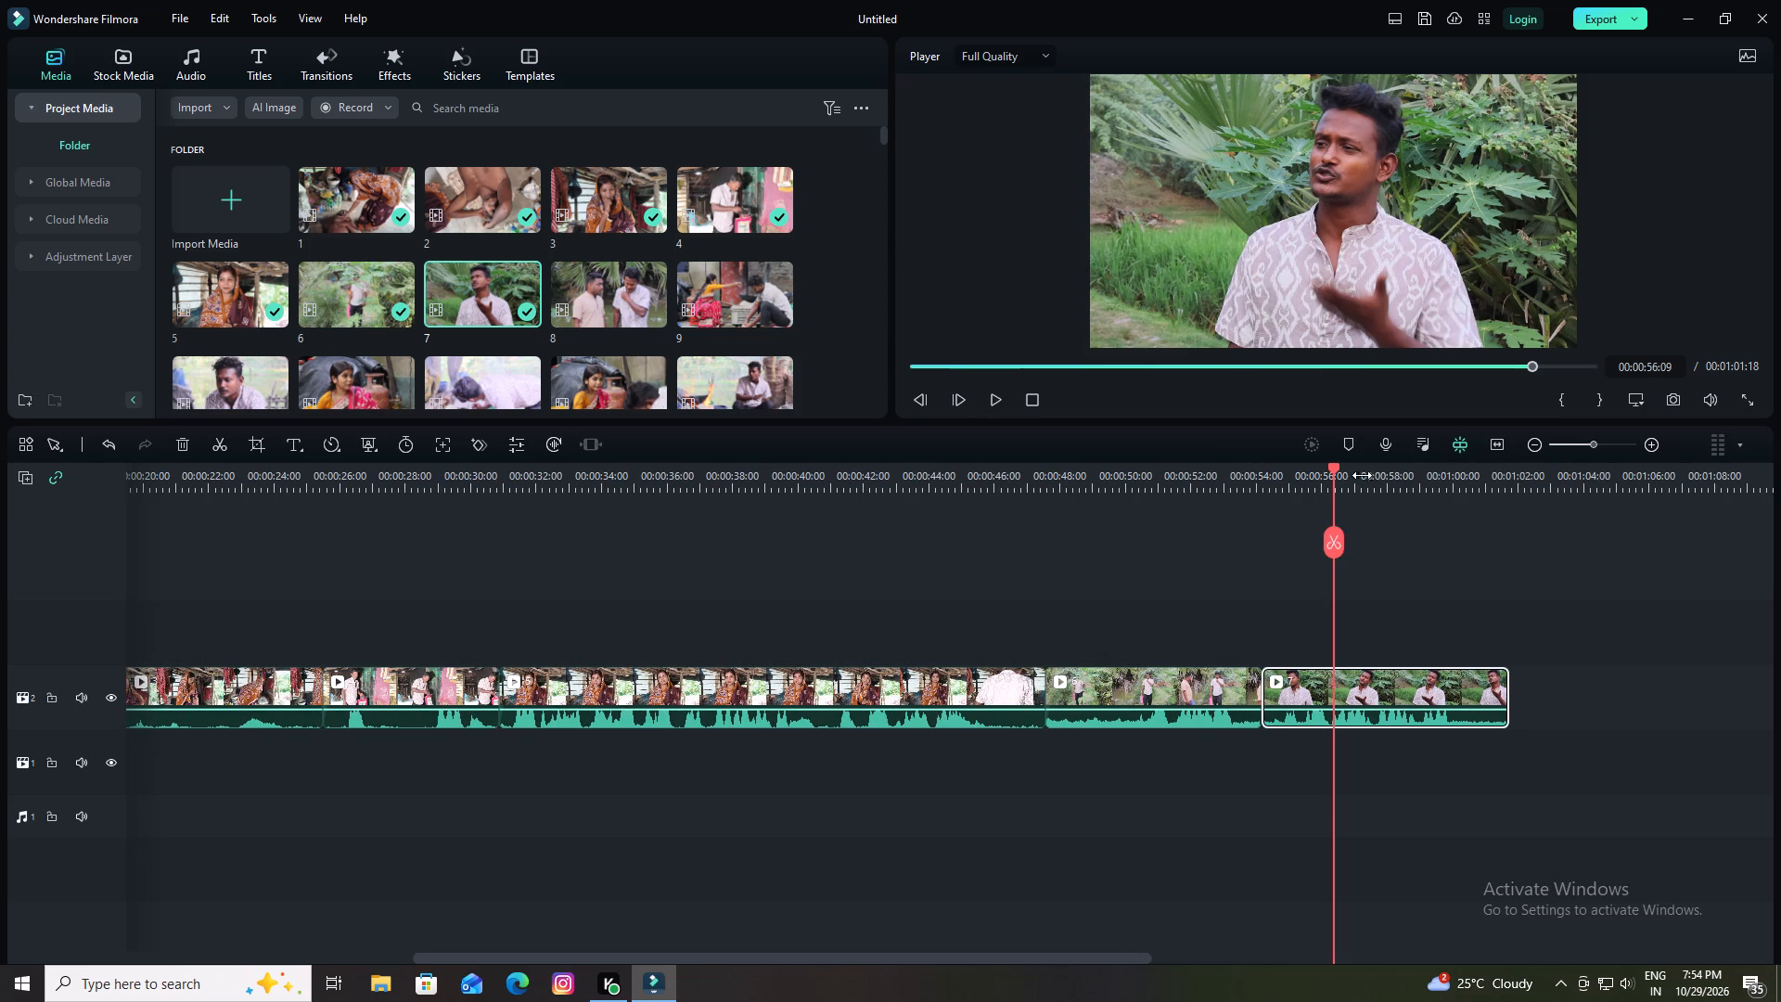
pyautogui.moveTo(1337, 469); pyautogui.dragTo(1265, 475)
pyautogui.press('space')
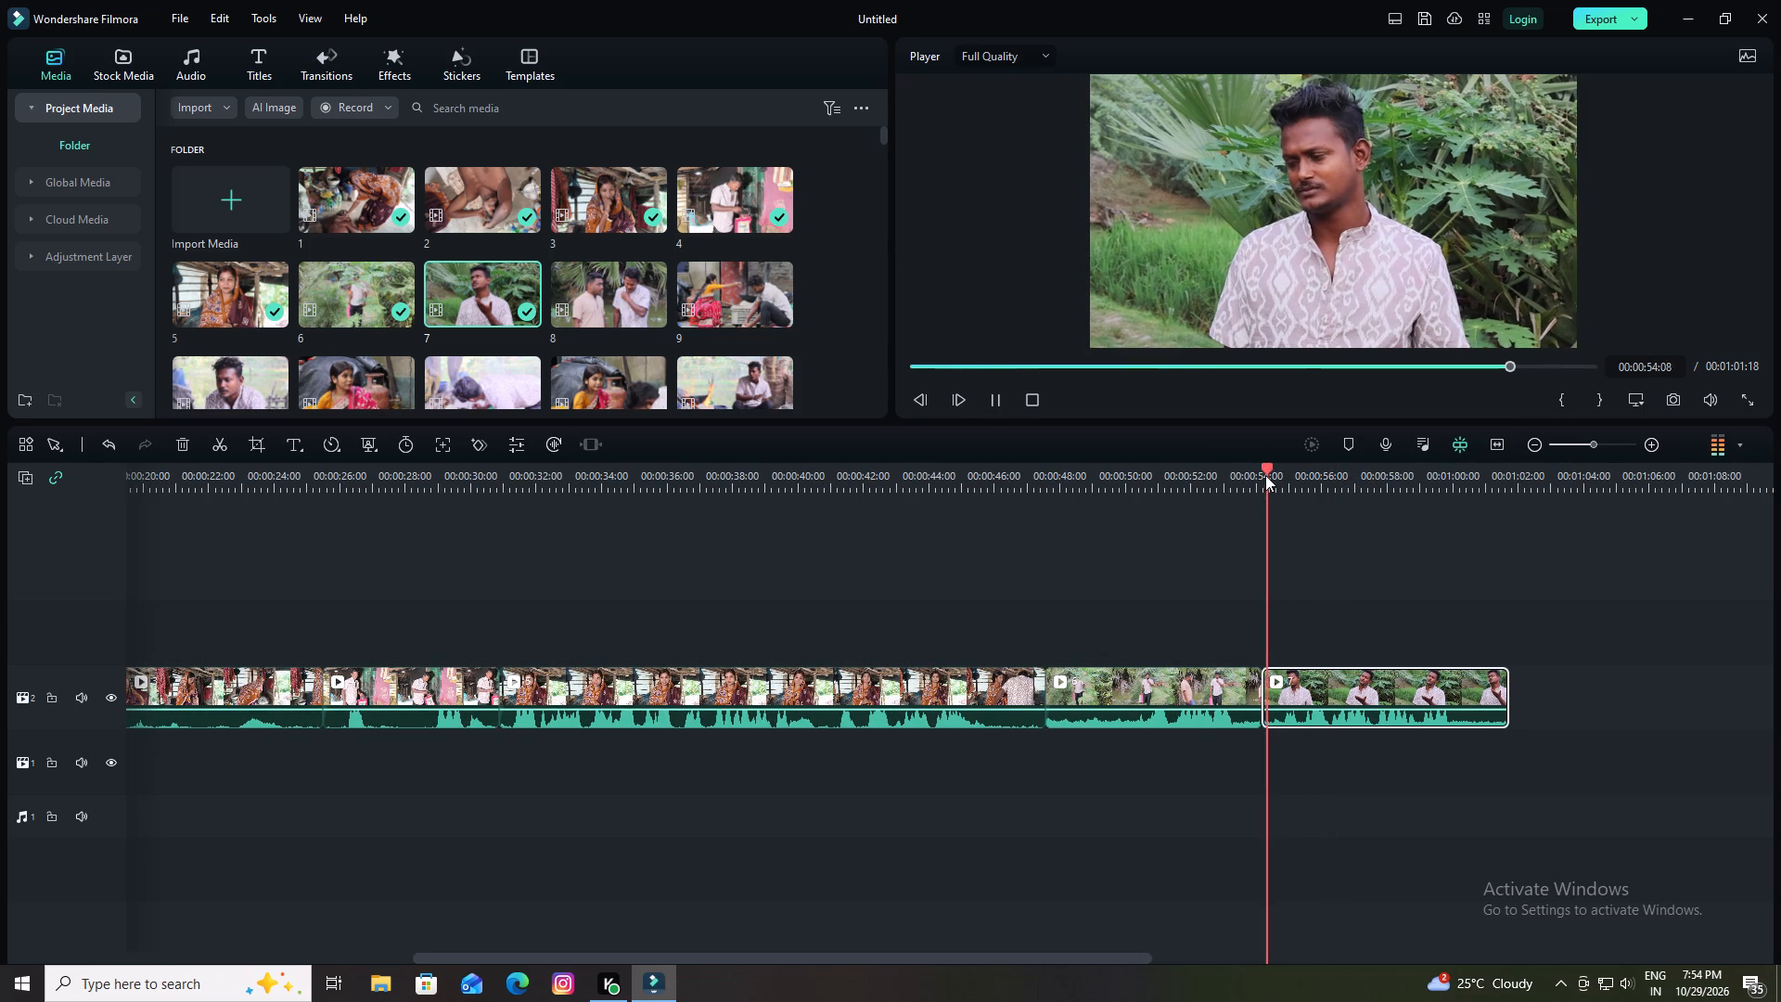
pyautogui.press('space')
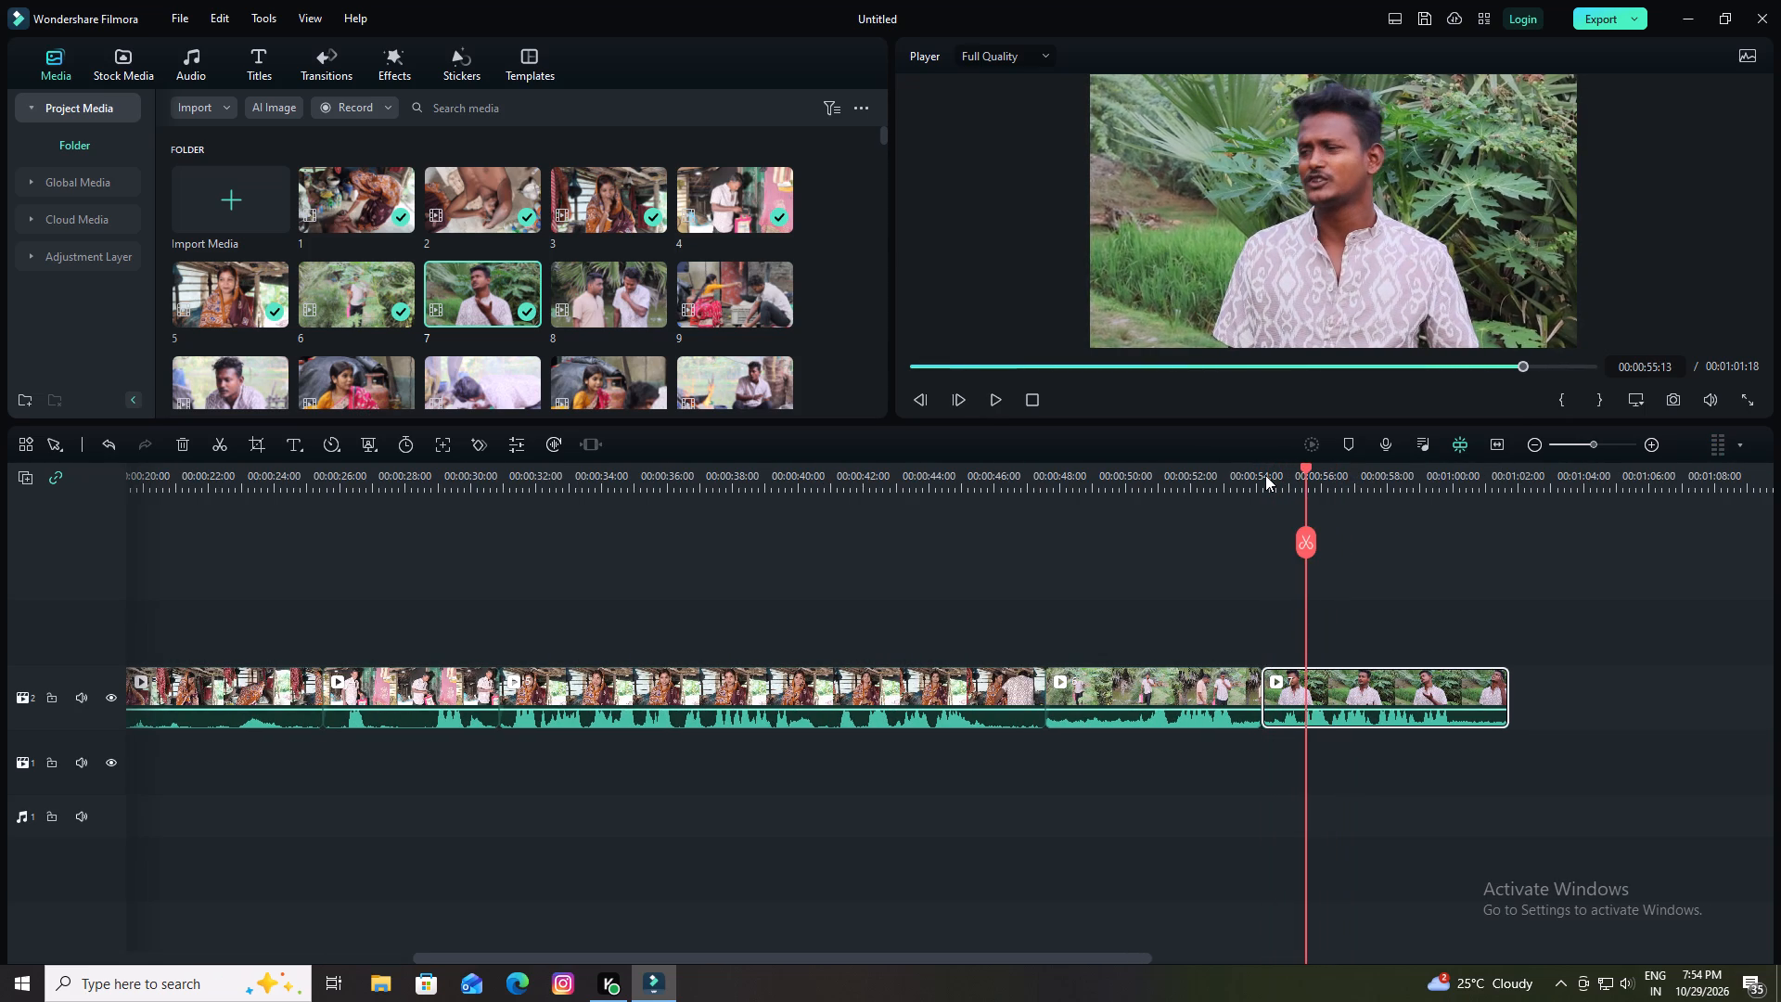
pyautogui.click(1302, 466)
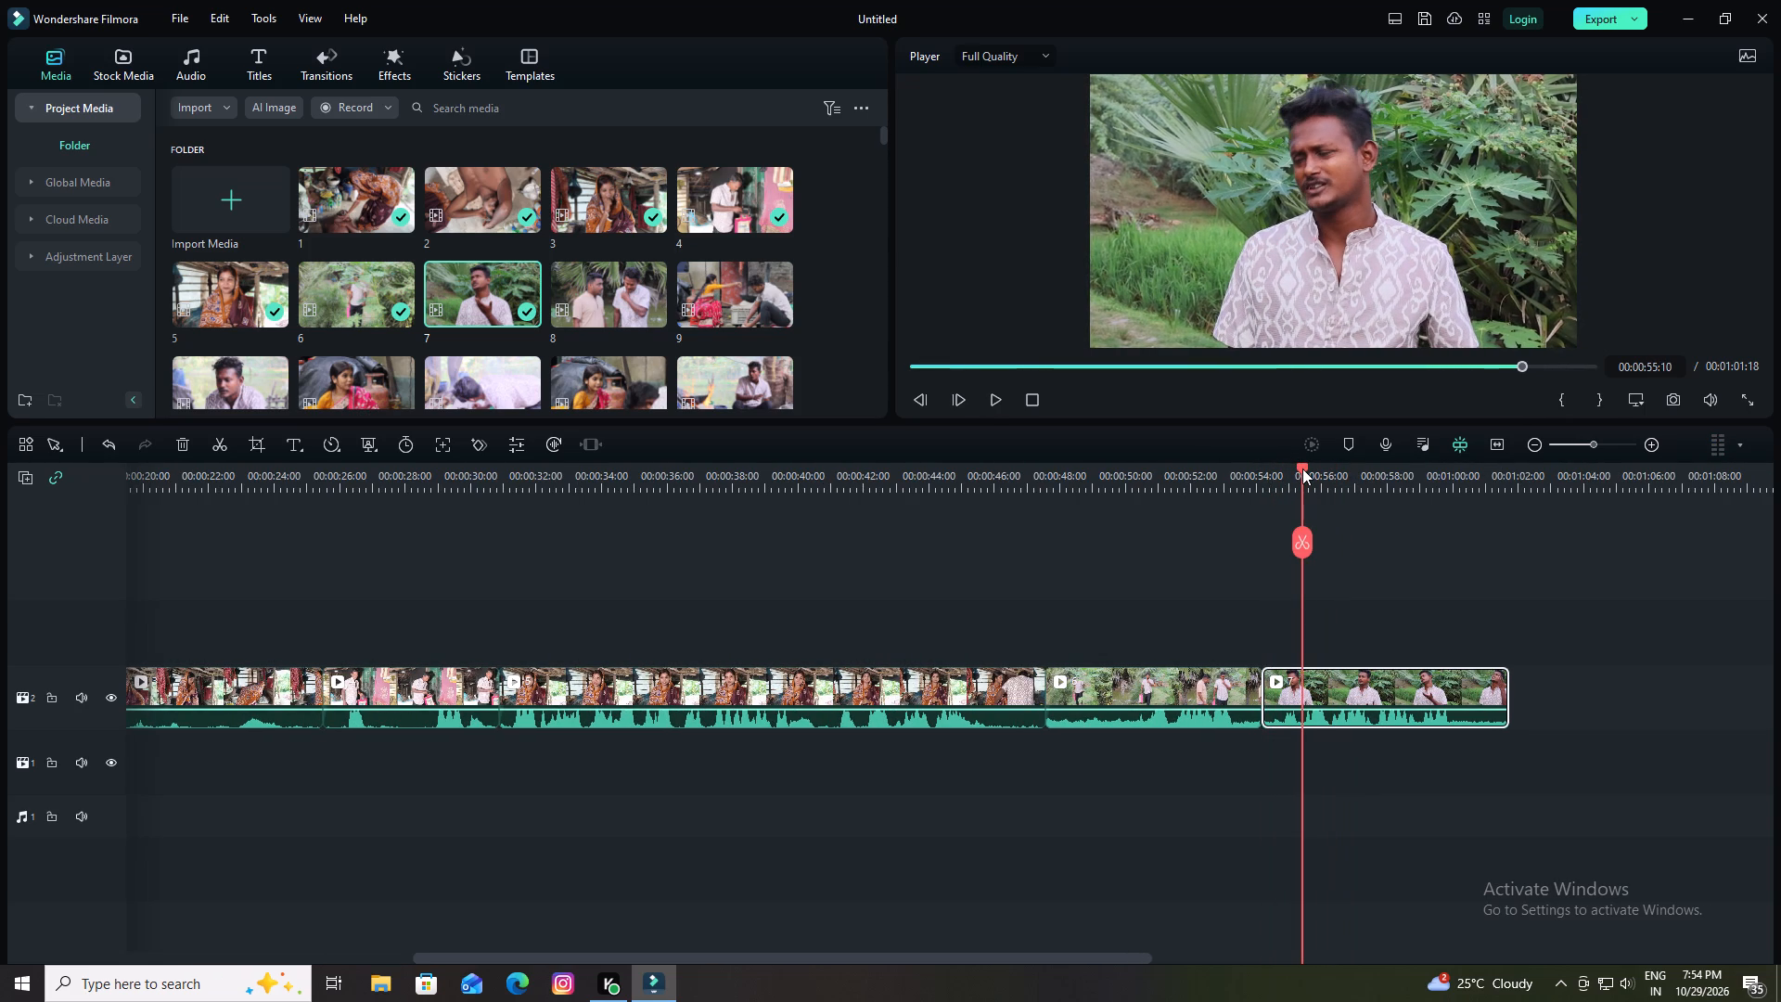
pyautogui.click(1301, 542)
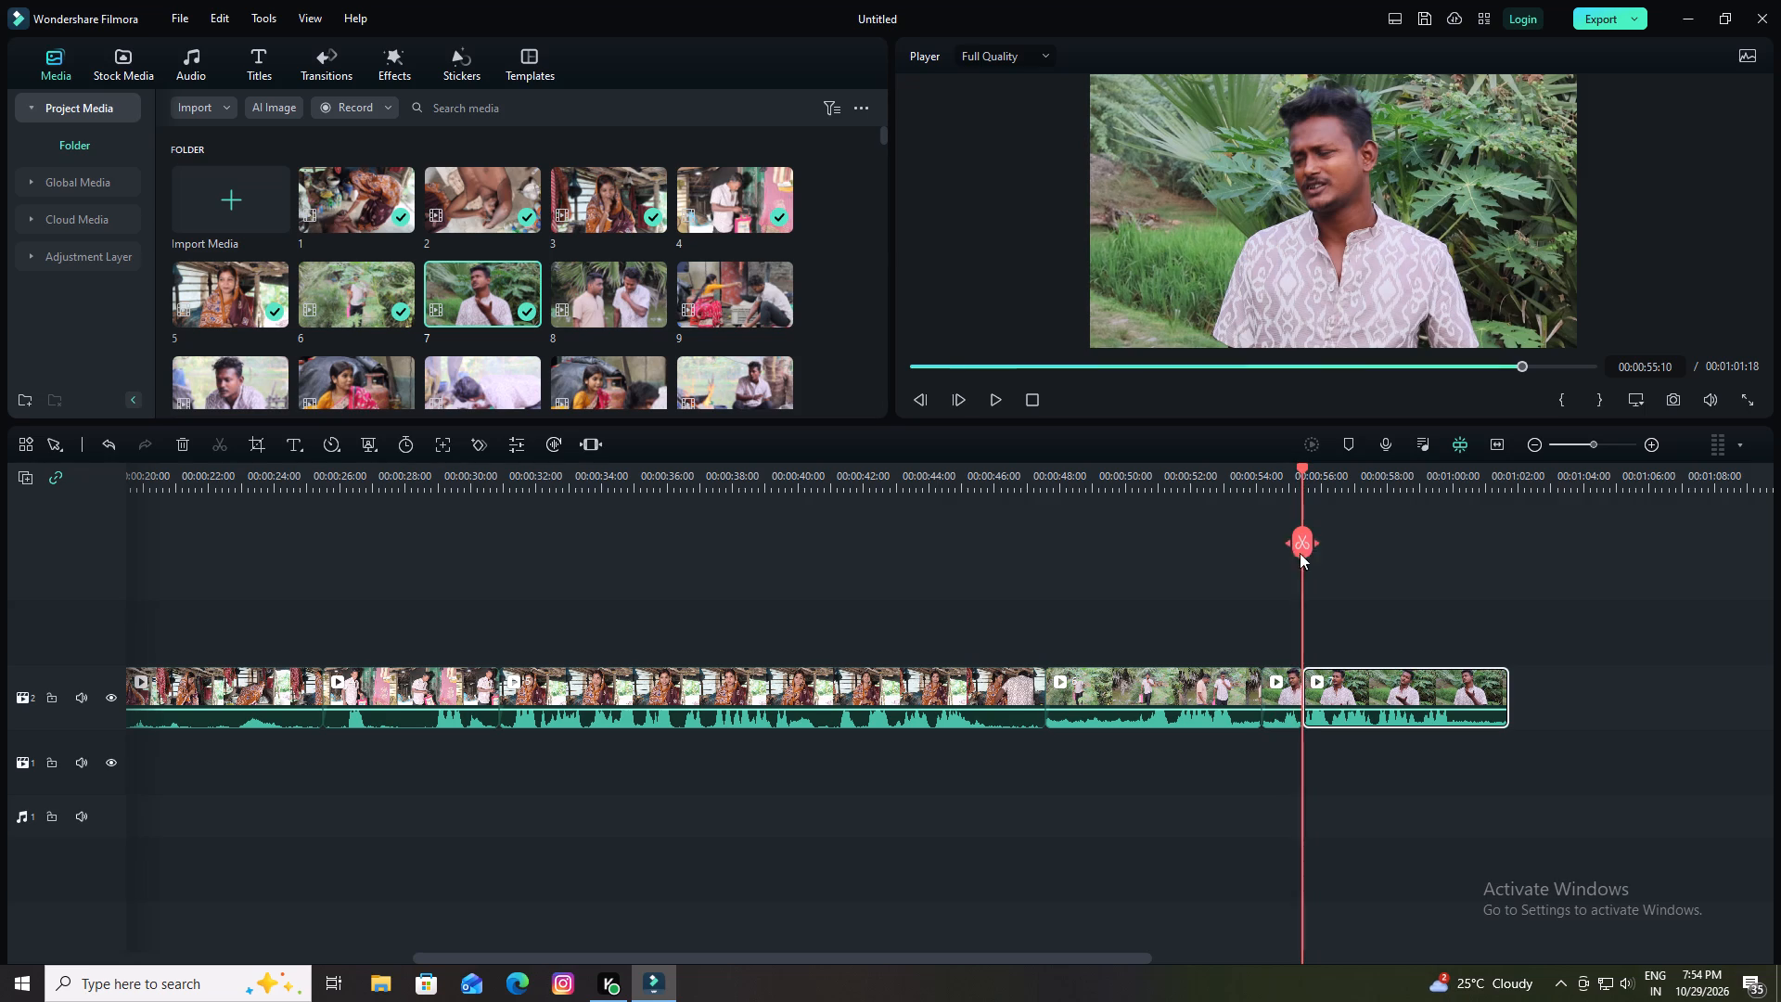
pyautogui.click(1279, 696)
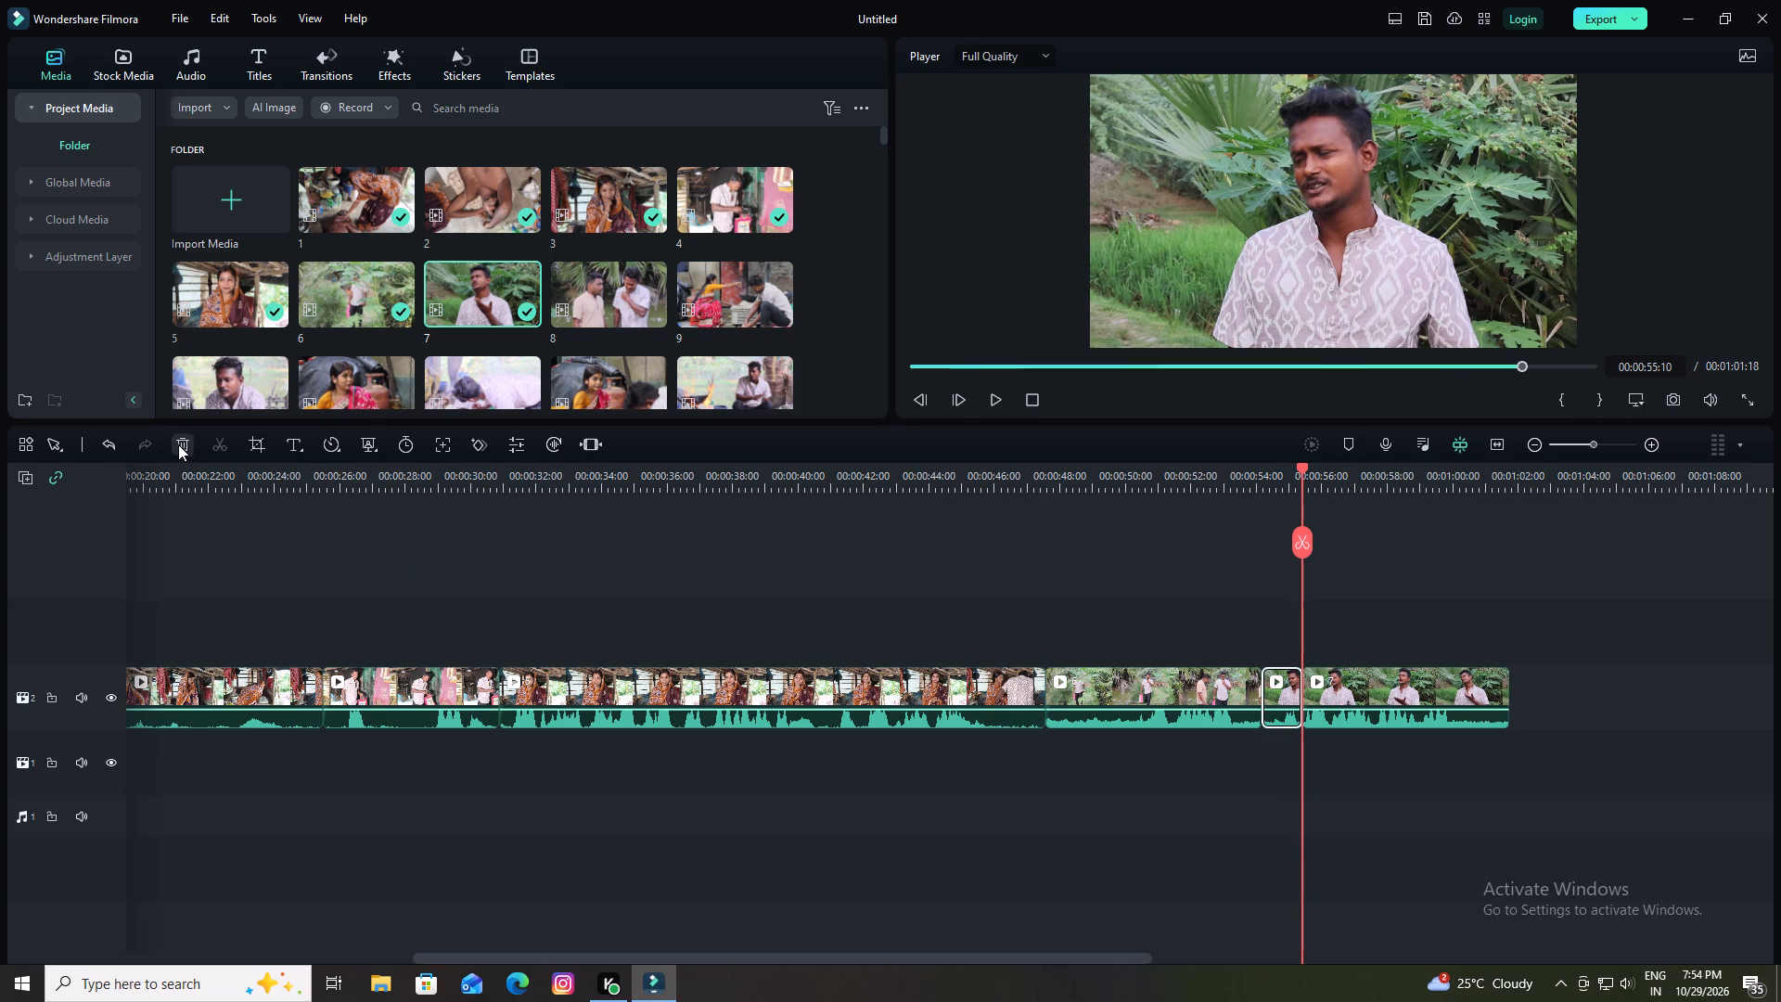
pyautogui.click(178, 443)
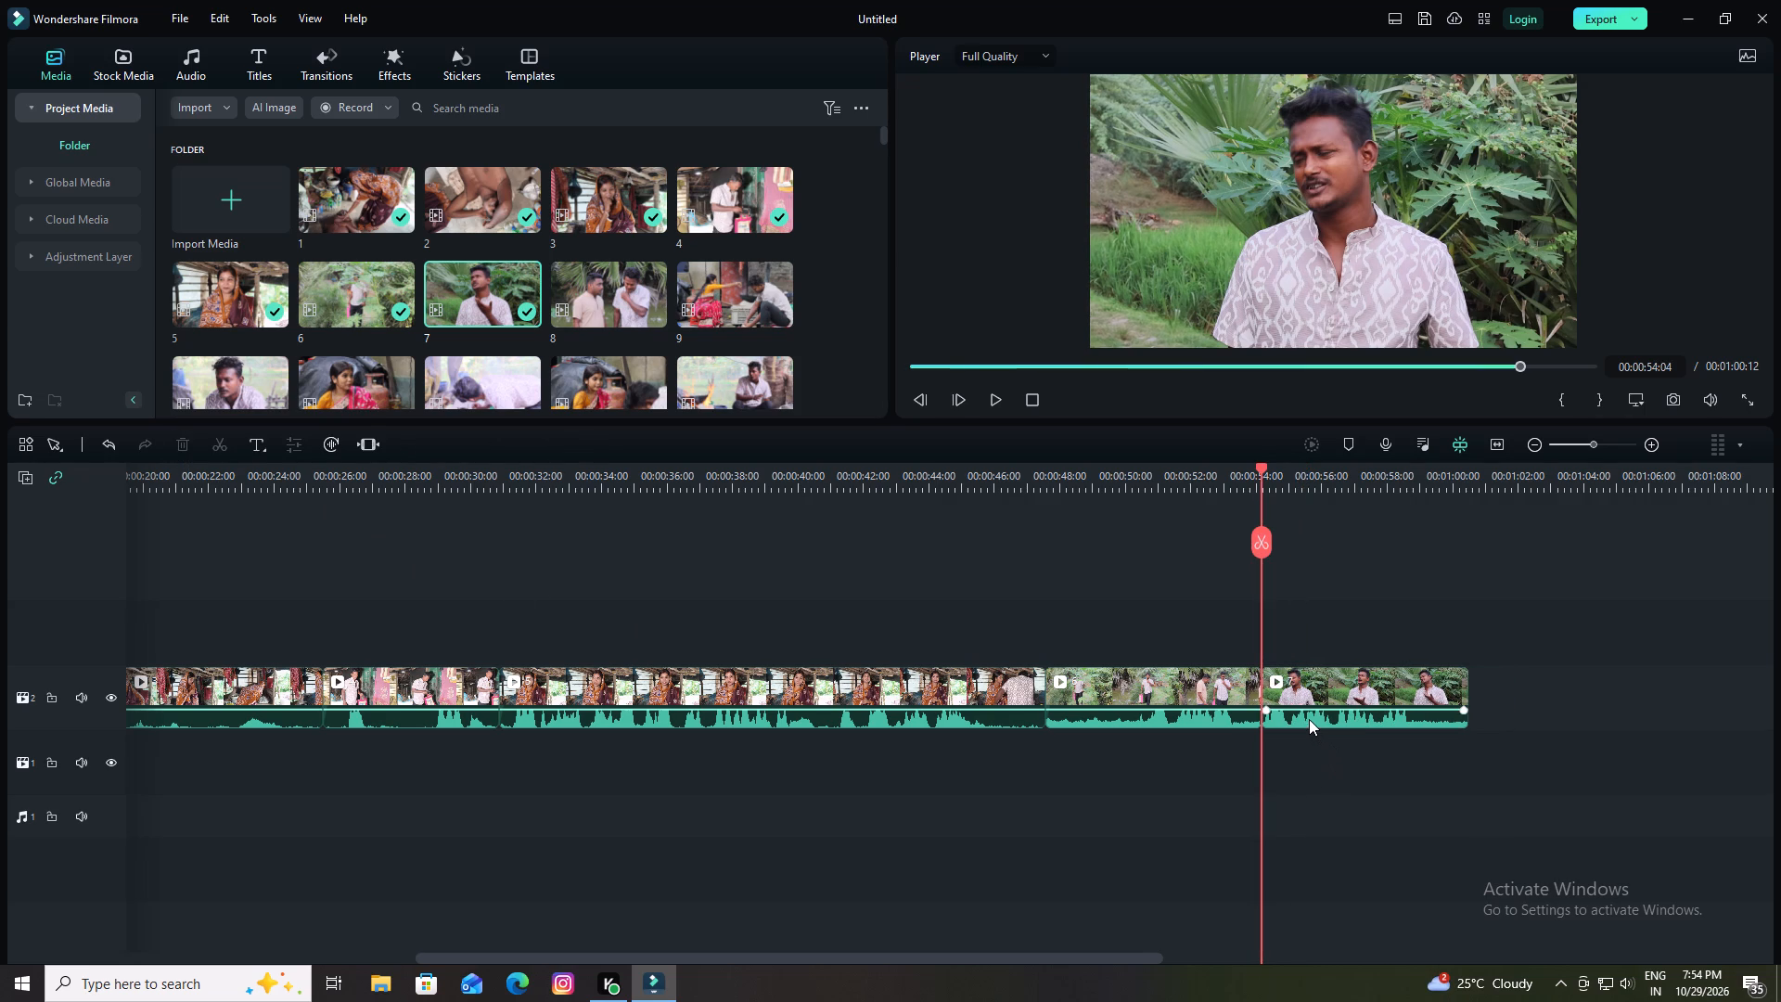
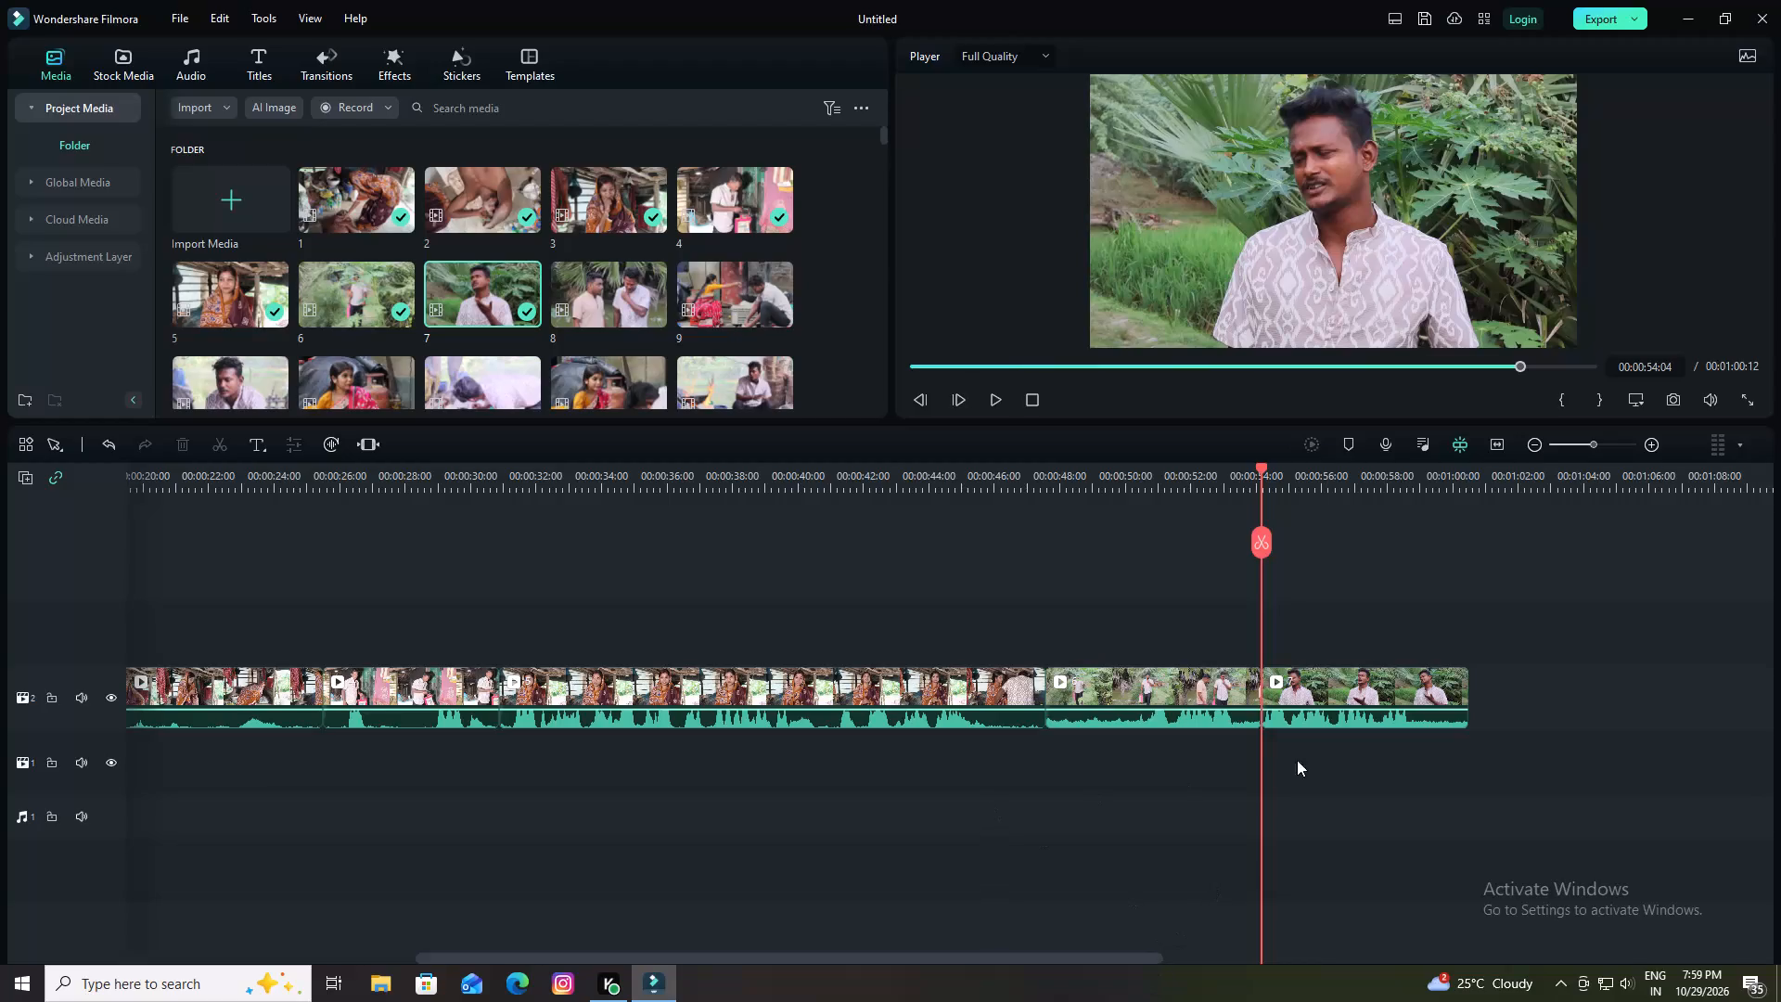
# Play through clip 7, split it at 00:00:58:23 and delete the remaining end segment.
pyautogui.moveTo(1323, 476); pyautogui.dragTo(1374, 479)
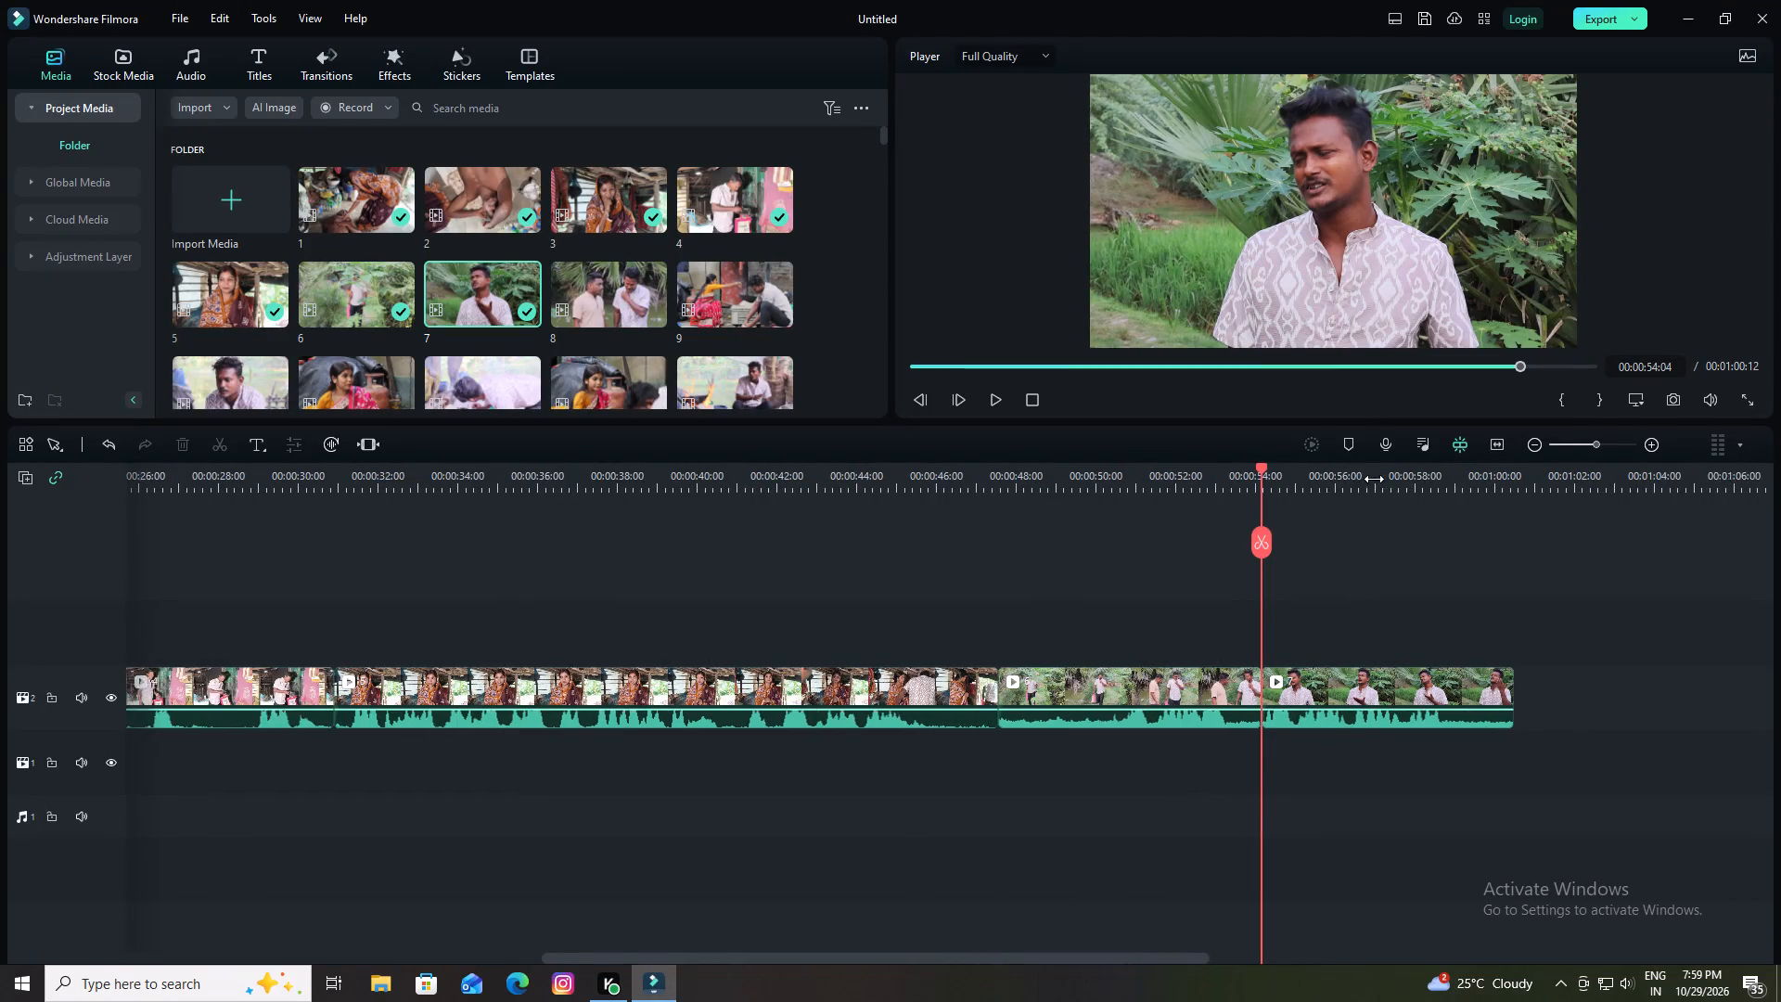
pyautogui.moveTo(1374, 479); pyautogui.dragTo(1384, 479)
pyautogui.moveTo(1261, 469); pyautogui.dragTo(1249, 469)
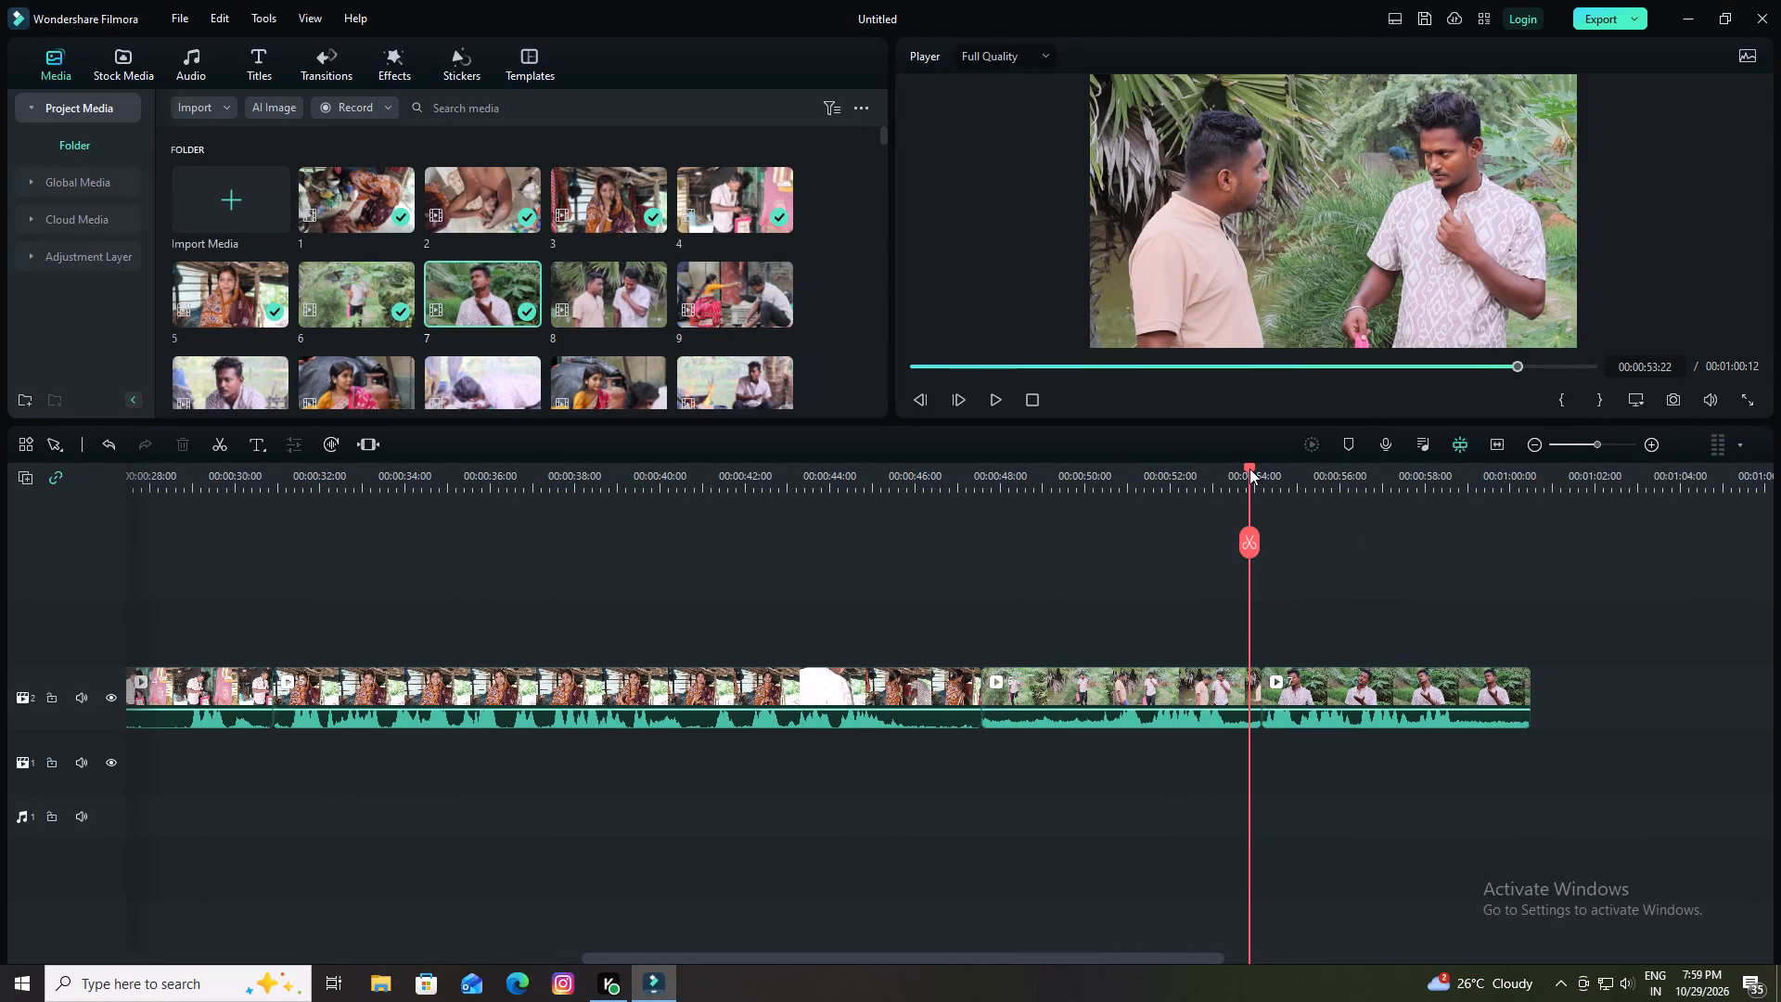
pyautogui.press('space')
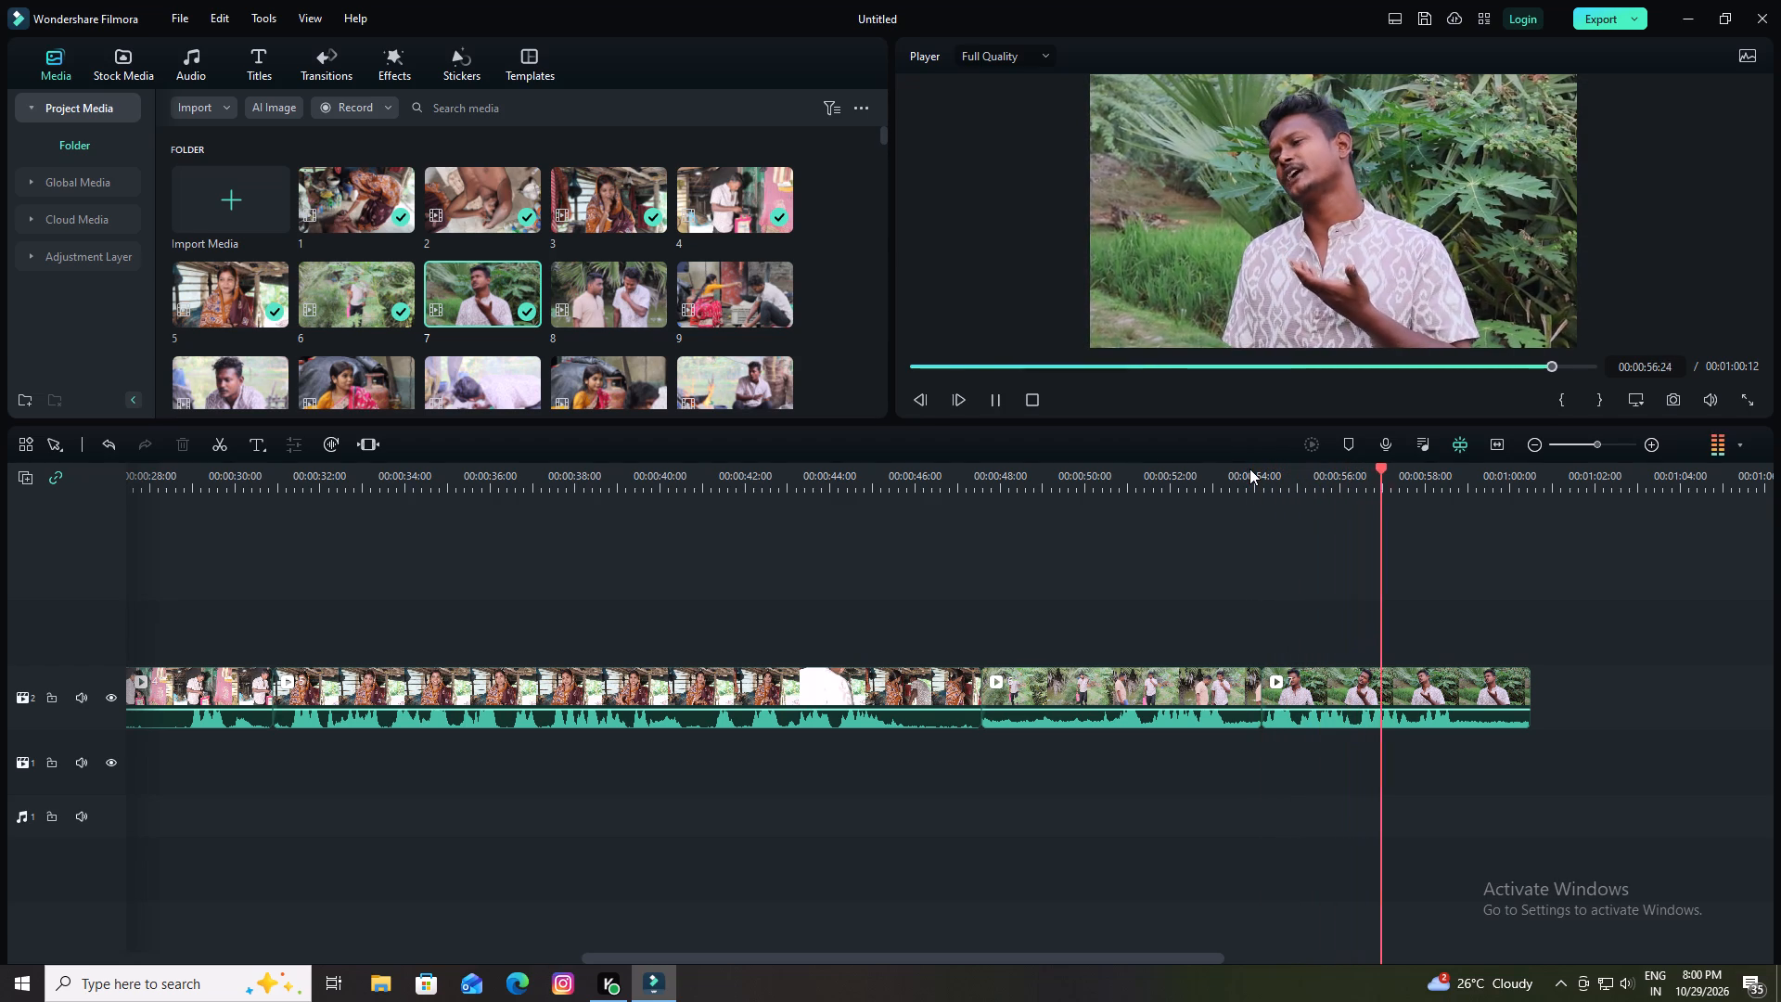
pyautogui.press('space')
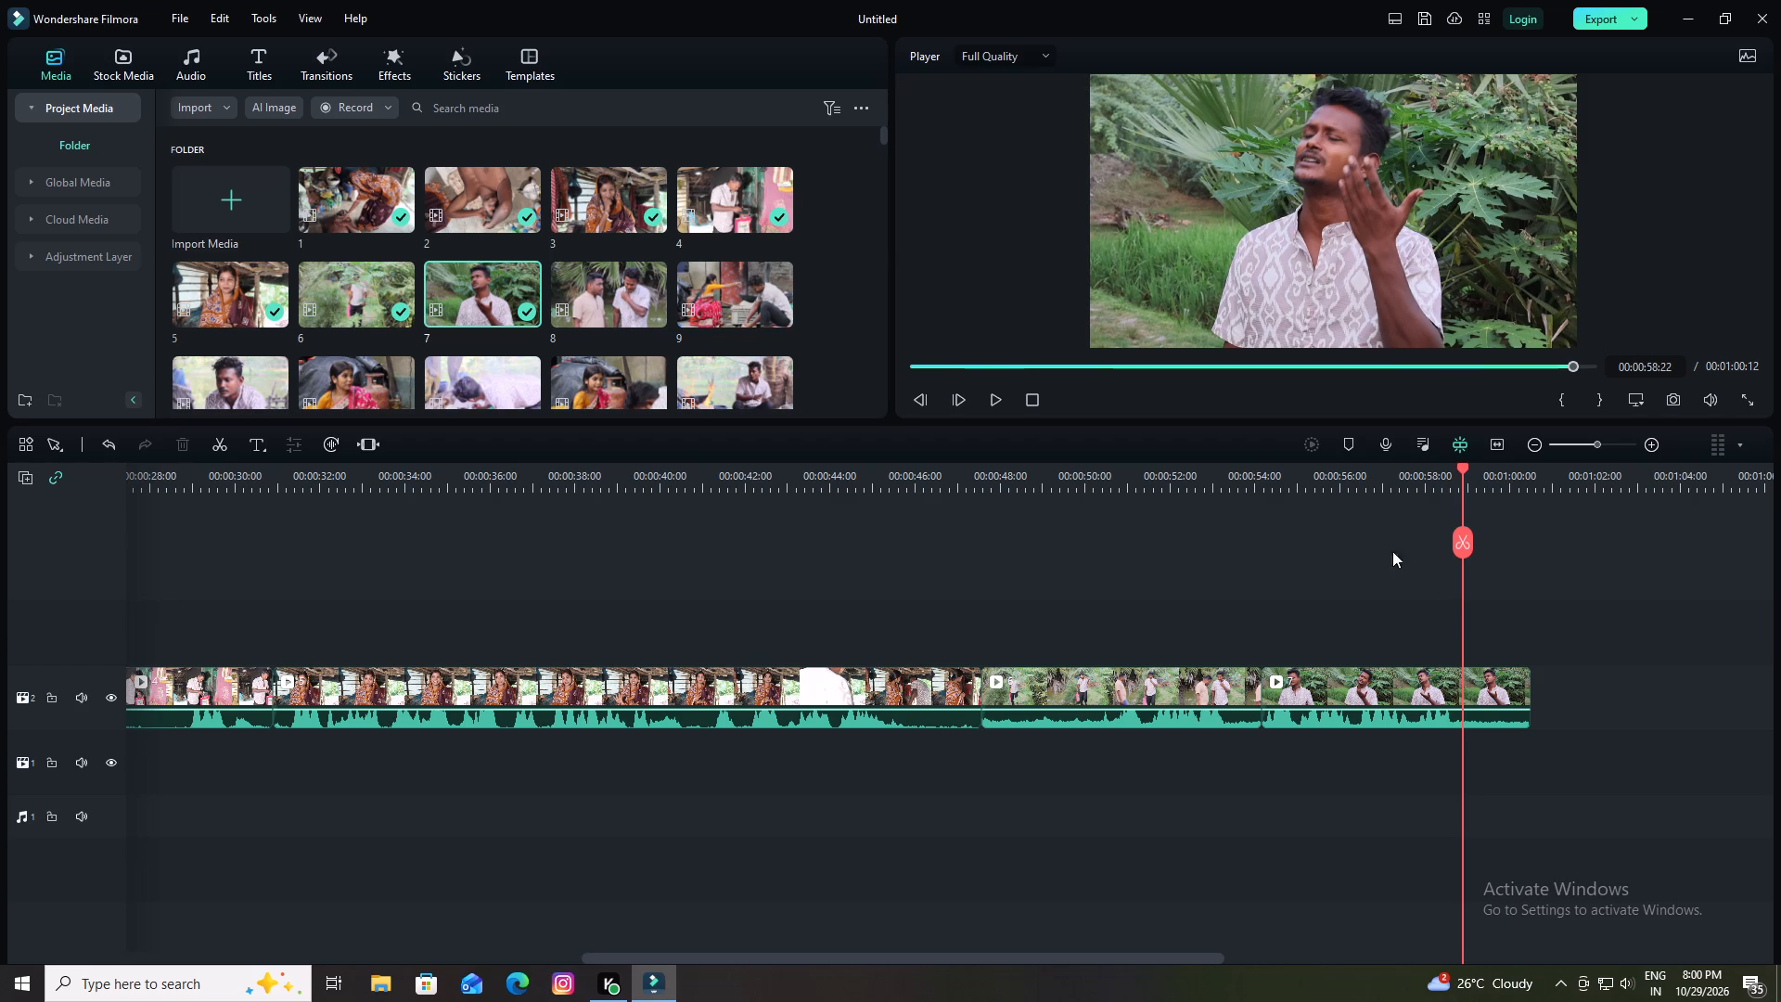
pyautogui.moveTo(1464, 467); pyautogui.dragTo(1441, 469)
pyautogui.press('space')
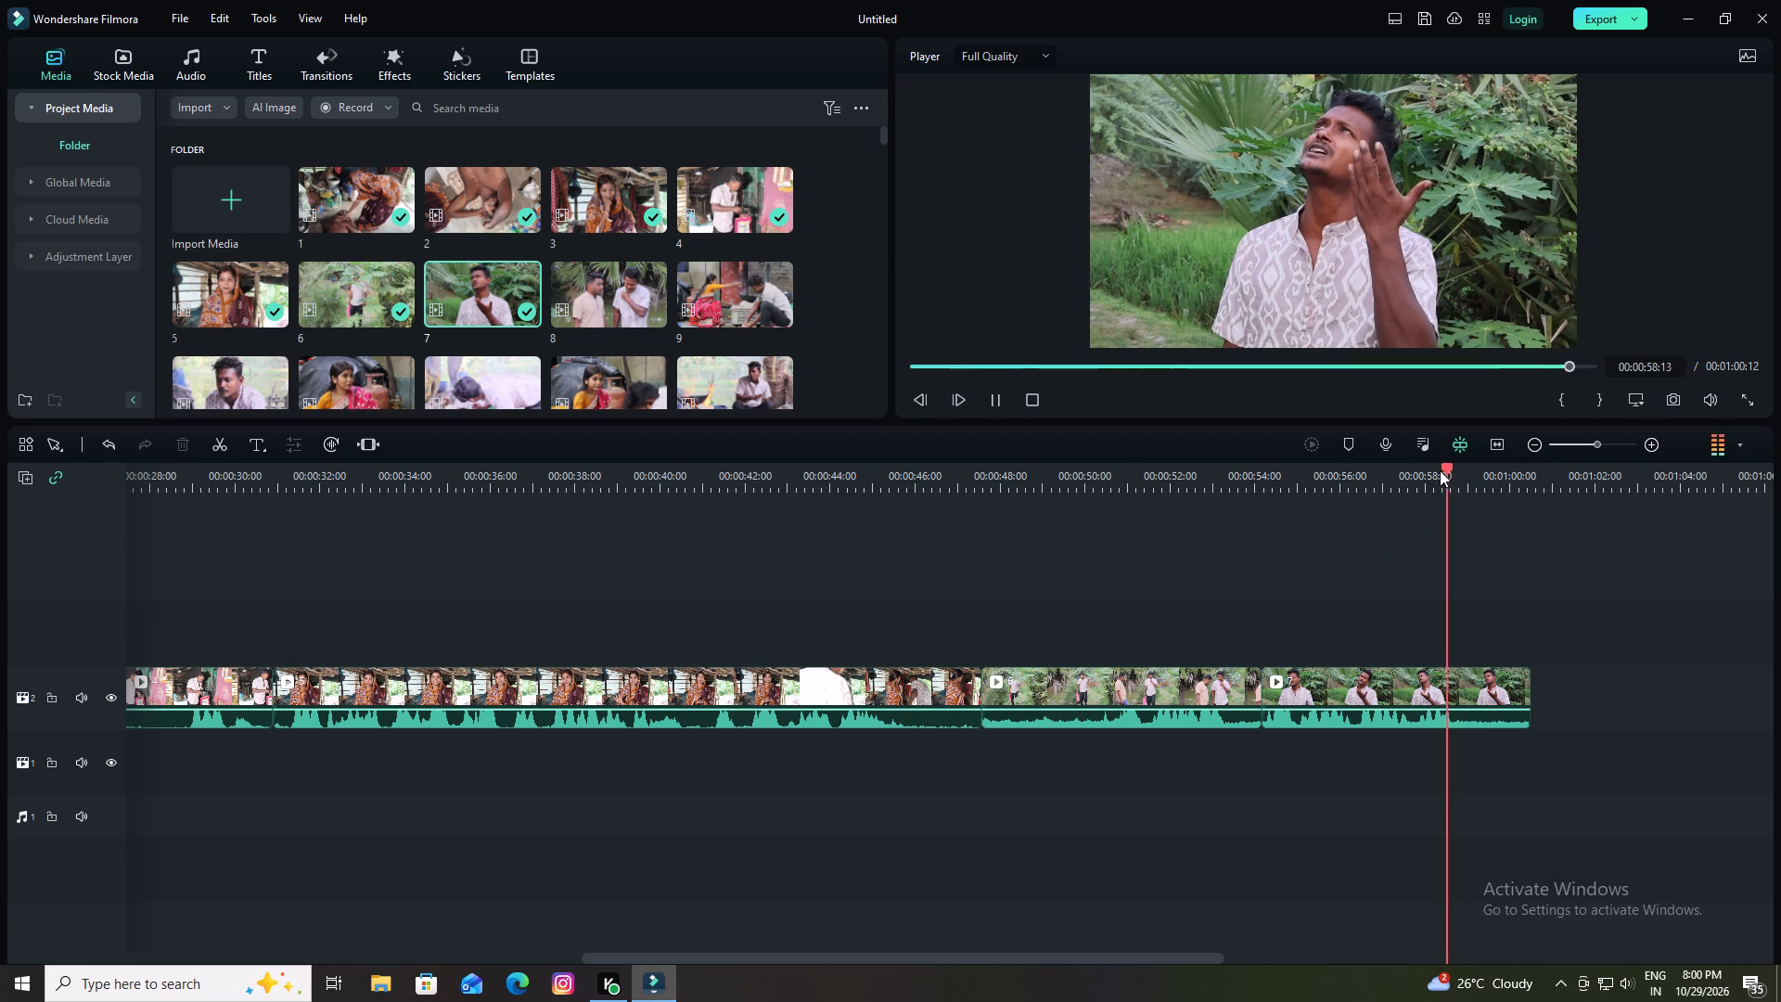
pyautogui.press('space')
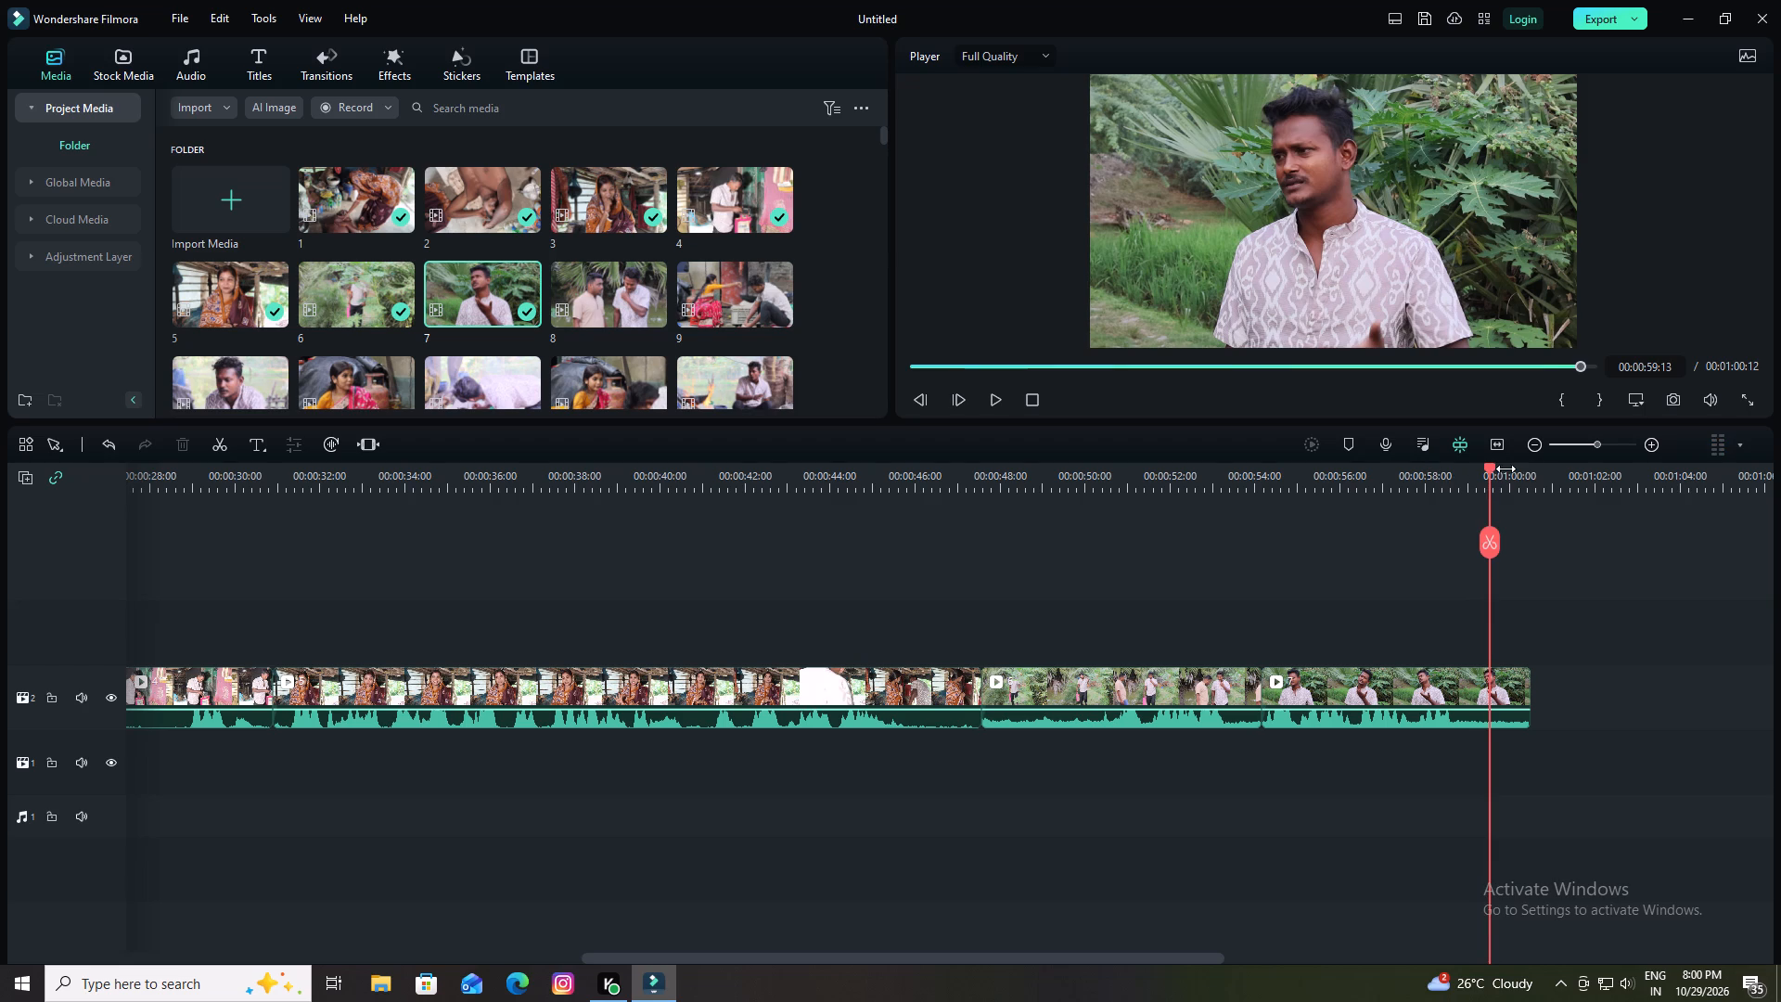
pyautogui.moveTo(1488, 443); pyautogui.dragTo(1445, 448)
pyautogui.moveTo(1488, 467); pyautogui.dragTo(1431, 481)
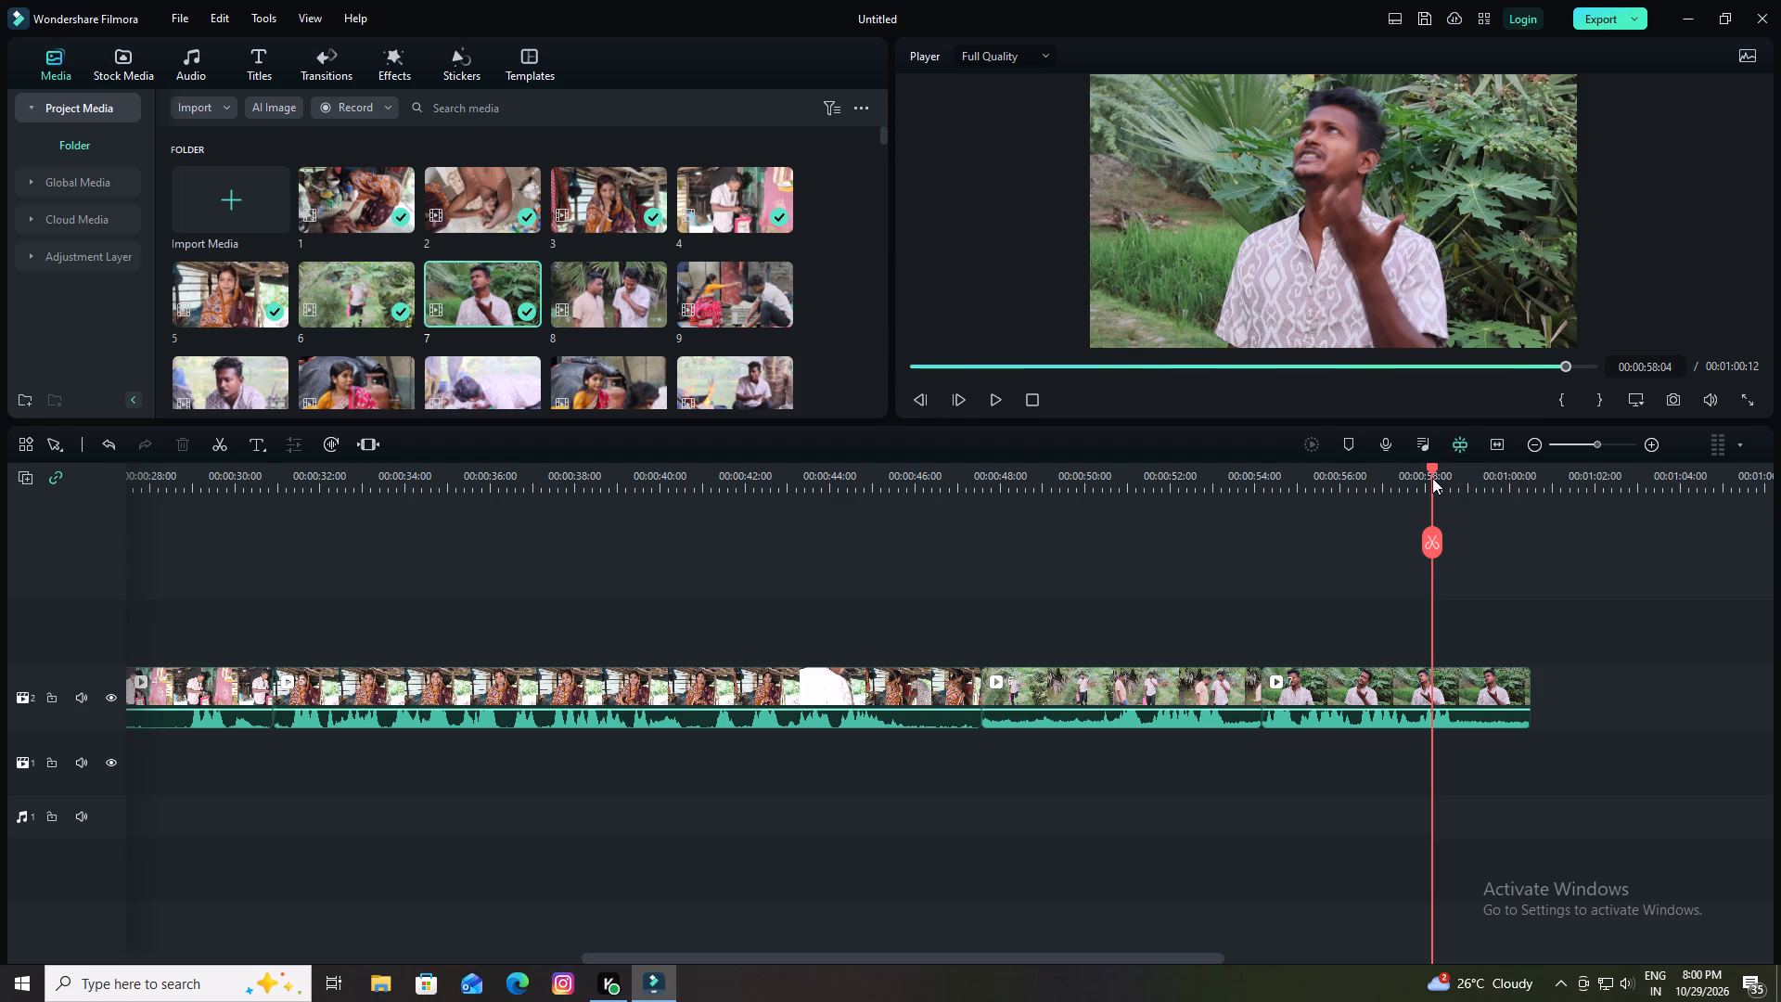
pyautogui.moveTo(1431, 466); pyautogui.dragTo(1401, 473)
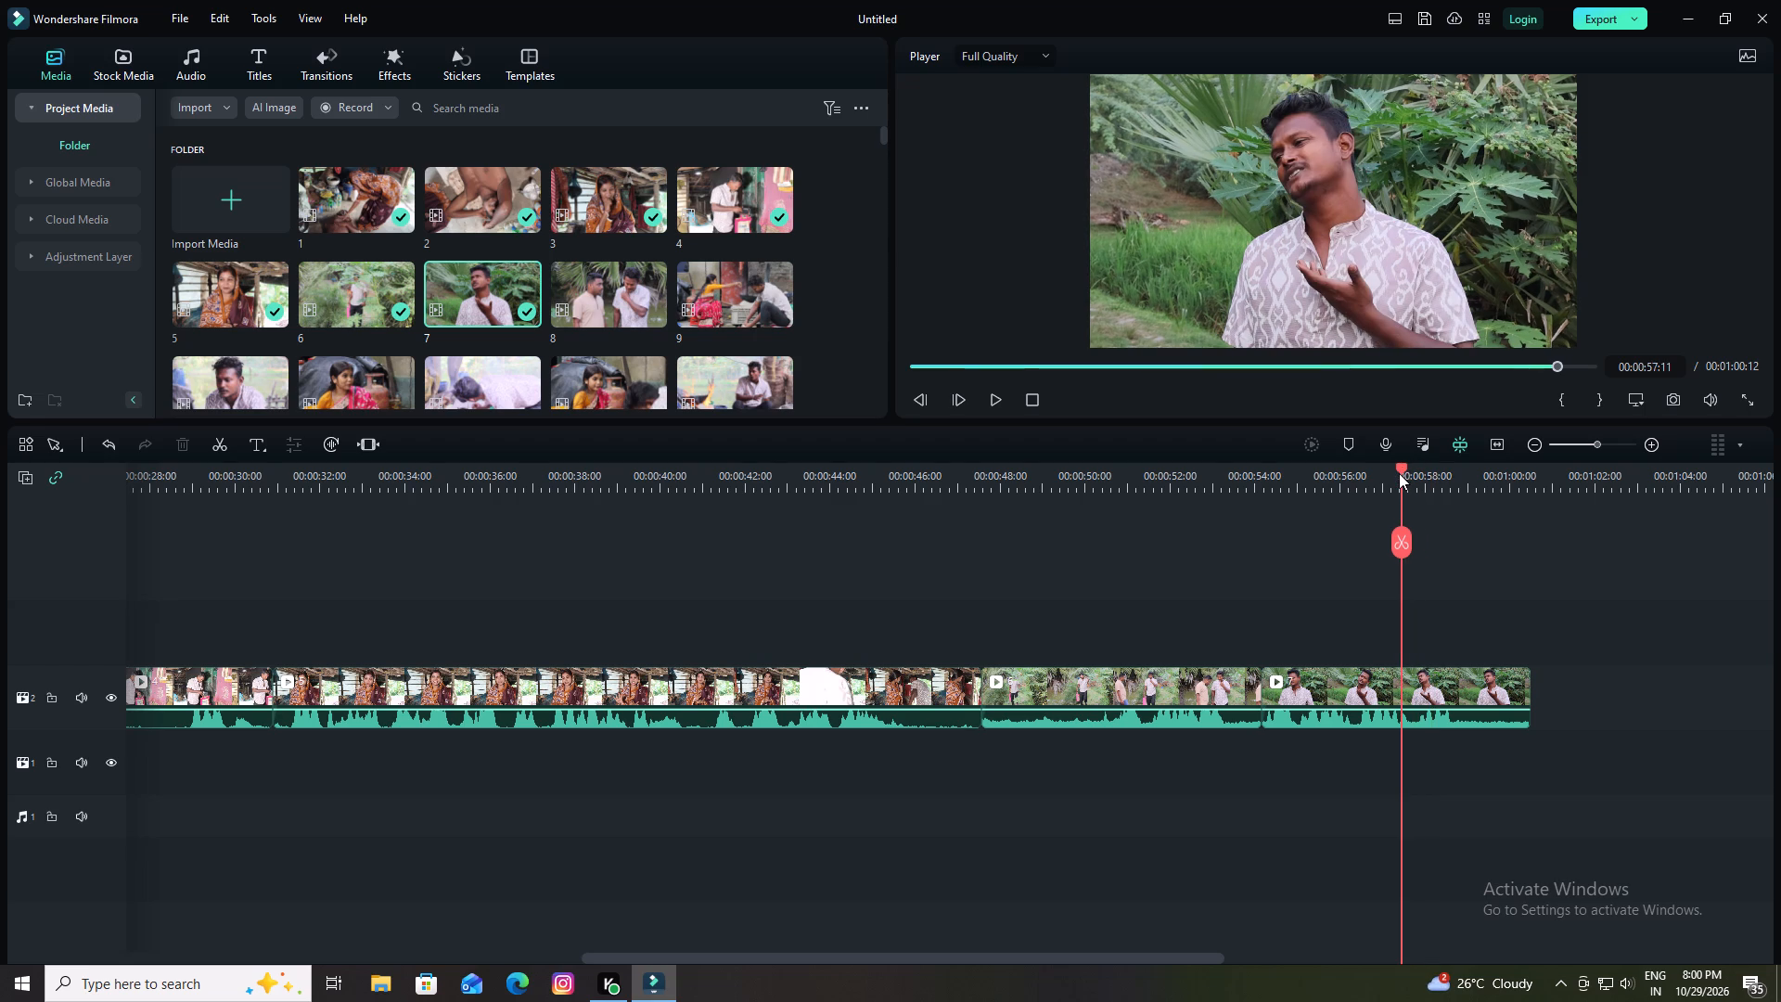
pyautogui.press('space')
pyautogui.press('space')
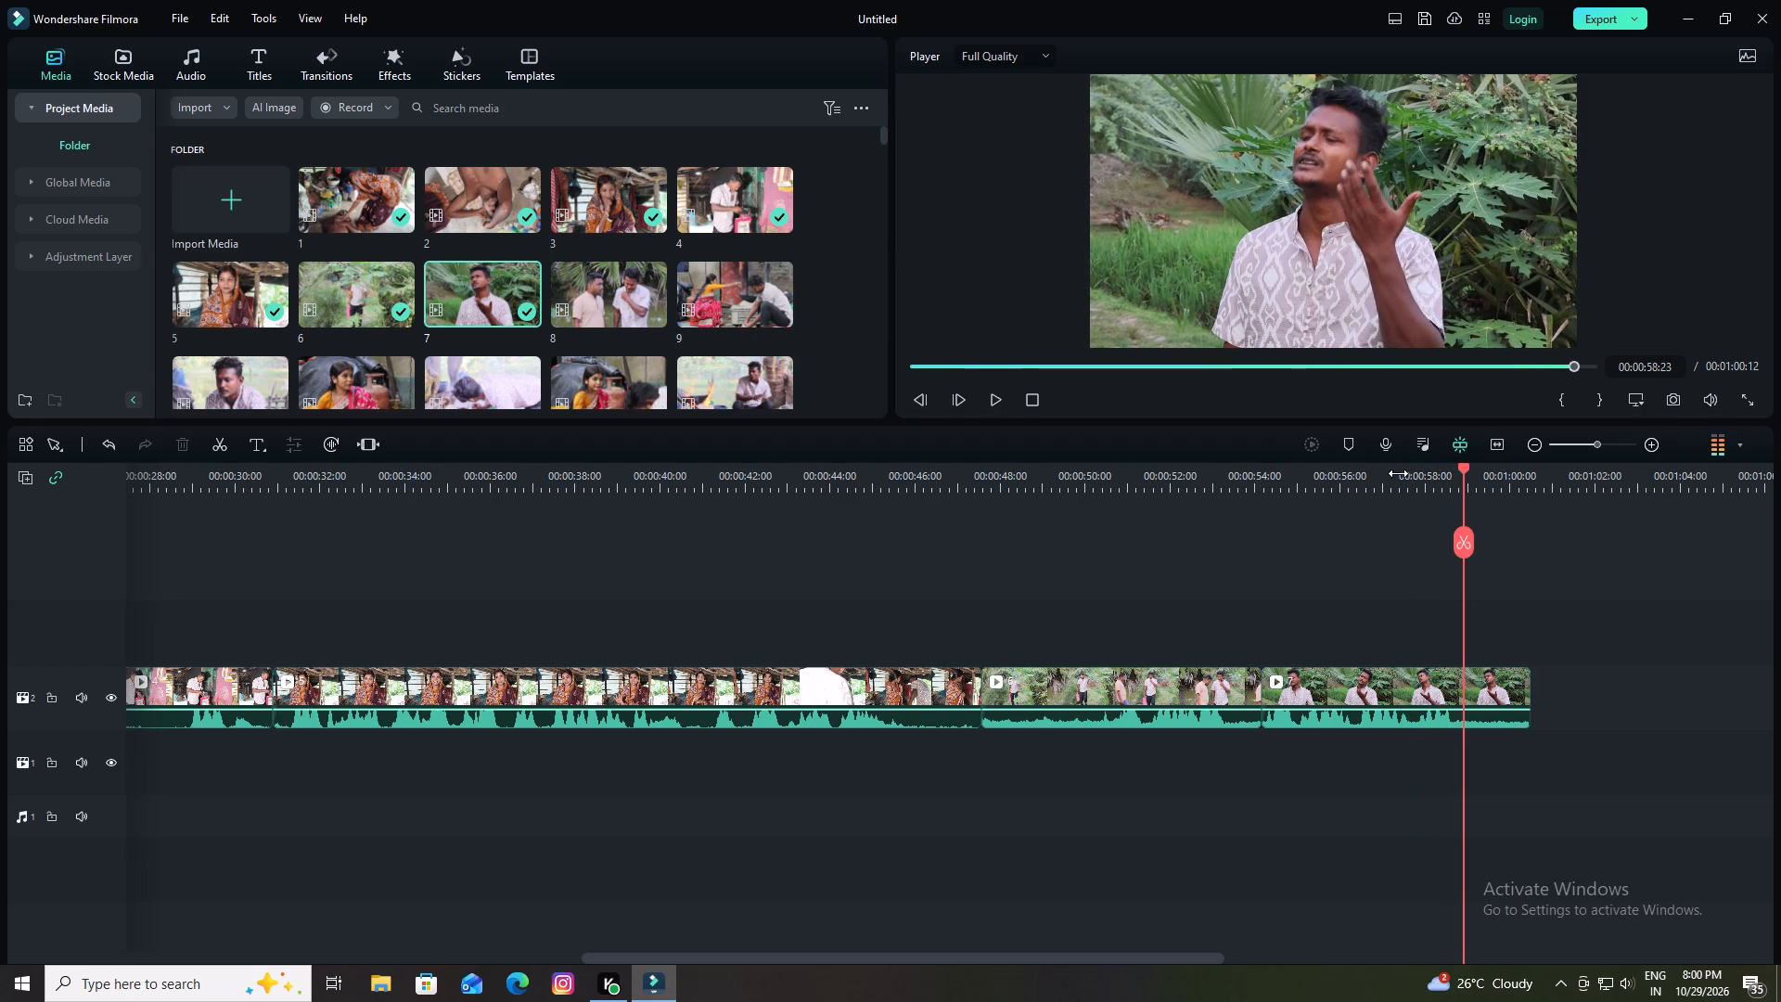
pyautogui.click(1457, 540)
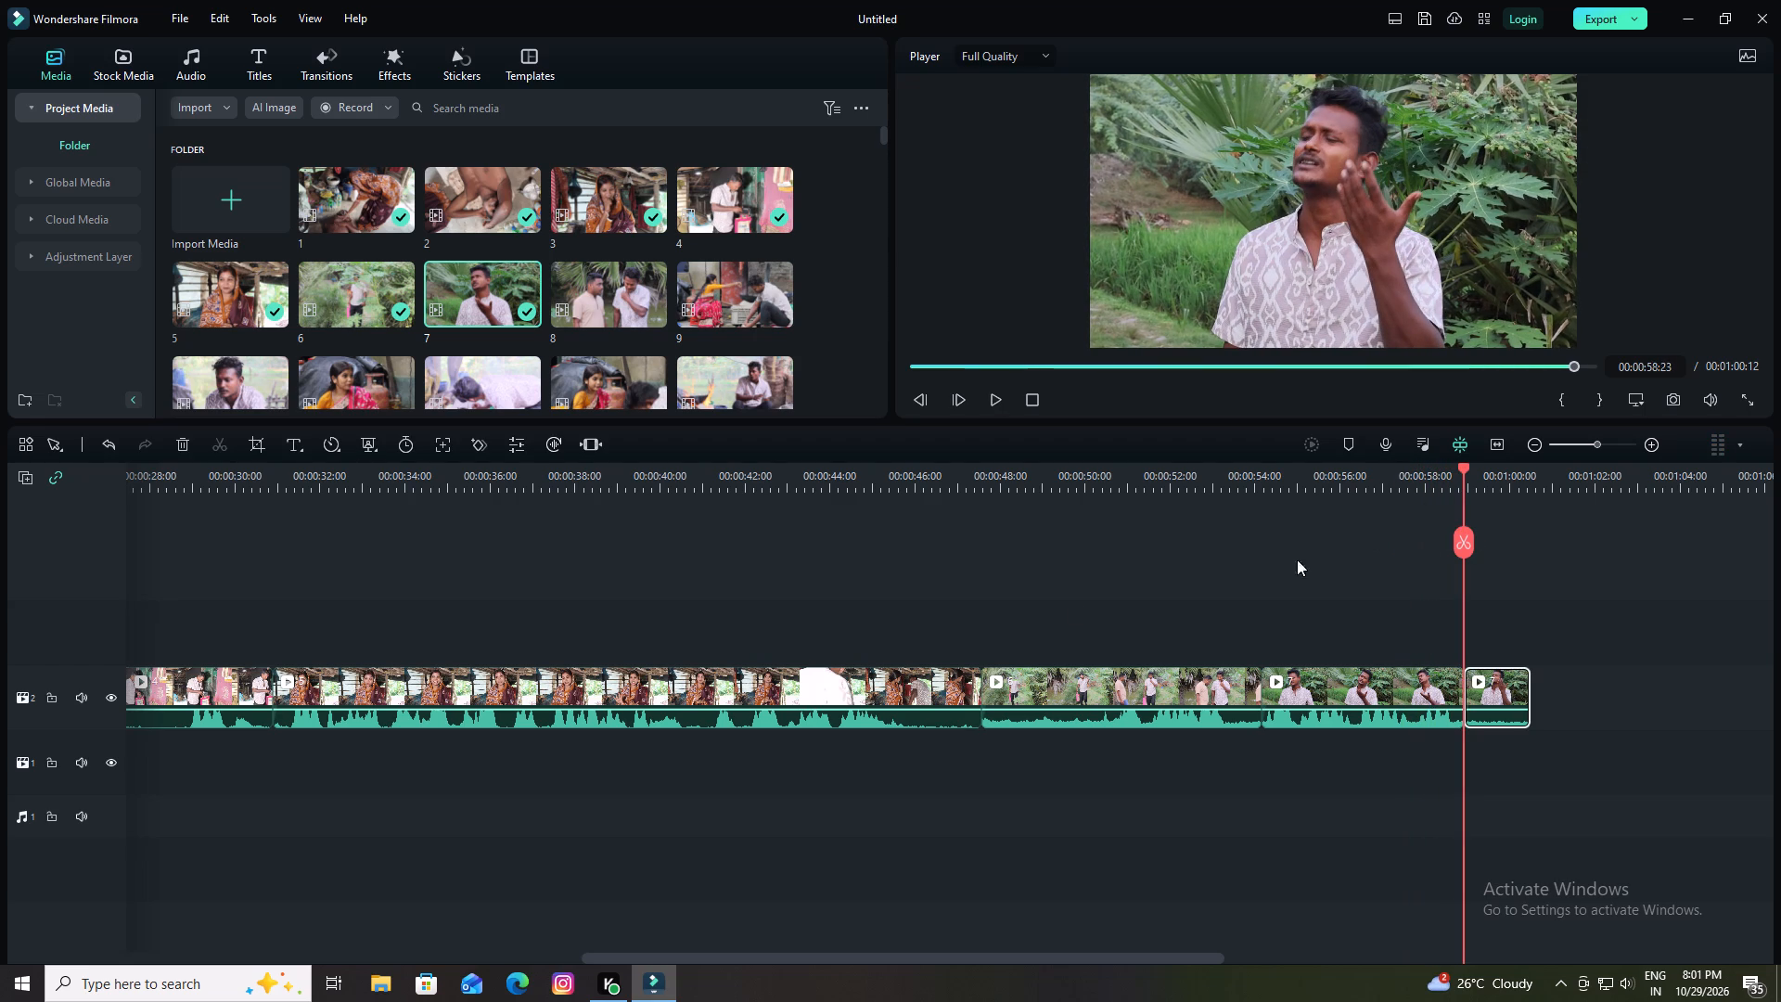
pyautogui.click(174, 444)
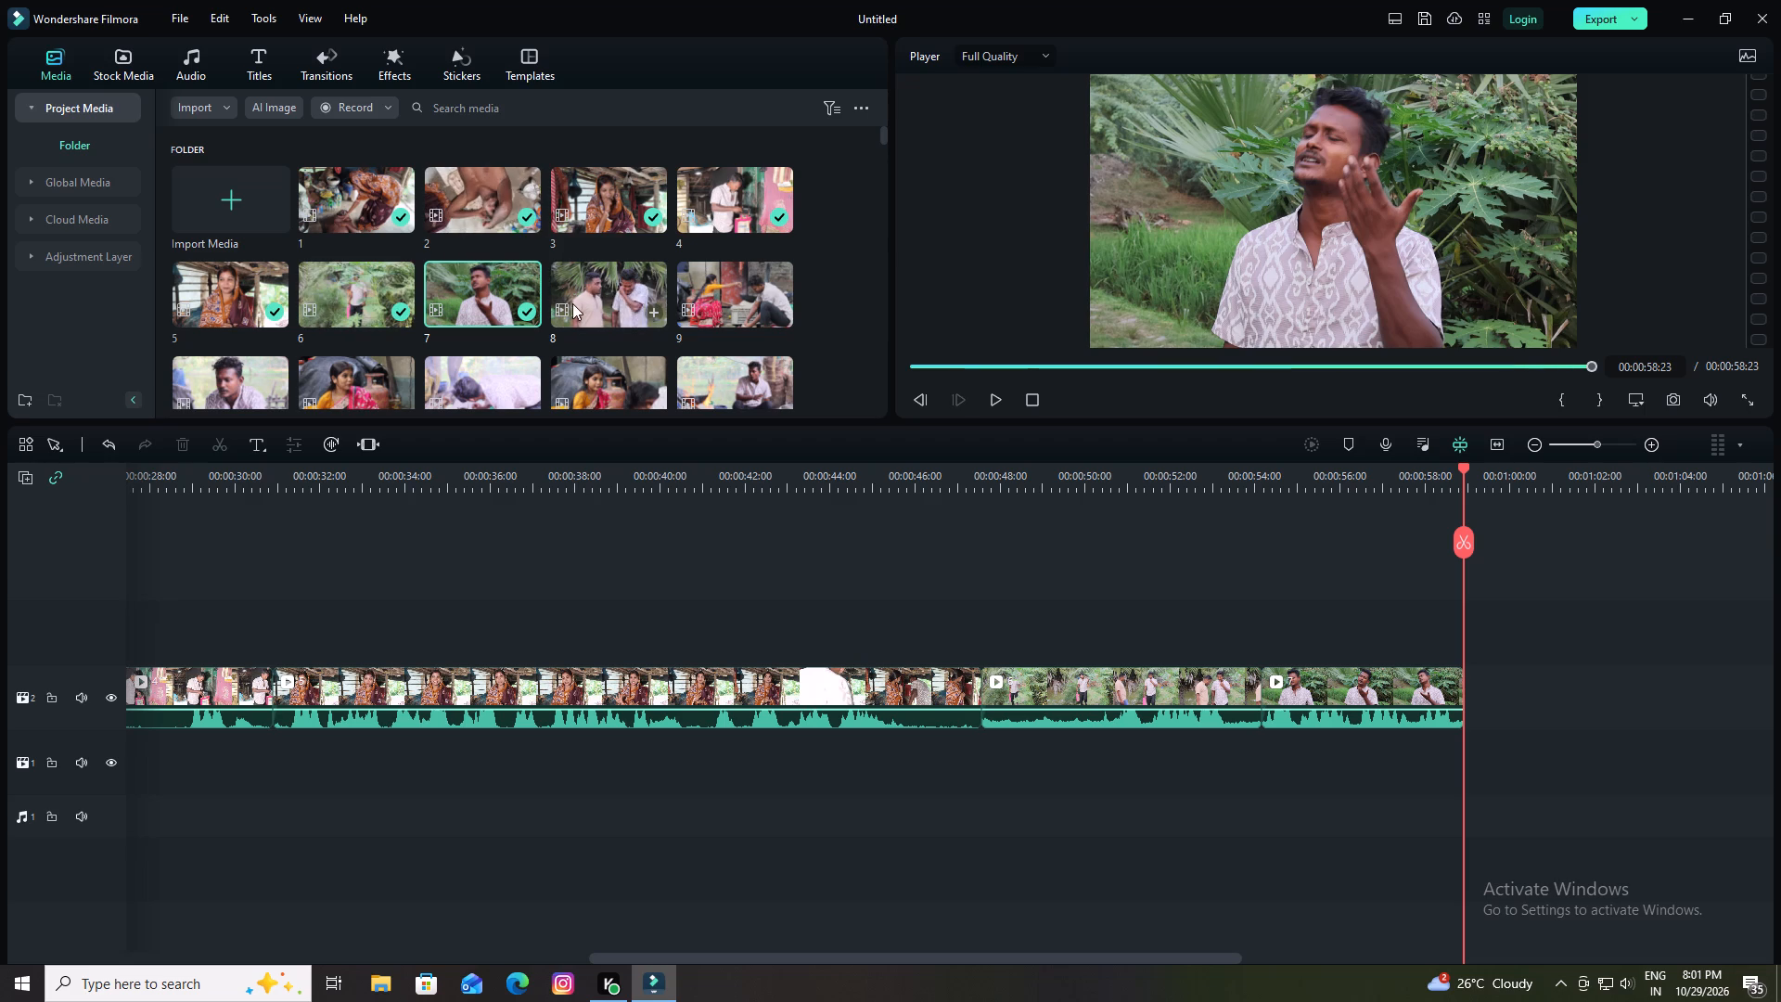
# Add clip 8 directly after clip 7 on video track 2 and raise its audio volume to 12 dB.
pyautogui.click(574, 293)
pyautogui.moveTo(589, 295); pyautogui.dragTo(592, 294)
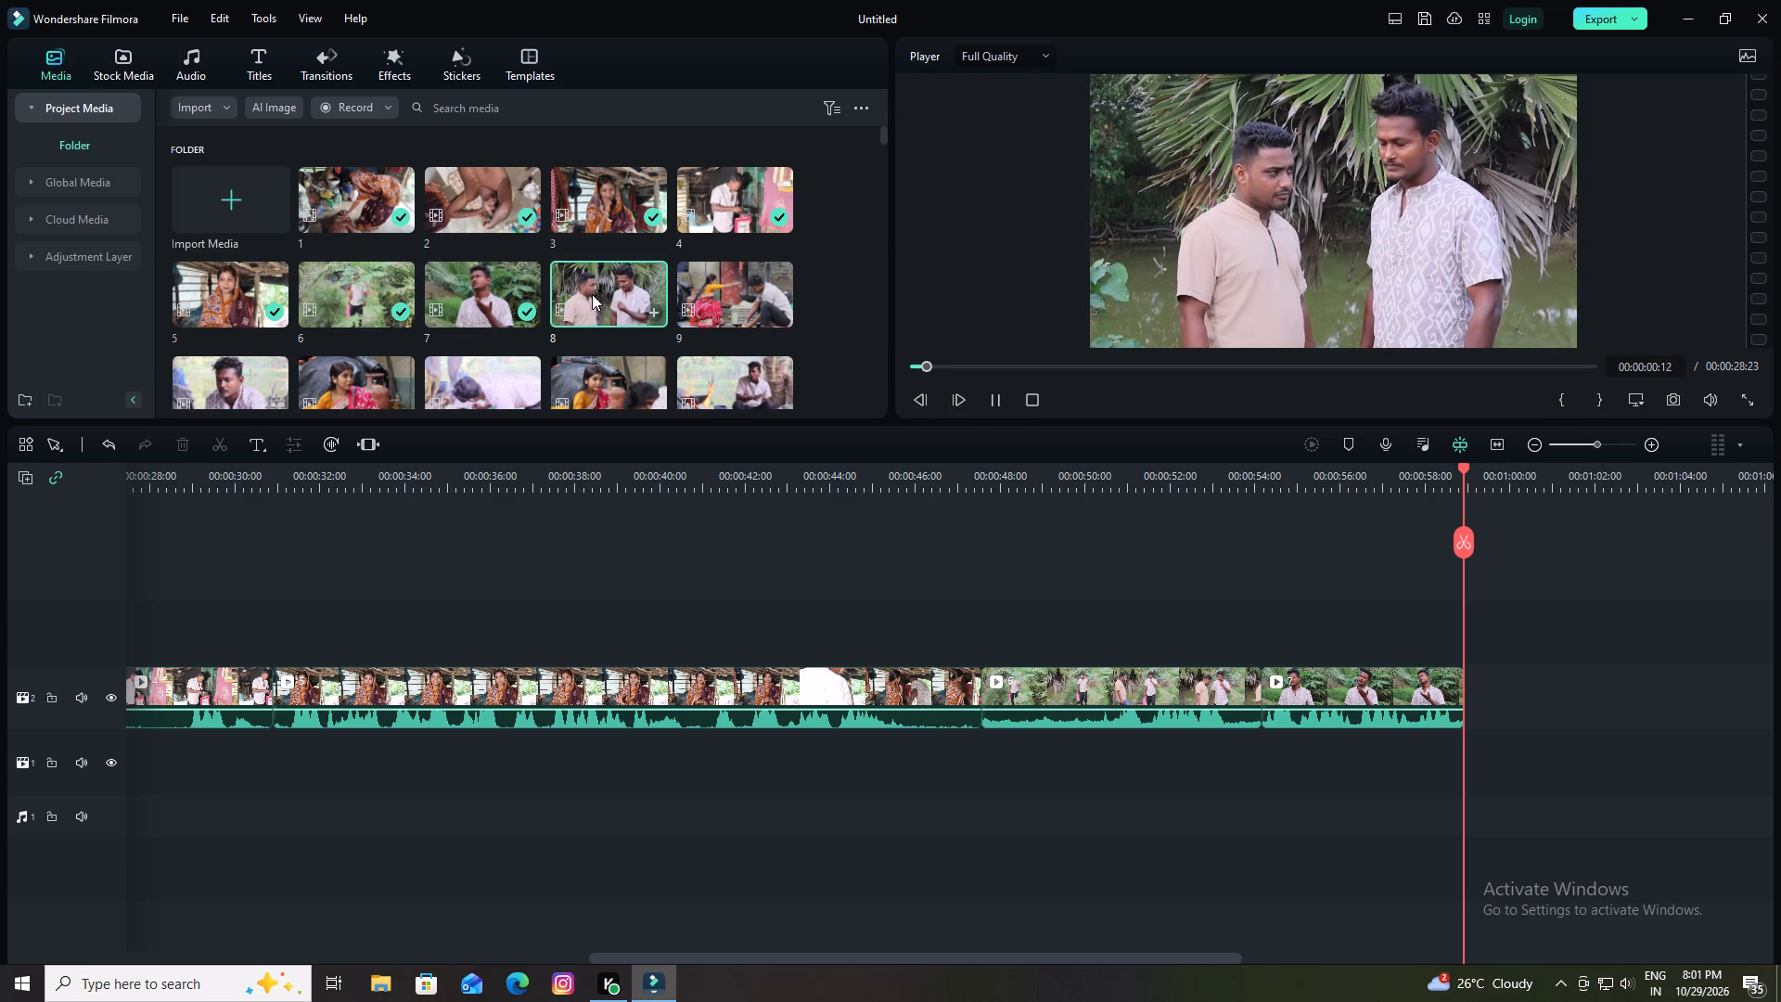
pyautogui.moveTo(592, 294); pyautogui.dragTo(1469, 710)
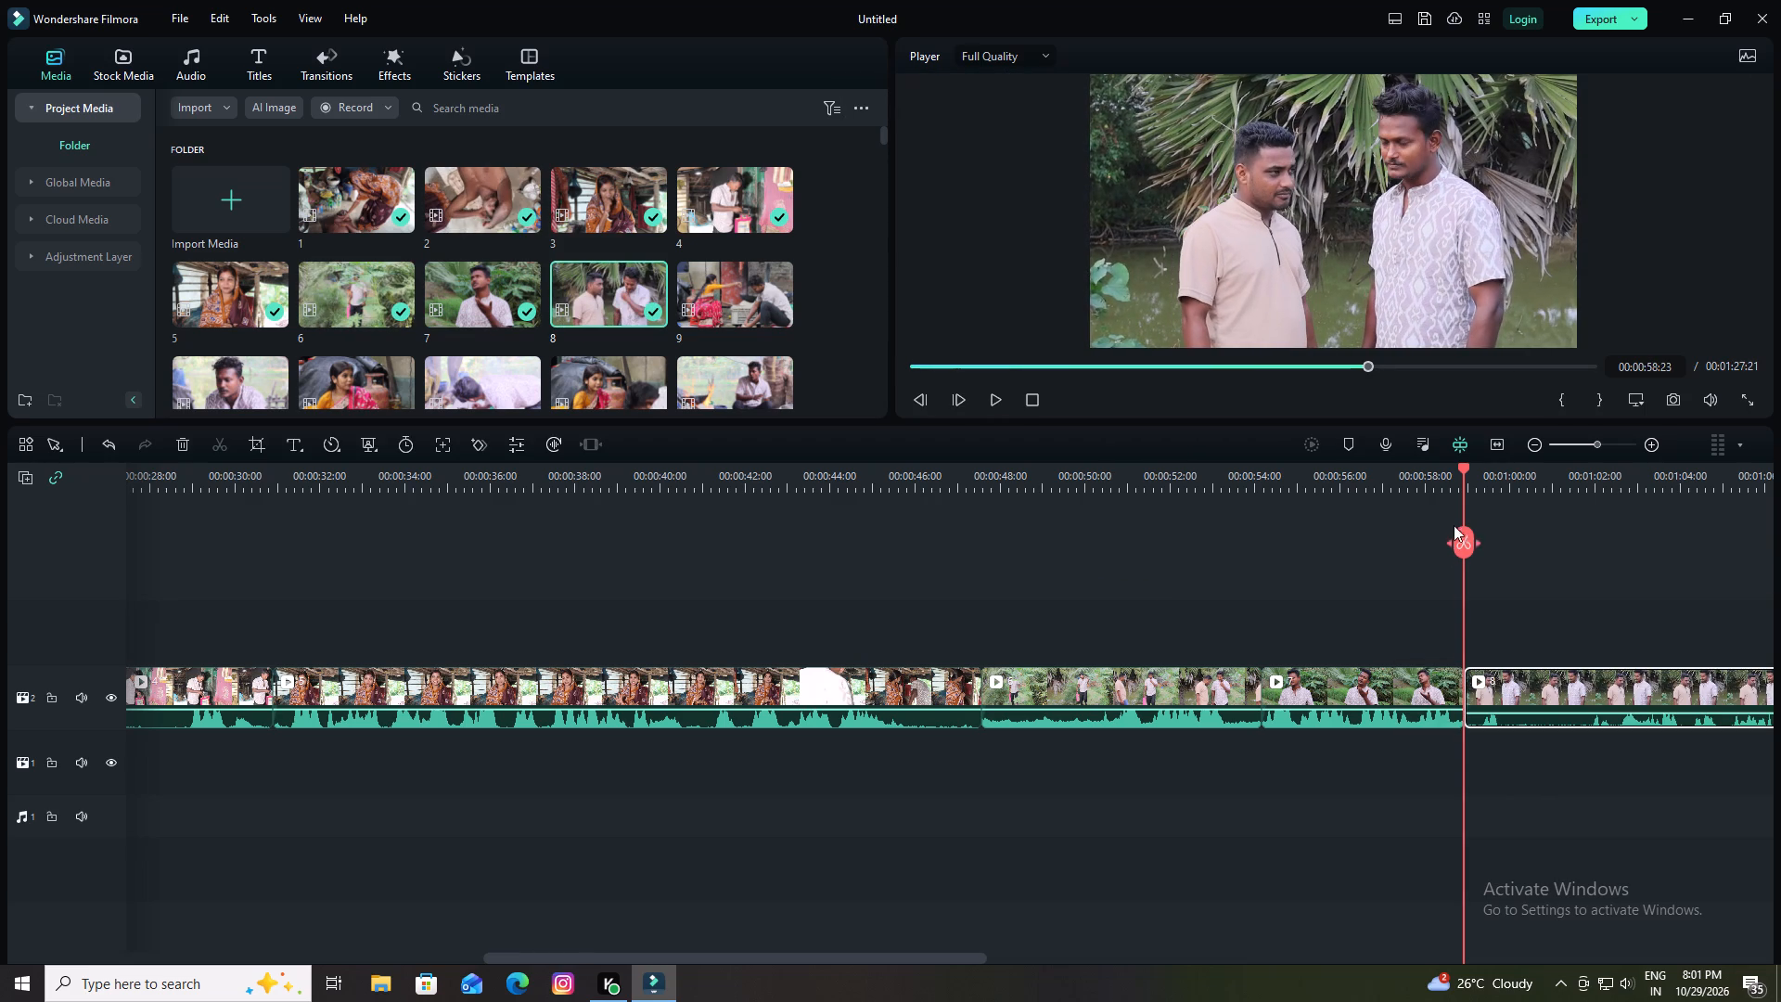
pyautogui.moveTo(1427, 470); pyautogui.dragTo(1105, 492)
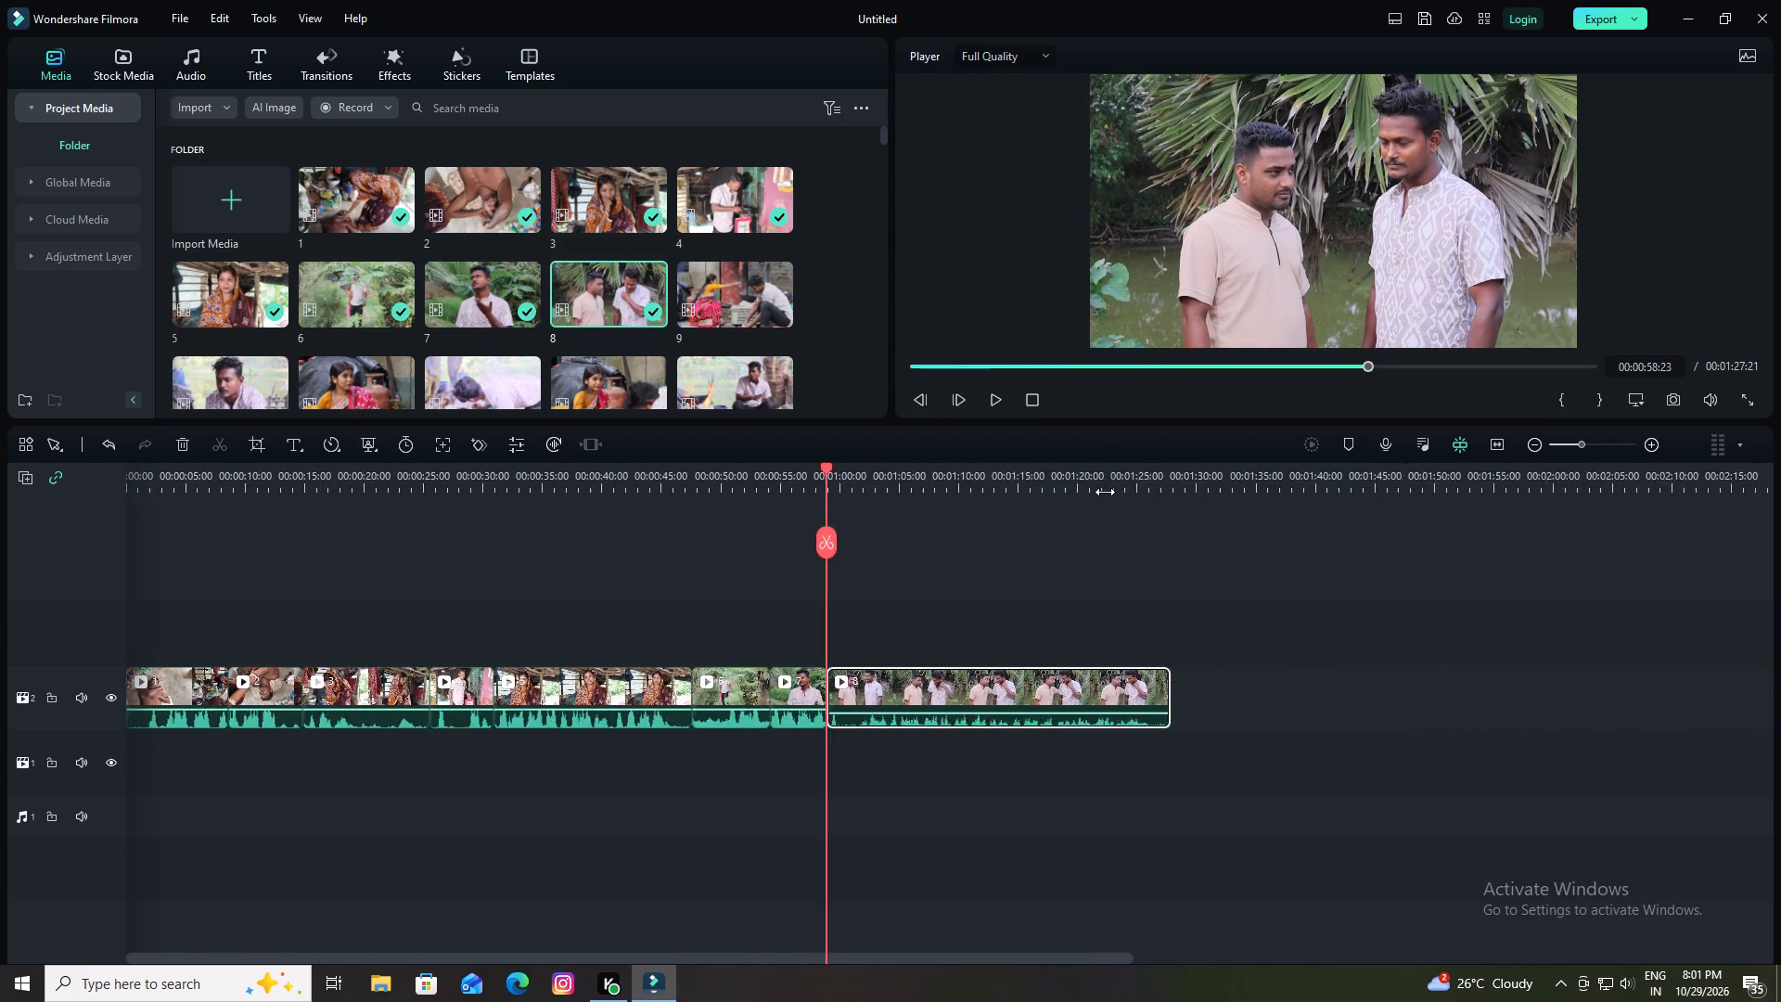
pyautogui.moveTo(1105, 492); pyautogui.dragTo(1025, 488)
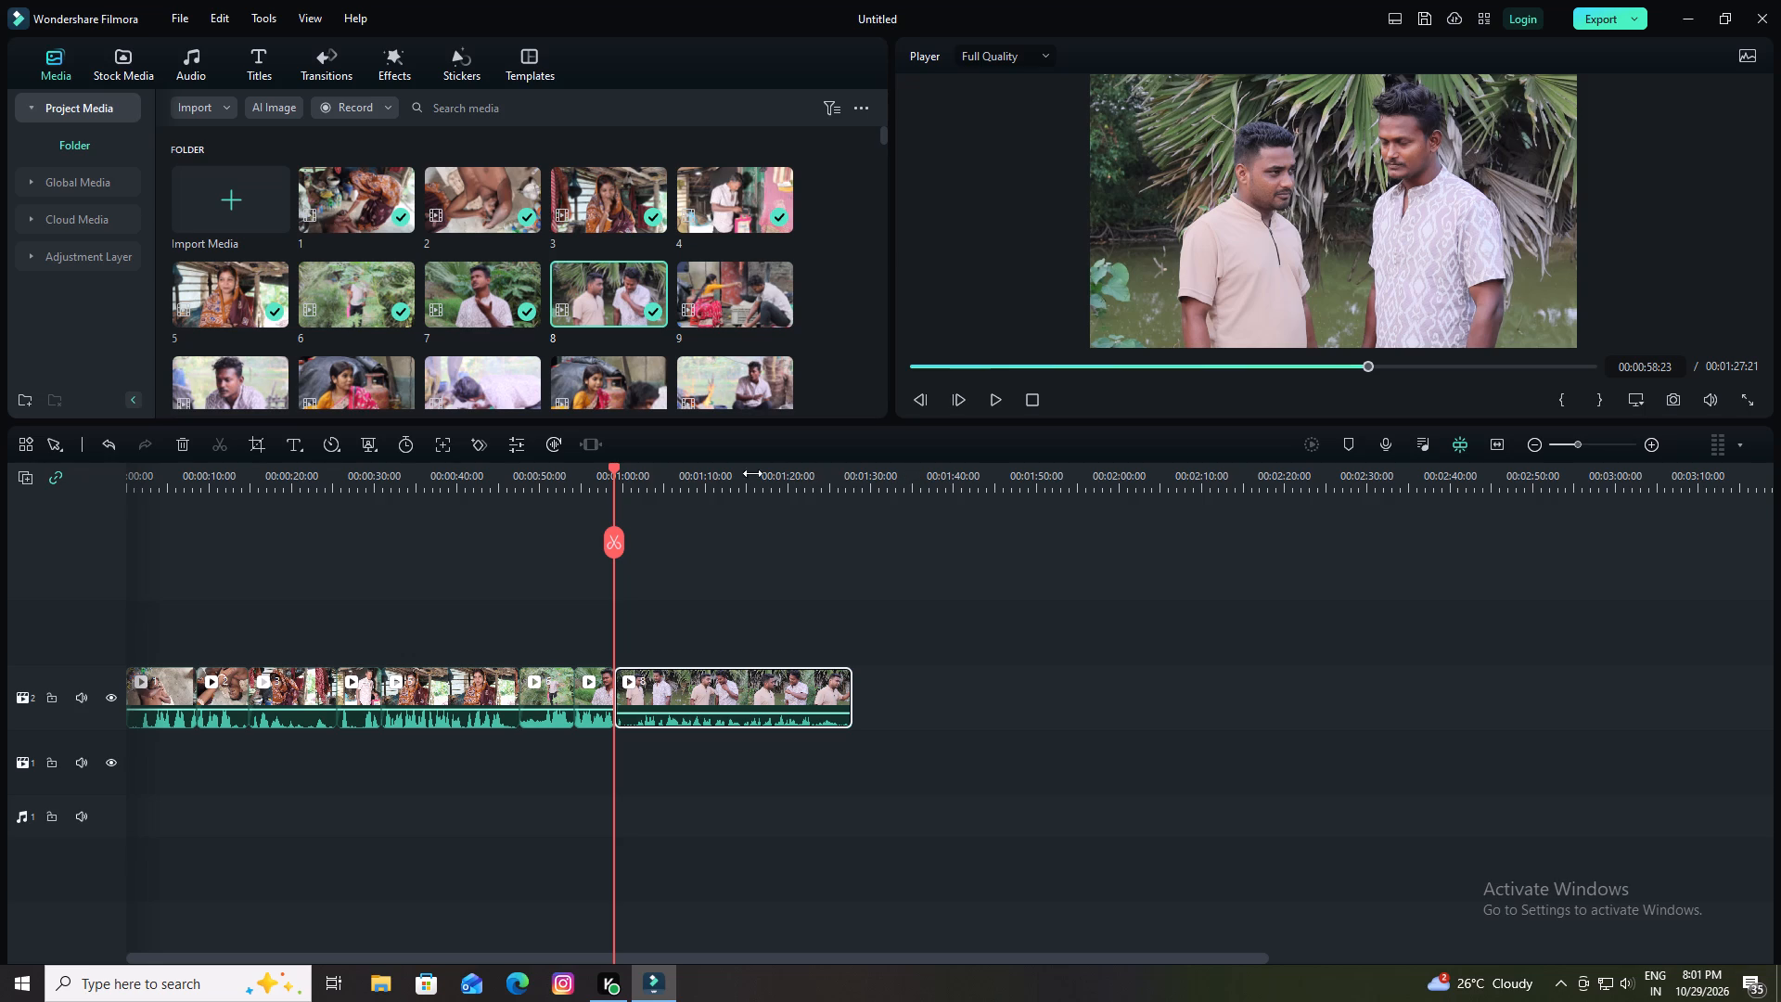
pyautogui.moveTo(702, 478); pyautogui.dragTo(888, 498)
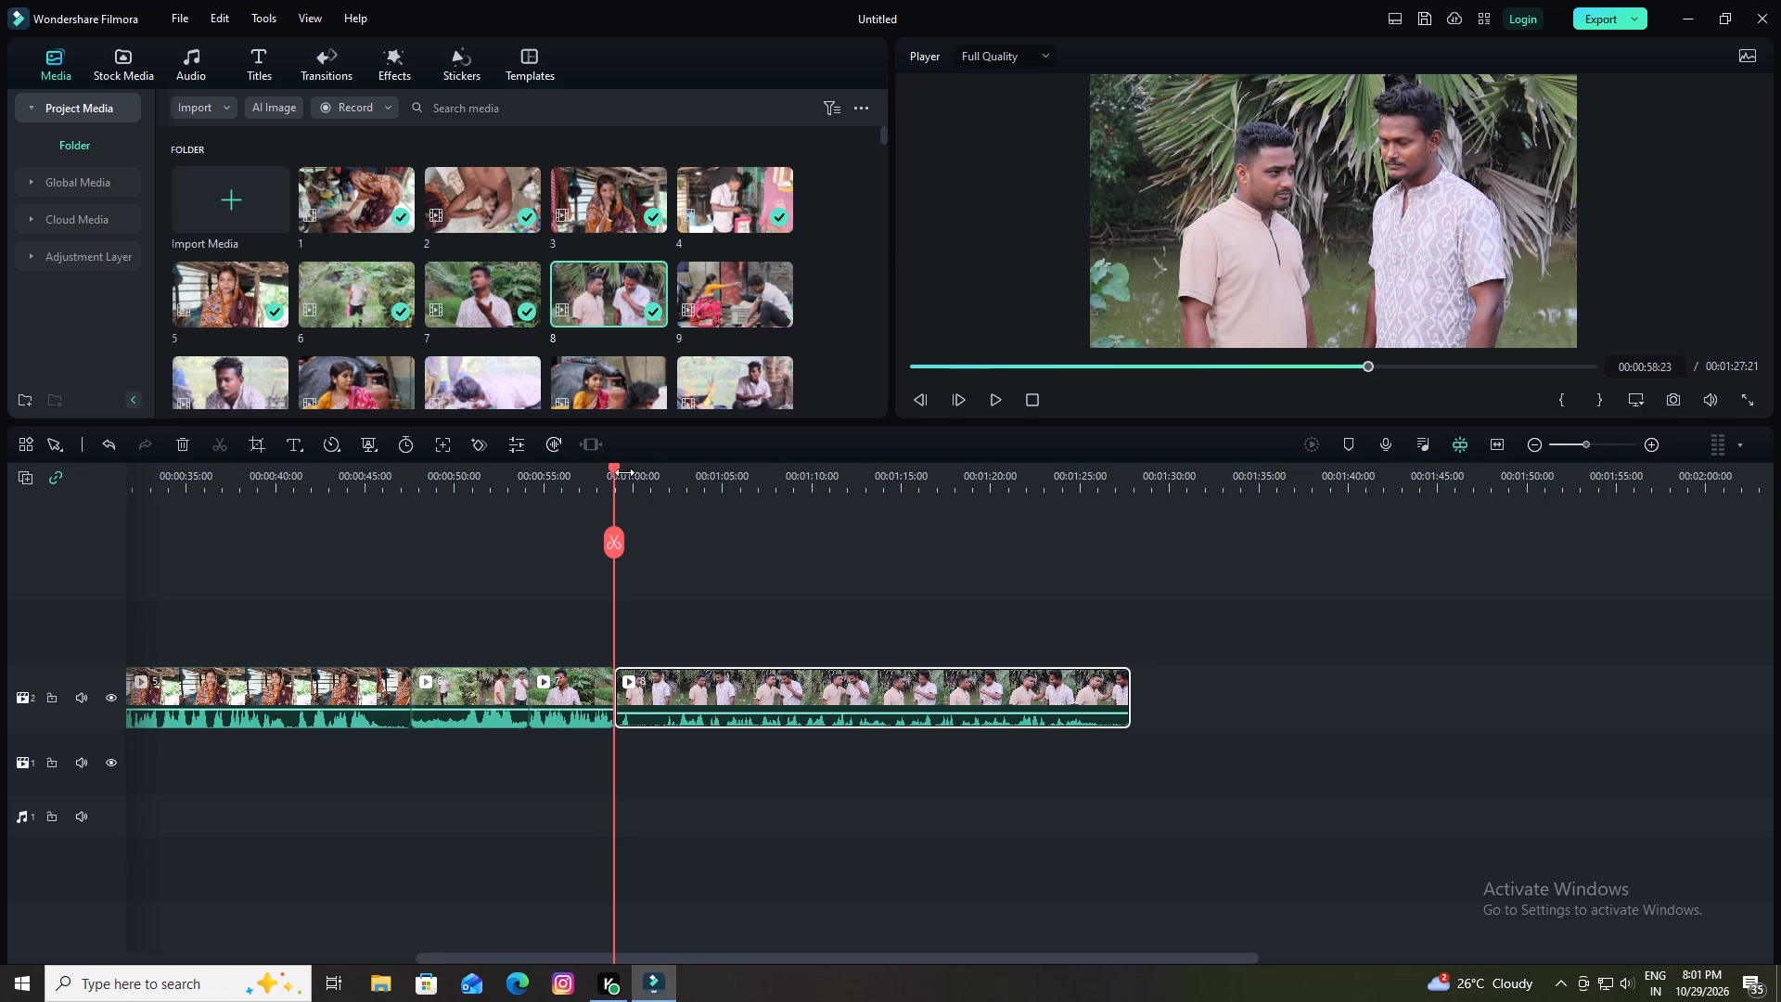
pyautogui.moveTo(612, 468); pyautogui.dragTo(587, 473)
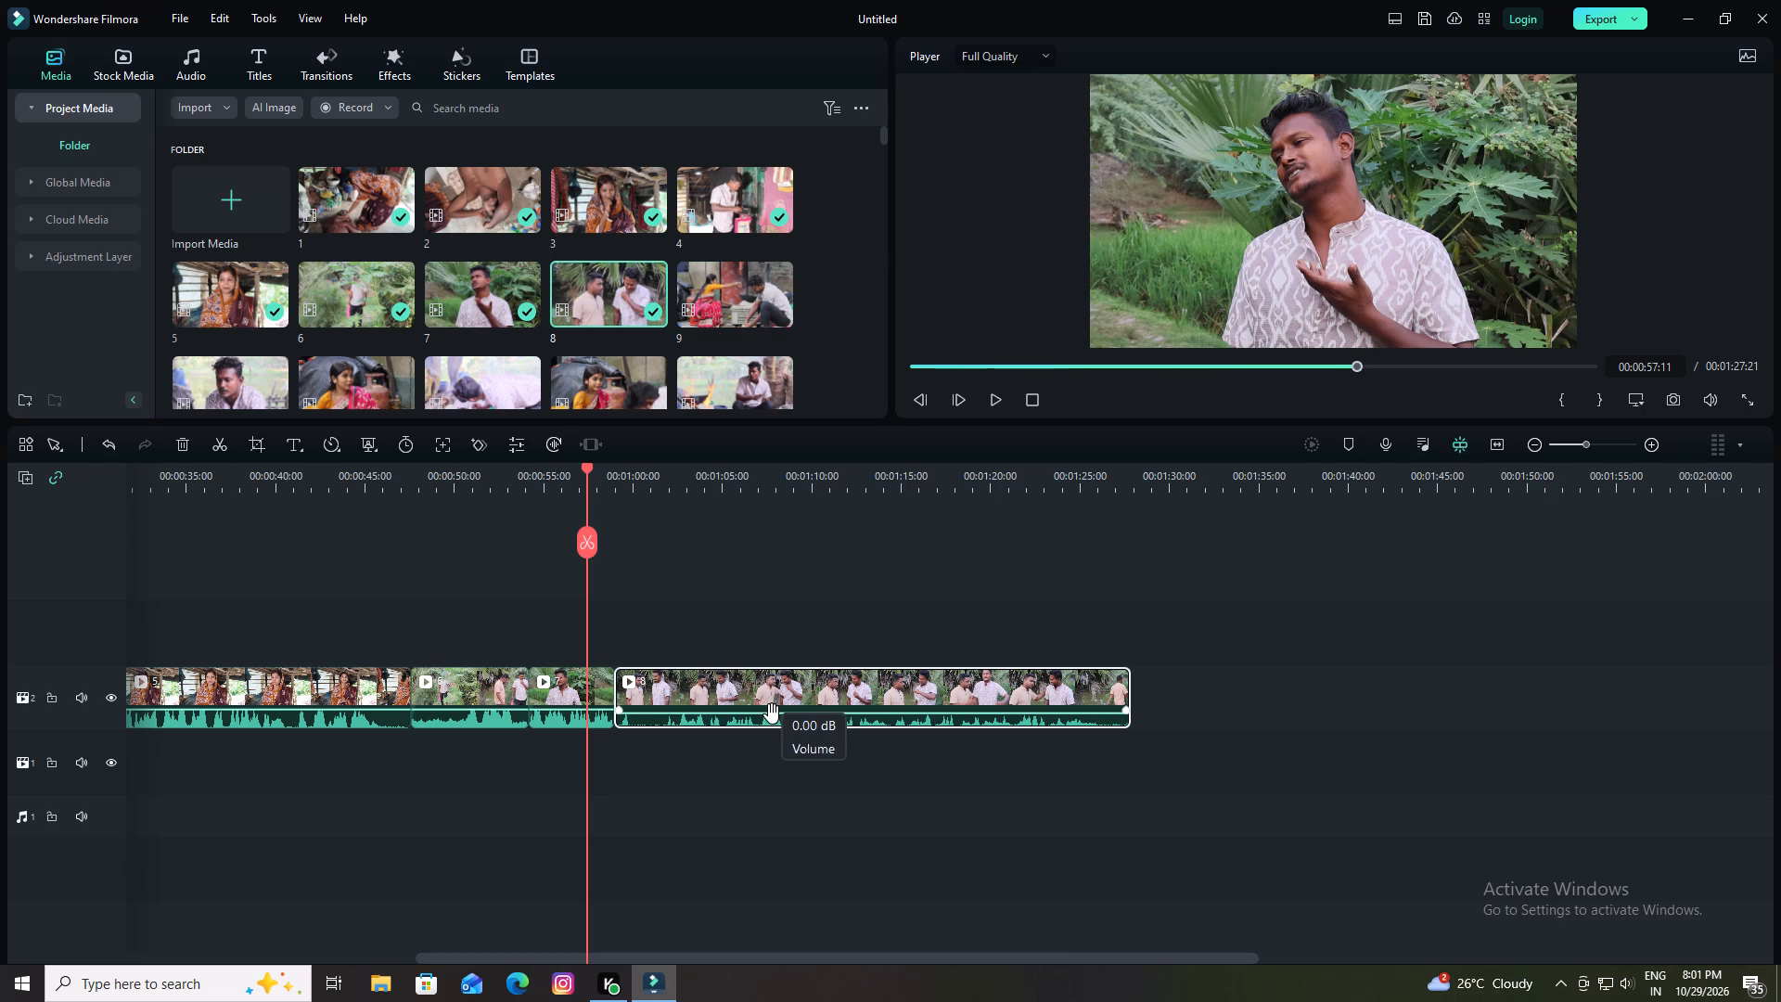
pyautogui.moveTo(772, 713); pyautogui.dragTo(774, 695)
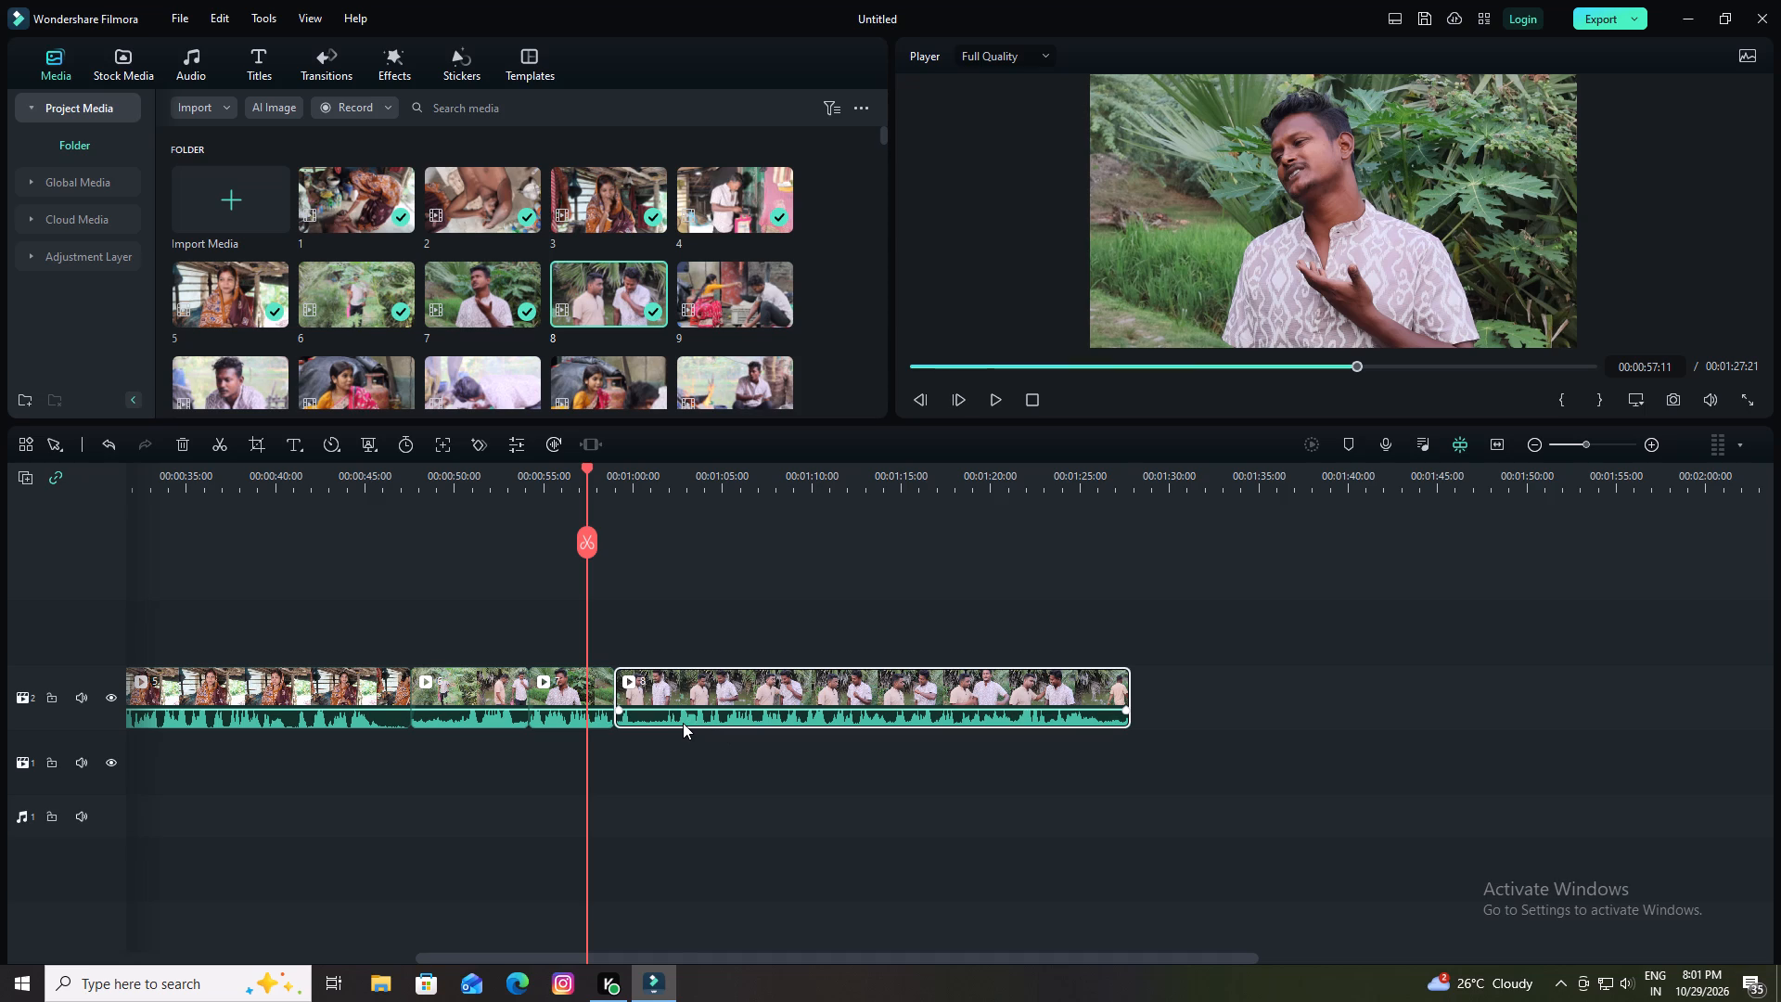
# Play the start of clip 8, split it at 00:01:02:12 and delete its opening segment.
pyautogui.press('space')
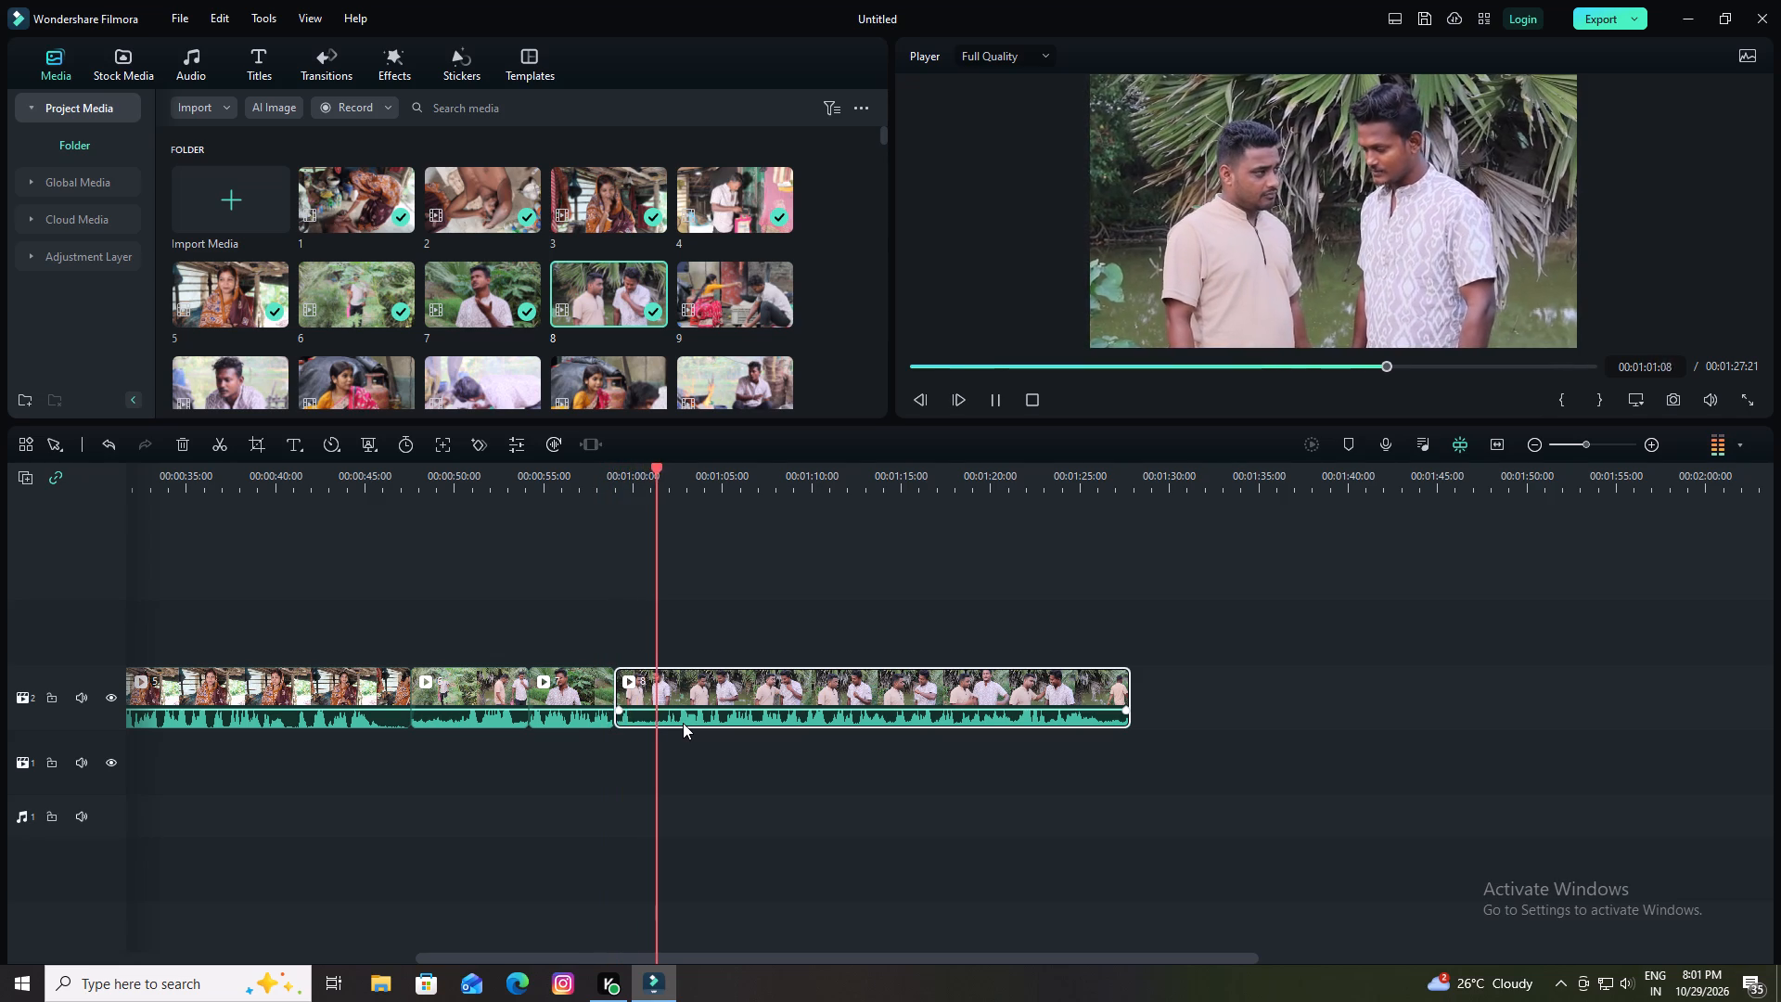
pyautogui.press('space')
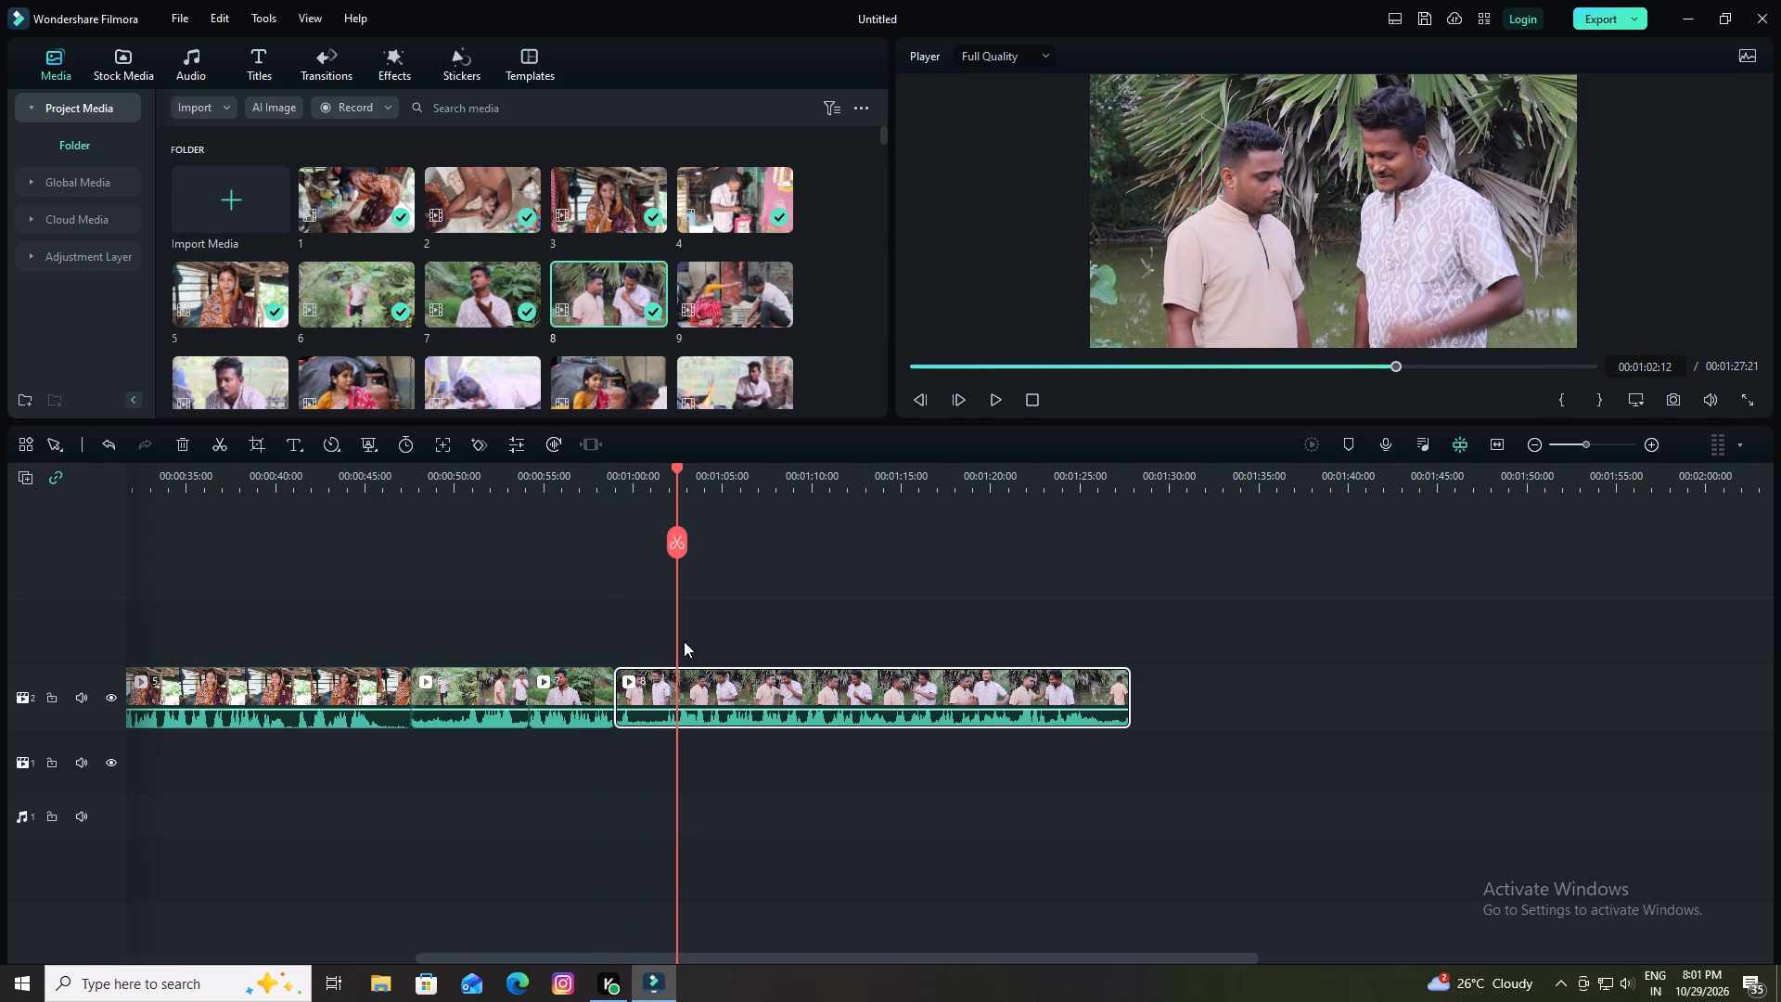
pyautogui.click(673, 542)
pyautogui.click(658, 694)
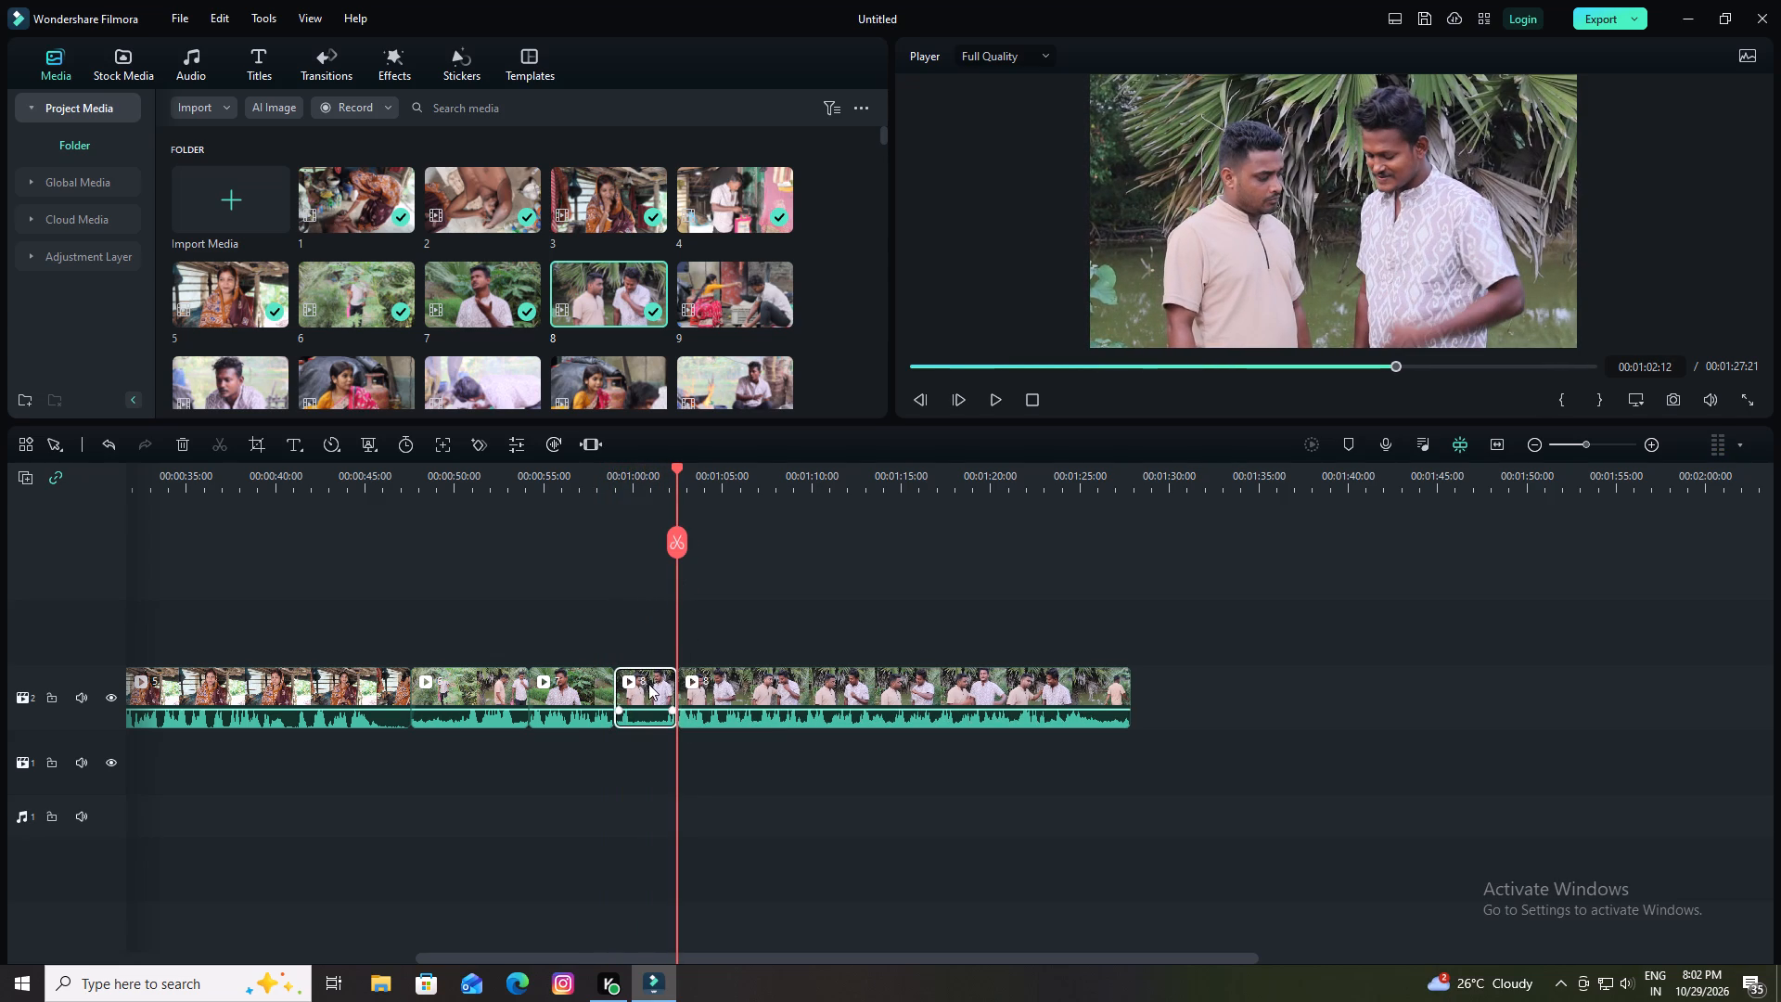
pyautogui.click(191, 441)
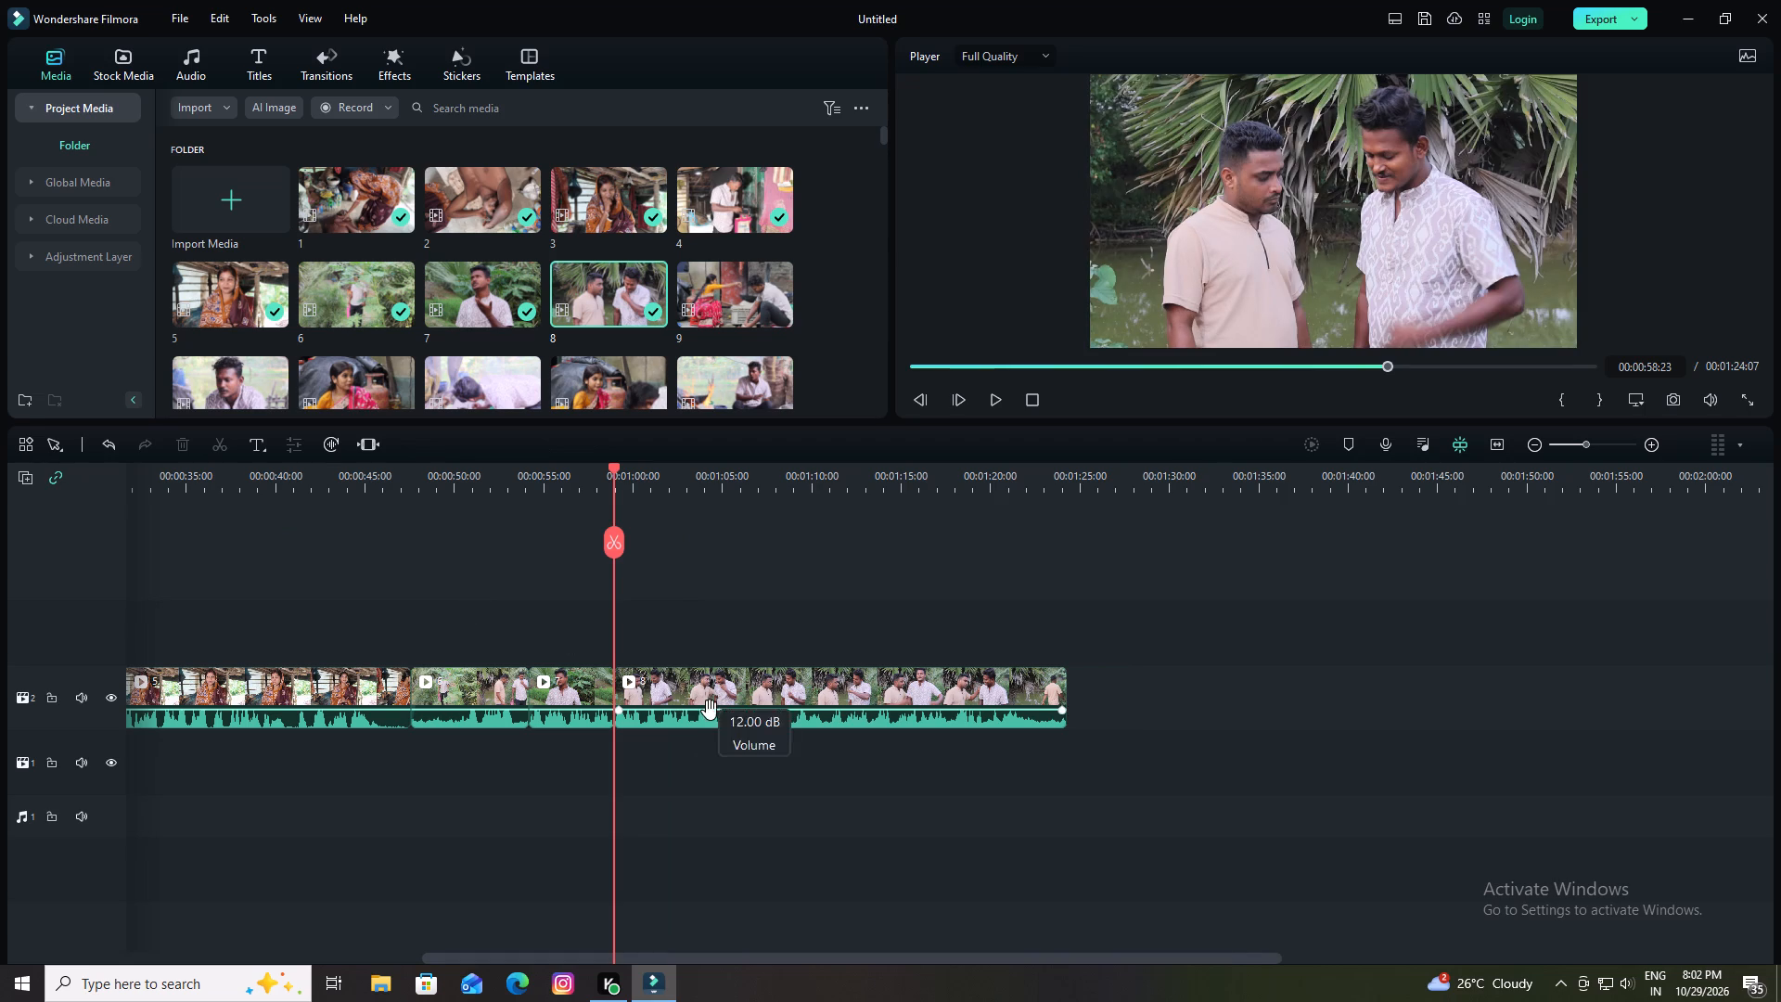
# Play the rest of clip 8, split it at 00:01:21:20 and delete the short end segment.
pyautogui.press('space')
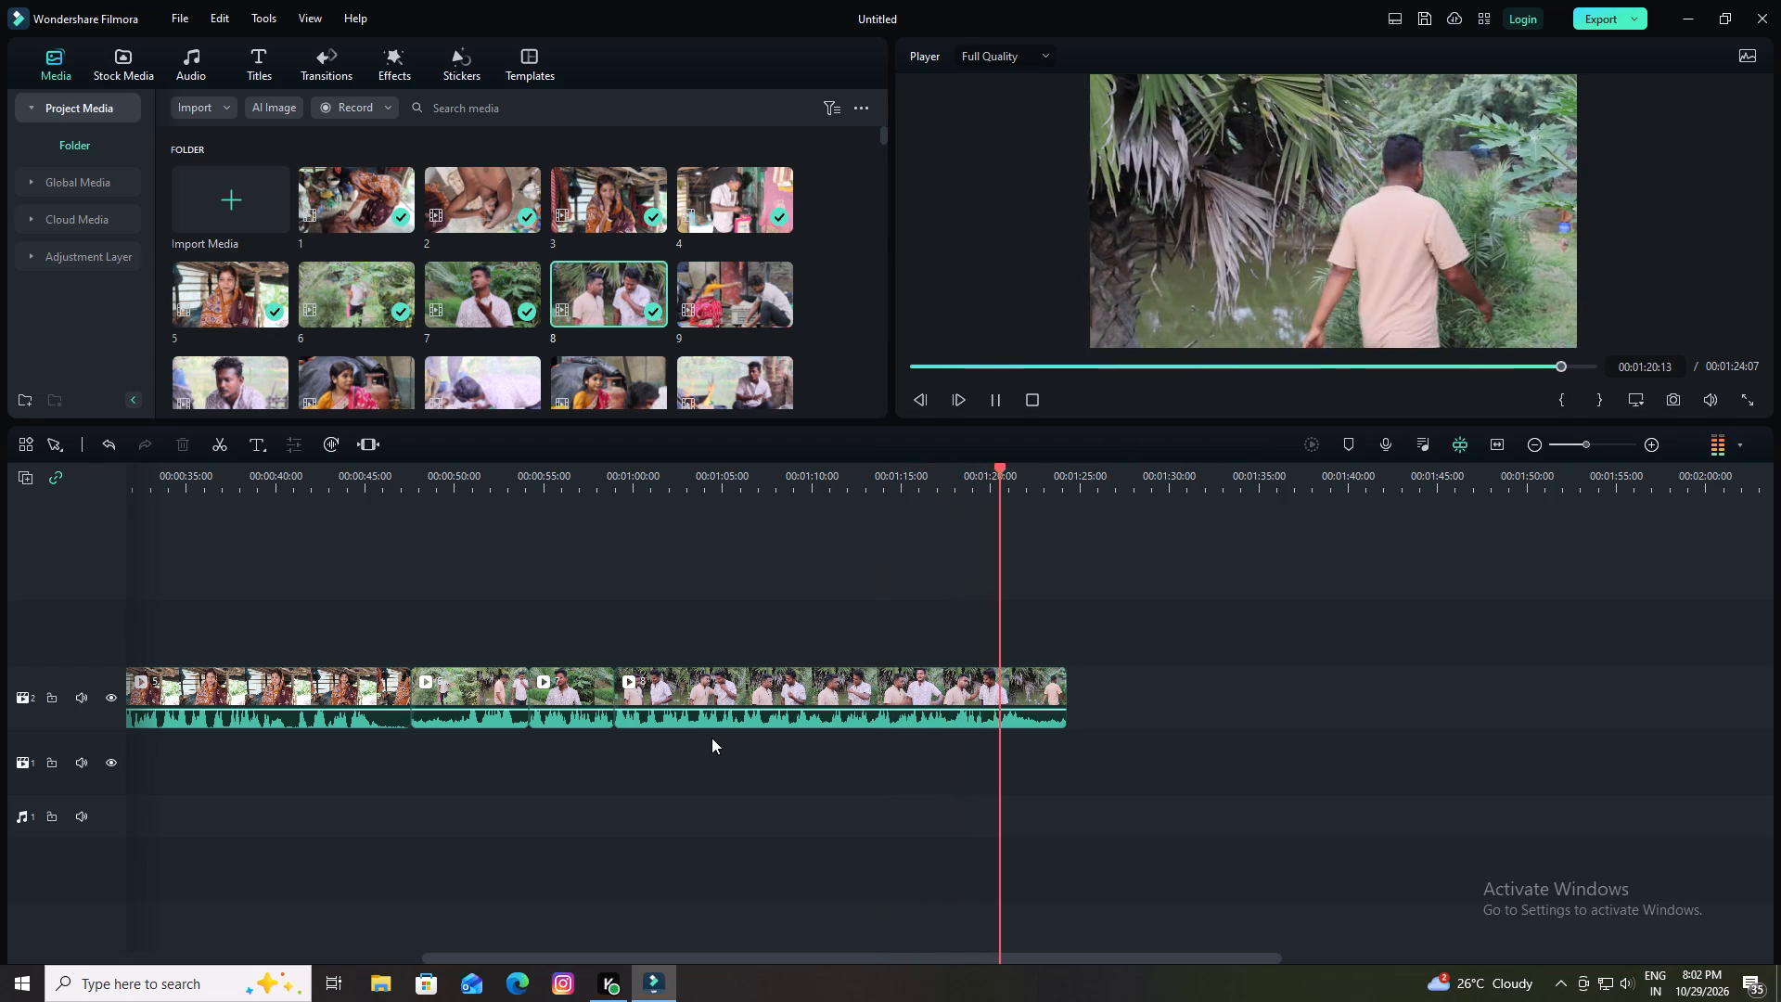
pyautogui.press('space')
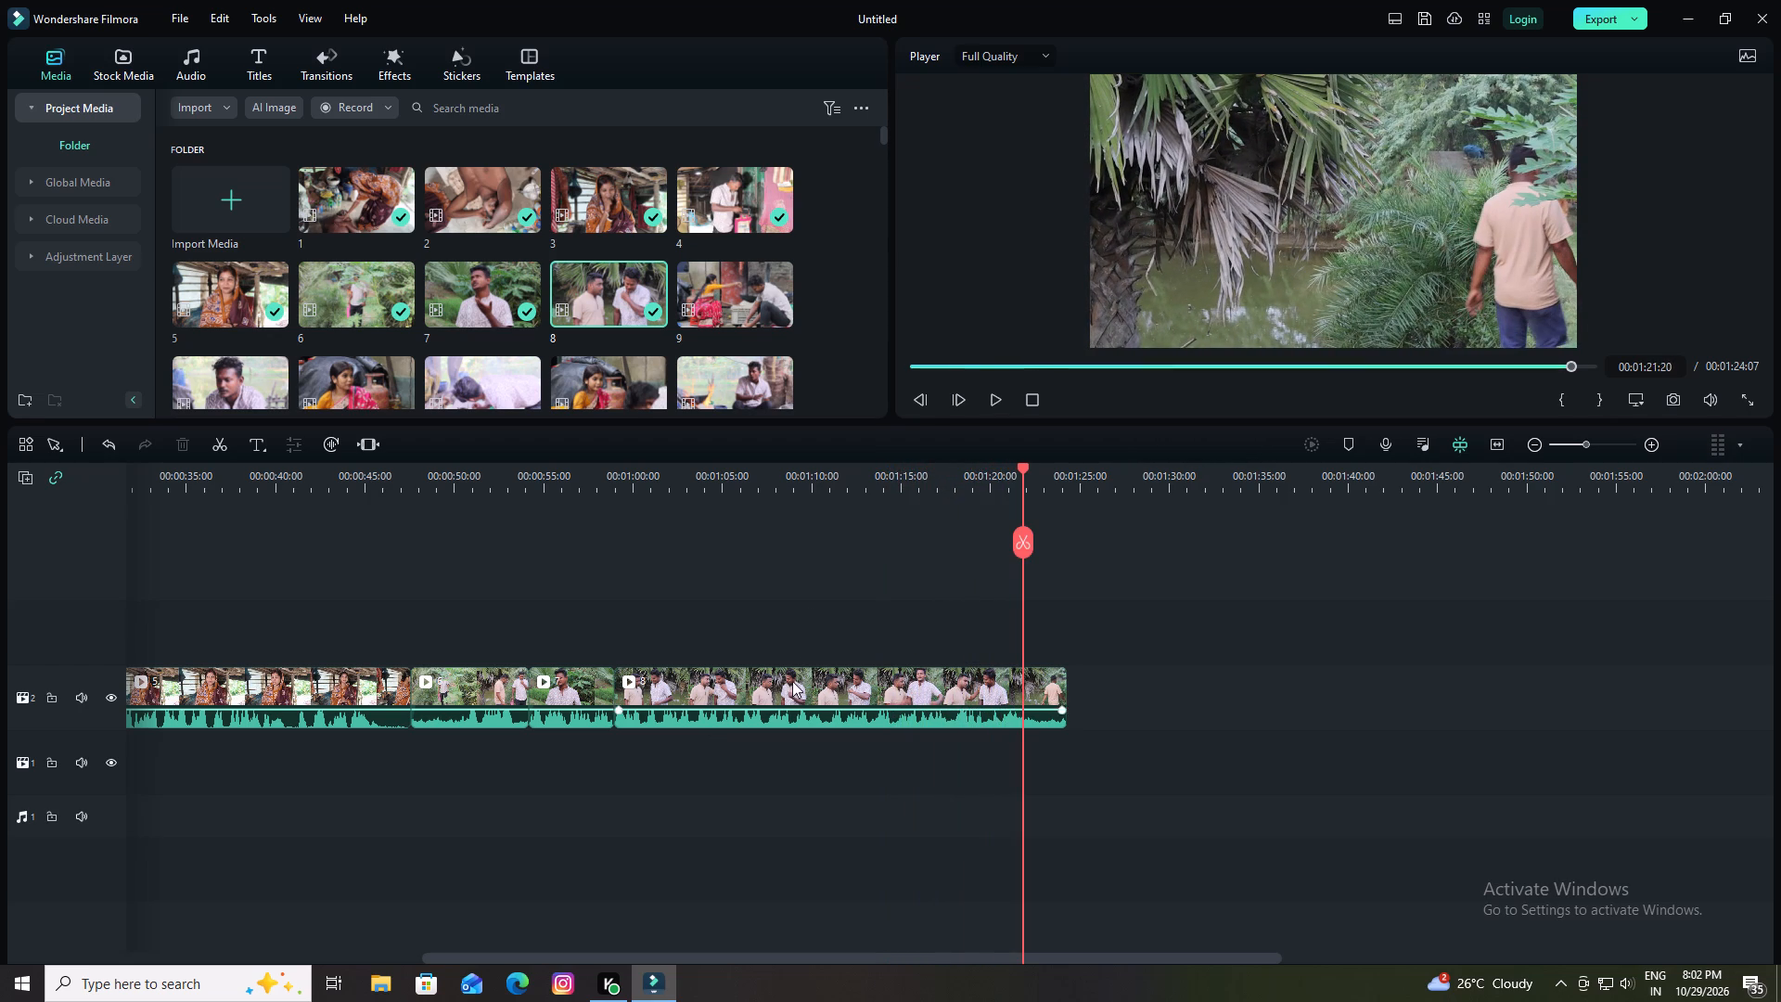
pyautogui.click(1024, 543)
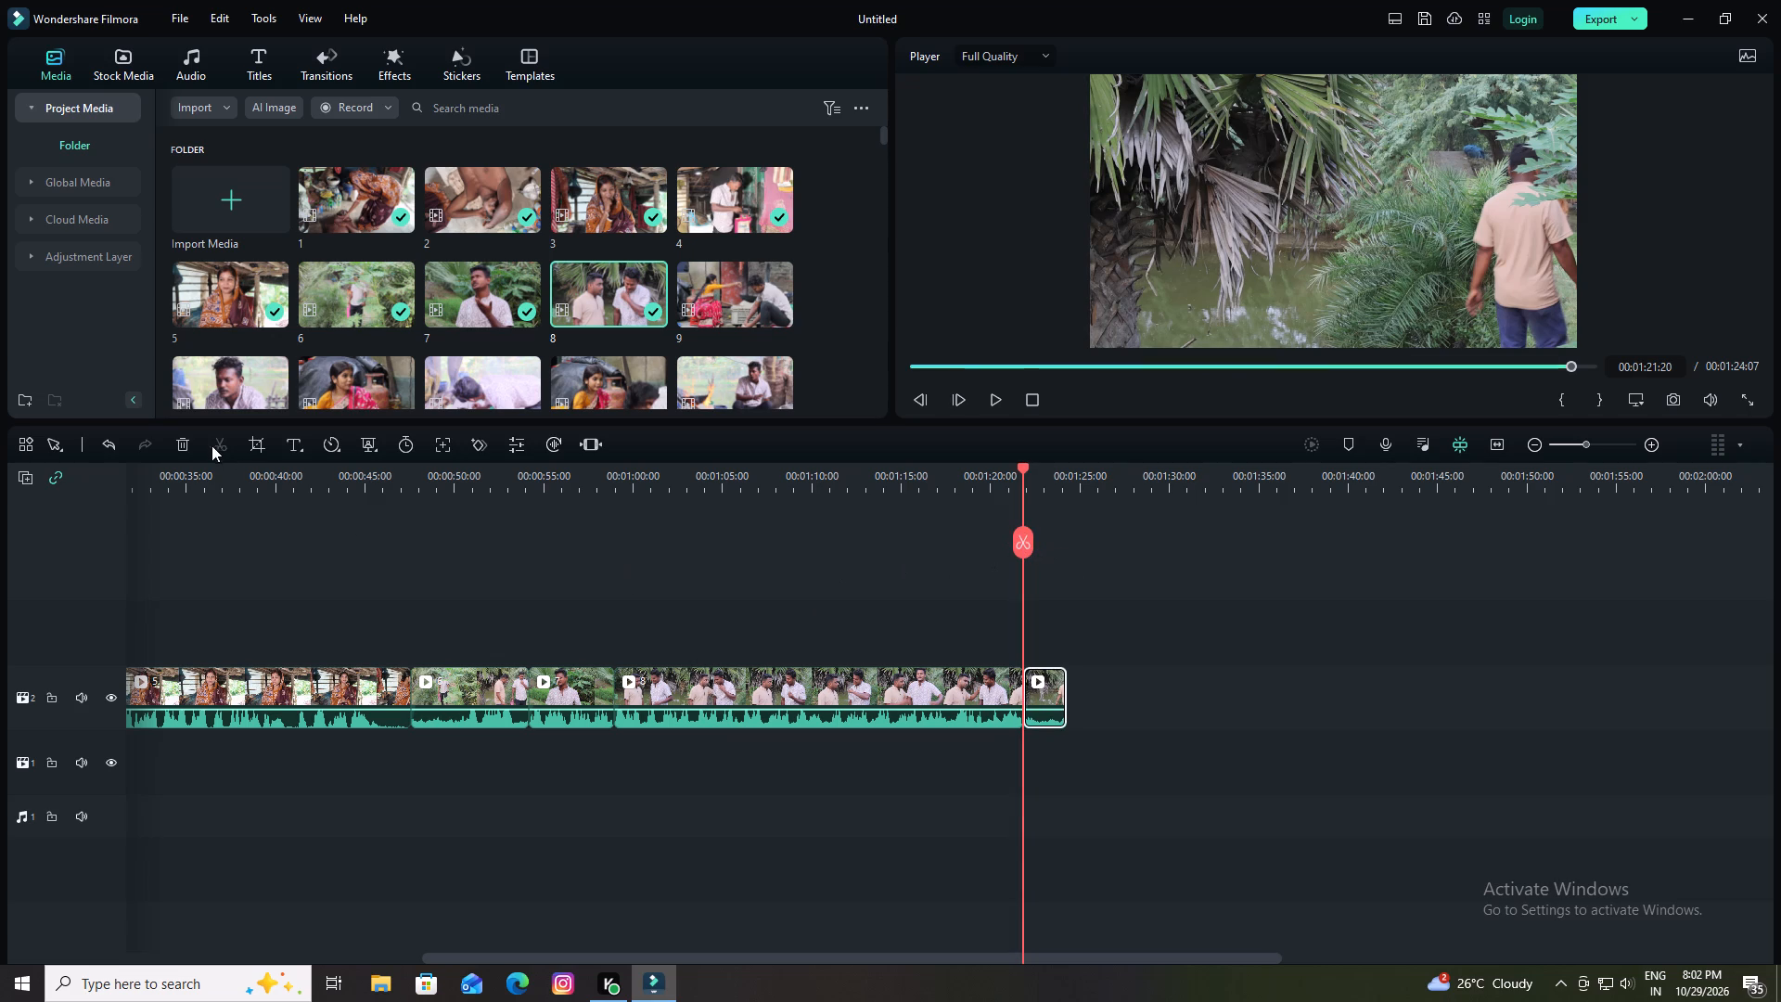
pyautogui.click(190, 435)
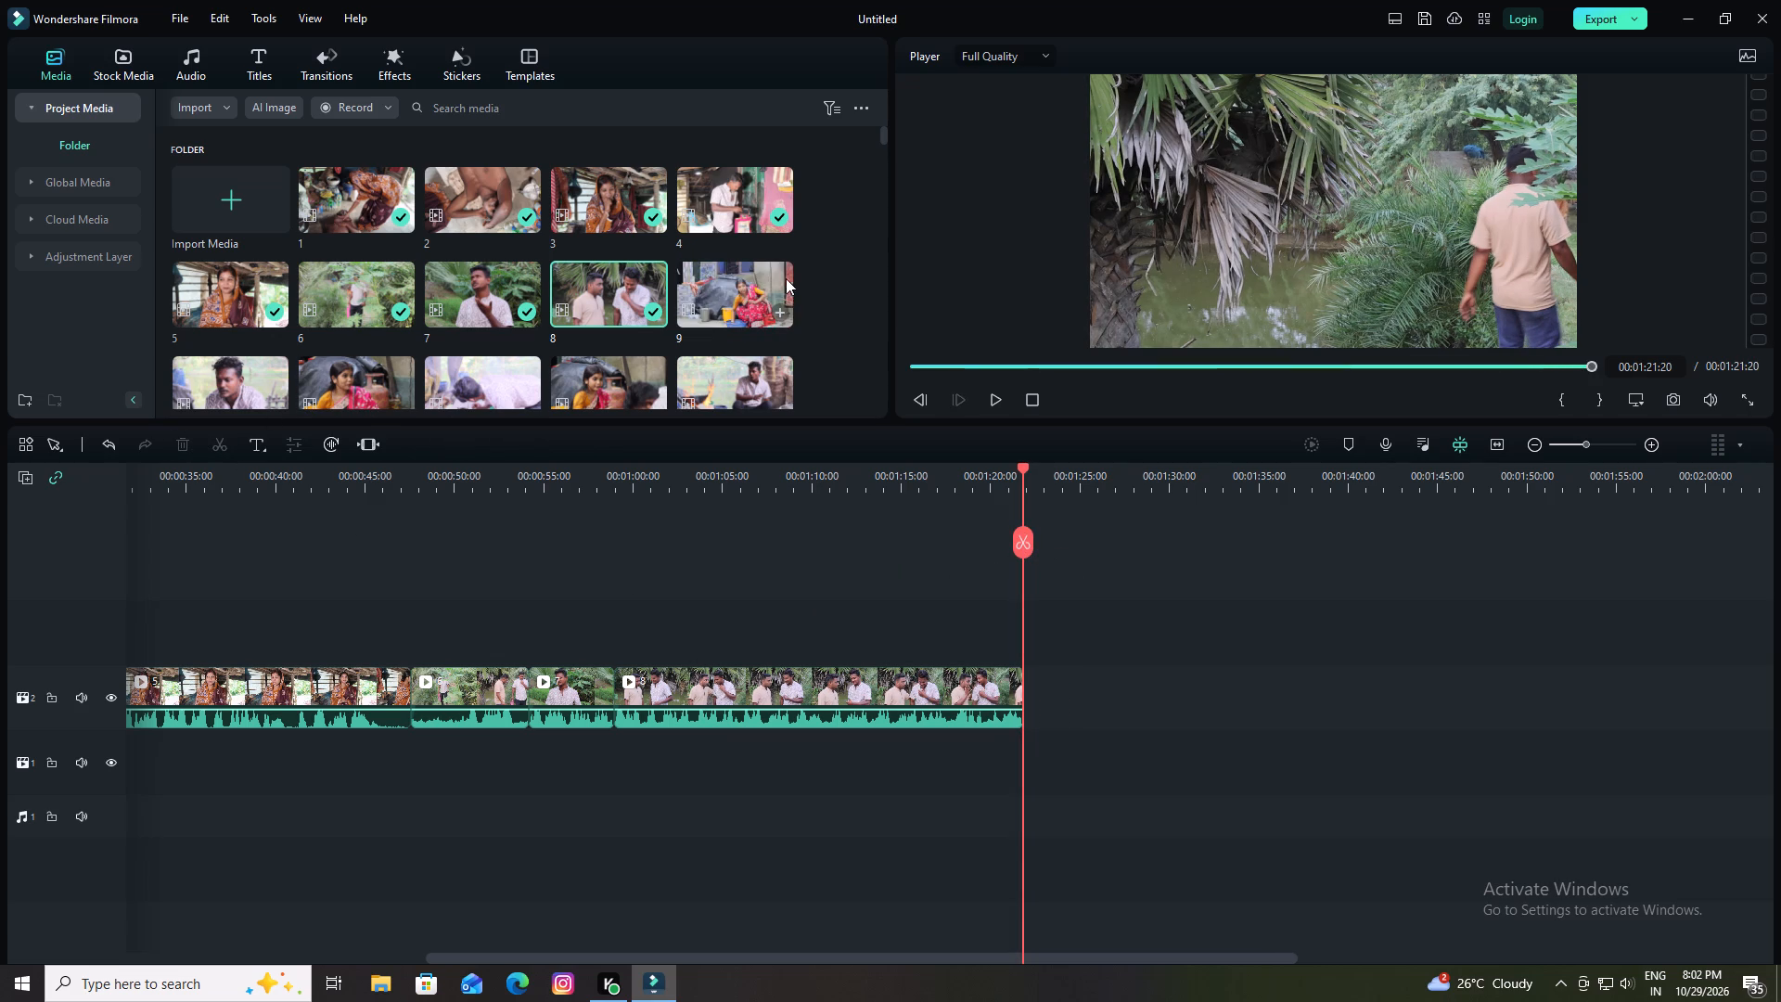
# Add clip 9 directly after clip 8 on video track 2 and raise its audio volume.
pyautogui.click(733, 276)
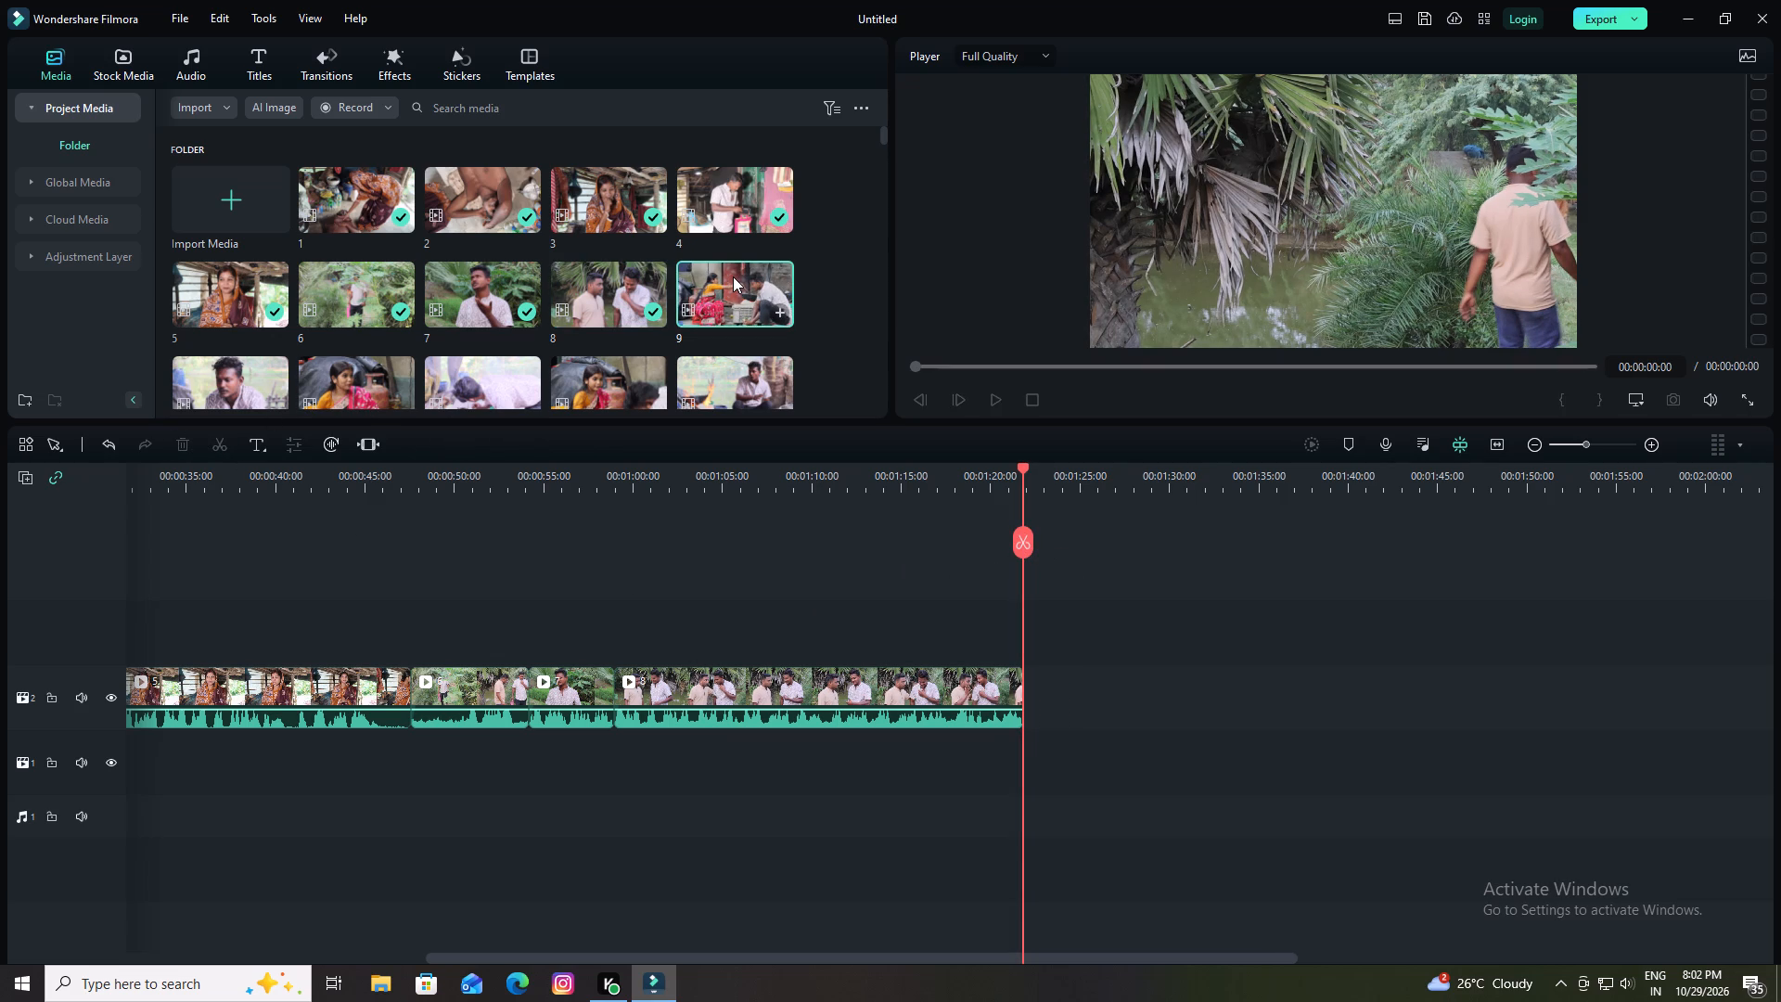
pyautogui.moveTo(732, 276); pyautogui.dragTo(1020, 697)
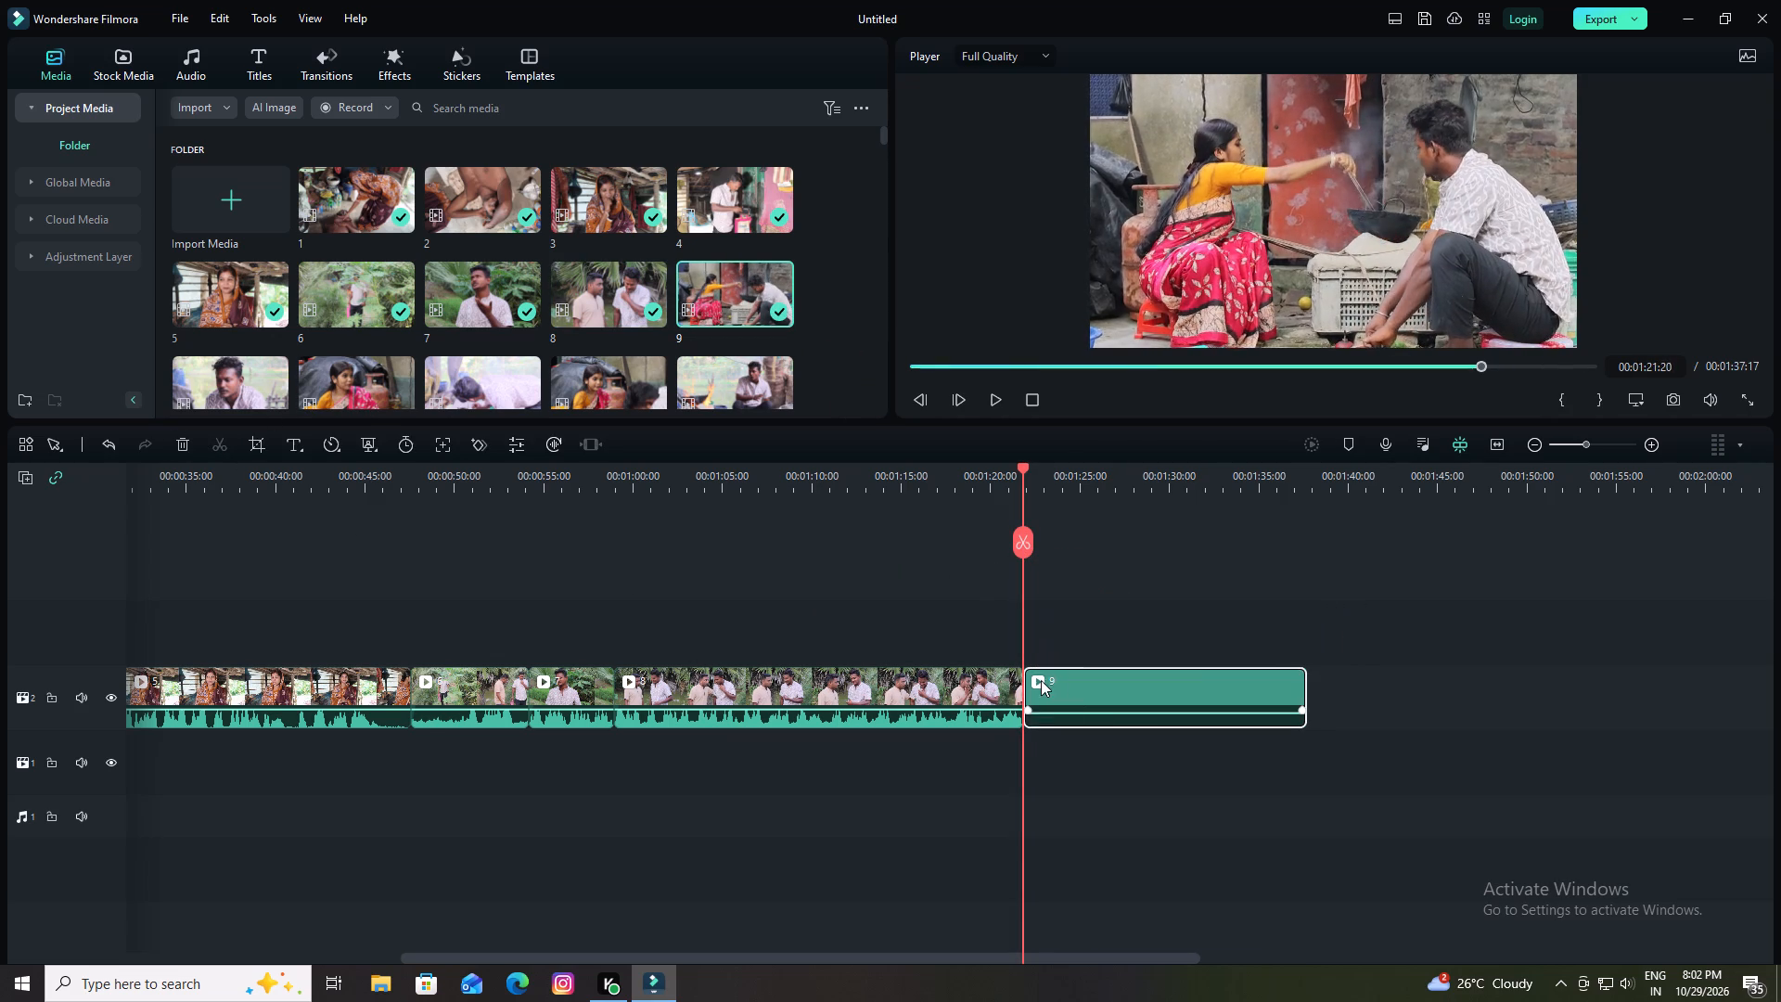
pyautogui.moveTo(1070, 709); pyautogui.dragTo(1070, 680)
# Play the start of clip 9, split it at 00:01:22:20, delete its short opening segment and replay the transition from clip 8.
pyautogui.press('space')
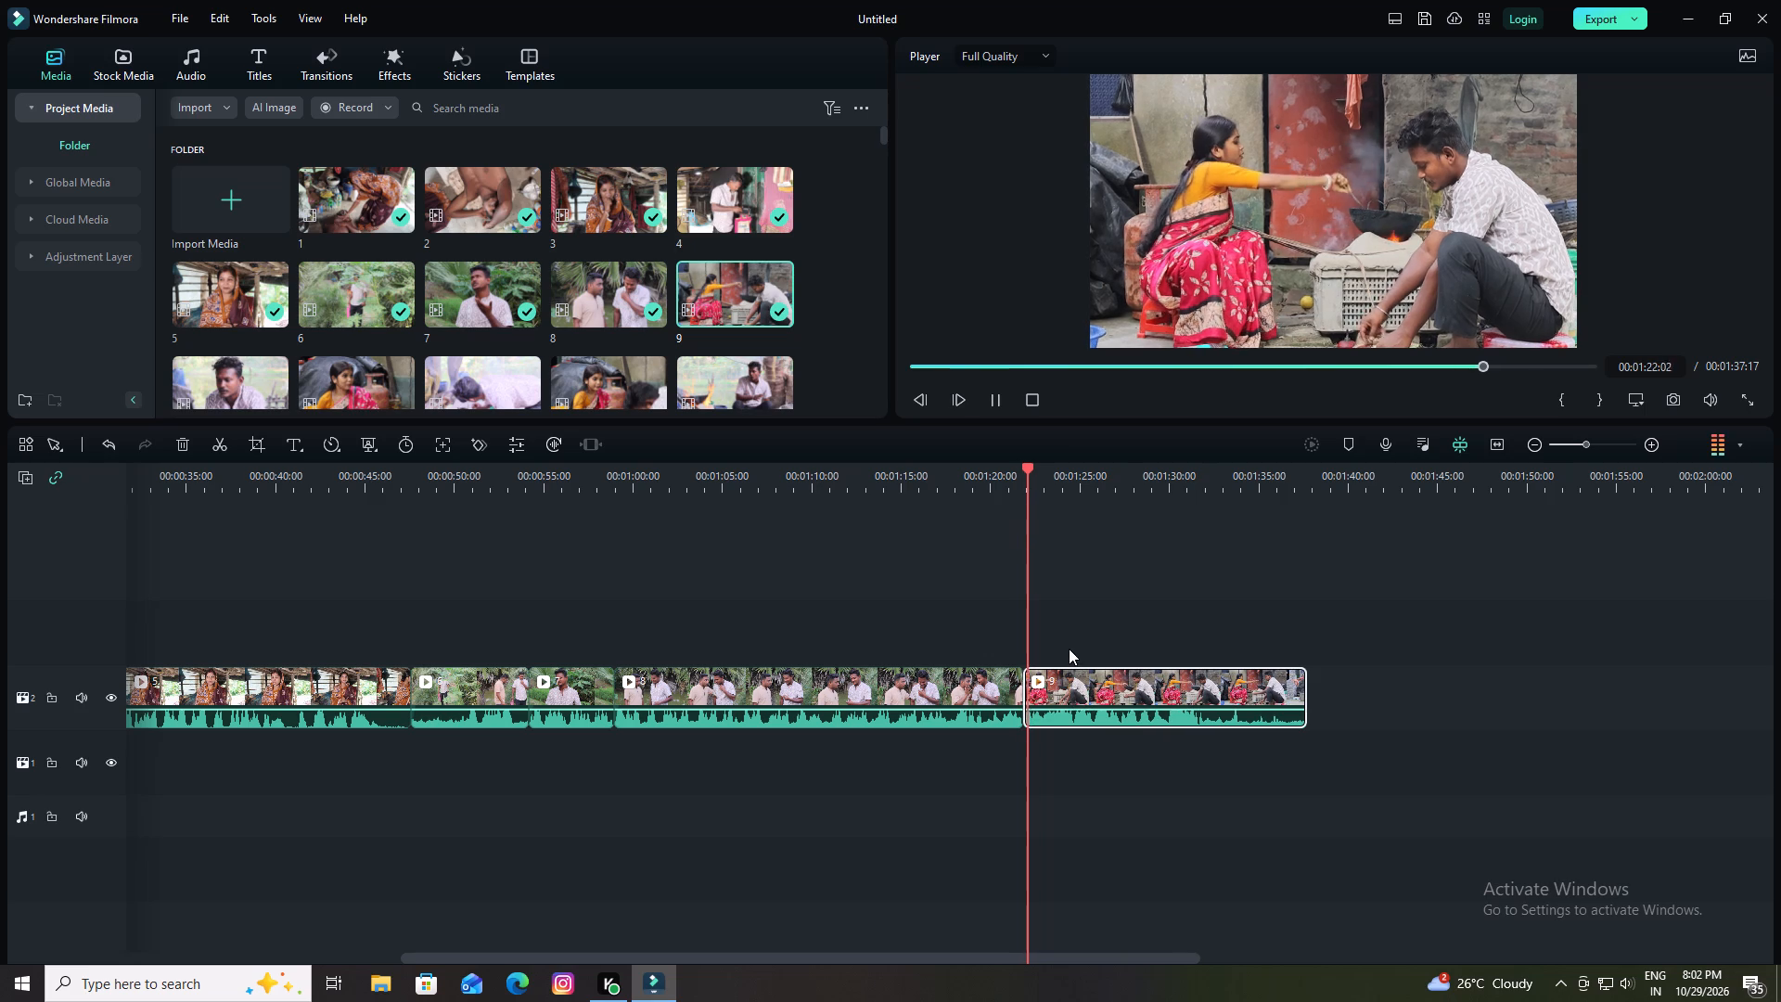
pyautogui.press('space')
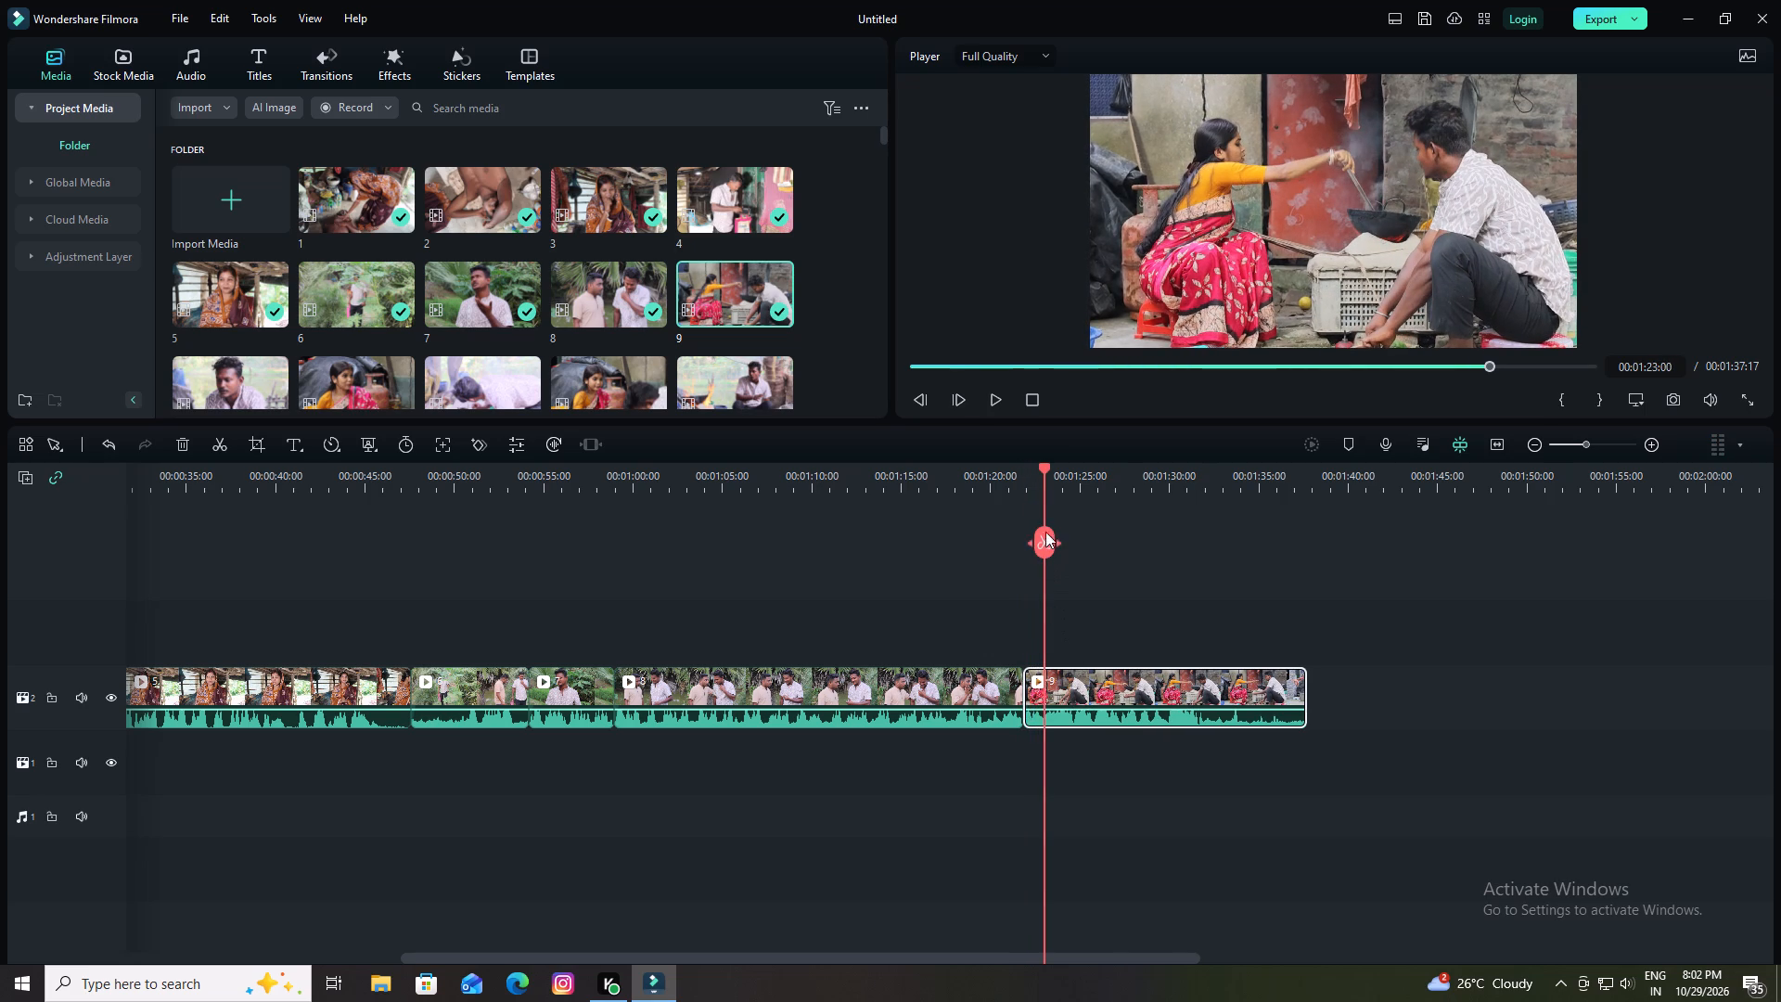
pyautogui.moveTo(1046, 468); pyautogui.dragTo(1007, 476)
pyautogui.press('space')
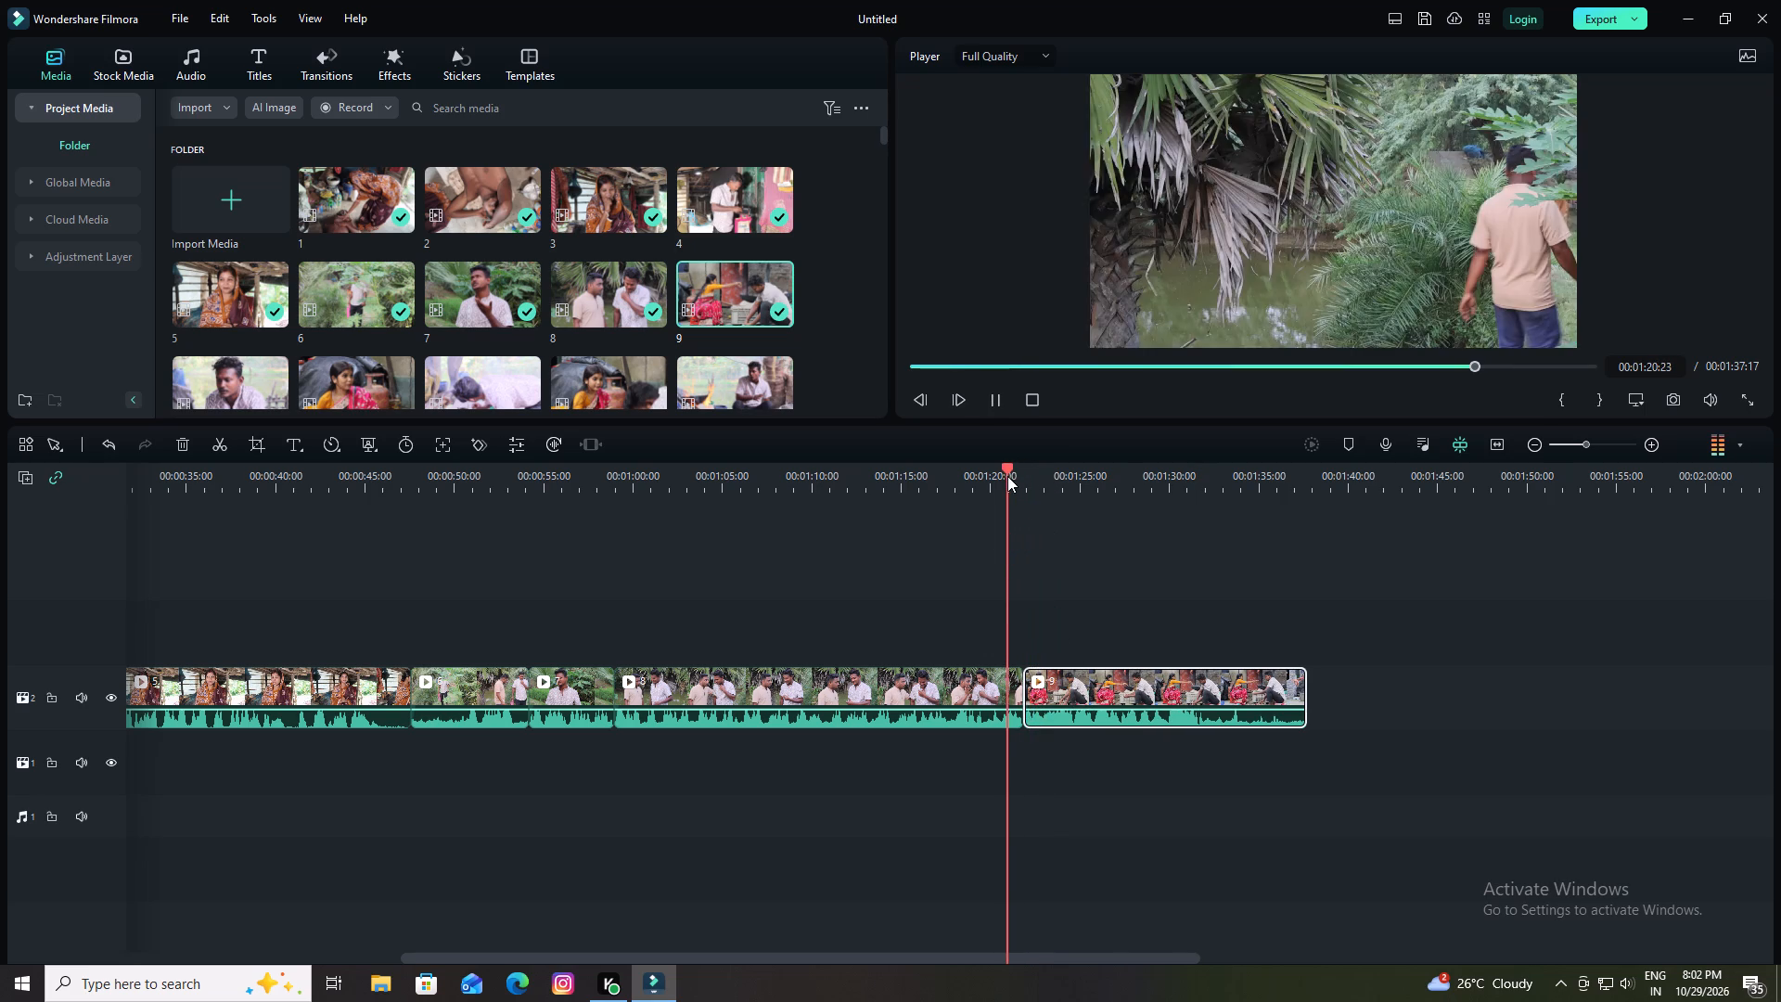
pyautogui.press('space')
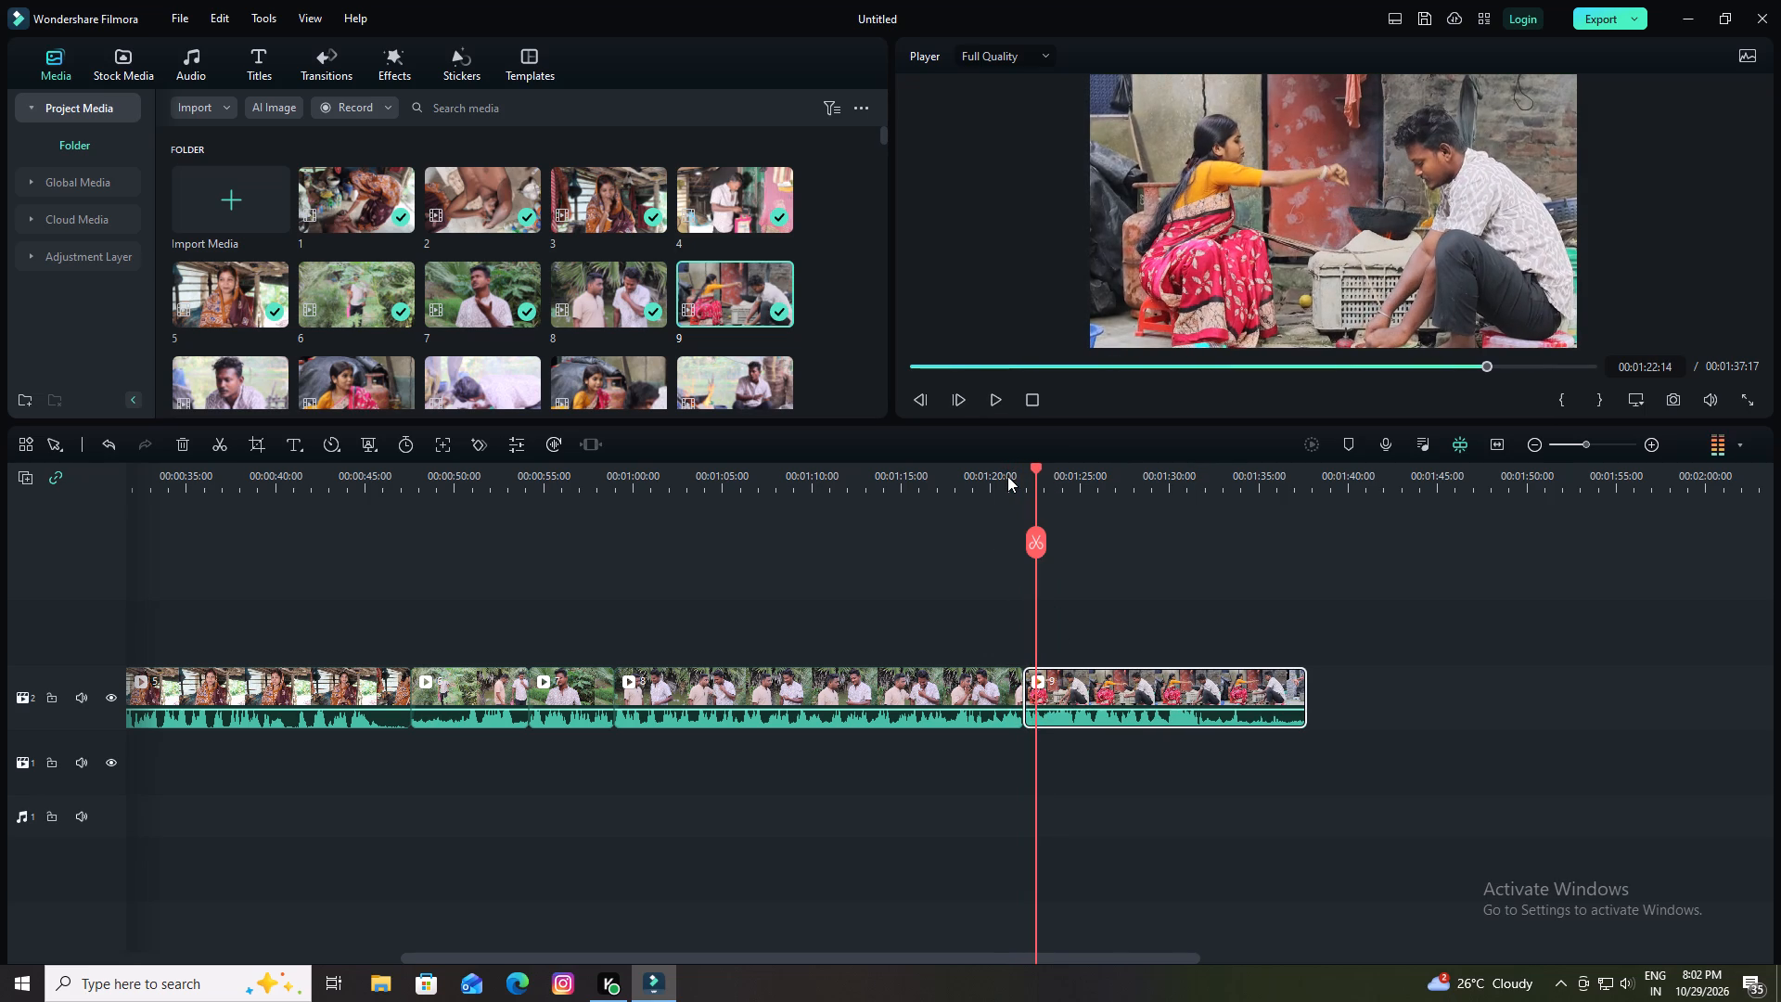
pyautogui.press('space')
pyautogui.press('space')
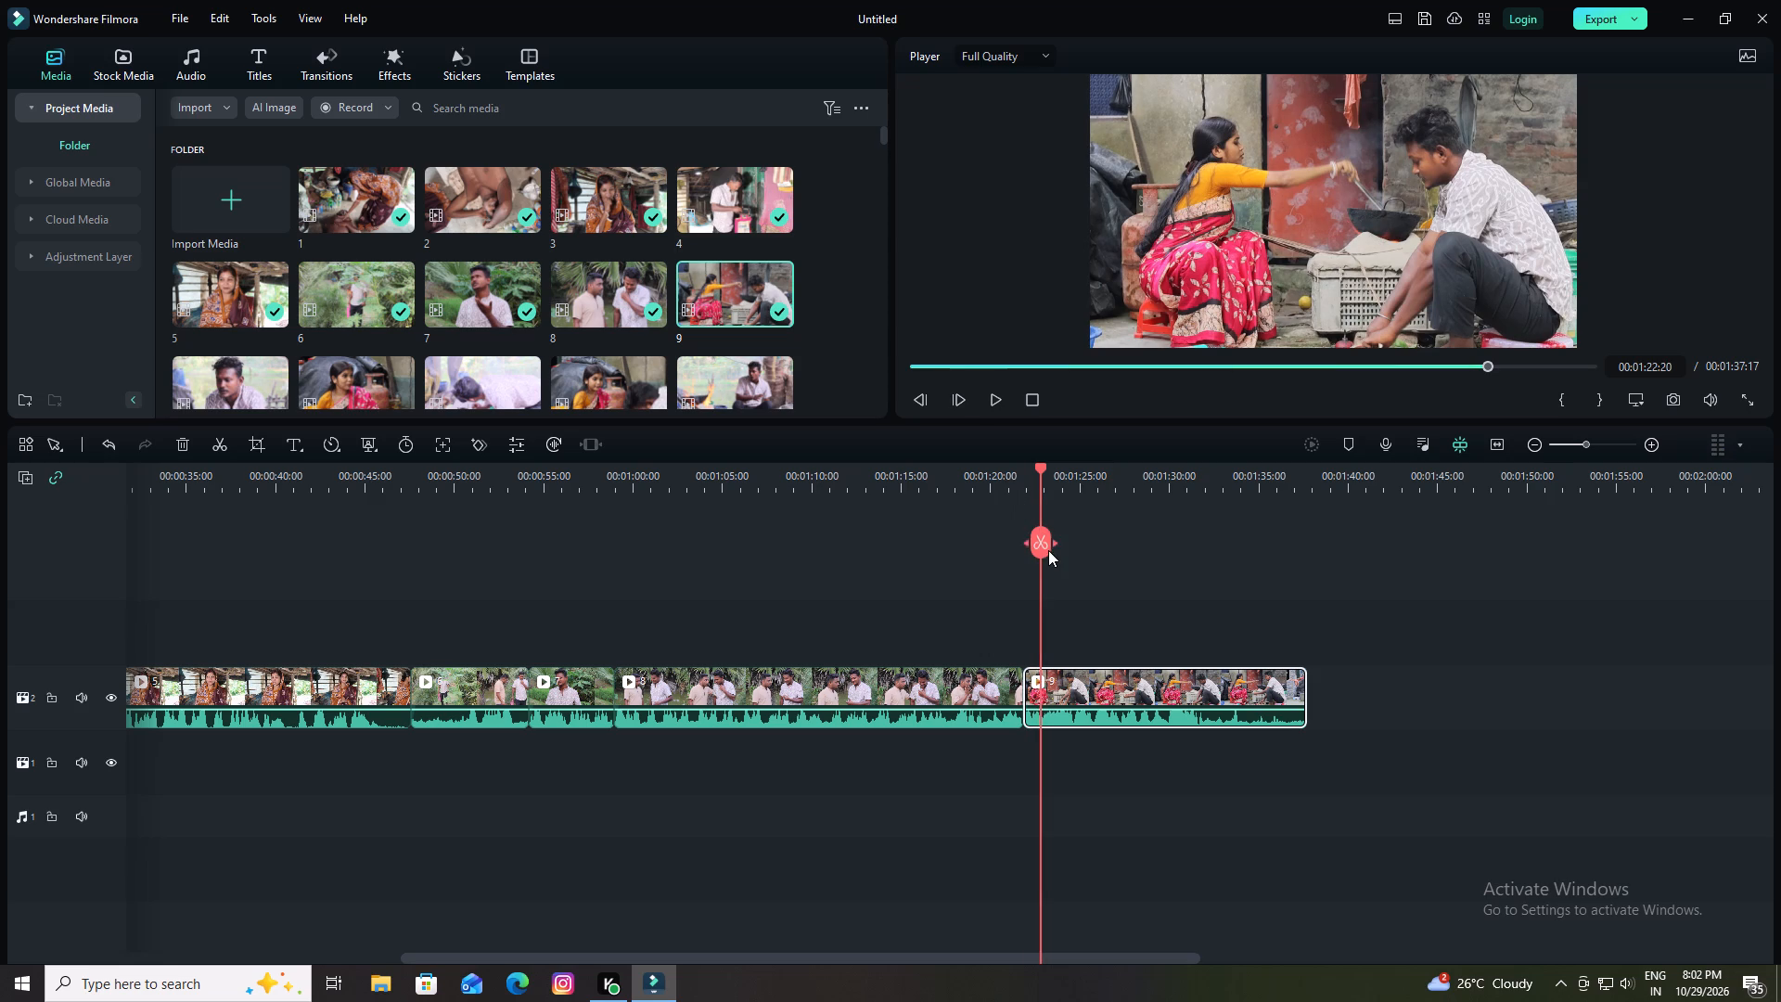
pyautogui.click(1040, 543)
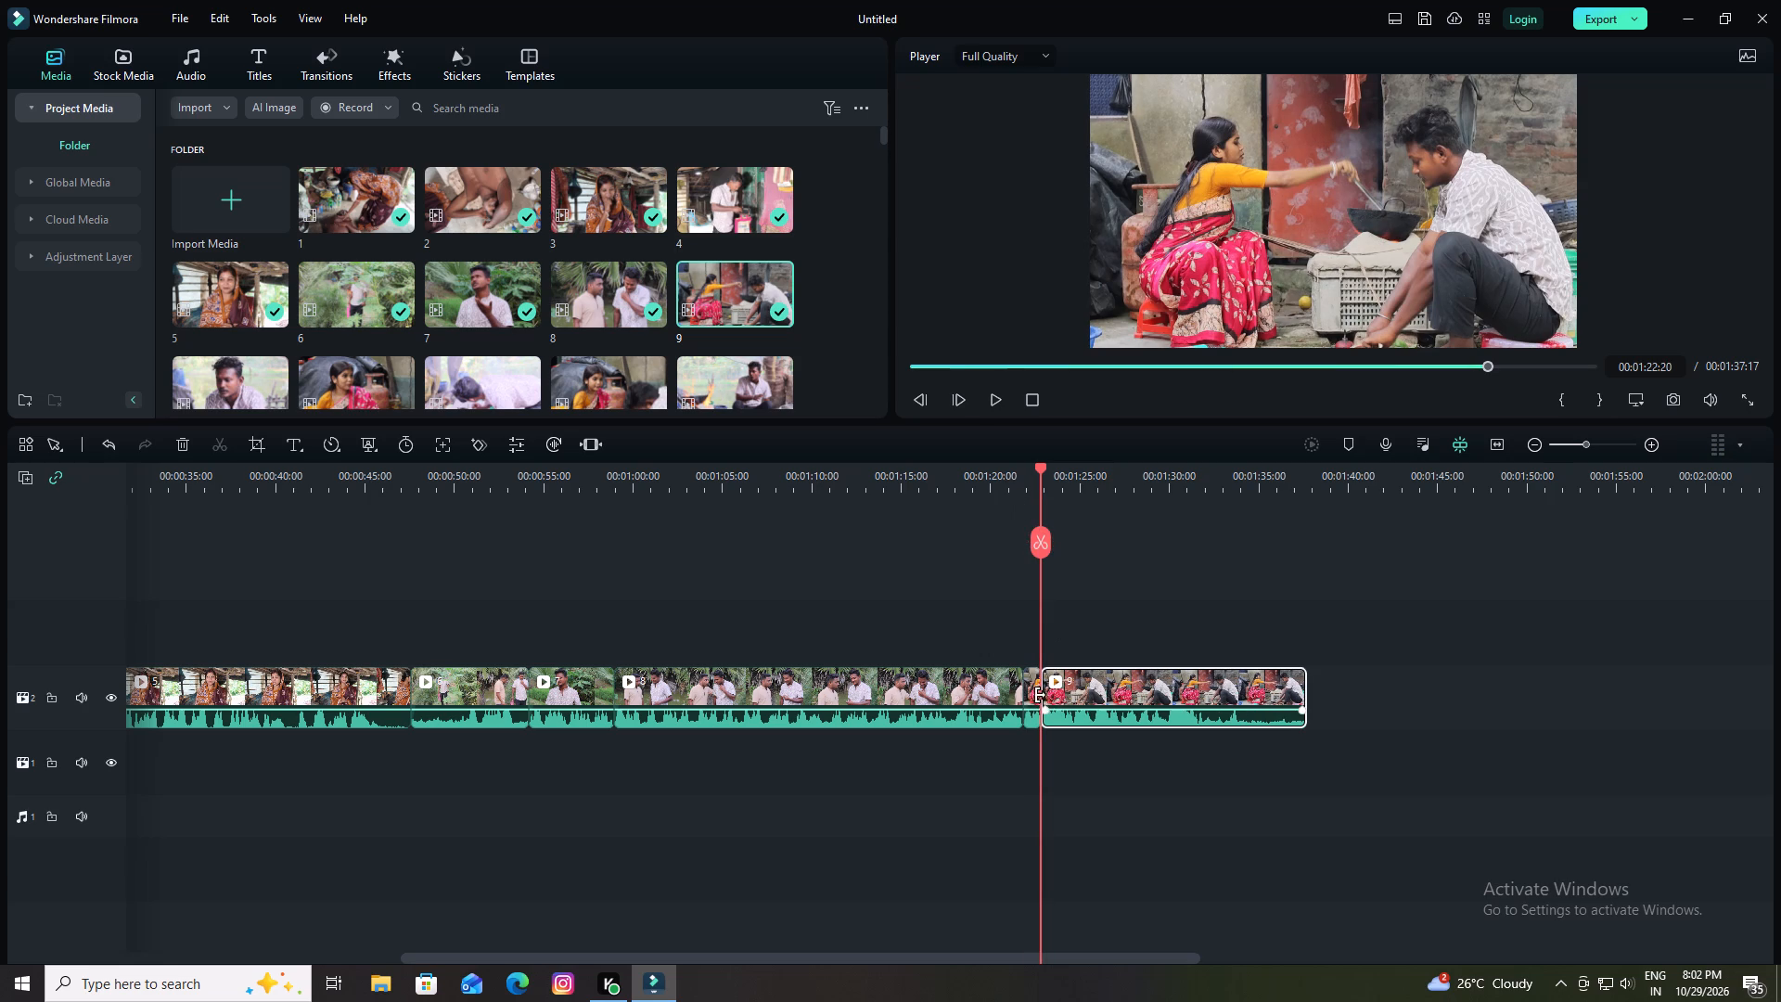
pyautogui.click(1034, 694)
pyautogui.click(184, 442)
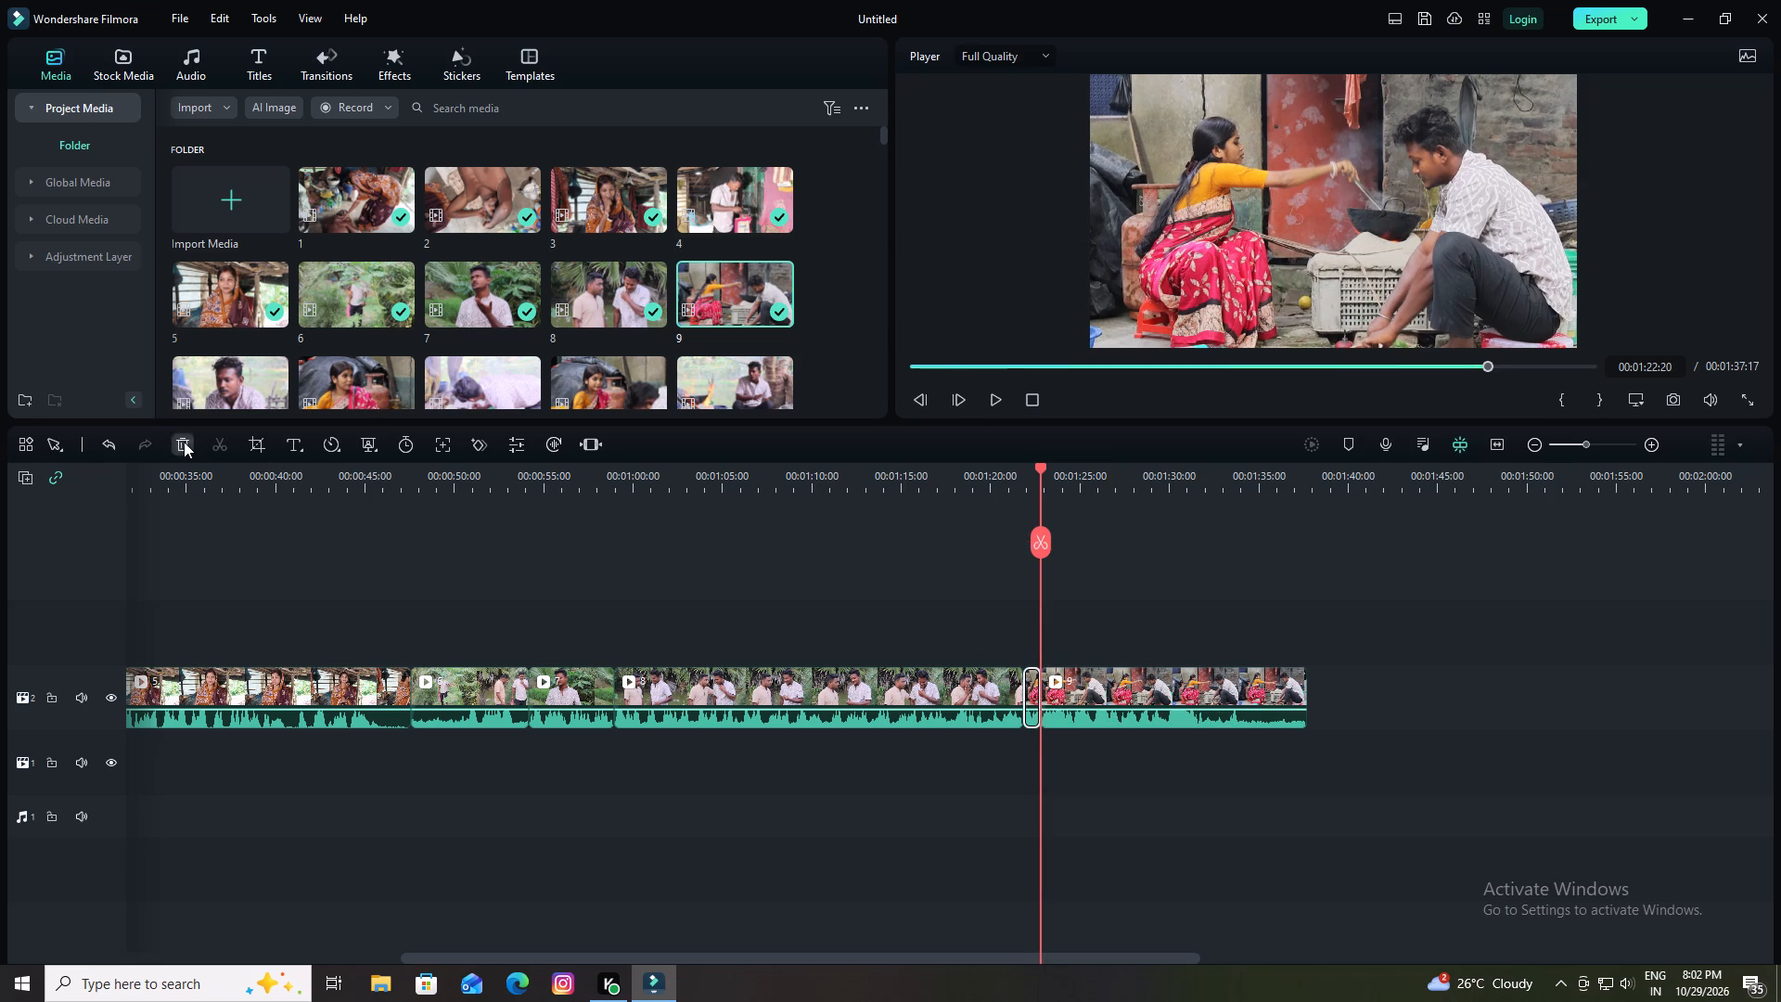
pyautogui.press('space')
pyautogui.press('space')
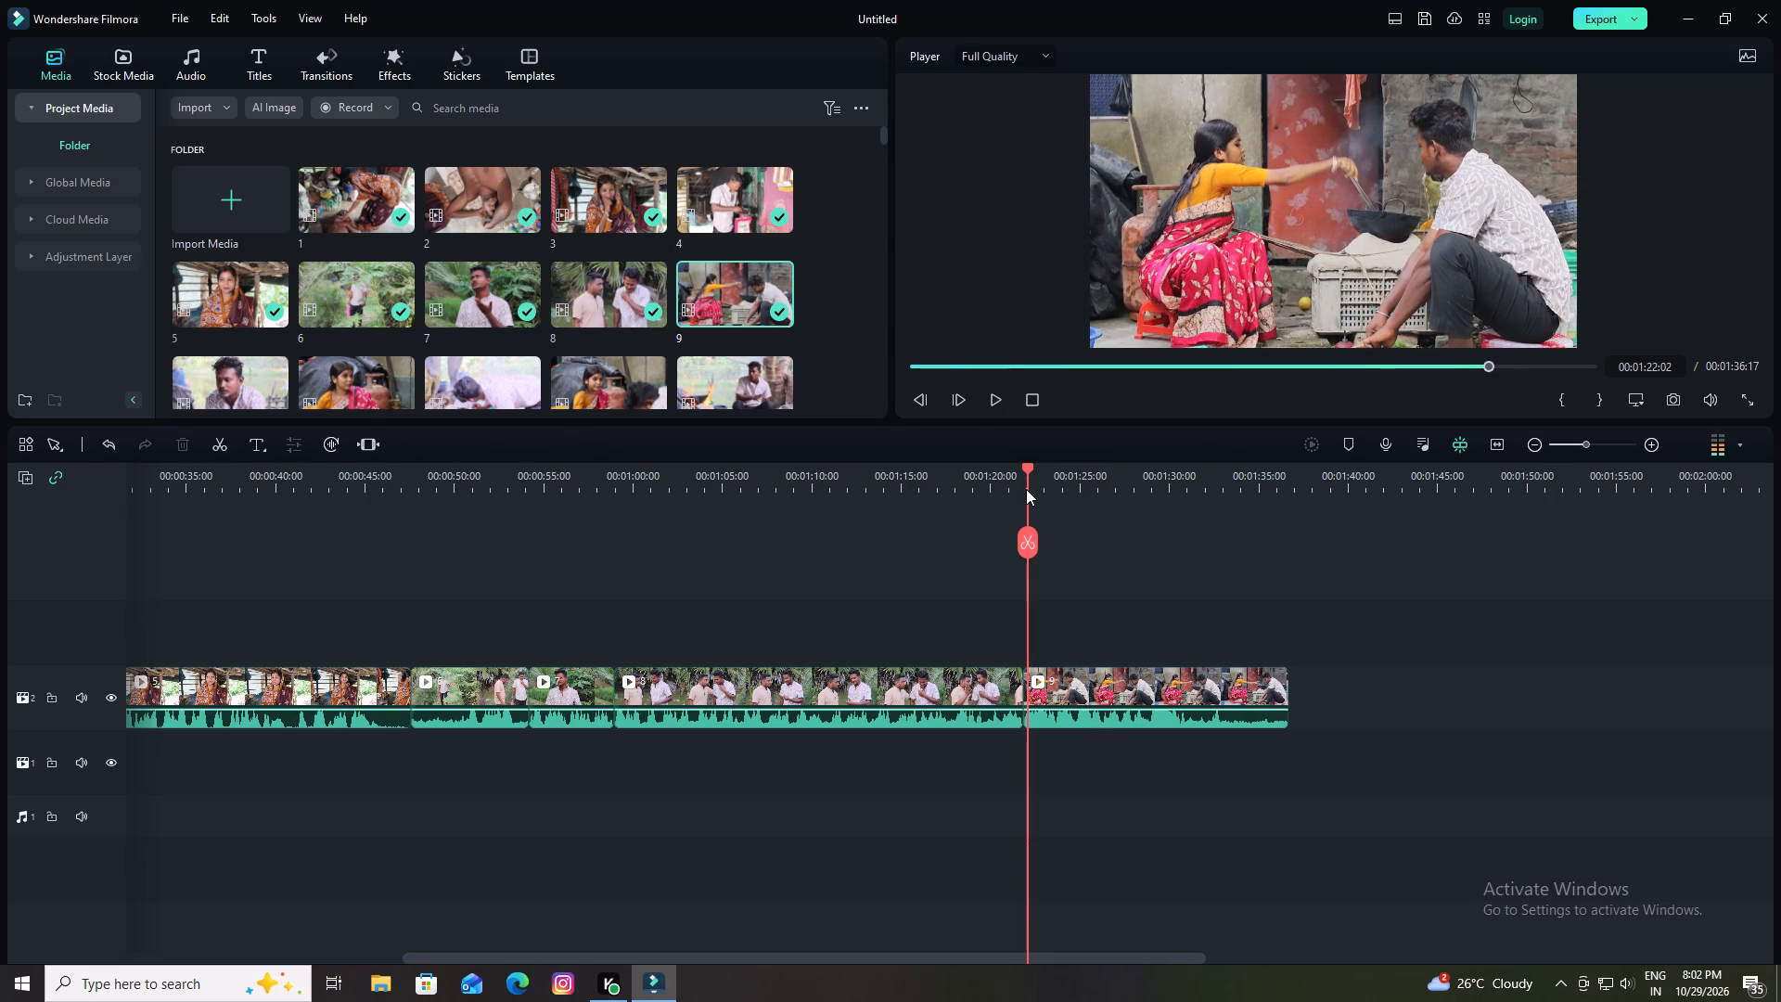
pyautogui.moveTo(1026, 464); pyautogui.dragTo(993, 486)
pyautogui.press('space')
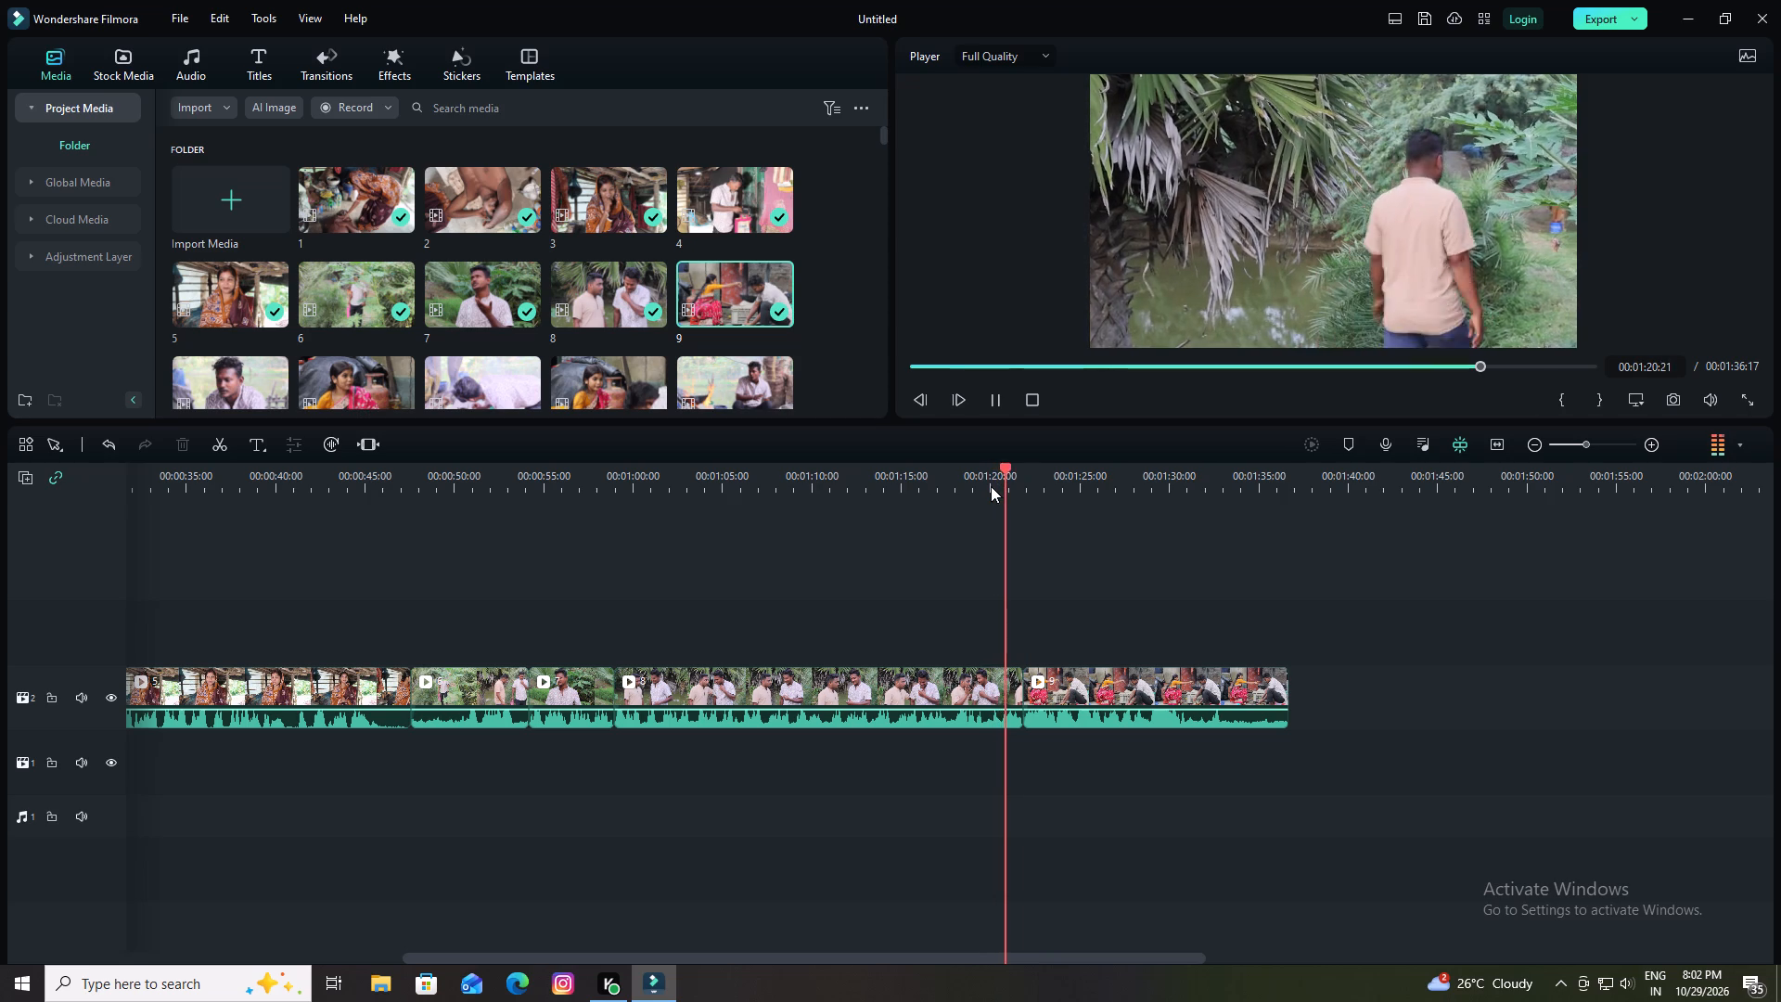
pyautogui.press('space')
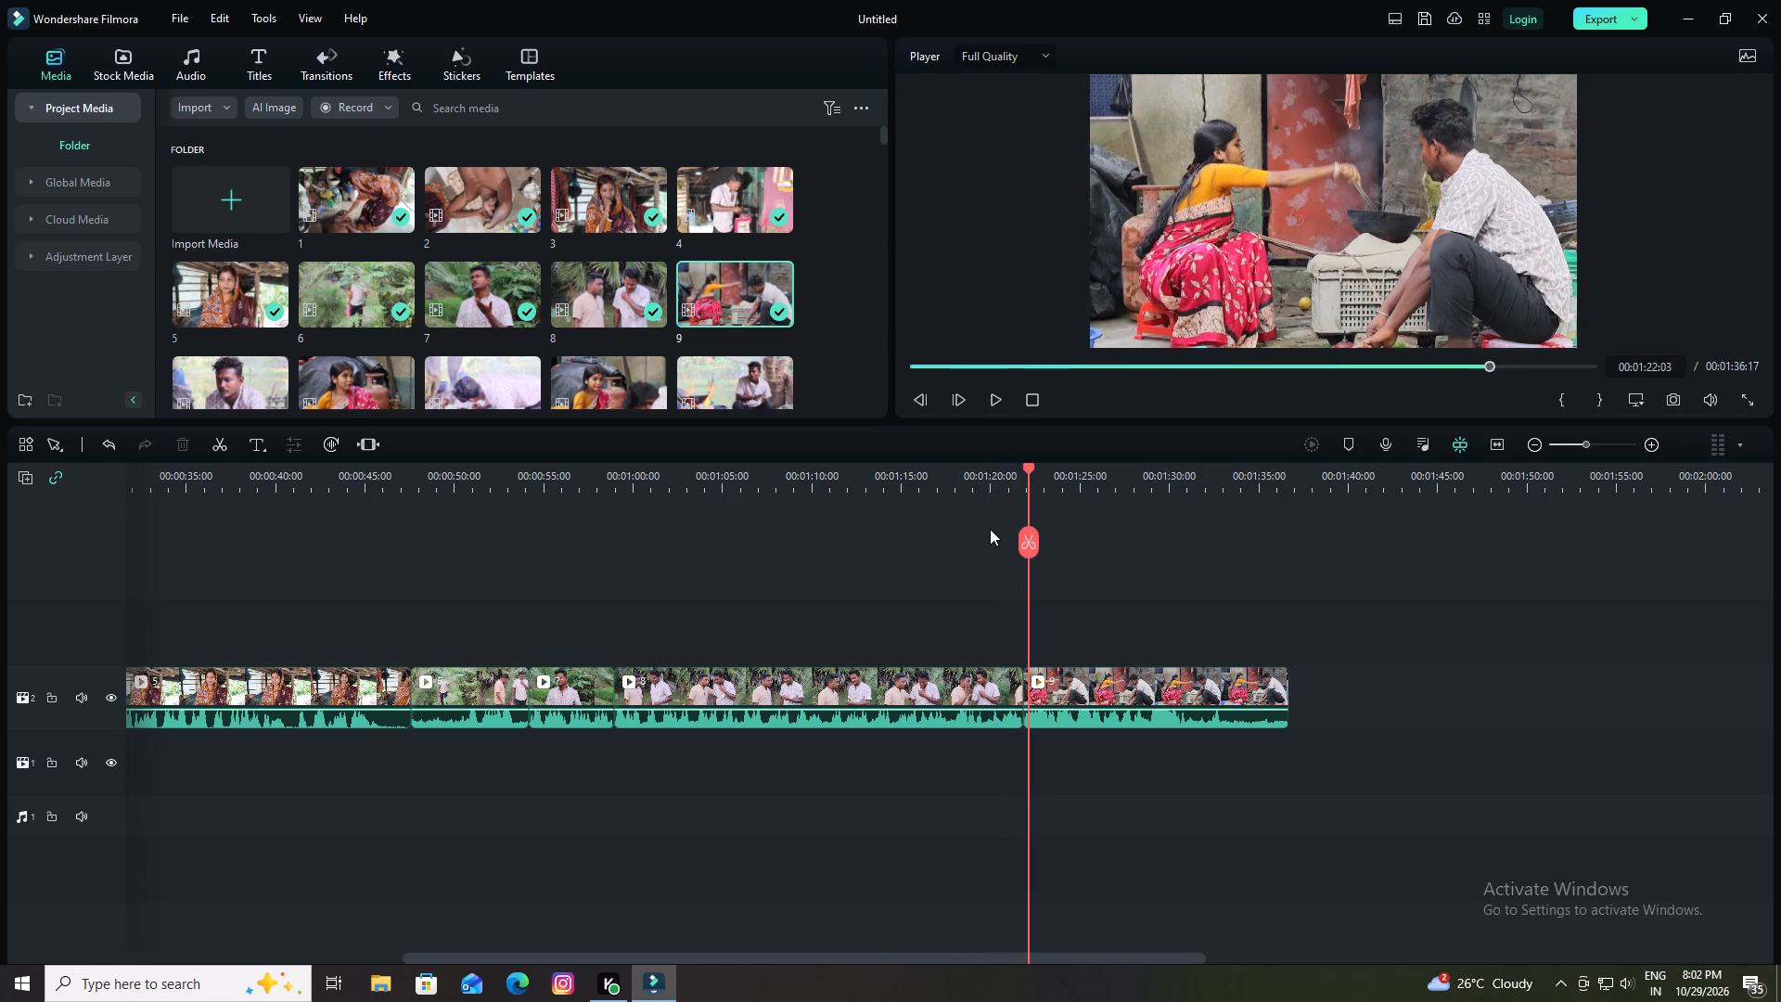
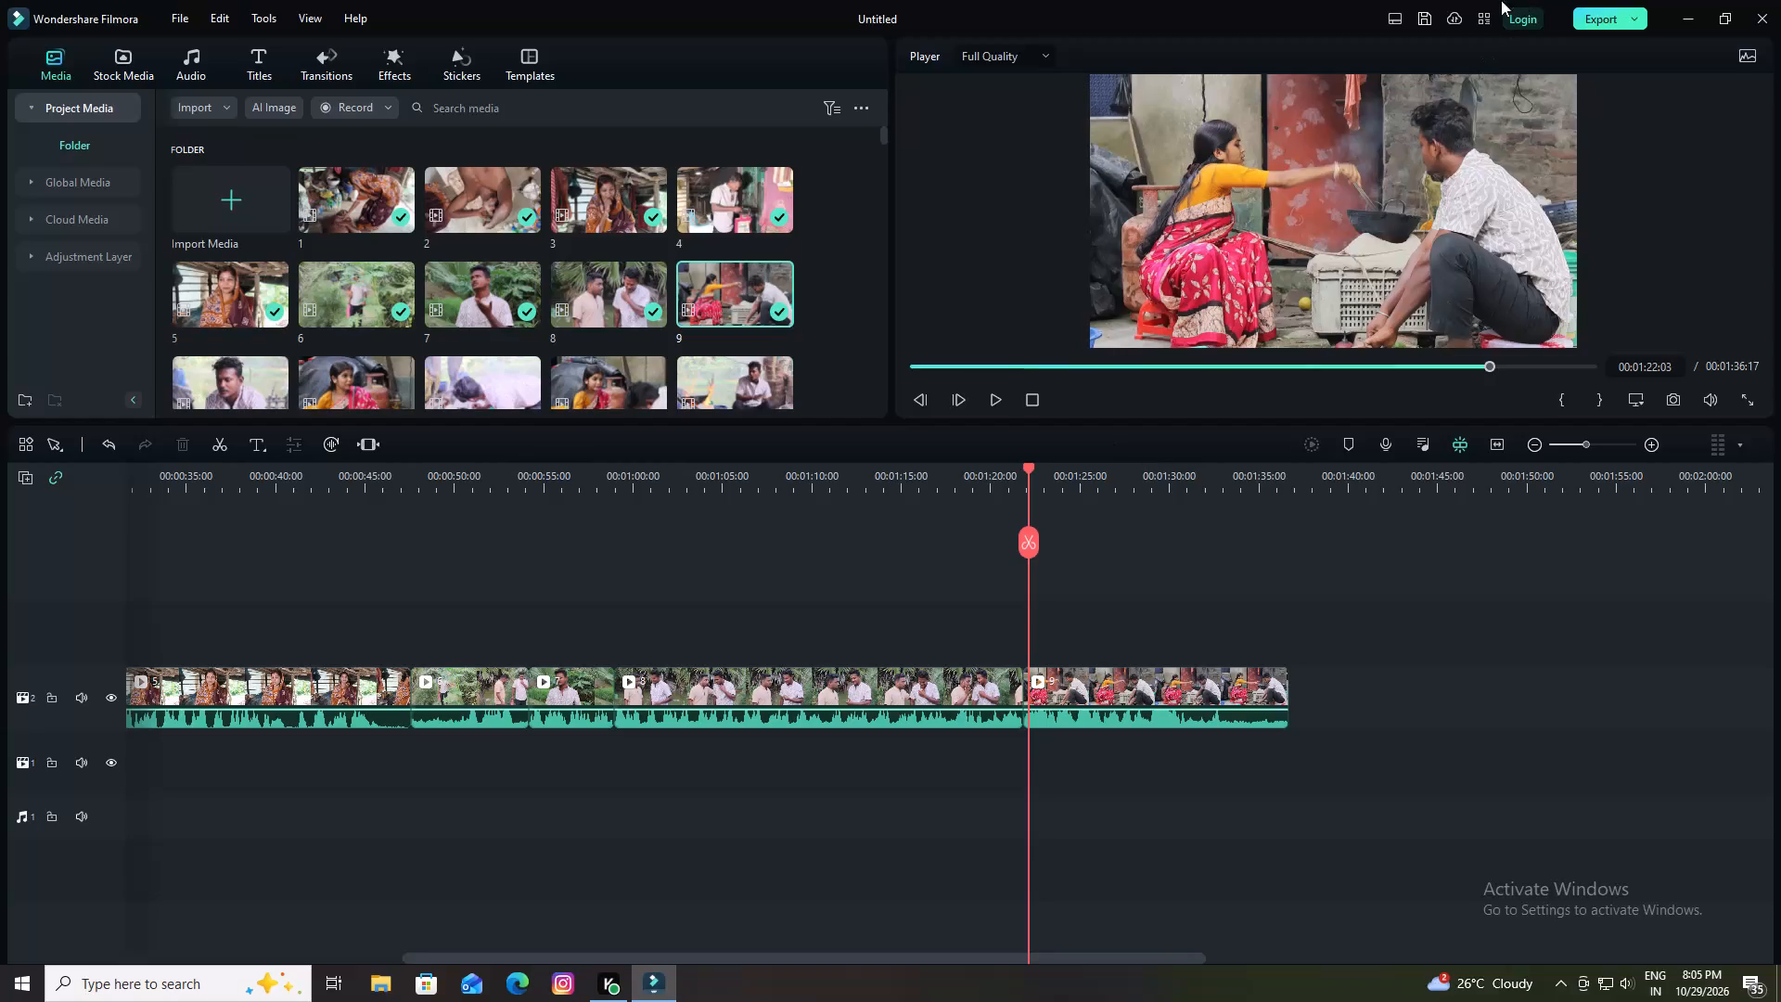
# Save the project as "pade galfrnd" in the BSB SHART folder on New Volume (D:).
pyautogui.click(1421, 21)
pyautogui.click(207, 396)
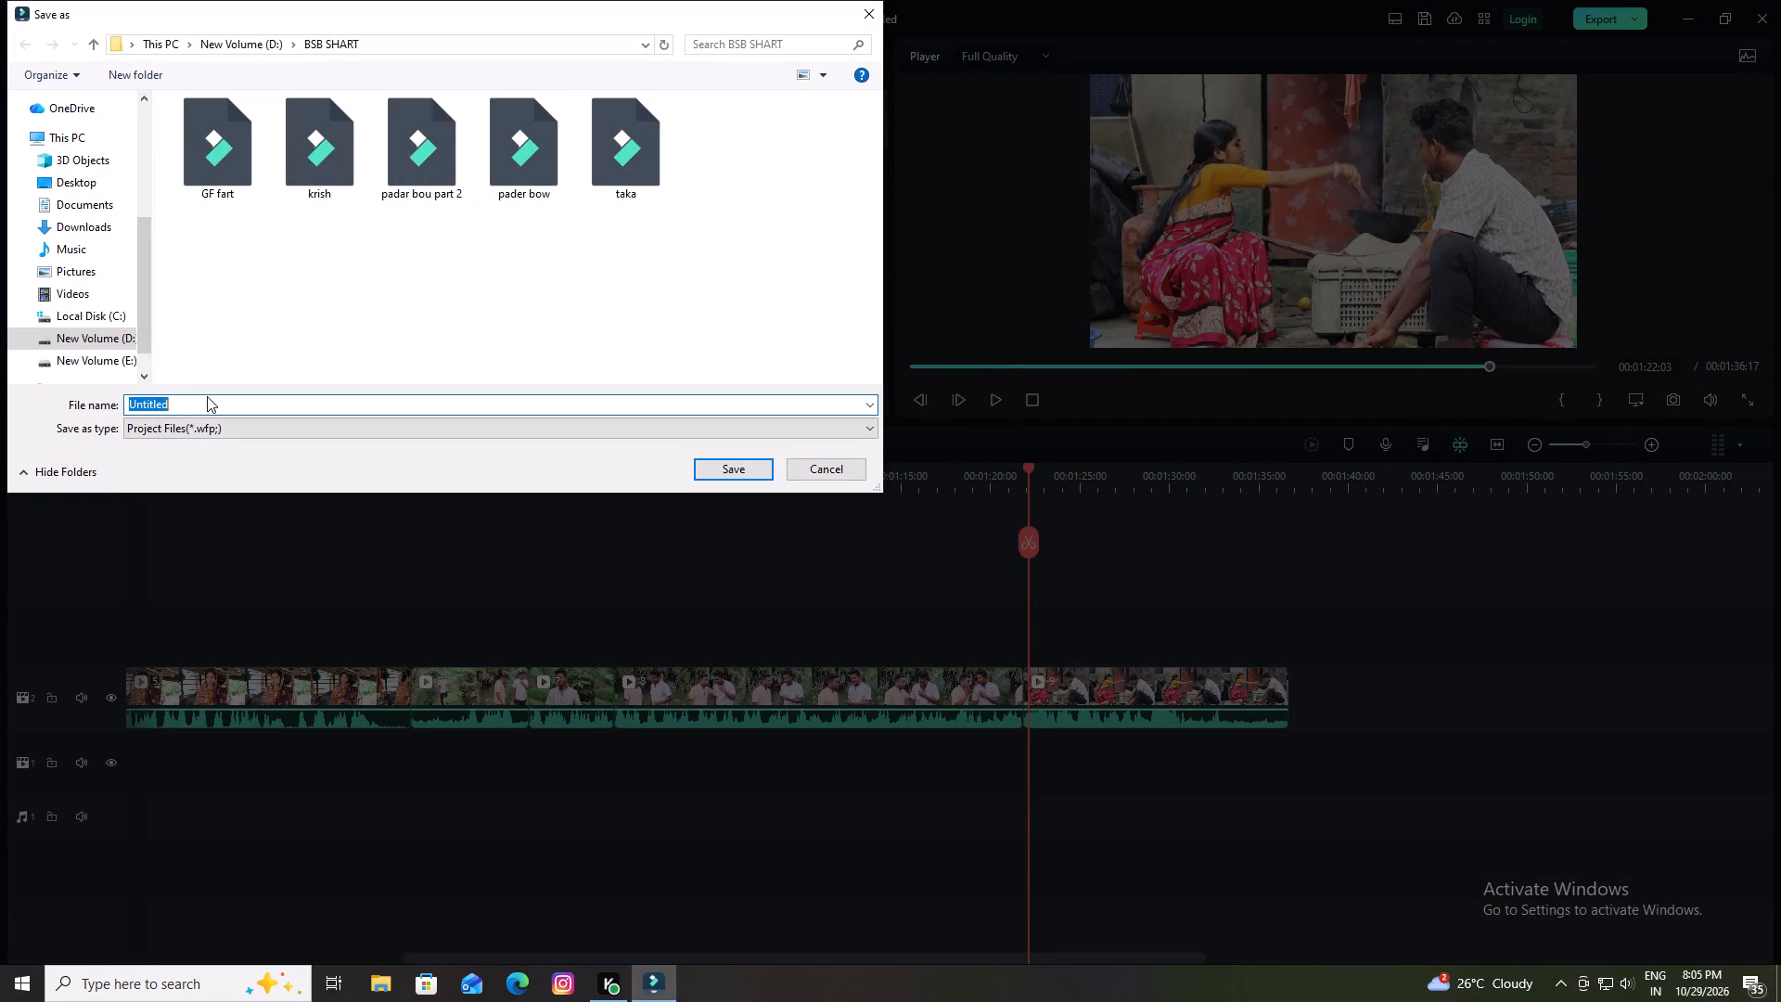
pyautogui.press('BackSpace')
pyautogui.press('BackSpace')
pyautogui.write('pa')
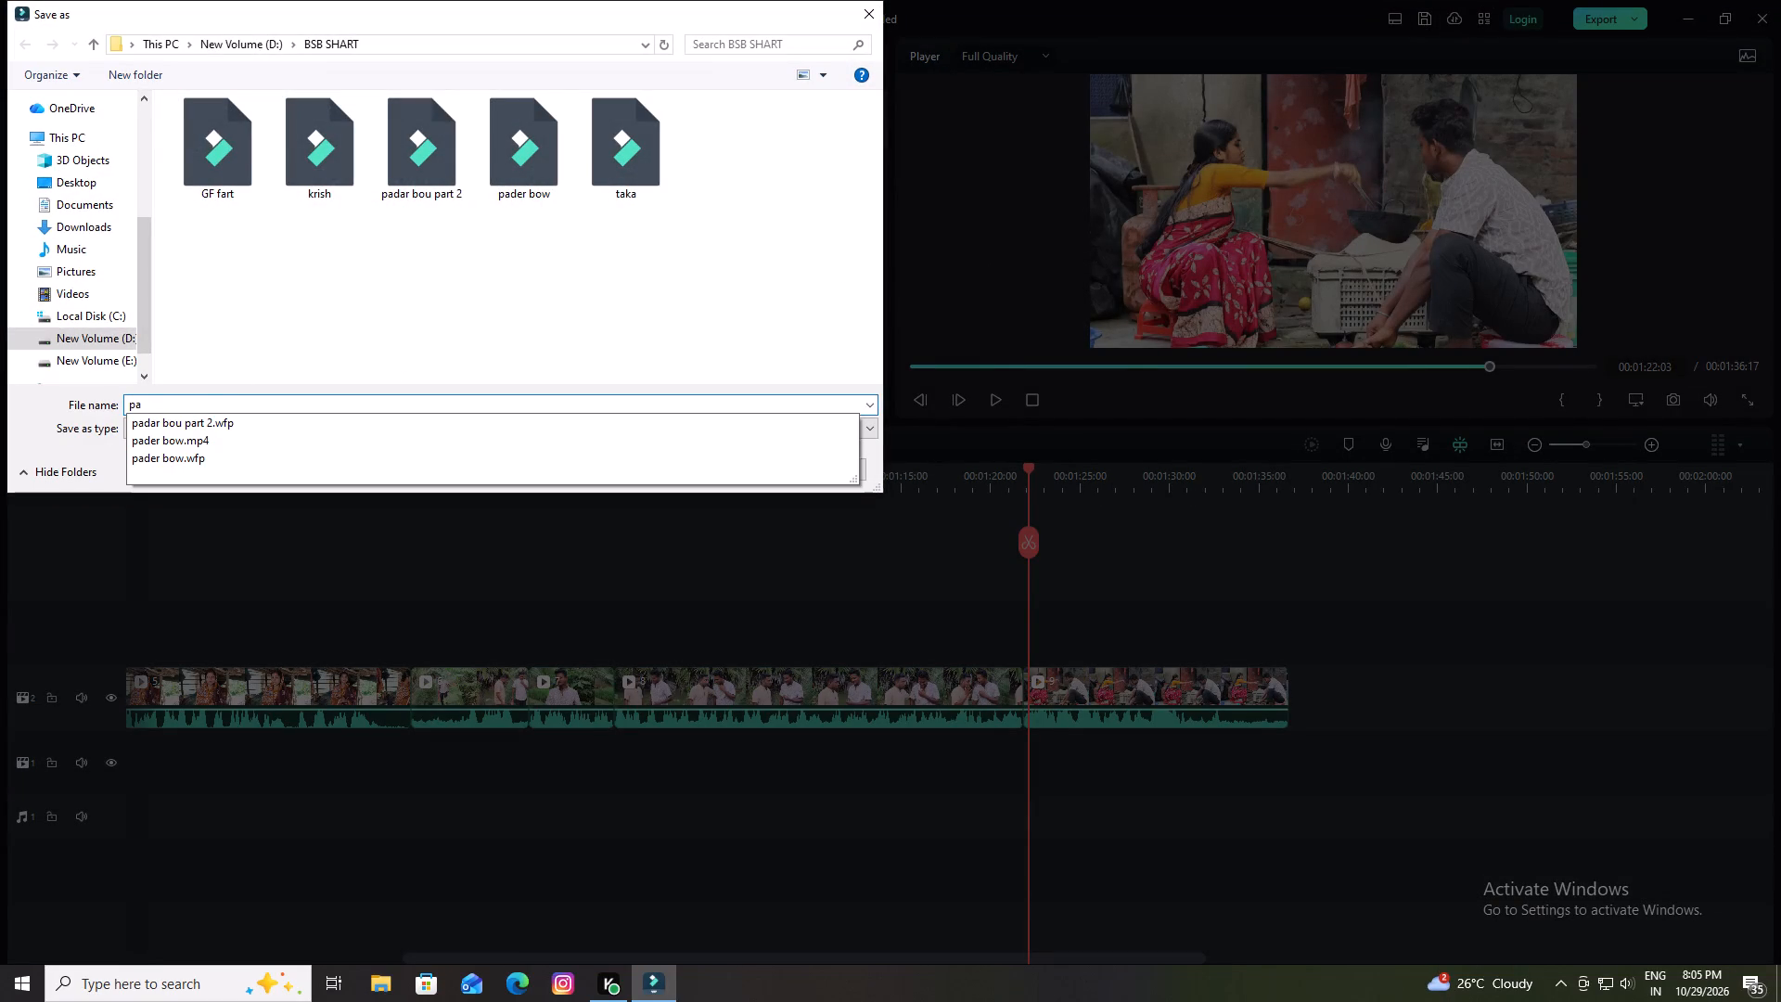
pyautogui.write('de')
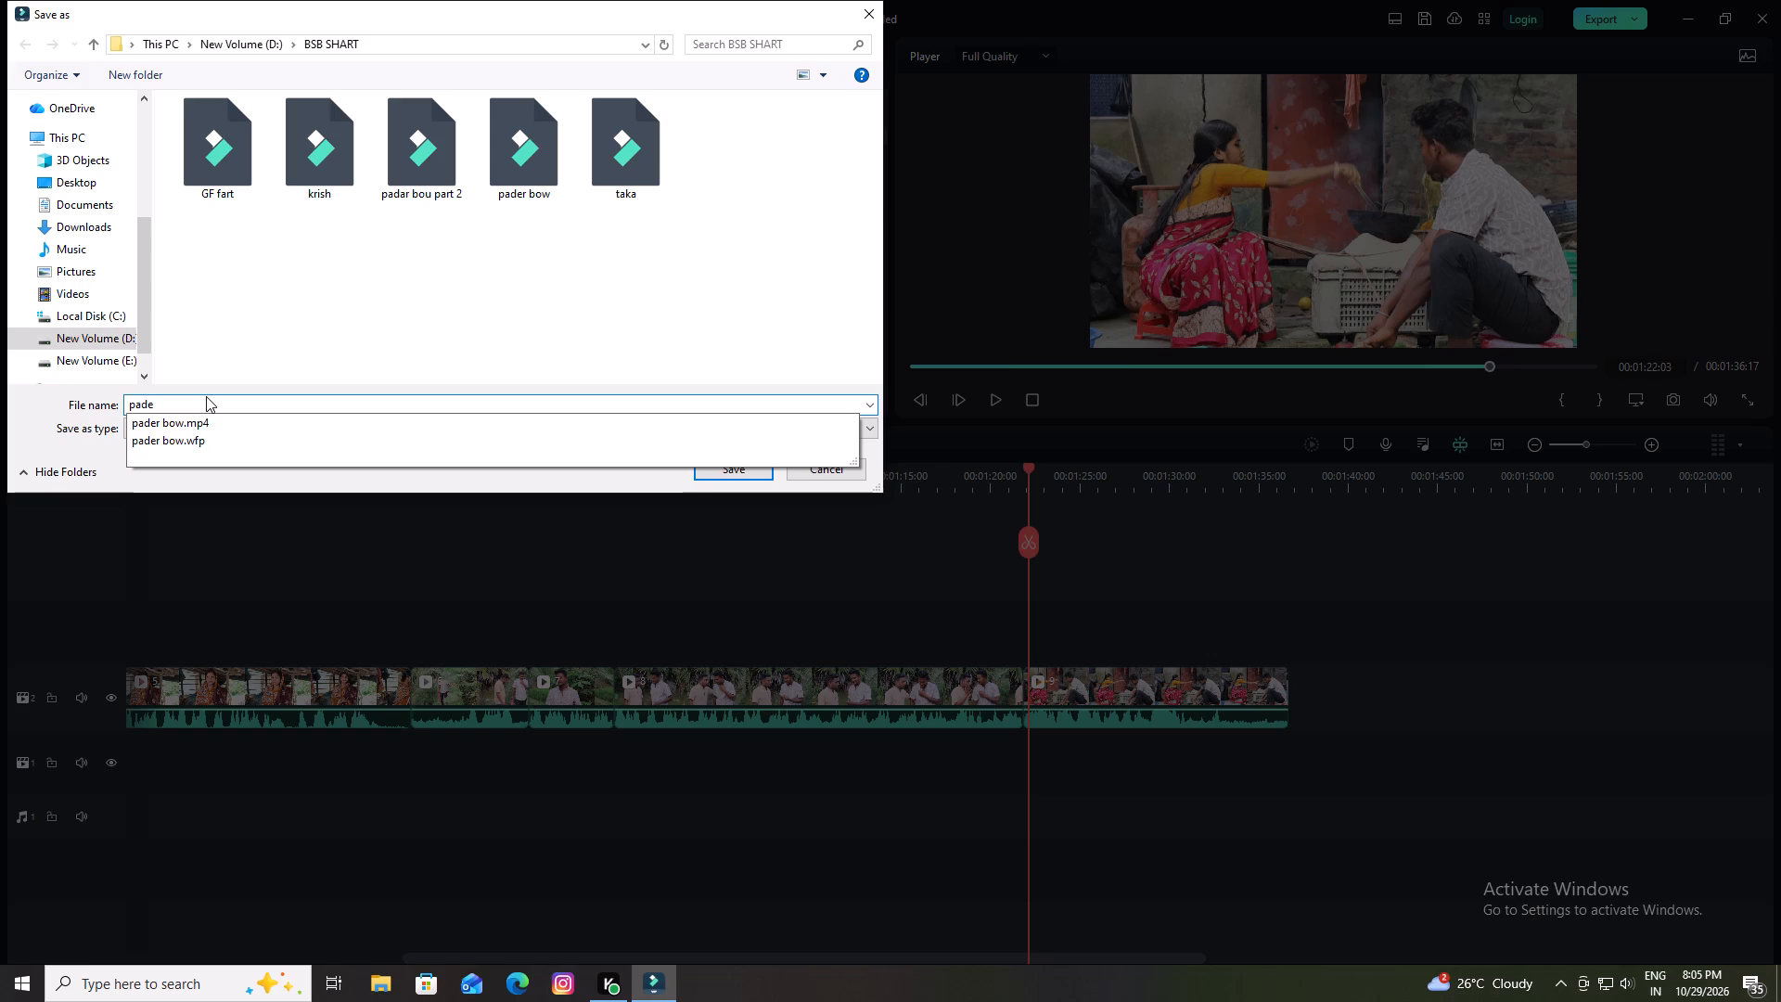
pyautogui.press('space')
pyautogui.press('b')
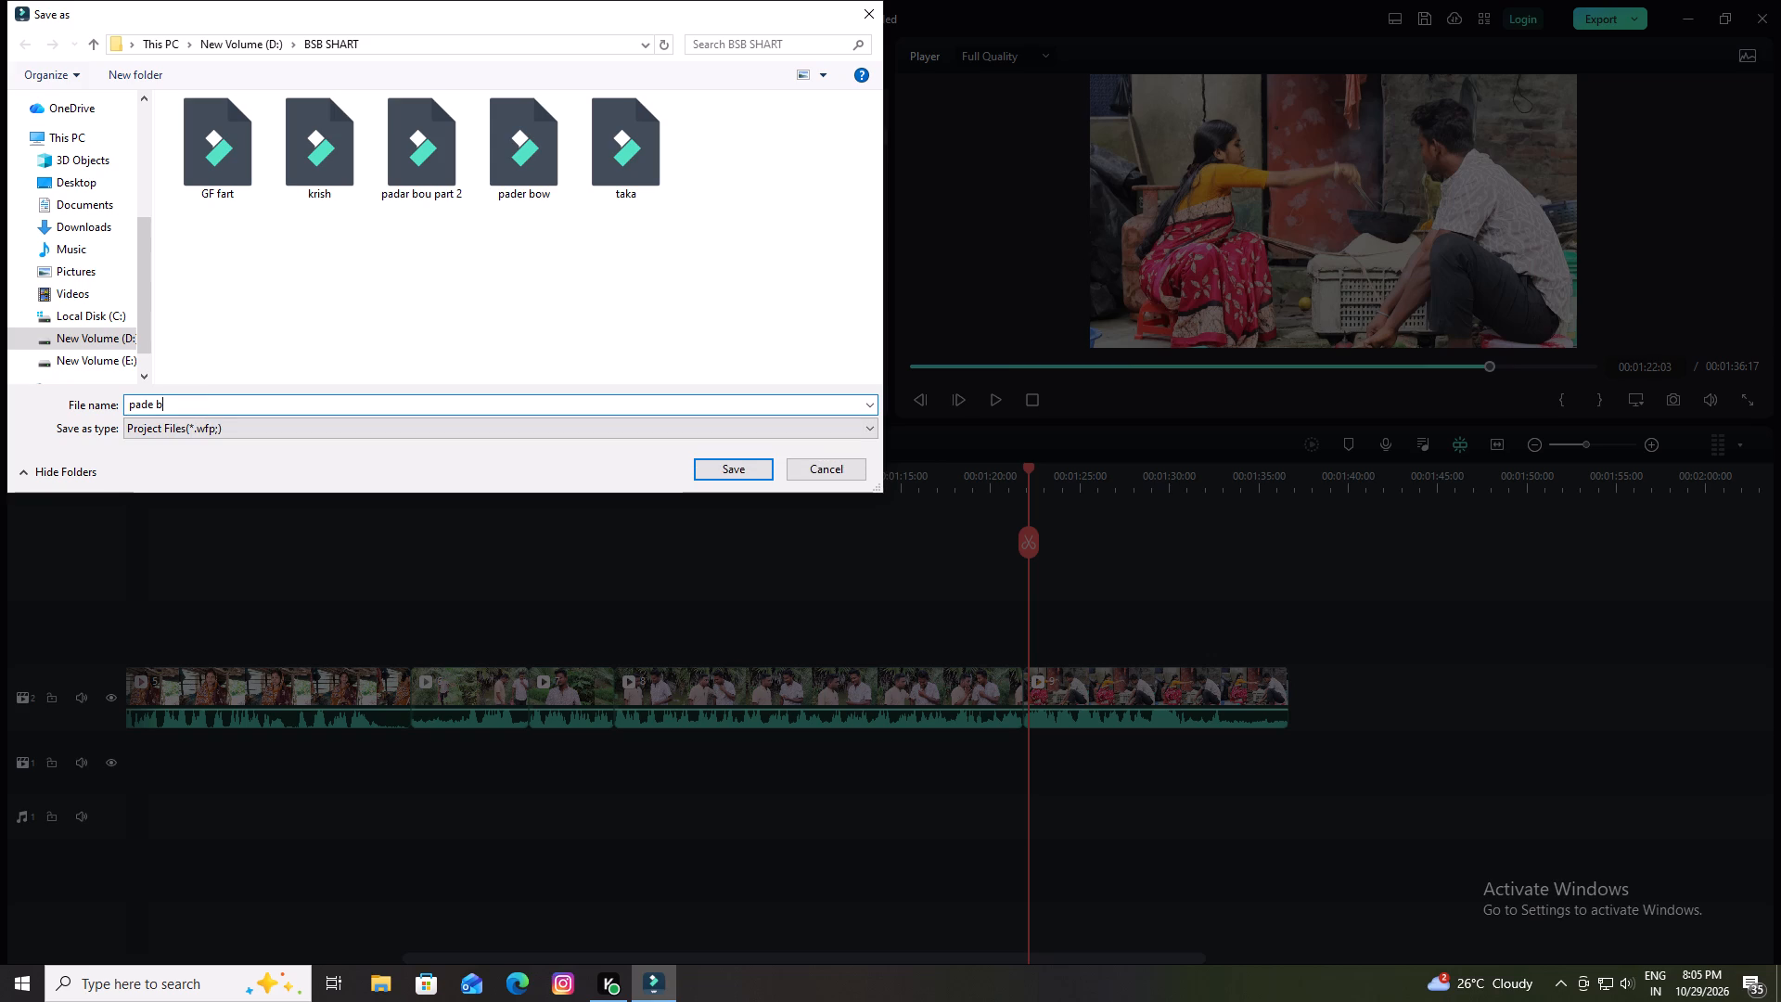
pyautogui.press('o')
pyautogui.write('w')
pyautogui.press('space')
pyautogui.press('BackSpace')
pyautogui.press('BackSpace')
pyautogui.press('BackSpace')
pyautogui.press('BackSpace')
pyautogui.press('g')
pyautogui.write('al')
pyautogui.write('fr')
pyautogui.press('n')
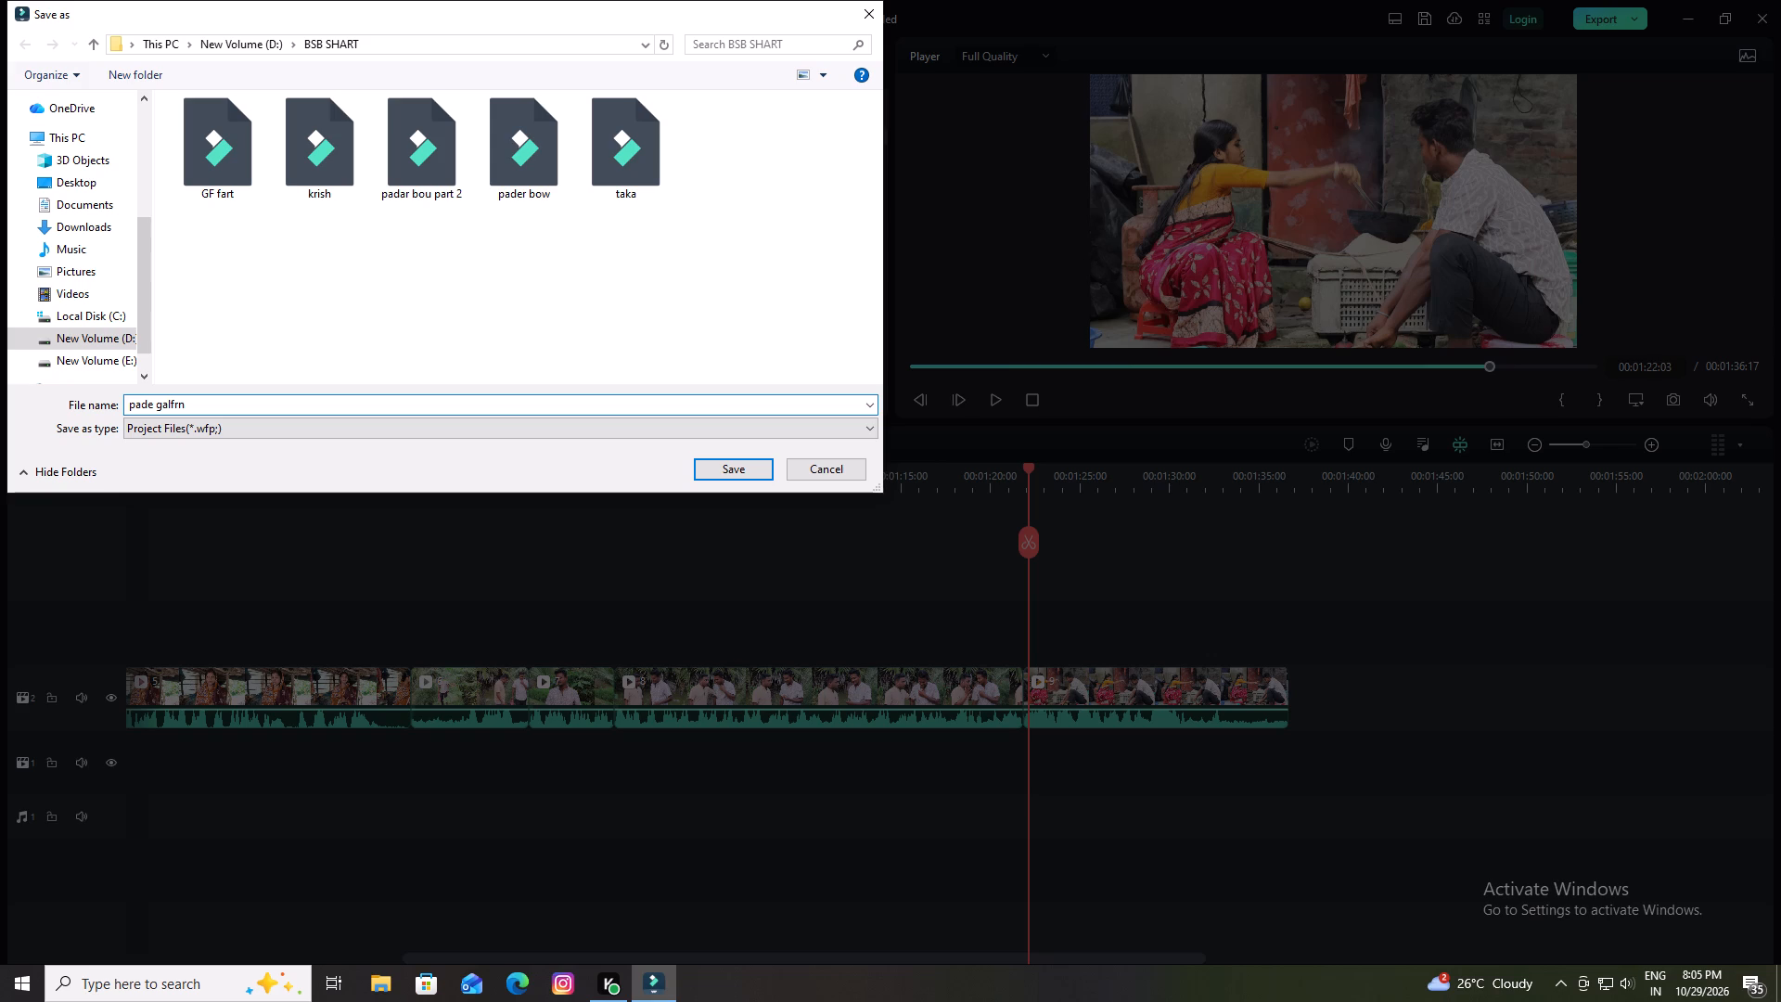
pyautogui.press('d')
pyautogui.click(740, 477)
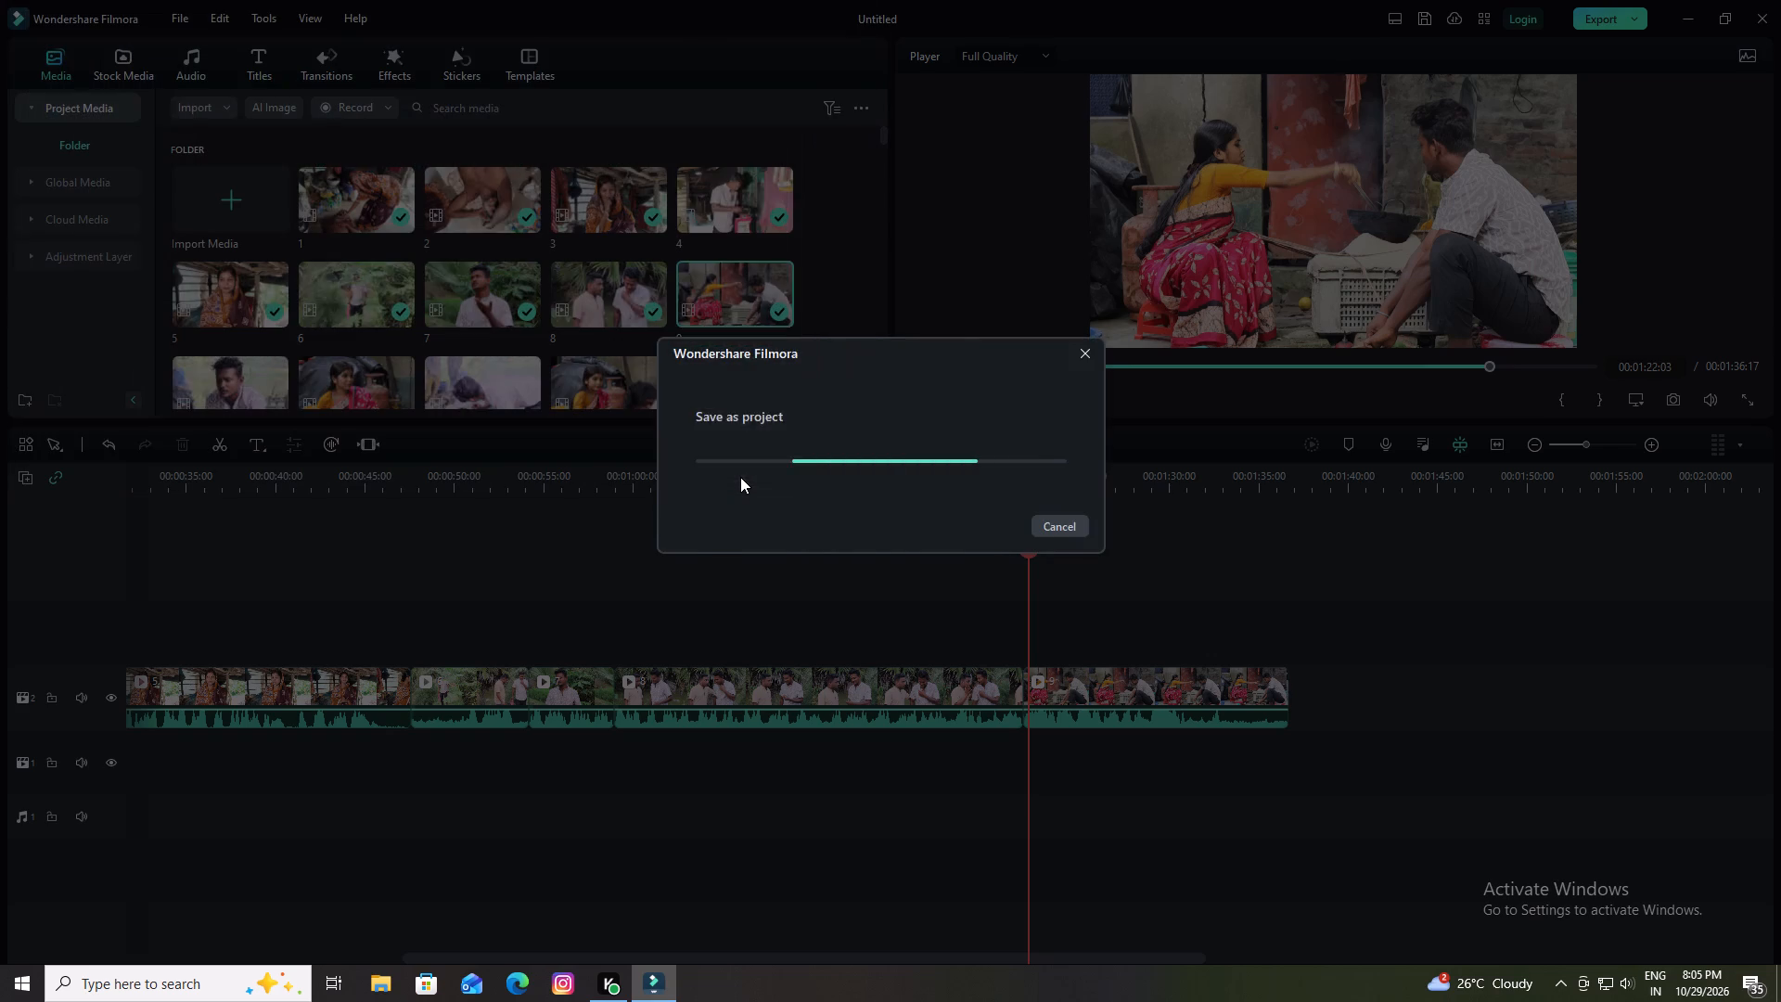
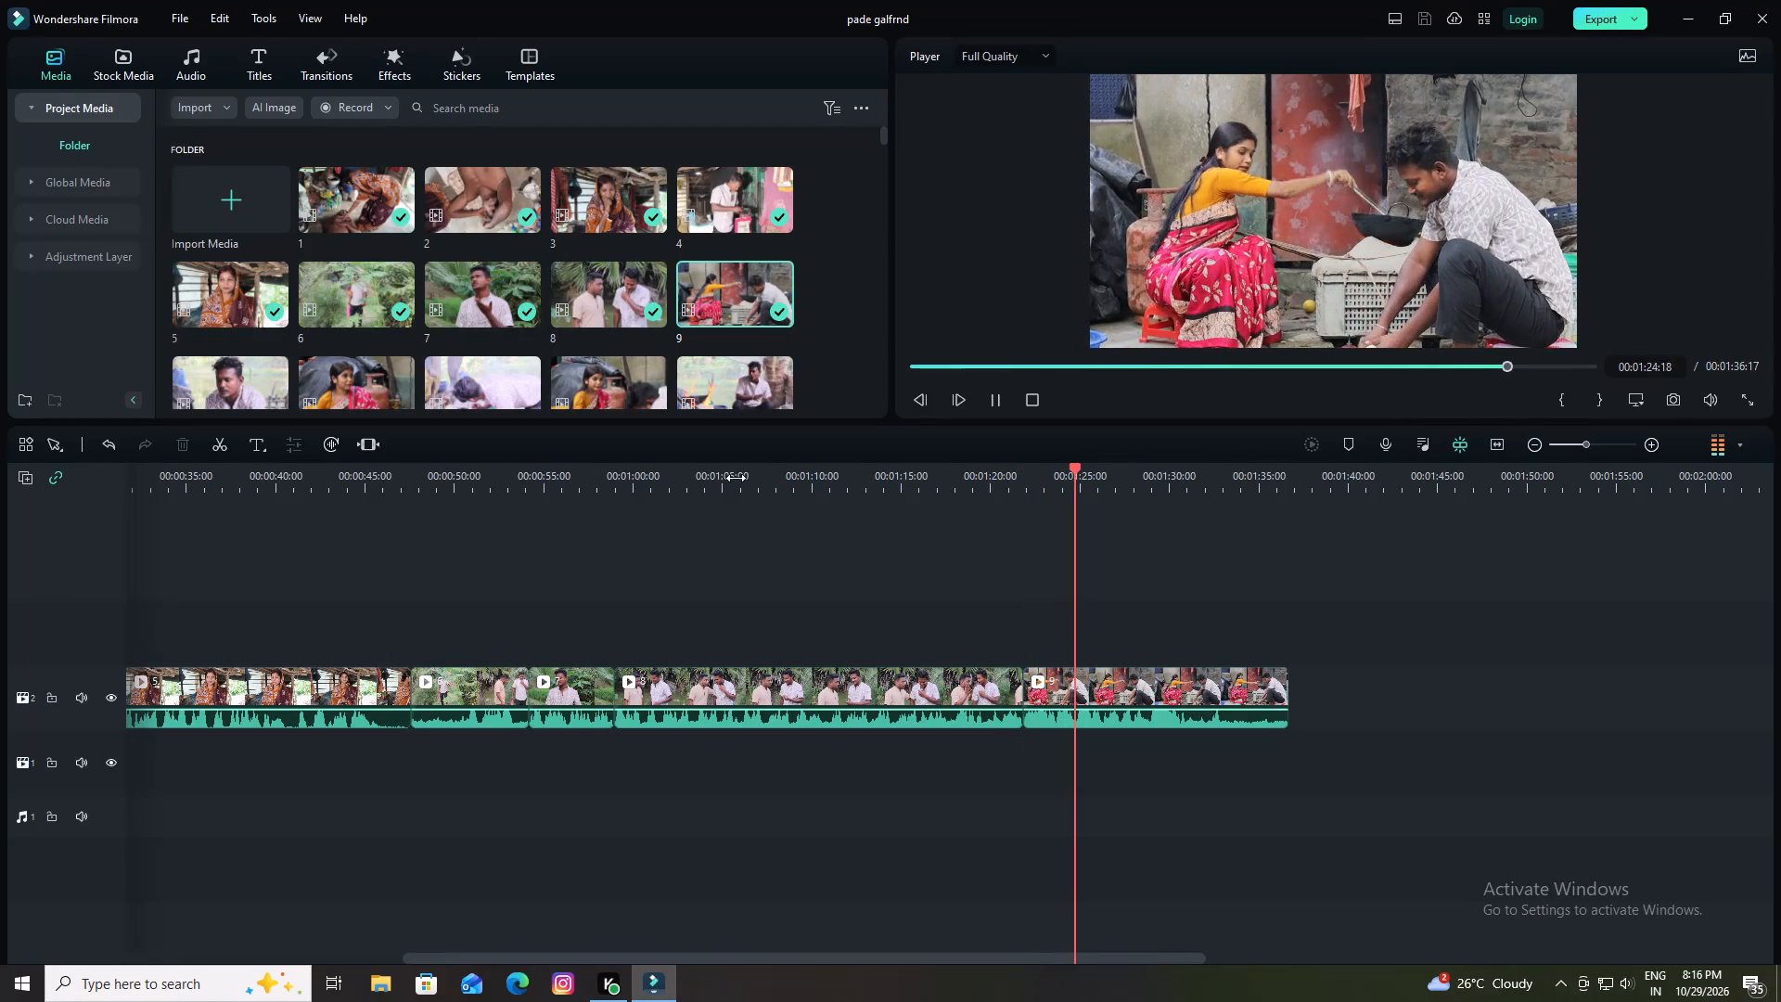
# Play through clip 9, split it at 00:01:35:12 and delete the leftover piece at its end.
pyautogui.press('space')
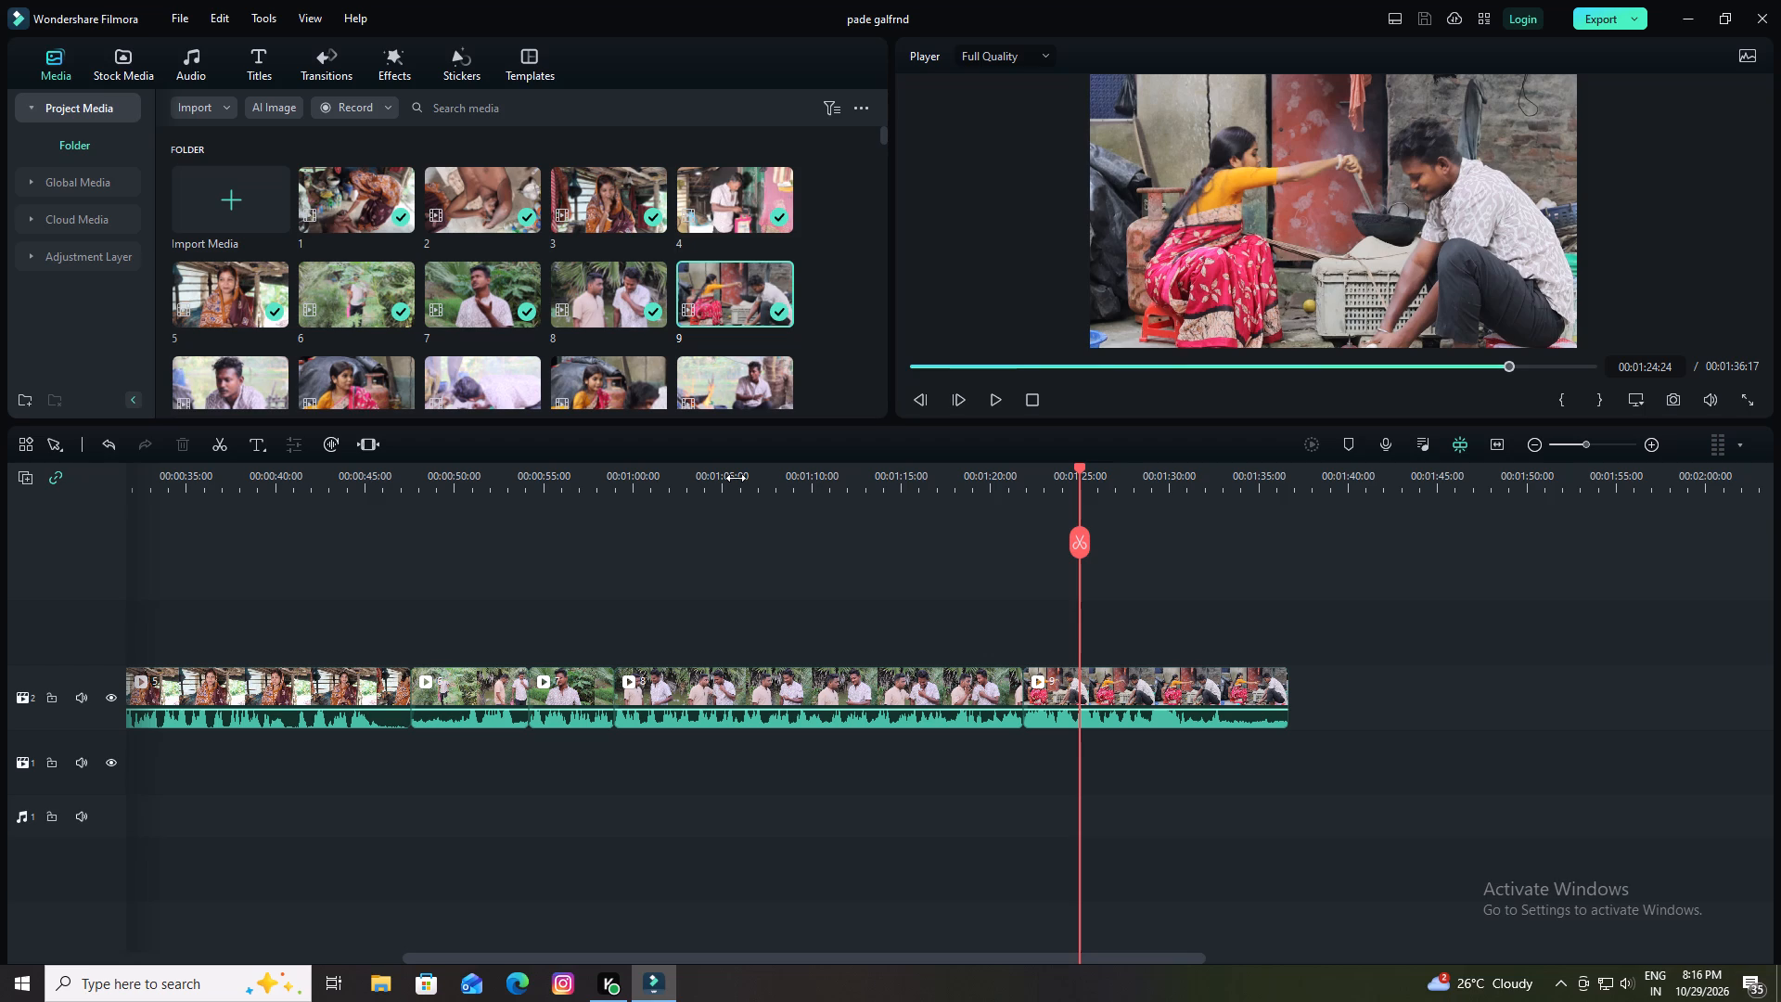
pyautogui.press('space')
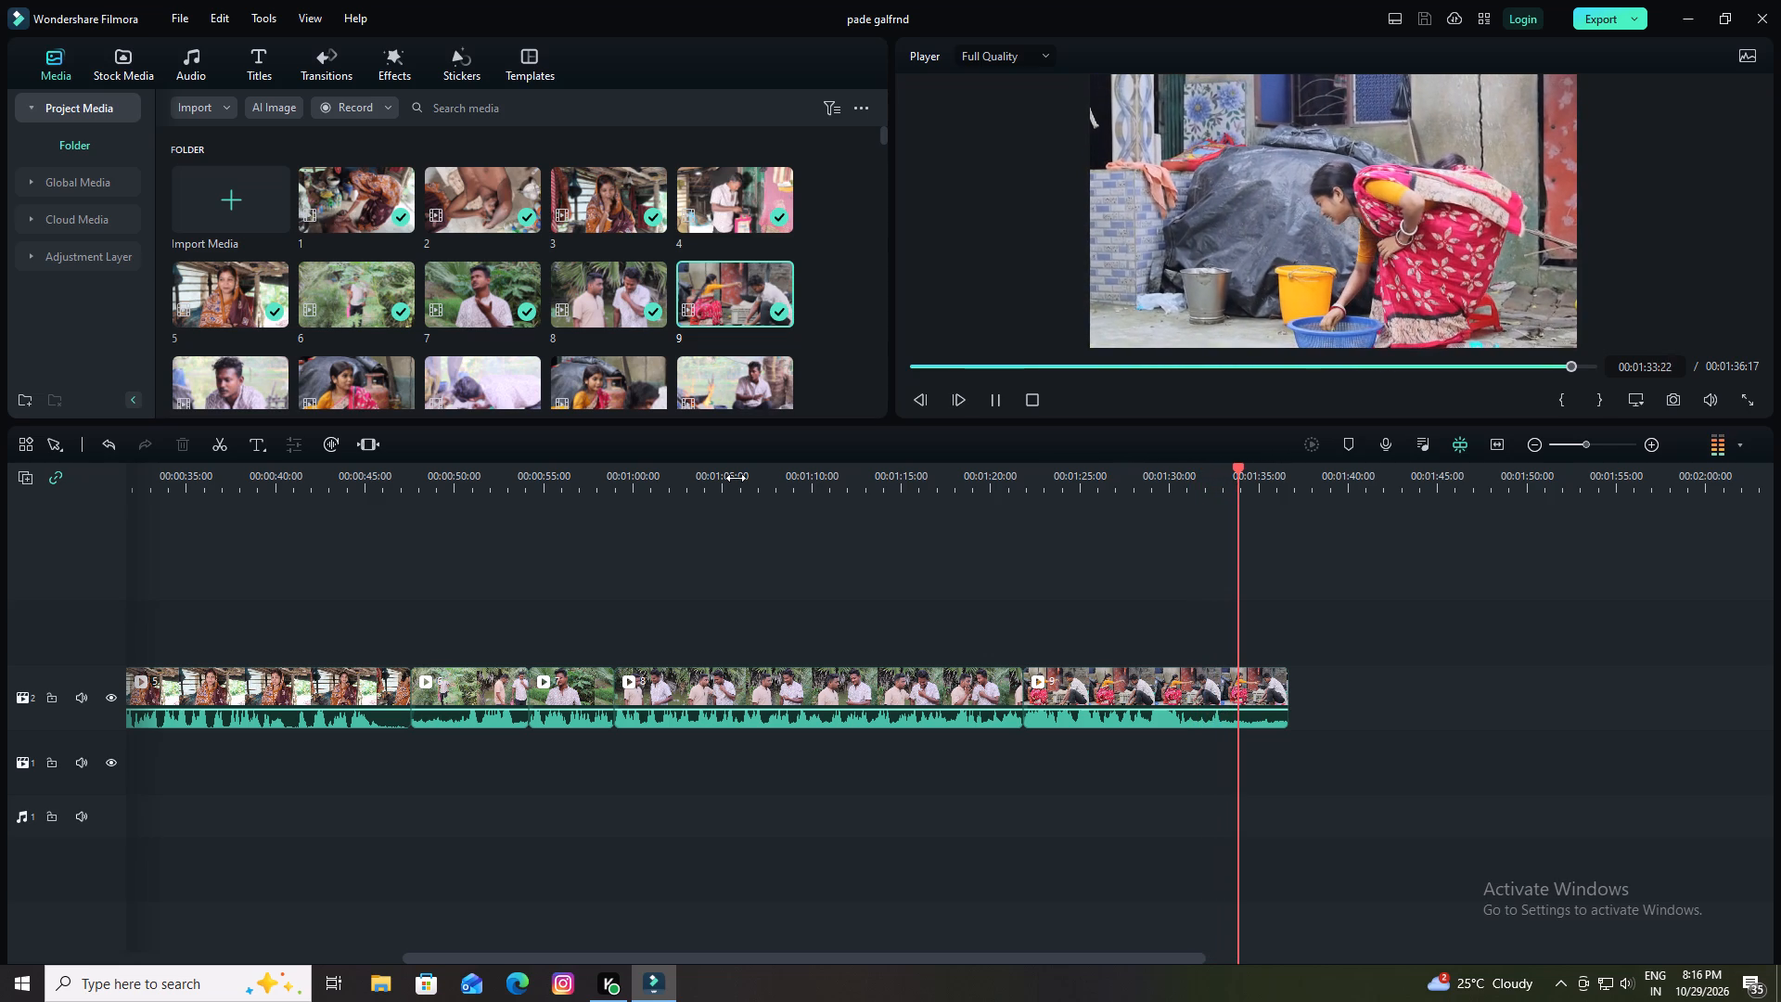
pyautogui.press('space')
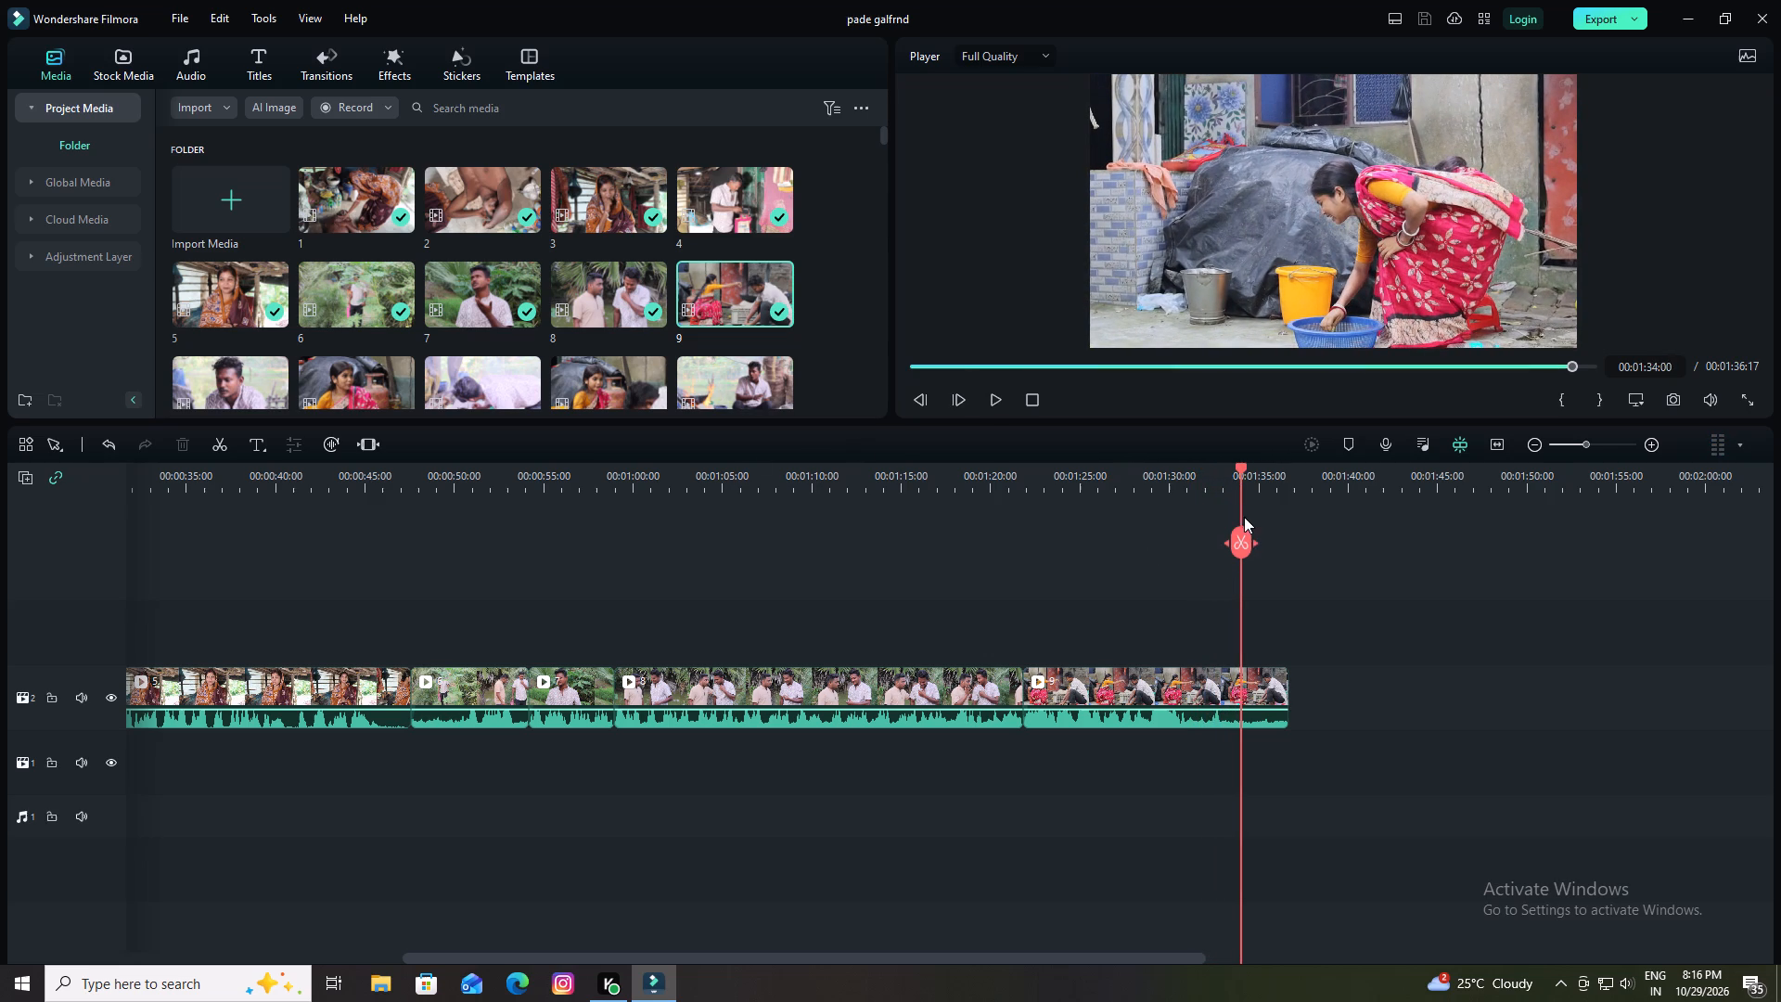
pyautogui.moveTo(1241, 466); pyautogui.dragTo(1233, 466)
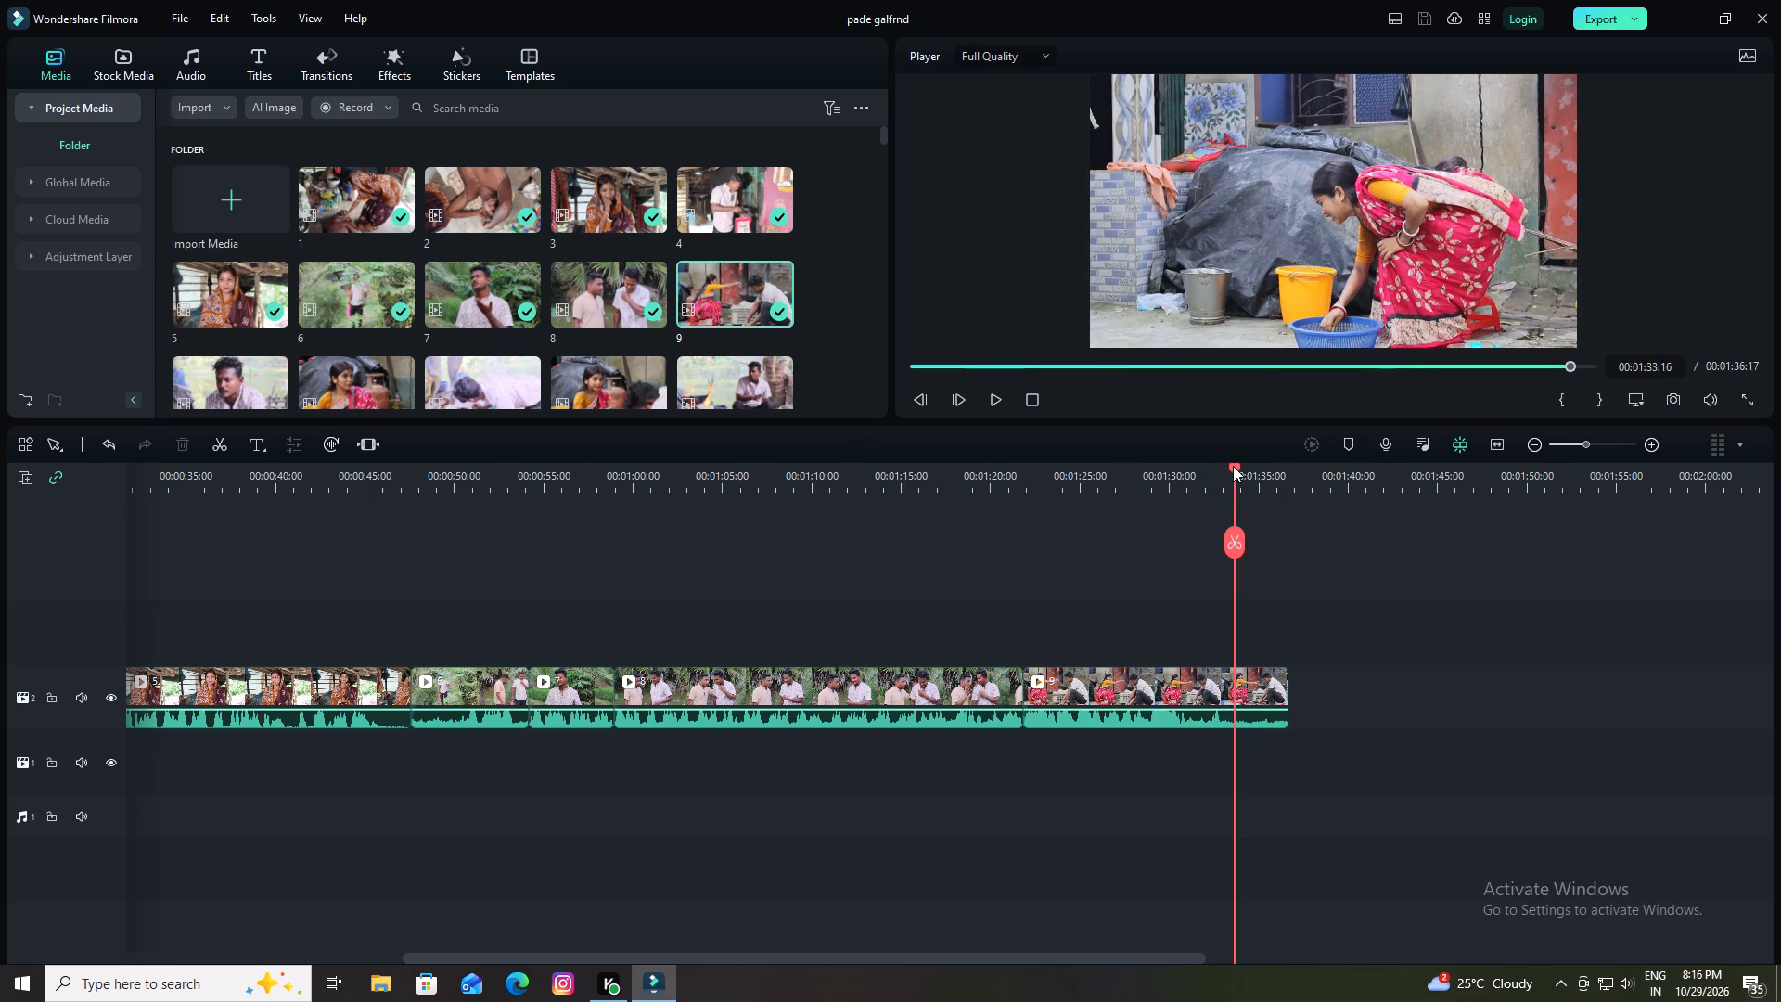
pyautogui.moveTo(1233, 466); pyautogui.dragTo(1232, 466)
pyautogui.press('space')
pyautogui.press('space')
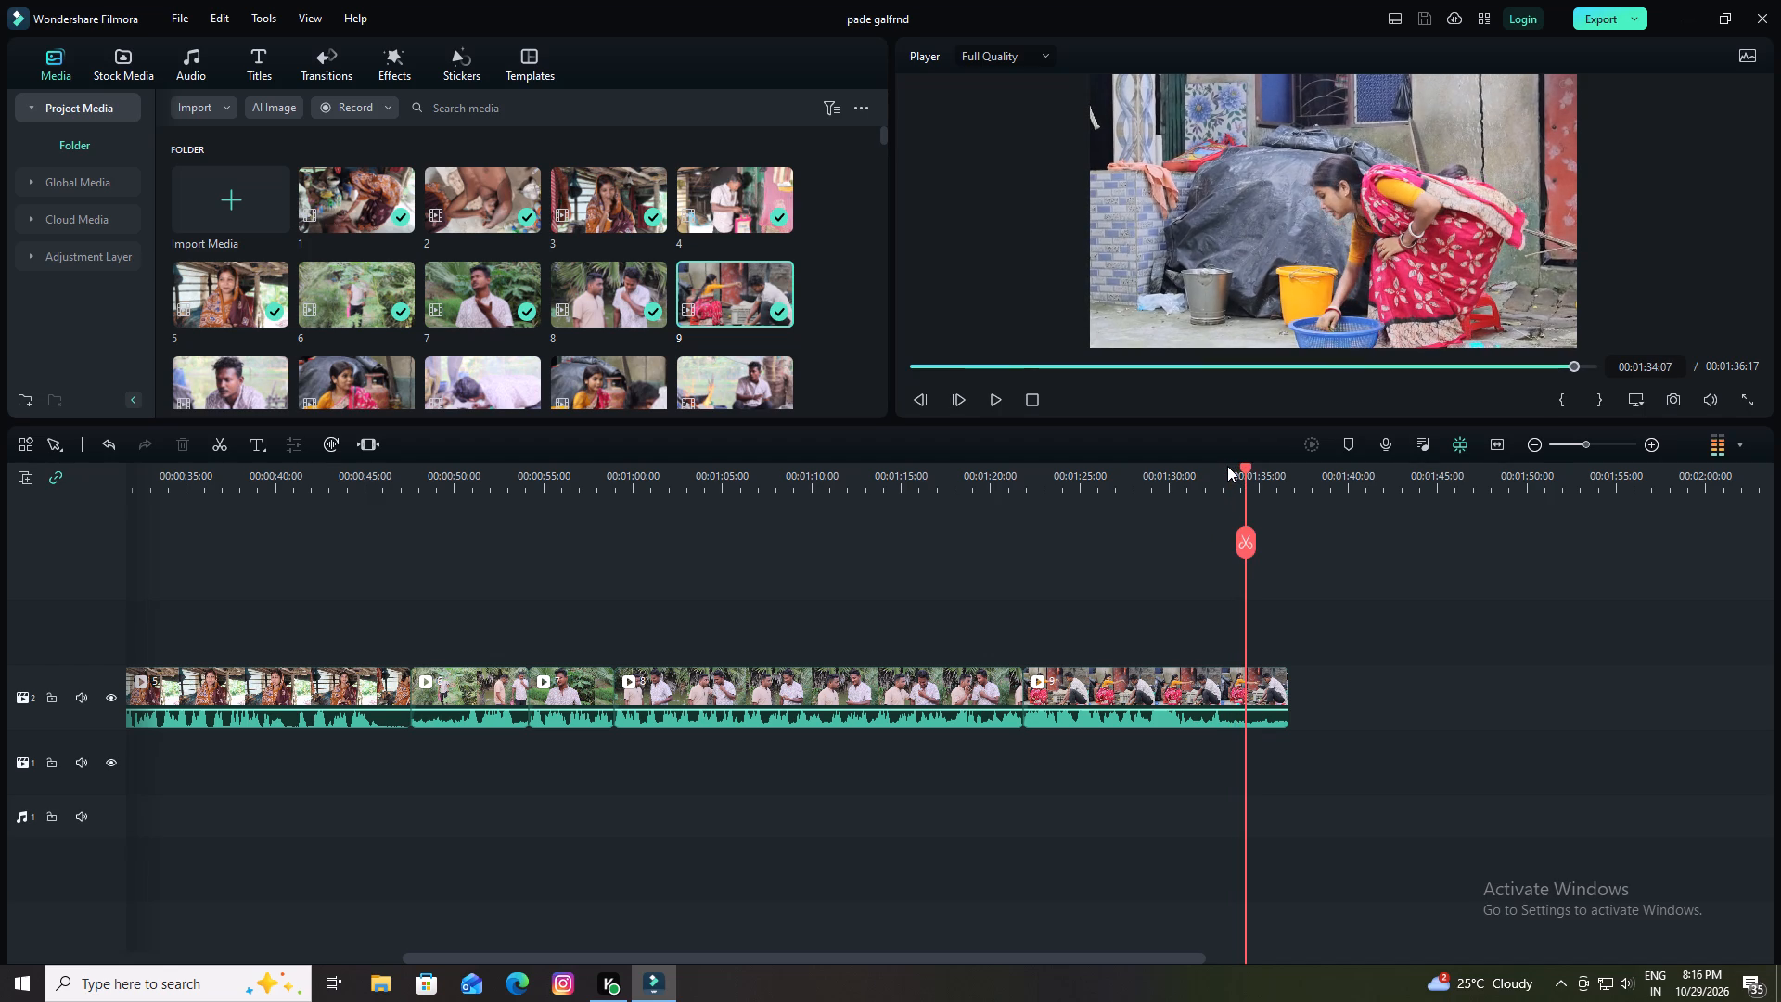
pyautogui.press('space')
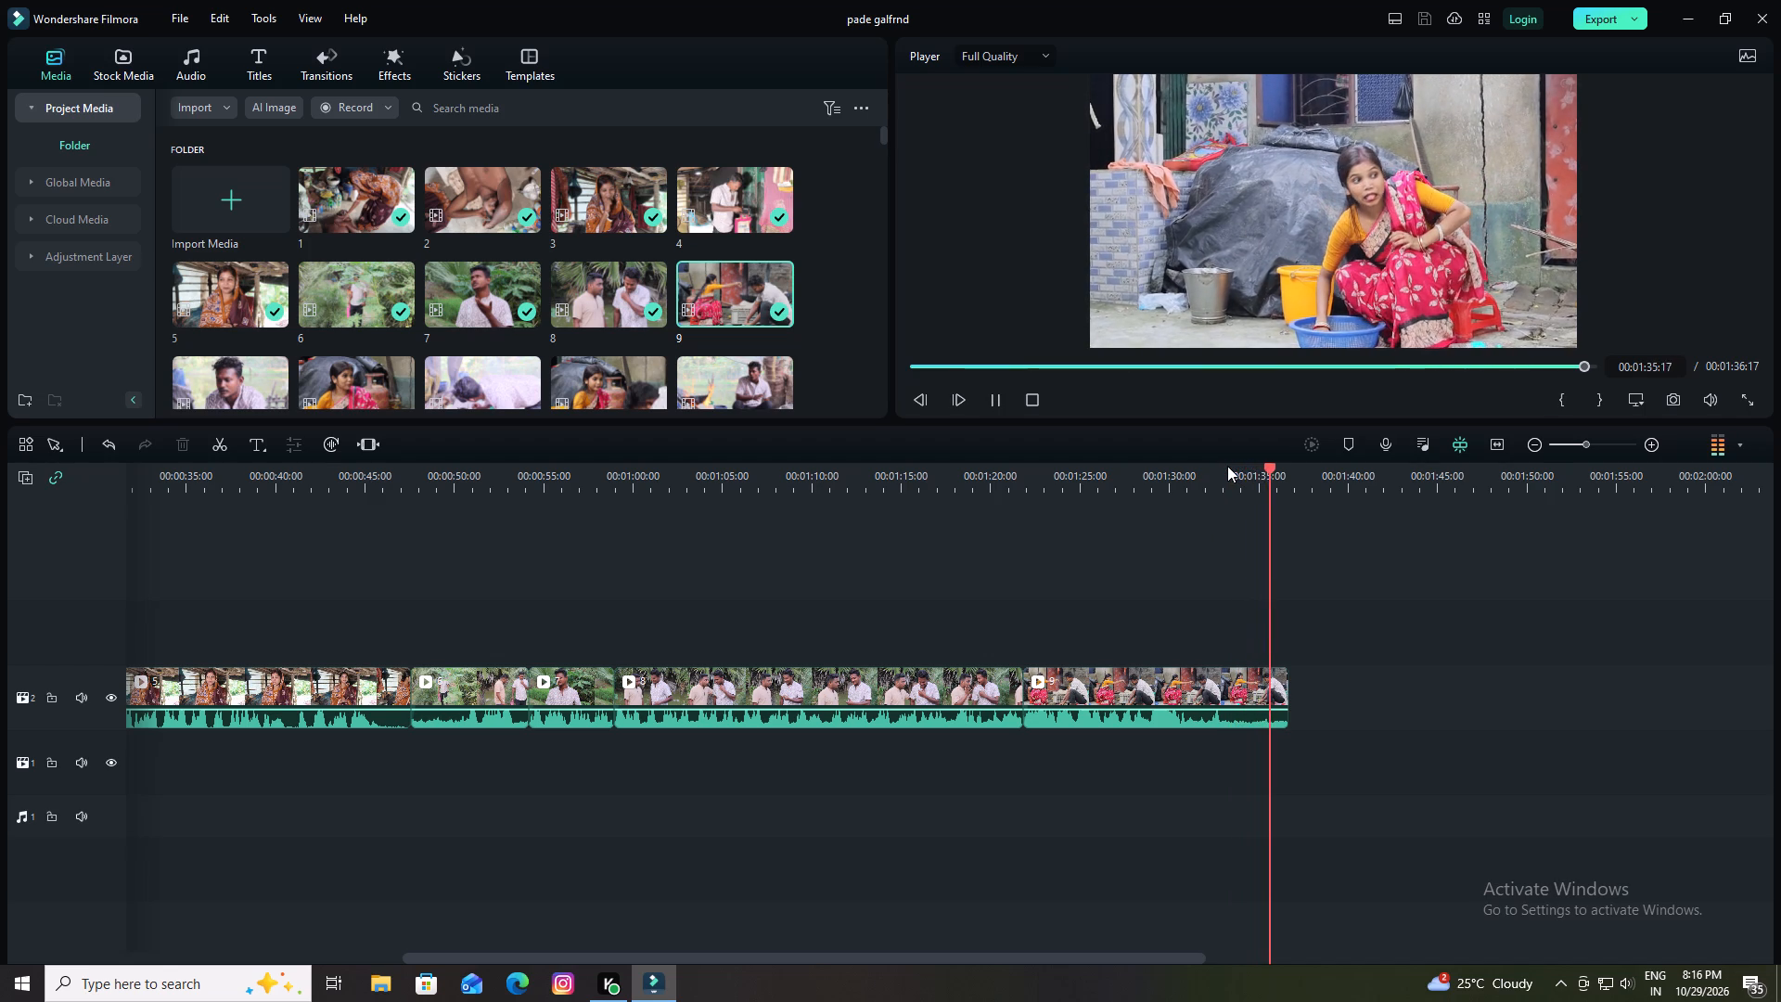
pyautogui.press('space')
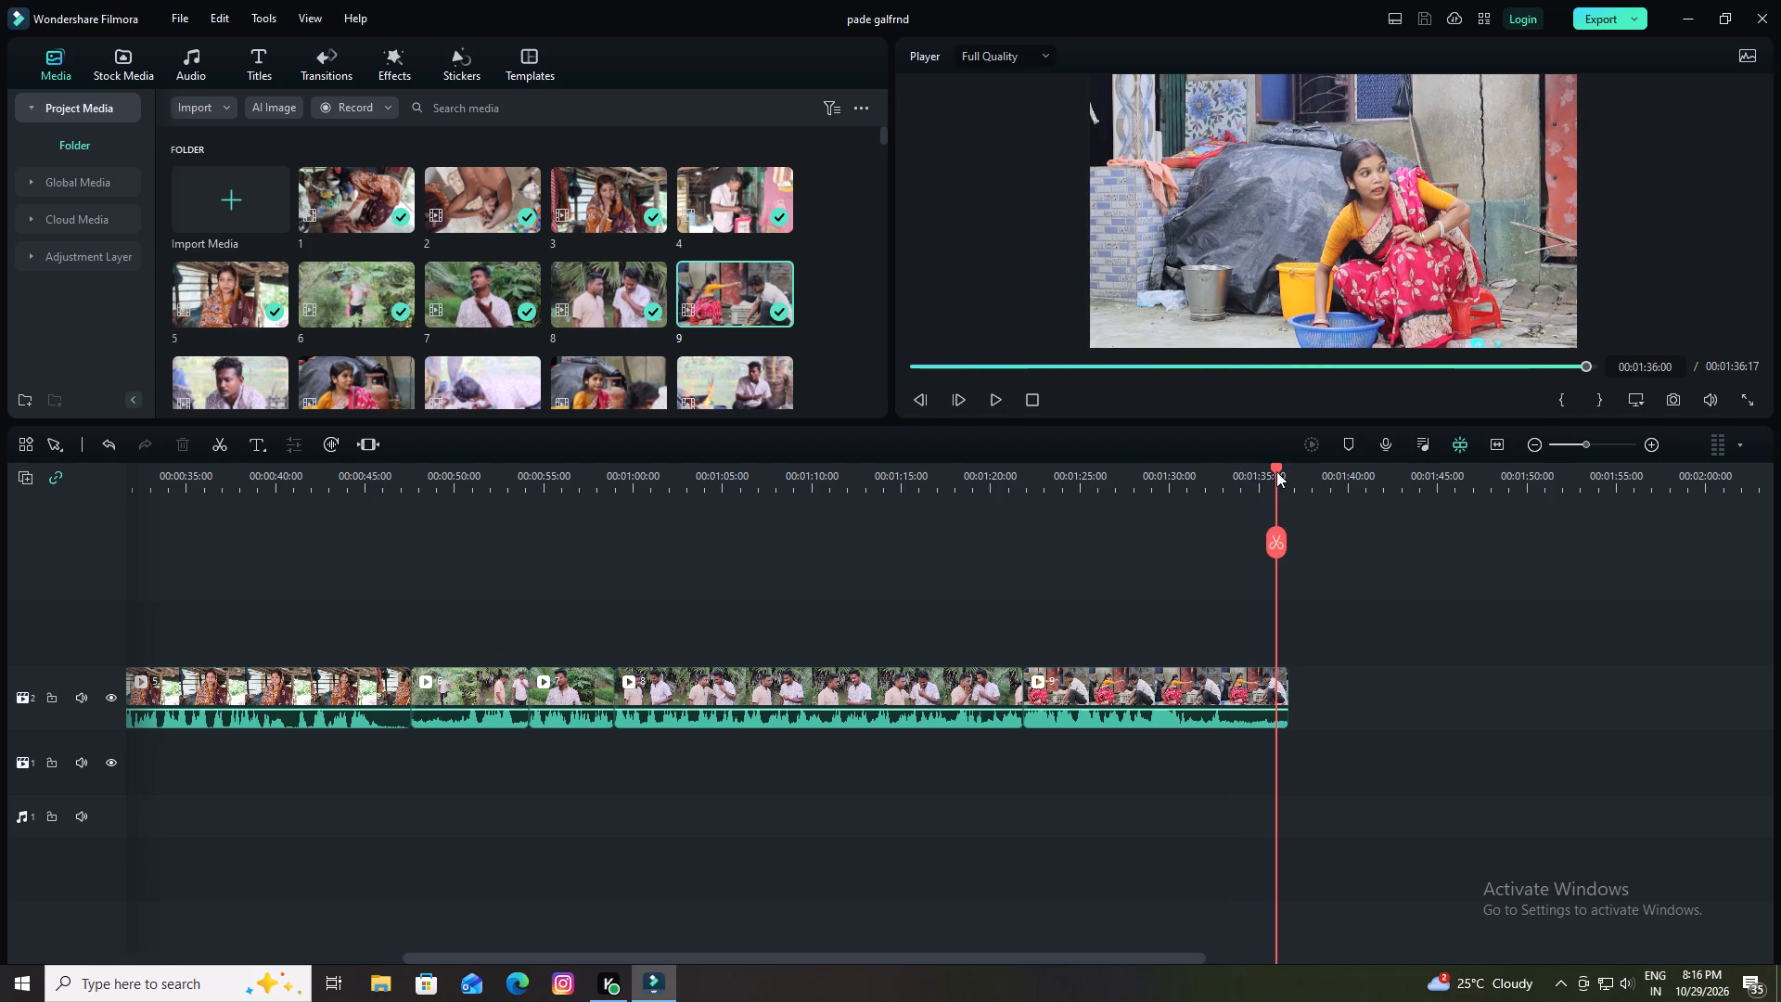
pyautogui.click(1271, 464)
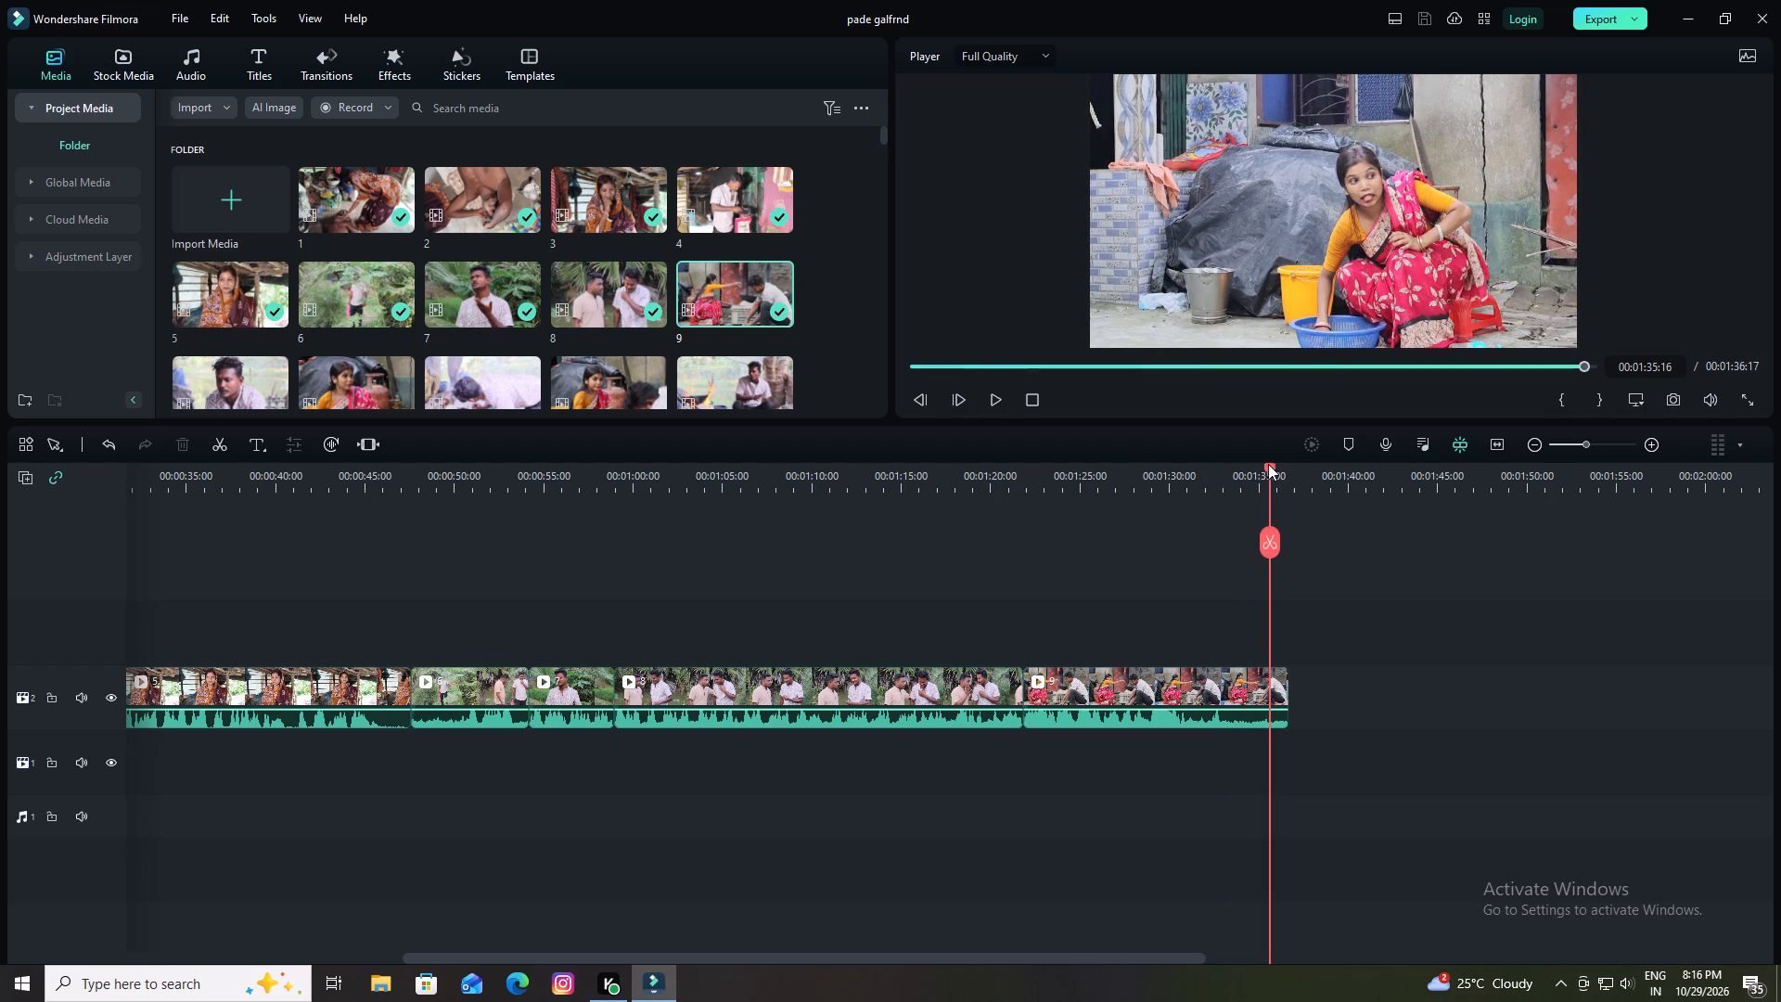
pyautogui.click(1269, 549)
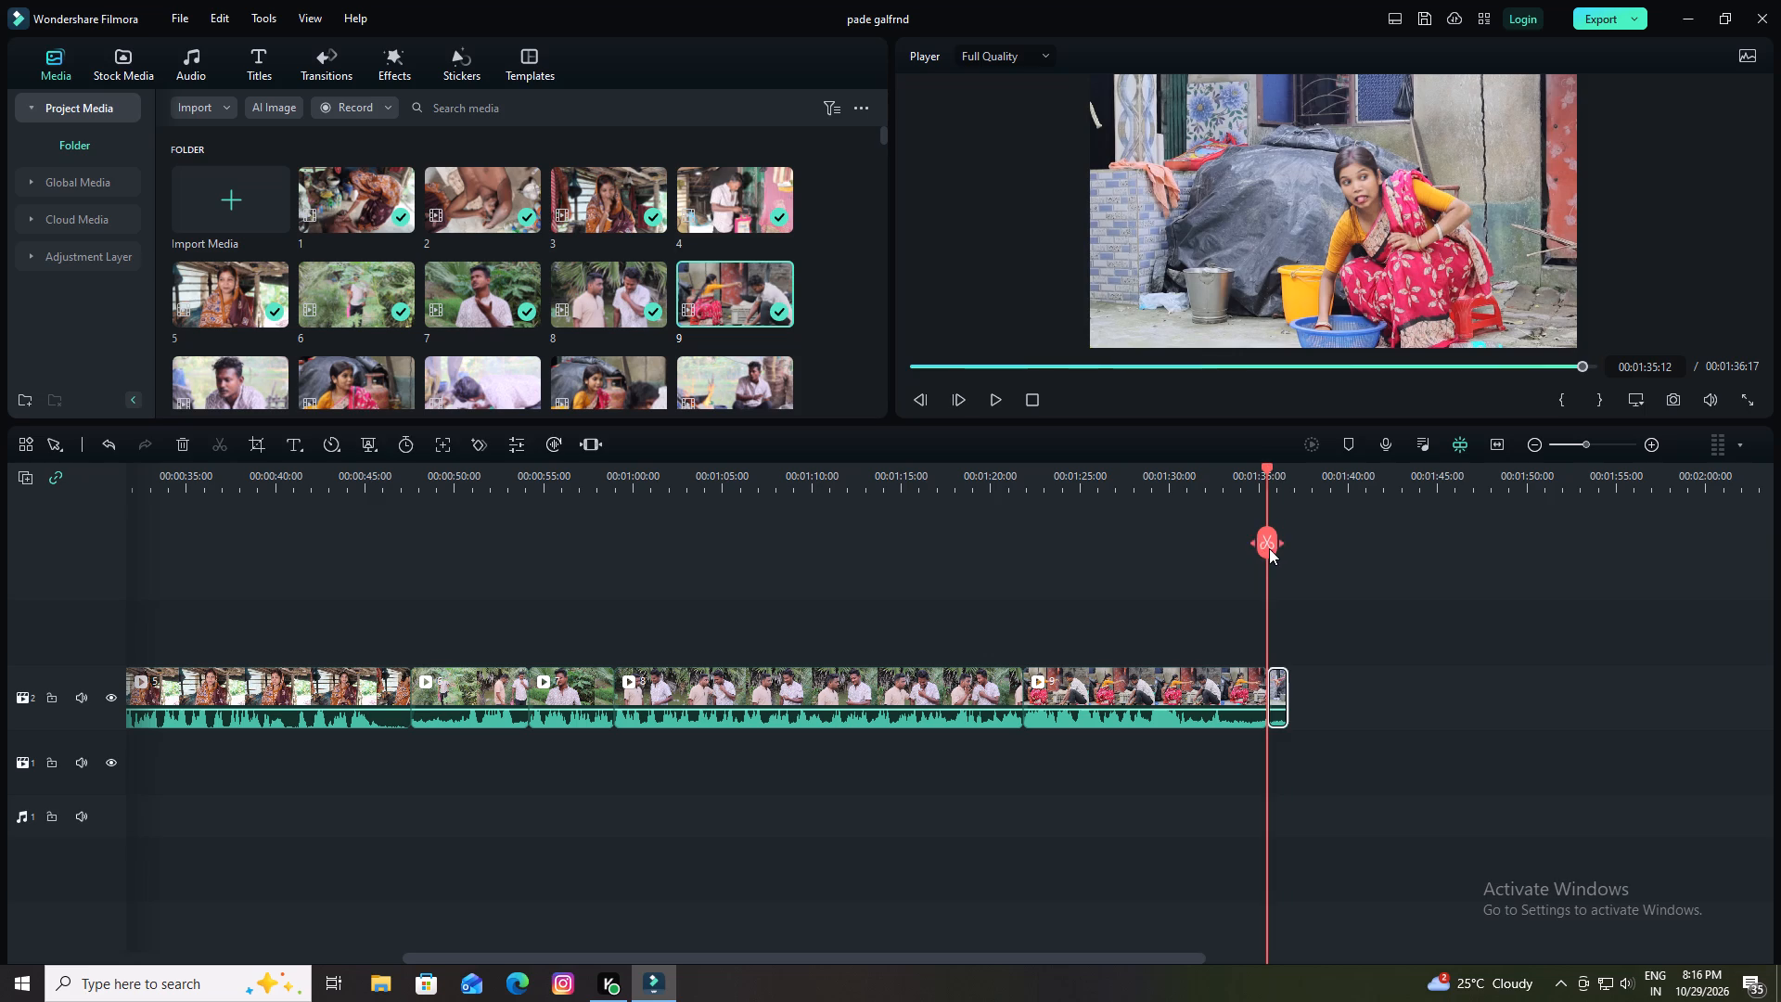
pyautogui.click(189, 443)
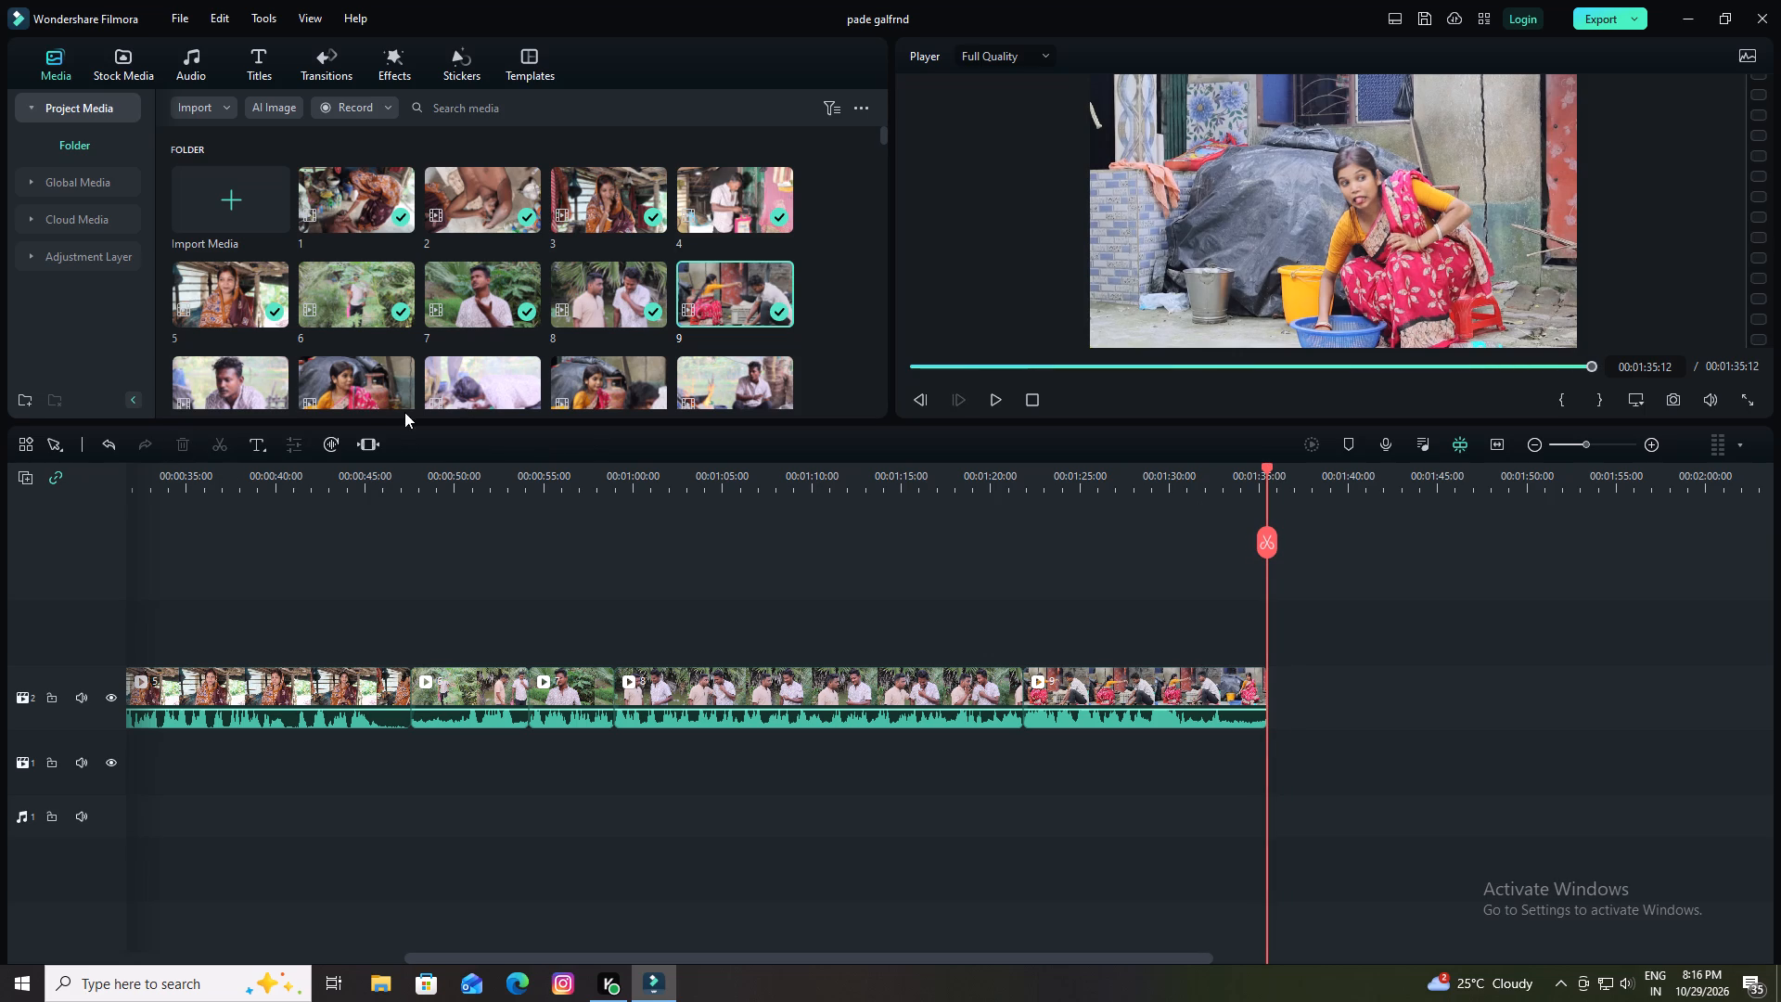
# Add clip 10 directly after clip 9 on video track 2 and raise its audio volume.
pyautogui.scroll(-1, 681, 347)
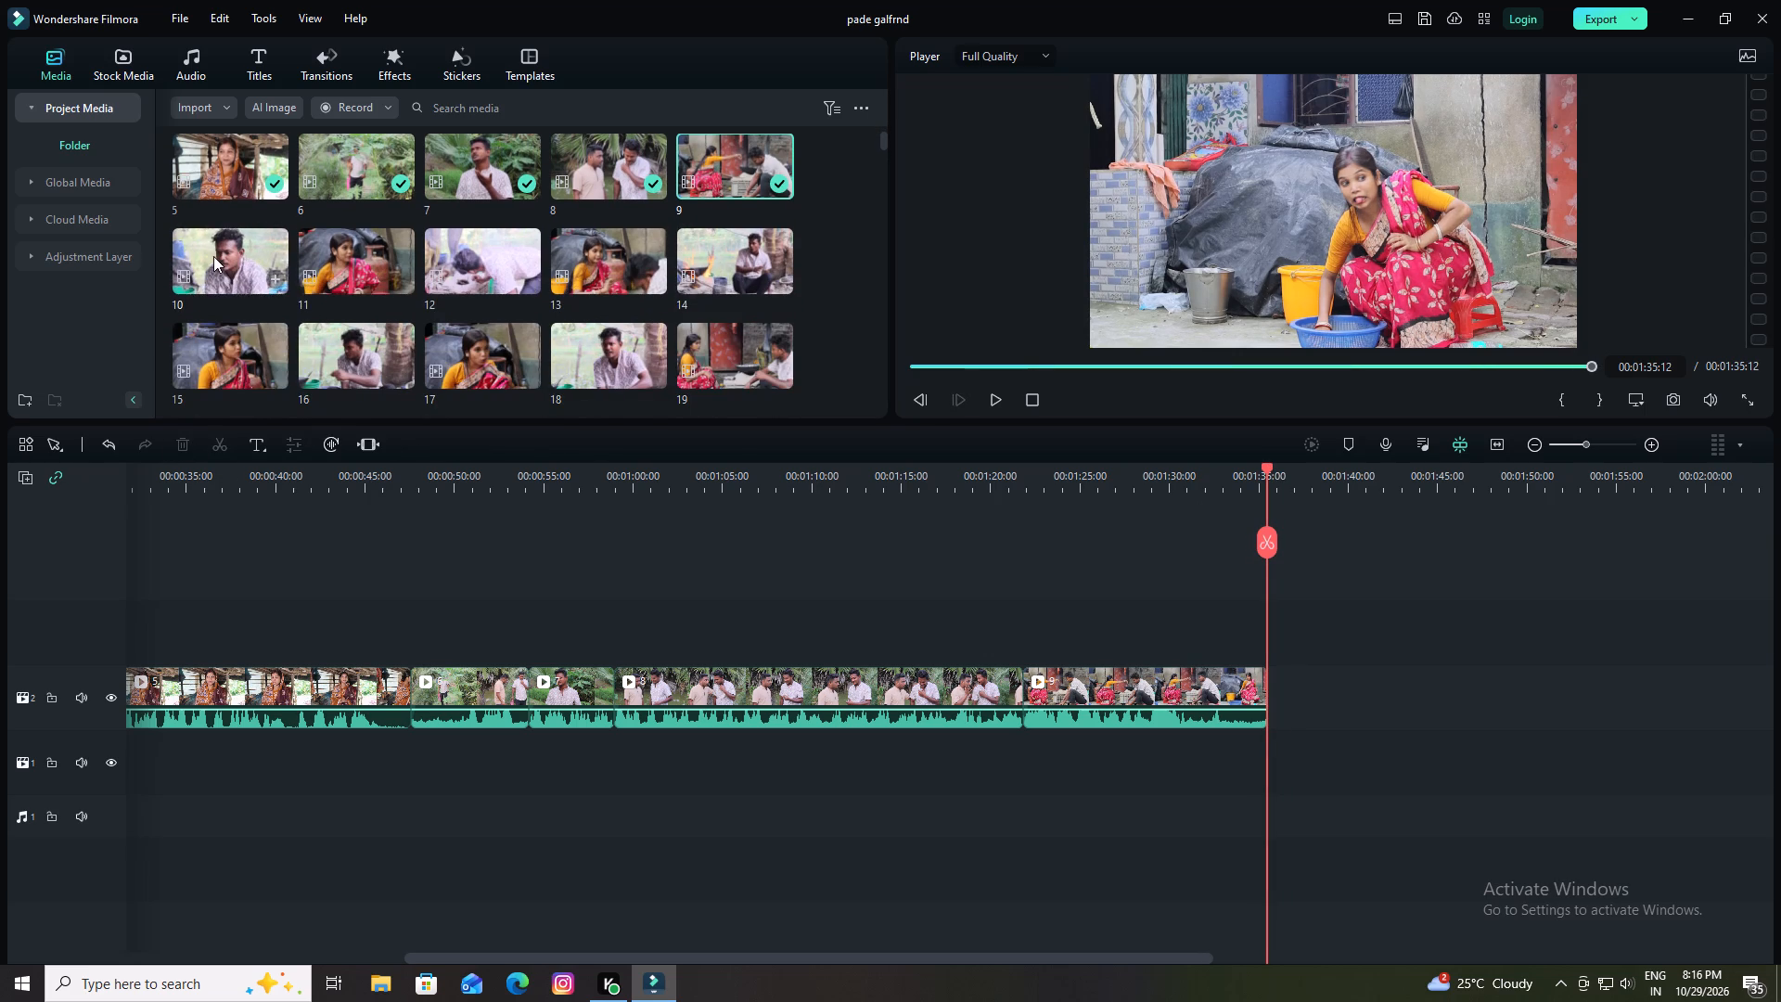
pyautogui.moveTo(213, 256); pyautogui.dragTo(1280, 679)
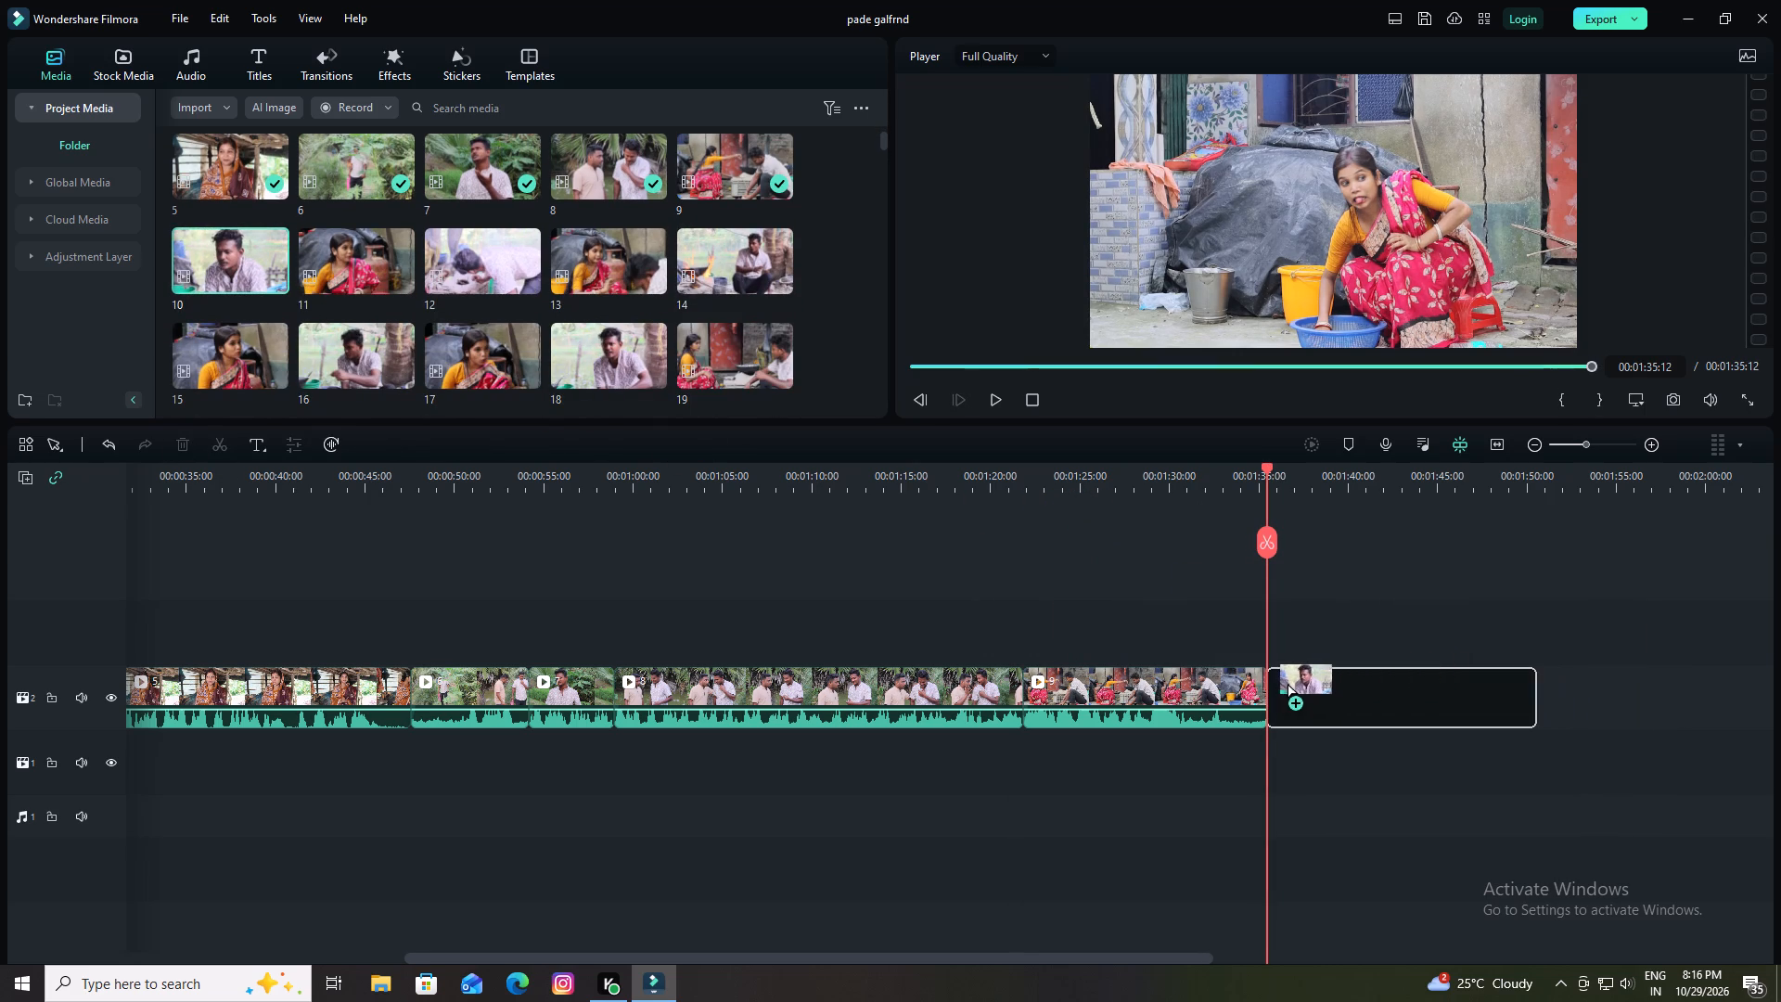
pyautogui.moveTo(1280, 679); pyautogui.dragTo(1275, 679)
pyautogui.moveTo(1309, 713); pyautogui.dragTo(1306, 688)
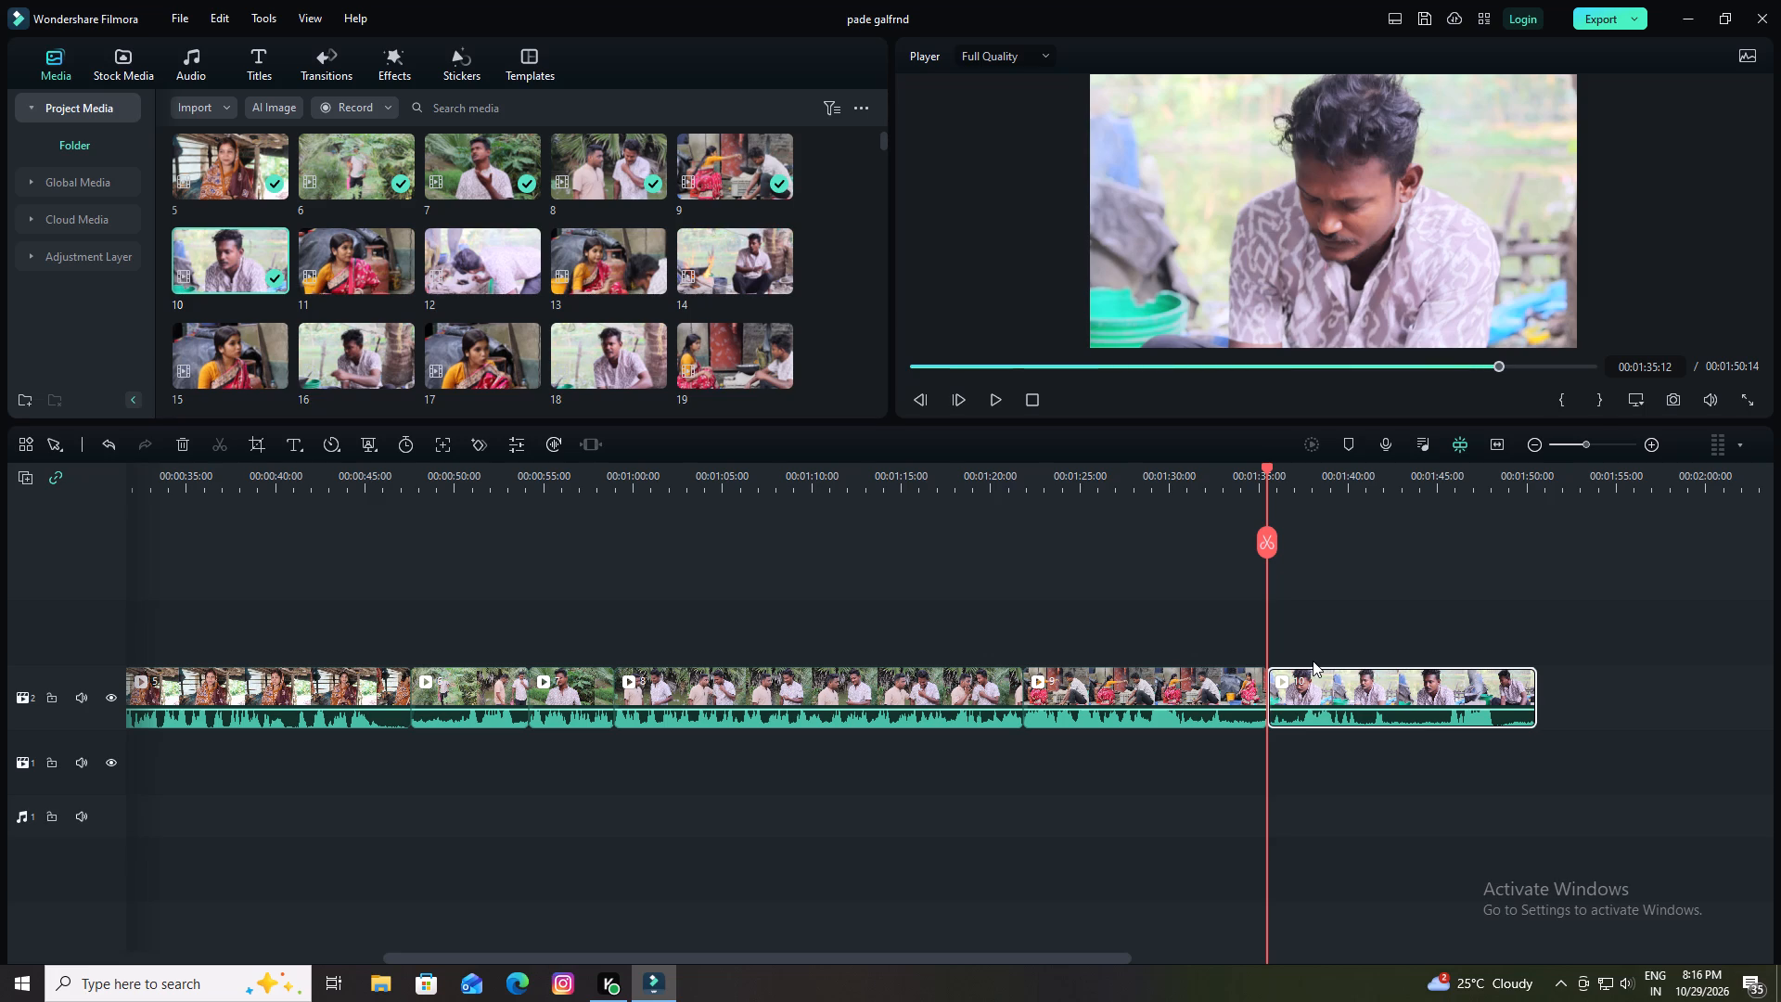
# Play clip 10, split it at 00:01:42:03 and delete the part before the cut, closing the gap.
pyautogui.press('space')
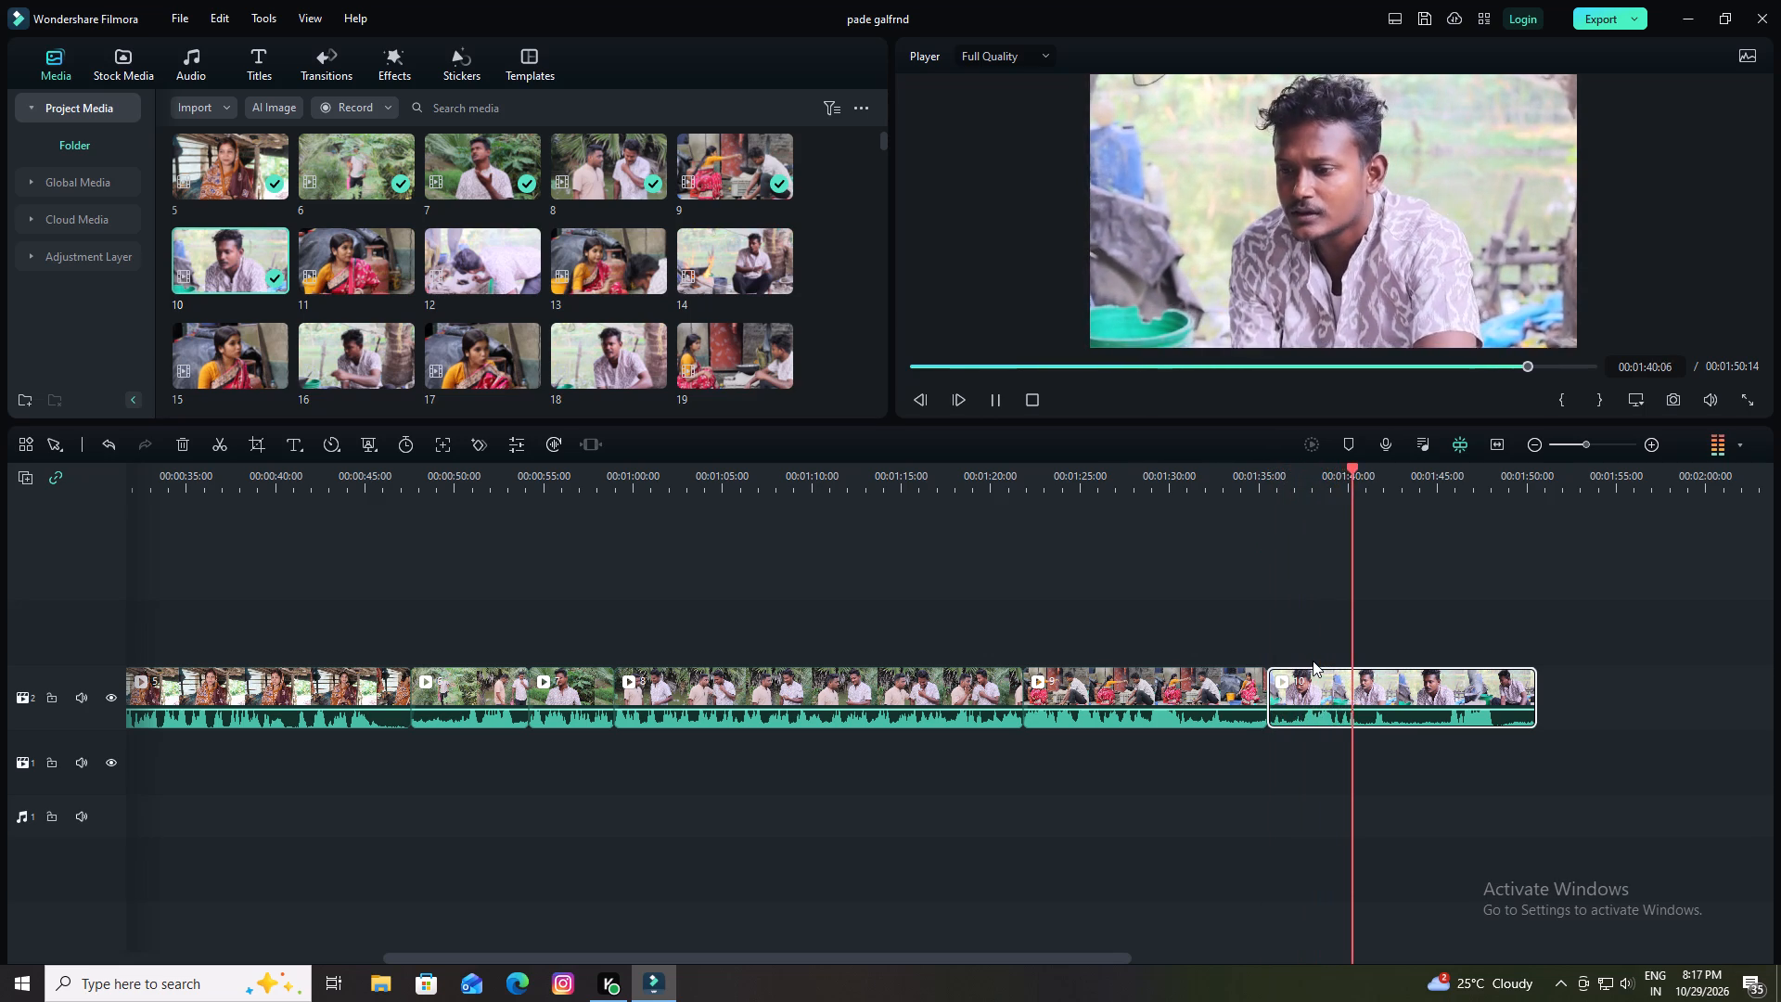
pyautogui.press('space')
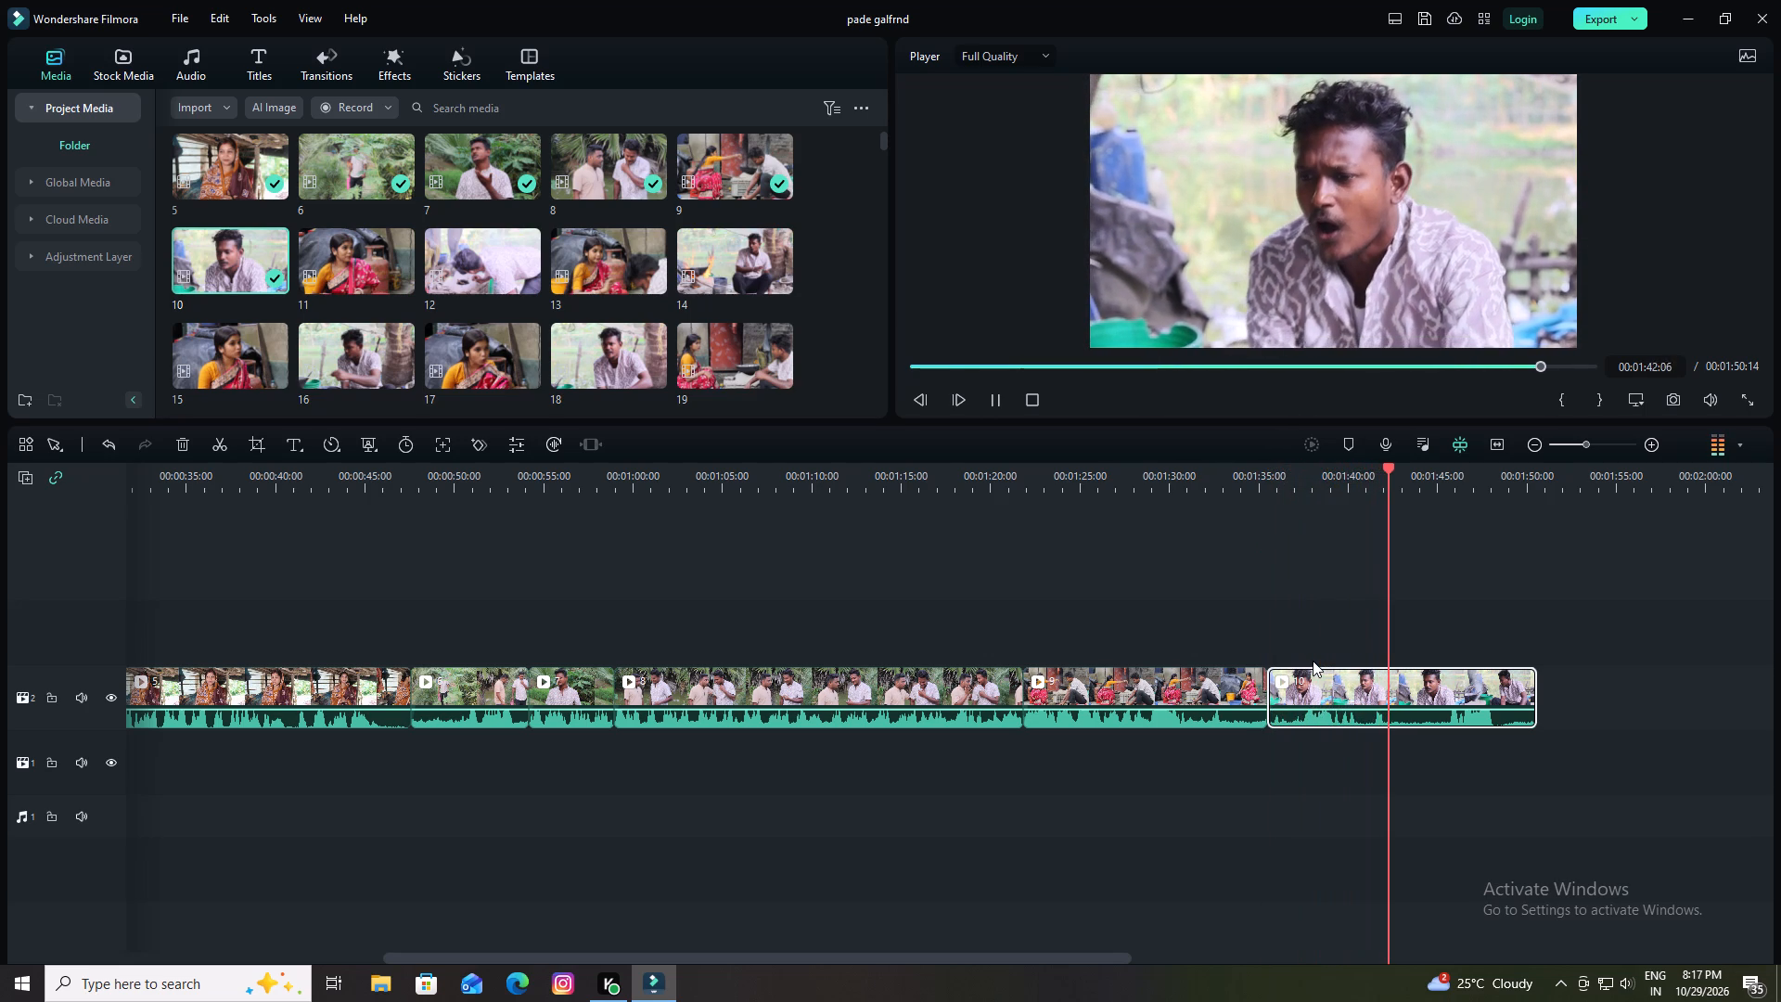
pyautogui.click(1387, 463)
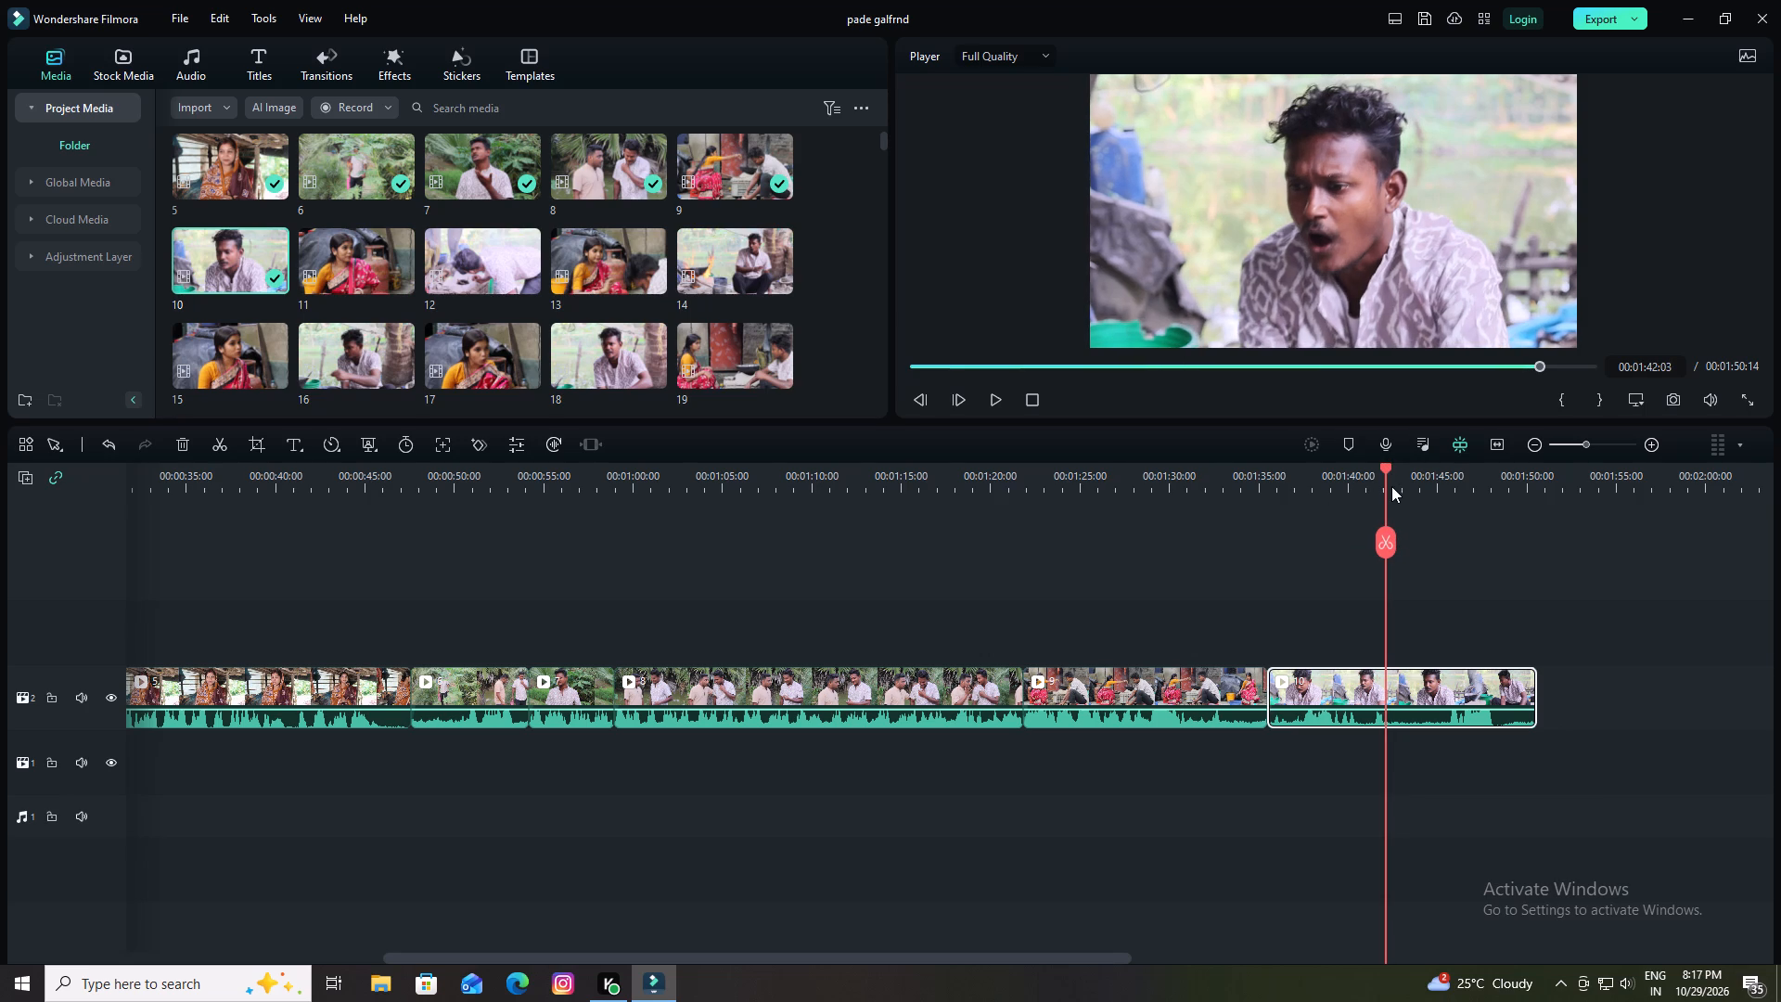
pyautogui.click(1387, 537)
pyautogui.click(1326, 702)
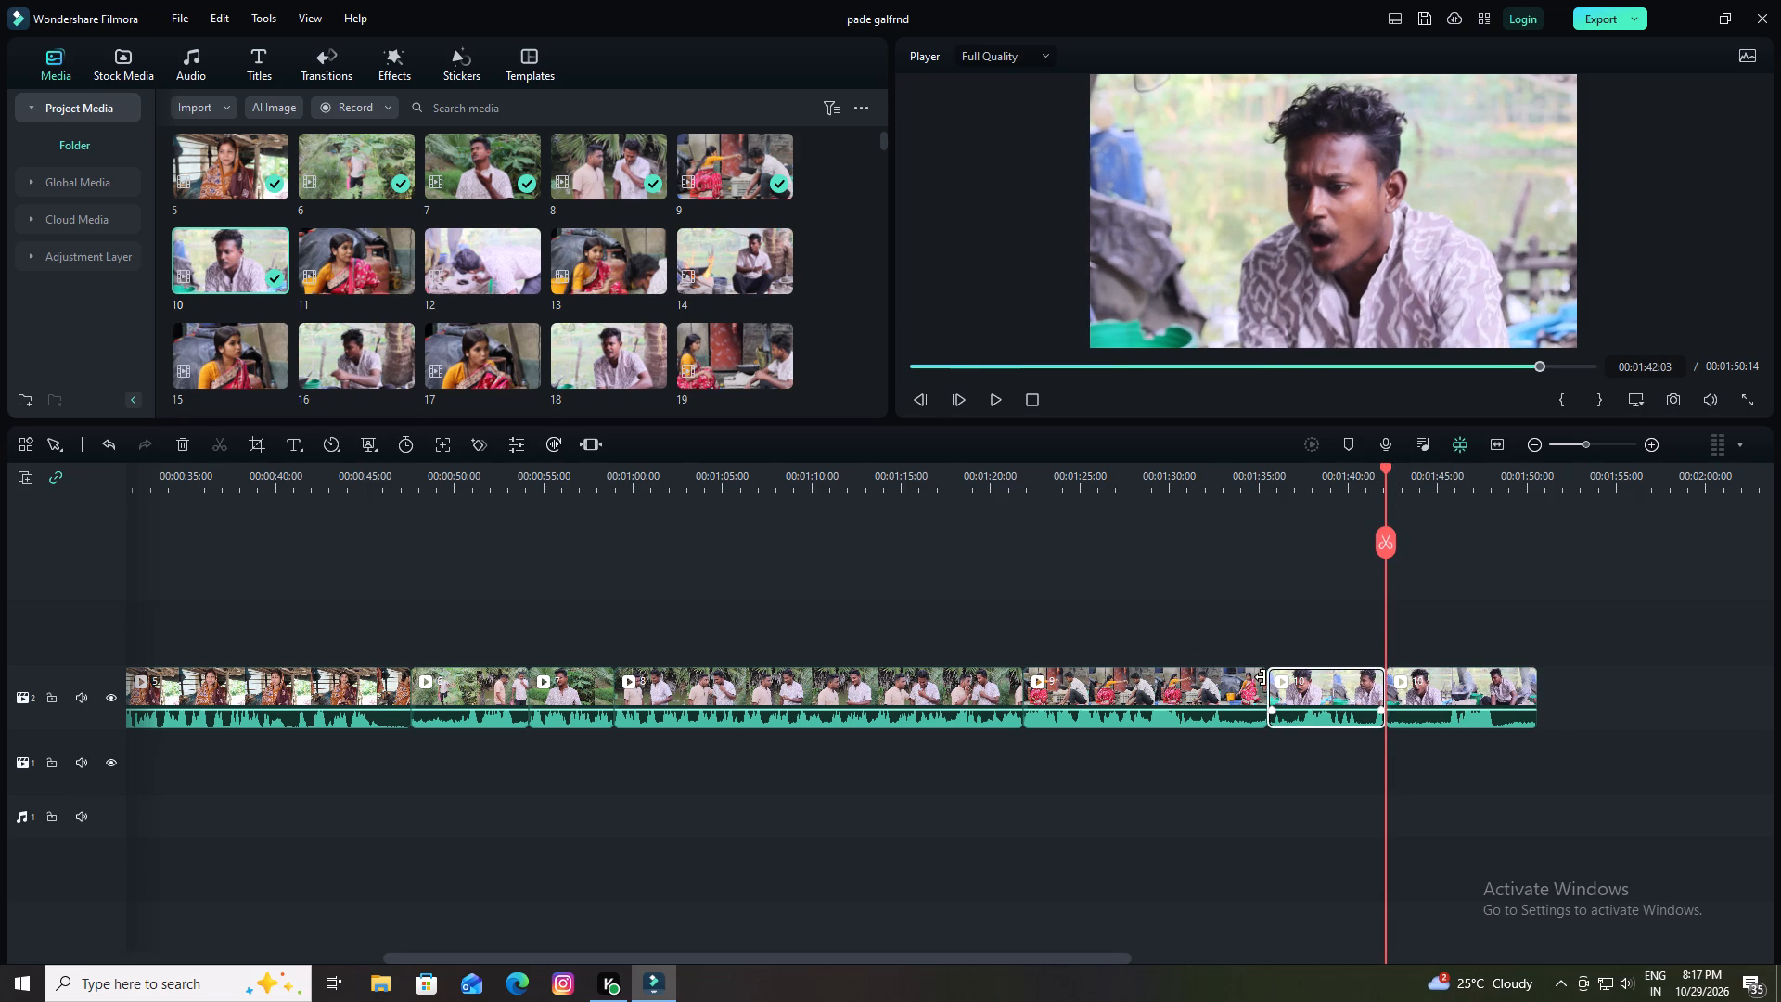
pyautogui.click(173, 446)
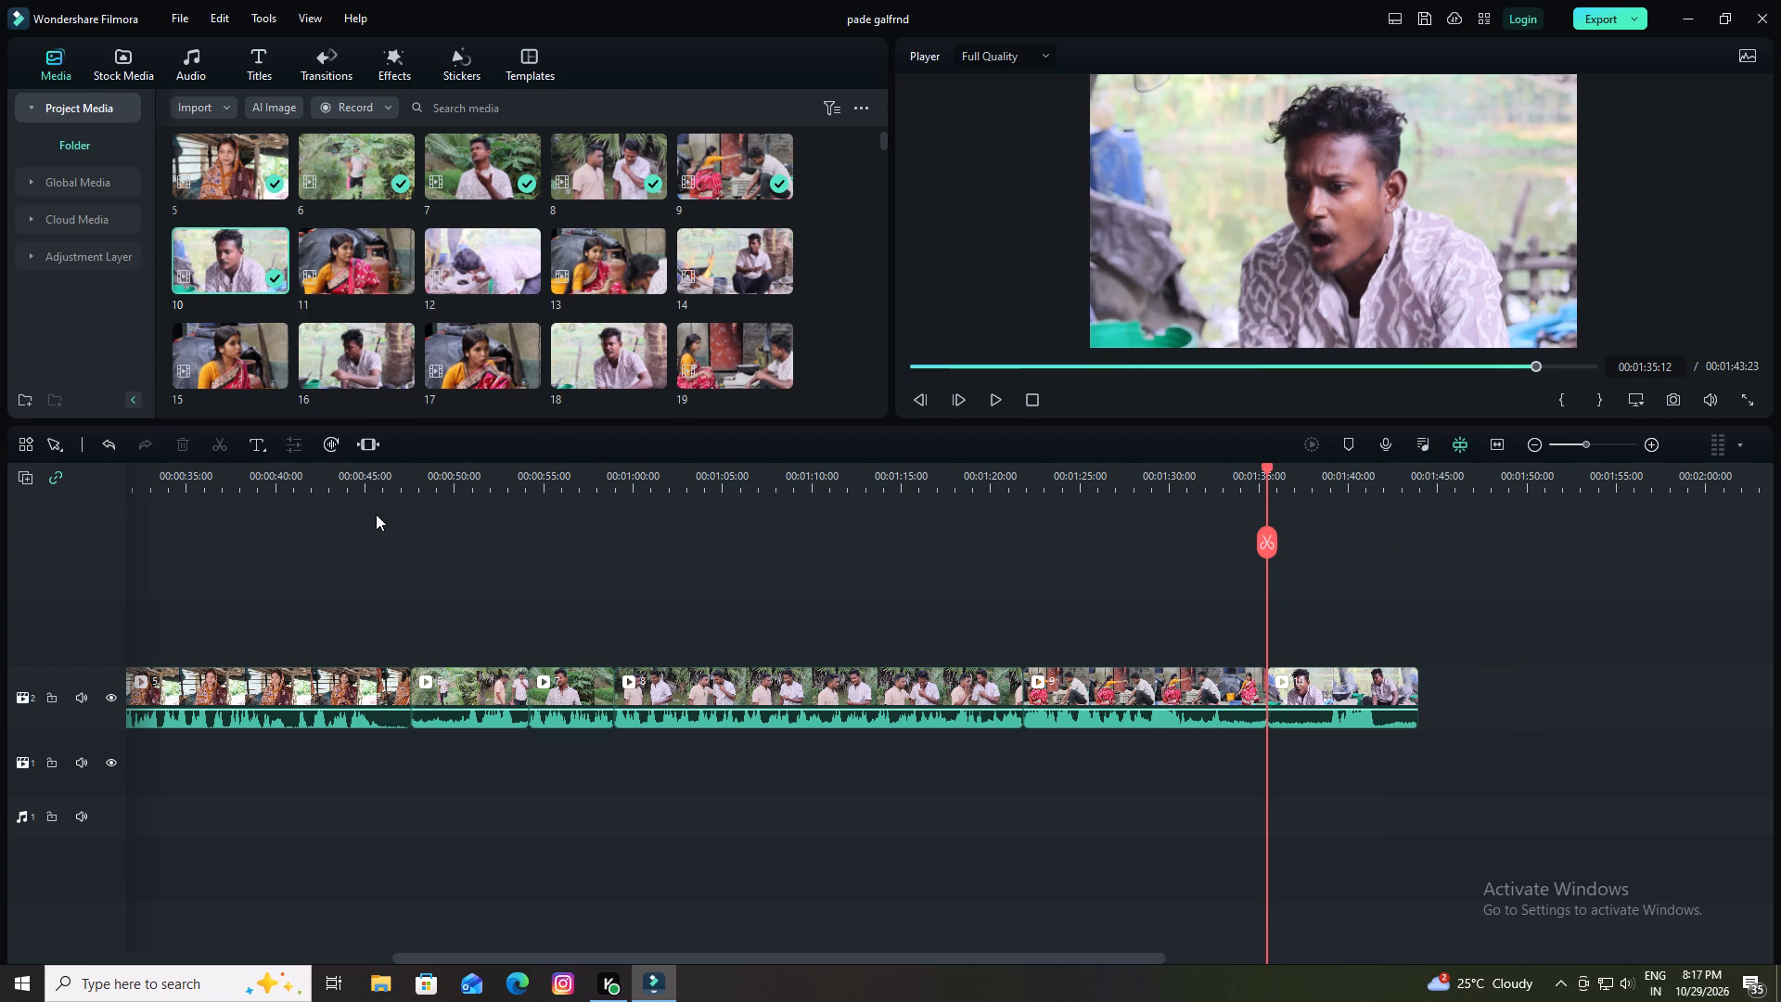
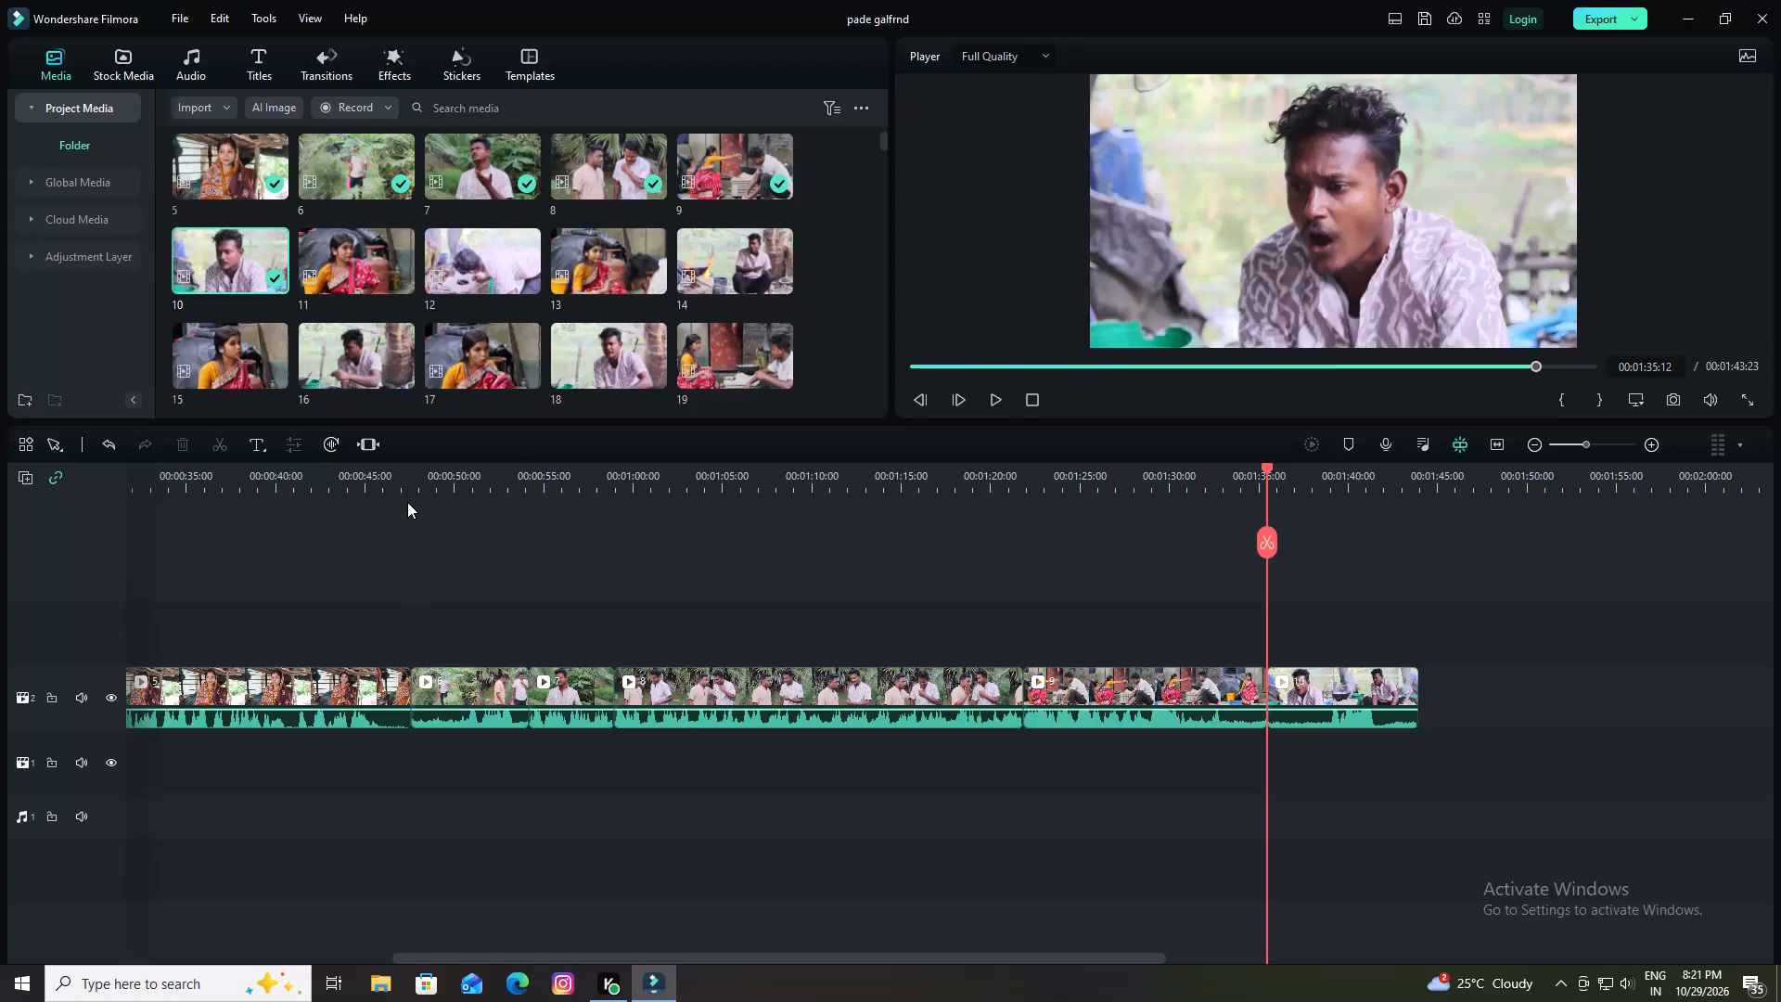
# Play through clip 10, split it at 00:01:42:00 and delete the leftover piece at its end.
pyautogui.press('space')
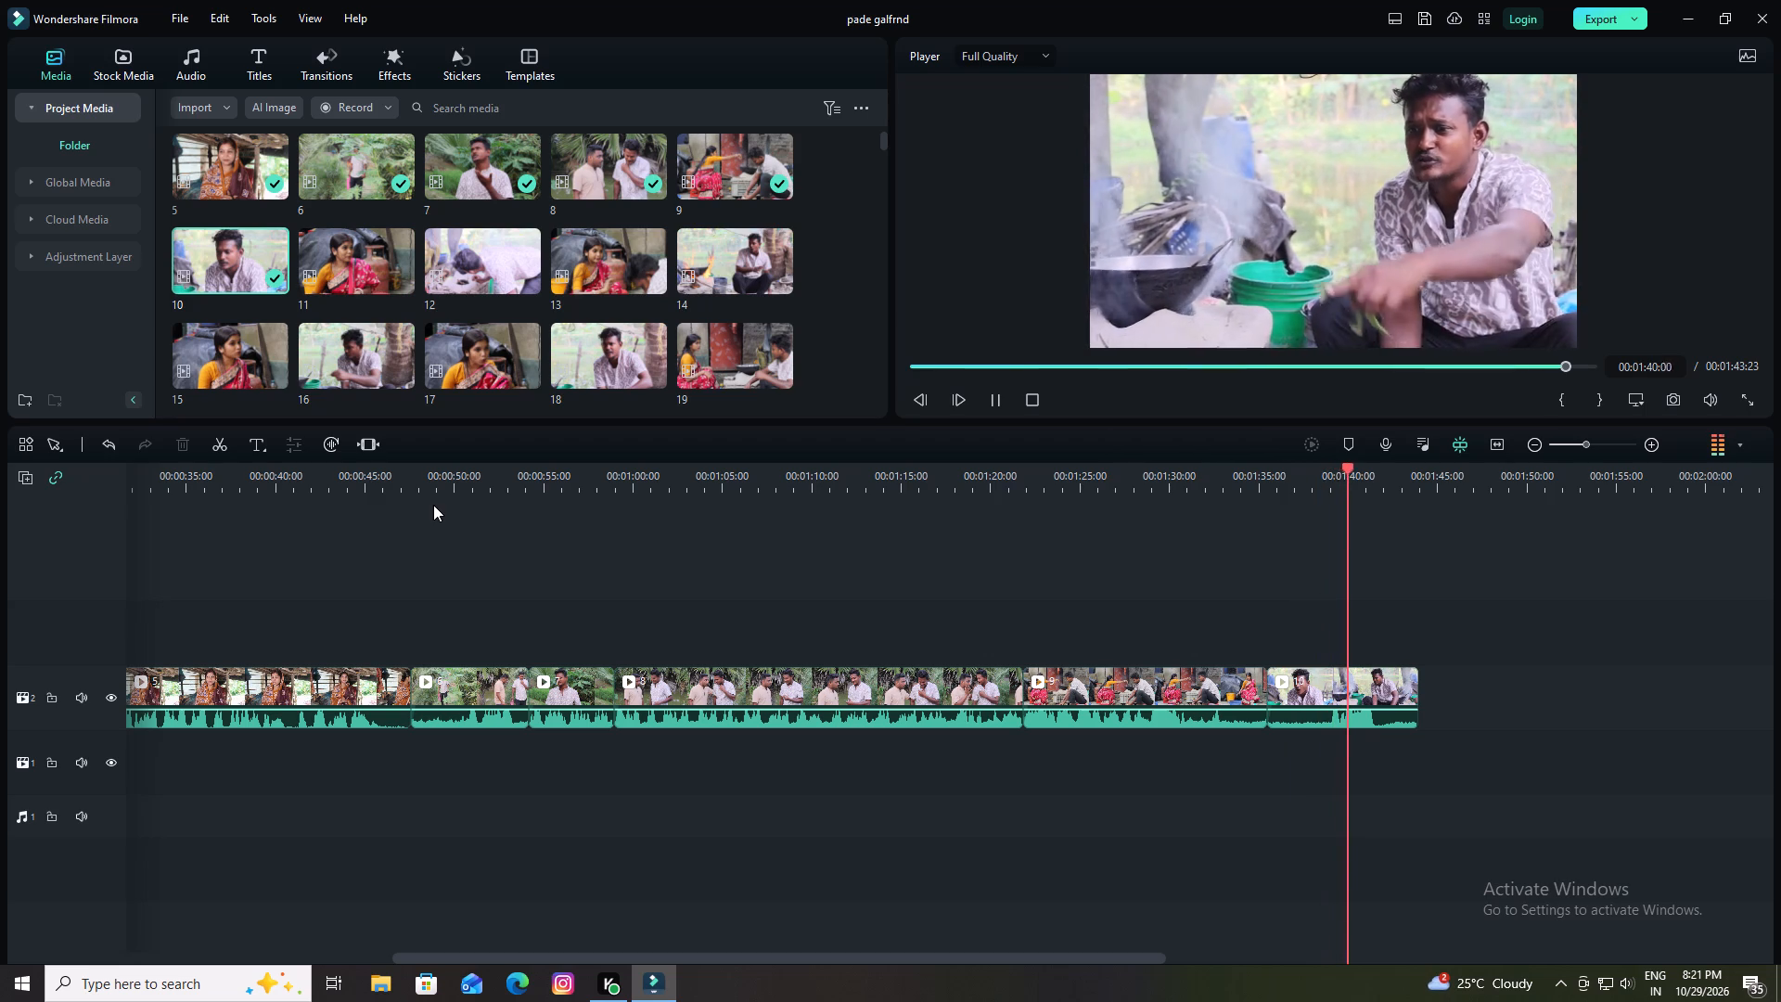
pyautogui.press('space')
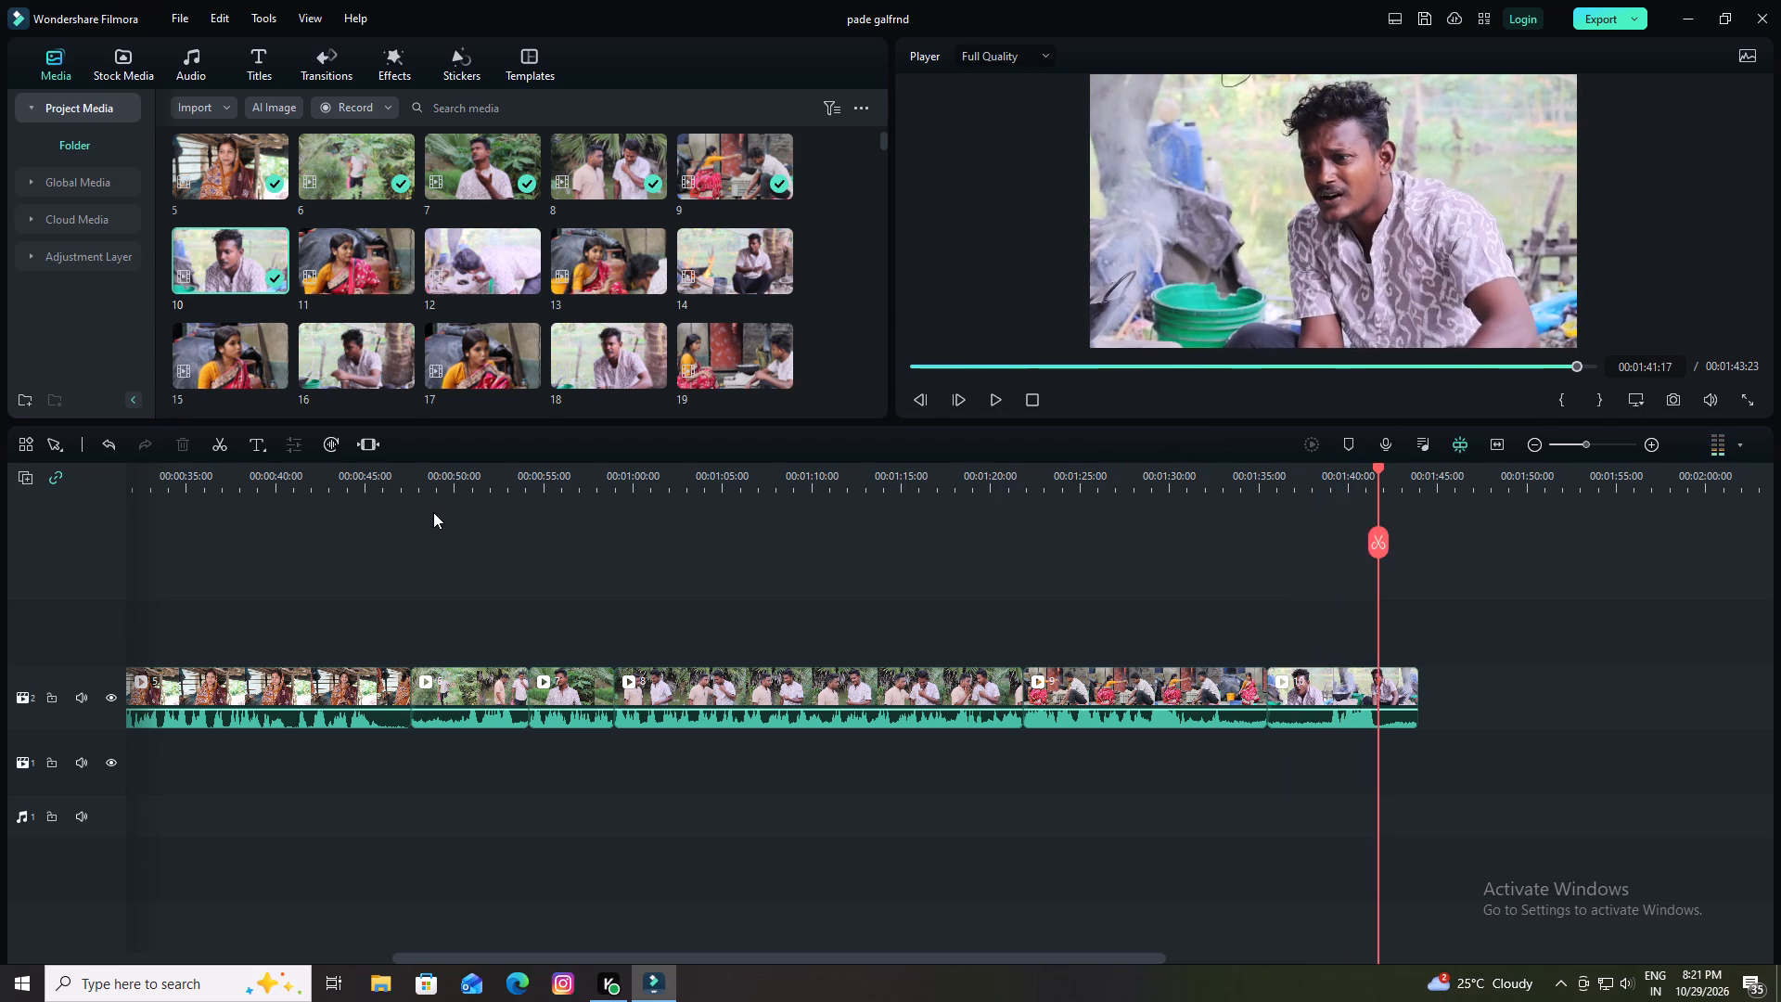
pyautogui.press('space')
pyautogui.press('space')
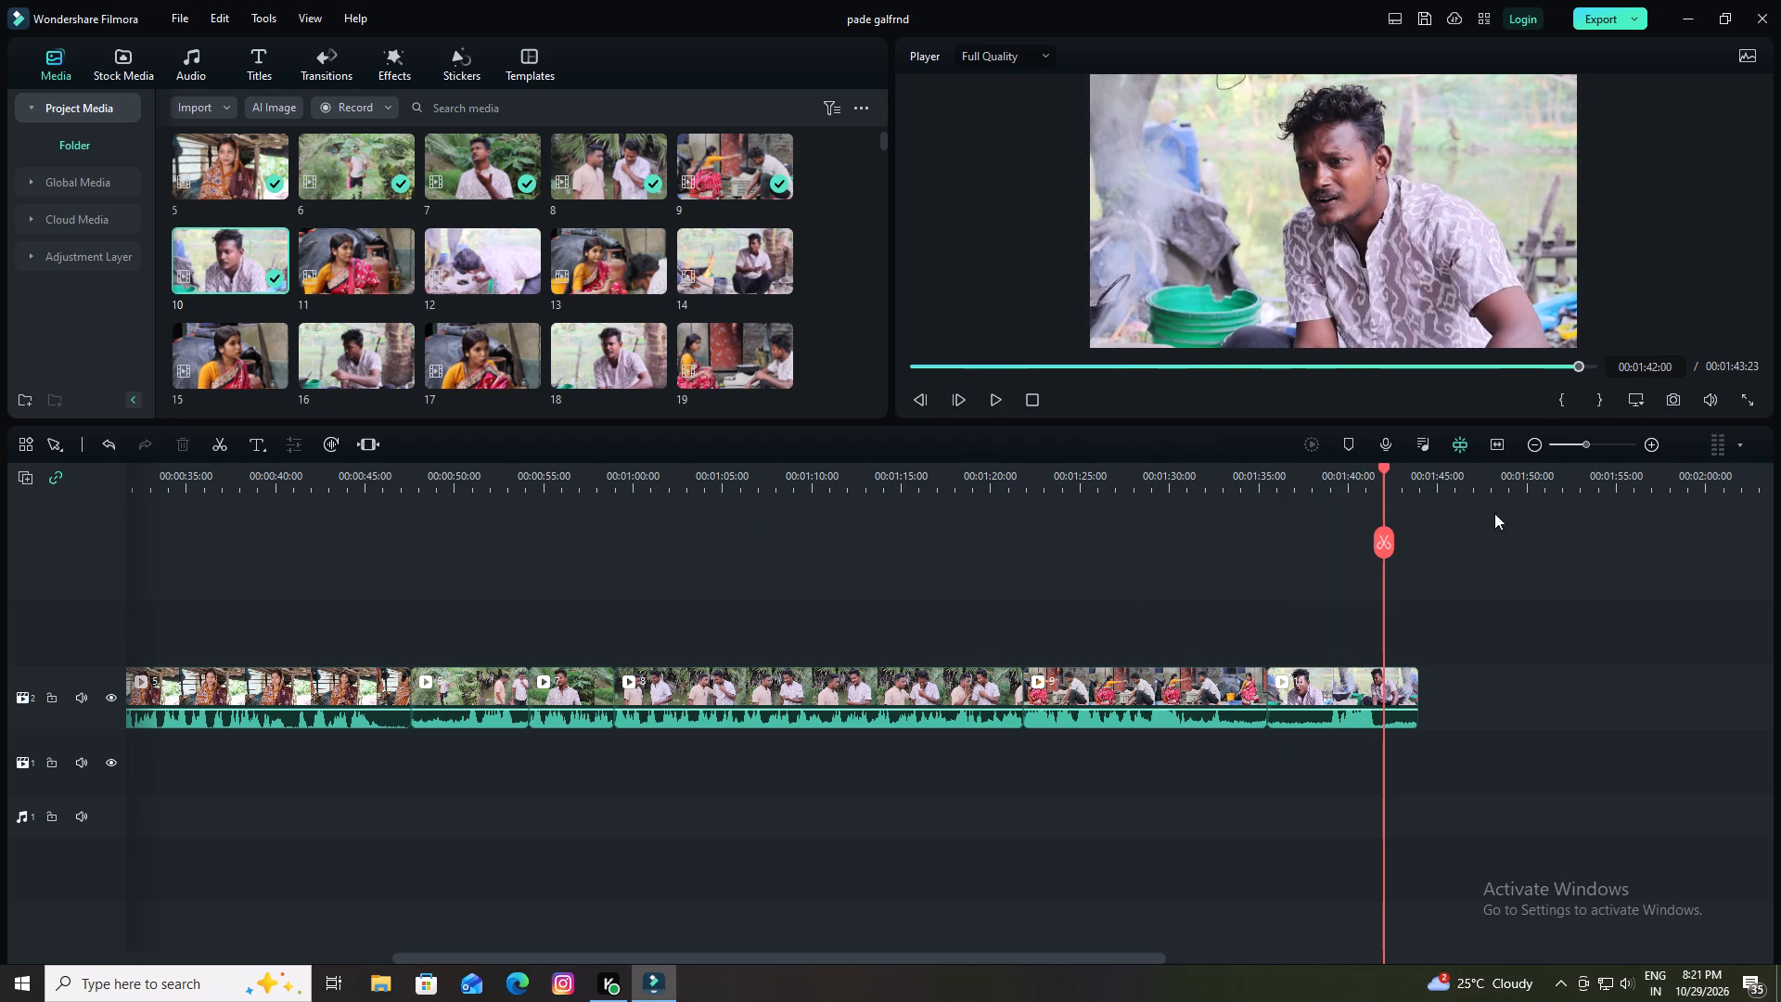
pyautogui.click(1387, 537)
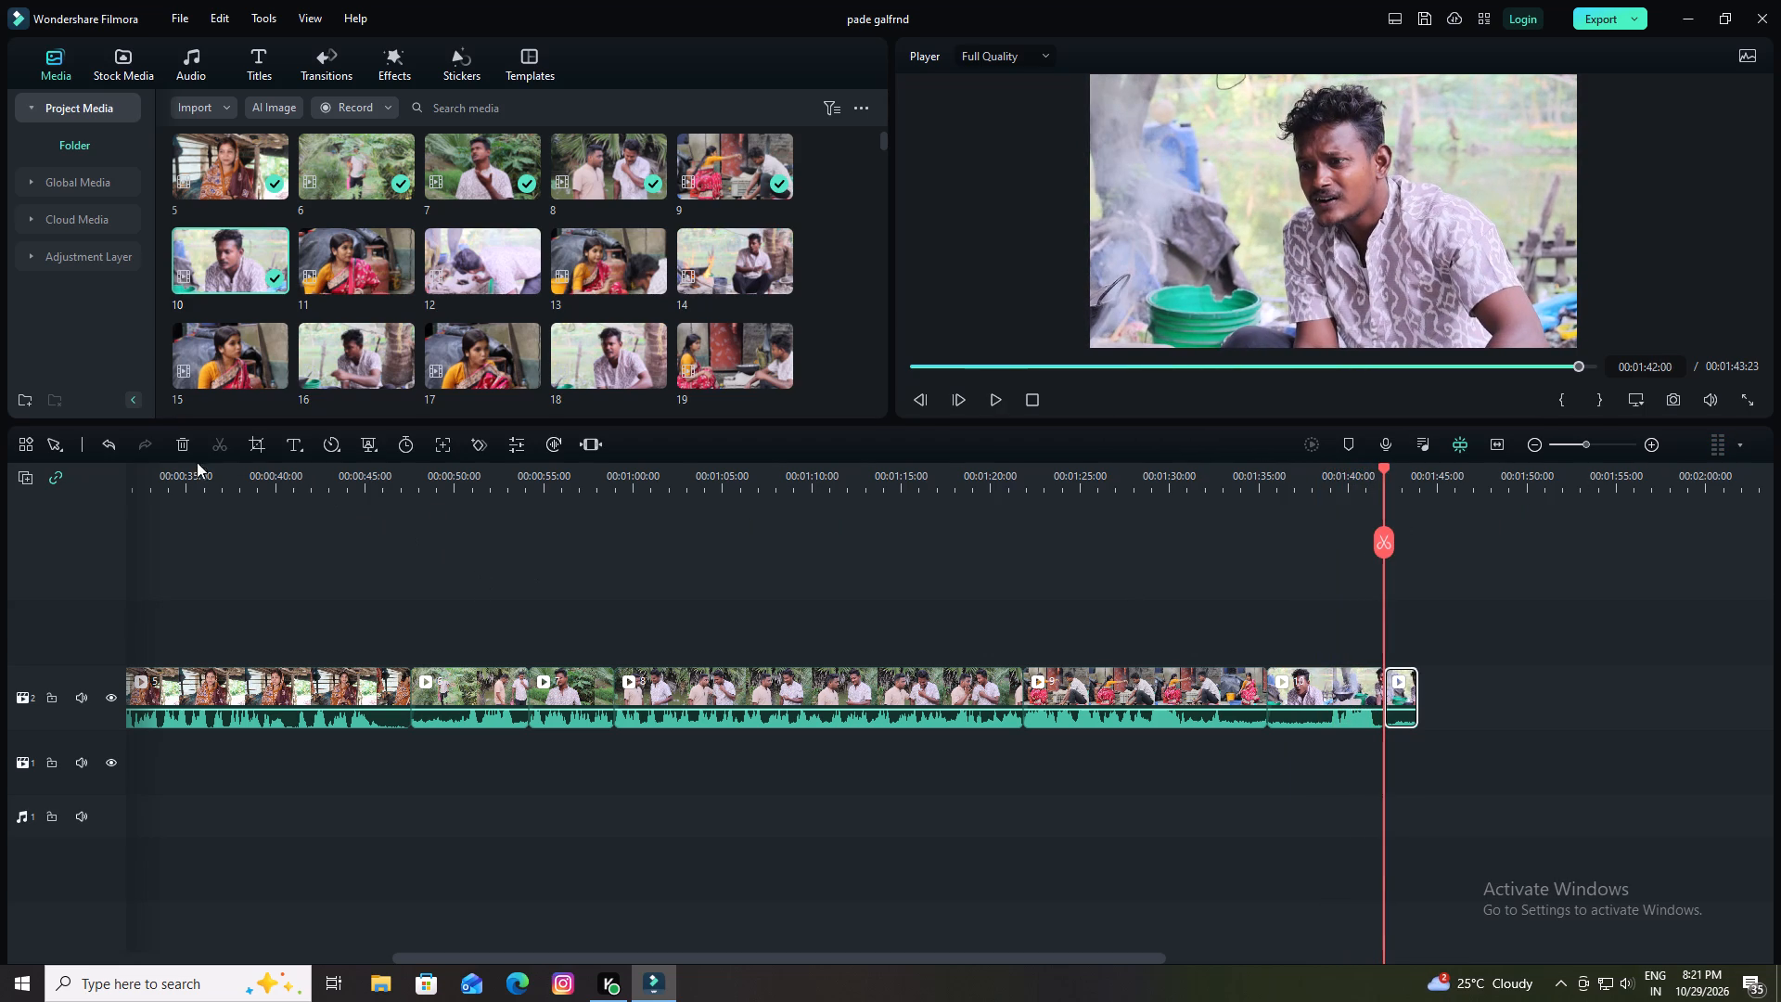
pyautogui.click(179, 442)
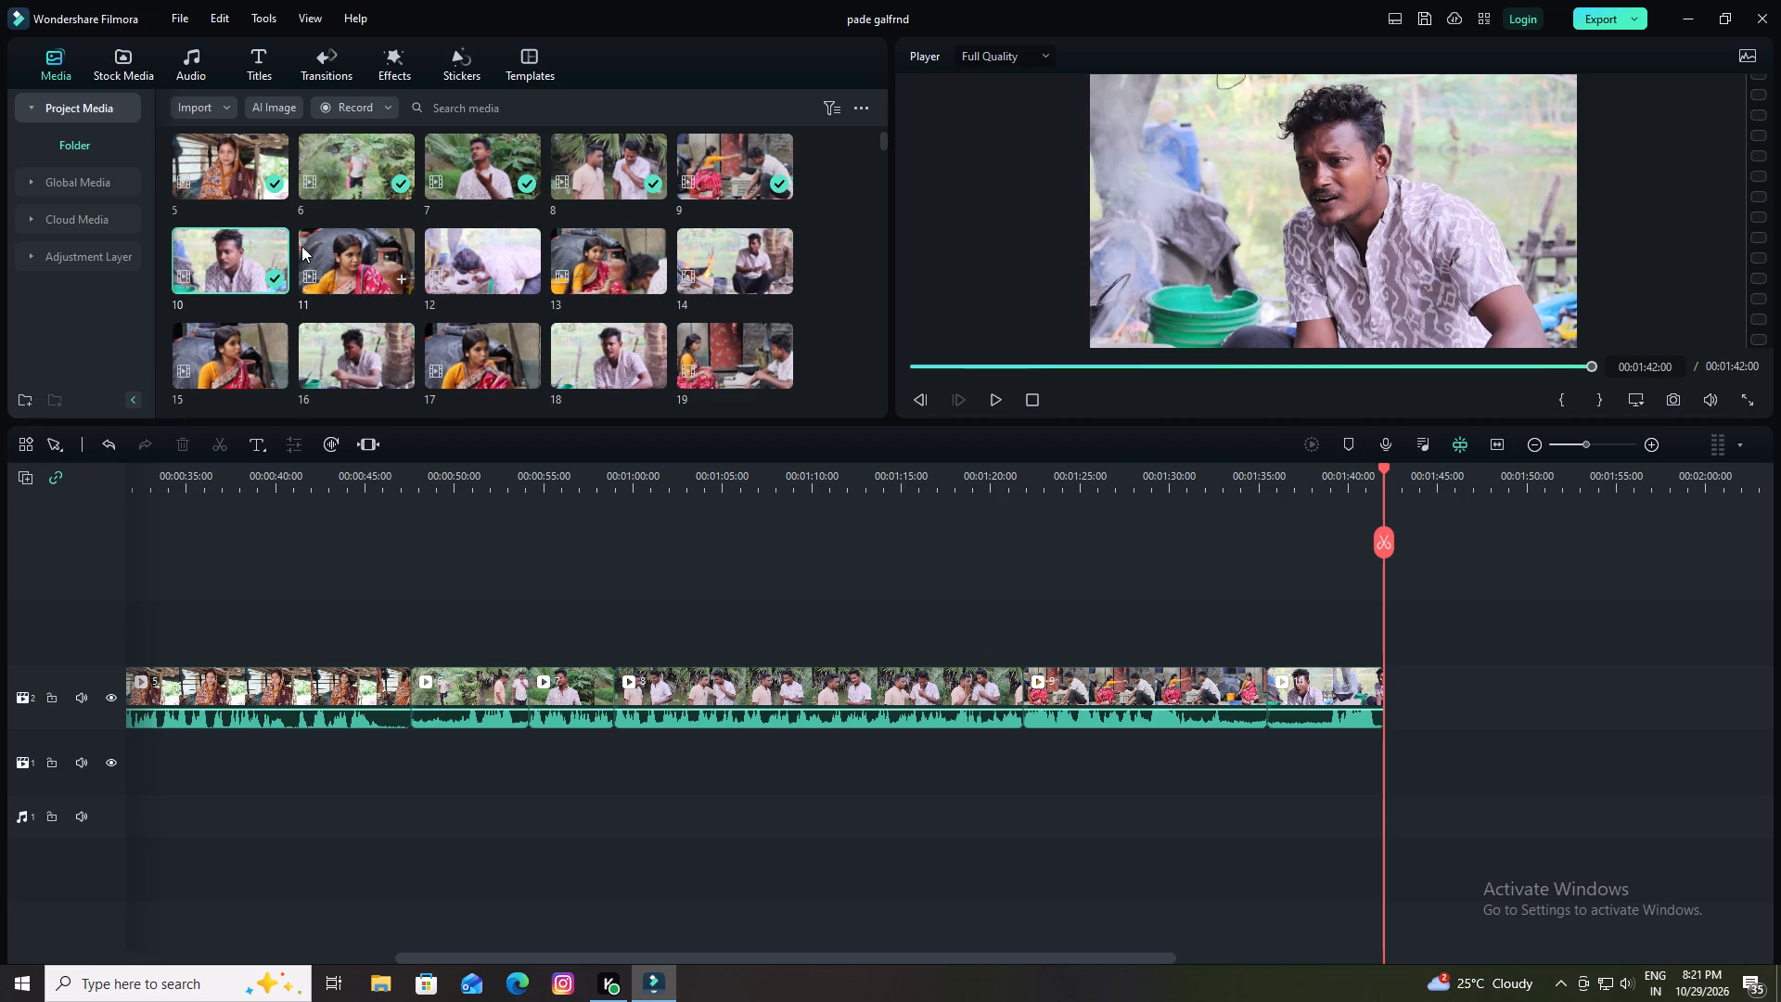
# Add clip 11 directly after clip 10 on video track 2.
pyautogui.click(332, 255)
pyautogui.moveTo(336, 261); pyautogui.dragTo(573, 372)
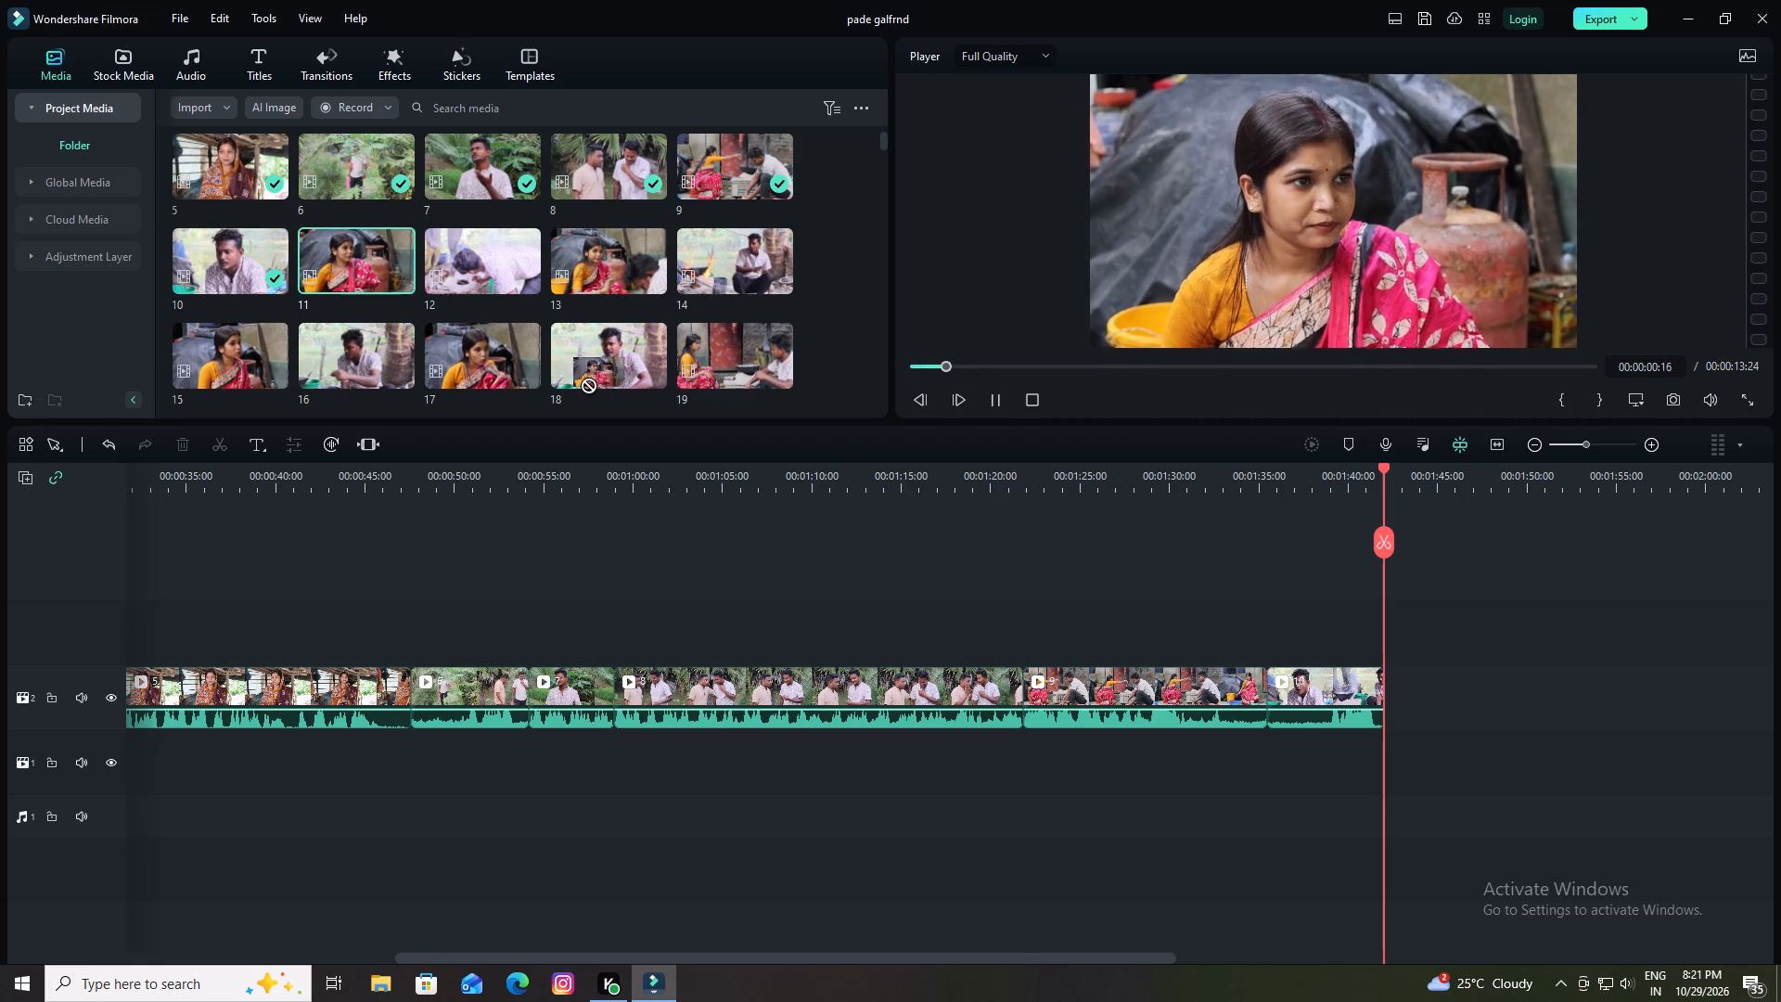
pyautogui.moveTo(573, 372); pyautogui.dragTo(1405, 708)
pyautogui.moveTo(1443, 701); pyautogui.dragTo(1409, 702)
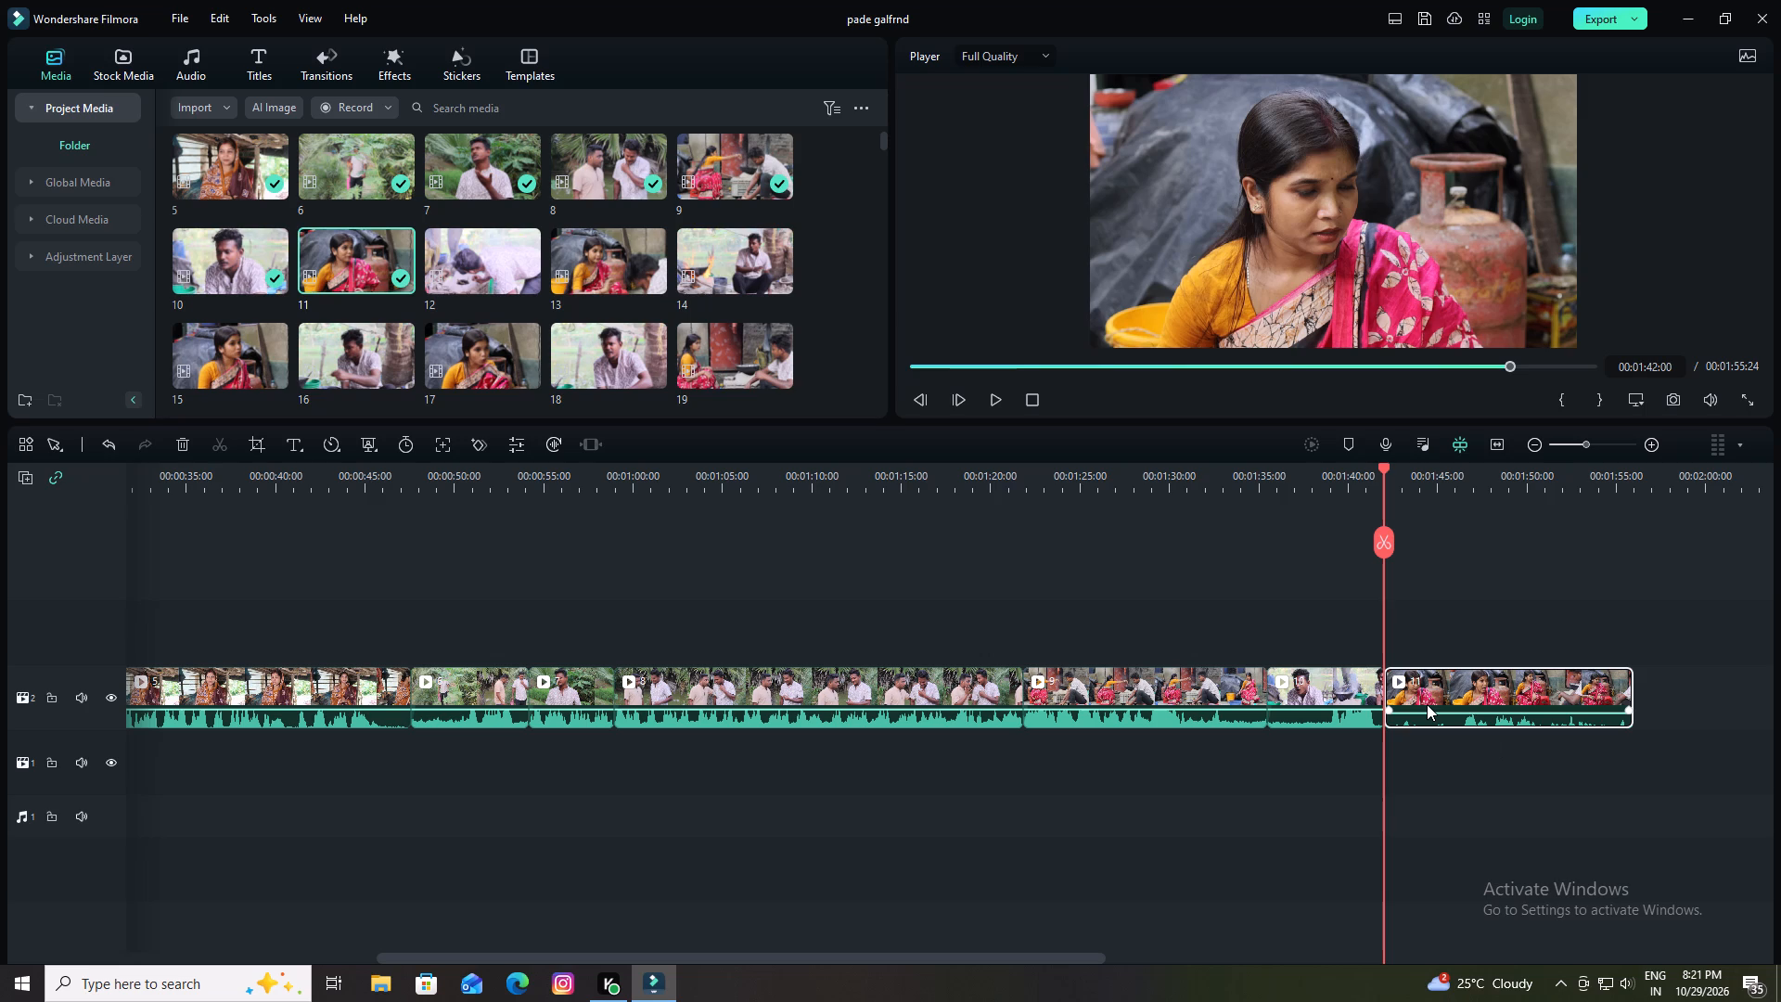
# Play clip 11, split it at 00:01:45:12 and delete the part before the cut, closing the gap.
pyautogui.press('space')
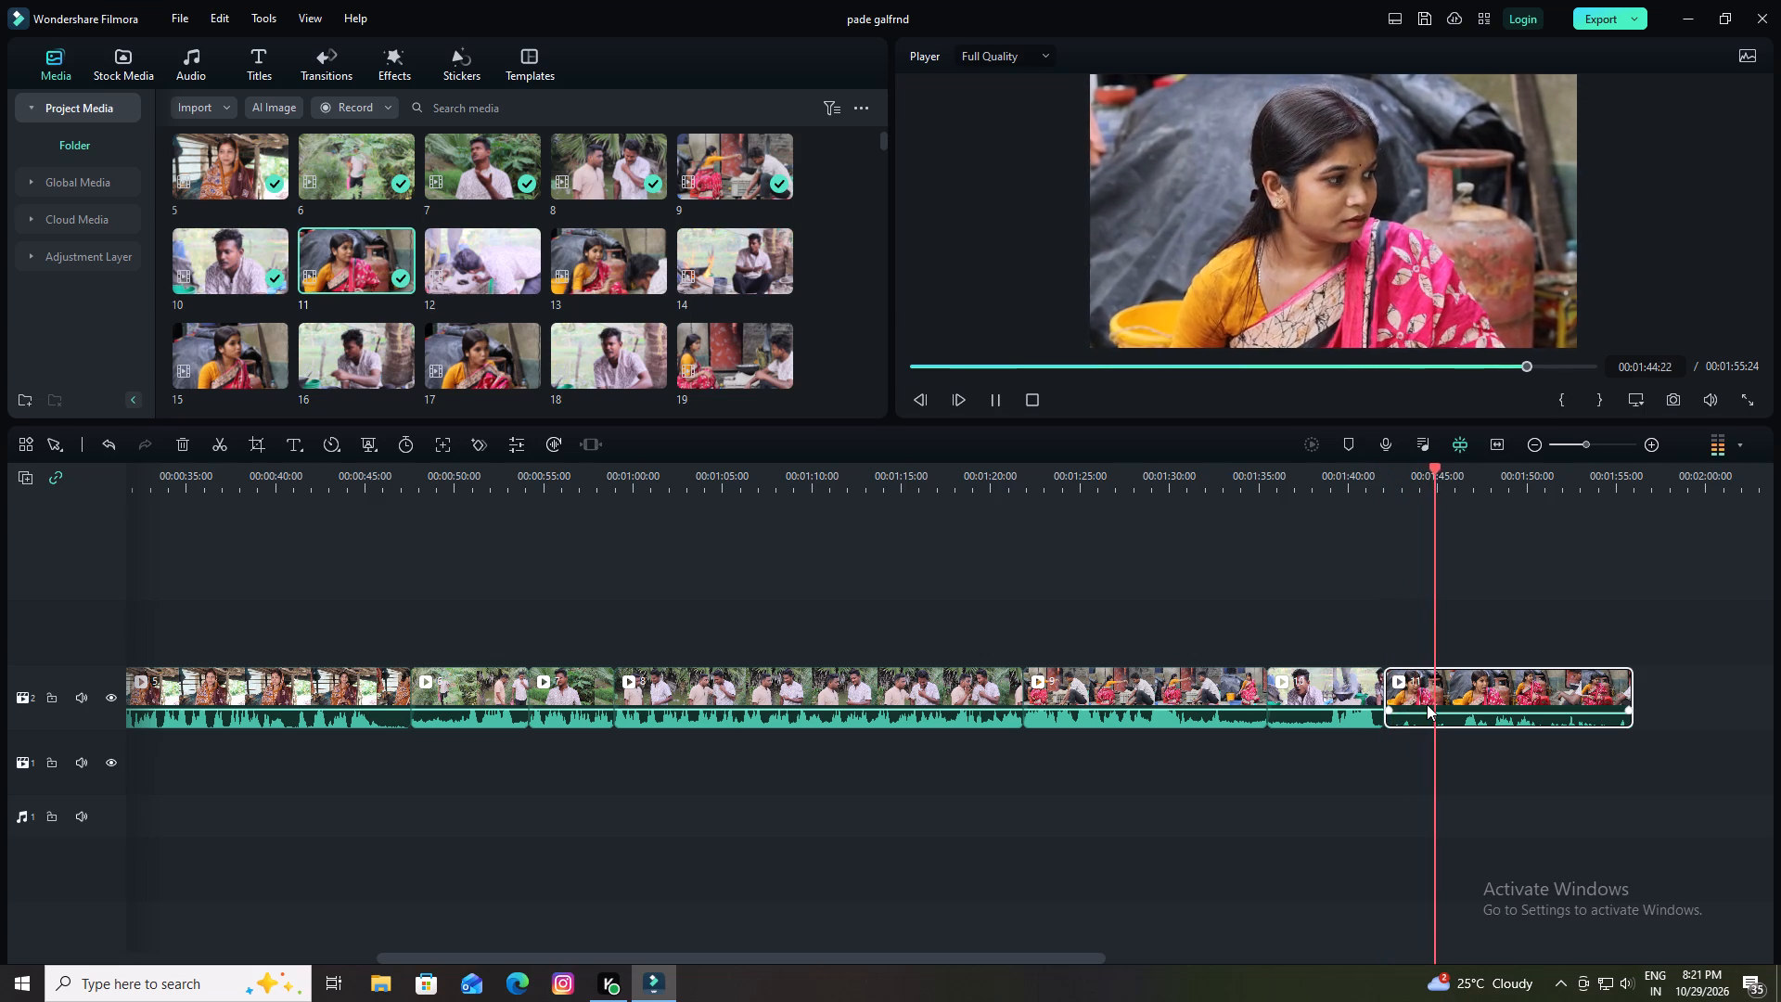
pyautogui.press('space')
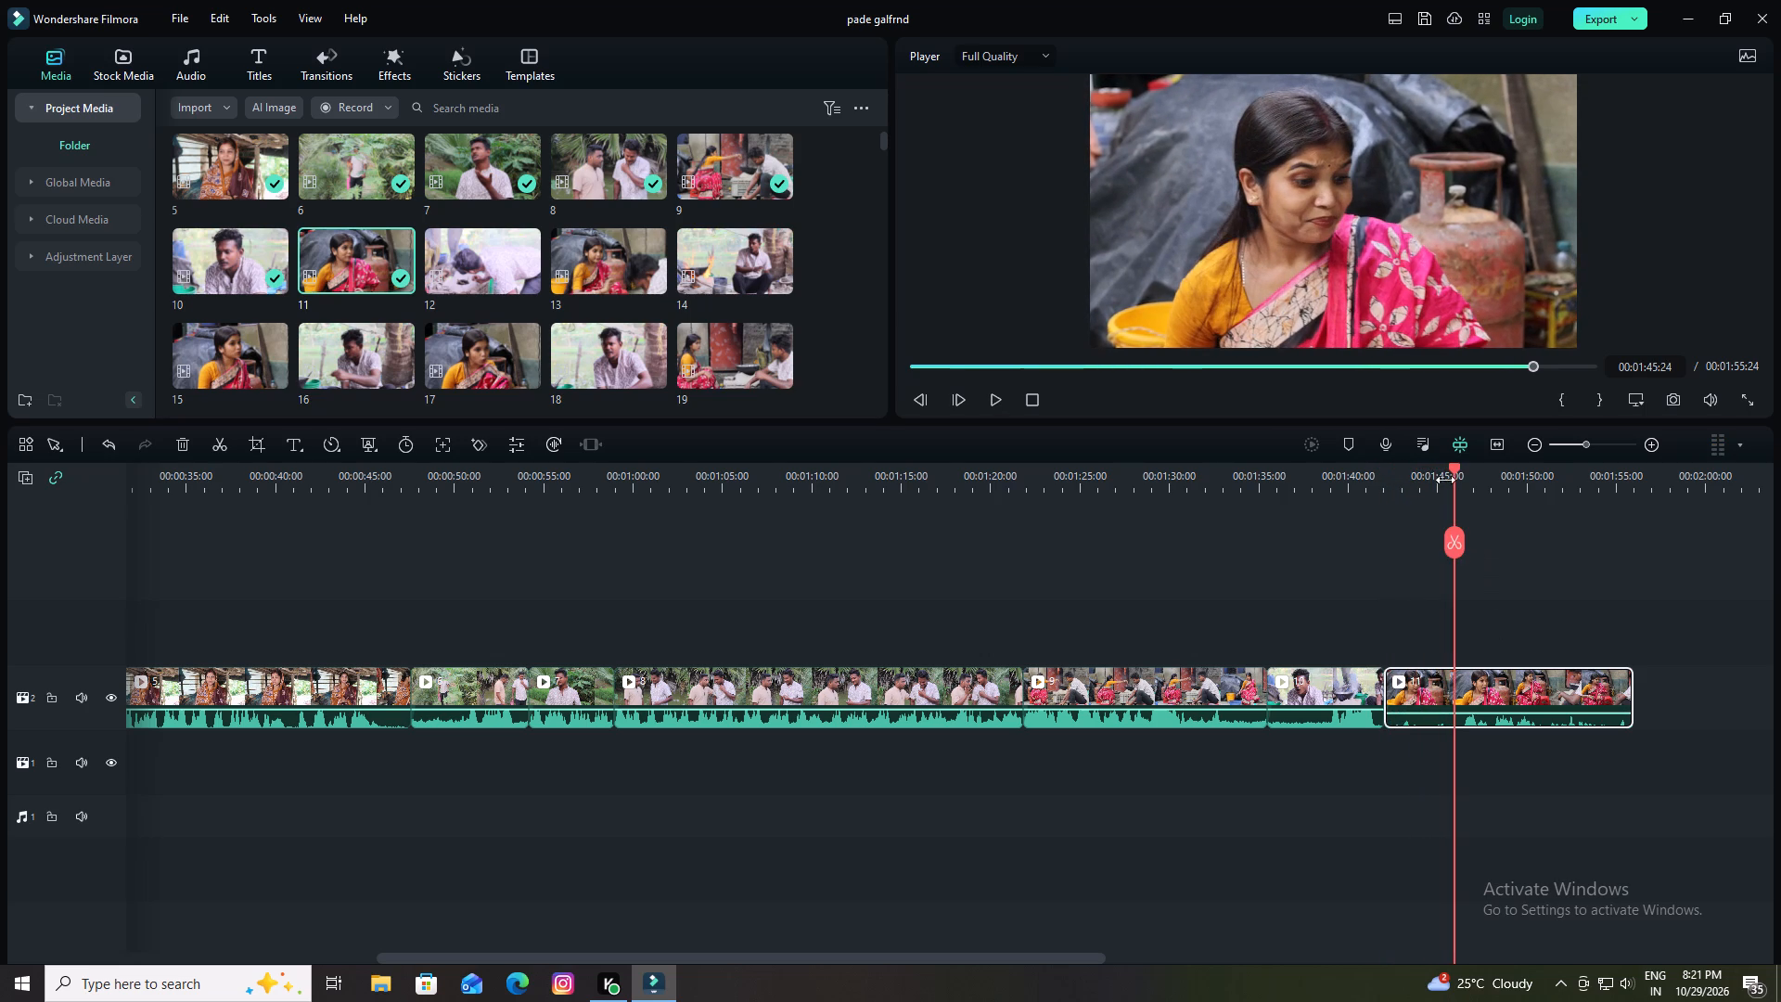
pyautogui.moveTo(1454, 466); pyautogui.dragTo(1448, 469)
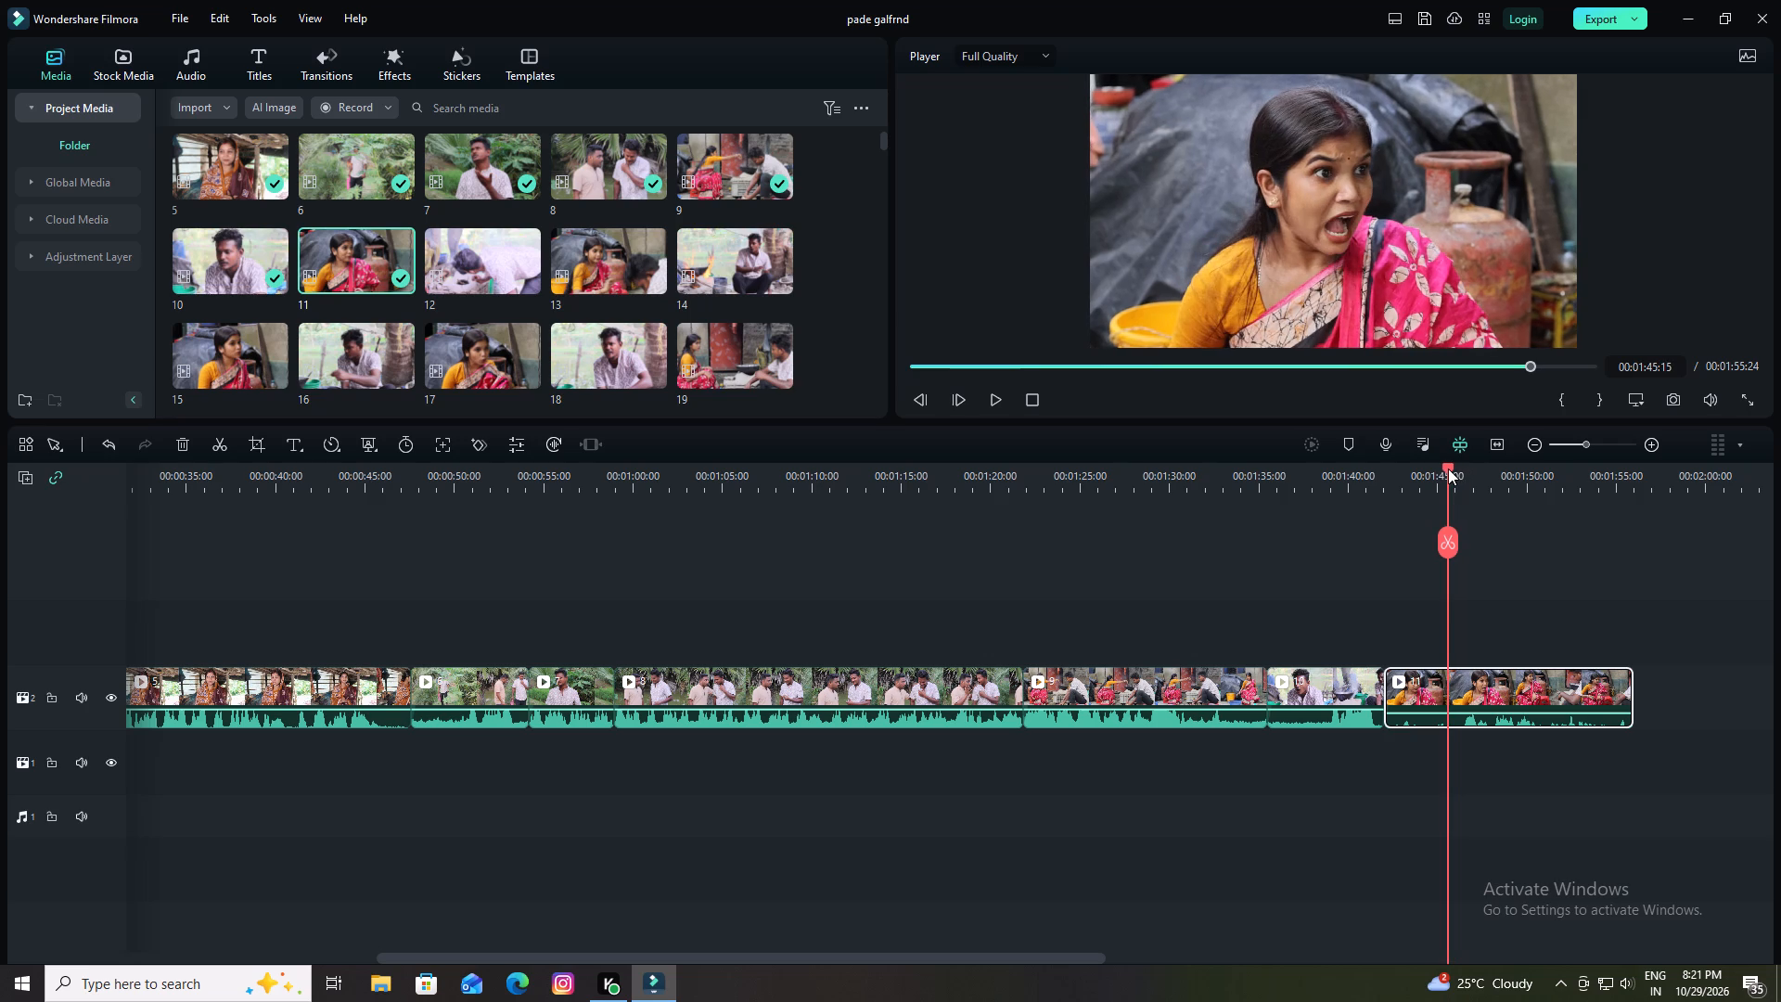
pyautogui.moveTo(1448, 469); pyautogui.dragTo(1446, 470)
pyautogui.click(1419, 691)
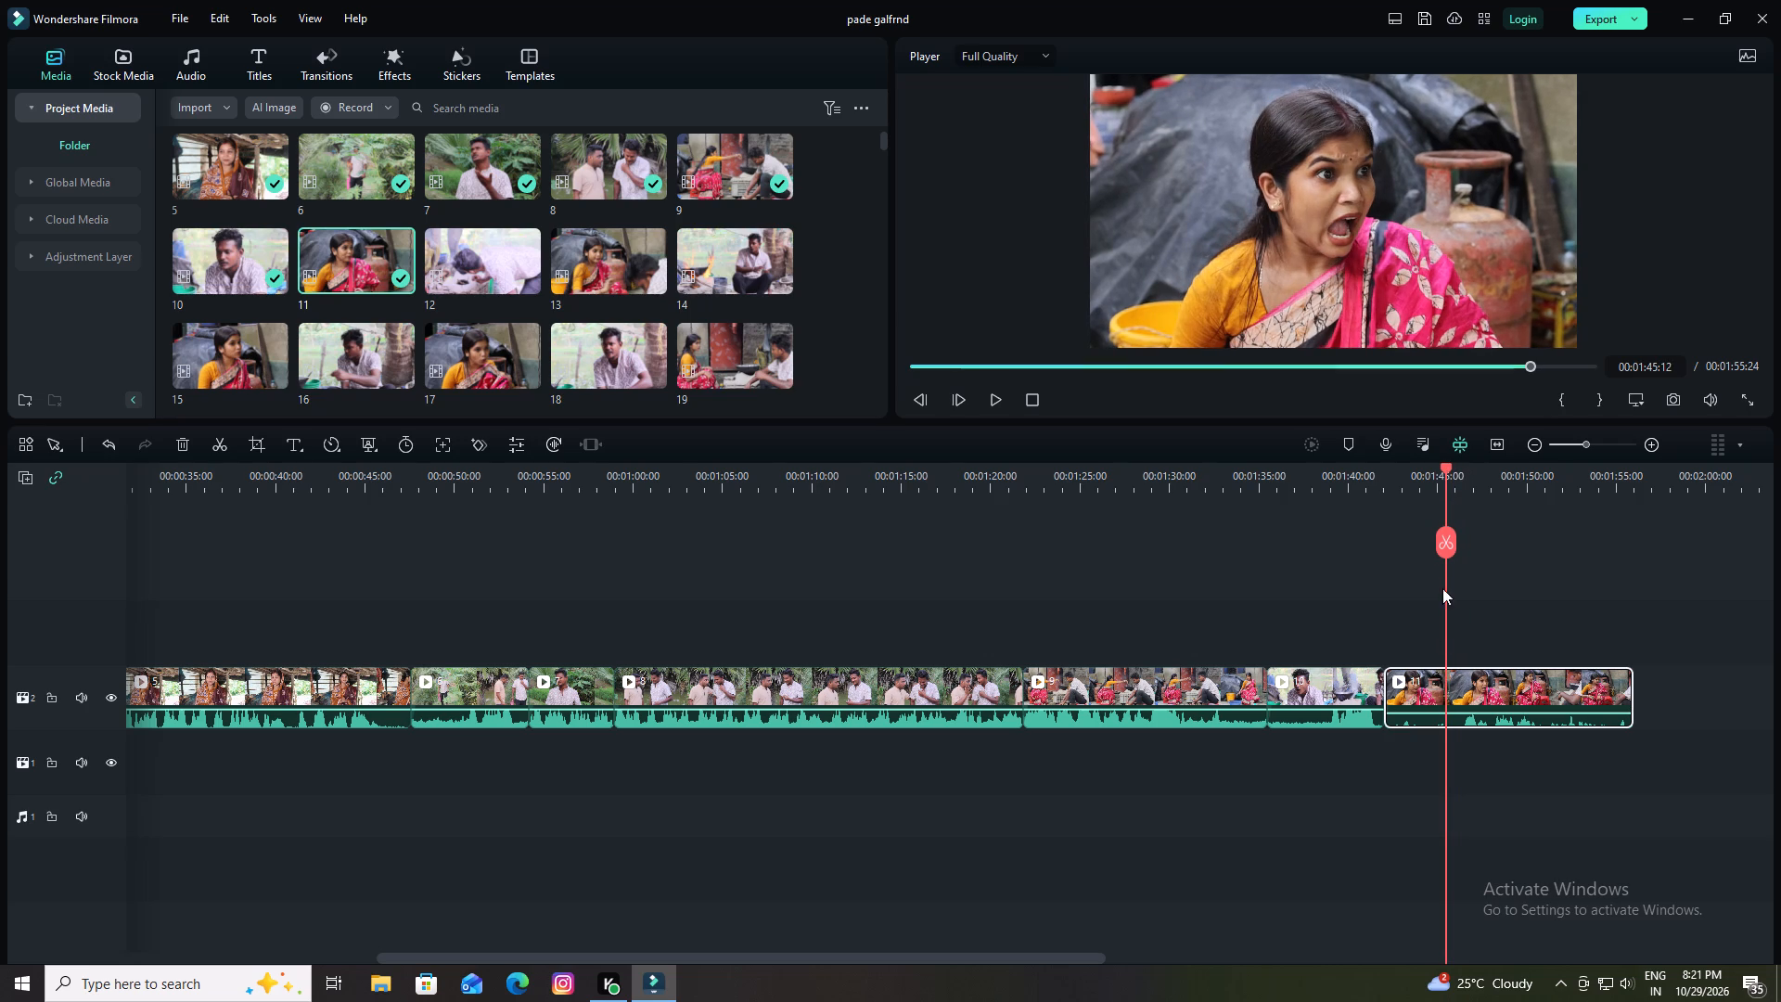
pyautogui.click(1444, 542)
pyautogui.click(1414, 681)
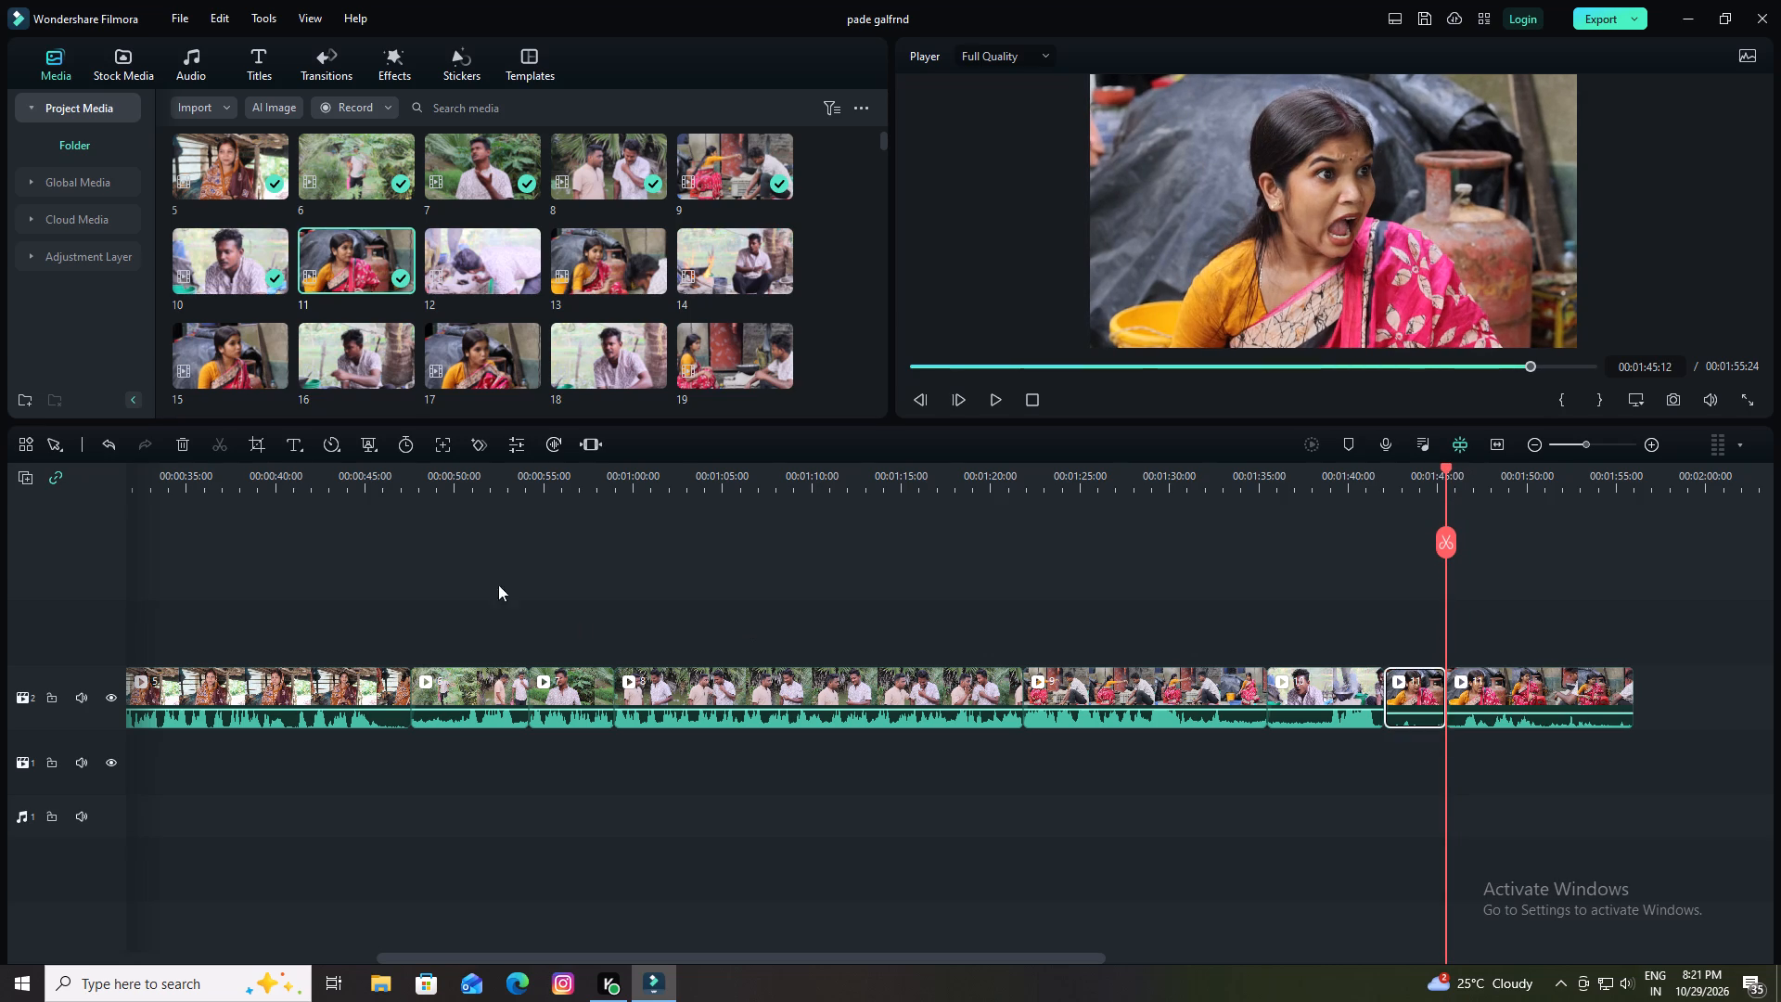
pyautogui.click(185, 445)
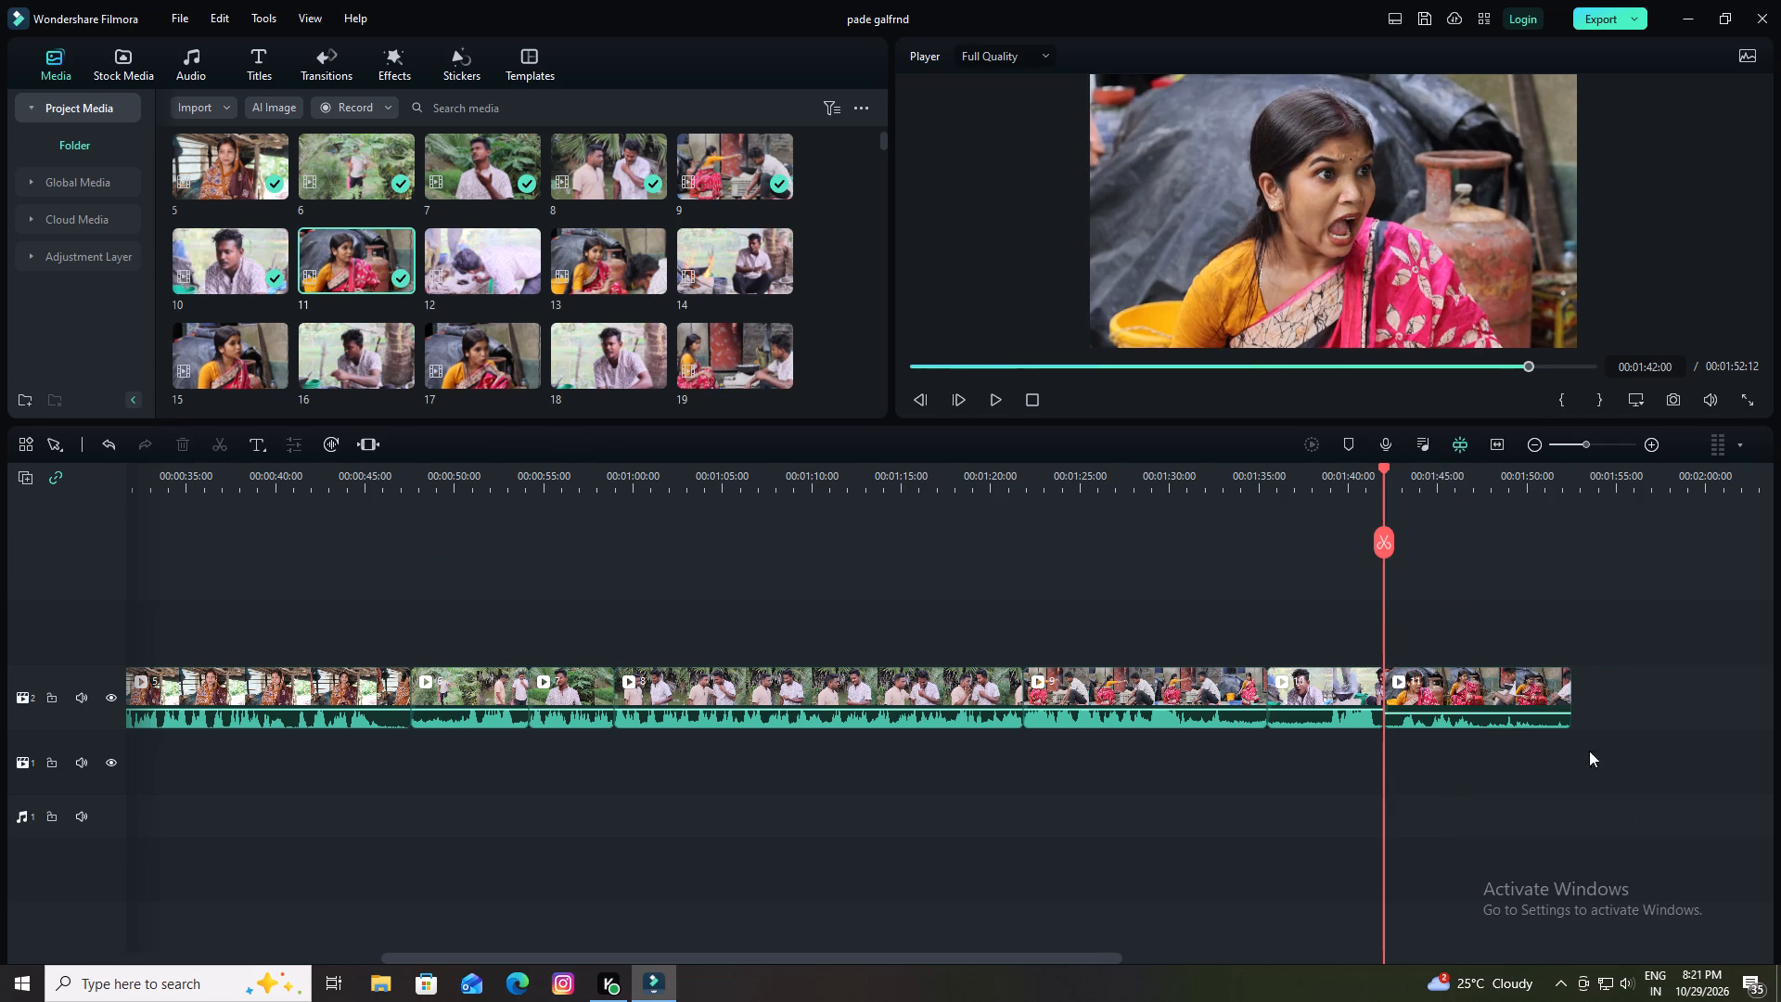
# Raise the audio volume of clip 11 on video track 2.
pyautogui.click(1477, 709)
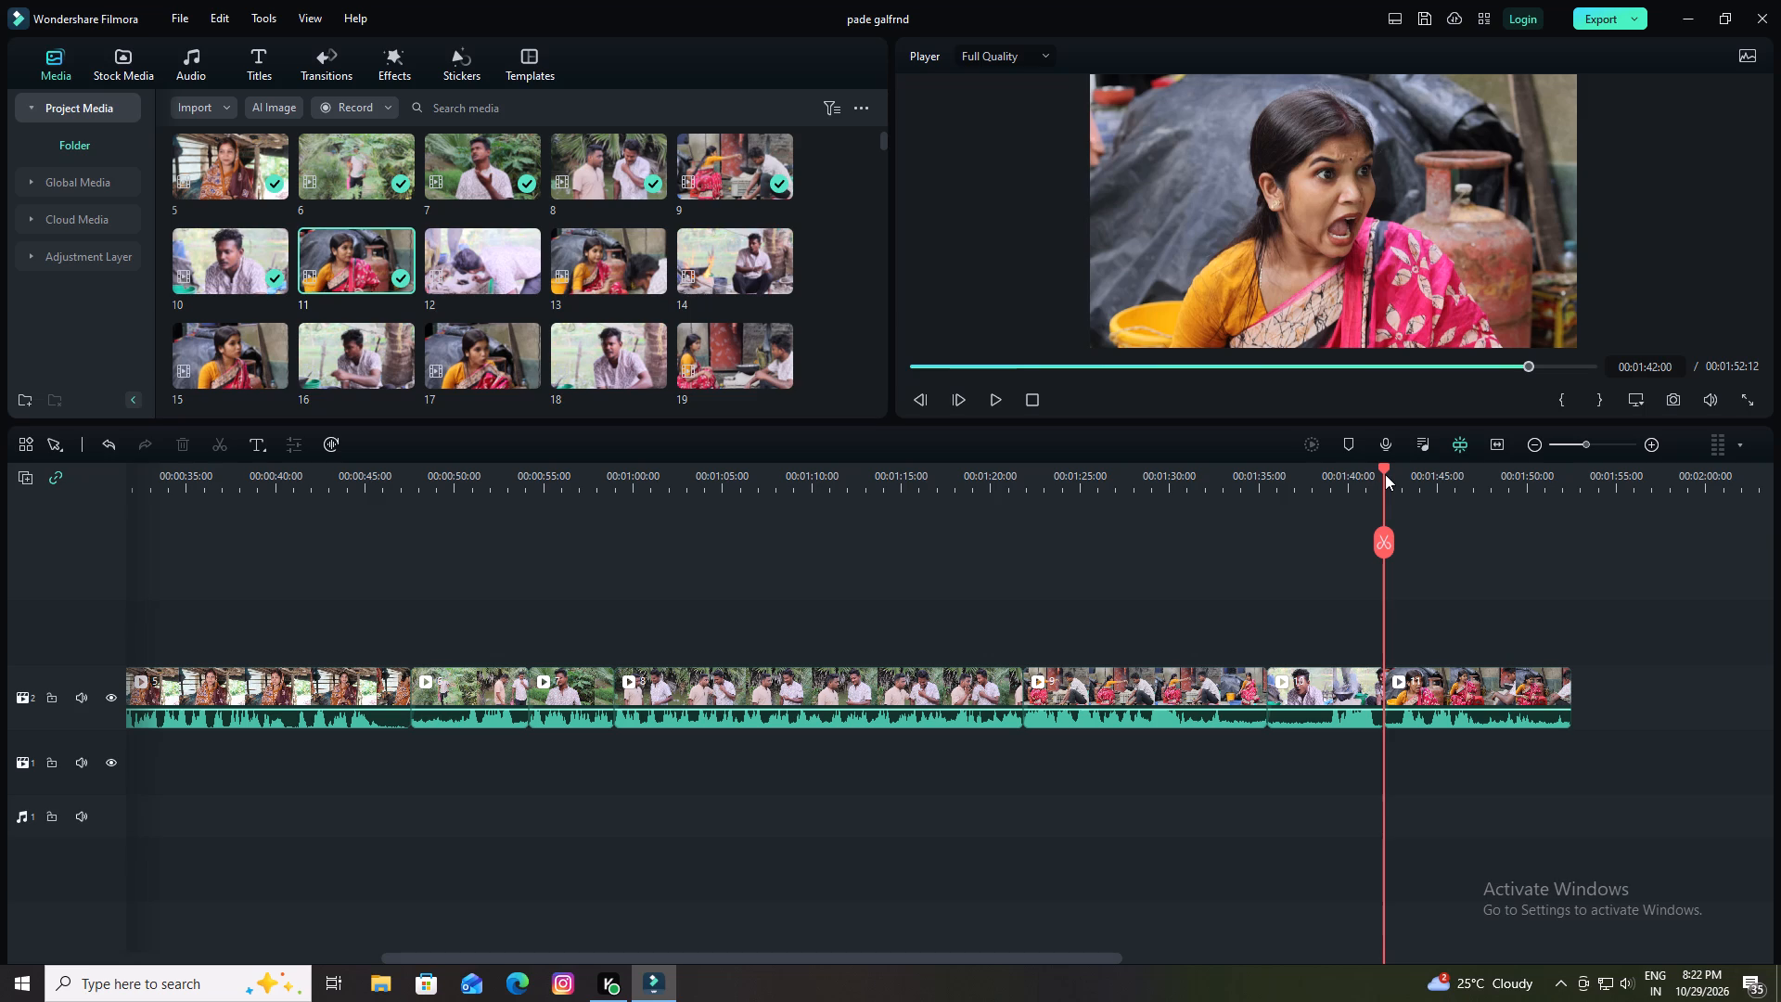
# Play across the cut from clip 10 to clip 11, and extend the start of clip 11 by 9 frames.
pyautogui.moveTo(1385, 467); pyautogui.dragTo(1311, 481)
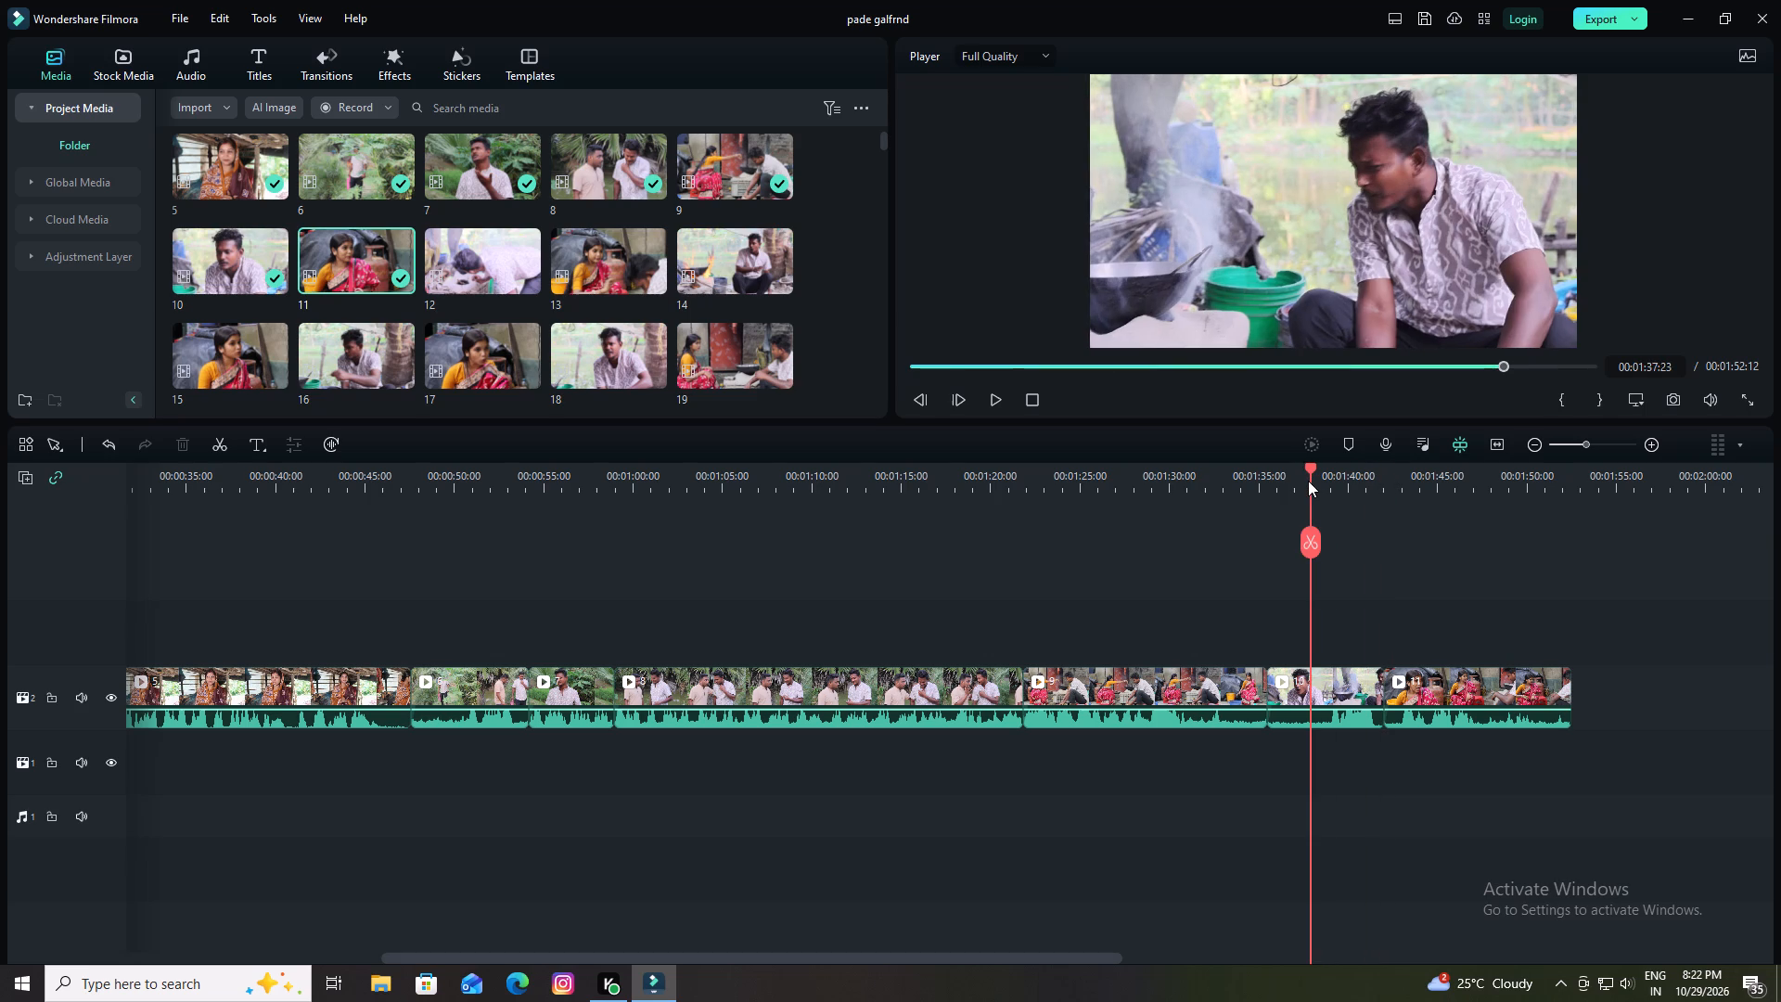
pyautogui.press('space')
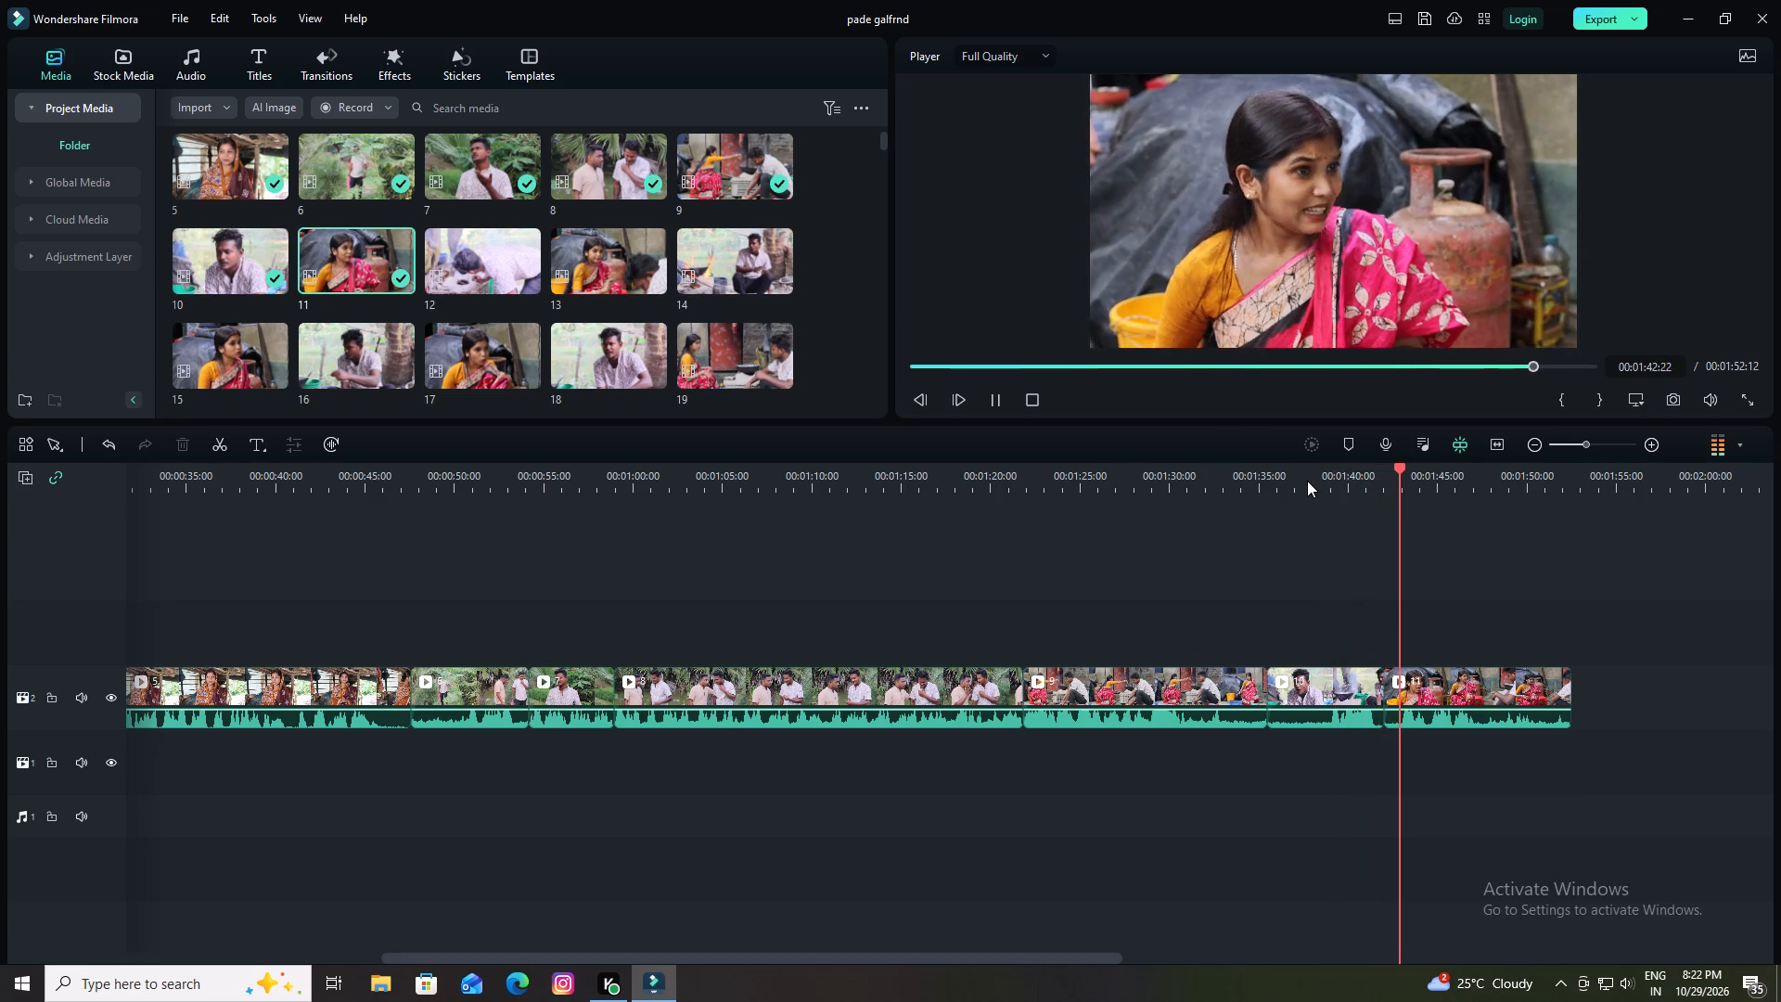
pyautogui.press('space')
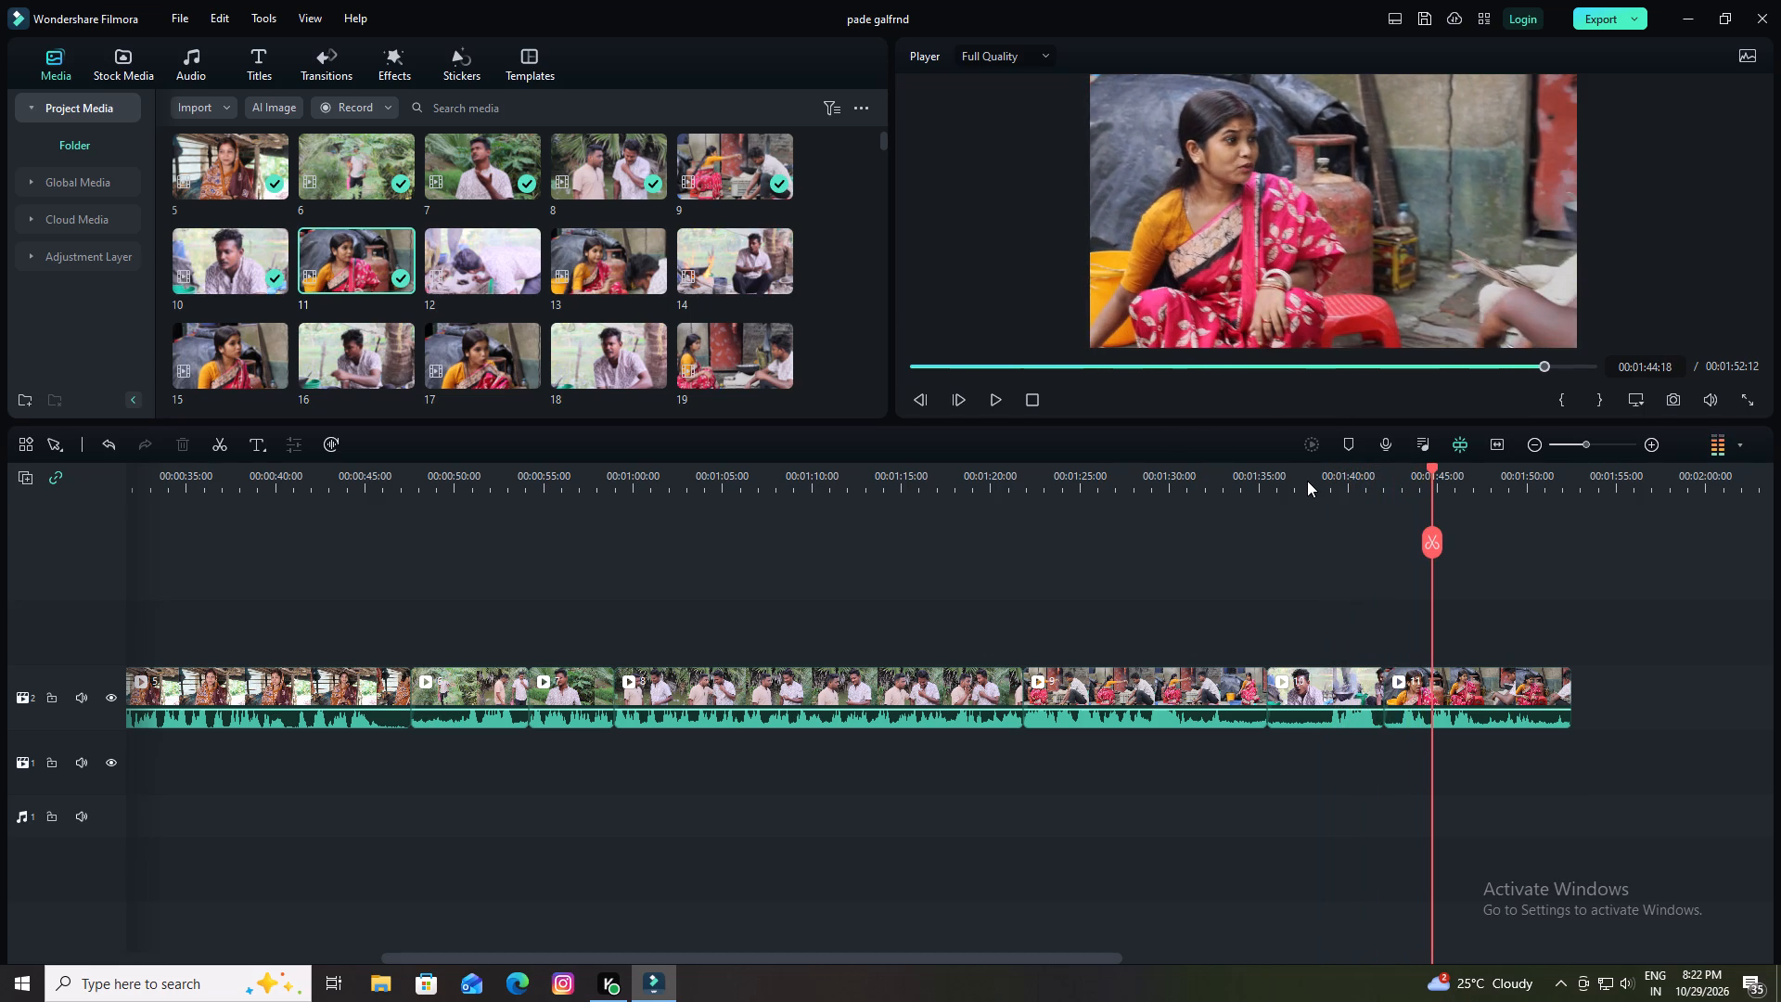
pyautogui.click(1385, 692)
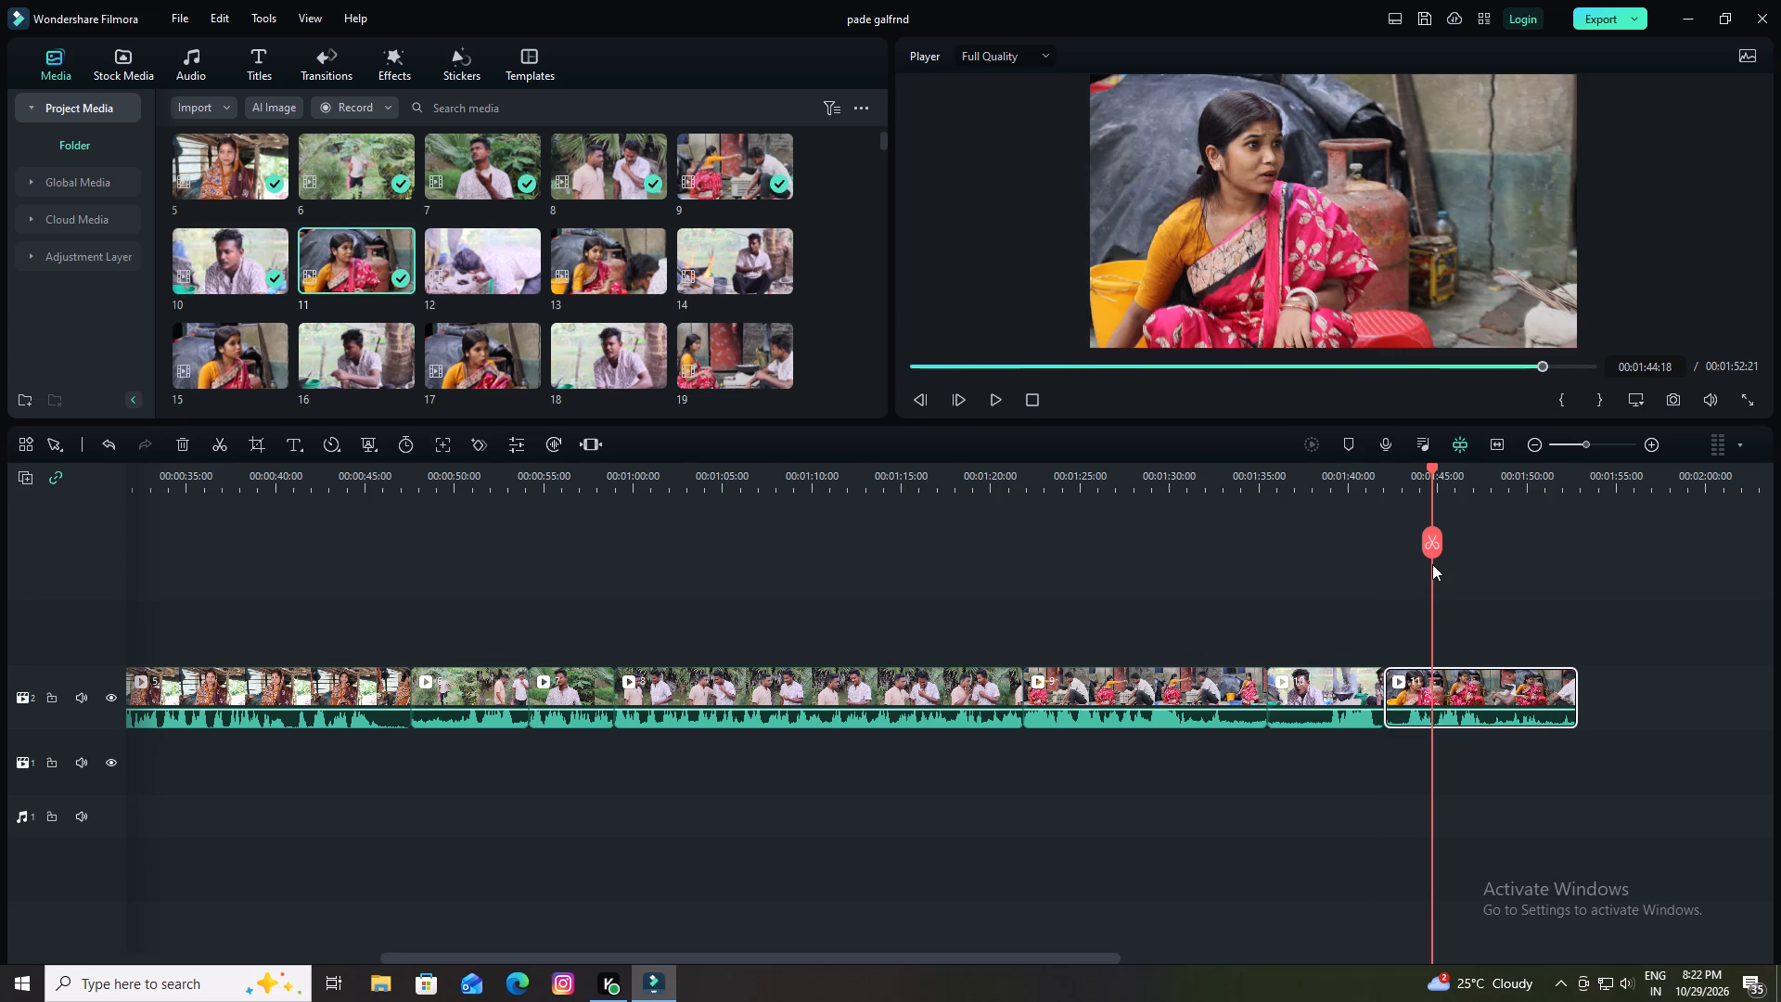
# Replay the join between clips 10 and 11, split clip 11 at 00:01:42:13 and delete the short piece before the cut.
pyautogui.moveTo(1429, 469); pyautogui.dragTo(1406, 478)
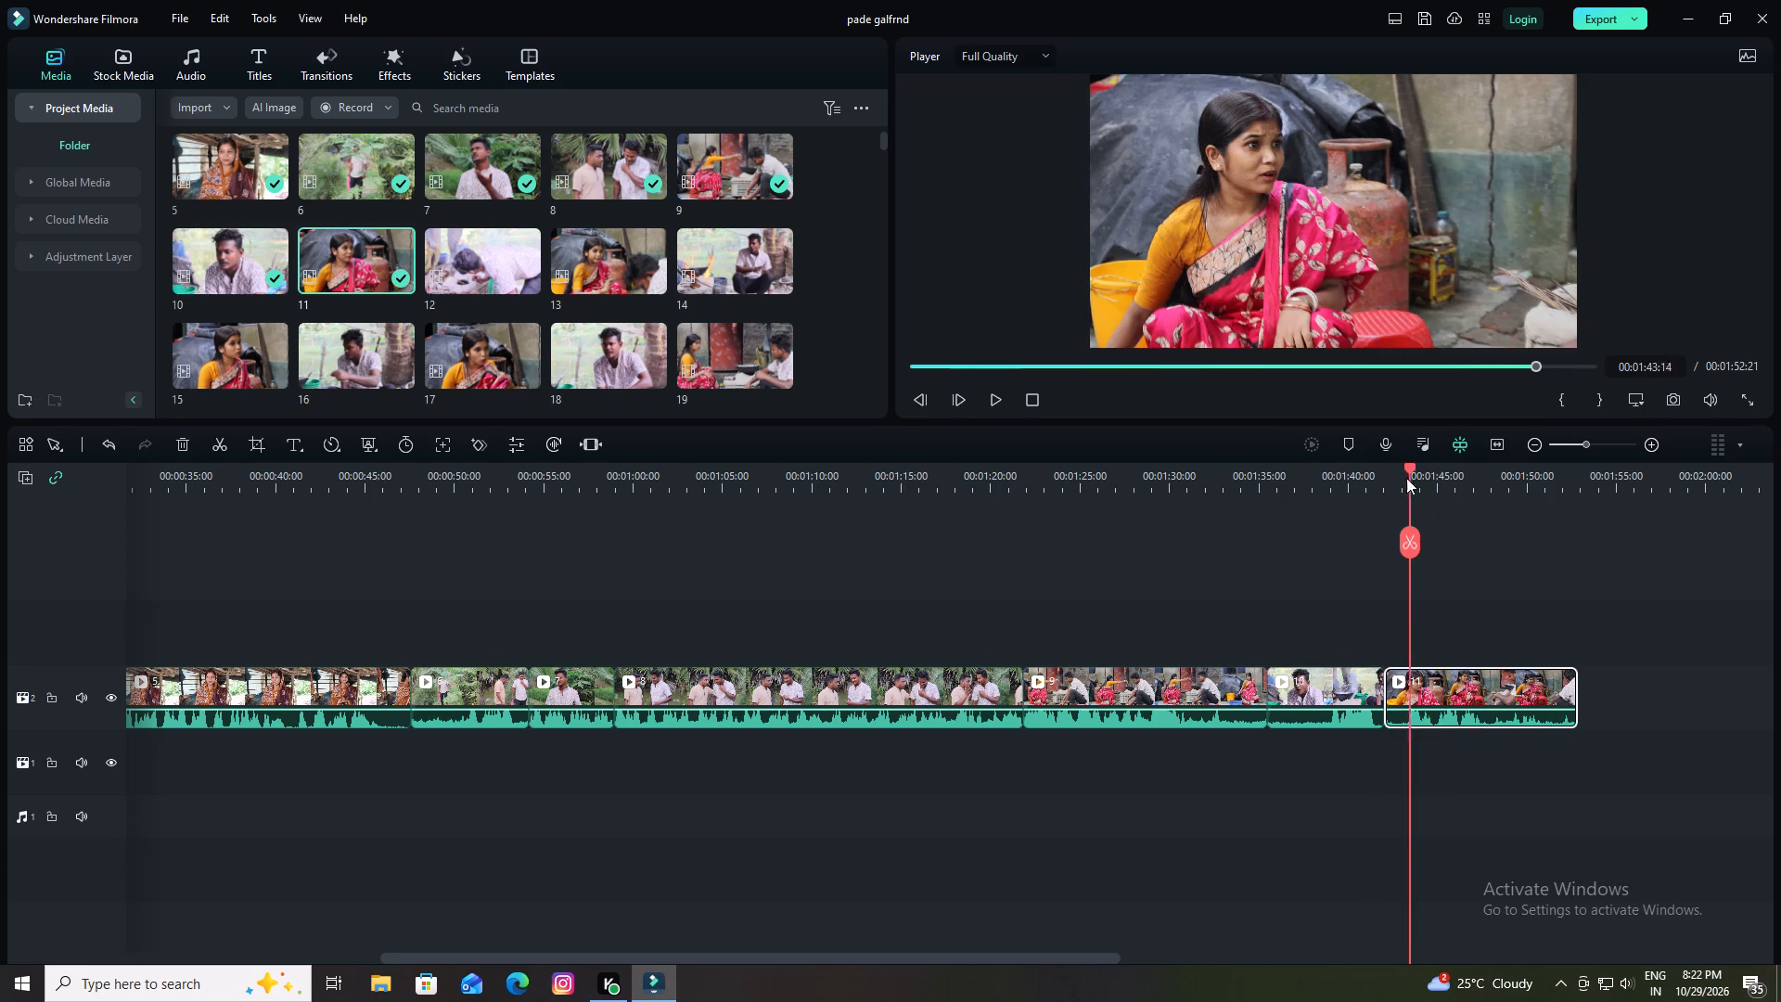
pyautogui.moveTo(1406, 478); pyautogui.dragTo(1366, 492)
pyautogui.press('space')
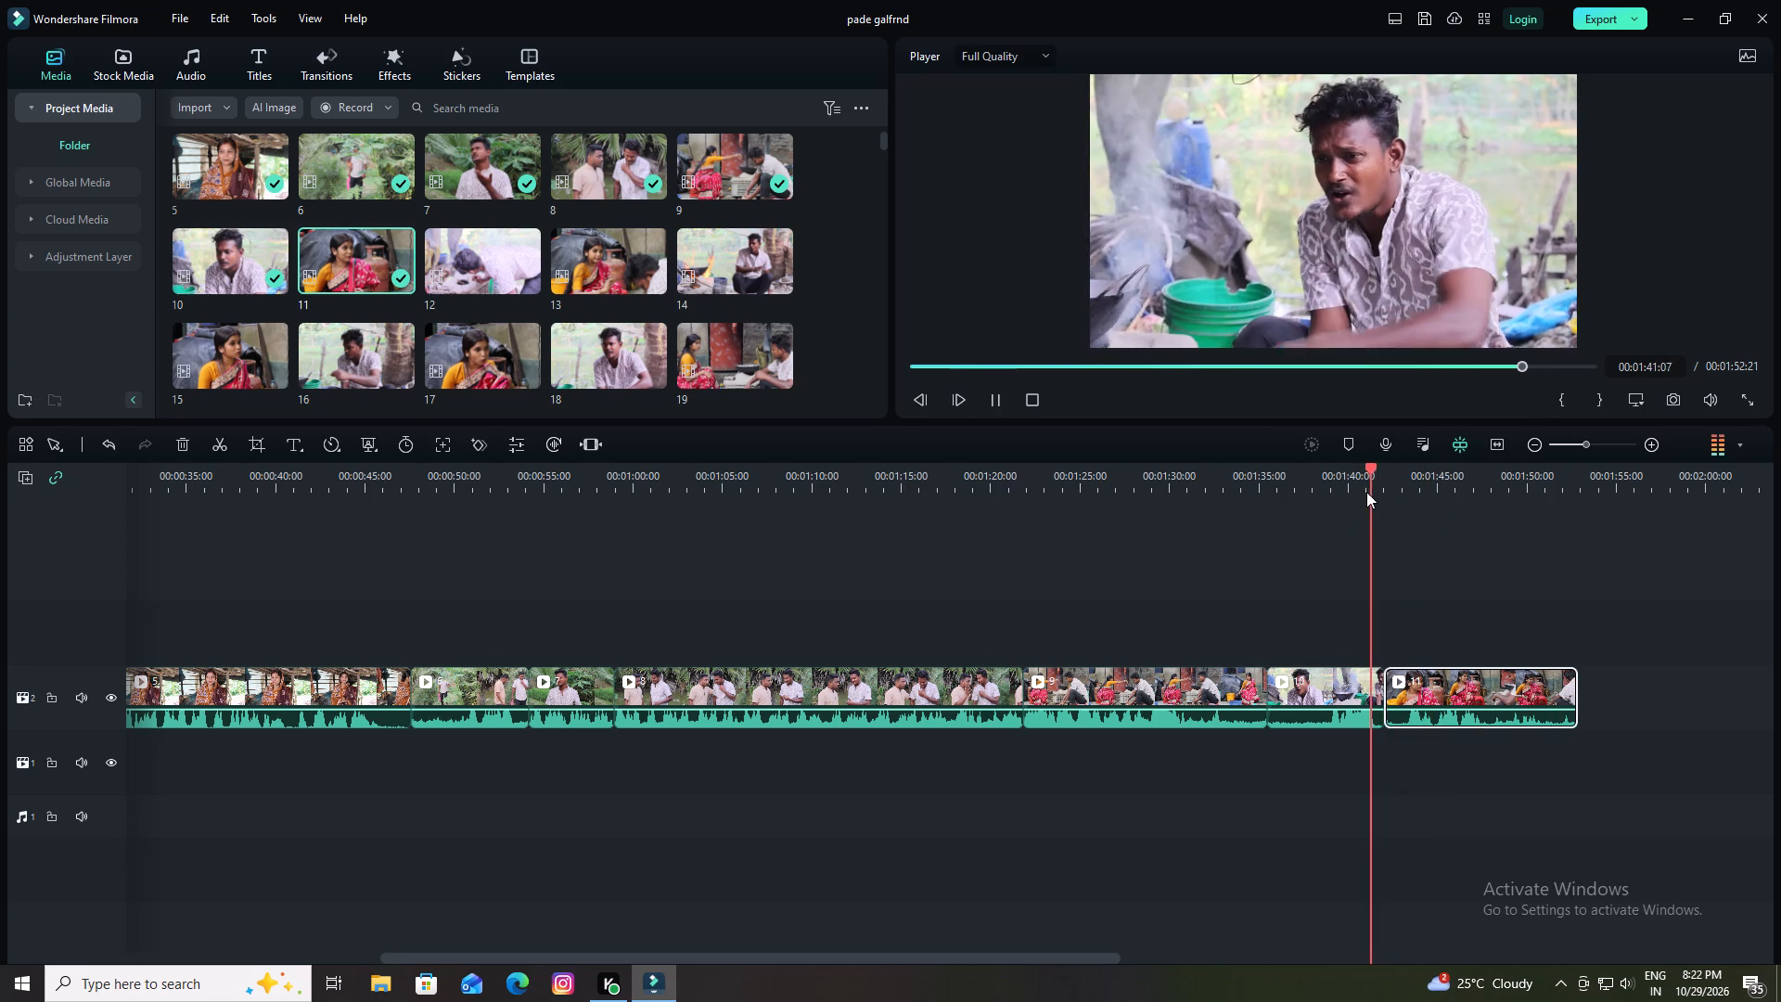
pyautogui.press('space')
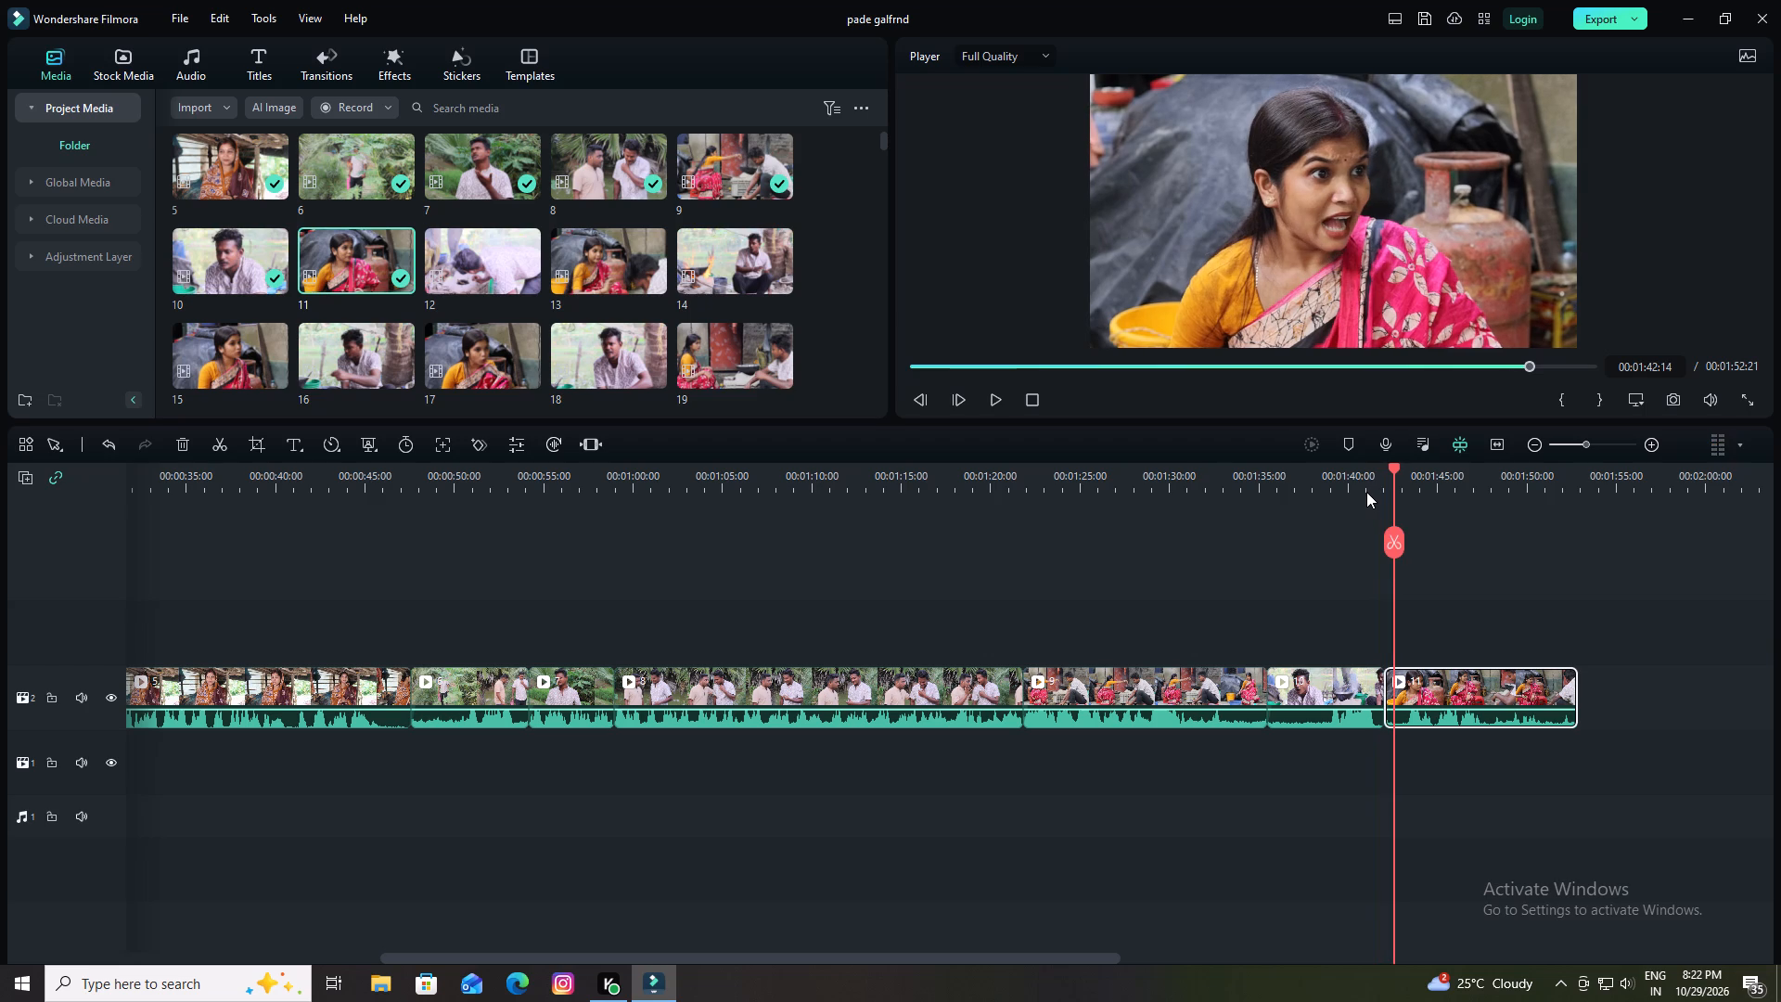
pyautogui.click(1394, 465)
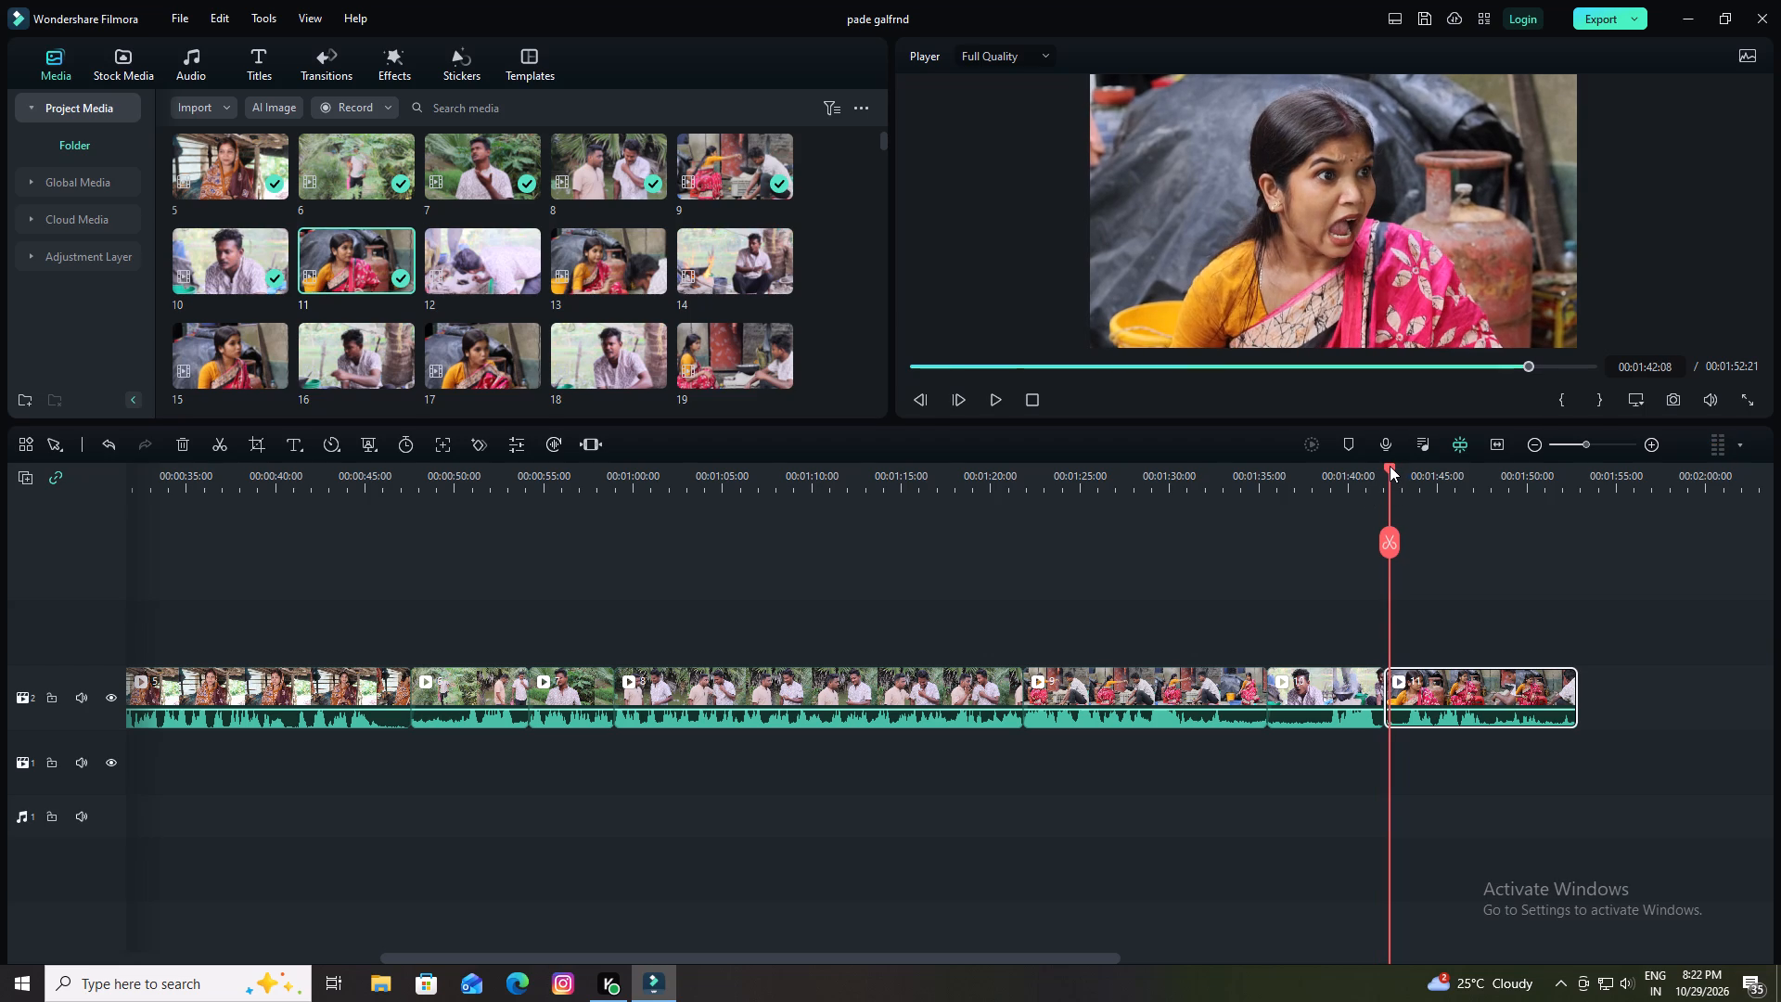
pyautogui.click(1391, 465)
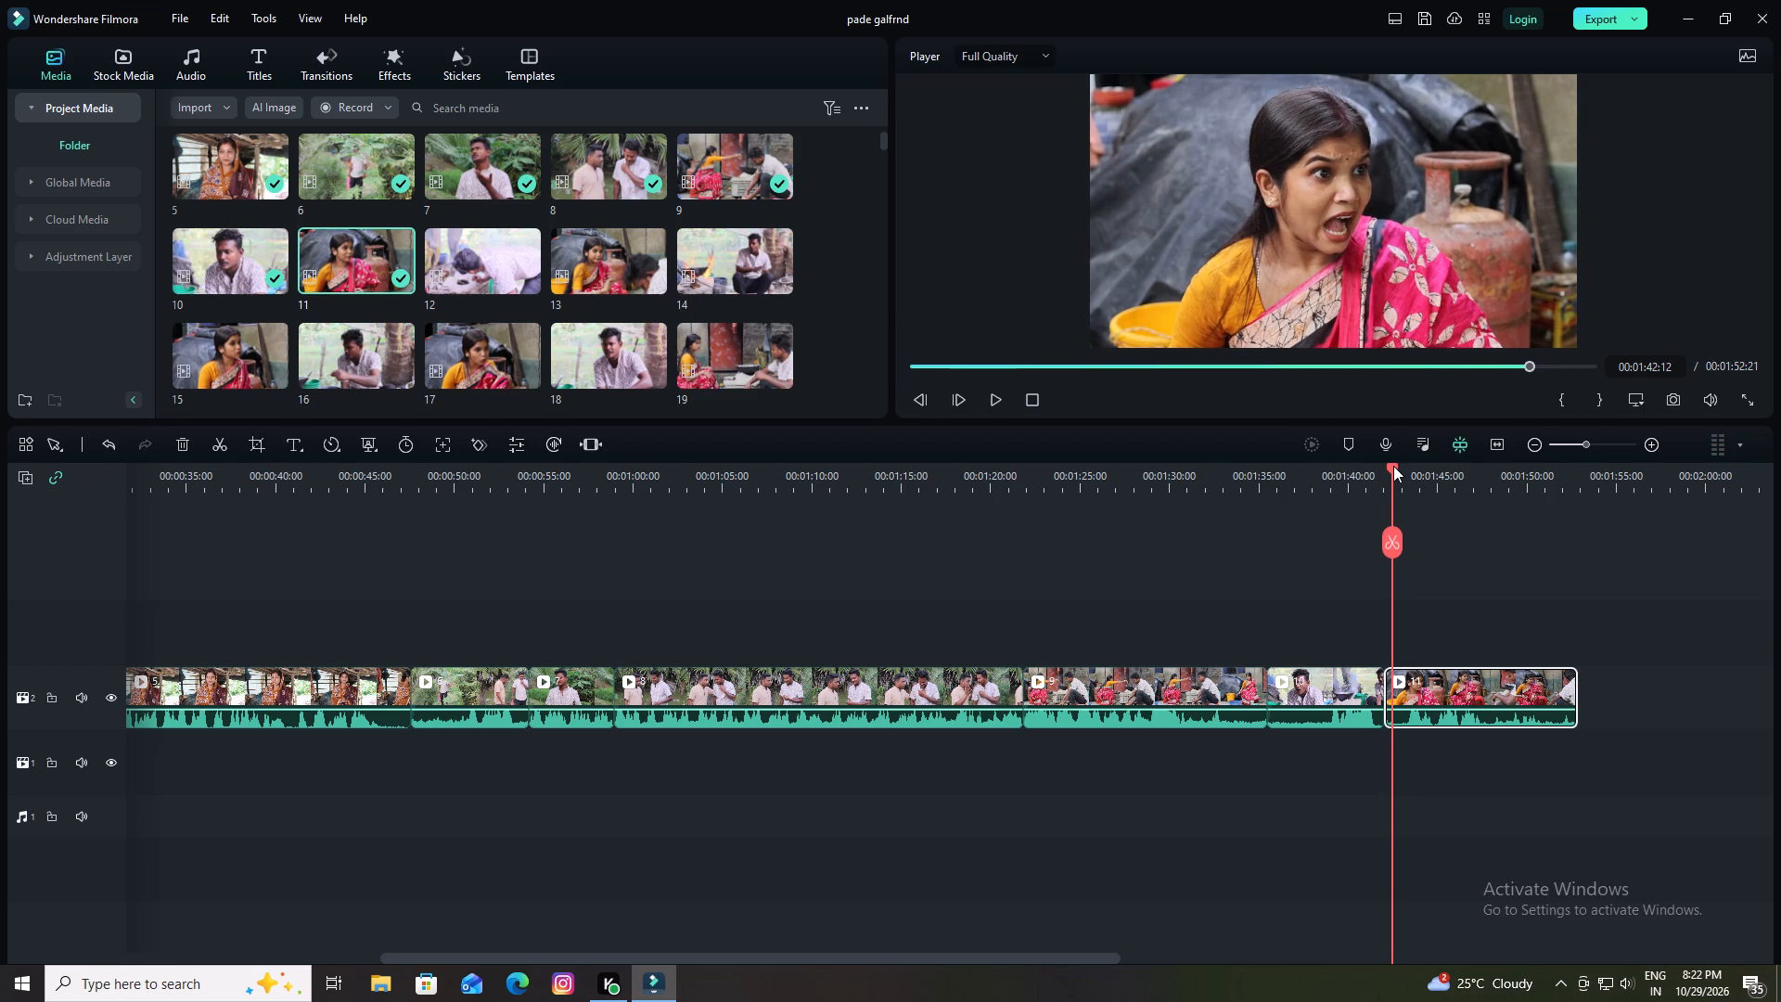
pyautogui.click(1392, 542)
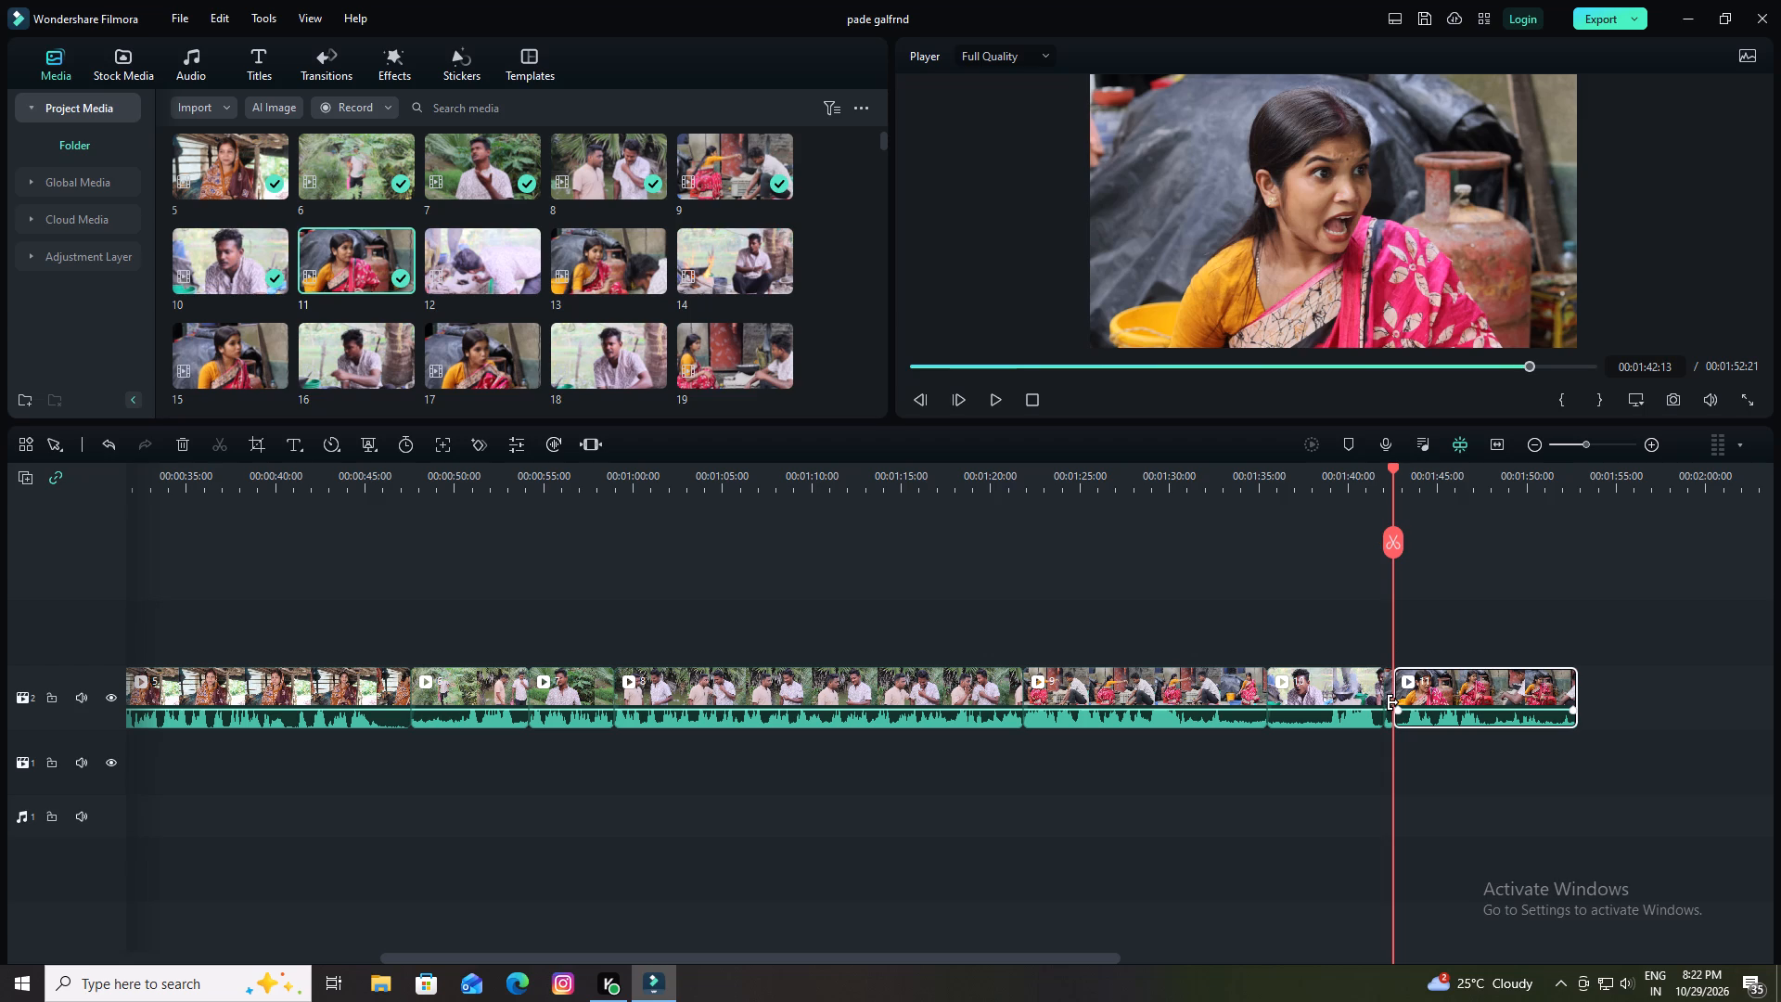
pyautogui.click(1388, 701)
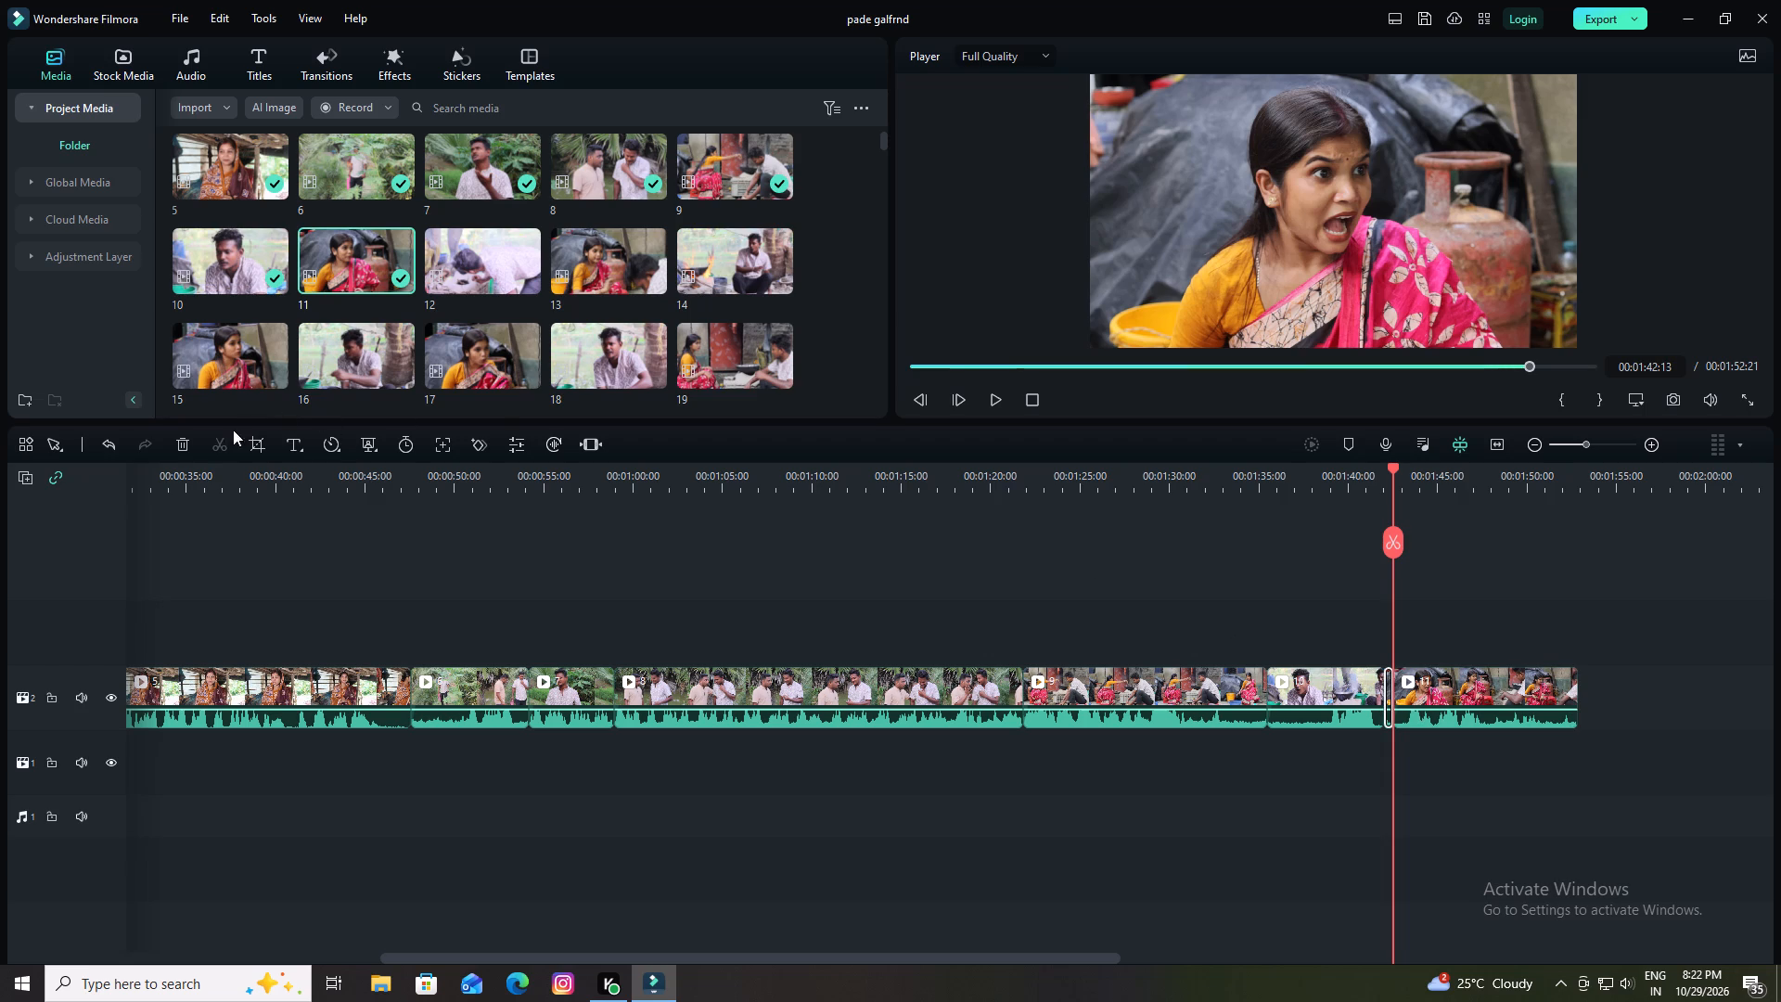
pyautogui.click(187, 437)
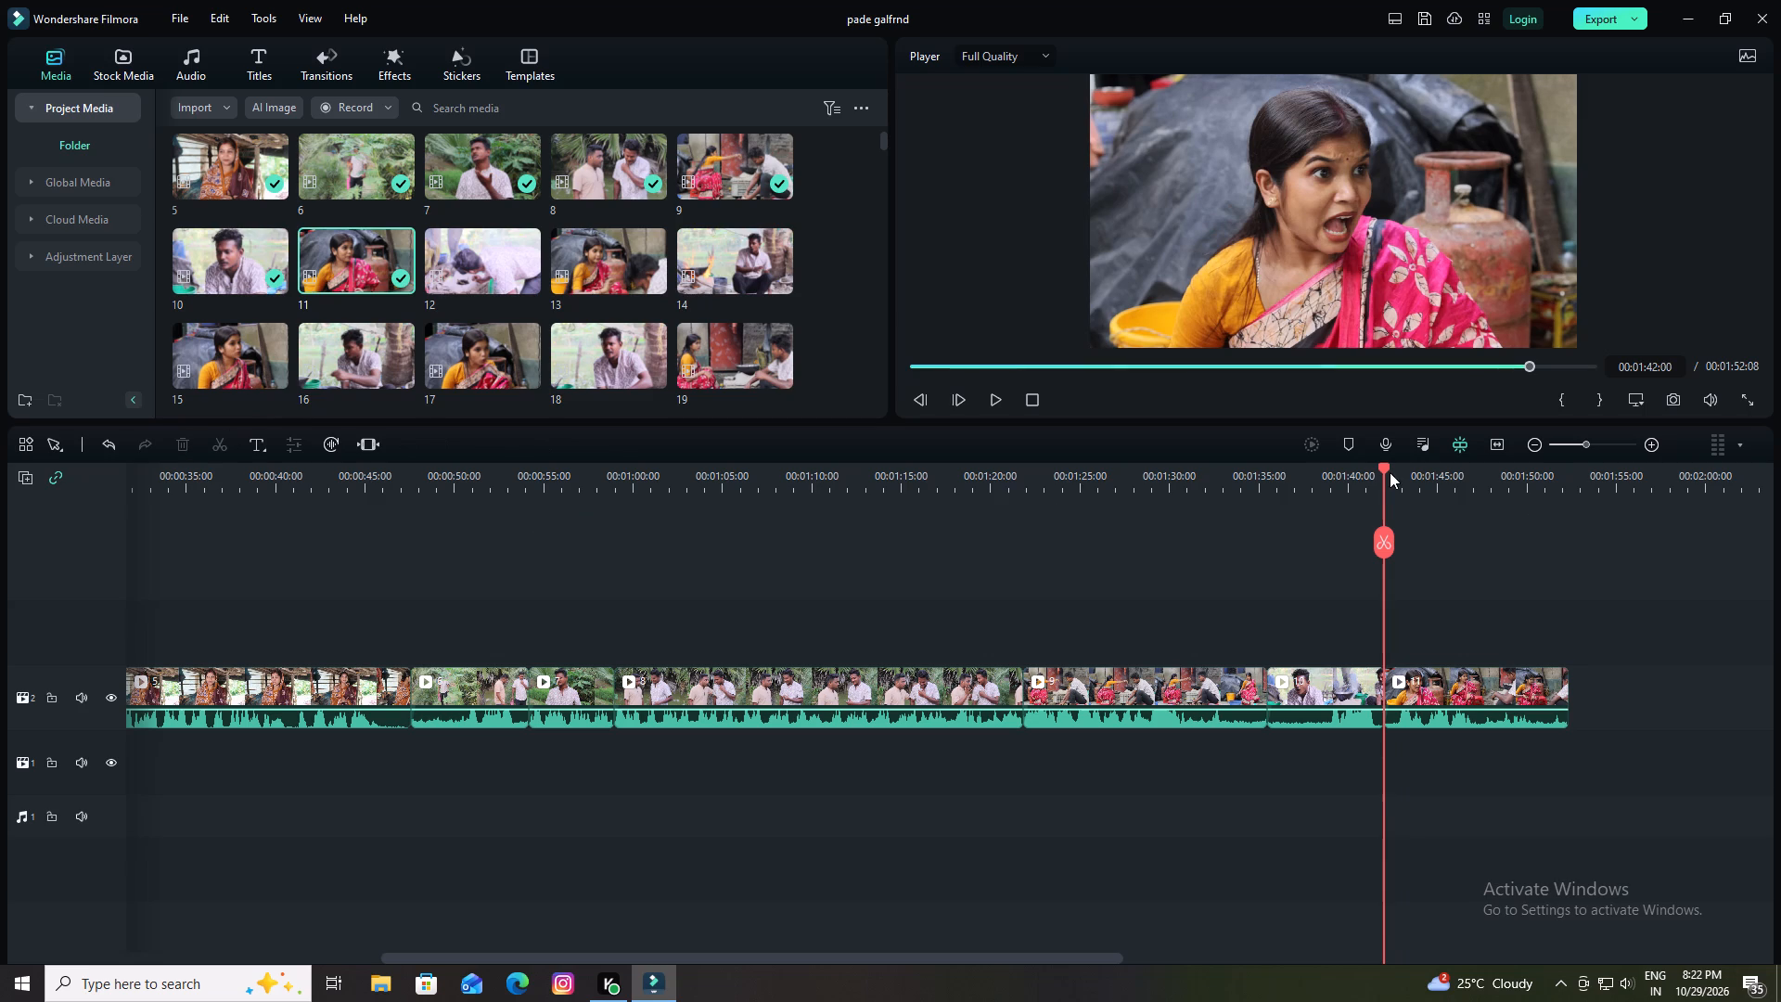
# Play from clip 10 through clip 11, split clip 11 at 00:01:51:00 and delete the leftover piece at its end.
pyautogui.moveTo(1383, 468); pyautogui.dragTo(1281, 491)
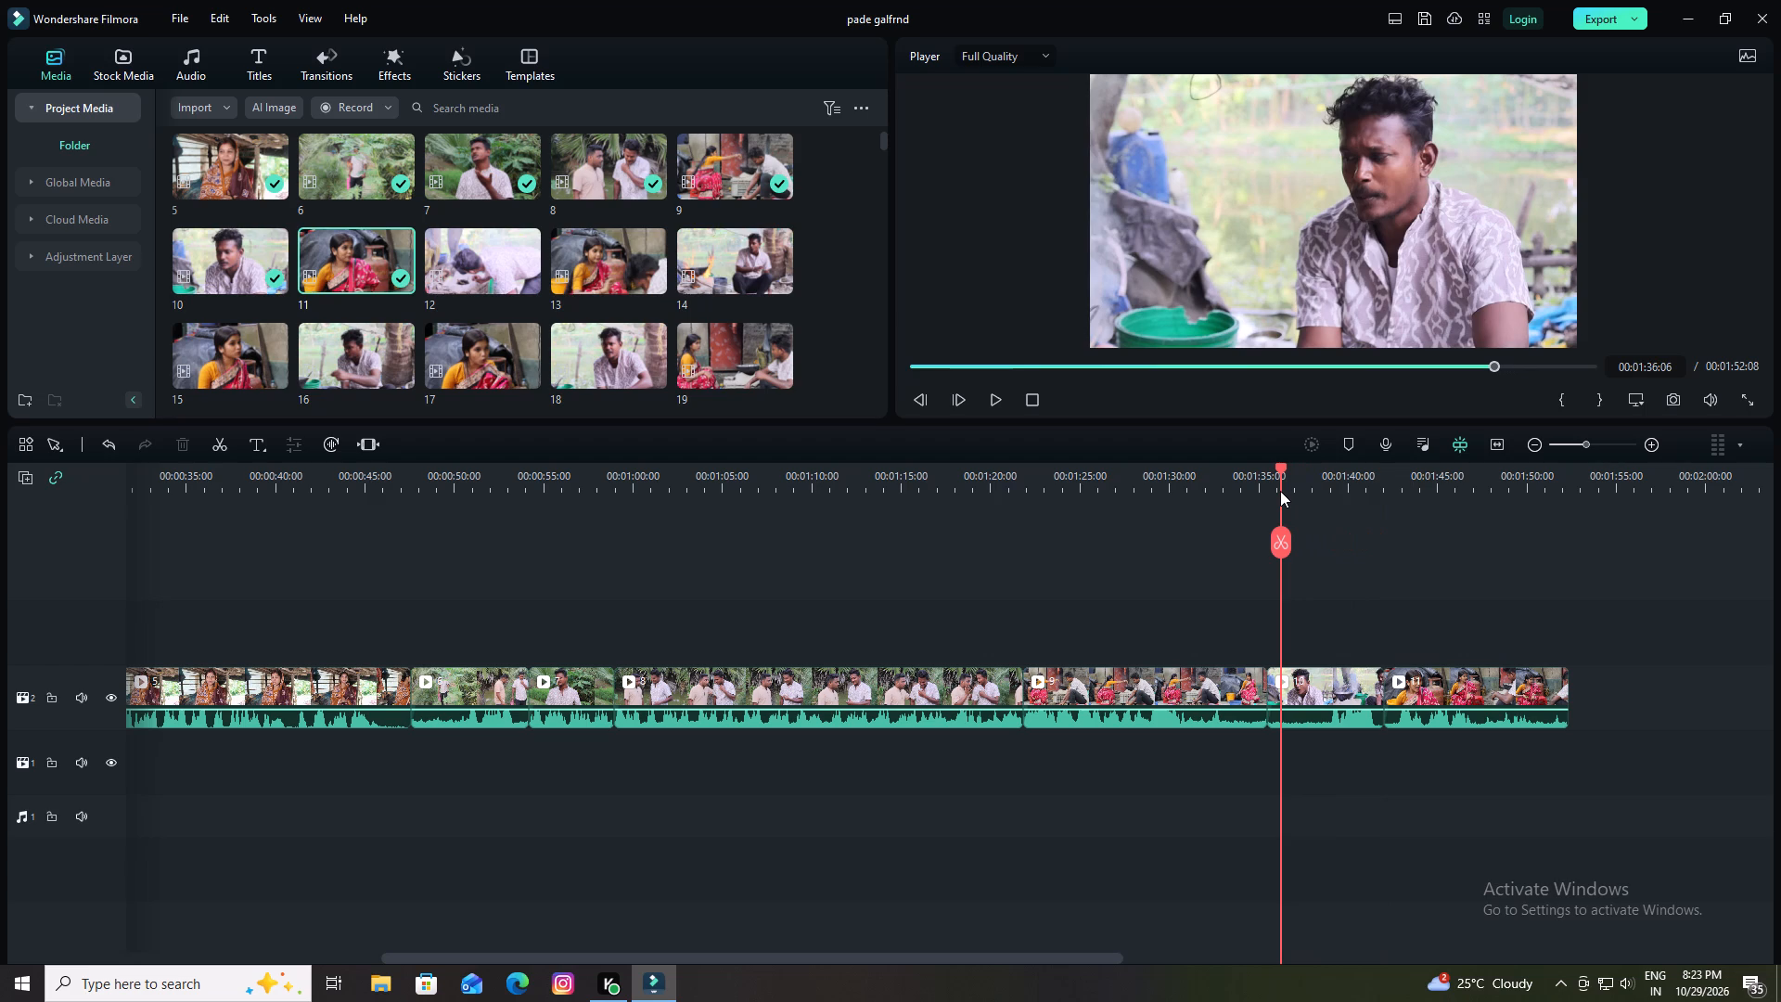
pyautogui.press('space')
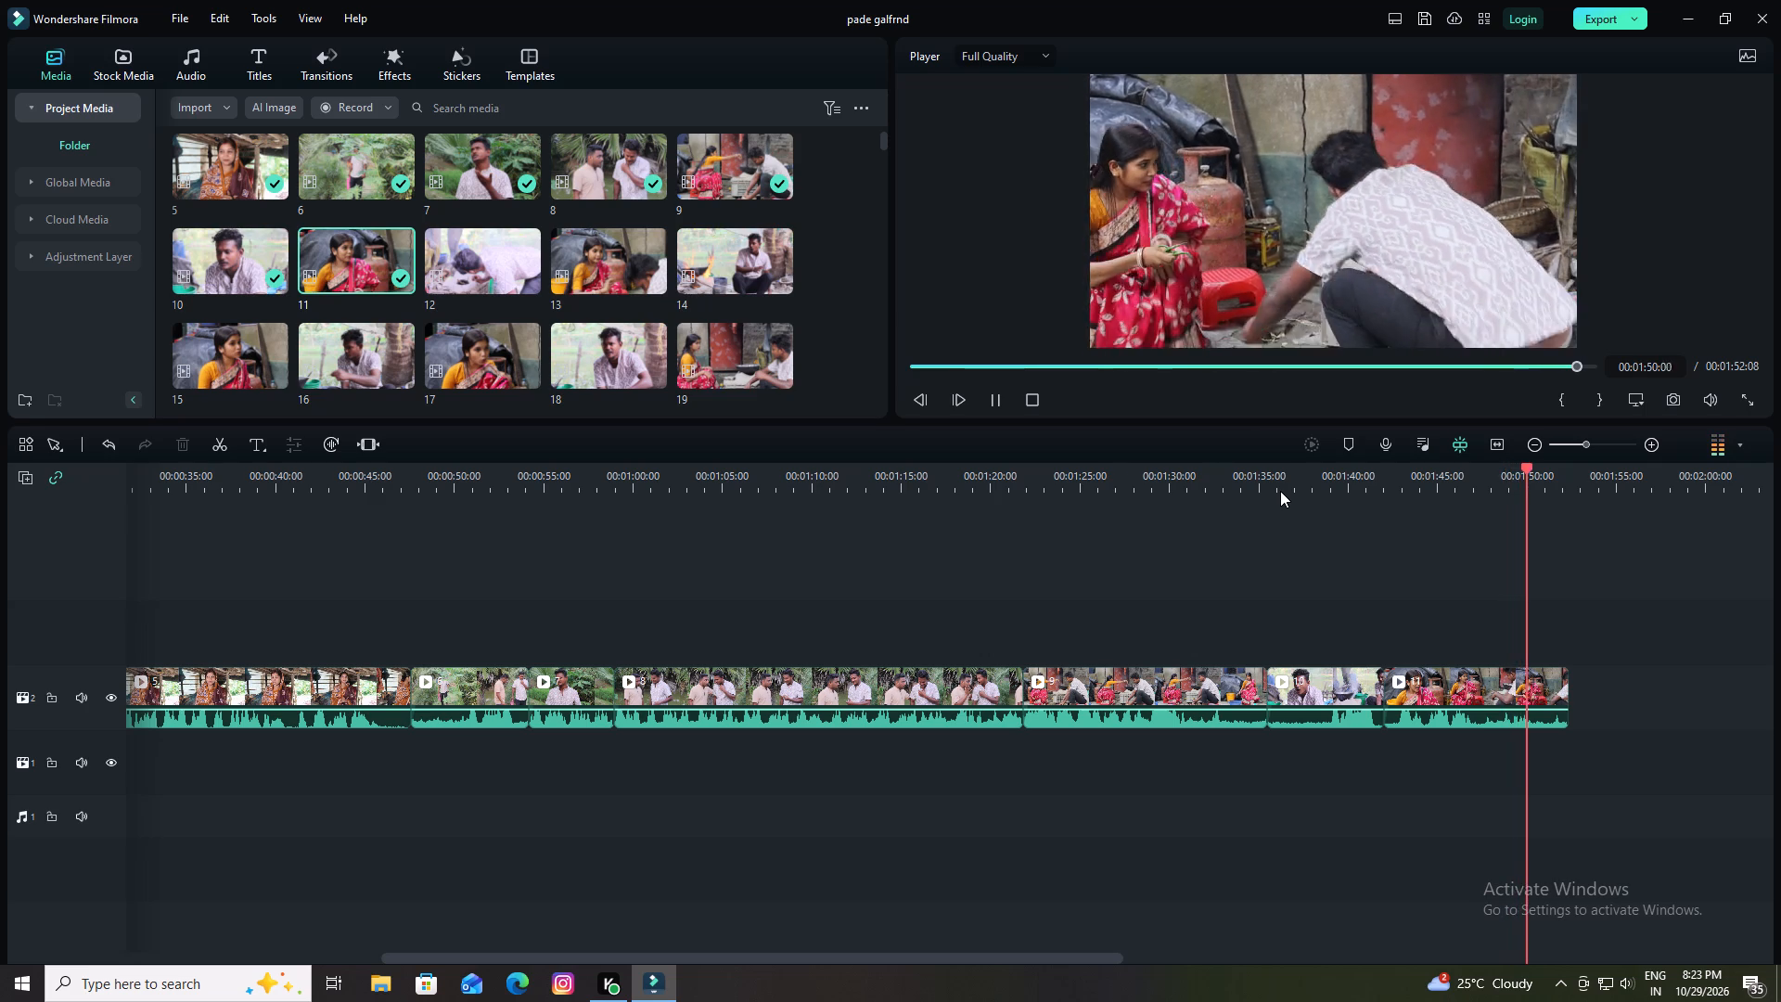
pyautogui.press('space')
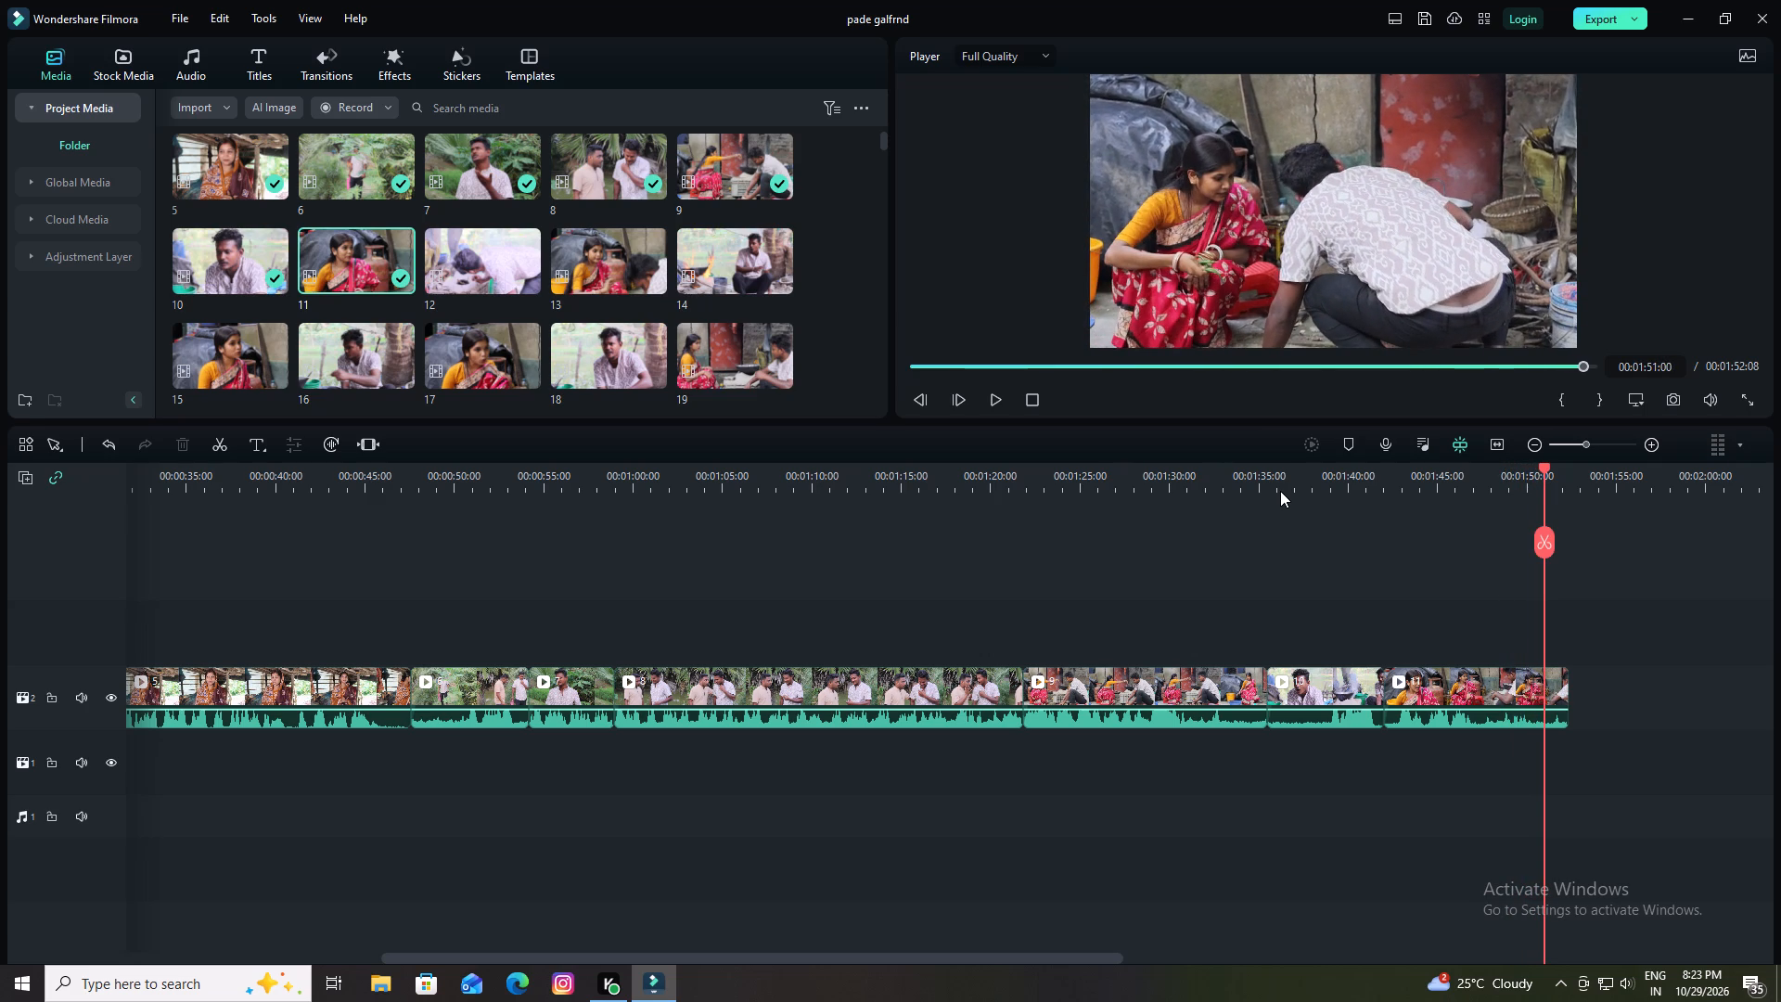
pyautogui.click(1549, 543)
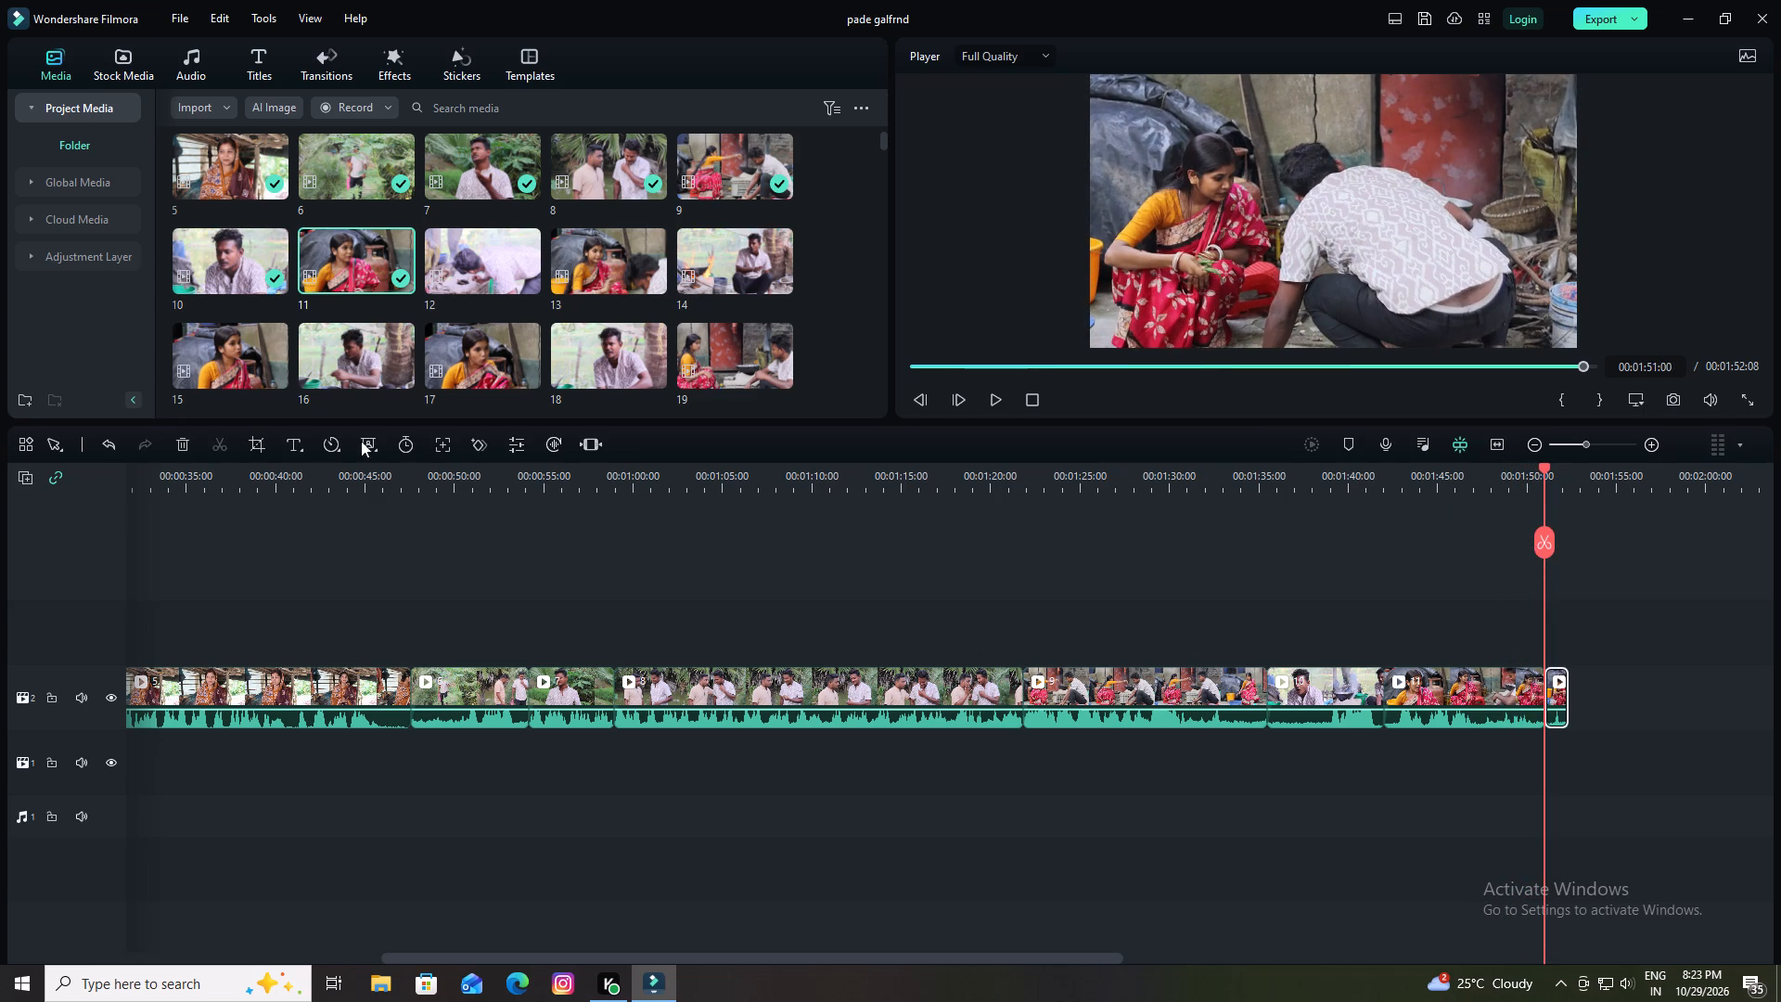
pyautogui.click(178, 447)
# Add clip 12 directly after clip 11 on video track 2.
pyautogui.moveTo(494, 263); pyautogui.dragTo(1537, 673)
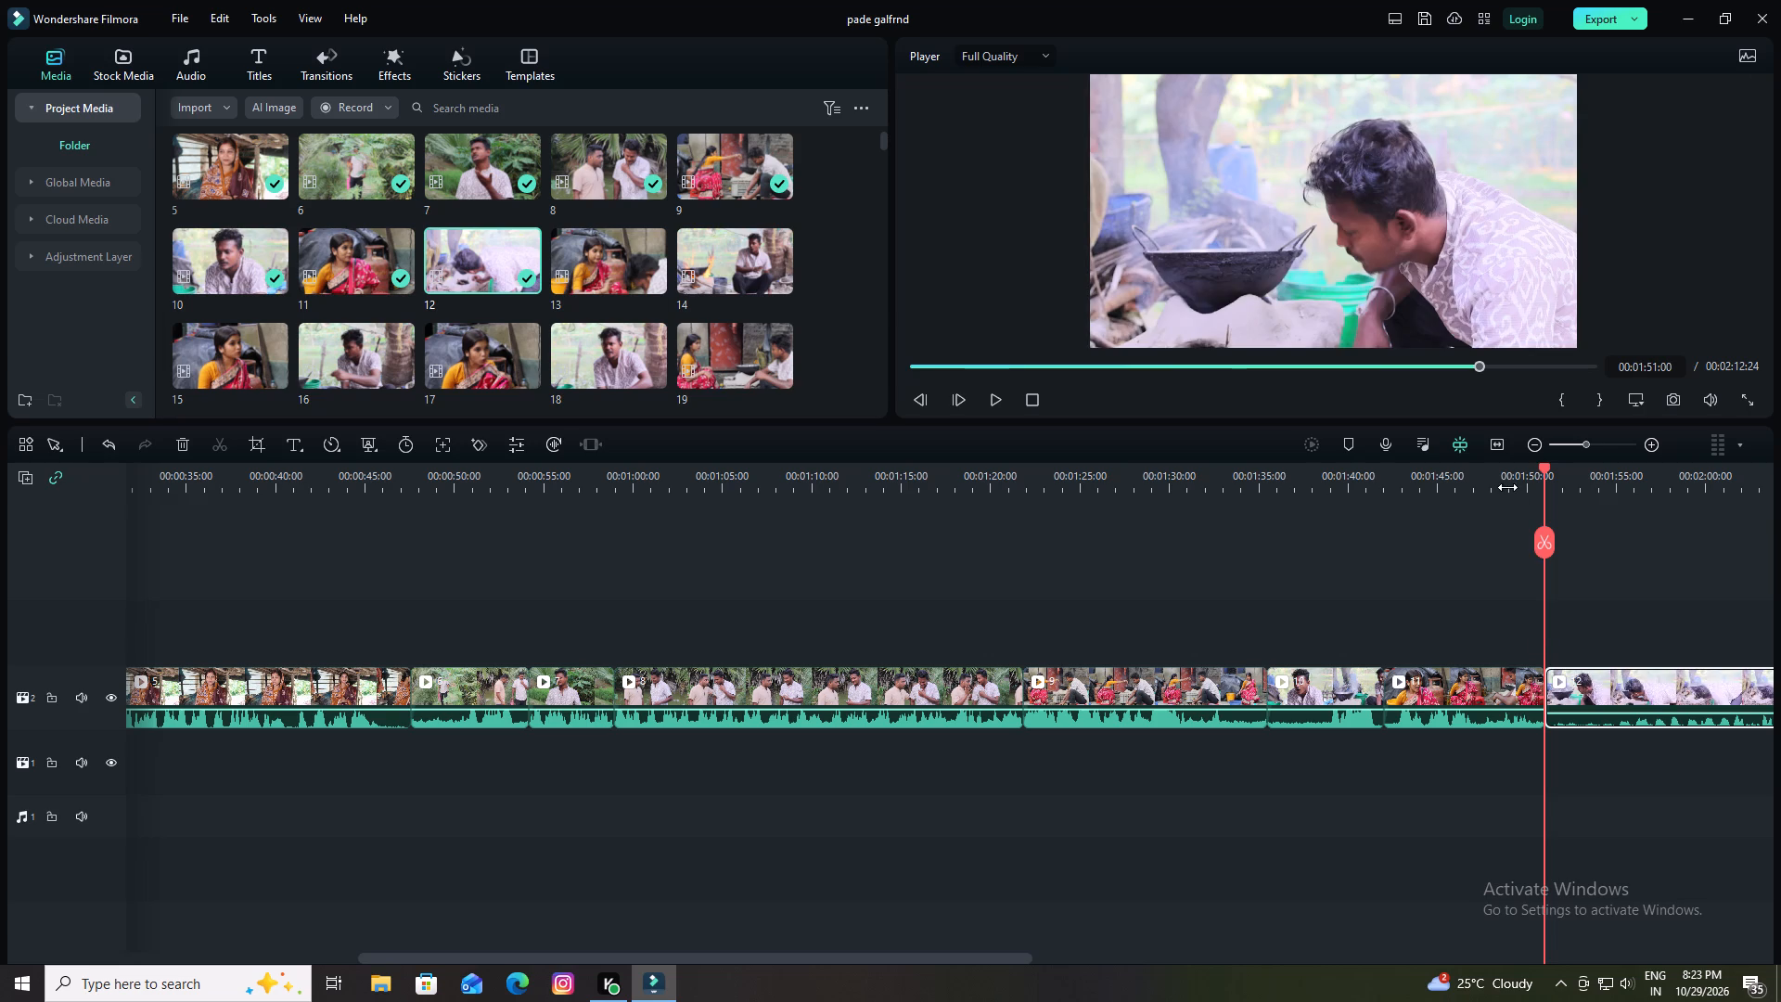
# Play the start of clip 12, split it at 00:01:52:11 and delete the short piece before the cut.
pyautogui.moveTo(1507, 487); pyautogui.dragTo(1229, 528)
pyautogui.moveTo(805, 475); pyautogui.dragTo(1170, 498)
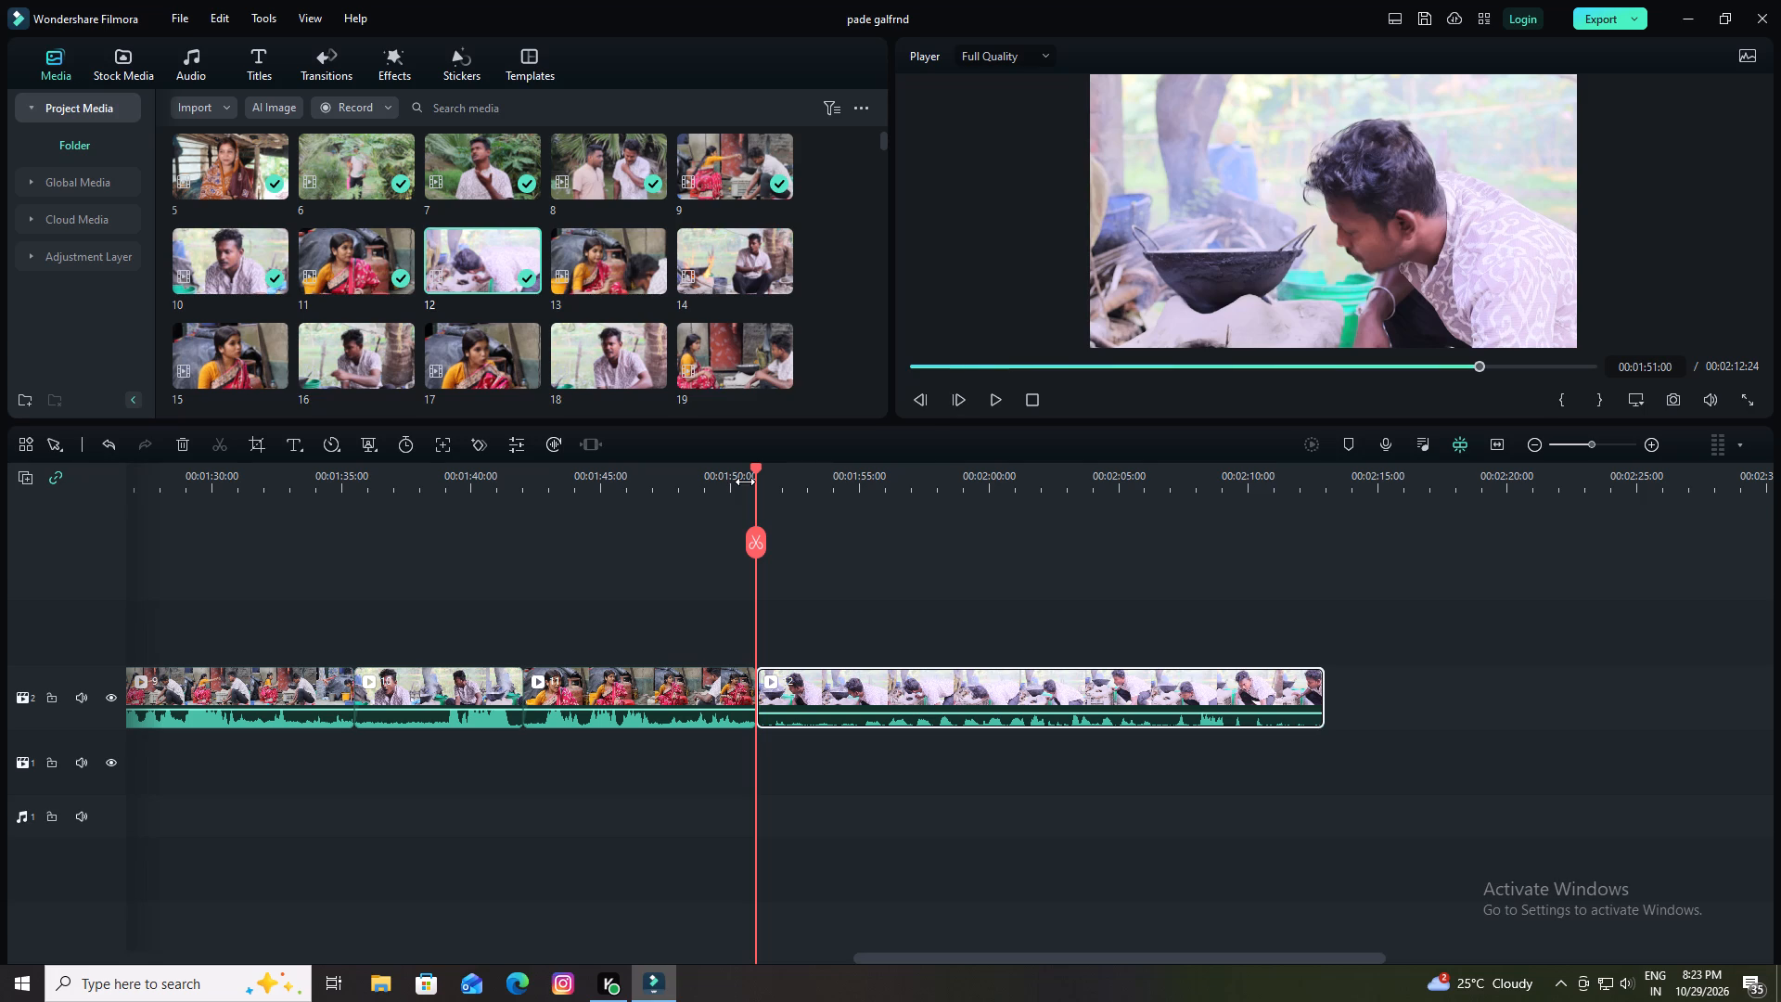
pyautogui.press('space')
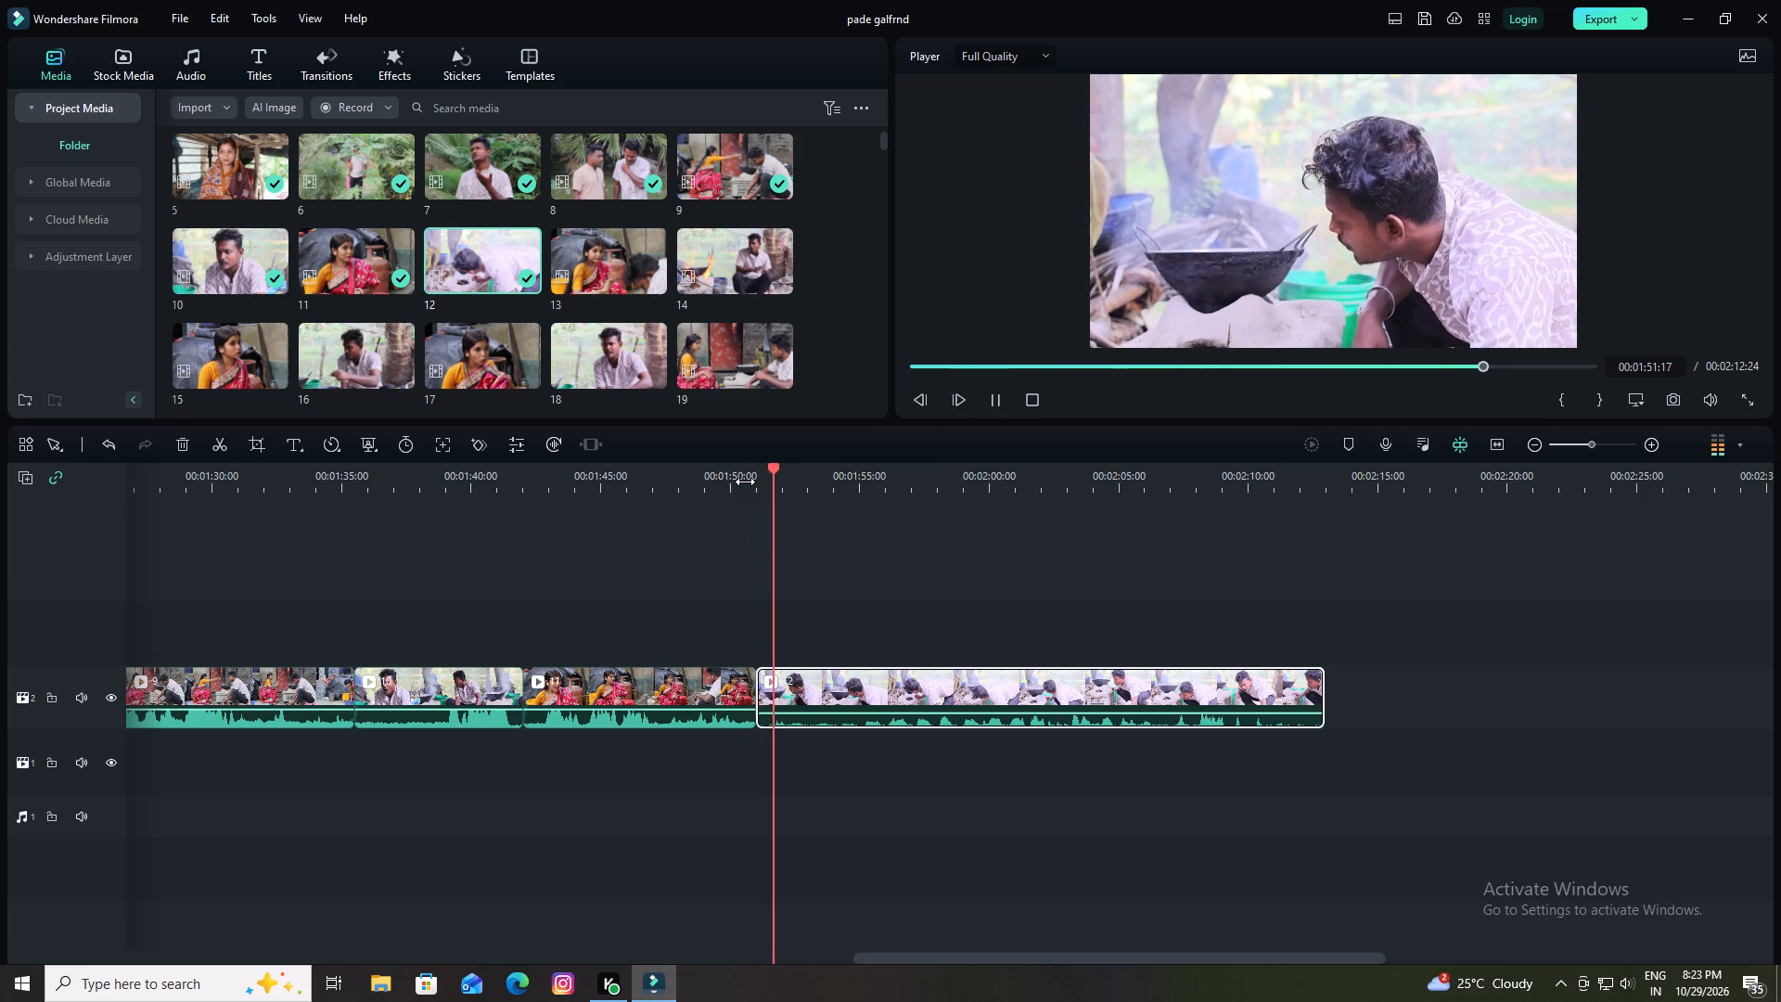
pyautogui.press('space')
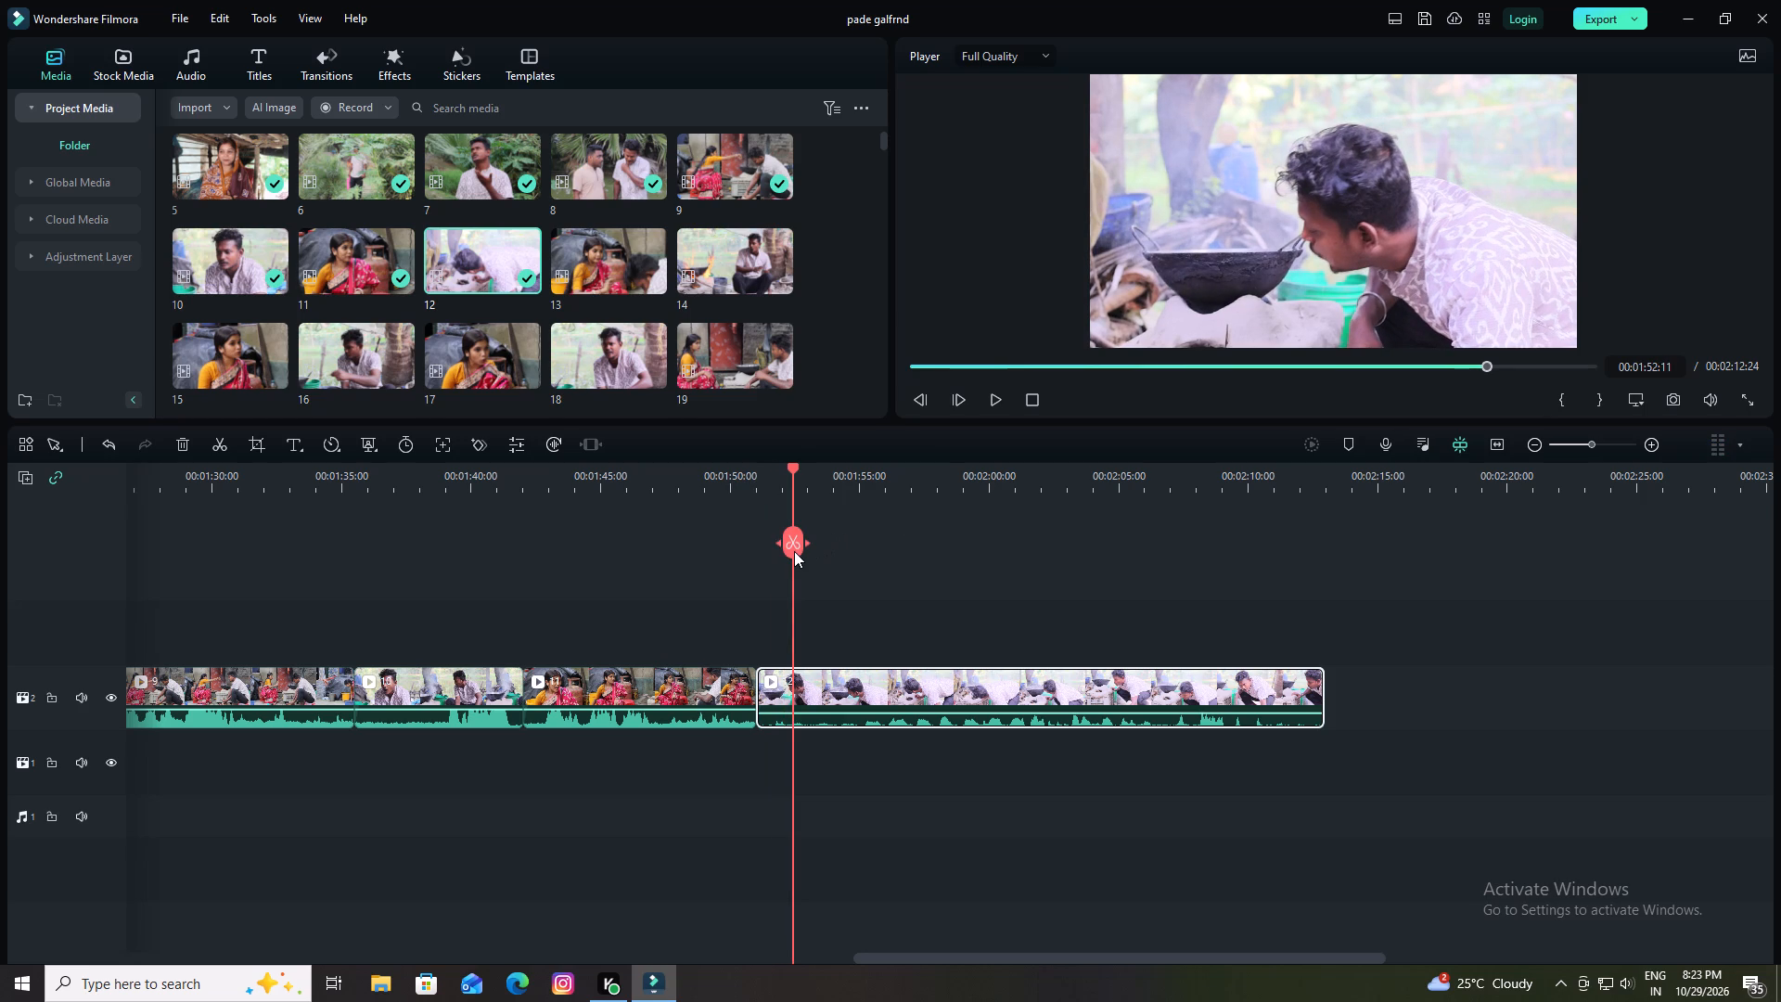
pyautogui.click(794, 551)
pyautogui.click(788, 700)
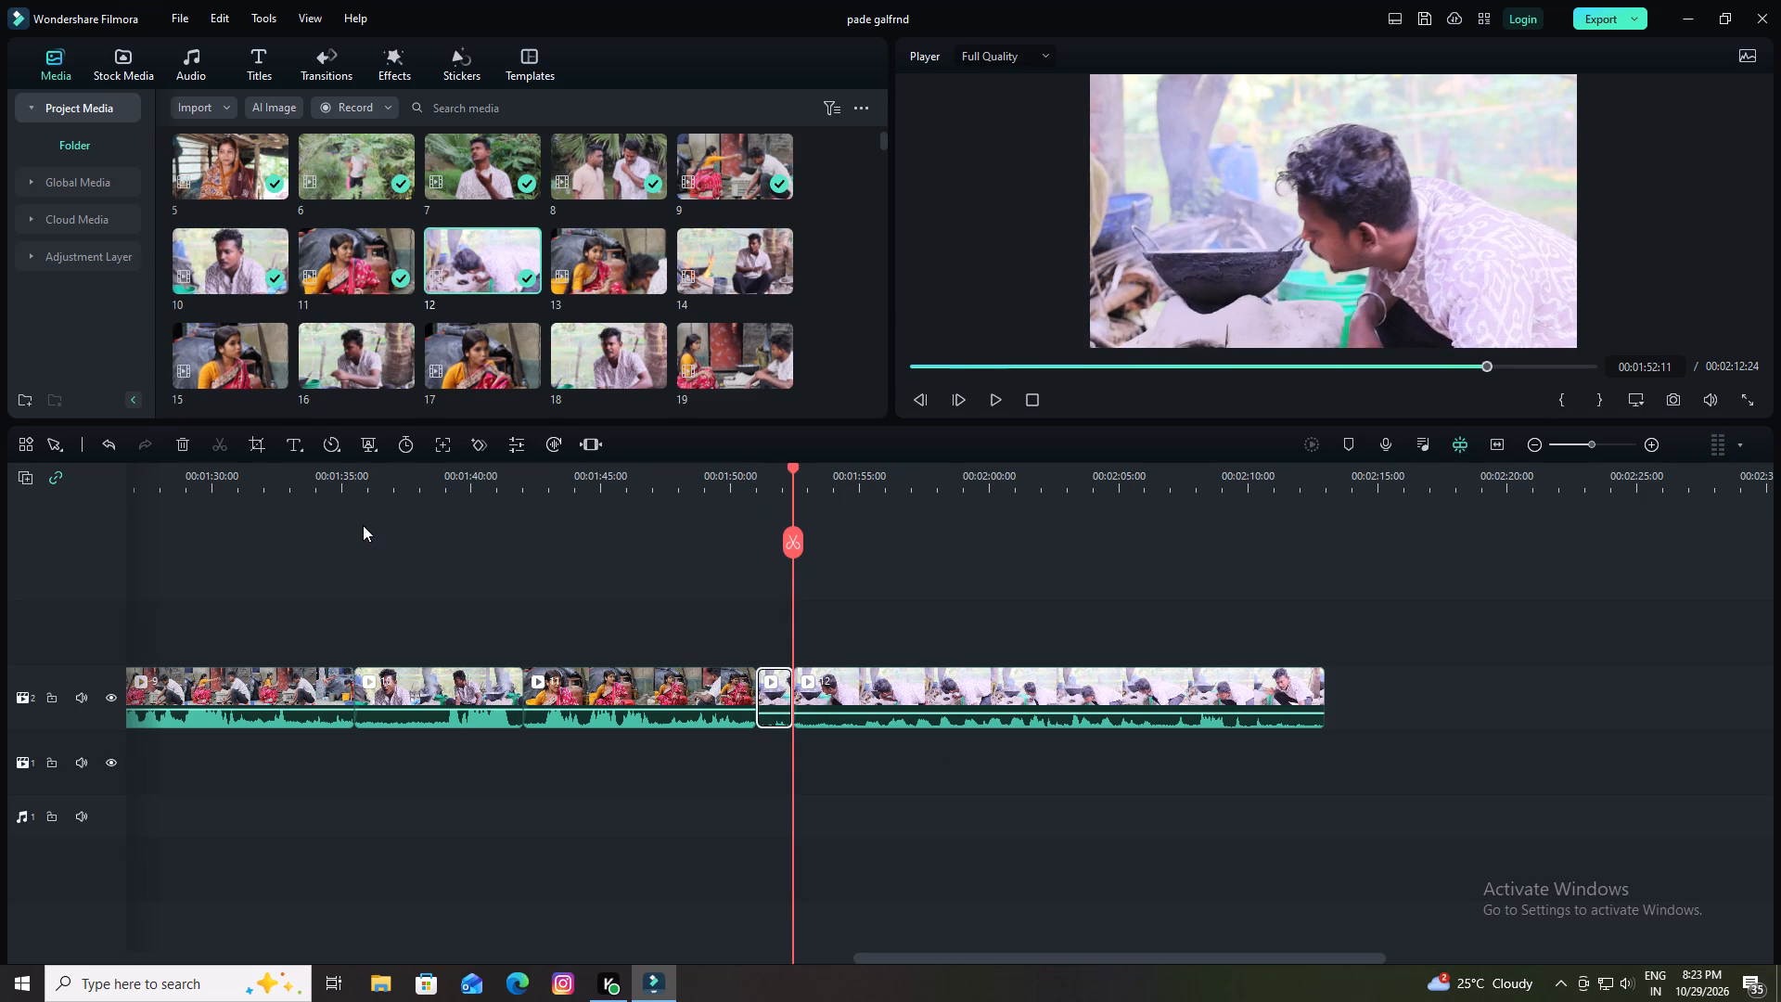
pyautogui.click(173, 443)
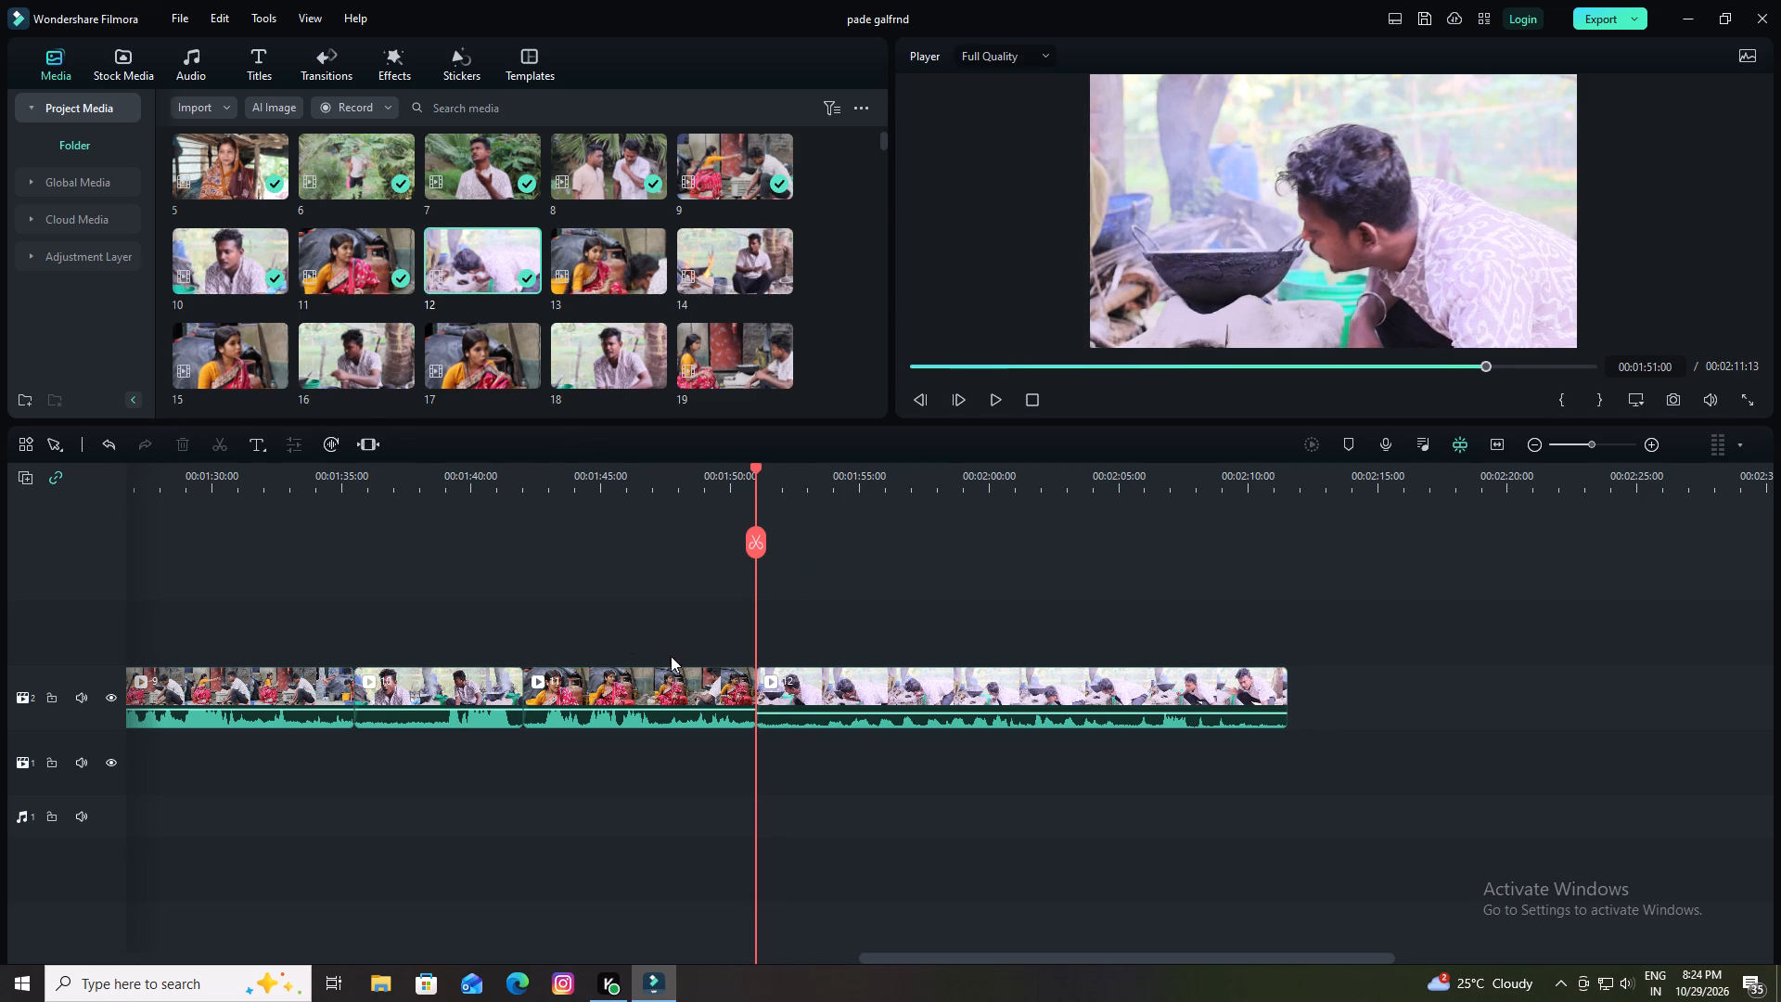
# Raise the audio volume of clip 12 on video track 2.
pyautogui.moveTo(826, 713); pyautogui.dragTo(831, 699)
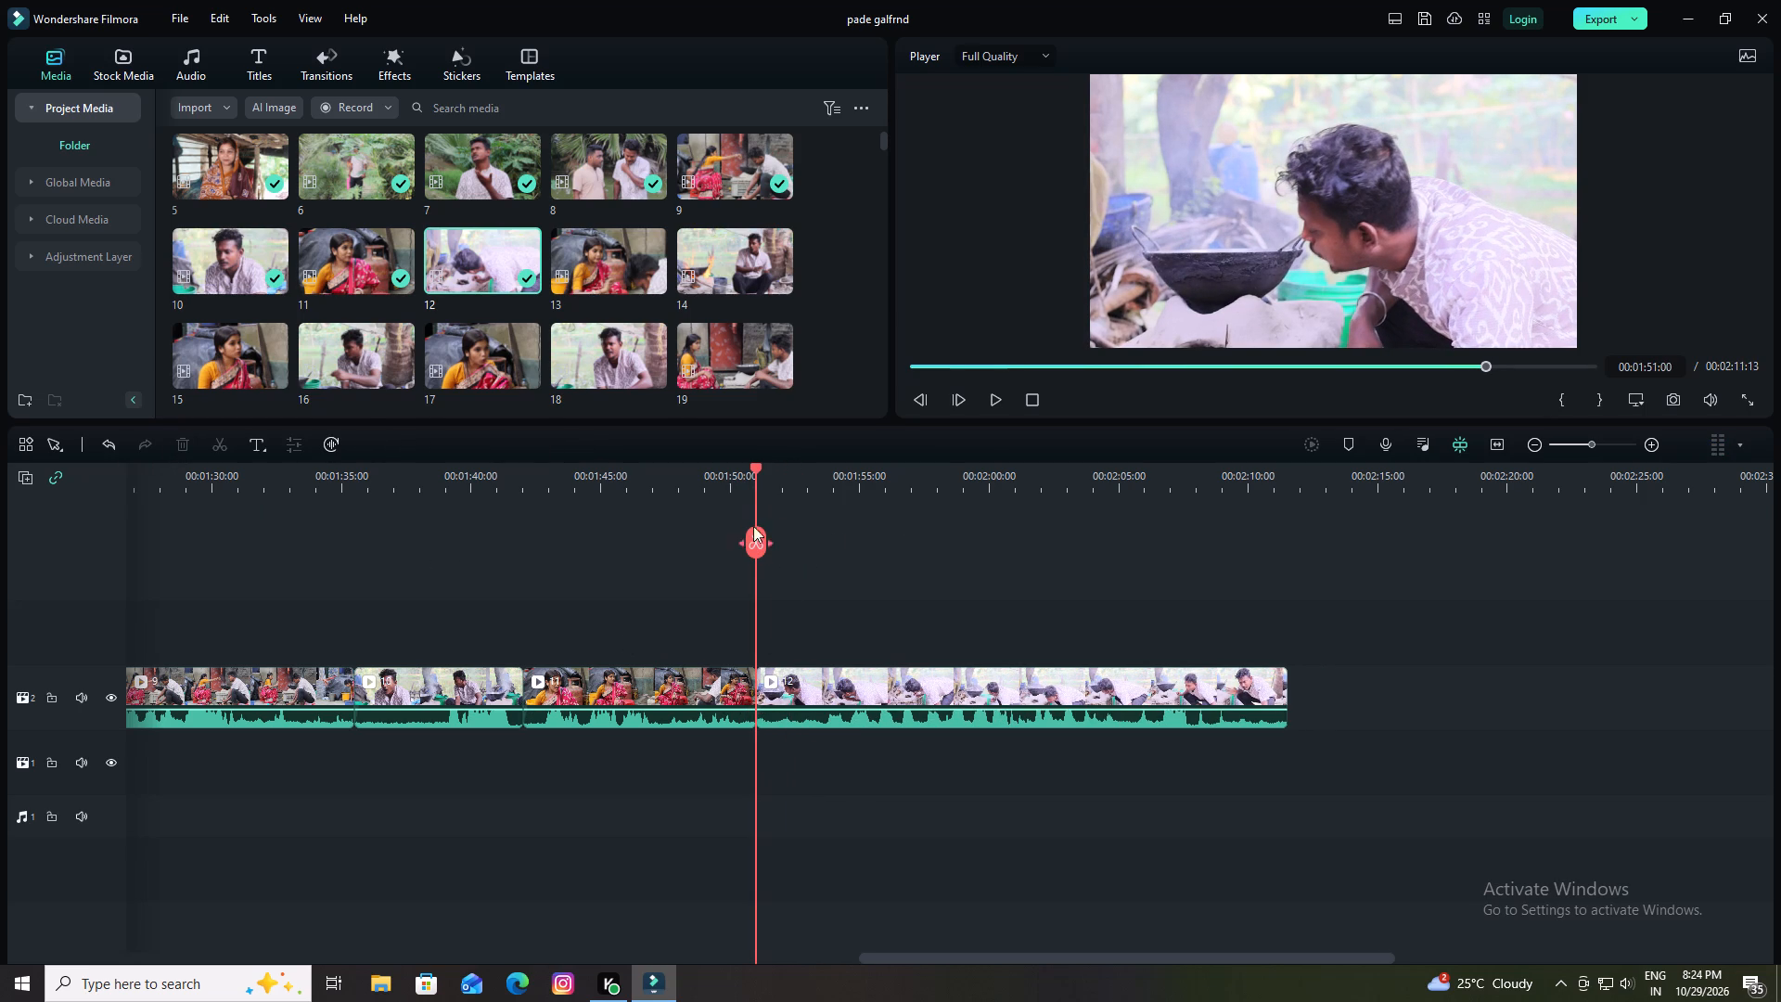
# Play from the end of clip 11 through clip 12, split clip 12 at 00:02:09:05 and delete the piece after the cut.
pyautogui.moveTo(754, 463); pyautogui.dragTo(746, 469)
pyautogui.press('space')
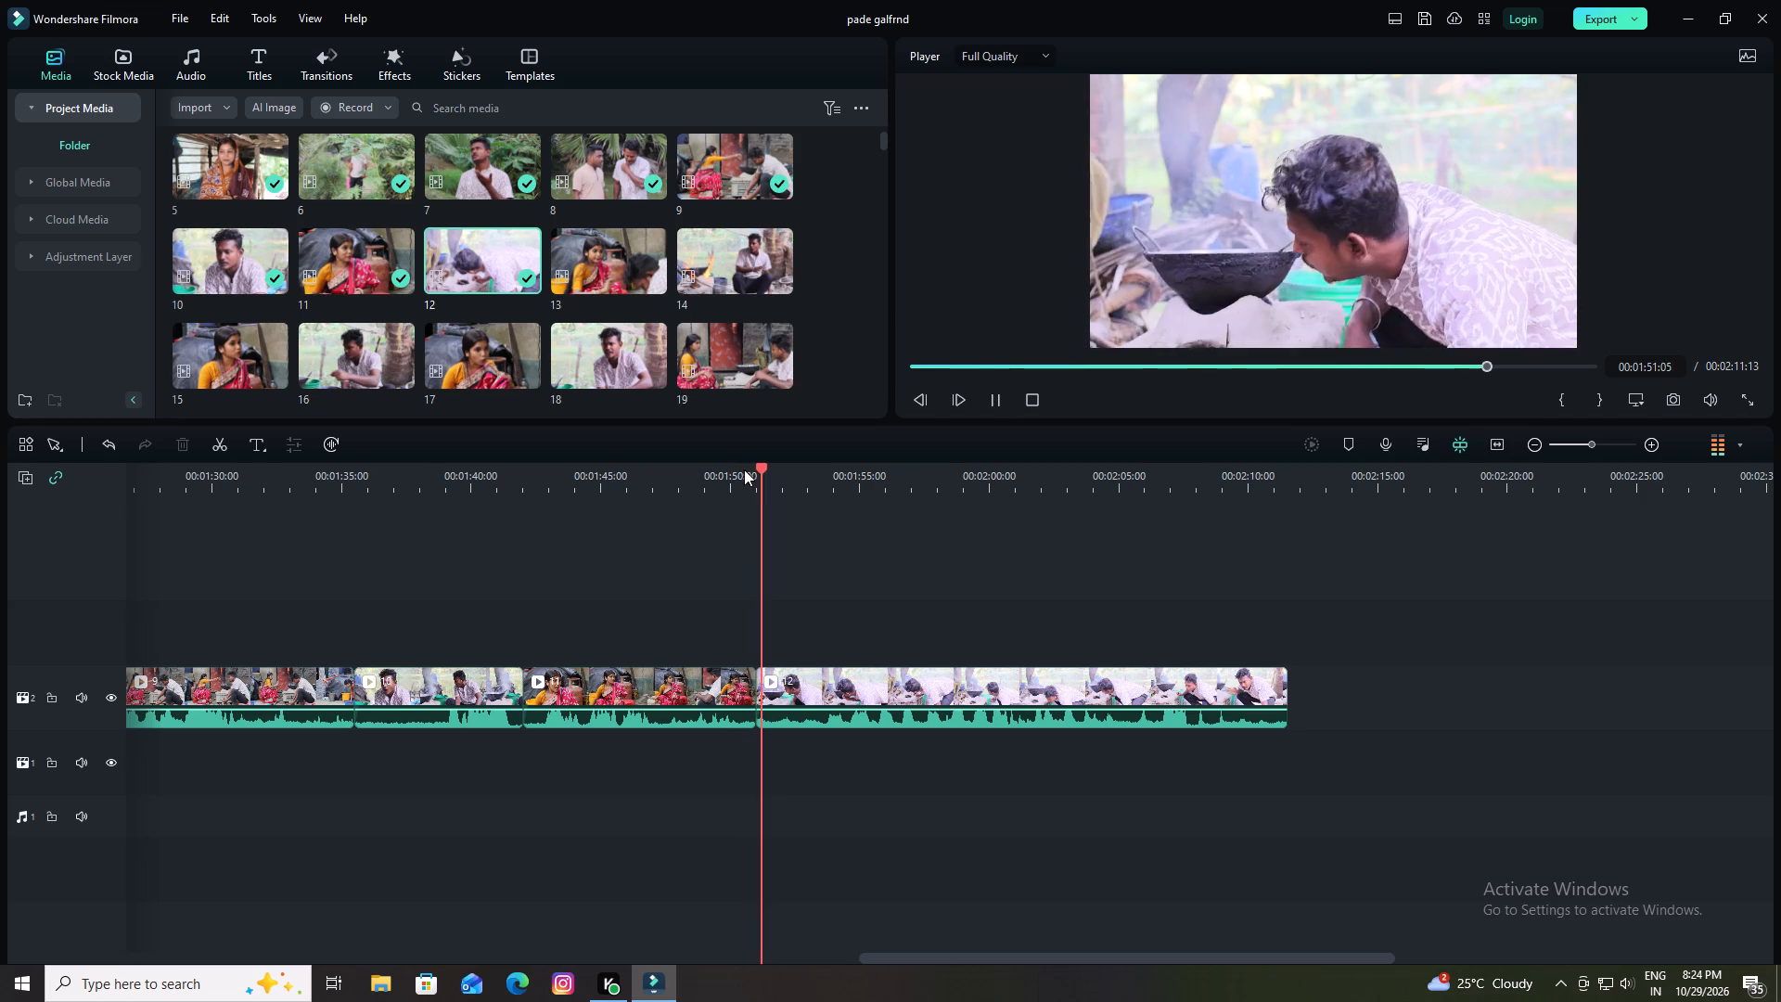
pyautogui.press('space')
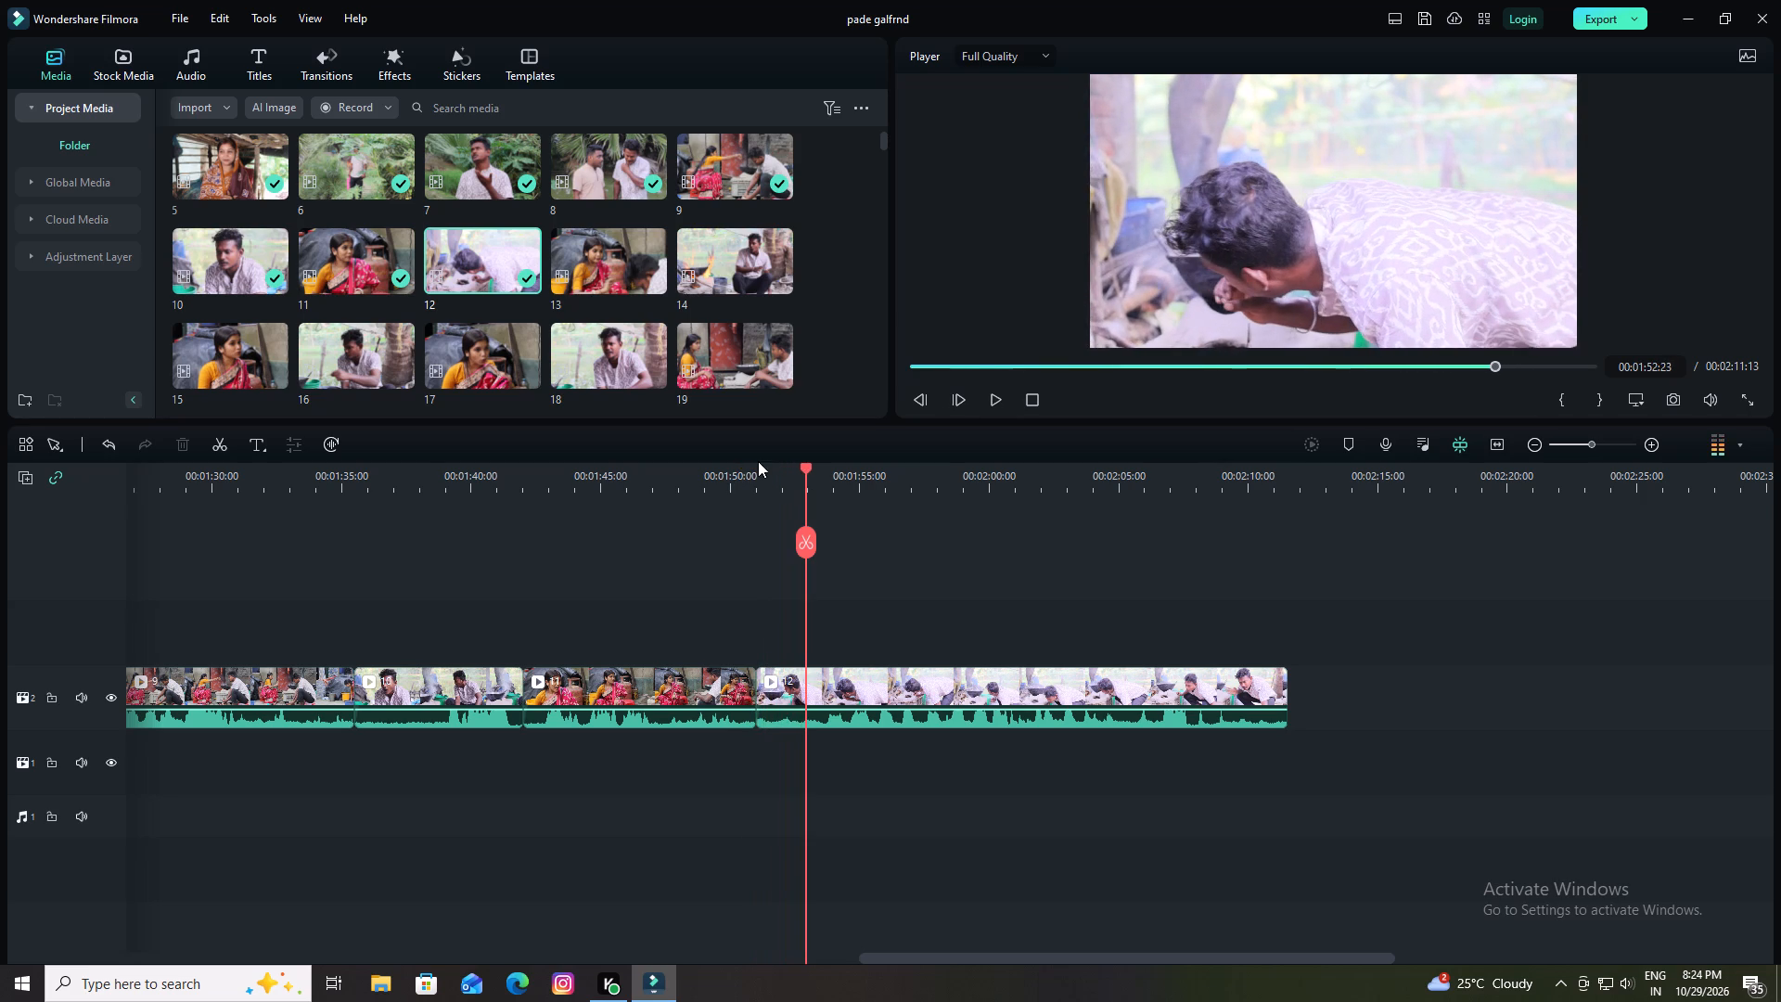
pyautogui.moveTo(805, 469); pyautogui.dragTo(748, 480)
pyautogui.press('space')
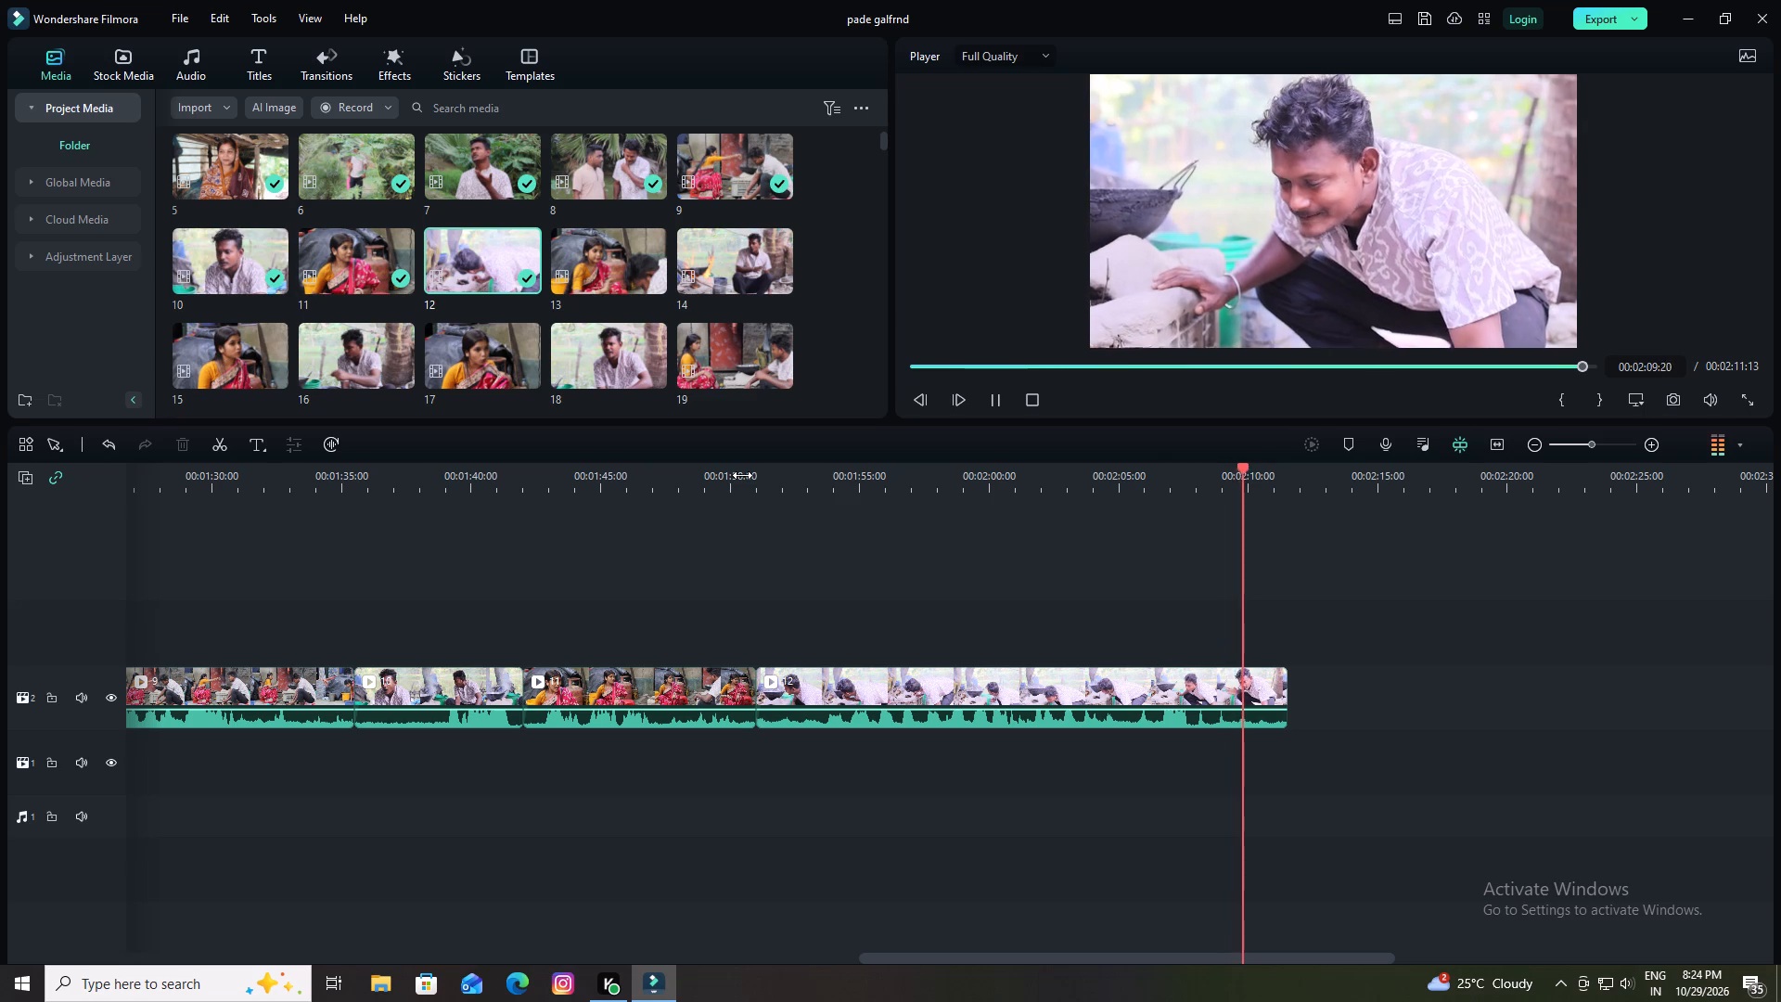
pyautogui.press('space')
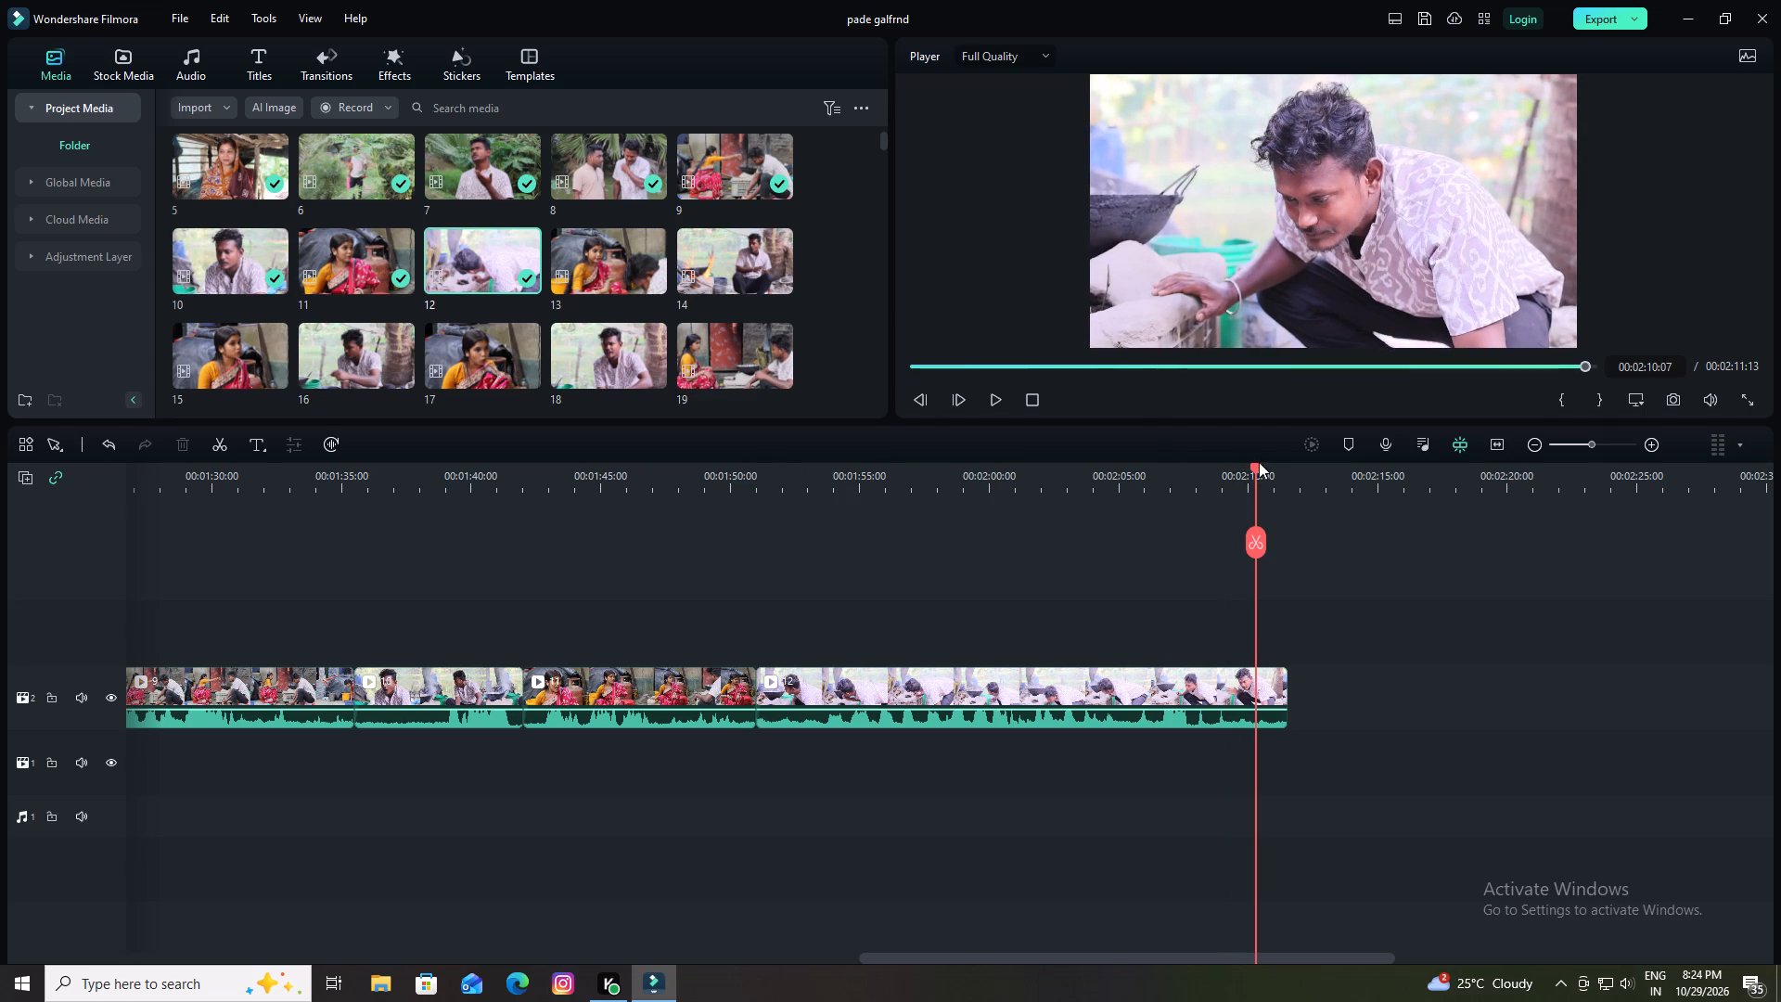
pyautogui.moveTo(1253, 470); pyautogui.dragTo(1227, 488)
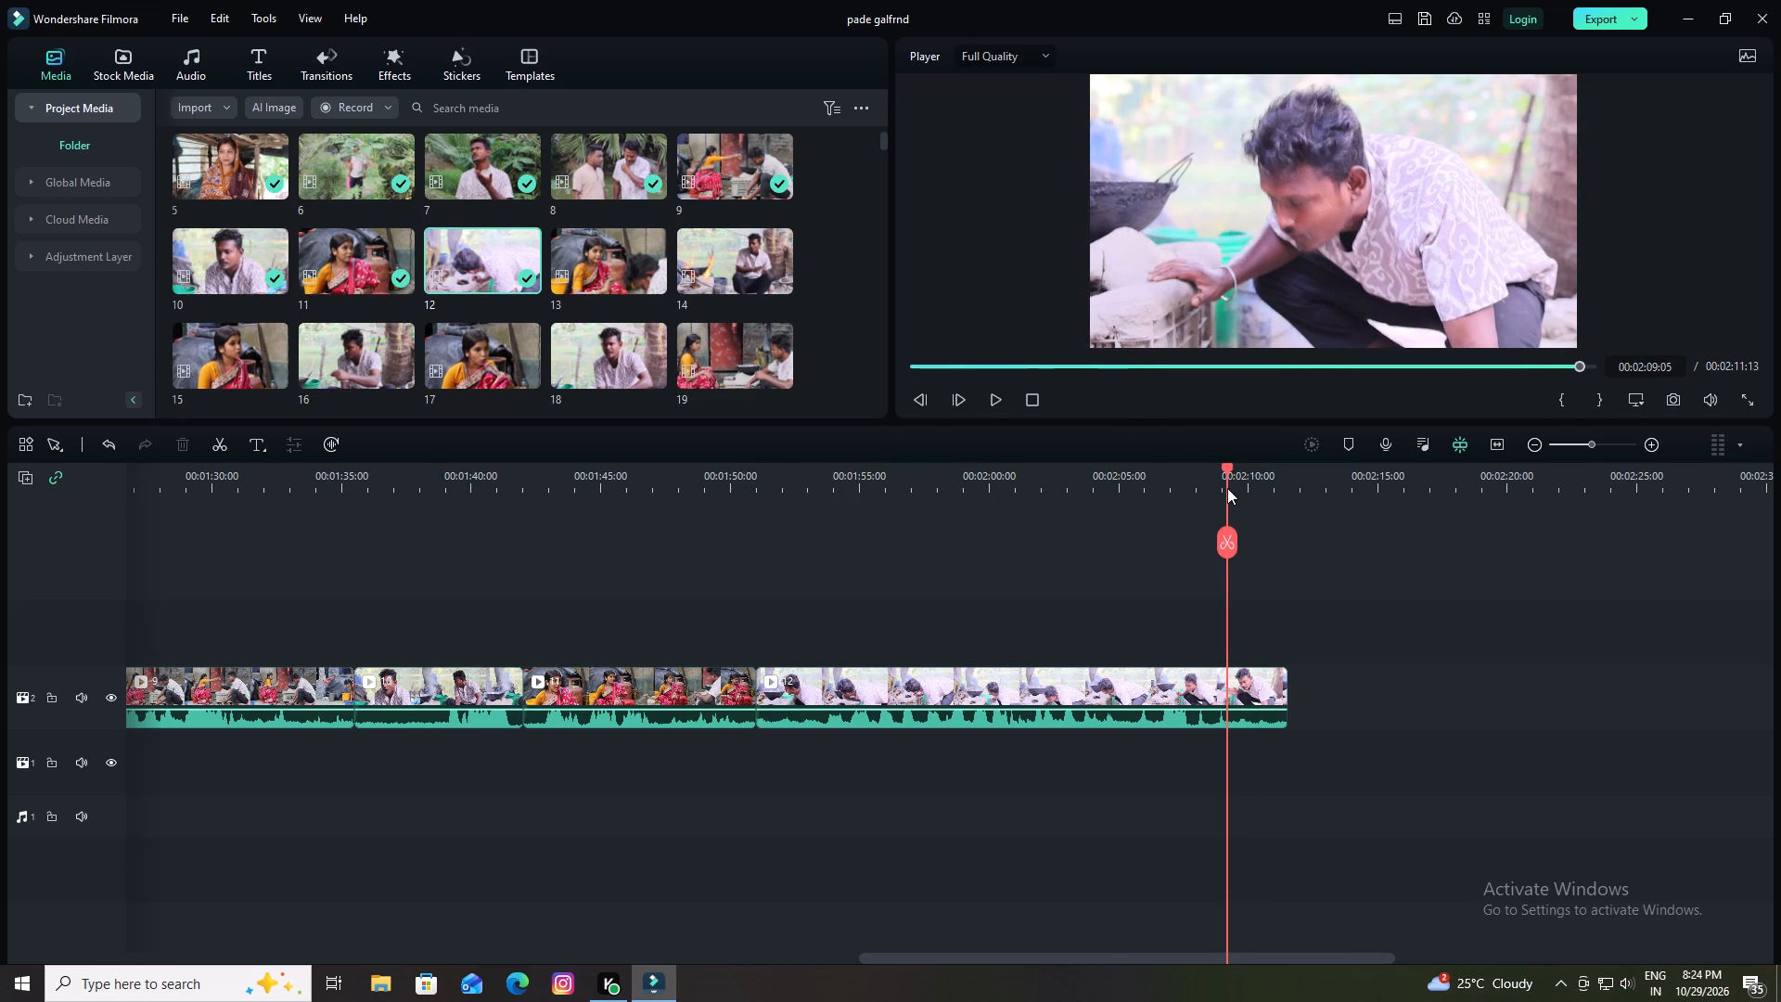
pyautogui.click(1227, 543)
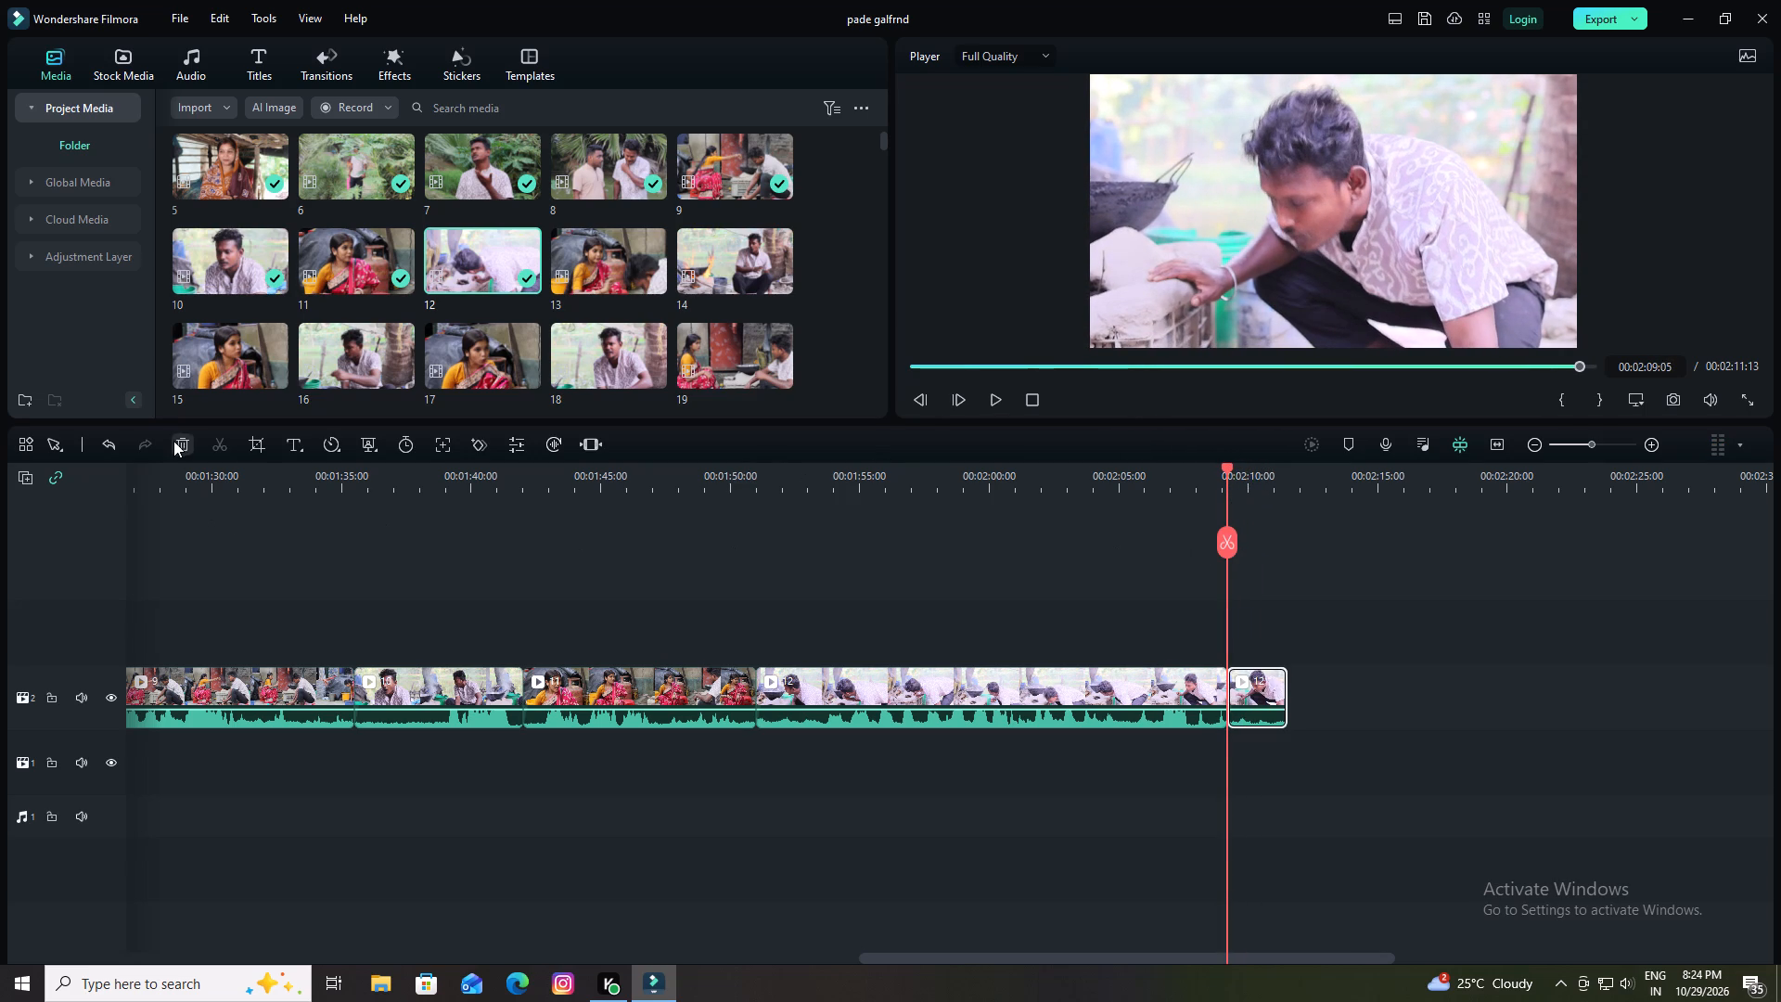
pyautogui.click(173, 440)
# Add clip 13 directly after clip 12 on video track 2 and raise its volume.
pyautogui.moveTo(609, 261); pyautogui.dragTo(1234, 700)
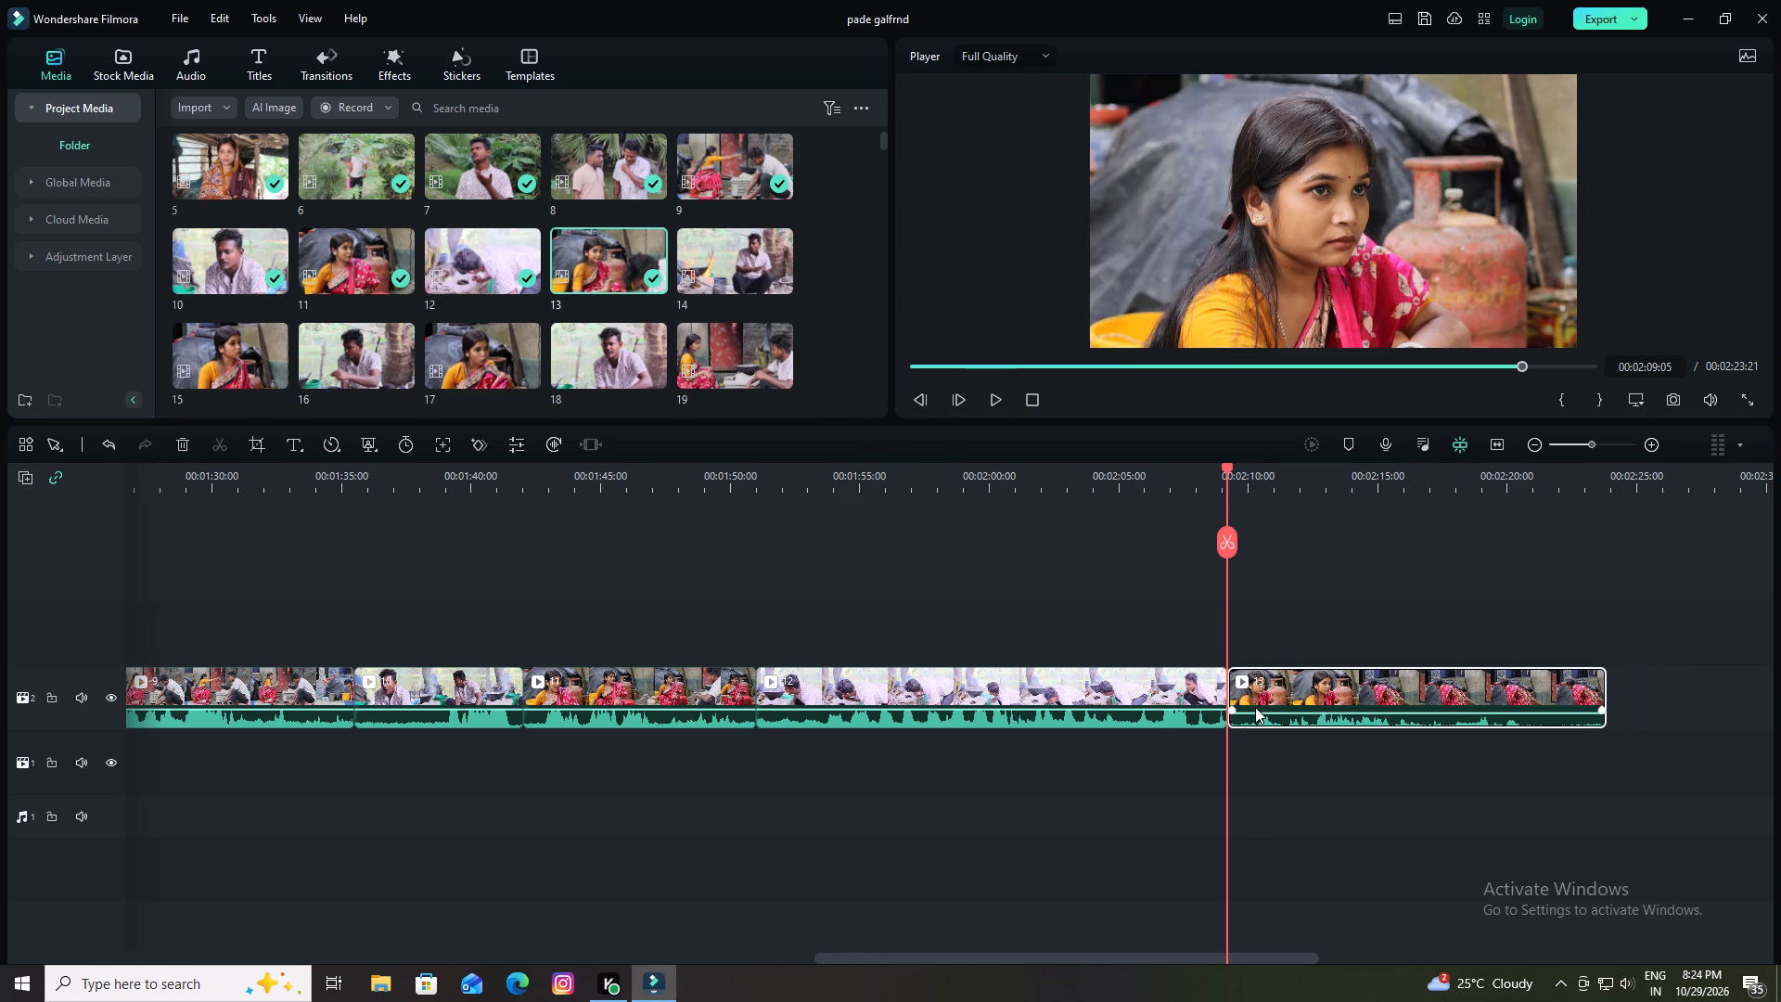
pyautogui.click(1255, 713)
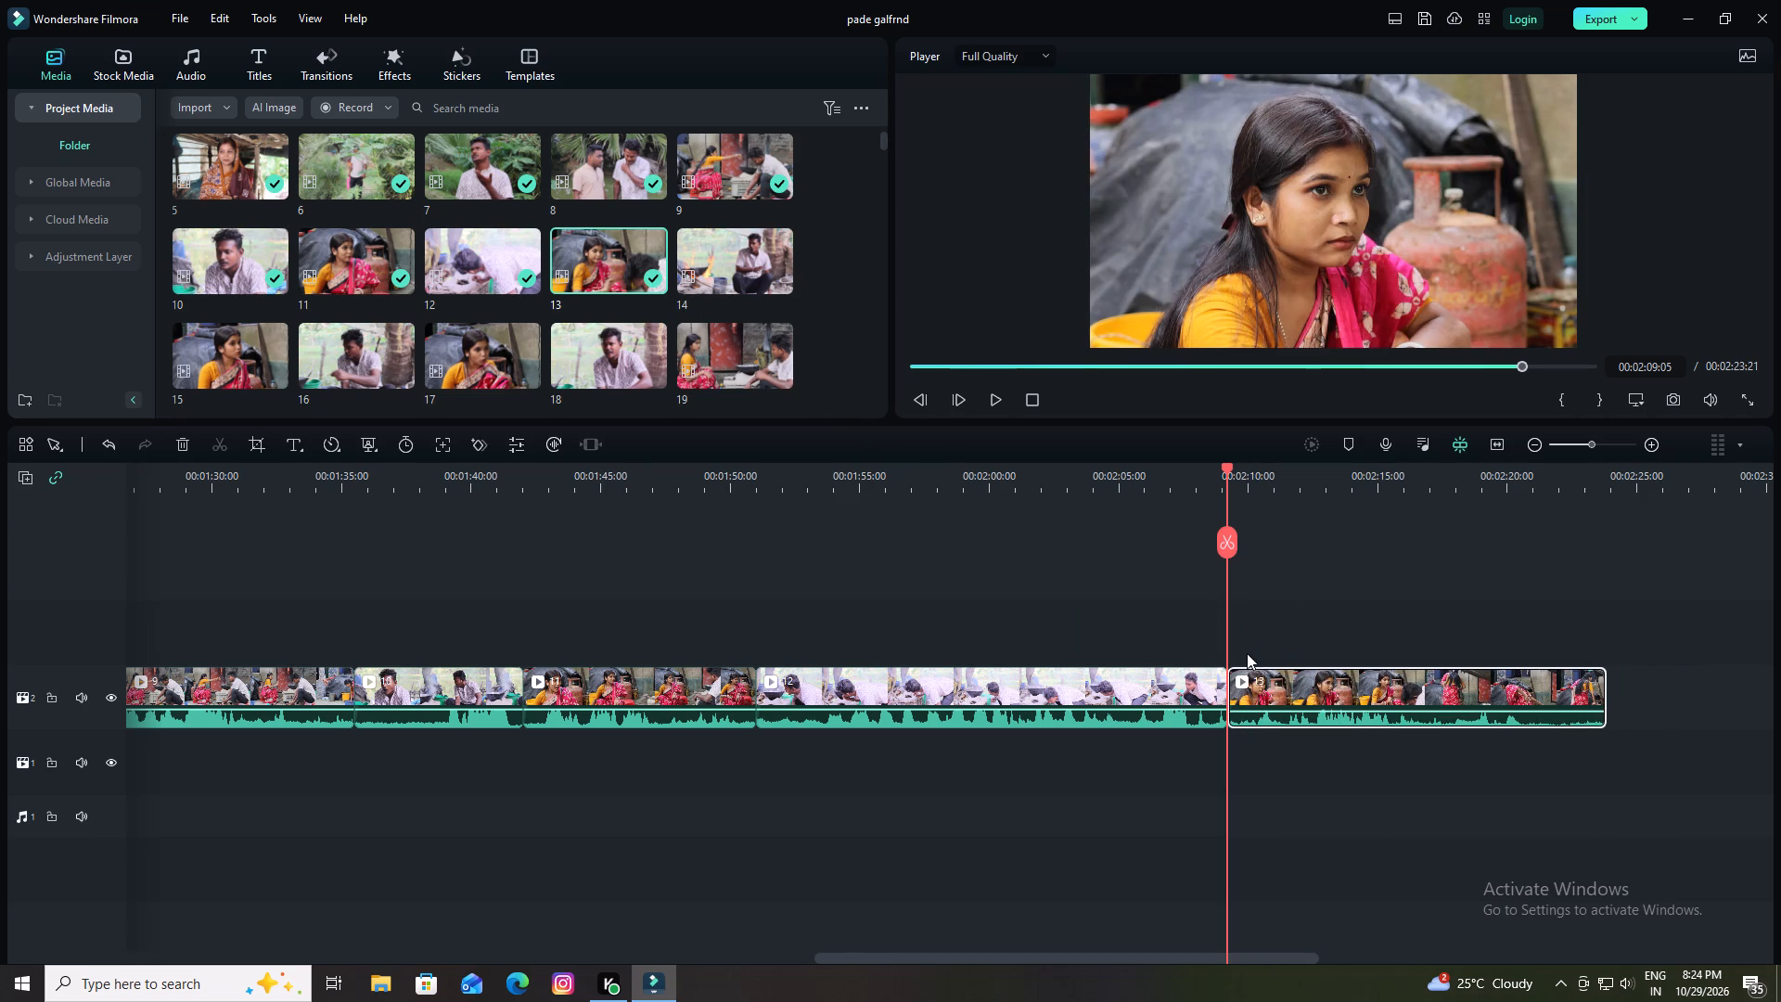
pyautogui.moveTo(1251, 713); pyautogui.dragTo(1252, 700)
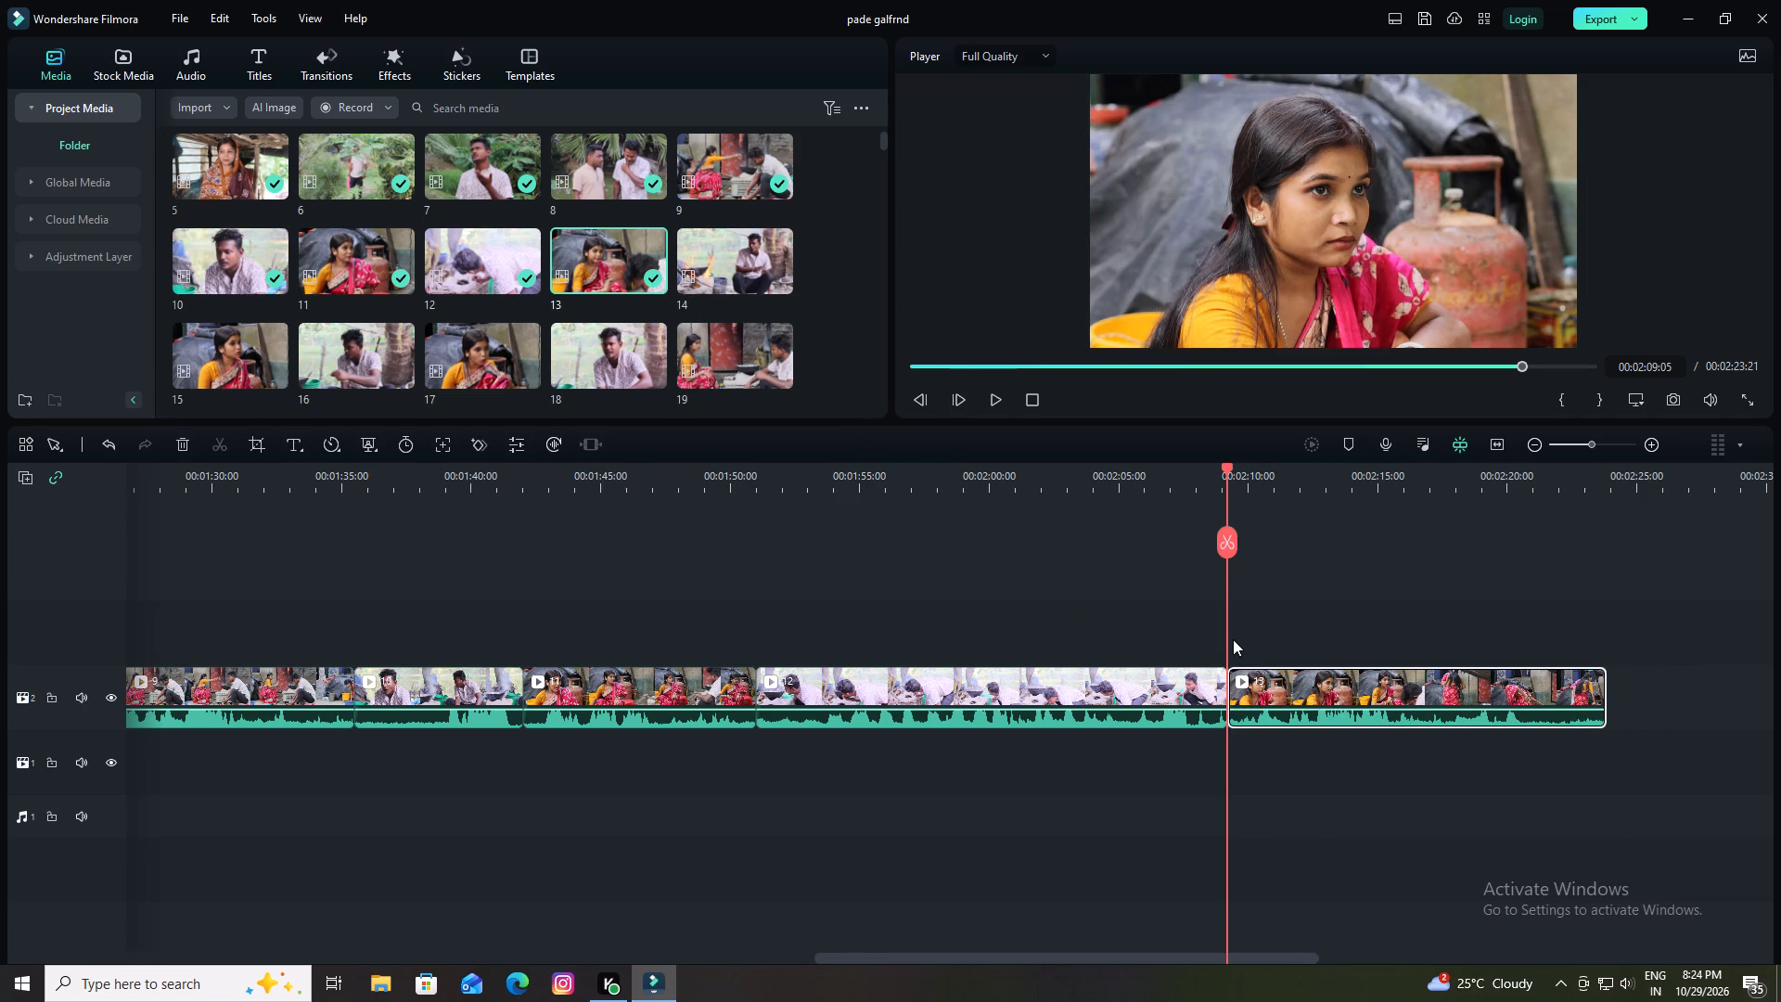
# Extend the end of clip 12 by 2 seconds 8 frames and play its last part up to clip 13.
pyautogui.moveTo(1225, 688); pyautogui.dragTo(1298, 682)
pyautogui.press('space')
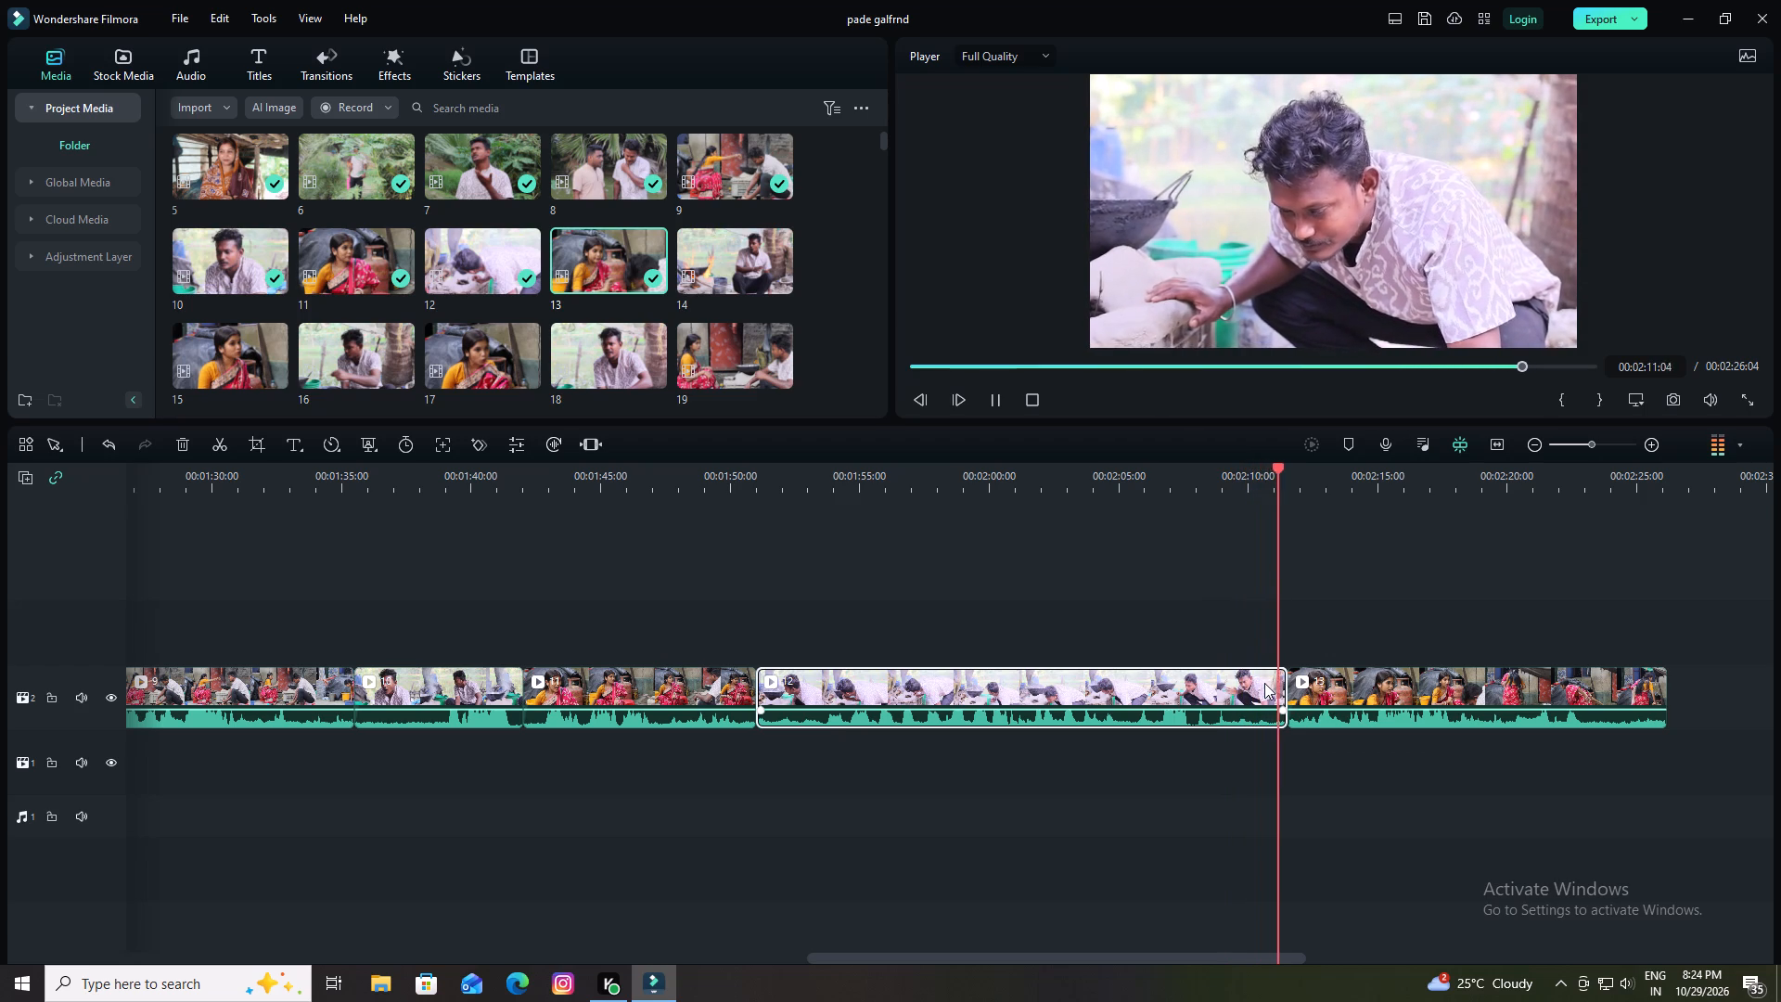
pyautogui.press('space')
# Replay the end of clip 12, split it at 00:02:10:03 and delete the leftover piece before clip 13.
pyautogui.moveTo(1288, 466); pyautogui.dragTo(1235, 483)
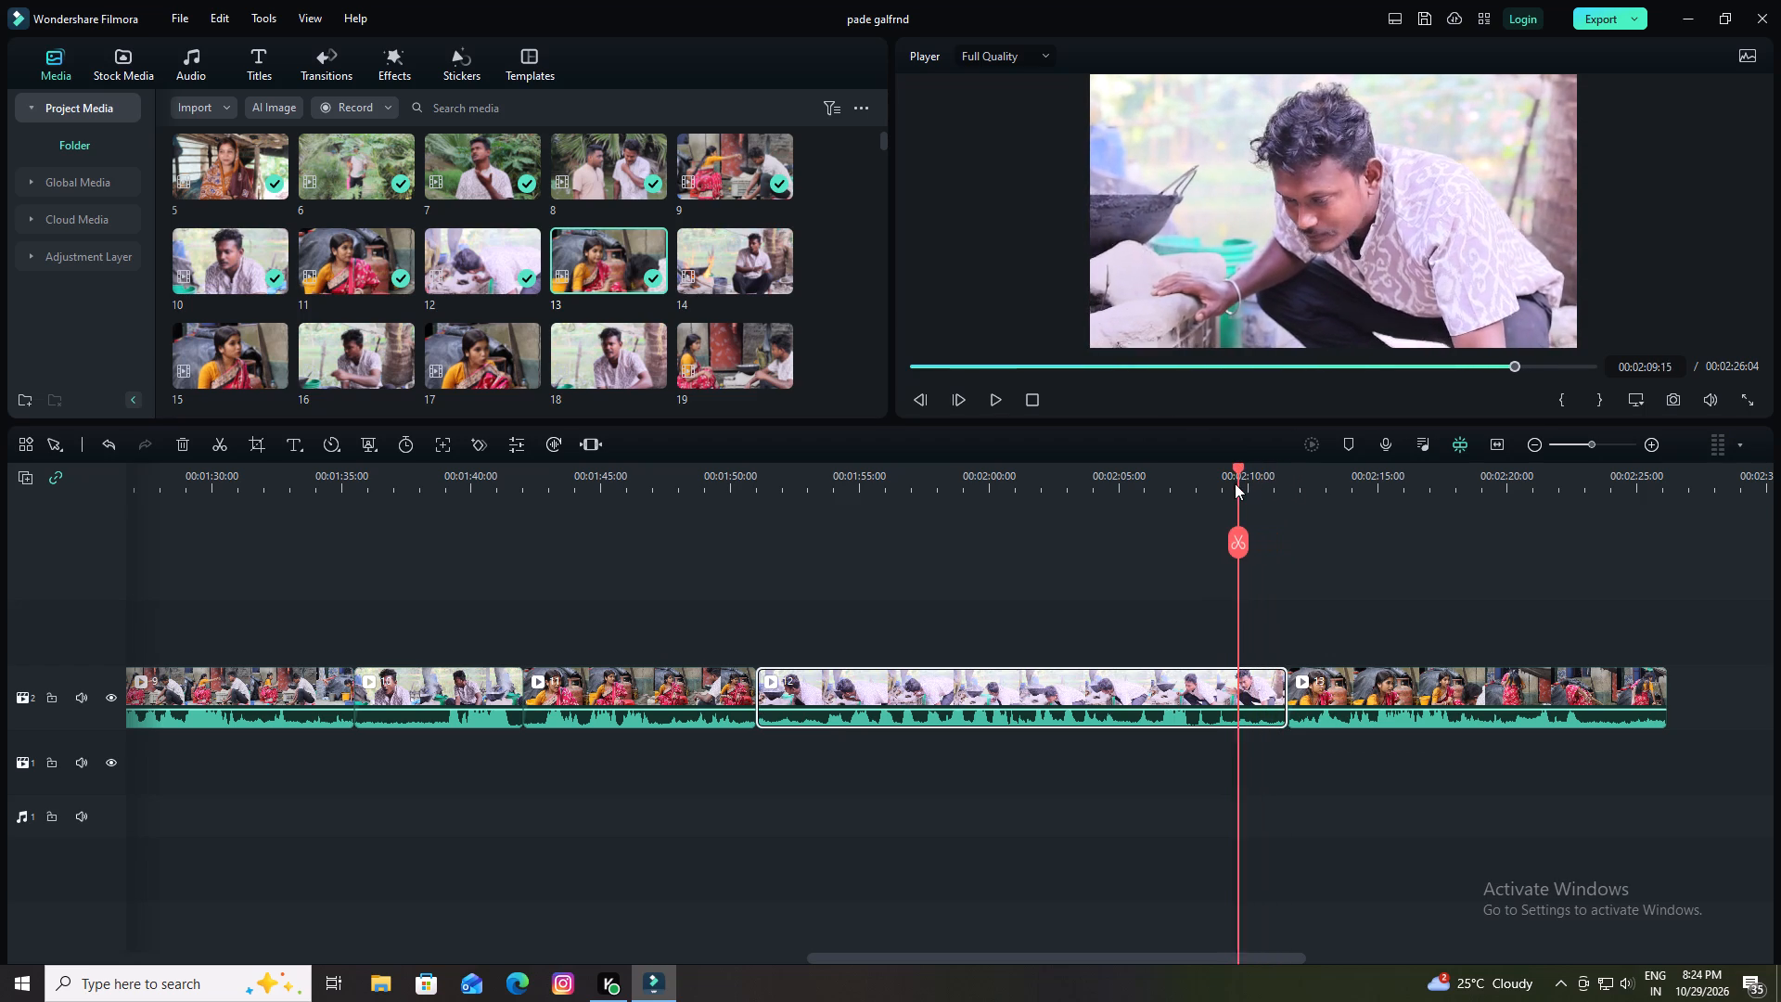
pyautogui.moveTo(1235, 483); pyautogui.dragTo(1225, 485)
pyautogui.press('space')
pyautogui.press('space')
pyautogui.press('space')
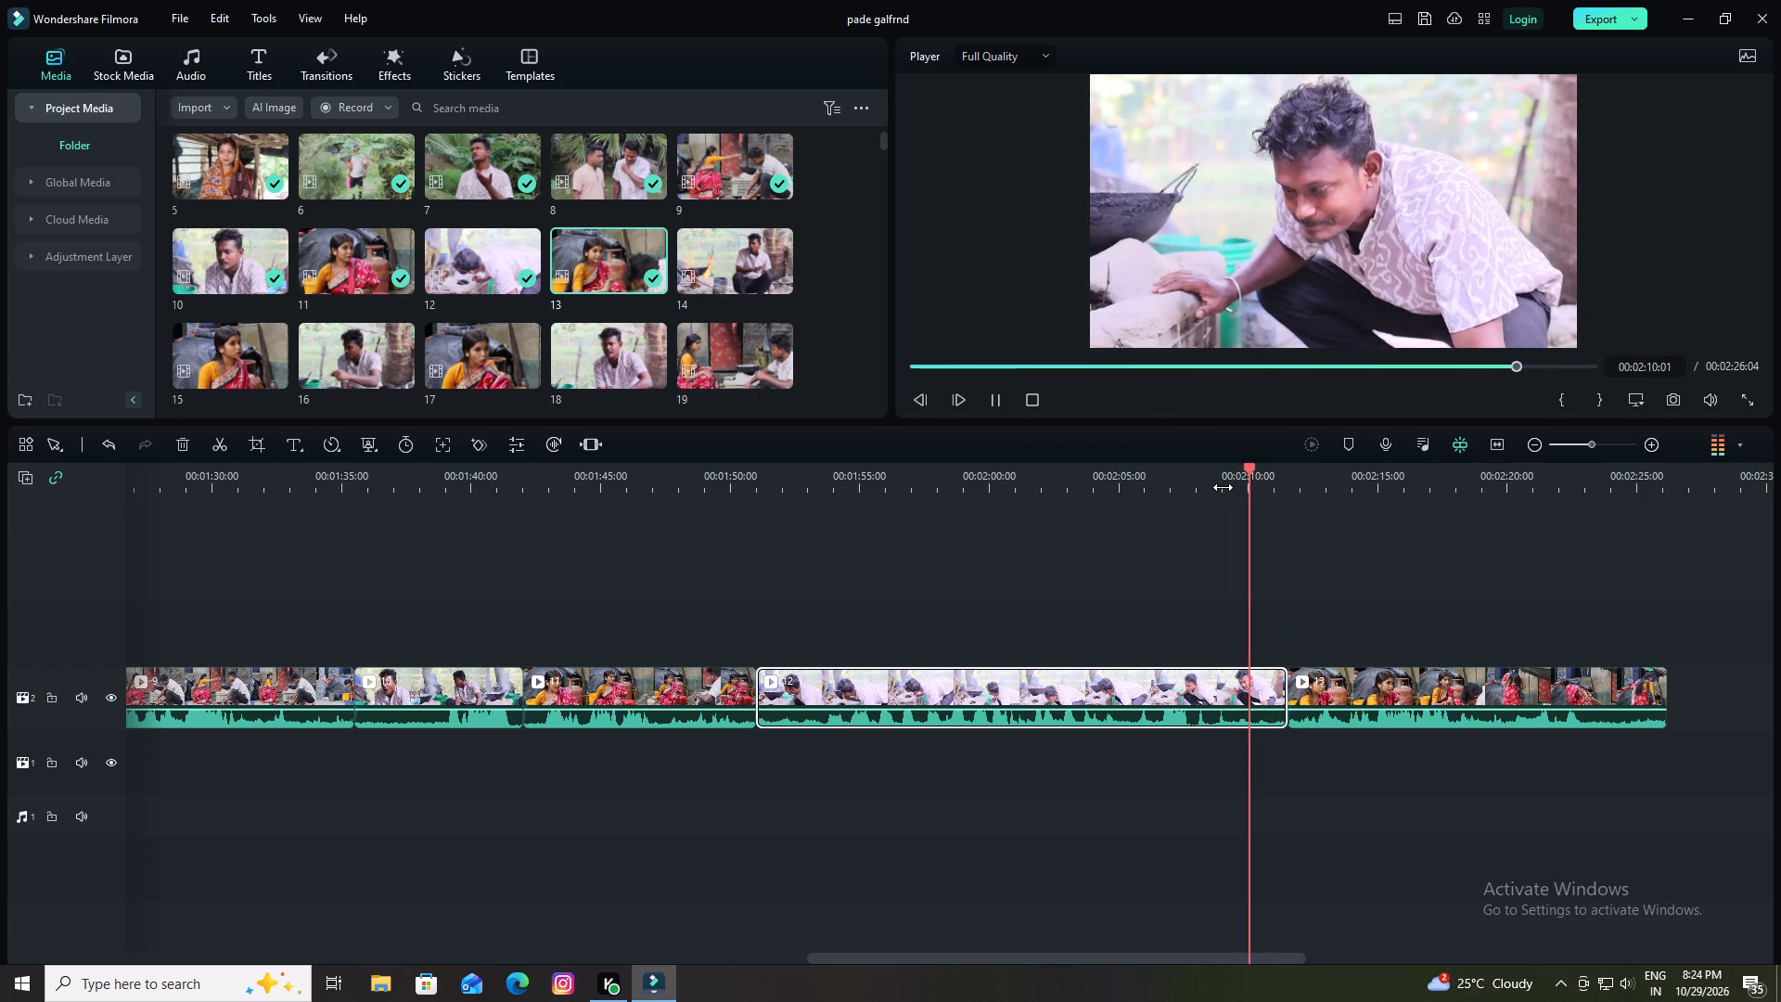
pyautogui.press('space')
pyautogui.click(1253, 550)
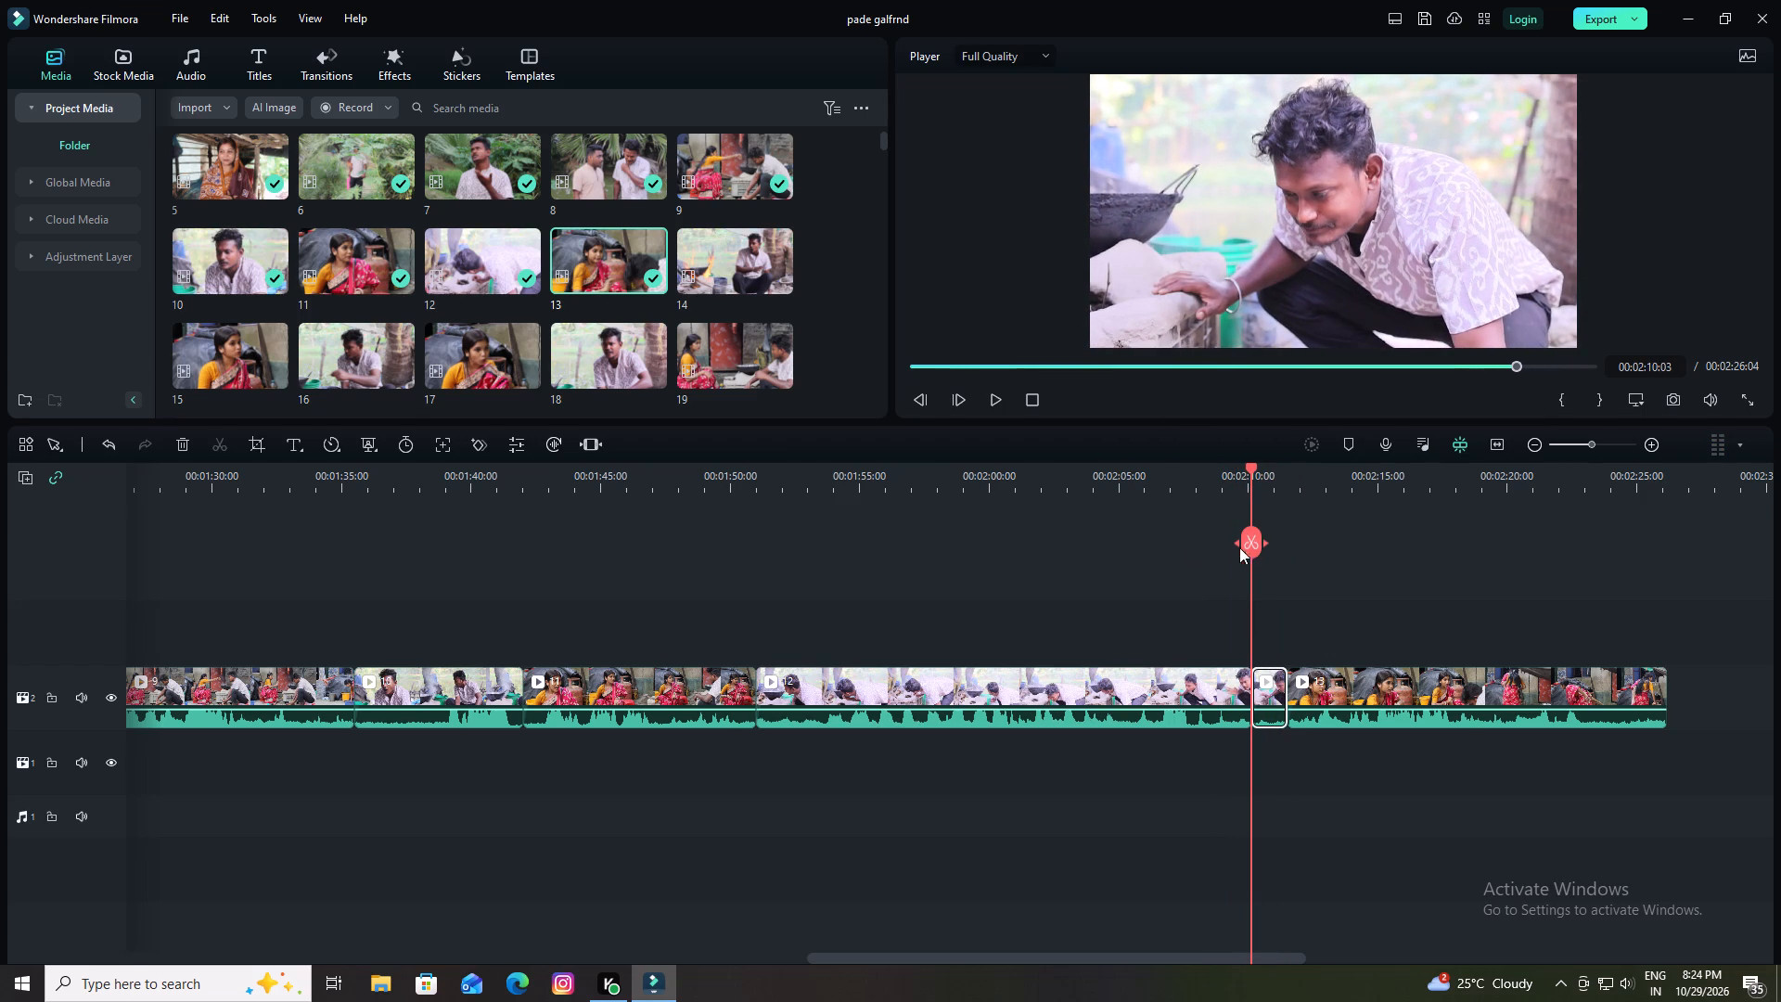
pyautogui.click(186, 433)
# Play across the join into clip 13, split clip 13 at 00:02:12:23 and delete the piece before the cut.
pyautogui.press('space')
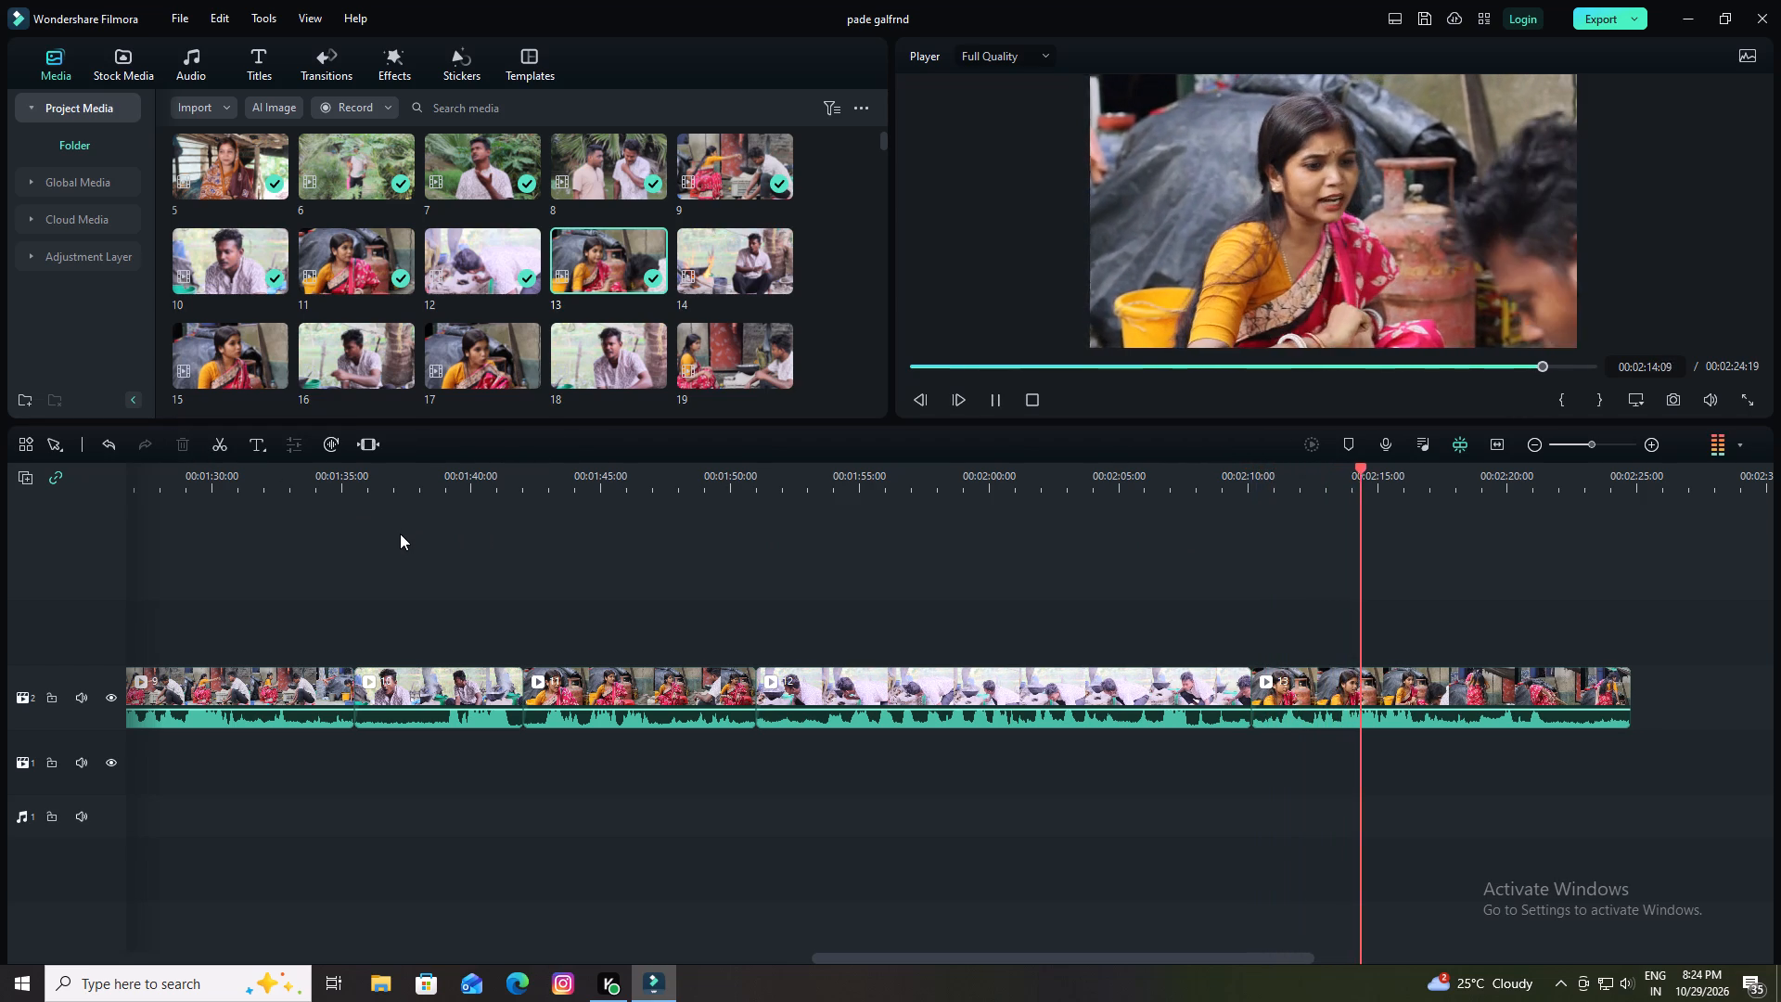
pyautogui.press('space')
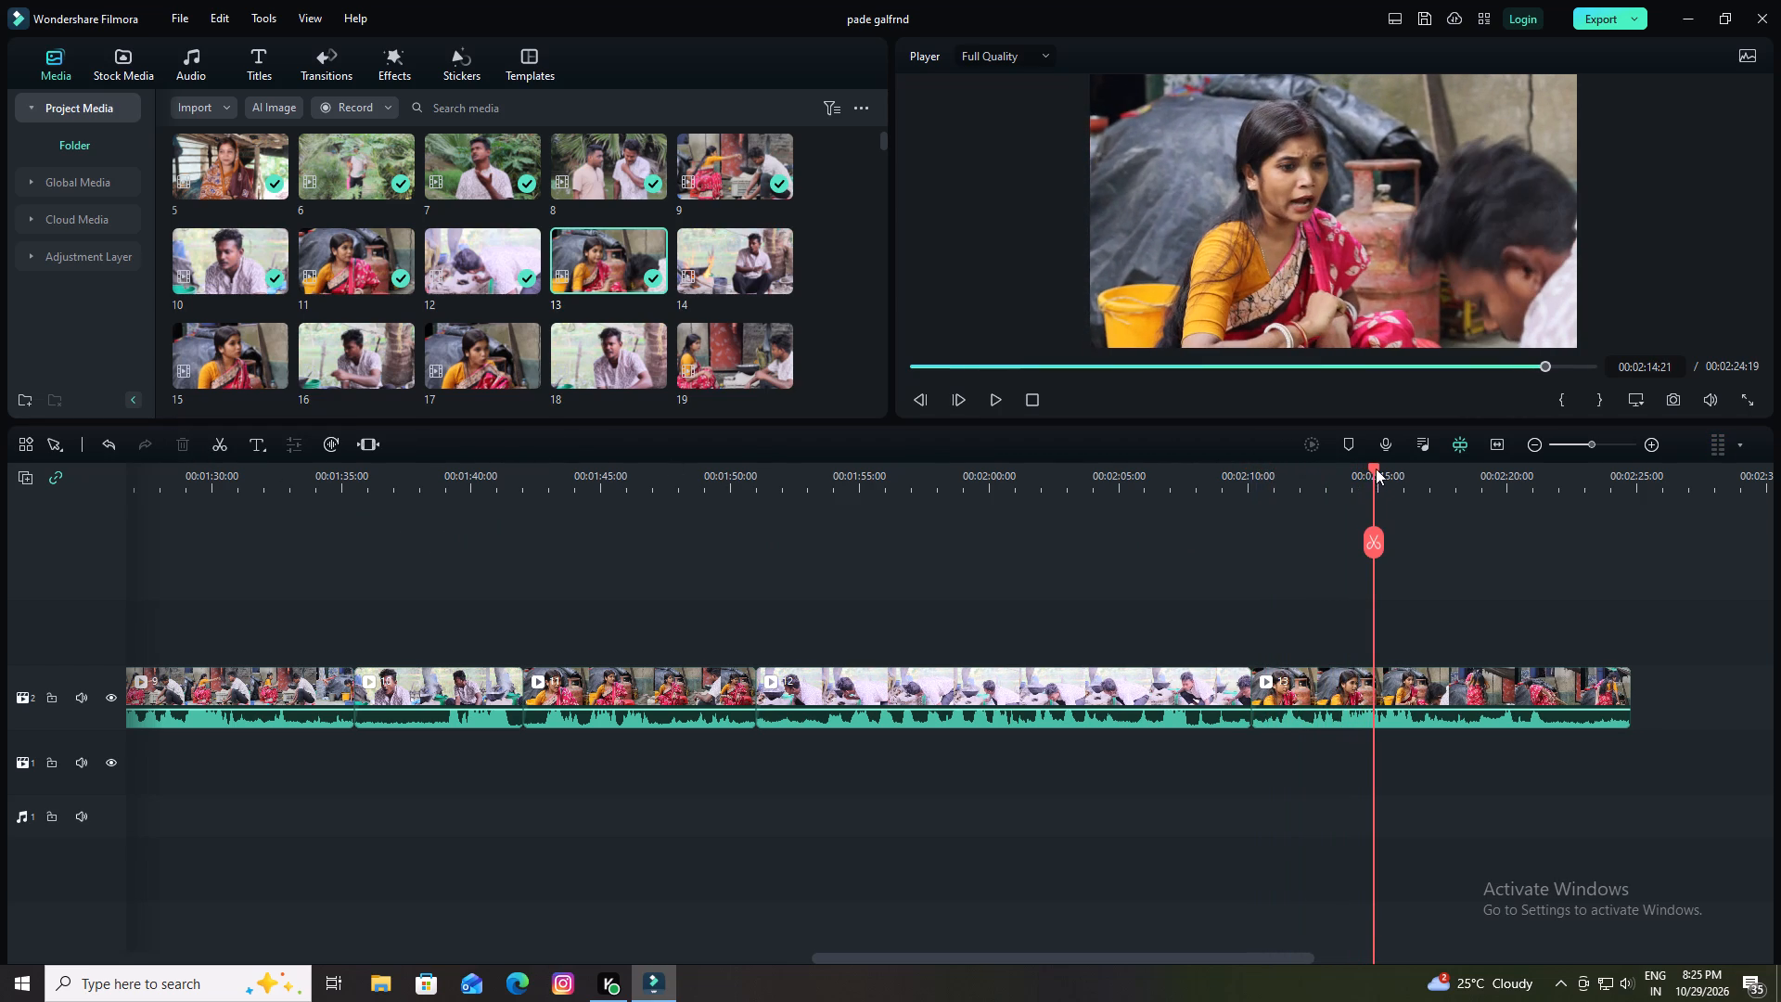
pyautogui.moveTo(1376, 466); pyautogui.dragTo(1234, 506)
pyautogui.press('space')
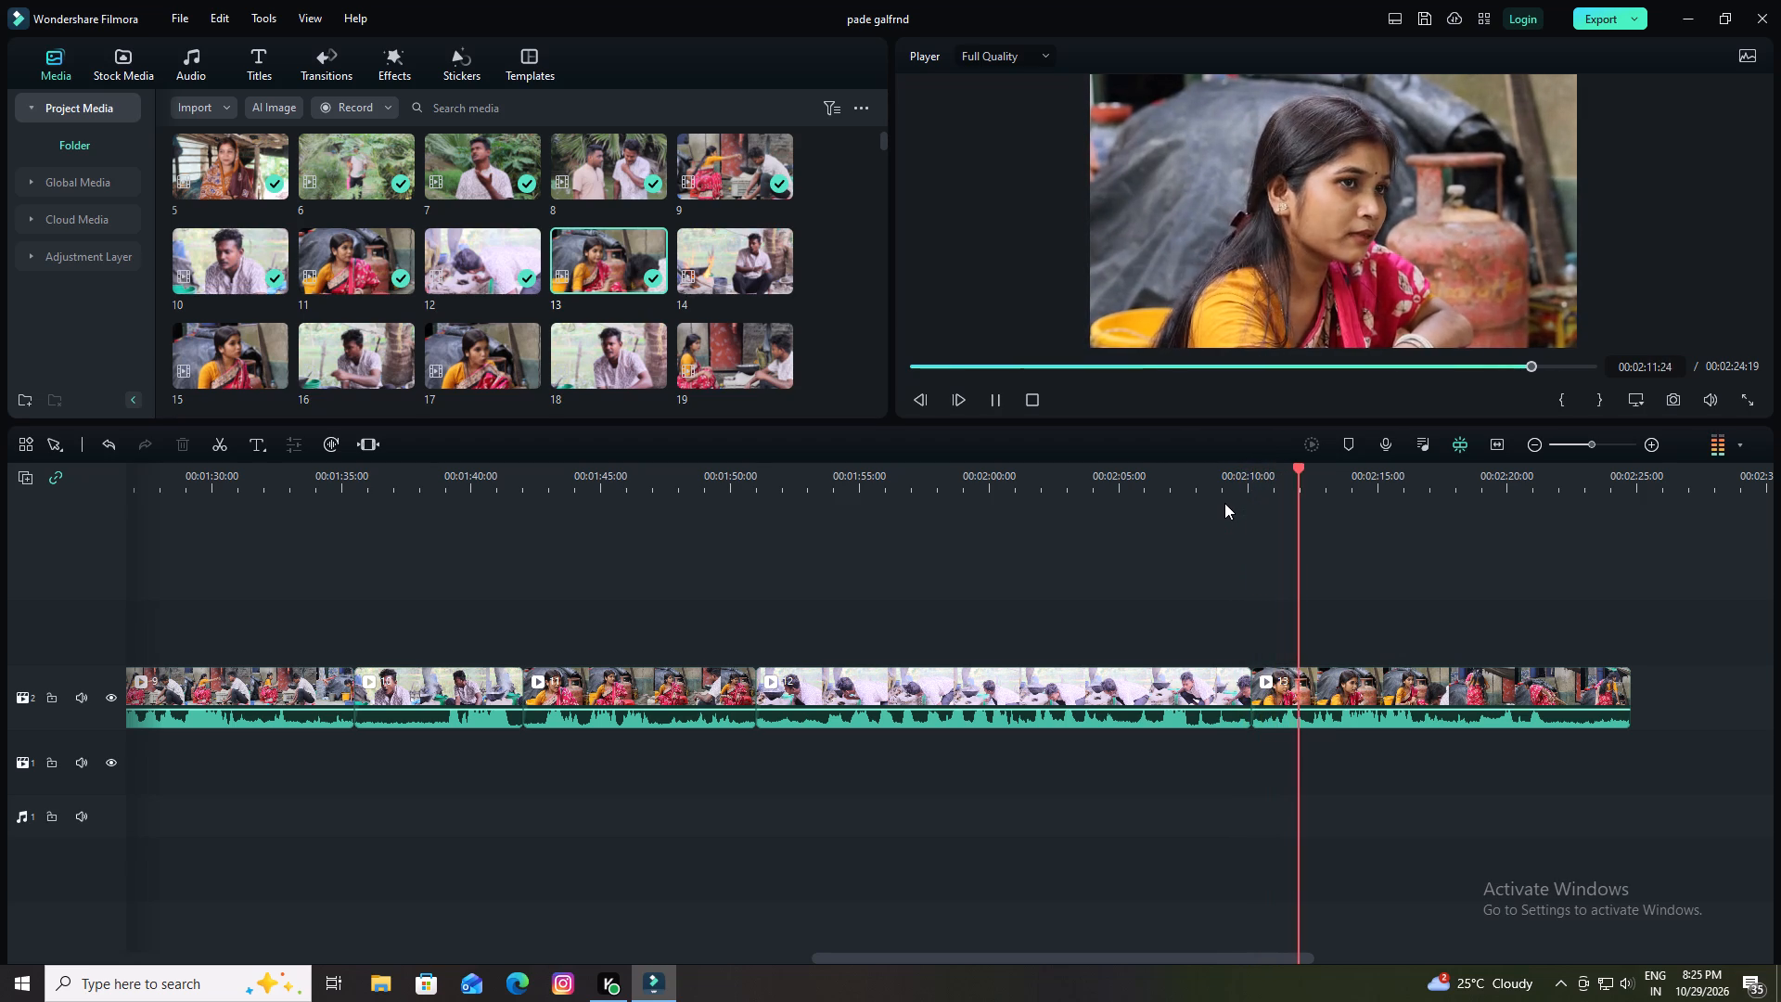
pyautogui.press('space')
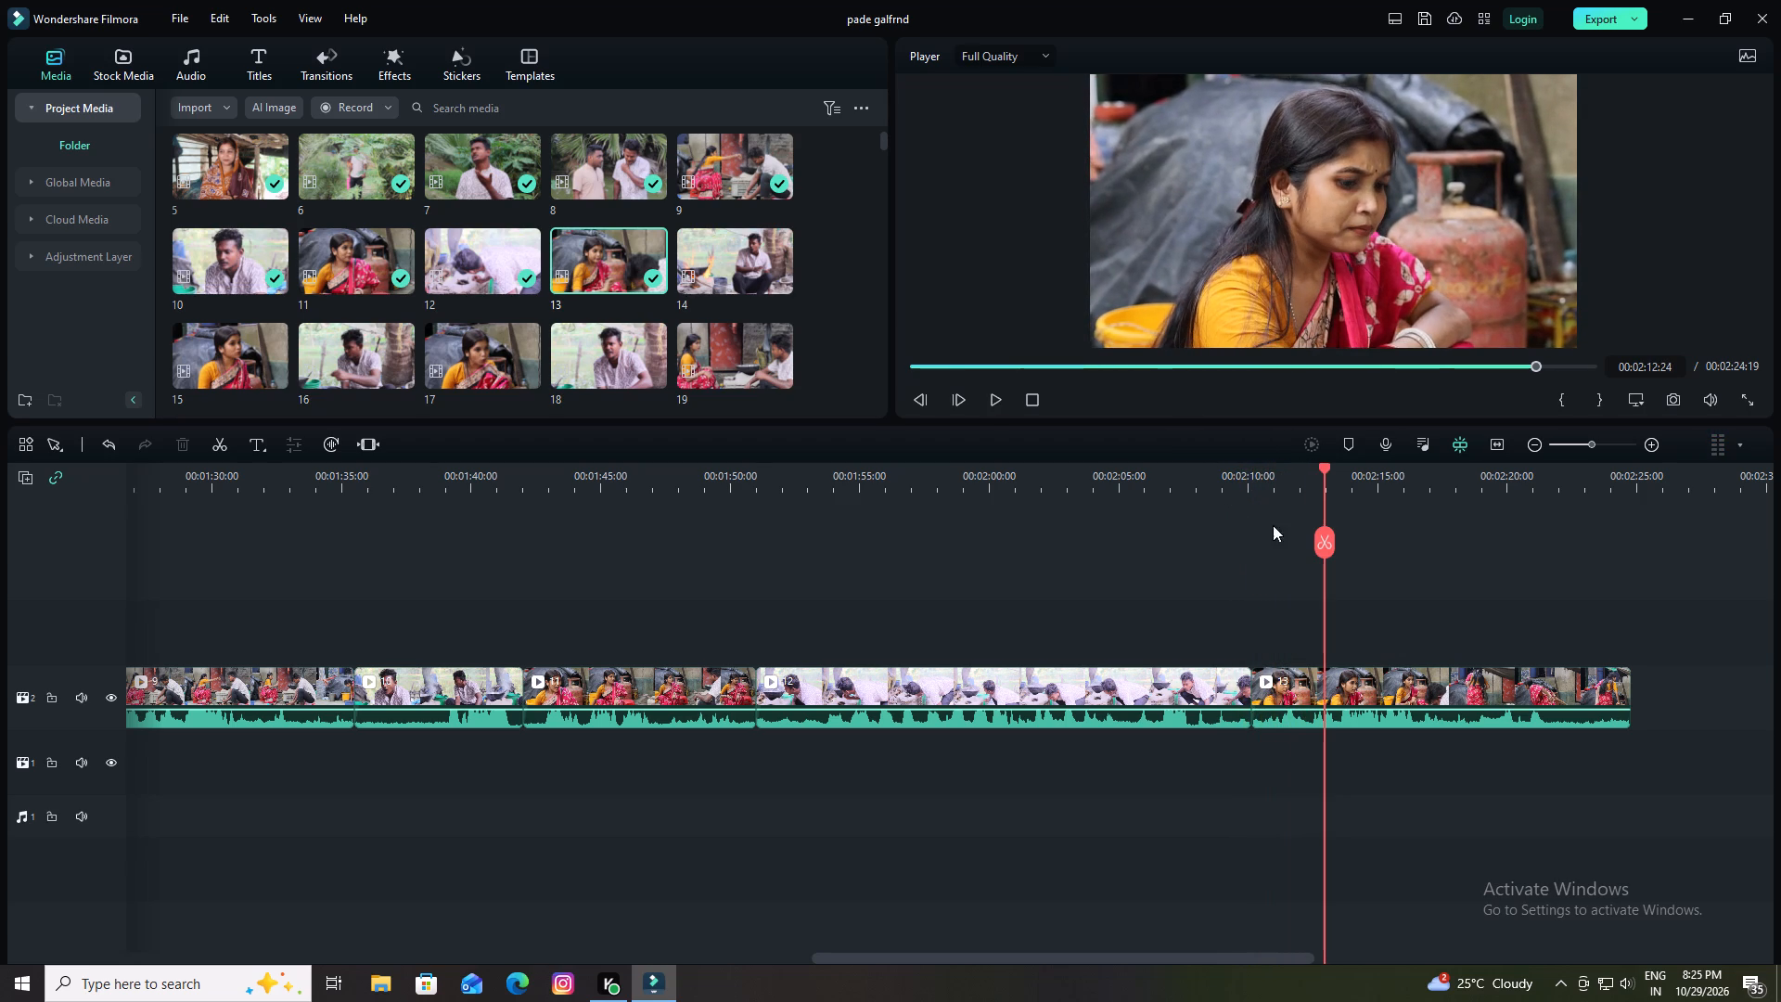
pyautogui.click(1324, 541)
pyautogui.moveTo(1371, 482); pyautogui.dragTo(1426, 475)
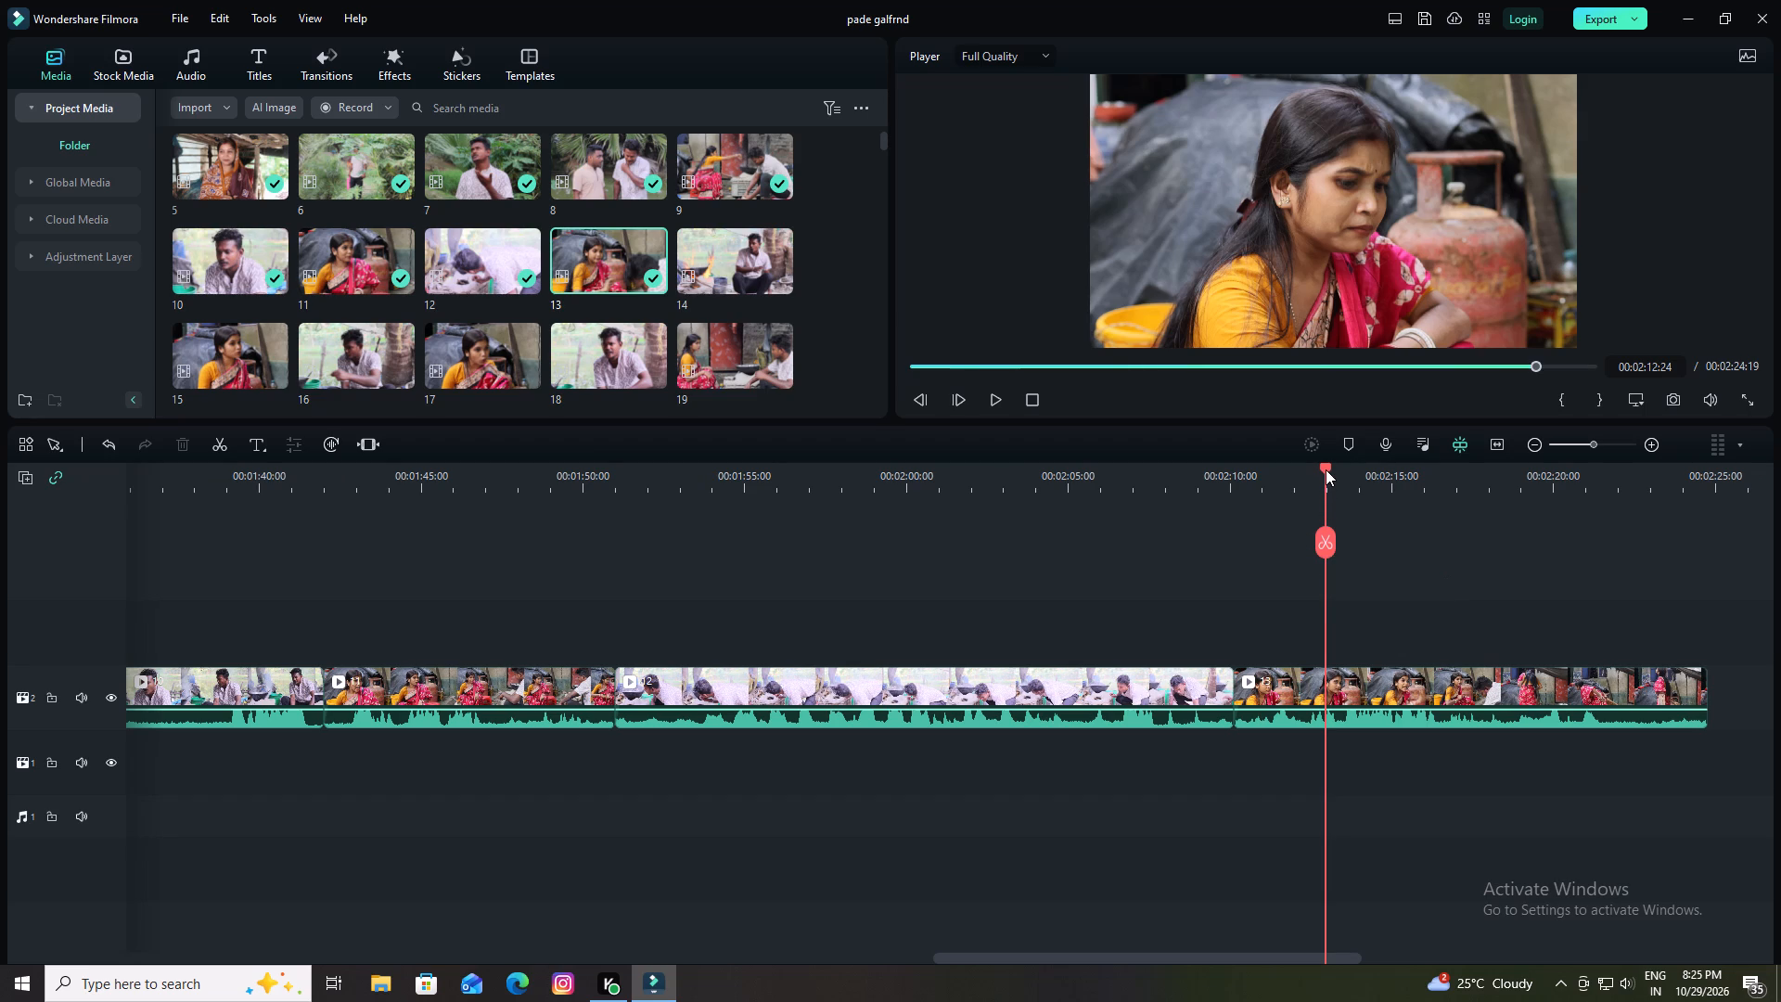
pyautogui.press('Left')
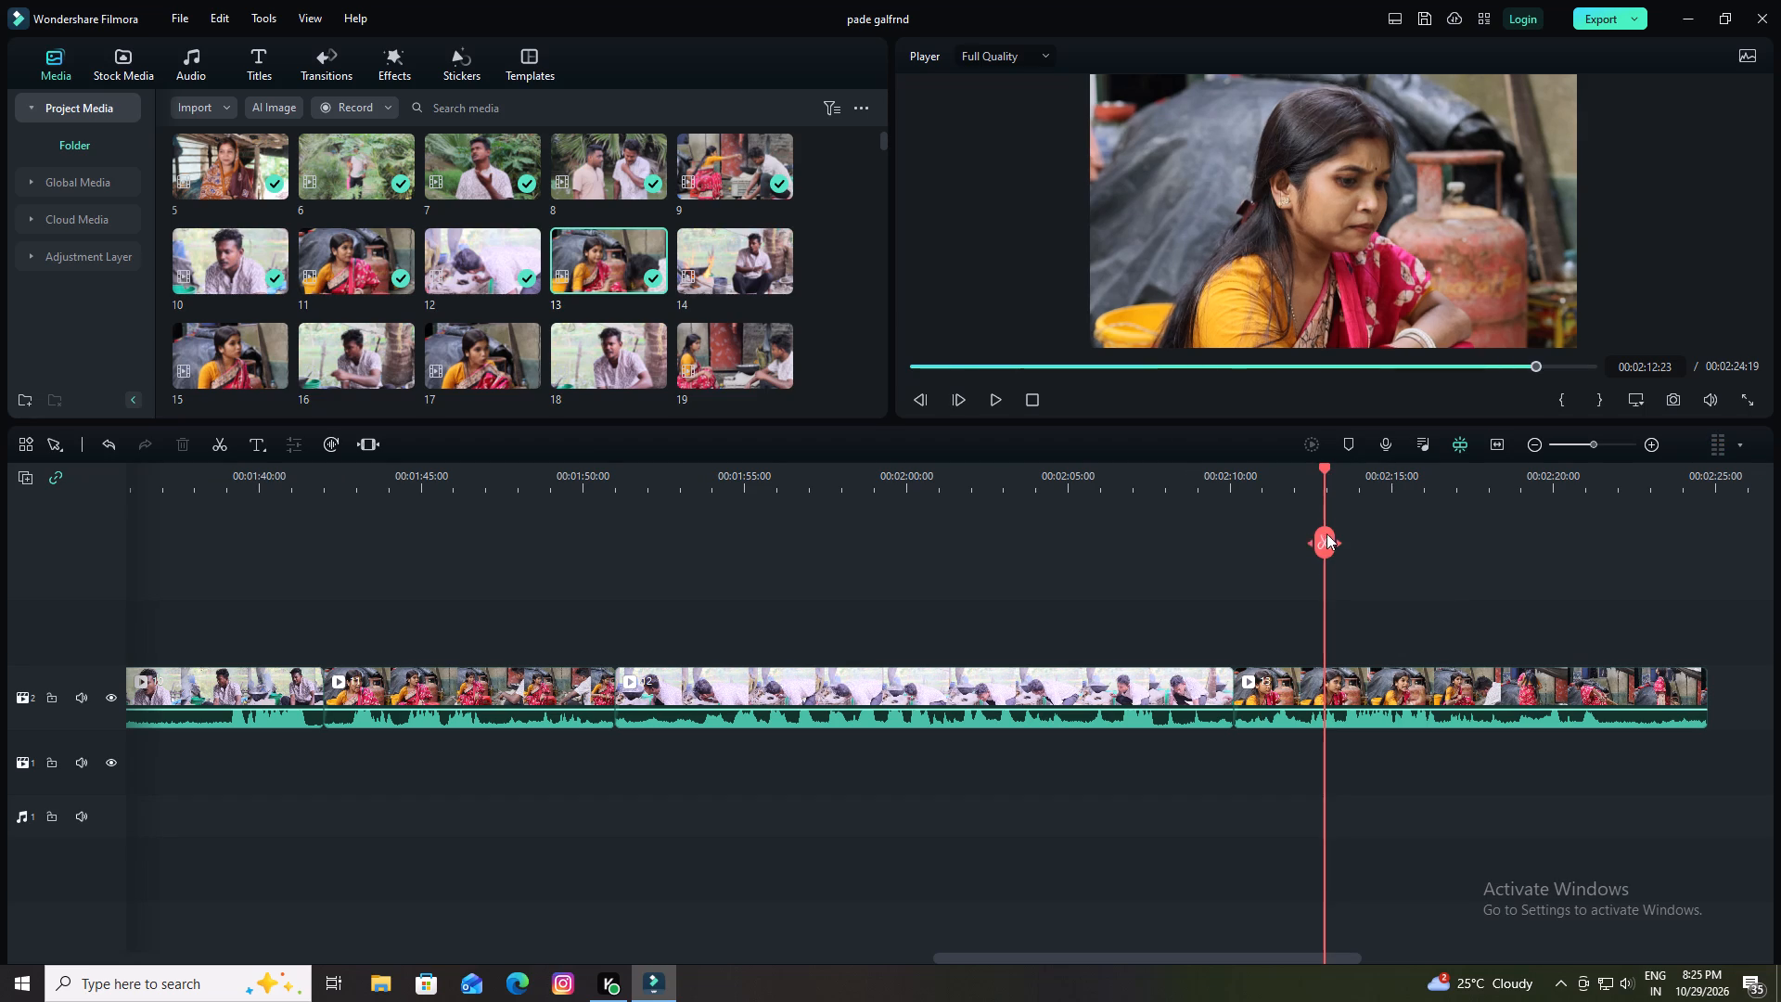
pyautogui.click(1323, 539)
pyautogui.click(1282, 708)
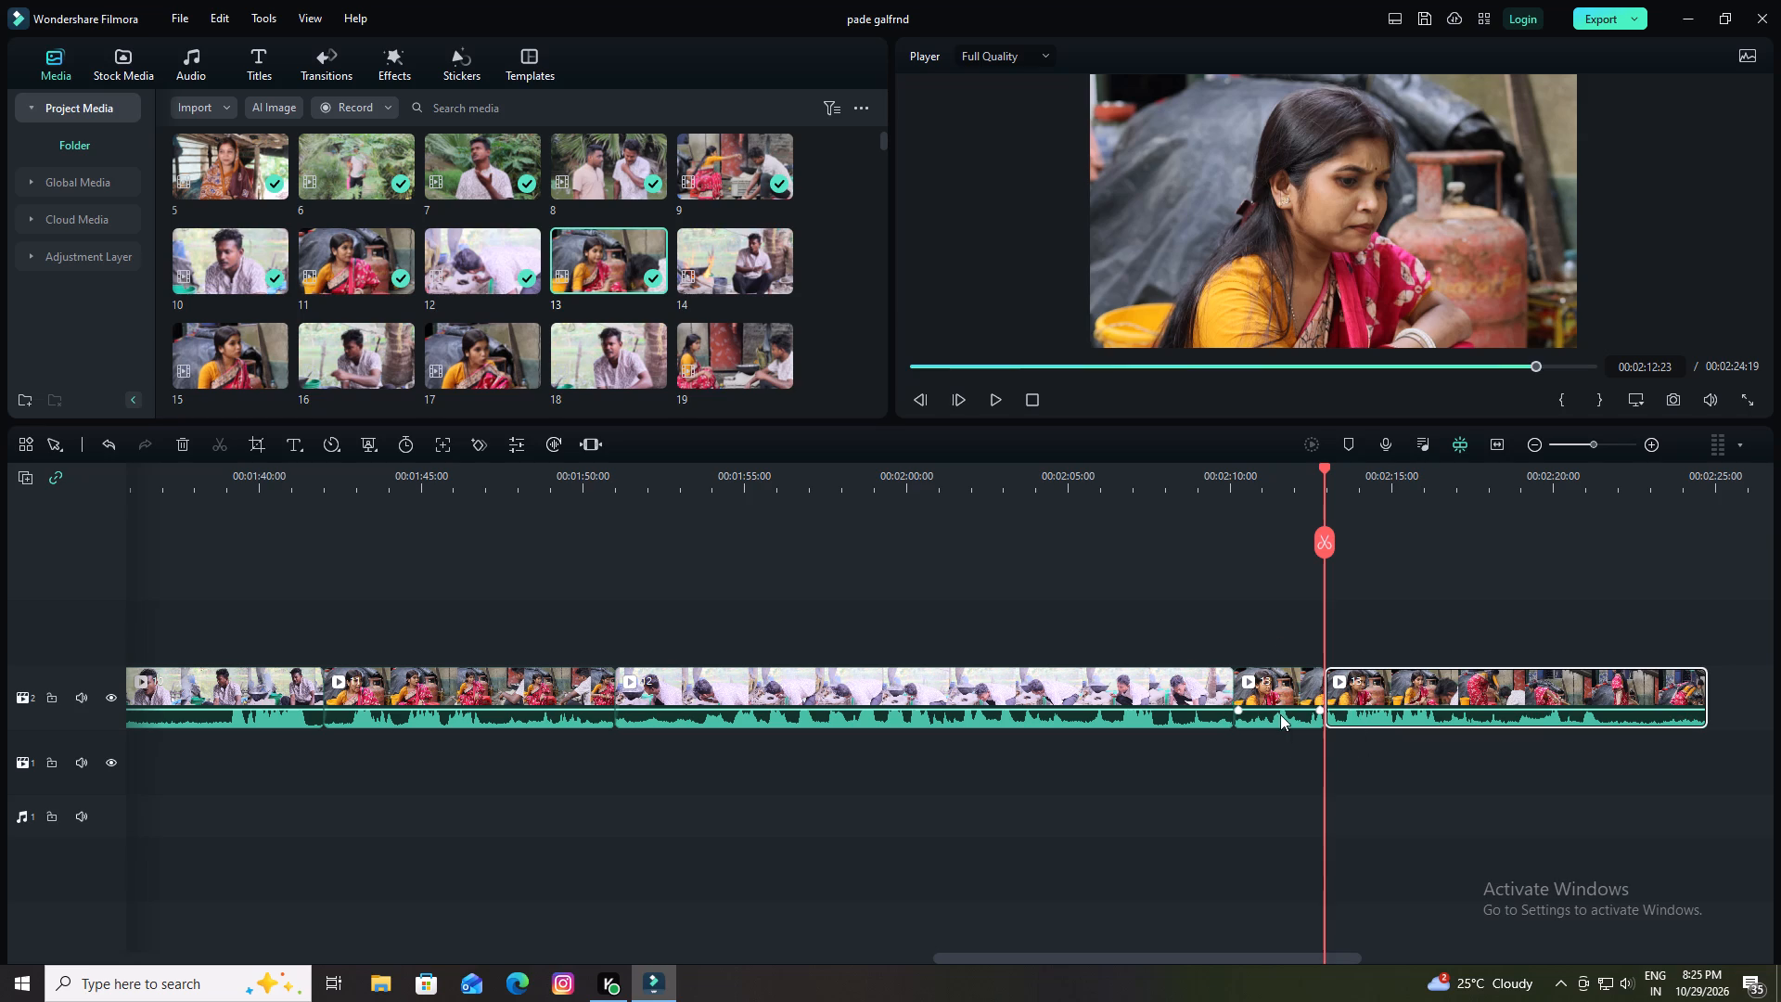
pyautogui.click(1275, 690)
pyautogui.click(180, 438)
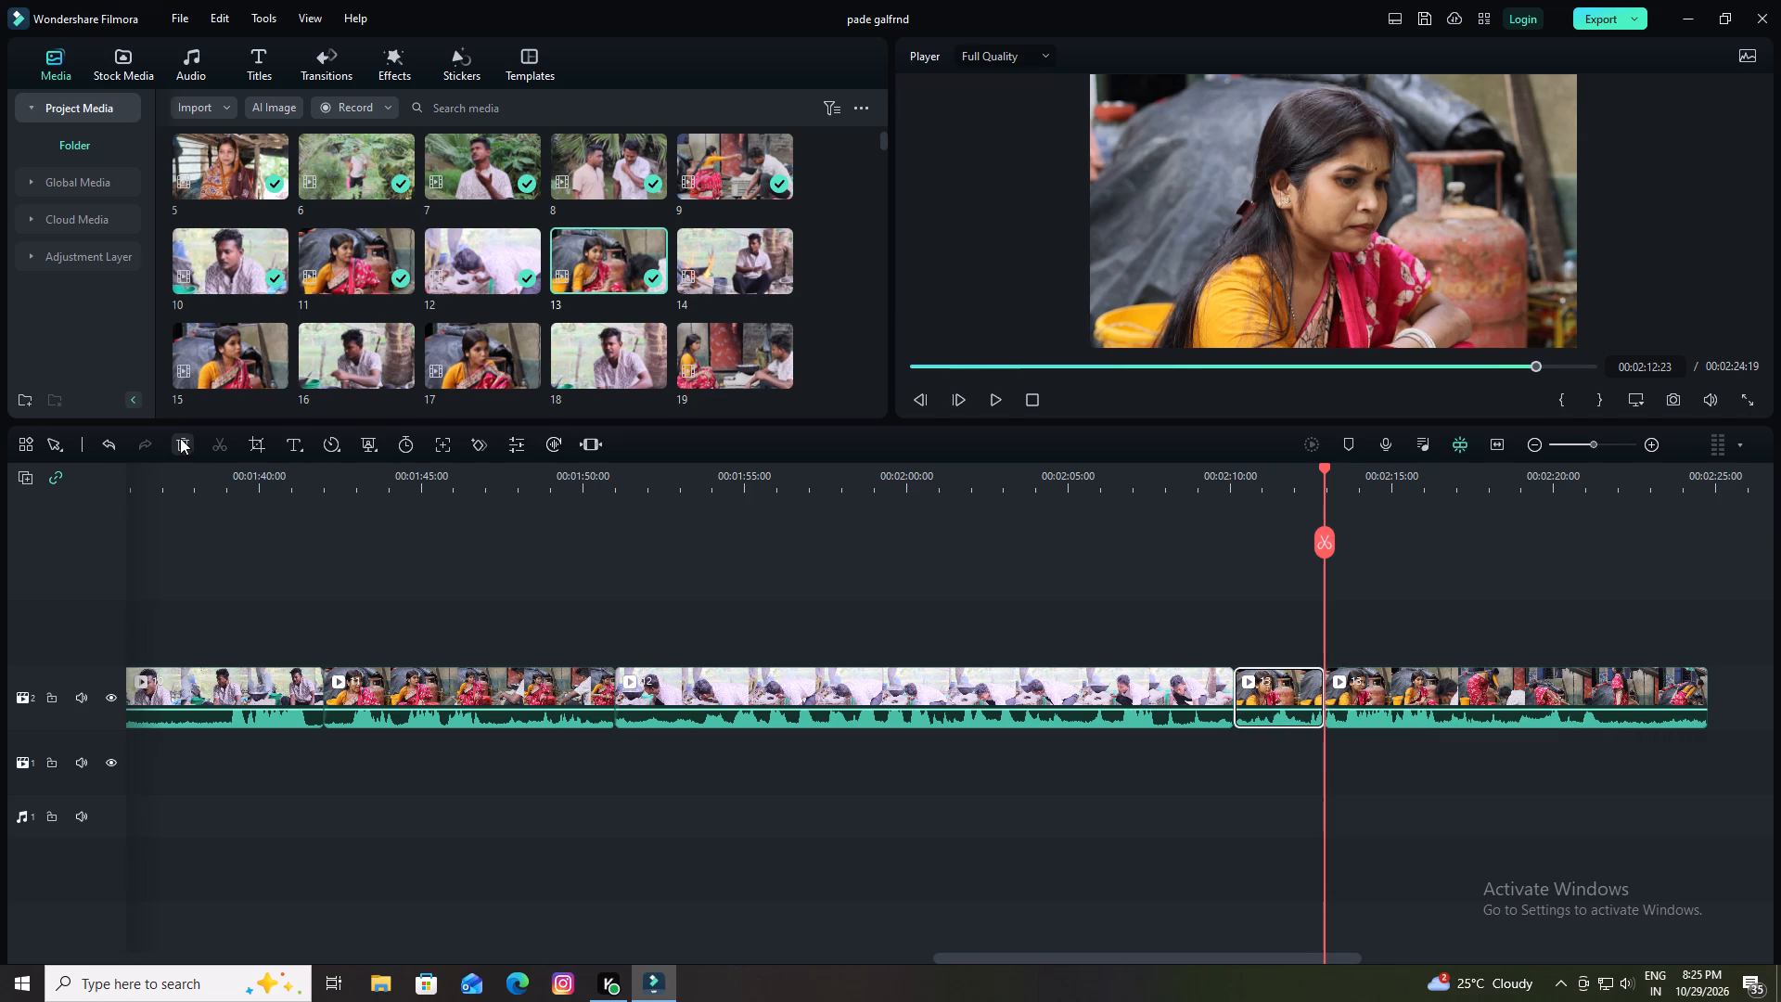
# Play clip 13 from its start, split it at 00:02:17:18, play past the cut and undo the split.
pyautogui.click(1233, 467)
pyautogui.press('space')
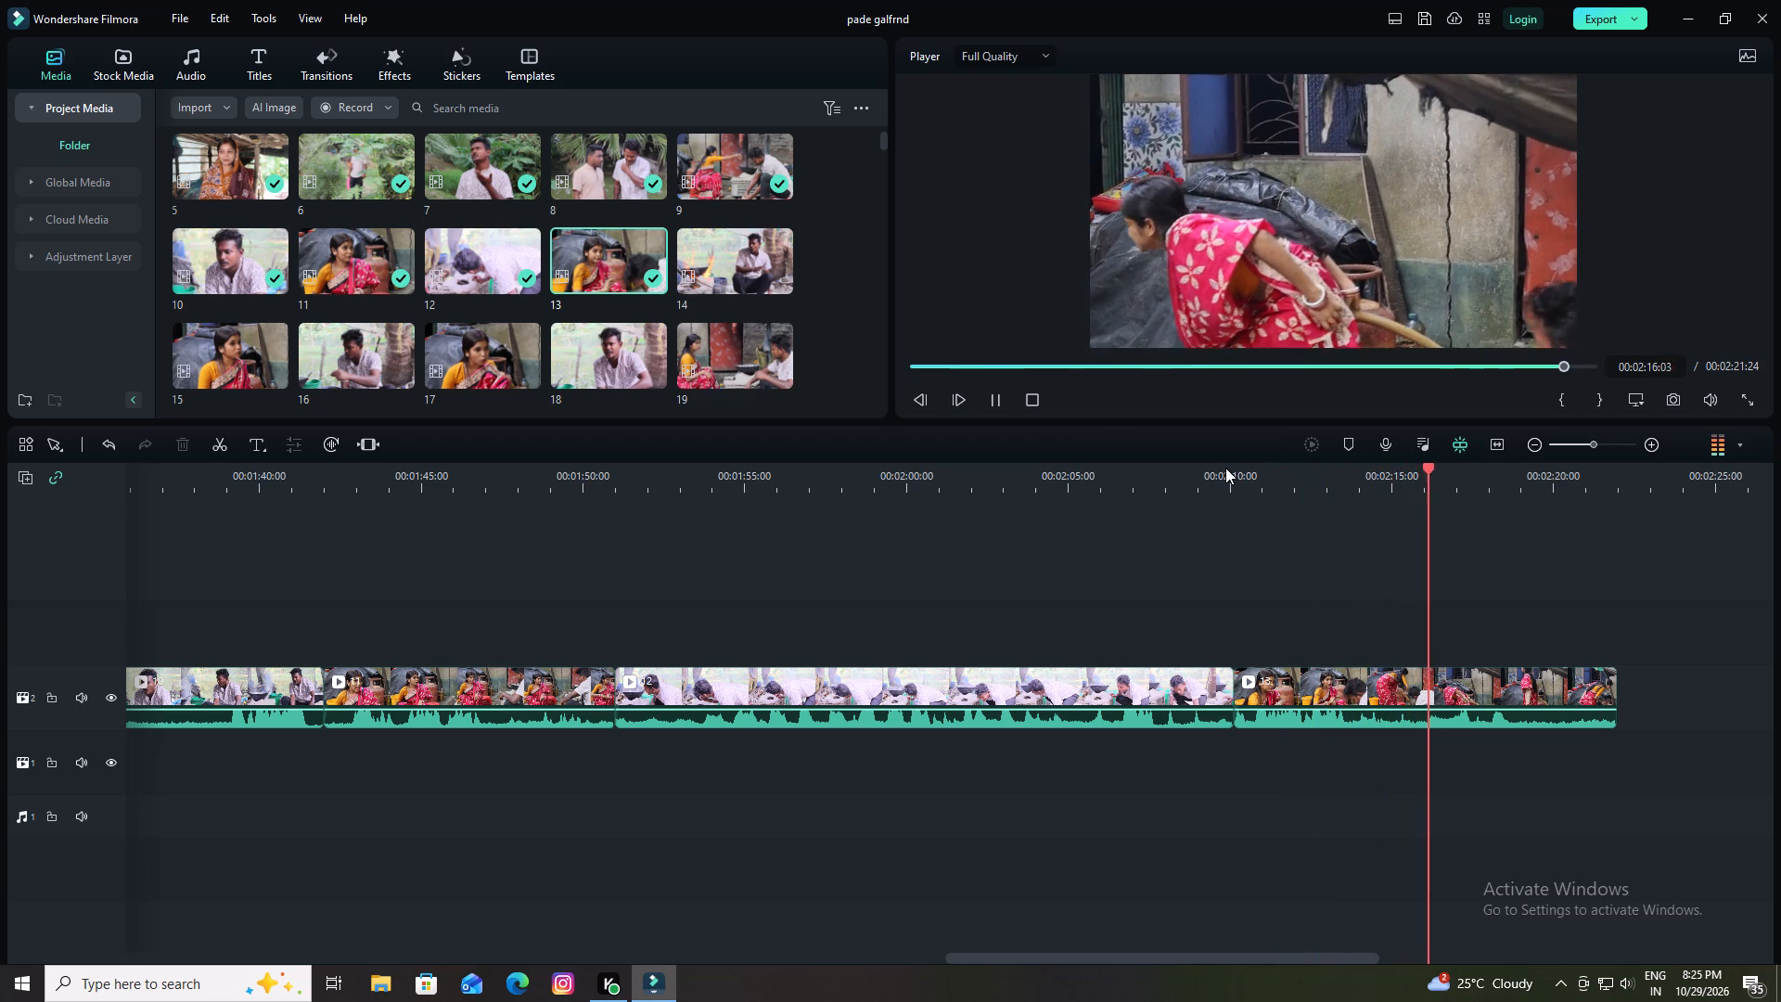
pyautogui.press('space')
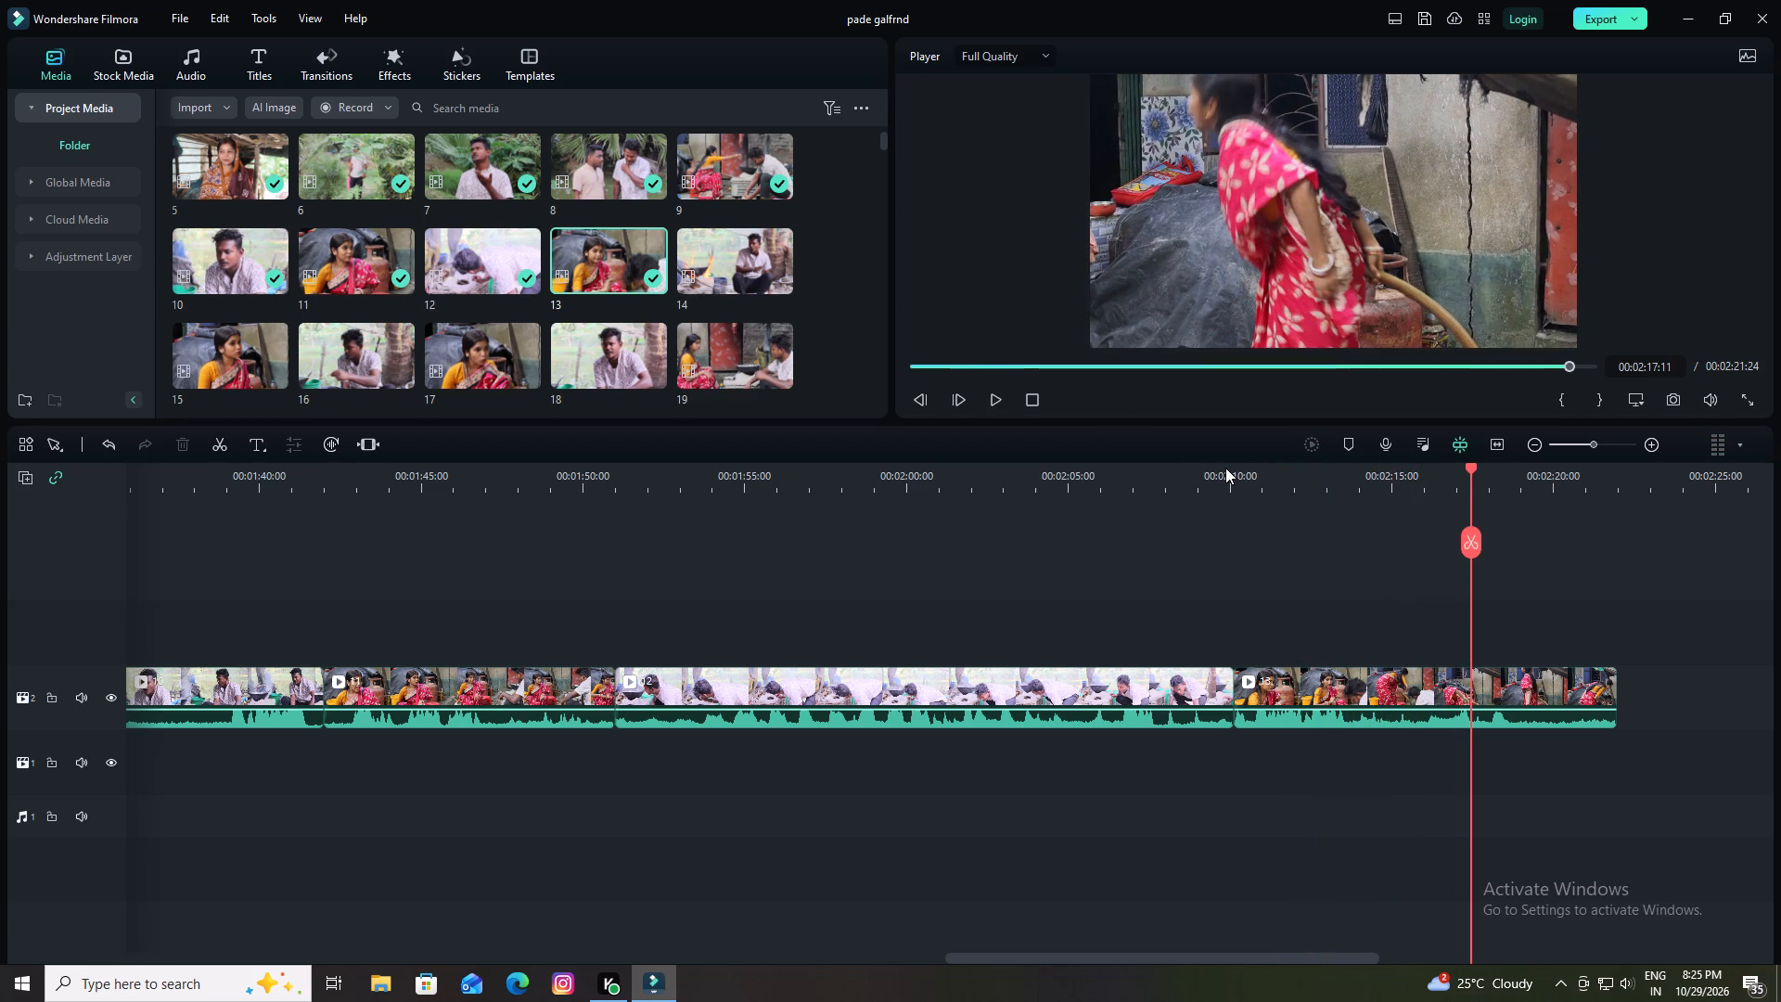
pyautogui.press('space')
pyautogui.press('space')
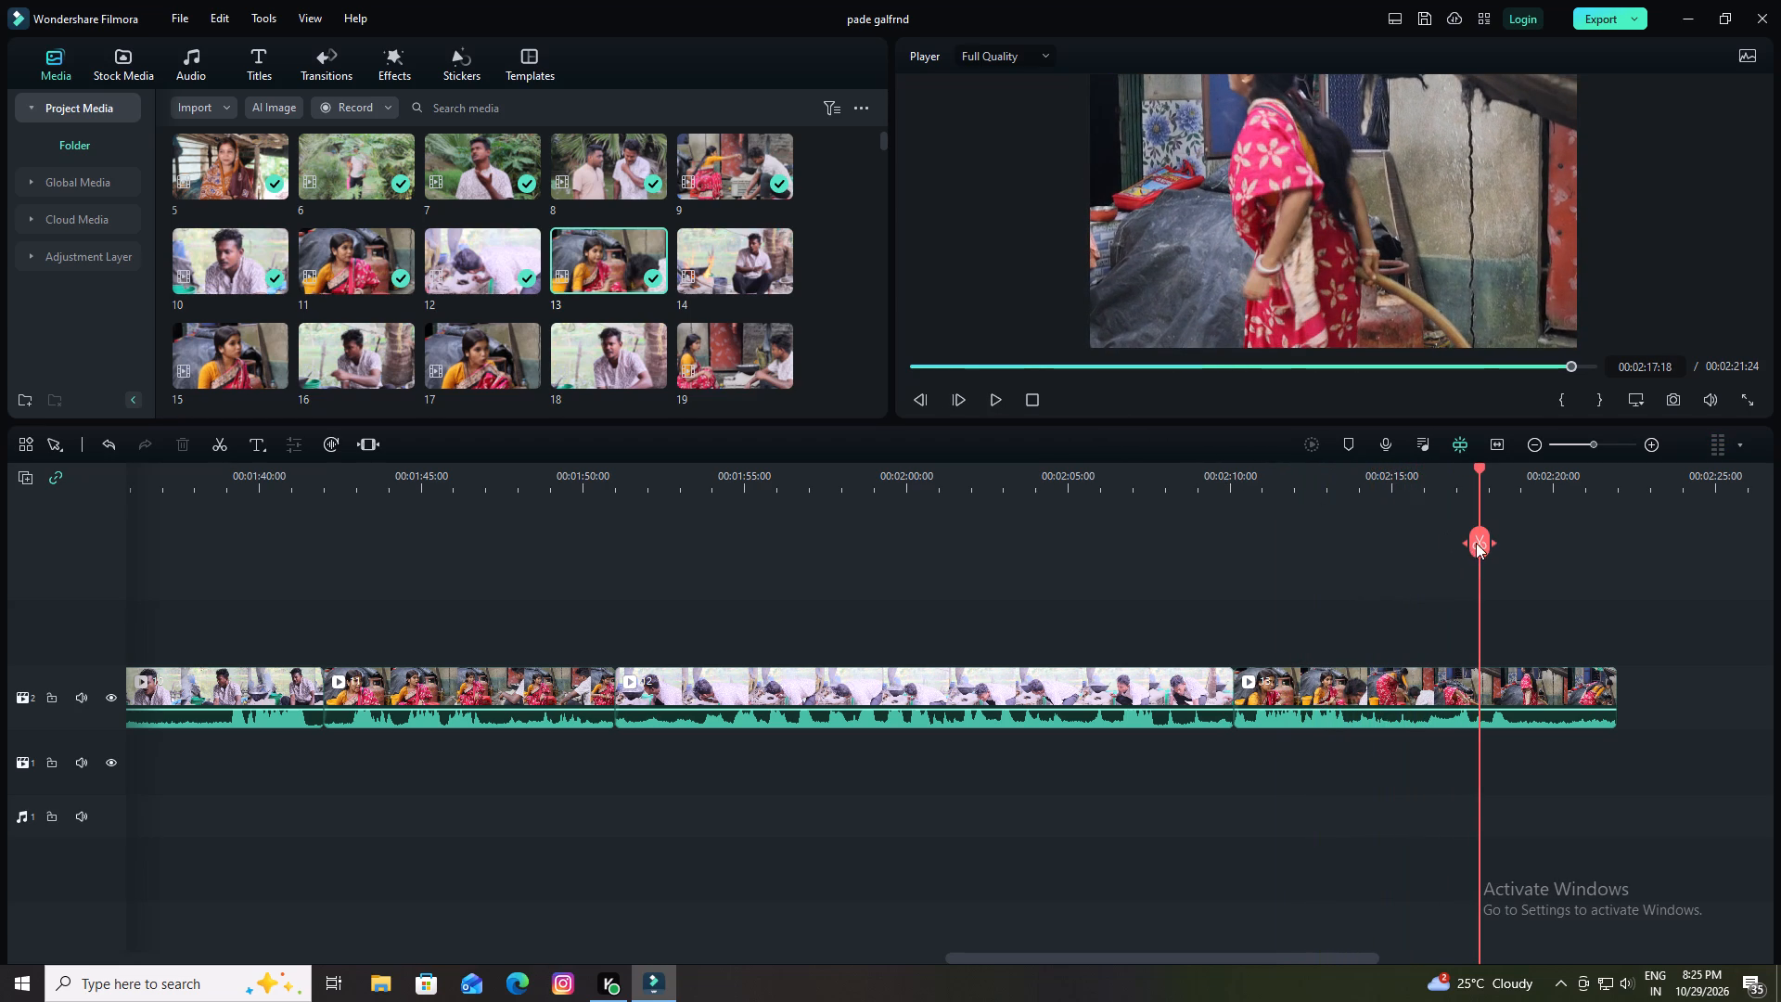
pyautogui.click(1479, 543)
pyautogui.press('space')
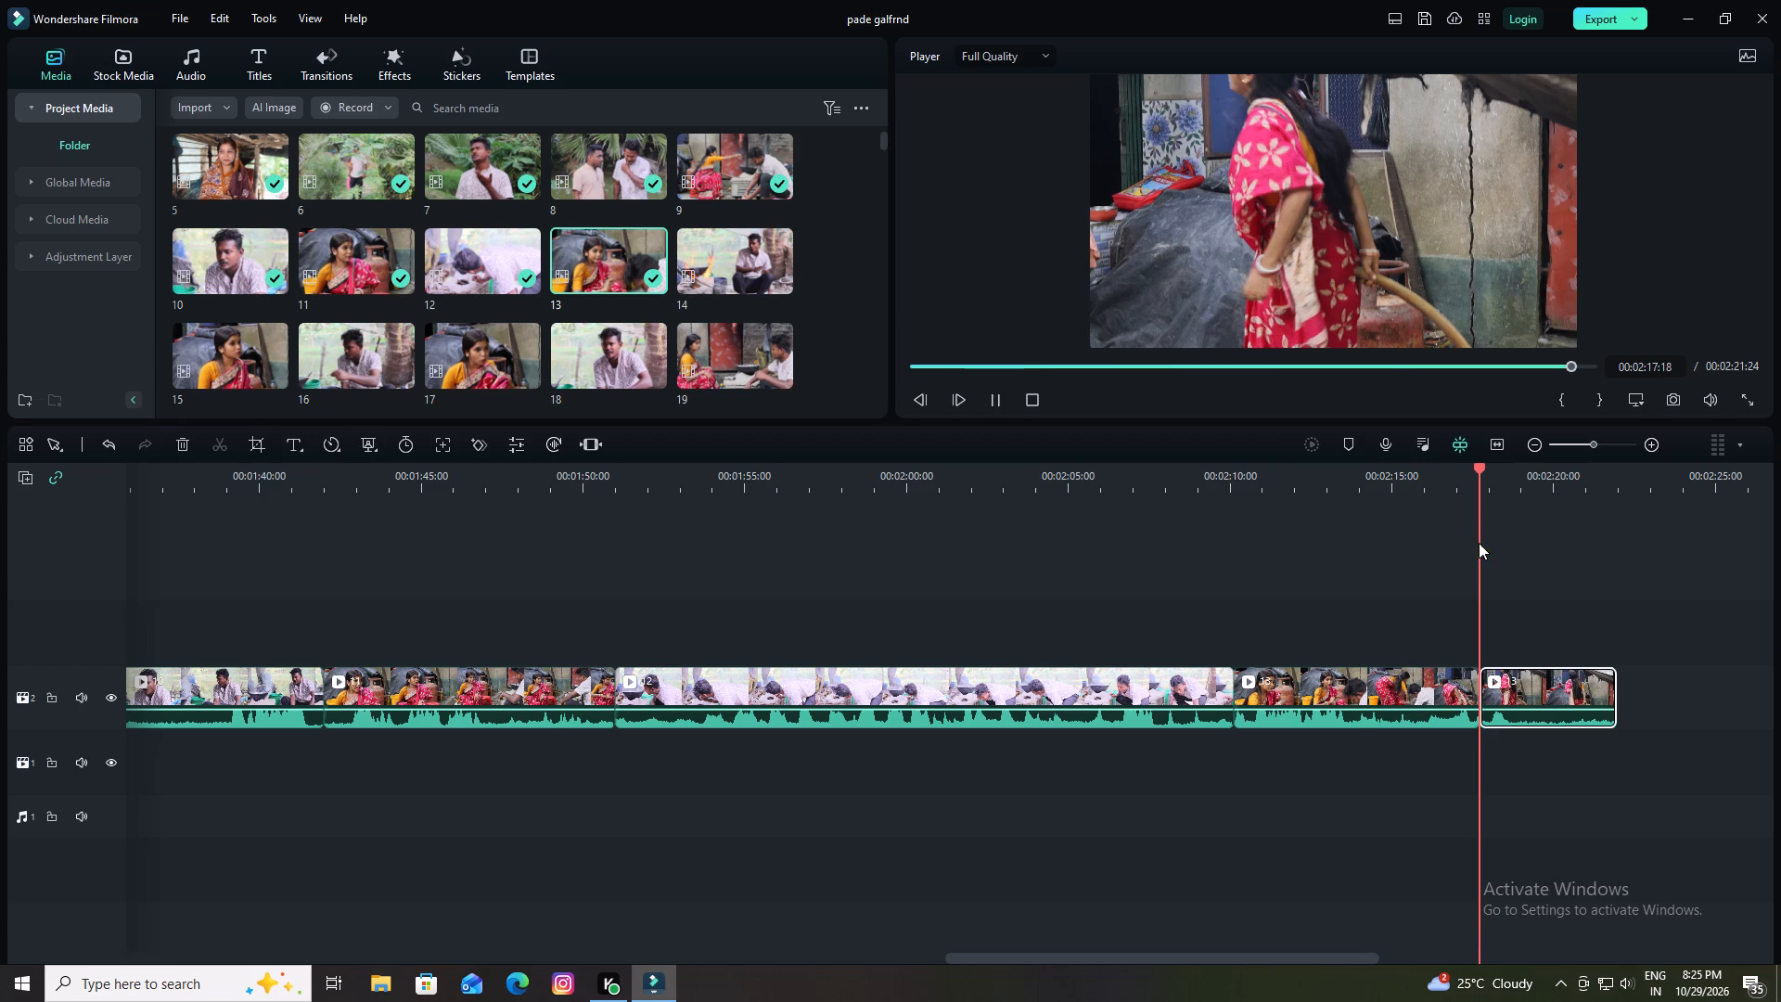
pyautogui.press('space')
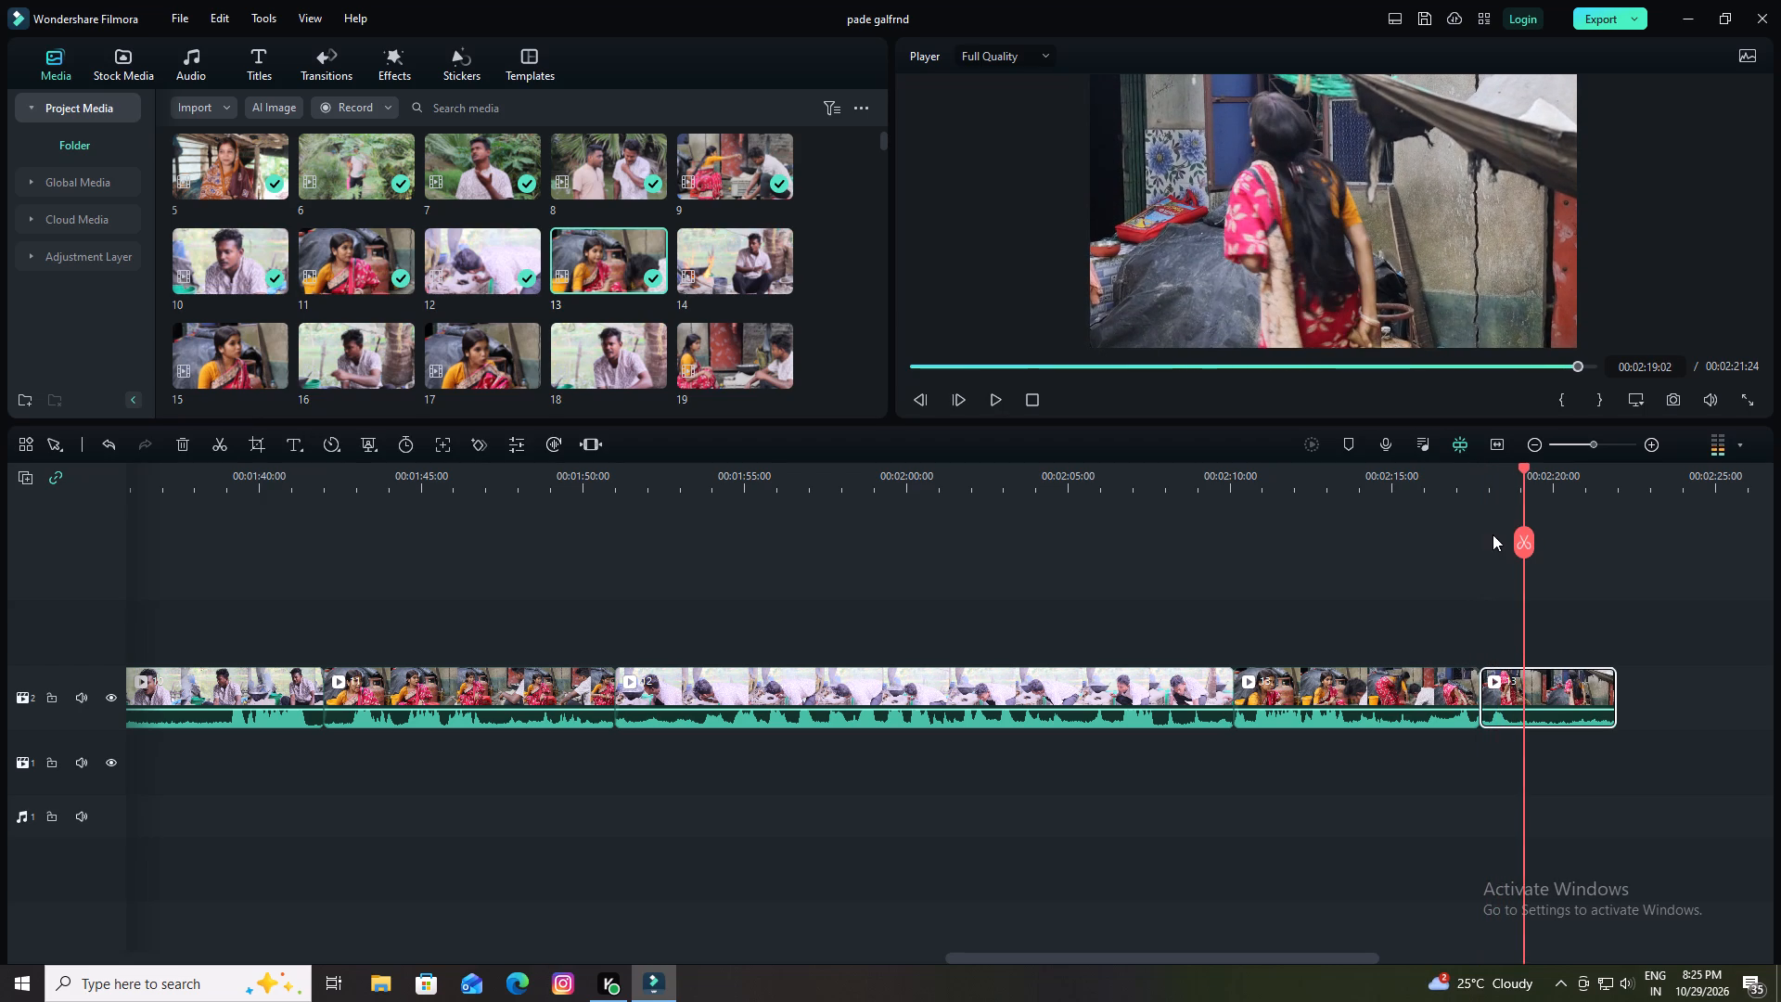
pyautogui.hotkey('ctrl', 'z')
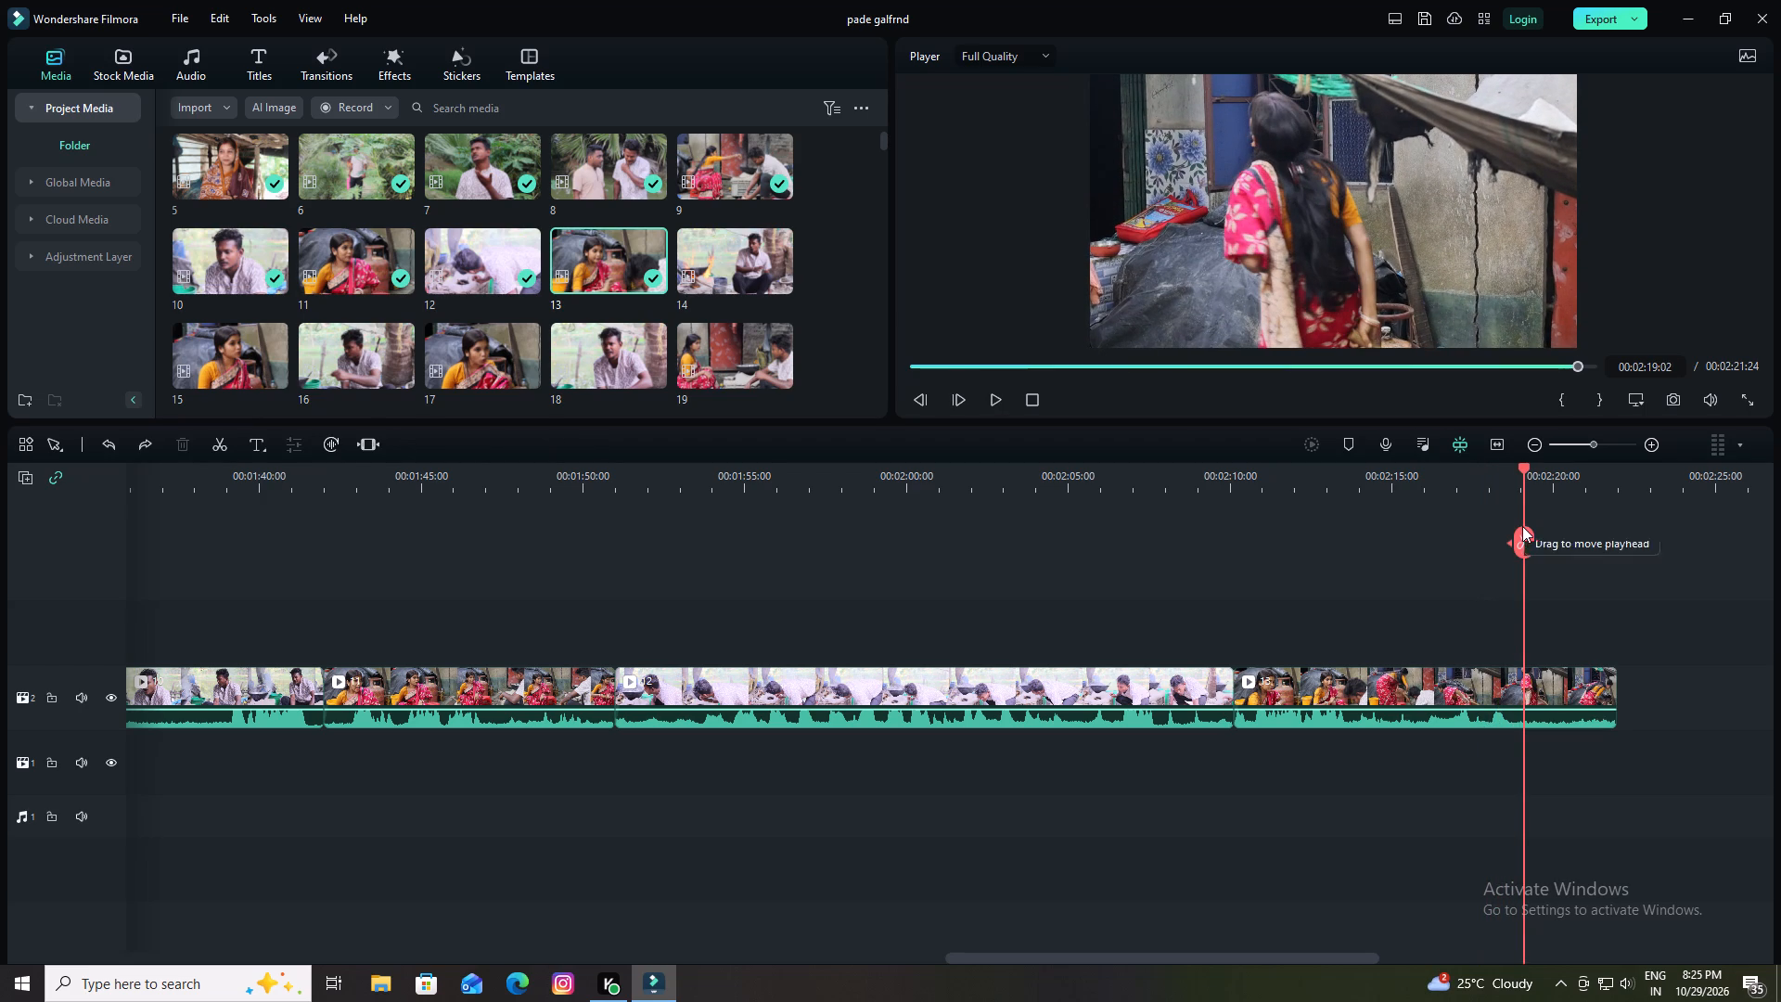
# Play more of clip 13, split it at 00:02:20:06 and delete the piece after the cut.
pyautogui.press('space')
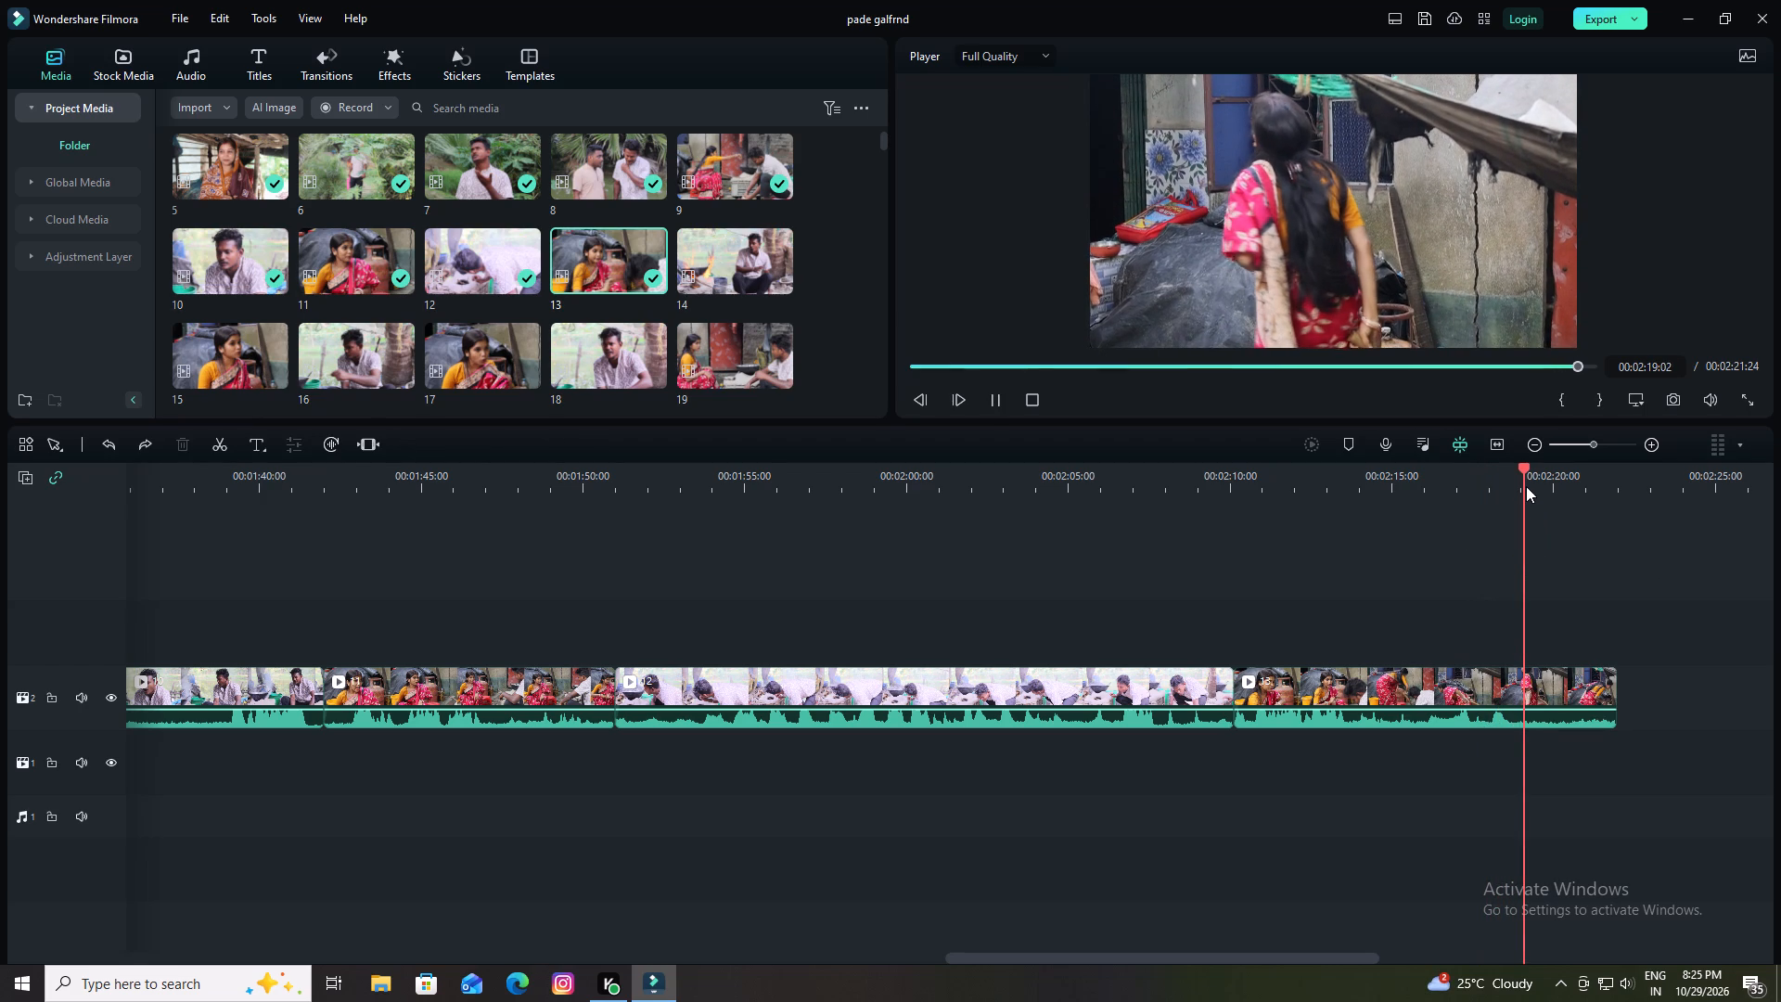
pyautogui.press('space')
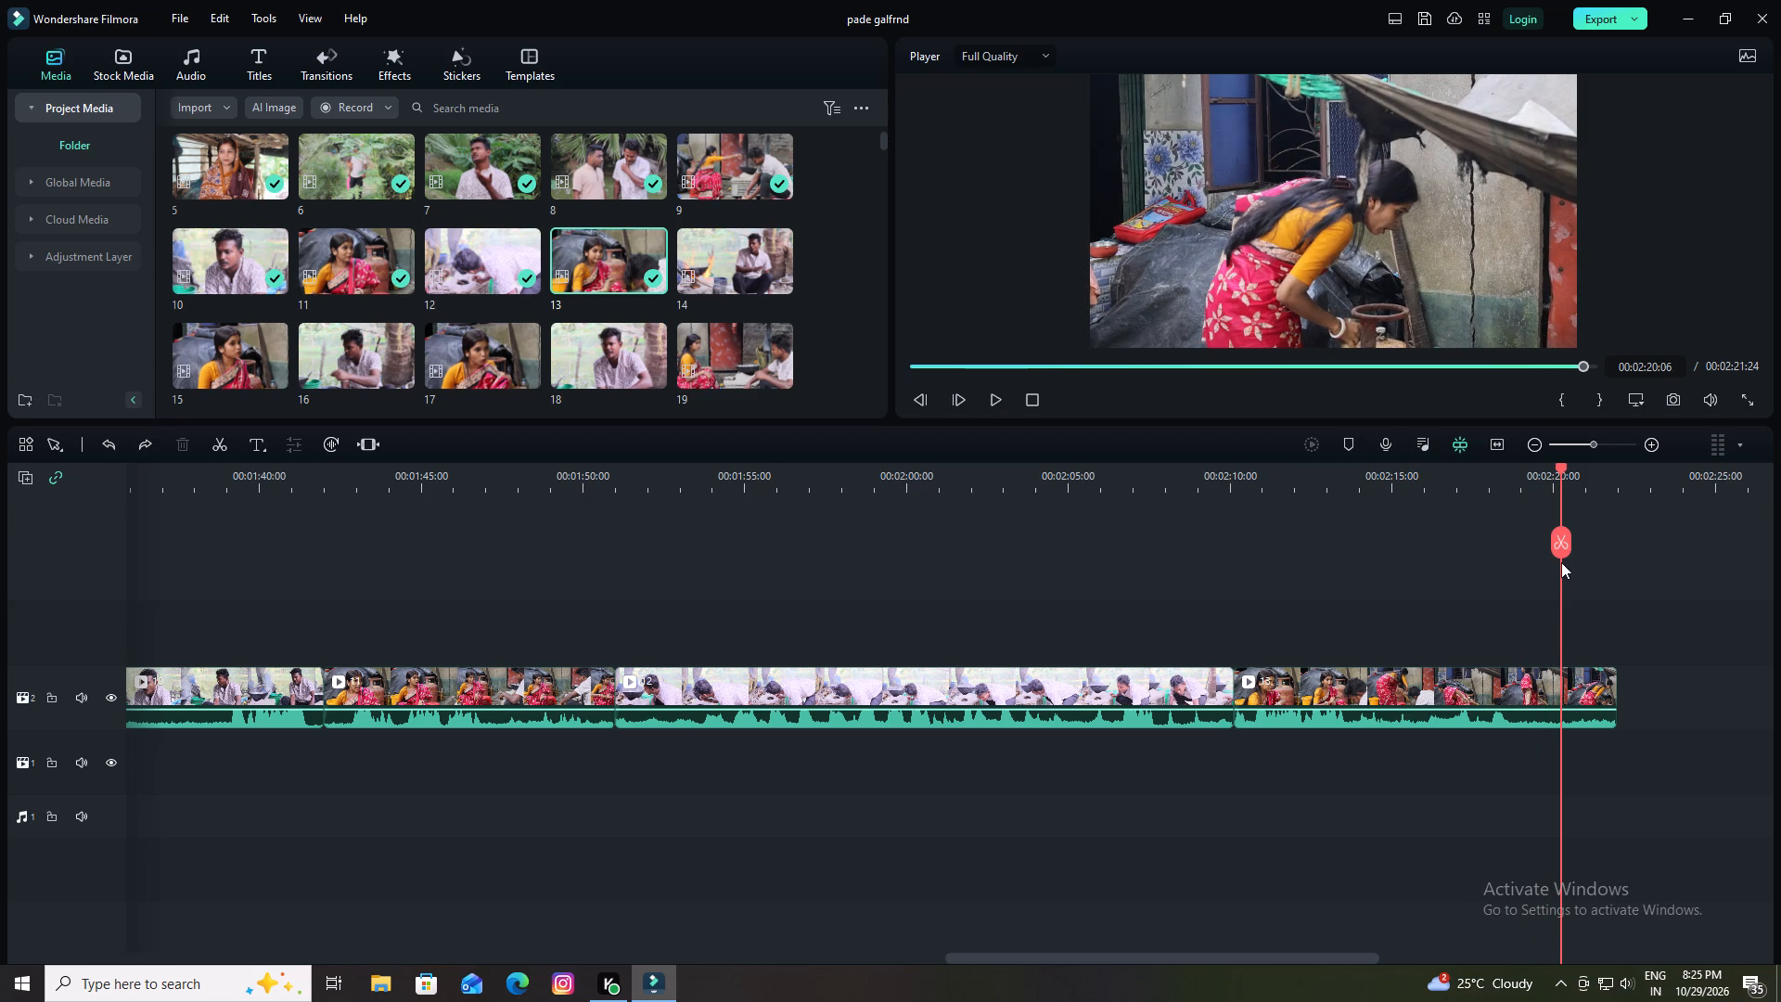
pyautogui.click(1562, 545)
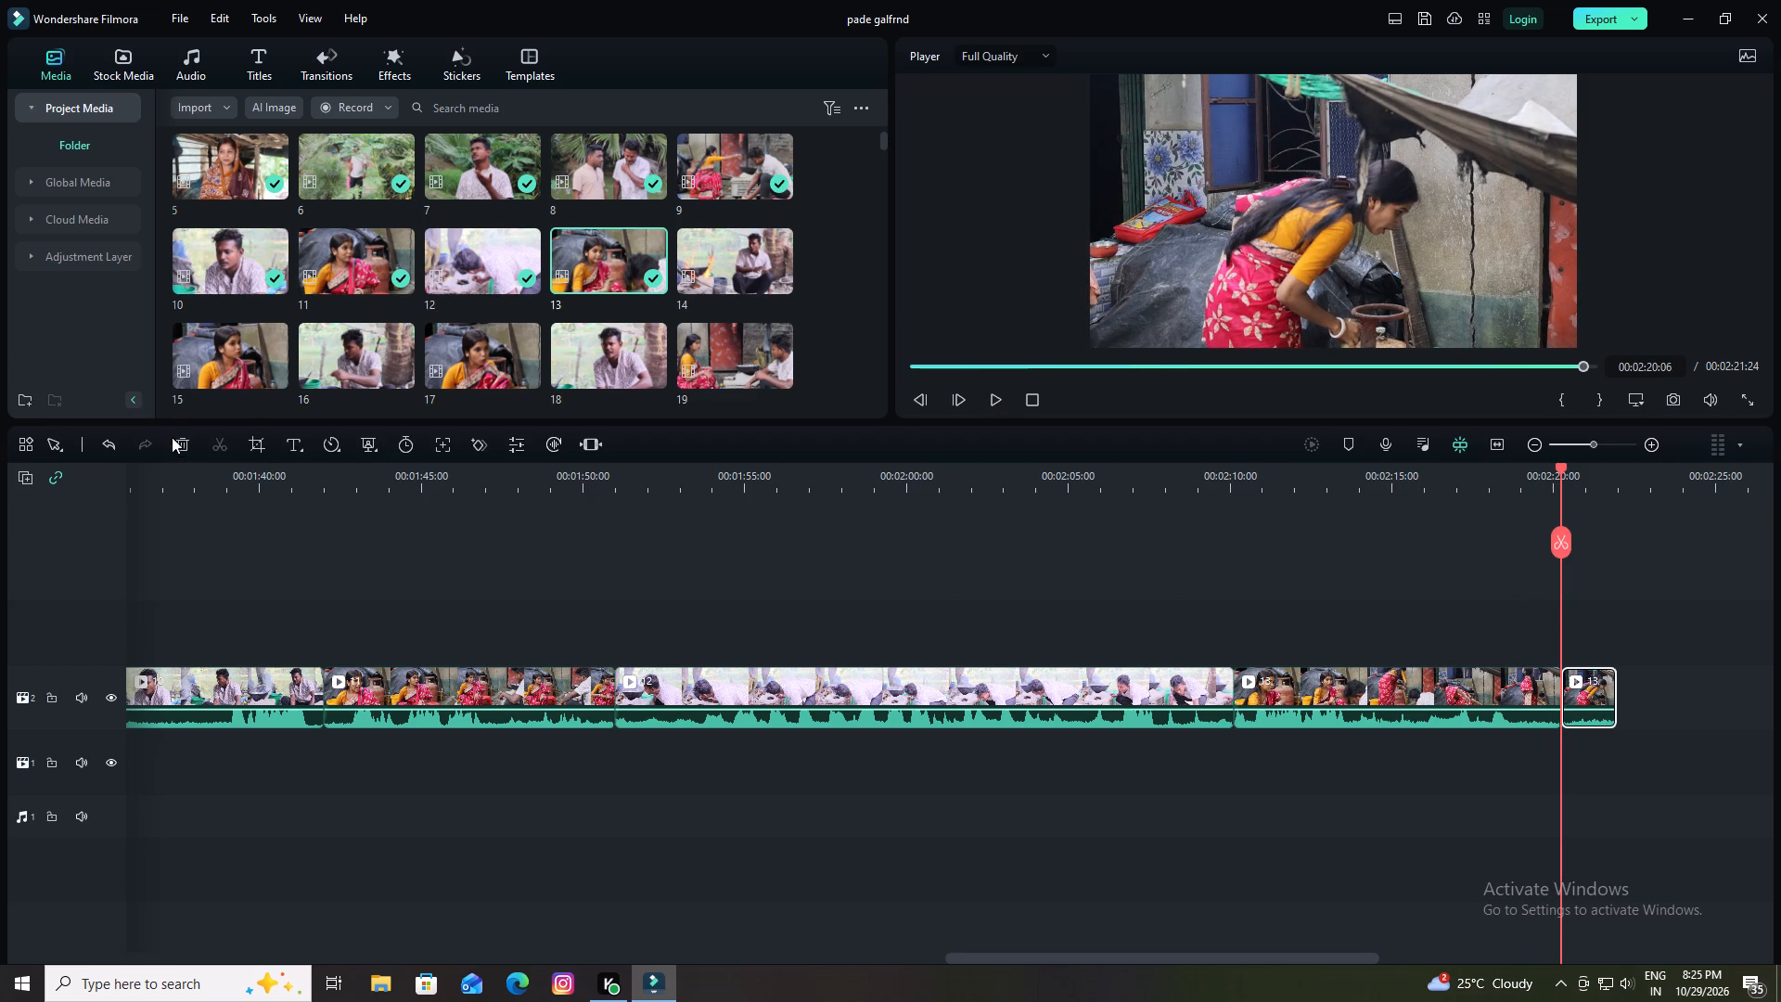
pyautogui.click(183, 445)
# Place clip 14 directly after clip 13 on the same video track and raise its volume.
pyautogui.moveTo(748, 259); pyautogui.dragTo(1489, 620)
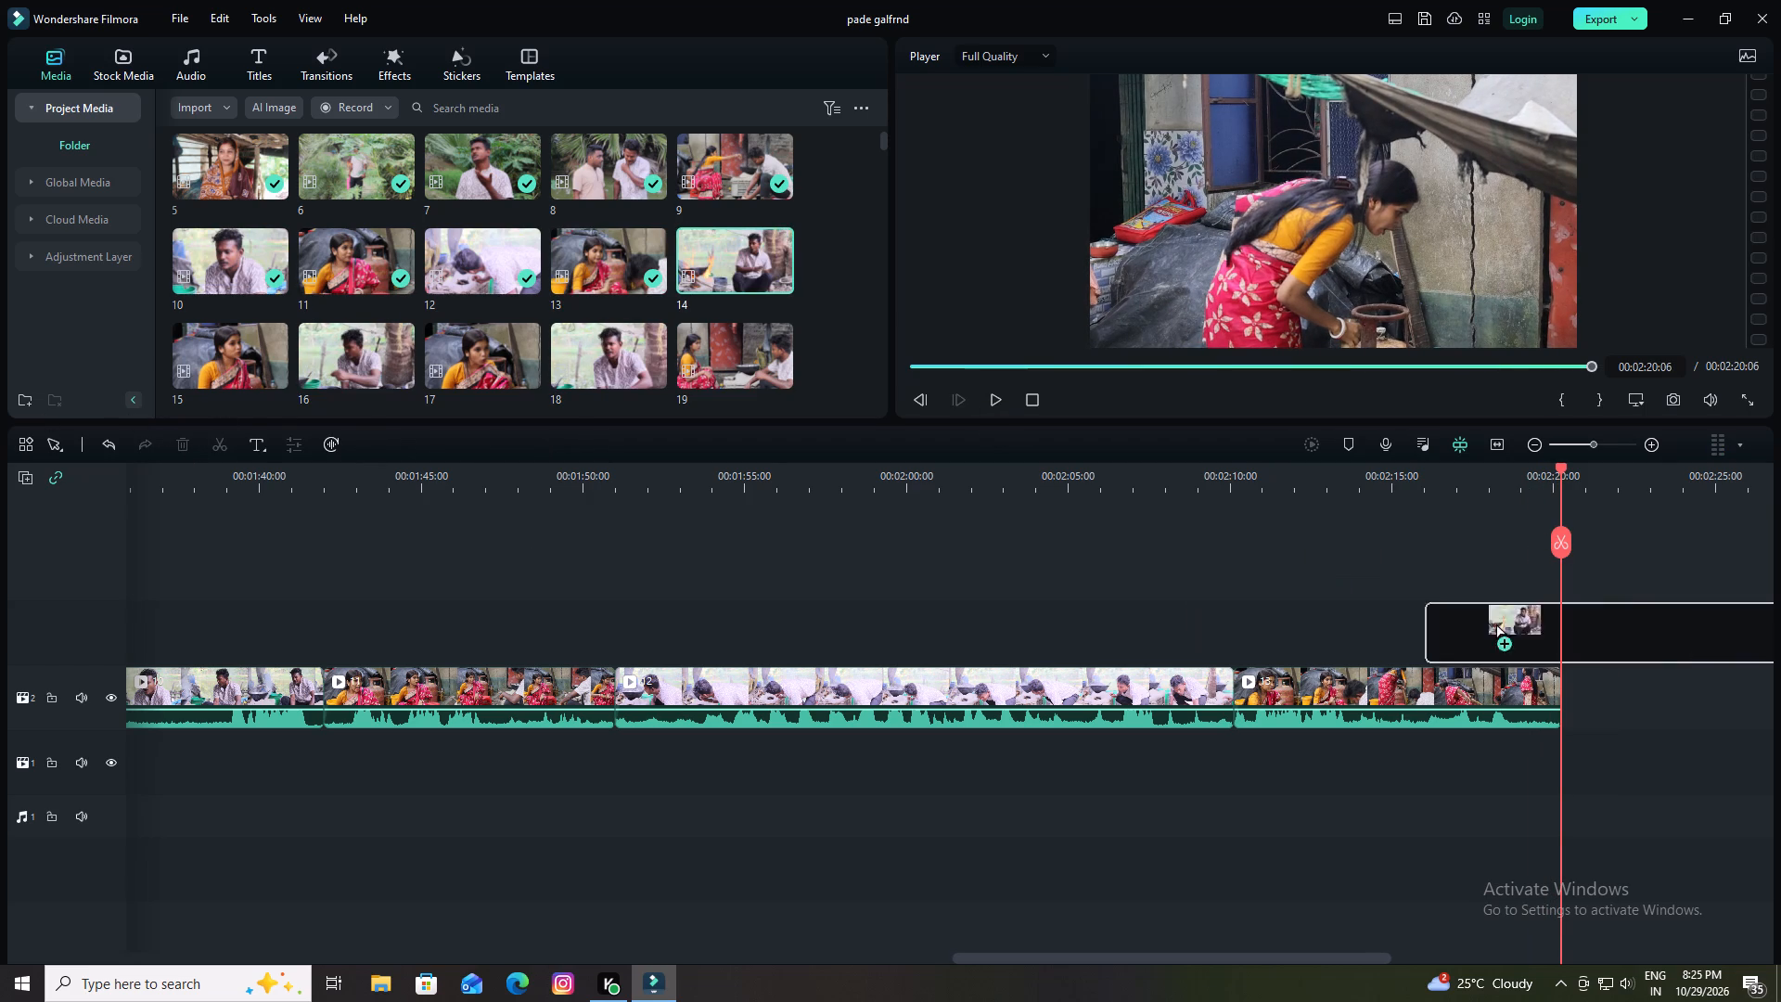
pyautogui.moveTo(1489, 620); pyautogui.dragTo(1567, 701)
pyautogui.moveTo(1592, 712); pyautogui.dragTo(1583, 685)
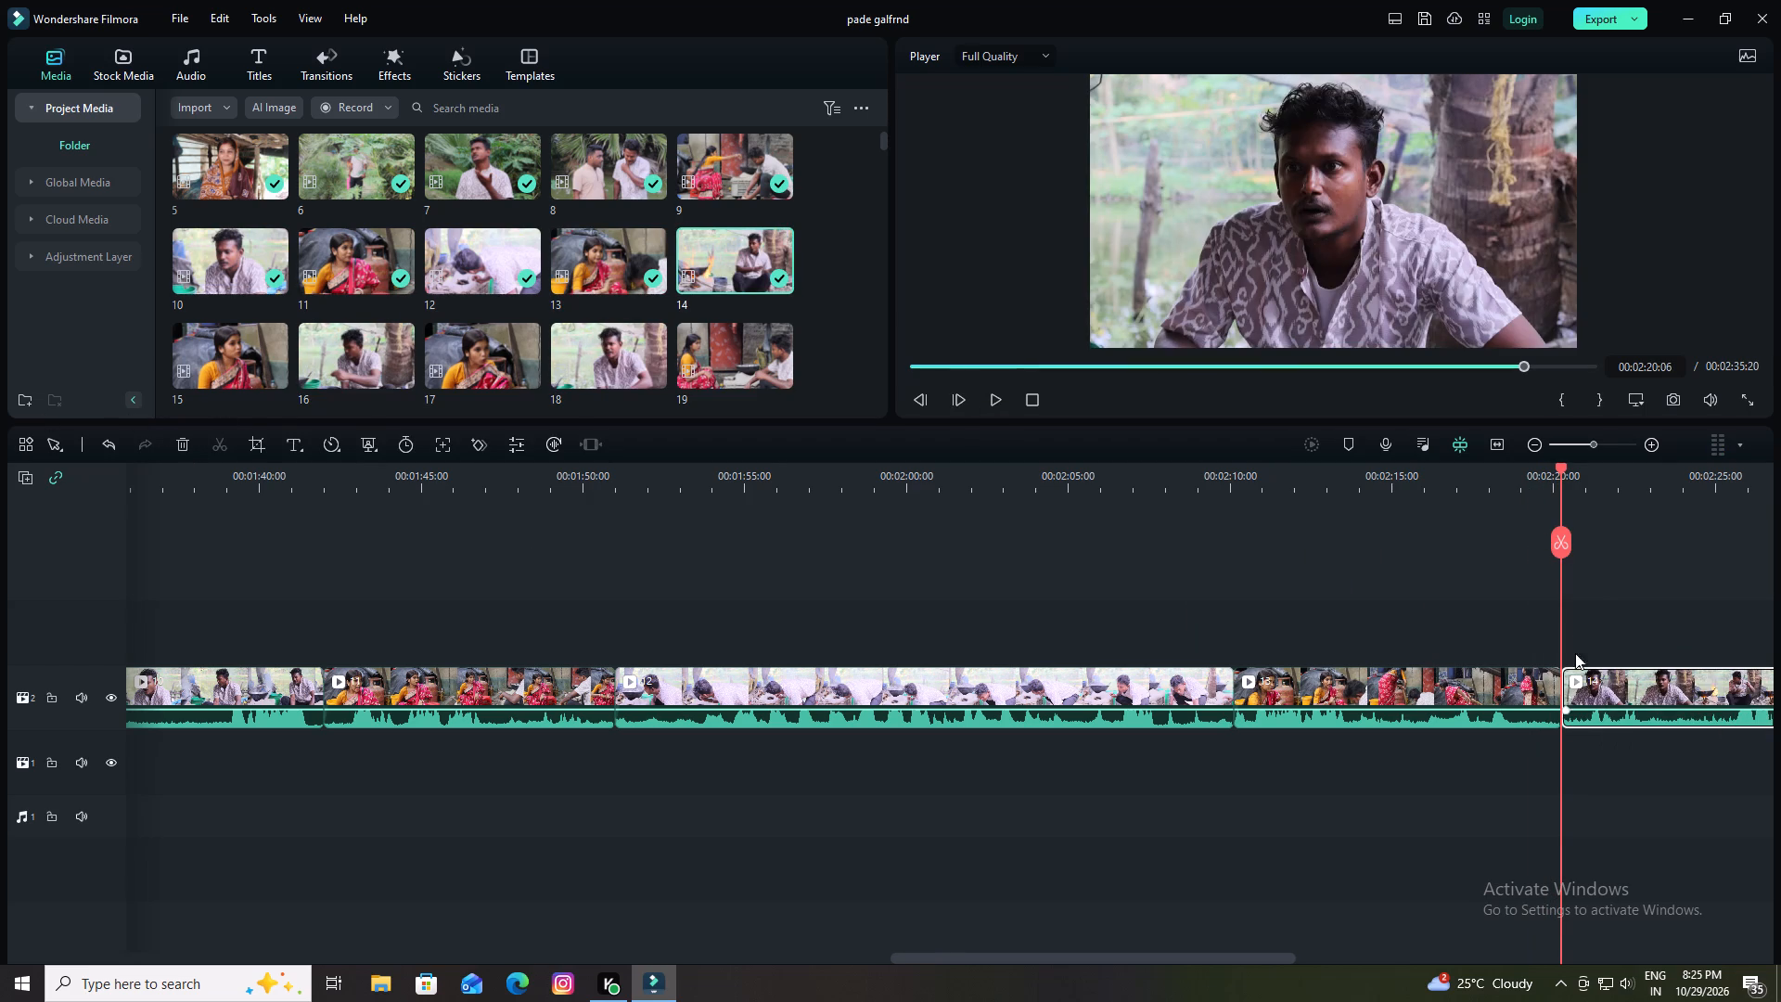
# Play the start of clip 14, split it at 00:02:22:20 and delete the piece before the cut.
pyautogui.moveTo(1561, 465); pyautogui.dragTo(1548, 467)
pyautogui.press('space')
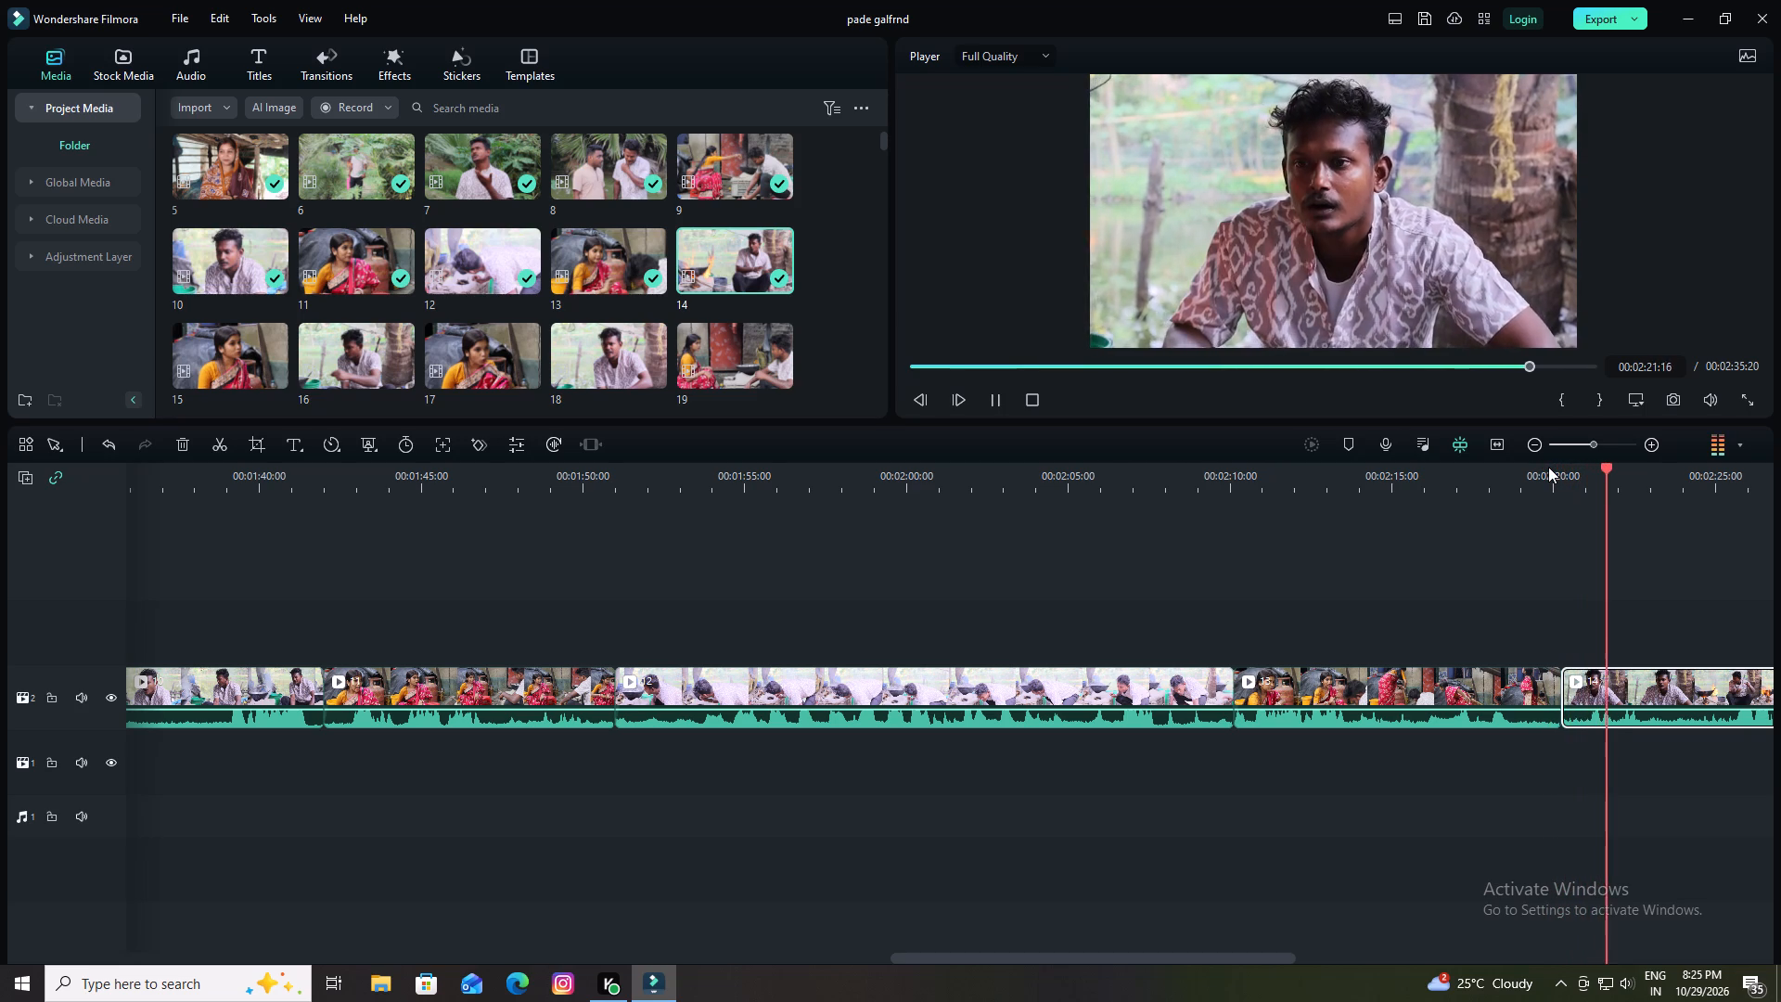
pyautogui.press('space')
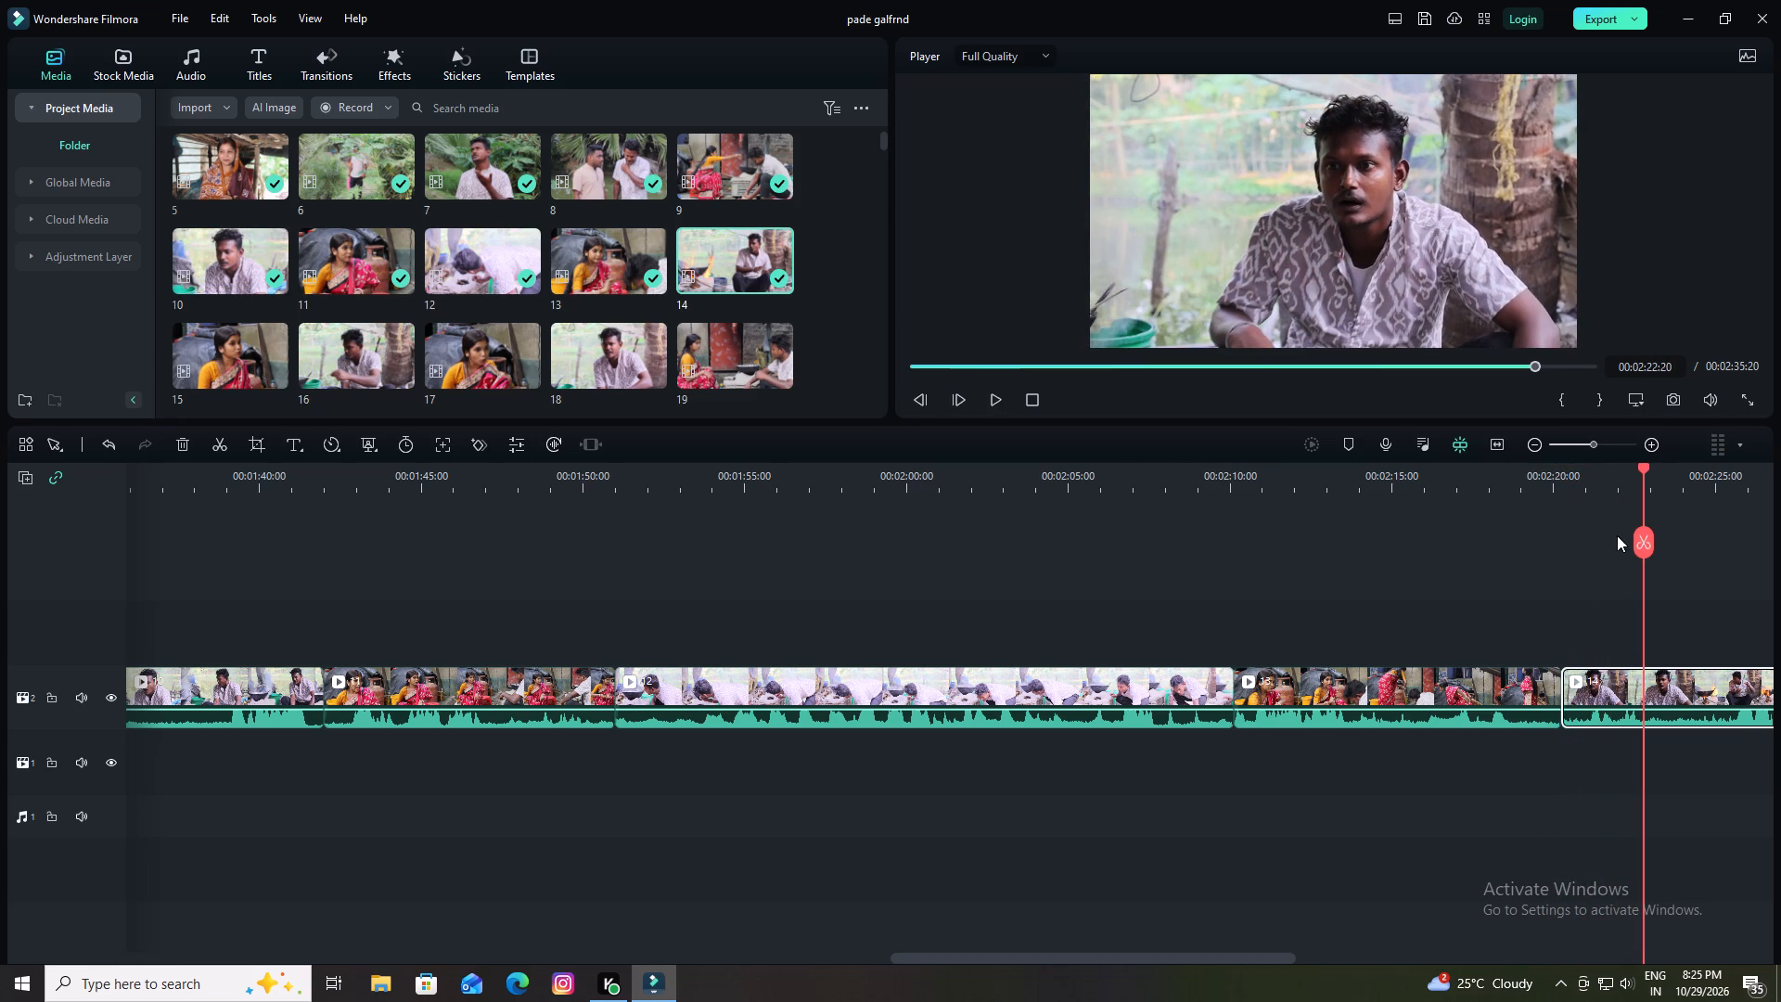
pyautogui.click(1644, 544)
pyautogui.click(1614, 688)
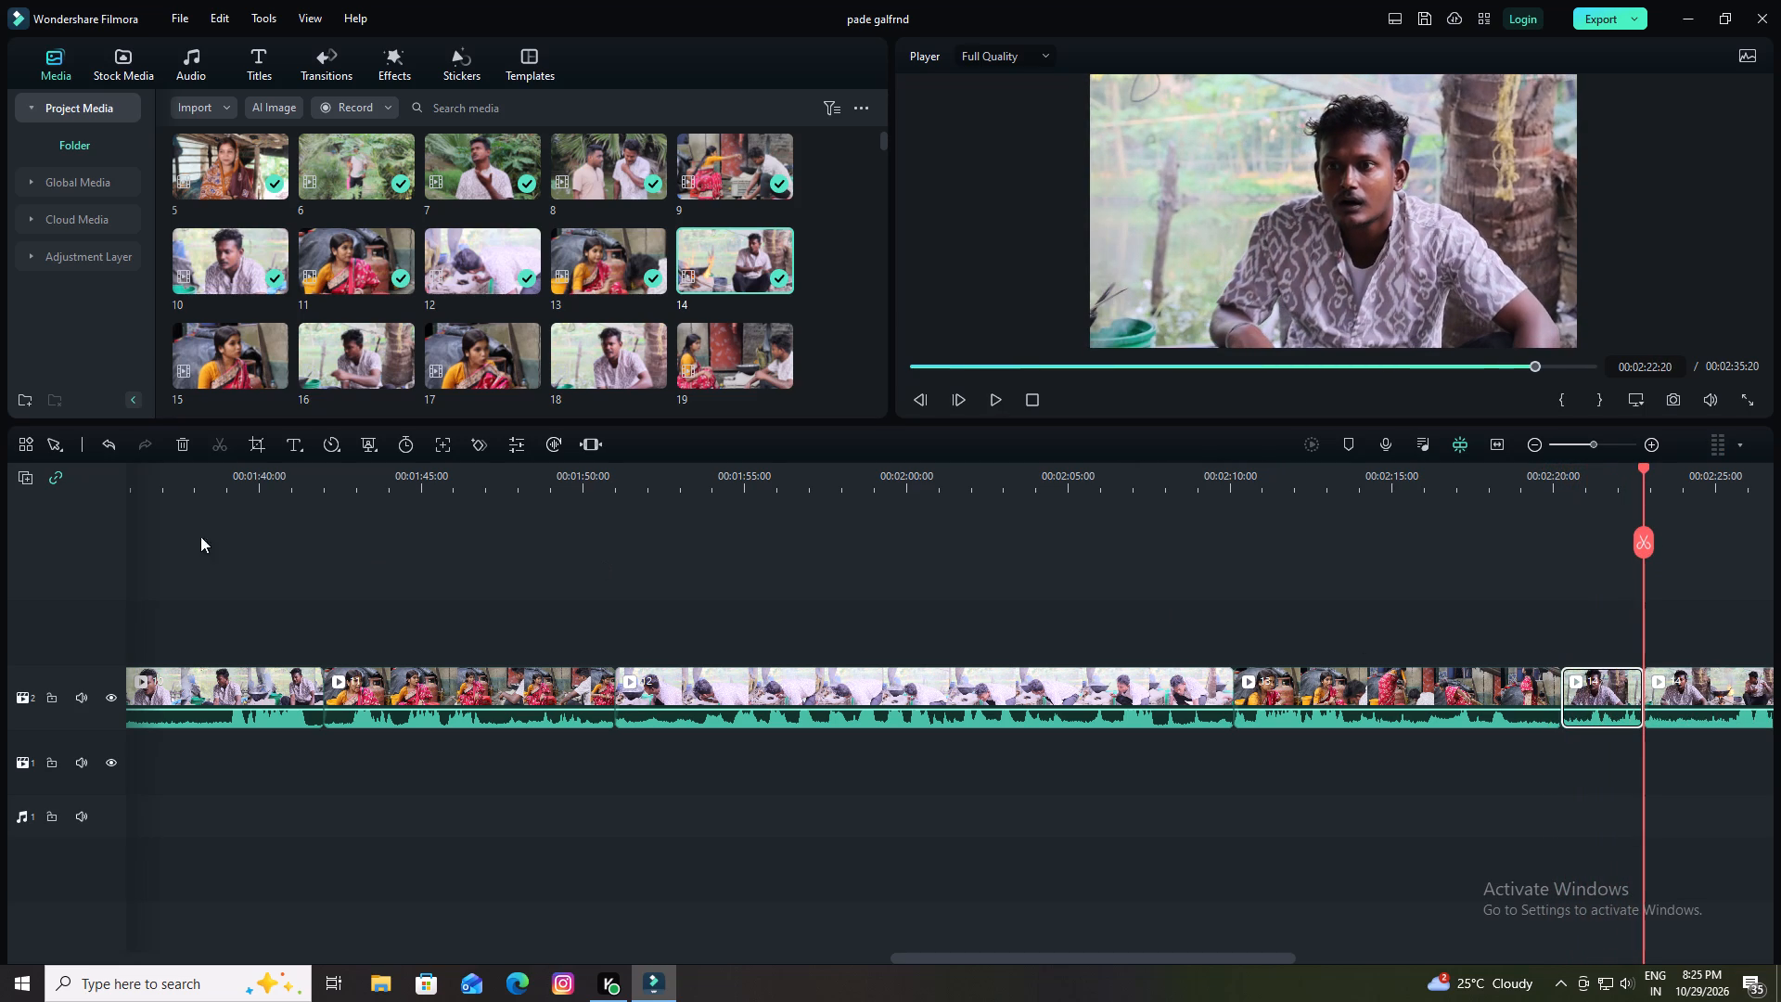
pyautogui.click(186, 441)
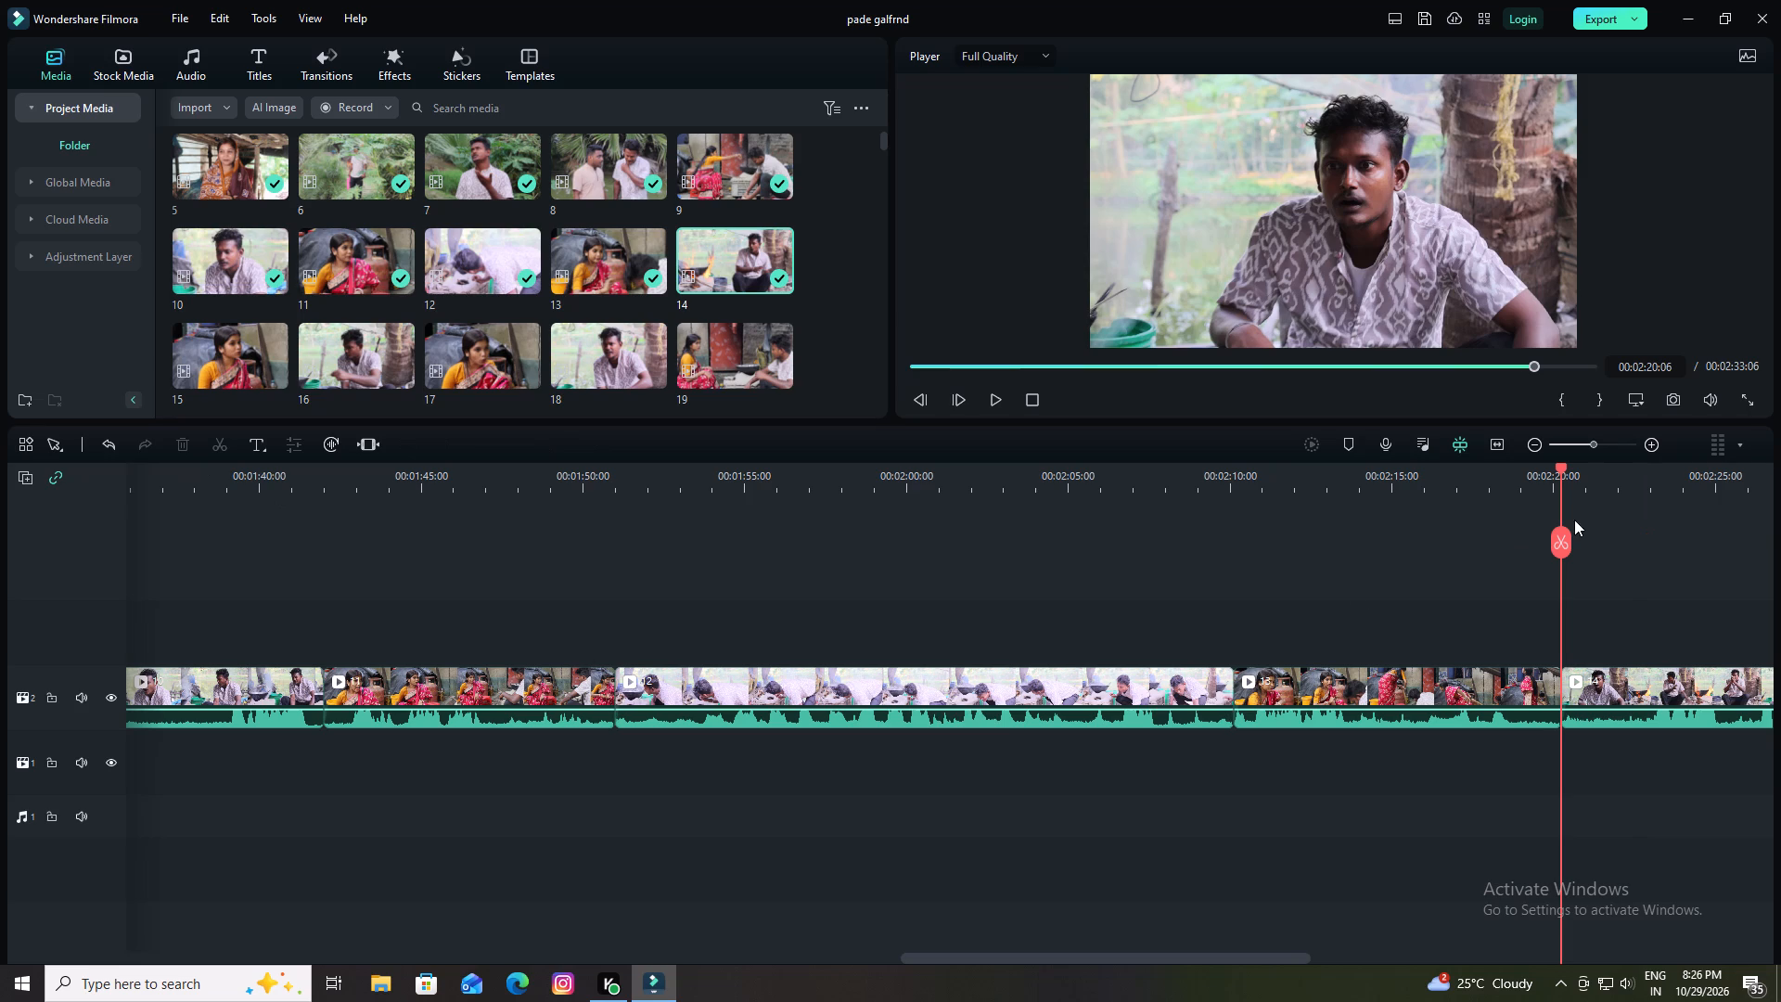
# Replay the join between clips 13 and 14 and watch clip 14 through to its end.
pyautogui.moveTo(1561, 467); pyautogui.dragTo(1494, 487)
pyautogui.press('space')
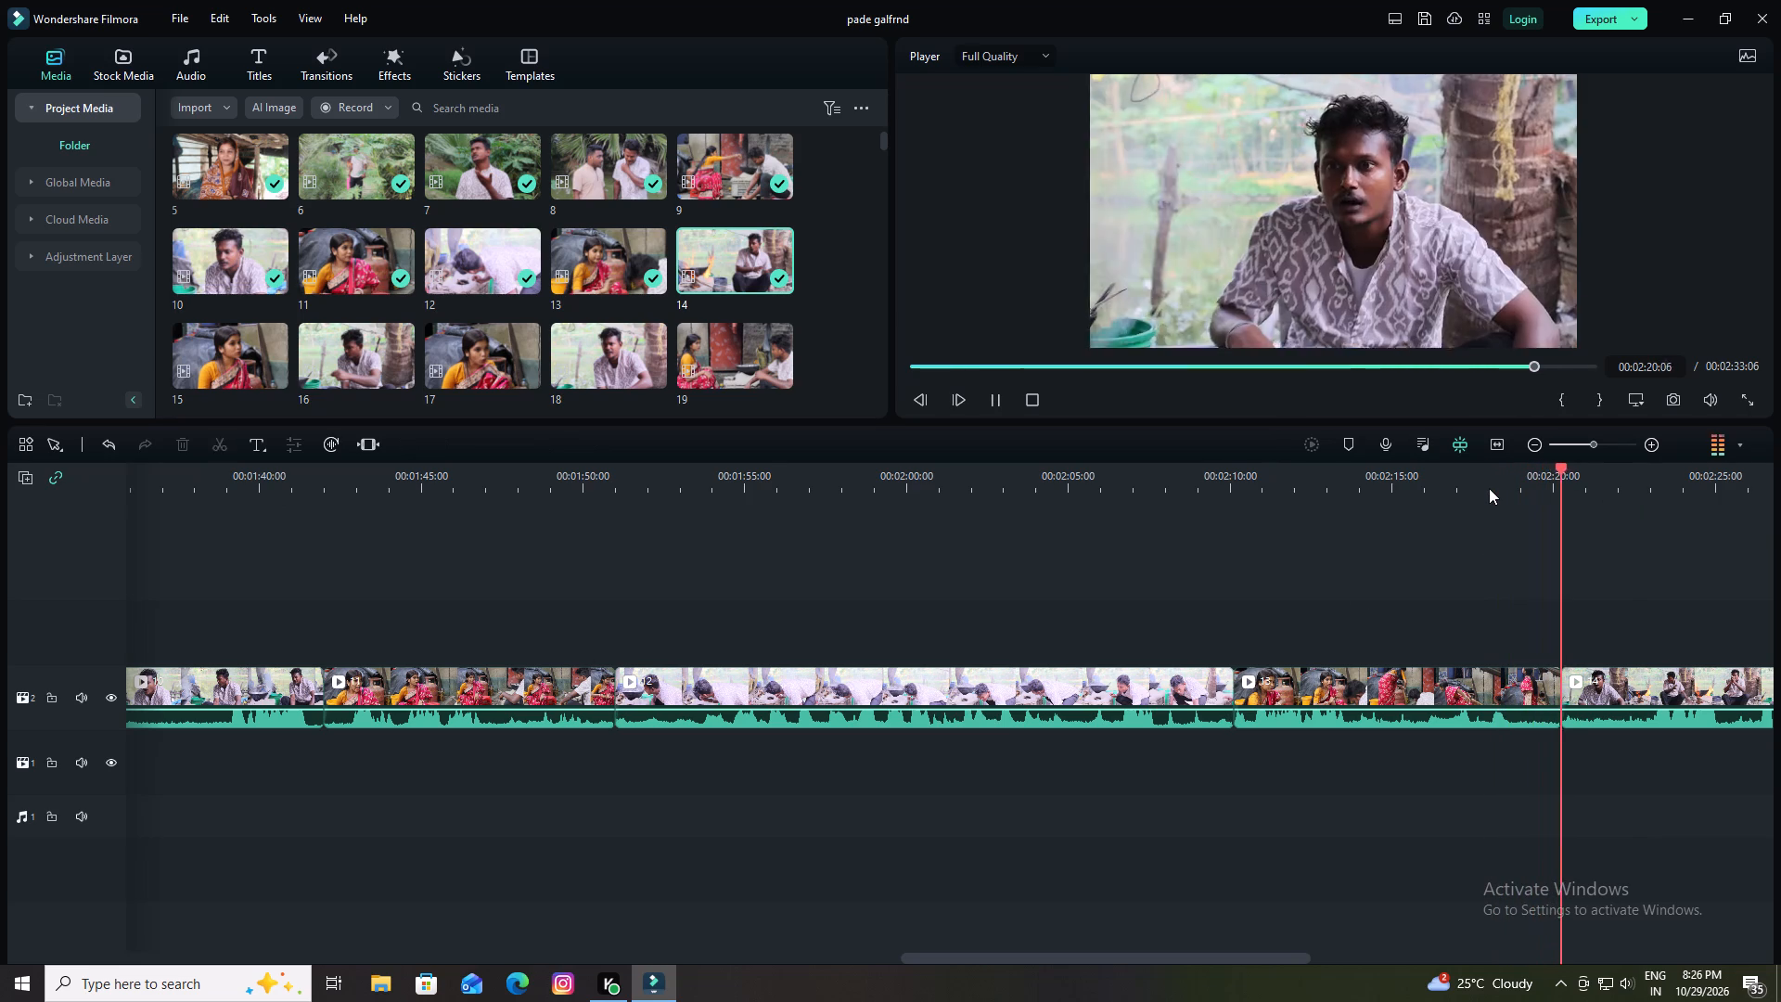
pyautogui.press('space')
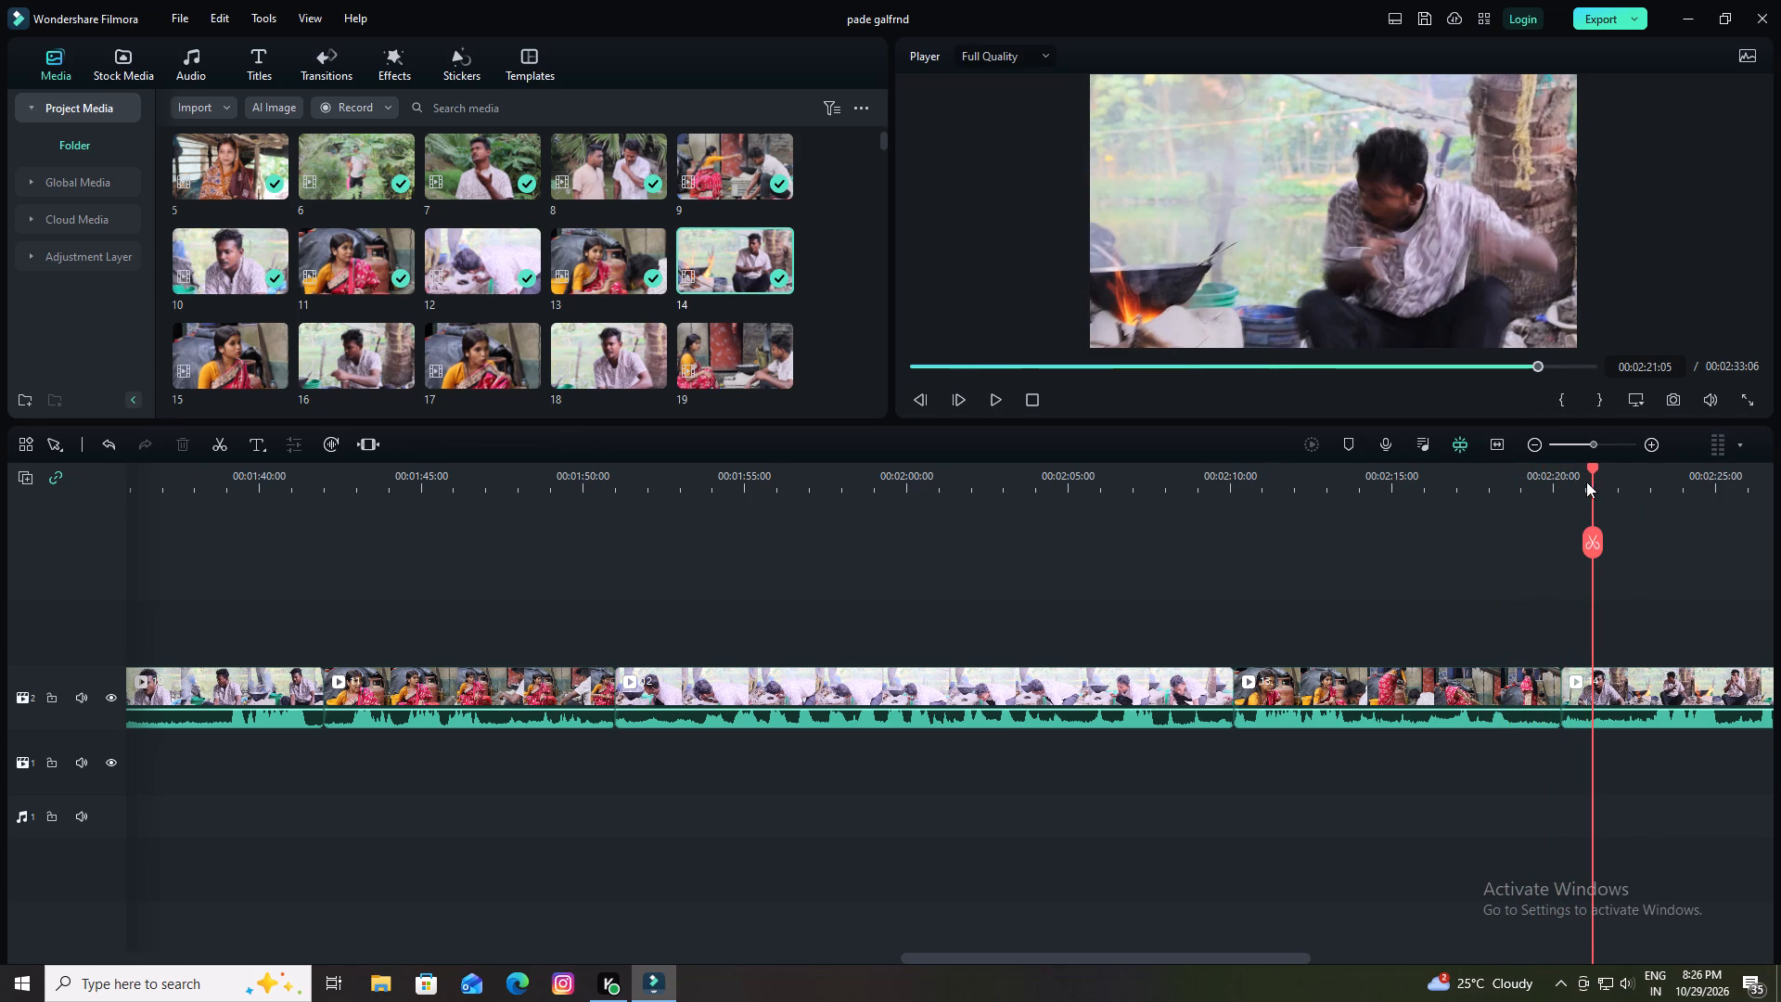
pyautogui.moveTo(1591, 466); pyautogui.dragTo(1531, 486)
pyautogui.press('space')
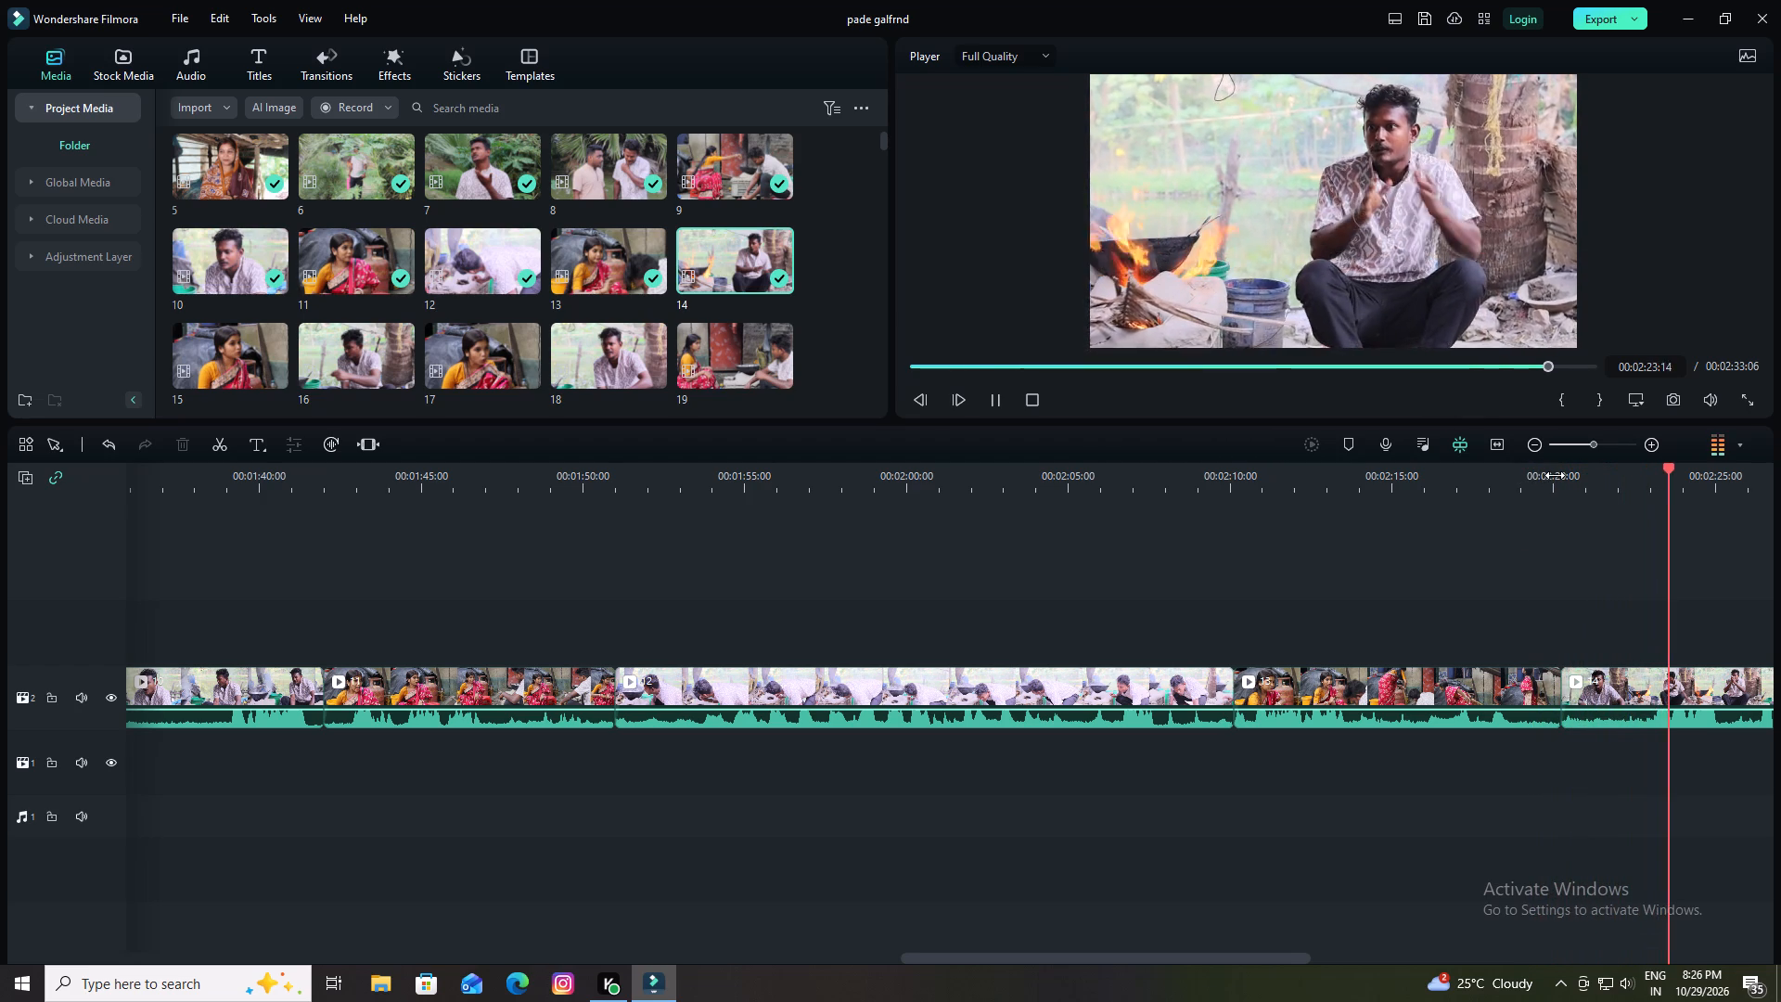
pyautogui.moveTo(1574, 474); pyautogui.dragTo(1382, 492)
pyautogui.moveTo(1477, 482); pyautogui.dragTo(1411, 490)
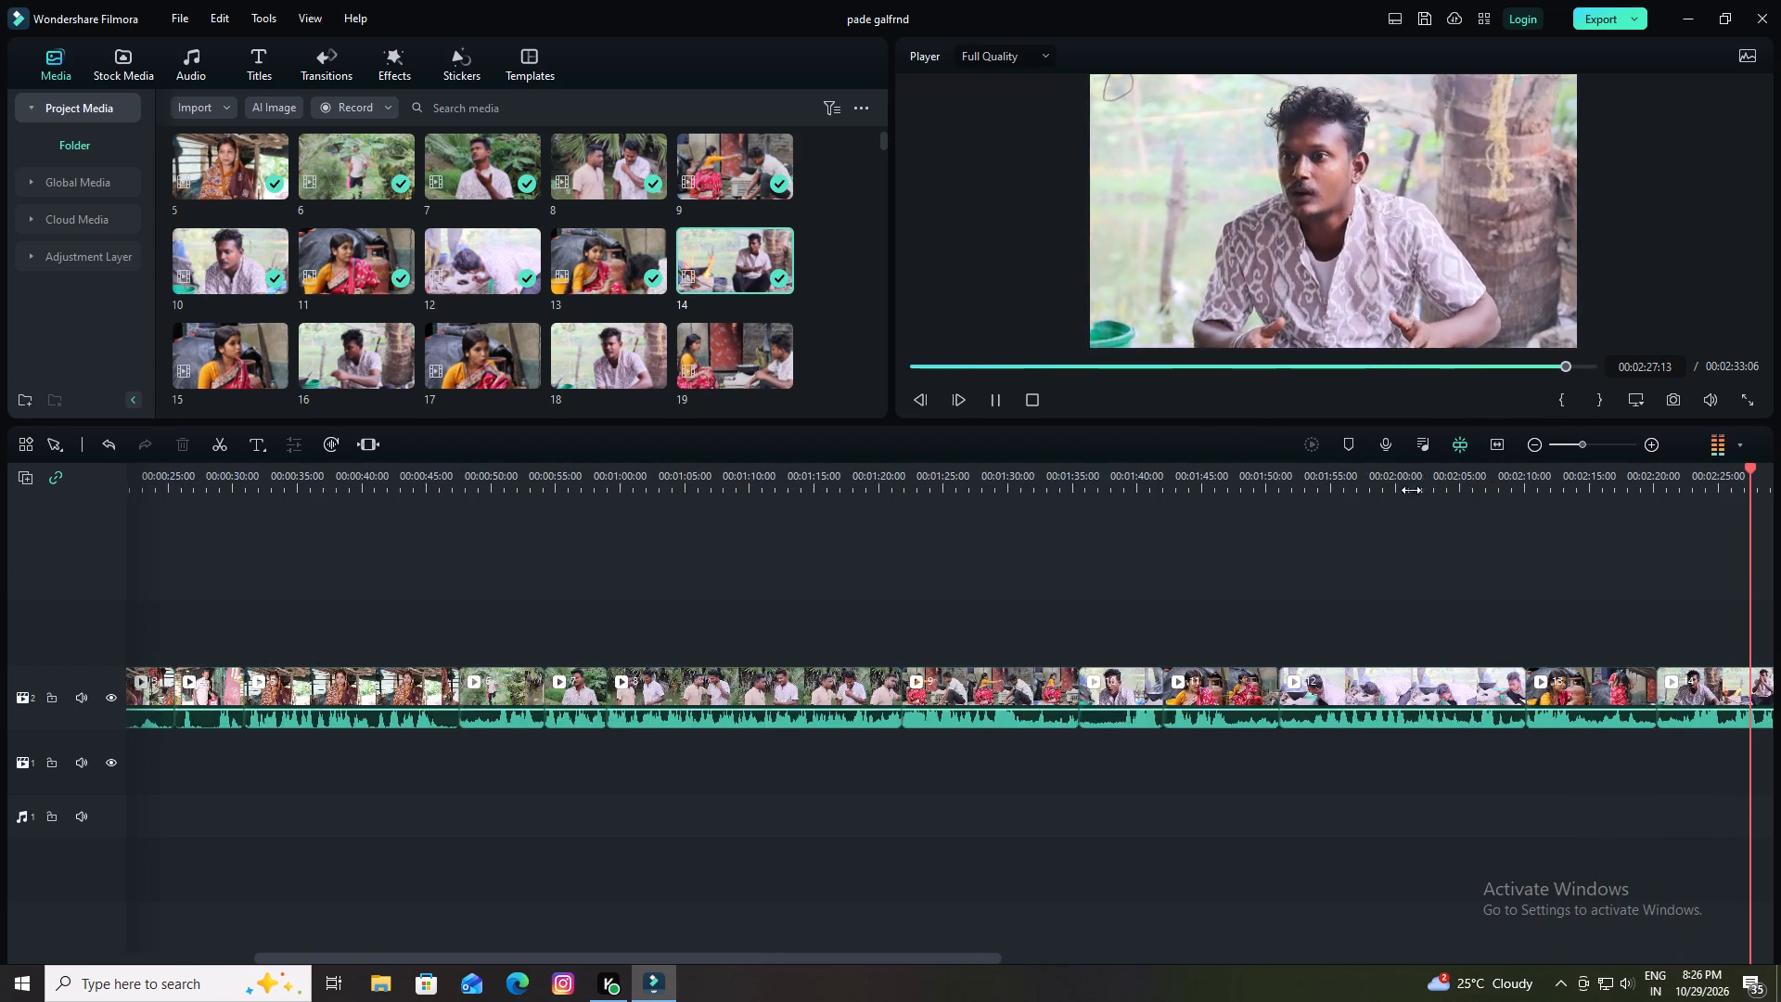
pyautogui.moveTo(1411, 490); pyautogui.dragTo(1299, 493)
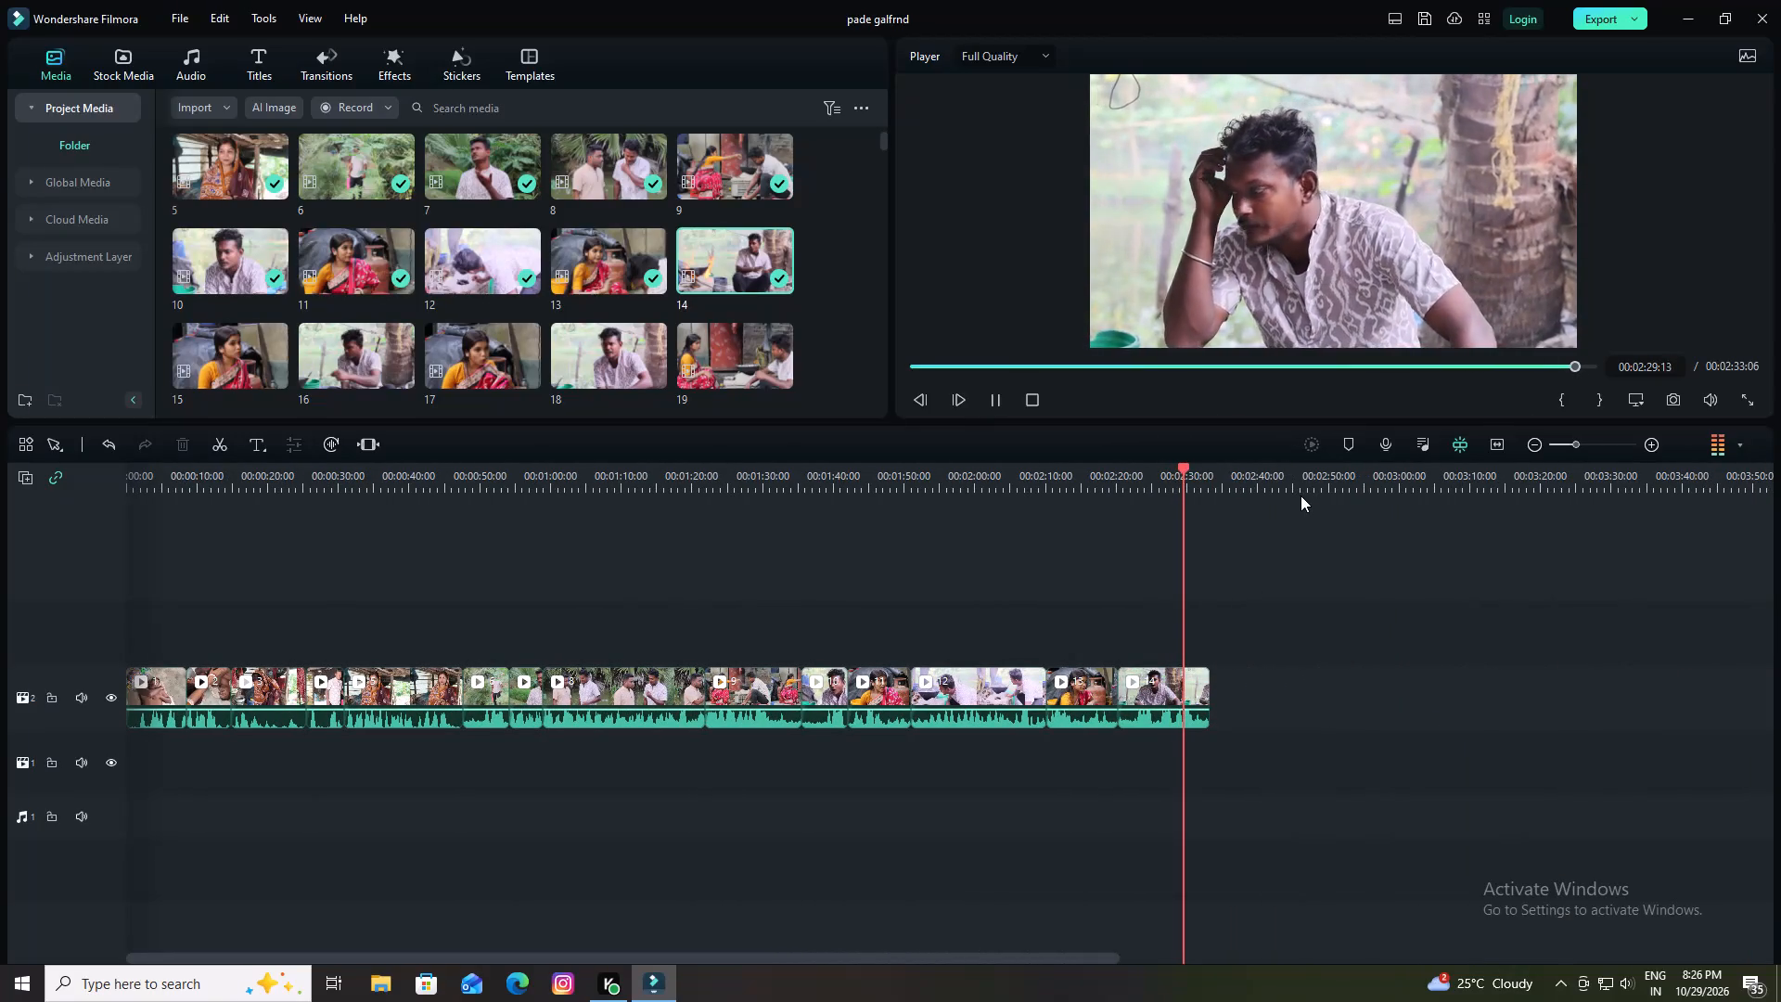
pyautogui.press('space')
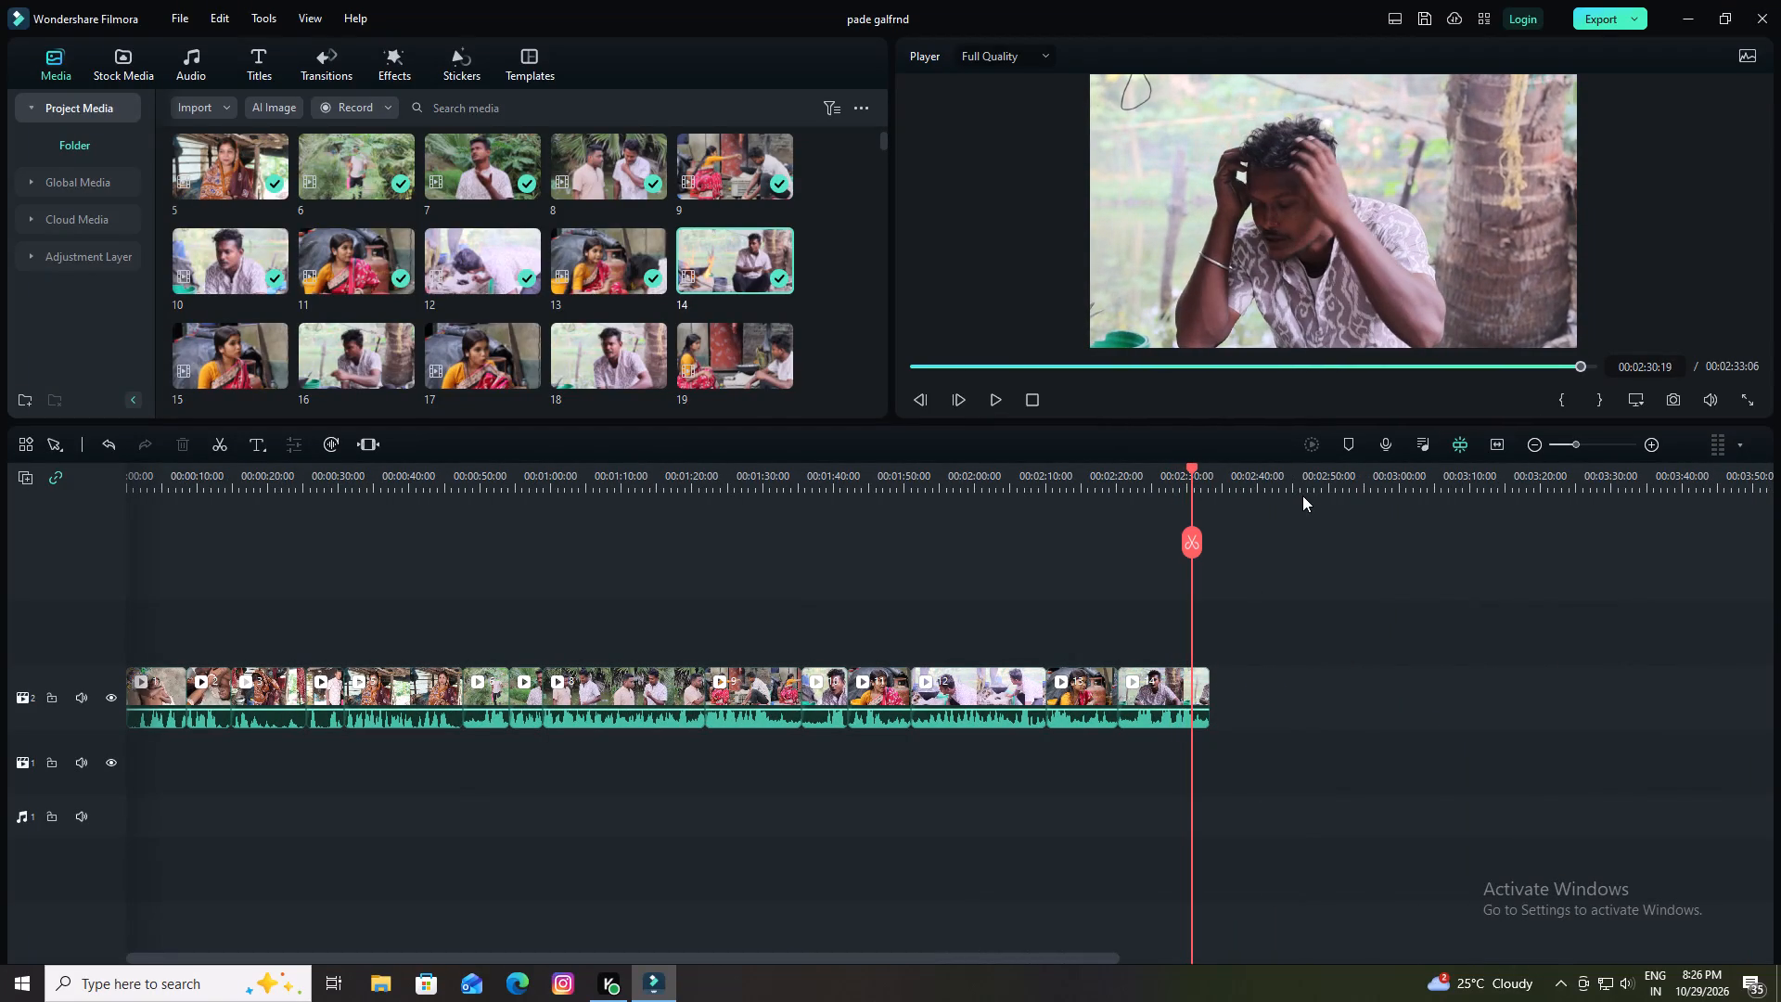
pyautogui.press('space')
pyautogui.press('space')
pyautogui.press('space')
pyautogui.press('space')
pyautogui.press('space')
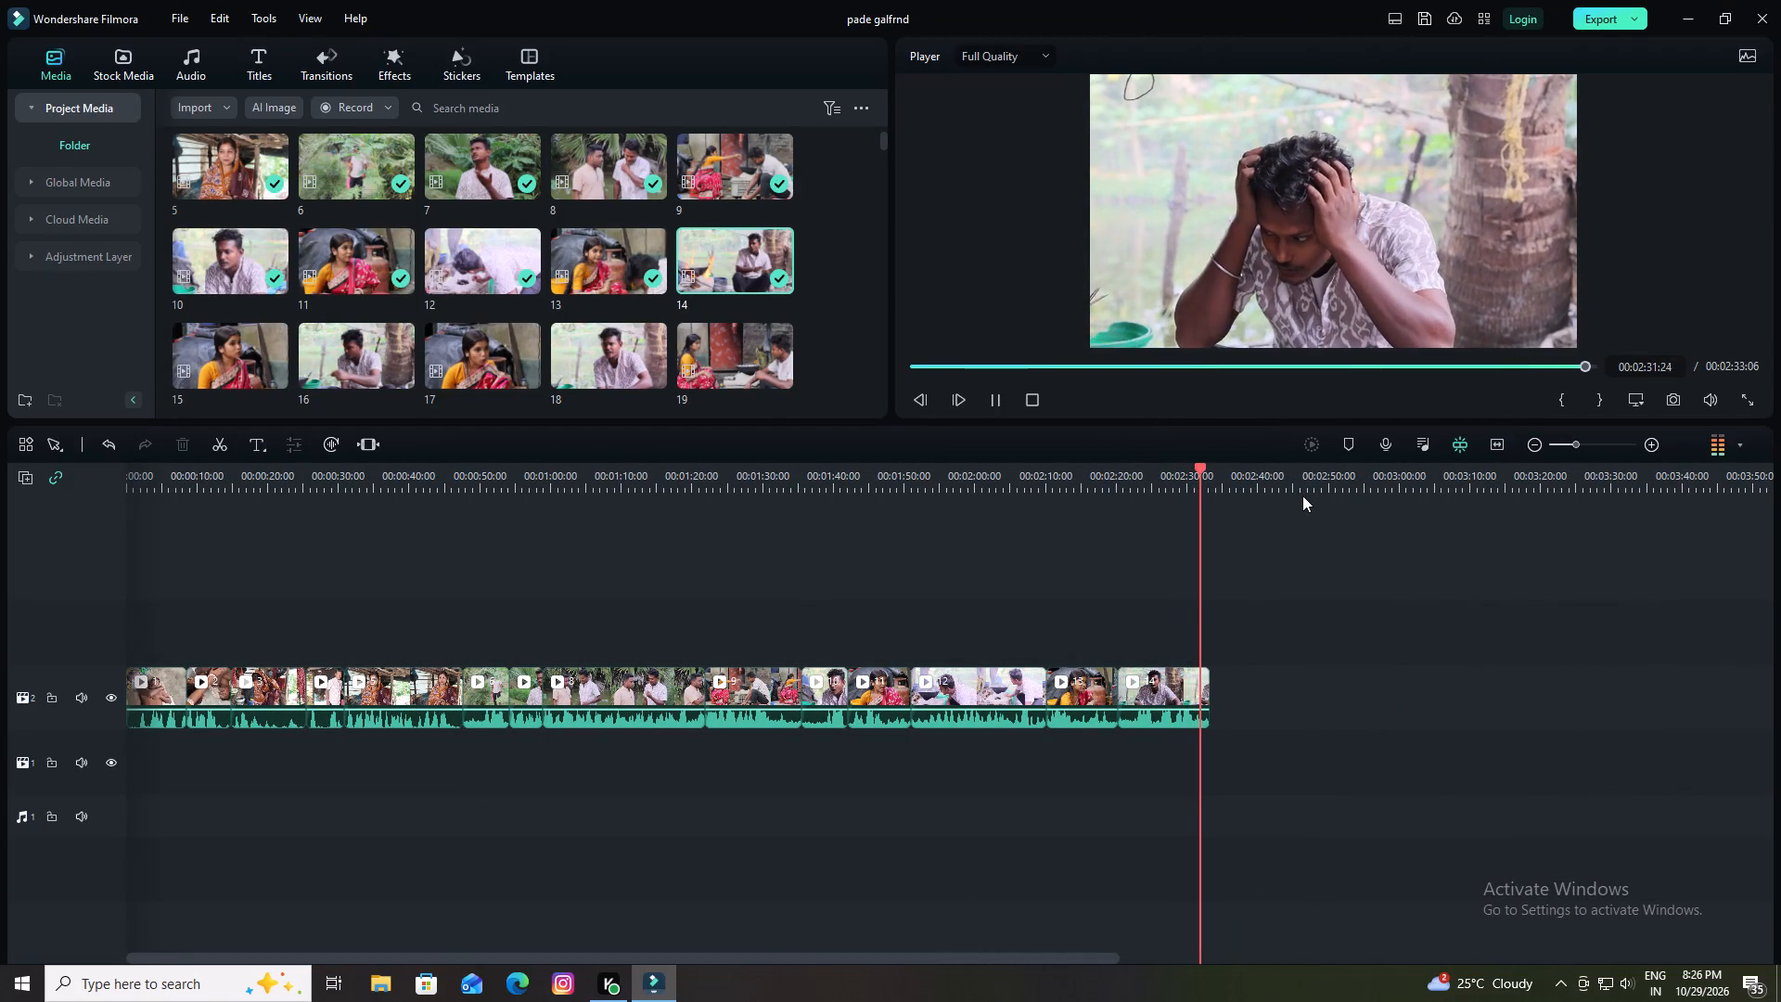
pyautogui.press('space')
pyautogui.press('space')
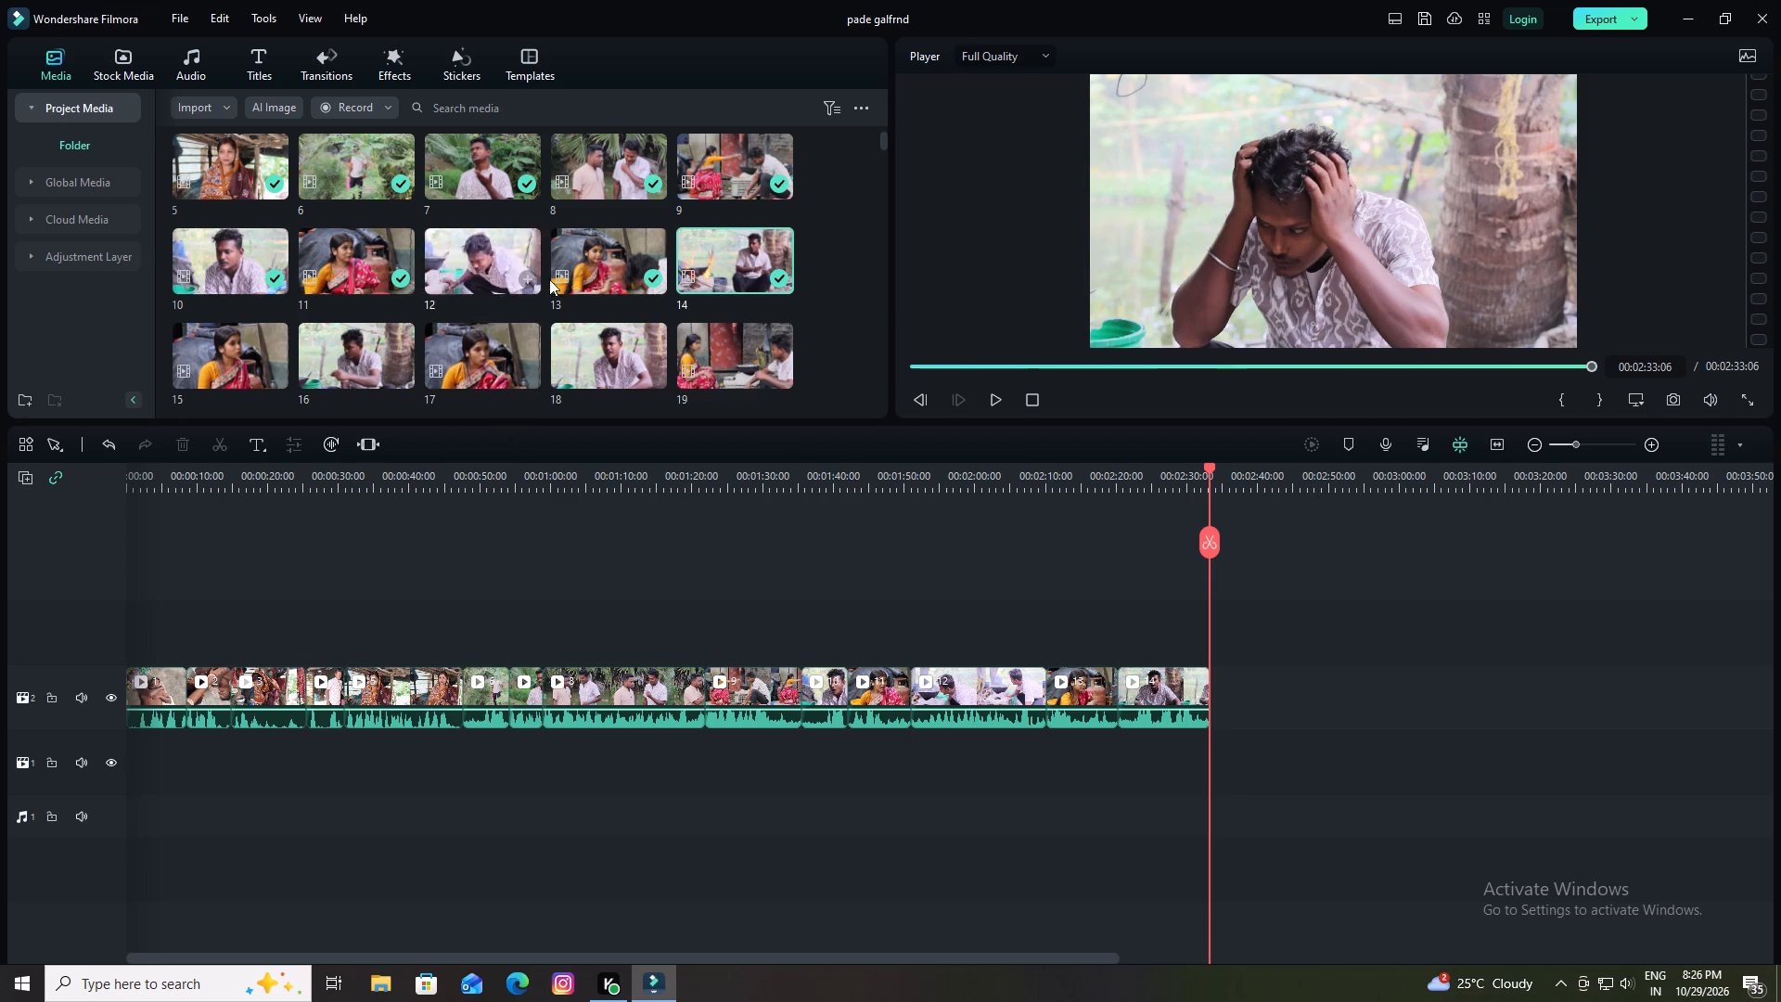
# Place clip 15 directly after clip 14 on the same video track and raise its volume.
pyautogui.scroll(-1, 271, 366)
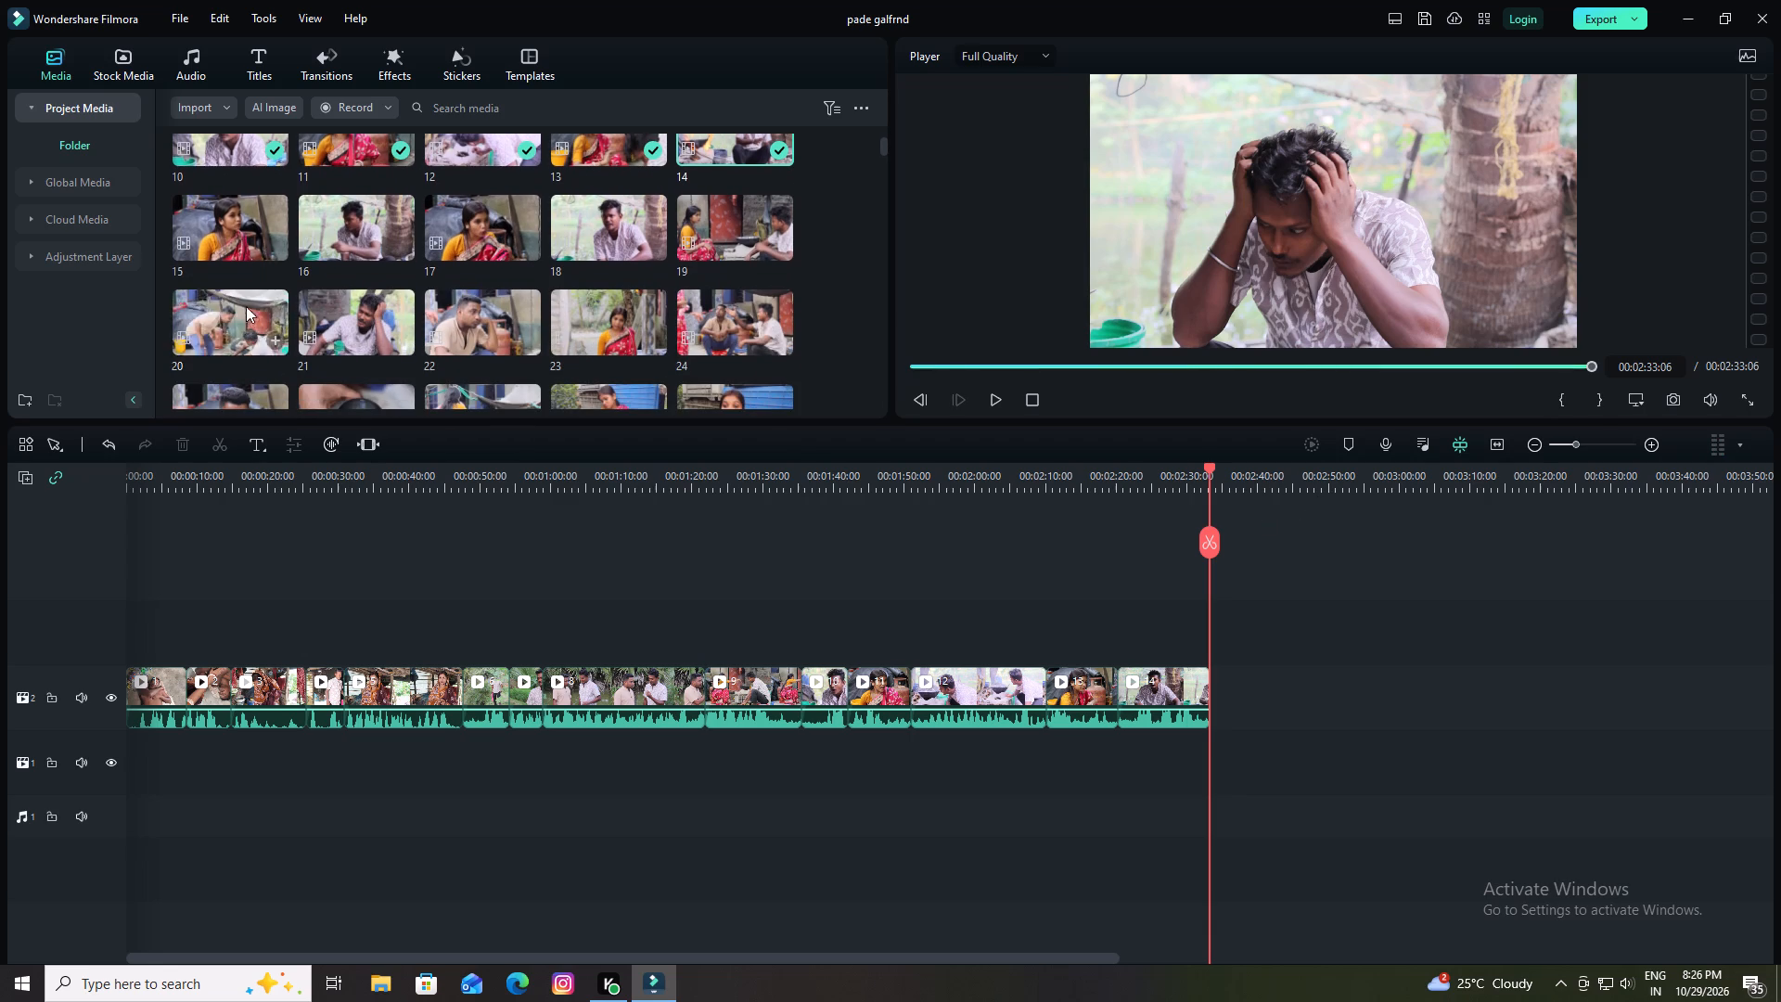
pyautogui.moveTo(225, 225); pyautogui.dragTo(1218, 714)
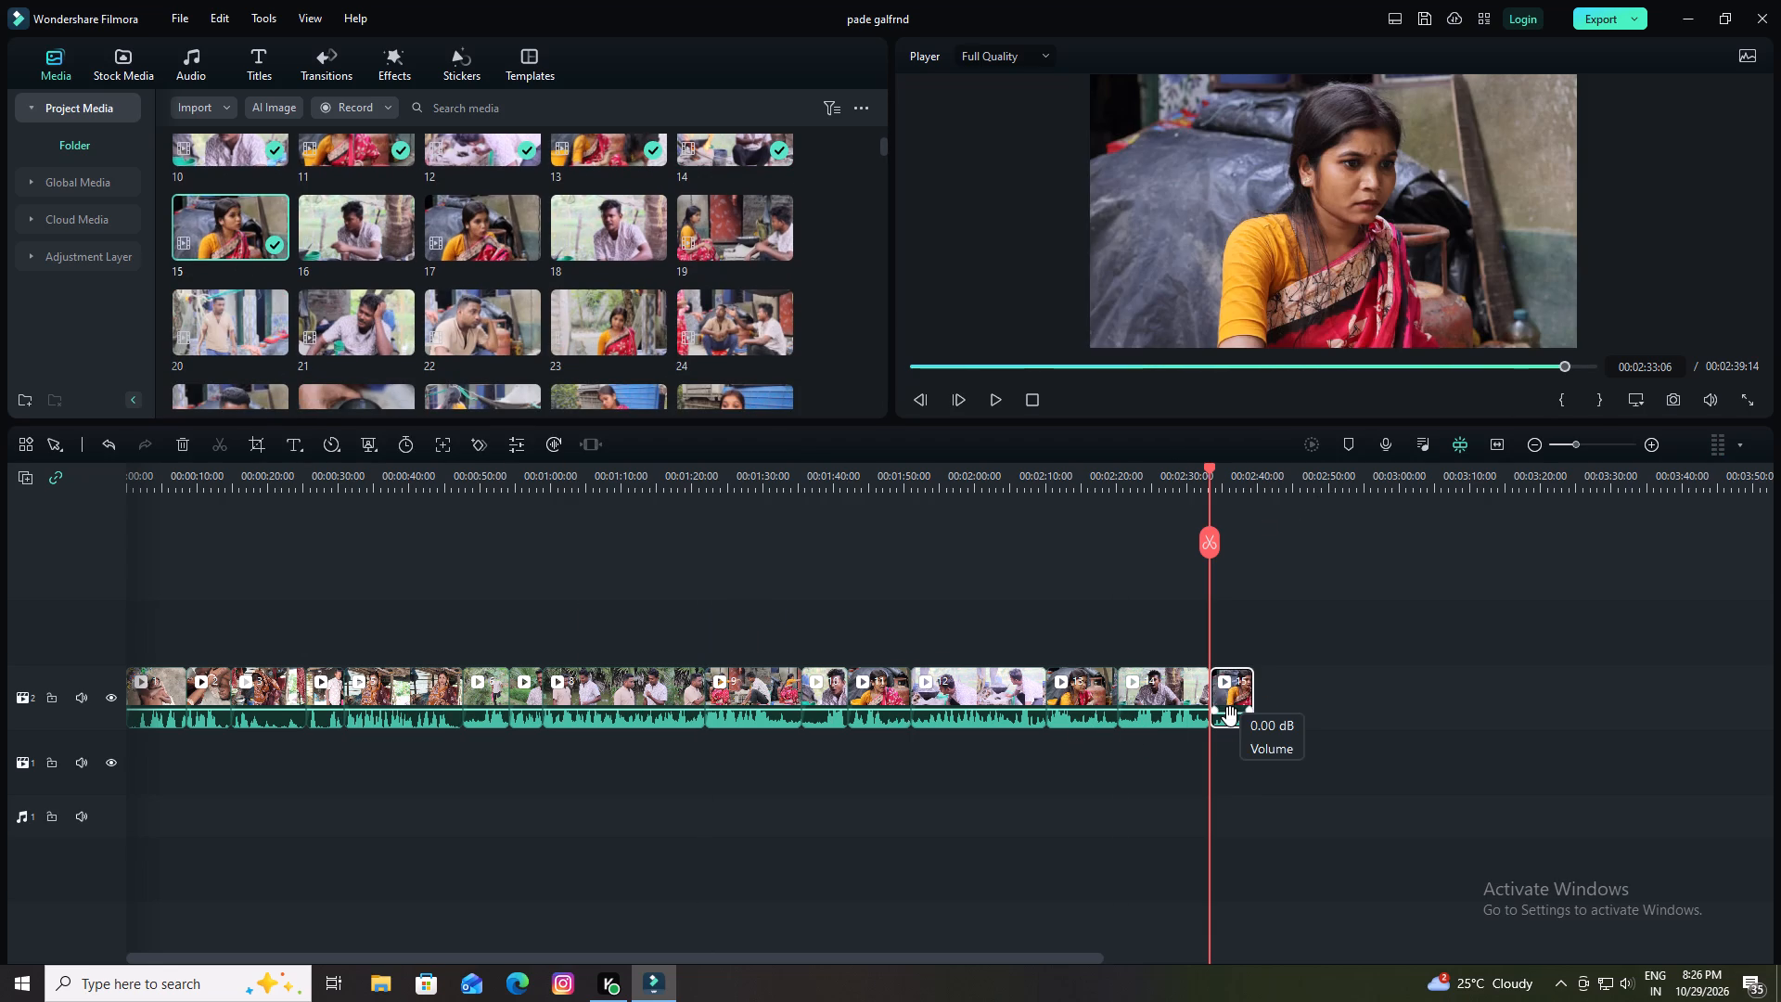
pyautogui.moveTo(1232, 715); pyautogui.dragTo(1232, 704)
# Review the join between clips 14 and 15, split clip 14 at 00:02:32:05 and delete its leftover end piece.
pyautogui.moveTo(1209, 469); pyautogui.dragTo(1198, 469)
pyautogui.press('space')
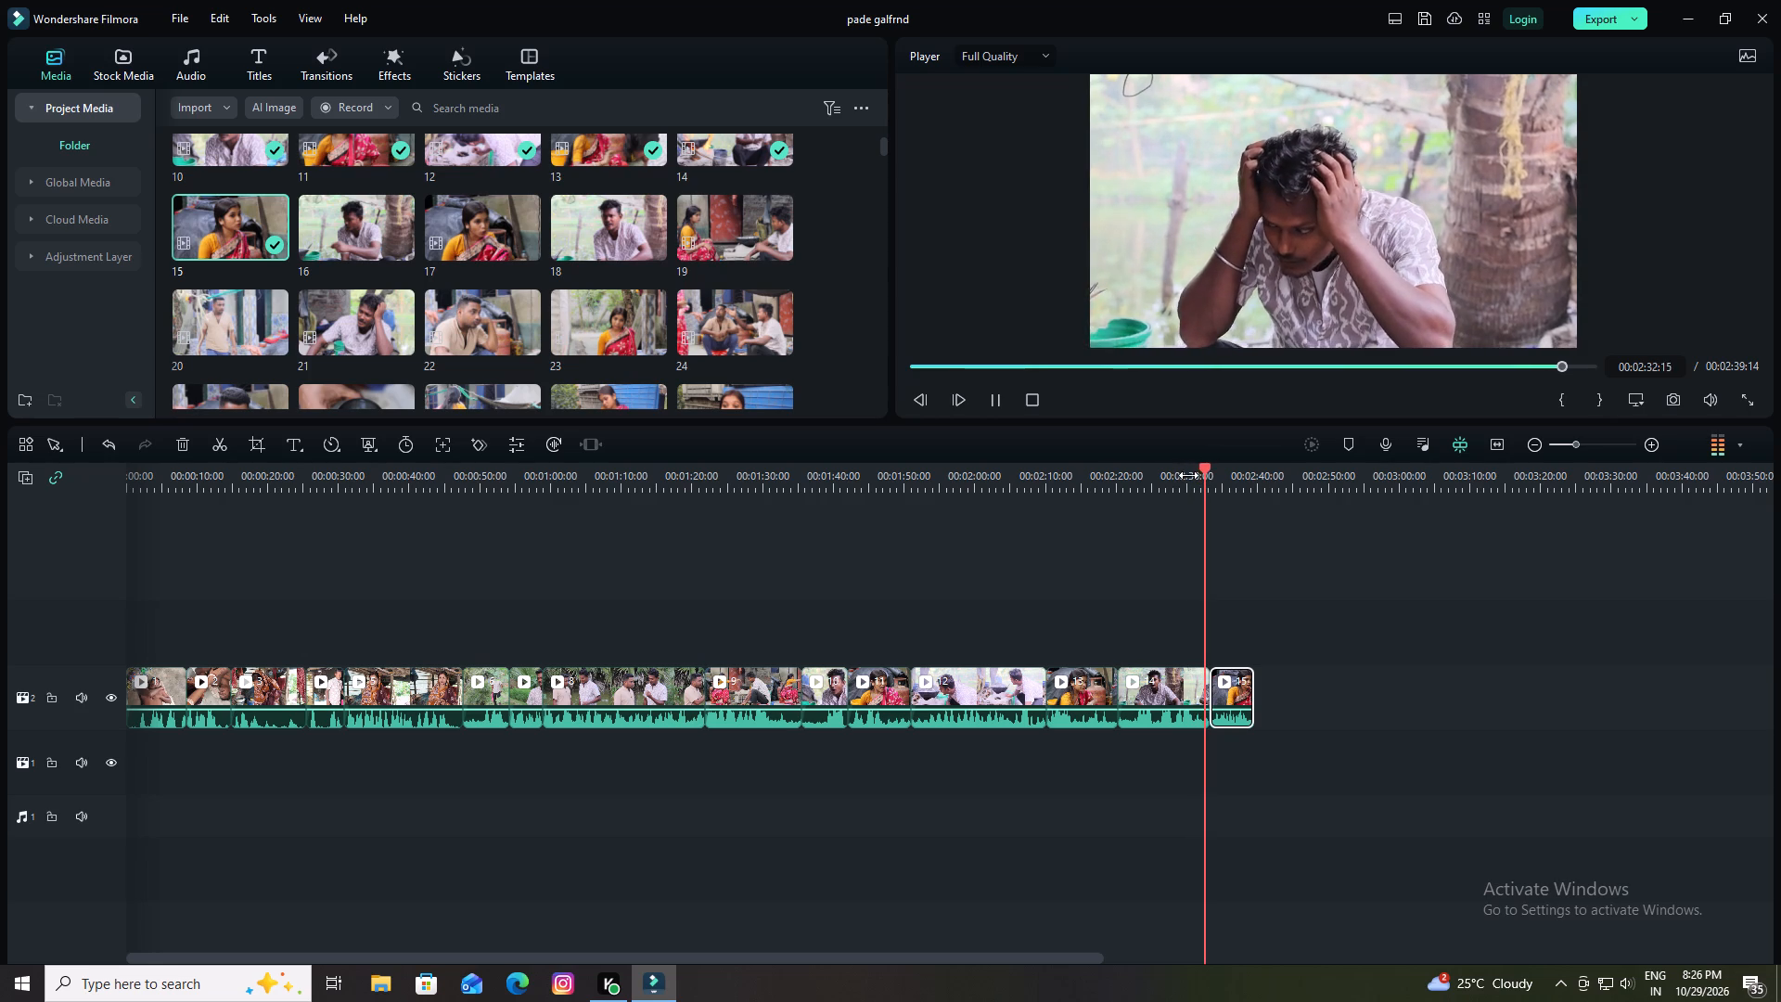
pyautogui.moveTo(1246, 482); pyautogui.dragTo(1450, 482)
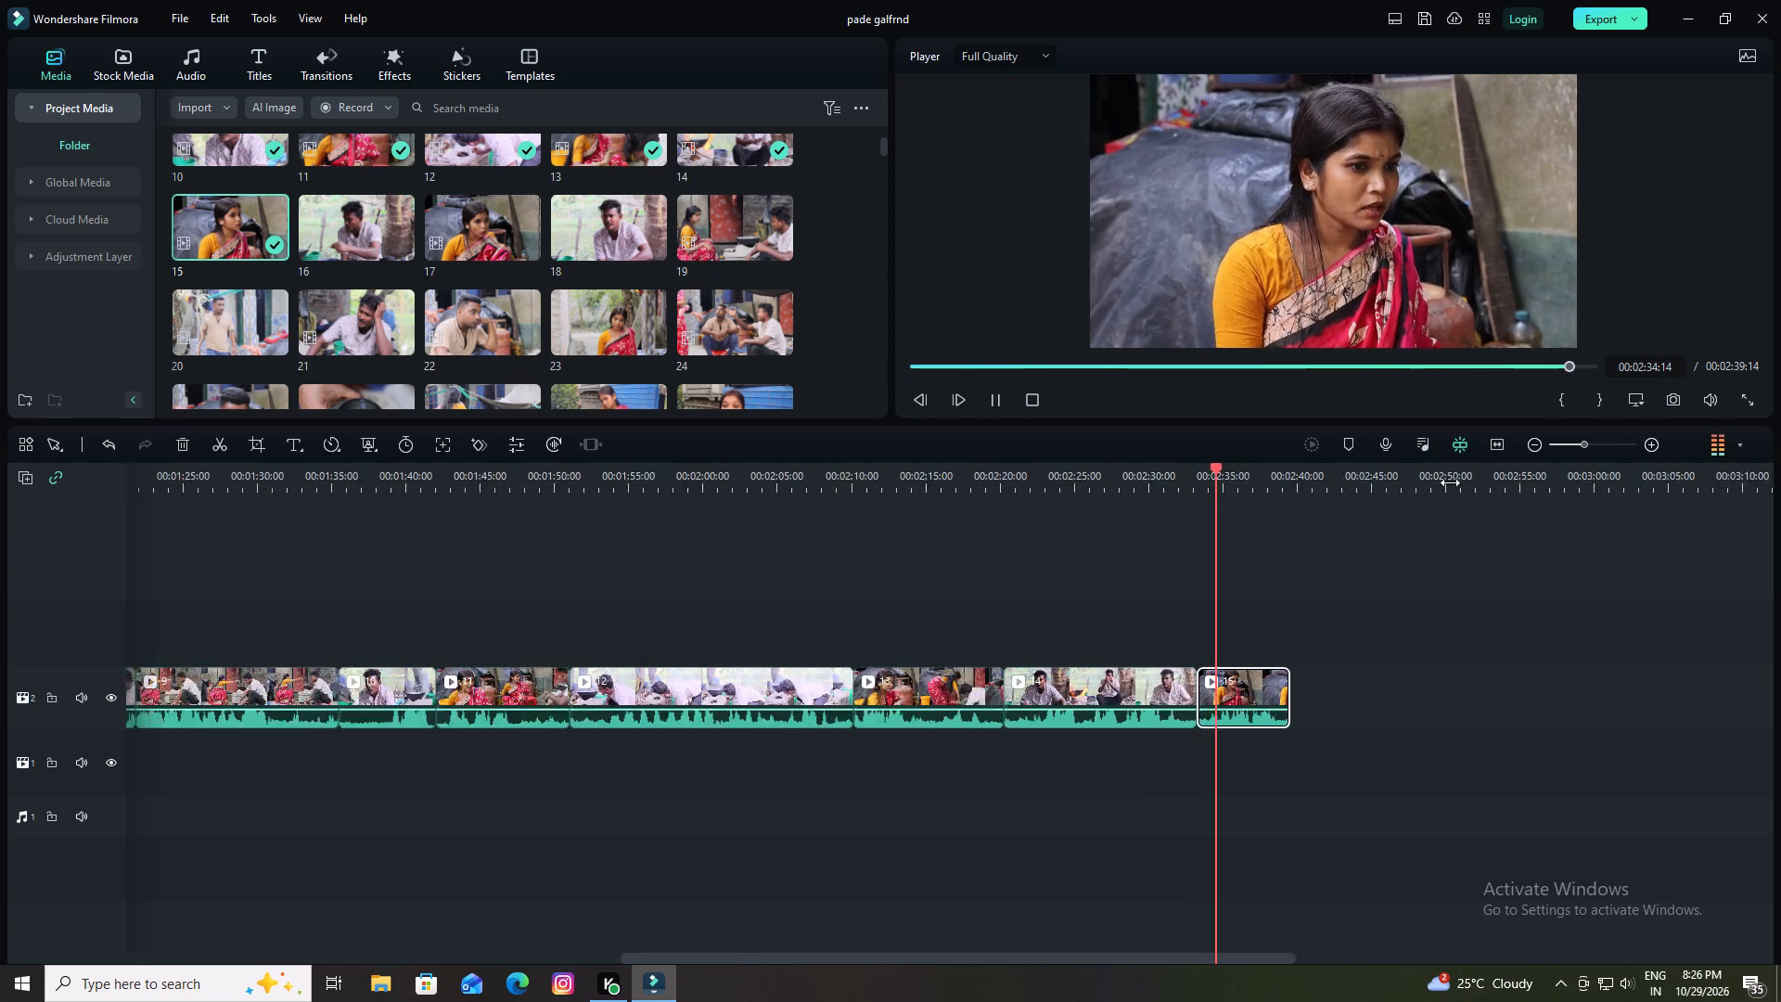
pyautogui.moveTo(1450, 482); pyautogui.dragTo(1501, 482)
pyautogui.press('space')
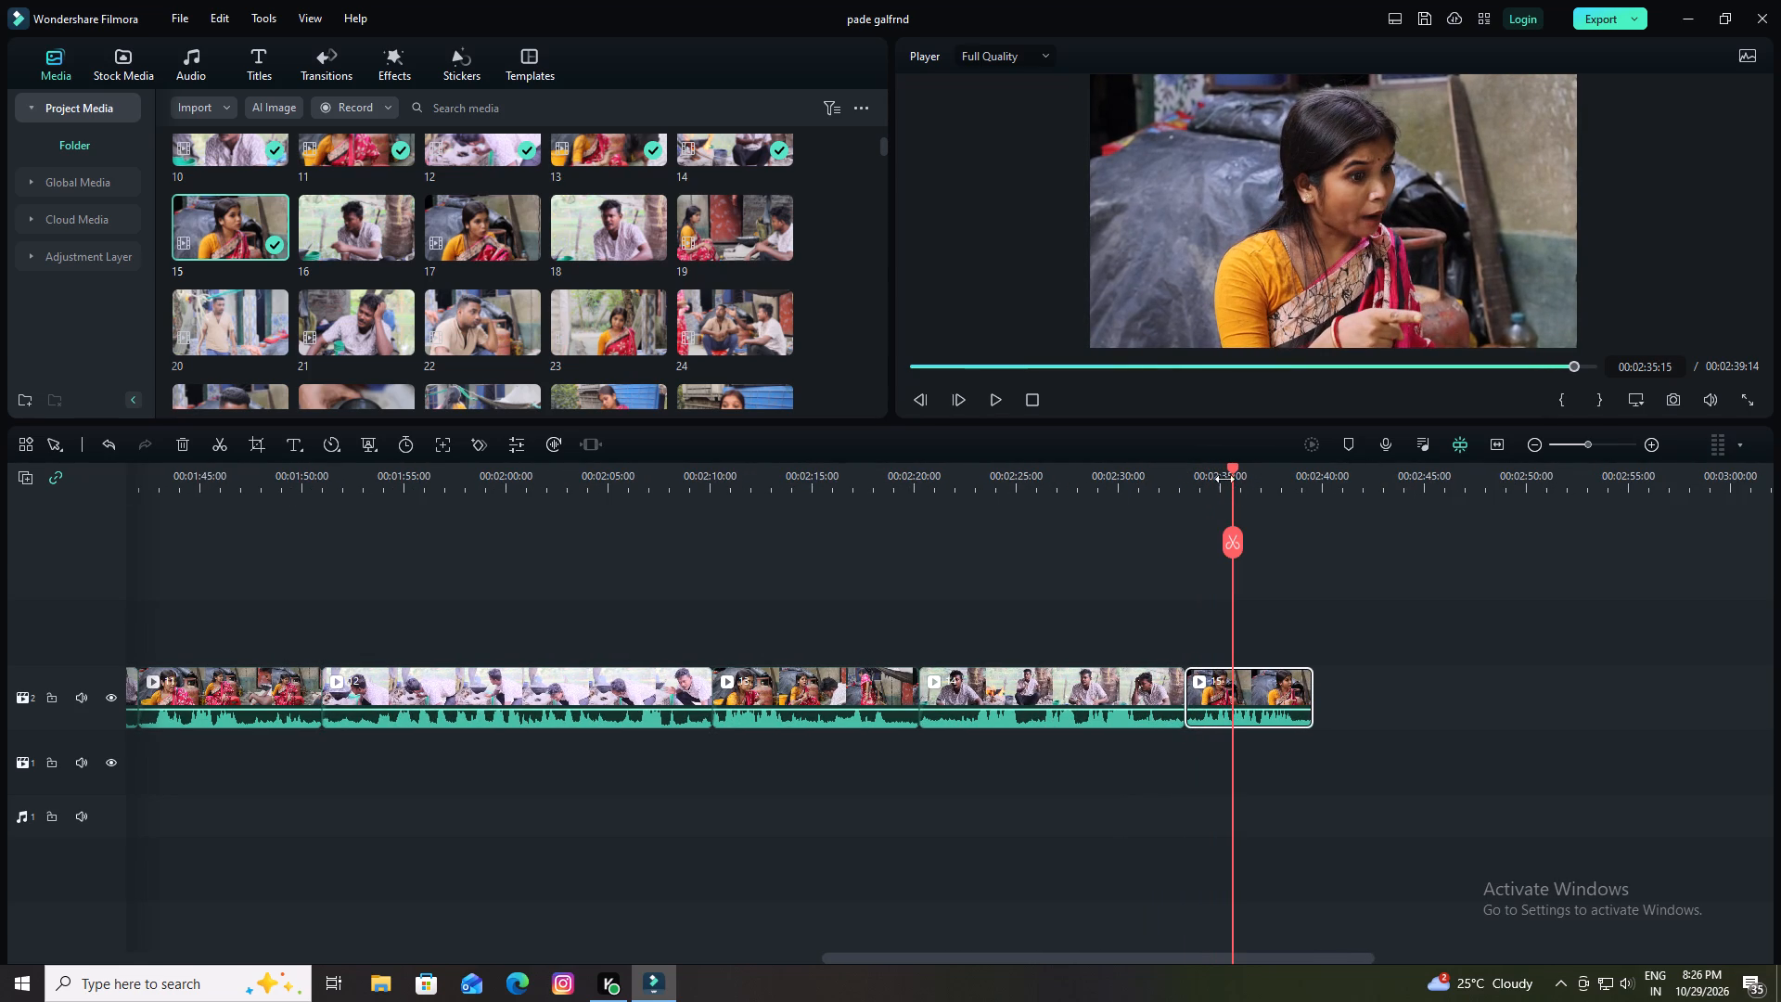
pyautogui.moveTo(1230, 464); pyautogui.dragTo(1093, 506)
pyautogui.press('space')
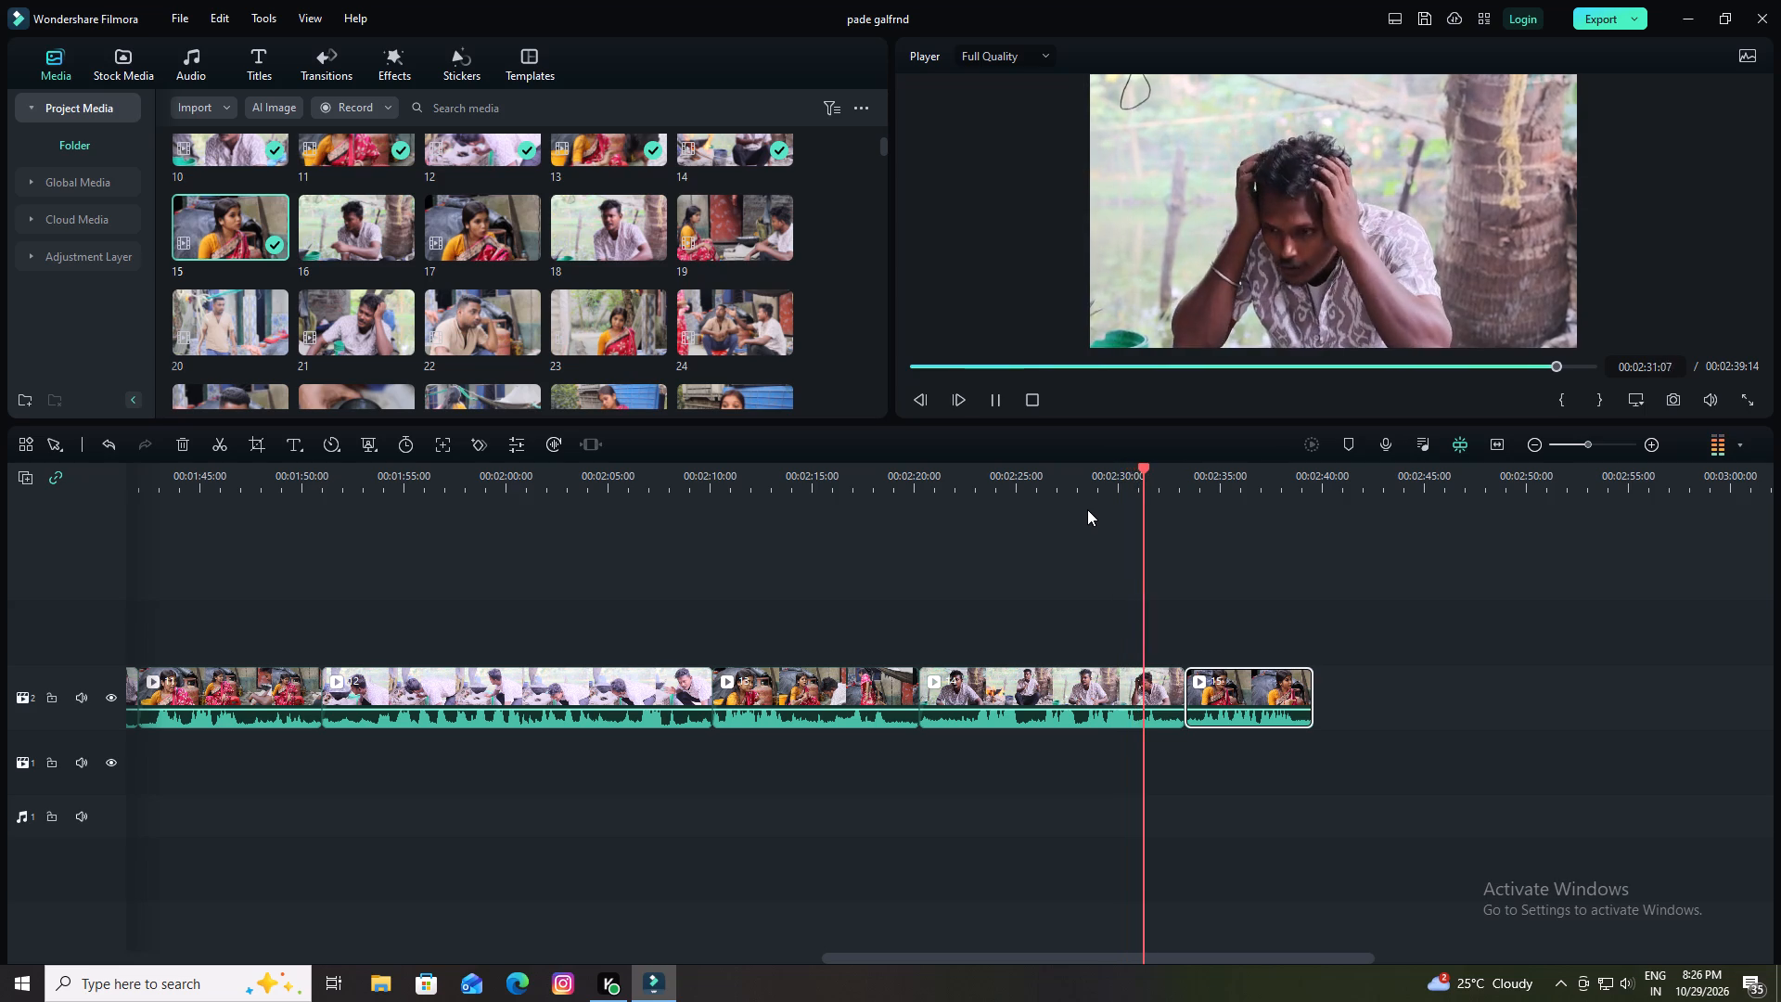
pyautogui.press('space')
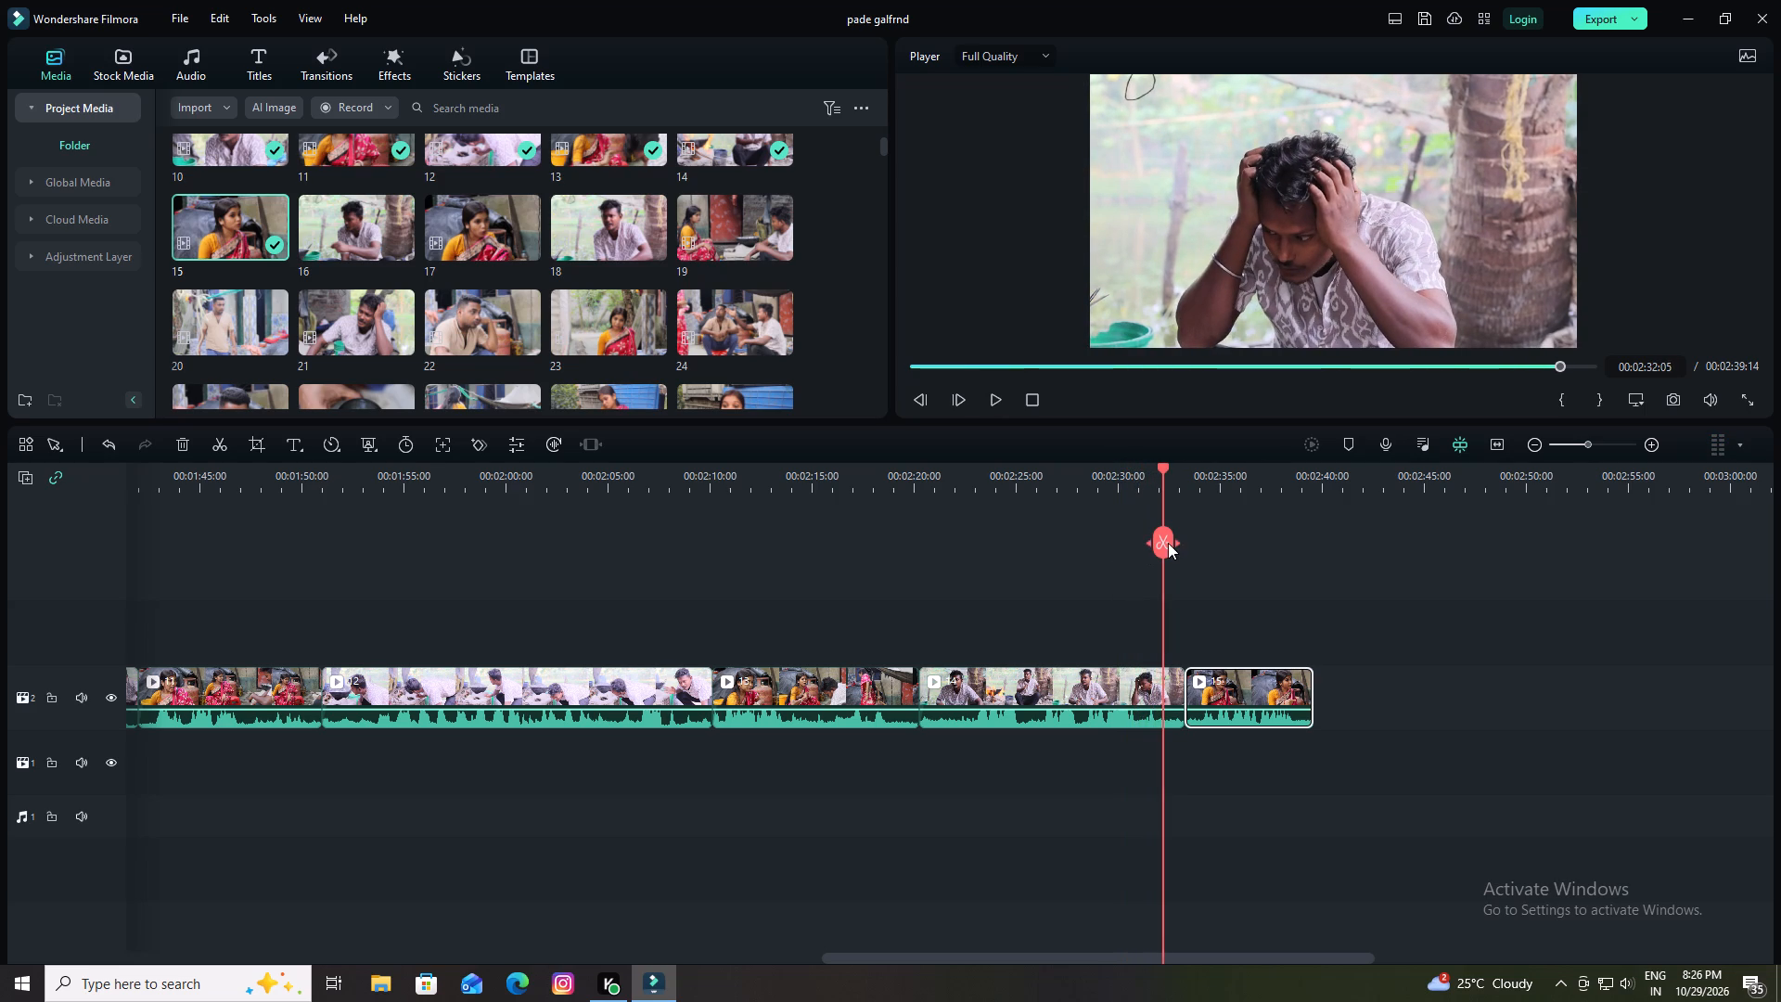
pyautogui.click(1167, 543)
pyautogui.click(185, 444)
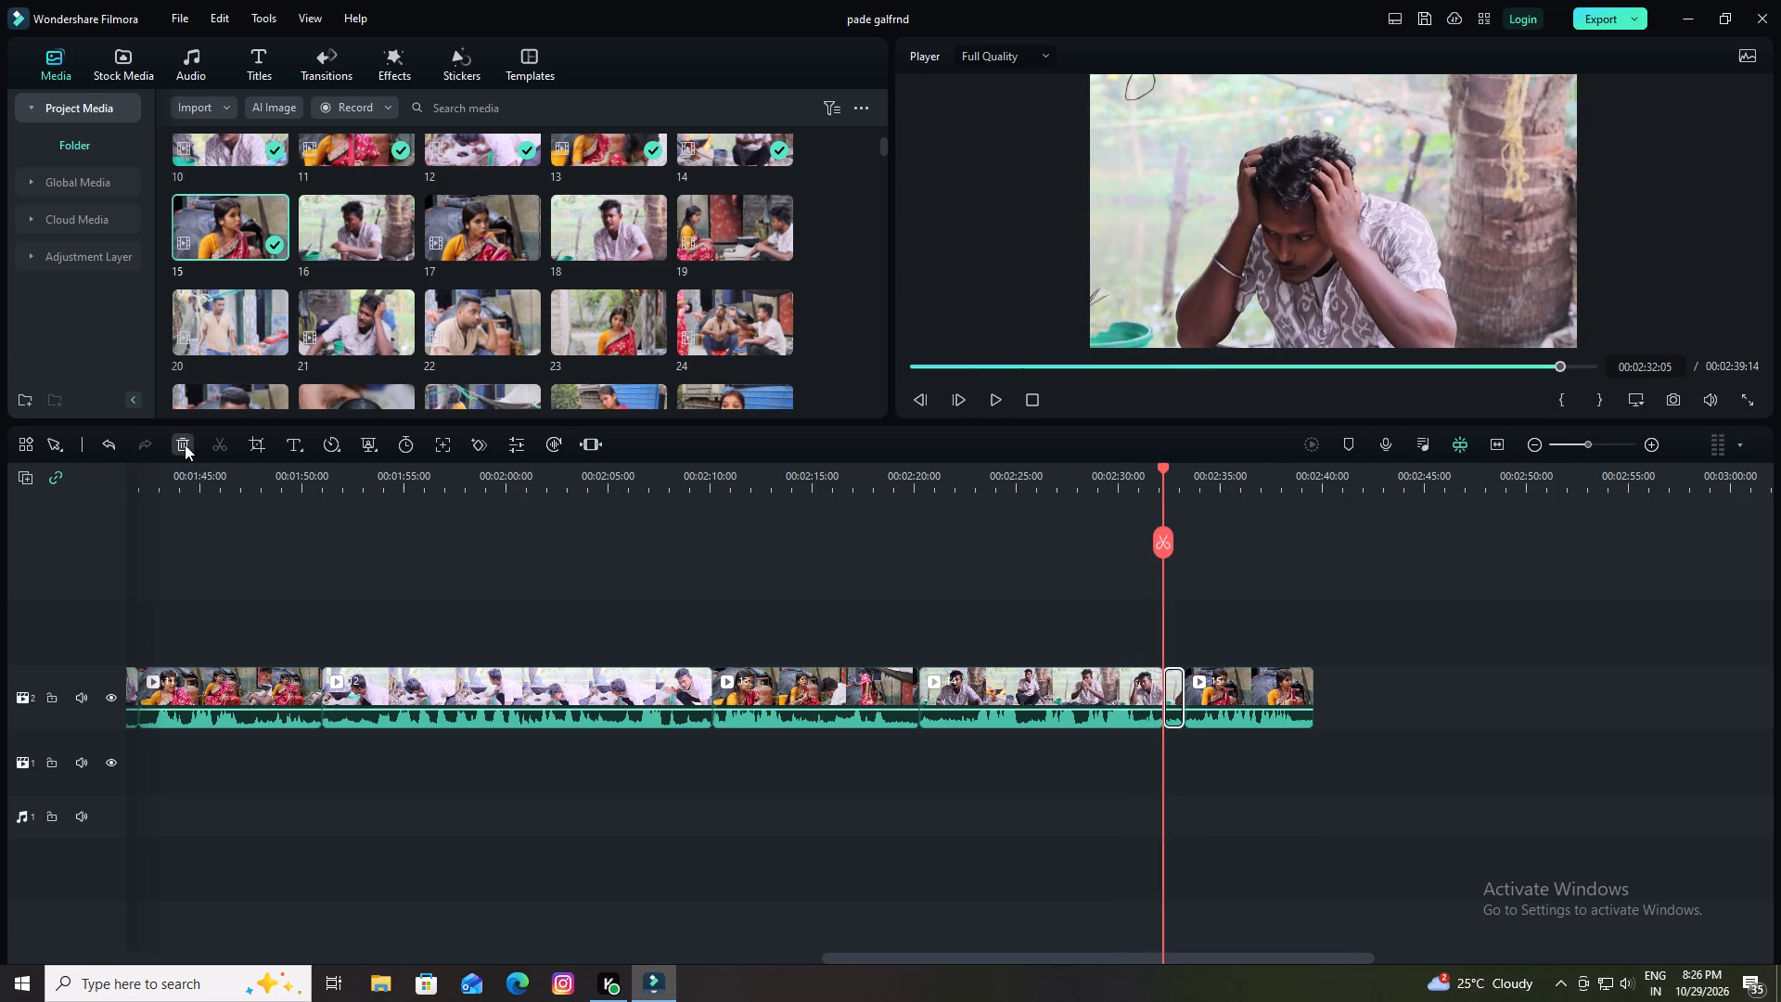
# Play across the join into clip 15, split clip 15 at 00:02:33:16 and delete the piece before the cut.
pyautogui.press('space')
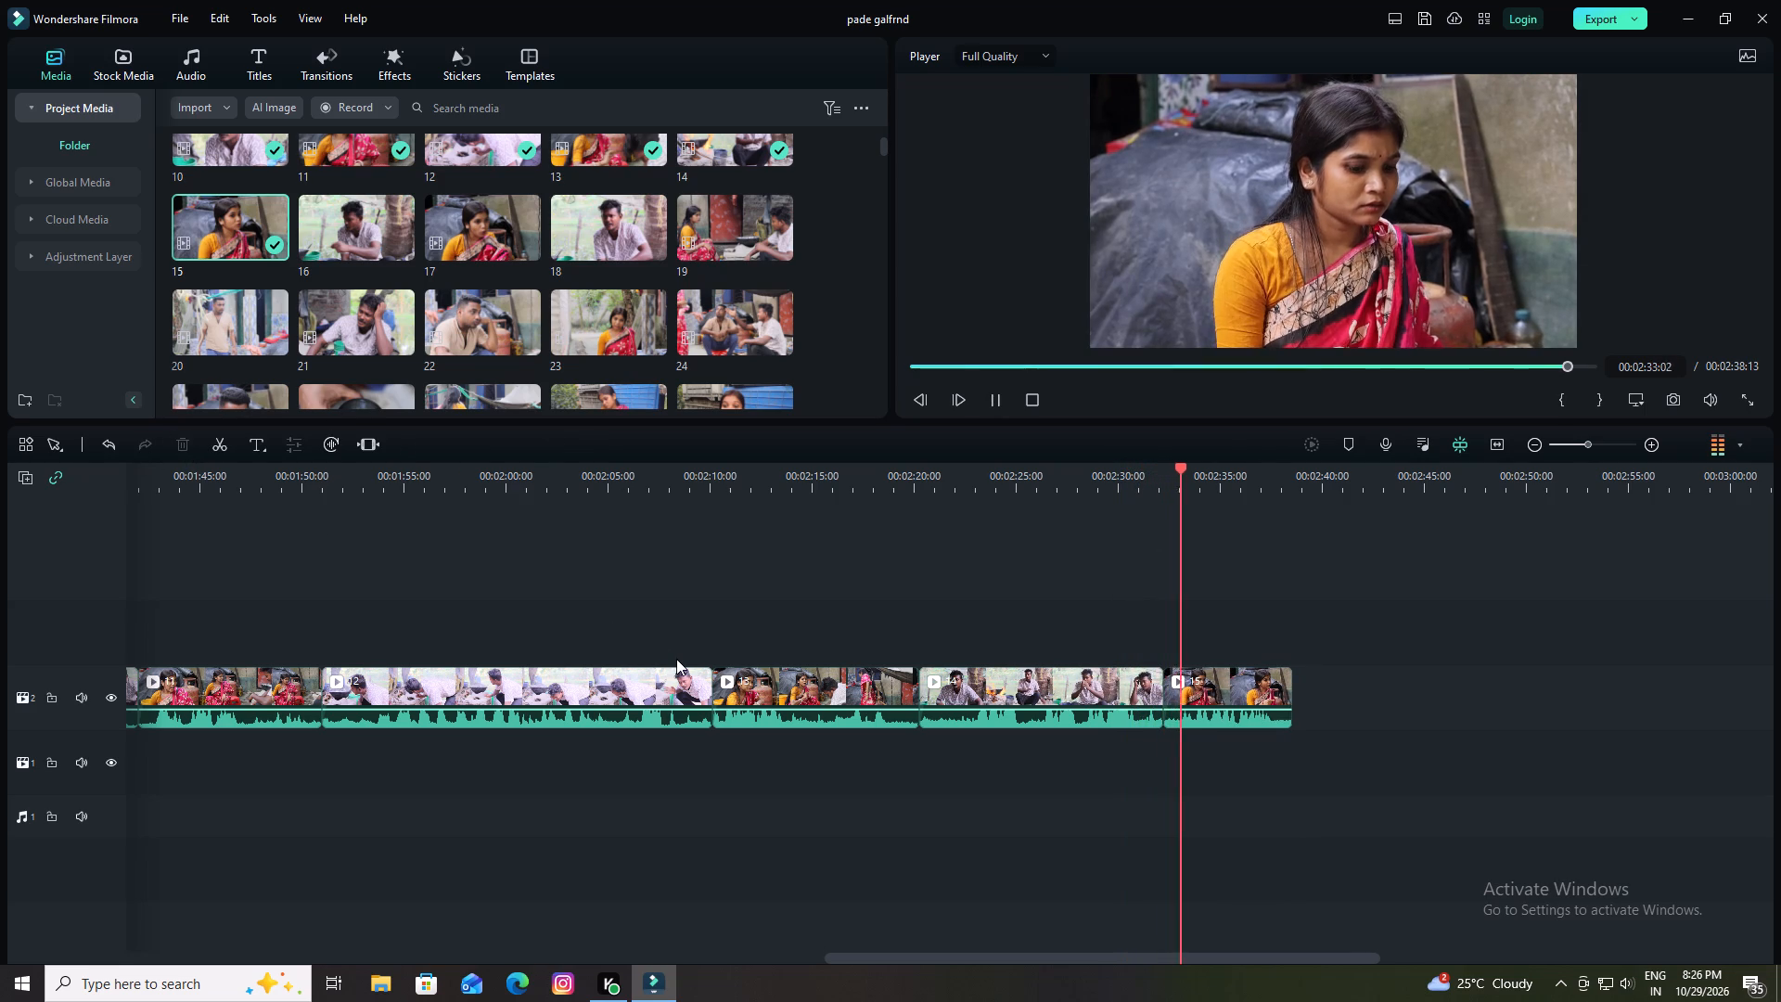
pyautogui.press('space')
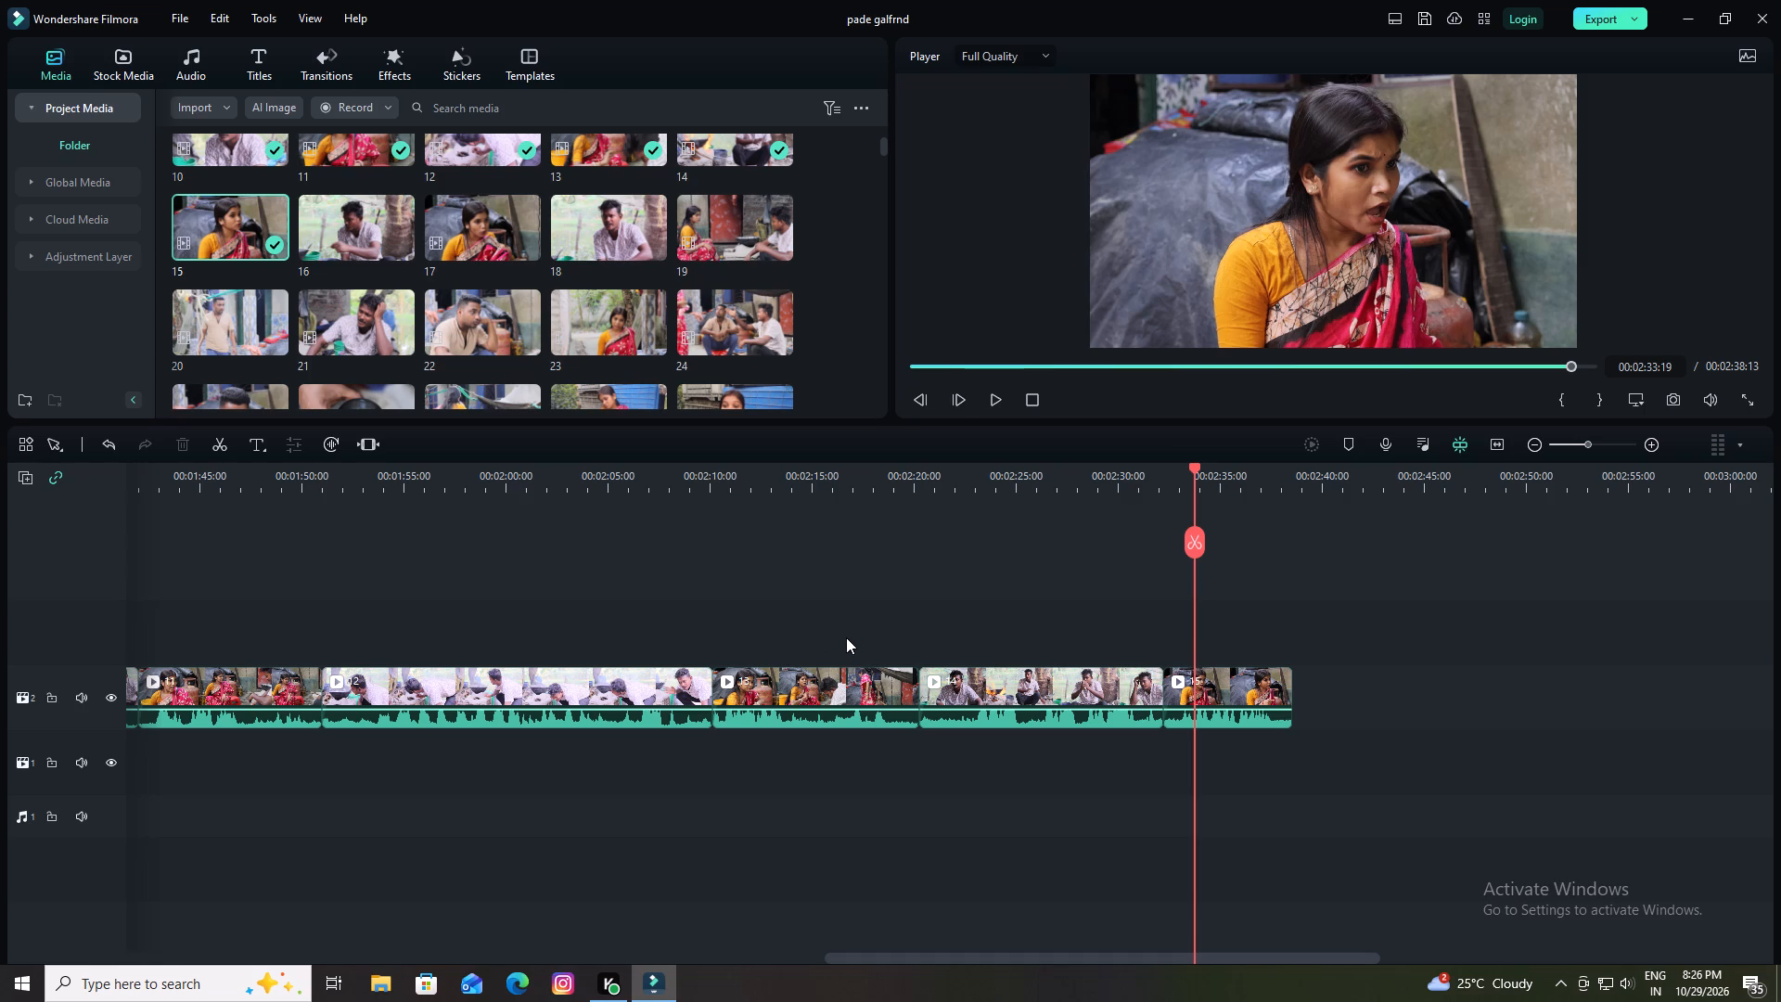
pyautogui.moveTo(1241, 484); pyautogui.dragTo(1413, 479)
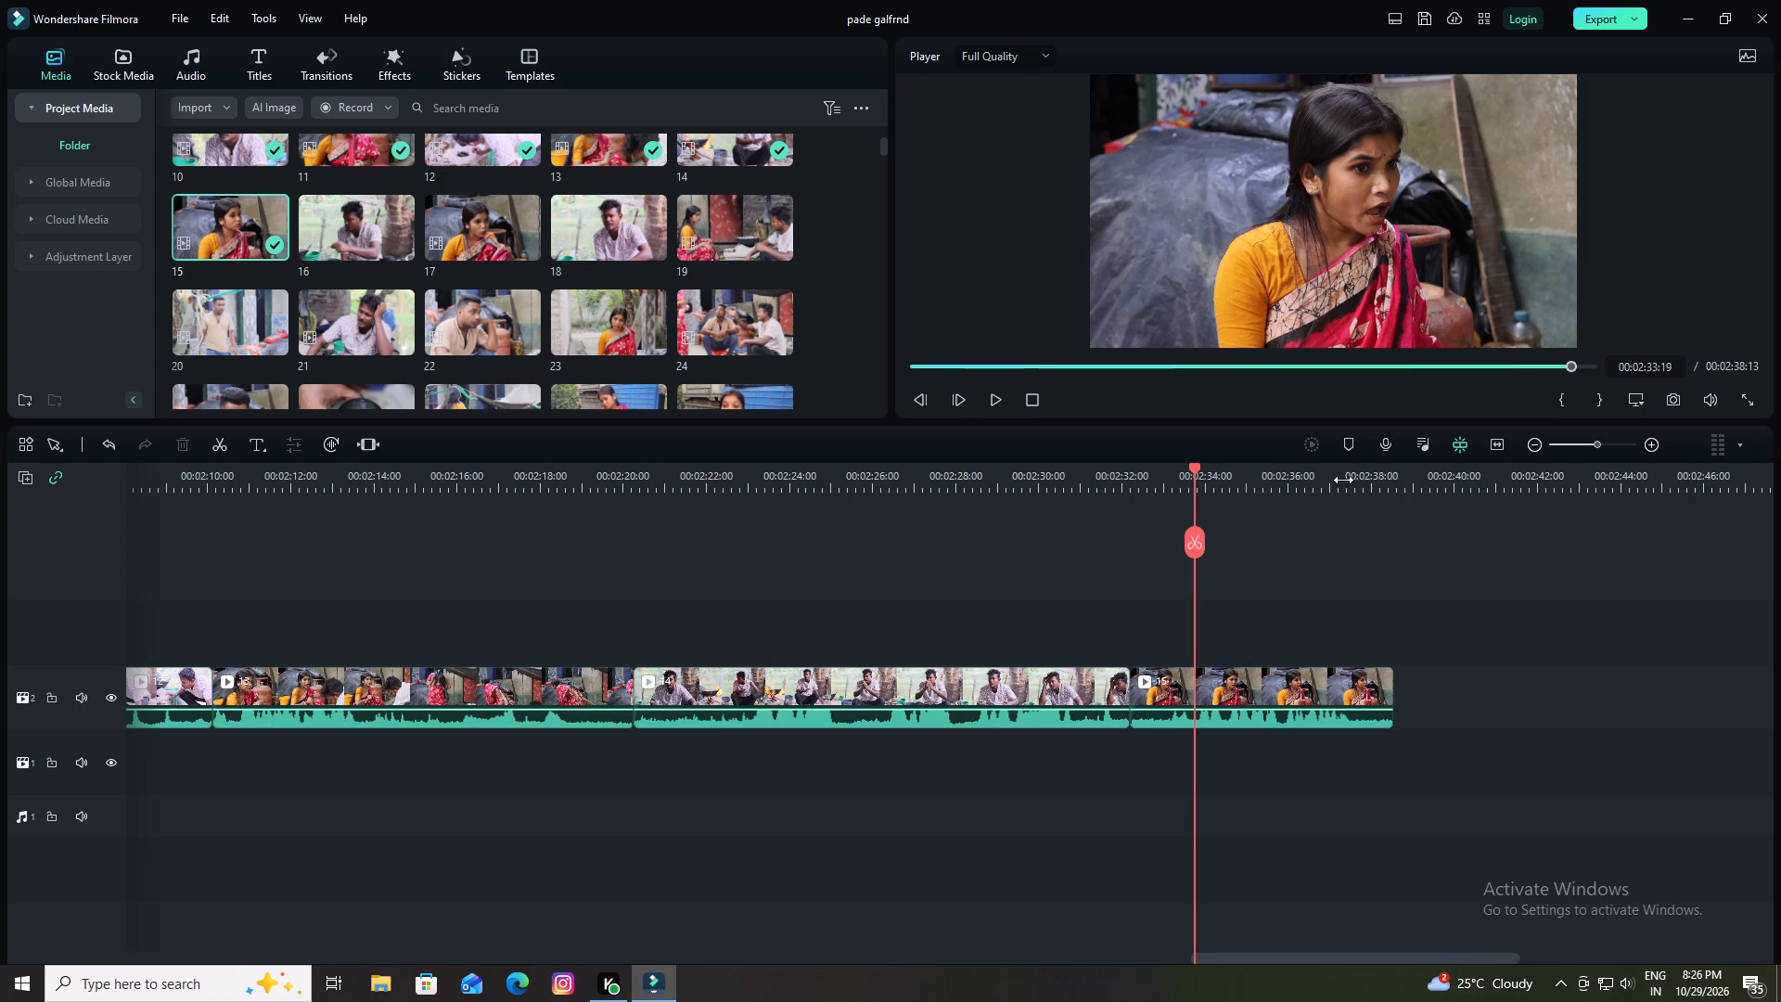
pyautogui.click(1195, 469)
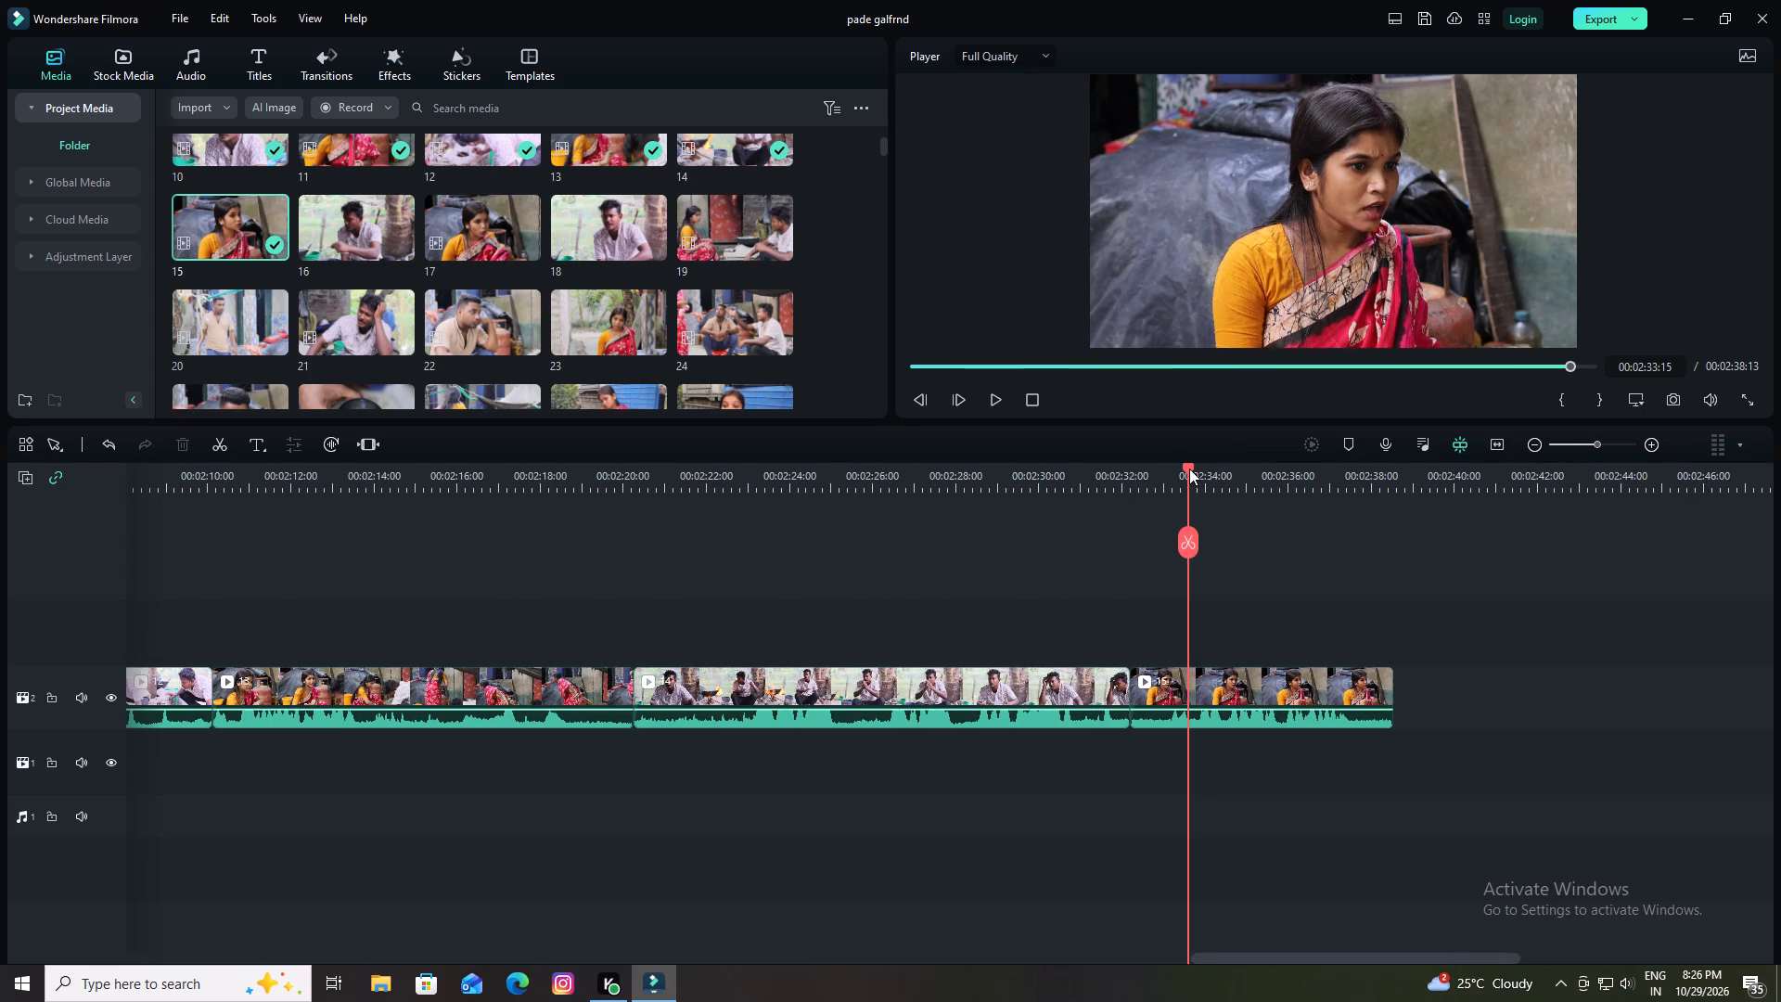
pyautogui.press('Right')
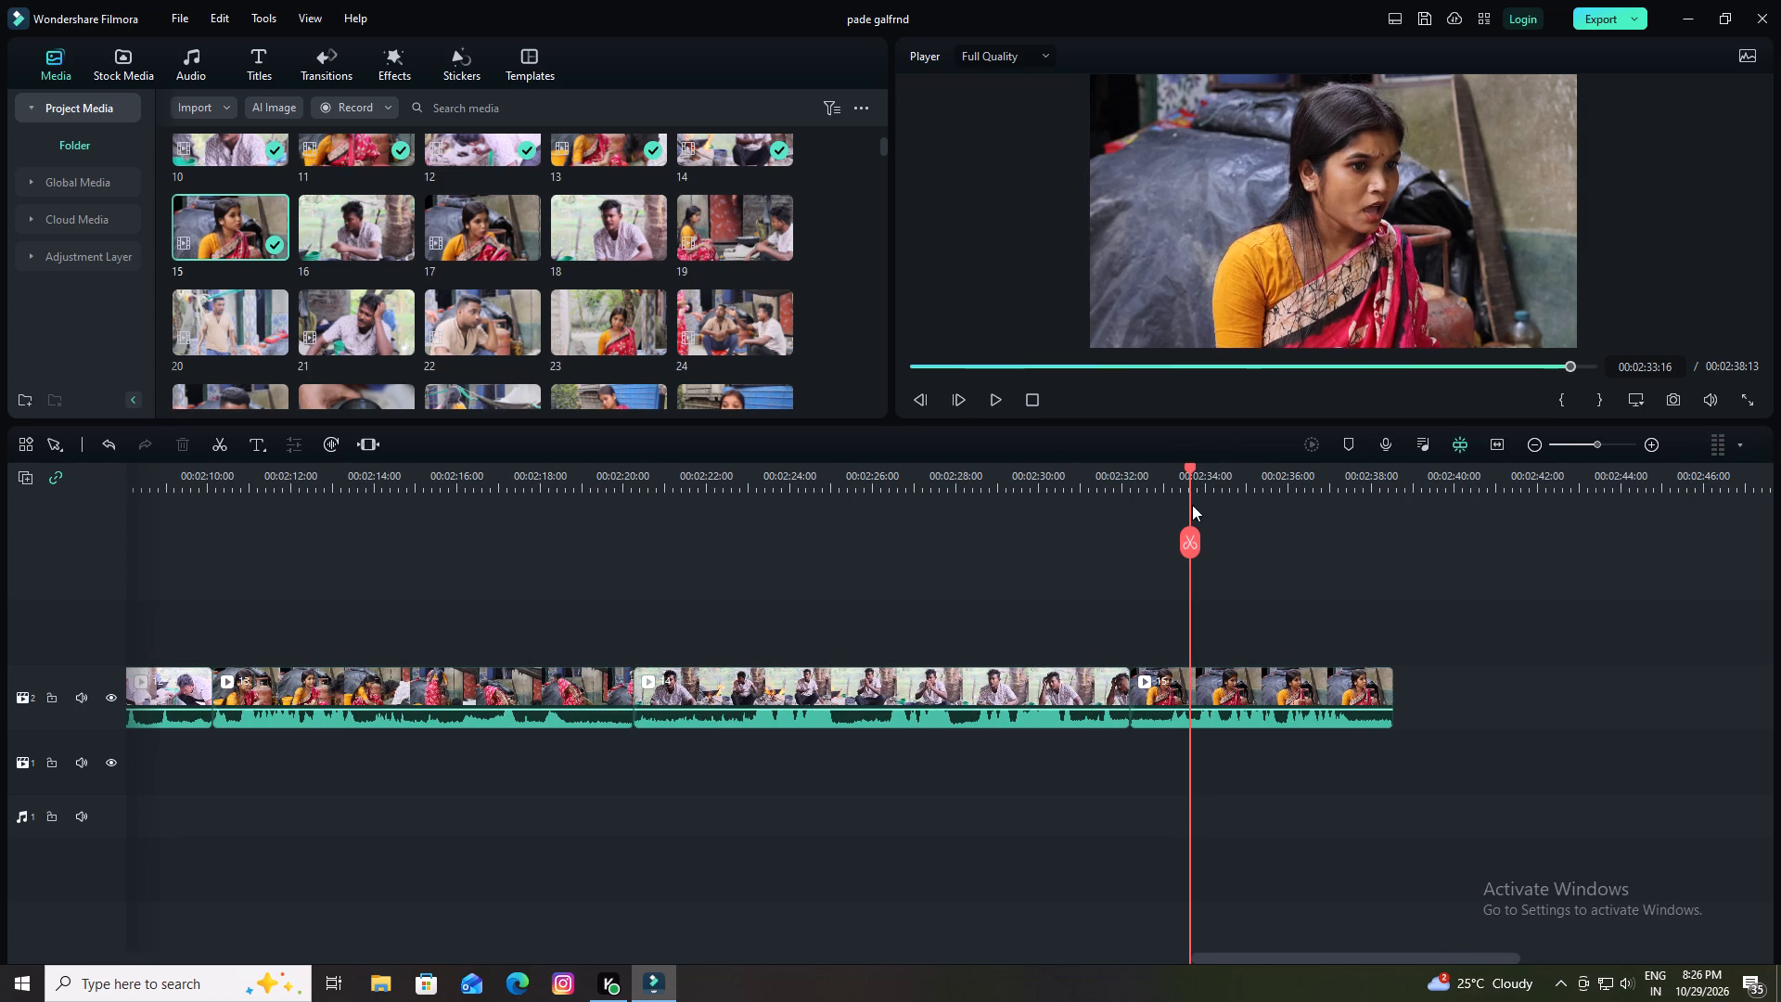
pyautogui.press('Left')
pyautogui.press('Left')
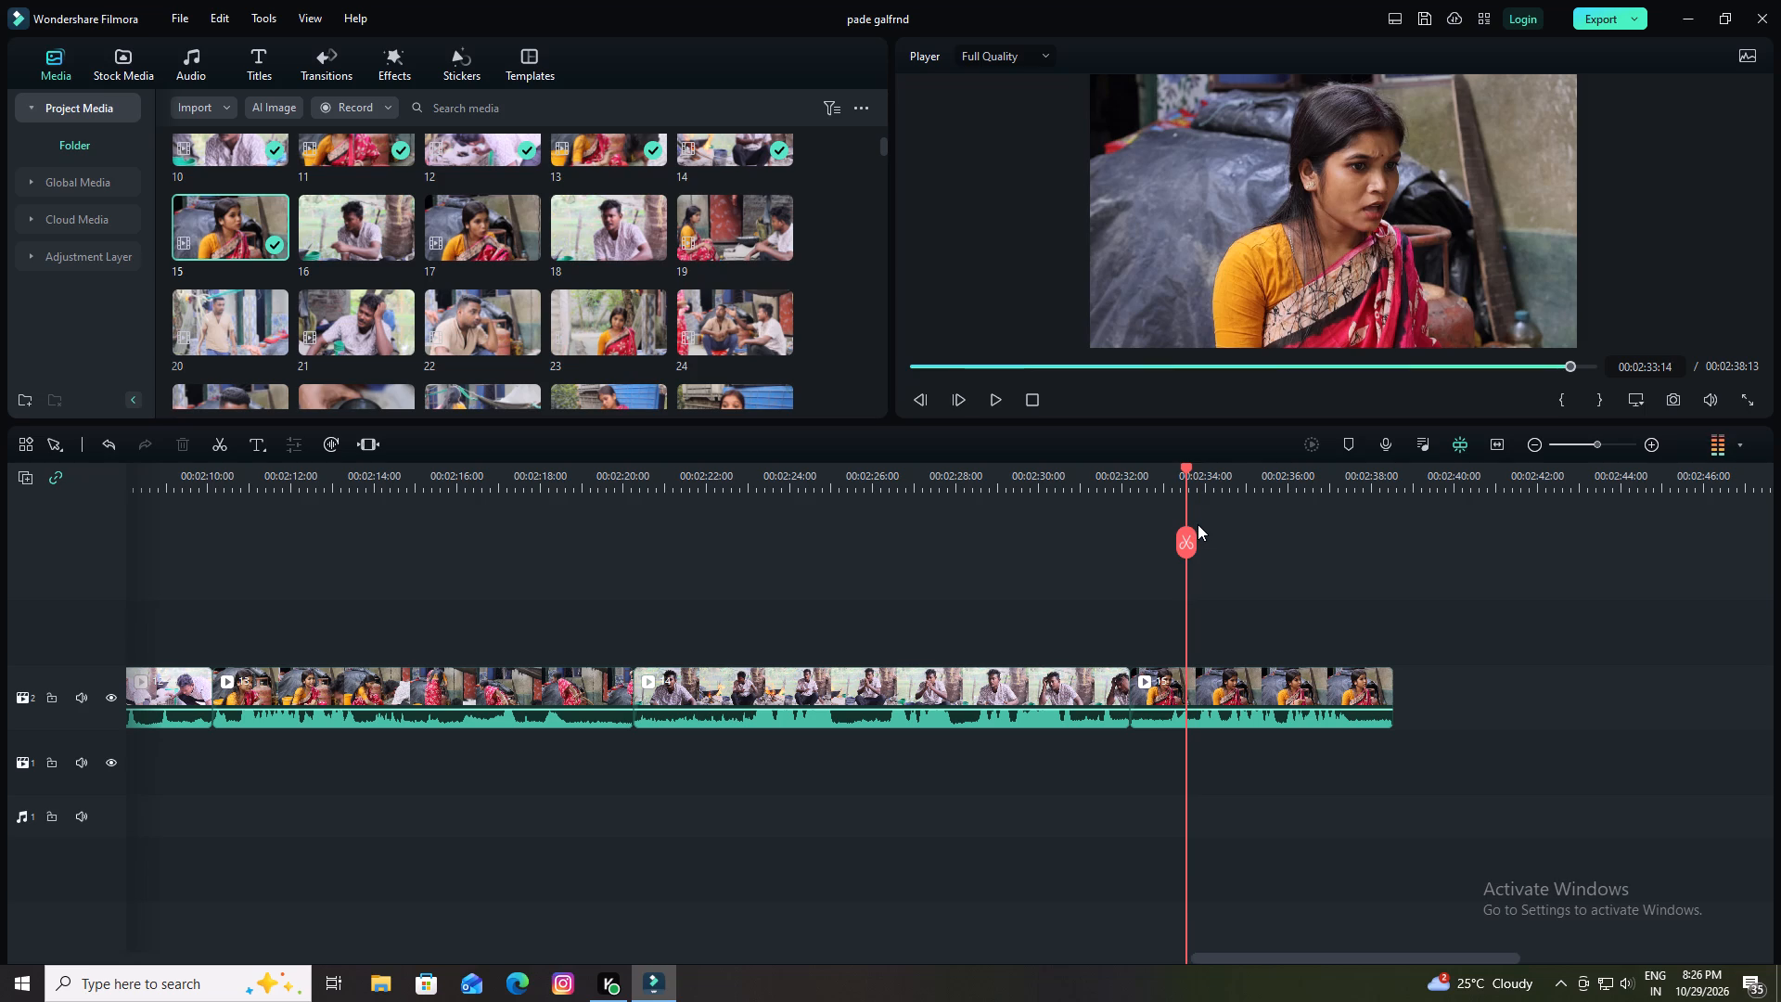
pyautogui.press('Right')
pyautogui.press('Right')
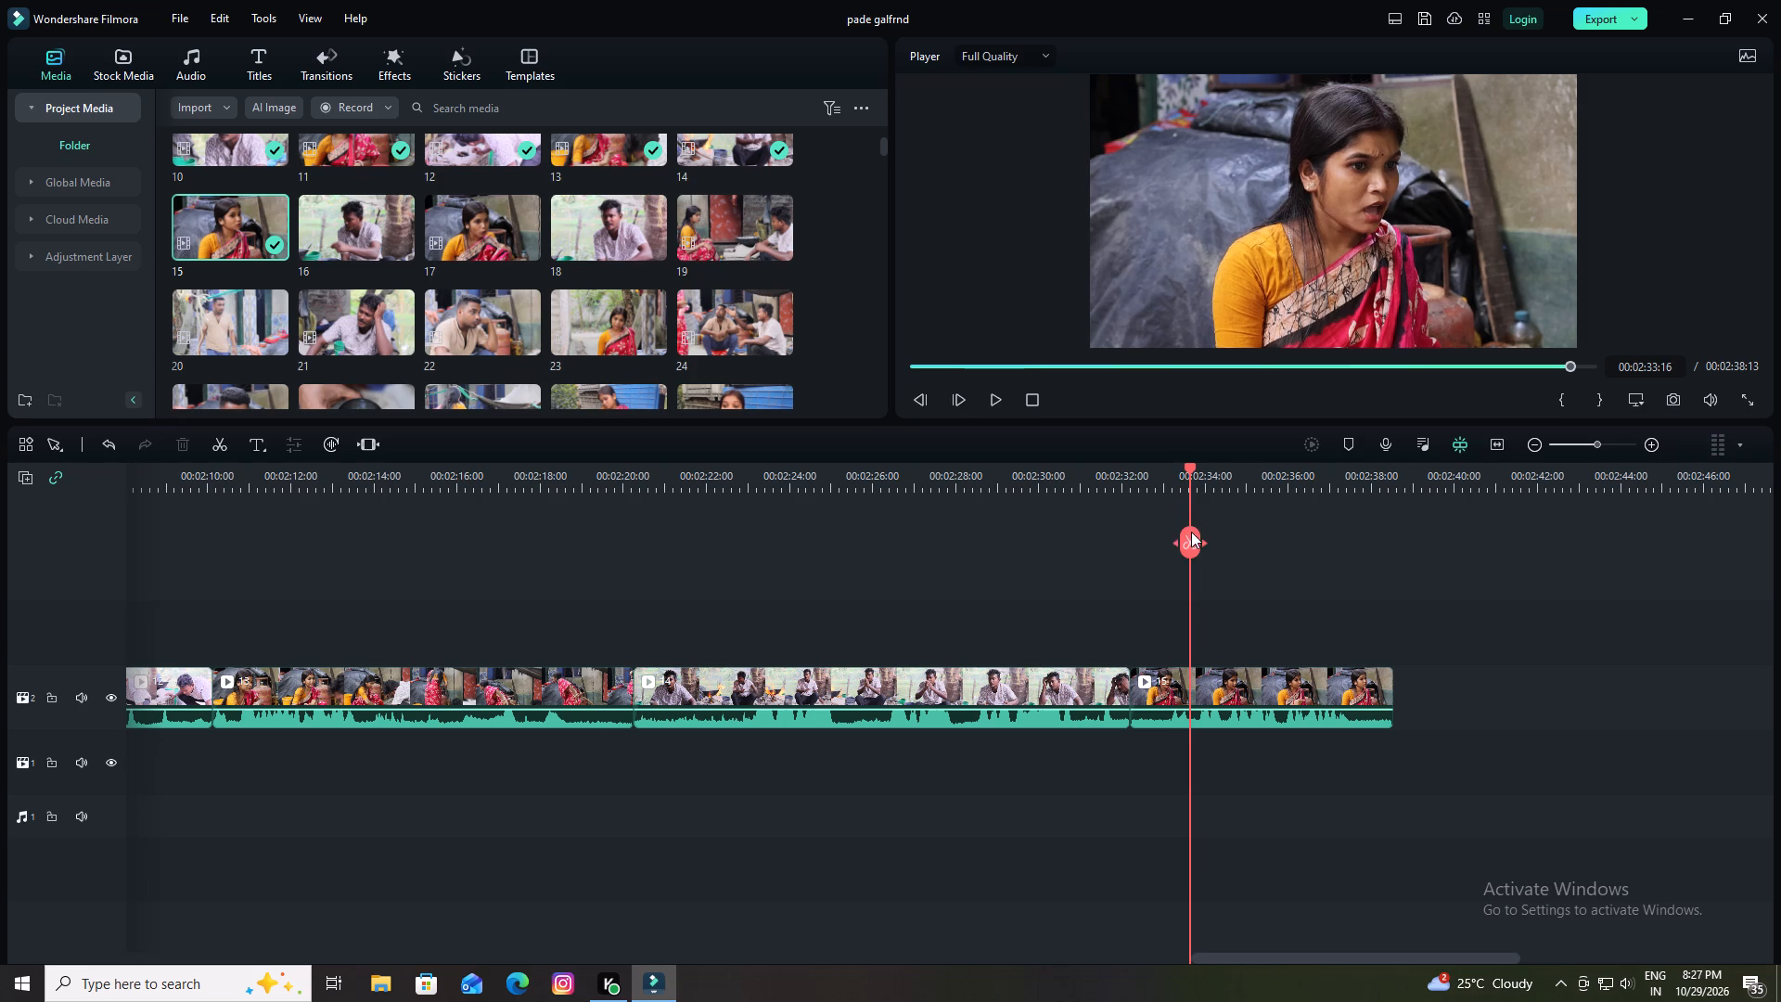
pyautogui.click(1189, 533)
pyautogui.click(1146, 692)
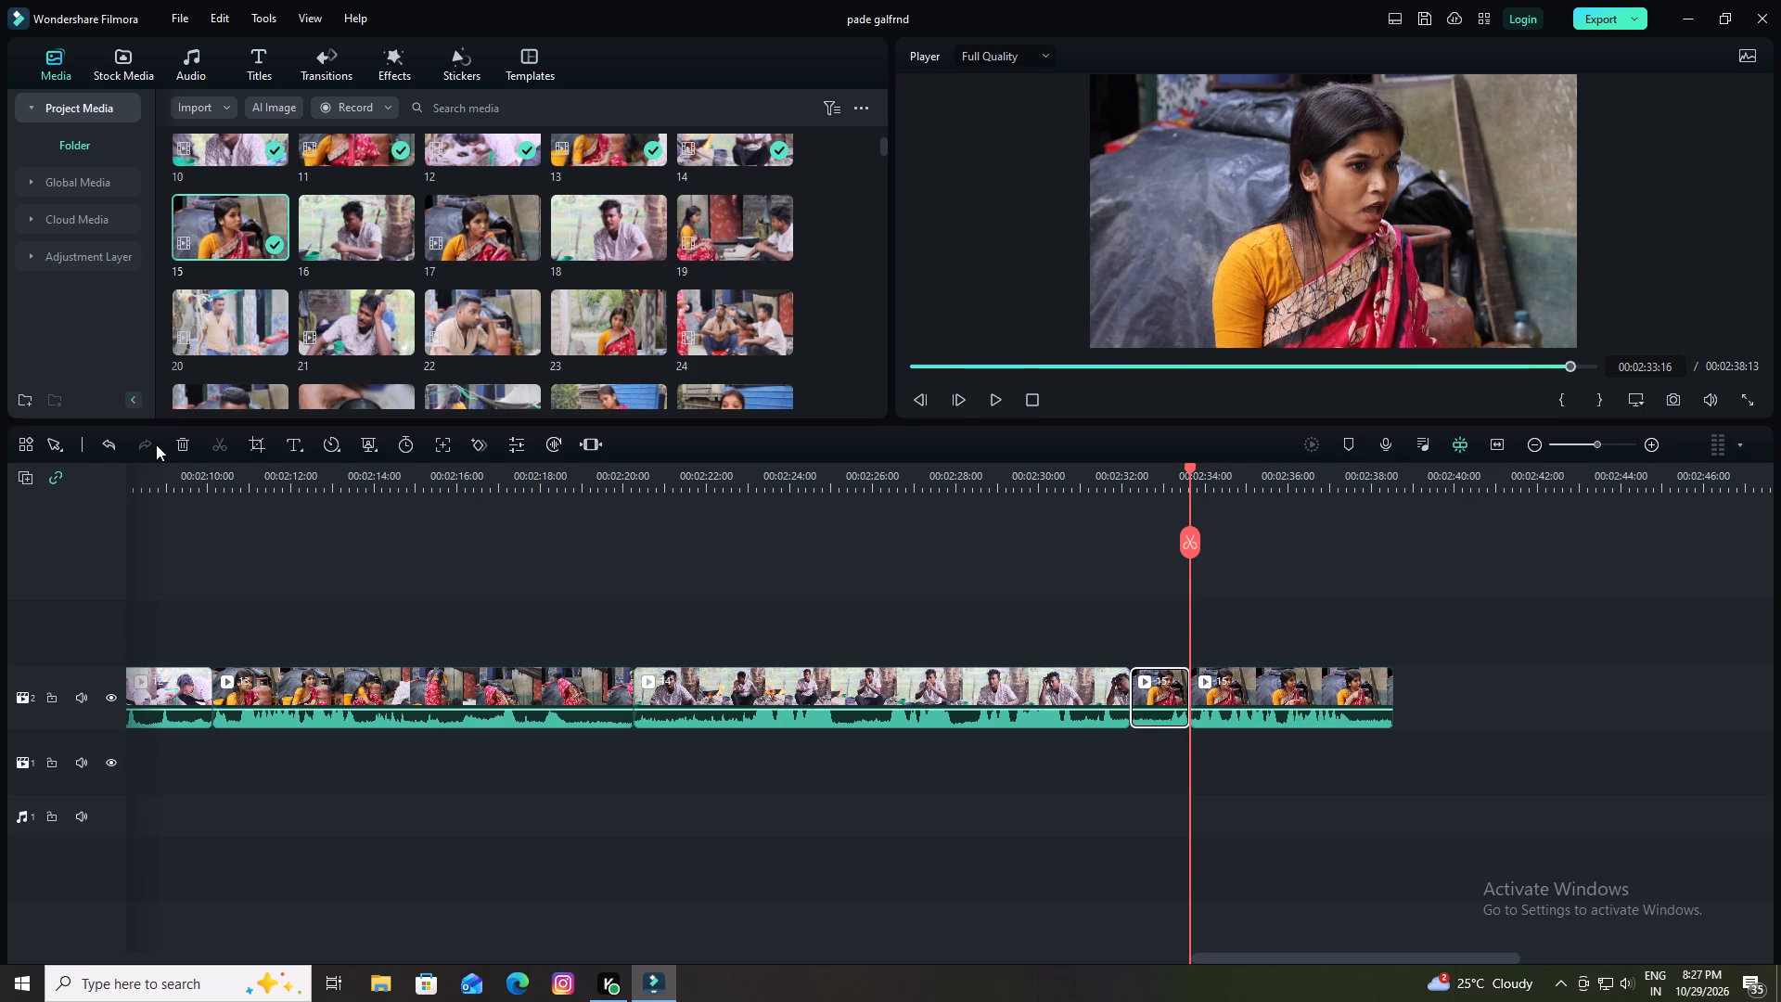
pyautogui.click(182, 447)
# Play clip 15 to find its end point, split it at 00:02:36:02 and delete the piece after the cut.
pyautogui.press('space')
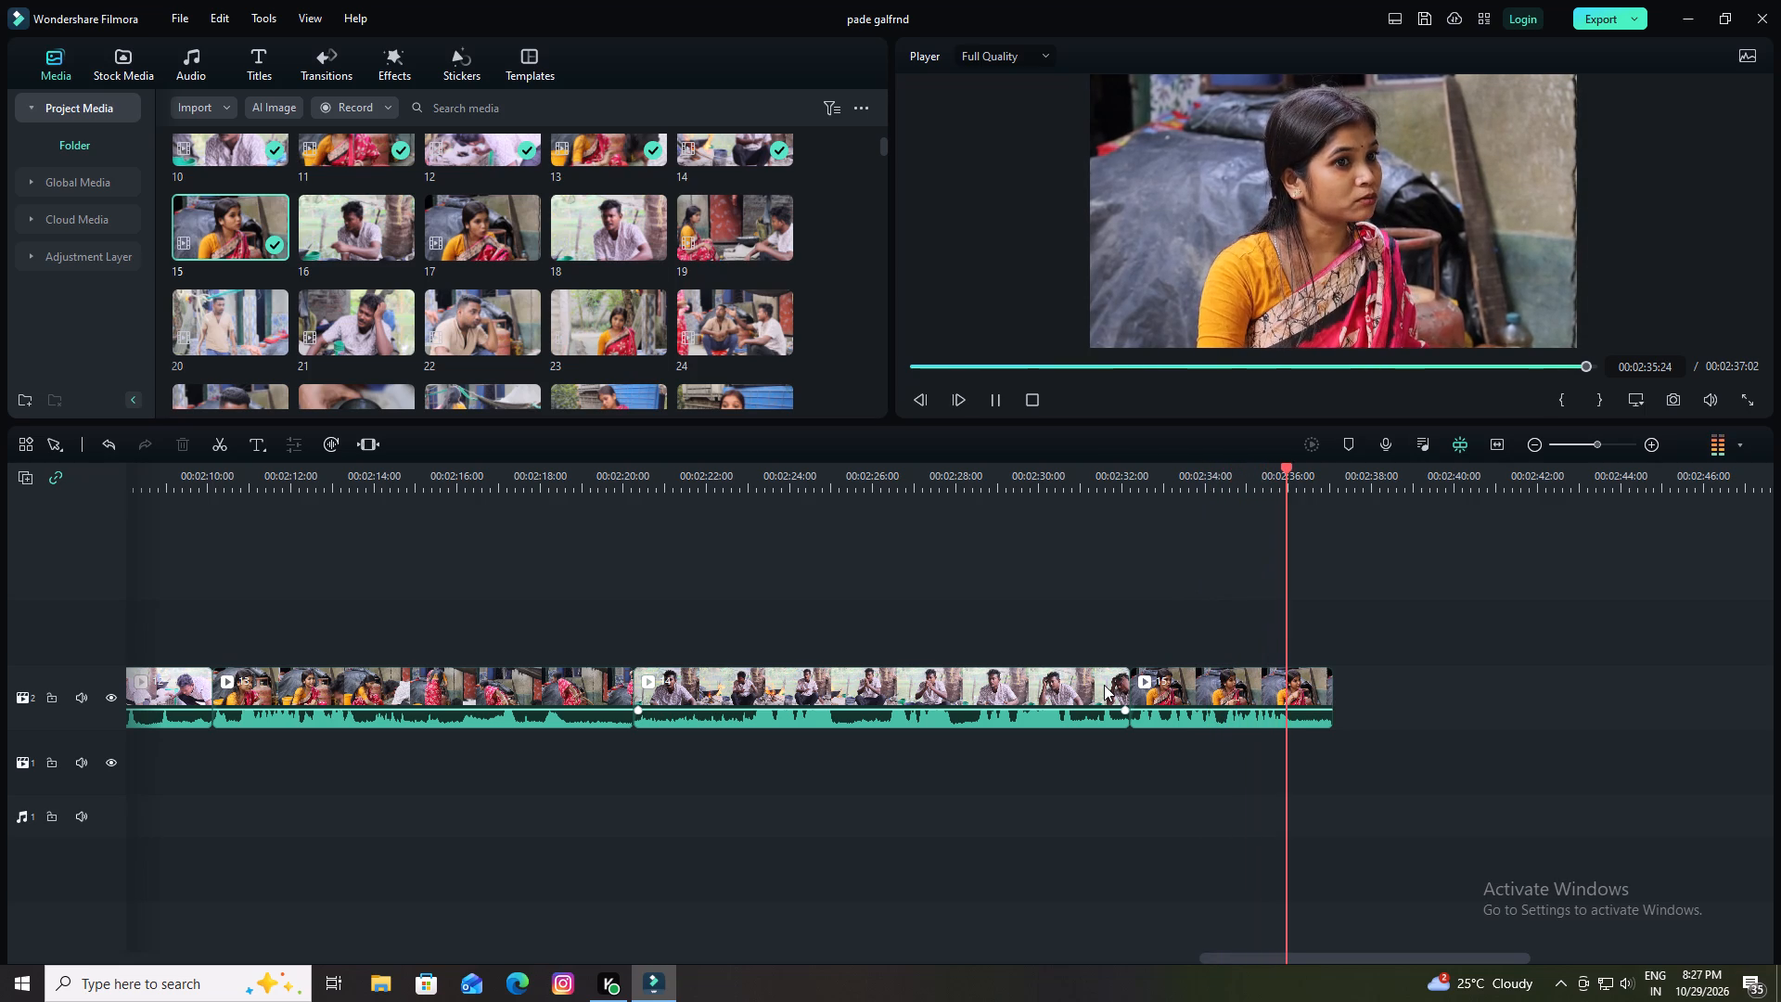
pyautogui.press('space')
pyautogui.click(1291, 536)
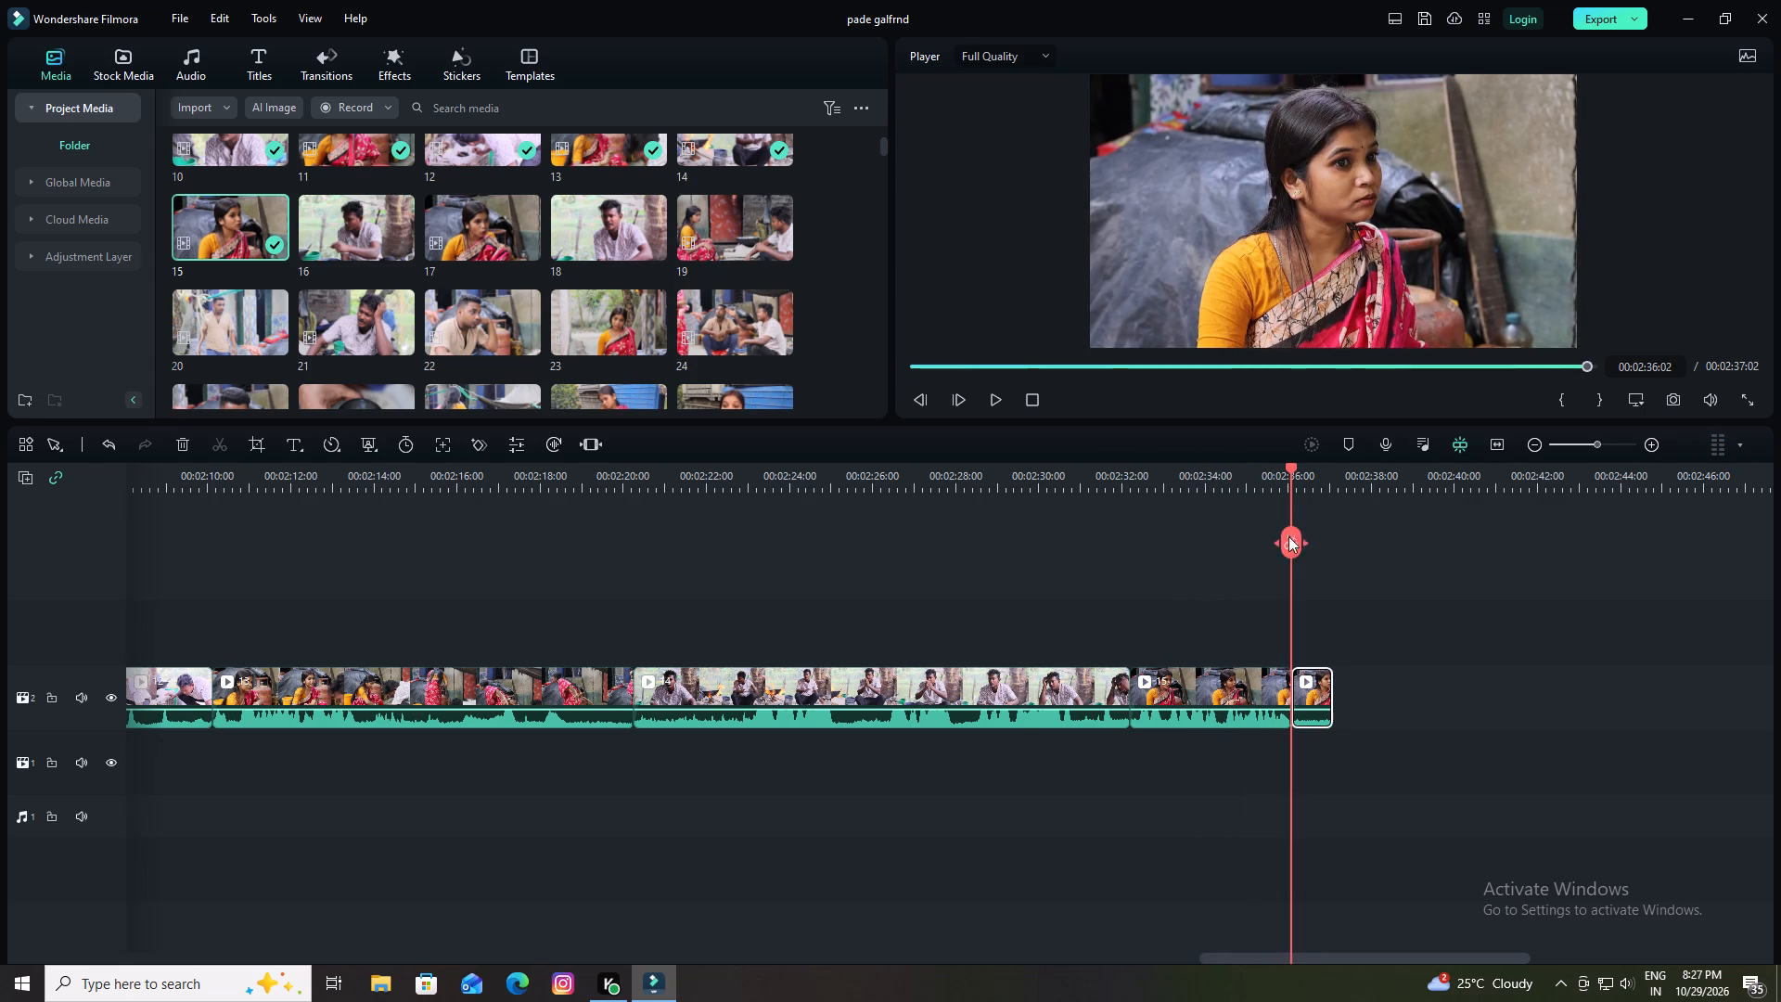
pyautogui.click(182, 443)
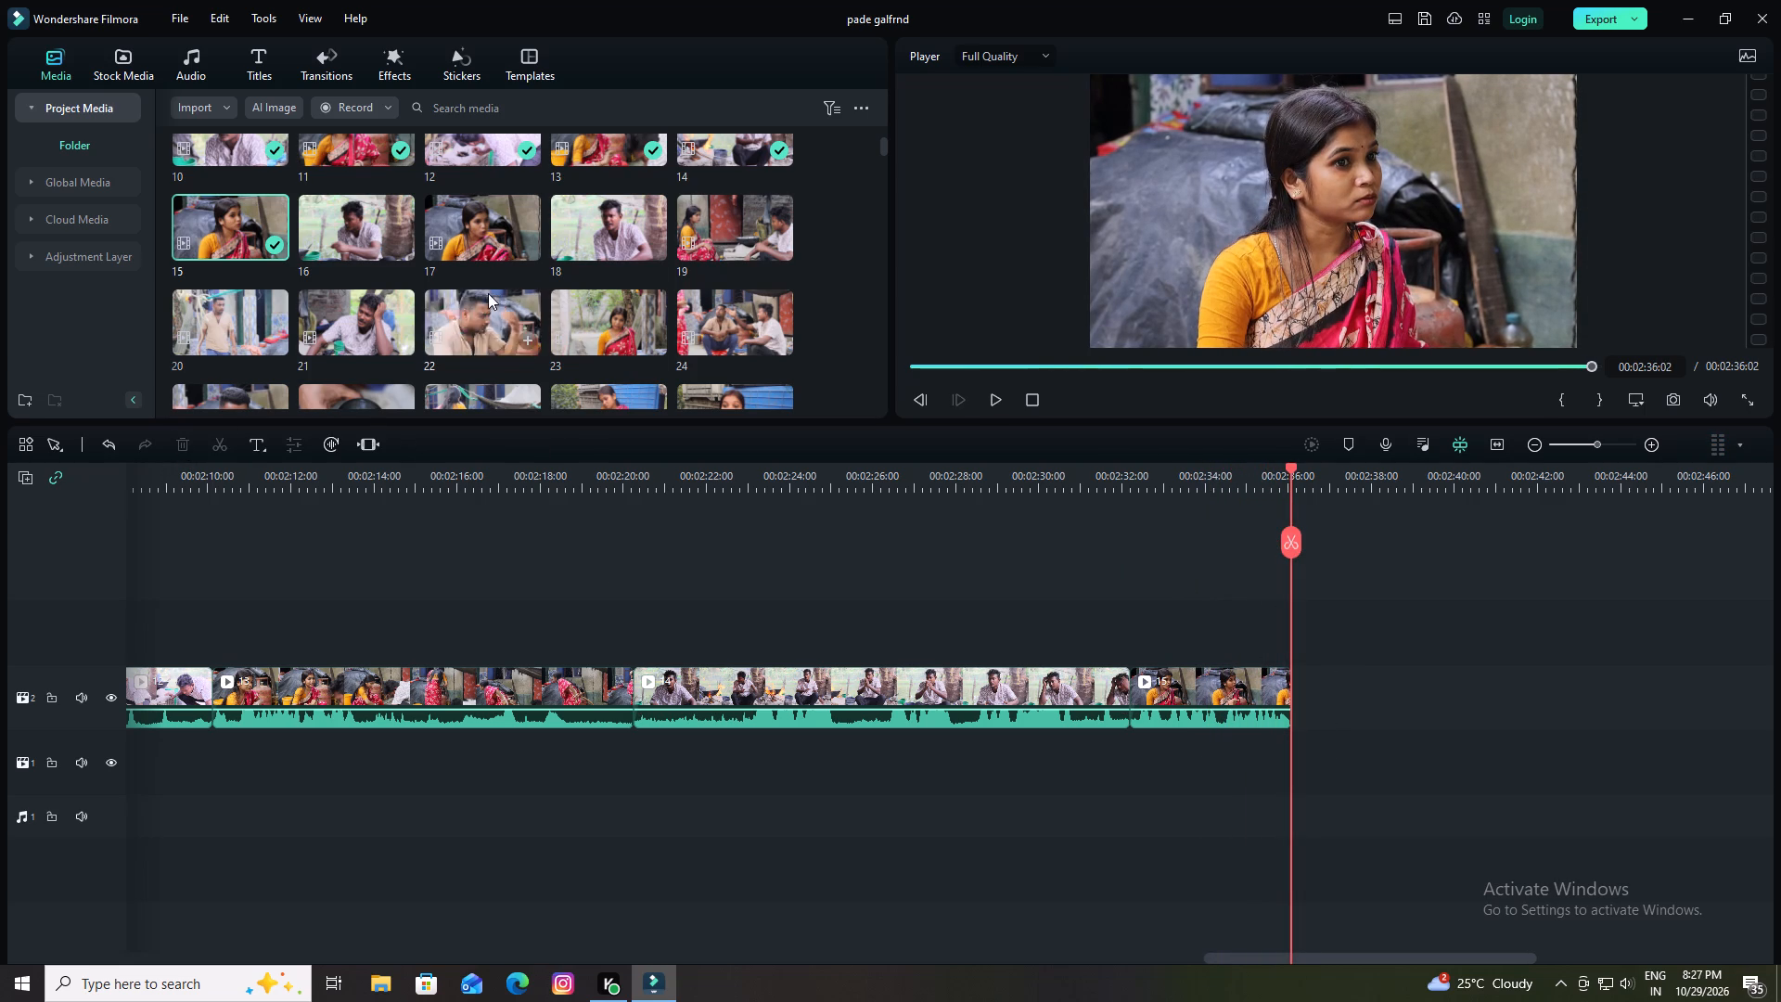
# Place clip 16 directly after clip 15 on the same video track and raise its volume.
pyautogui.moveTo(315, 222); pyautogui.dragTo(1284, 598)
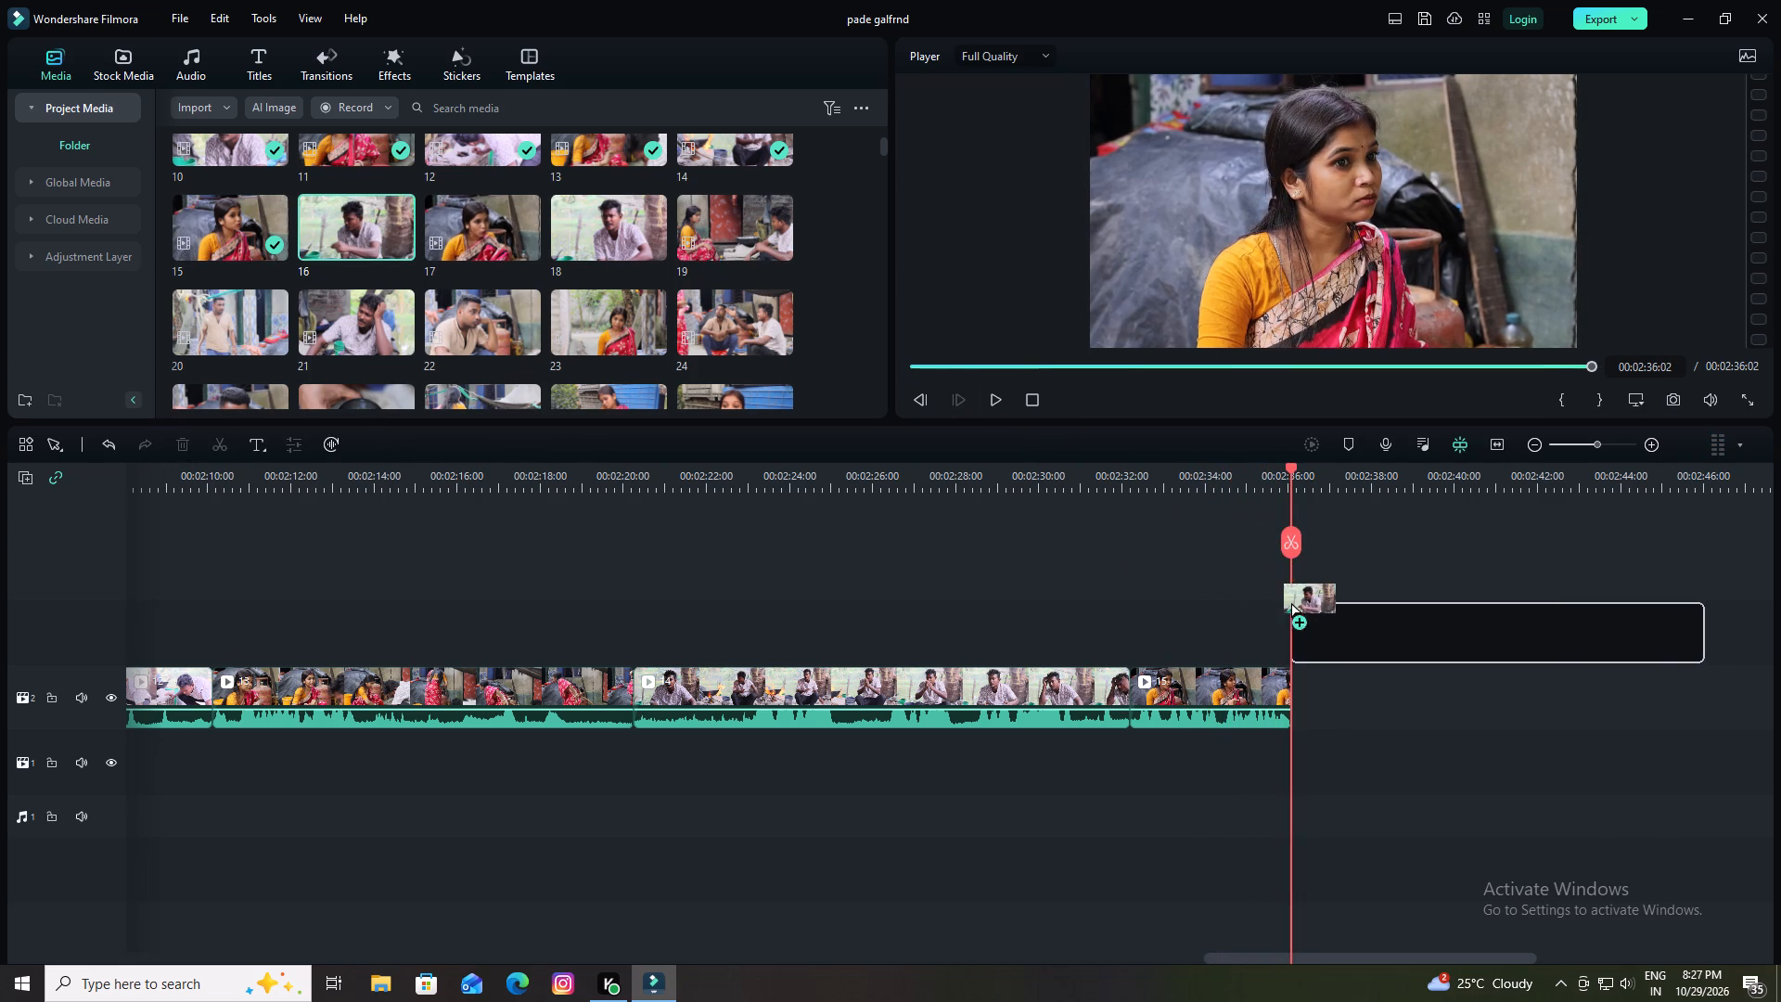
pyautogui.moveTo(1284, 598); pyautogui.dragTo(1292, 677)
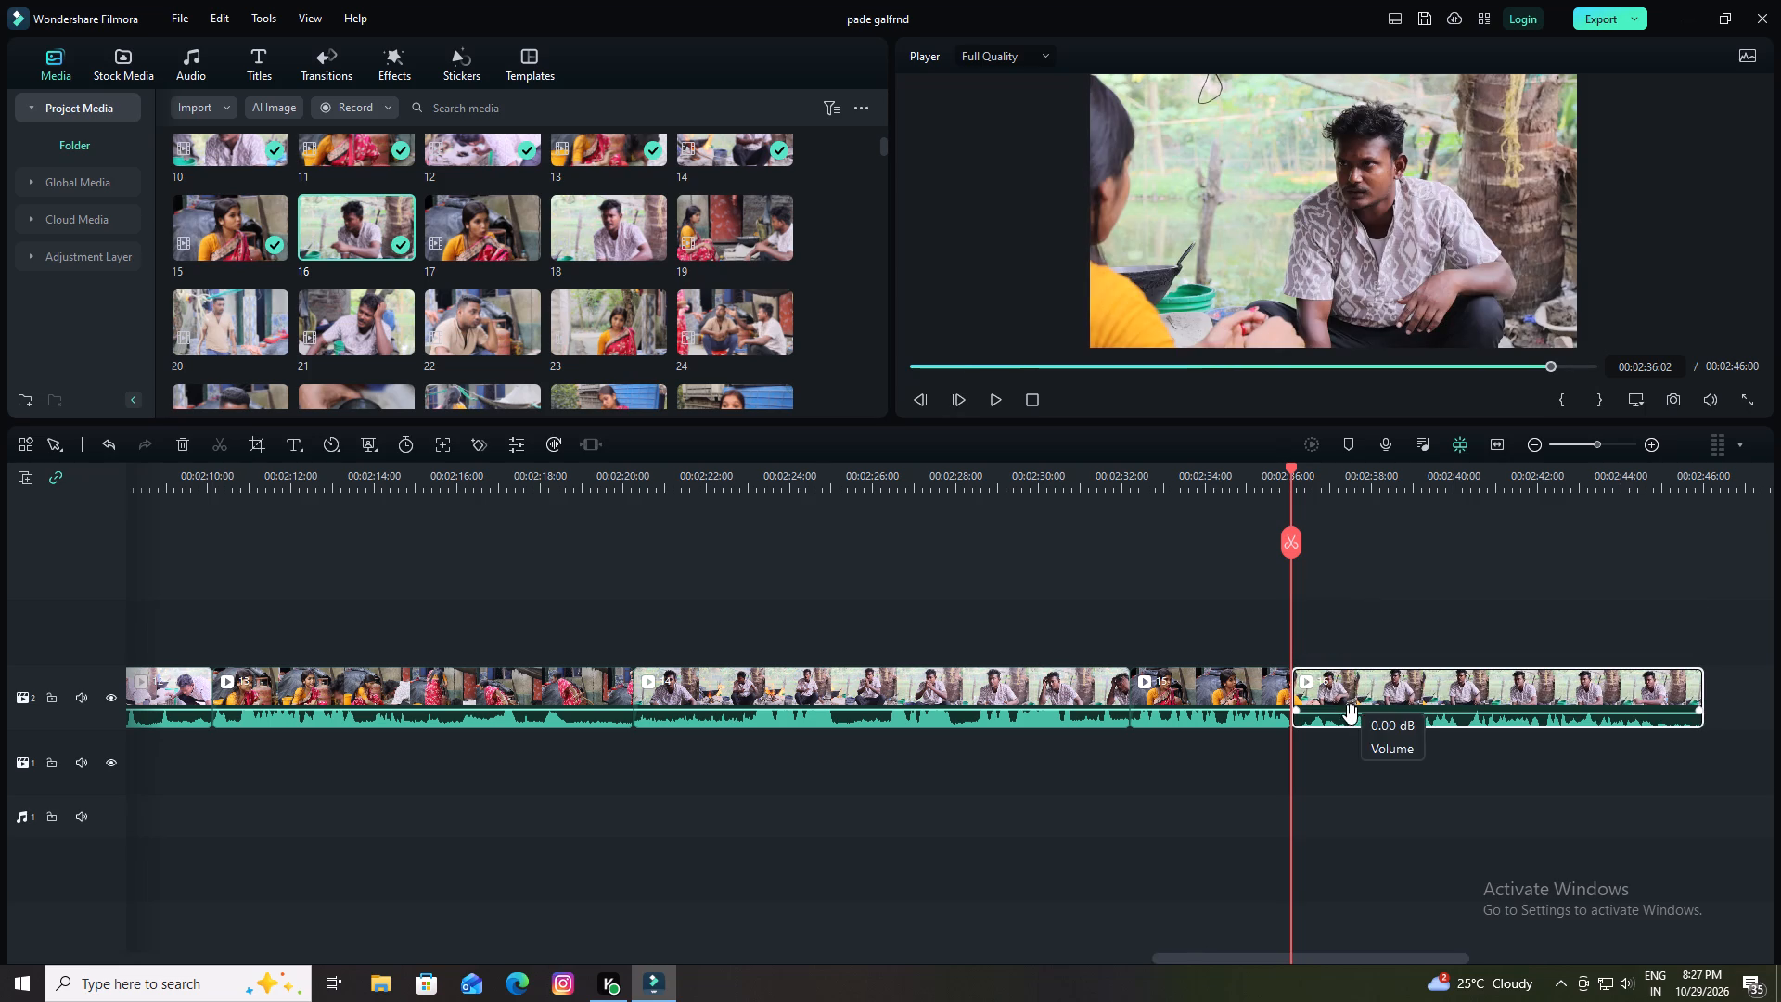
pyautogui.moveTo(1350, 713); pyautogui.dragTo(1350, 699)
# Play the beginning of clip 16, split it at 00:02:37:23 and delete the piece before the cut.
pyautogui.press('space')
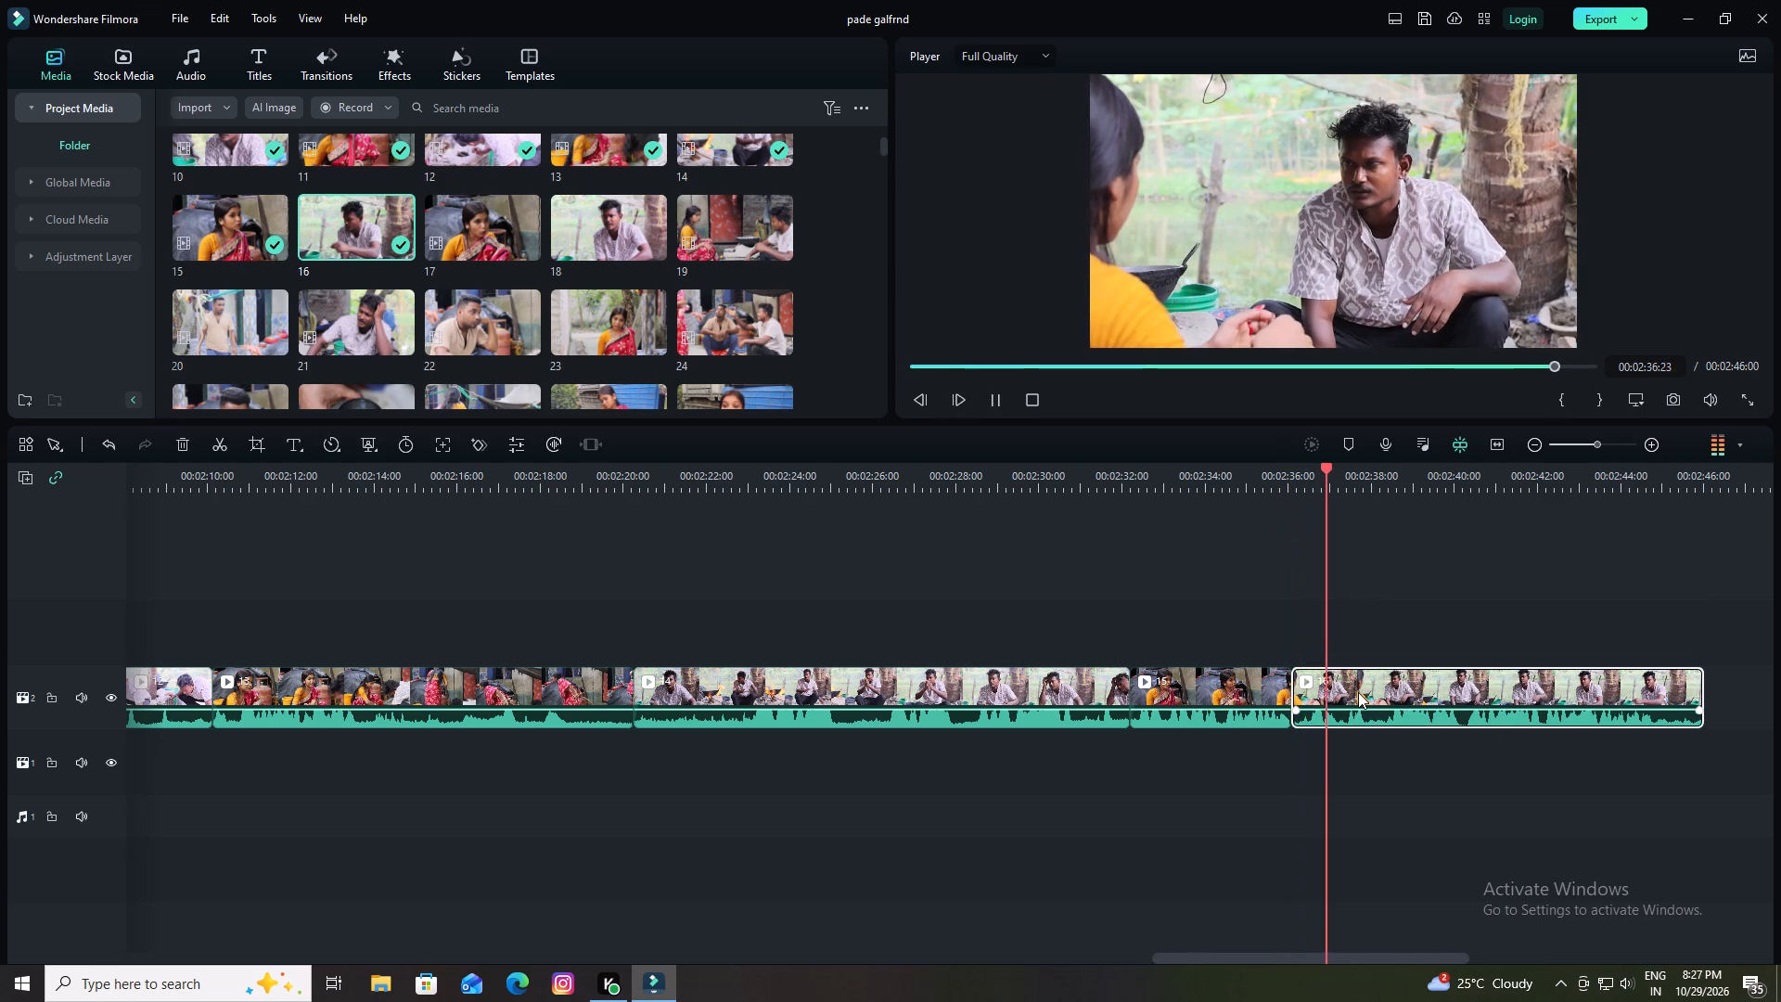
pyautogui.press('space')
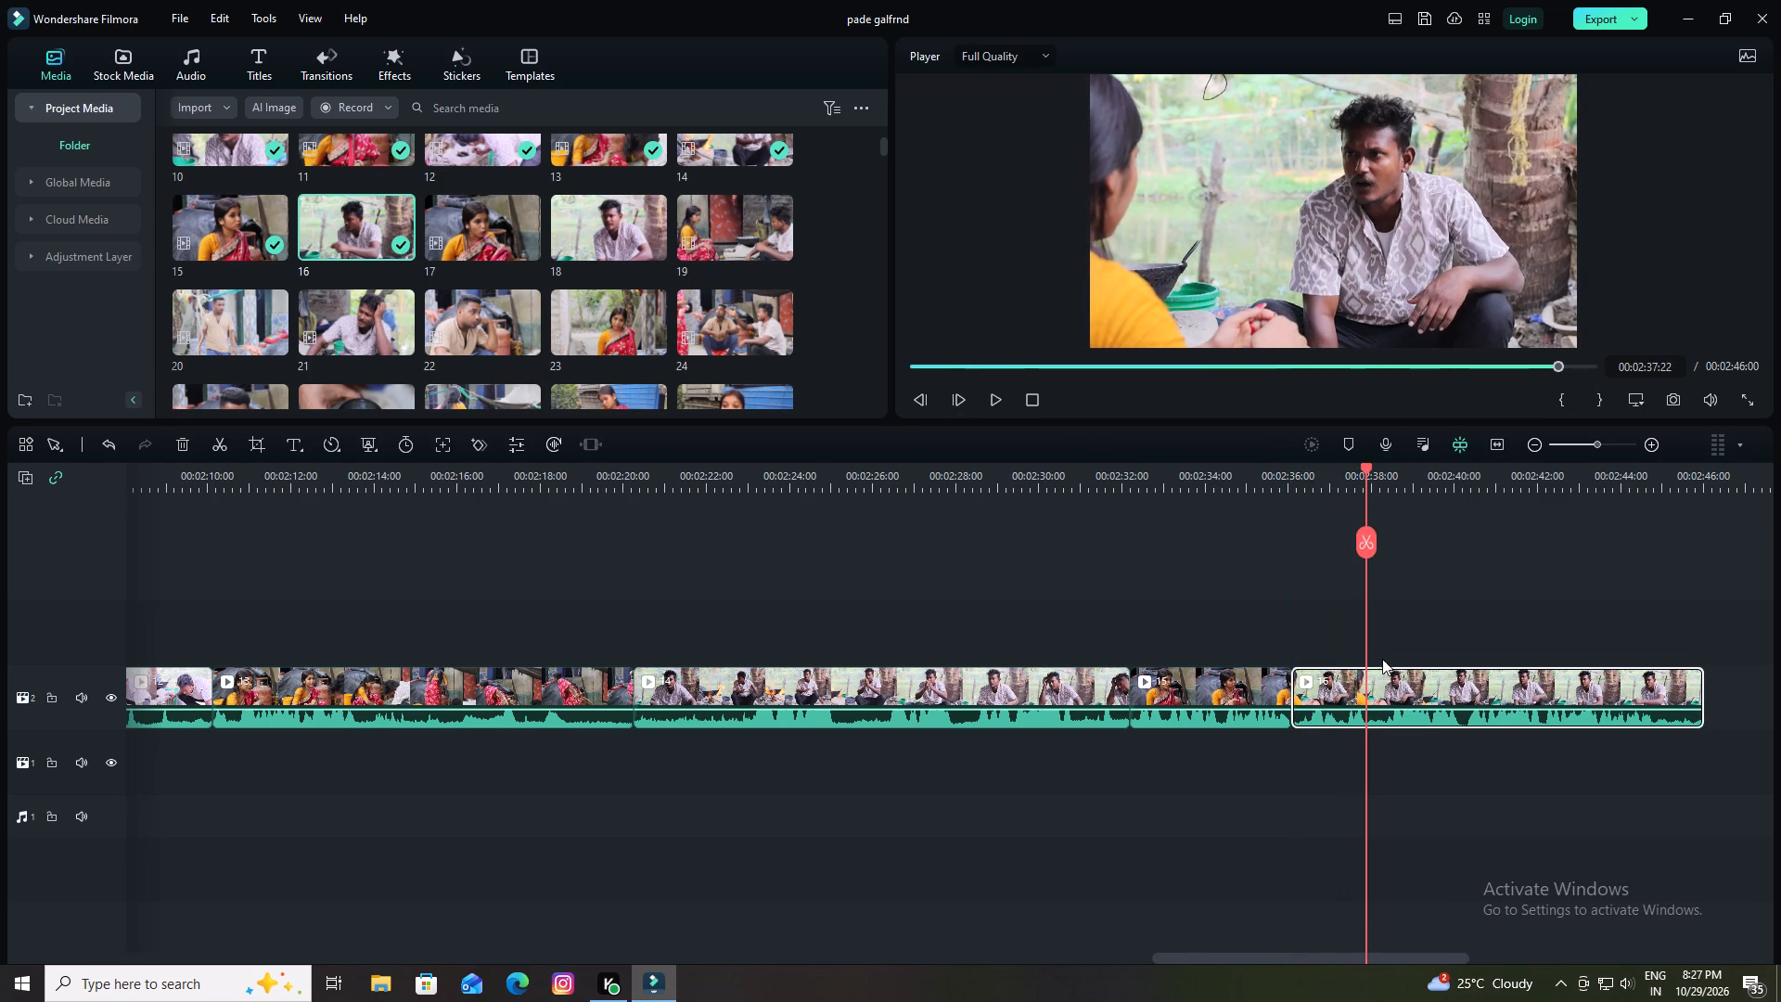
pyautogui.click(1359, 539)
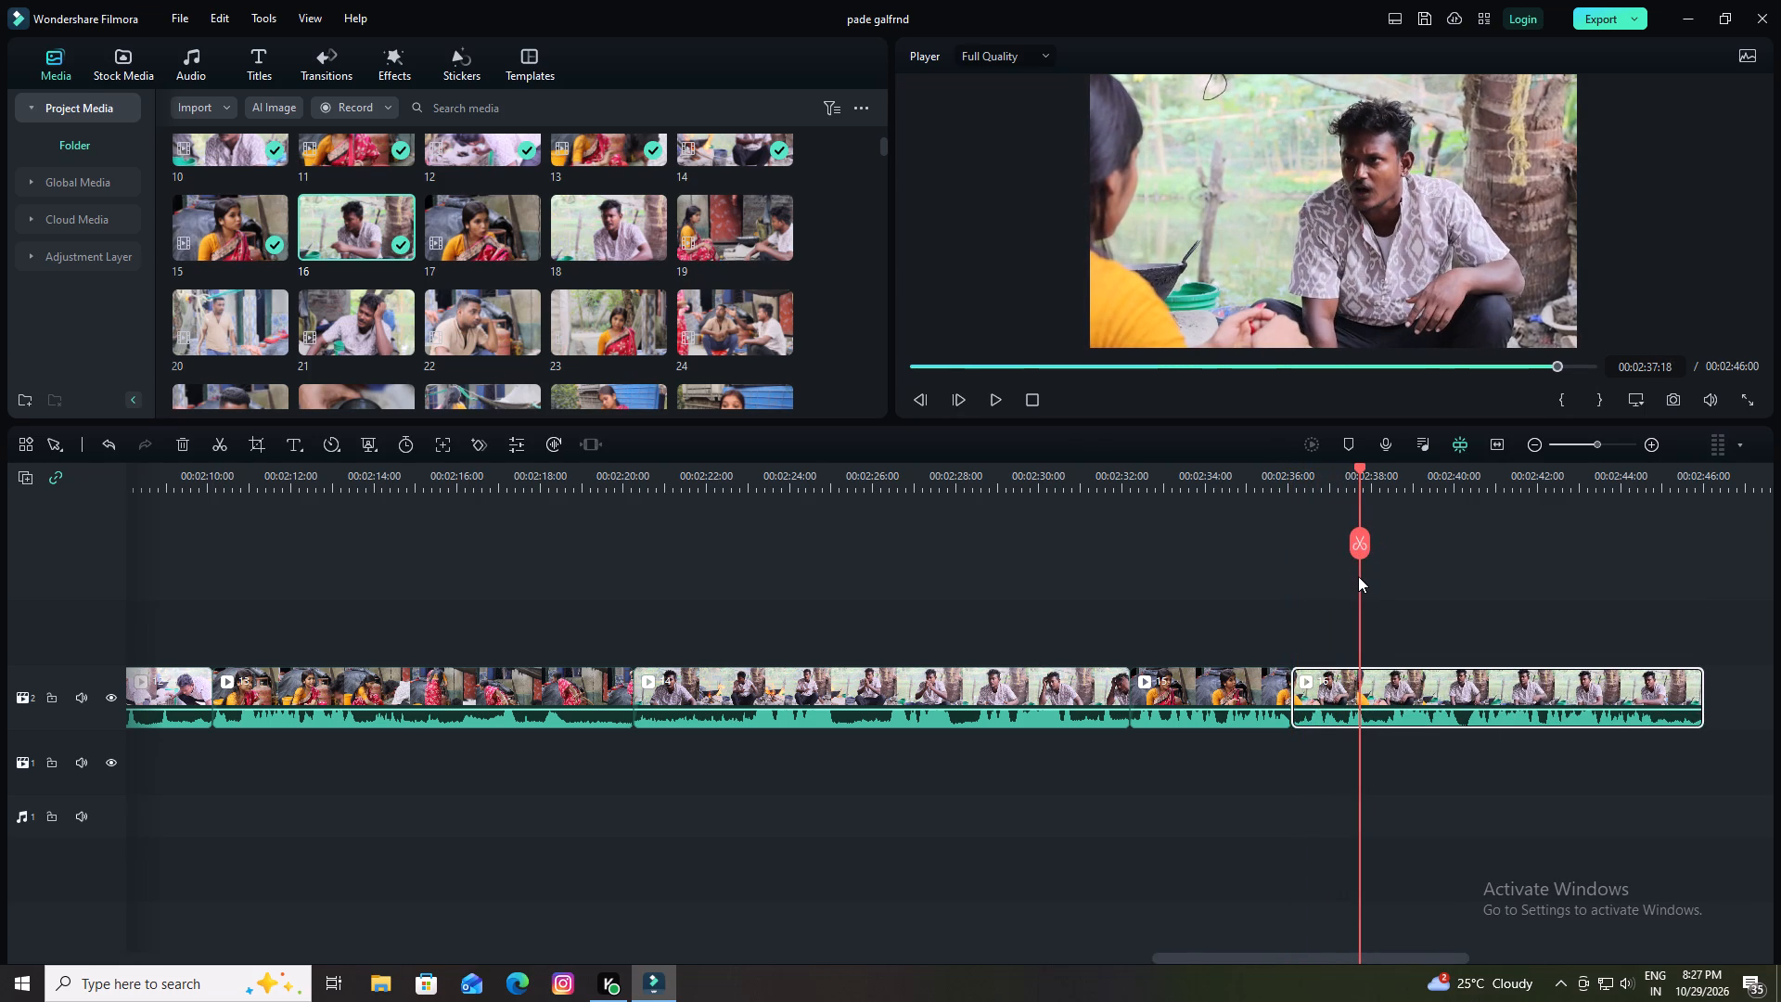
pyautogui.press('Right')
pyautogui.press('Right')
pyautogui.press('Right')
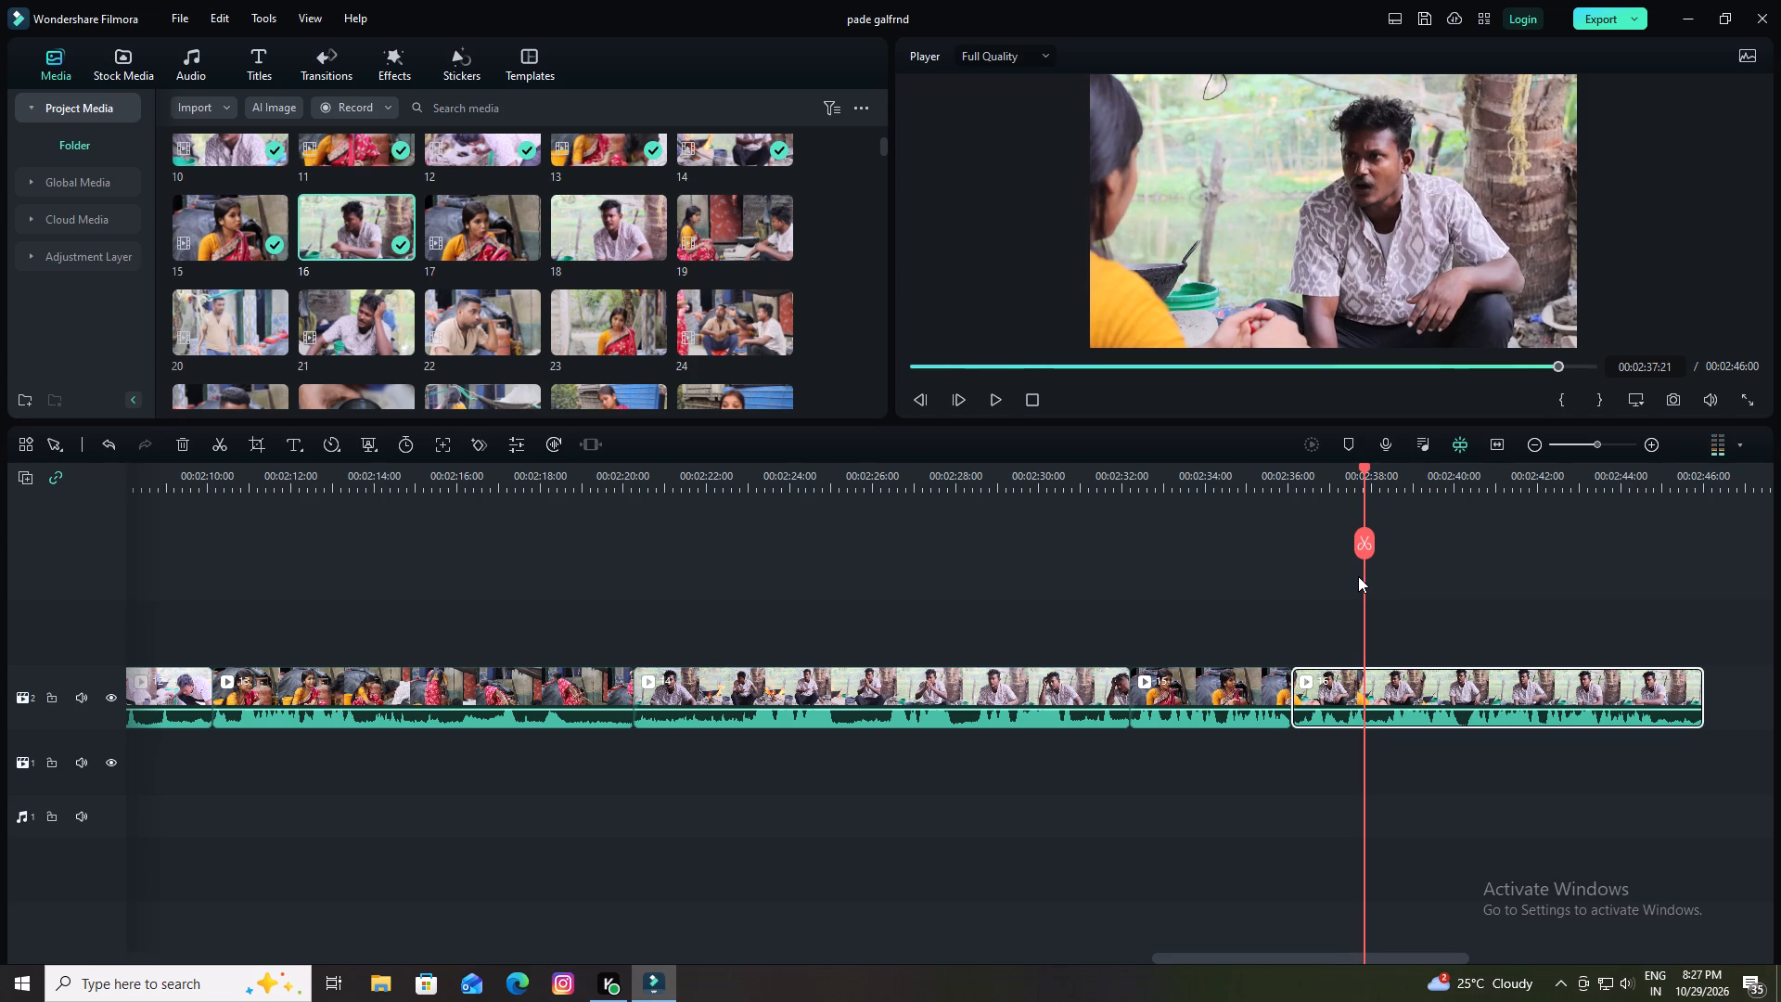
pyautogui.press('Right')
pyautogui.click(1367, 545)
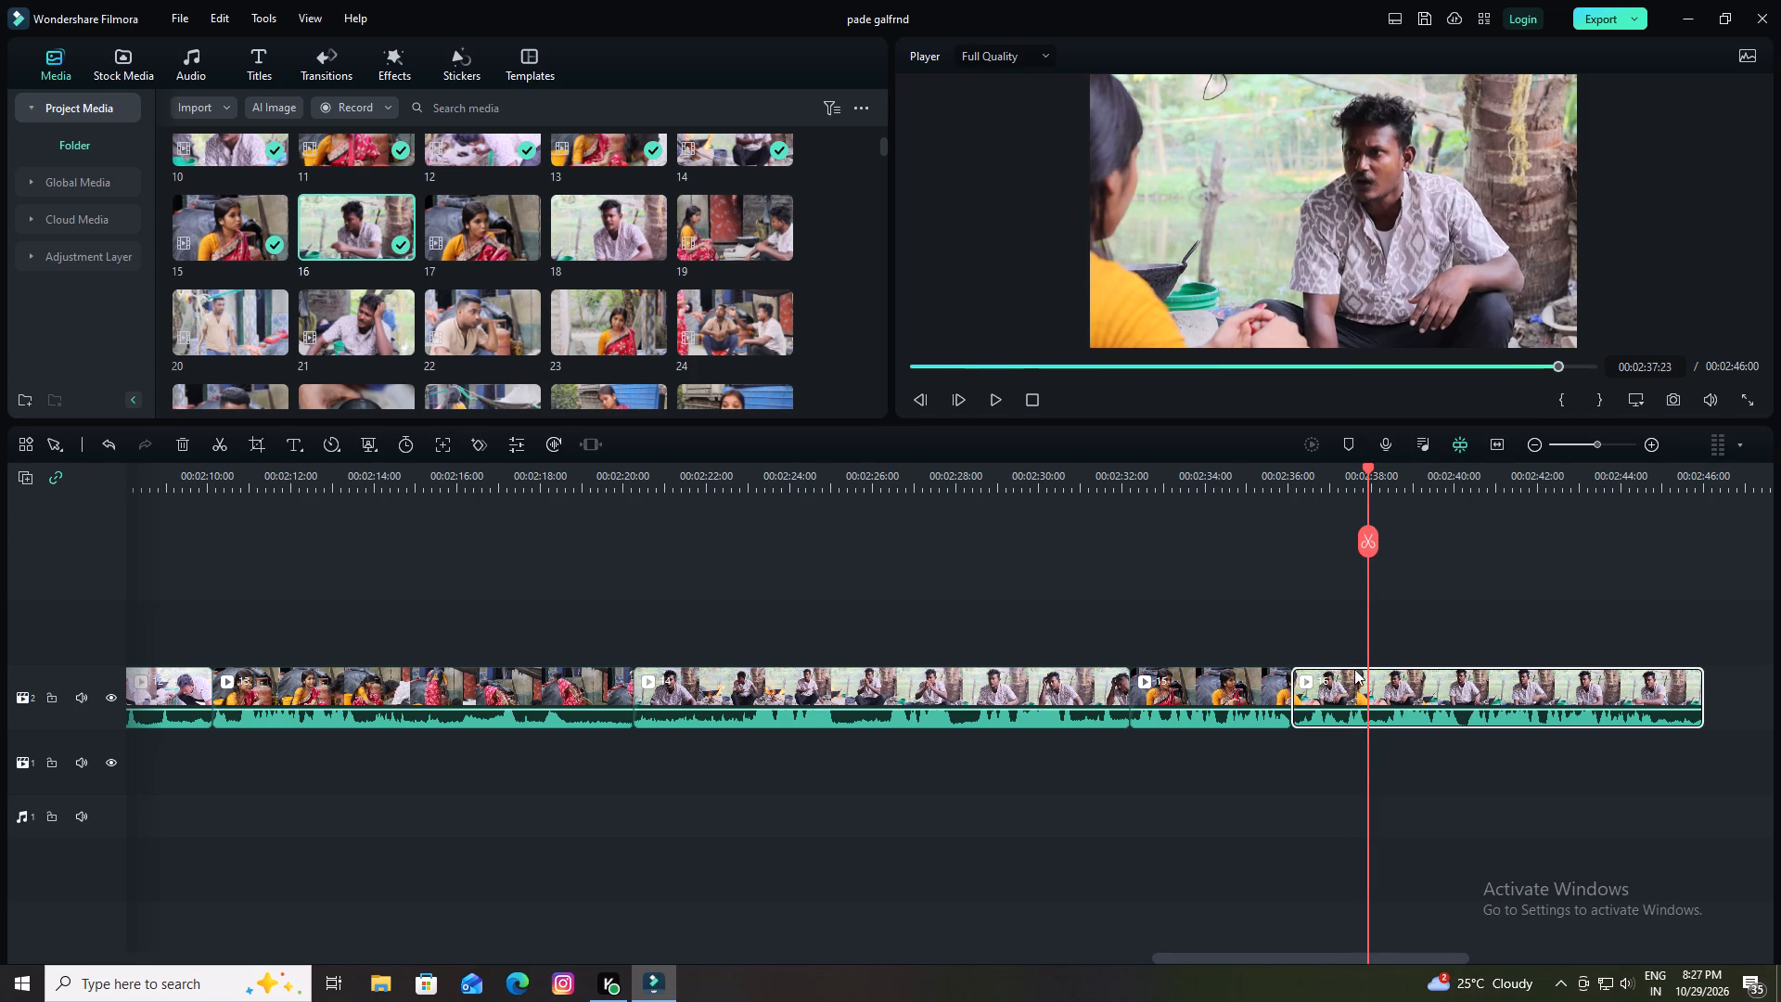
pyautogui.click(1365, 541)
pyautogui.click(1338, 683)
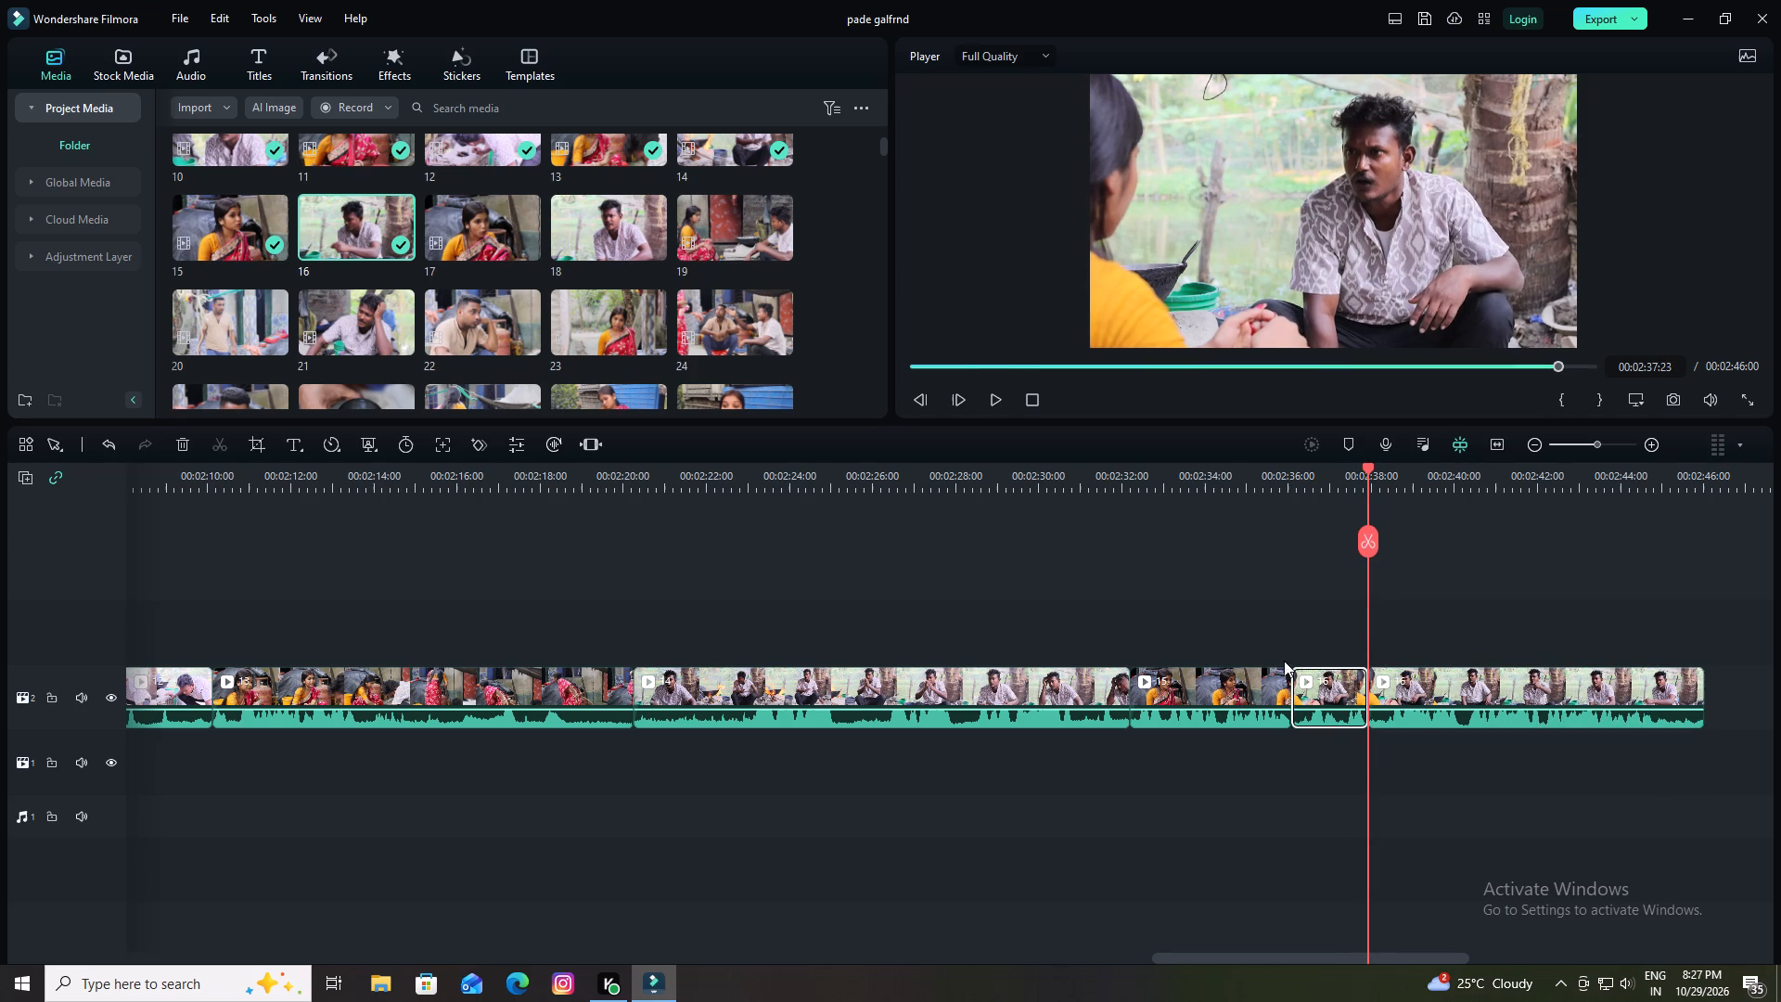
pyautogui.click(180, 447)
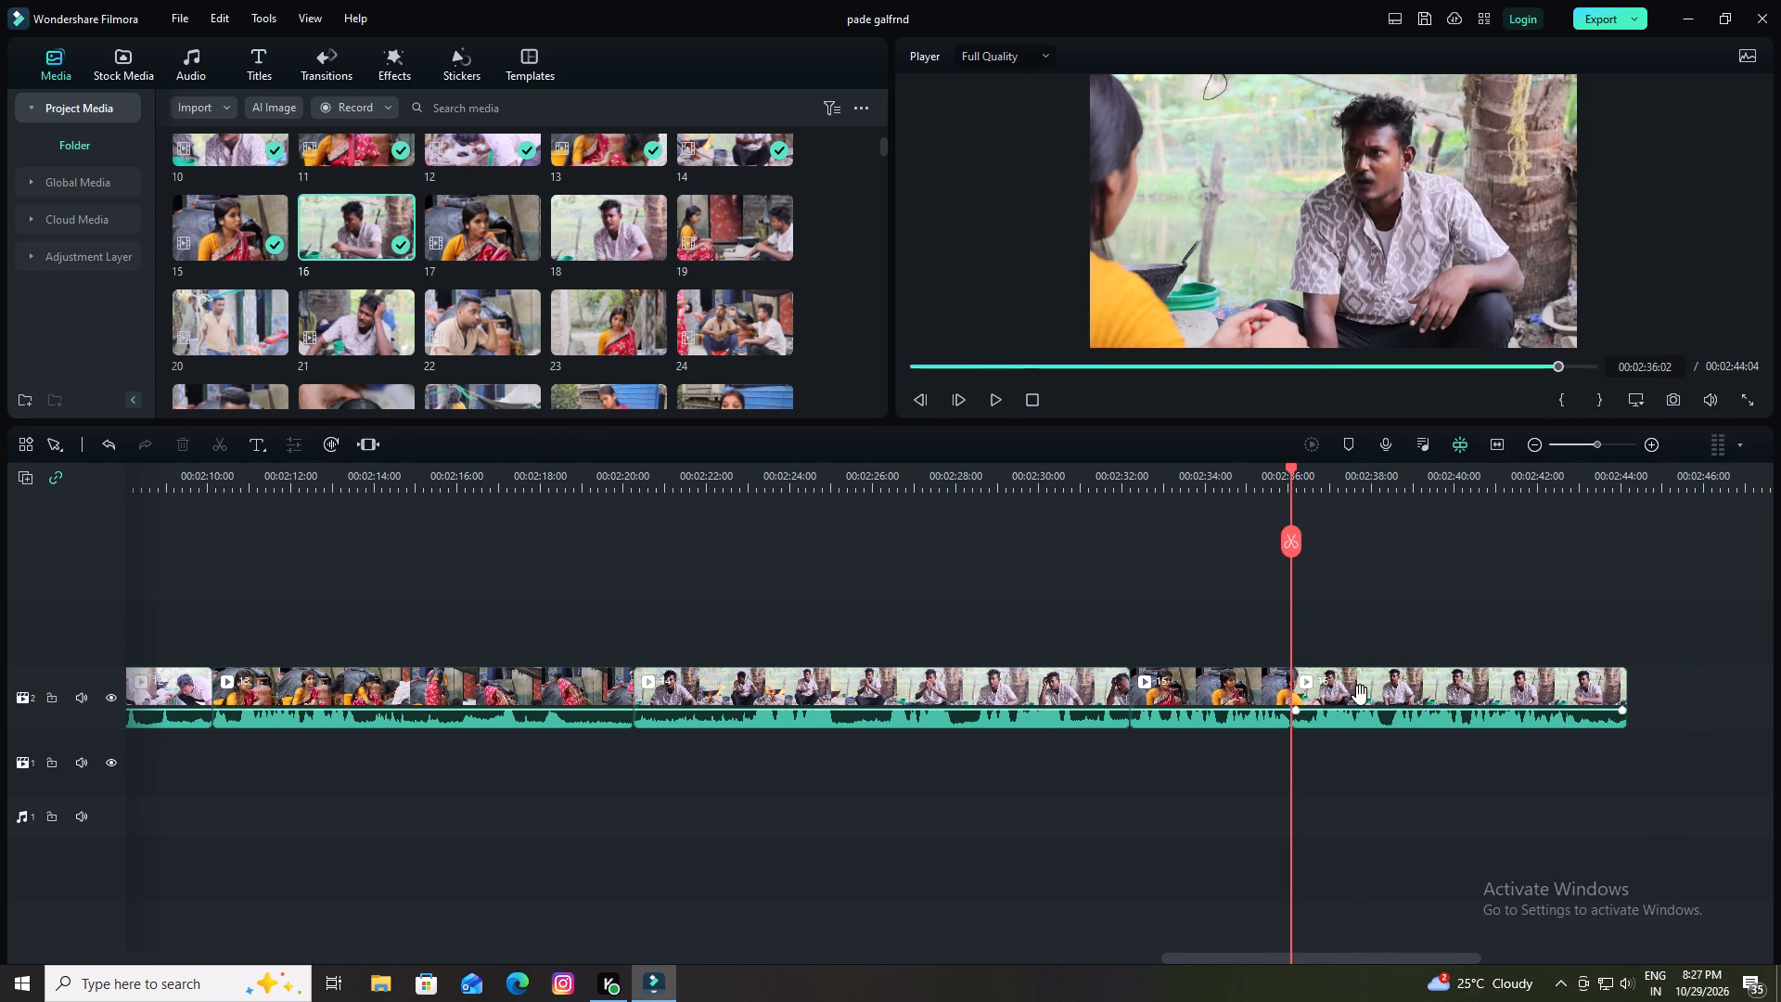
# Play from the join between clips 15 and 16, split clip 16 at 00:02:43:02 and delete its leftover end piece.
pyautogui.moveTo(1292, 468); pyautogui.dragTo(1272, 468)
pyautogui.press('space')
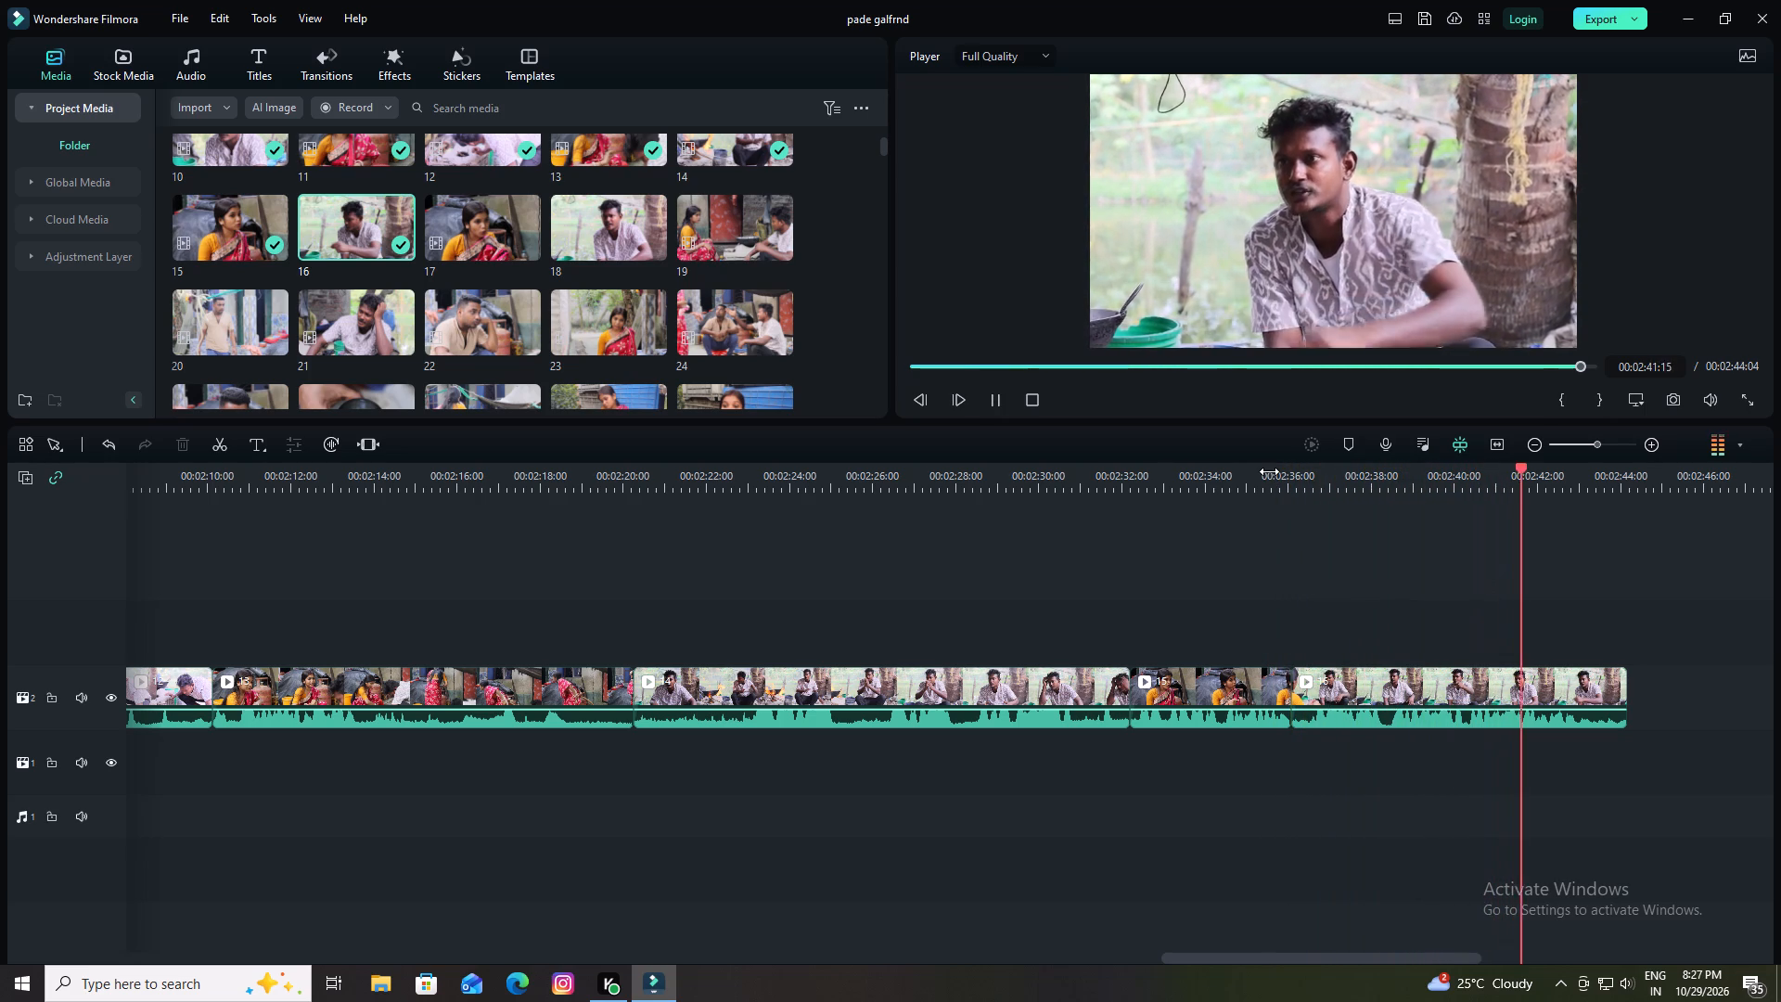
pyautogui.press('space')
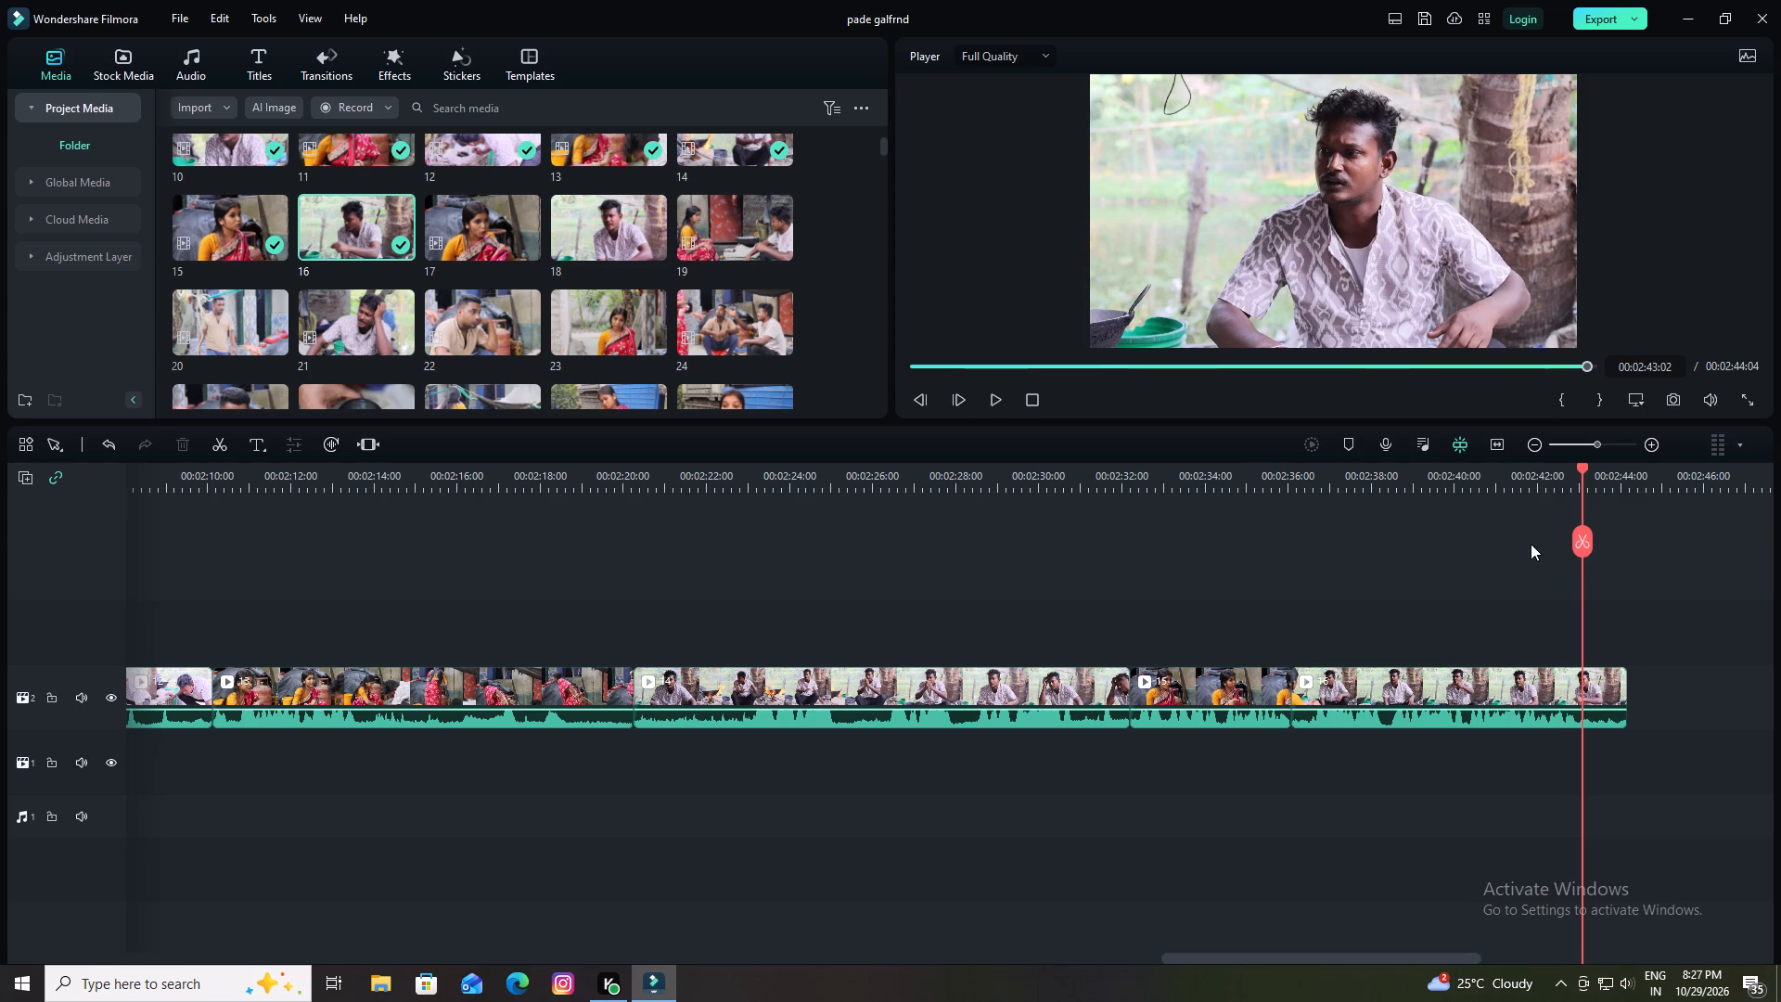
pyautogui.click(1583, 542)
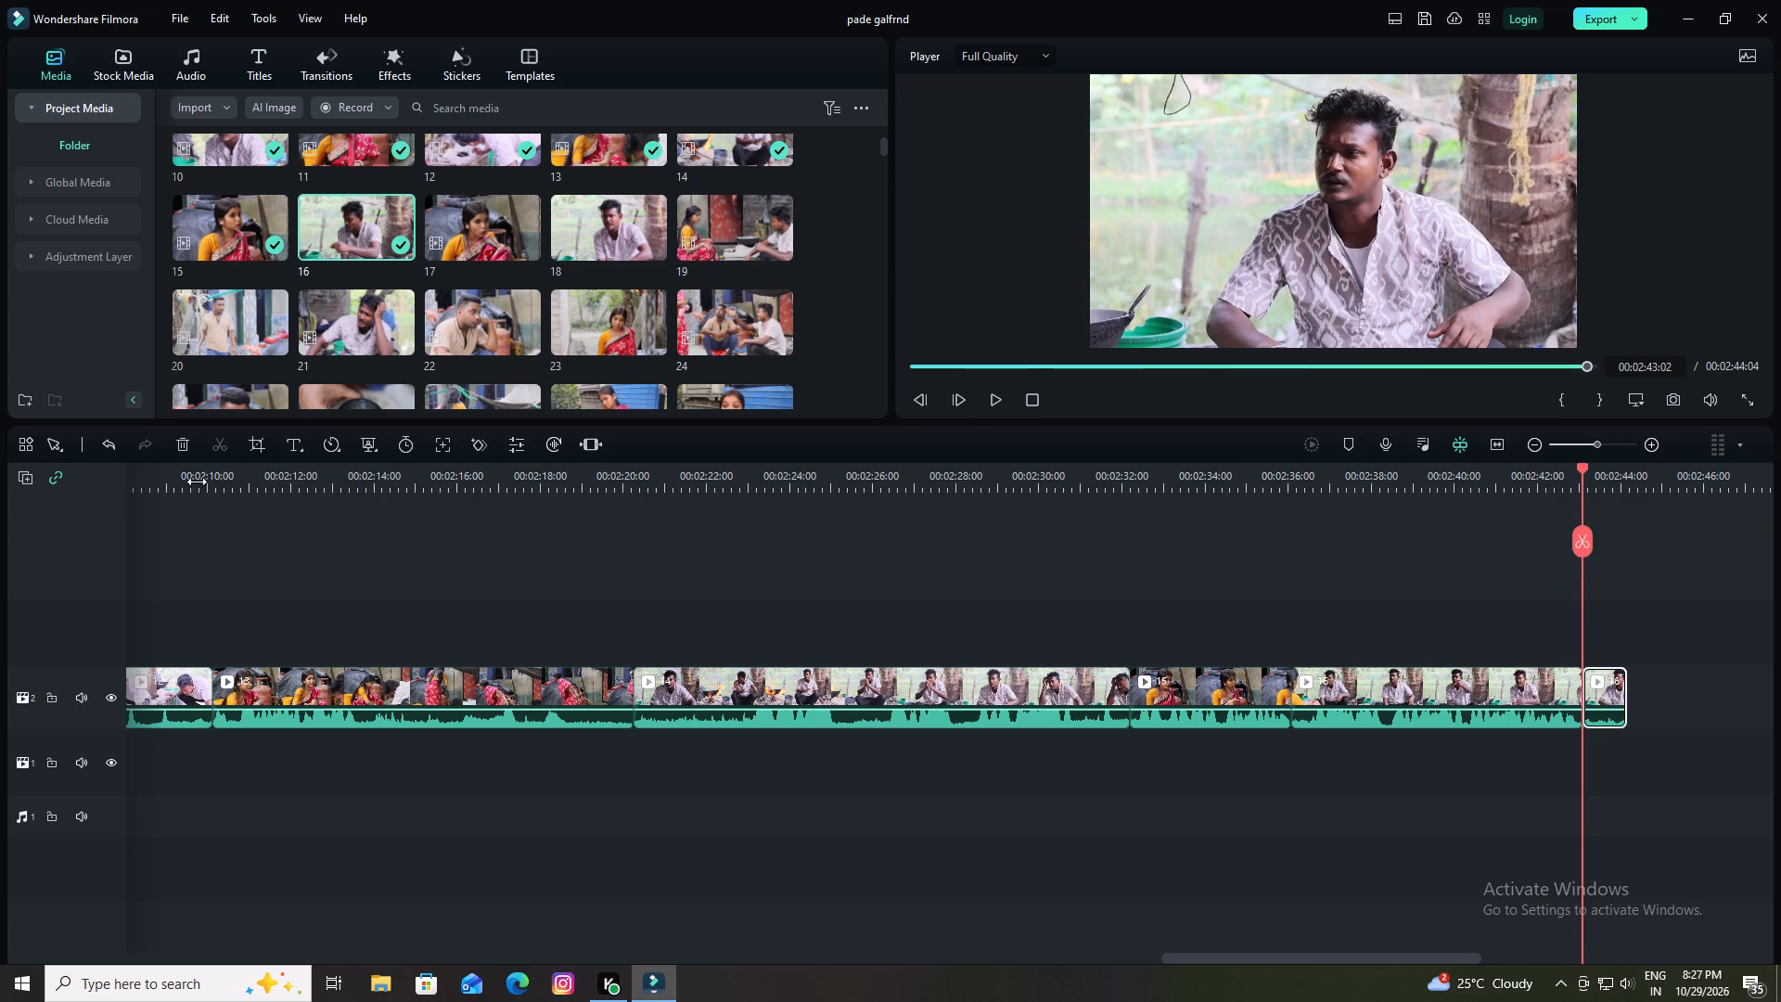
pyautogui.click(184, 443)
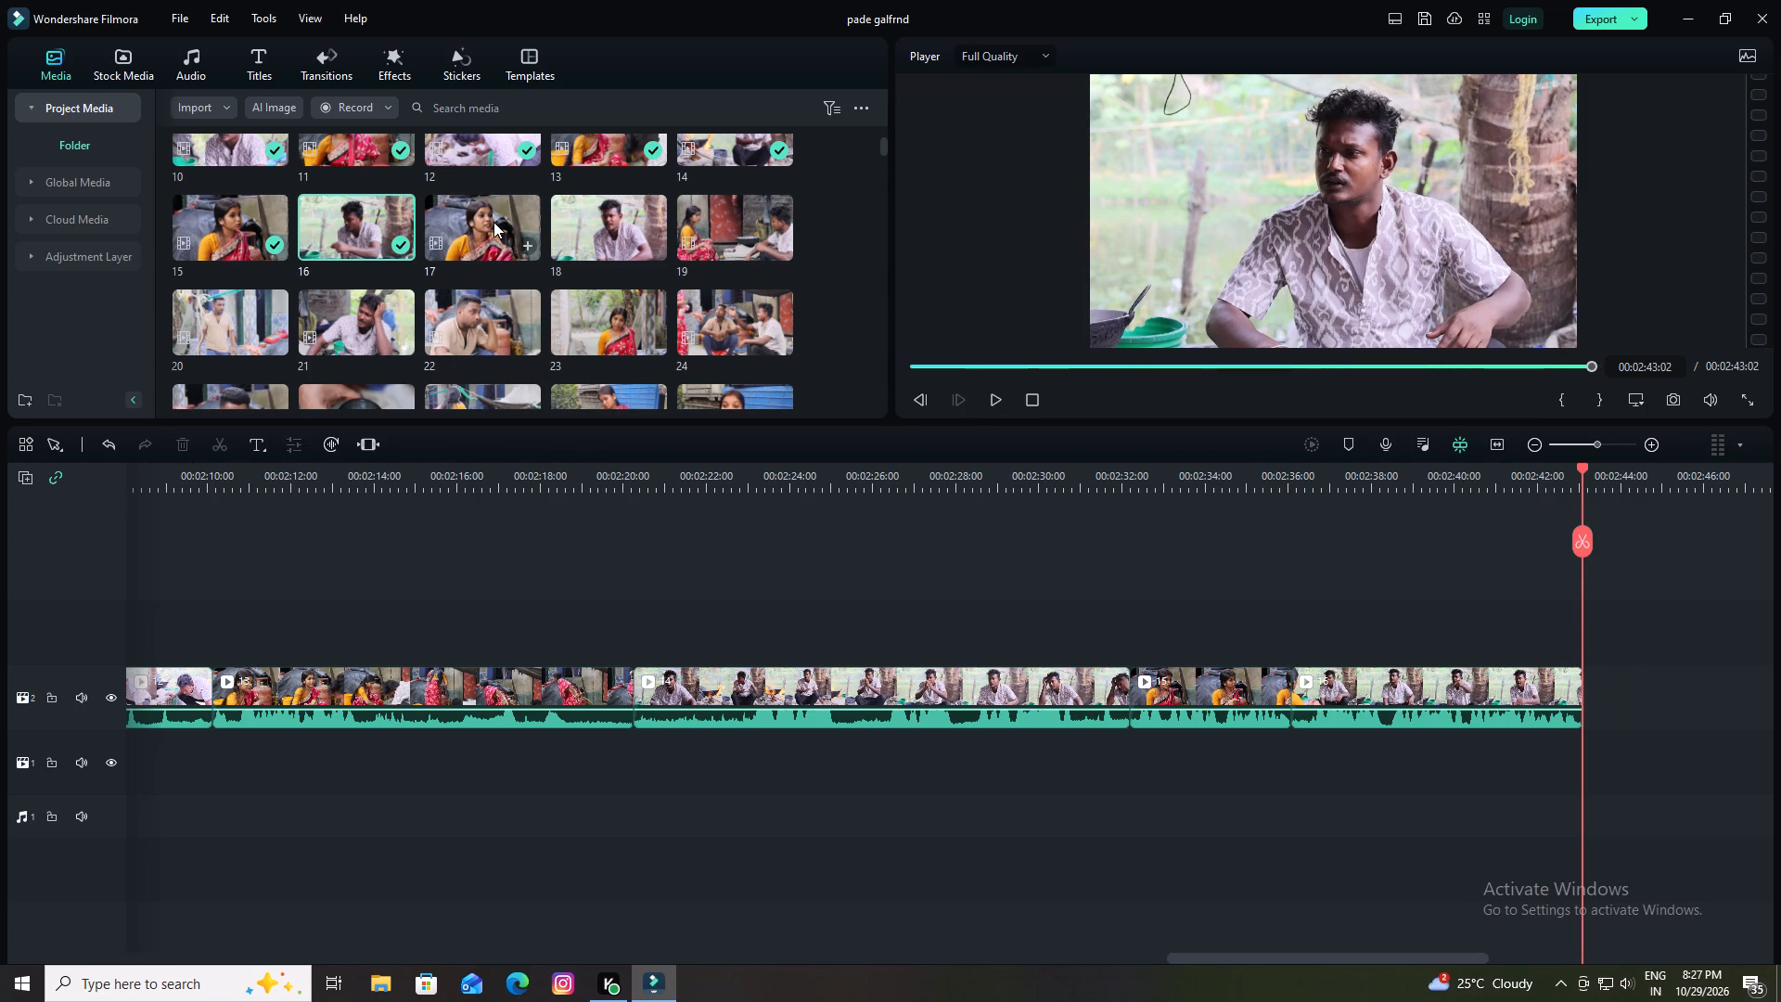
# Place clip 17 directly after clip 16 on the same video track and raise its volume.
pyautogui.moveTo(493, 221); pyautogui.dragTo(1594, 688)
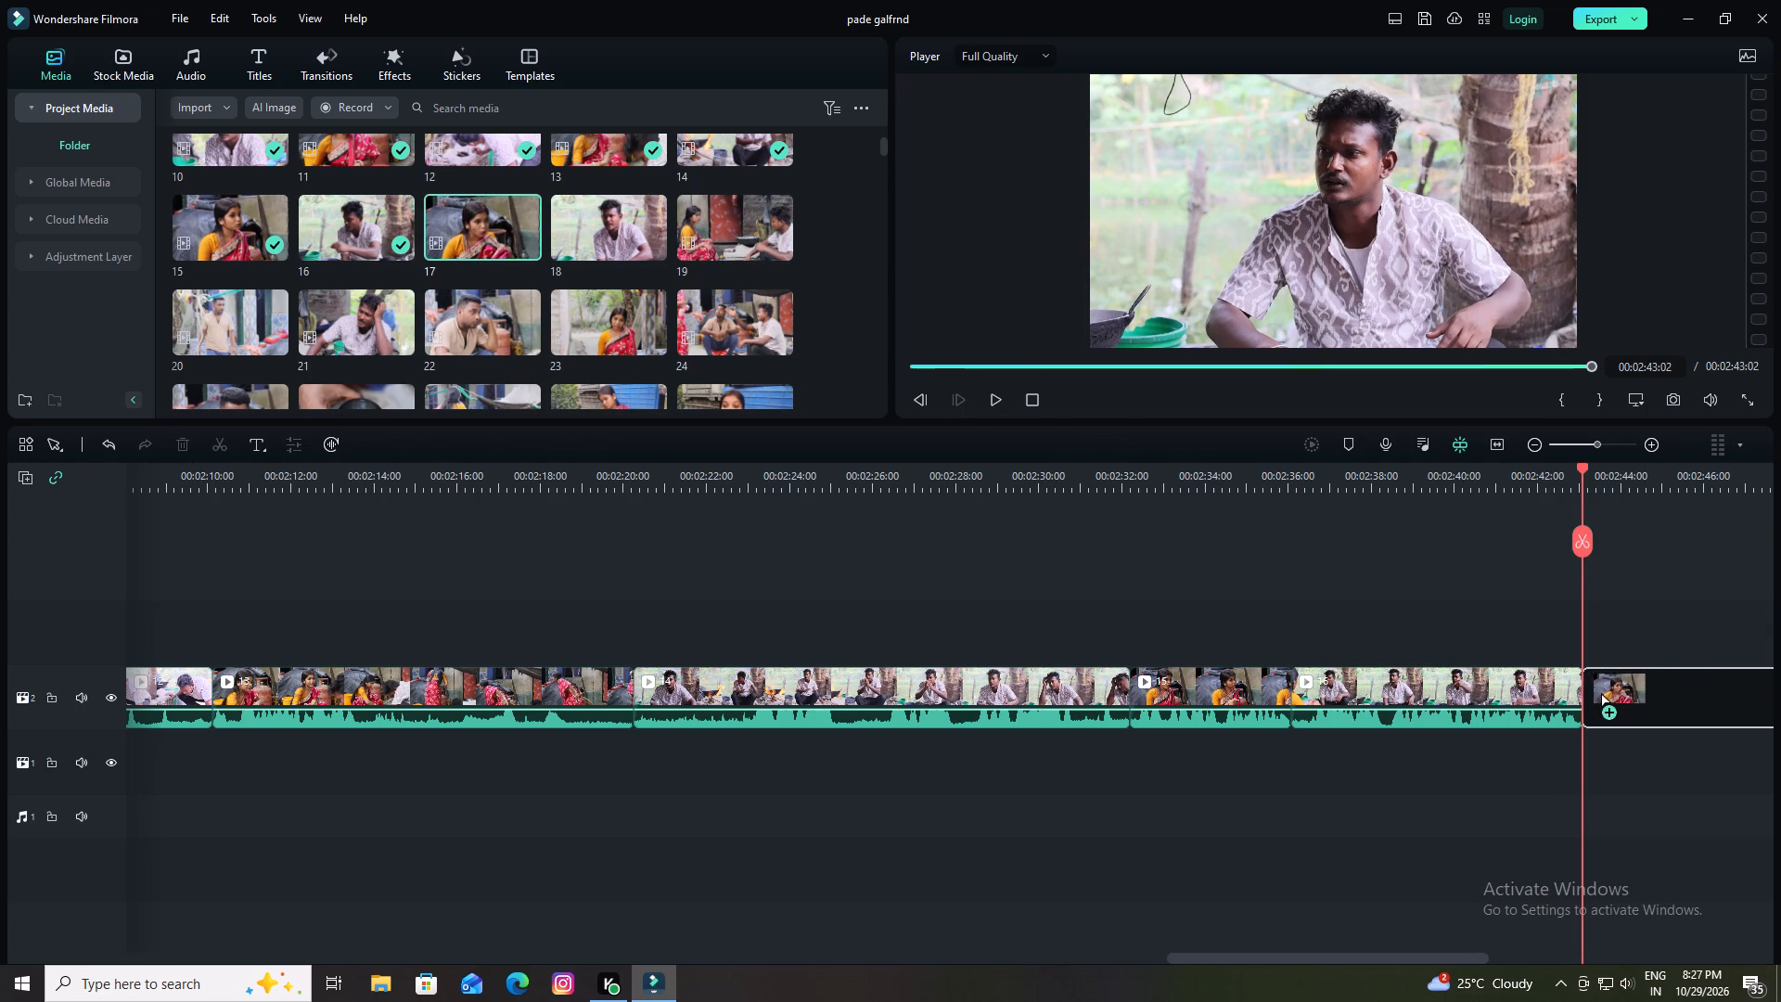
pyautogui.moveTo(1594, 688); pyautogui.dragTo(1579, 688)
pyautogui.moveTo(1510, 473); pyautogui.dragTo(864, 499)
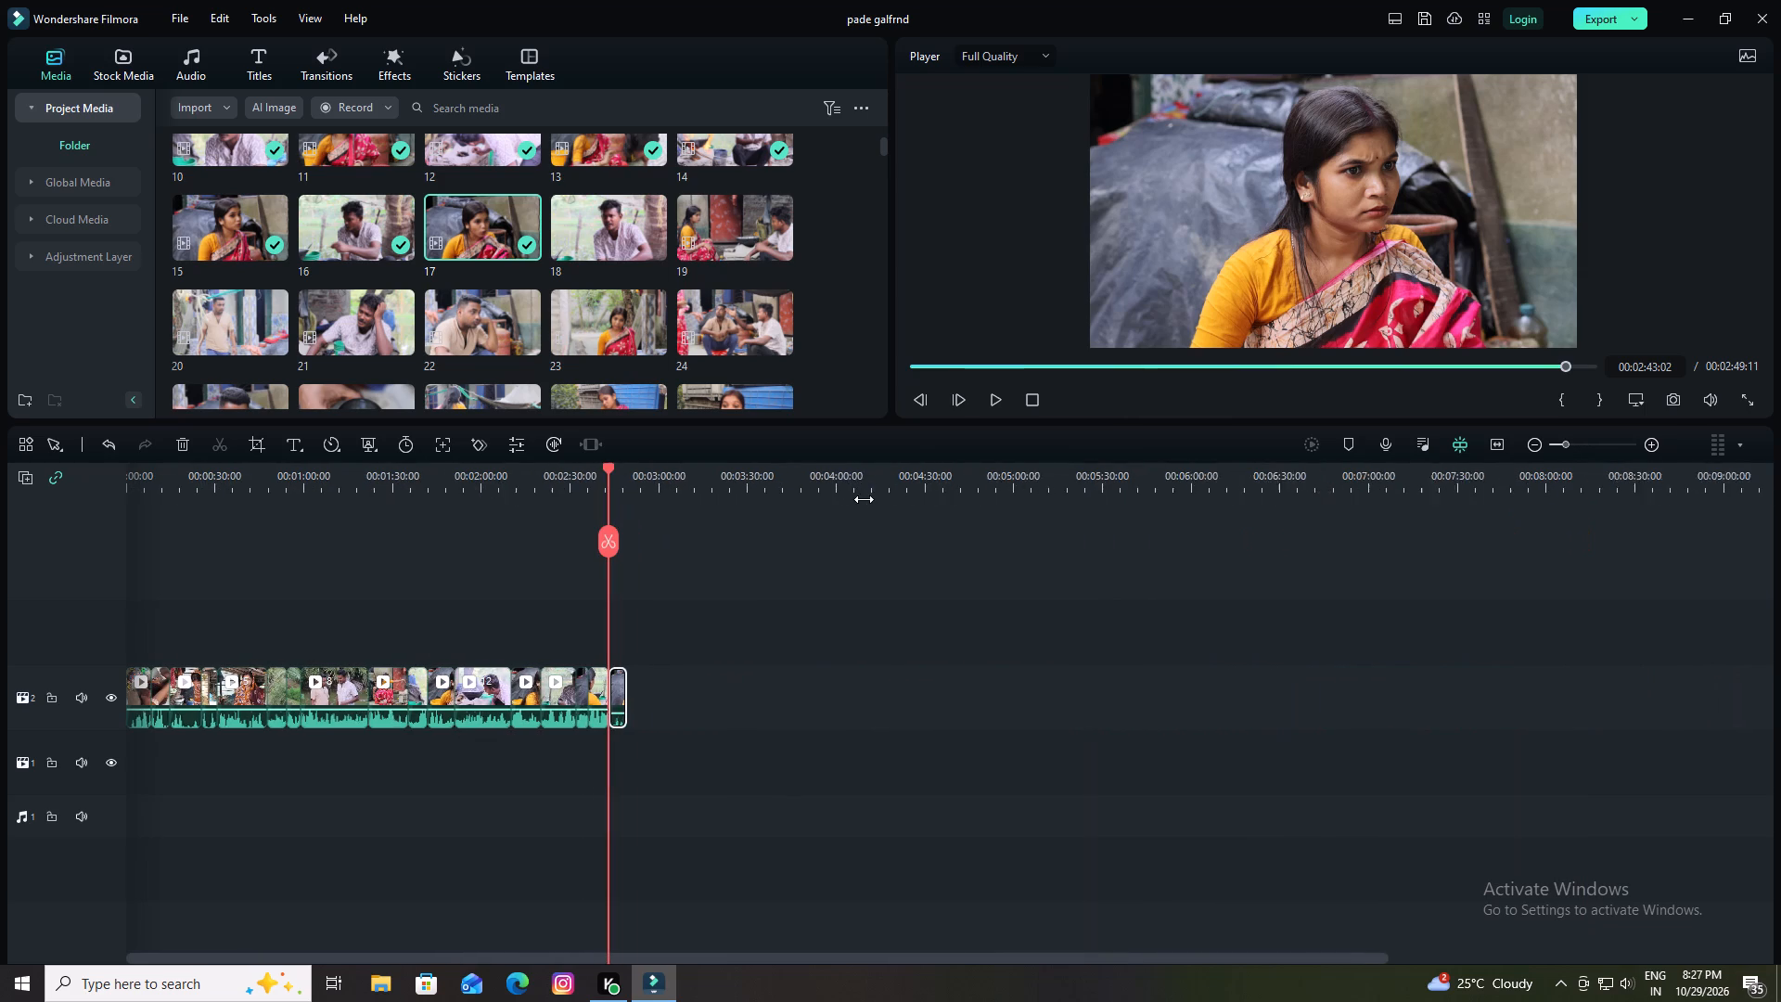
pyautogui.moveTo(864, 499); pyautogui.dragTo(863, 499)
pyautogui.moveTo(694, 481); pyautogui.dragTo(1327, 557)
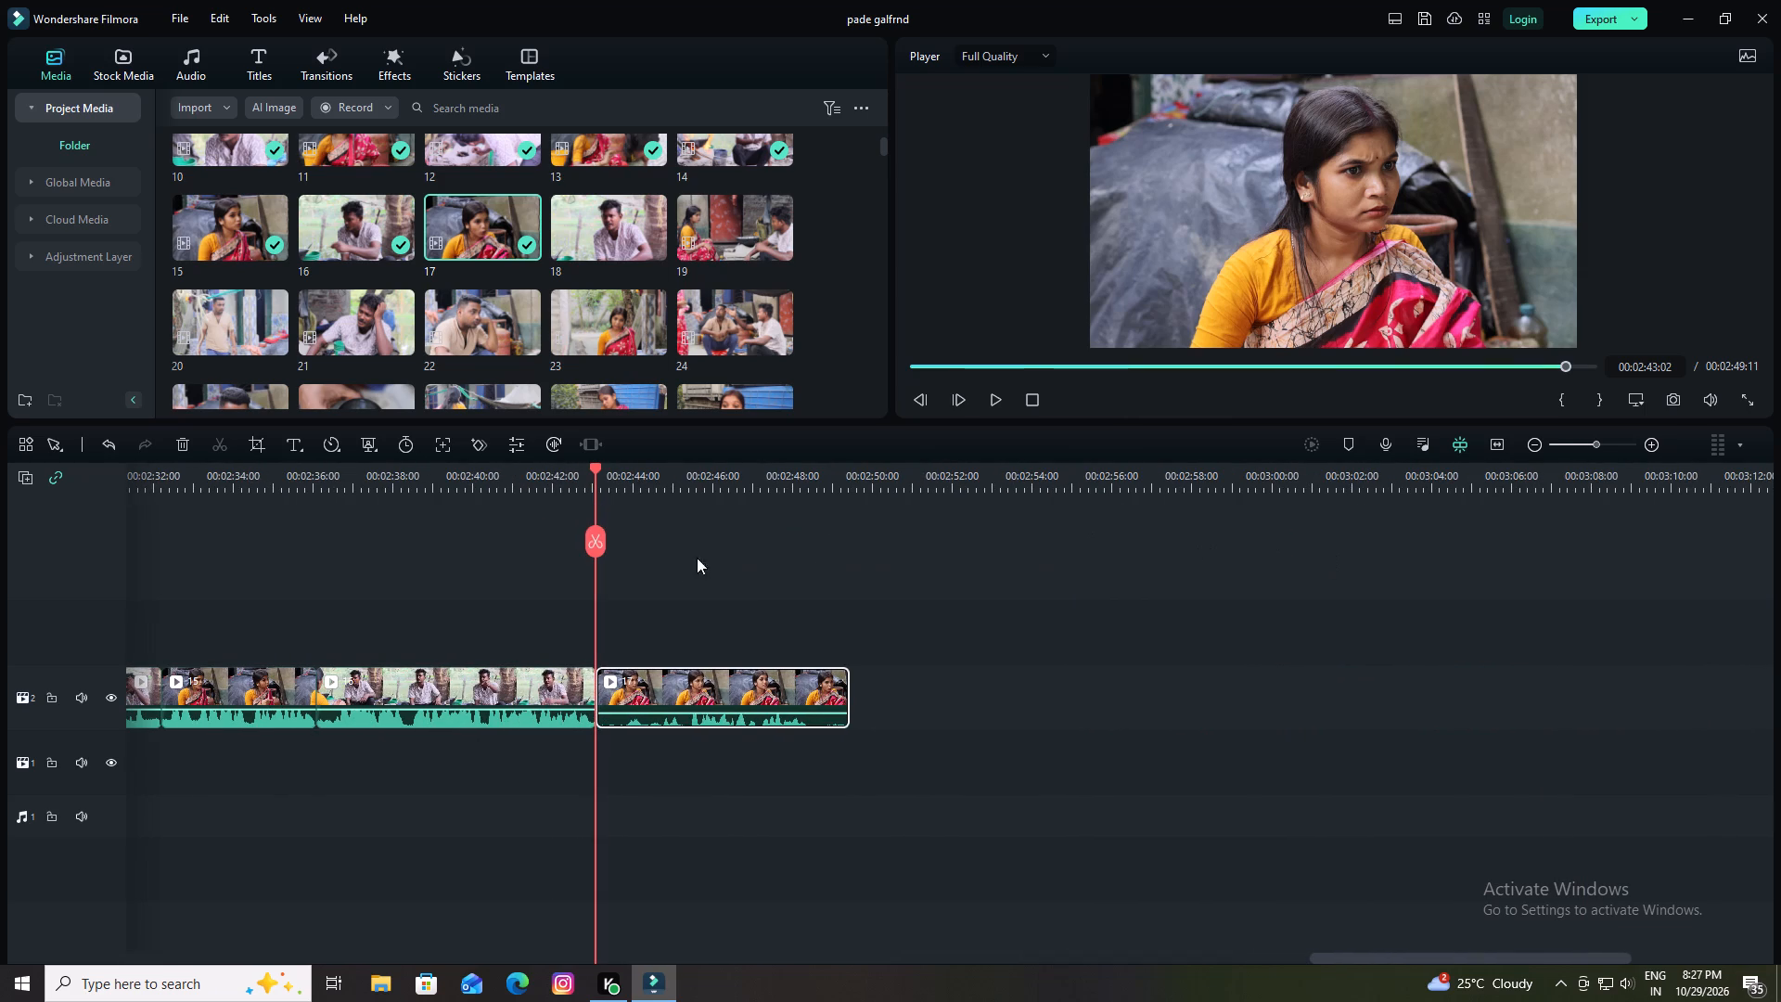
pyautogui.moveTo(693, 714); pyautogui.dragTo(697, 677)
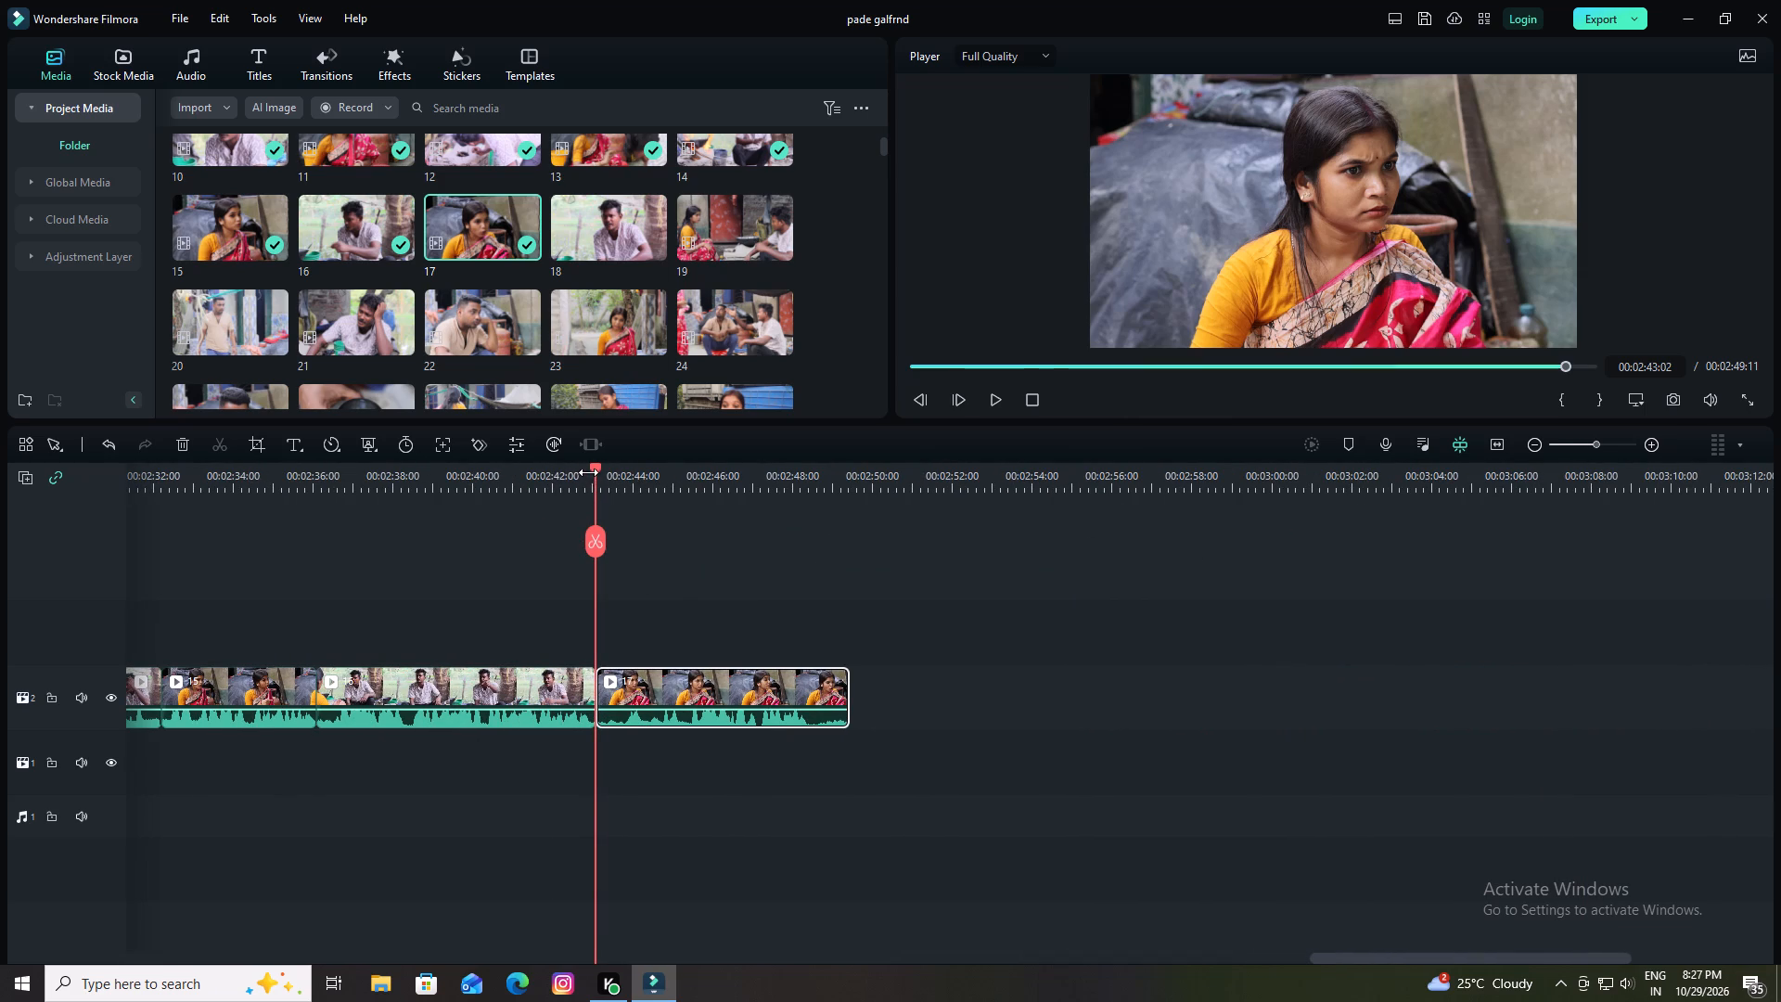
# Review the assembled sequence, playing from 00:02:26:17 and again from about 00:01:15.
pyautogui.moveTo(593, 468); pyautogui.dragTo(0, 494)
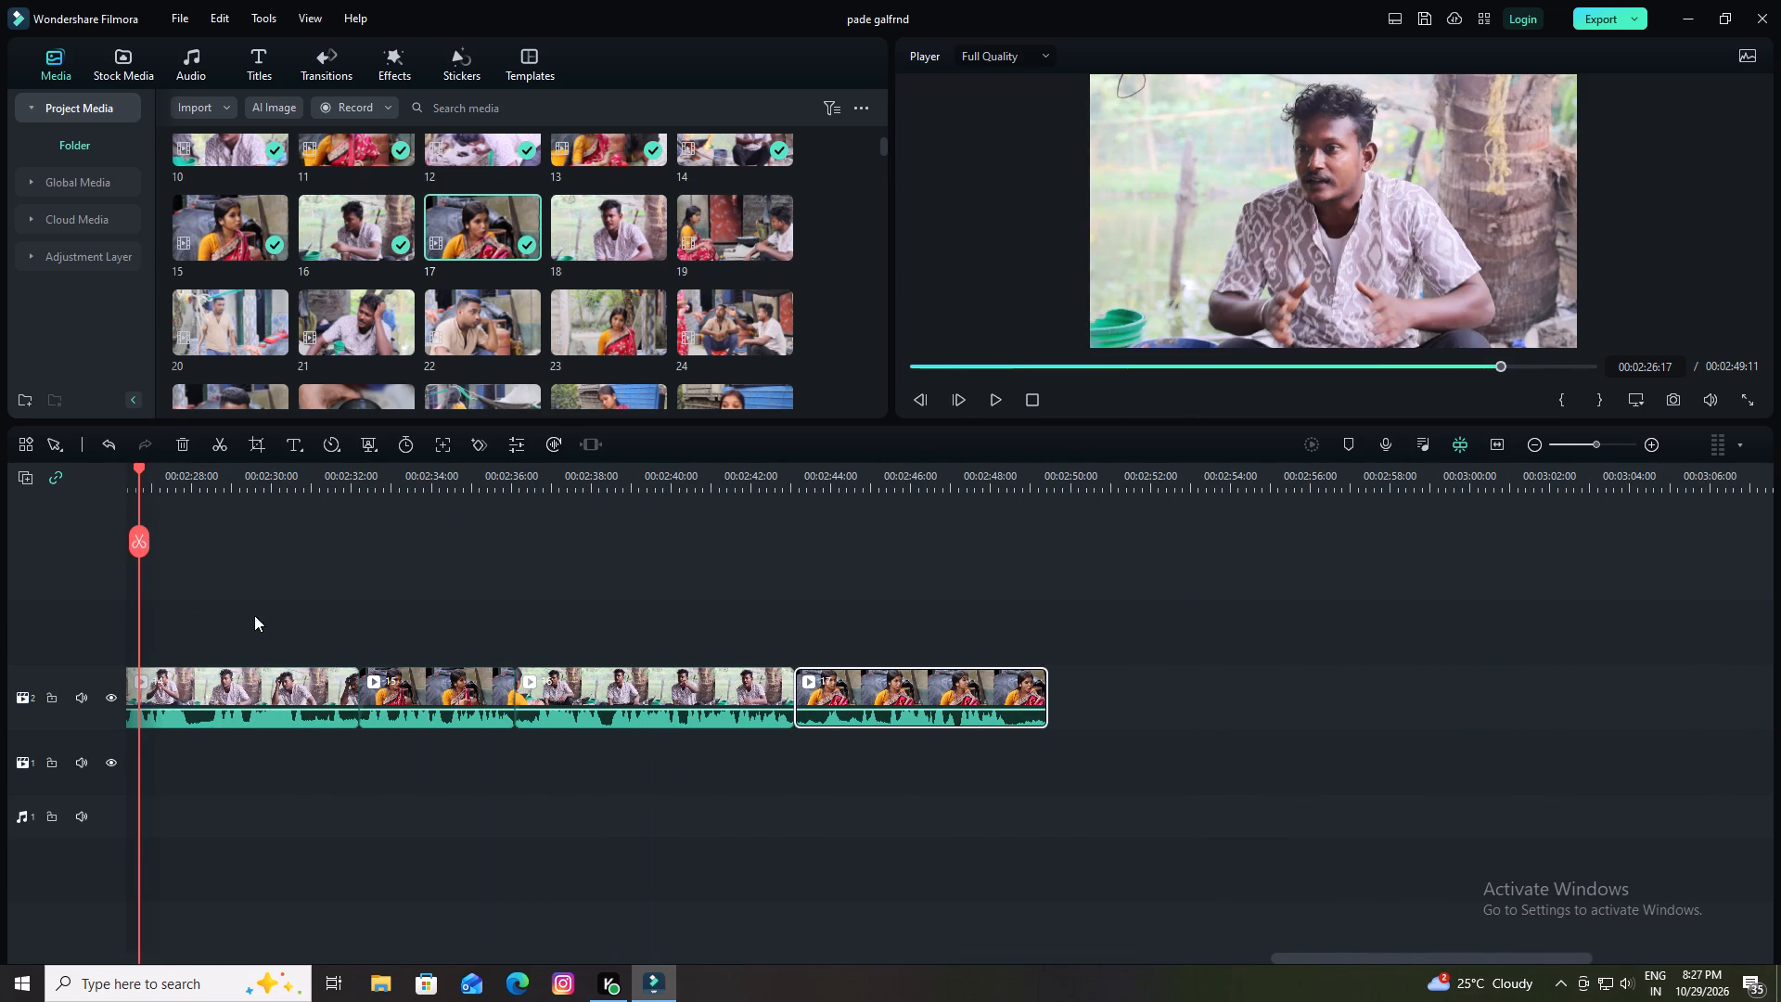
pyautogui.press('space')
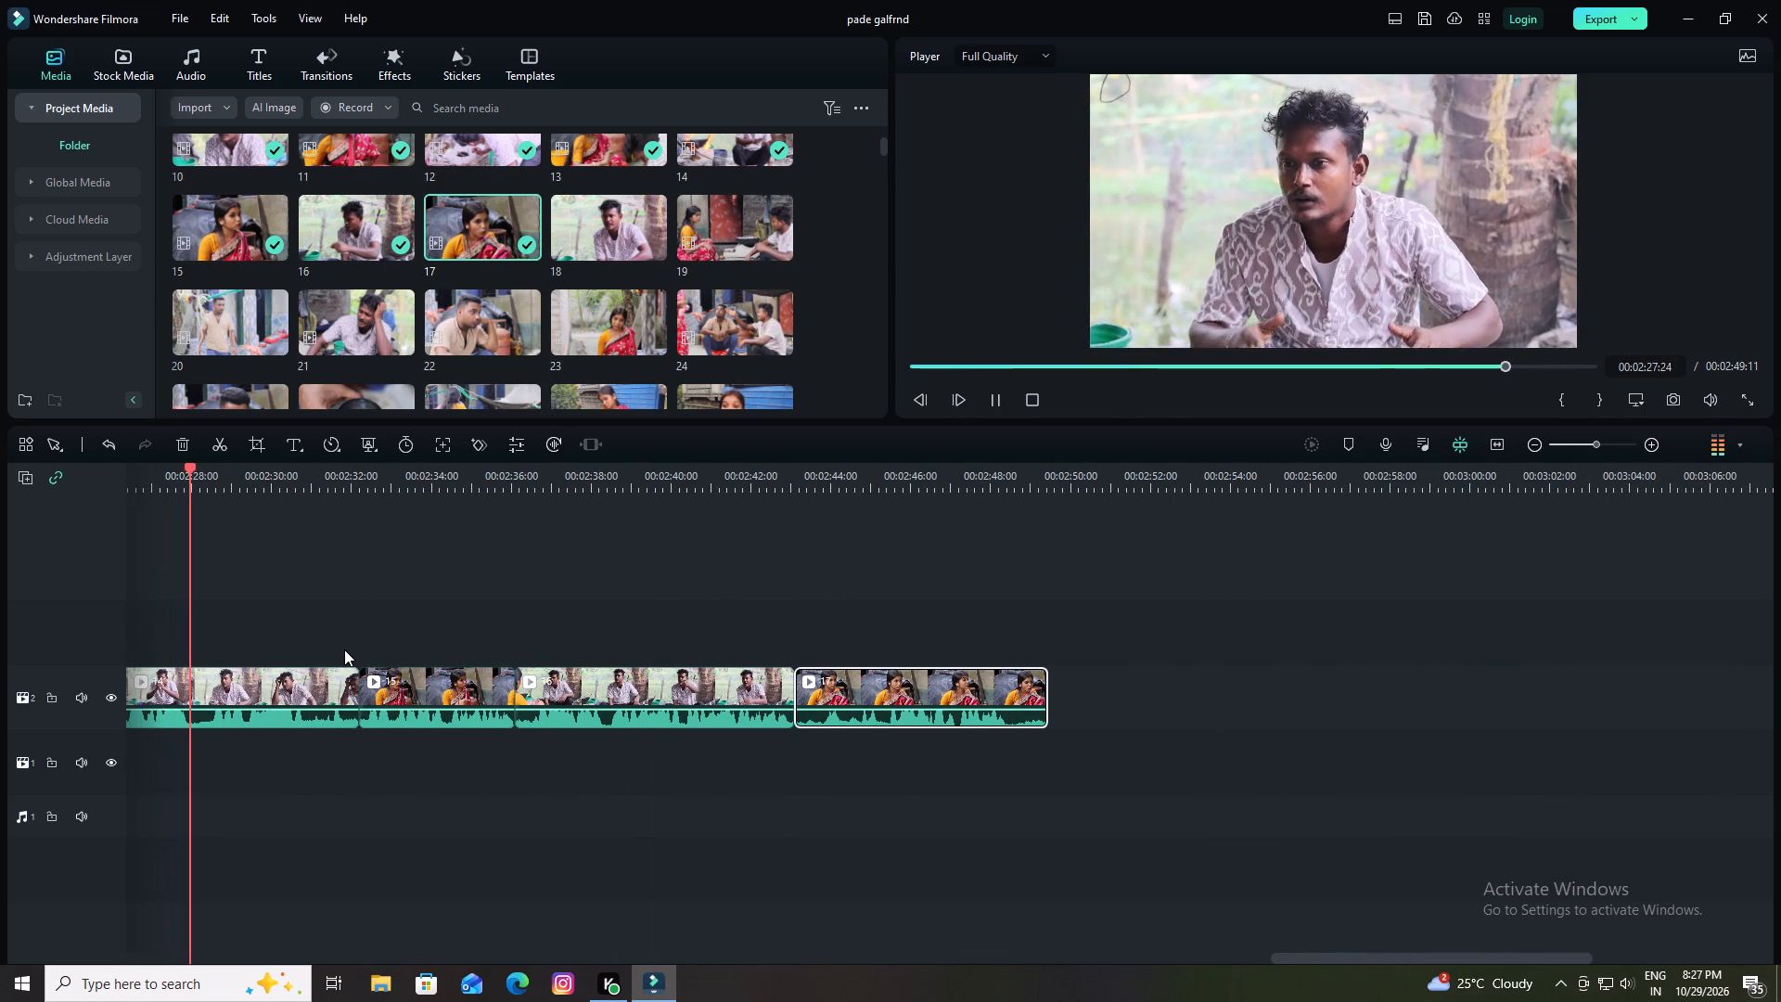
pyautogui.press('space')
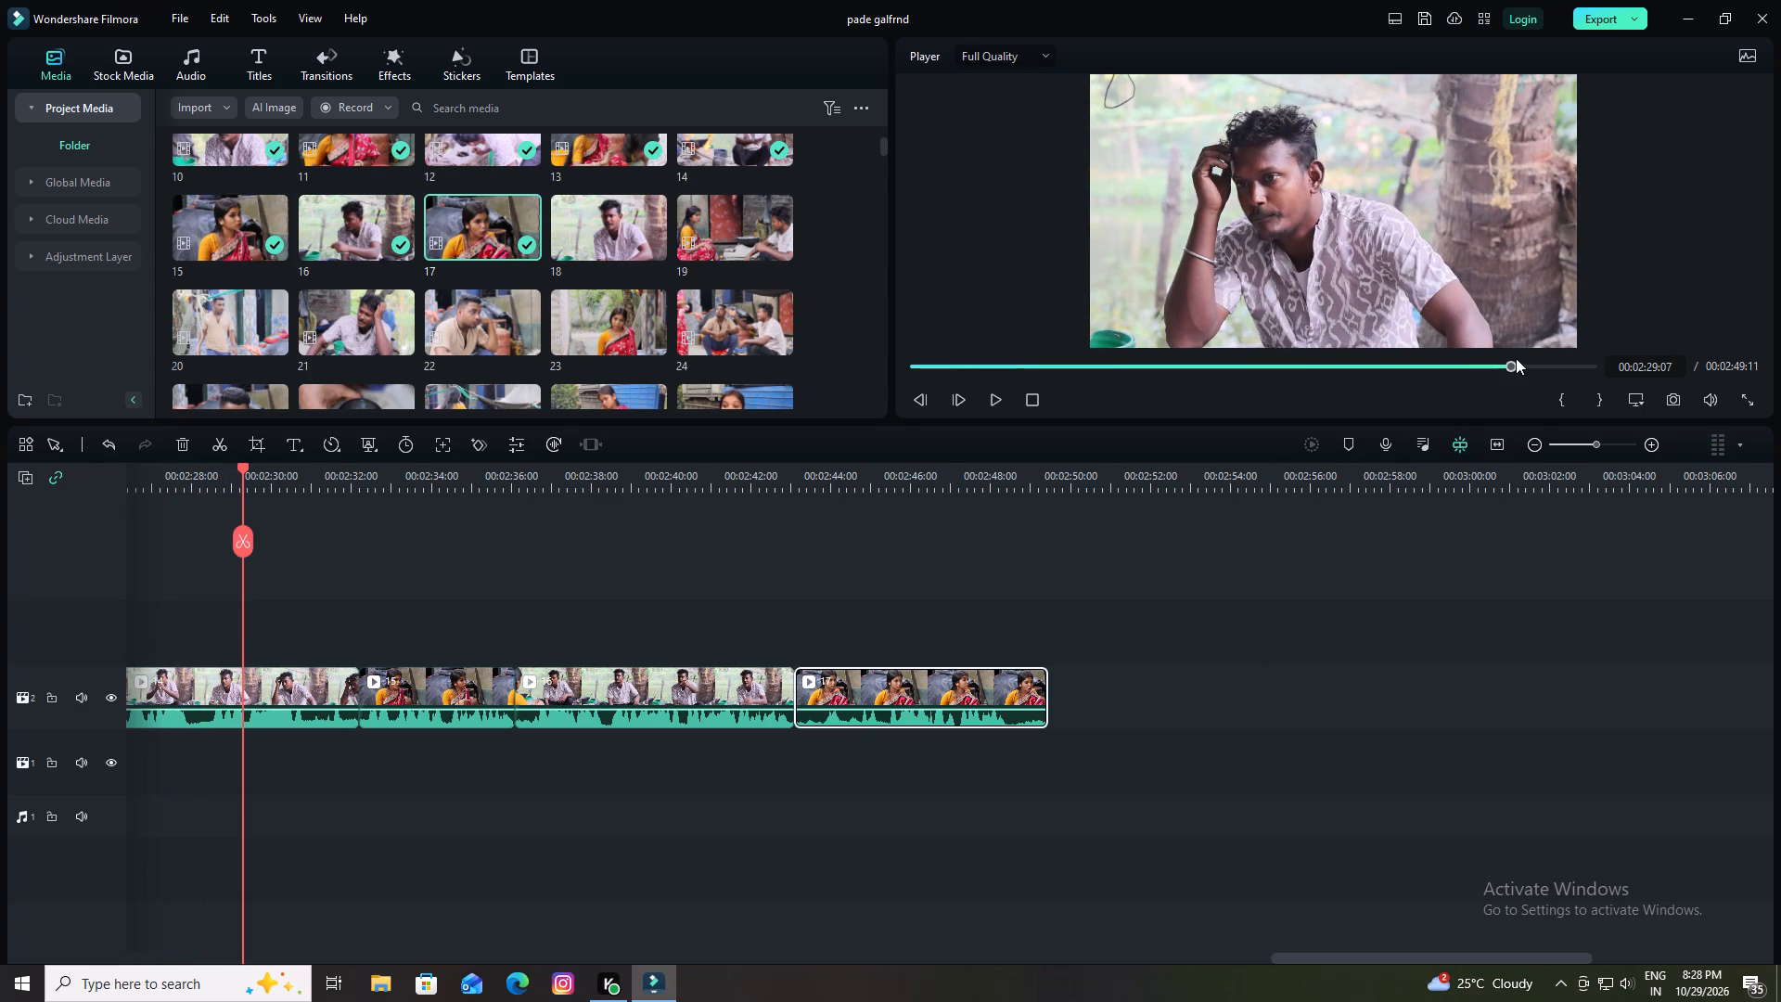
pyautogui.moveTo(1513, 366); pyautogui.dragTo(1220, 400)
pyautogui.press('space')
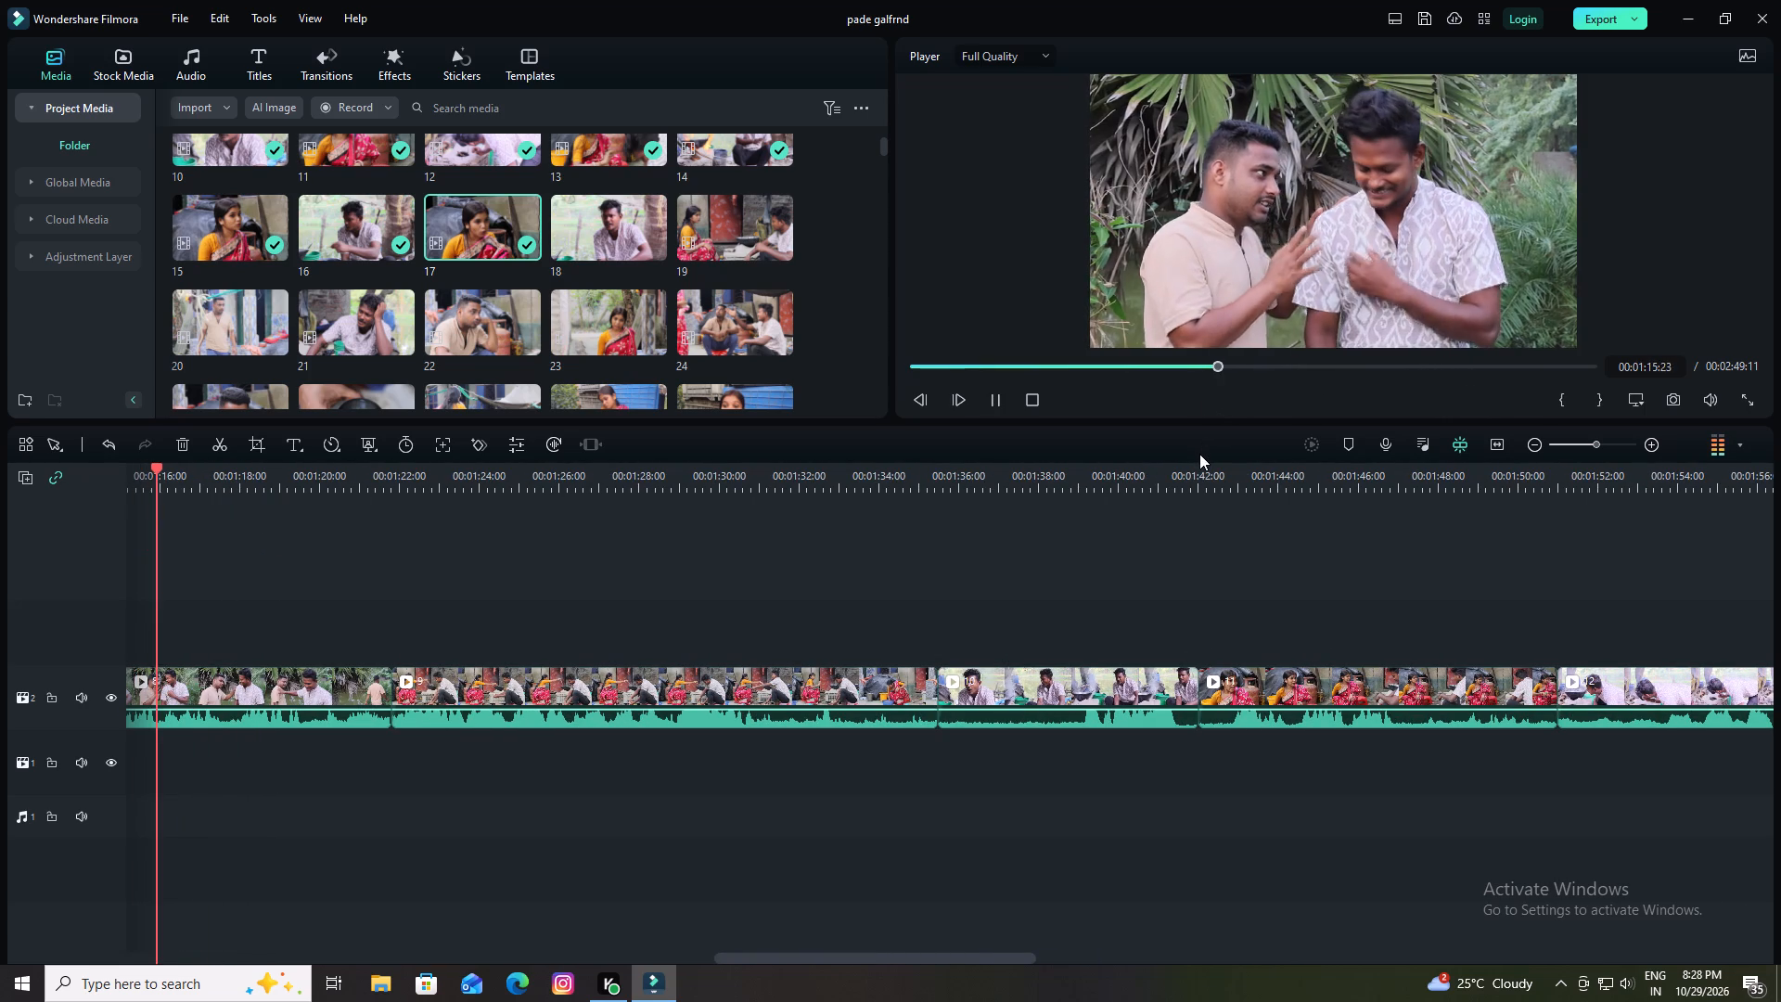
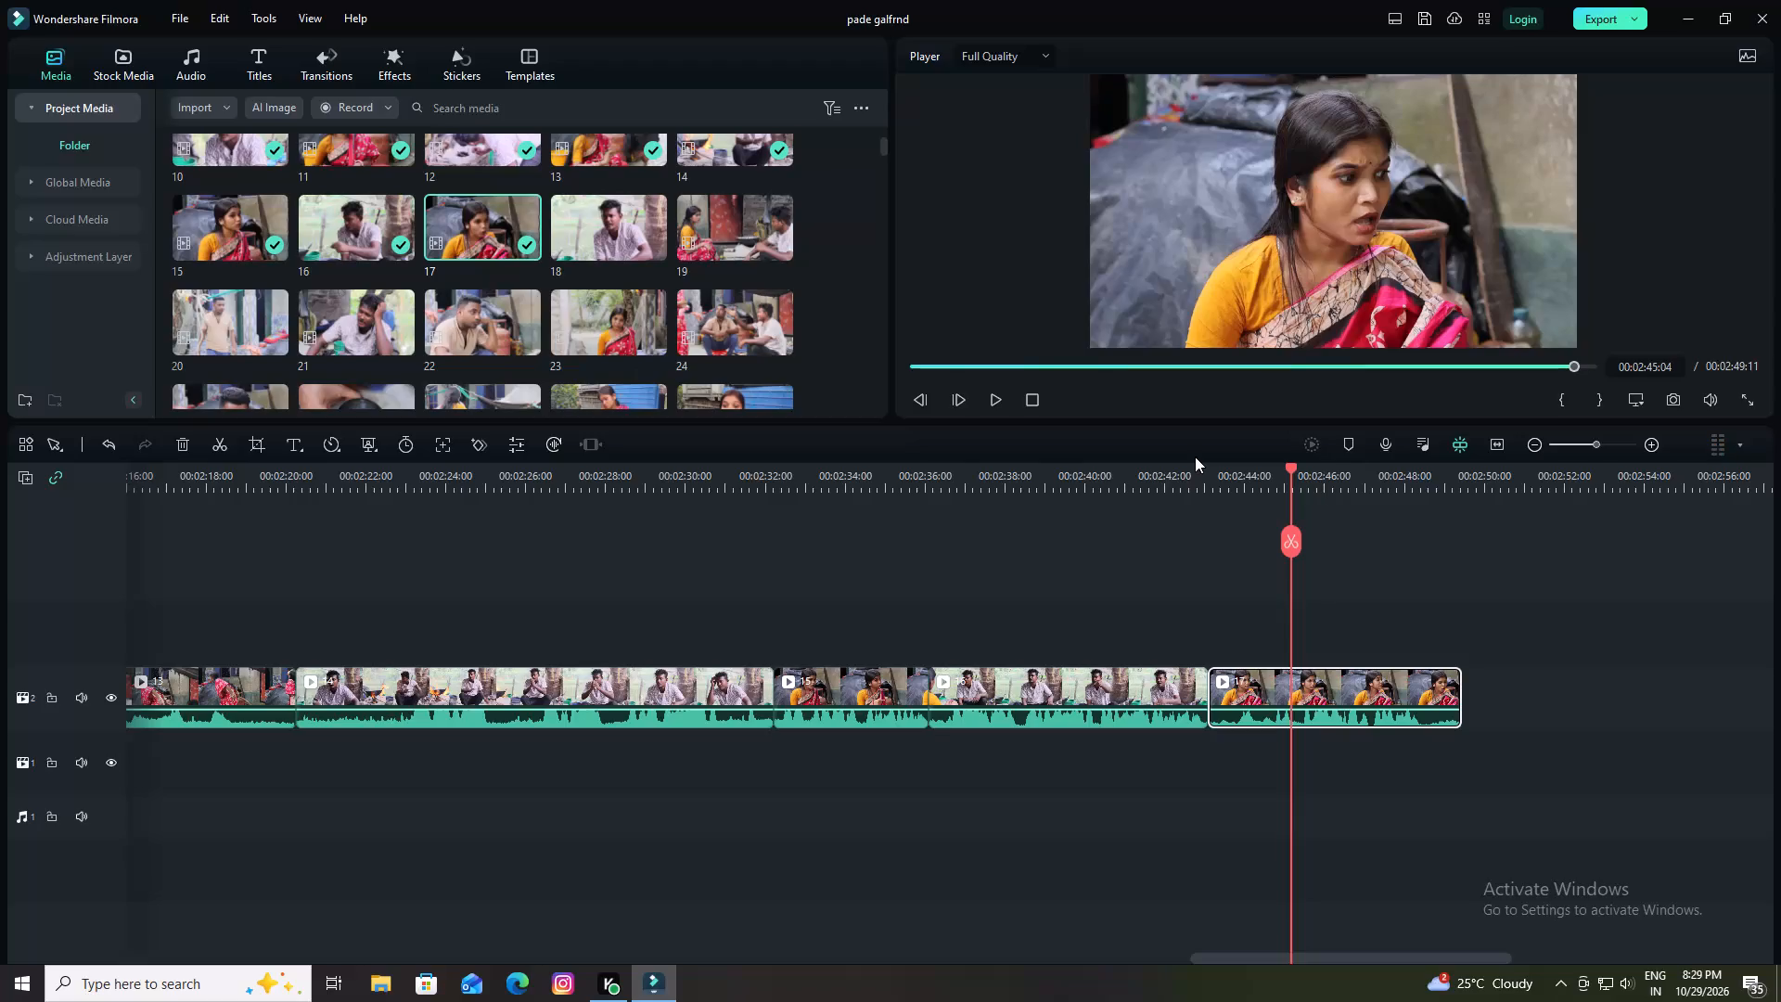
# Split clip 17 at 00:02:45:04 and delete the piece before the cut.
pyautogui.click(1290, 543)
pyautogui.click(1254, 683)
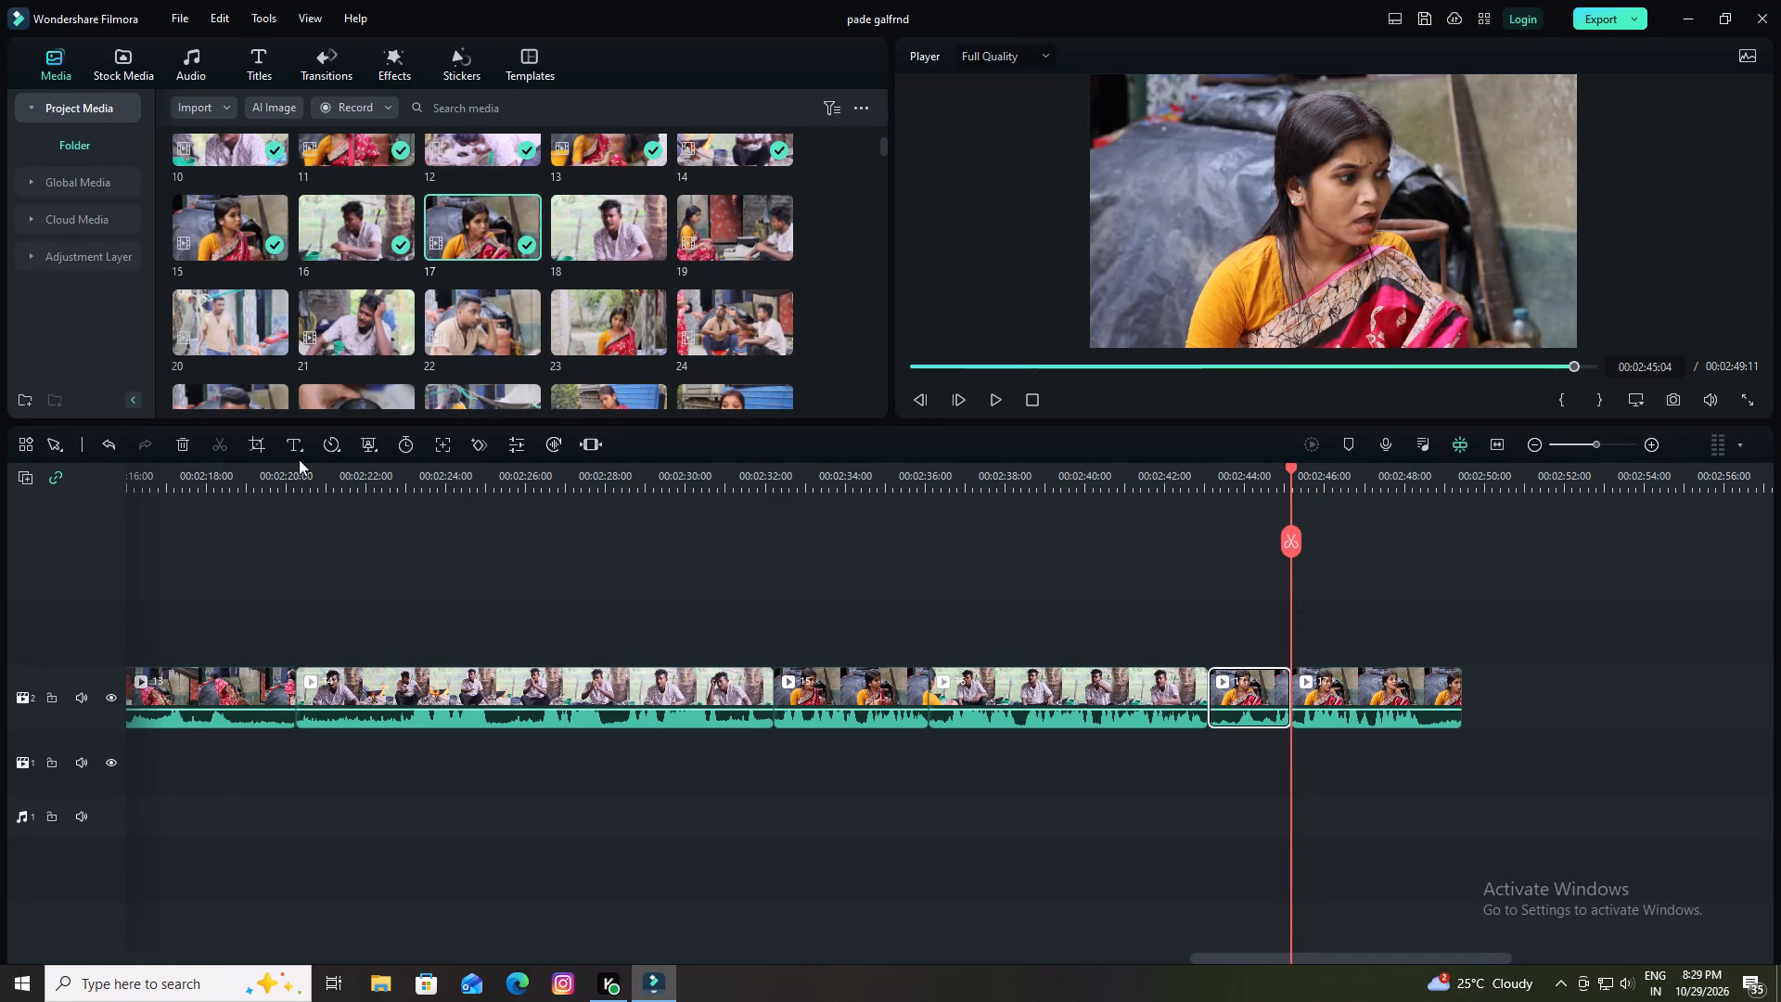
pyautogui.click(183, 440)
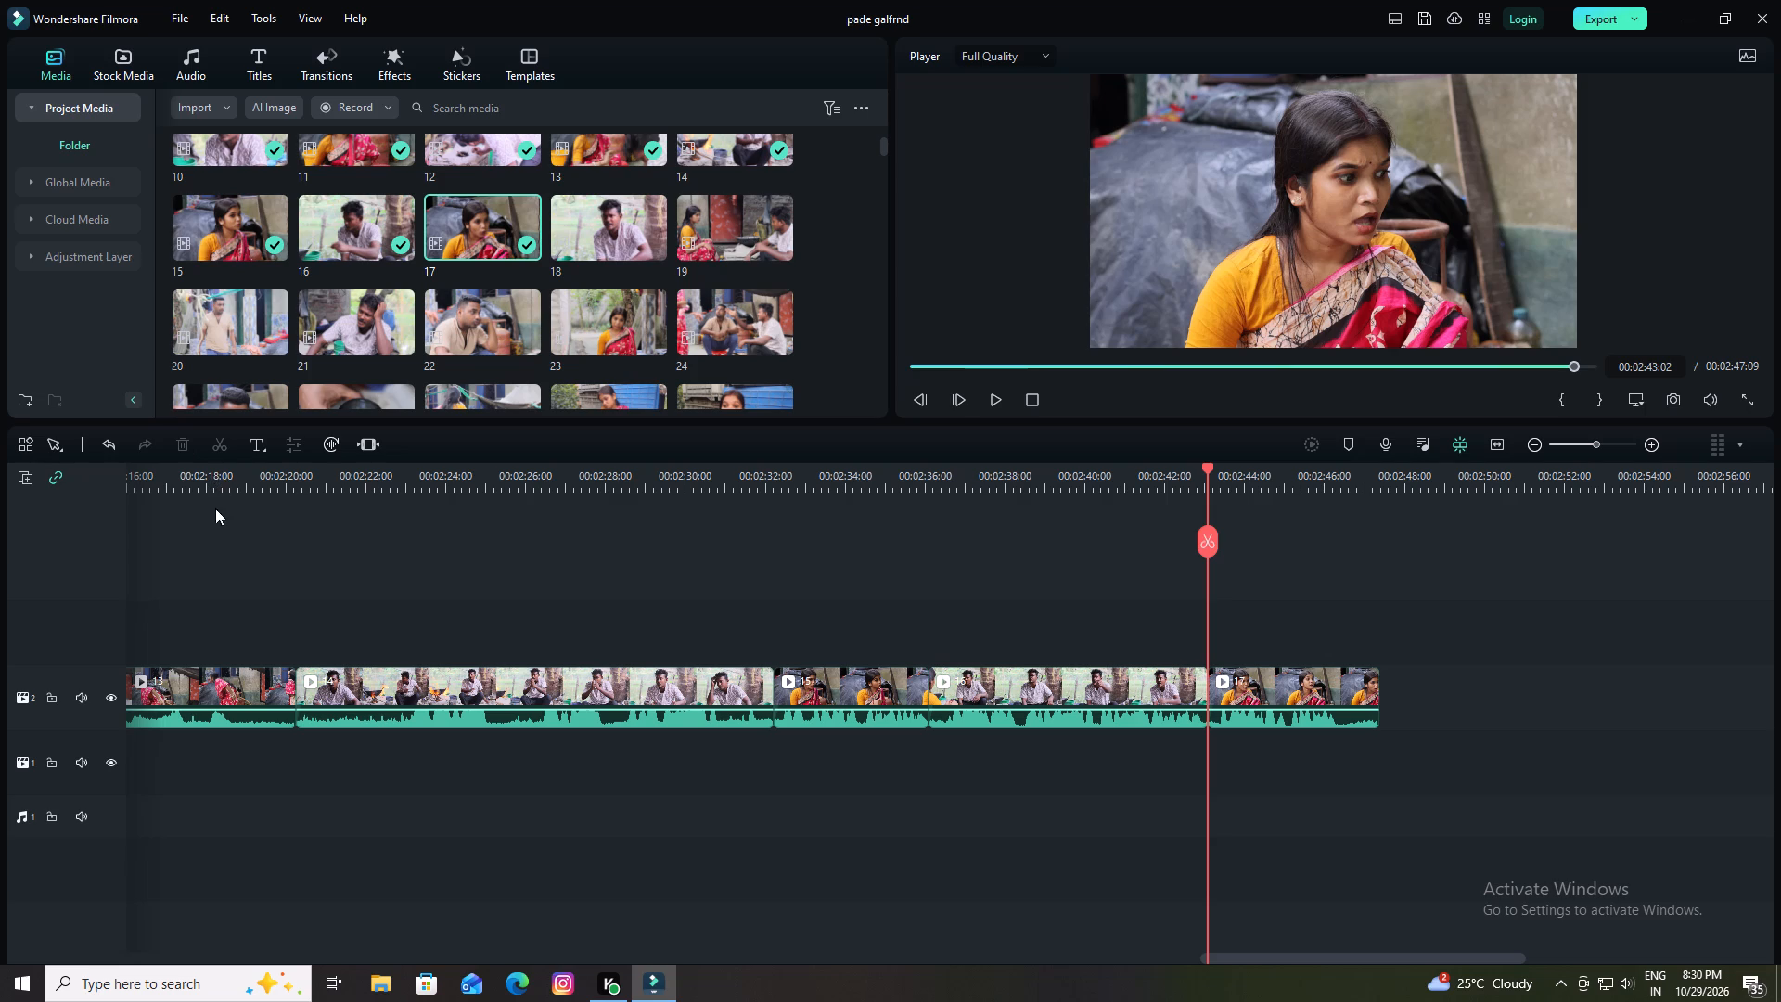
# Play the remaining part of clip 17, split it at 00:02:46:14 and delete the leftover end piece.
pyautogui.press('space')
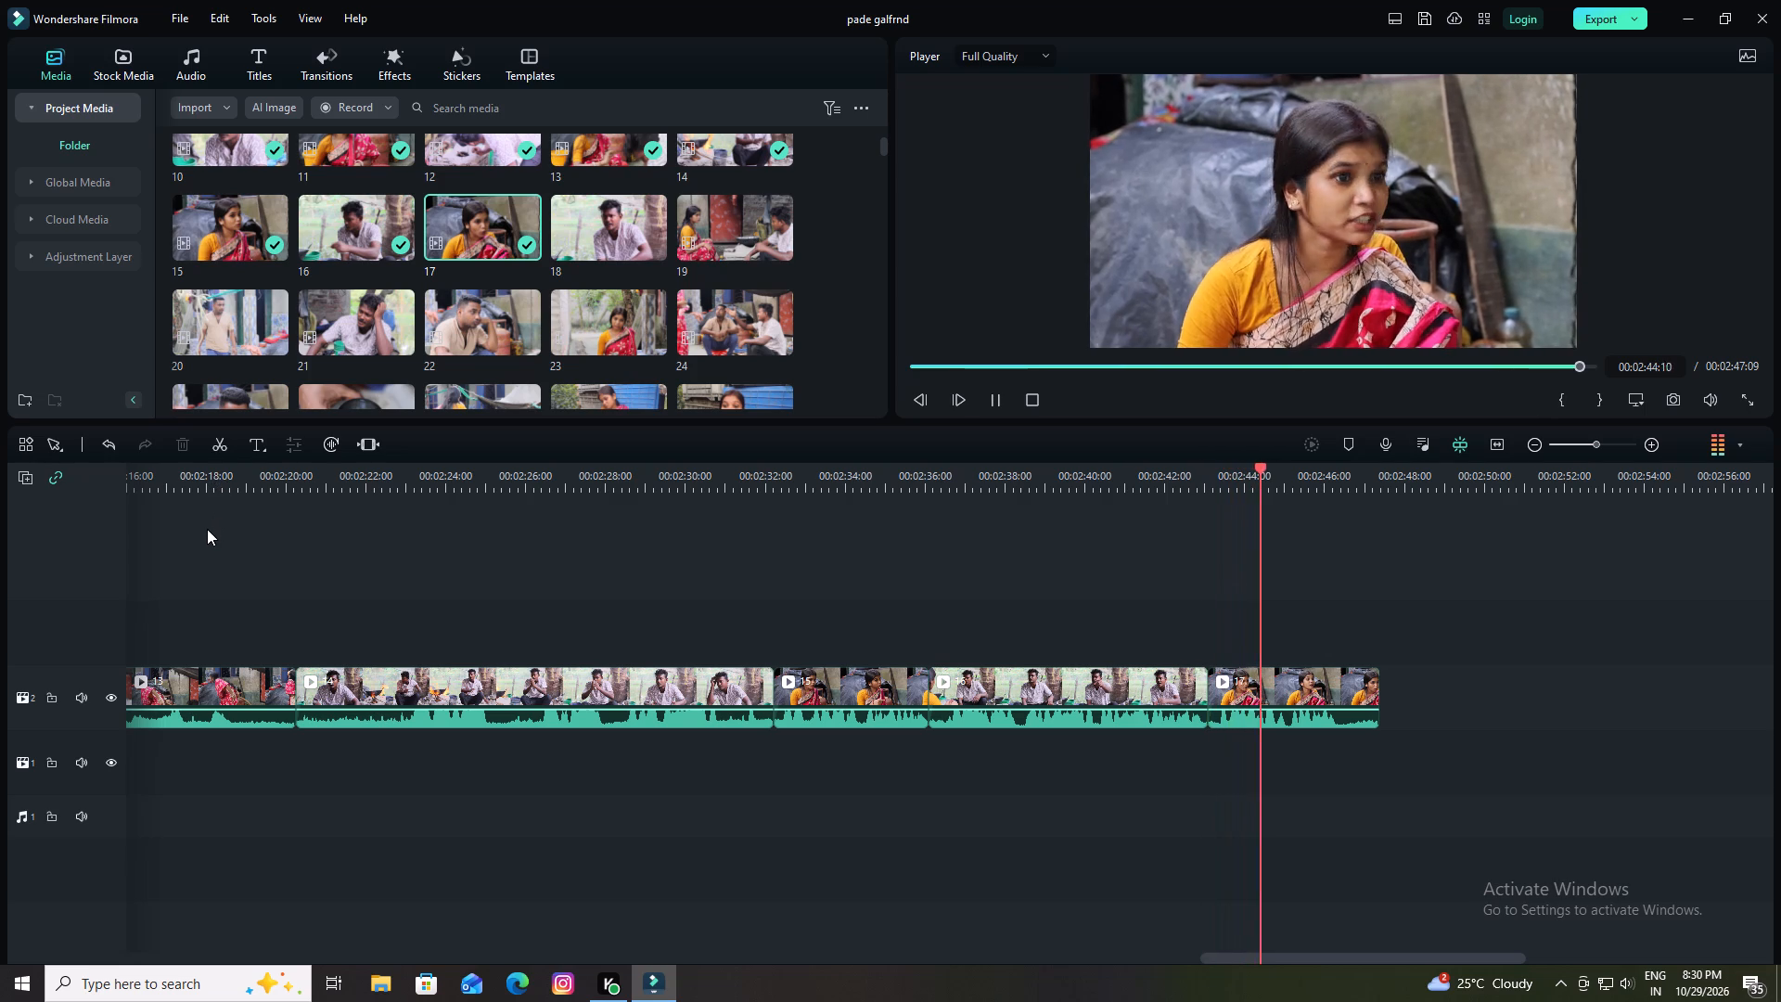
pyautogui.press('space')
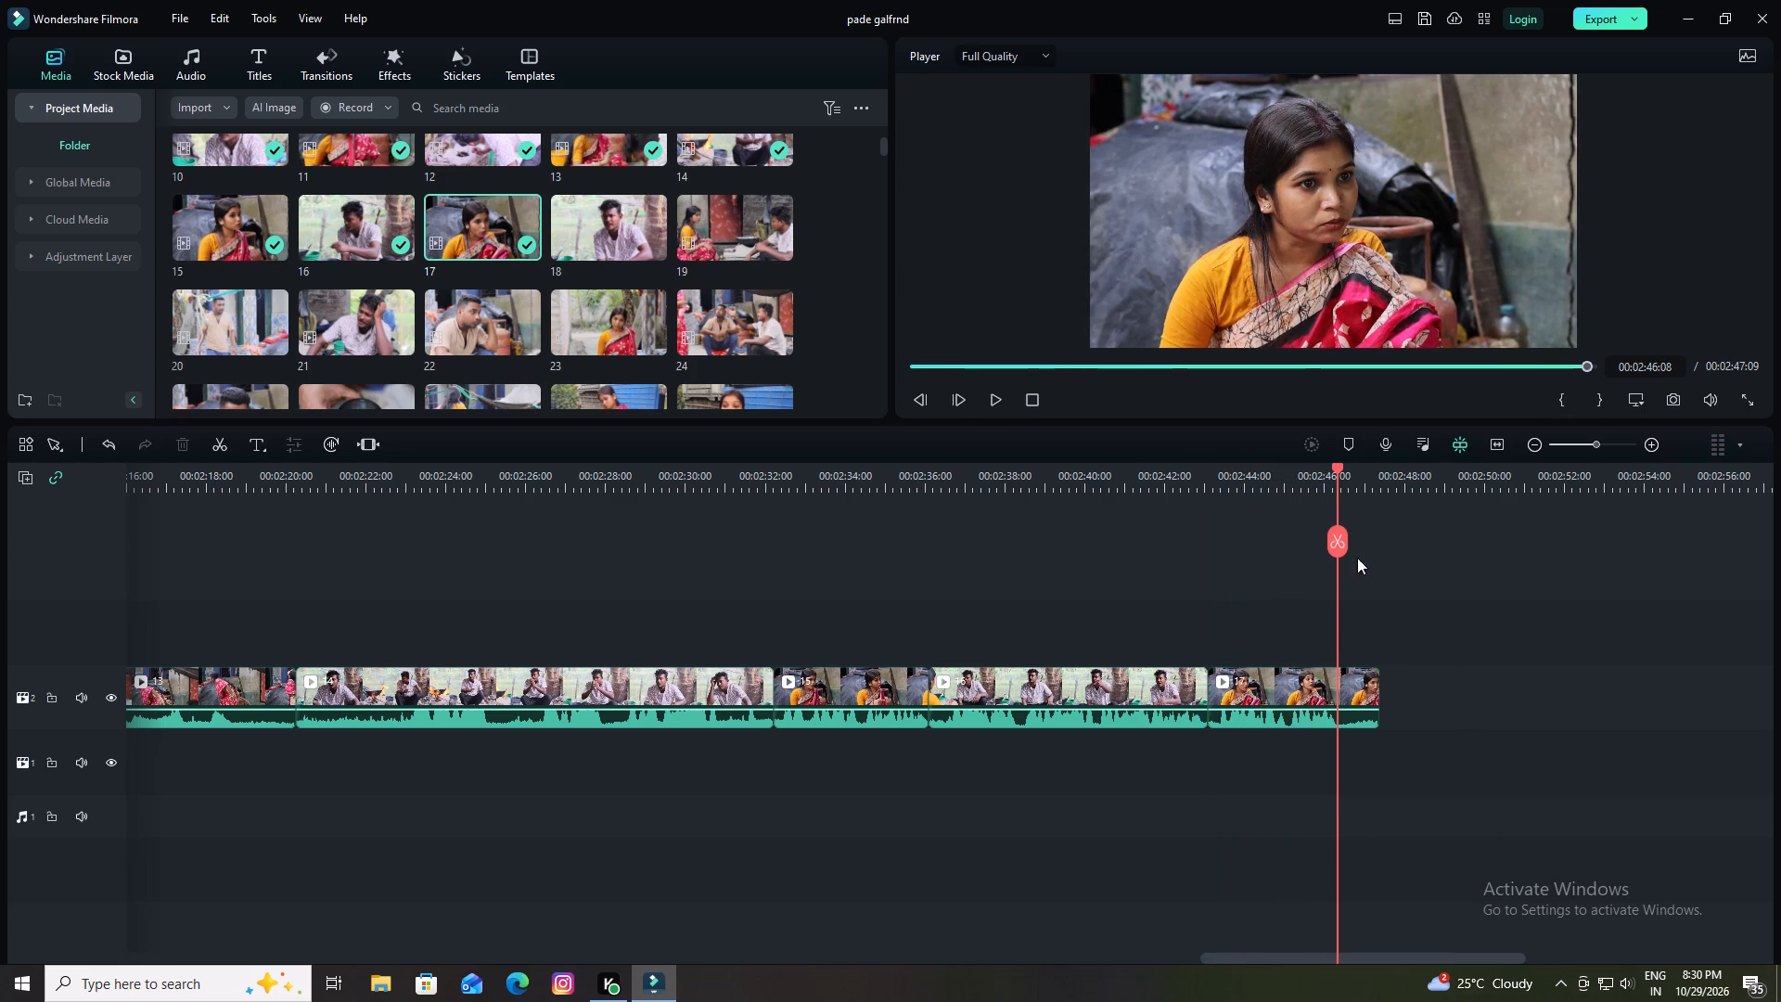
pyautogui.press('space')
pyautogui.press('space')
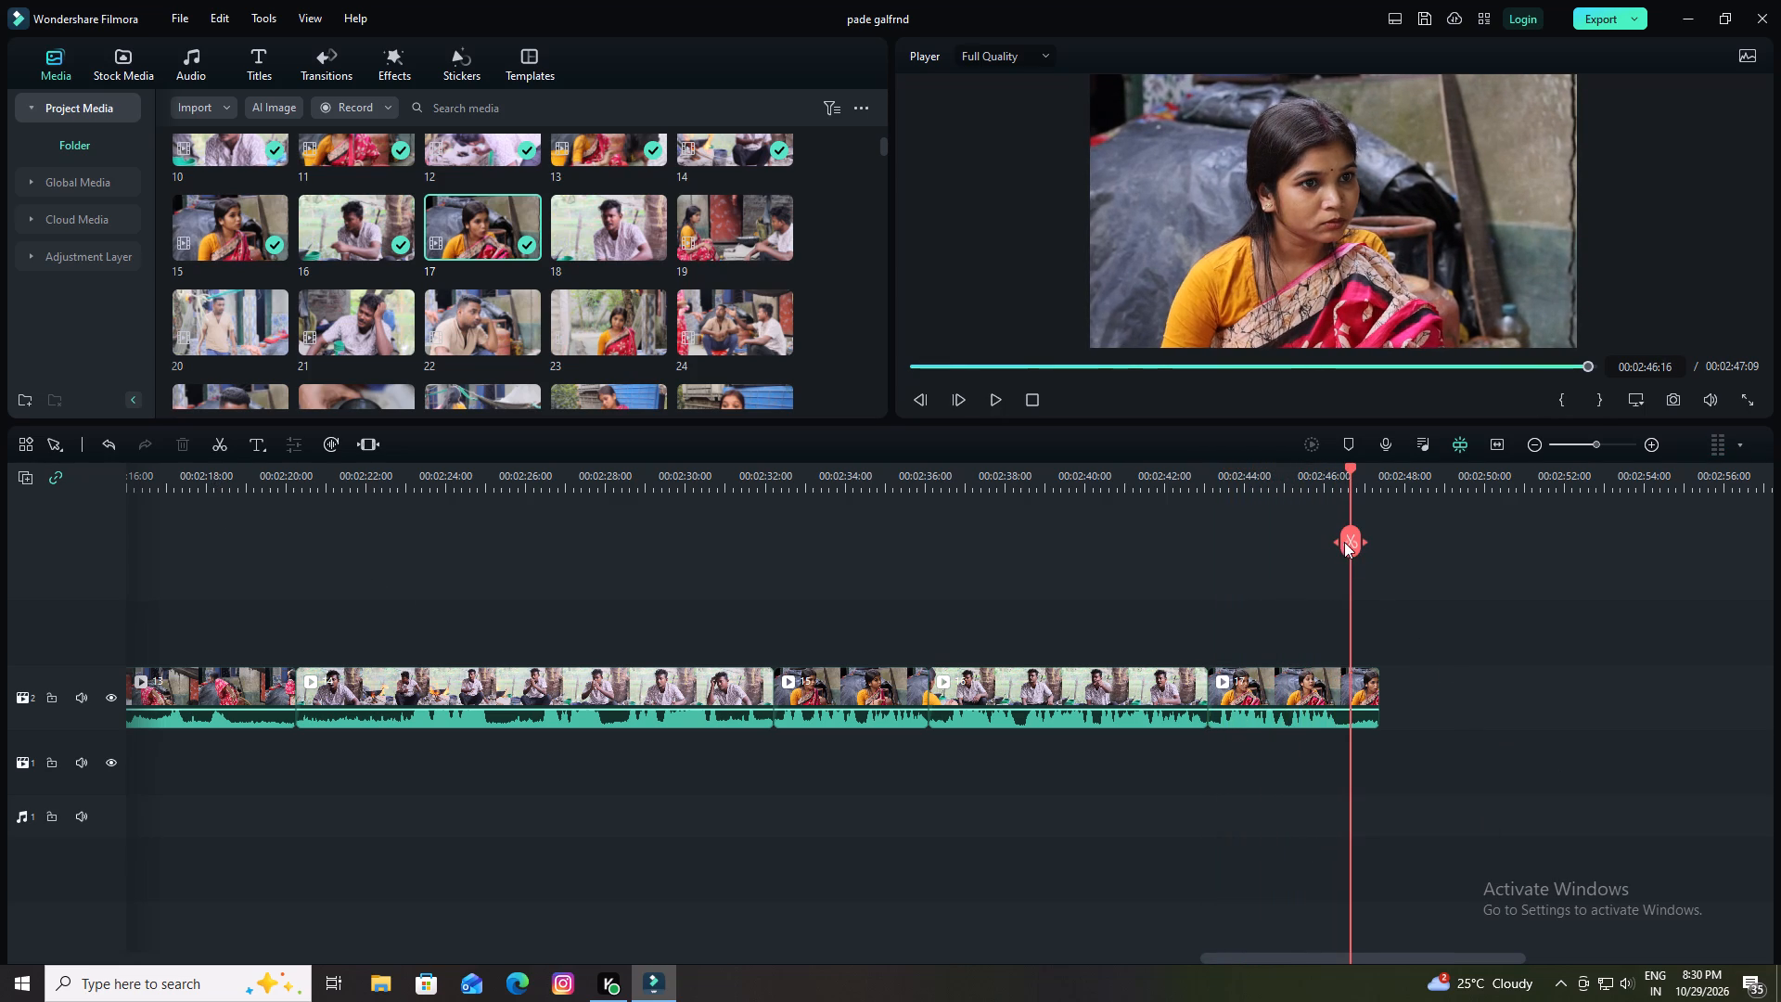
pyautogui.press('Left')
pyautogui.press('Left')
pyautogui.click(1346, 546)
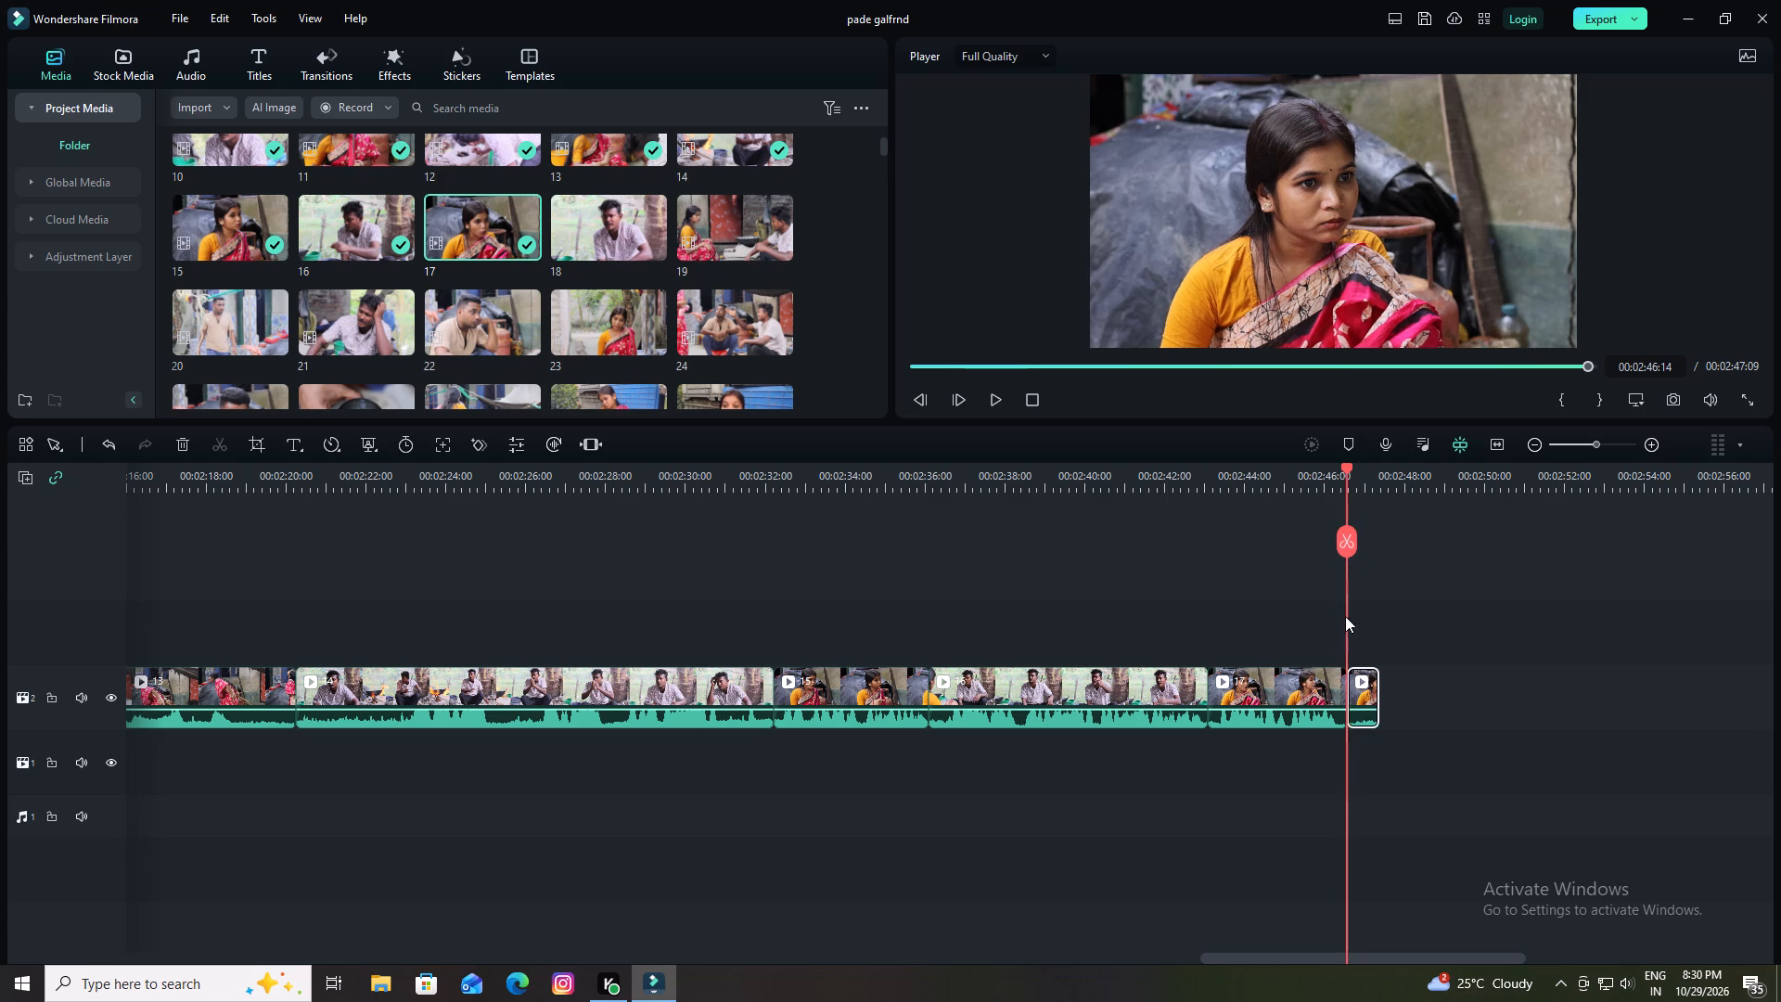
pyautogui.click(181, 448)
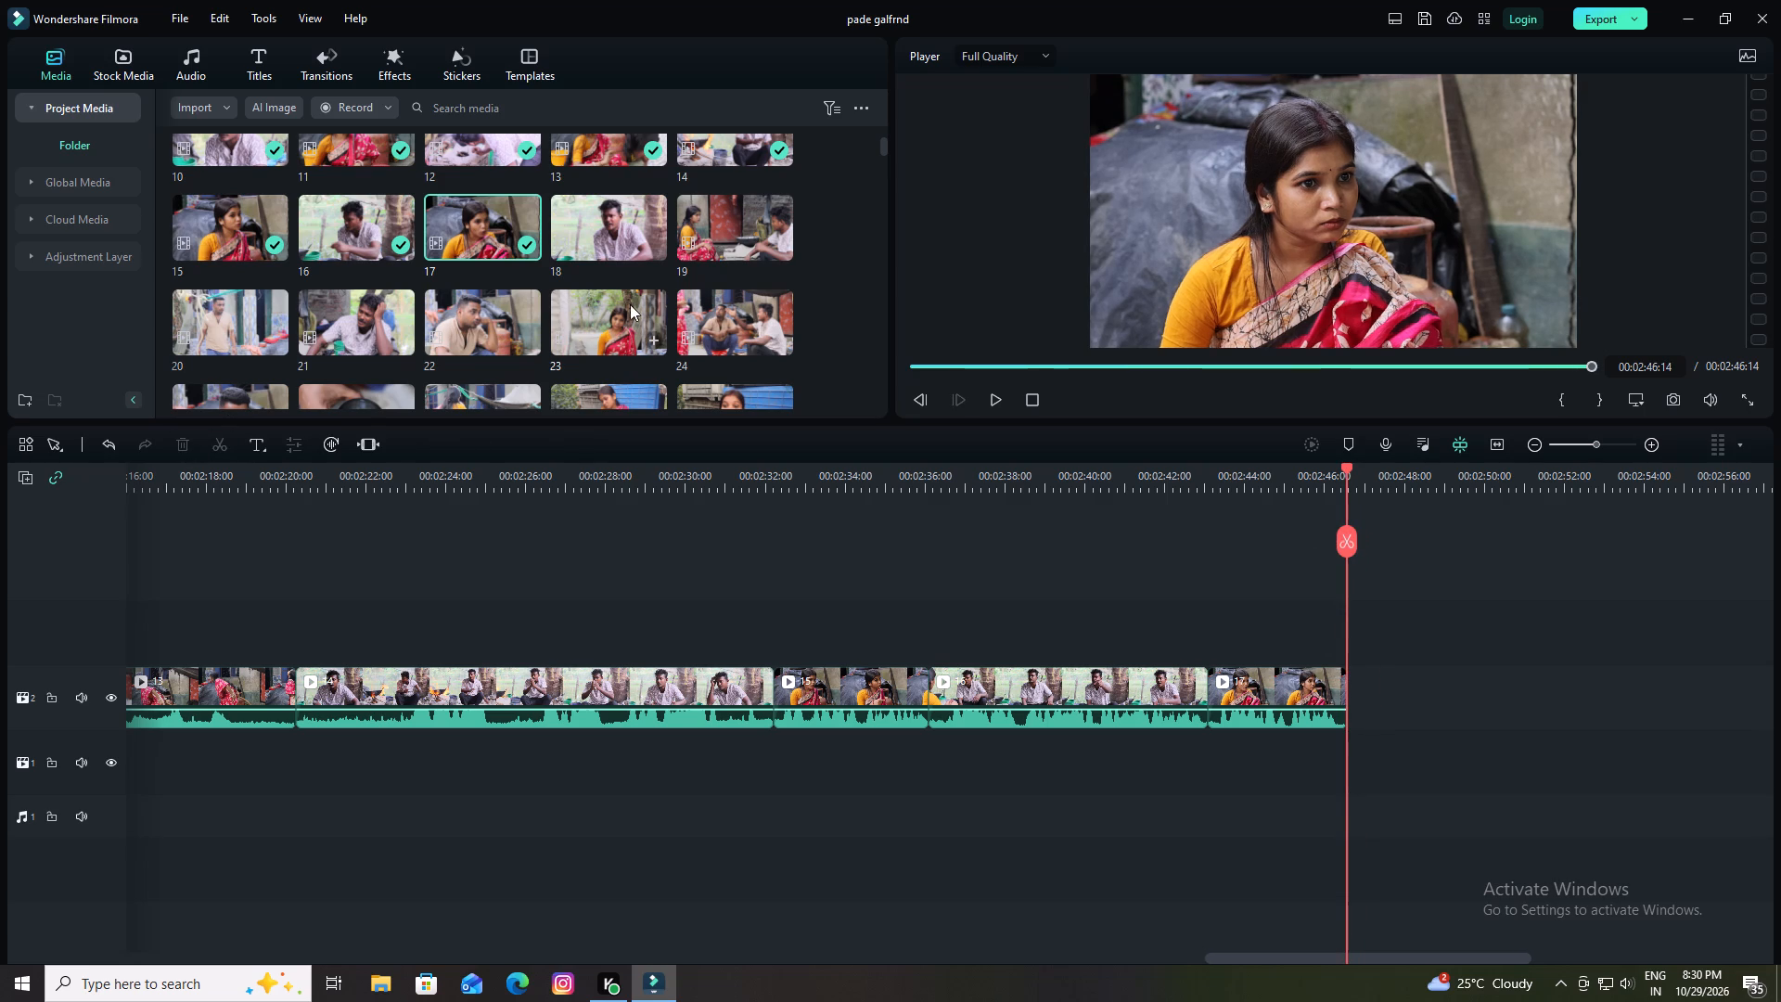
# Place clip 18 directly after clip 17 on the same video track and raise its volume.
pyautogui.moveTo(626, 234); pyautogui.dragTo(1346, 713)
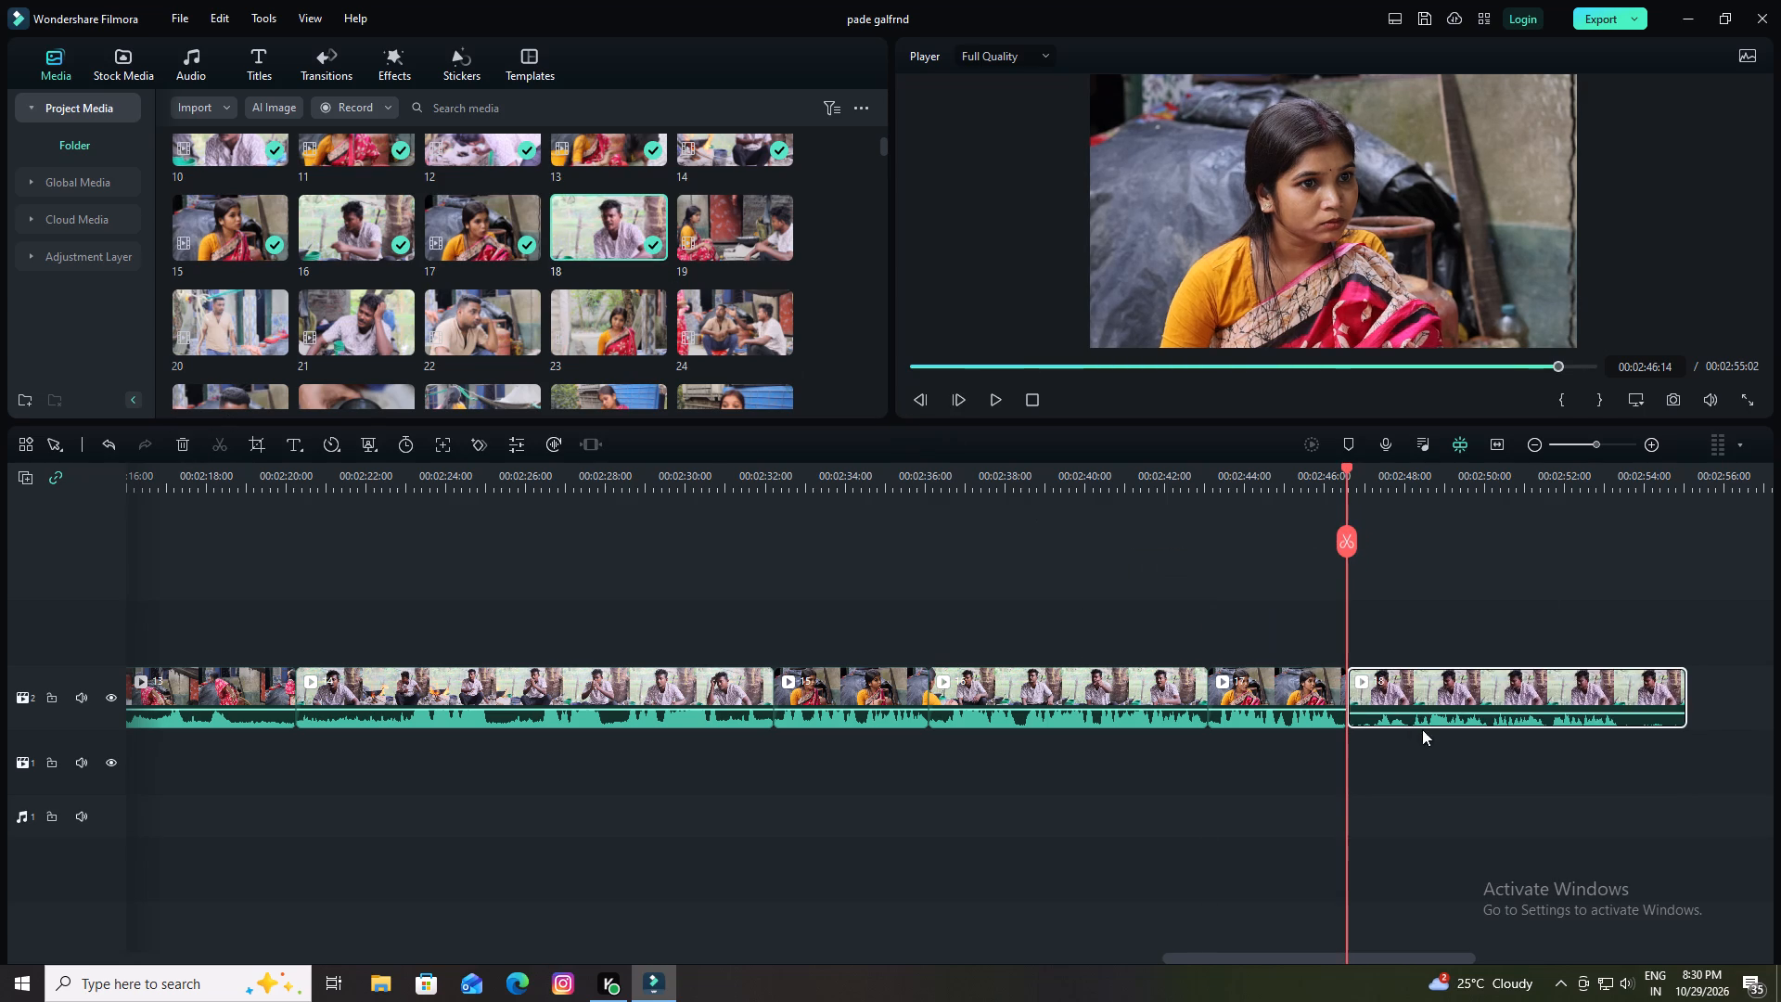
pyautogui.moveTo(1412, 709); pyautogui.dragTo(1412, 695)
# Play the beginning of clip 18, split it at 00:02:48:16 and delete the piece before the cut.
pyautogui.press('space')
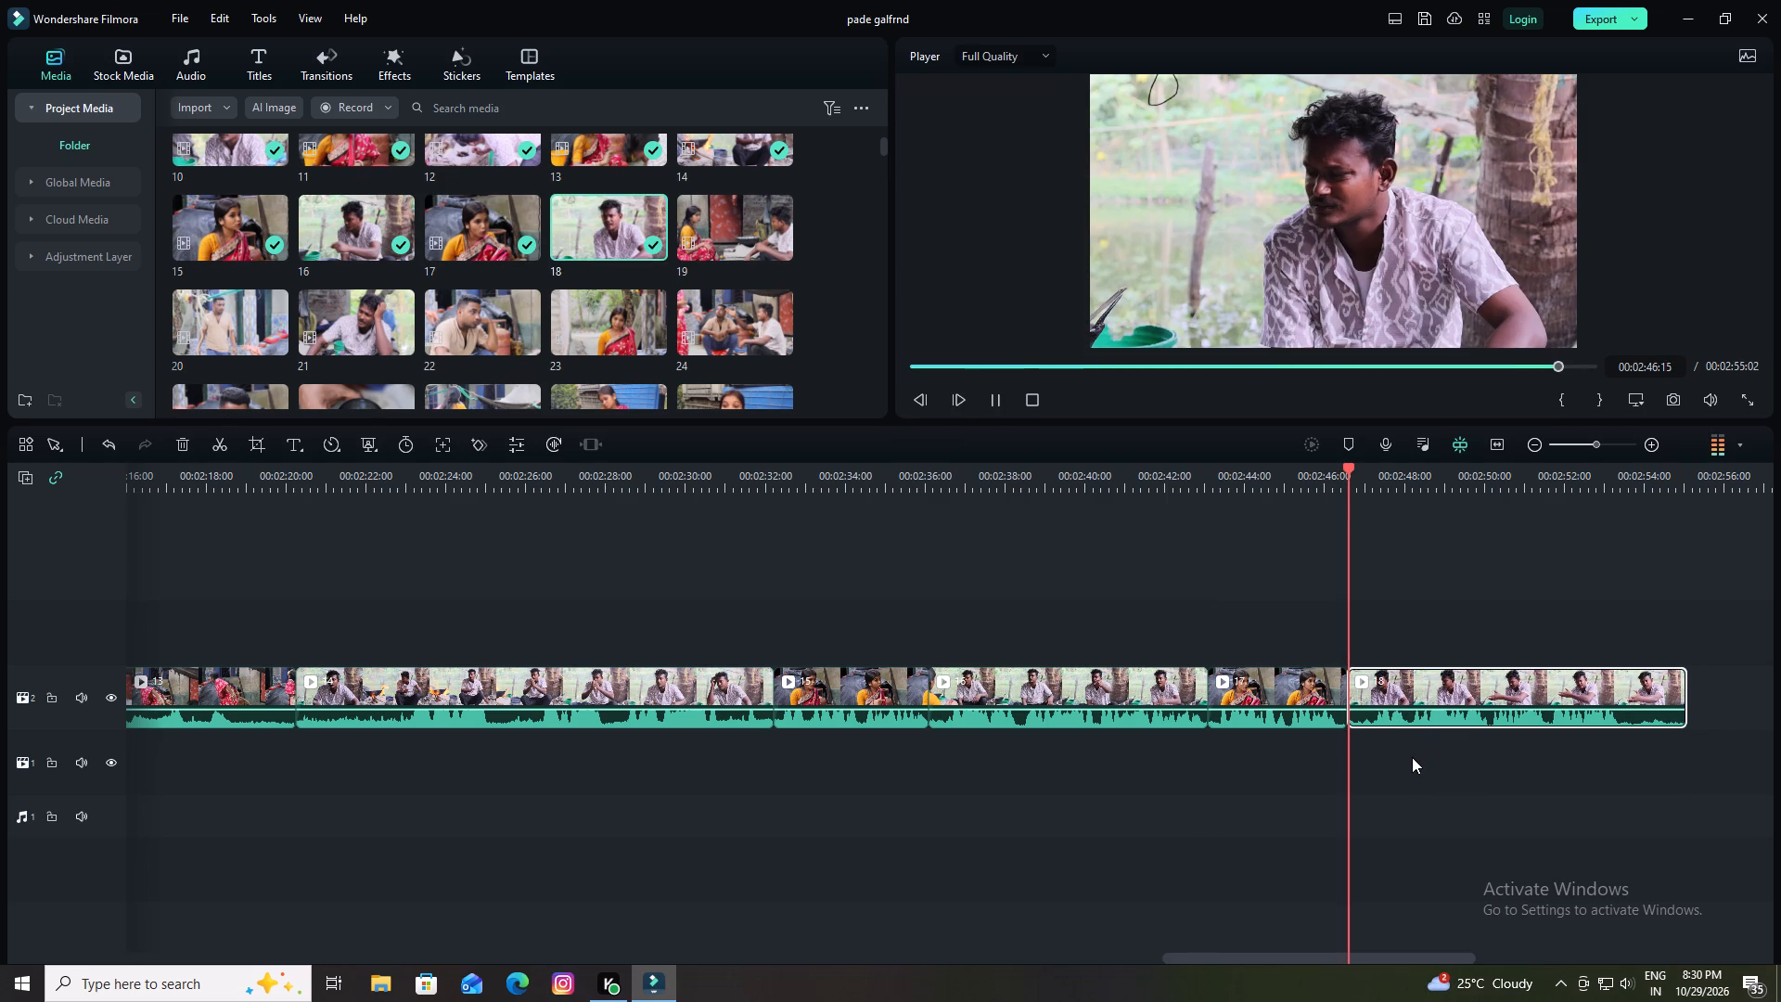
pyautogui.press('space')
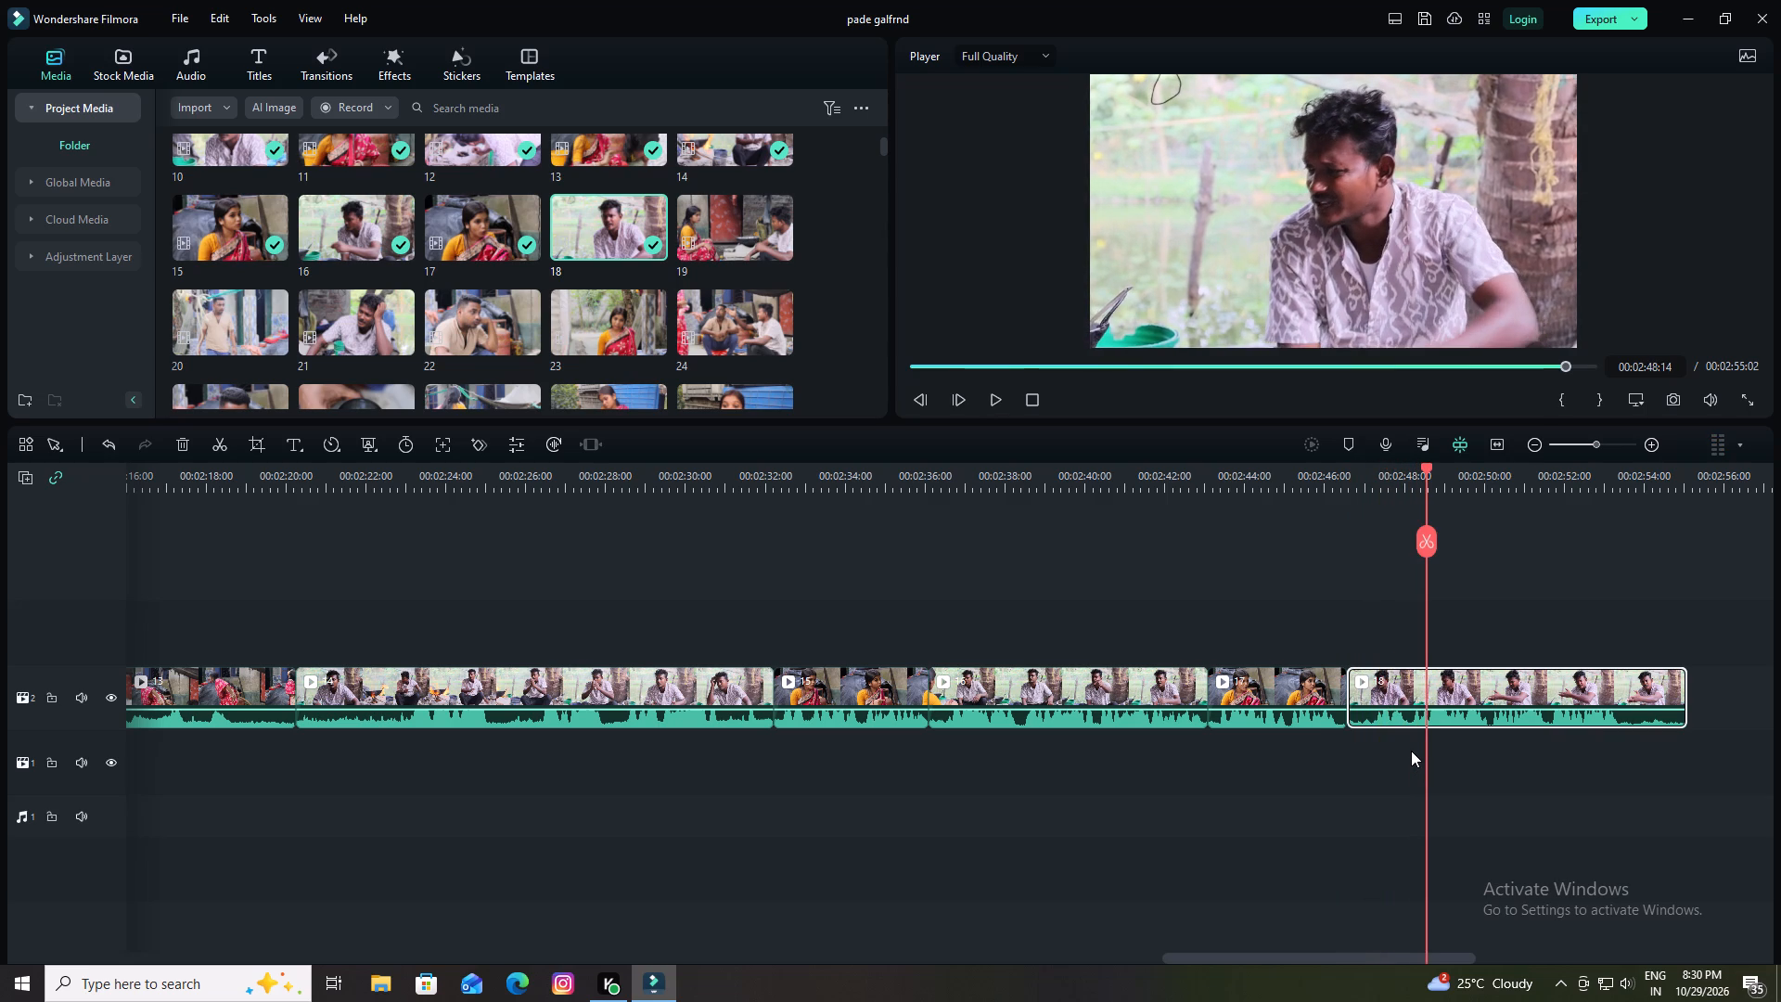
pyautogui.press('space')
pyautogui.press('space')
pyautogui.moveTo(1449, 479); pyautogui.dragTo(1693, 490)
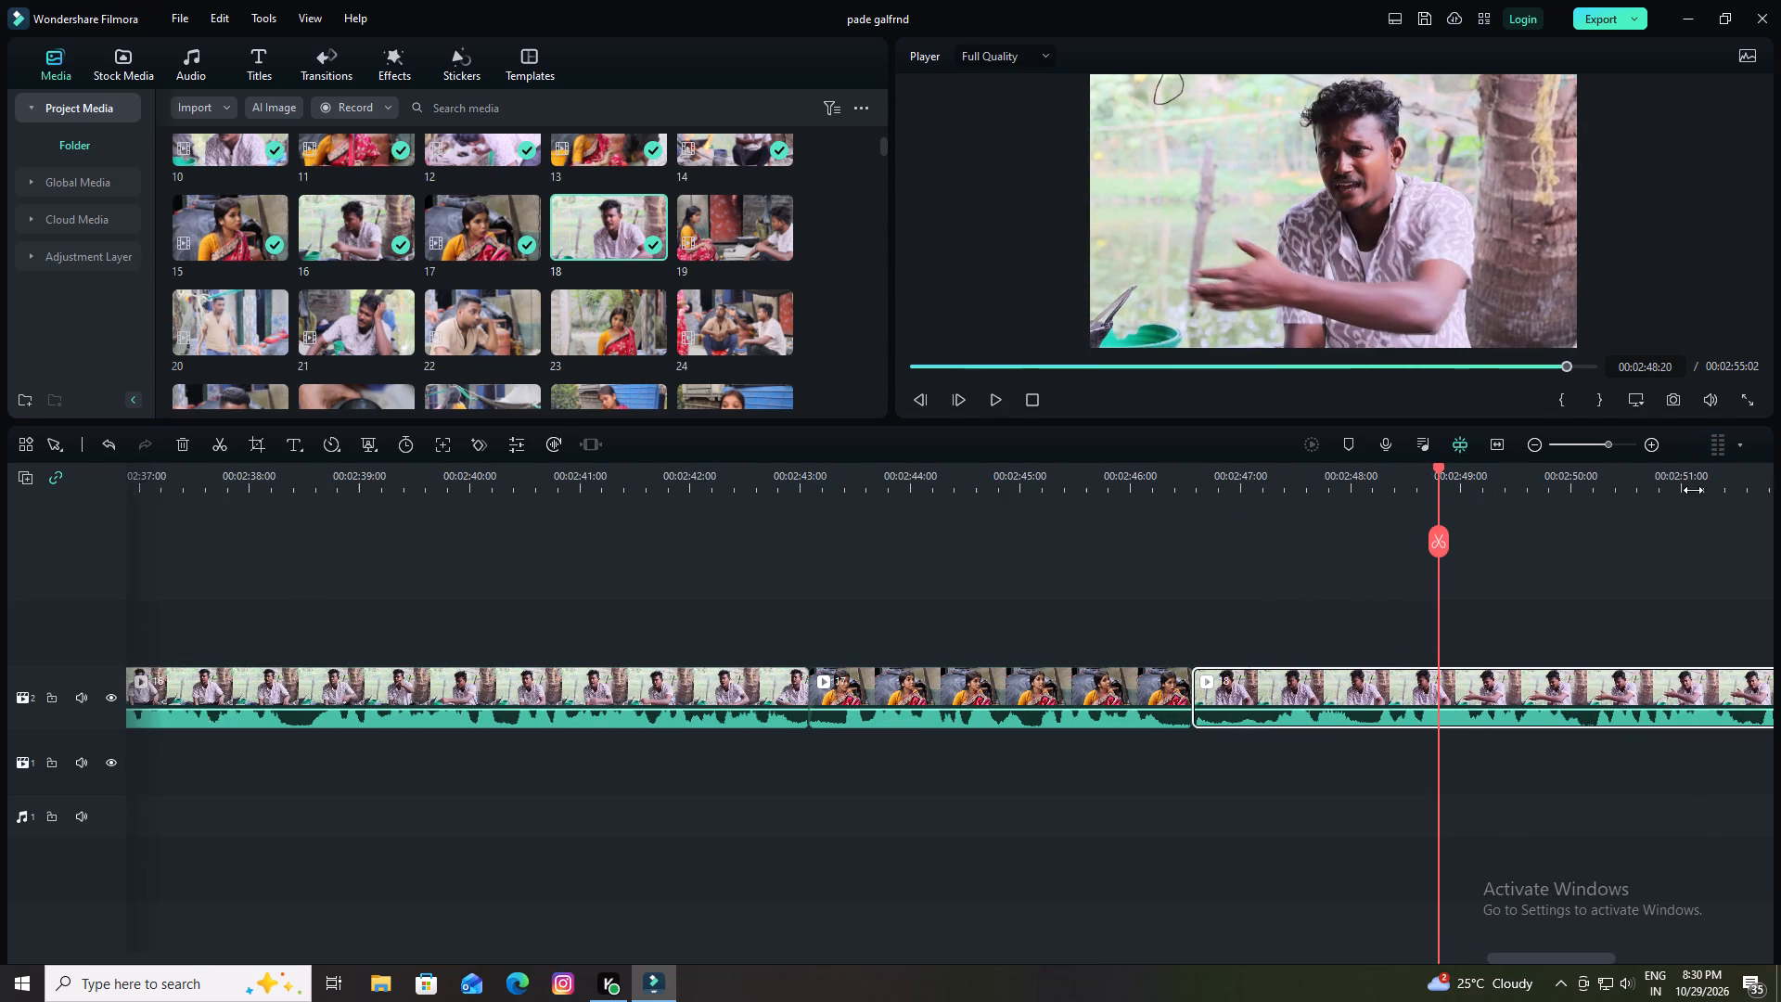
pyautogui.moveTo(1693, 490); pyautogui.dragTo(1694, 490)
pyautogui.moveTo(1440, 469); pyautogui.dragTo(1422, 481)
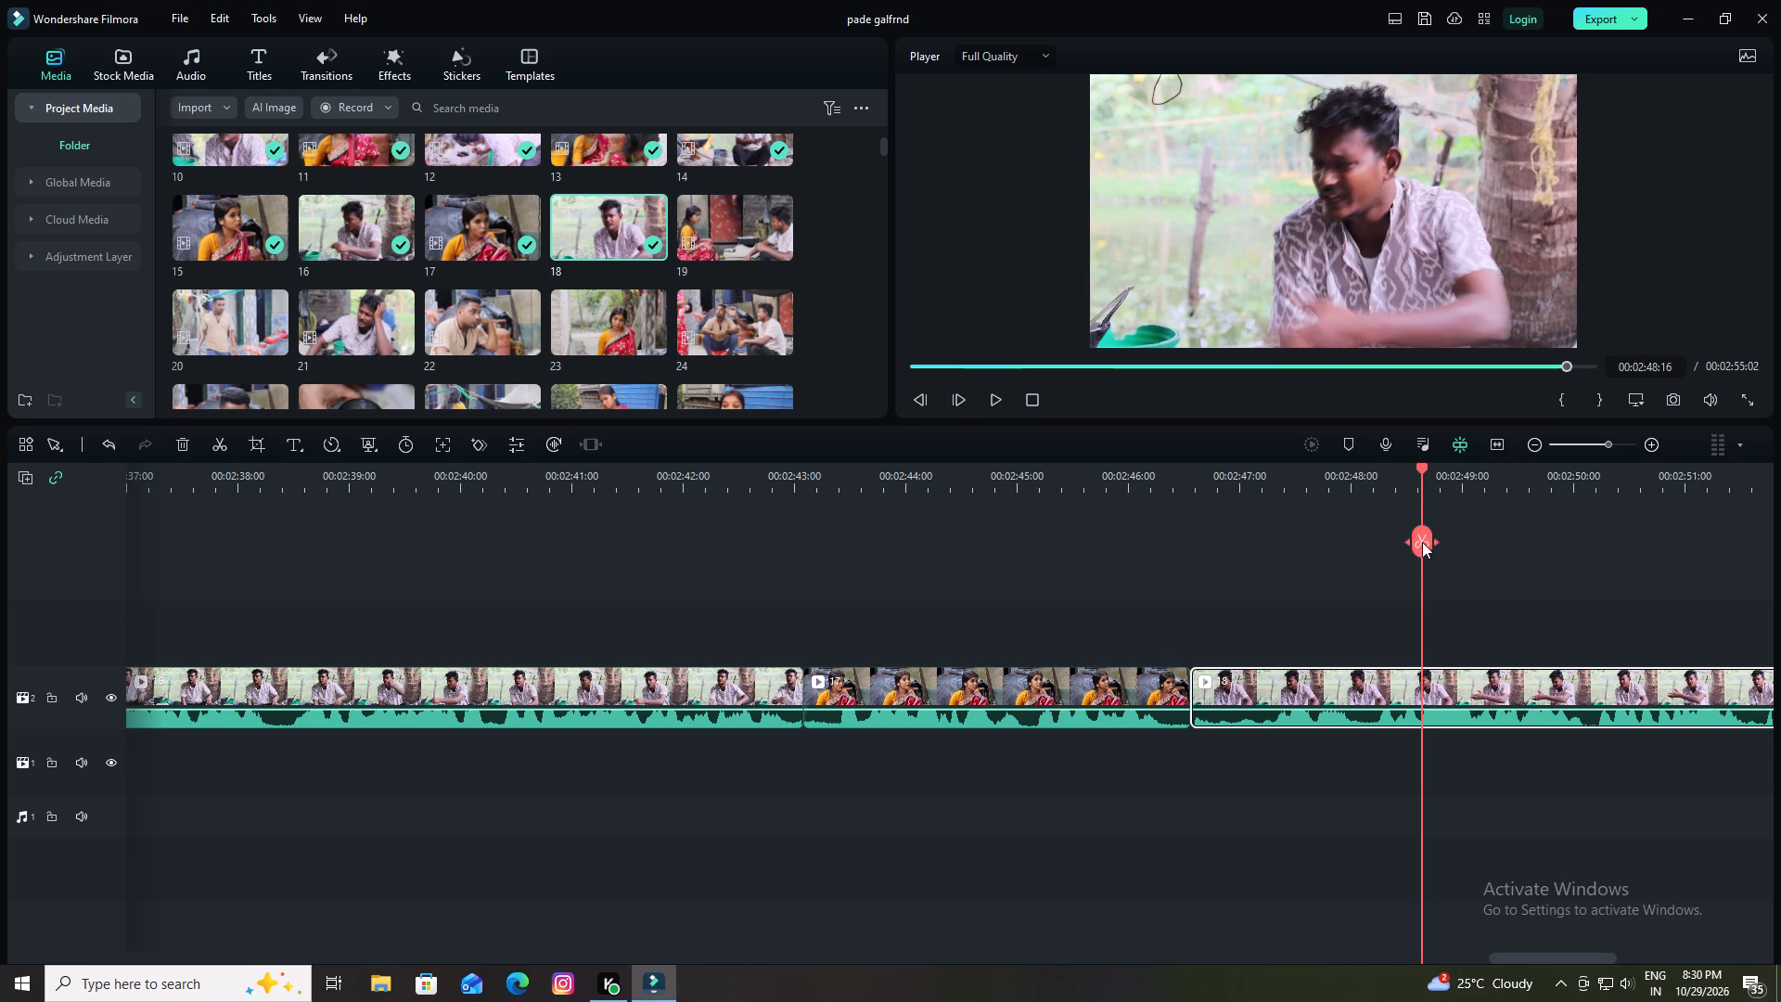
pyautogui.click(1422, 542)
pyautogui.click(1289, 671)
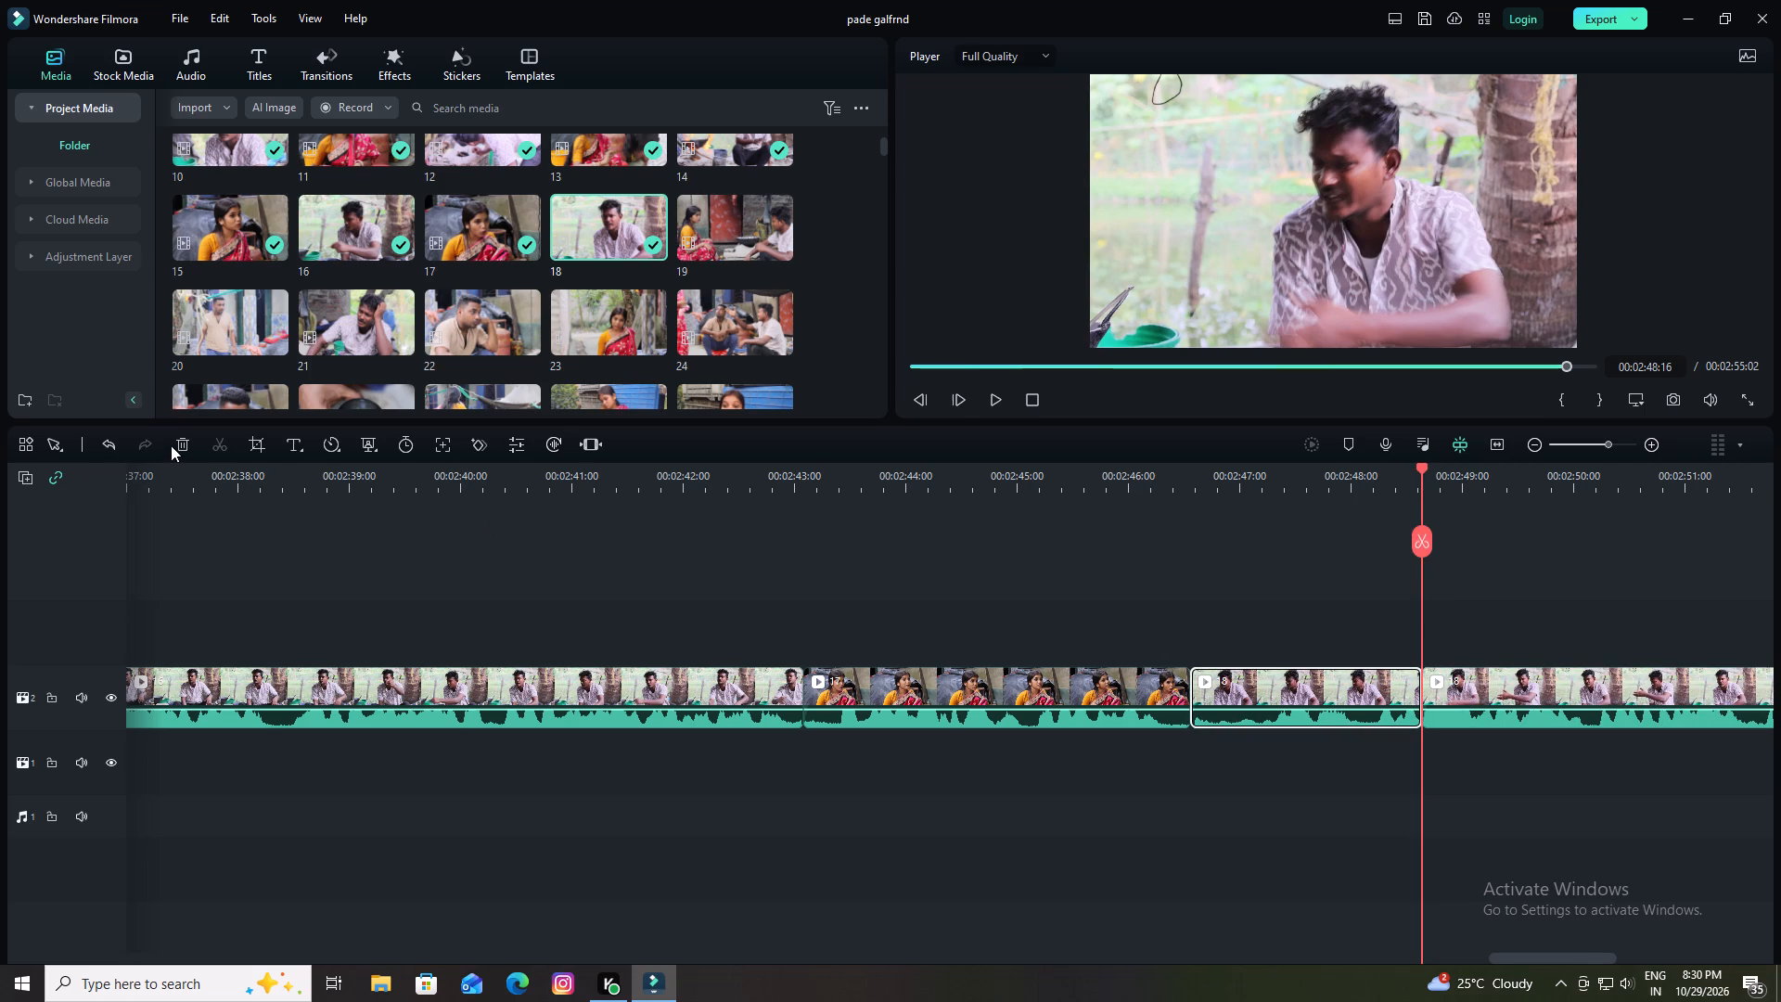
pyautogui.click(172, 445)
# Play across the join between clips 17 and 18, split clip 18 at 00:02:51:14 and delete its leftover end piece.
pyautogui.press('space')
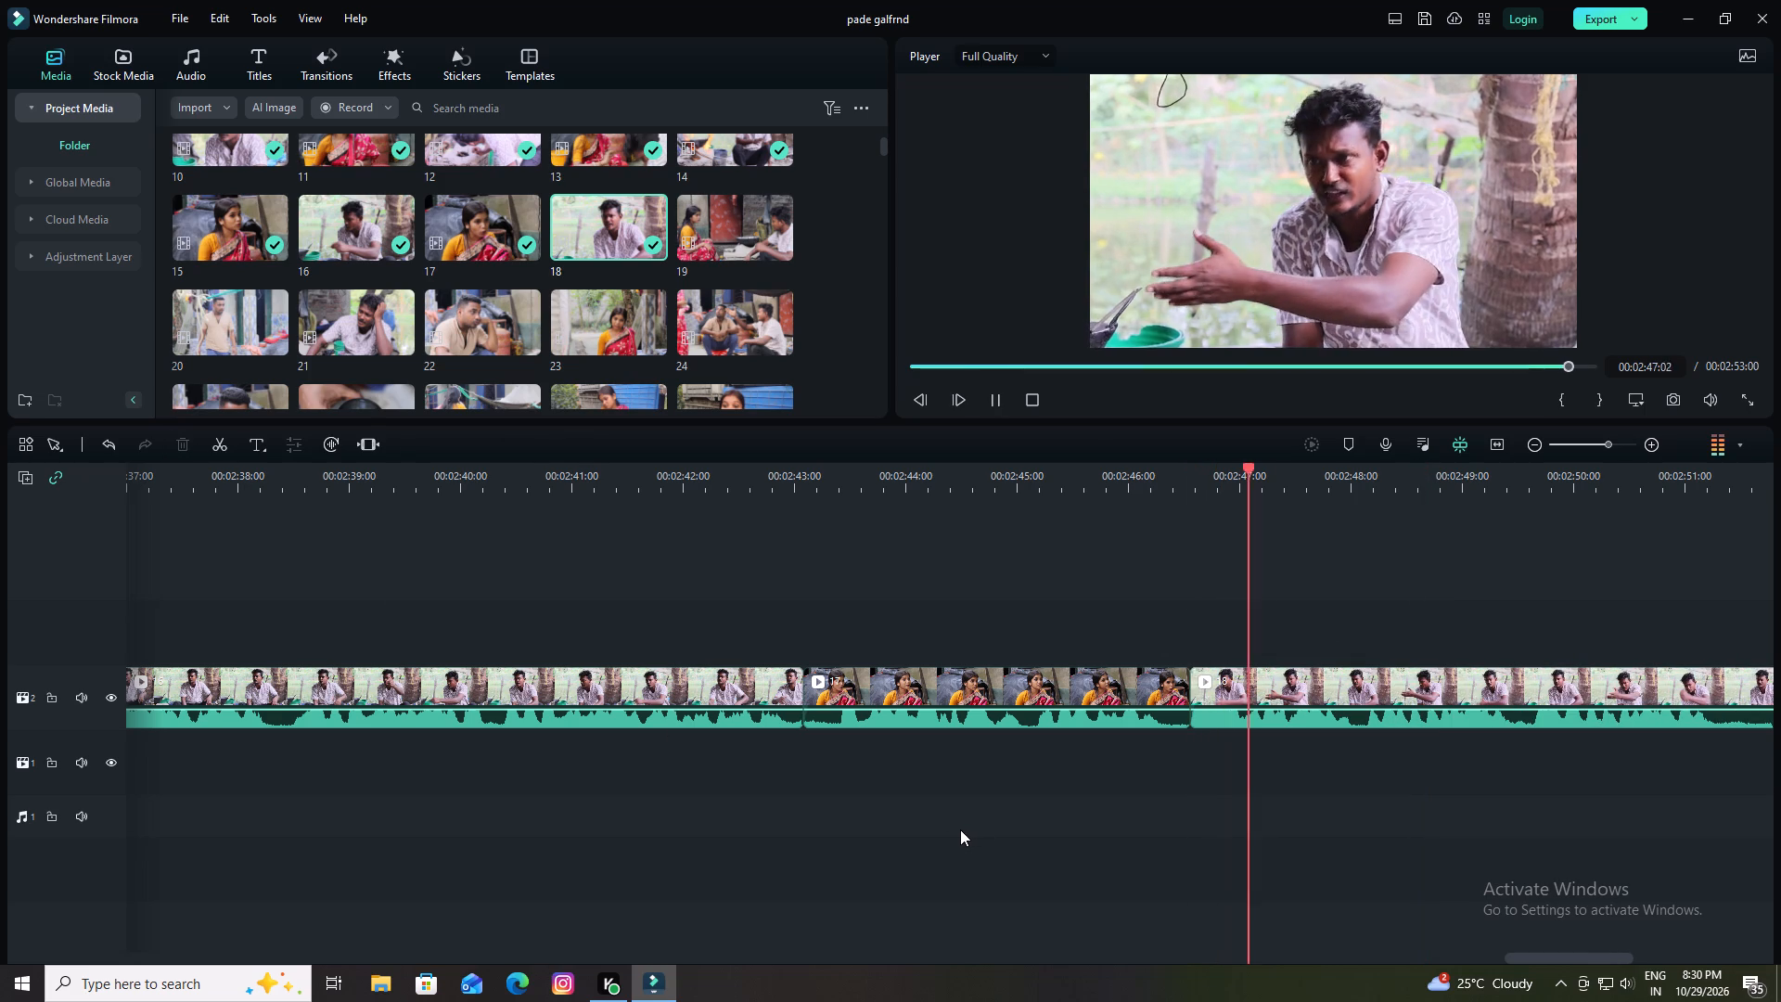
pyautogui.press('space')
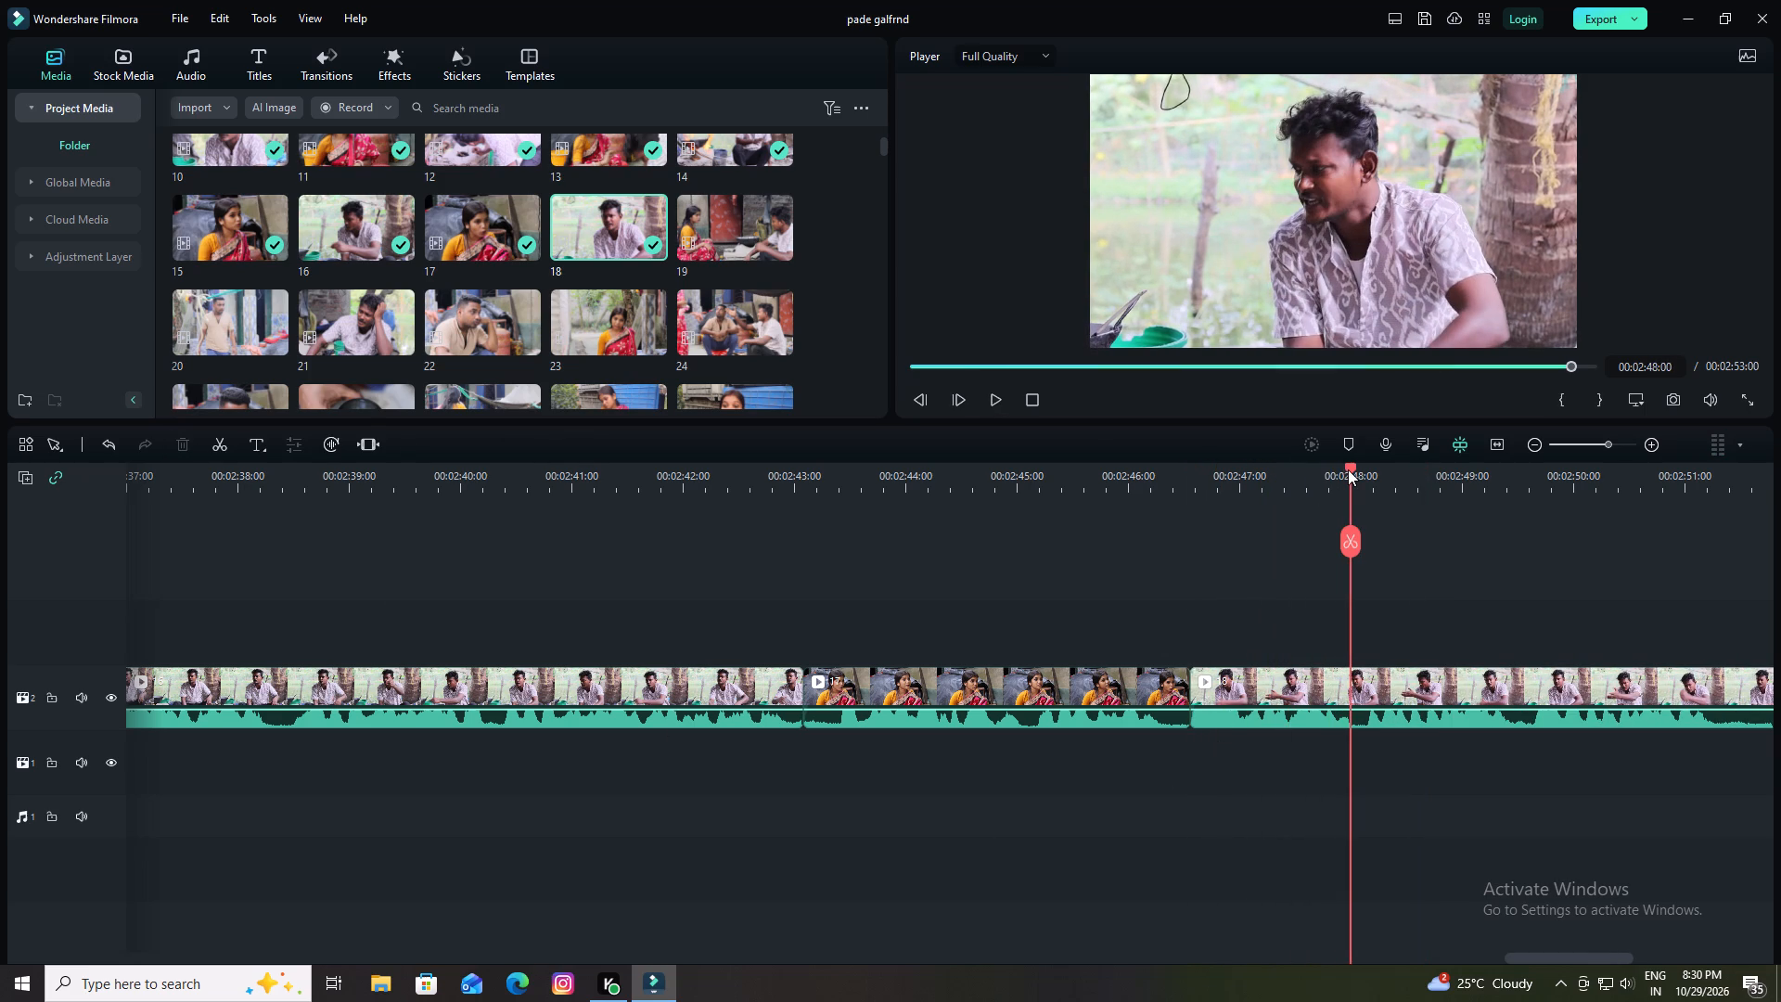
pyautogui.moveTo(1348, 469); pyautogui.dragTo(1193, 515)
pyautogui.moveTo(1193, 466); pyautogui.dragTo(1184, 466)
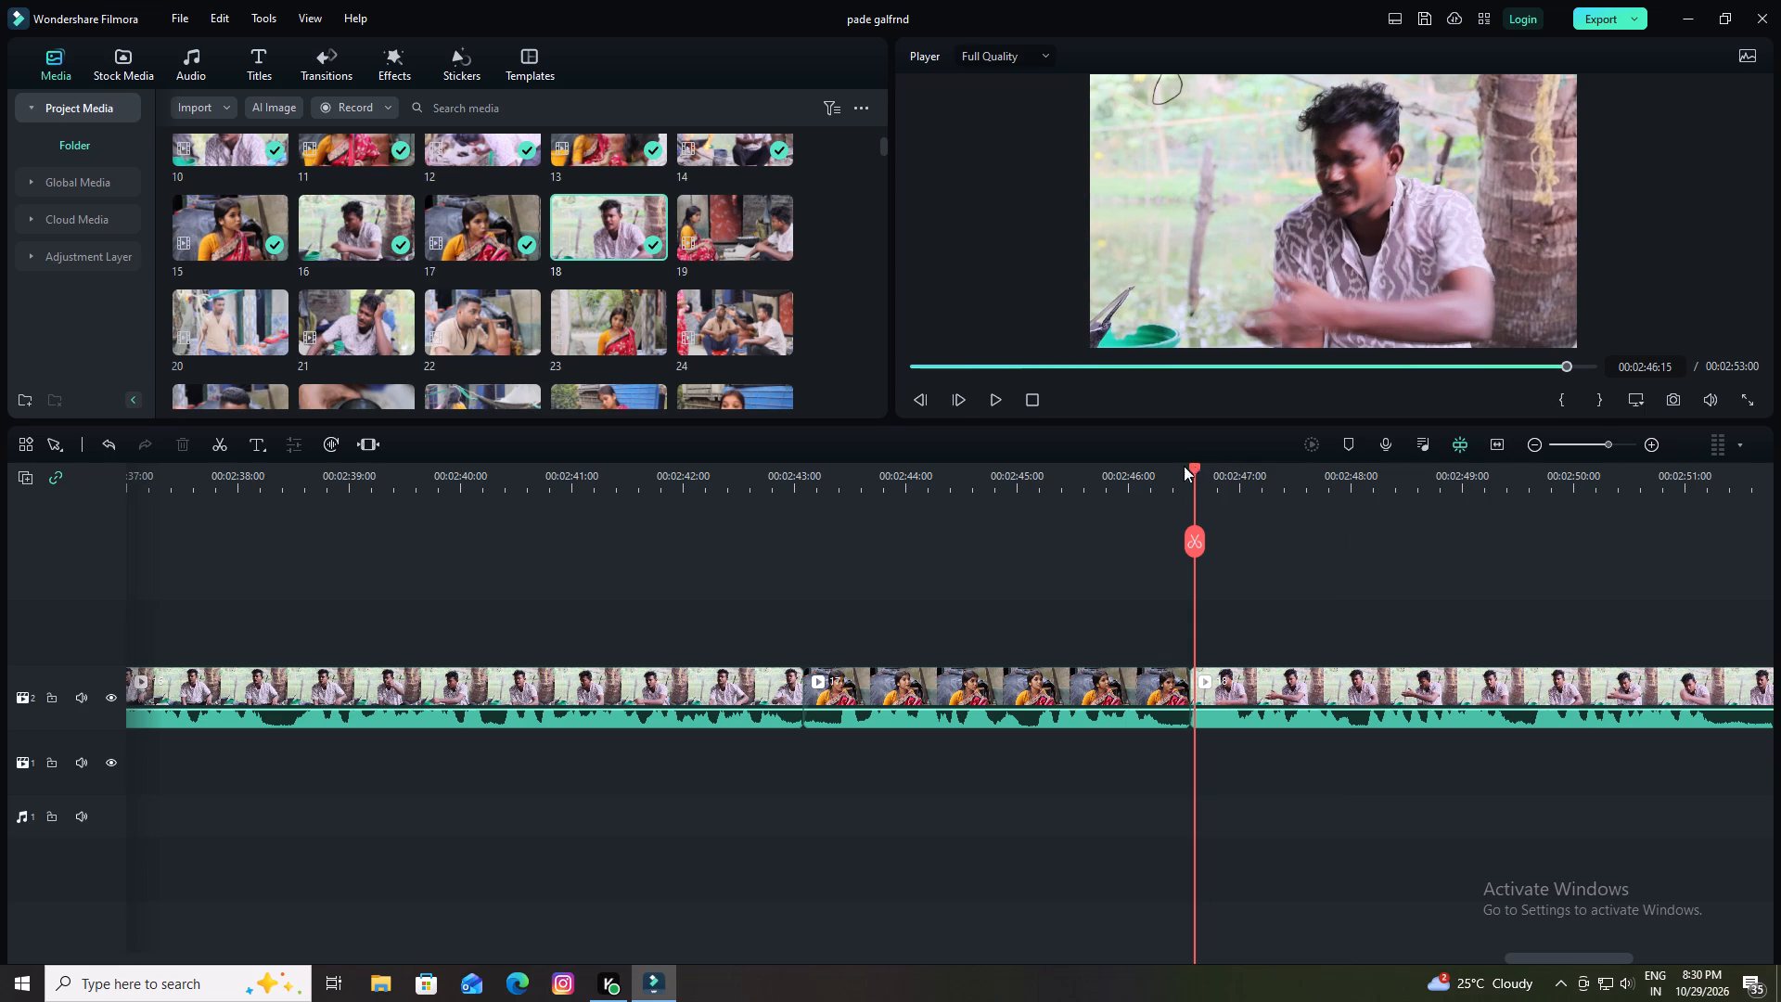
pyautogui.moveTo(1184, 466); pyautogui.dragTo(1134, 480)
pyautogui.press('space')
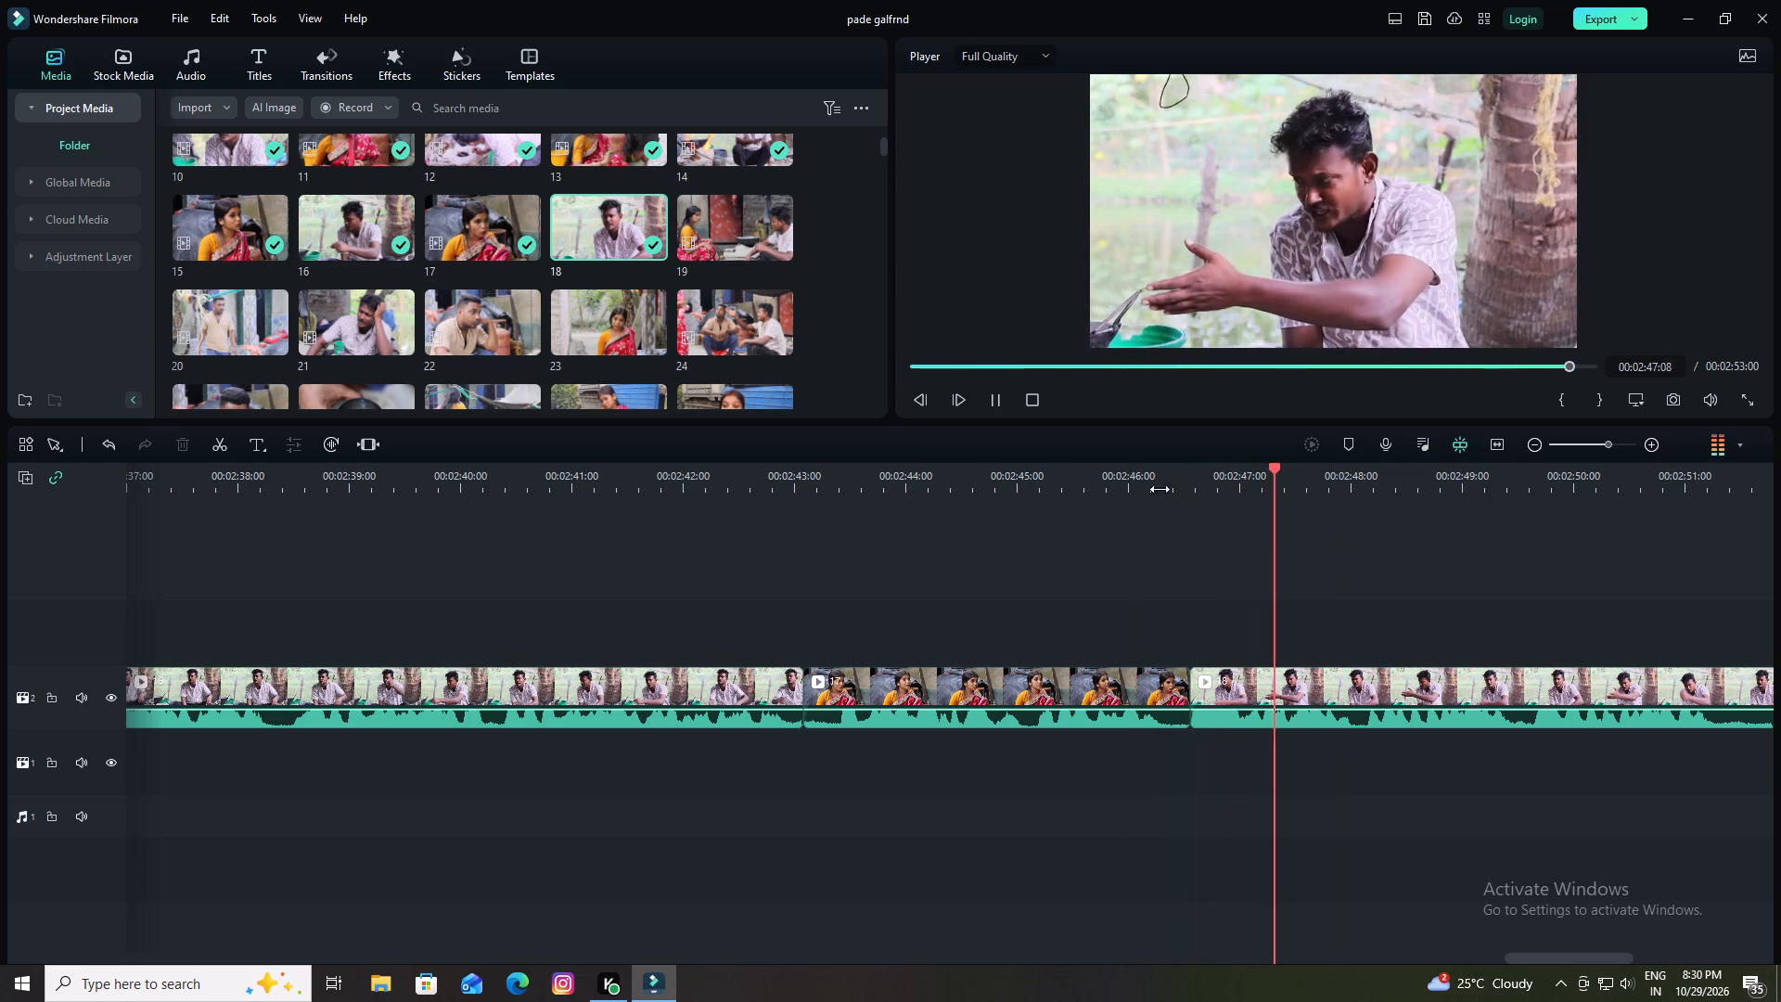
pyautogui.moveTo(1395, 473); pyautogui.dragTo(1198, 473)
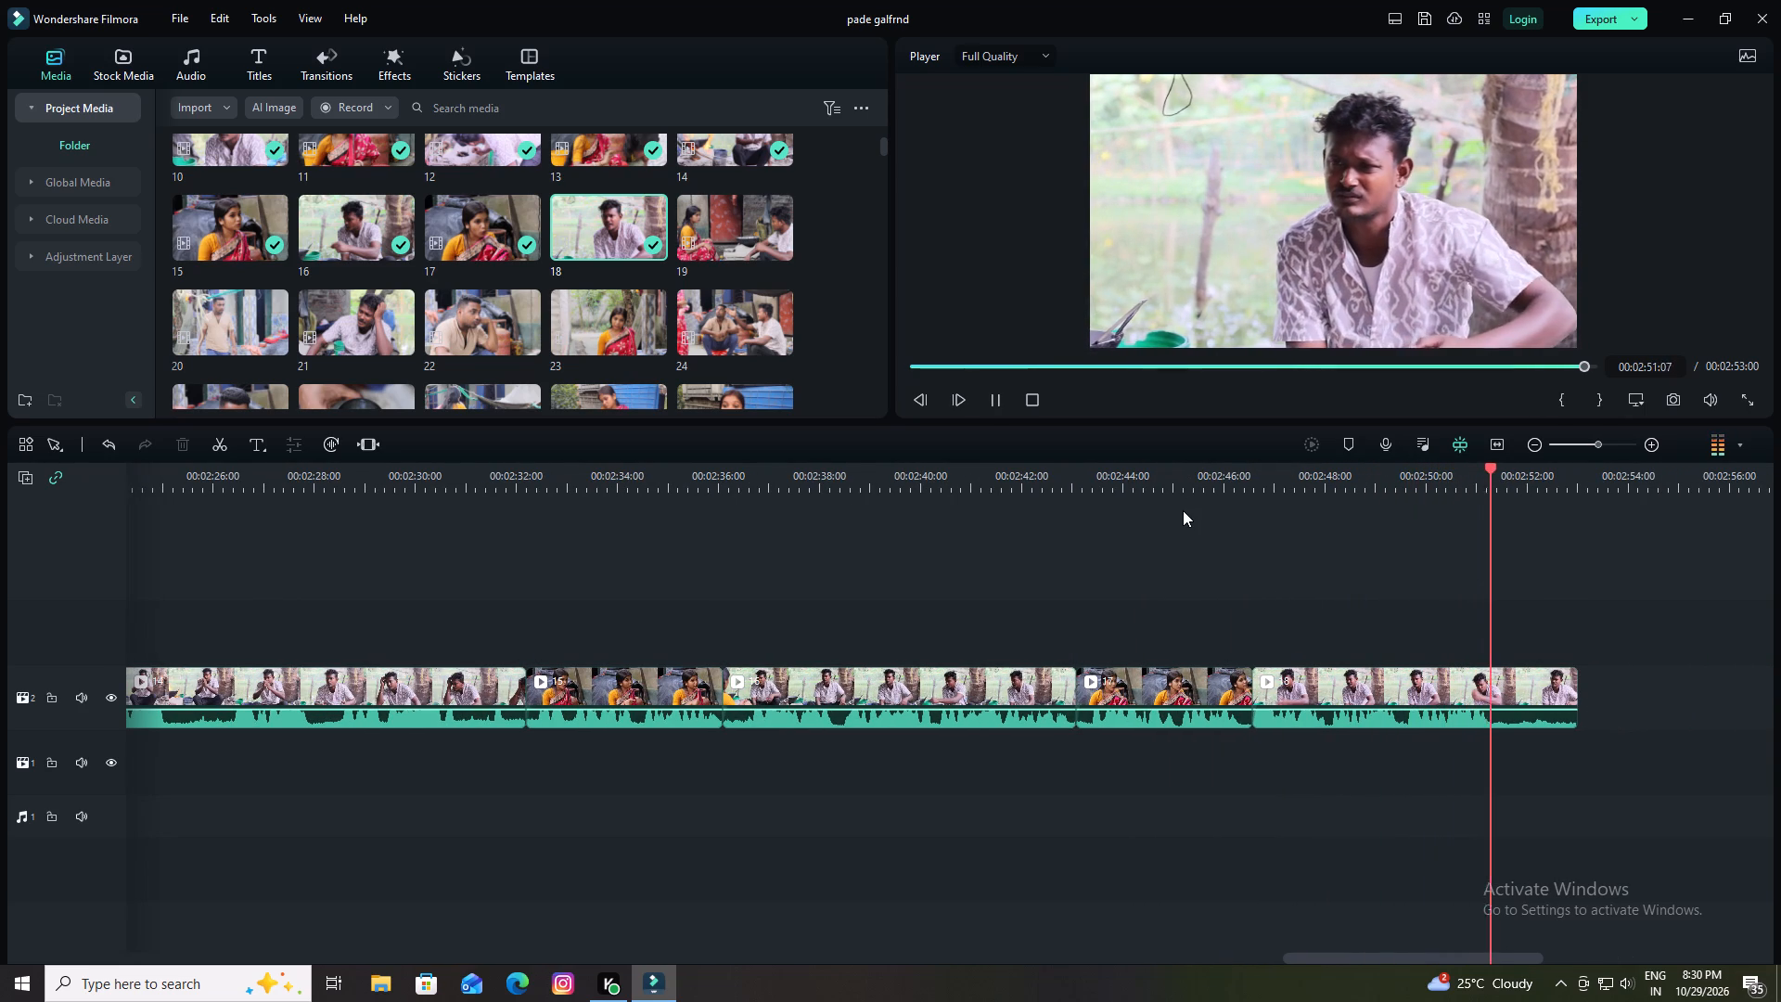
pyautogui.press('space')
pyautogui.click(1506, 541)
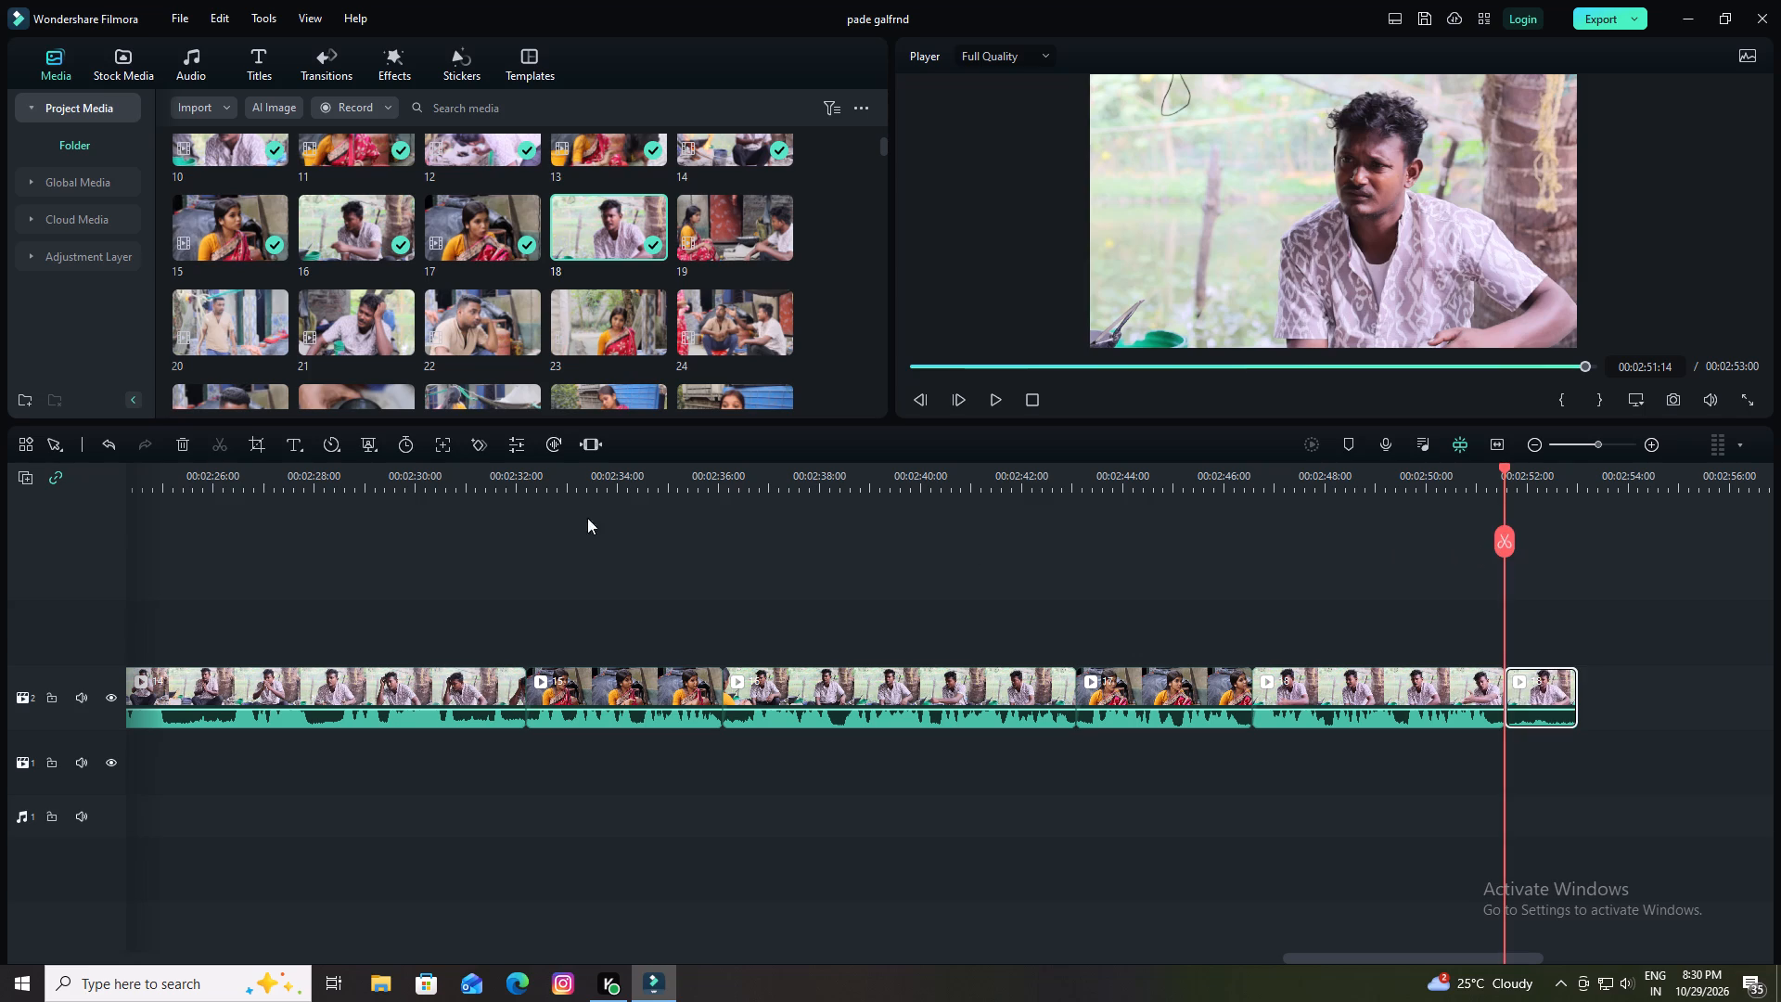
pyautogui.click(187, 450)
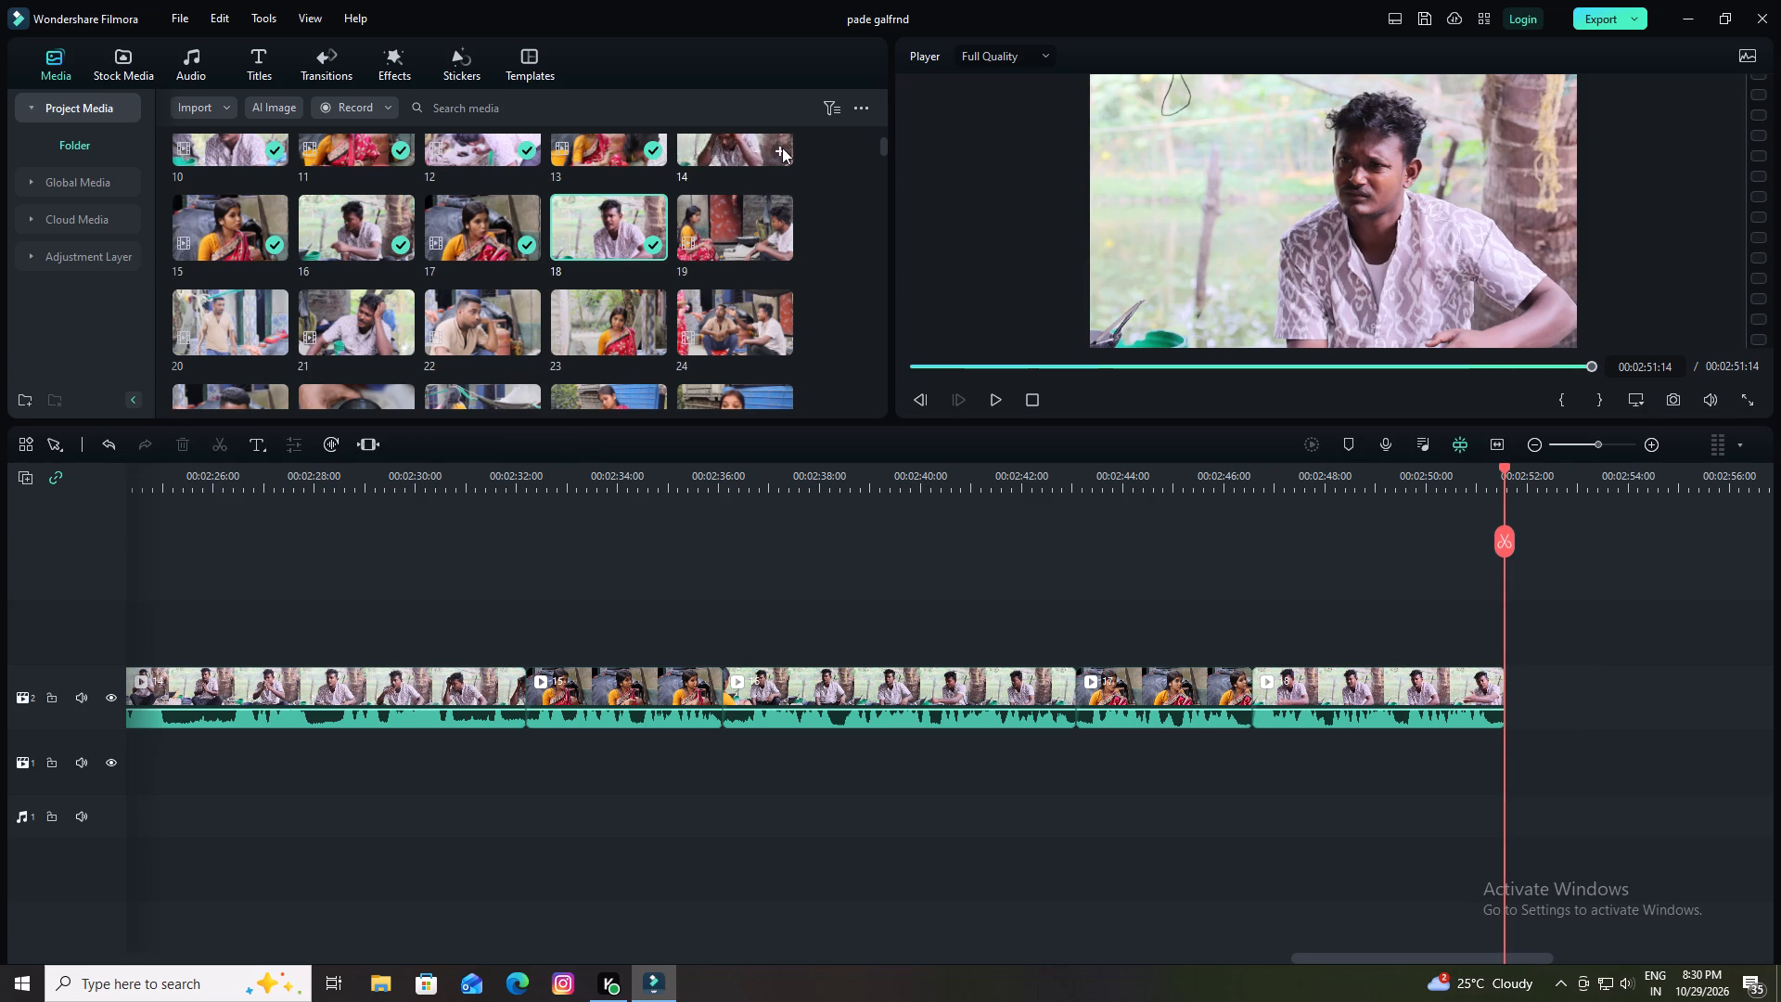
# Place clip 19 directly after clip 18 on the same video track and raise its volume.
pyautogui.moveTo(745, 217); pyautogui.dragTo(1508, 688)
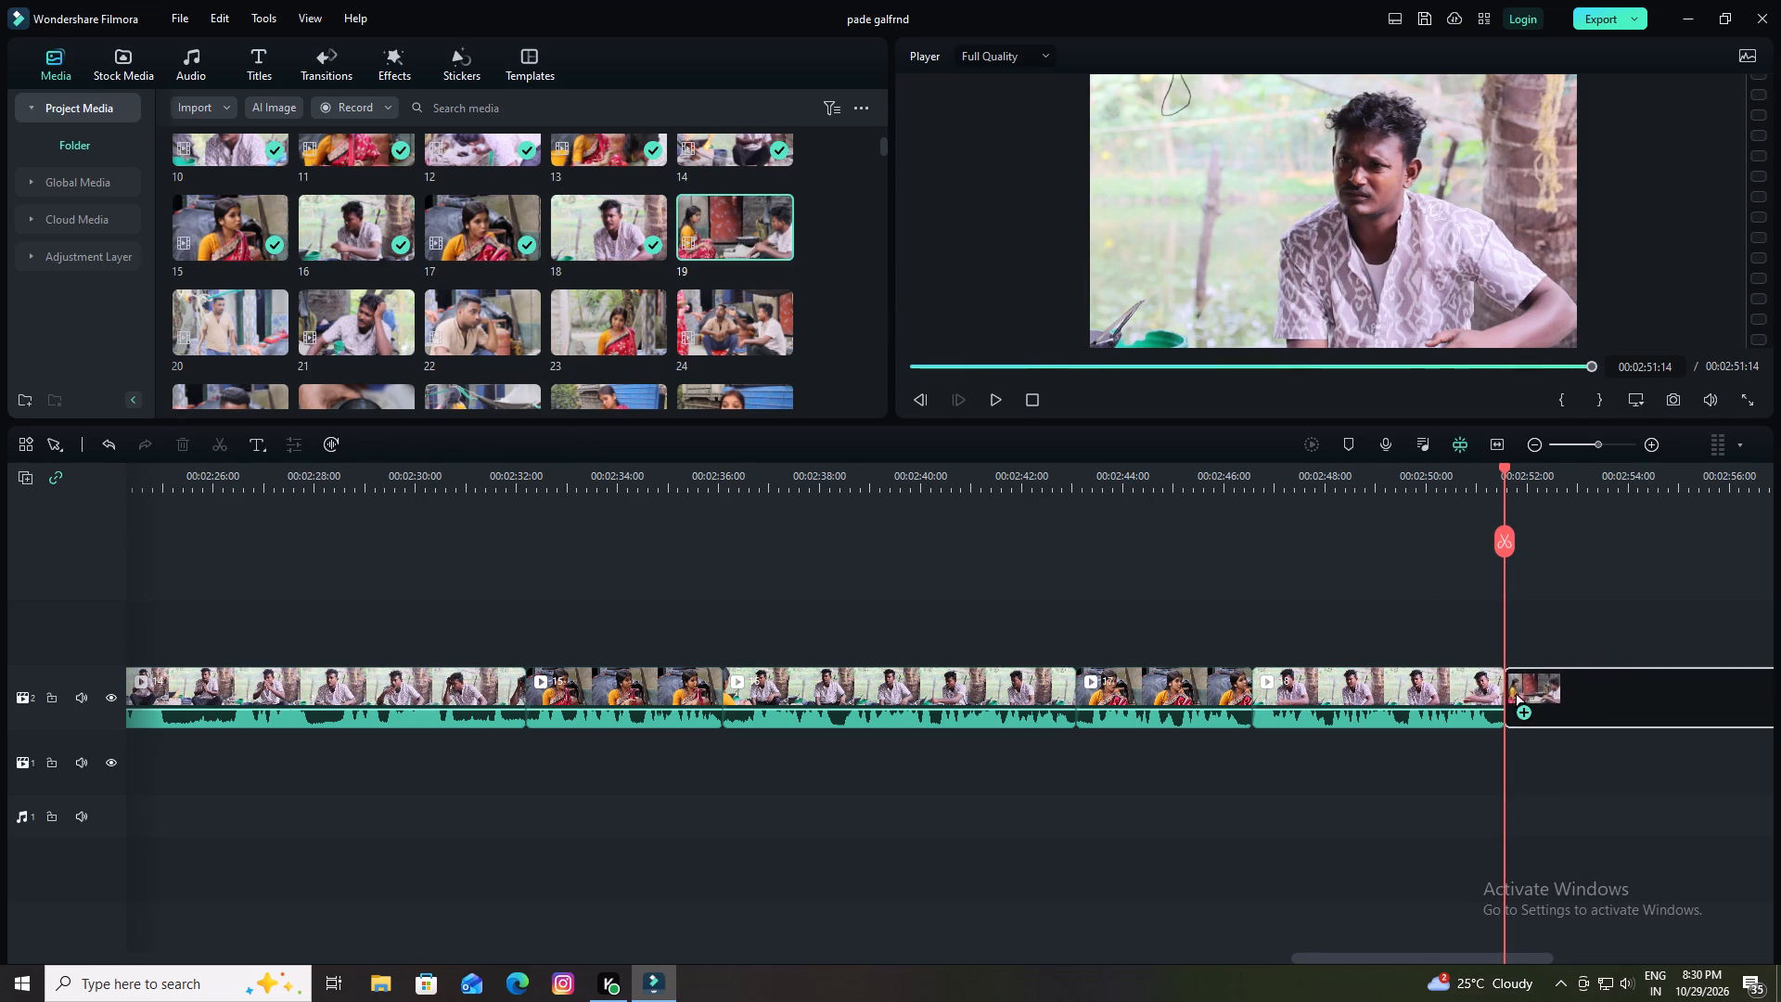
pyautogui.moveTo(1508, 688); pyautogui.dragTo(1507, 688)
pyautogui.moveTo(1534, 716); pyautogui.dragTo(1531, 662)
# Play the beginning of clip 19, split it at 00:02:53:09 and delete the piece before the cut.
pyautogui.press('space')
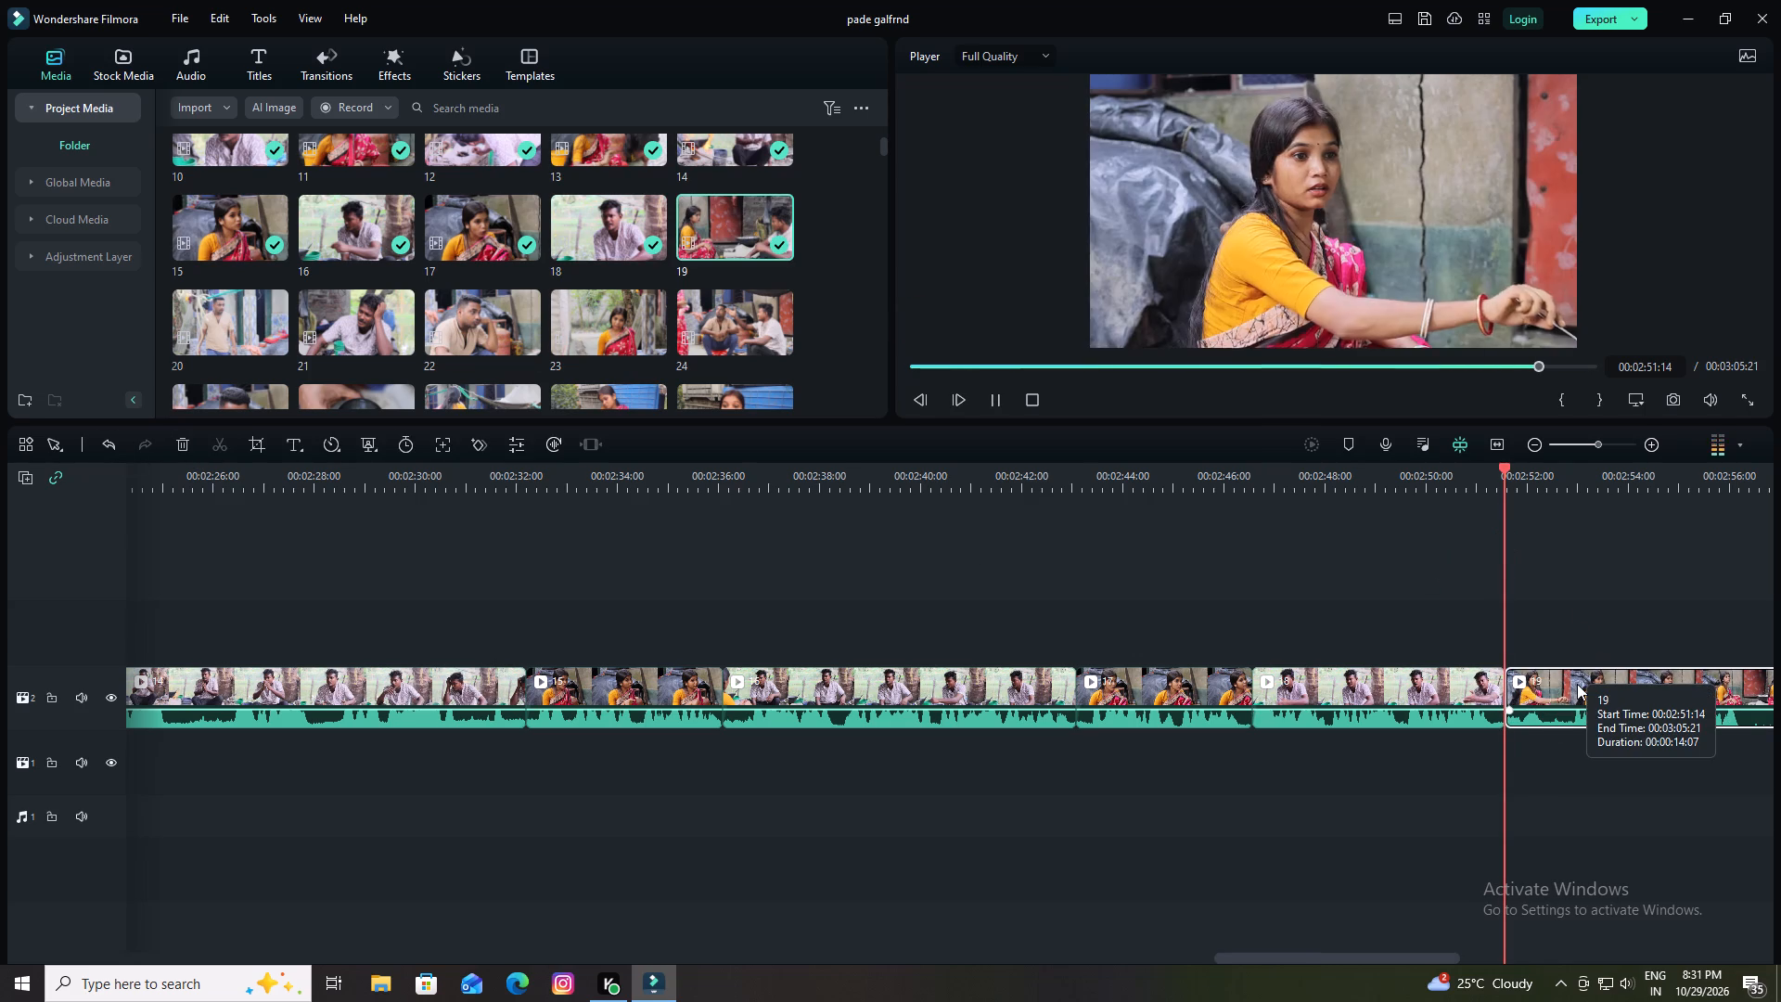
pyautogui.press('space')
pyautogui.press('space')
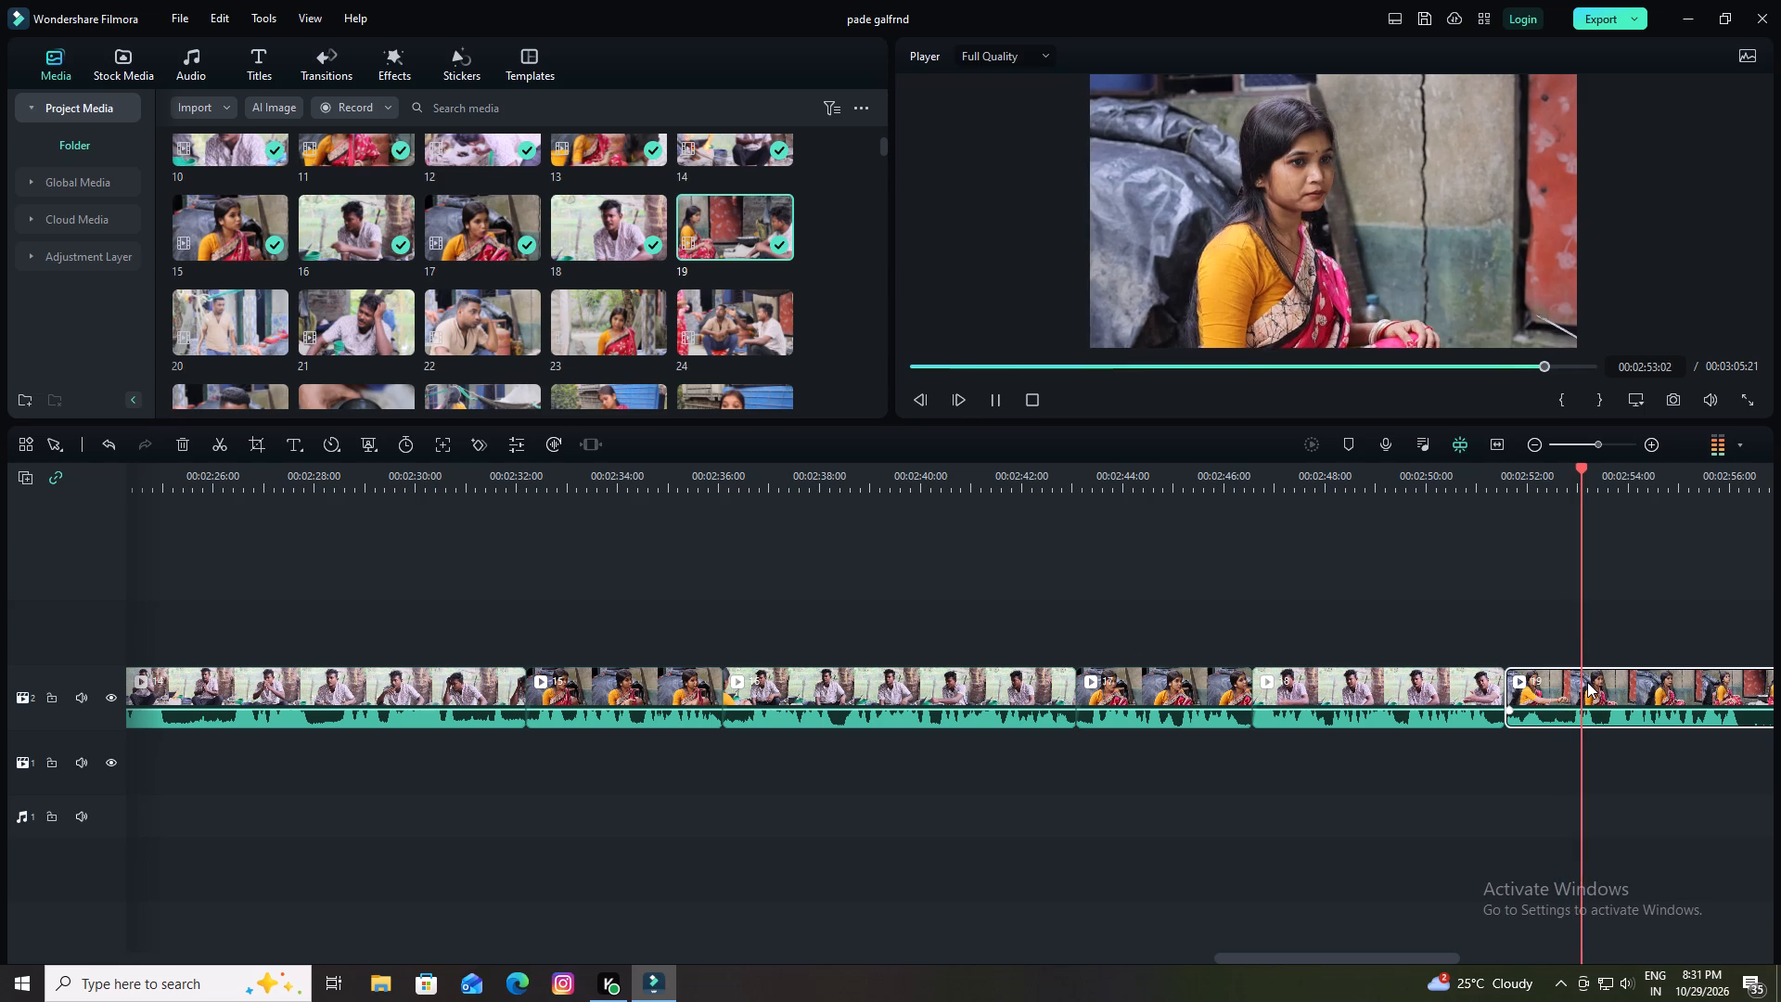
pyautogui.press('space')
pyautogui.click(1599, 469)
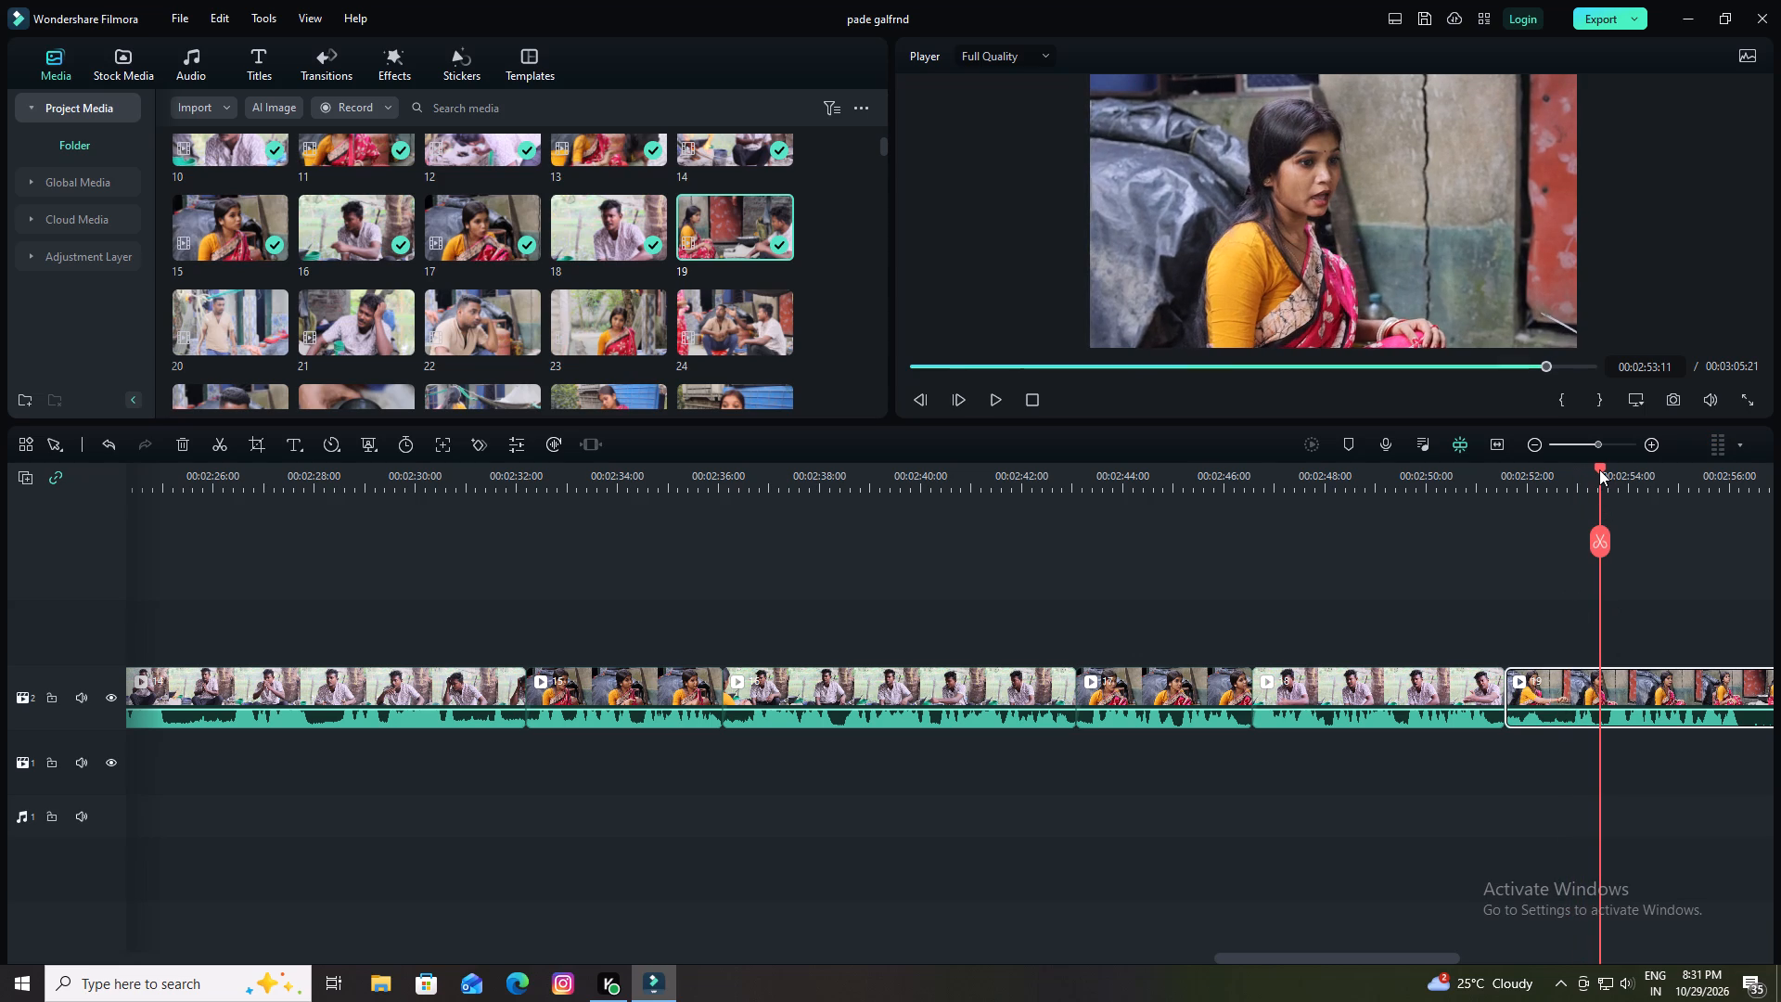
pyautogui.click(1595, 544)
pyautogui.click(1549, 696)
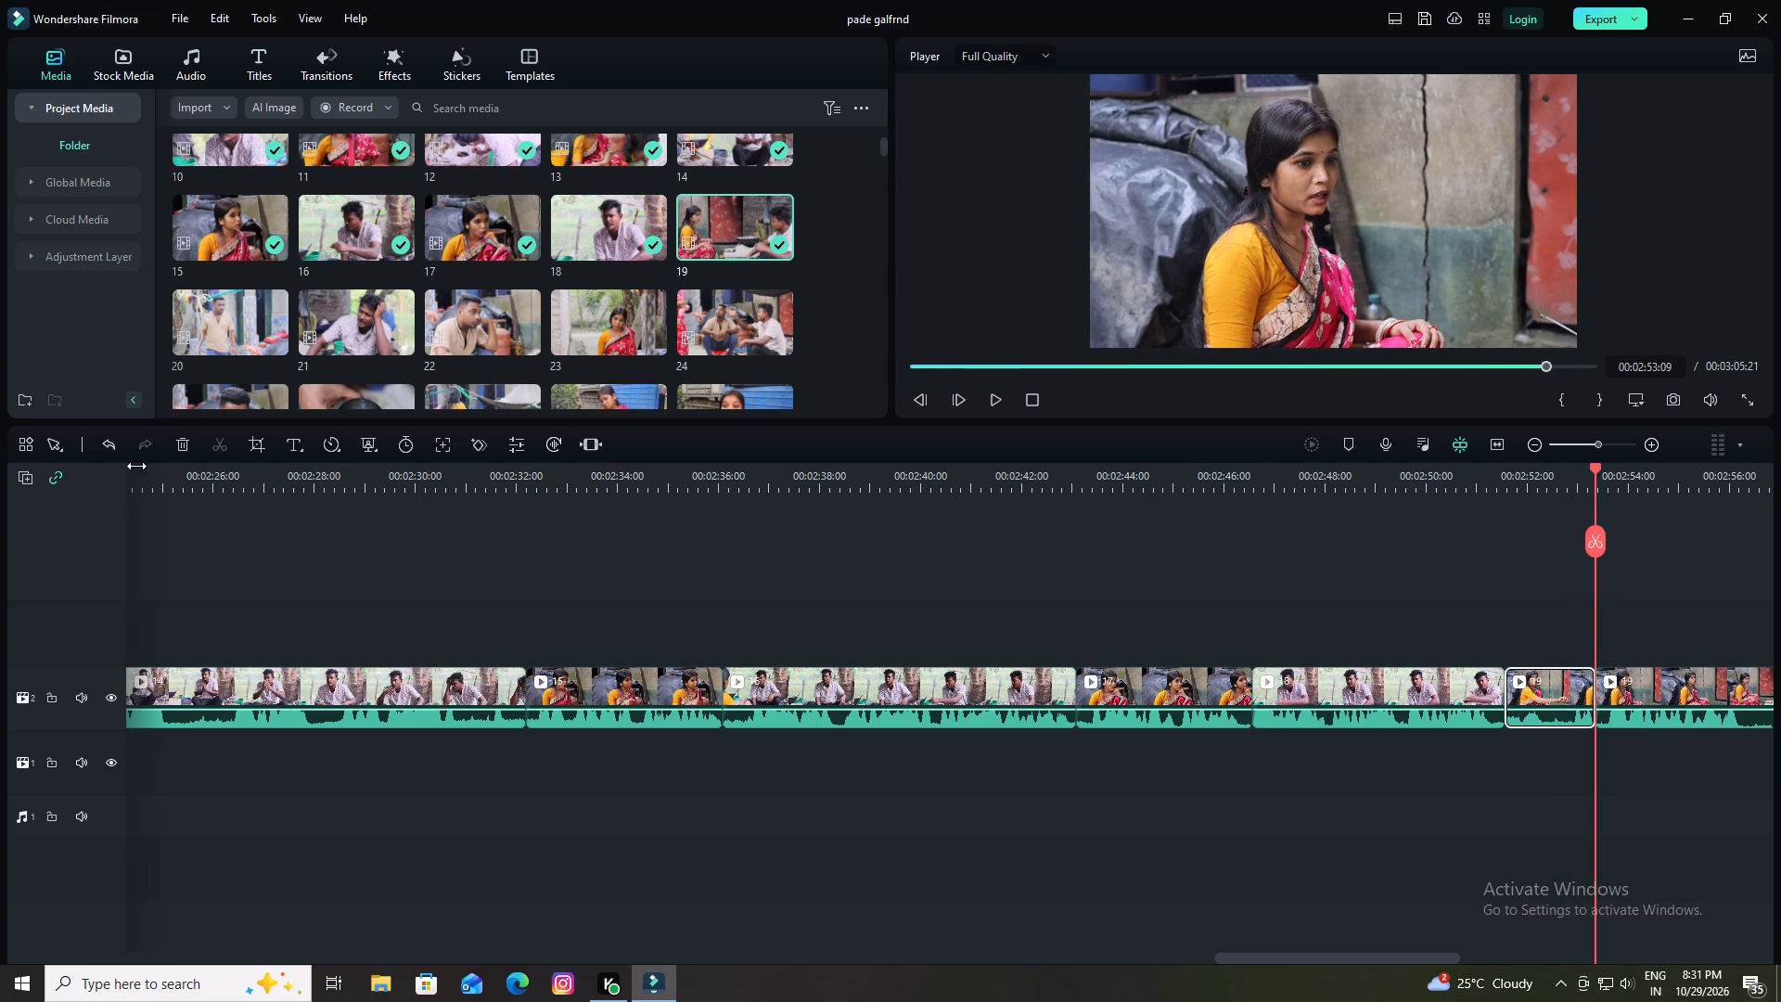
pyautogui.click(174, 443)
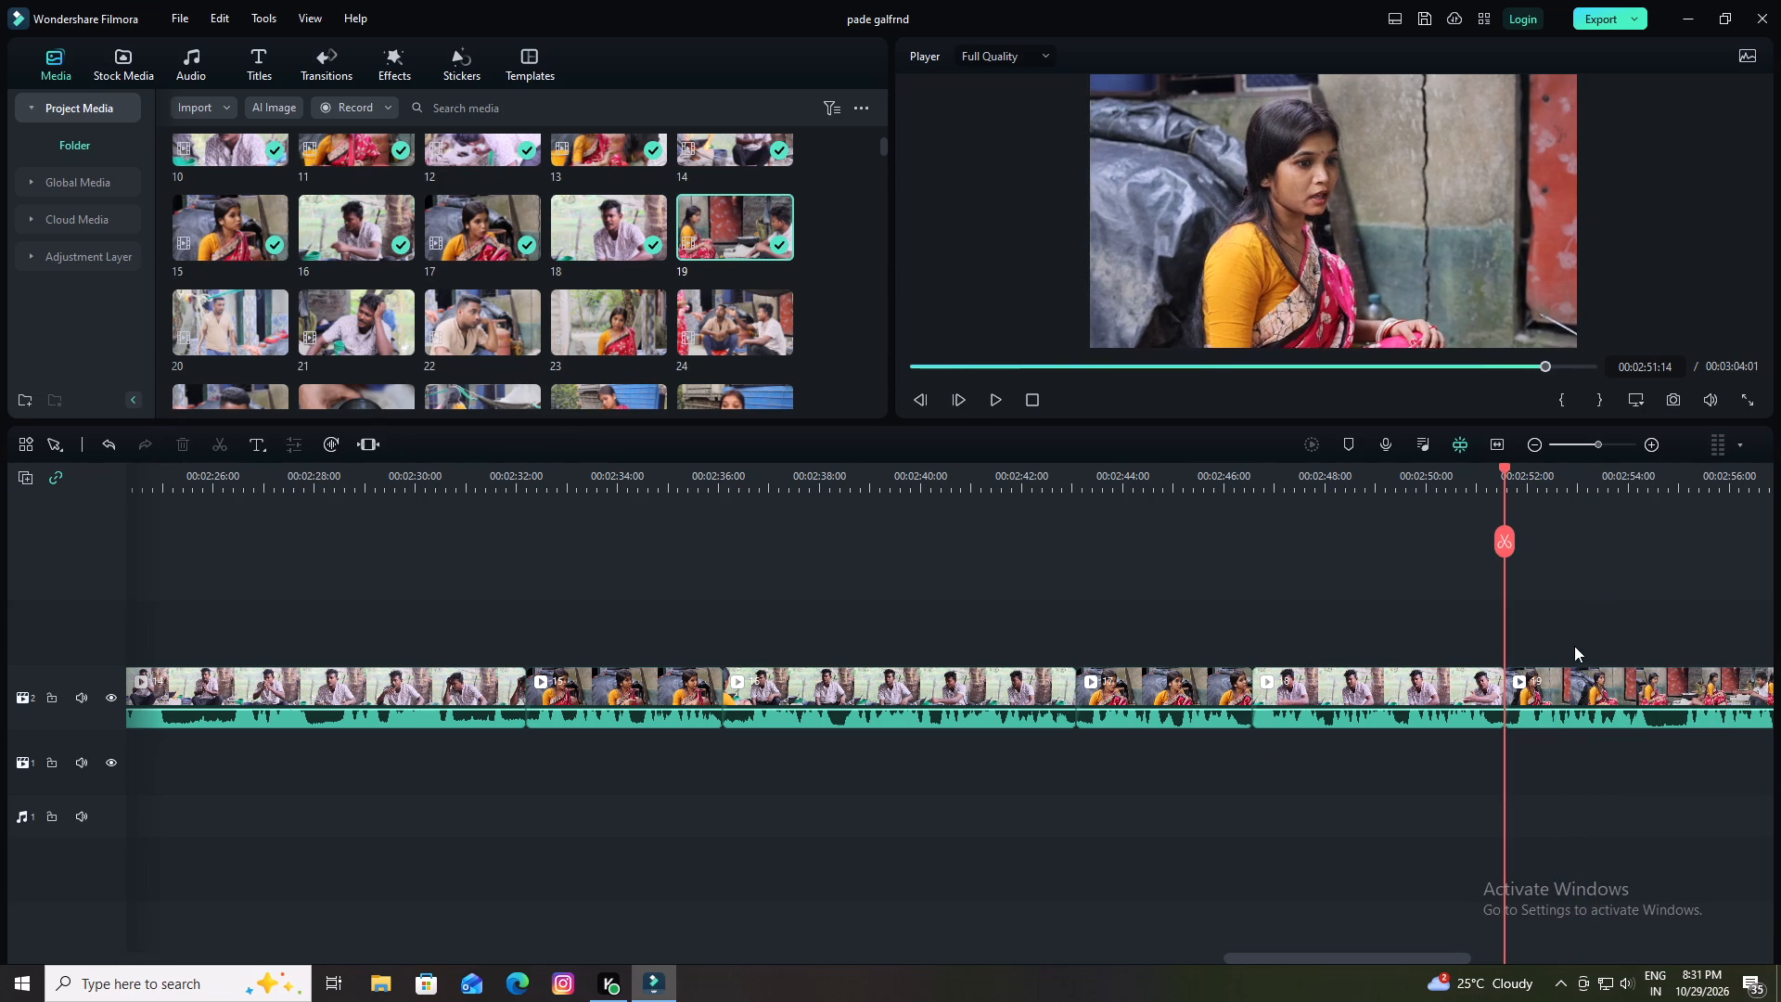
# Play from just before the join between clips 18 and 19, split clip 19 at 00:03:02:20 and delete its leftover end piece.
pyautogui.moveTo(1504, 463); pyautogui.dragTo(1474, 478)
pyautogui.press('space')
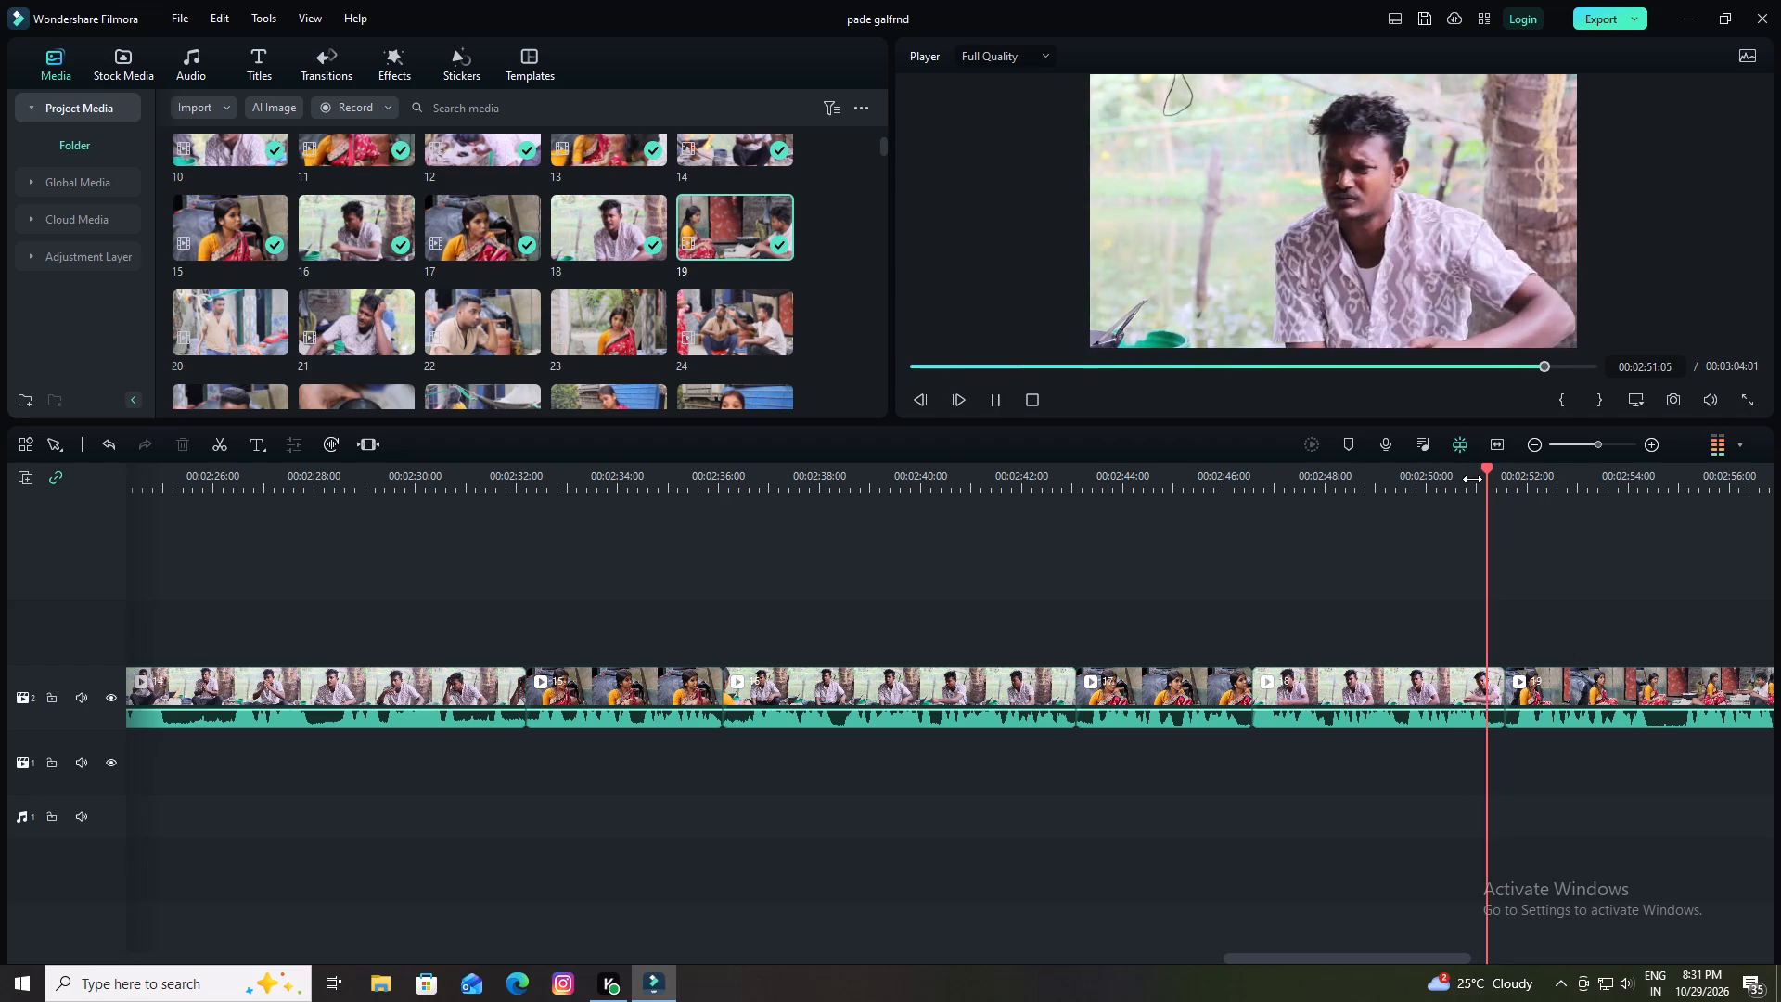
pyautogui.moveTo(1524, 477); pyautogui.dragTo(1523, 476)
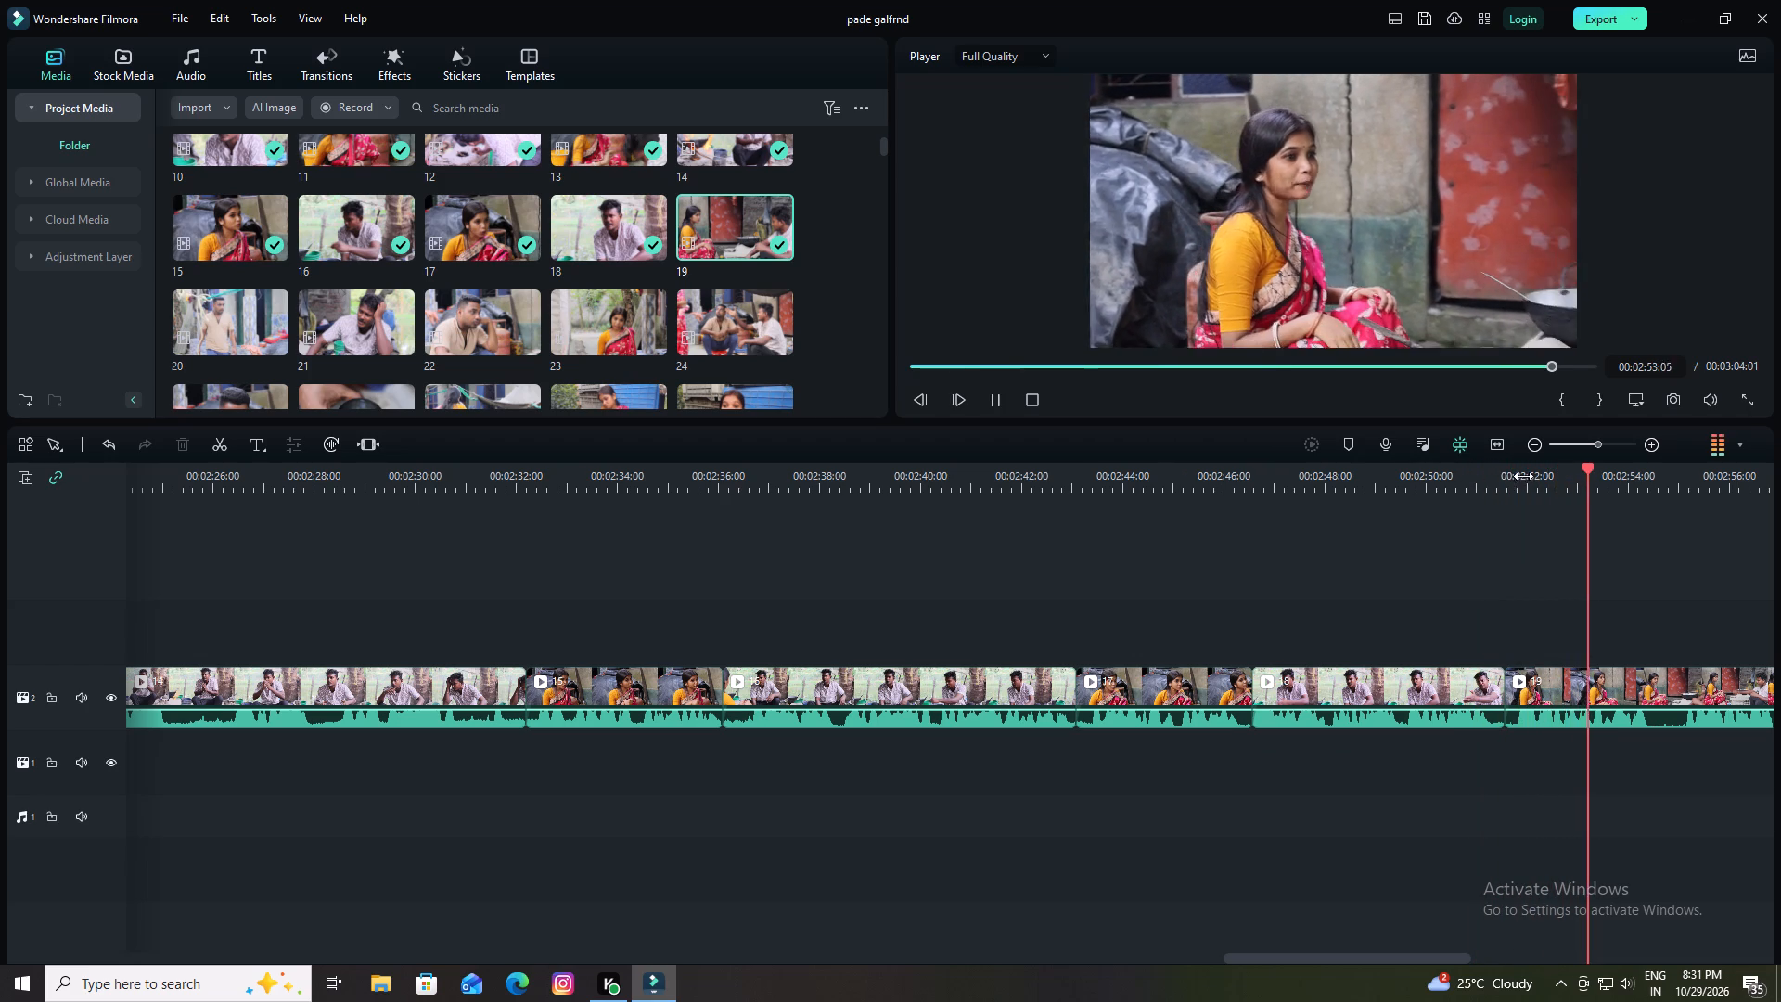
pyautogui.moveTo(1523, 476); pyautogui.dragTo(856, 498)
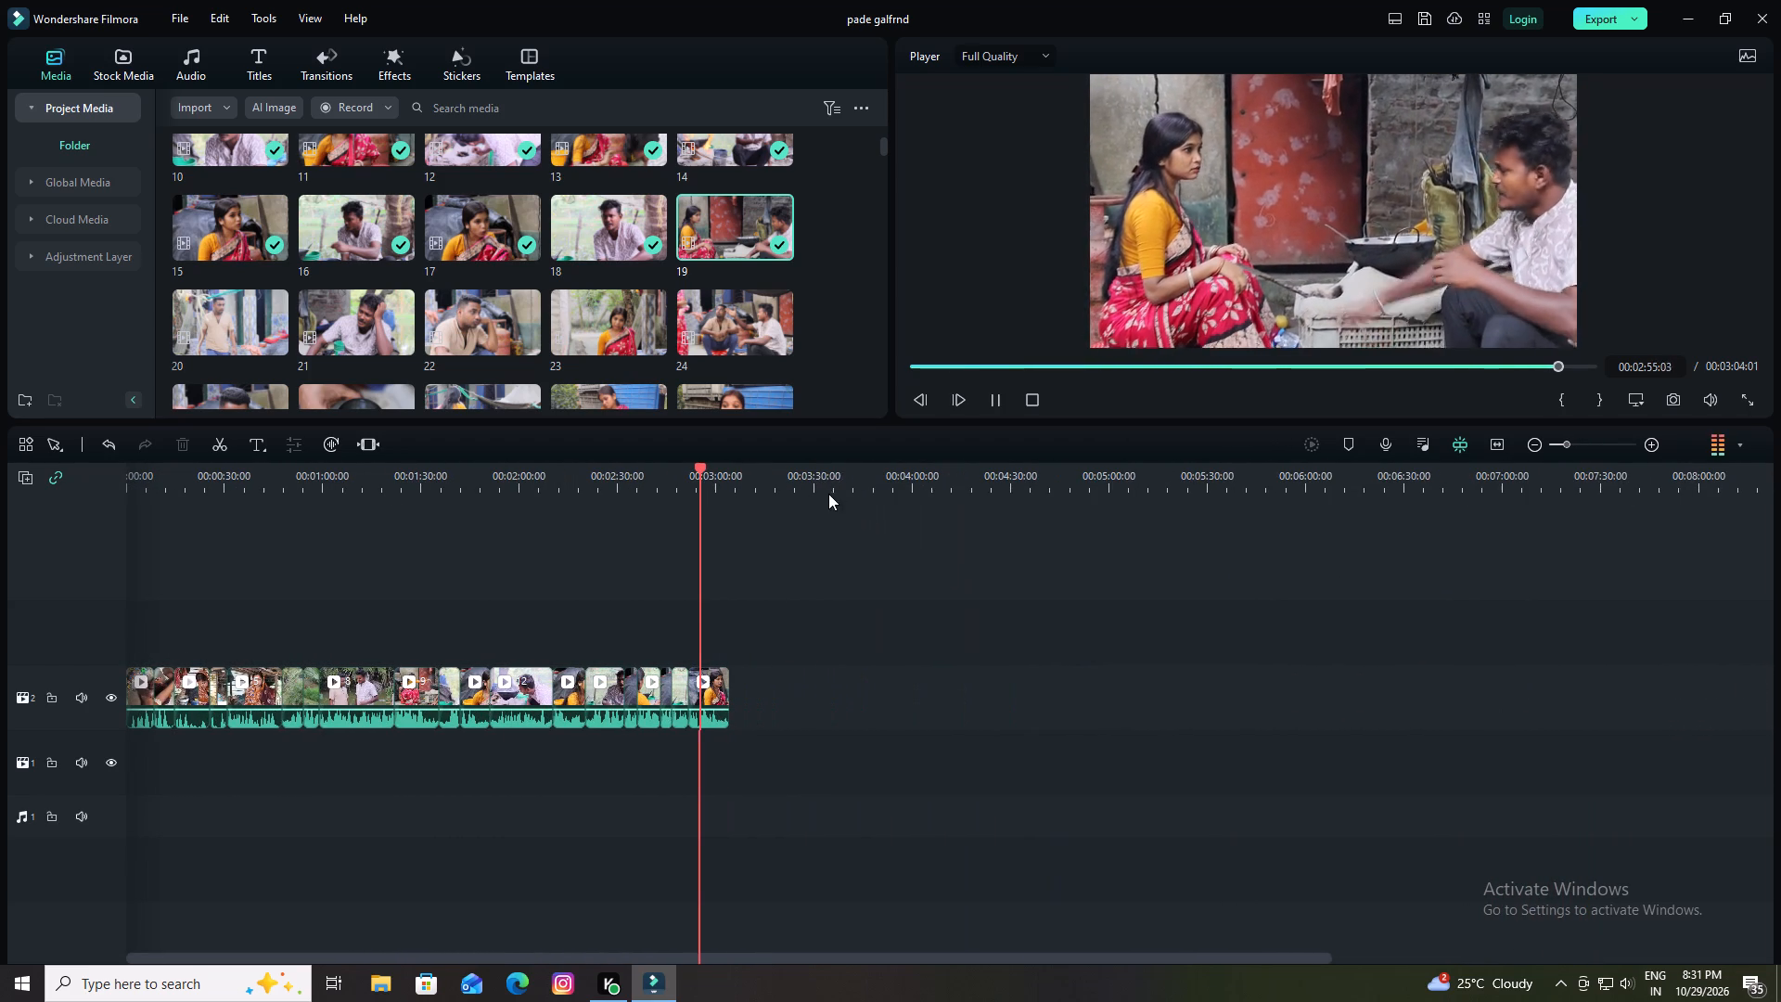
pyautogui.moveTo(791, 475); pyautogui.dragTo(1094, 513)
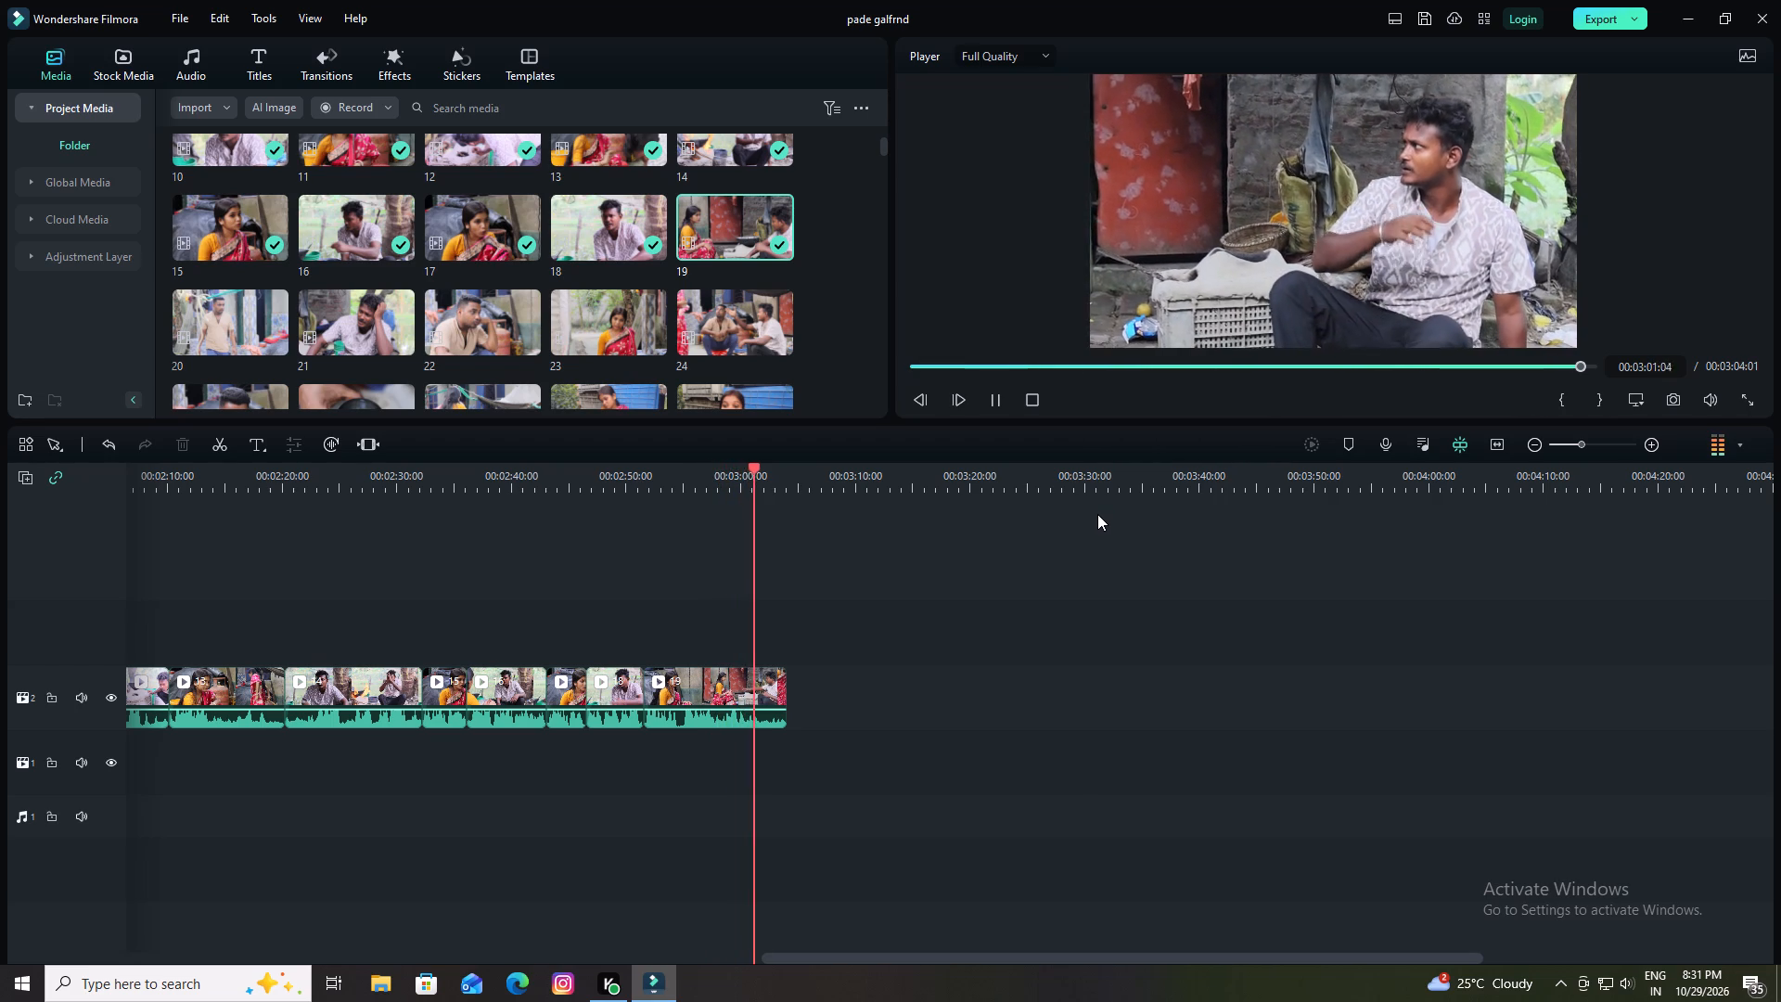
pyautogui.press('space')
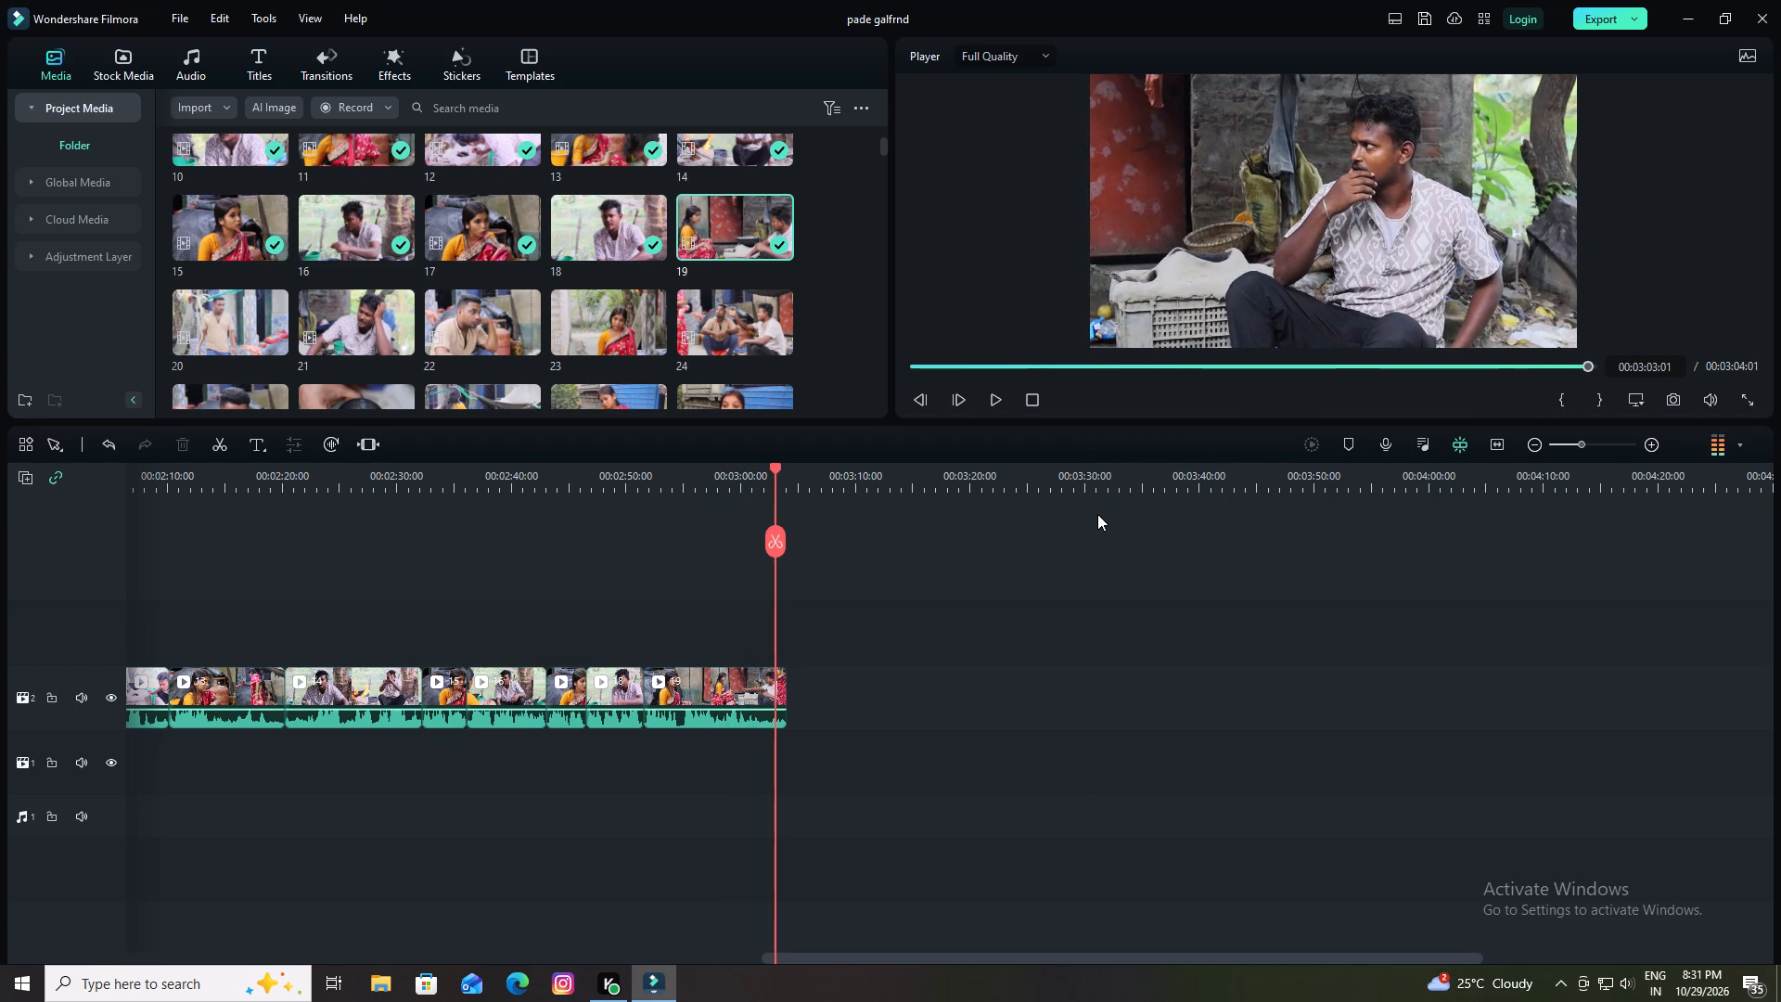
pyautogui.click(773, 534)
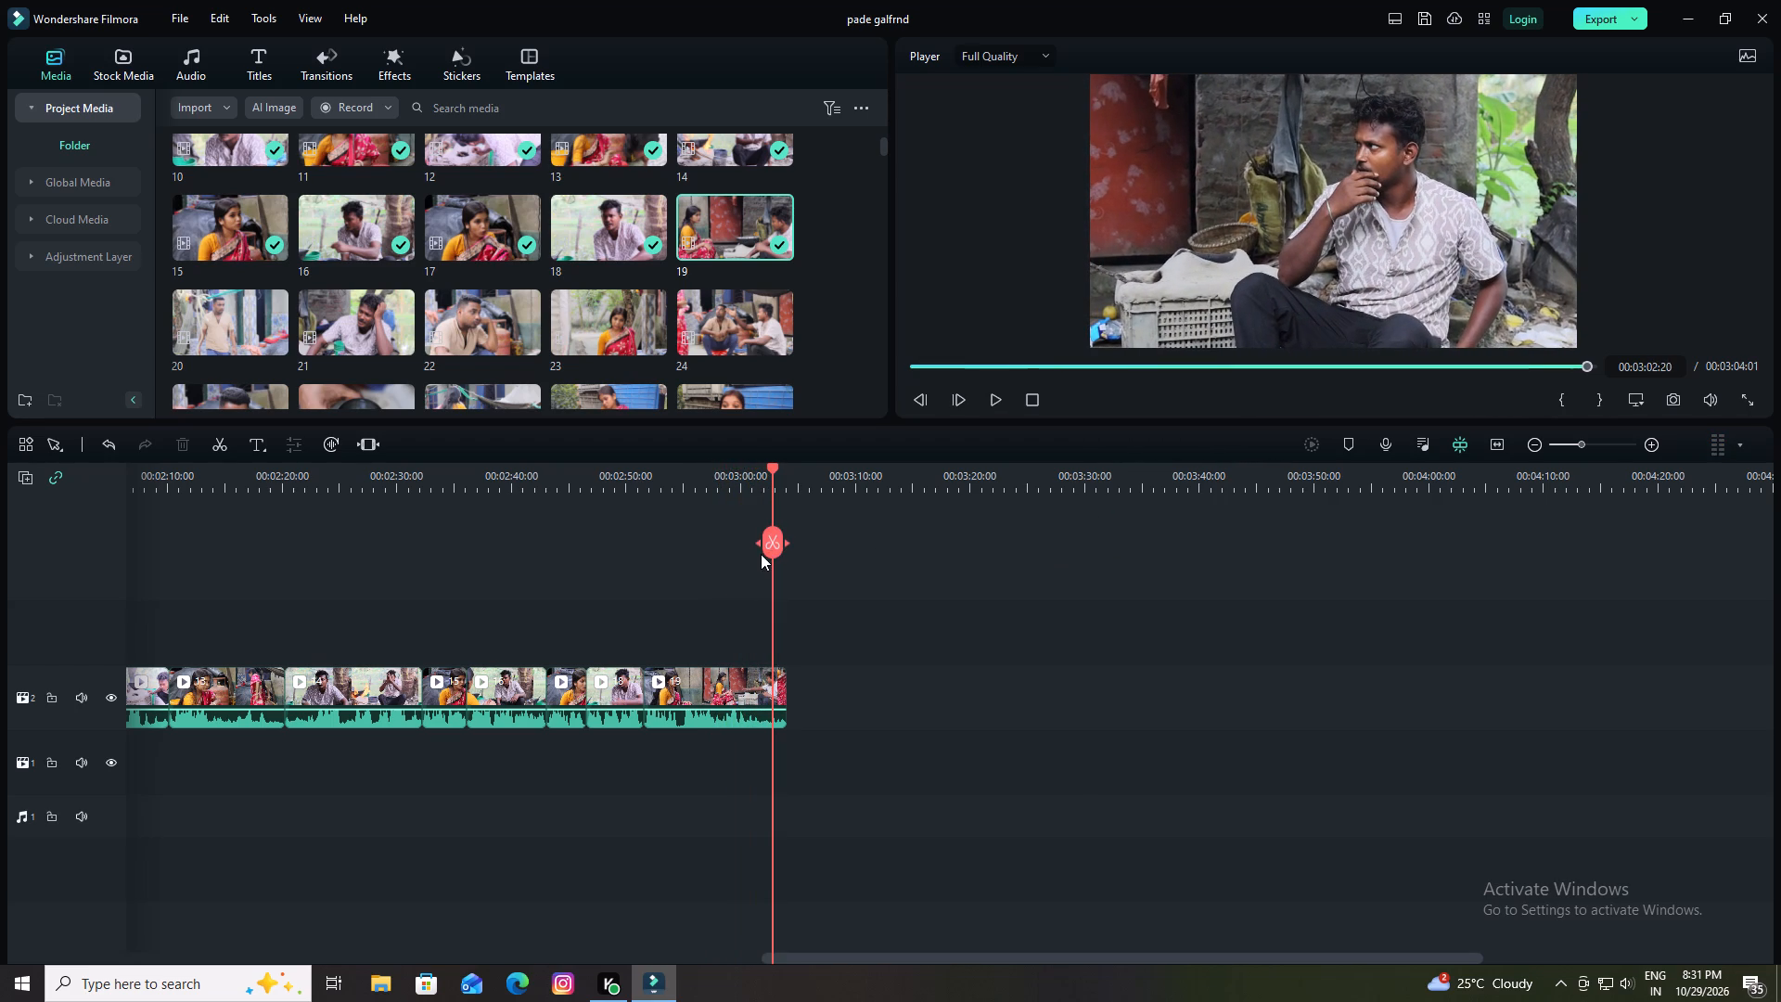
pyautogui.click(770, 548)
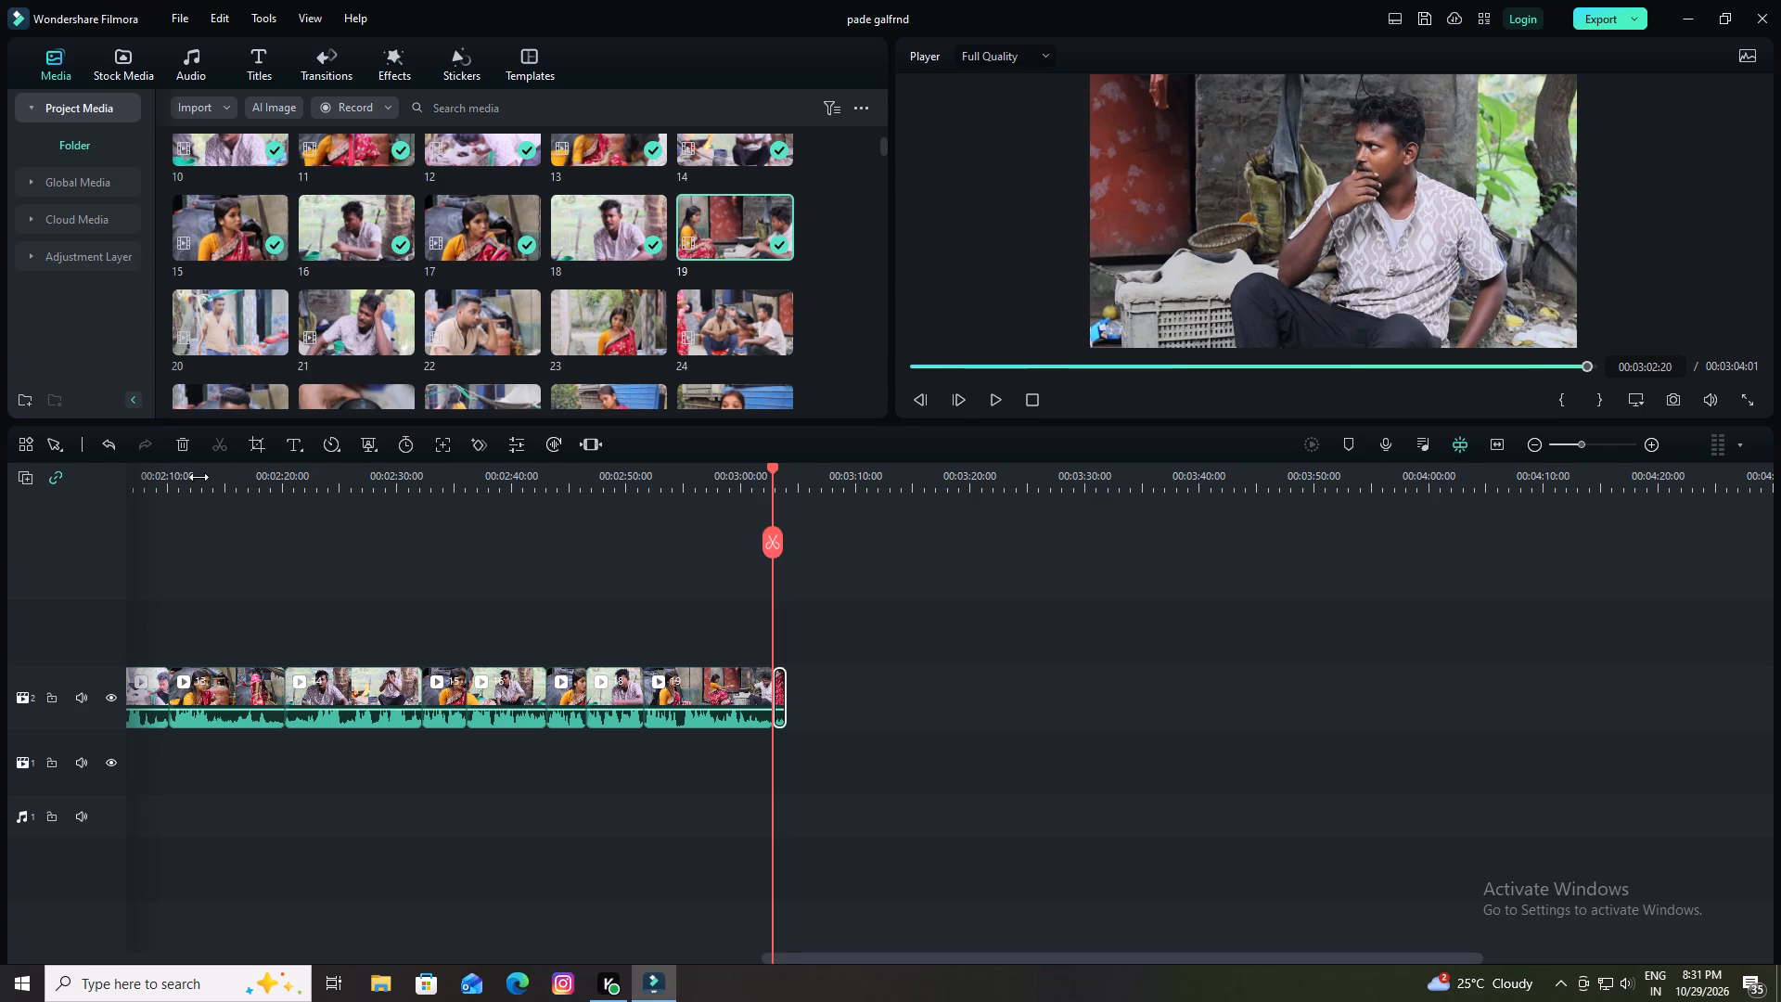
pyautogui.click(176, 448)
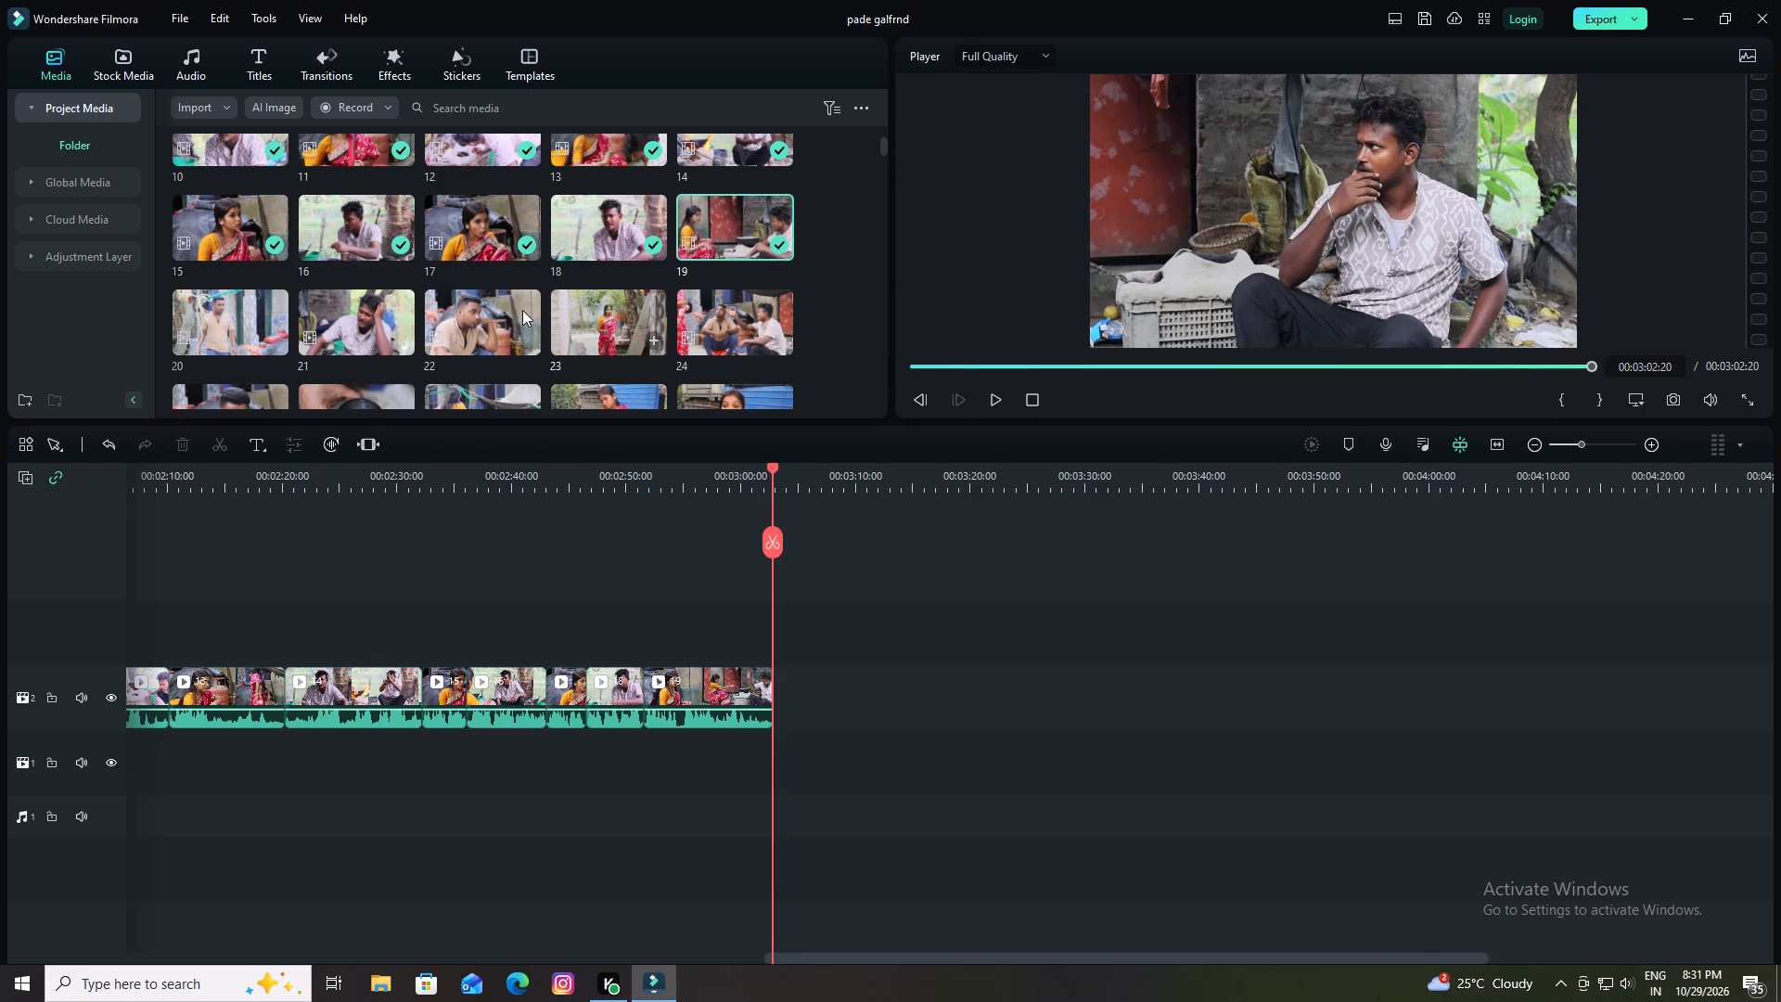
# Place clip 20 directly after clip 19 on the same video track.
pyautogui.moveTo(242, 328); pyautogui.dragTo(775, 678)
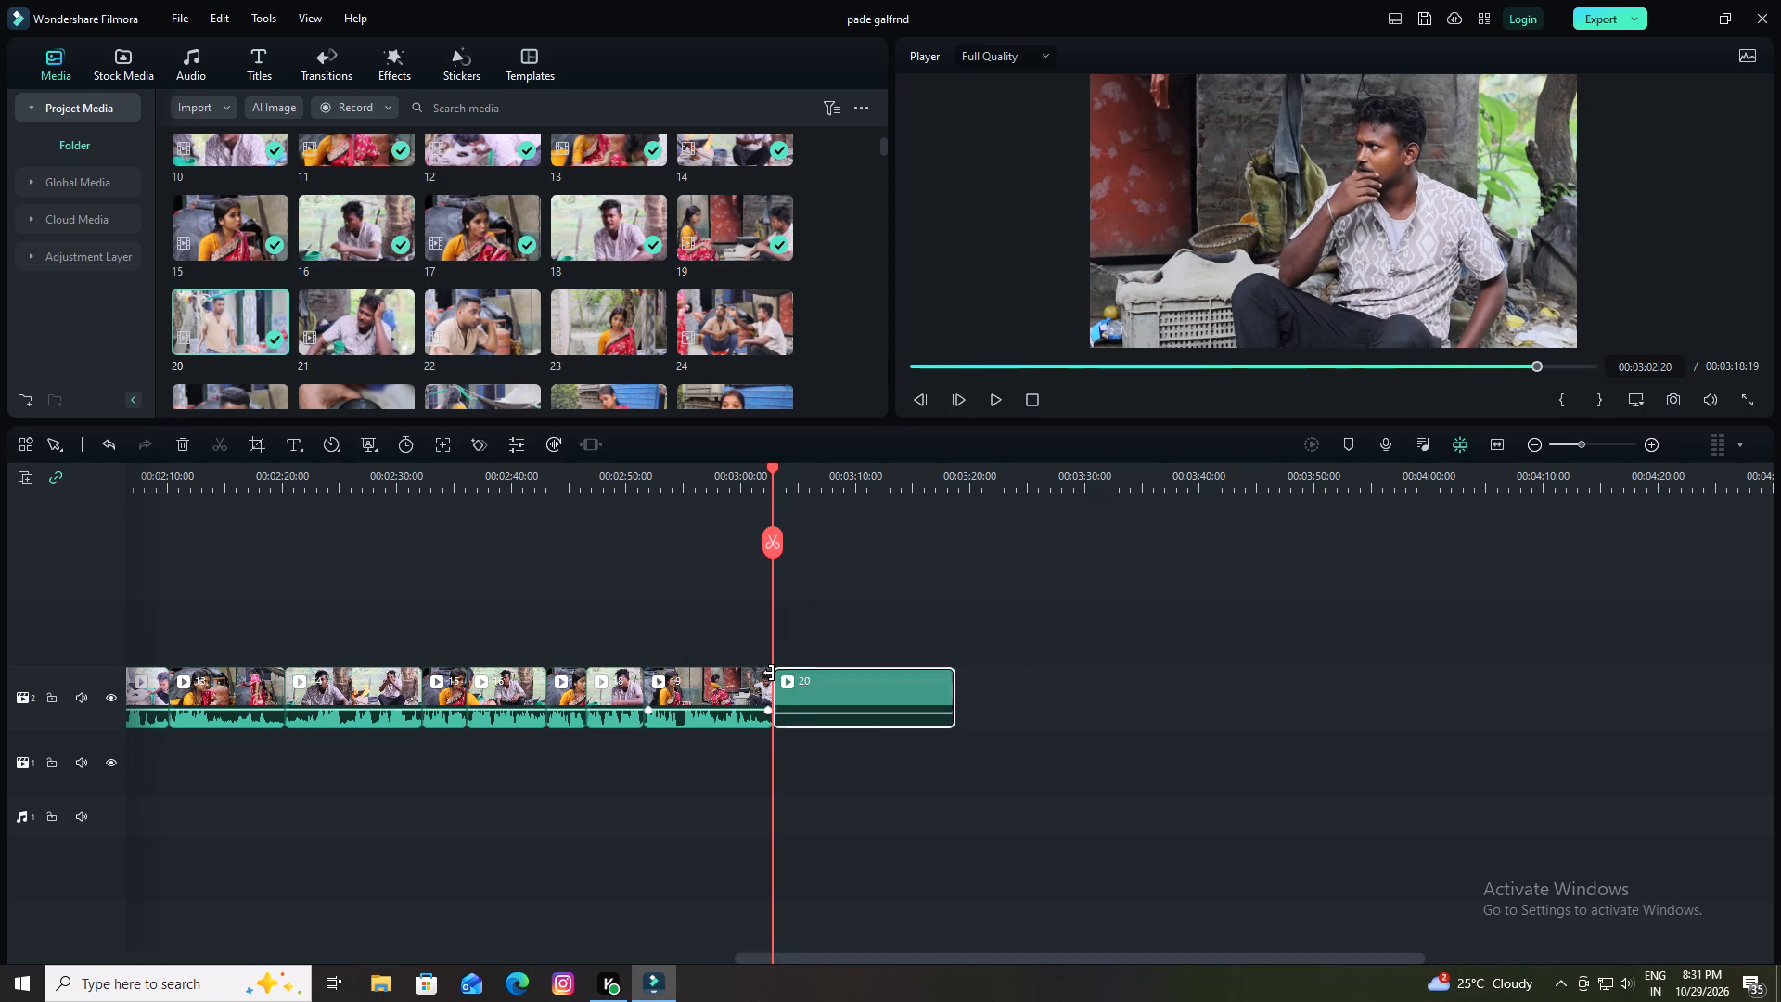
# Raise the volume of clip 20 on the video track.
pyautogui.moveTo(826, 709); pyautogui.dragTo(821, 670)
# Play the beginning of clip 20, split it at 00:03:04:19 and delete the piece before the cut.
pyautogui.press('space')
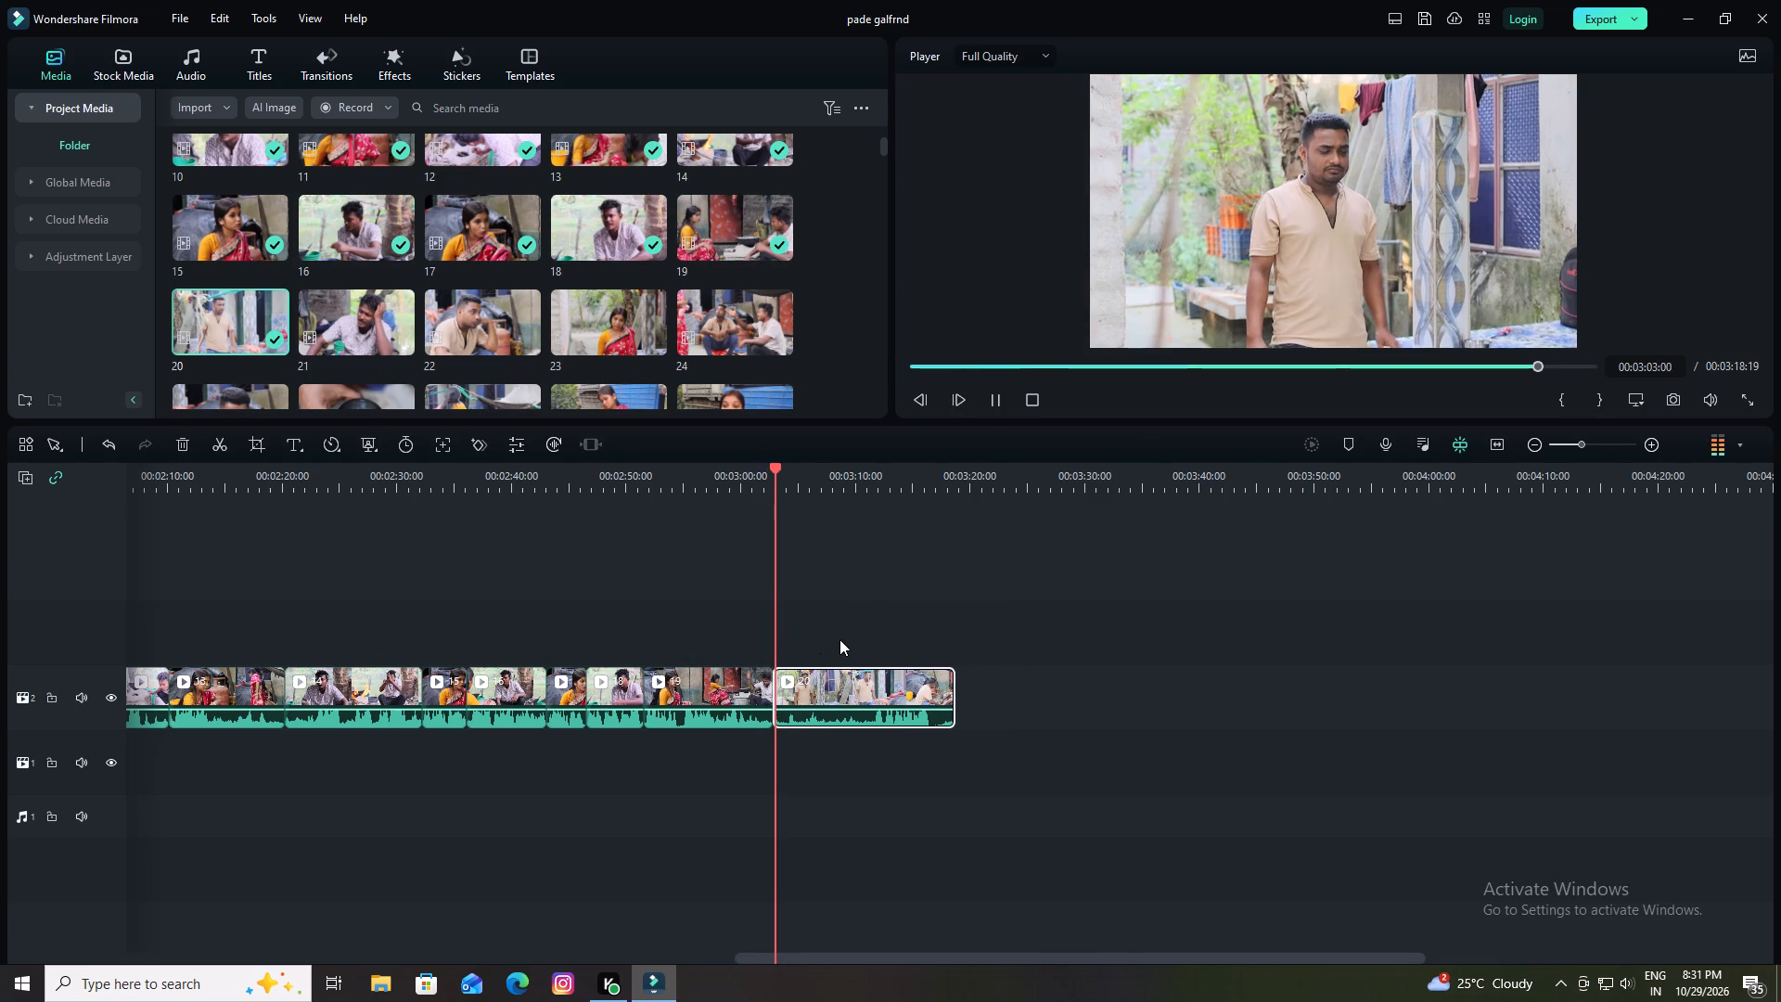
pyautogui.press('space')
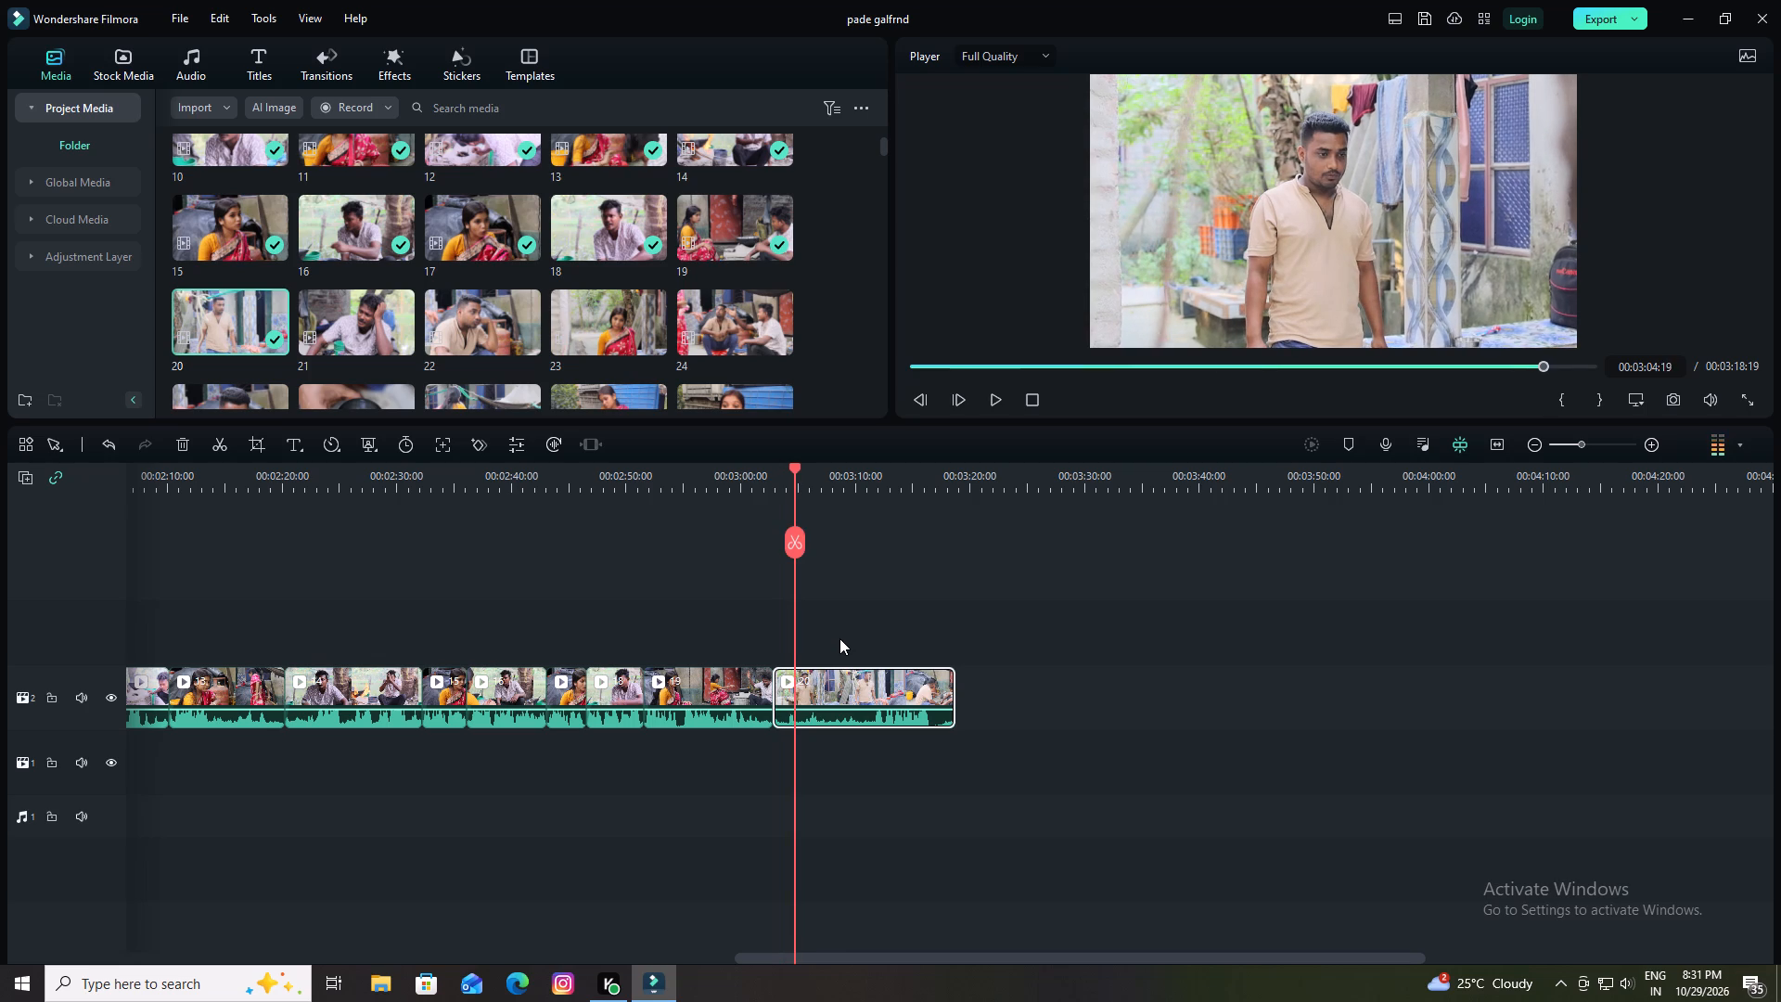
pyautogui.click(791, 545)
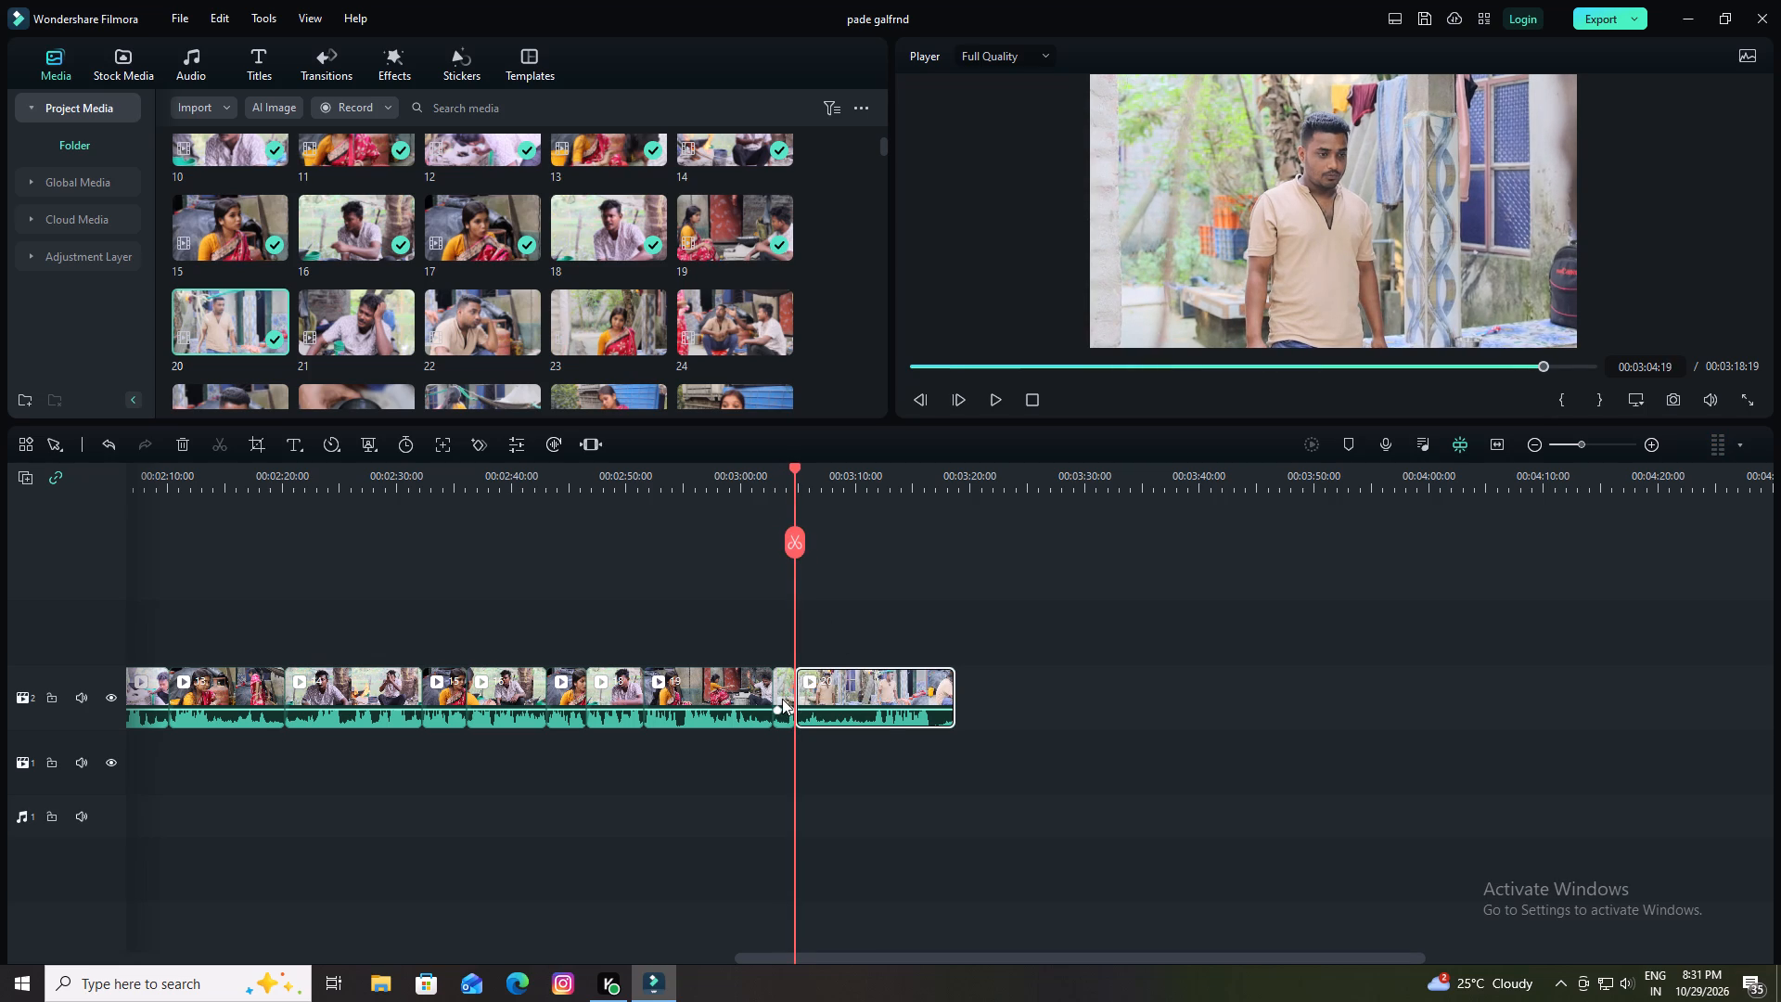
pyautogui.click(782, 699)
pyautogui.click(180, 449)
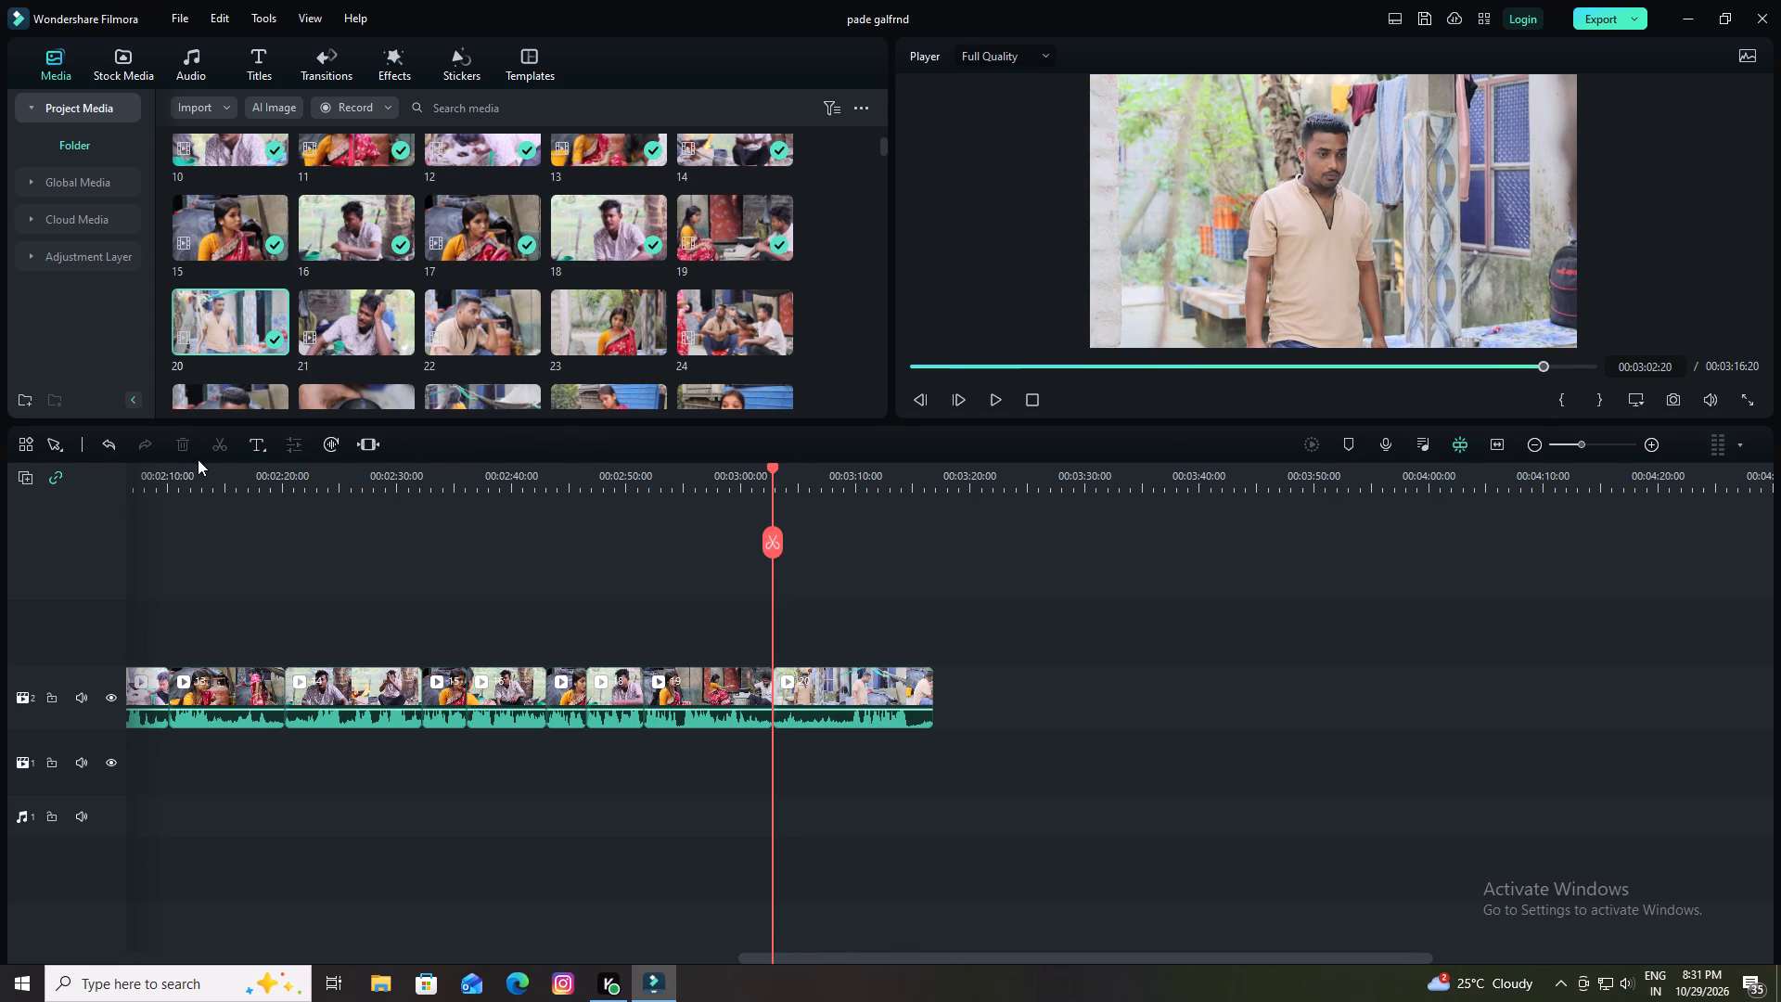
# Play across the join between clips 19 and 20, split clip 20 at 00:03:03:11 and delete the short piece before the cut.
pyautogui.press('space')
pyautogui.press('space')
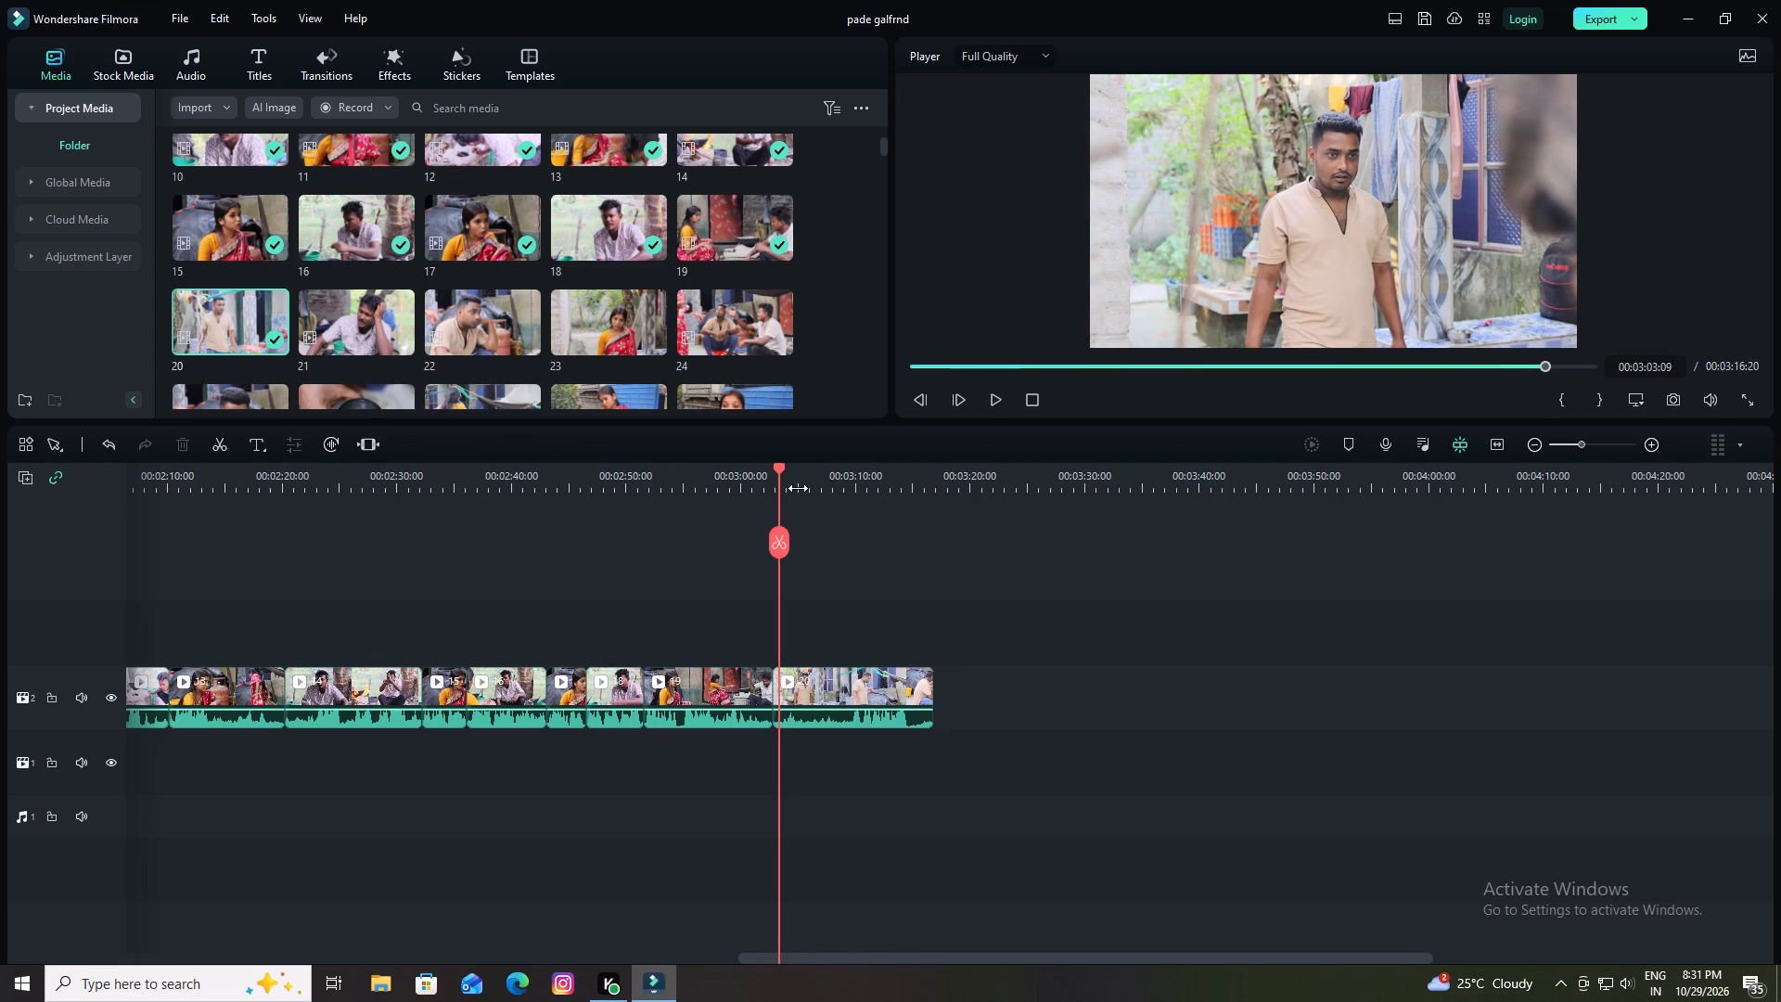
pyautogui.moveTo(781, 468); pyautogui.dragTo(731, 473)
pyautogui.press('space')
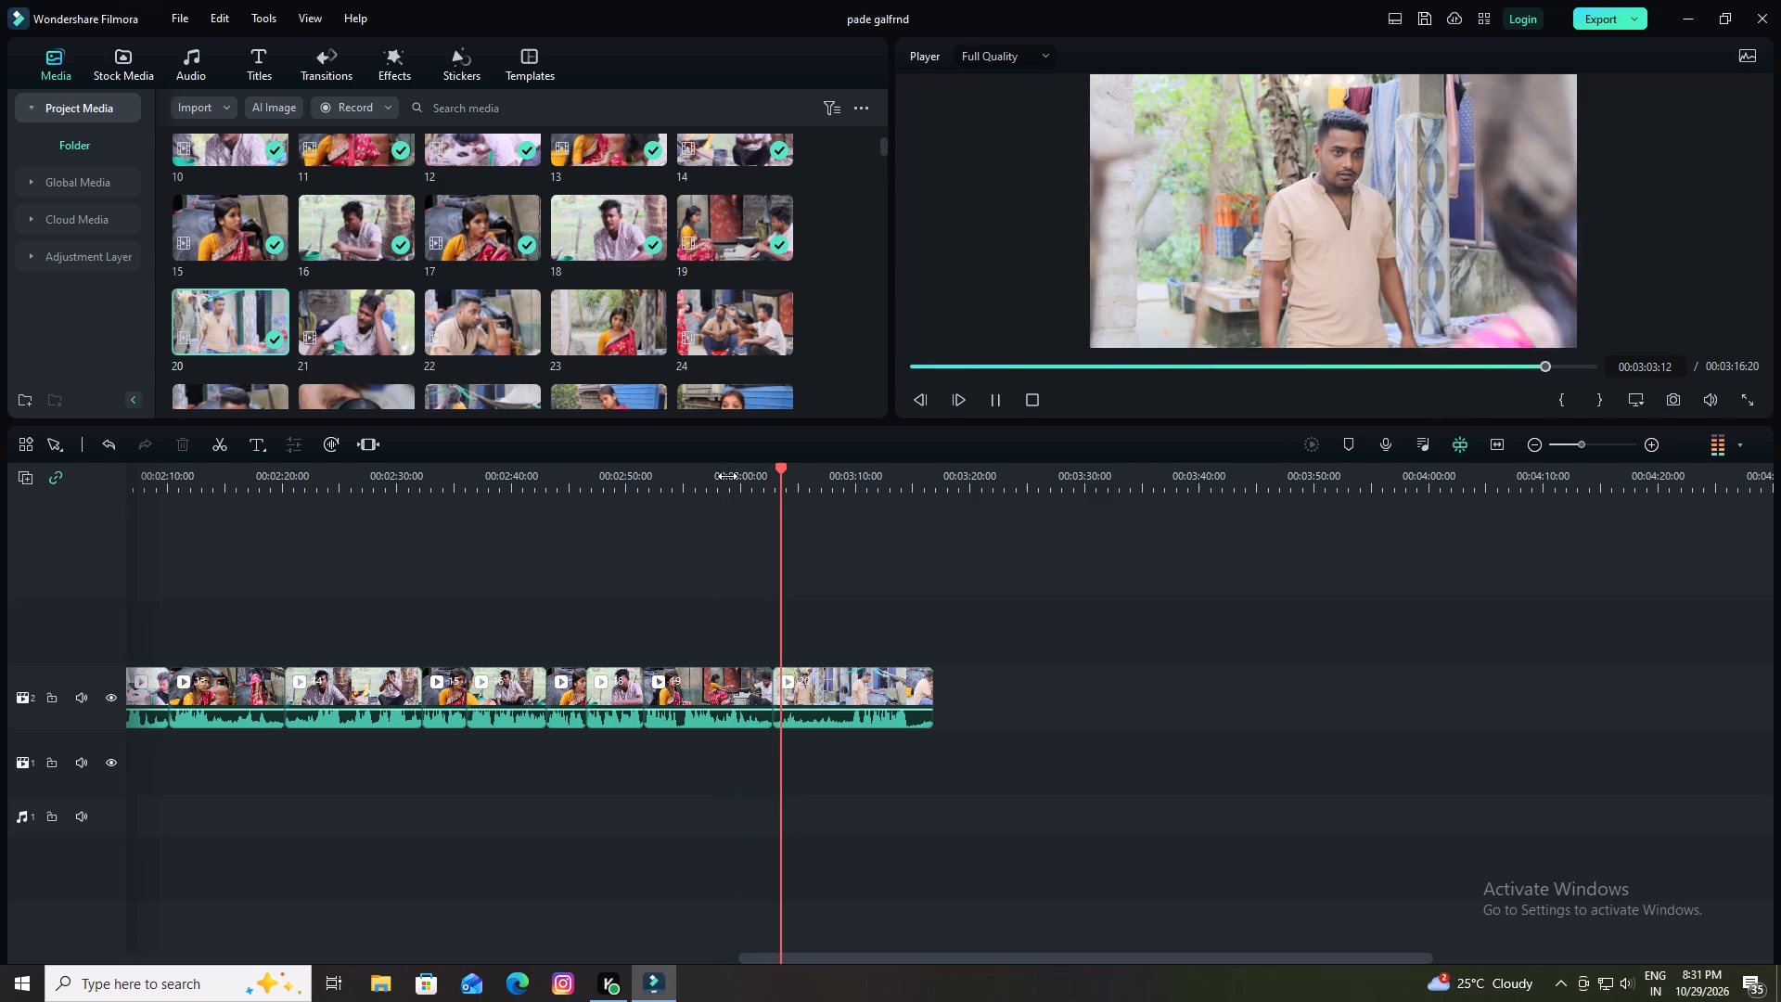
pyautogui.press('space')
pyautogui.click(781, 468)
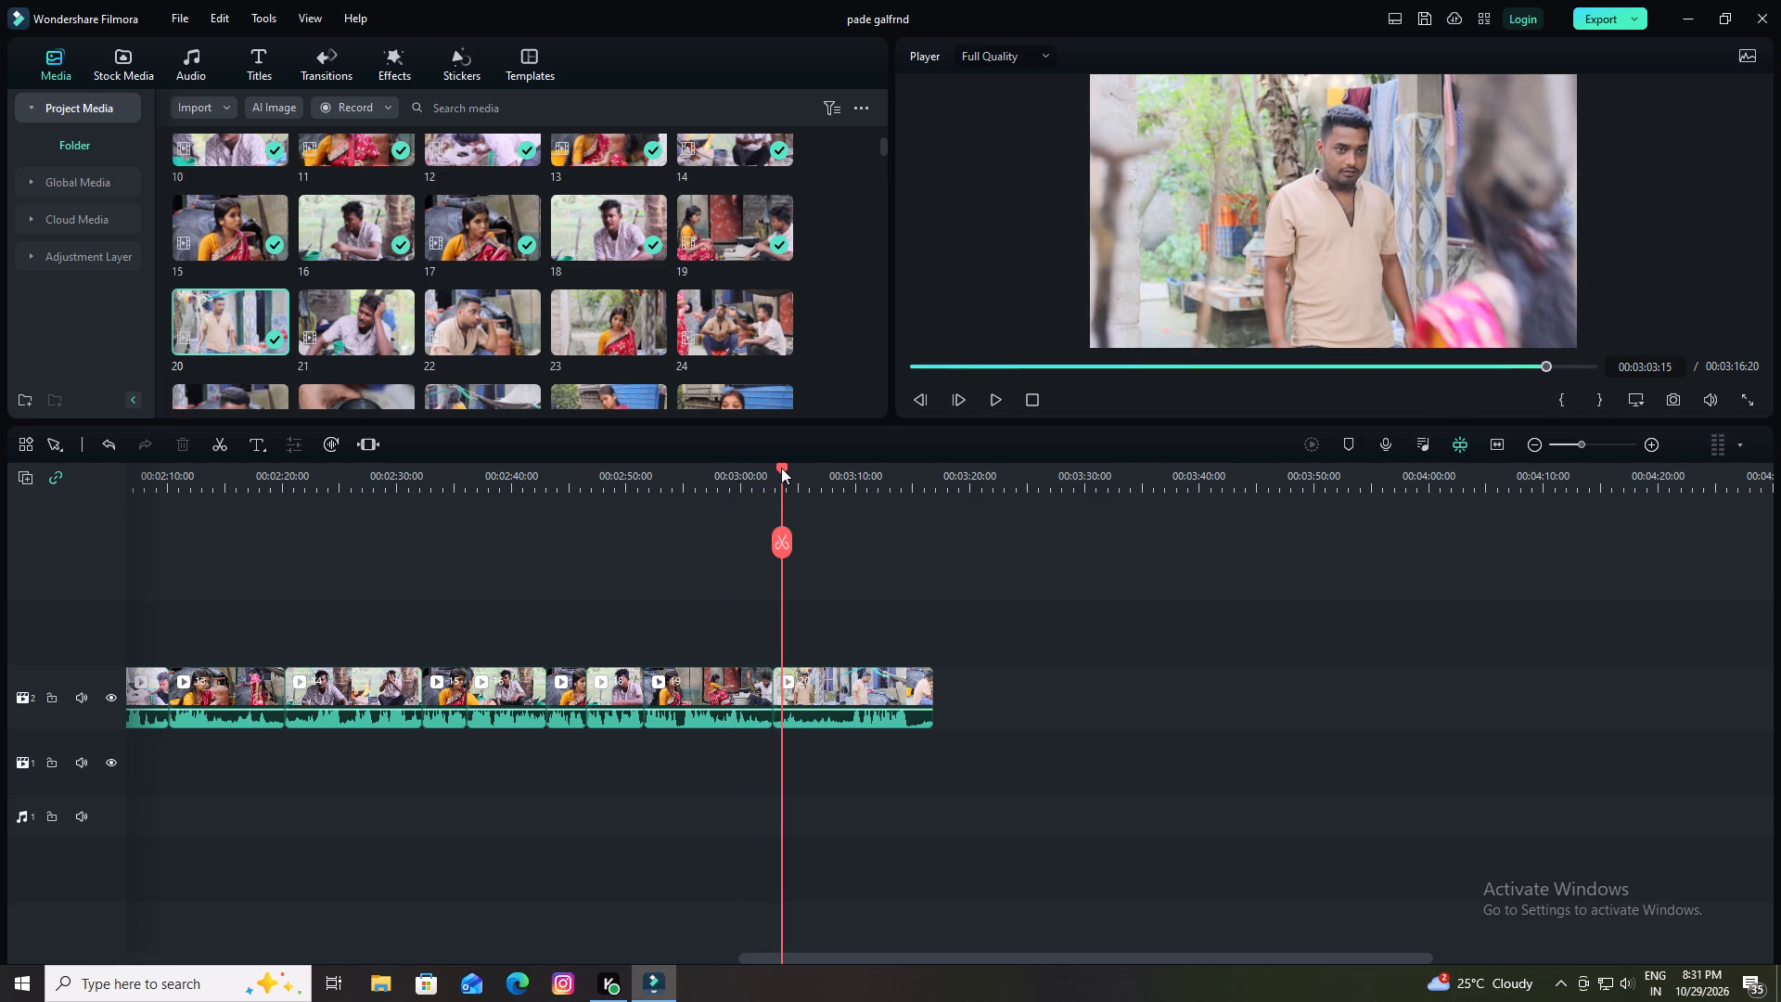
pyautogui.click(779, 541)
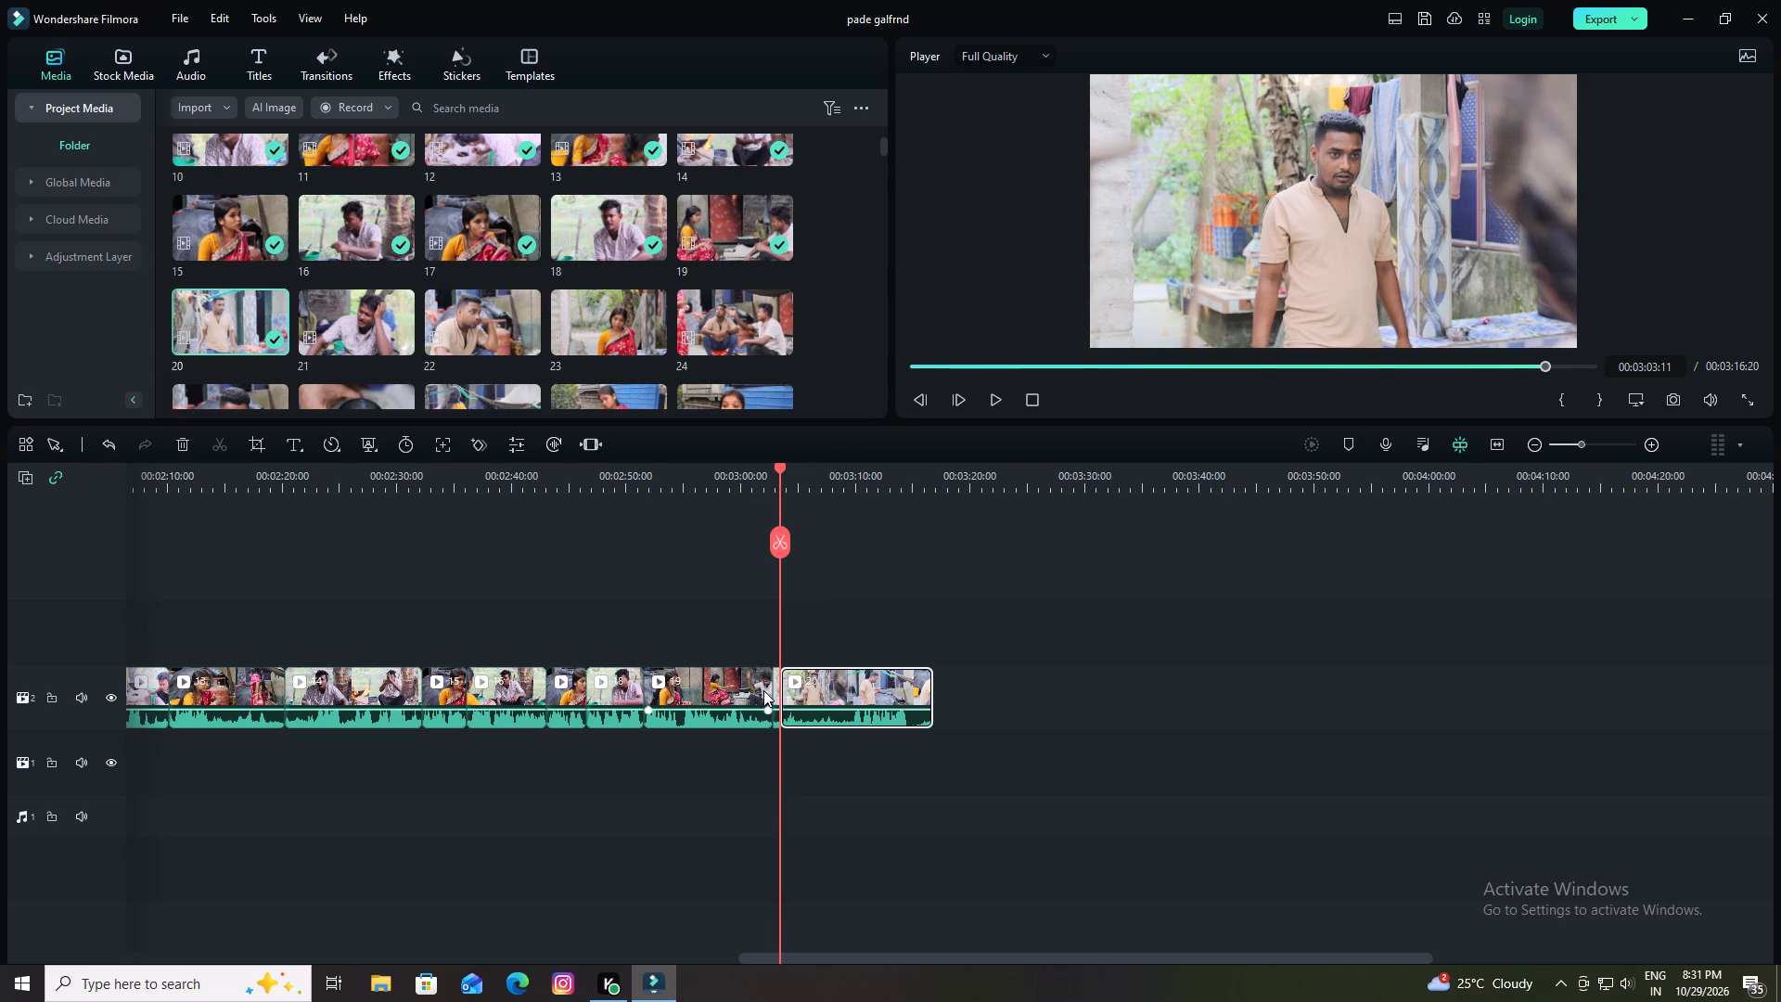
pyautogui.click(775, 693)
pyautogui.click(180, 441)
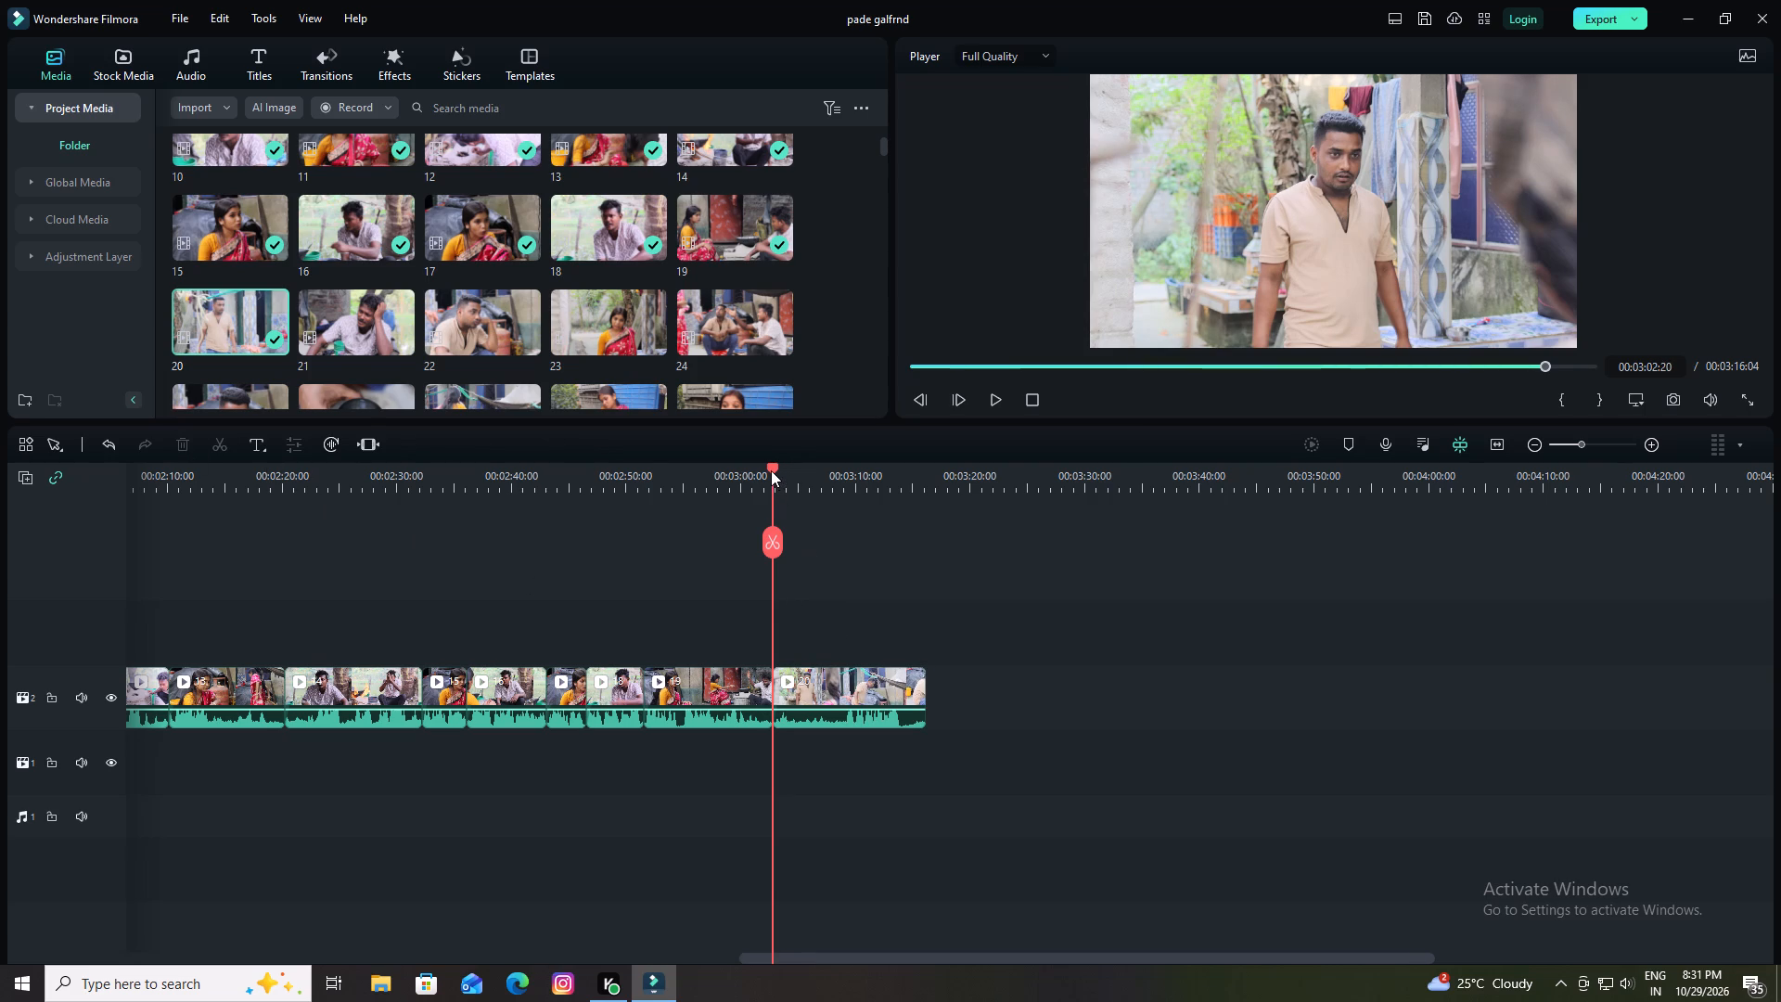
# Play from just before the join between clips 19 and 20, split clip 20 at 00:03:14:05 and delete its leftover end piece.
pyautogui.moveTo(771, 470); pyautogui.dragTo(747, 472)
pyautogui.press('space')
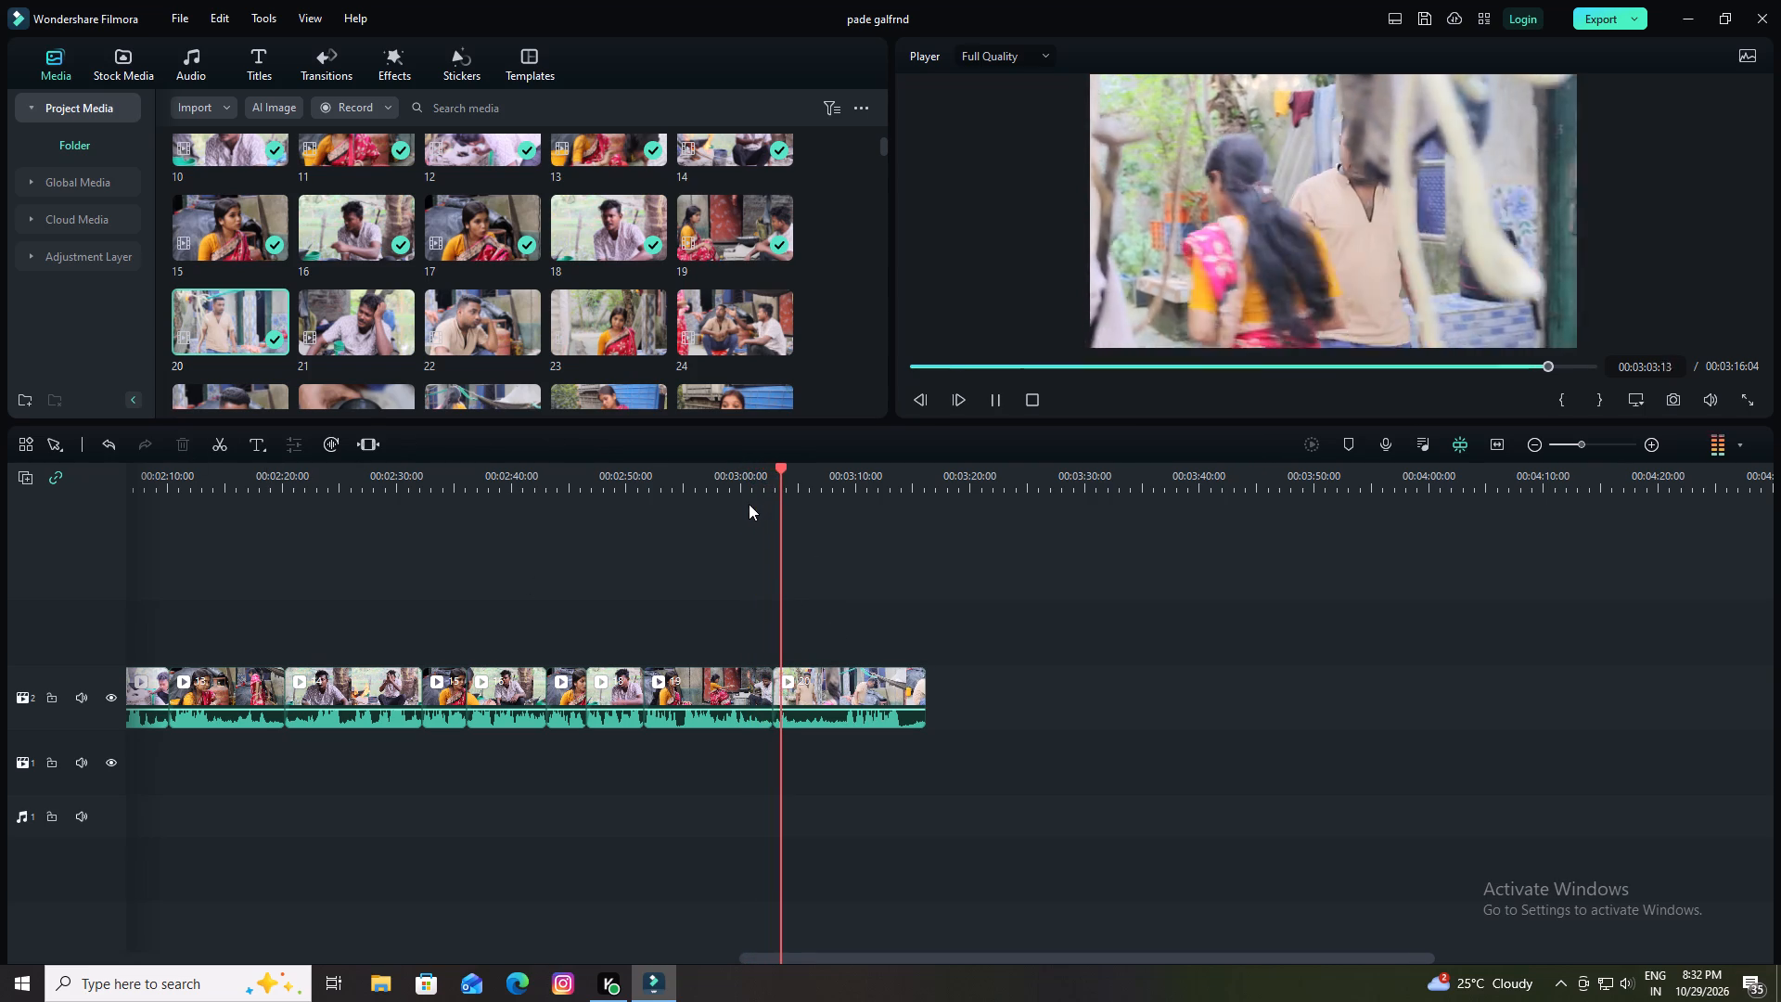
pyautogui.press('space')
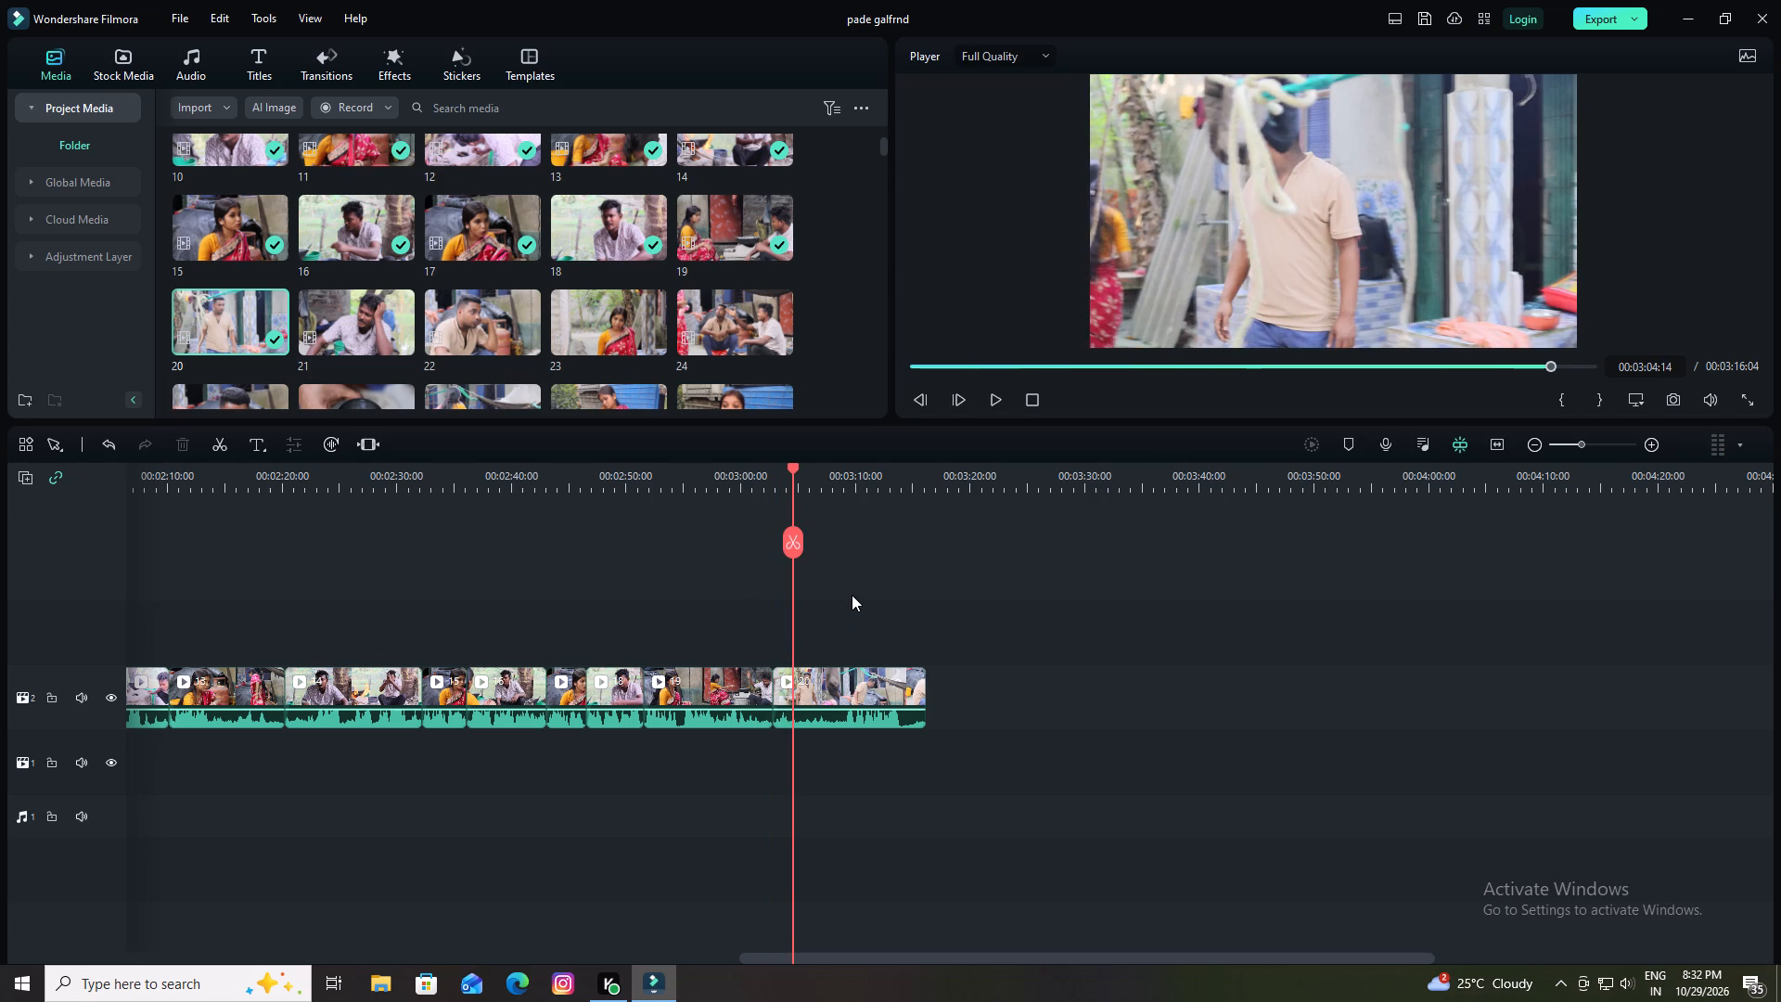
pyautogui.press('space')
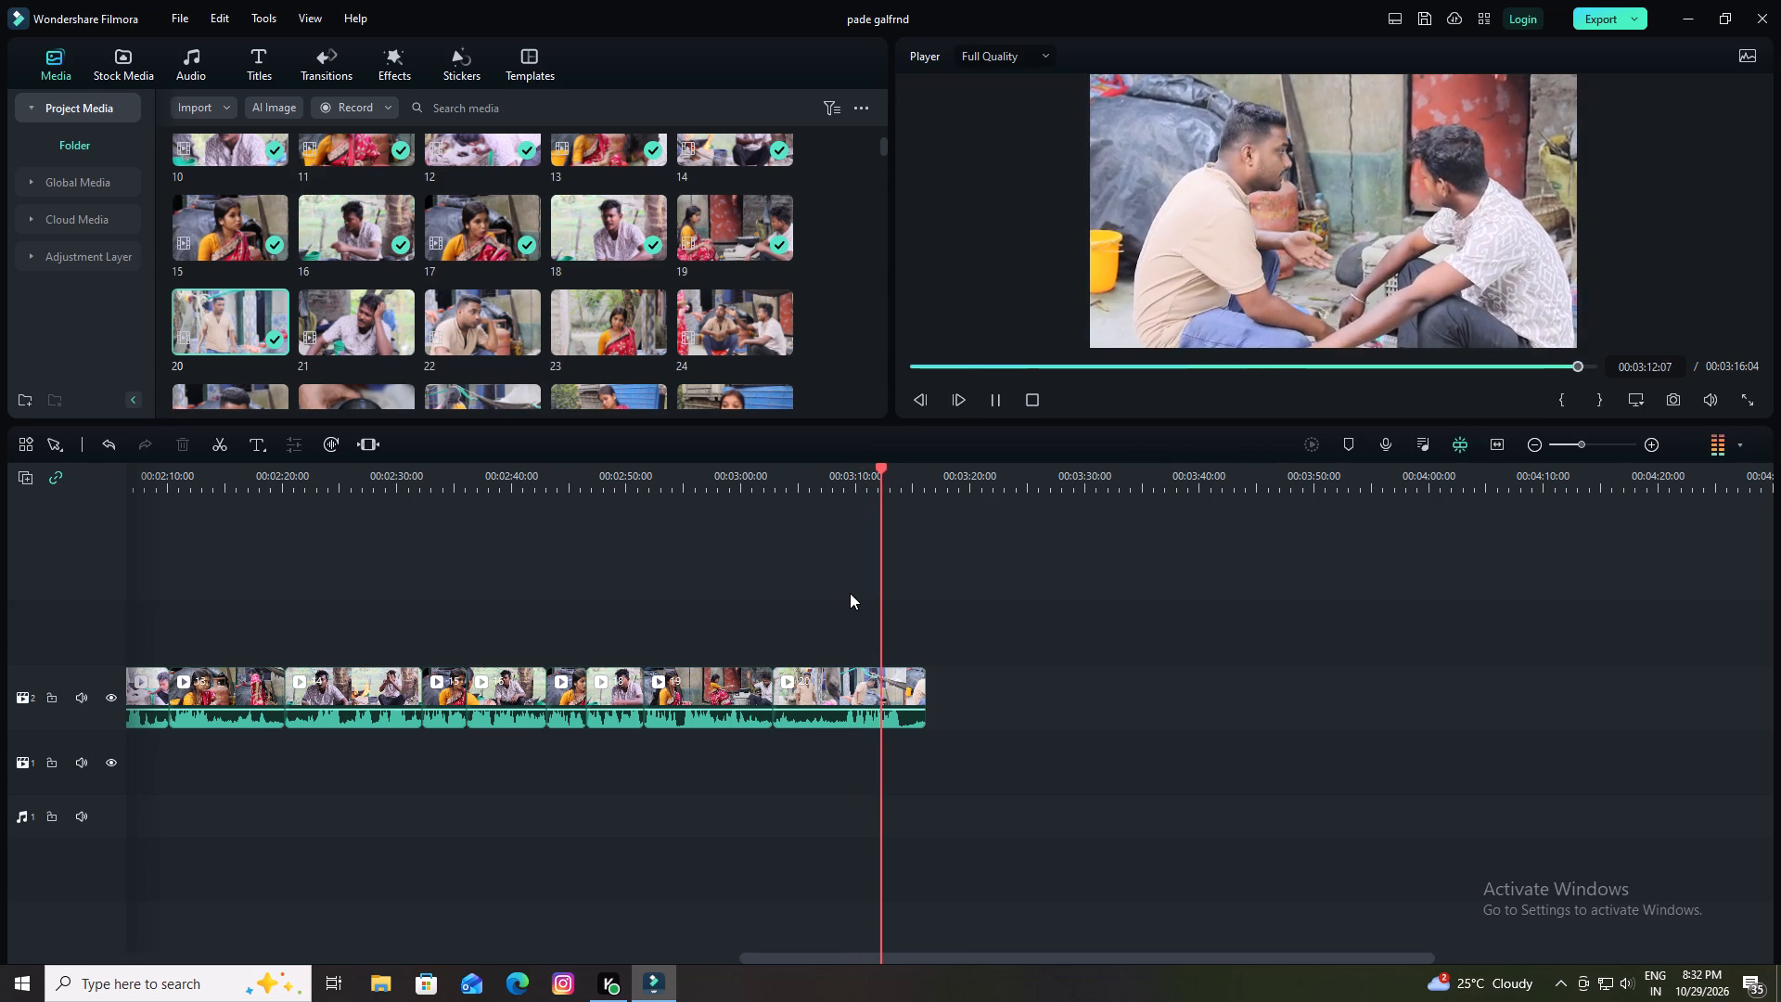
pyautogui.press('space')
pyautogui.press('space')
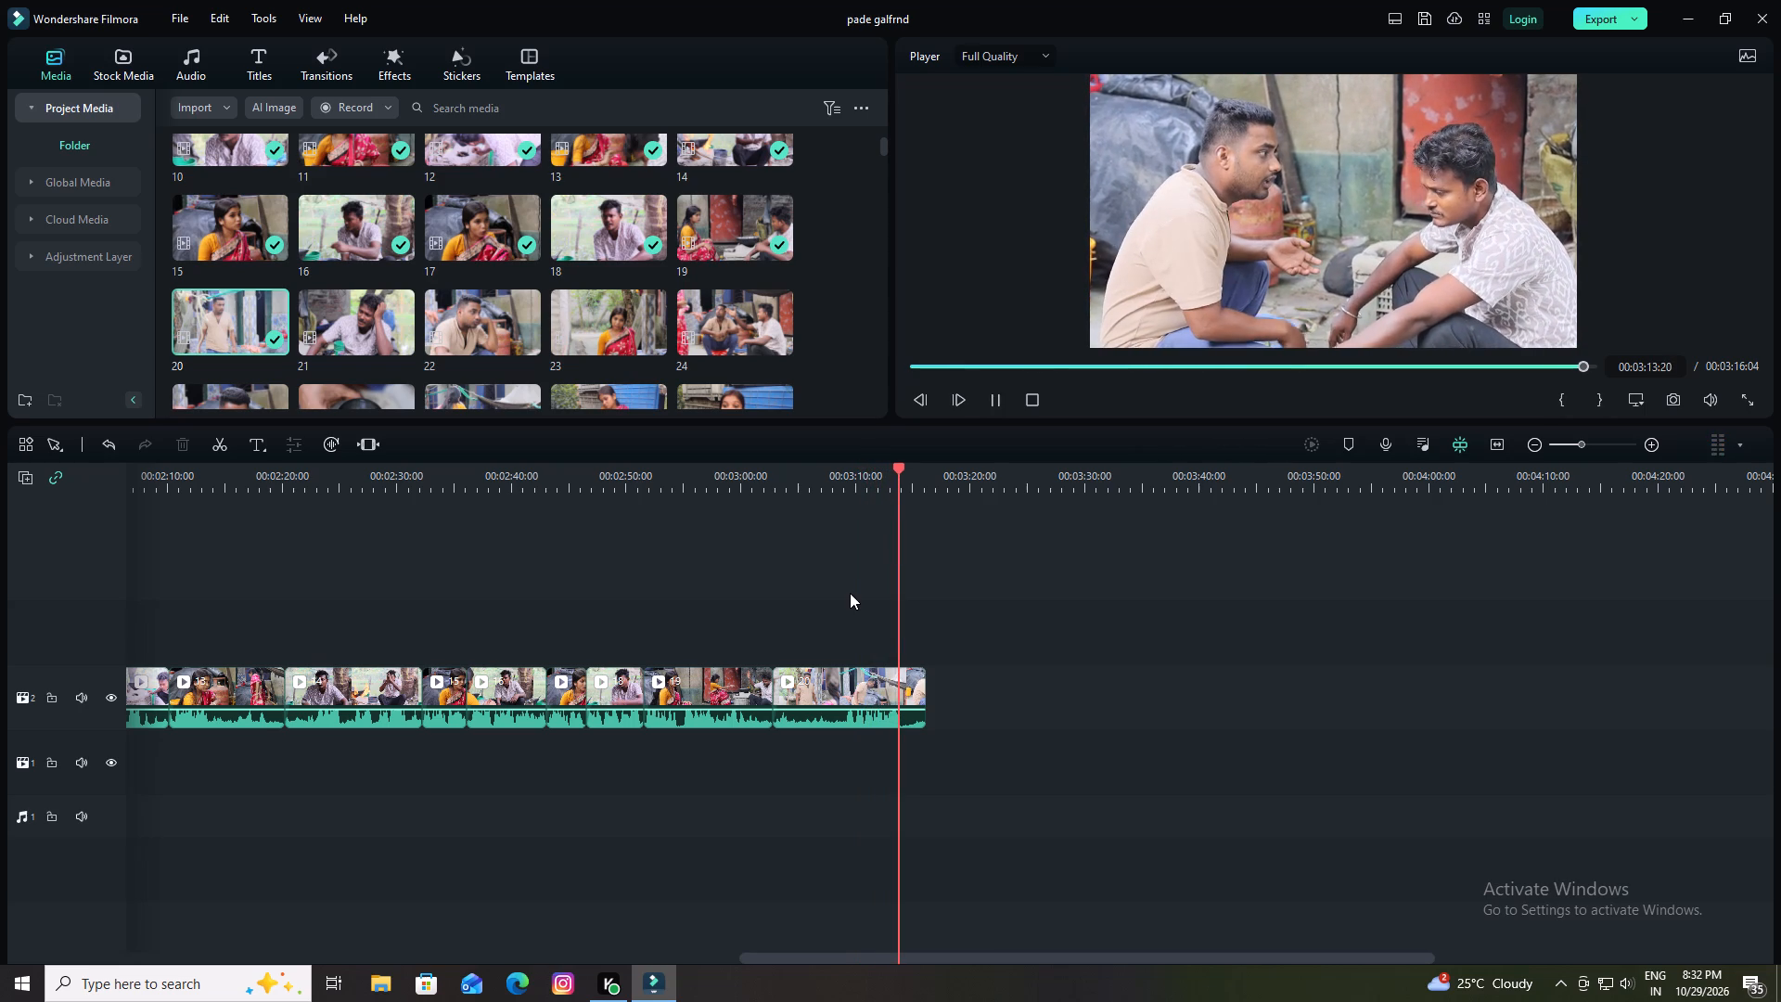
pyautogui.press('space')
pyautogui.press('space')
pyautogui.press('space')
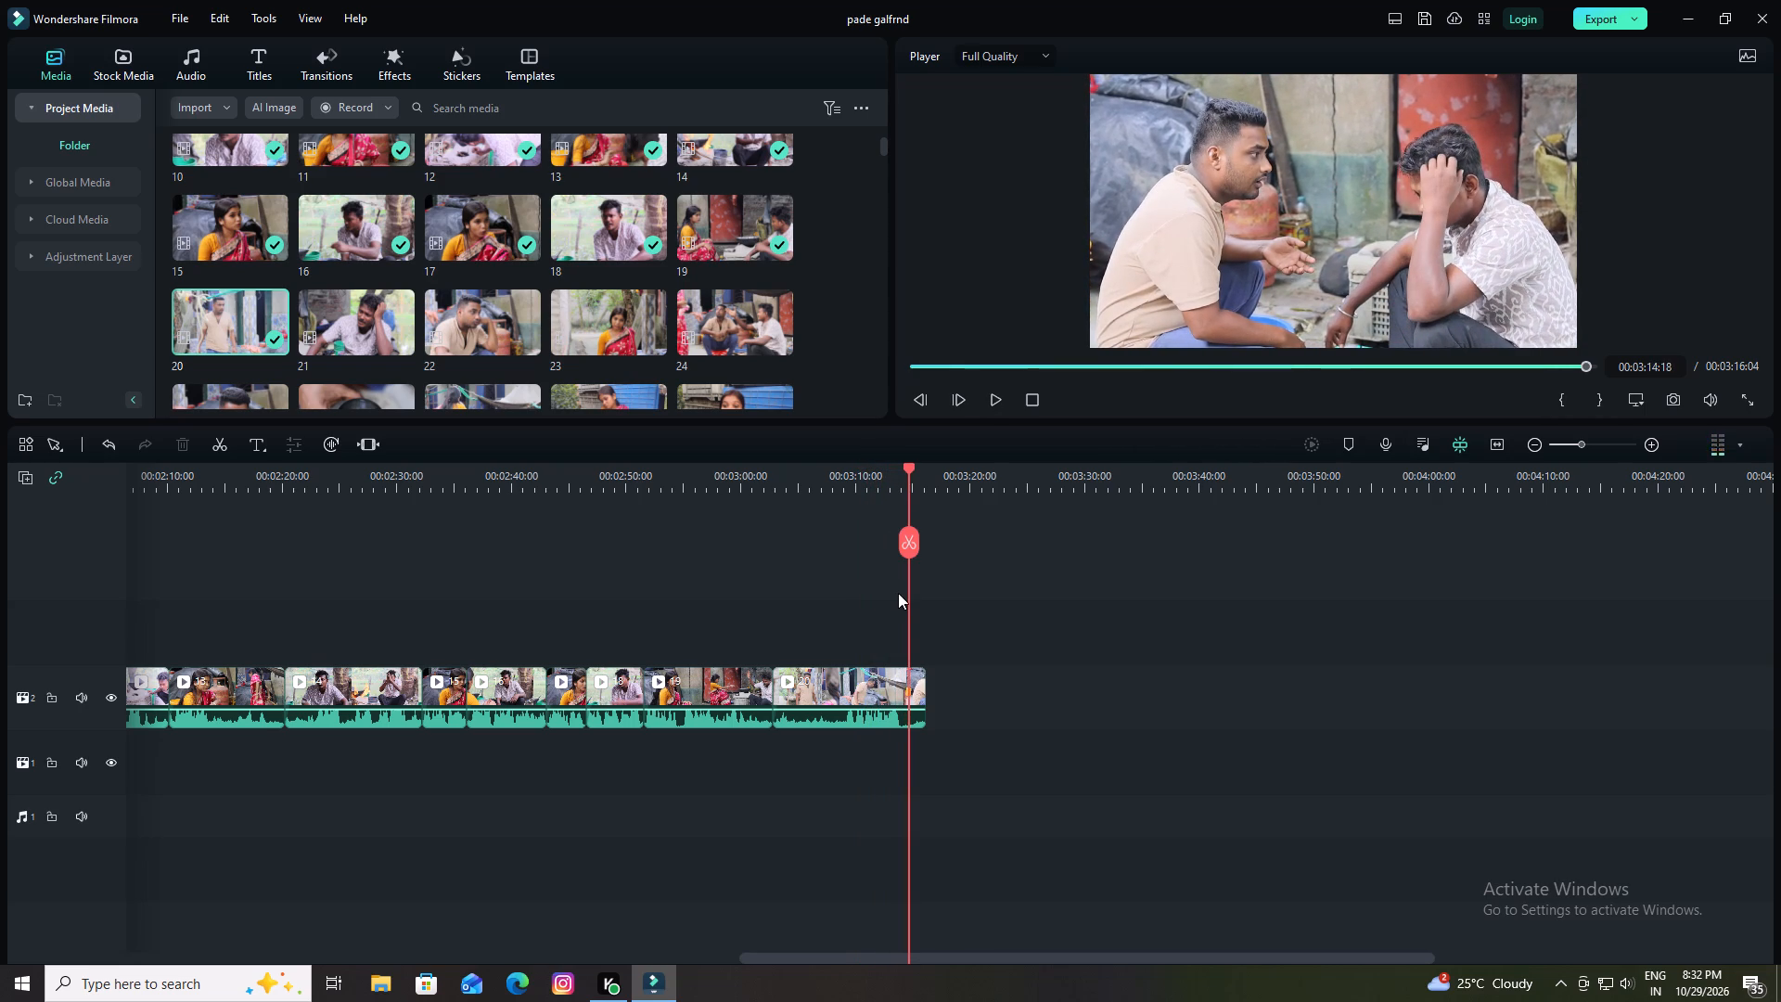
pyautogui.moveTo(911, 465); pyautogui.dragTo(906, 473)
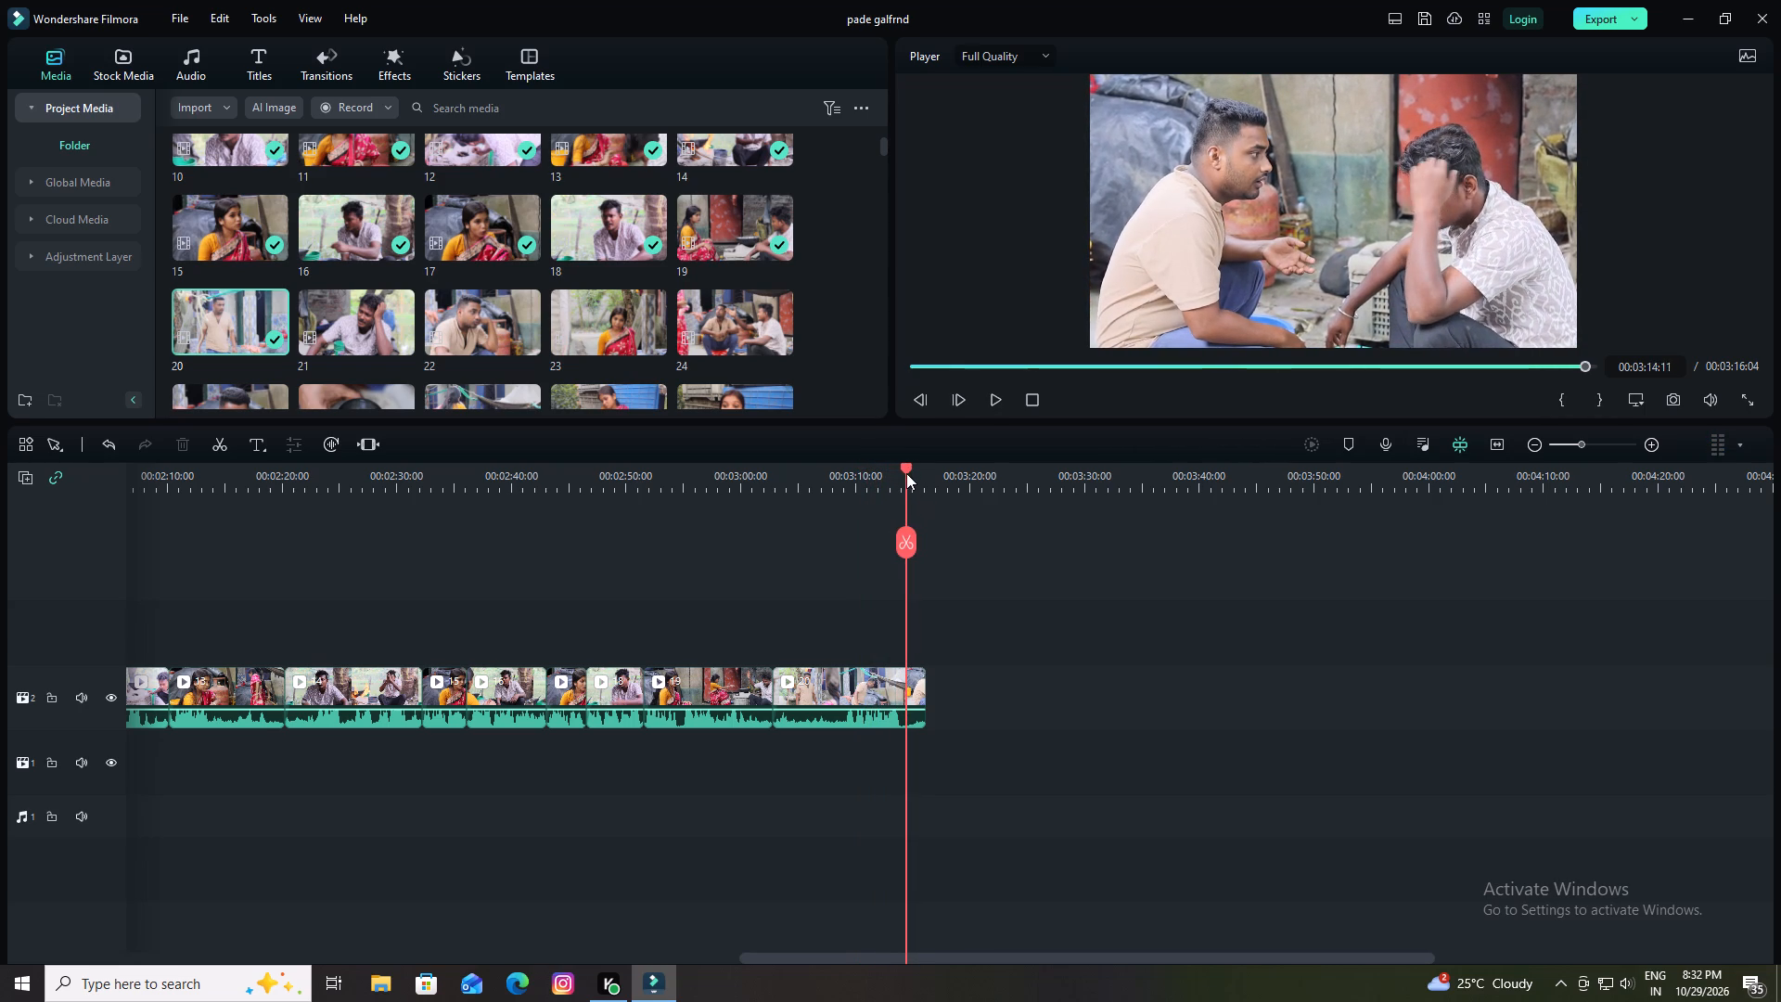
pyautogui.moveTo(906, 473); pyautogui.dragTo(903, 475)
pyautogui.click(902, 542)
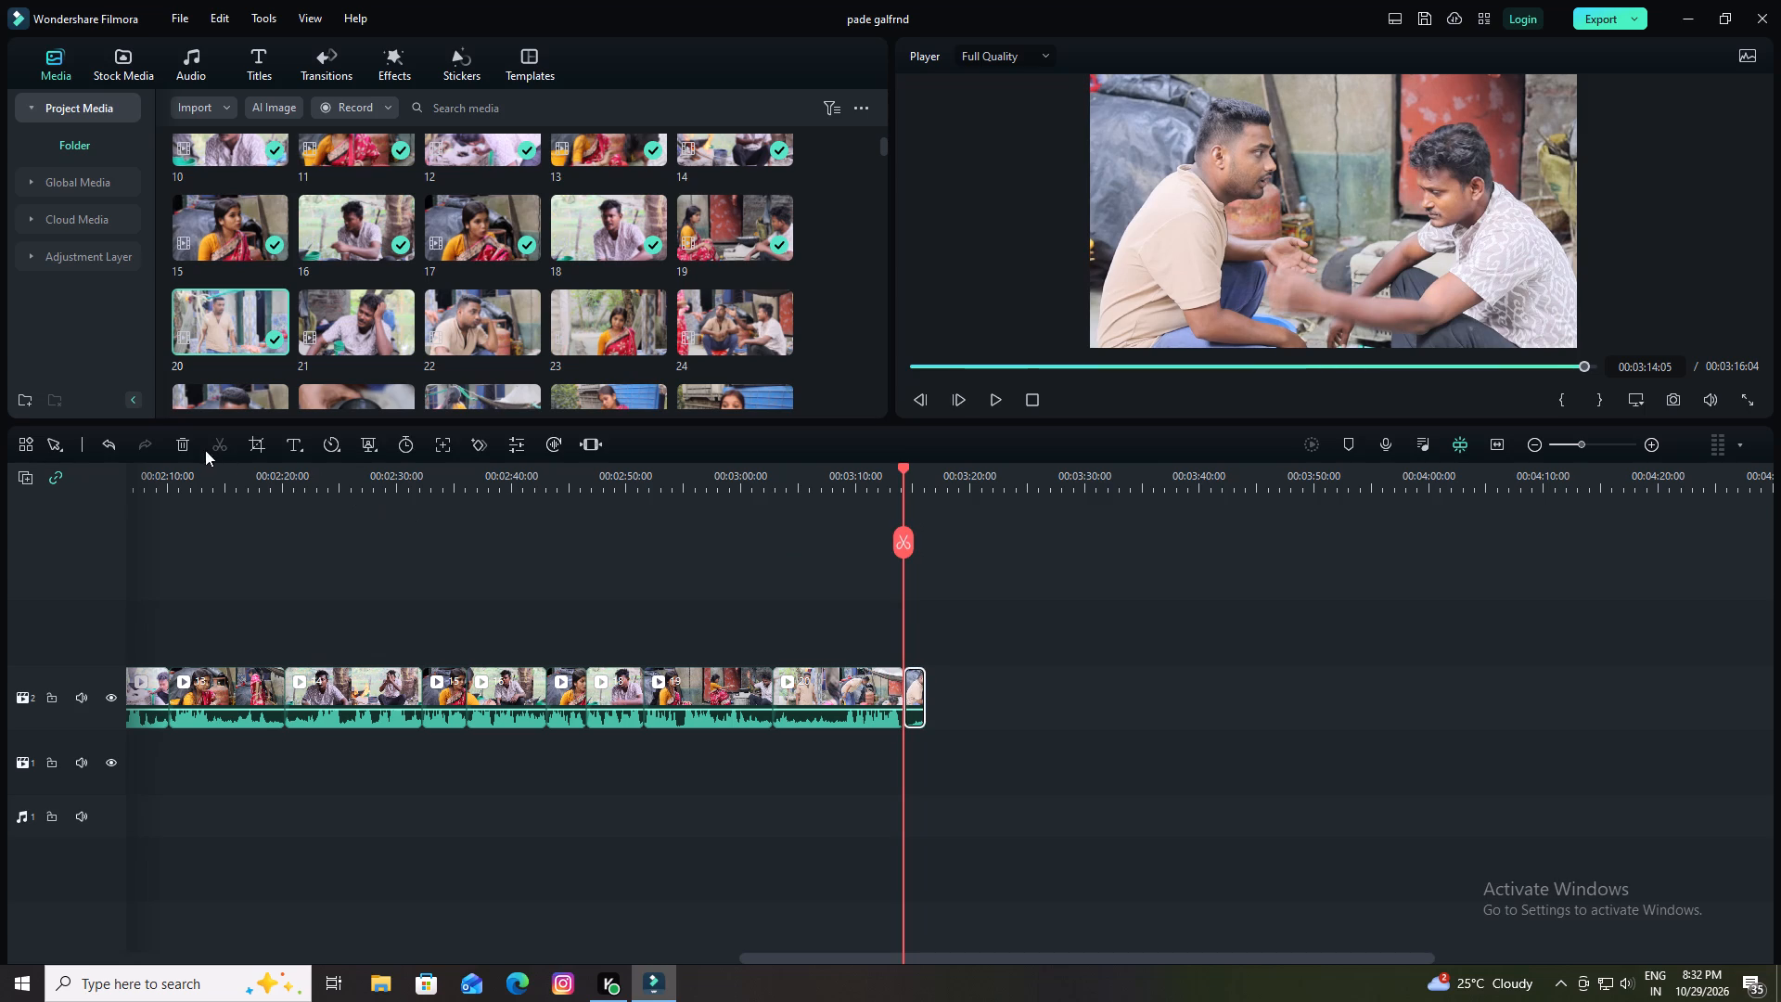
pyautogui.click(173, 443)
# Place clip 21 directly after clip 20 on the same video track and raise its volume.
pyautogui.moveTo(316, 336); pyautogui.dragTo(916, 685)
pyautogui.moveTo(959, 713); pyautogui.dragTo(961, 692)
# Play the beginning of clip 21, split it at 00:03:19:02 and delete the piece before the cut.
pyautogui.press('space')
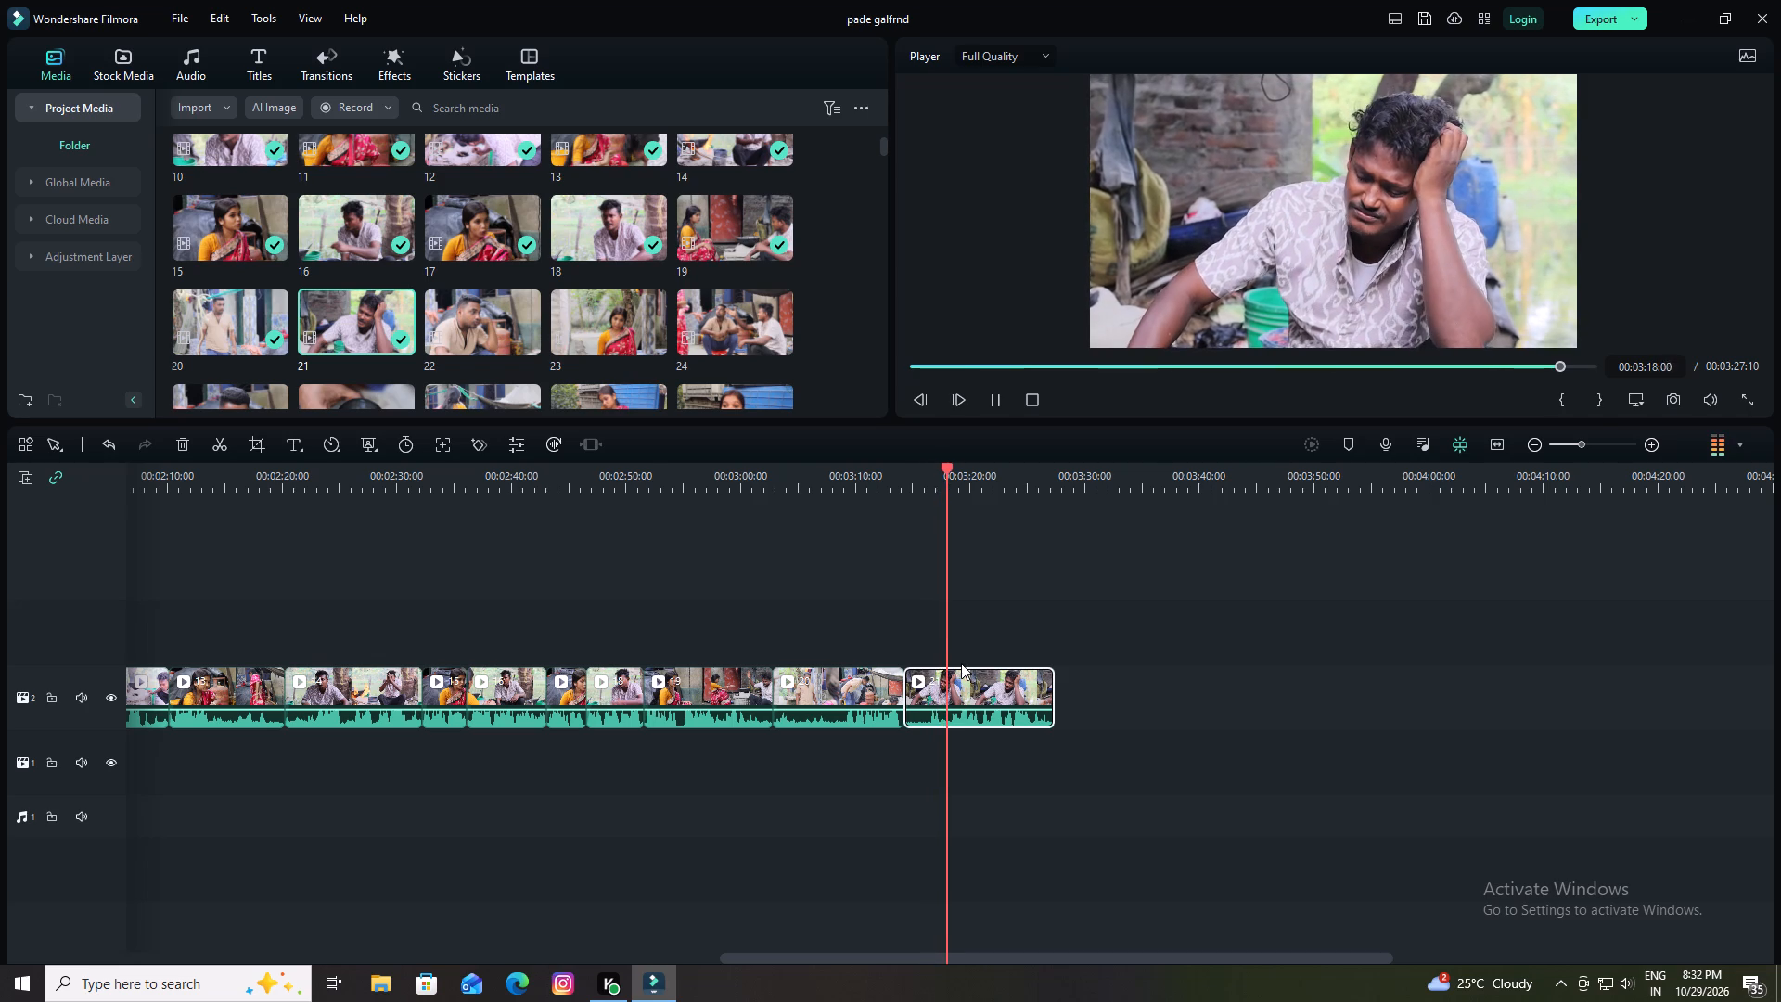
pyautogui.press('space')
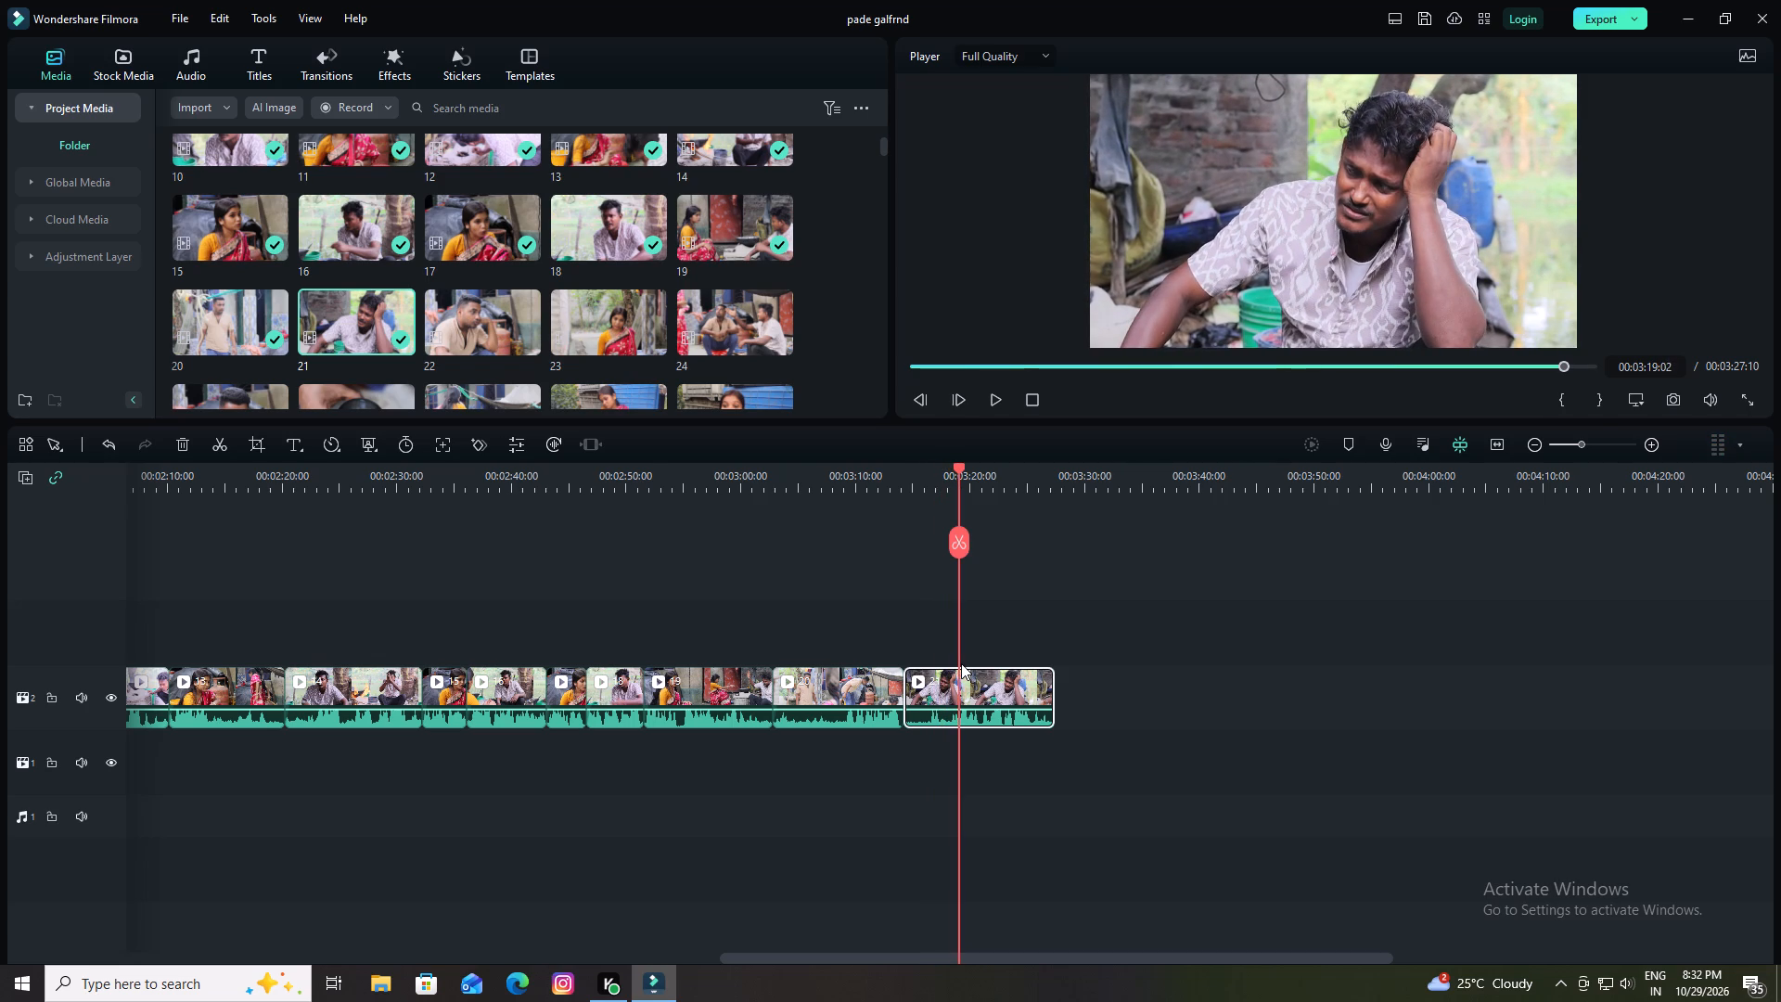
pyautogui.click(957, 544)
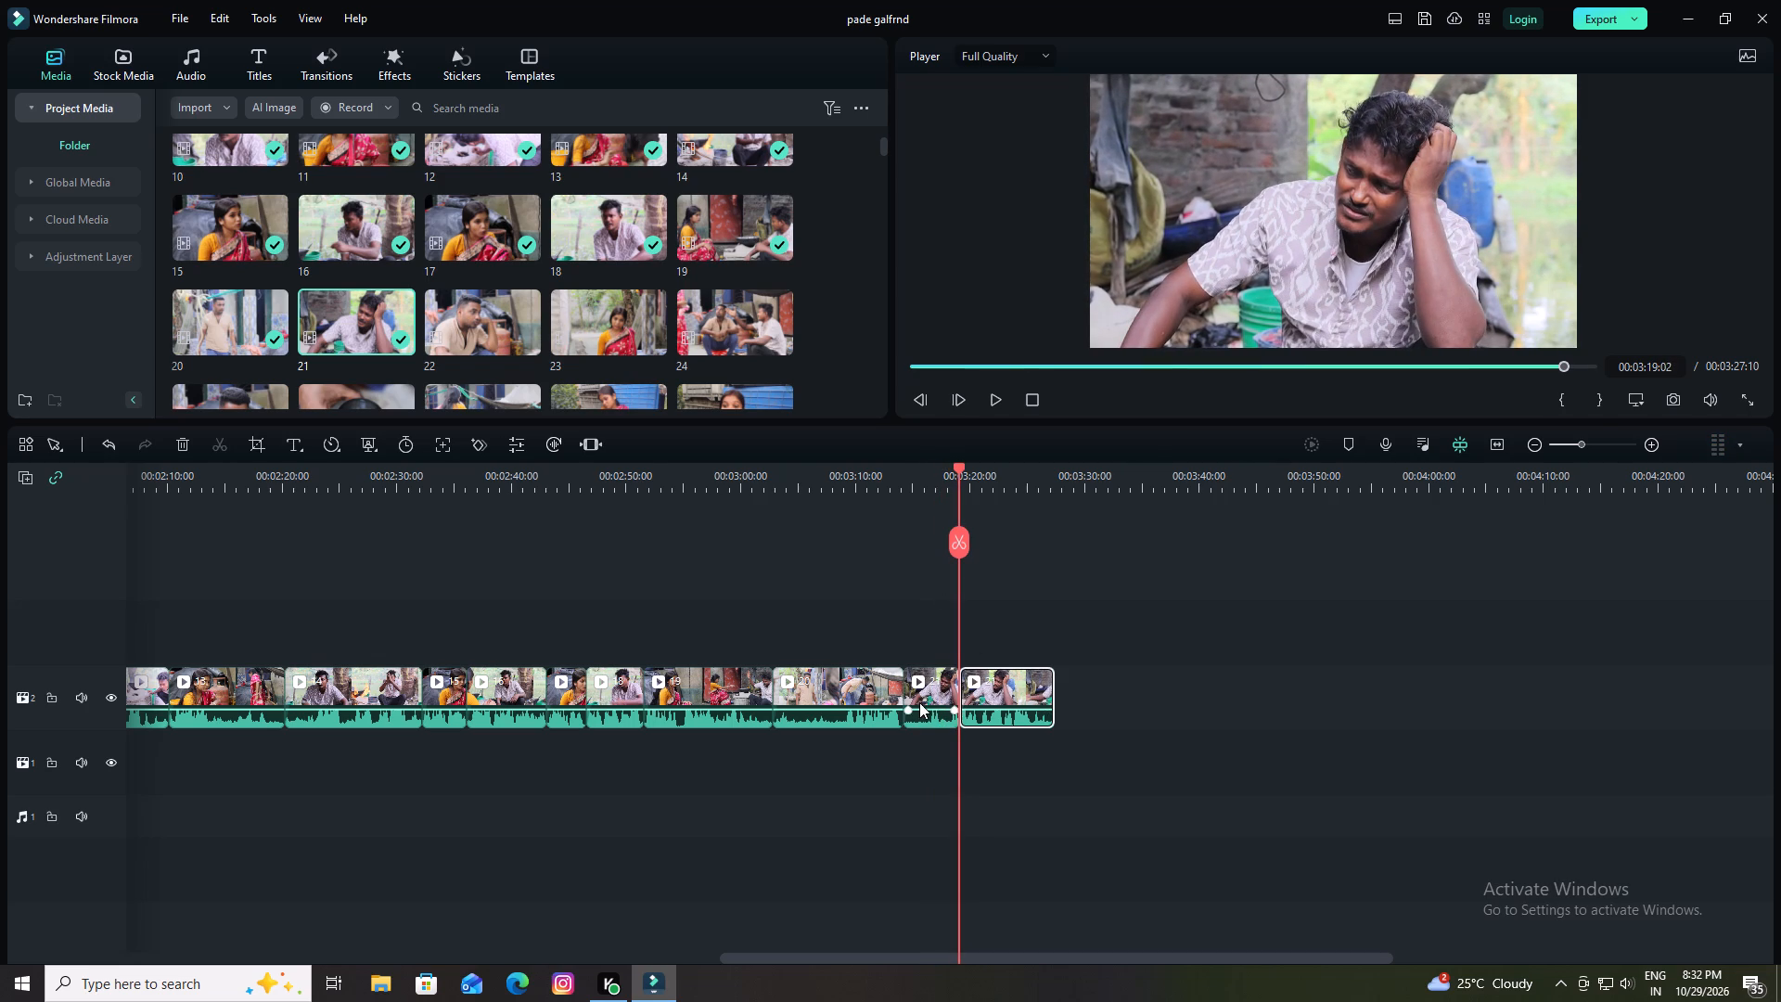
pyautogui.click(919, 701)
pyautogui.click(176, 449)
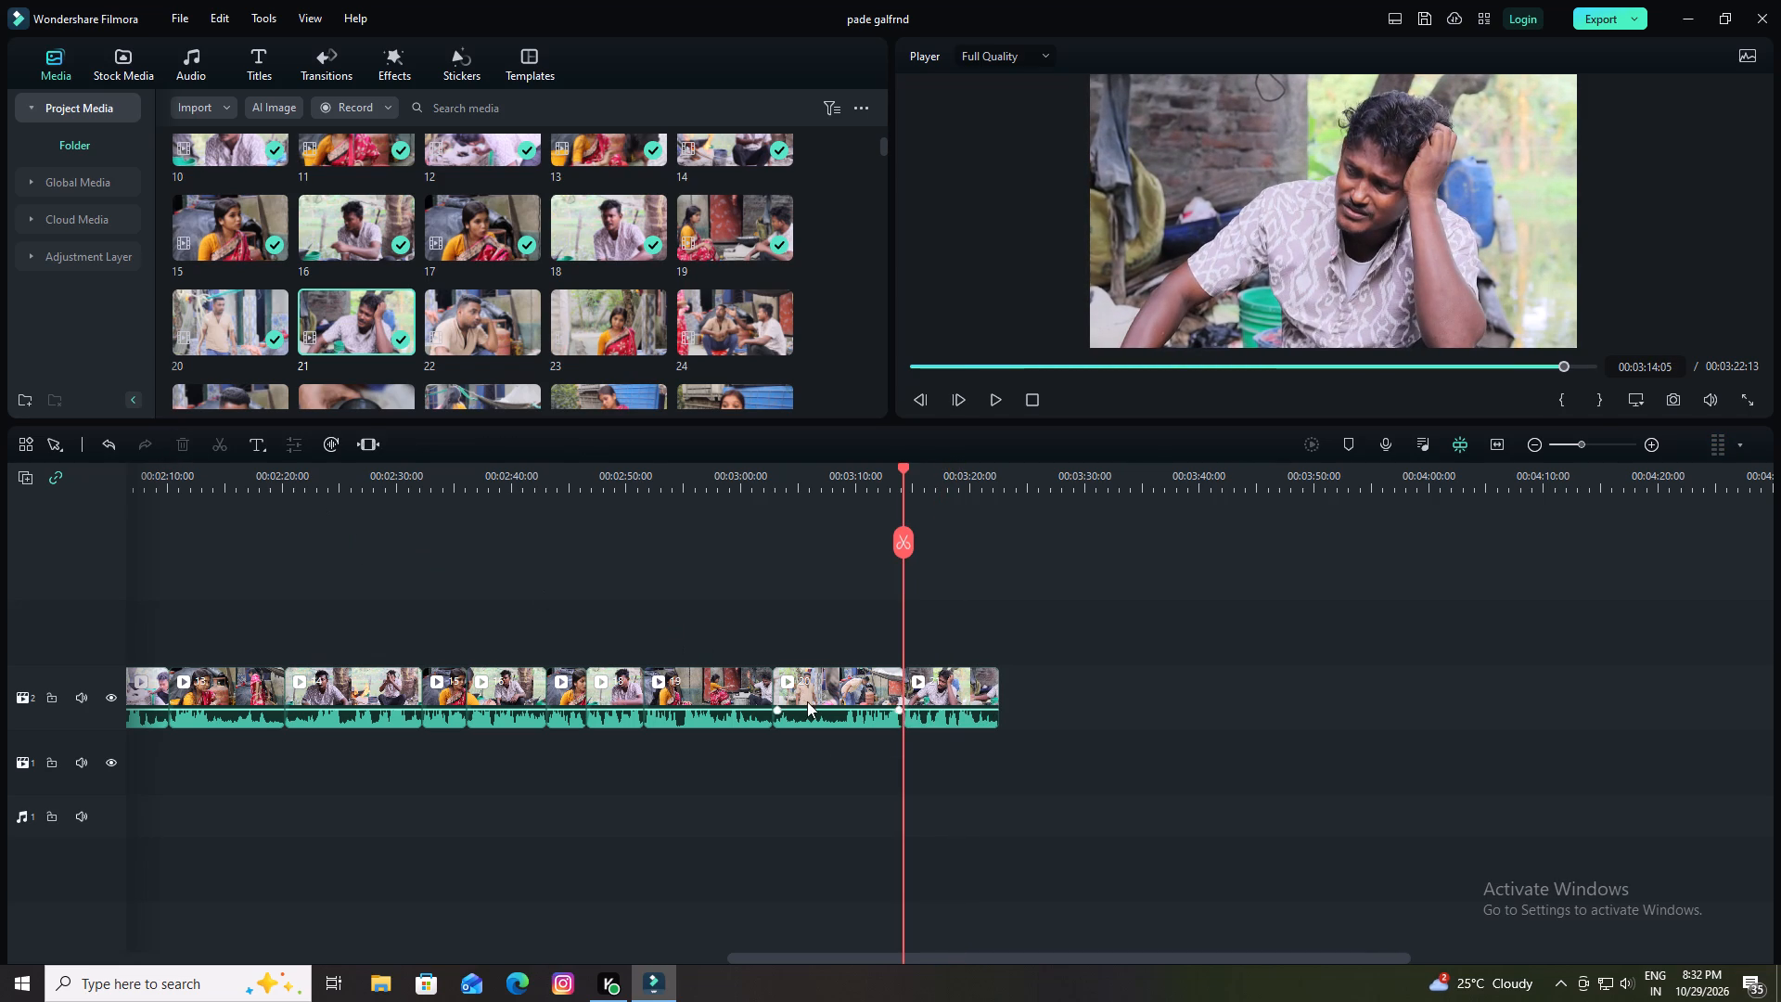
pyautogui.moveTo(943, 710); pyautogui.dragTo(943, 700)
# Play from just before the join between clips 20 and 21, split clip 21 at 00:03:21:14 and delete its leftover end piece.
pyautogui.moveTo(905, 469); pyautogui.dragTo(887, 465)
pyautogui.press('space')
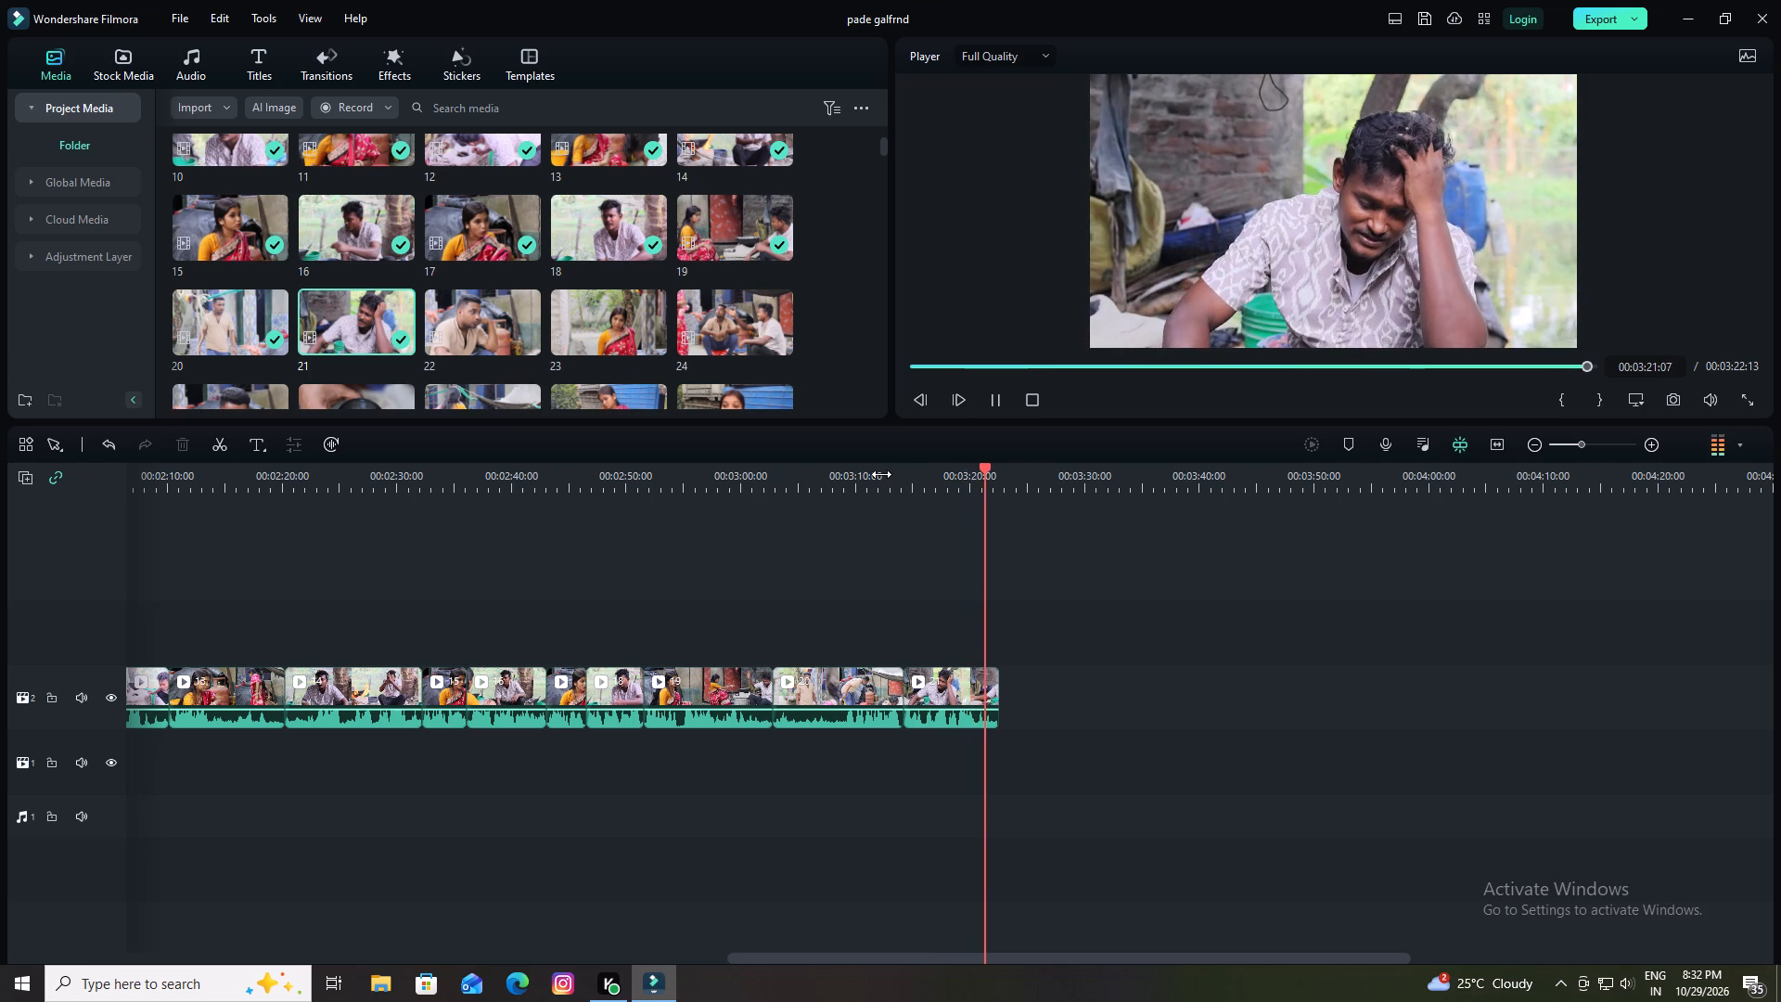
pyautogui.press('space')
pyautogui.click(990, 542)
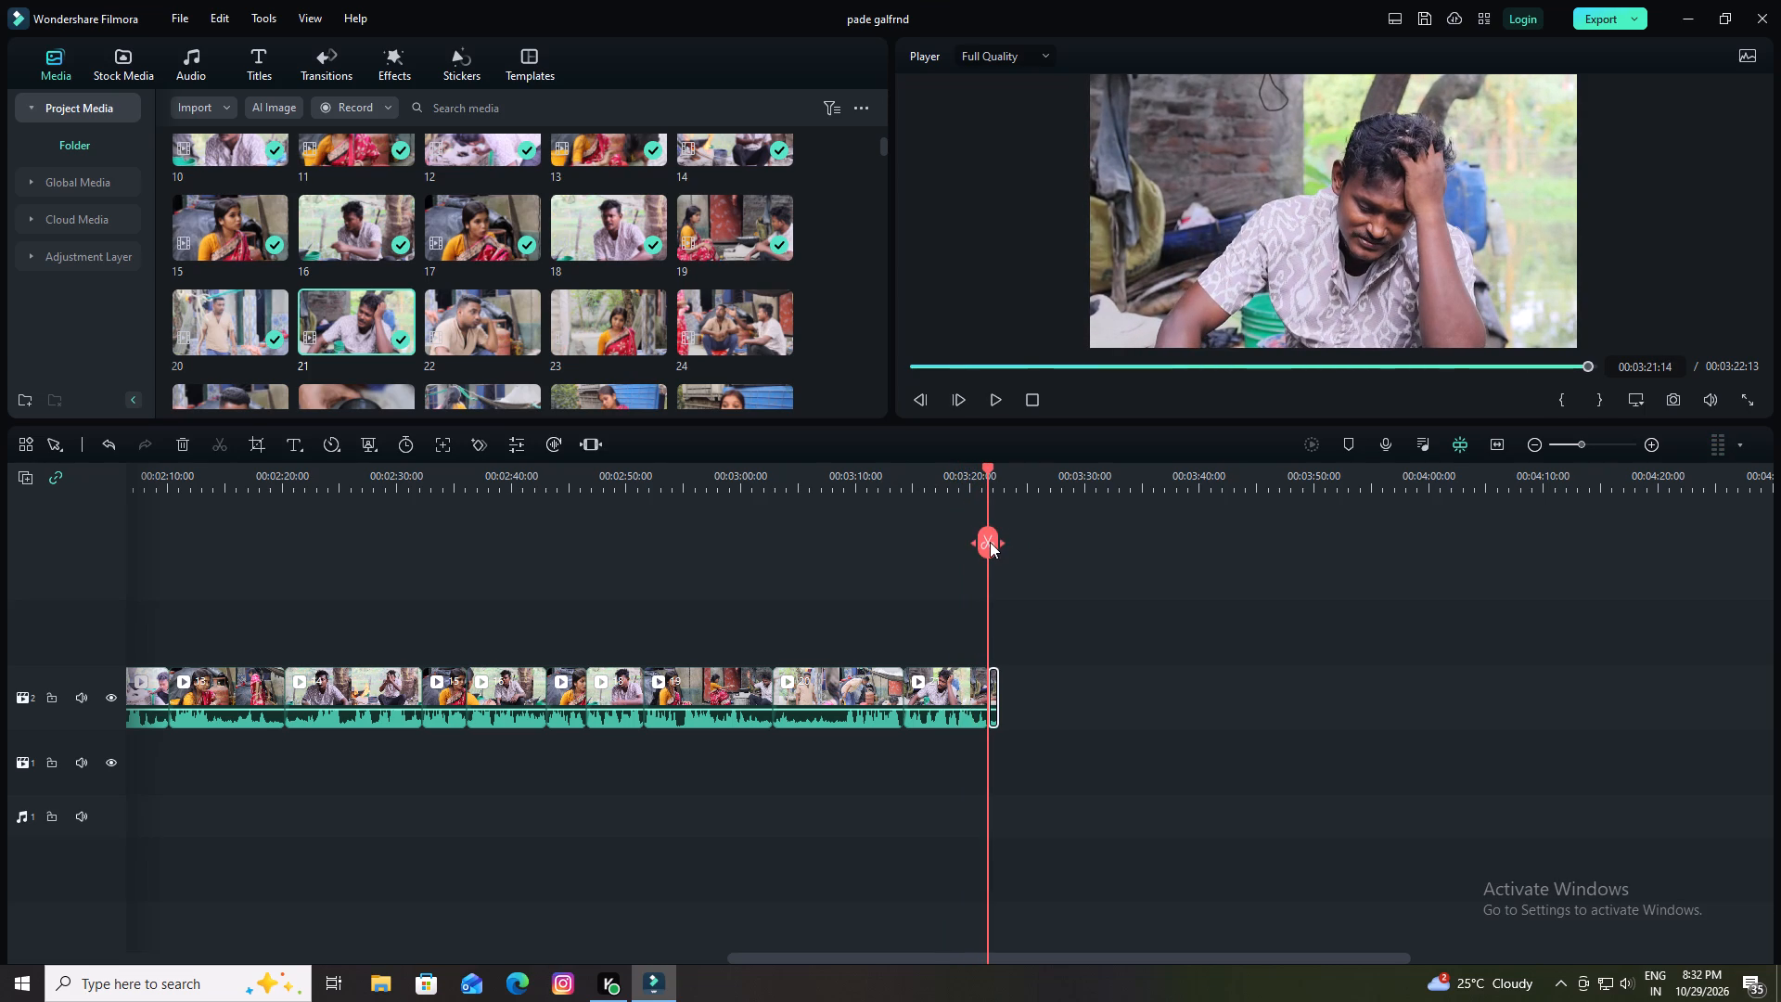
pyautogui.click(190, 443)
# Place clip 22 directly after clip 21 on the same video track and raise its volume.
pyautogui.moveTo(462, 330); pyautogui.dragTo(988, 686)
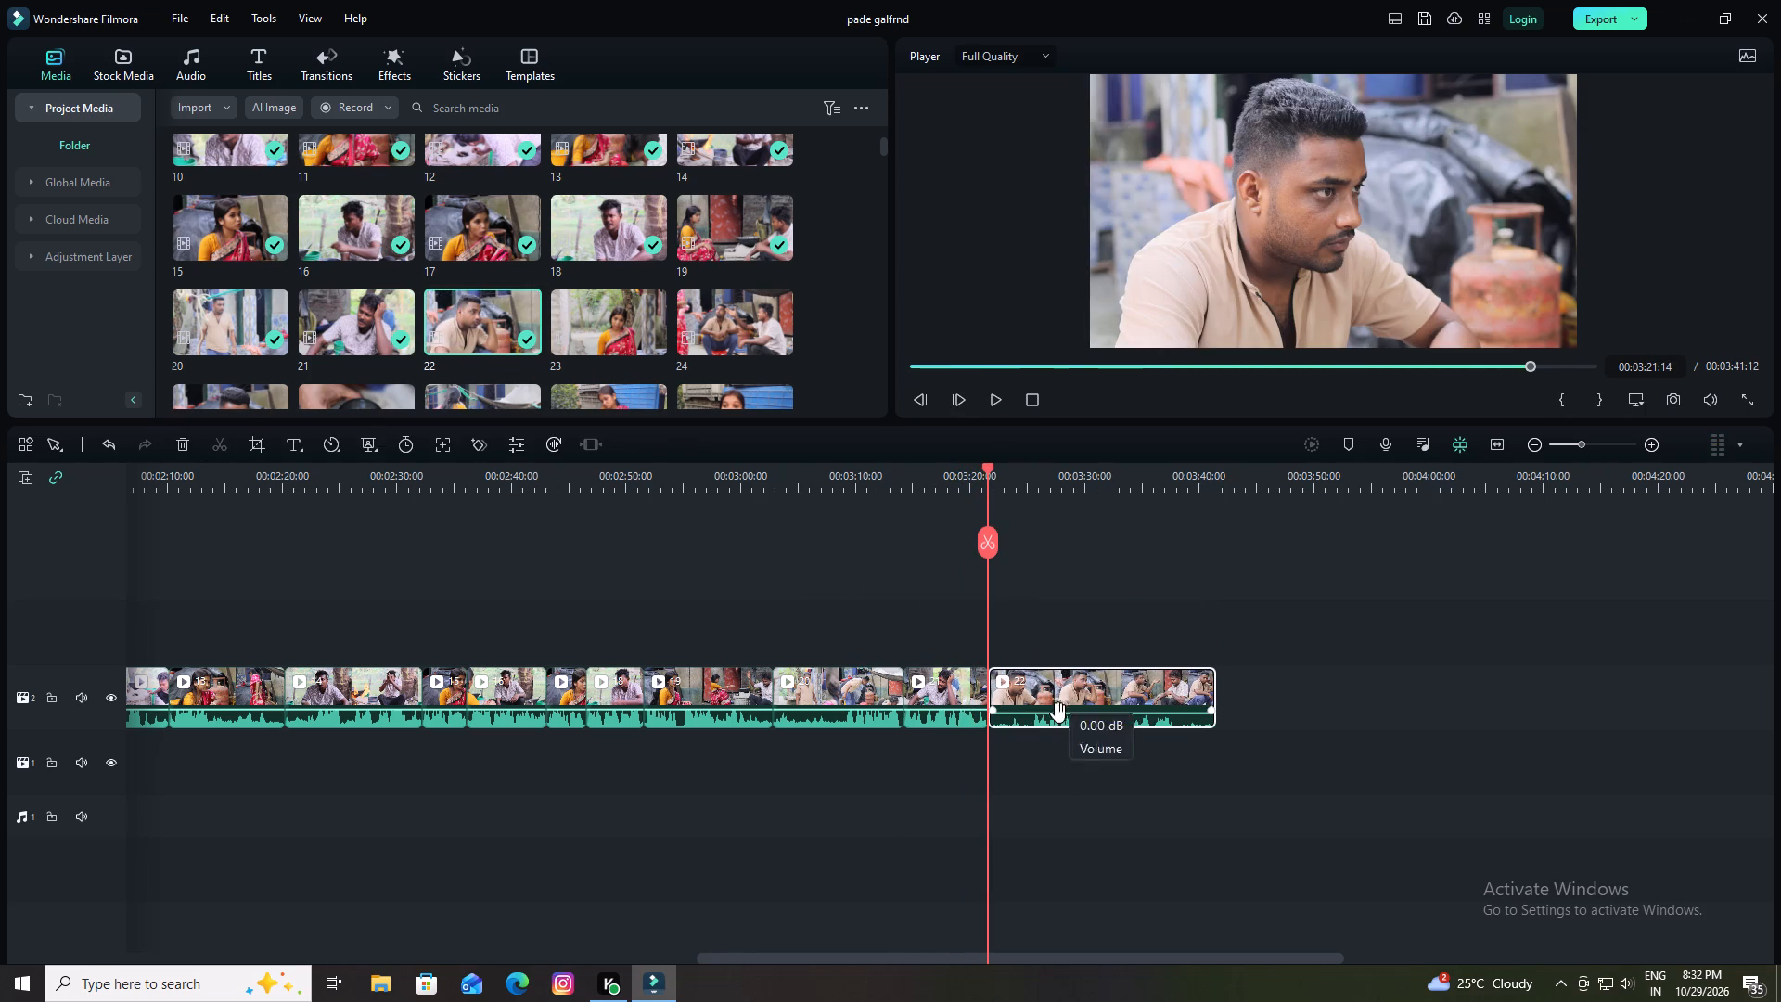
pyautogui.moveTo(1058, 710); pyautogui.dragTo(1058, 685)
# Play the beginning of clip 22, split it at 00:03:24:08 and delete the piece before the cut.
pyautogui.press('space')
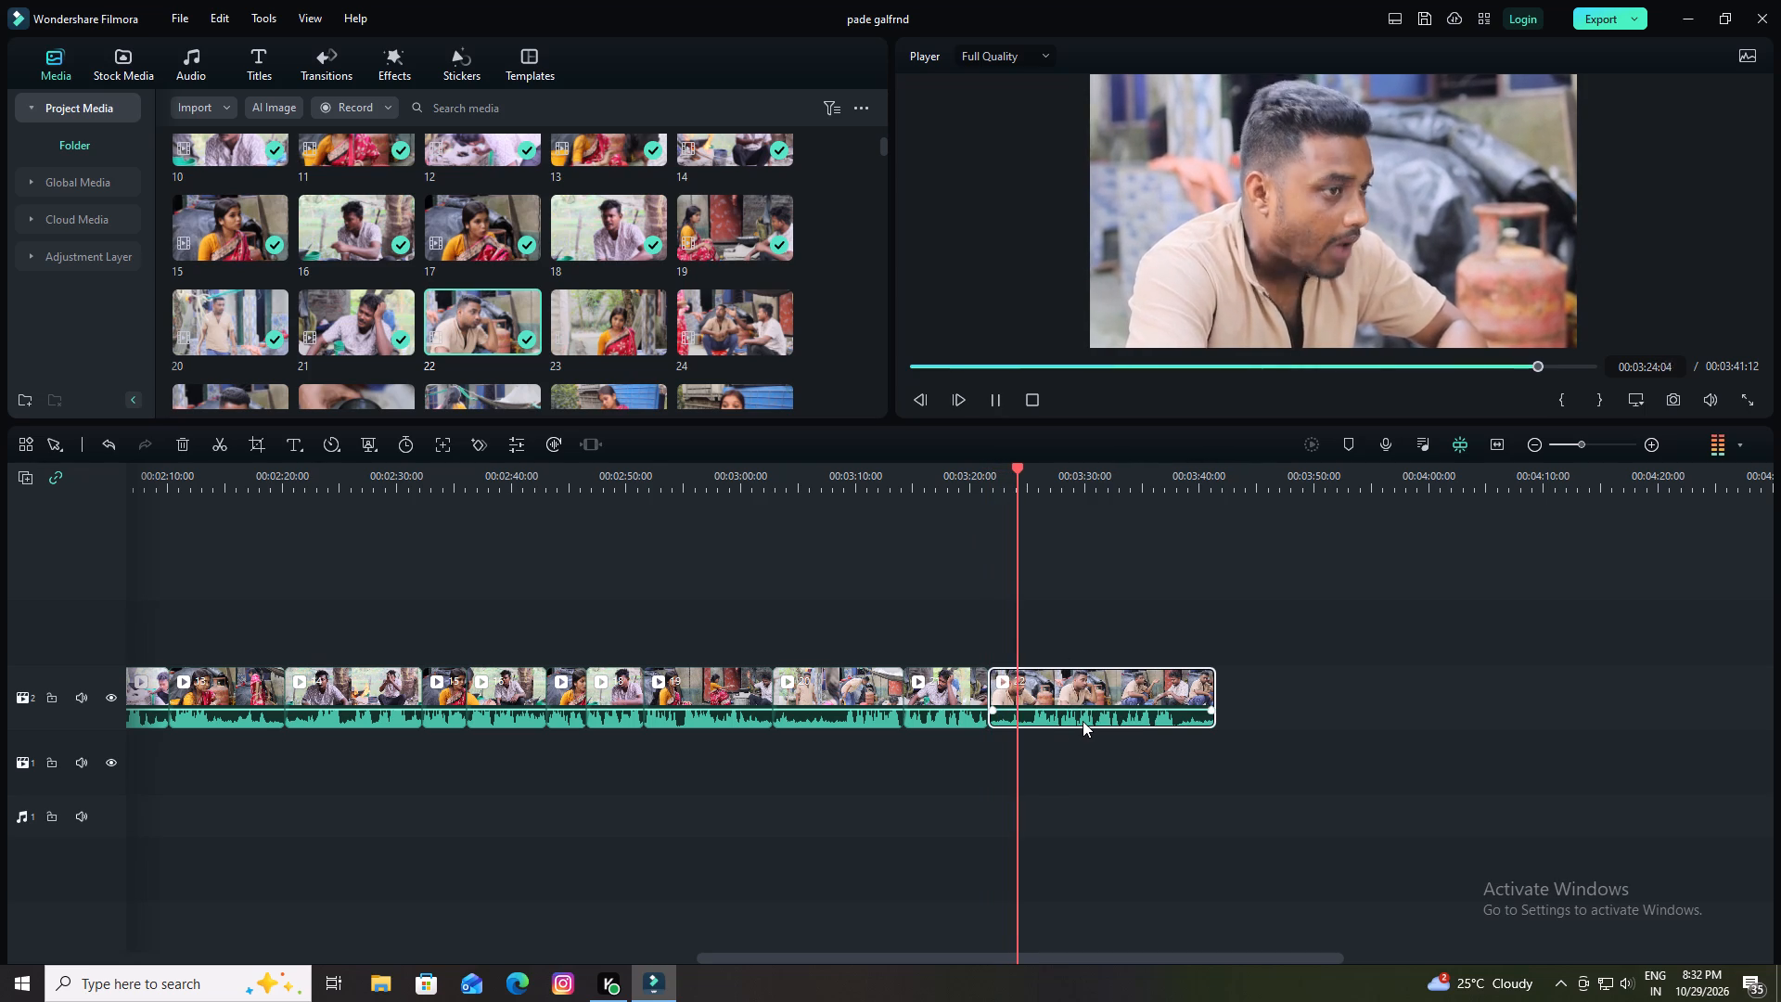
pyautogui.press('space')
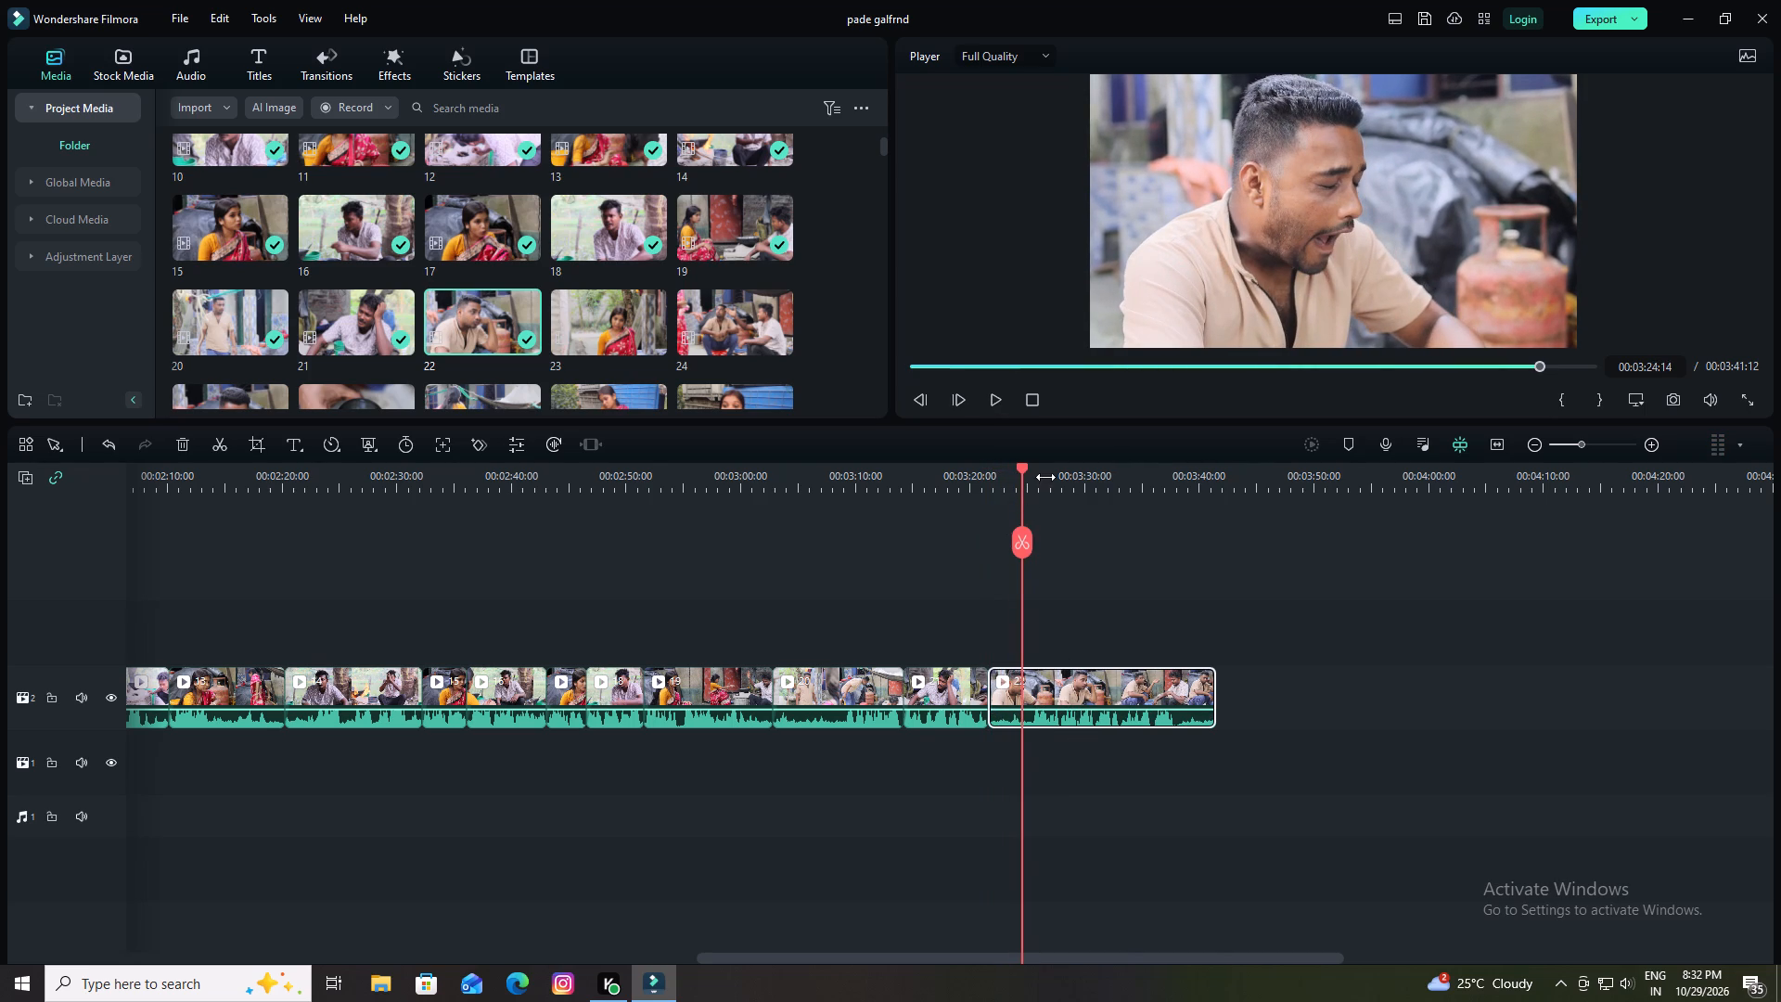
pyautogui.moveTo(1046, 476); pyautogui.dragTo(1373, 522)
pyautogui.moveTo(1022, 471); pyautogui.dragTo(1021, 470)
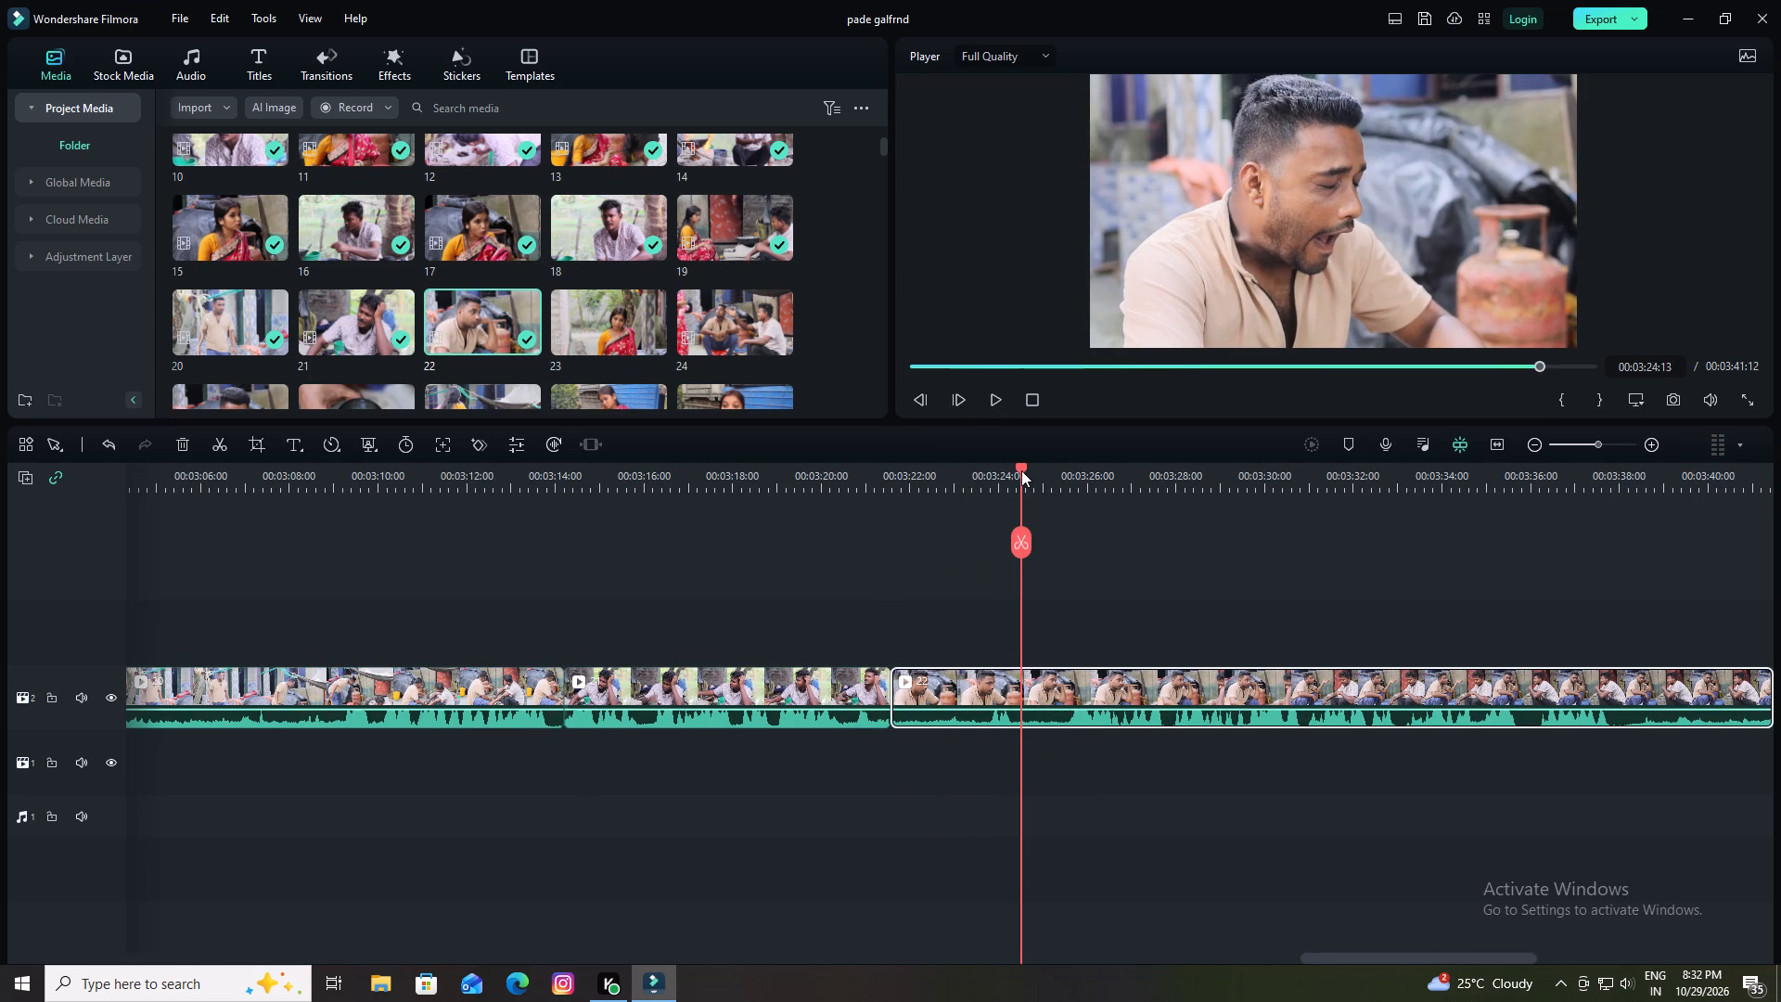
pyautogui.moveTo(1021, 470); pyautogui.dragTo(1012, 481)
pyautogui.click(1012, 545)
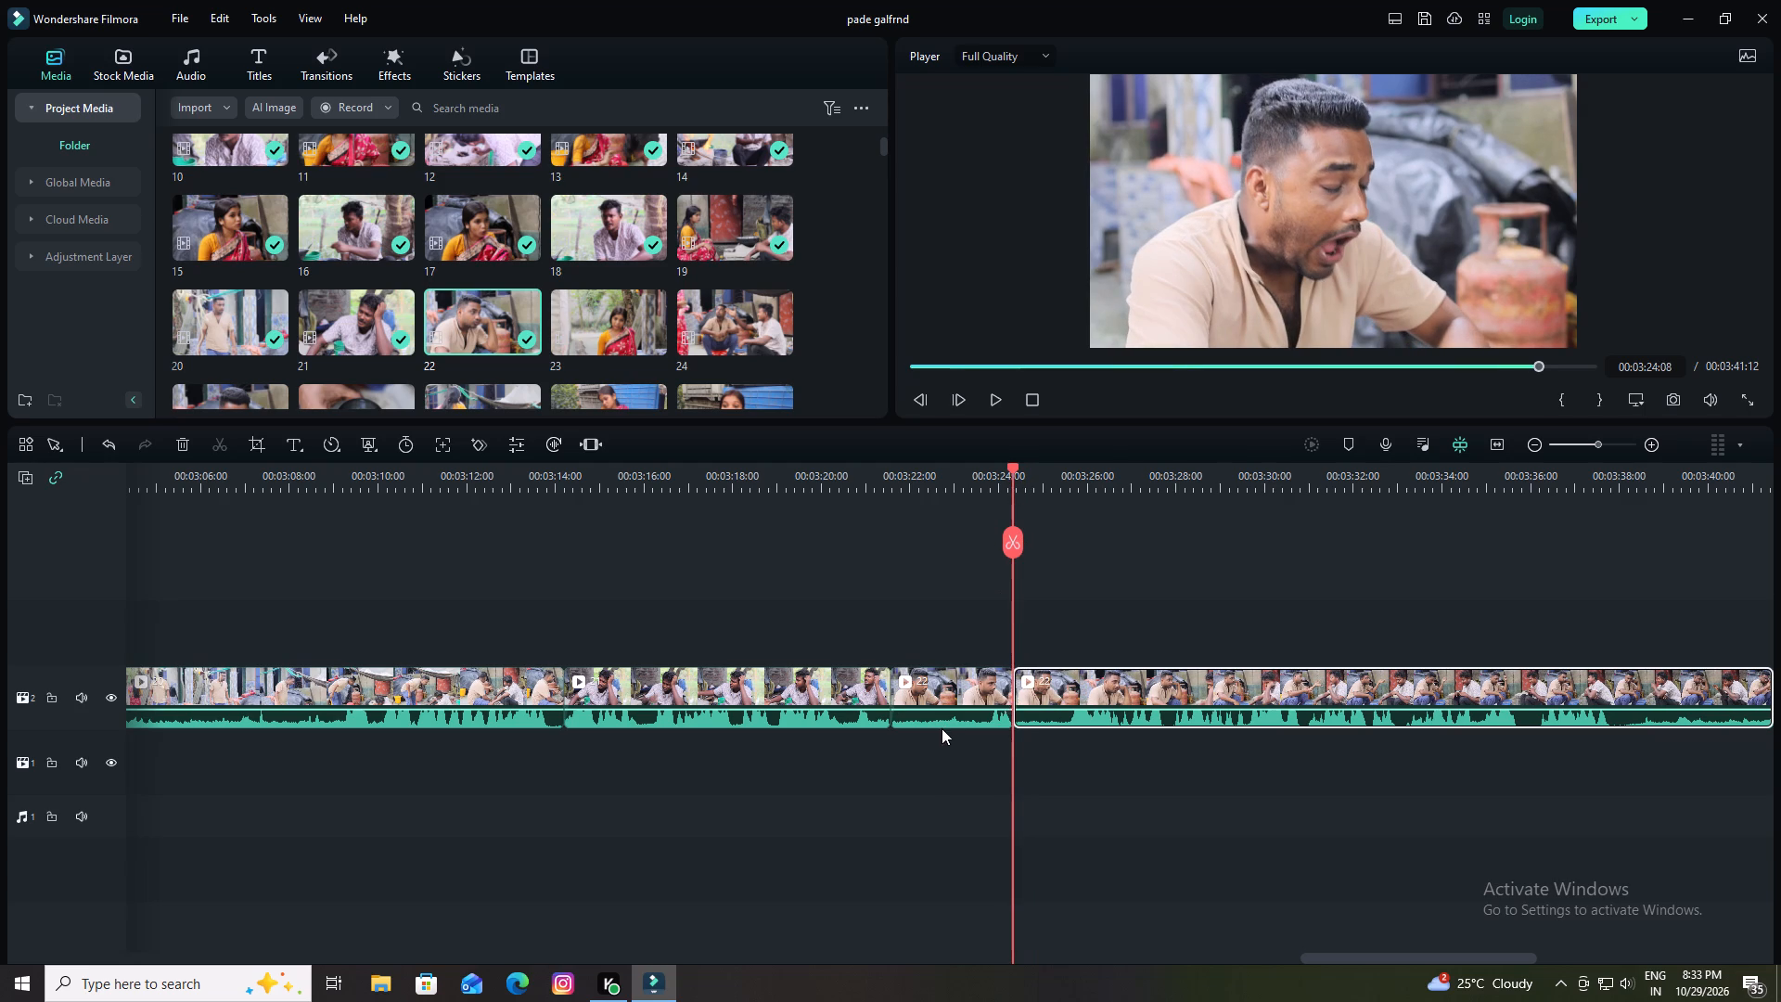
pyautogui.click(942, 707)
pyautogui.click(942, 685)
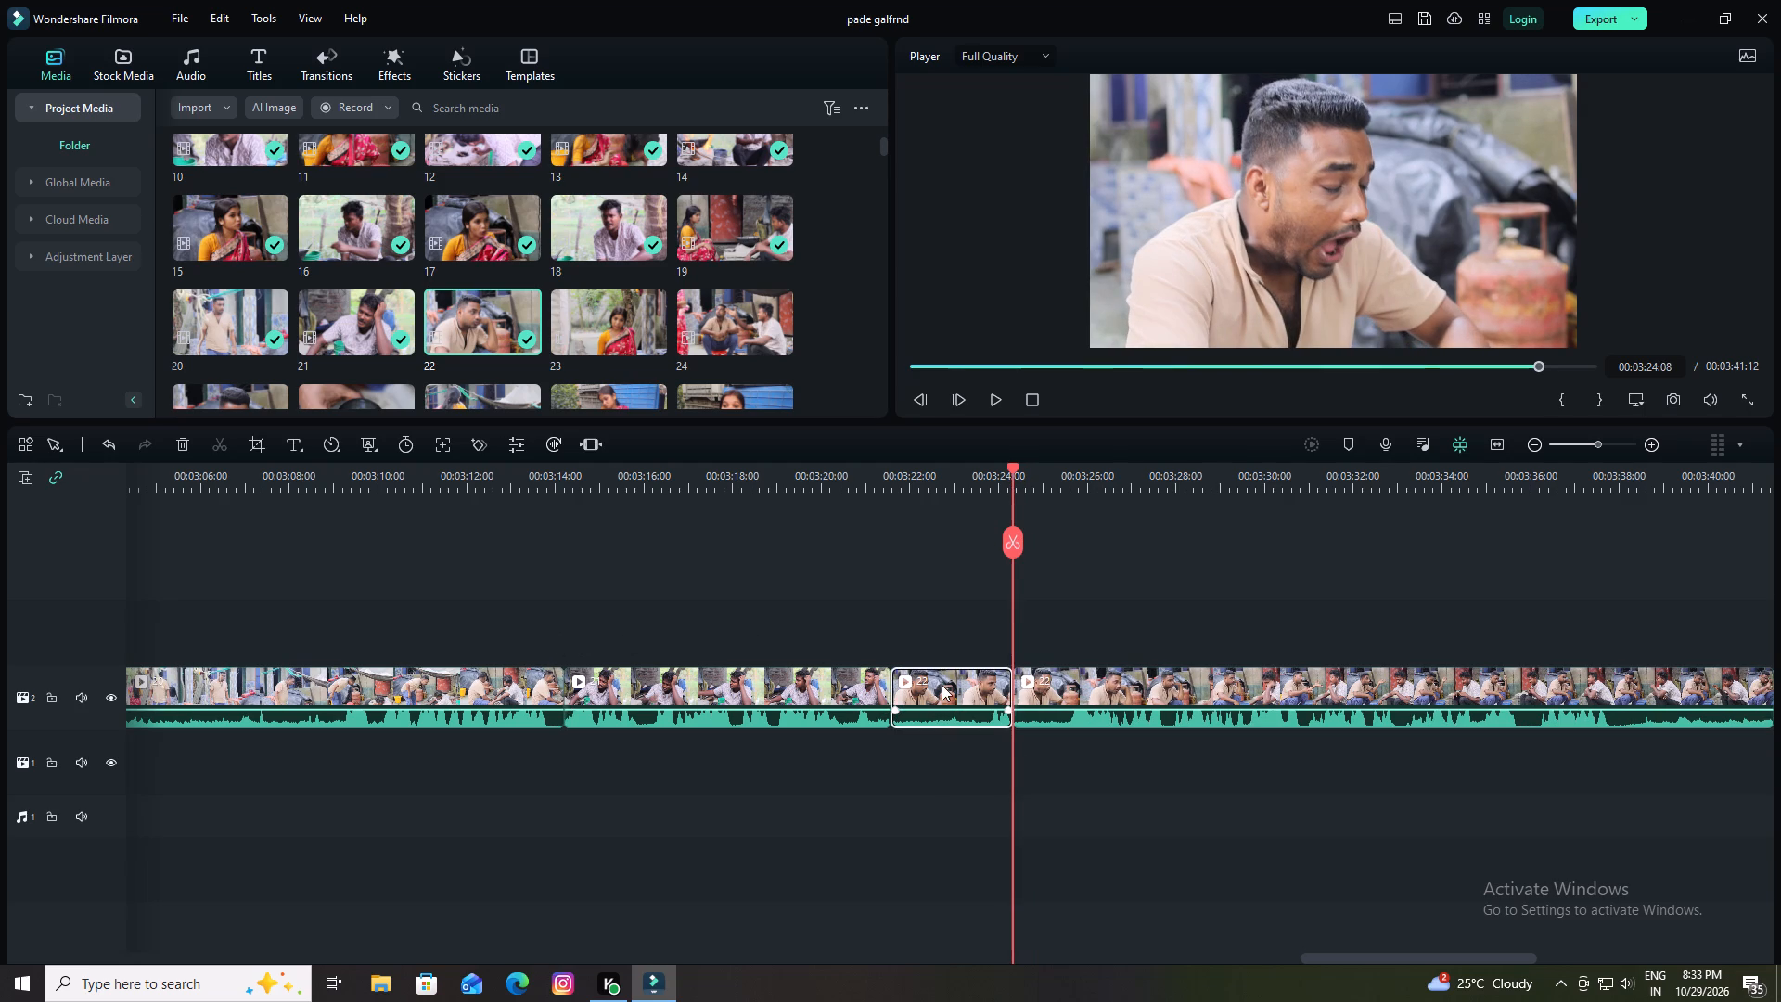
pyautogui.click(176, 442)
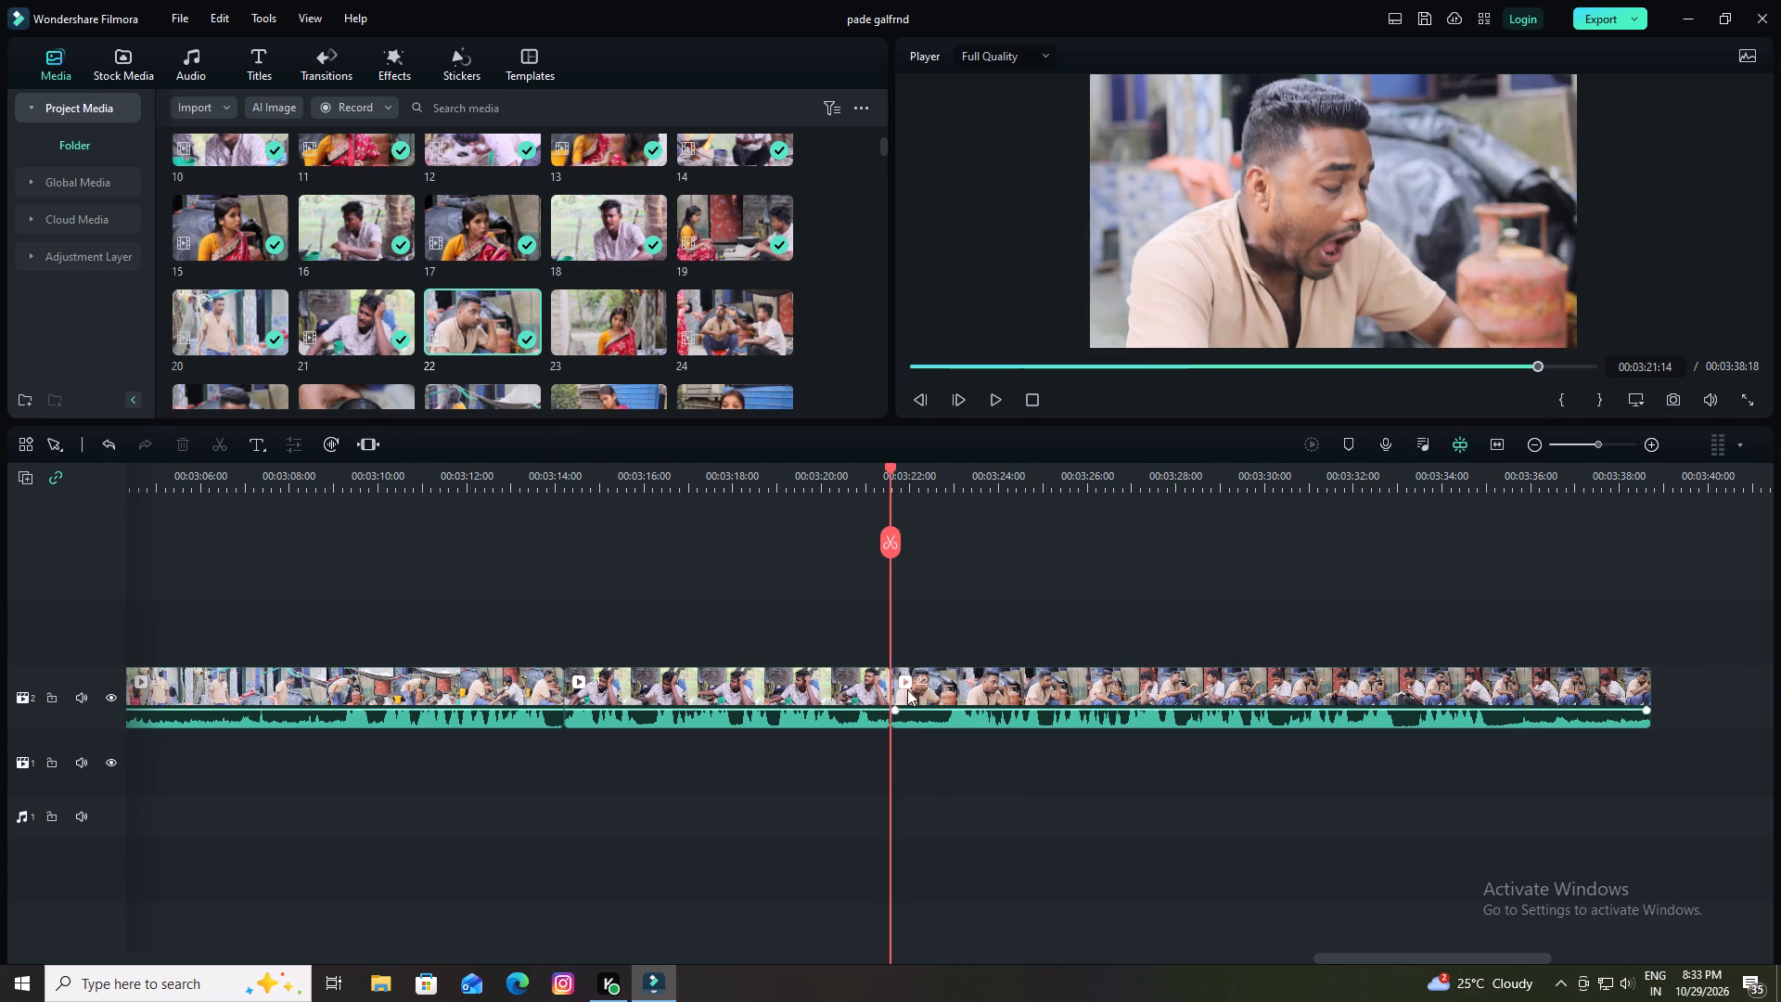
# Play from just before the join between clips 21 and 22, split clip 22 at 00:03:35:06 and delete its leftover end piece.
pyautogui.press('space')
pyautogui.press('space')
pyautogui.moveTo(902, 465); pyautogui.dragTo(881, 473)
pyautogui.press('space')
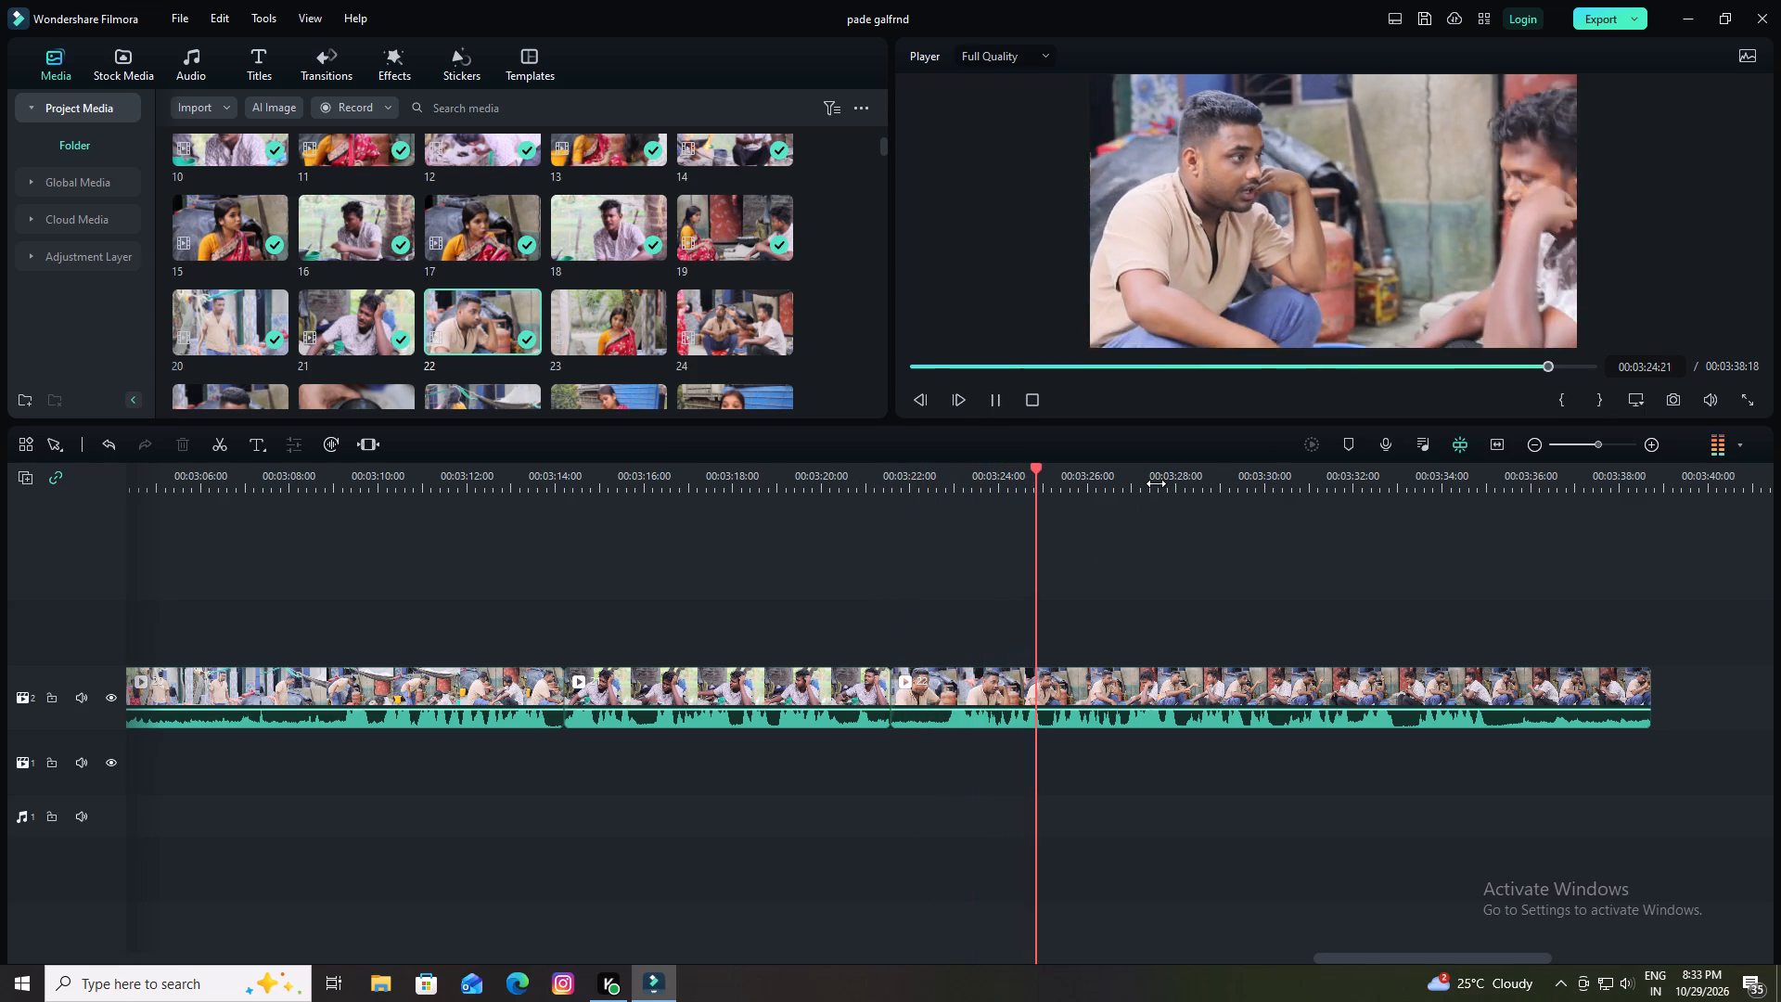
pyautogui.moveTo(1156, 482); pyautogui.dragTo(1085, 483)
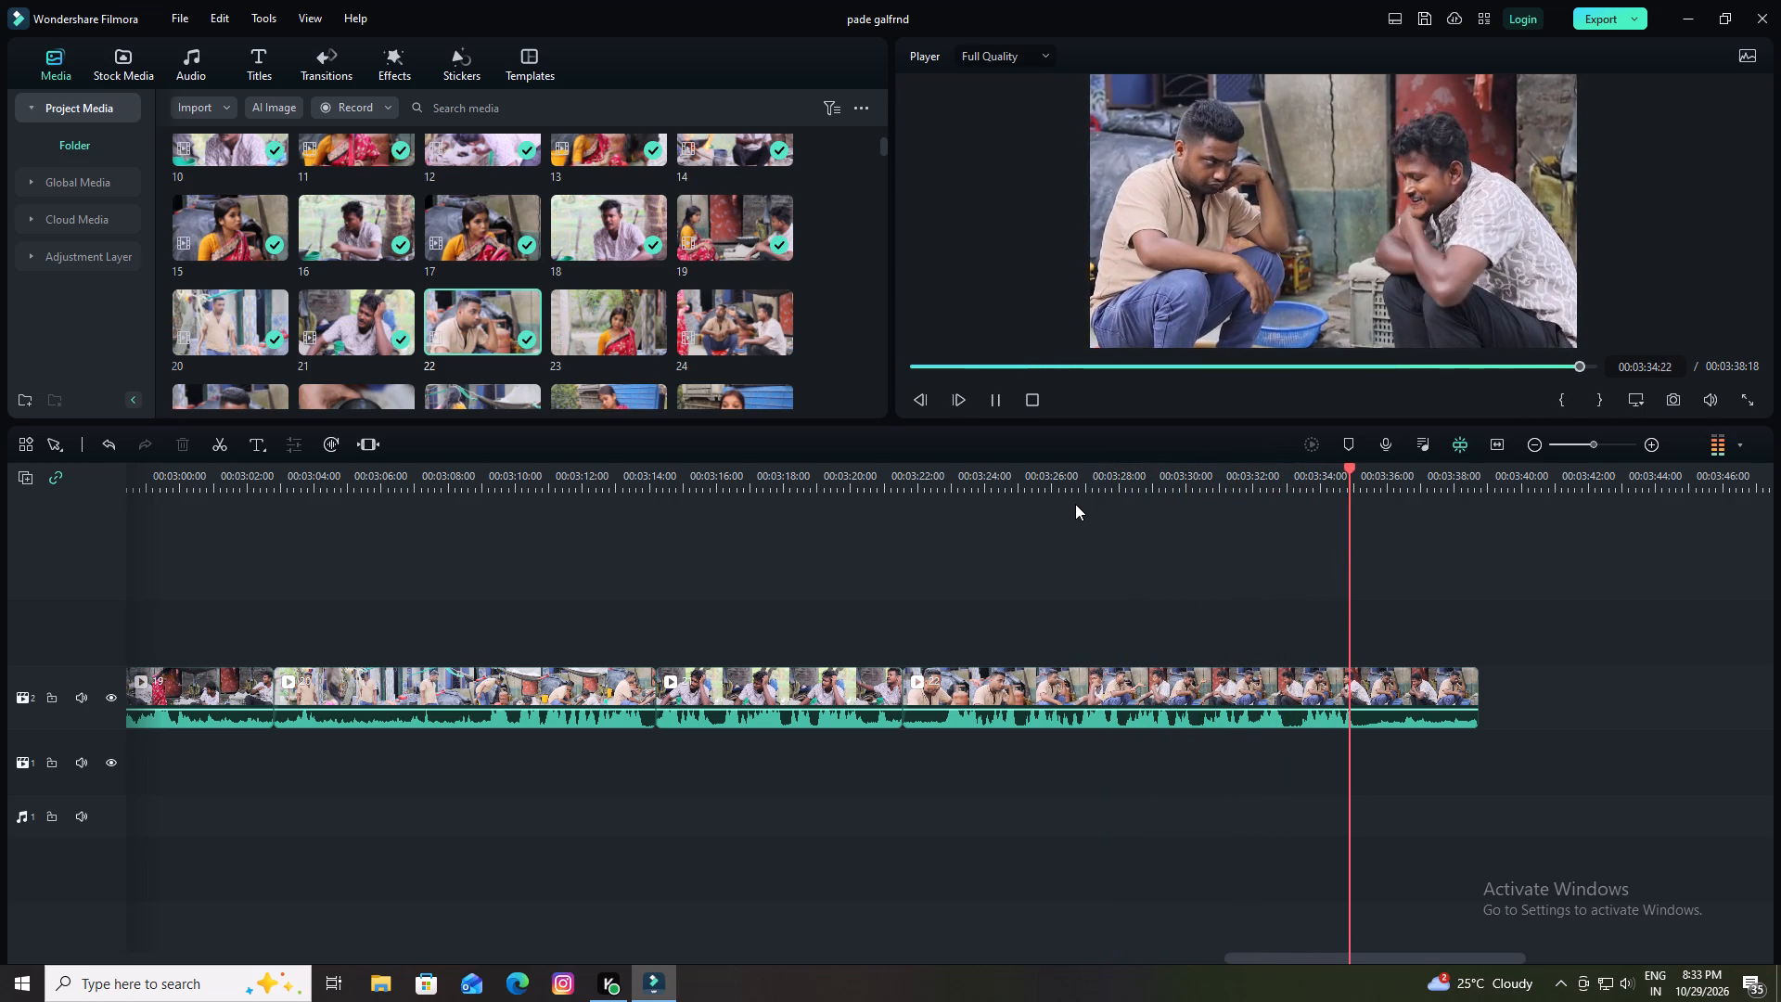
pyautogui.press('space')
pyautogui.click(1361, 539)
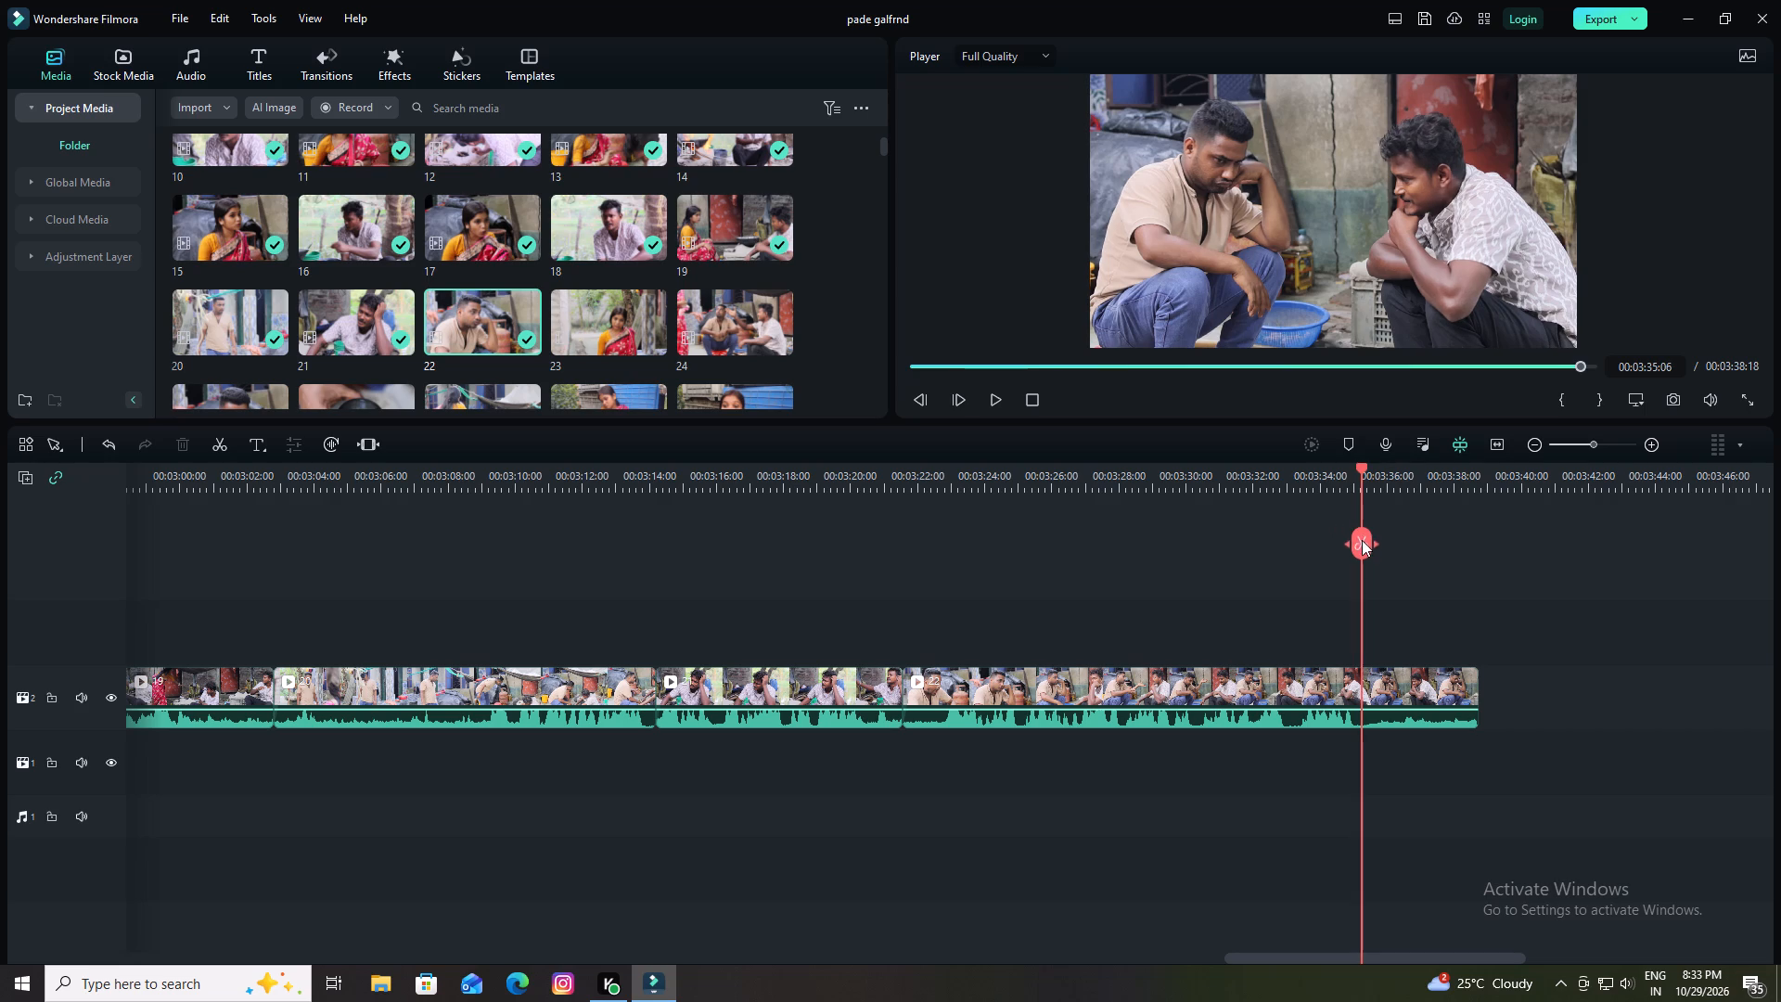
pyautogui.click(1365, 547)
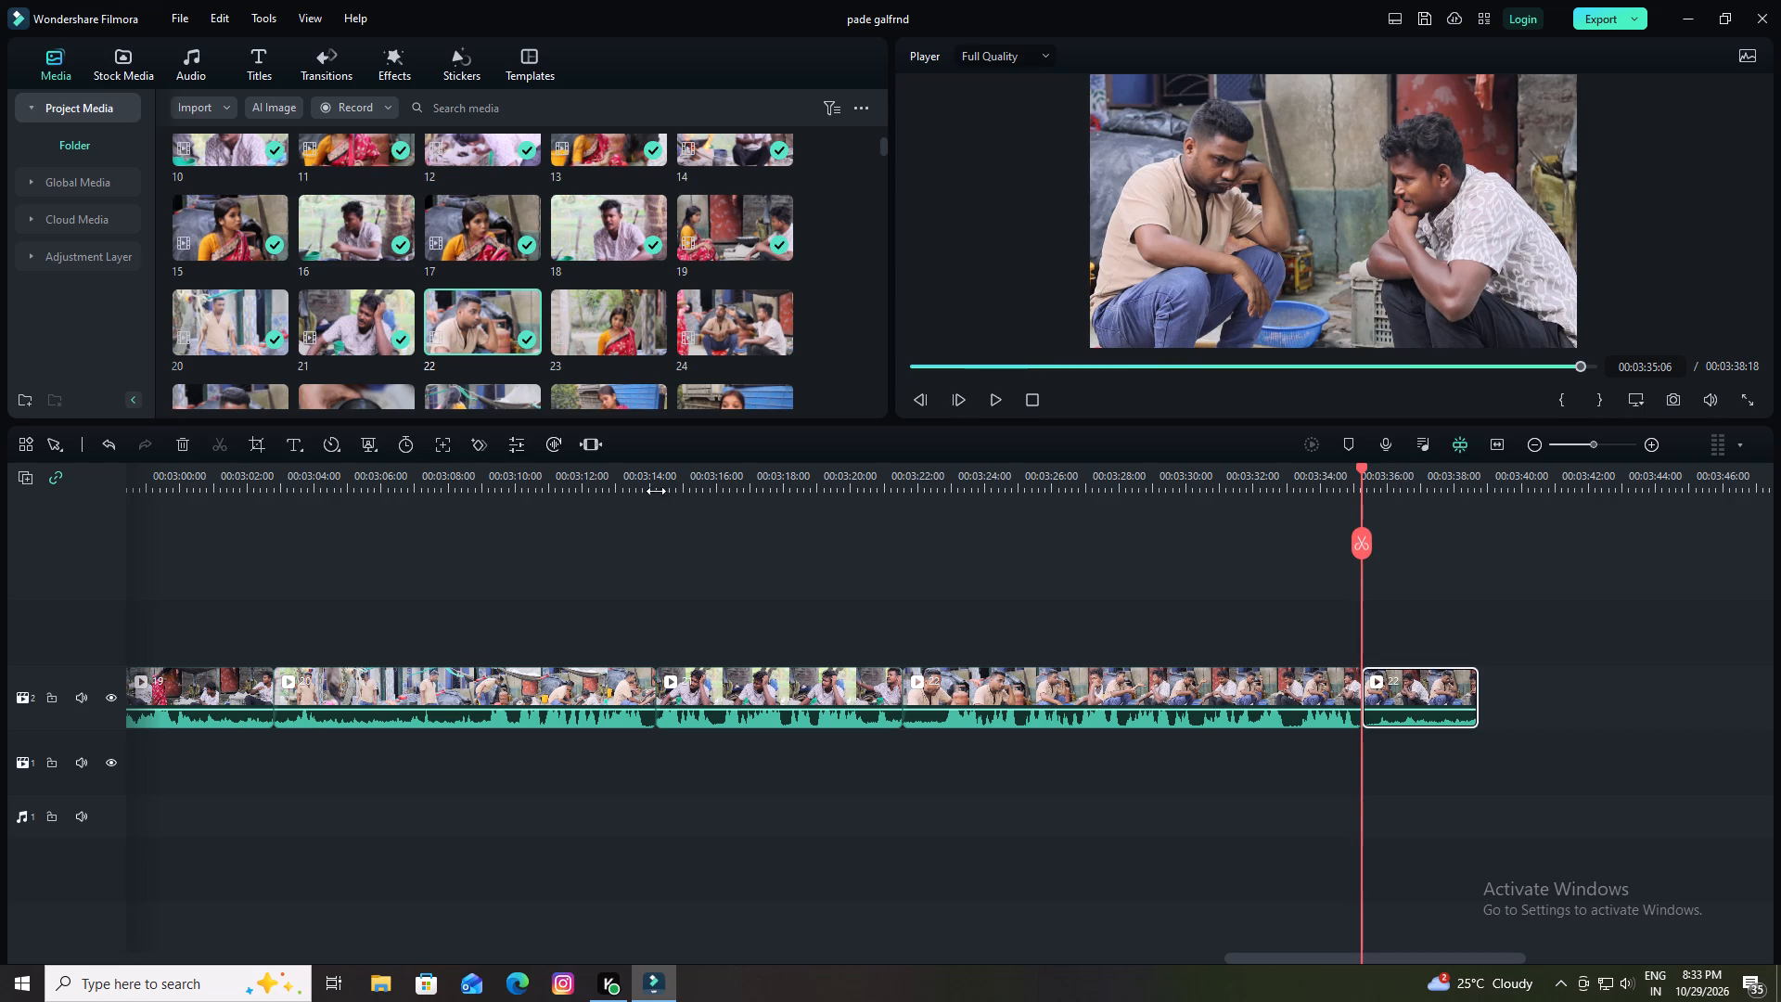
pyautogui.click(192, 443)
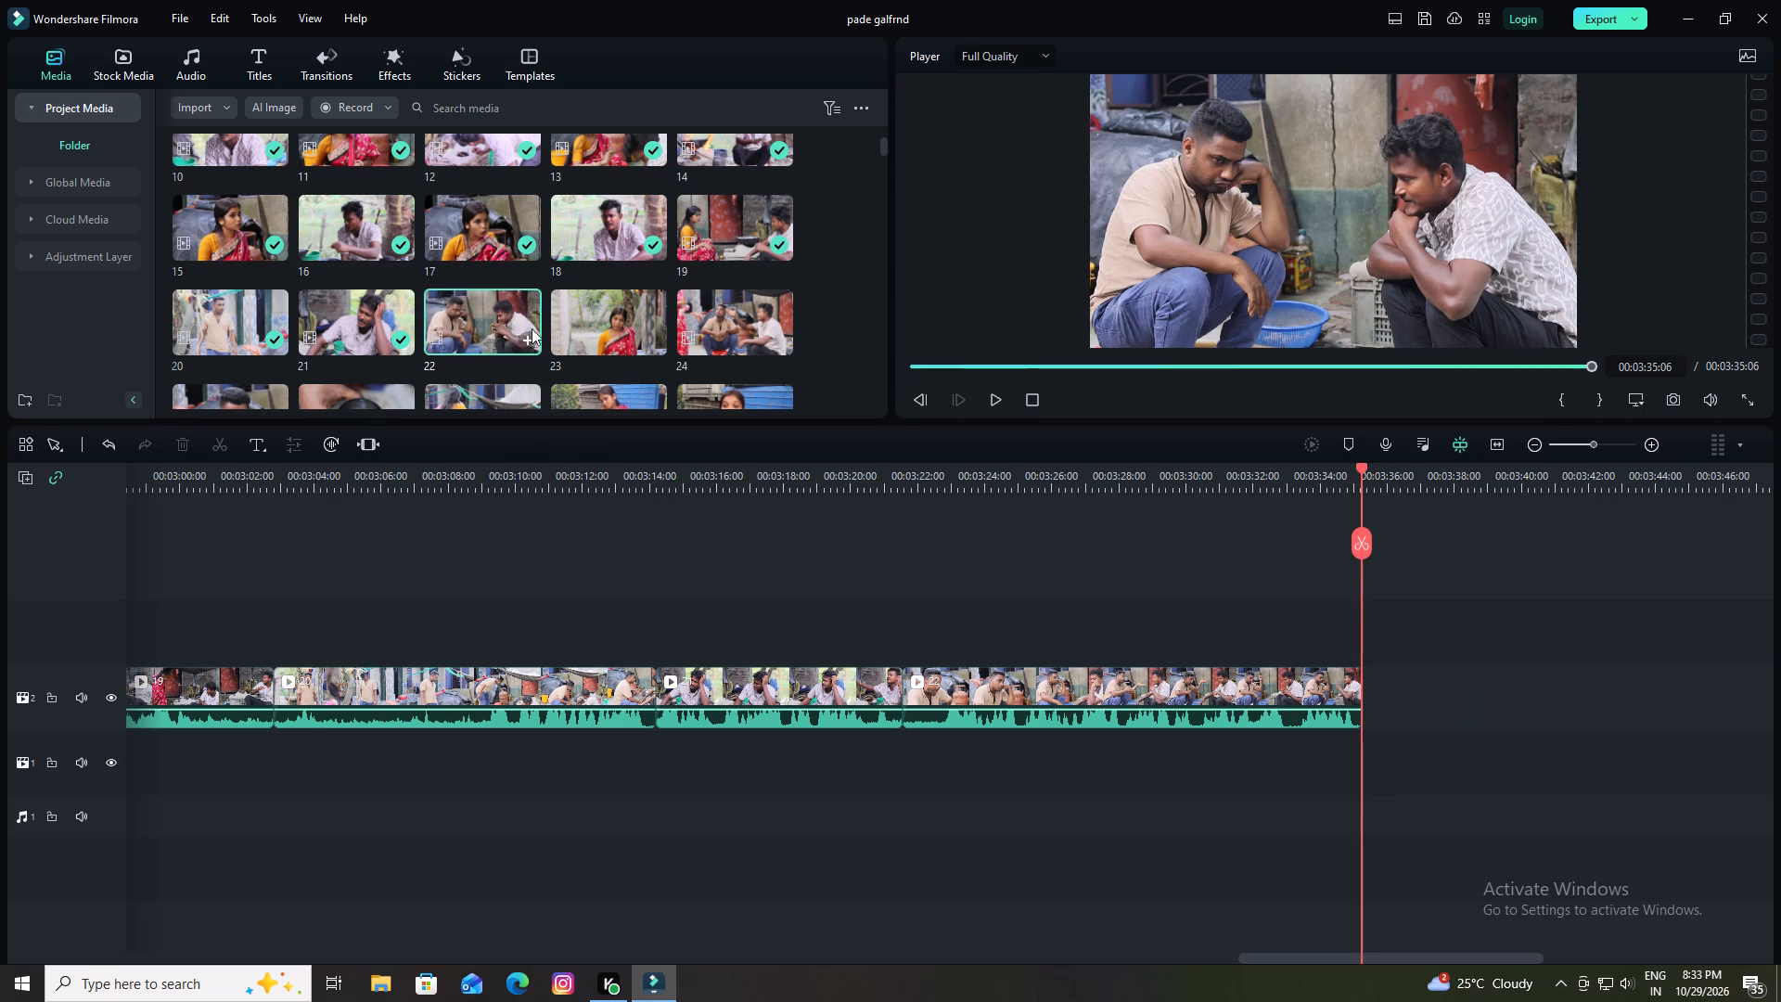
# Place clip 23 directly after clip 22 on the same video track and raise its volume.
pyautogui.click(603, 326)
pyautogui.moveTo(612, 337); pyautogui.dragTo(1458, 671)
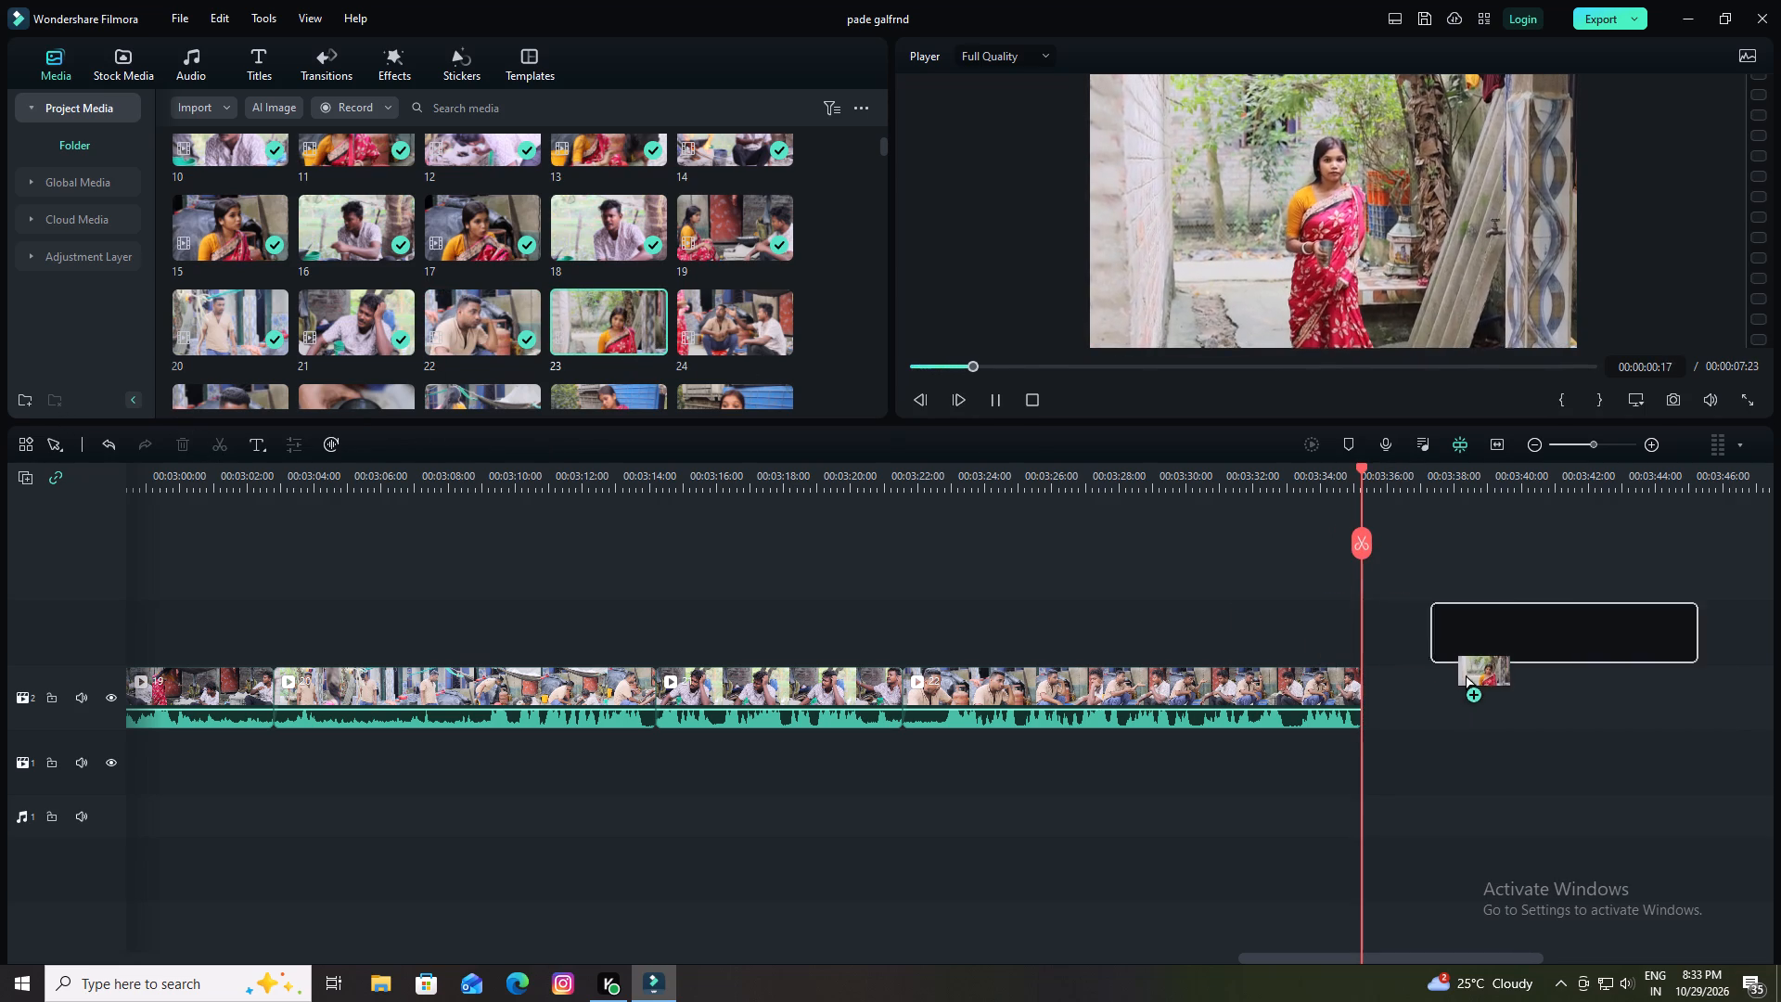
pyautogui.moveTo(1458, 671); pyautogui.dragTo(1367, 681)
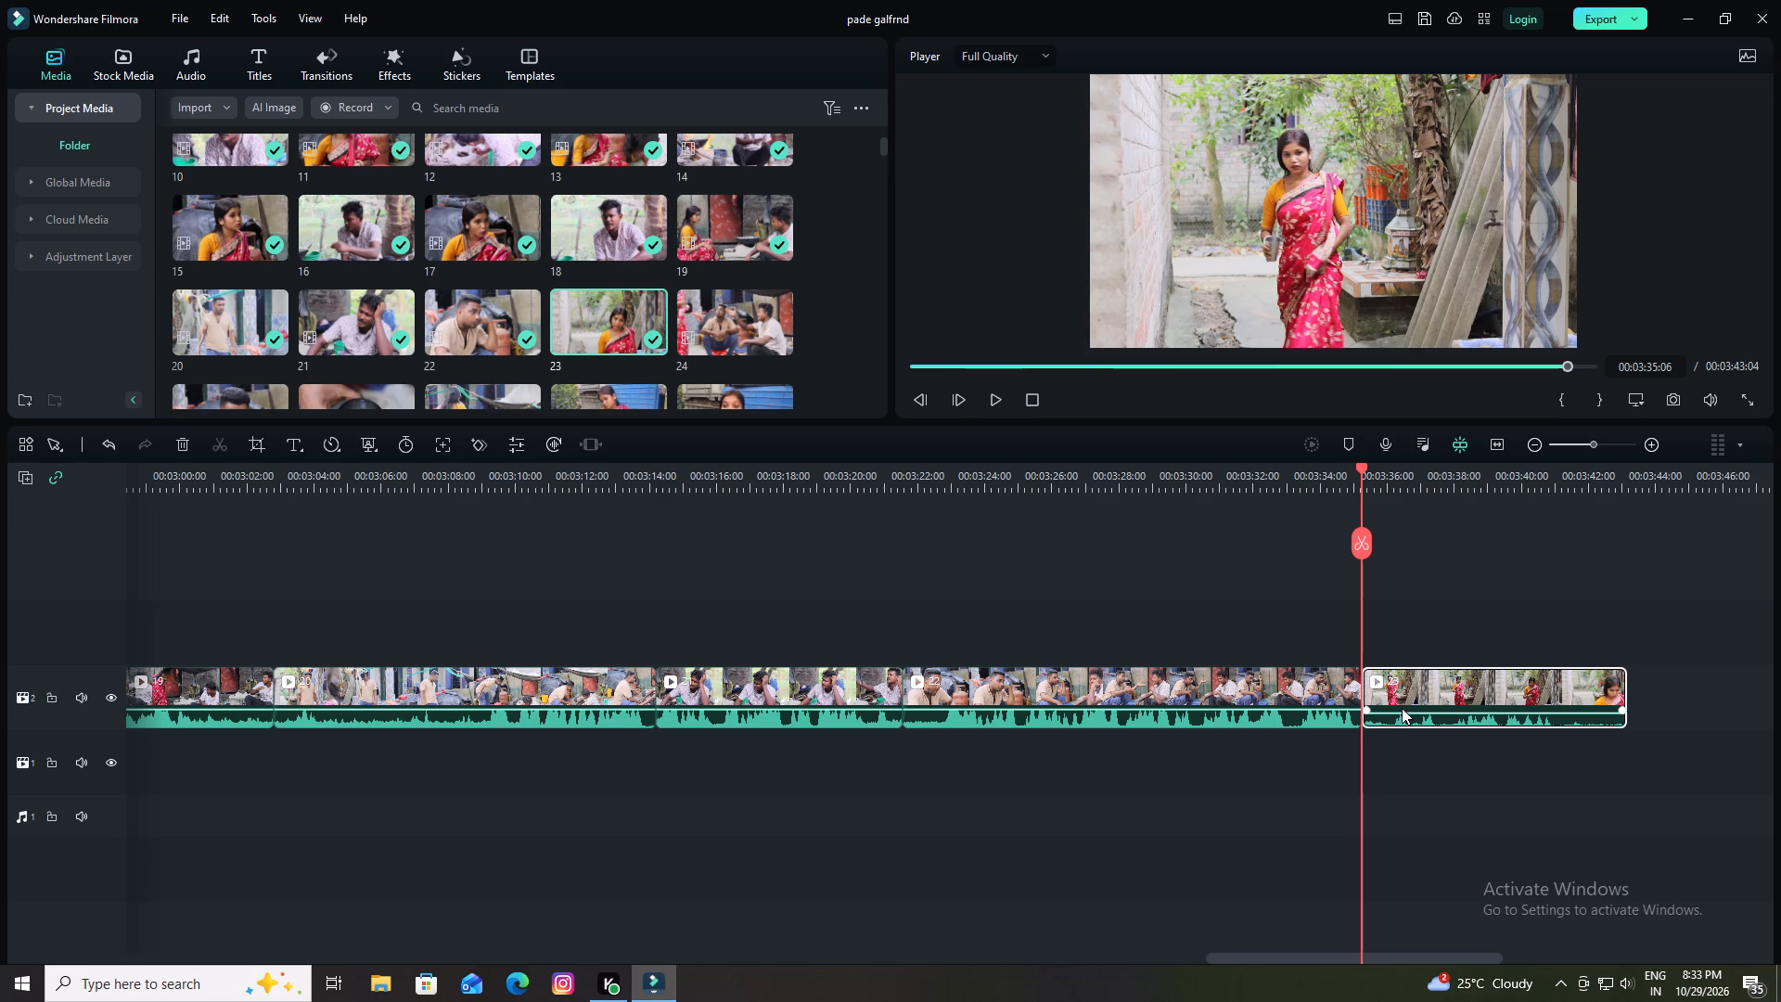
pyautogui.moveTo(1398, 713); pyautogui.dragTo(1390, 683)
# Play the beginning of clip 23, split it at 00:03:37:21 and delete the piece before the cut, keeping the remaining piece's volume raised.
pyautogui.press('space')
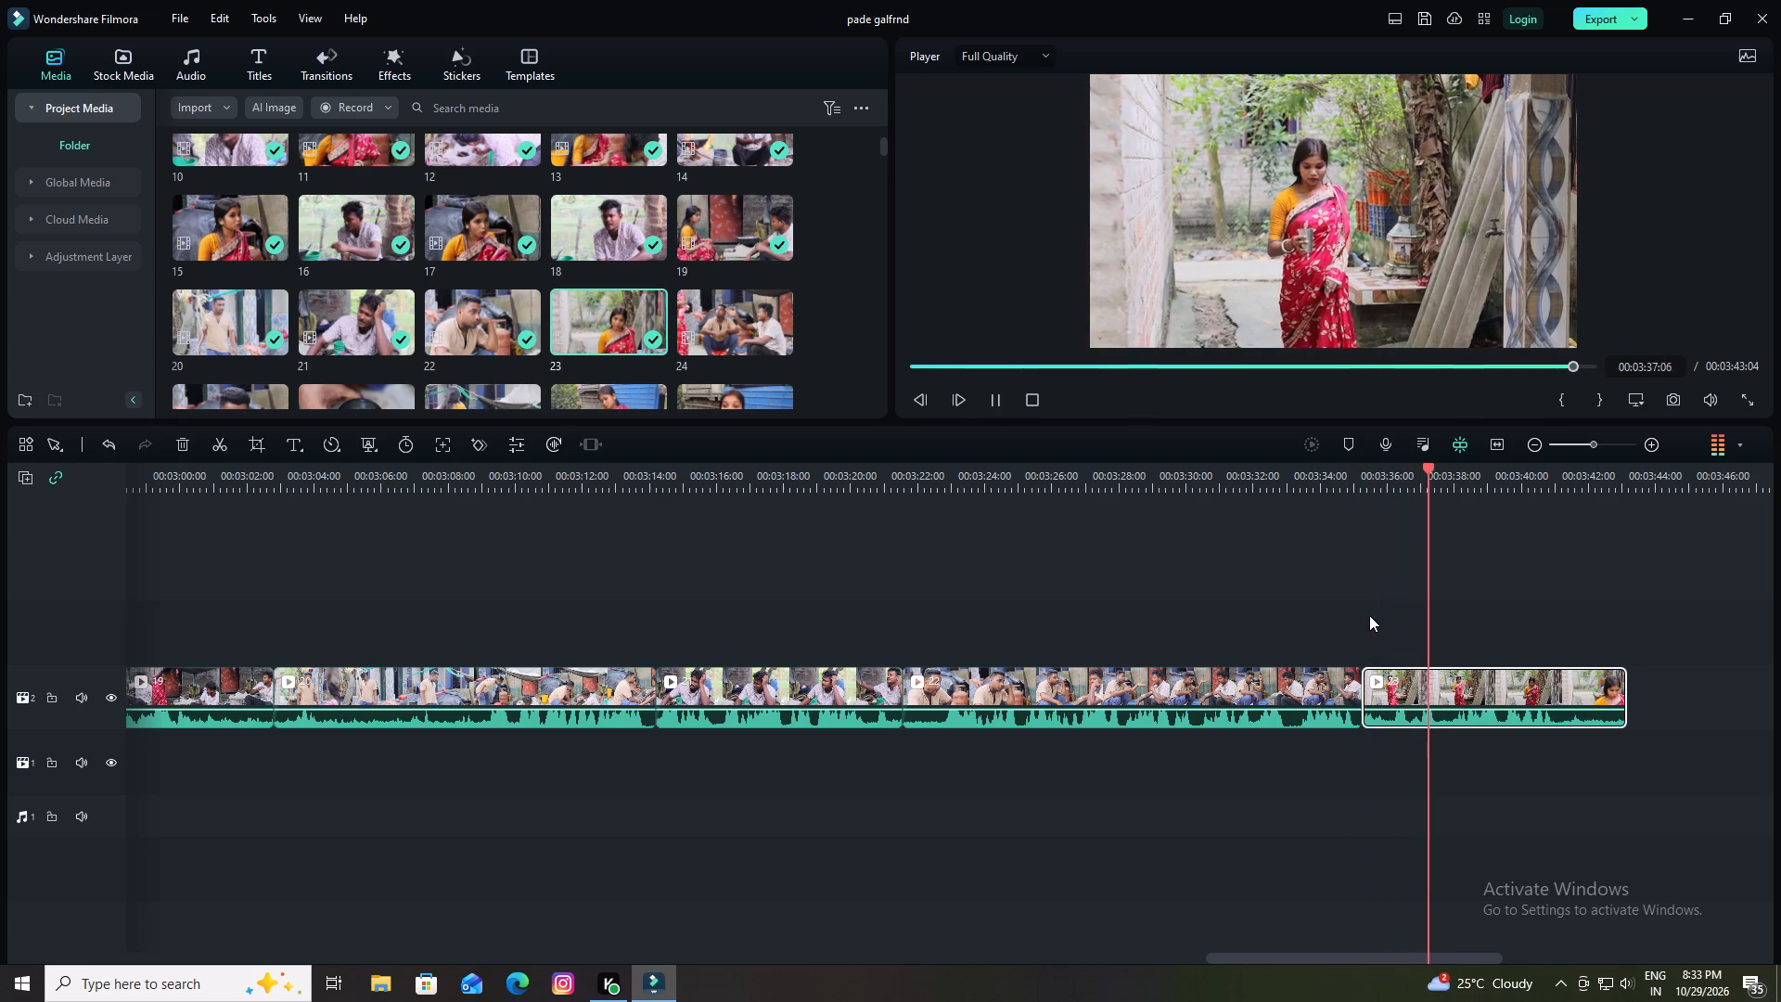
pyautogui.press('space')
pyautogui.press('space')
pyautogui.press('space')
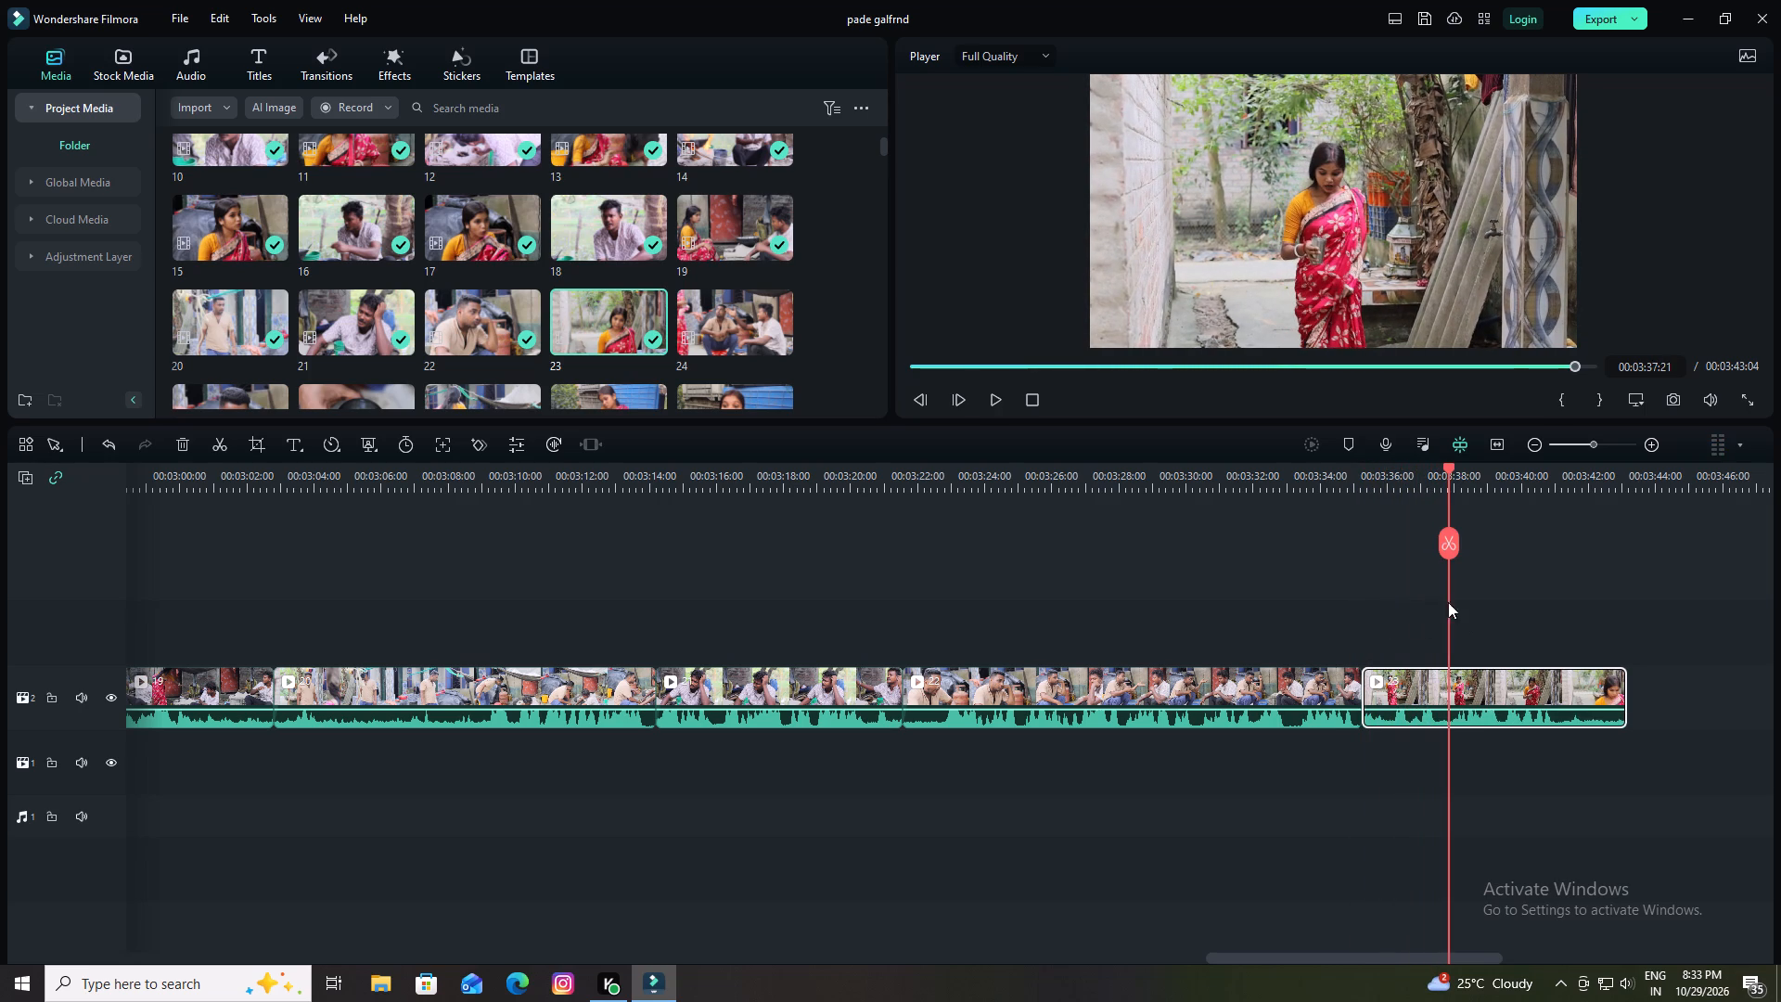
pyautogui.click(1448, 540)
pyautogui.click(1428, 685)
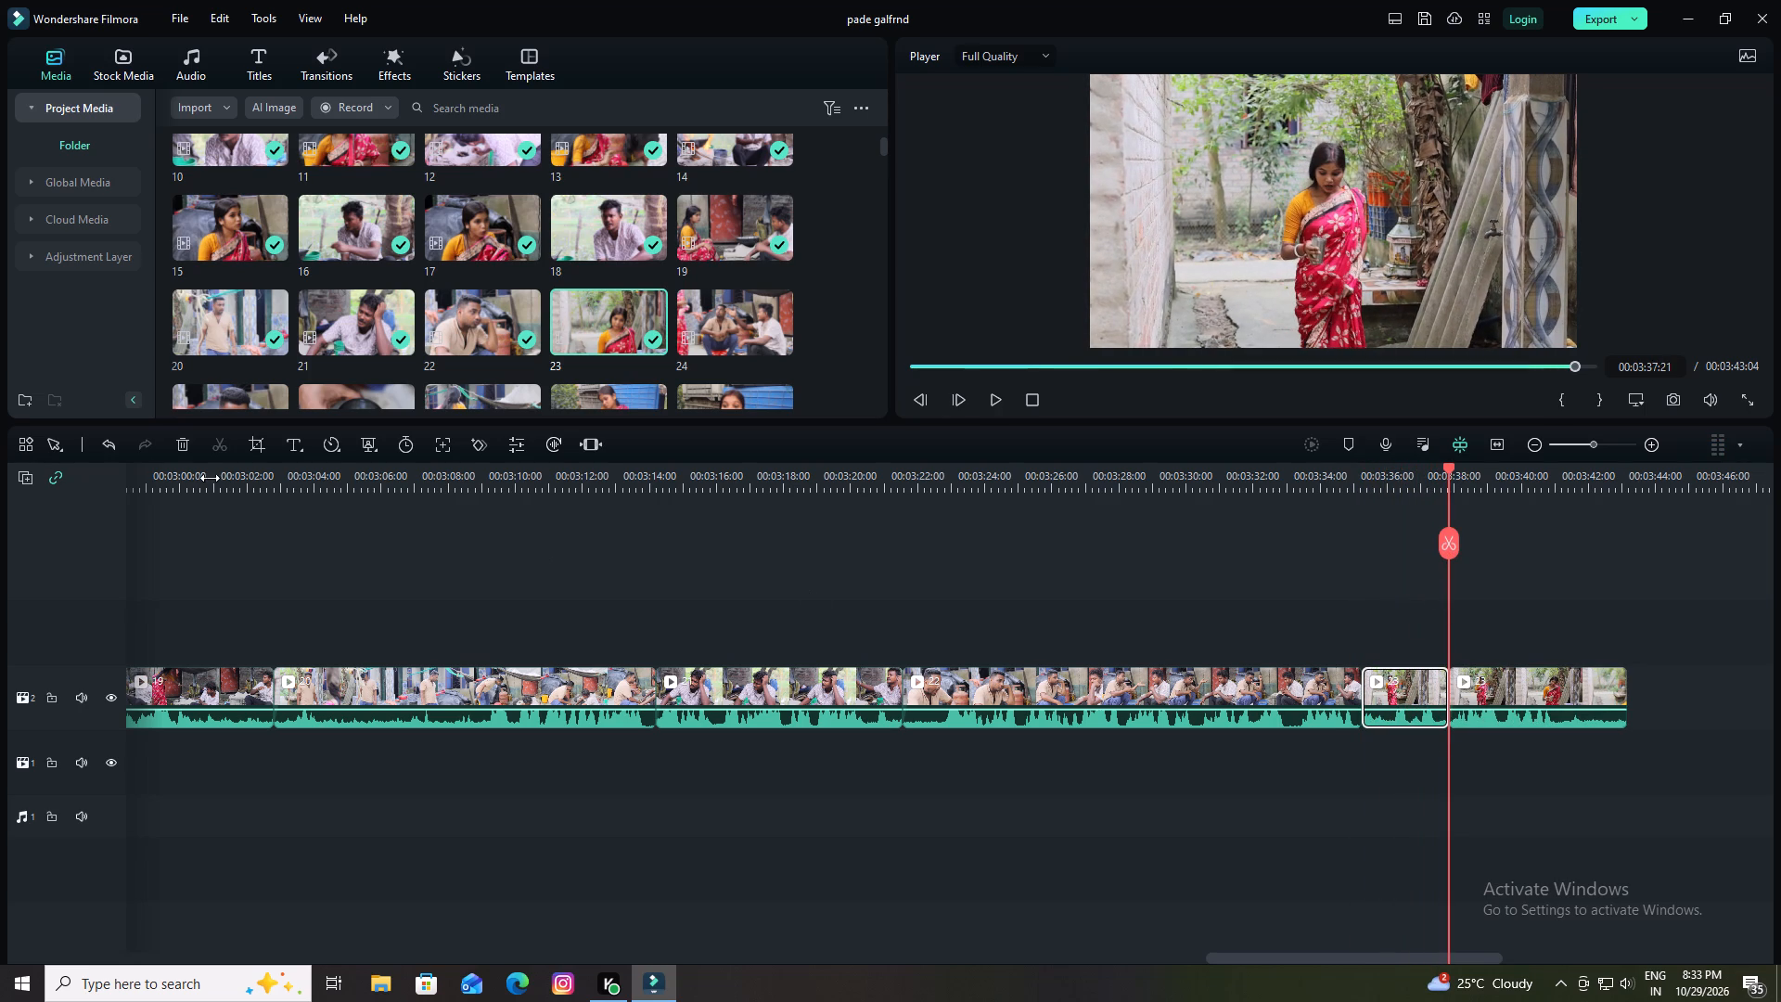
pyautogui.click(188, 440)
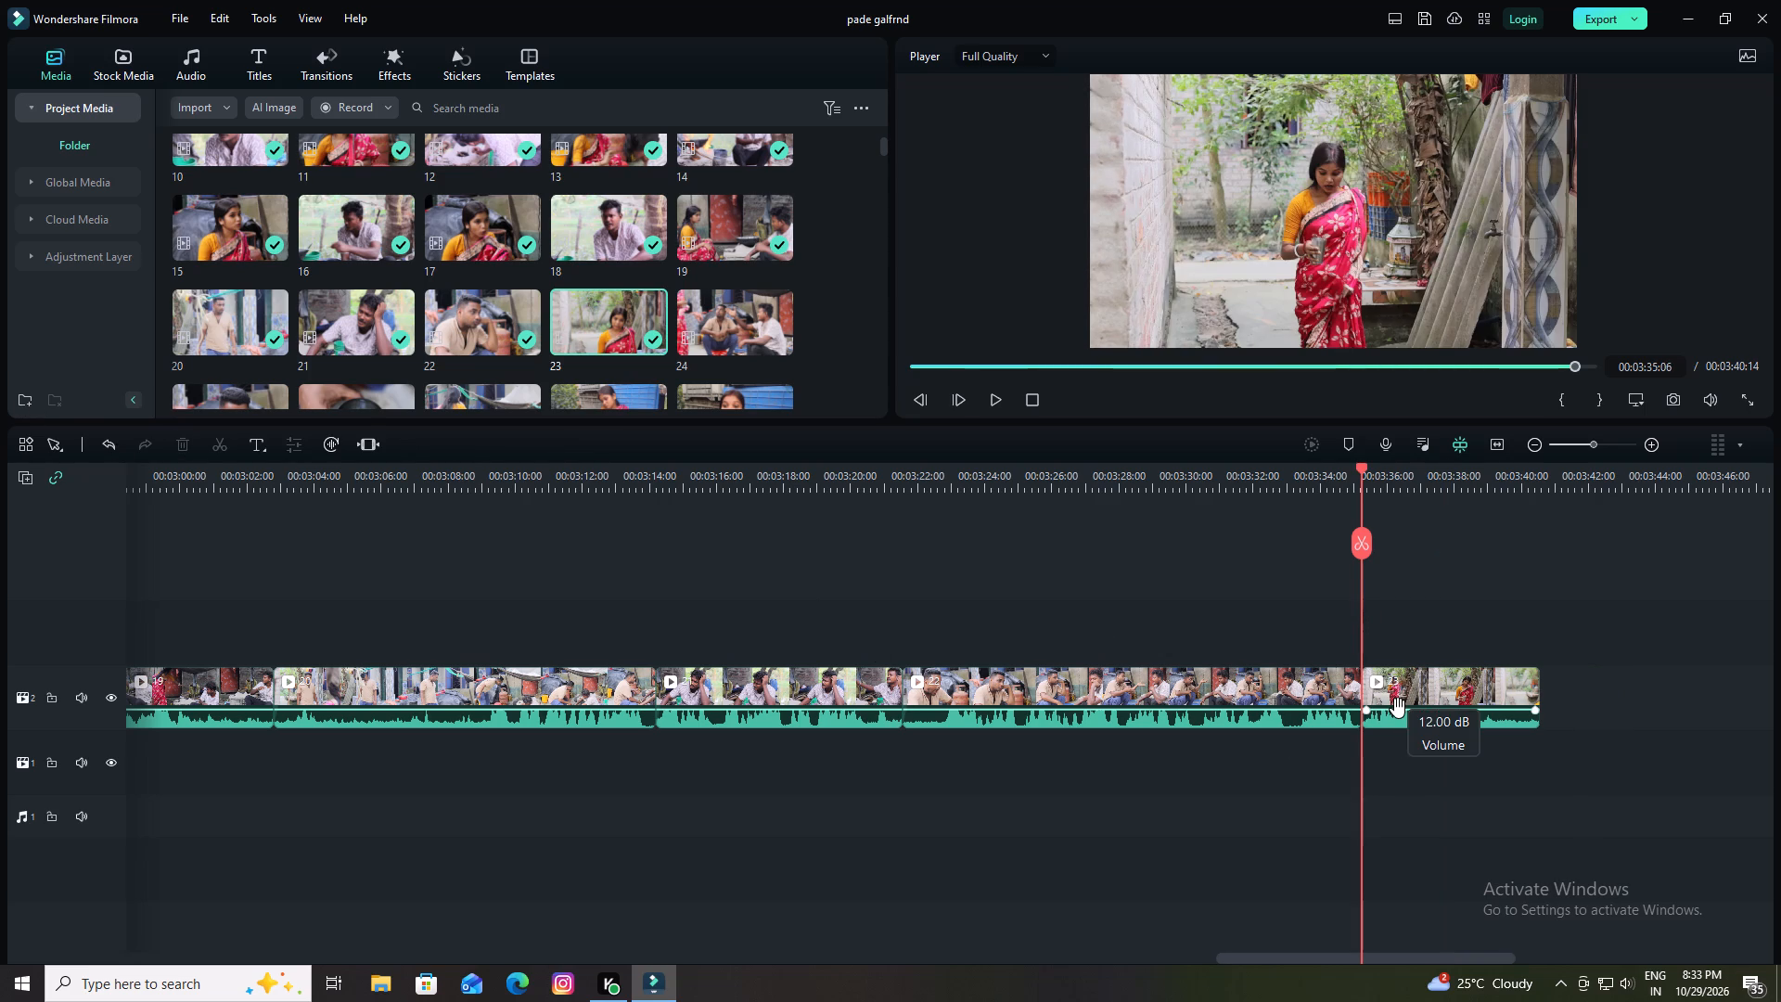
pyautogui.moveTo(1398, 708); pyautogui.dragTo(1391, 671)
# Play from just before the join between clips 22 and 23 through to the end of clip 23.
pyautogui.moveTo(1361, 469); pyautogui.dragTo(1333, 481)
pyautogui.press('space')
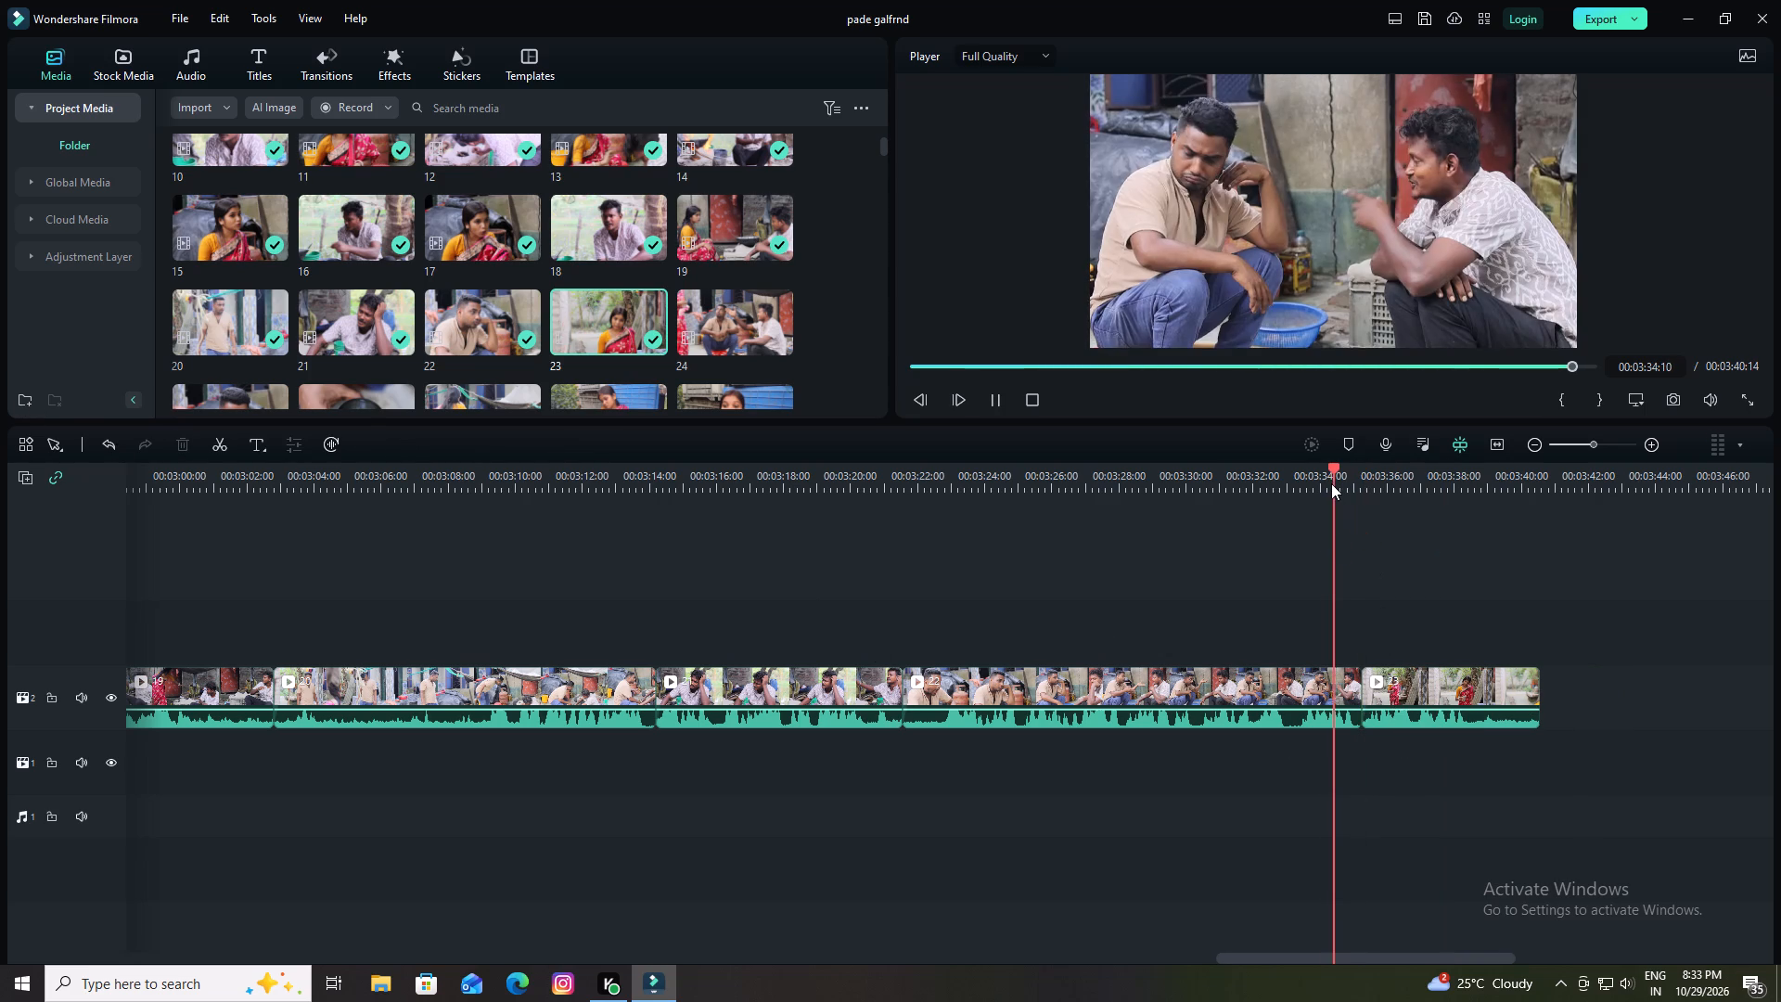
pyautogui.moveTo(1458, 488); pyautogui.dragTo(1273, 477)
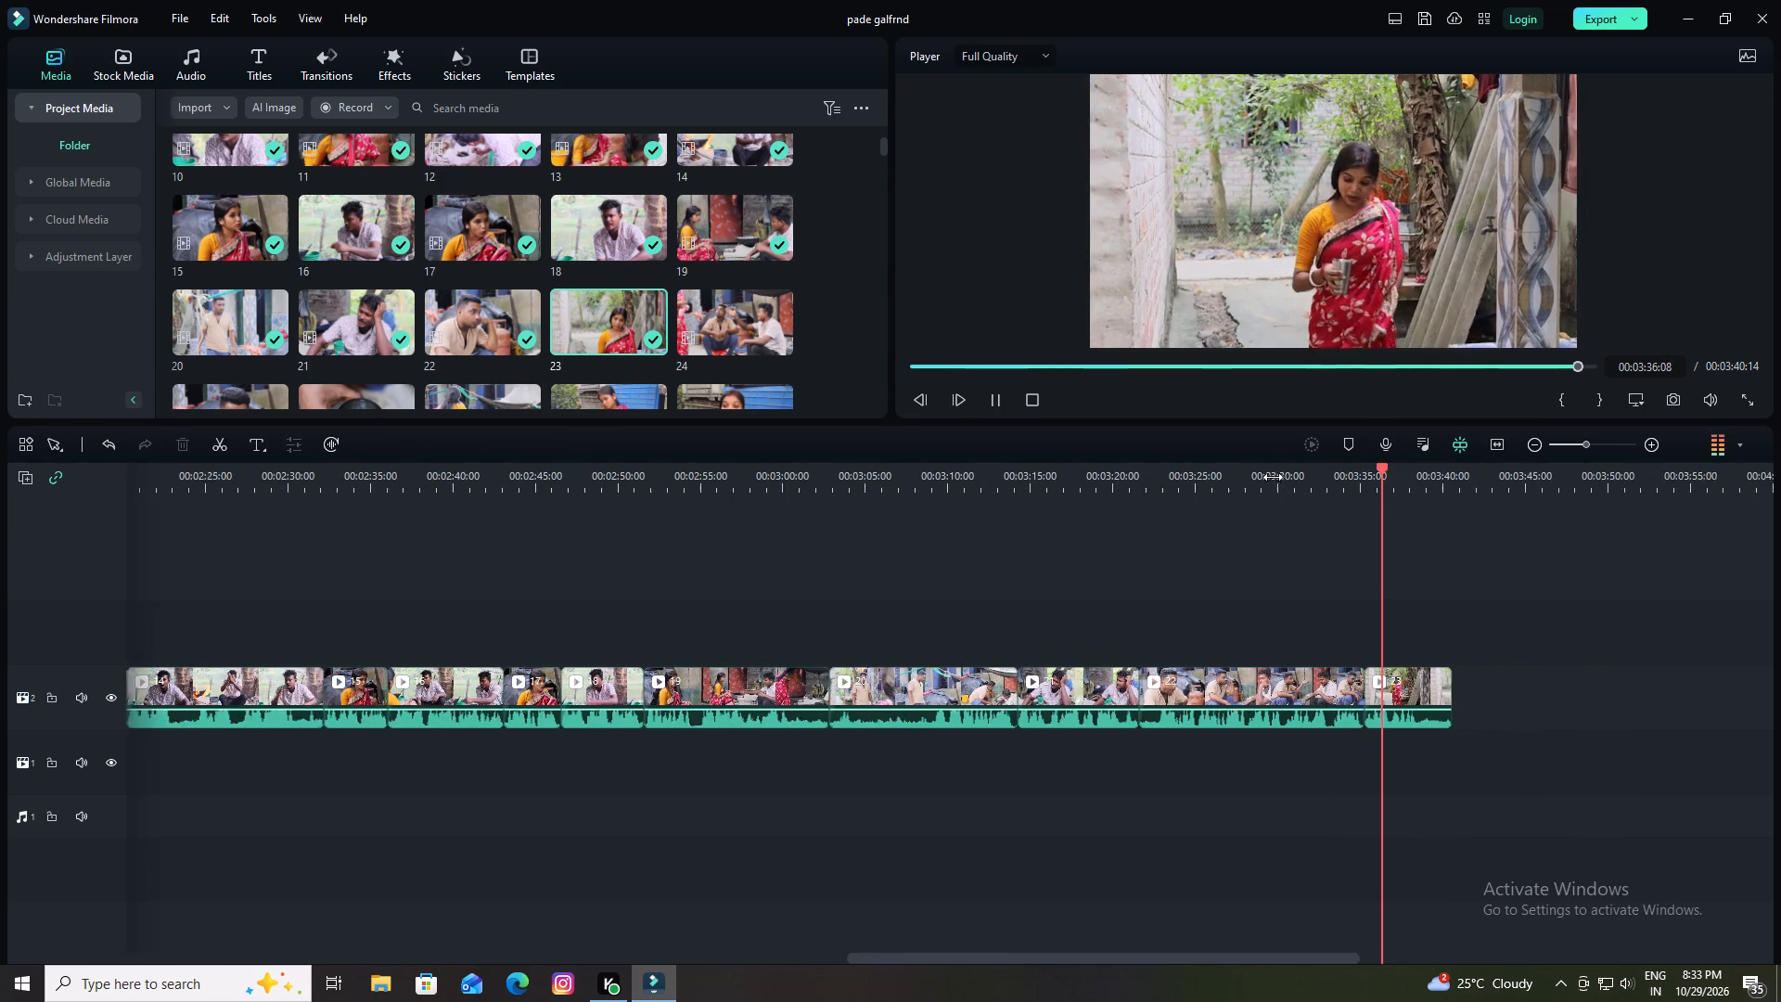
pyautogui.moveTo(1273, 477); pyautogui.dragTo(1270, 478)
pyautogui.moveTo(1260, 477); pyautogui.dragTo(905, 506)
pyautogui.click(975, 462)
pyautogui.moveTo(973, 474); pyautogui.dragTo(1103, 482)
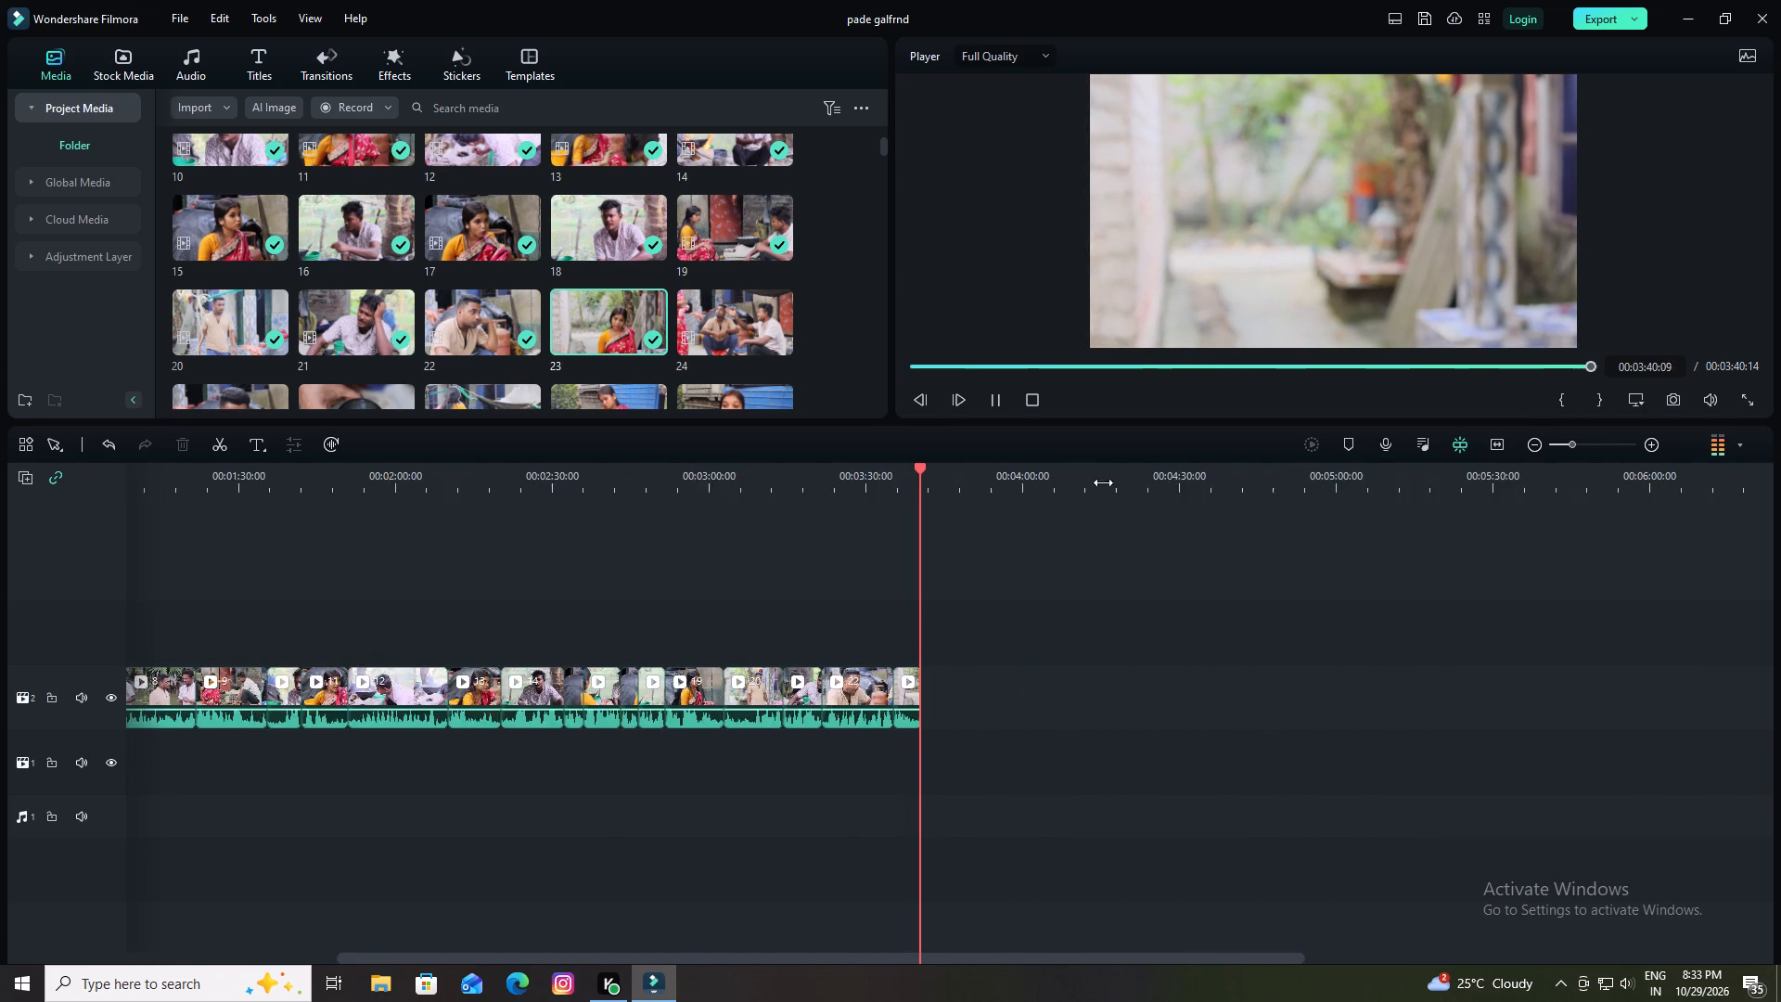
pyautogui.moveTo(1103, 482); pyautogui.dragTo(1505, 532)
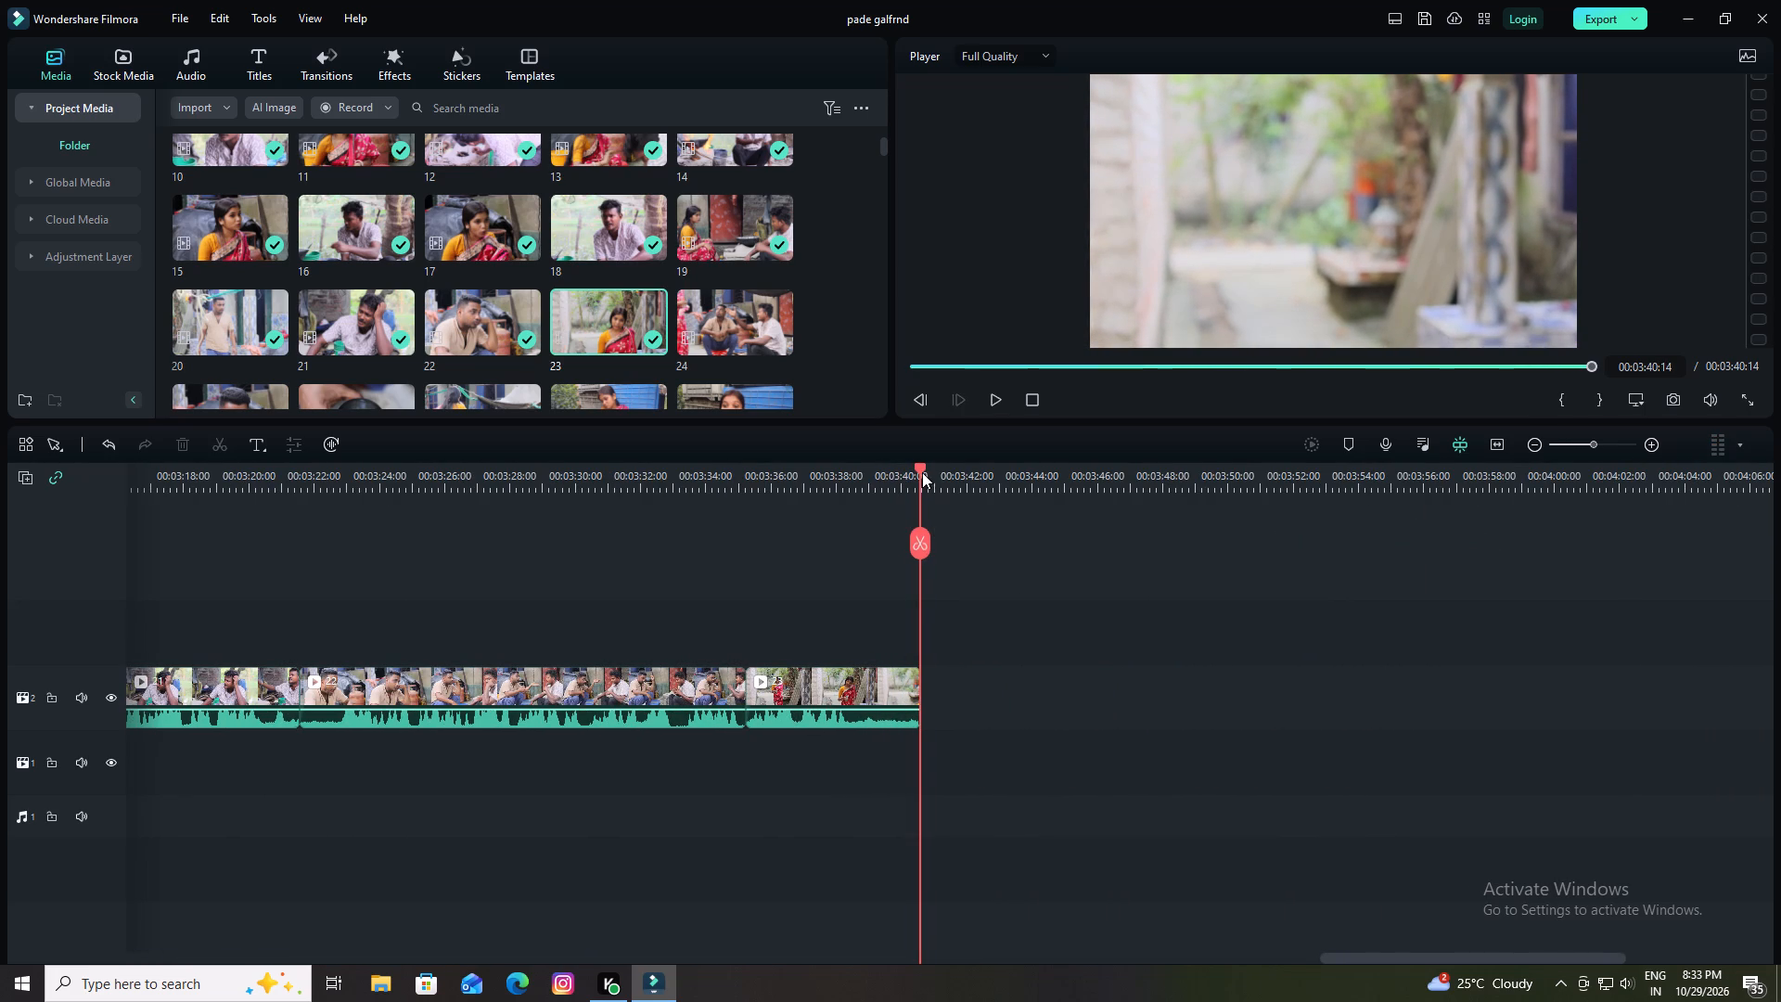
# Replay the last part of clip 23, split it at 00:03:39:05 and delete its leftover end piece.
pyautogui.moveTo(921, 469); pyautogui.dragTo(878, 479)
pyautogui.press('space')
pyautogui.press('space')
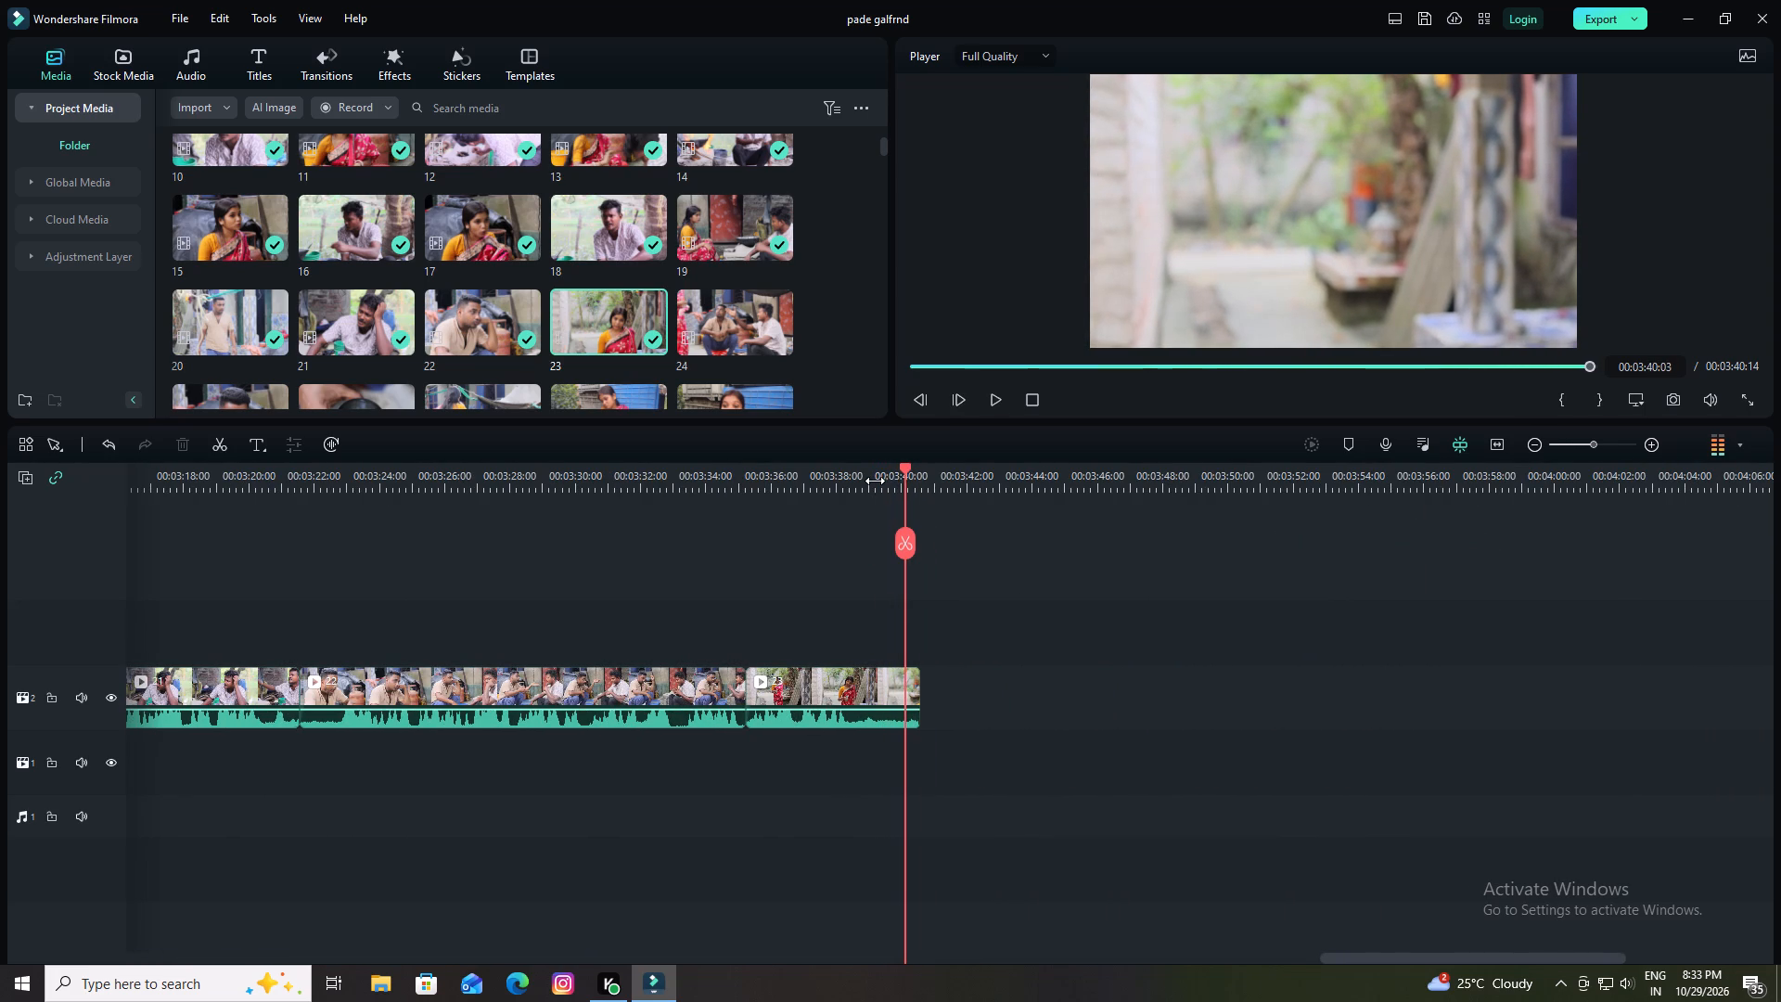
pyautogui.moveTo(903, 467); pyautogui.dragTo(848, 479)
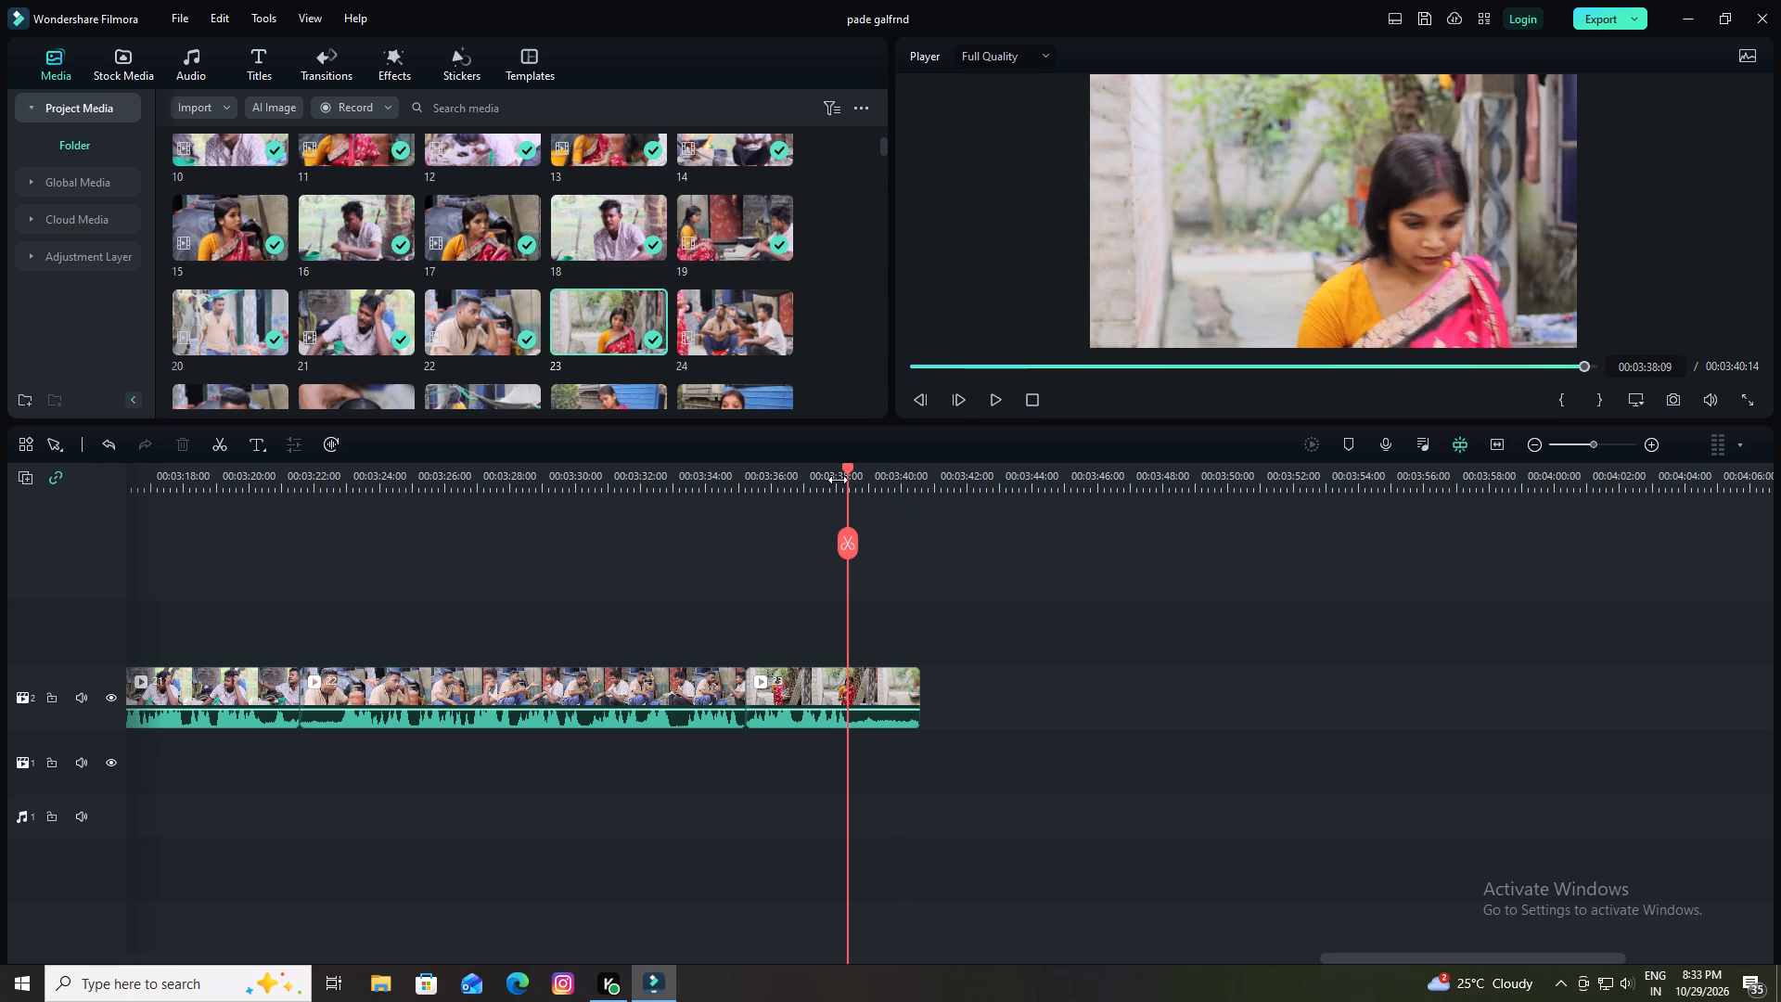
pyautogui.press('space')
pyautogui.press('space')
pyautogui.press('space')
pyautogui.press('space')
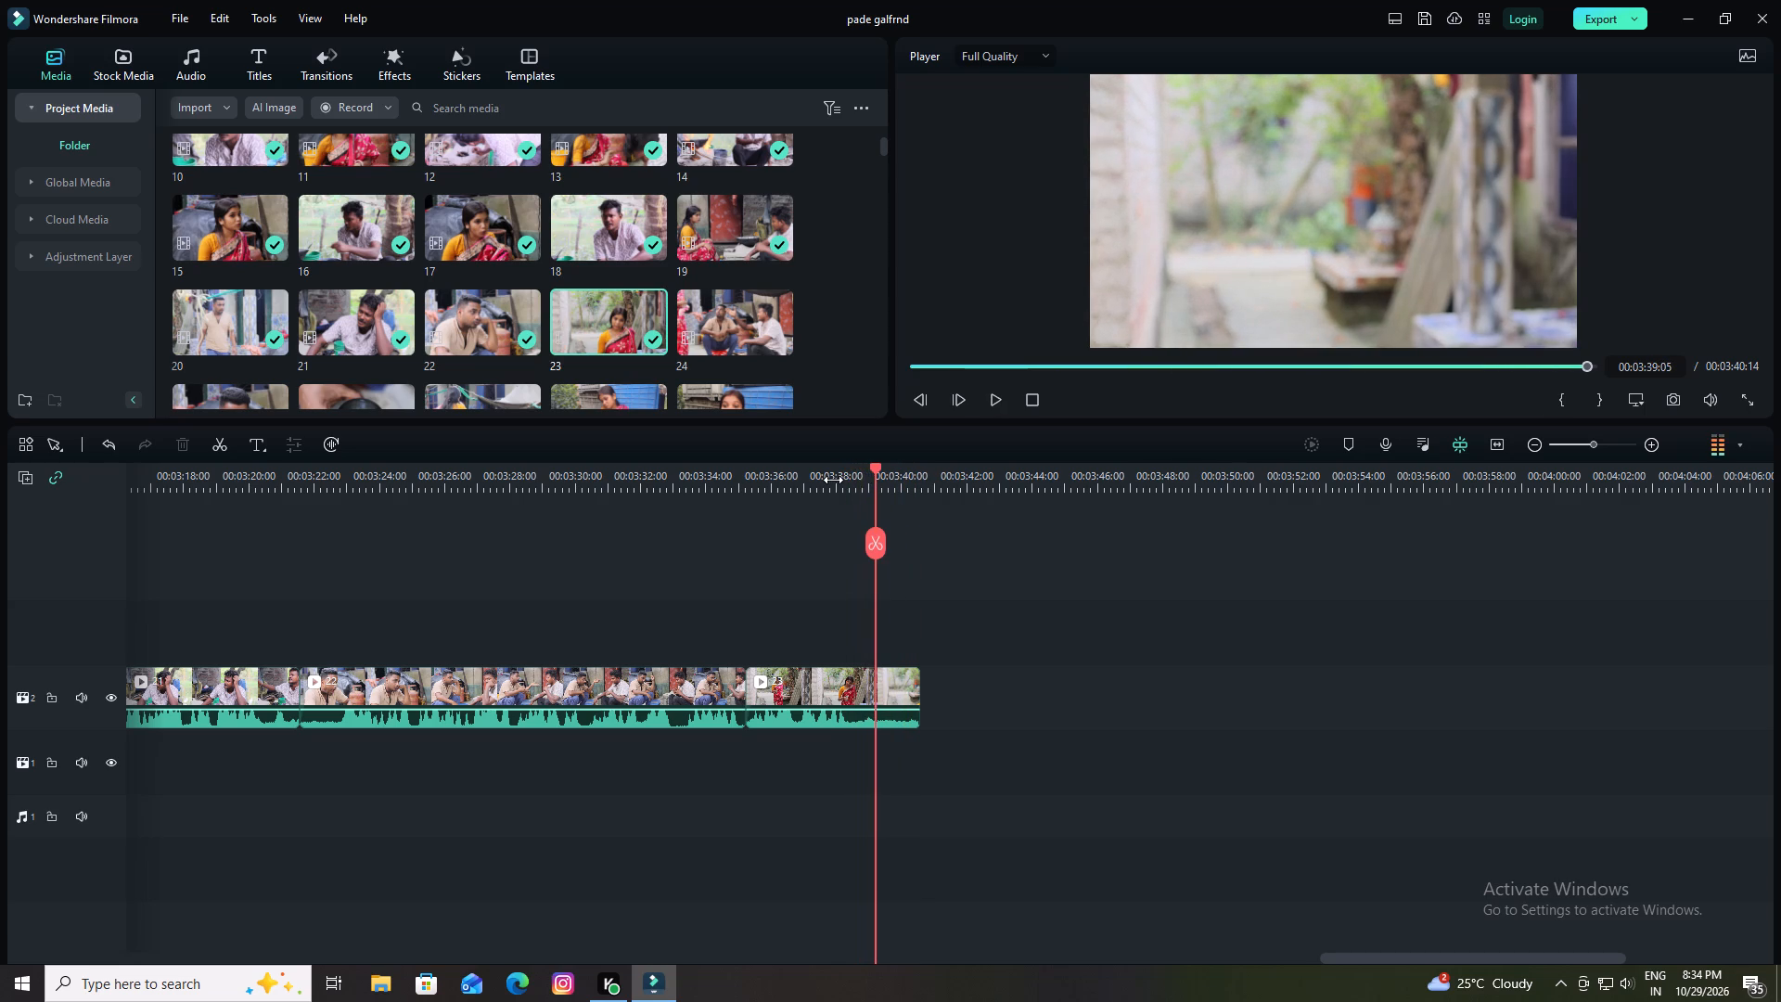
pyautogui.click(878, 542)
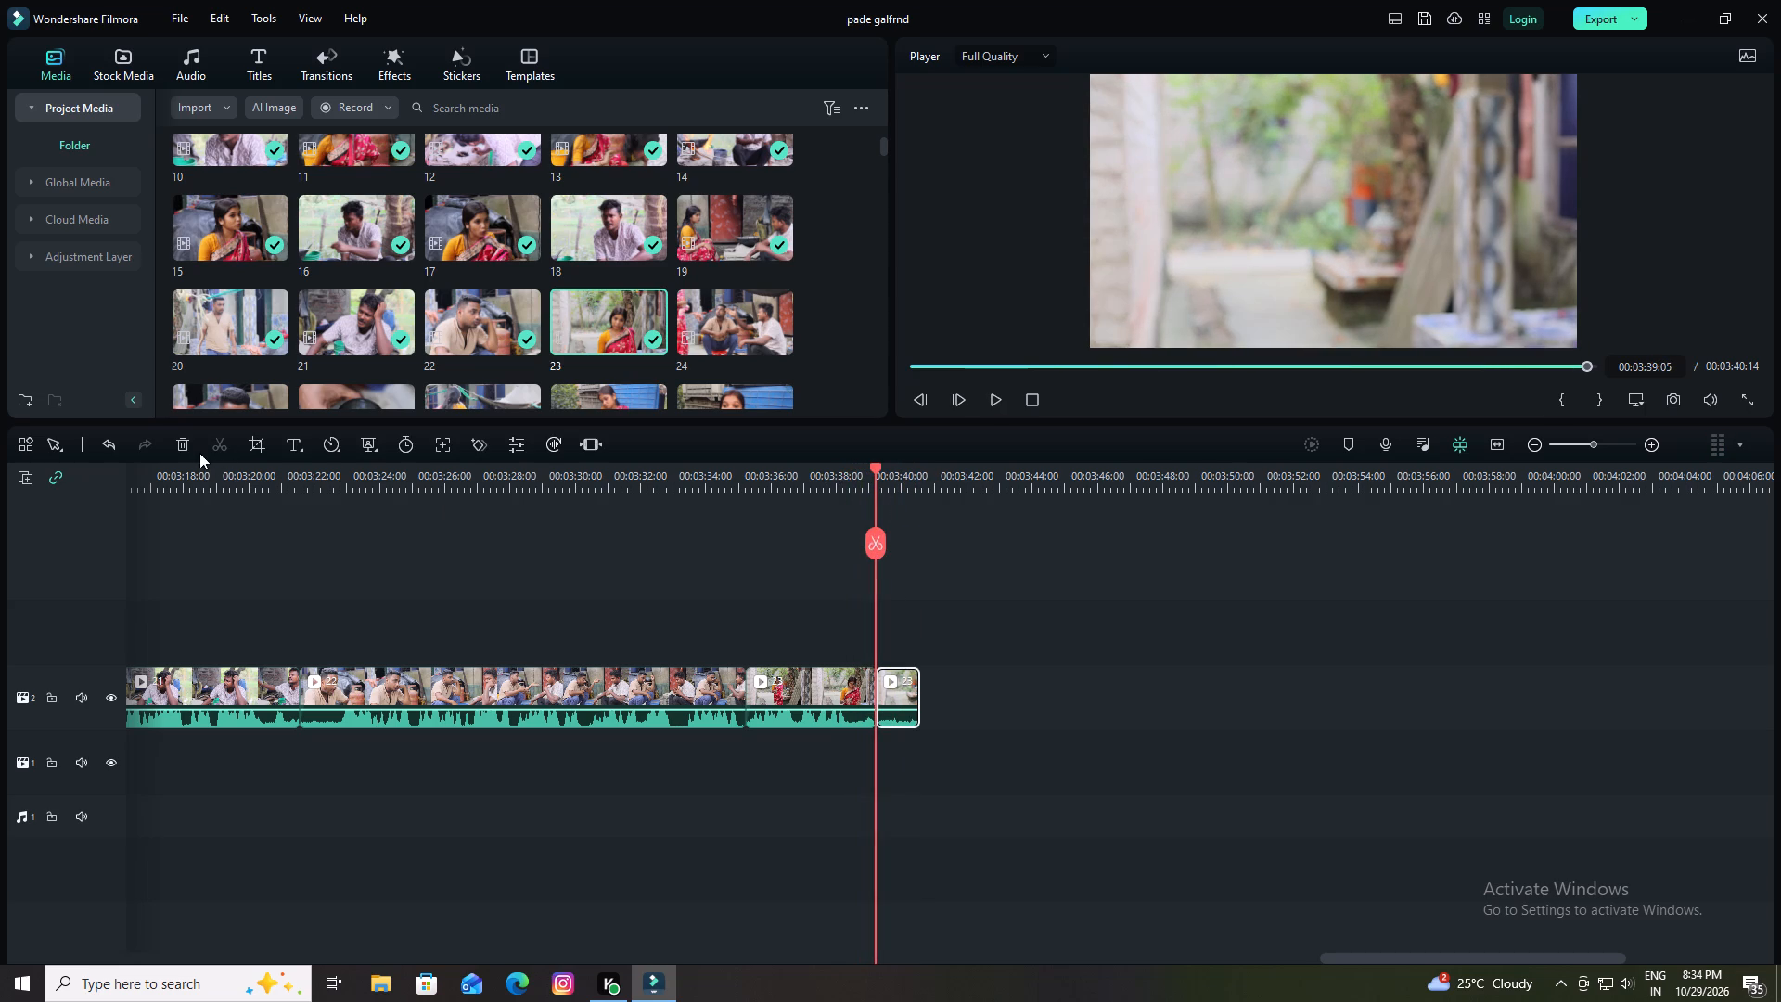
pyautogui.click(189, 447)
# Place clip 24 directly after clip 23 on the same video track and raise its volume.
pyautogui.moveTo(749, 321); pyautogui.dragTo(883, 609)
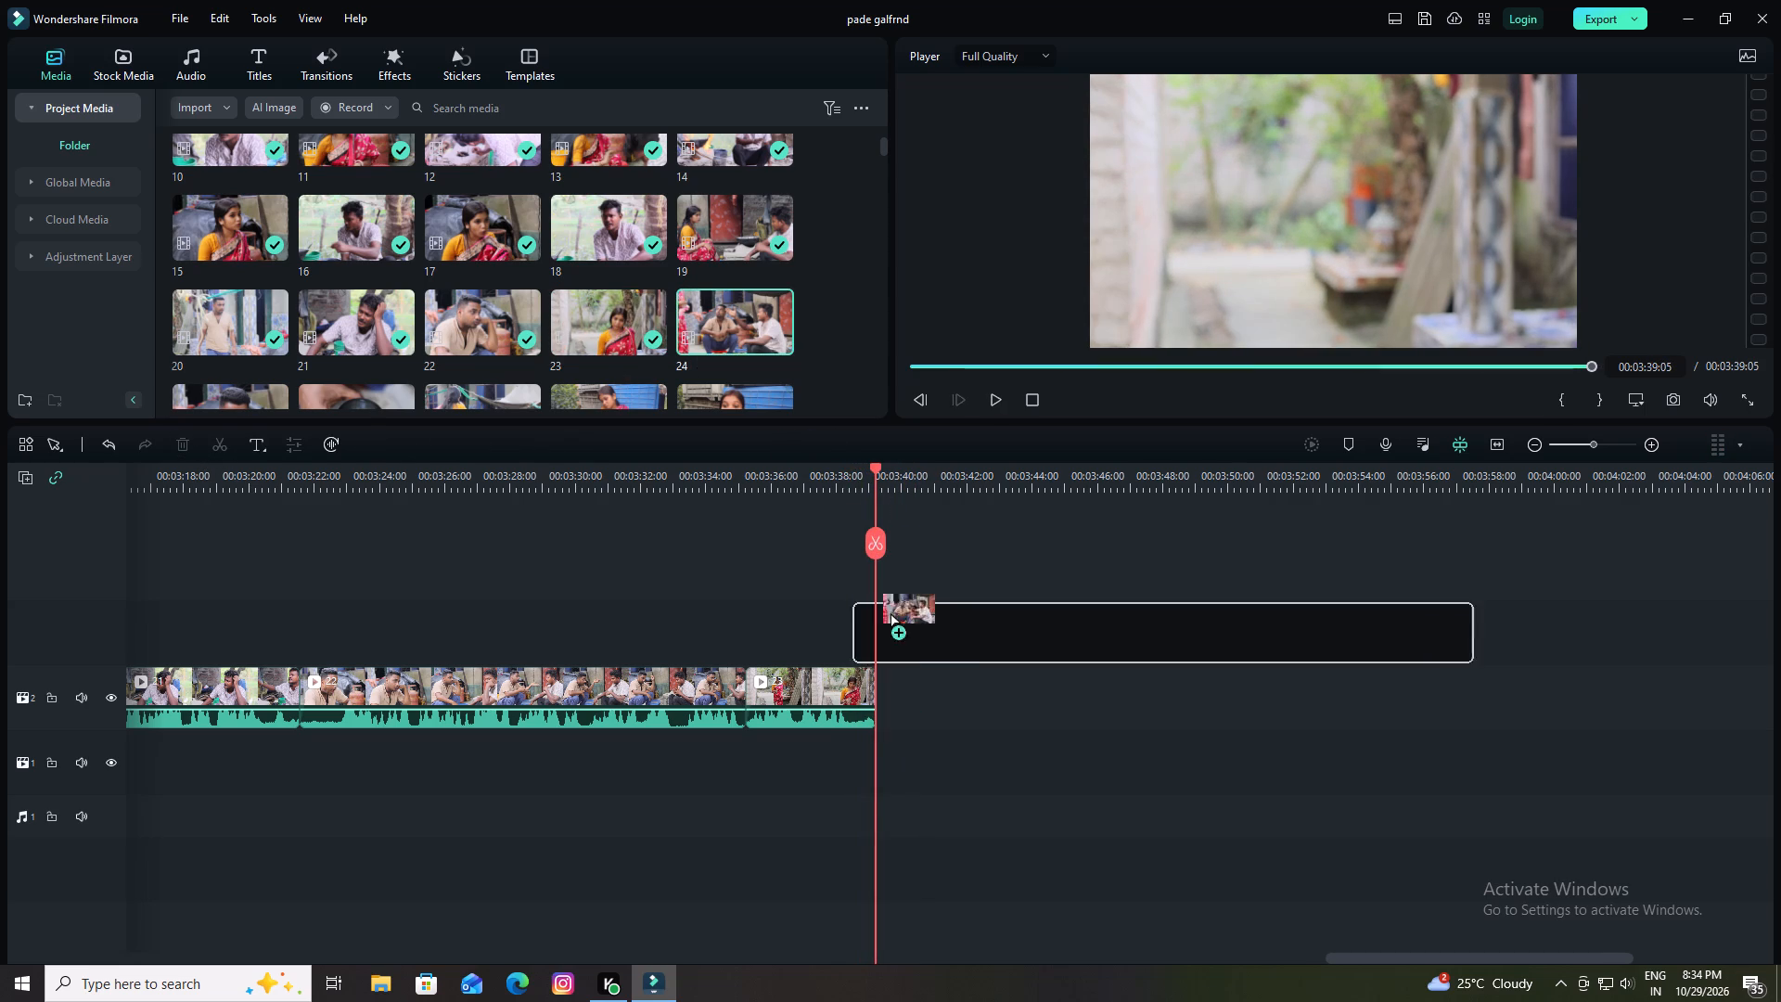
pyautogui.moveTo(883, 609); pyautogui.dragTo(879, 675)
pyautogui.moveTo(944, 714); pyautogui.dragTo(936, 677)
# Play the beginning of clip 24, split it at 00:03:41:10 and delete the piece before the cut.
pyautogui.press('space')
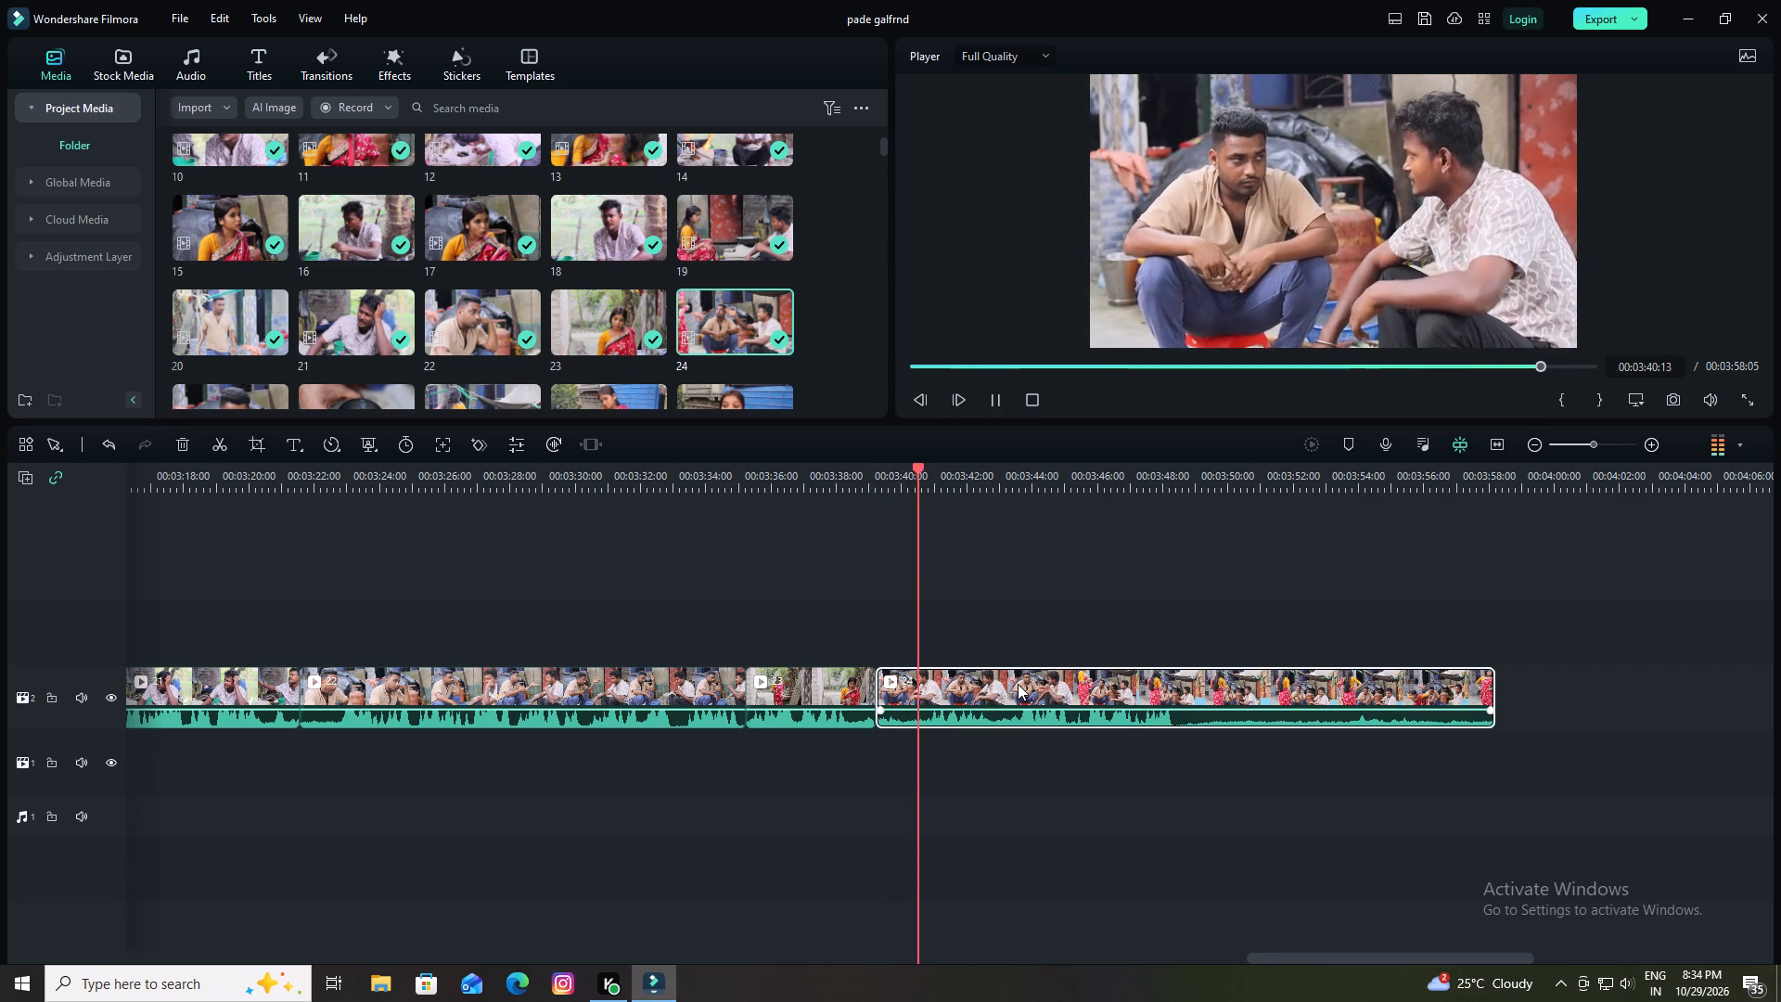
pyautogui.press('space')
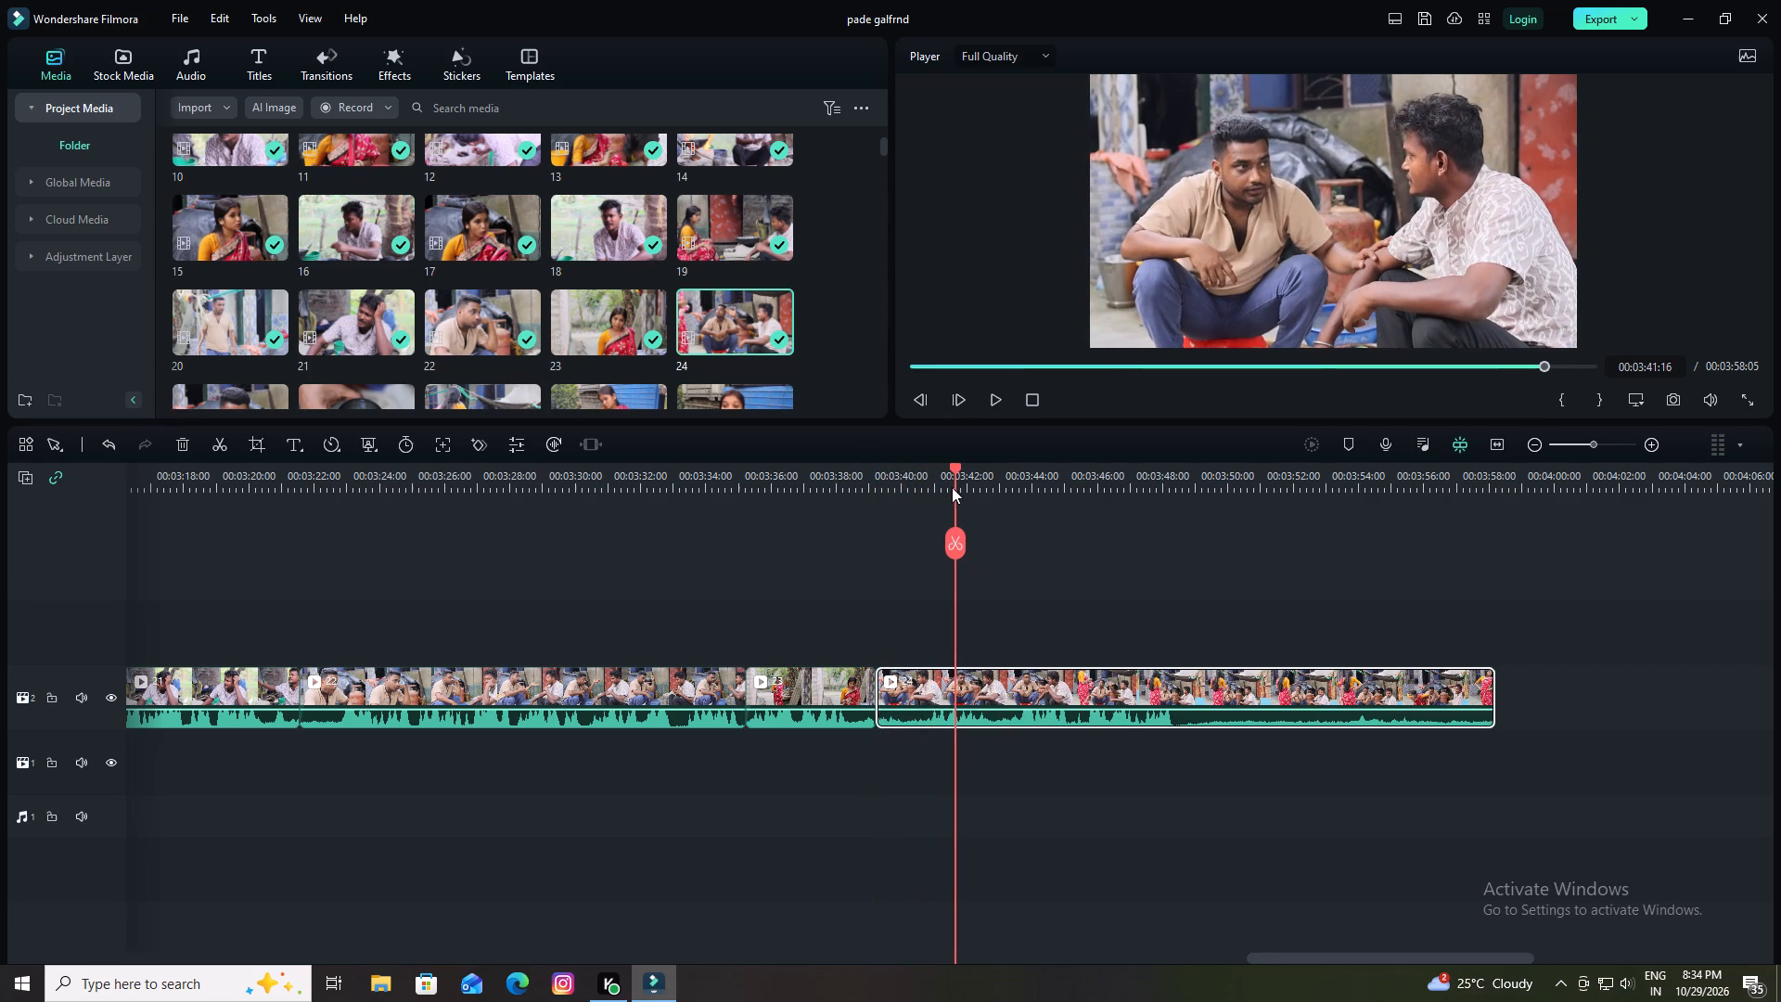
pyautogui.moveTo(953, 465); pyautogui.dragTo(947, 480)
pyautogui.click(943, 550)
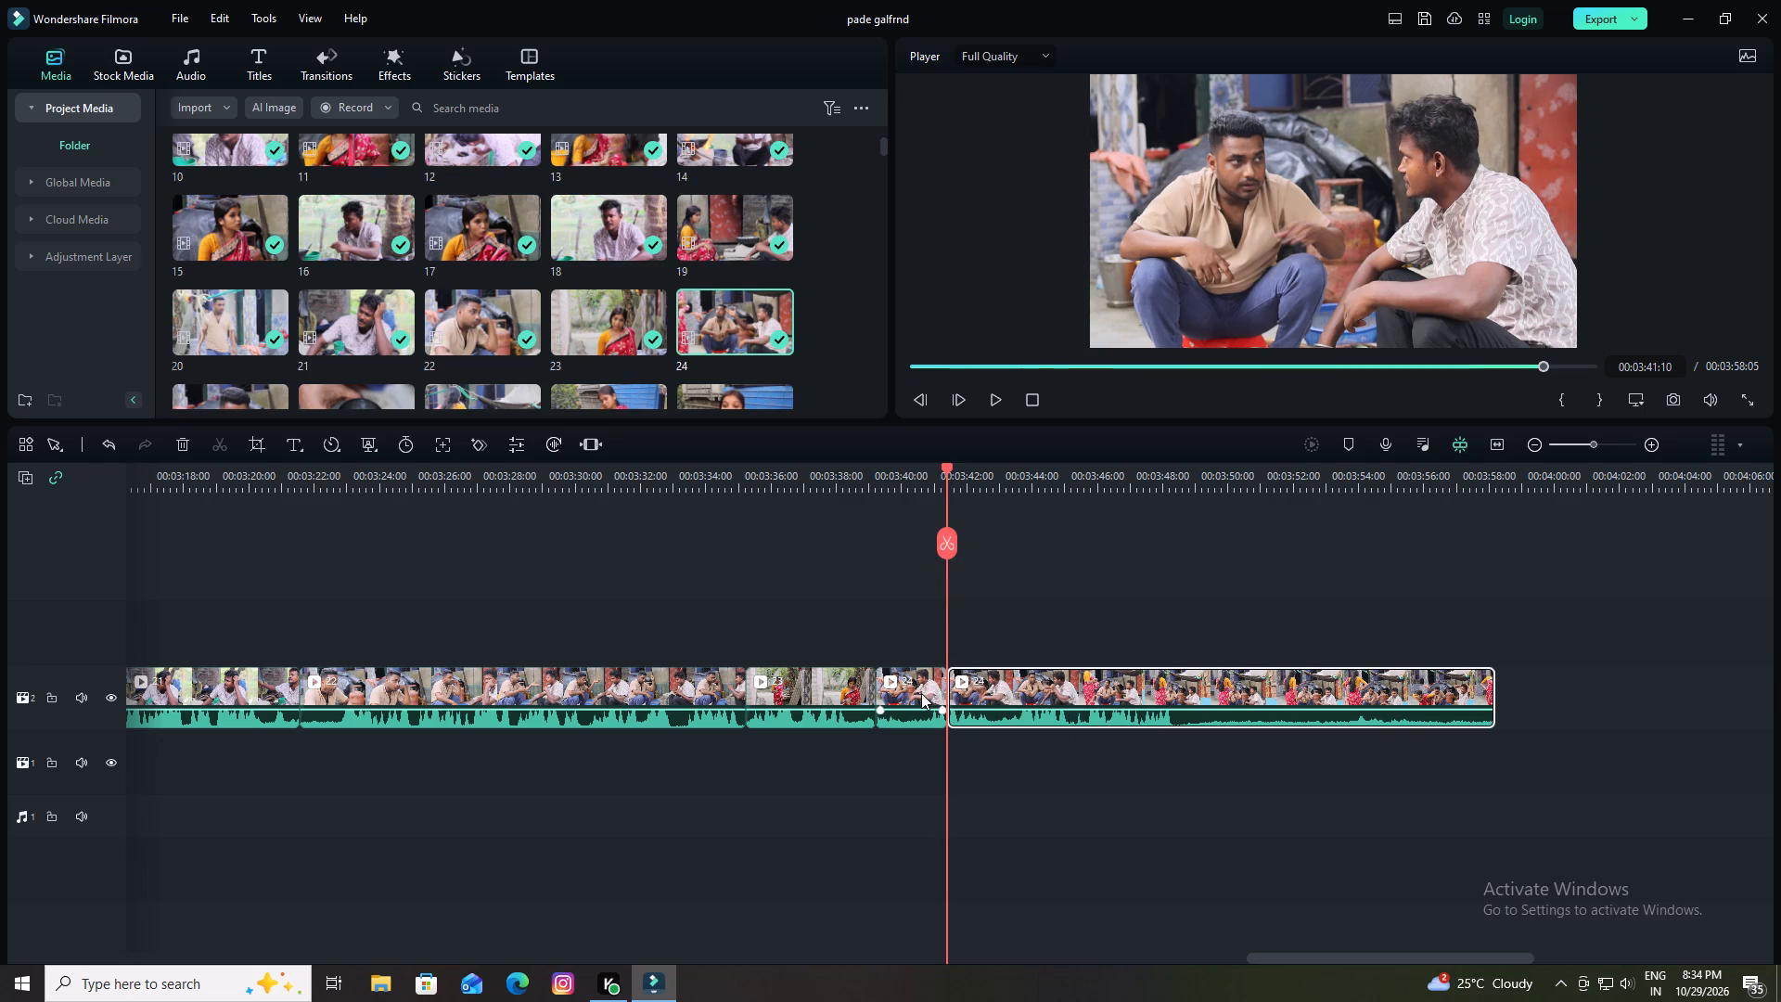
pyautogui.click(921, 693)
pyautogui.click(185, 443)
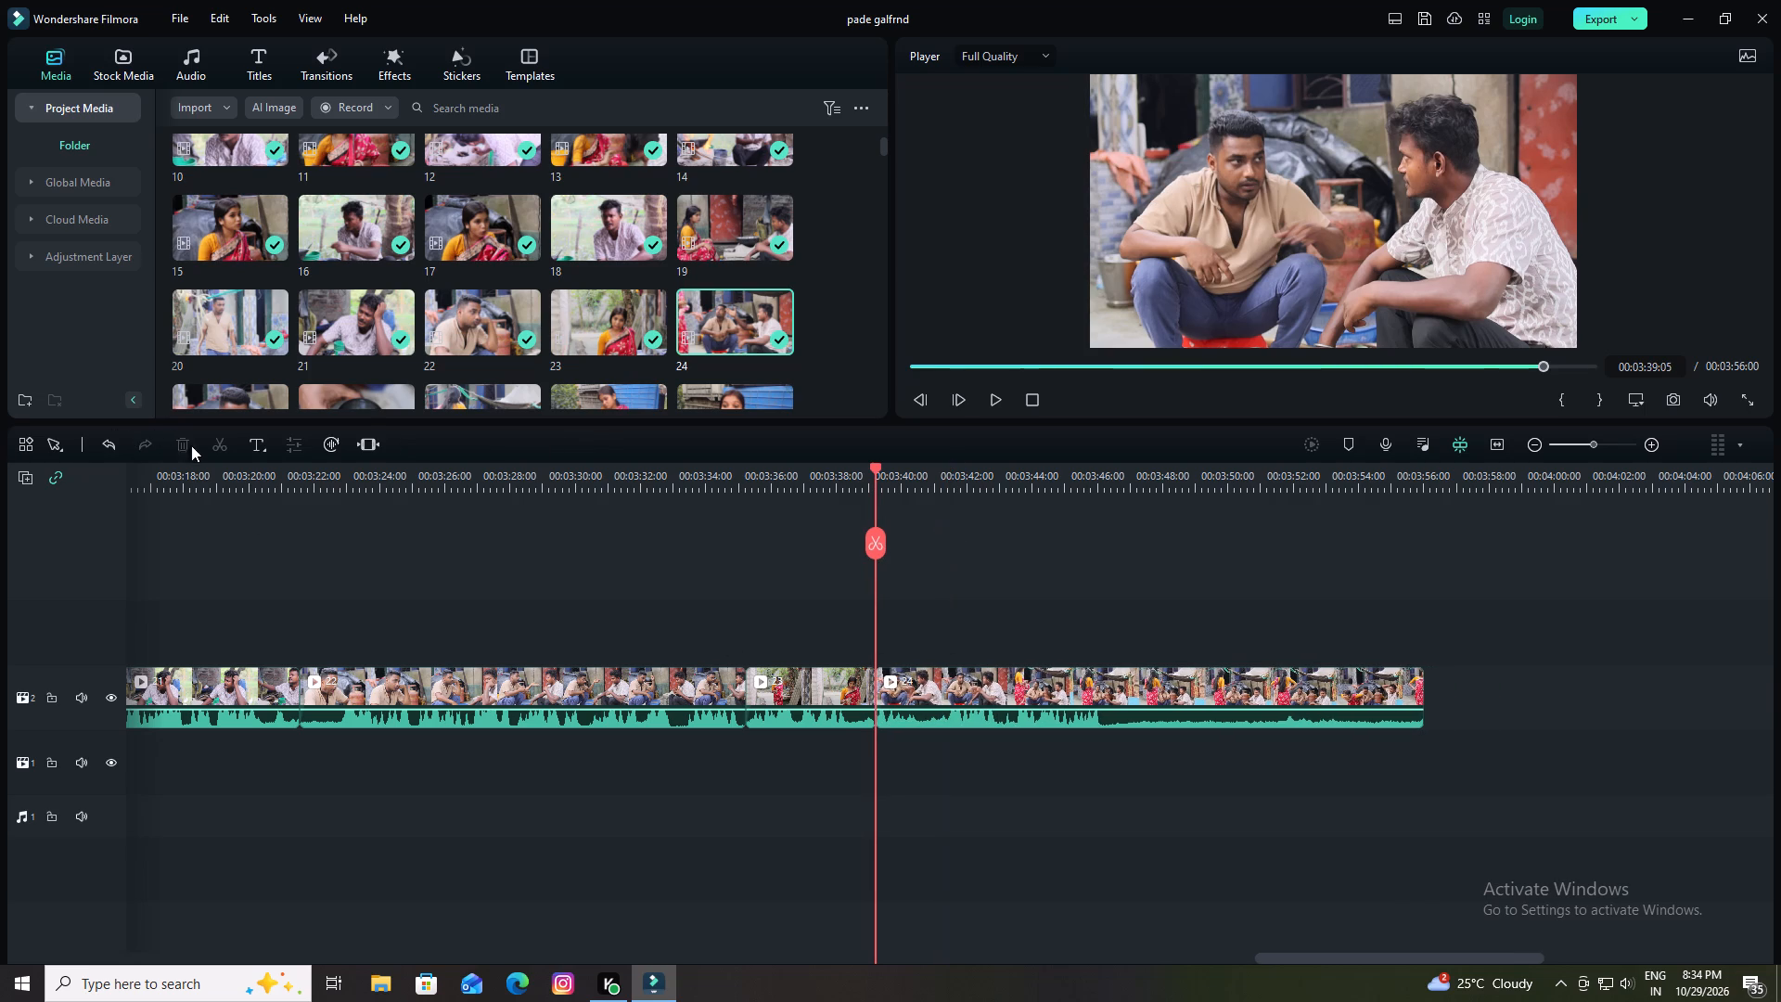
# Play from just before the join between clips 23 and 24, split clip 24 at 00:03:51:18 and delete its leftover end piece.
pyautogui.moveTo(873, 467); pyautogui.dragTo(849, 474)
pyautogui.press('space')
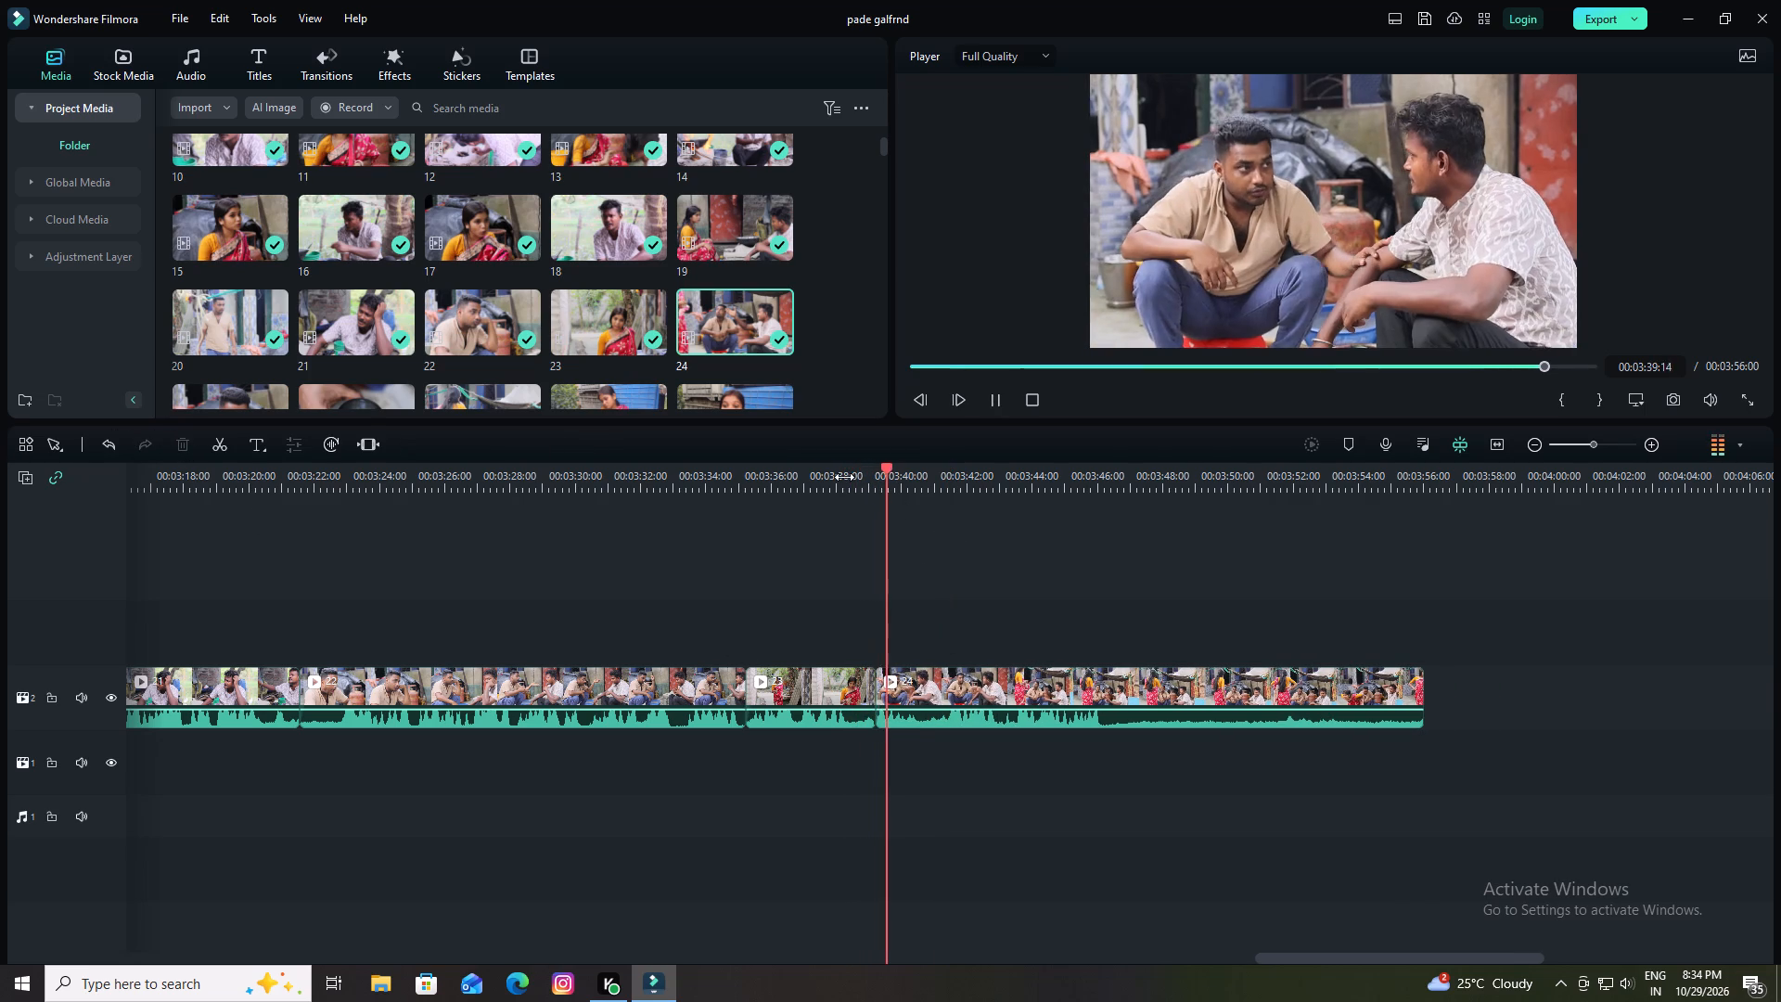
pyautogui.press('space')
pyautogui.moveTo(917, 469); pyautogui.dragTo(837, 493)
pyautogui.press('space')
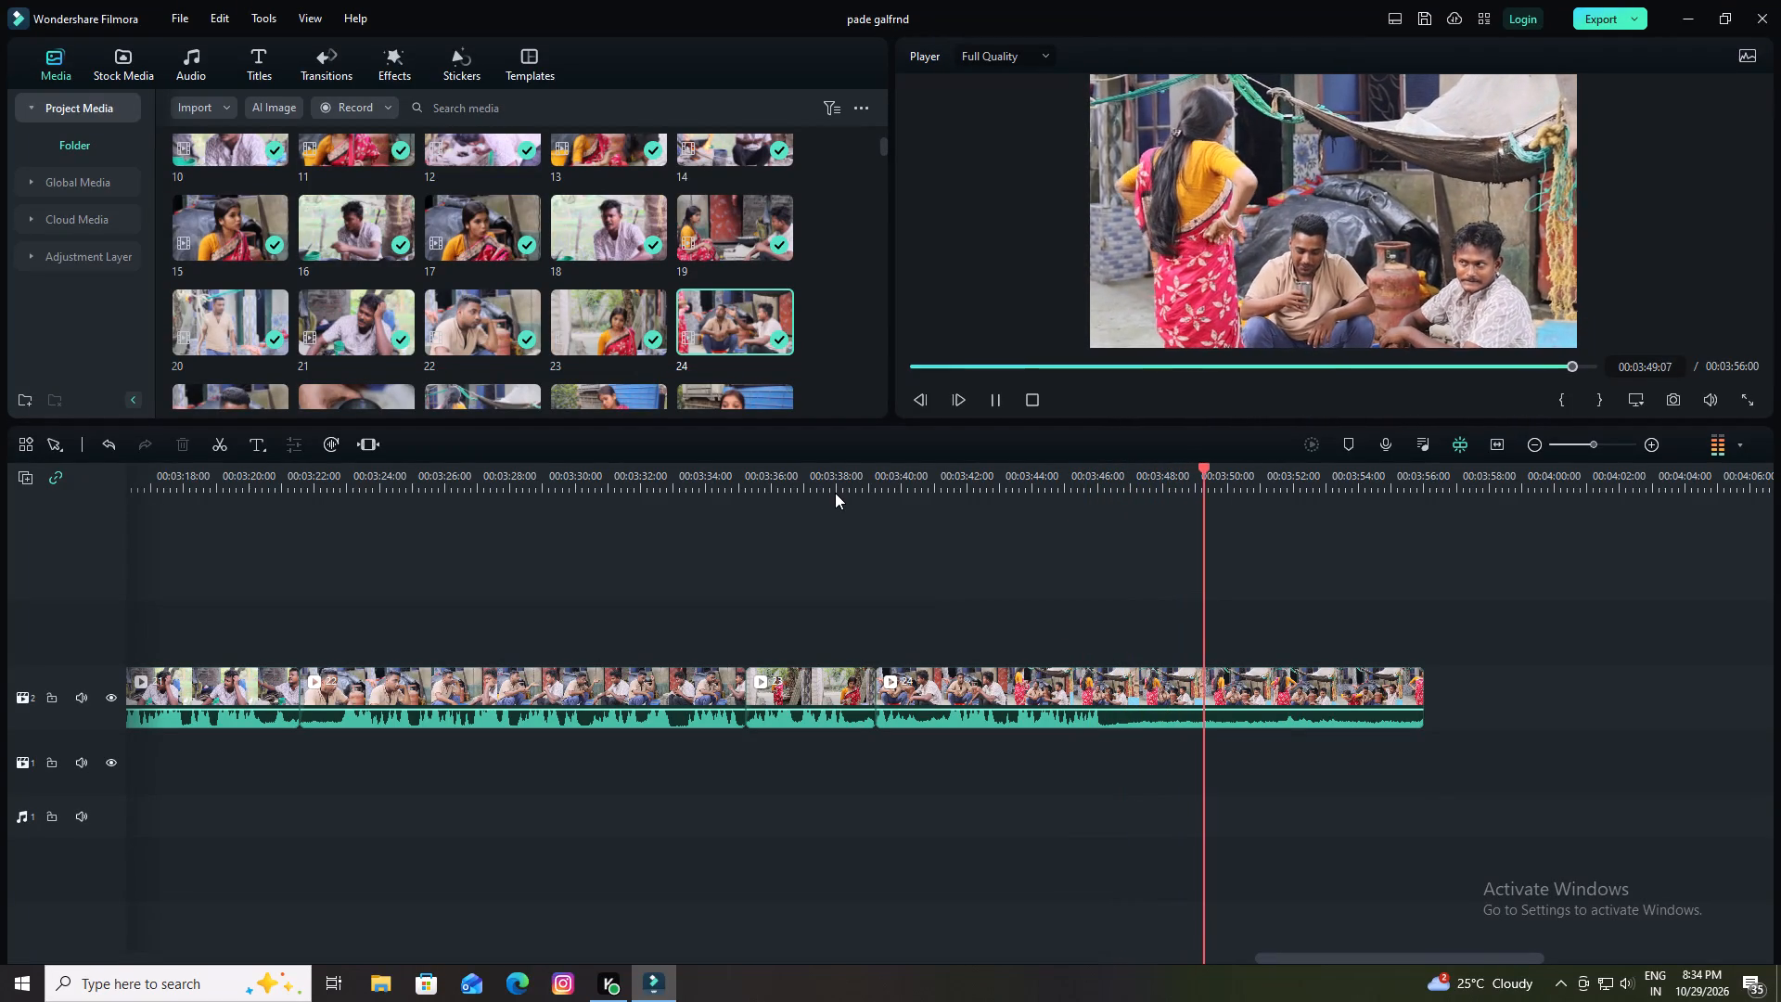
pyautogui.press('space')
pyautogui.press('space')
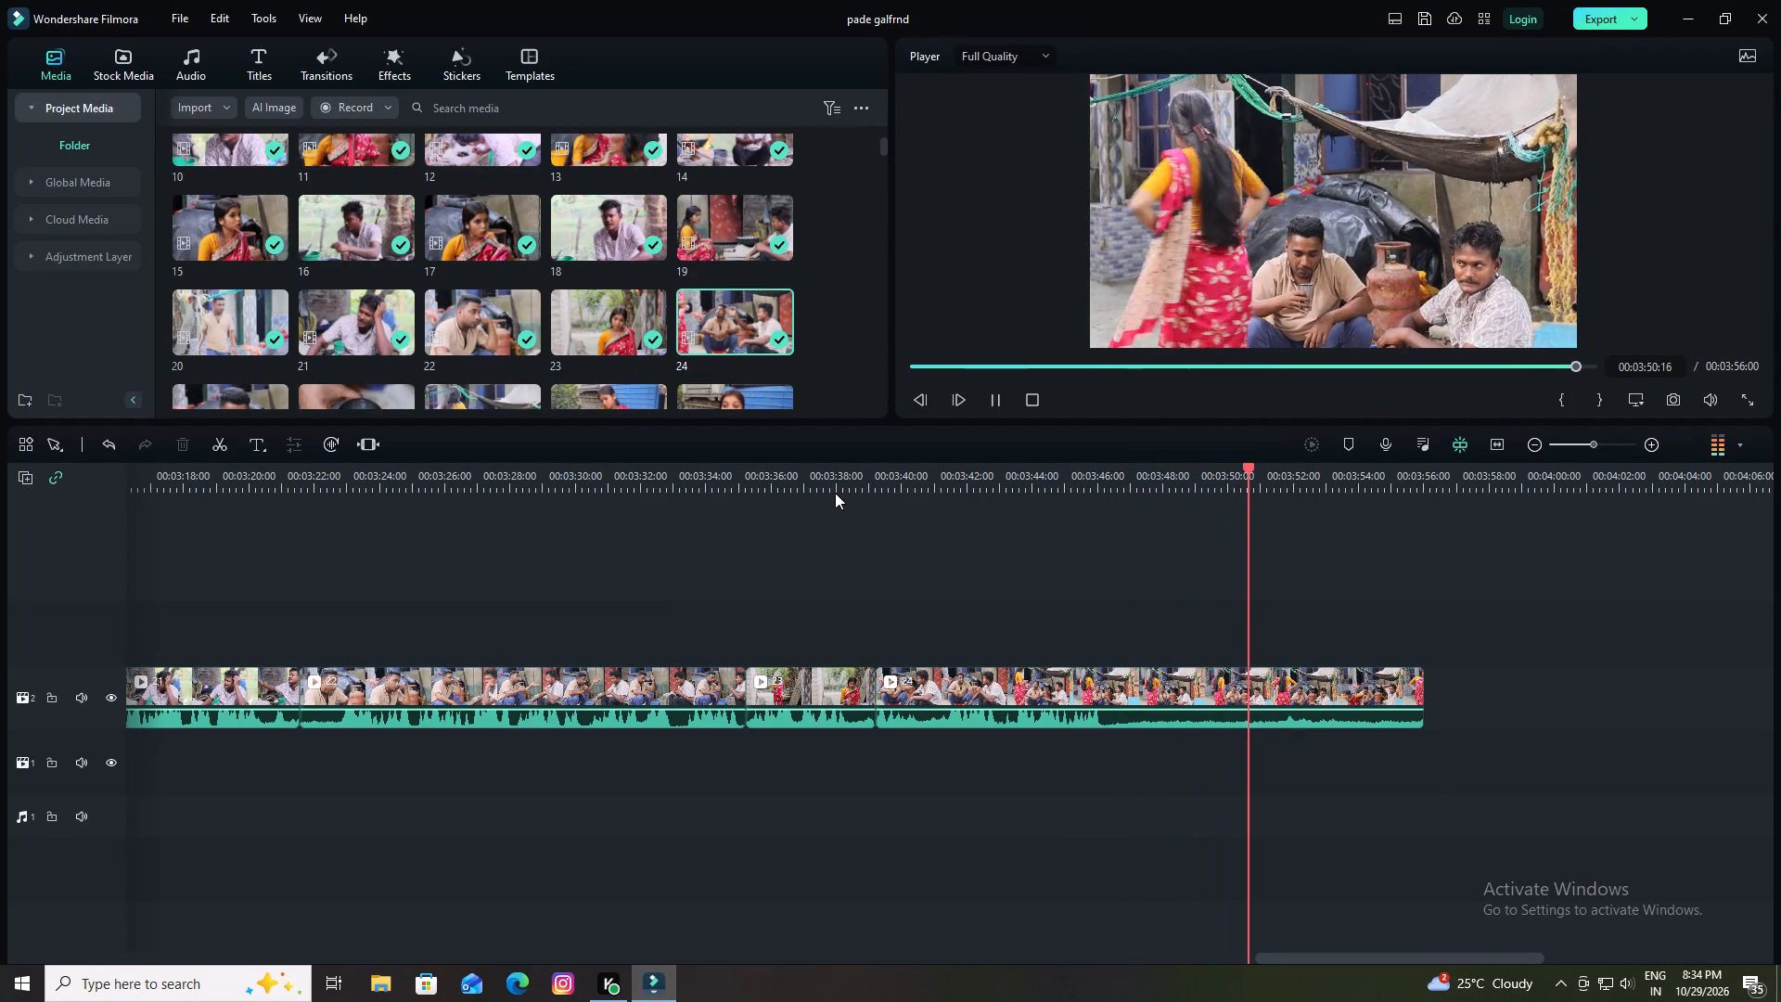
pyautogui.press('space')
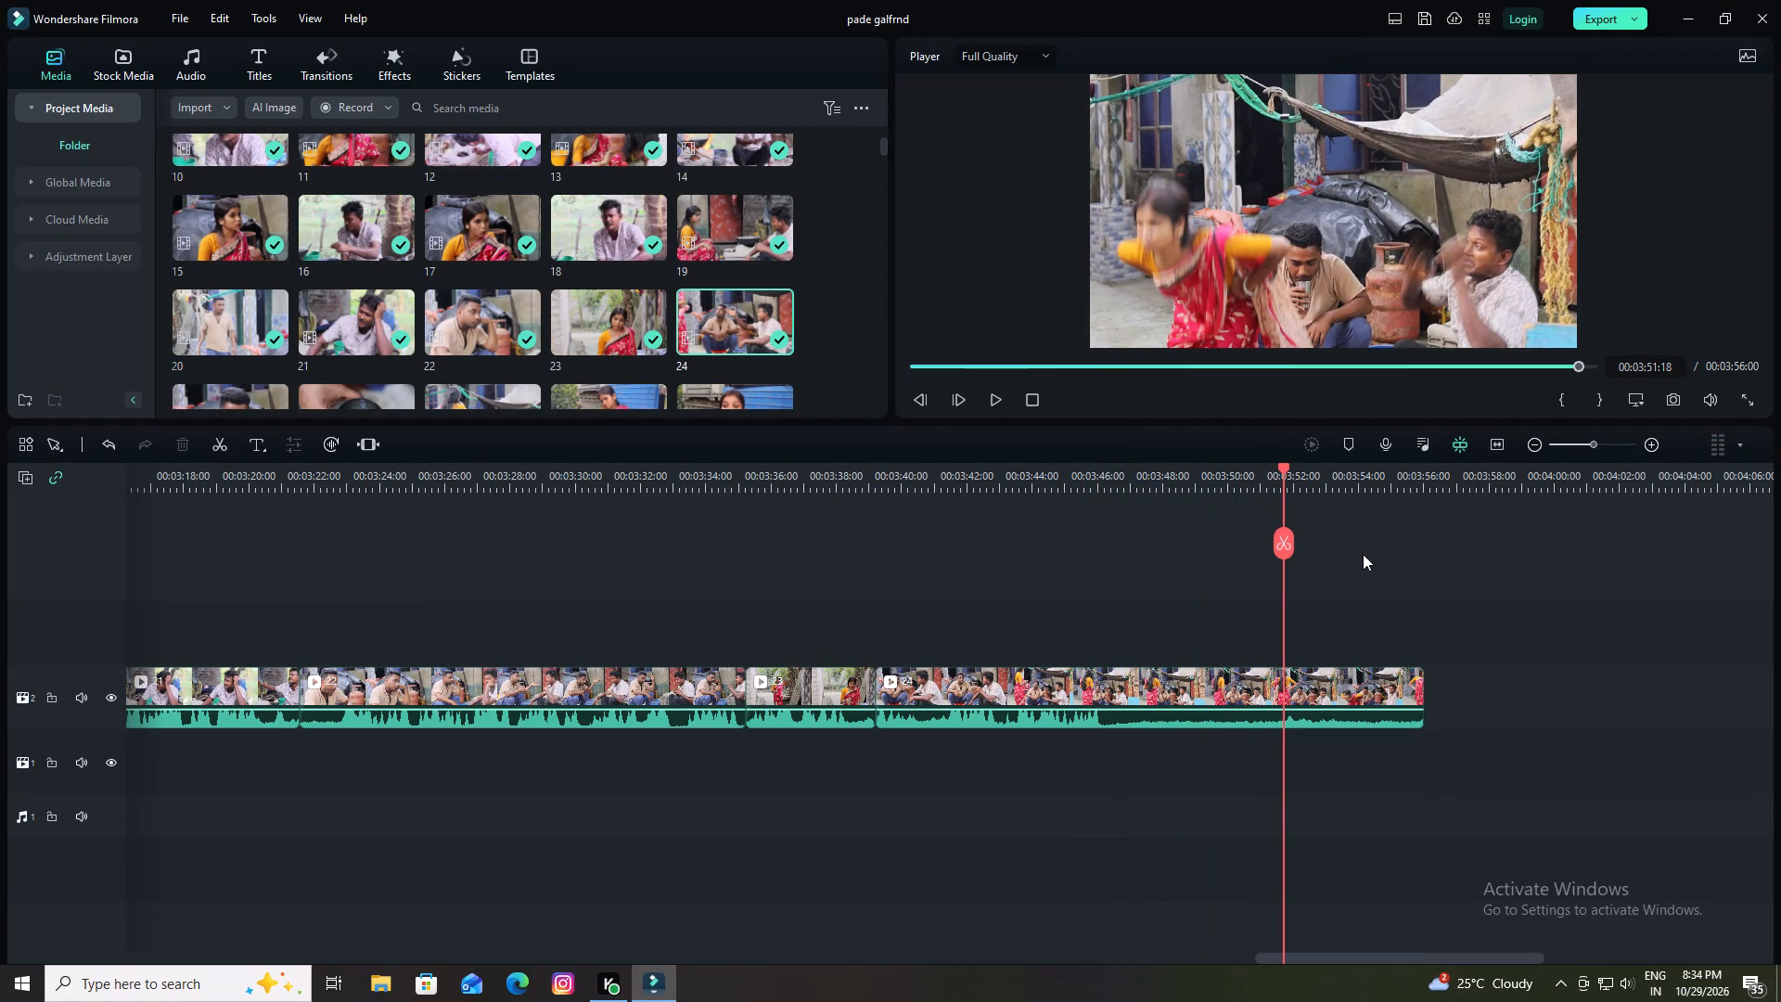
pyautogui.click(1288, 544)
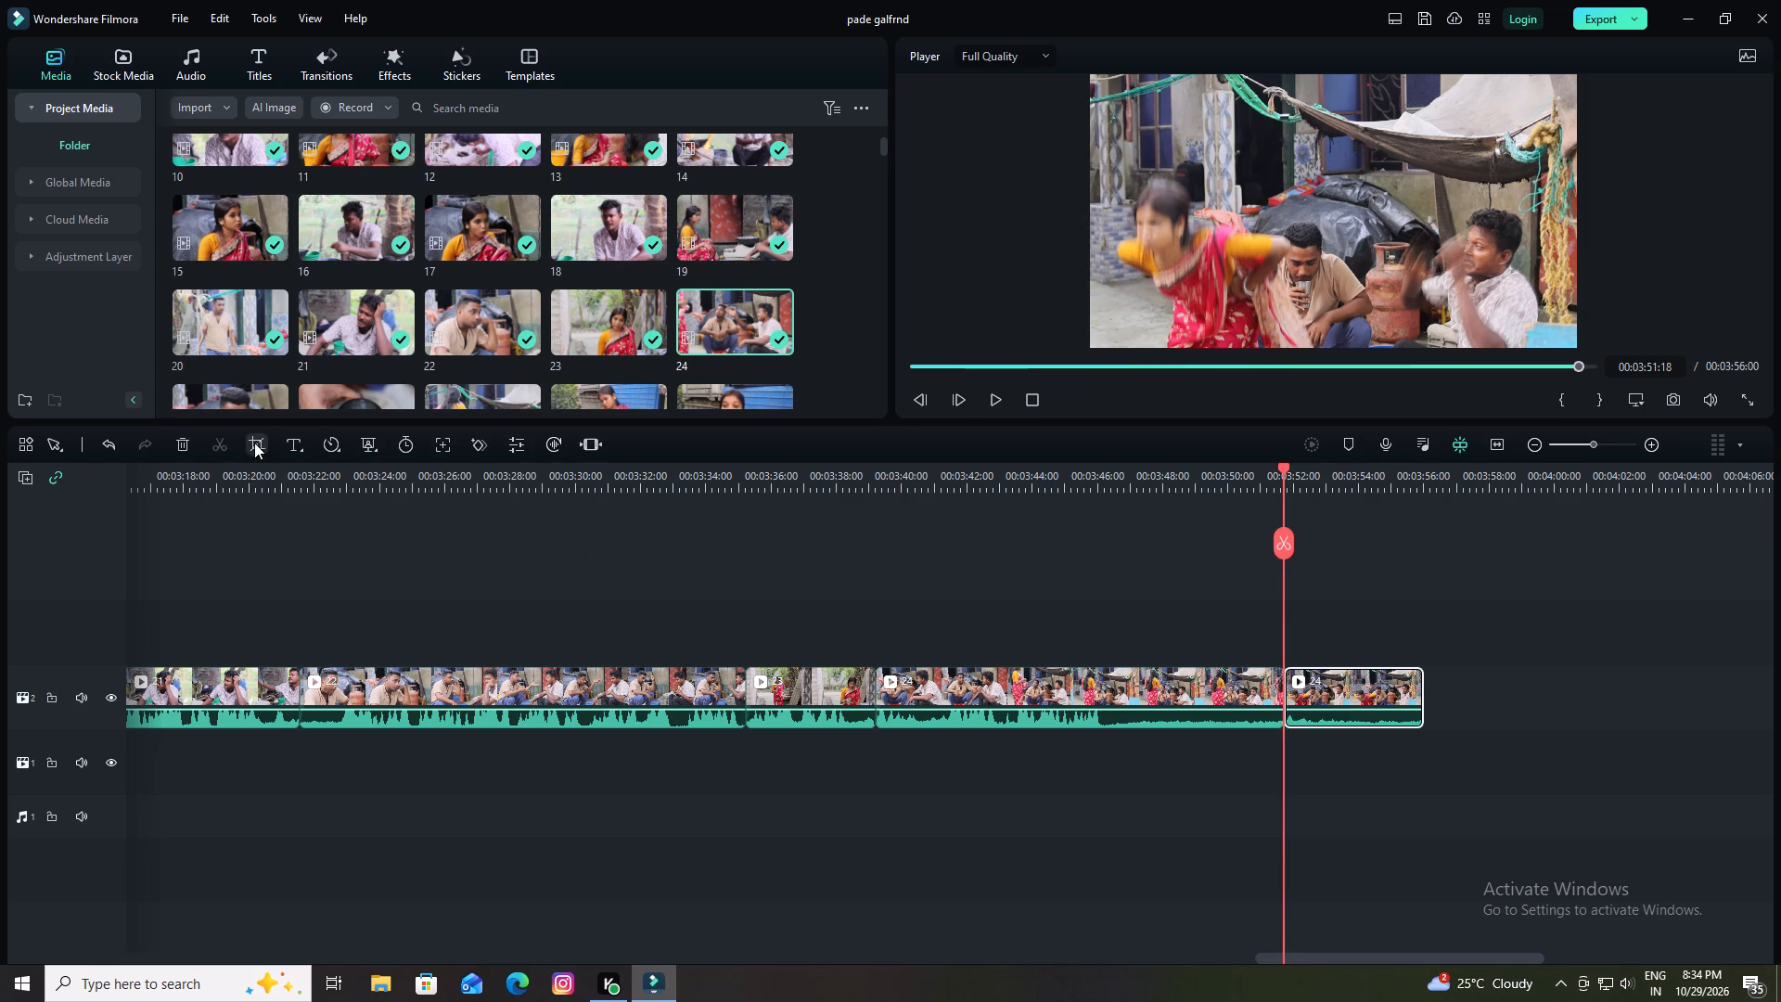
pyautogui.click(185, 443)
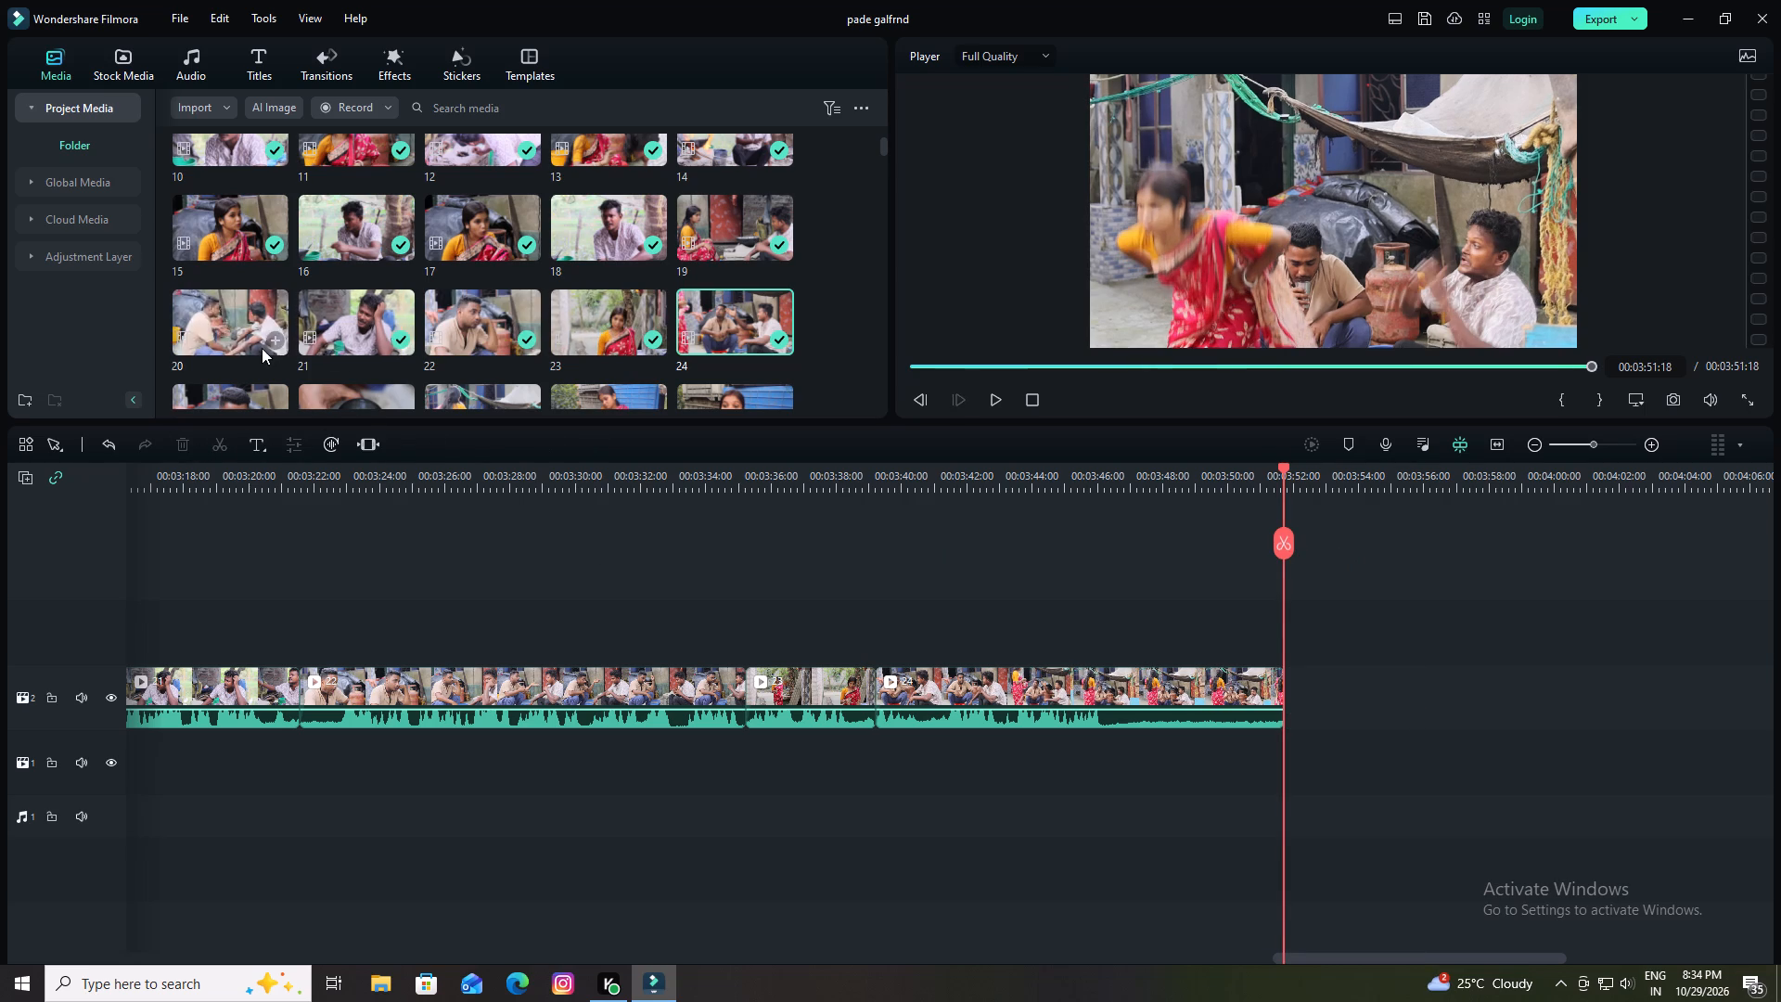
# Preview clip 25, place it directly after clip 24 on the same video track and raise its volume.
pyautogui.scroll(-1, 447, 358)
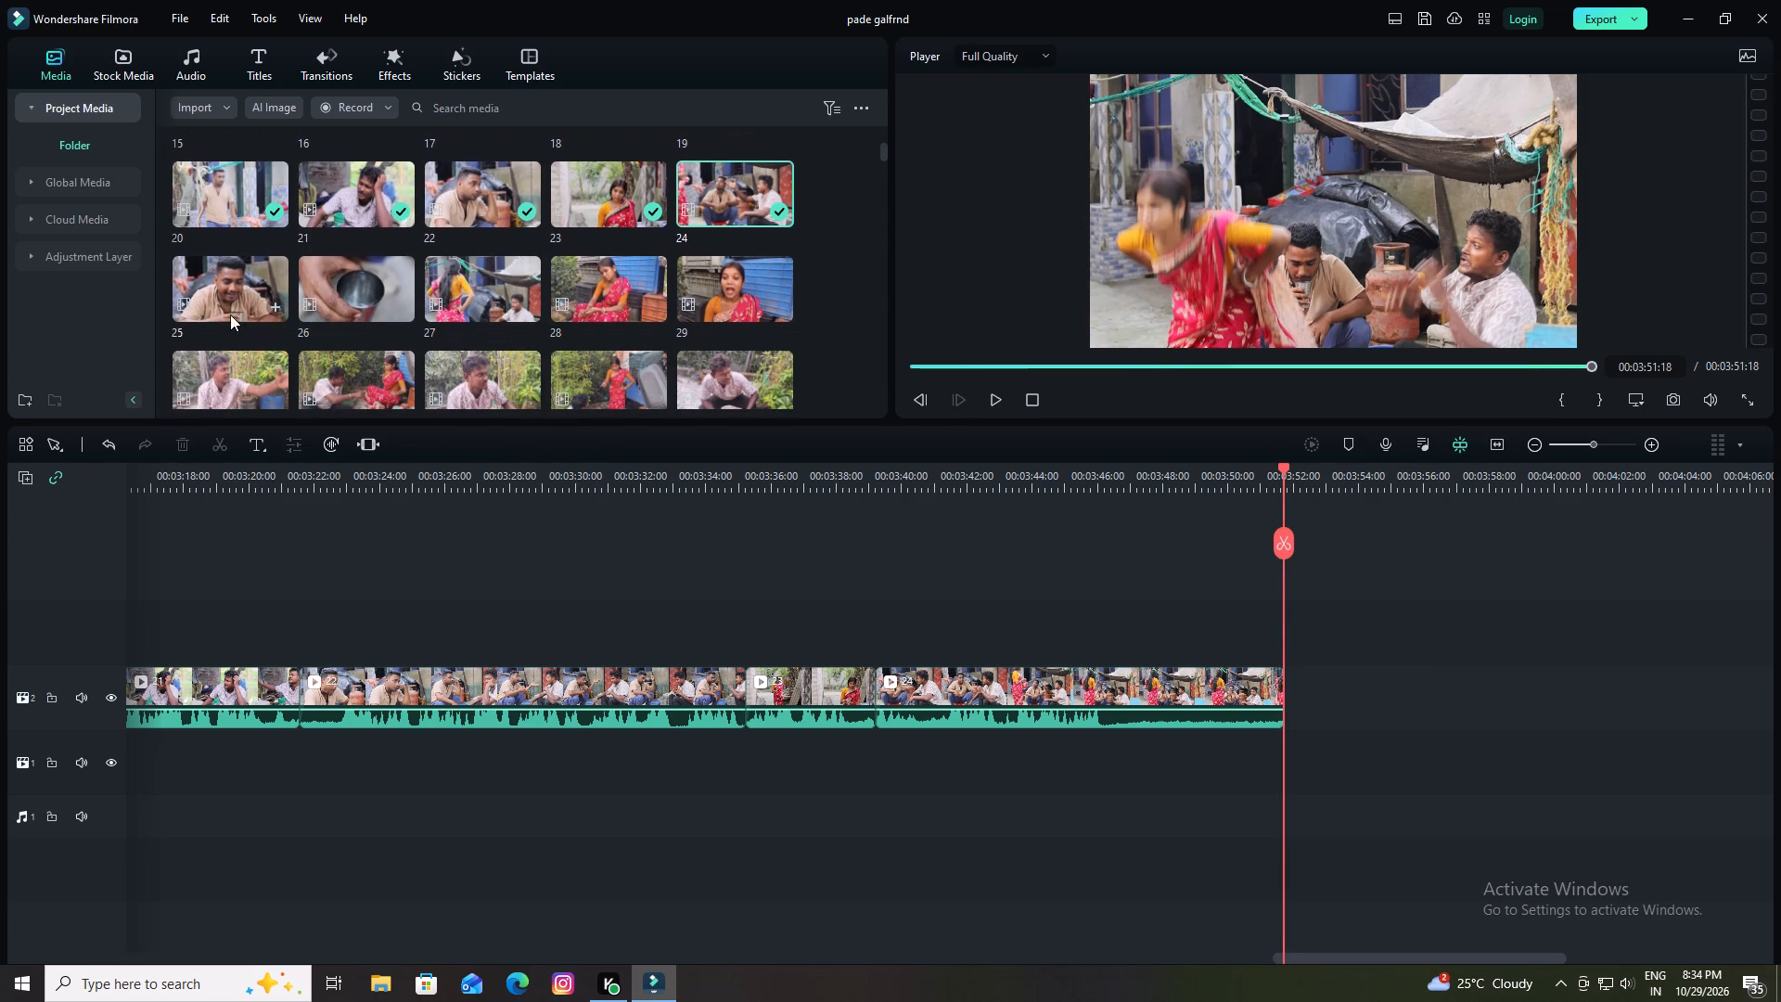
pyautogui.click(219, 302)
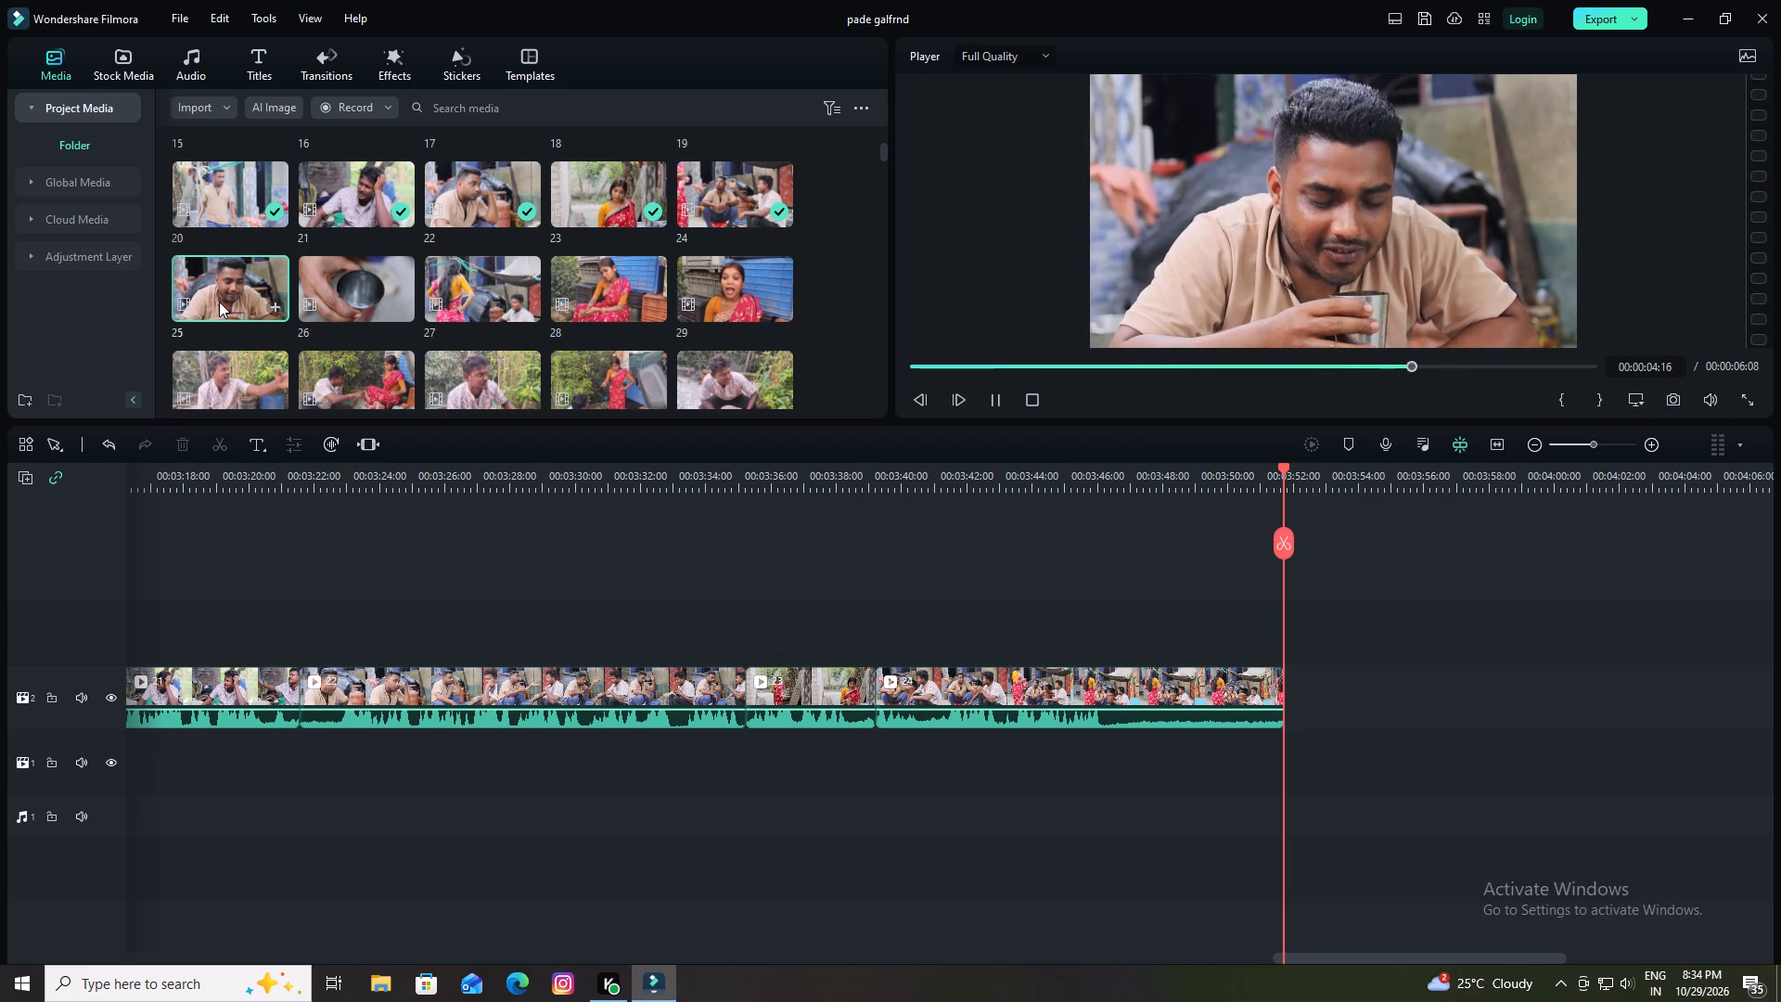
pyautogui.press('space')
pyautogui.moveTo(219, 302); pyautogui.dragTo(1299, 717)
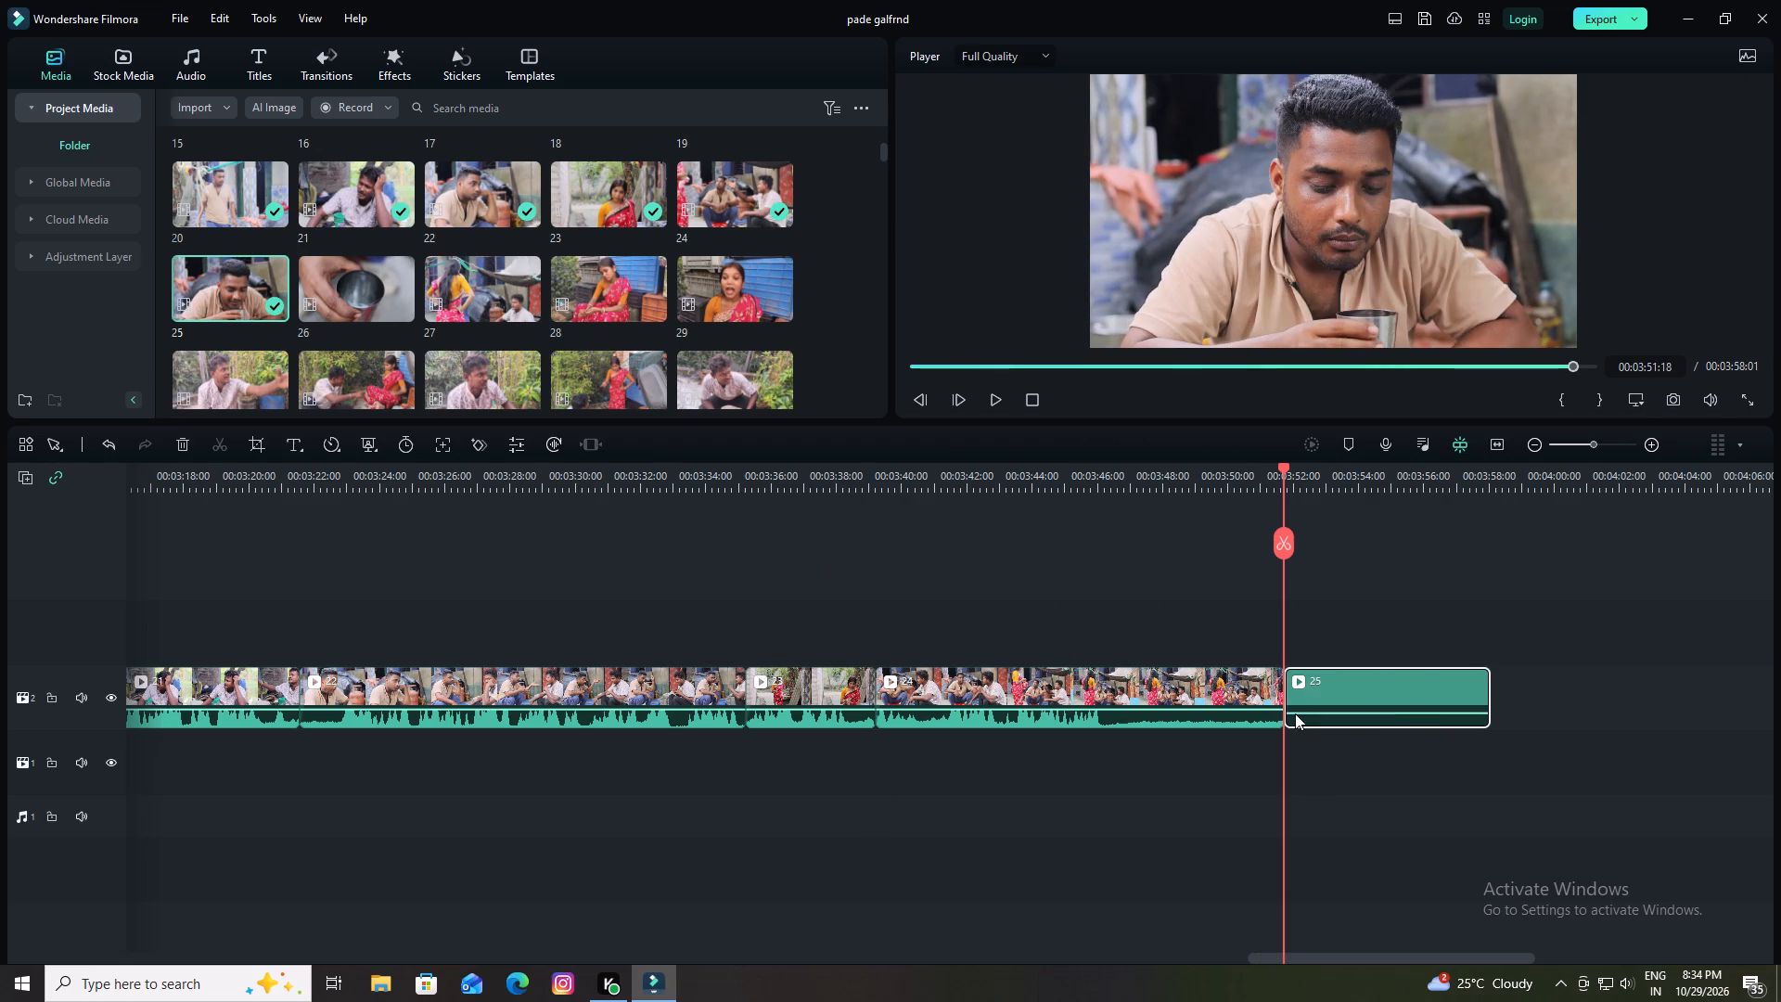
pyautogui.moveTo(1313, 716); pyautogui.dragTo(1313, 678)
# Play from just before the join between clips 24 and 25, split clip 25 at 00:03:56:01 and delete the piece before the cut.
pyautogui.moveTo(1282, 465); pyautogui.dragTo(1233, 484)
pyautogui.press('space')
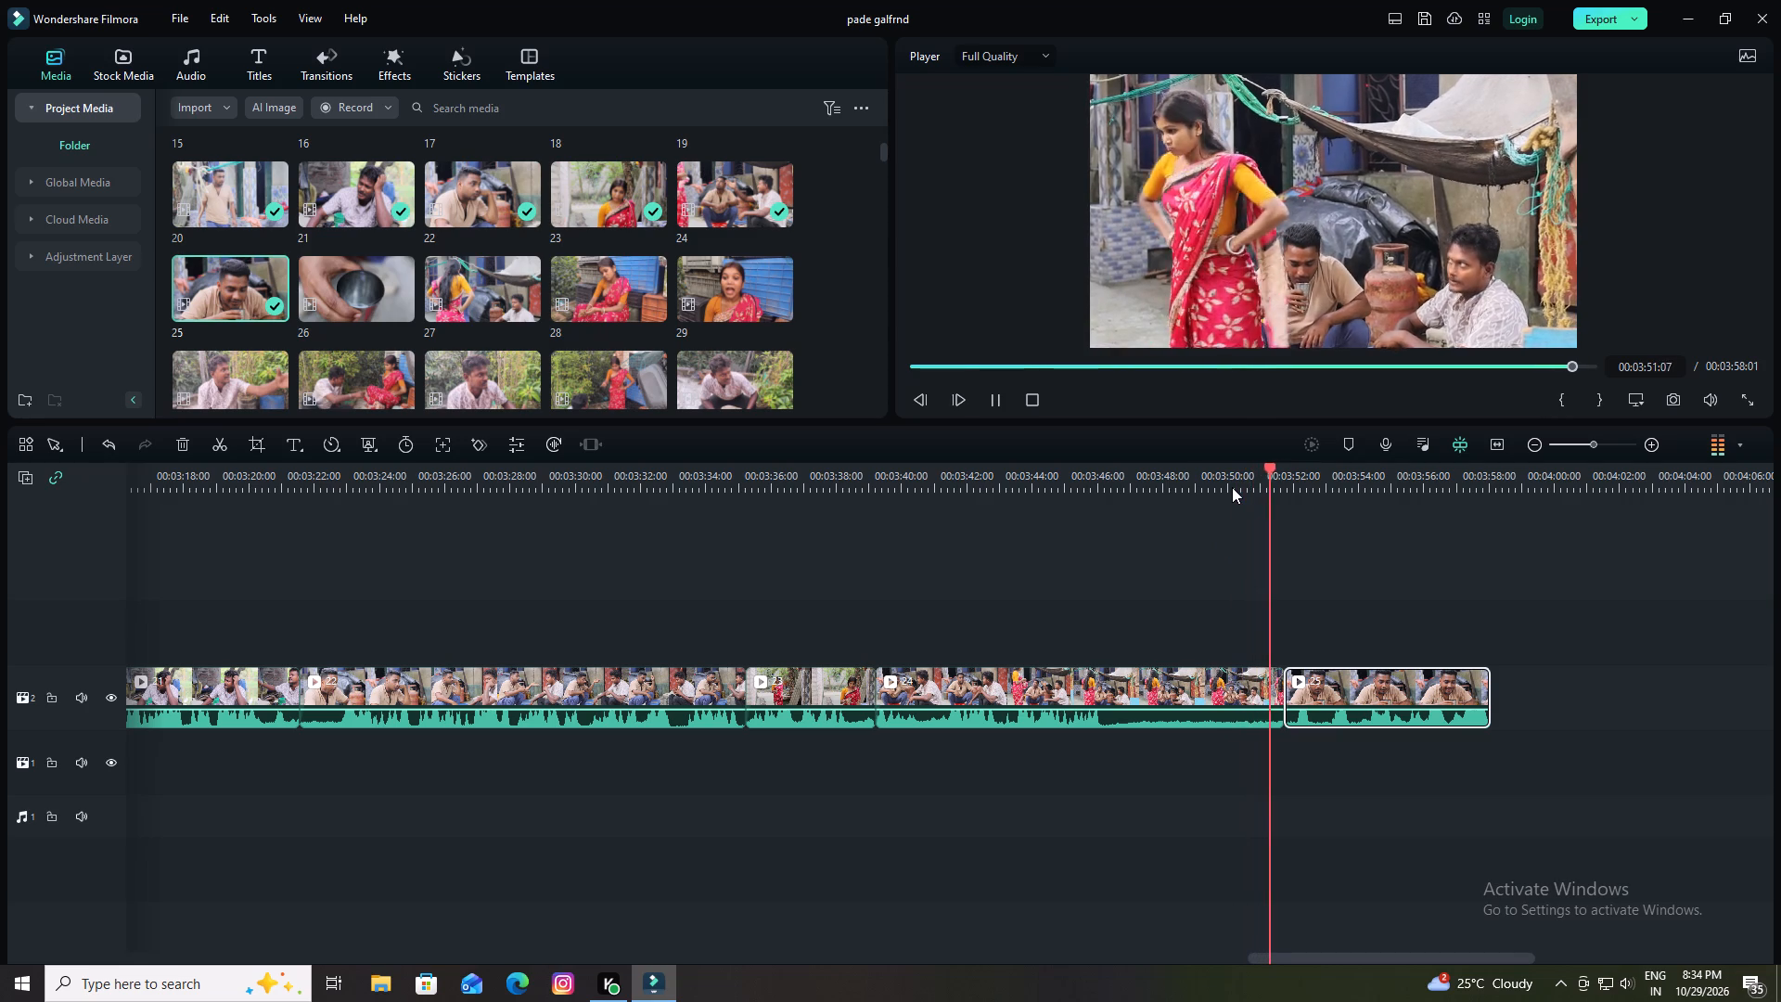
pyautogui.press('space')
pyautogui.press('space')
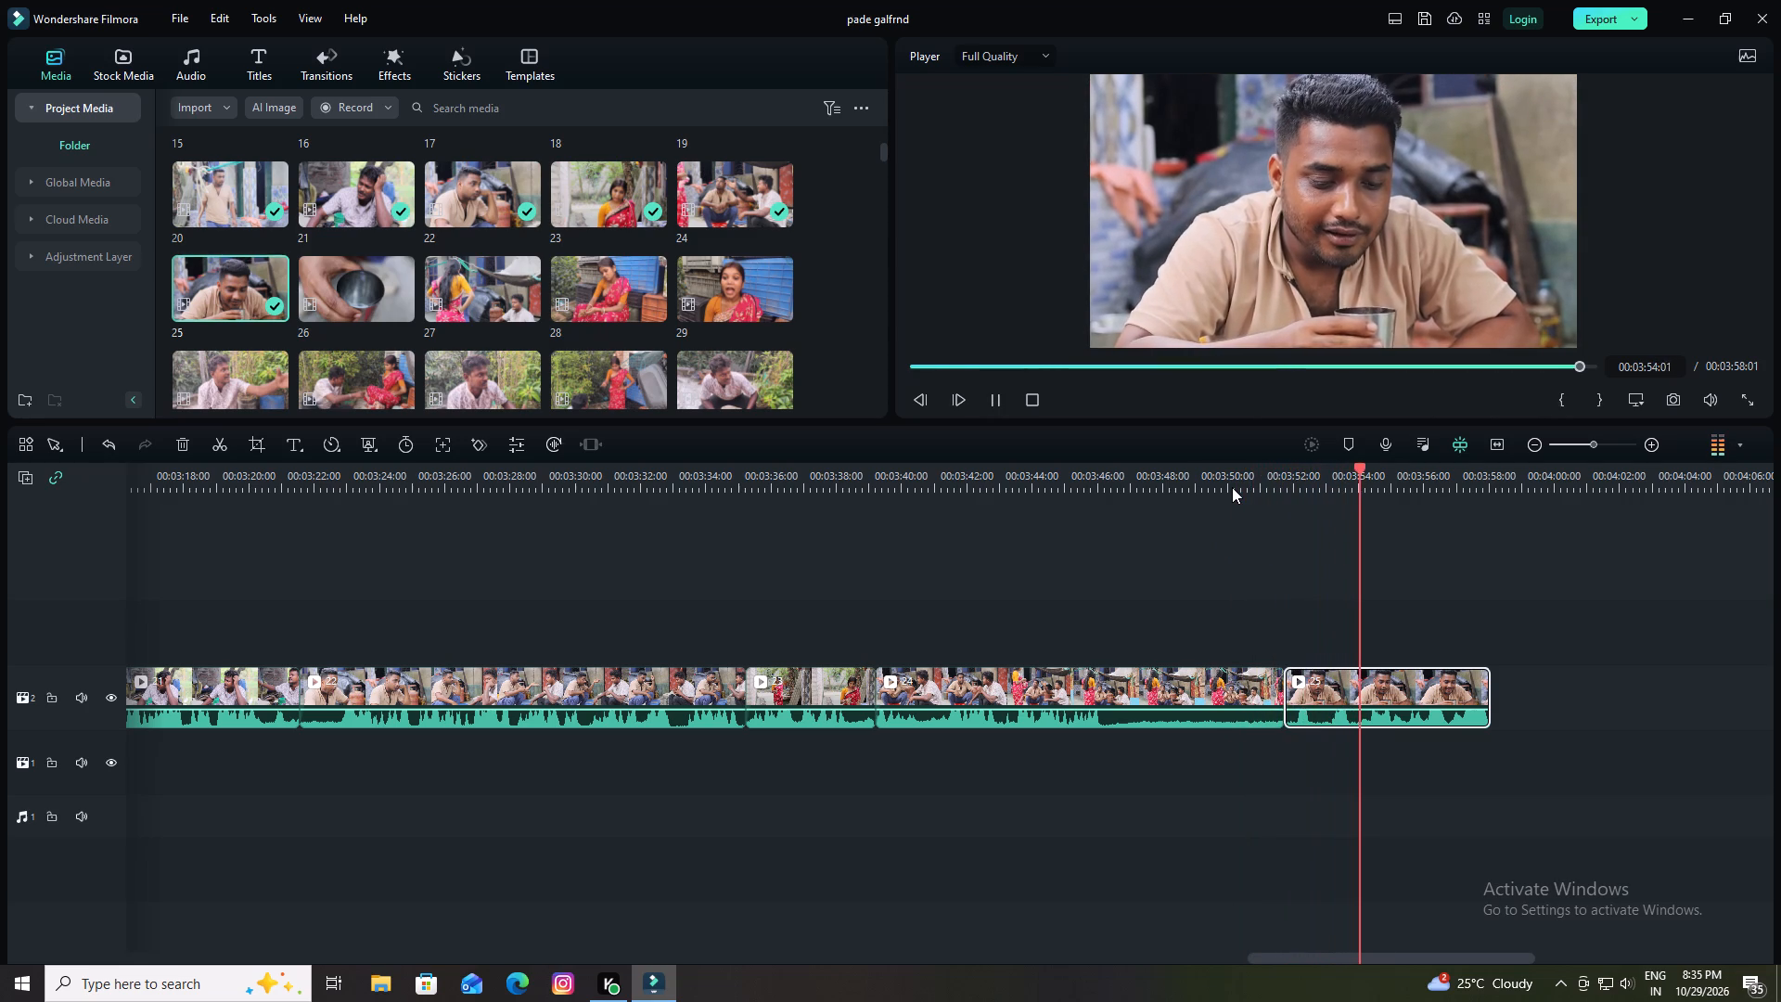
pyautogui.press('space')
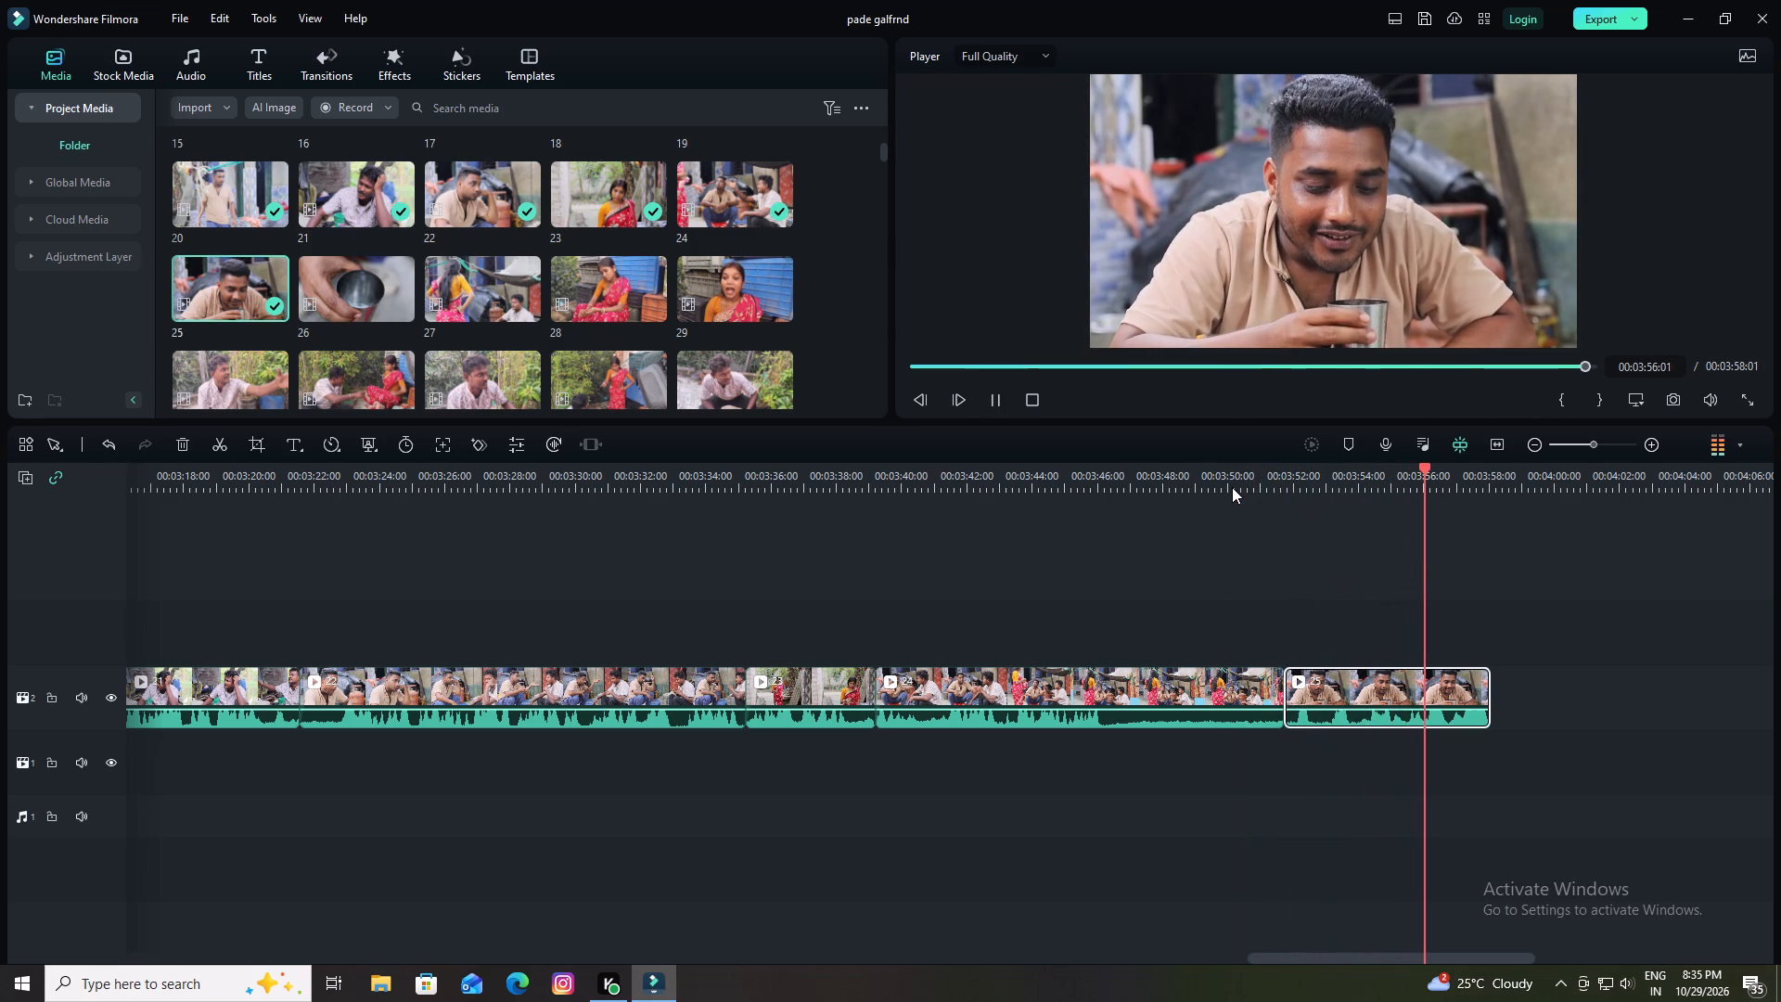
pyautogui.click(1425, 543)
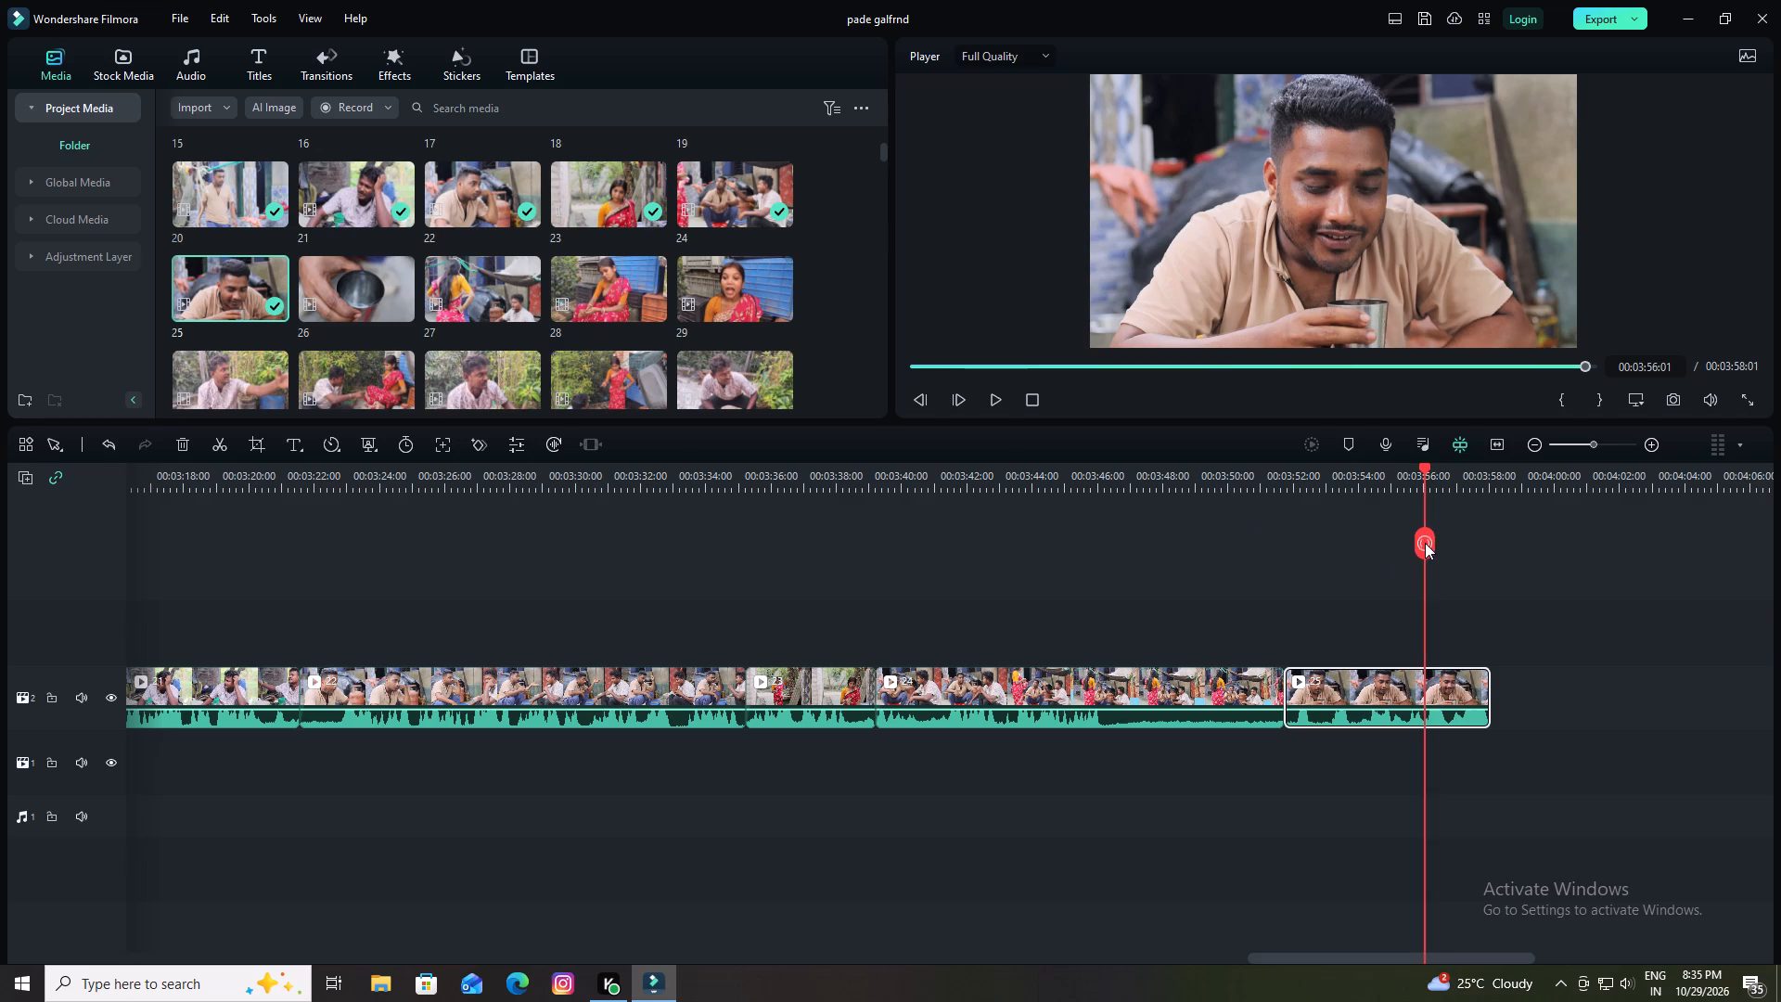
pyautogui.click(1379, 699)
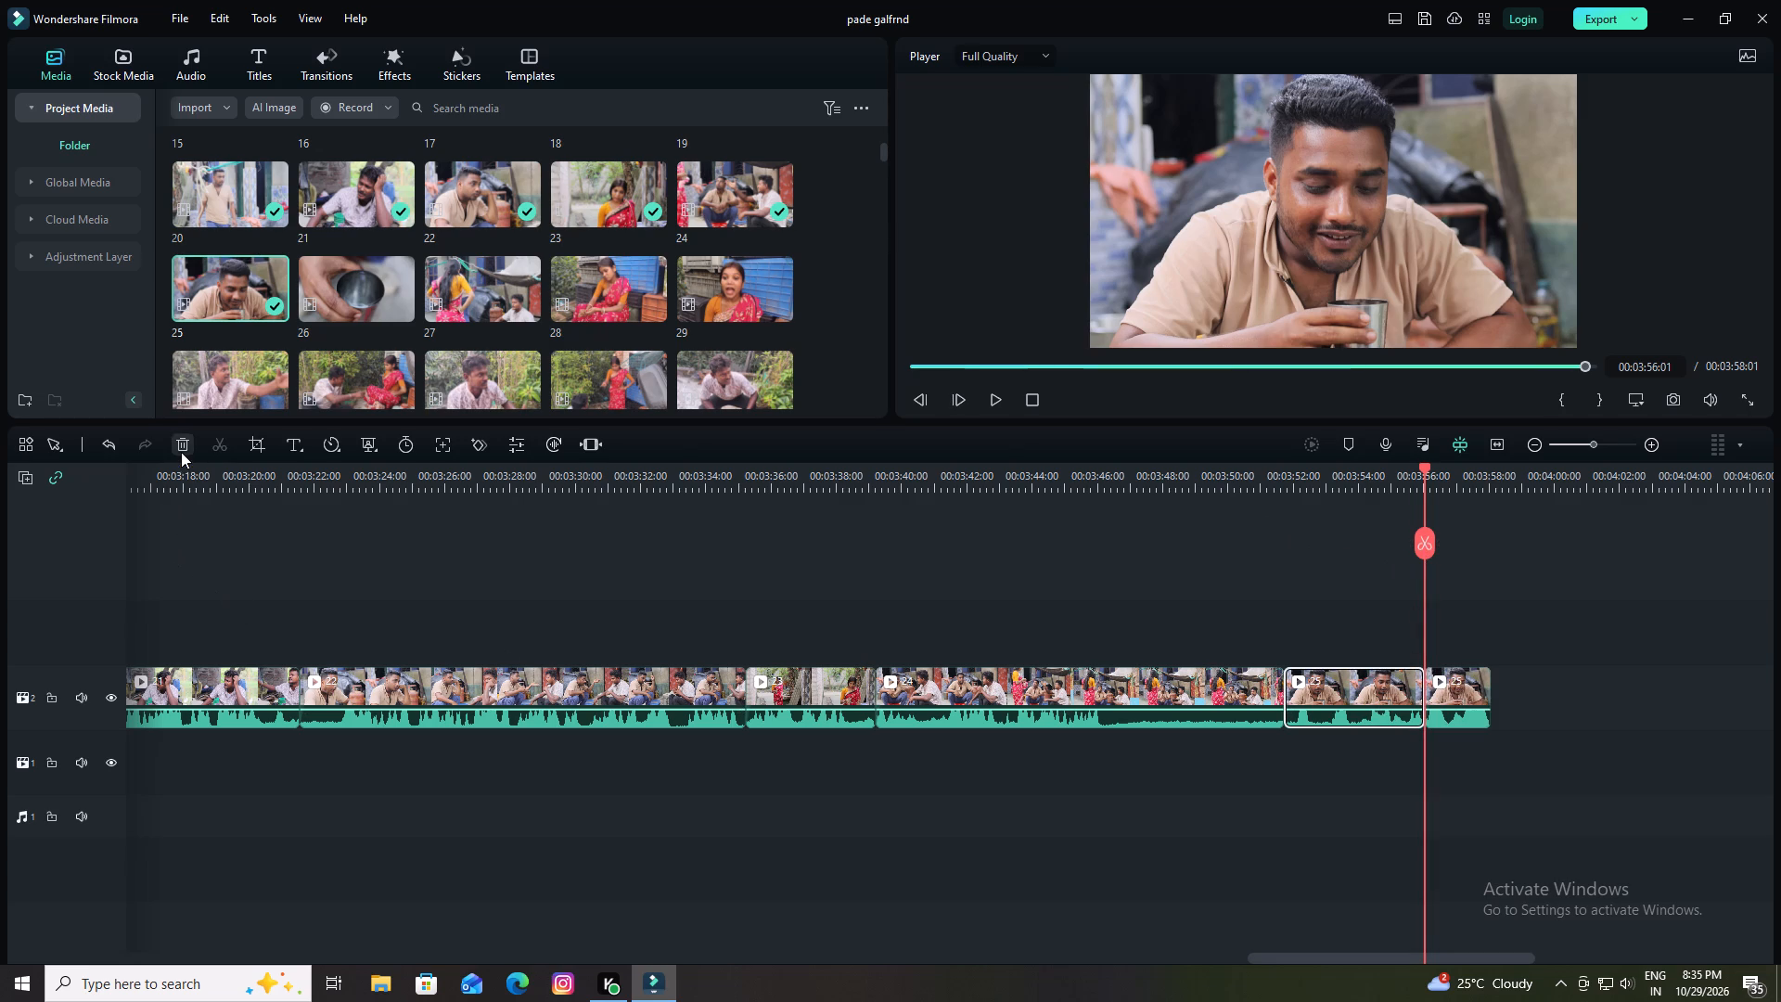
pyautogui.click(181, 451)
# Play the remaining piece of clip 25 through to its end.
pyautogui.press('space')
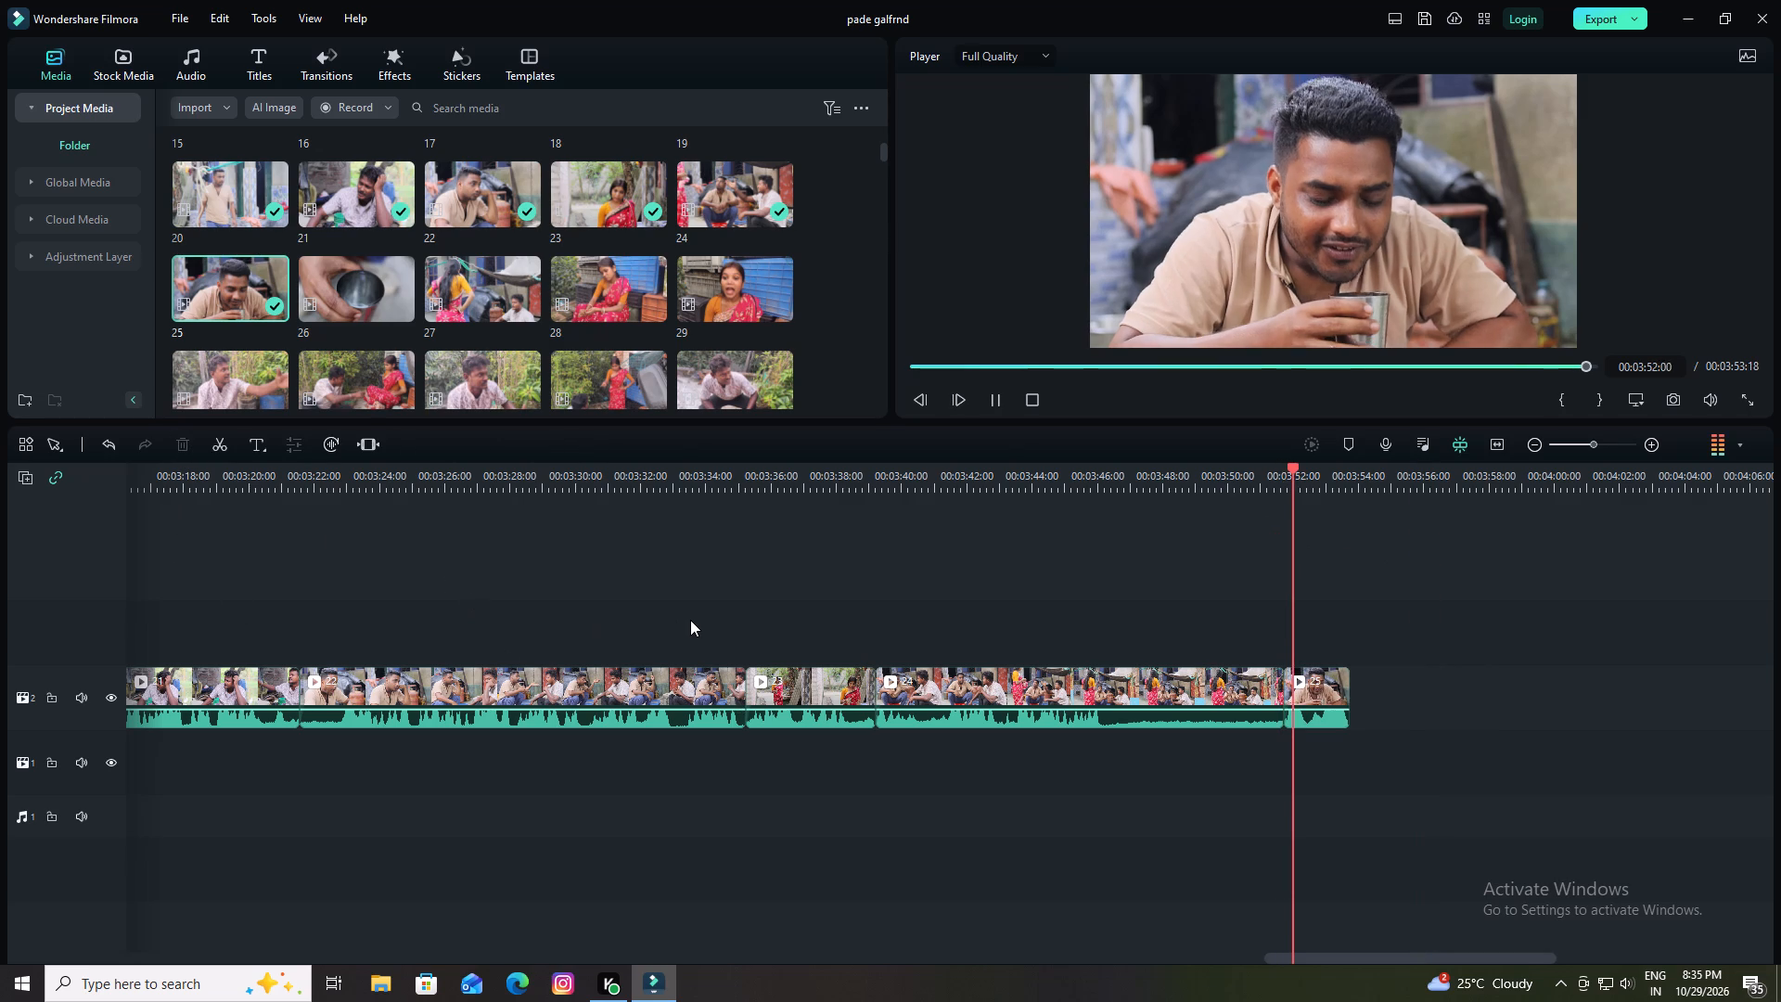
pyautogui.press('space')
pyautogui.press('space')
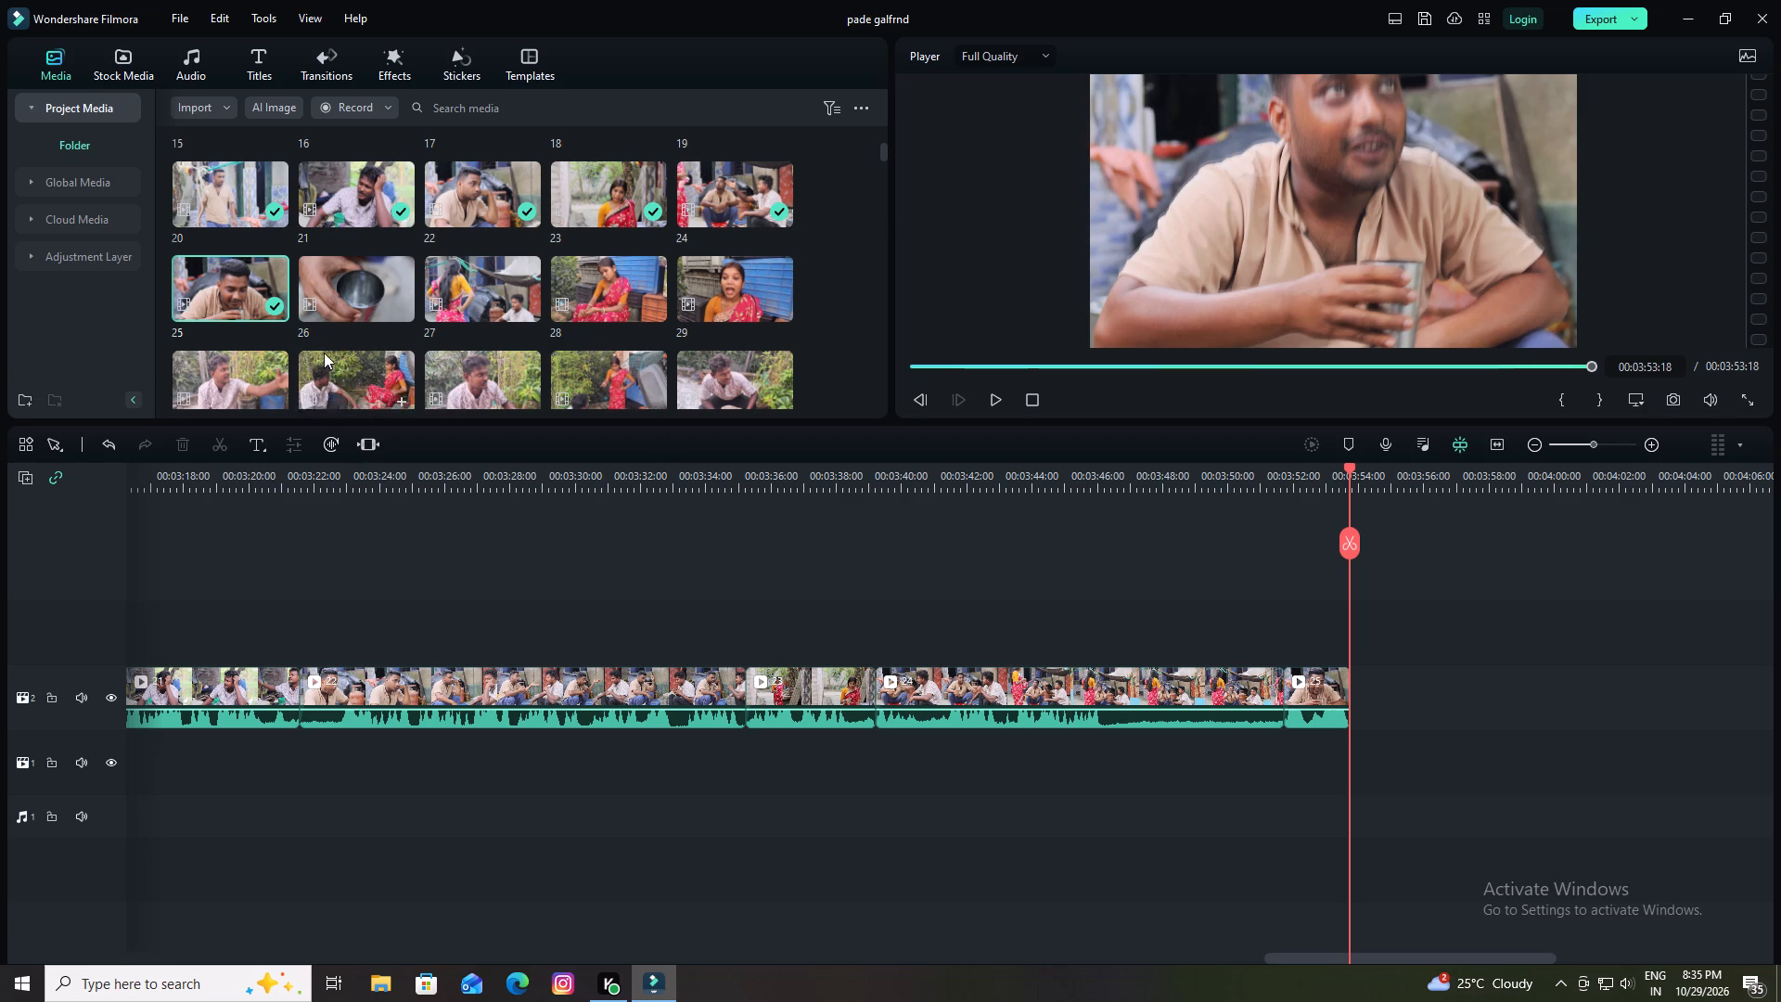
# Play from just before the join between clips 24 and 25, split clip 25 at 00:03:52:14 and delete its leftover end piece.
pyautogui.moveTo(1351, 469); pyautogui.dragTo(1248, 497)
pyautogui.press('space')
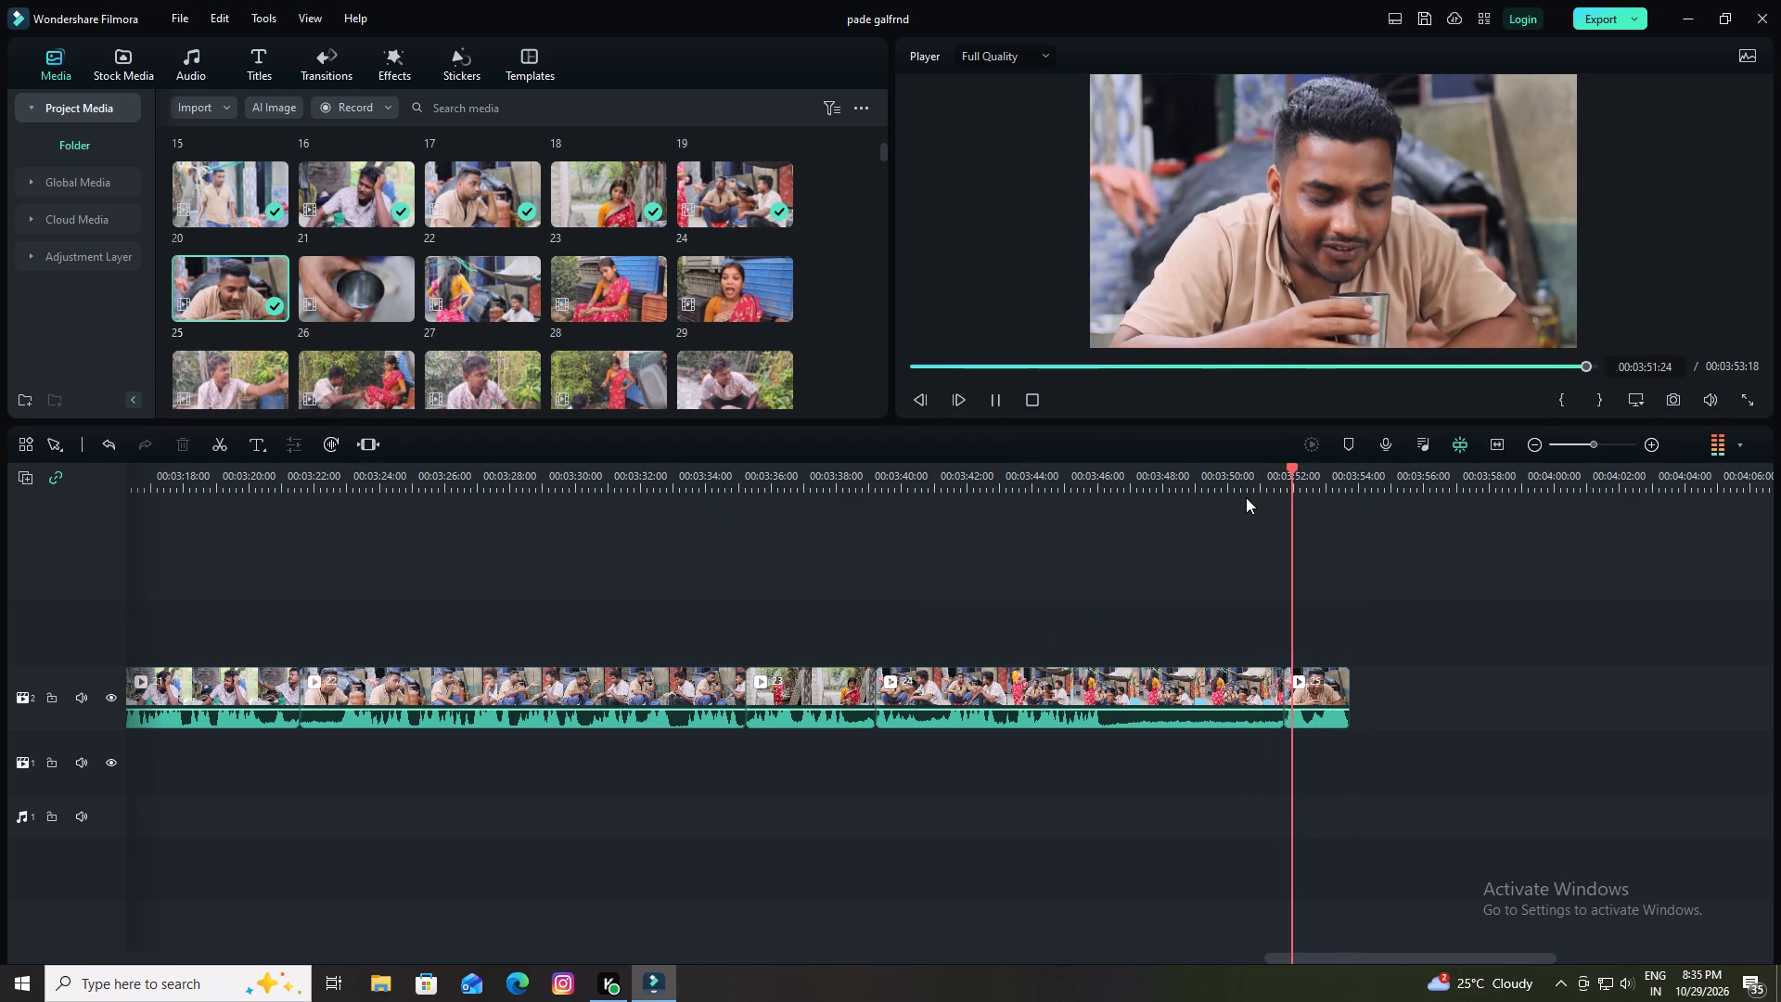
pyautogui.press('space')
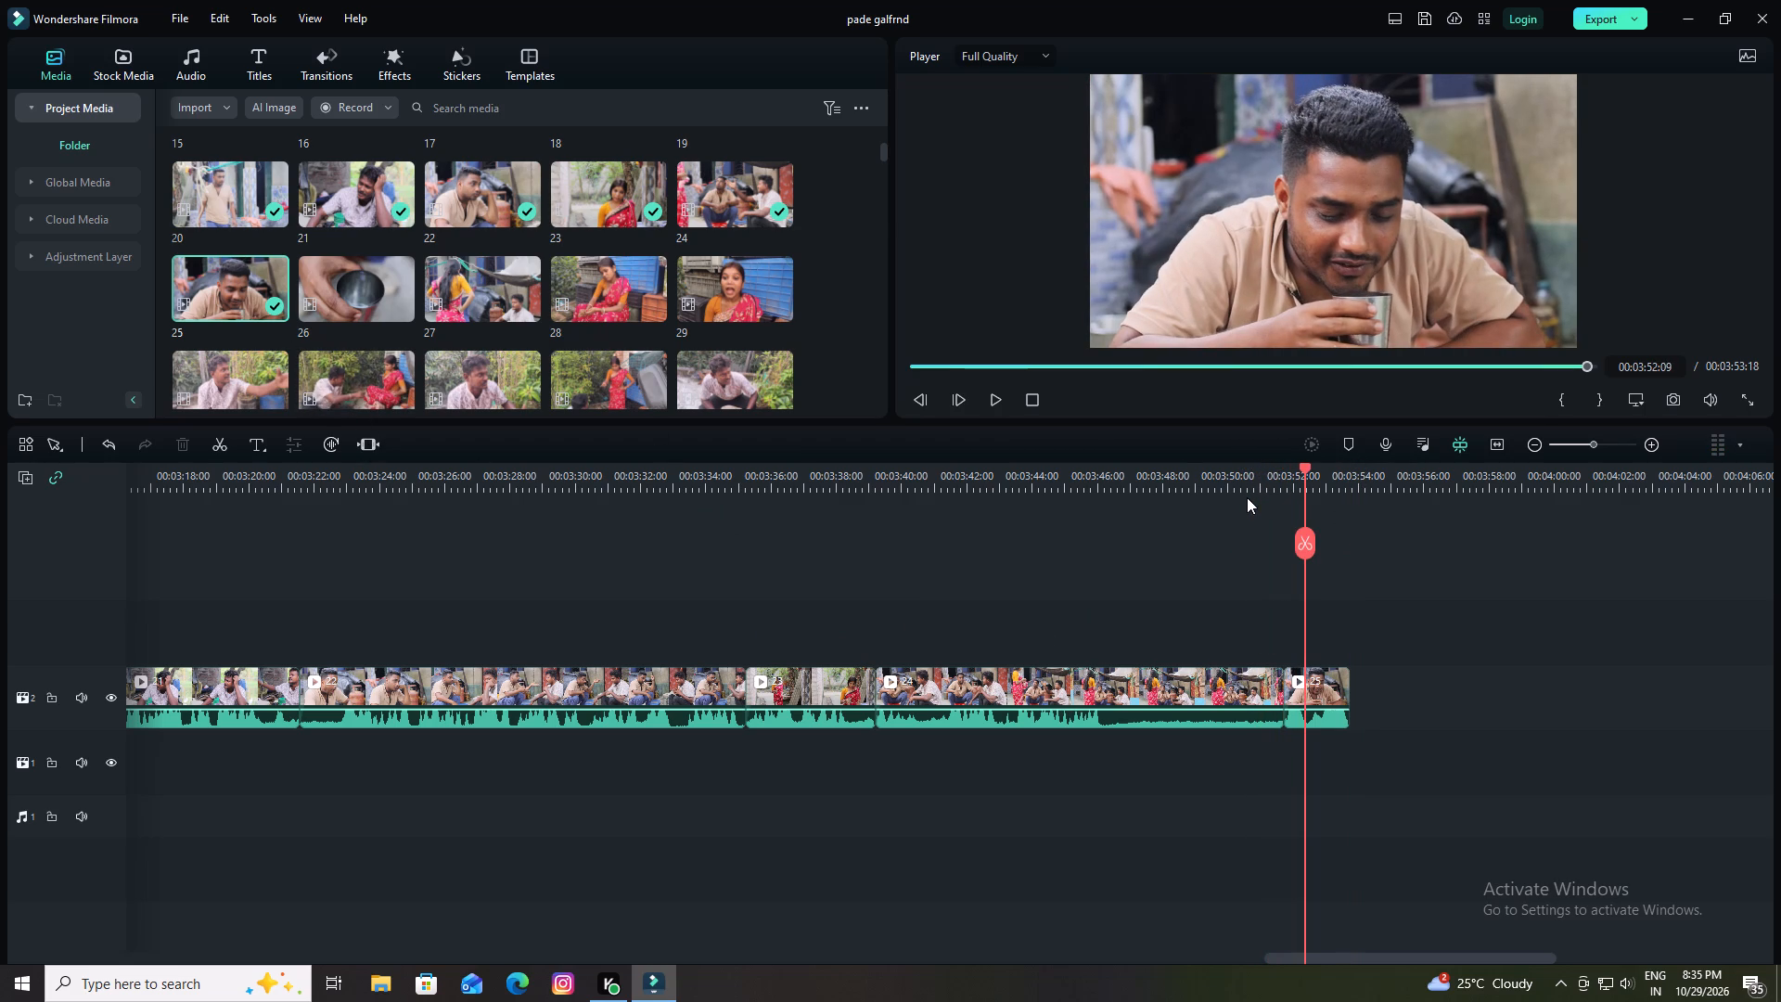
pyautogui.moveTo(1305, 464); pyautogui.dragTo(1282, 481)
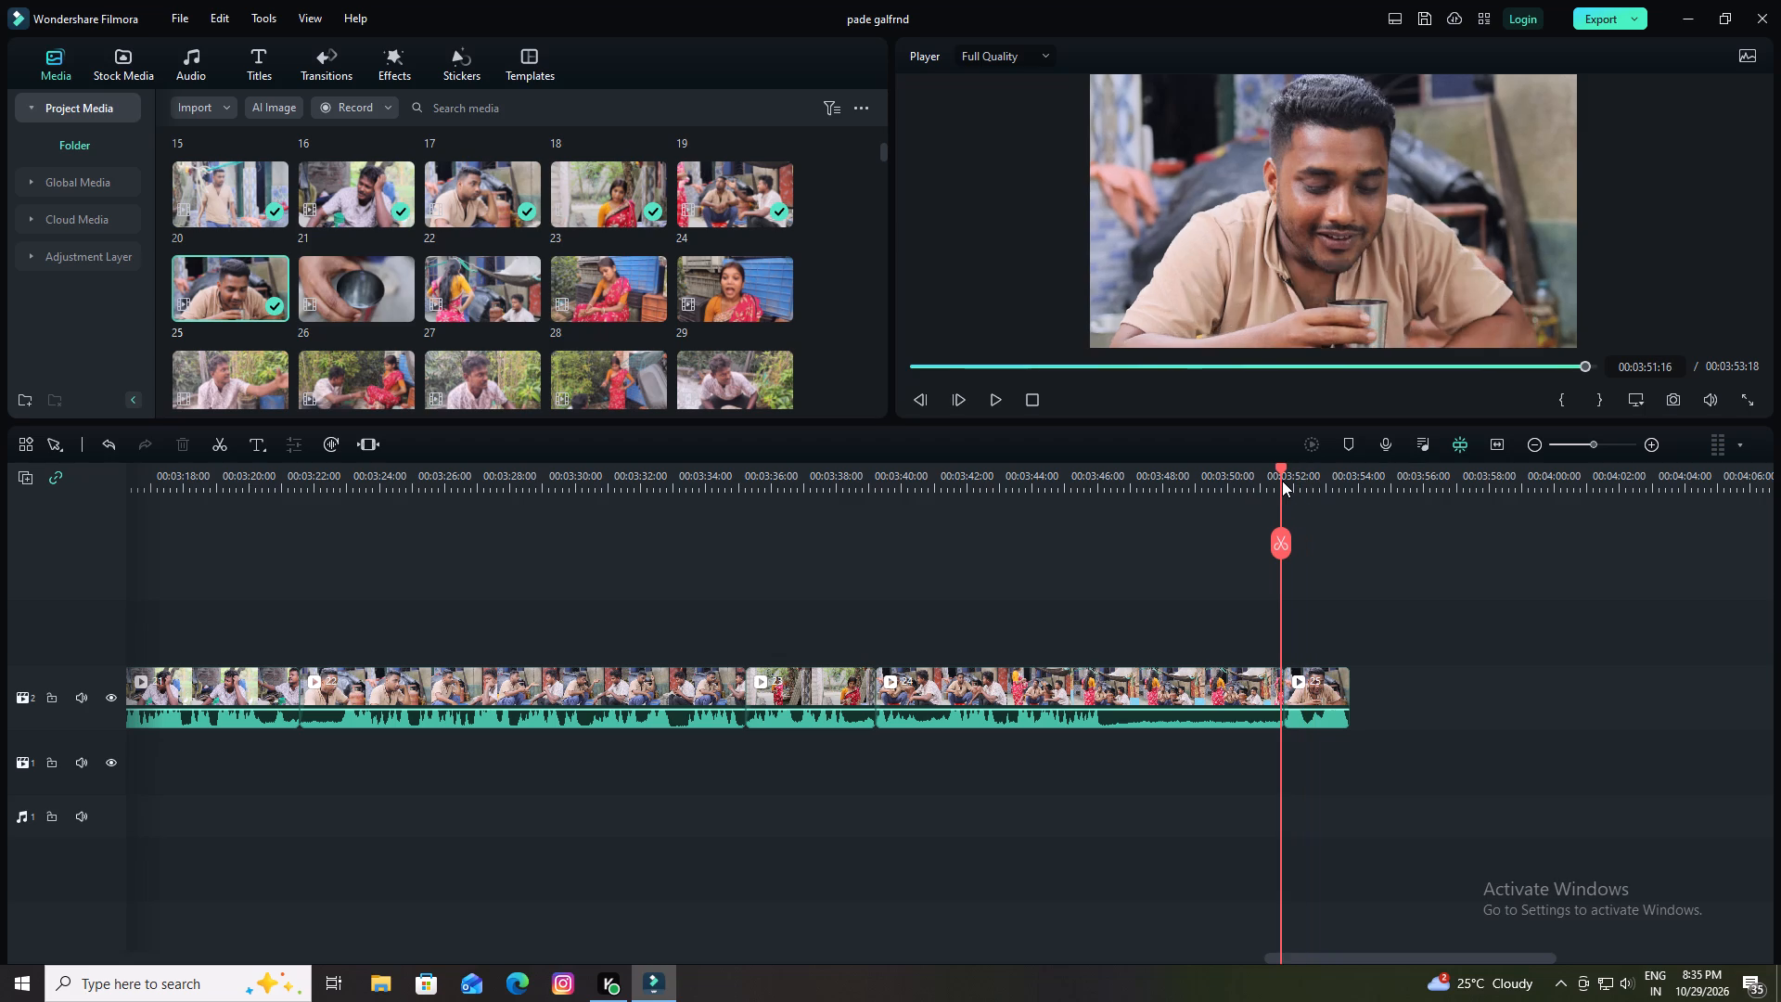
pyautogui.press('space')
pyautogui.press('space')
pyautogui.press('space')
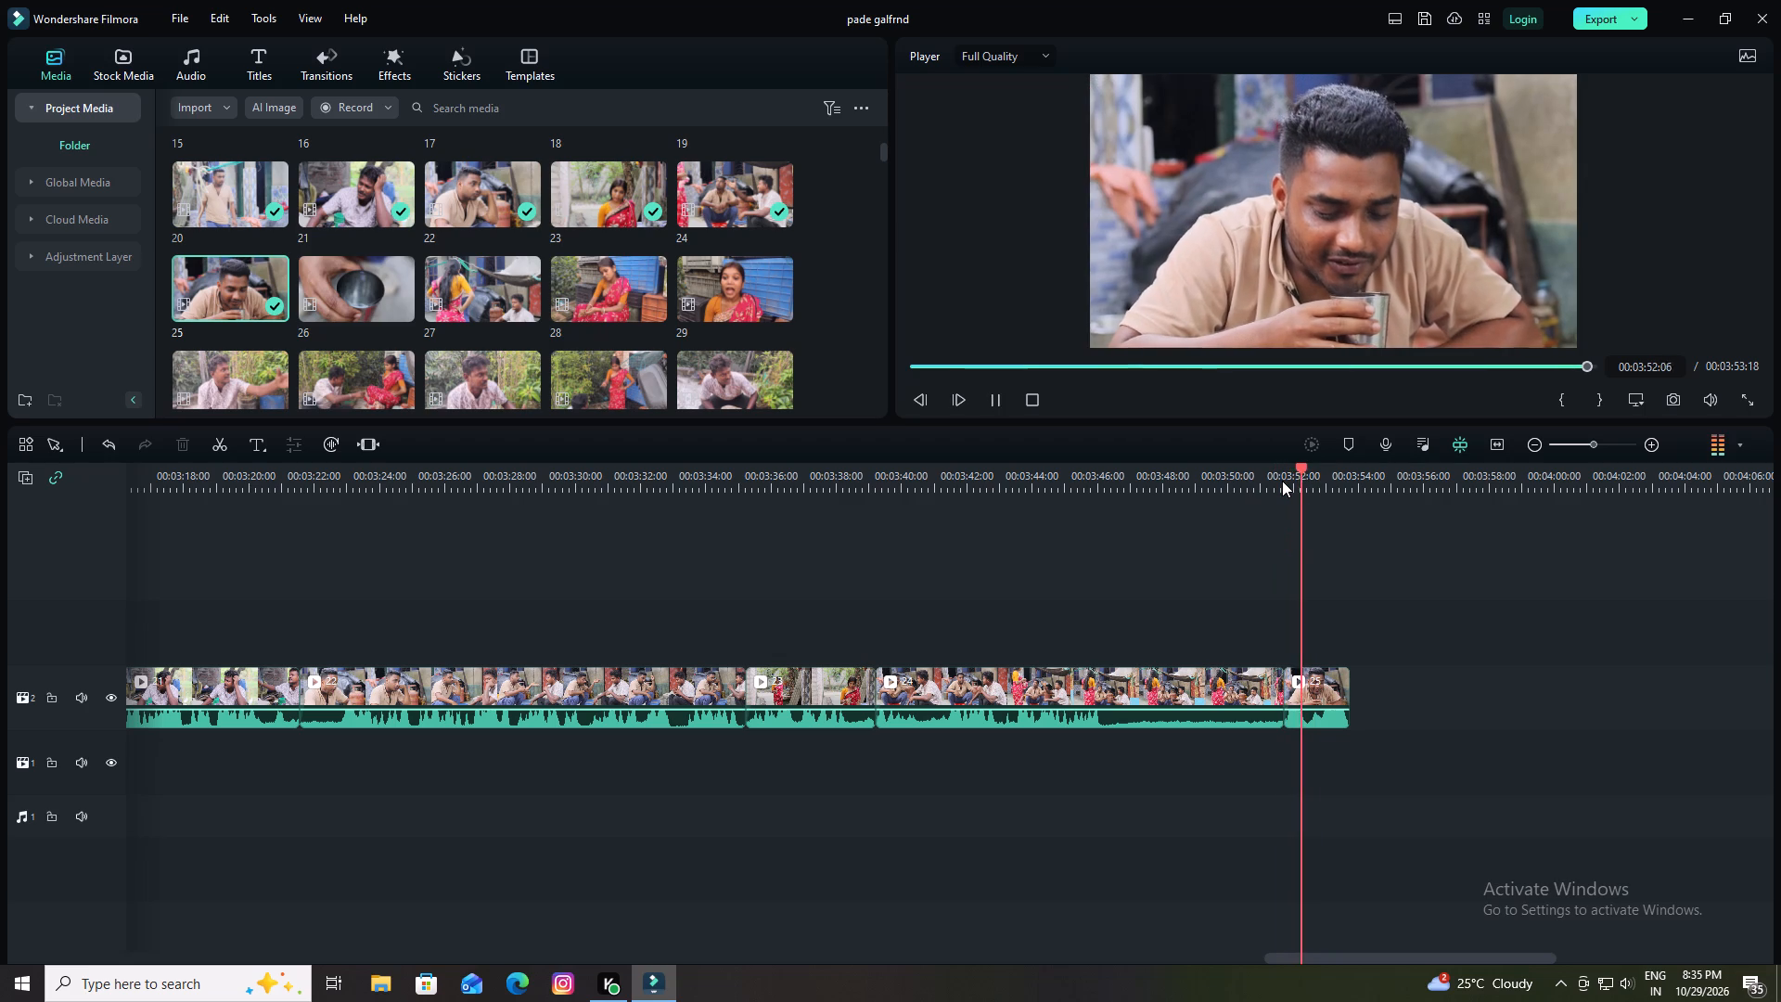
pyautogui.press('space')
pyautogui.click(1313, 537)
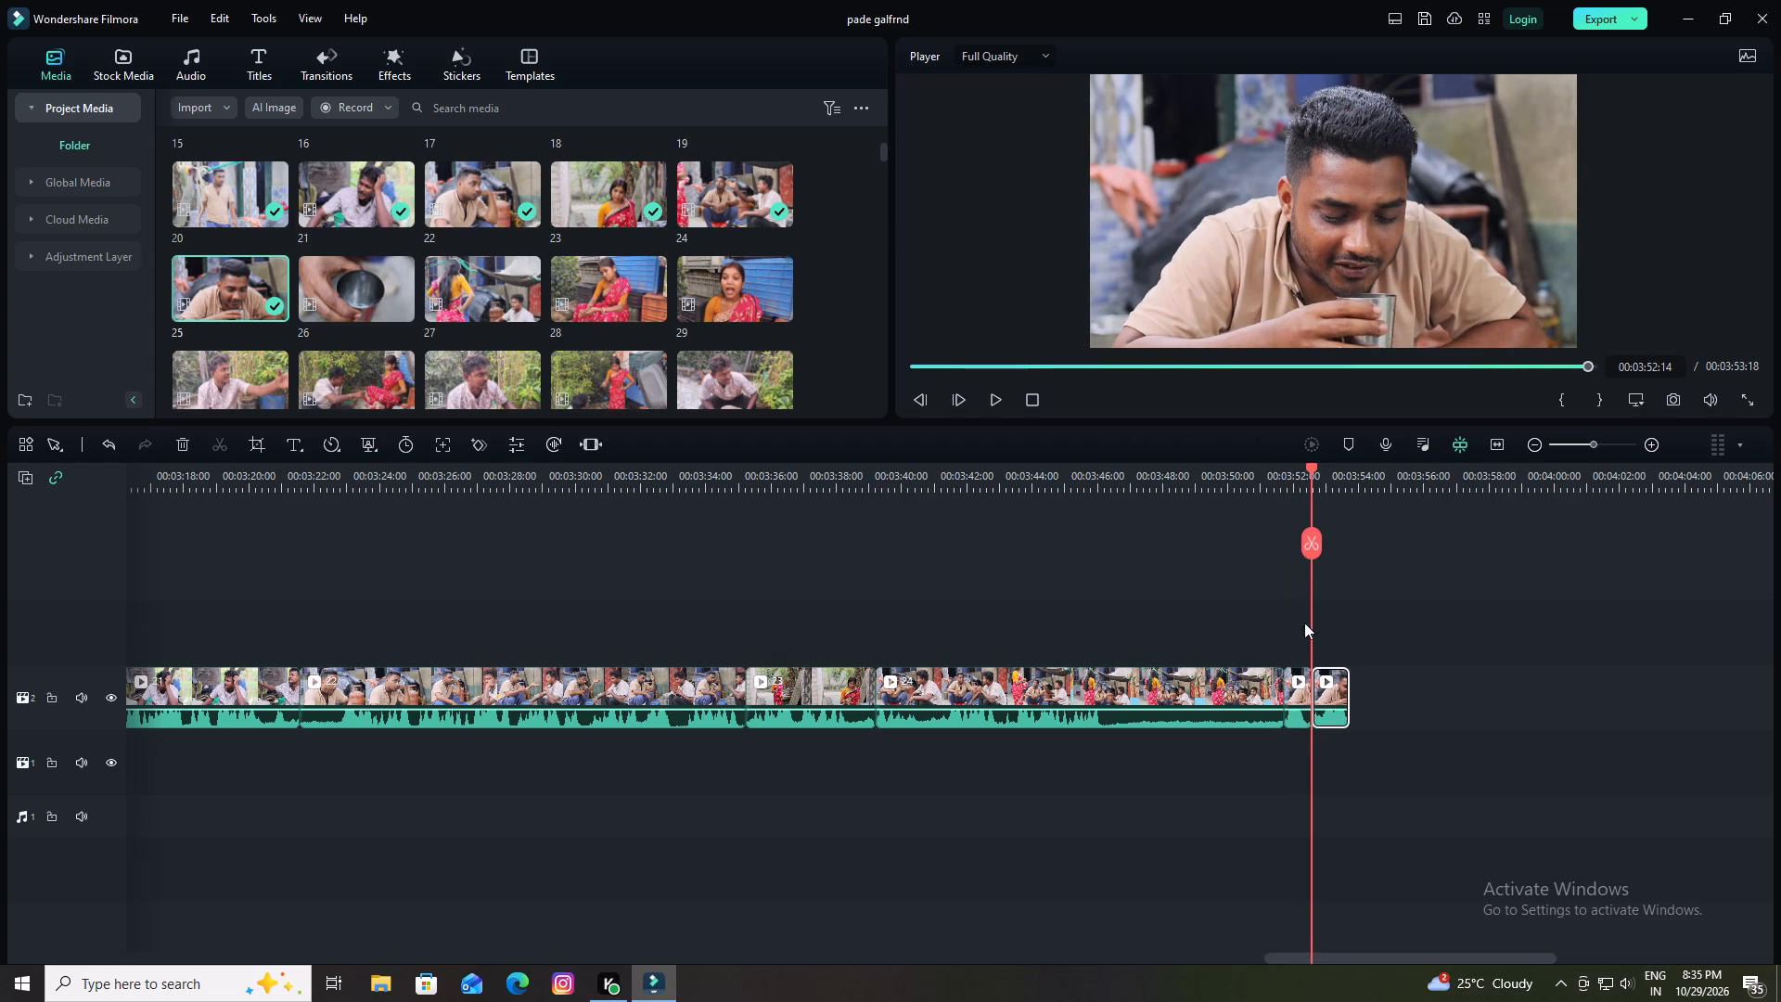
pyautogui.click(184, 443)
# Place clip 26 directly after clip 25 on the same video track.
pyautogui.moveTo(346, 297); pyautogui.dragTo(1313, 692)
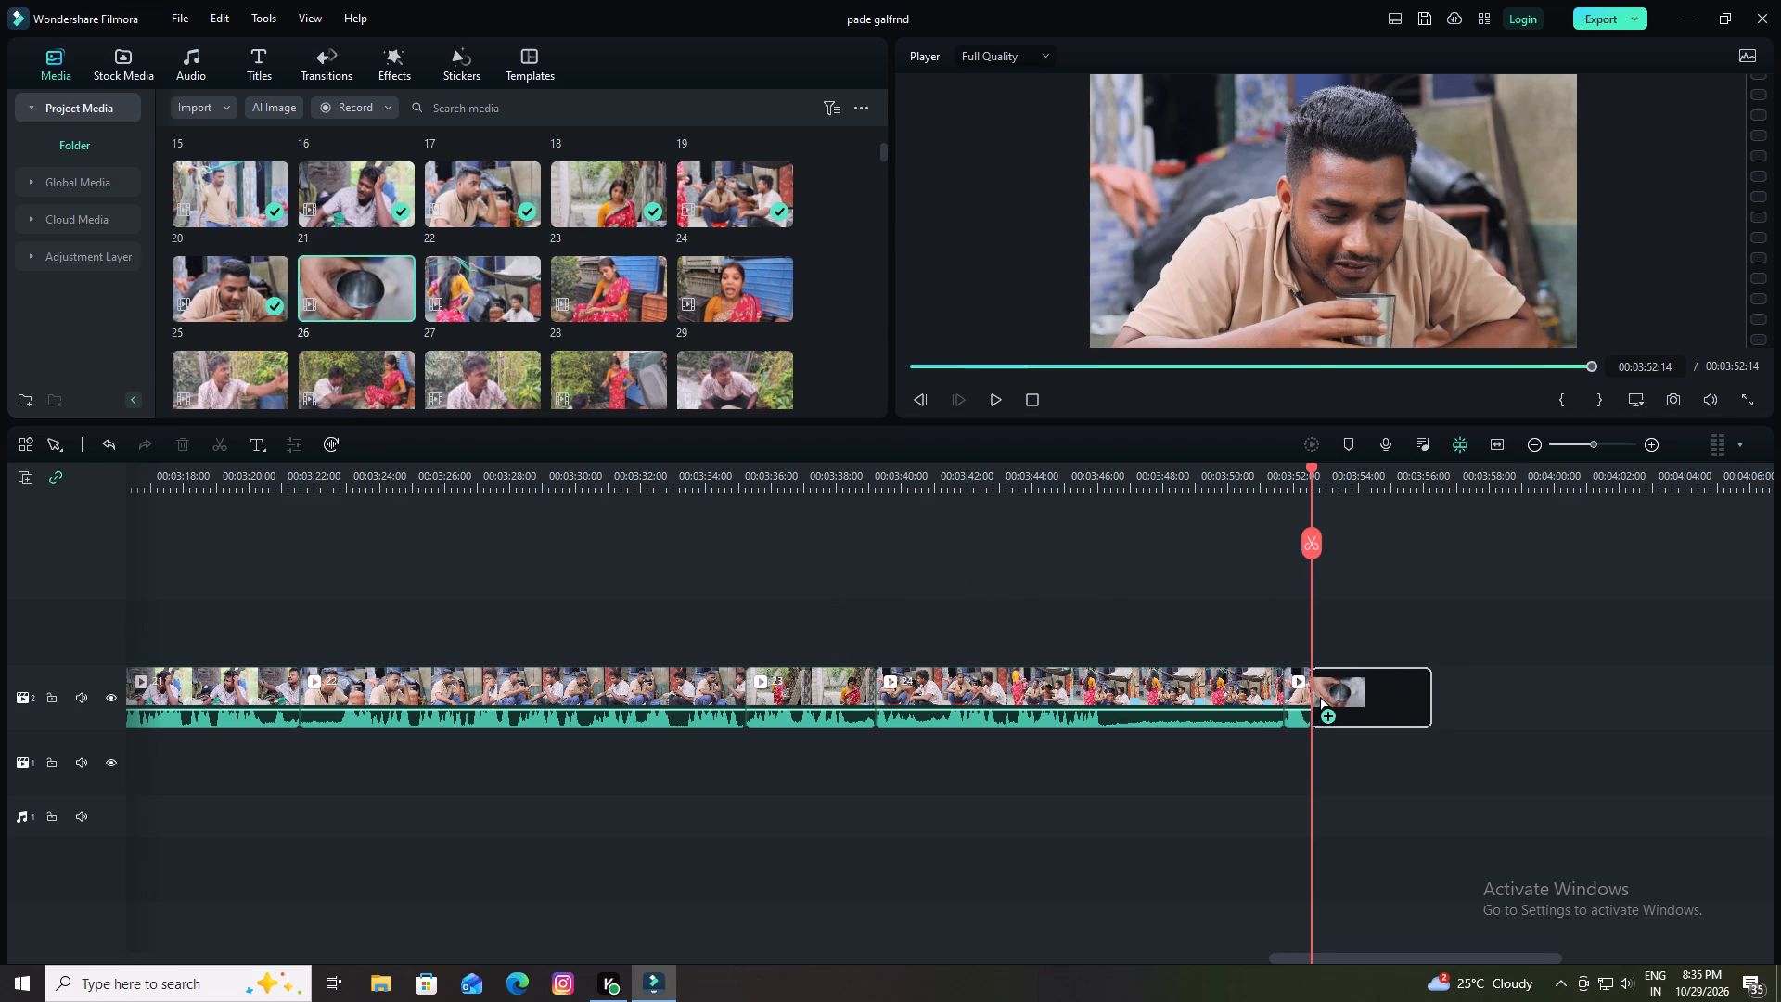
pyautogui.moveTo(1313, 692); pyautogui.dragTo(1307, 690)
# Lower the volume of clip 25 all the way down on the timeline.
pyautogui.moveTo(1297, 712); pyautogui.dragTo(1297, 736)
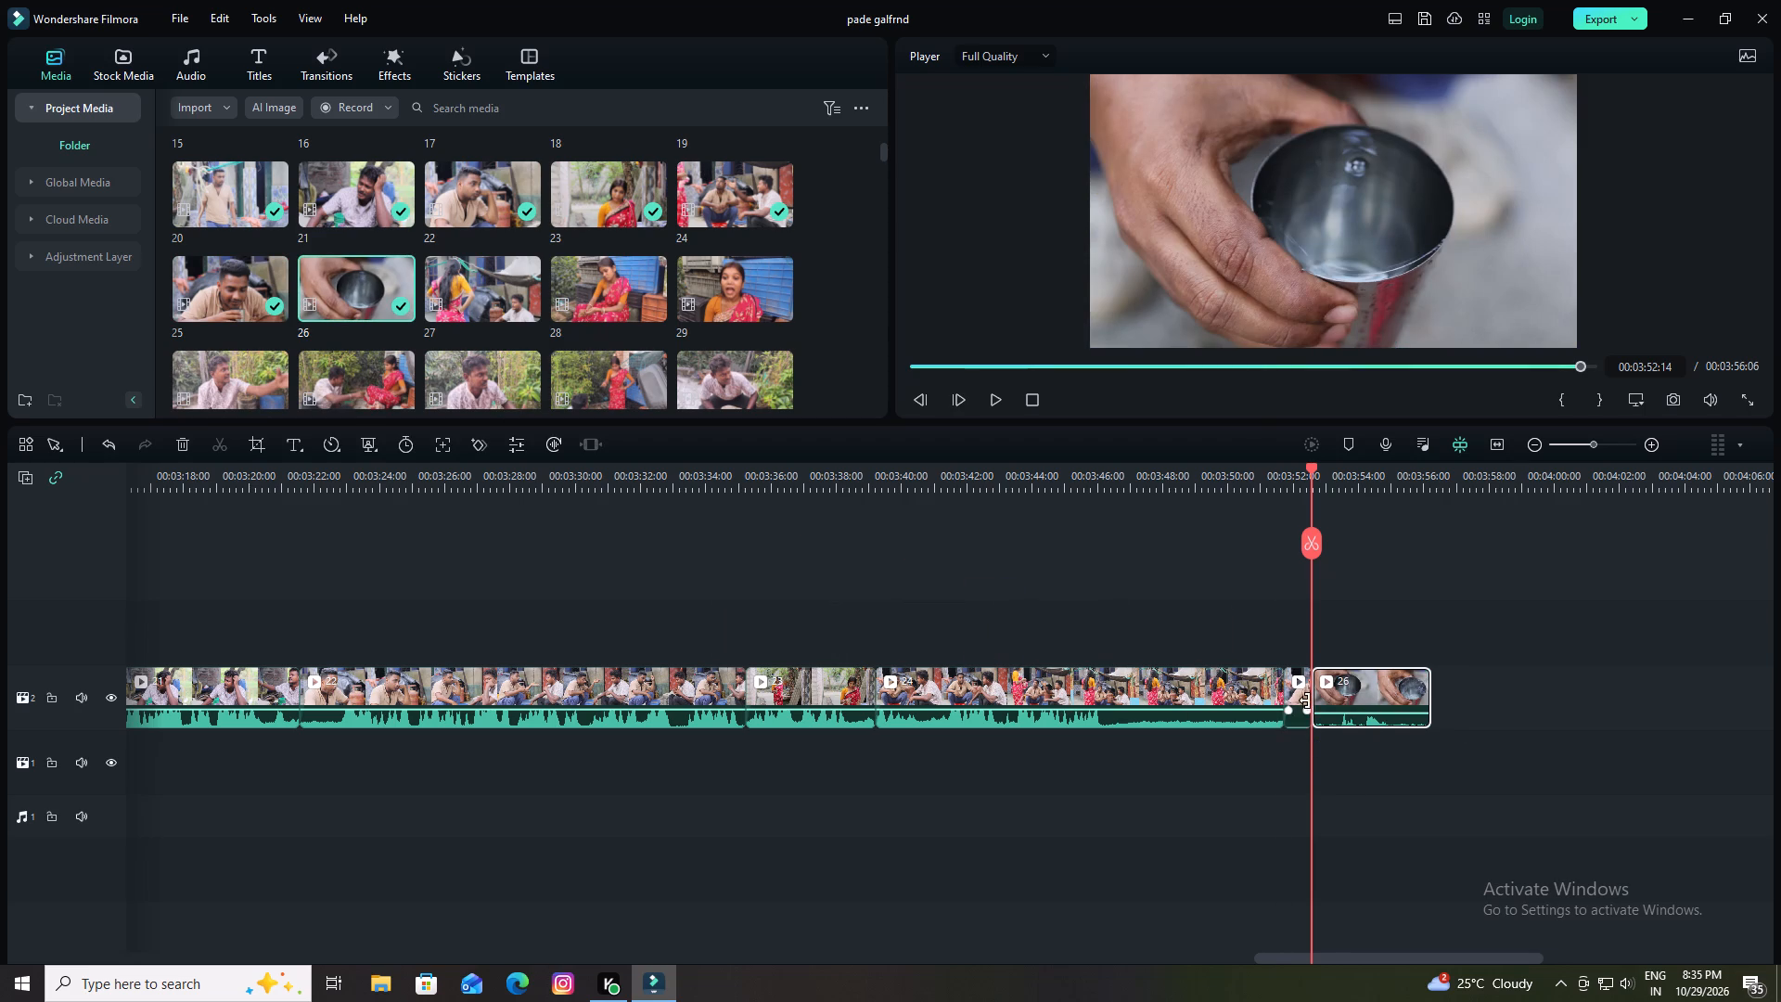
# Play from just before clip 25 into clip 26, split clip 26 at 00:03:54:05 and delete the piece before the cut.
pyautogui.moveTo(1310, 468); pyautogui.dragTo(1232, 514)
pyautogui.press('space')
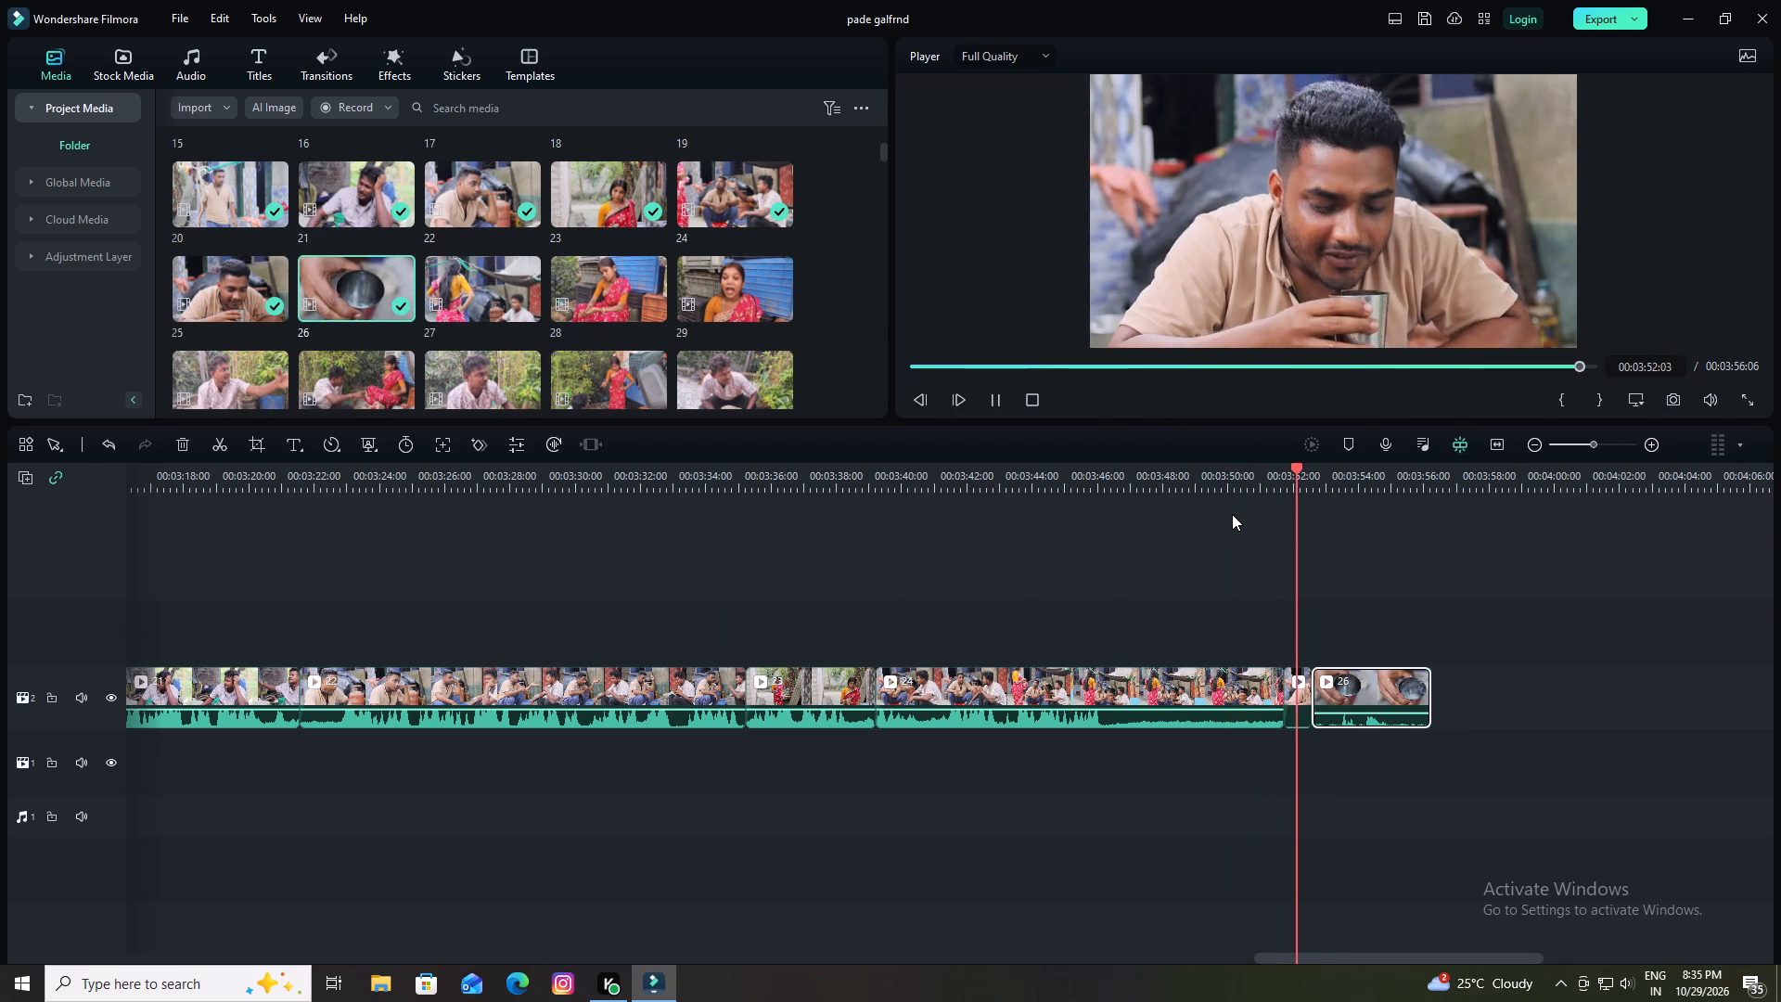
pyautogui.press('space')
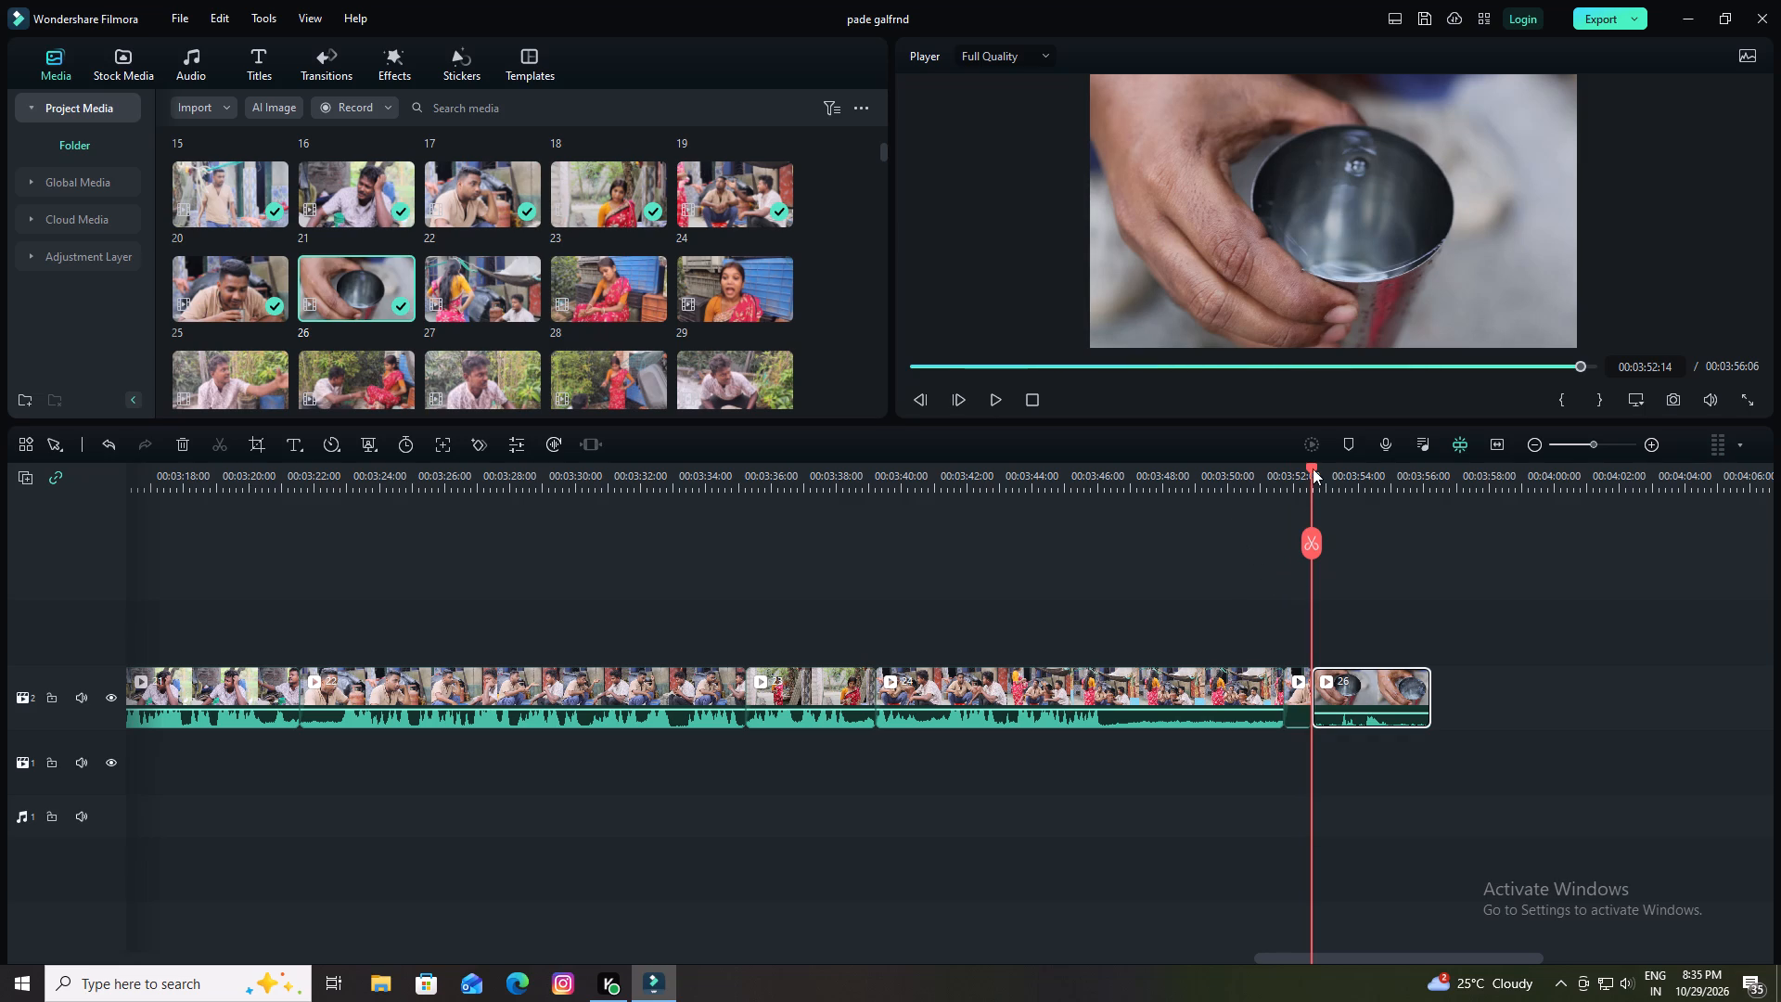
pyautogui.moveTo(1313, 468); pyautogui.dragTo(1257, 496)
pyautogui.press('space')
pyautogui.press('space')
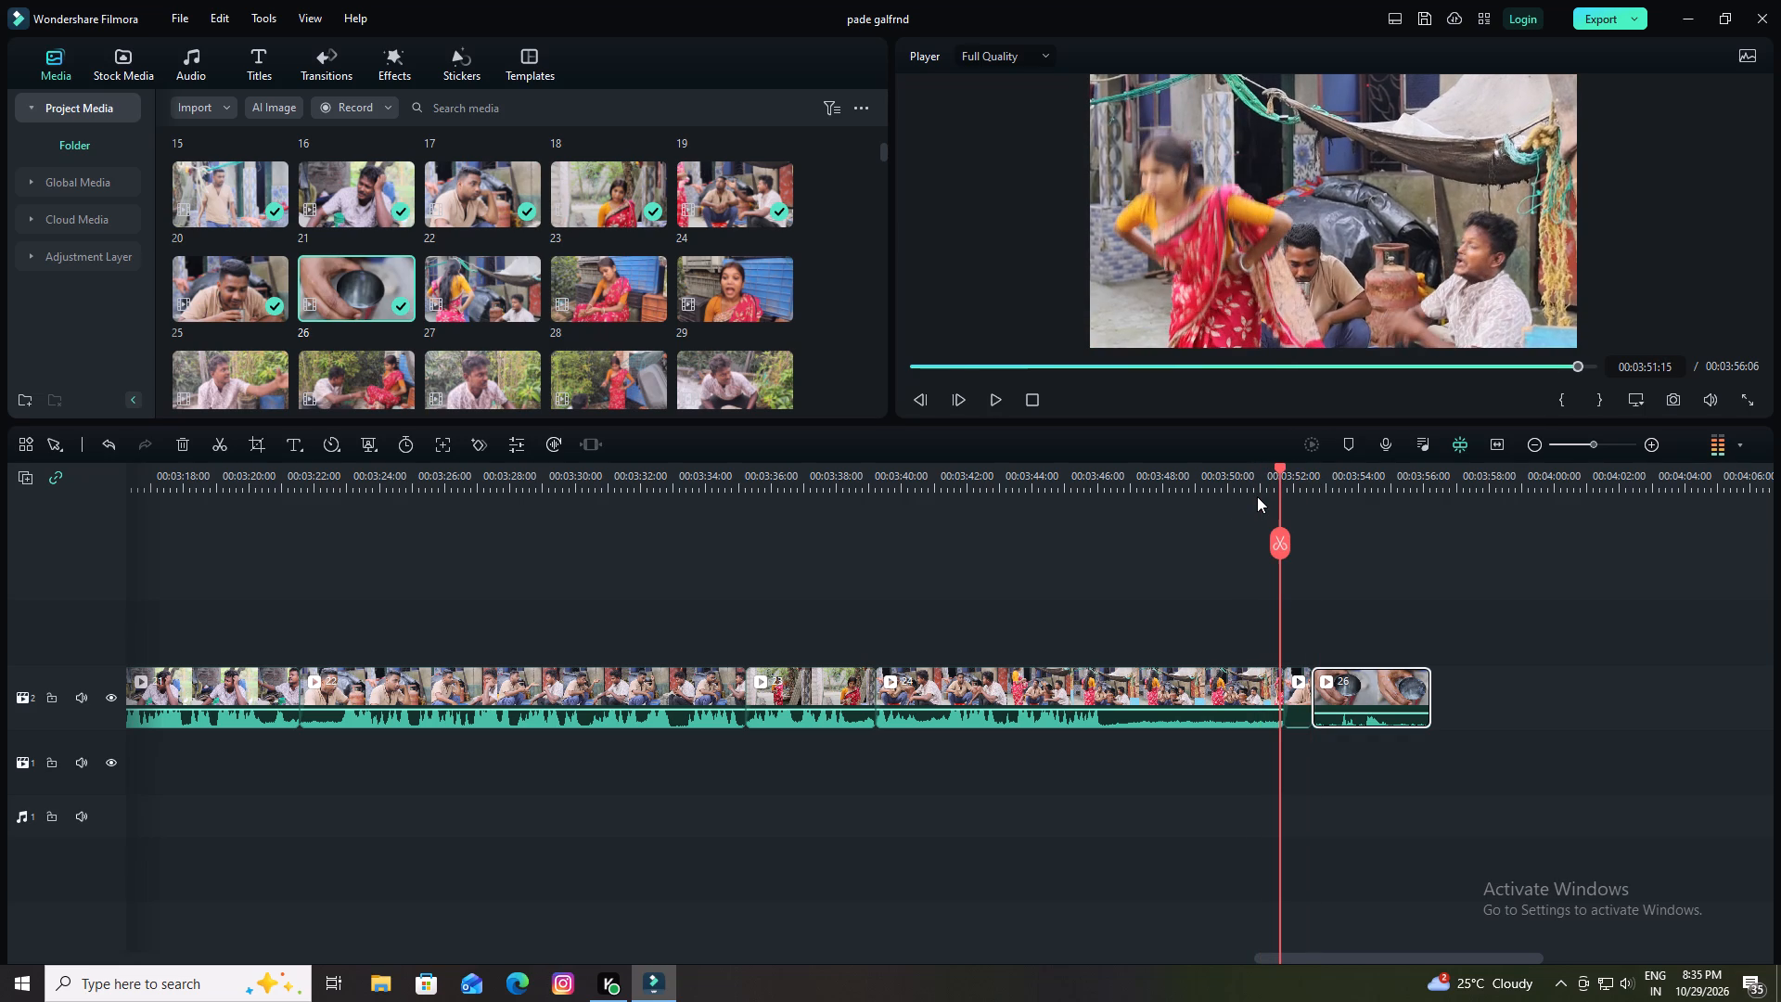
pyautogui.press('space')
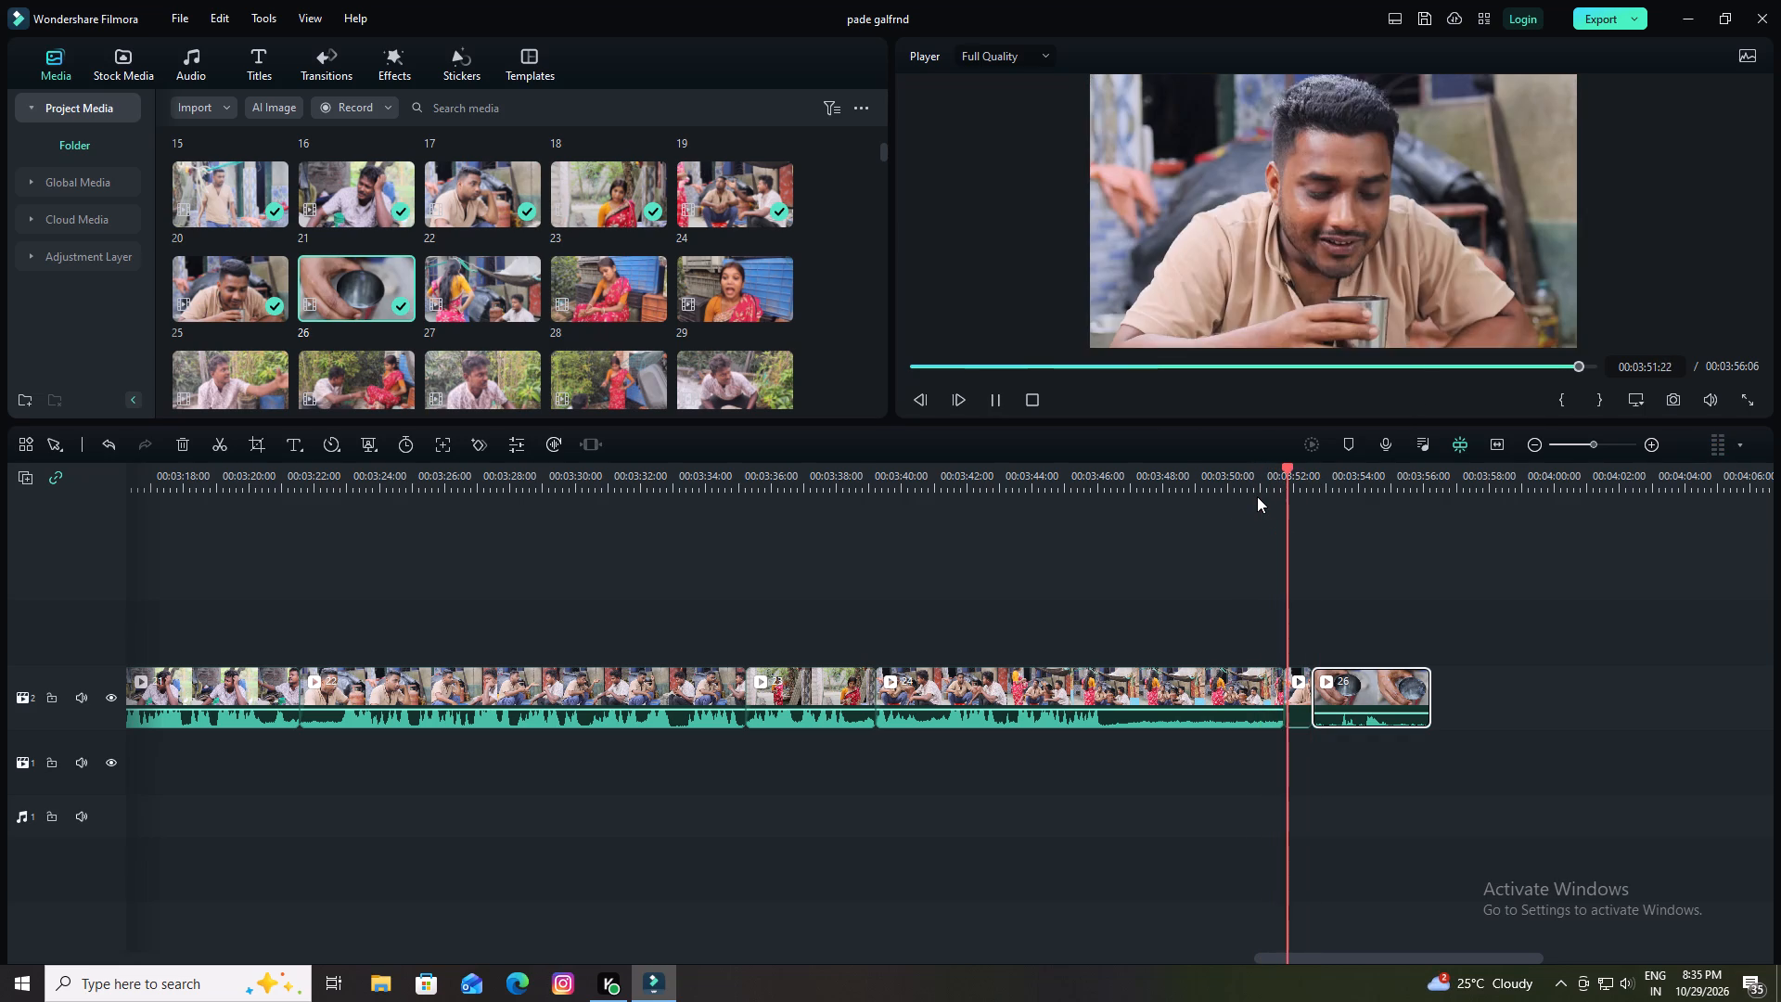
pyautogui.press('space')
pyautogui.press('space')
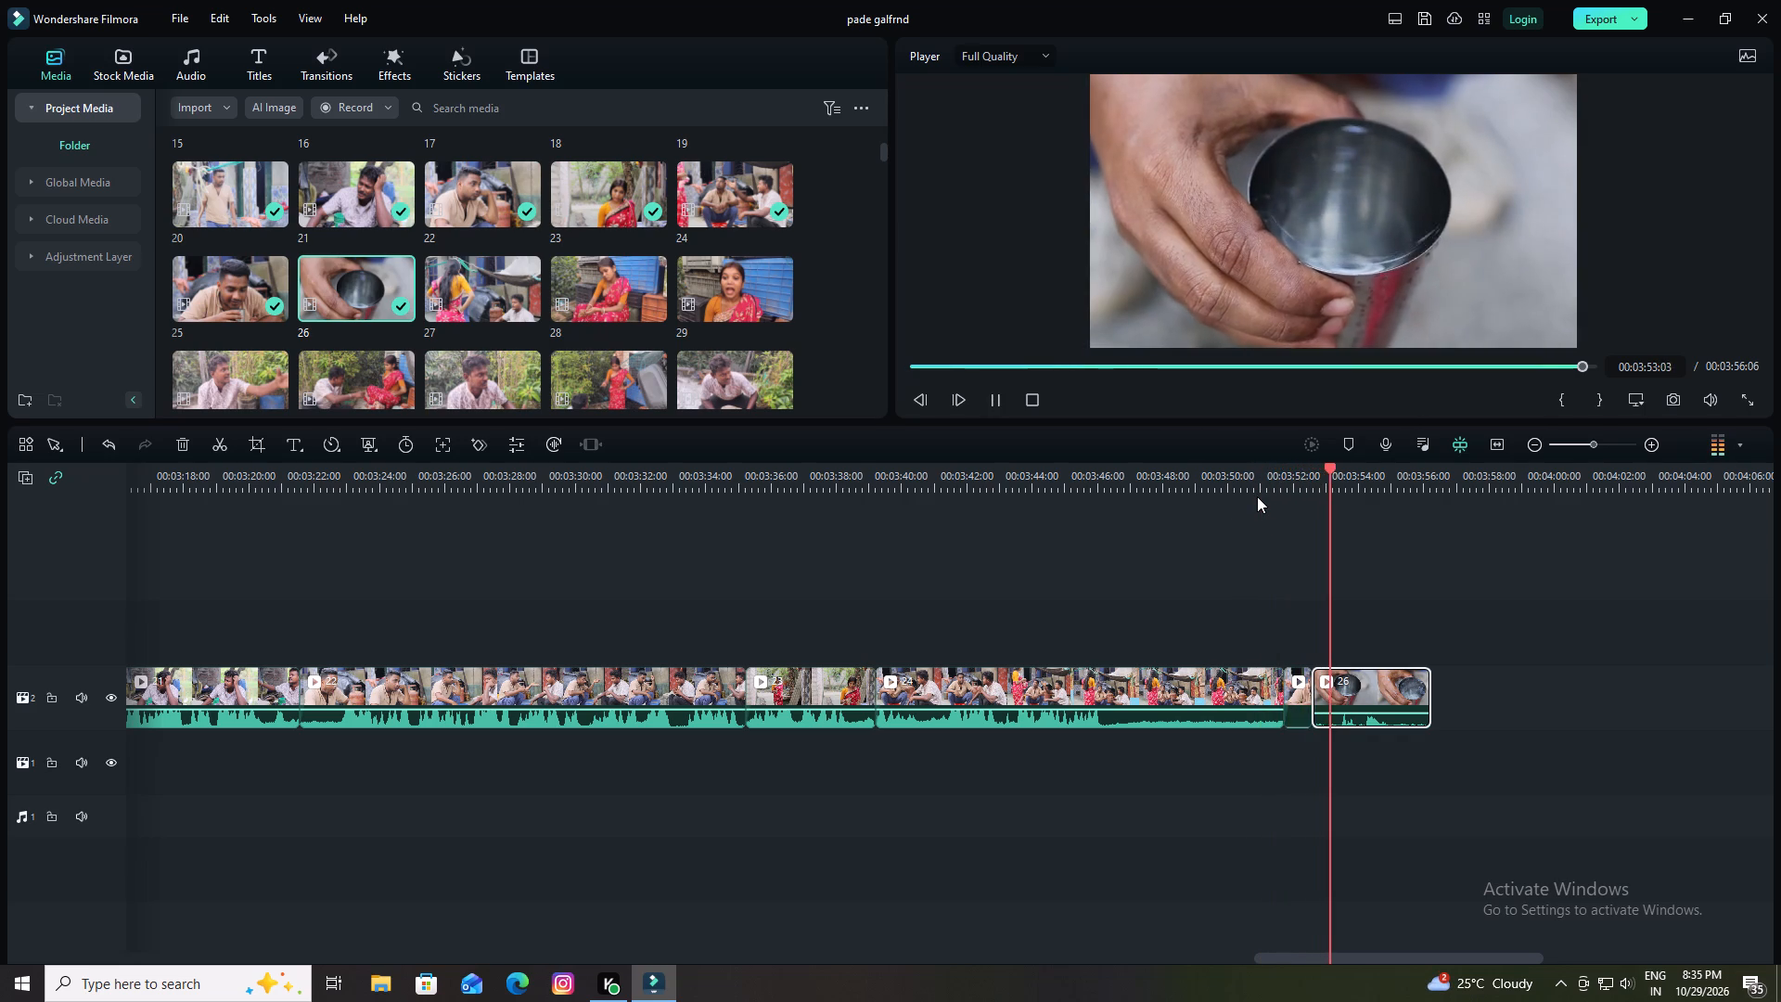
pyautogui.press('space')
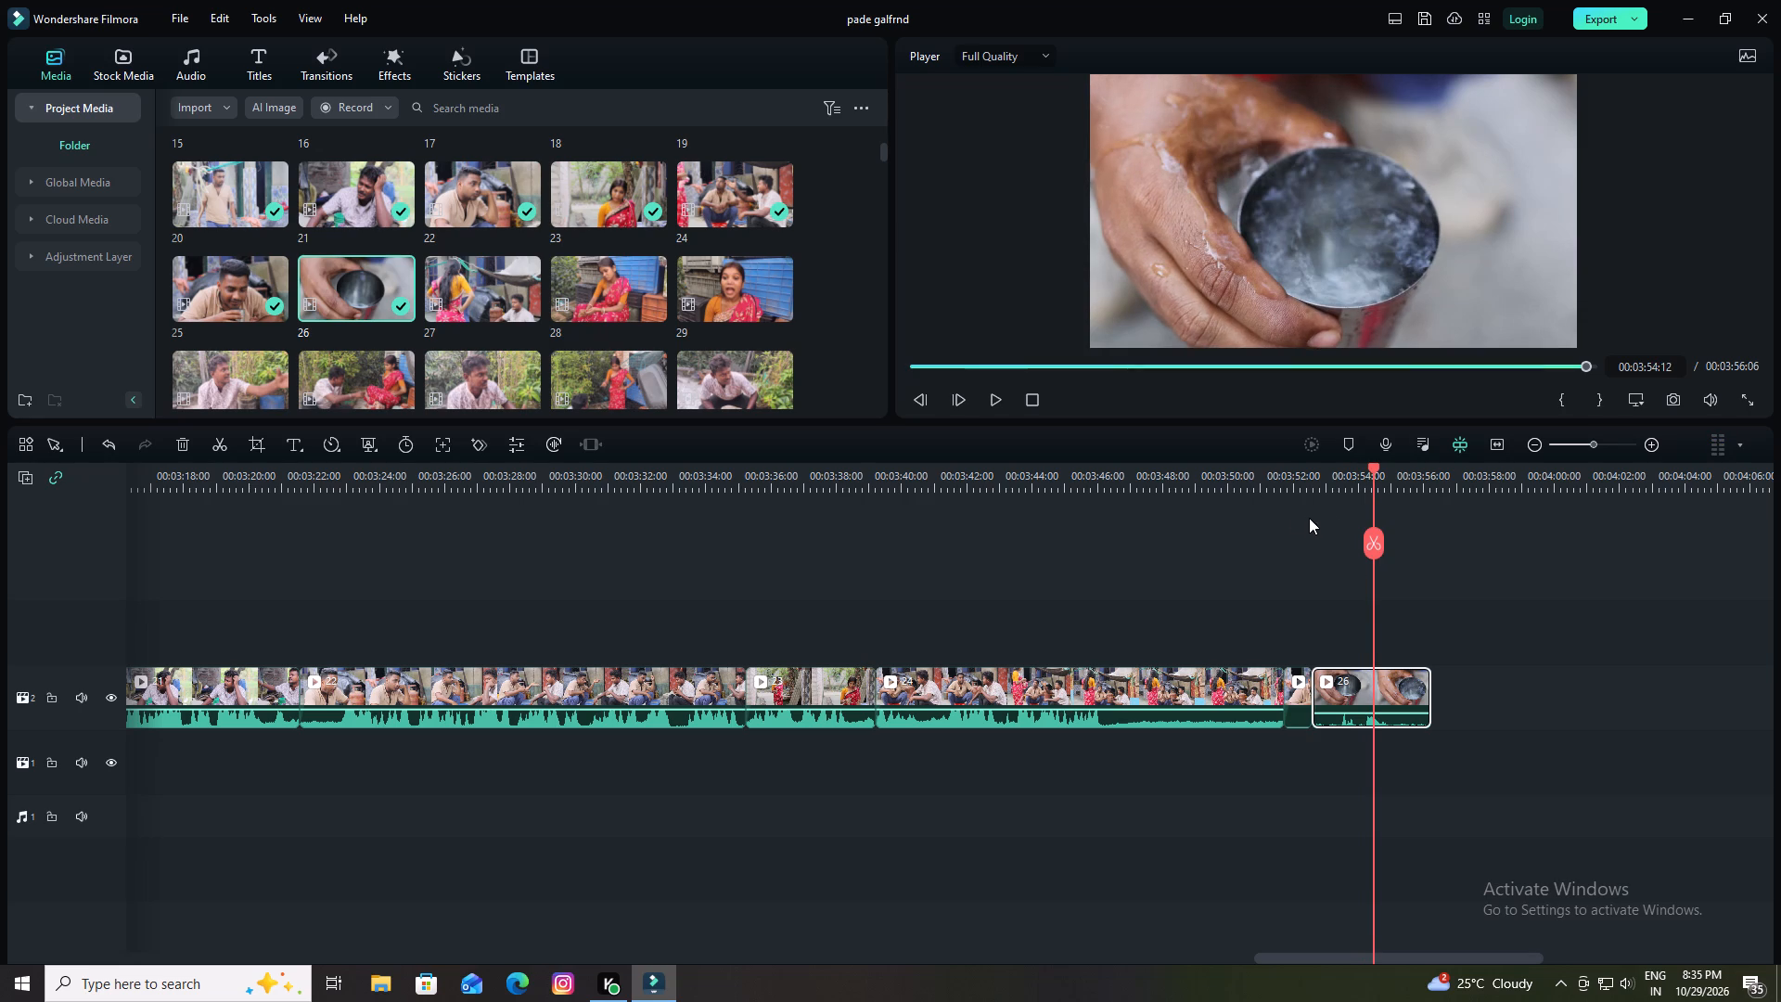
pyautogui.click(1373, 465)
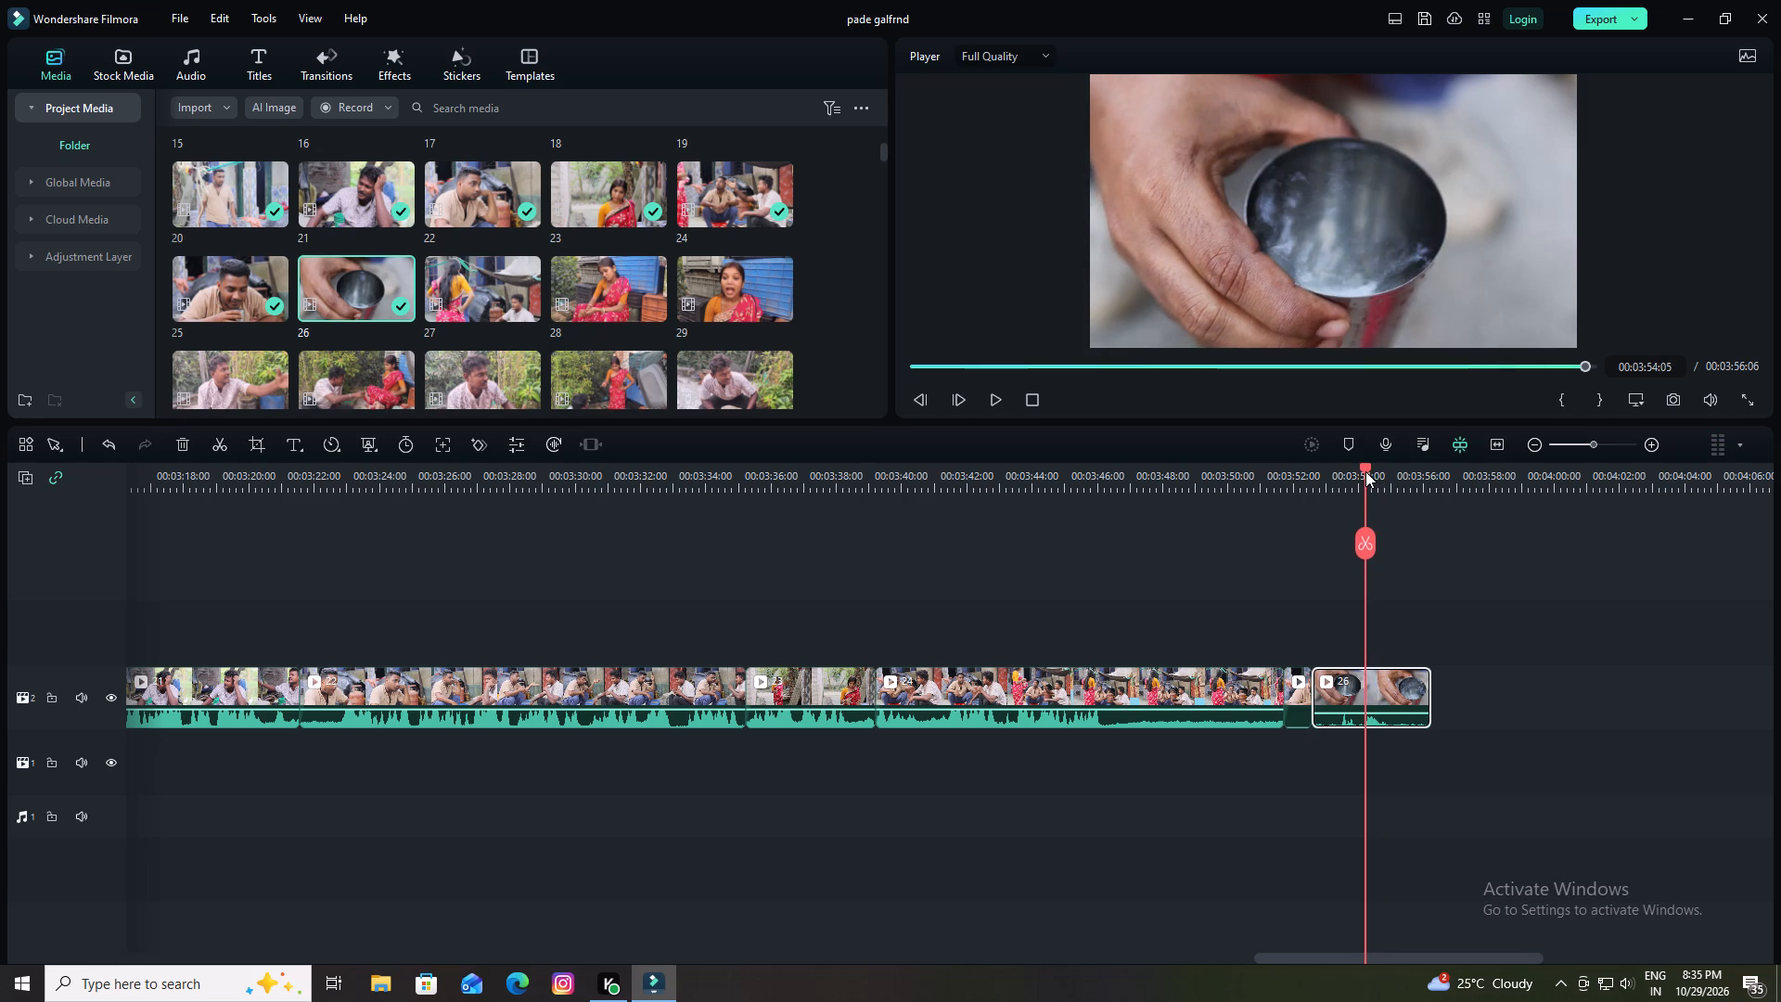
pyautogui.click(1368, 543)
pyautogui.click(1338, 681)
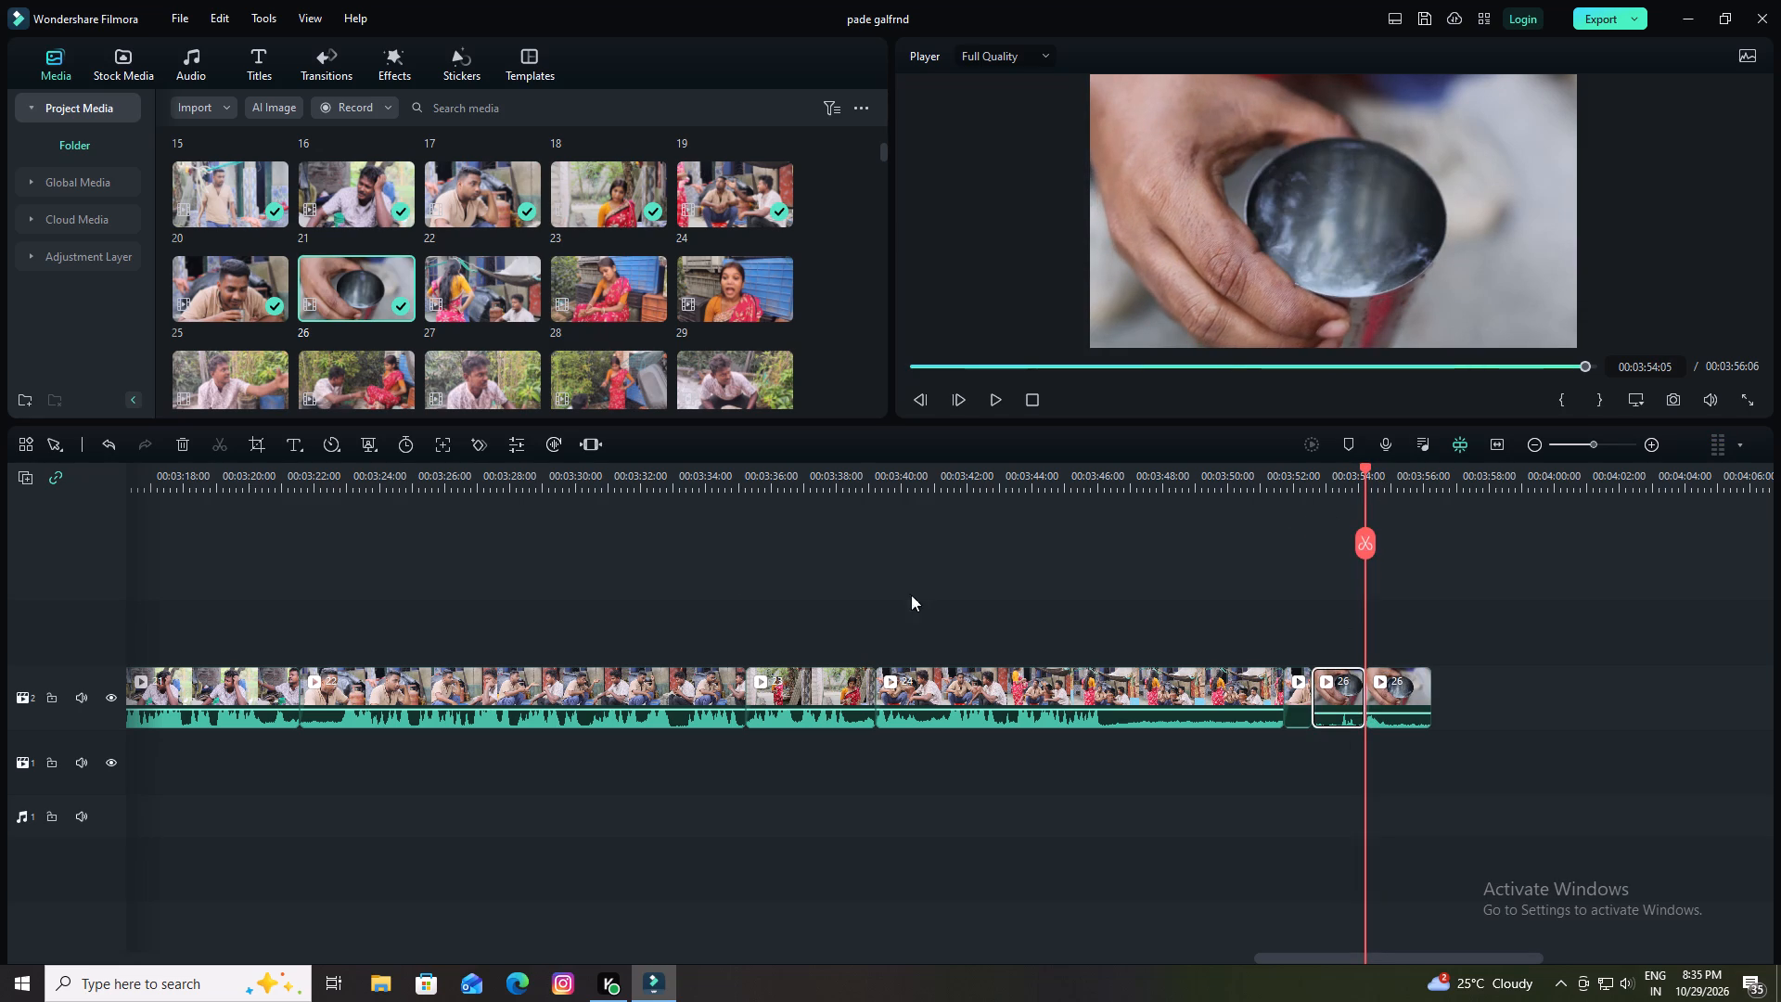
pyautogui.click(177, 442)
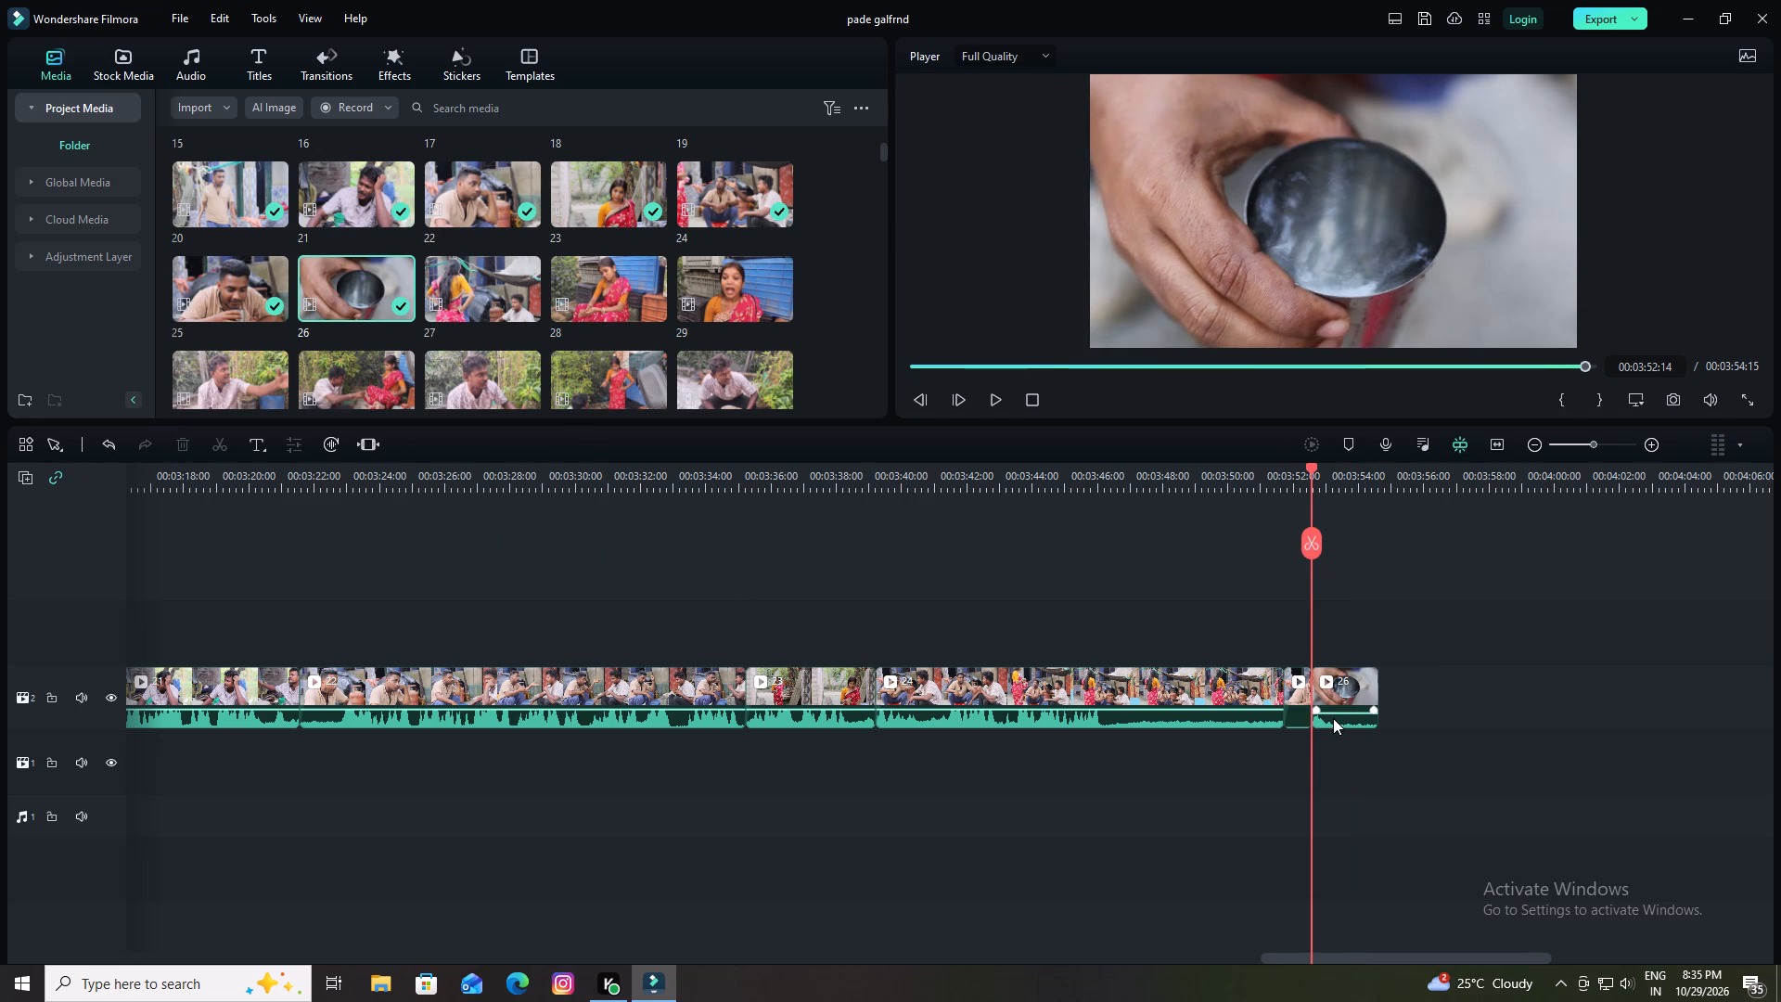
# Lower the volume of the remaining piece of clip 26 all the way down.
pyautogui.moveTo(1333, 715); pyautogui.dragTo(1333, 727)
# Play the remaining piece of clip 26, split it at 00:03:53:12 and delete its leftover end piece.
pyautogui.press('space')
pyautogui.press('space')
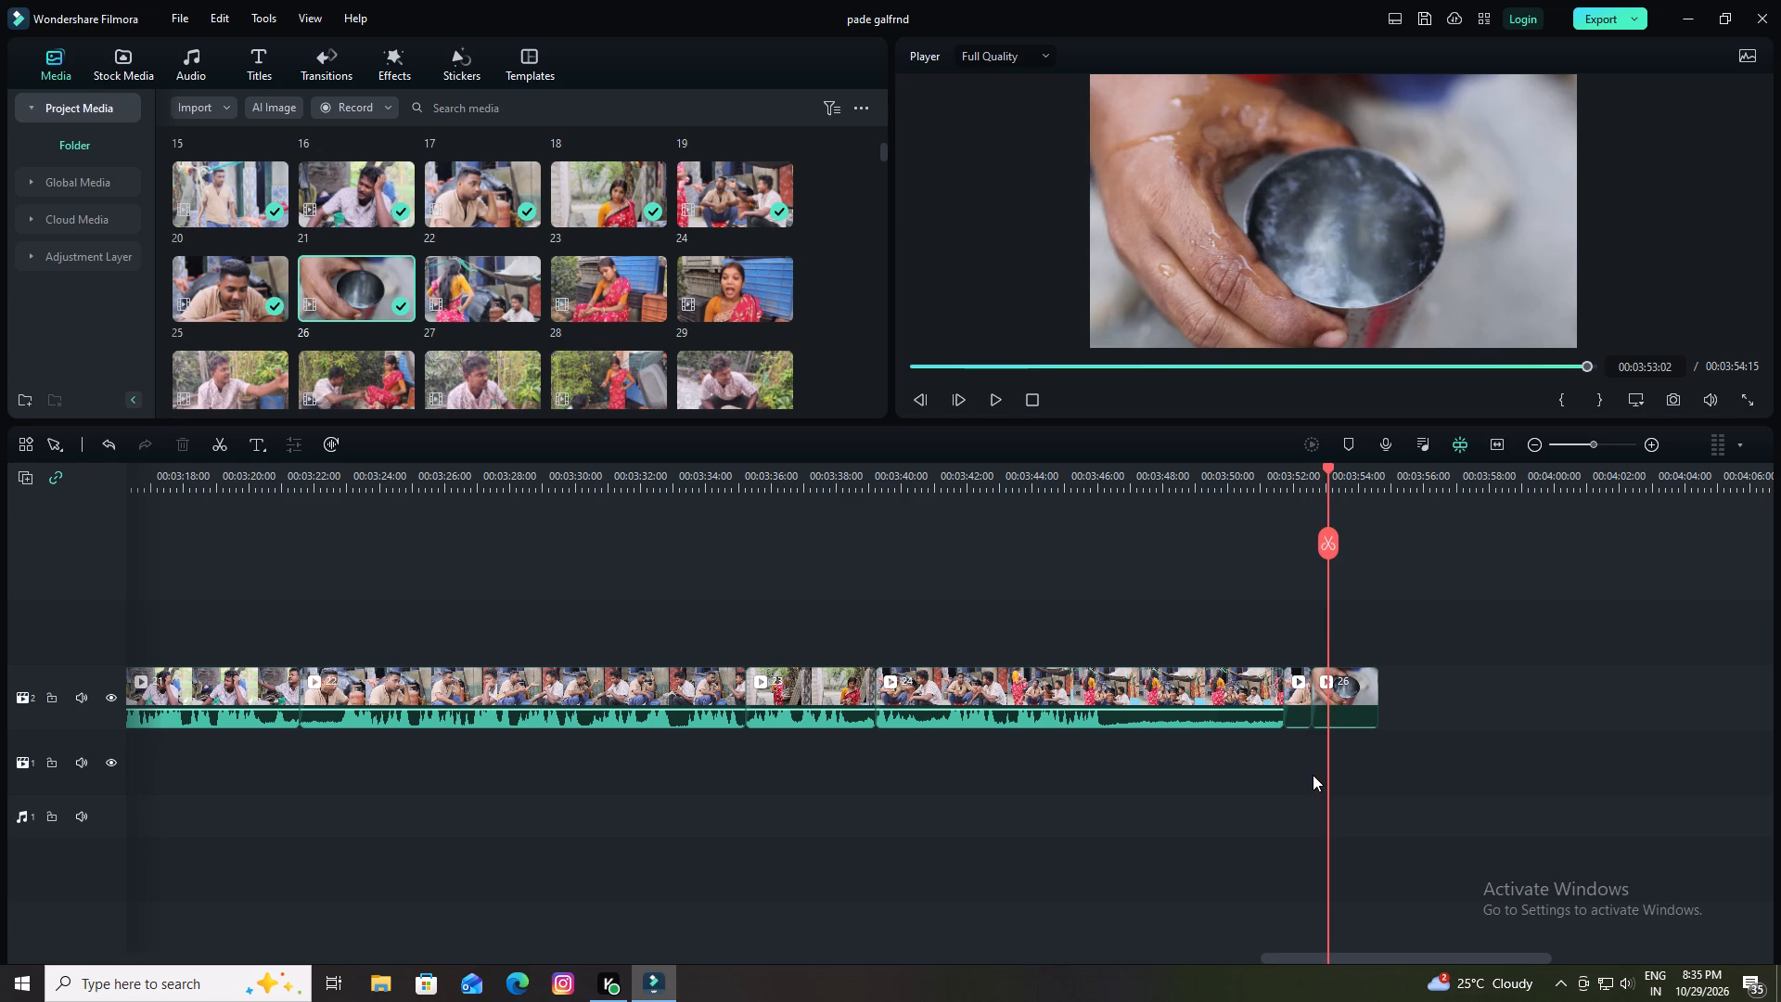
pyautogui.press('space')
pyautogui.press('space')
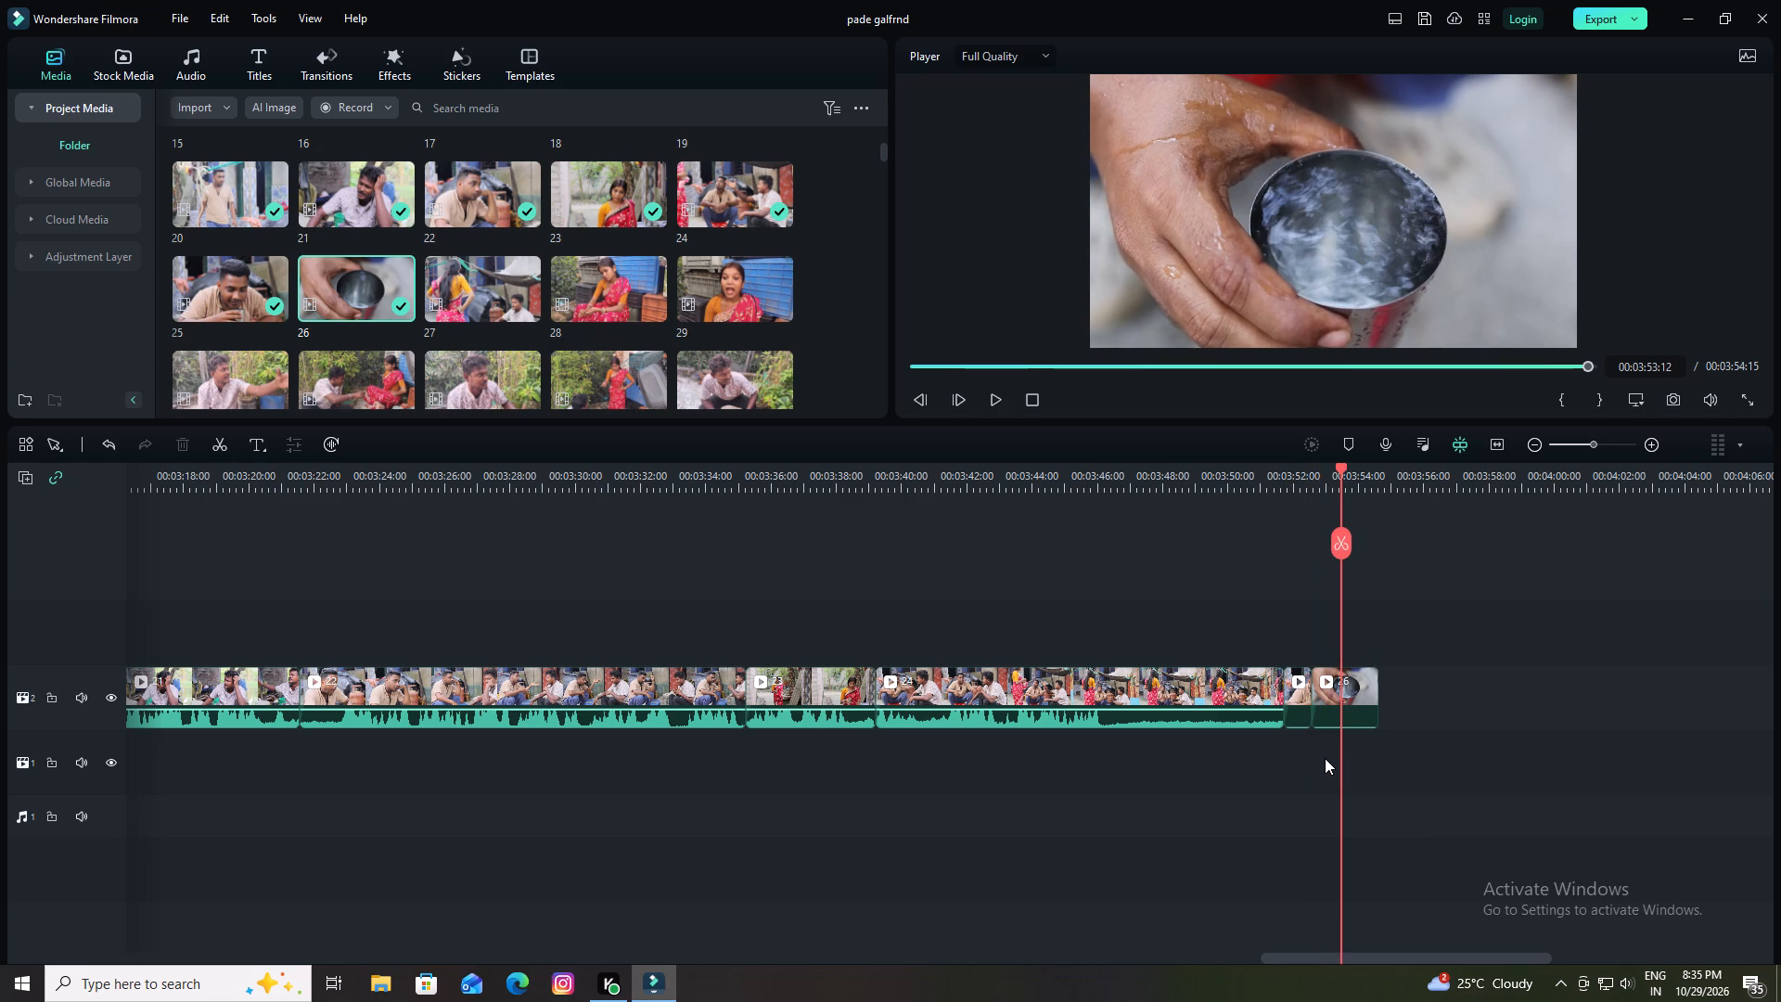
pyautogui.click(1342, 540)
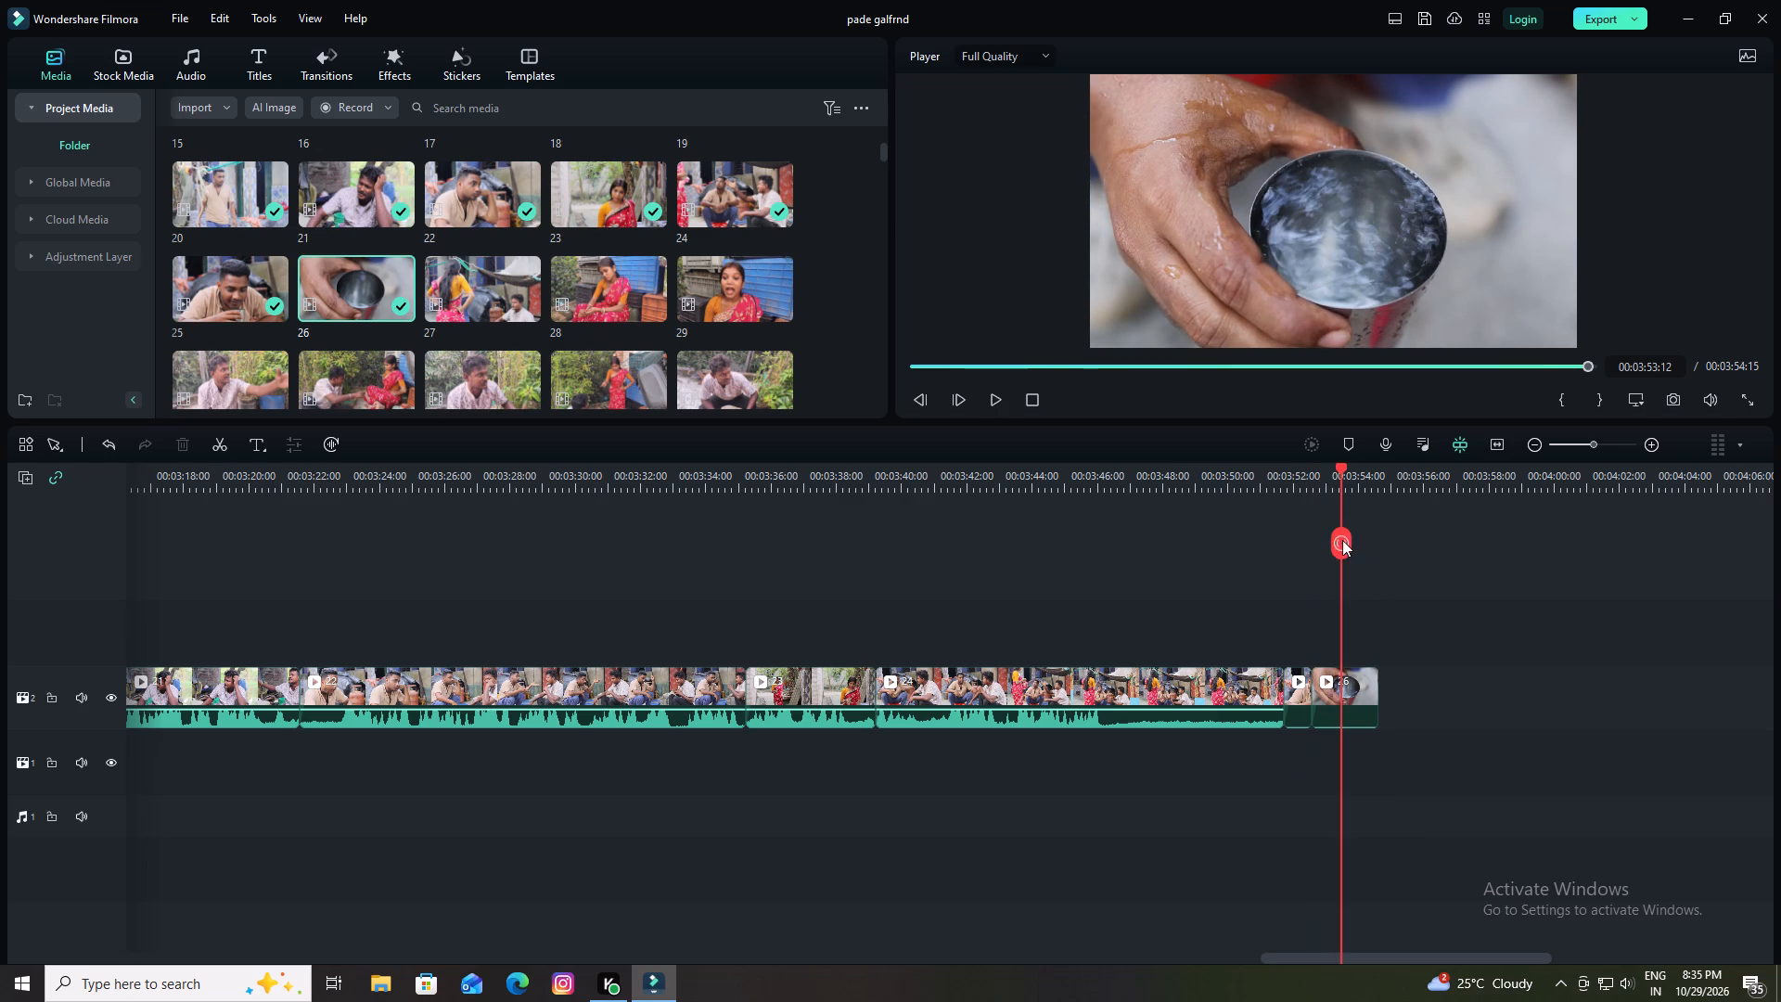
pyautogui.click(173, 441)
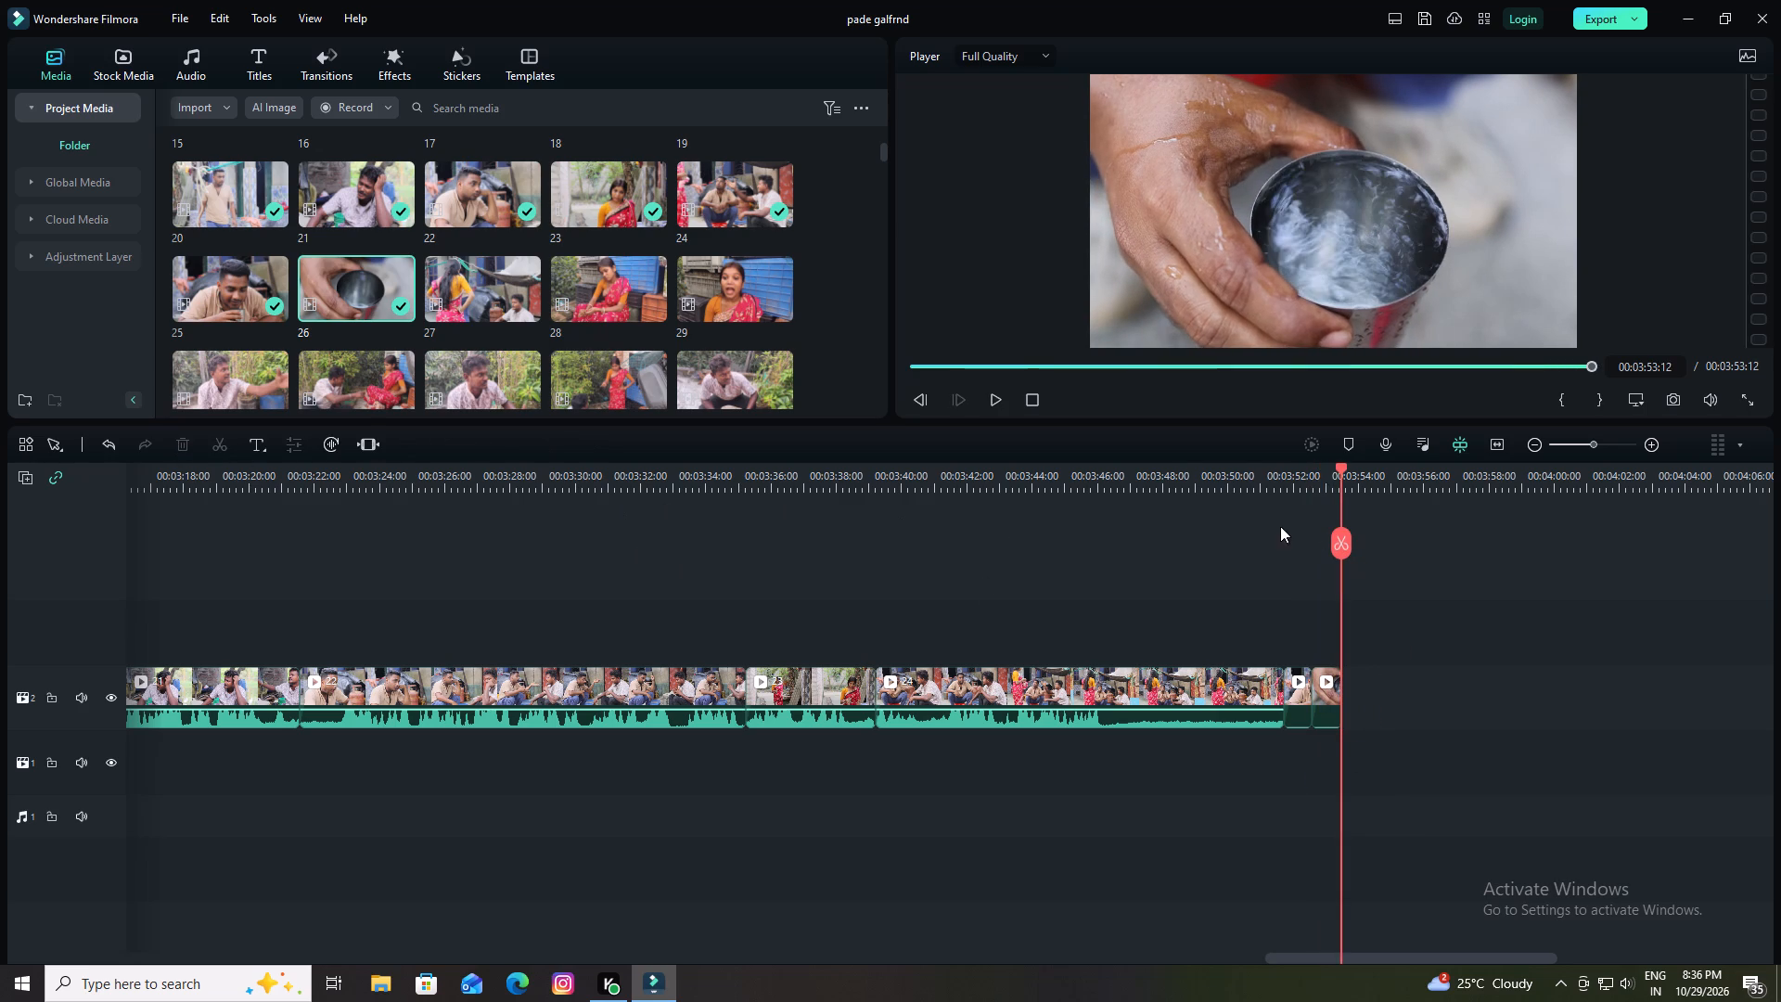
# Play from just before the join between clips 24 and 25 through to the end of clip 26.
pyautogui.moveTo(1343, 469); pyautogui.dragTo(1252, 495)
pyautogui.press('space')
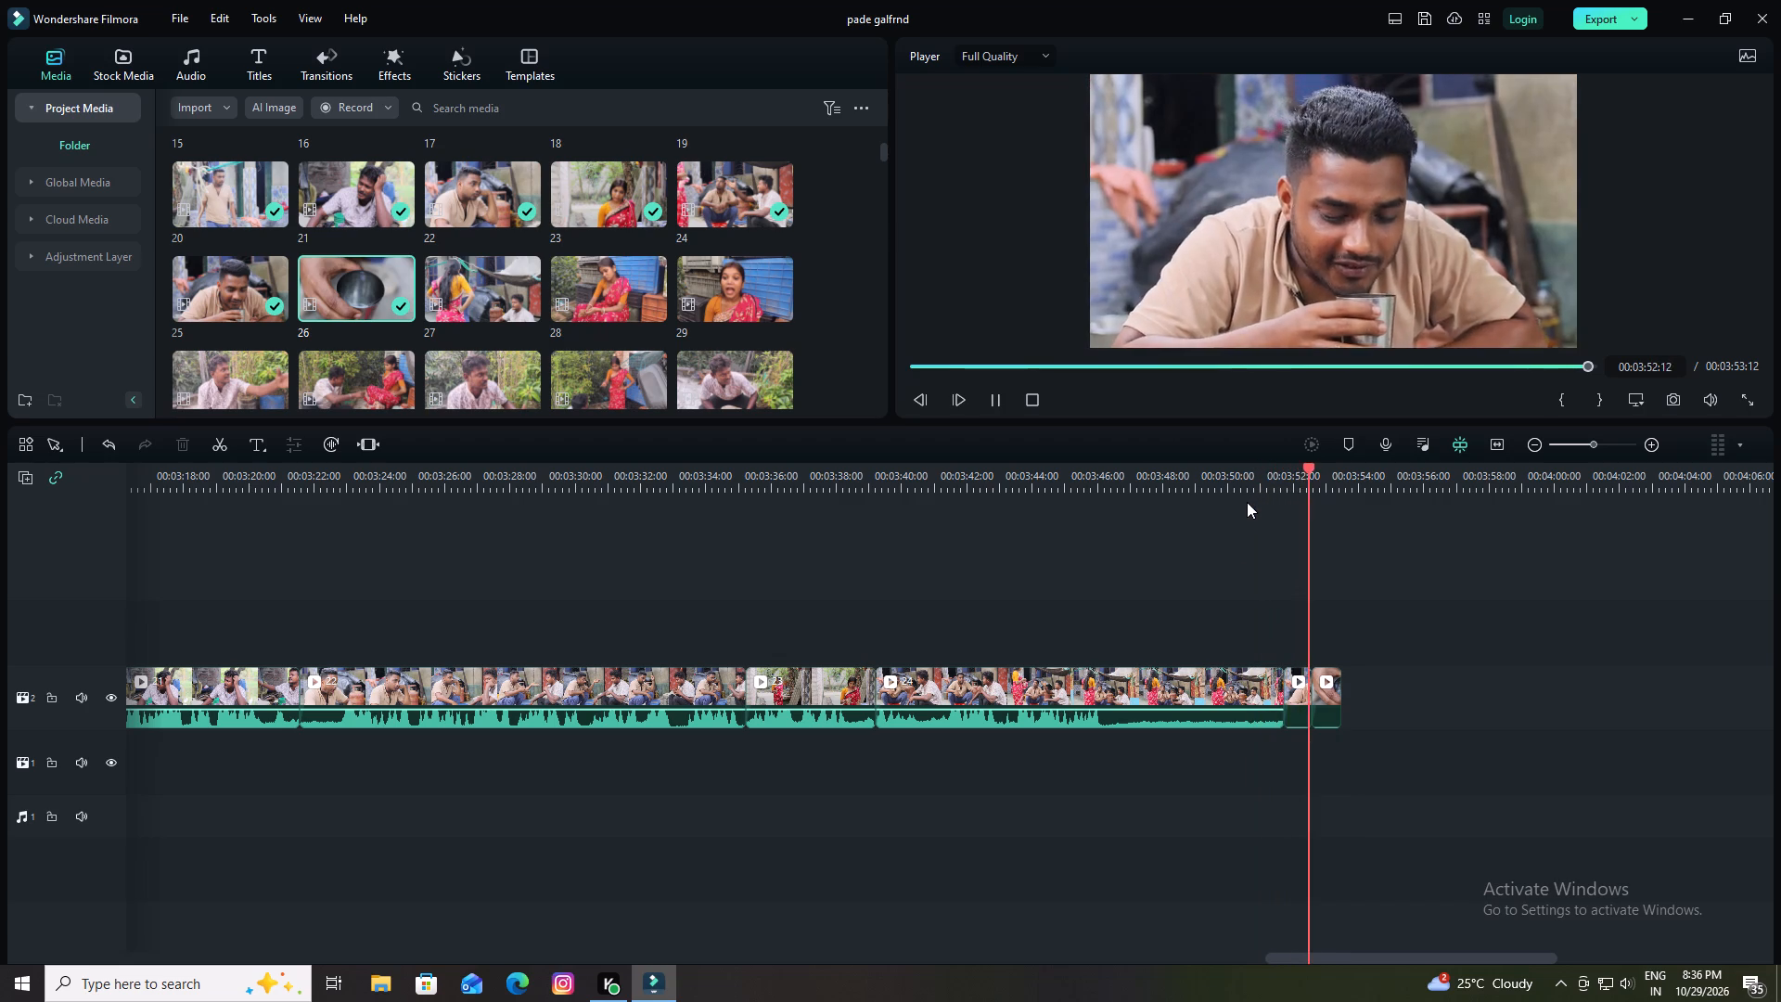
pyautogui.press('space')
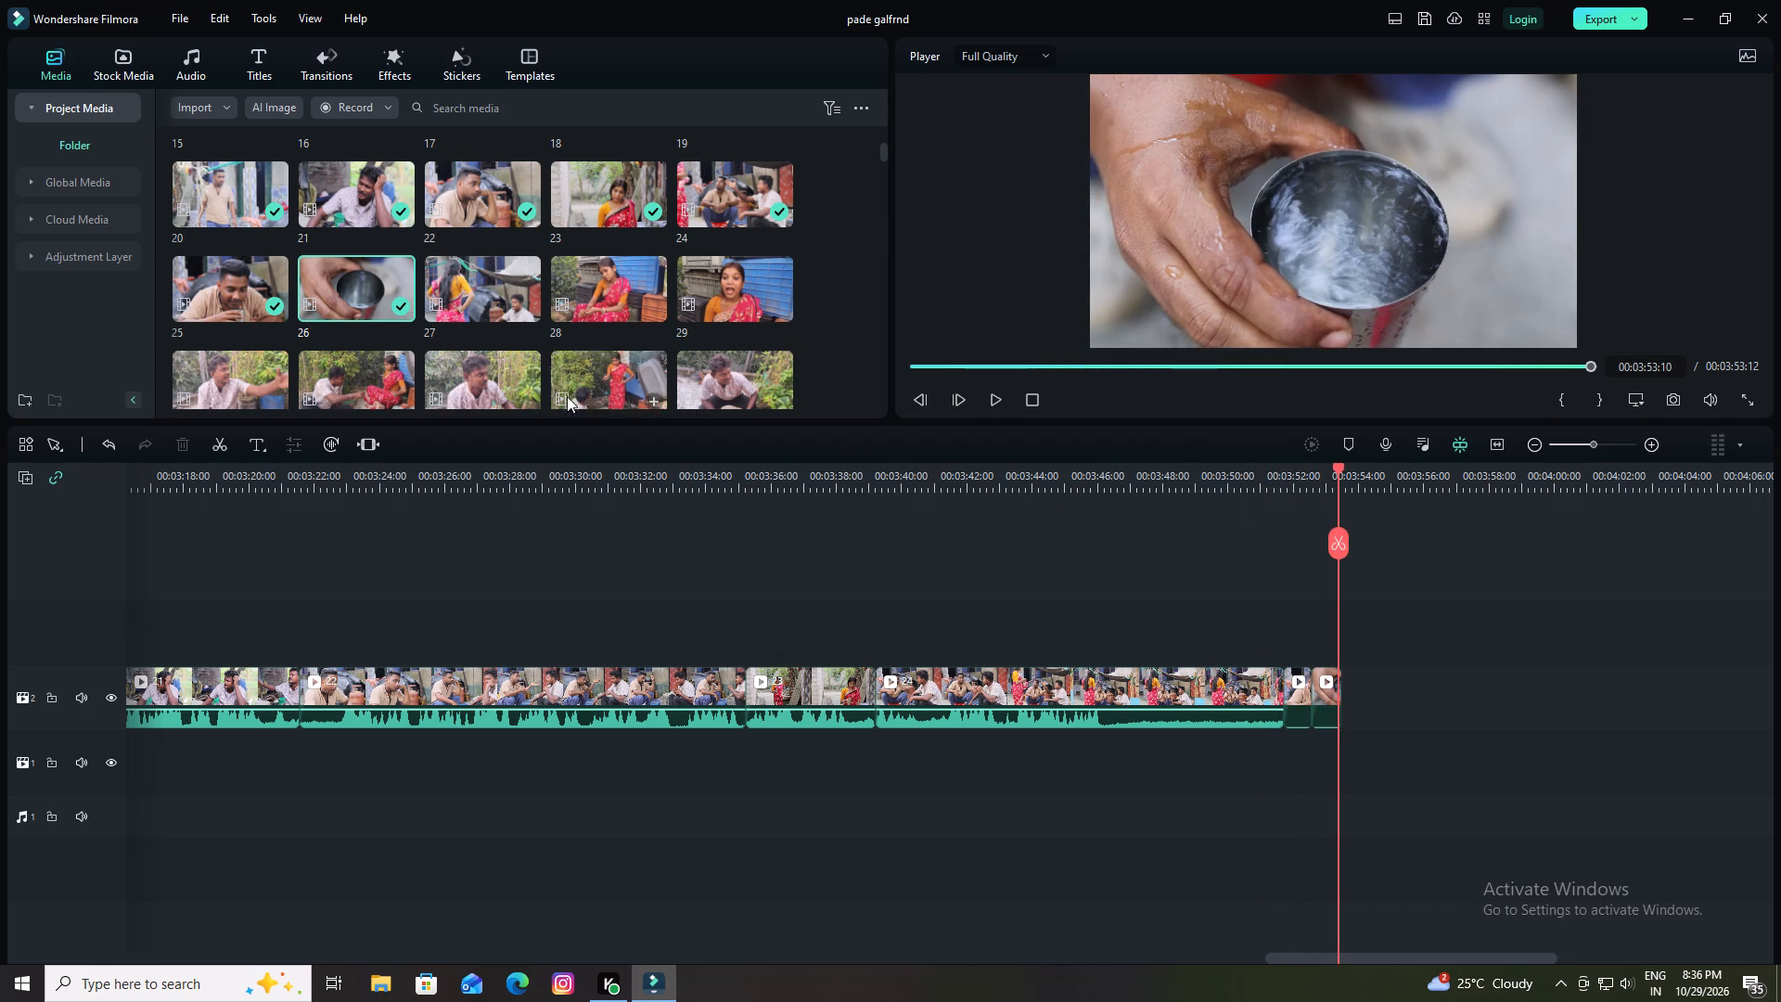
# Place clip 27 directly after clip 26 on the same video track.
pyautogui.moveTo(469, 304); pyautogui.dragTo(1379, 728)
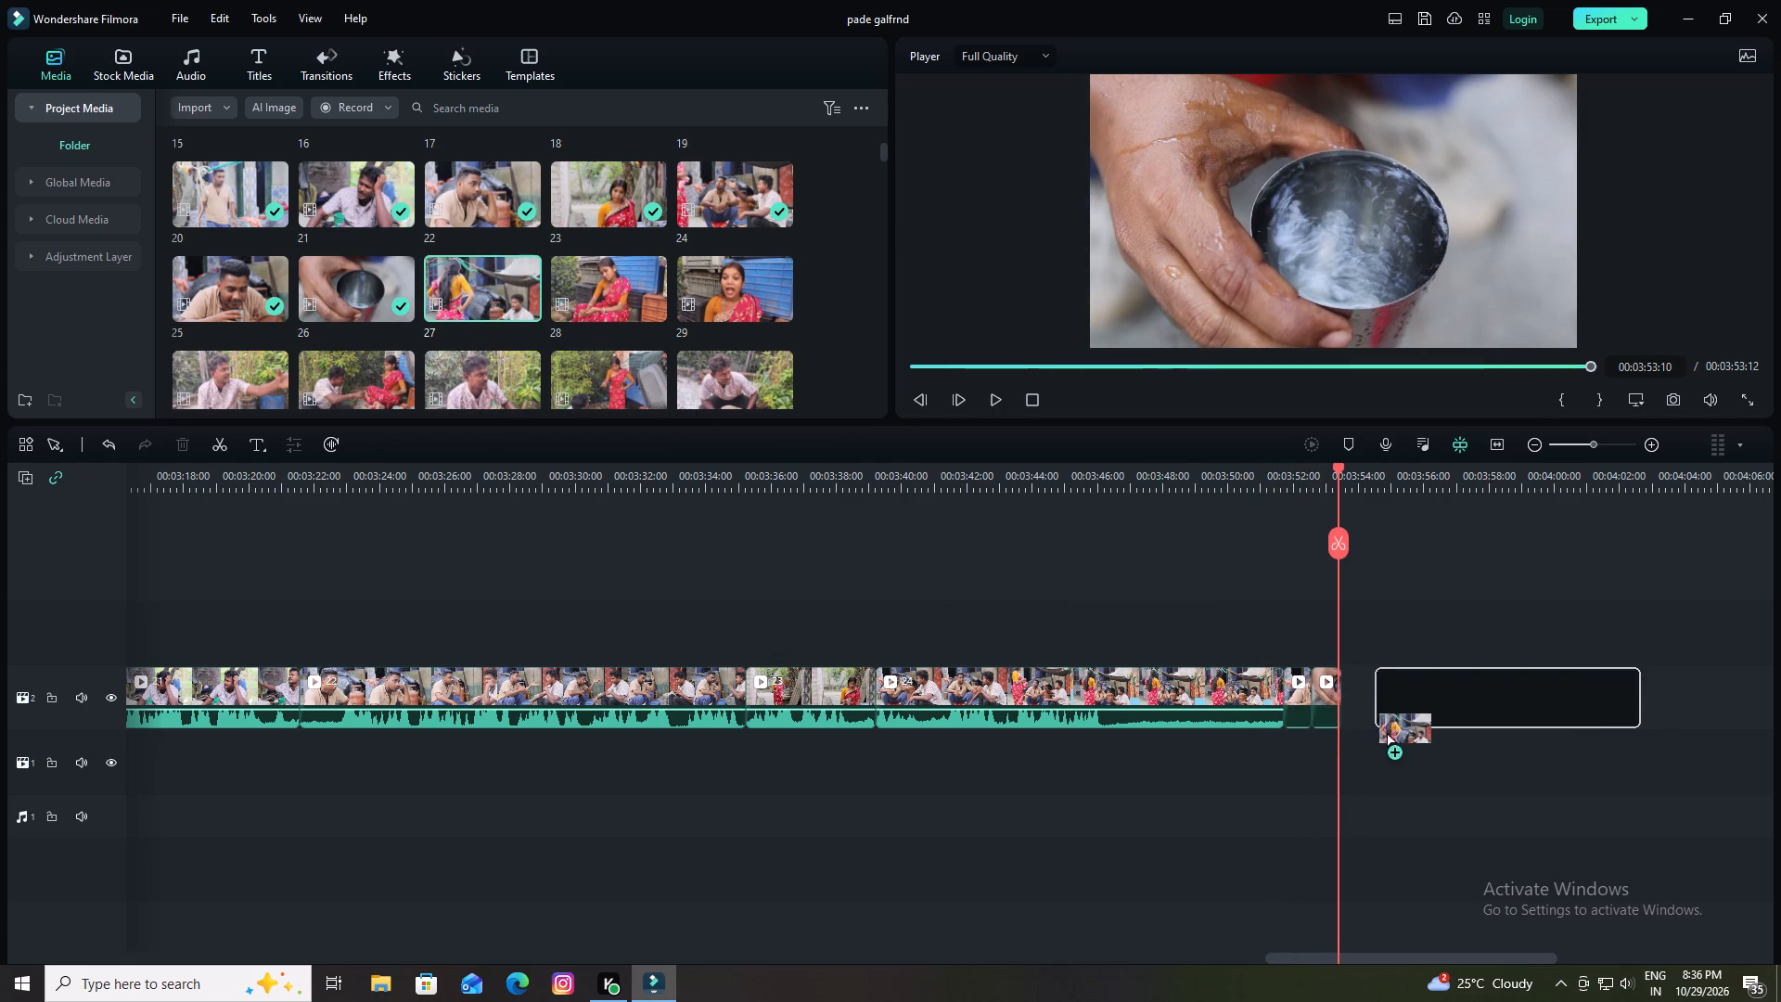
pyautogui.moveTo(1379, 728); pyautogui.dragTo(1339, 700)
# Play the opening of clip 27, split it at 00:03:54:06 and delete the piece before the cut.
pyautogui.press('space')
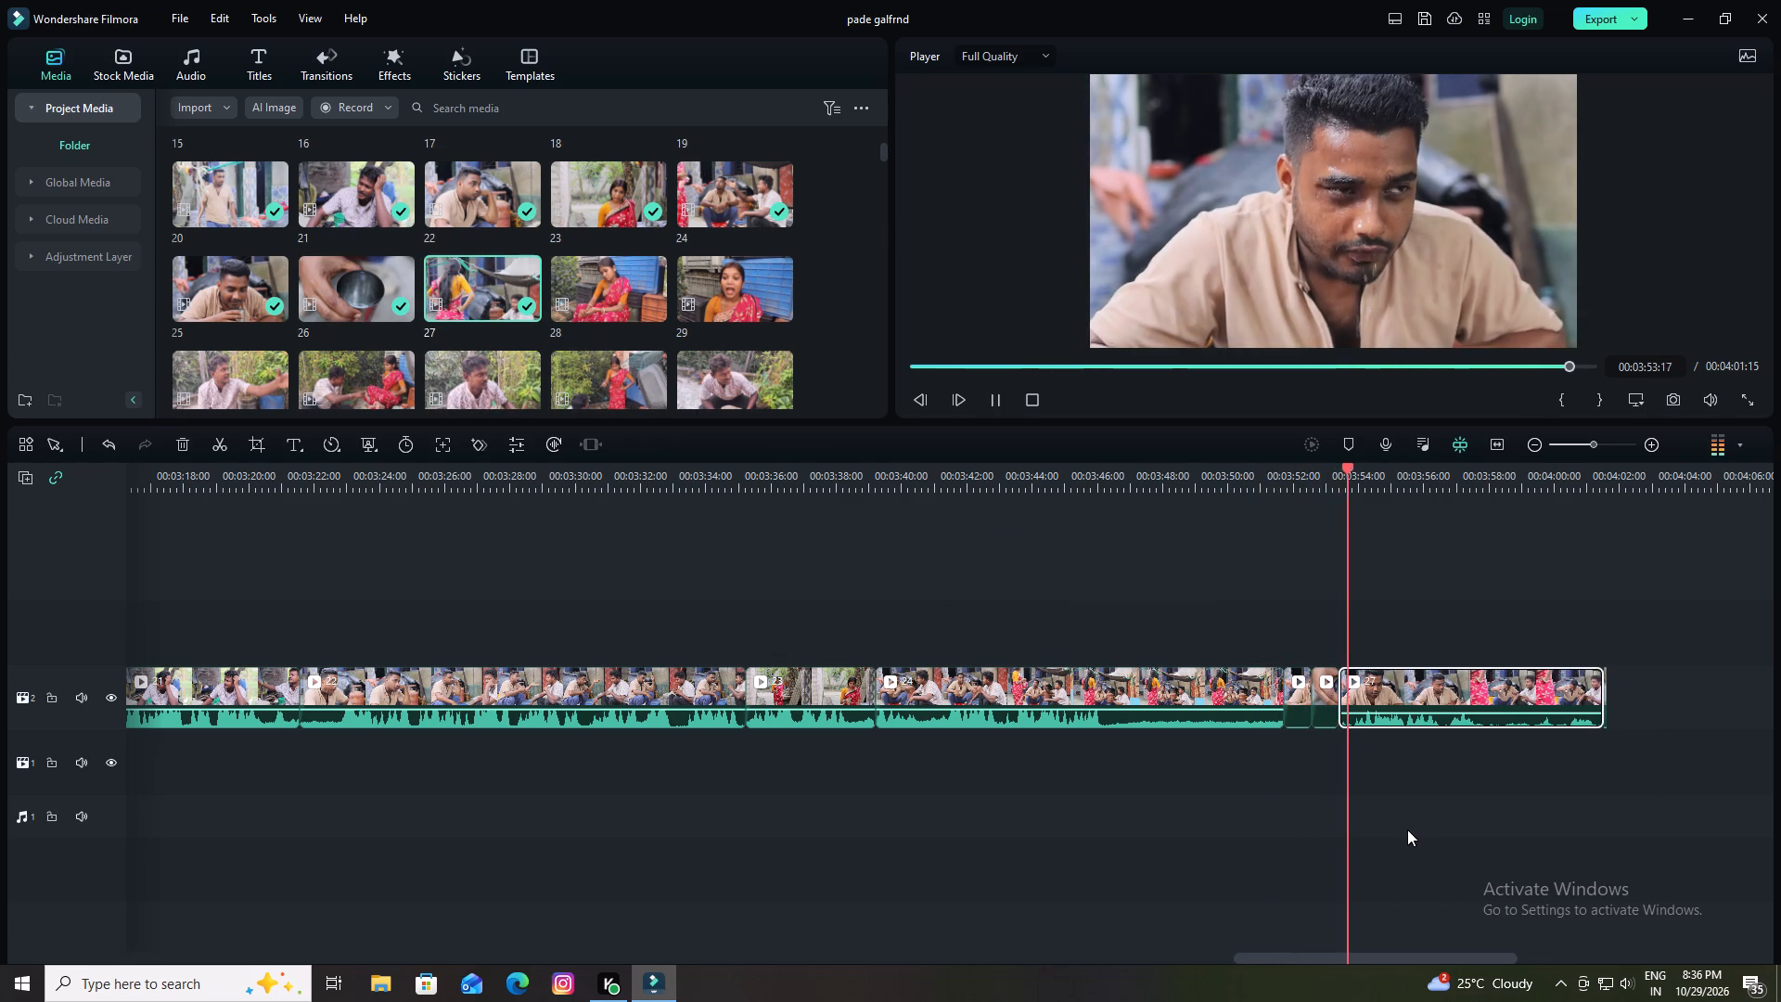
pyautogui.press('space')
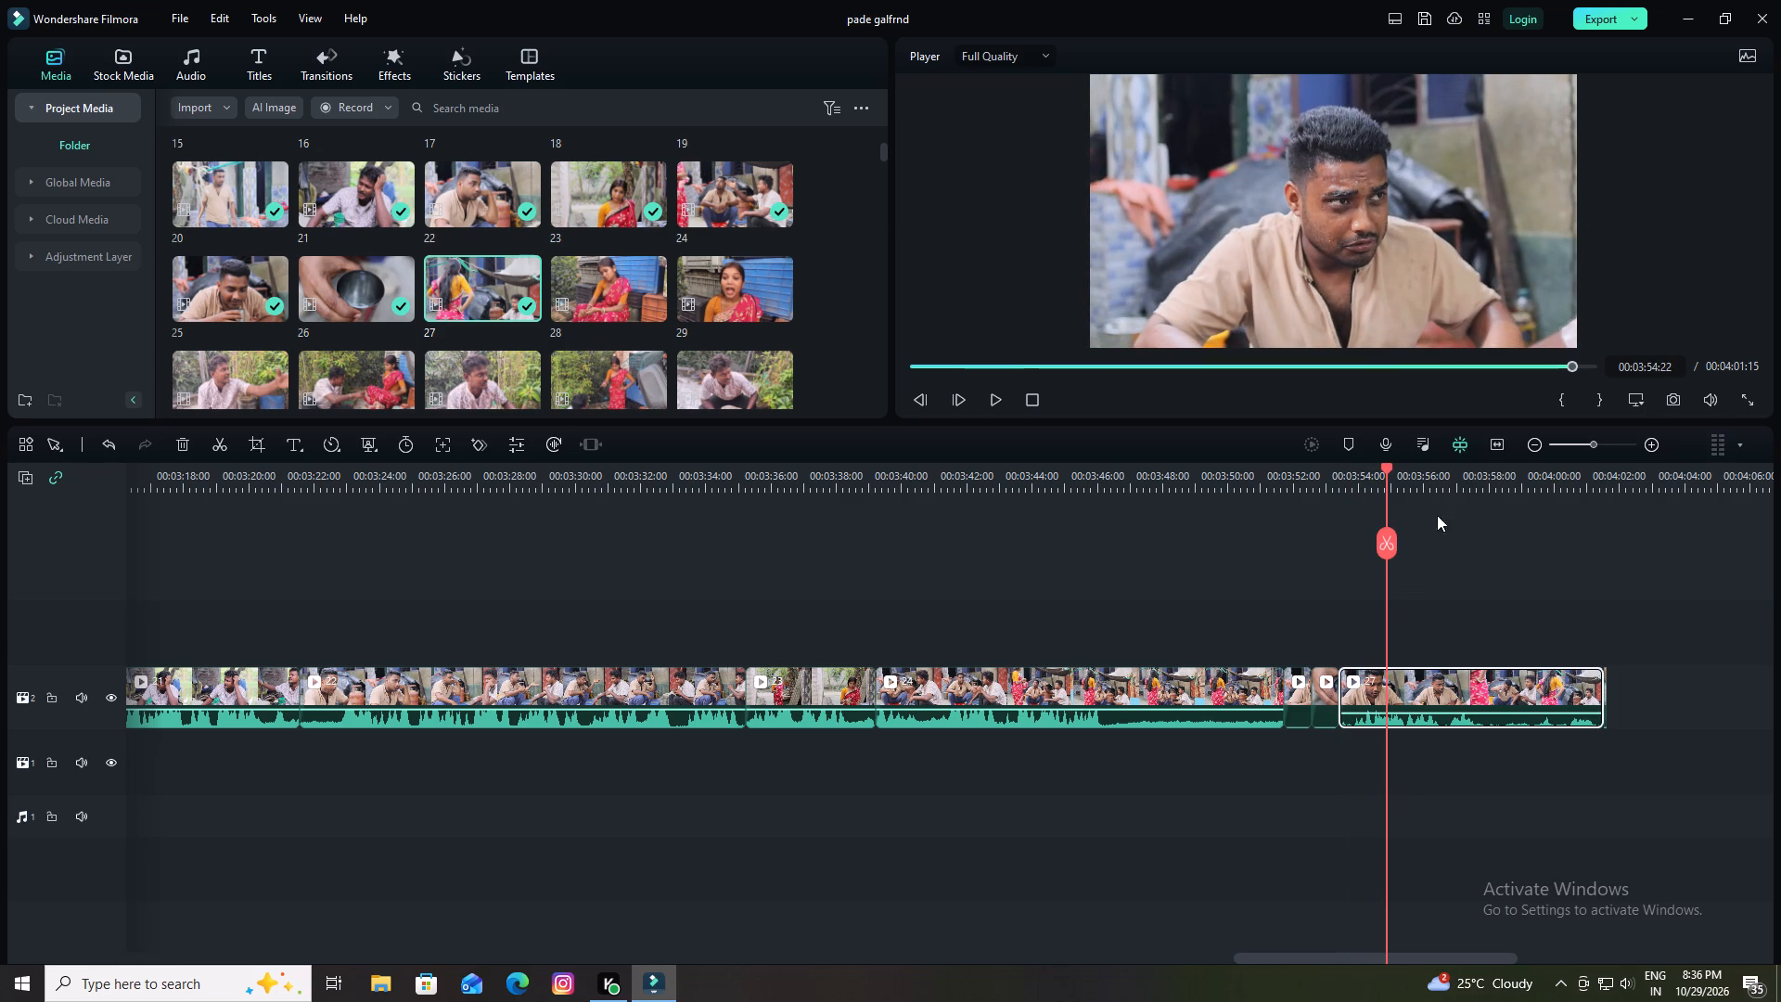
pyautogui.moveTo(1441, 482); pyautogui.dragTo(1758, 518)
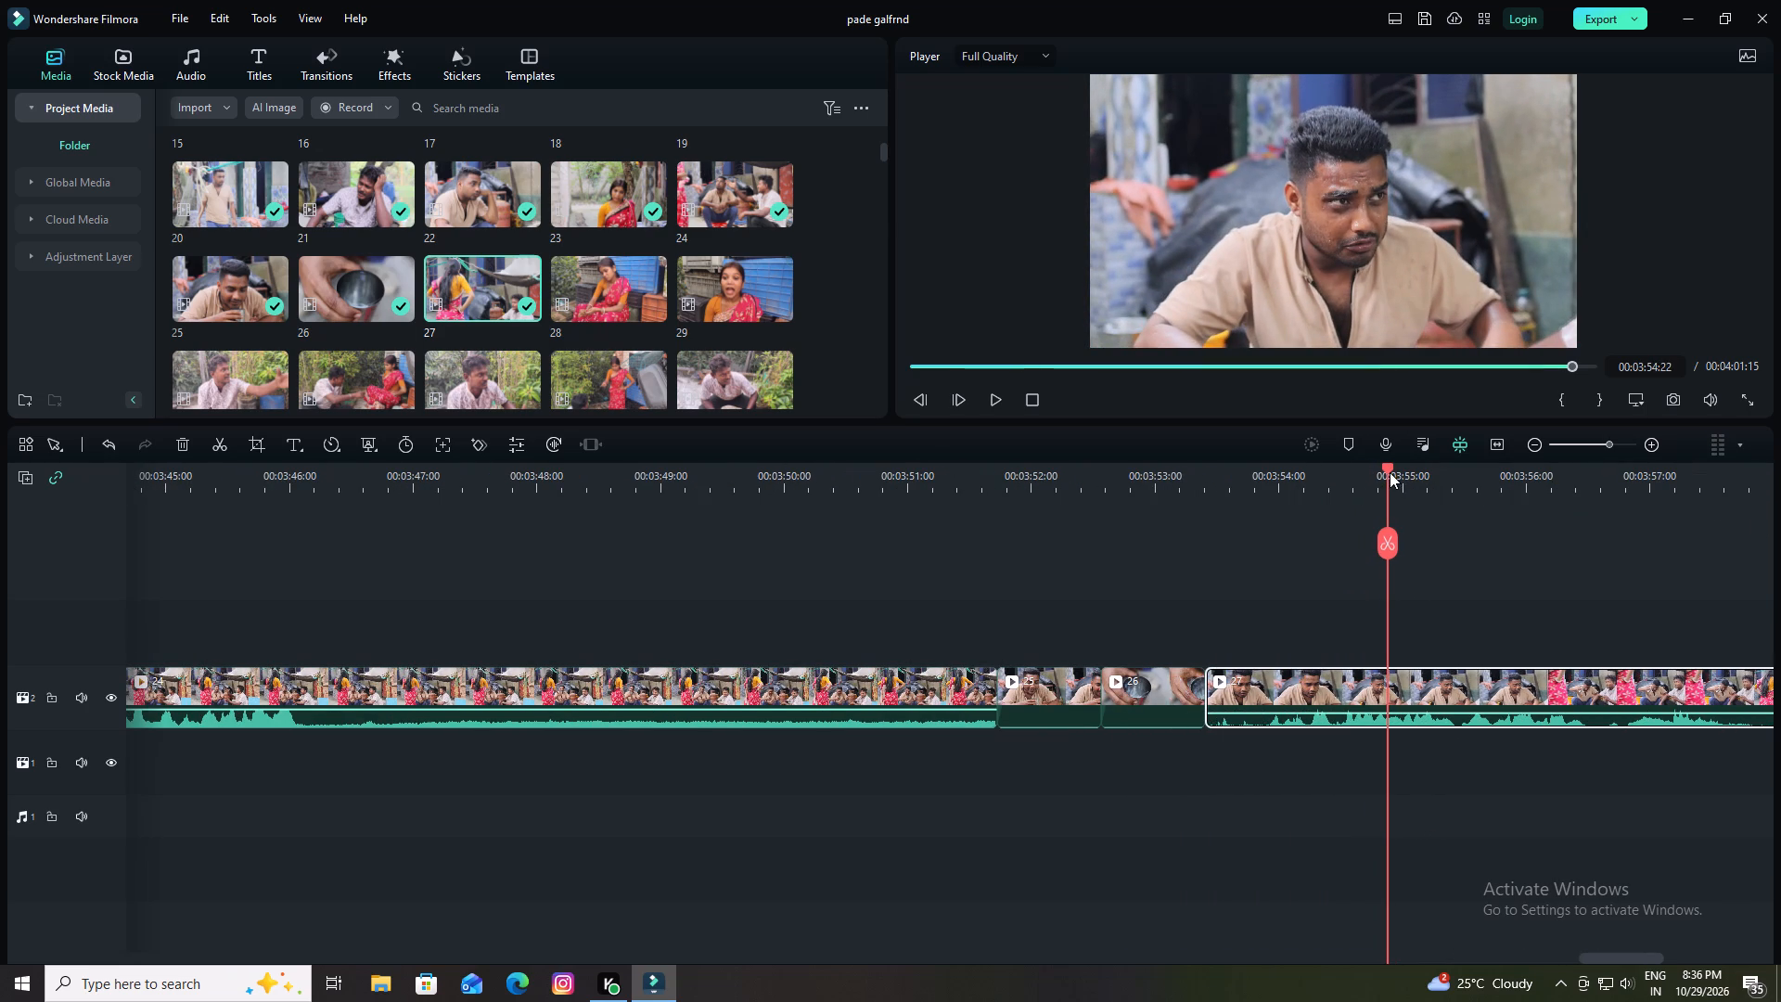
pyautogui.moveTo(1388, 471); pyautogui.dragTo(1225, 508)
pyautogui.press('space')
pyautogui.press('space')
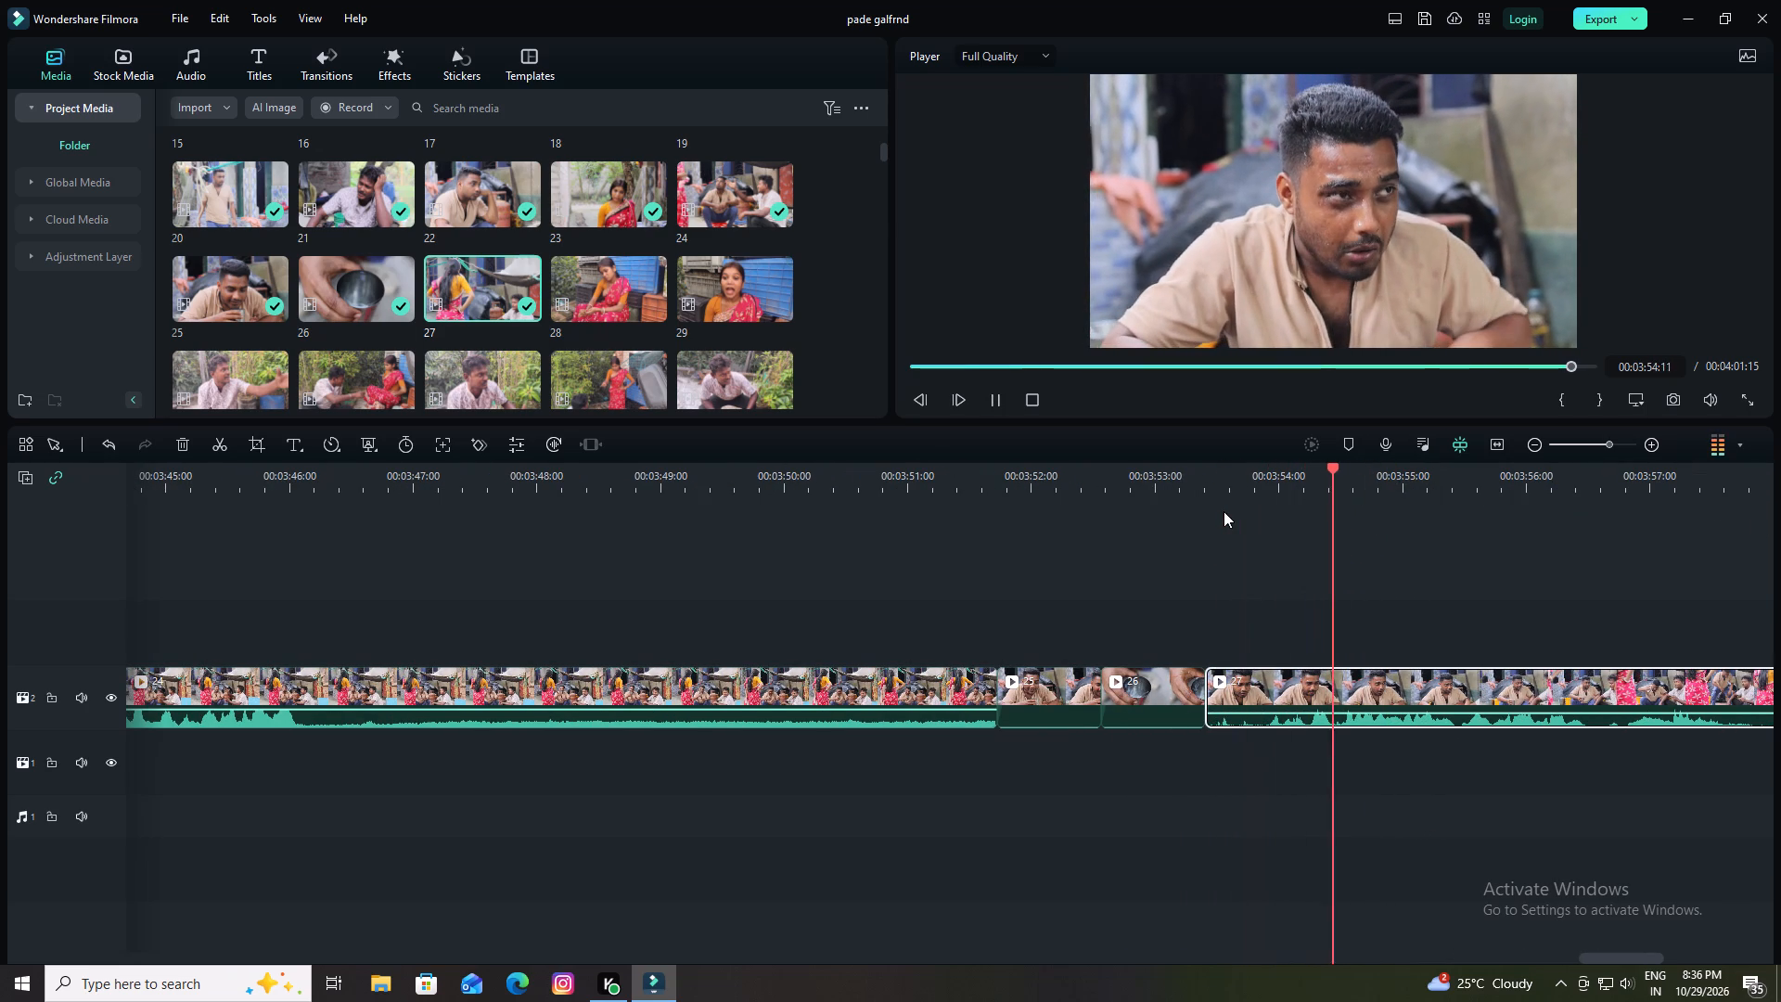
pyautogui.moveTo(1337, 465); pyautogui.dragTo(1316, 488)
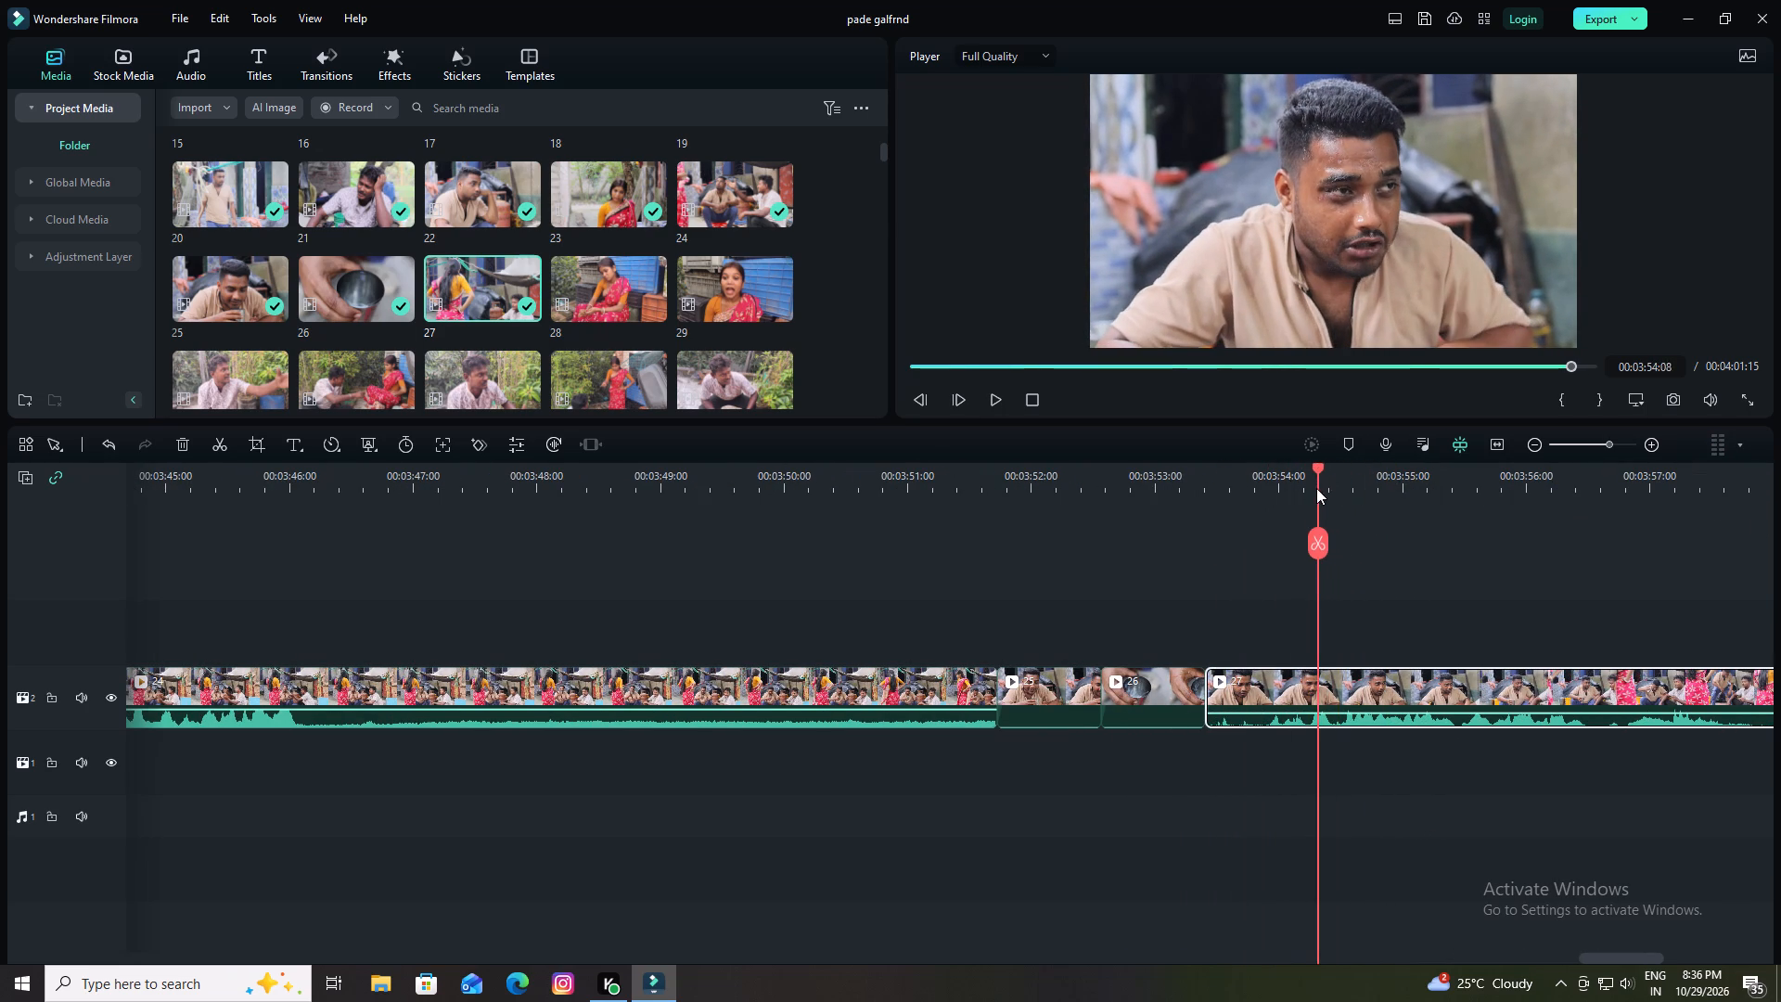
pyautogui.moveTo(1316, 488); pyautogui.dragTo(1310, 494)
pyautogui.click(1313, 546)
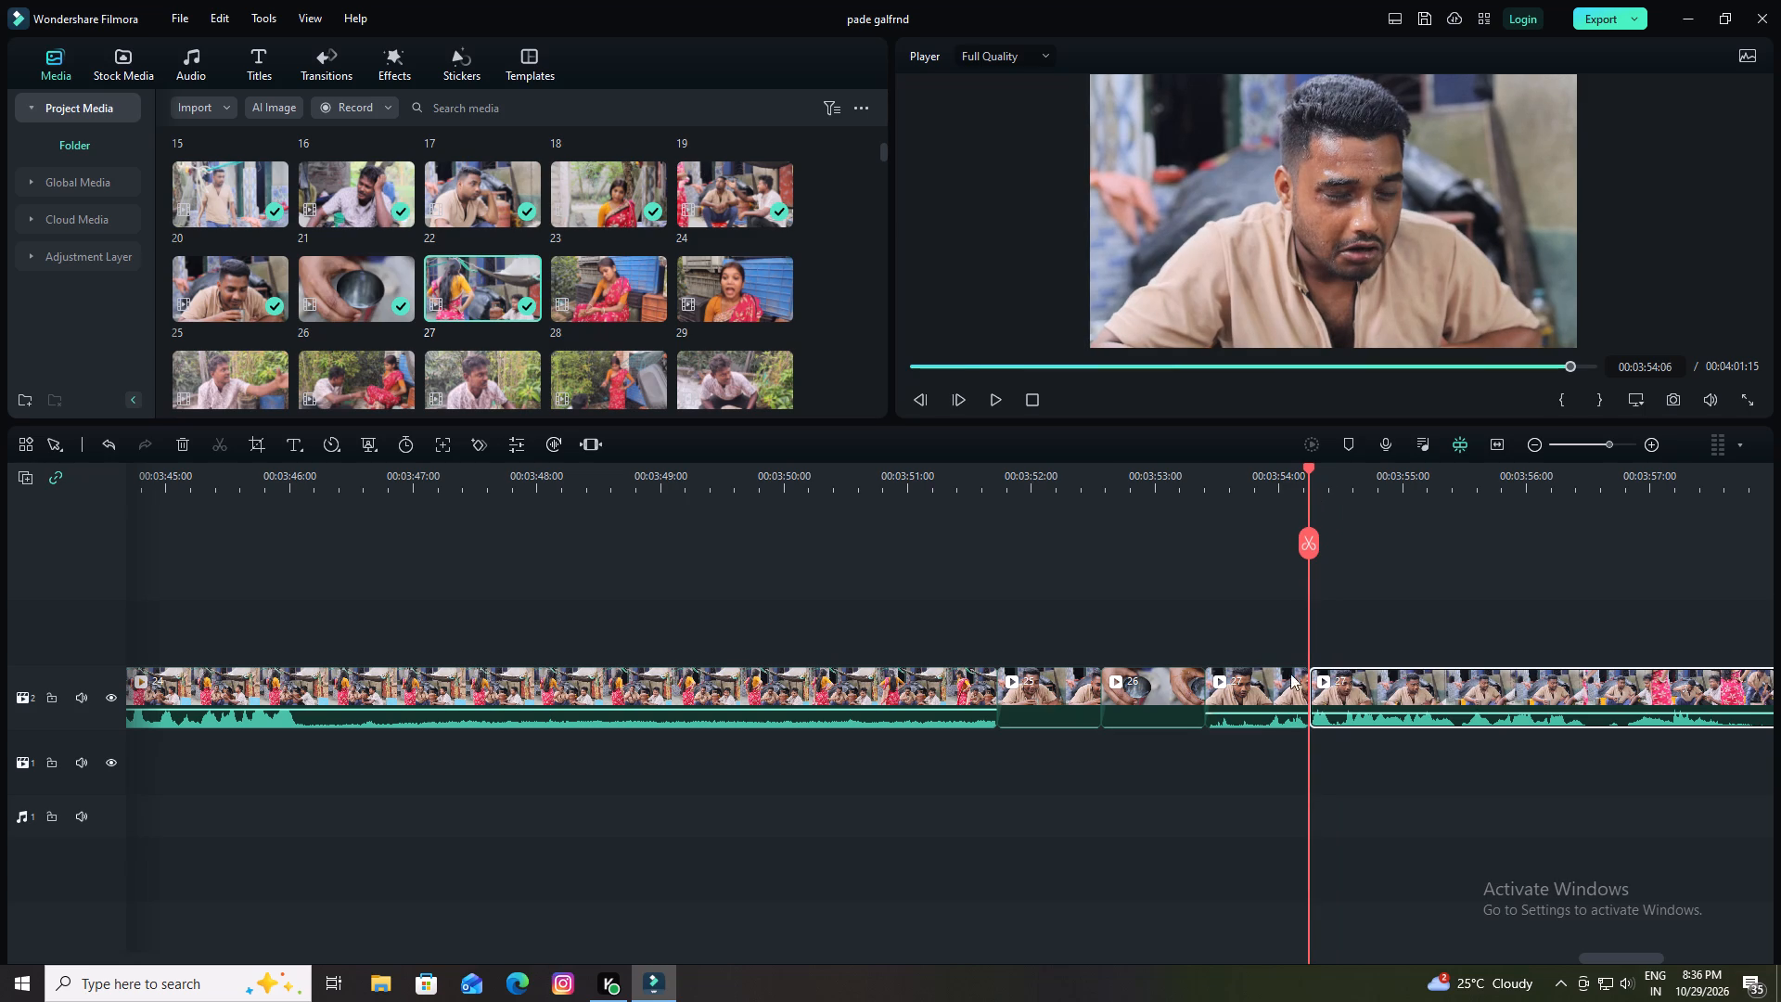
pyautogui.click(1273, 705)
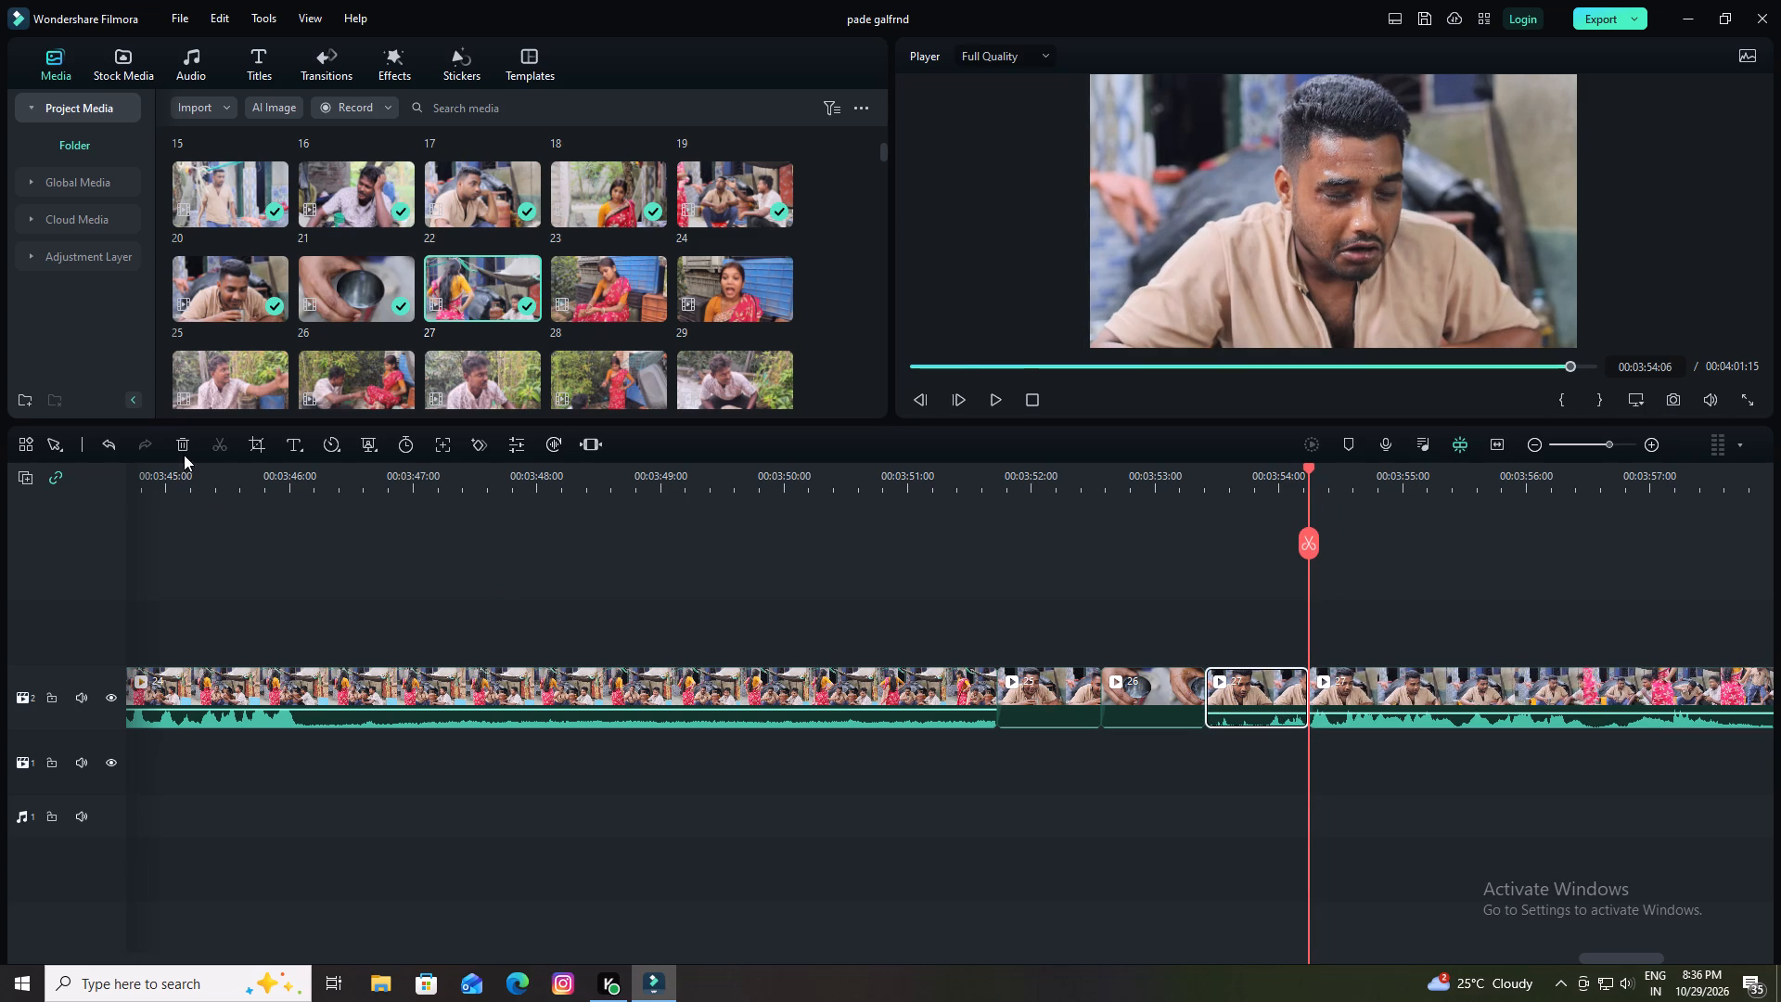
pyautogui.click(182, 449)
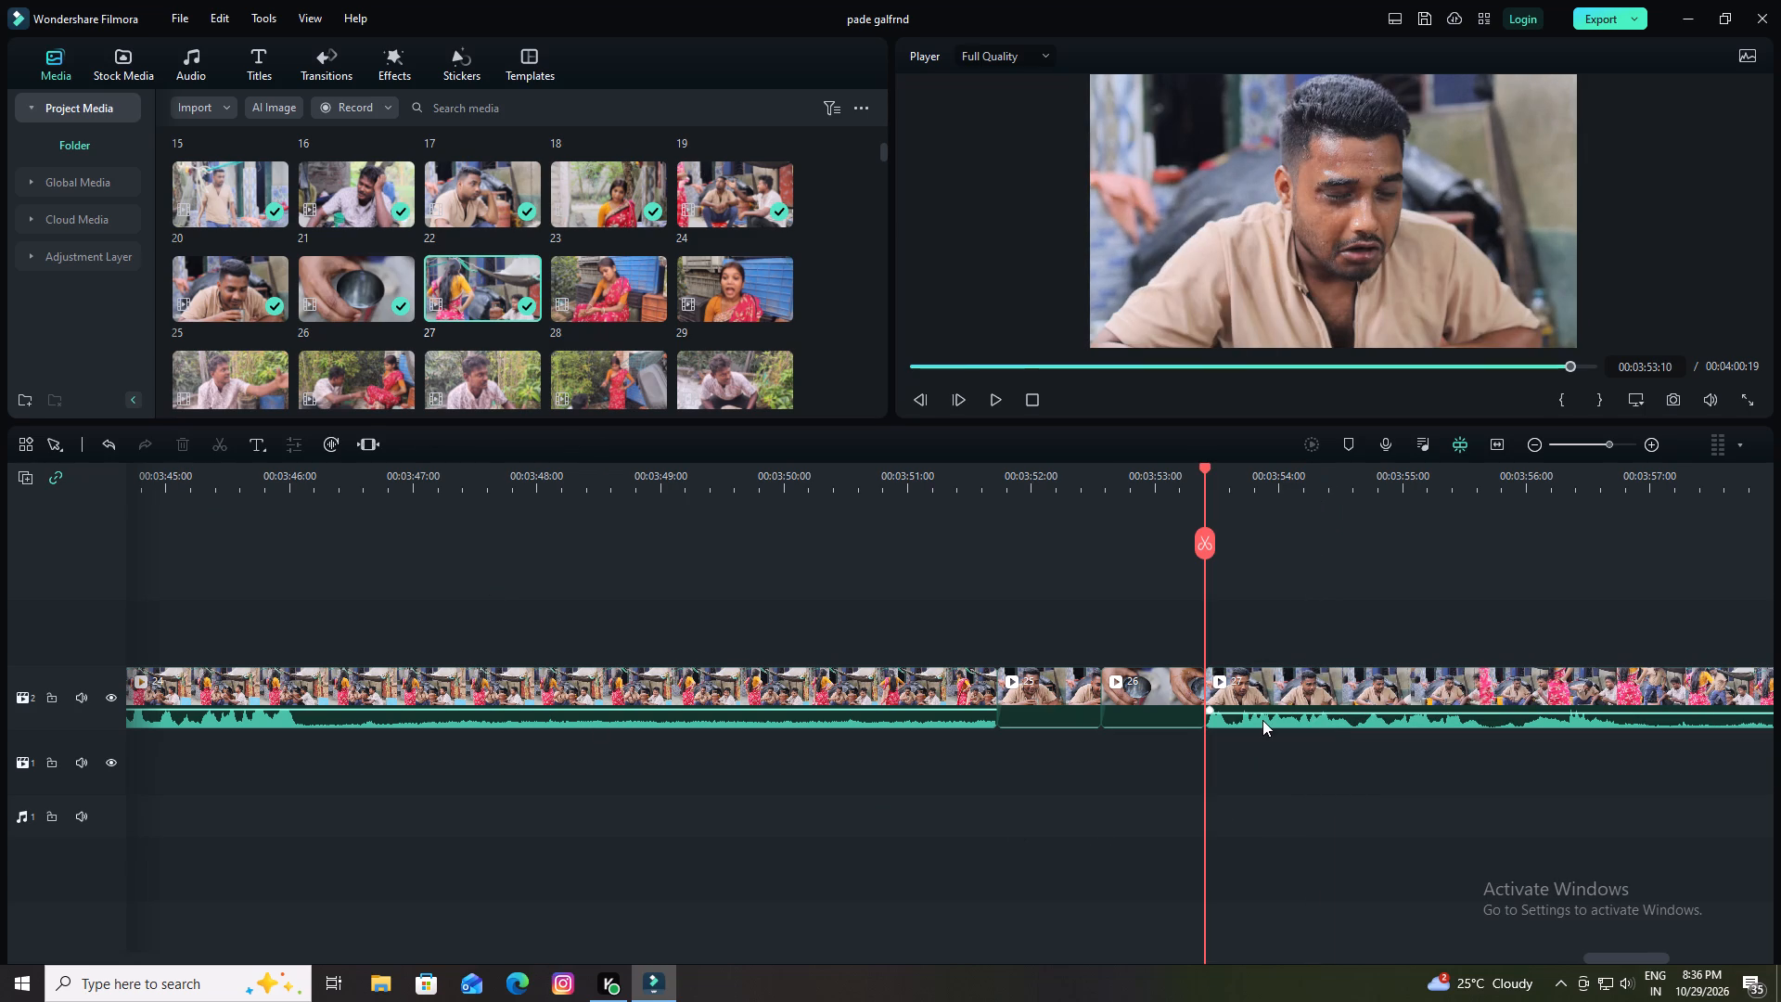
# Raise the volume of the remaining piece of clip 27.
pyautogui.moveTo(1262, 713); pyautogui.dragTo(1263, 651)
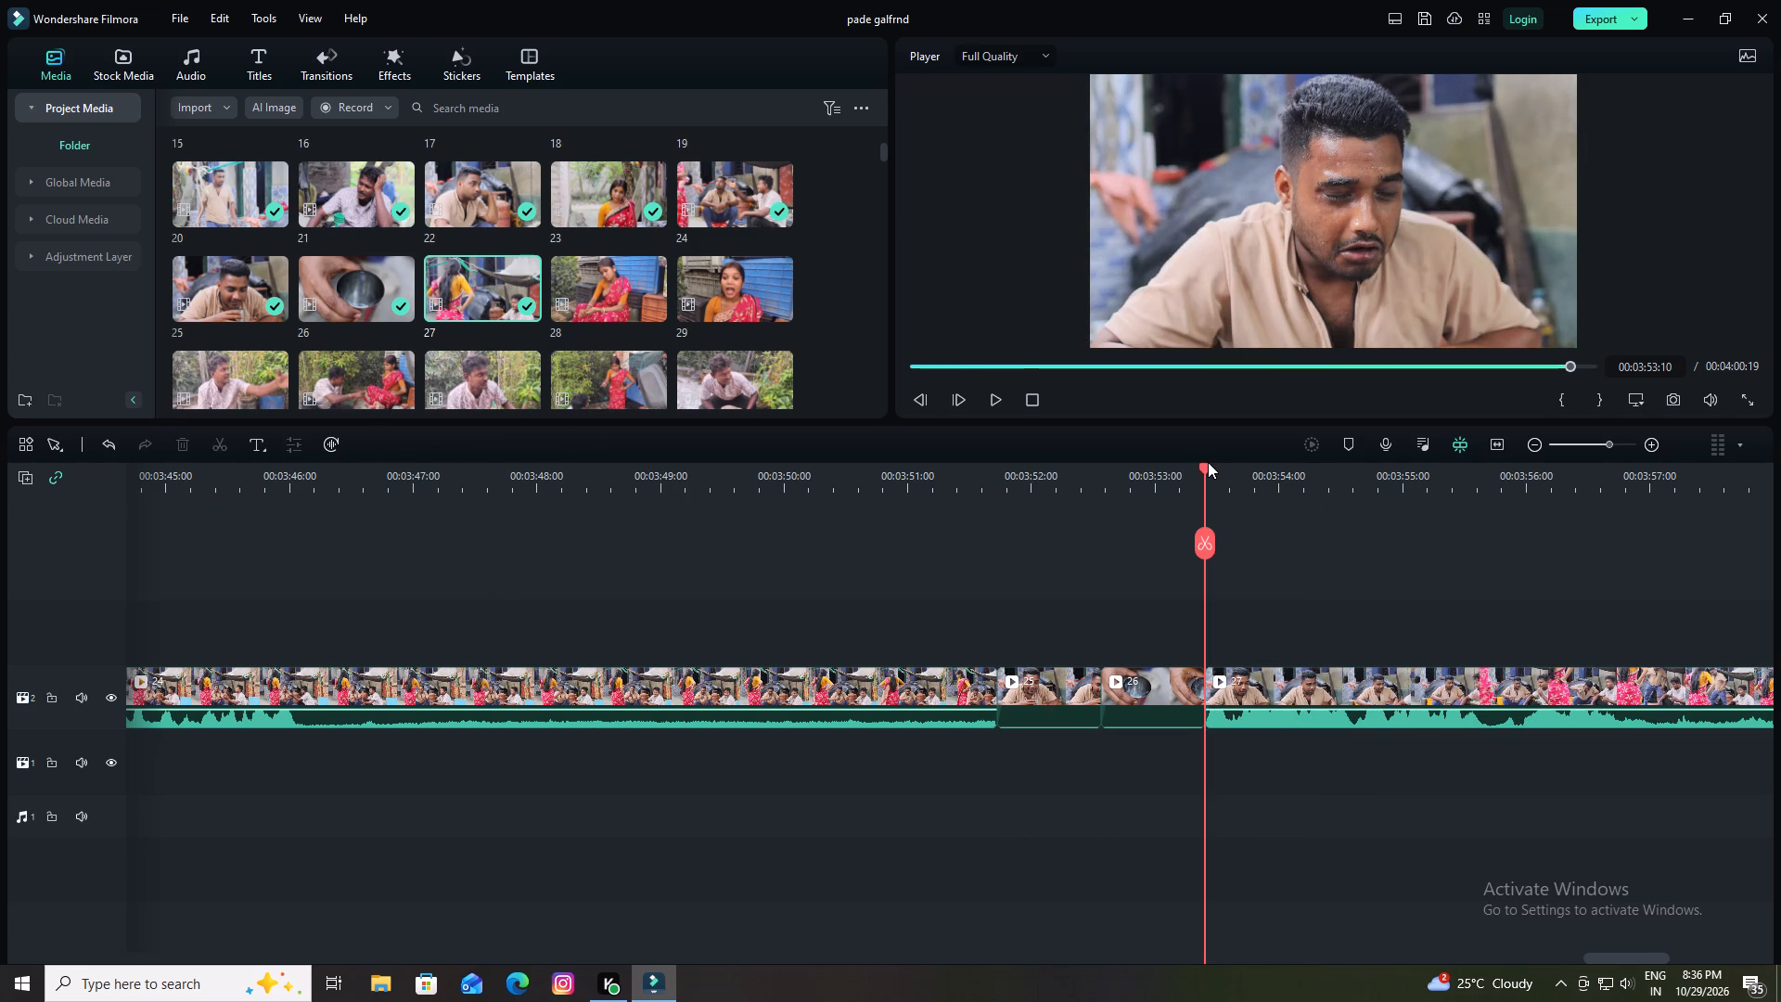
# Play from just before the join between clips 24 and 25 into clip 27, stopping at 00:03:58:00.
pyautogui.moveTo(1208, 462); pyautogui.dragTo(951, 496)
pyautogui.moveTo(1207, 467); pyautogui.dragTo(984, 504)
pyautogui.press('space')
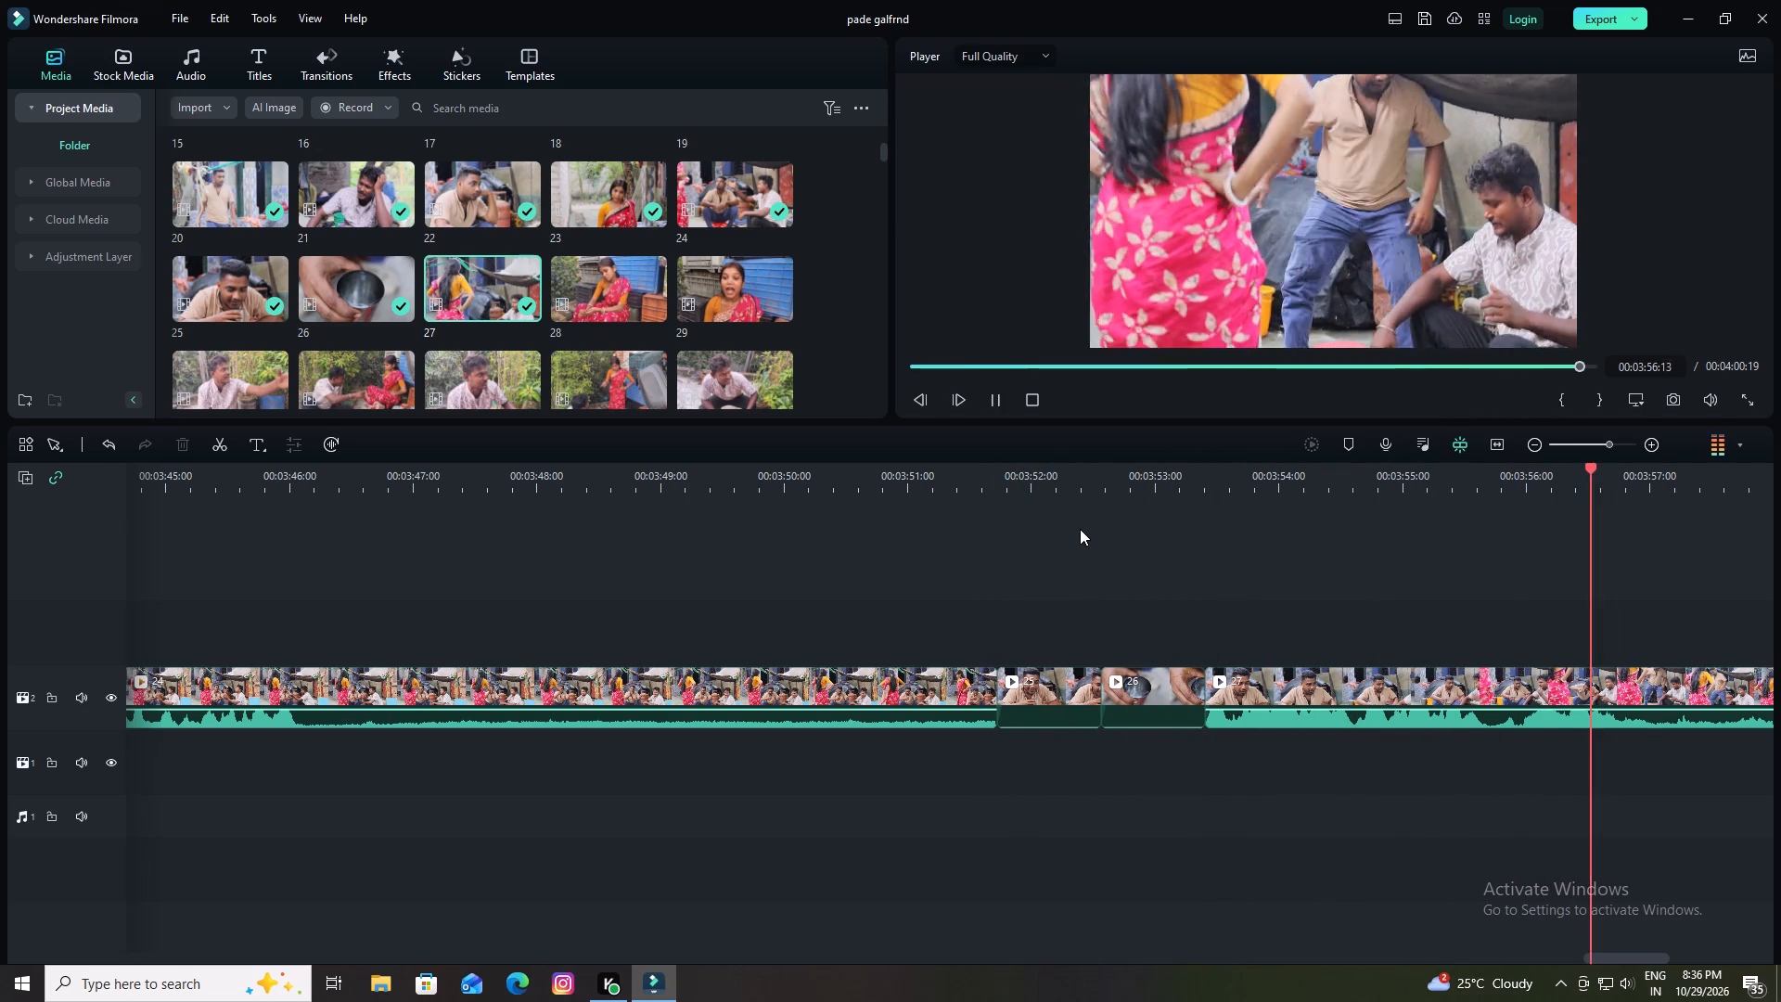
pyautogui.press('space')
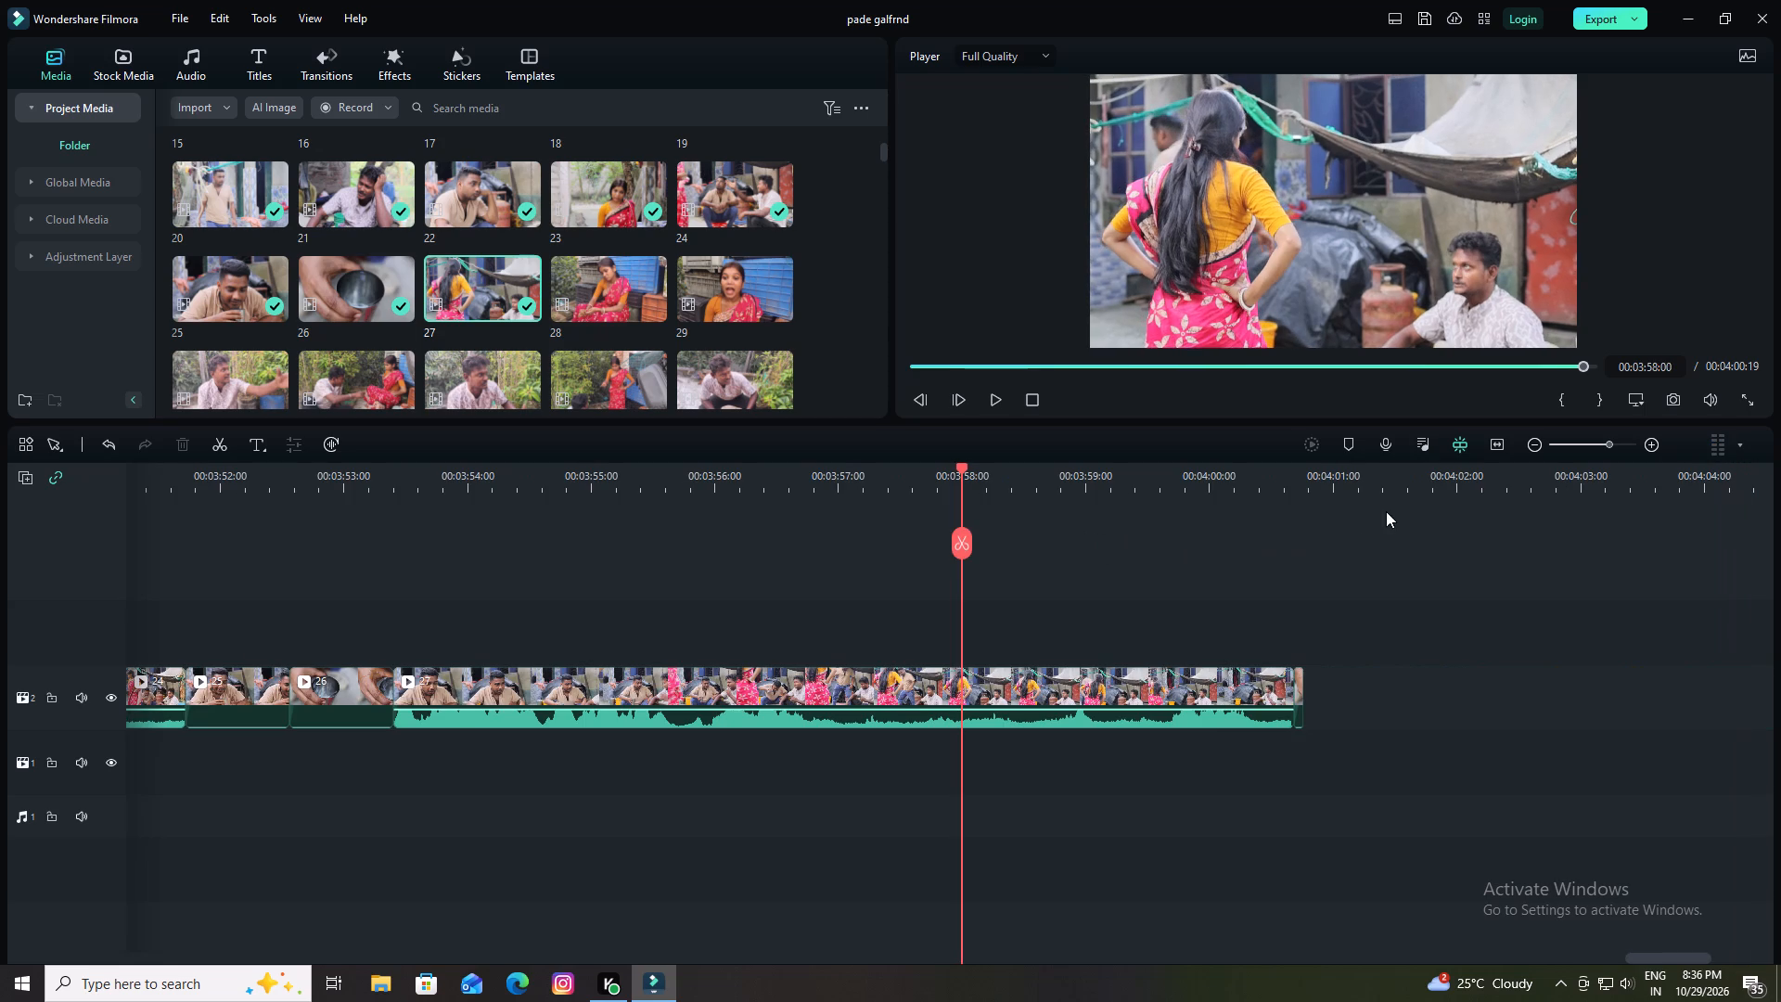
# Play the ending of clip 27, split it at 00:03:59:04 and delete the piece after the cut.
pyautogui.press('space')
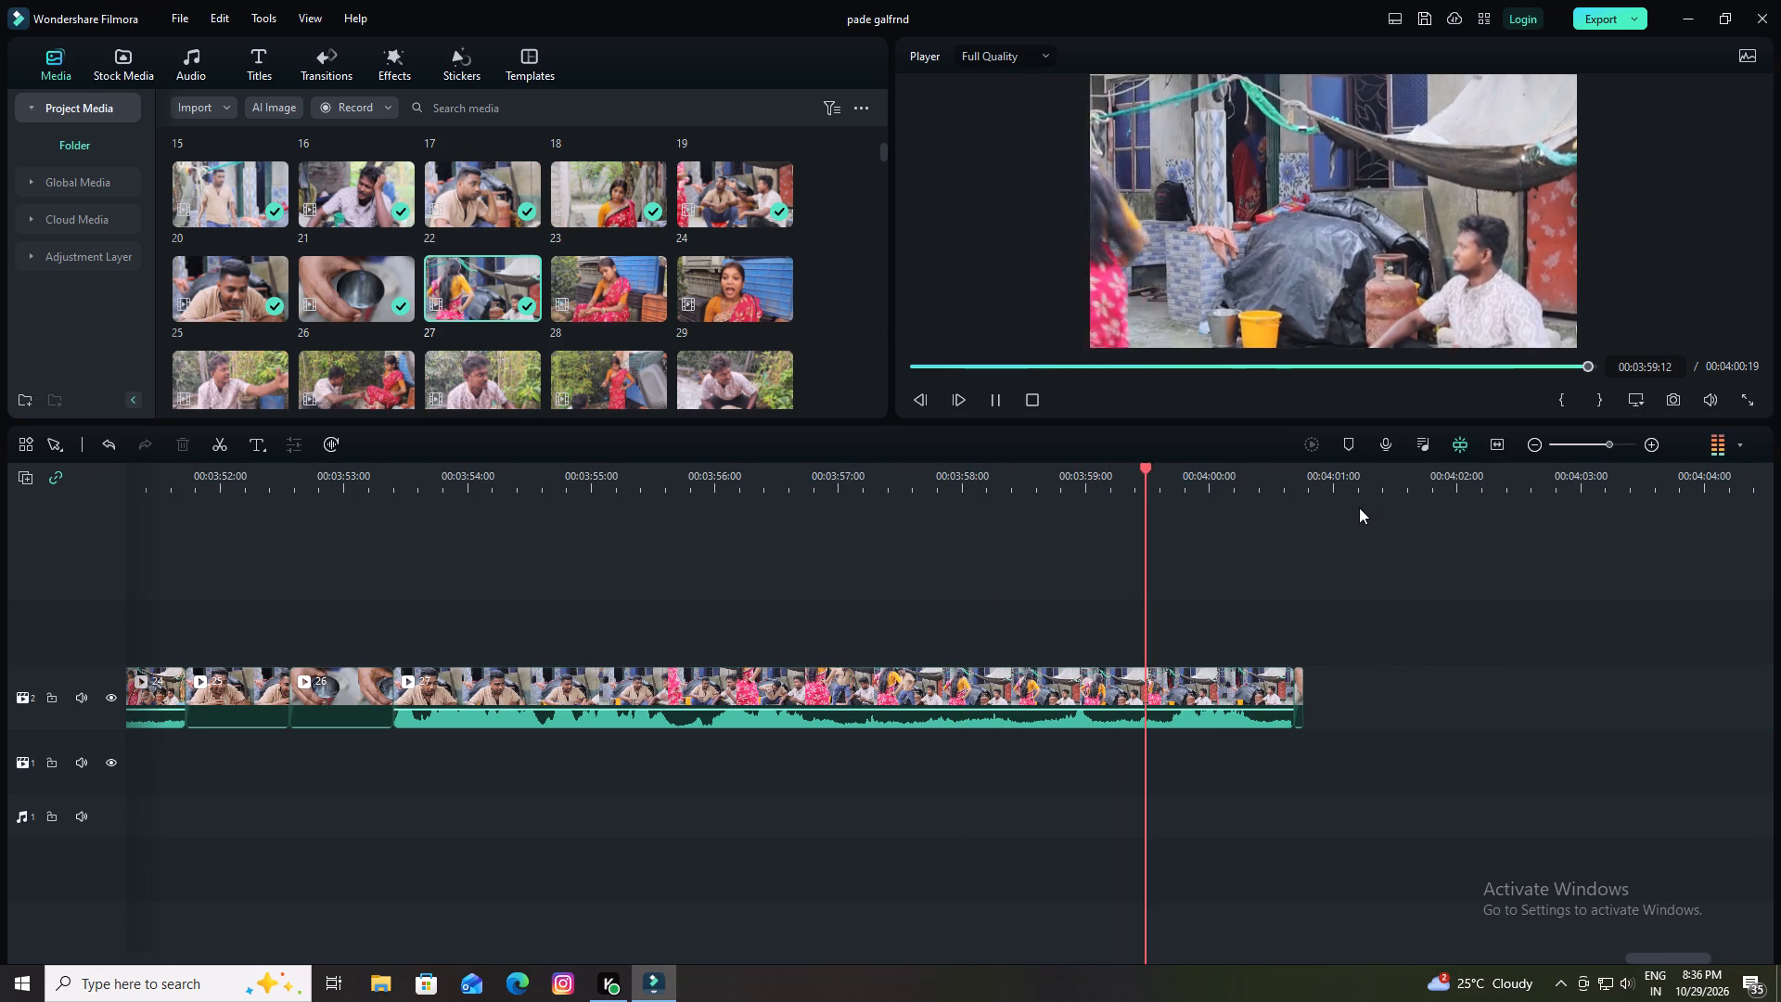
pyautogui.press('space')
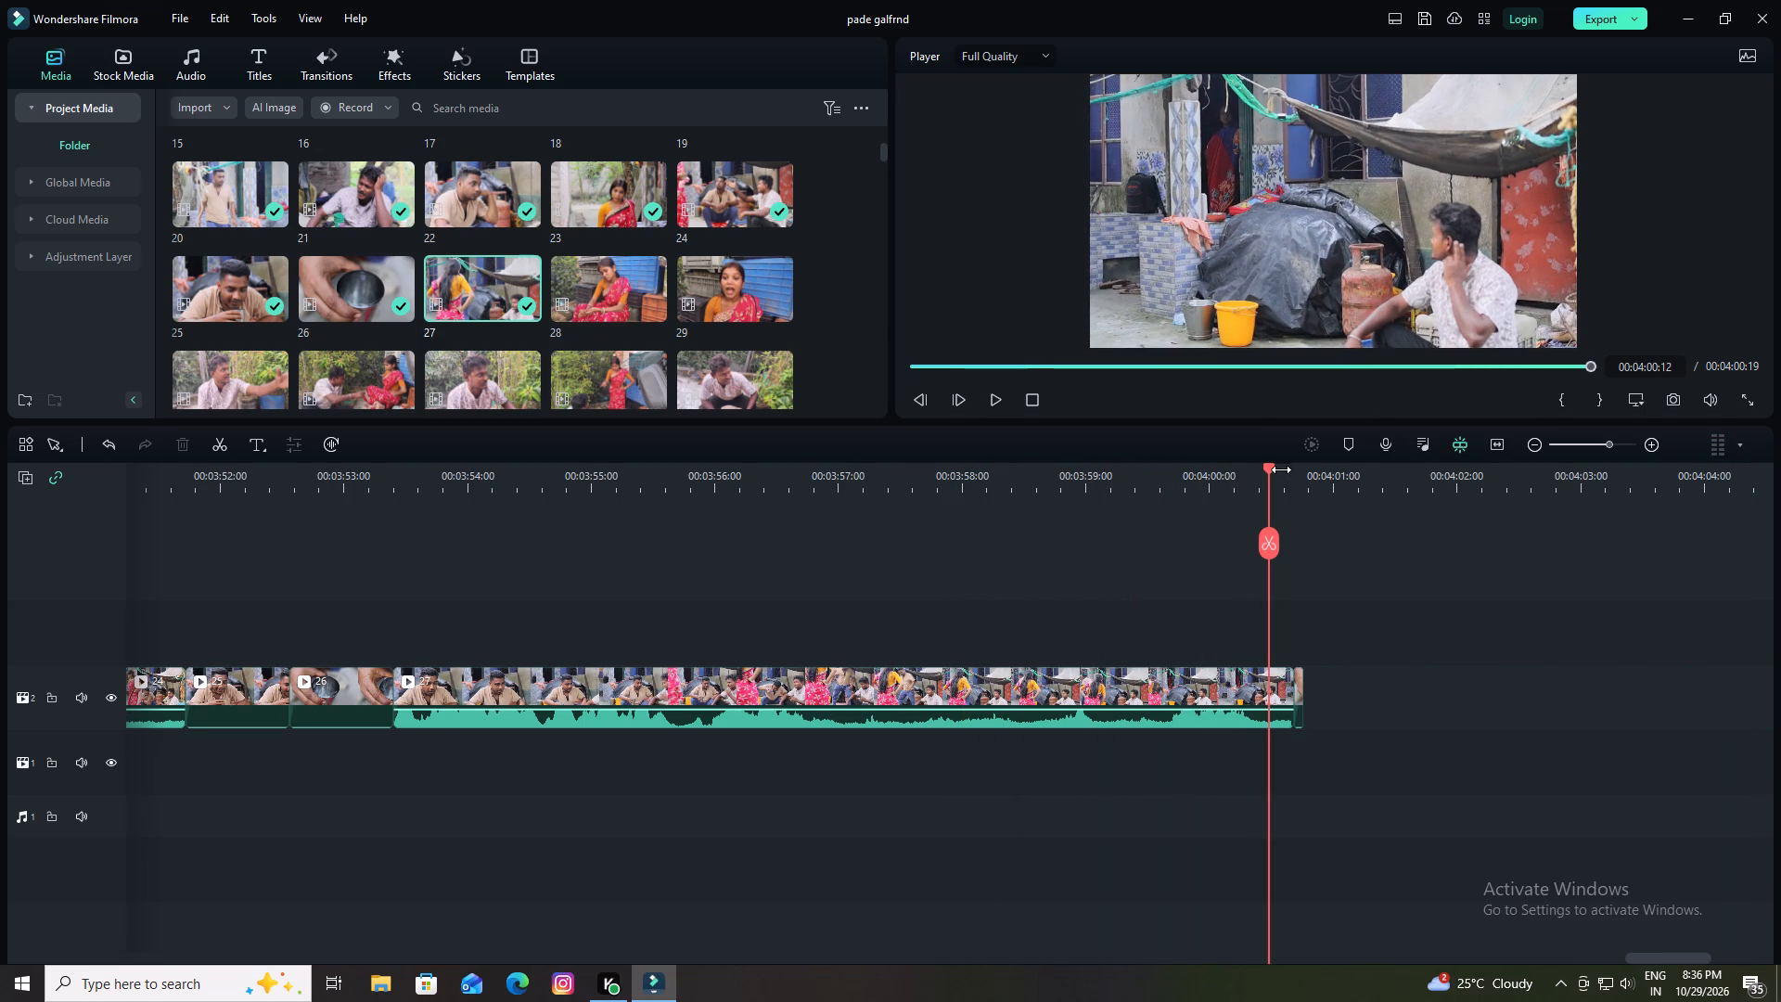
pyautogui.moveTo(1269, 467); pyautogui.dragTo(840, 550)
pyautogui.press('space')
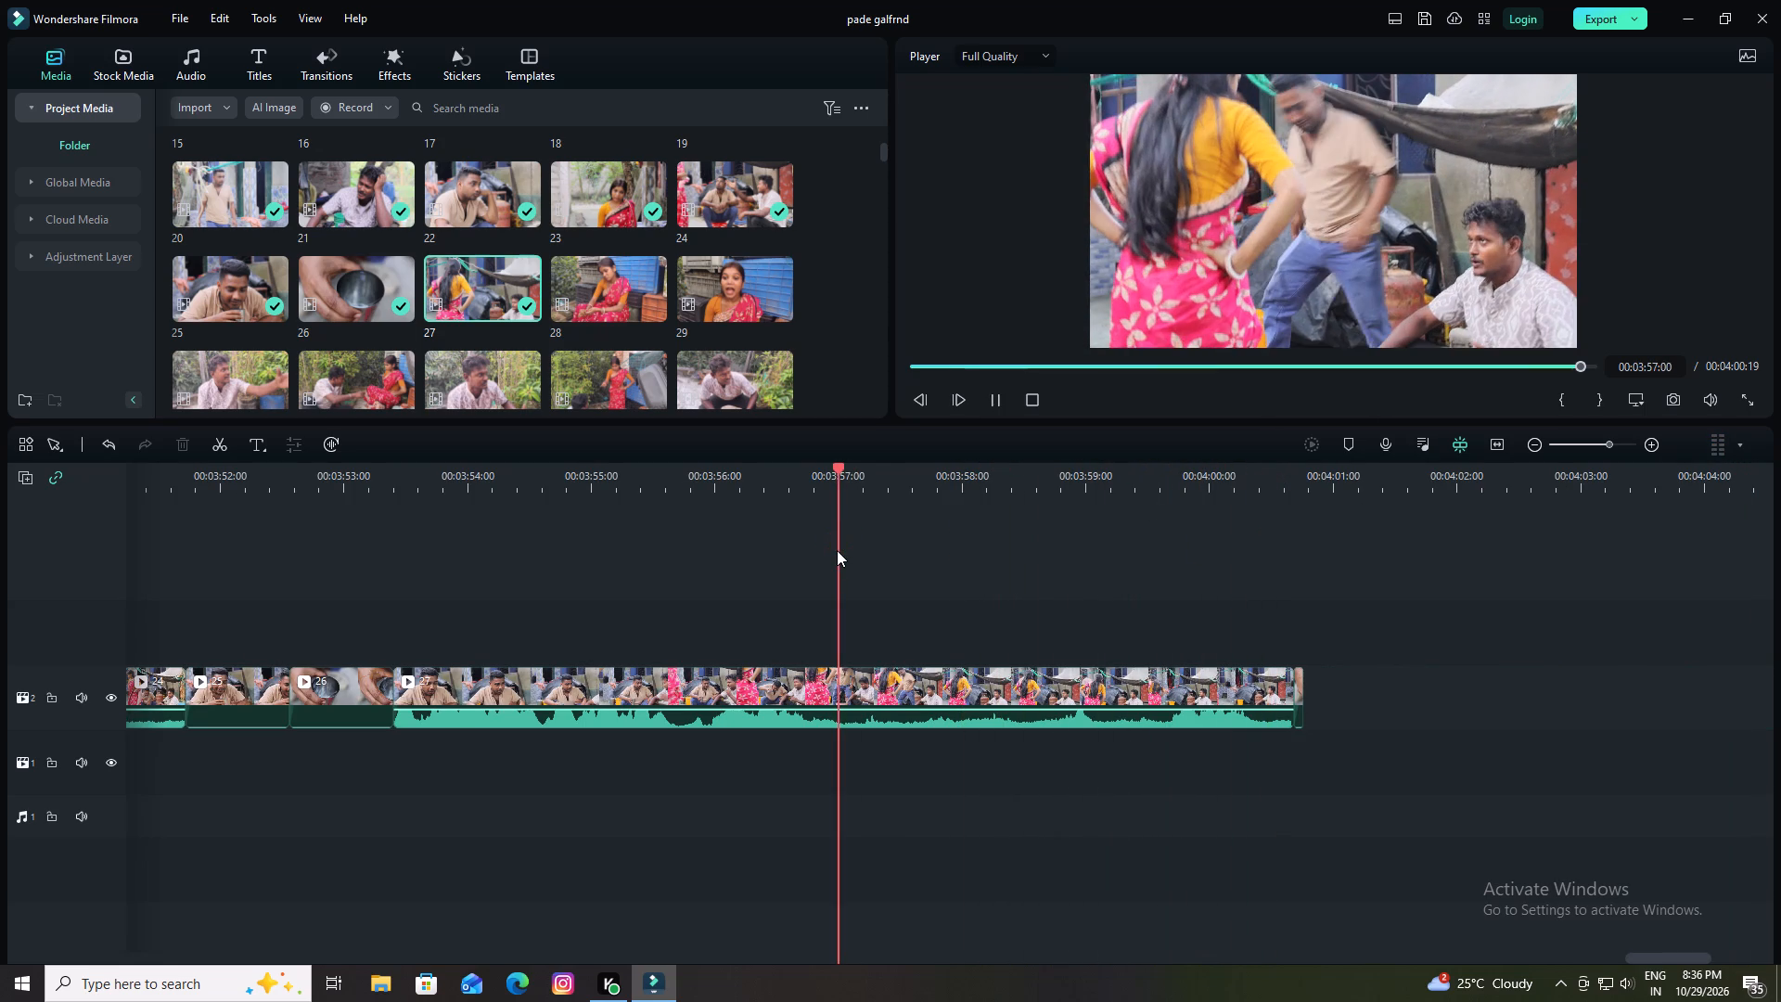
pyautogui.press('space')
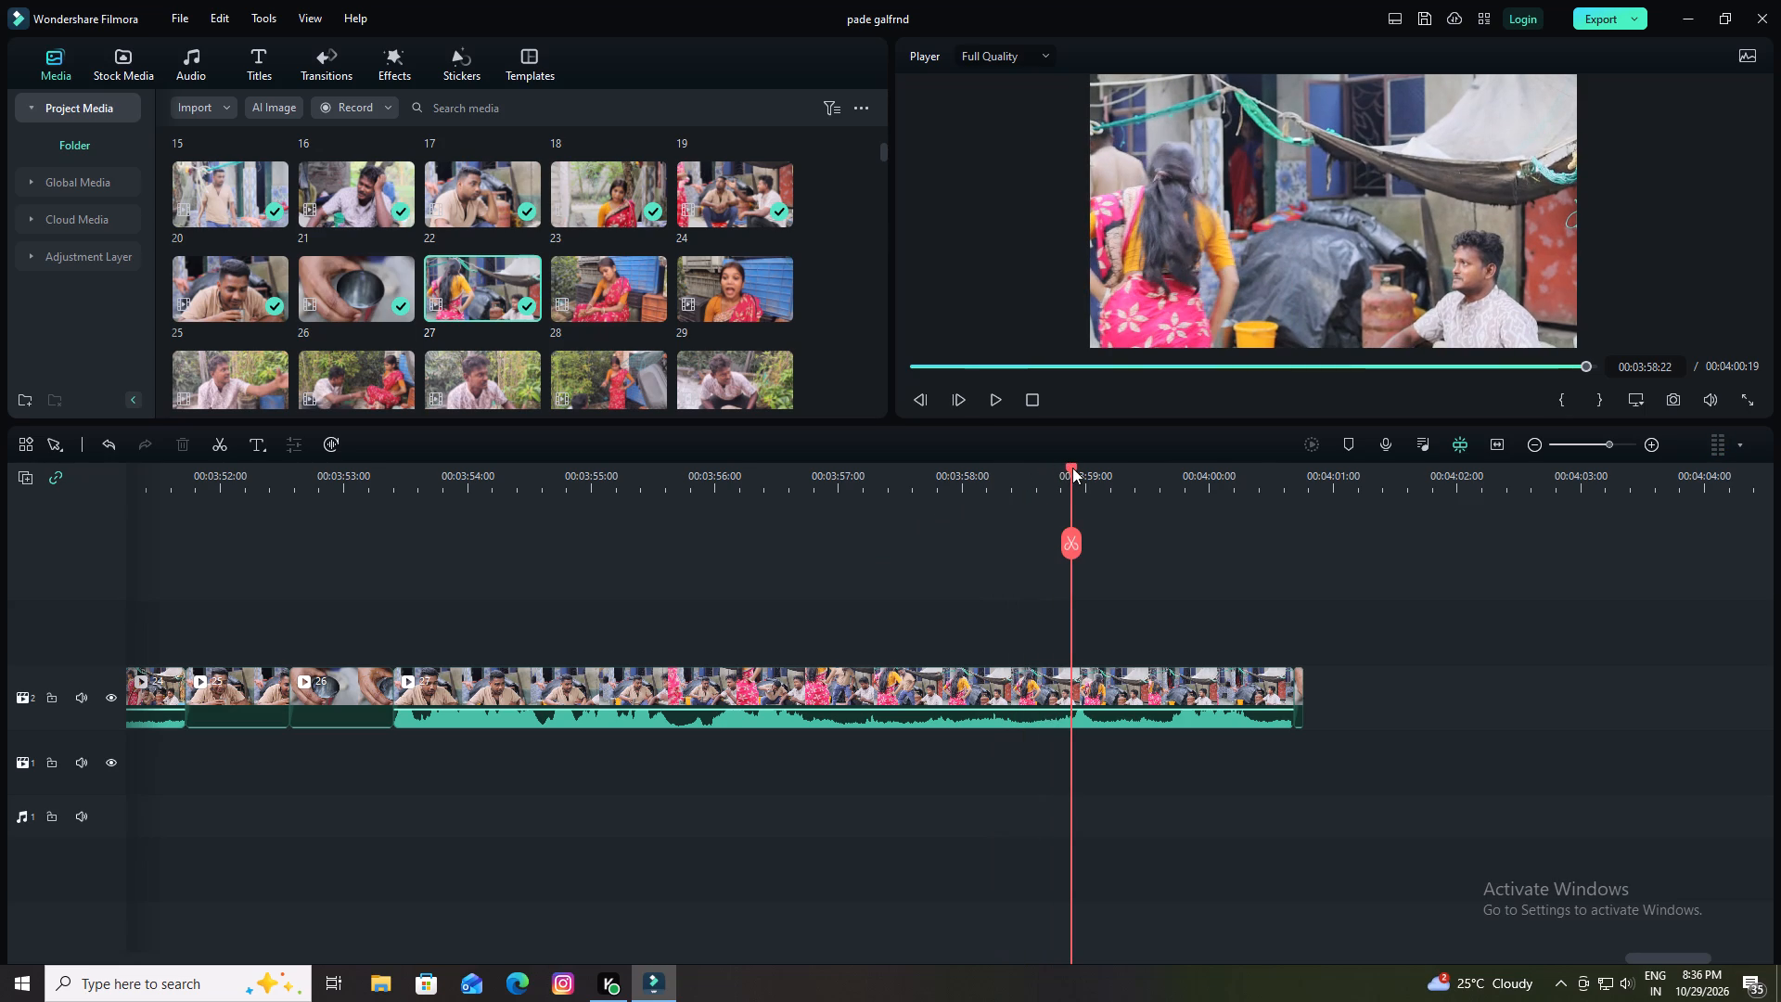
pyautogui.moveTo(1072, 468); pyautogui.dragTo(904, 524)
pyautogui.press('space')
pyautogui.press('space')
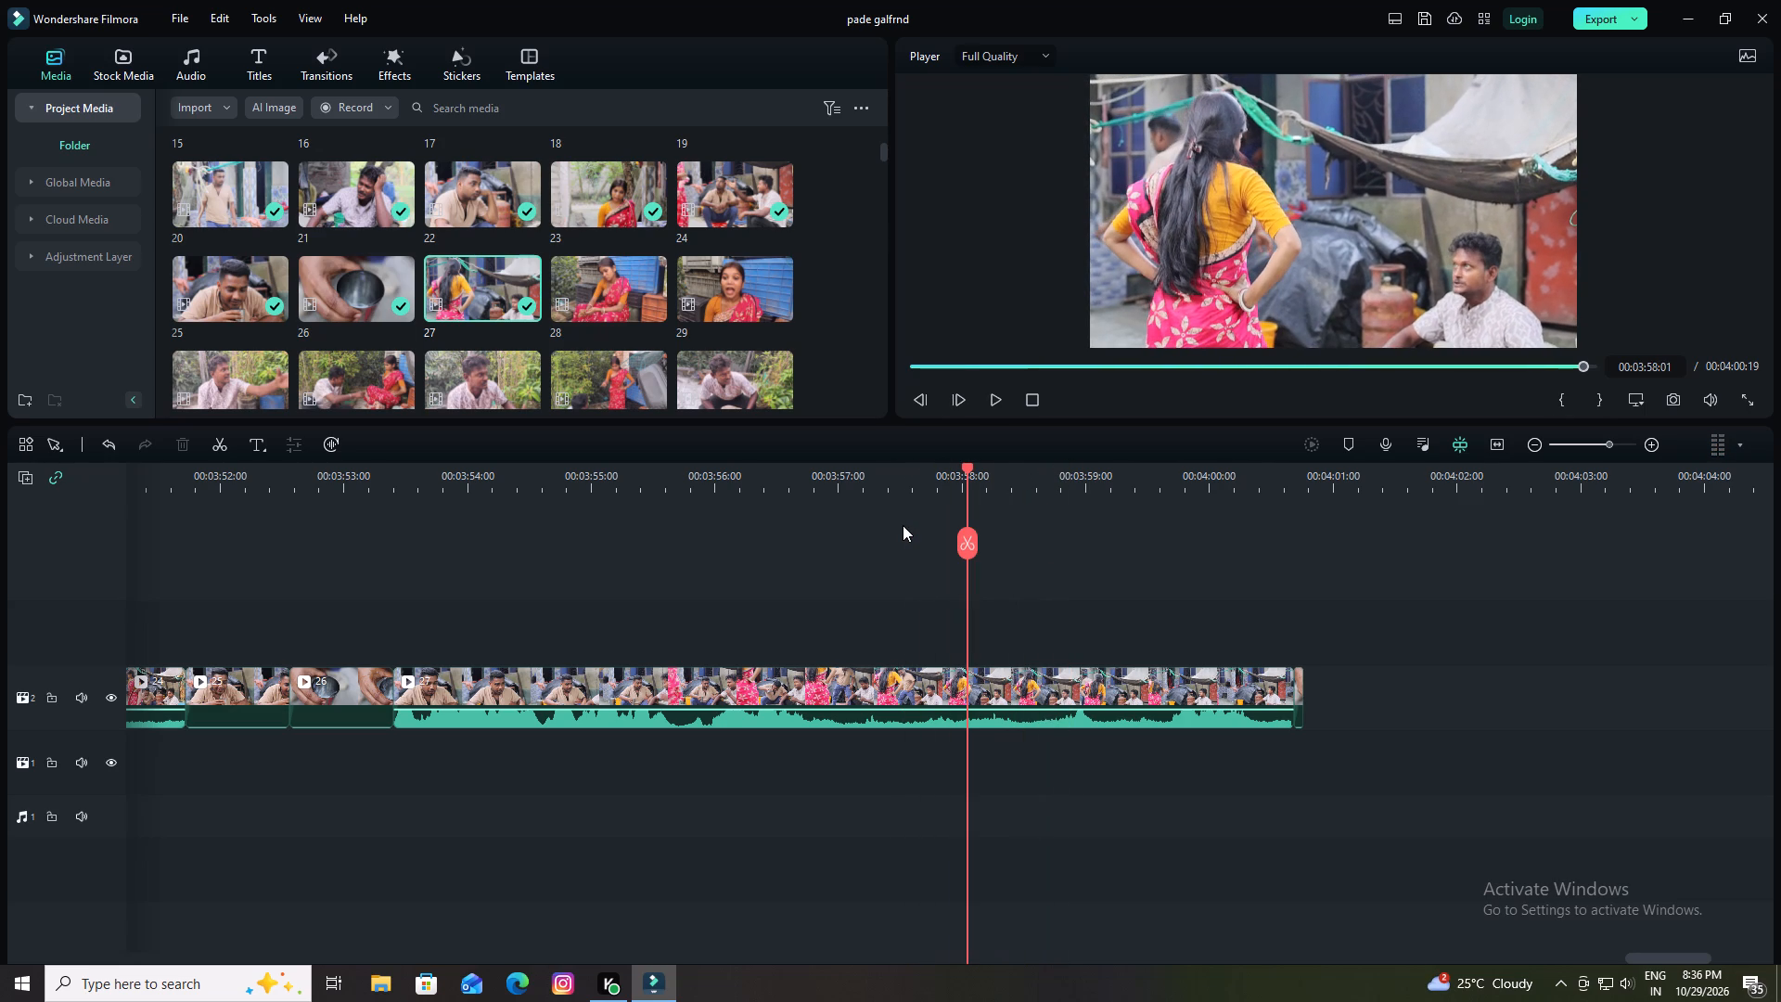
pyautogui.press('space')
pyautogui.press('space')
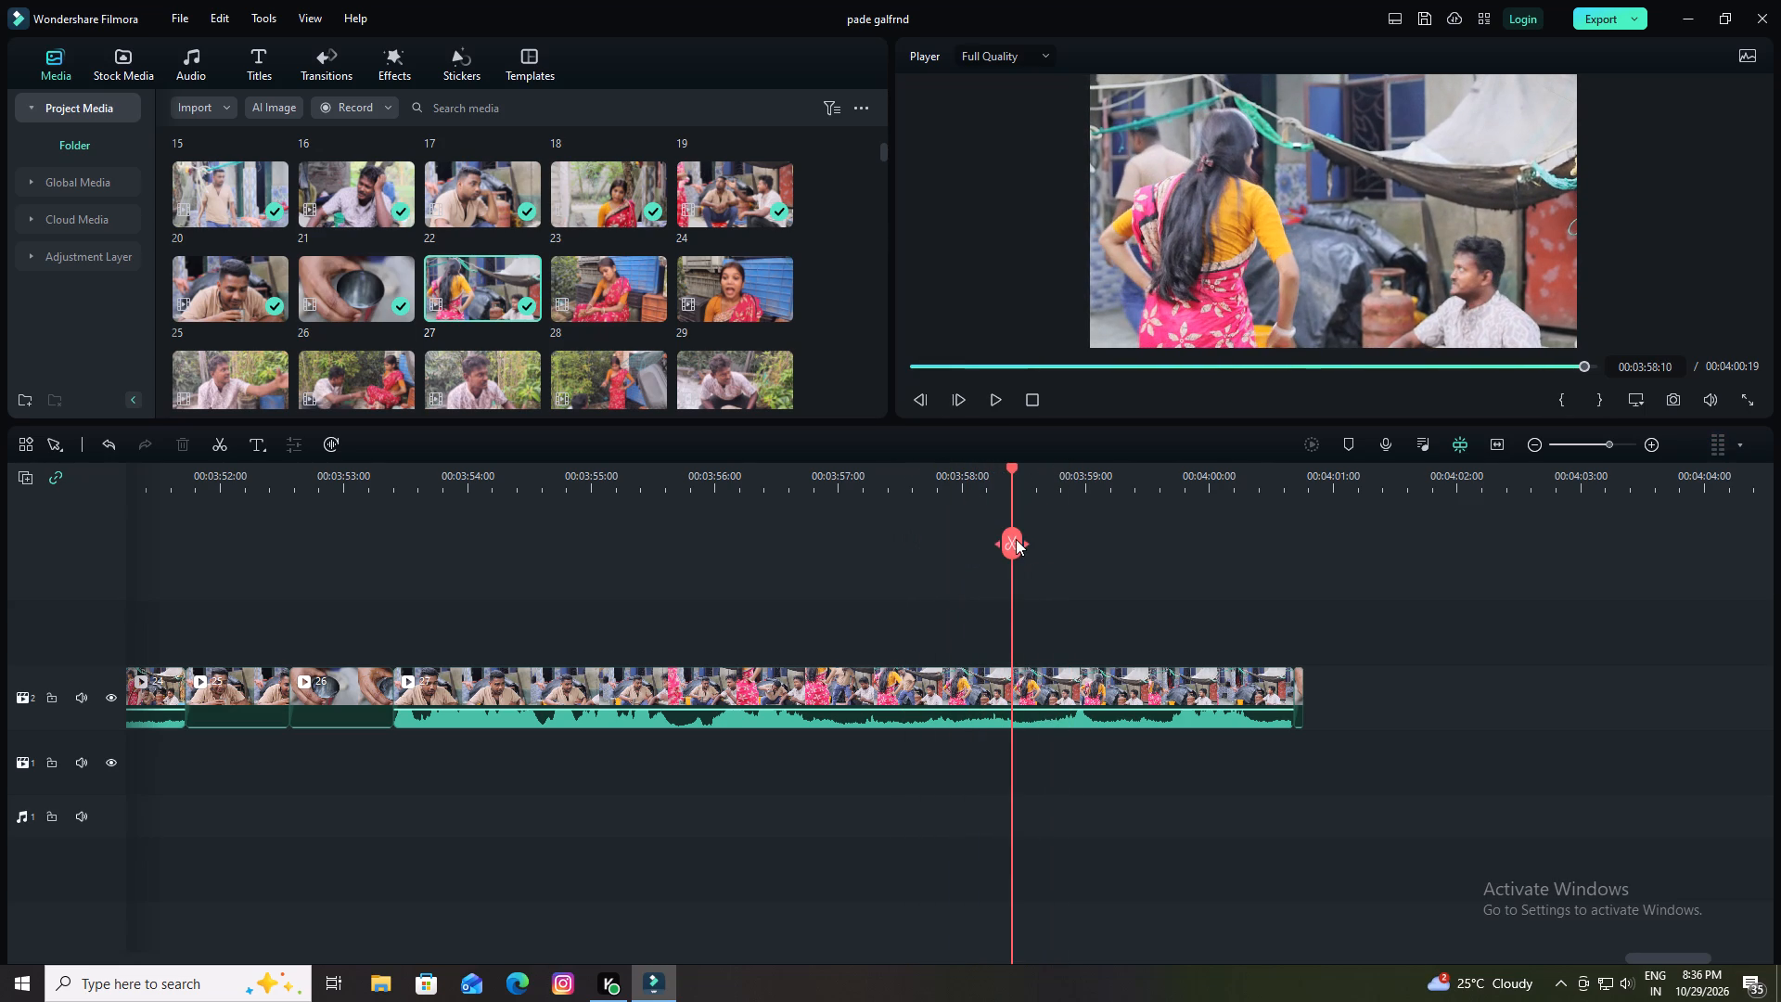
pyautogui.press('space')
pyautogui.press('space')
pyautogui.press('space')
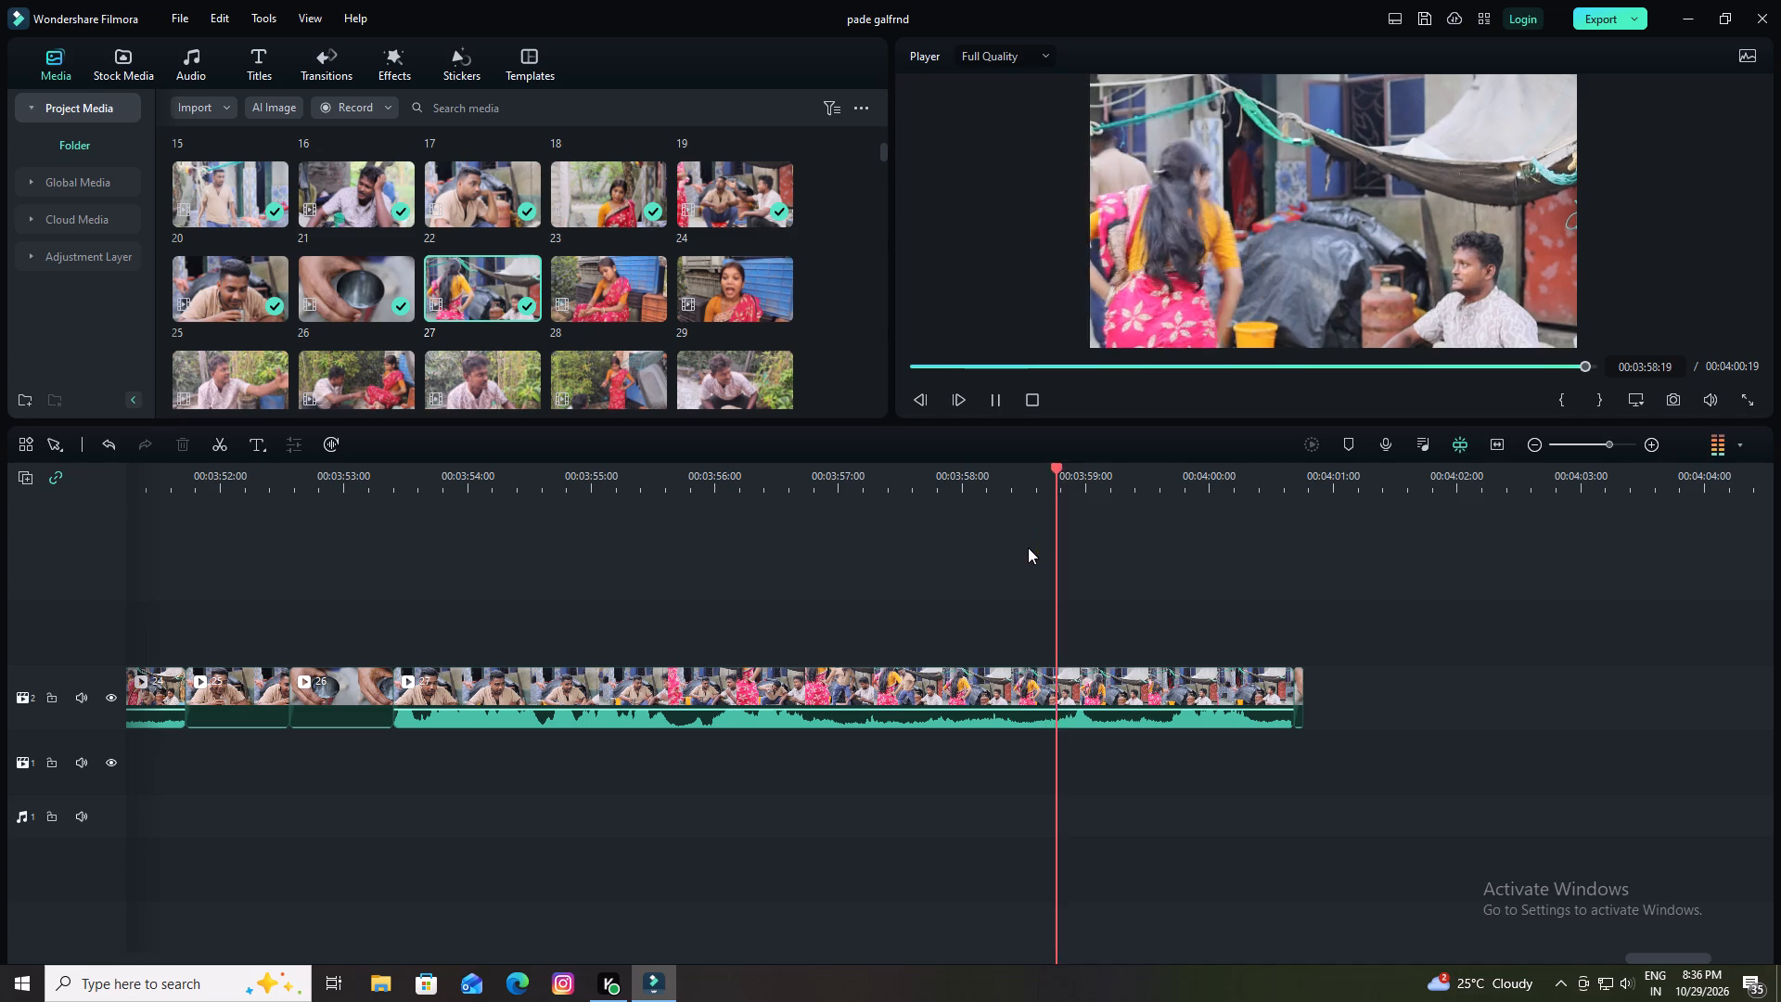
pyautogui.press('space')
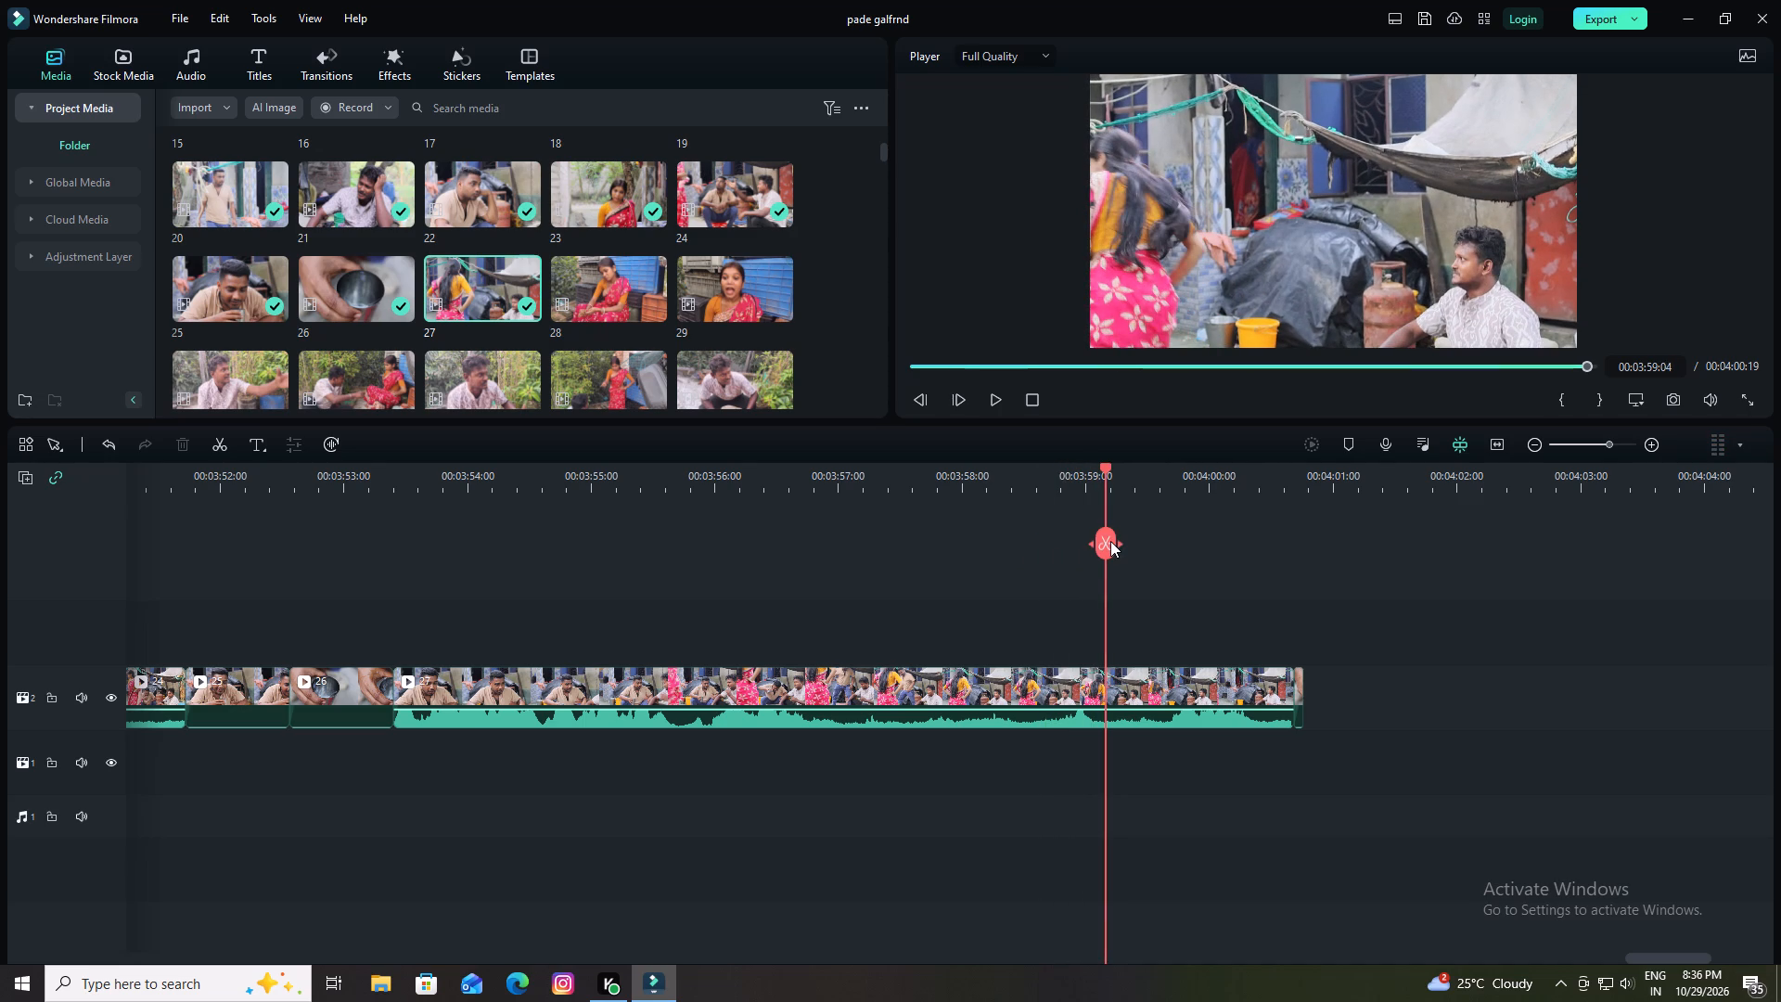
pyautogui.click(1110, 541)
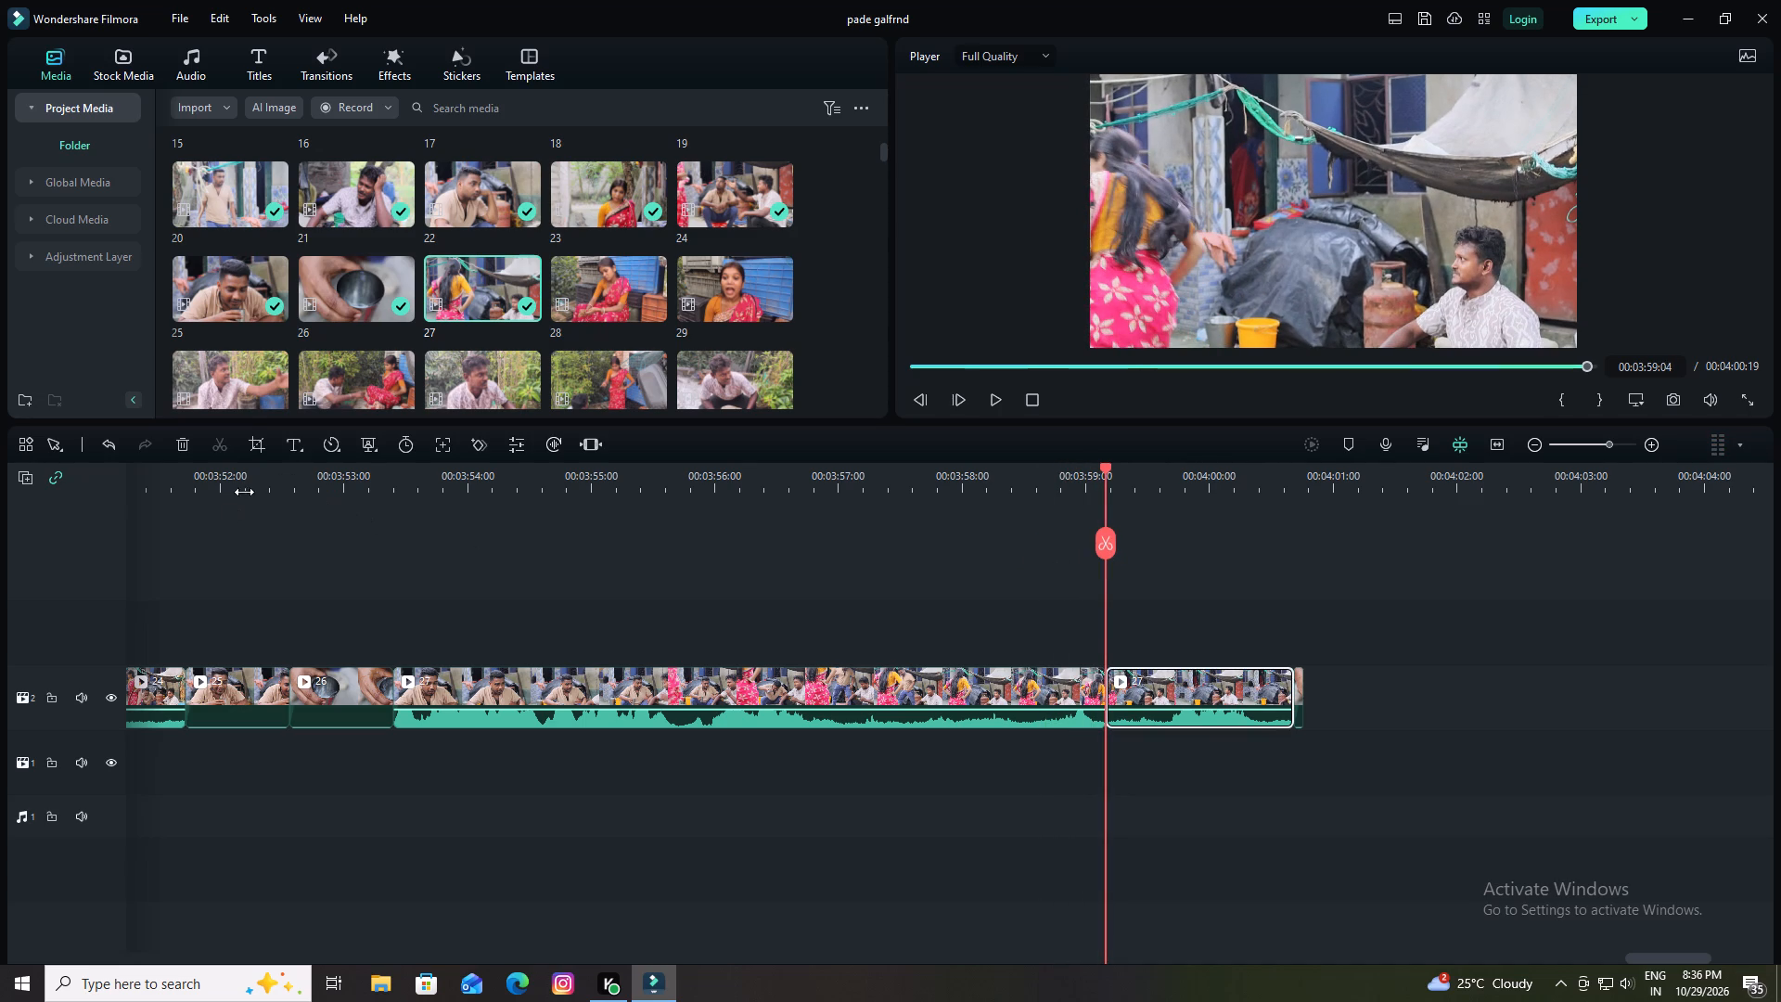
pyautogui.click(179, 440)
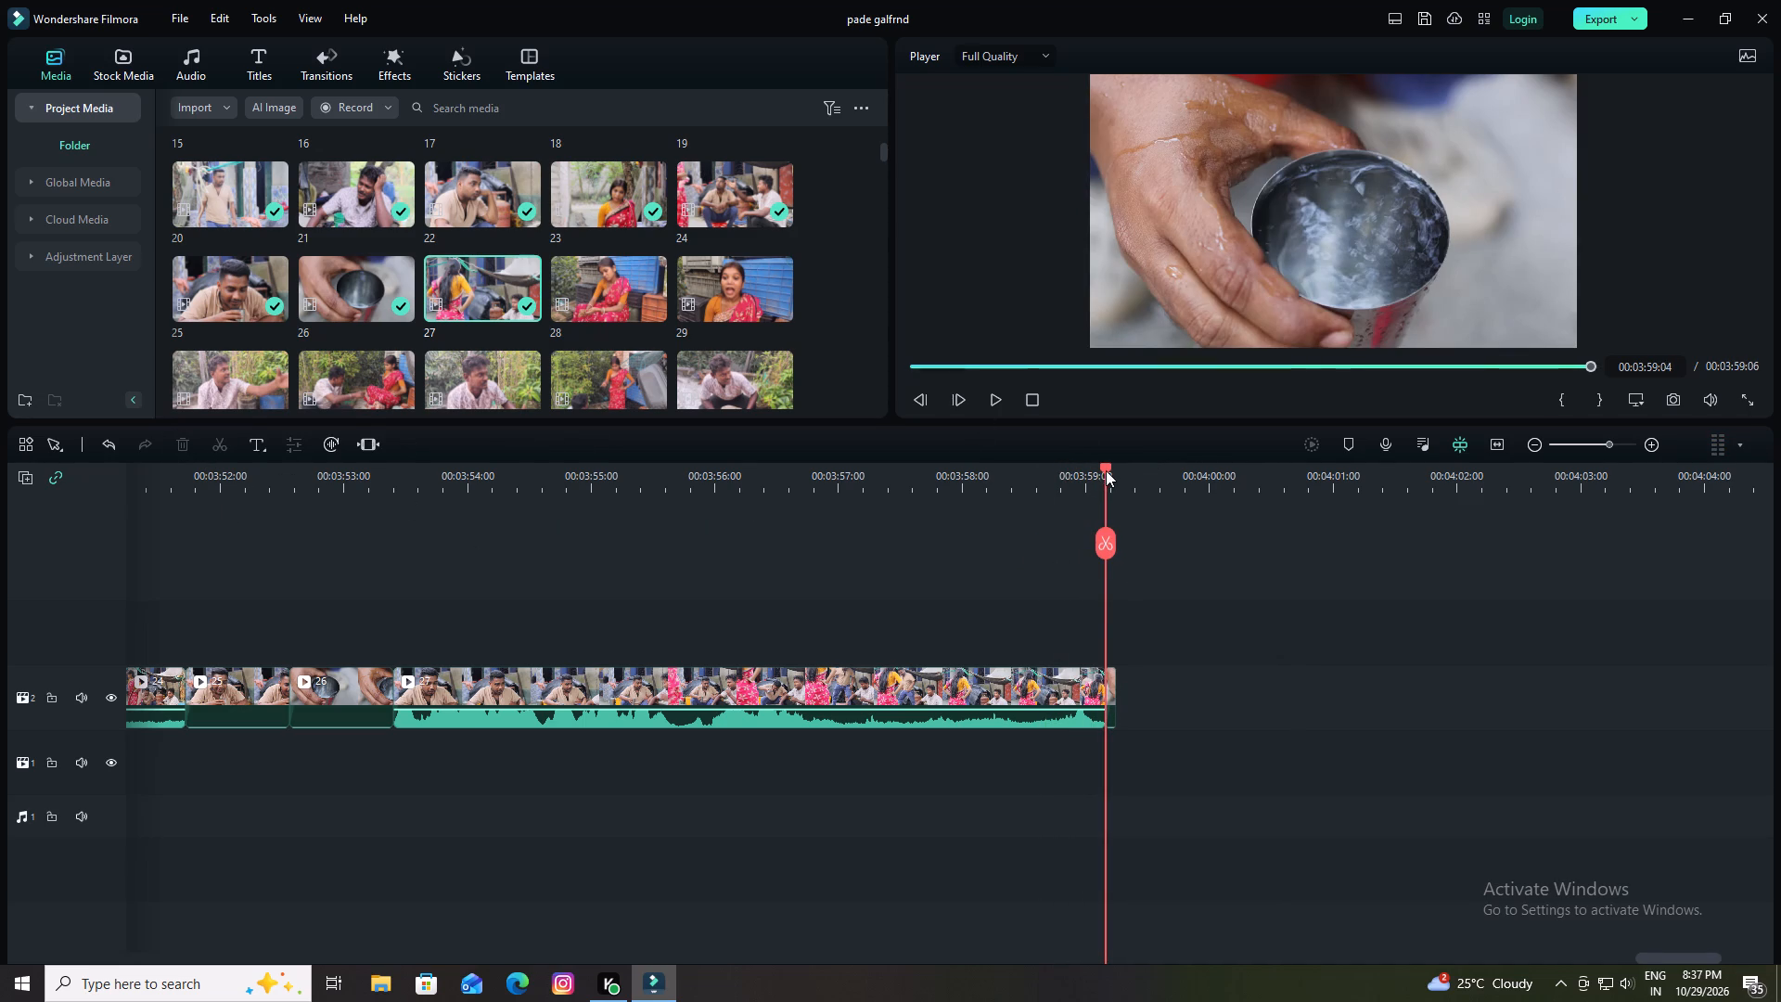
# Replay the passage around clips 24 to 27, split clip 25 at 00:03:52:05 and delete its part after the cut.
pyautogui.moveTo(1106, 469); pyautogui.dragTo(246, 648)
pyautogui.press('space')
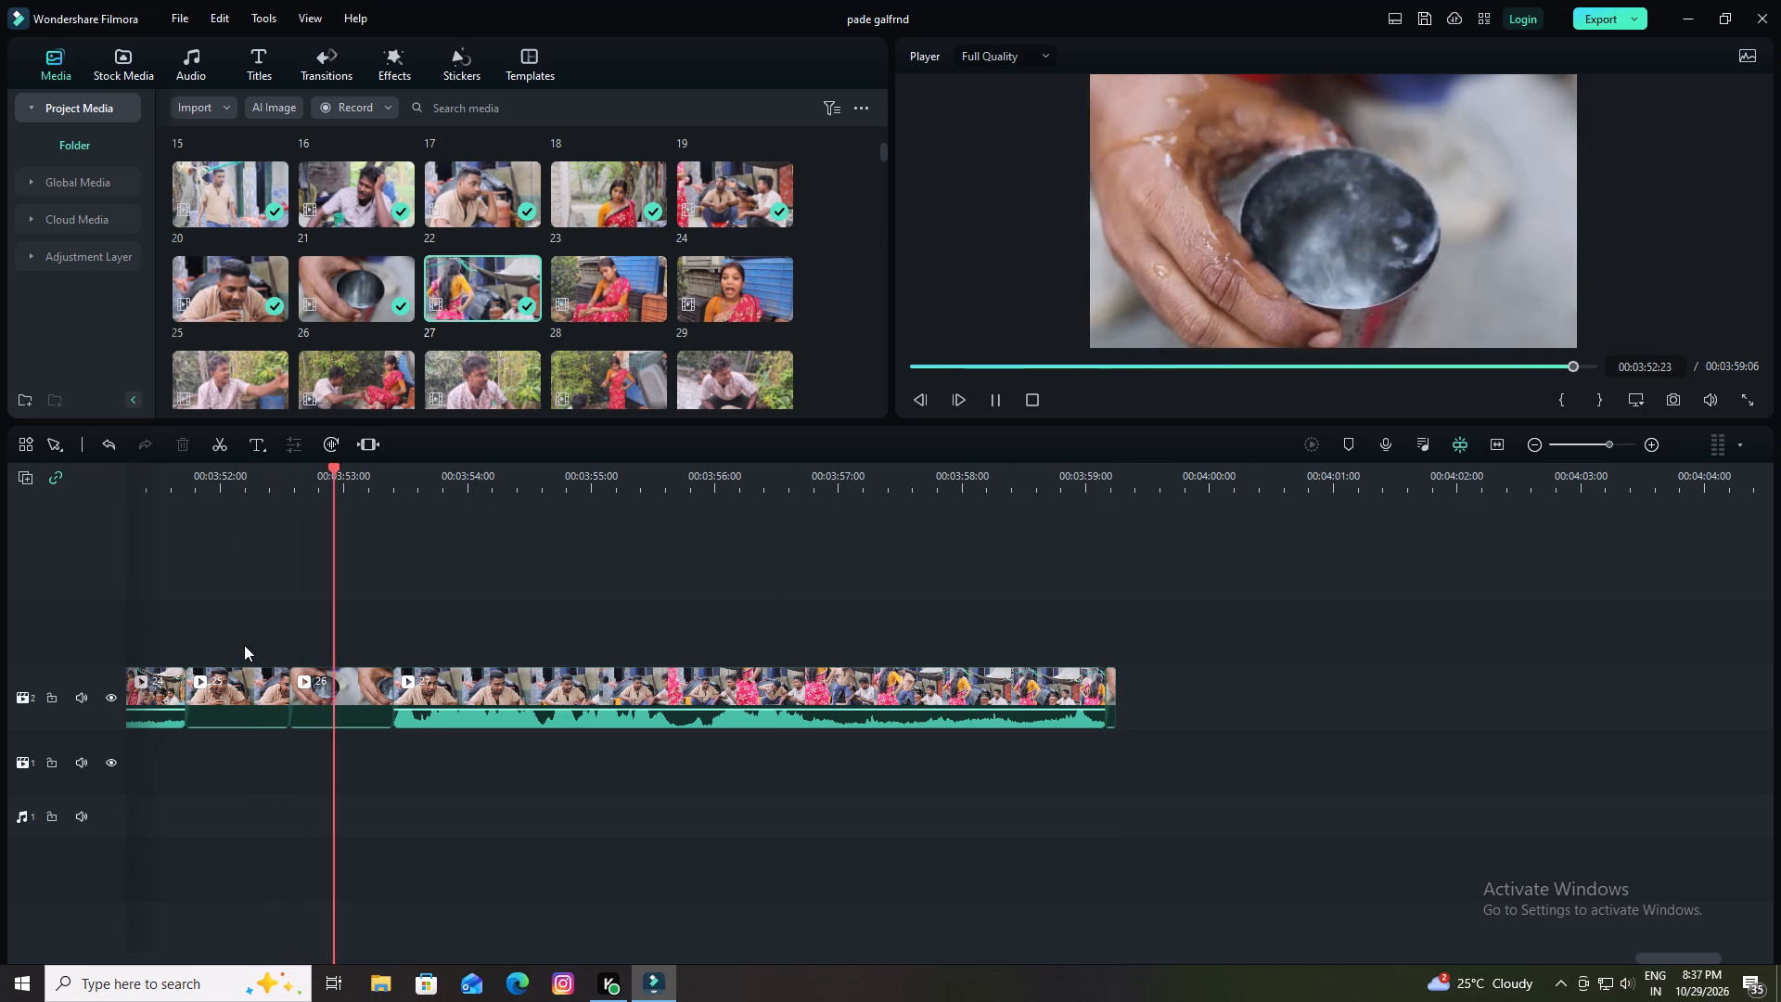
pyautogui.press('space')
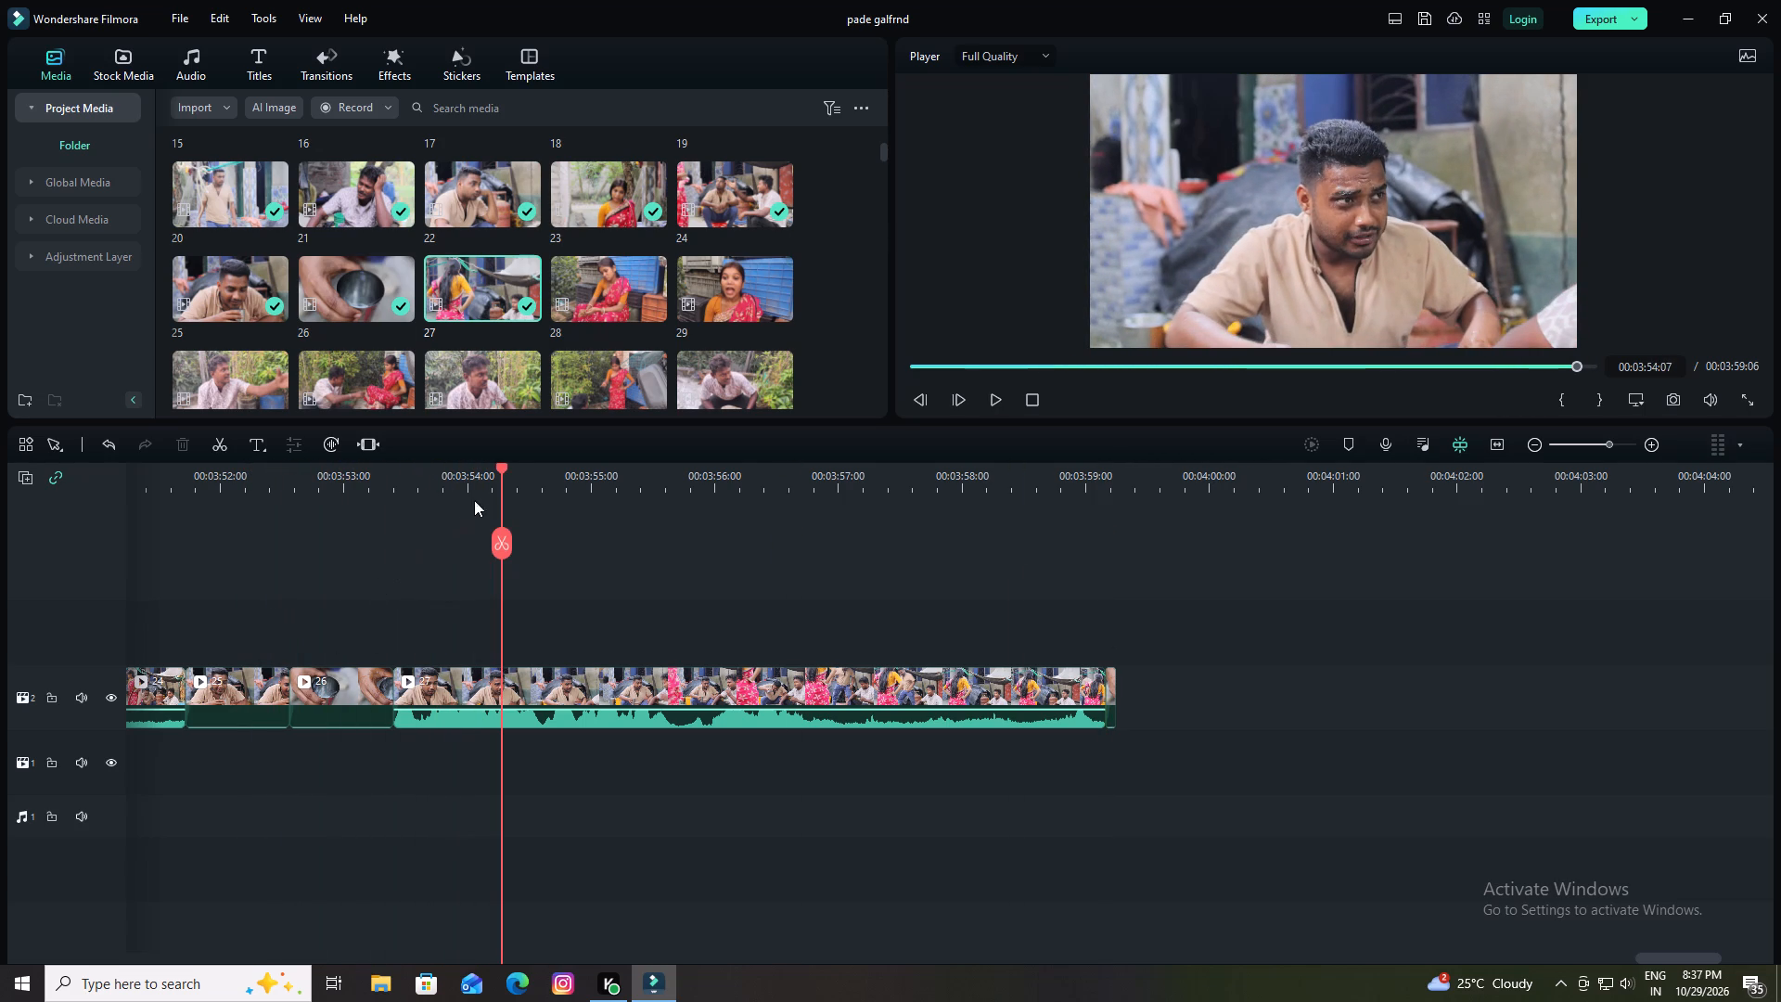
pyautogui.moveTo(506, 465); pyautogui.dragTo(10, 541)
pyautogui.press('space')
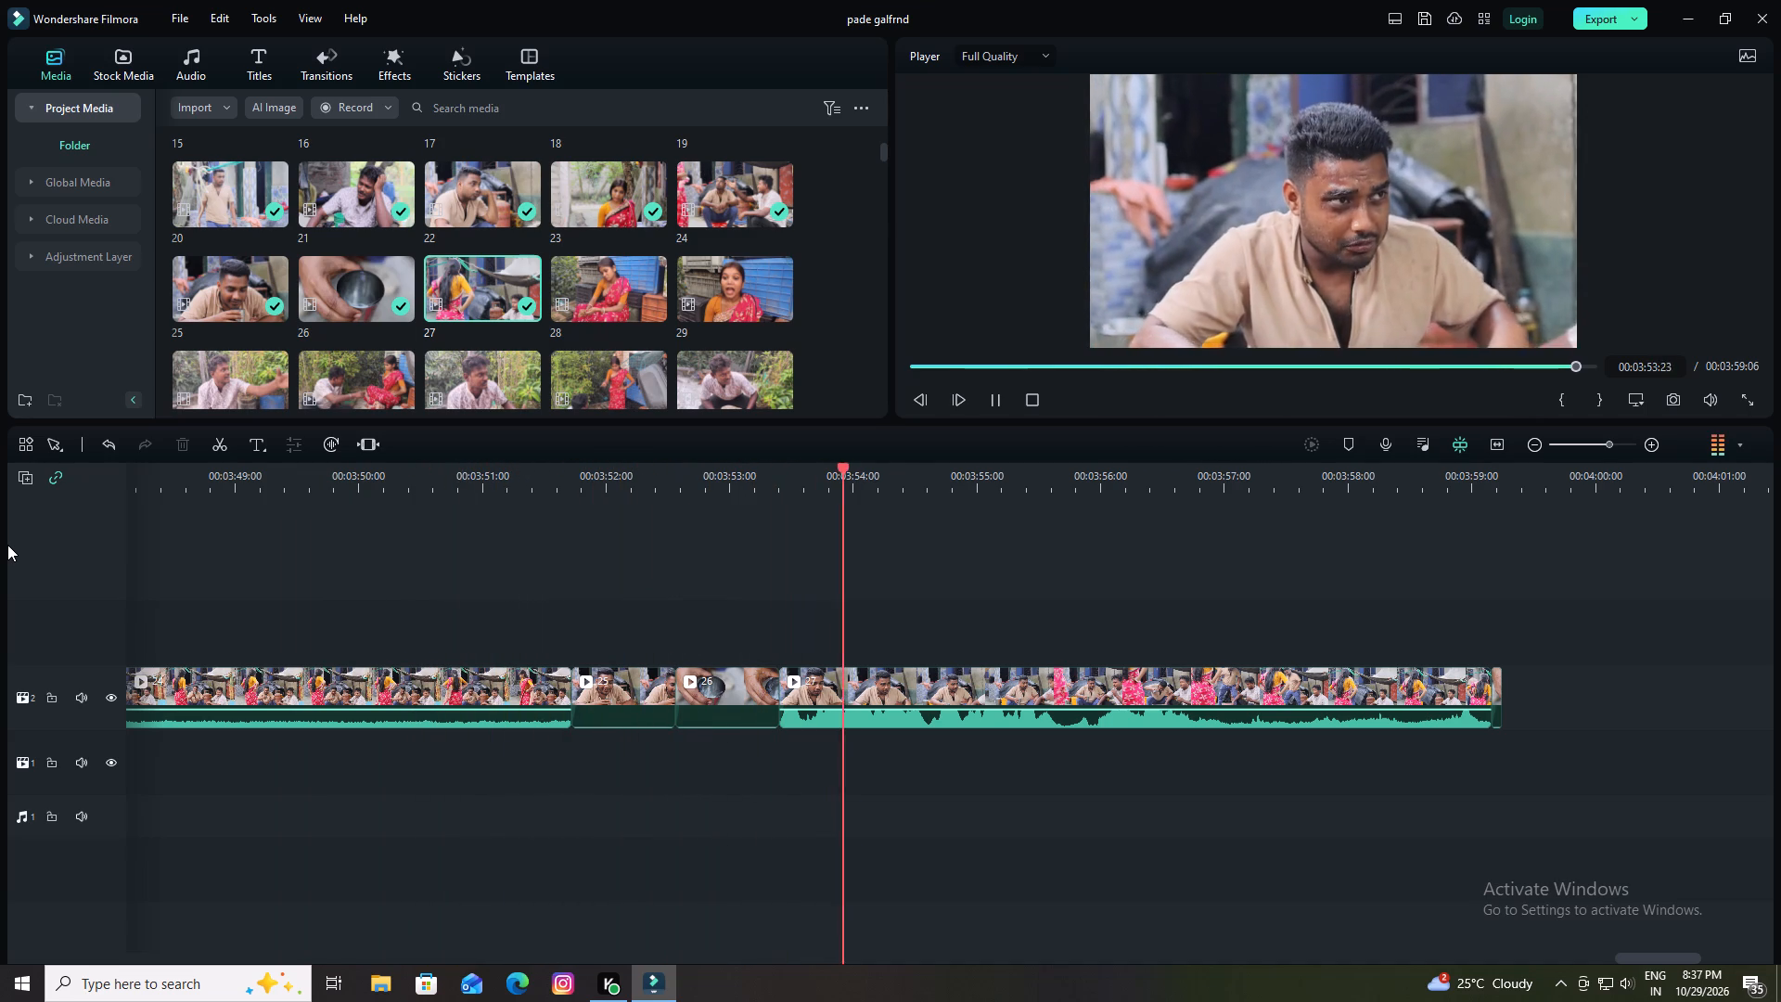
pyautogui.press('space')
pyautogui.moveTo(912, 463); pyautogui.dragTo(546, 558)
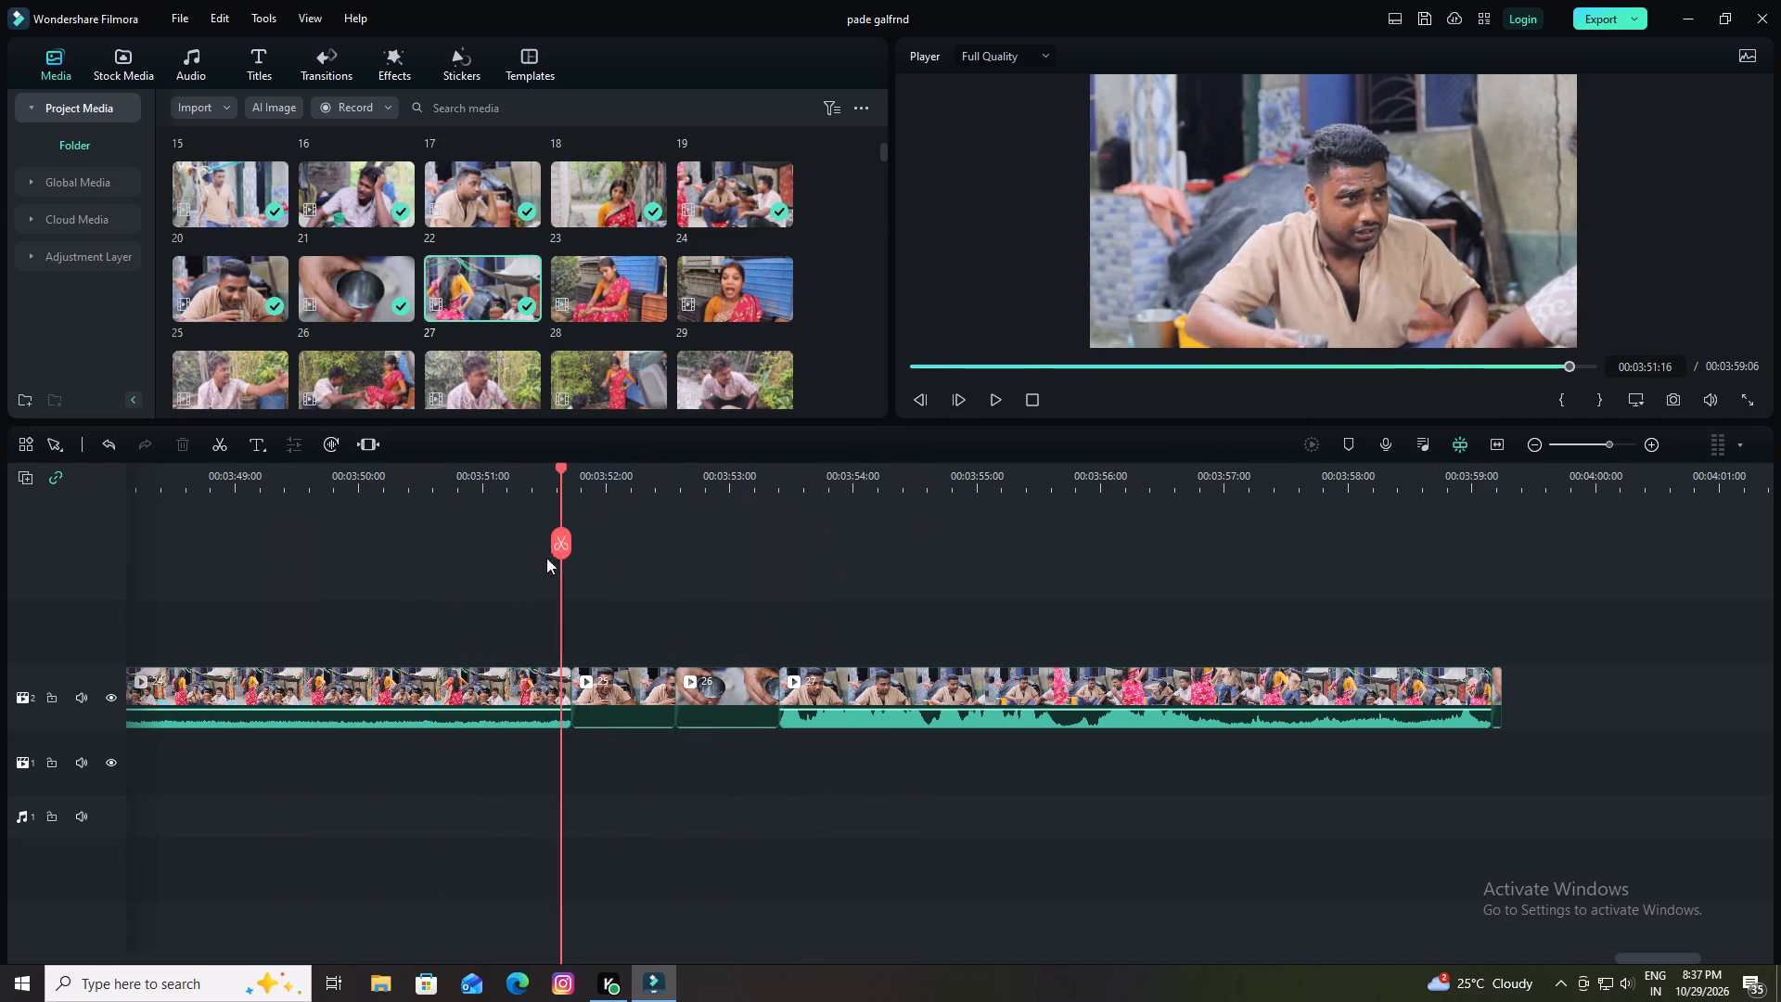
pyautogui.moveTo(546, 558); pyautogui.dragTo(503, 558)
pyautogui.press('space')
pyautogui.press('space')
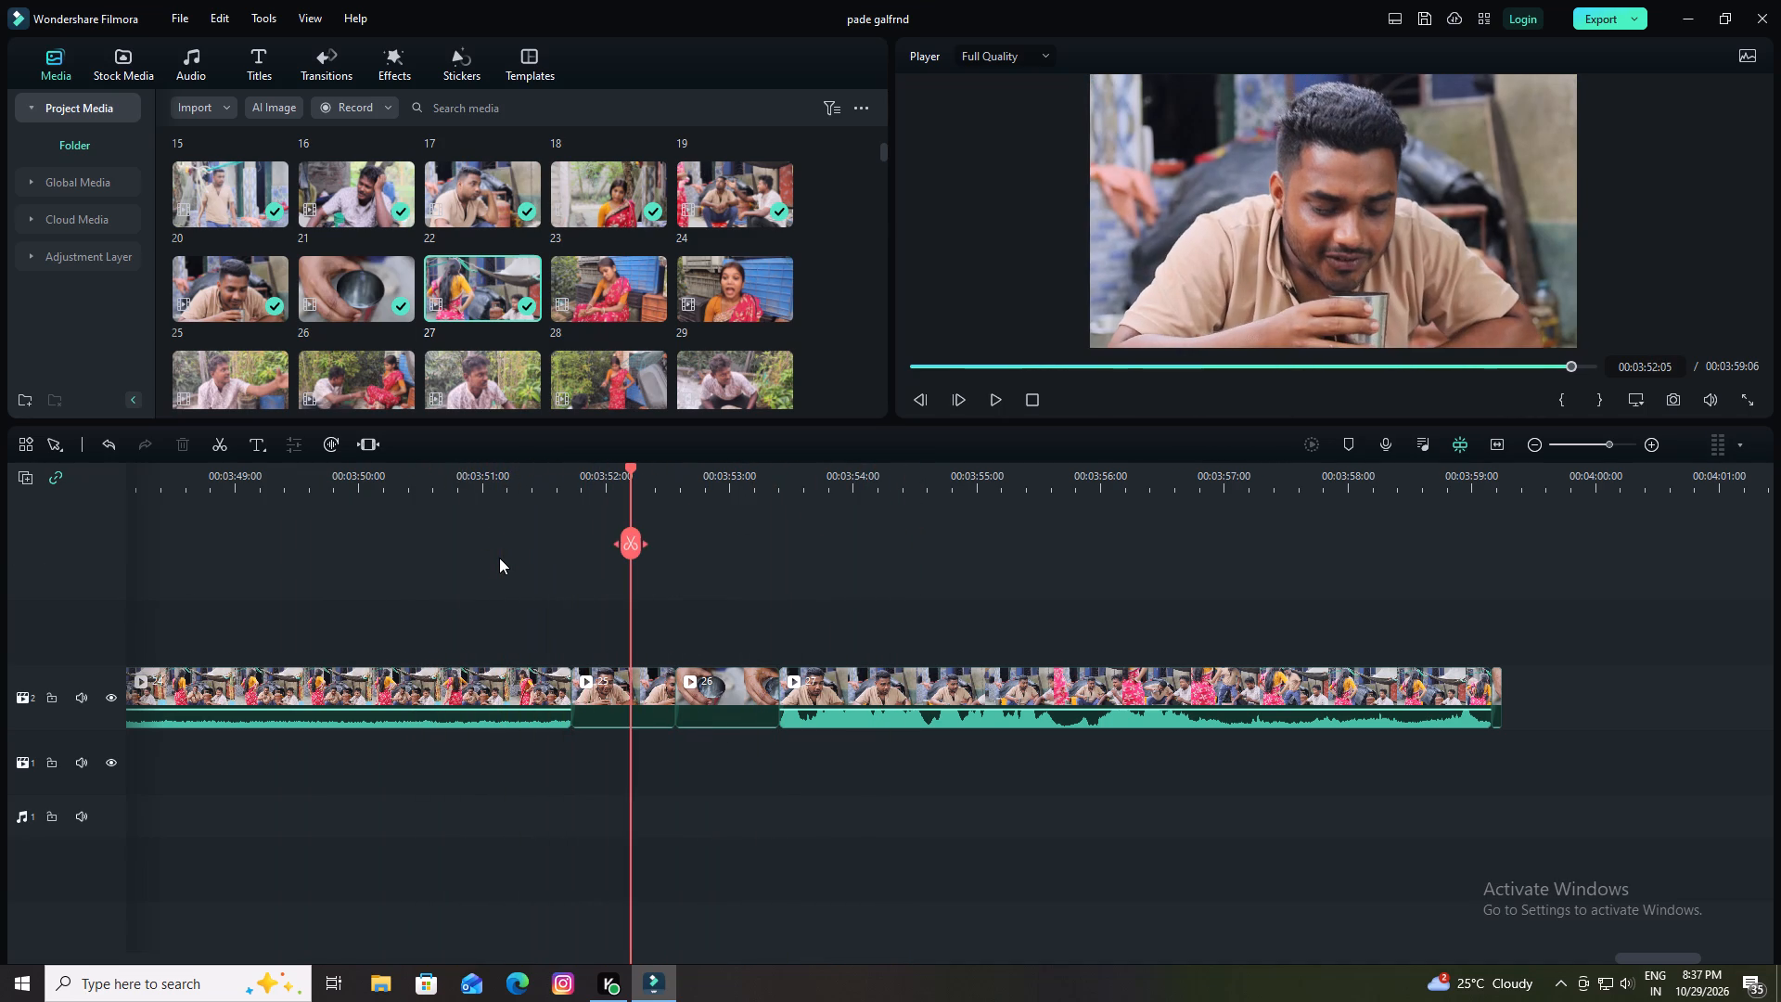
pyautogui.click(630, 541)
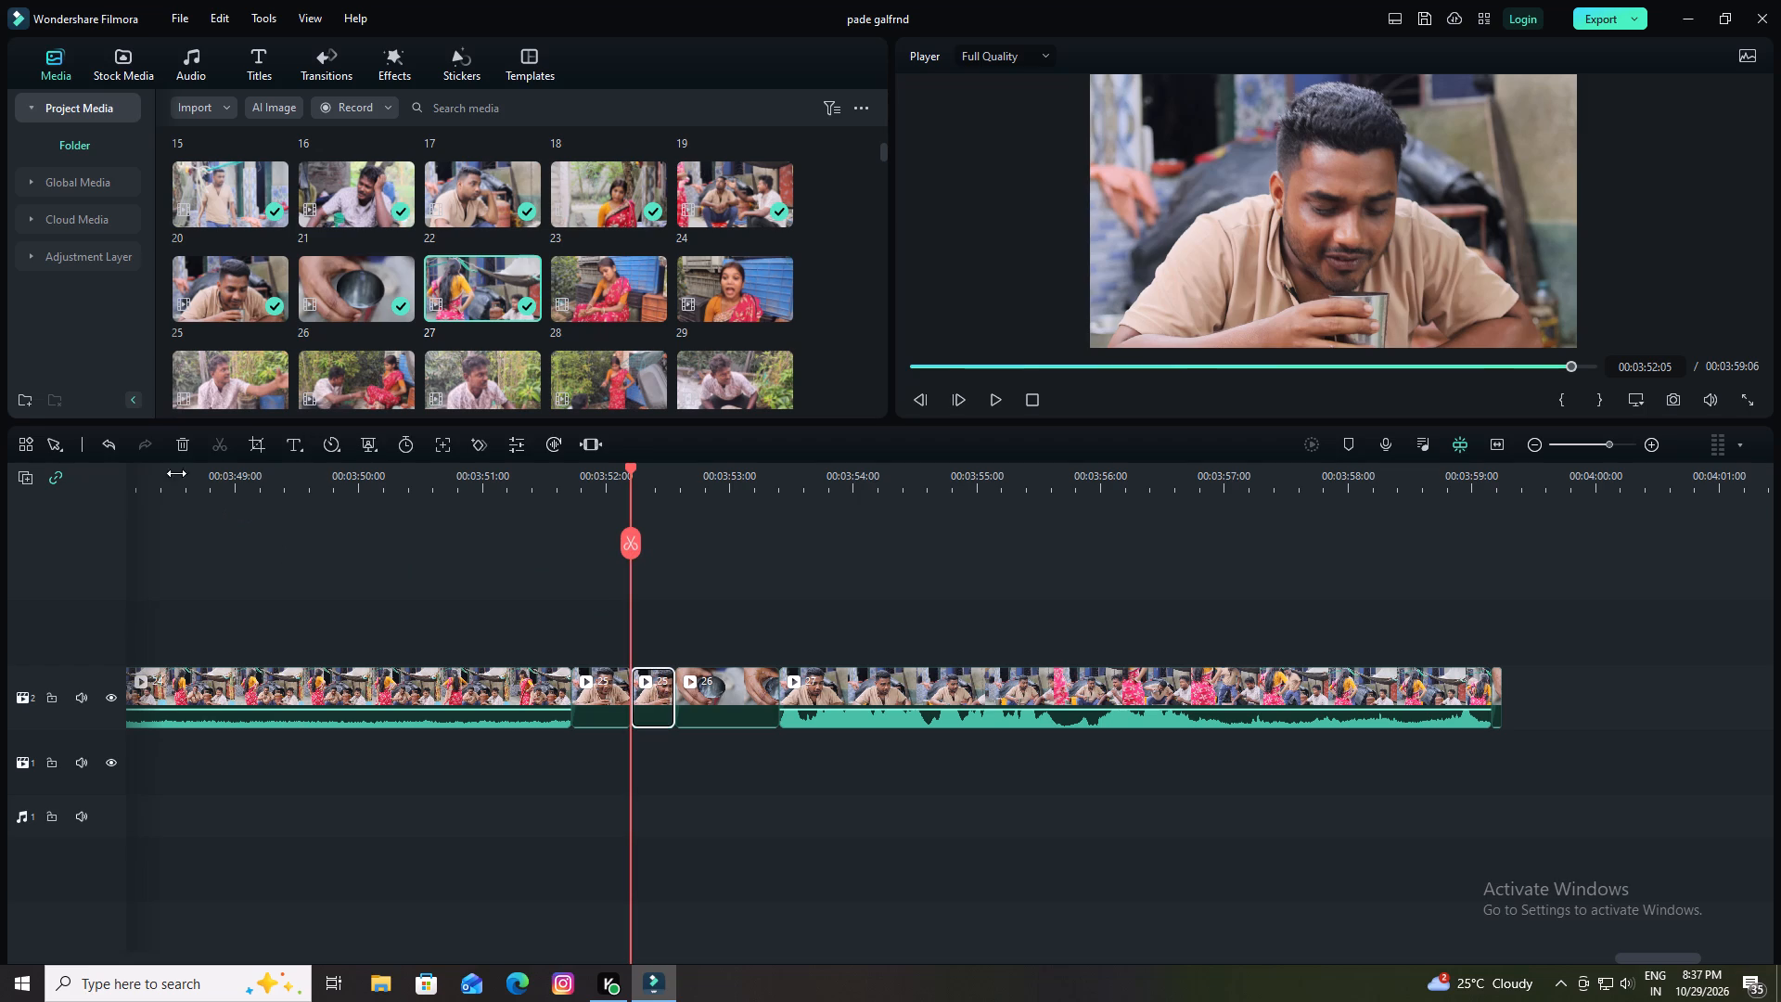
pyautogui.click(176, 443)
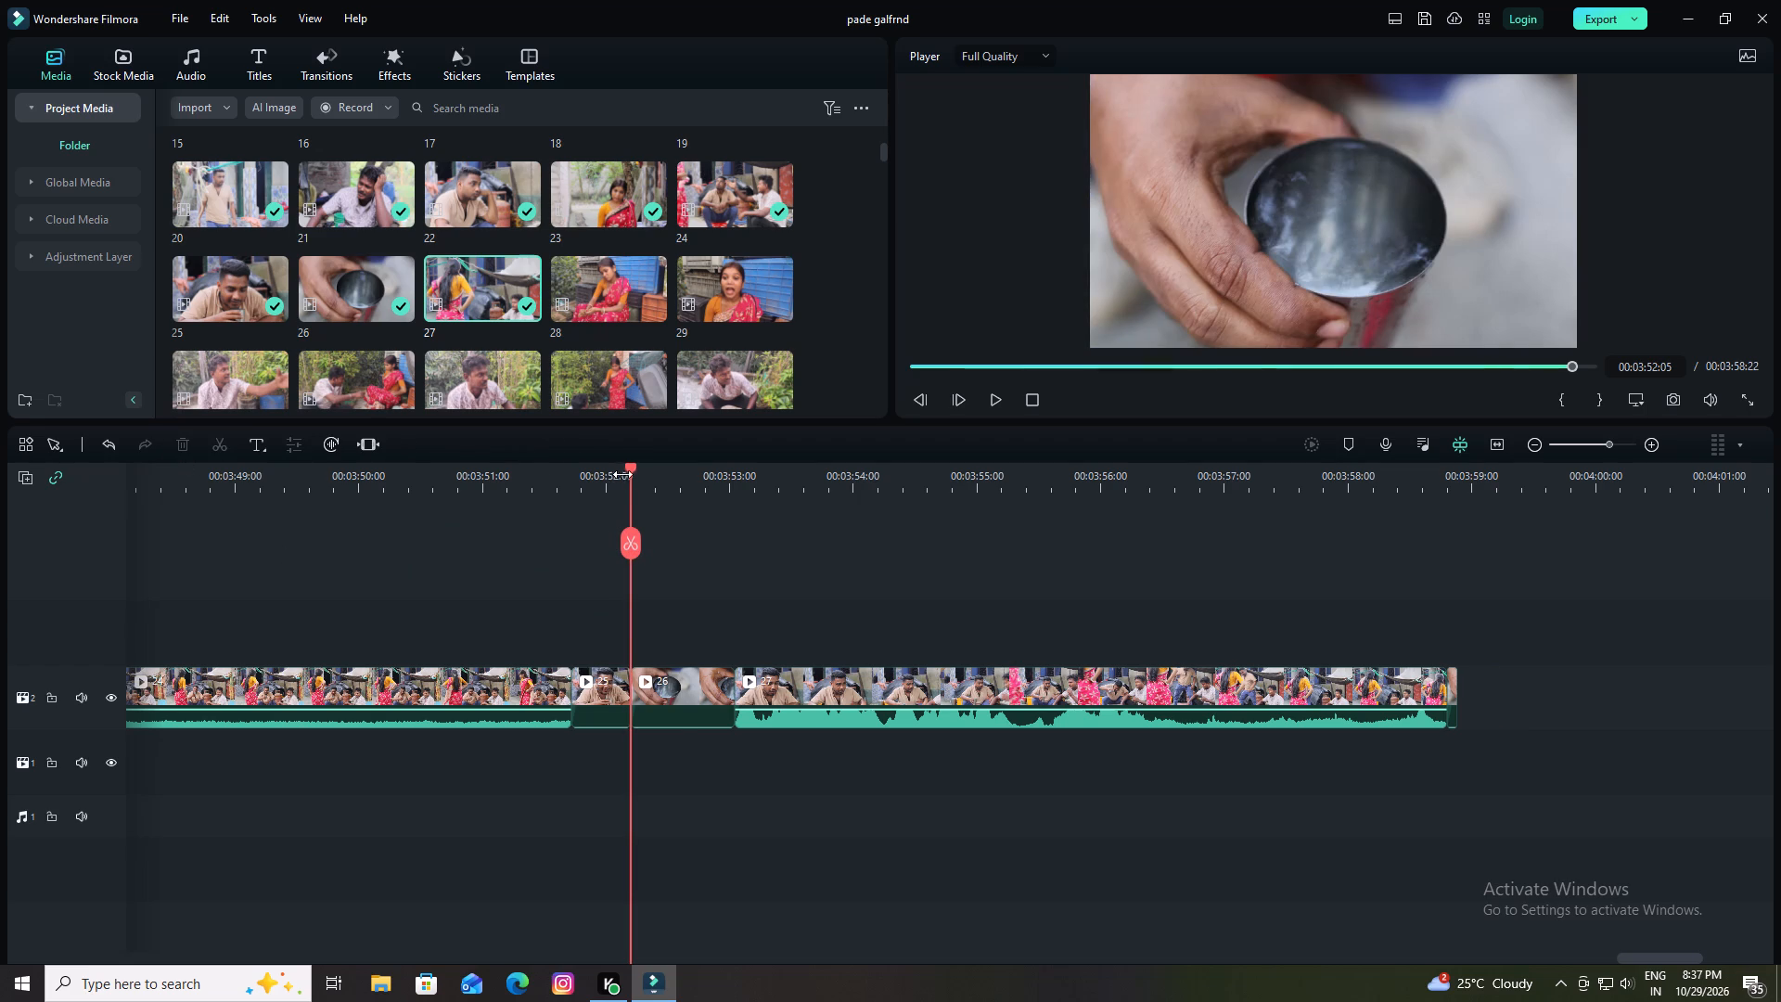
# Play from just before the join between clips 24 and 25 through to the end of clip 27.
pyautogui.moveTo(627, 469); pyautogui.dragTo(535, 520)
pyautogui.press('space')
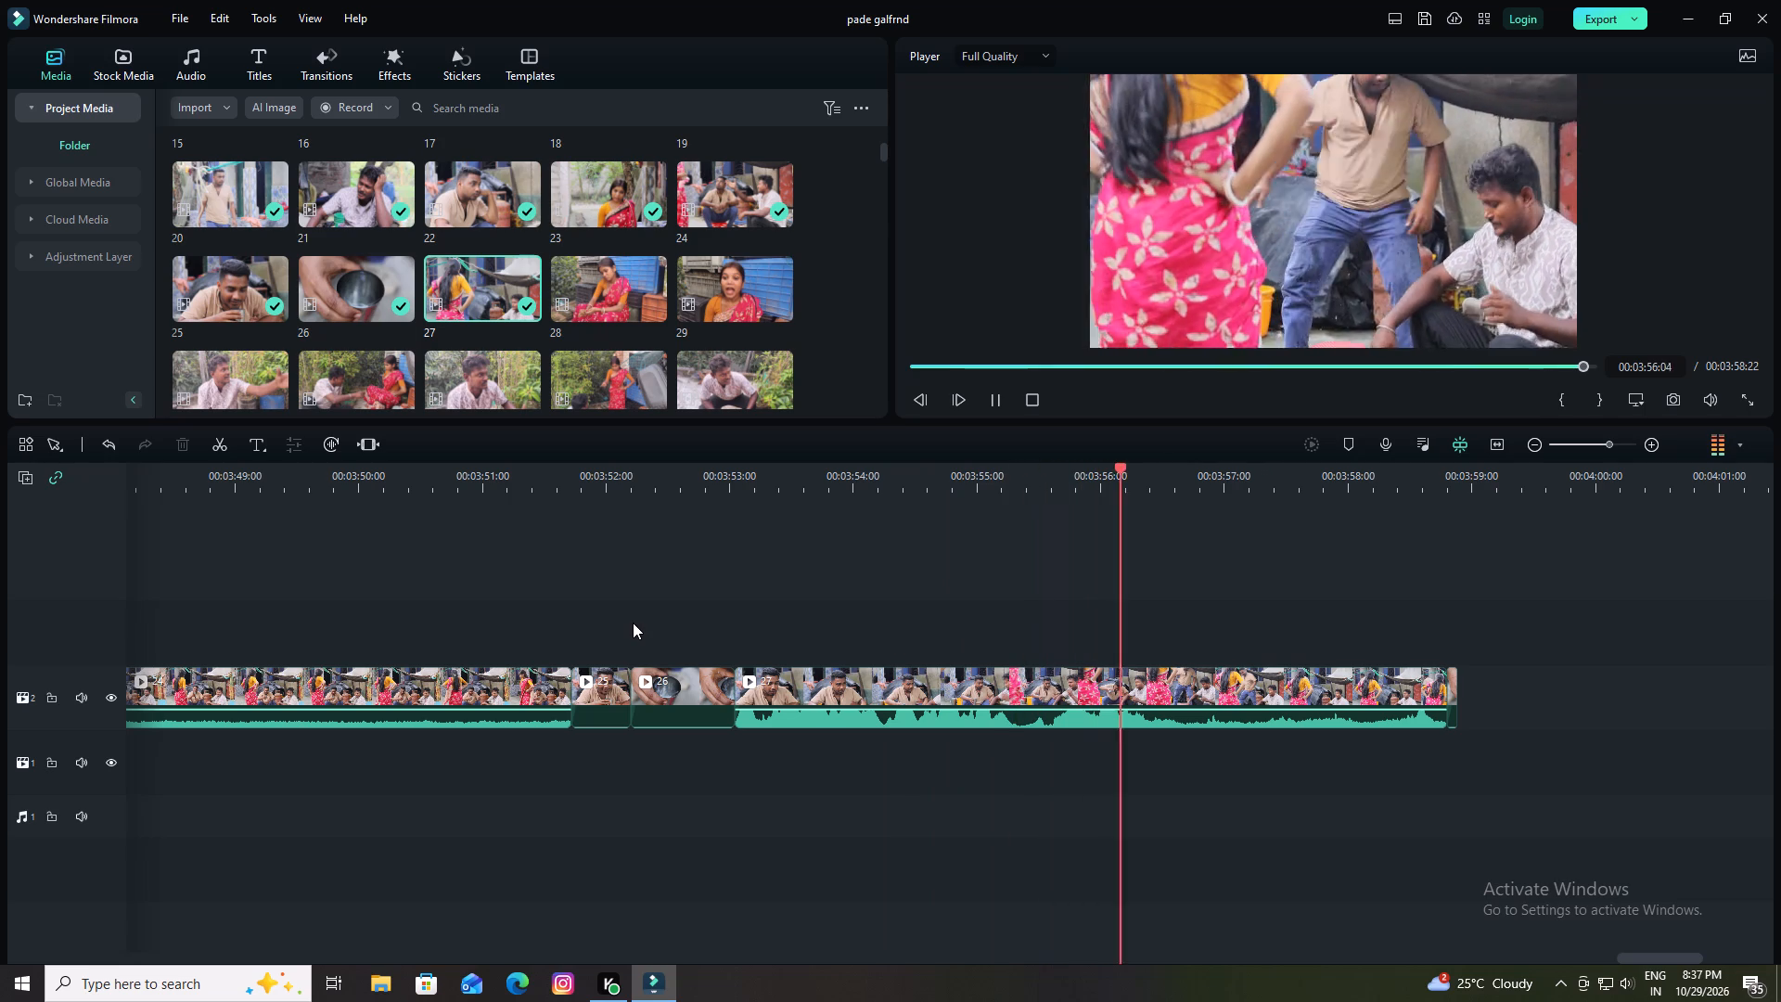
pyautogui.press('space')
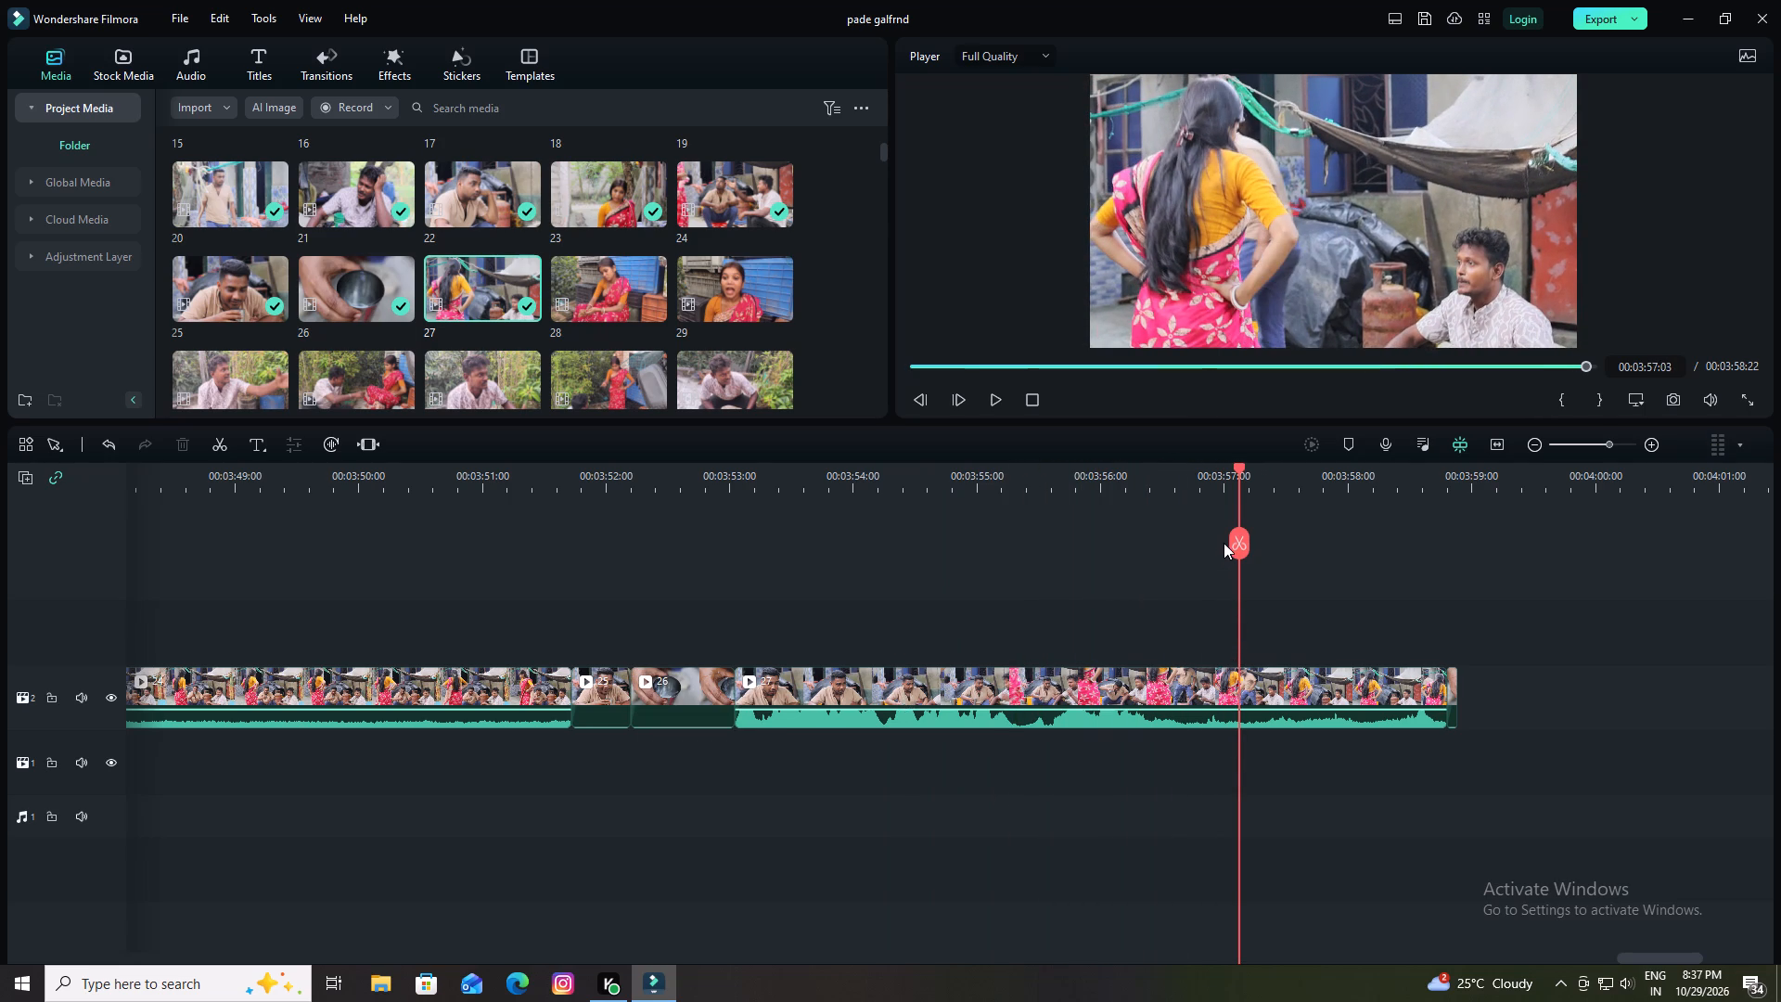
pyautogui.press('space')
pyautogui.press('space')
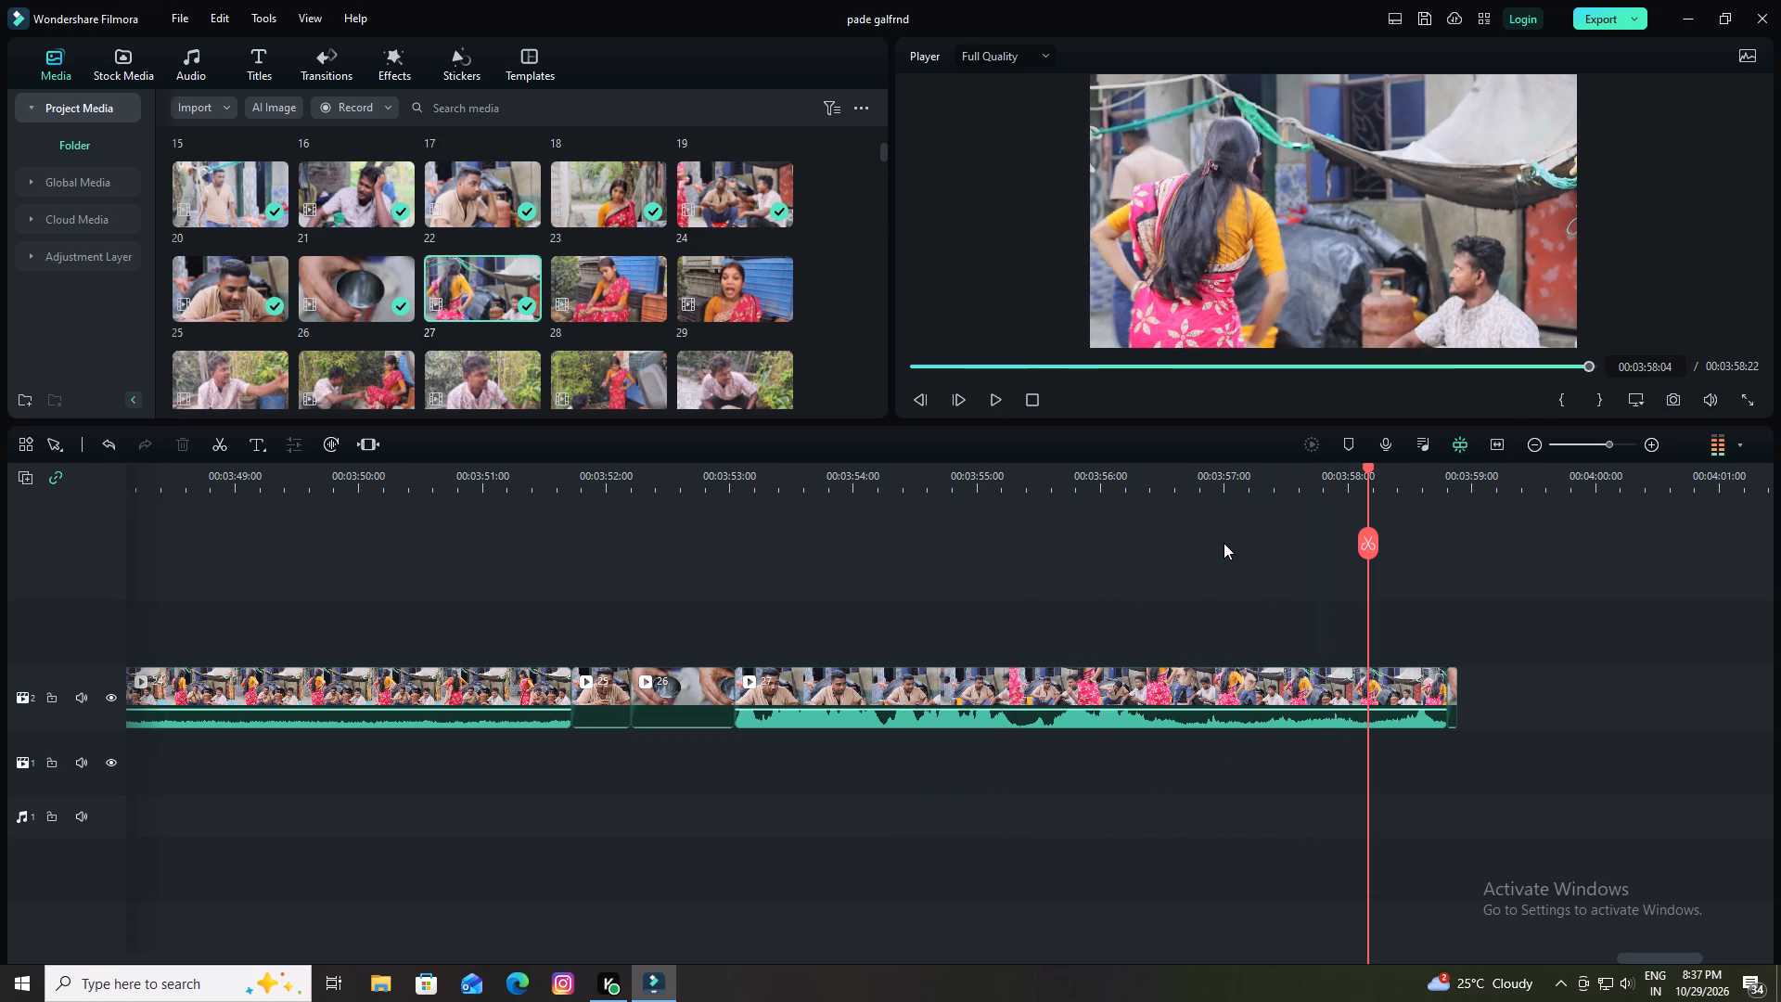
pyautogui.press('space')
pyautogui.press('space')
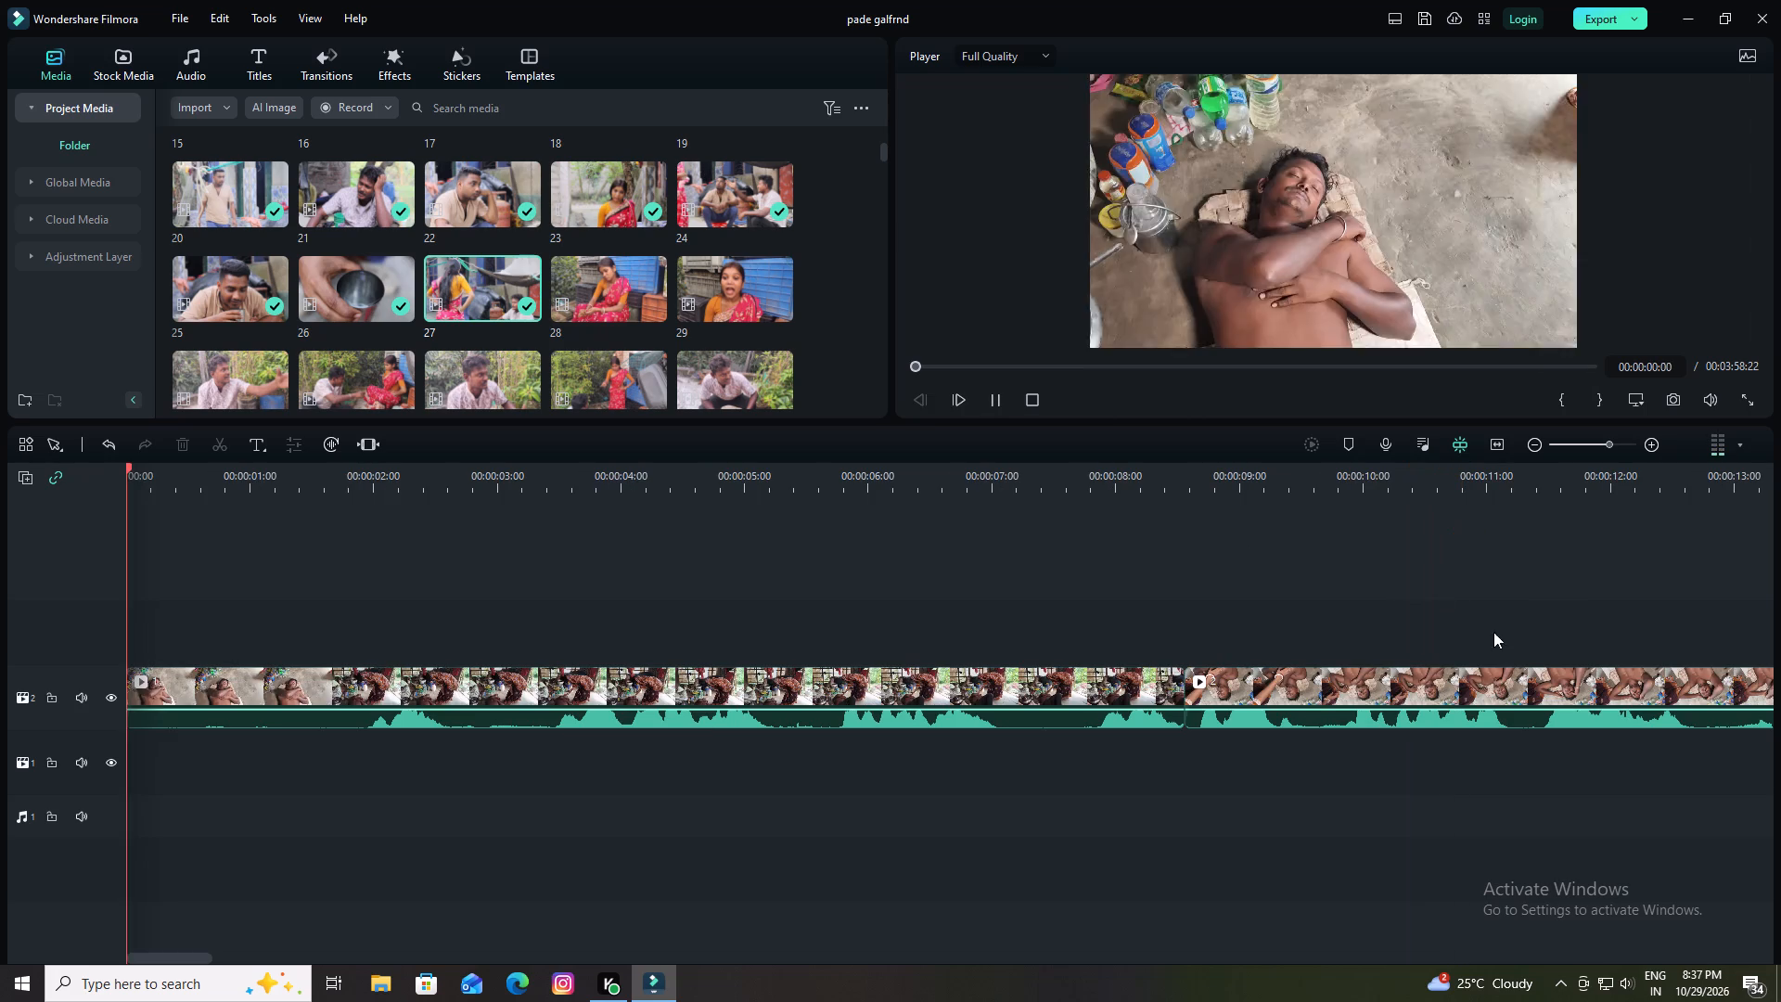
pyautogui.press('space')
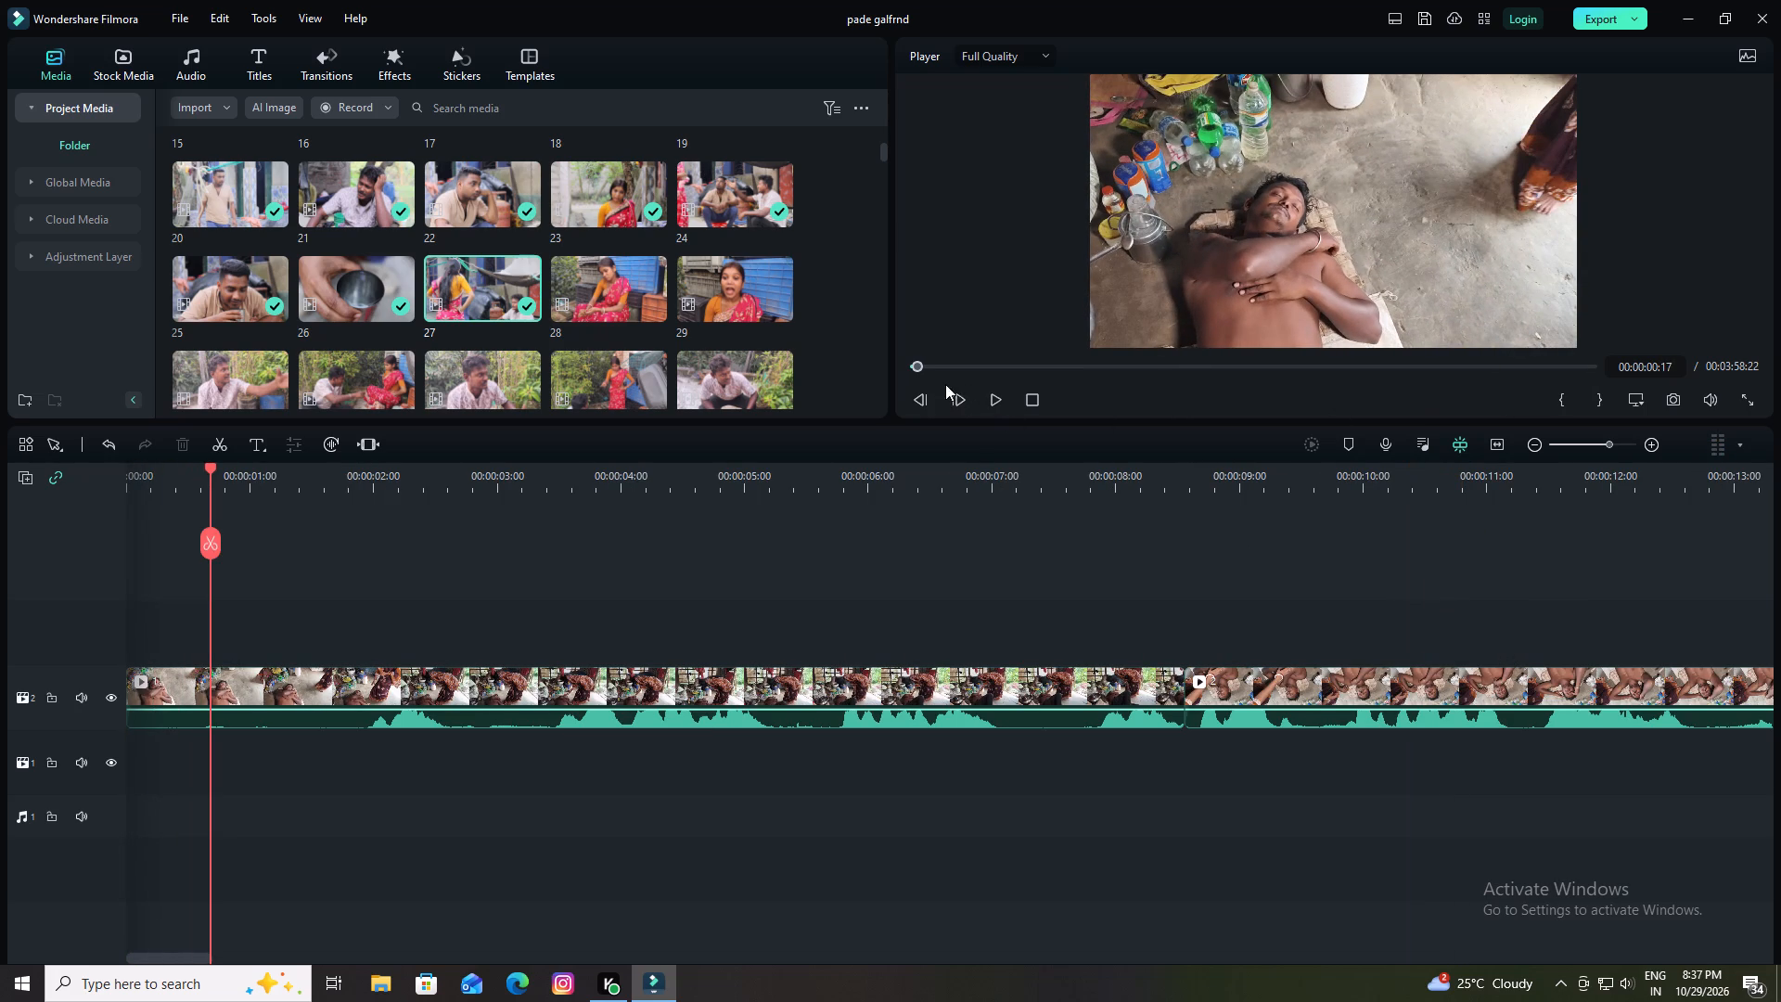
# Delete the tiny leftover fragment after clip 27 at the end of the video track.
pyautogui.moveTo(916, 364); pyautogui.dragTo(855, 366)
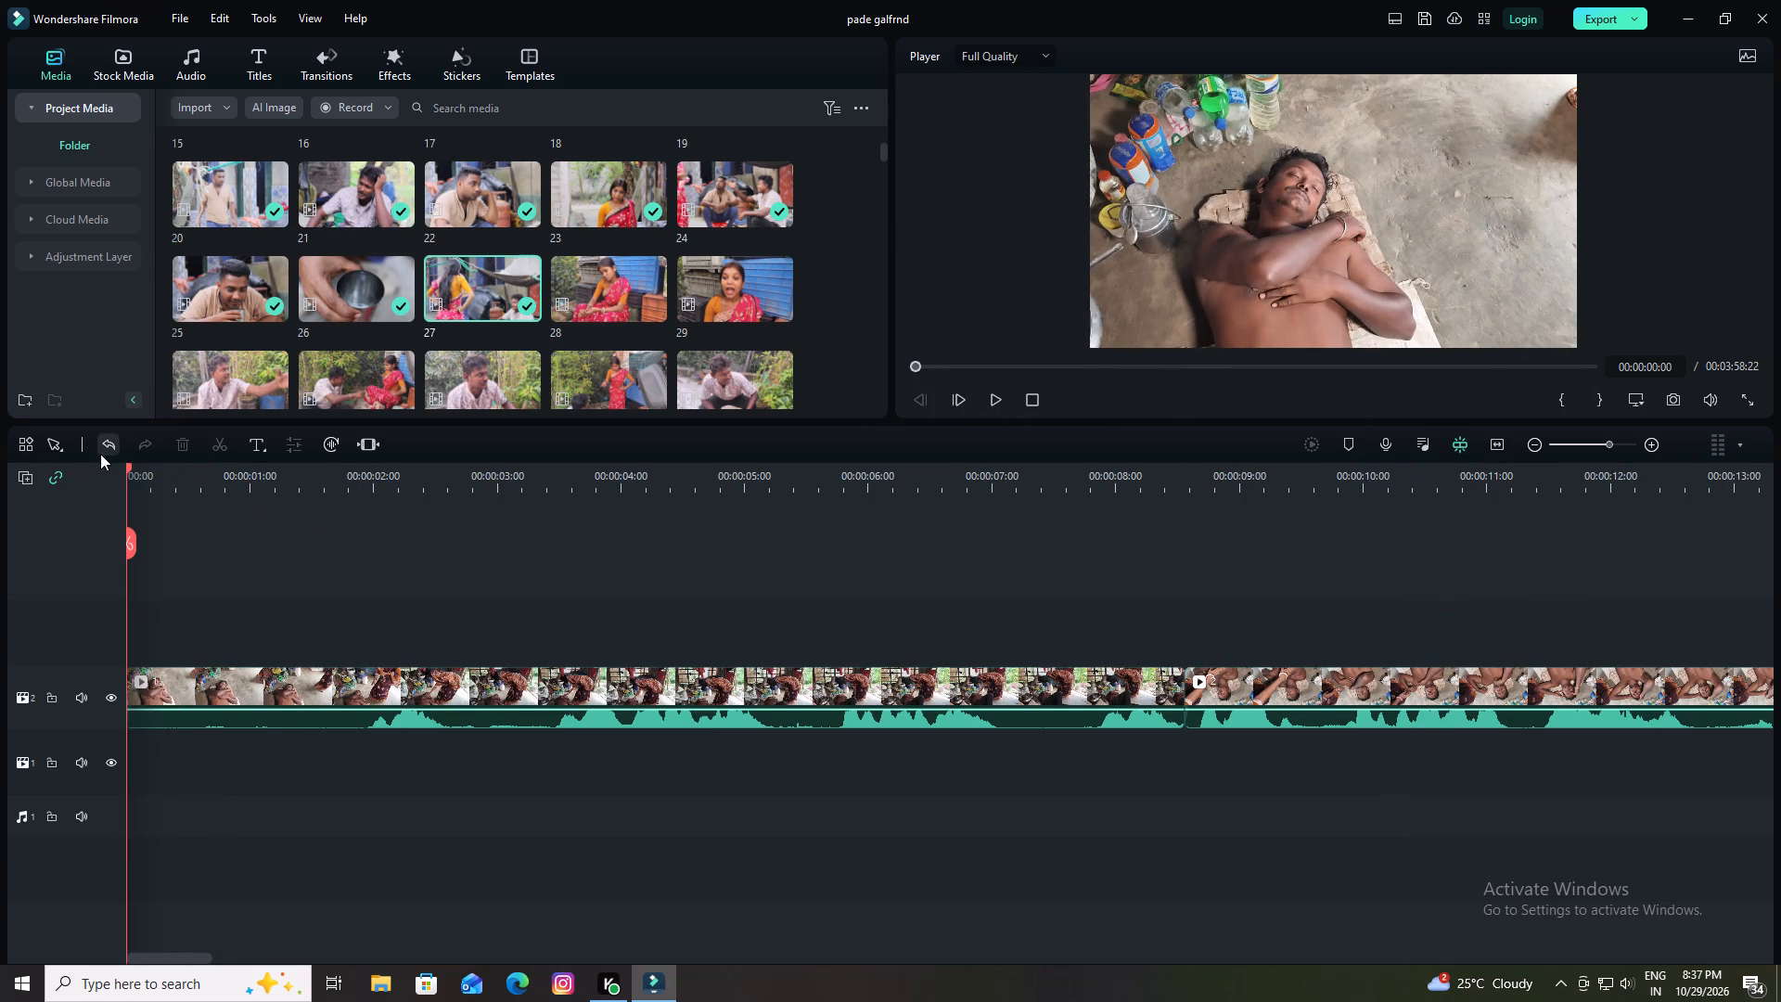
pyautogui.click(126, 466)
pyautogui.moveTo(1173, 486); pyautogui.dragTo(189, 568)
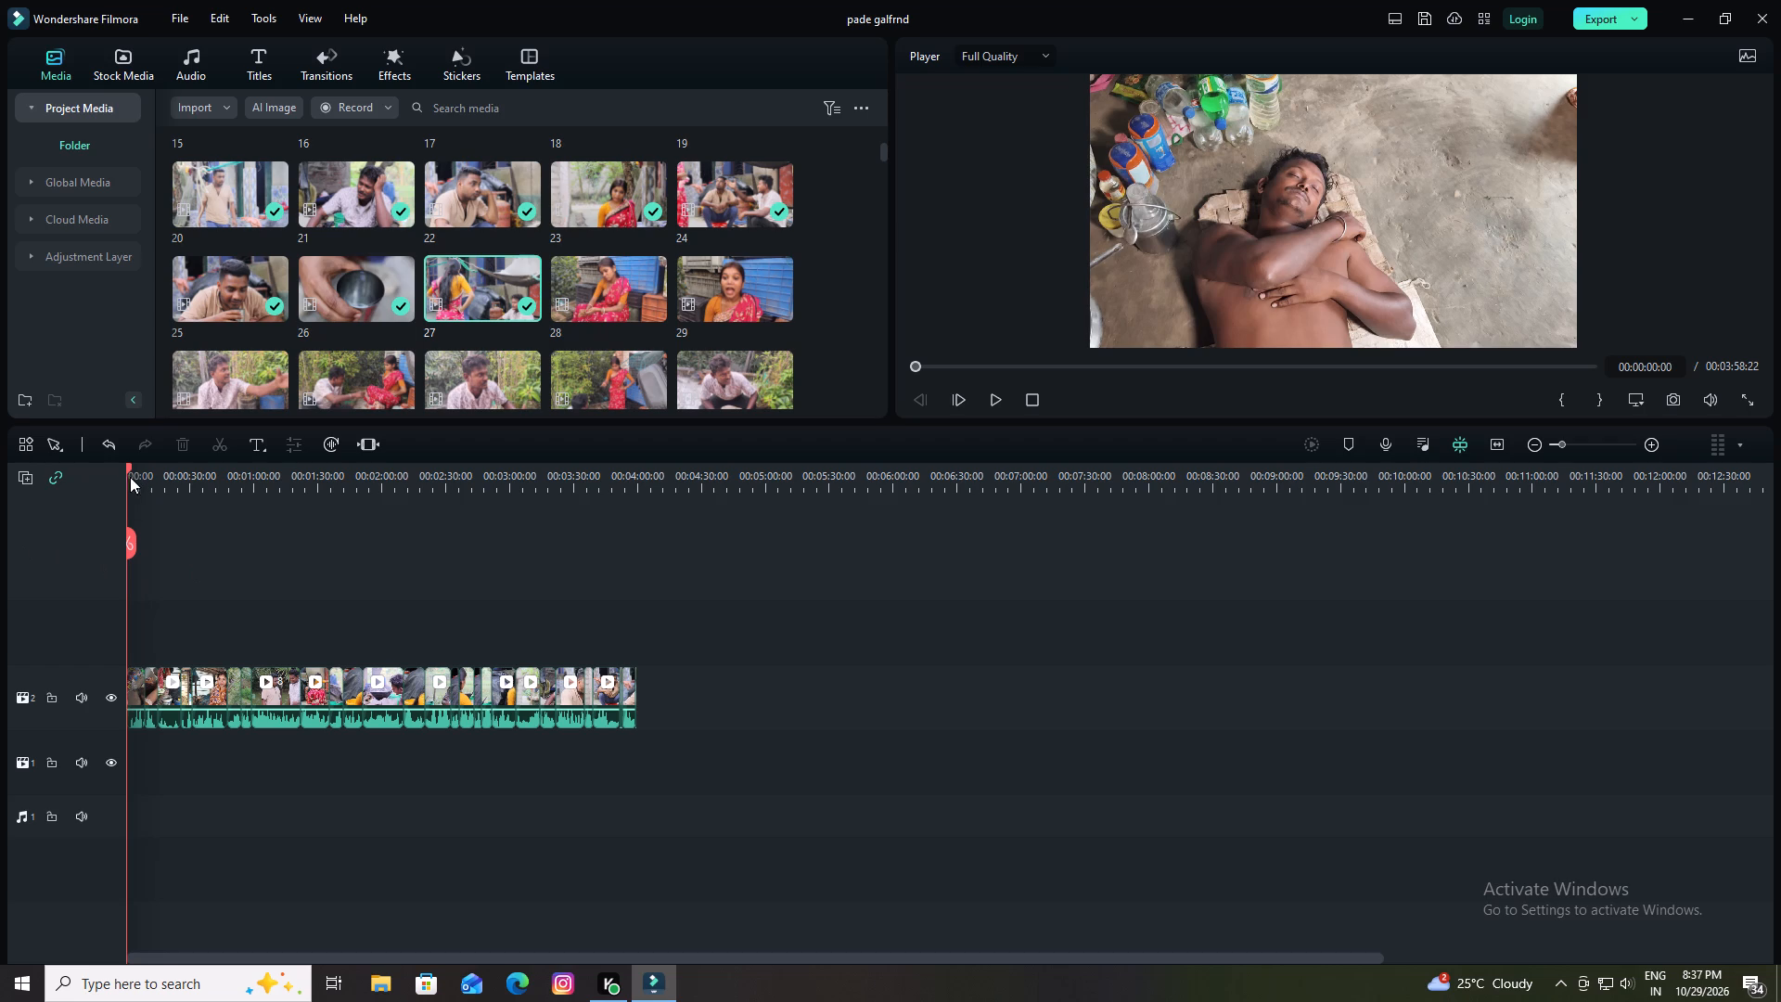
pyautogui.moveTo(125, 468); pyautogui.dragTo(487, 528)
pyautogui.moveTo(126, 467); pyautogui.dragTo(620, 542)
pyautogui.press('space')
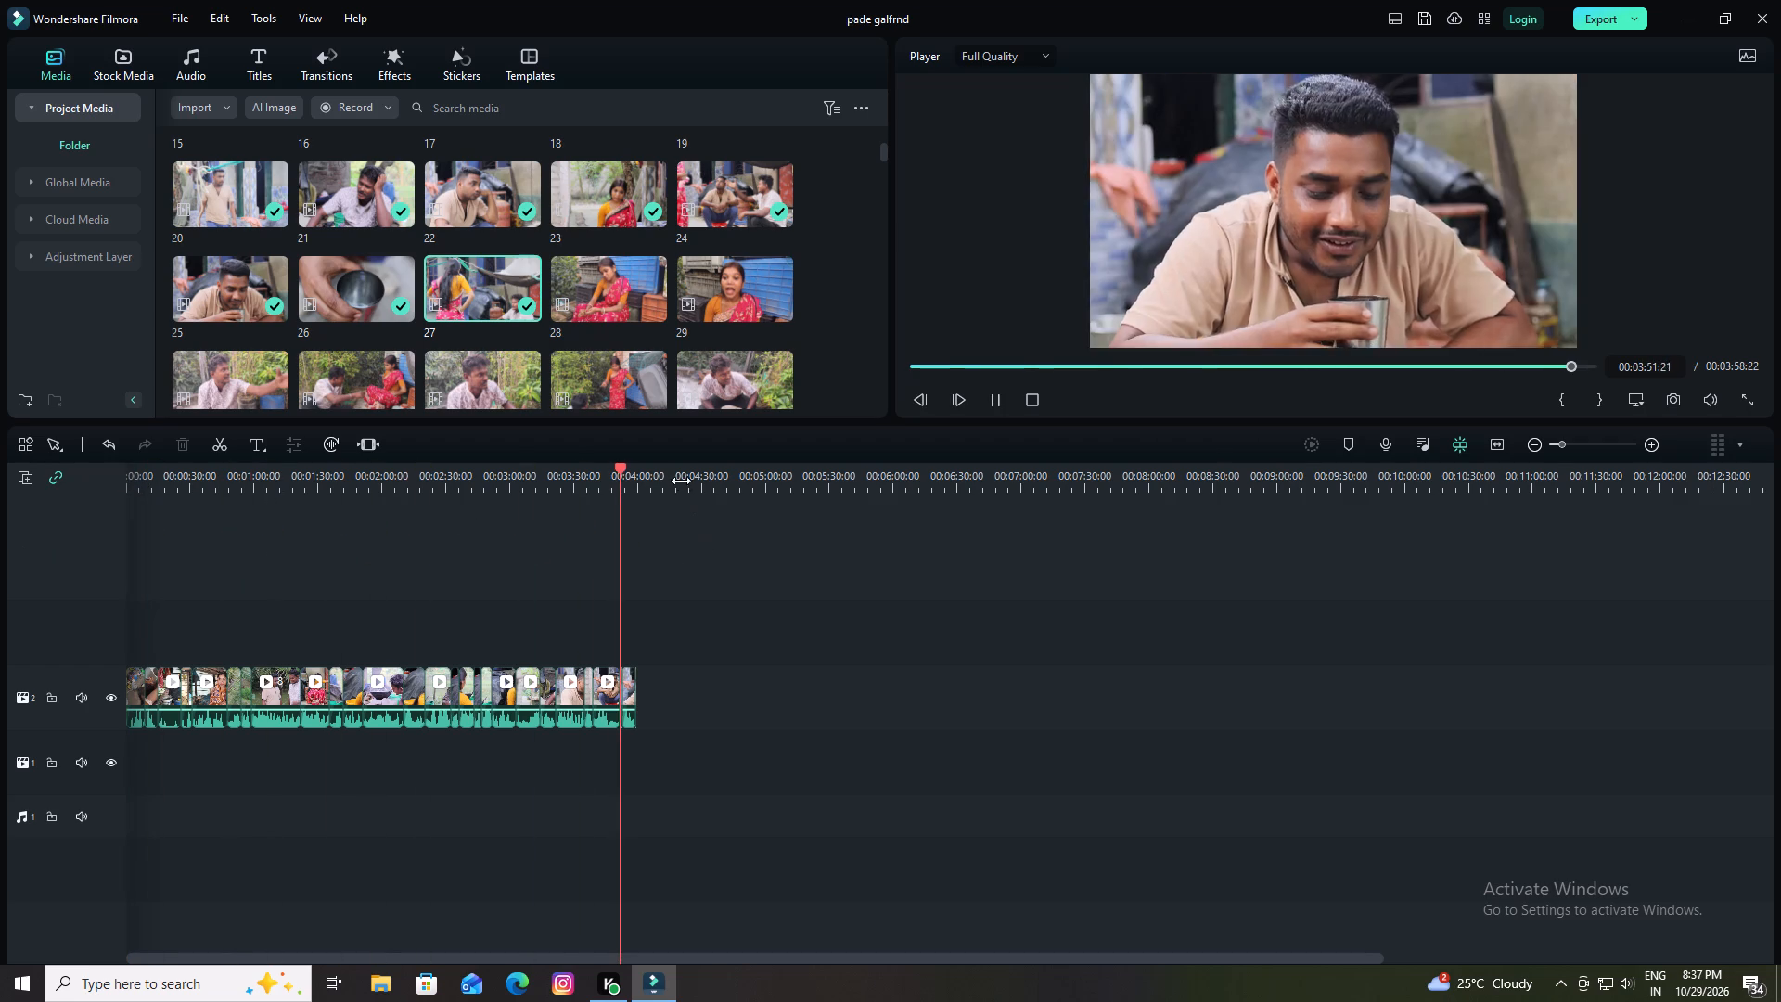
pyautogui.moveTo(678, 473); pyautogui.dragTo(1512, 573)
pyautogui.press('space')
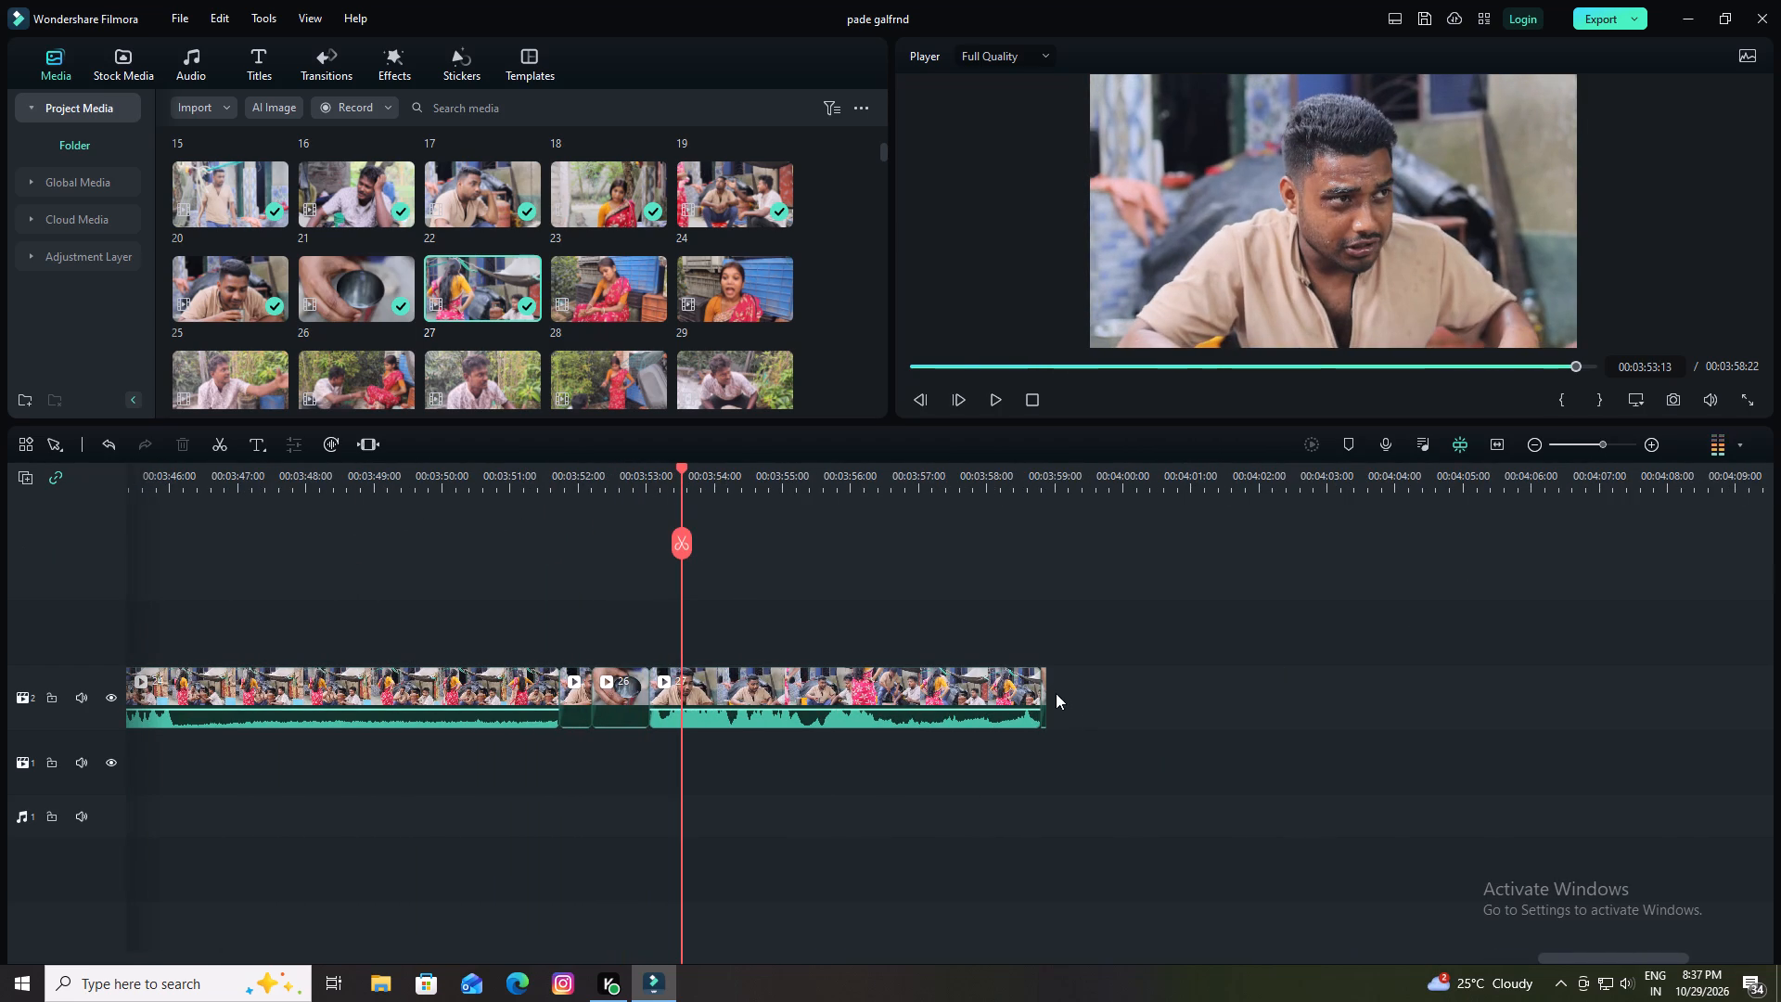
pyautogui.click(1043, 688)
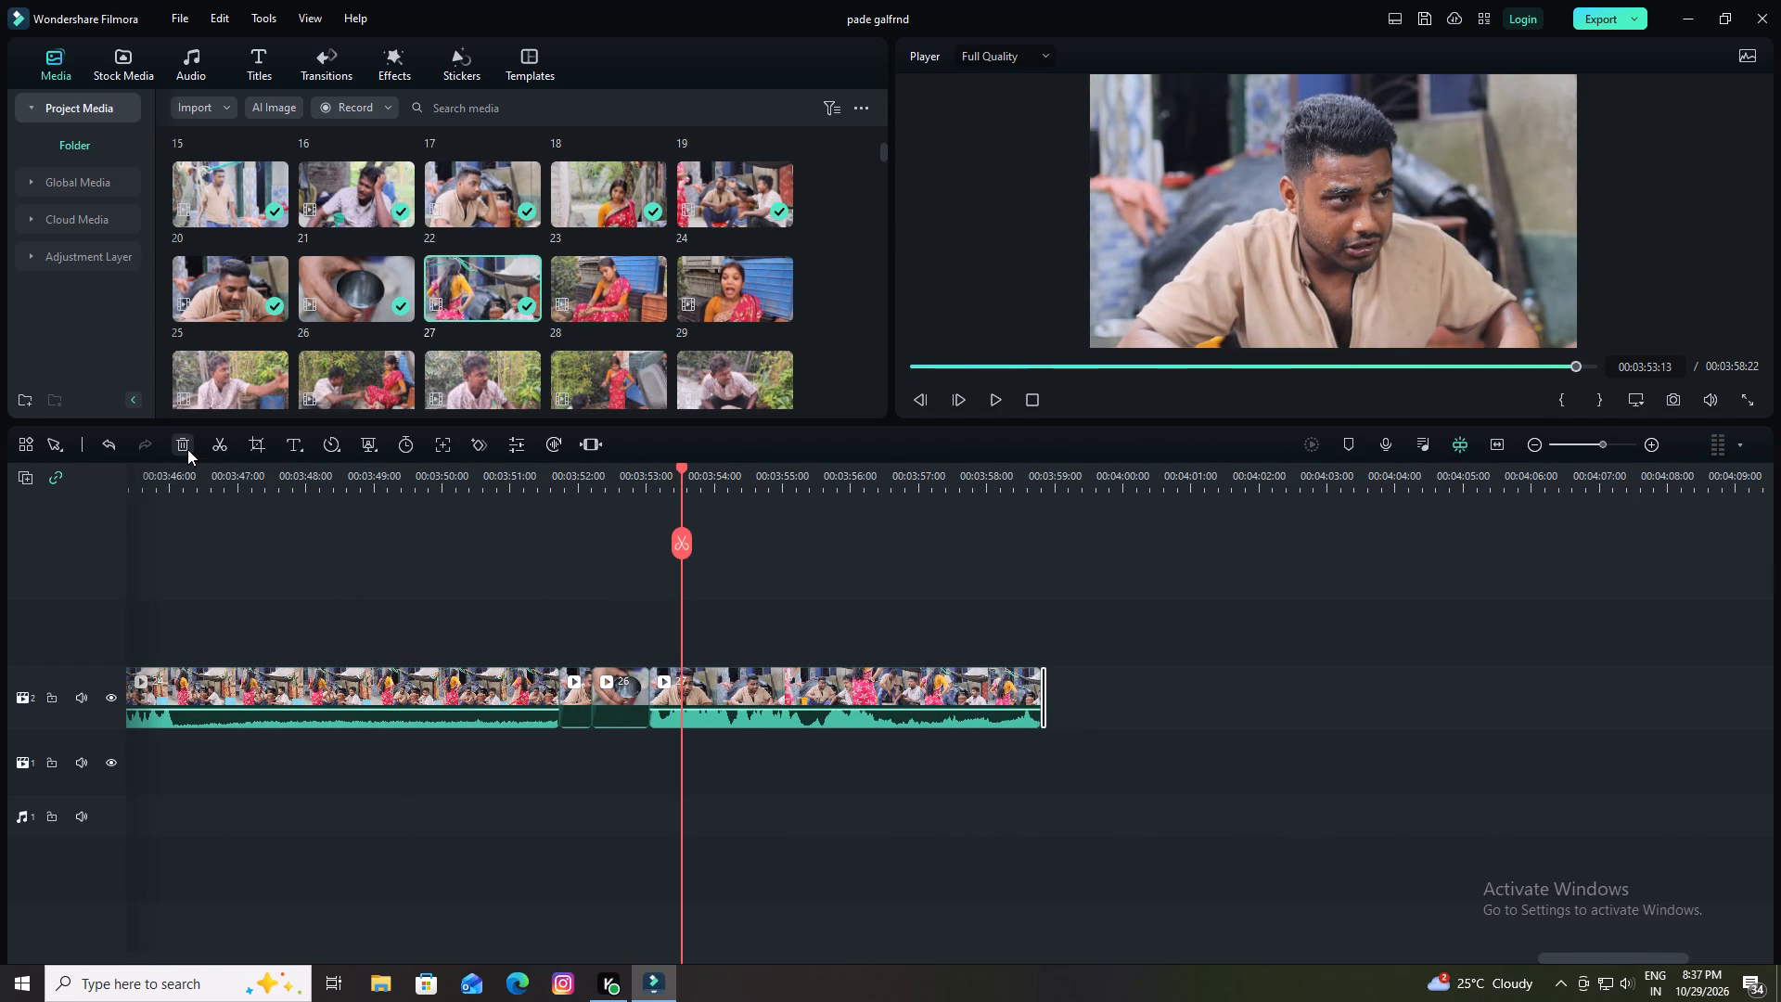
pyautogui.click(187, 449)
# Play the assembled timeline from 00:03:22:22 to review the latest clips.
pyautogui.press('space')
pyautogui.moveTo(892, 473); pyautogui.dragTo(147, 573)
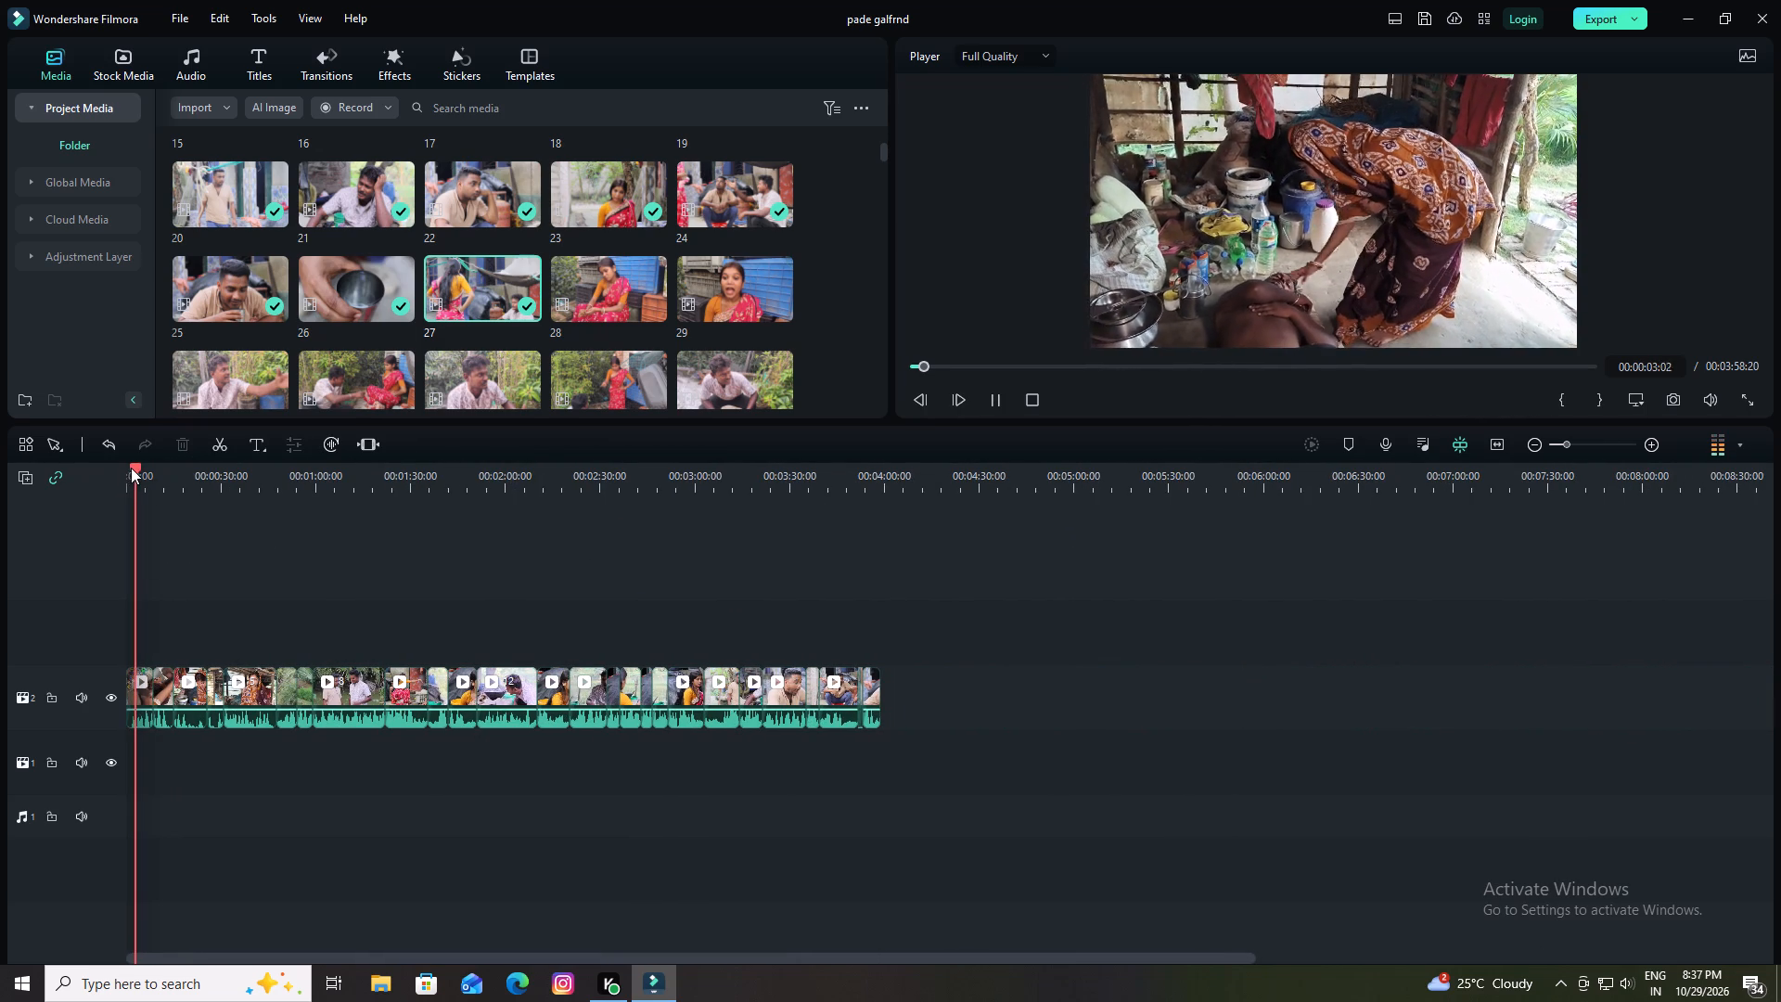
pyautogui.moveTo(131, 468); pyautogui.dragTo(767, 574)
pyautogui.press('space')
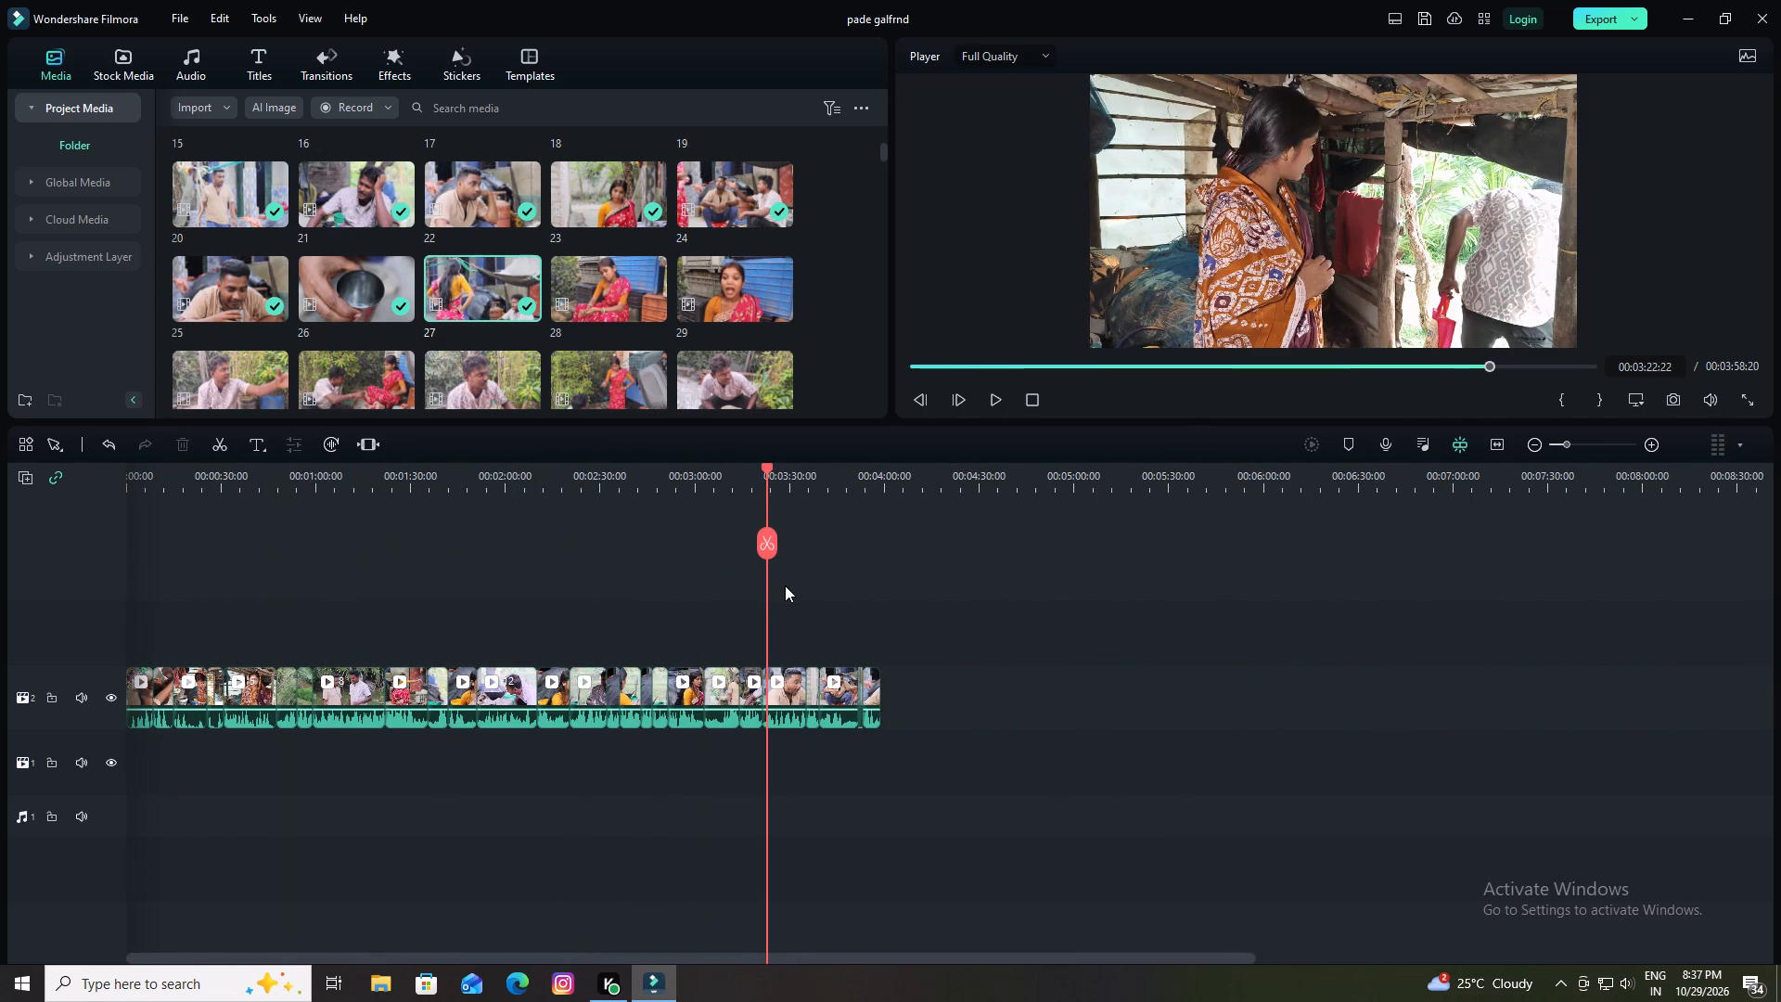
pyautogui.press('space')
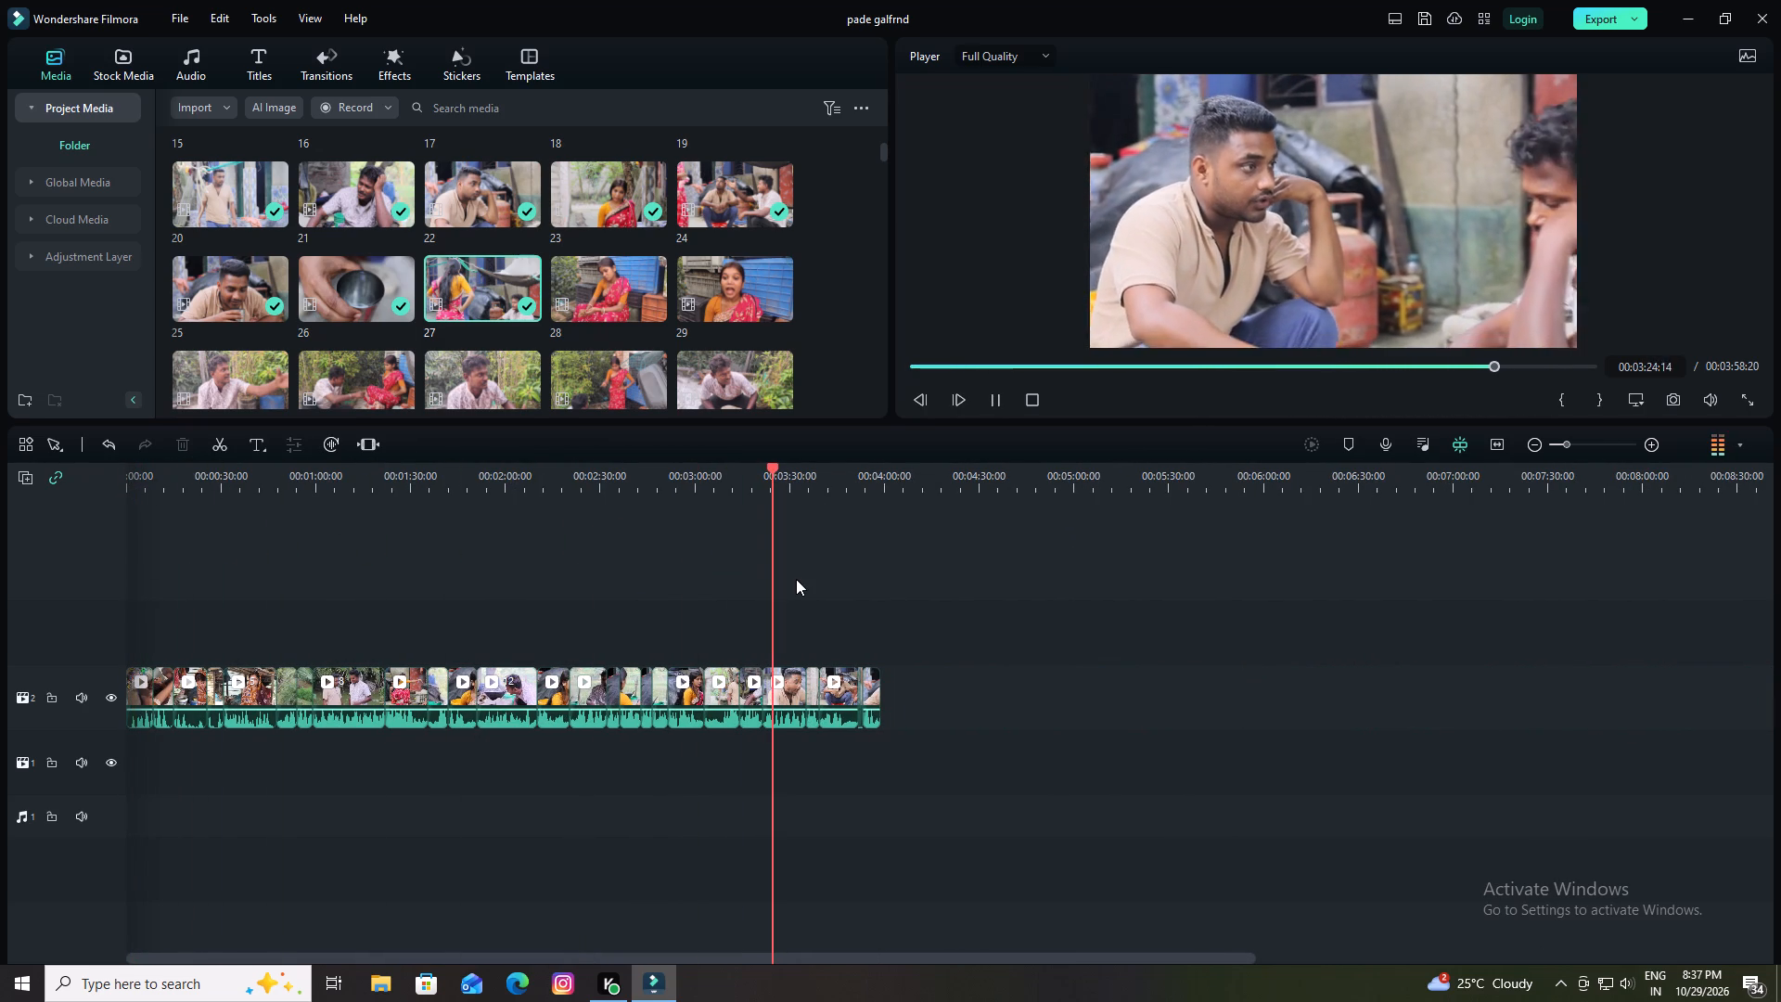
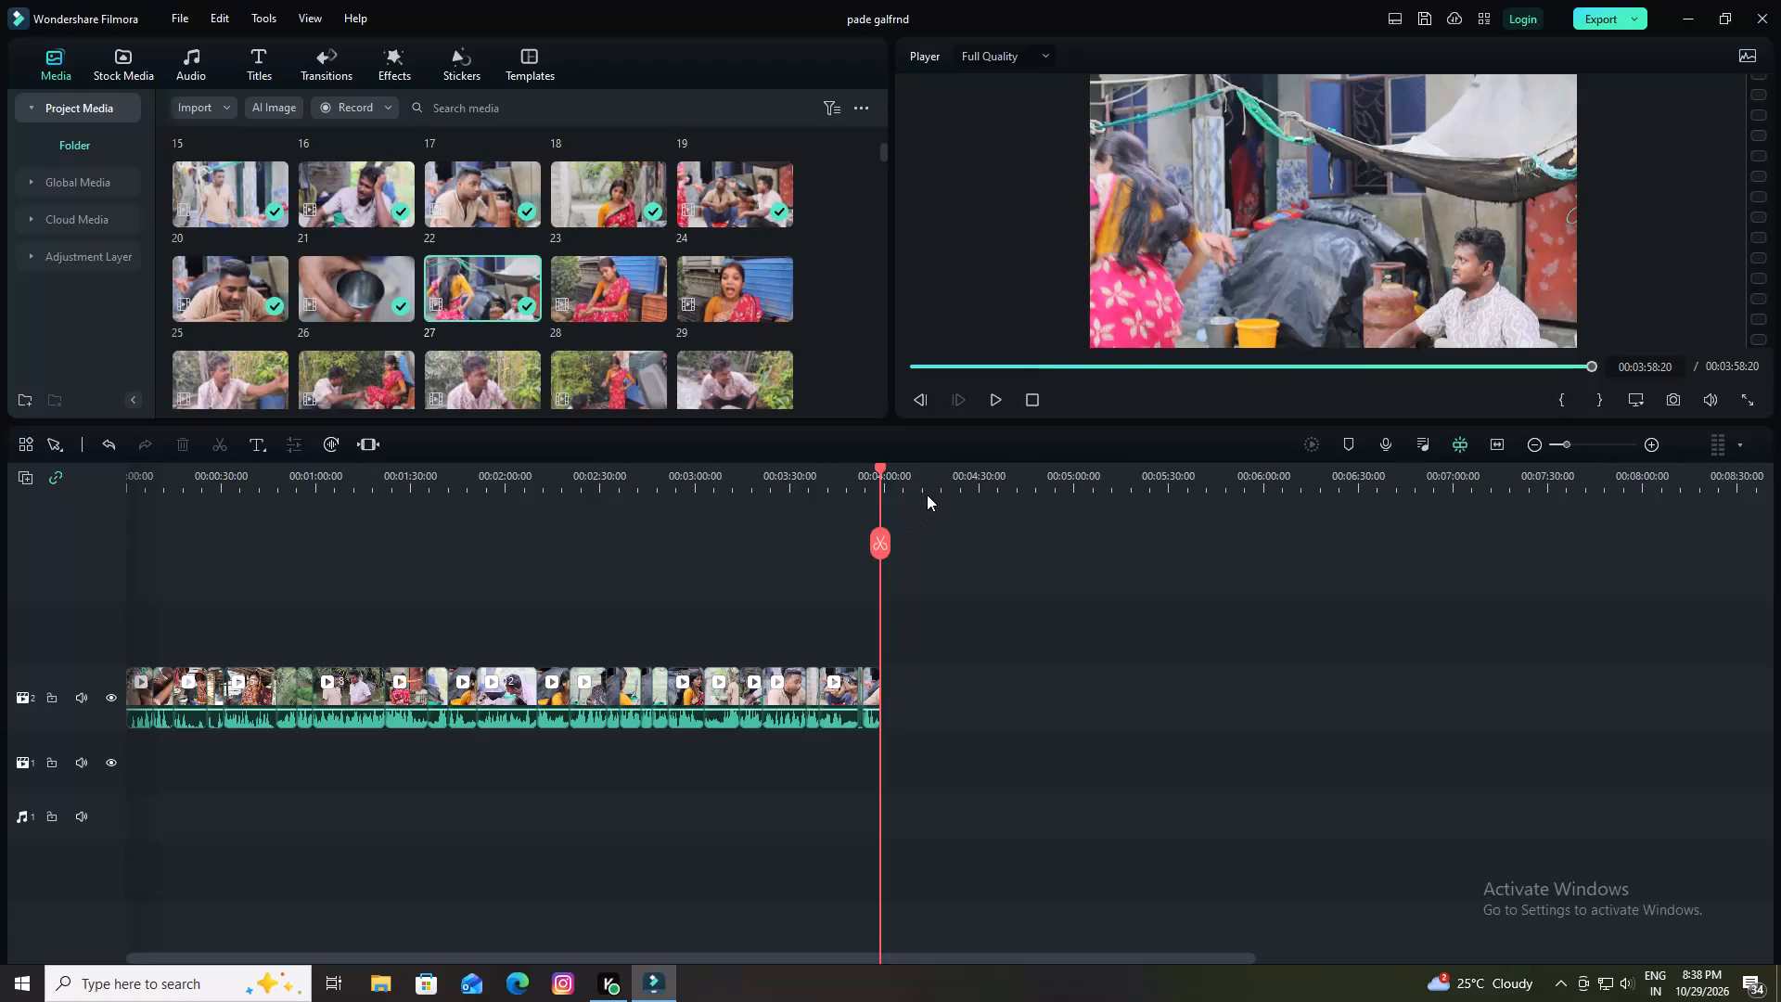
# Play the final seconds of the timeline, from the join between clips 25 and 26 through the end of clip 27.
pyautogui.moveTo(926, 483); pyautogui.dragTo(953, 486)
pyautogui.moveTo(953, 486); pyautogui.dragTo(1287, 533)
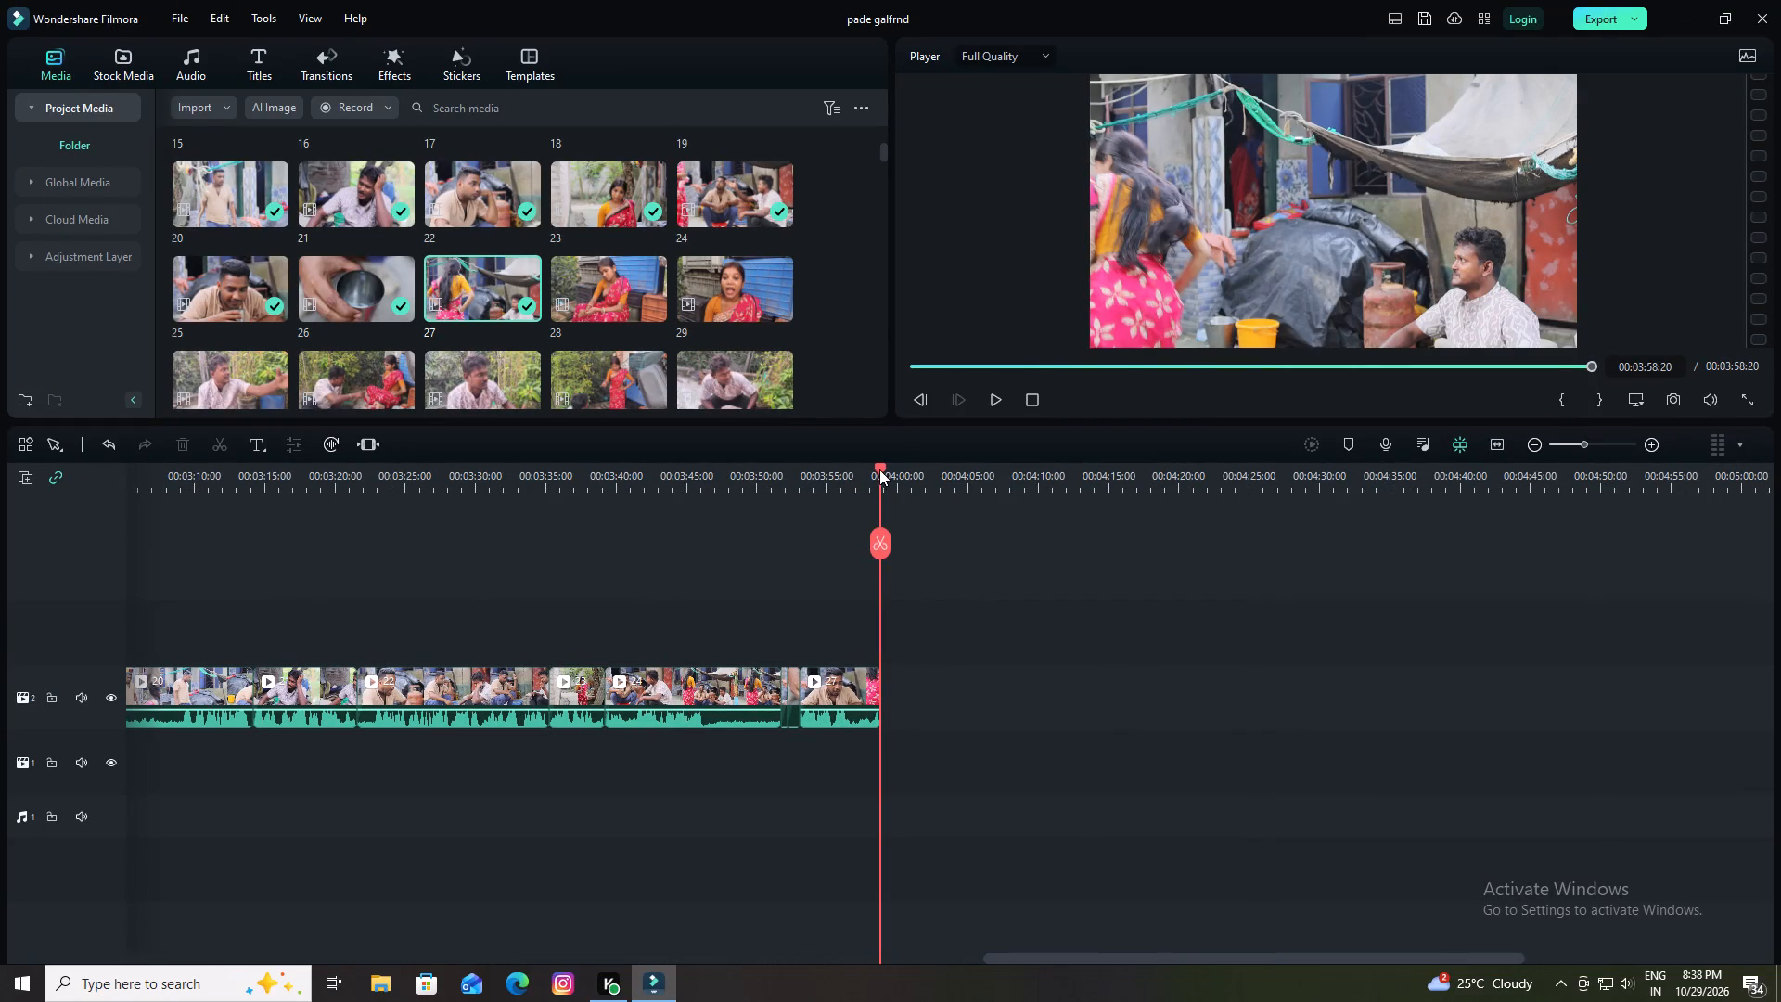
pyautogui.moveTo(879, 467); pyautogui.dragTo(795, 493)
pyautogui.press('space')
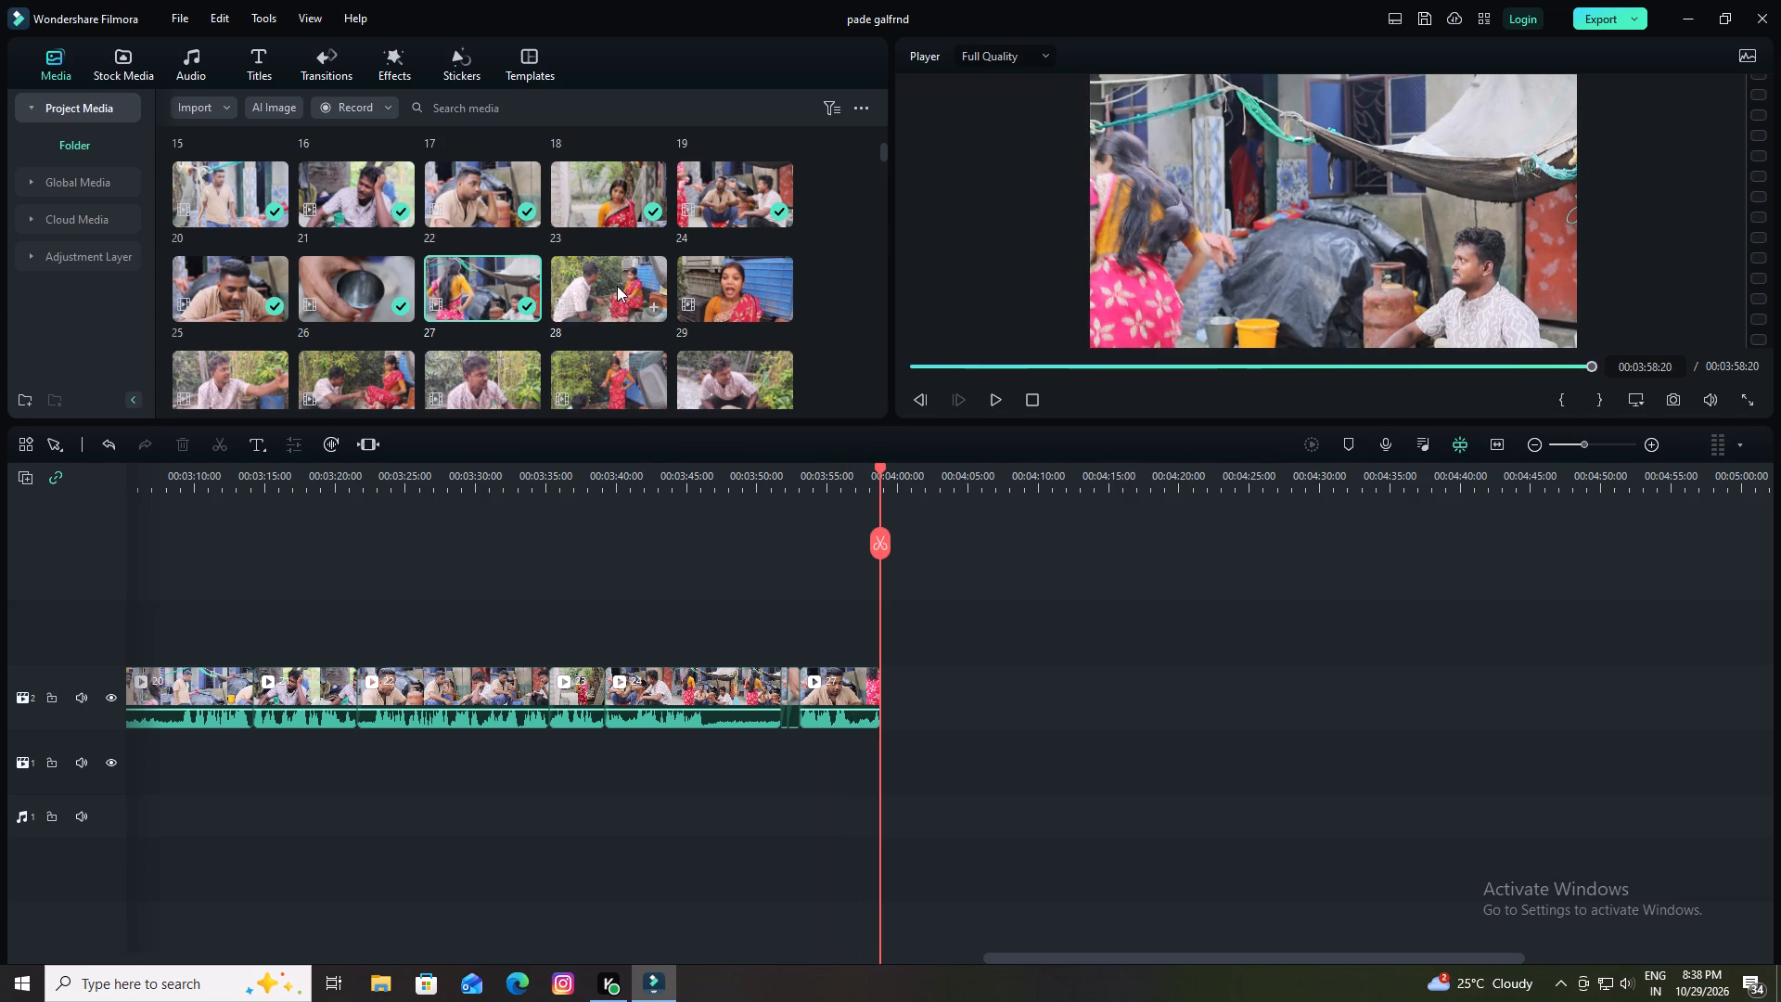
# Add clip 28 directly after clip 27 on the main video track and raise its audio volume.
pyautogui.moveTo(617, 286); pyautogui.dragTo(881, 686)
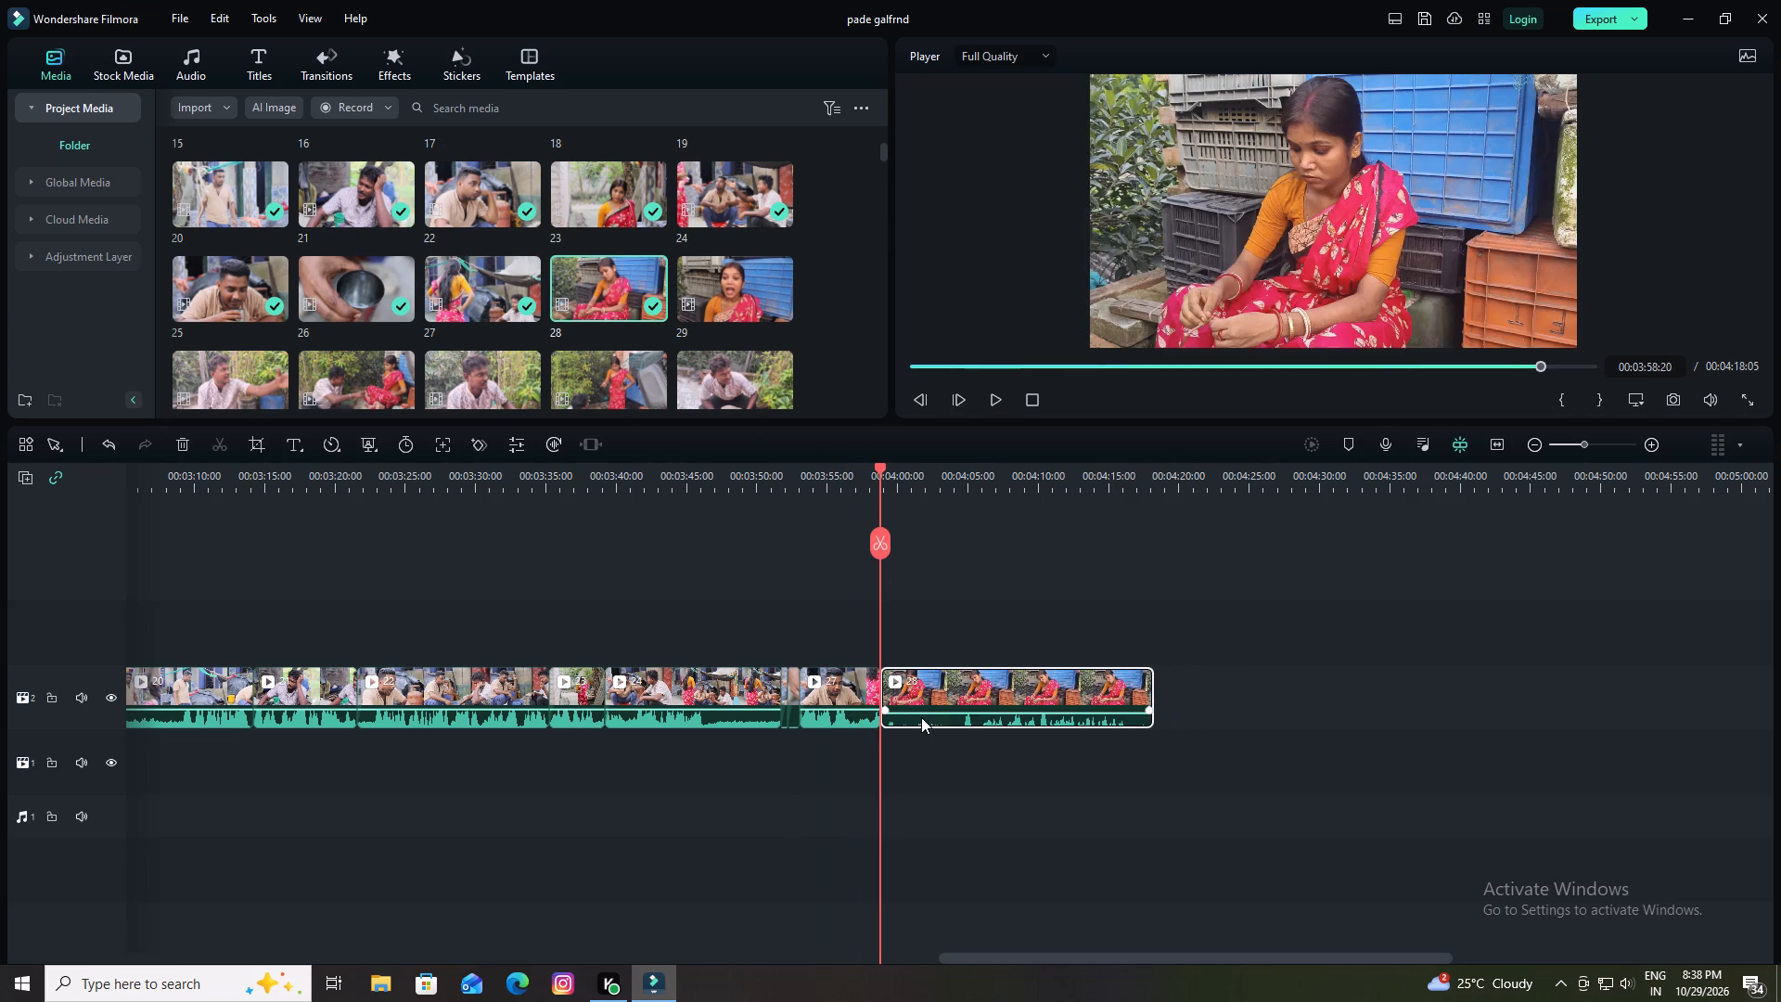
pyautogui.moveTo(921, 714); pyautogui.dragTo(921, 687)
# Play the start of clip 28, split it at 00:04:00:06 and delete its part before the cut.
pyautogui.press('space')
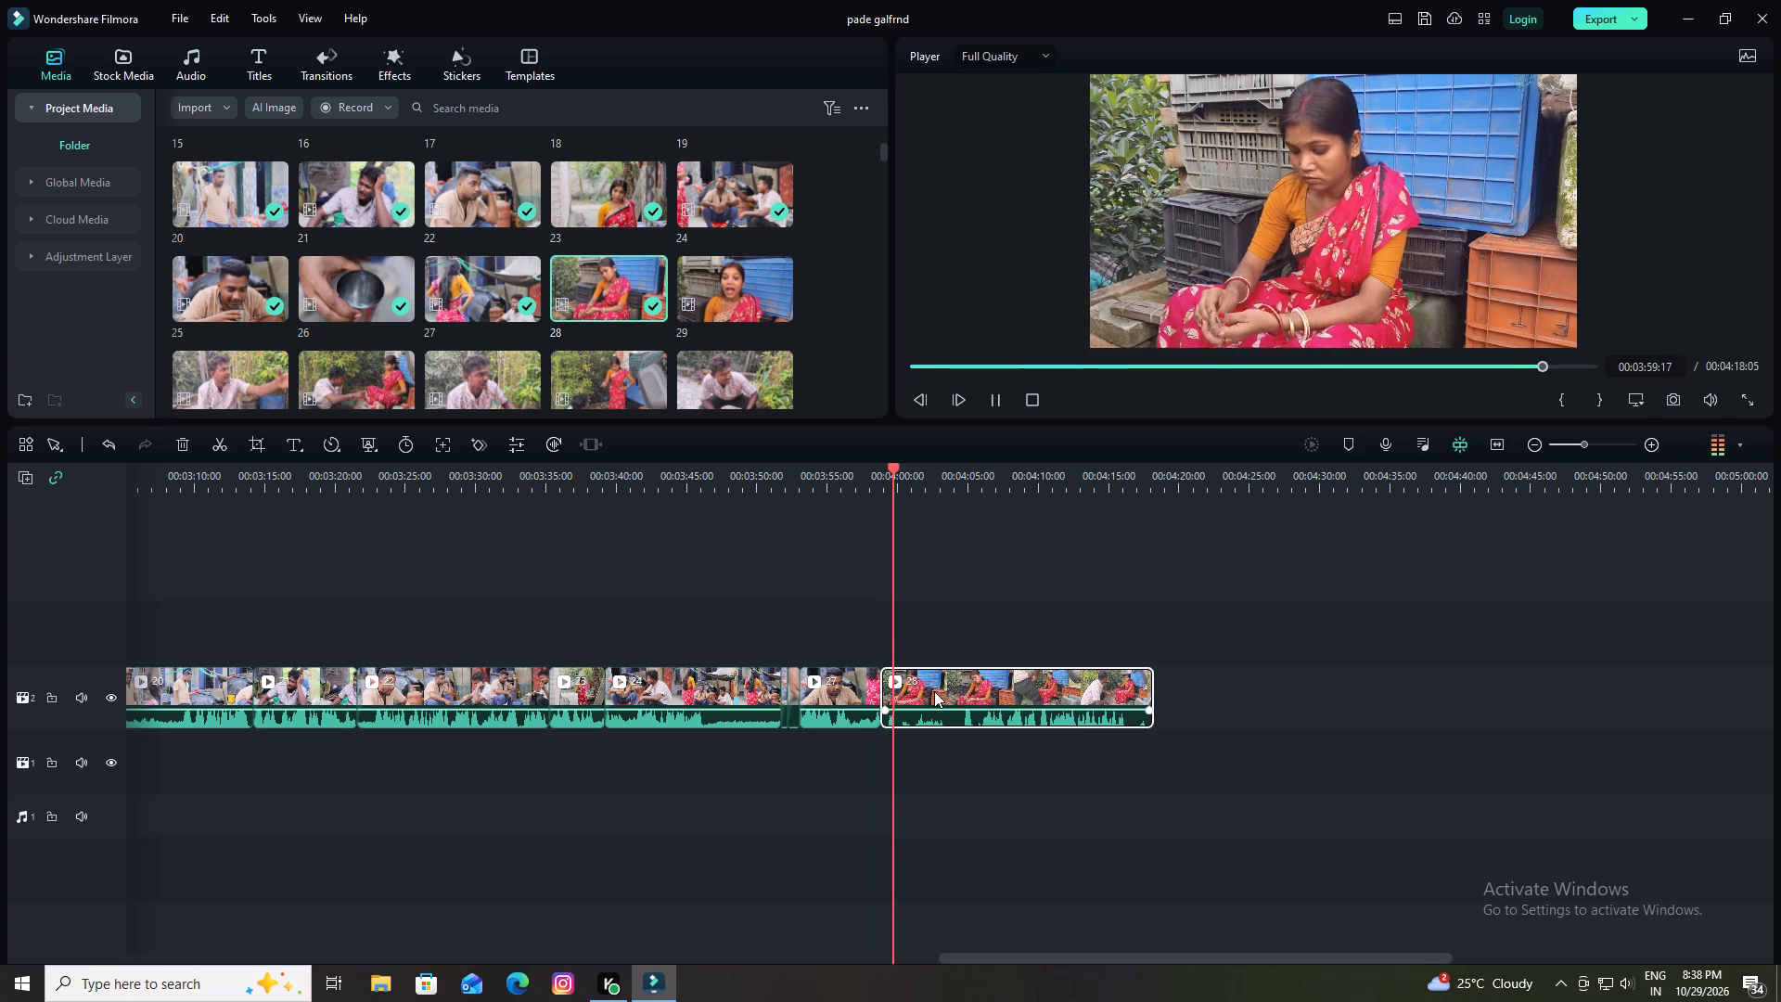
pyautogui.press('space')
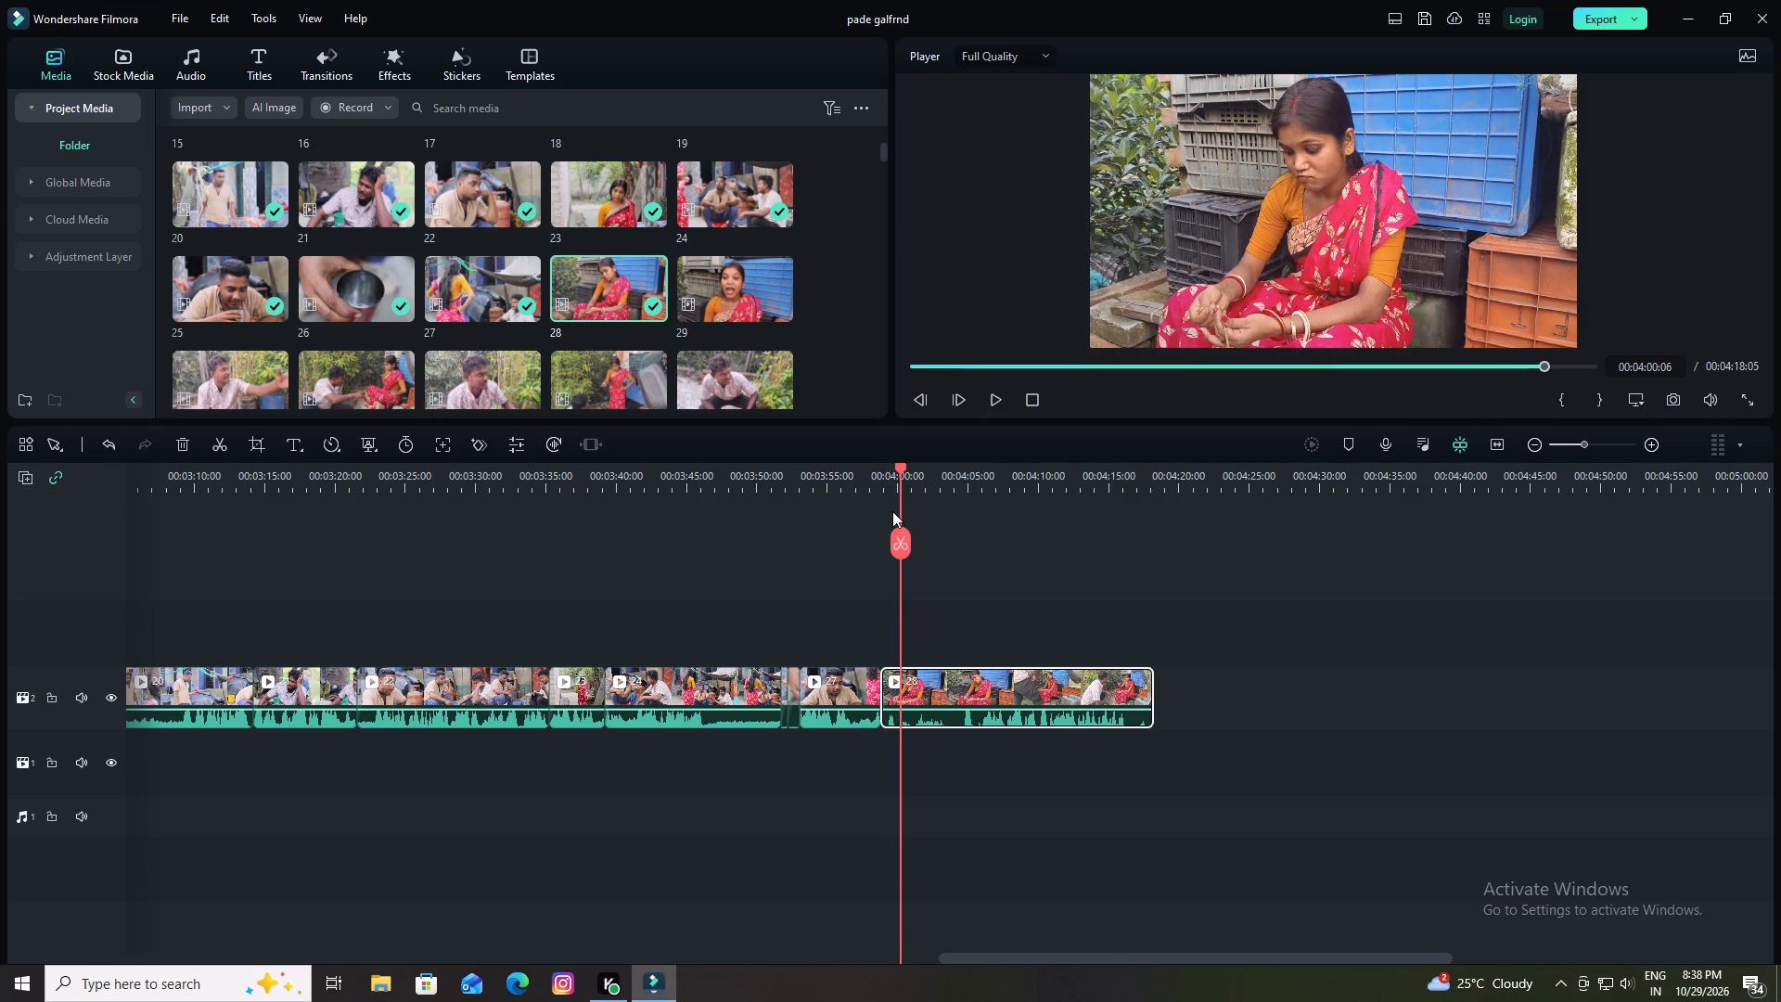
pyautogui.click(903, 547)
pyautogui.click(892, 692)
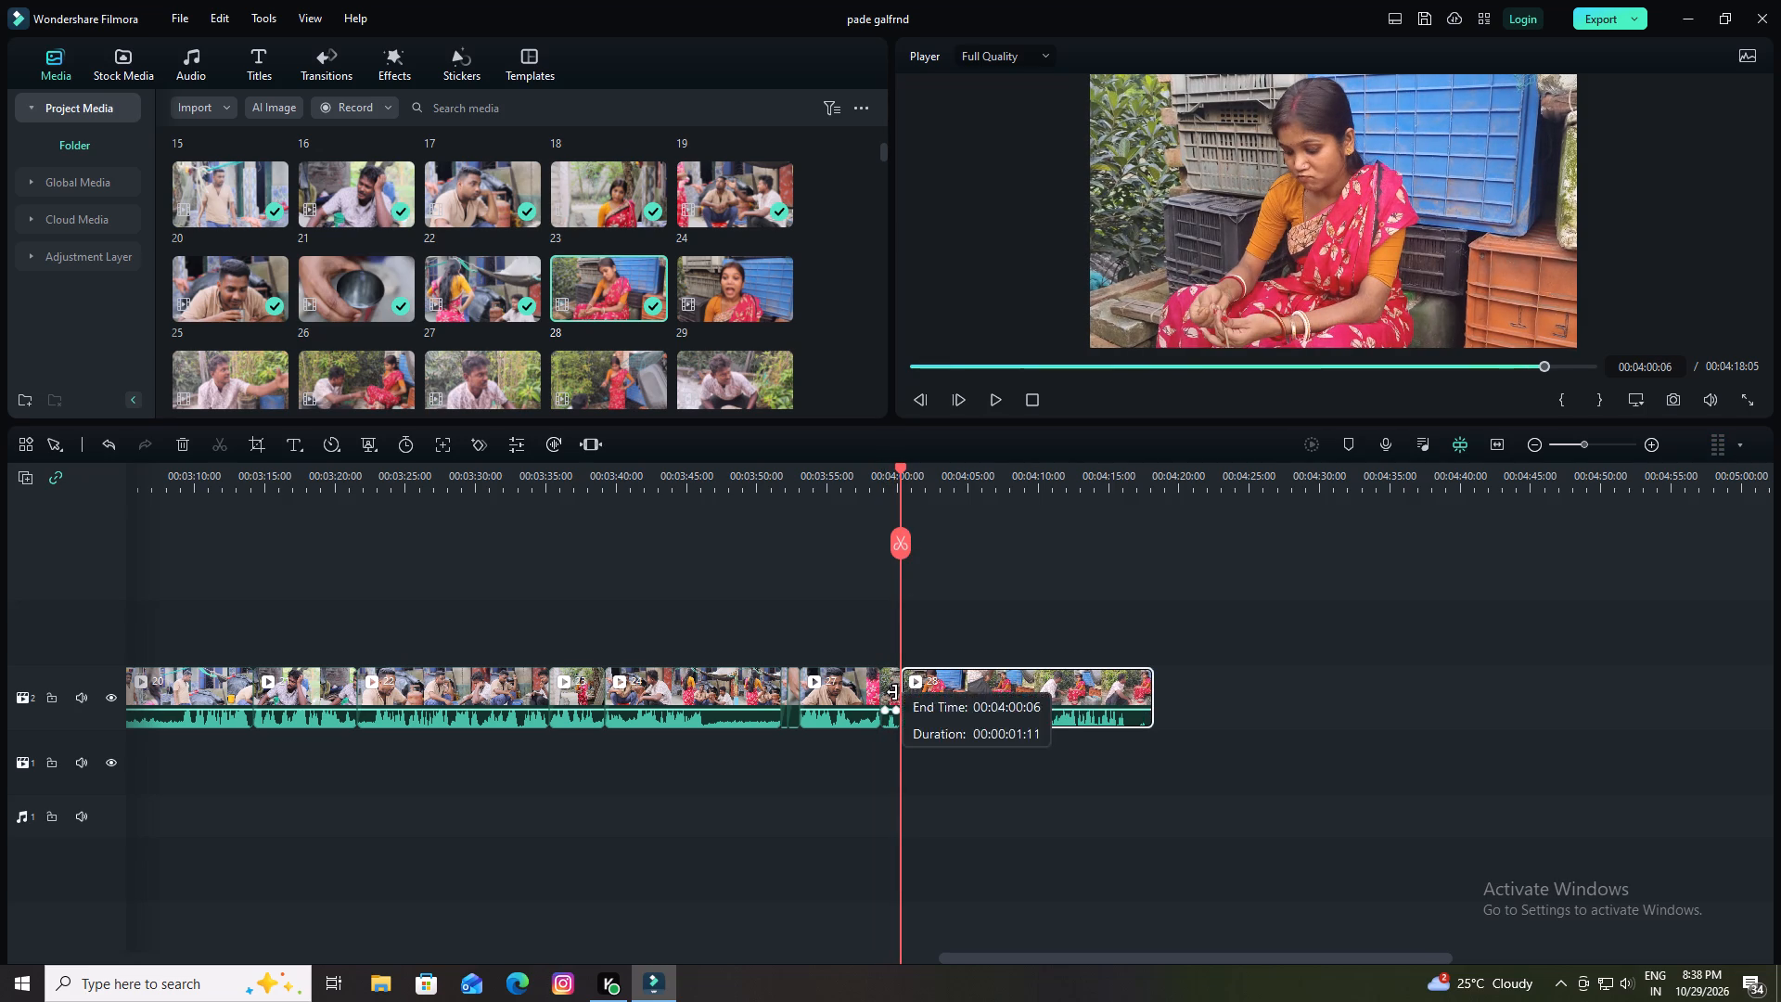
pyautogui.click(174, 438)
# Play through the rest of clip 28, split it at 00:04:14:20 and try to delete the part after the cut.
pyautogui.press('space')
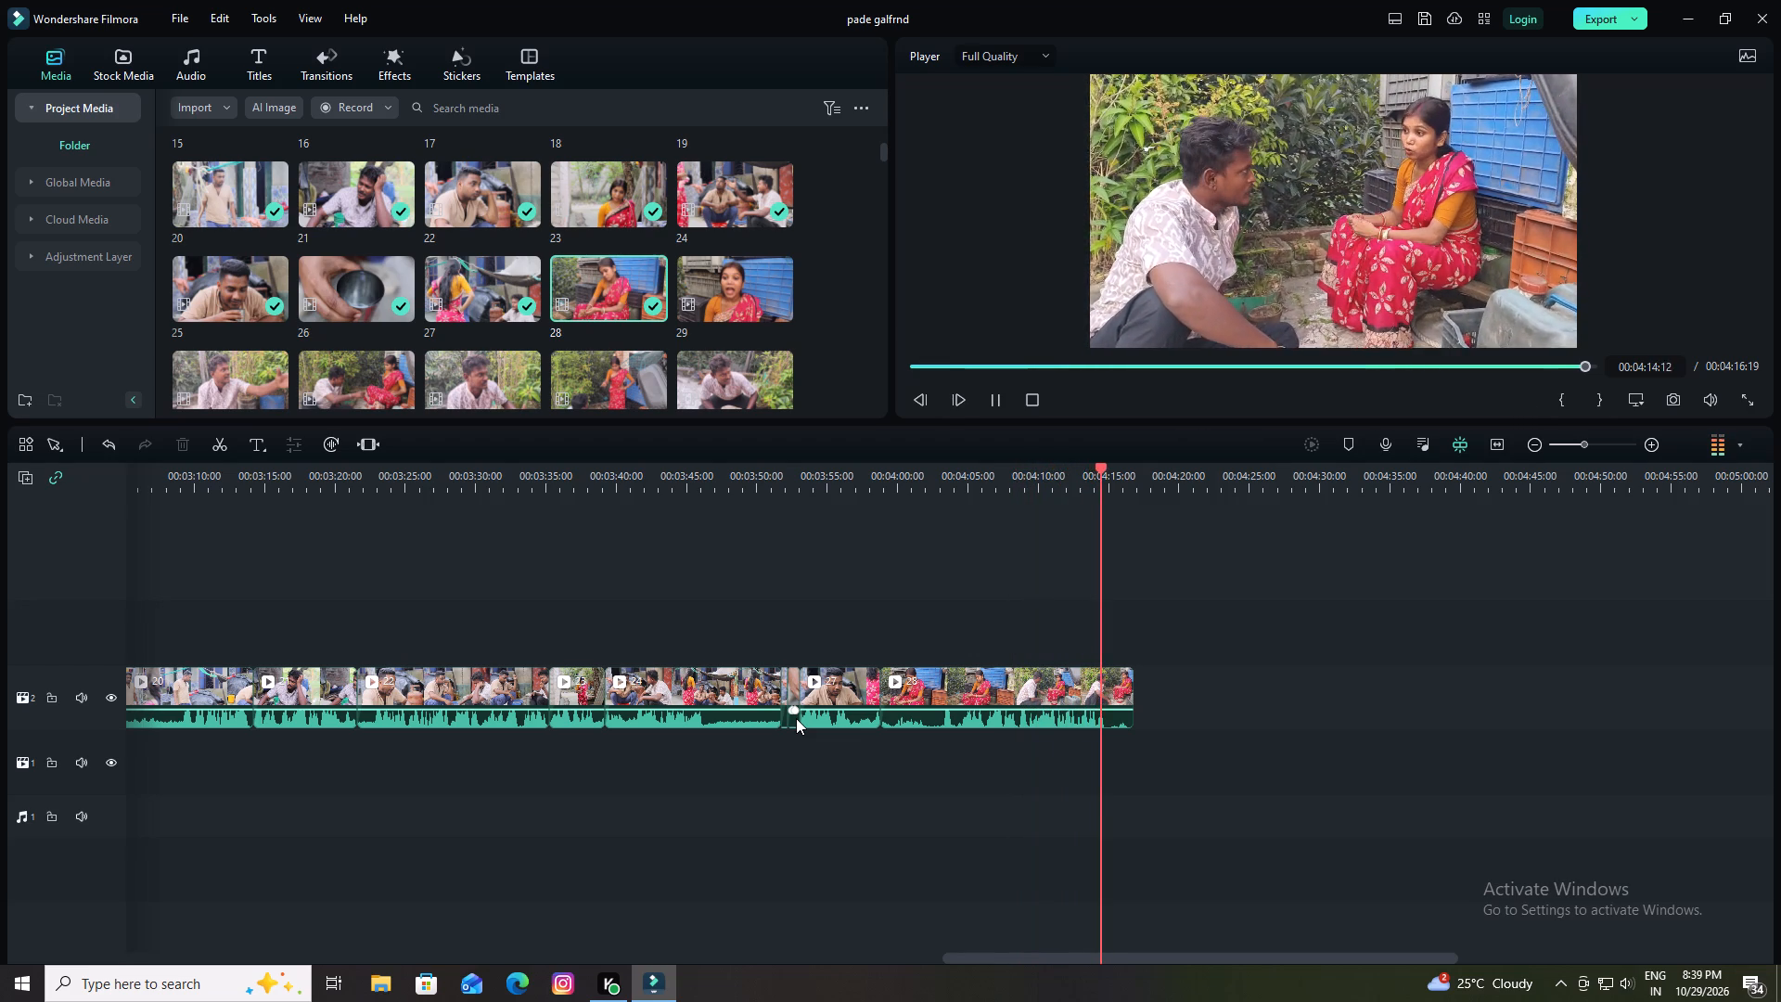
pyautogui.press('space')
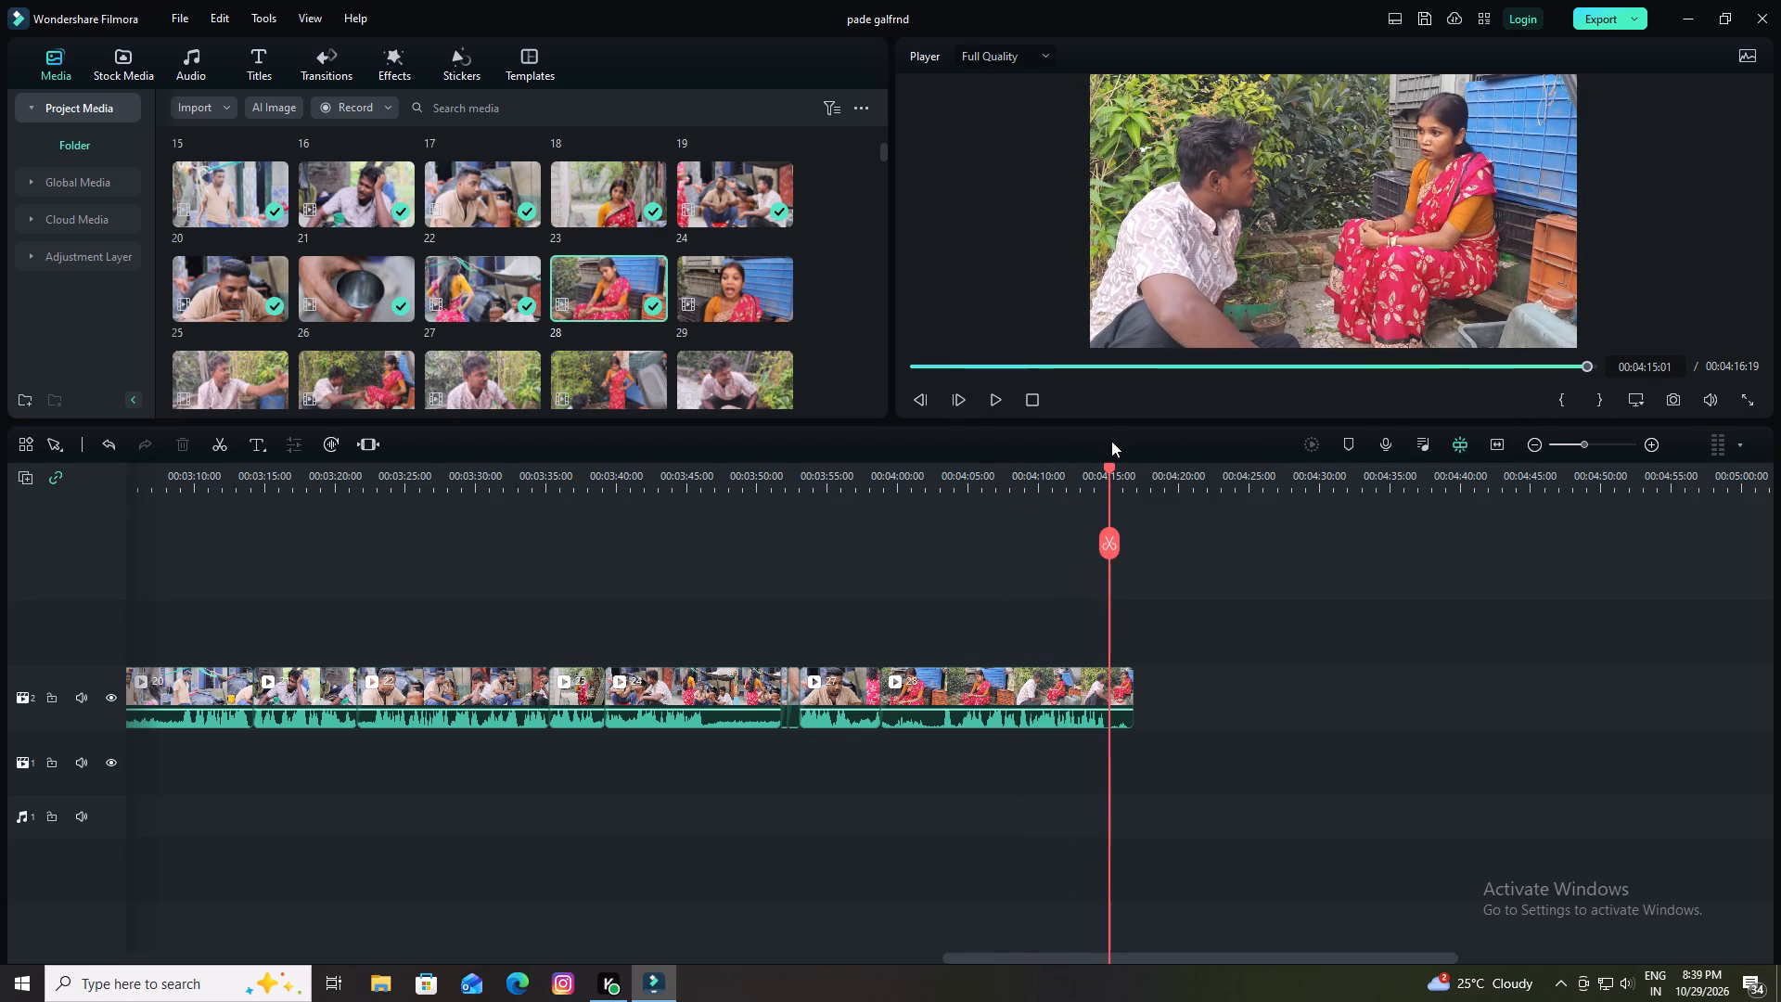
pyautogui.click(1113, 467)
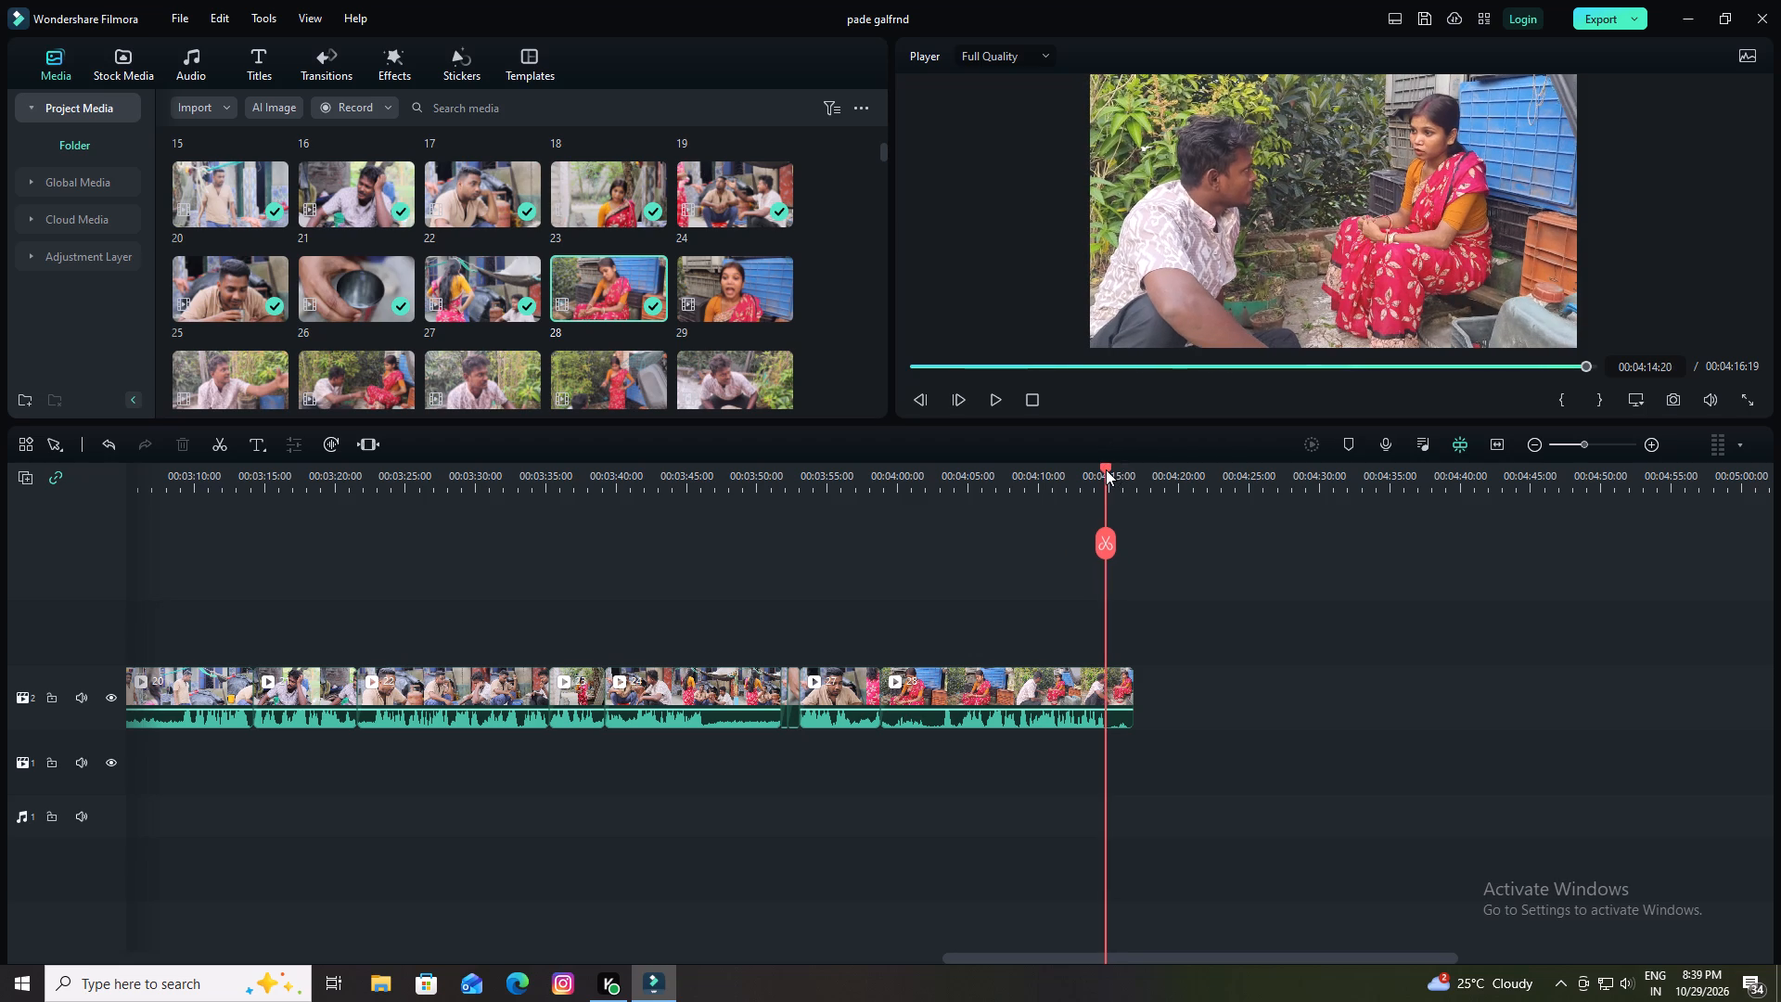
pyautogui.click(1107, 533)
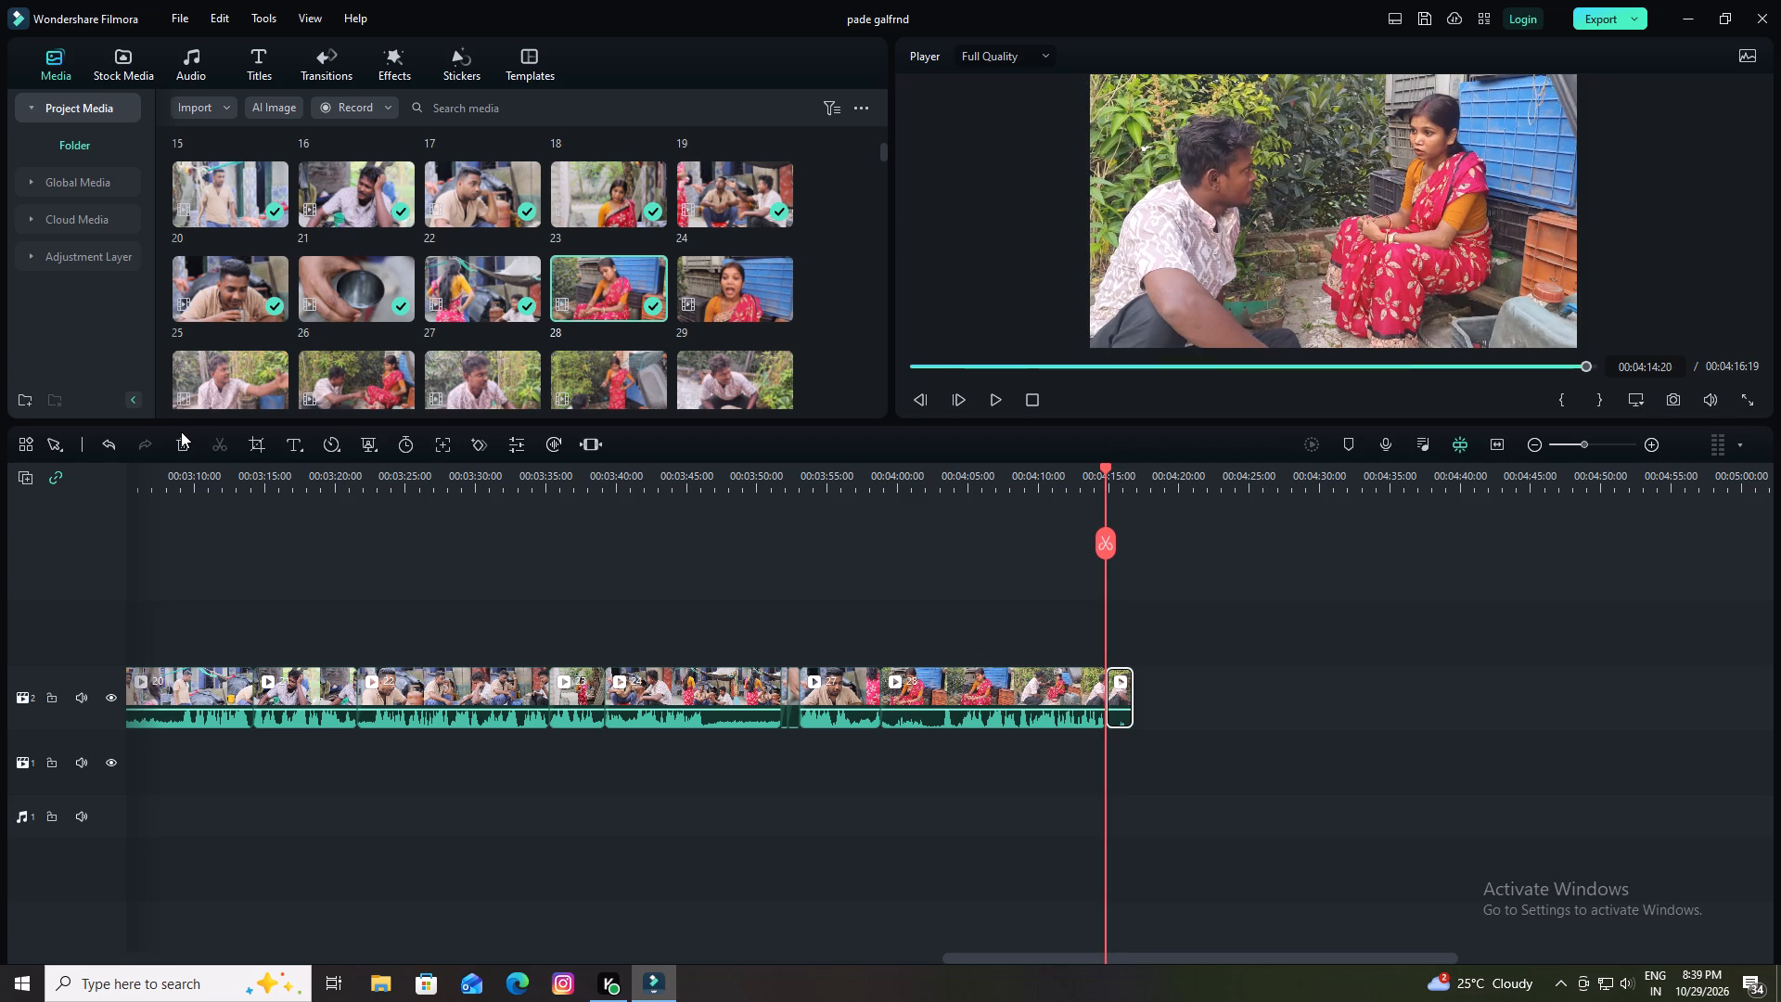
pyautogui.click(181, 431)
# Place clip 29 on a new track above the main video track, beyond the end of clip 28.
pyautogui.moveTo(703, 286); pyautogui.dragTo(1070, 619)
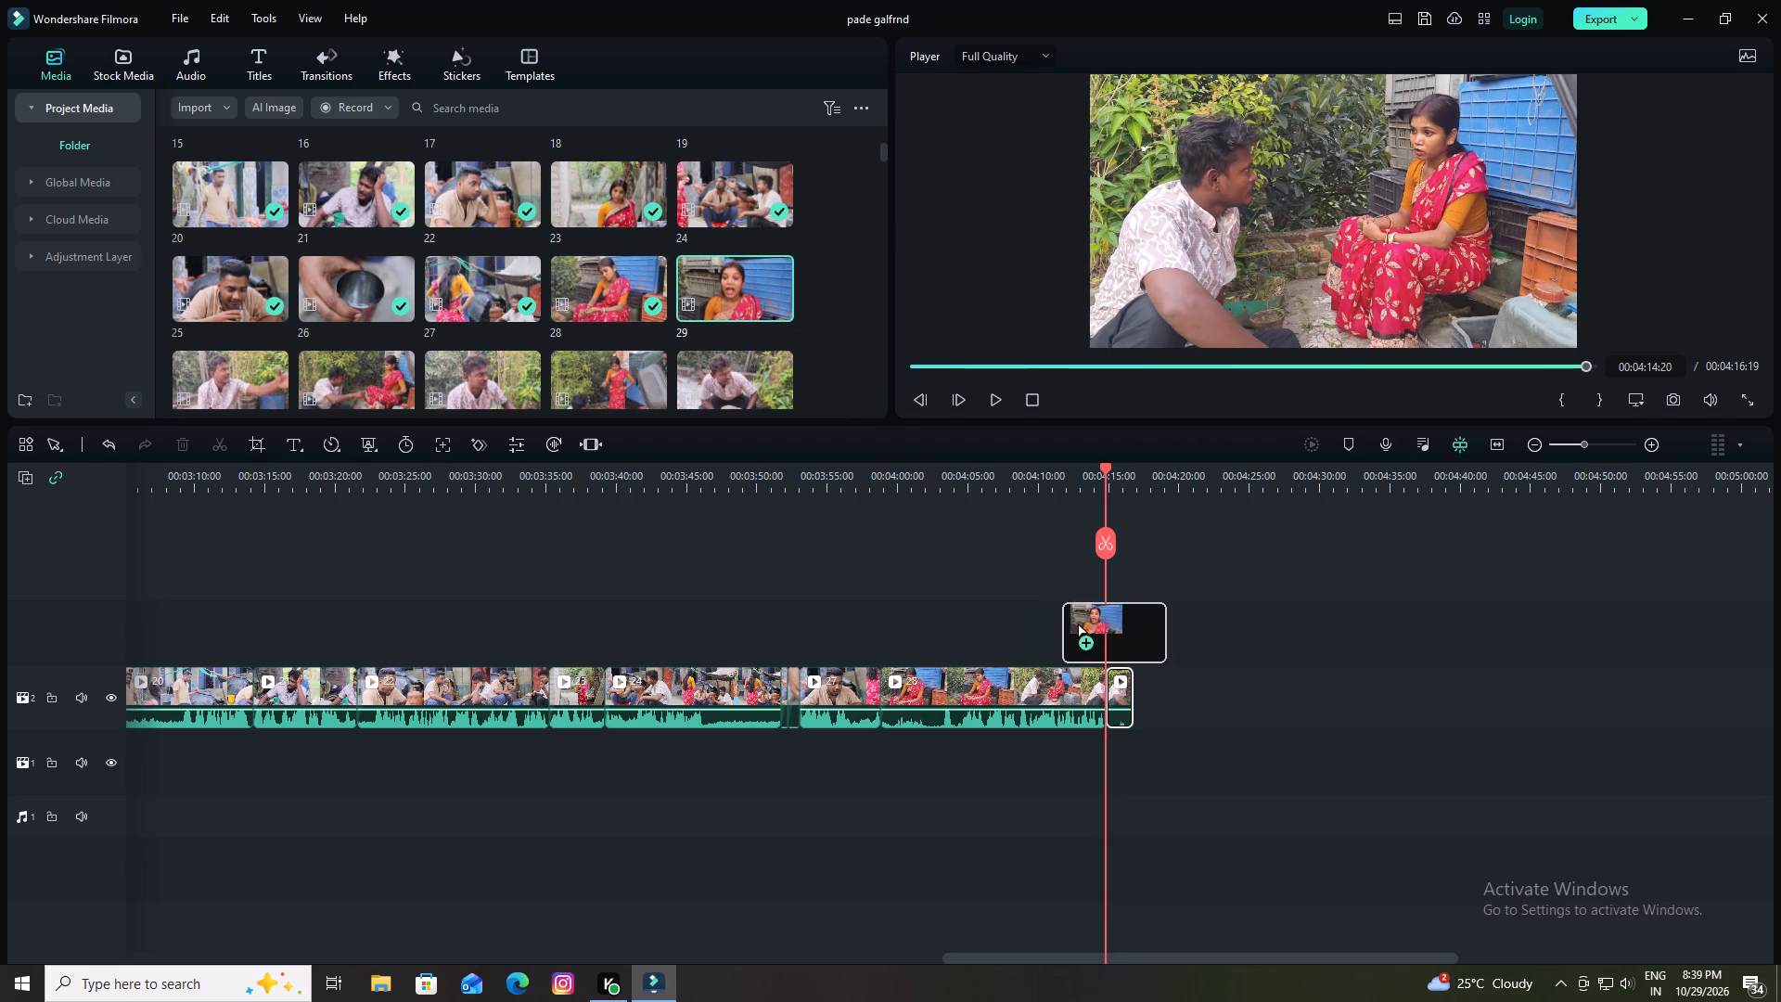
pyautogui.moveTo(1070, 619); pyautogui.dragTo(1183, 663)
# Delete the leftover part of clip 28 after the cut at 00:04:14:20.
pyautogui.click(1129, 701)
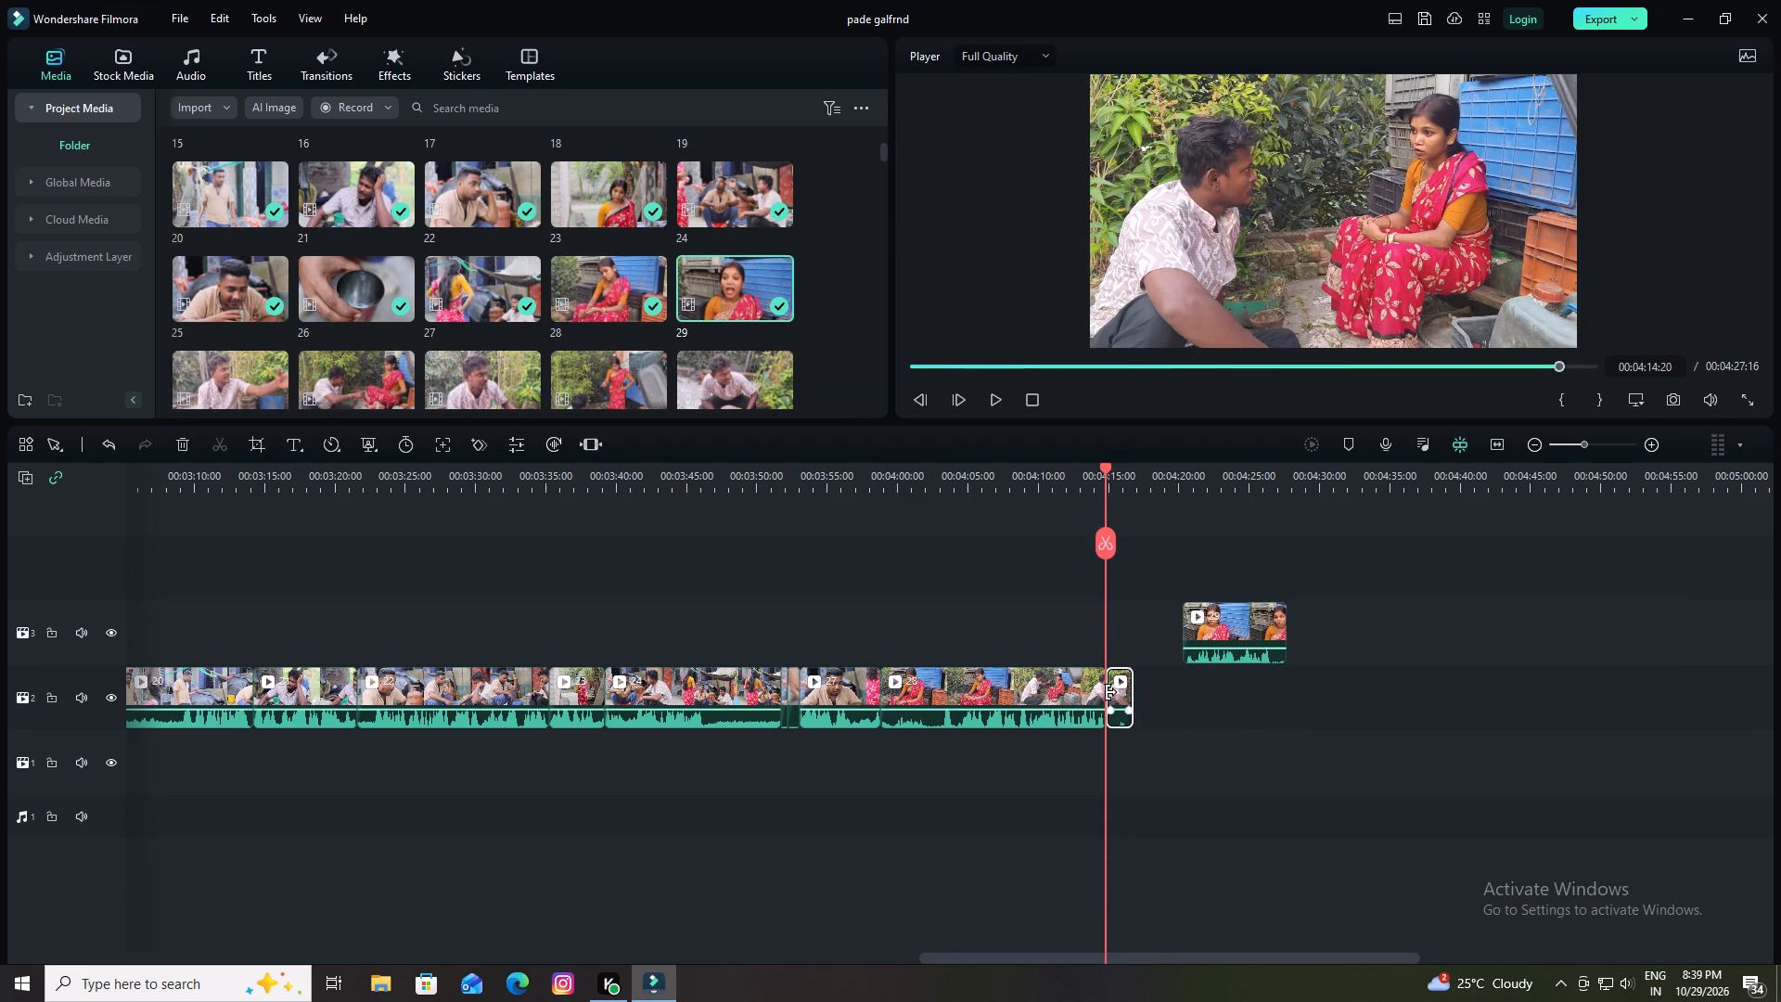
pyautogui.click(178, 444)
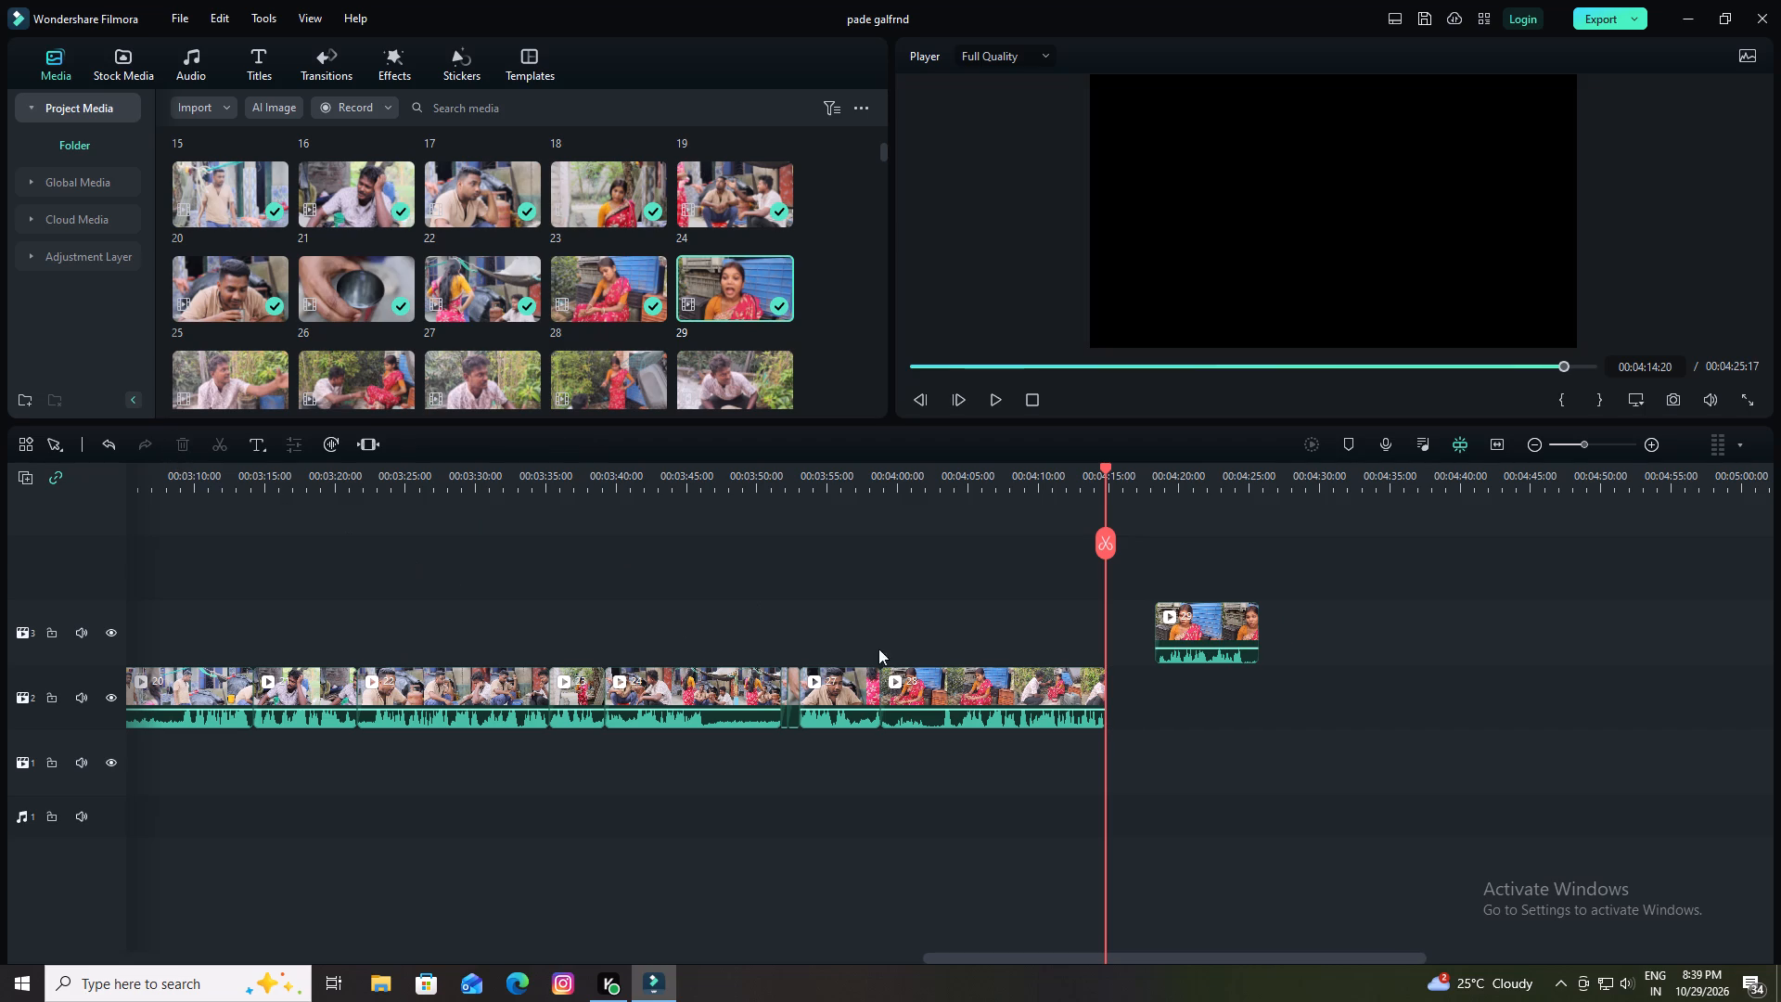
# Move clip 29 onto the main video track directly after clip 28 and raise its audio volume.
pyautogui.moveTo(1195, 613); pyautogui.dragTo(1143, 674)
pyautogui.press('space')
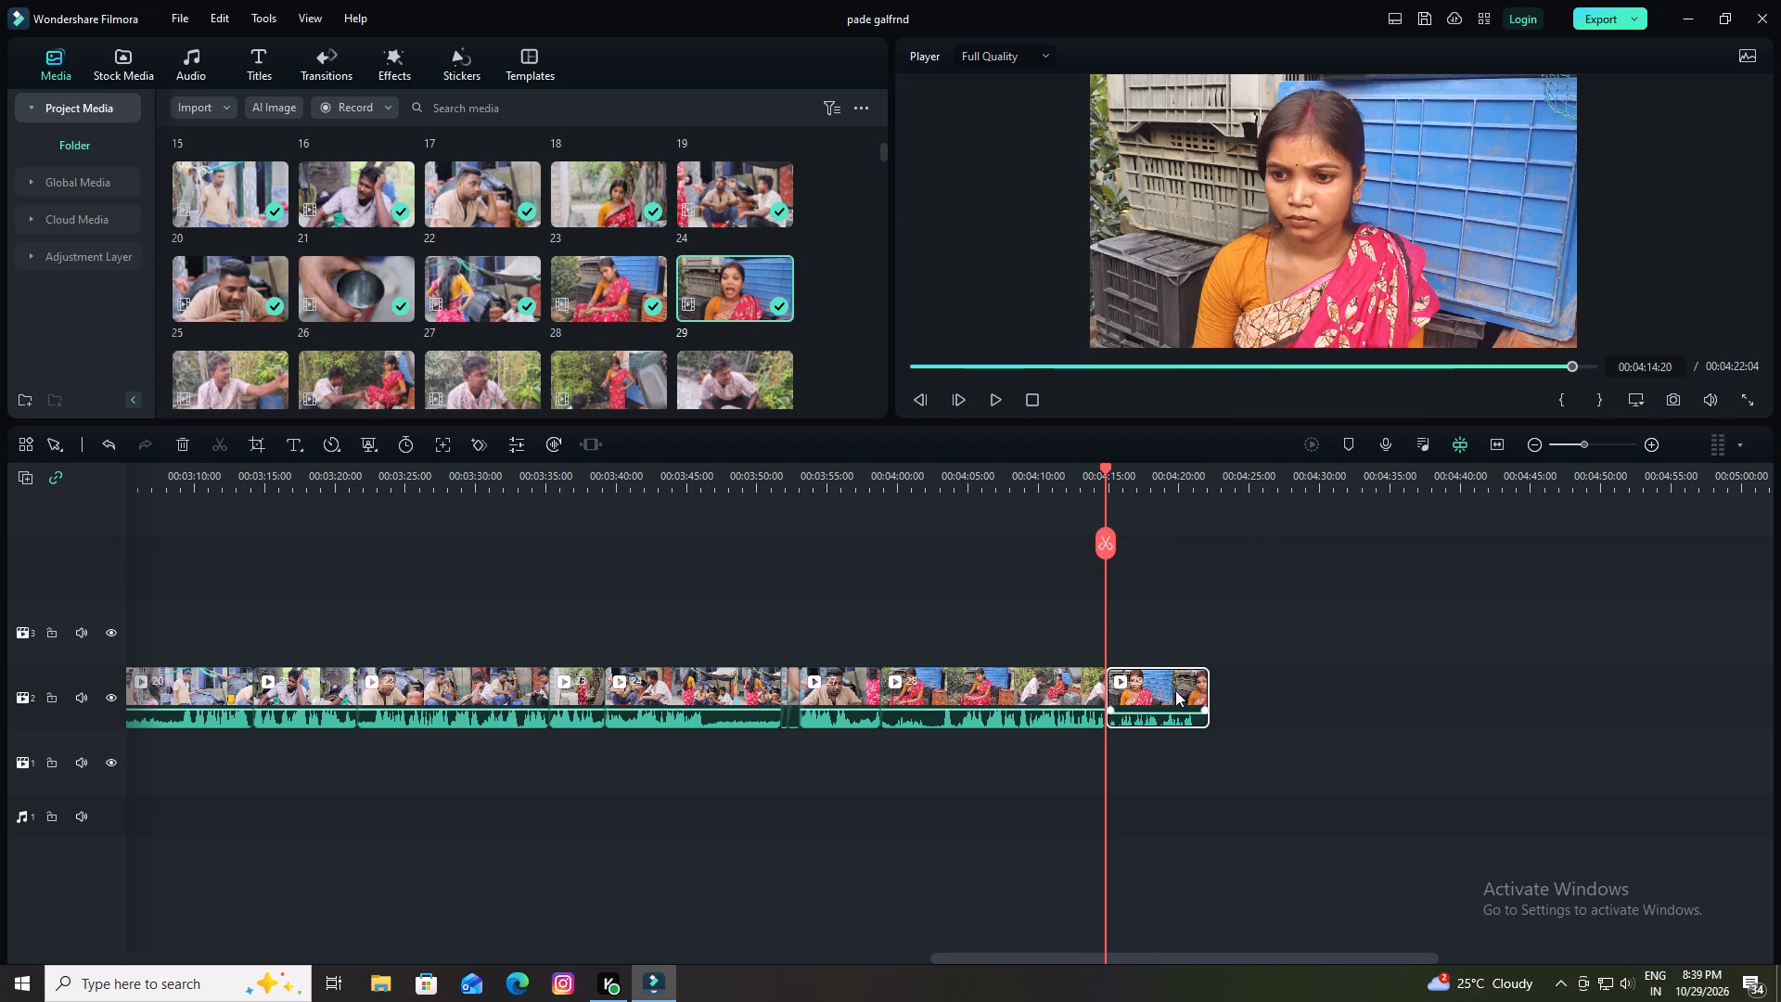
pyautogui.moveTo(1172, 713); pyautogui.dragTo(1162, 673)
# Replay the join between clips 28 and 29, split clip 29 at 00:04:15:16 and delete its part before the cut.
pyautogui.press('space')
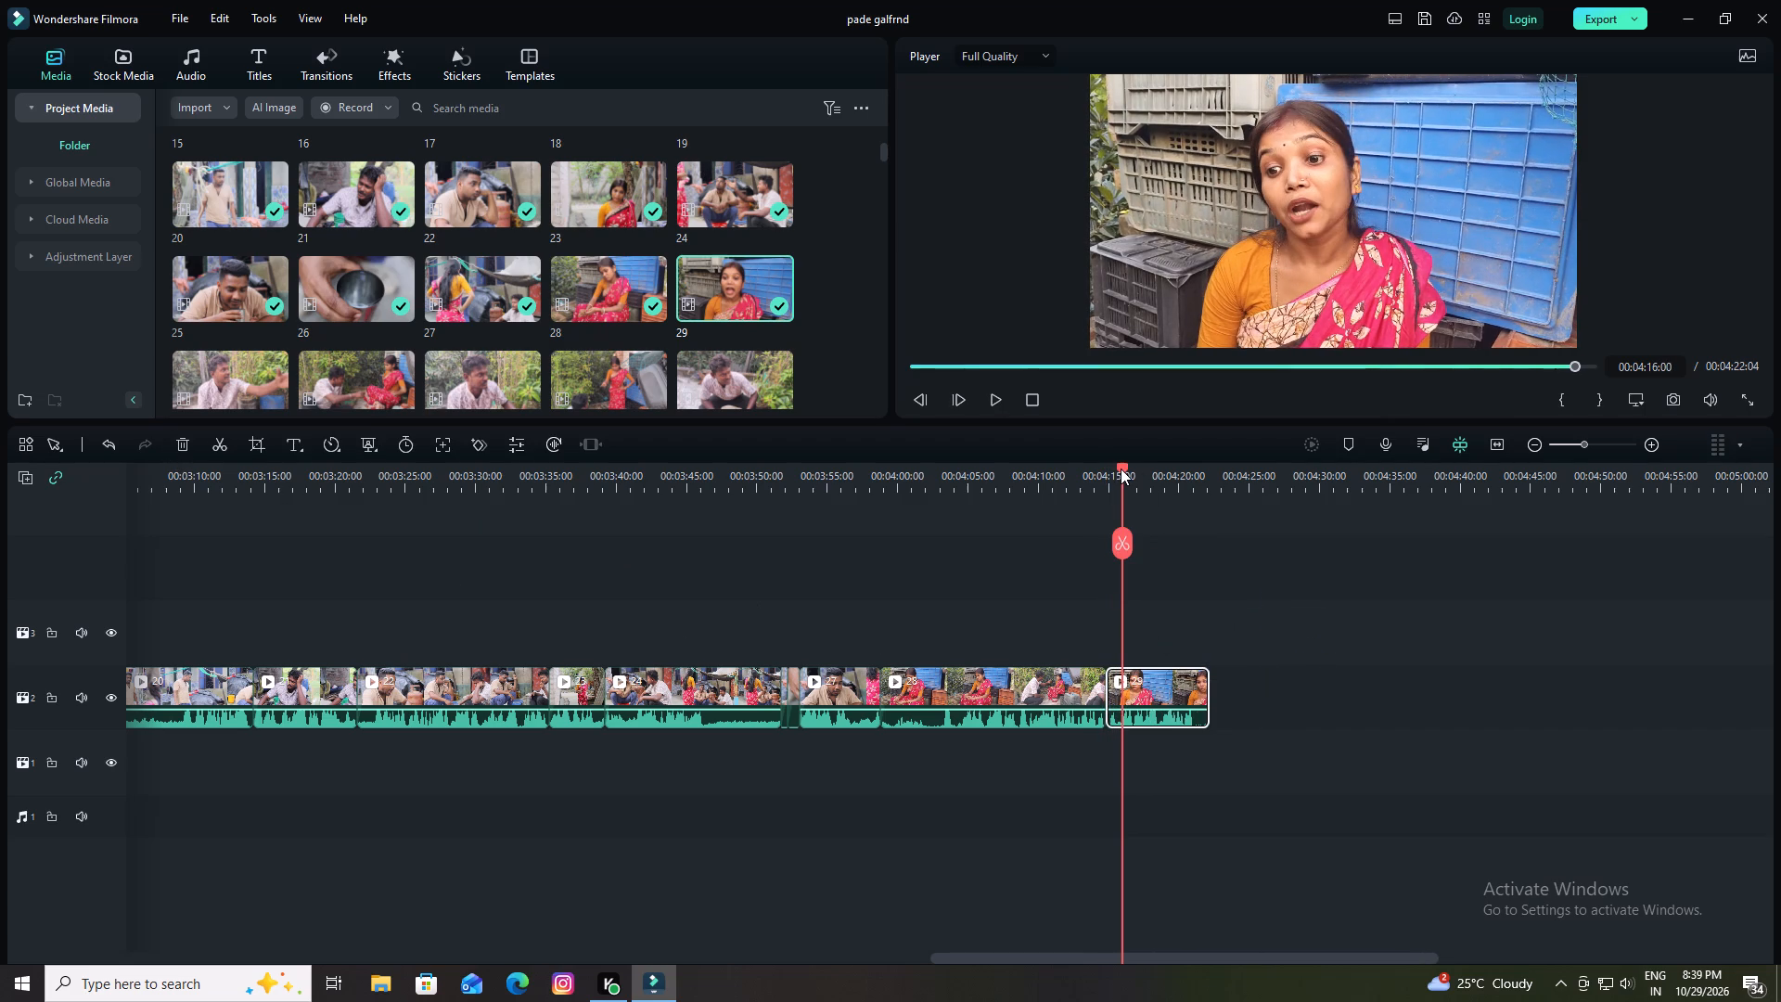
pyautogui.moveTo(1121, 469); pyautogui.dragTo(1080, 480)
pyautogui.press('space')
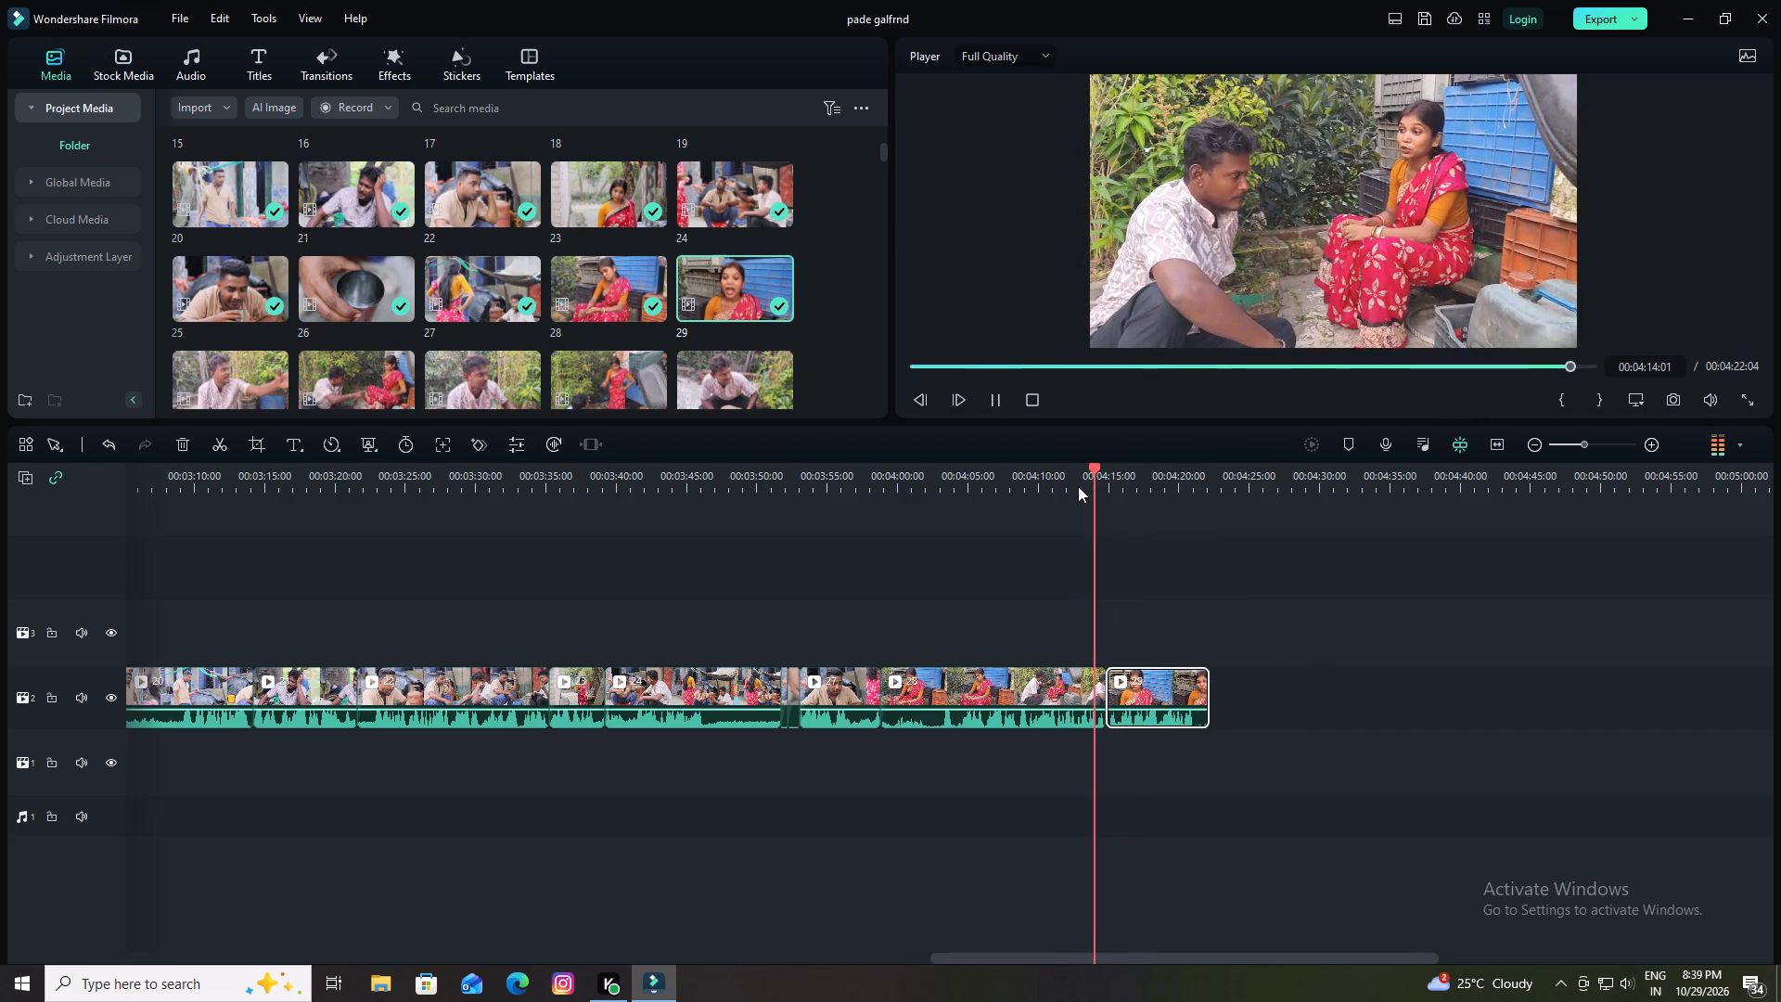
pyautogui.press('space')
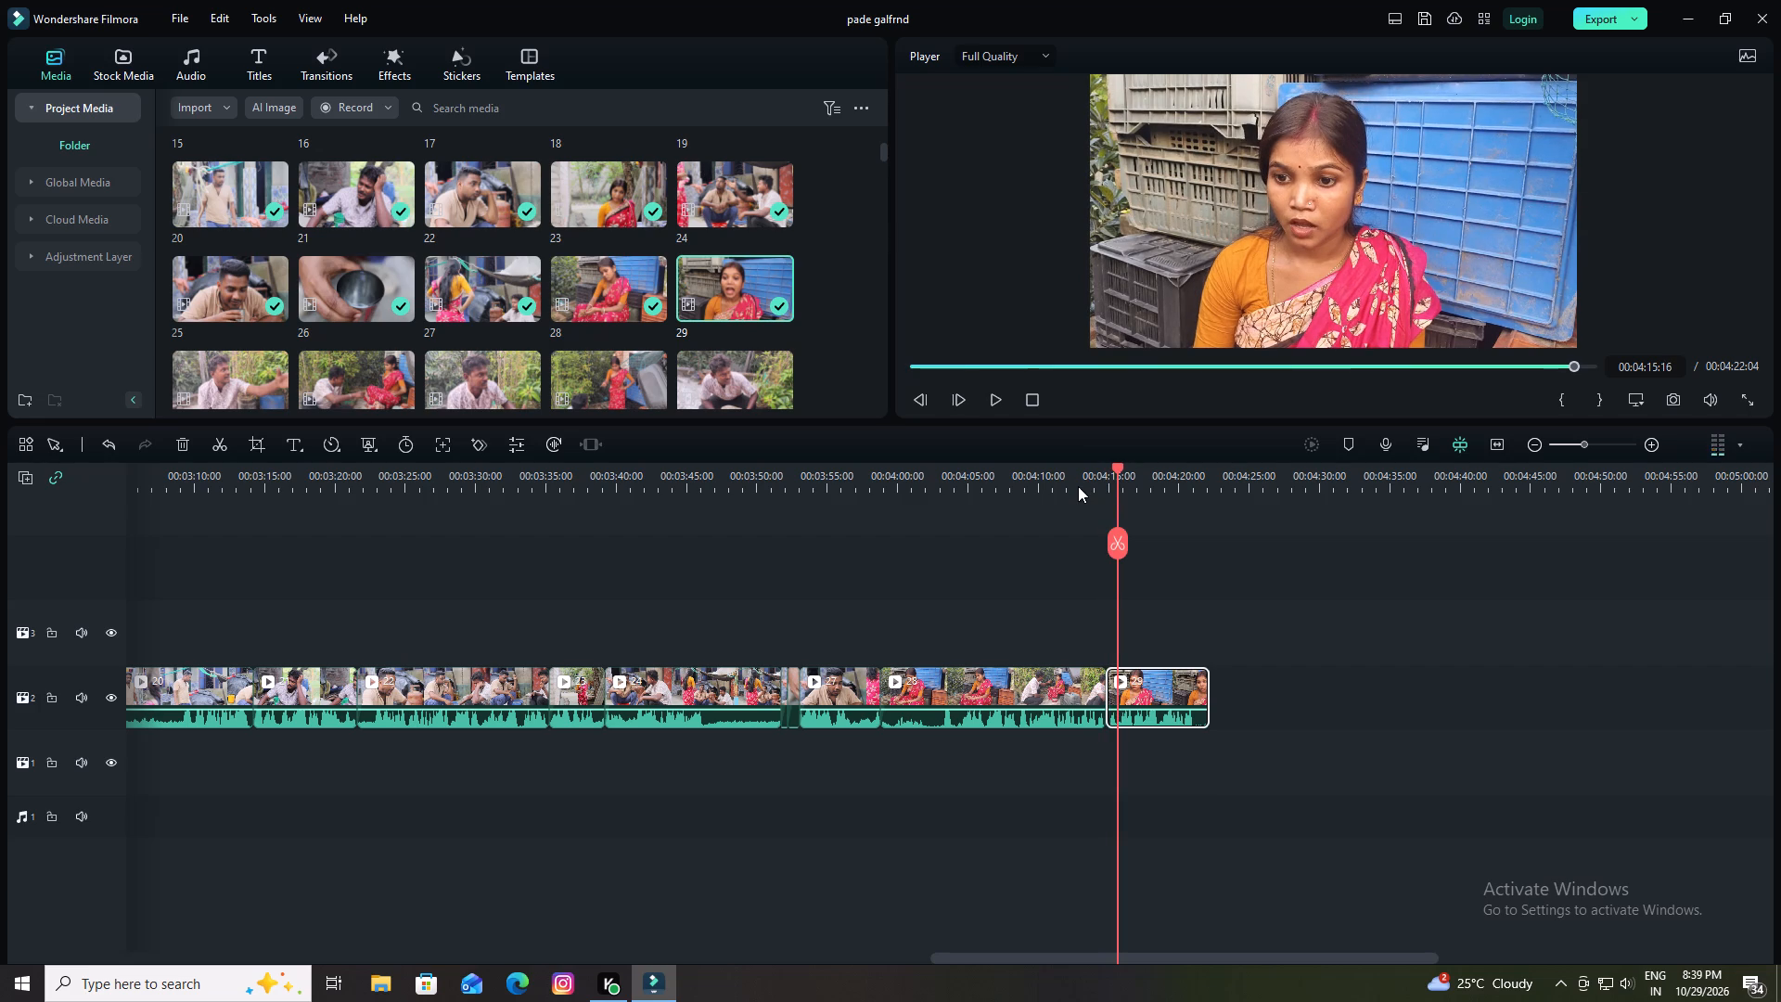
pyautogui.click(1121, 546)
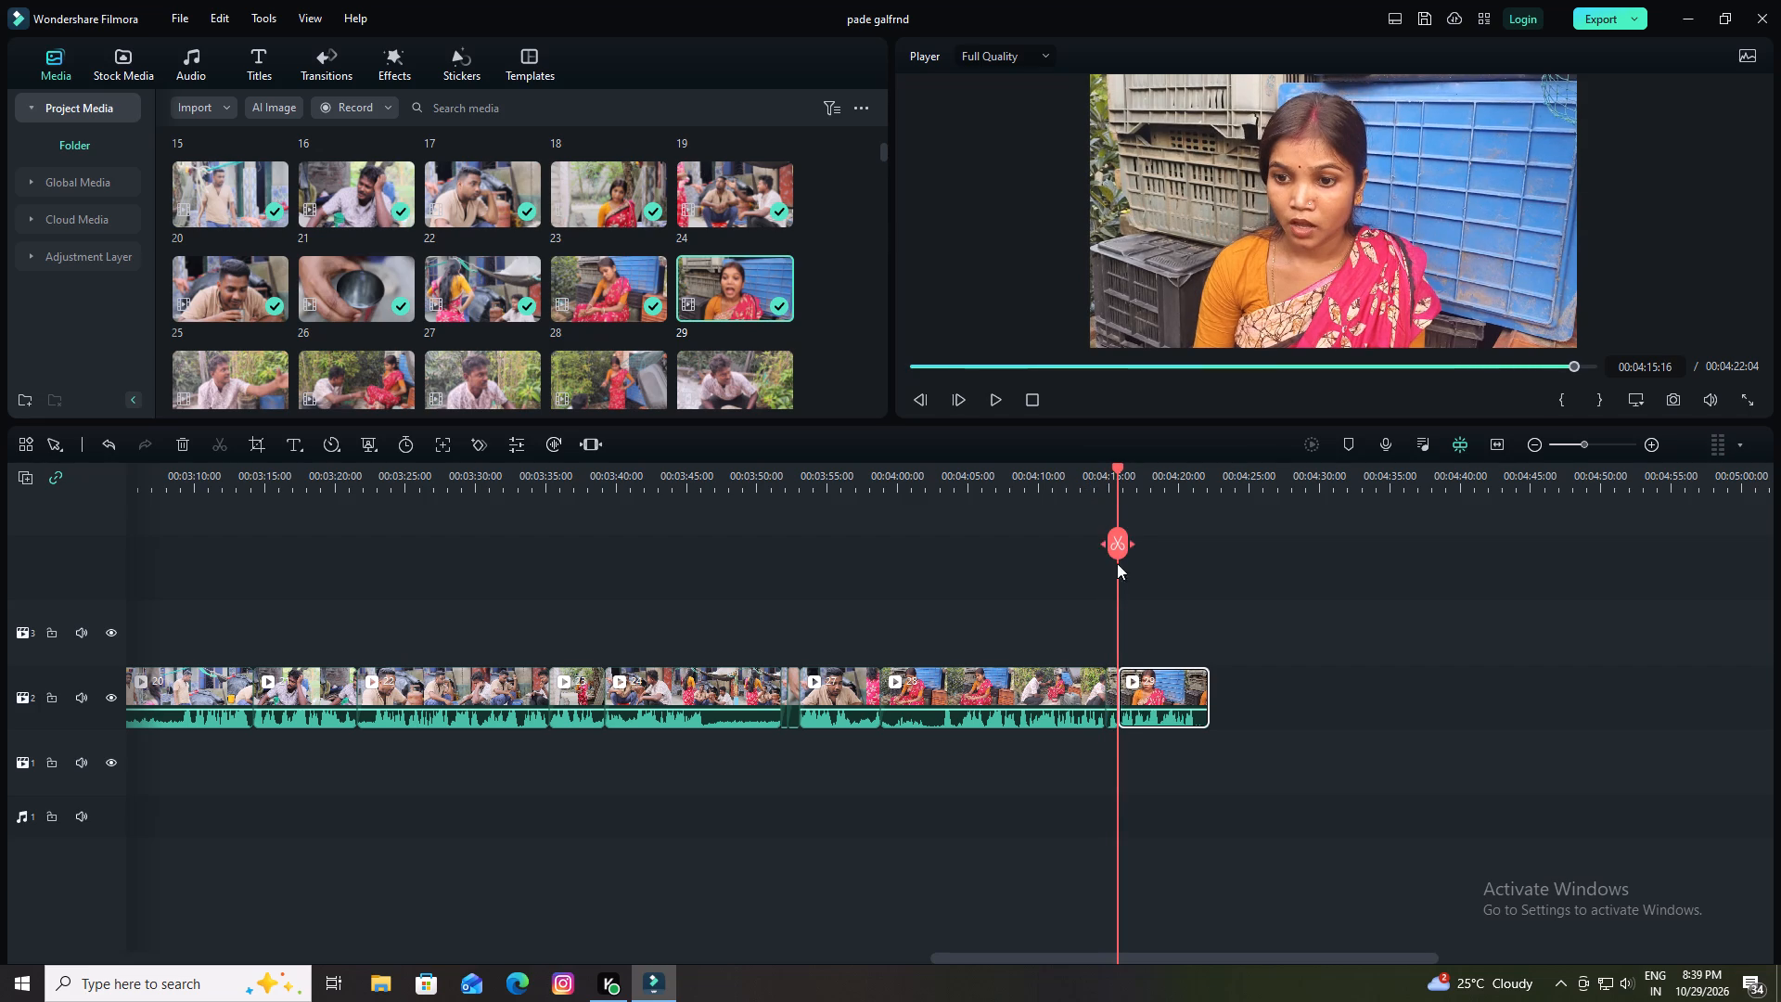
pyautogui.click(1110, 698)
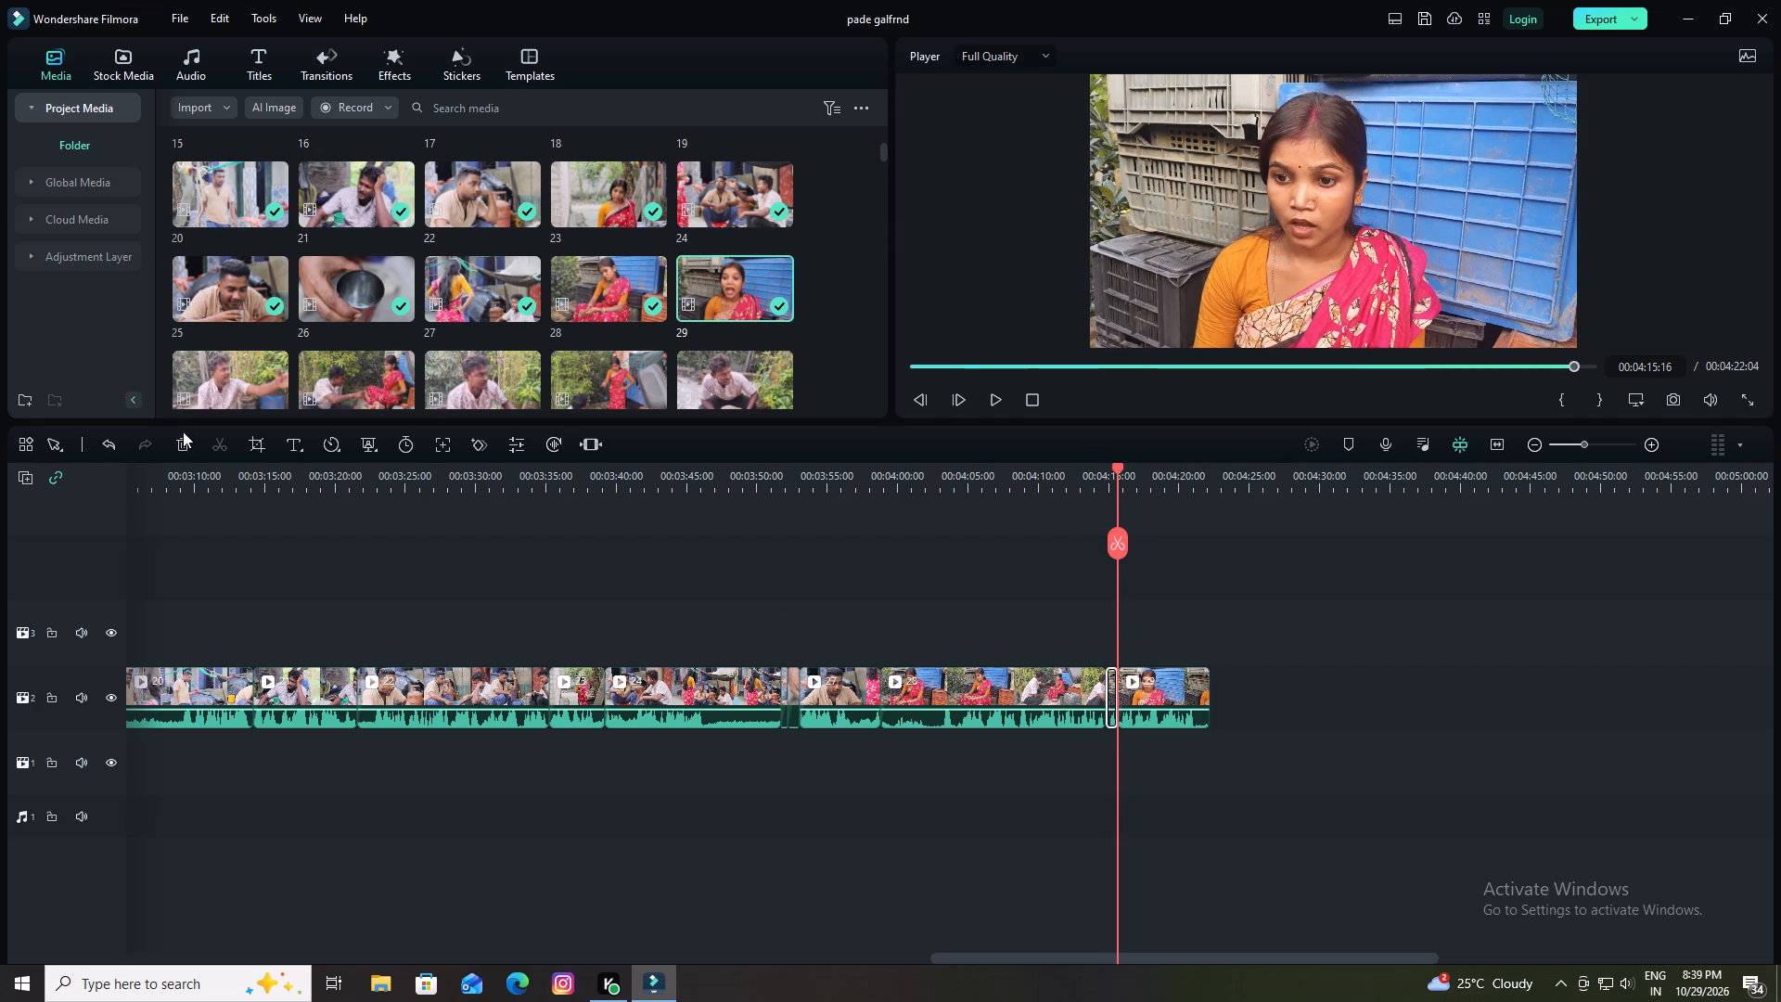
pyautogui.click(181, 435)
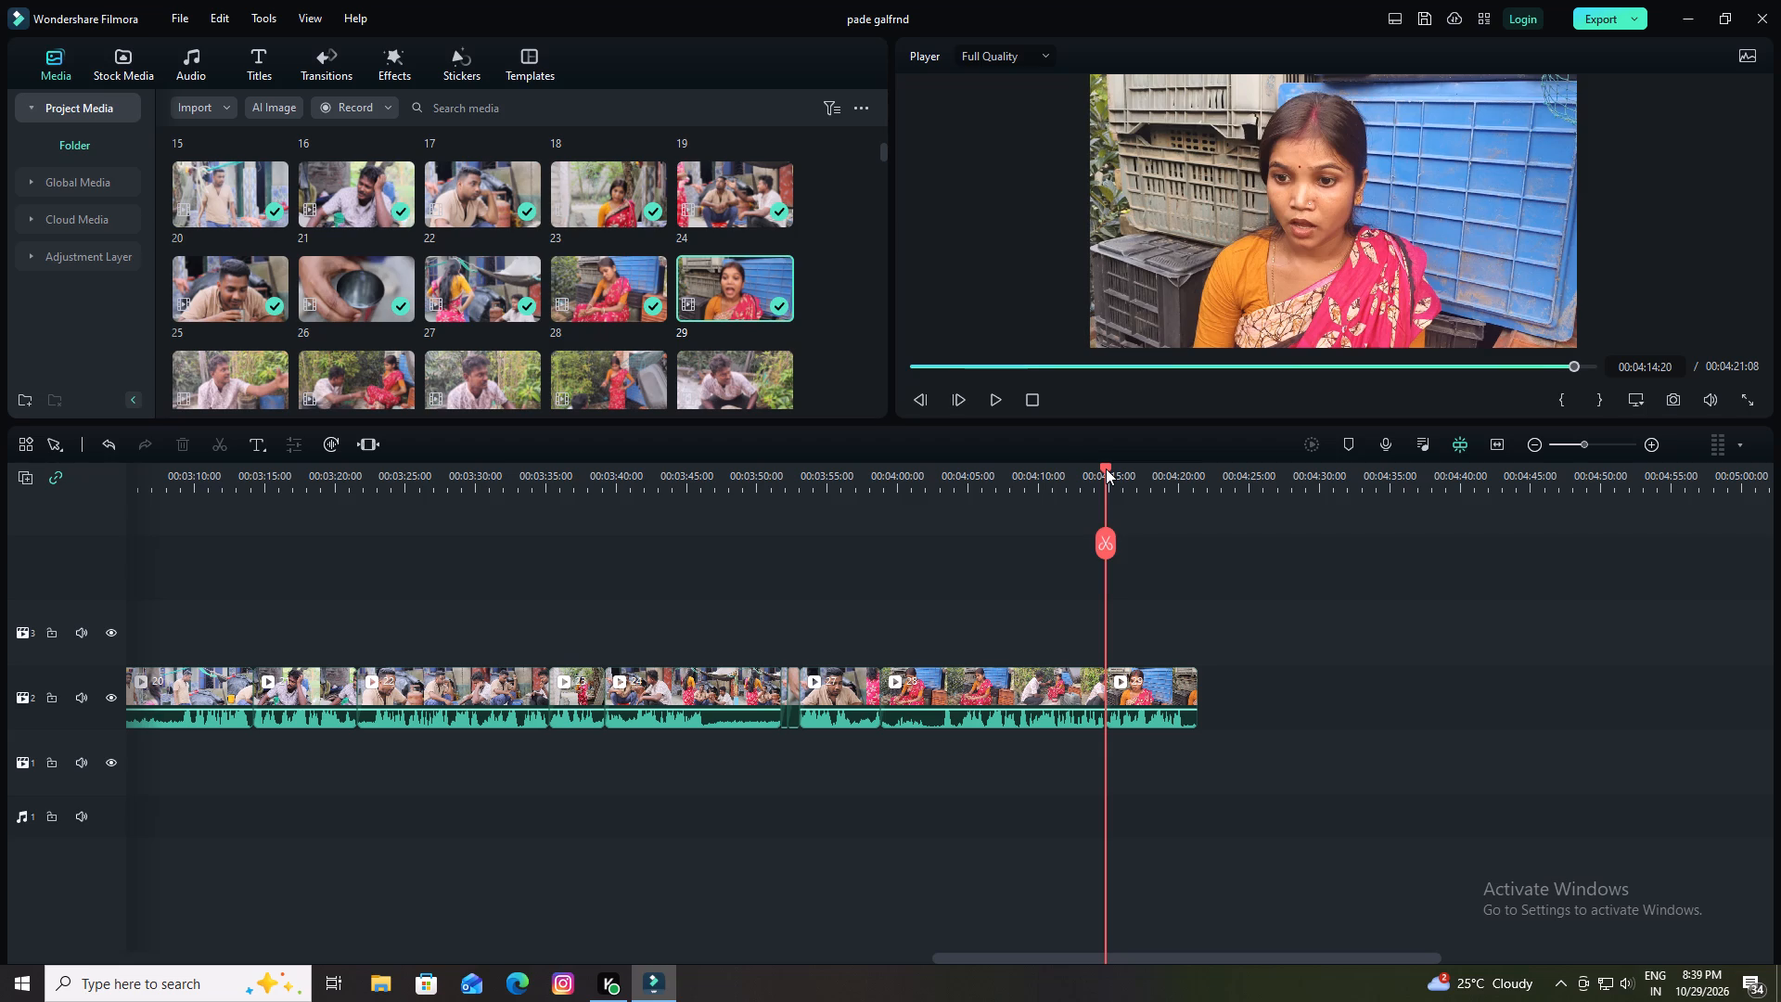
# Play from late in clip 28 through clip 29, split clip 29 at 00:04:20:07 and delete its part after the cut.
pyautogui.moveTo(1106, 469); pyautogui.dragTo(1041, 496)
pyautogui.press('space')
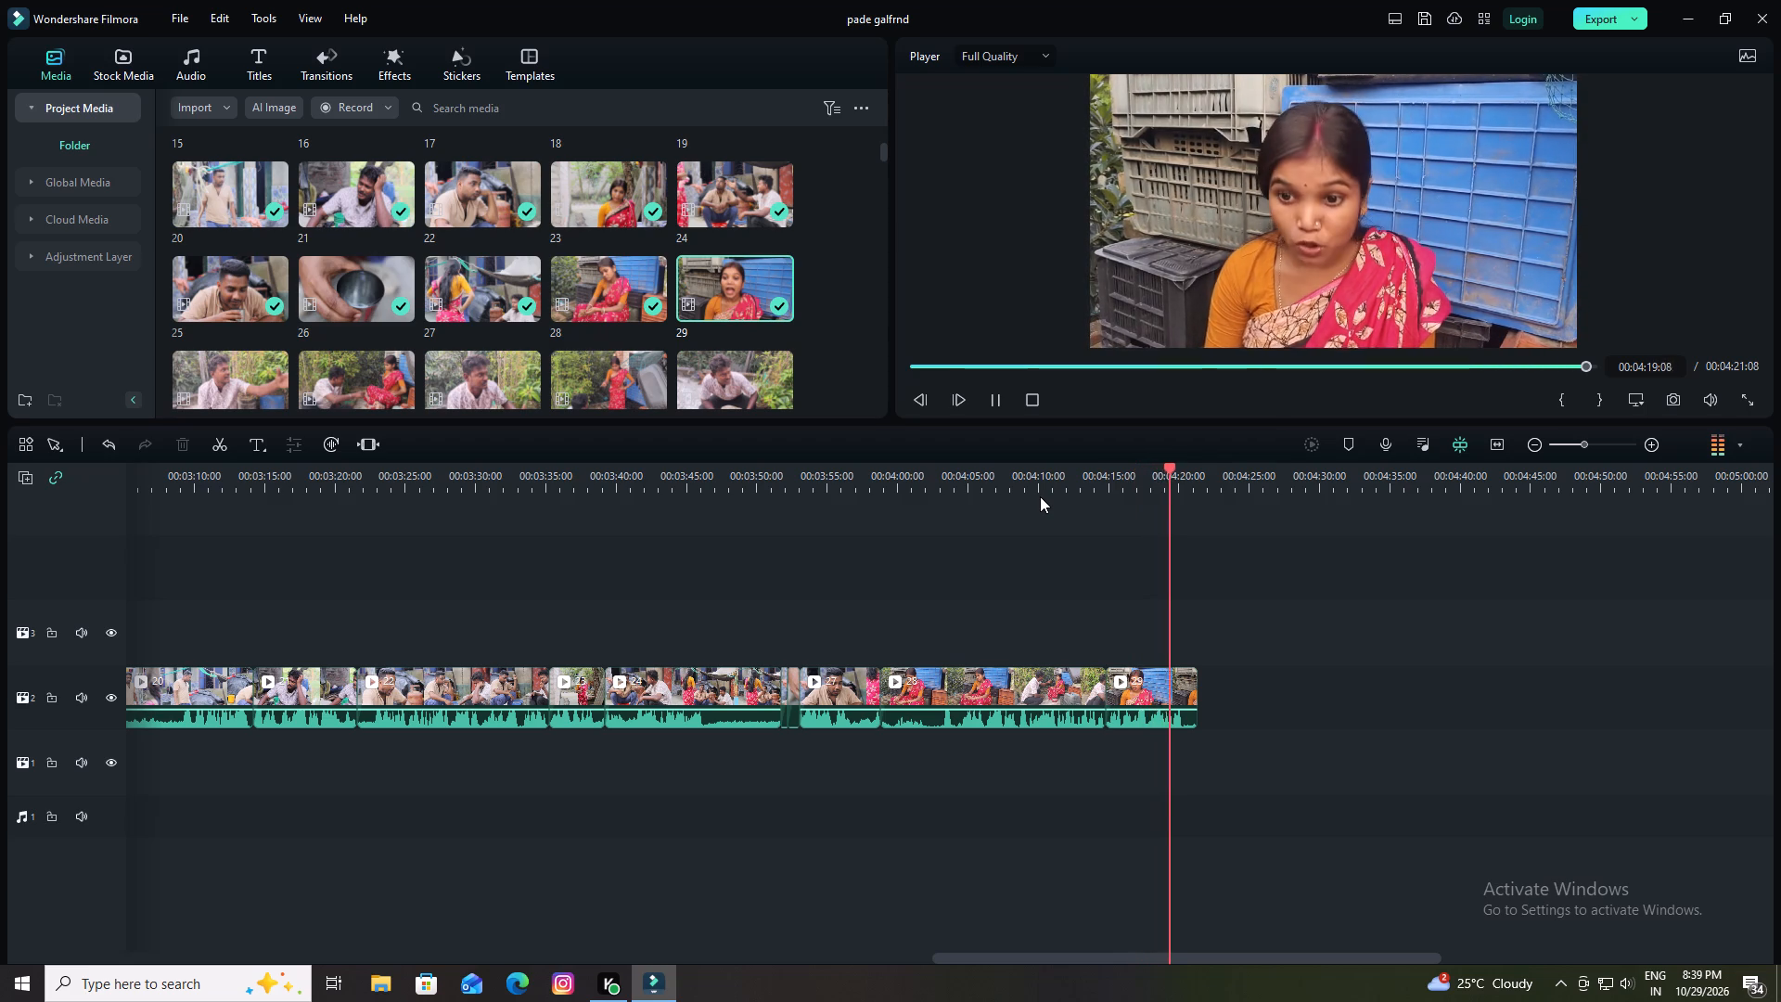
pyautogui.press('space')
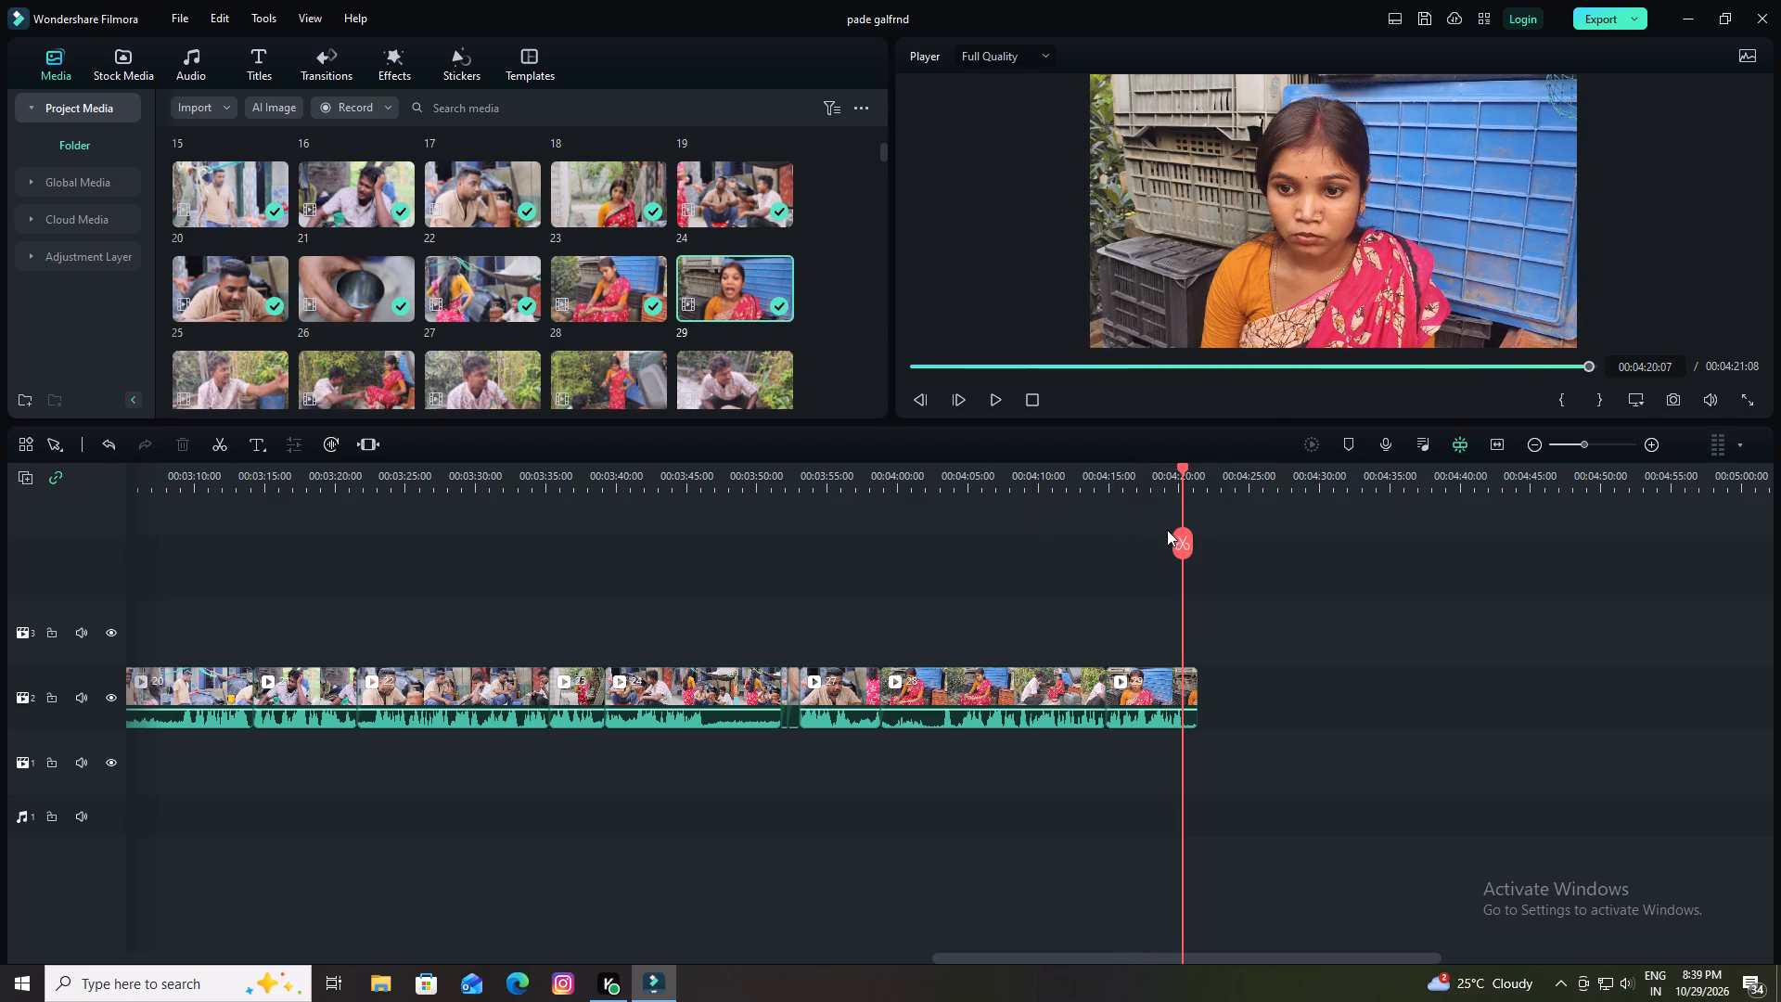
pyautogui.click(1178, 540)
pyautogui.click(178, 441)
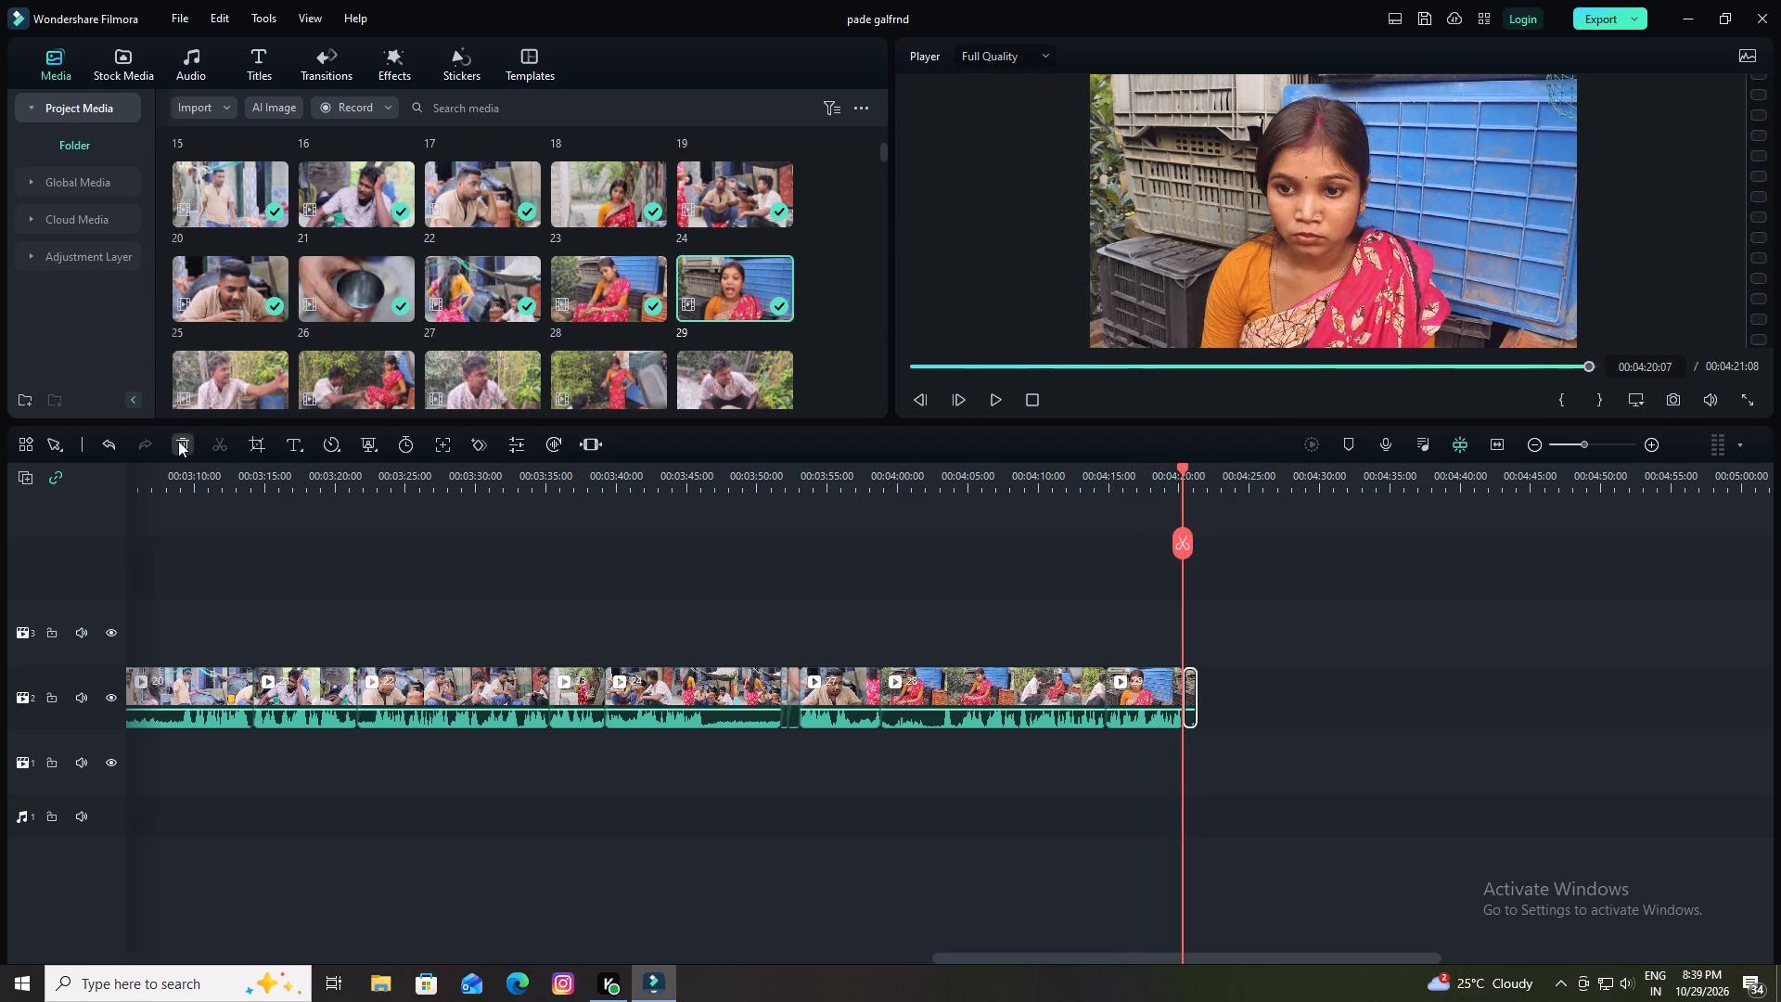
# Add clip 30 directly after clip 29 on the main video track and raise its audio volume.
pyautogui.scroll(-1, 652, 344)
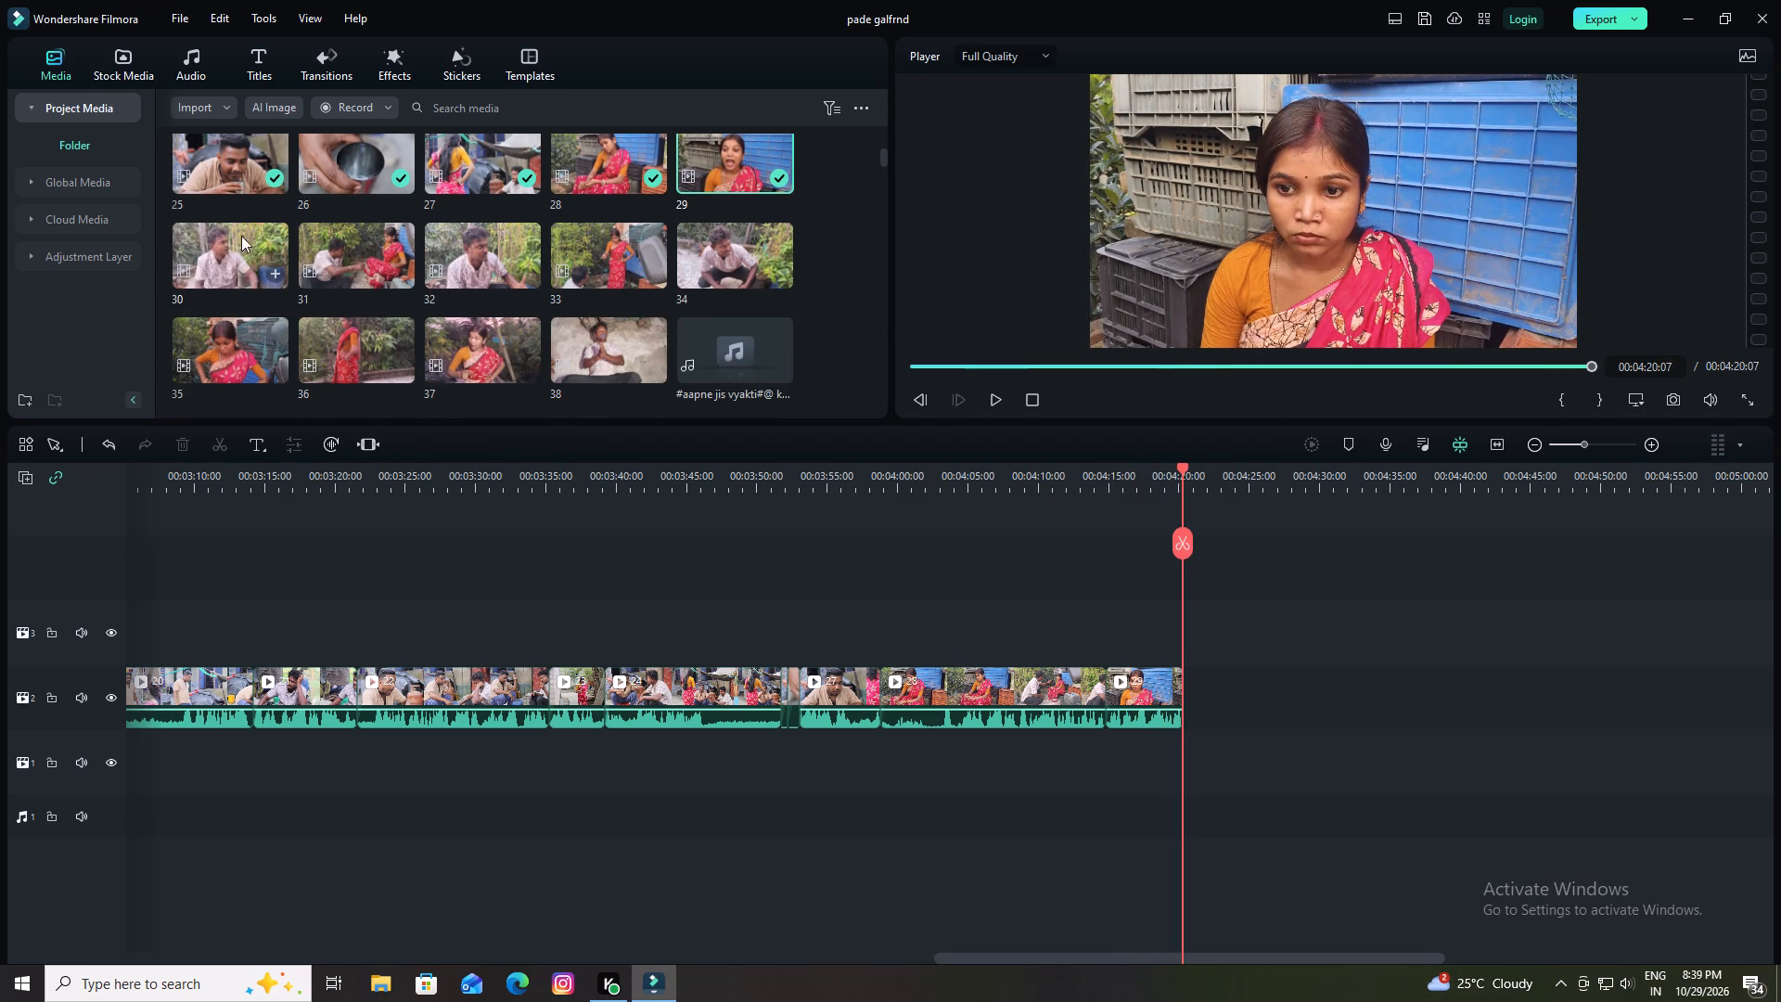
pyautogui.moveTo(220, 234); pyautogui.dragTo(1177, 691)
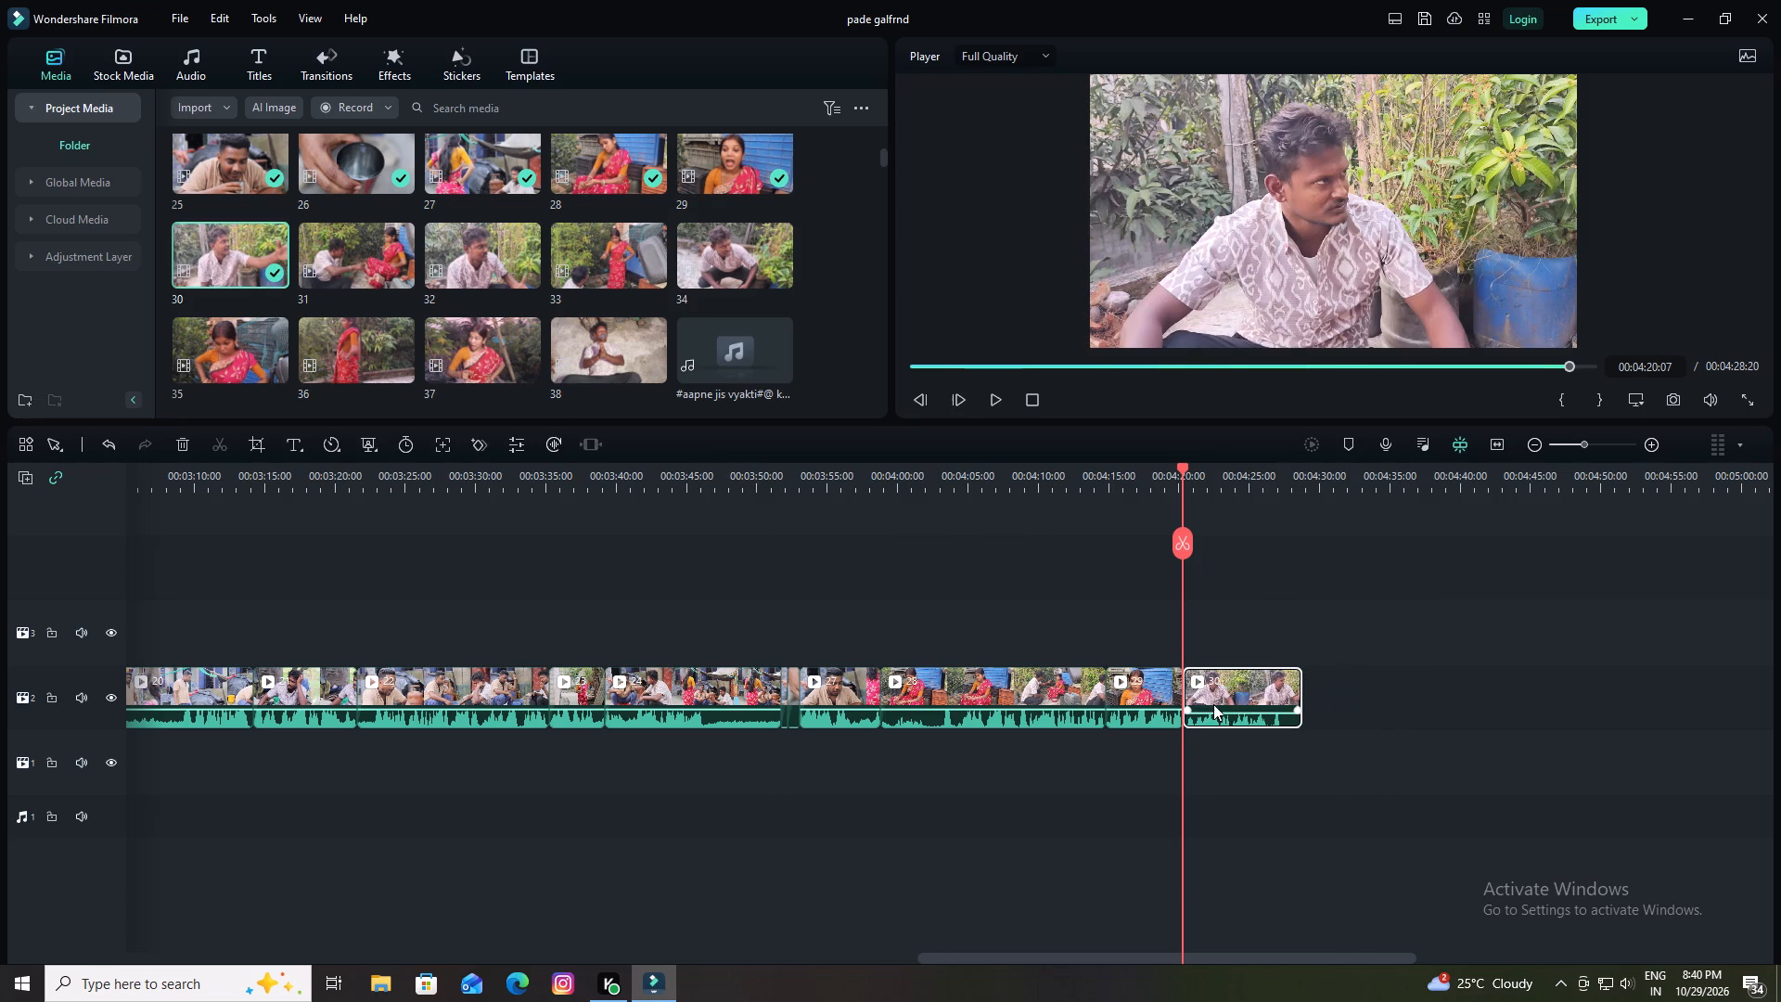
pyautogui.moveTo(1213, 713); pyautogui.dragTo(1213, 701)
# Play across the join between clips 29 and 30, split clip 30 at 00:04:21:04 and delete its part before the cut.
pyautogui.moveTo(1179, 468); pyautogui.dragTo(1151, 474)
pyautogui.moveTo(1271, 477); pyautogui.dragTo(1477, 477)
pyautogui.press('space')
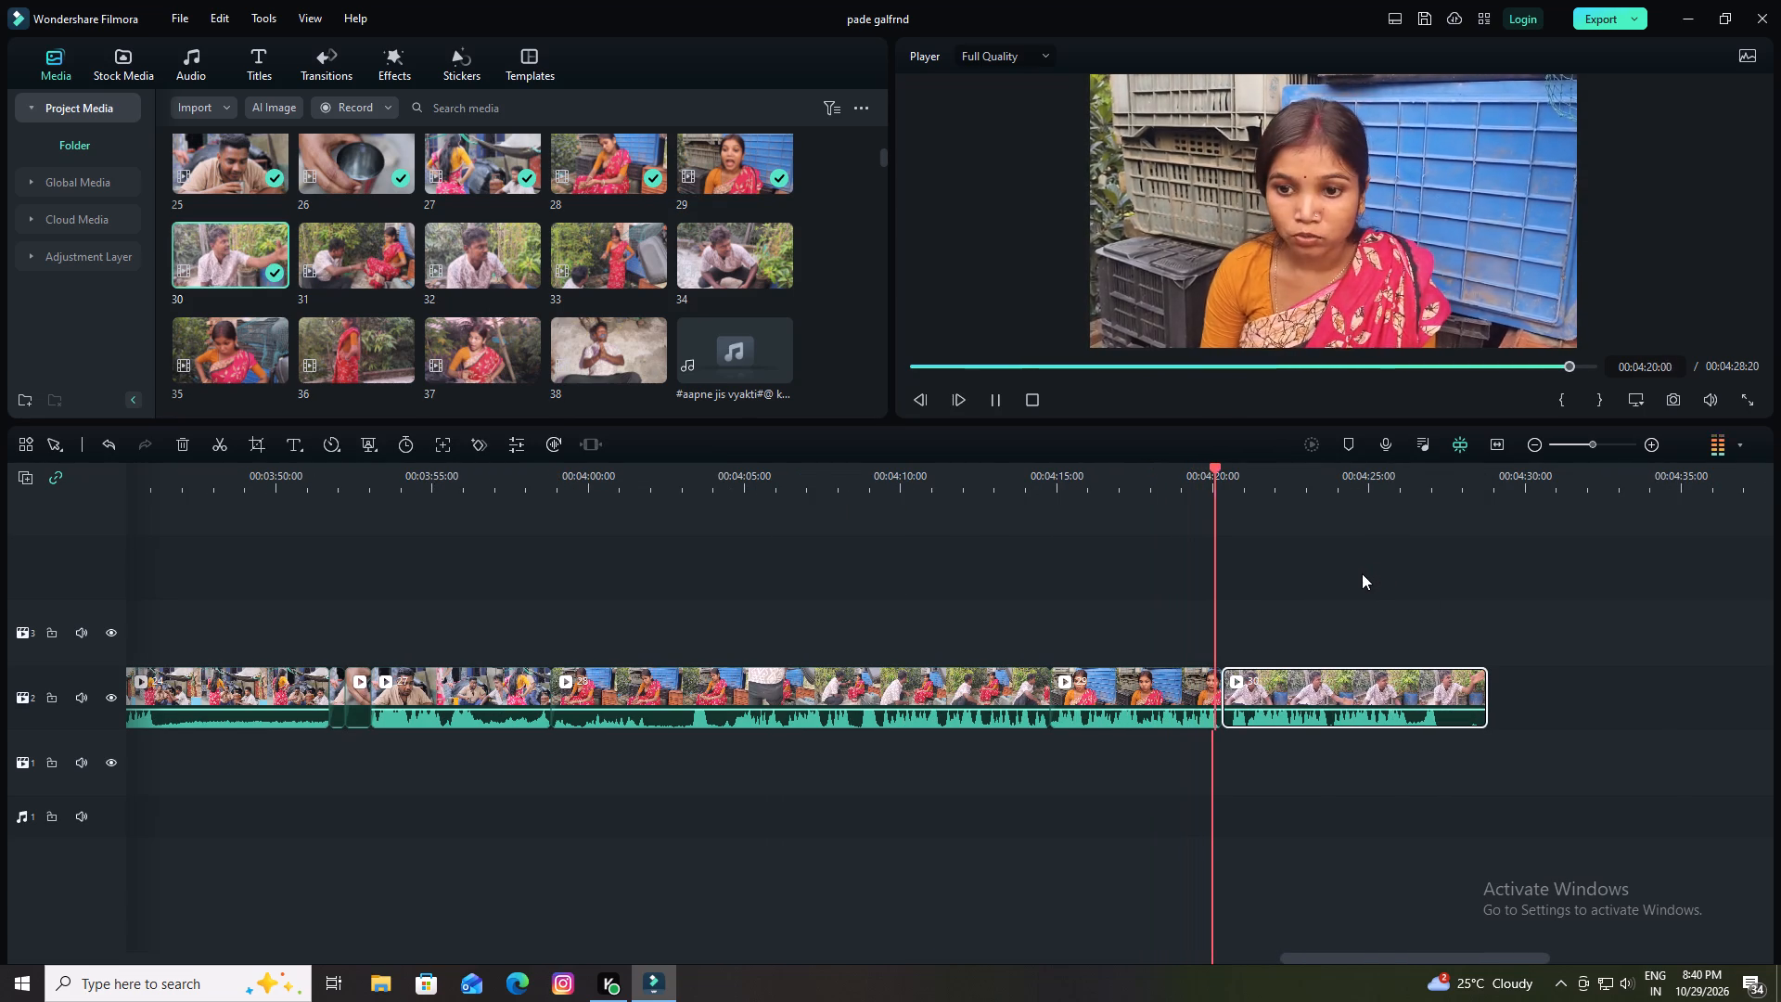
pyautogui.press('space')
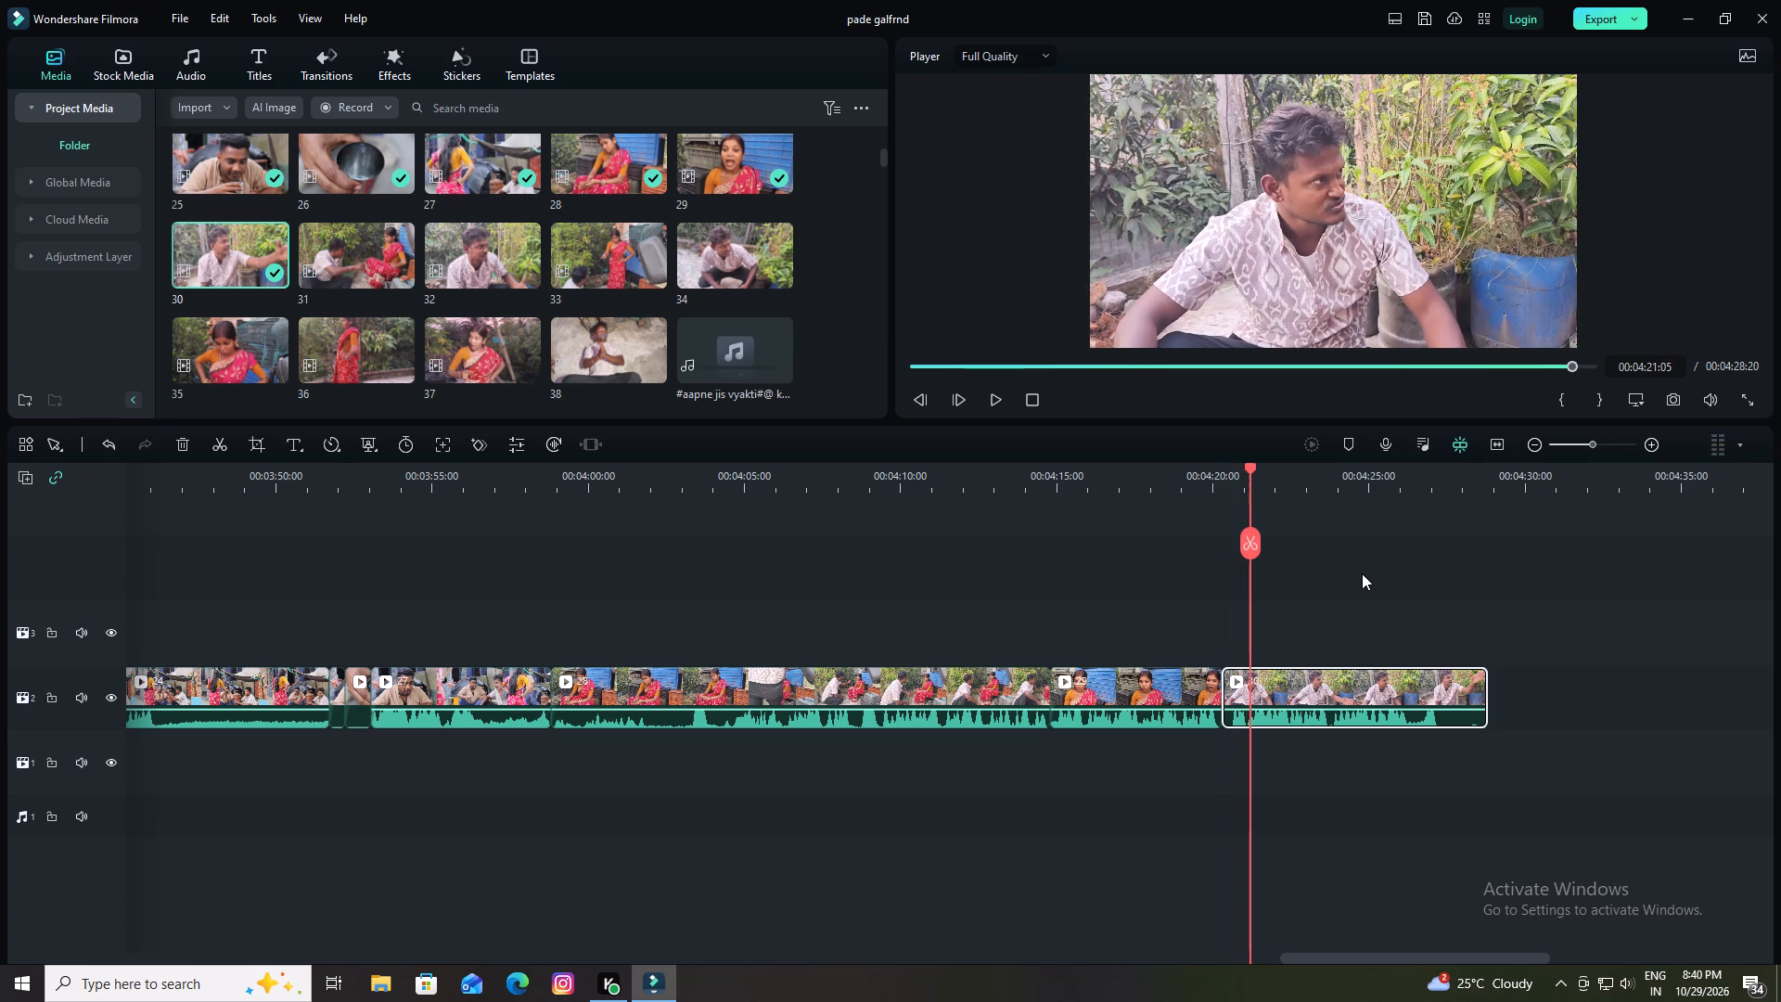
pyautogui.press('Left')
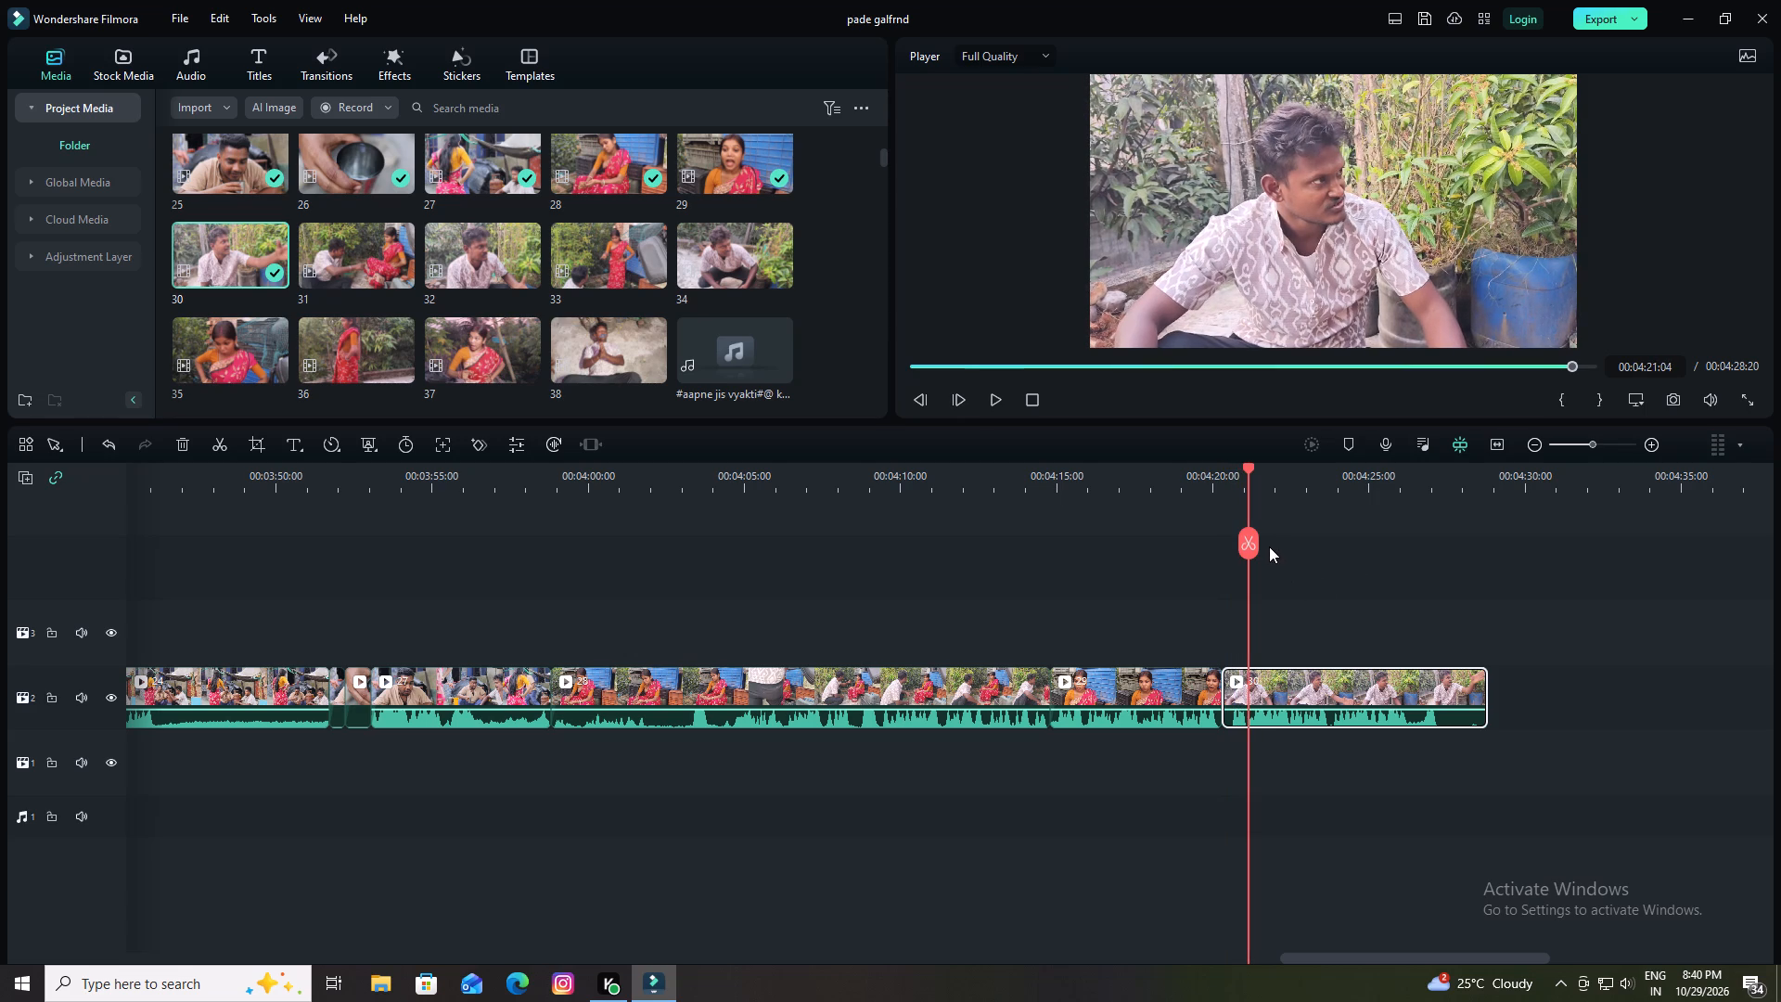
pyautogui.click(1250, 545)
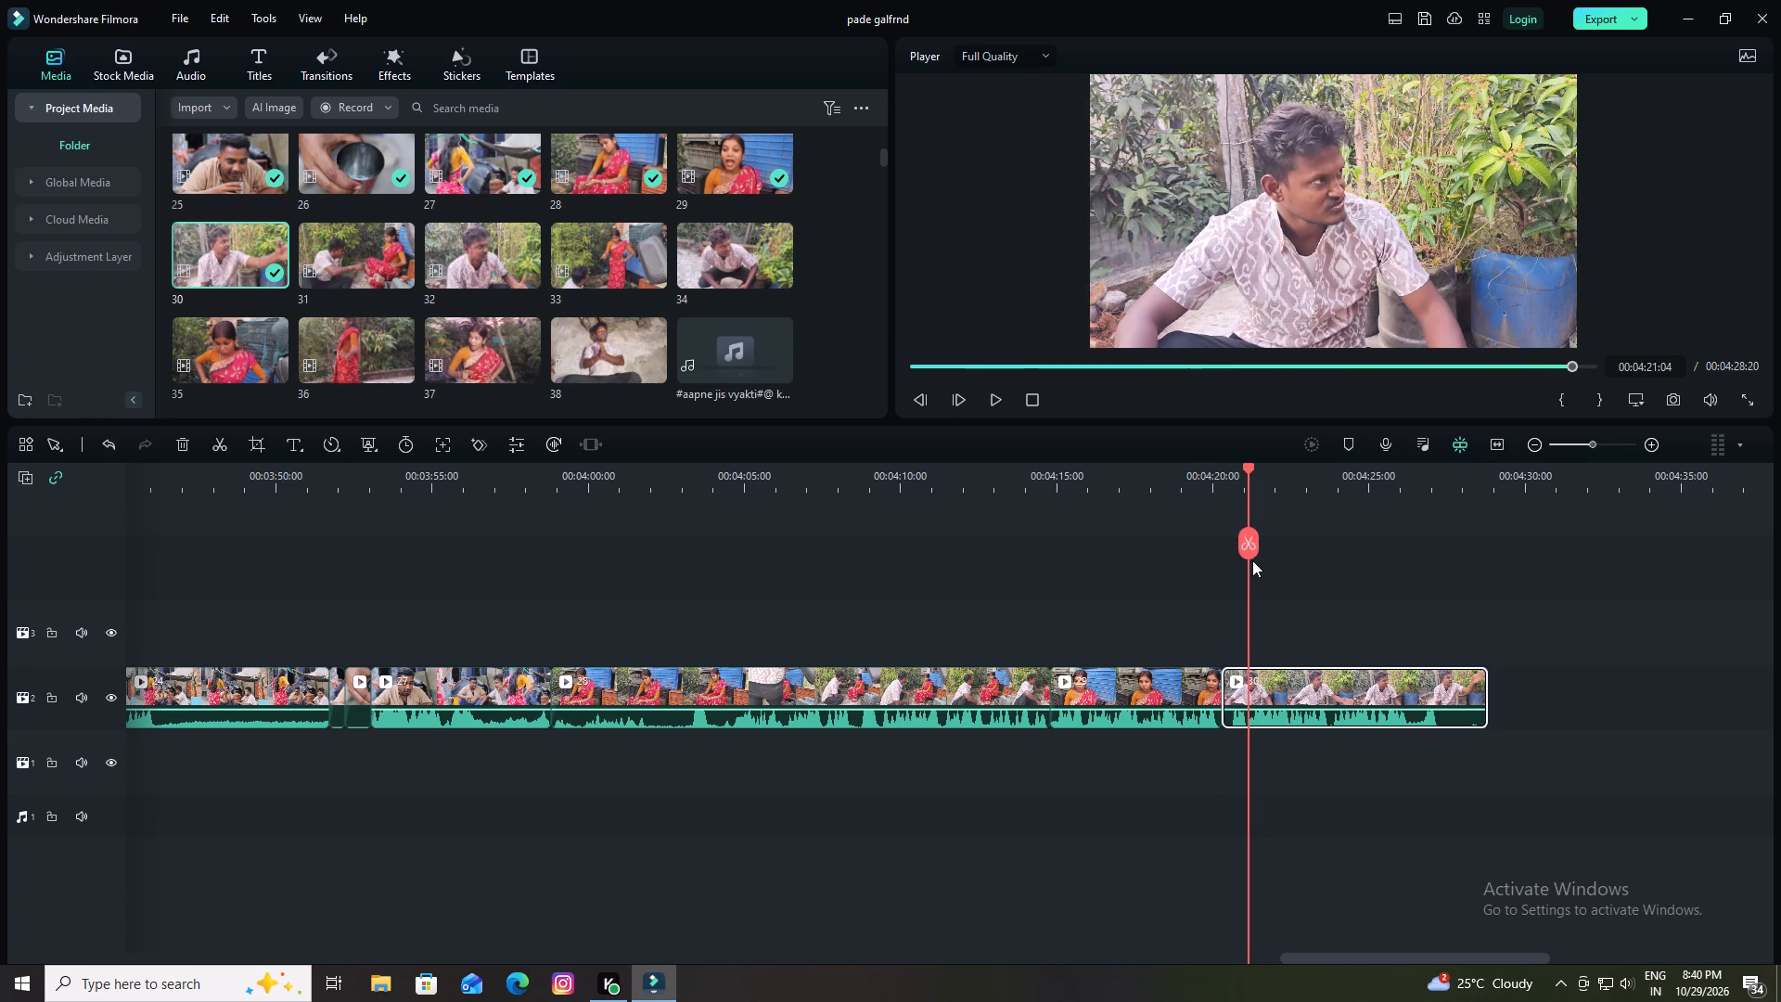
pyautogui.click(1242, 543)
pyautogui.click(1236, 690)
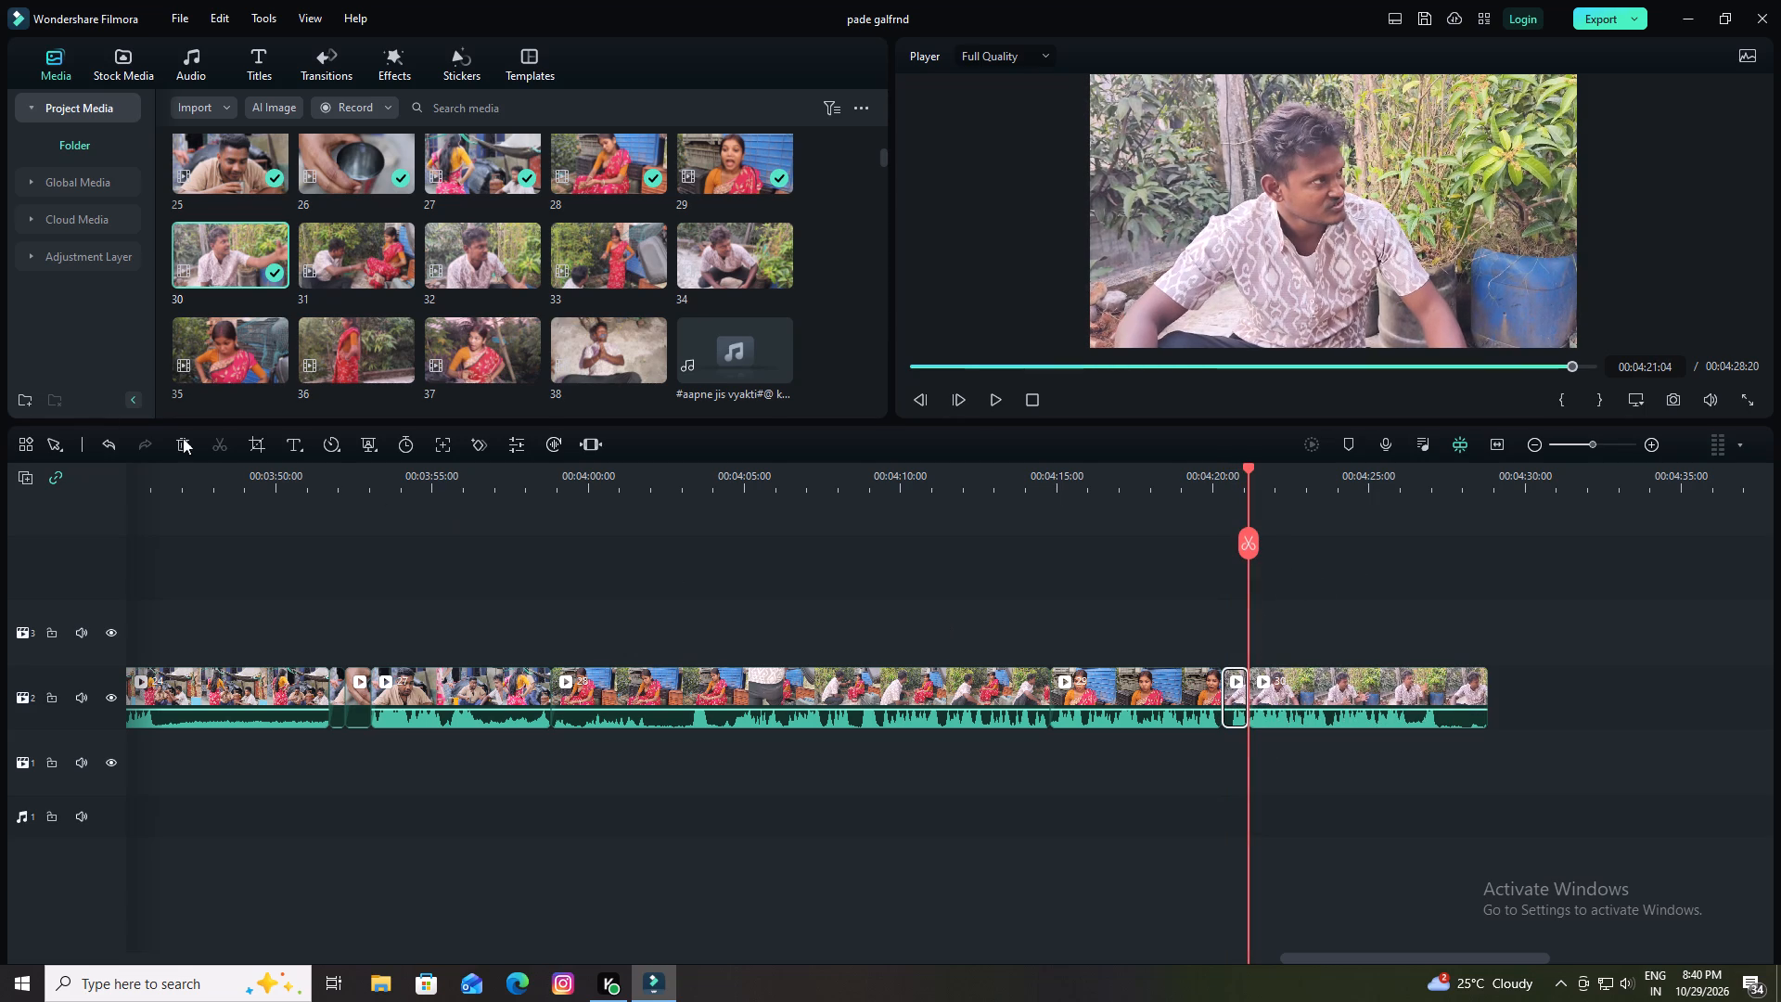
pyautogui.click(174, 443)
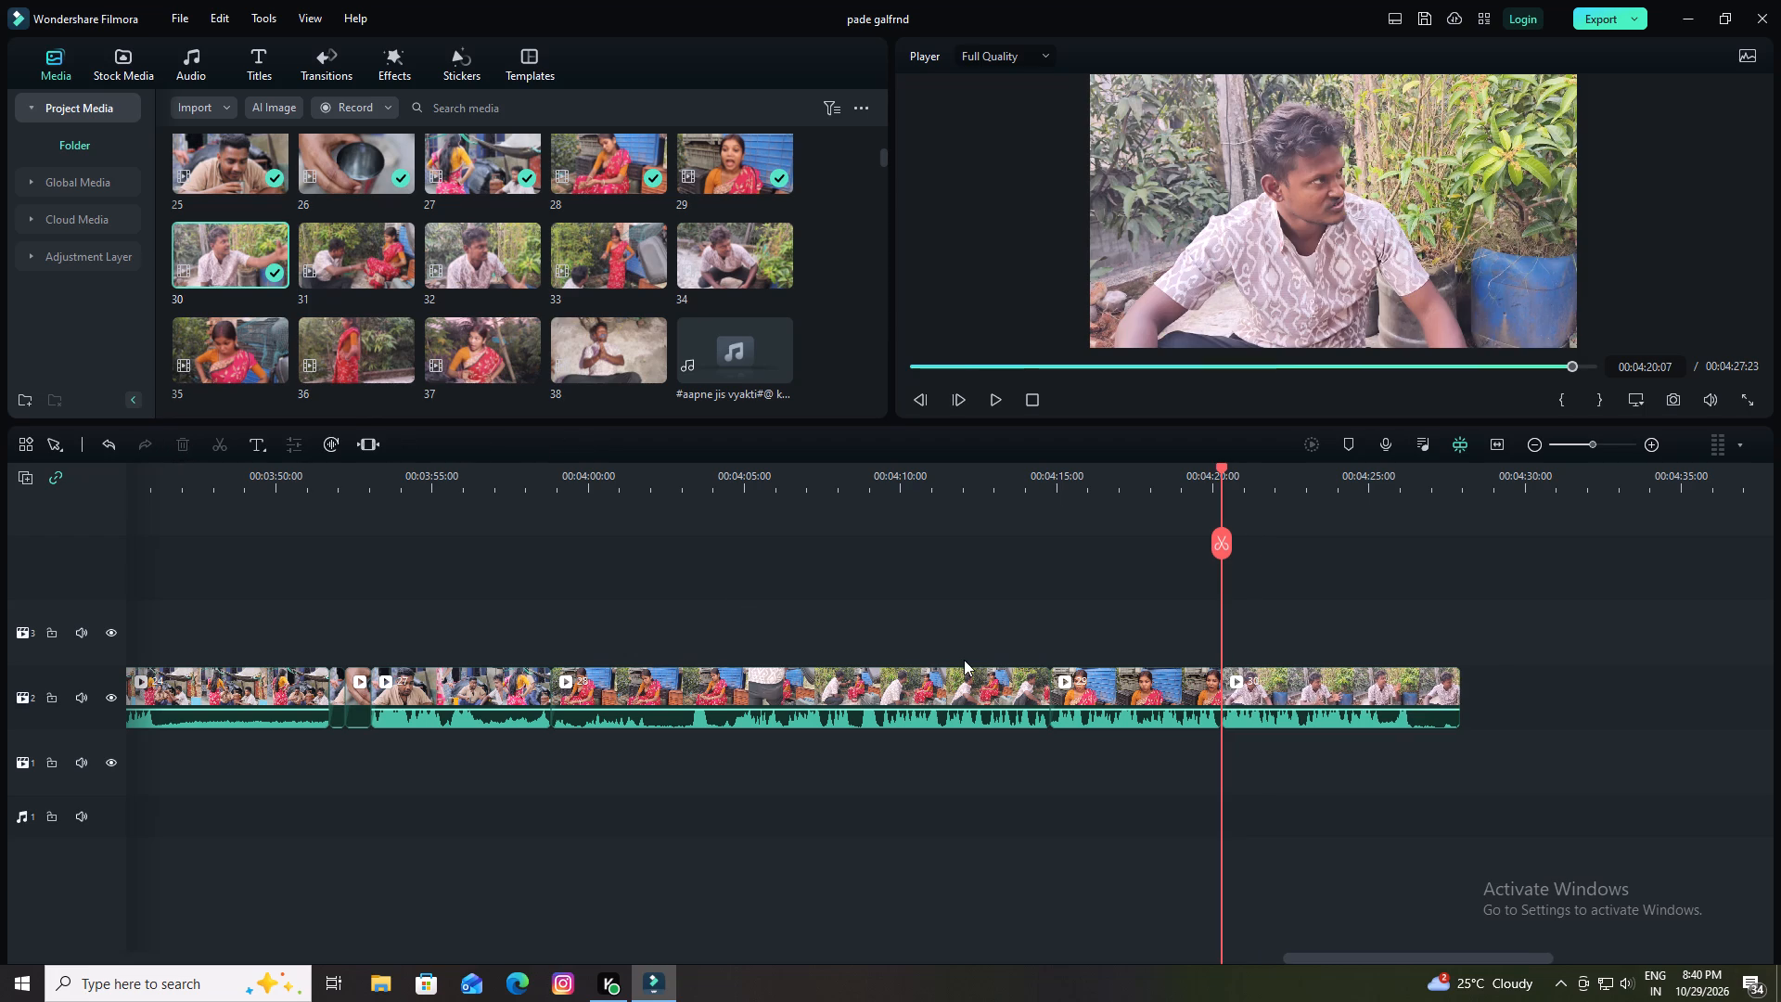
# Play clip 30 from its start, split it at 00:04:26:11 and delete its part after the cut.
pyautogui.press('space')
pyautogui.press('space')
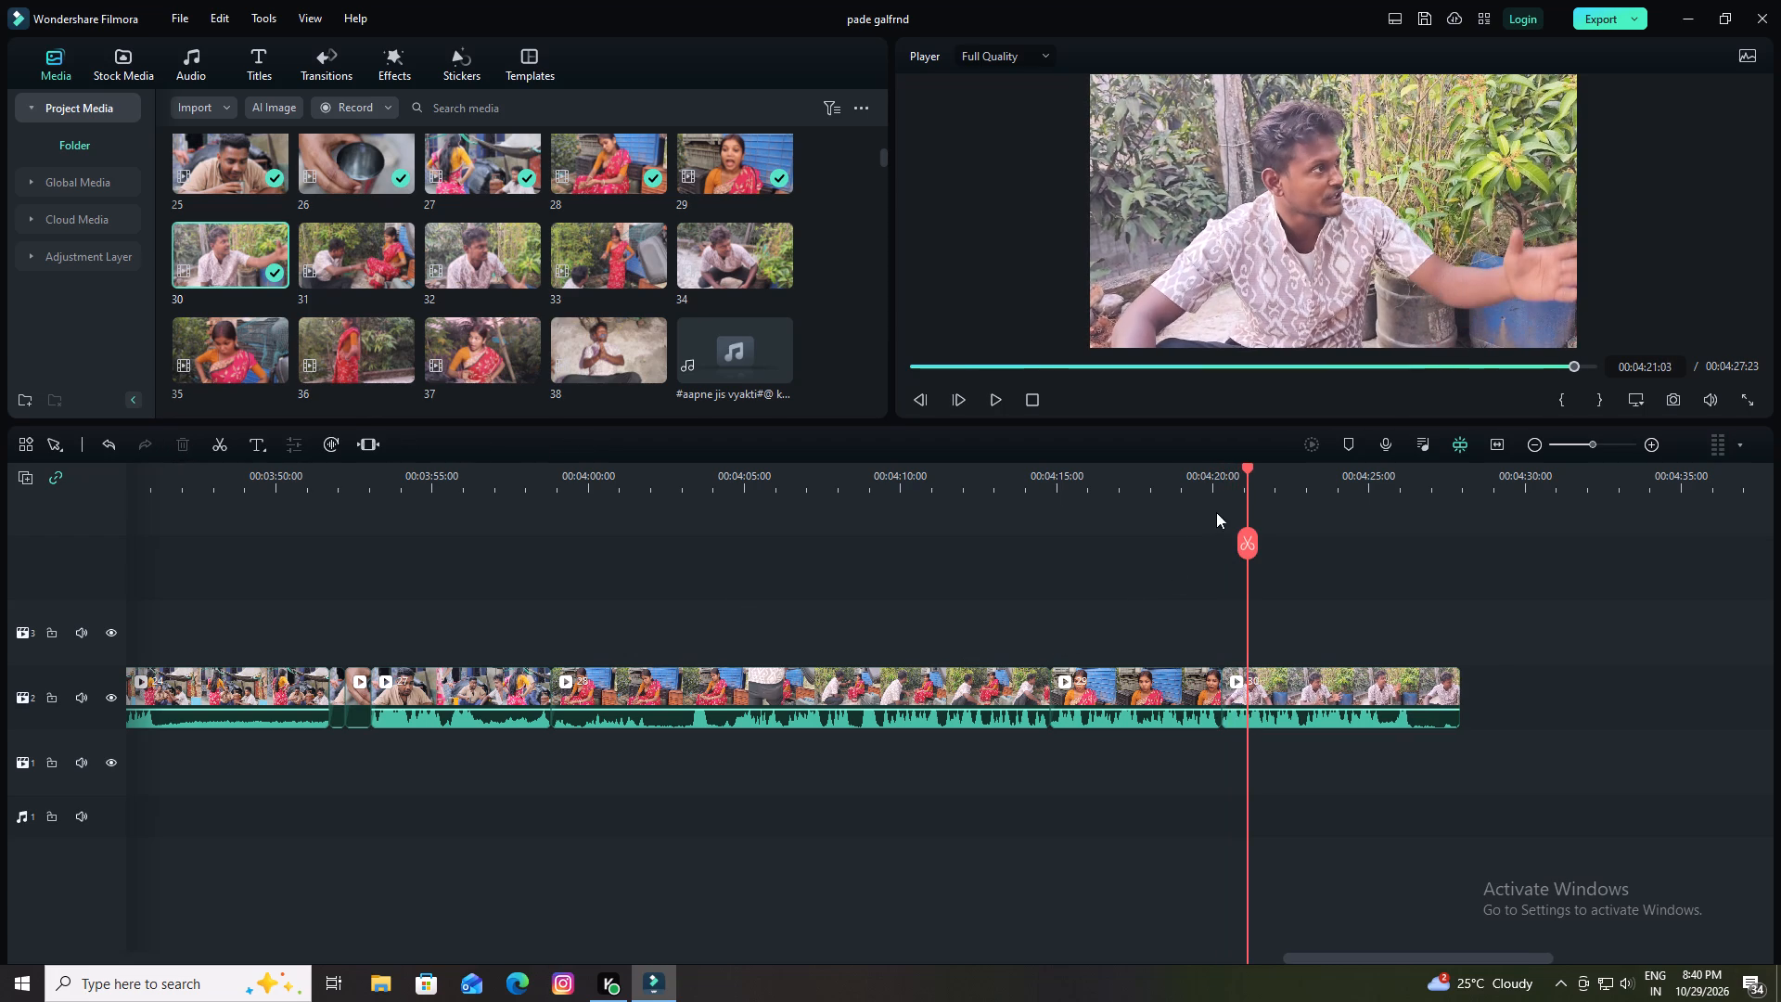
pyautogui.moveTo(1248, 469); pyautogui.dragTo(1208, 483)
pyautogui.press('space')
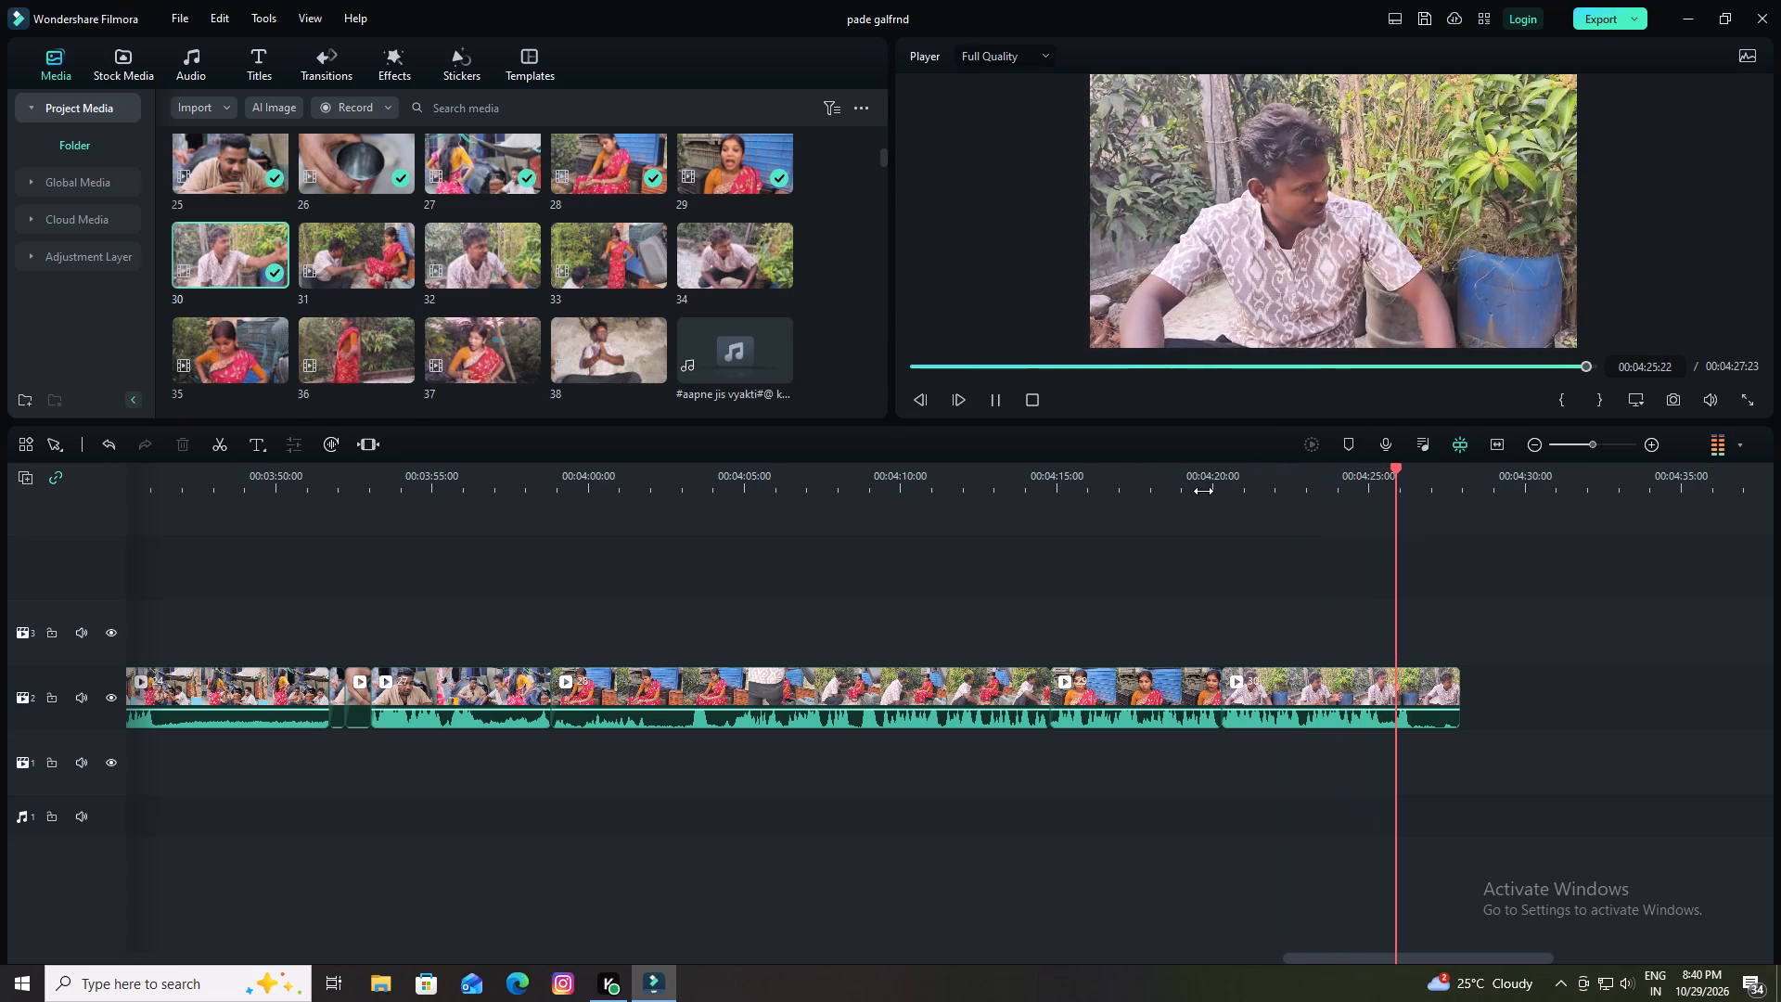
pyautogui.press('space')
pyautogui.click(1412, 539)
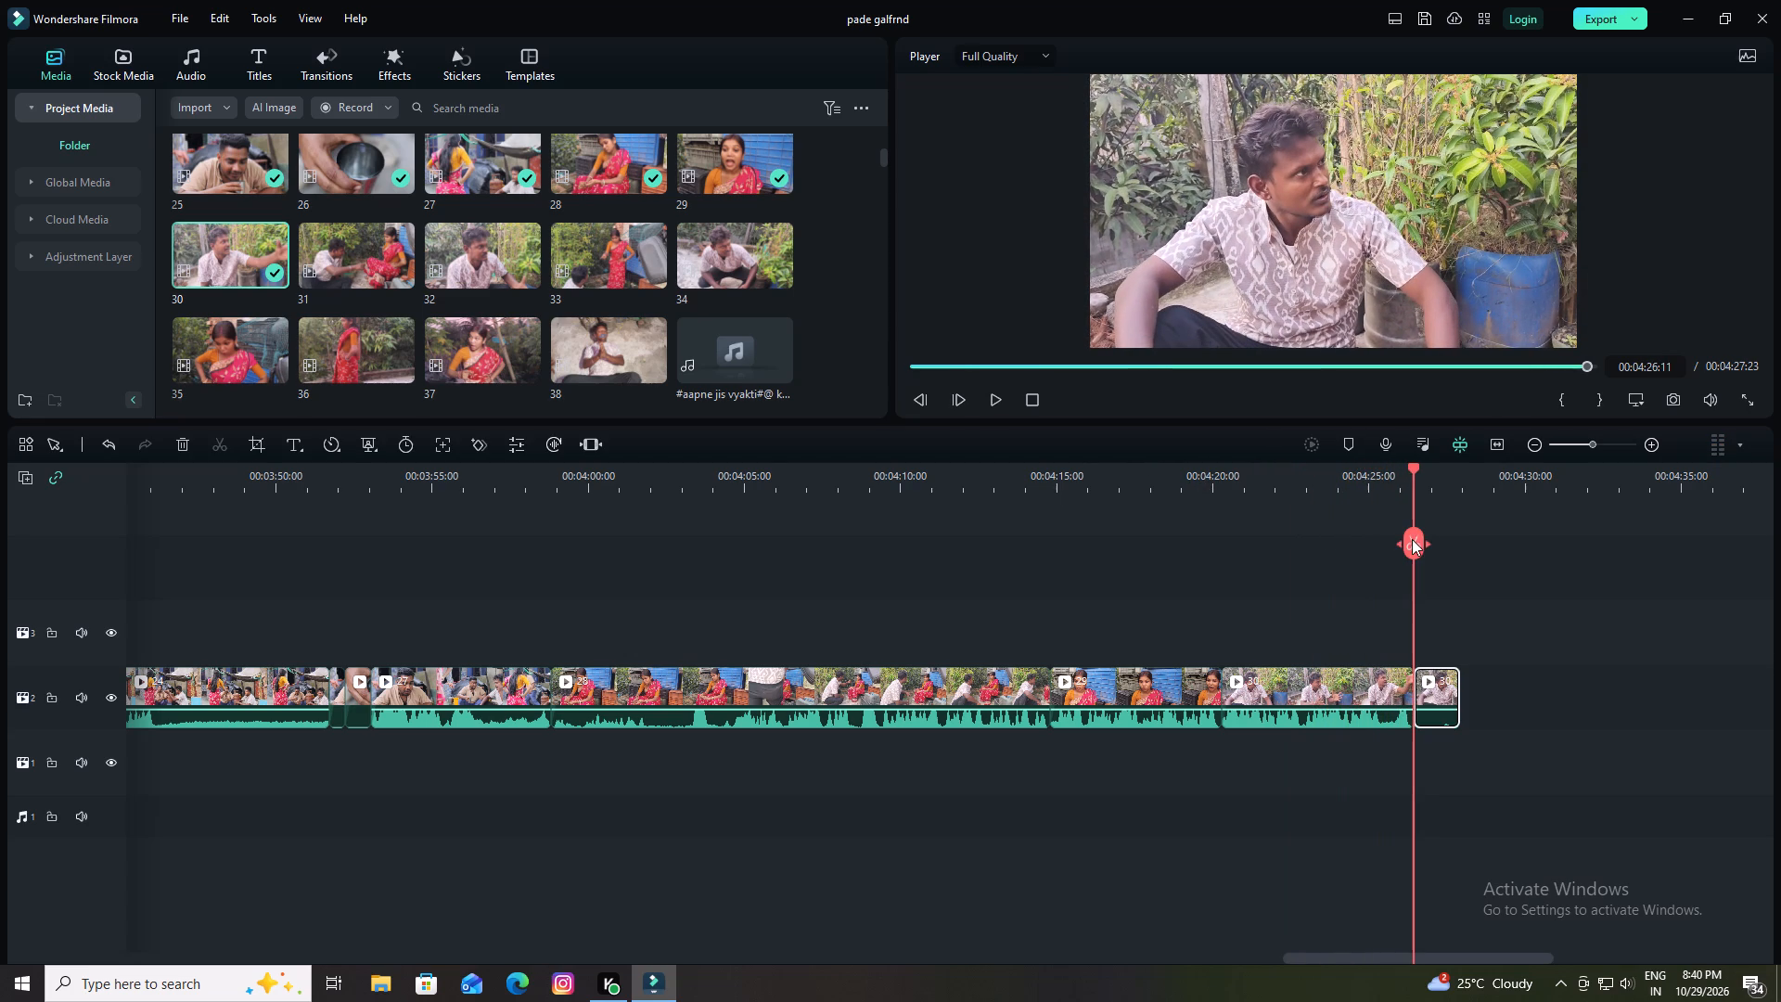
pyautogui.click(185, 439)
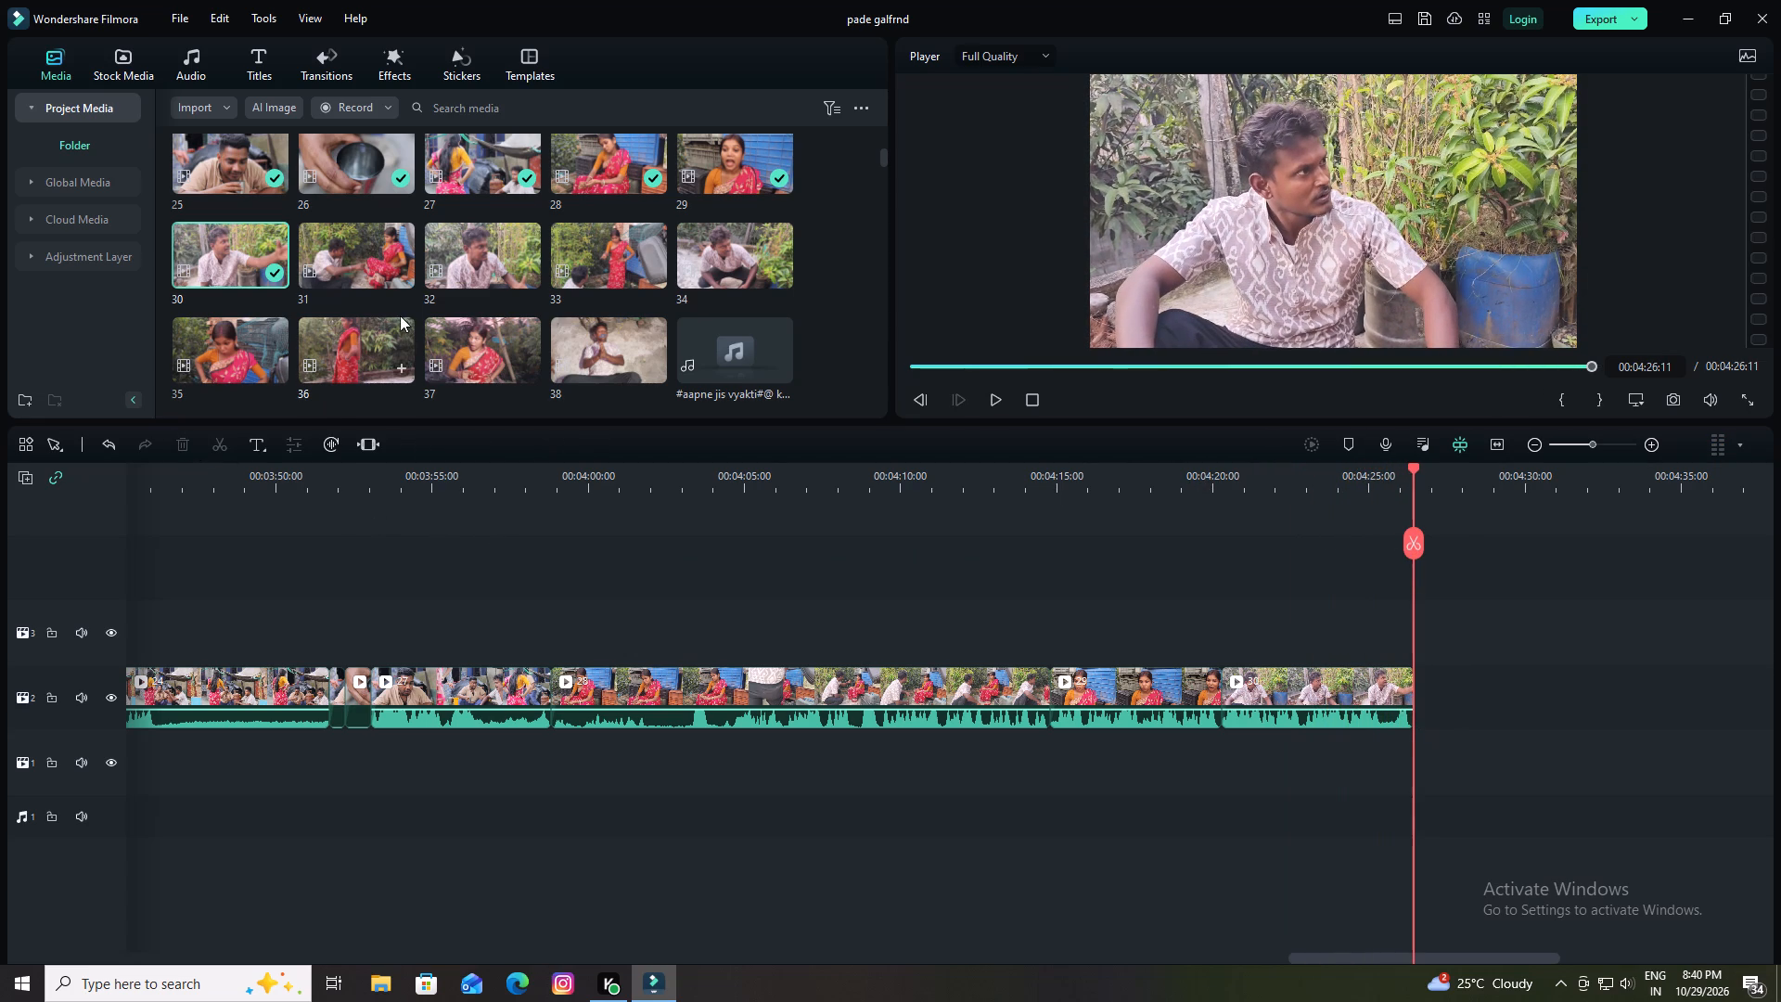
# Preview clip 31 and add it directly after clip 30 on the main video track.
pyautogui.click(337, 264)
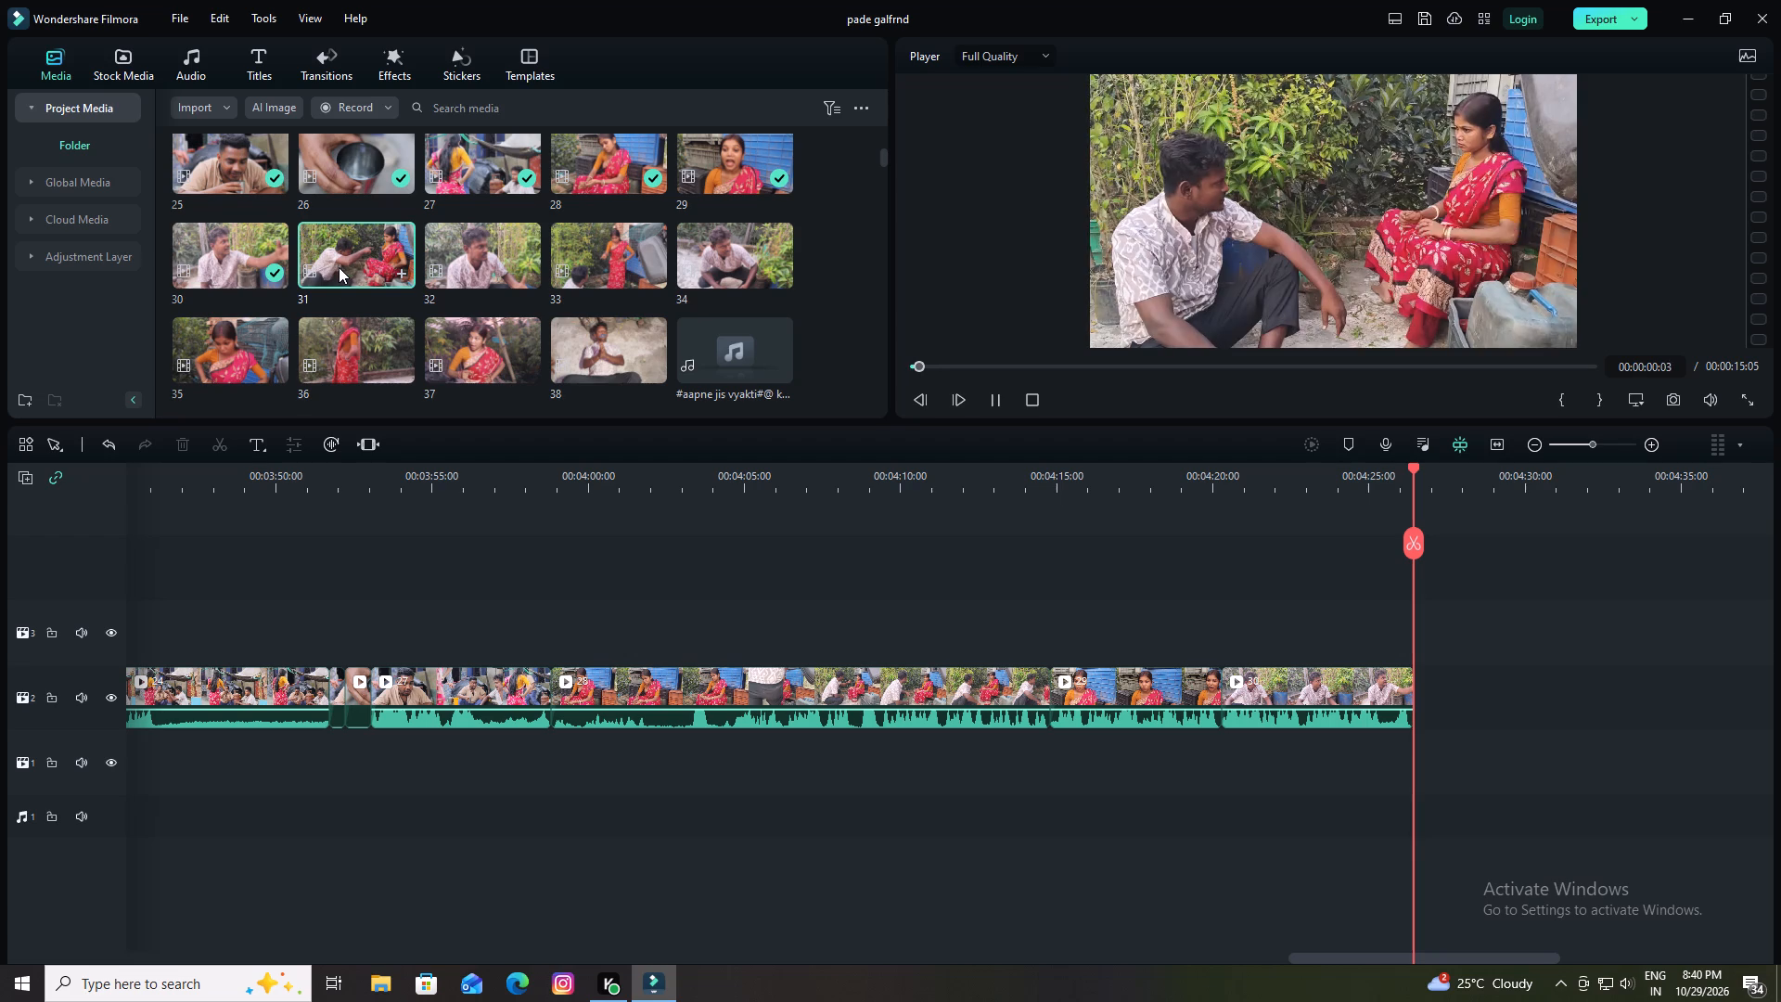
pyautogui.moveTo(339, 267); pyautogui.dragTo(1418, 677)
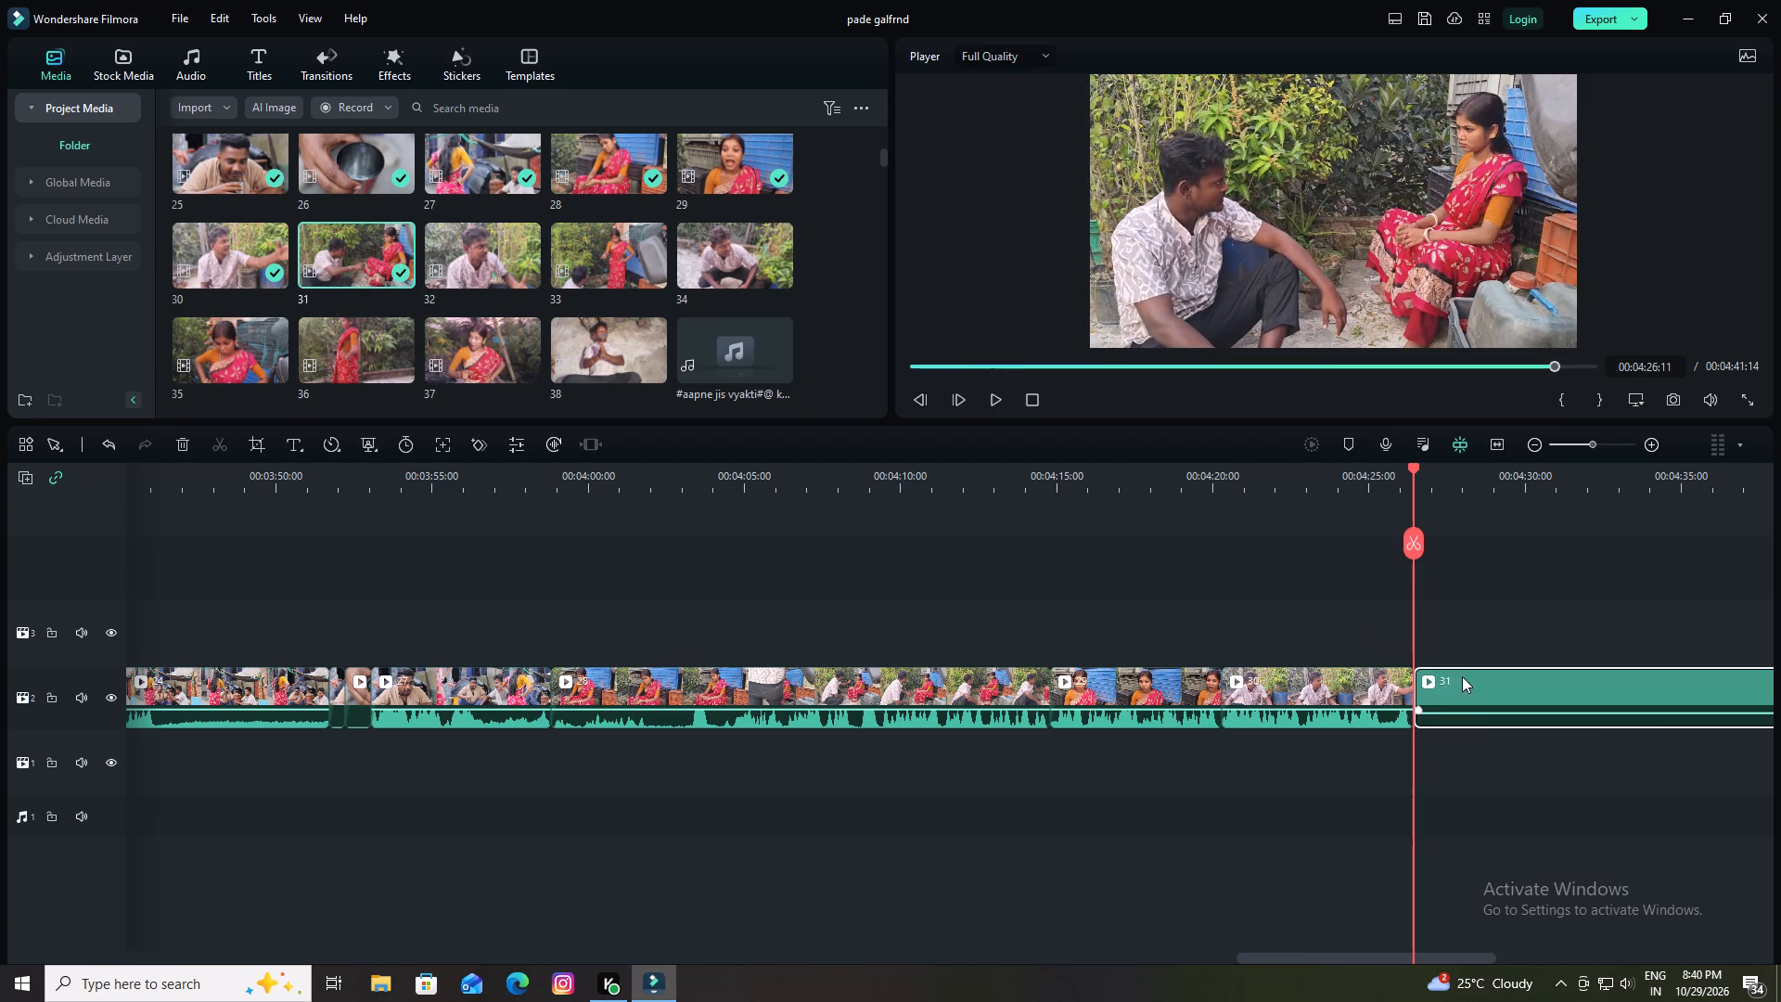
# Play the beginning of clip 31, split it at 00:04:27:22 and delete its part before the cut.
pyautogui.press('space')
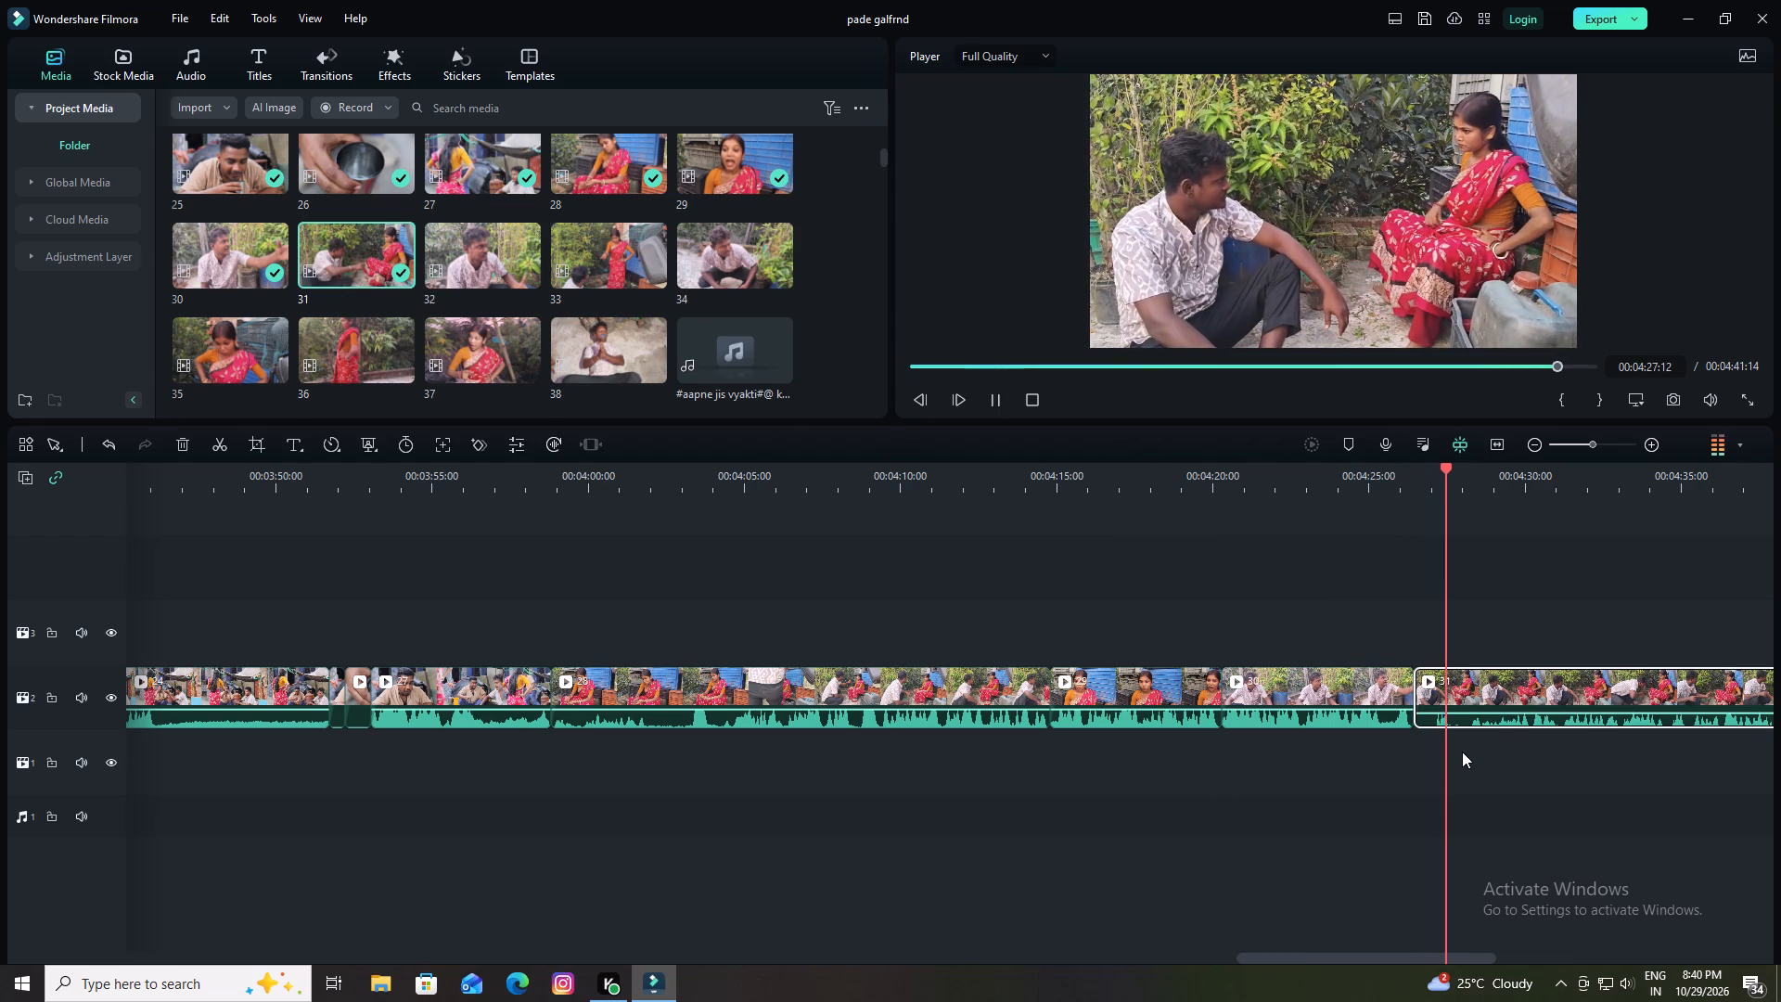
pyautogui.press('space')
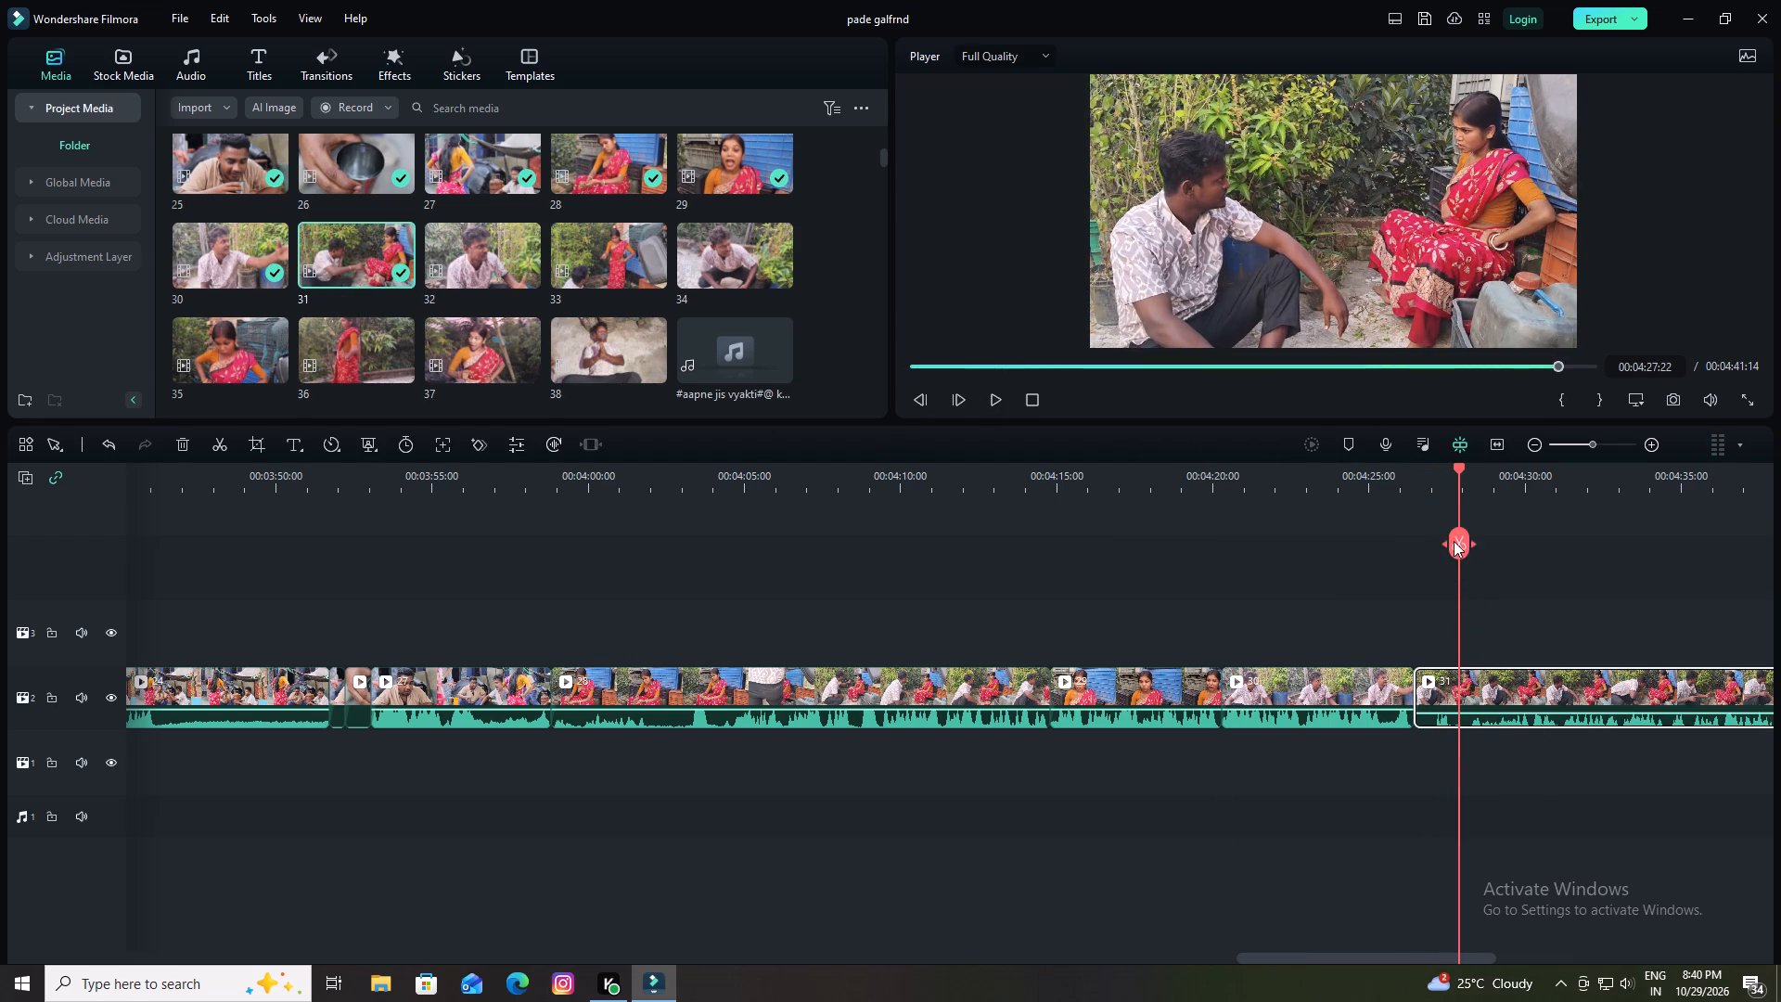
pyautogui.click(1454, 541)
pyautogui.click(1448, 705)
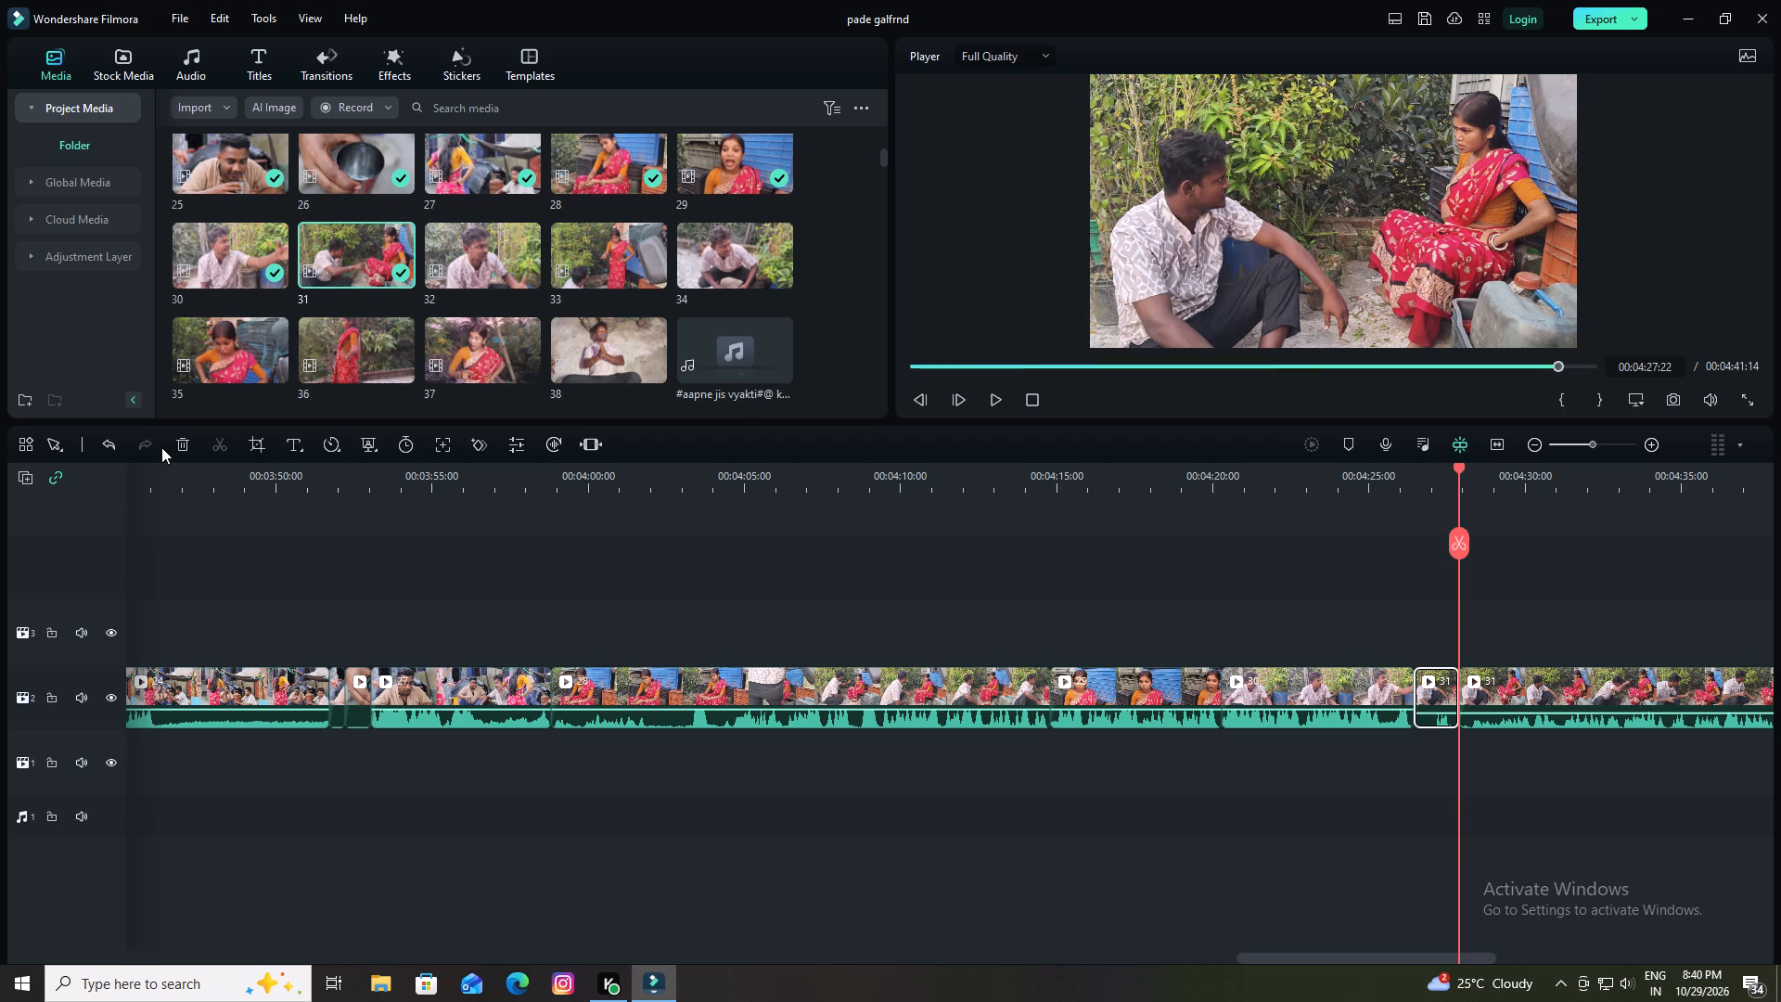
pyautogui.click(190, 440)
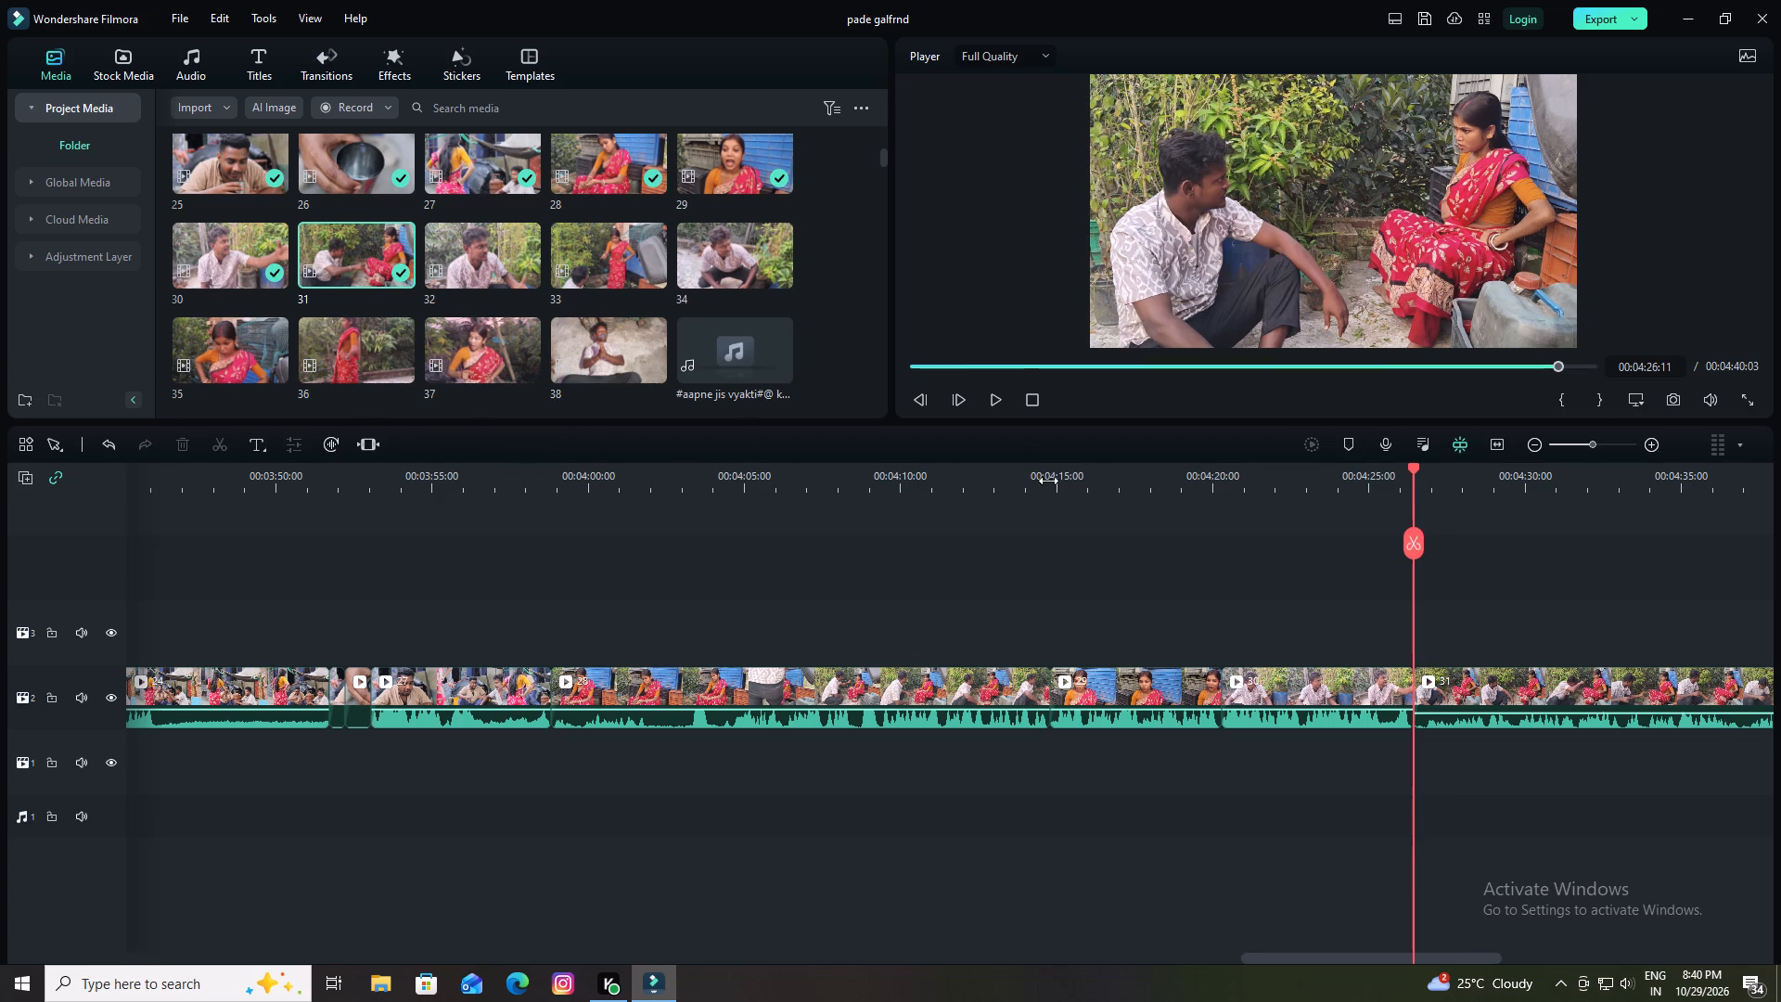
# Raise the audio volume of clip 31 at the end of the main video track.
pyautogui.moveTo(1049, 481); pyautogui.dragTo(481, 537)
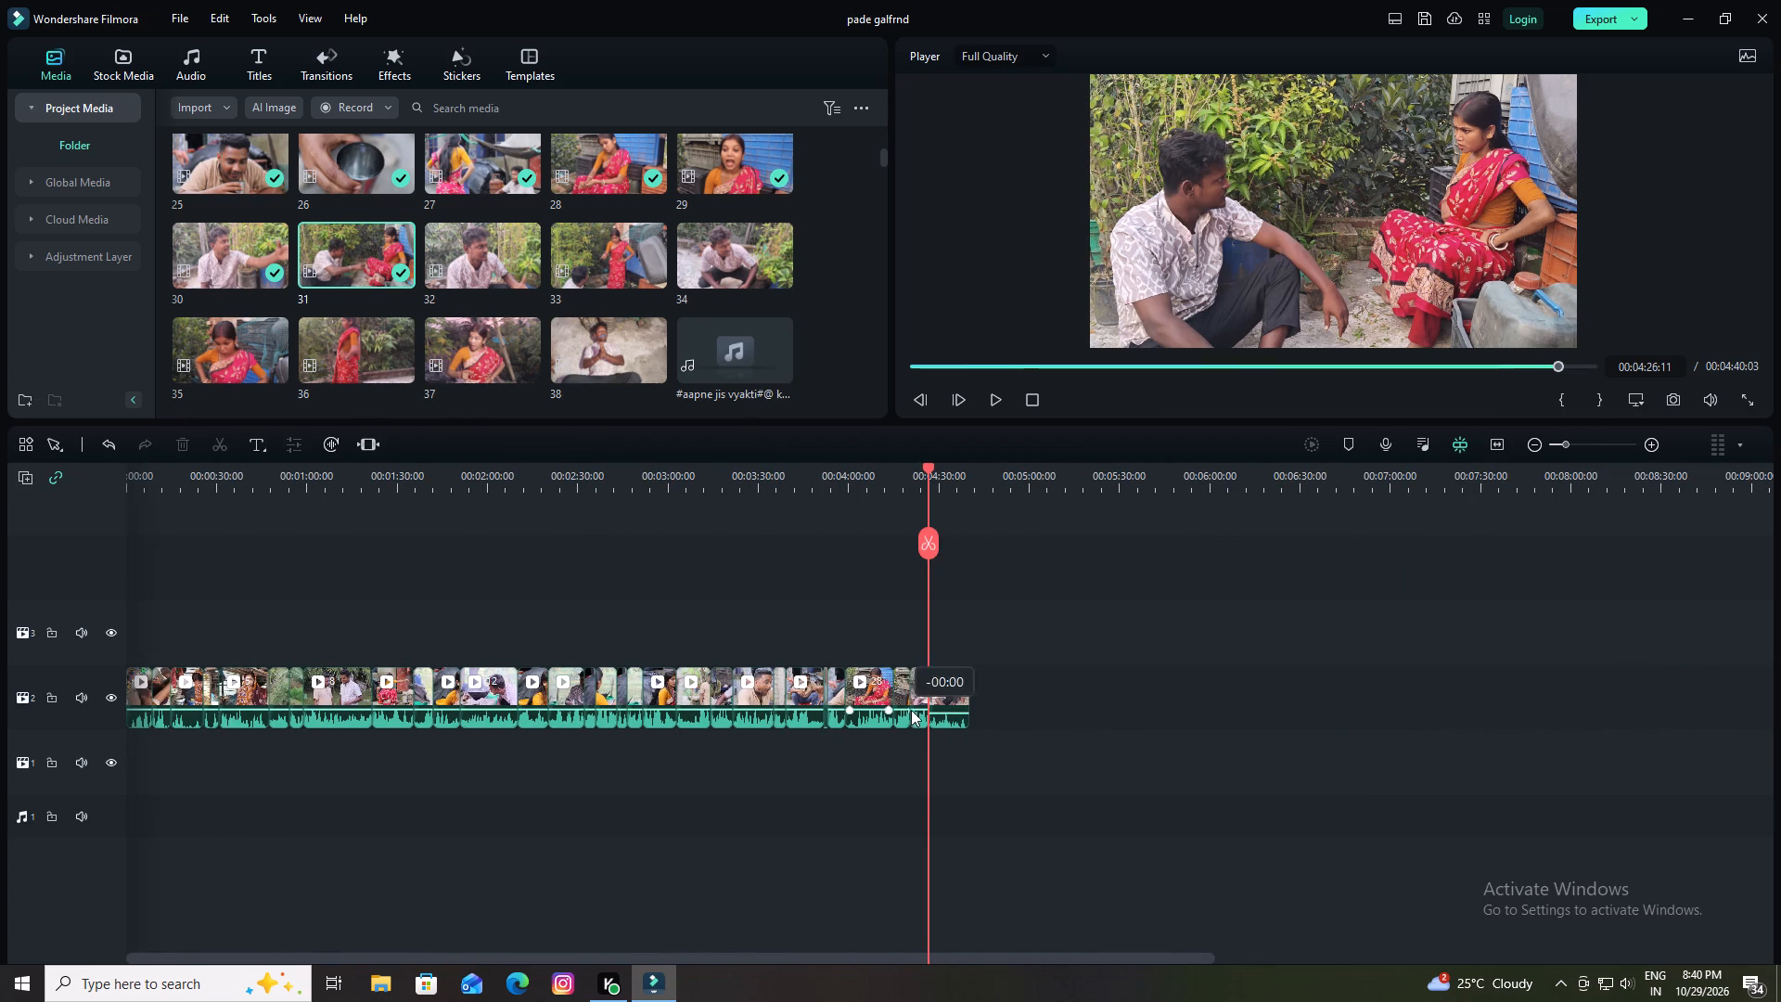
pyautogui.moveTo(944, 713); pyautogui.dragTo(936, 653)
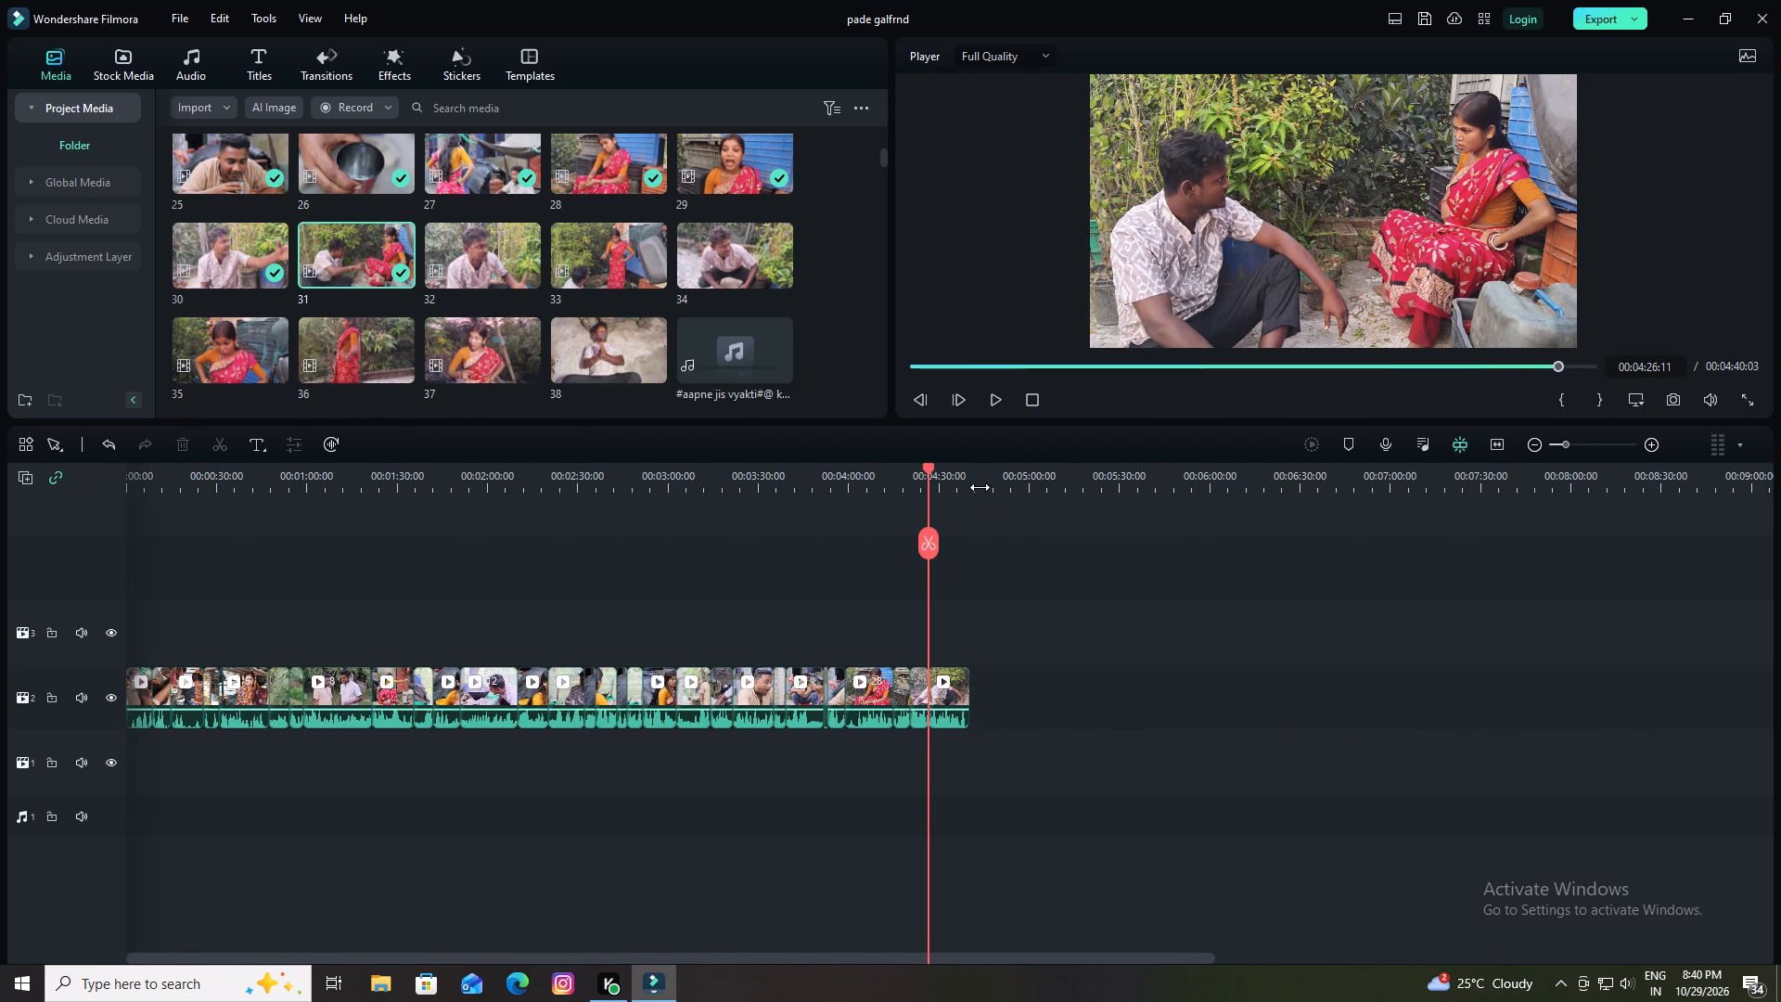
# Play from late in clip 30 through clip 31, split clip 31 at 00:04:38:06 and delete its part after the cut.
pyautogui.moveTo(980, 487); pyautogui.dragTo(1503, 486)
pyautogui.moveTo(926, 467); pyautogui.dragTo(903, 470)
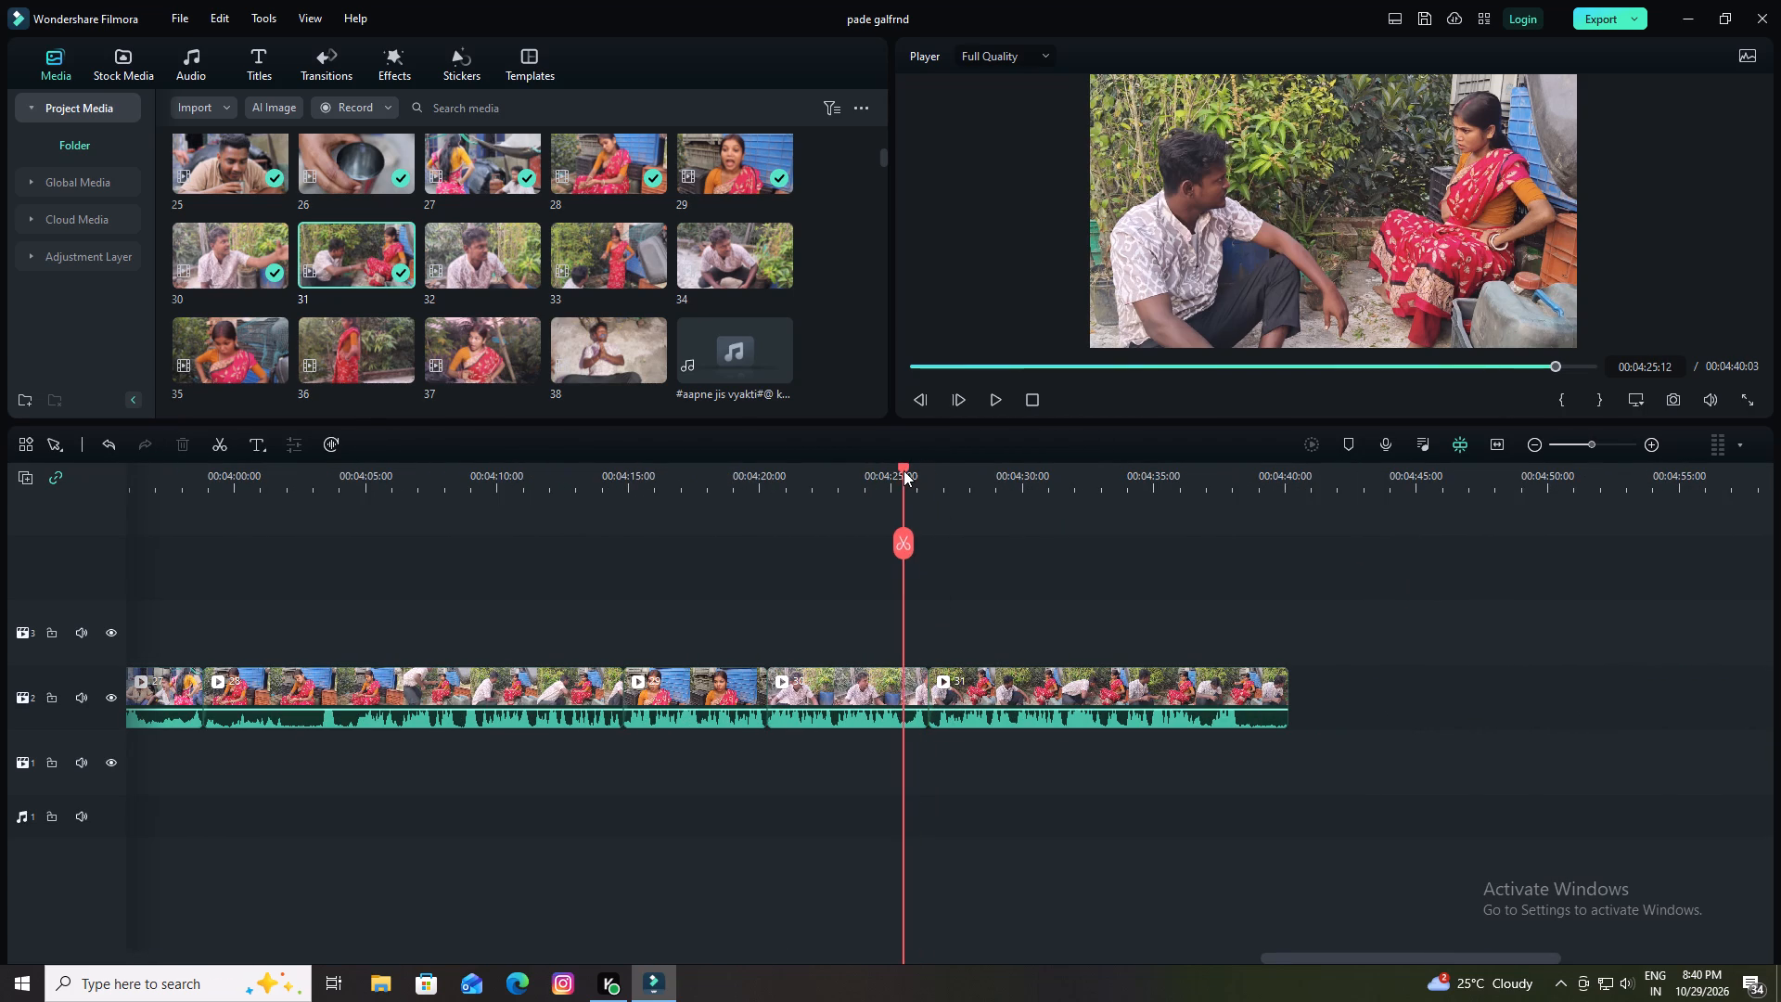
pyautogui.moveTo(903, 470); pyautogui.dragTo(903, 471)
pyautogui.press('space')
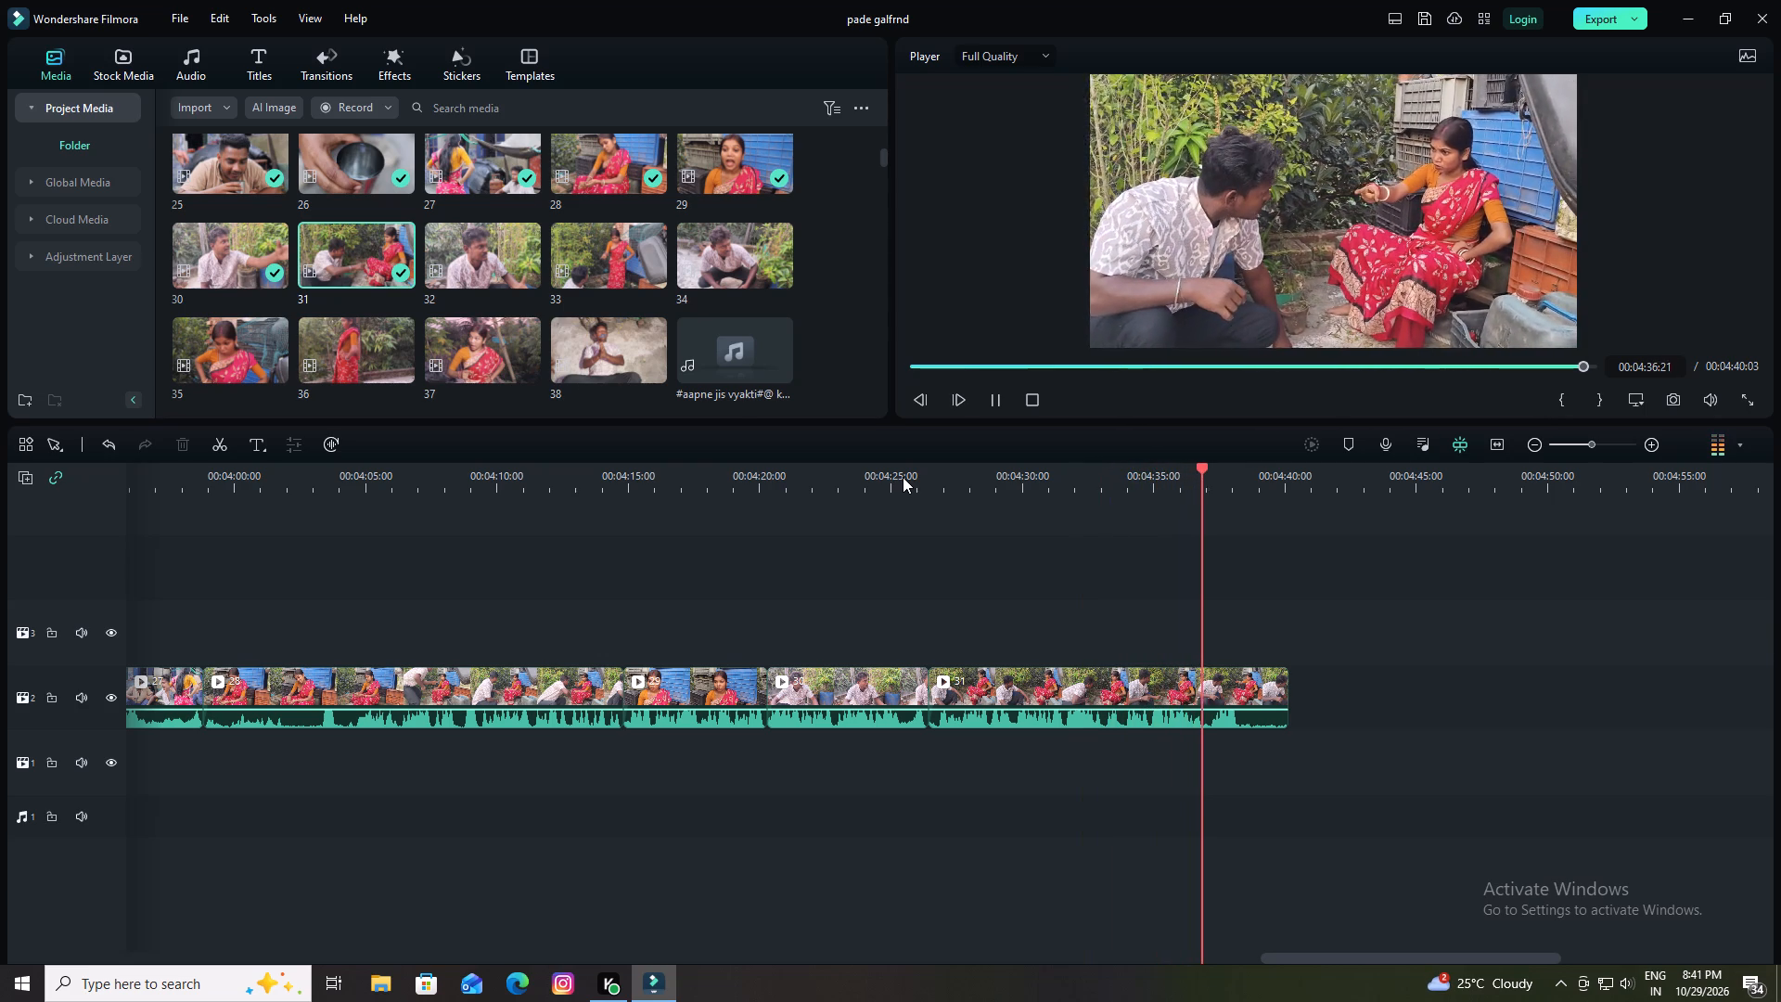
pyautogui.press('space')
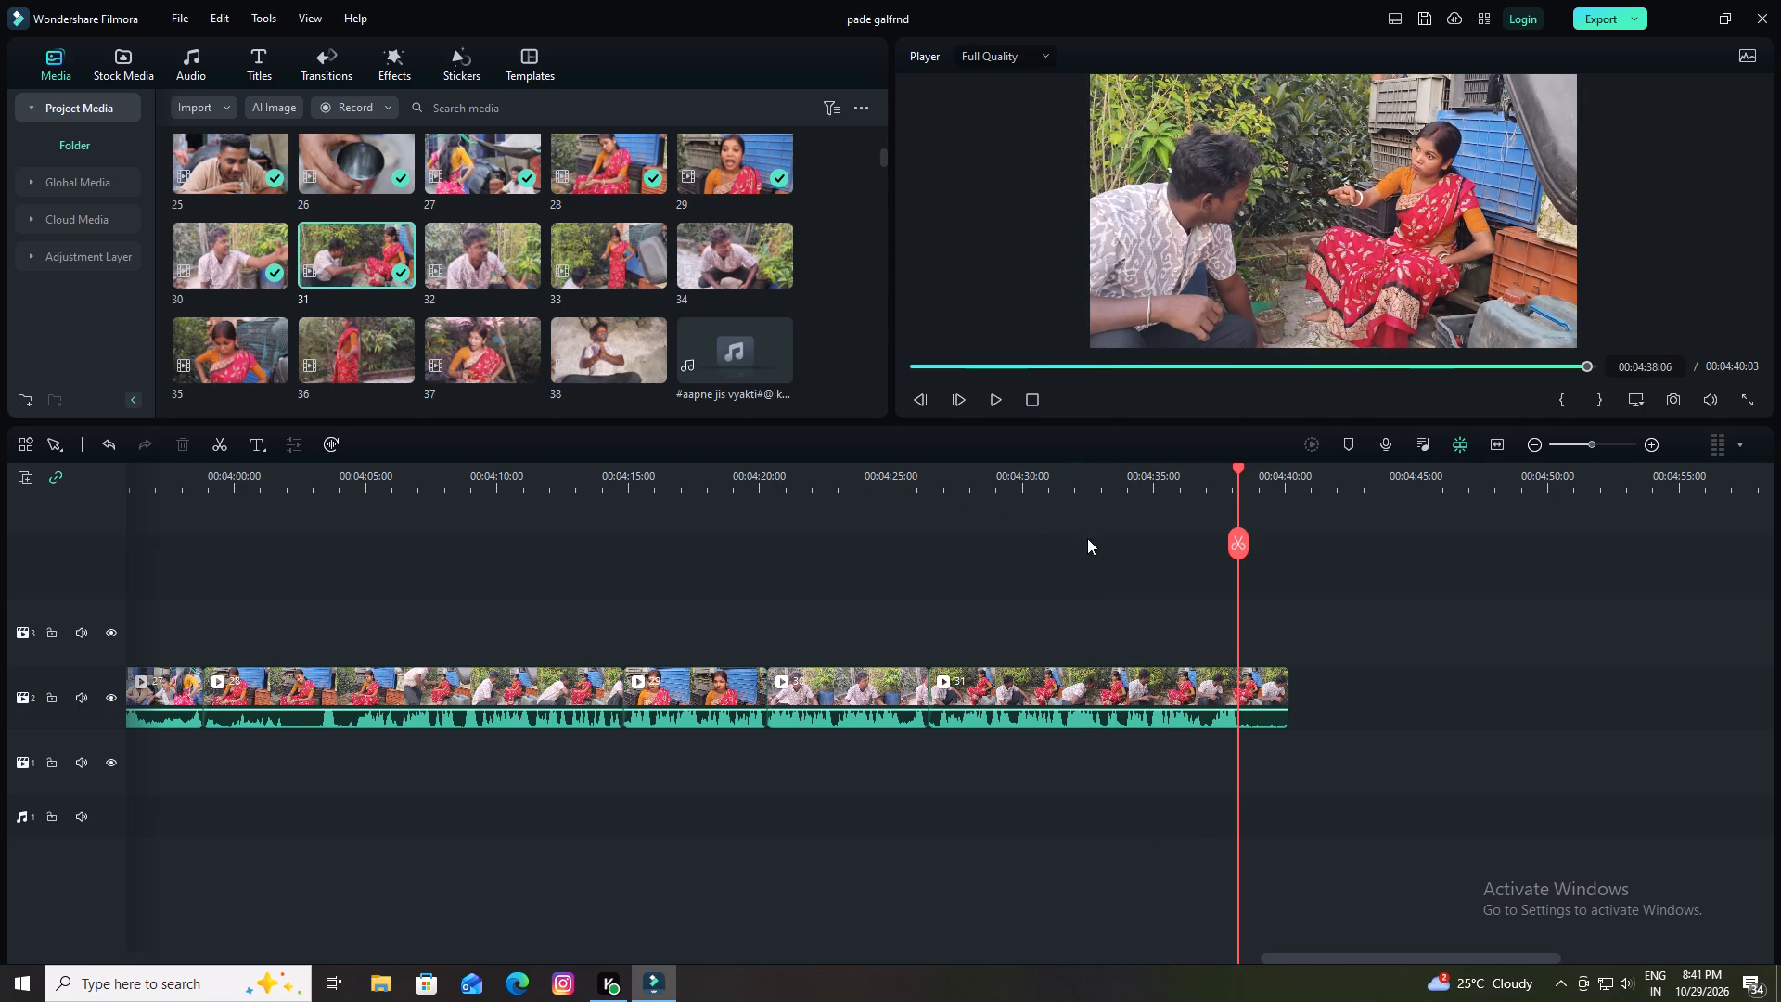
pyautogui.click(1243, 542)
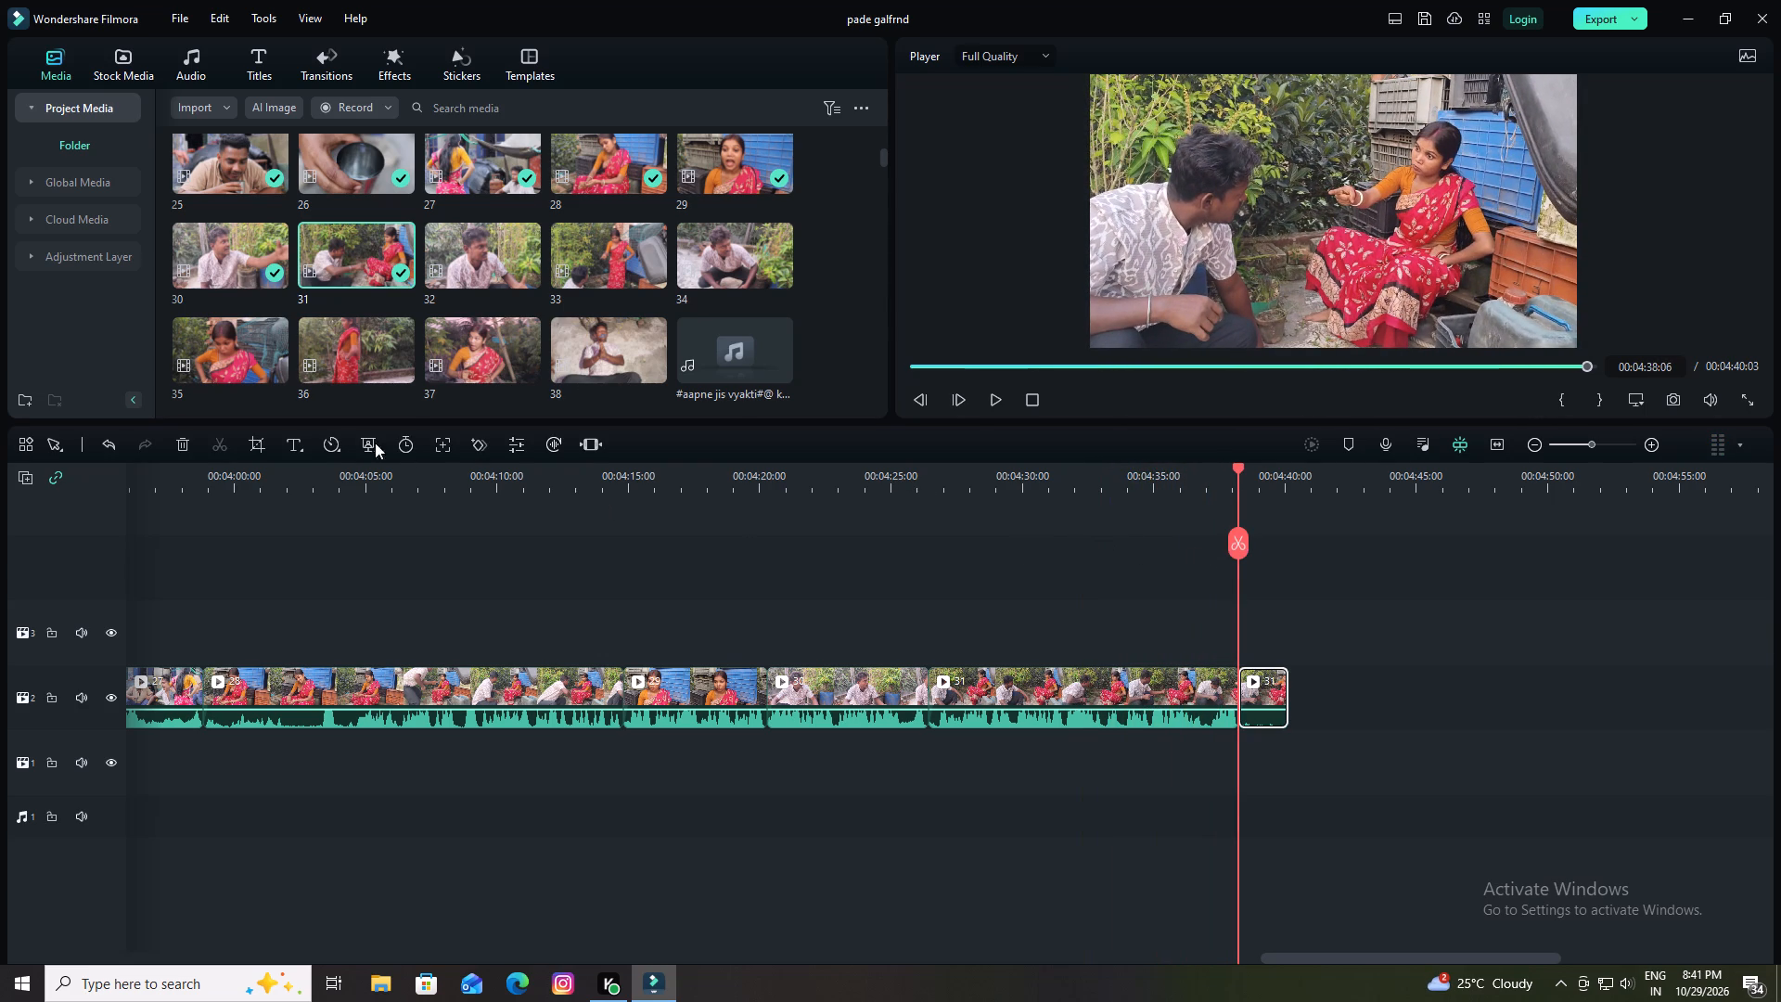
pyautogui.click(189, 448)
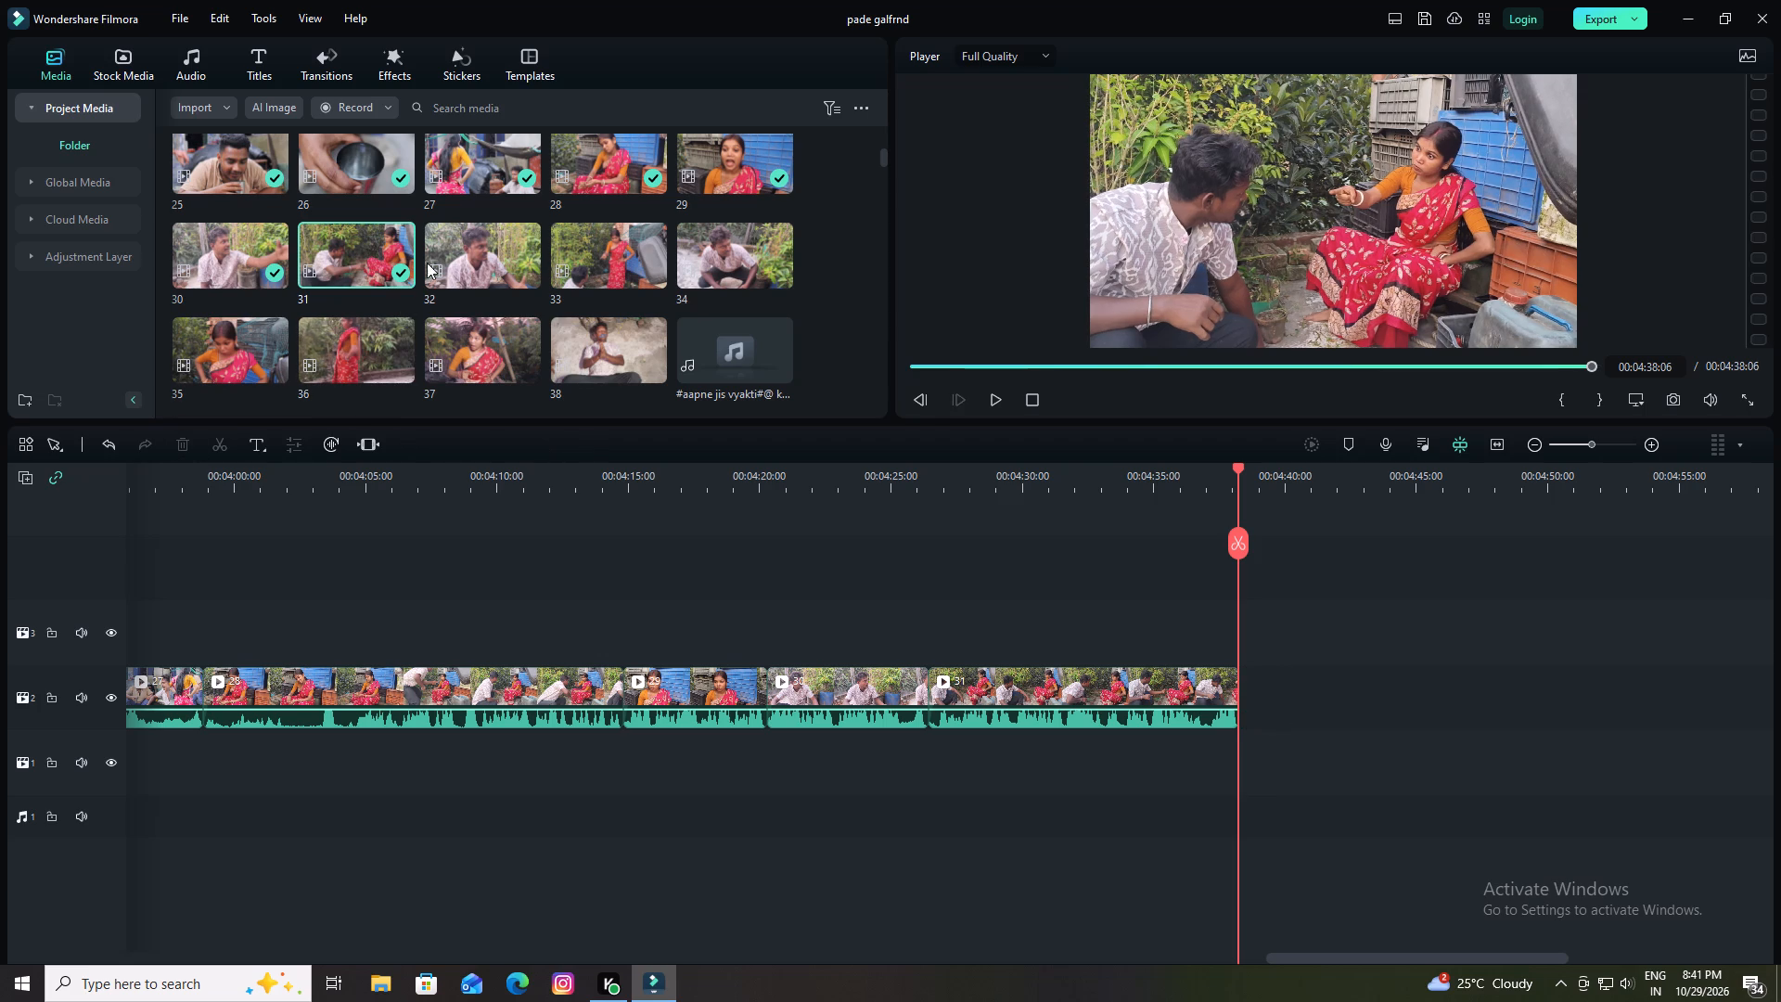
# Add clip 32 directly after clip 31 on the main video track and raise its audio volume.
pyautogui.moveTo(453, 241); pyautogui.dragTo(1252, 686)
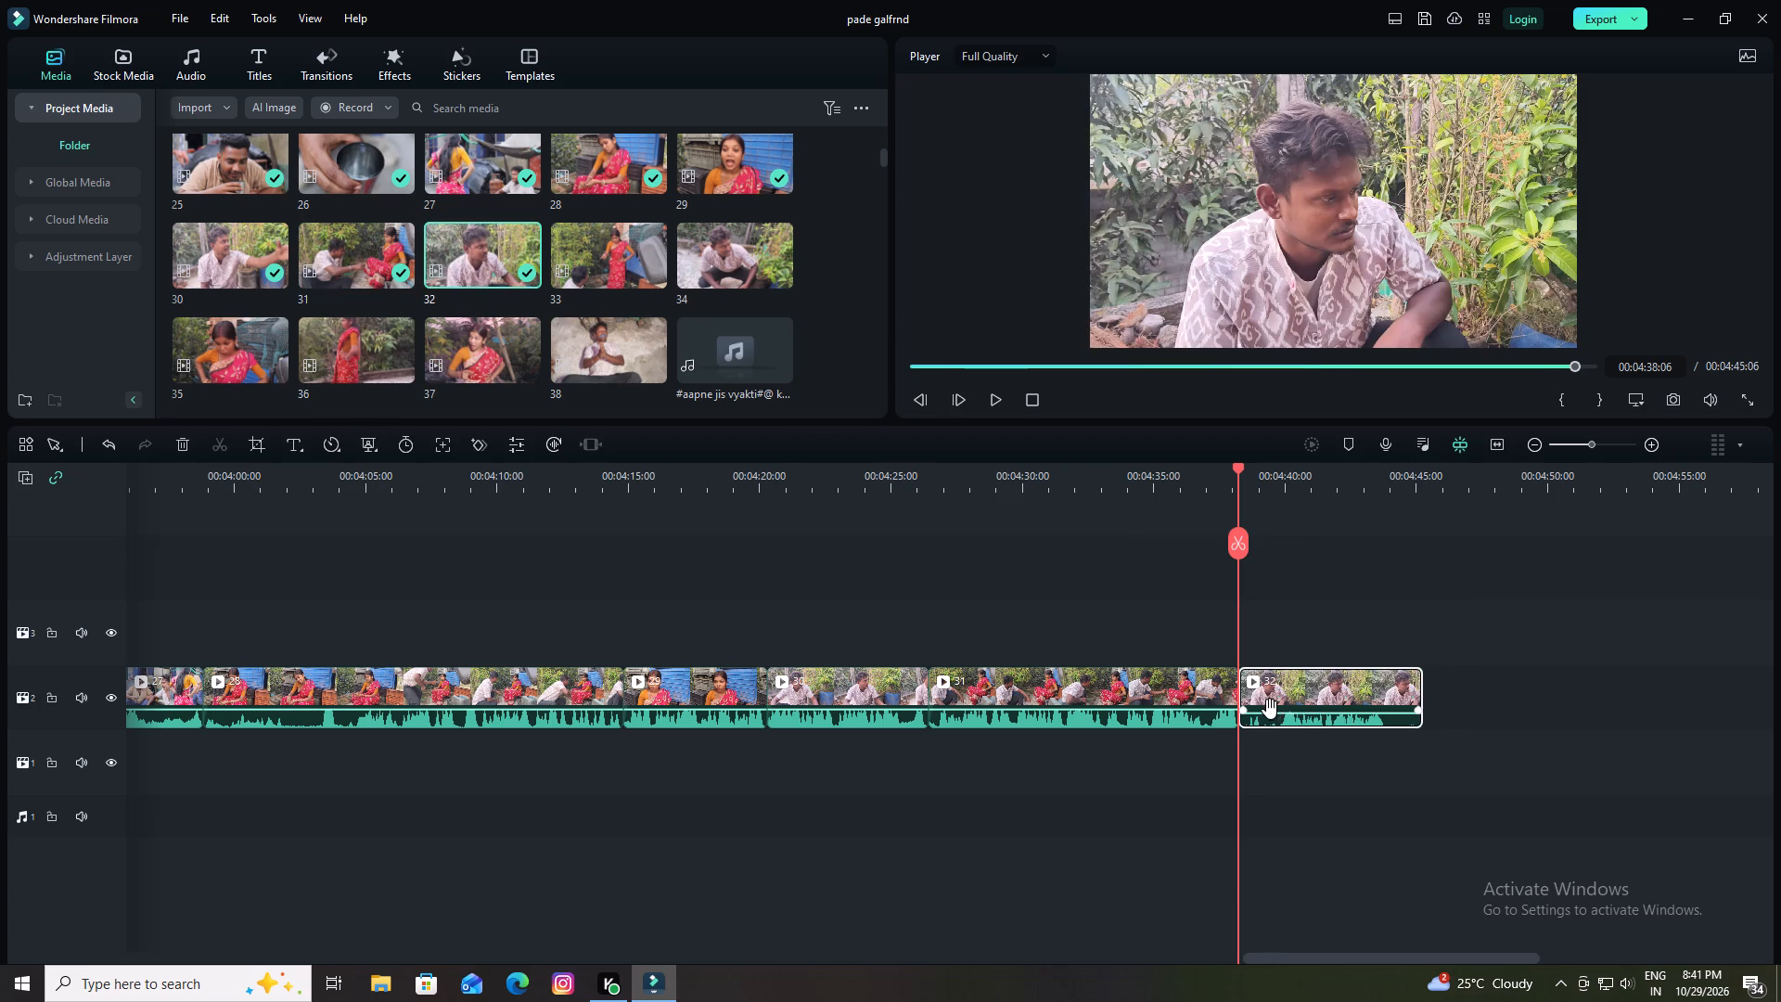
pyautogui.moveTo(1270, 712); pyautogui.dragTo(1268, 685)
# Play the beginning of clip 32, split it at 00:04:39:02 and delete its part before the cut.
pyautogui.press('space')
pyautogui.press('space')
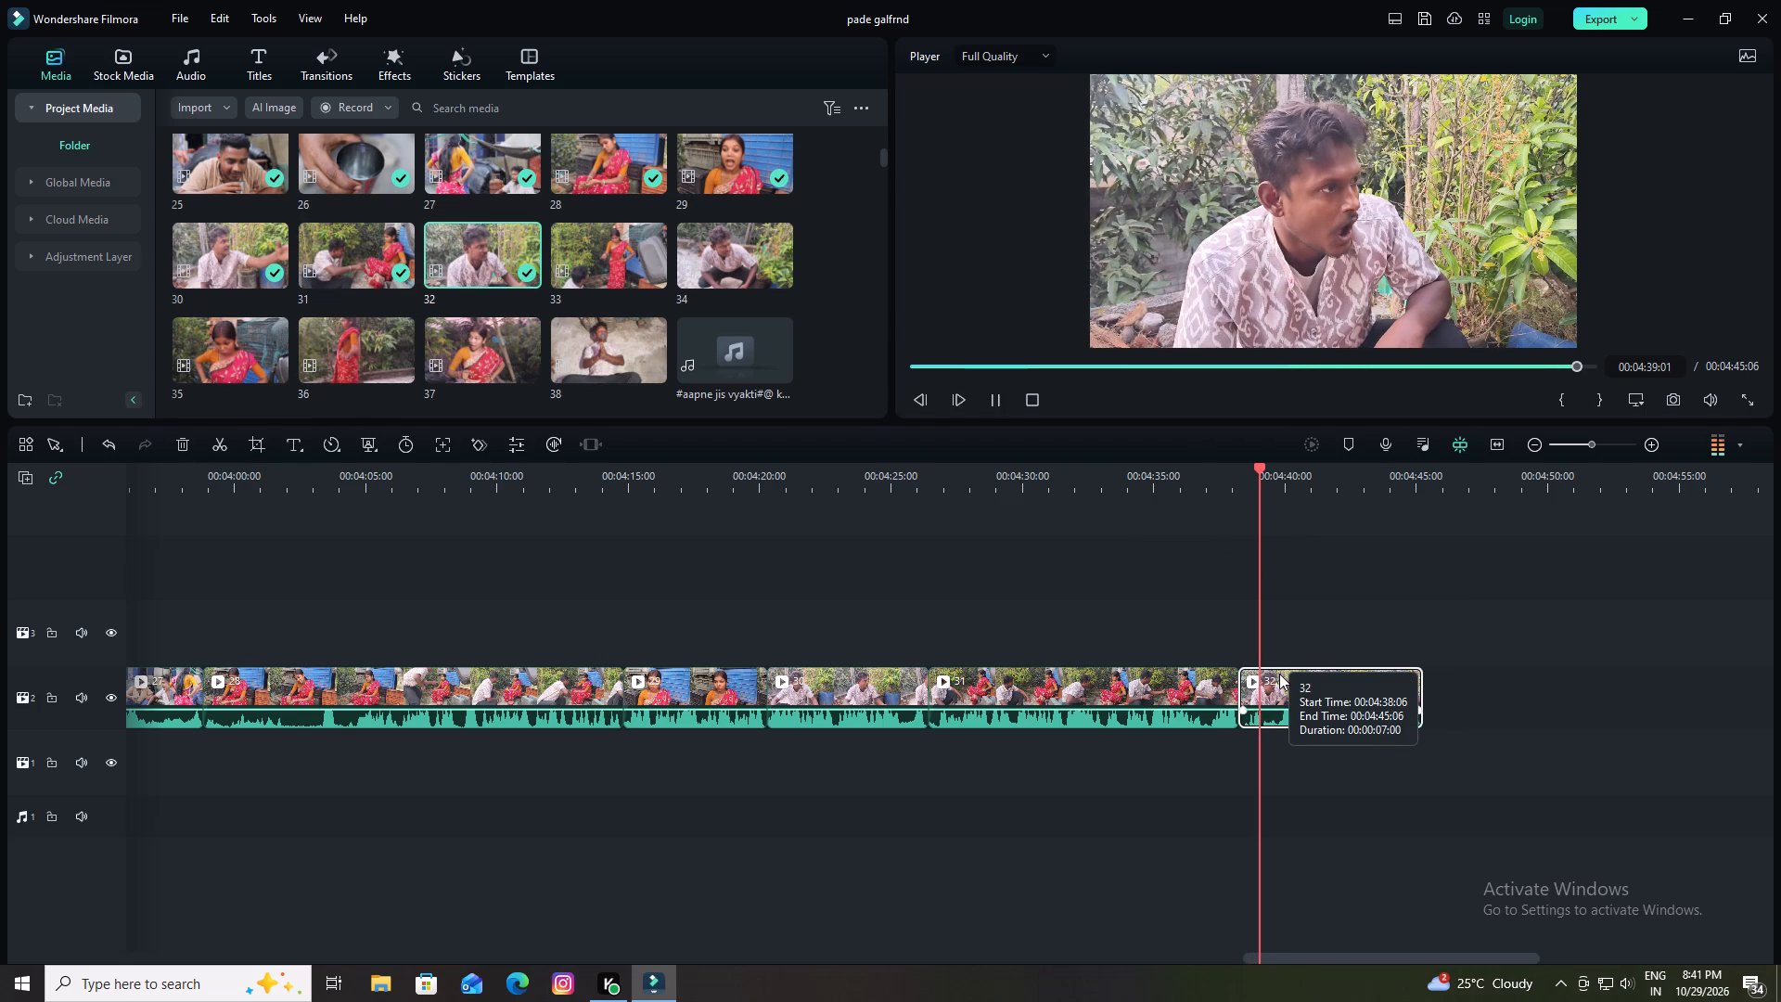
pyautogui.click(1258, 544)
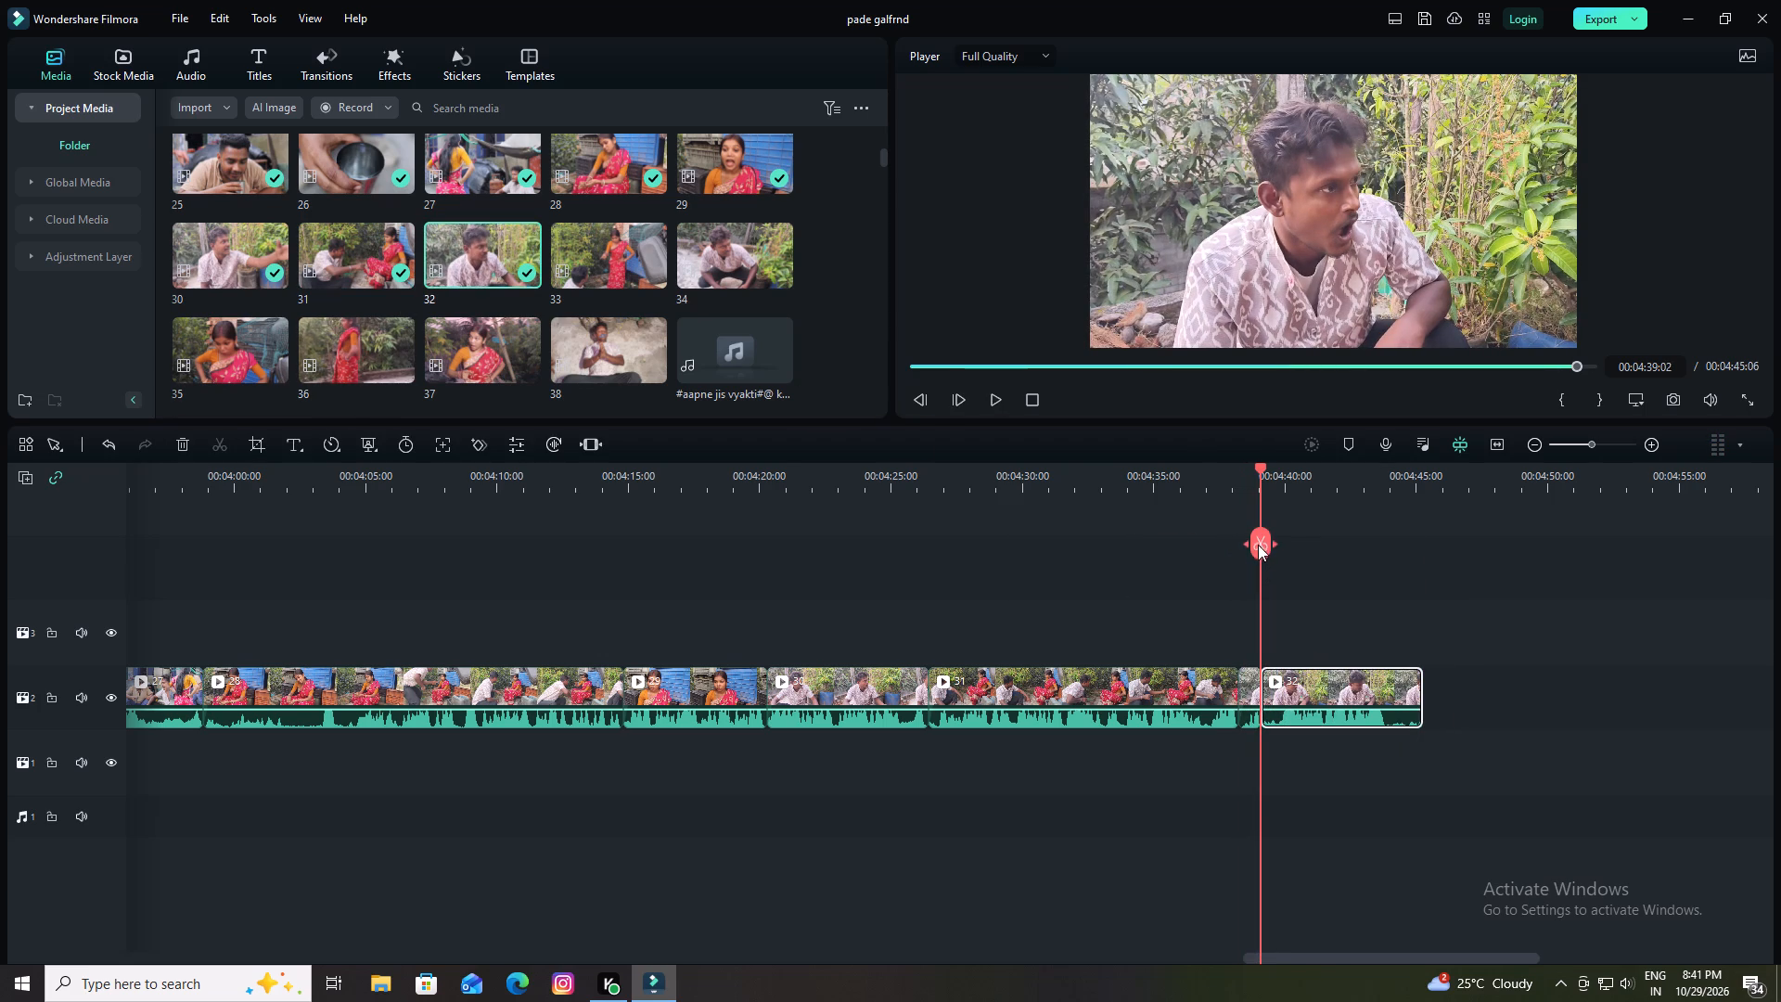
pyautogui.click(1249, 696)
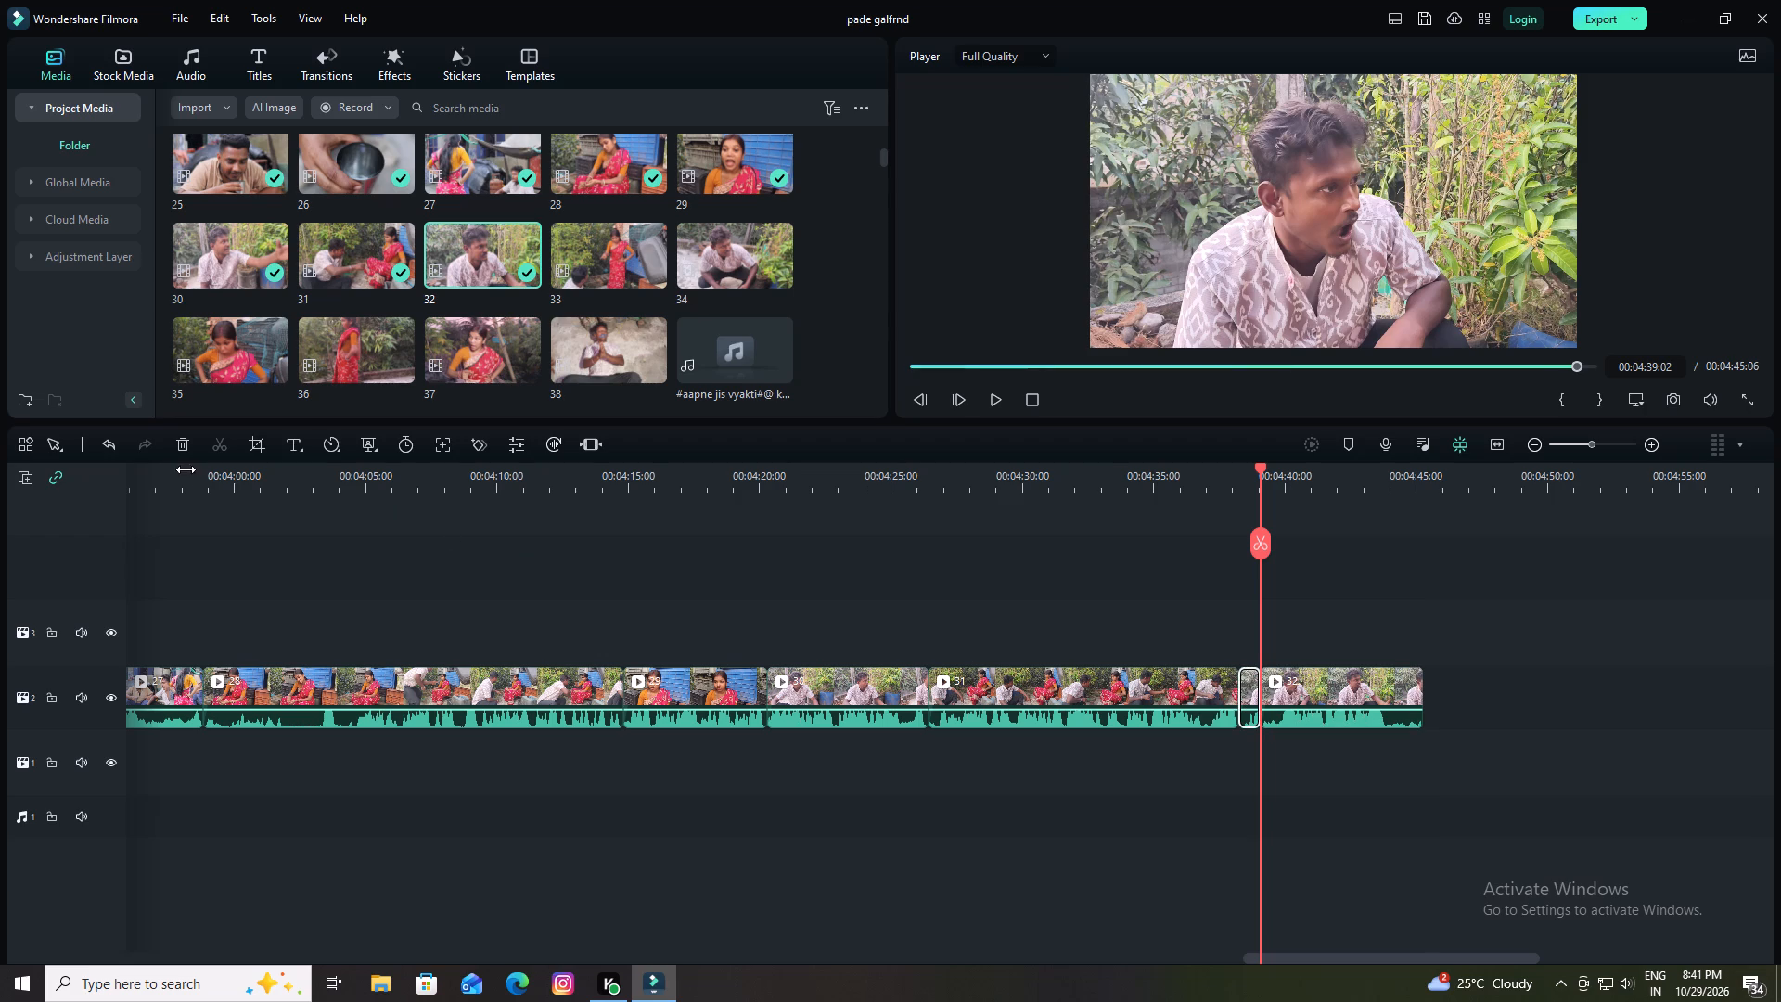
pyautogui.click(175, 443)
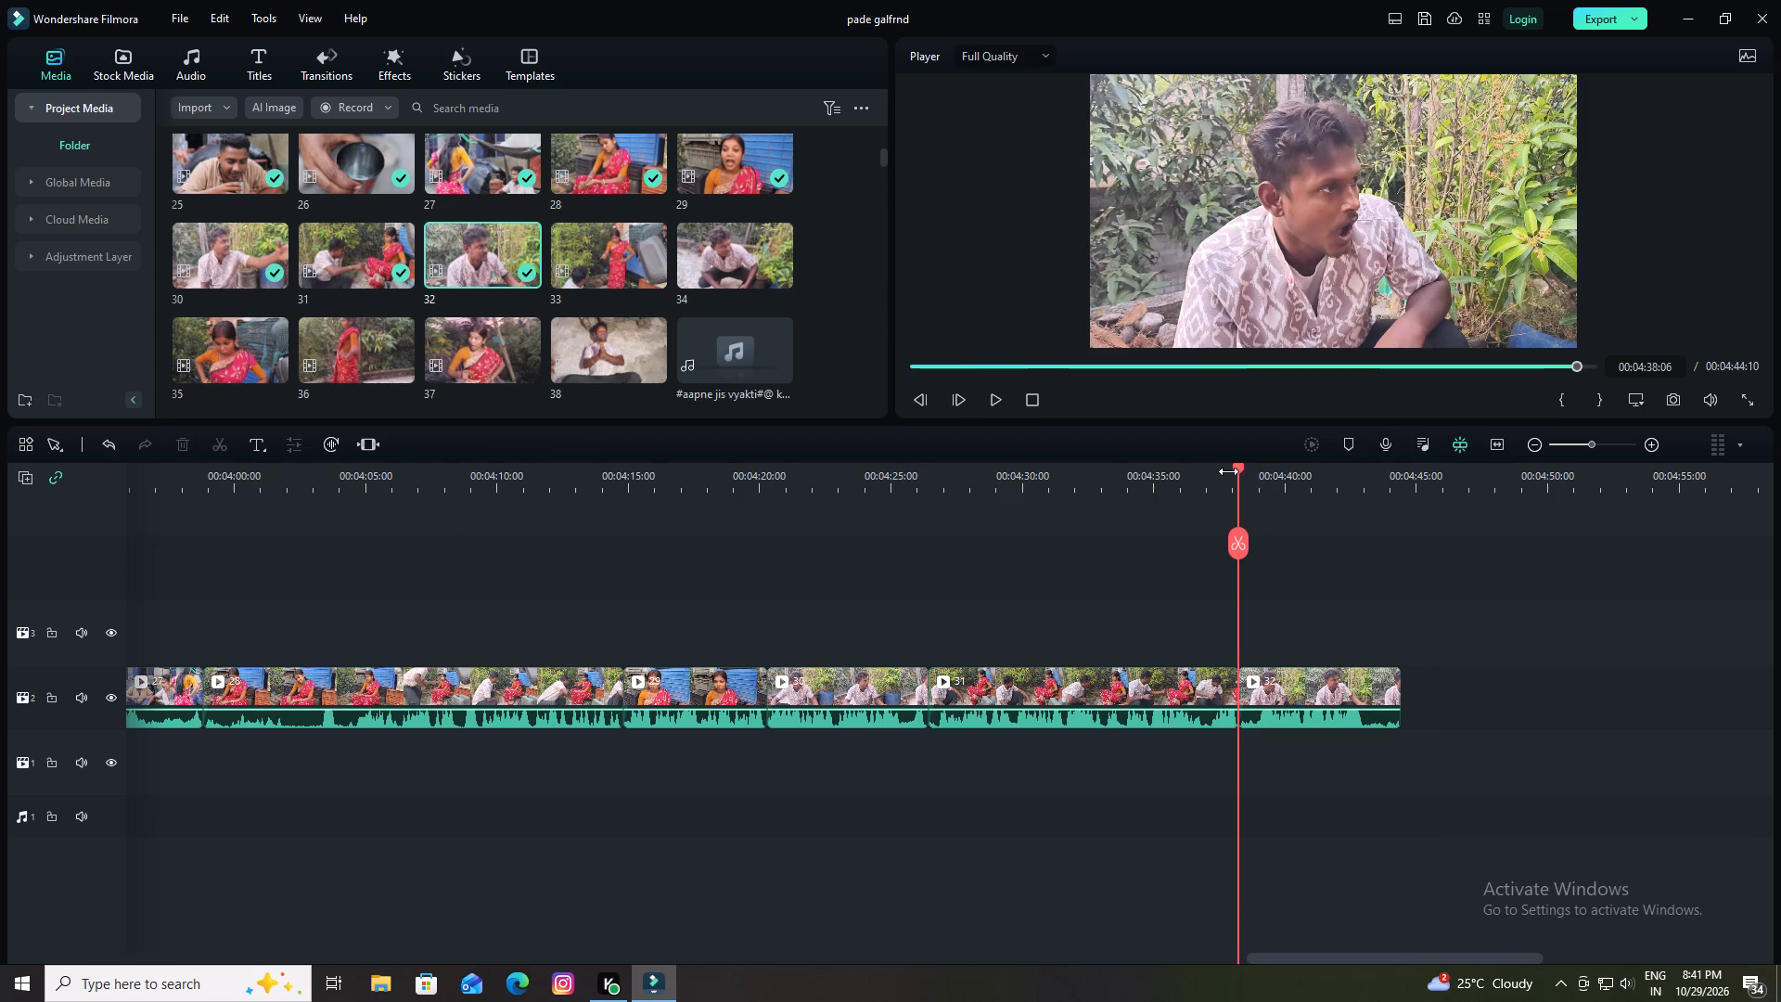
# Play through clip 32, trim its end by splitting at 00:04:42:24 and deleting the part after the cut, and replay the result.
pyautogui.moveTo(1236, 469); pyautogui.dragTo(1212, 475)
pyautogui.press('space')
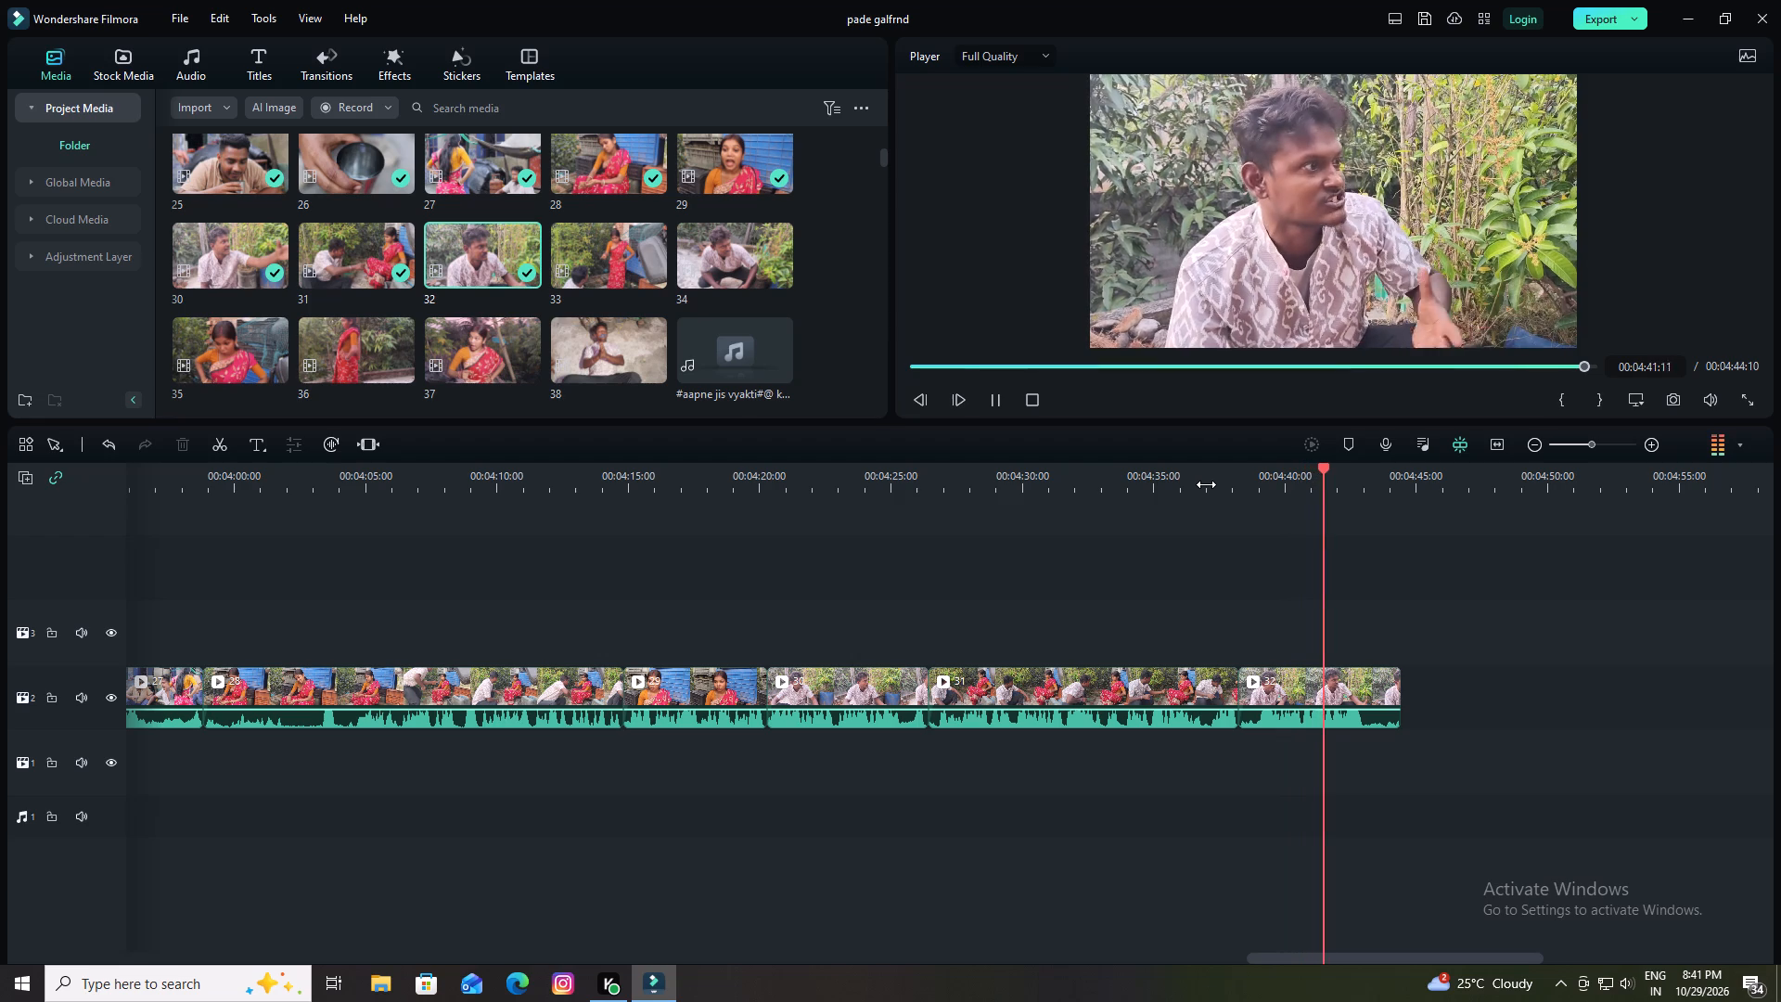
pyautogui.press('space')
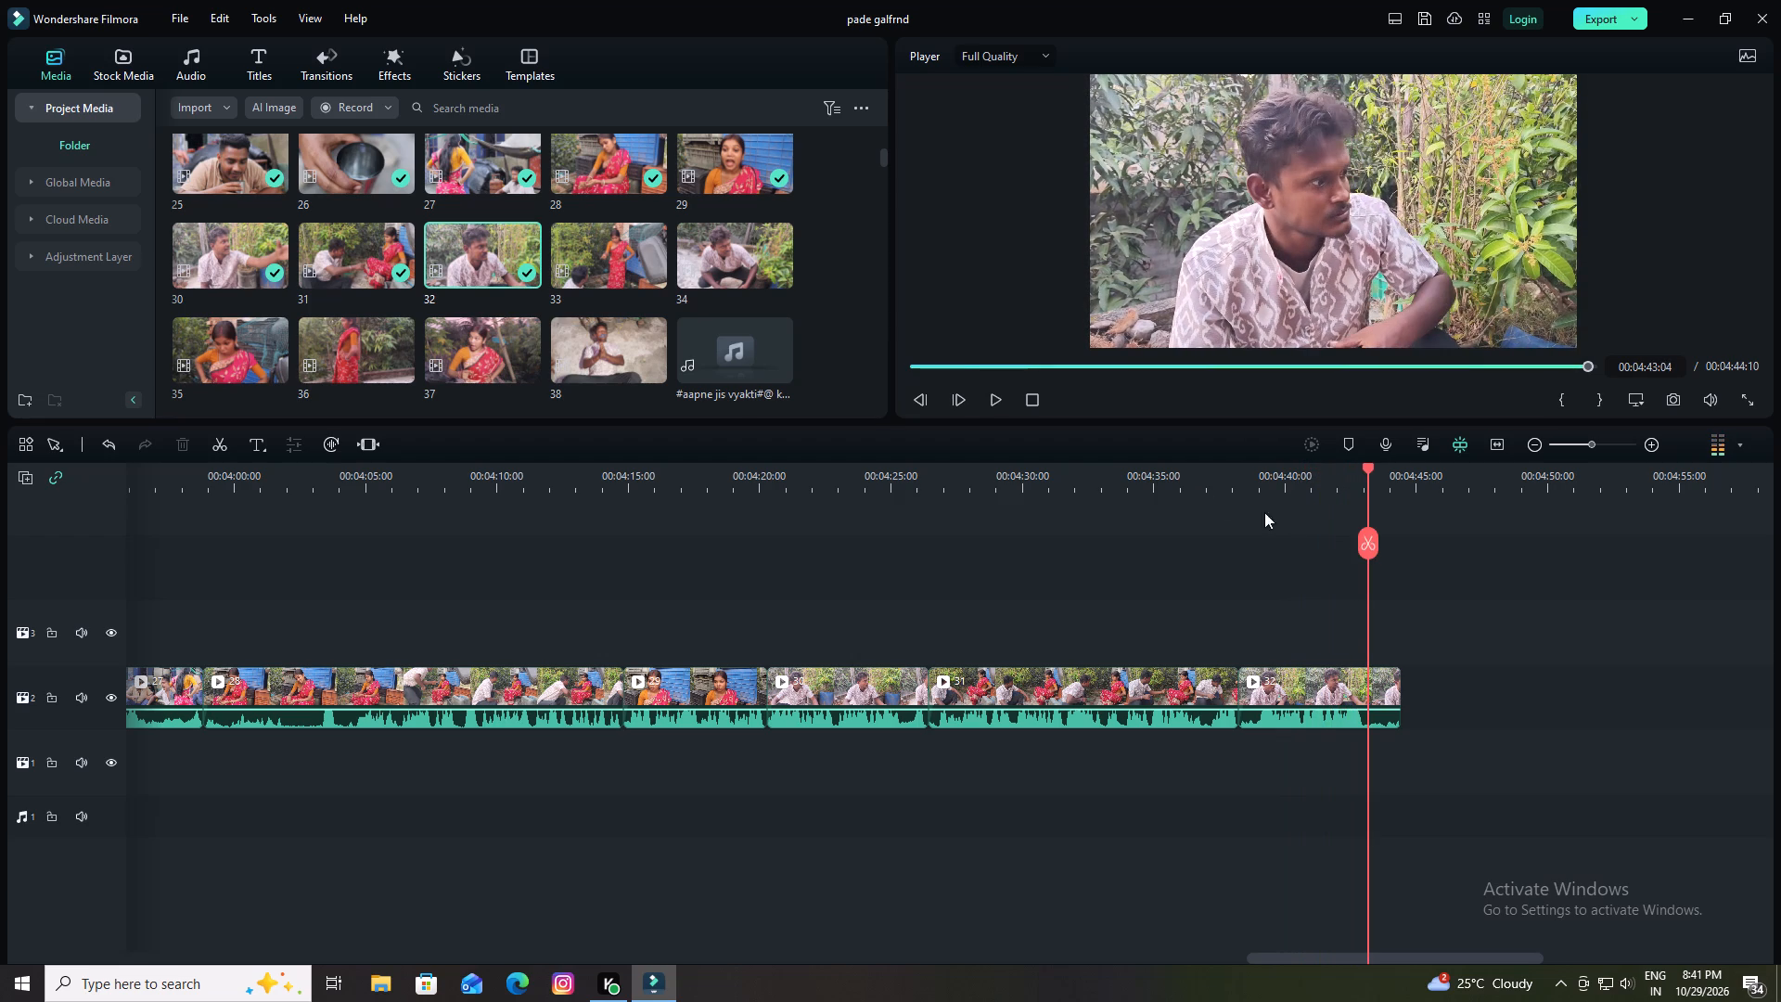
pyautogui.click(1366, 467)
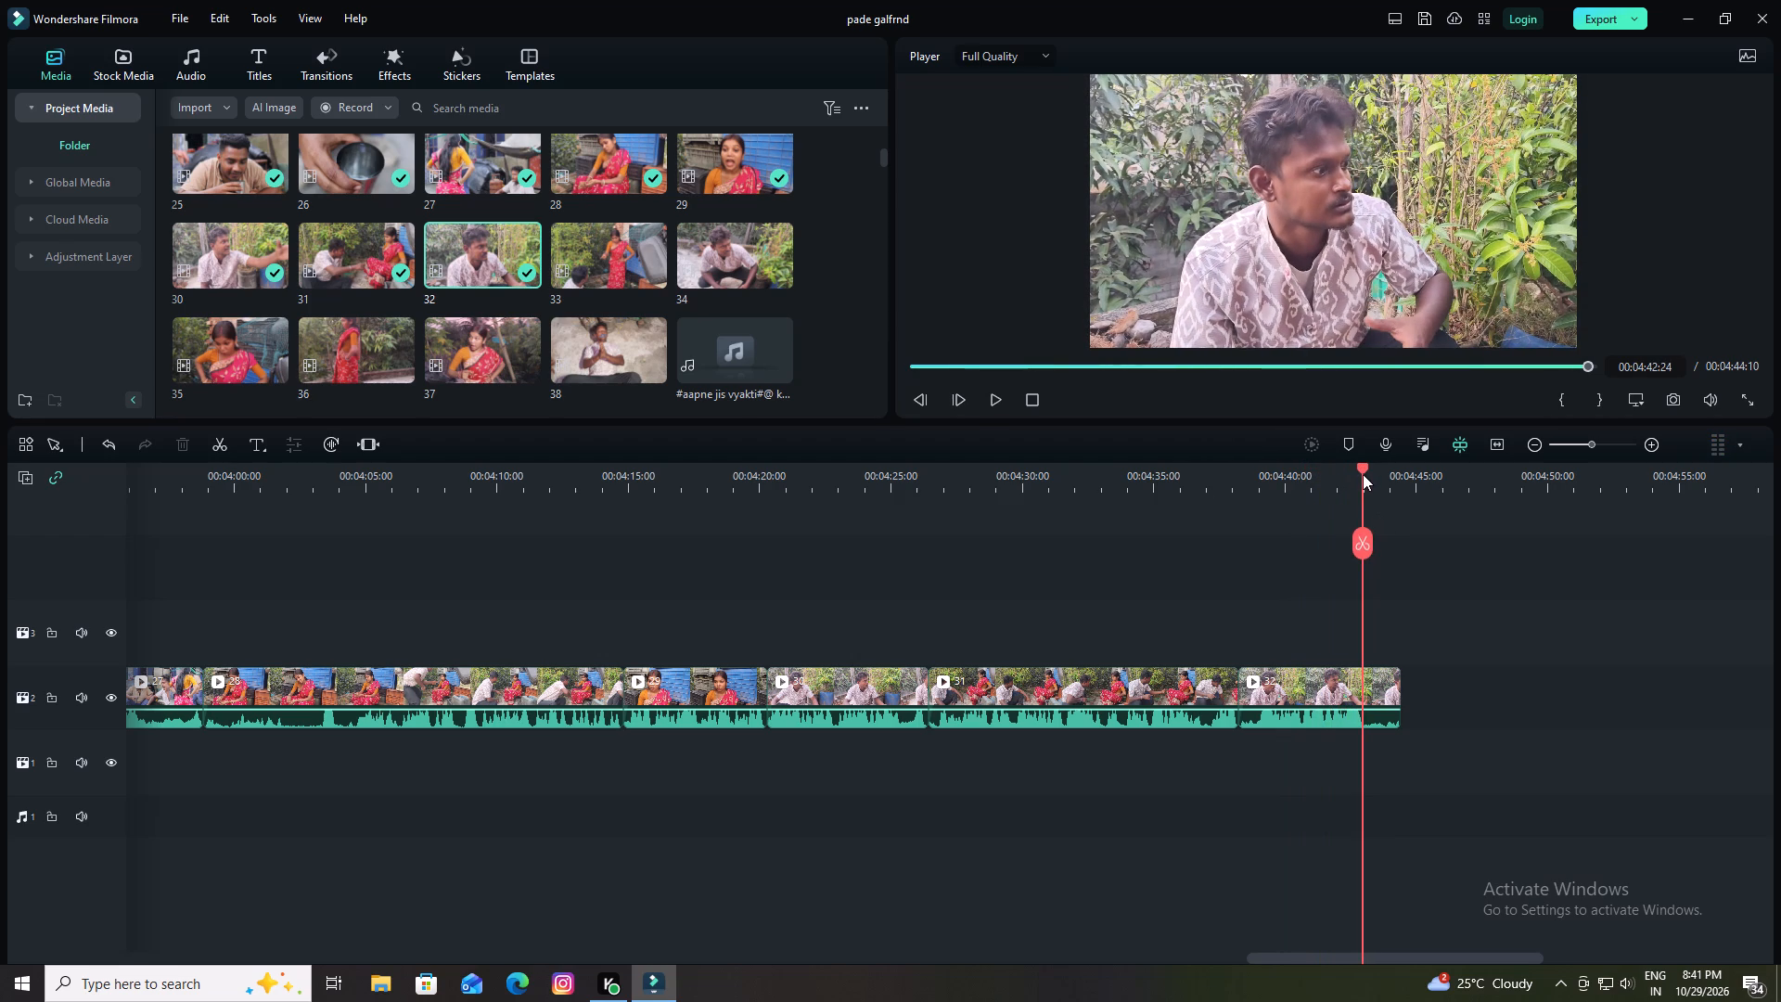
pyautogui.click(1365, 540)
pyautogui.click(173, 446)
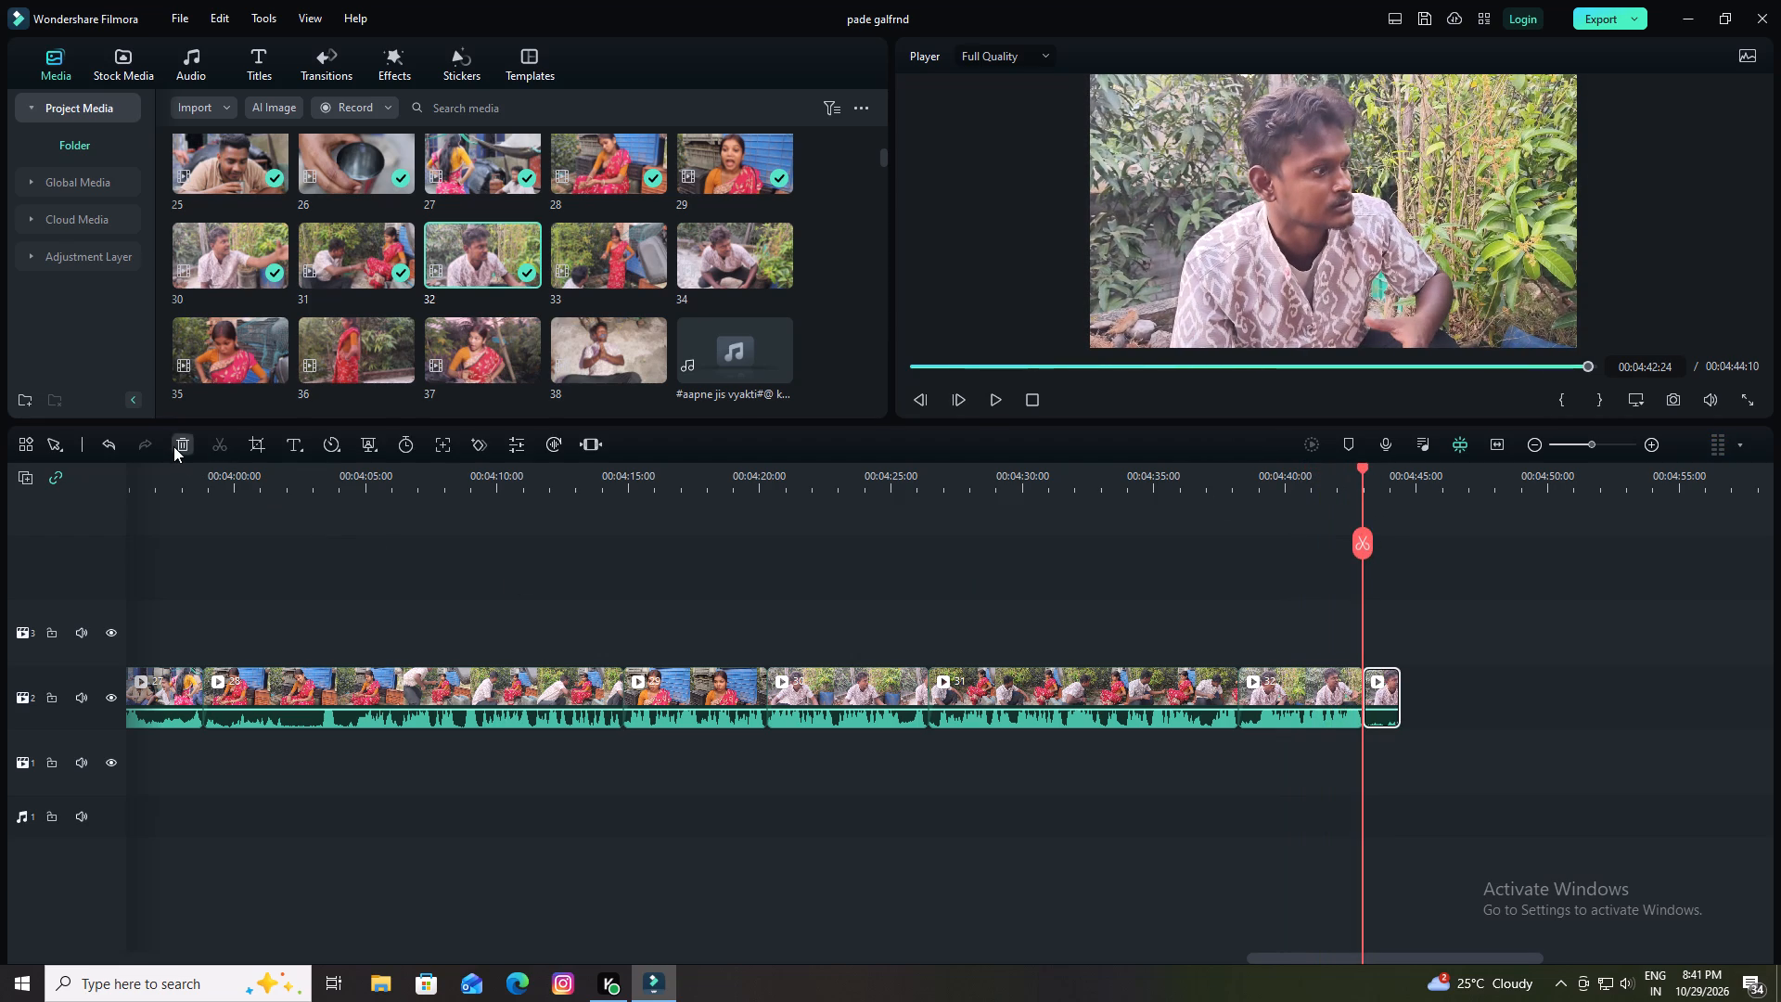
pyautogui.moveTo(1366, 467); pyautogui.dragTo(1246, 493)
pyautogui.press('space')
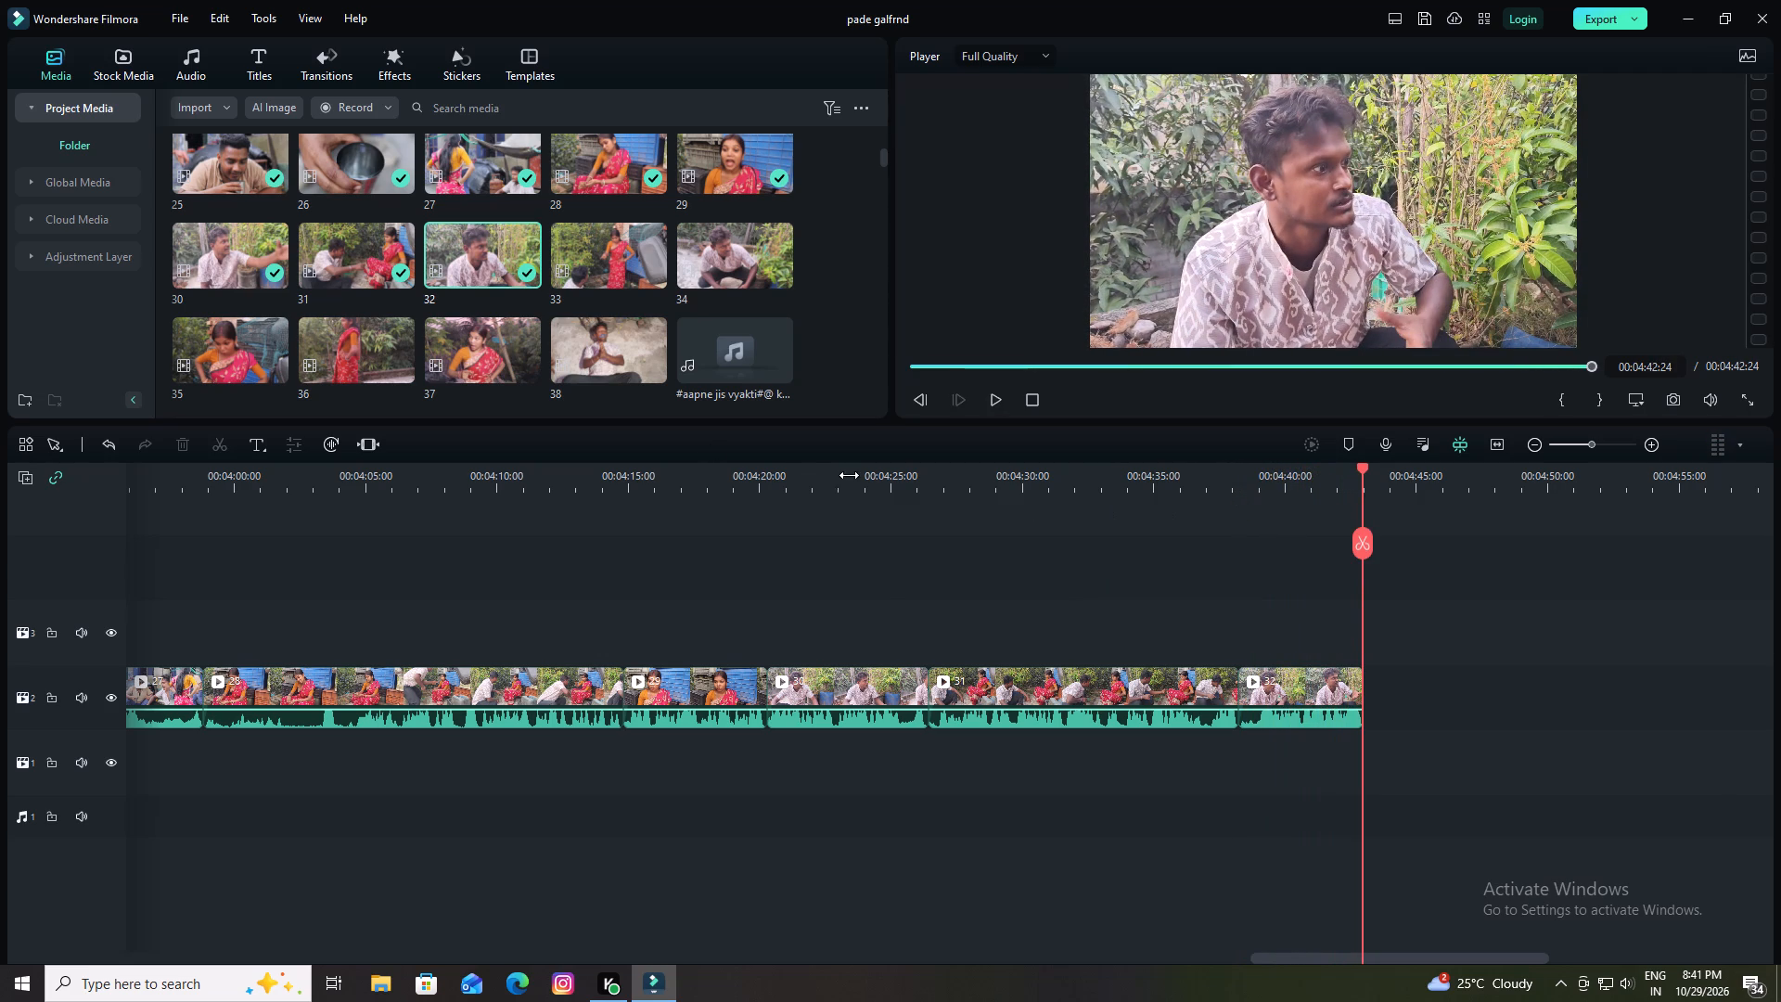
# Add clip 33 directly after clip 32 on the main video track and raise its audio volume to 12 dB.
pyautogui.moveTo(623, 259); pyautogui.dragTo(1390, 682)
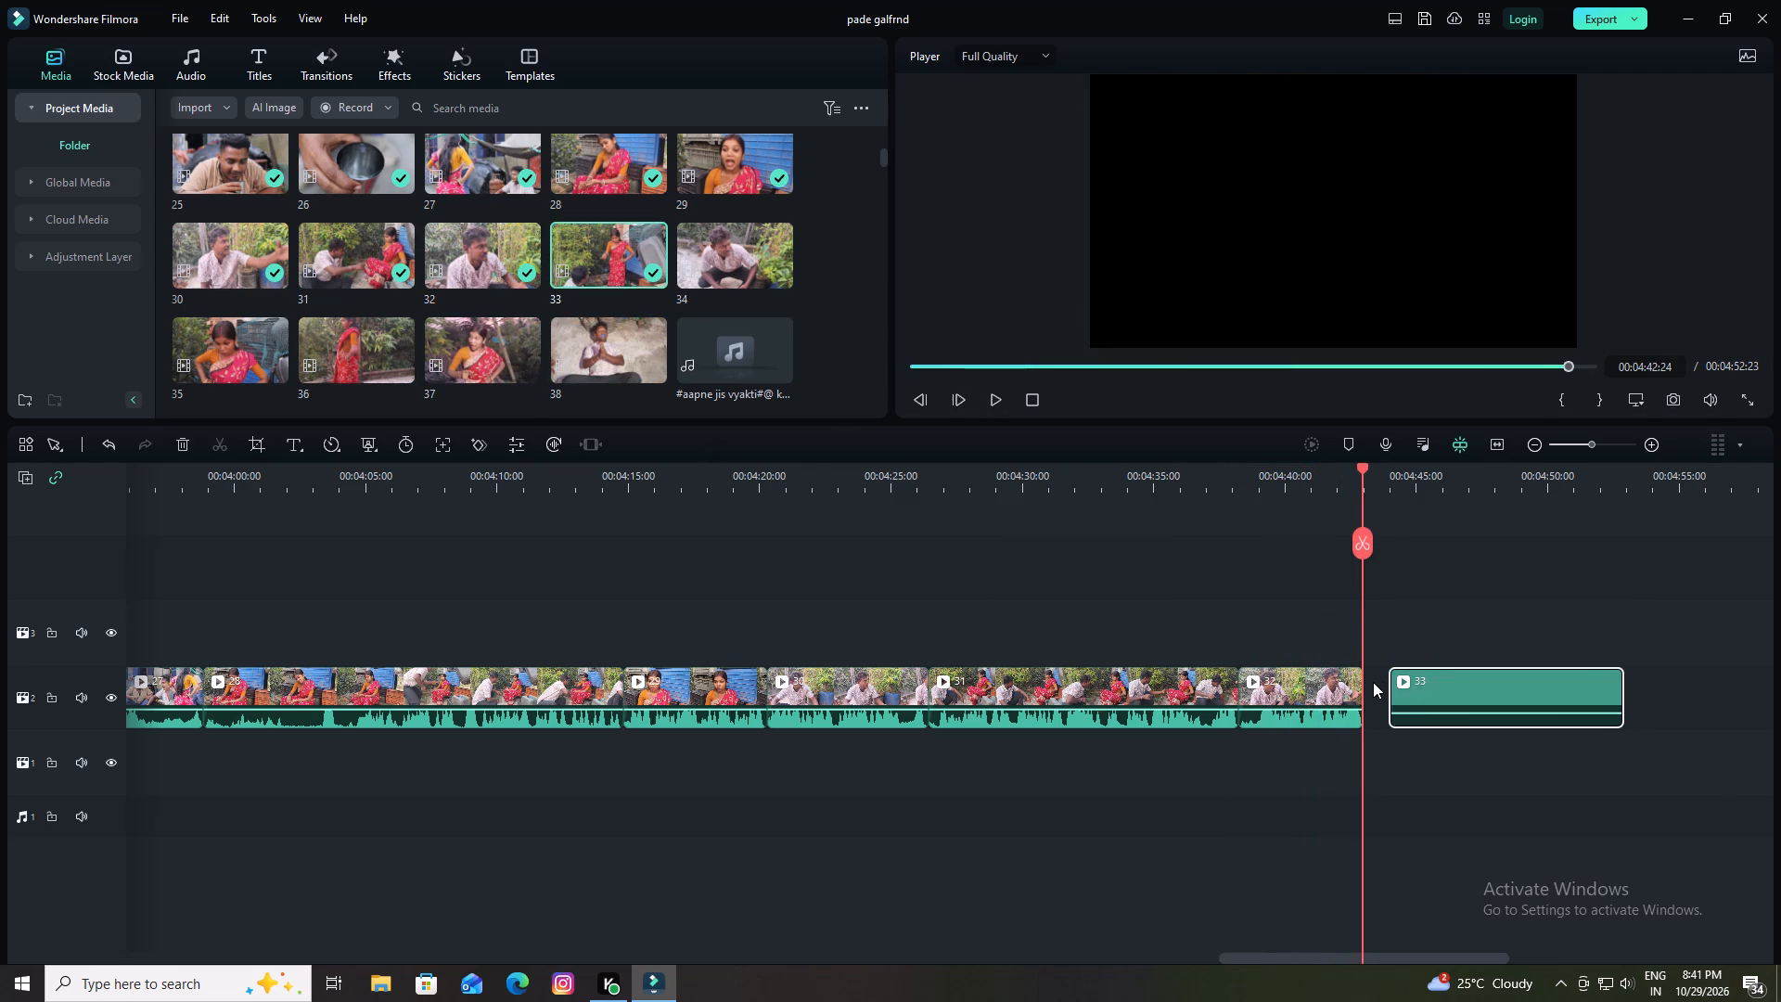
pyautogui.moveTo(1437, 689); pyautogui.dragTo(1393, 692)
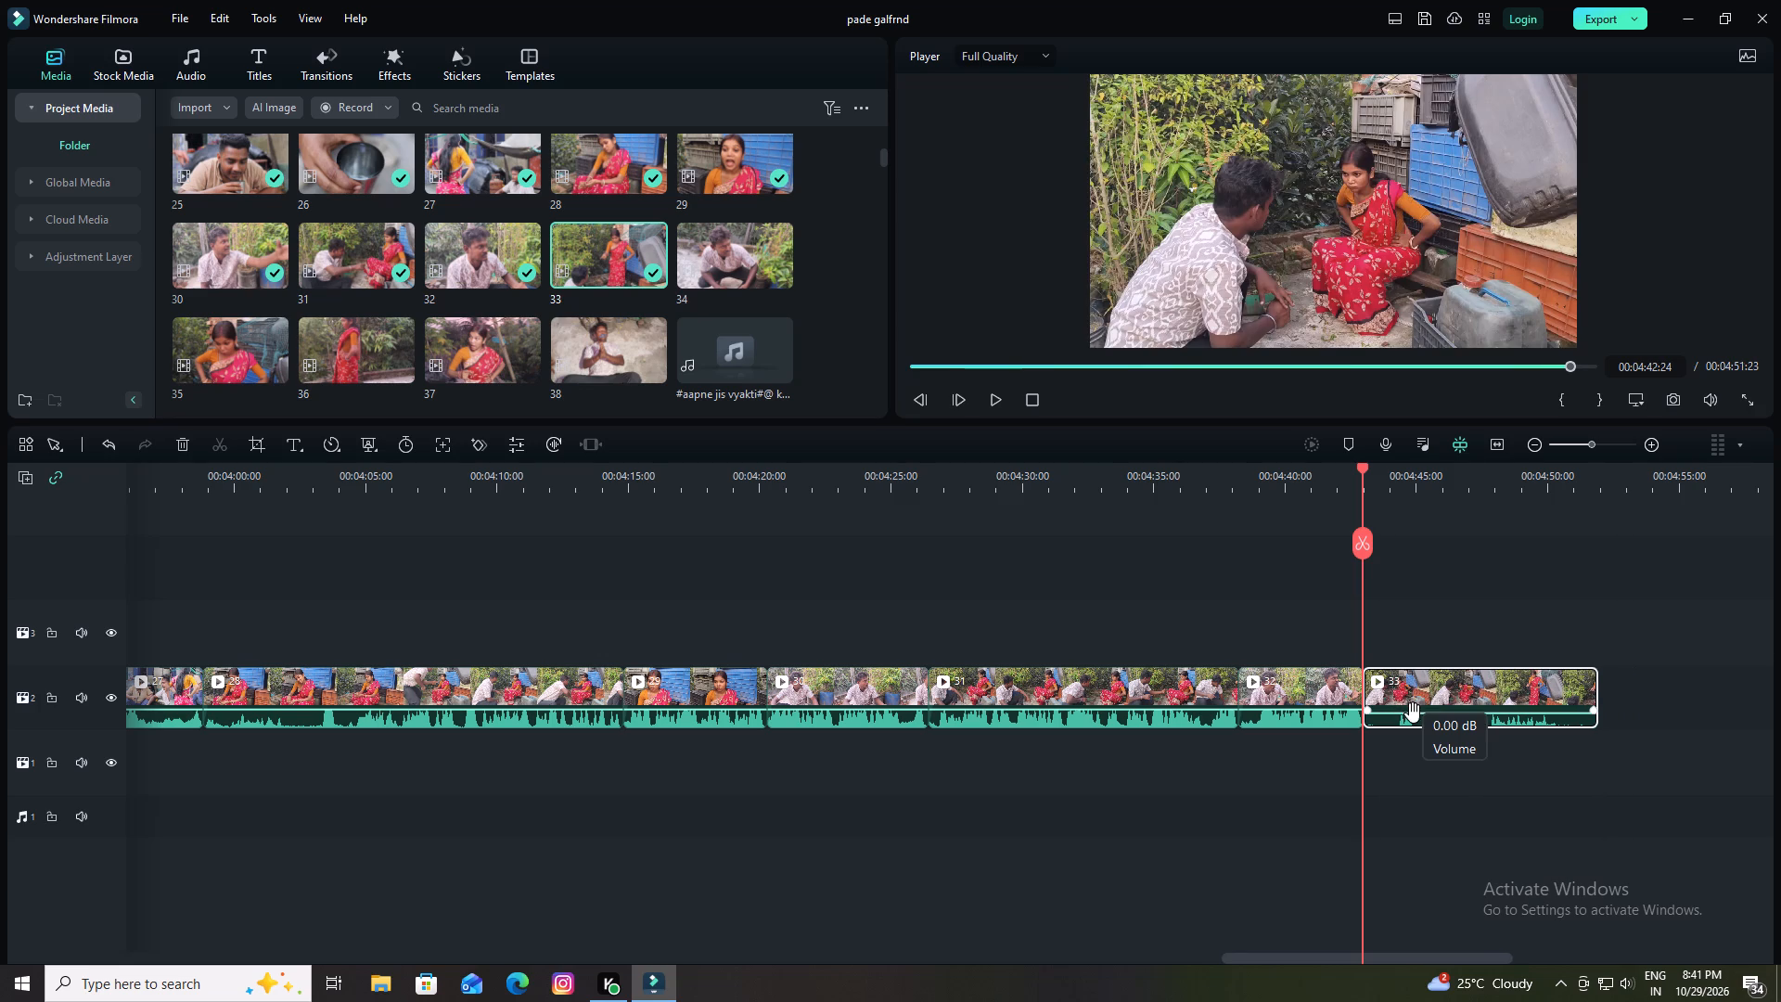
pyautogui.moveTo(1413, 715); pyautogui.dragTo(1407, 691)
# Play the beginning of clip 33, split it at 00:04:45:00 and delete its part before the cut.
pyautogui.press('space')
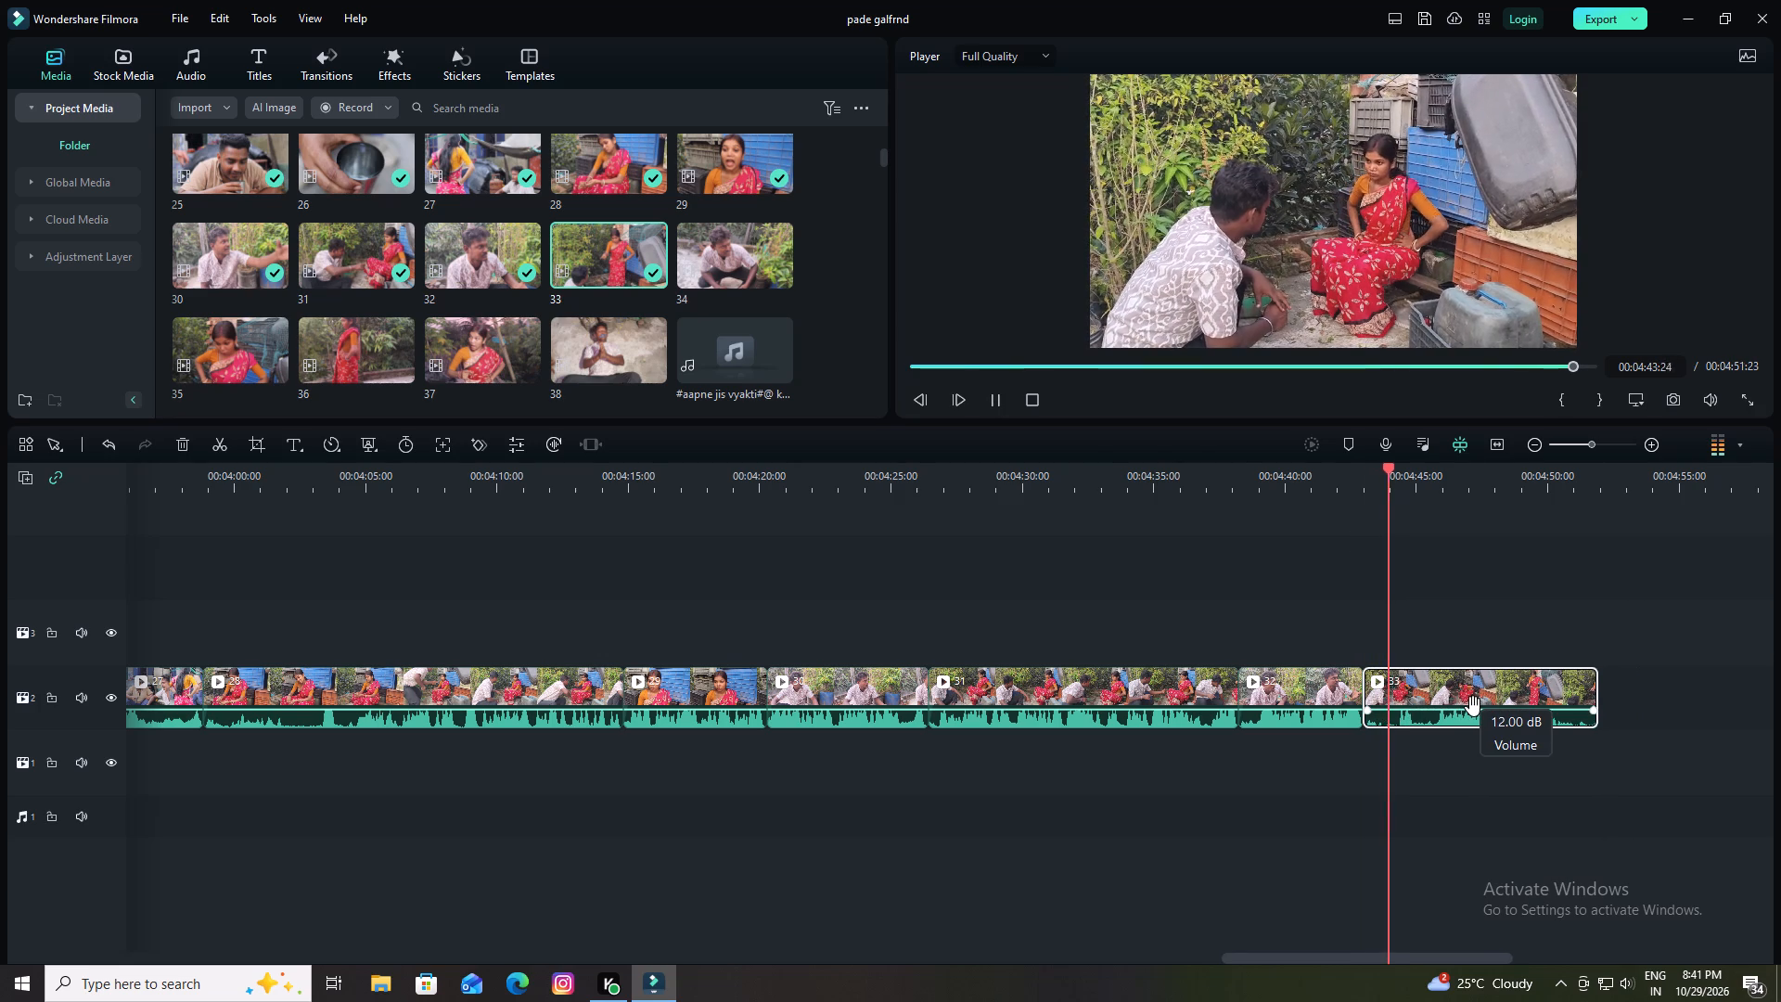
pyautogui.press('space')
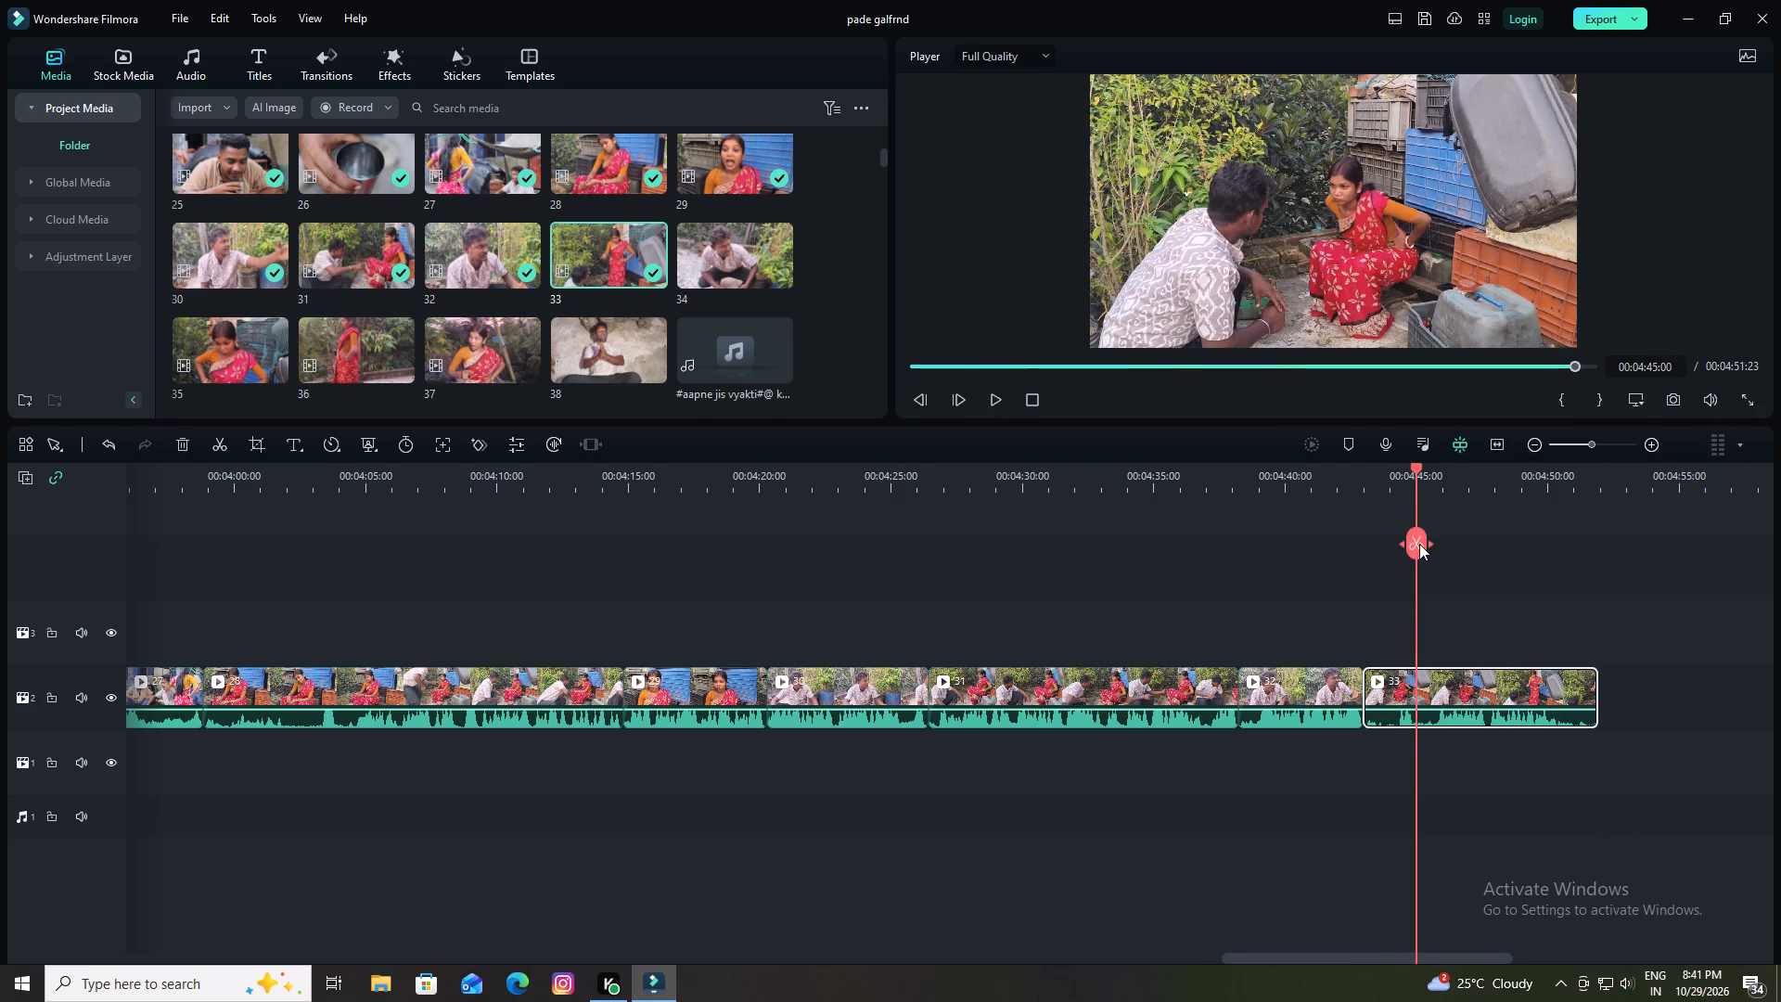
pyautogui.click(1419, 544)
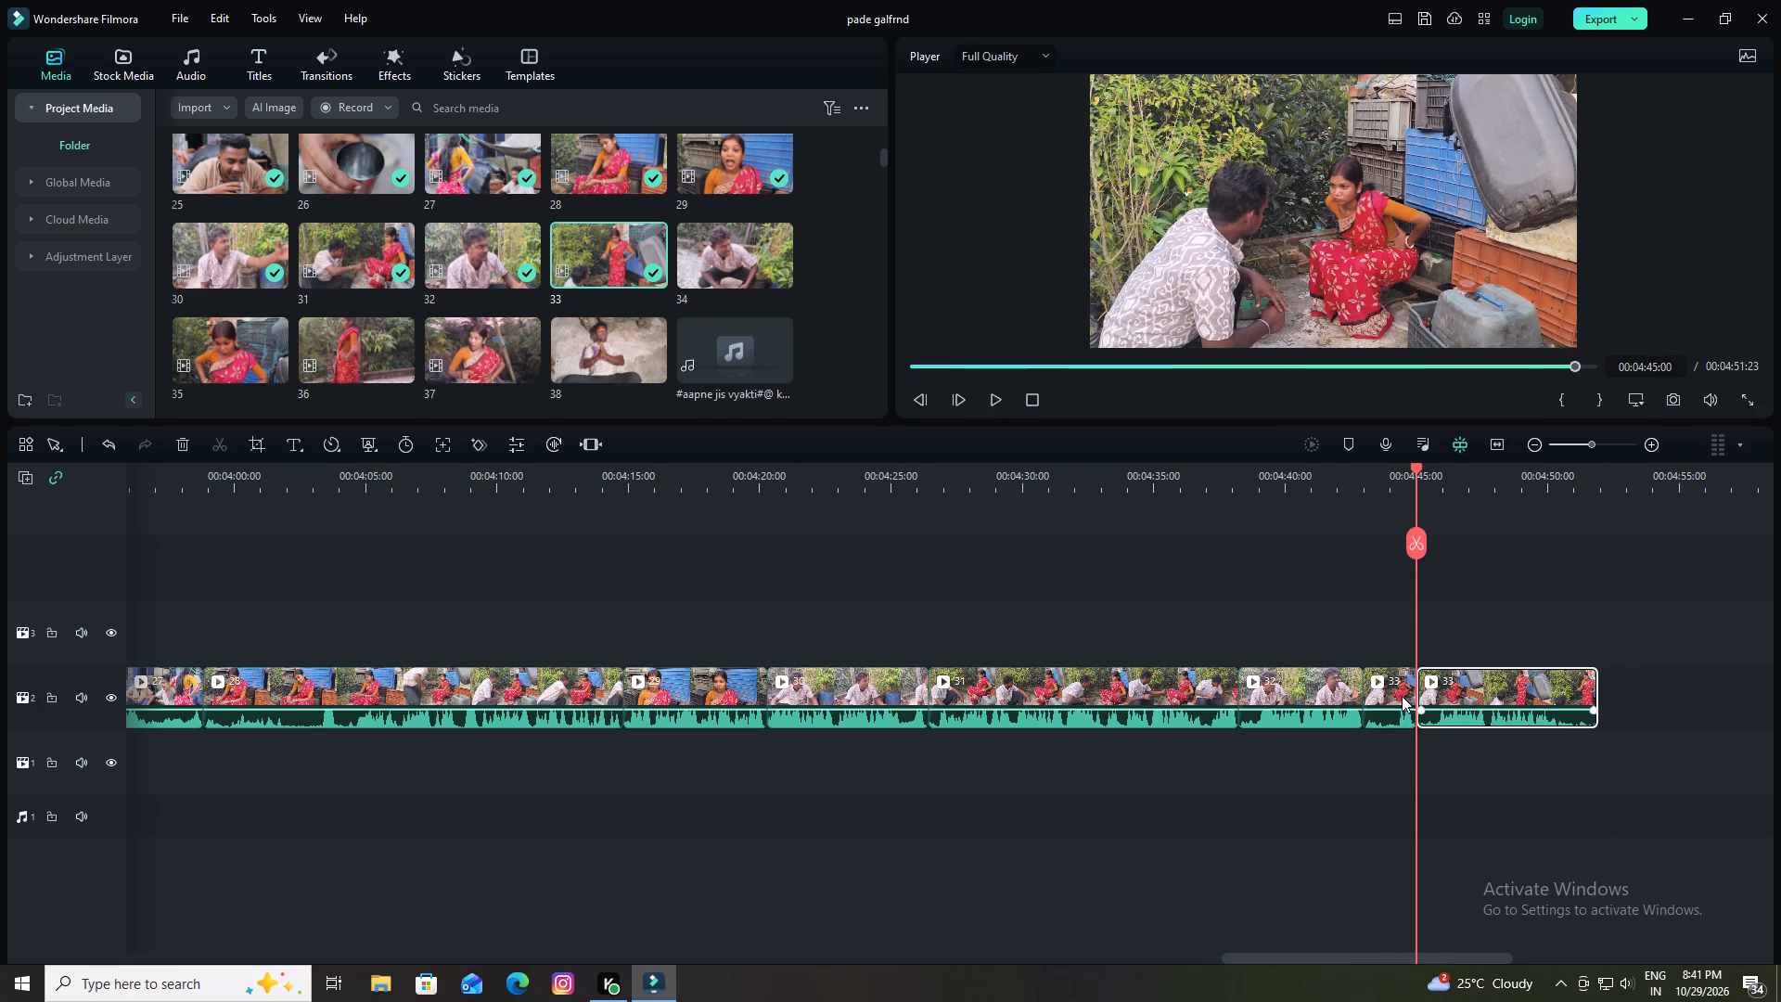
pyautogui.click(1400, 697)
pyautogui.click(178, 441)
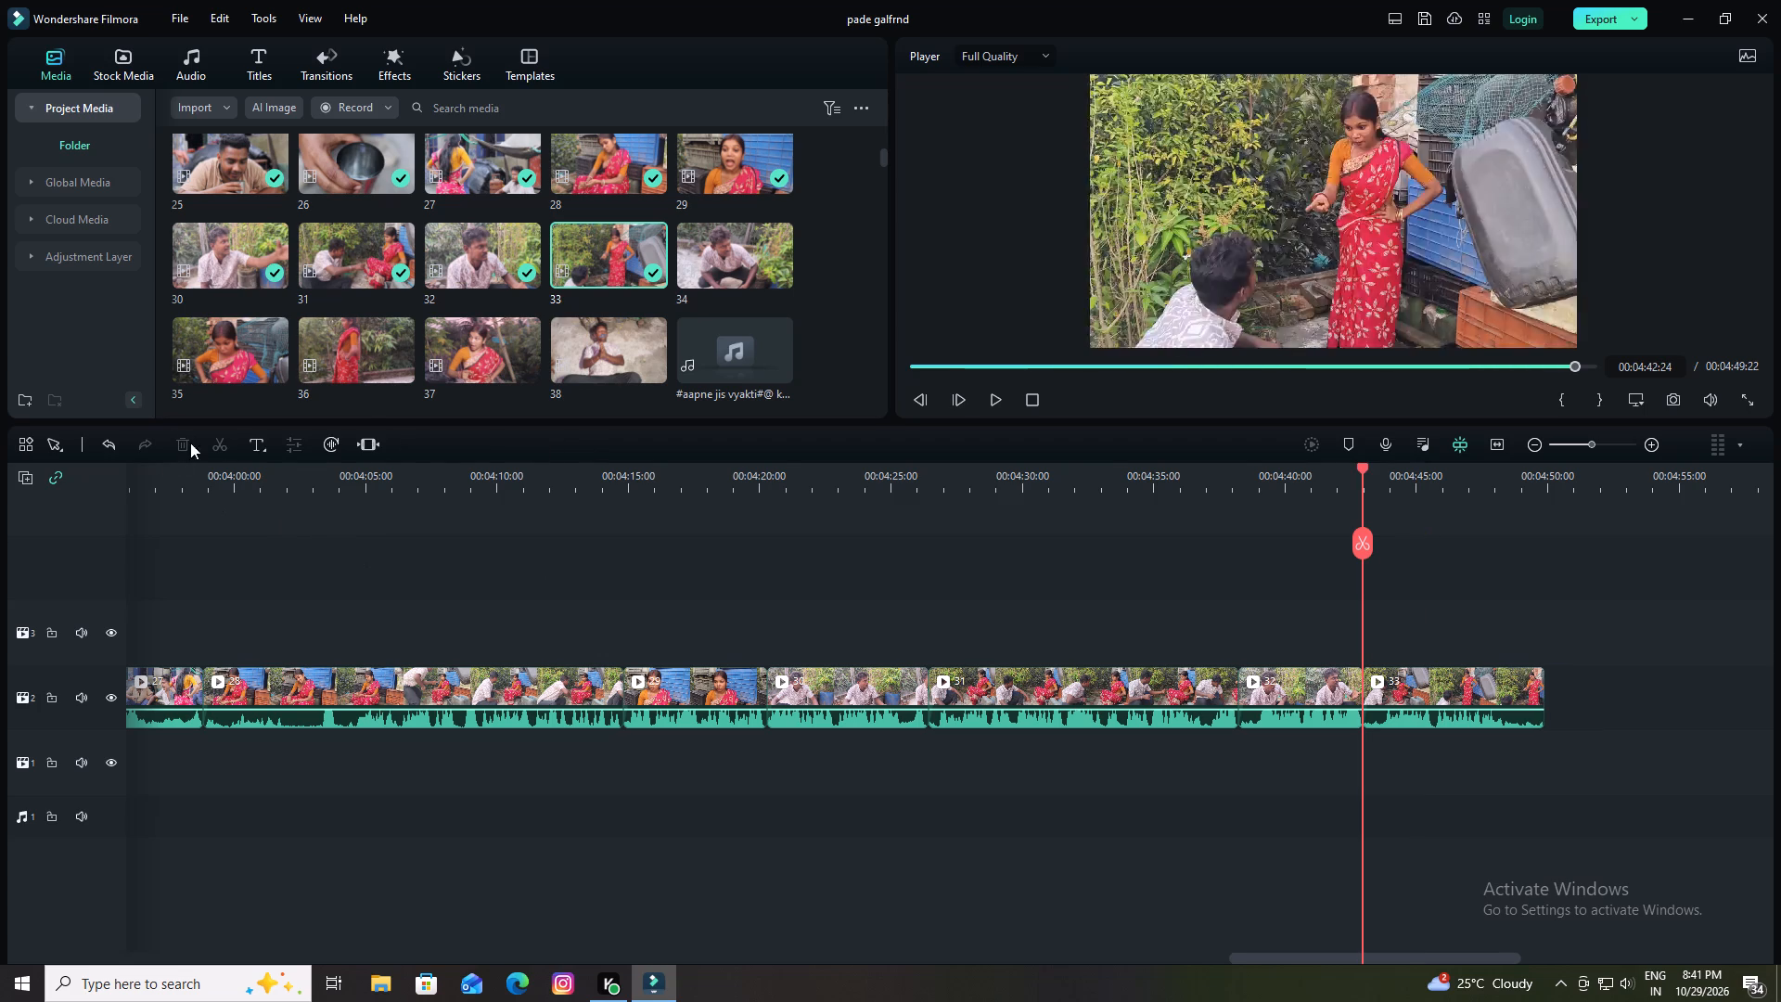
# Play through clip 33, split it at 00:04:48:24 and delete its part after the cut.
pyautogui.moveTo(1357, 465); pyautogui.dragTo(1356, 465)
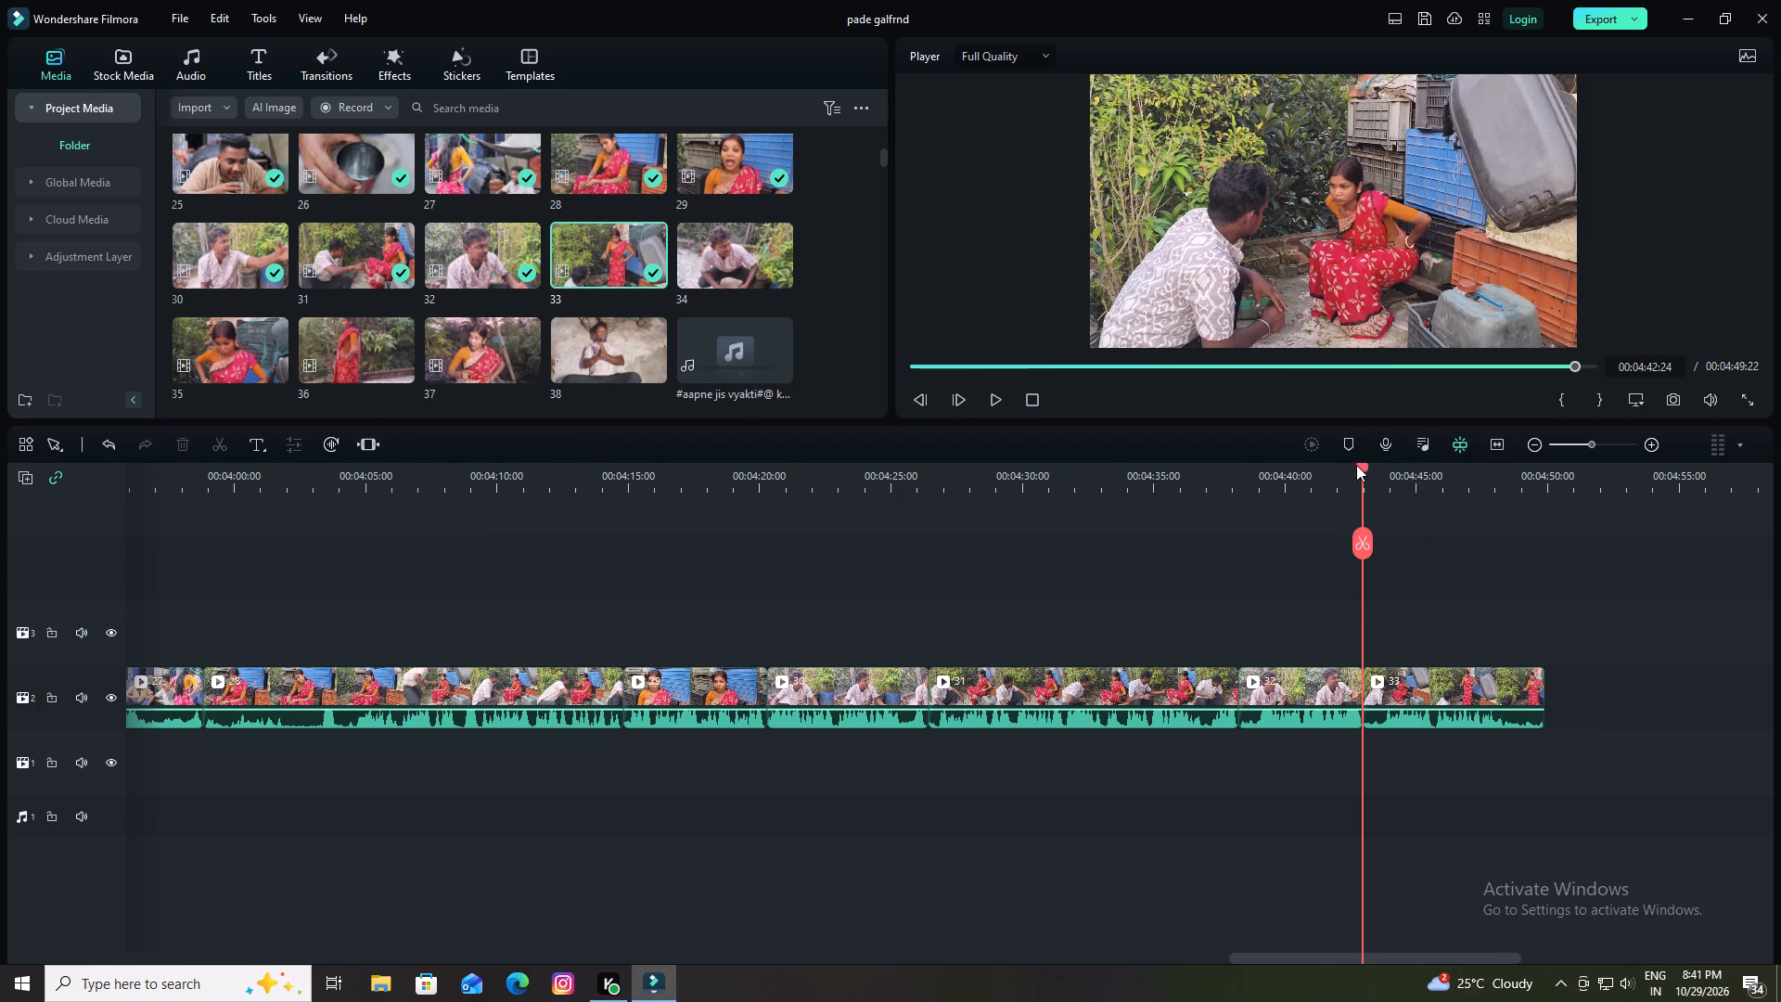
pyautogui.moveTo(1356, 465); pyautogui.dragTo(1318, 489)
pyautogui.press('space')
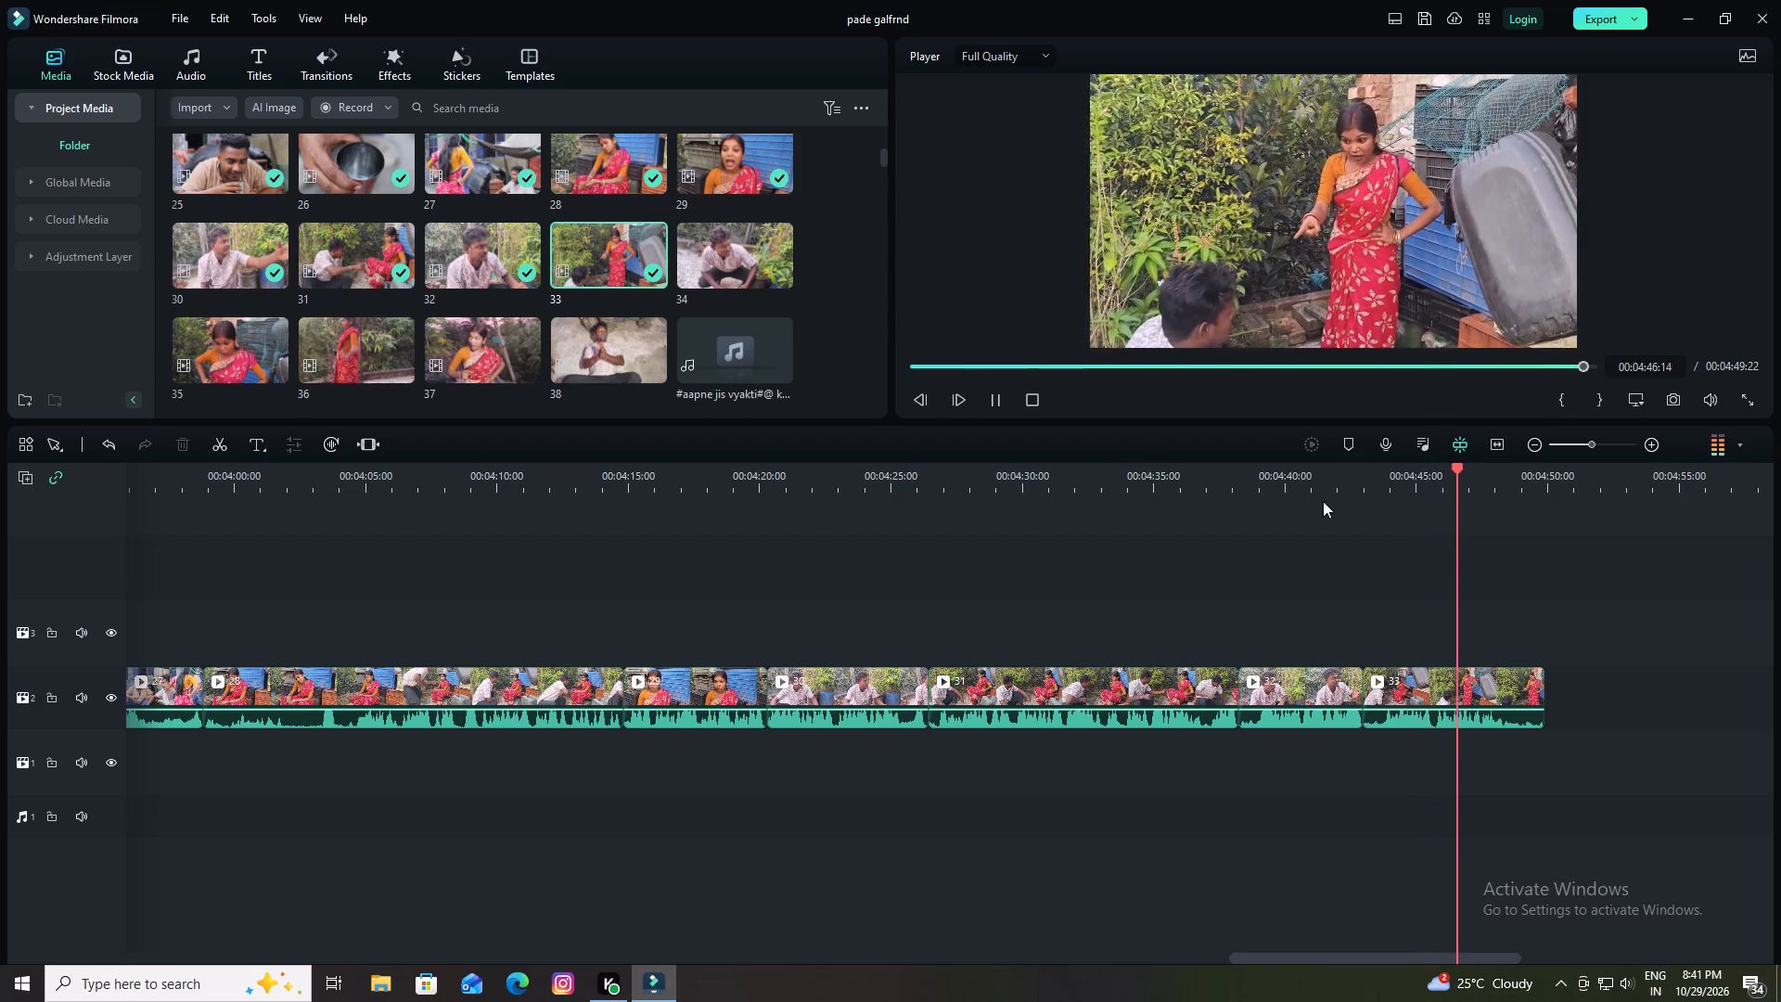
pyautogui.press('space')
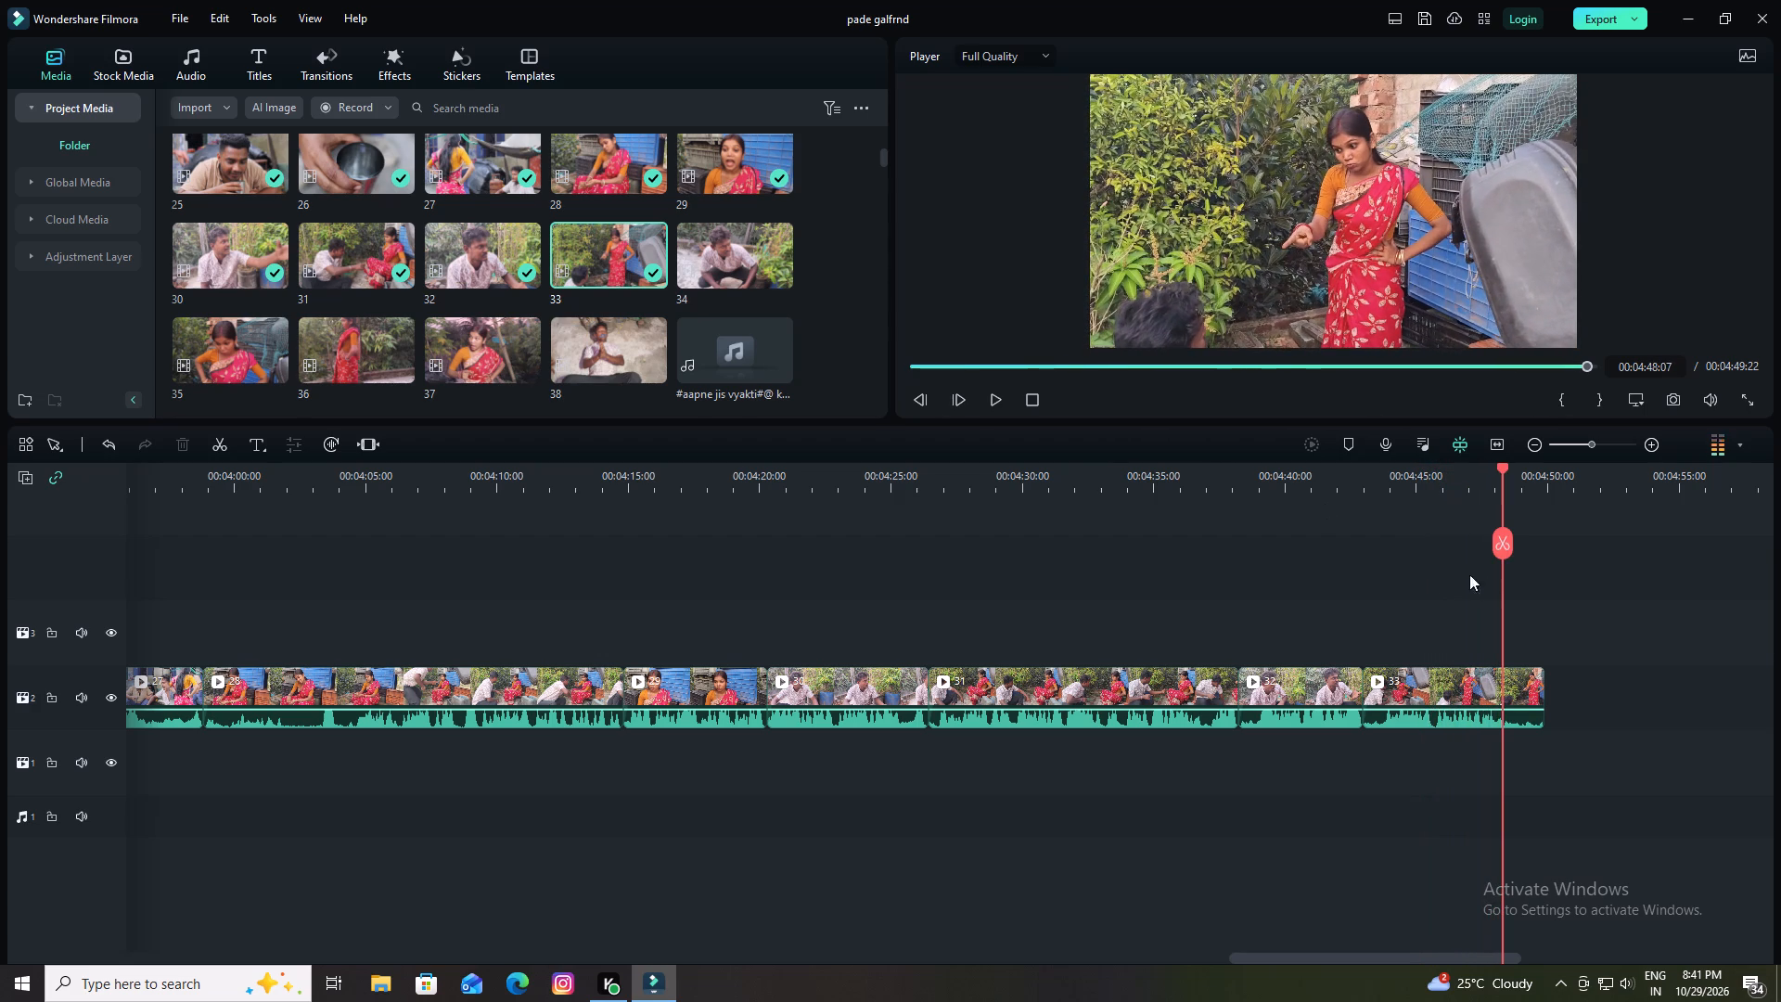
pyautogui.press('space')
pyautogui.press('space')
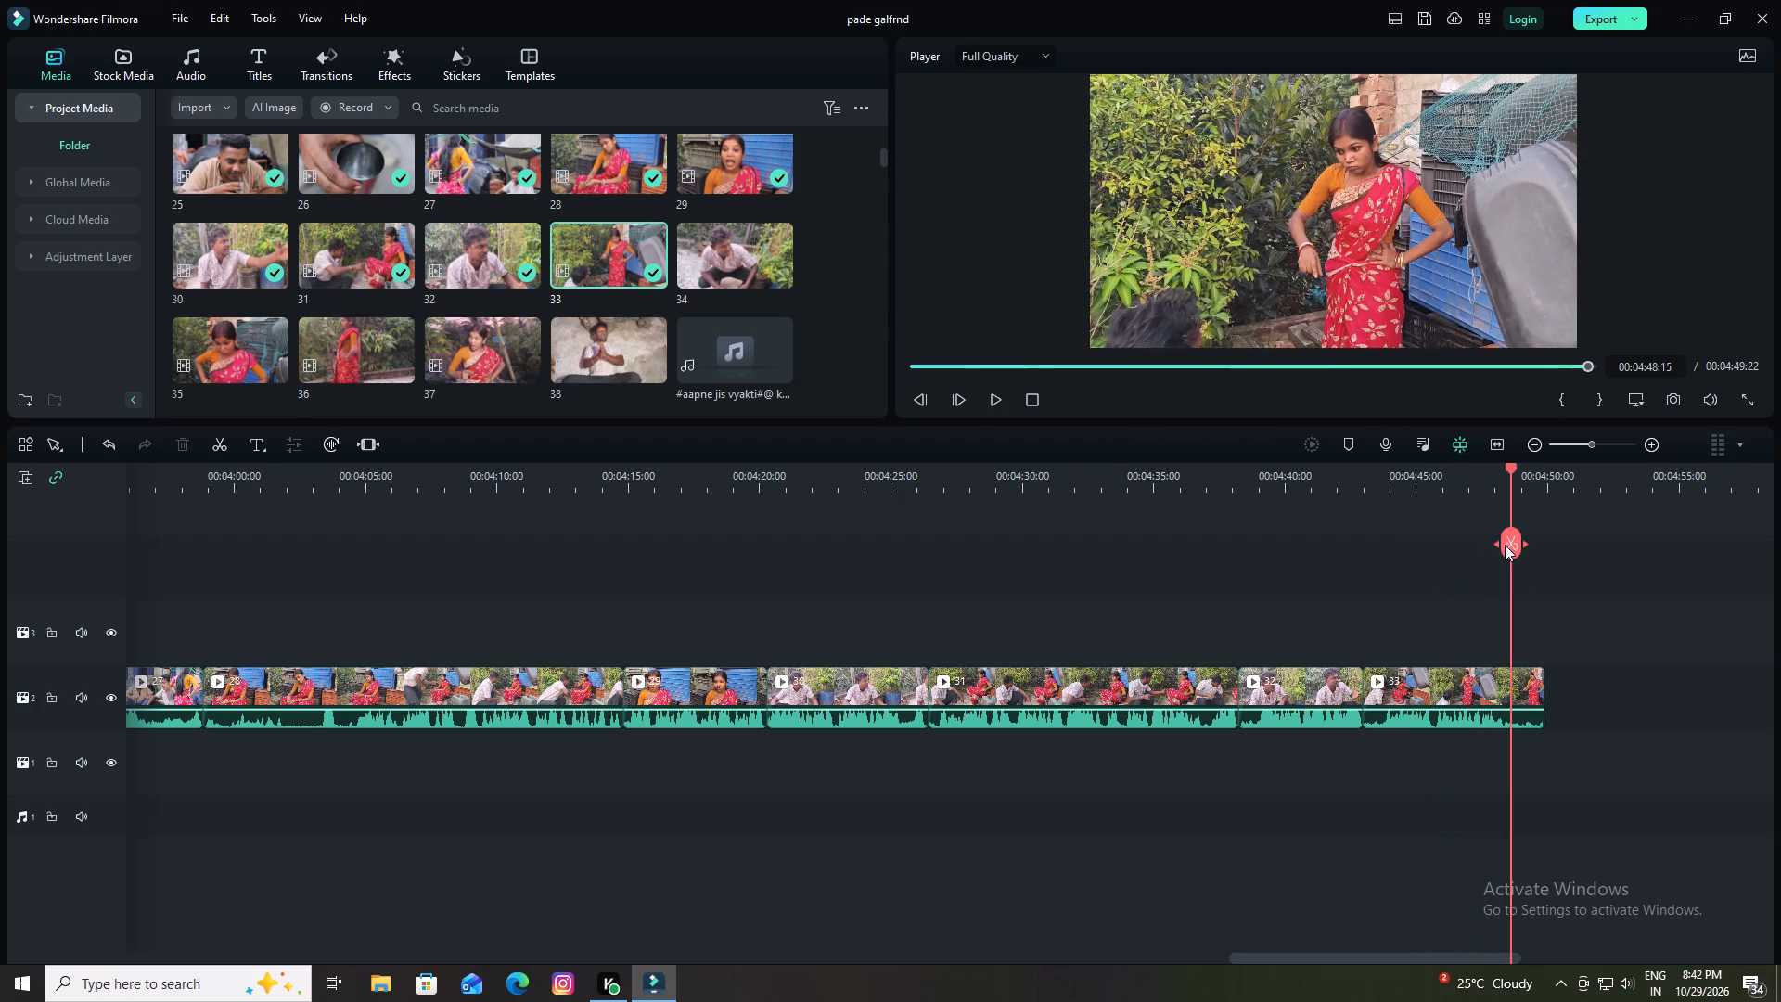
pyautogui.press('space')
pyautogui.press('space')
pyautogui.click(1521, 542)
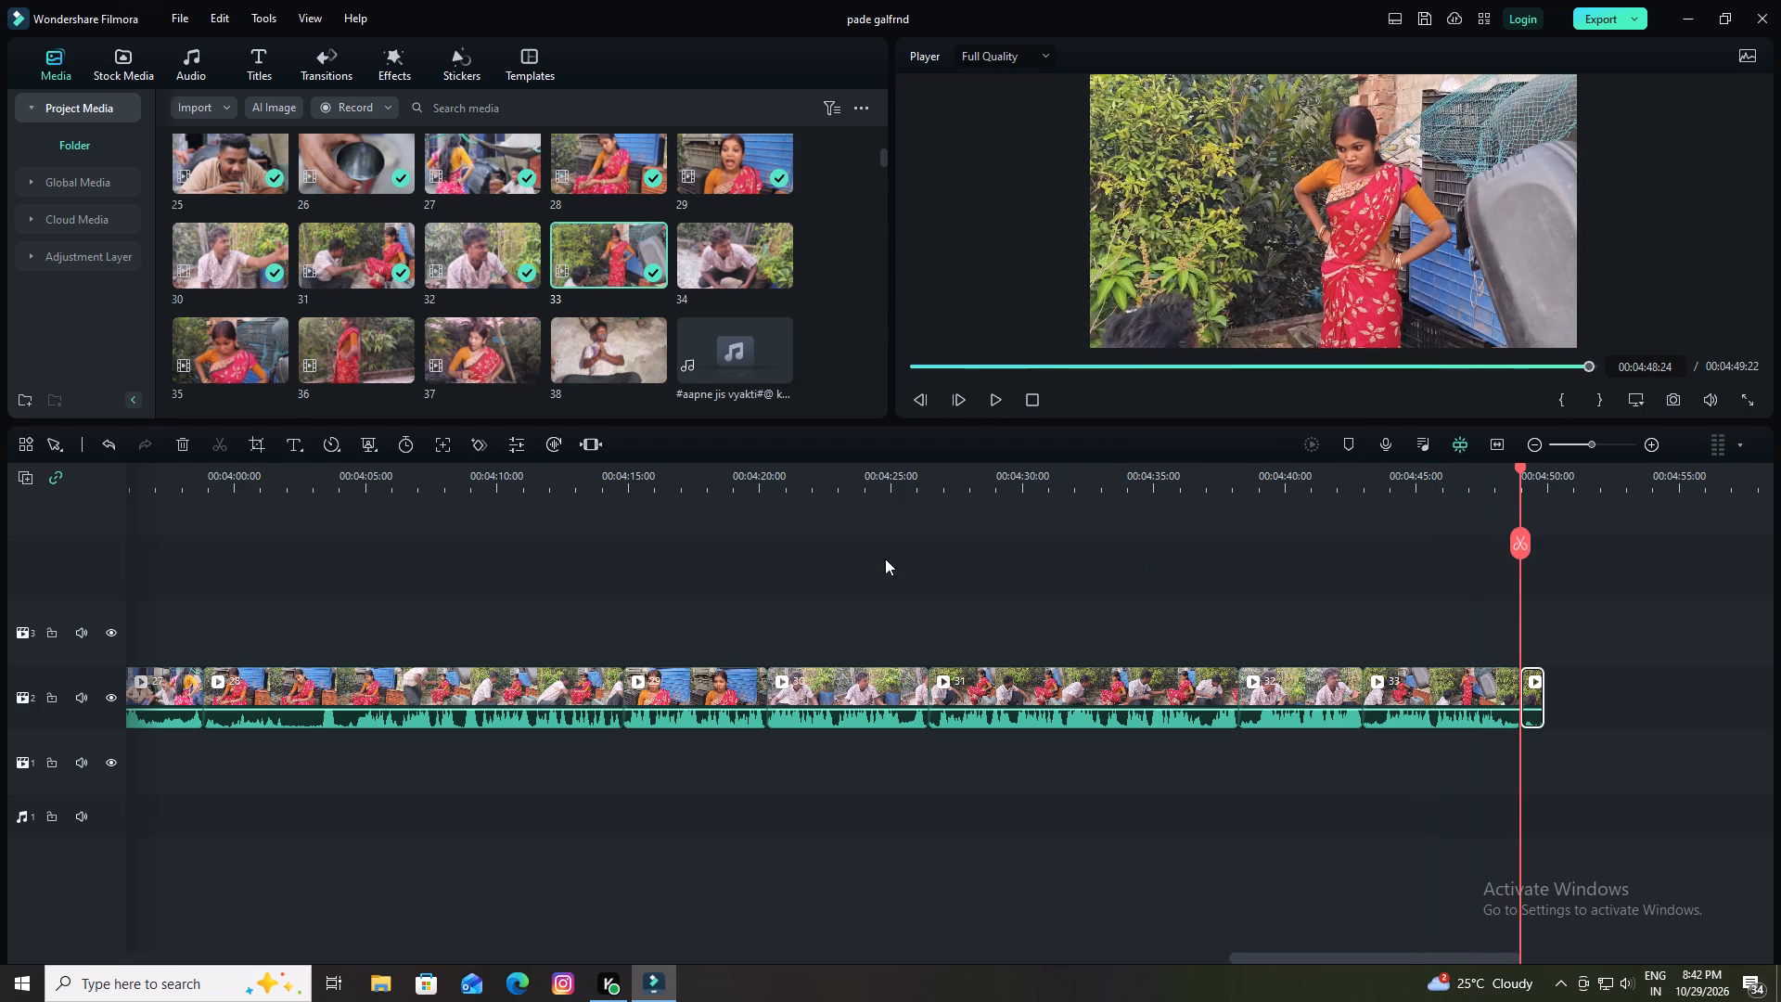
pyautogui.click(185, 447)
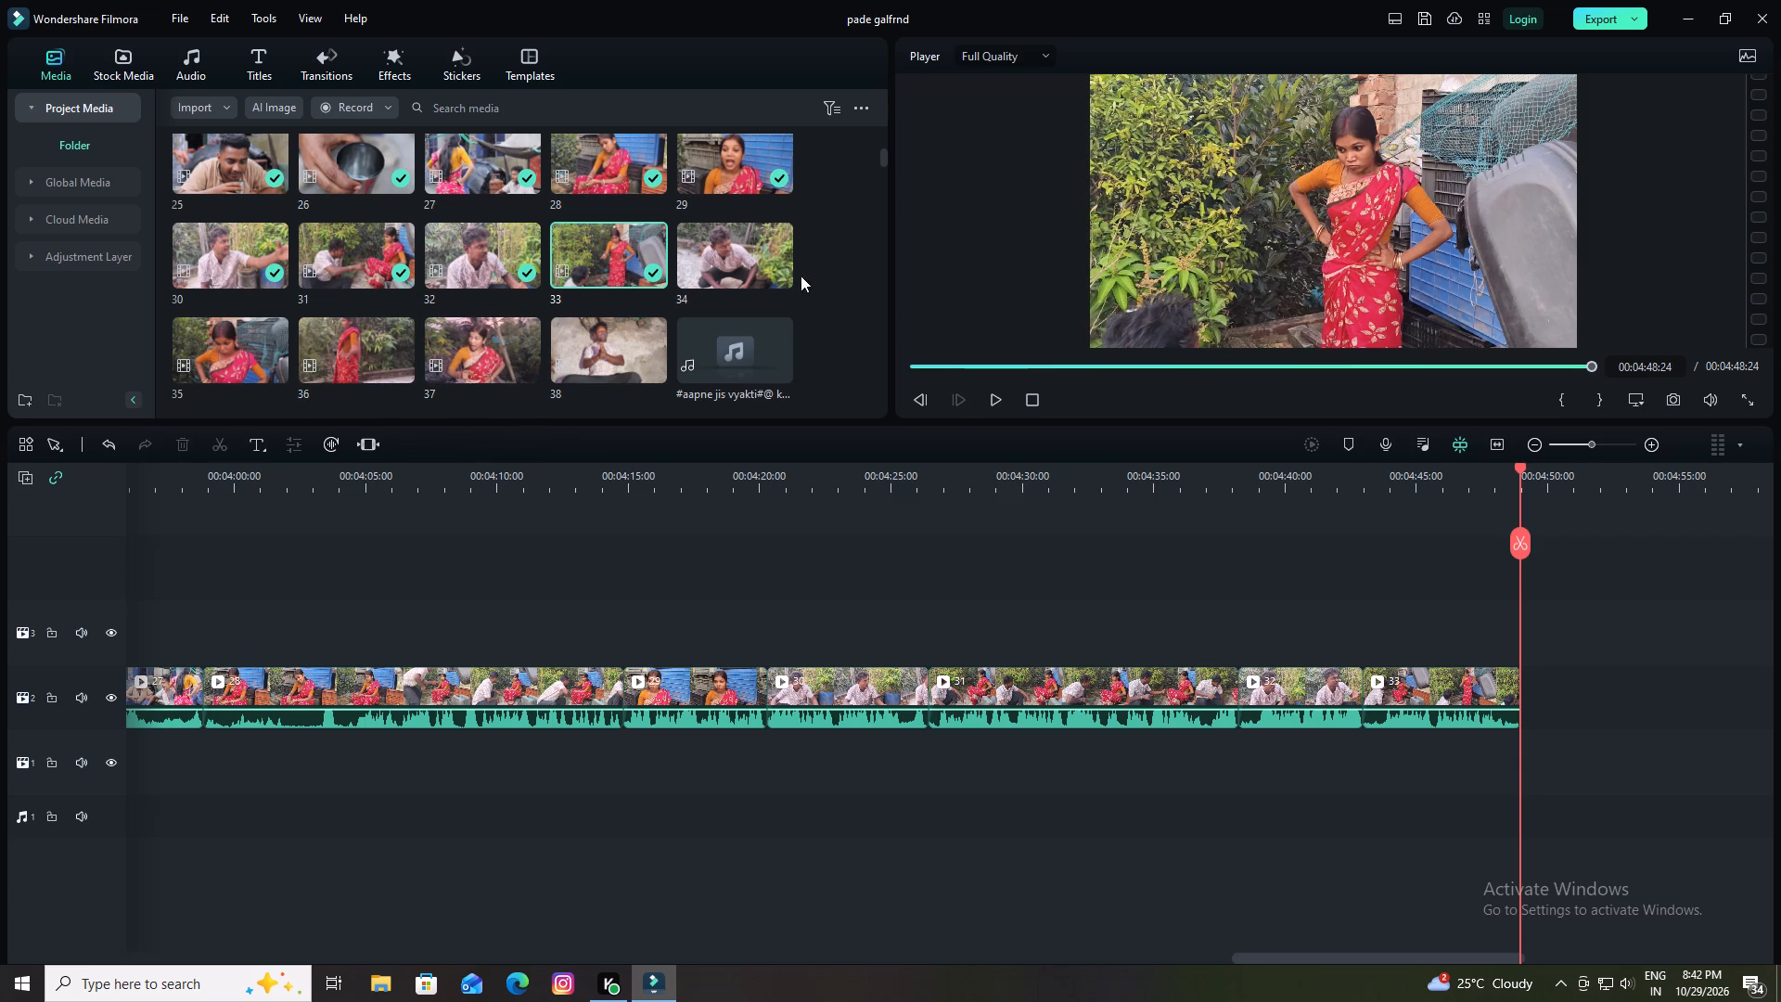
# Add clip 34 directly after clip 33 on the main video track and raise its audio volume.
pyautogui.moveTo(735, 267); pyautogui.dragTo(1522, 682)
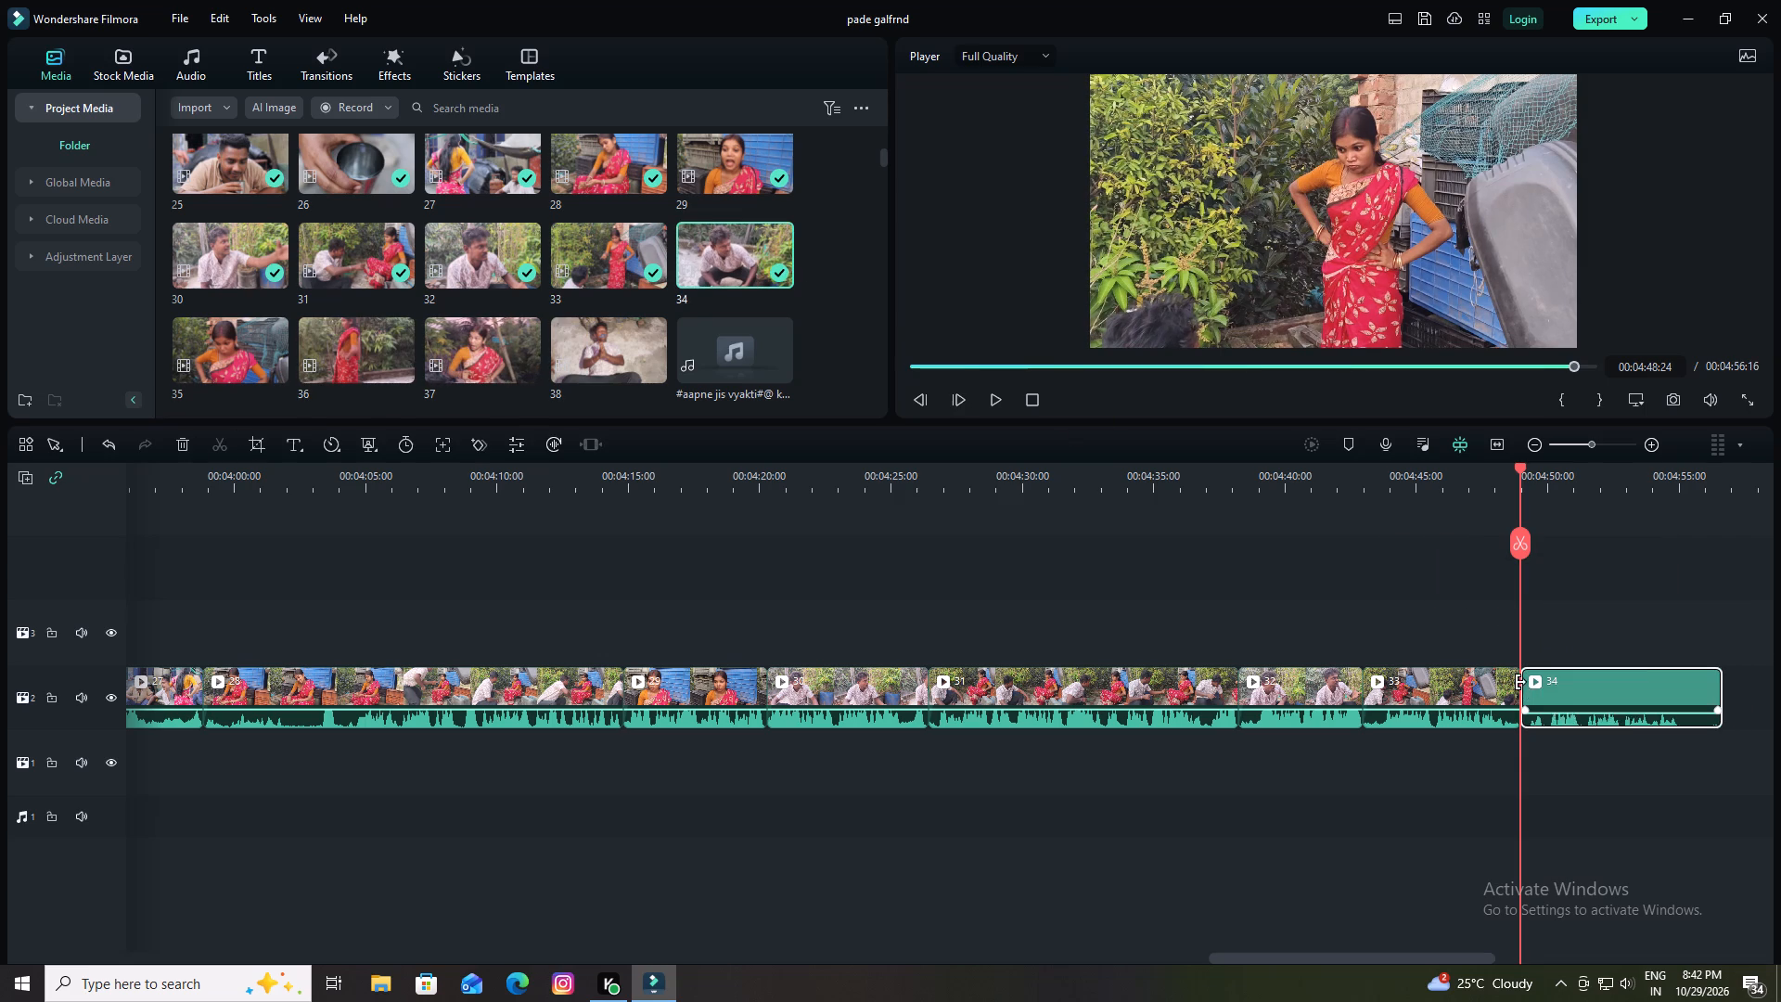
pyautogui.click(1560, 713)
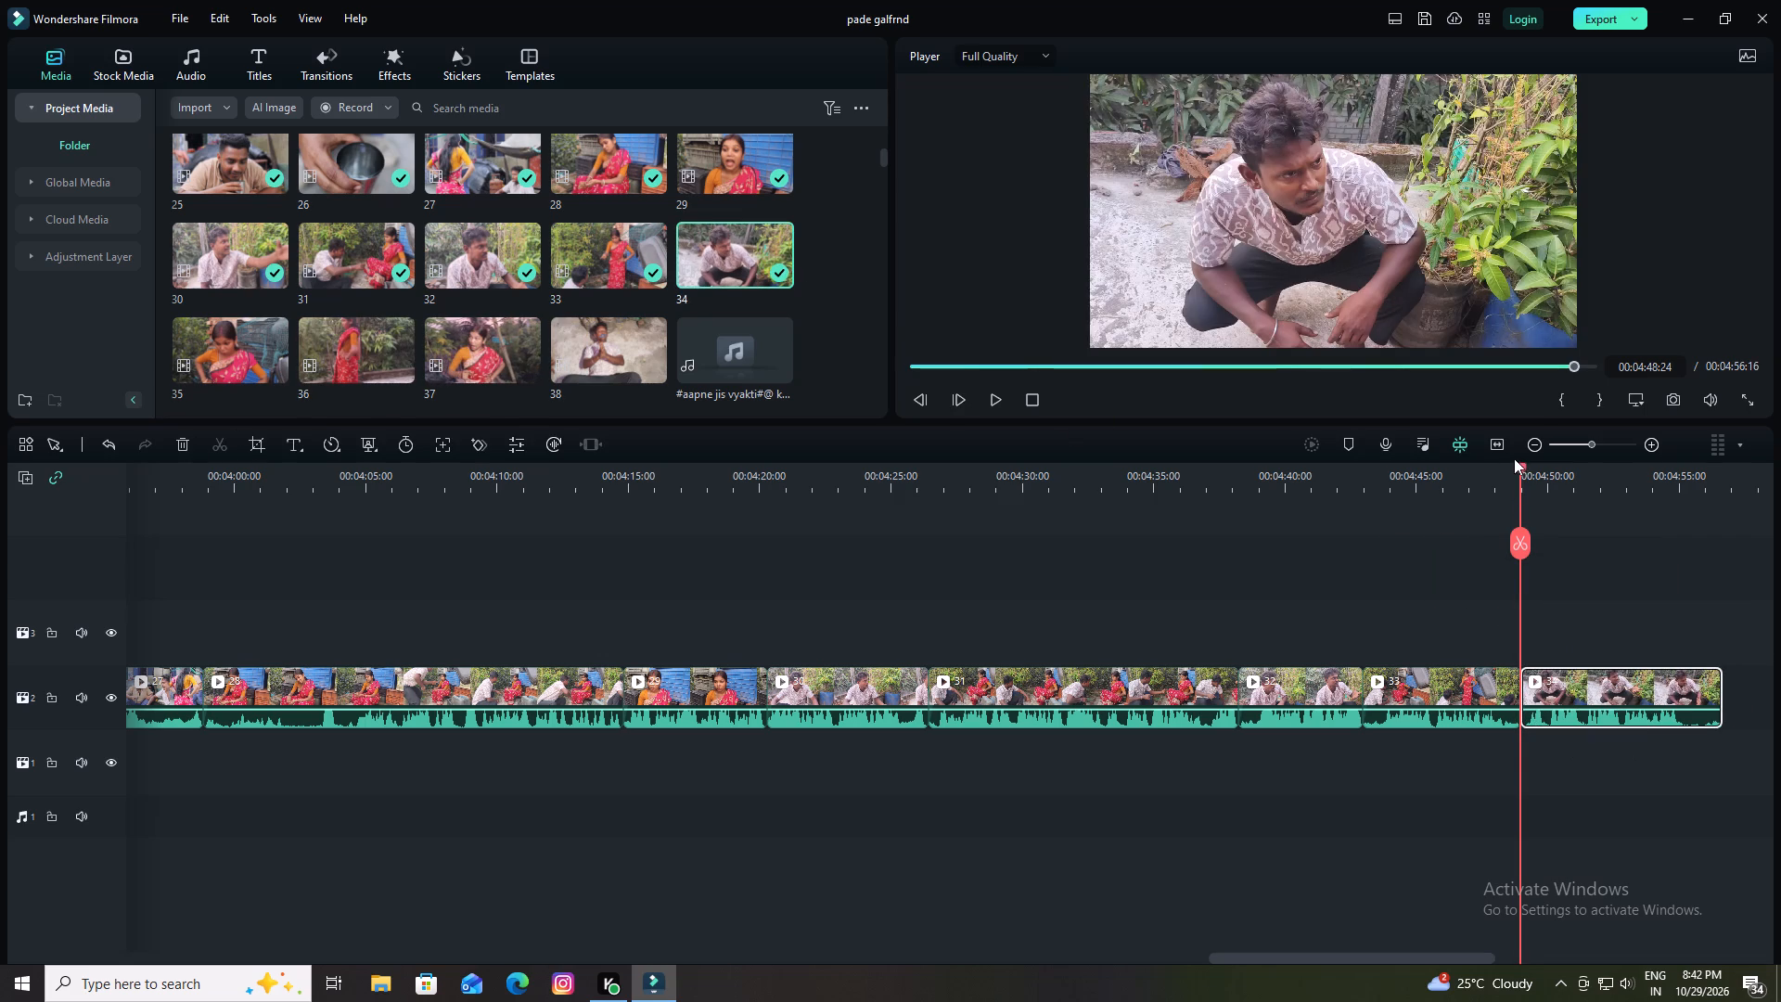
# Play the beginning of clip 34, split it at 00:04:49:24 and delete its part before the cut.
pyautogui.moveTo(1521, 468); pyautogui.dragTo(1484, 479)
pyautogui.press('space')
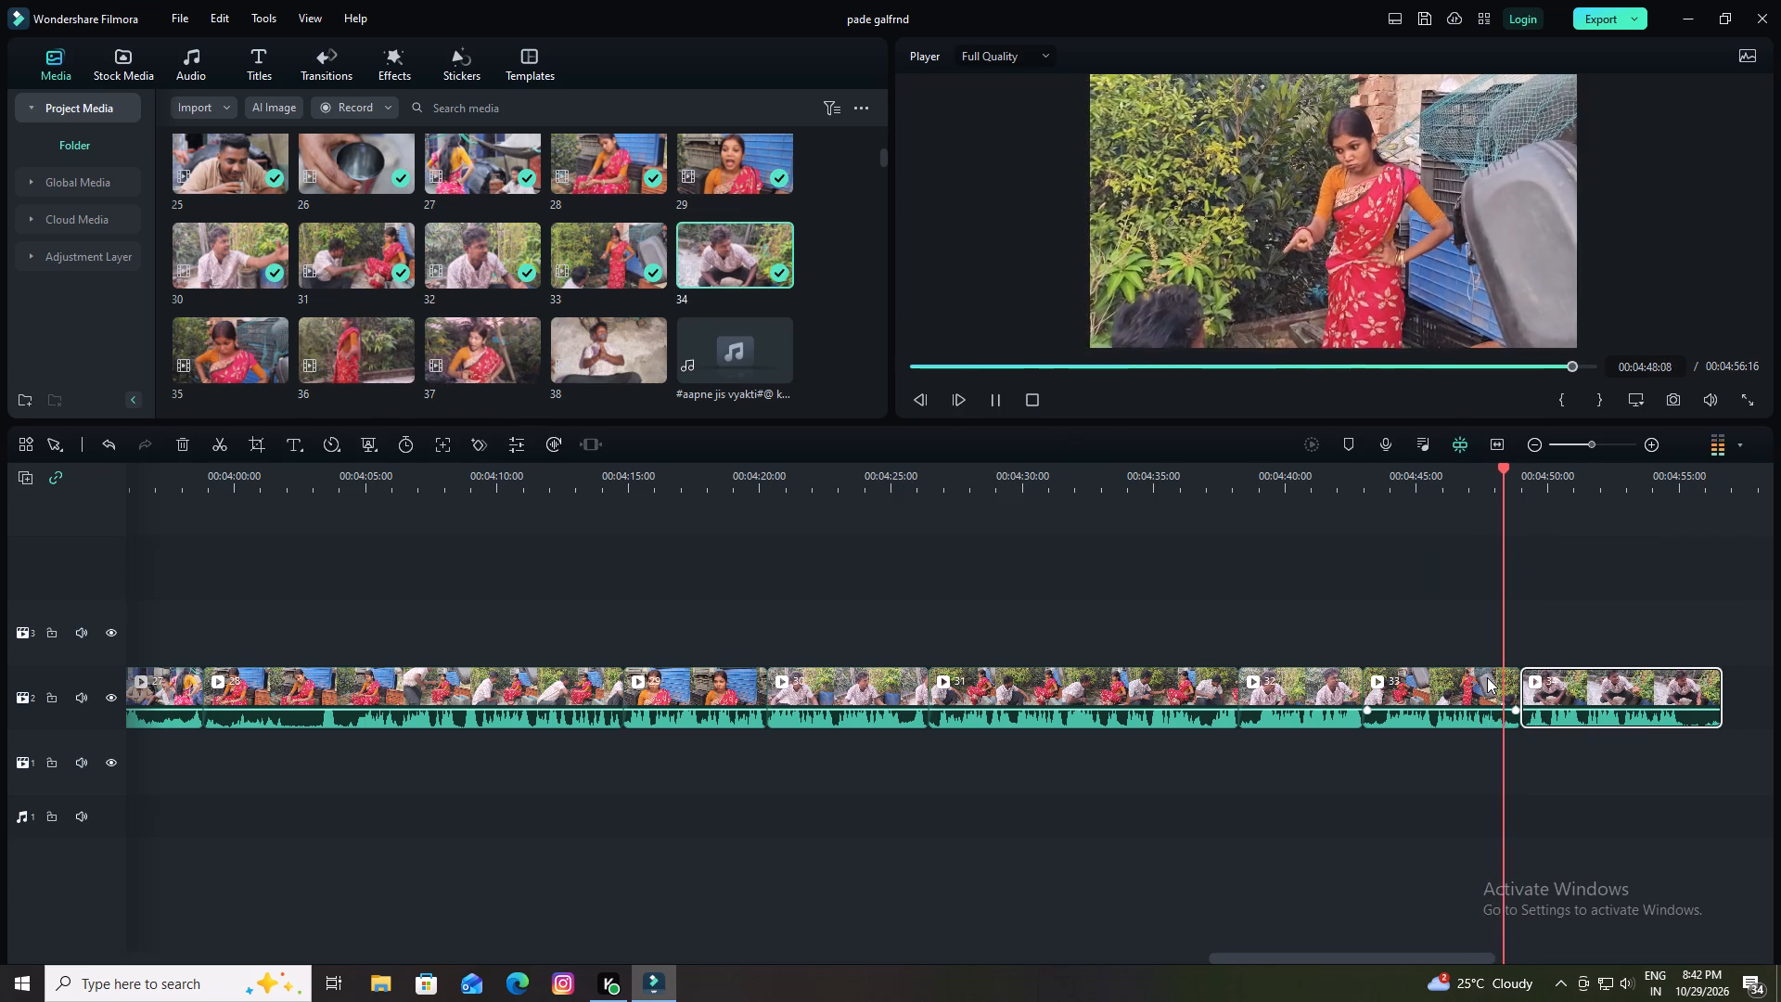
pyautogui.press('space')
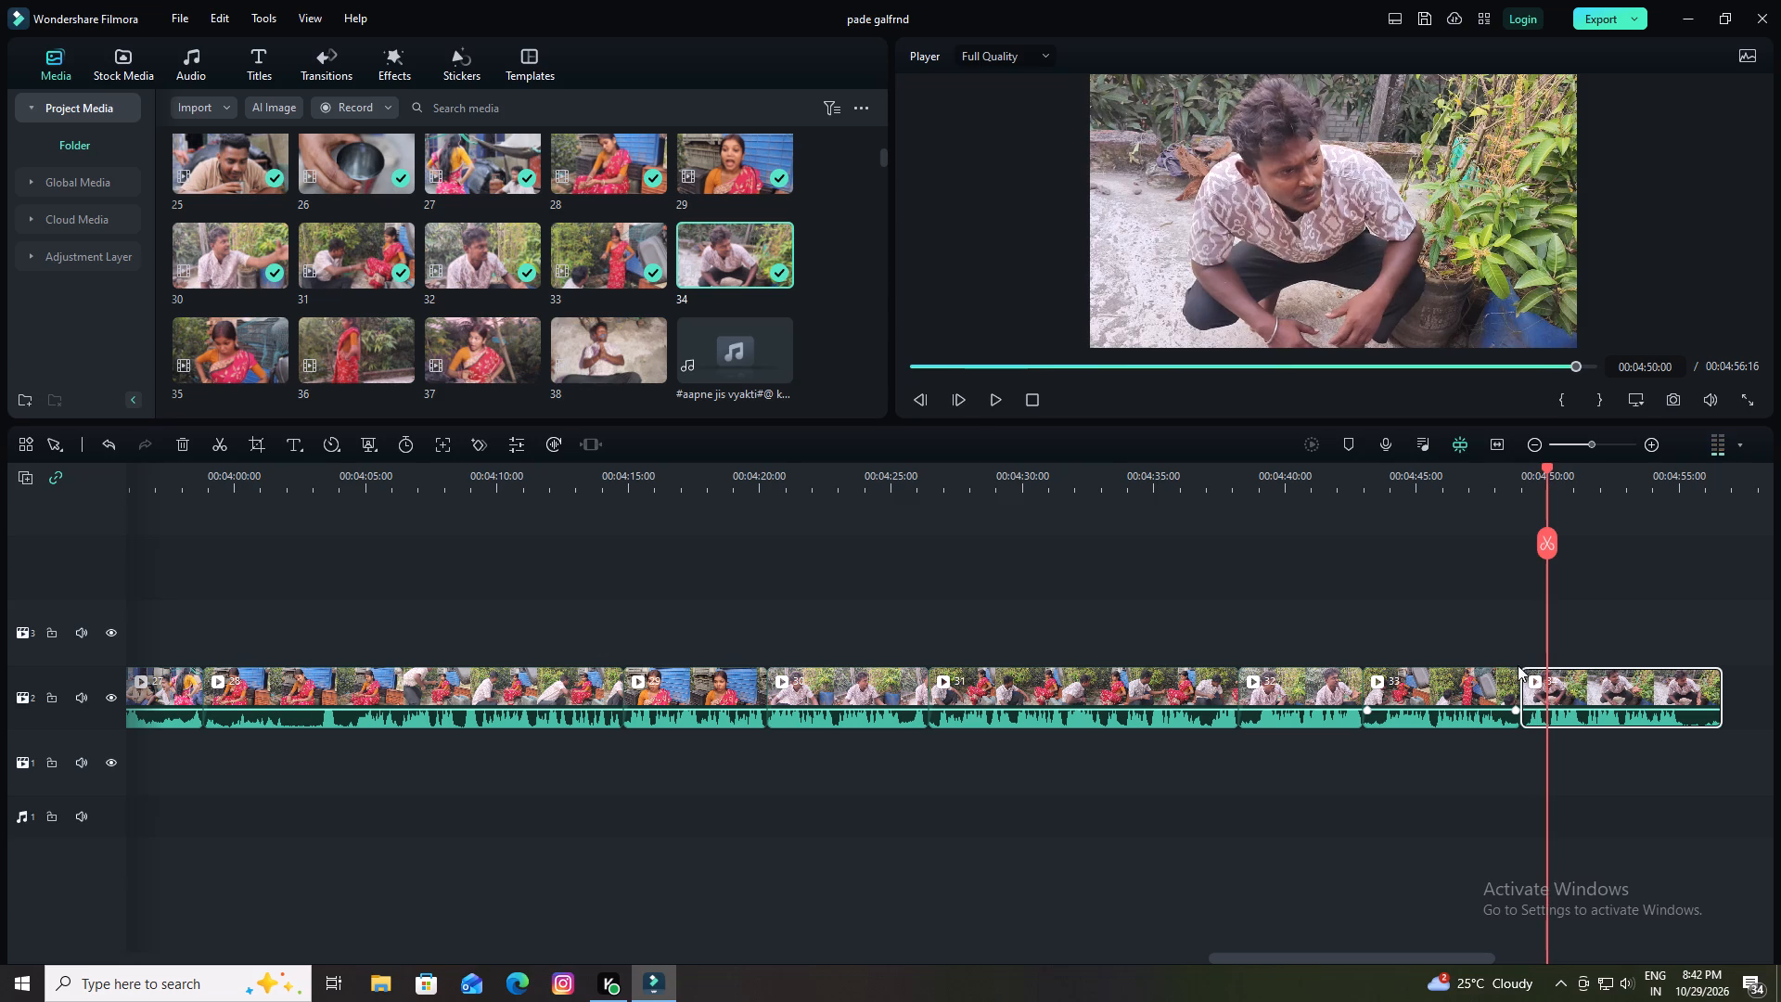
pyautogui.click(1543, 542)
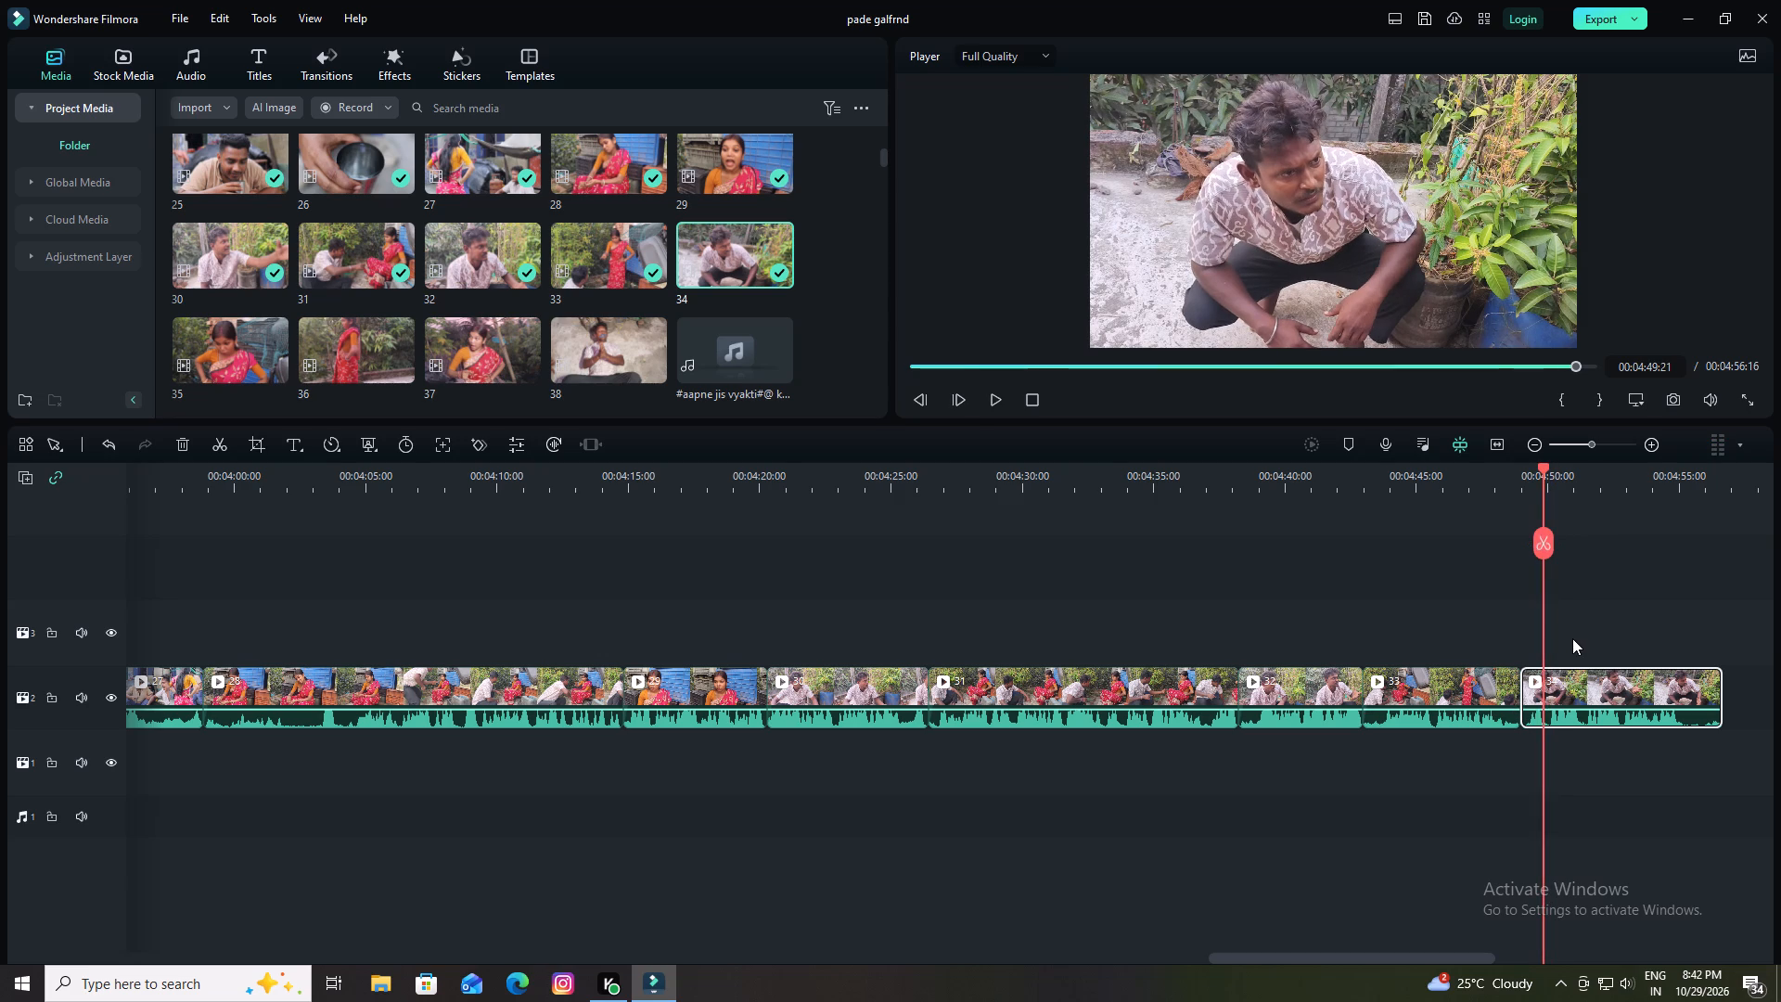
pyautogui.press('Right')
pyautogui.press('Right')
pyautogui.press('Right')
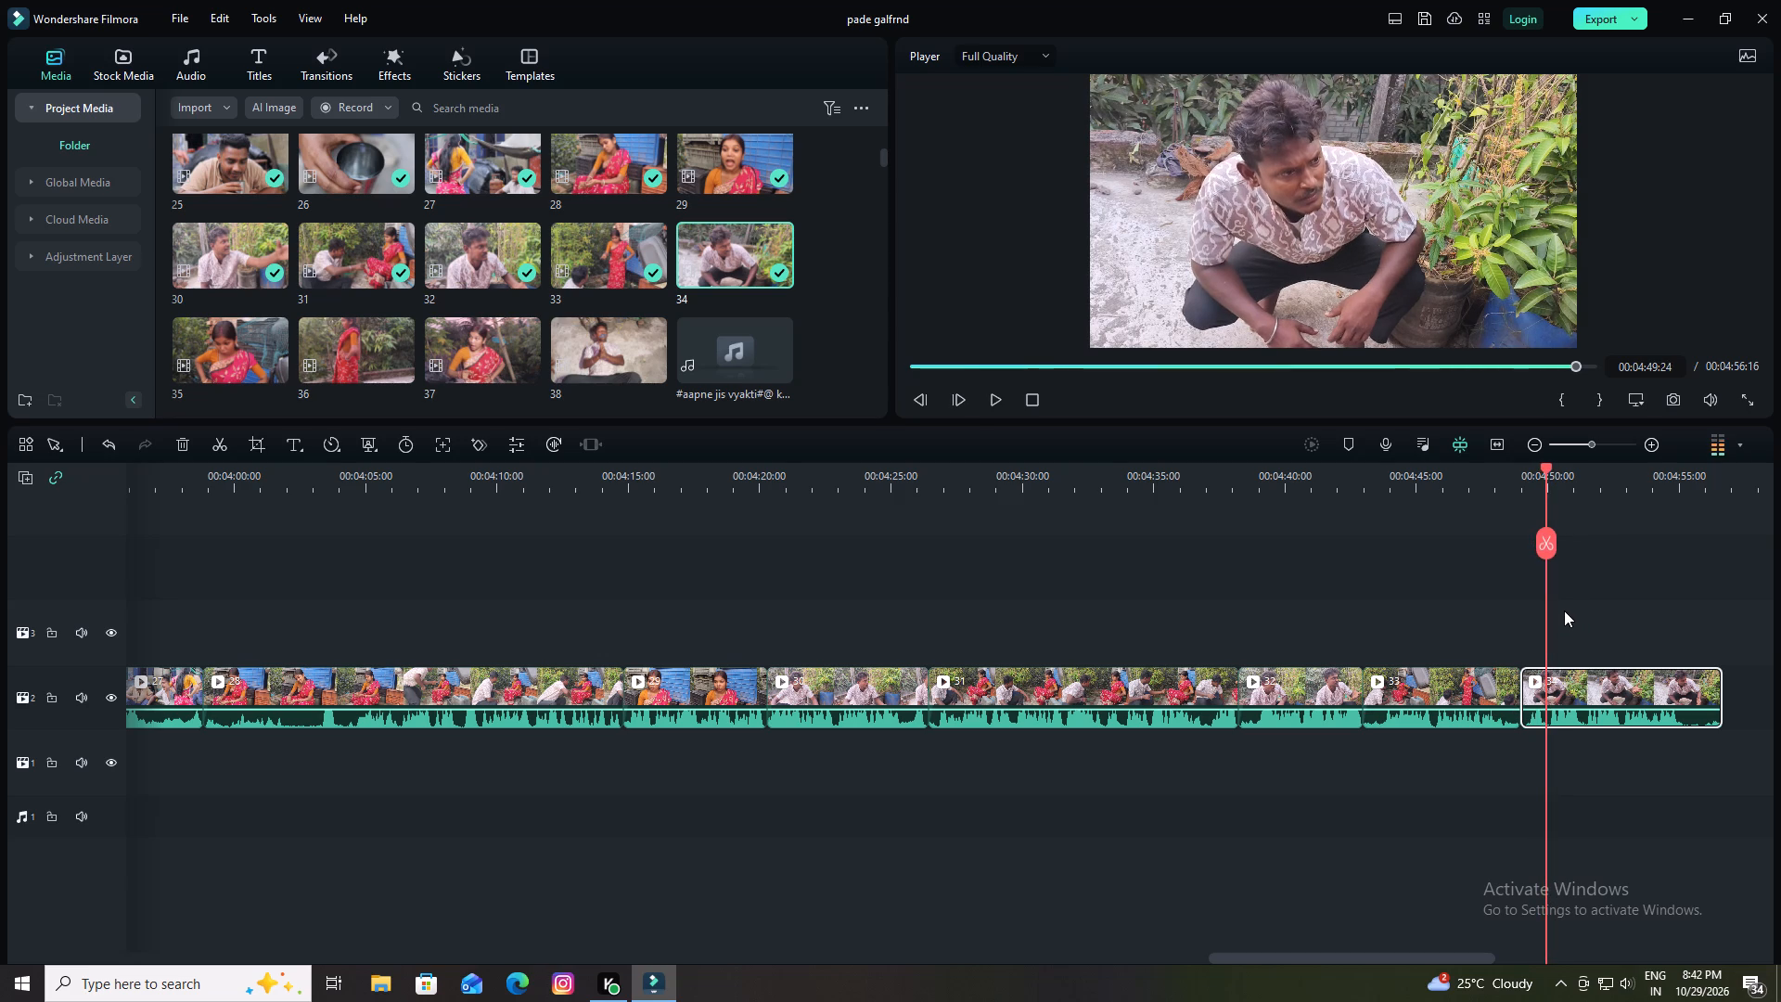
pyautogui.press('Right')
pyautogui.click(1544, 544)
pyautogui.press('Right')
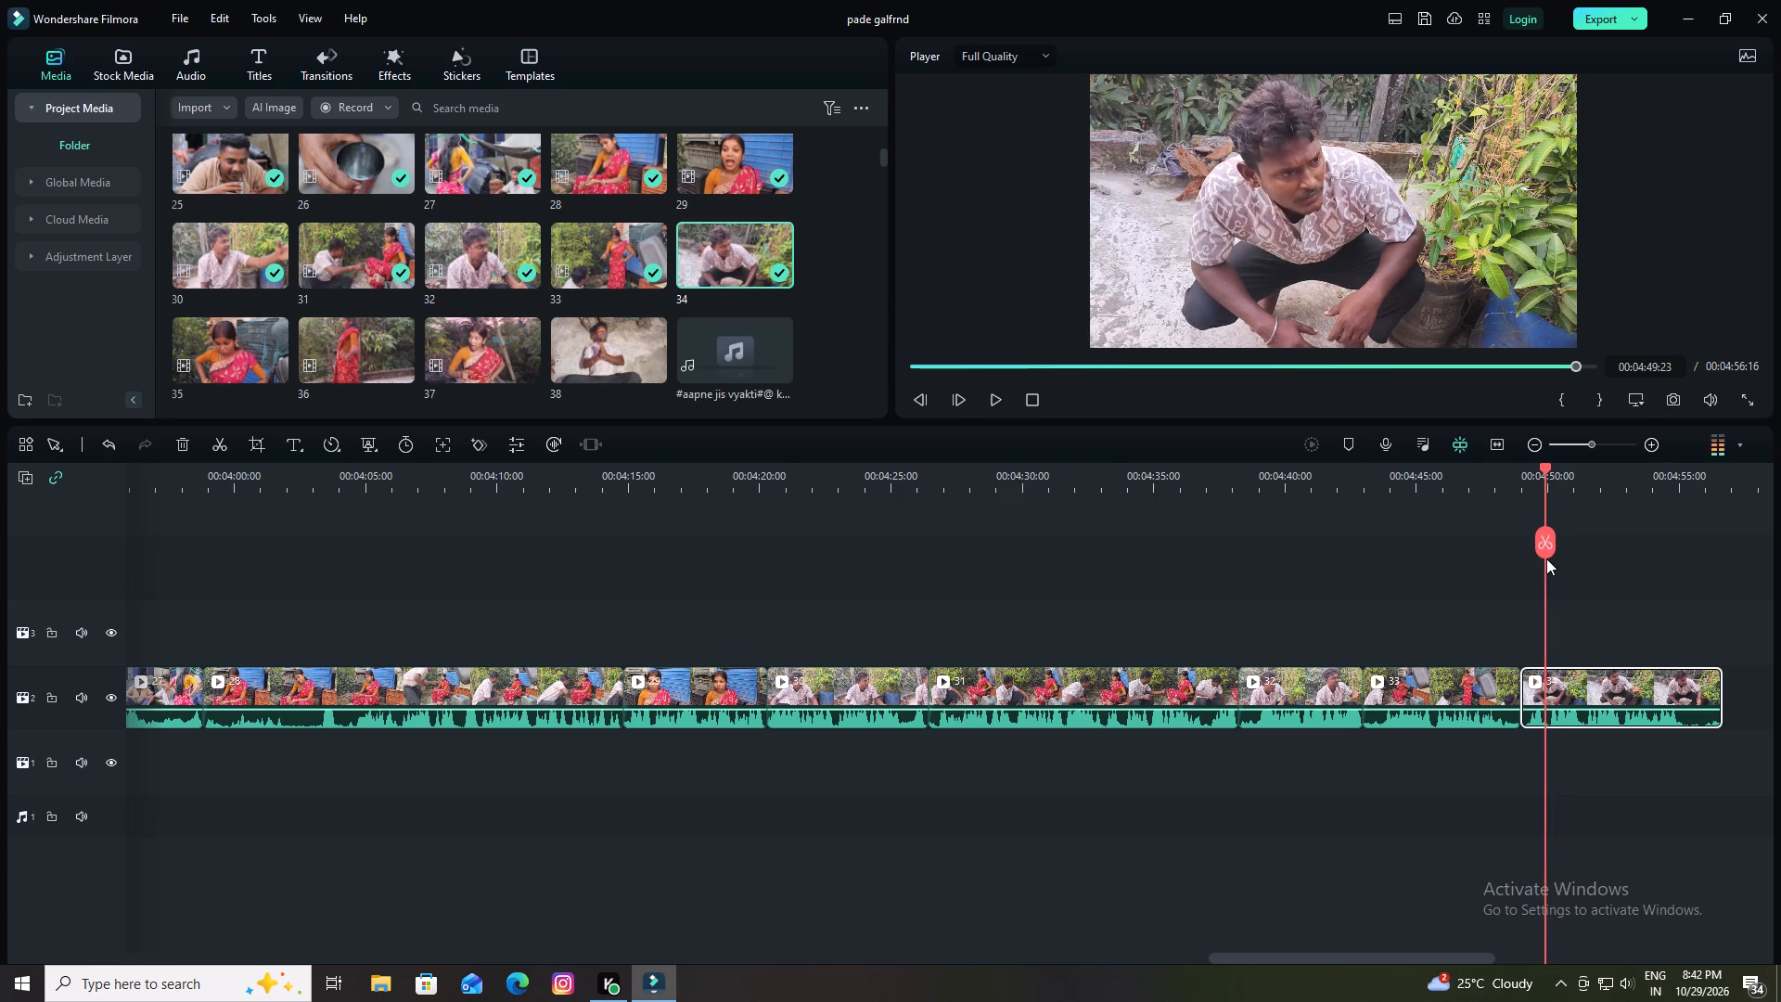
pyautogui.press('Right')
pyautogui.click(1548, 544)
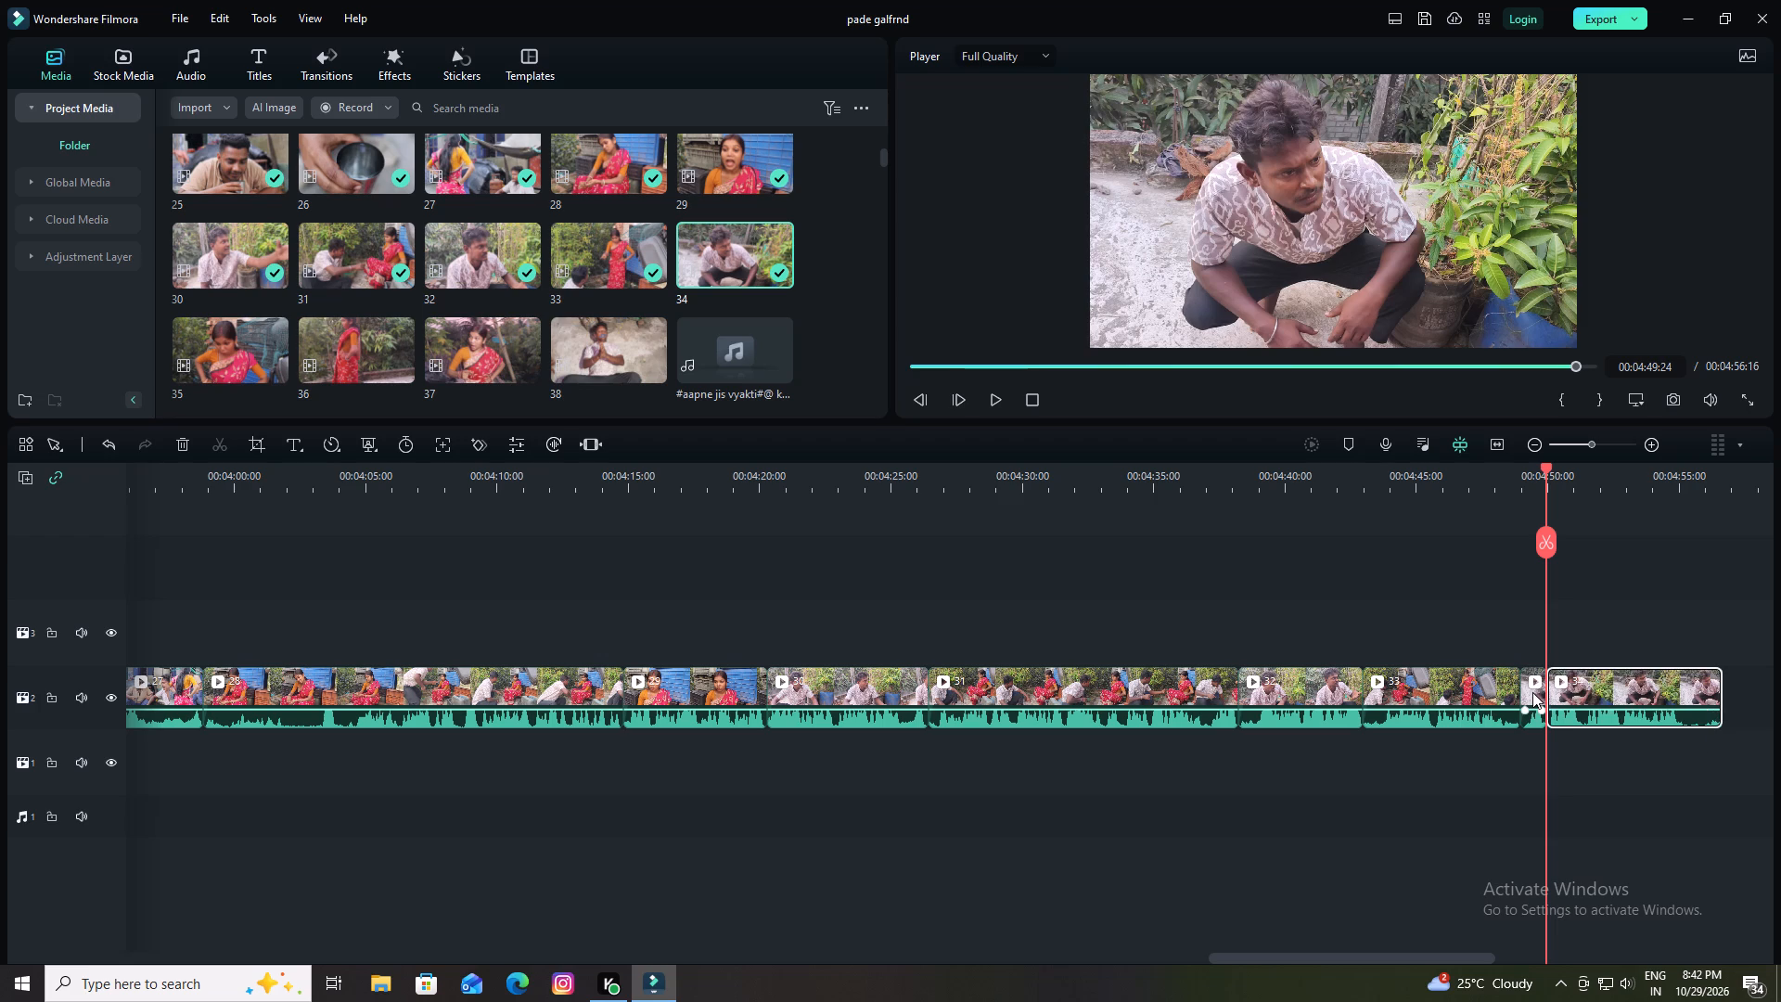
pyautogui.click(1532, 692)
pyautogui.click(186, 443)
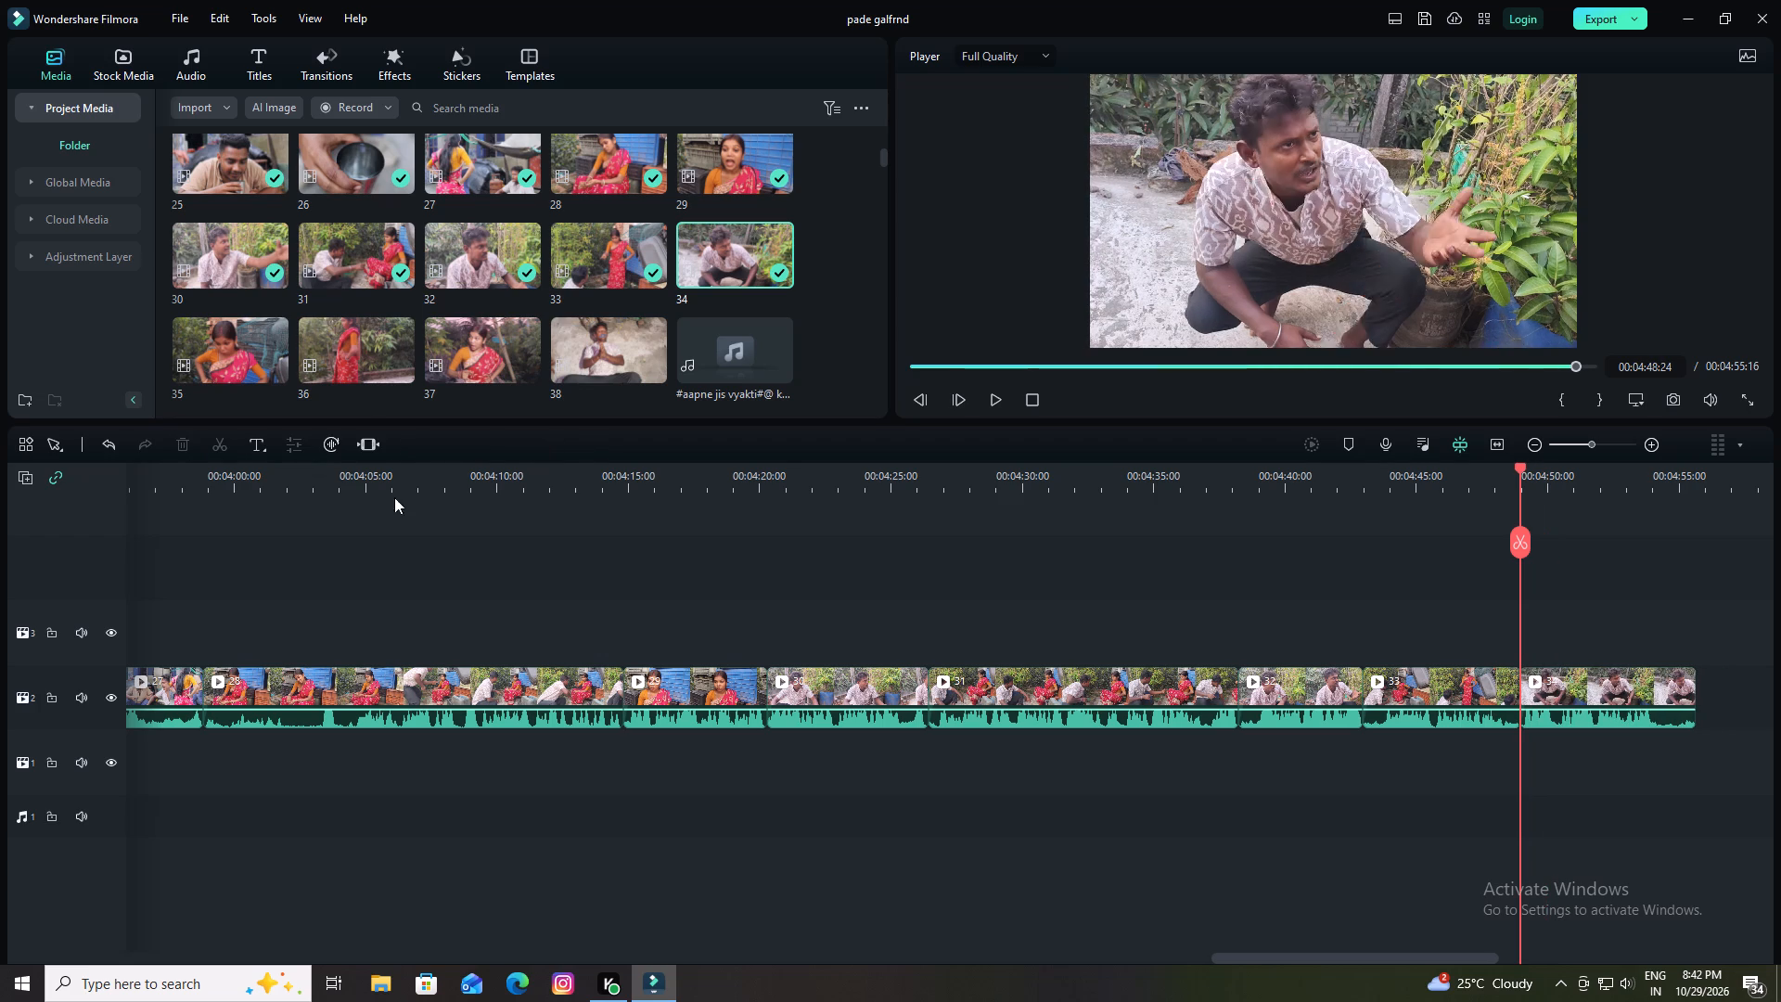
# Replay the transition from clip 33 into the trimmed clip 34 and watch clip 34 through to its end.
pyautogui.press('space')
pyautogui.press('space')
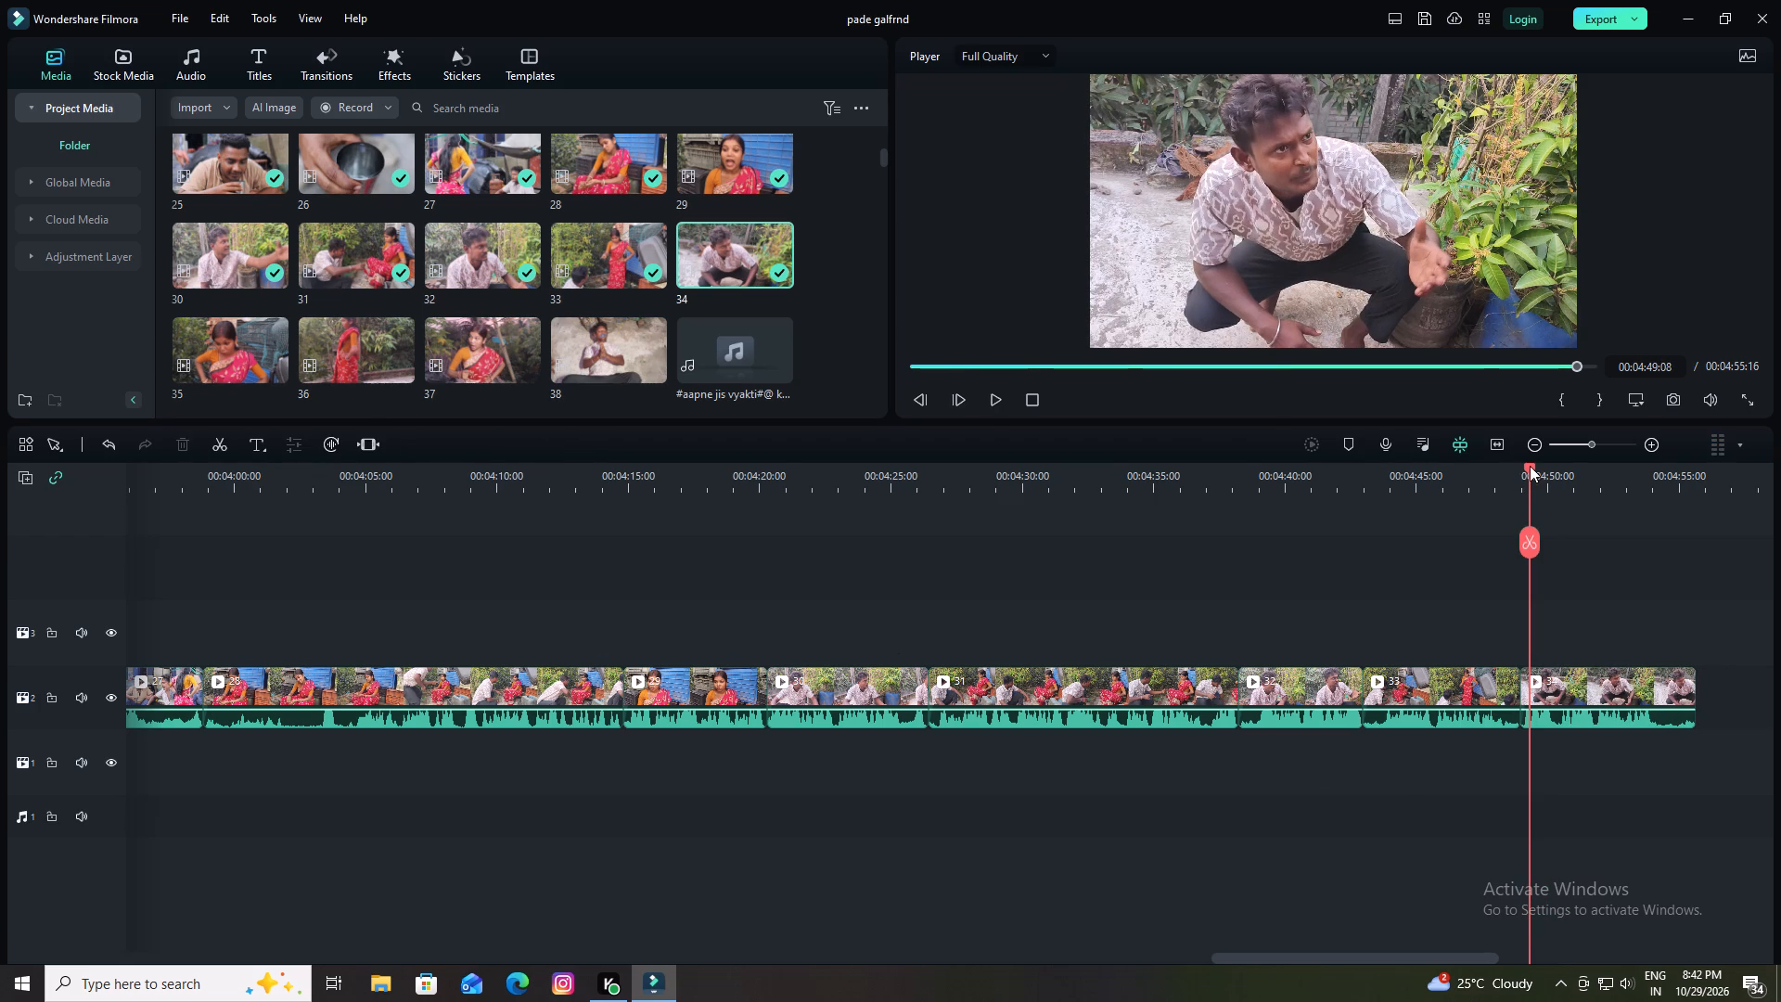
pyautogui.moveTo(1531, 466); pyautogui.dragTo(1471, 485)
pyautogui.press('space')
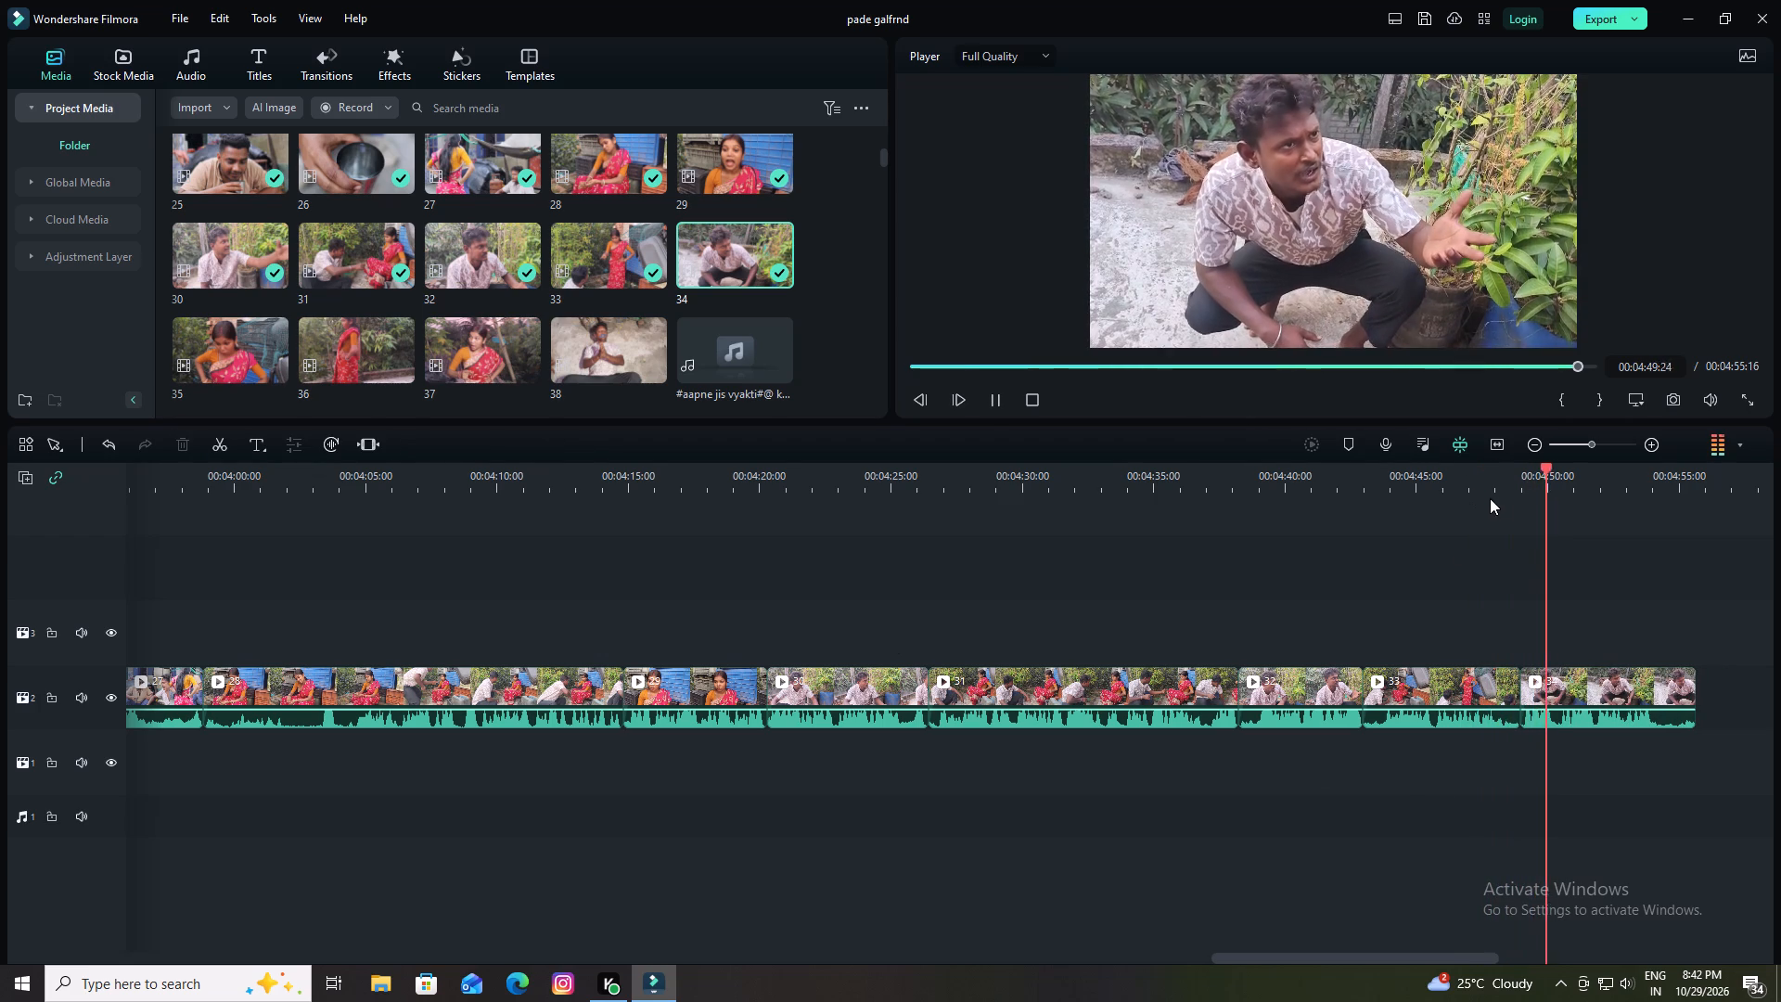
pyautogui.moveTo(1479, 485); pyautogui.dragTo(1274, 509)
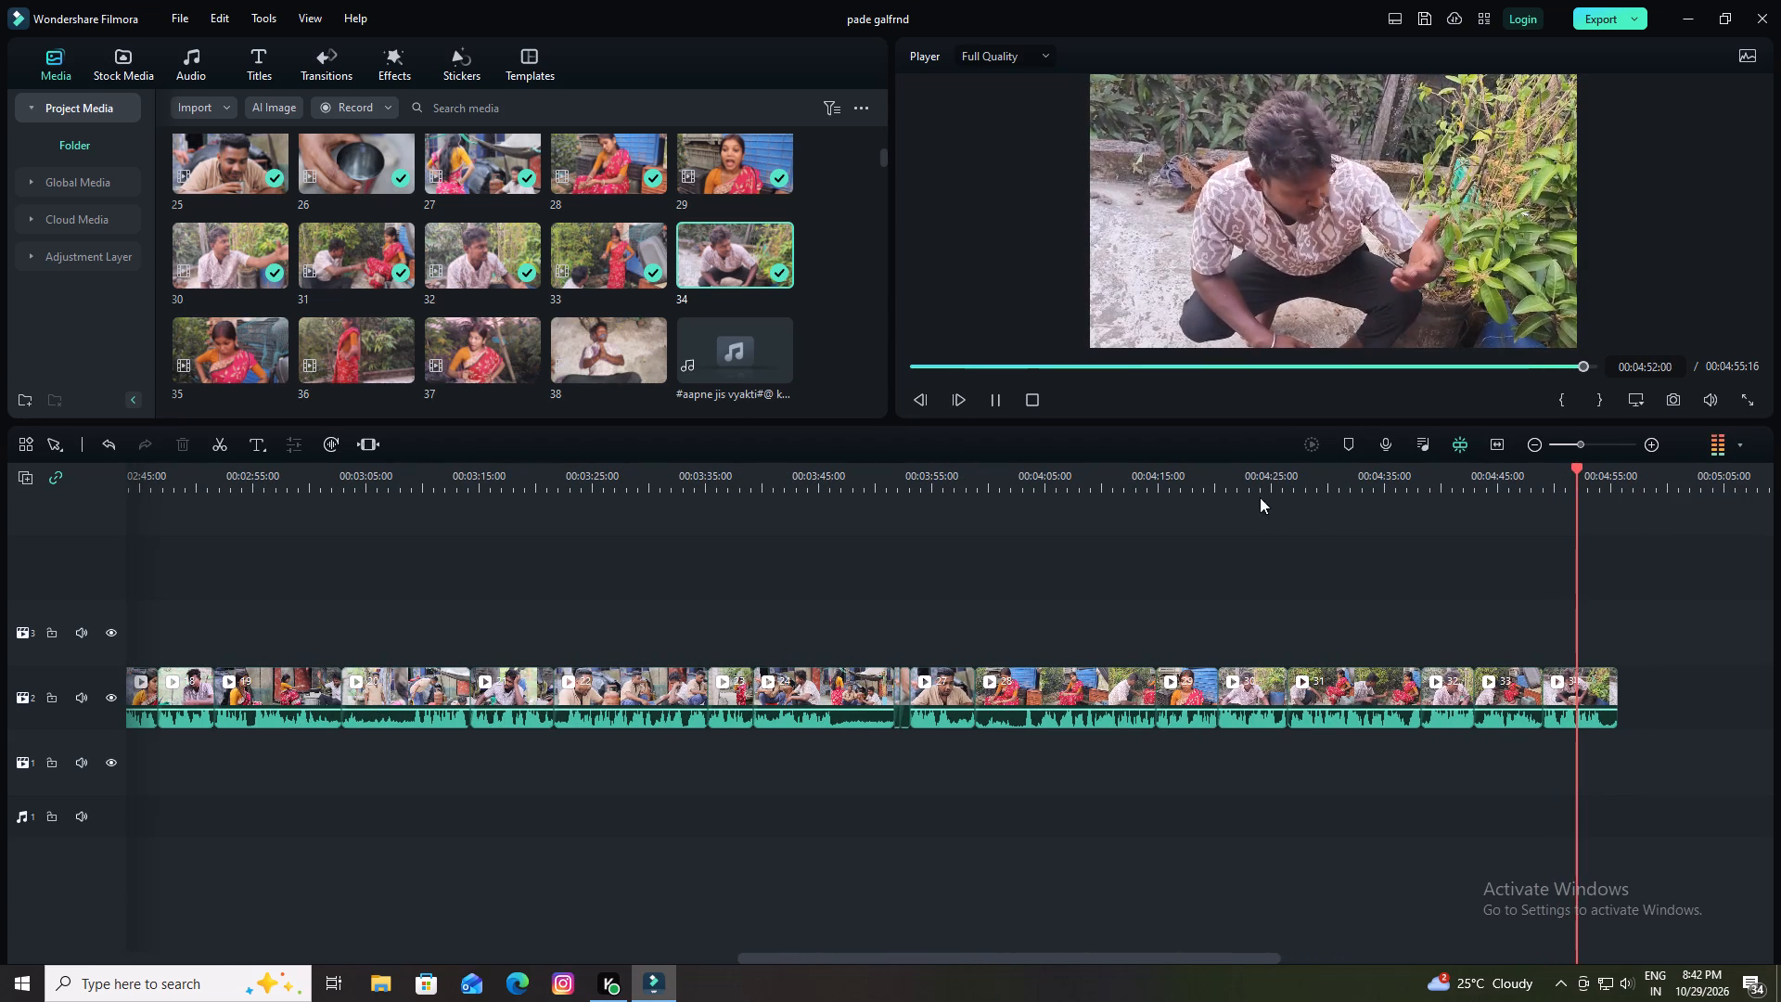
pyautogui.moveTo(1260, 487); pyautogui.dragTo(991, 524)
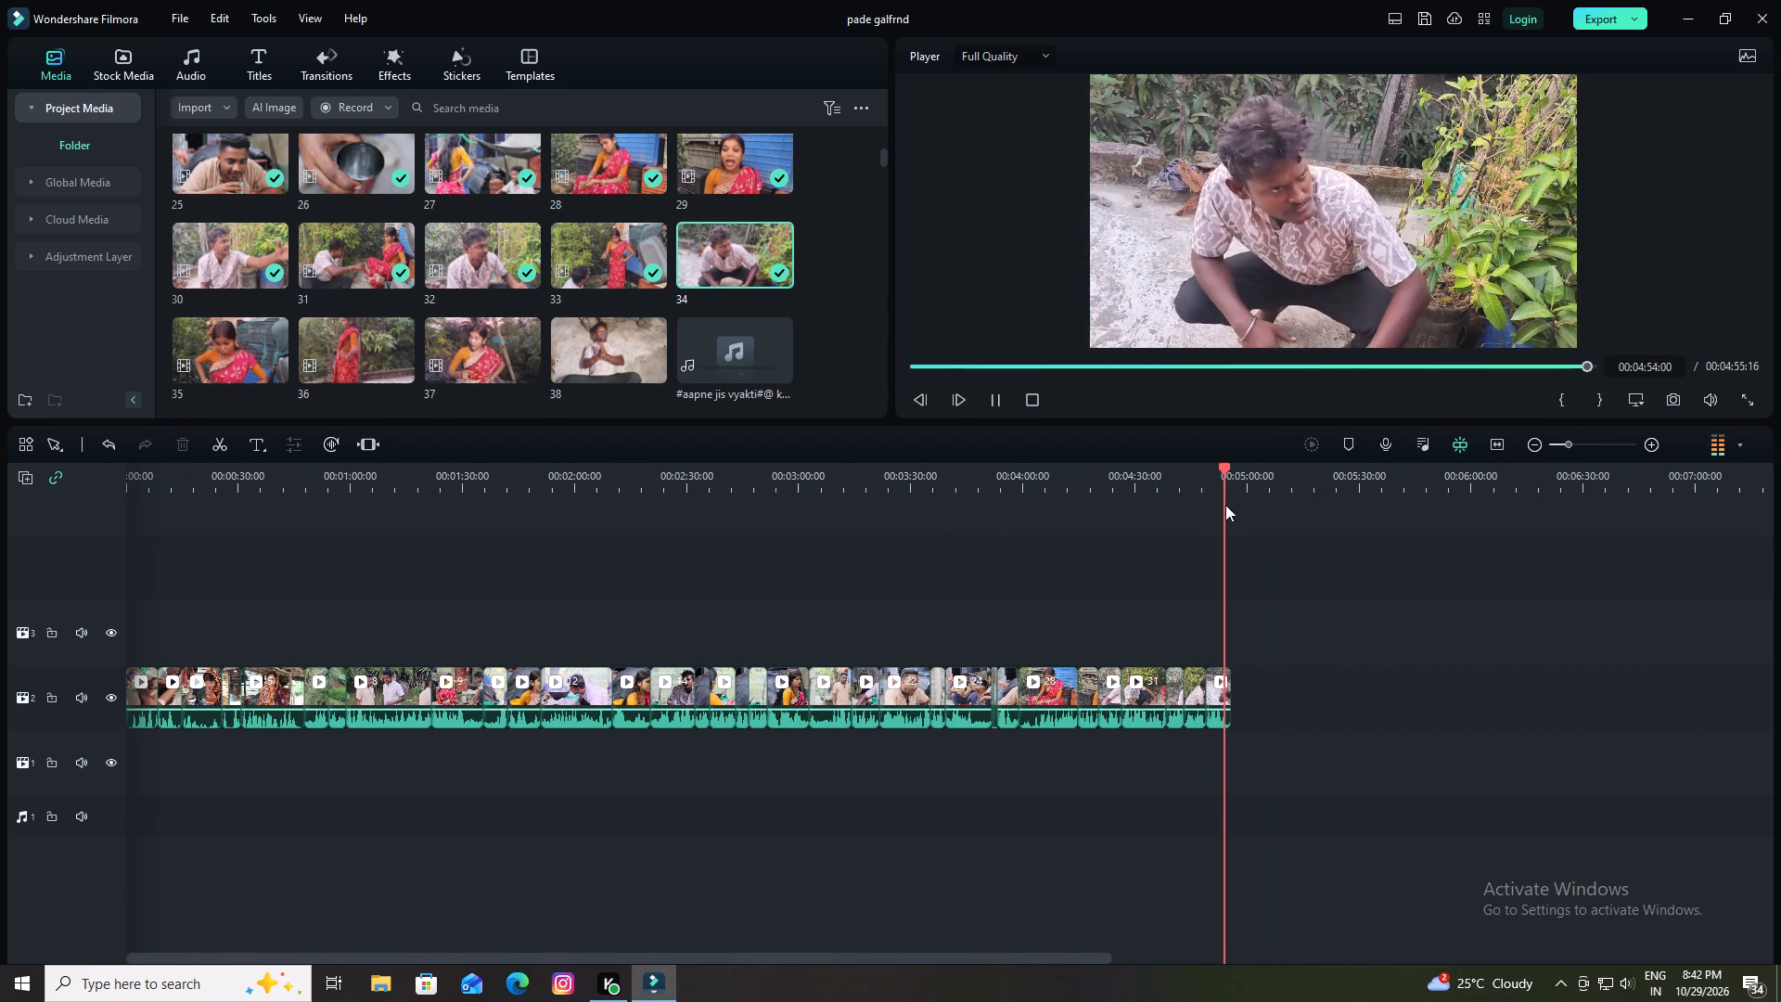
pyautogui.moveTo(1237, 482); pyautogui.dragTo(1687, 515)
pyautogui.press('space')
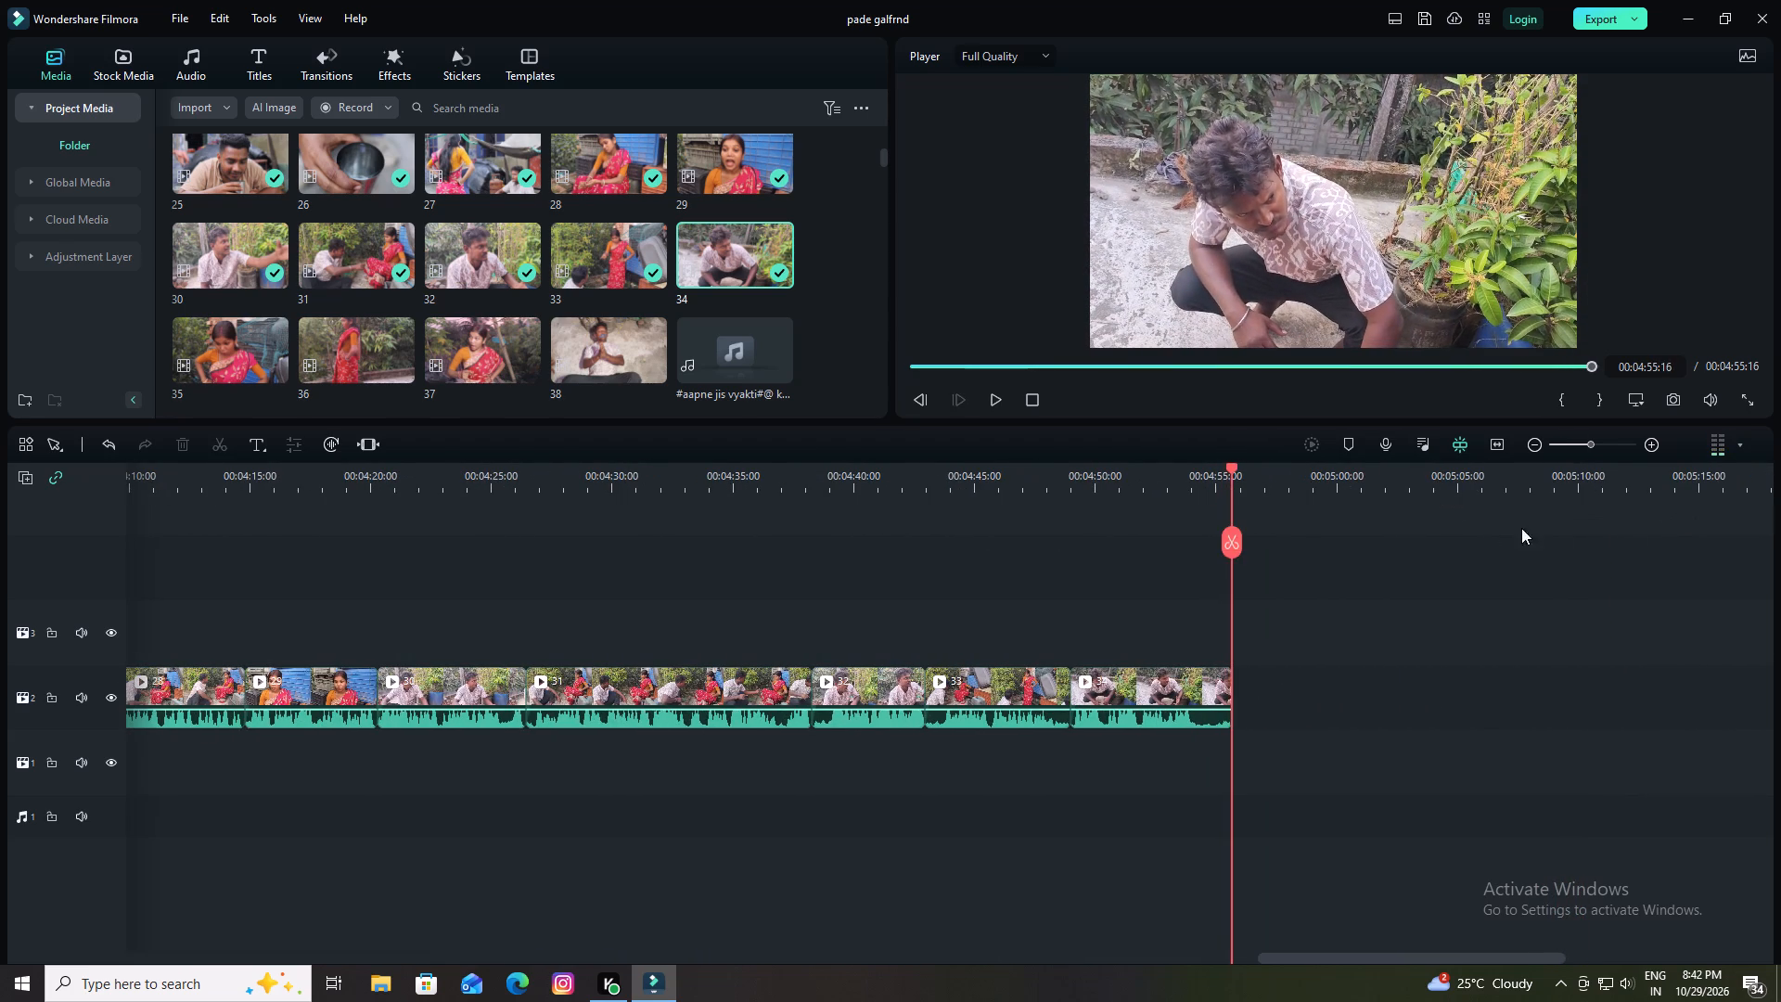
pyautogui.press('space')
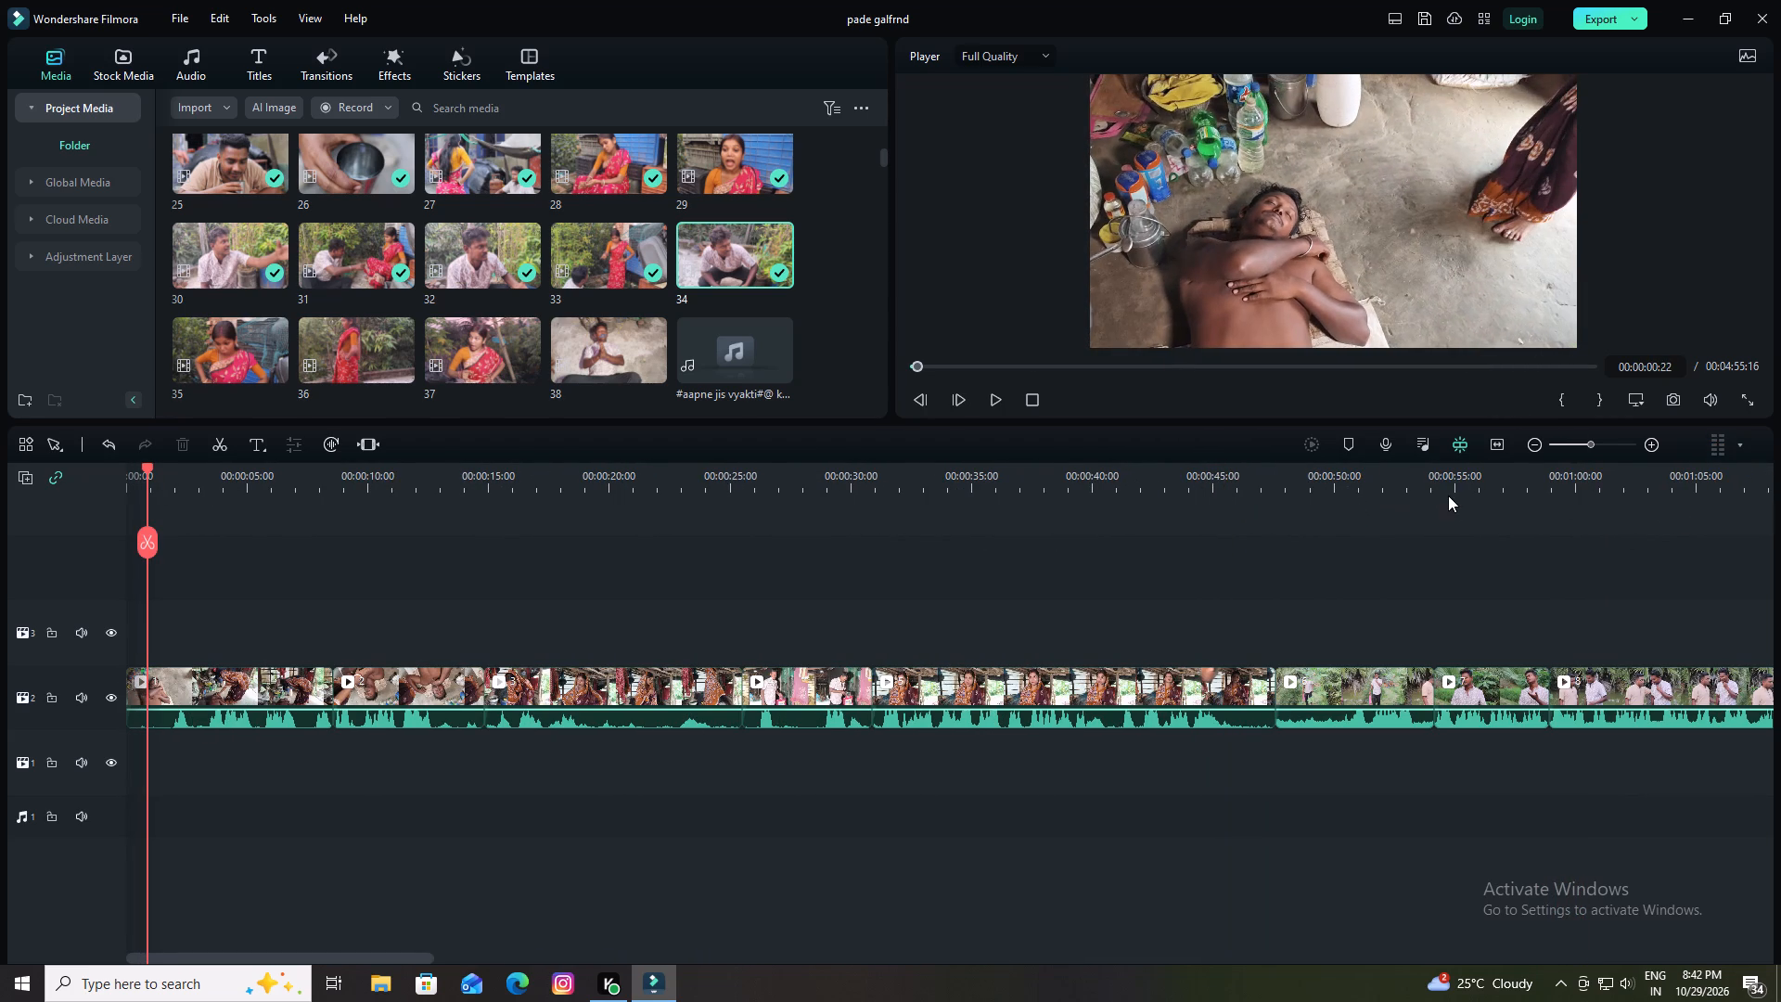
# Replay the last part of clip 33, split it at 00:04:48:17 and delete the short piece before clip 34.
pyautogui.moveTo(604, 481); pyautogui.dragTo(238, 510)
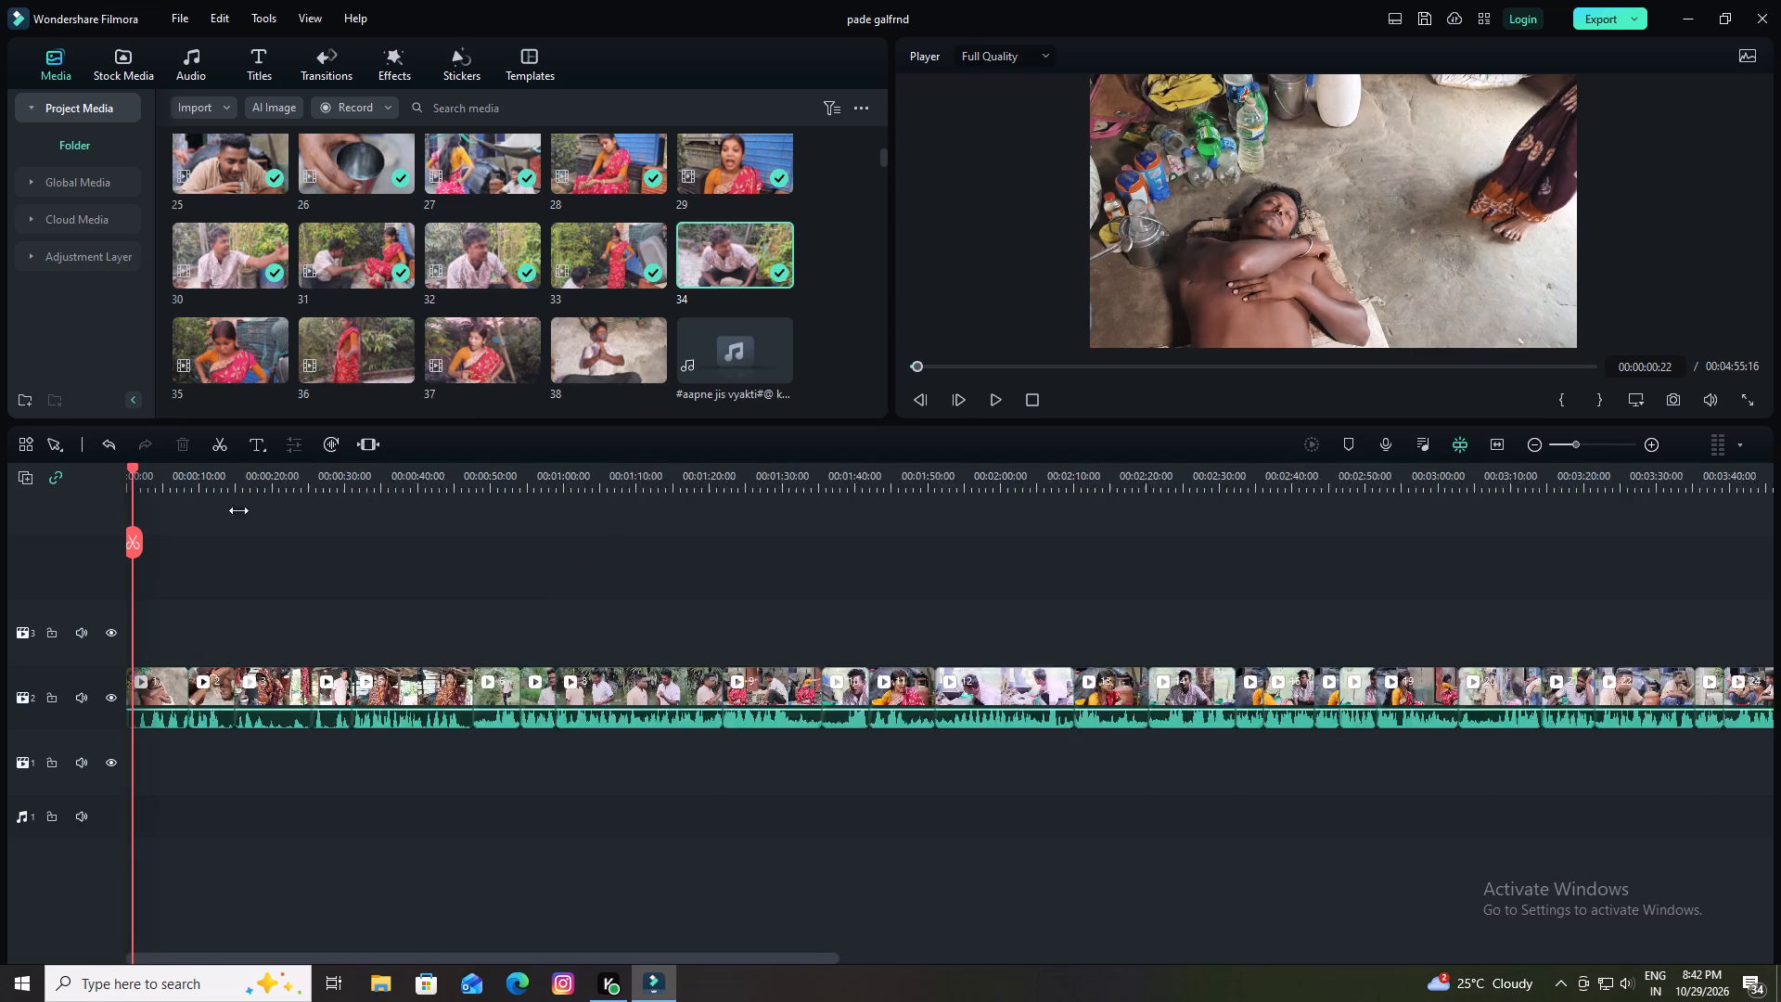
pyautogui.moveTo(238, 510); pyautogui.dragTo(36, 525)
pyautogui.moveTo(128, 466); pyautogui.dragTo(792, 562)
pyautogui.moveTo(818, 482); pyautogui.dragTo(819, 481)
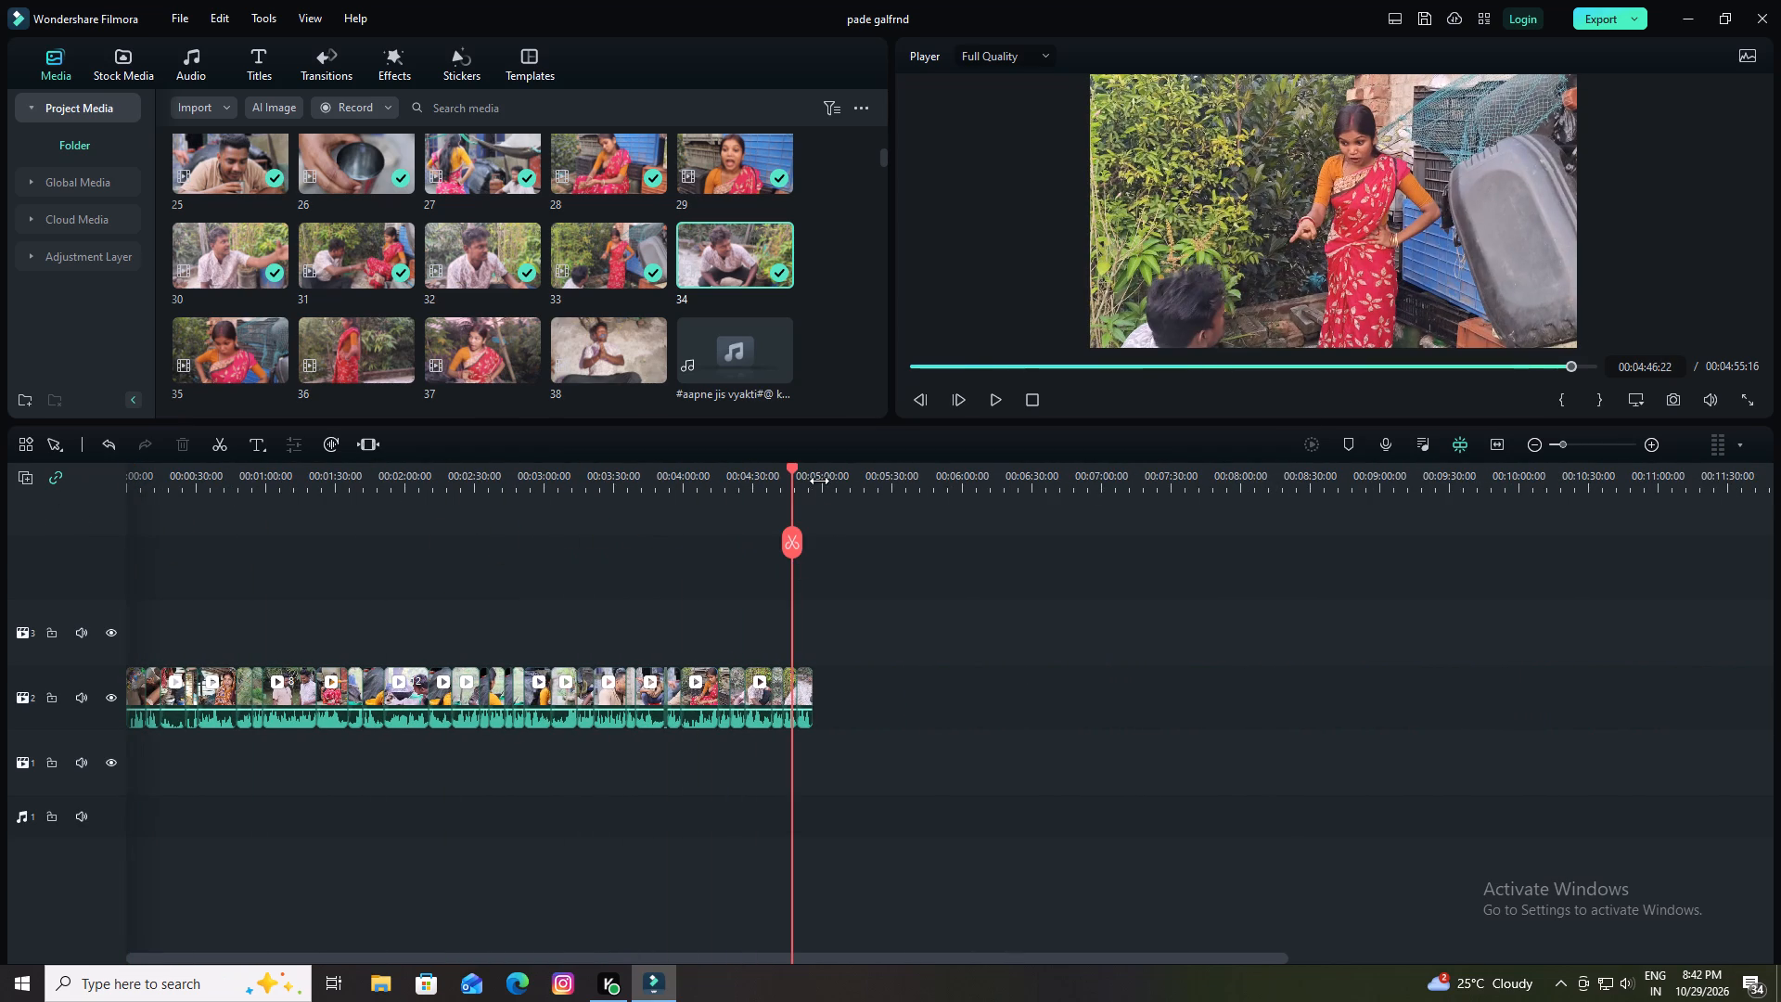
pyautogui.moveTo(819, 481); pyautogui.dragTo(1676, 581)
pyautogui.press('space')
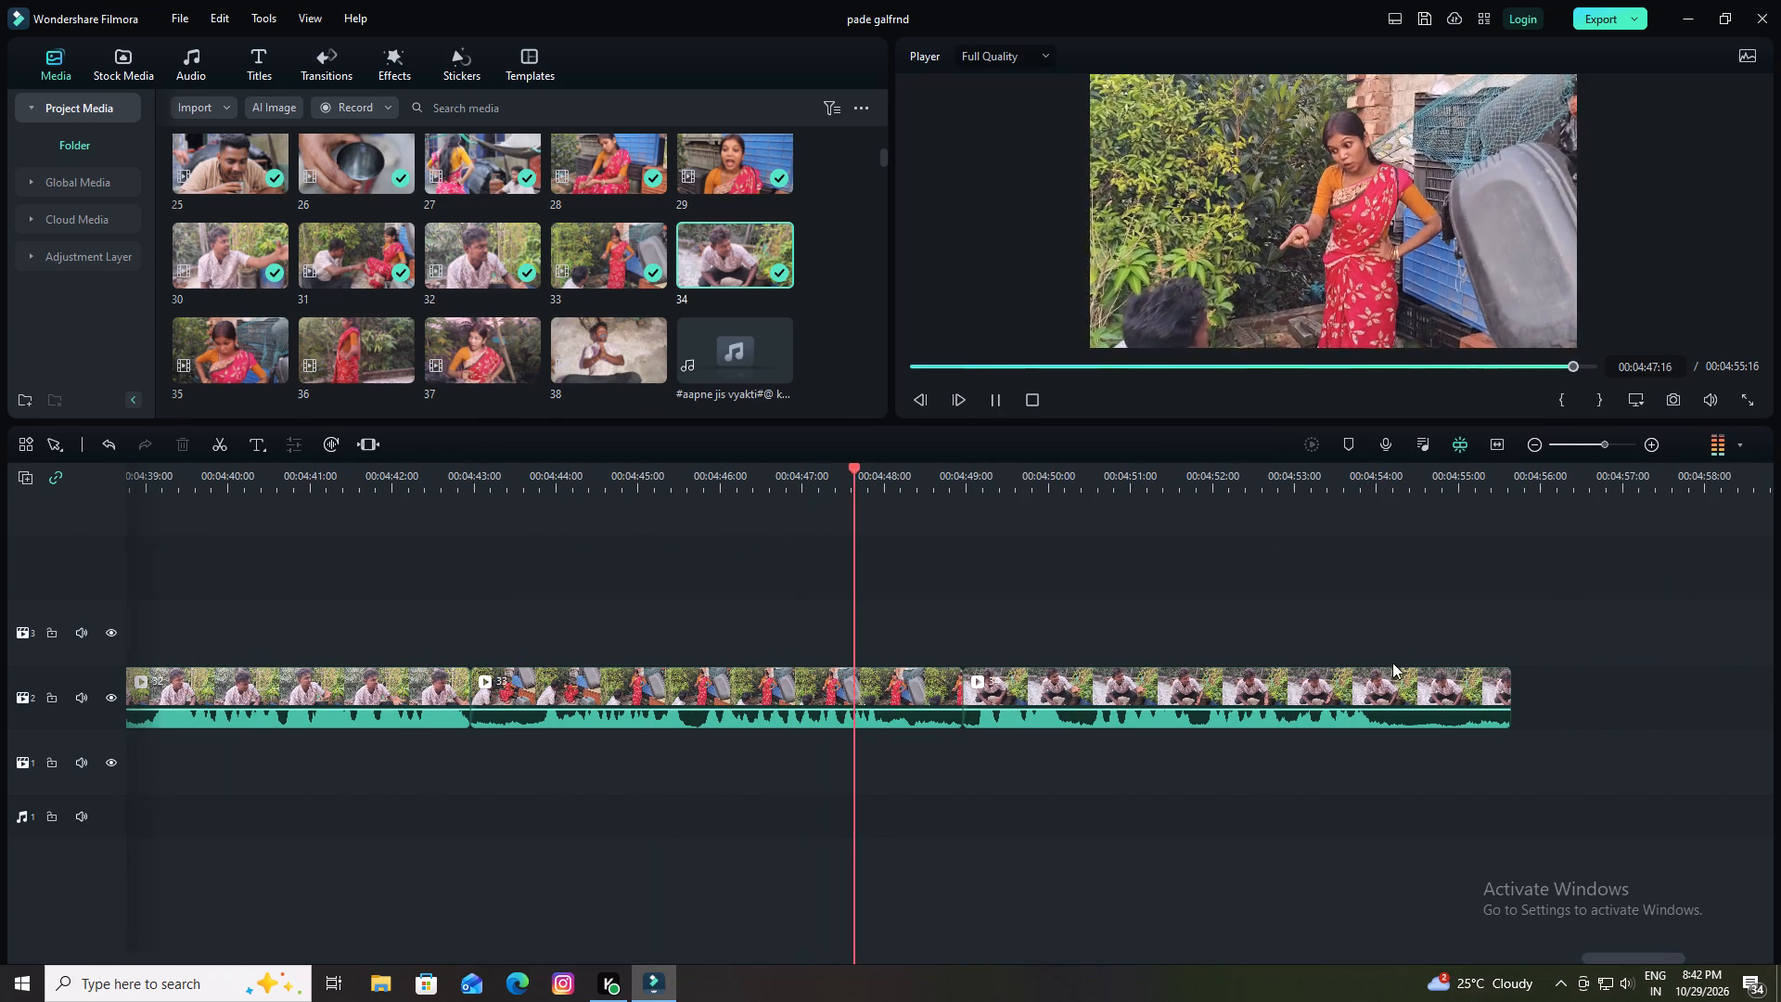
pyautogui.press('space')
pyautogui.press('space')
pyautogui.press('space')
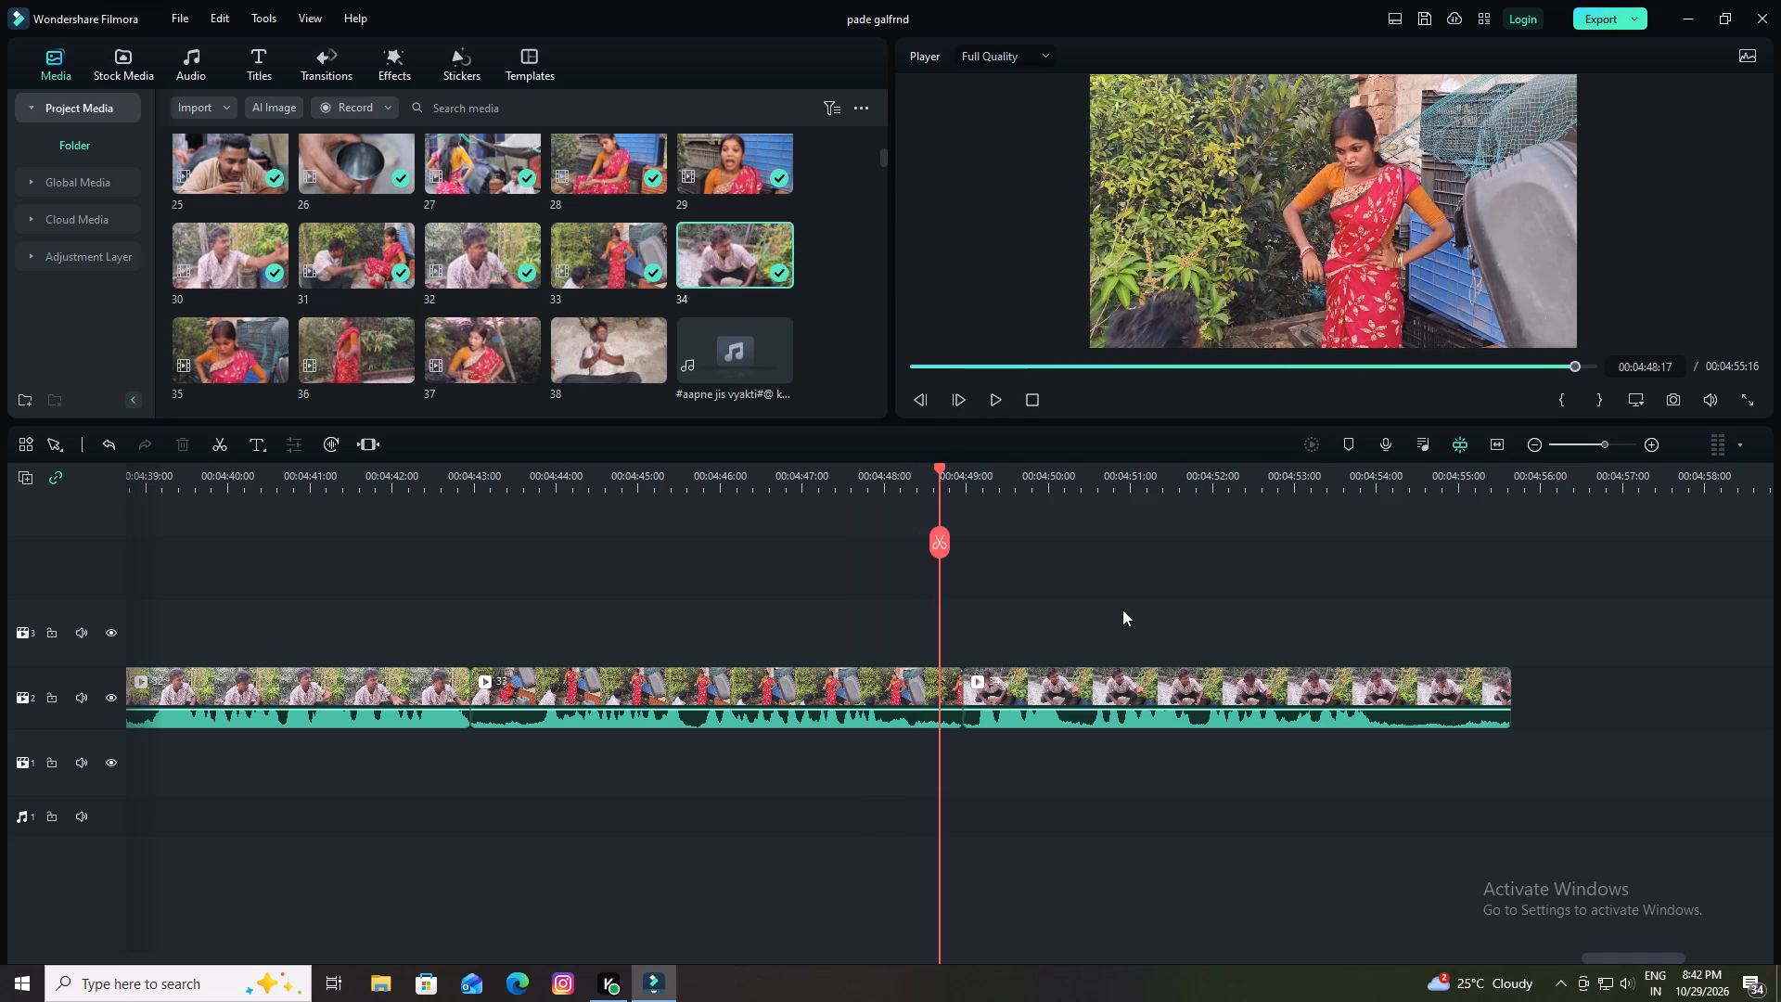
pyautogui.click(943, 537)
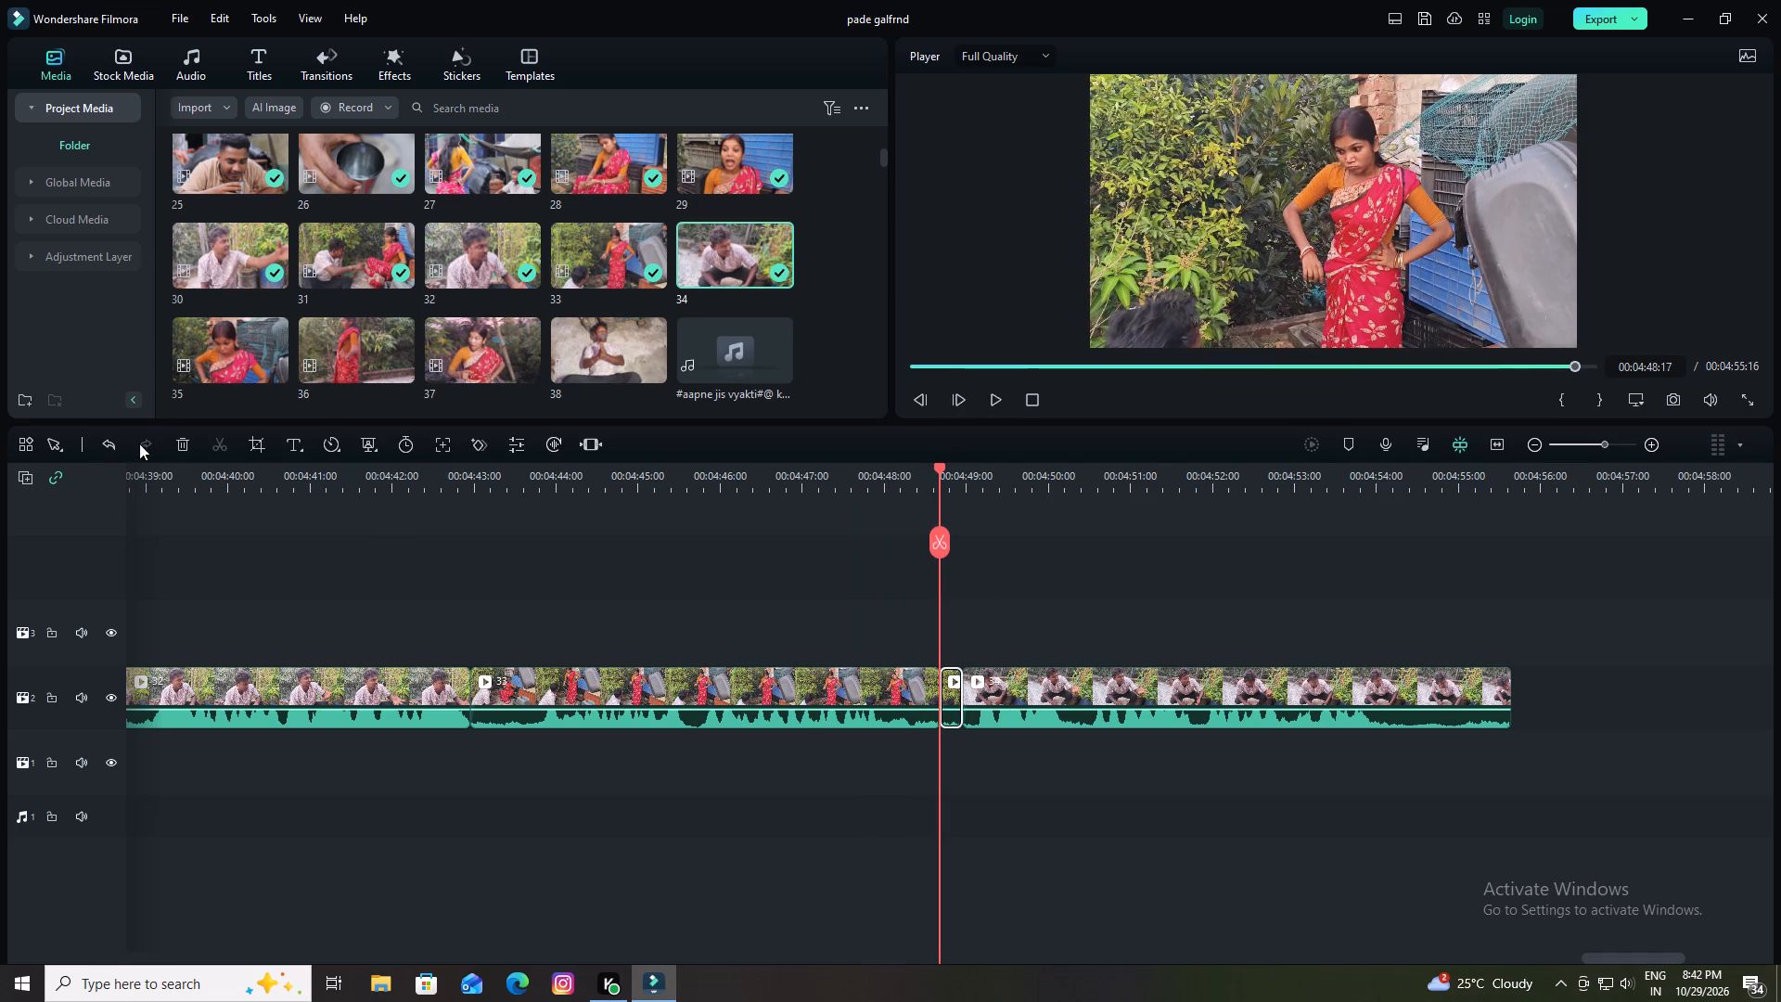
pyautogui.click(180, 443)
# Play through clip 34, split it at 00:04:53:24 and delete its part after the cut.
pyautogui.press('space')
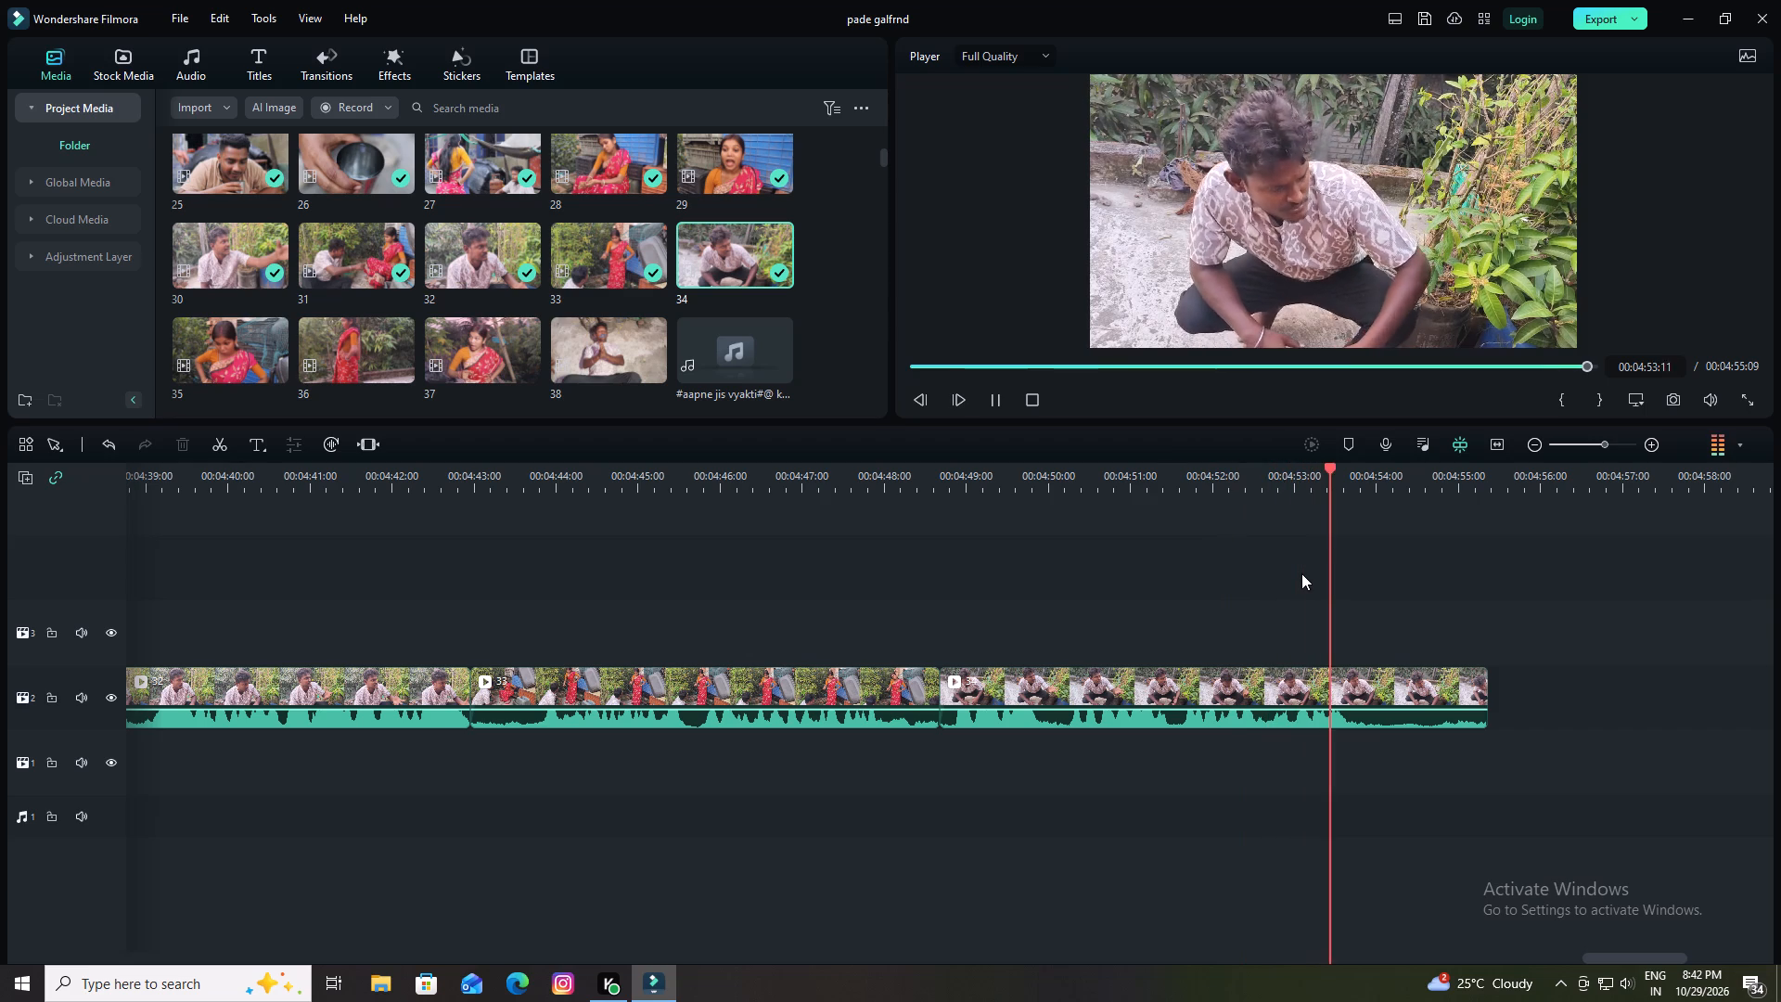
pyautogui.press('space')
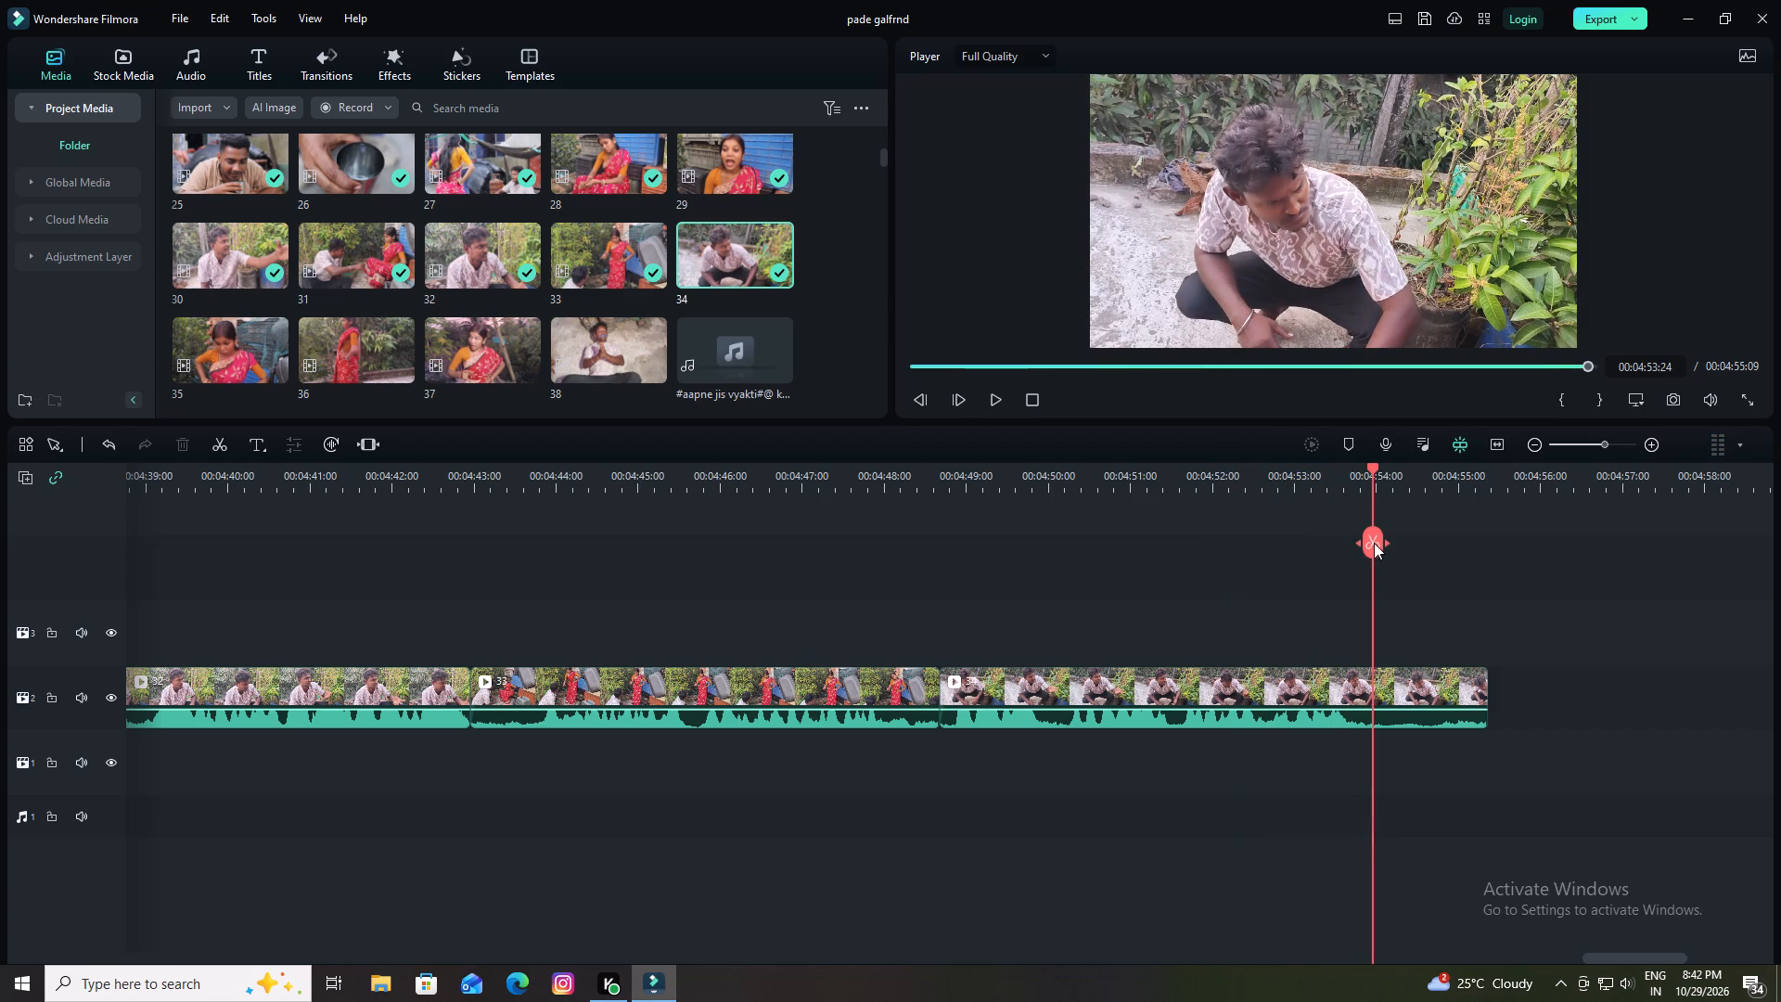
pyautogui.click(1374, 543)
pyautogui.click(186, 449)
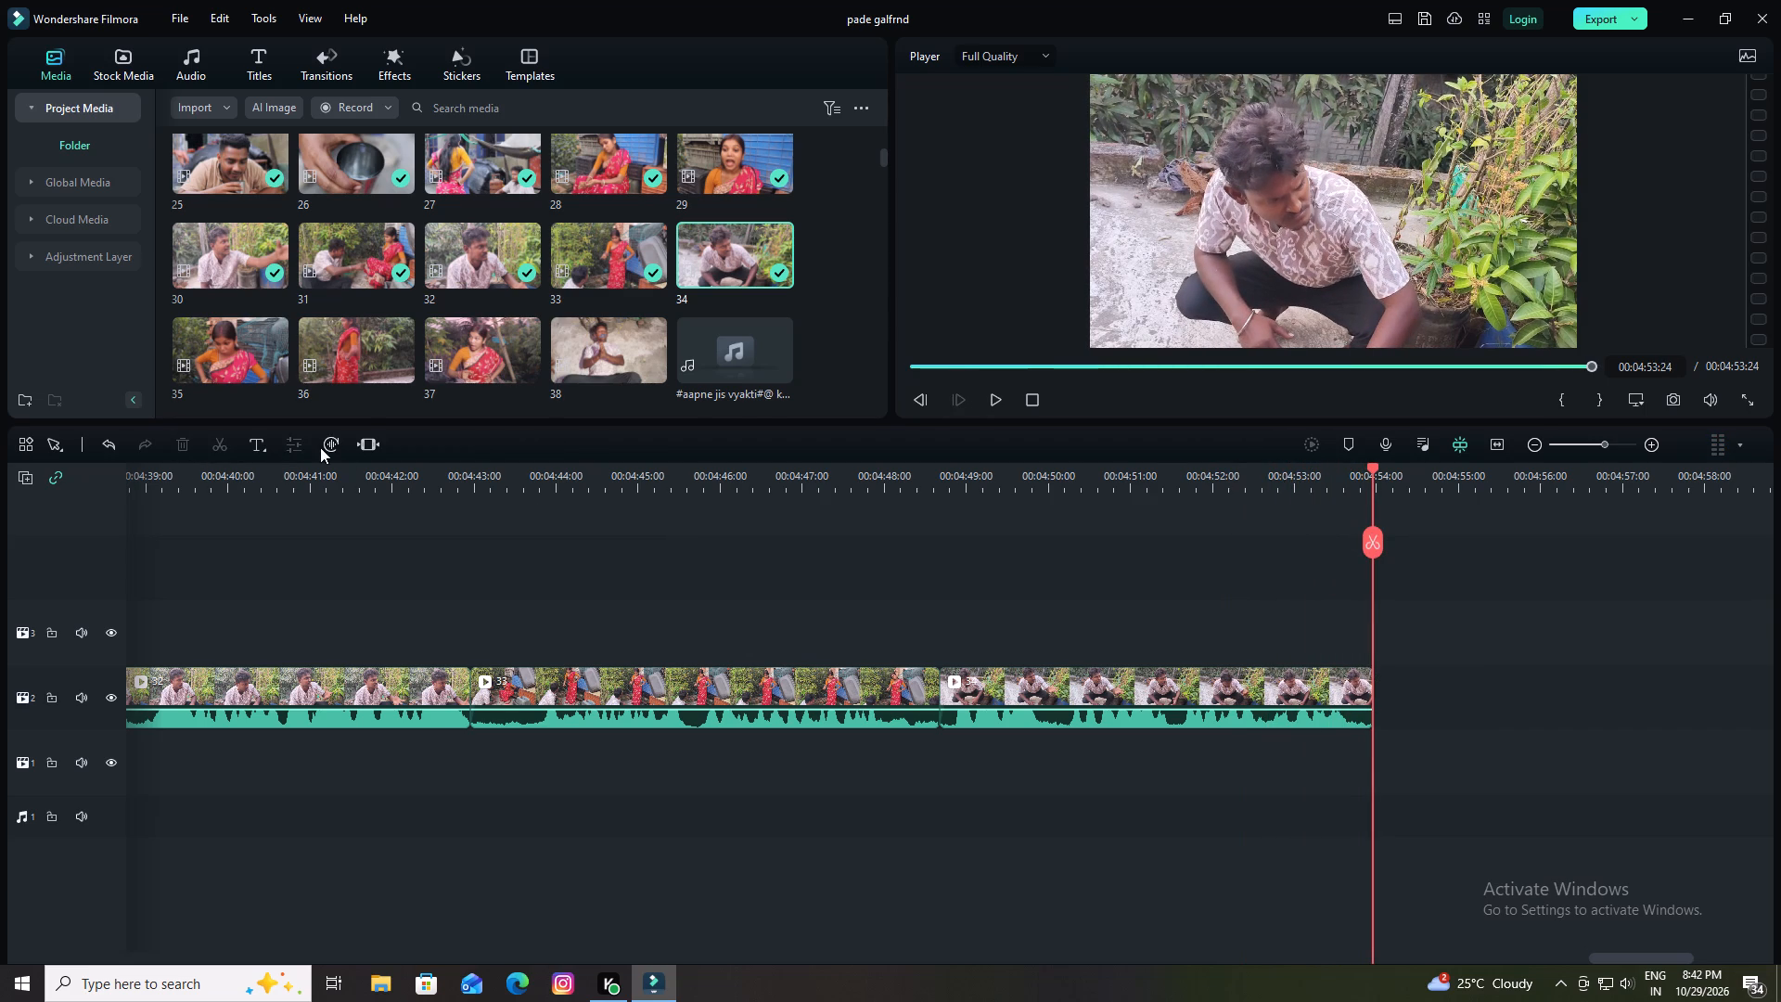
# Add clip 35 directly after clip 34 on the main video track and raise its audio volume.
pyautogui.moveTo(257, 350); pyautogui.dragTo(1407, 686)
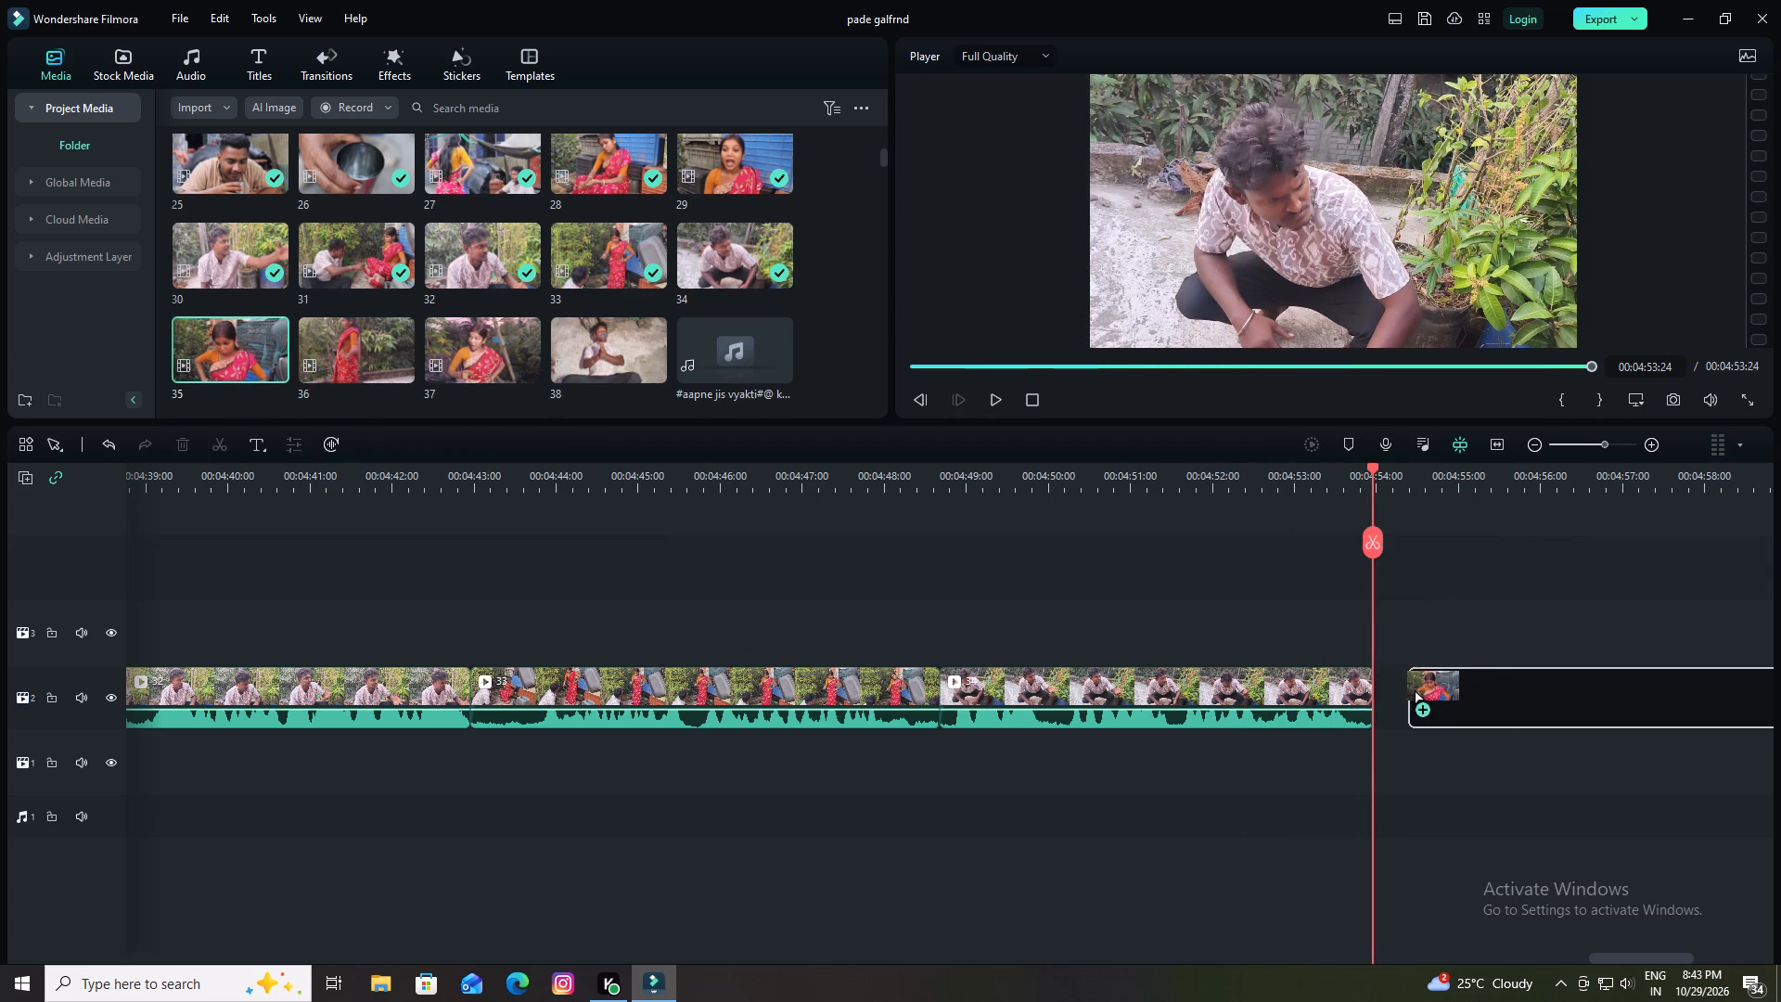
pyautogui.moveTo(1407, 686); pyautogui.dragTo(1372, 685)
pyautogui.moveTo(1403, 712); pyautogui.dragTo(1393, 678)
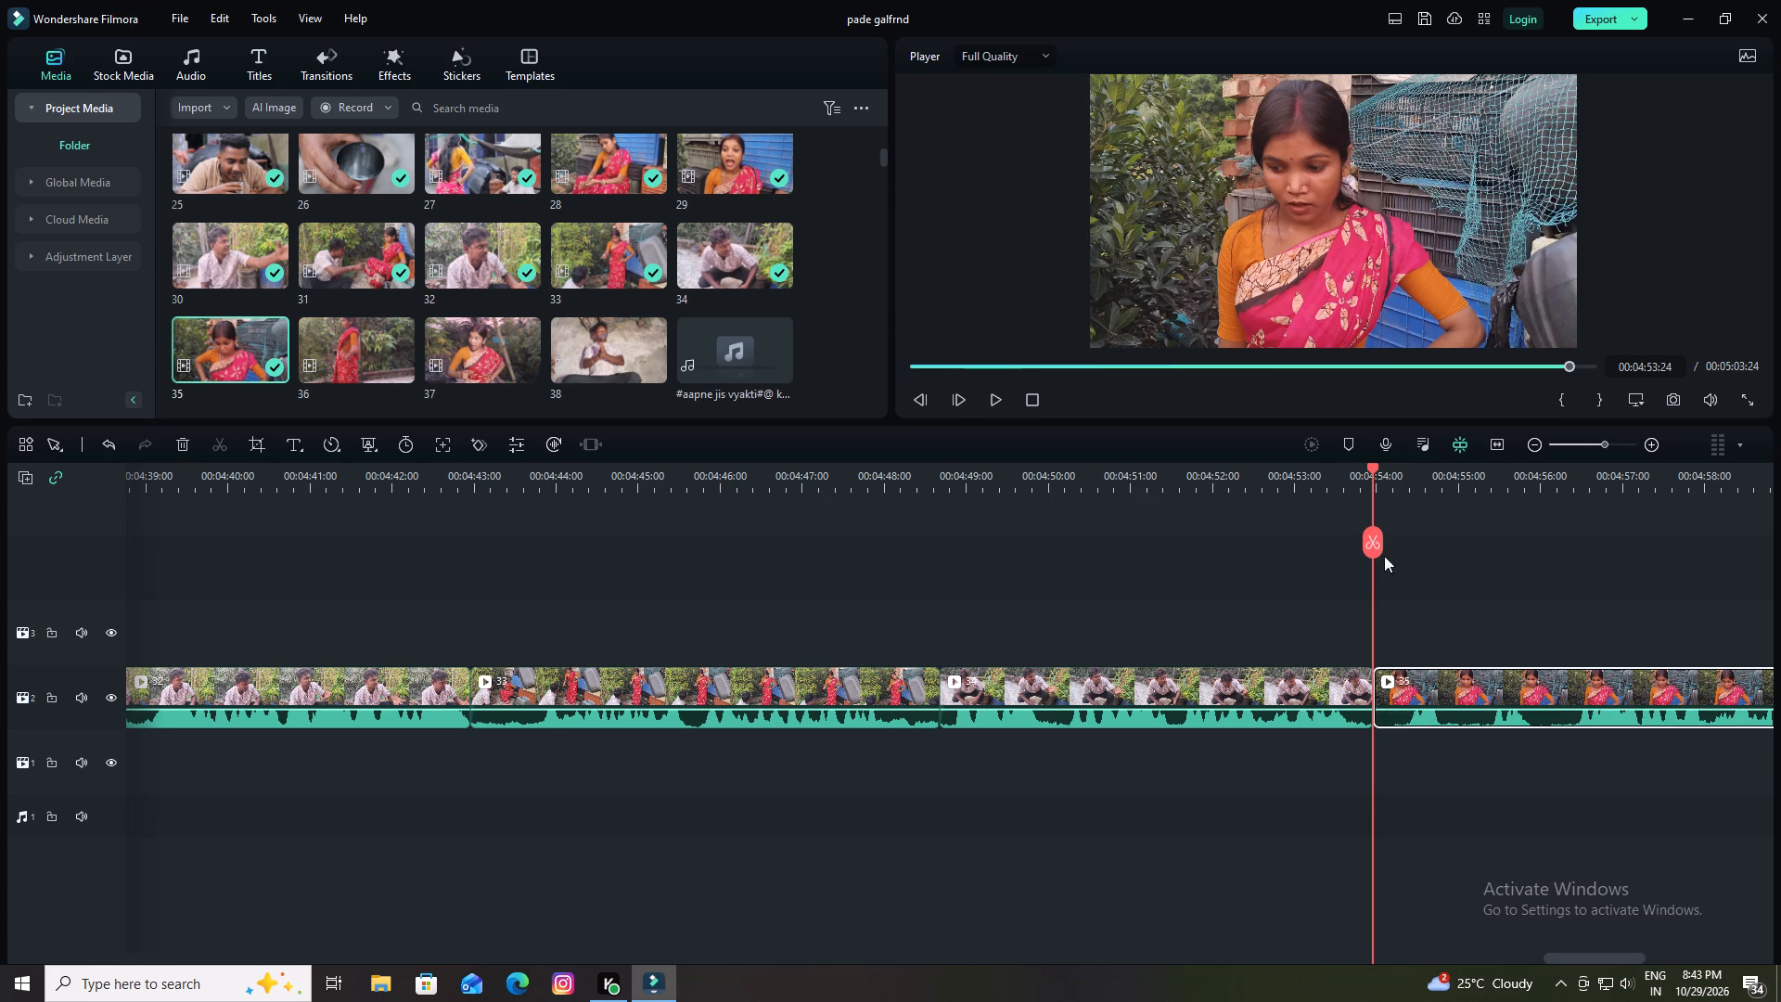
# Play the beginning of clip 35, split it at 00:04:55:24 and delete its part before the cut.
pyautogui.moveTo(1371, 463); pyautogui.dragTo(1319, 477)
pyautogui.press('space')
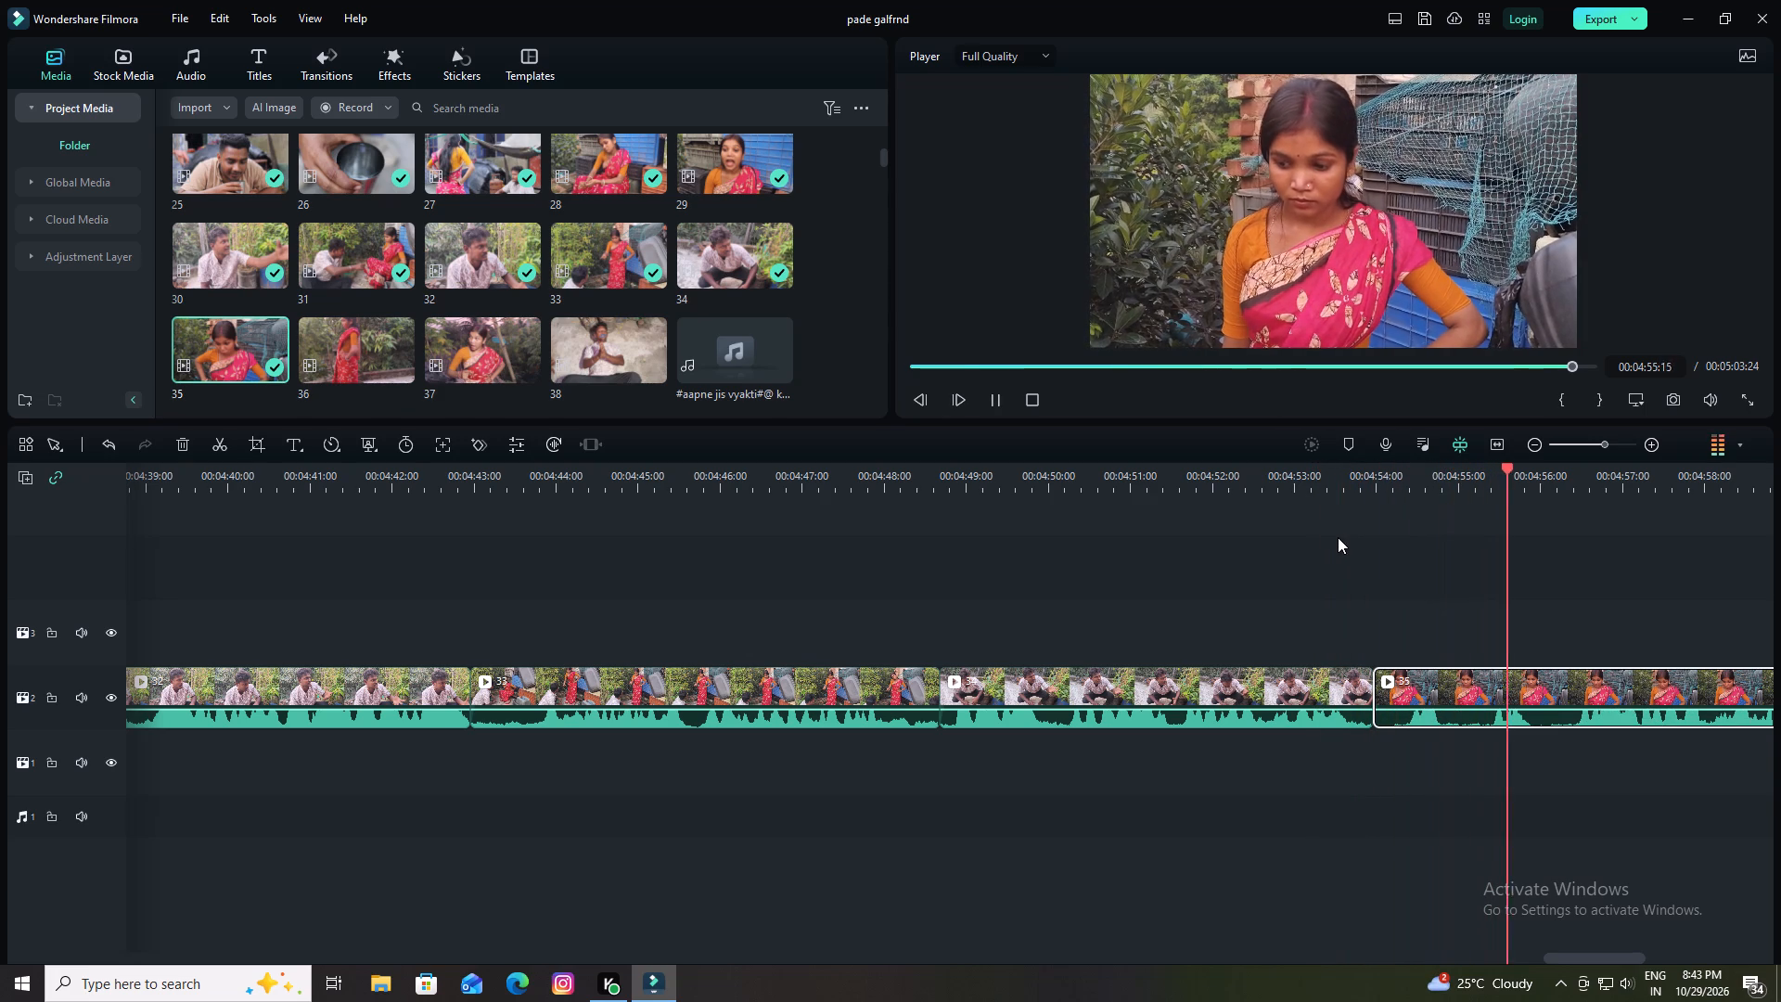
pyautogui.press('space')
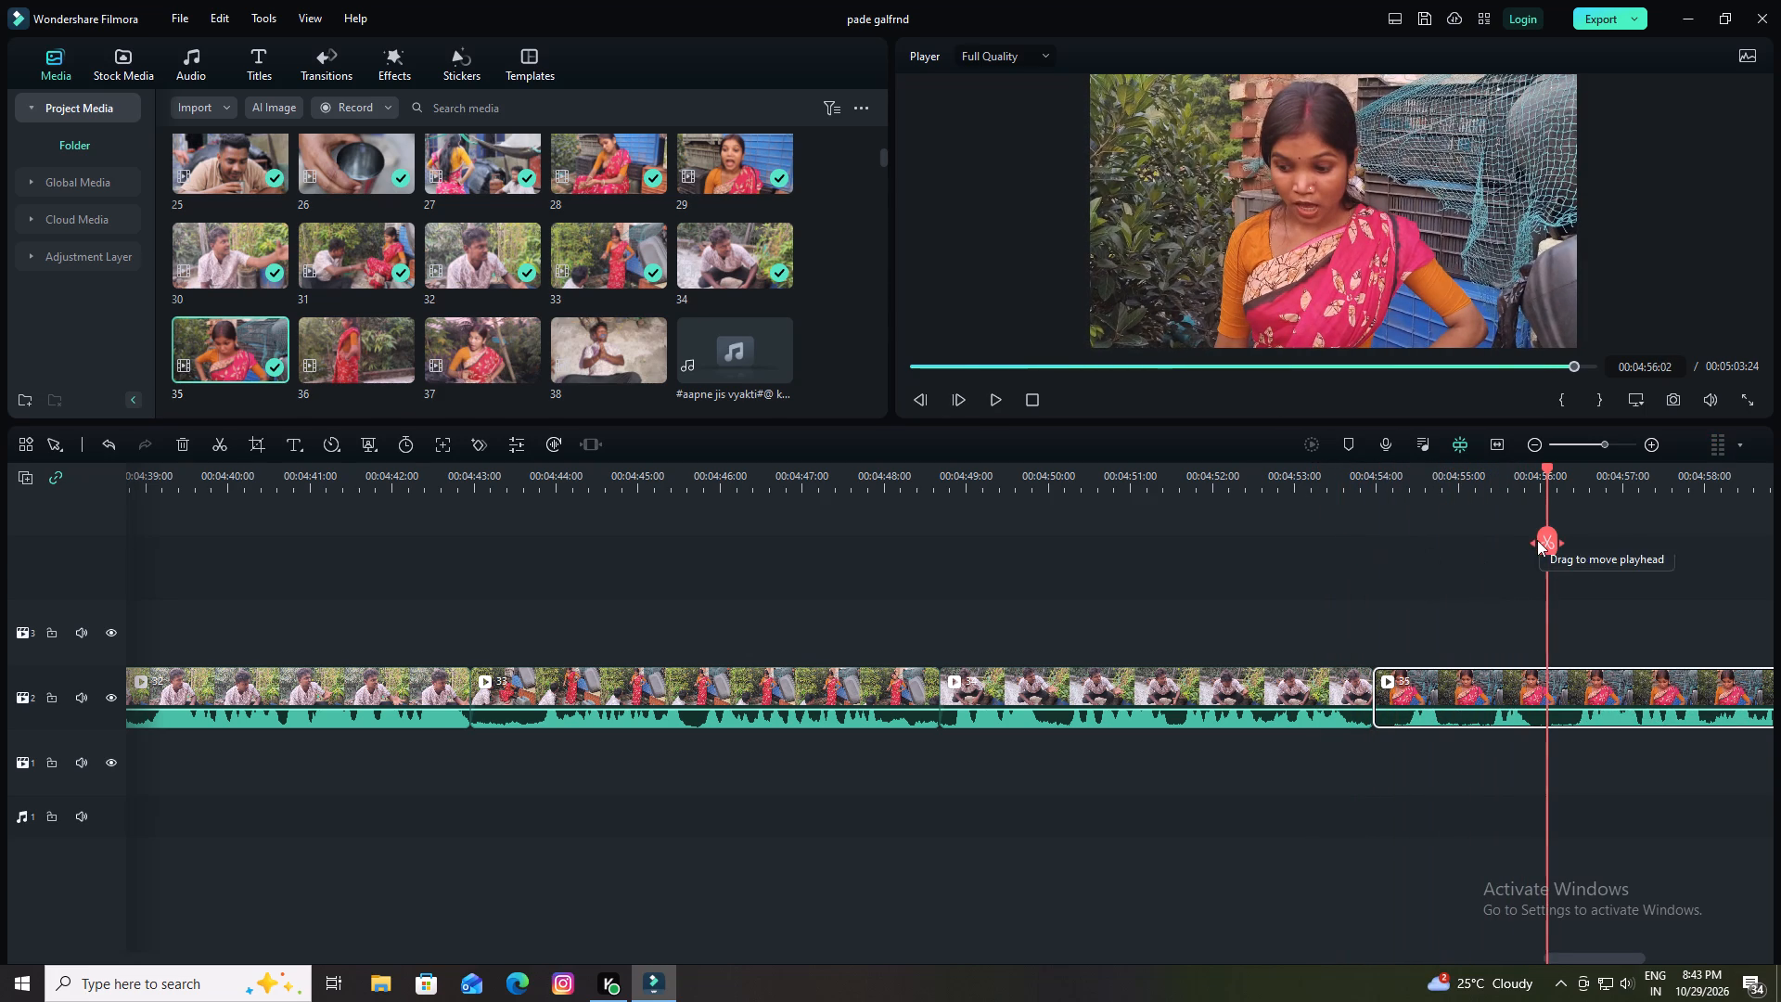
pyautogui.press('Left')
pyautogui.press('Left')
pyautogui.press('Left')
pyautogui.click(1531, 542)
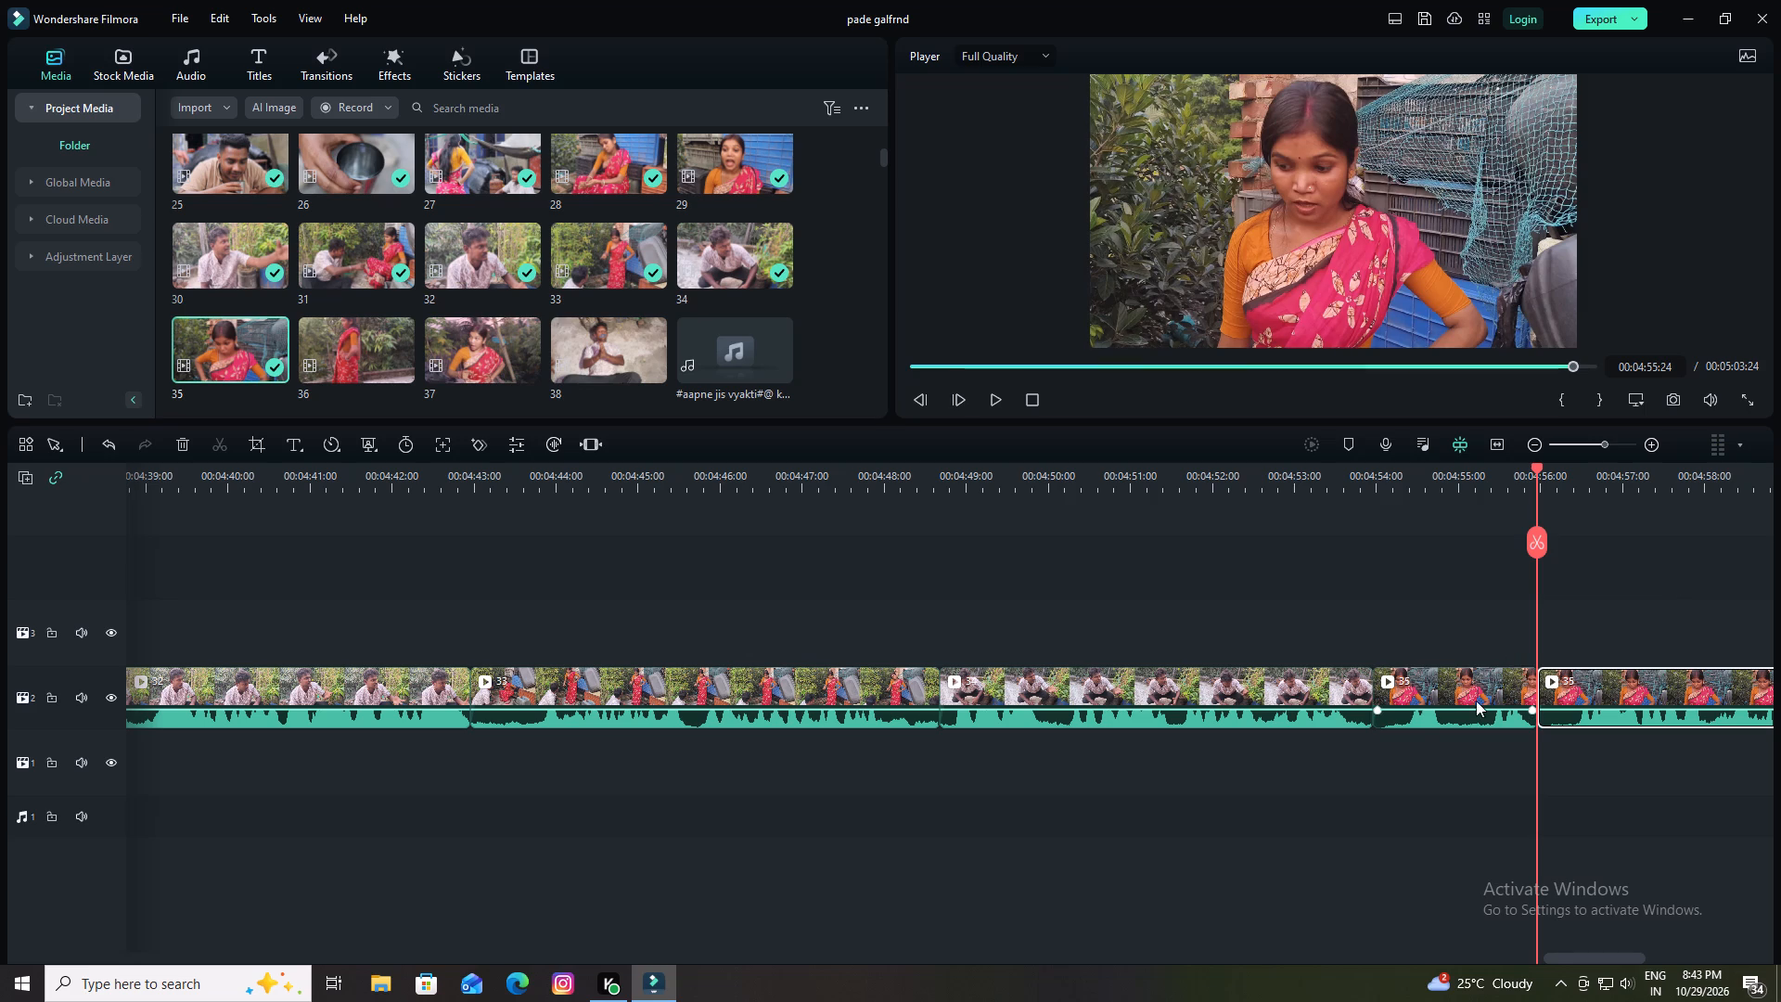
pyautogui.click(1469, 700)
pyautogui.click(182, 443)
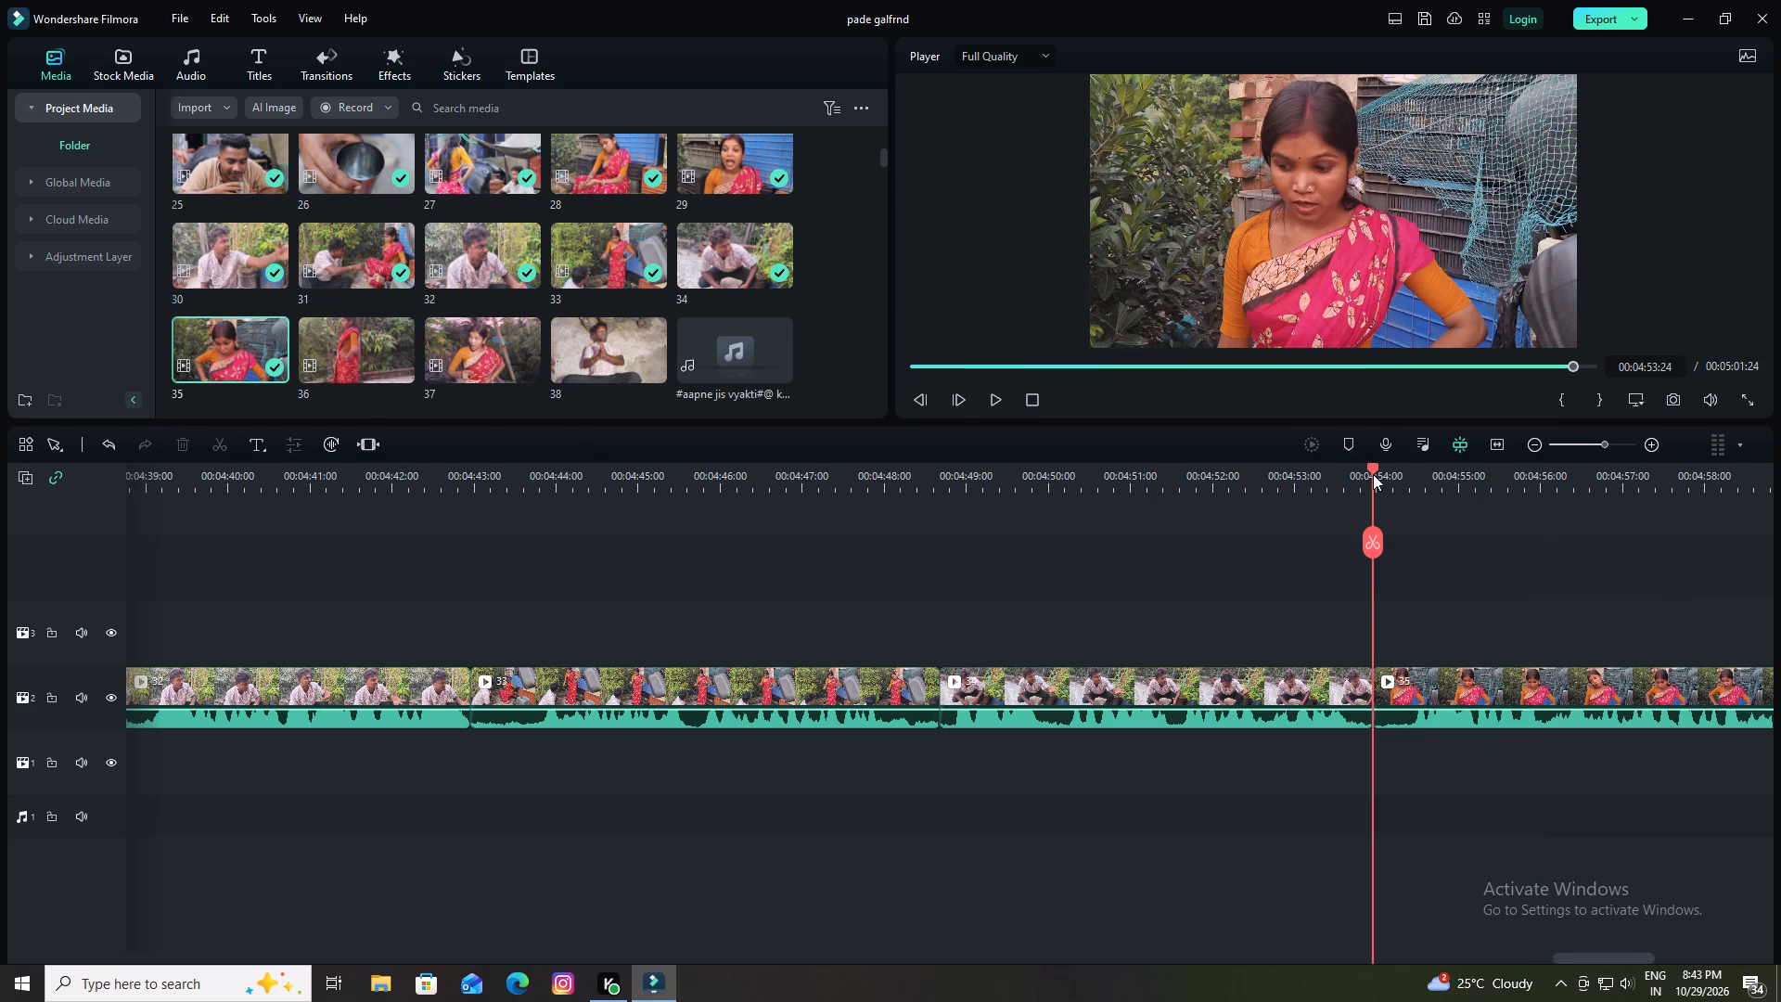
# Play through clip 35, split it at 00:05:01:04 and delete its part after the cut.
pyautogui.moveTo(1372, 468); pyautogui.dragTo(1326, 479)
pyautogui.press('space')
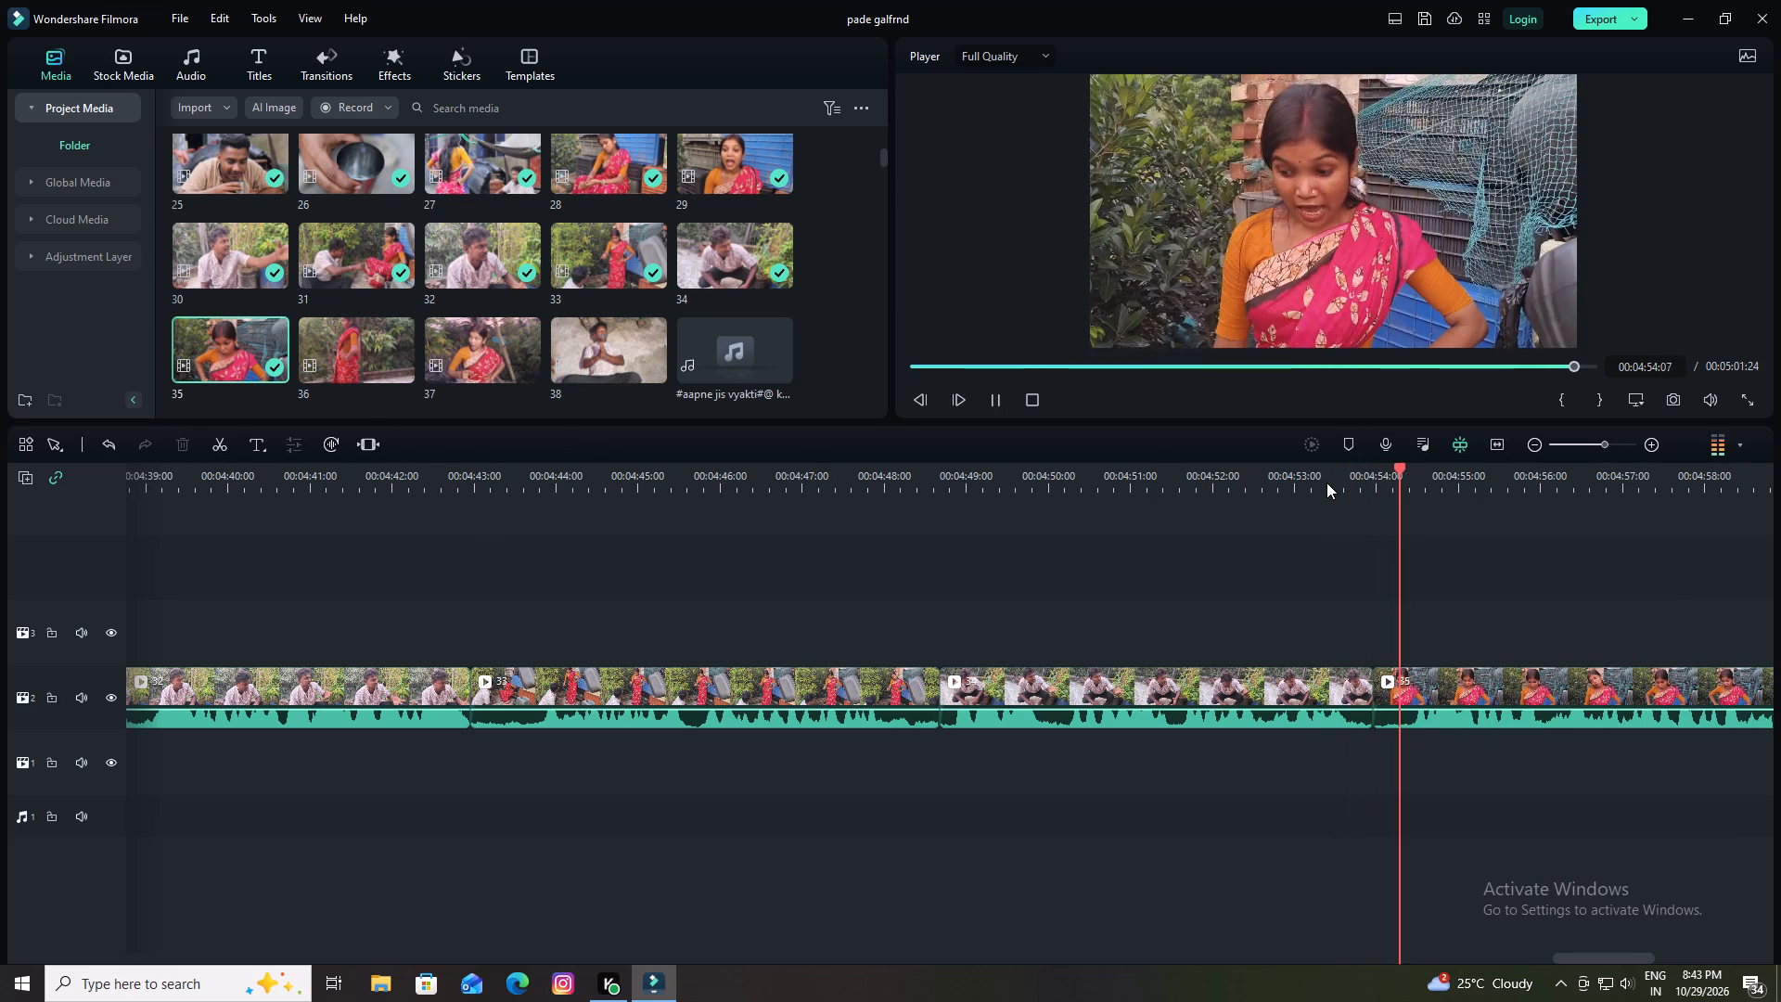
pyautogui.moveTo(1457, 482); pyautogui.dragTo(1252, 492)
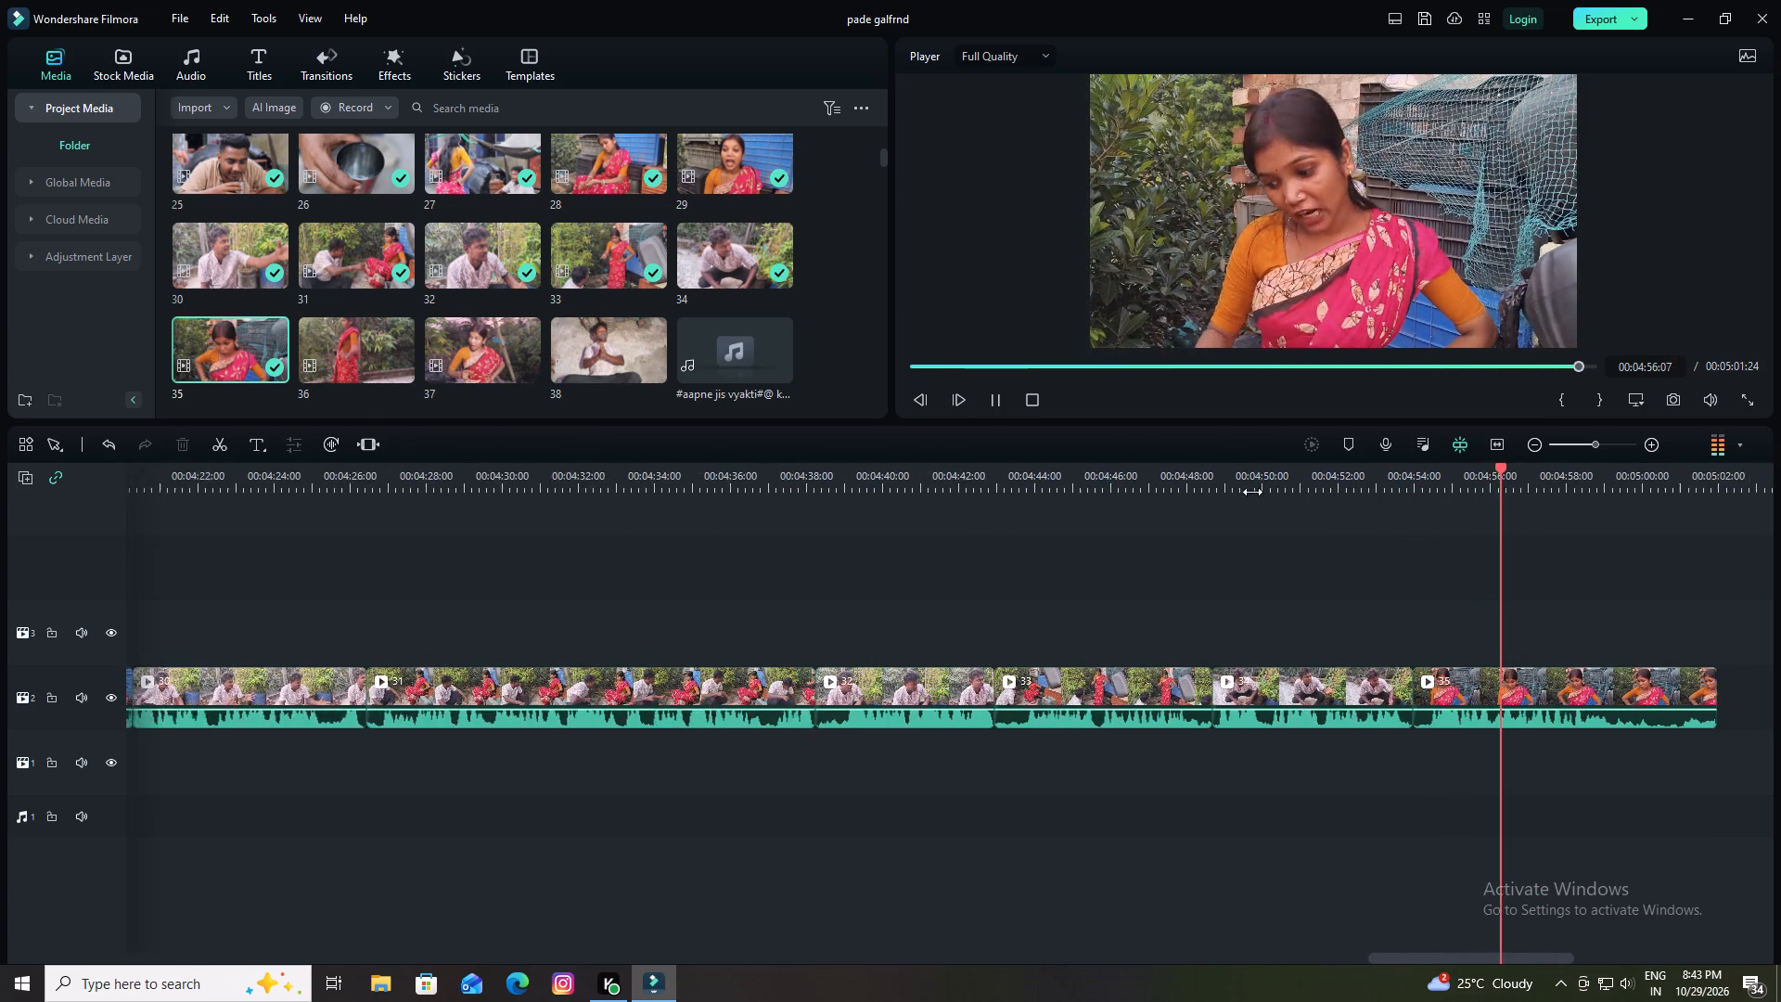
pyautogui.moveTo(1252, 492); pyautogui.dragTo(1222, 493)
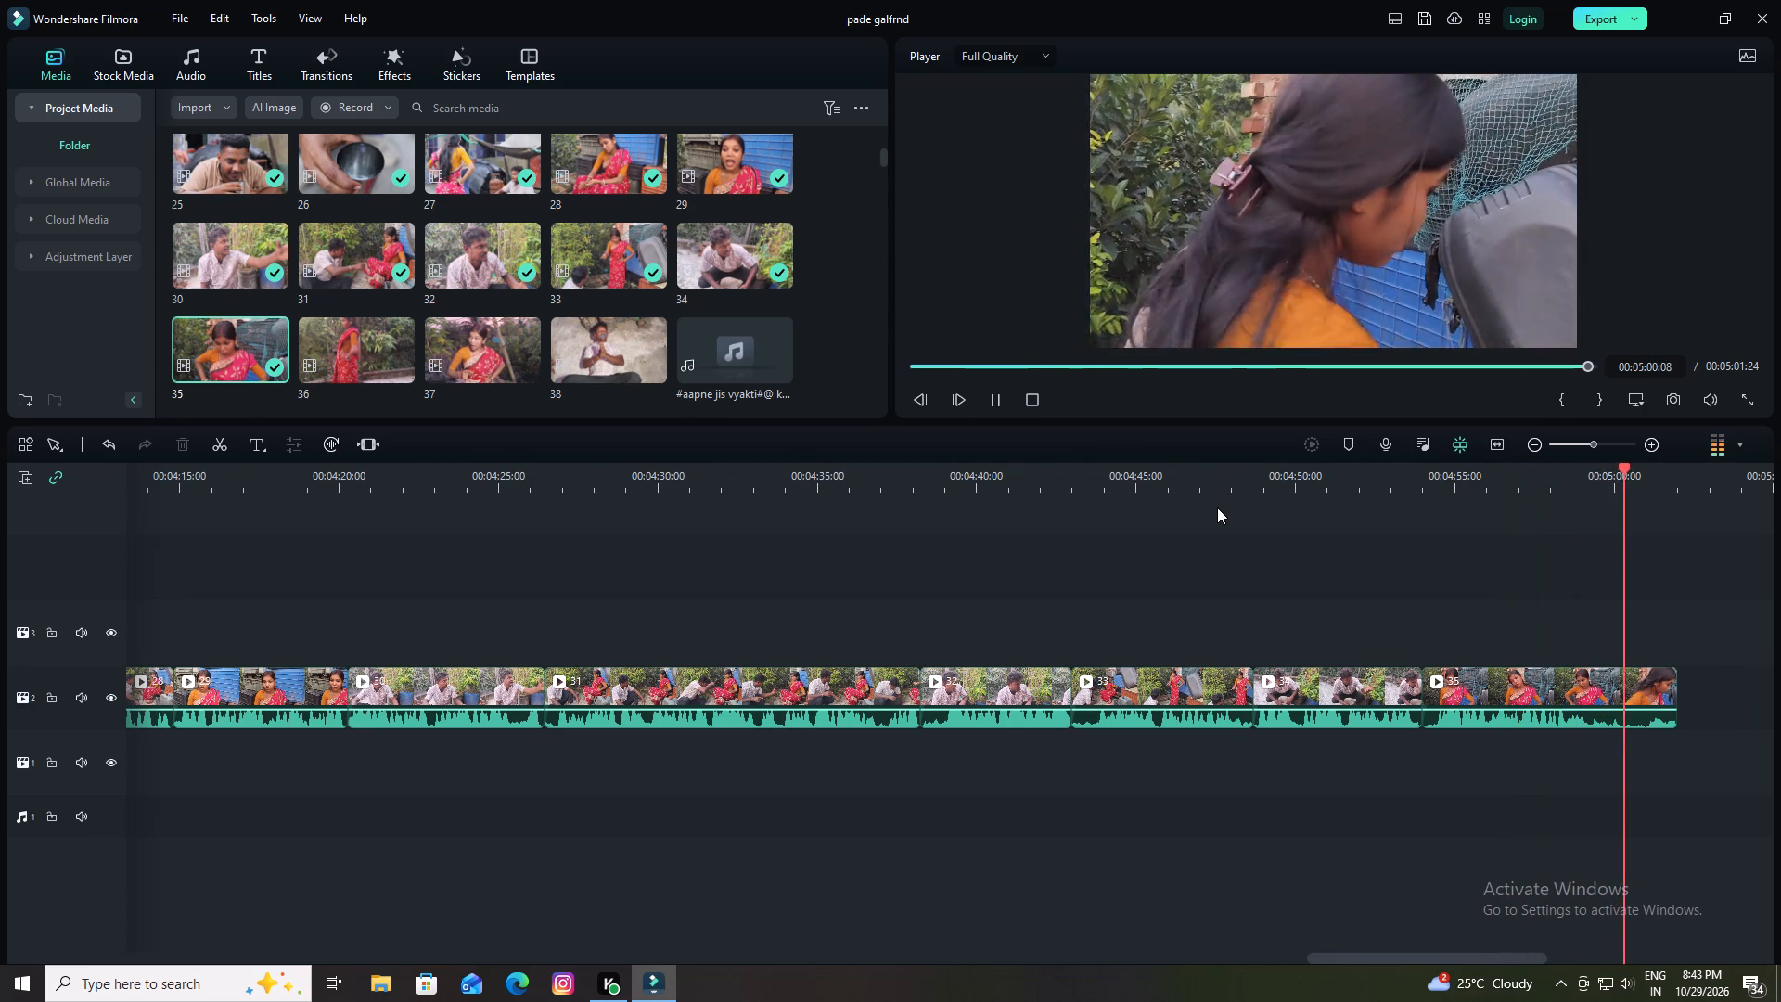
pyautogui.press('space')
pyautogui.press('space')
pyautogui.press('space')
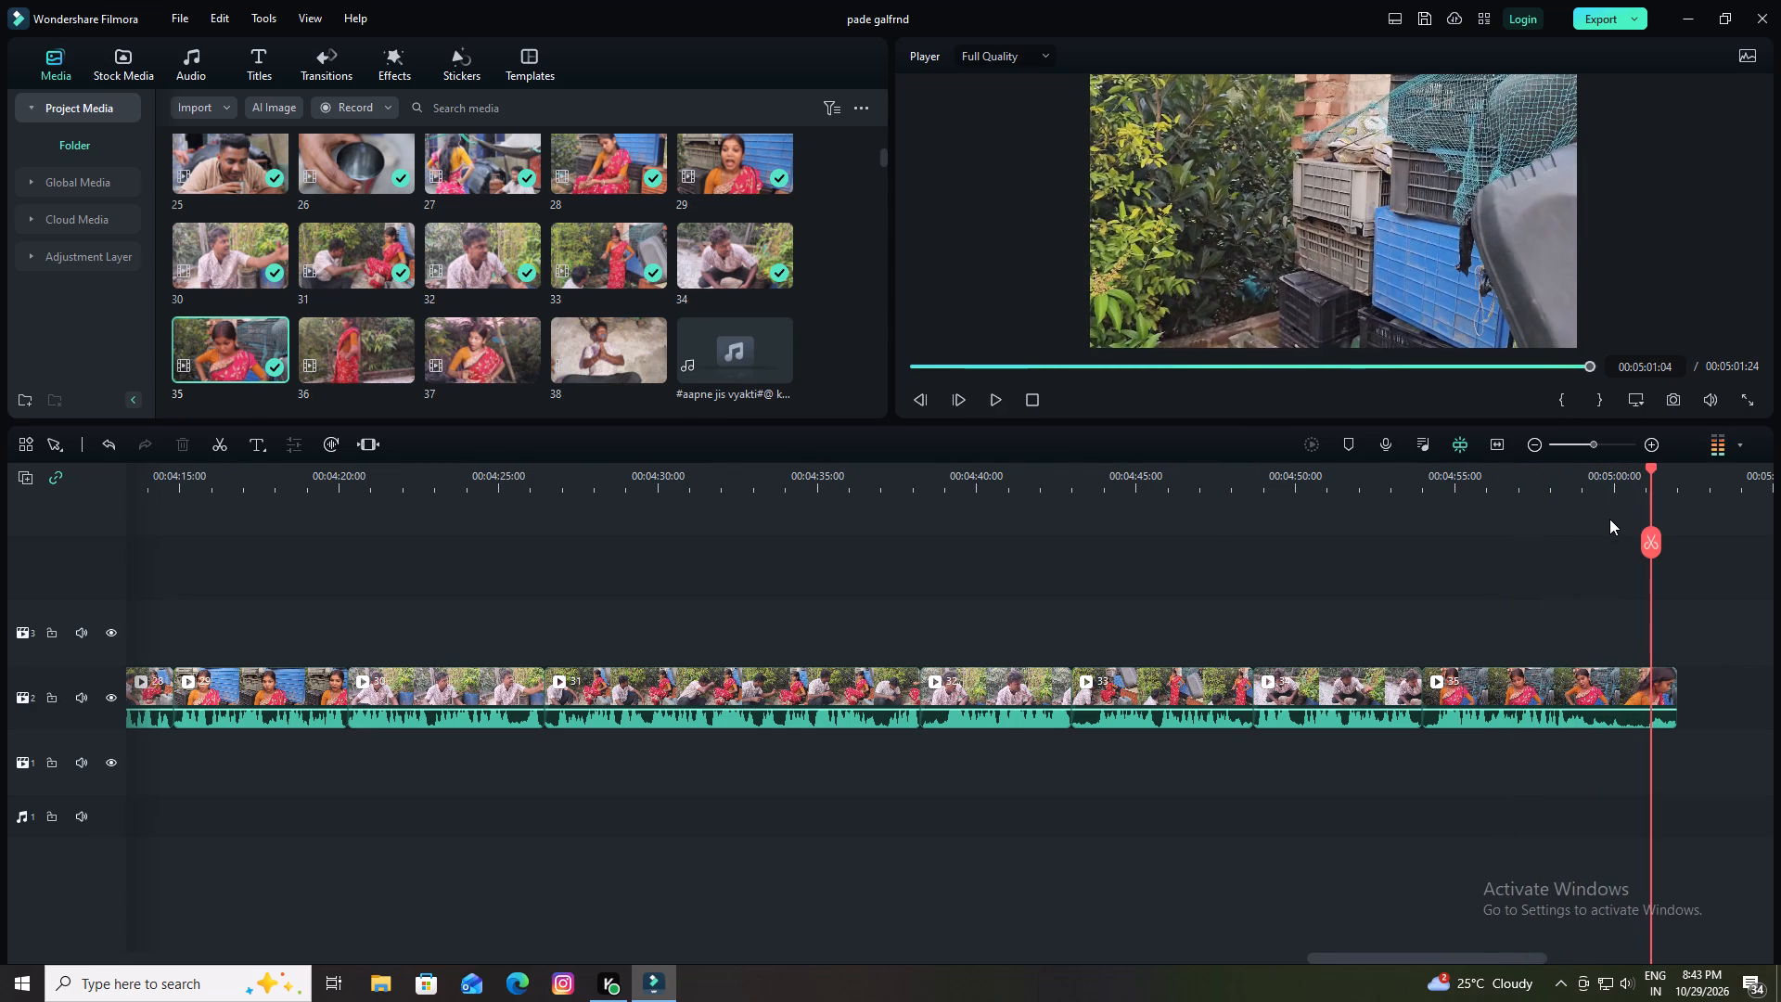
pyautogui.click(1646, 537)
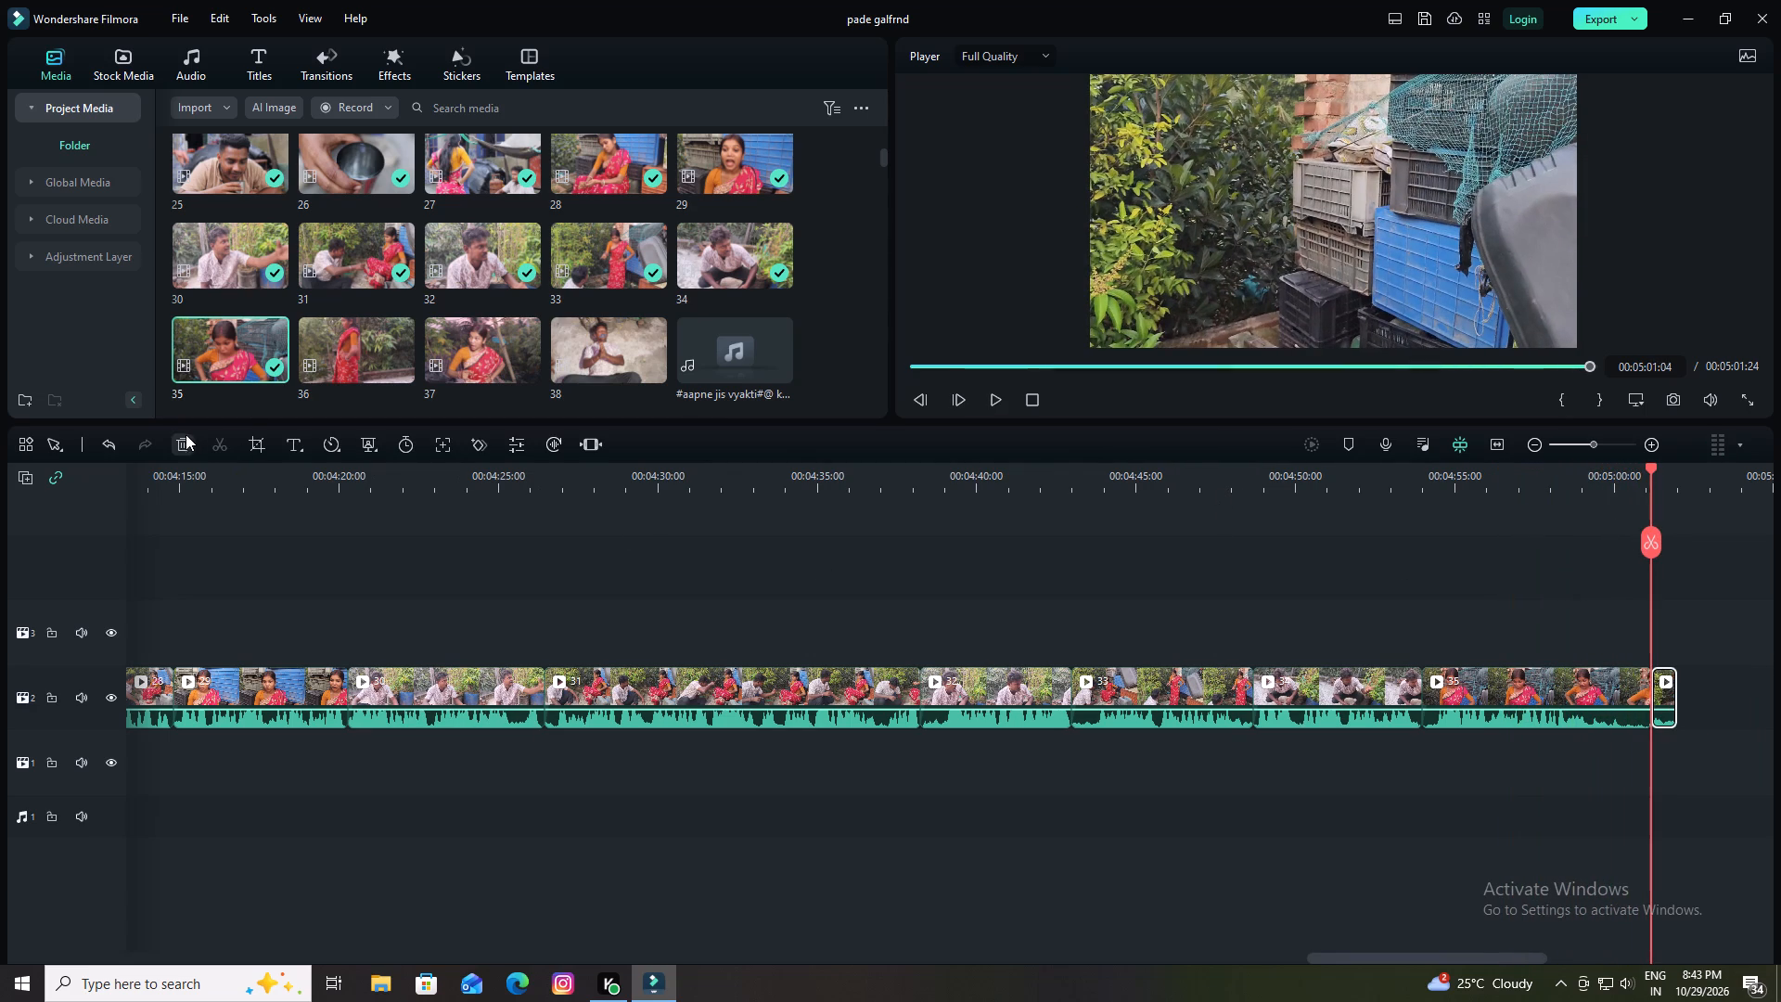
pyautogui.click(184, 433)
# Add clip 36 directly after clip 35 on the main video track.
pyautogui.moveTo(353, 345); pyautogui.dragTo(1699, 722)
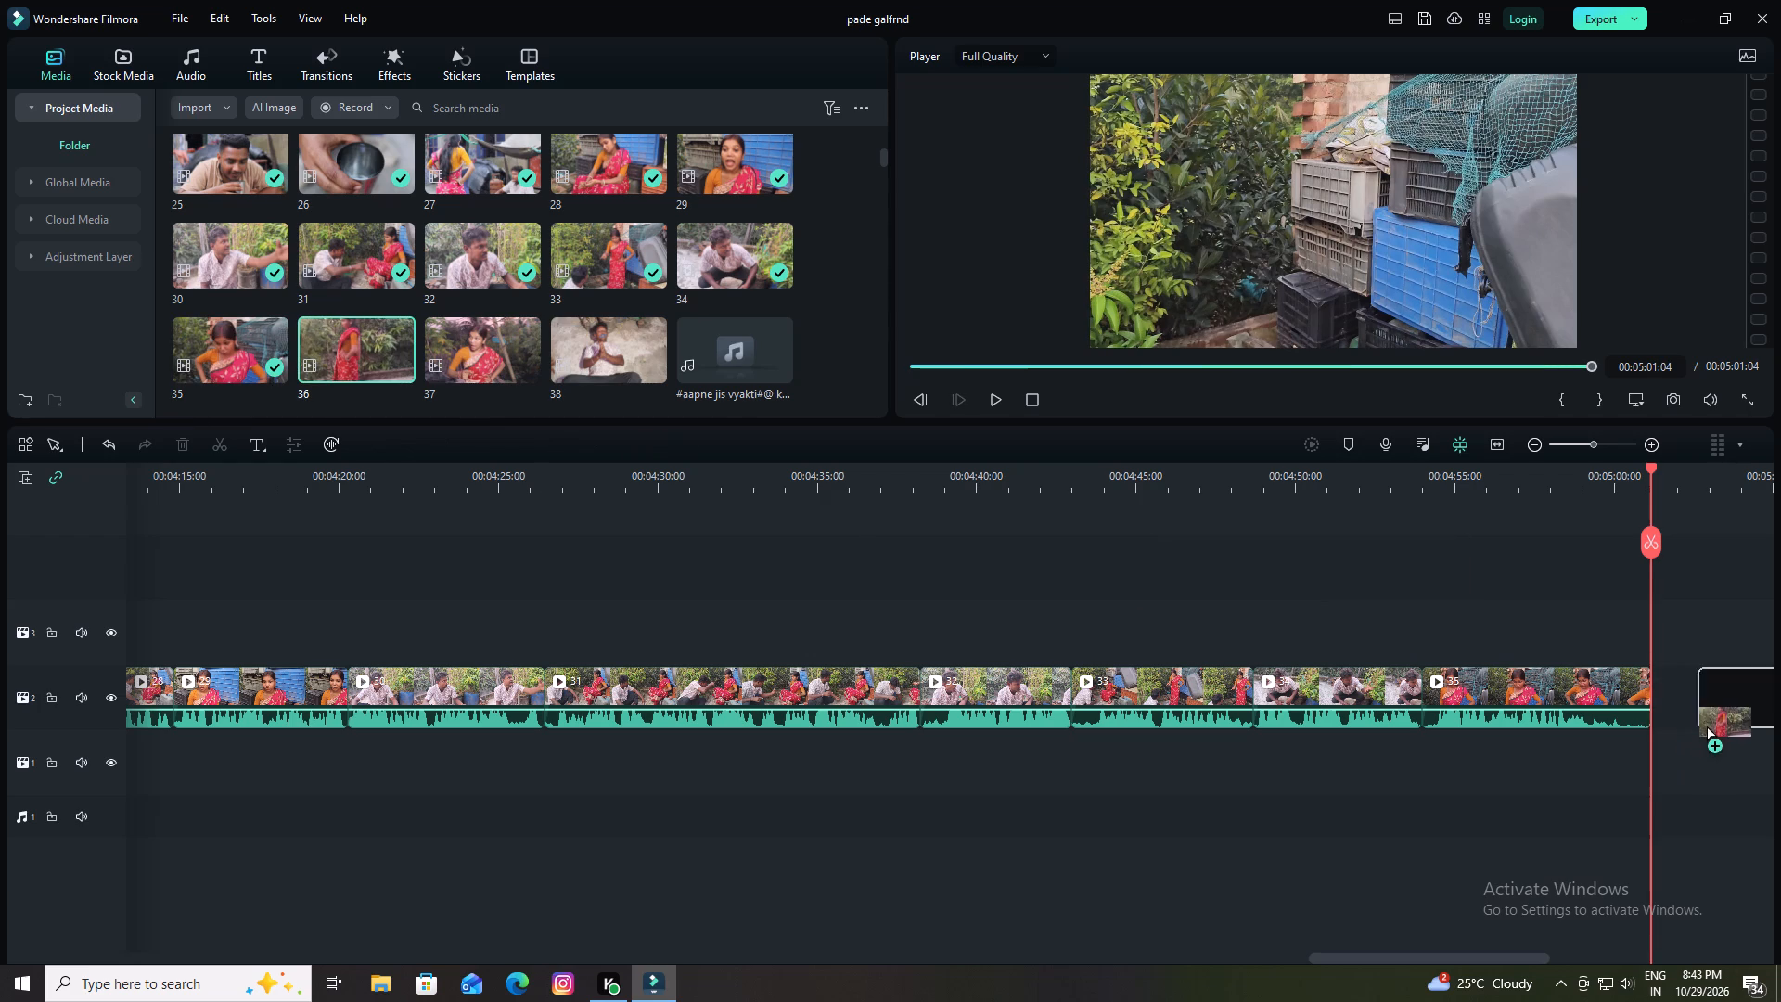
pyautogui.moveTo(1699, 722); pyautogui.dragTo(1660, 715)
pyautogui.moveTo(1518, 486); pyautogui.dragTo(790, 530)
pyautogui.moveTo(647, 482); pyautogui.dragTo(1547, 575)
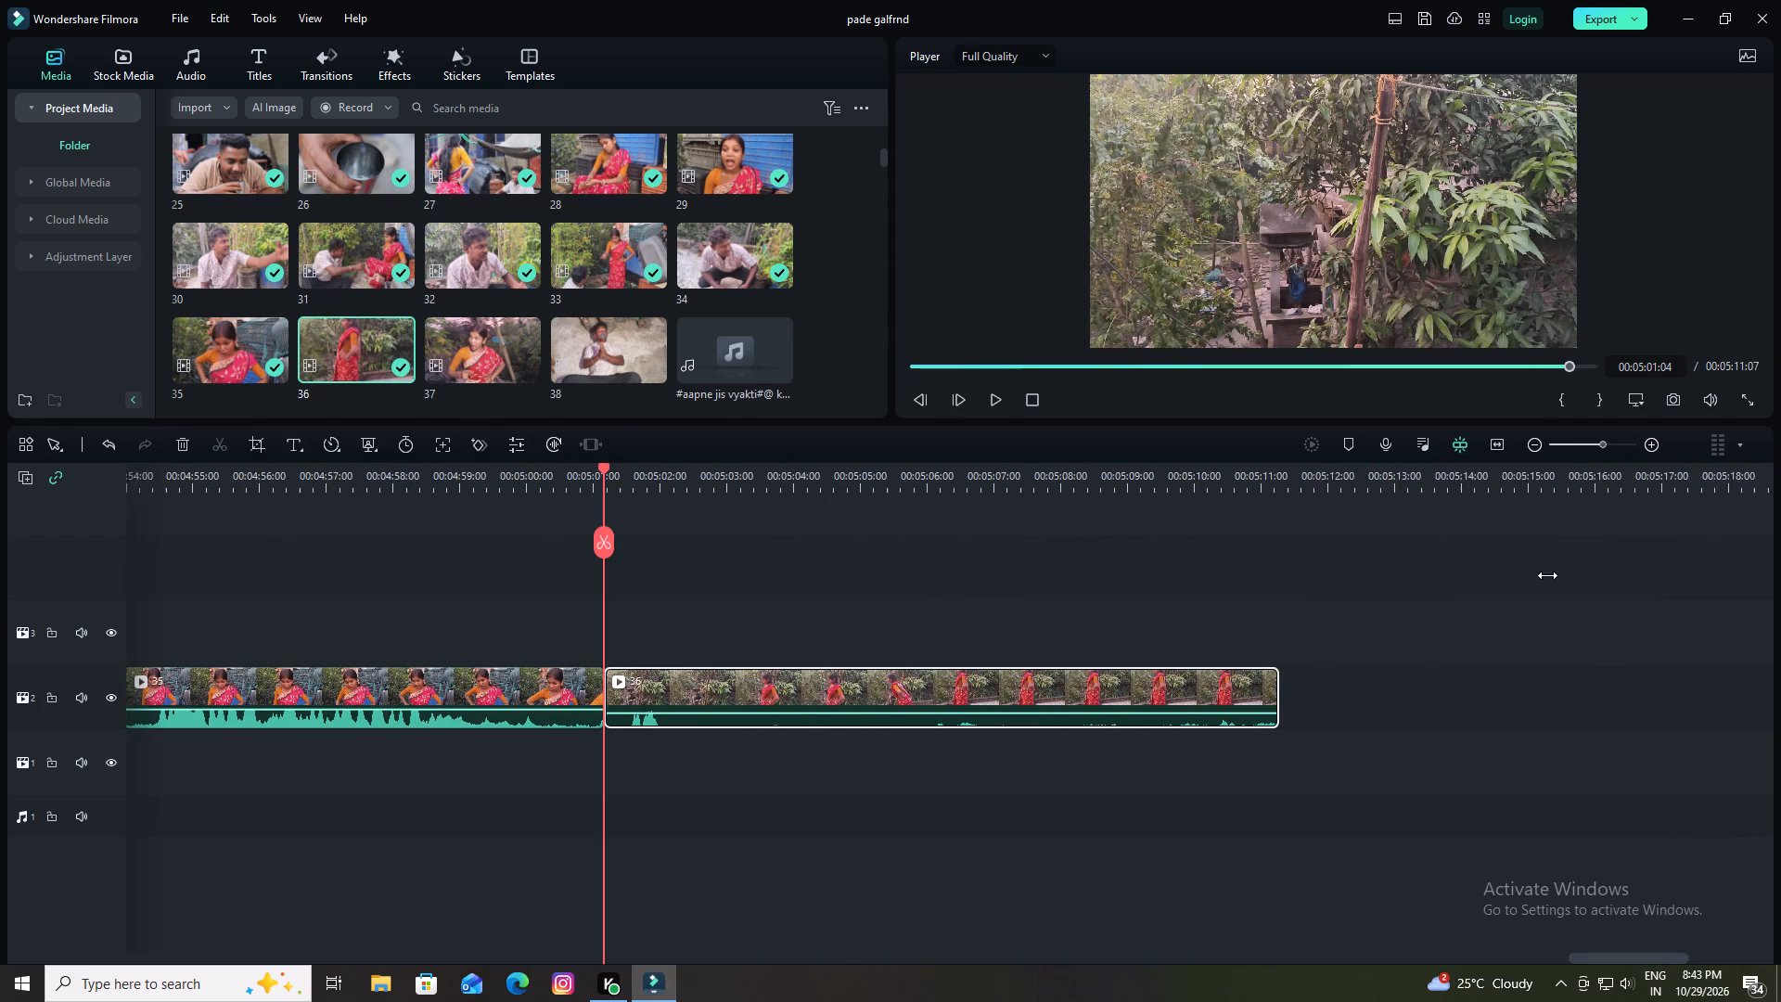
pyautogui.moveTo(1547, 575); pyautogui.dragTo(1549, 575)
# Replay the join between clips 35 and 36, split clip 35 at 00:05:01:02 and delete the short piece before clip 36.
pyautogui.moveTo(604, 469); pyautogui.dragTo(591, 475)
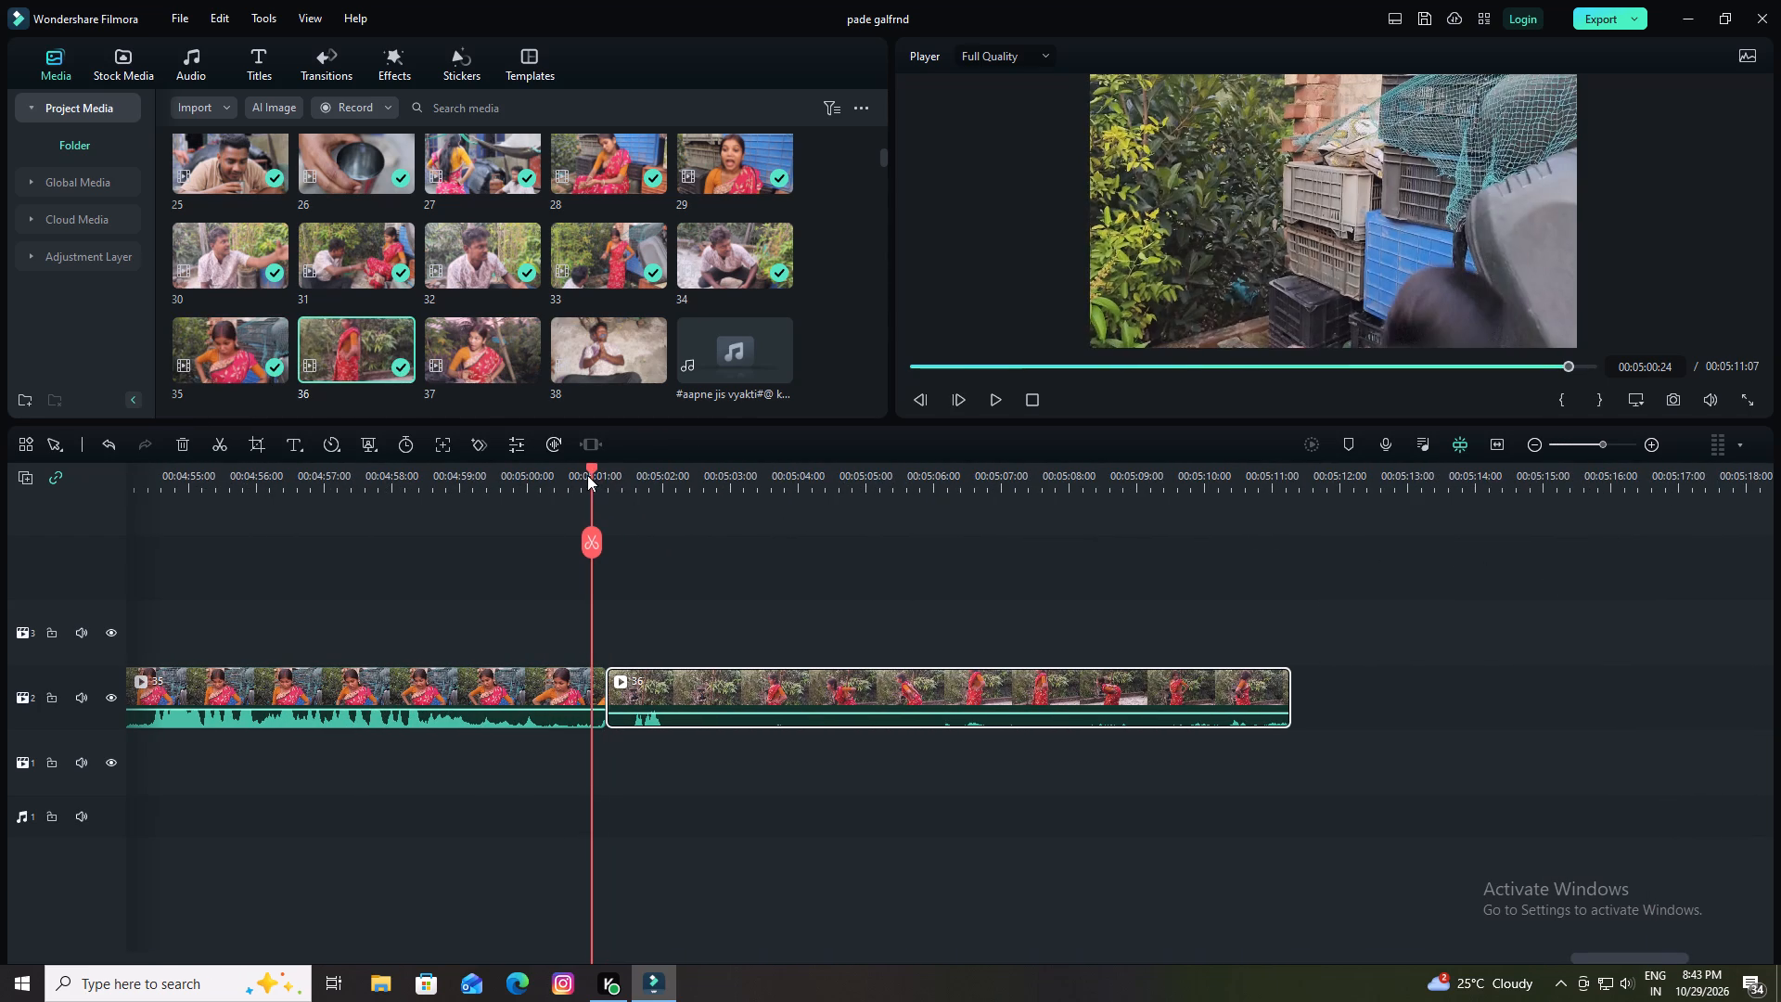
pyautogui.press('space')
pyautogui.press('space')
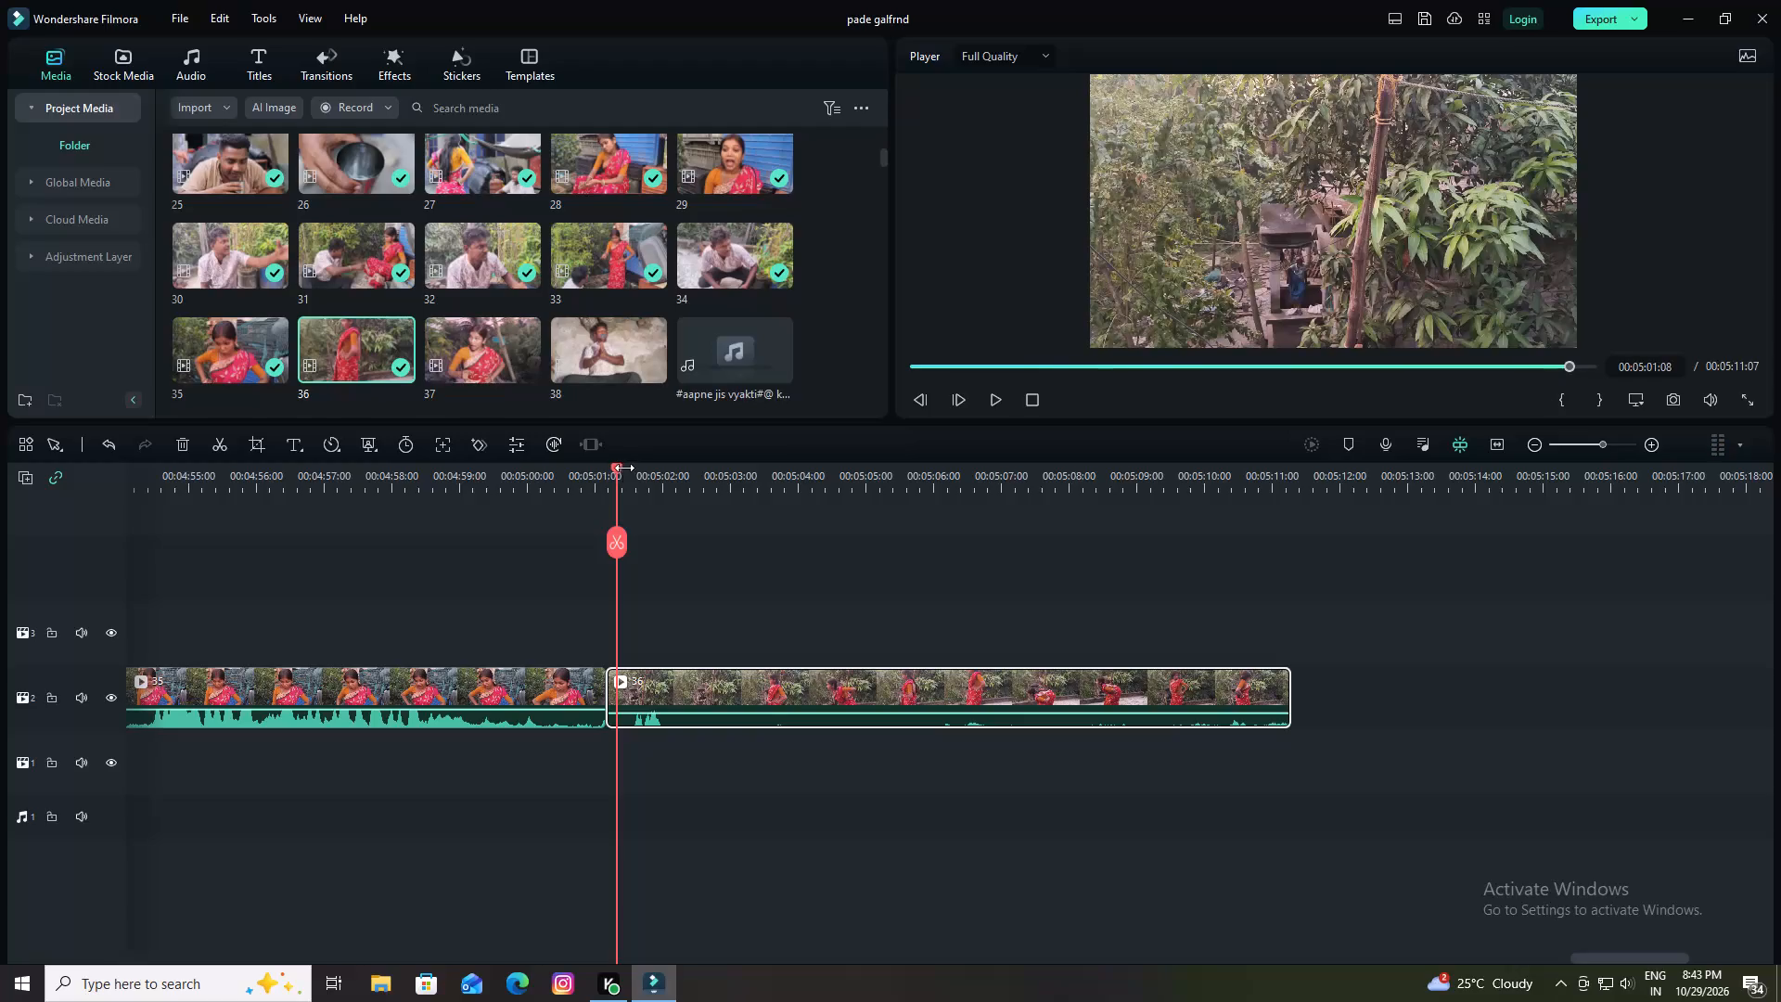
pyautogui.moveTo(618, 468); pyautogui.dragTo(601, 471)
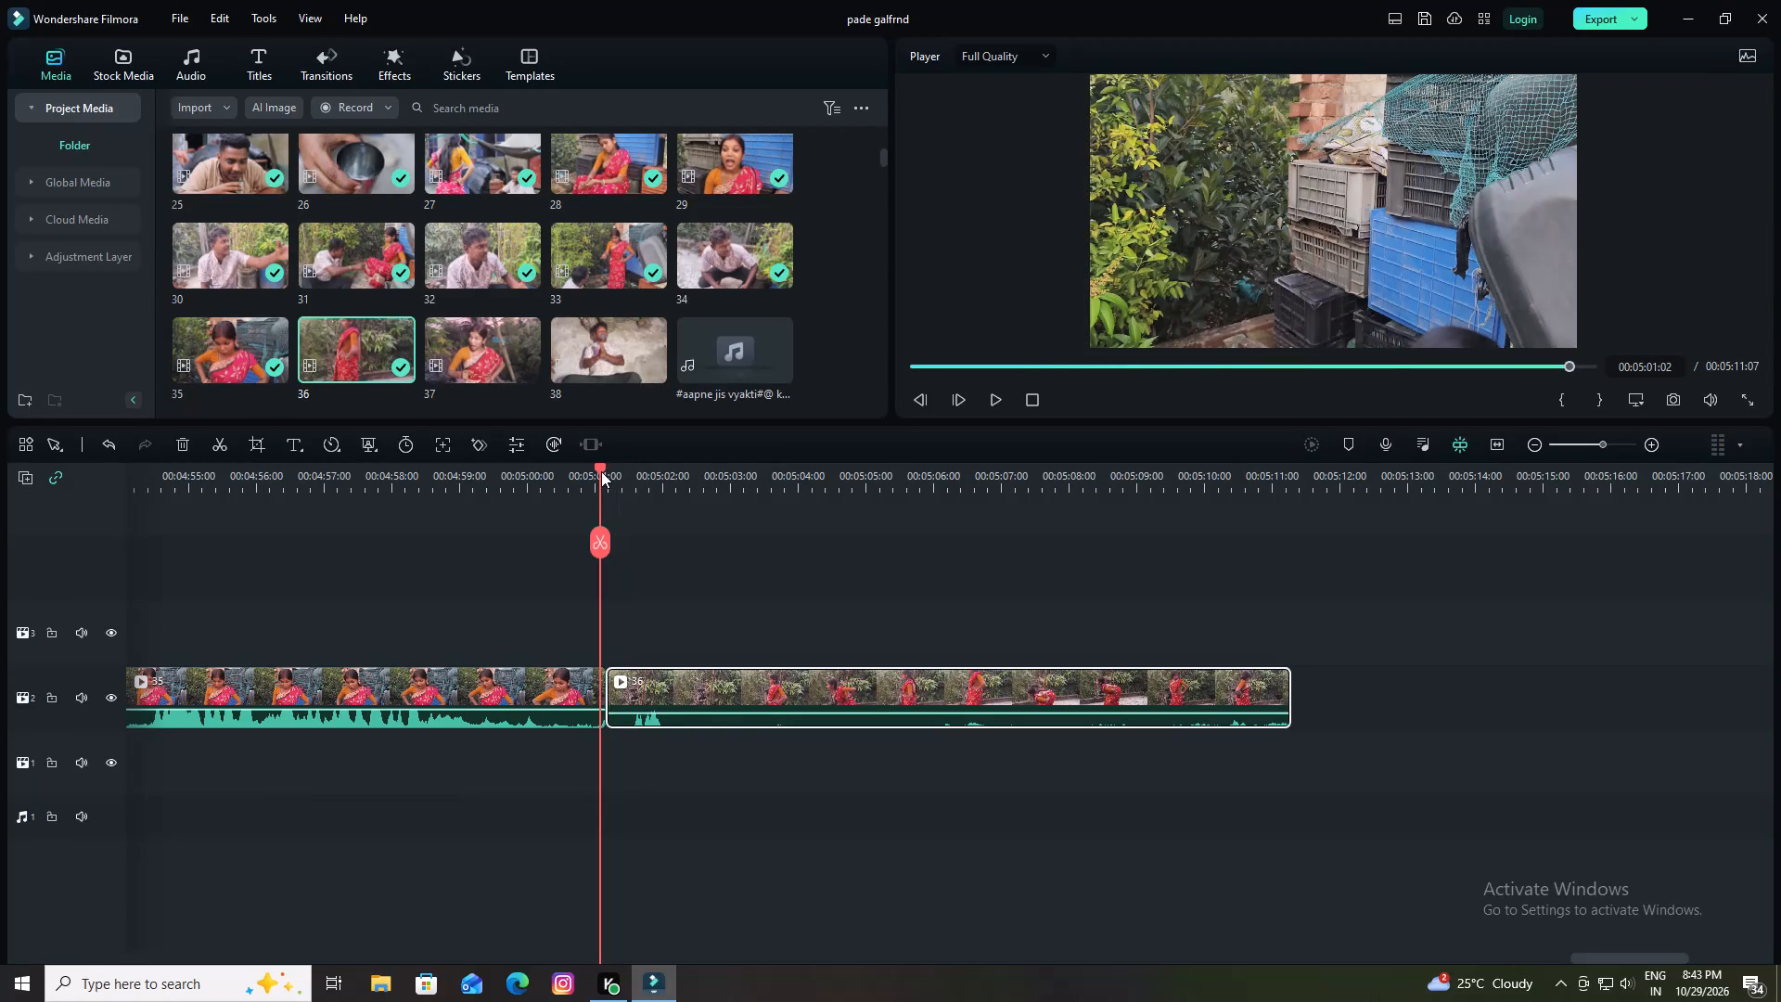
pyautogui.click(597, 542)
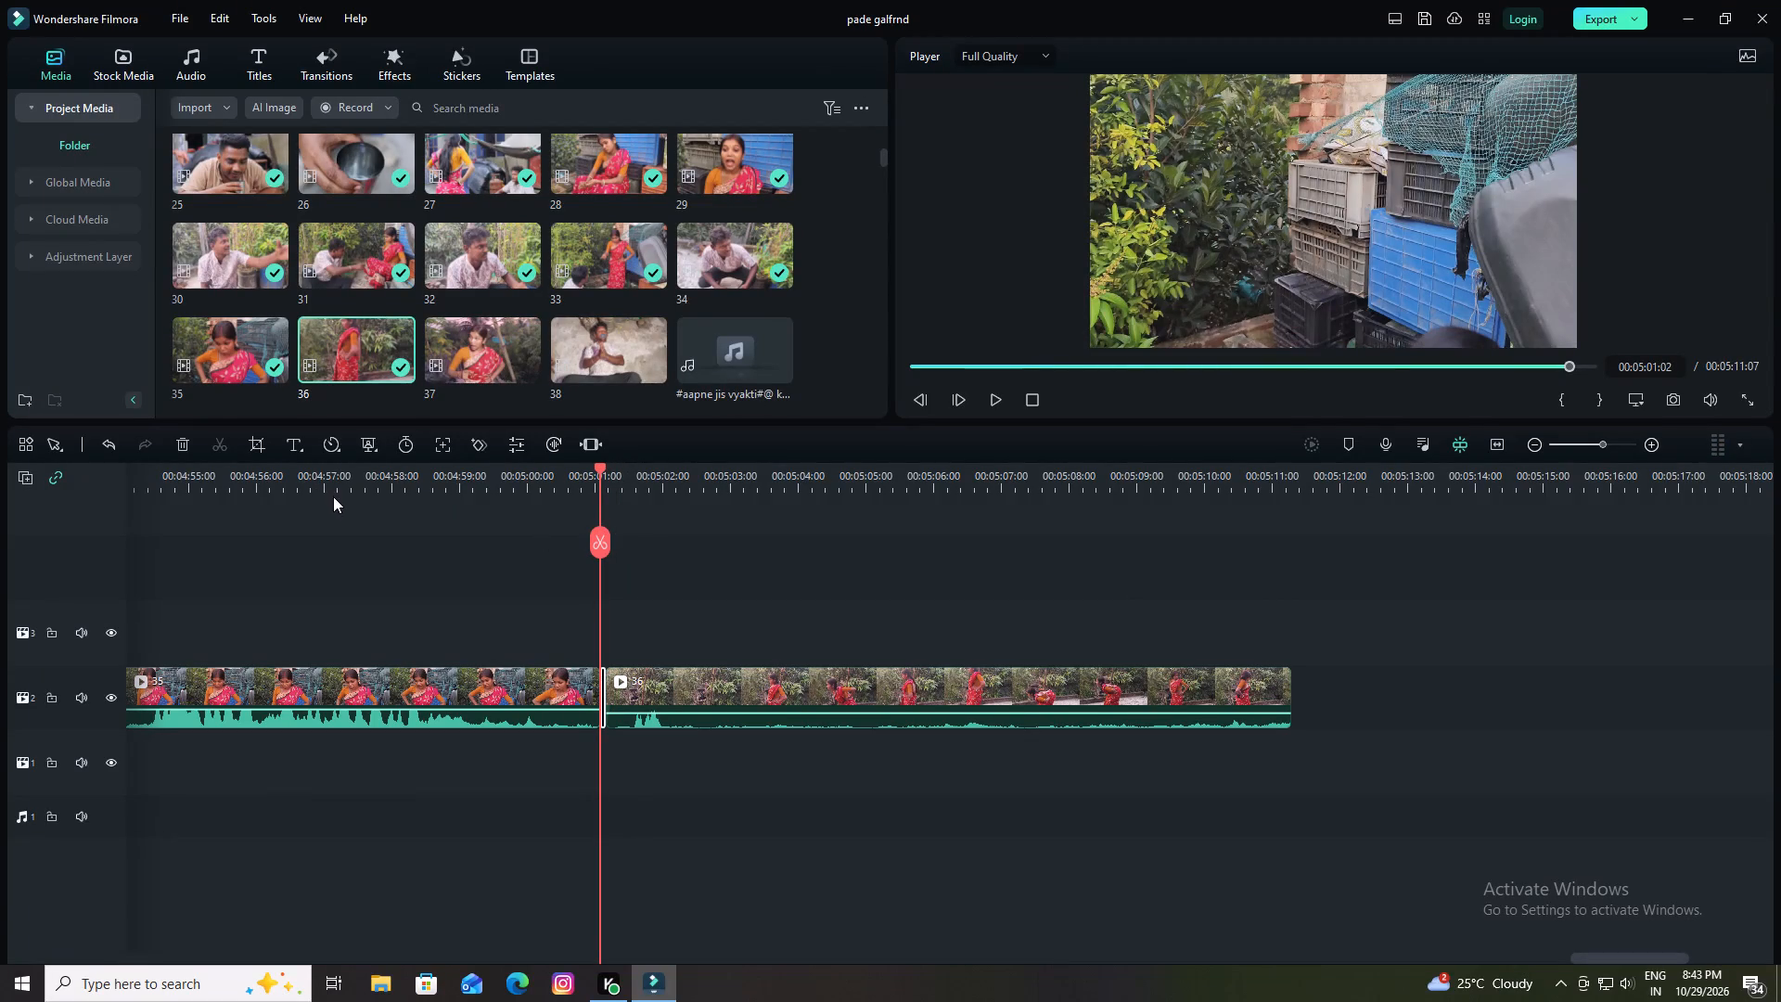
pyautogui.click(178, 440)
# Play the beginning of clip 36, split it at 00:05:02:00 and delete its part before the cut.
pyautogui.press('space')
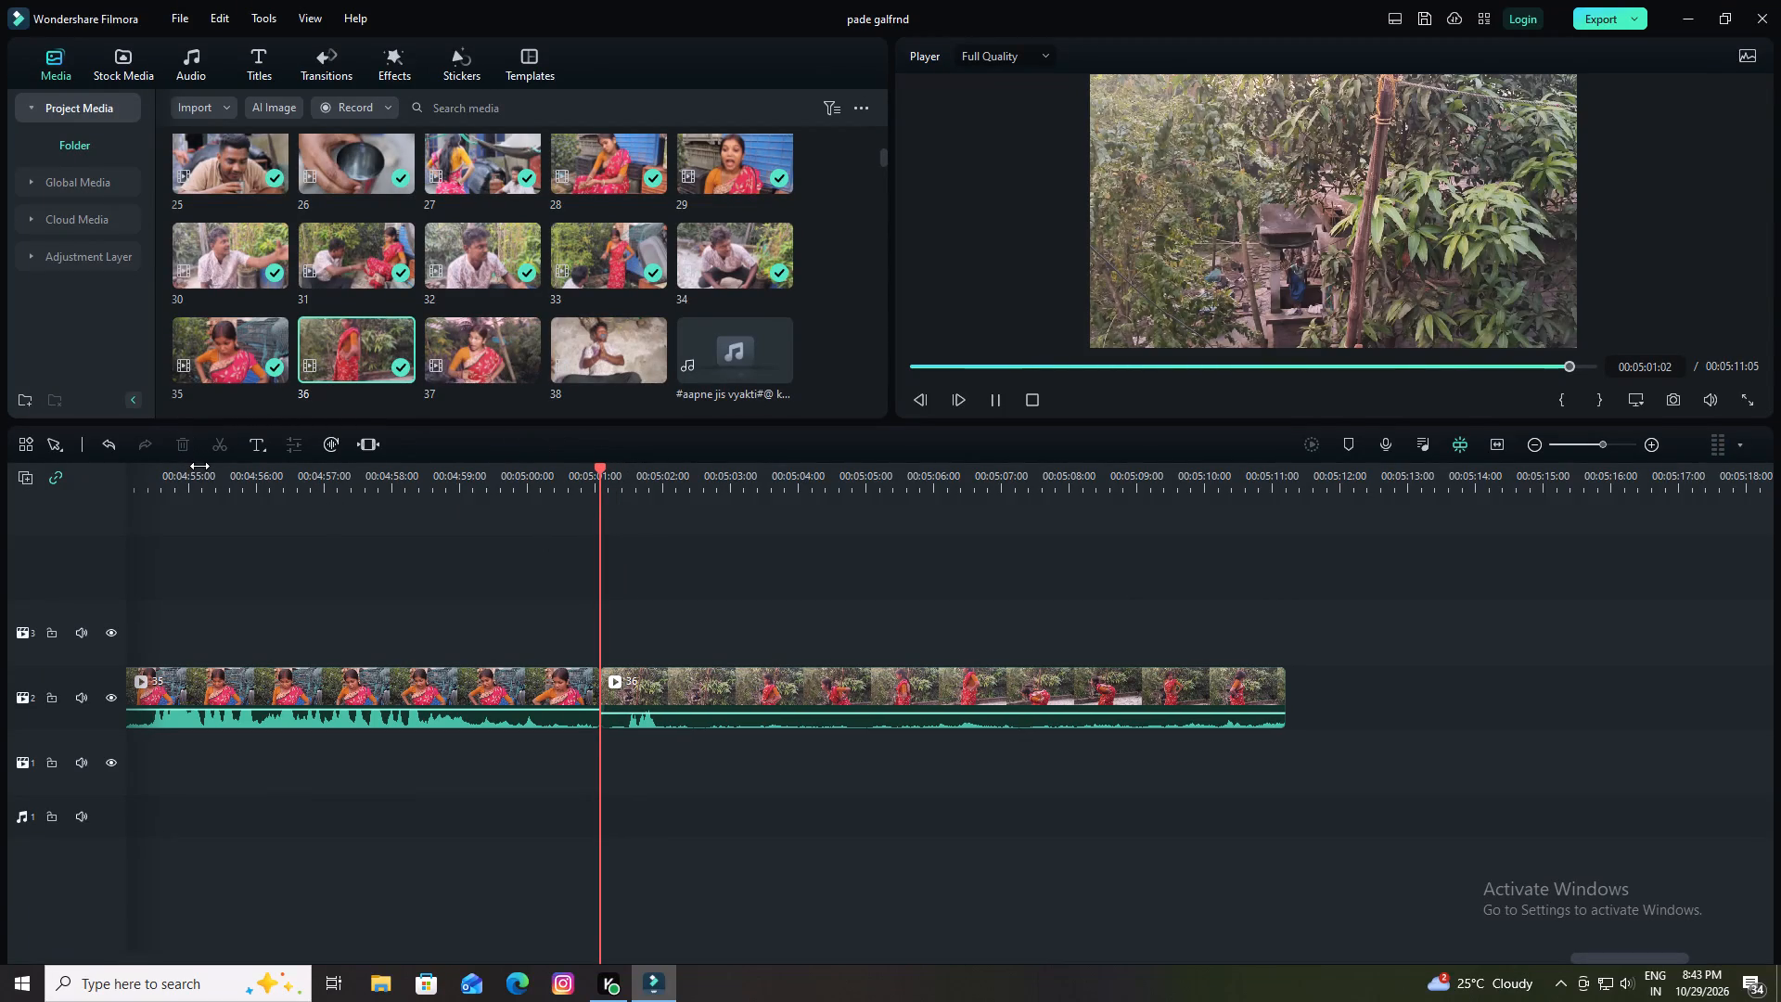
pyautogui.press('space')
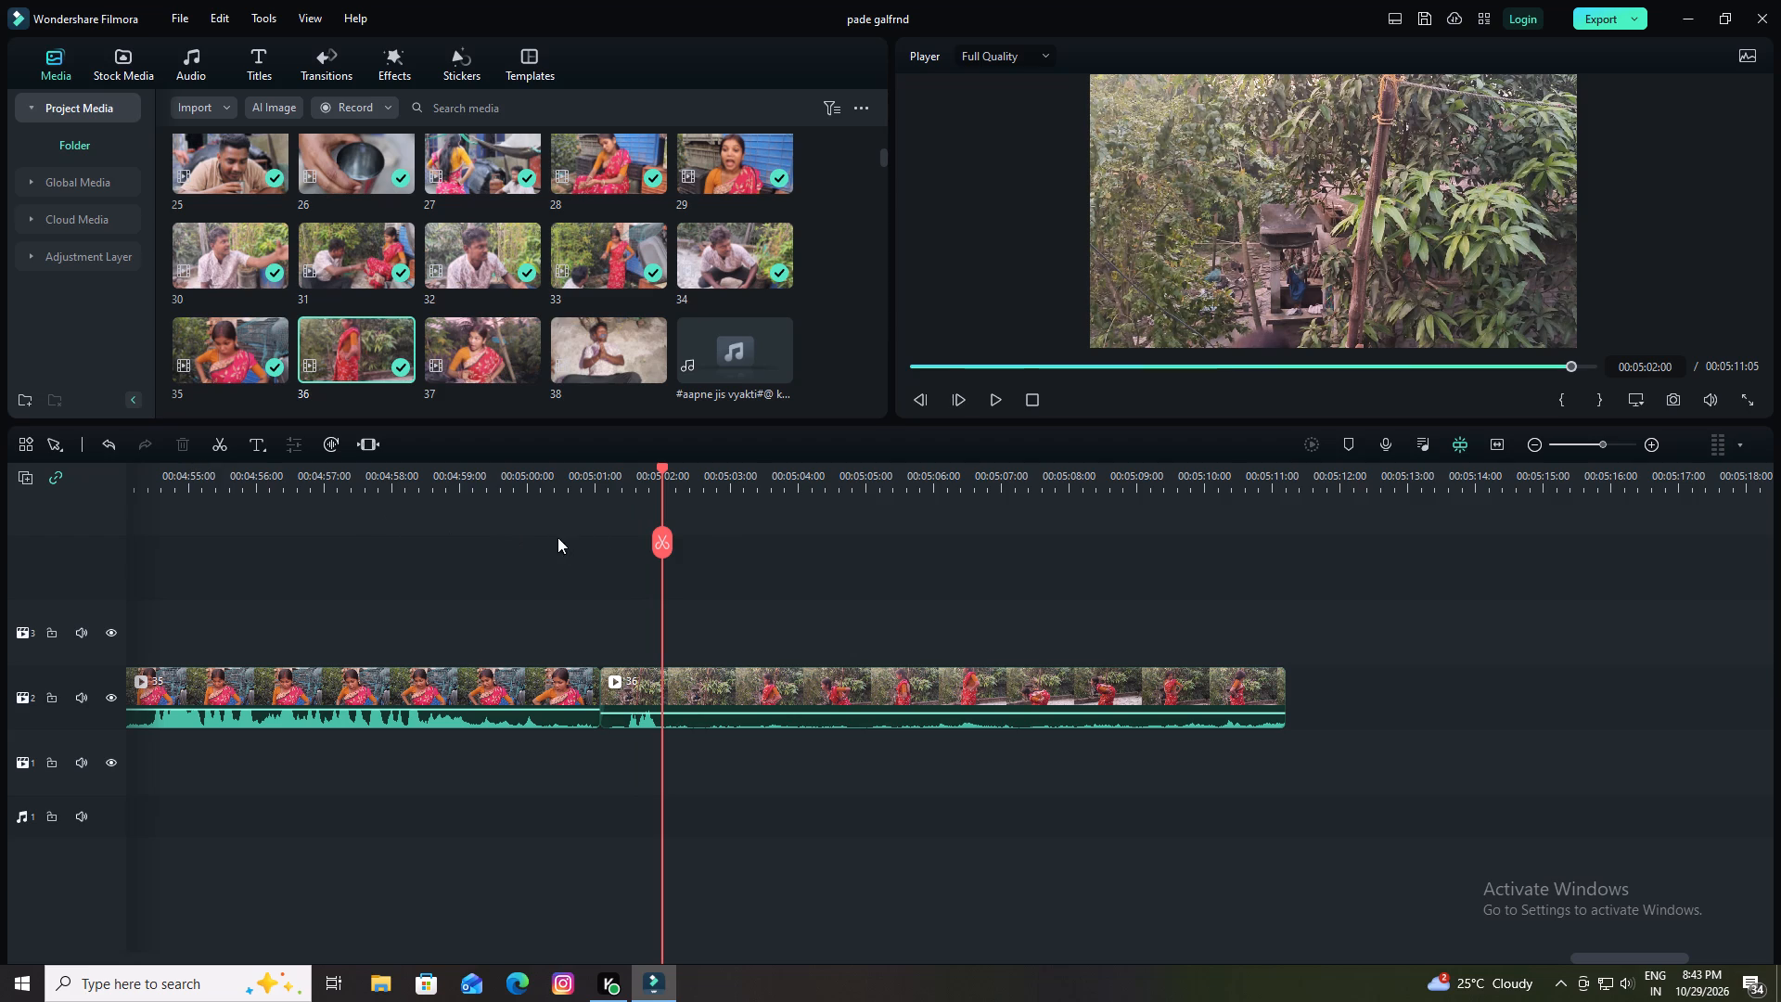
pyautogui.click(662, 540)
pyautogui.click(641, 692)
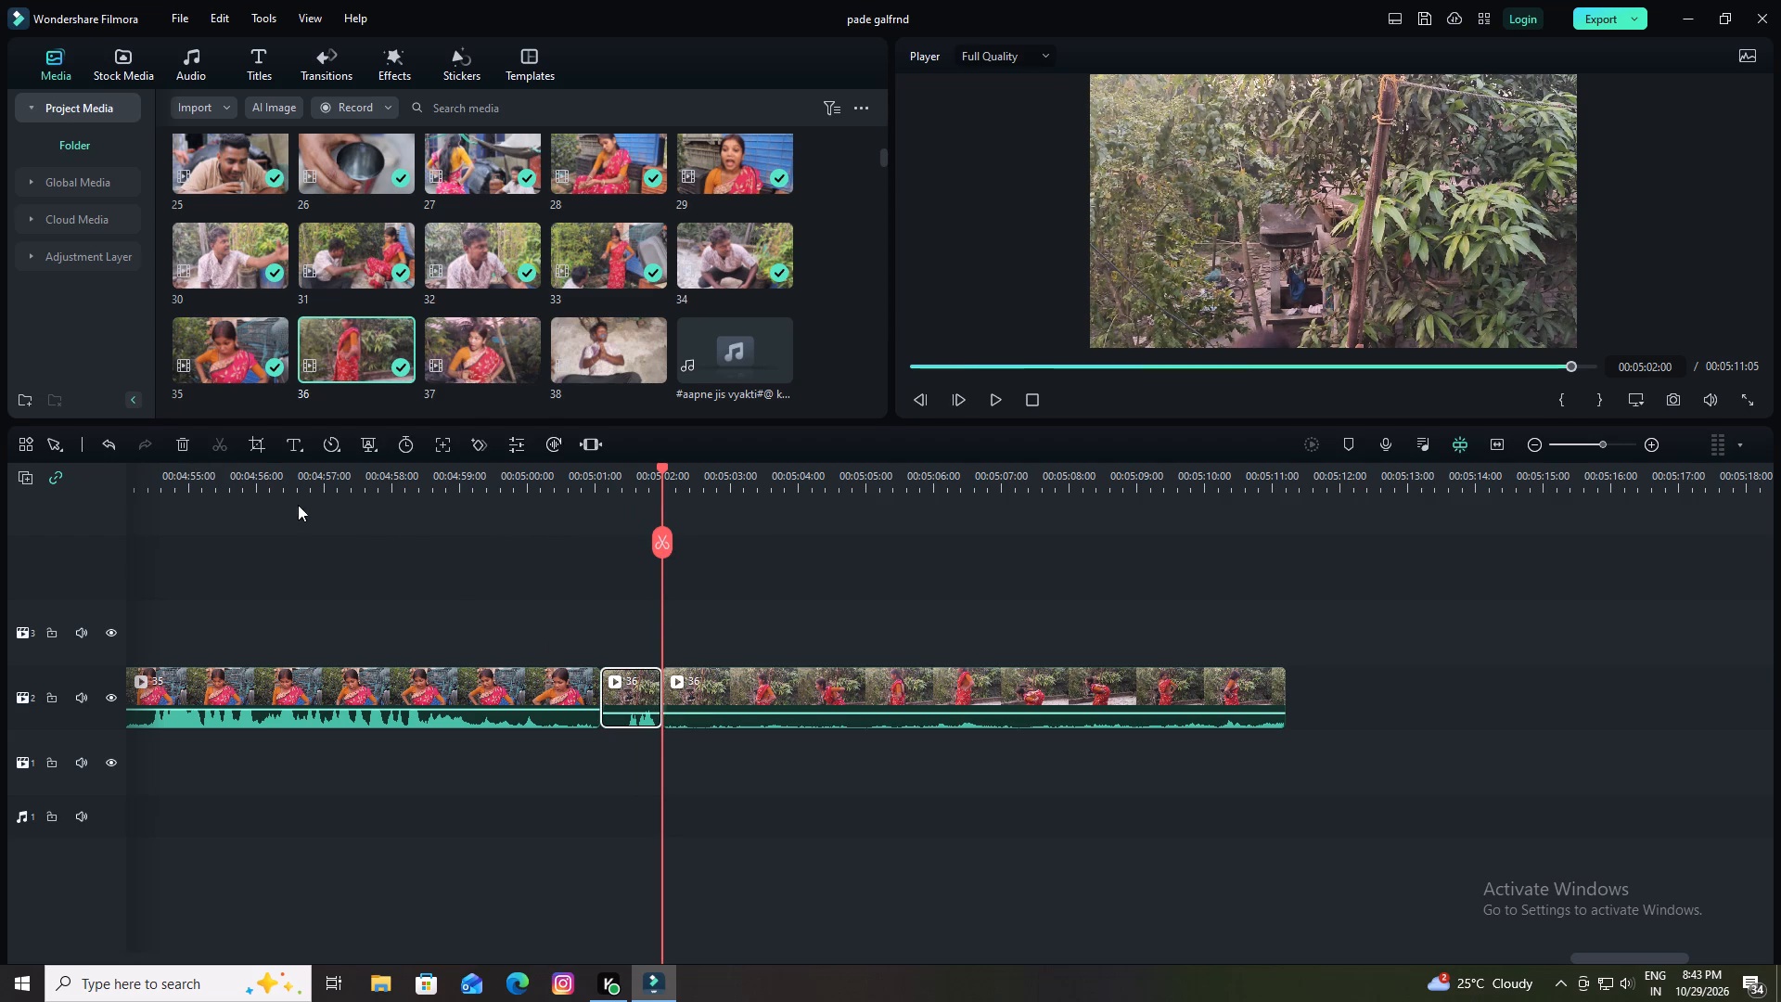
pyautogui.click(177, 436)
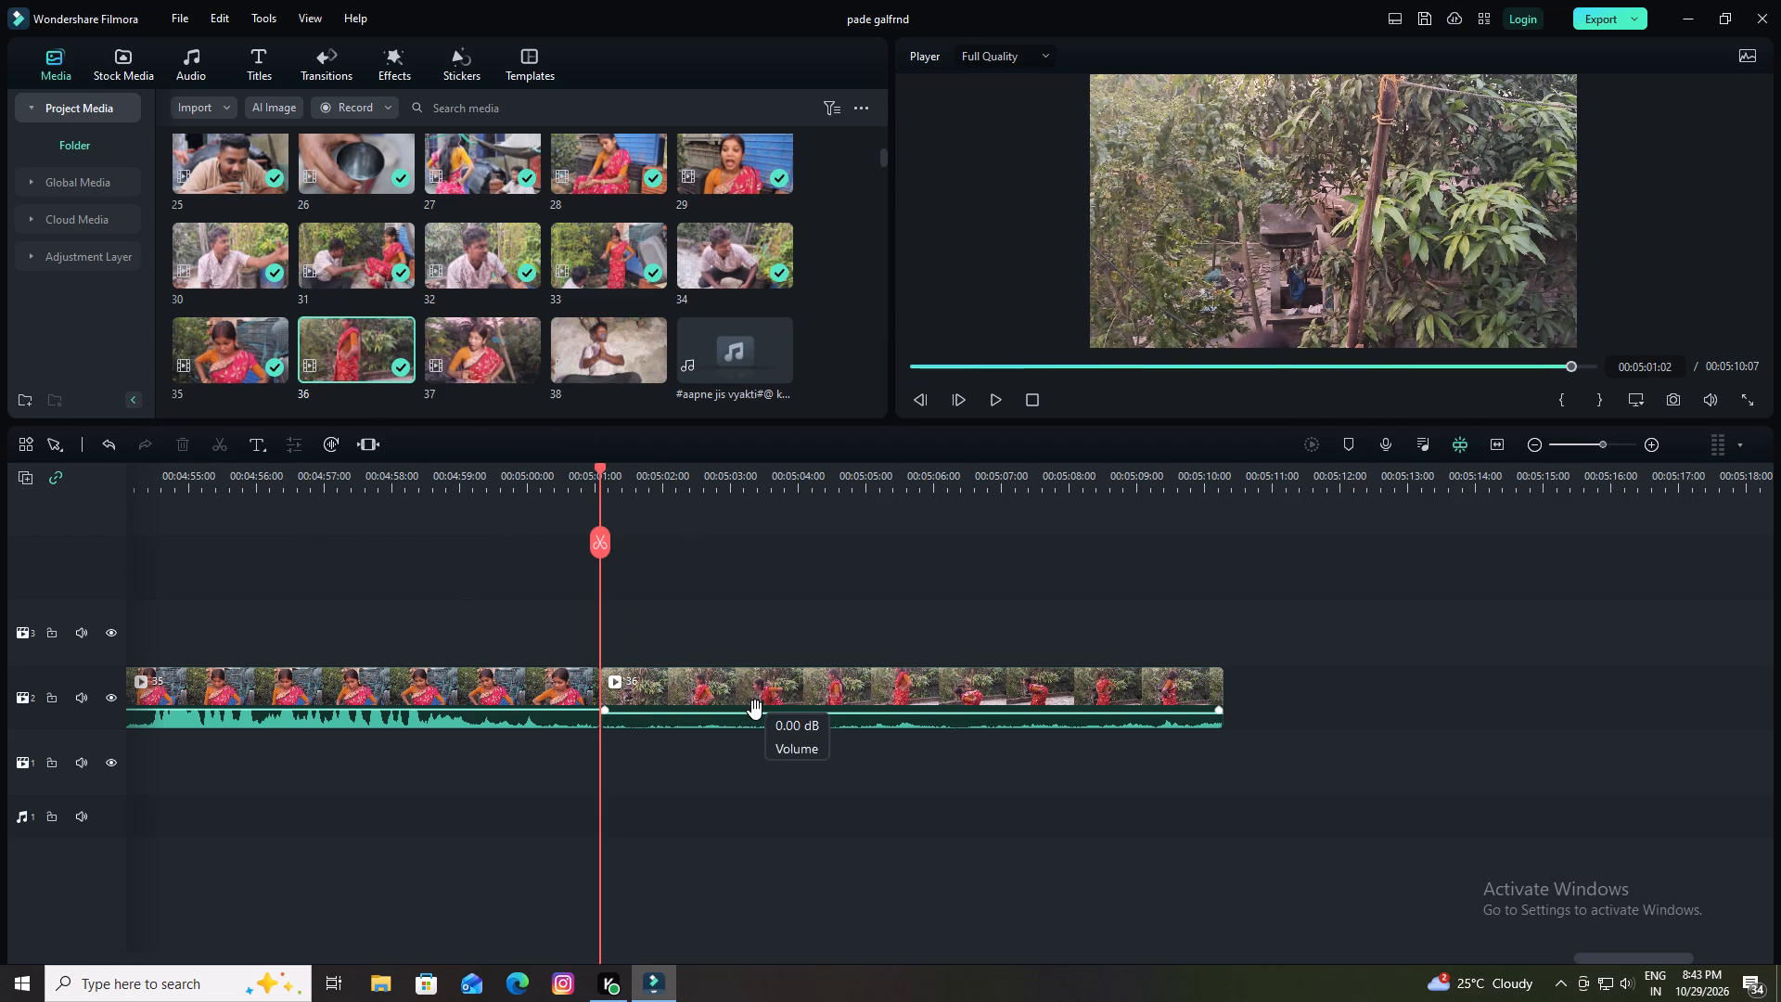
# Raise the audio volume of clip 36.
pyautogui.moveTo(755, 710); pyautogui.dragTo(744, 675)
# Play through clip 36 from just before its start, split it at 00:05:09:06 and delete its part after the cut.
pyautogui.click(603, 467)
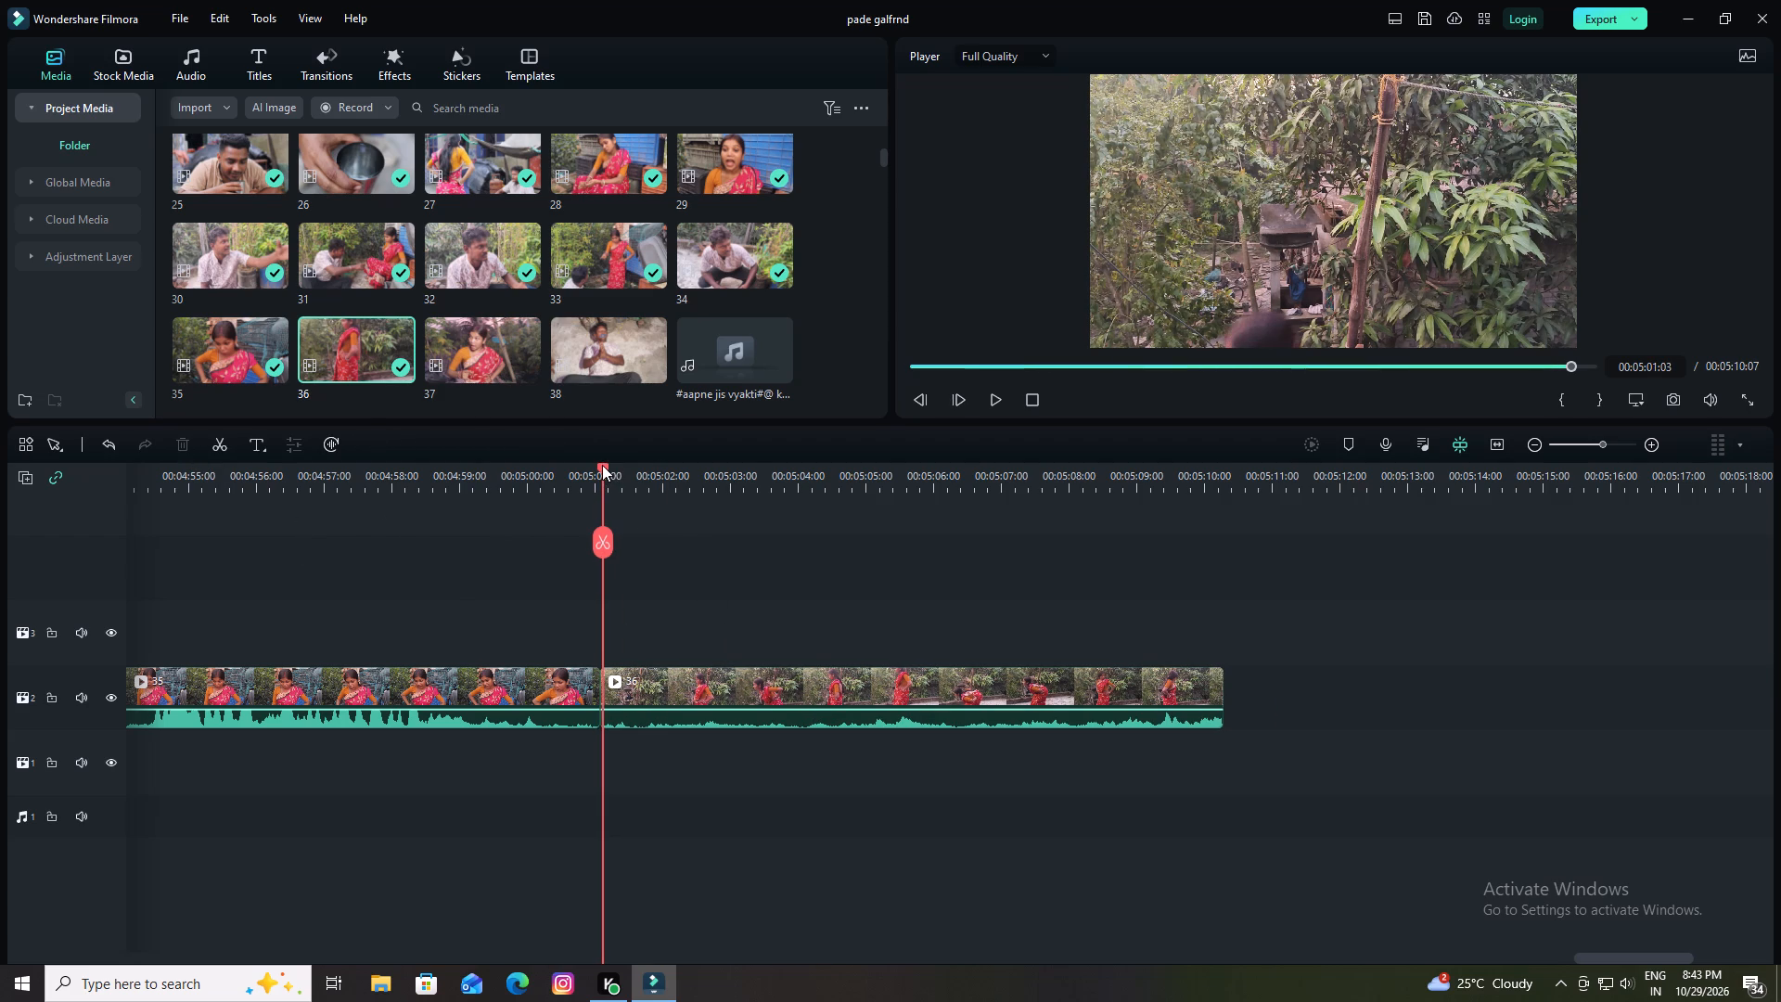
pyautogui.moveTo(602, 465); pyautogui.dragTo(538, 476)
pyautogui.press('space')
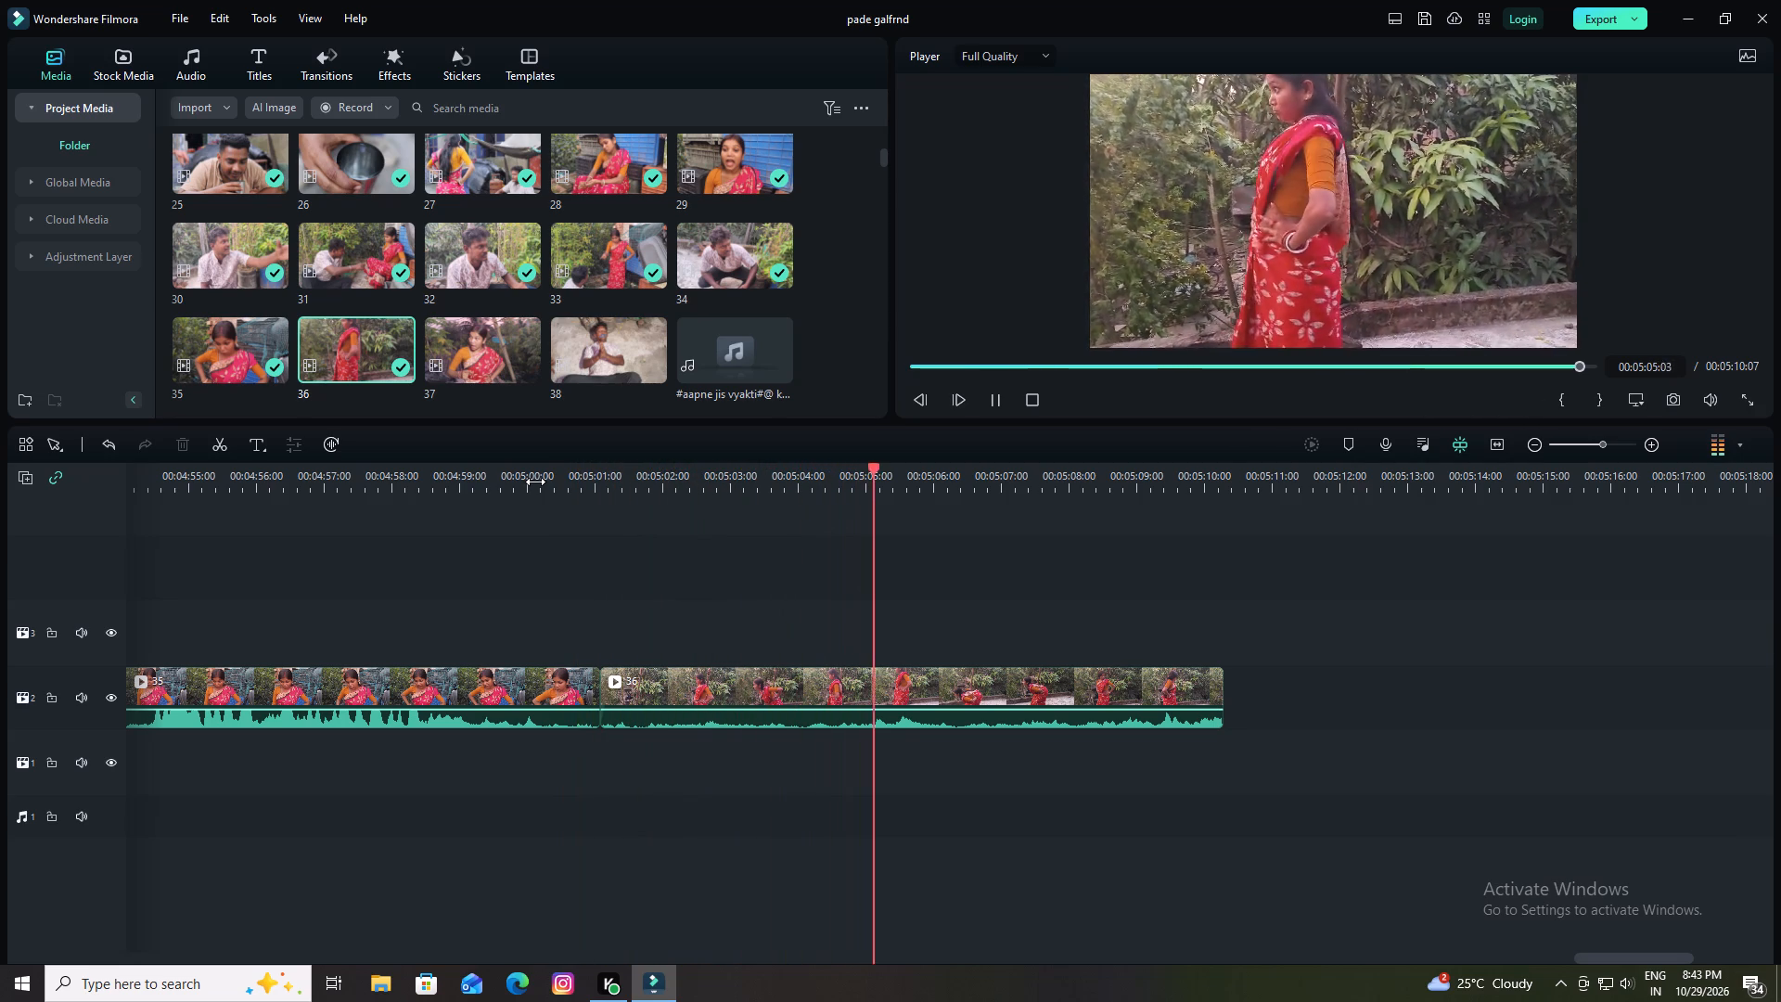
pyautogui.press('space')
pyautogui.press('space')
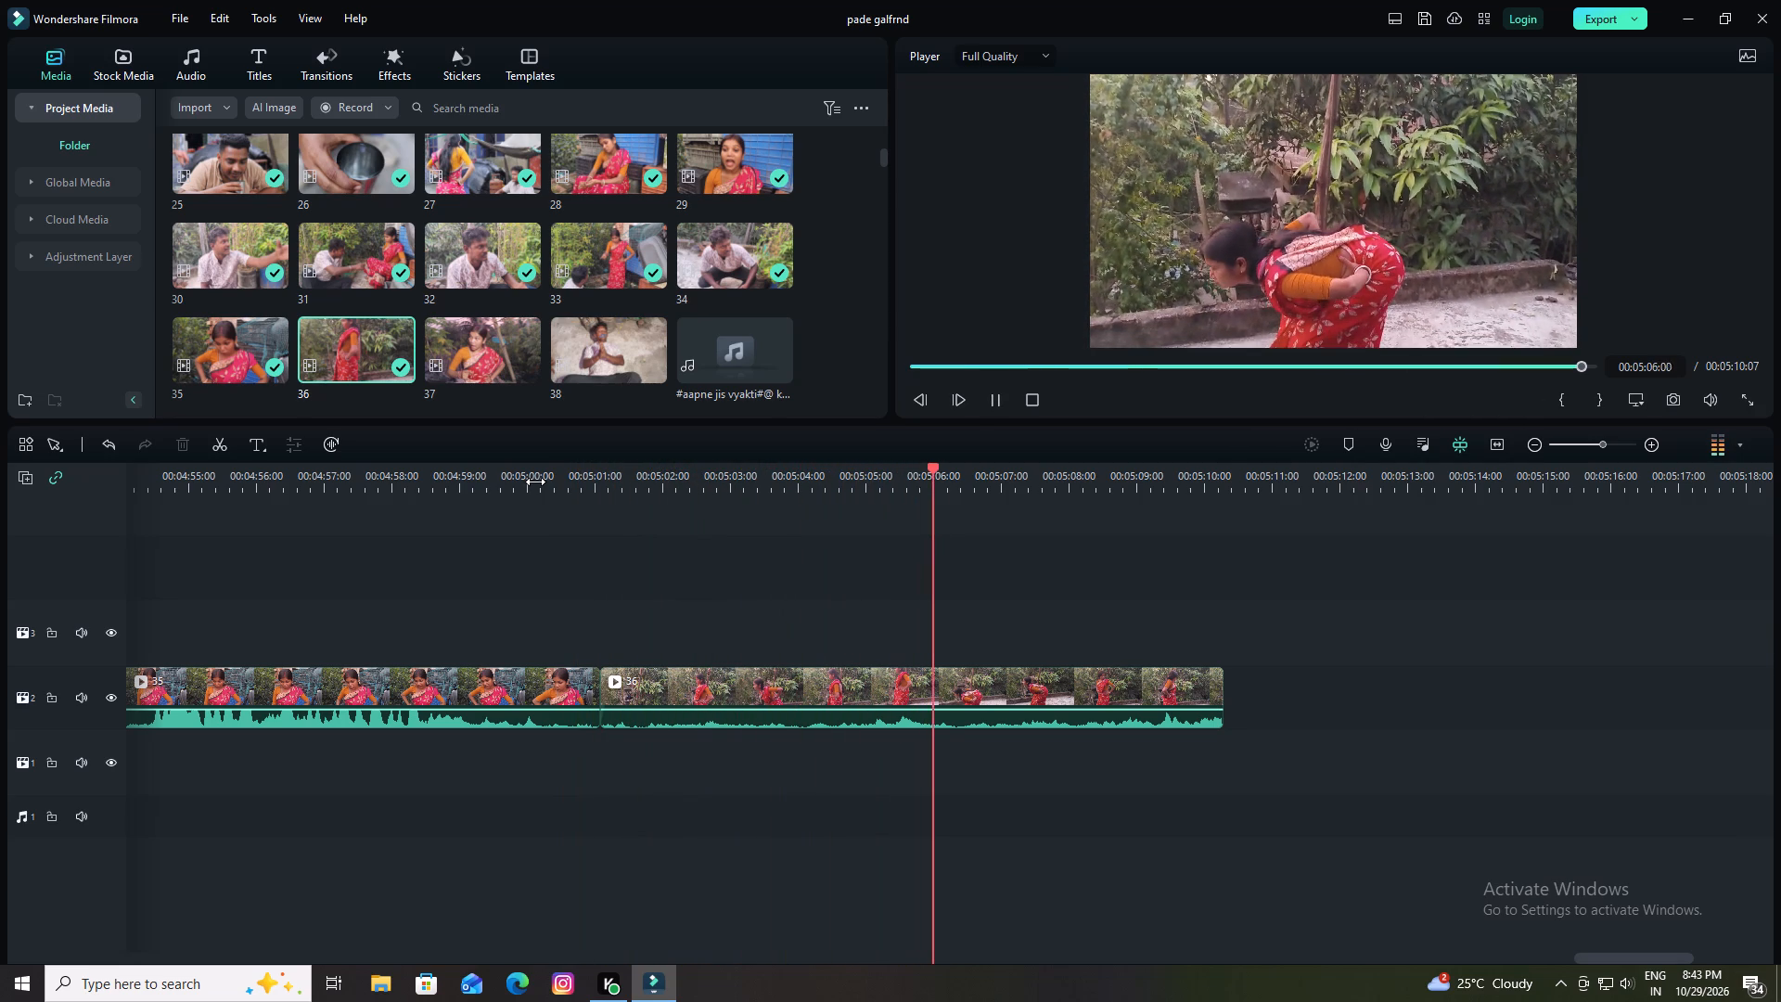
pyautogui.press('space')
pyautogui.press('space')
pyautogui.press('space')
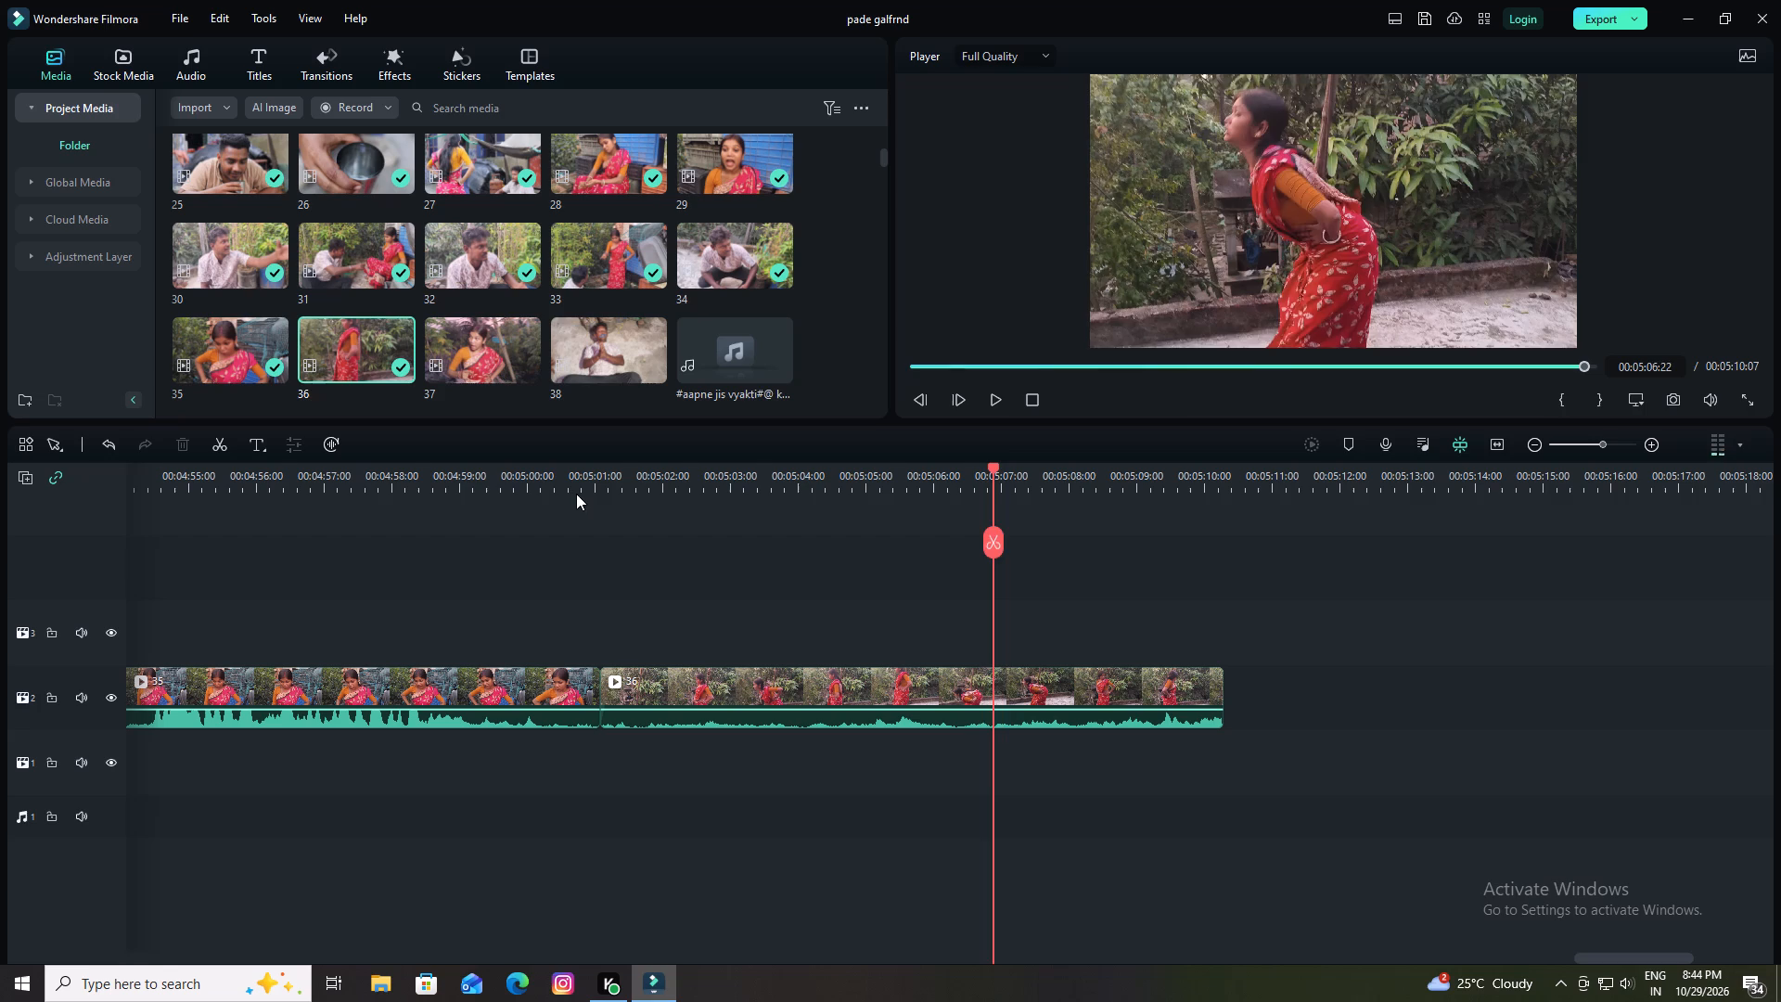
pyautogui.press('space')
pyautogui.press('space')
pyautogui.press('space')
pyautogui.press('space')
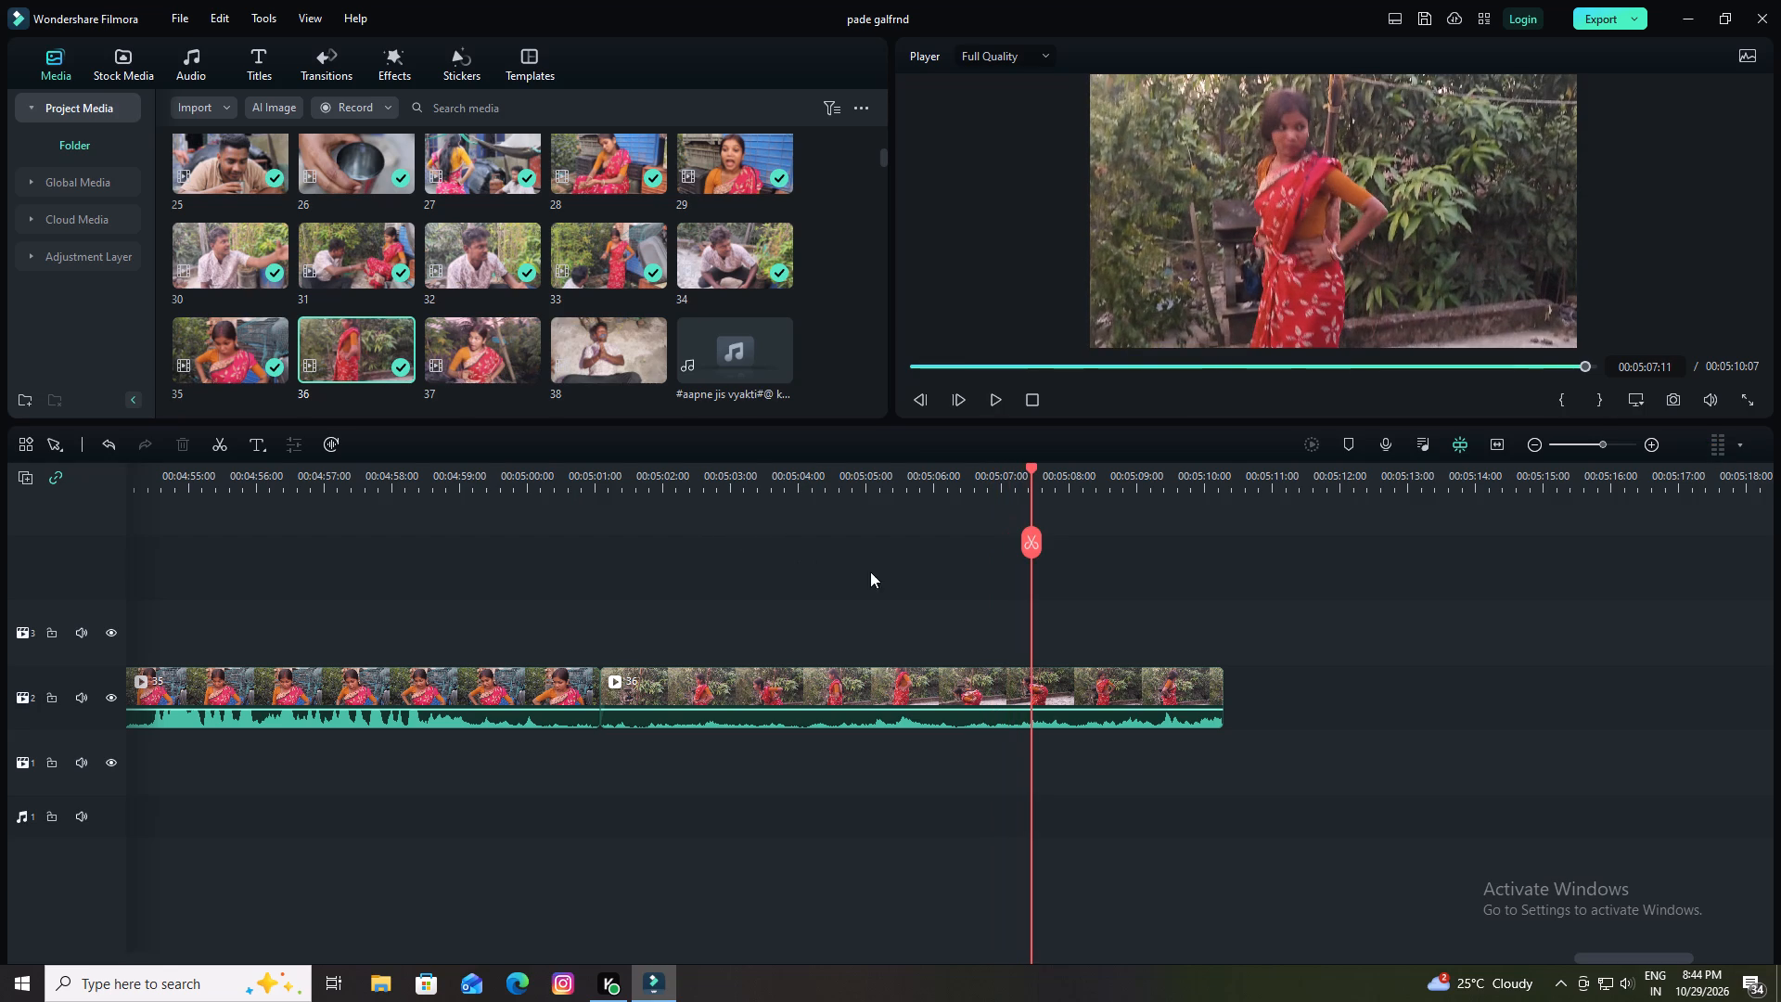
pyautogui.press('space')
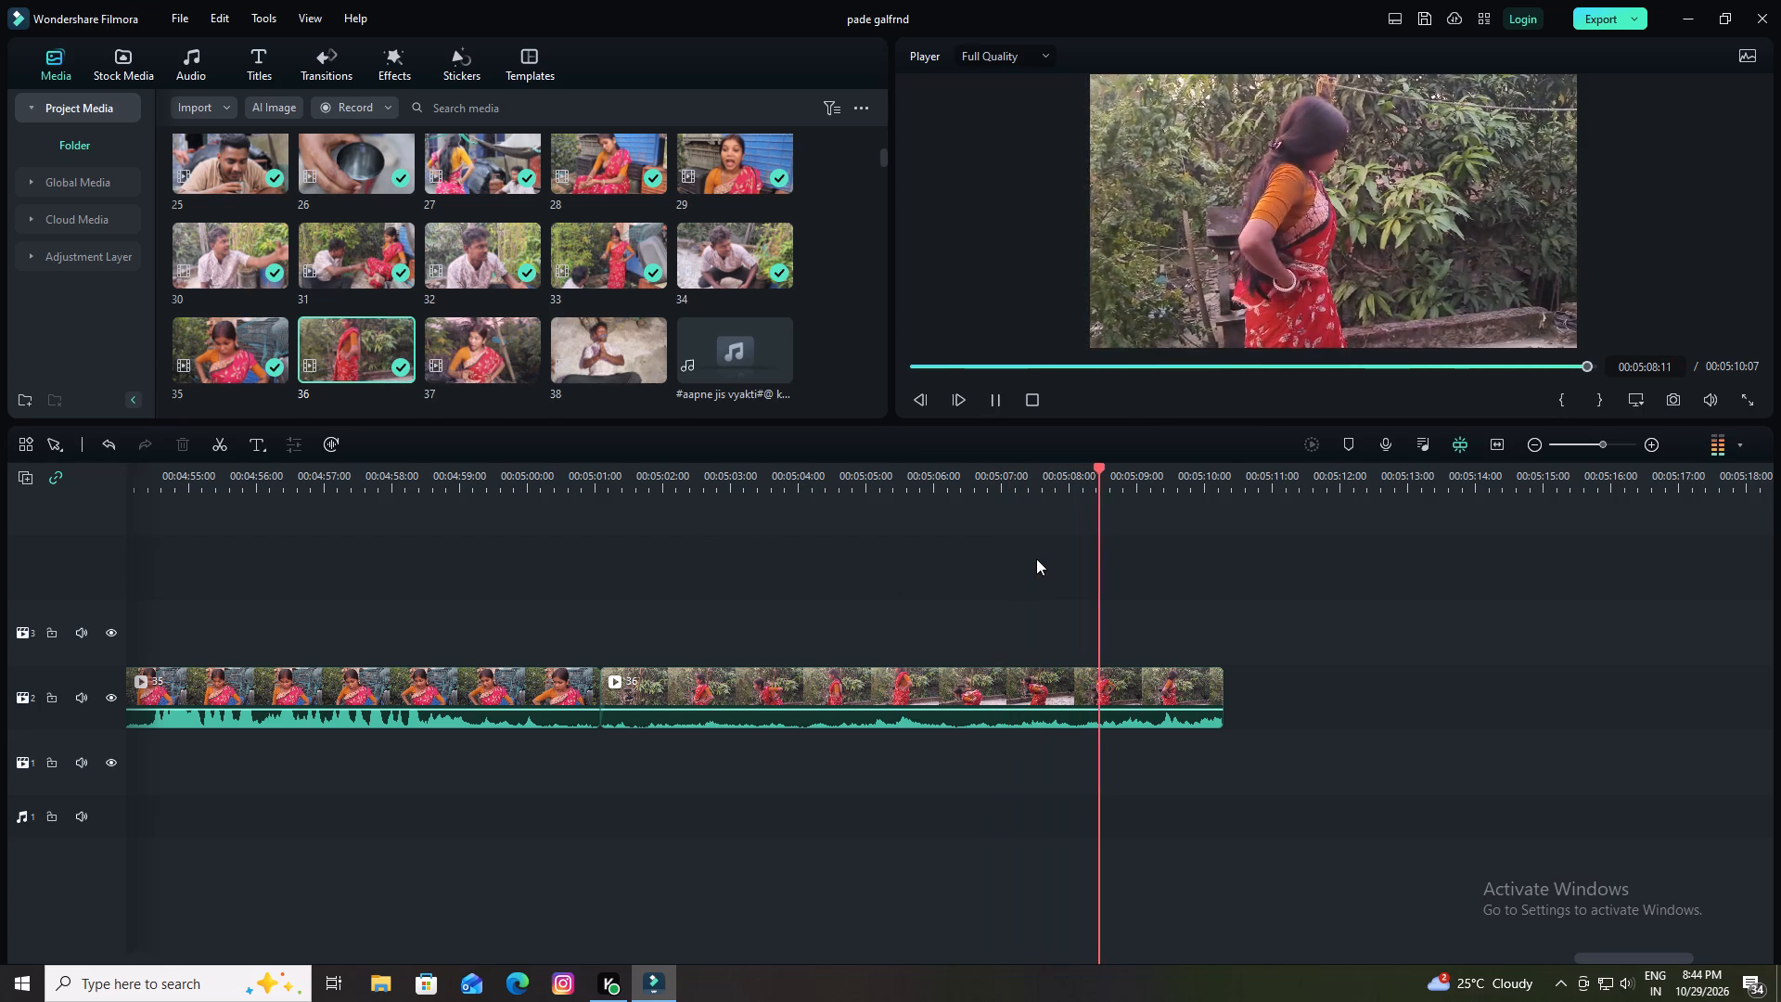
pyautogui.press('space')
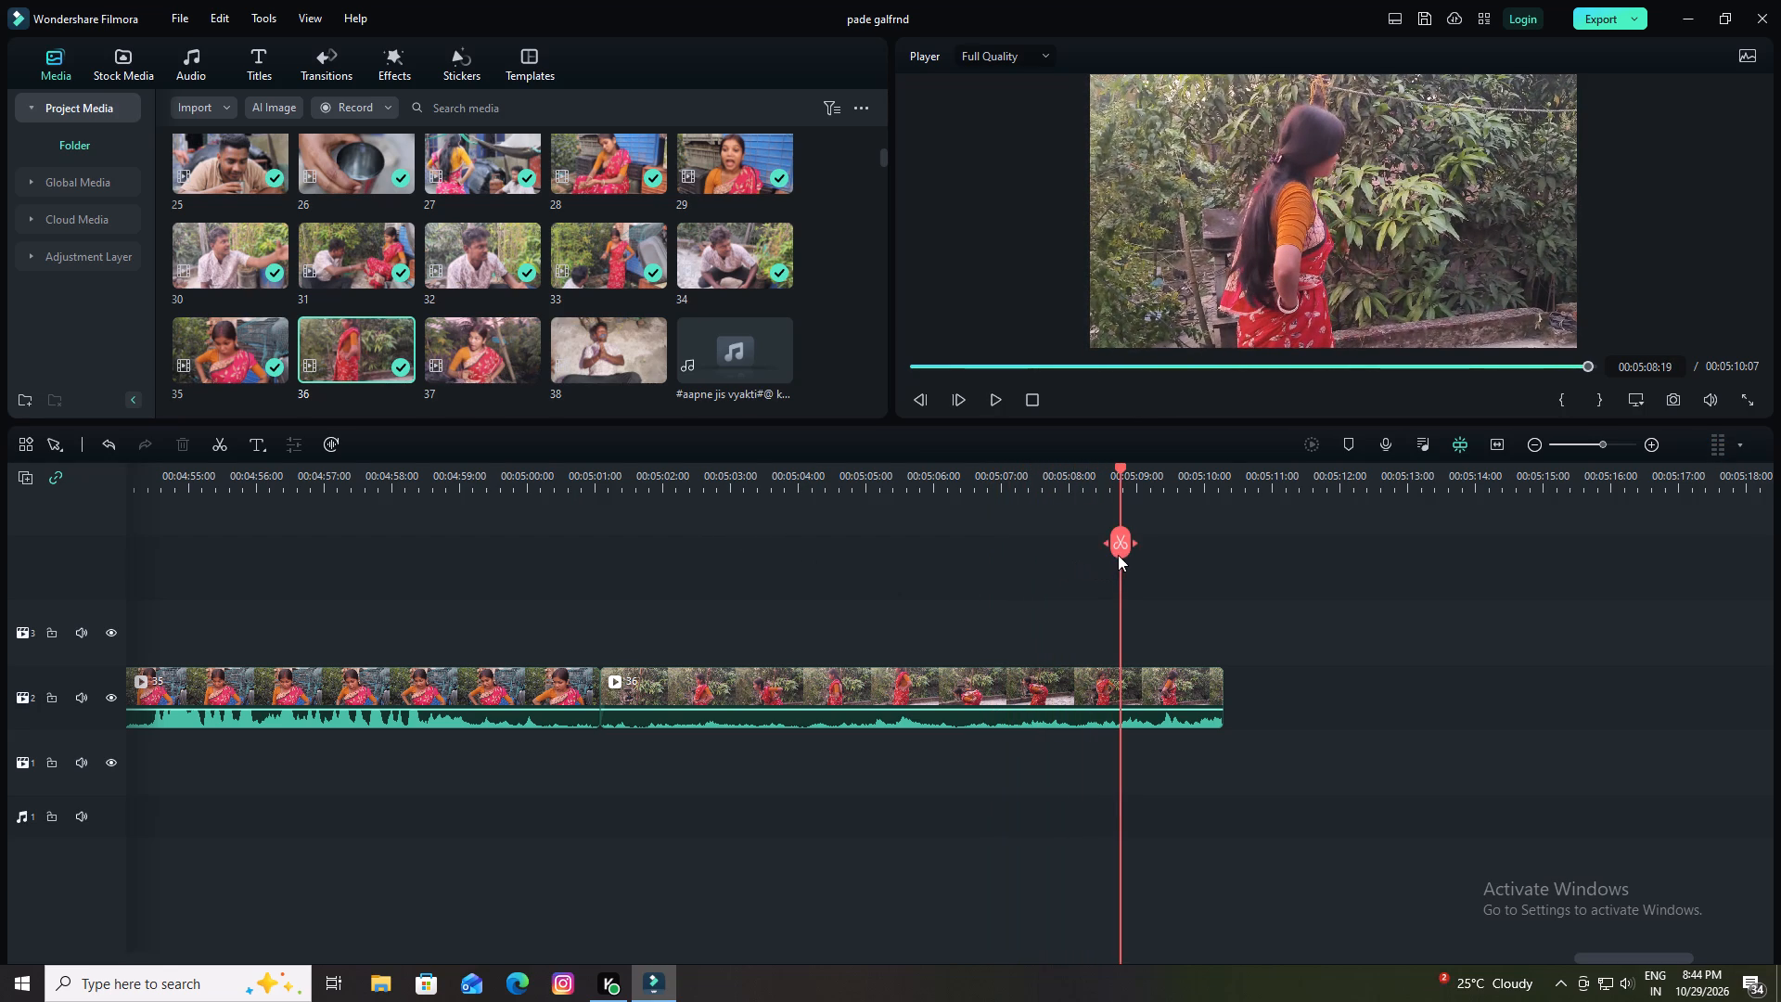
pyautogui.press('space')
pyautogui.press('space')
pyautogui.click(1149, 543)
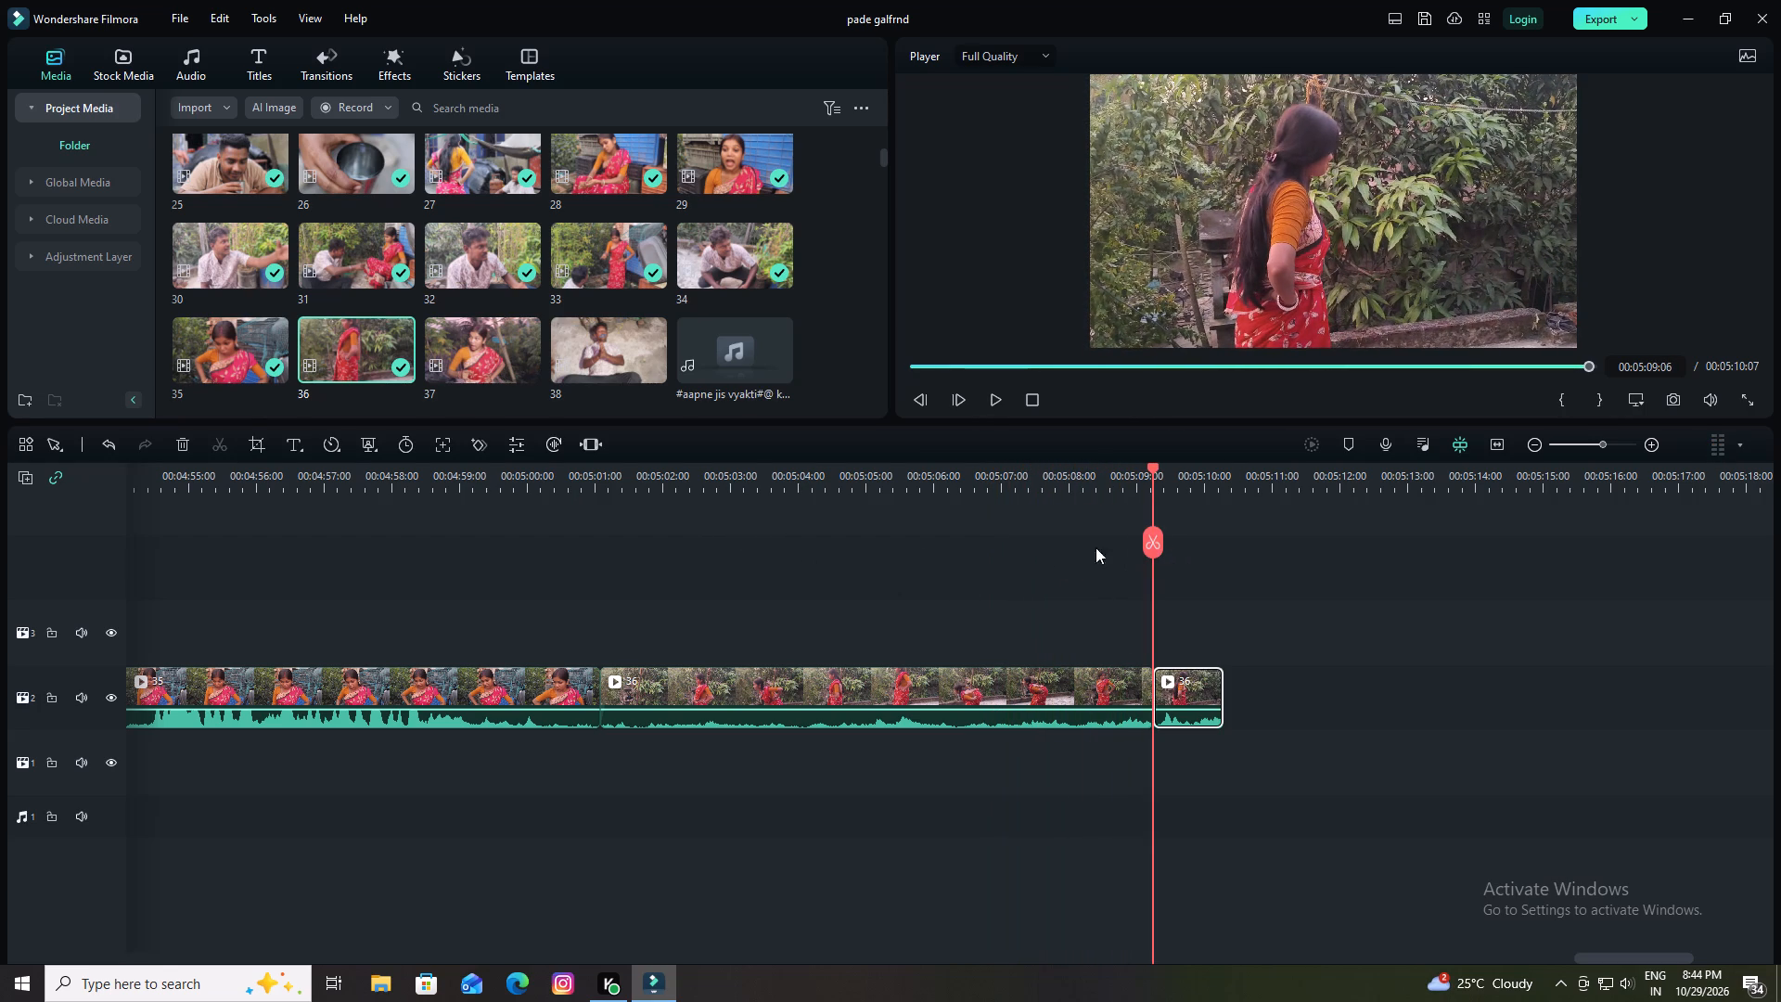
pyautogui.click(180, 442)
# Set the brightness of clip 36 to 24.29 in its colour settings and play the brightened clip through.
pyautogui.doubleClick(793, 687)
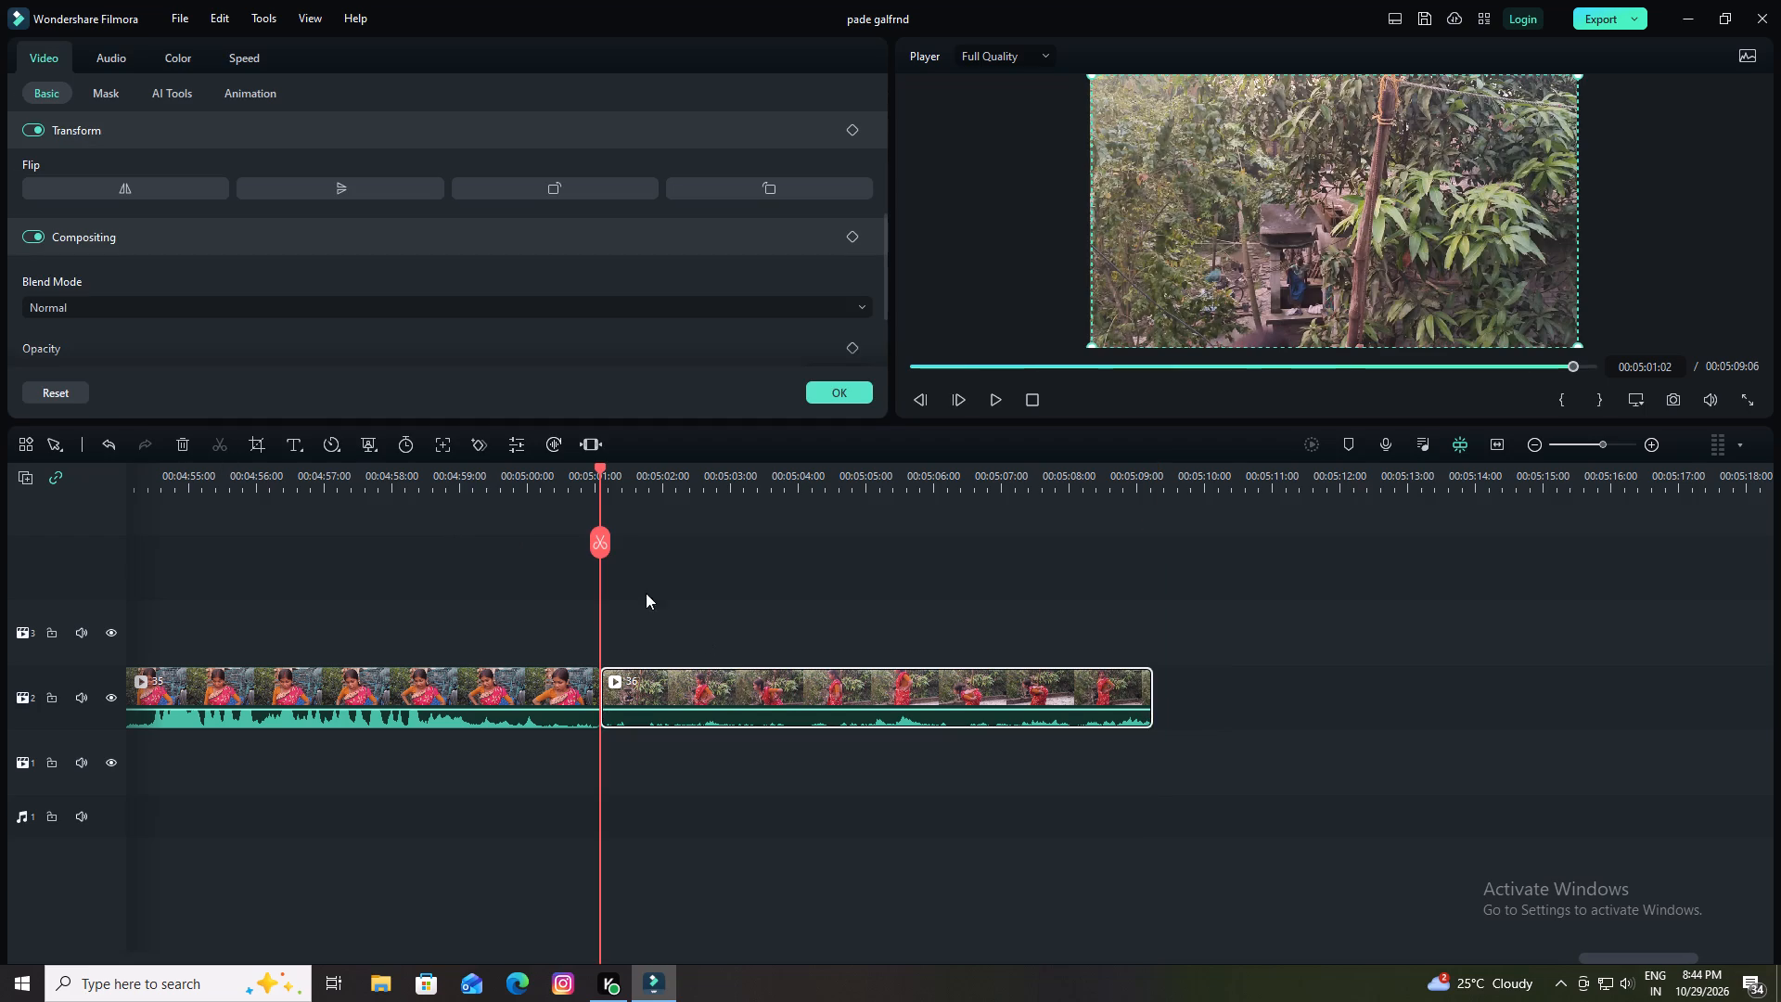
pyautogui.click(179, 53)
pyautogui.scroll(-3, 295, 177)
pyautogui.scroll(-2, 339, 246)
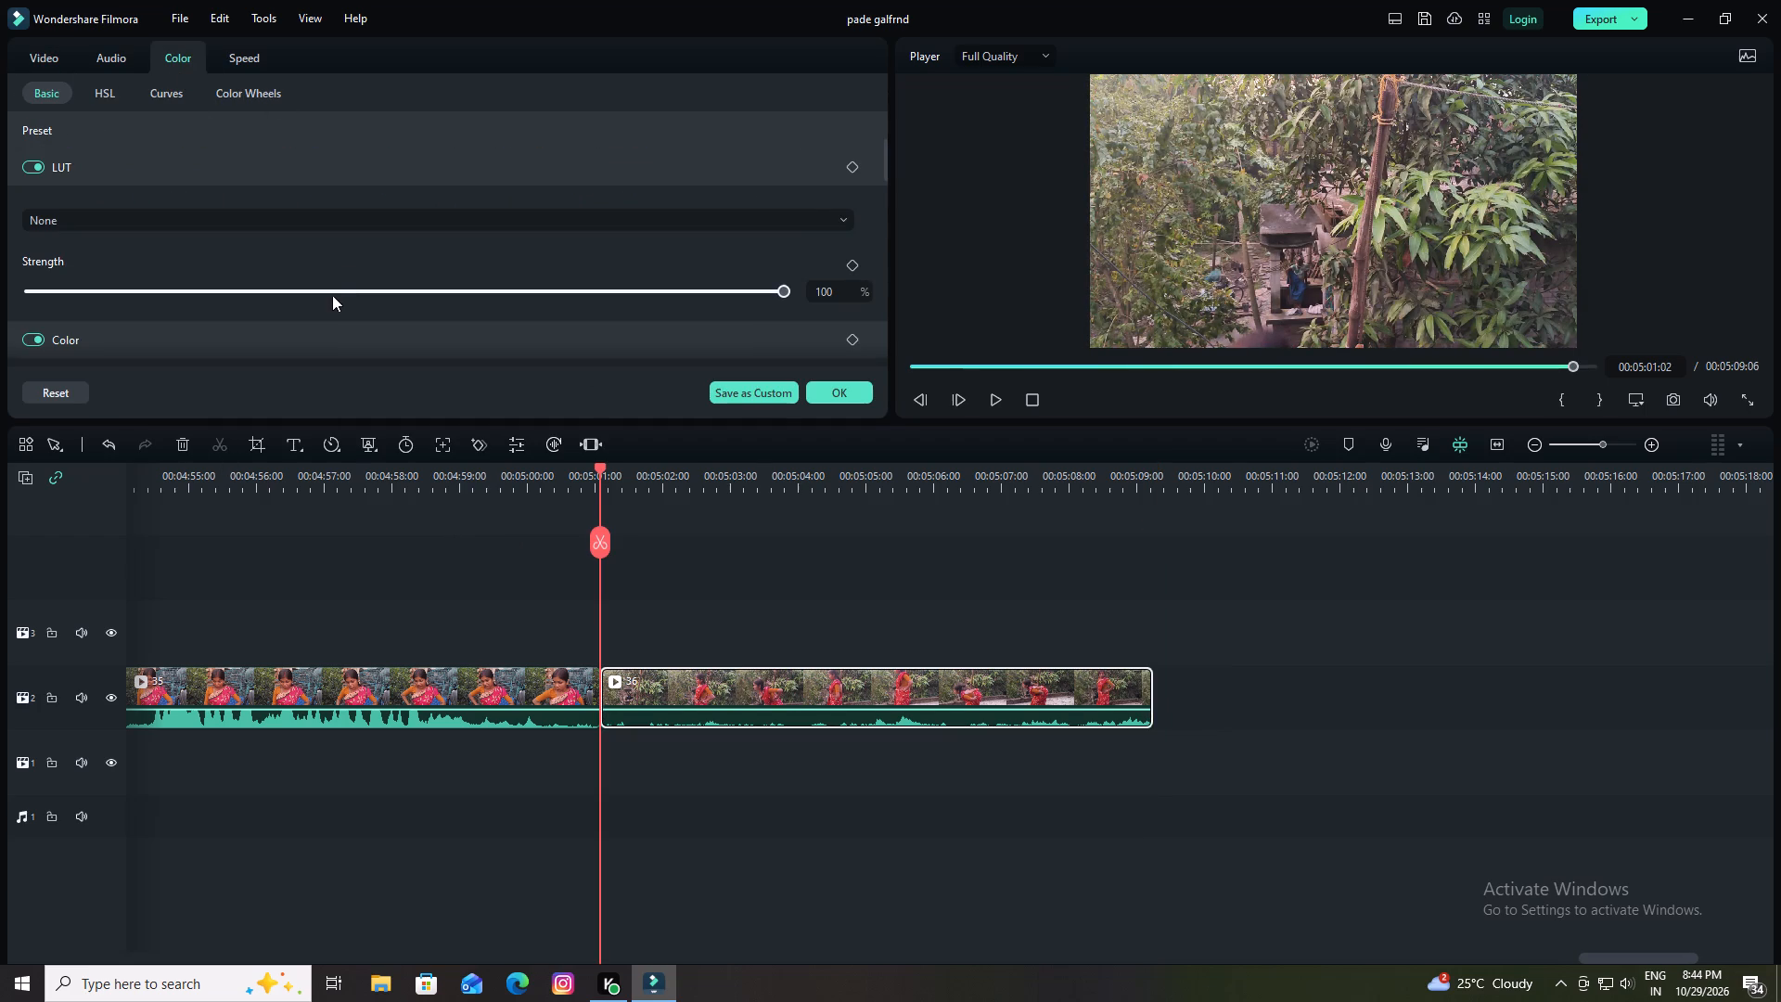
pyautogui.scroll(-6, 338, 295)
pyautogui.scroll(2, 352, 285)
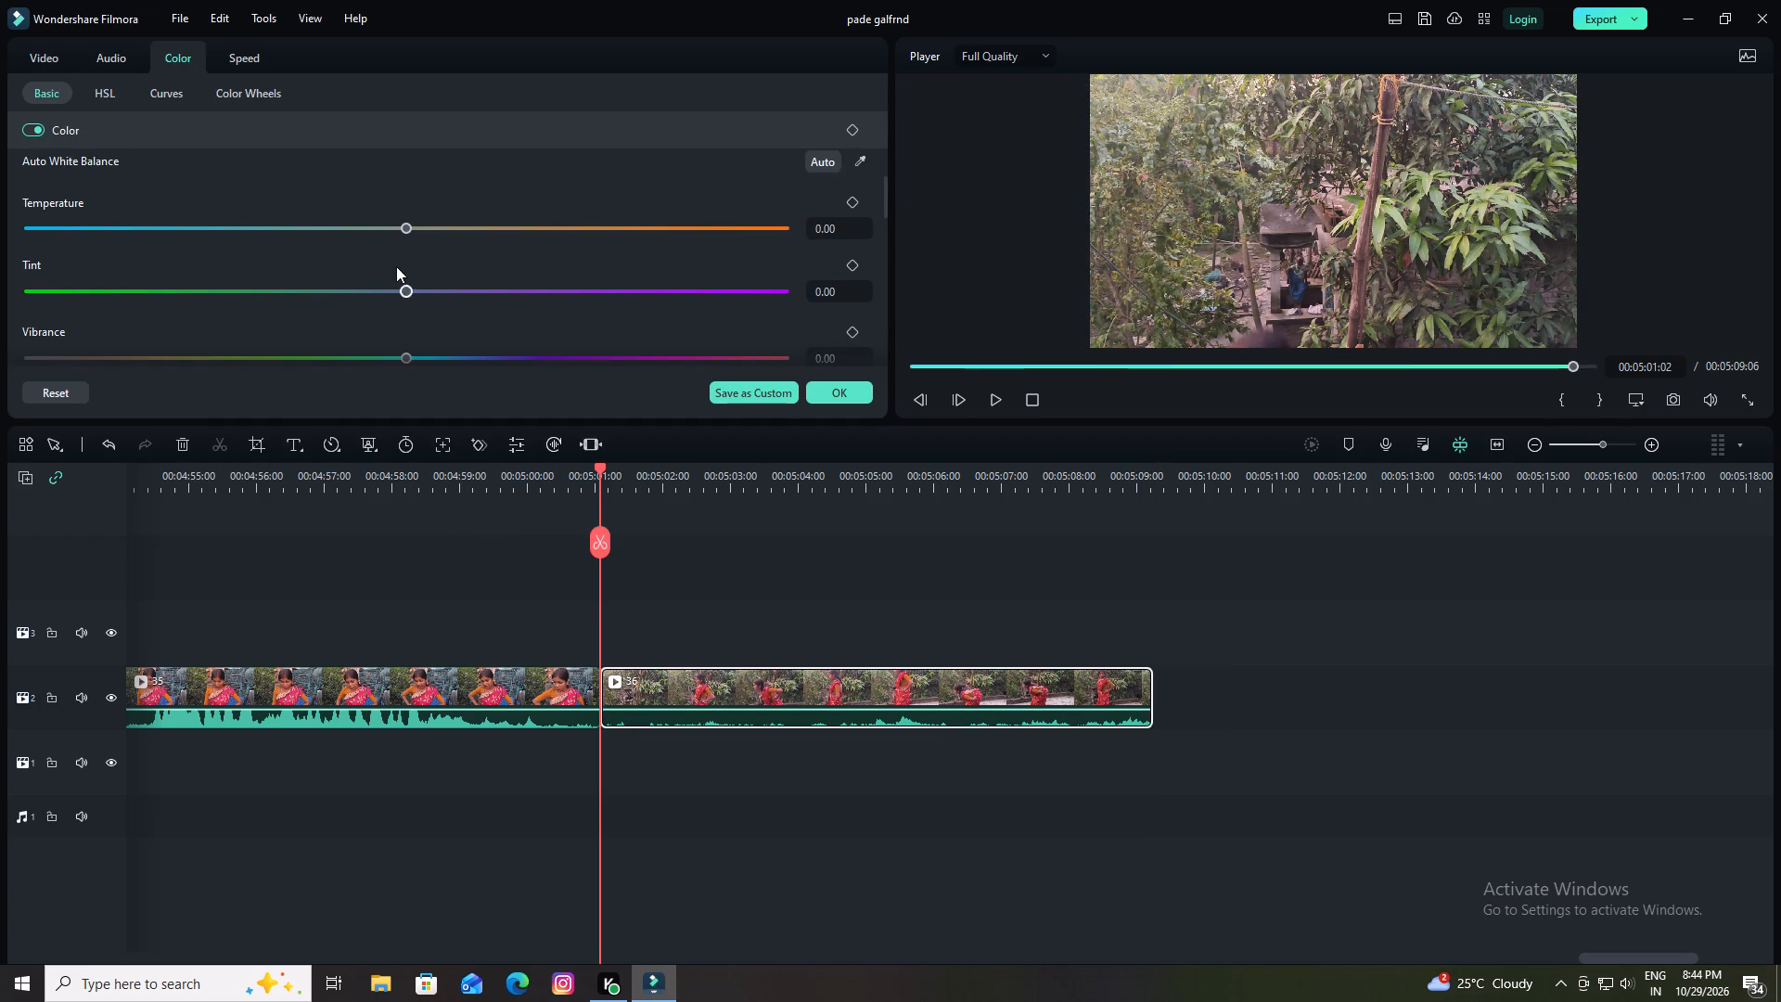
pyautogui.scroll(2, 409, 259)
pyautogui.scroll(-9, 409, 259)
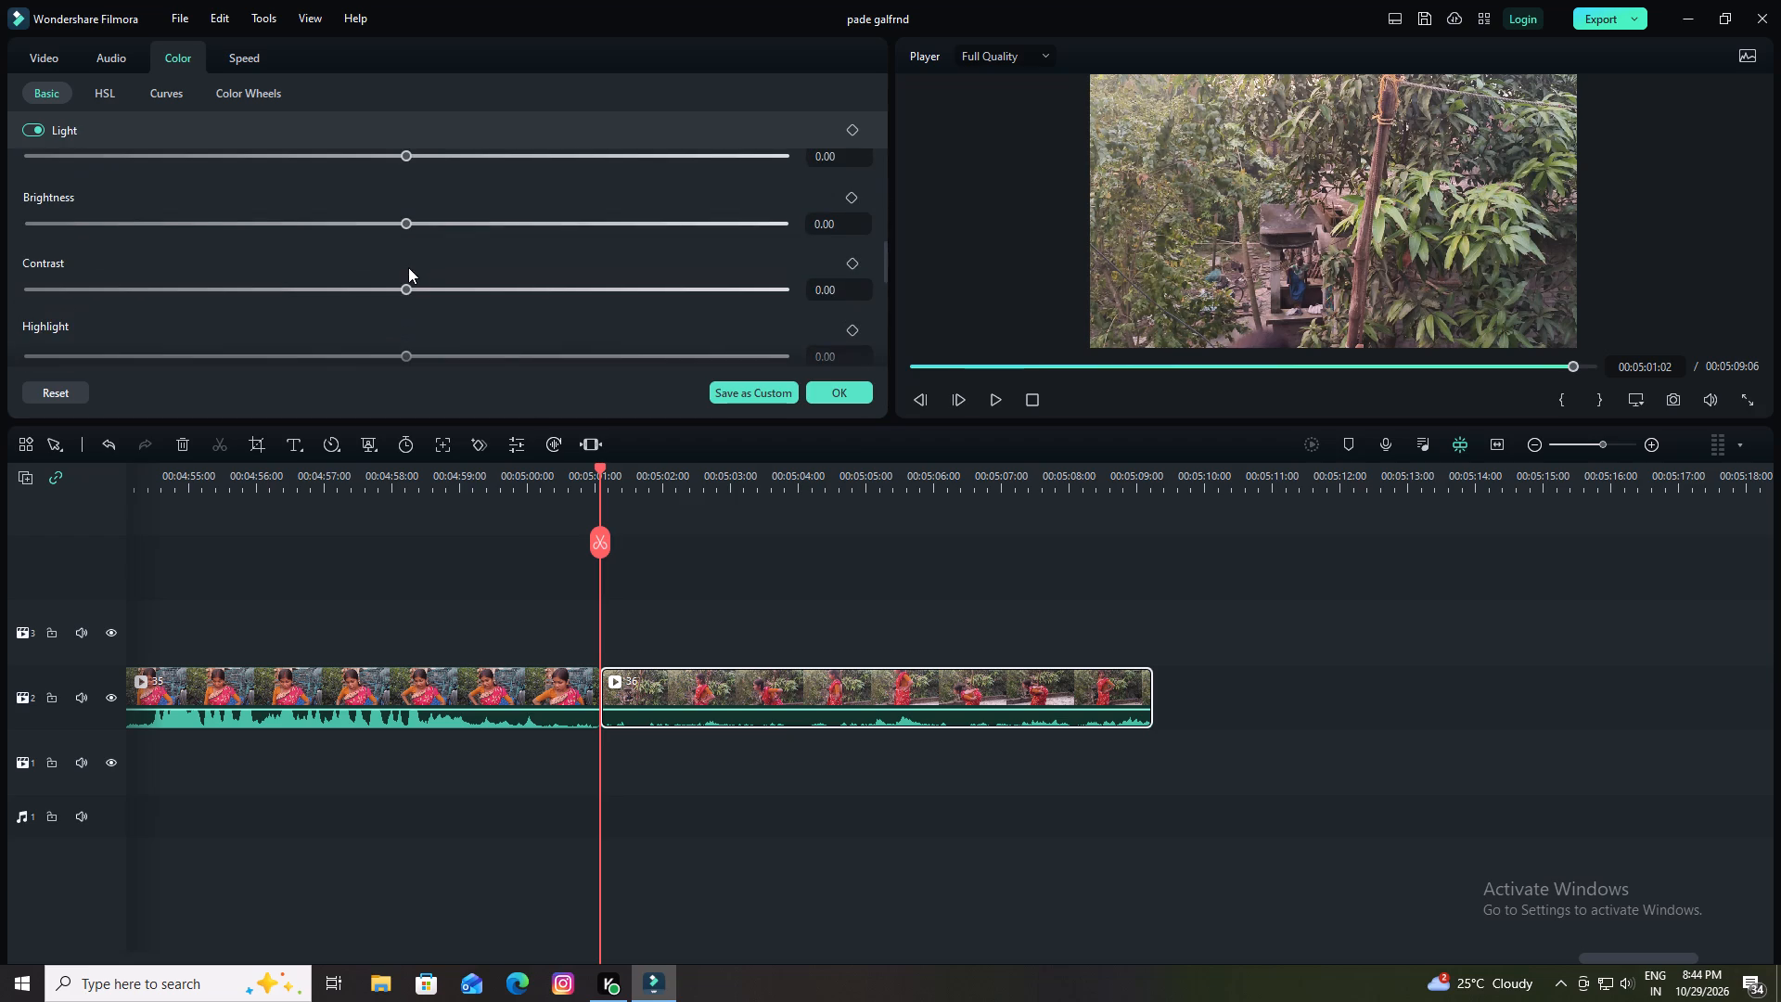
pyautogui.moveTo(403, 226); pyautogui.dragTo(473, 229)
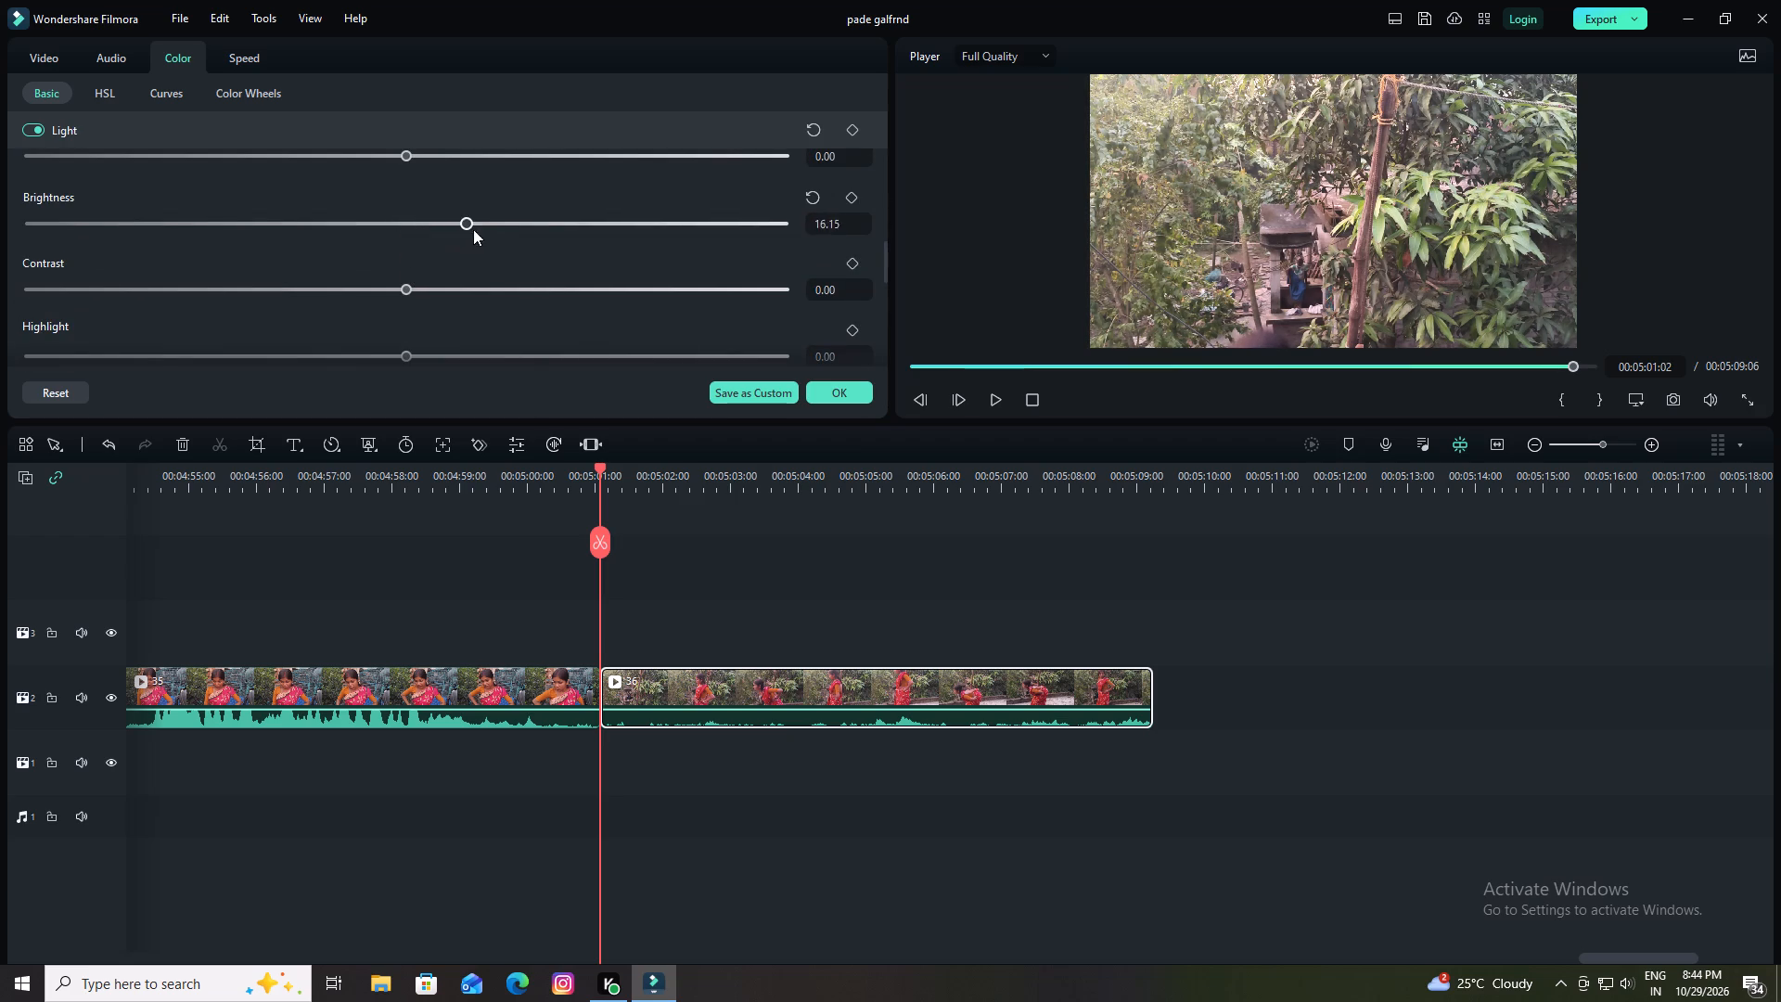
pyautogui.moveTo(473, 229); pyautogui.dragTo(498, 232)
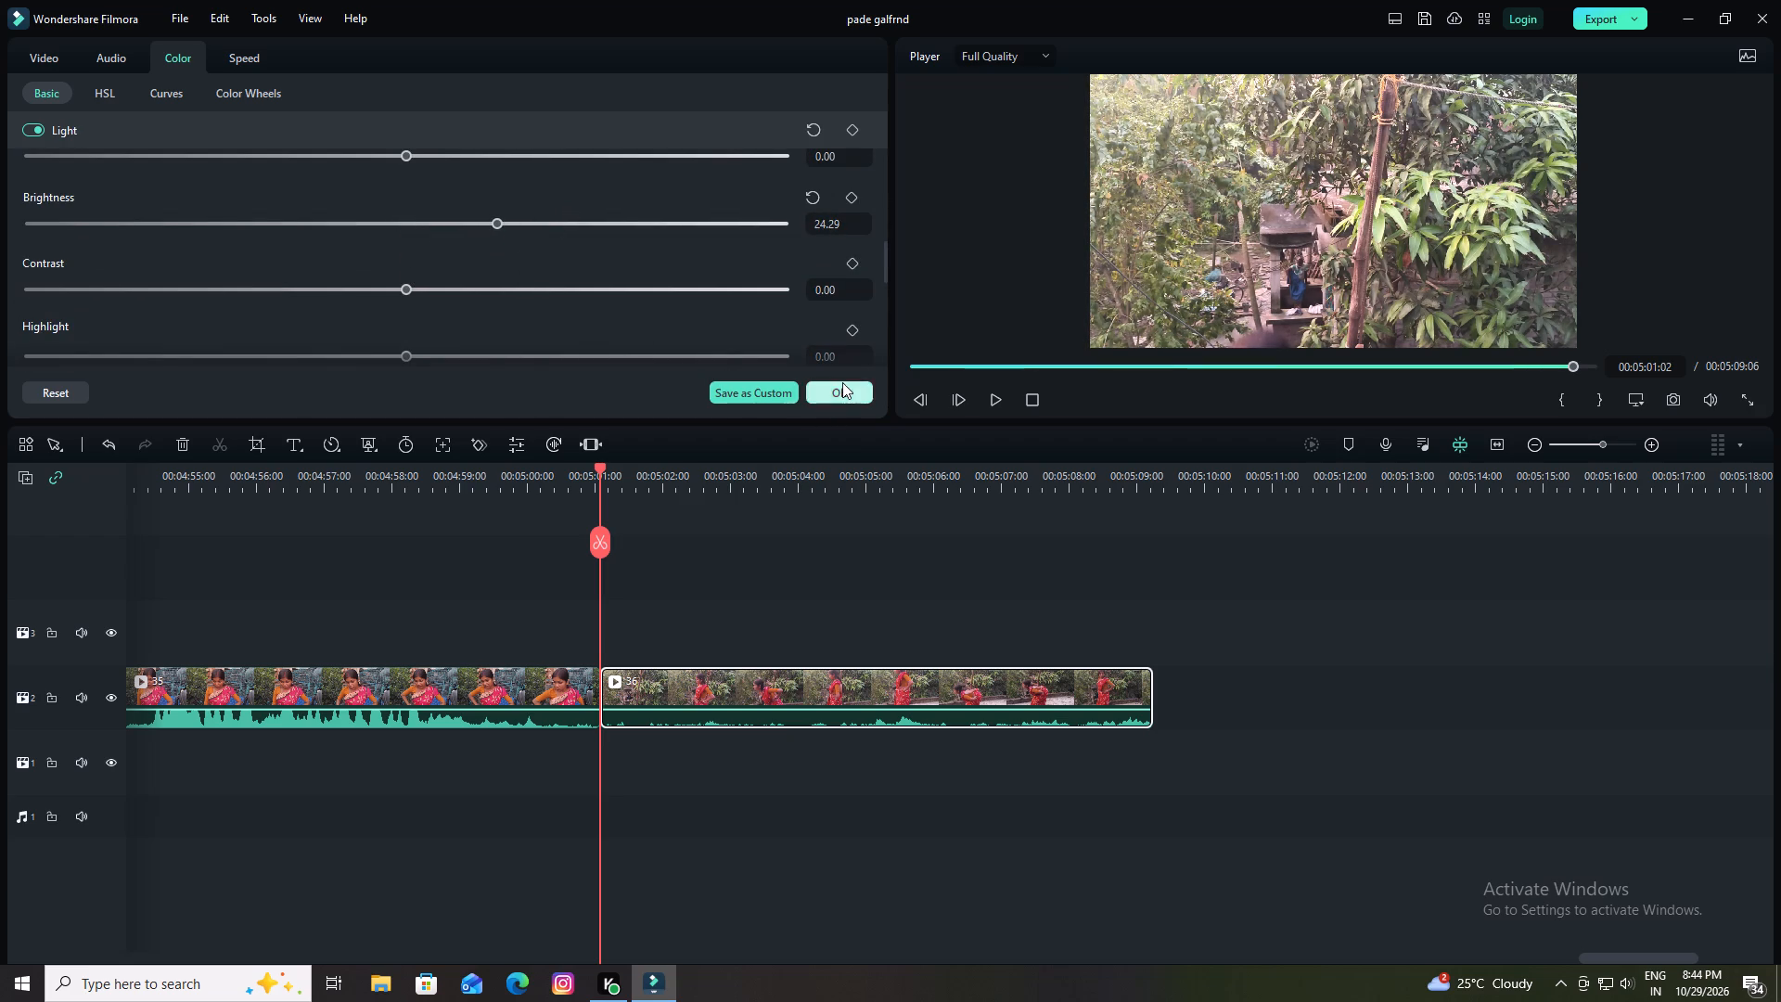
pyautogui.click(842, 383)
pyautogui.moveTo(599, 467); pyautogui.dragTo(571, 473)
pyautogui.press('space')
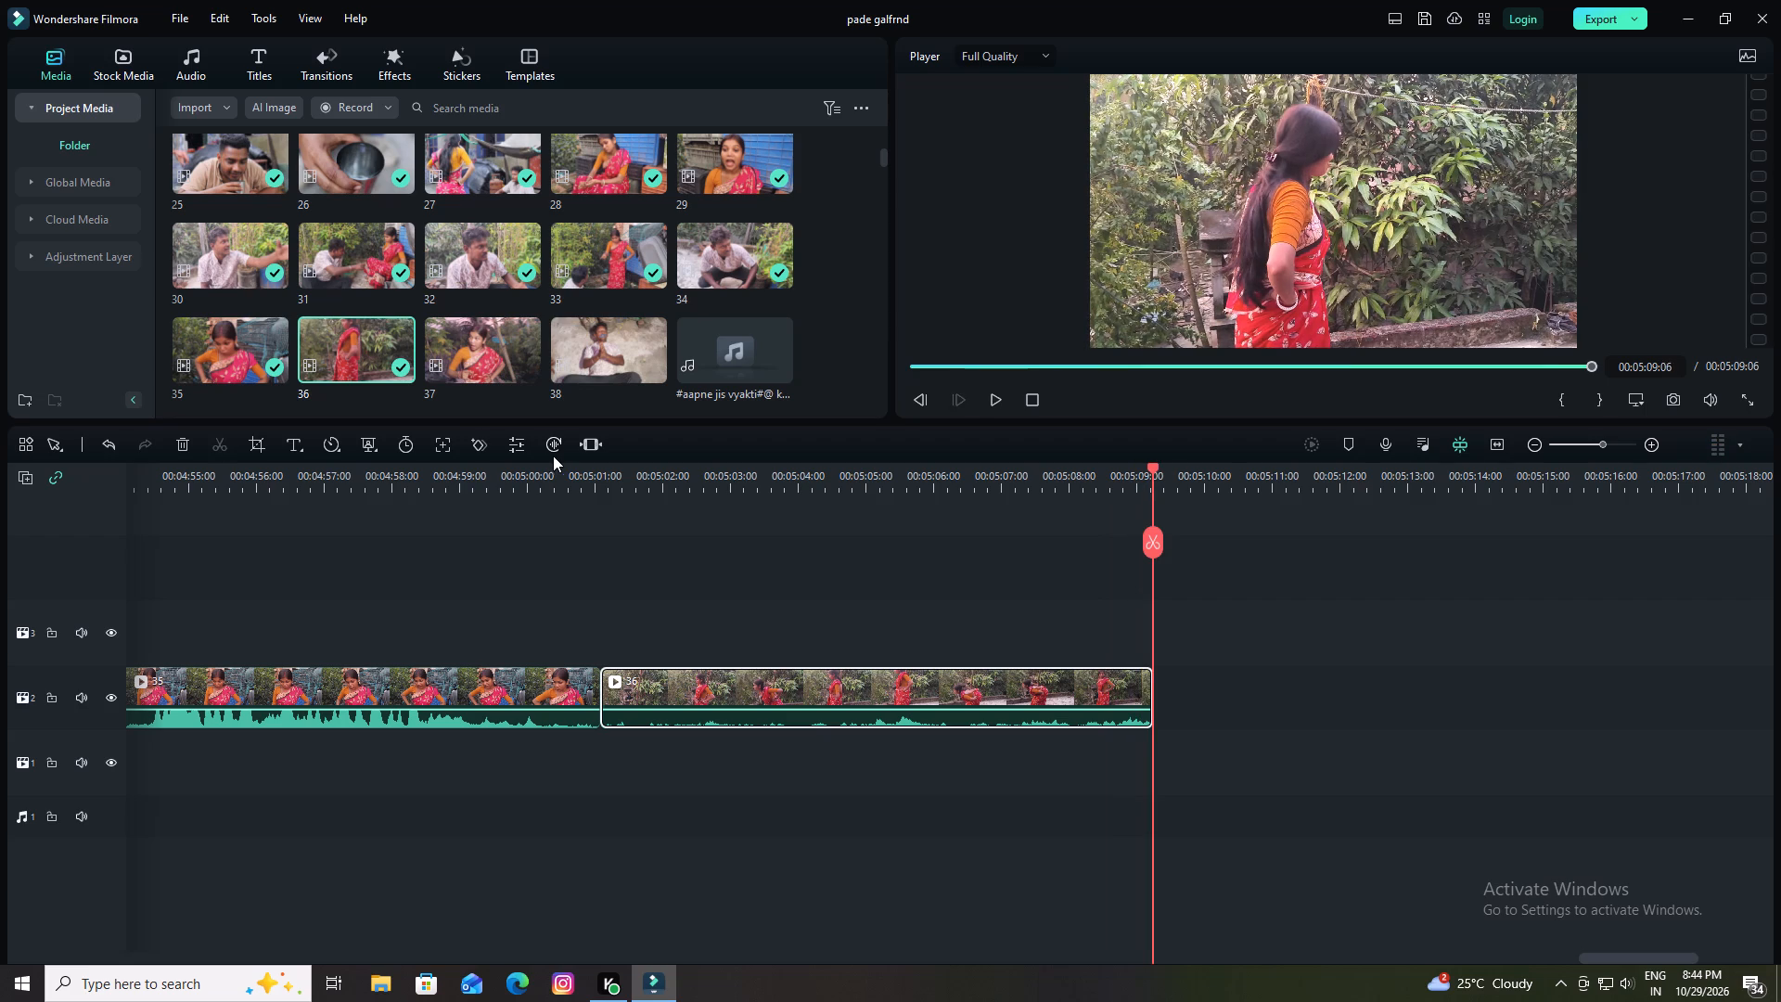
# Add clip 37 directly after clip 36 on the main video track and raise its audio volume.
pyautogui.moveTo(460, 343); pyautogui.dragTo(1117, 650)
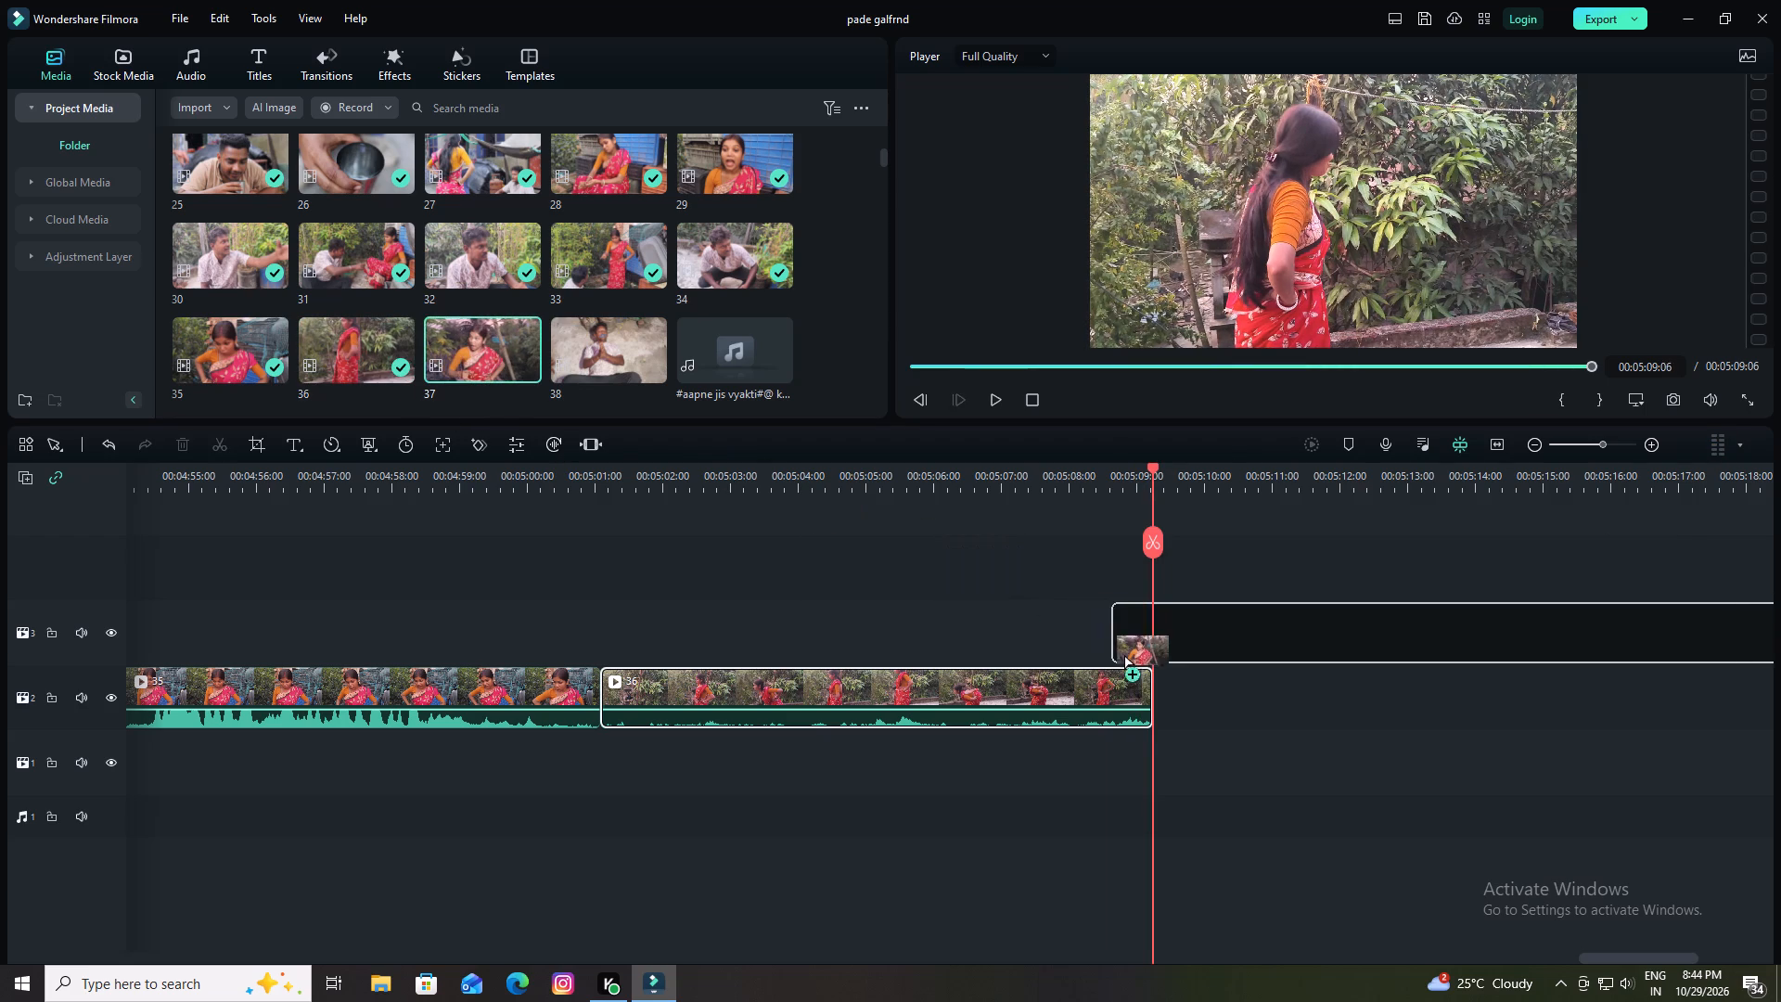
pyautogui.moveTo(1117, 650); pyautogui.dragTo(1166, 705)
pyautogui.moveTo(1200, 716); pyautogui.dragTo(1200, 702)
# Play the beginning of clip 37, split it at 00:05:11:06 and delete its part before the cut.
pyautogui.press('space')
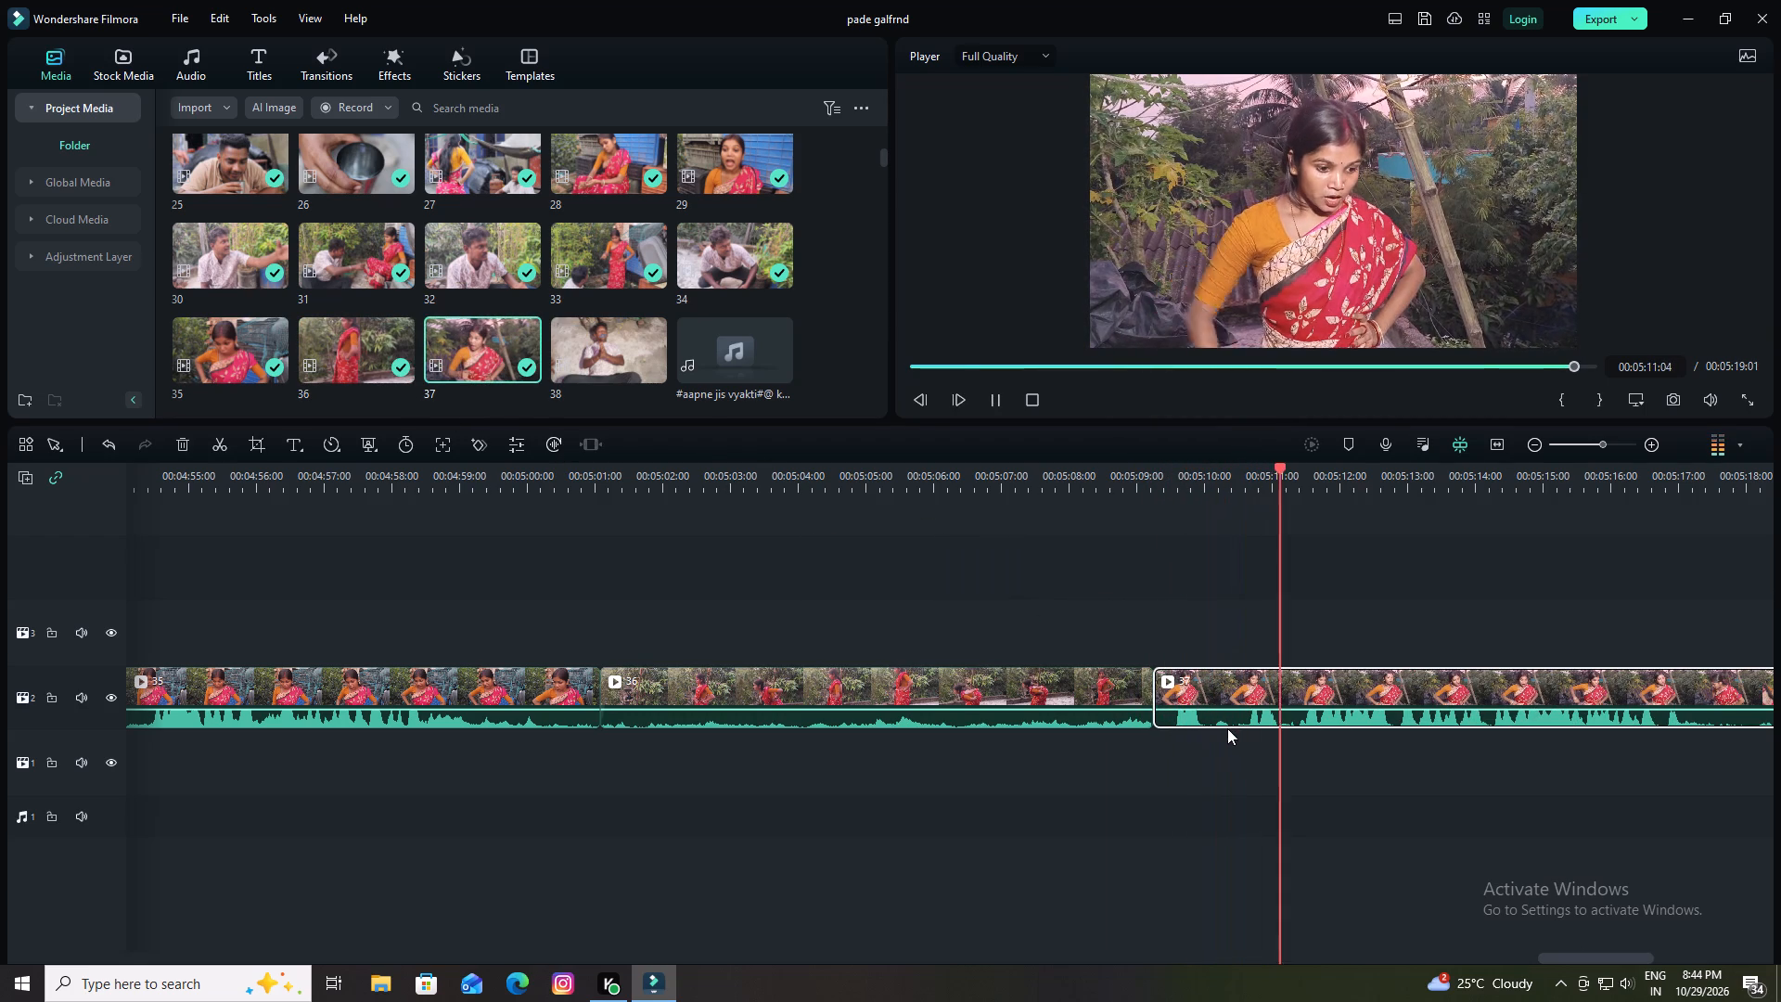
pyautogui.press('space')
pyautogui.click(1290, 543)
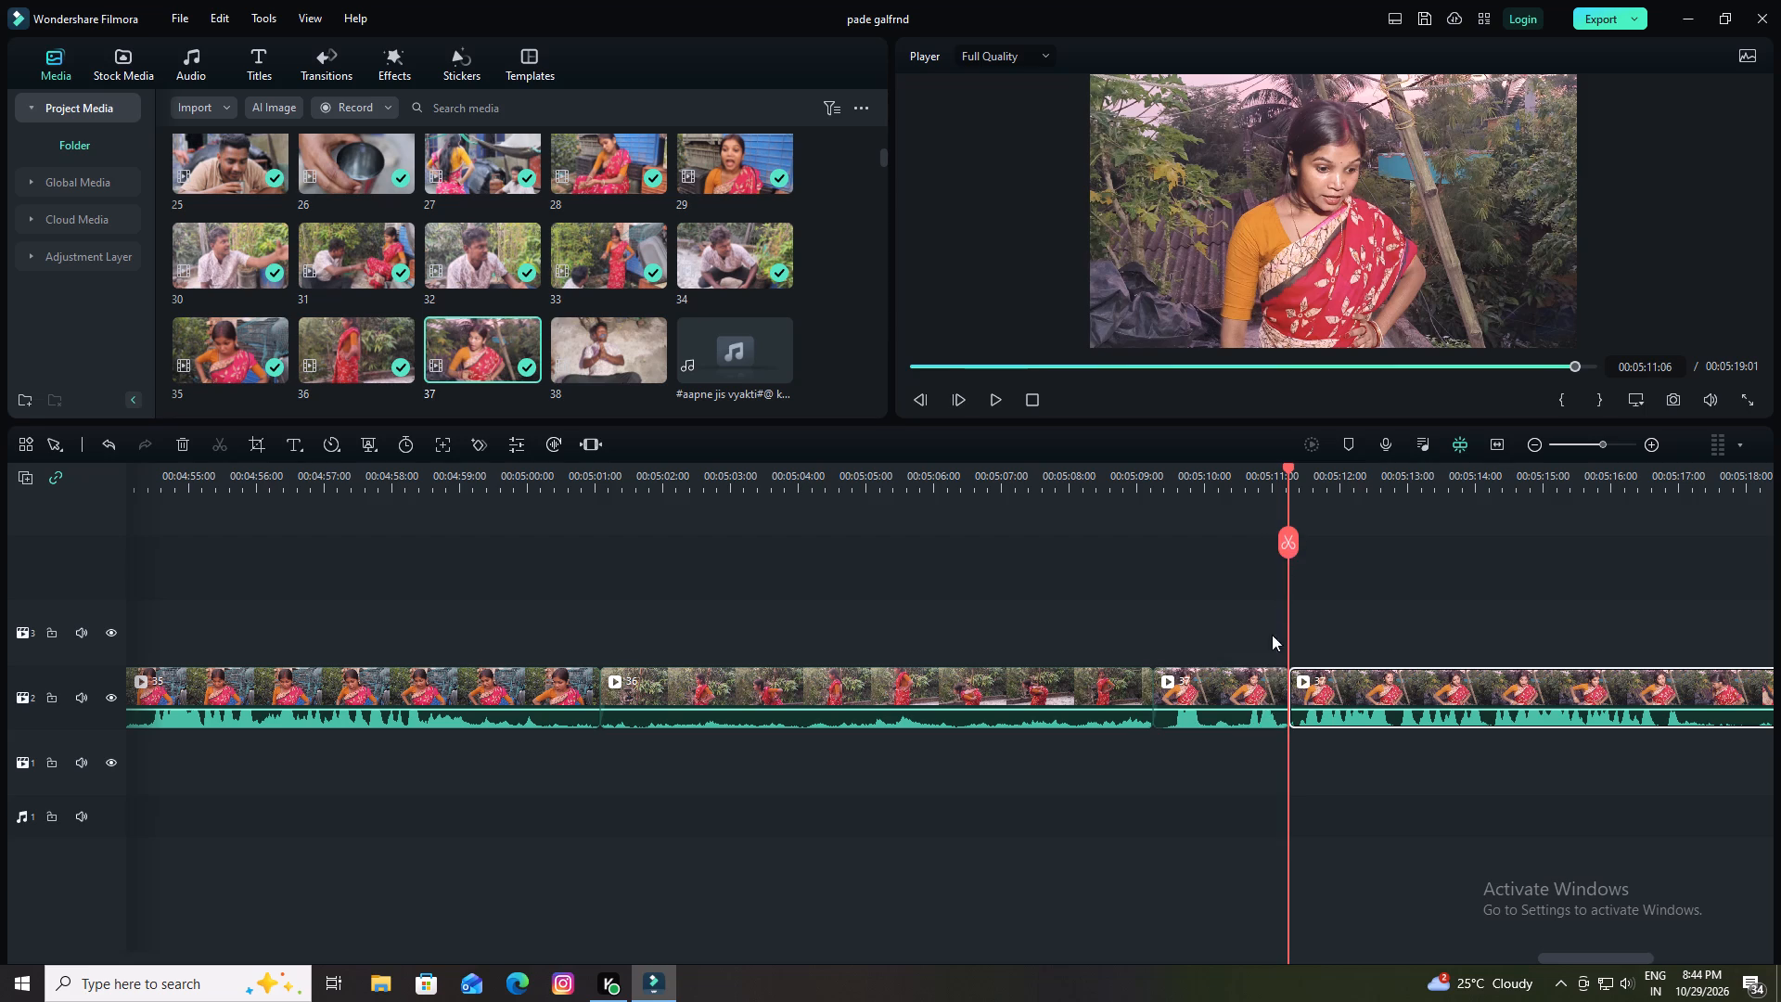
pyautogui.click(1239, 716)
pyautogui.click(191, 442)
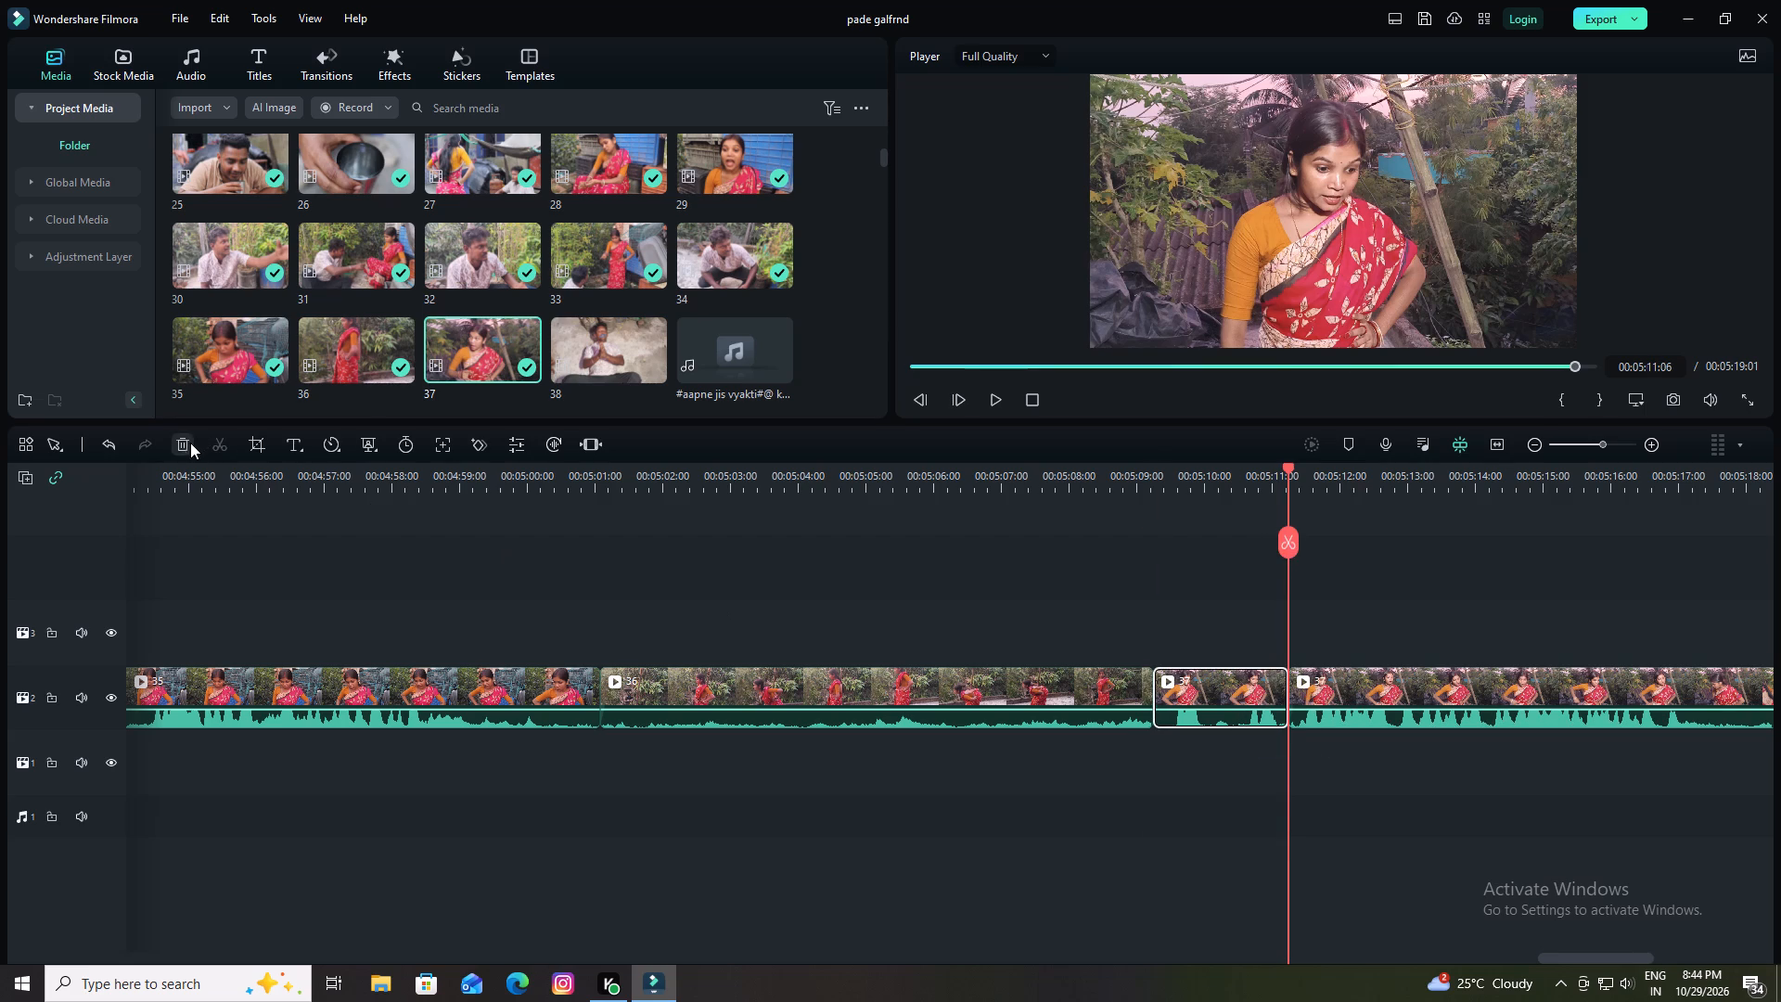
# Play on through clip 37, split it at 00:05:15:05 and delete its part after the cut.
pyautogui.press('space')
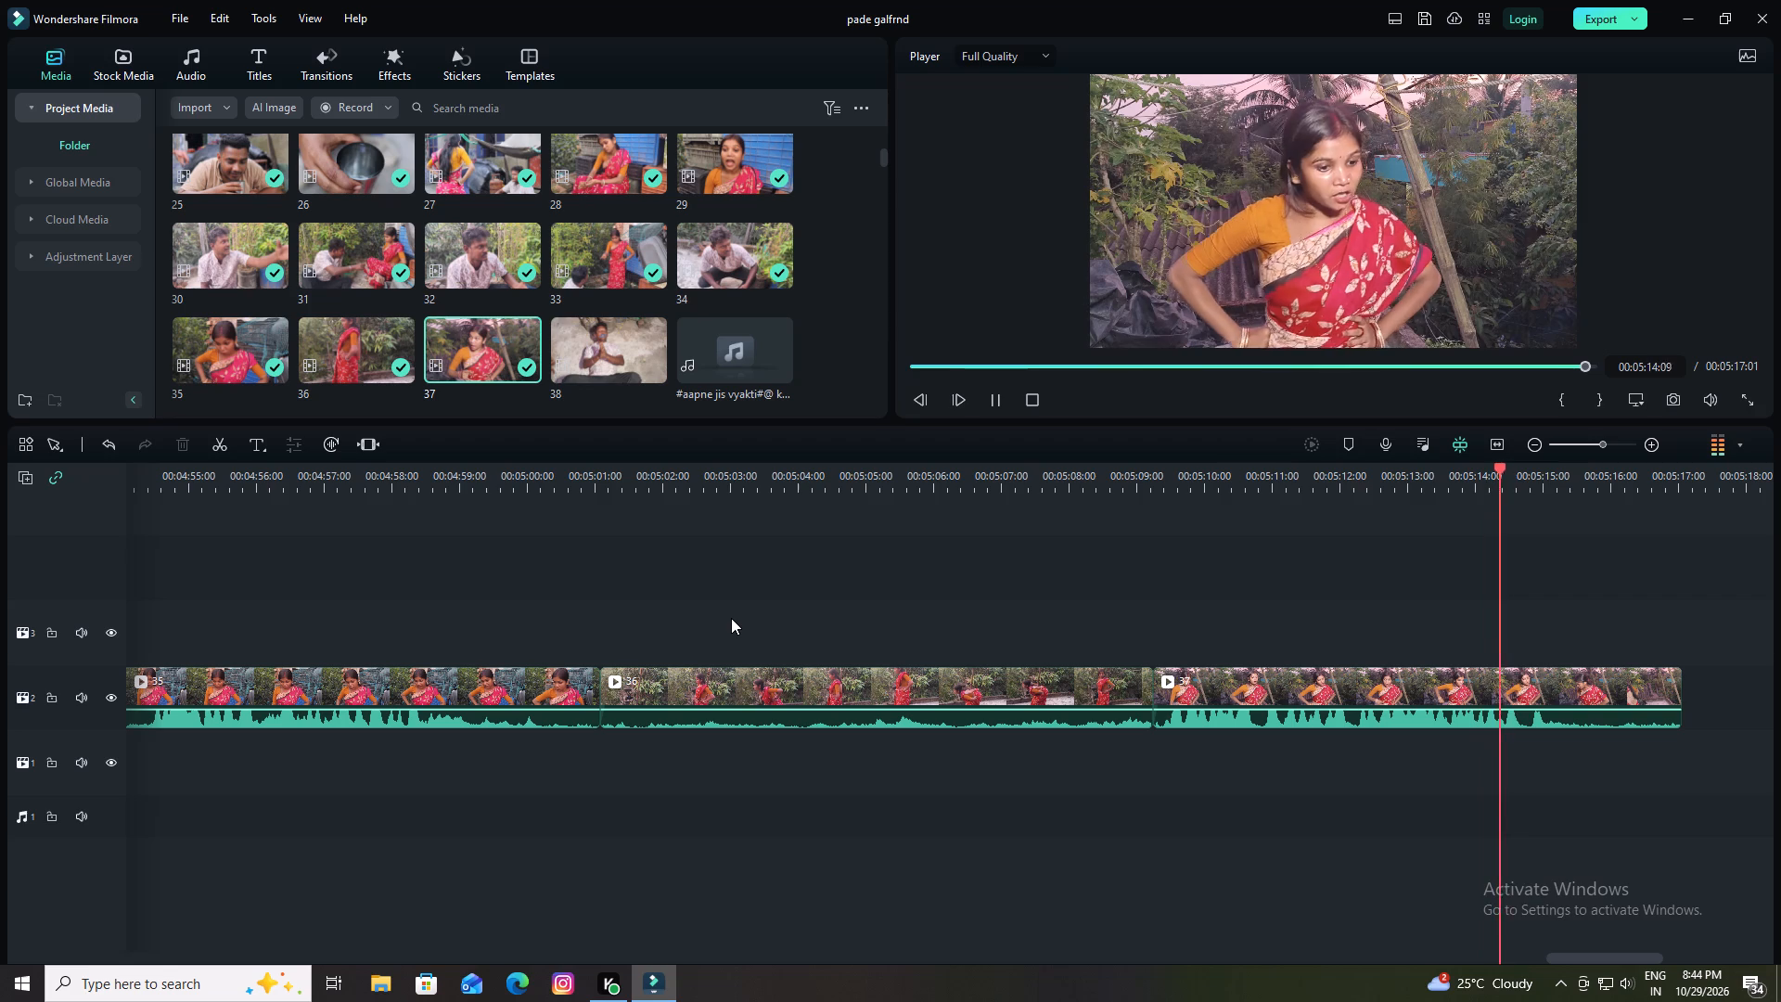
pyautogui.press('space')
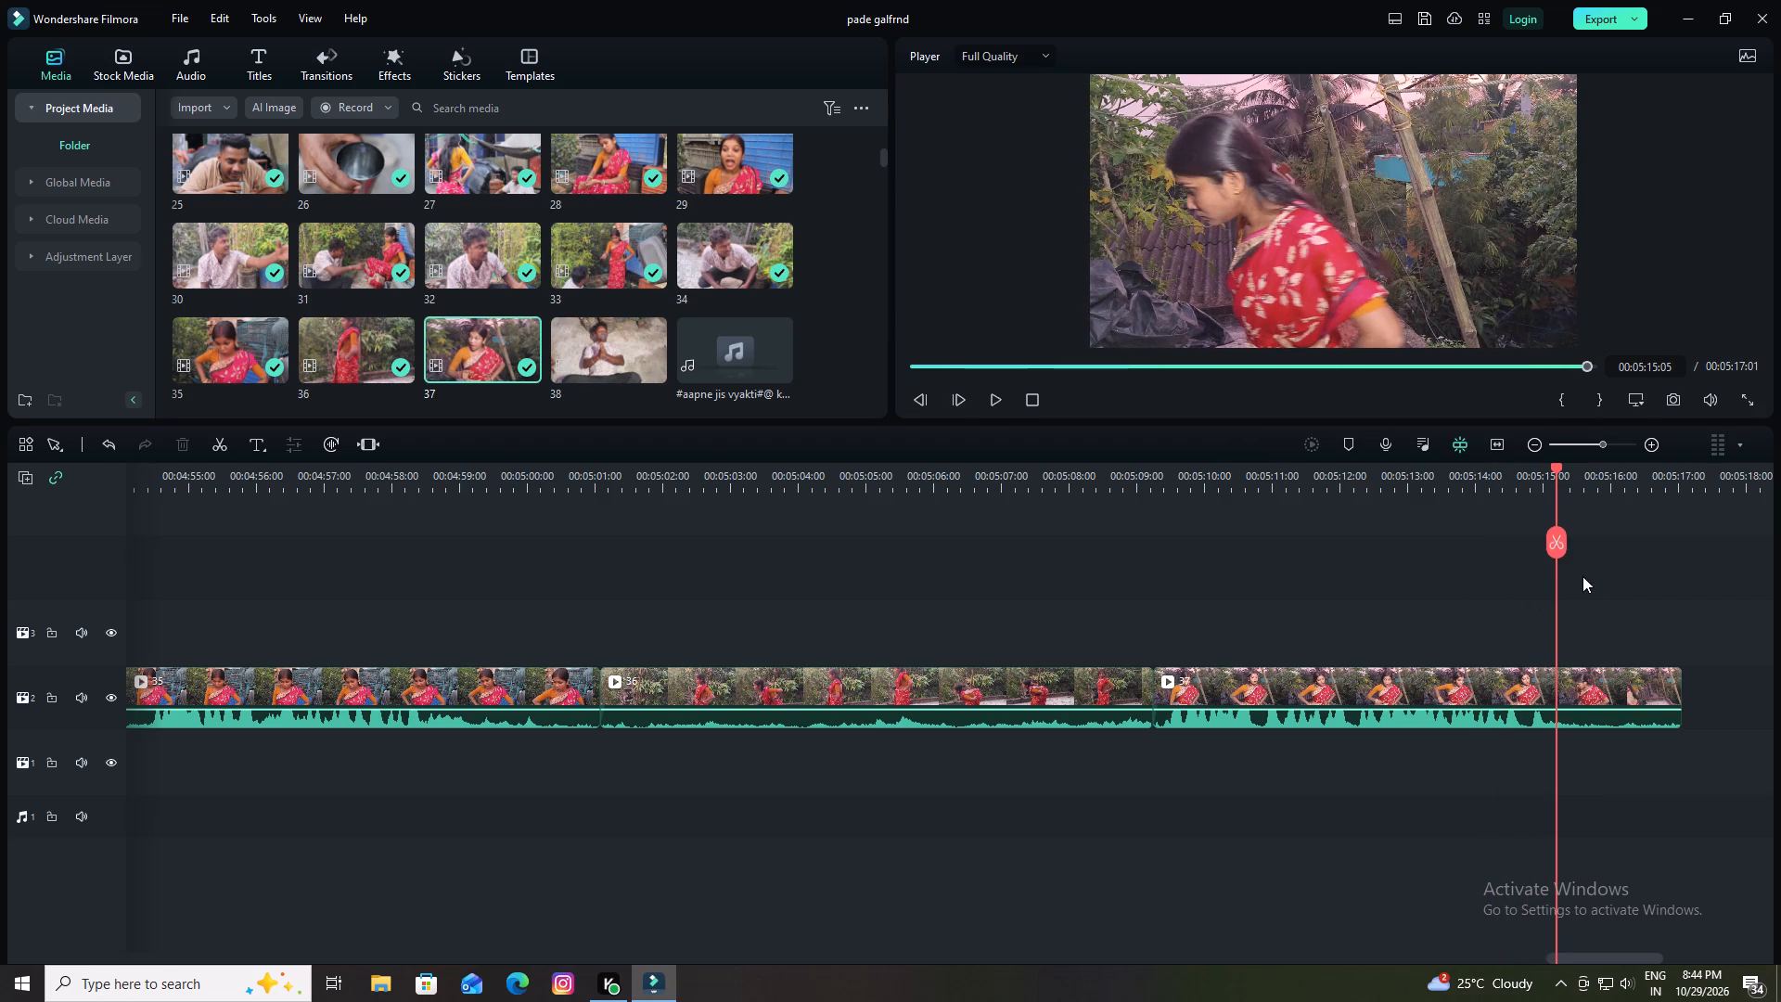
pyautogui.click(1555, 543)
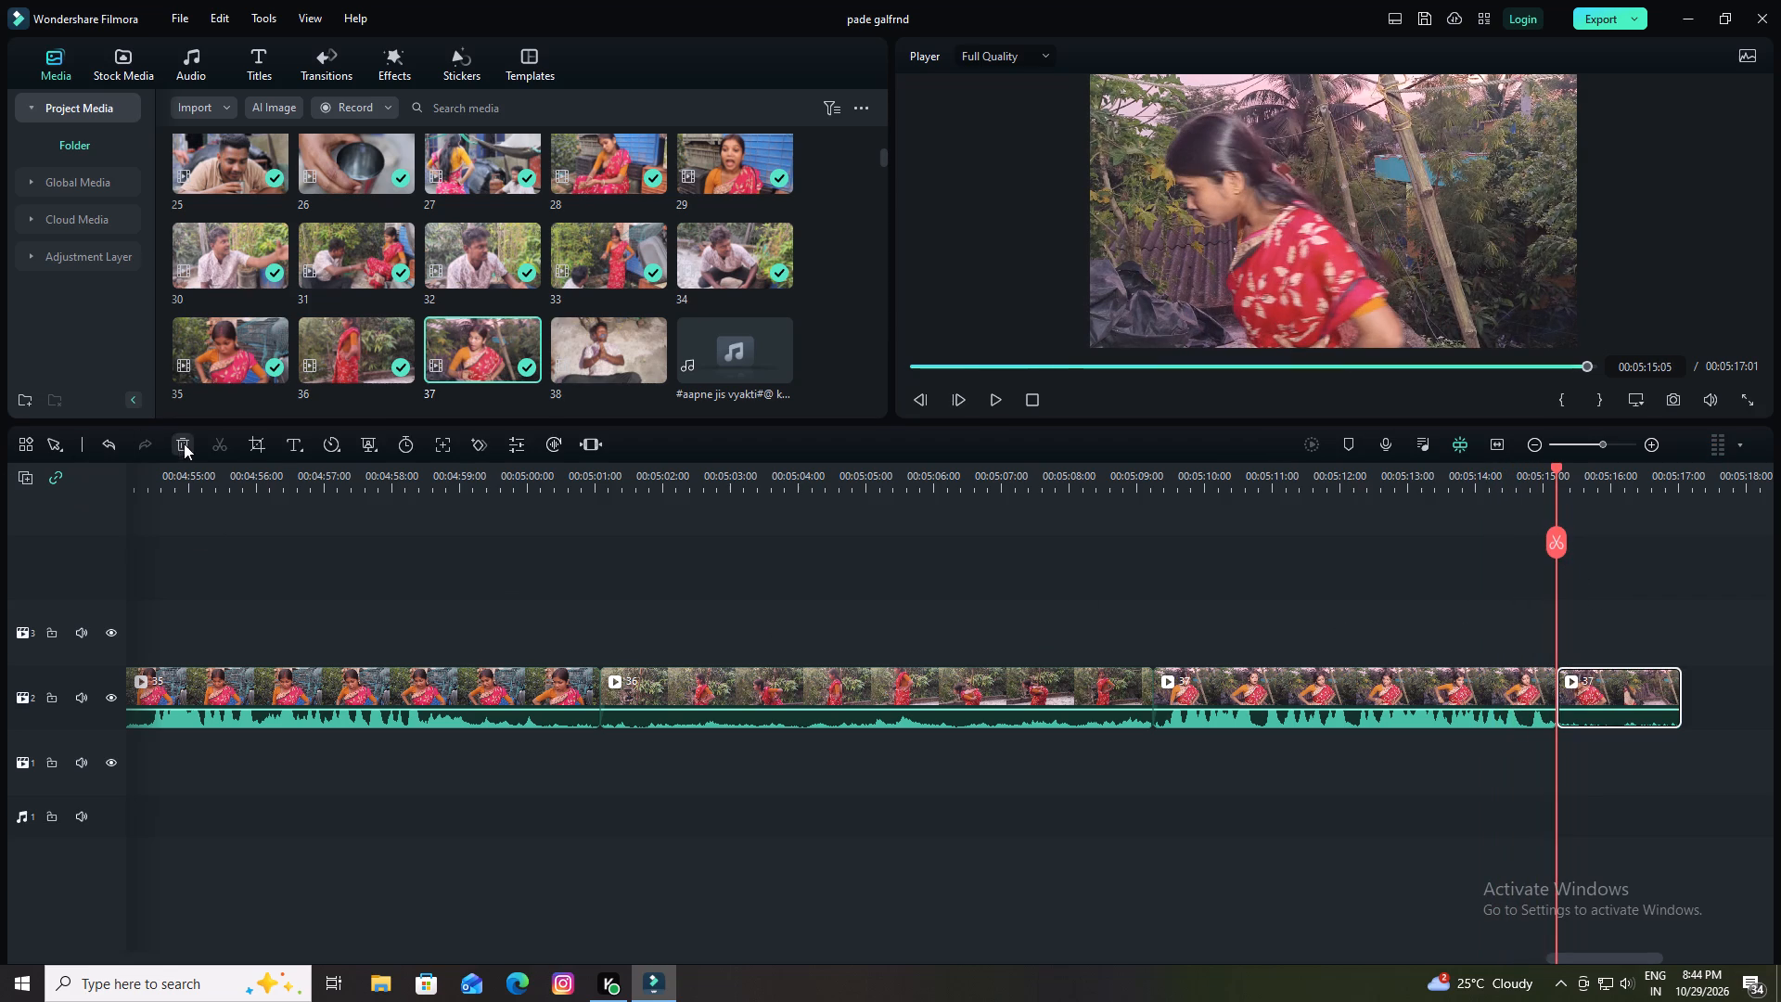
pyautogui.click(184, 450)
# Add clip 38 directly after clip 37 on the main video track and raise its audio volume to 12.00 dB.
pyautogui.moveTo(573, 364); pyautogui.dragTo(1599, 722)
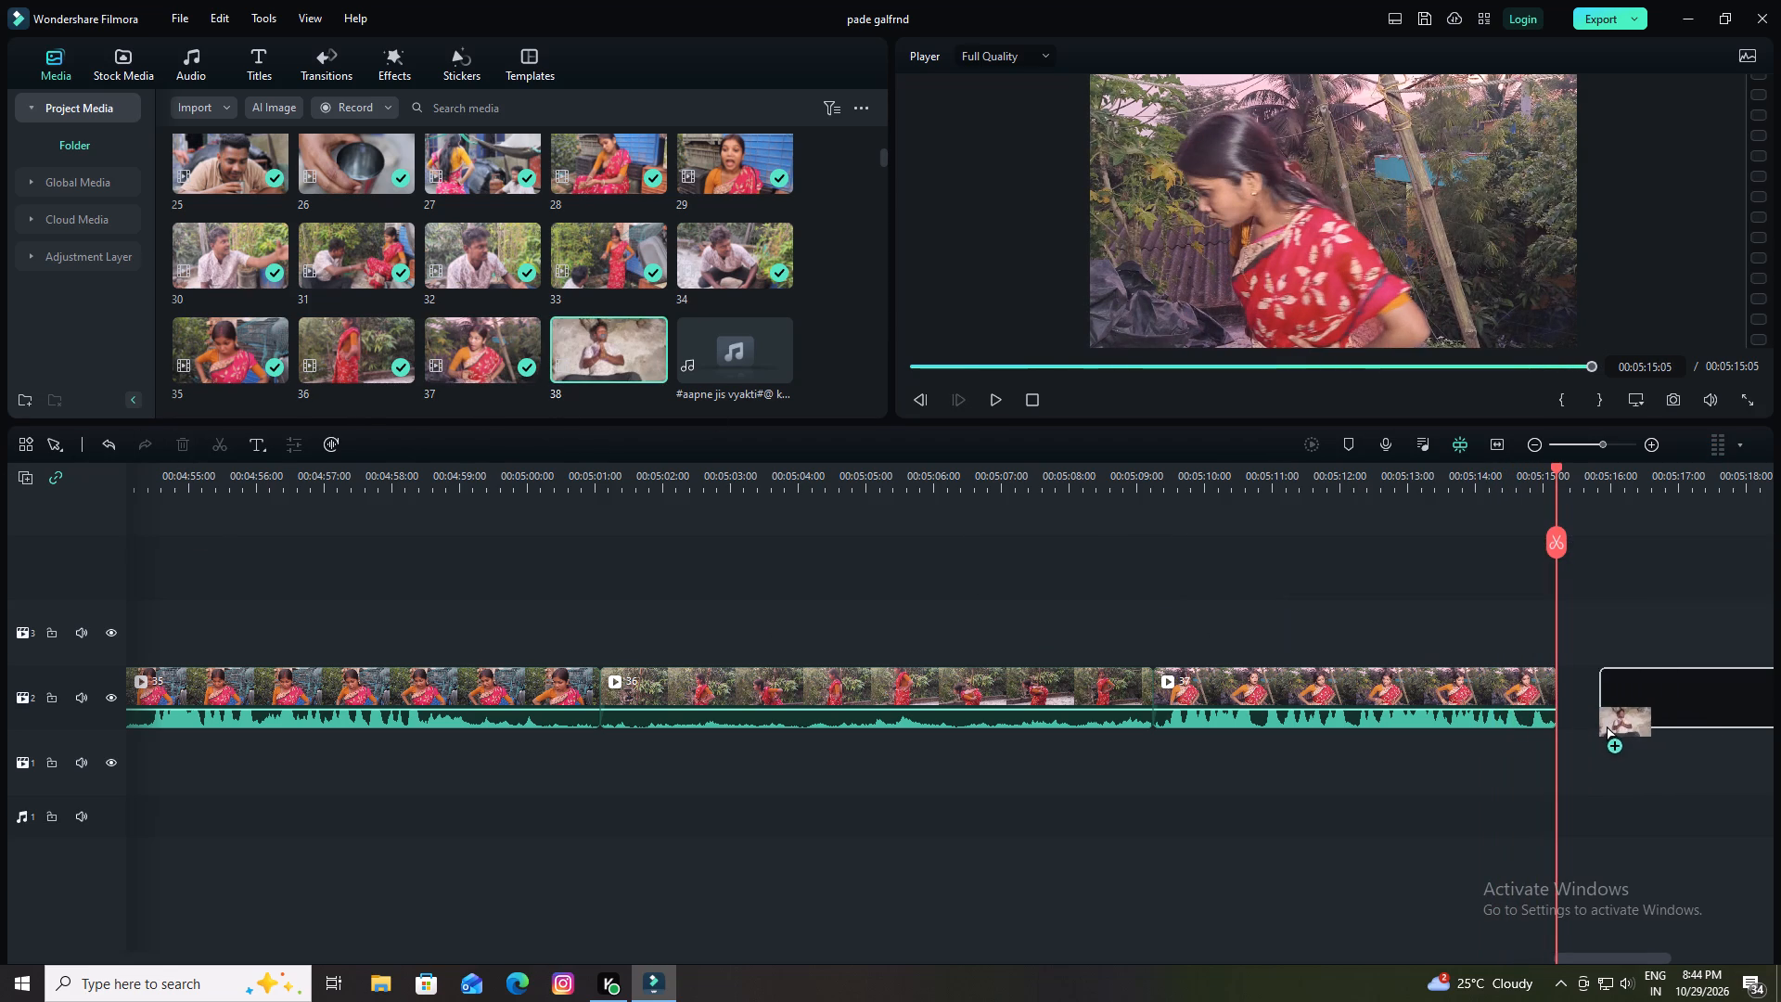
pyautogui.moveTo(1599, 722); pyautogui.dragTo(1572, 718)
pyautogui.moveTo(1590, 712); pyautogui.dragTo(1590, 676)
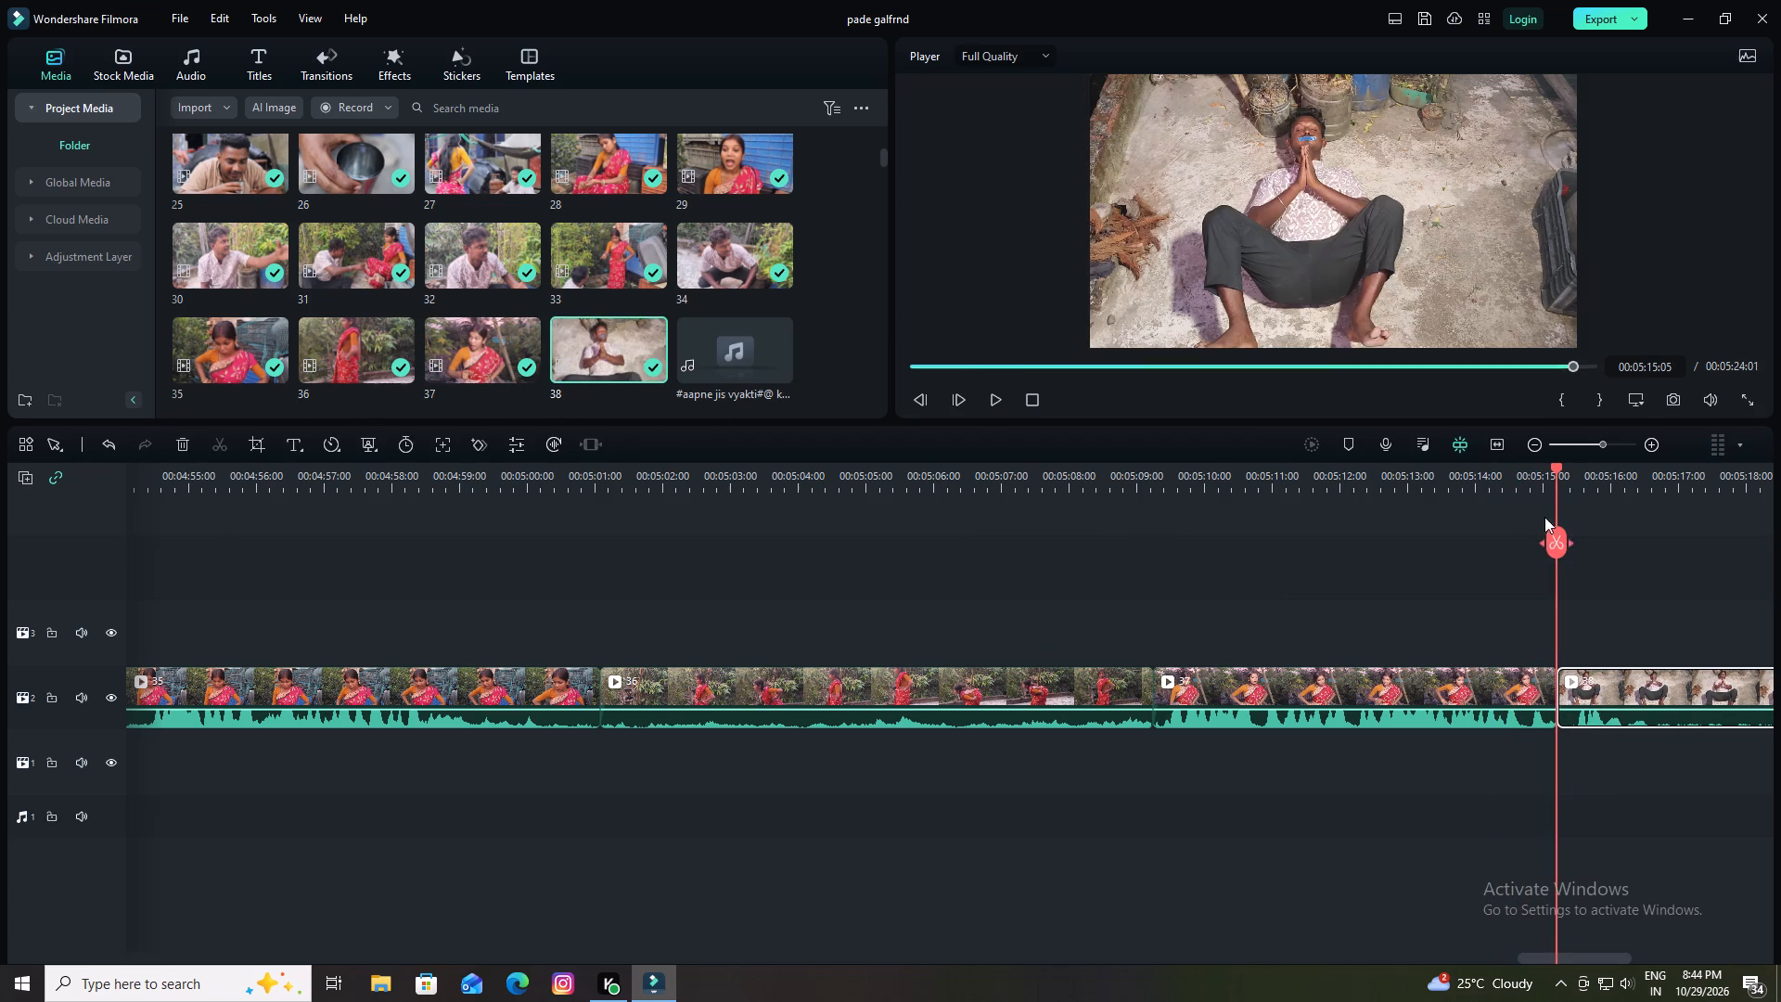
# Play the beginning of clip 38, split it at 00:05:16:05 and delete its part before the cut.
pyautogui.moveTo(1500, 488); pyautogui.dragTo(725, 534)
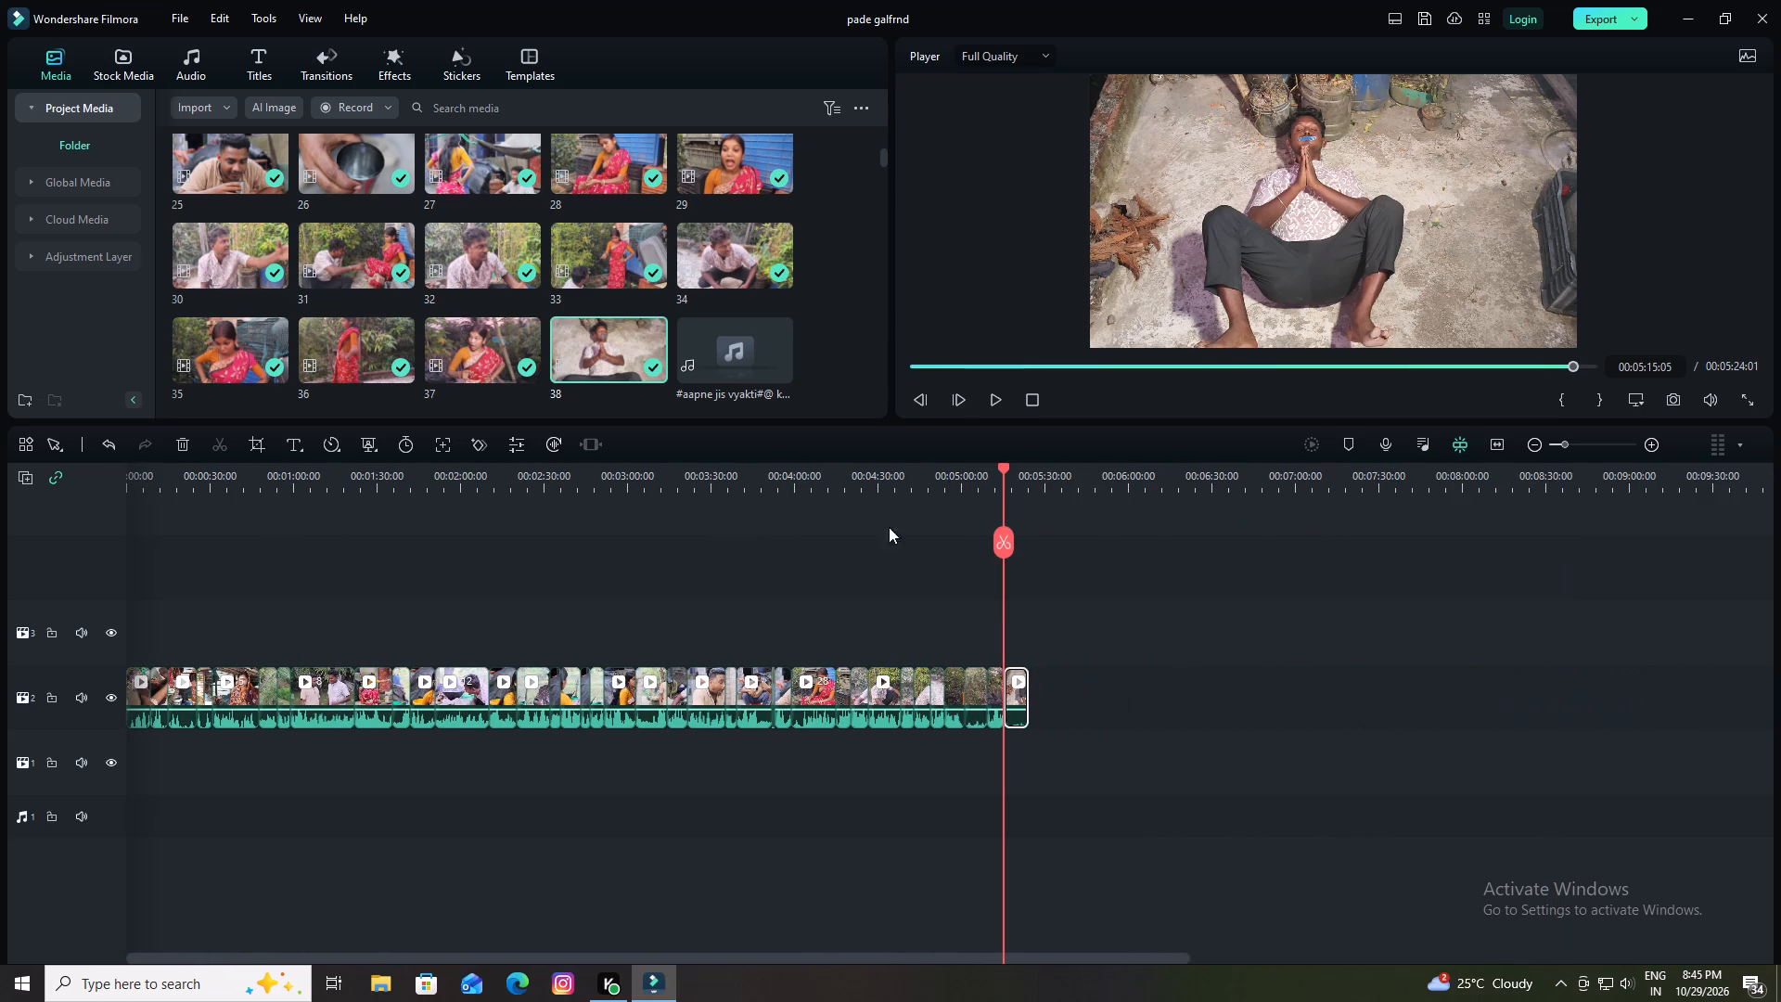
pyautogui.moveTo(1048, 486); pyautogui.dragTo(1682, 529)
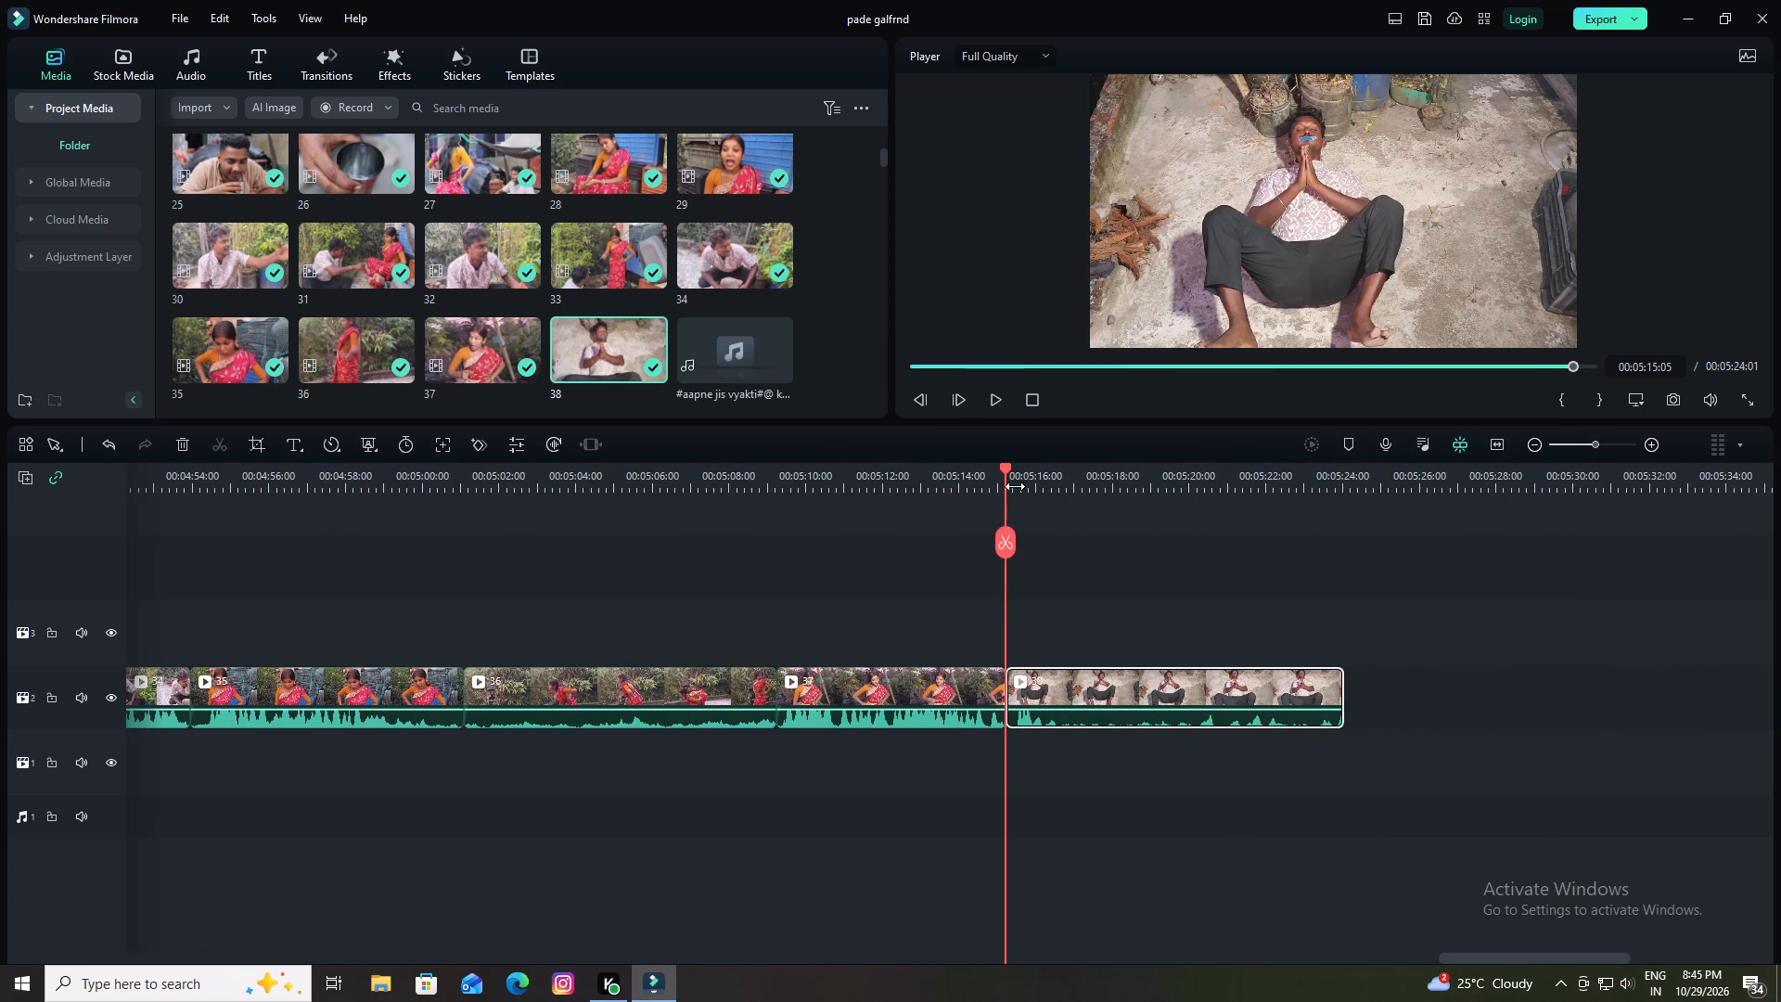
pyautogui.moveTo(1003, 466); pyautogui.dragTo(991, 475)
pyautogui.press('space')
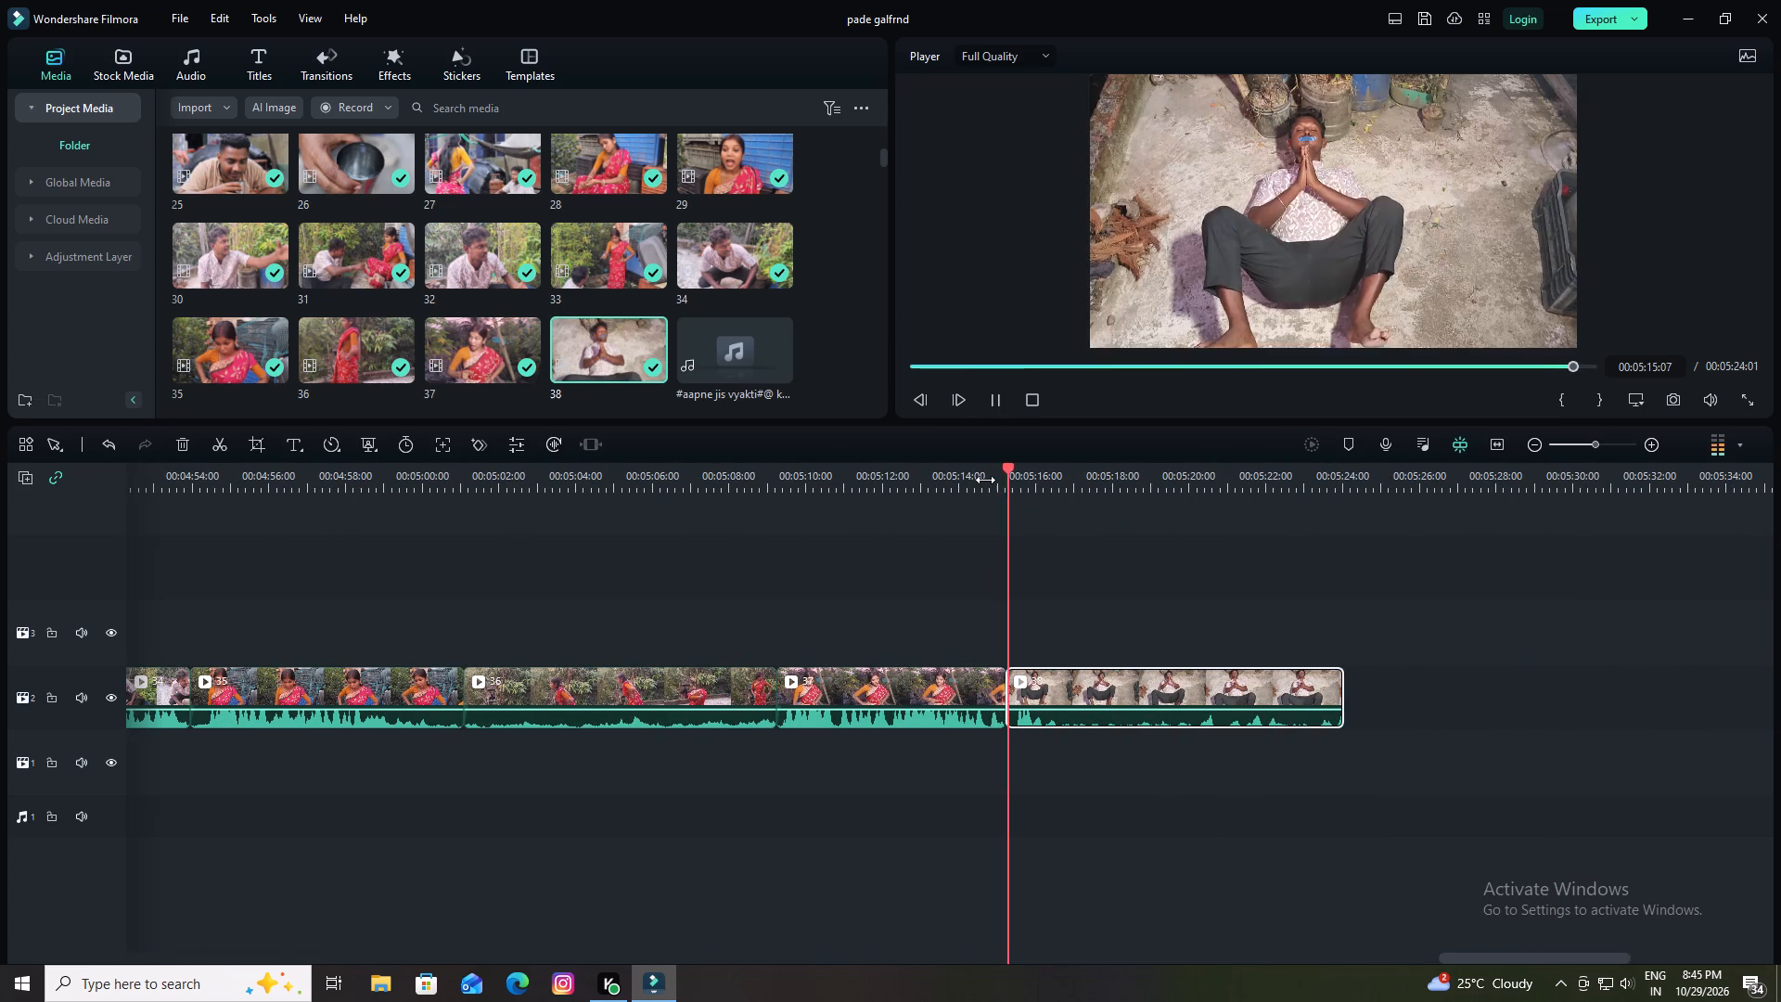
pyautogui.press('space')
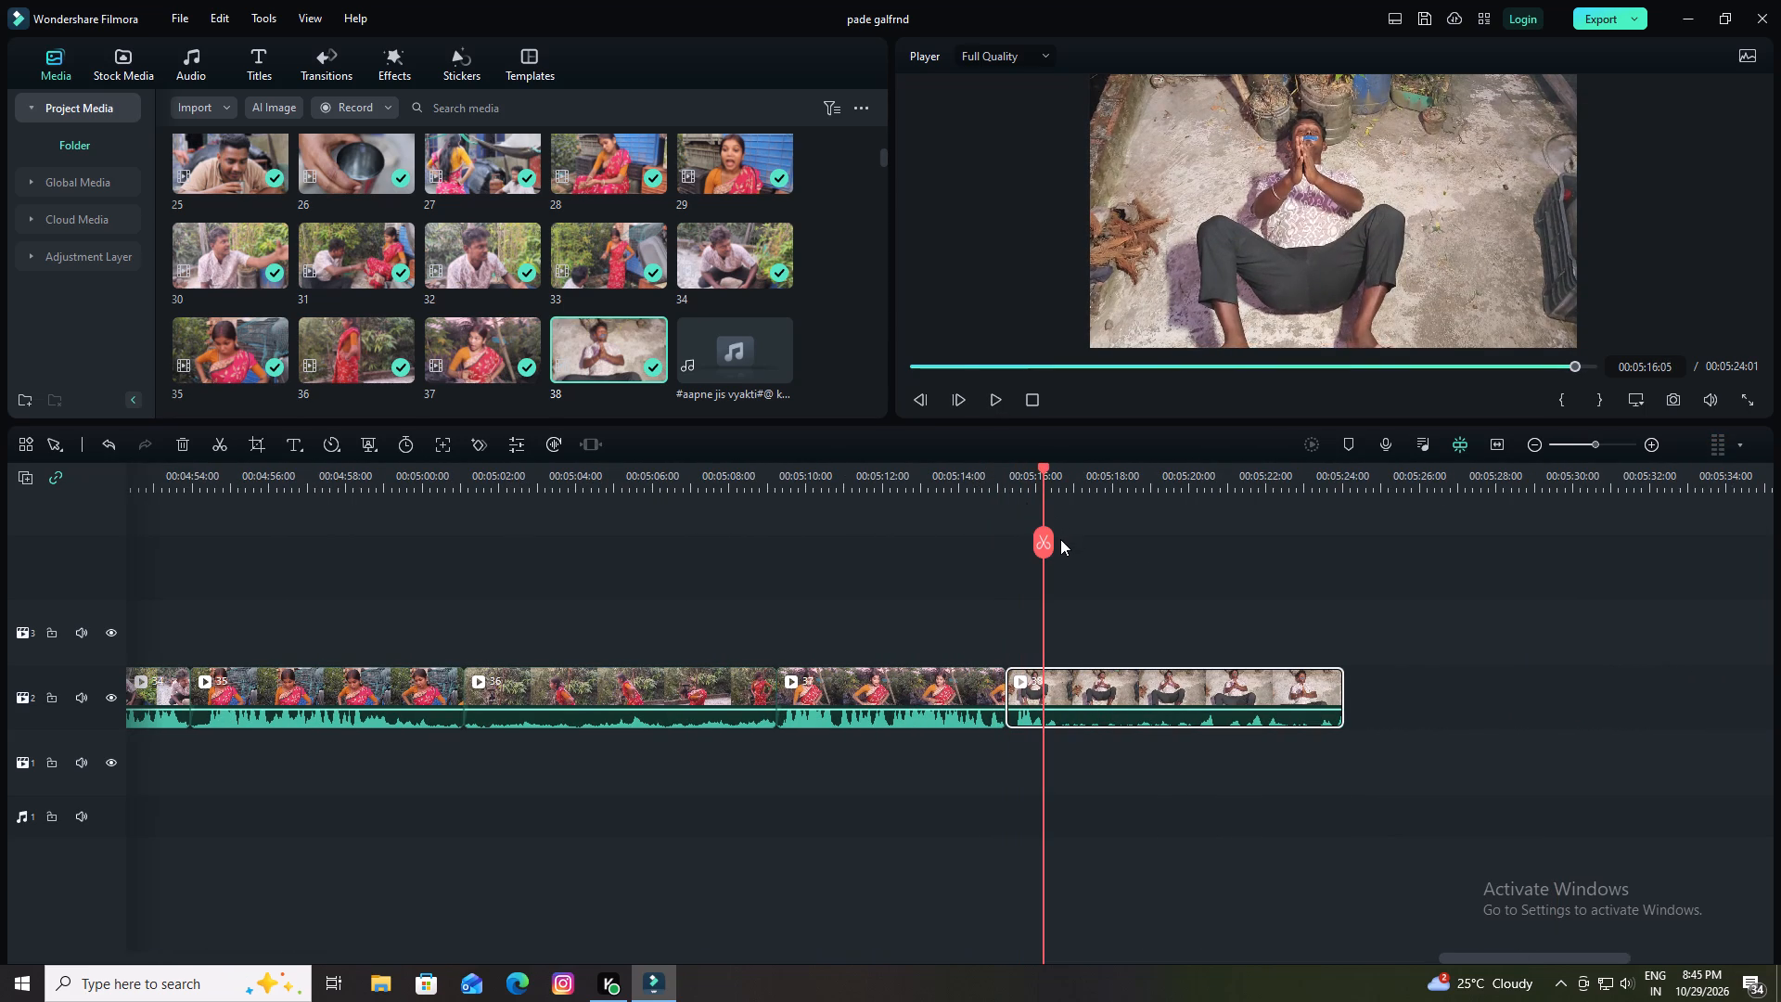
pyautogui.click(1044, 539)
pyautogui.click(1023, 691)
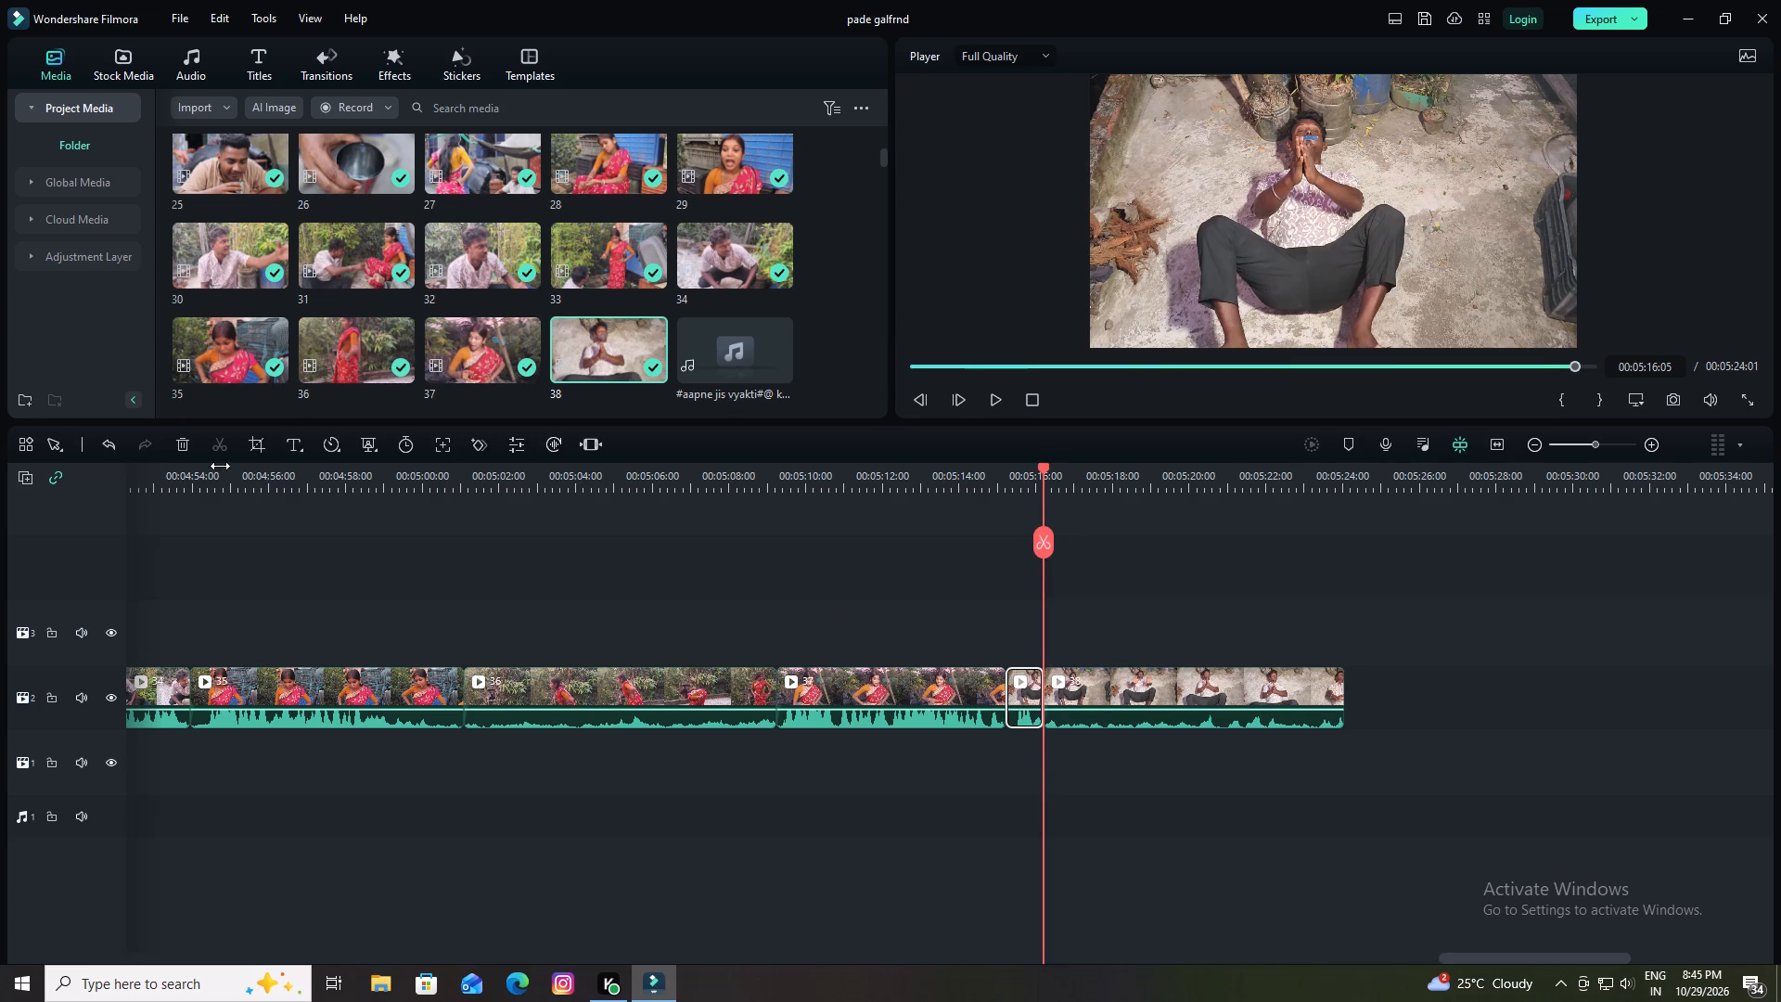
pyautogui.click(172, 445)
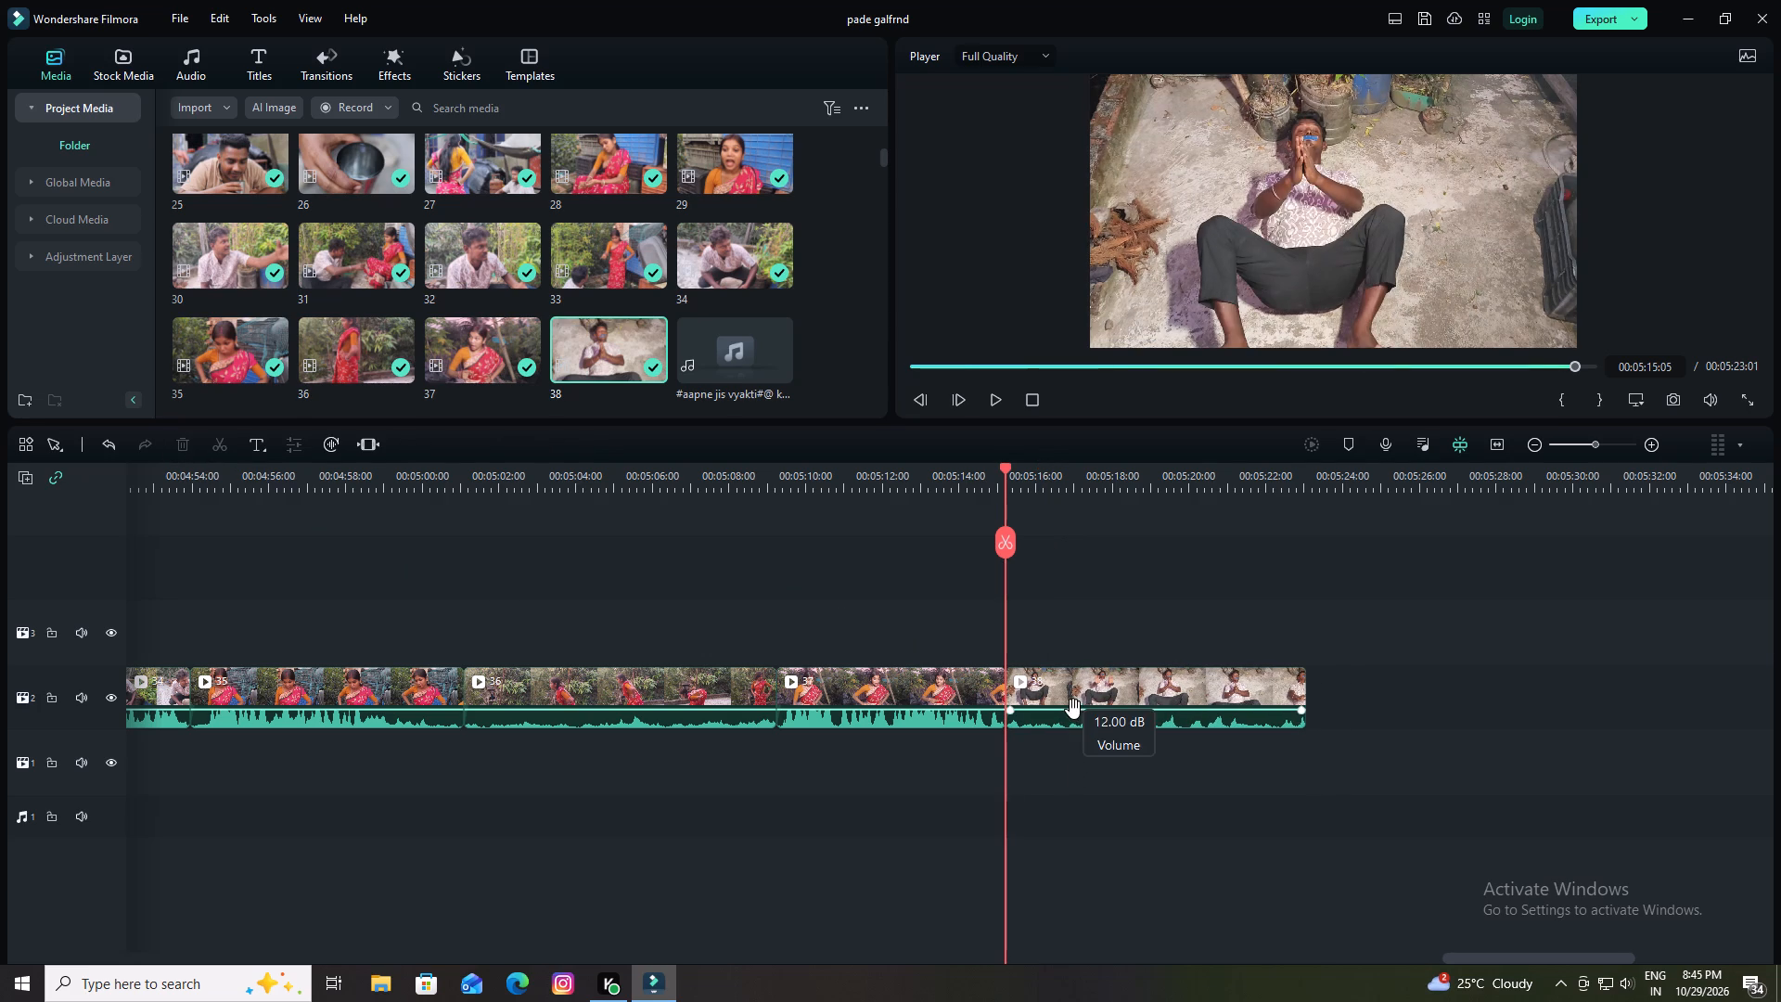
# Make sure clip 38's volume is at 12.00 dB and play the clip through to the end of the timeline.
pyautogui.moveTo(1073, 708); pyautogui.dragTo(1073, 697)
pyautogui.moveTo(1001, 463); pyautogui.dragTo(992, 472)
pyautogui.press('space')
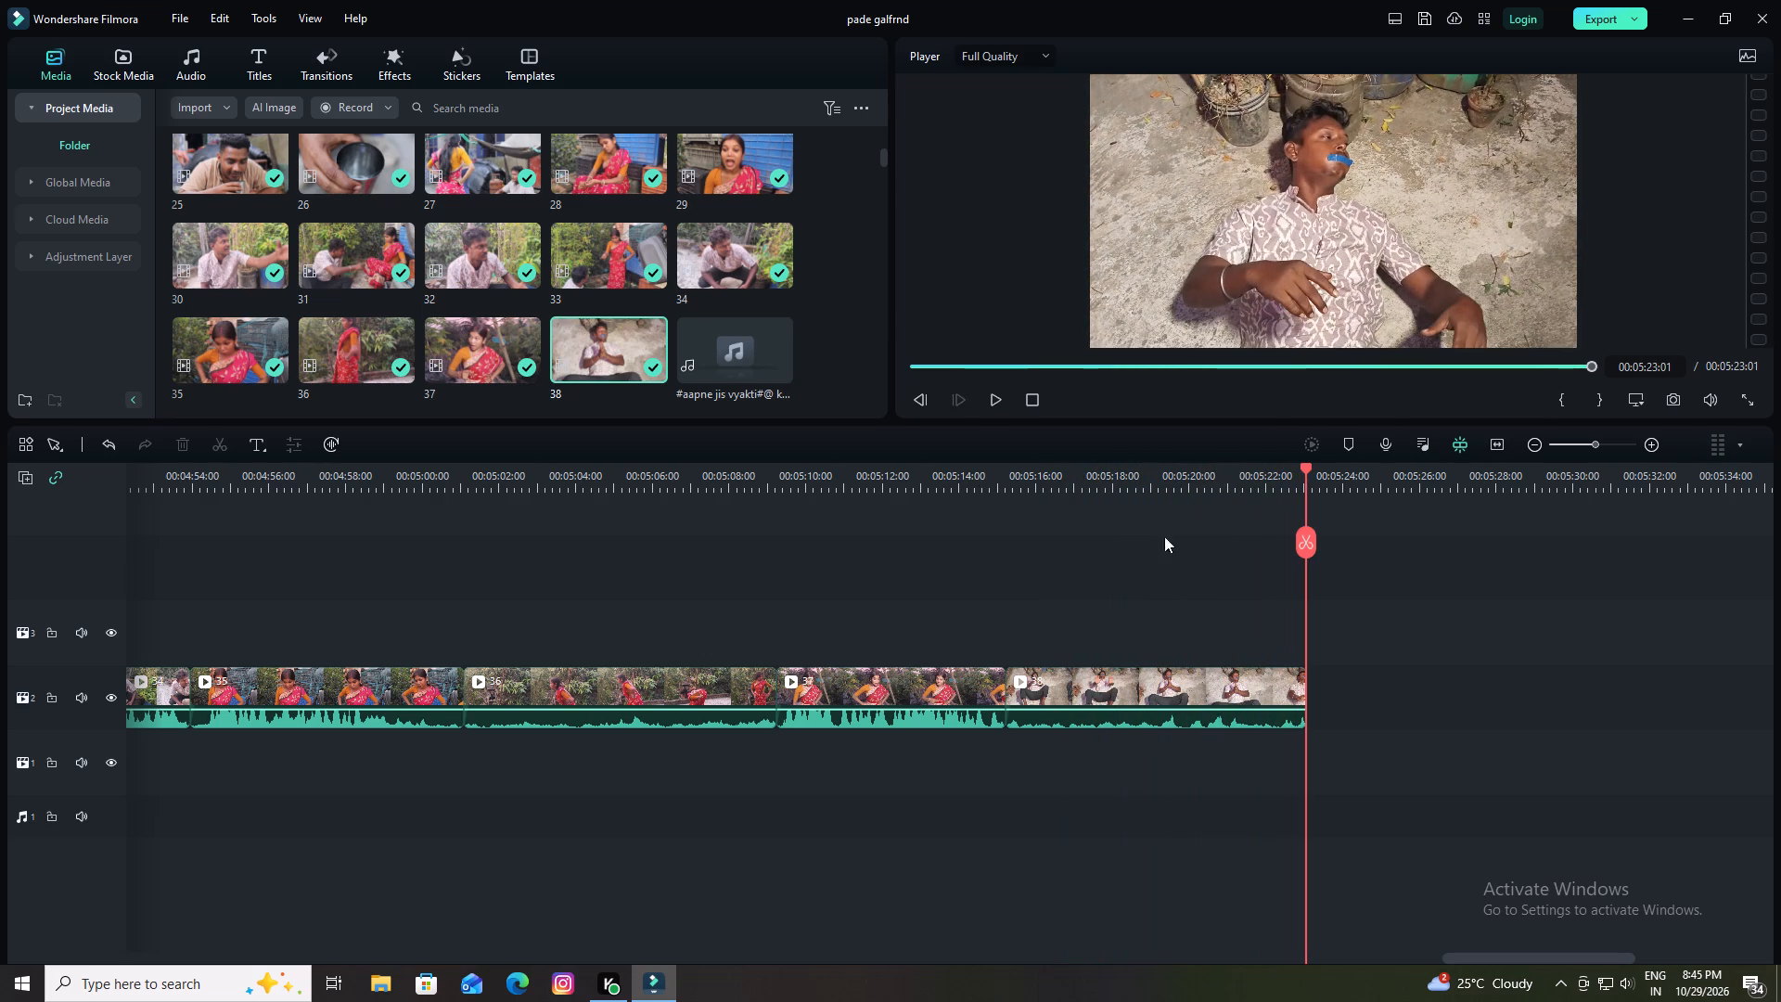
pyautogui.moveTo(1306, 472); pyautogui.dragTo(1284, 481)
pyautogui.press('space')
# Save the project.
pyautogui.click(1423, 23)
# Go back to the start of the timeline, play the opening briefly and return the playhead to 00:00:00:00.
pyautogui.moveTo(1306, 467); pyautogui.dragTo(0, 628)
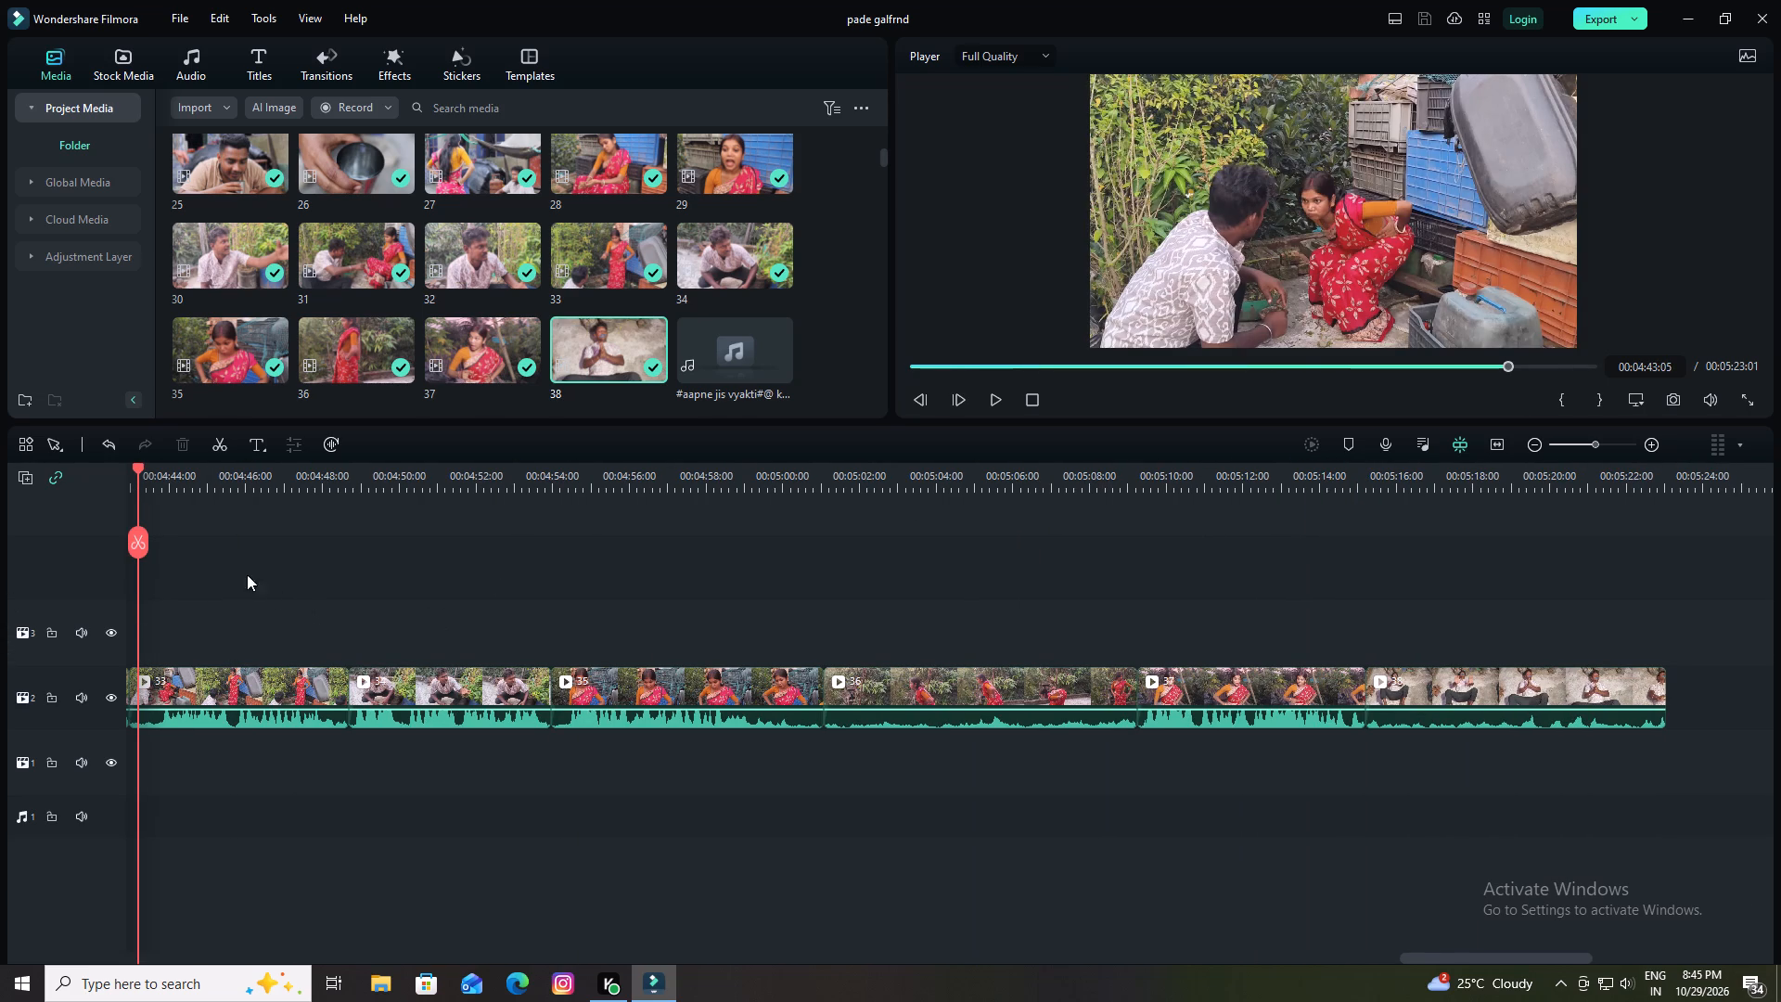
pyautogui.moveTo(1505, 361); pyautogui.dragTo(301, 363)
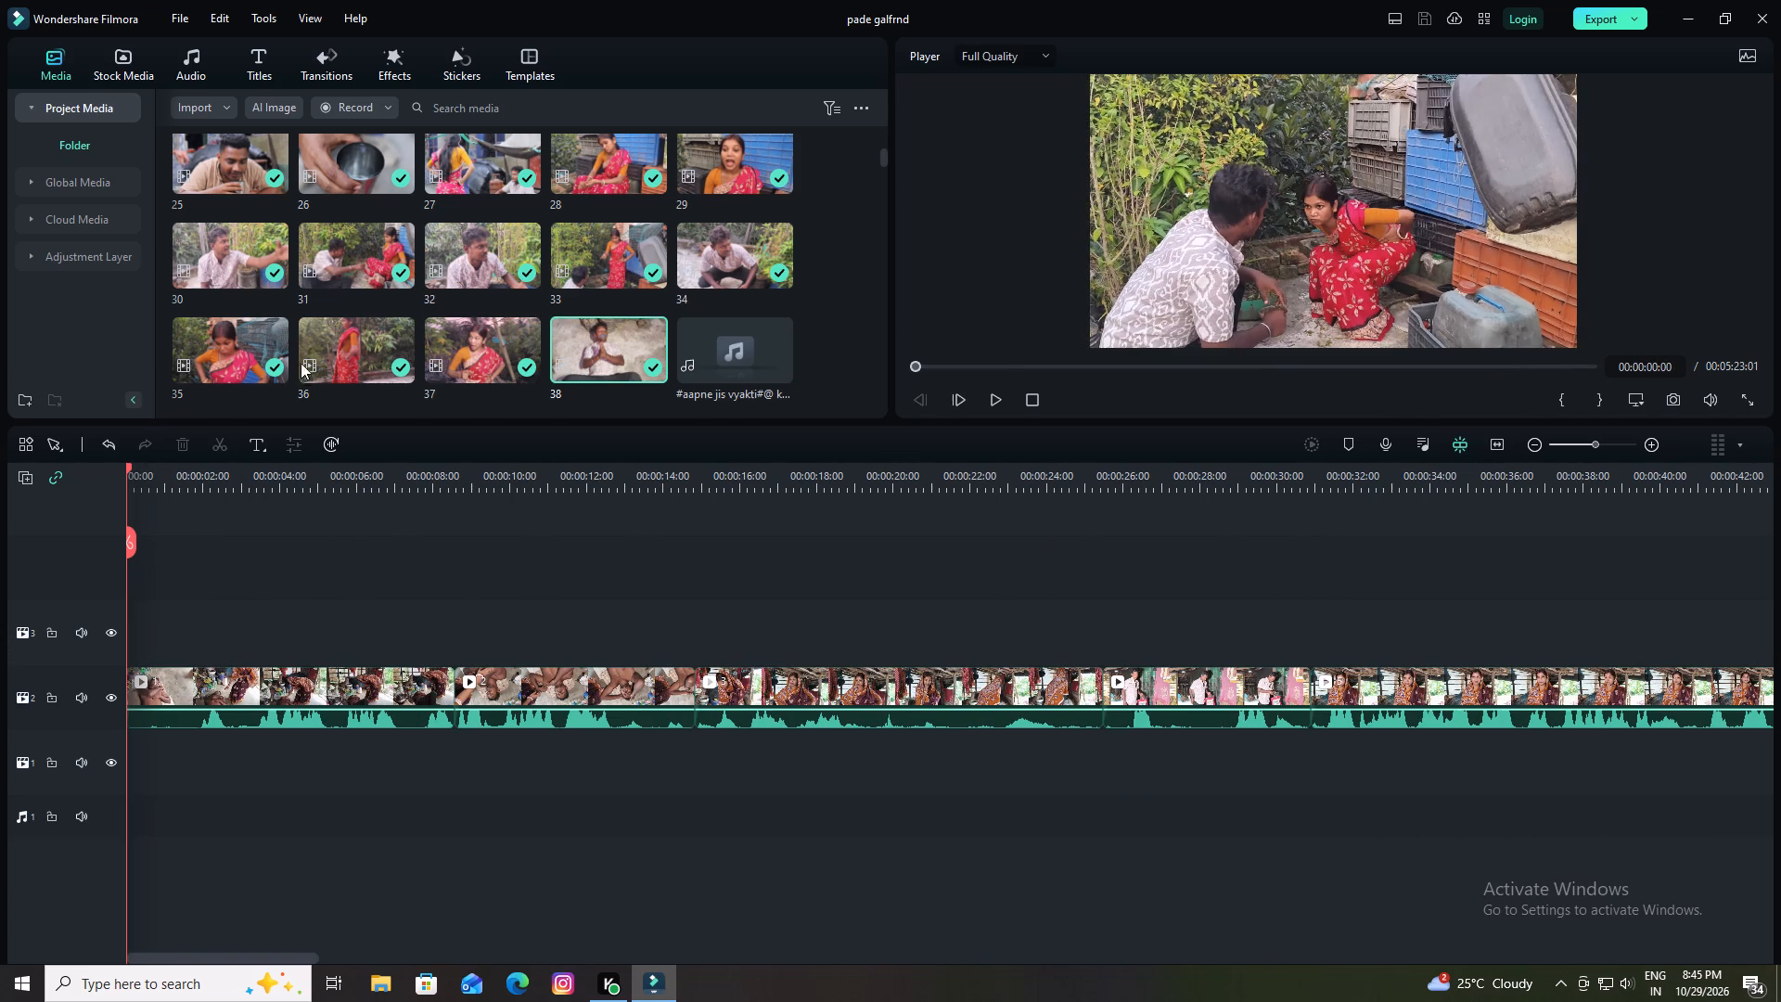
pyautogui.moveTo(301, 363); pyautogui.dragTo(83, 330)
pyautogui.press('space')
pyautogui.press('space')
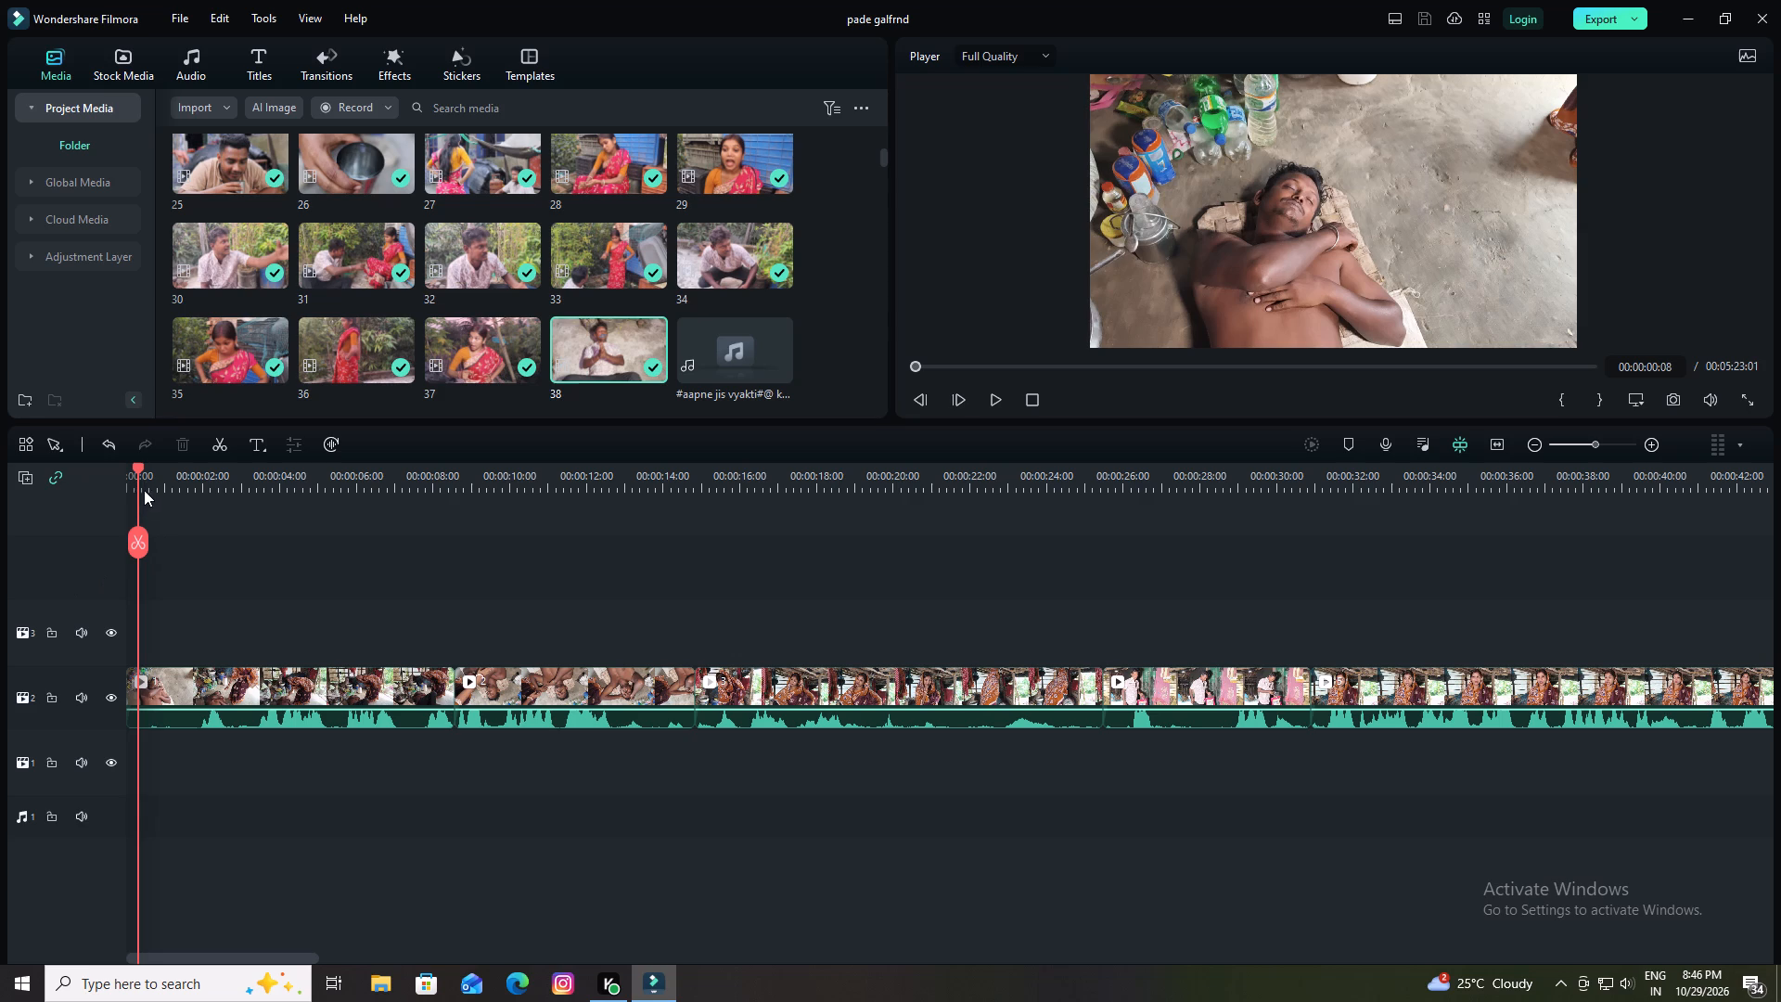
pyautogui.moveTo(136, 469); pyautogui.dragTo(107, 481)
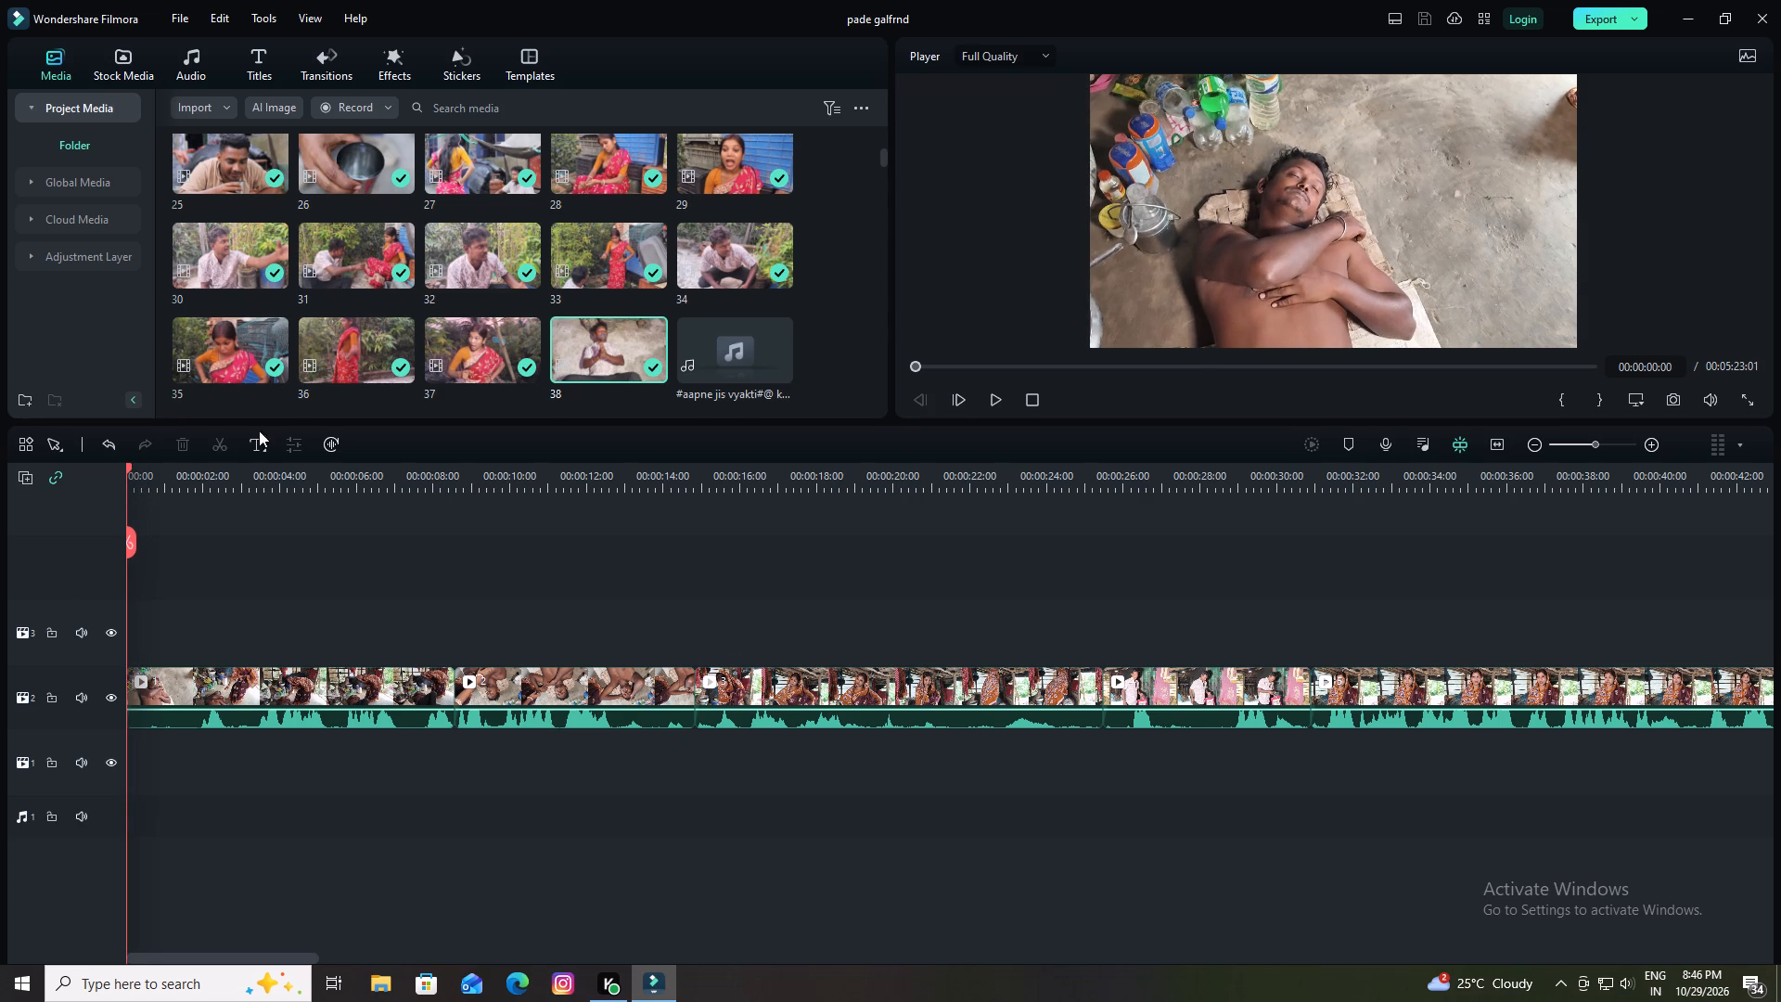
# Browse the audio files in the project media and preview several, including leberch-psychological, Injinior funny video 2, Jio Re Bahubali and the Thunder sound effect.
pyautogui.scroll(-3, 414, 343)
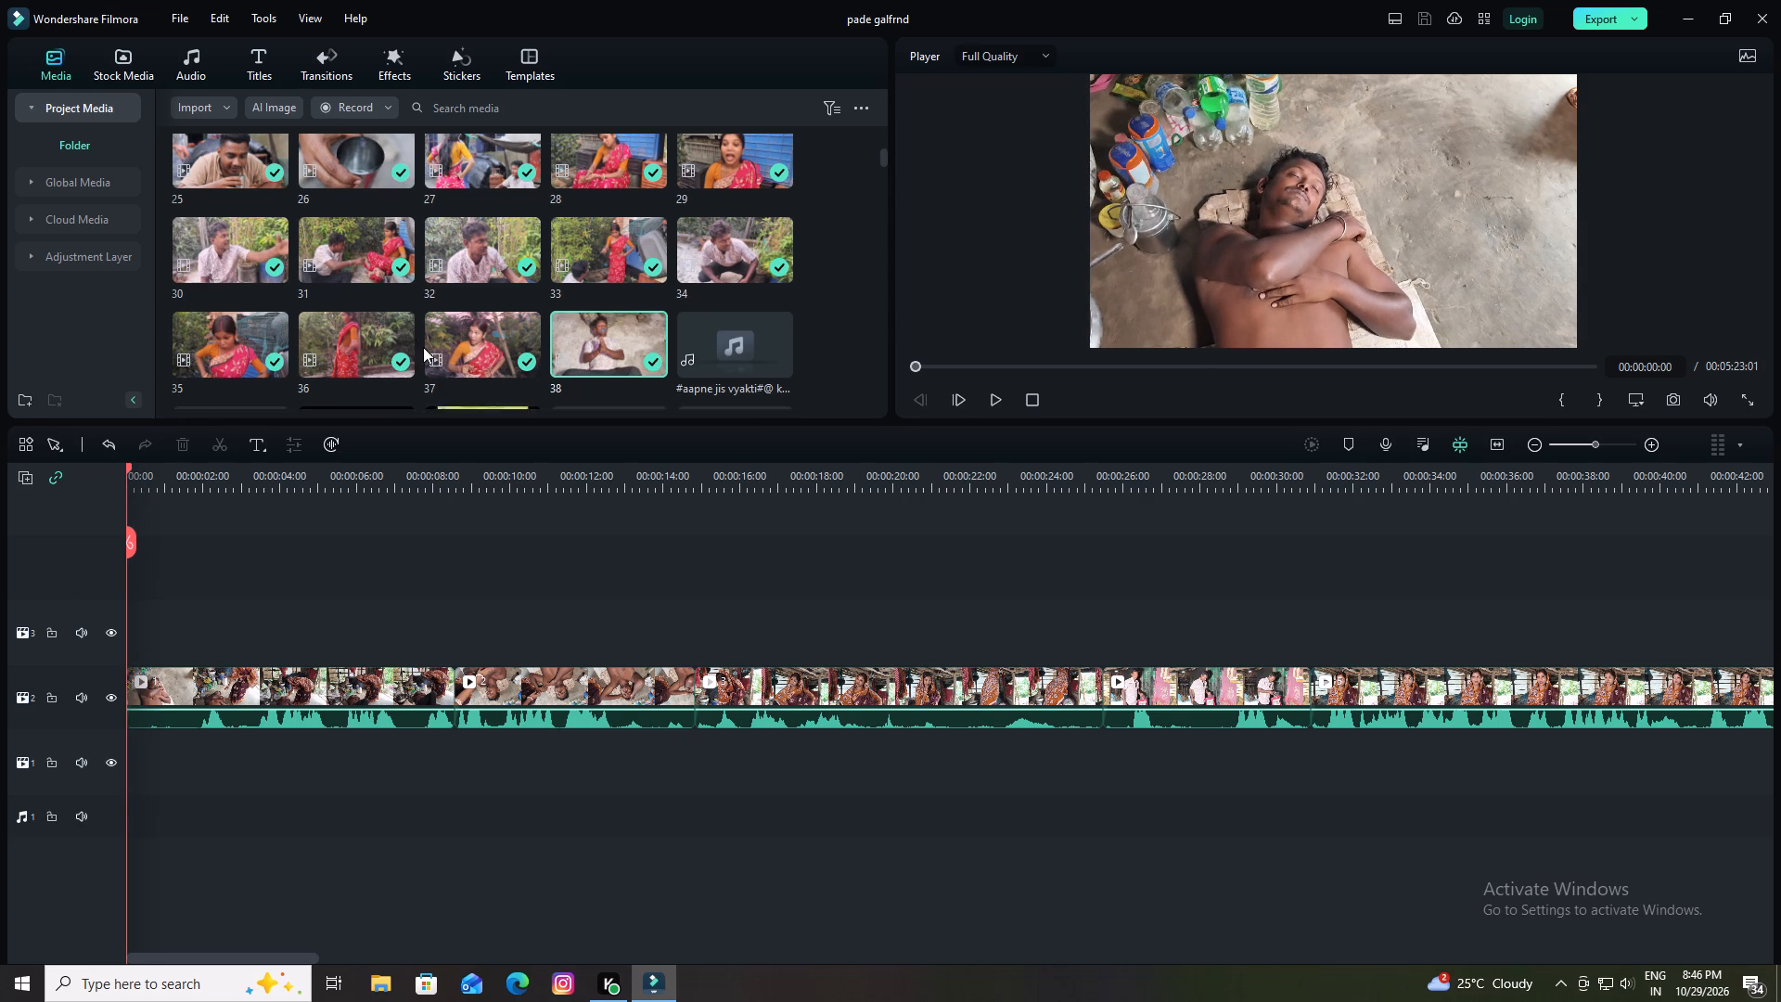
pyautogui.scroll(-3, 423, 347)
pyautogui.click(355, 269)
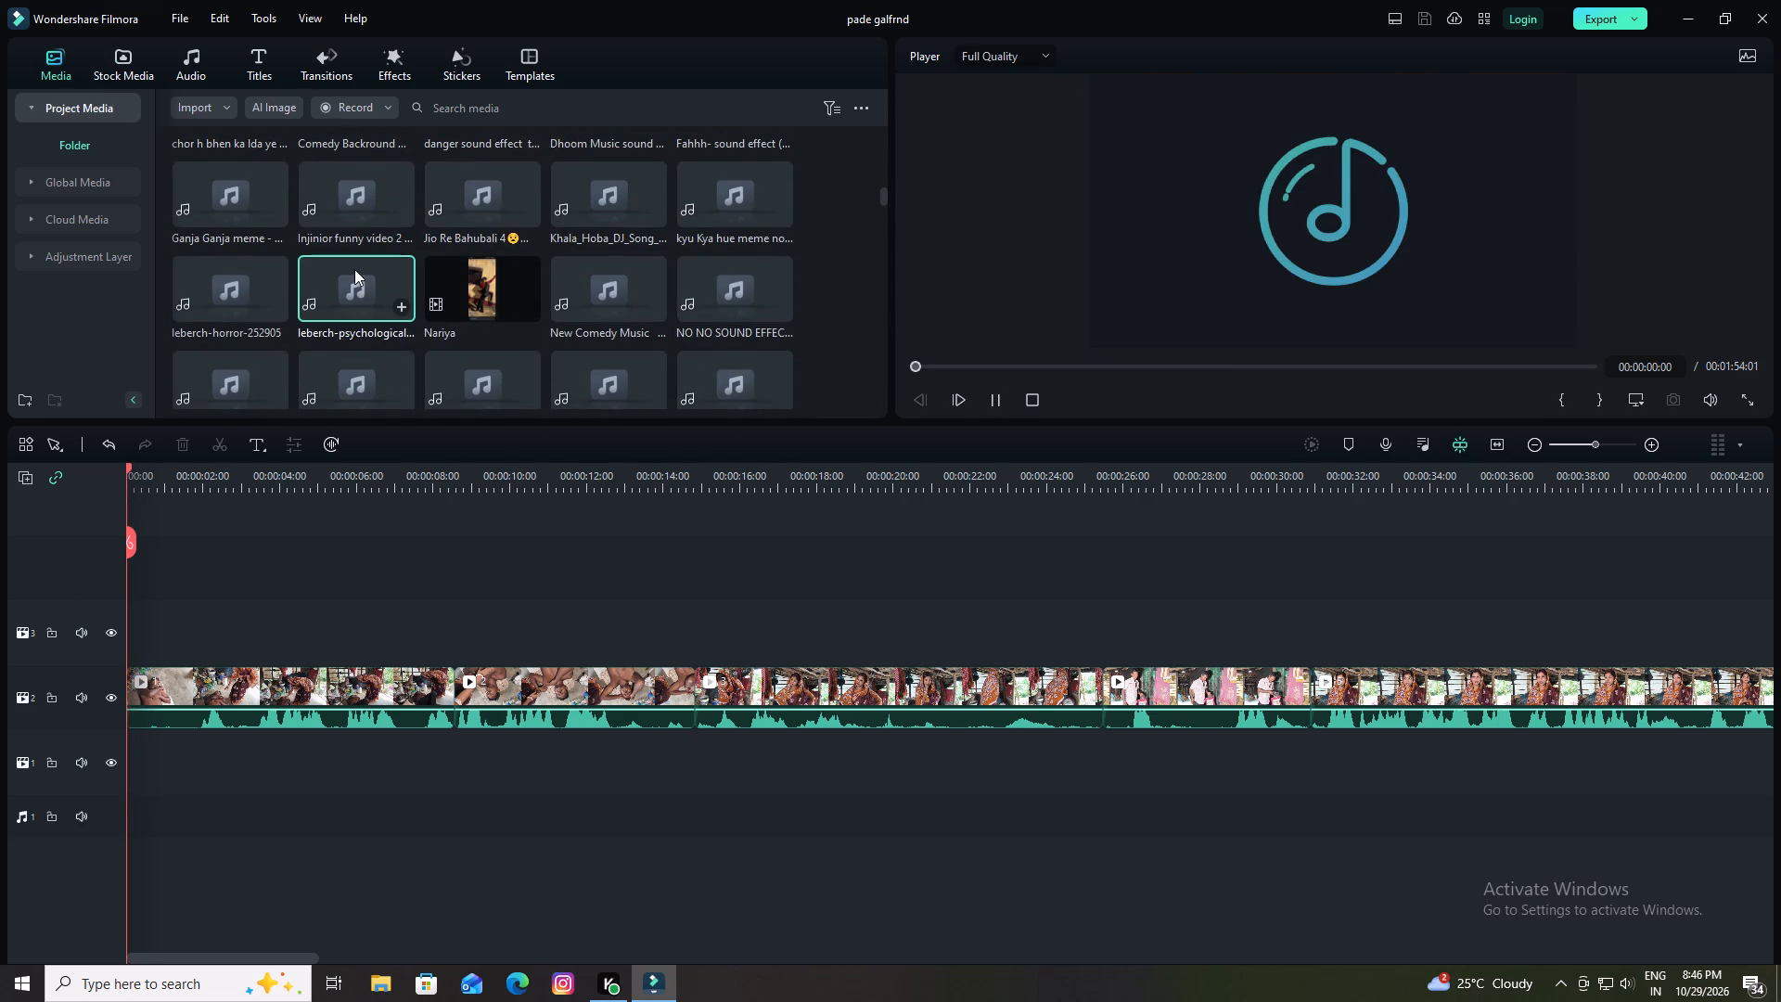
pyautogui.click(345, 199)
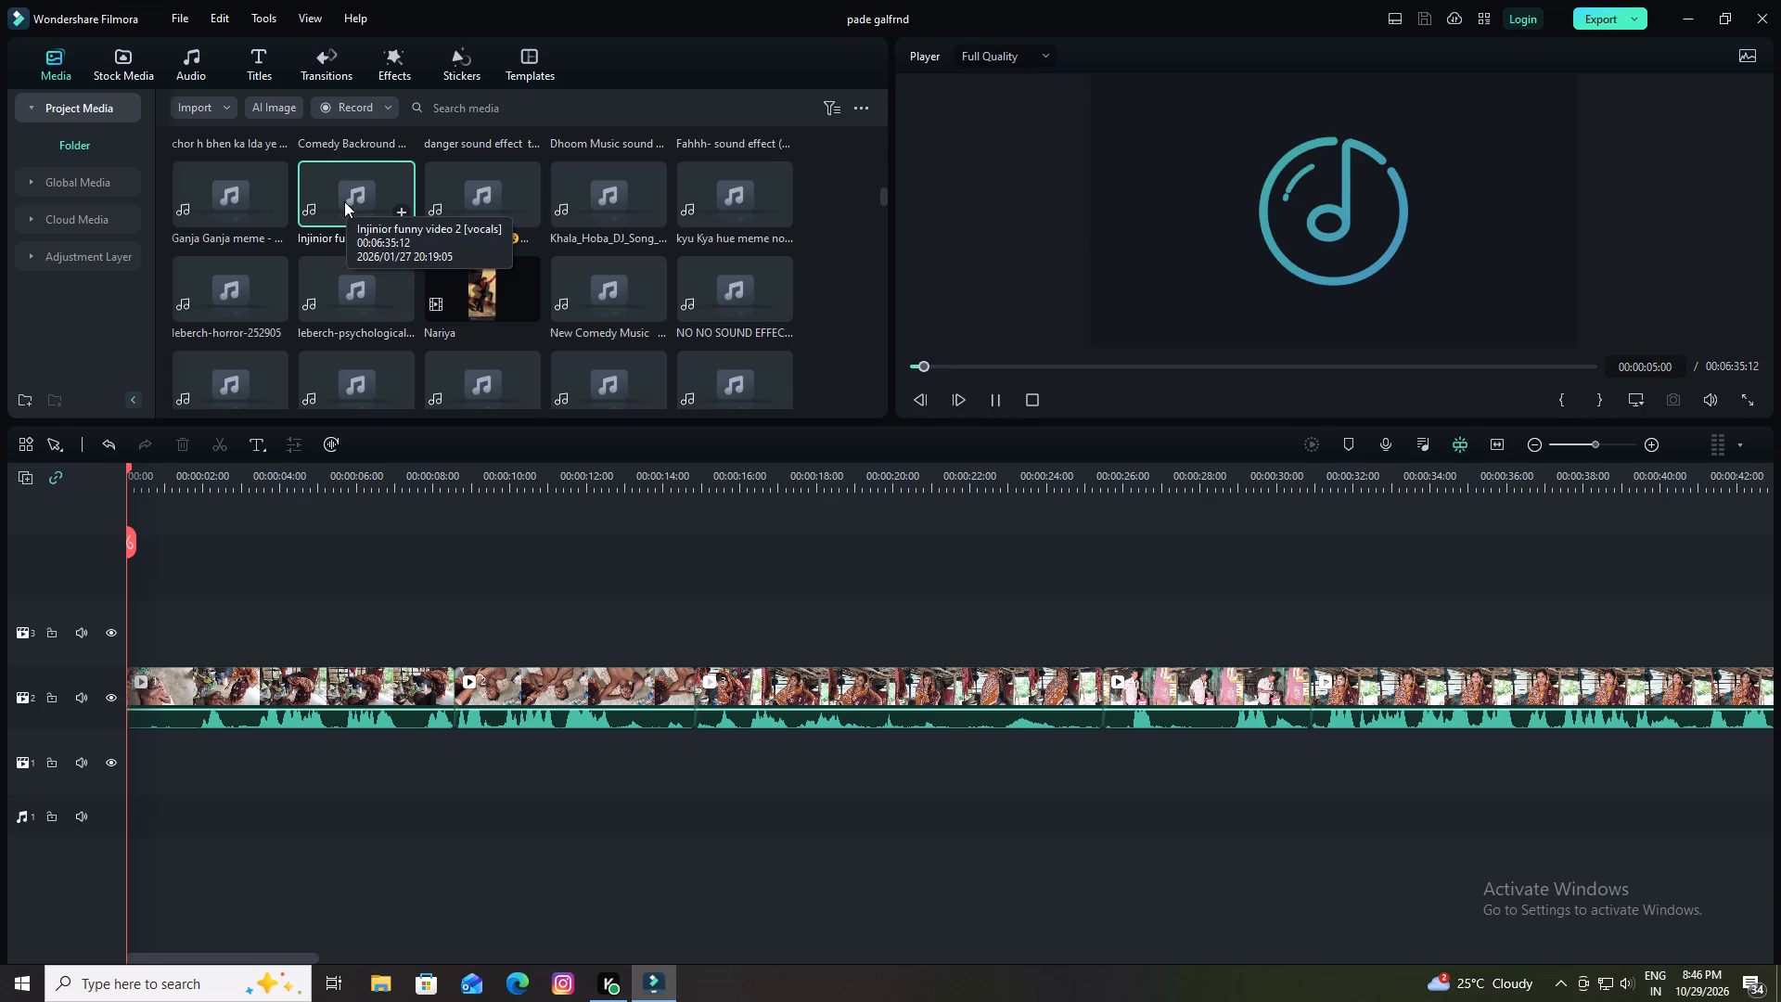
pyautogui.click(506, 211)
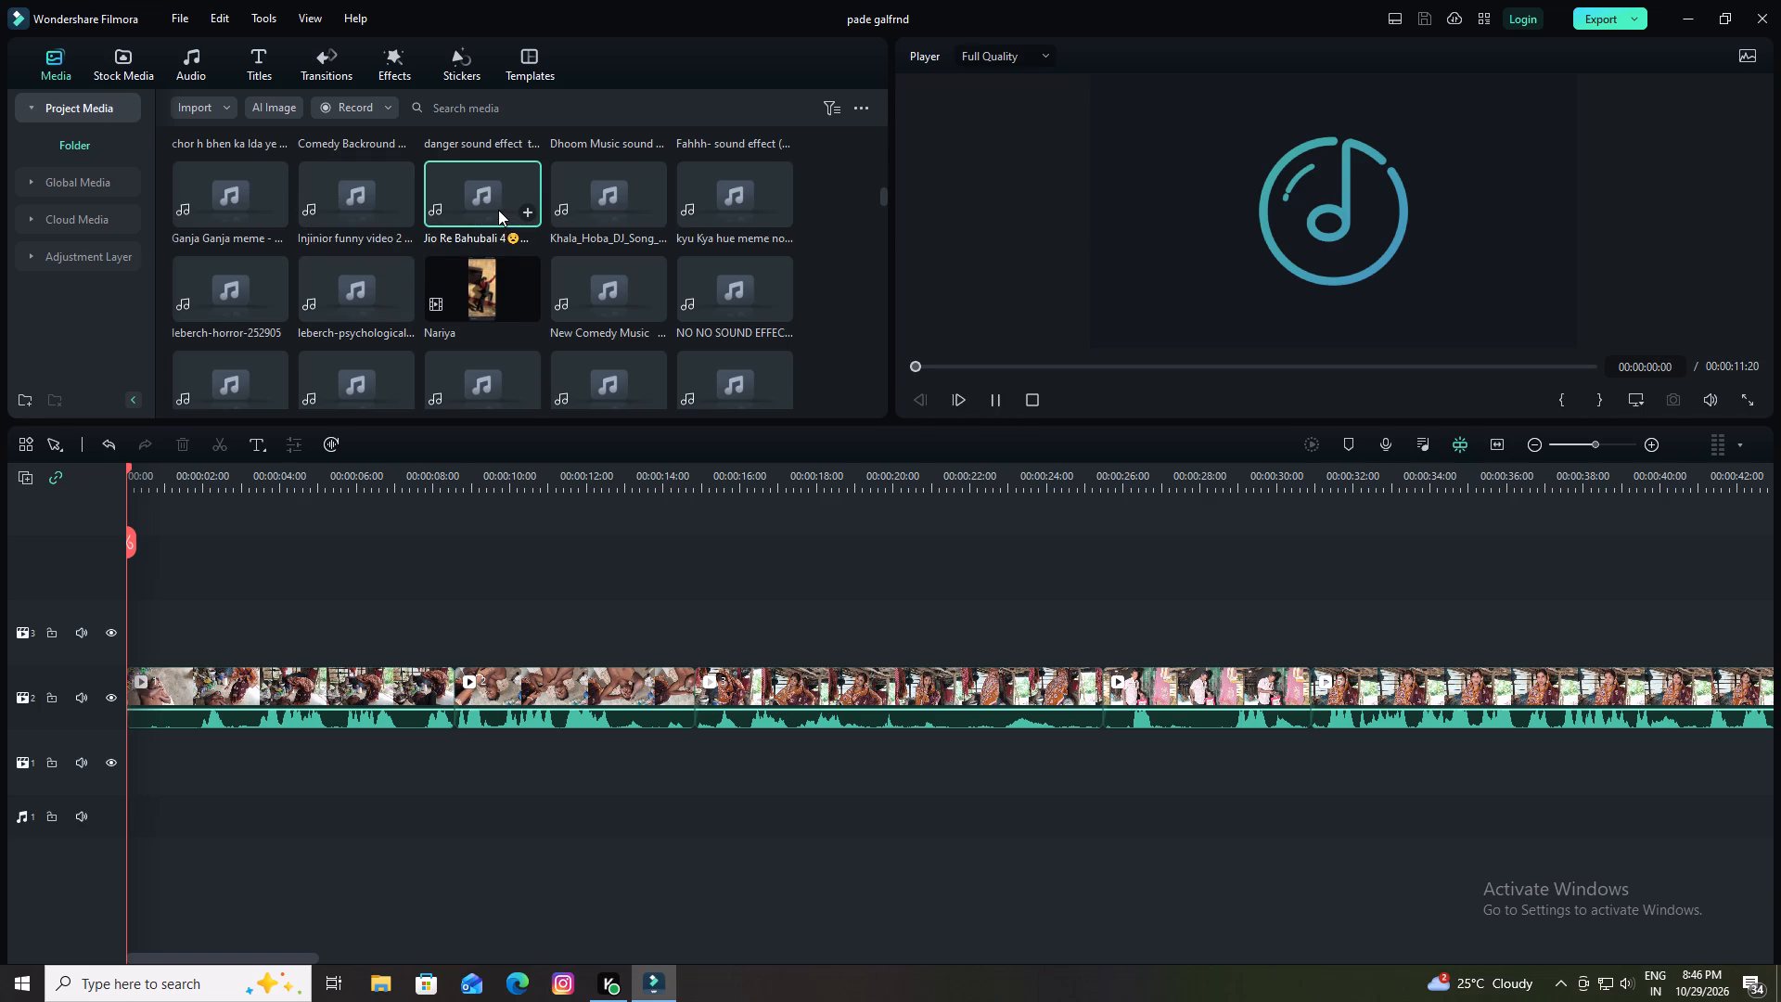
pyautogui.scroll(-3, 508, 257)
pyautogui.click(340, 258)
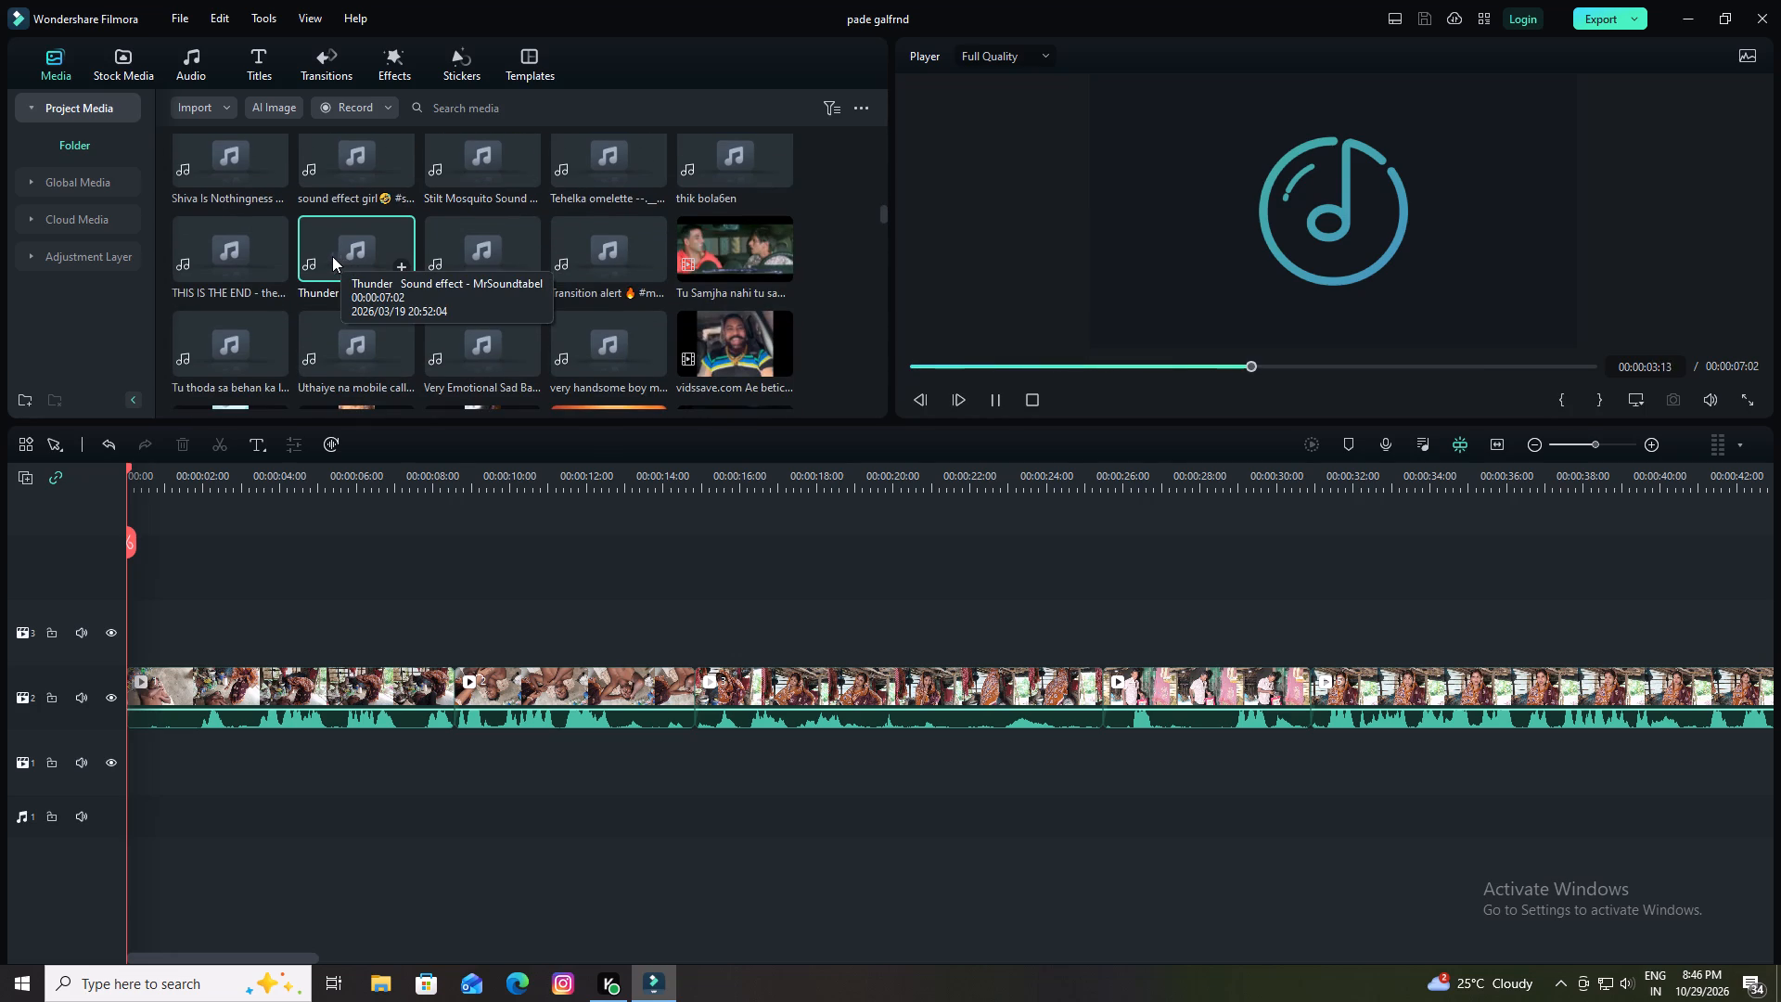
pyautogui.click(232, 339)
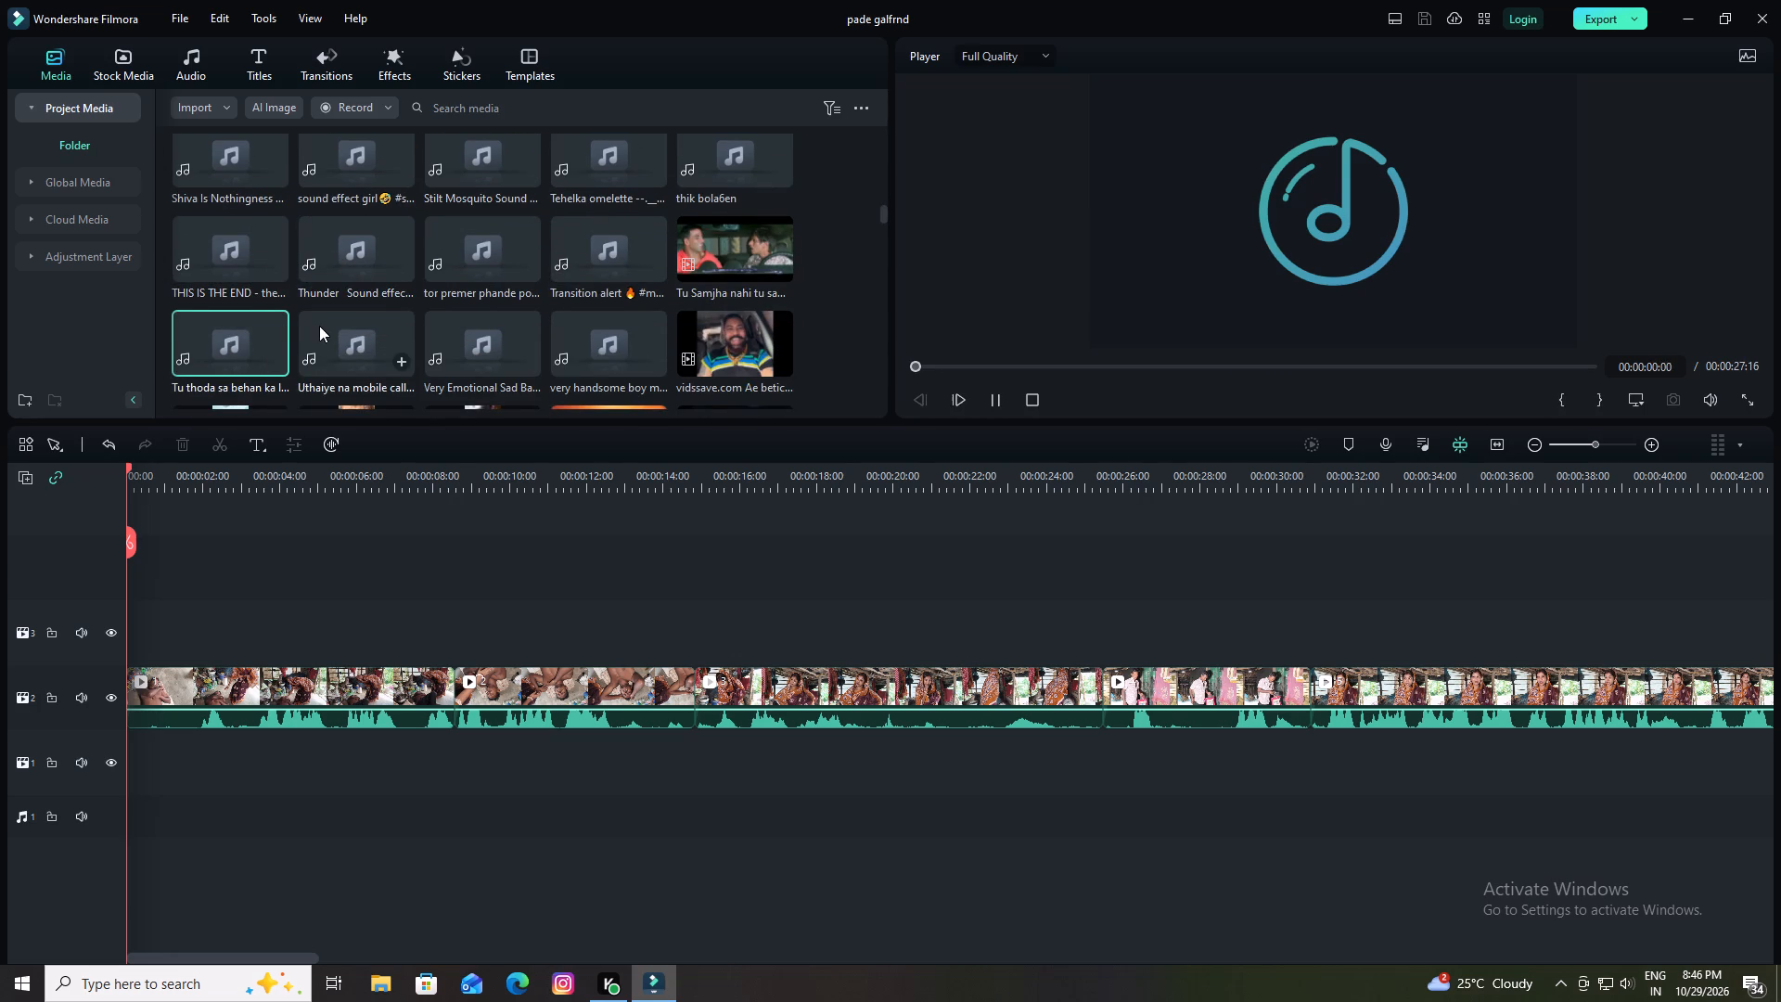
# Browse further through the project media and preview the GO_GO_GO, Funny_Background_Music, Duck_Quack and Epic_Fail sounds.
pyautogui.scroll(-5, 332, 326)
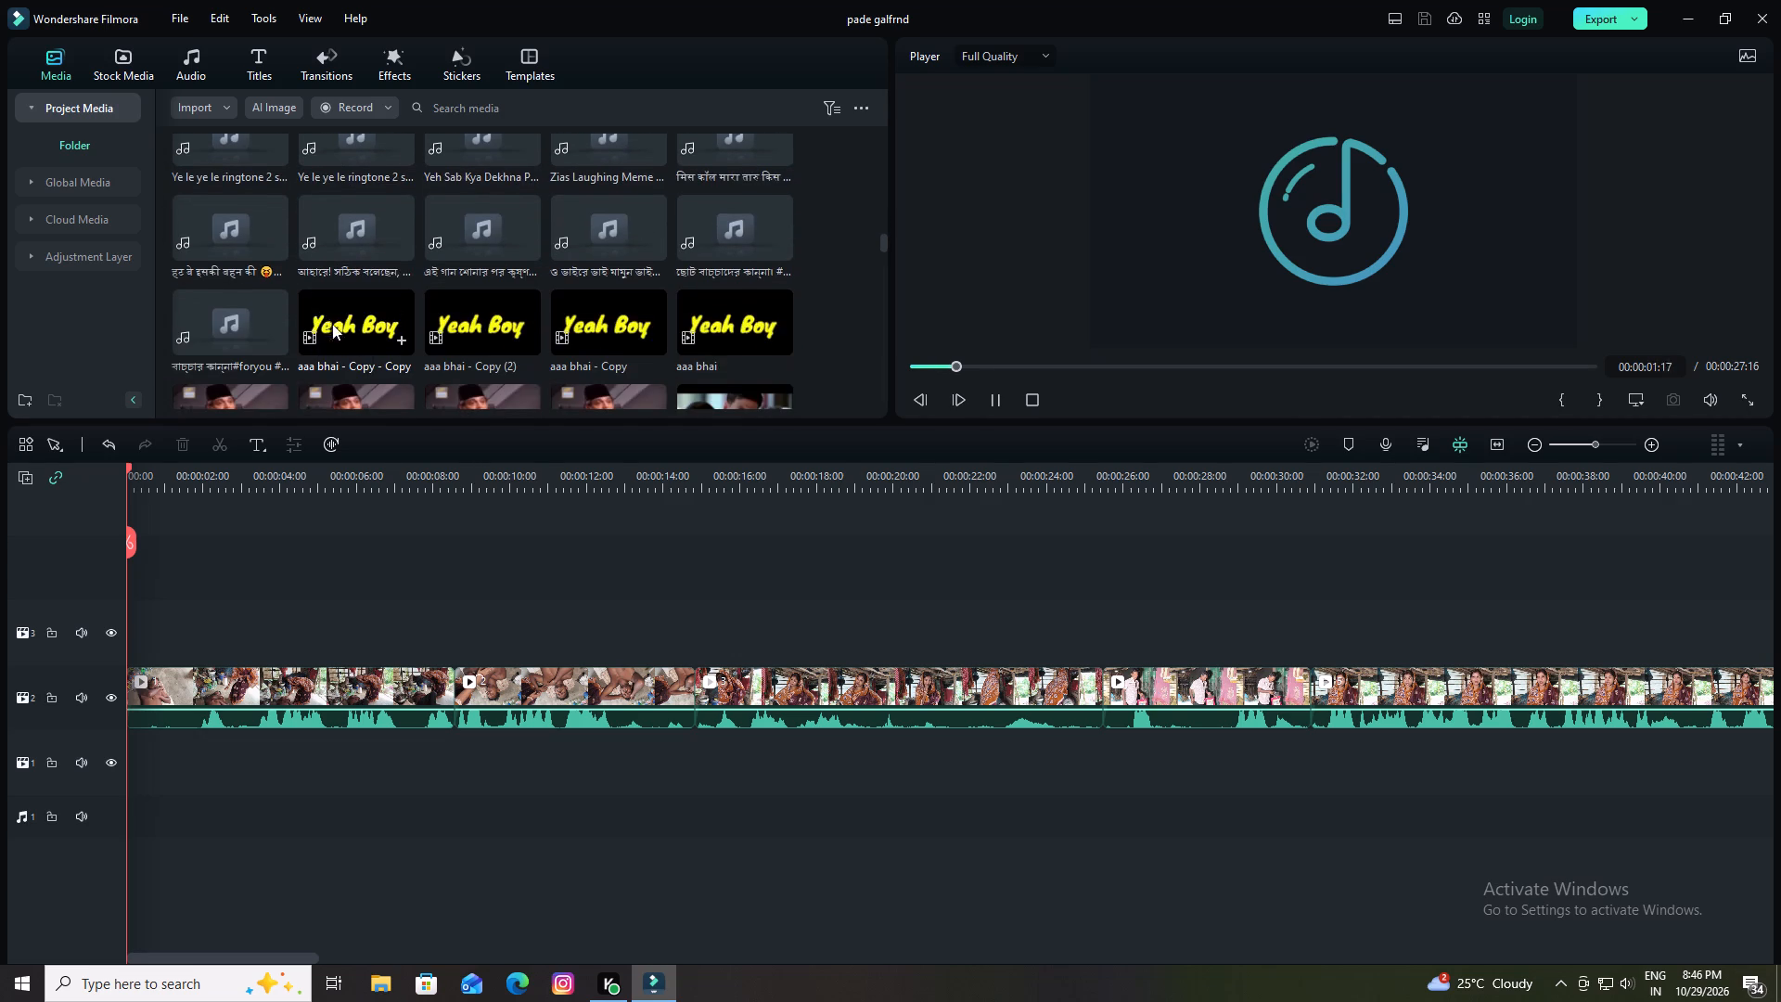
pyautogui.scroll(-12, 327, 319)
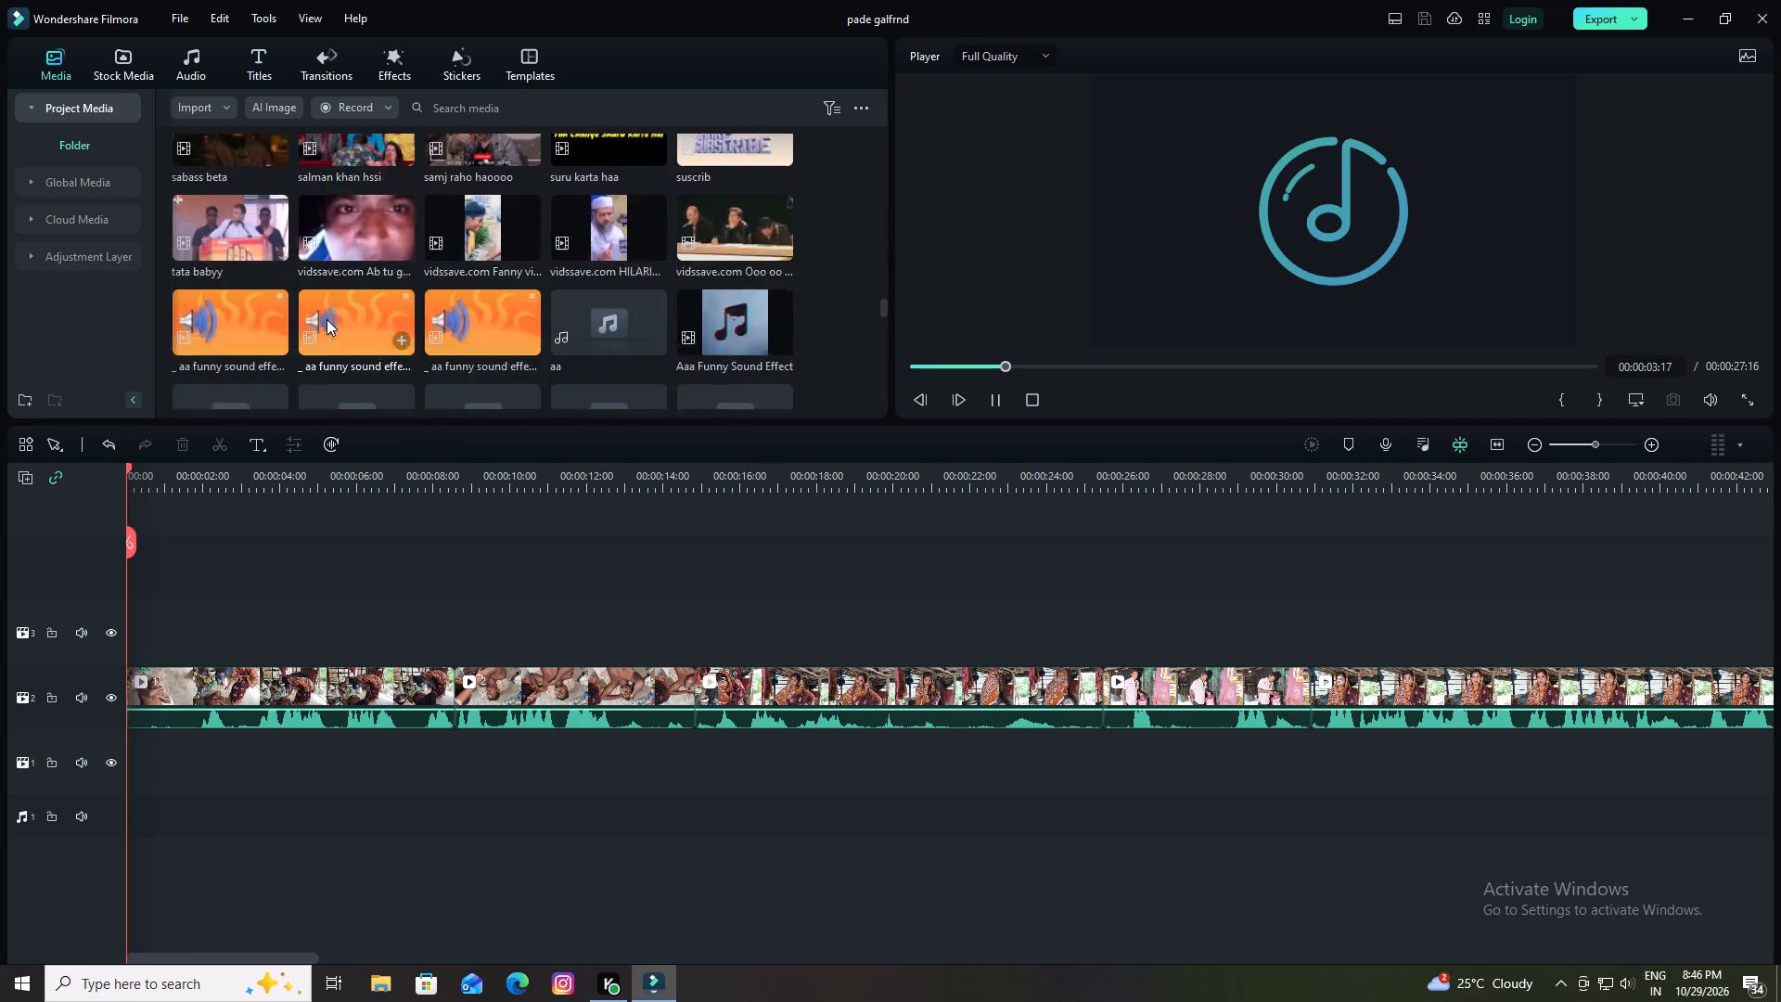
pyautogui.scroll(-3, 327, 319)
pyautogui.scroll(2, 327, 319)
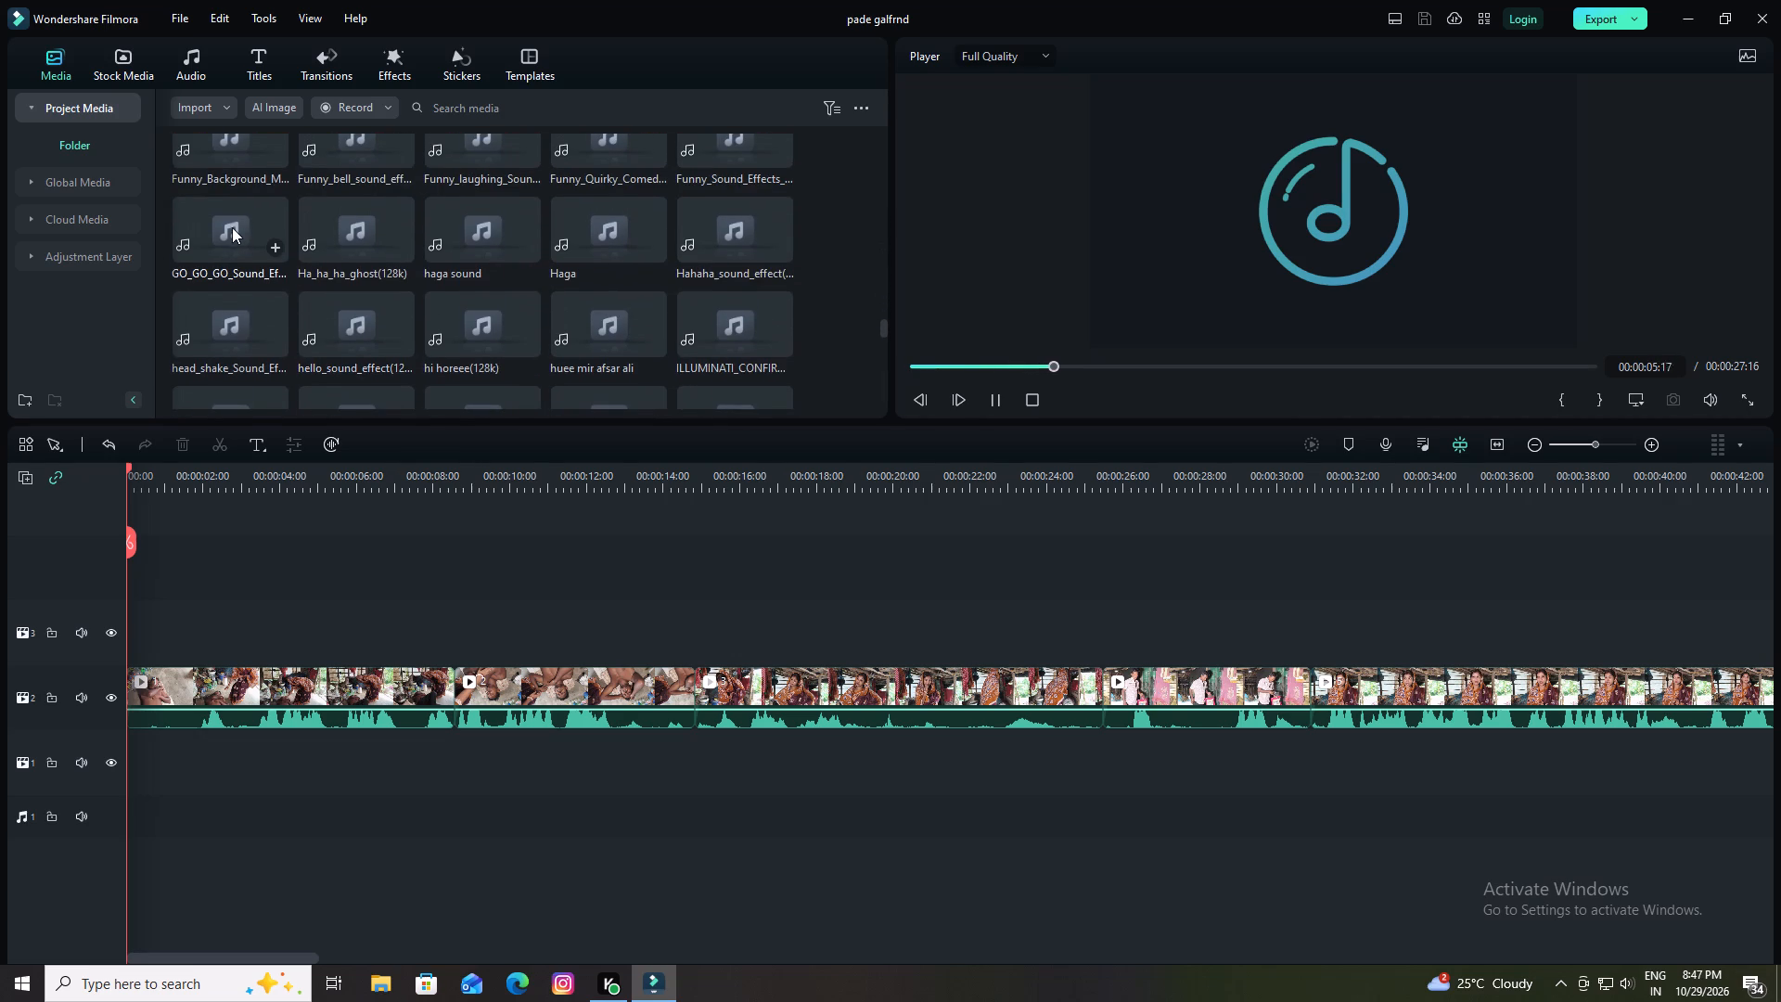
pyautogui.click(232, 225)
pyautogui.scroll(2, 231, 220)
pyautogui.click(204, 373)
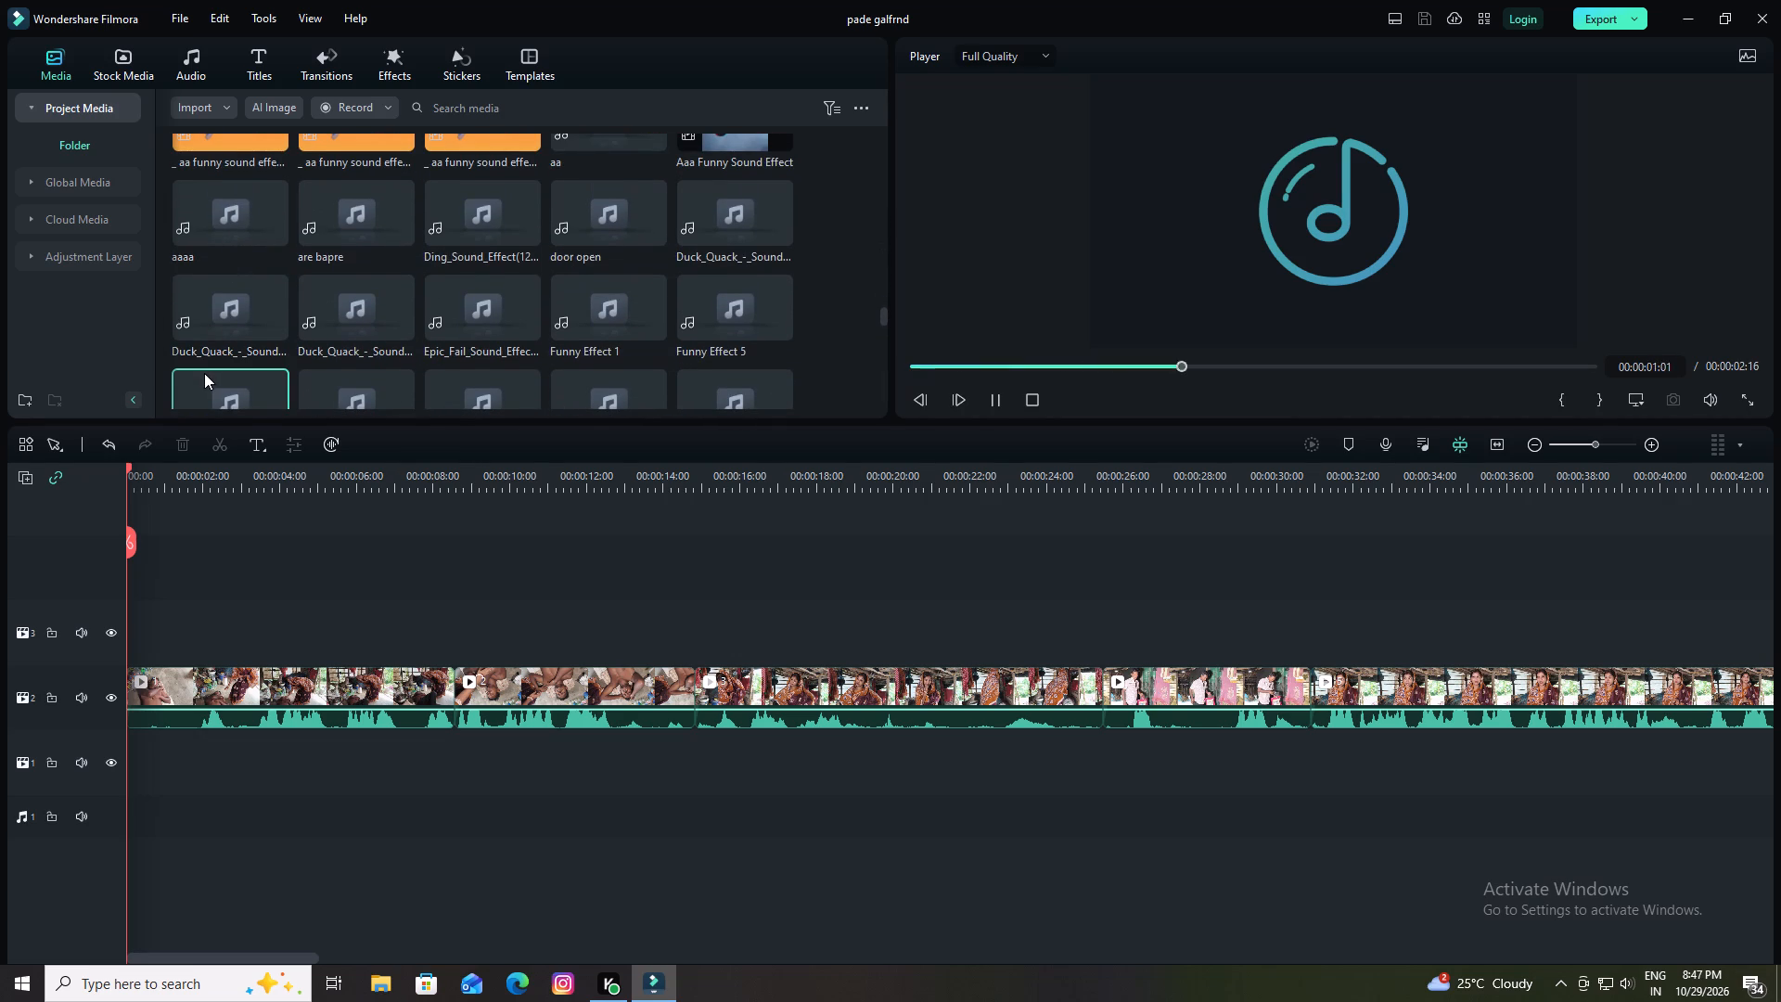
pyautogui.click(335, 272)
pyautogui.click(486, 259)
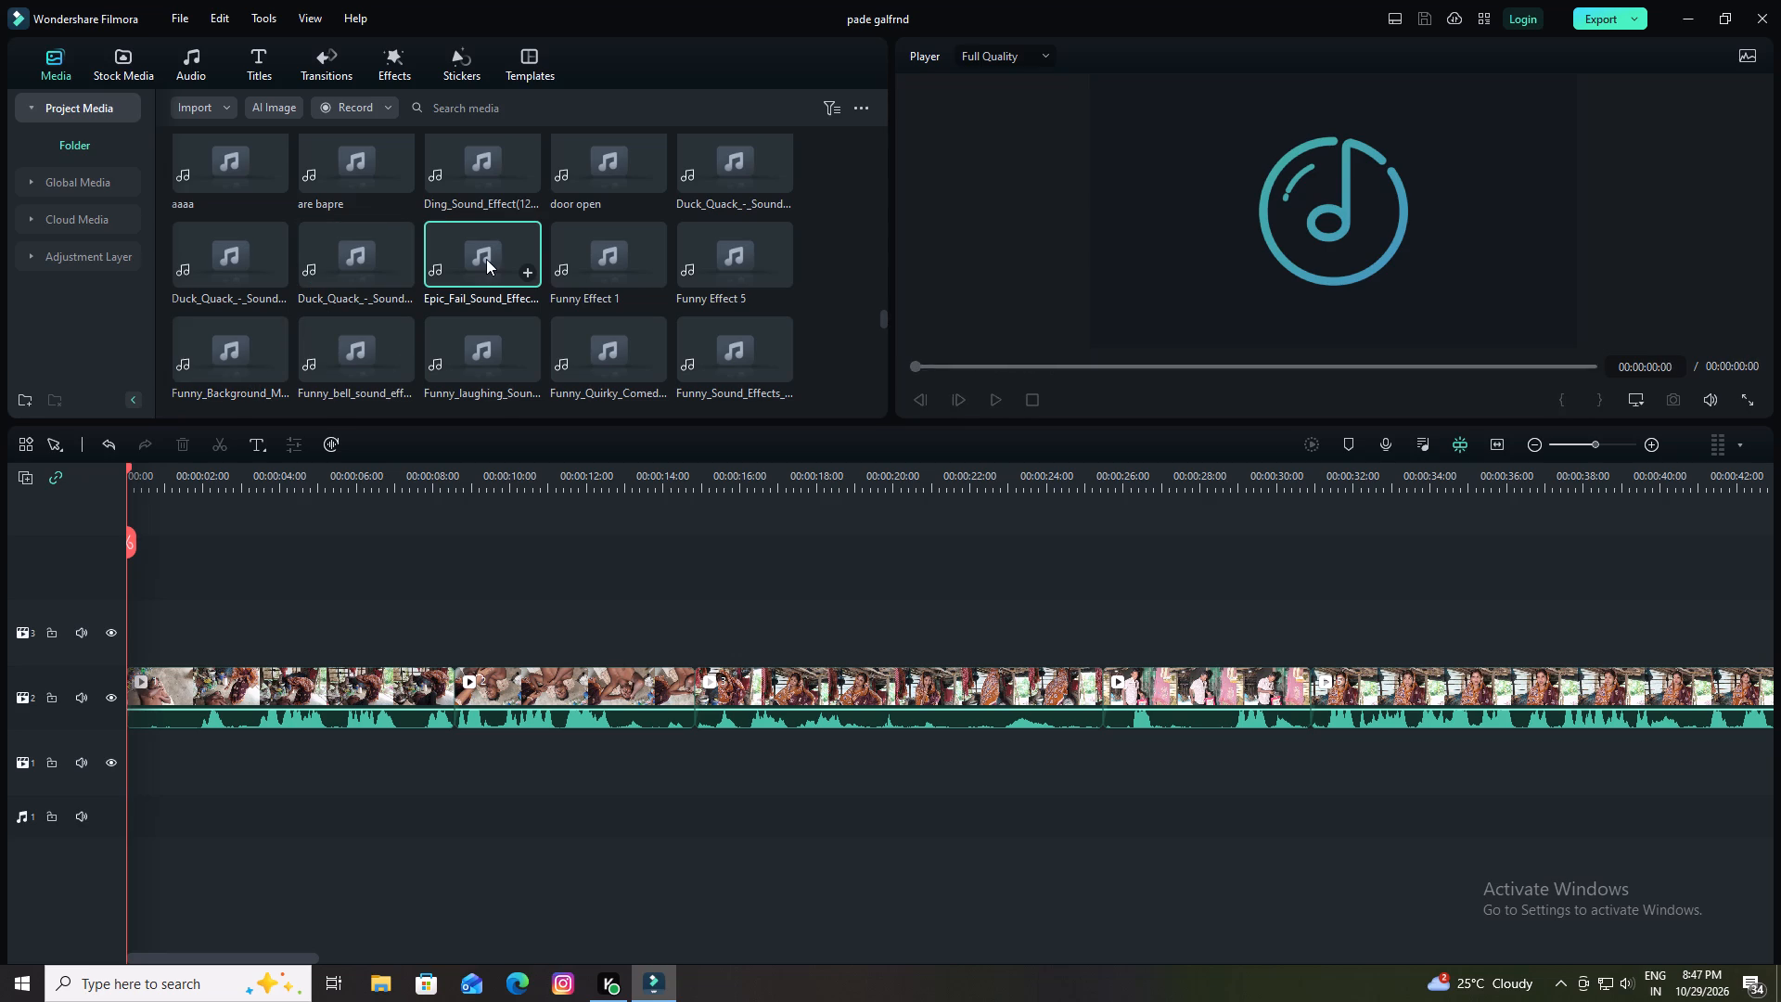
# Preview the Funny_bell, Funny_laughing, Funny_Quirky, head_shake, Hahaha and Funny_Sound_Effects_for_Youtube_Videos audio files.
pyautogui.scroll(-1, 589, 229)
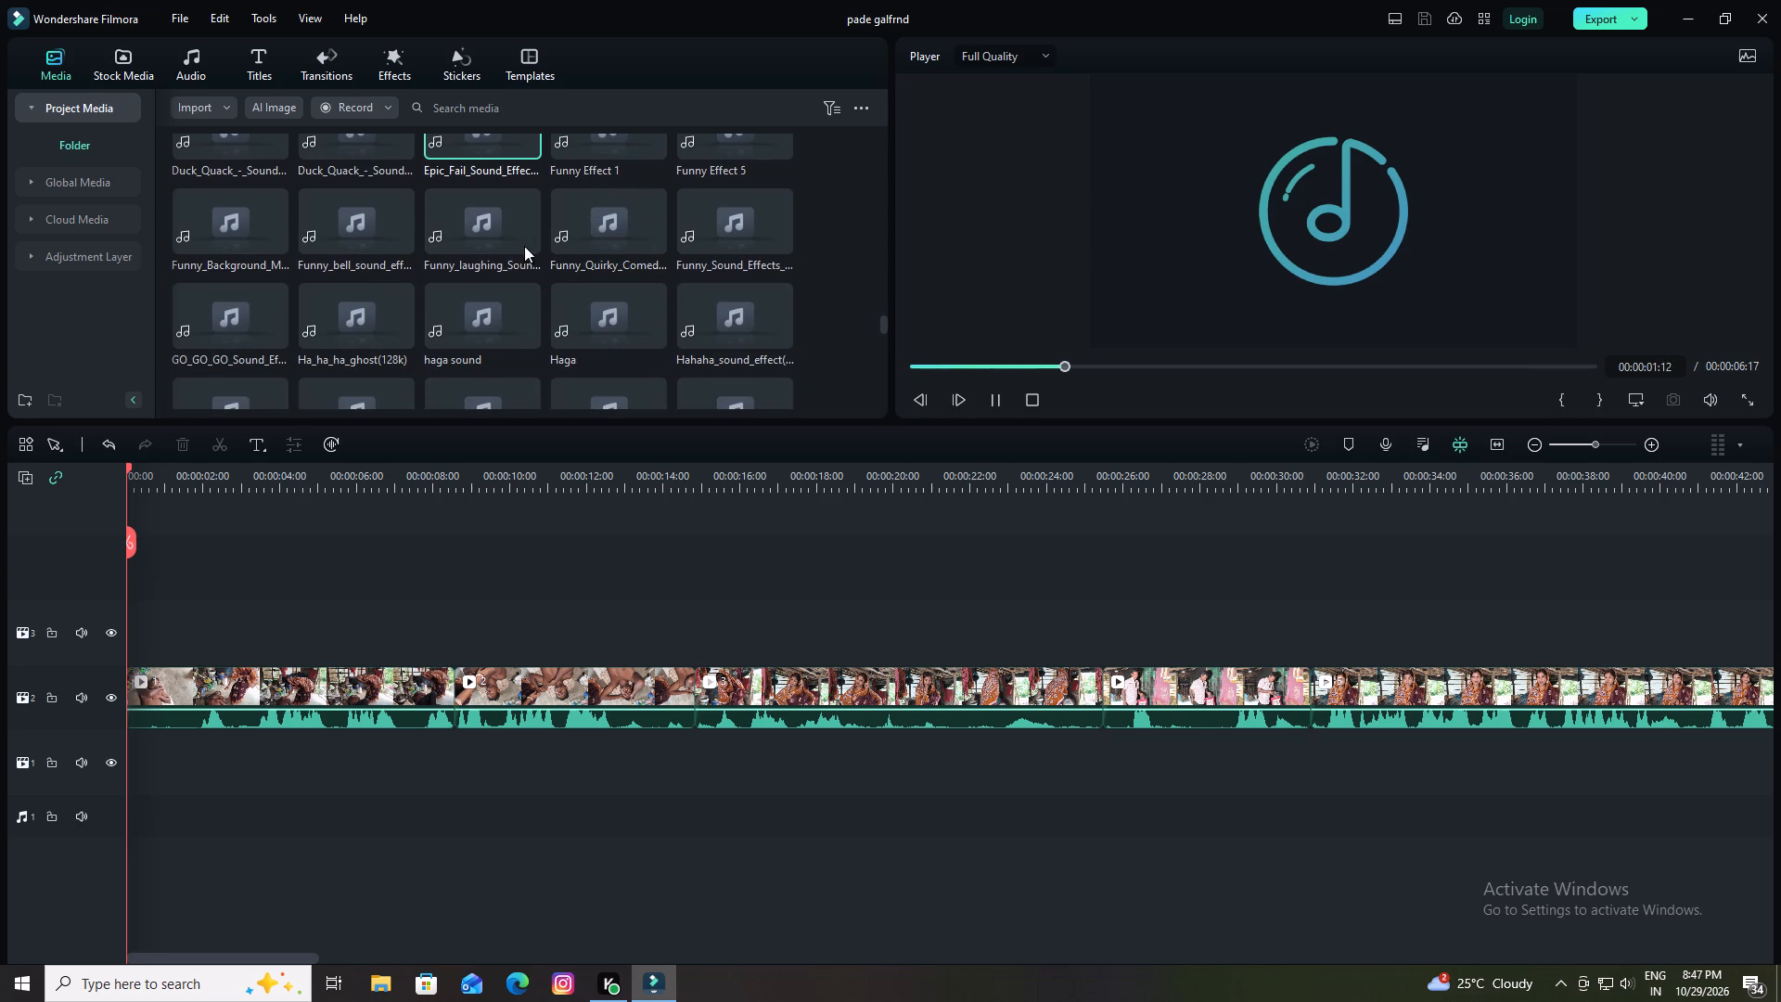
pyautogui.click(357, 227)
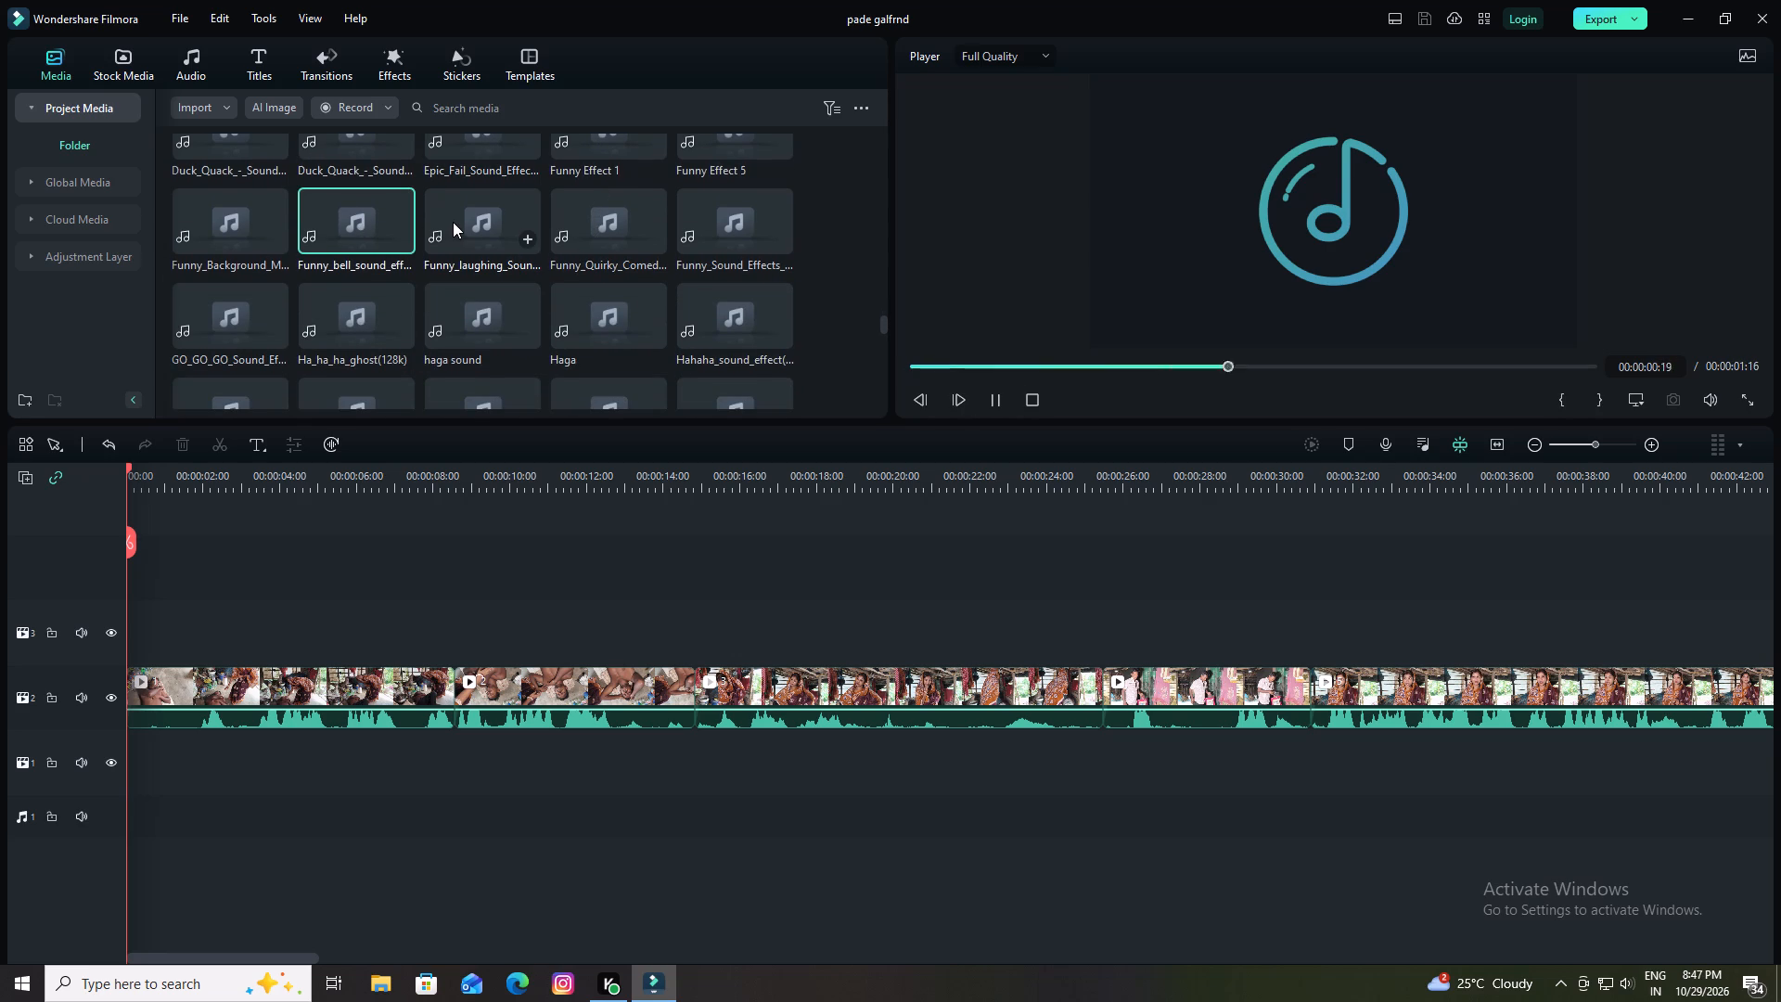
pyautogui.click(454, 222)
pyautogui.click(576, 215)
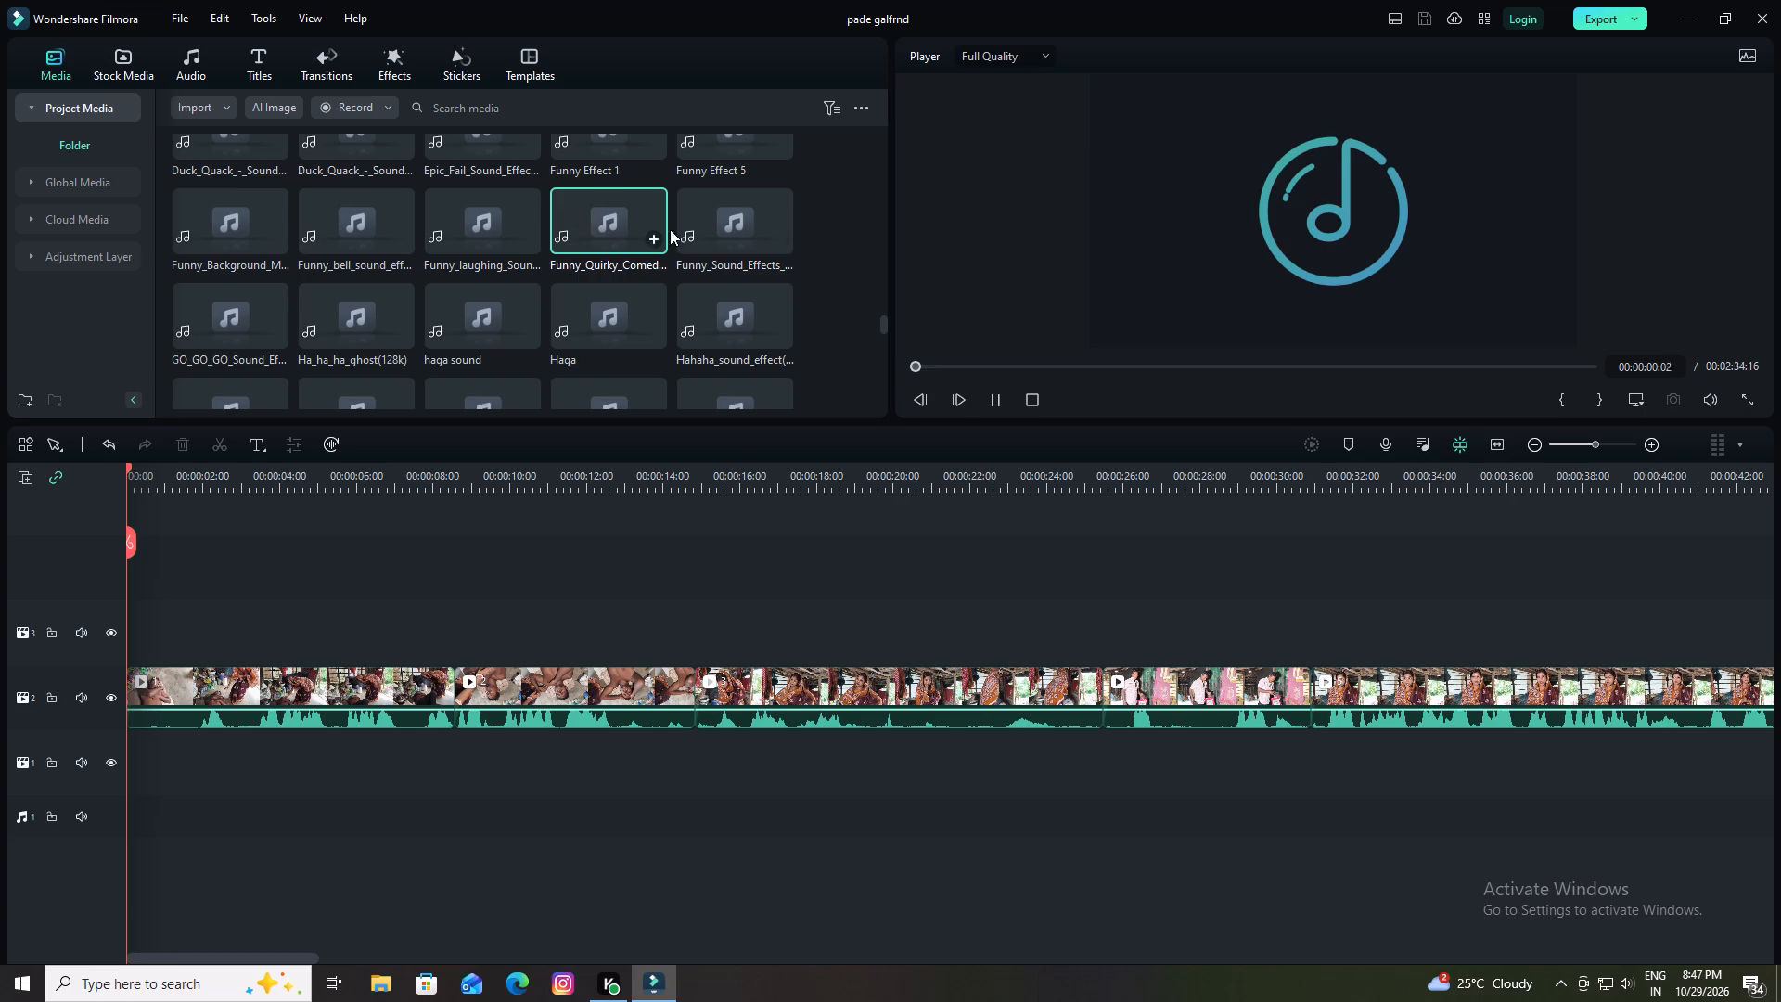
pyautogui.click(732, 225)
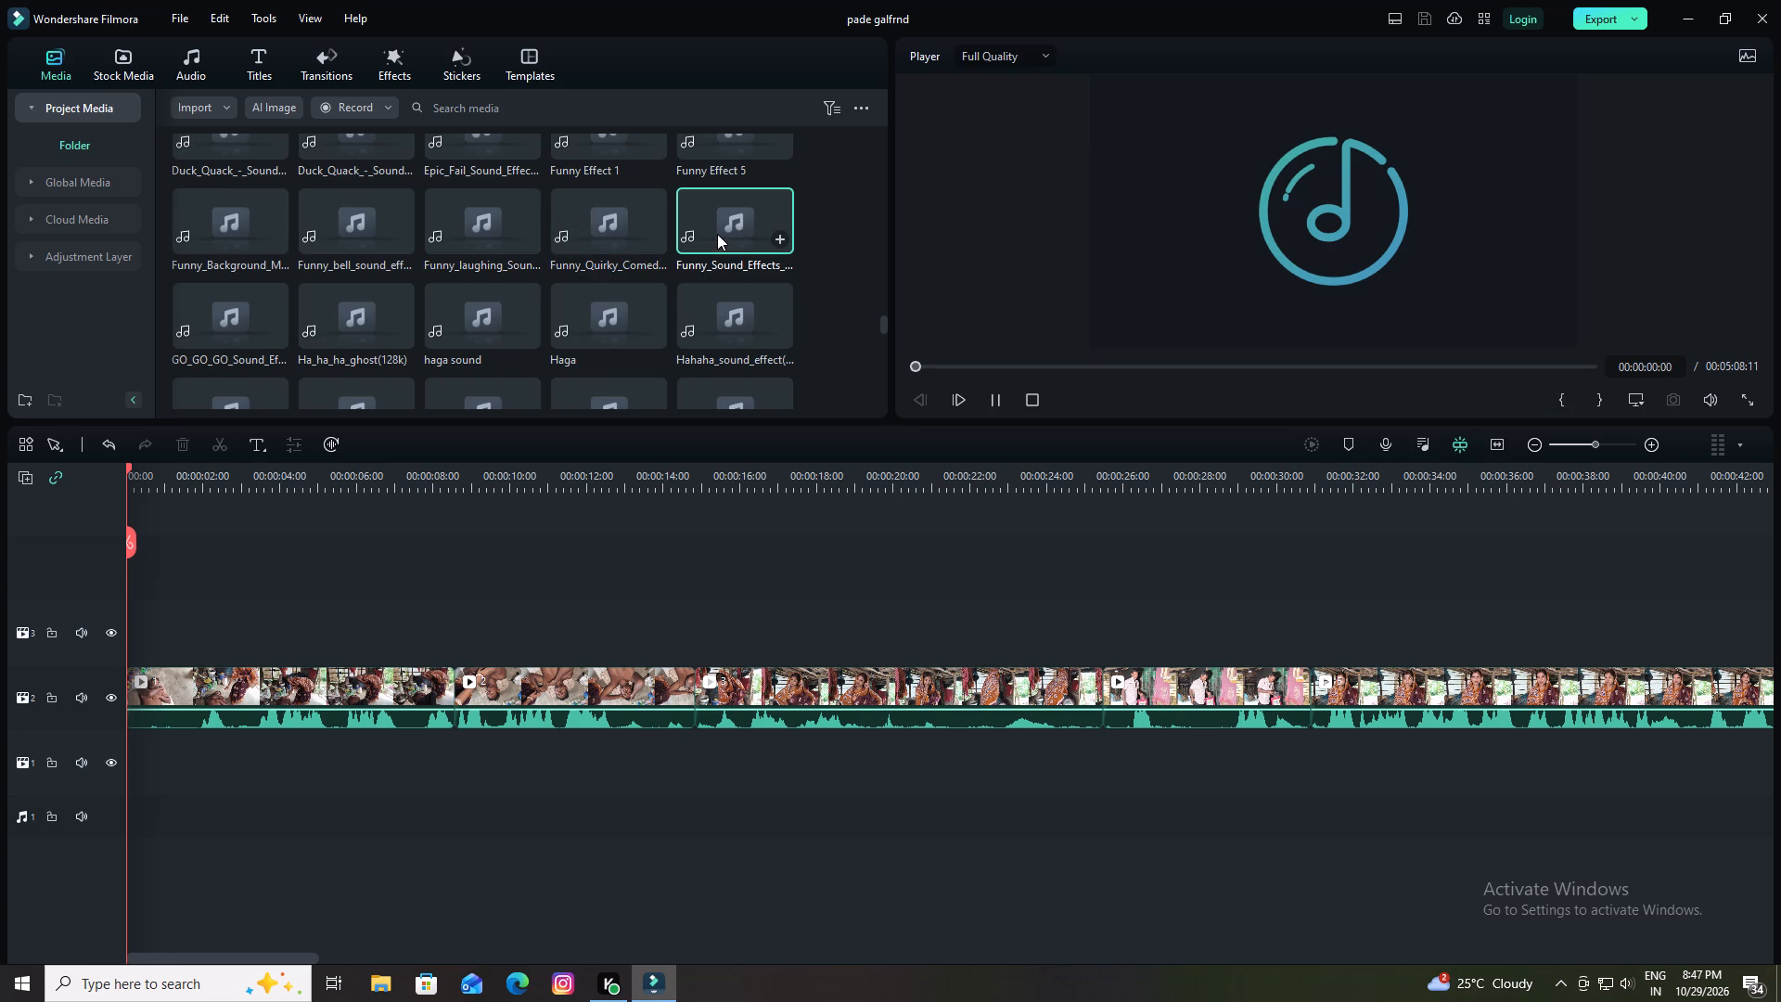
pyautogui.scroll(-1, 716, 235)
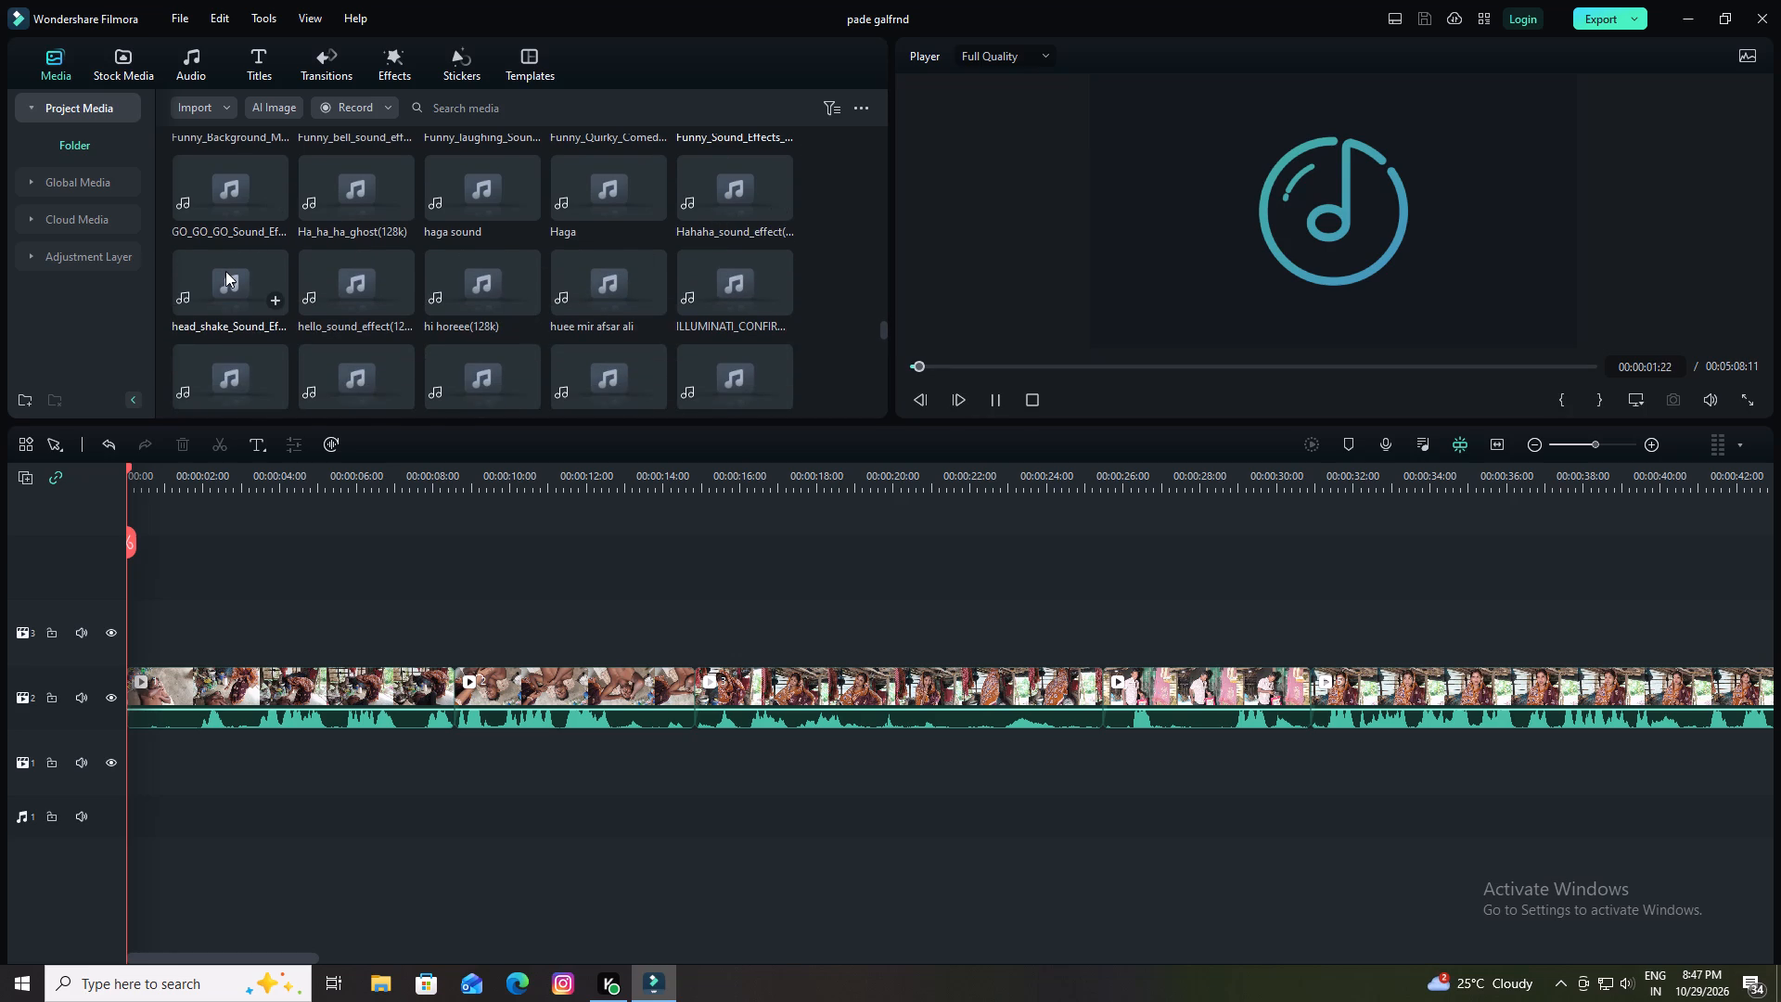
pyautogui.click(225, 271)
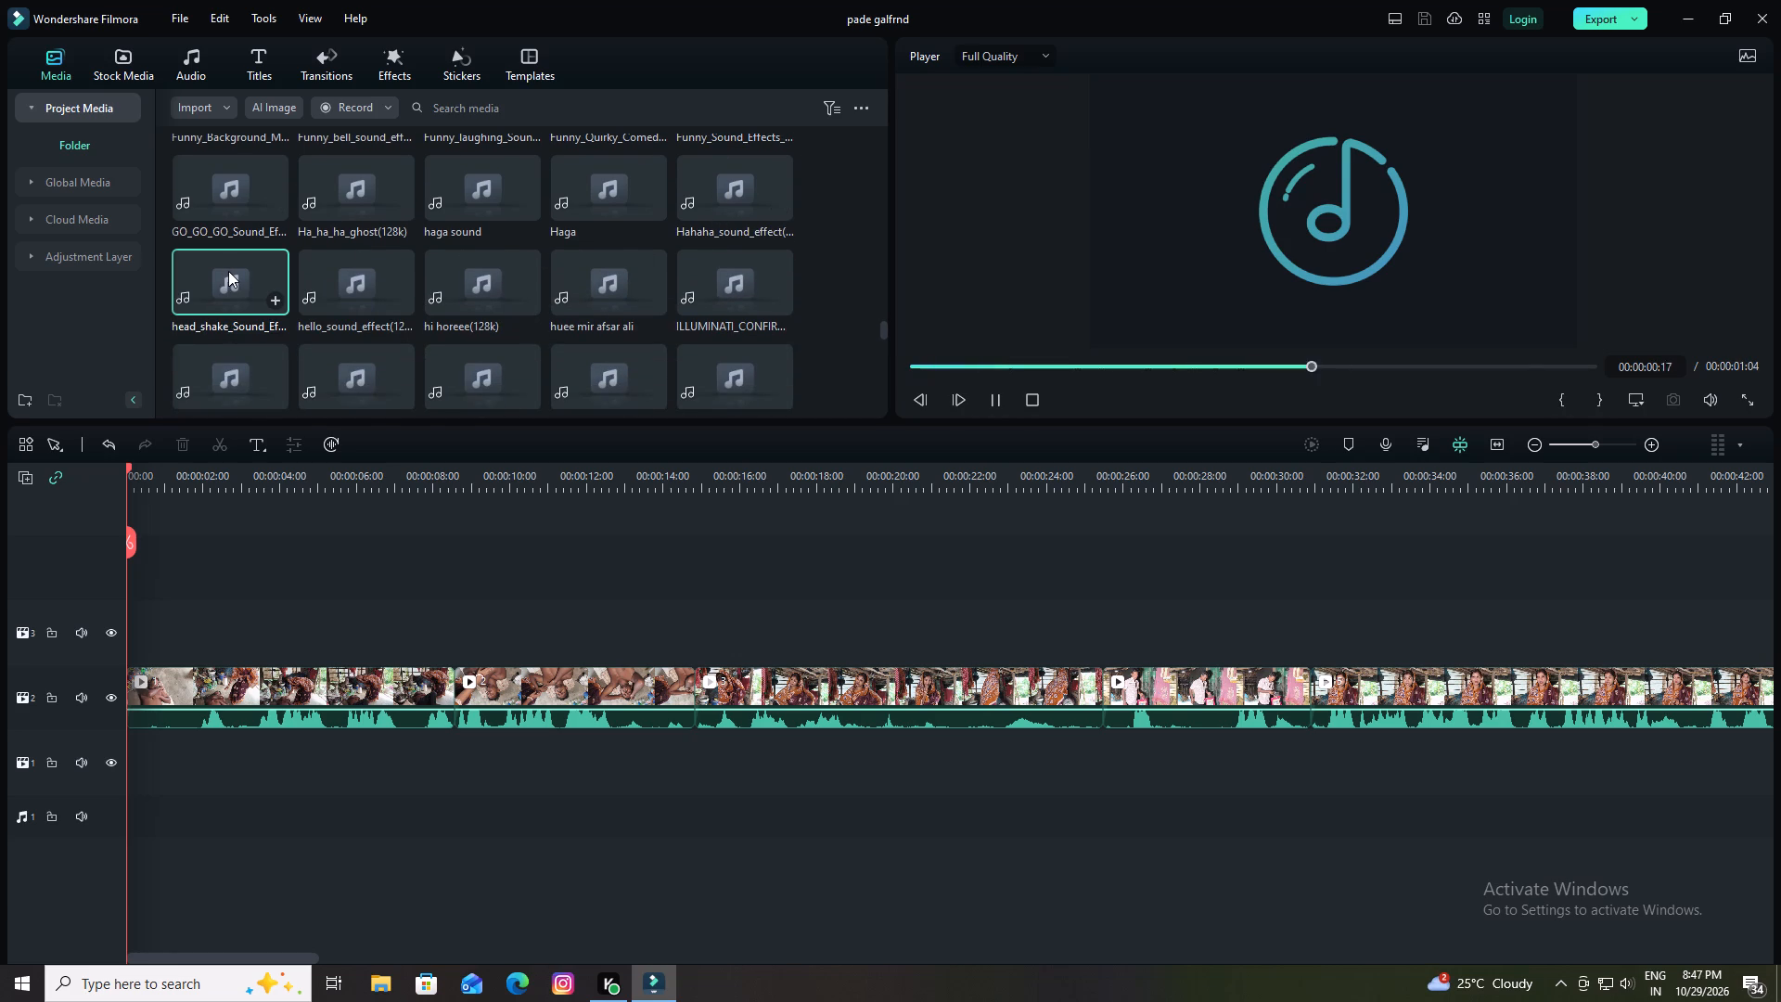
pyautogui.click(745, 195)
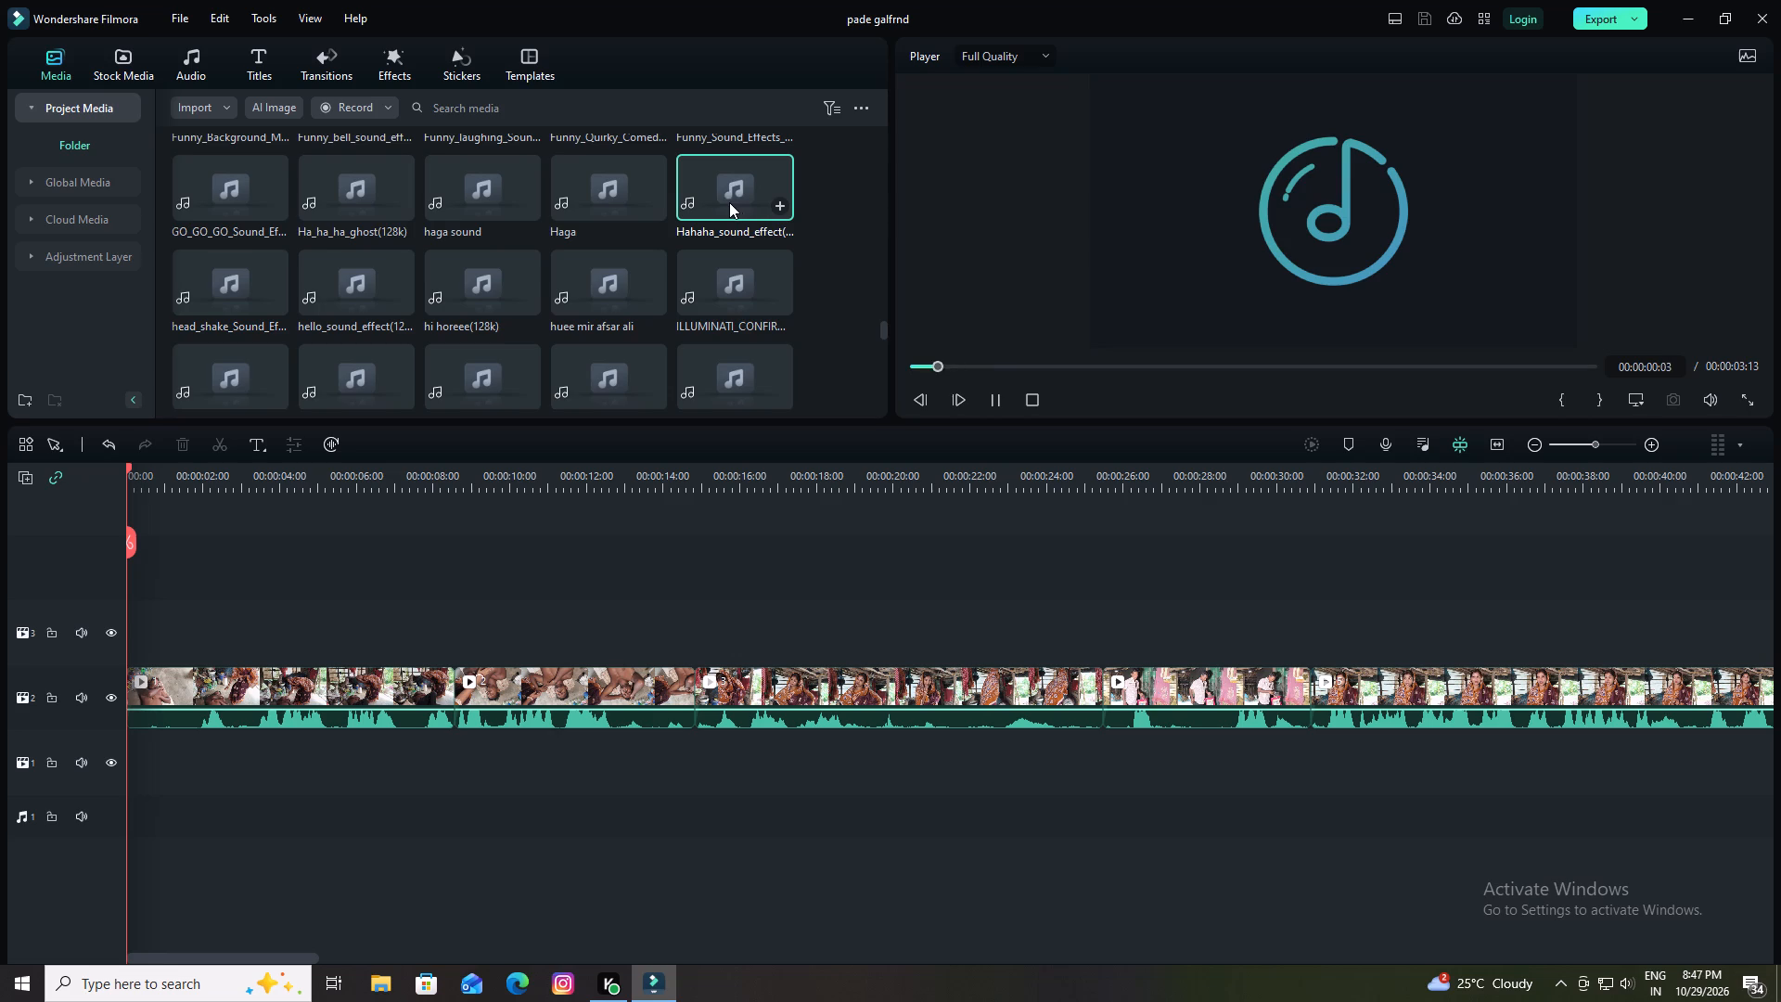
pyautogui.scroll(1, 720, 202)
pyautogui.click(720, 202)
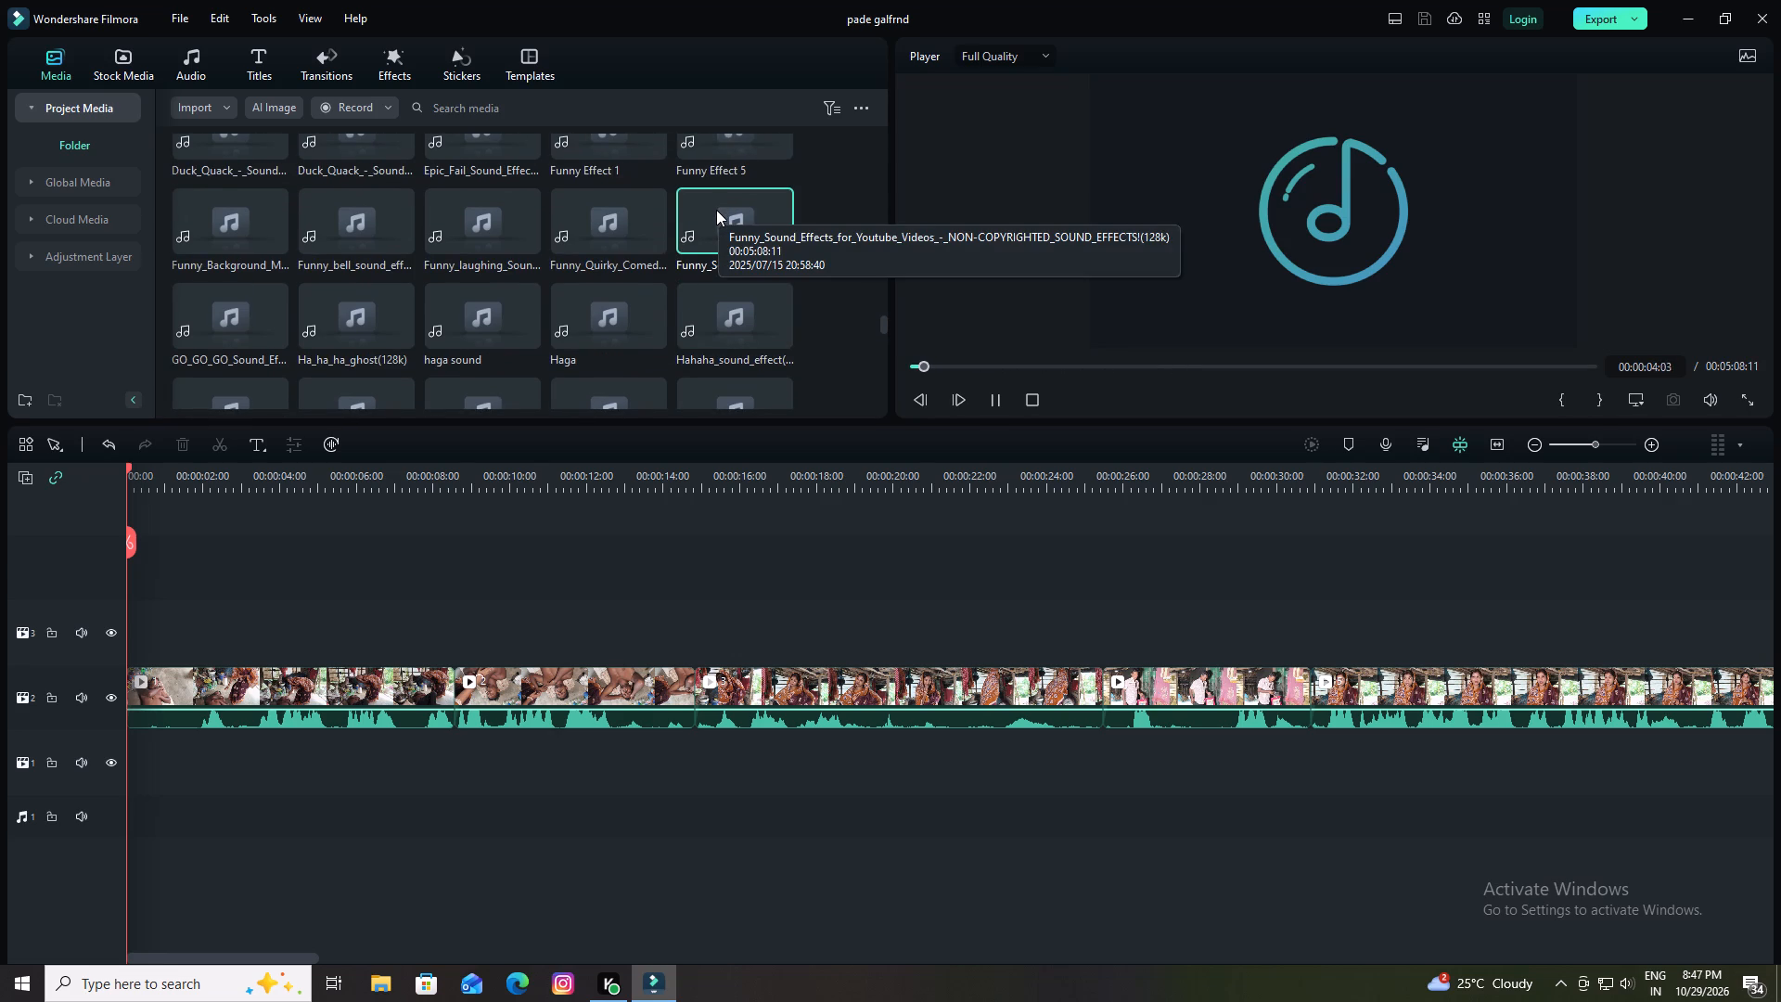
# Listen to the Funny_Background_Music file while looking through the other sound effects in the project media.
pyautogui.click(248, 205)
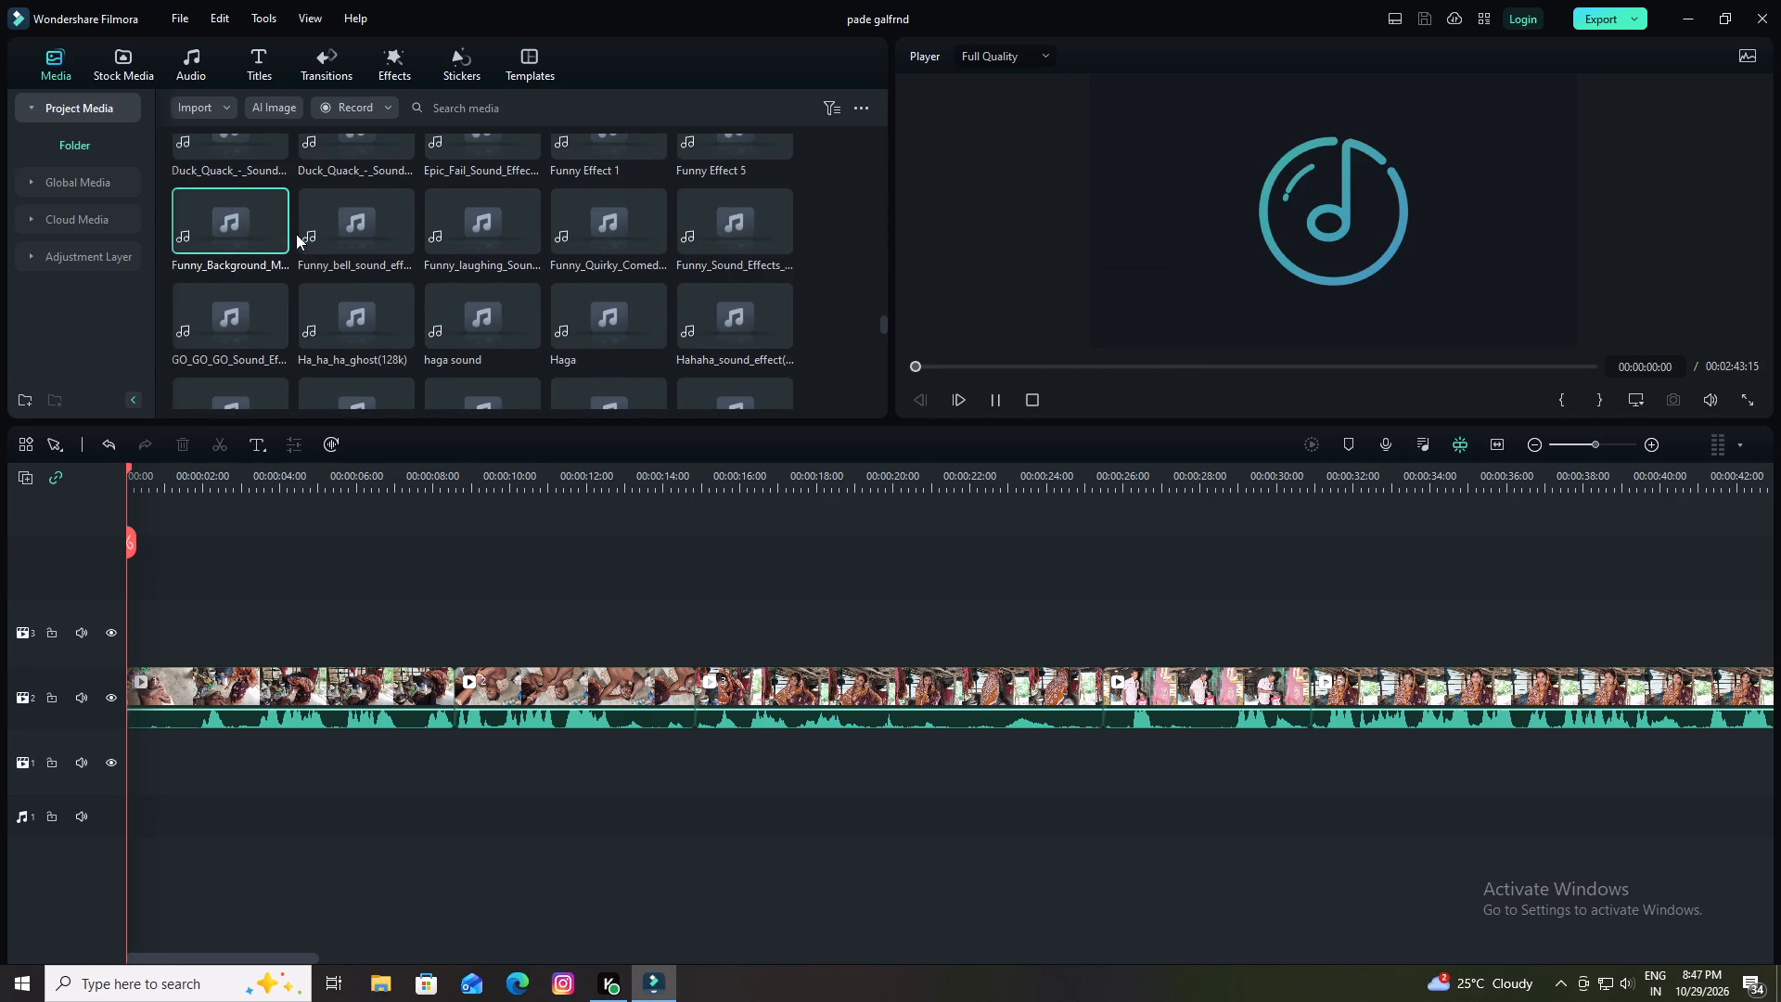
pyautogui.scroll(-2, 395, 301)
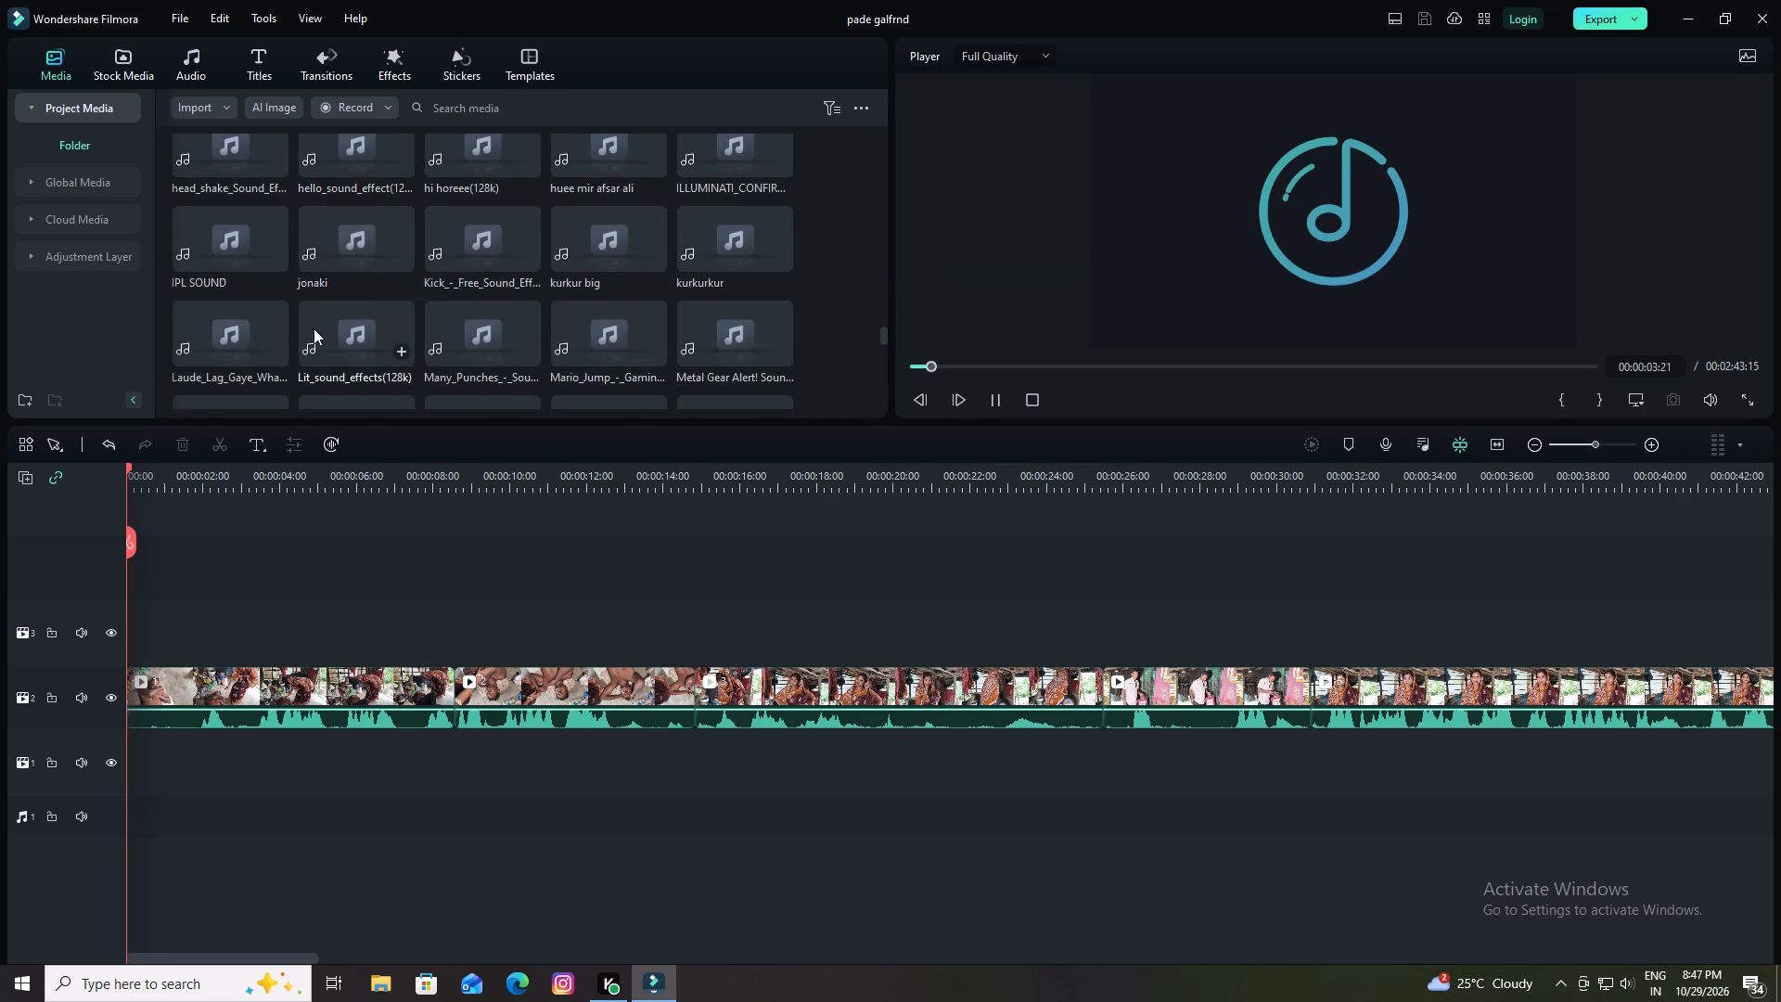
pyautogui.scroll(-1, 254, 337)
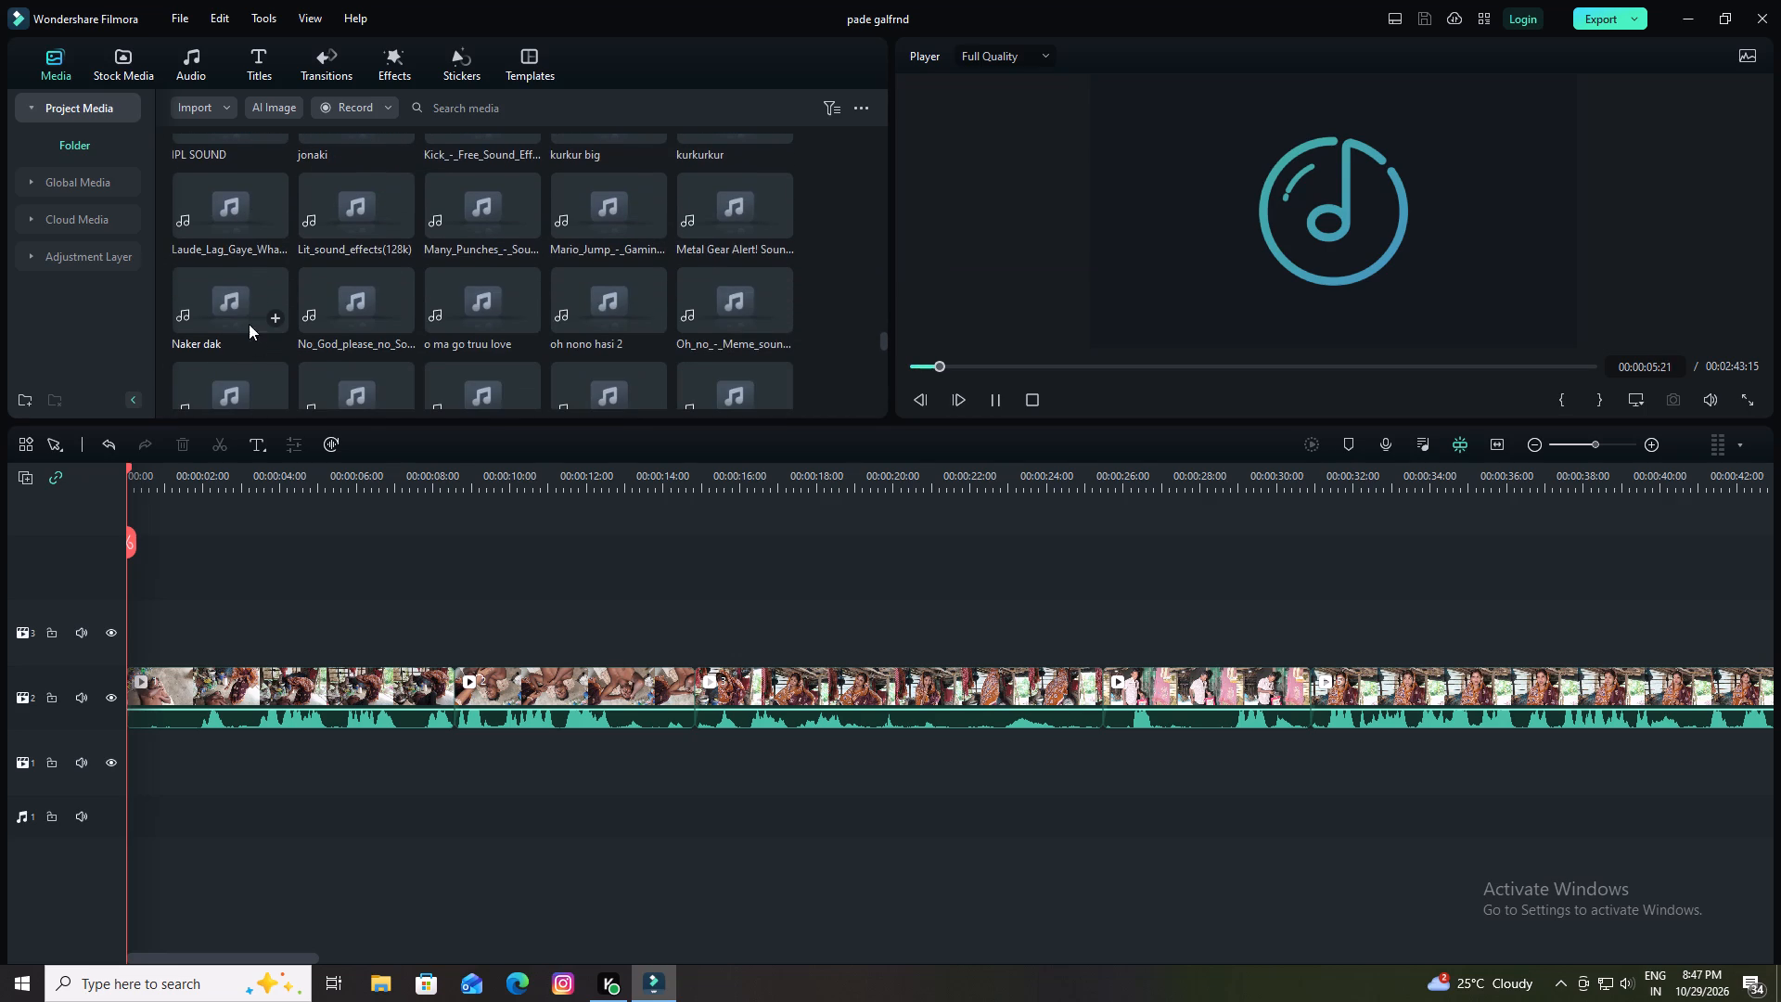
pyautogui.scroll(-1, 256, 303)
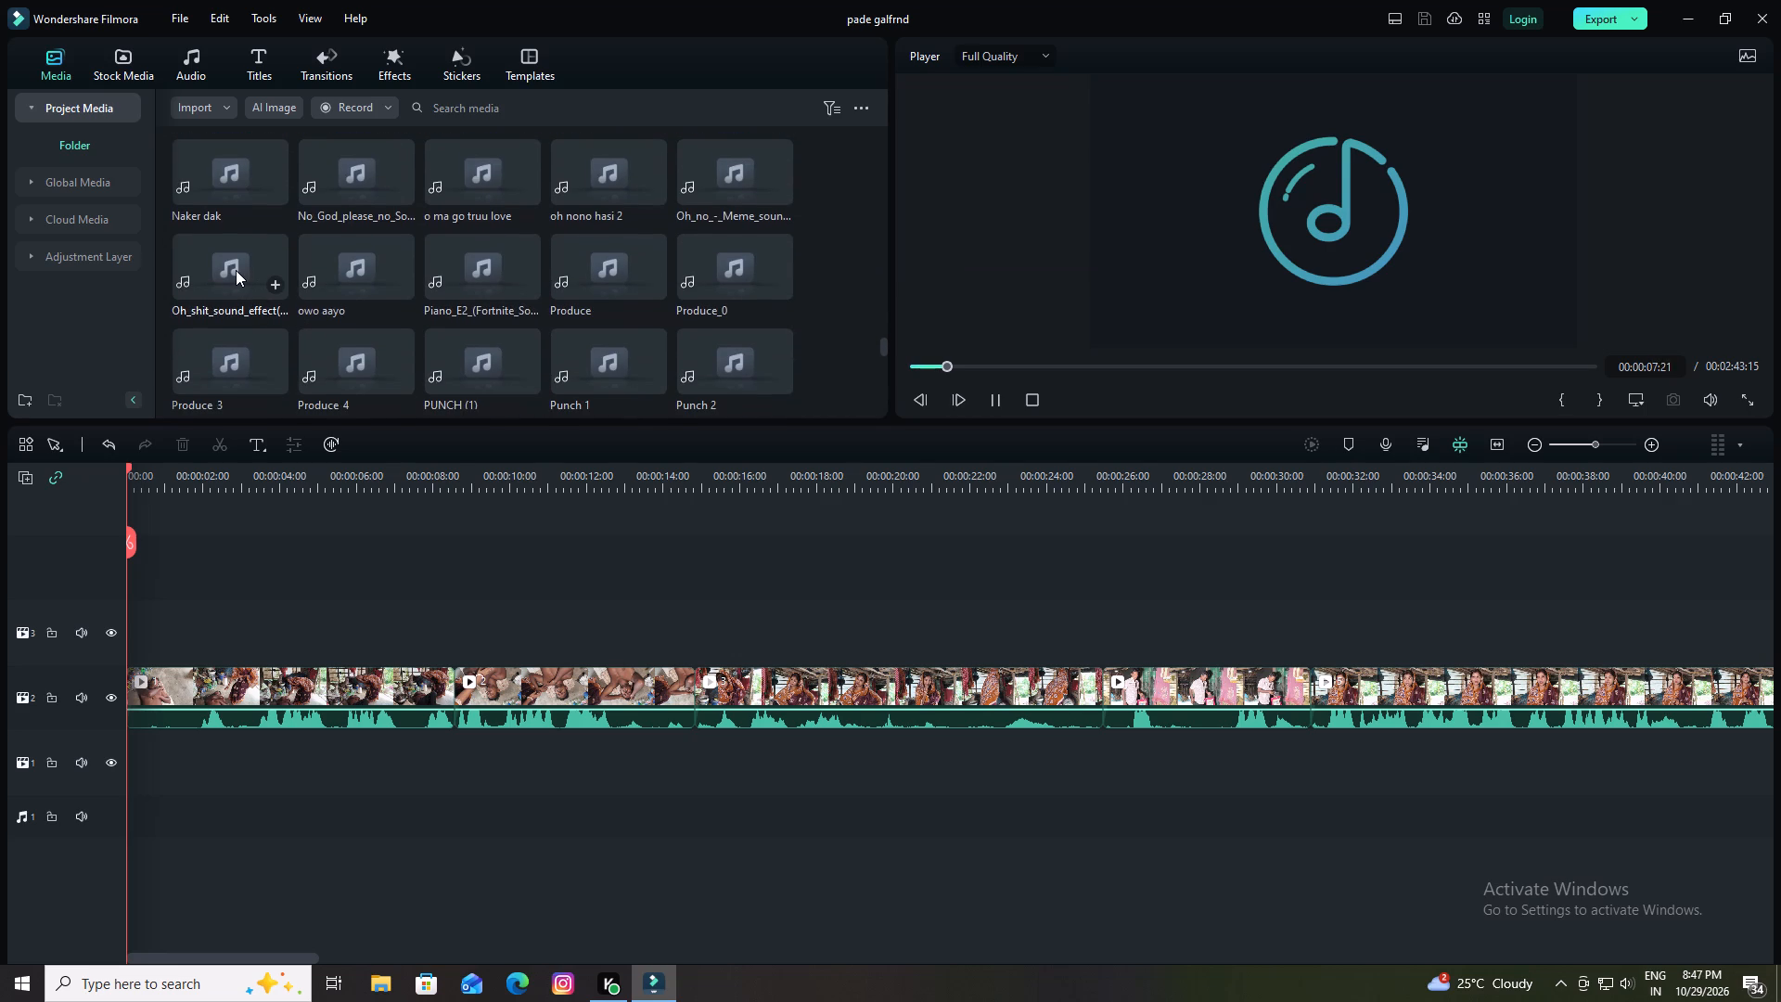
pyautogui.scroll(1, 284, 253)
pyautogui.scroll(2, 390, 276)
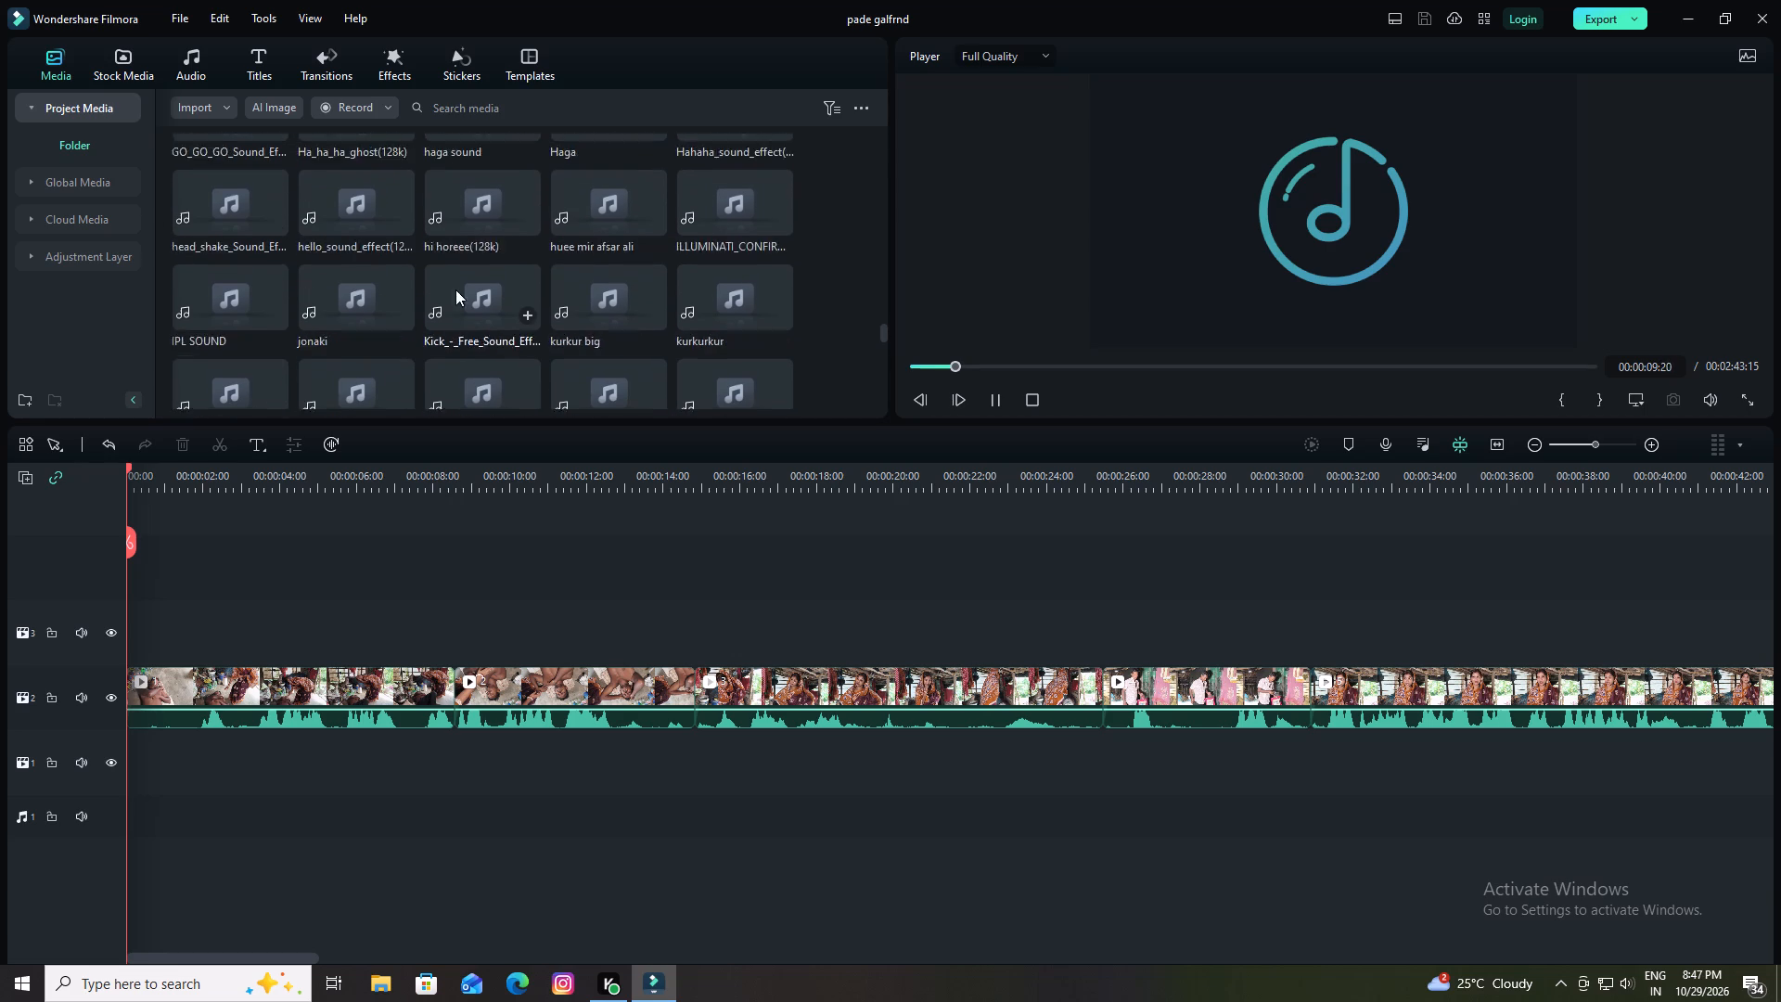
pyautogui.scroll(3, 592, 289)
pyautogui.scroll(-1, 608, 302)
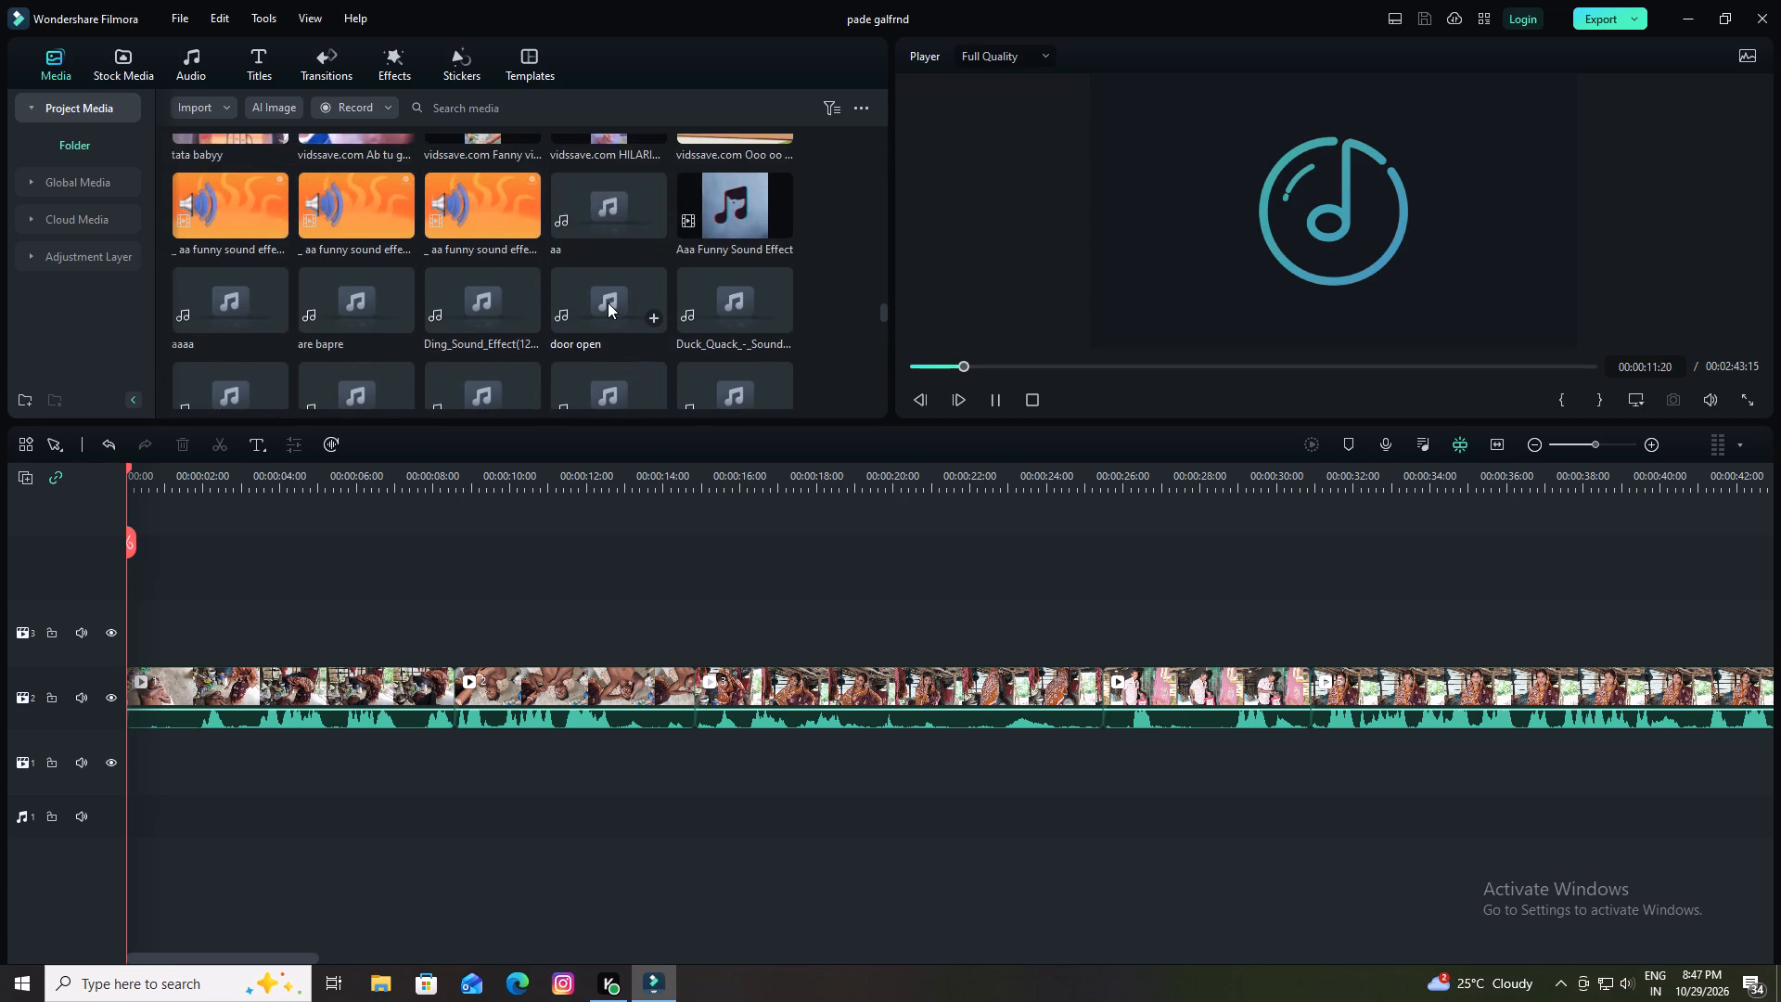
pyautogui.scroll(-1, 608, 302)
# Place the Funny_Background_Music file on audio track 1 at the start of the timeline and play the opening with it.
pyautogui.click(223, 222)
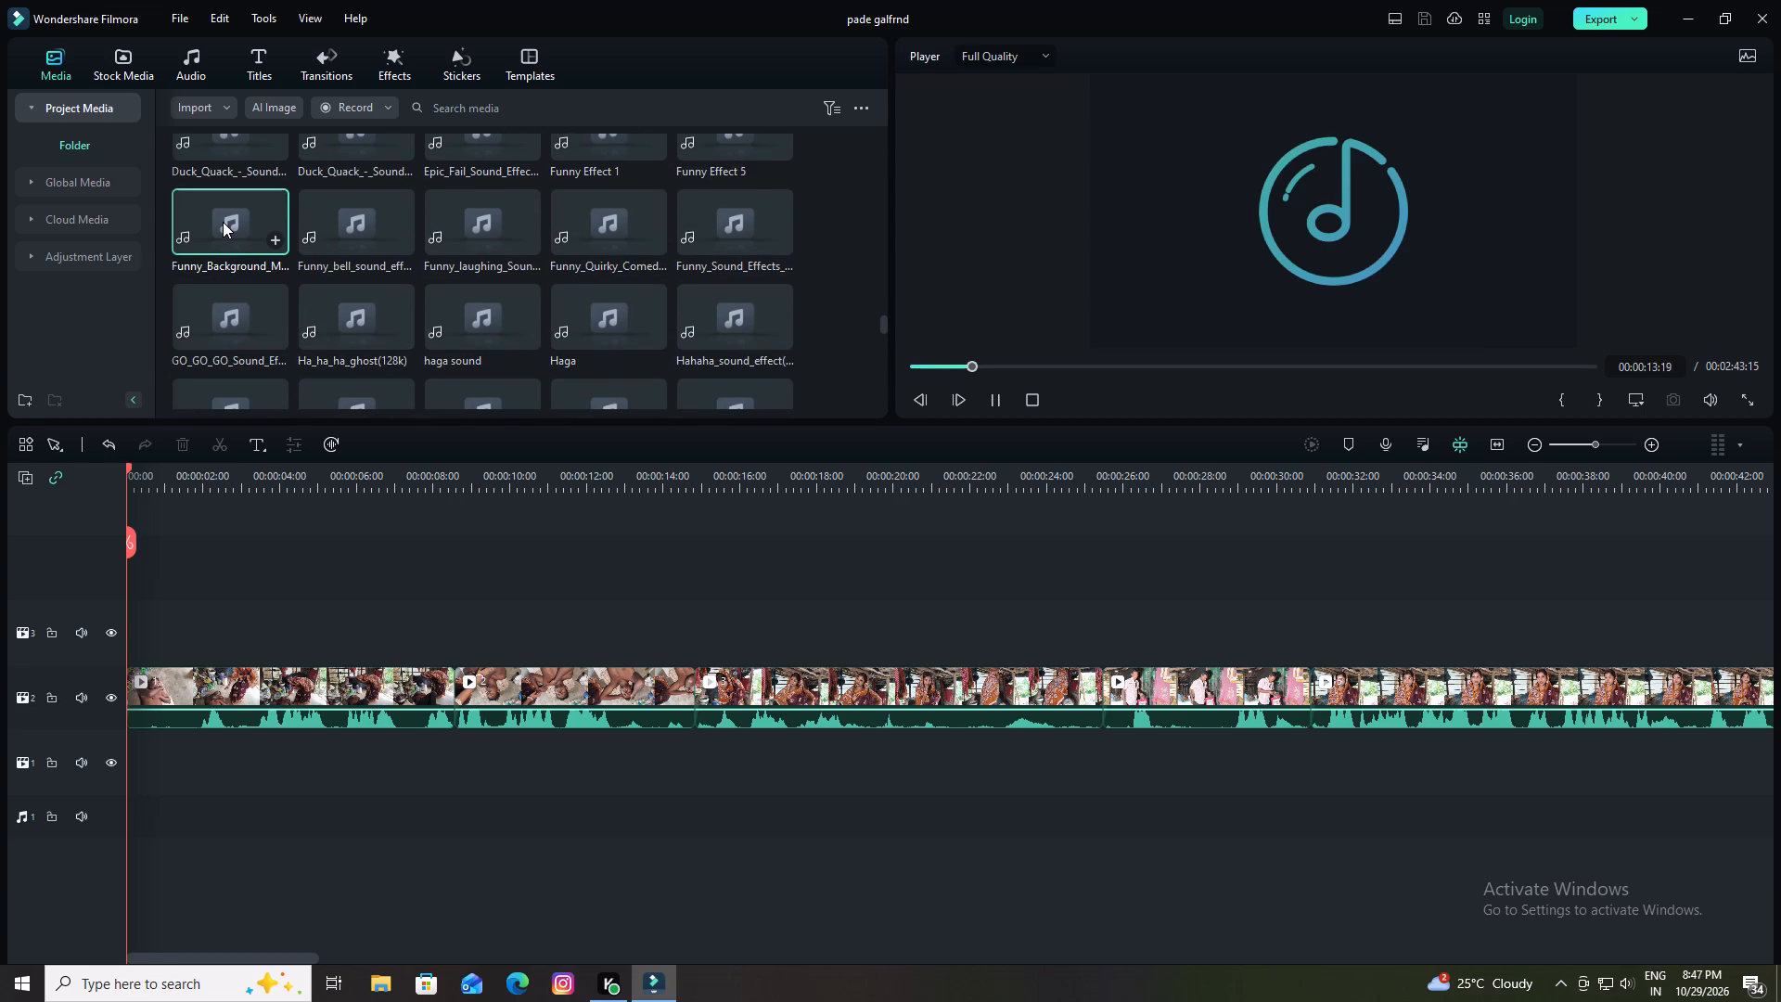
pyautogui.click(223, 222)
pyautogui.moveTo(249, 221); pyautogui.dragTo(109, 662)
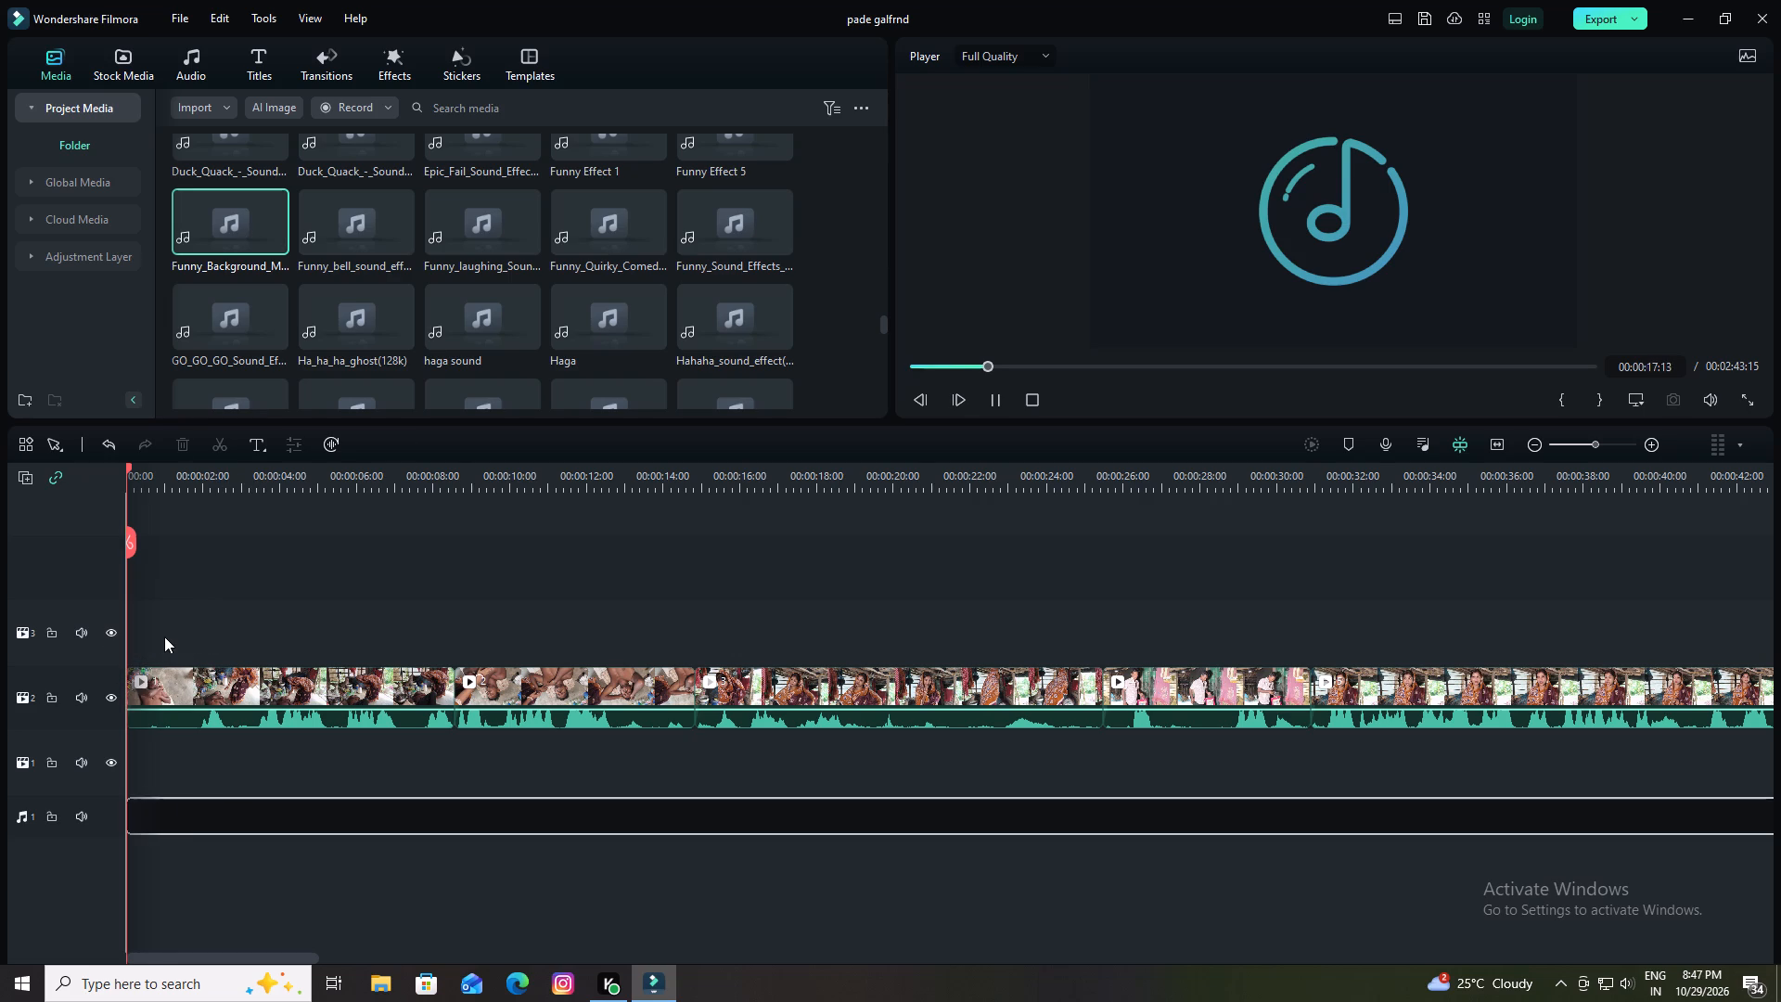
pyautogui.press('space')
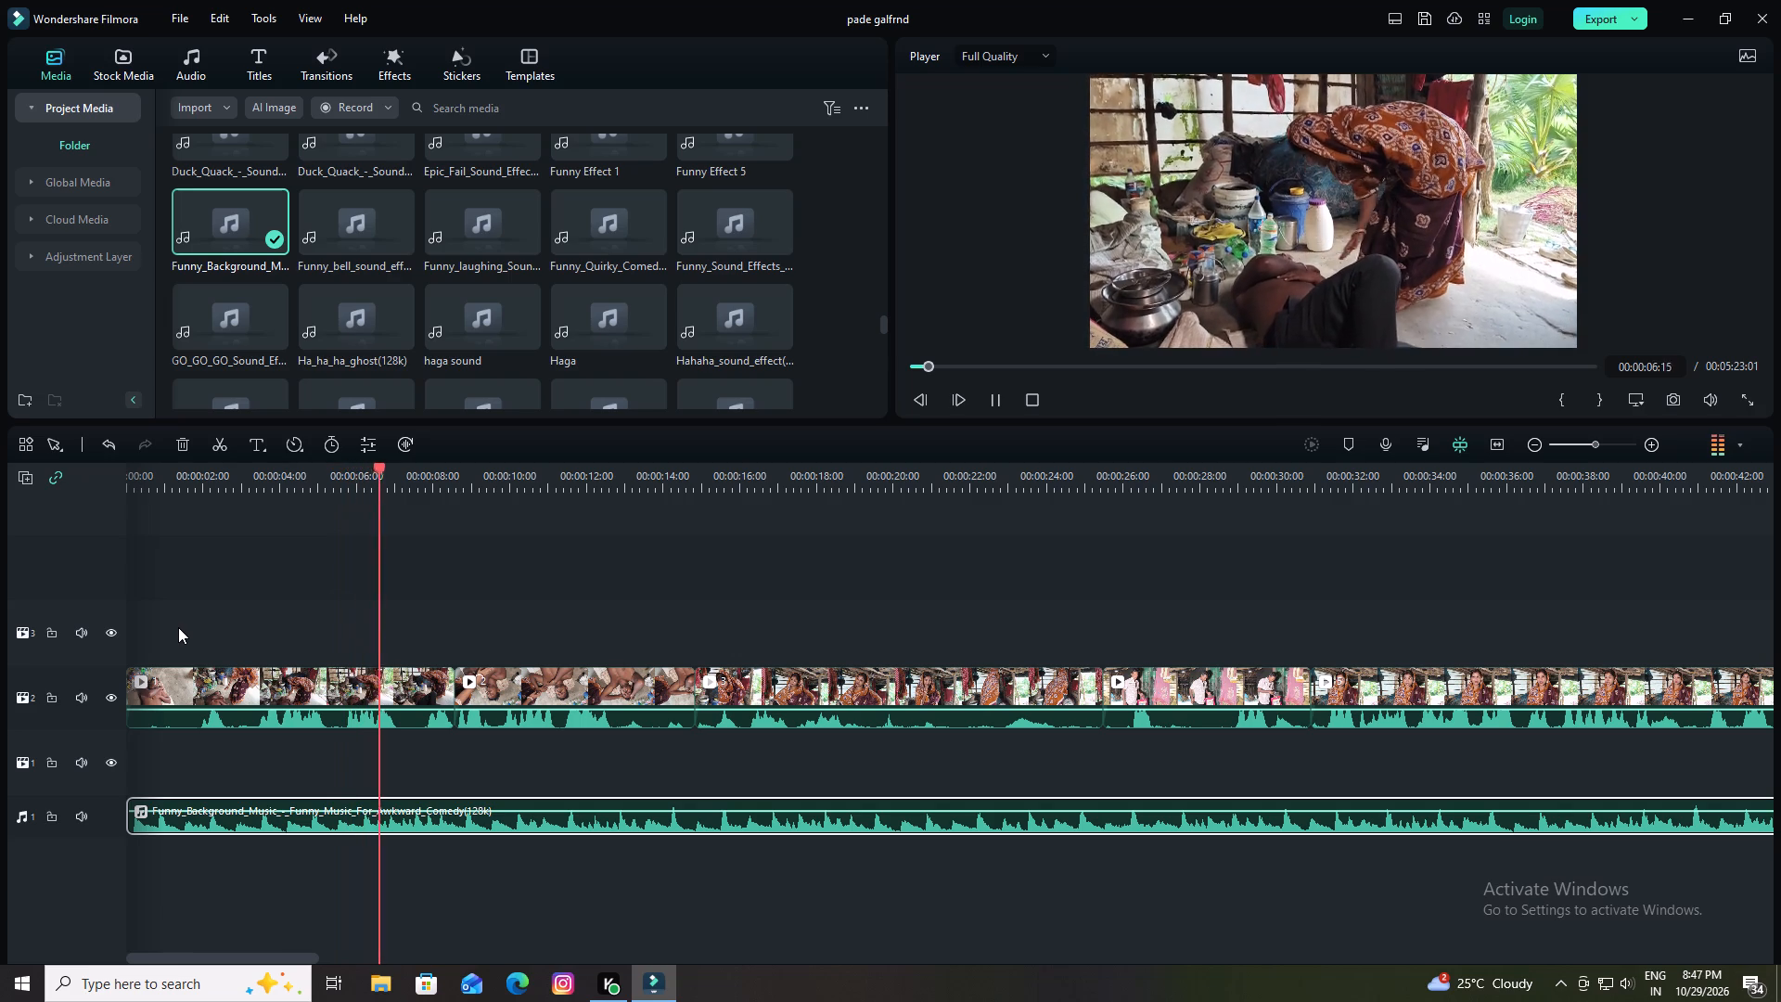
pyautogui.press('space')
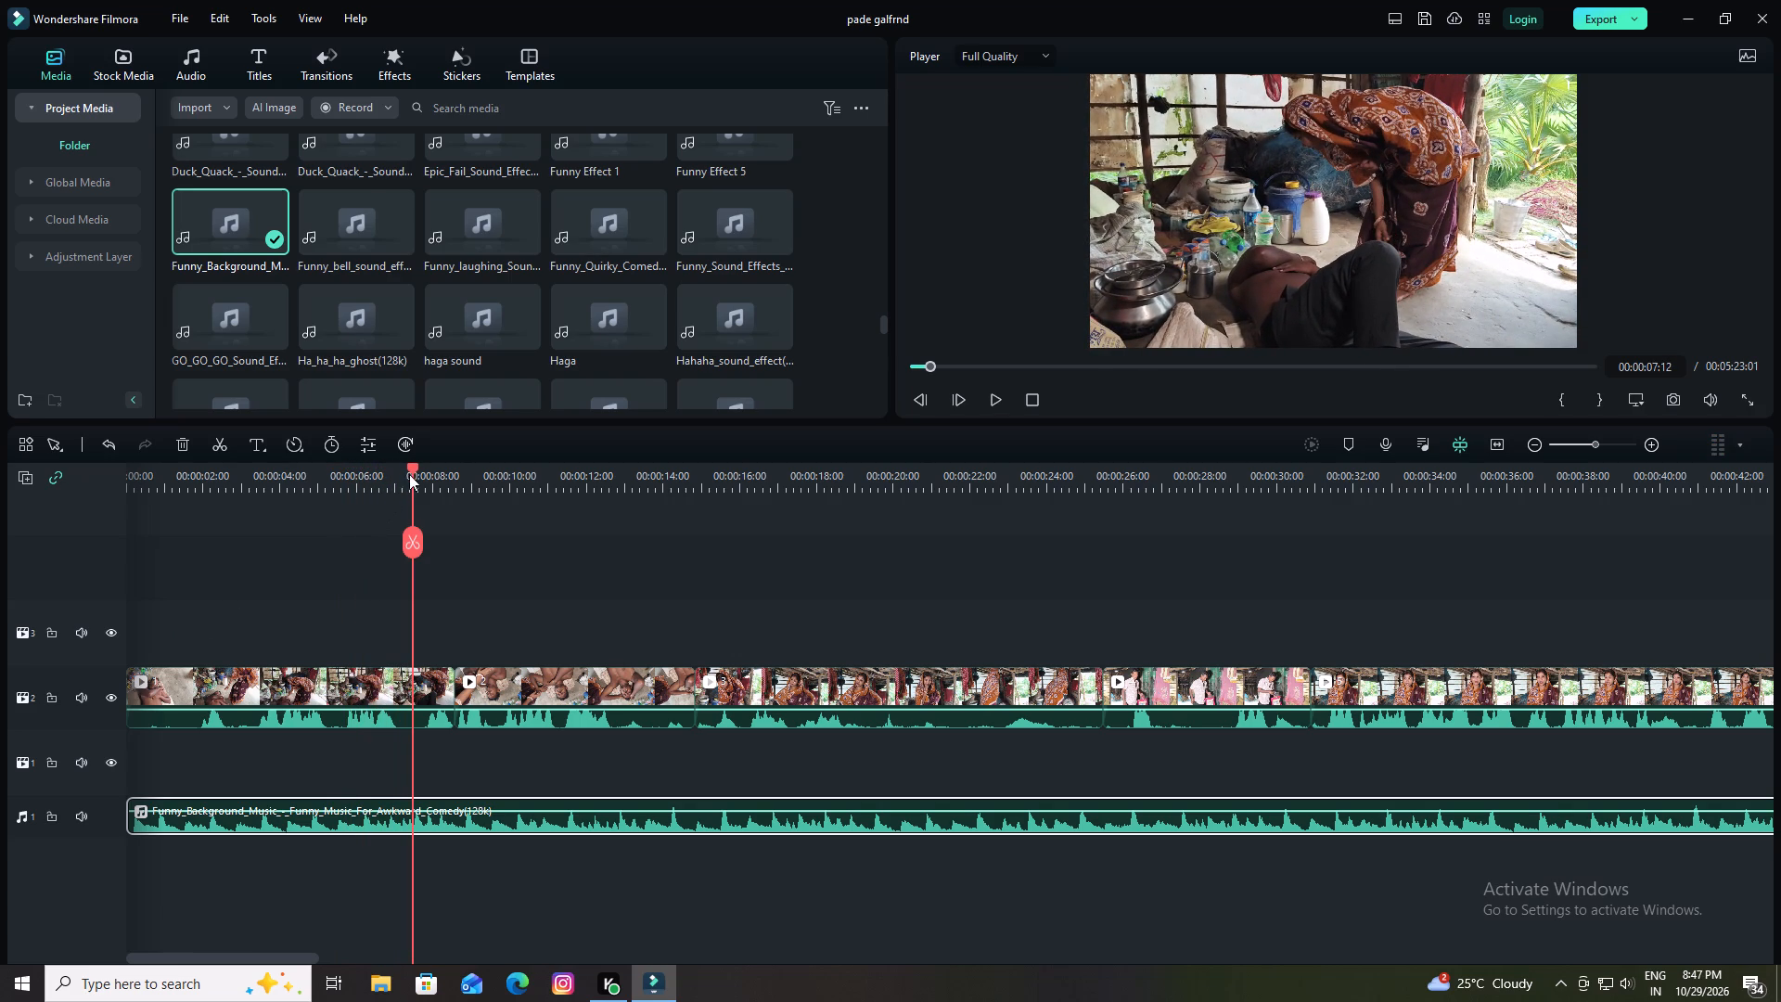
# Split the background music at 00:00:05:23 and delete the part before the cut.
pyautogui.moveTo(411, 469); pyautogui.dragTo(352, 489)
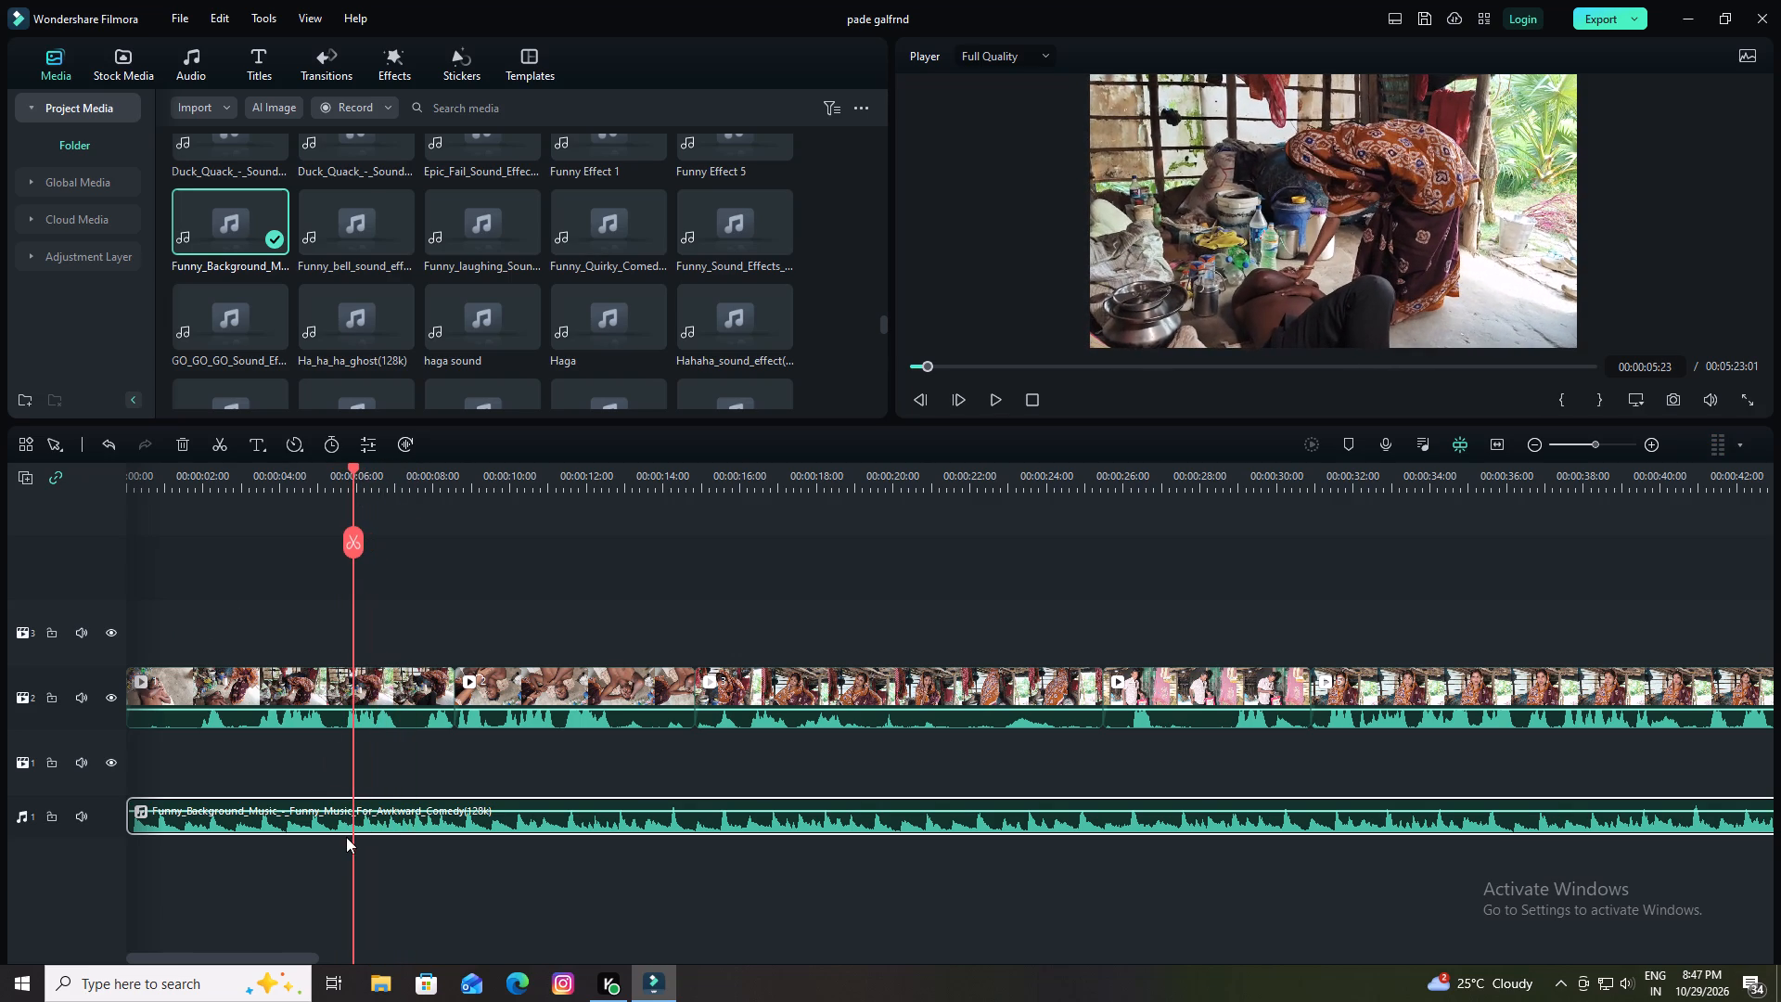
pyautogui.click(346, 837)
pyautogui.click(346, 817)
pyautogui.click(352, 546)
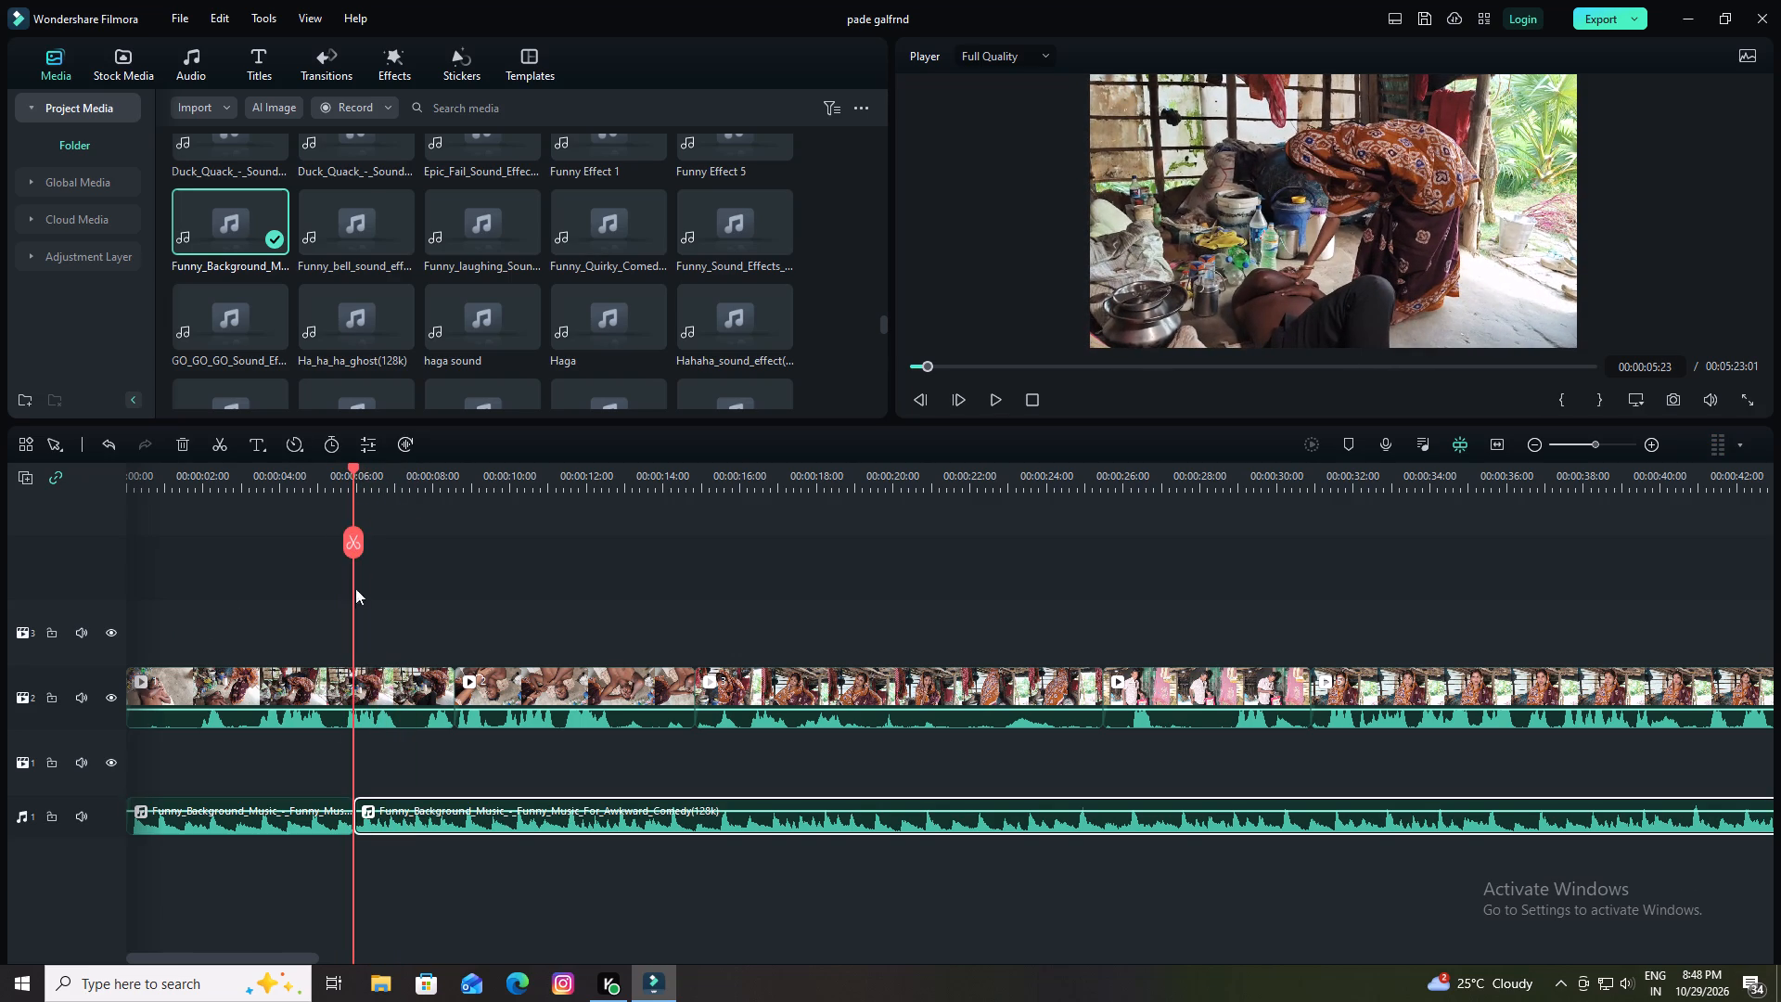
pyautogui.click(253, 820)
pyautogui.click(185, 442)
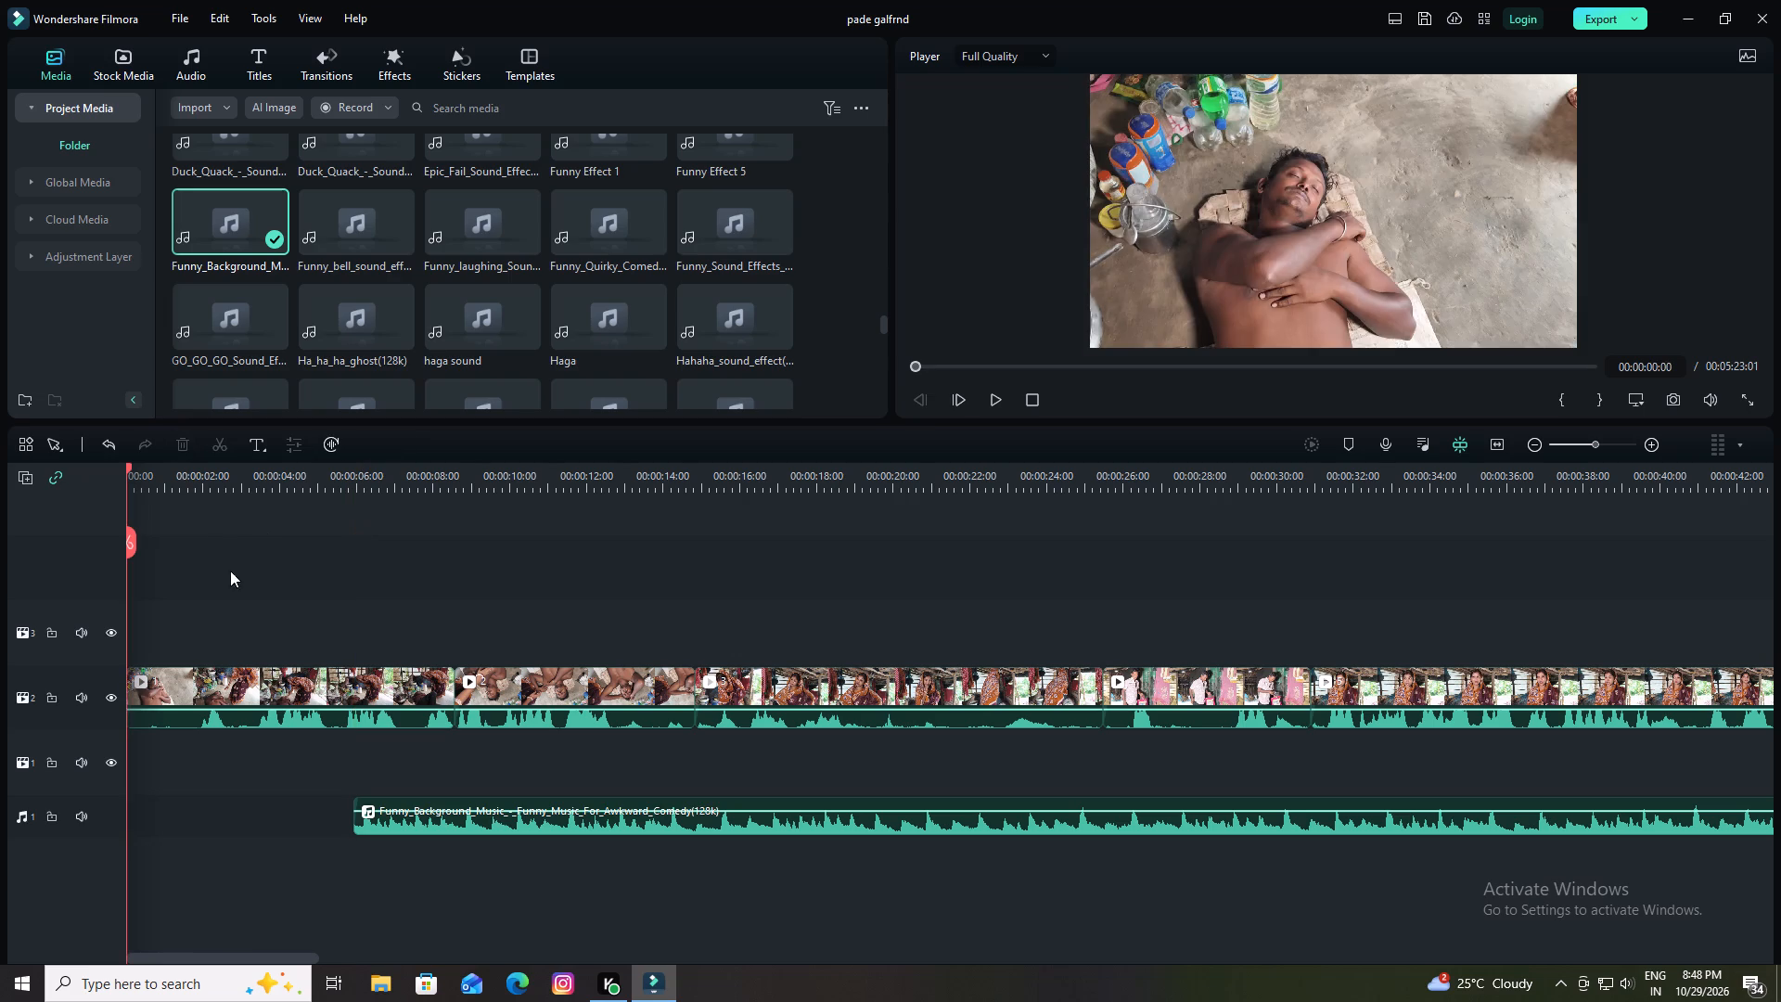
# Move the remaining background music to the start of the timeline on audio track 1.
pyautogui.moveTo(467, 820); pyautogui.dragTo(216, 777)
# Play the opening and lower the background music clip's volume on the timeline.
pyautogui.press('space')
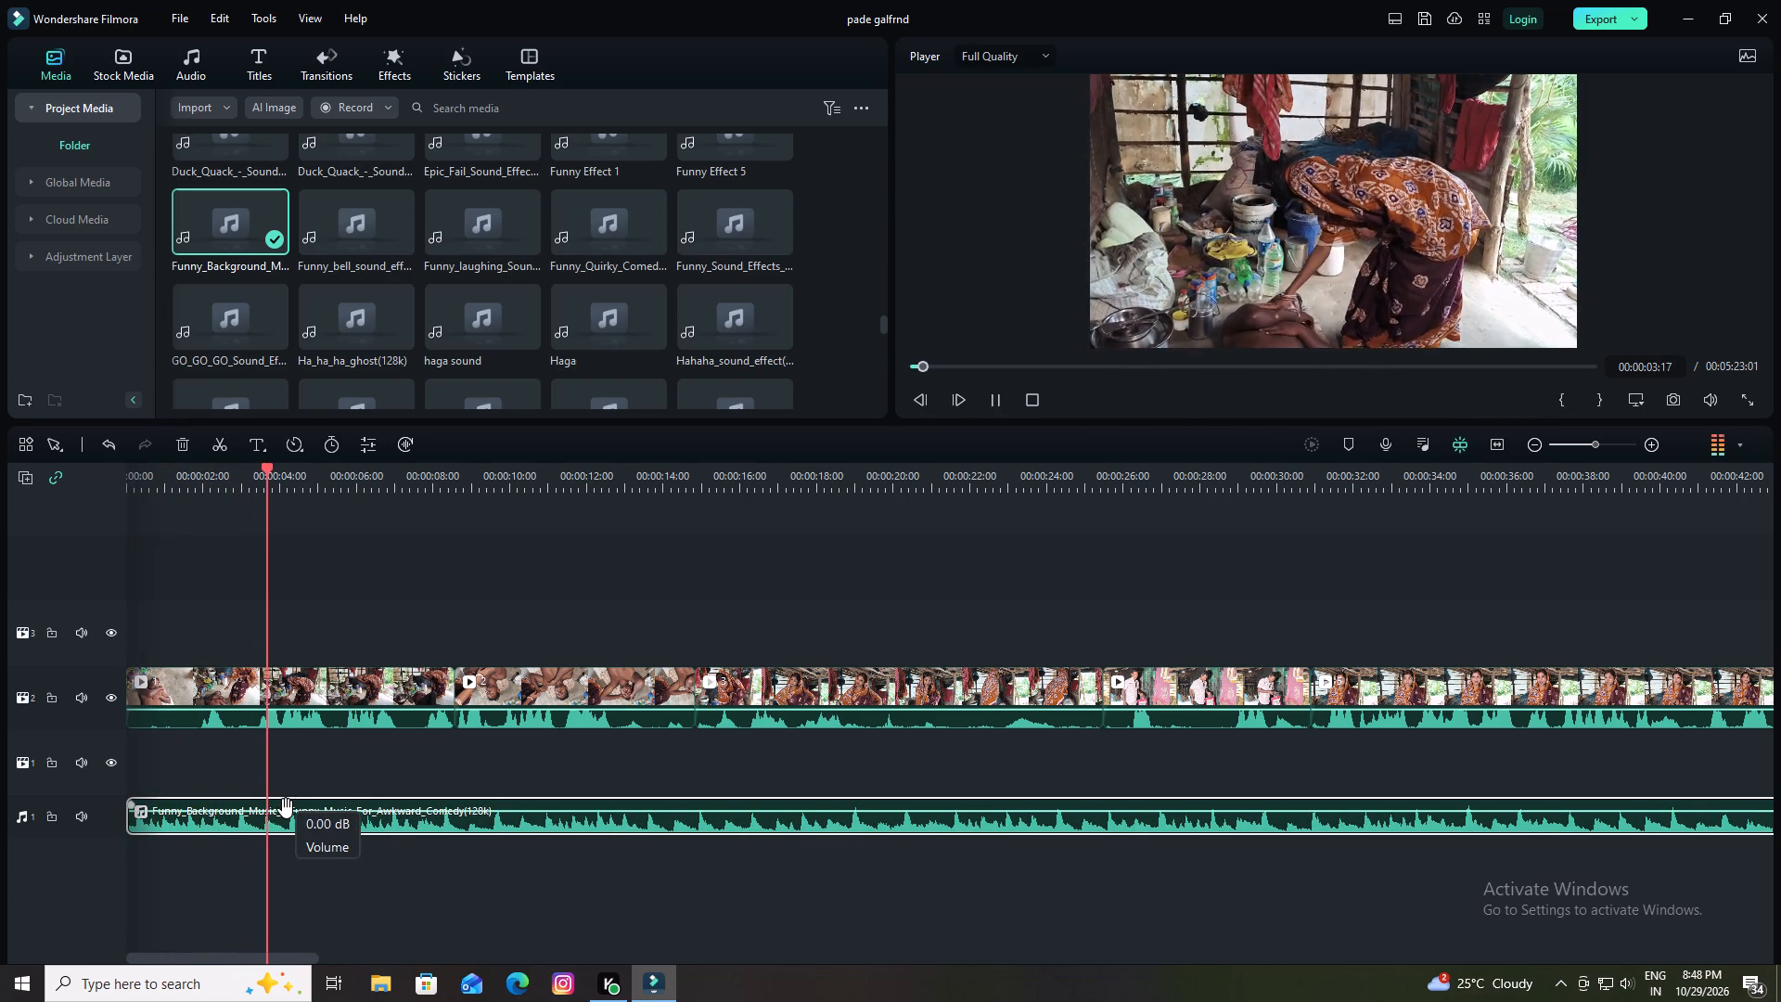
pyautogui.click(286, 808)
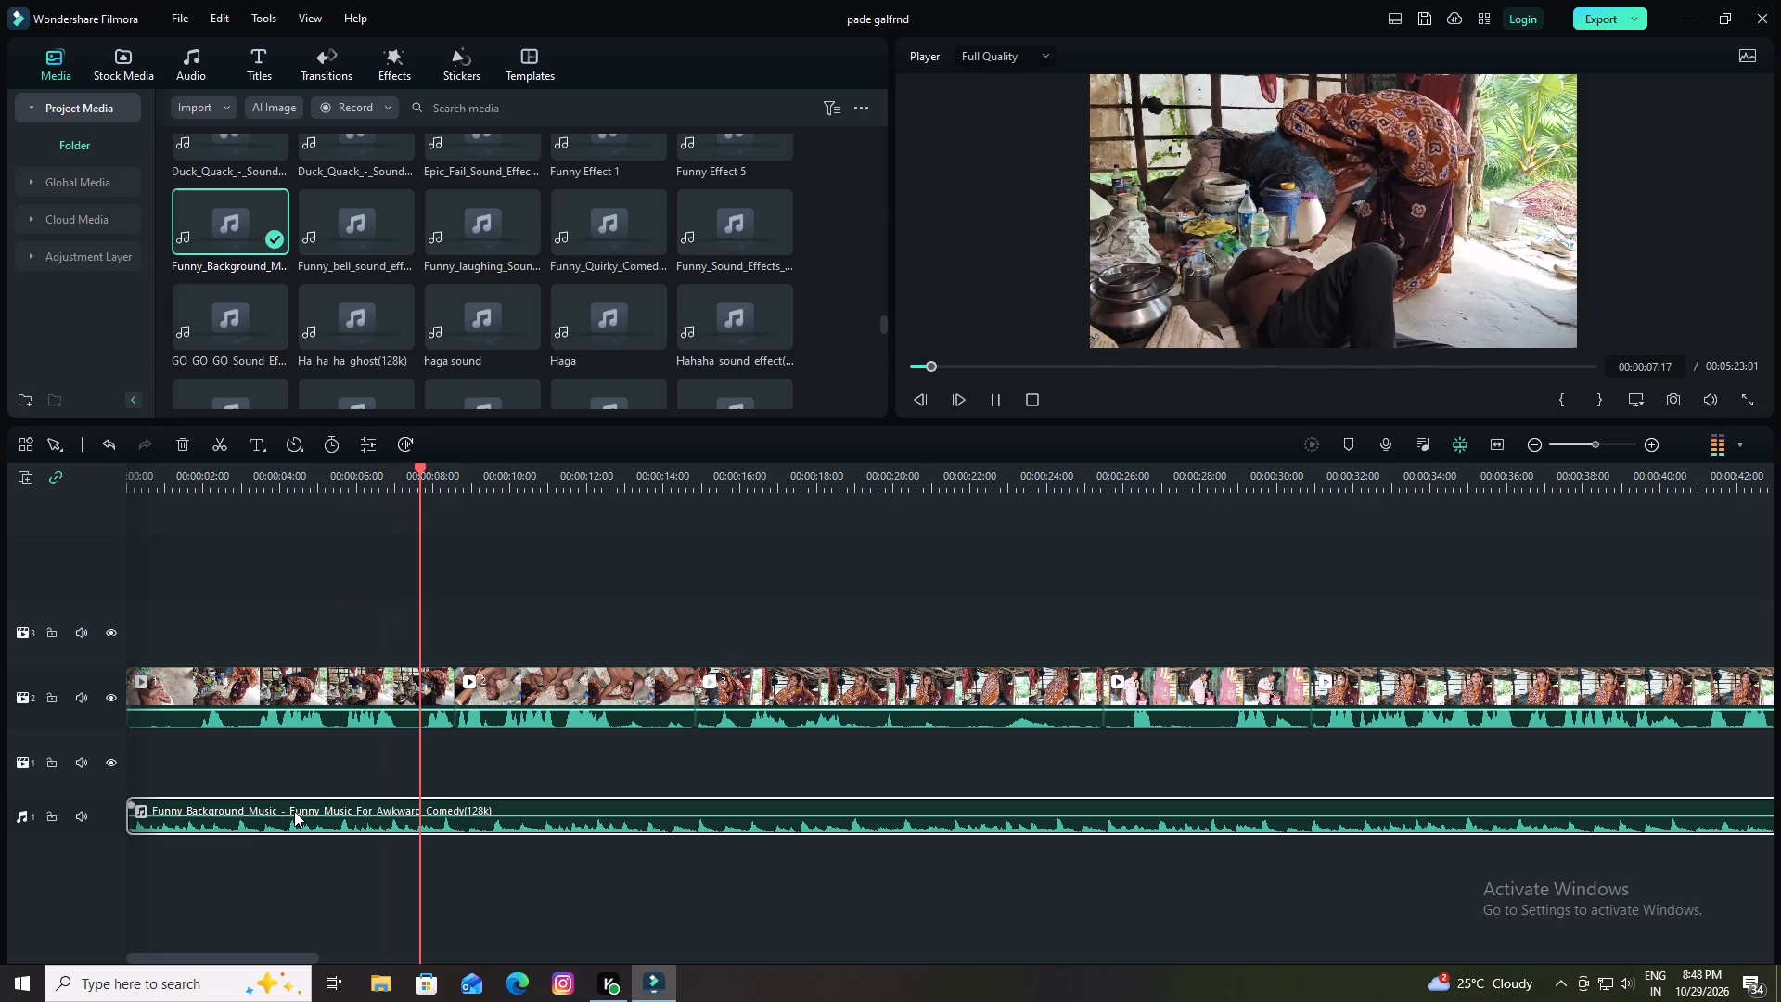
# Split the background music at 00:00:08:13, where the first video clip ends, and delete the part after the cut.
pyautogui.press('space')
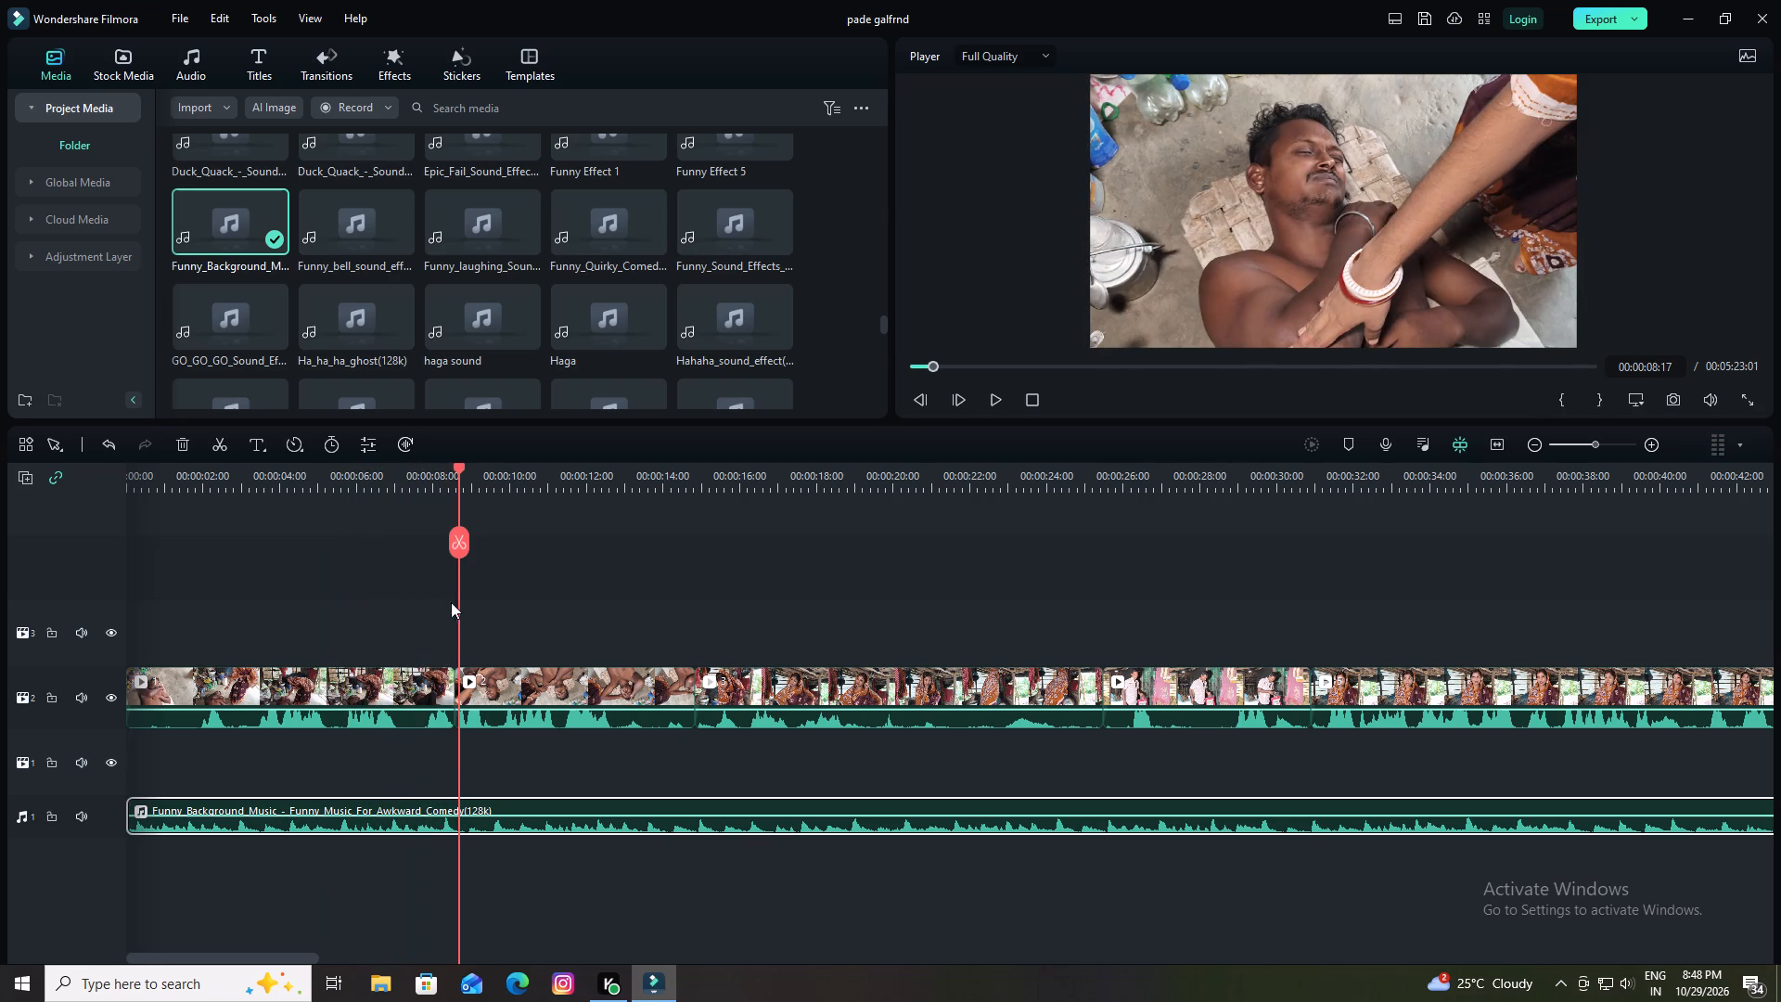
pyautogui.moveTo(455, 465); pyautogui.dragTo(450, 470)
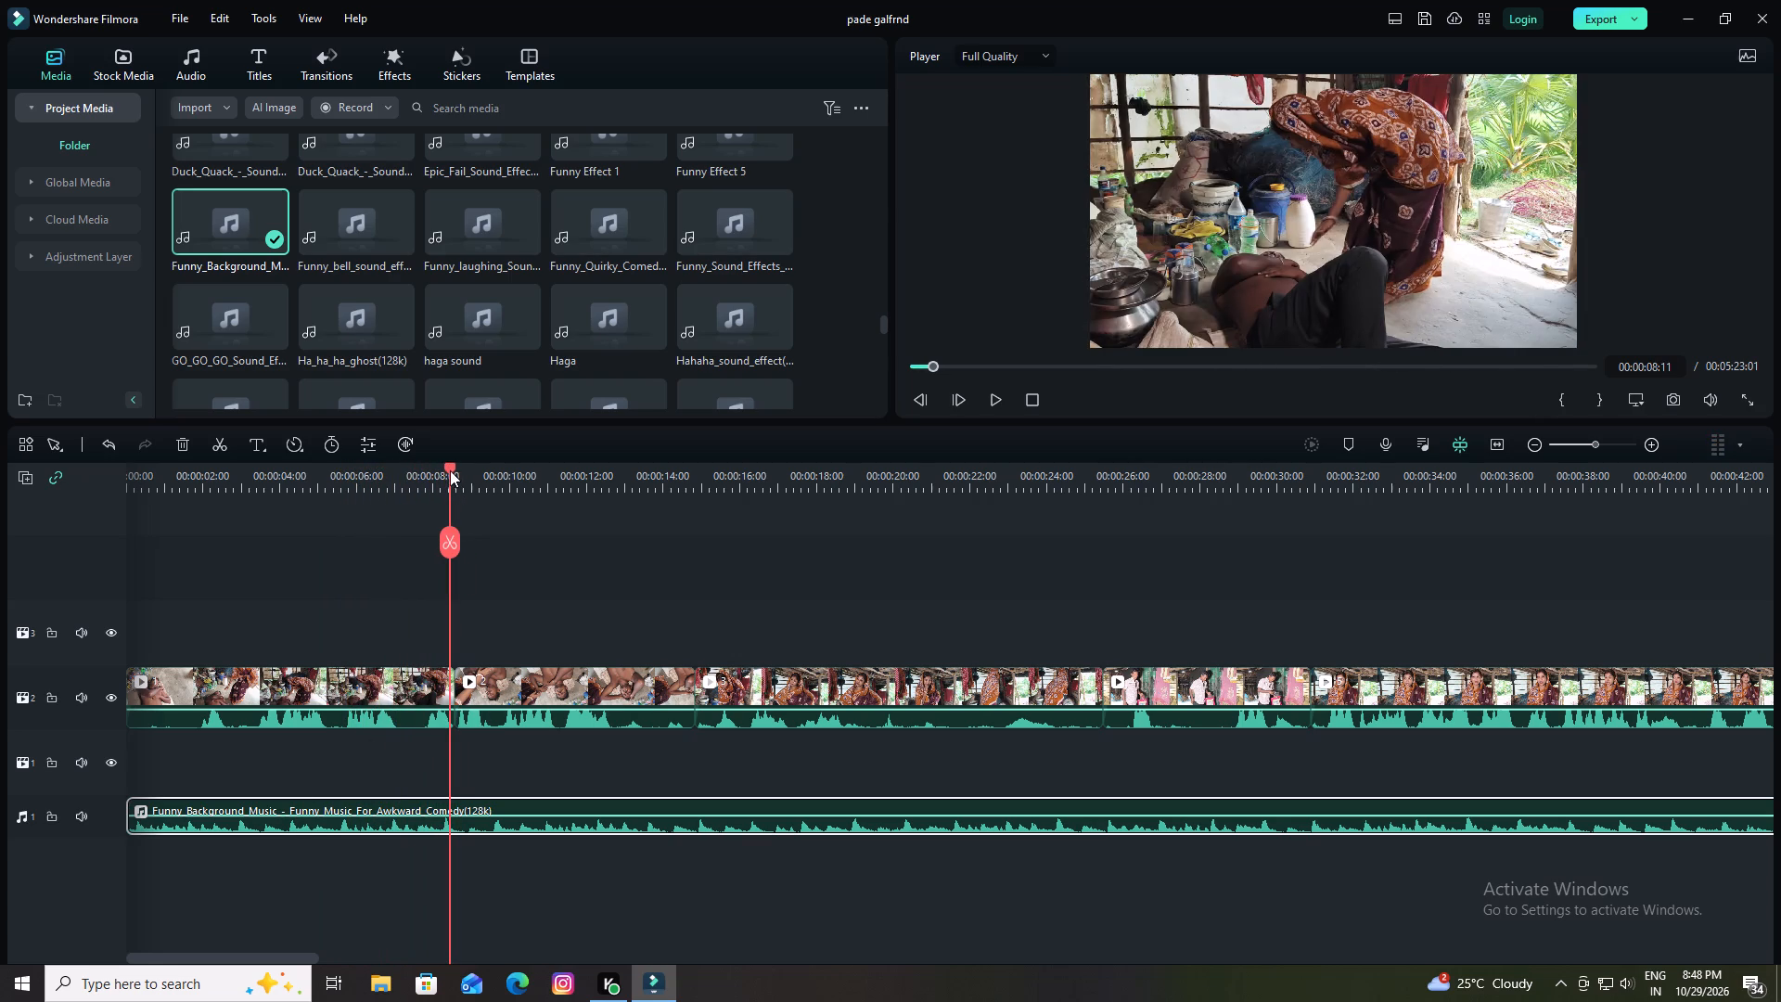
pyautogui.moveTo(450, 470); pyautogui.dragTo(454, 480)
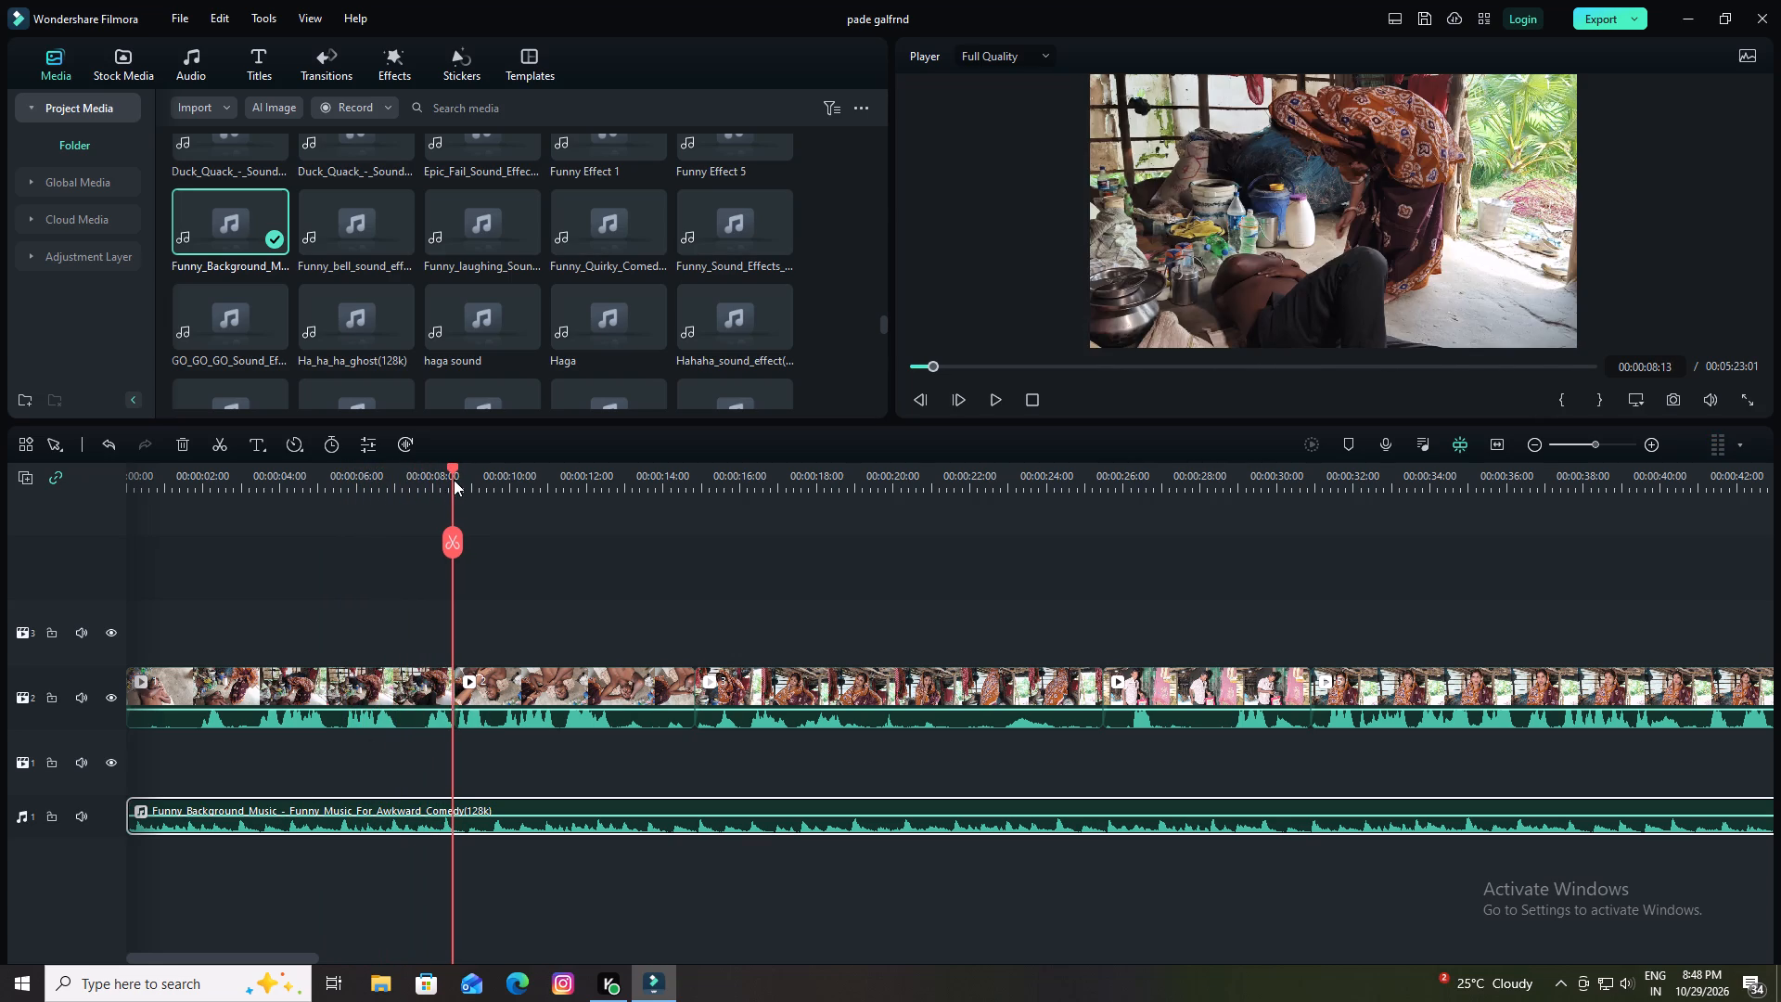
pyautogui.click(484, 827)
pyautogui.click(451, 543)
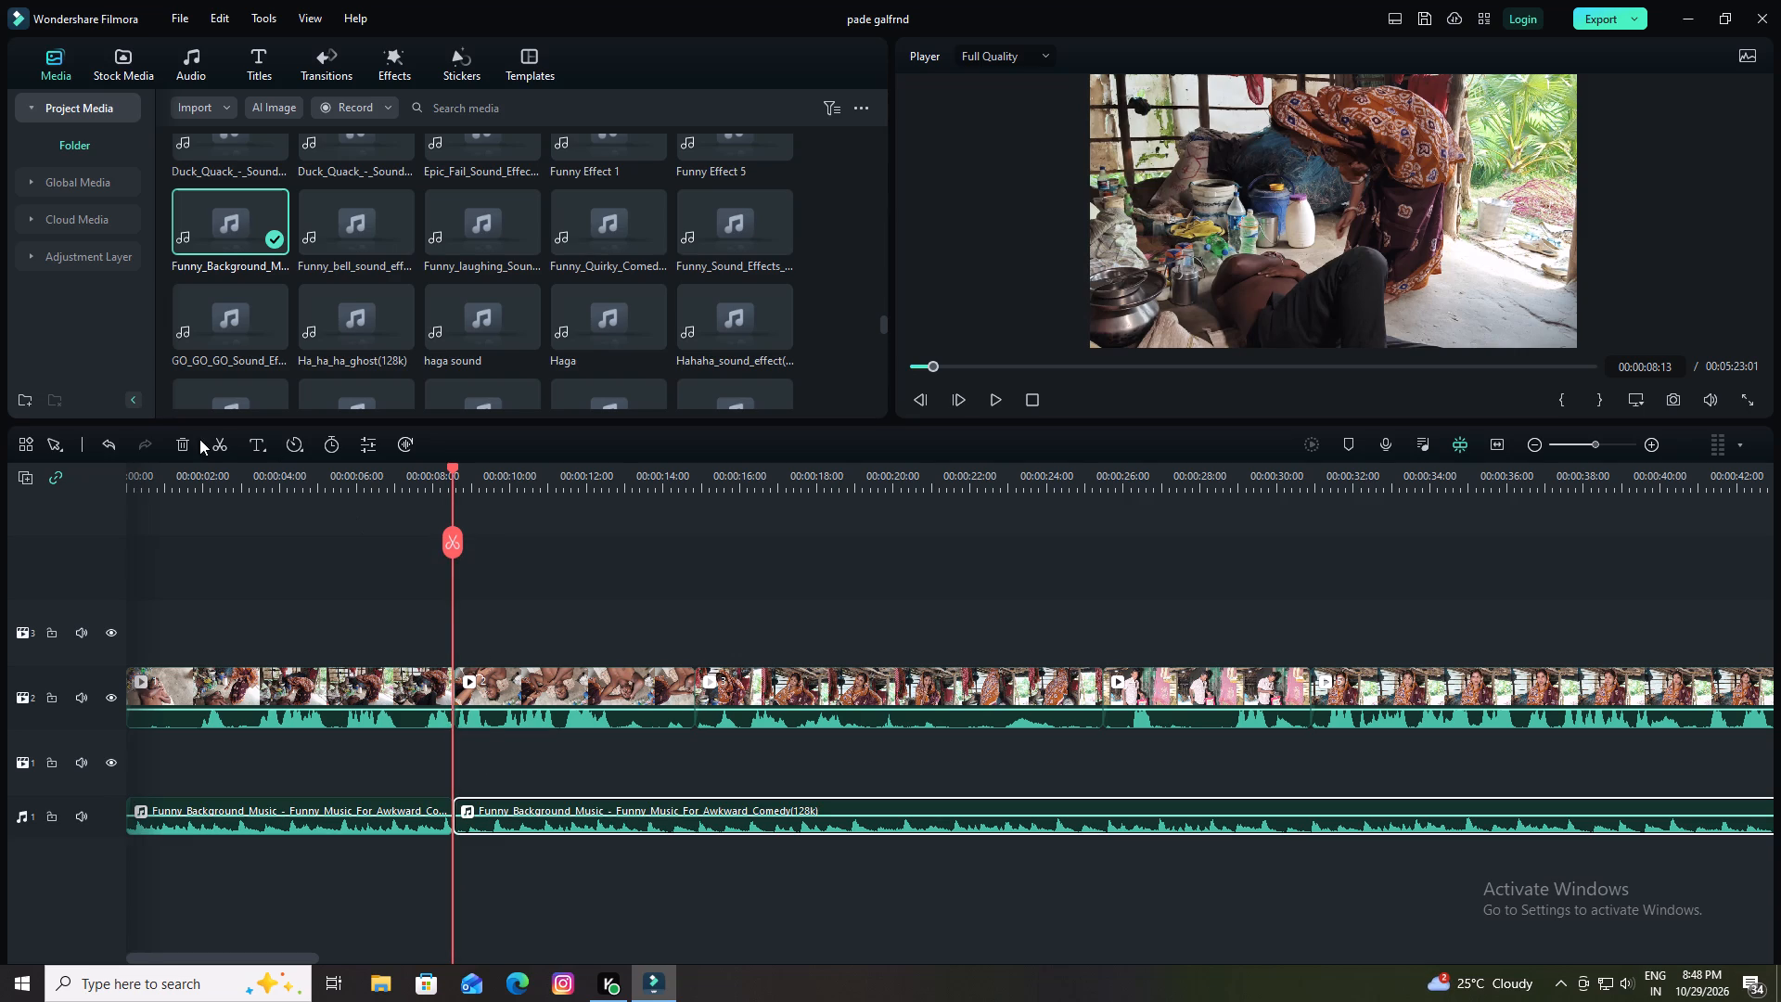
pyautogui.click(177, 436)
# Play the opening from the first second to check the trimmed background music under the first video clip.
pyautogui.moveTo(451, 469); pyautogui.dragTo(147, 516)
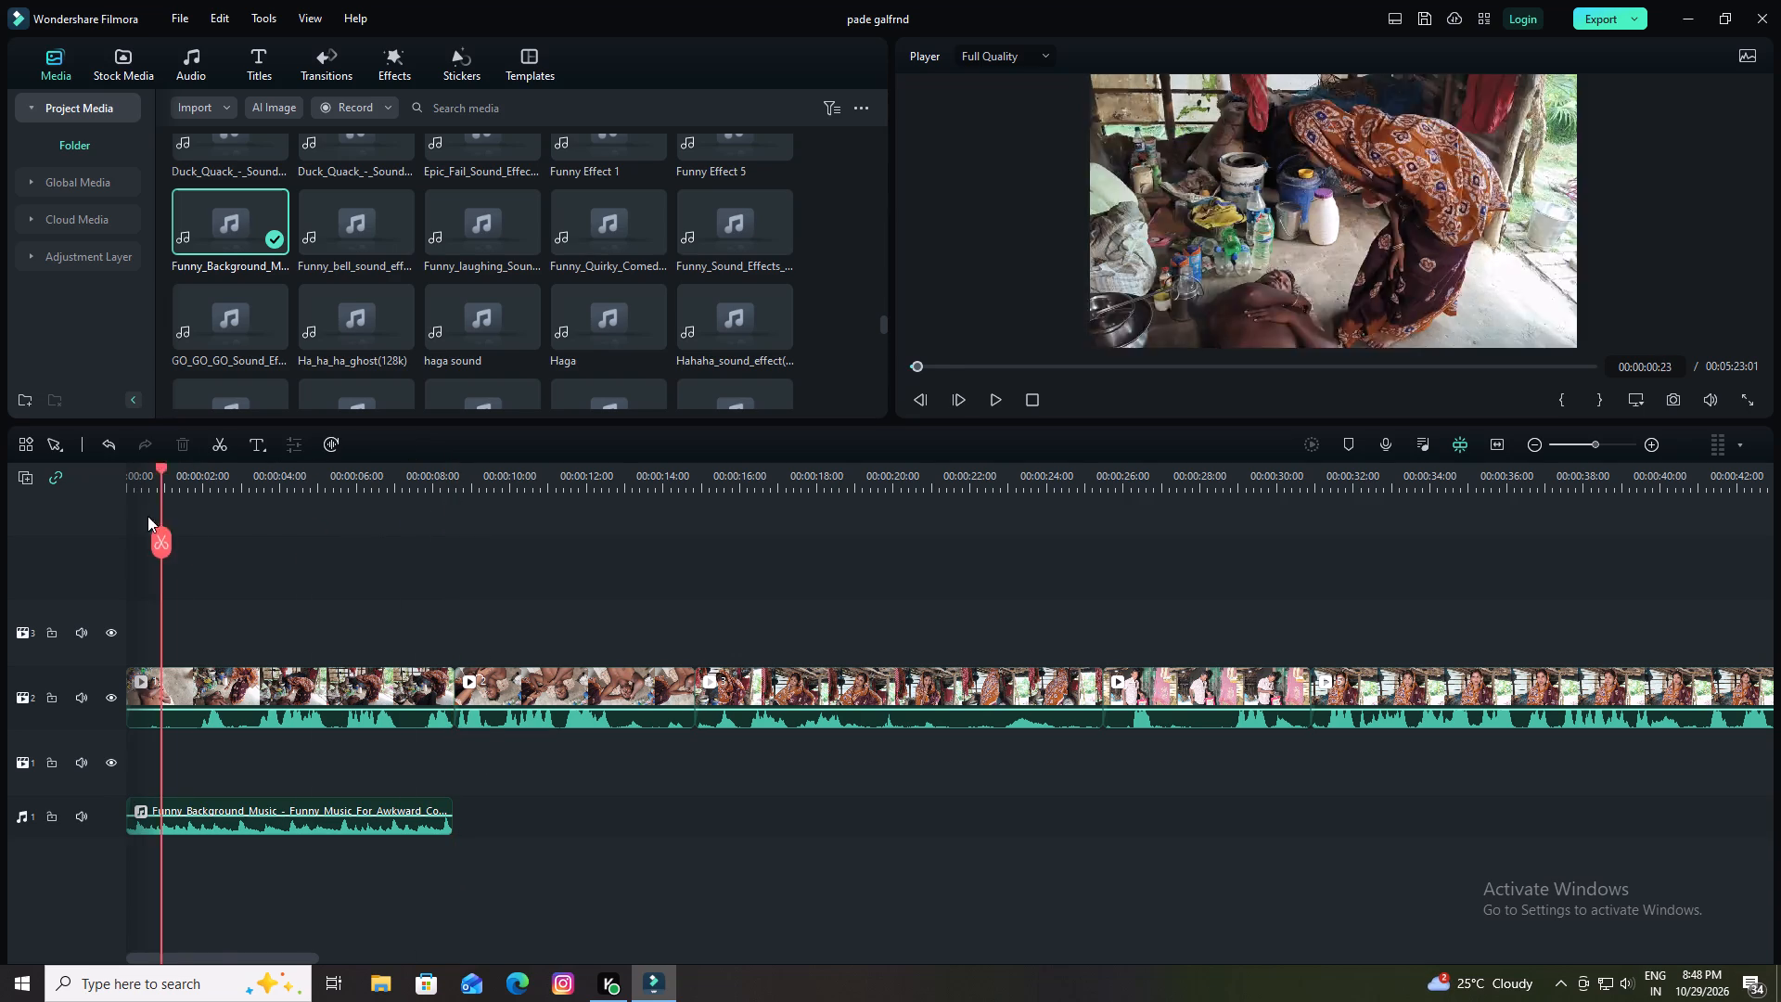
pyautogui.moveTo(147, 516); pyautogui.dragTo(92, 527)
pyautogui.press('space')
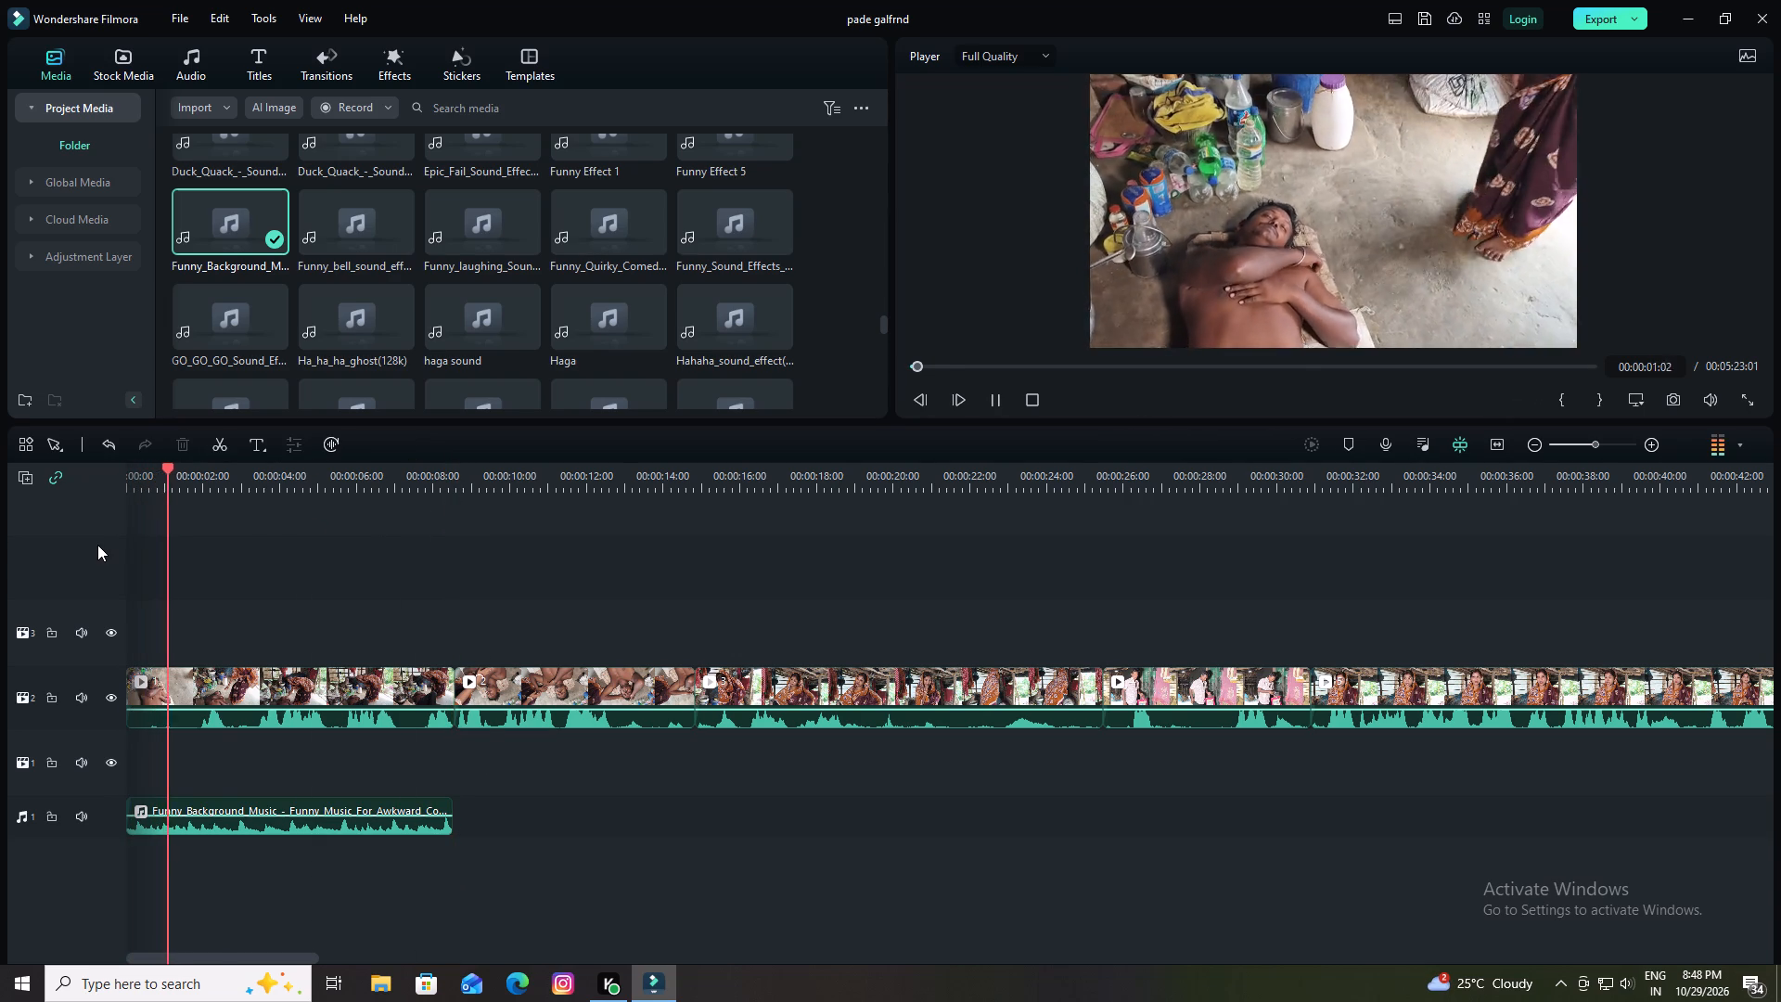
pyautogui.press('space')
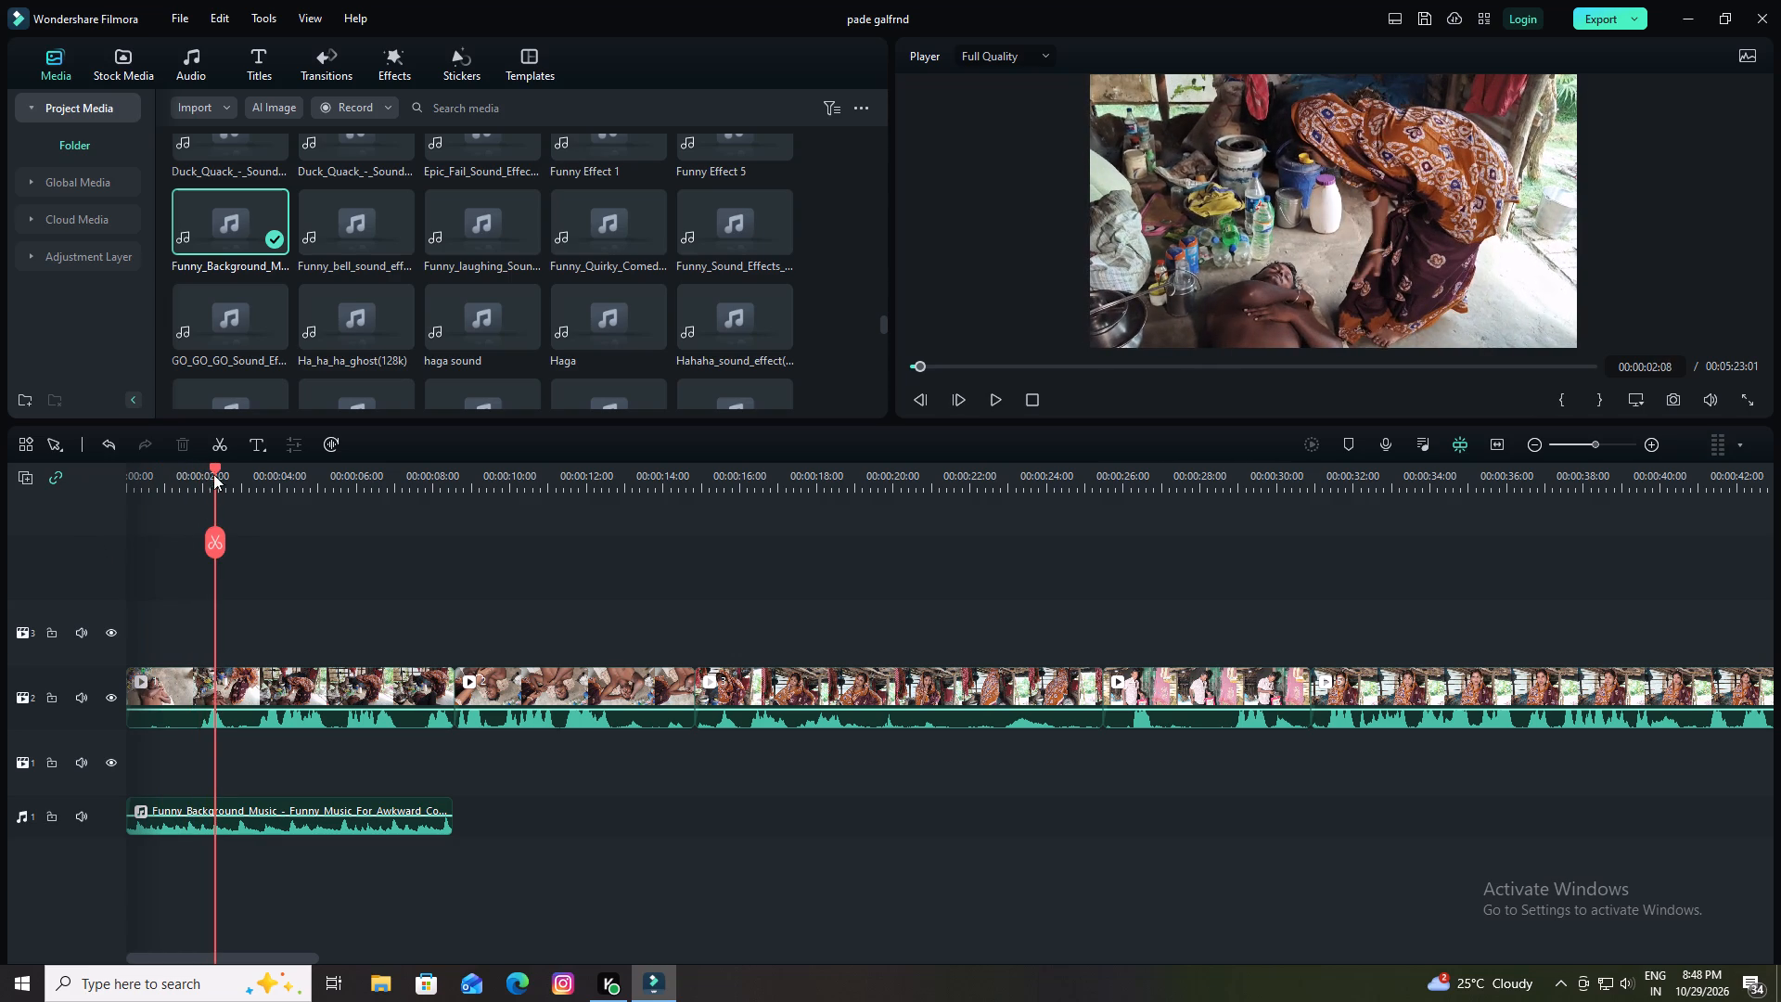
# Search the project media for "me" and place the Metal Gear Alert! sound effect at the timeline start on audio track 2.
pyautogui.moveTo(216, 467); pyautogui.dragTo(119, 507)
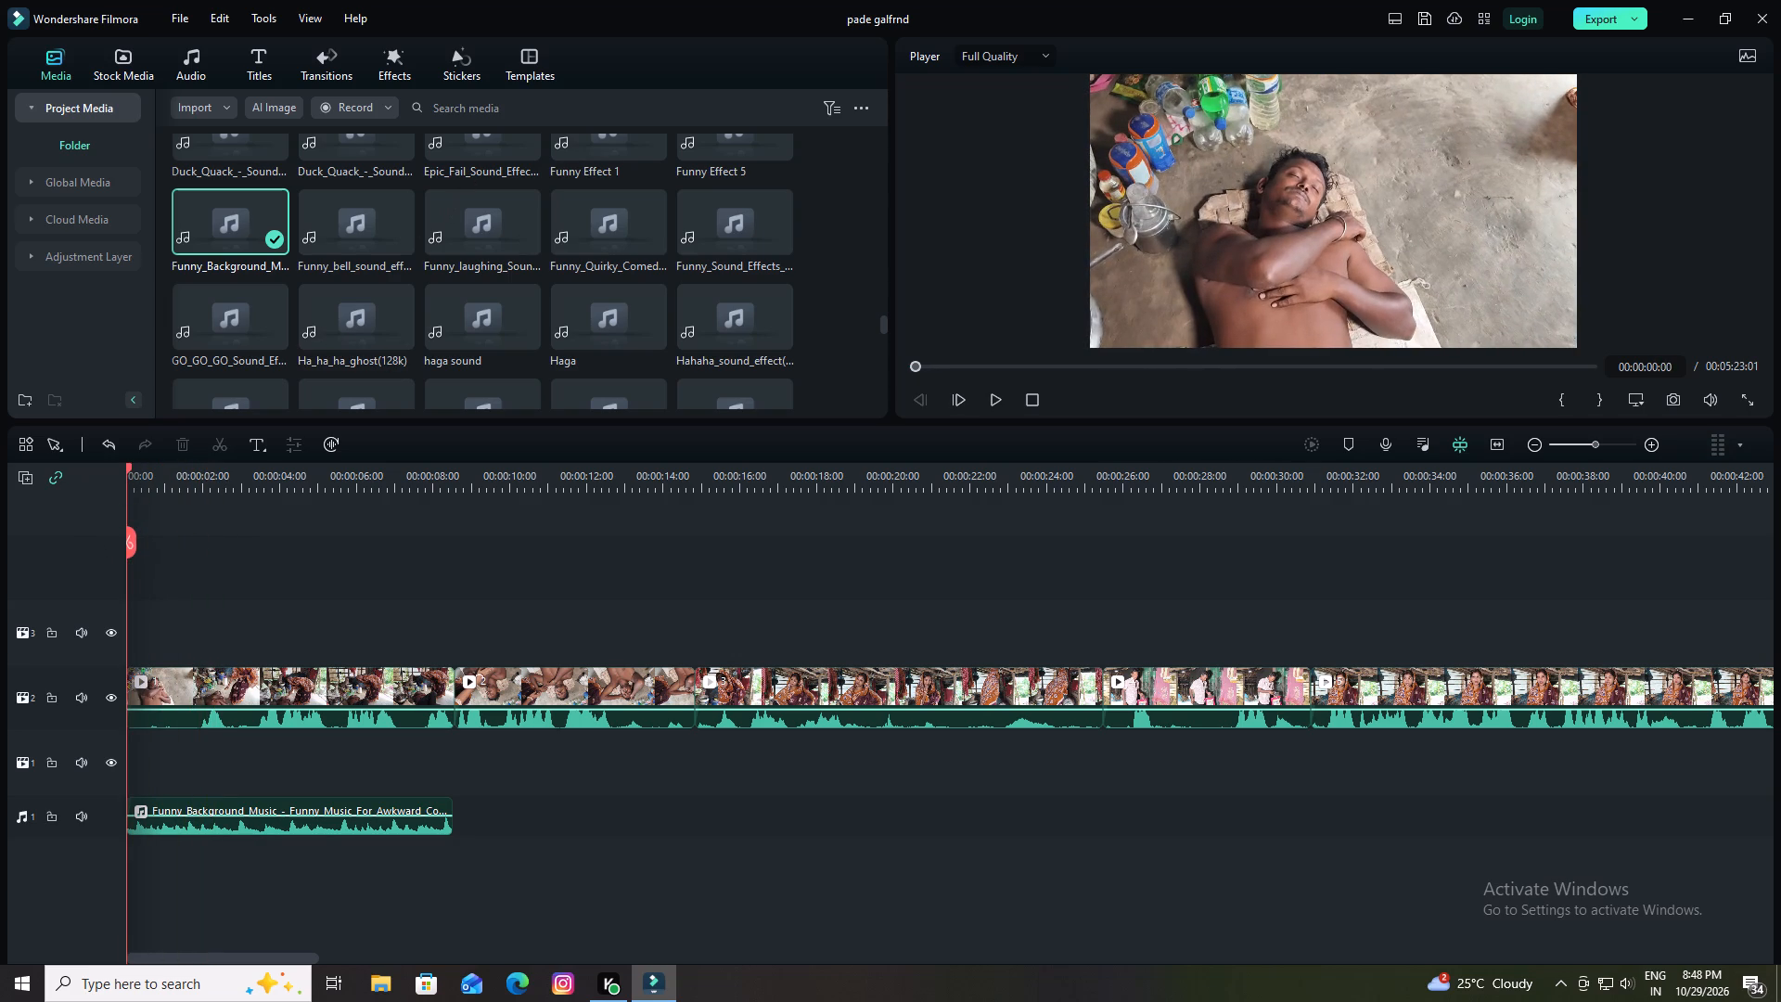
pyautogui.click(497, 101)
pyautogui.write('me')
pyautogui.press('Return')
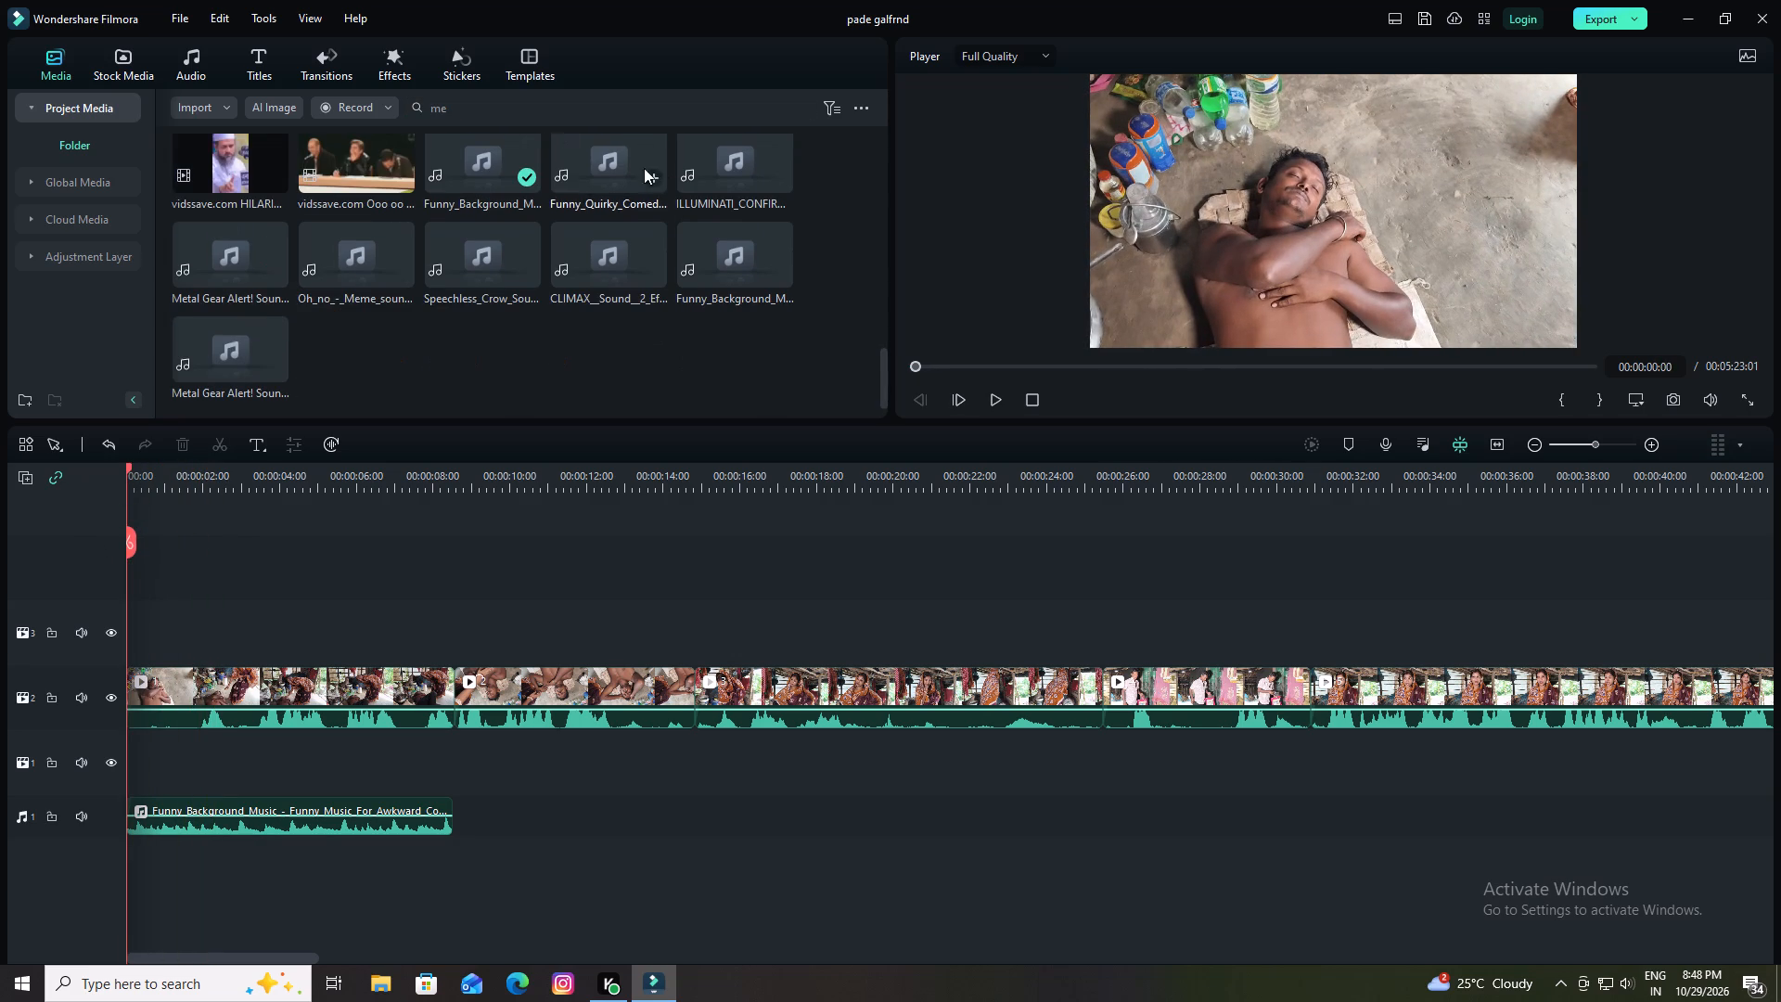
pyautogui.scroll(4, 654, 212)
pyautogui.scroll(-3, 638, 244)
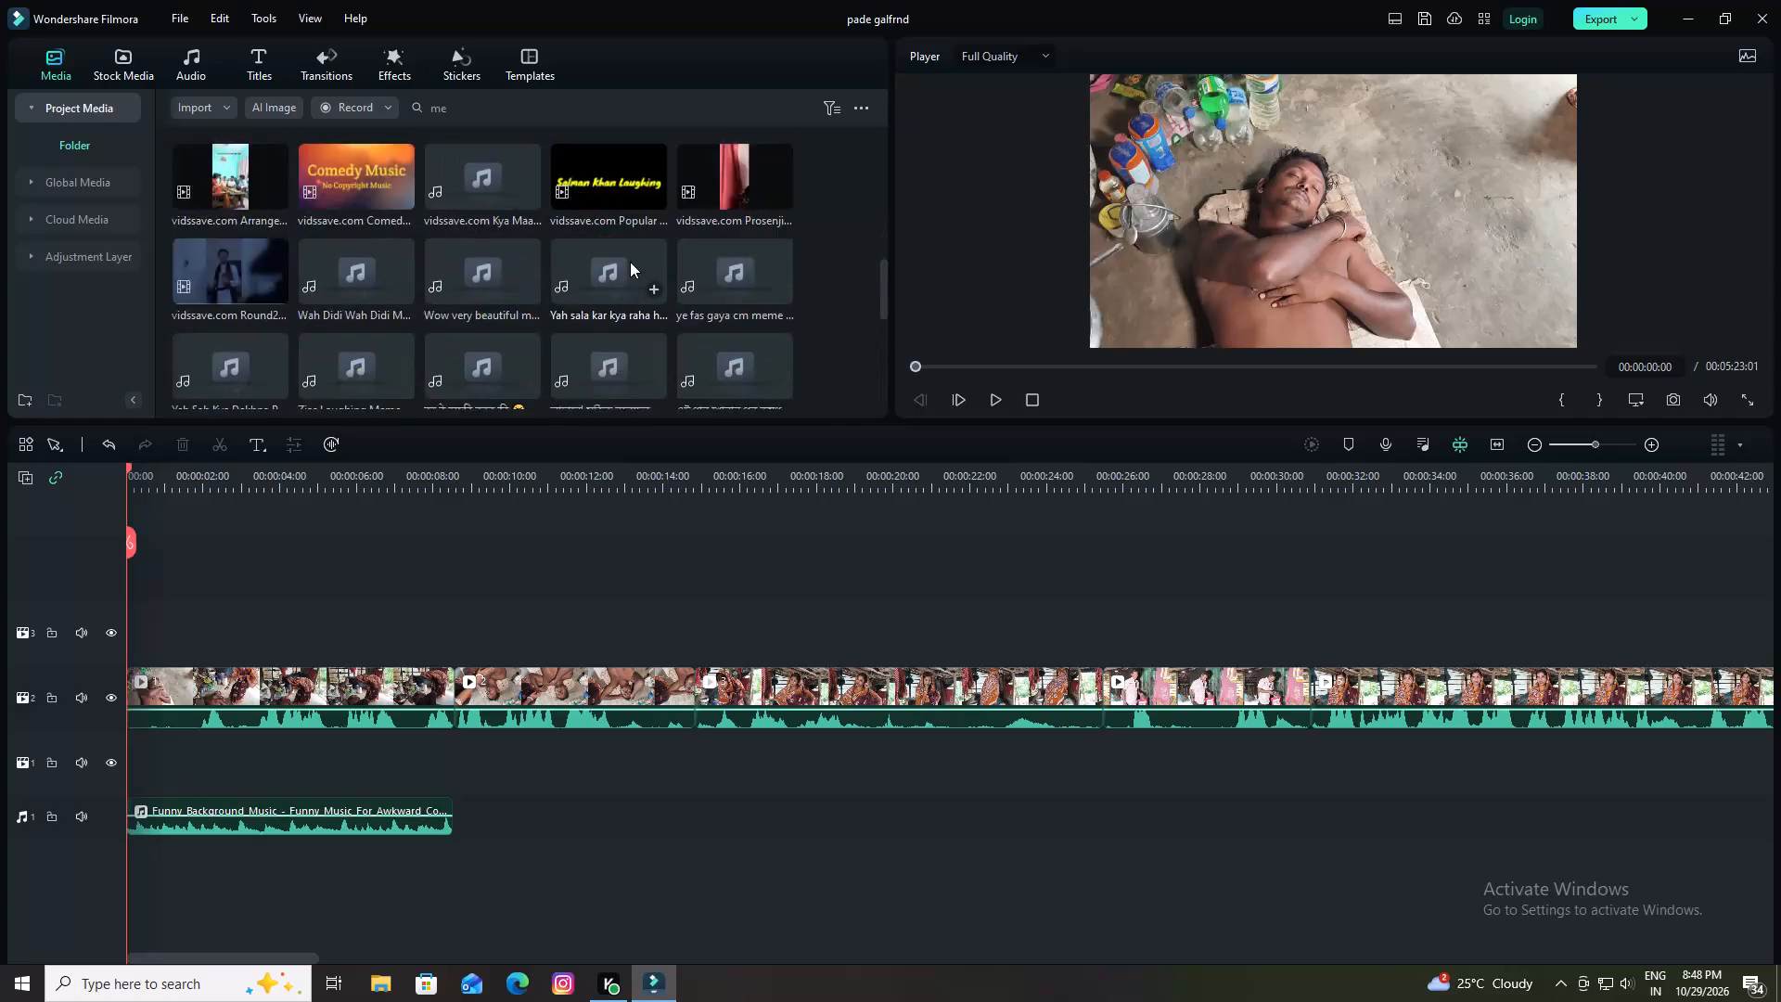
pyautogui.scroll(-5, 233, 367)
pyautogui.moveTo(240, 353); pyautogui.dragTo(232, 657)
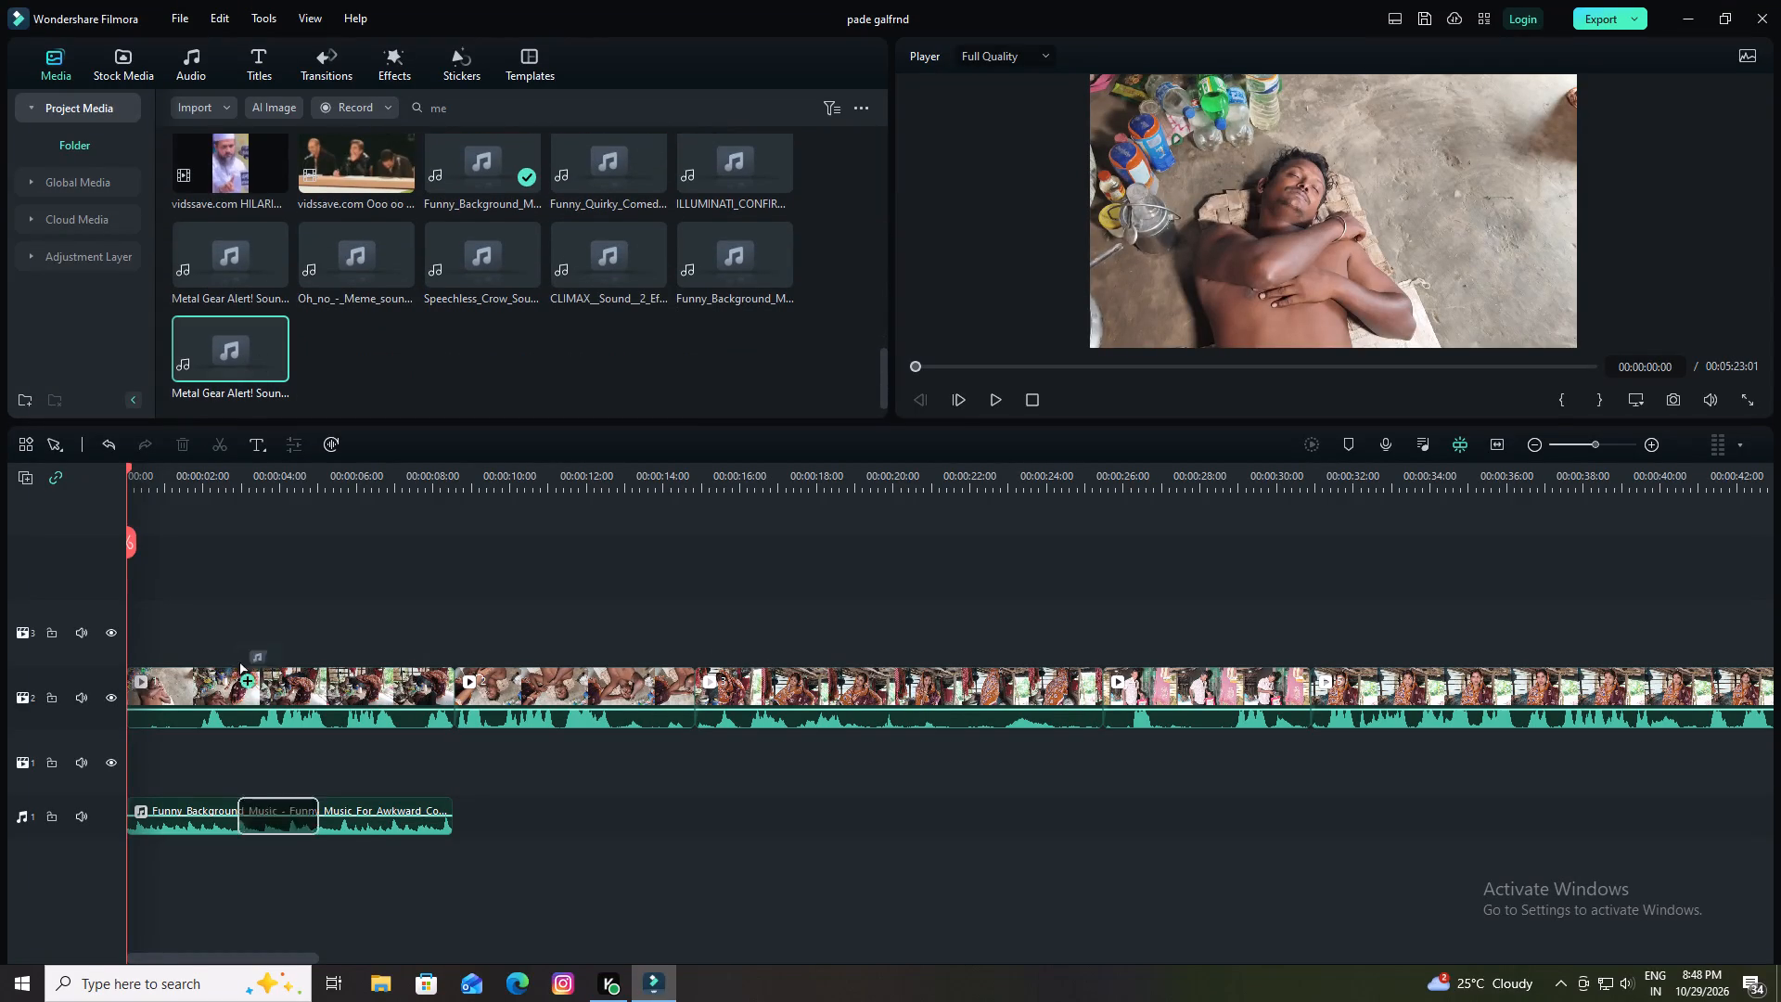
pyautogui.moveTo(232, 657); pyautogui.dragTo(120, 926)
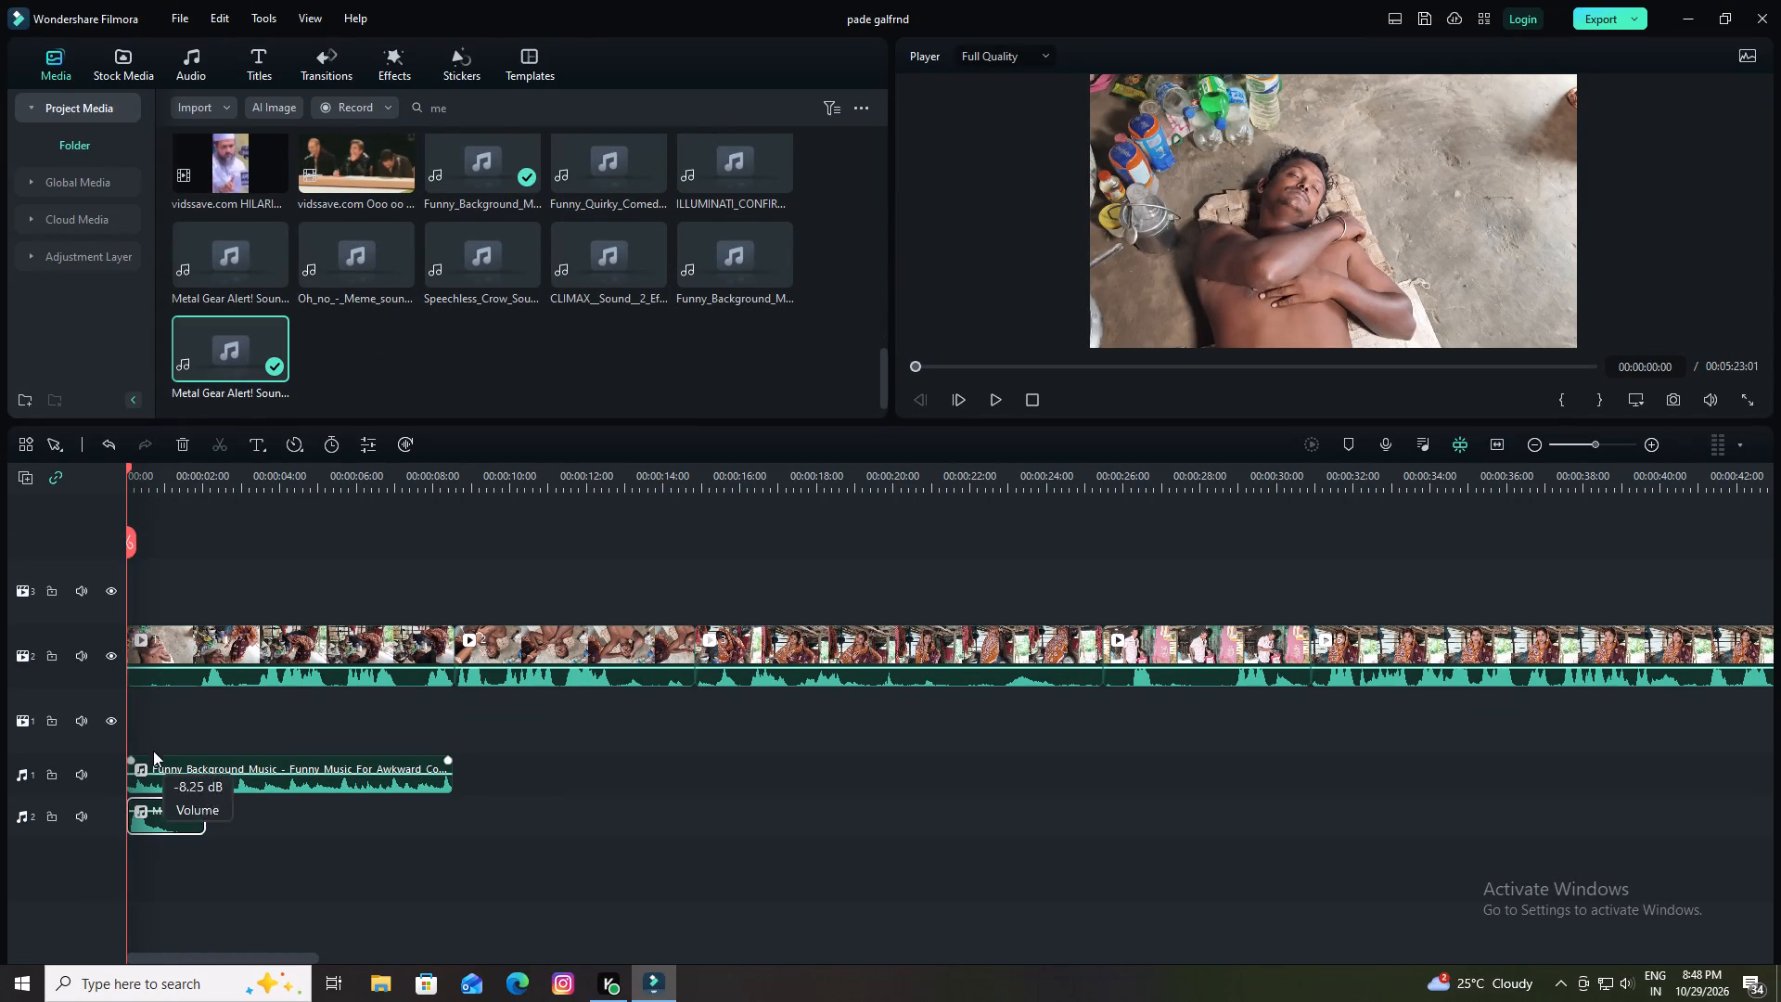
# Play the opening and raise the volume of the Metal Gear Alert! sound effect on the timeline.
pyautogui.press('space')
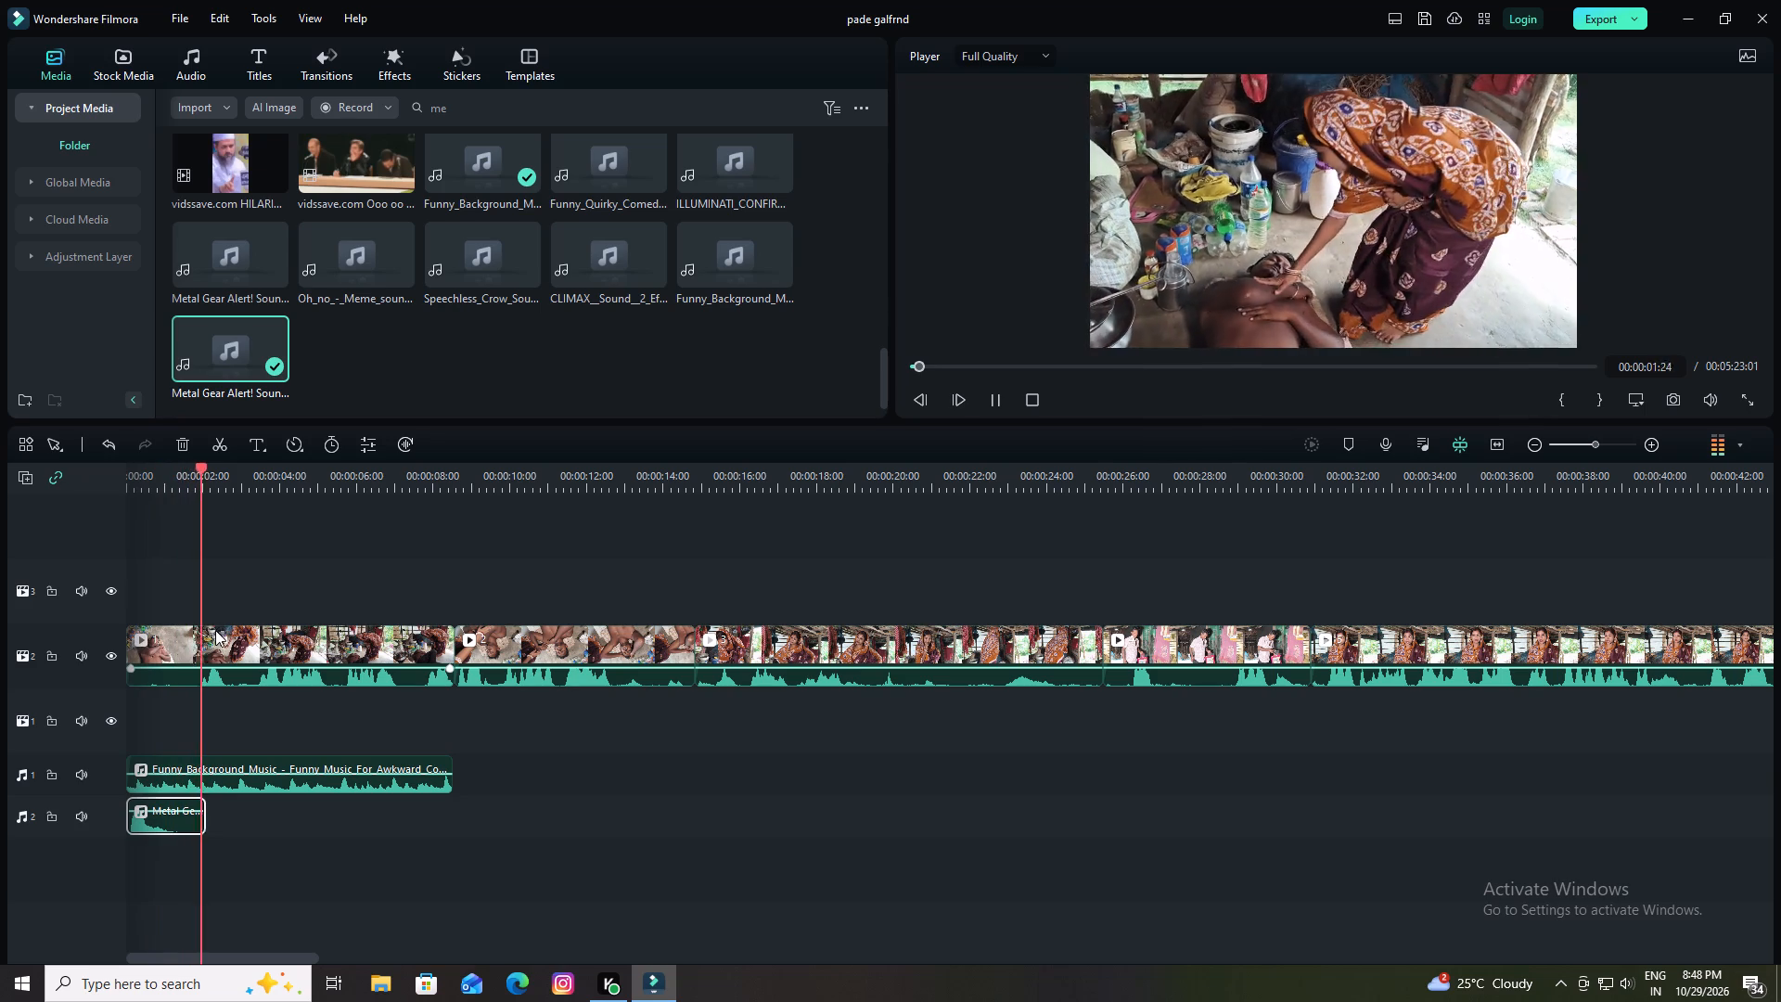
pyautogui.press('space')
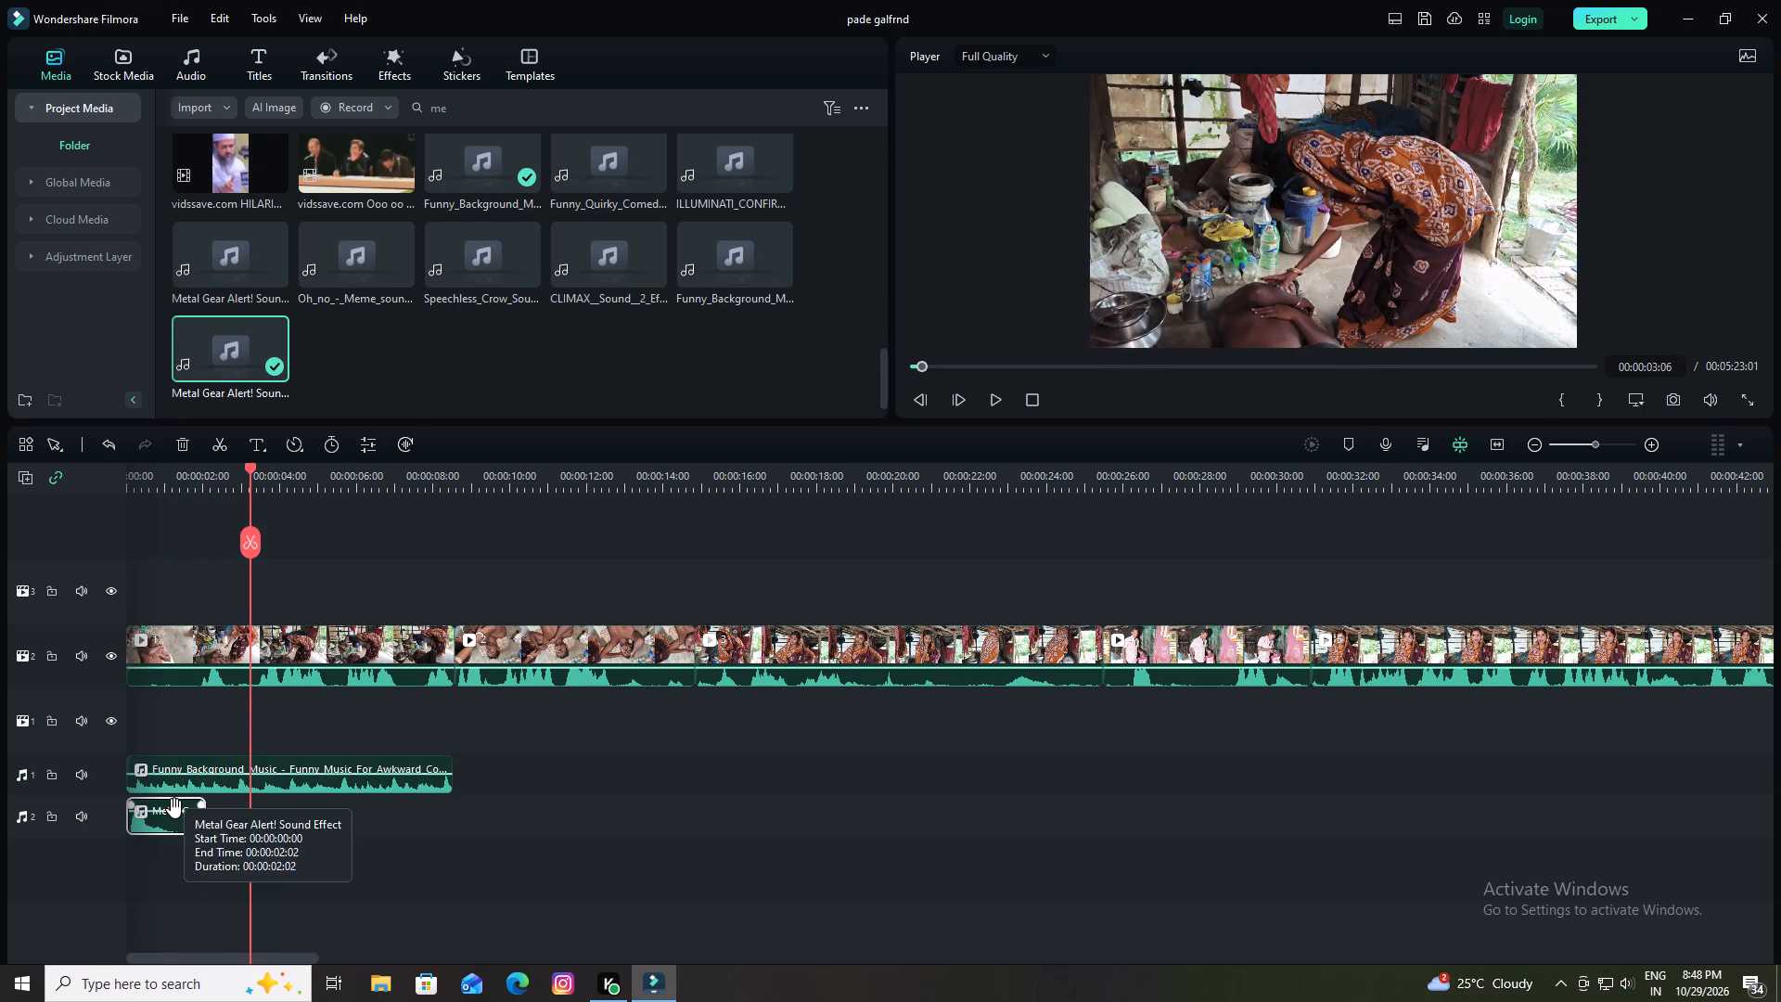
pyautogui.moveTo(174, 807); pyautogui.dragTo(183, 746)
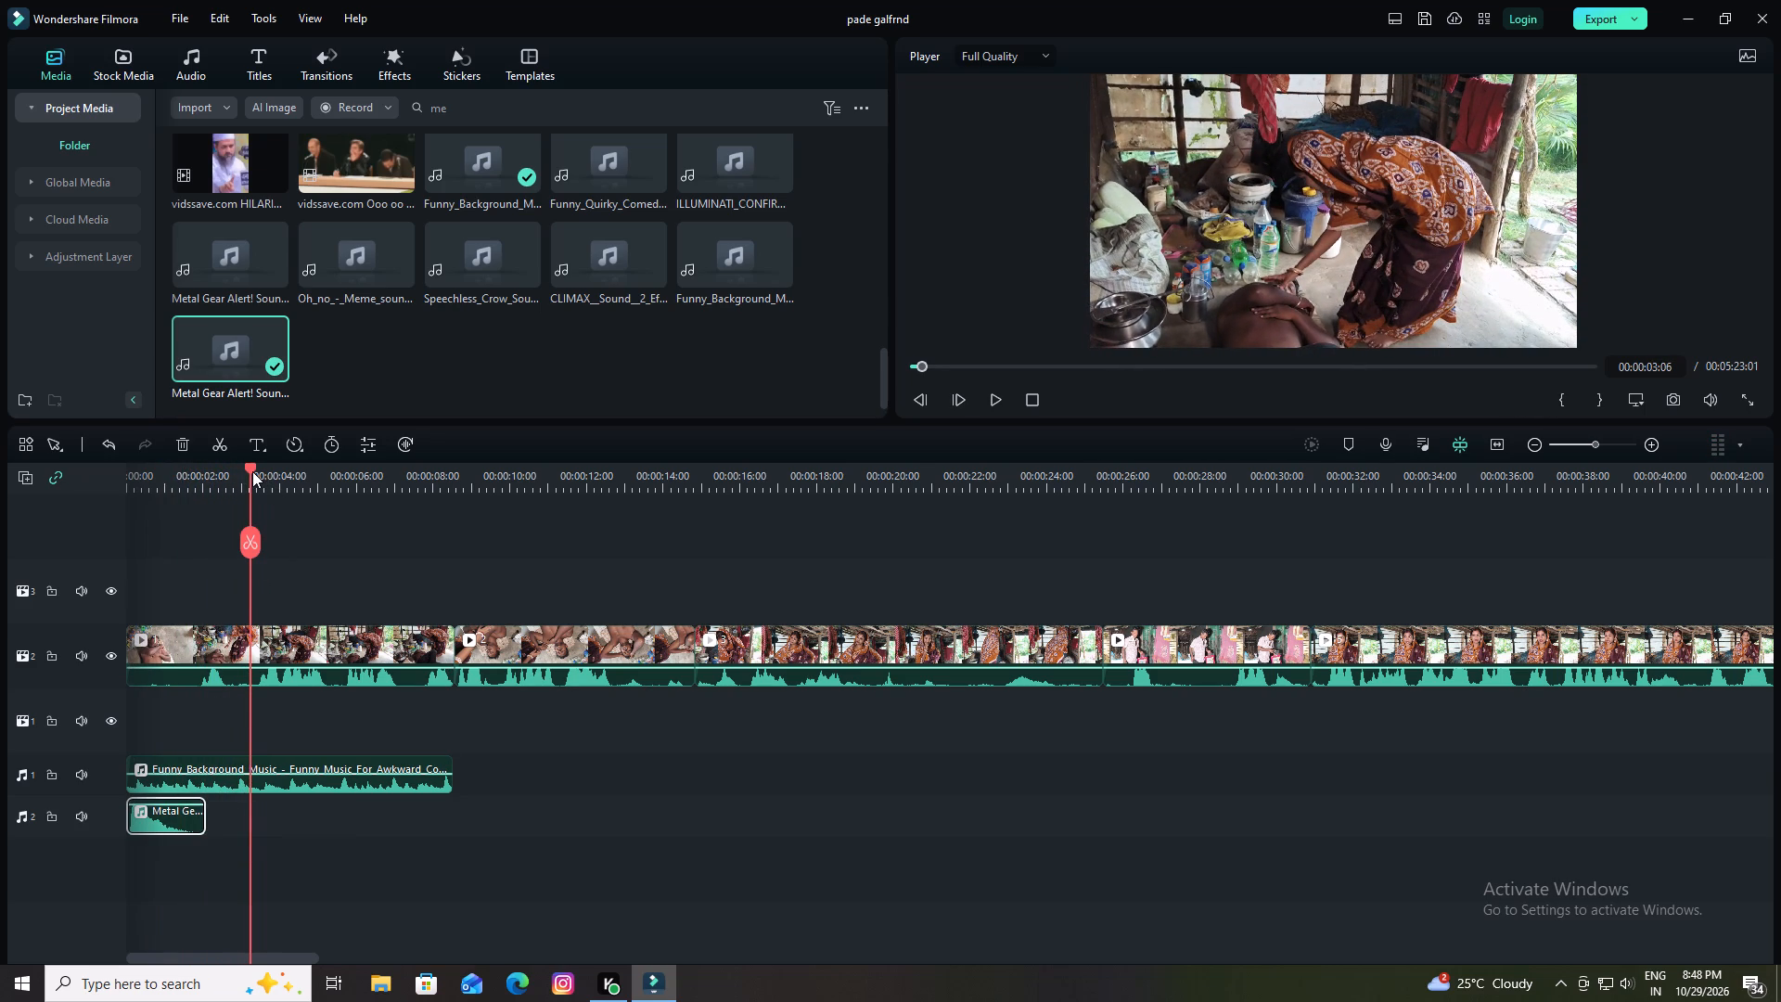
# Split the Metal Gear Alert! sound effect at 00:00:00:03 and delete the part before the cut.
pyautogui.moveTo(252, 471); pyautogui.dragTo(373, 506)
pyautogui.moveTo(370, 467); pyautogui.dragTo(26, 472)
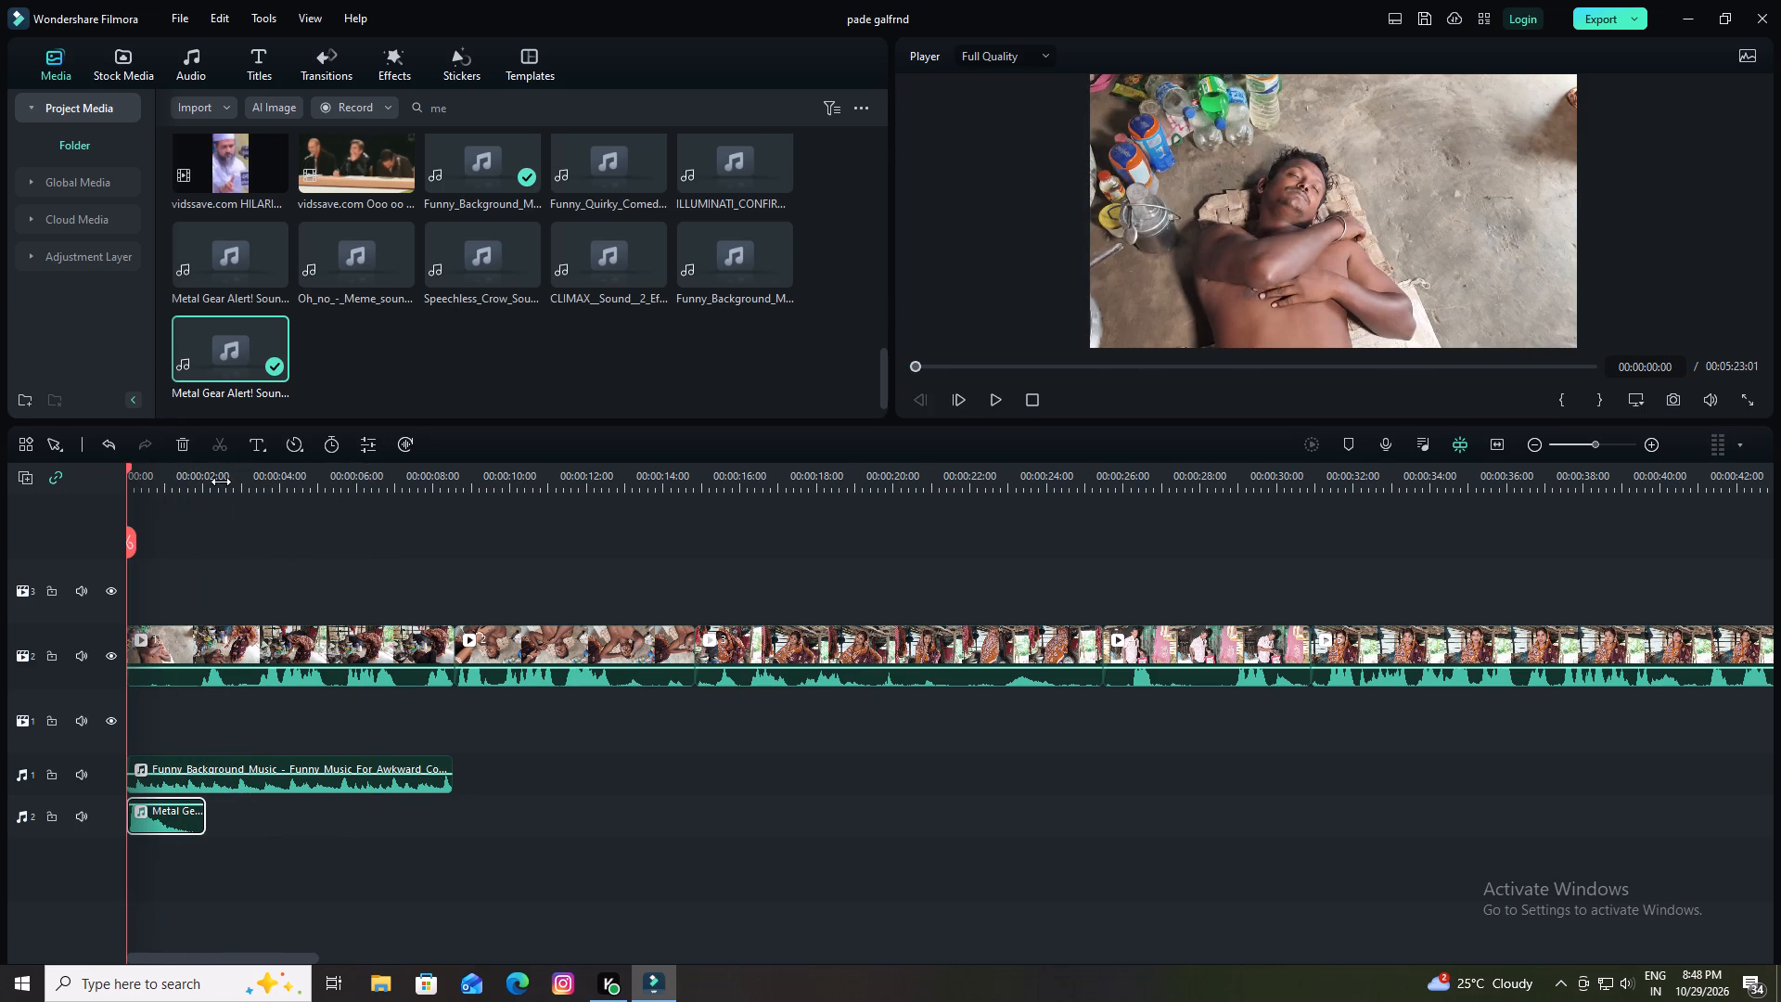
pyautogui.moveTo(221, 482); pyautogui.dragTo(480, 530)
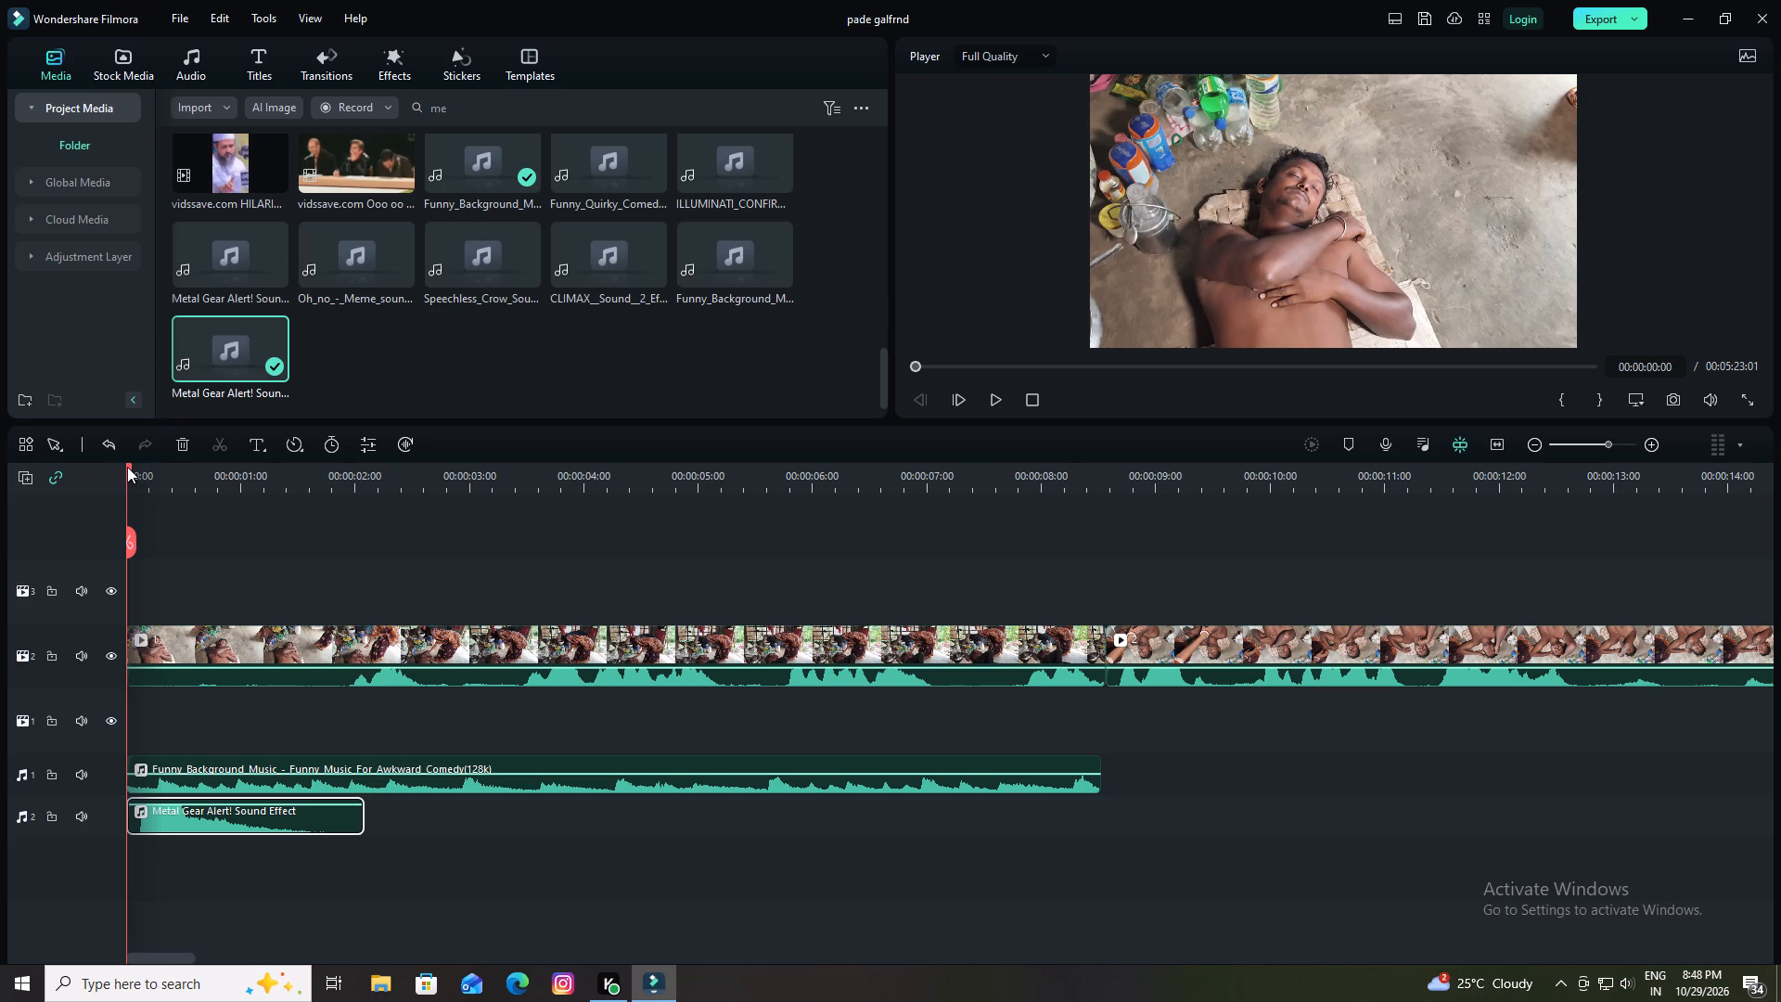
pyautogui.moveTo(126, 466); pyautogui.dragTo(139, 477)
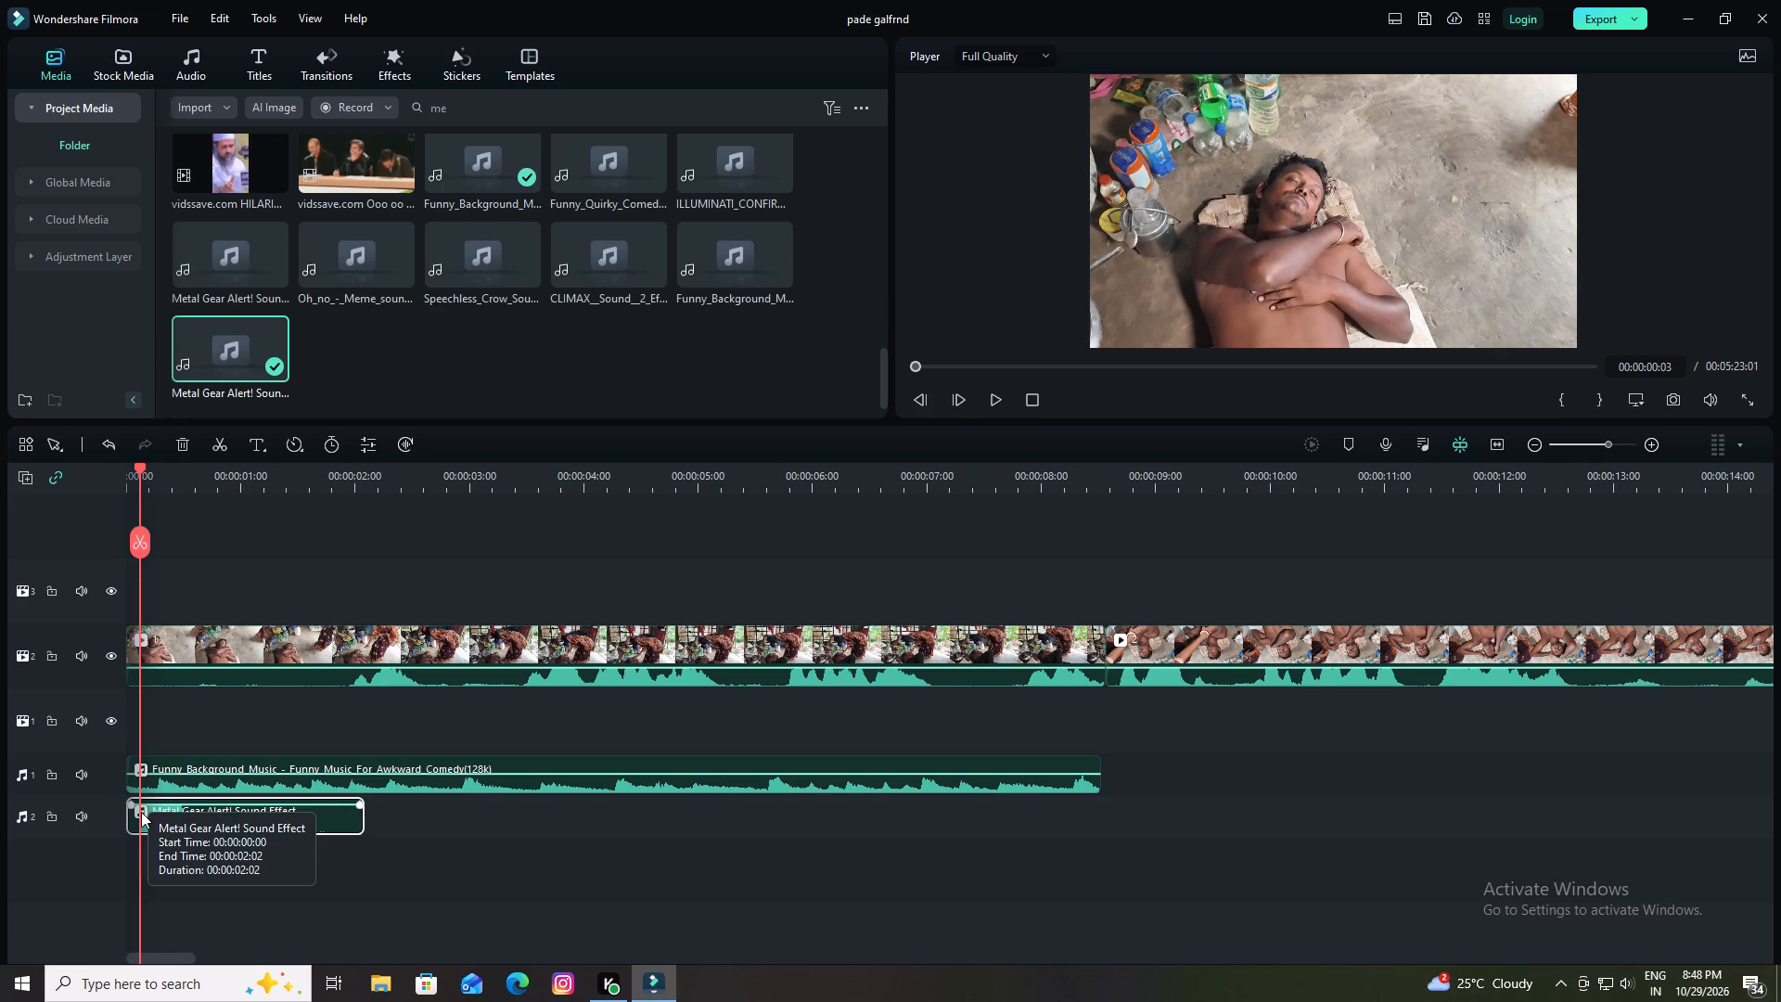
pyautogui.click(143, 816)
pyautogui.click(140, 543)
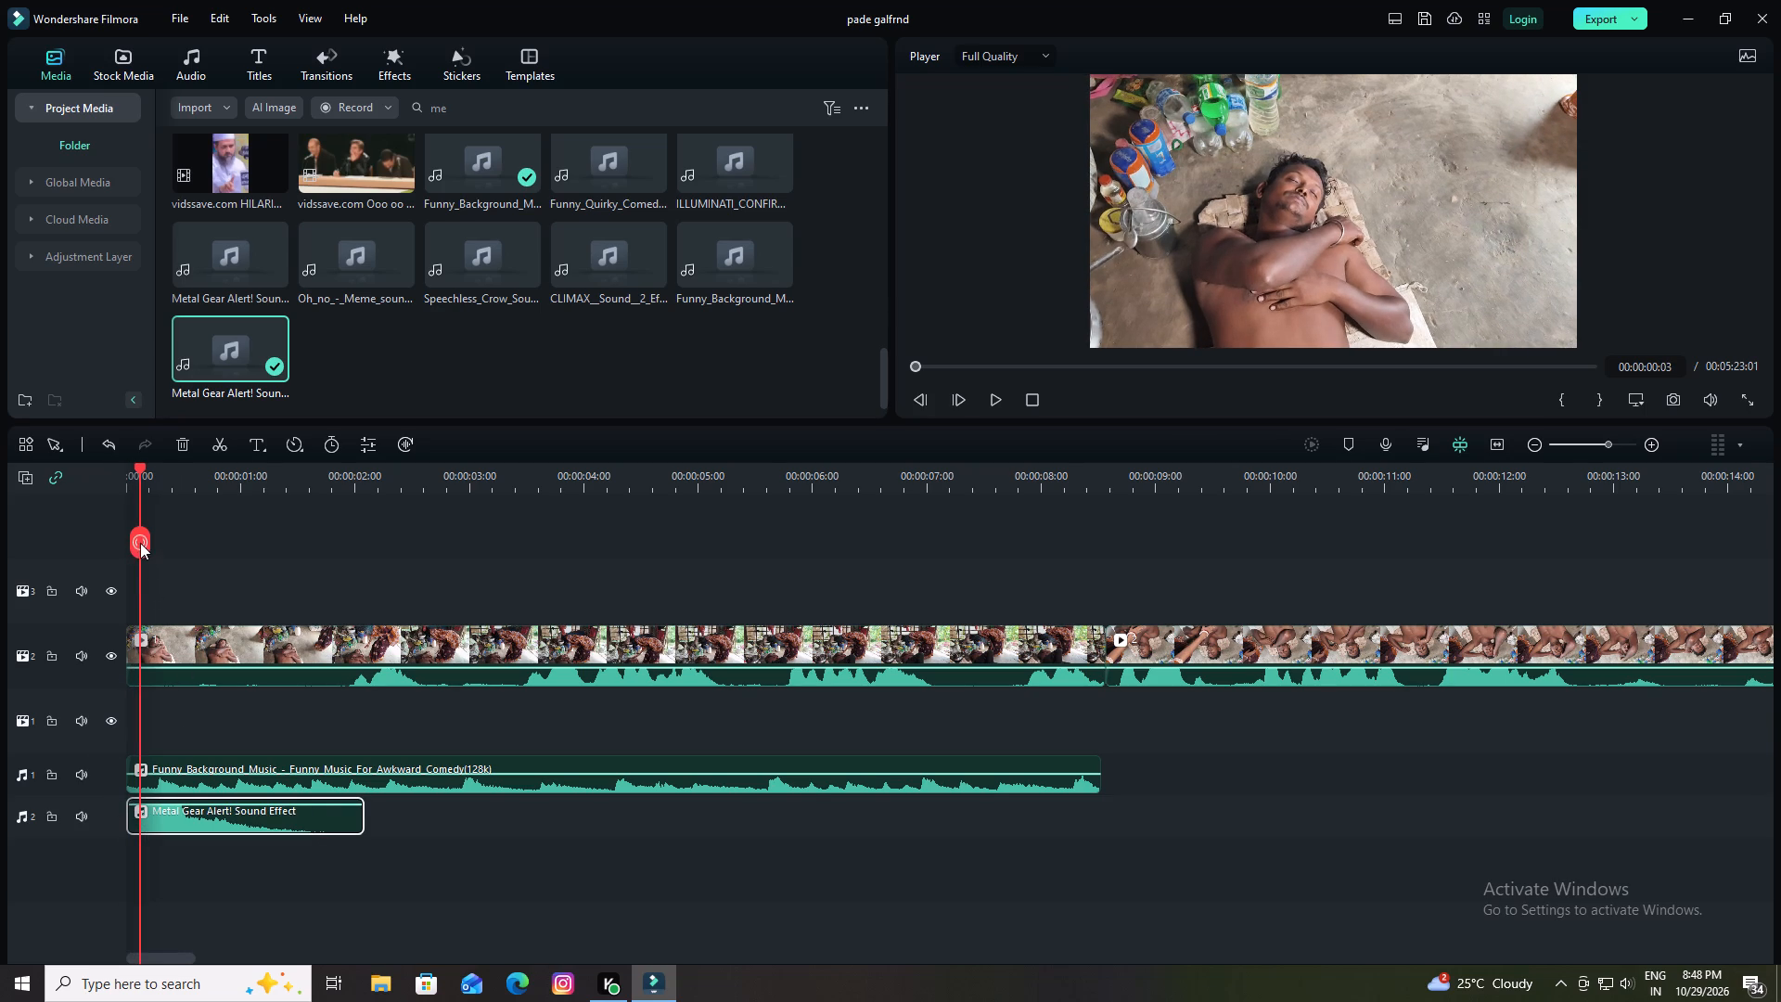
pyautogui.click(132, 822)
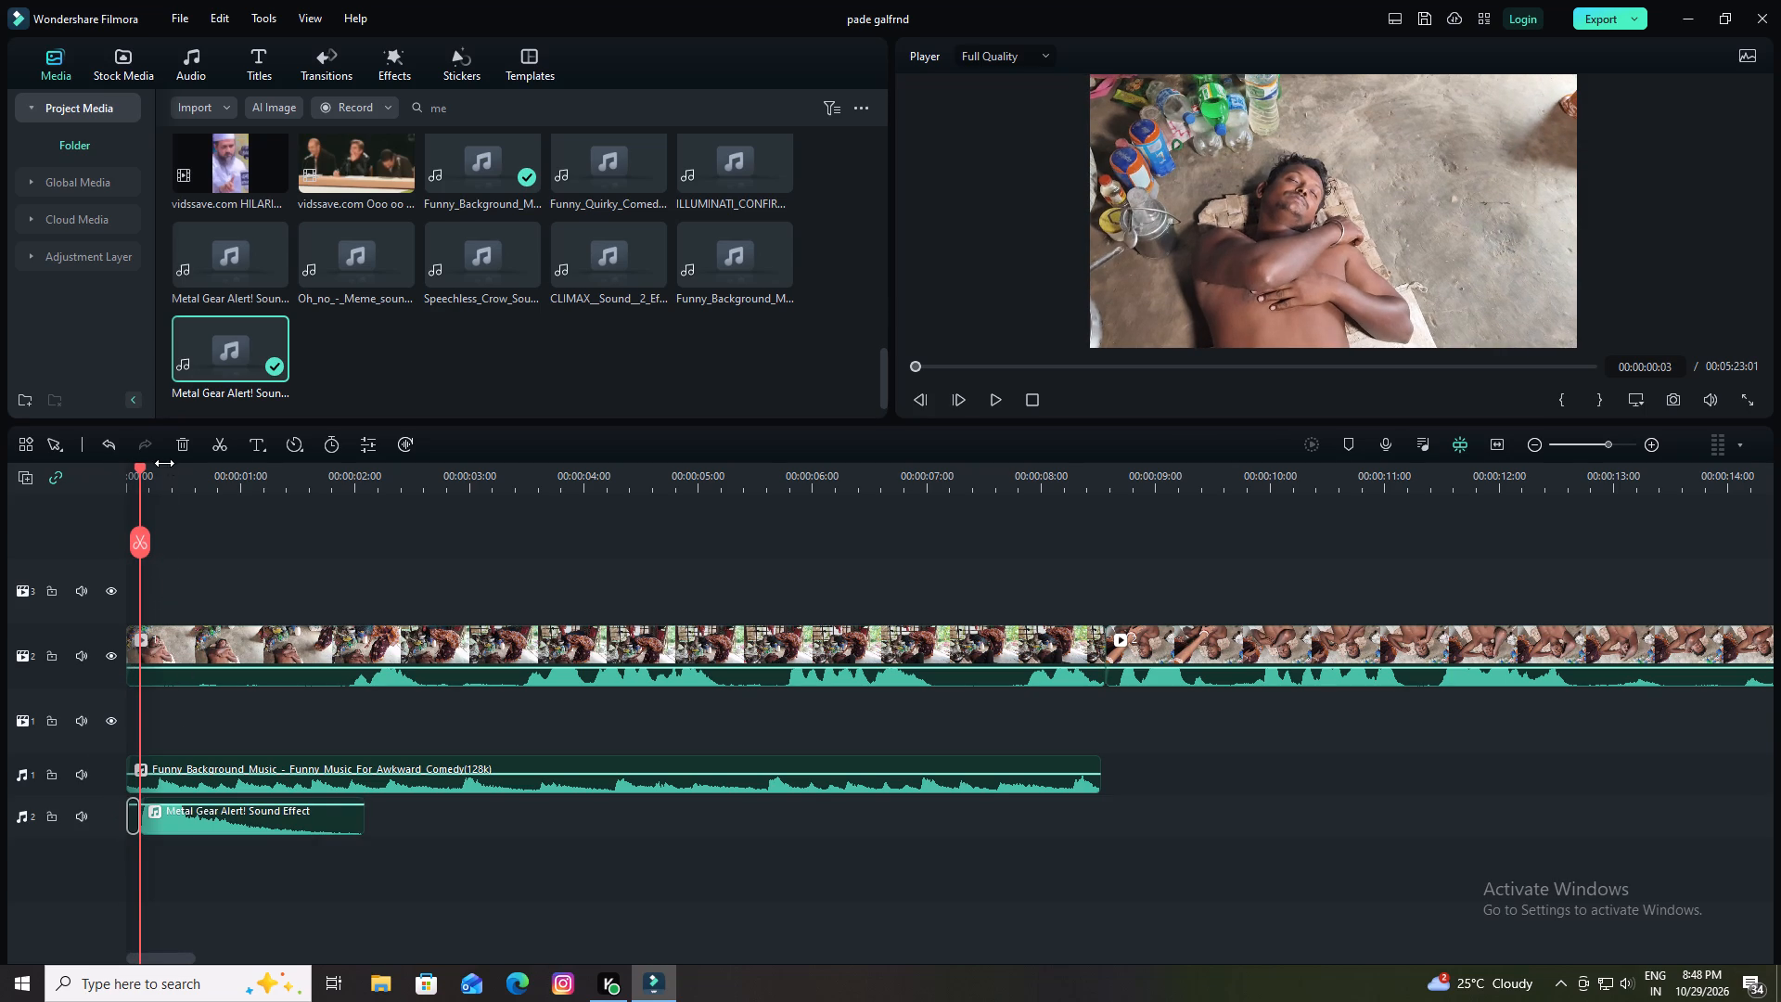
pyautogui.click(180, 444)
# Move the remaining Metal Gear Alert! sound effect to the start of the timeline on audio track 2.
pyautogui.moveTo(210, 824); pyautogui.dragTo(201, 823)
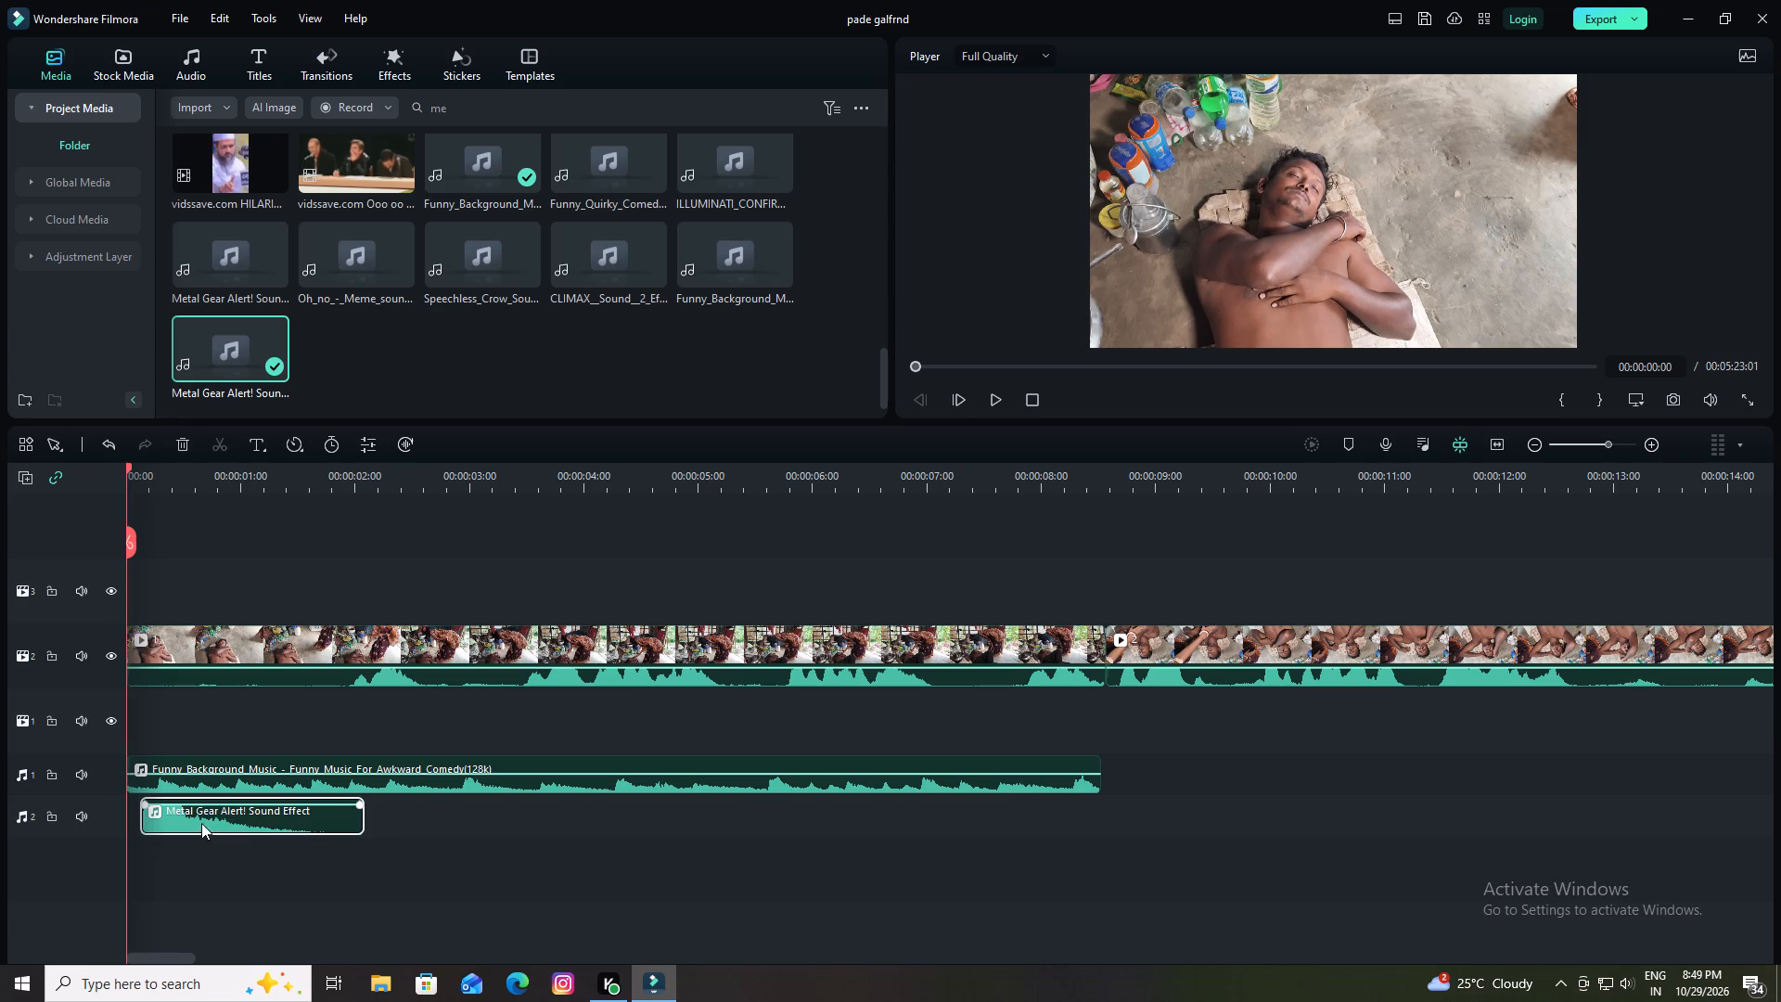
pyautogui.moveTo(201, 823); pyautogui.dragTo(145, 811)
# Play the first video clip from the start through to the beginning of the second clip.
pyautogui.press('space')
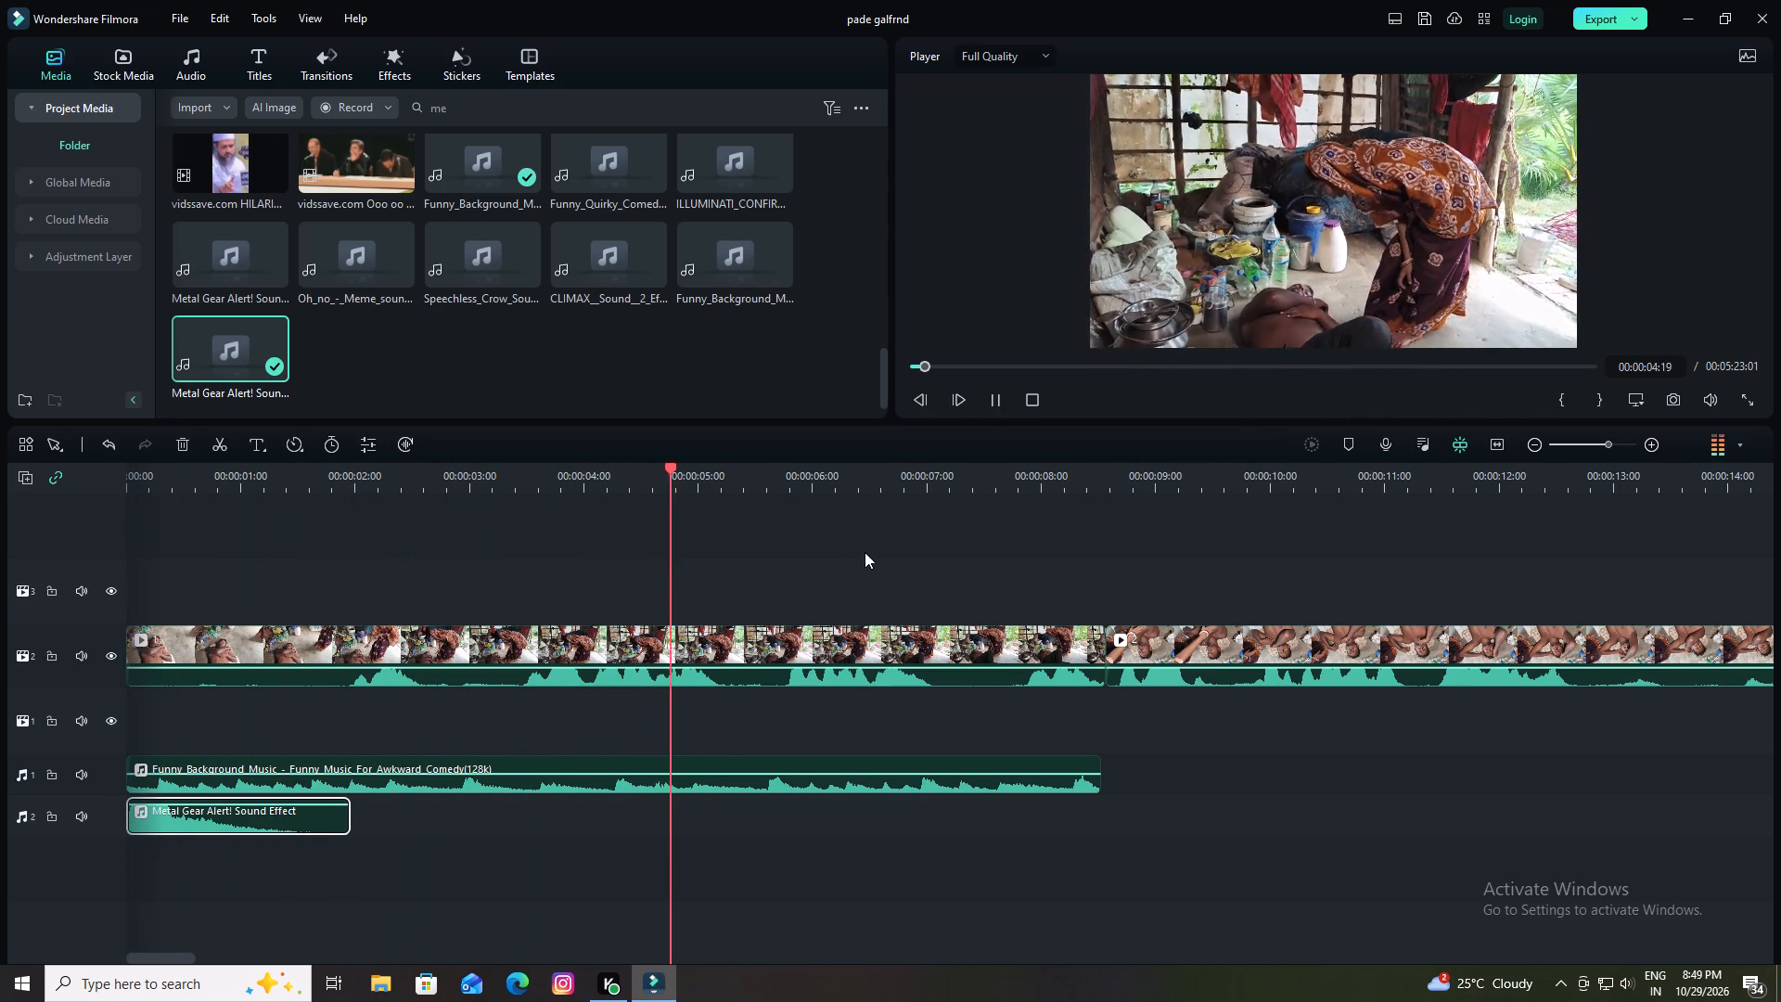
pyautogui.moveTo(856, 482); pyautogui.dragTo(806, 484)
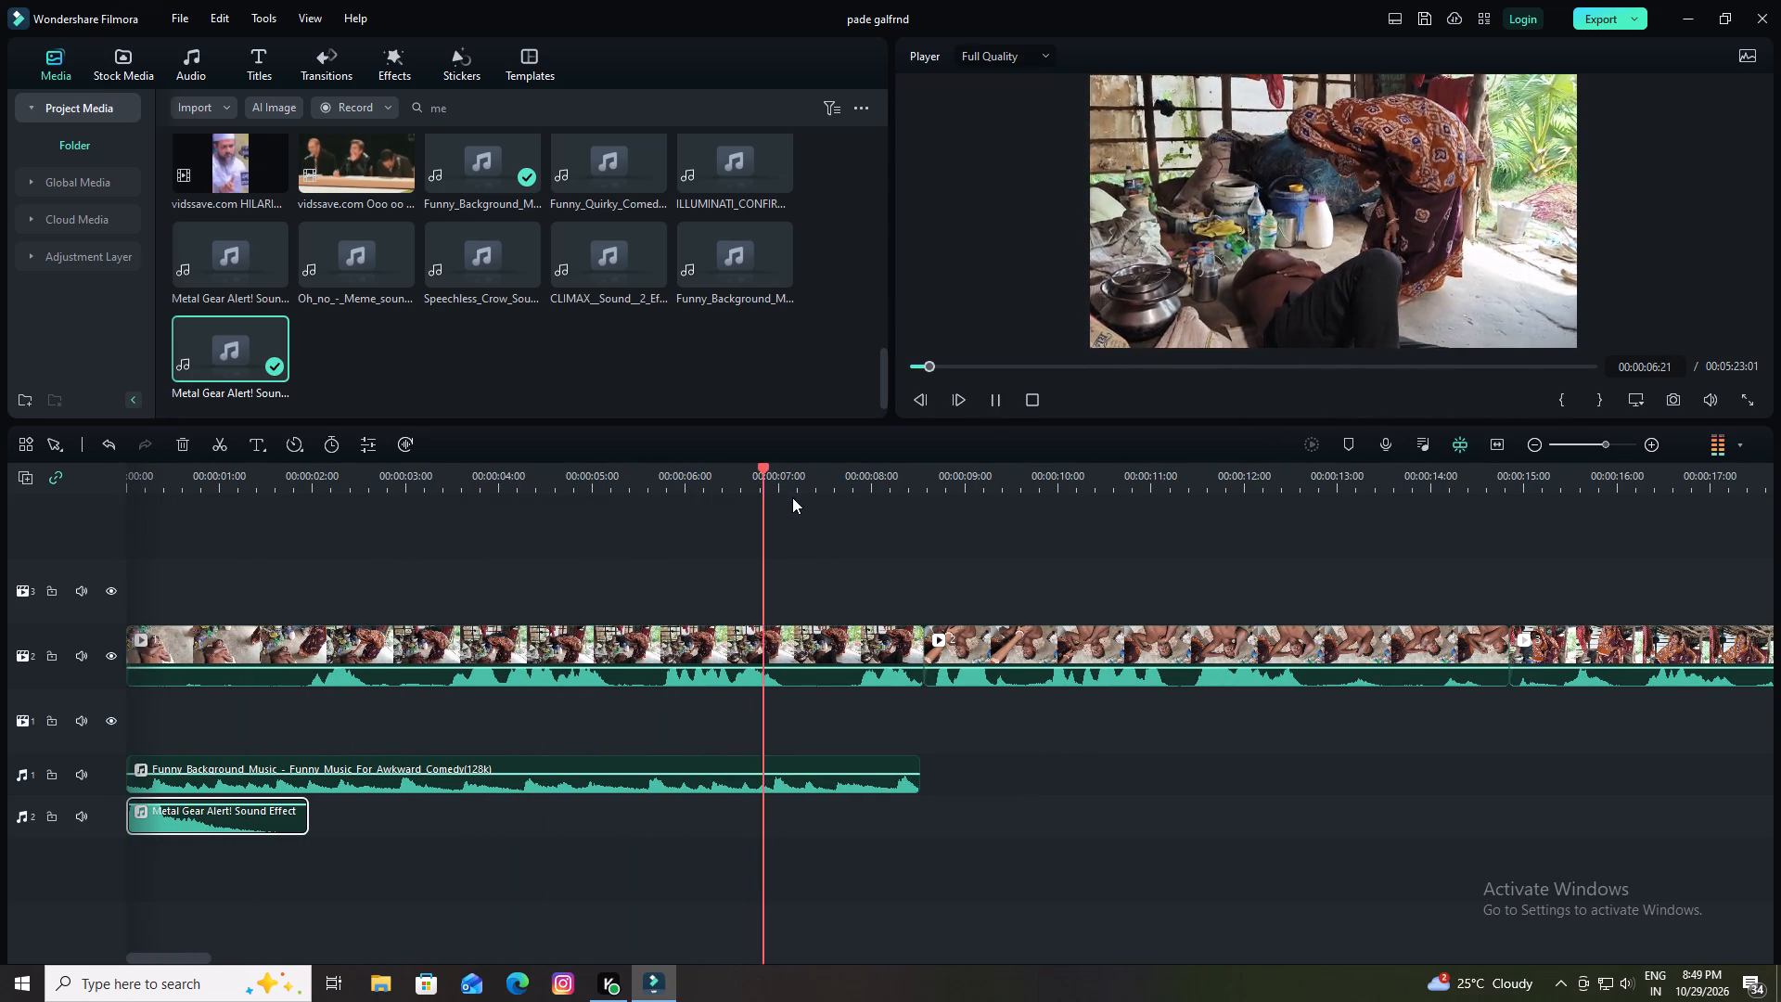
pyautogui.press('space')
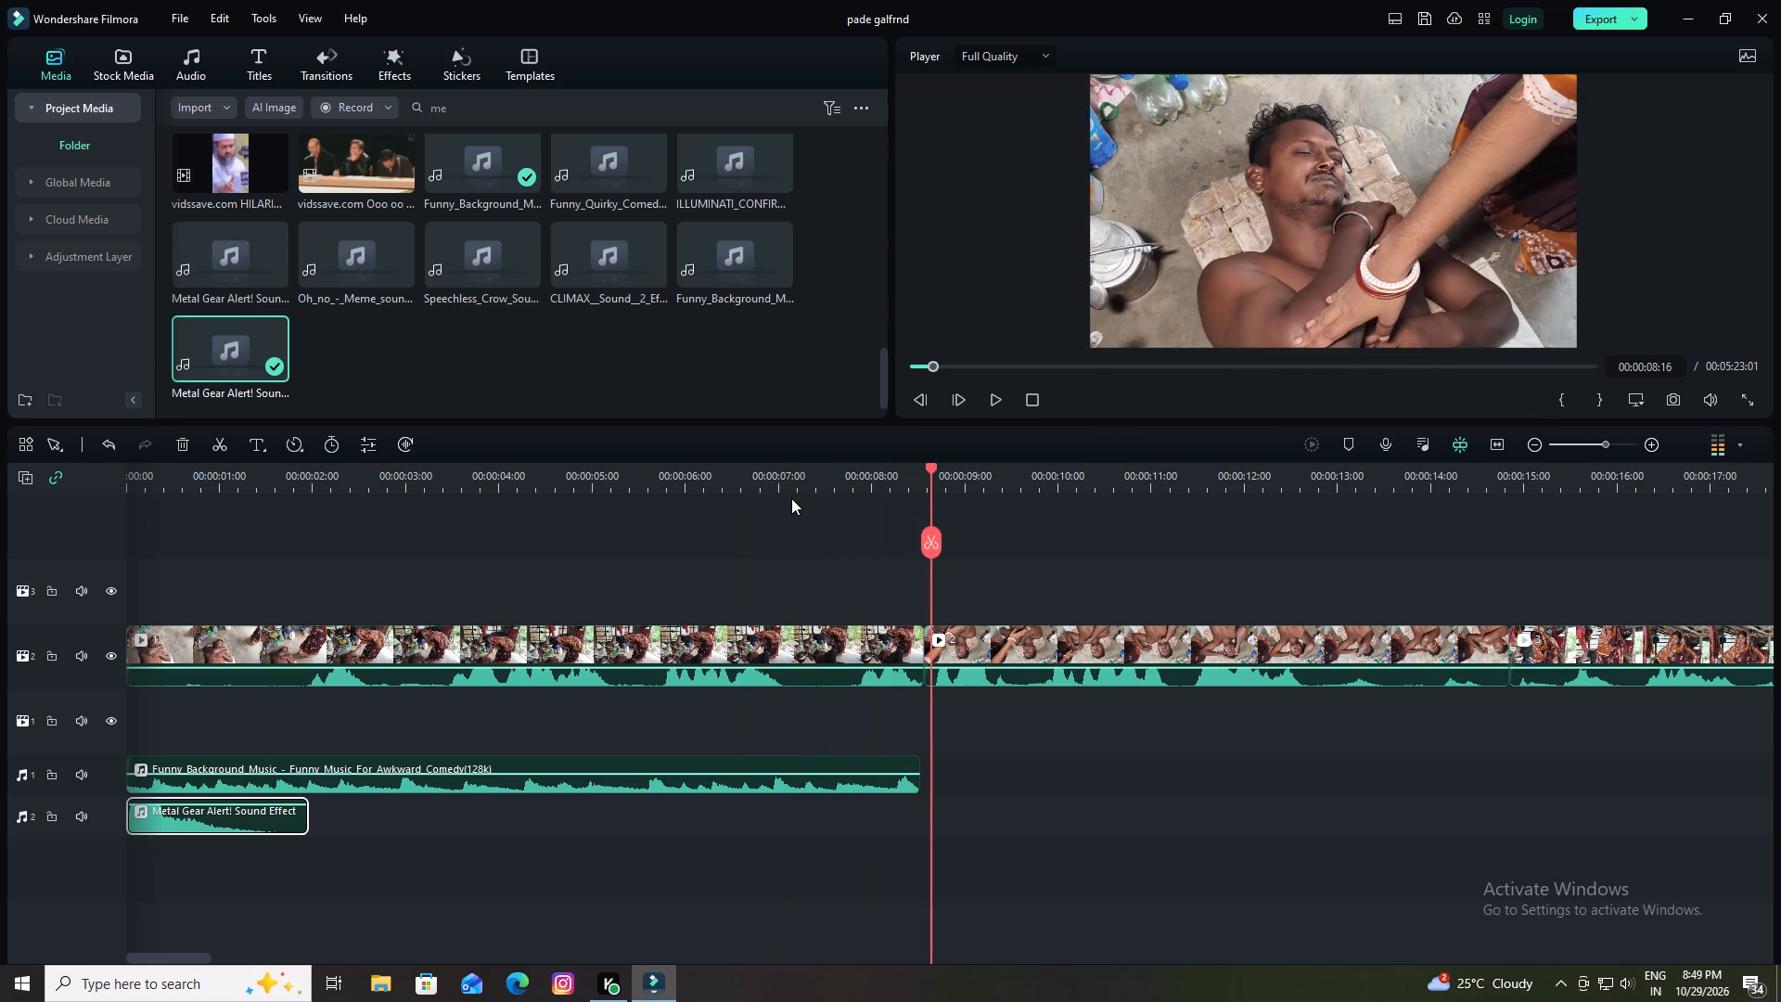
# Search the project media for "su" and place the Sudden Suspense sound on audio track 3 near 00:00:08:12.
pyautogui.moveTo(933, 467); pyautogui.dragTo(917, 473)
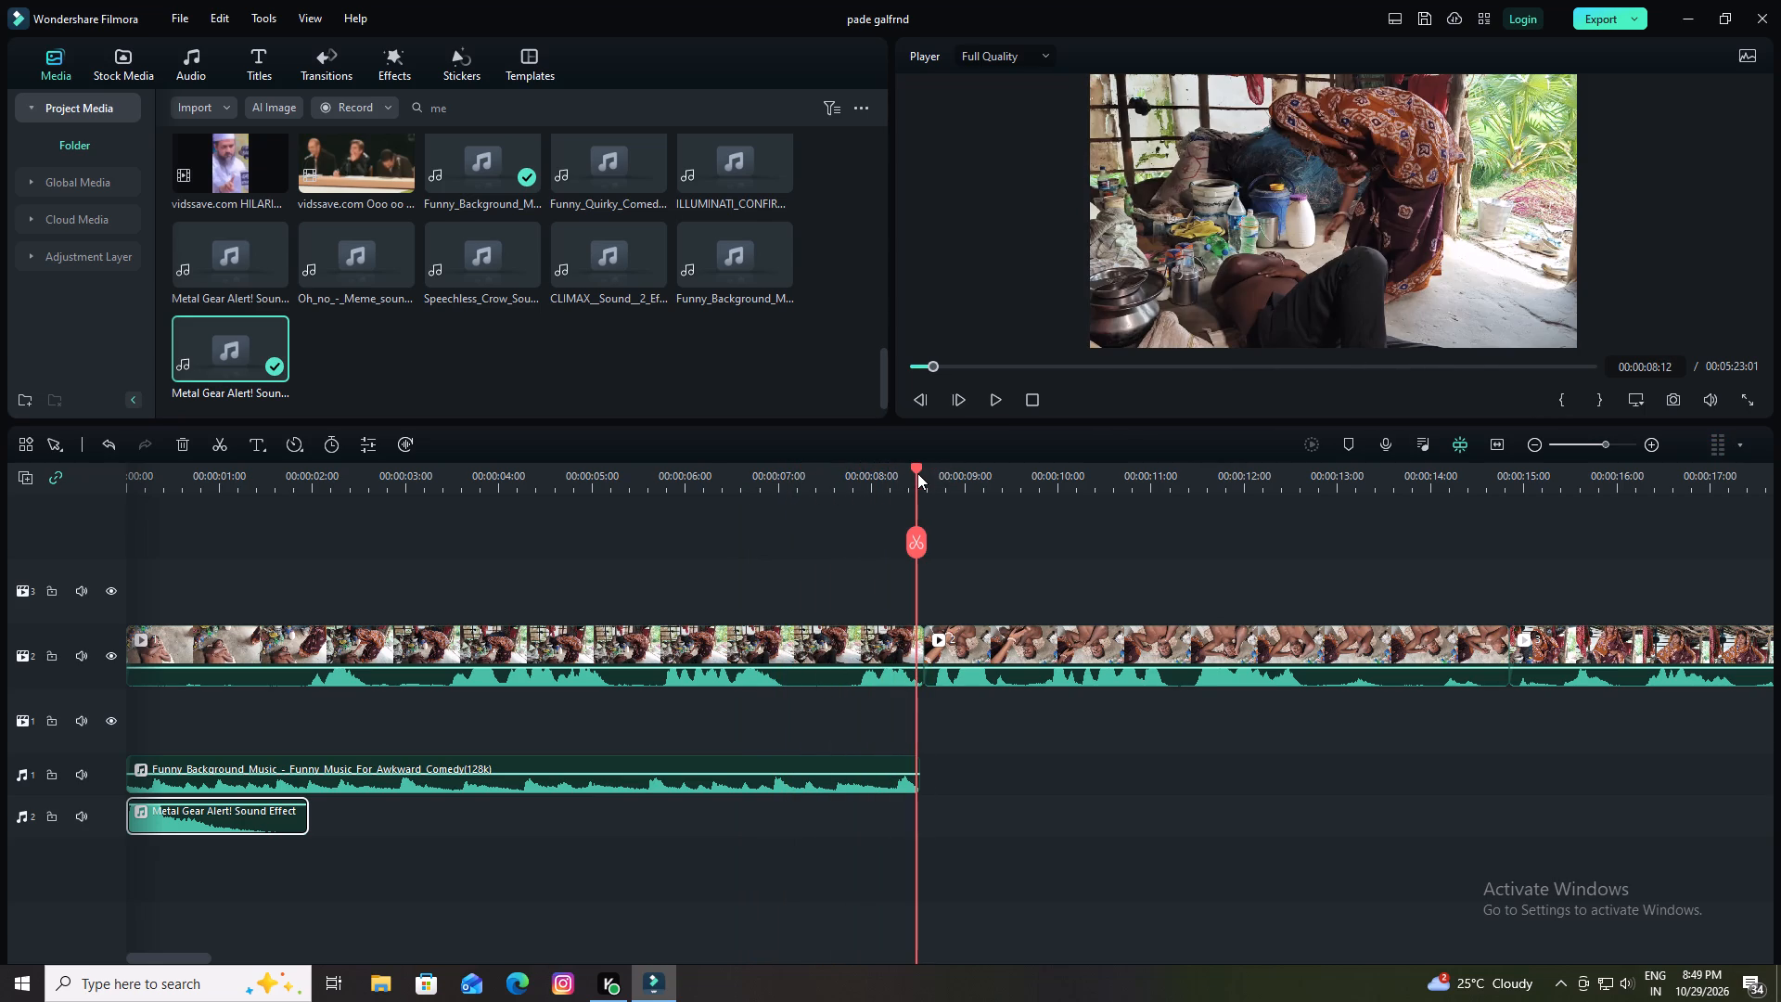
pyautogui.click(467, 111)
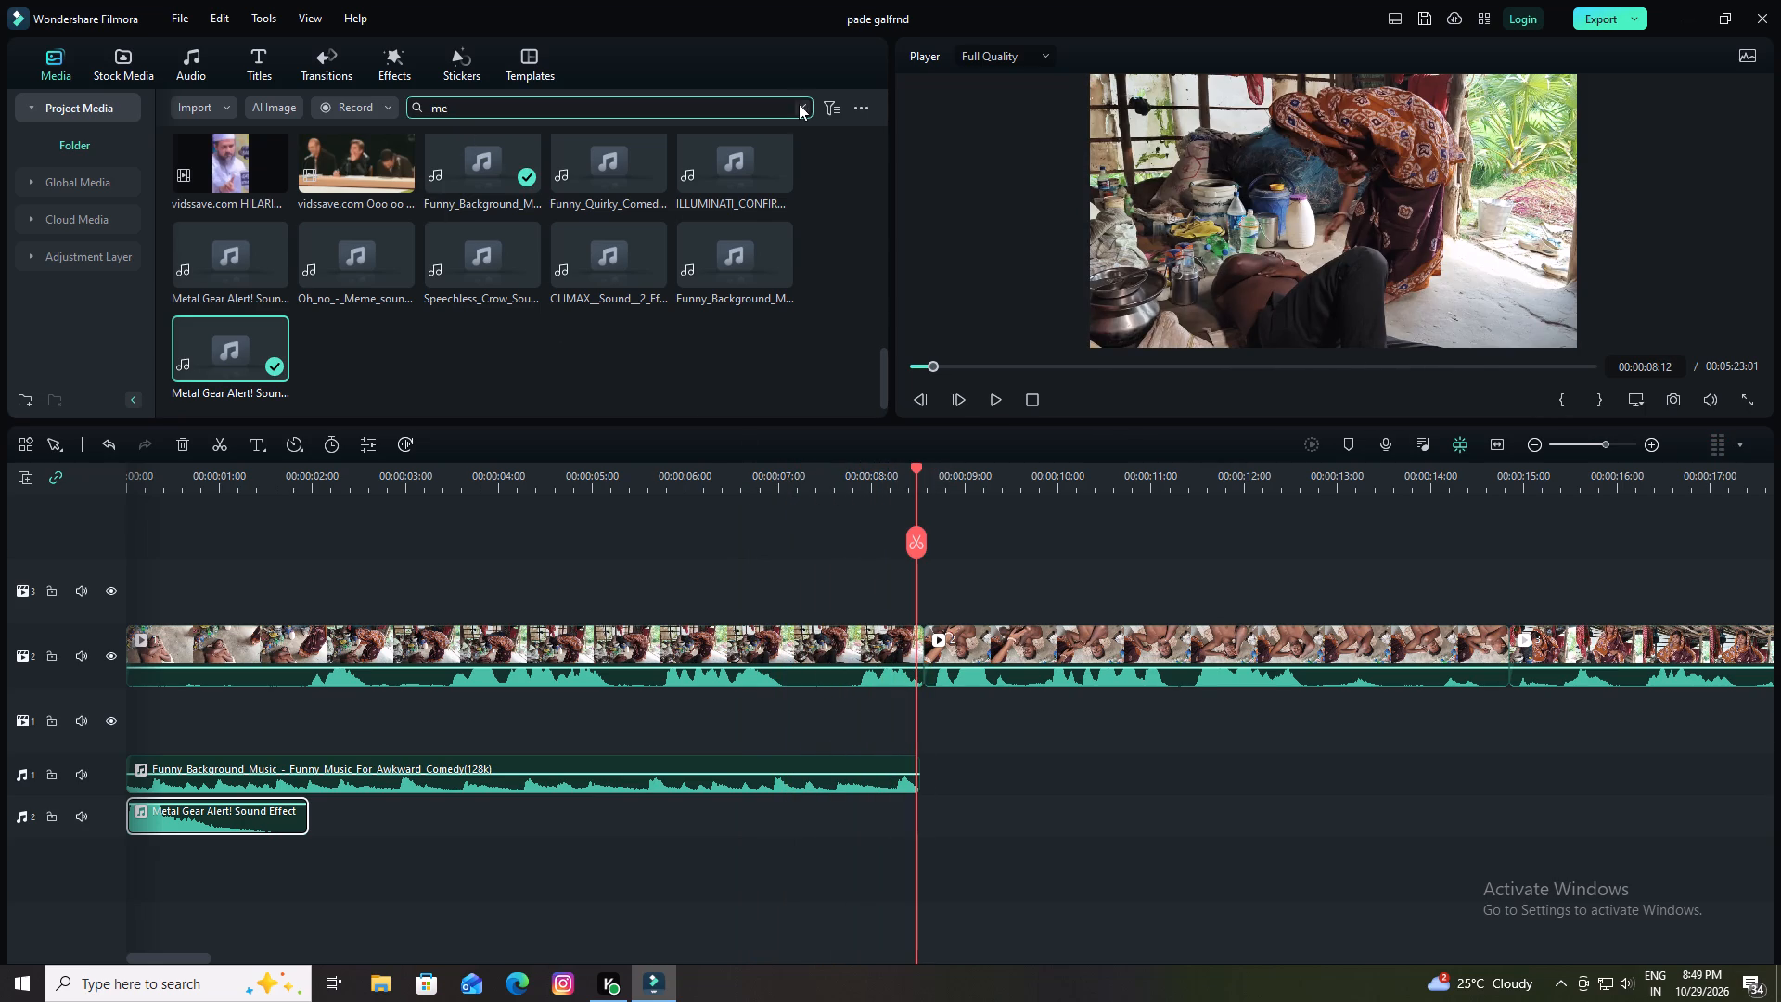
pyautogui.click(799, 104)
pyautogui.press('s')
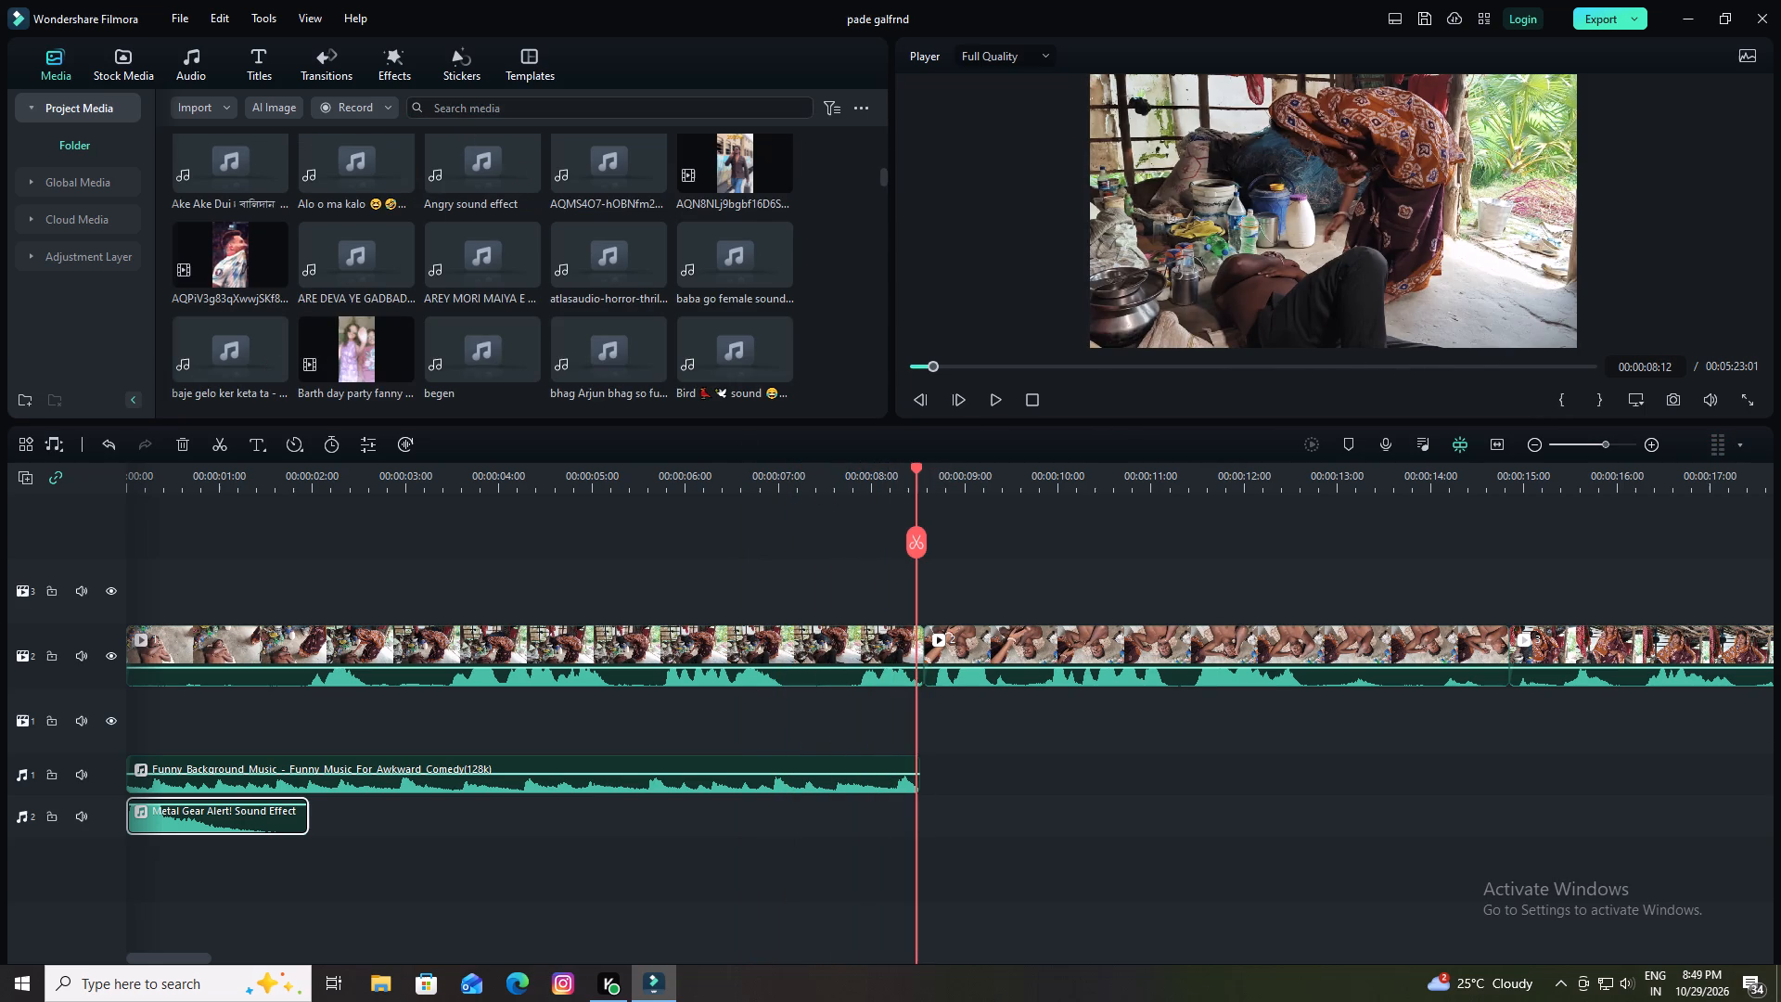
pyautogui.press('u')
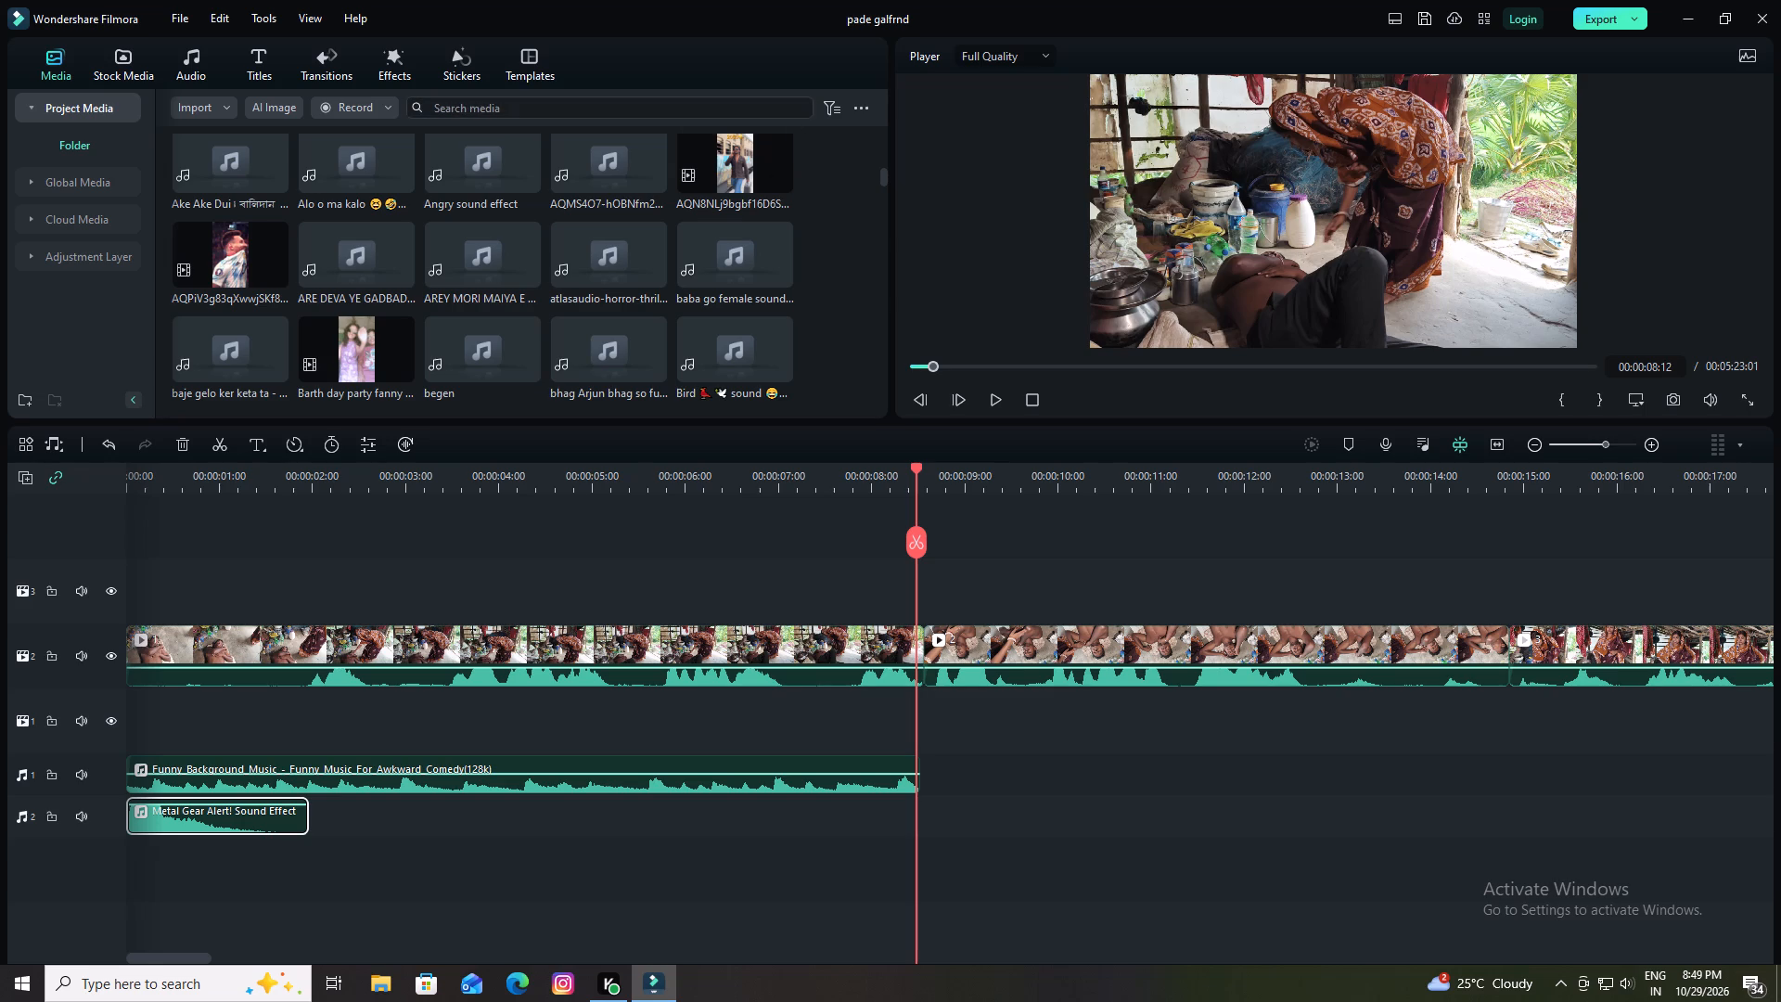
pyautogui.click(624, 107)
pyautogui.write('su')
pyautogui.press('Return')
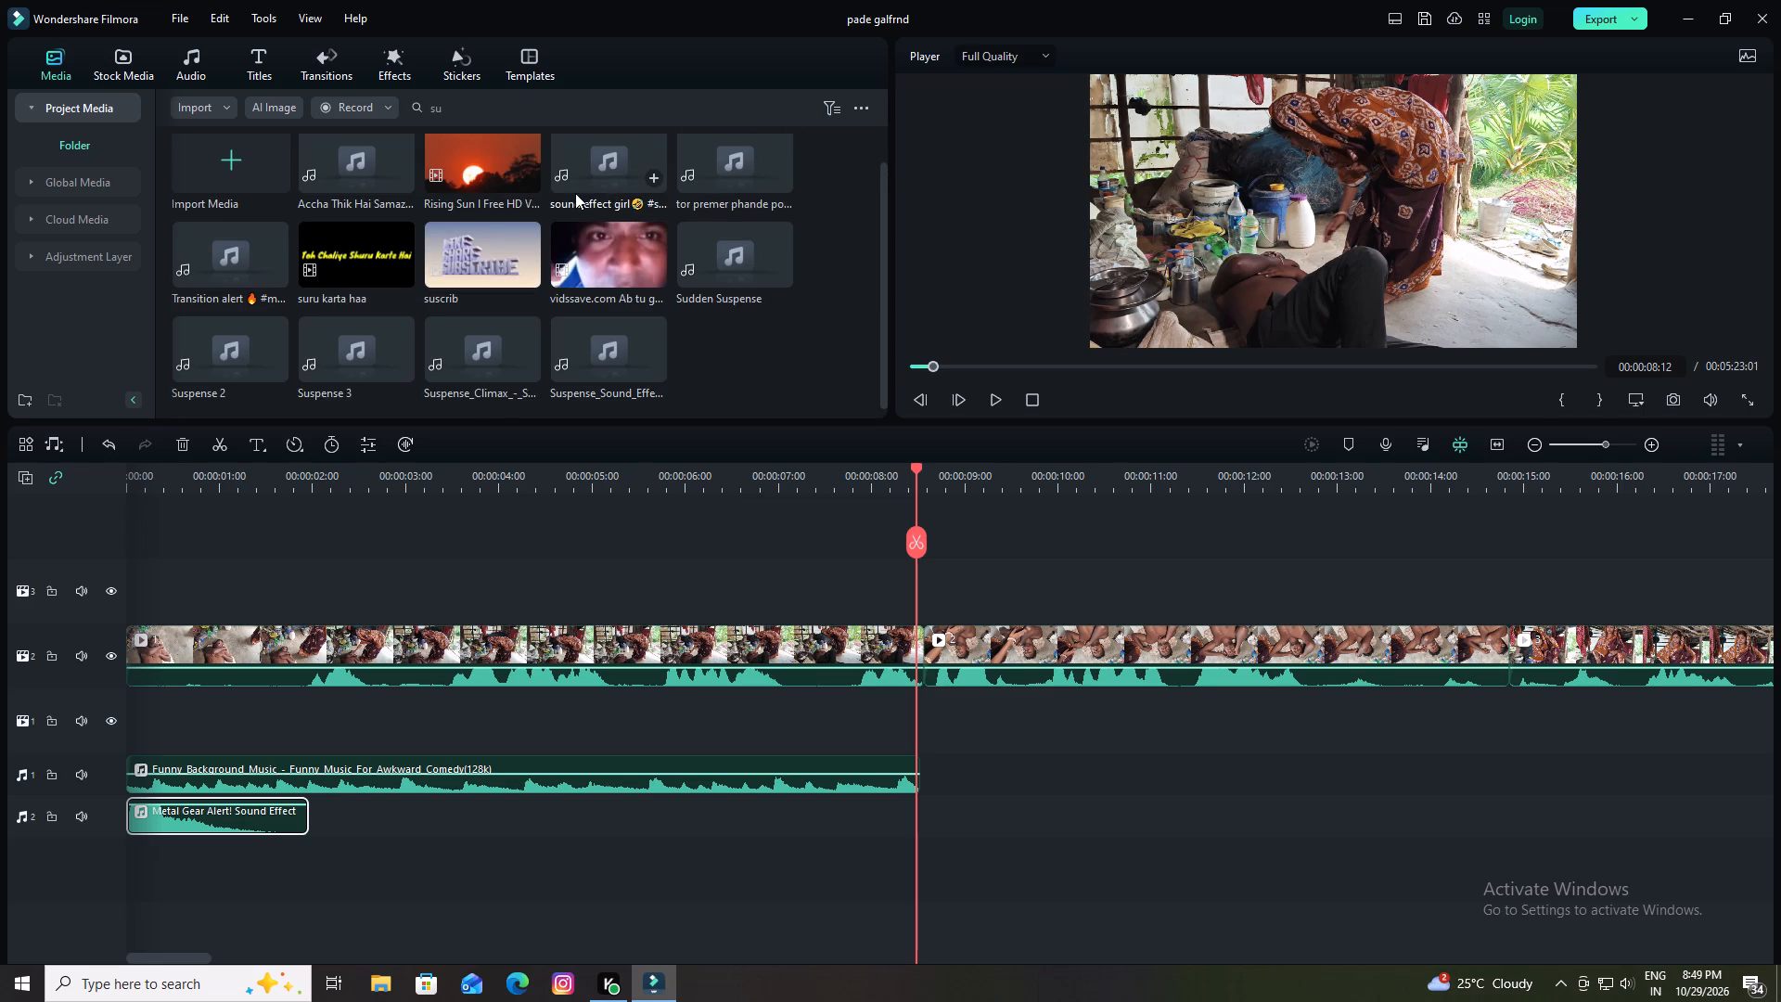
pyautogui.scroll(4, 566, 214)
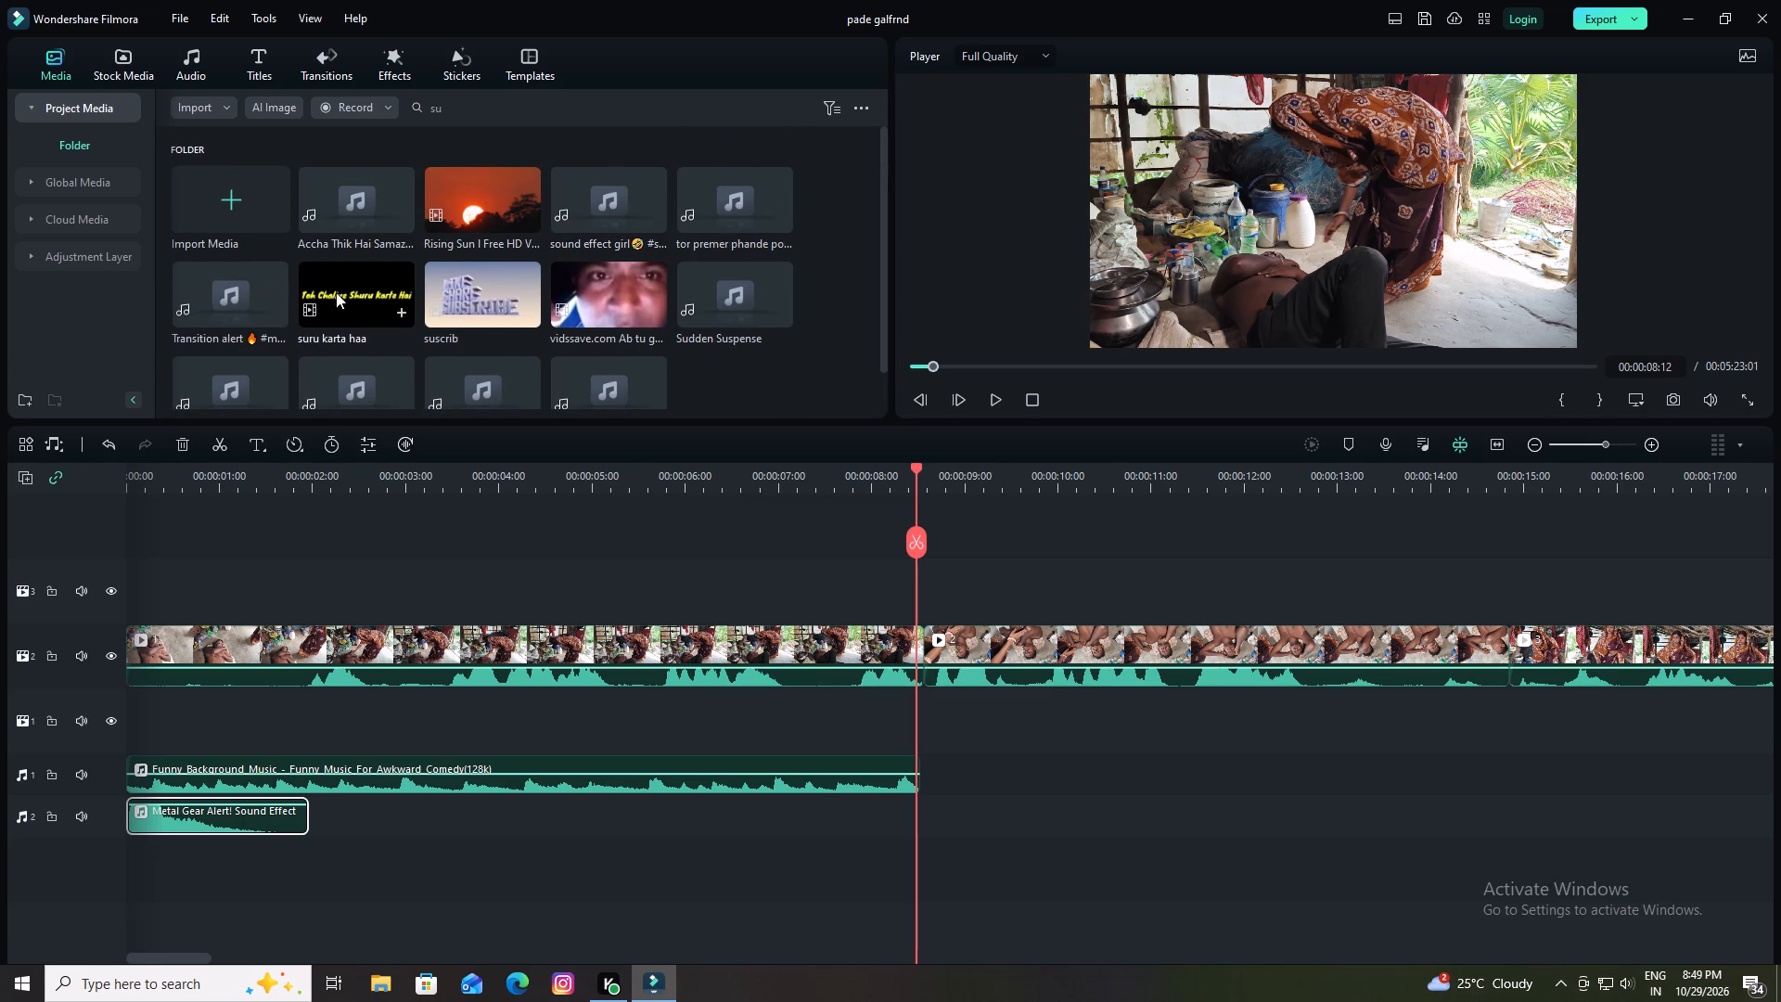
pyautogui.scroll(-2, 629, 238)
pyautogui.click(733, 244)
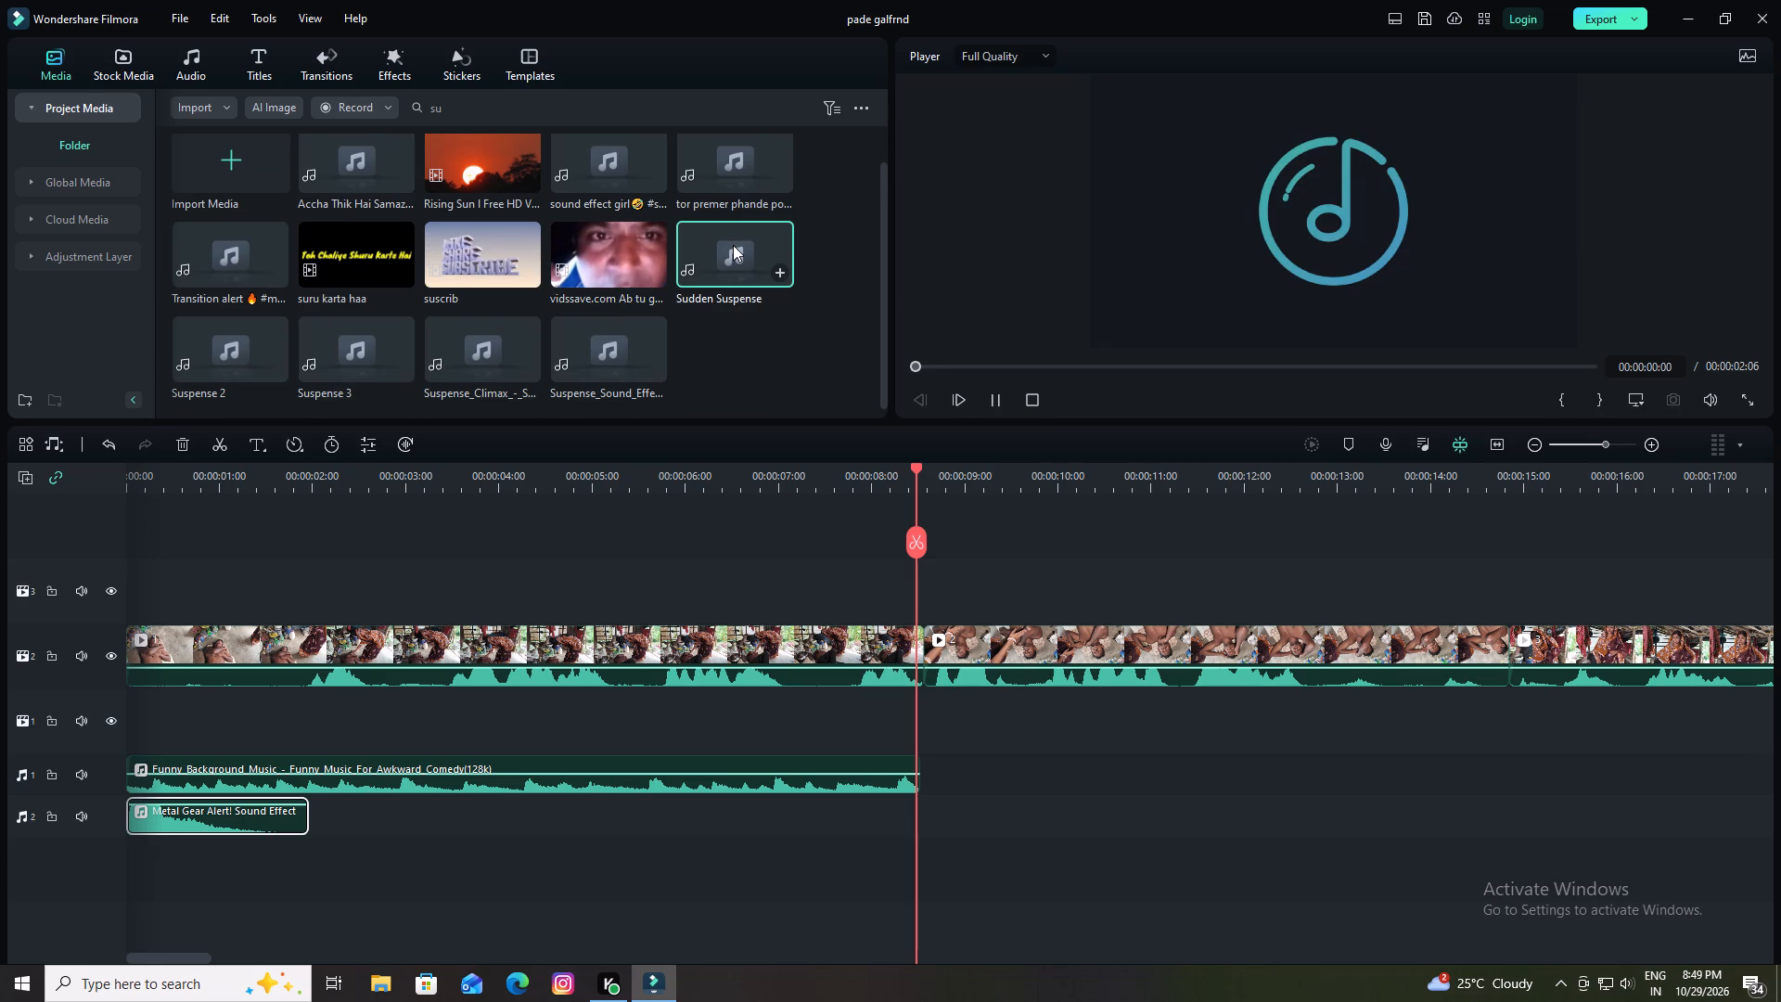
pyautogui.moveTo(733, 245); pyautogui.dragTo(880, 865)
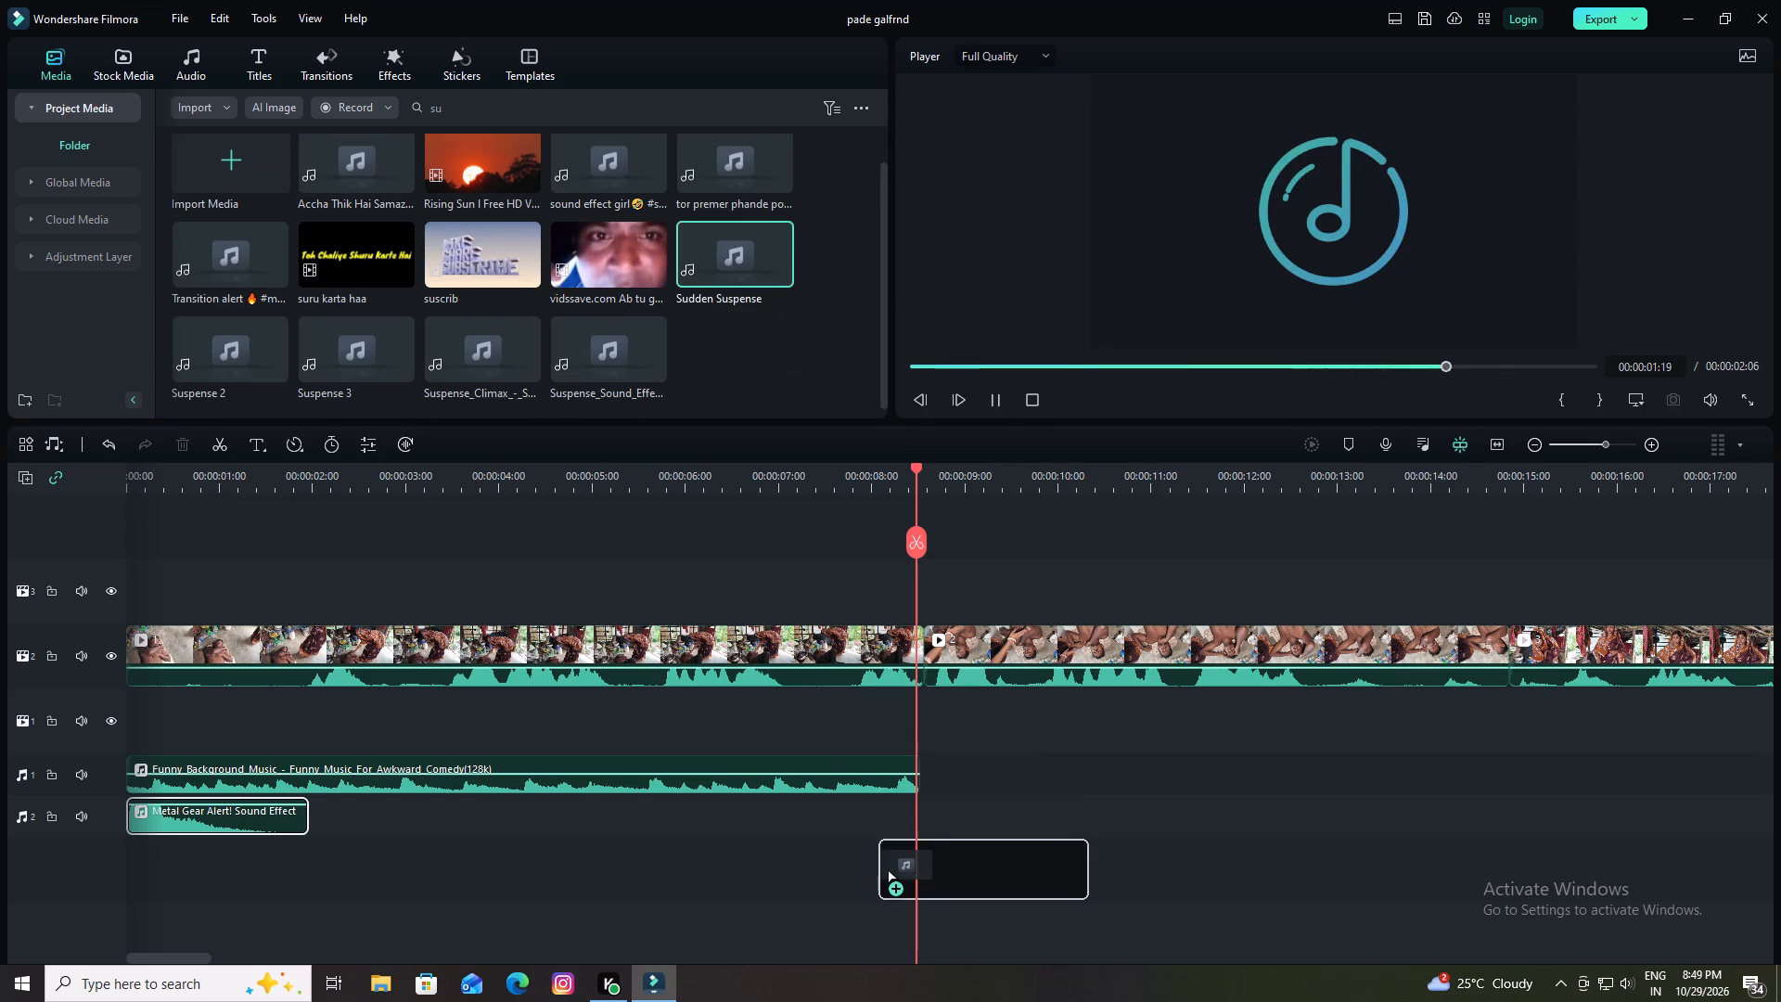
pyautogui.moveTo(880, 865); pyautogui.dragTo(897, 841)
# Shift the Sudden Suspense sound earlier on audio track 3 so its loud peak begins at 00:00:08:12.
pyautogui.moveTo(953, 859); pyautogui.dragTo(911, 860)
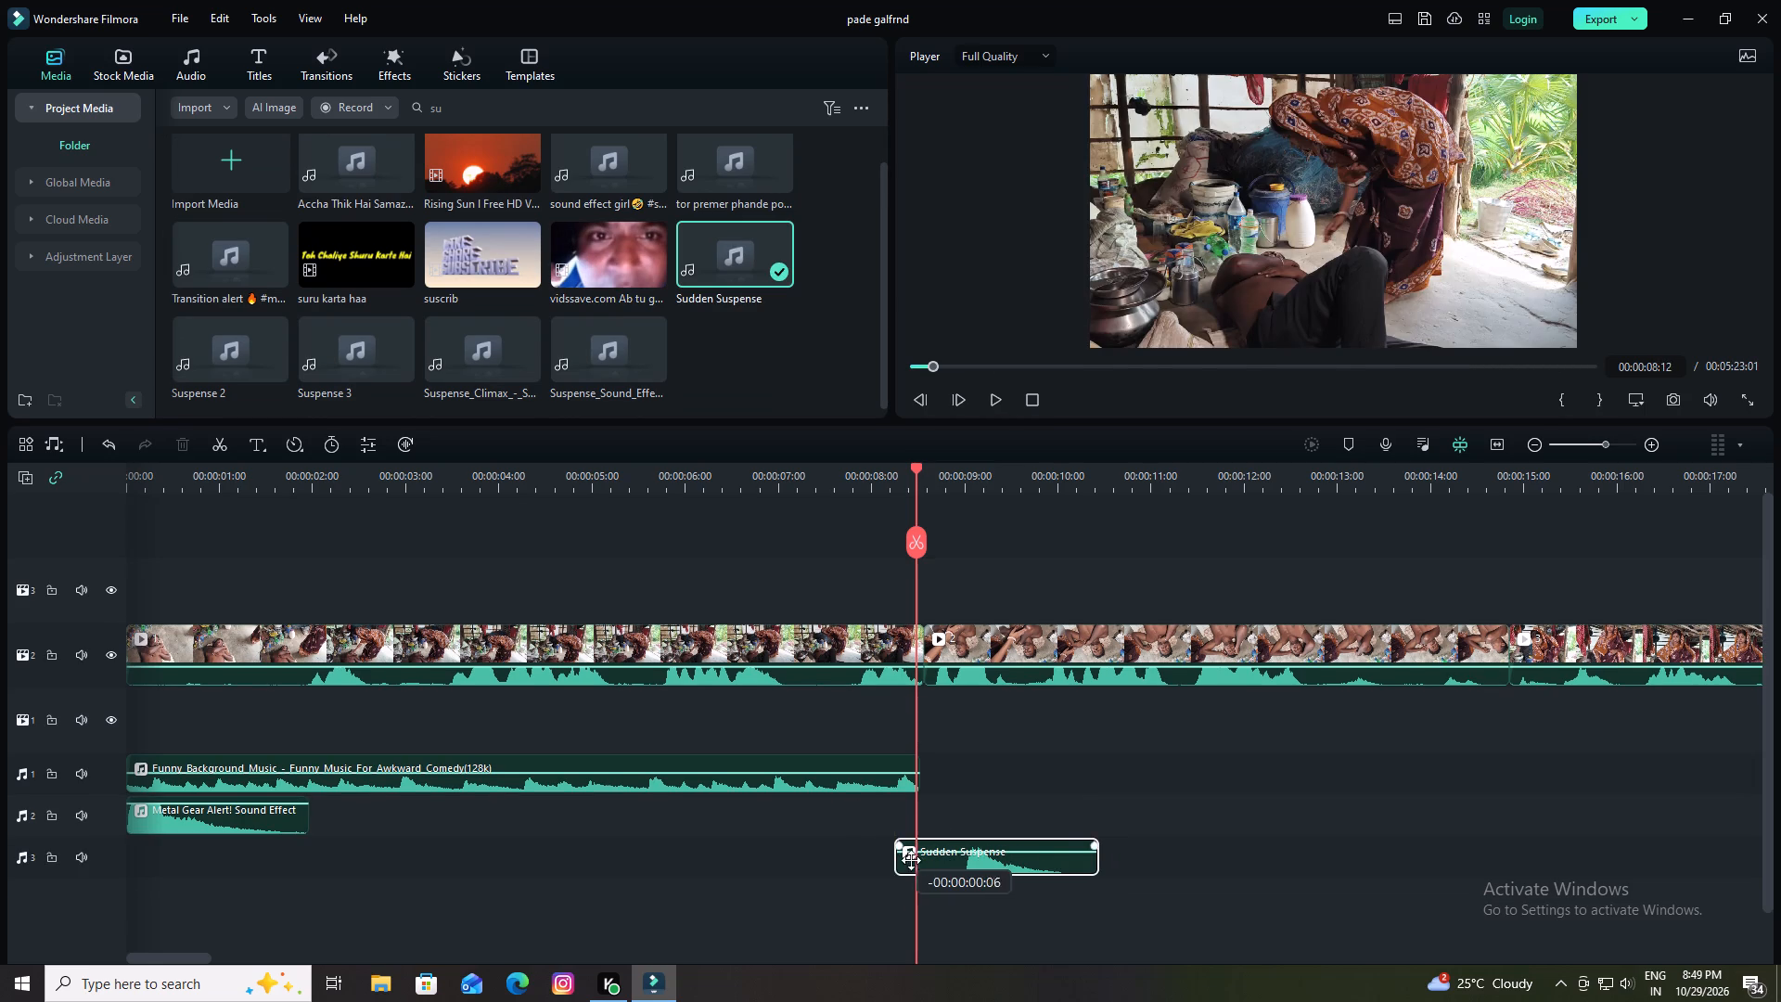
pyautogui.moveTo(911, 860); pyautogui.dragTo(866, 863)
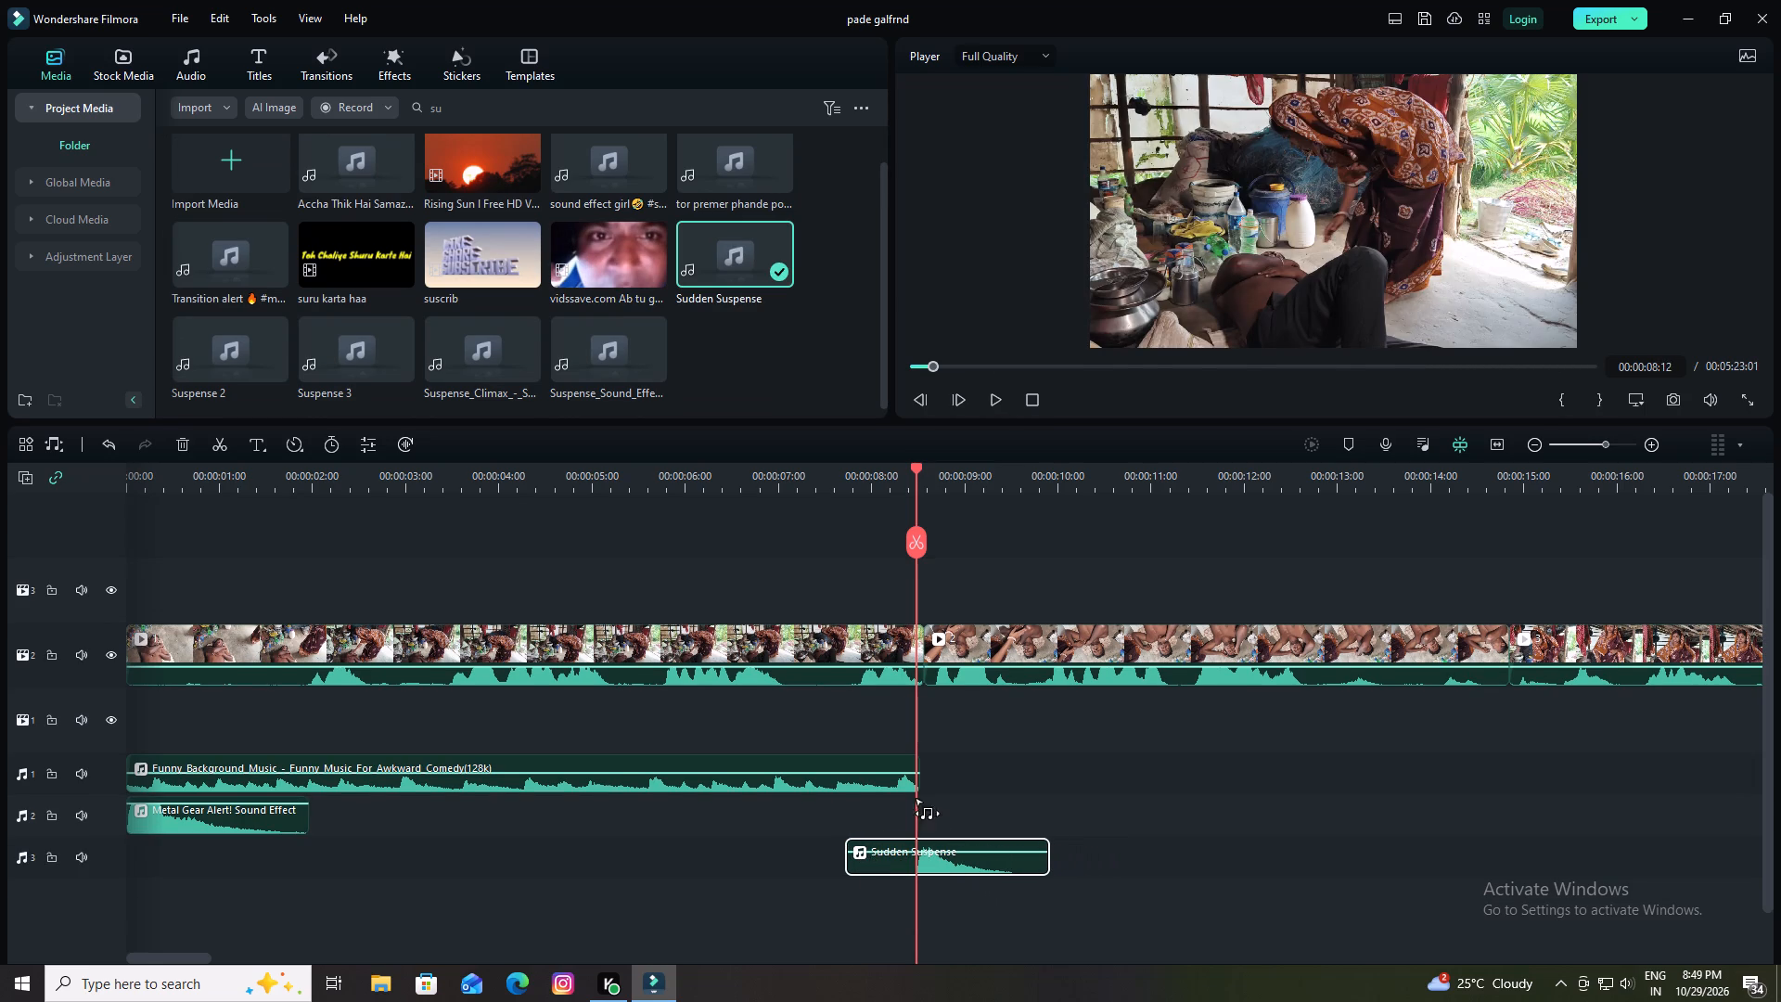
# Play from 00:00:08:05 to check the Sudden Suspense sound across the cut to the second video clip.
pyautogui.moveTo(918, 467); pyautogui.dragTo(890, 470)
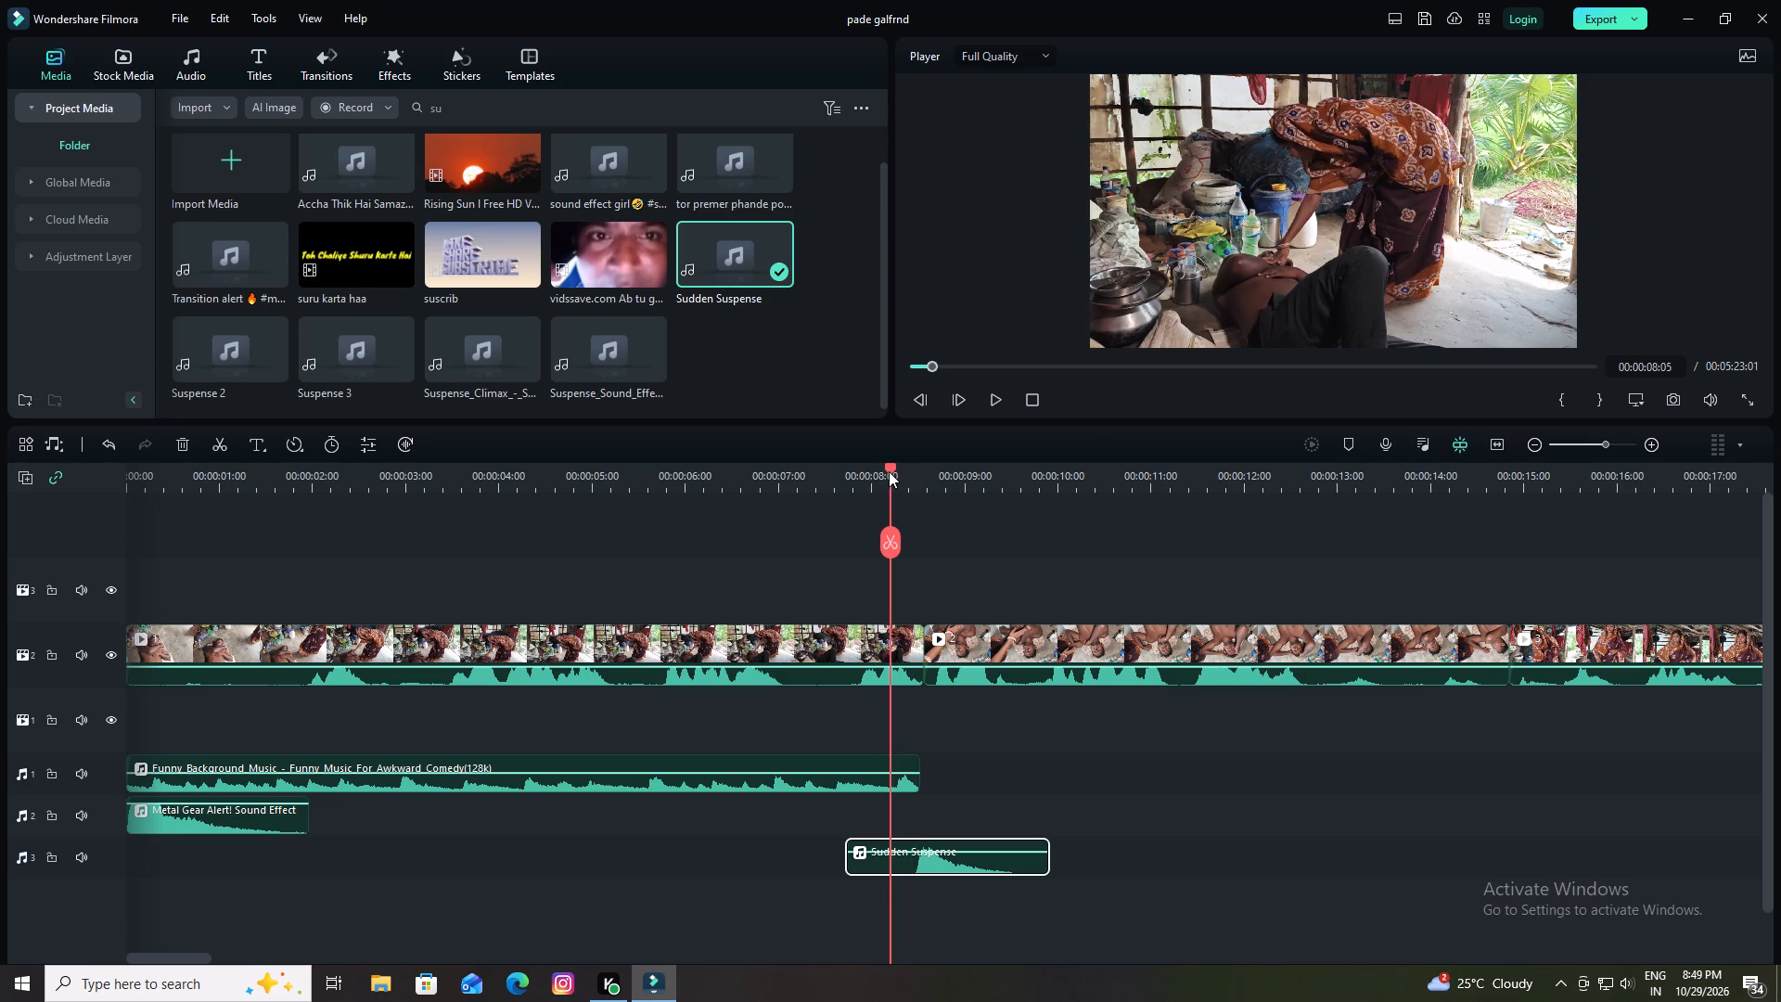
pyautogui.press('space')
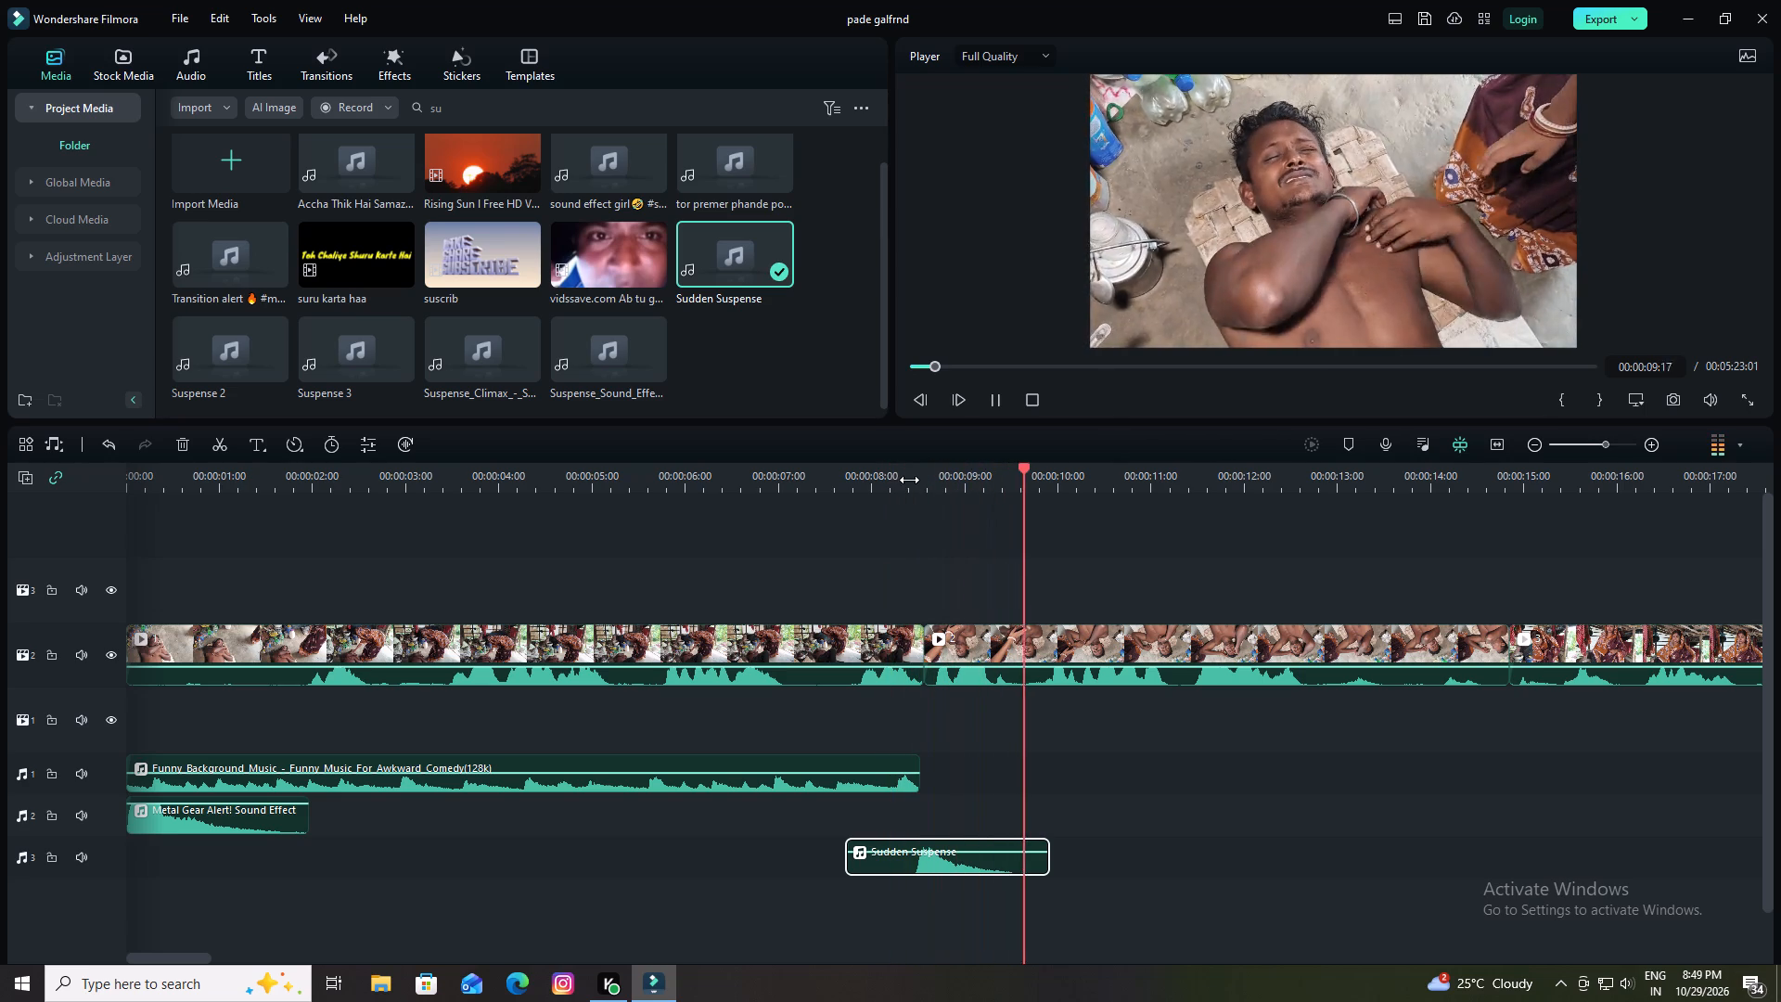
pyautogui.press('space')
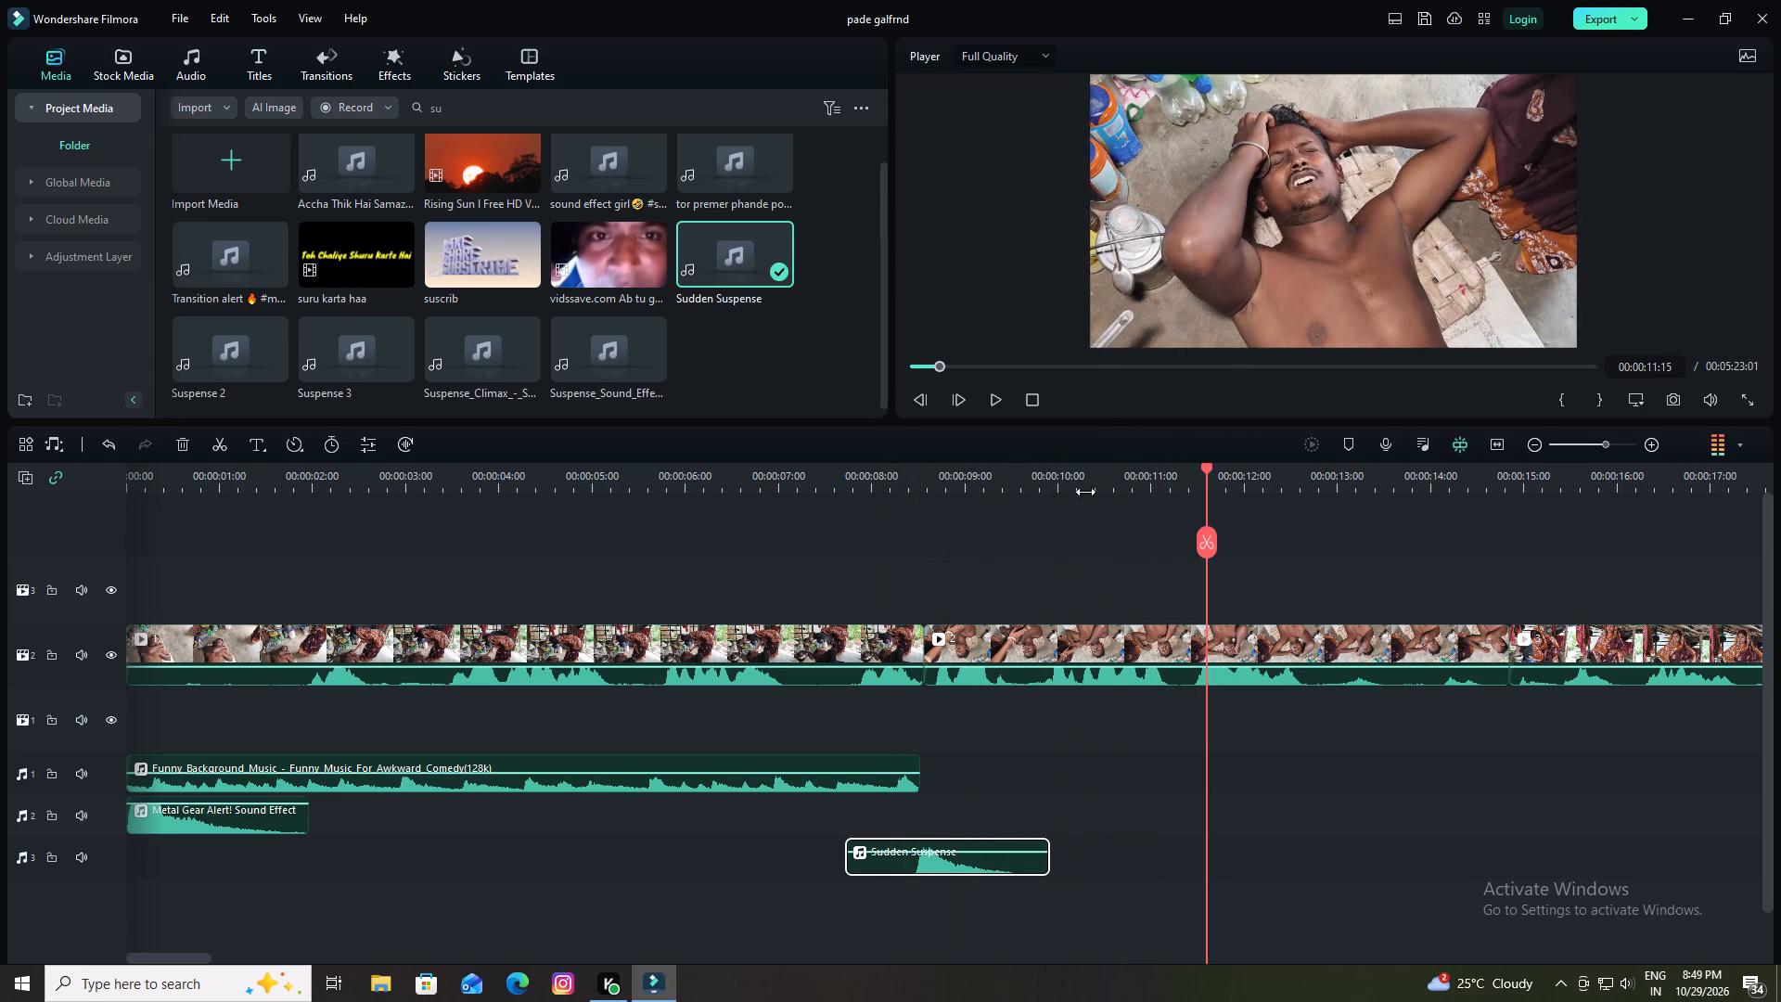
# Search the project media for "du", audition the duck sounds, and place the Duck_Quack sound on audio track 2 at 00:00:11:05.
pyautogui.moveTo(1206, 470); pyautogui.dragTo(1172, 485)
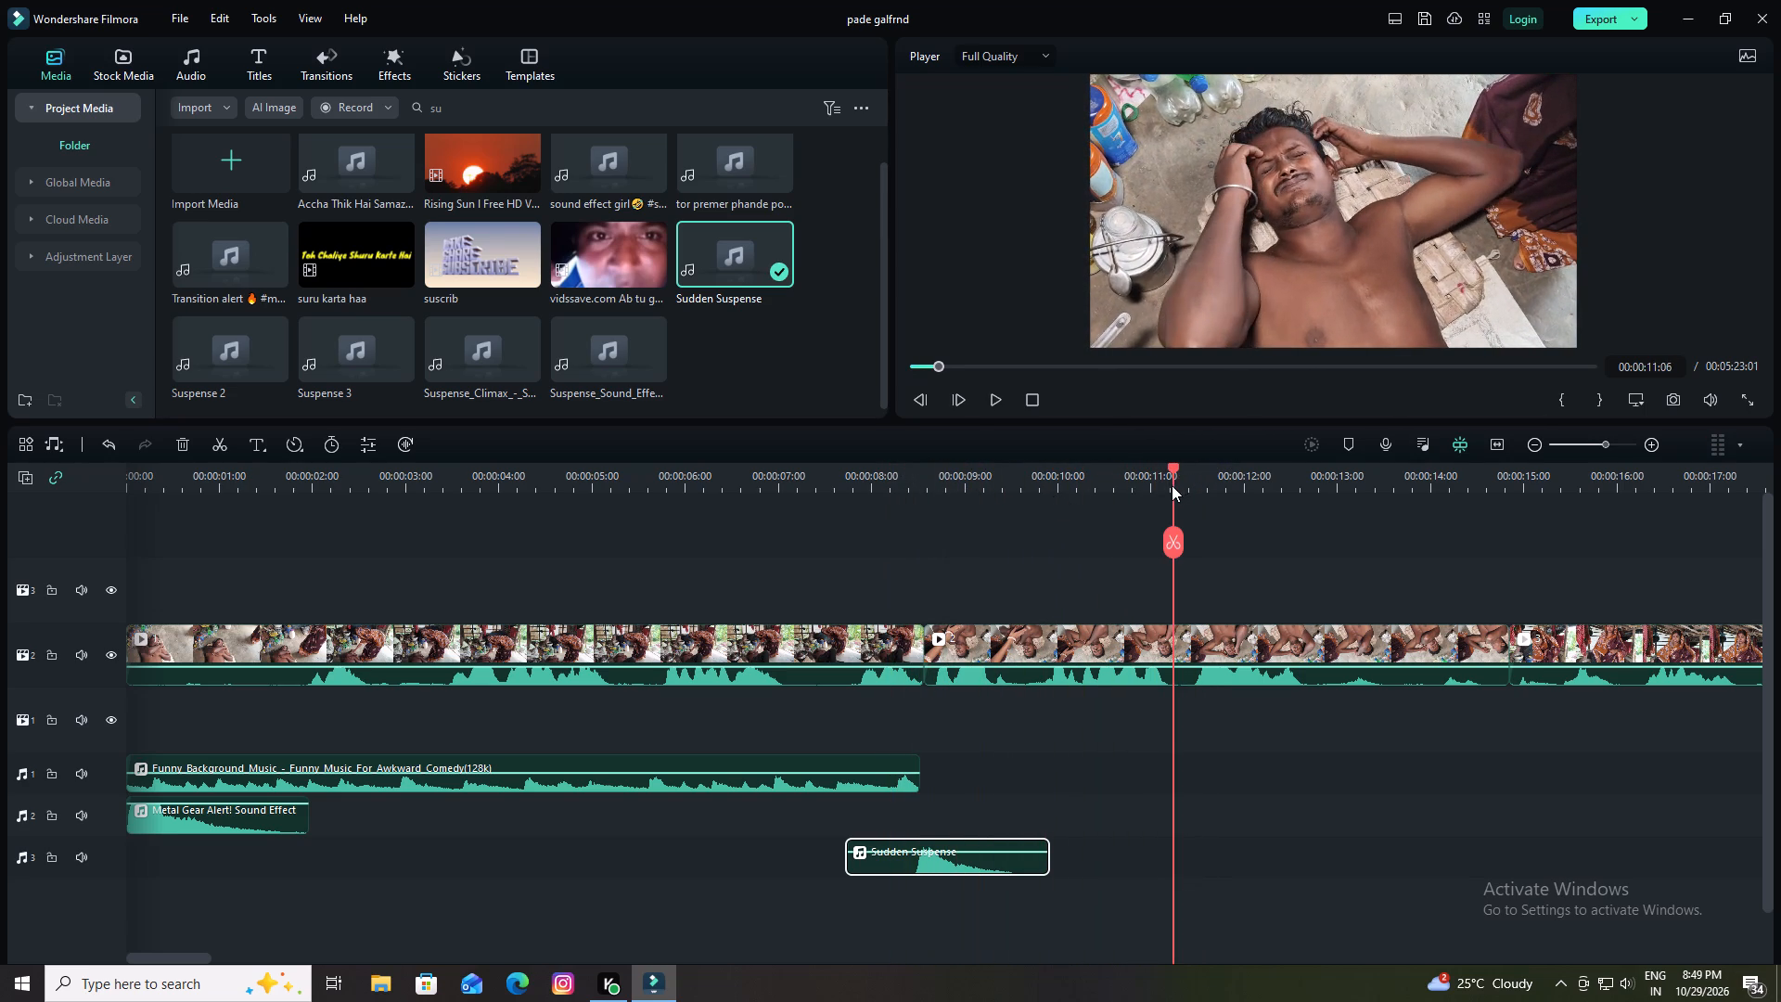
pyautogui.moveTo(1172, 485); pyautogui.dragTo(1169, 486)
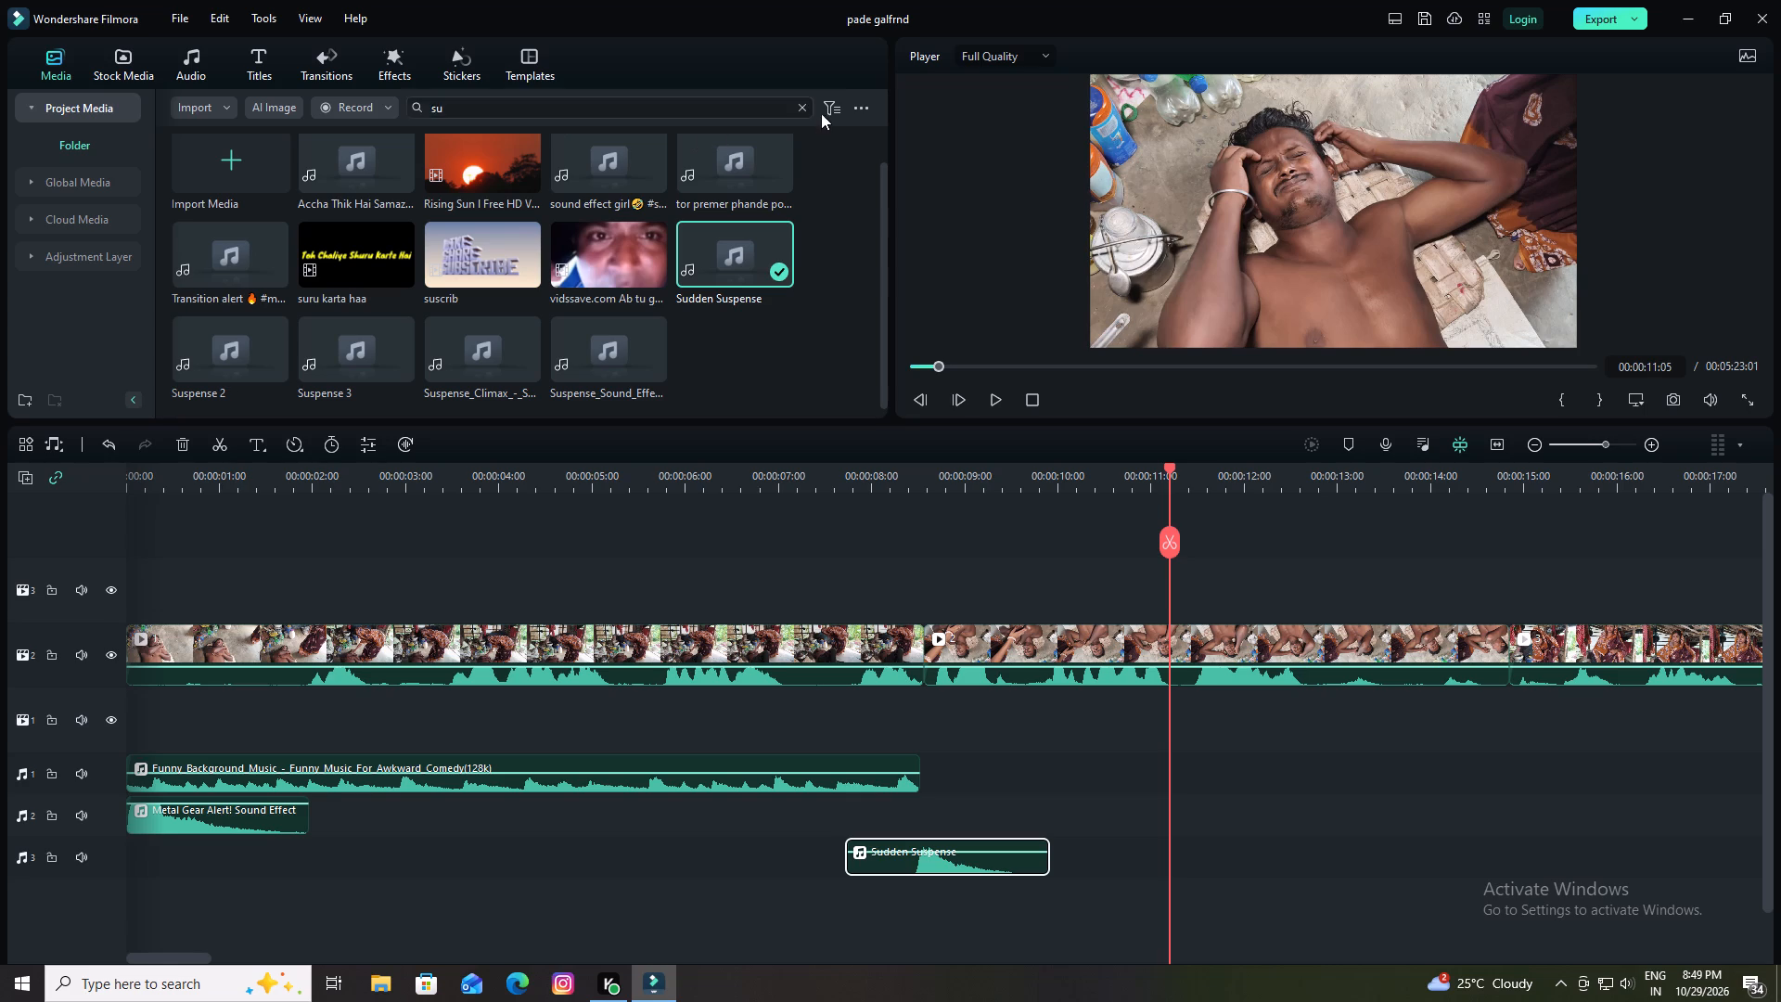
pyautogui.click(801, 109)
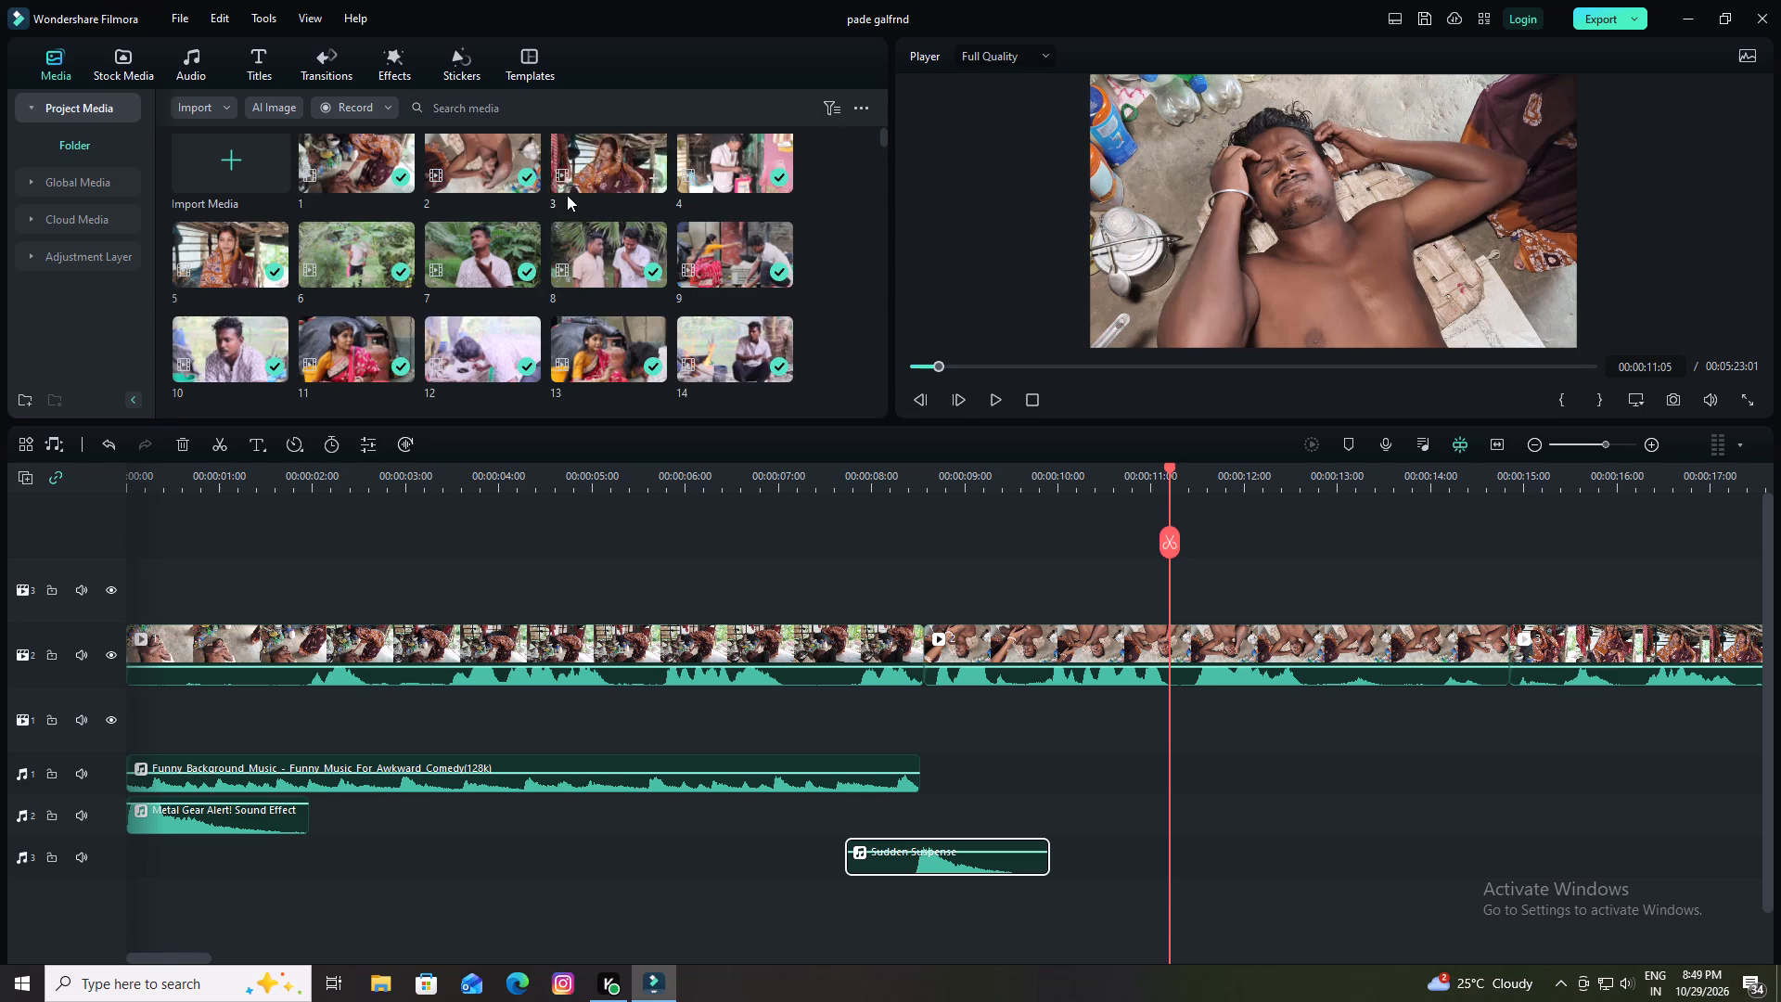
pyautogui.scroll(-8, 527, 231)
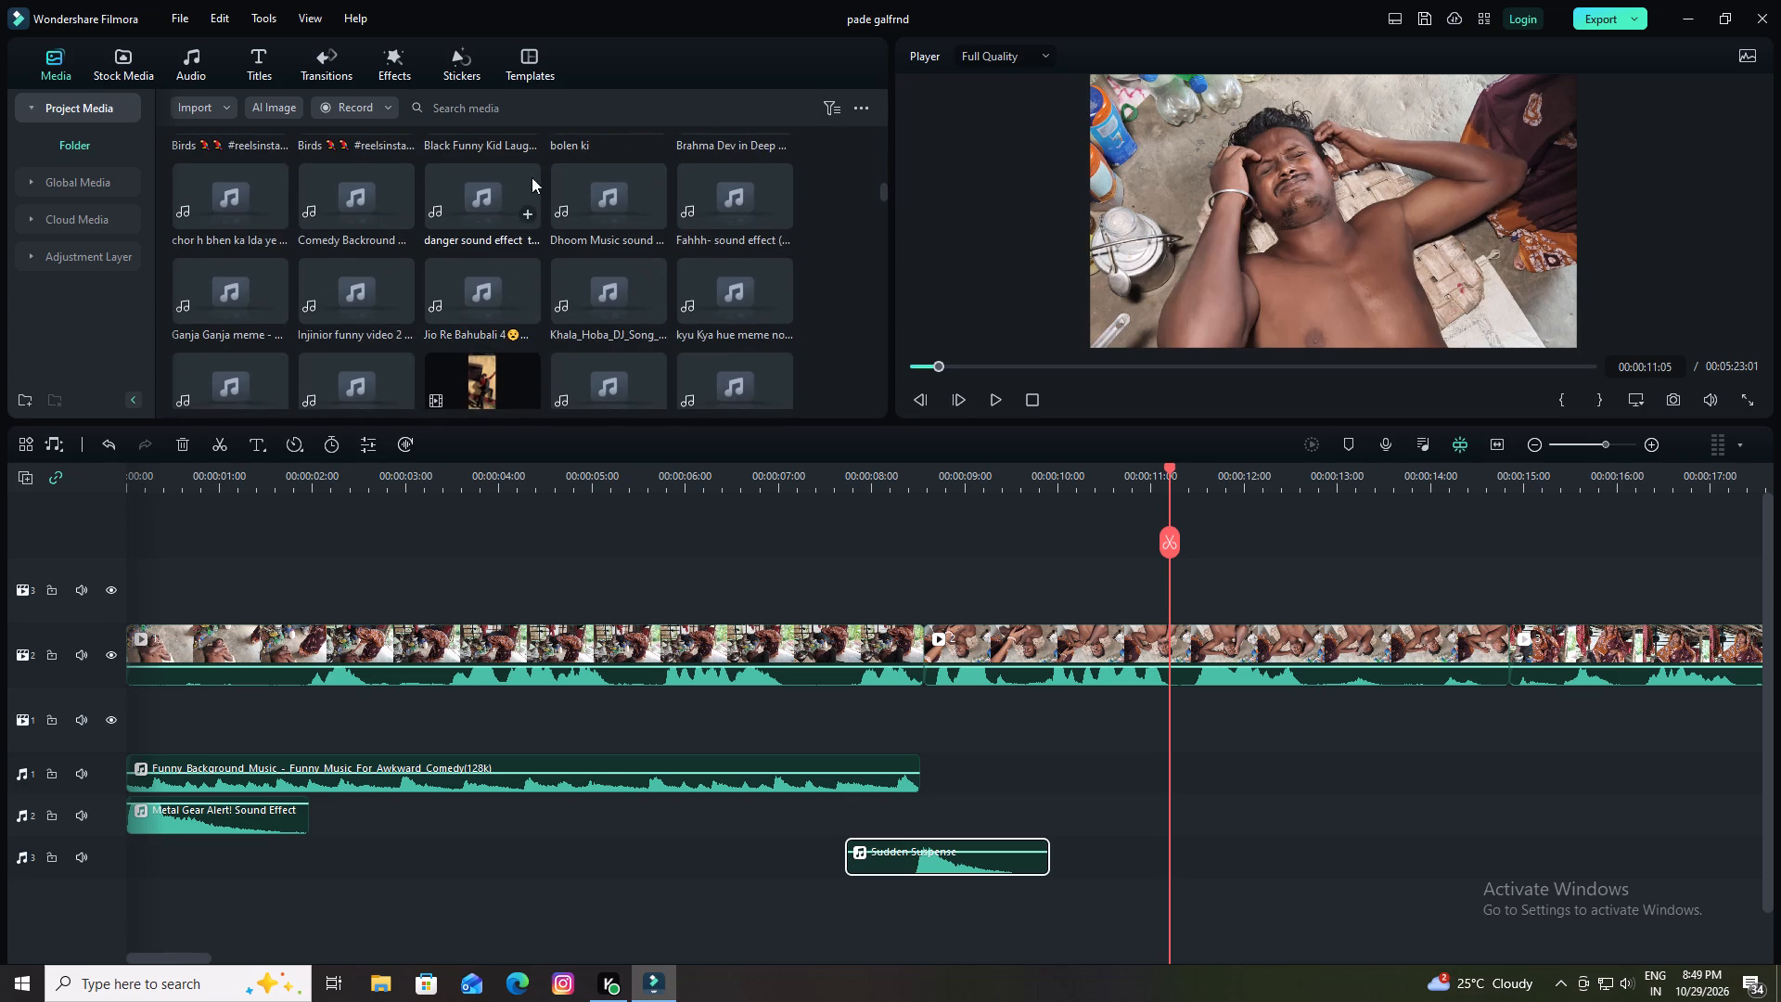
pyautogui.click(508, 106)
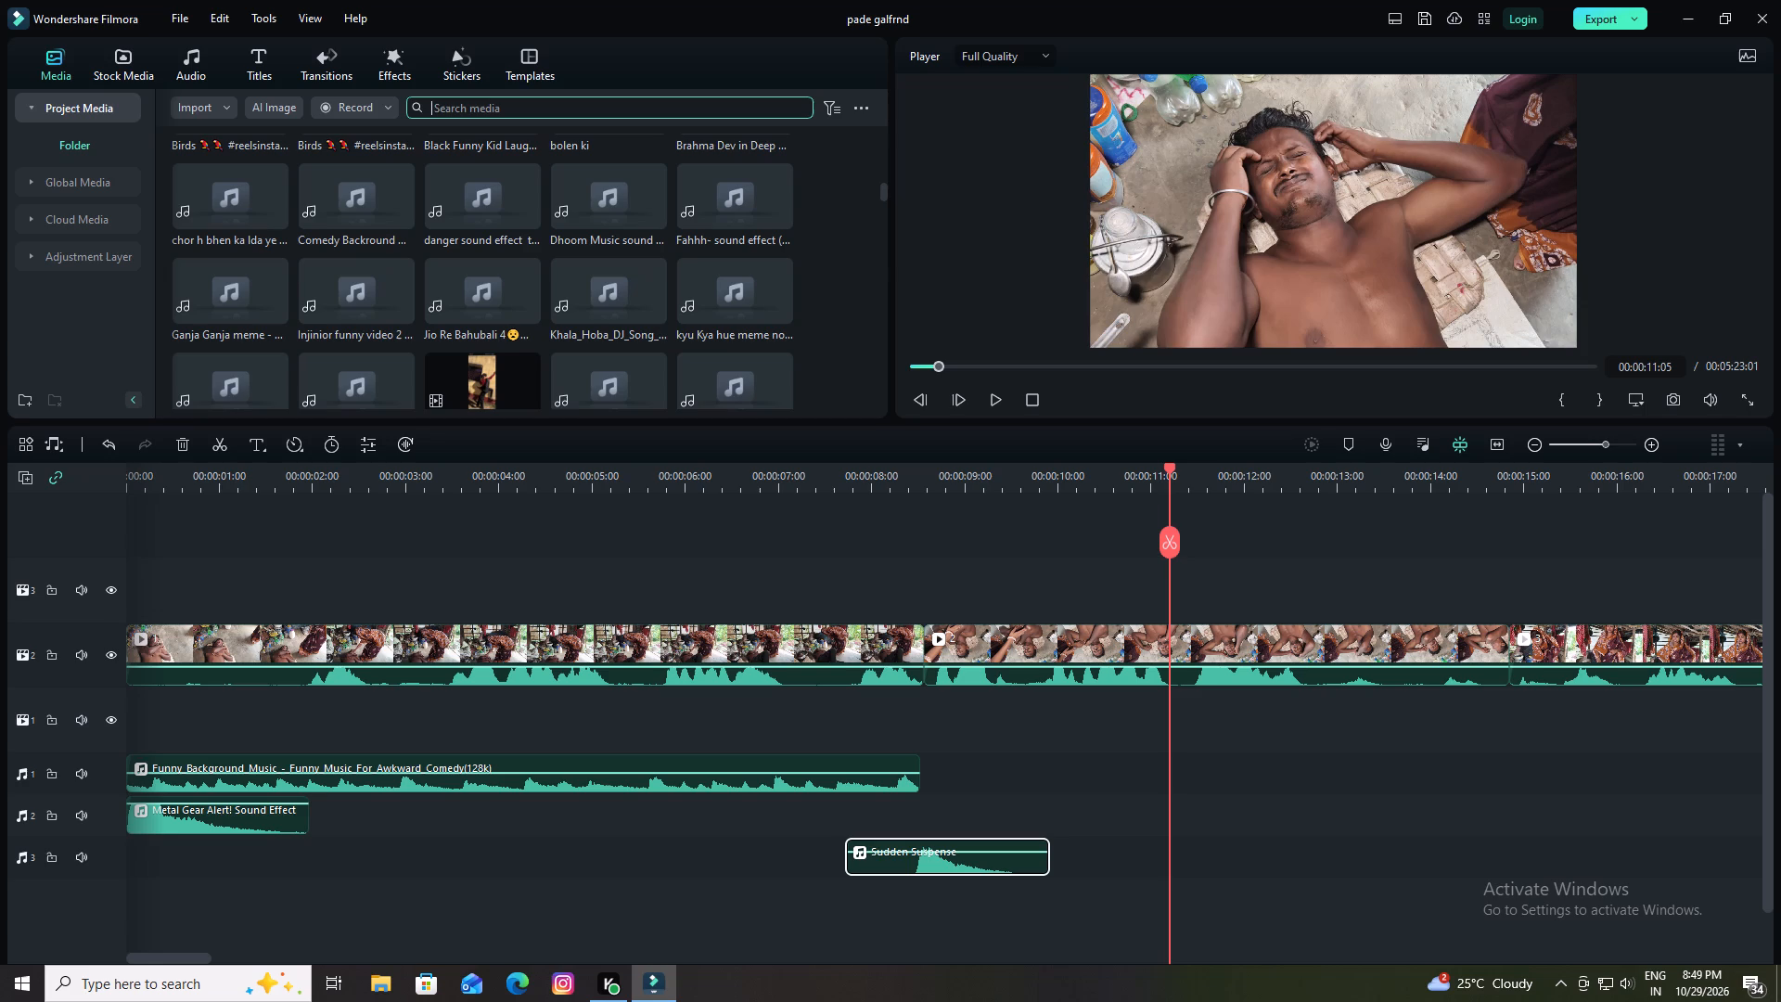
pyautogui.press('d')
pyautogui.press('u')
pyautogui.press('Return')
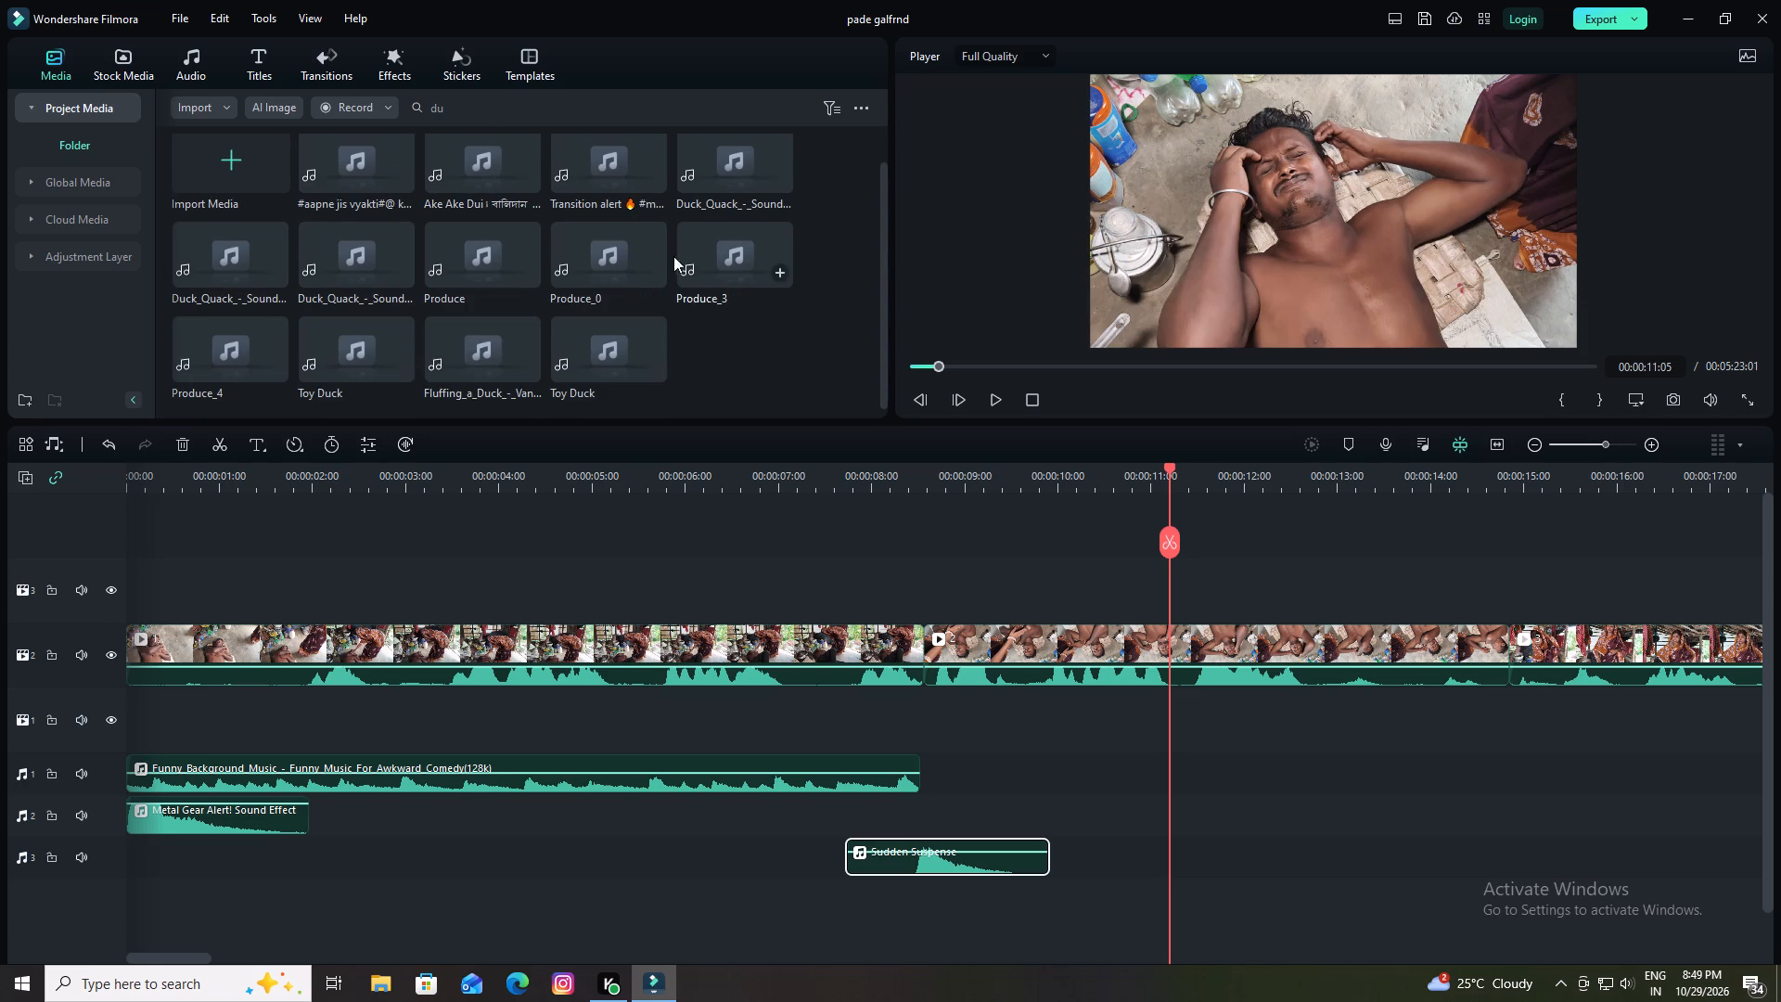
pyautogui.click(593, 366)
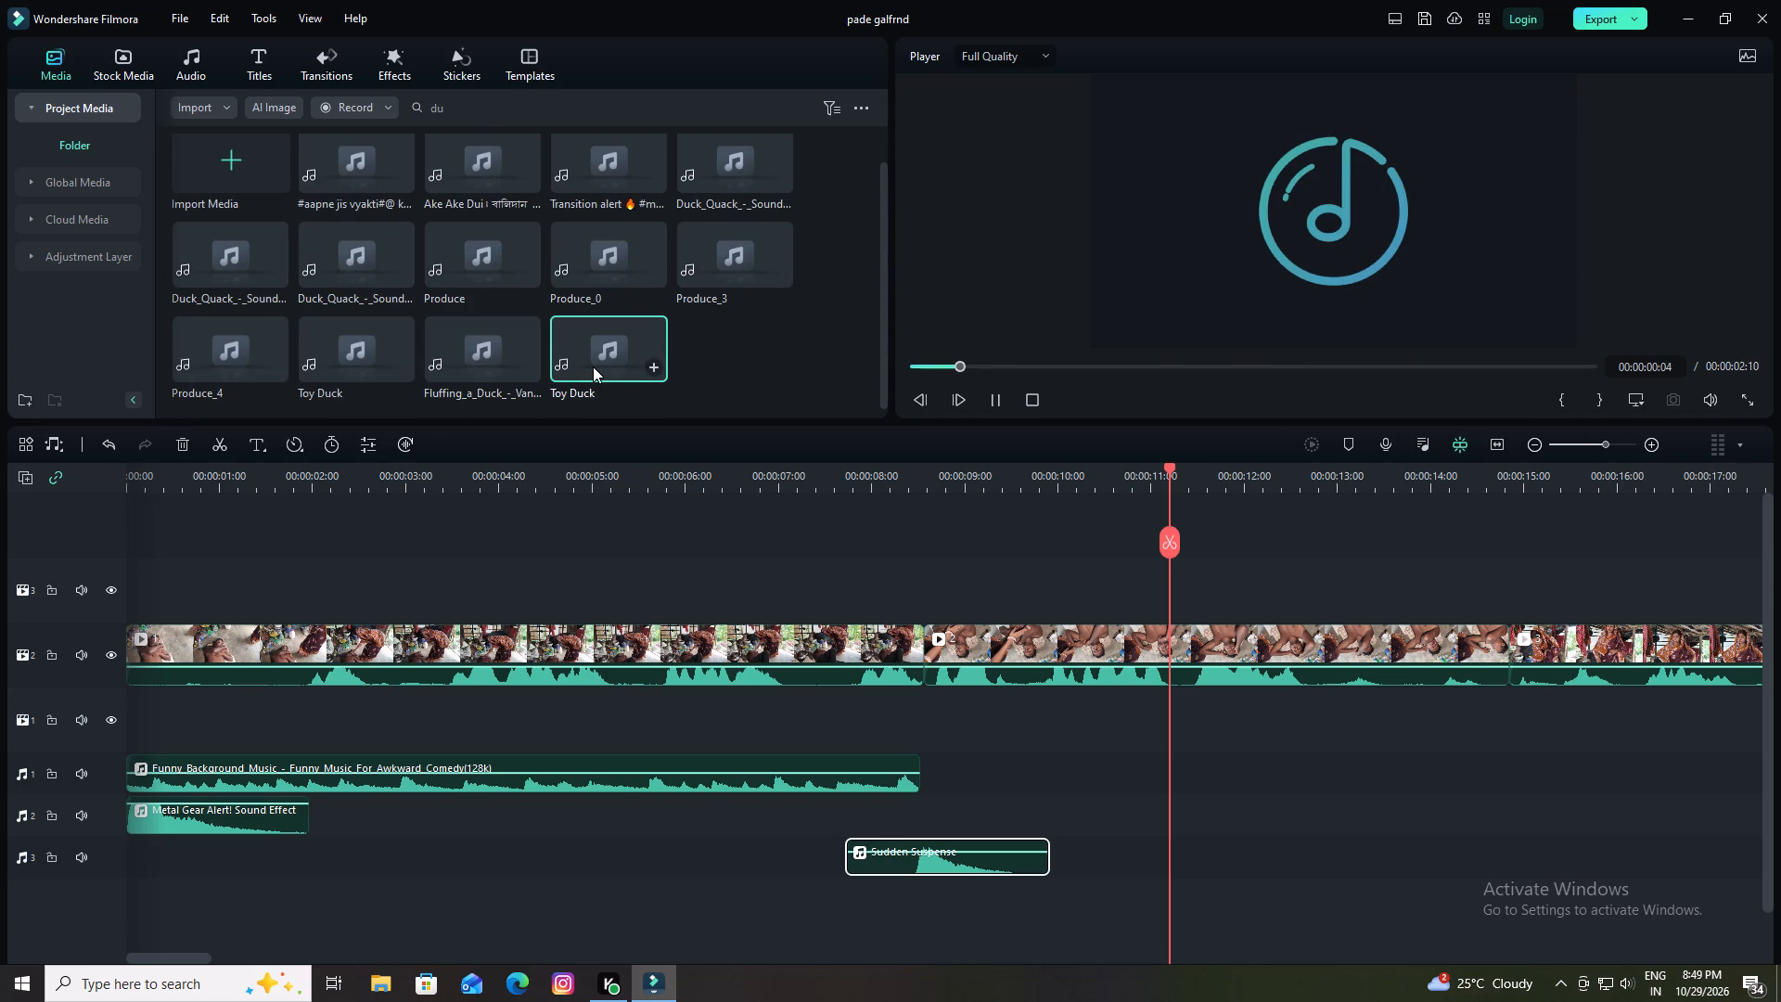
pyautogui.click(356, 348)
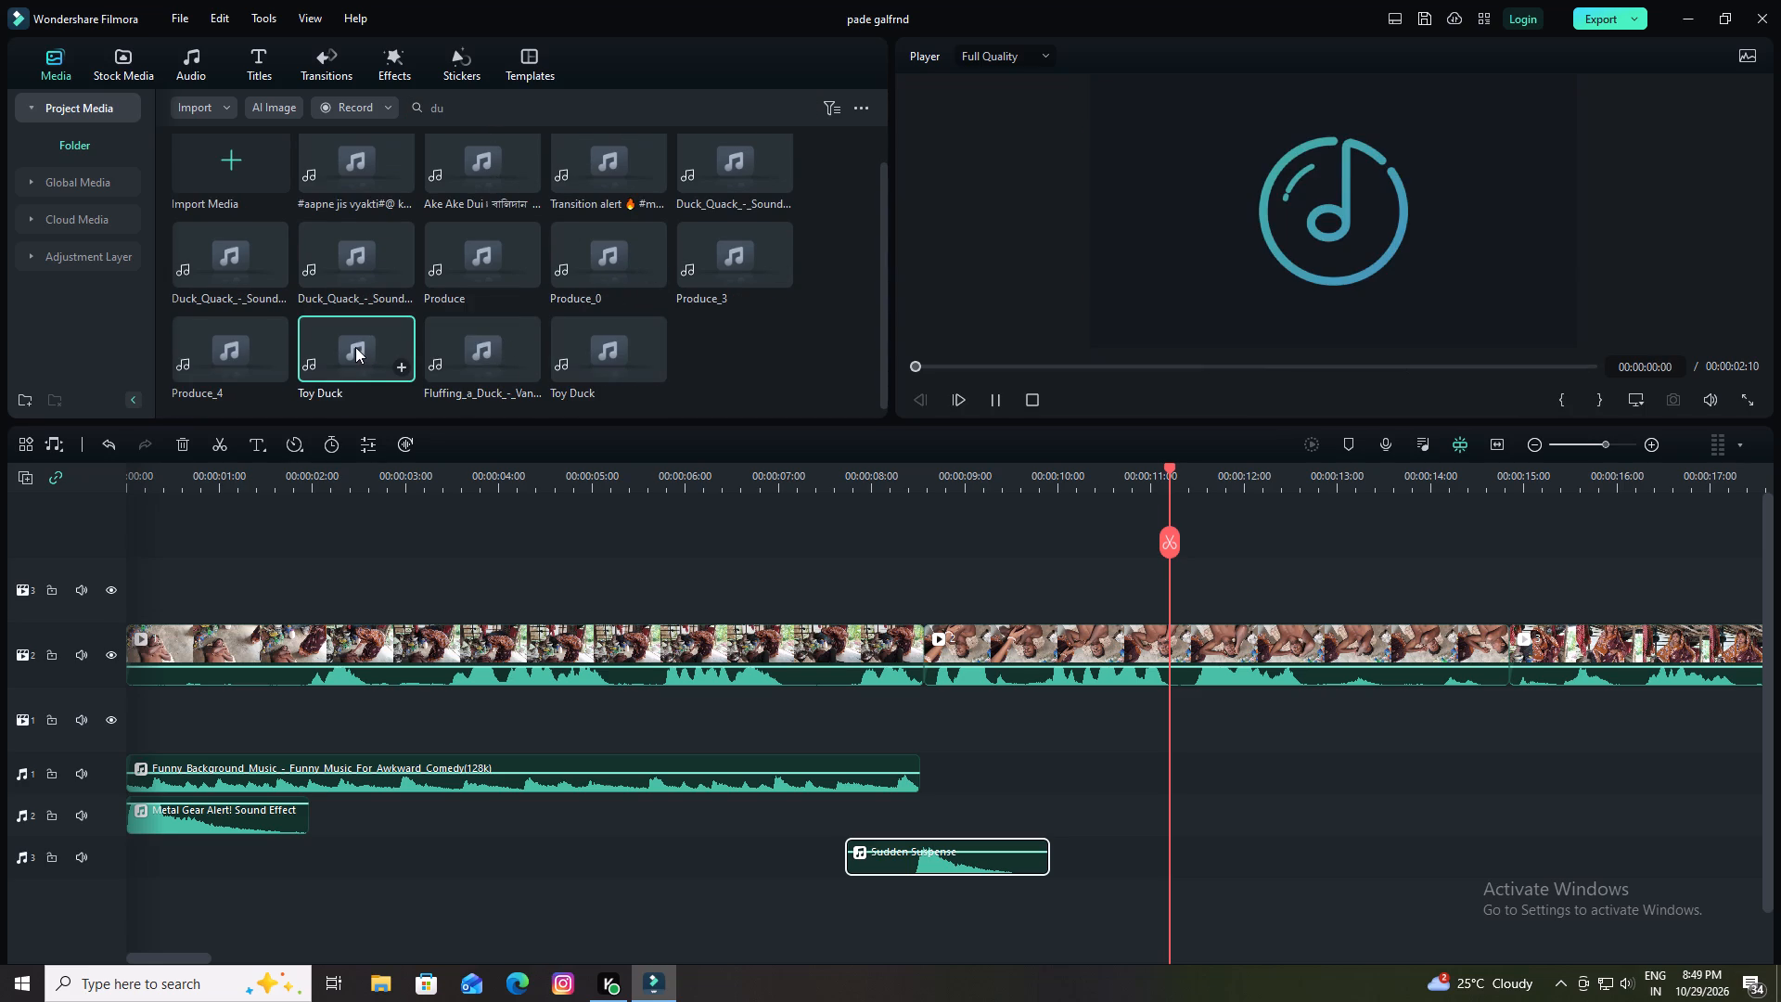
pyautogui.click(734, 176)
pyautogui.moveTo(734, 184); pyautogui.dragTo(1182, 835)
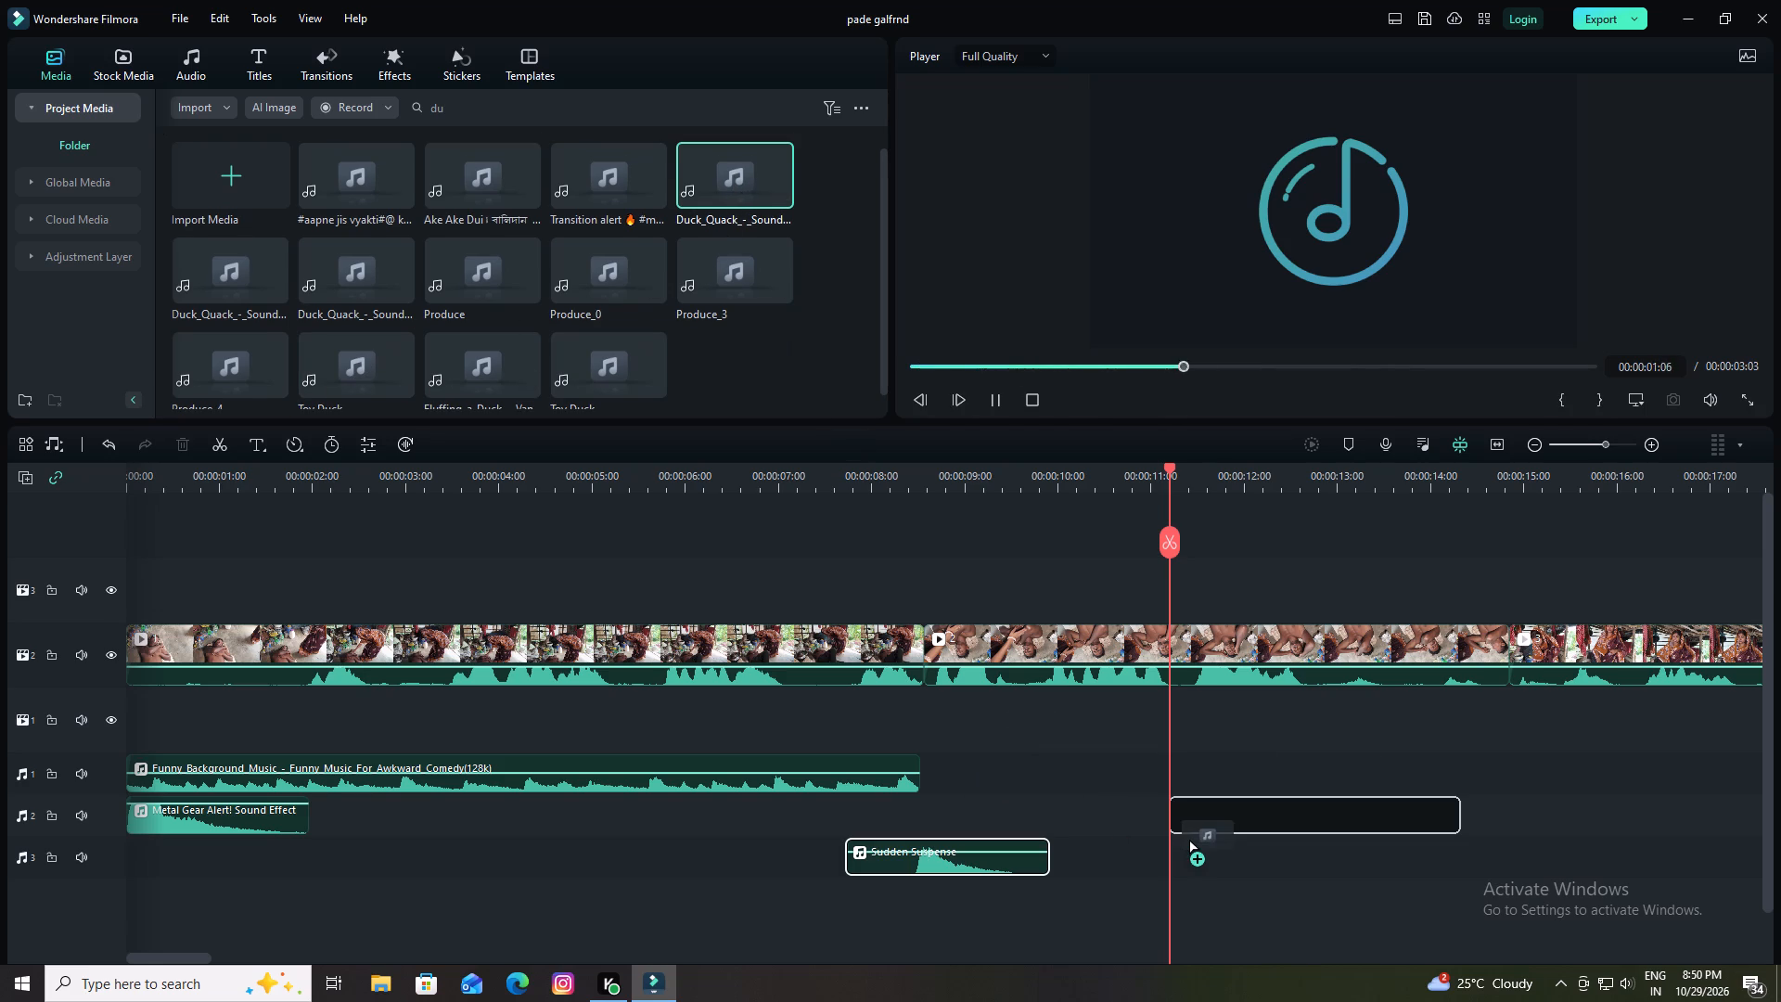
pyautogui.moveTo(1182, 835); pyautogui.dragTo(1163, 821)
# Shift the Duck_Quack sound slightly earlier on audio track 2 so its loud peak begins at 00:00:11:05.
pyautogui.moveTo(1248, 816); pyautogui.dragTo(1216, 818)
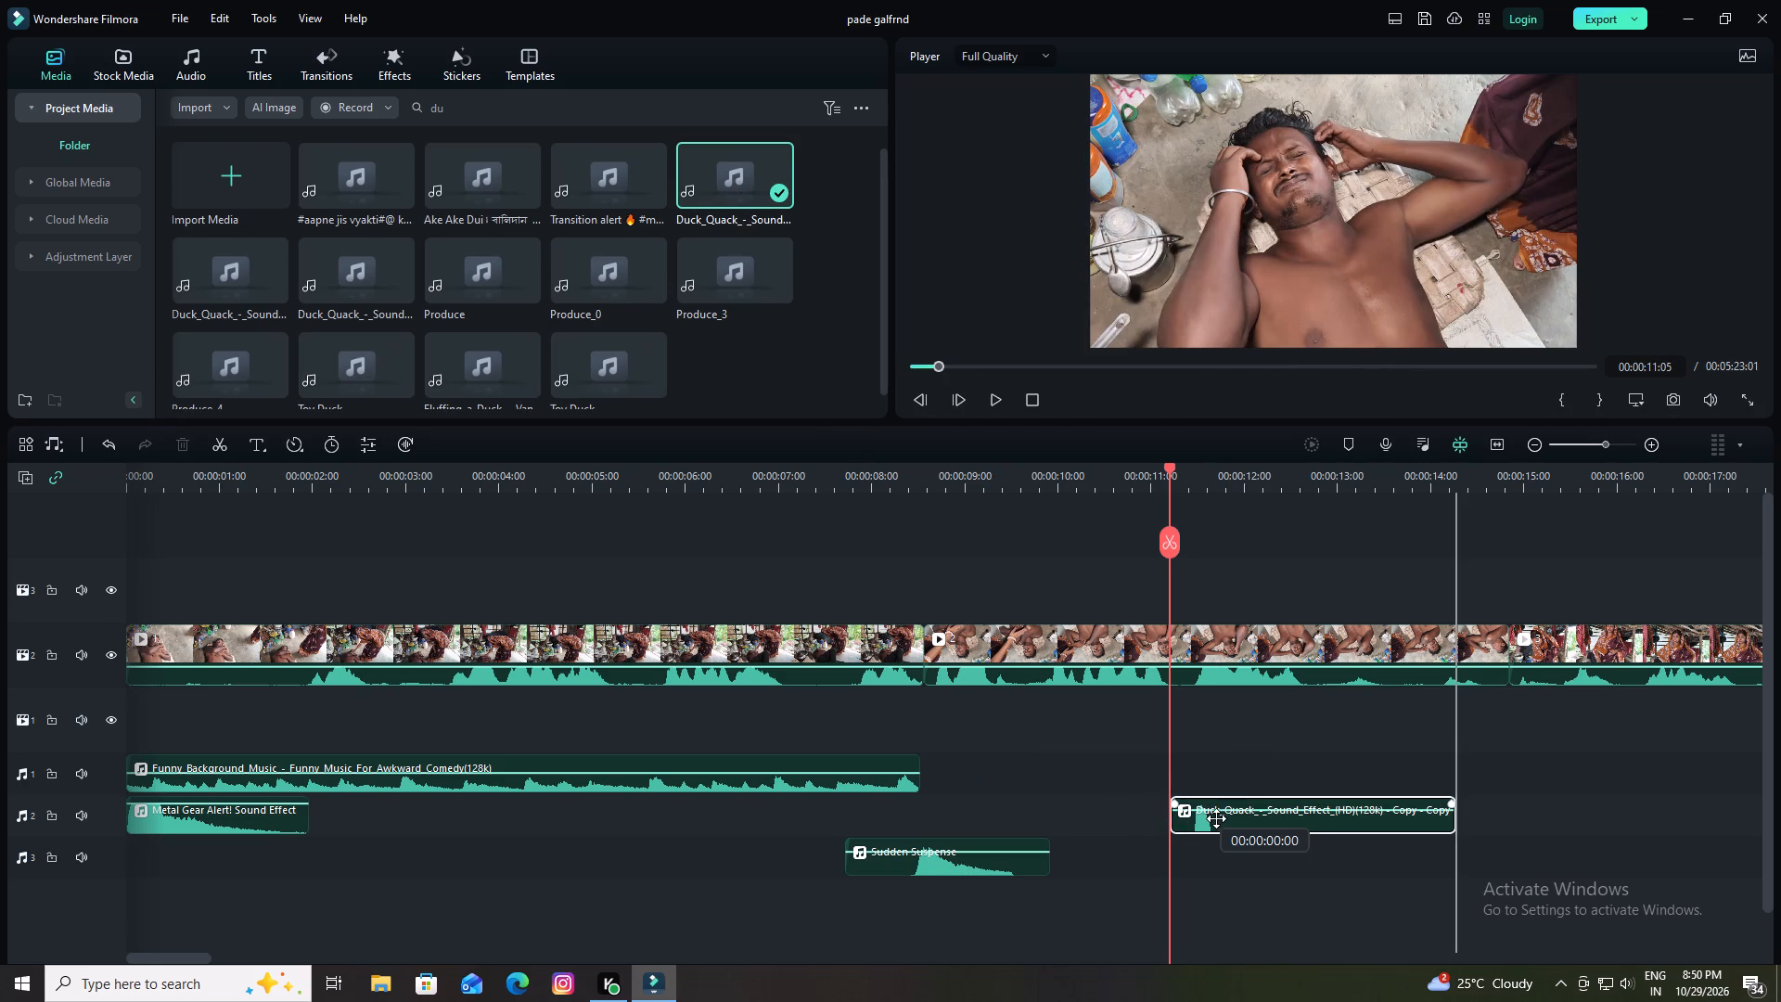
pyautogui.moveTo(1216, 818); pyautogui.dragTo(1207, 821)
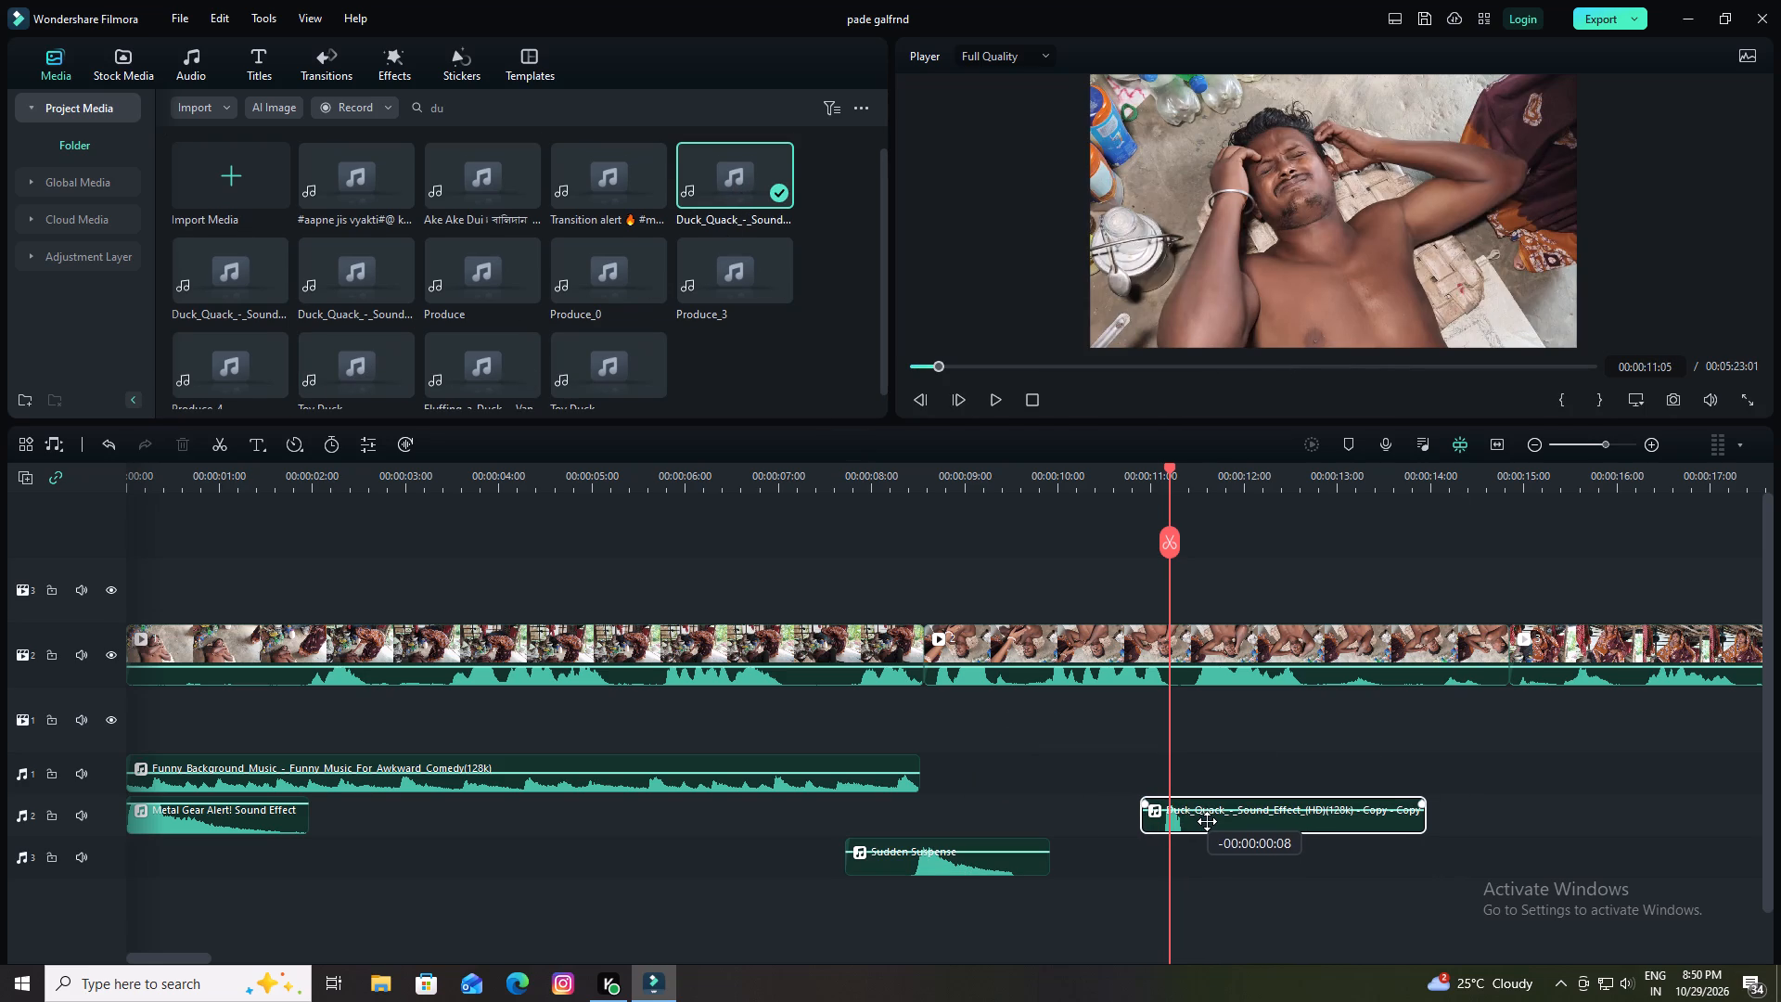
pyautogui.moveTo(1207, 821); pyautogui.dragTo(1210, 822)
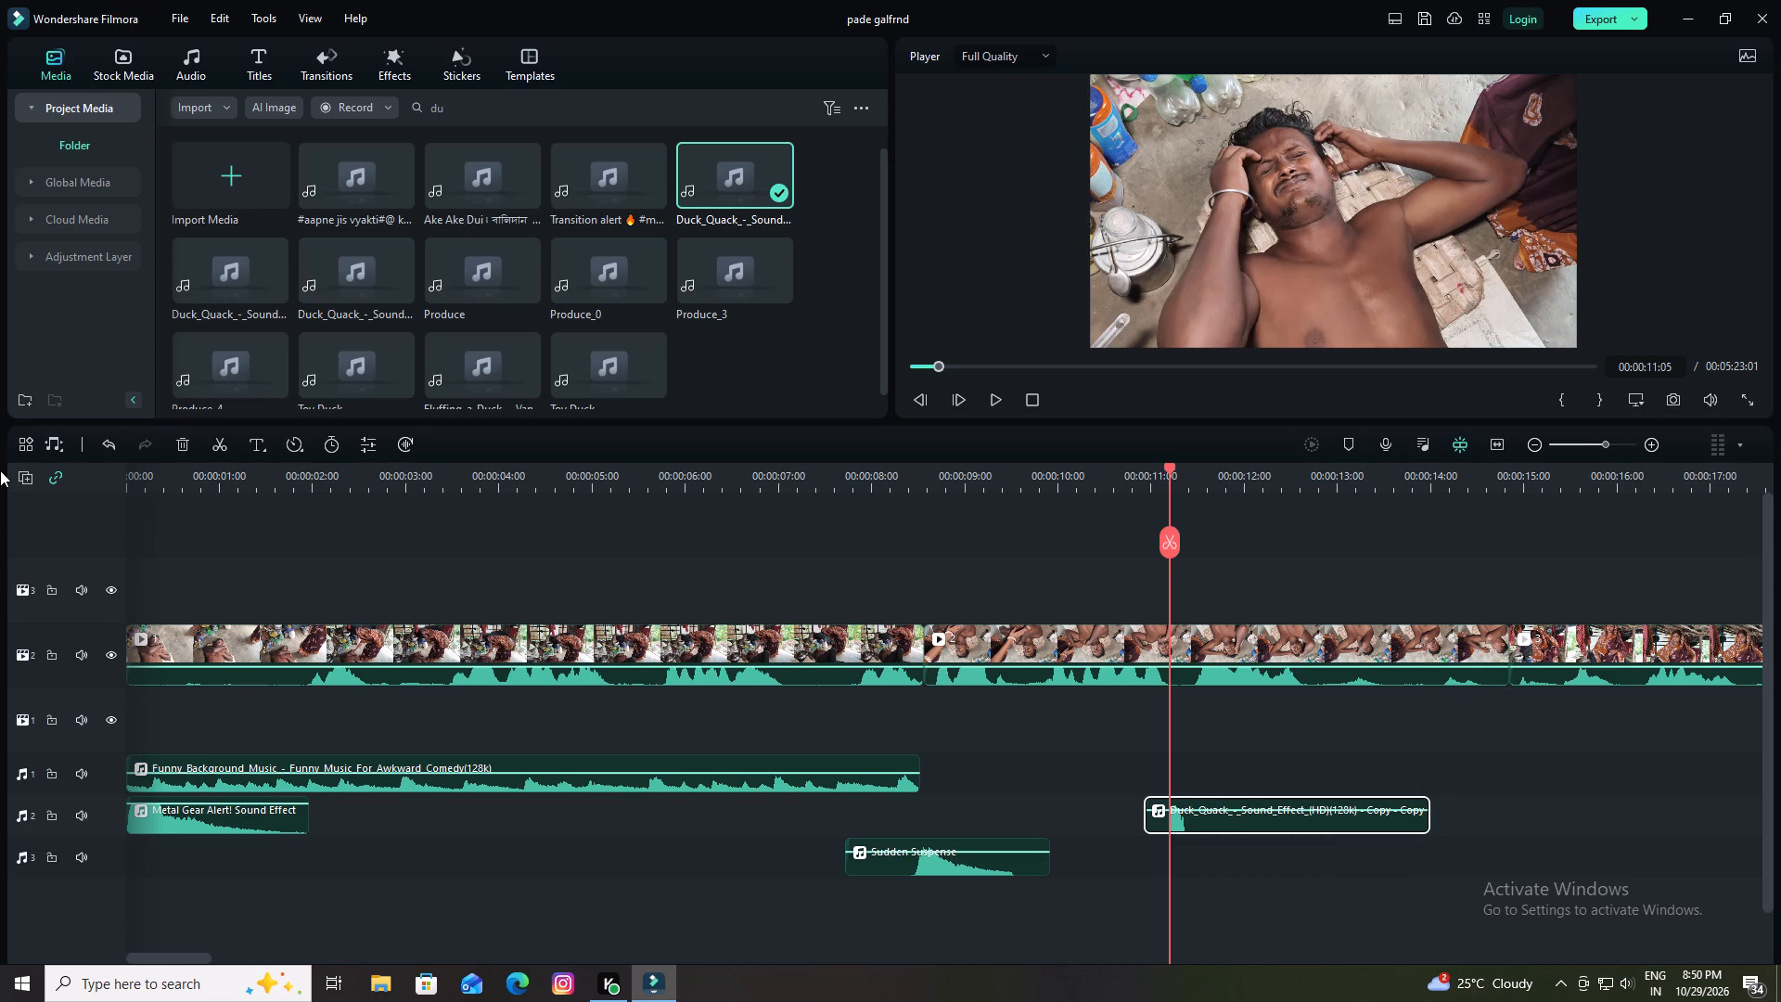
# Switch from Audio Stretch to the Select tool and raise the volume of the Duck_Quack sound on audio track 2.
pyautogui.click(55, 440)
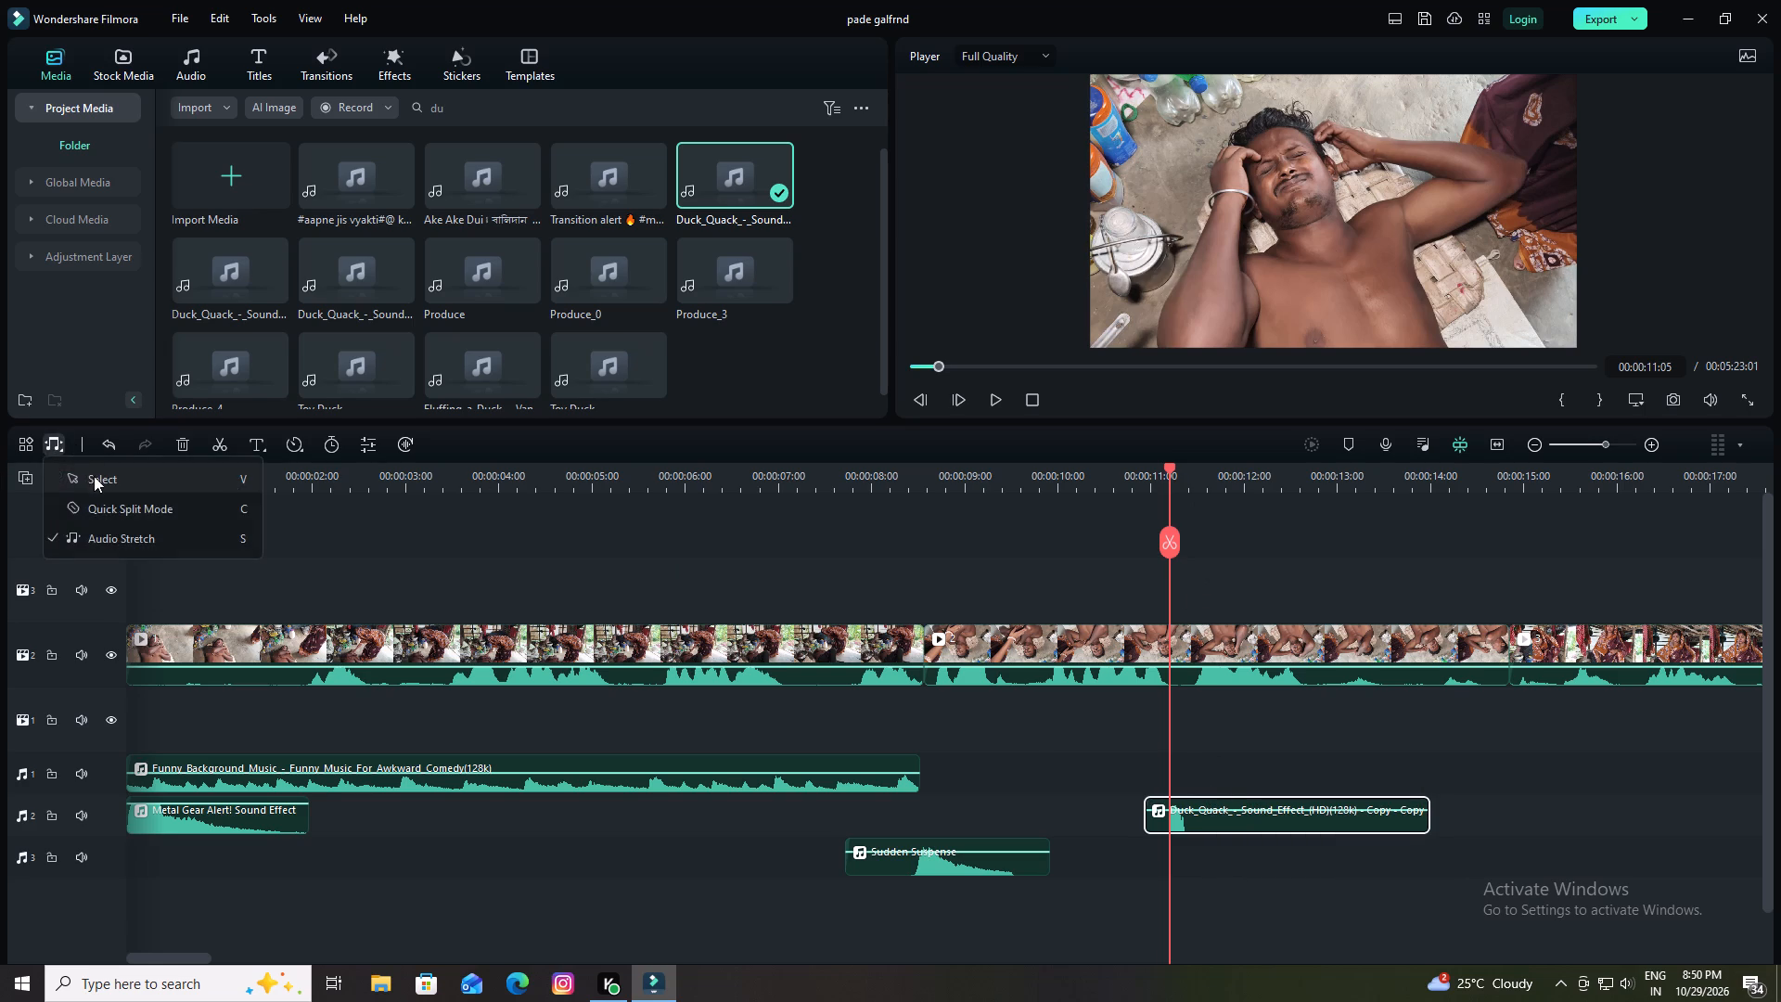
pyautogui.click(94, 476)
pyautogui.moveTo(1256, 807); pyautogui.dragTo(1256, 794)
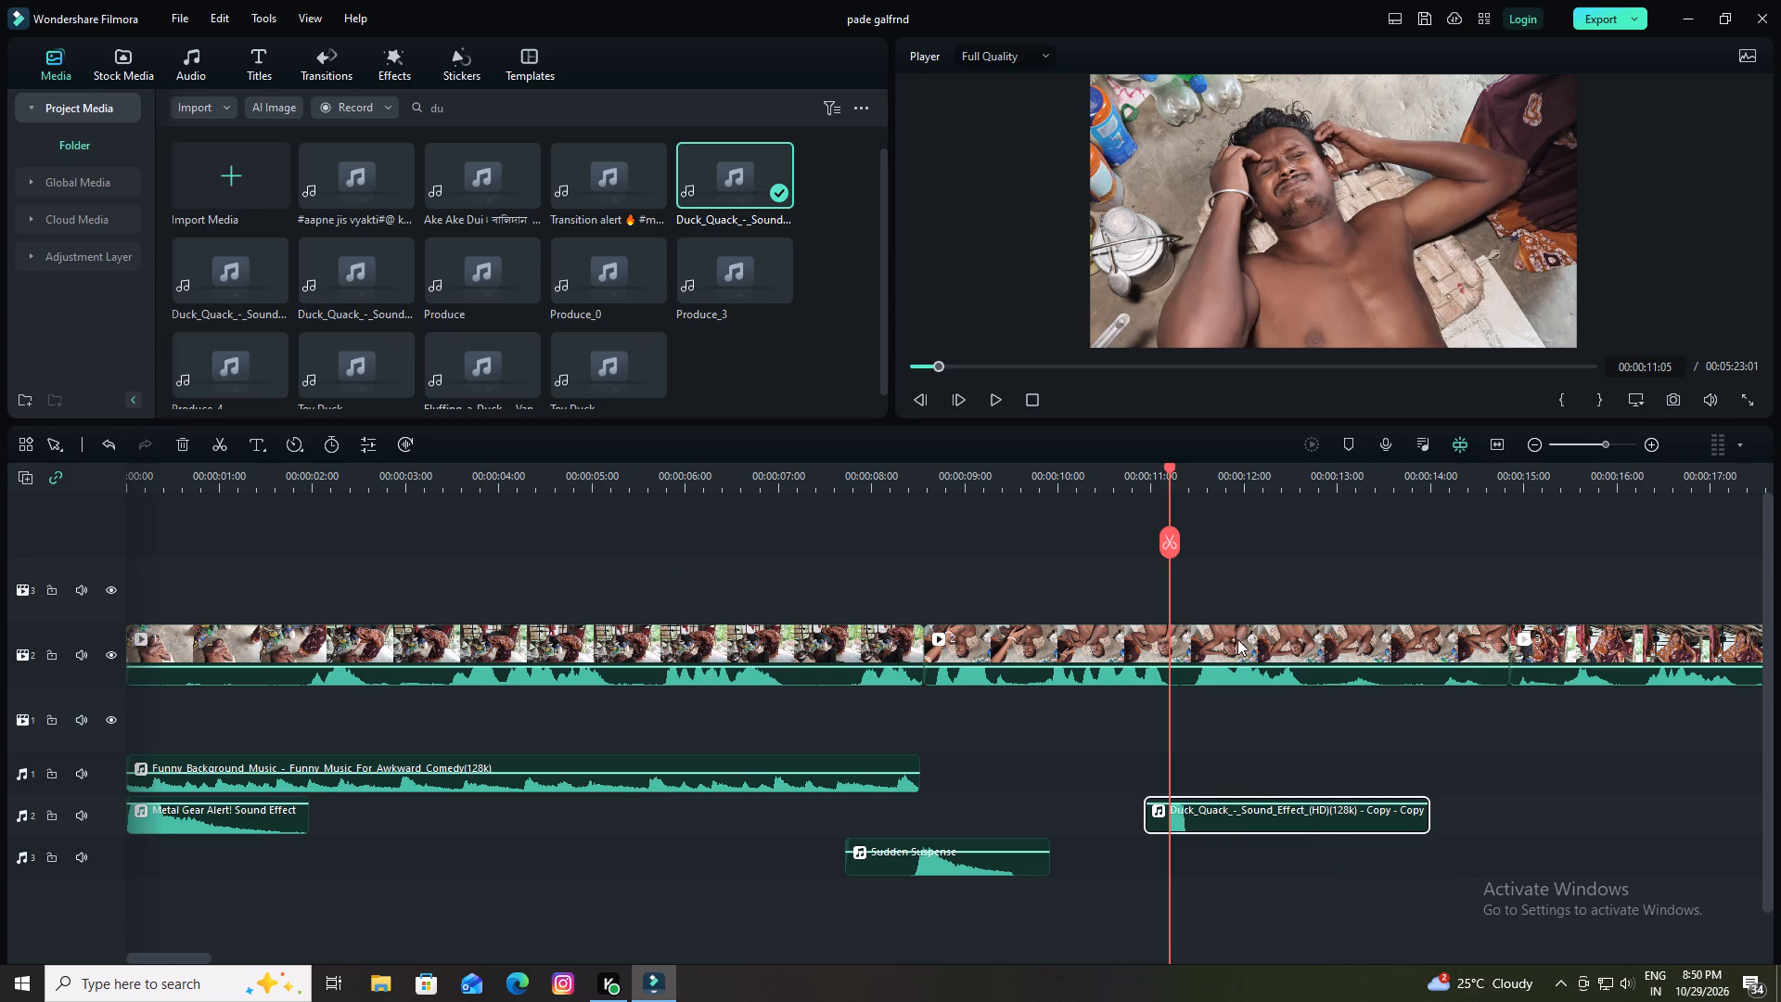
# Play the second video clip from just before the Duck_Quack sound, replay from about 00:00:12:21, and park the playhead at 00:00:12:18.
pyautogui.moveTo(1172, 468); pyautogui.dragTo(1128, 478)
pyautogui.press('space')
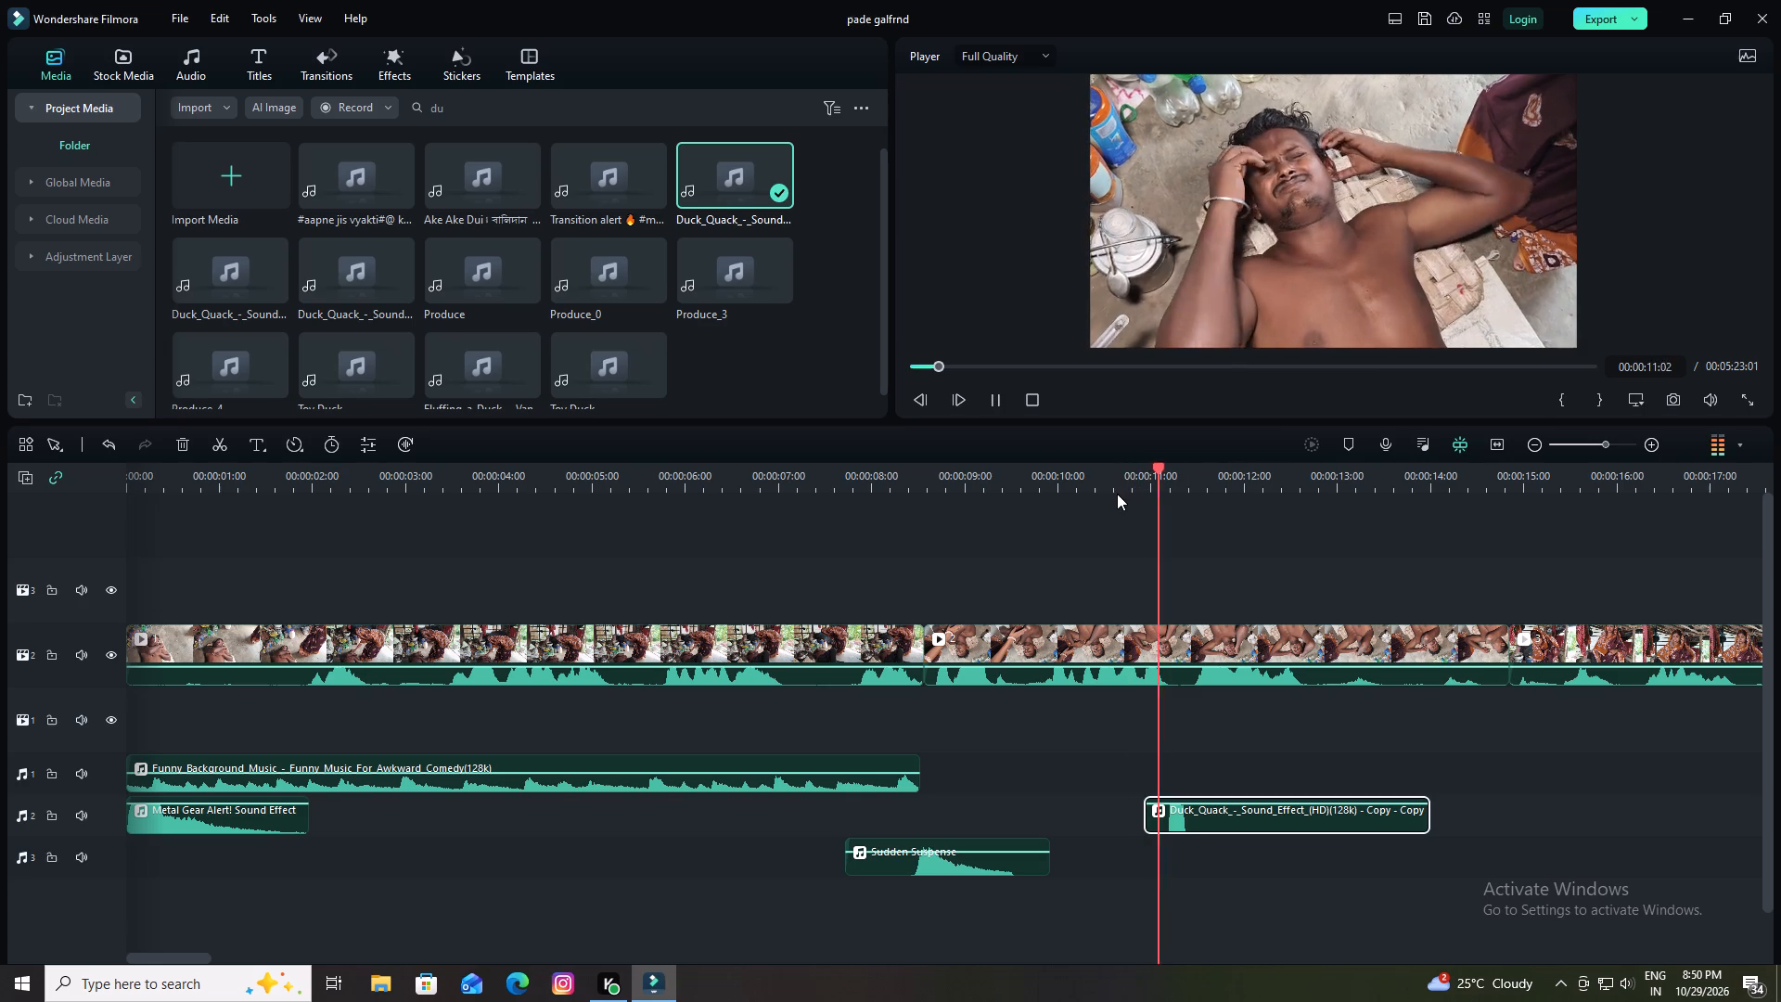
pyautogui.press('space')
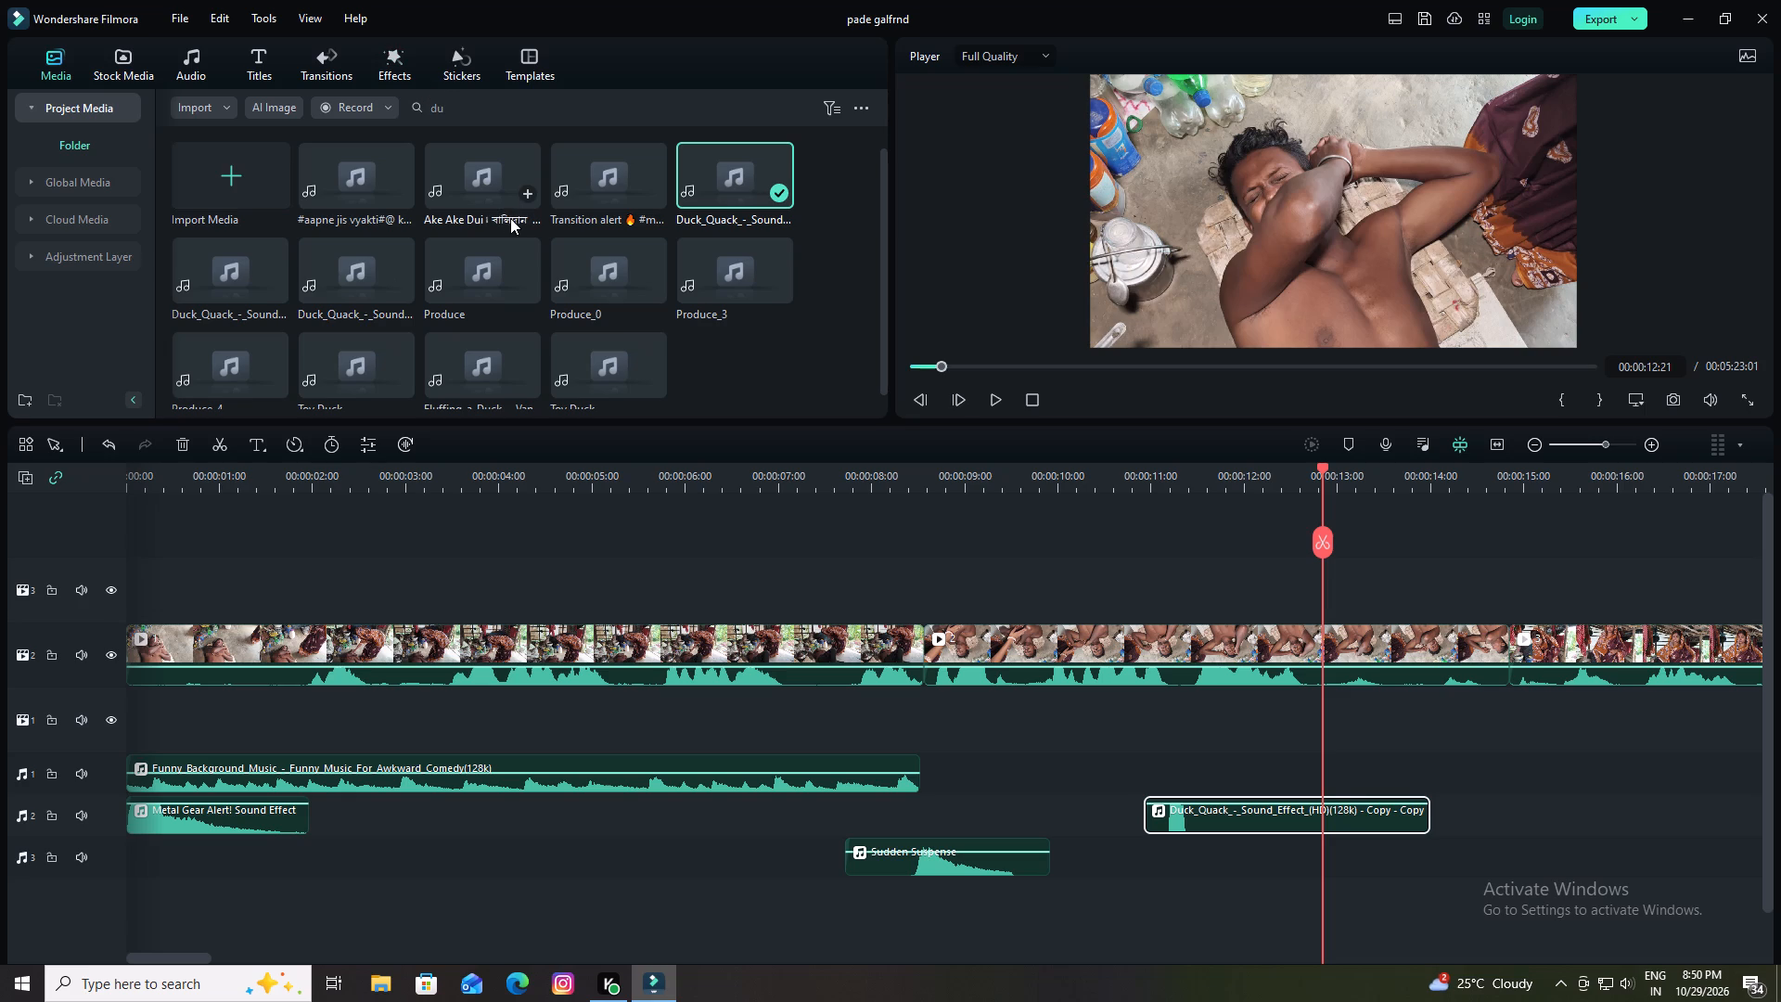
pyautogui.press('space')
pyautogui.press('space')
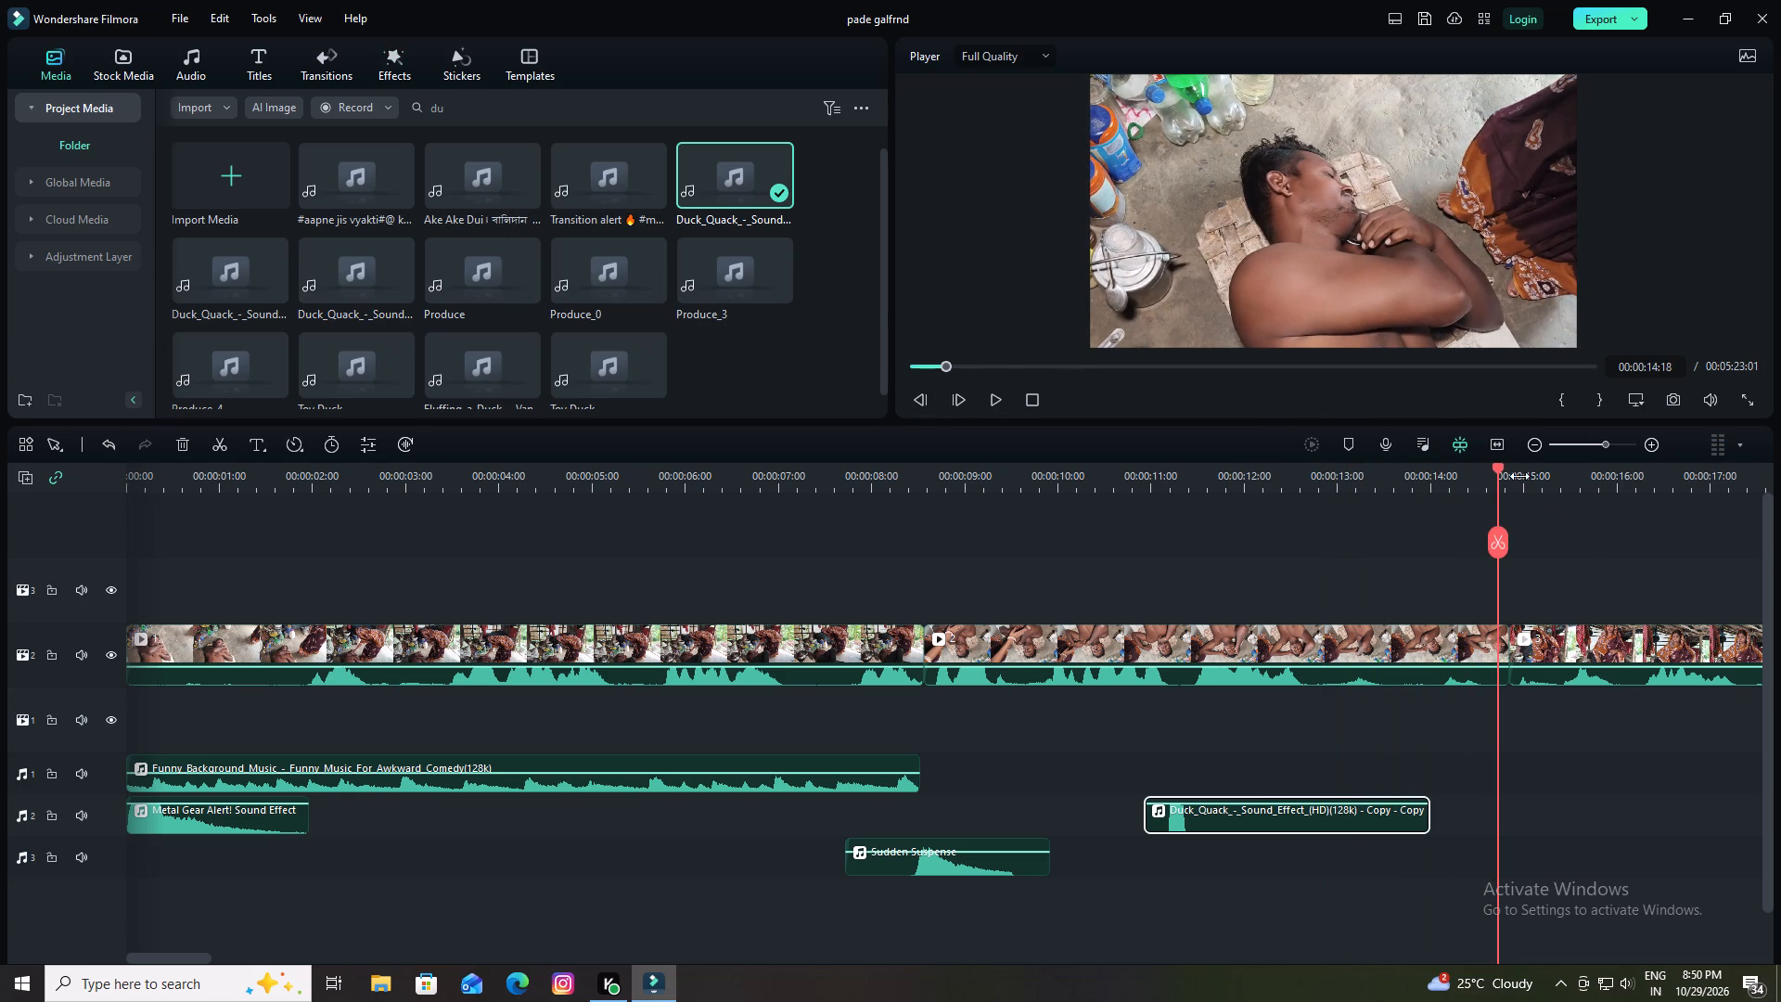
pyautogui.moveTo(1496, 467); pyautogui.dragTo(1326, 499)
pyautogui.press('space')
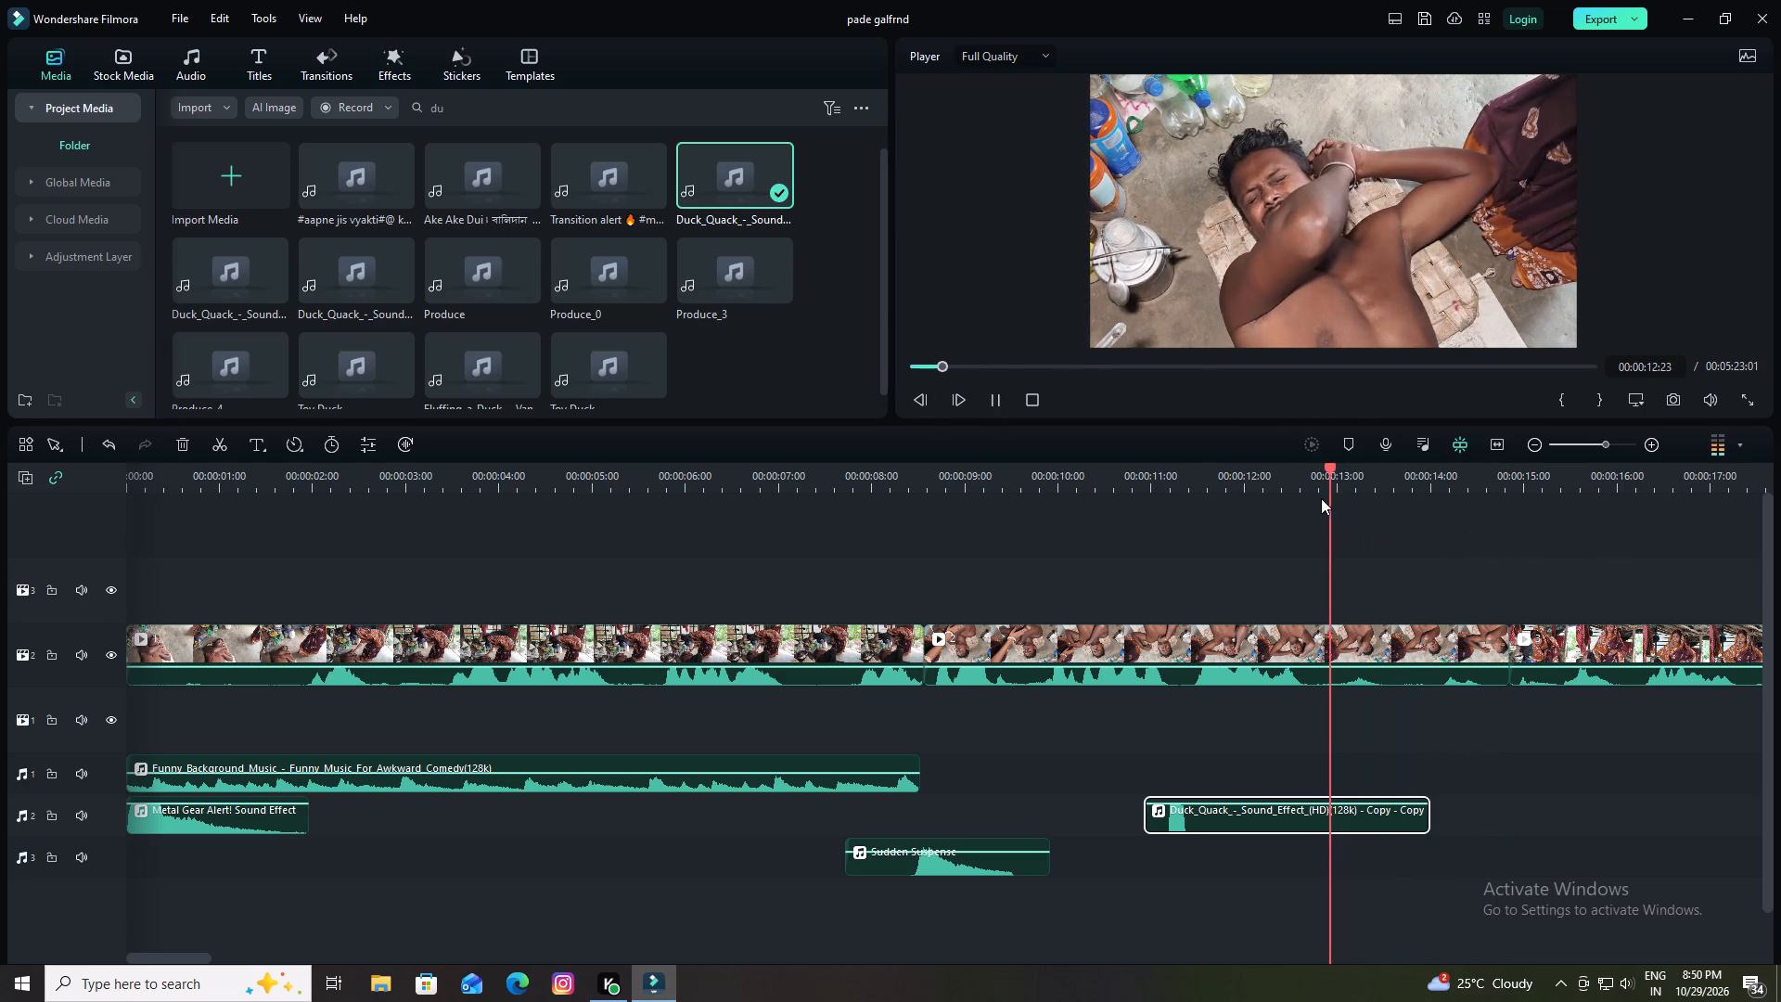
pyautogui.press('space')
pyautogui.moveTo(1377, 469); pyautogui.dragTo(1313, 487)
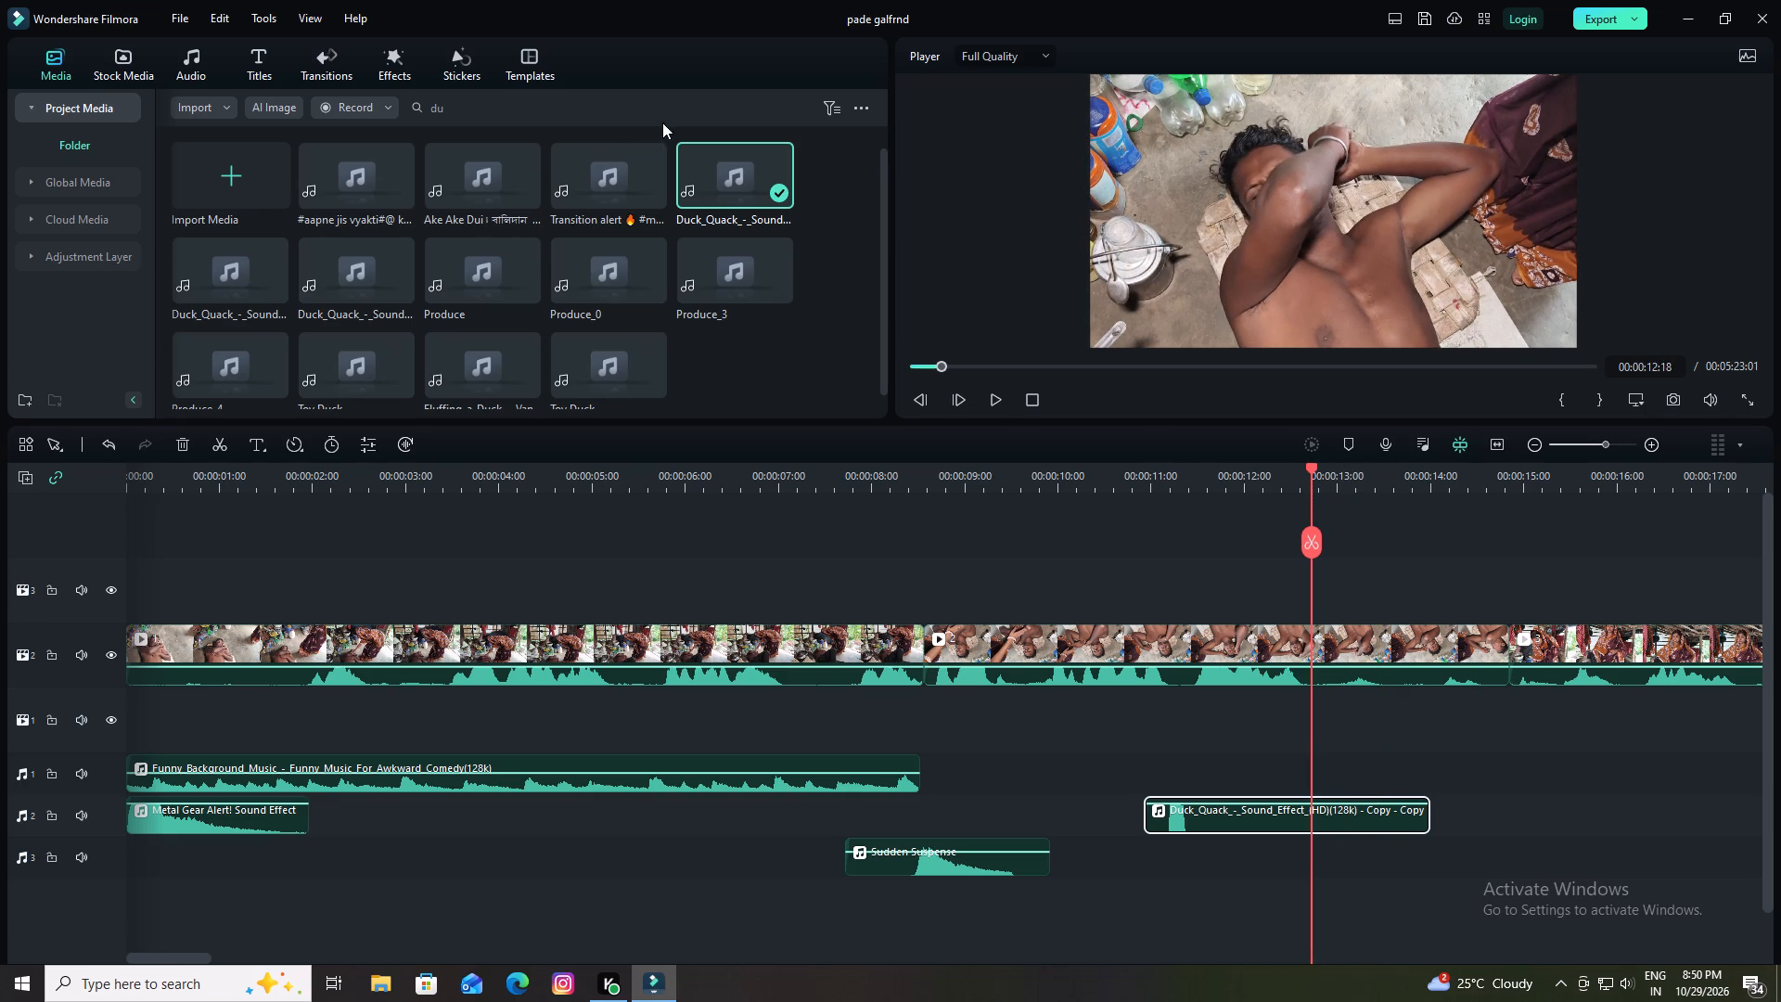
# Clear the media search and audition sounds such as No_God_please_no, oh nono hasi 2, Sad_sound_effects and Scheming_Weasel for the second video clip.
pyautogui.click(663, 121)
pyautogui.click(672, 116)
pyautogui.click(802, 108)
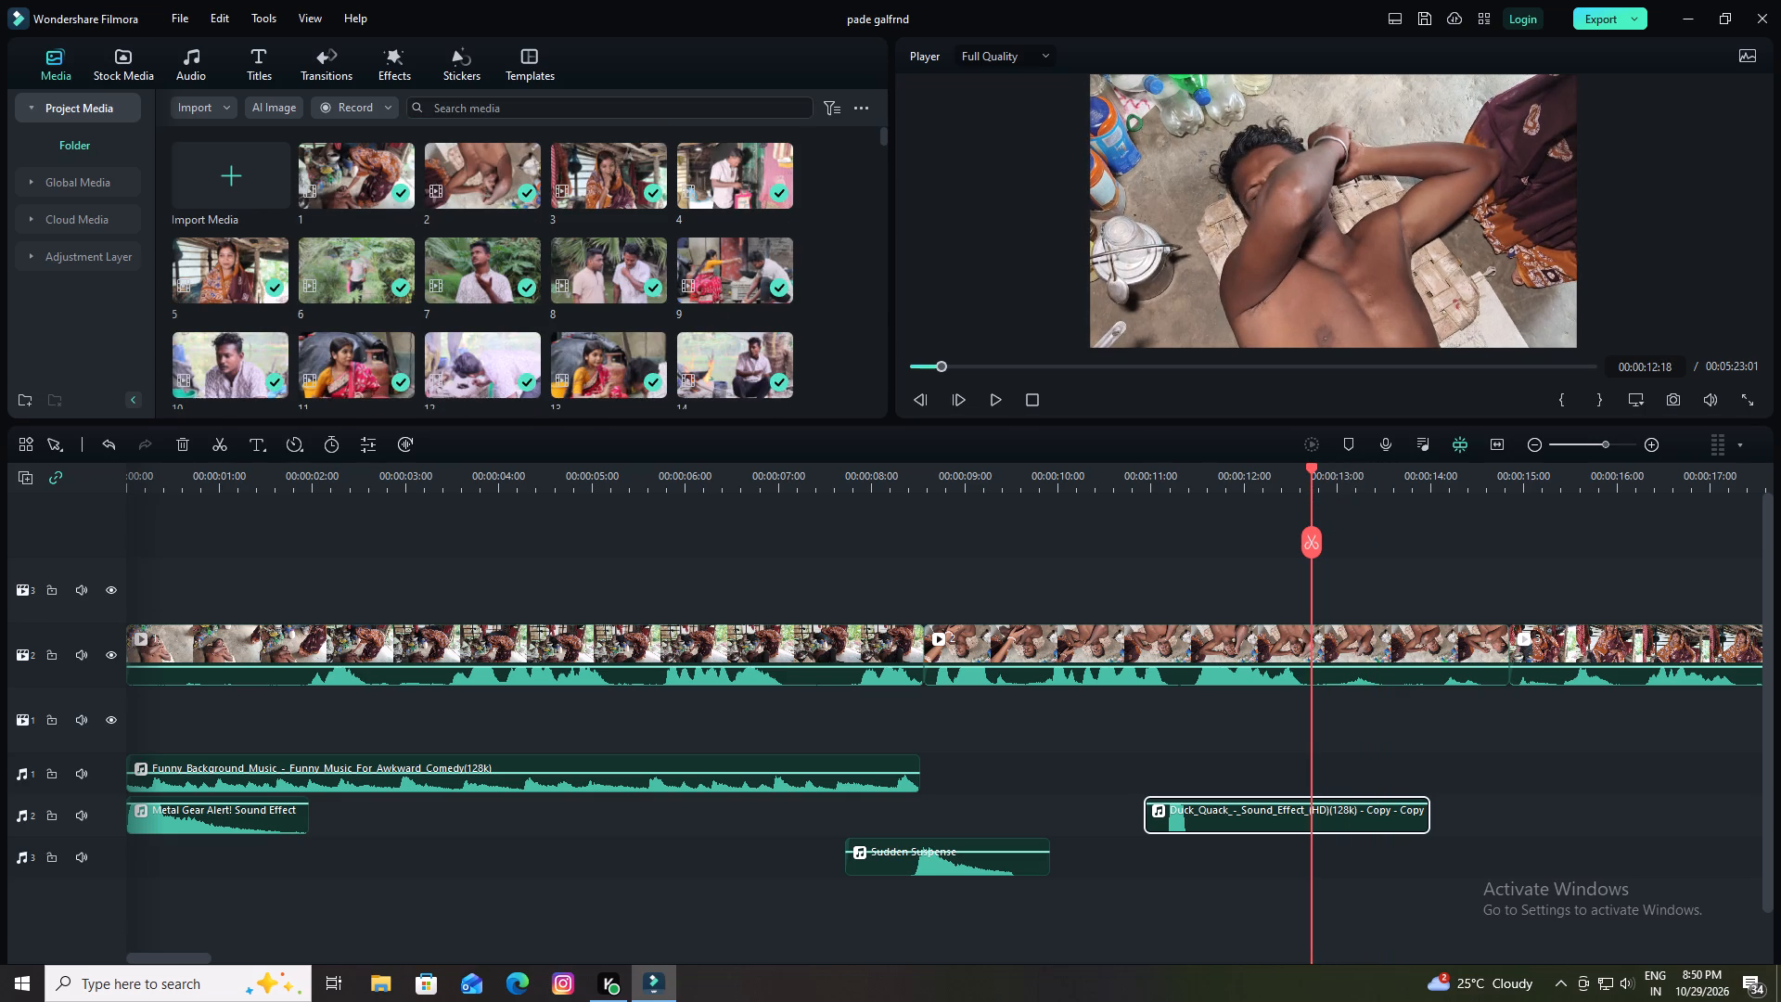
pyautogui.scroll(-12, 394, 311)
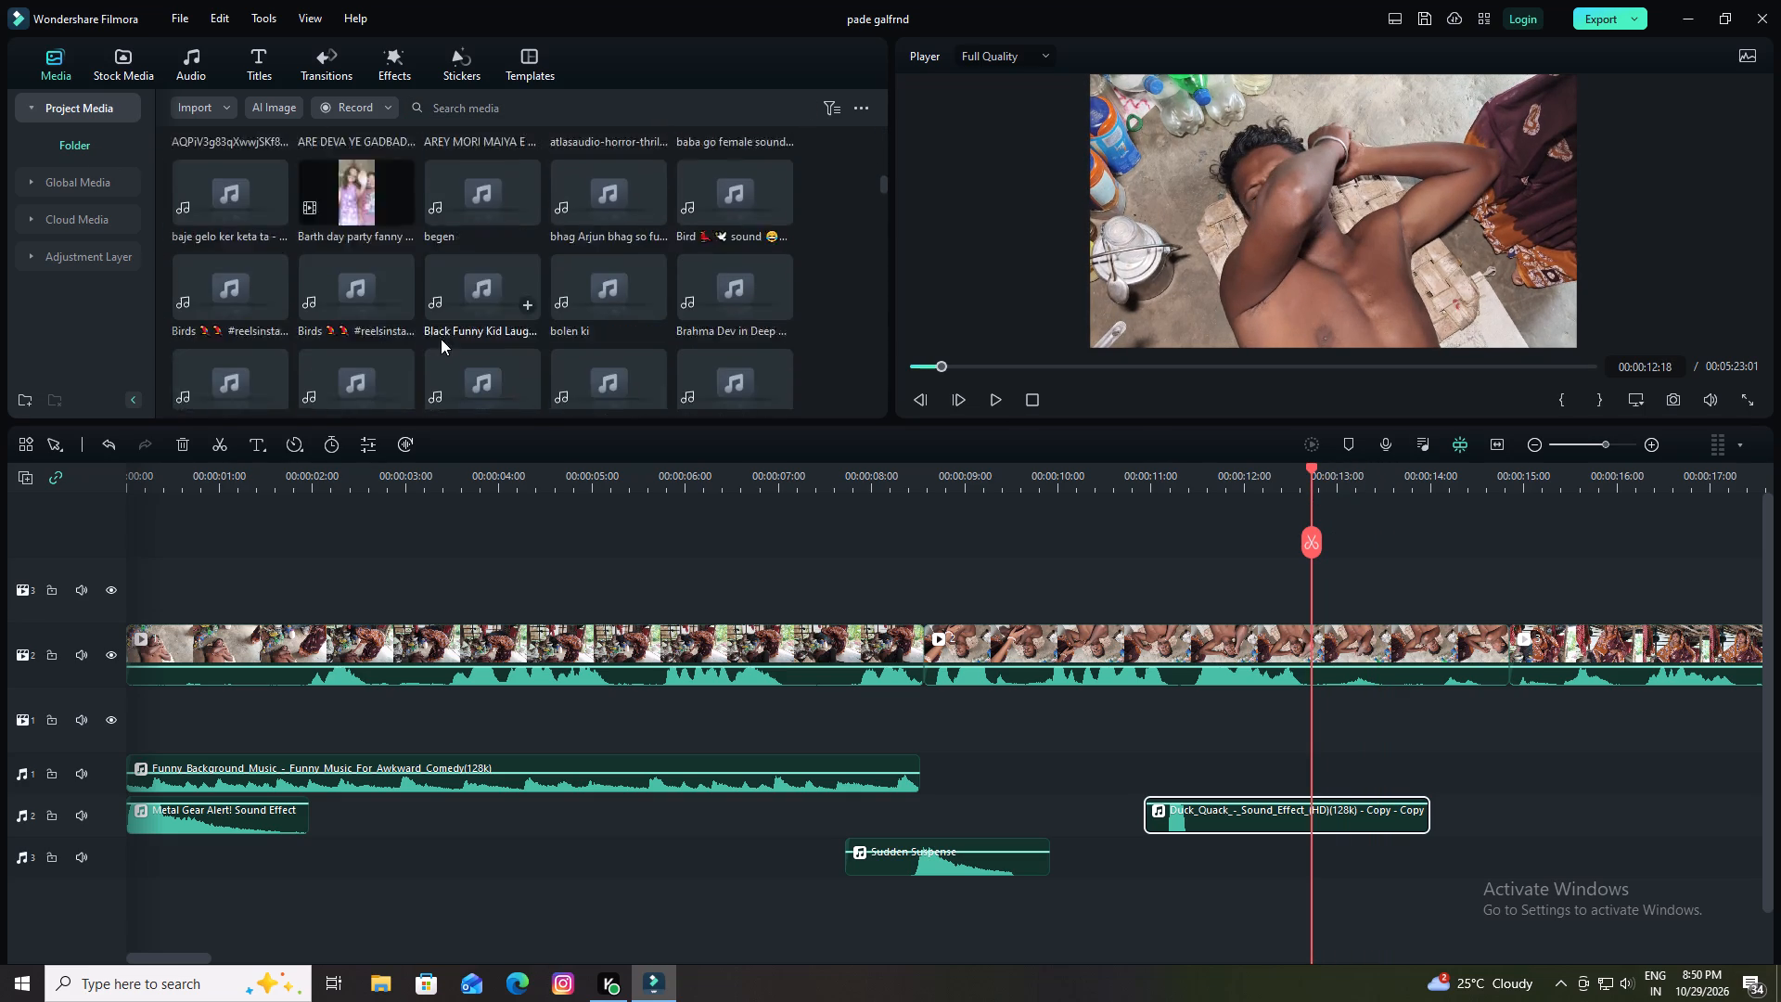
pyautogui.scroll(-8, 384, 322)
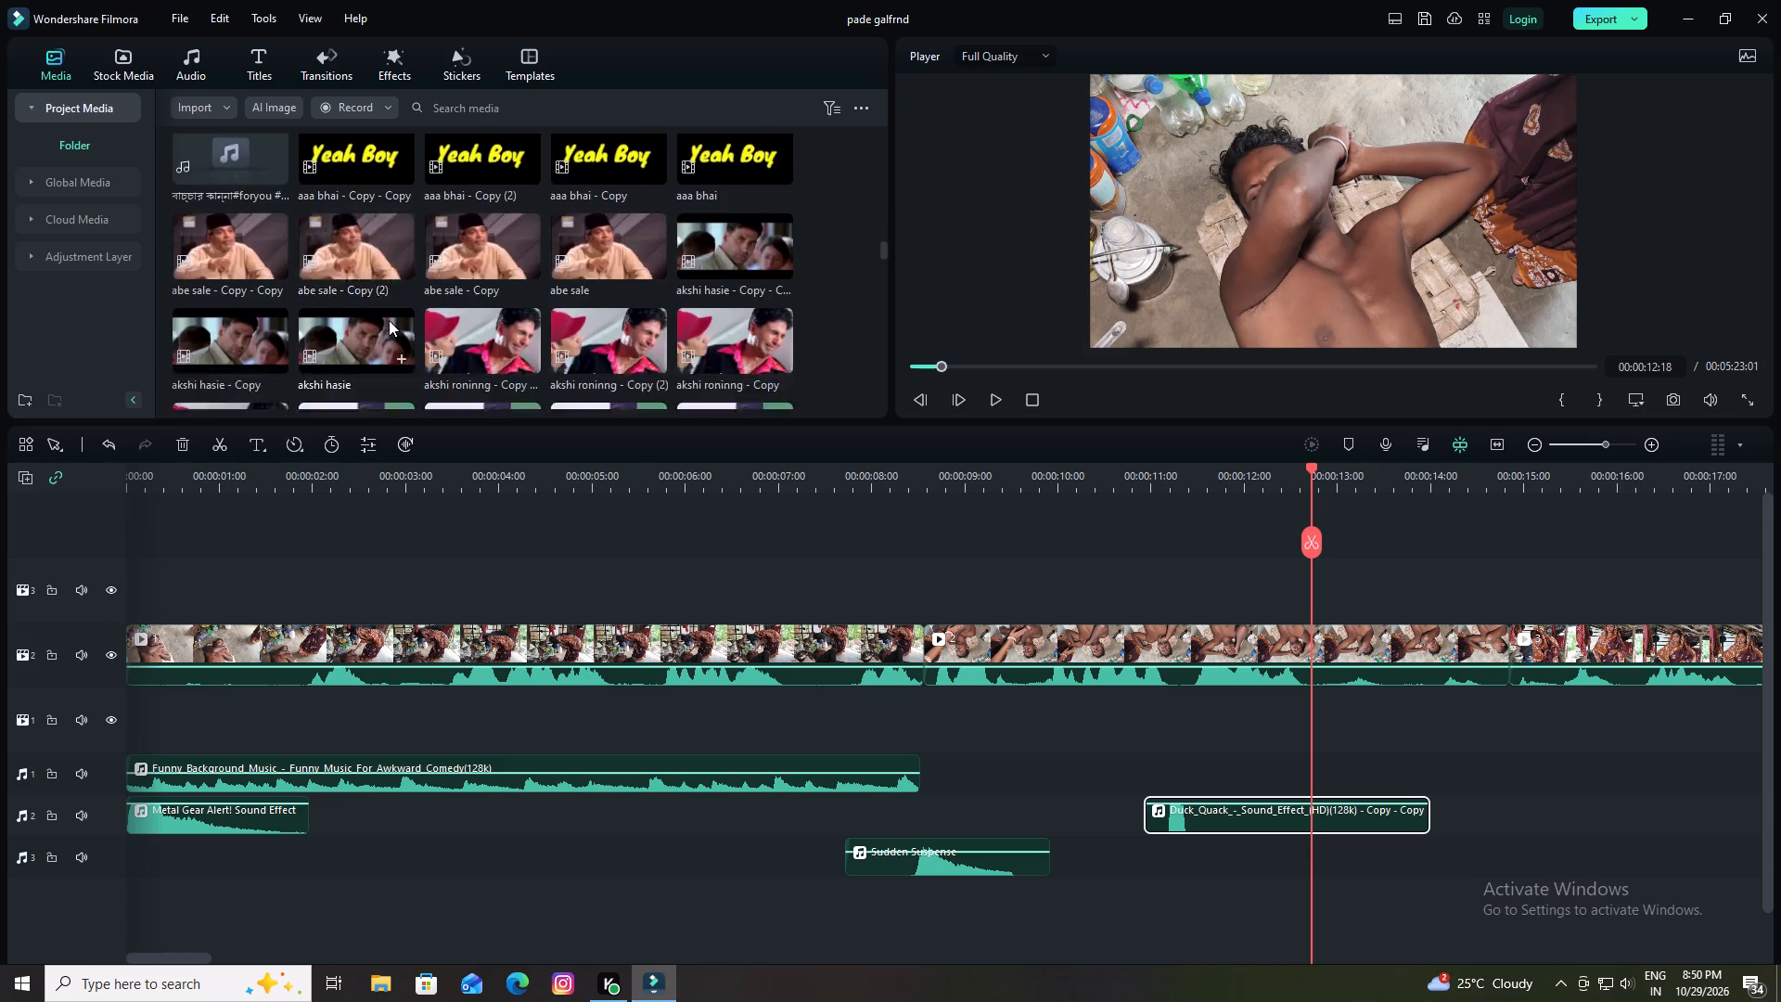
pyautogui.scroll(-11, 389, 320)
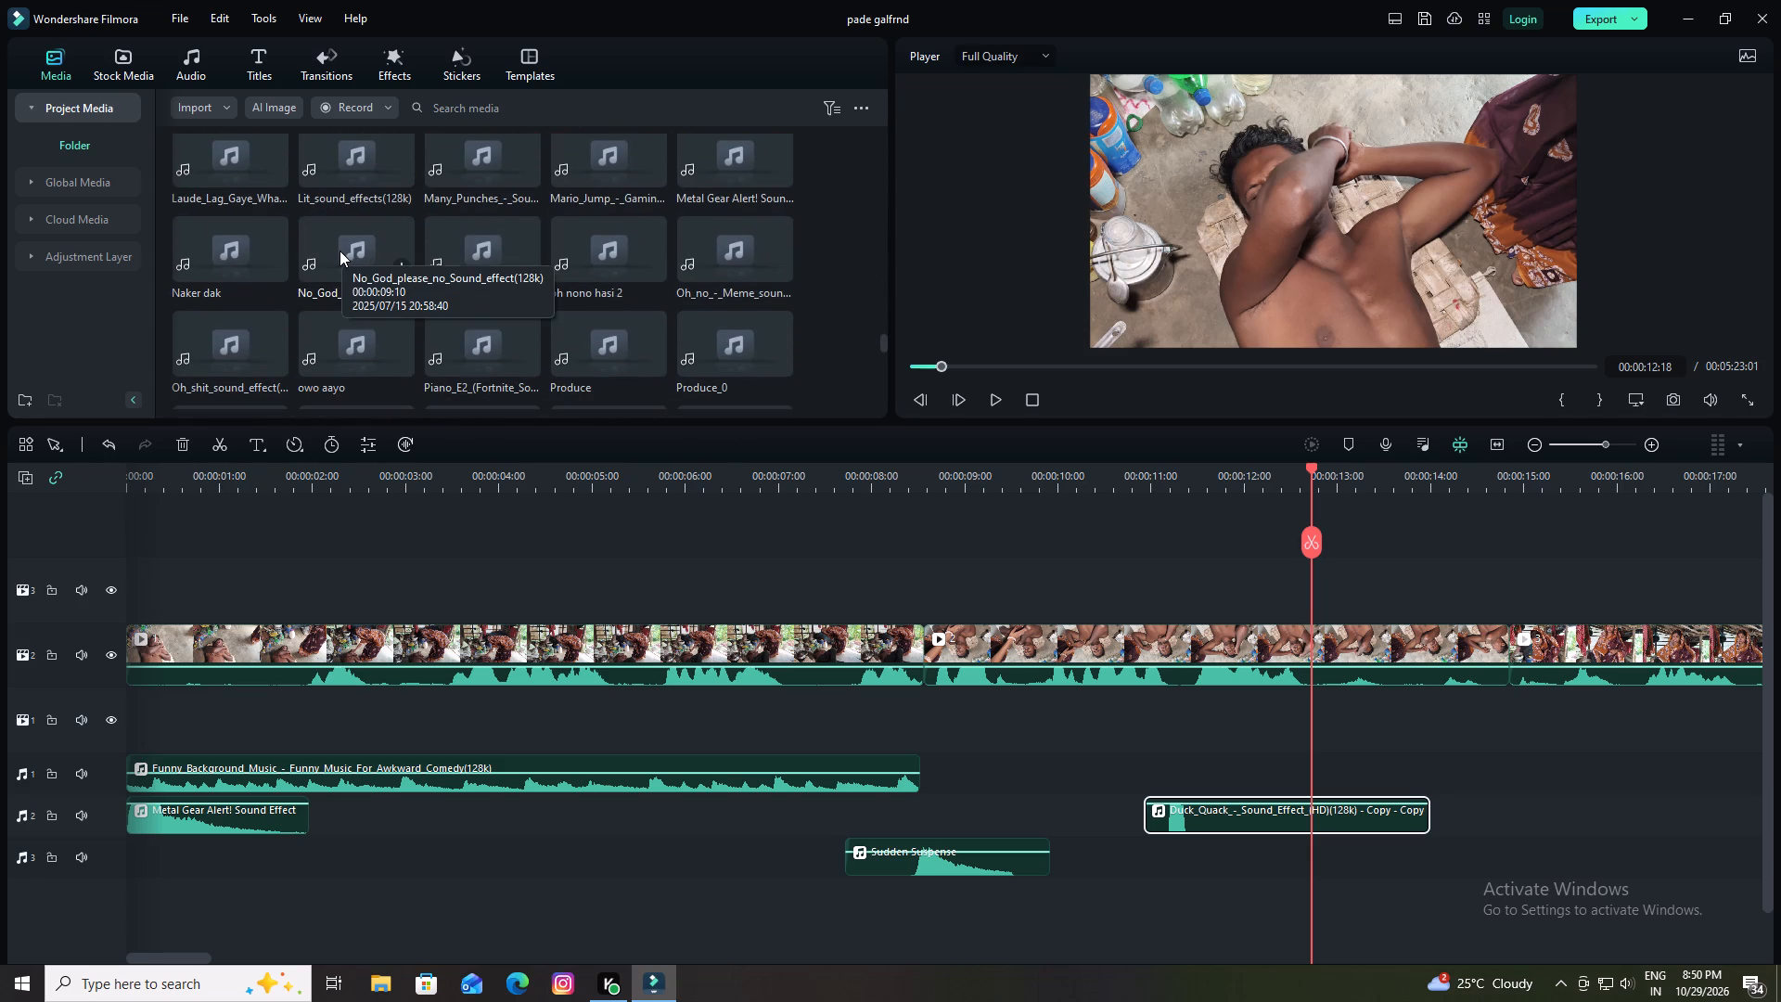
pyautogui.click(340, 250)
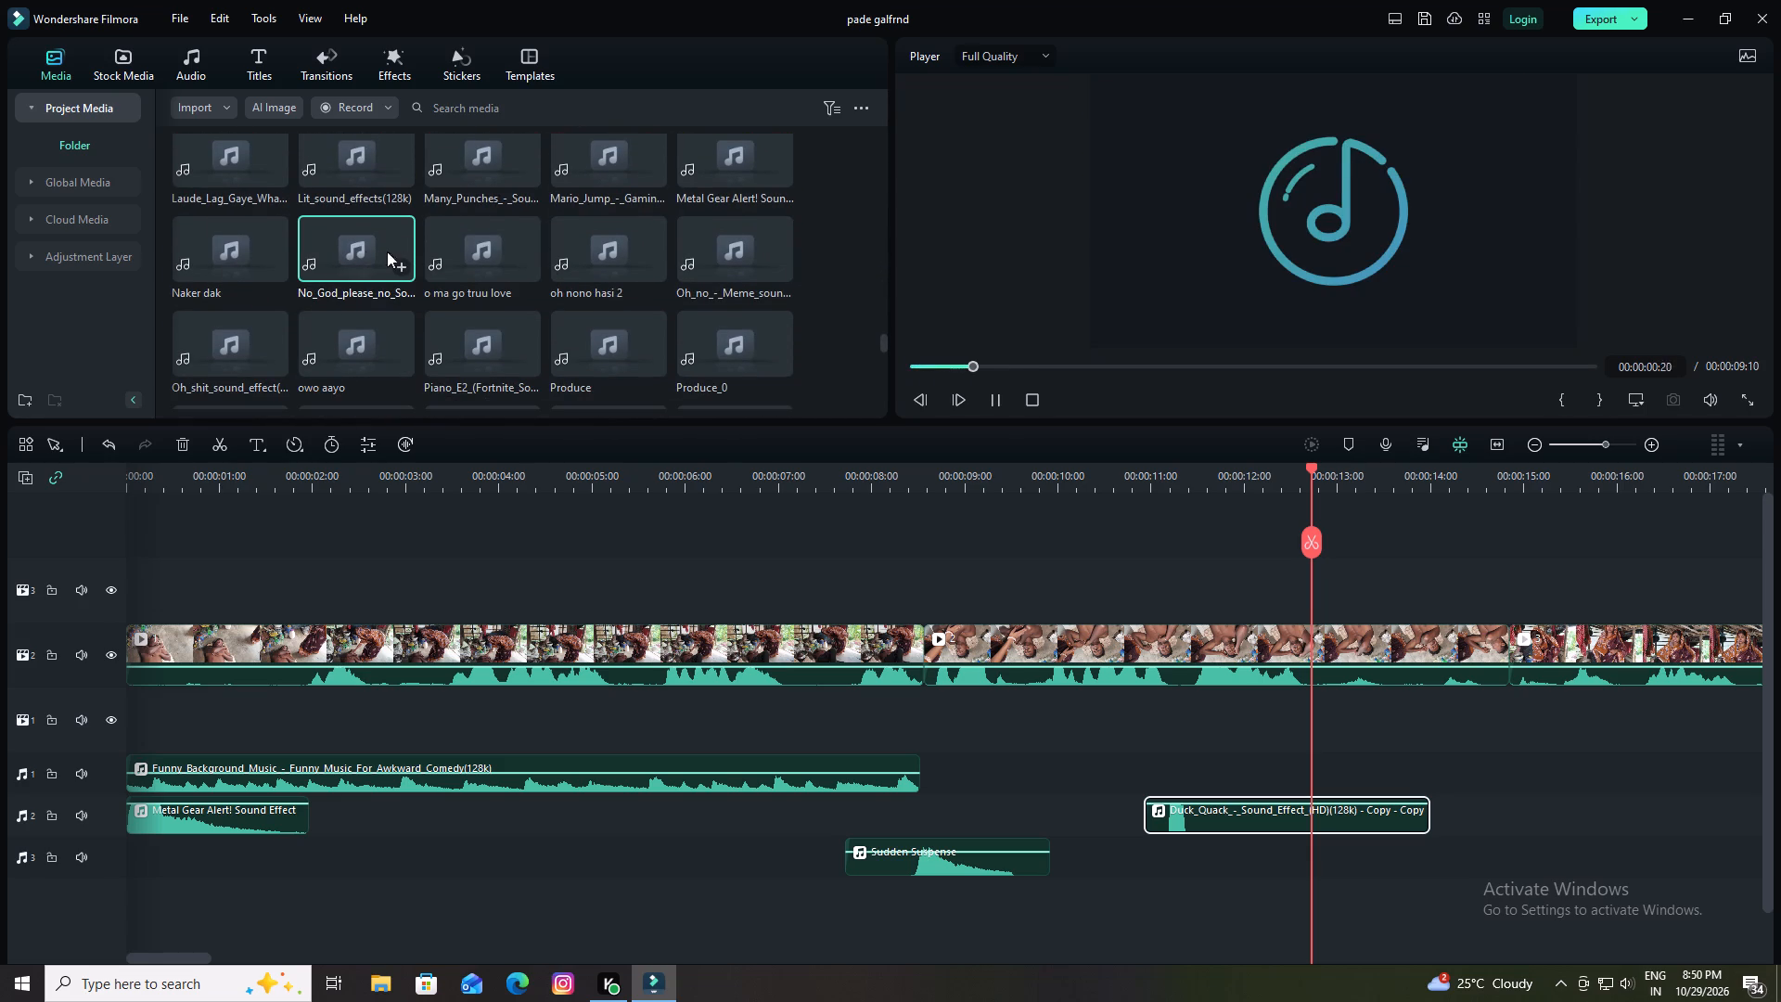
pyautogui.click(583, 240)
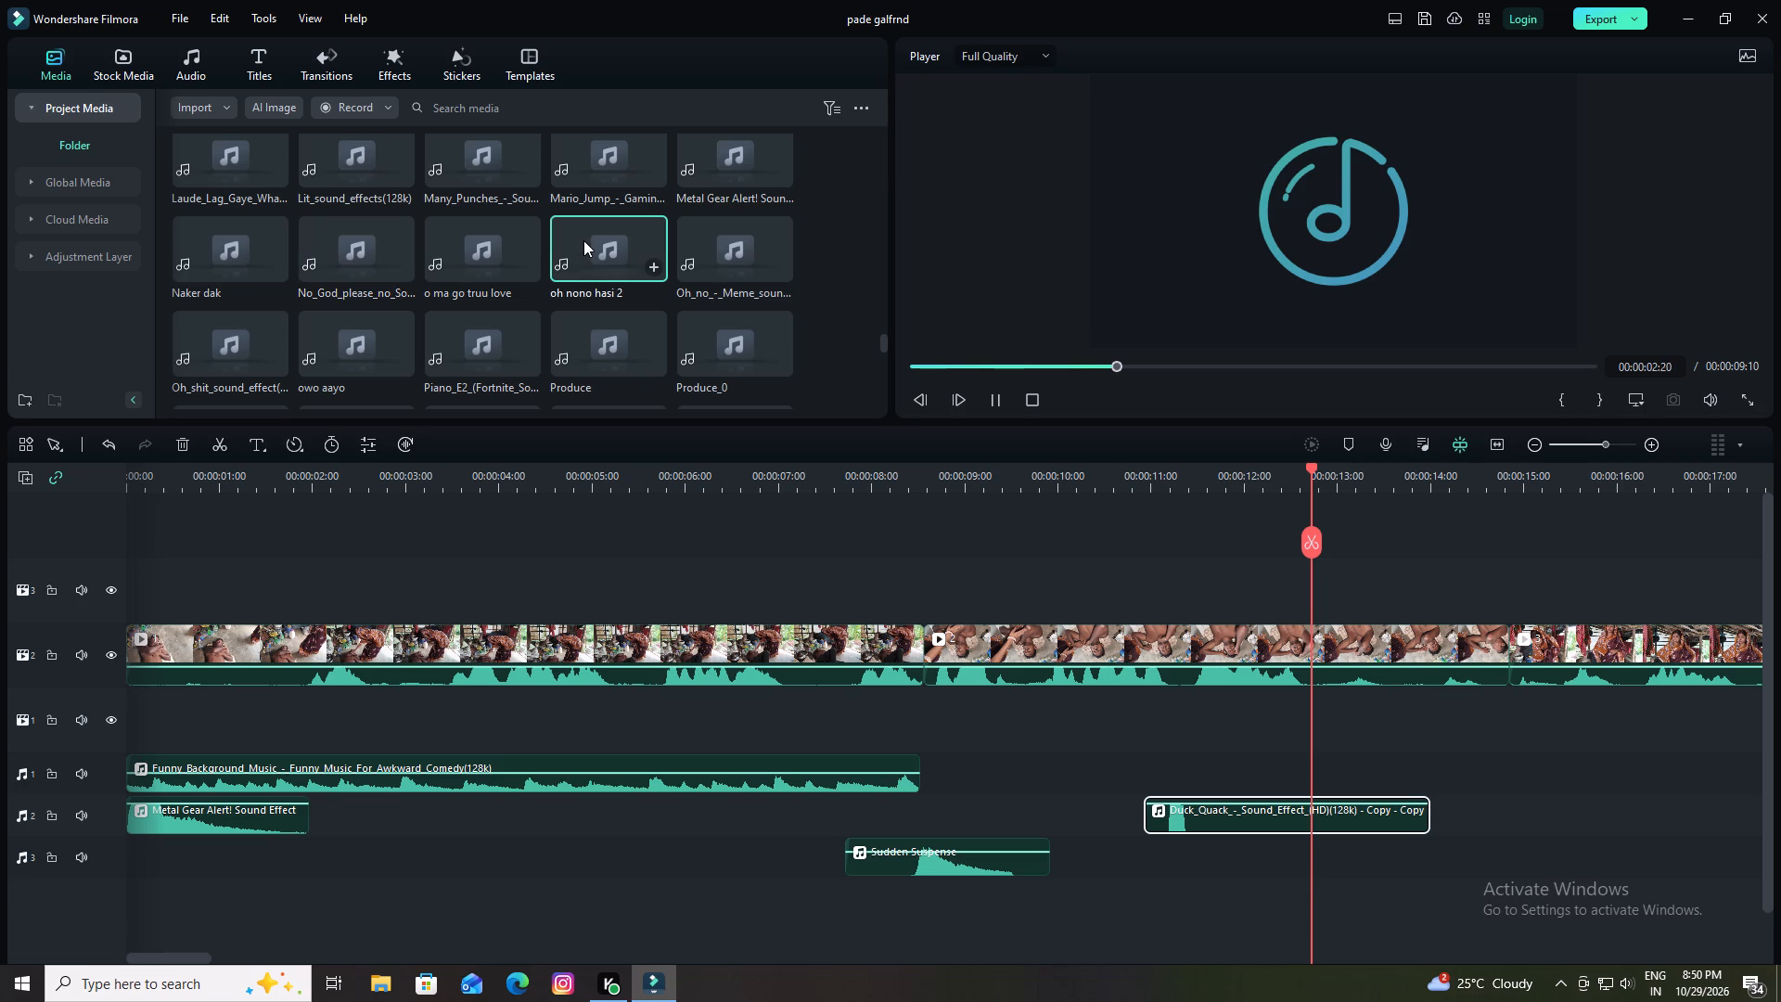
pyautogui.scroll(-1, 647, 251)
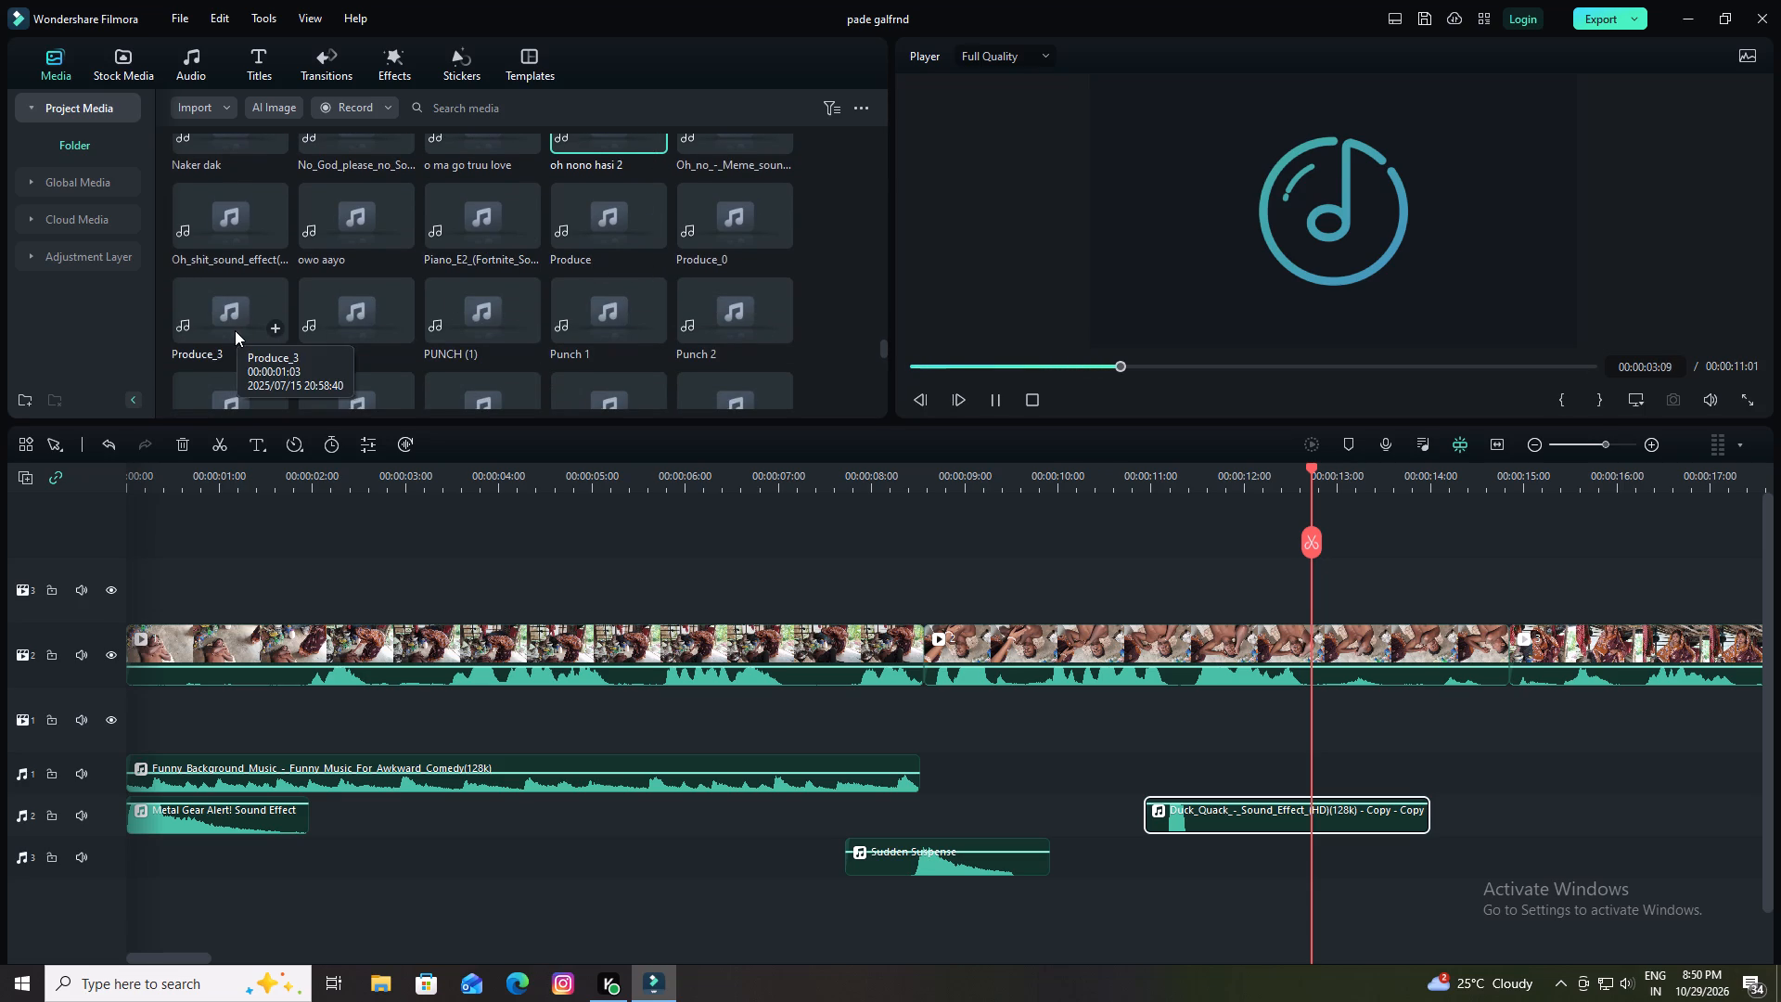
pyautogui.click(199, 319)
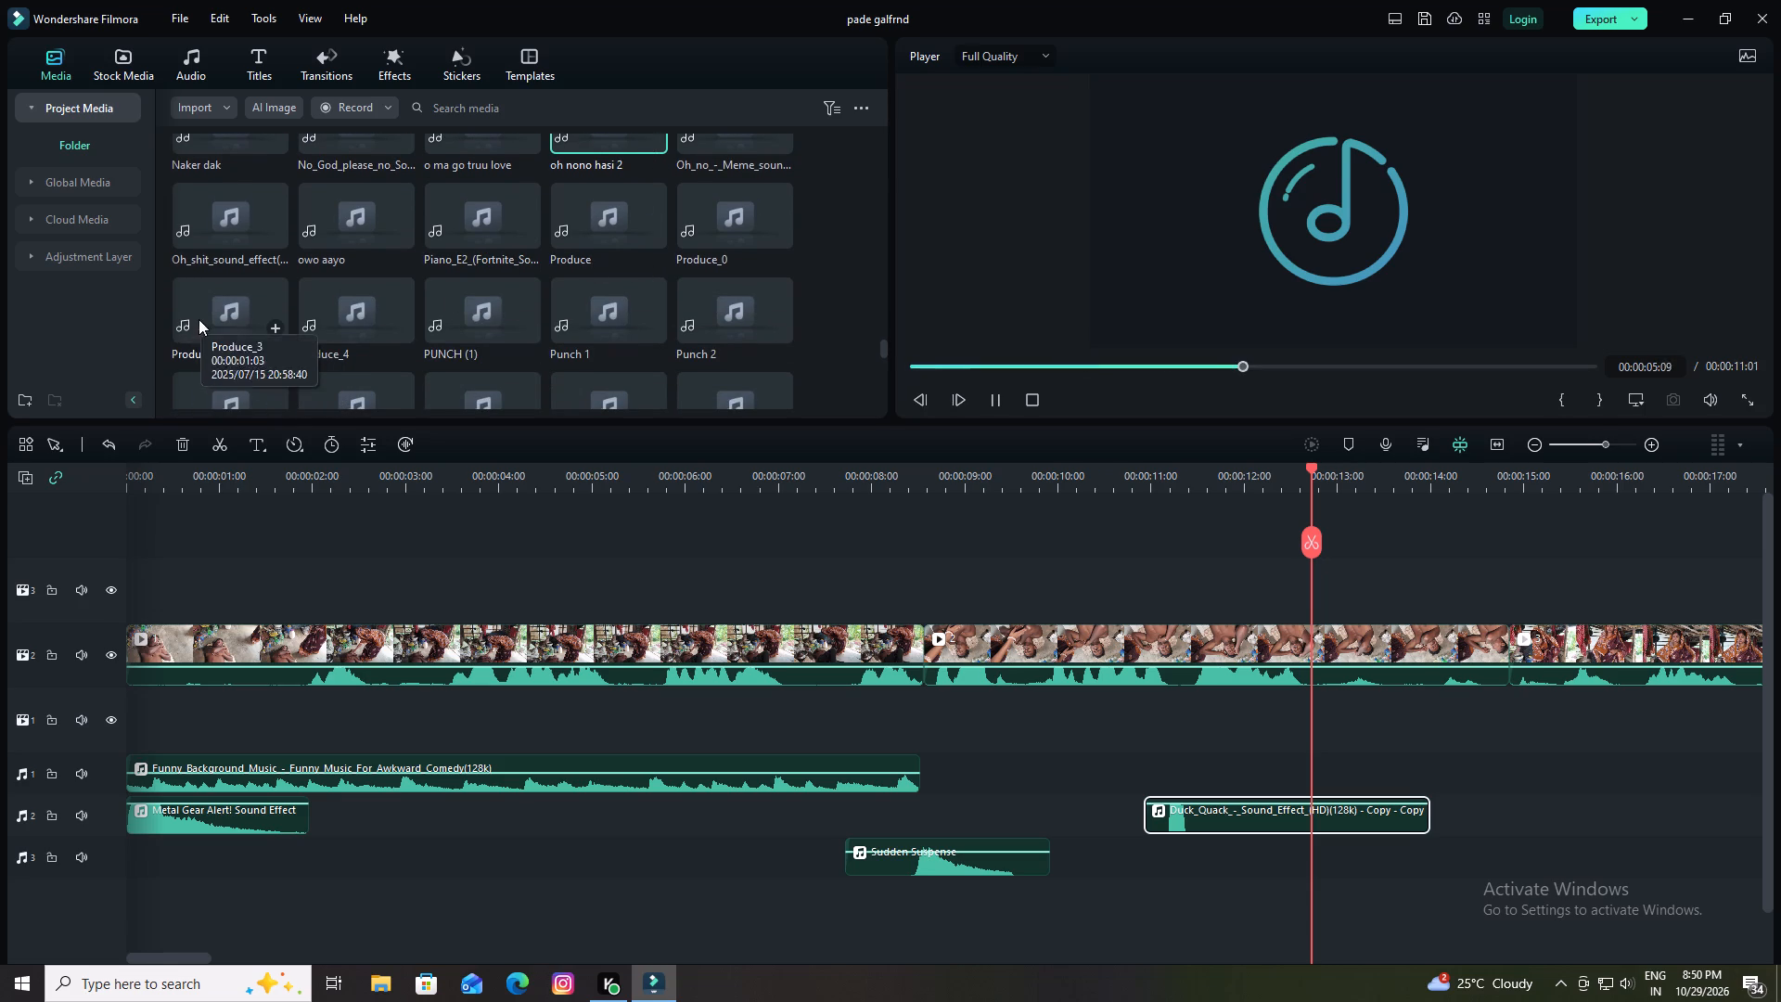
pyautogui.scroll(-2, 263, 263)
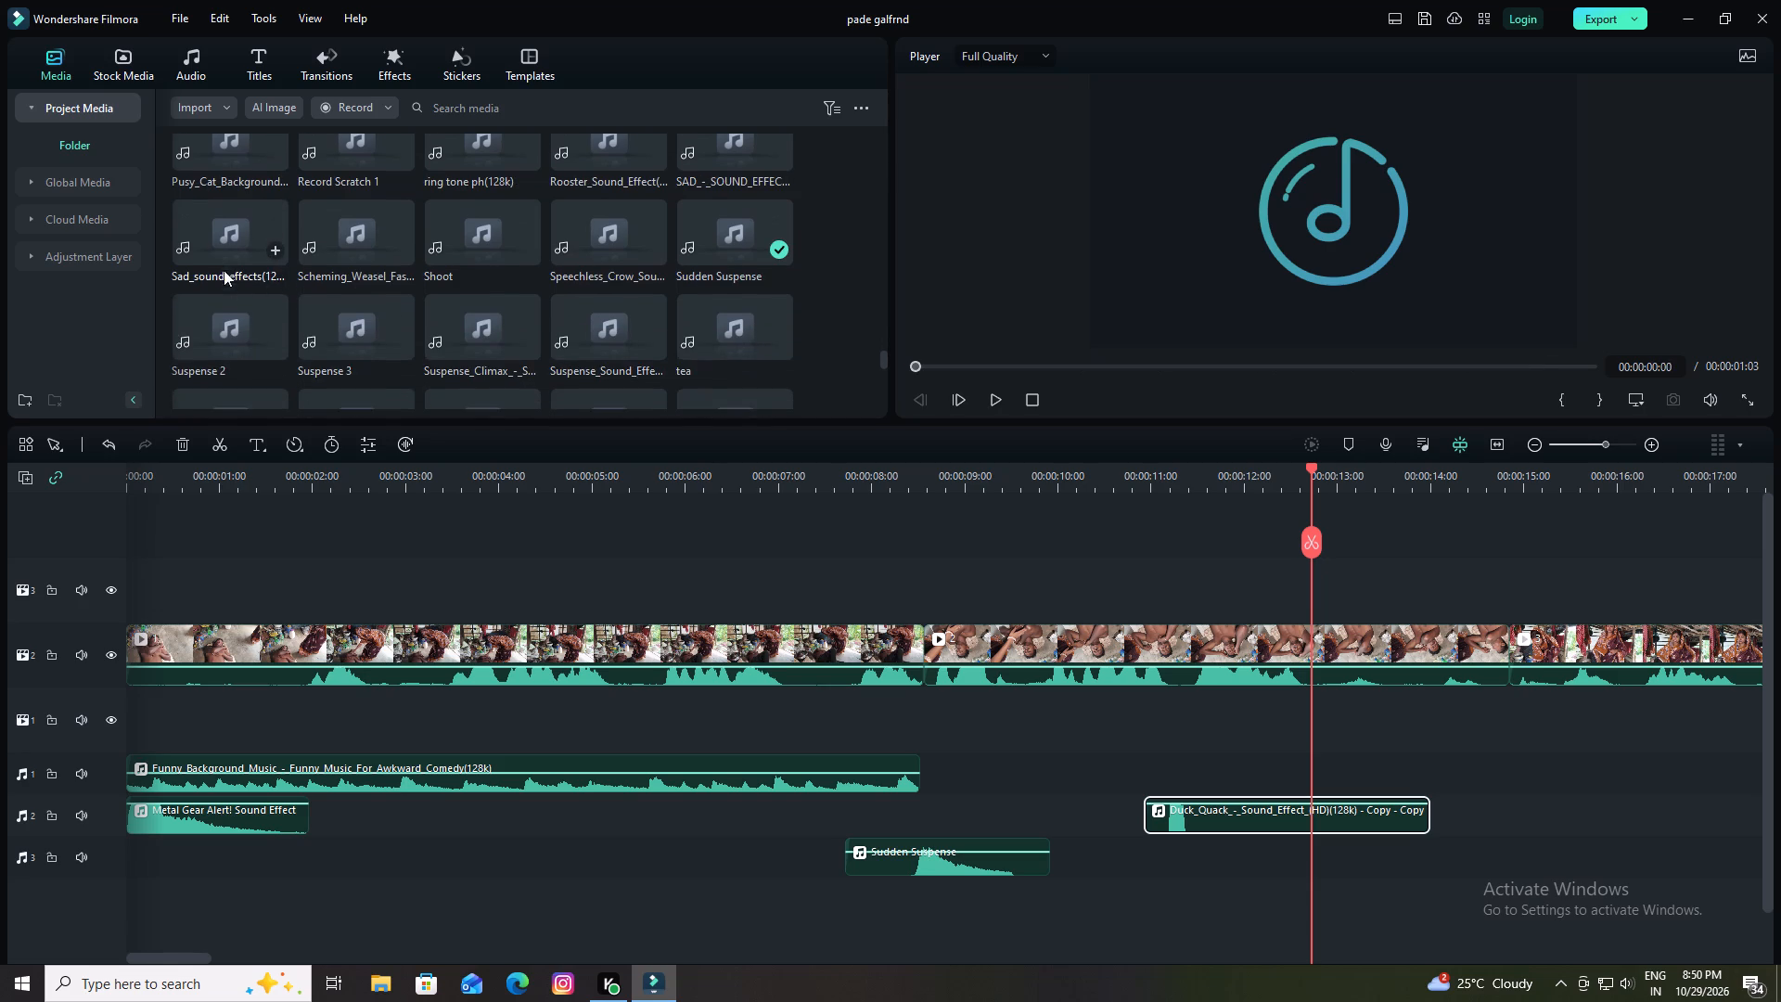
pyautogui.click(222, 256)
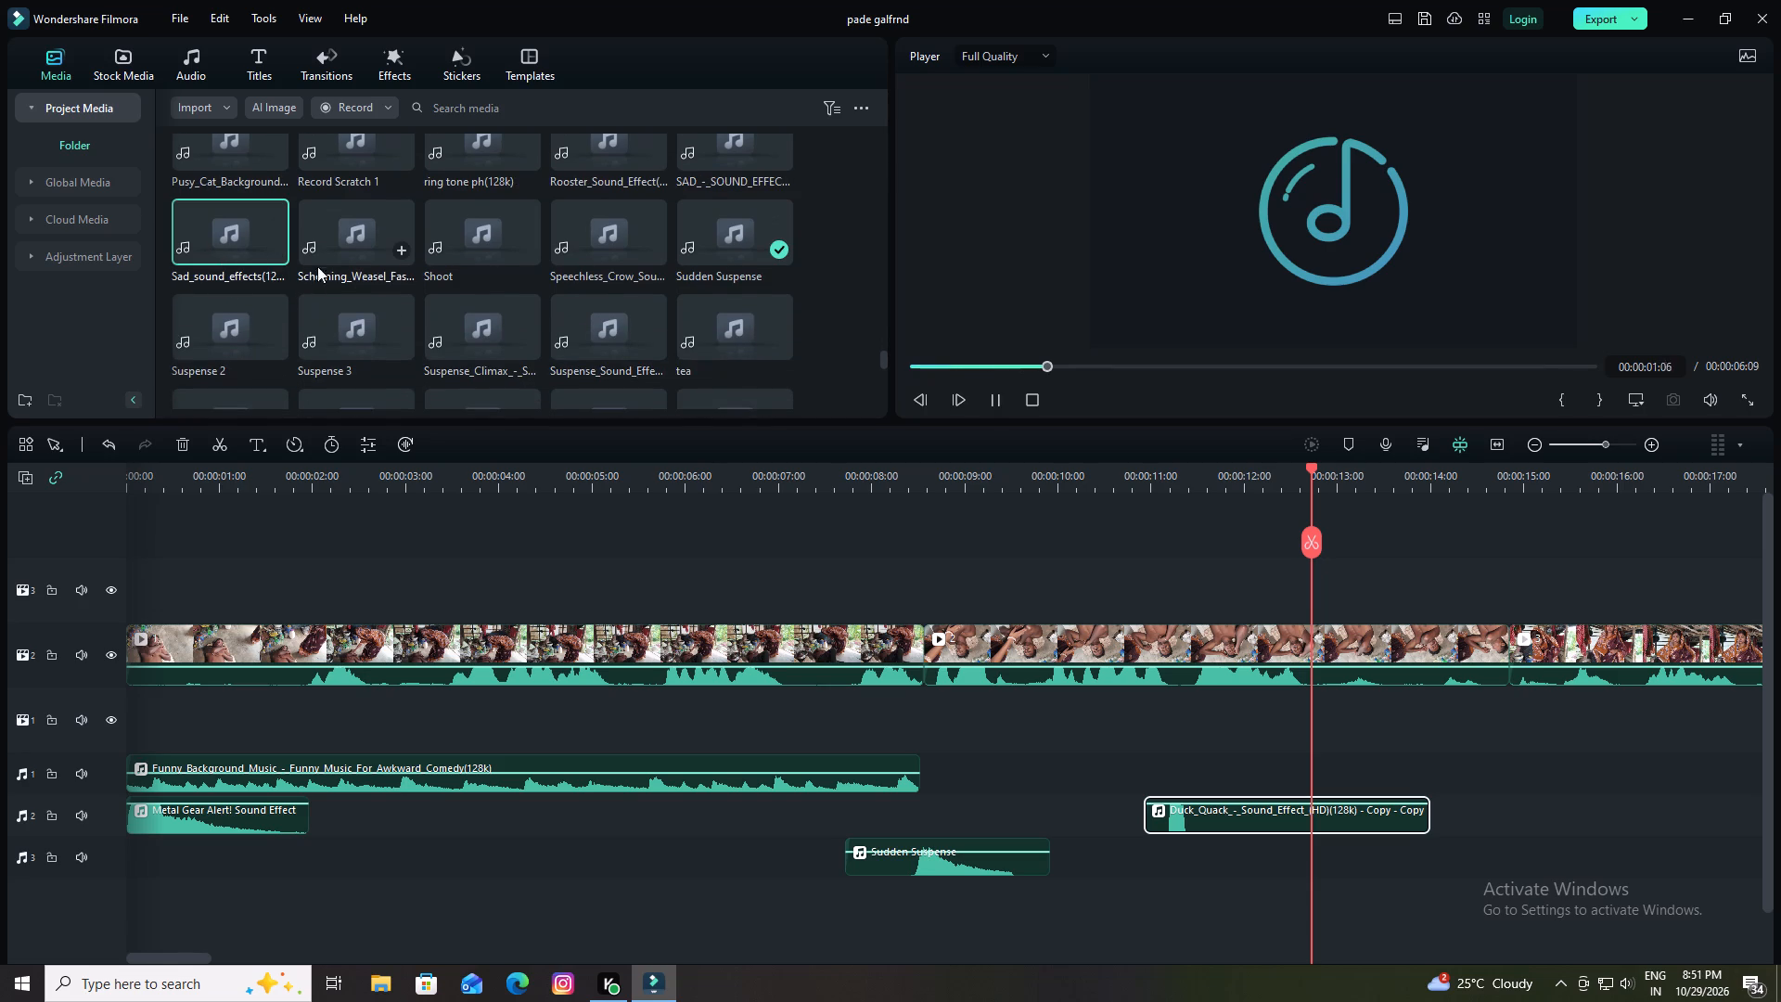
pyautogui.click(324, 251)
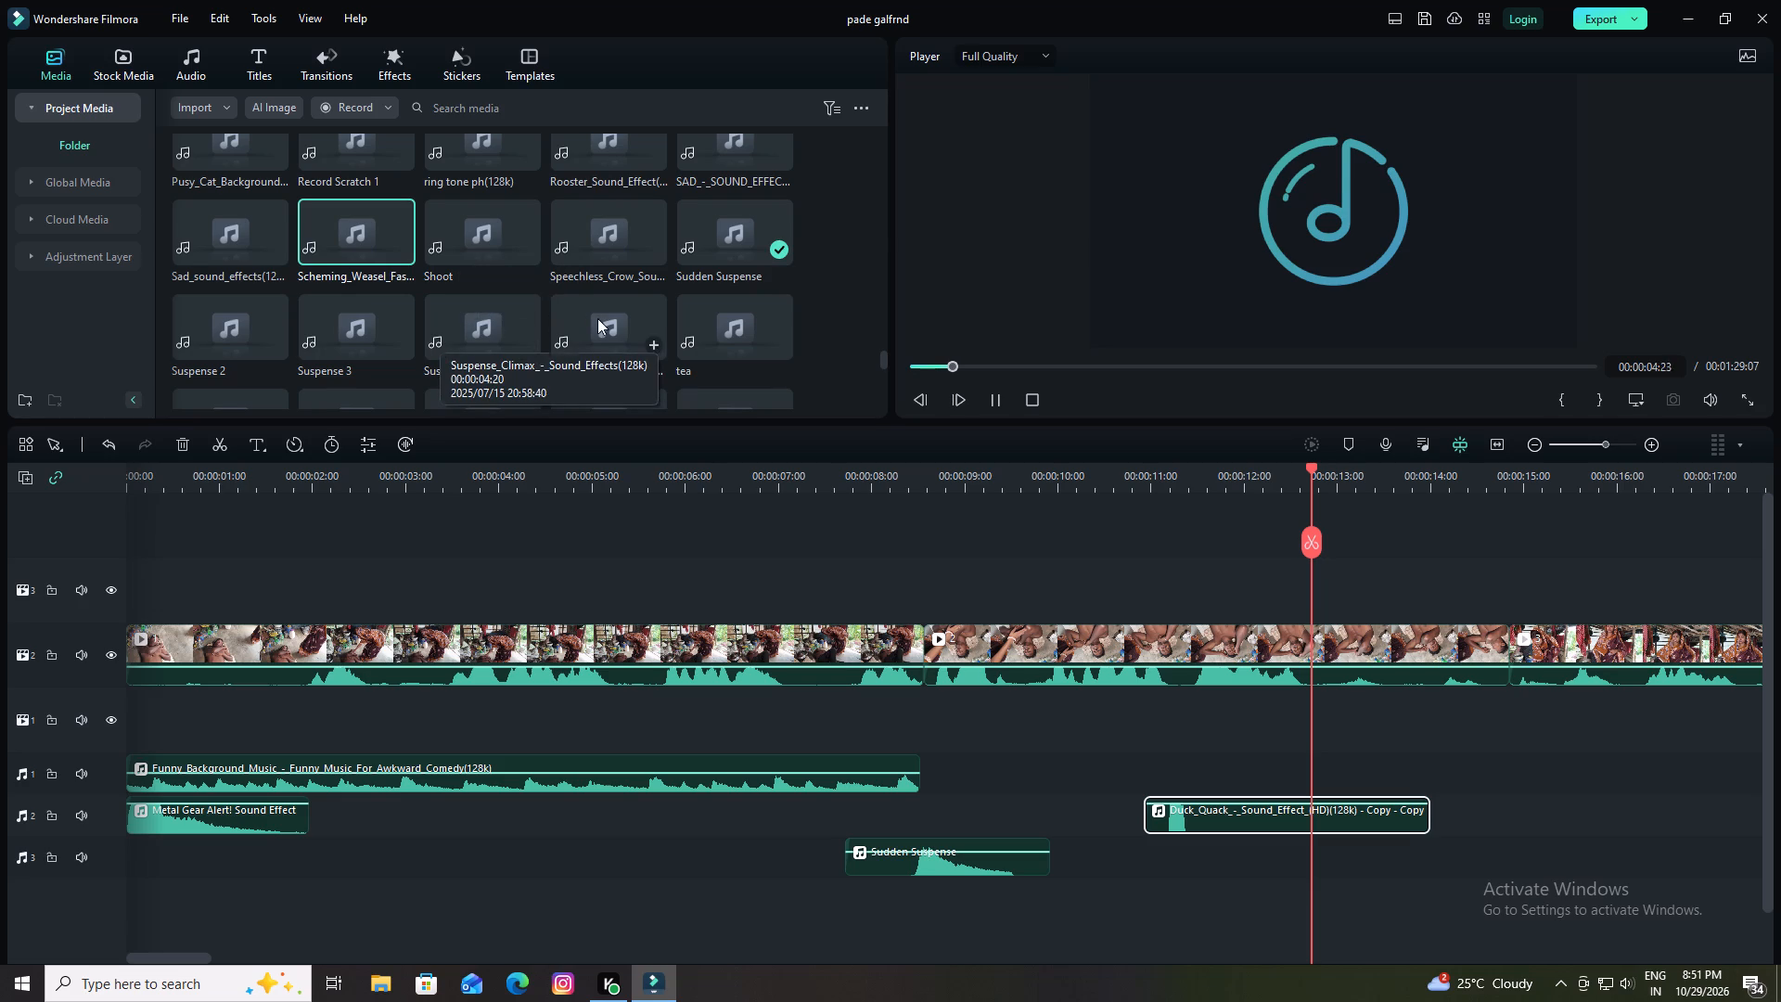
pyautogui.scroll(-2, 570, 329)
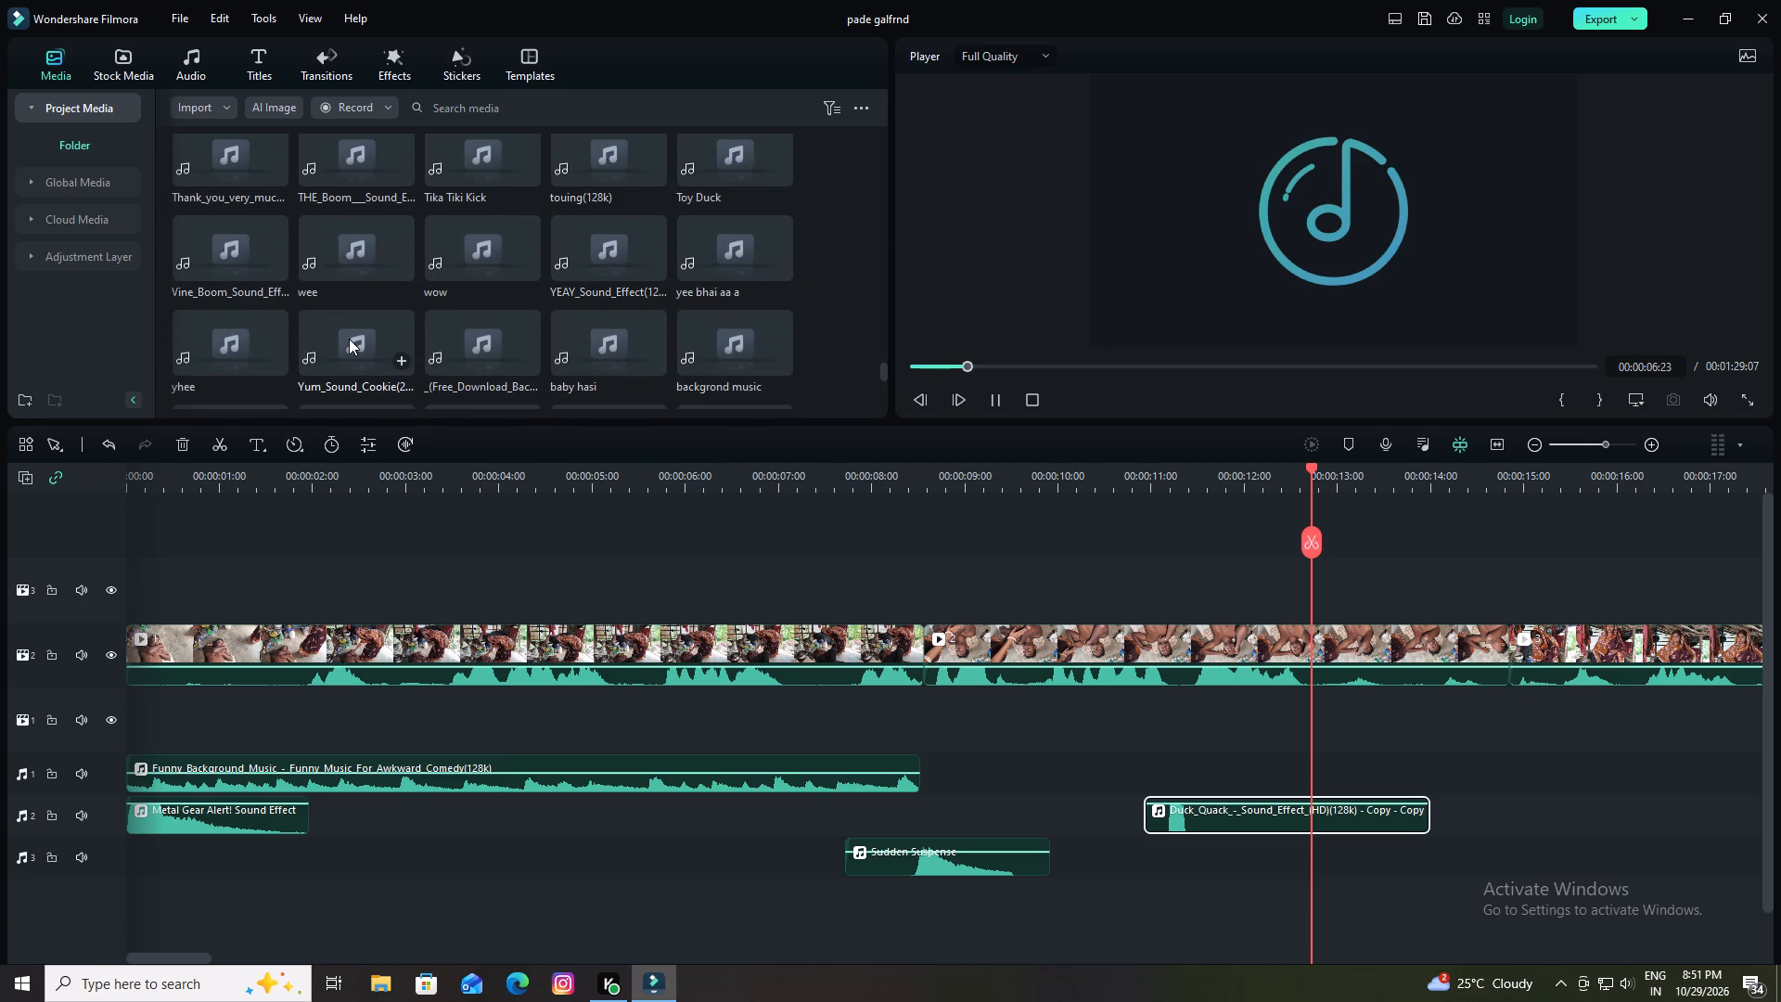
pyautogui.click(348, 339)
pyautogui.click(475, 334)
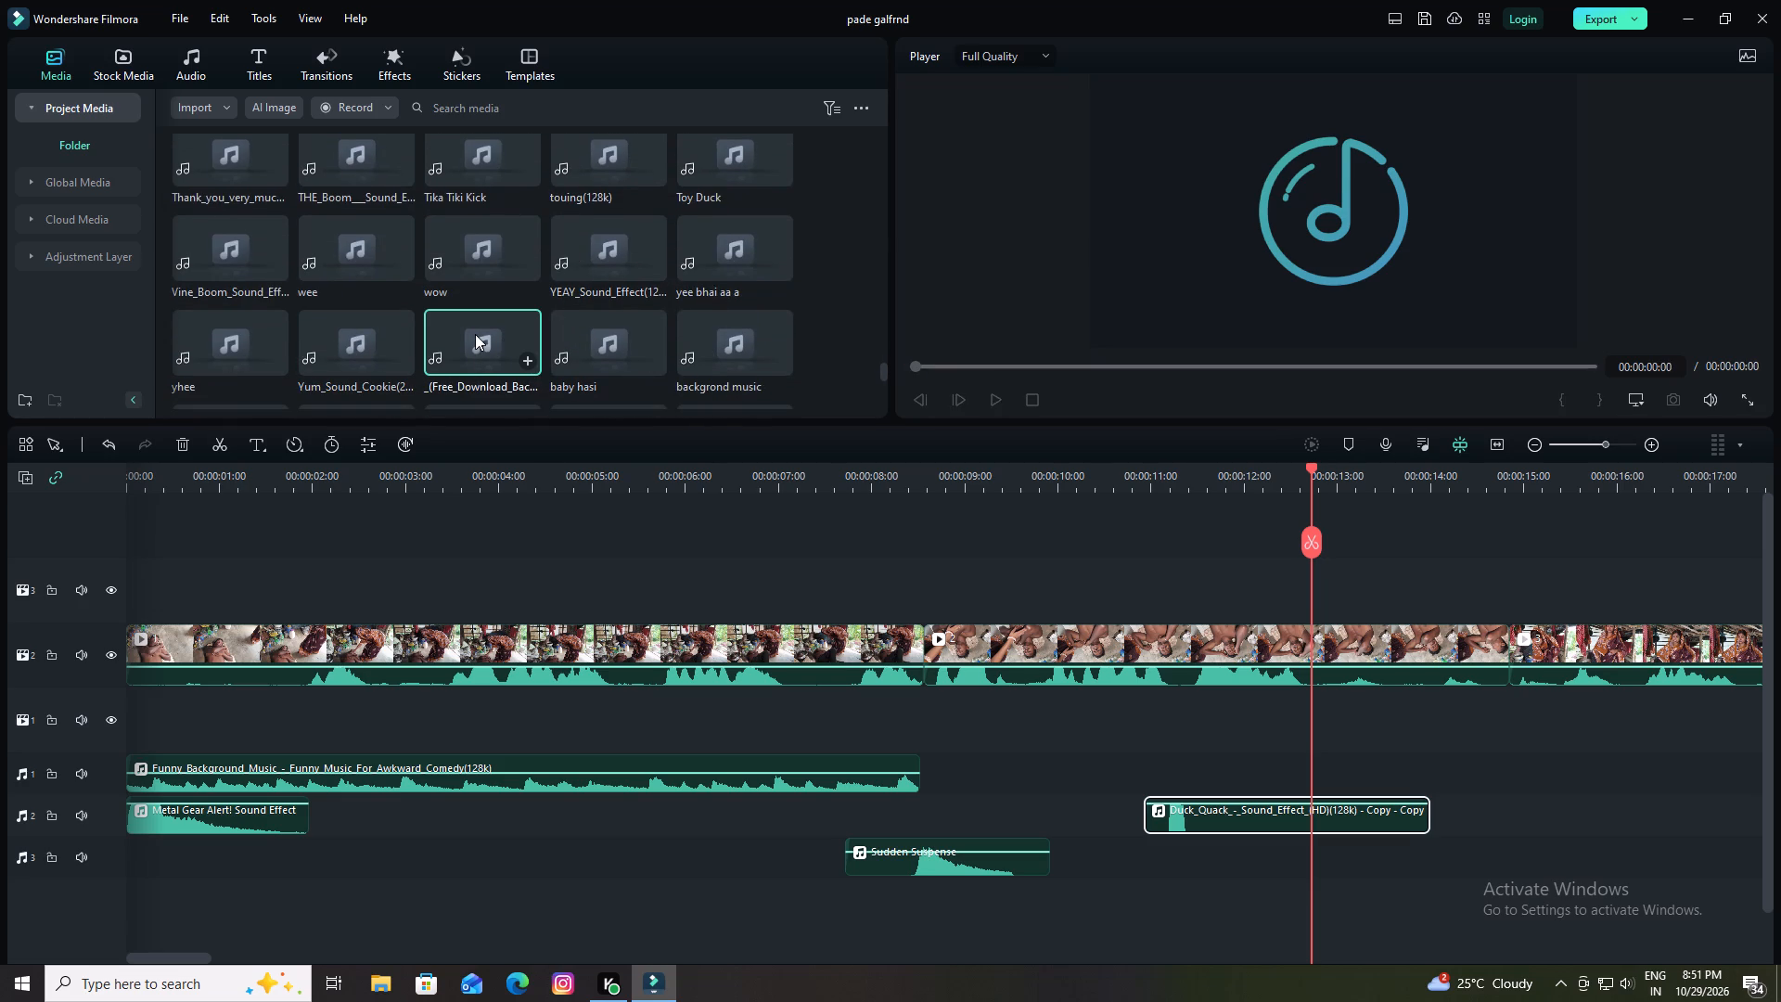
# Audition the backgrond music sound, place it on audio track 3 starting at 00:00:12:18, and play it with the second clip.
pyautogui.click(742, 334)
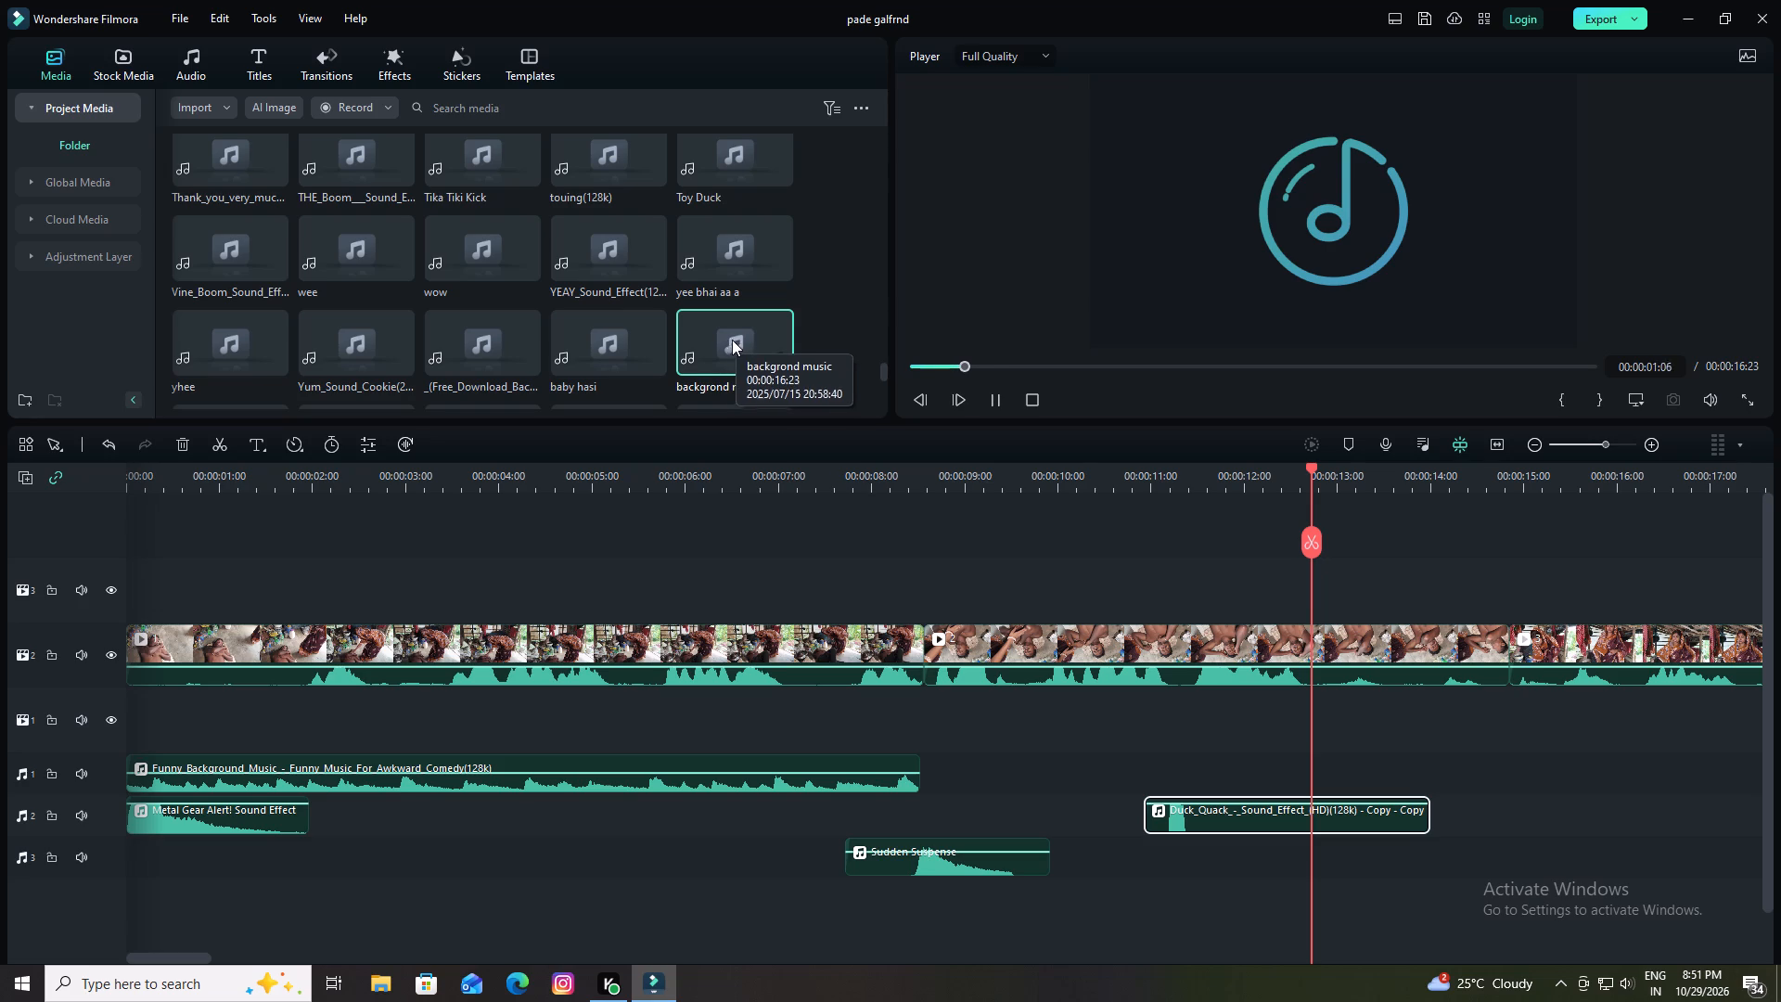
pyautogui.moveTo(727, 340); pyautogui.dragTo(1250, 855)
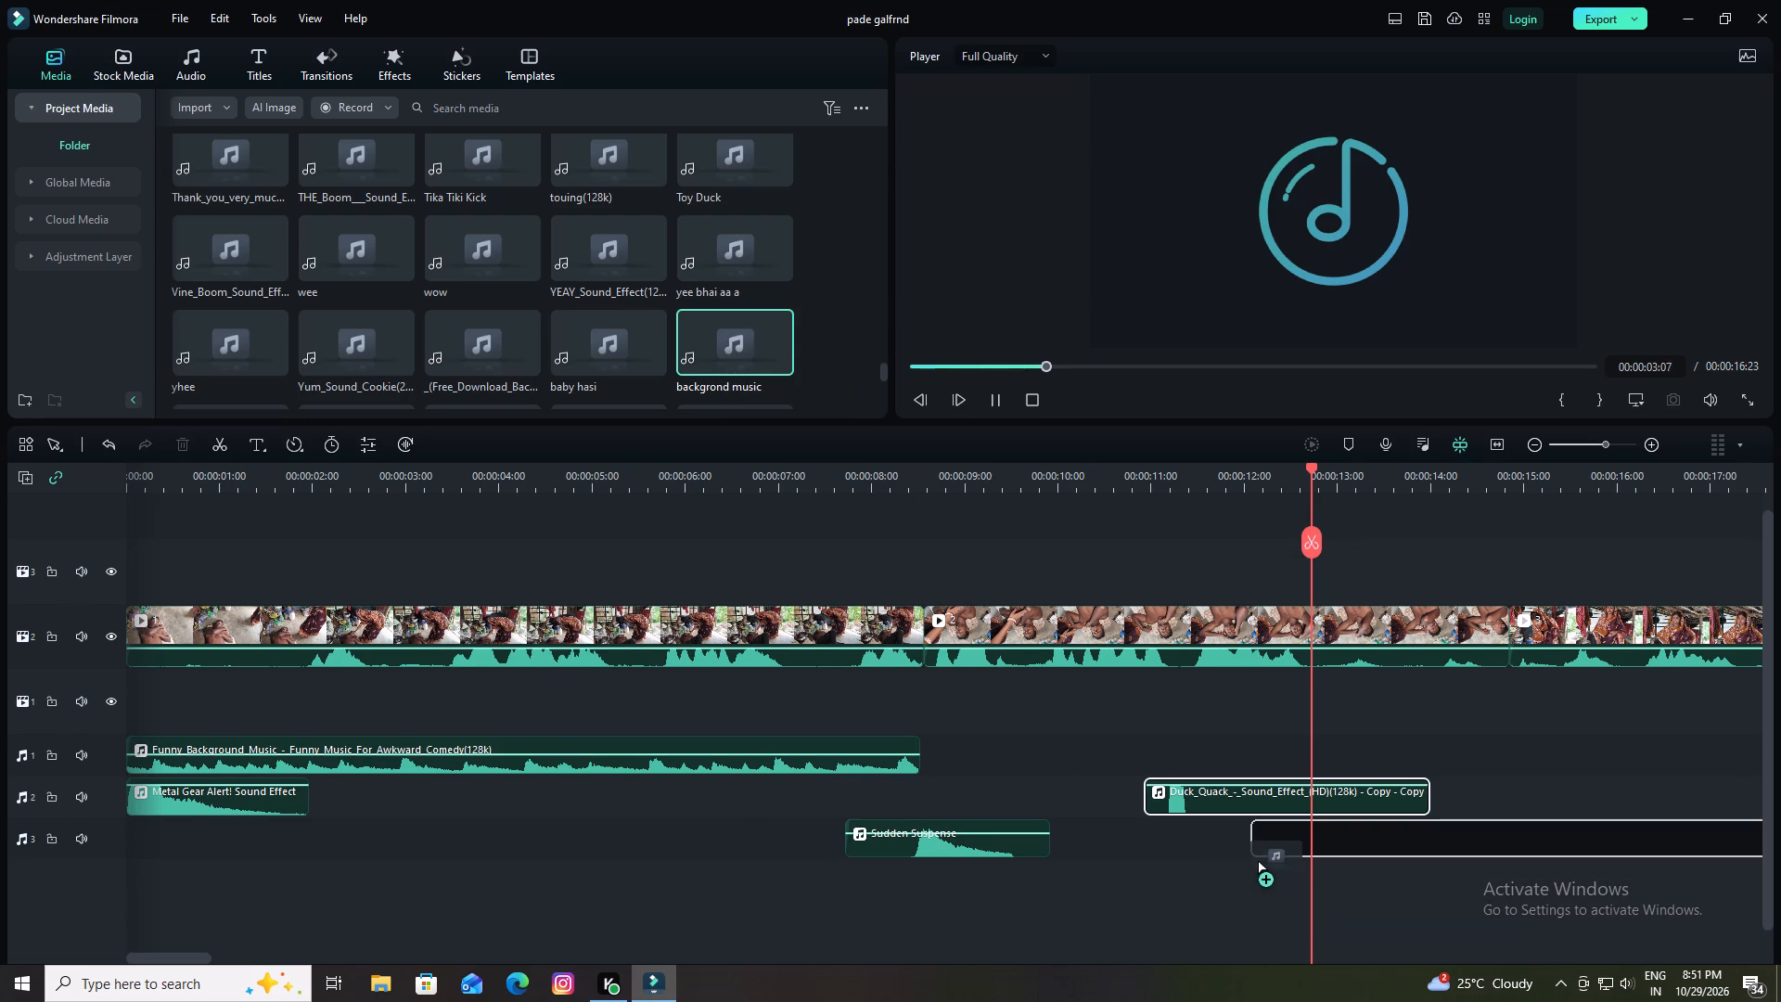
pyautogui.moveTo(1250, 855); pyautogui.dragTo(1249, 848)
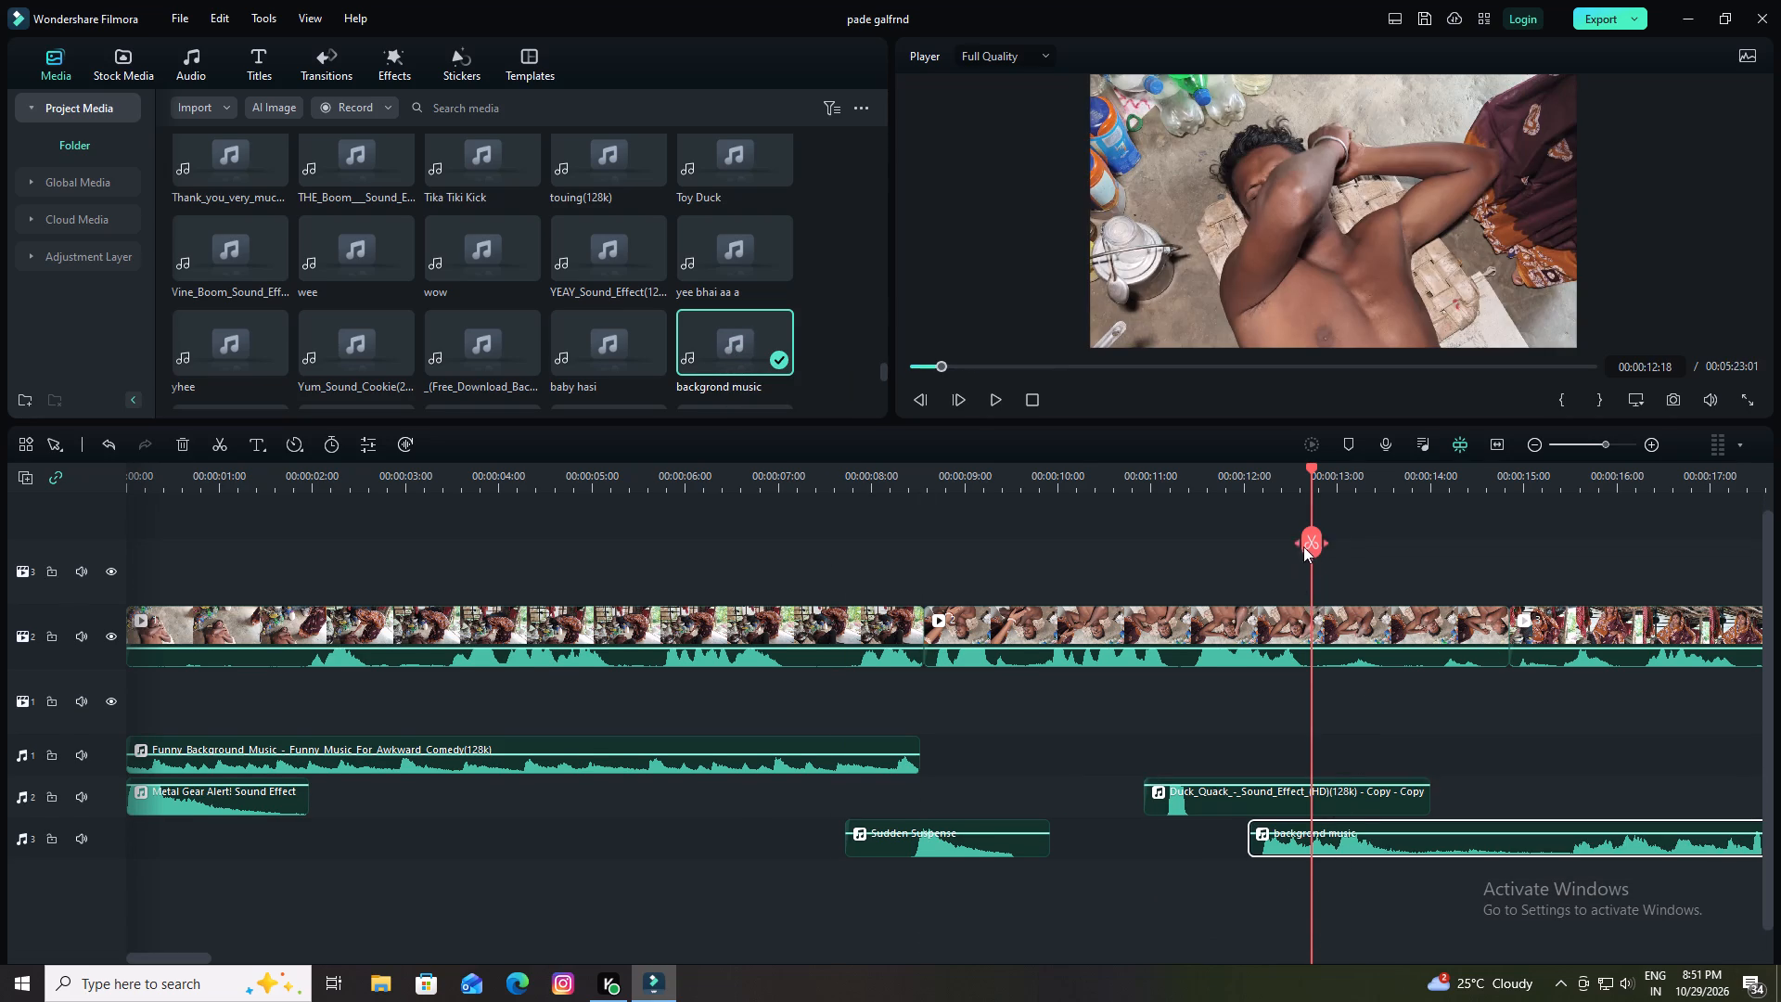
pyautogui.moveTo(1337, 848); pyautogui.dragTo(1397, 847)
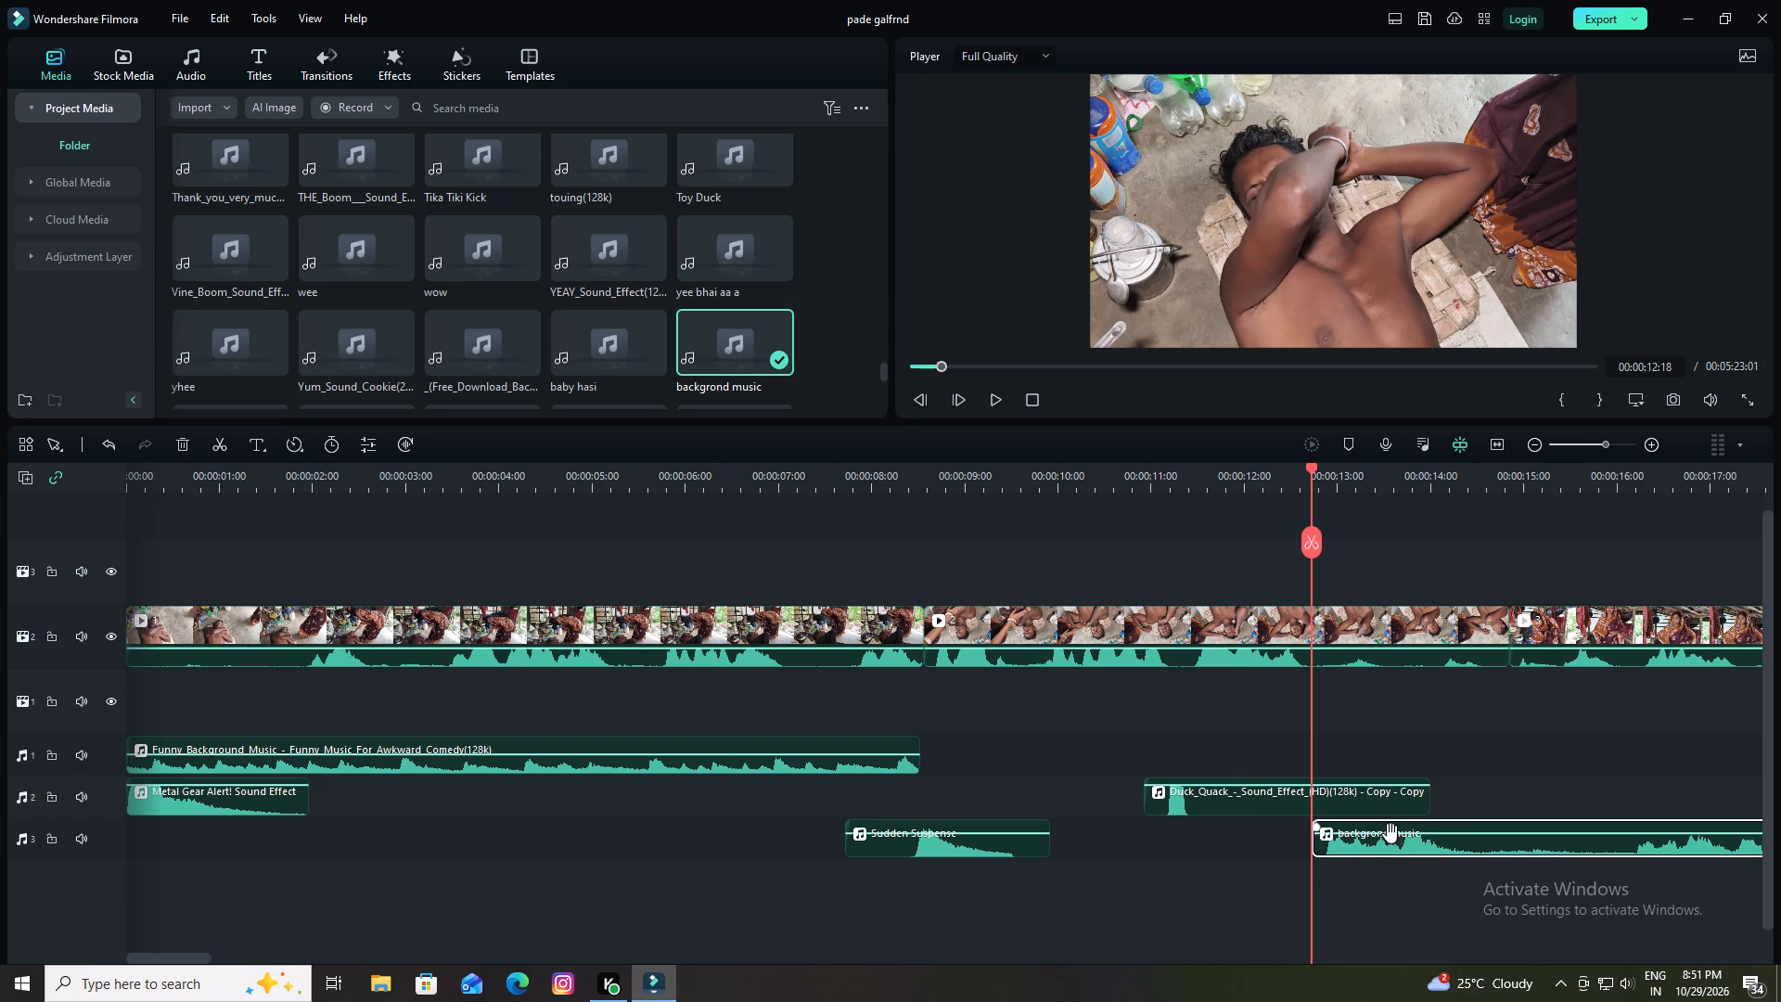
pyautogui.press('space')
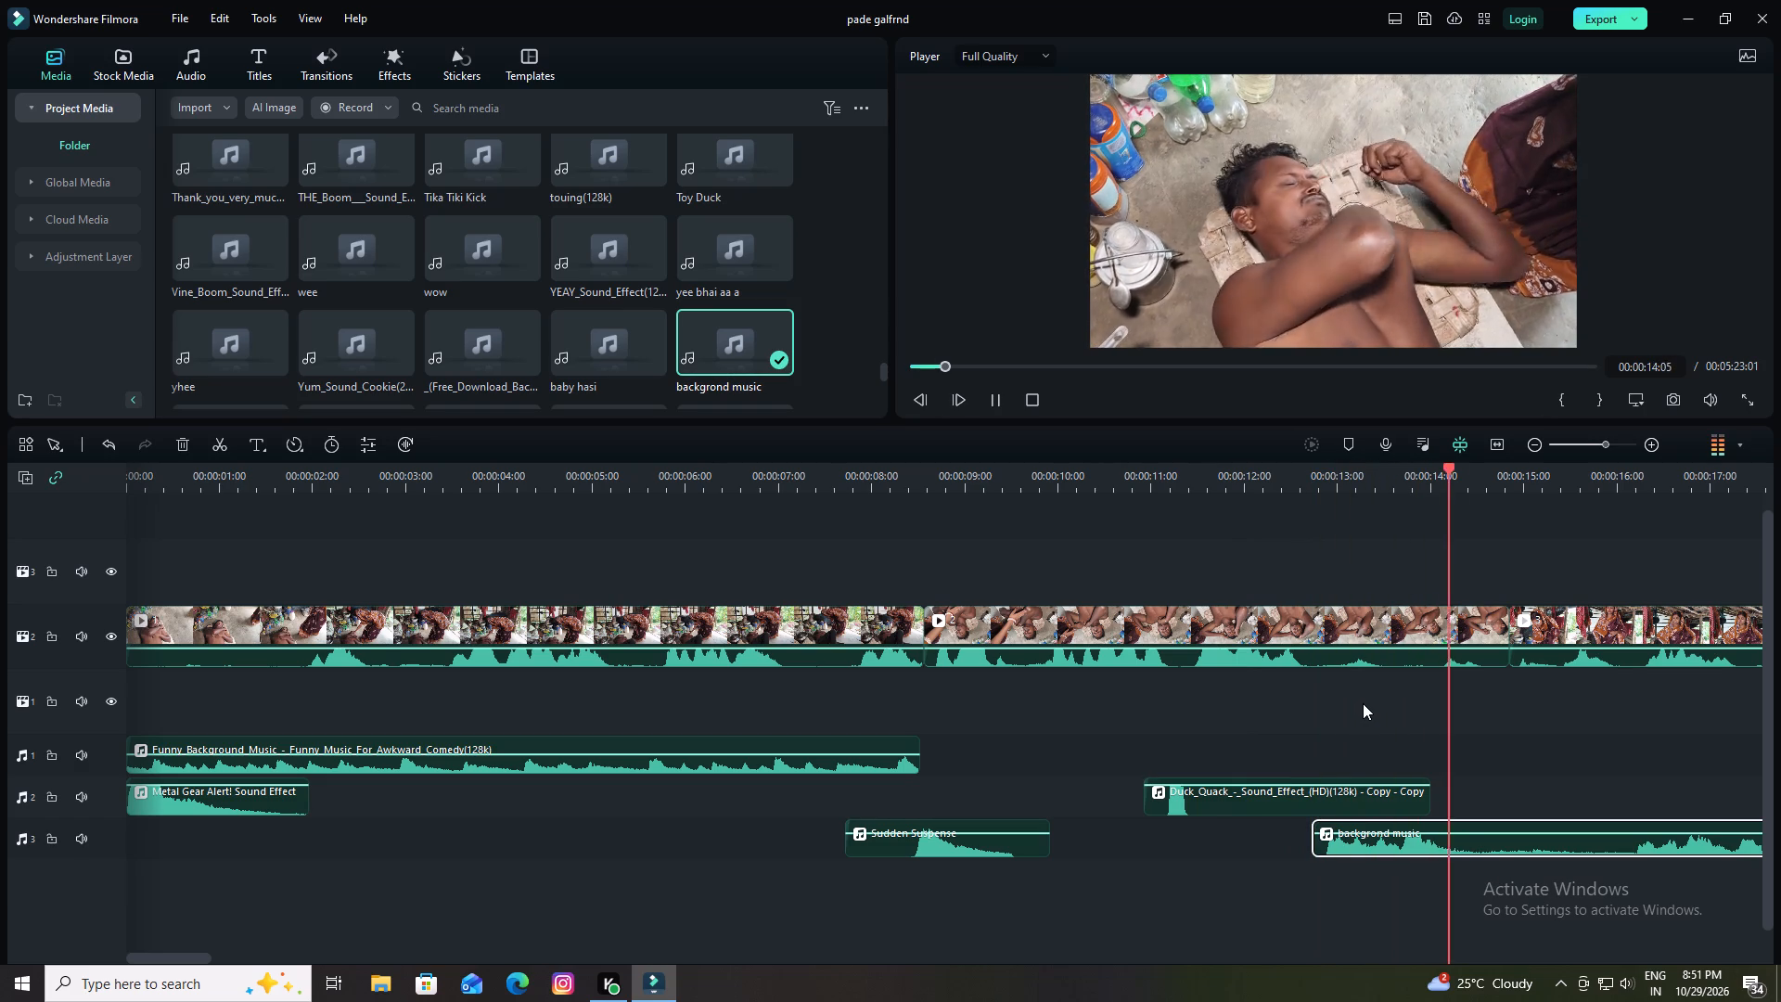
pyautogui.press('space')
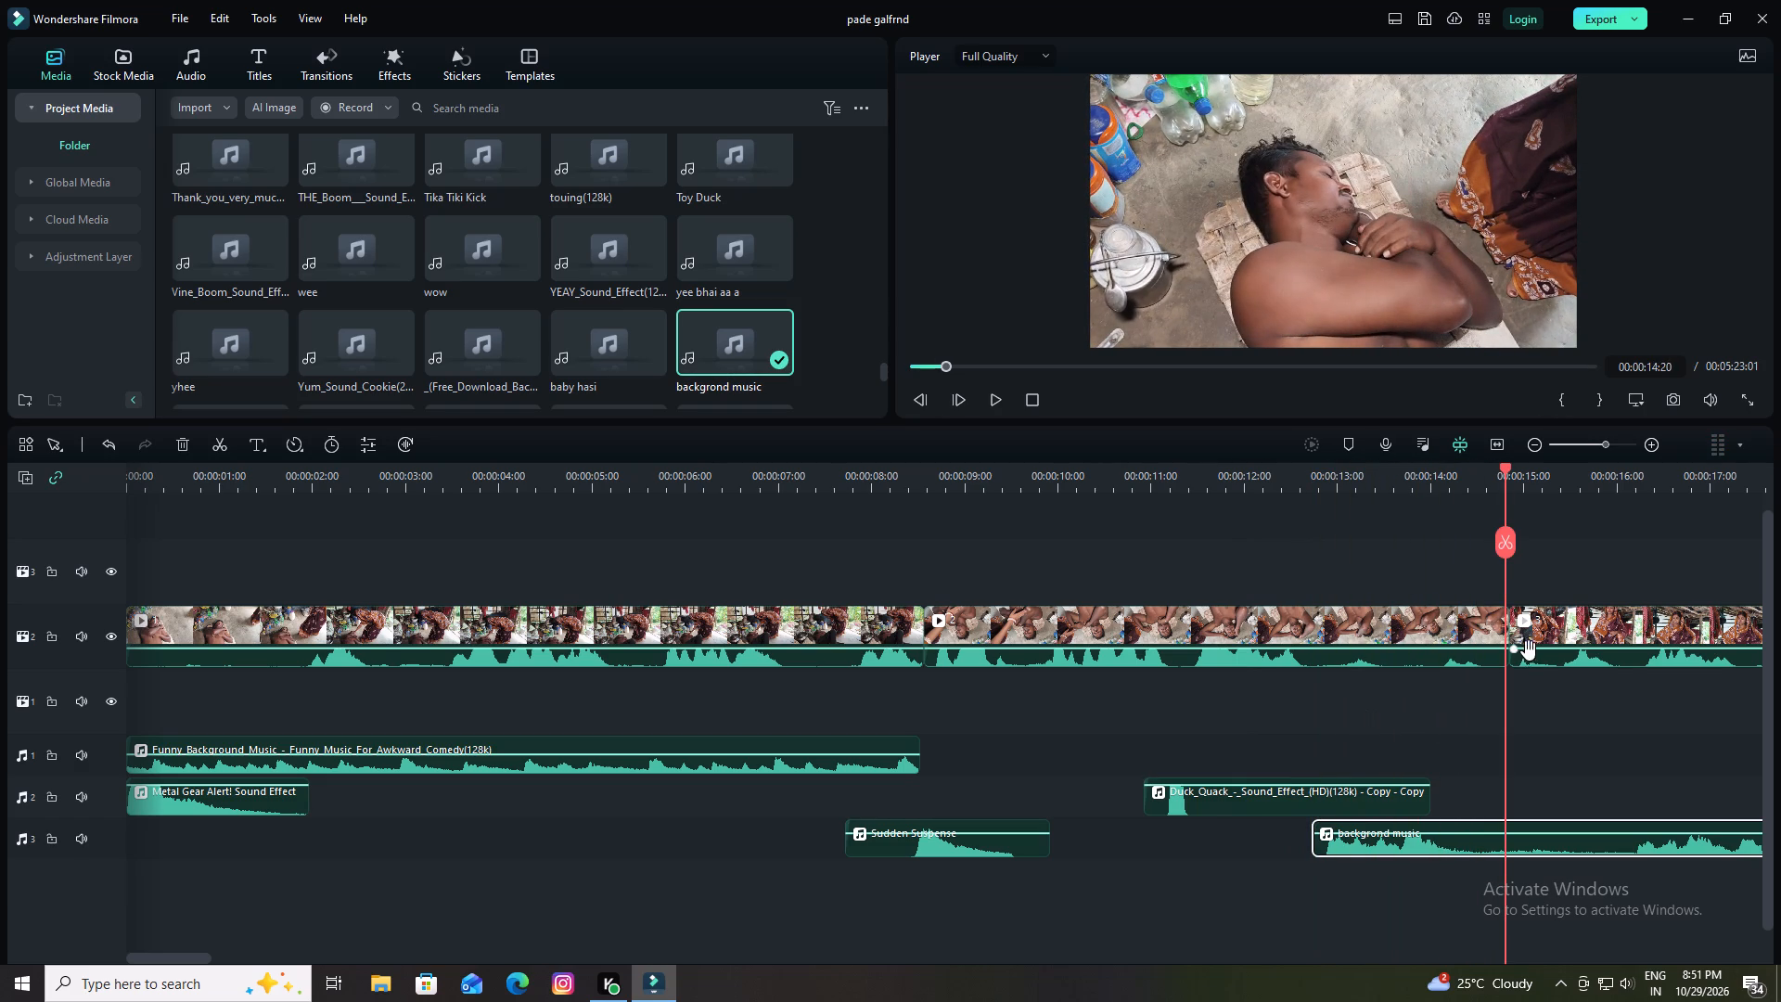
# Raise the backgrond music clip on audio track 3 to 12.00 dB and shift it slightly earlier, to about 00:00:12:11.
pyautogui.moveTo(1381, 834); pyautogui.dragTo(1381, 816)
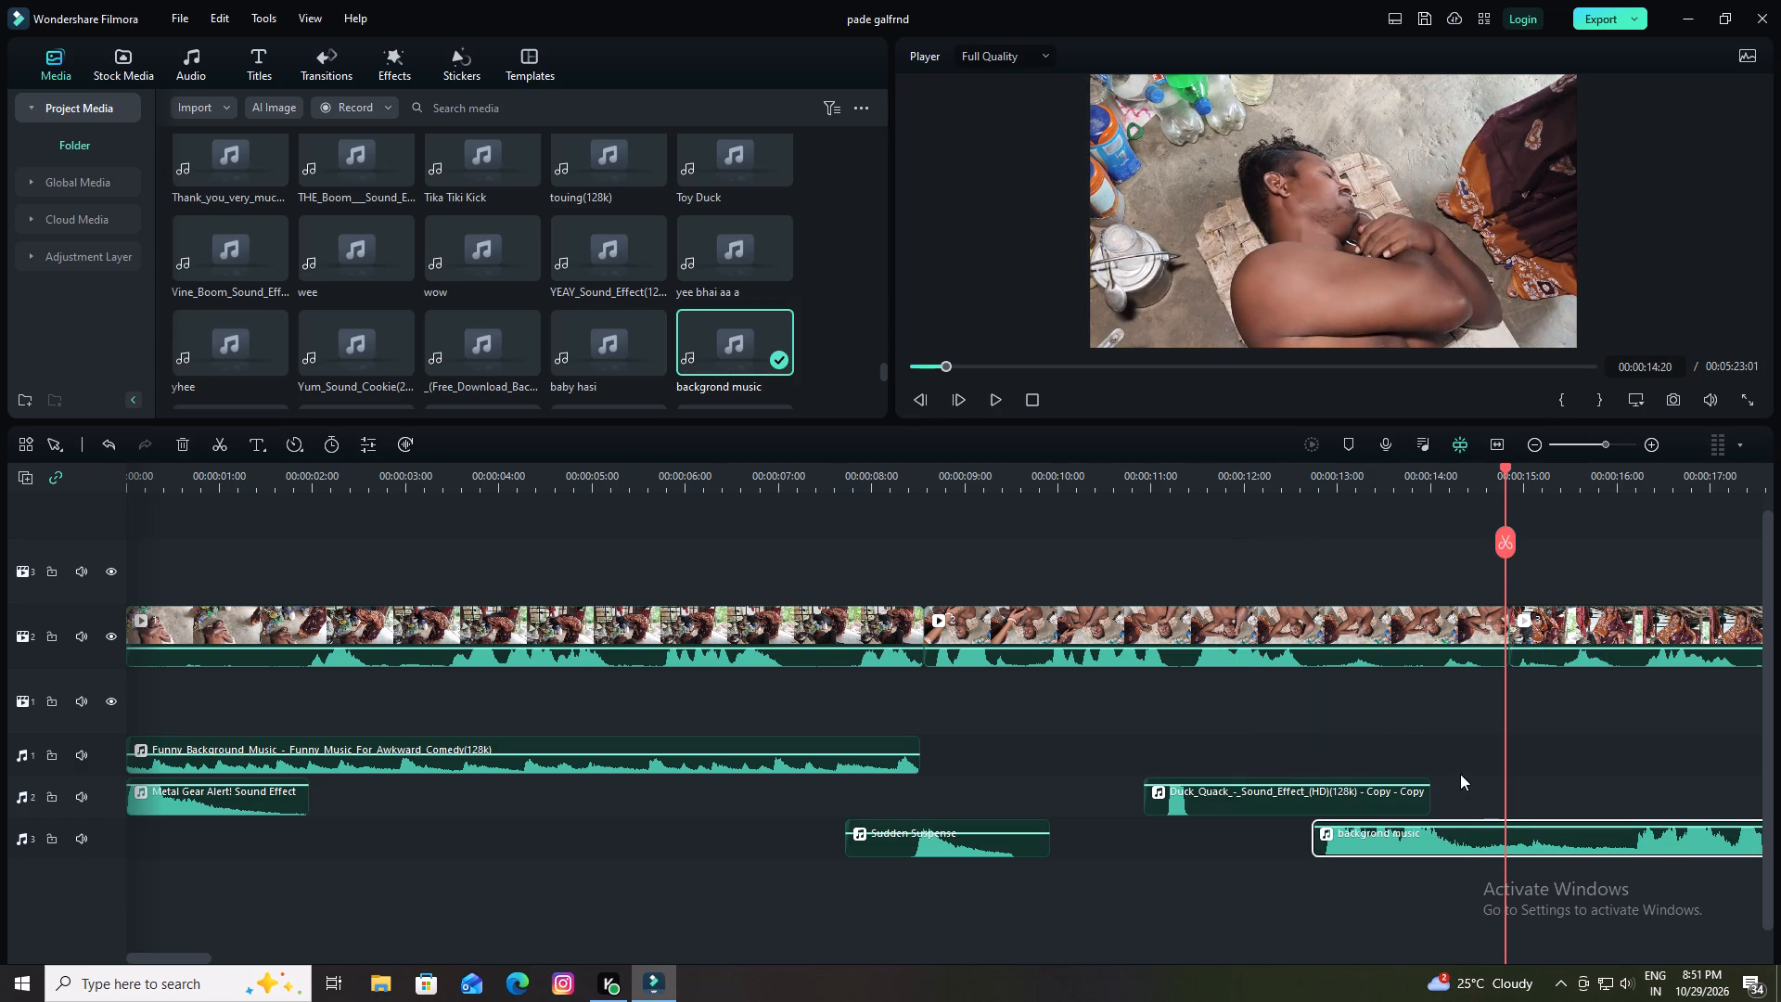
pyautogui.moveTo(1377, 850); pyautogui.dragTo(1375, 849)
pyautogui.moveTo(1375, 849); pyautogui.dragTo(1339, 854)
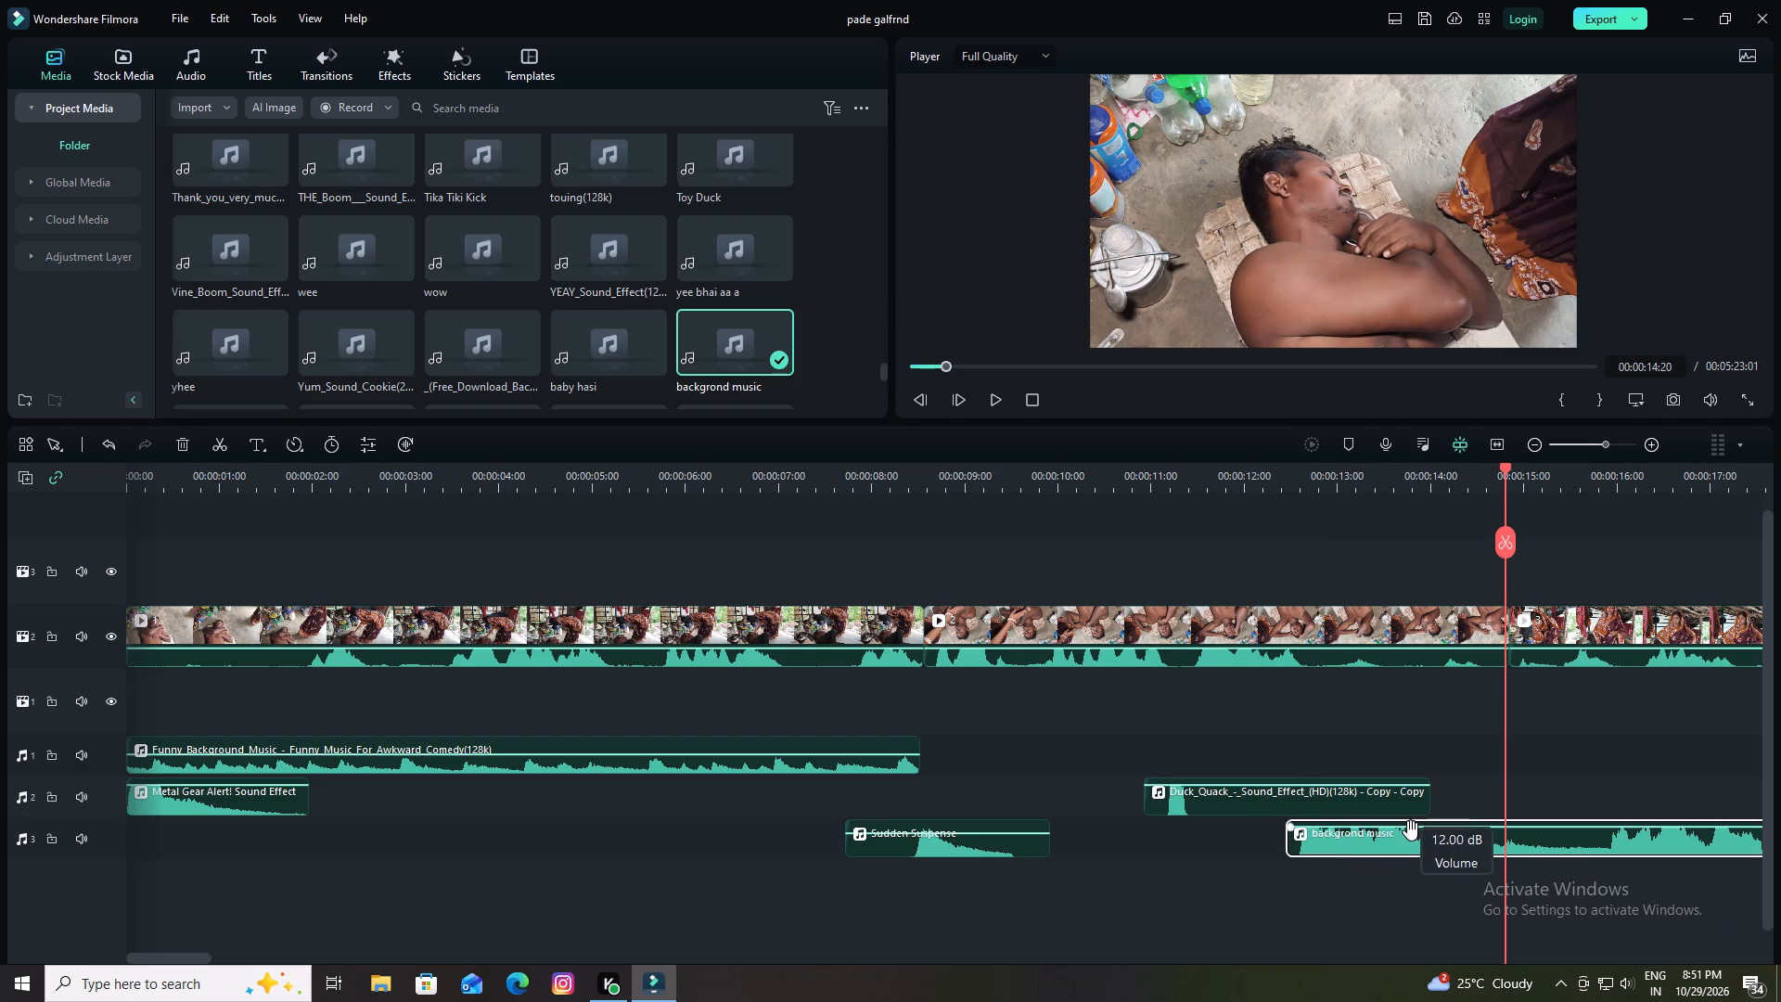
# Split the backgrond music clip on audio track 3 at 00:00:14:20 and delete the part after the cut.
pyautogui.click(1507, 543)
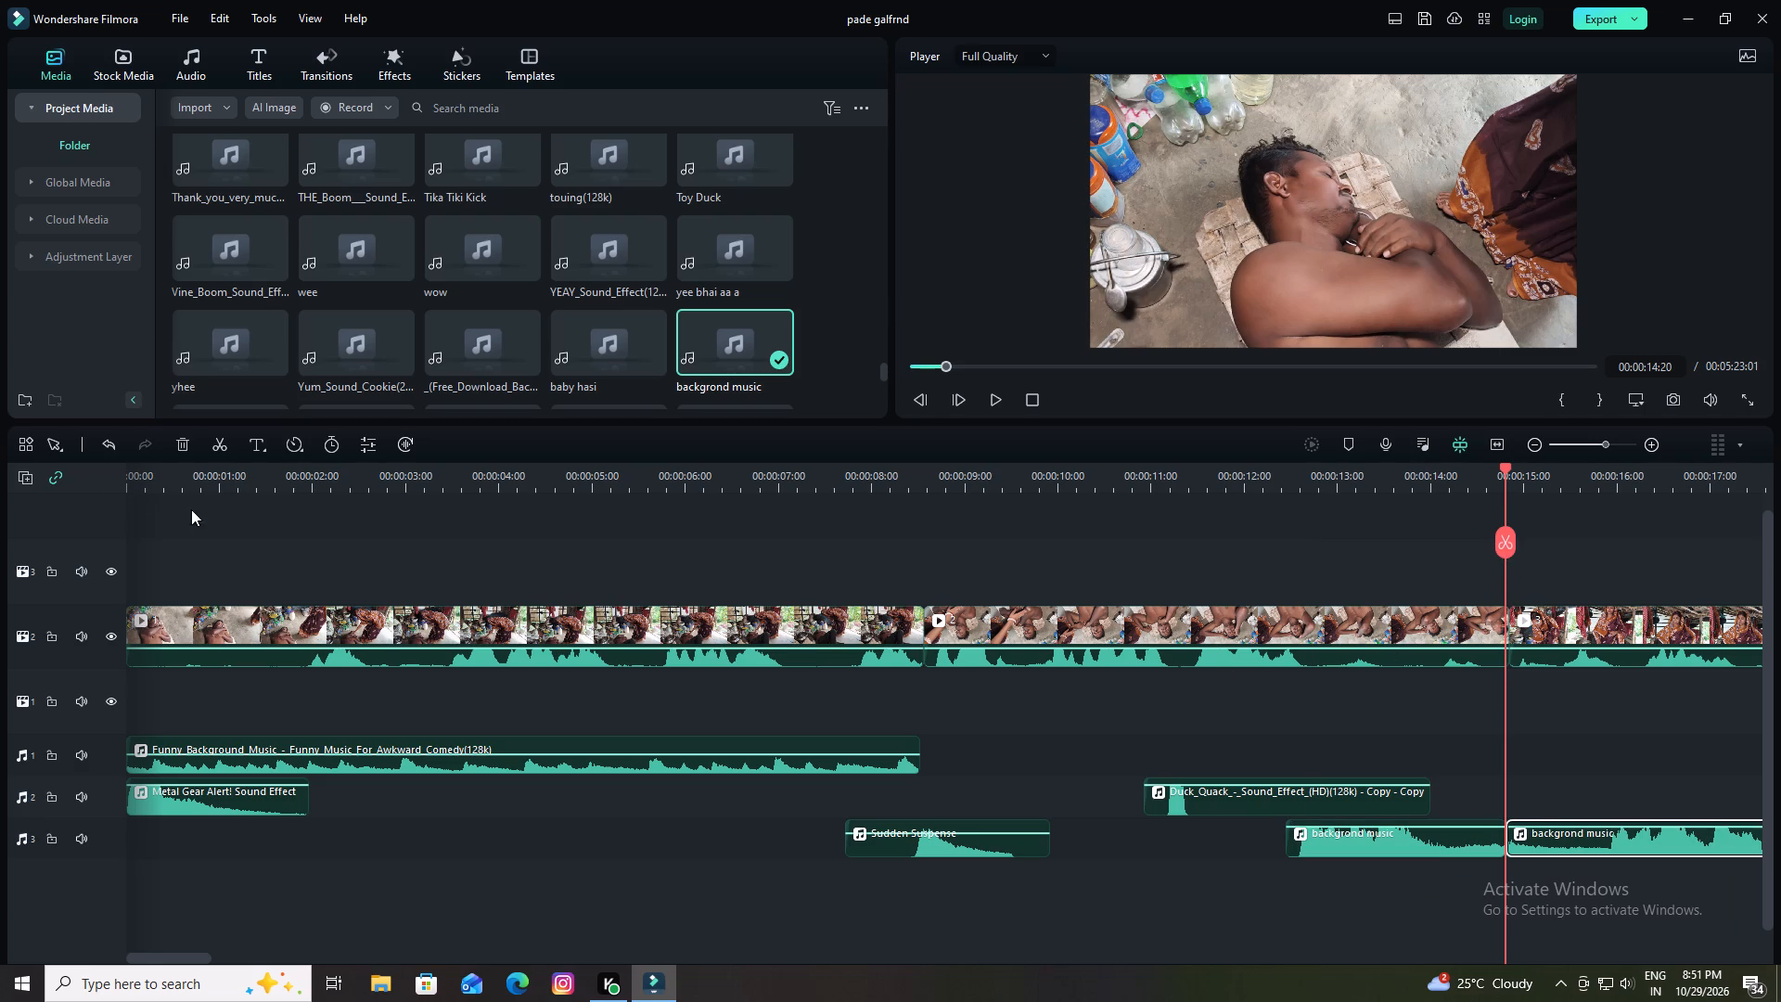
pyautogui.click(185, 443)
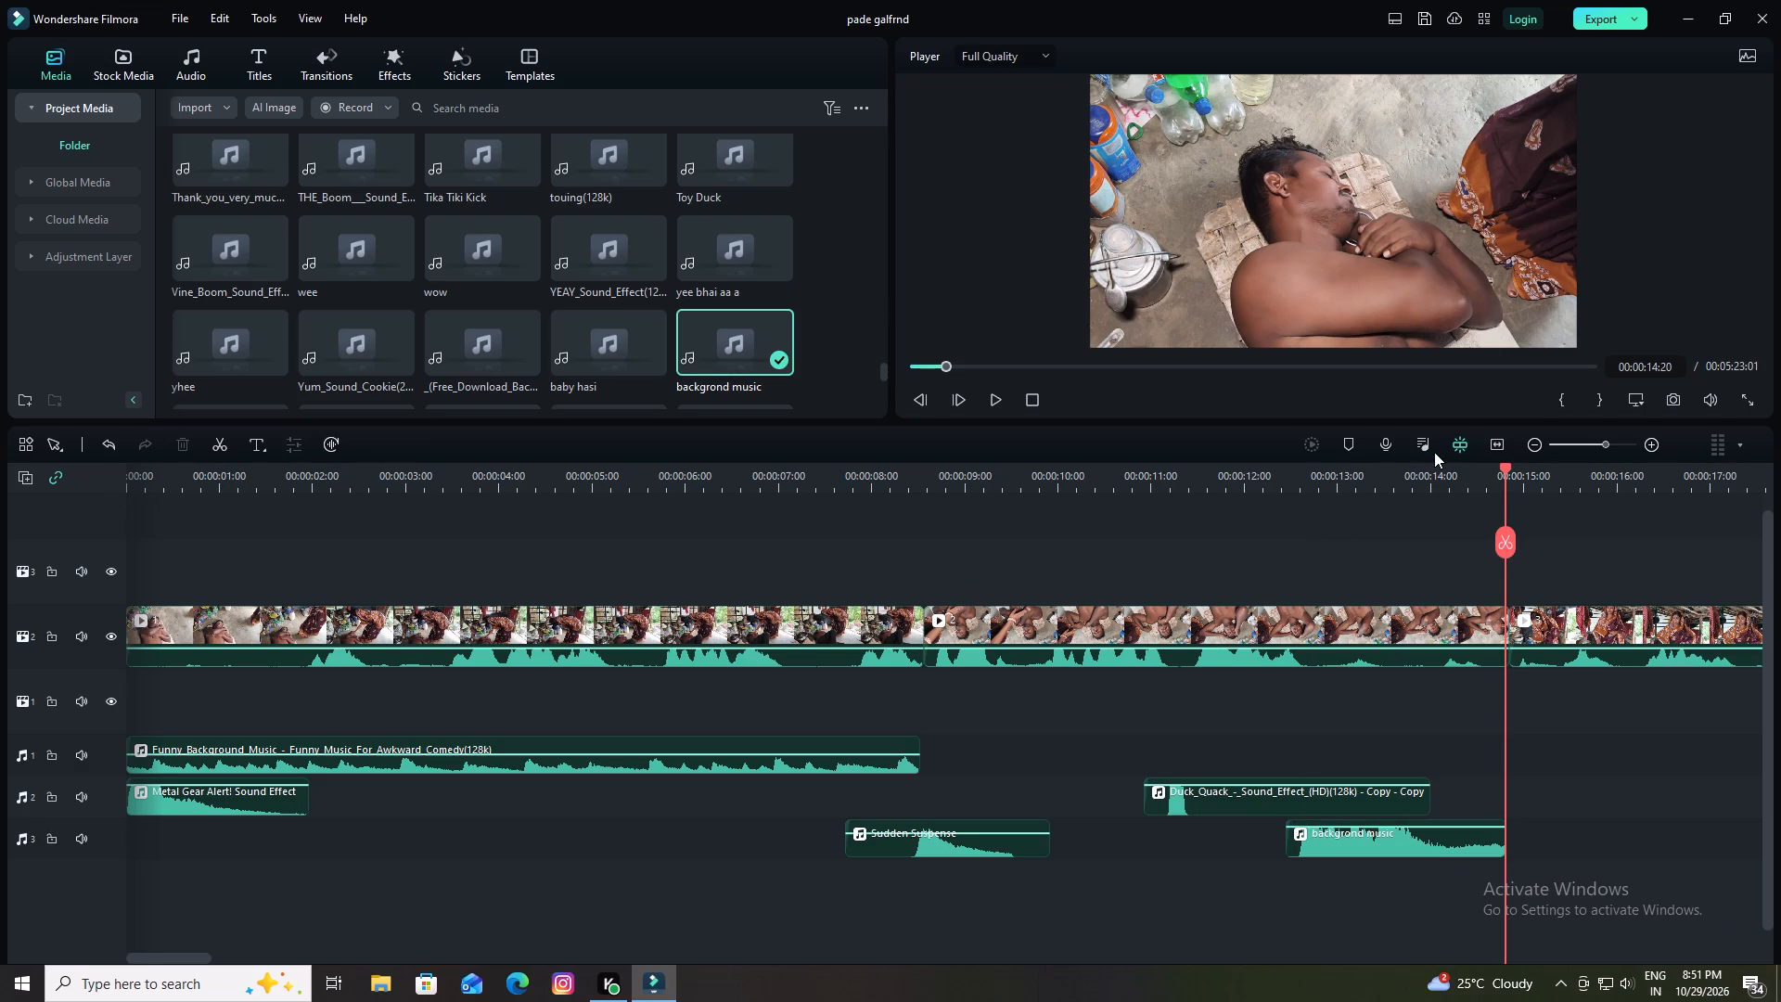
# Play across the cut between the second and third video clips and park the playhead at 00:00:14:21.
pyautogui.moveTo(1425, 479); pyautogui.dragTo(1172, 477)
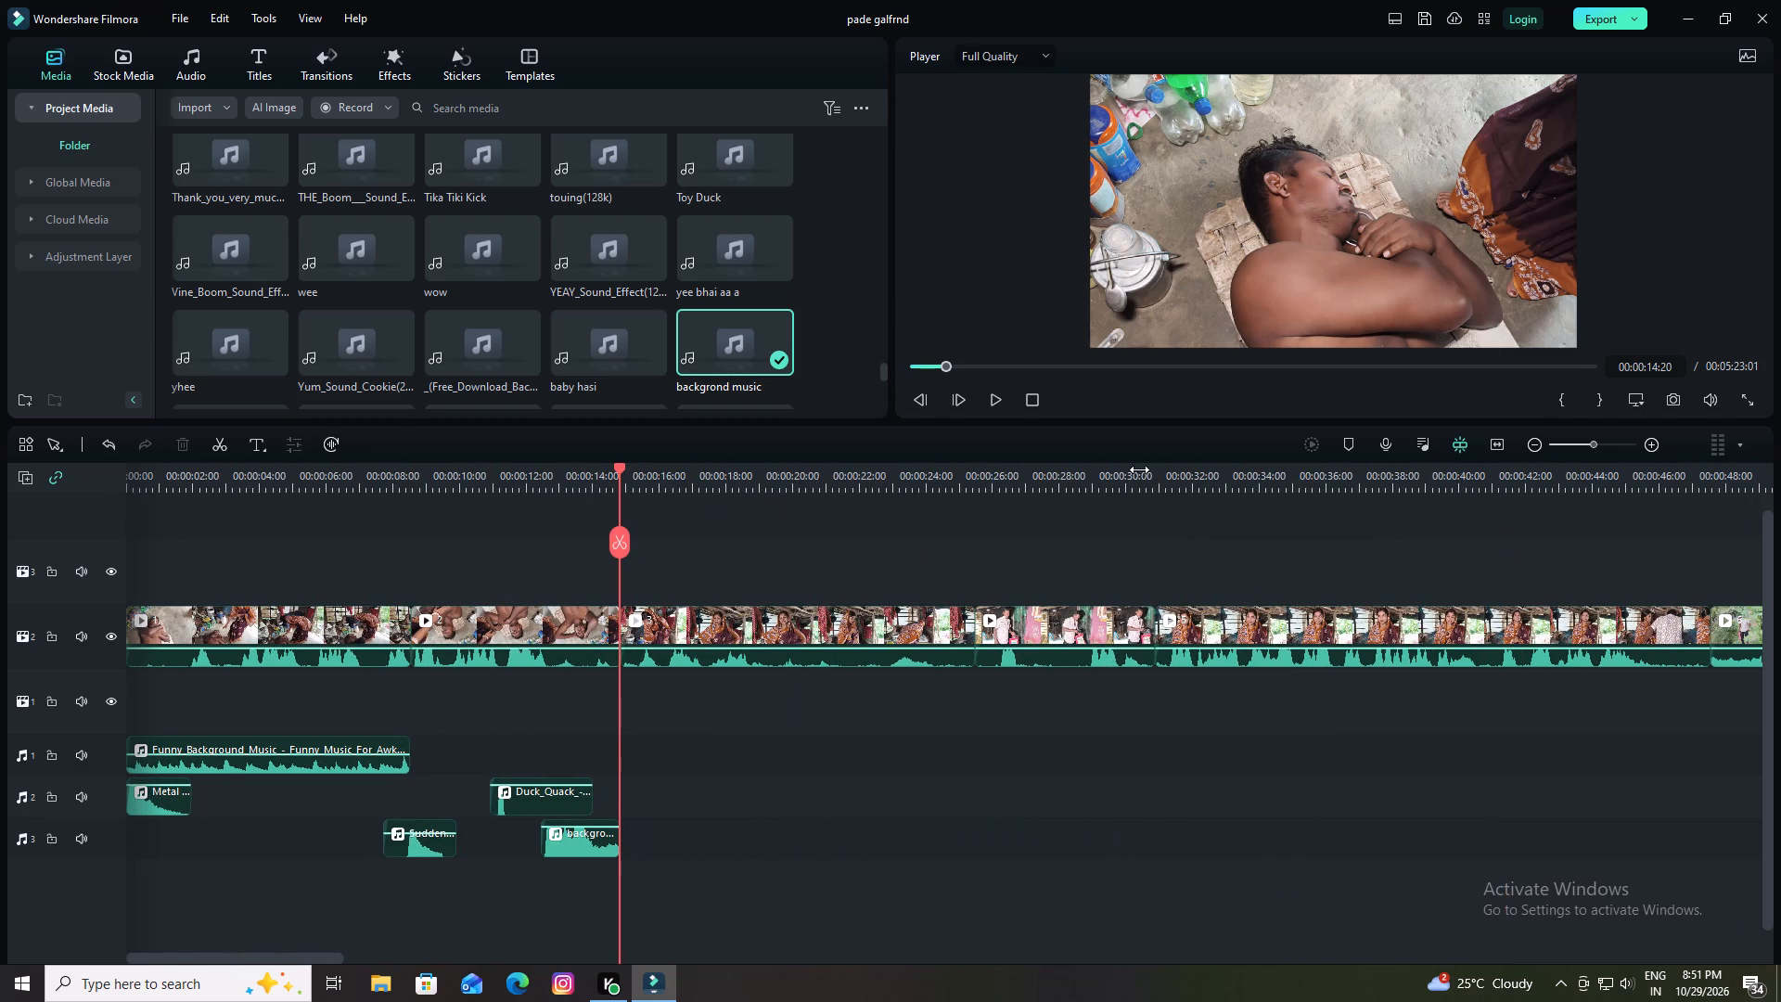
pyautogui.moveTo(725, 481); pyautogui.dragTo(1116, 524)
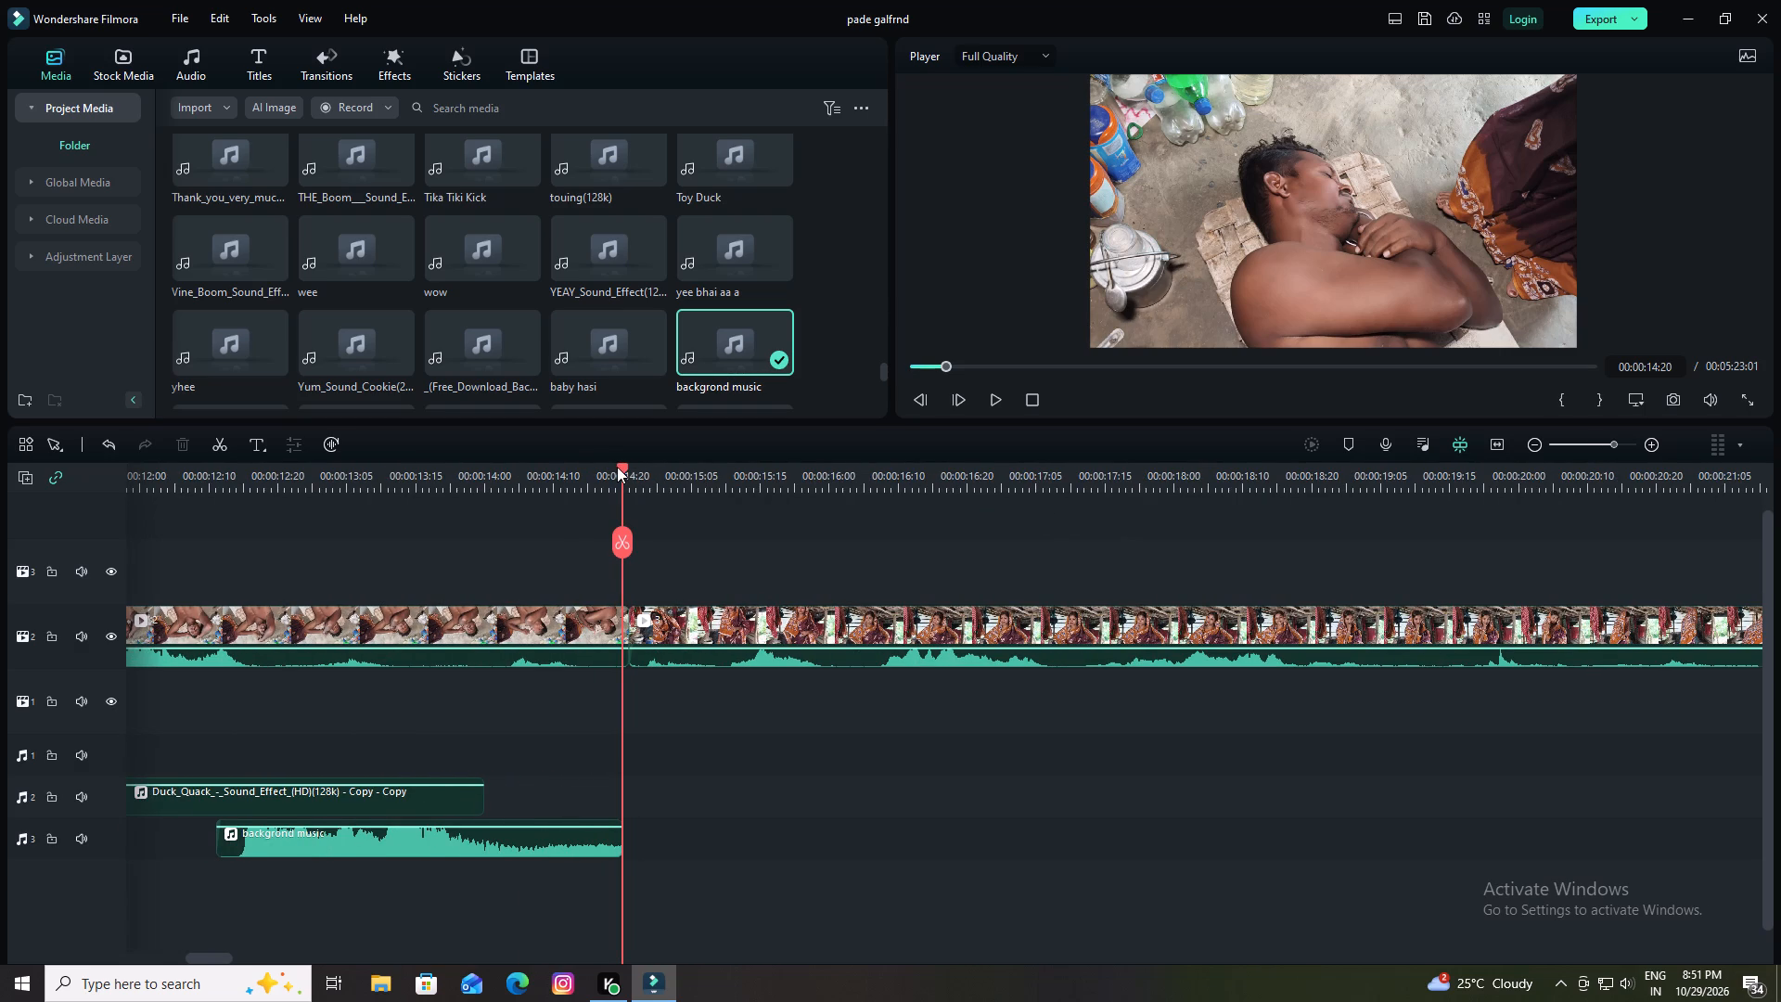
pyautogui.moveTo(621, 467); pyautogui.dragTo(550, 477)
pyautogui.press('space')
pyautogui.press('space')
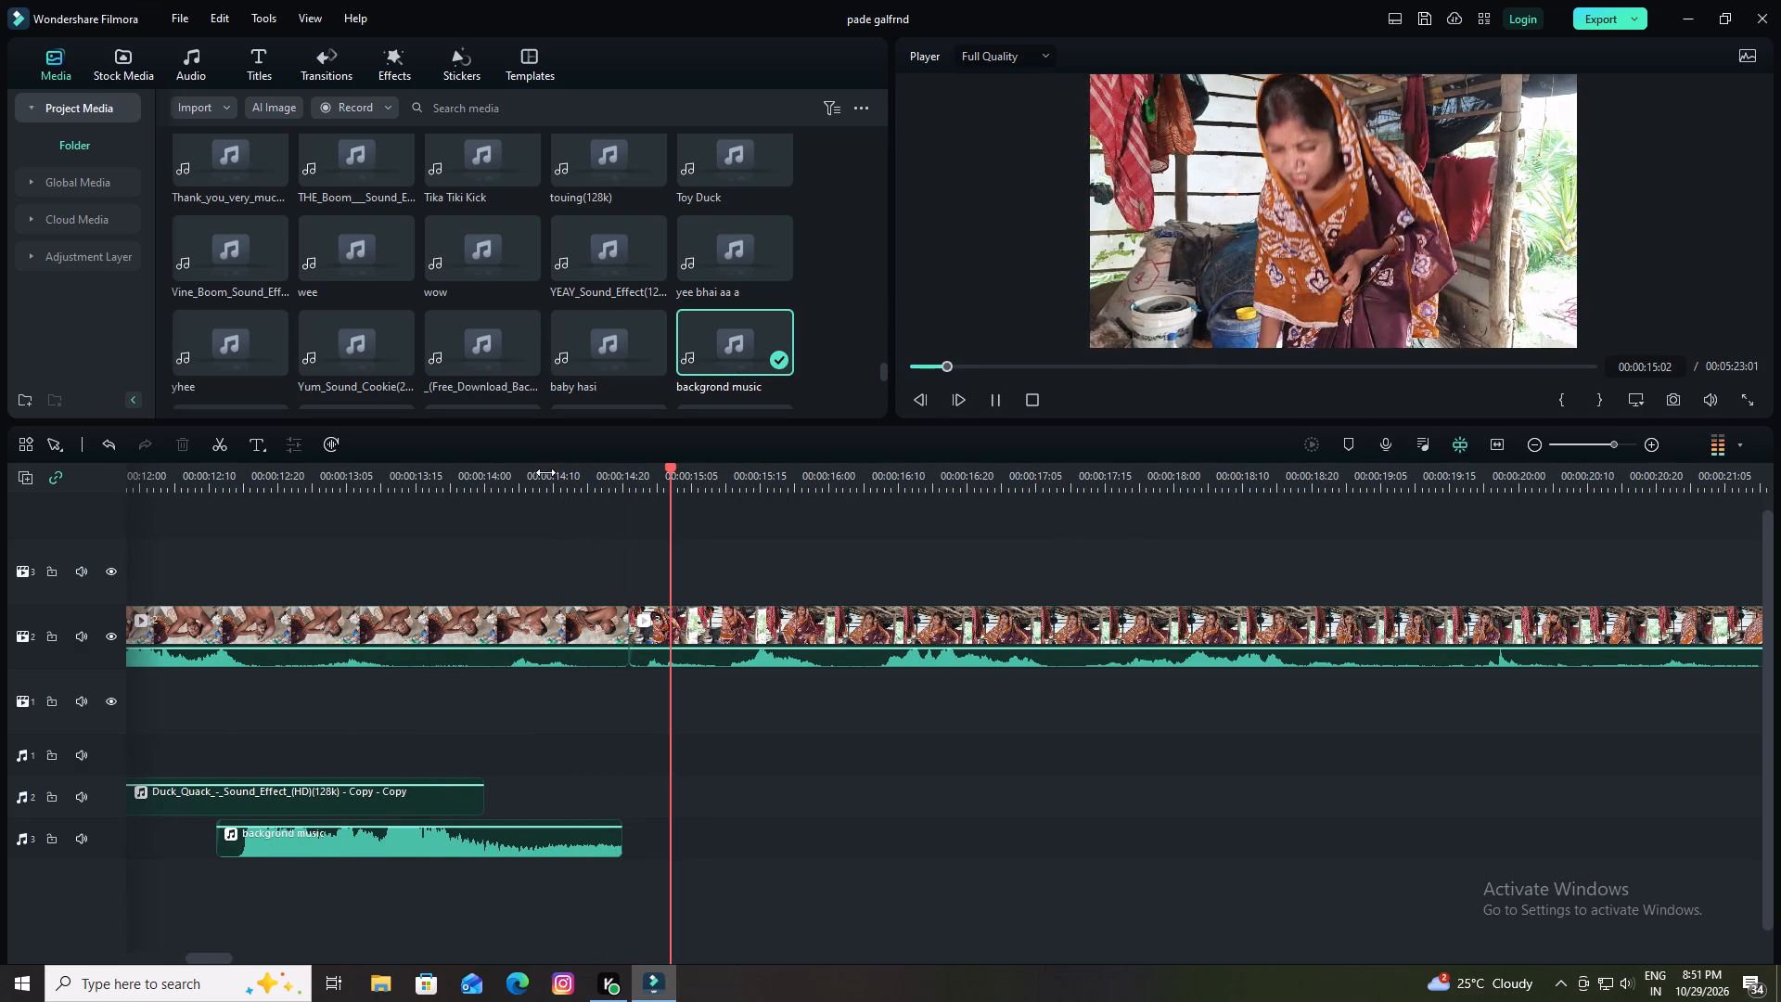
pyautogui.moveTo(683, 466); pyautogui.dragTo(642, 485)
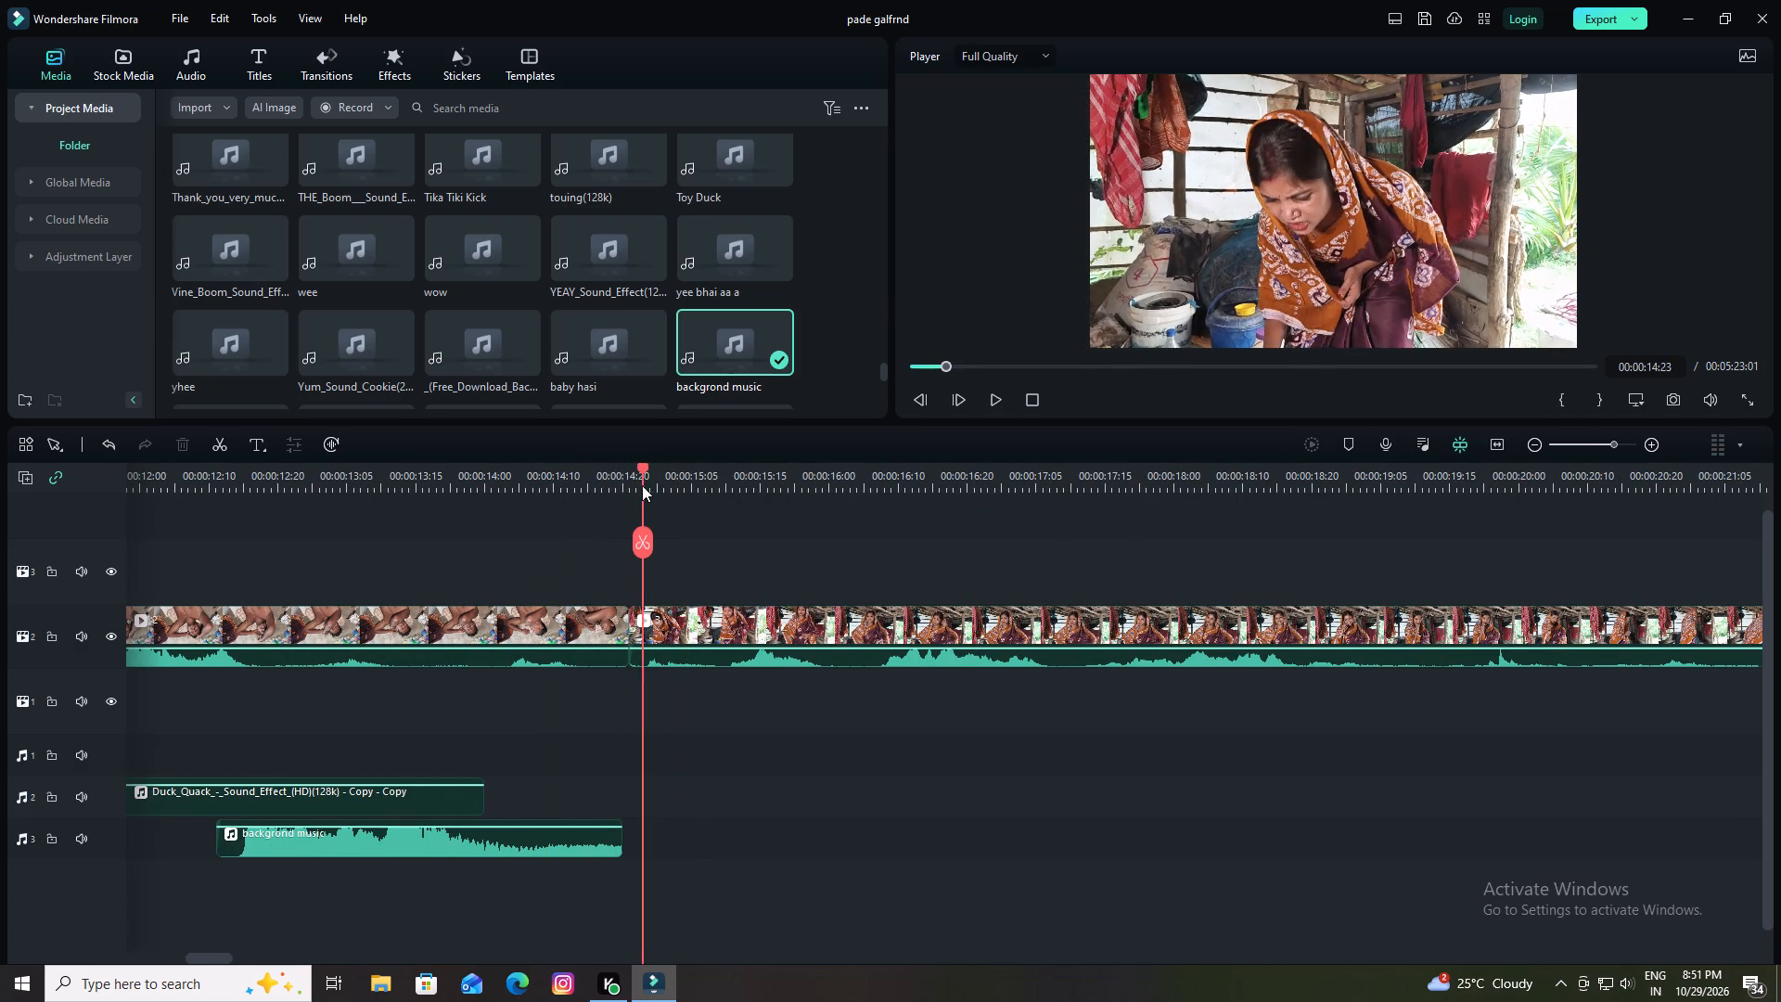
pyautogui.moveTo(642, 485); pyautogui.dragTo(631, 486)
# Search the project media for "su" and audition the Suspense 3 and Suspense 2 sounds.
pyautogui.click(520, 104)
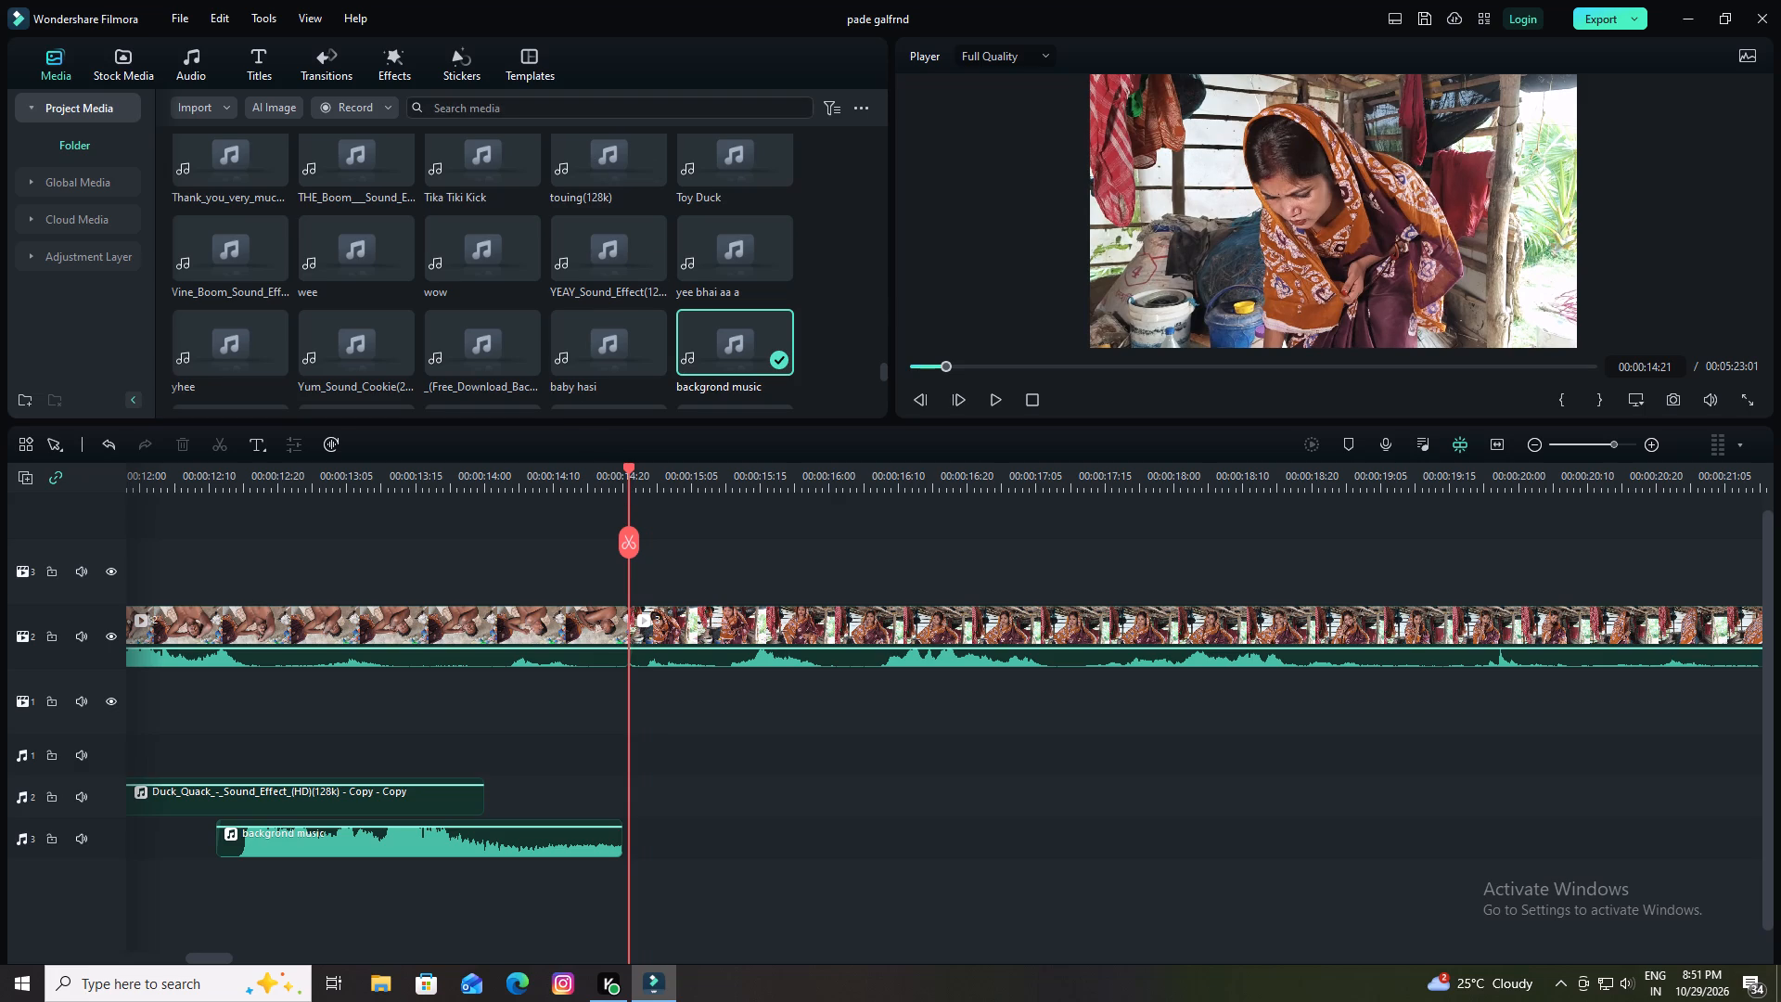
pyautogui.click(468, 105)
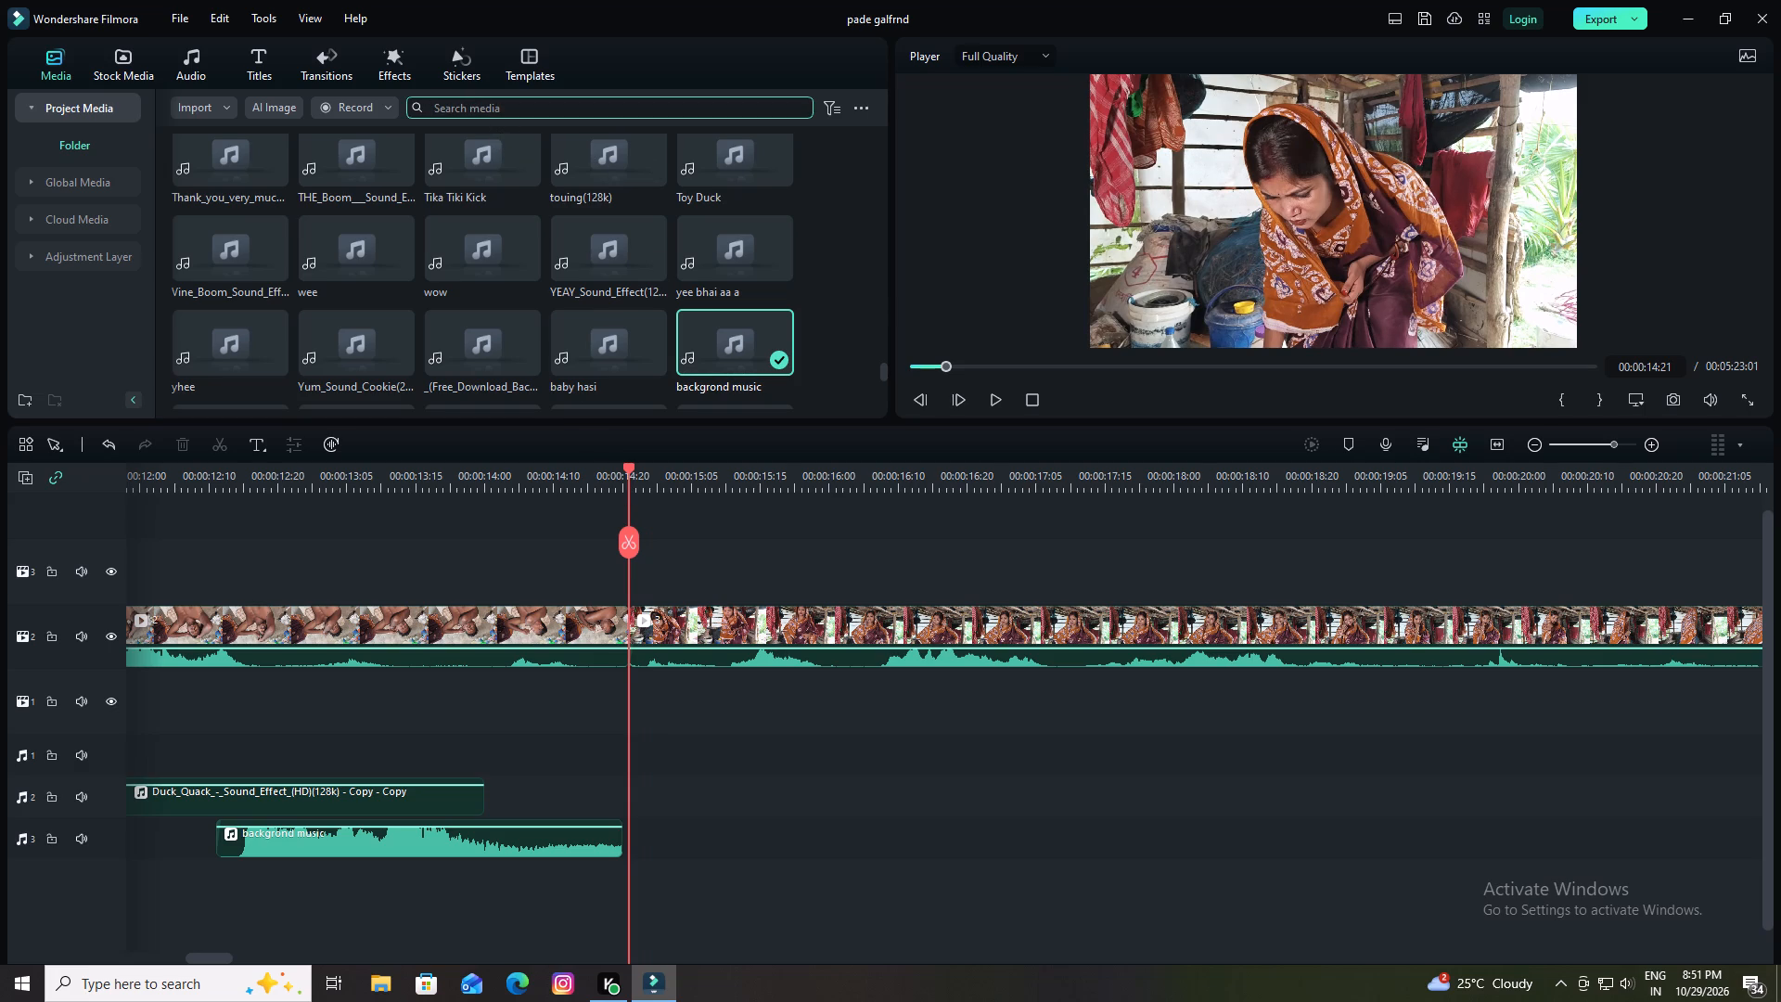
pyautogui.press('s')
pyautogui.press('u')
pyautogui.press('Return')
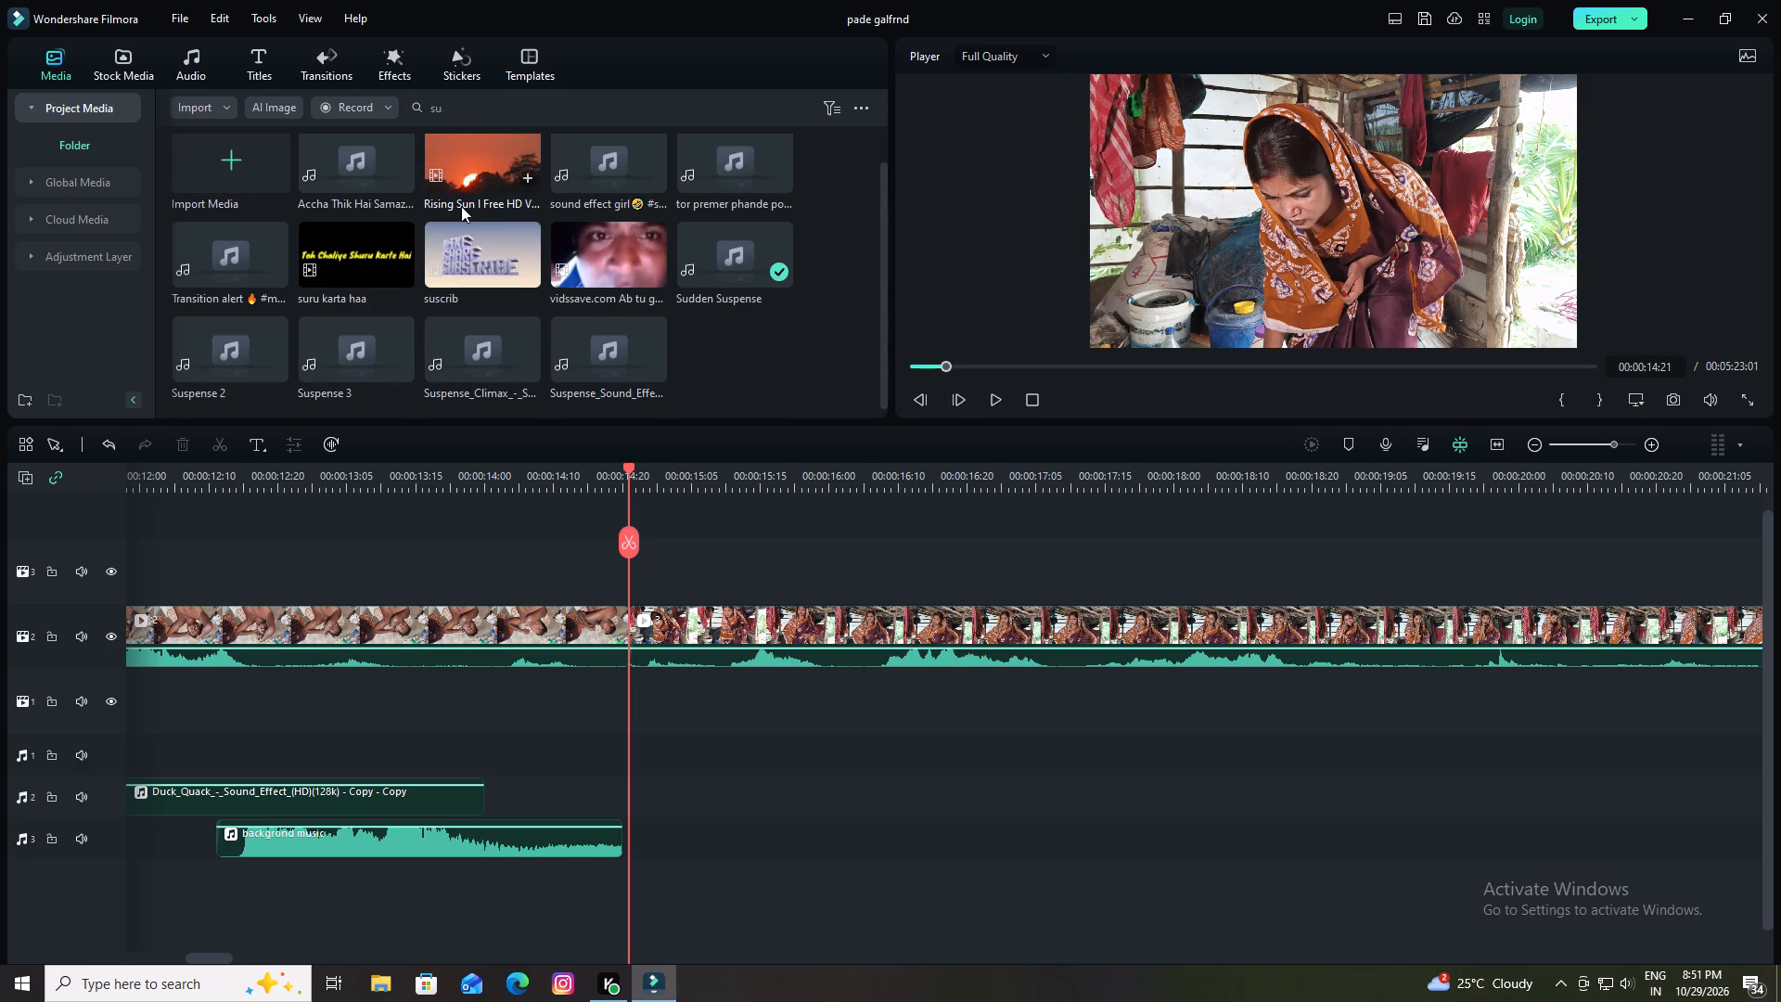
pyautogui.moveTo(378, 356); pyautogui.dragTo(375, 368)
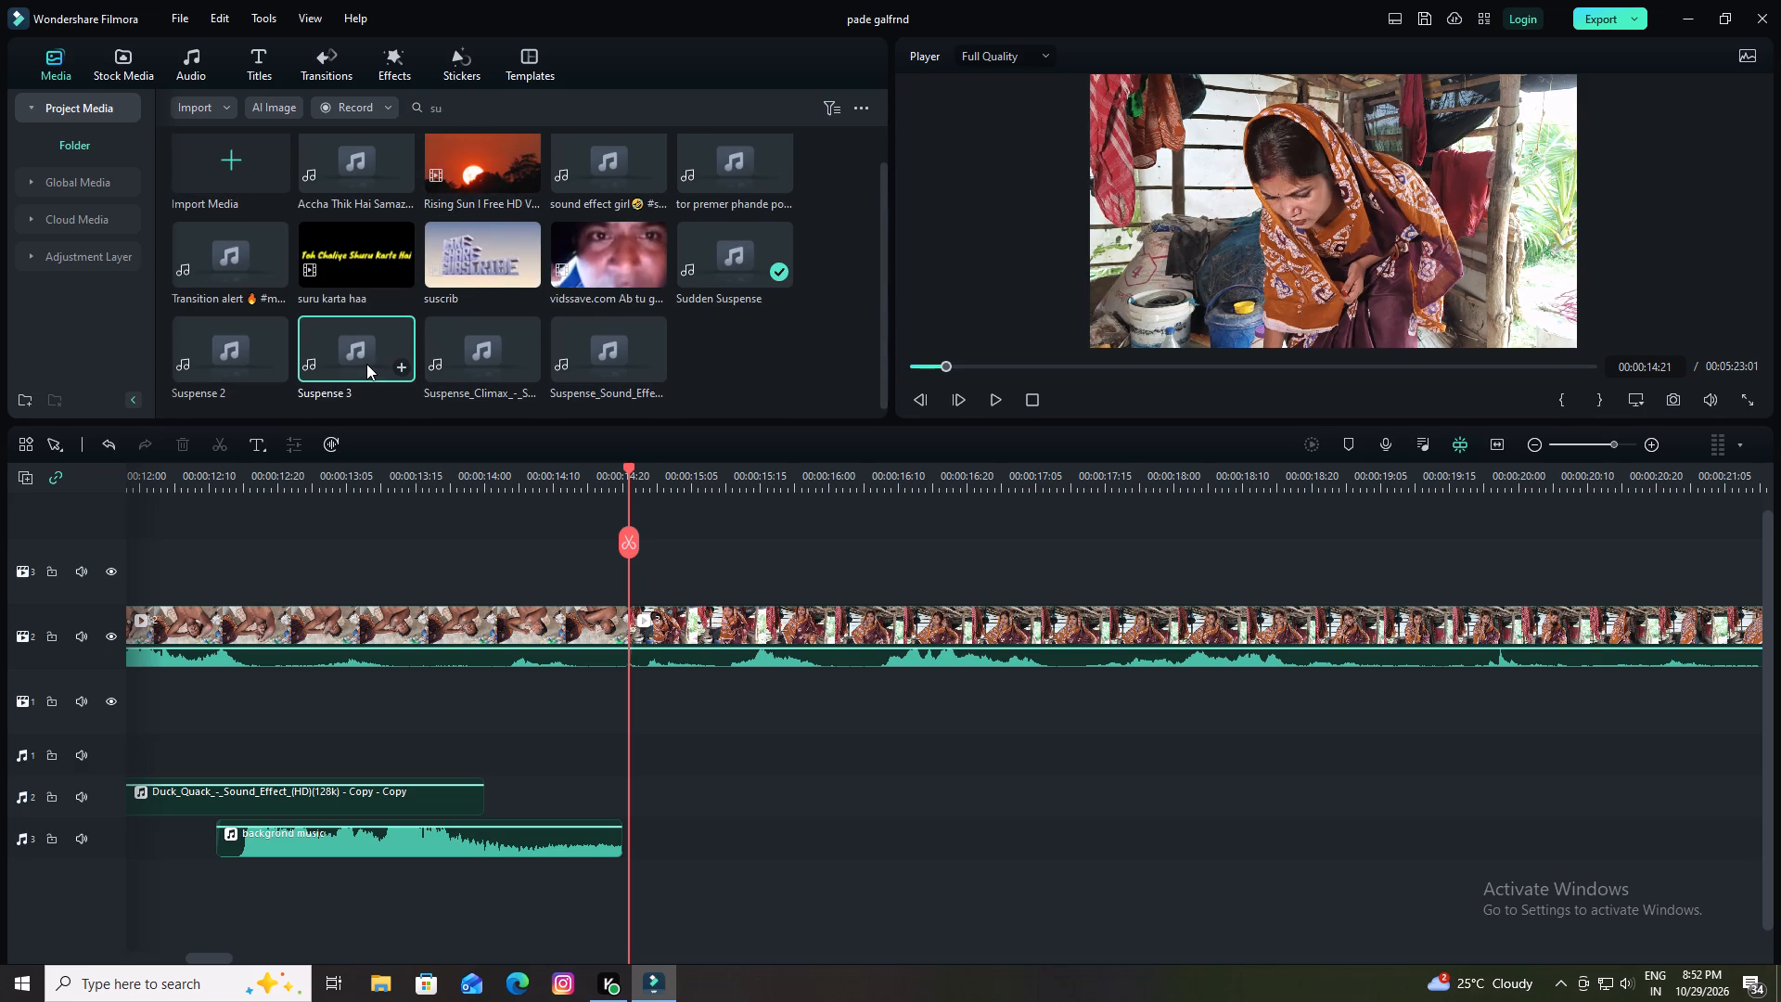
pyautogui.click(364, 358)
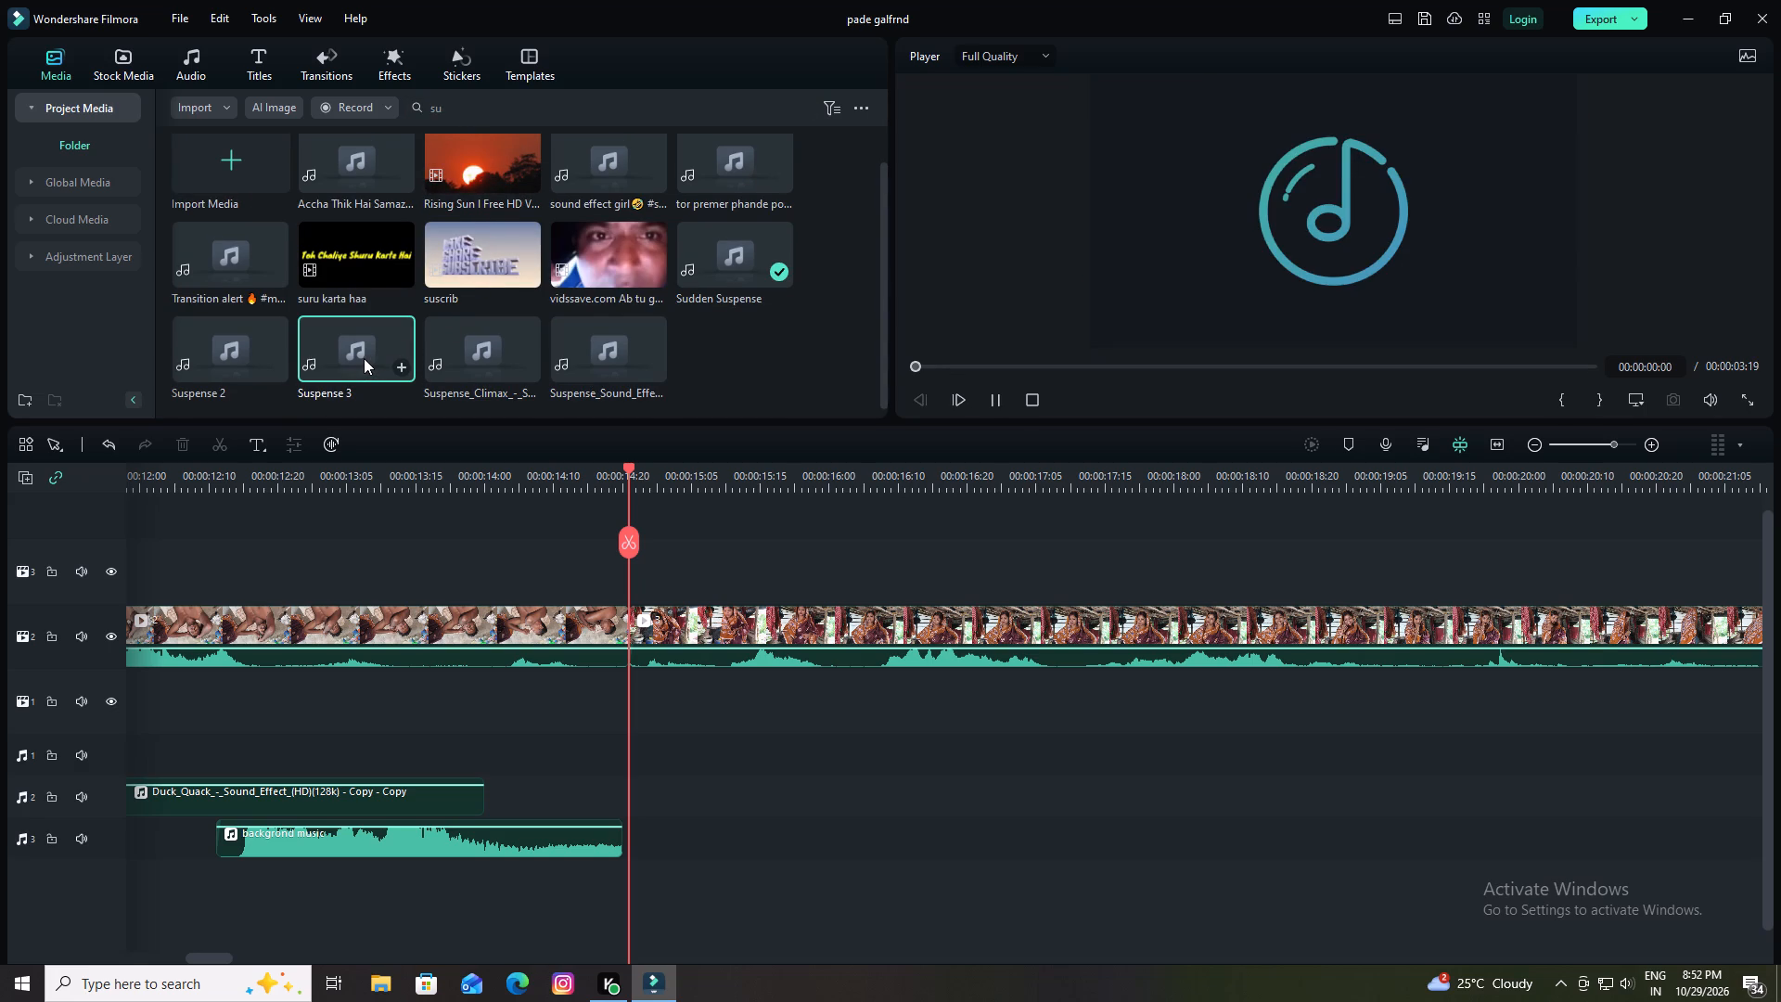
pyautogui.click(239, 356)
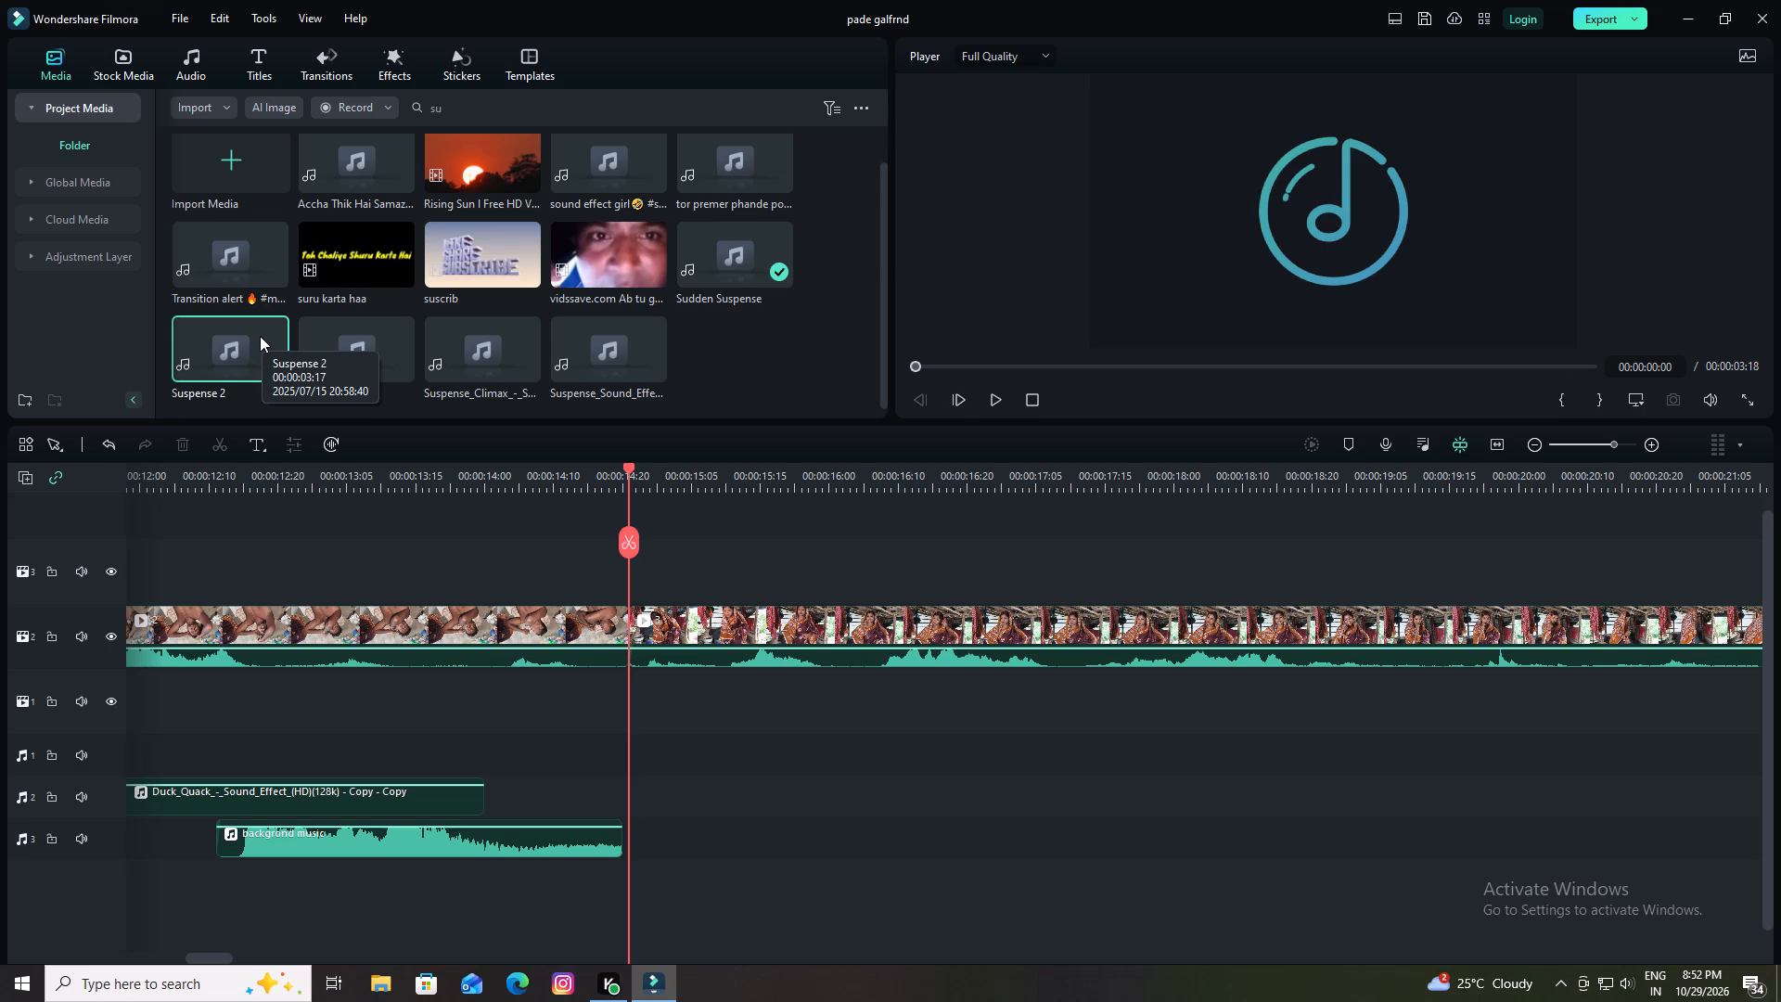
pyautogui.click(260, 335)
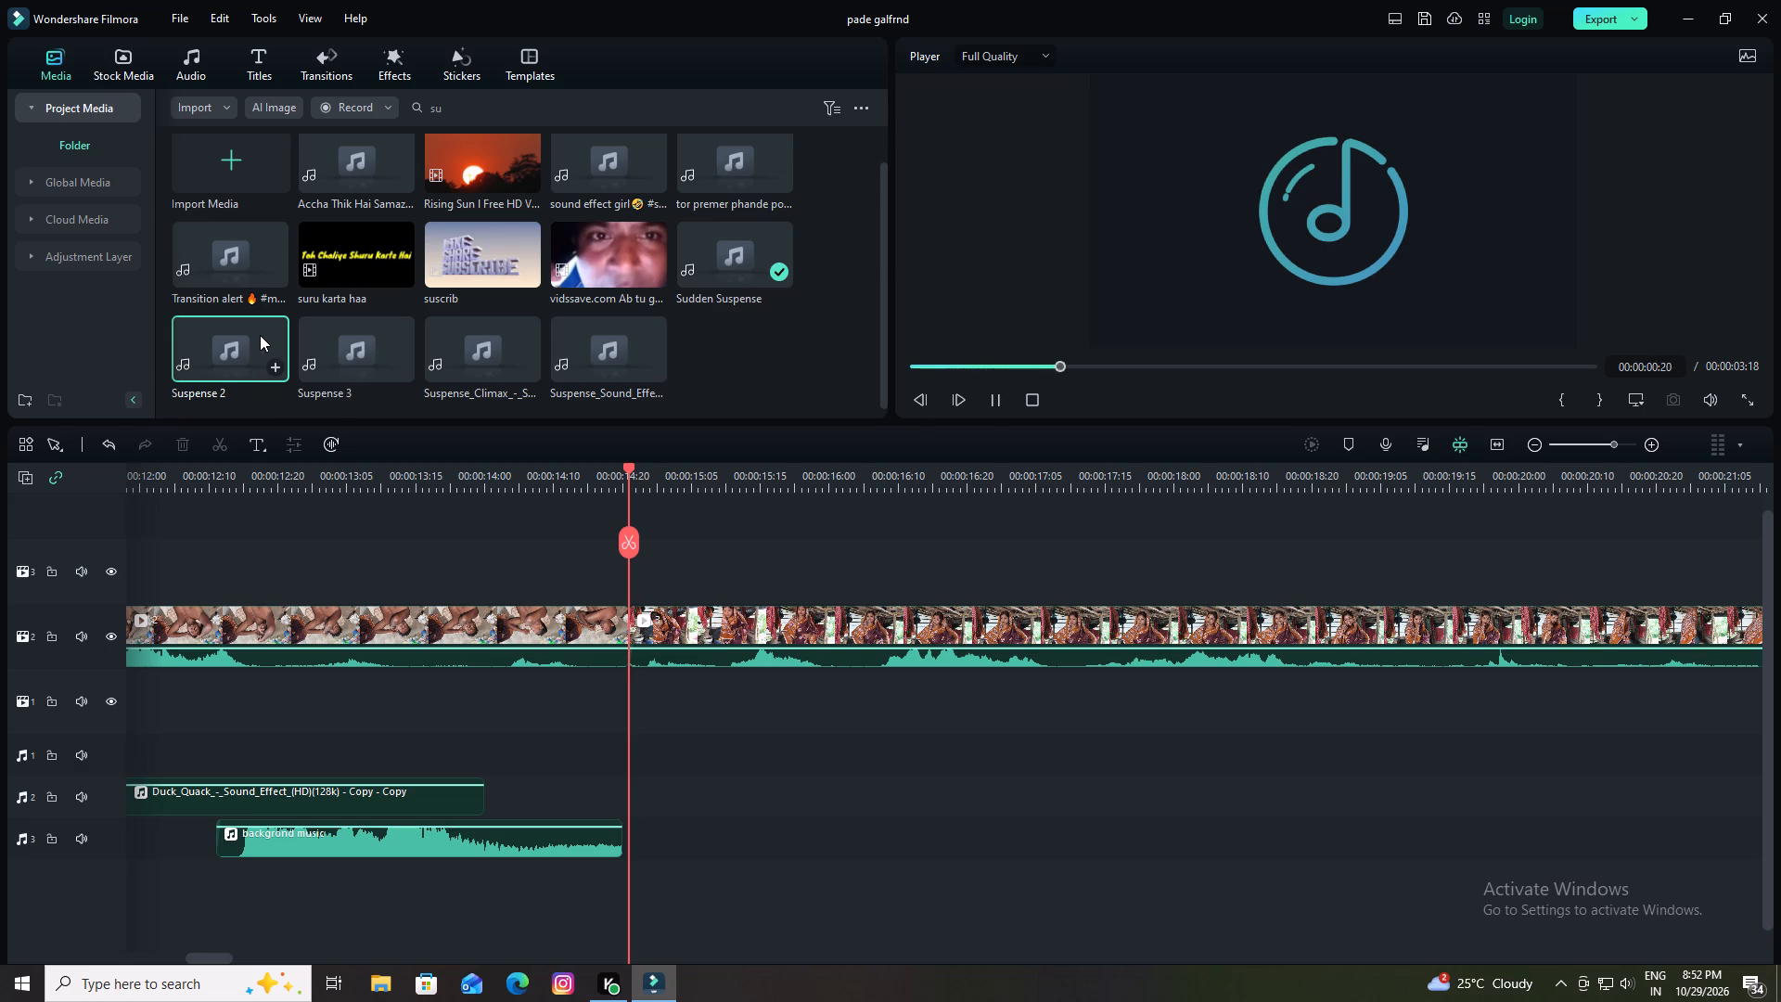
# Add the Suspense 2 sound to audio track 2, starting at about 00:00:14:16, just before the third video clip.
pyautogui.moveTo(241, 338); pyautogui.dragTo(452, 625)
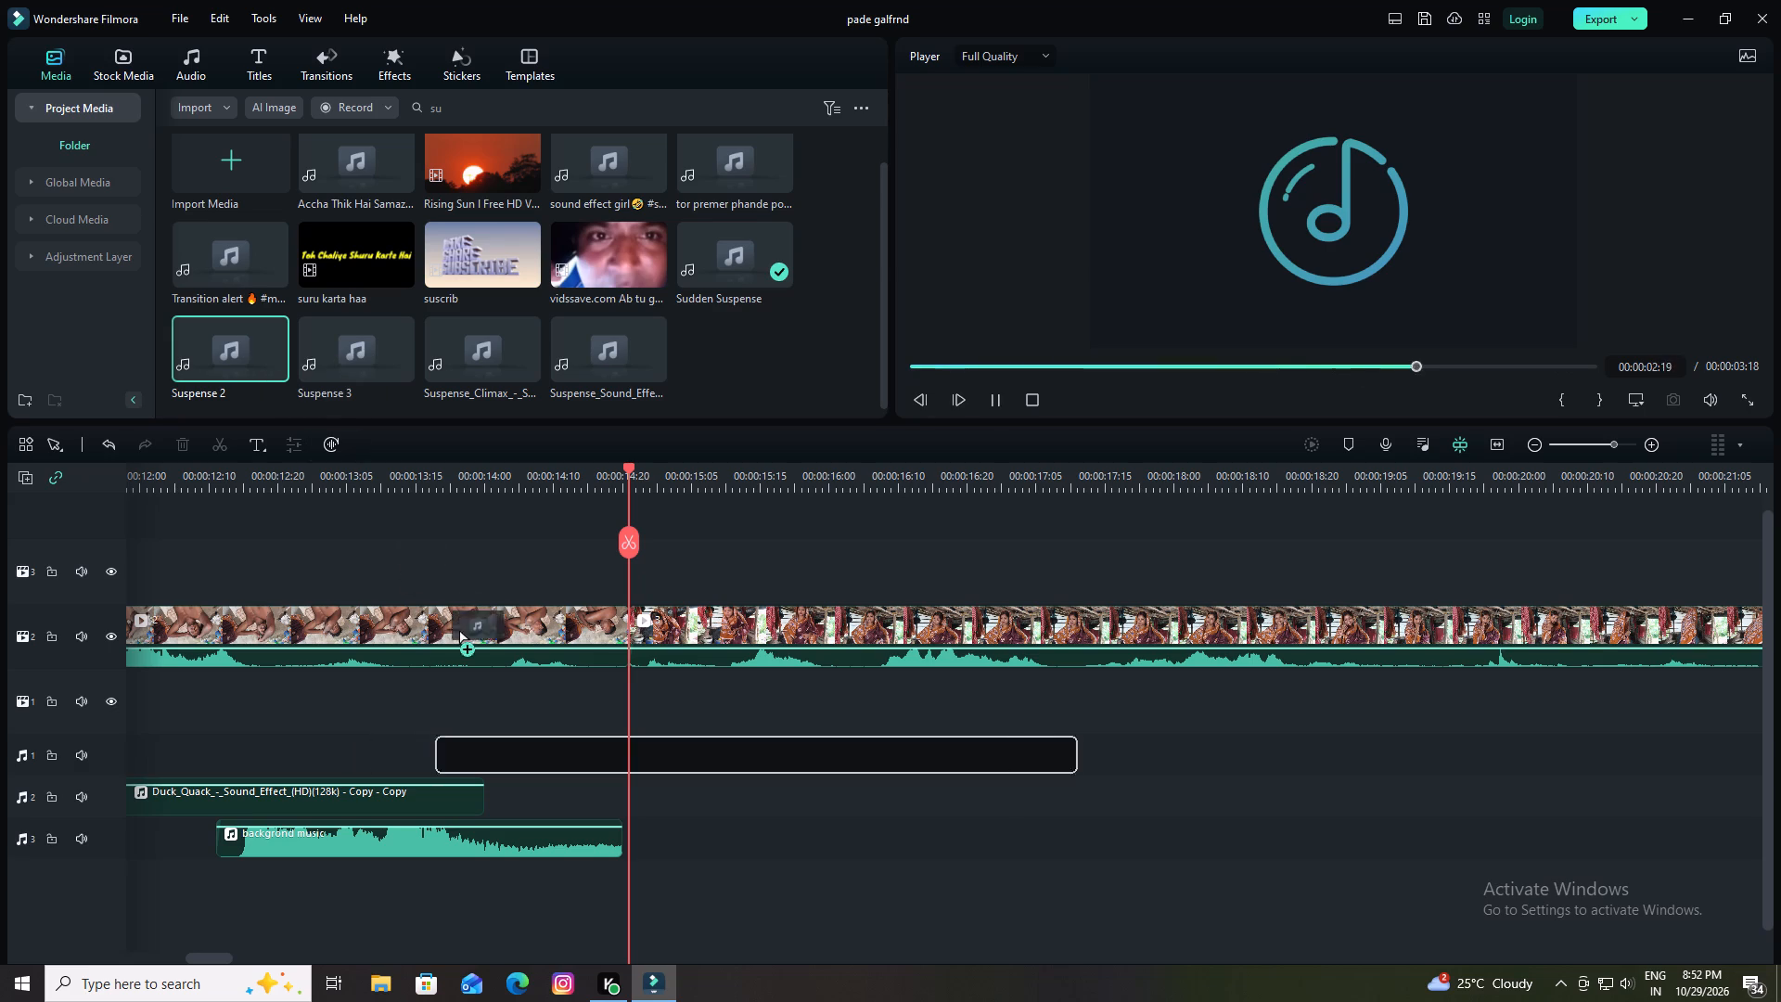
pyautogui.moveTo(452, 625); pyautogui.dragTo(601, 816)
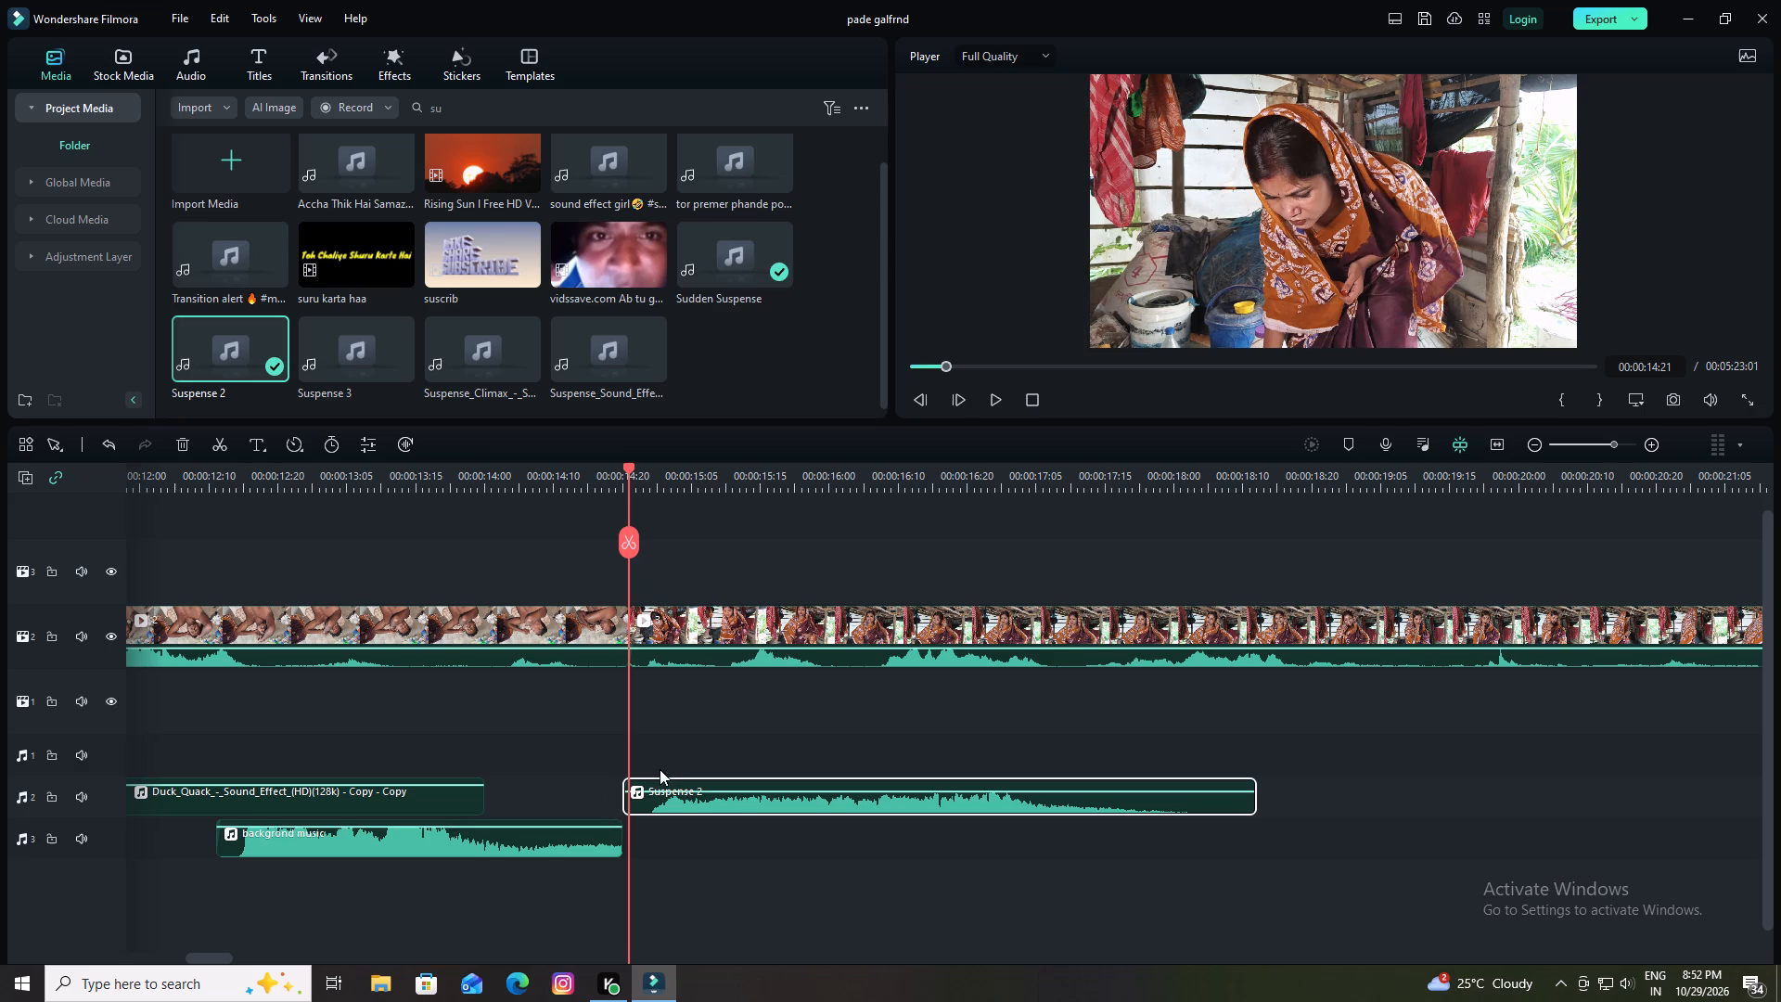
pyautogui.moveTo(694, 803); pyautogui.dragTo(656, 805)
# Play the start of the third video clip repeatedly with Suspense 2 to judge where the sound should end.
pyautogui.moveTo(626, 469); pyautogui.dragTo(601, 468)
pyautogui.press('space')
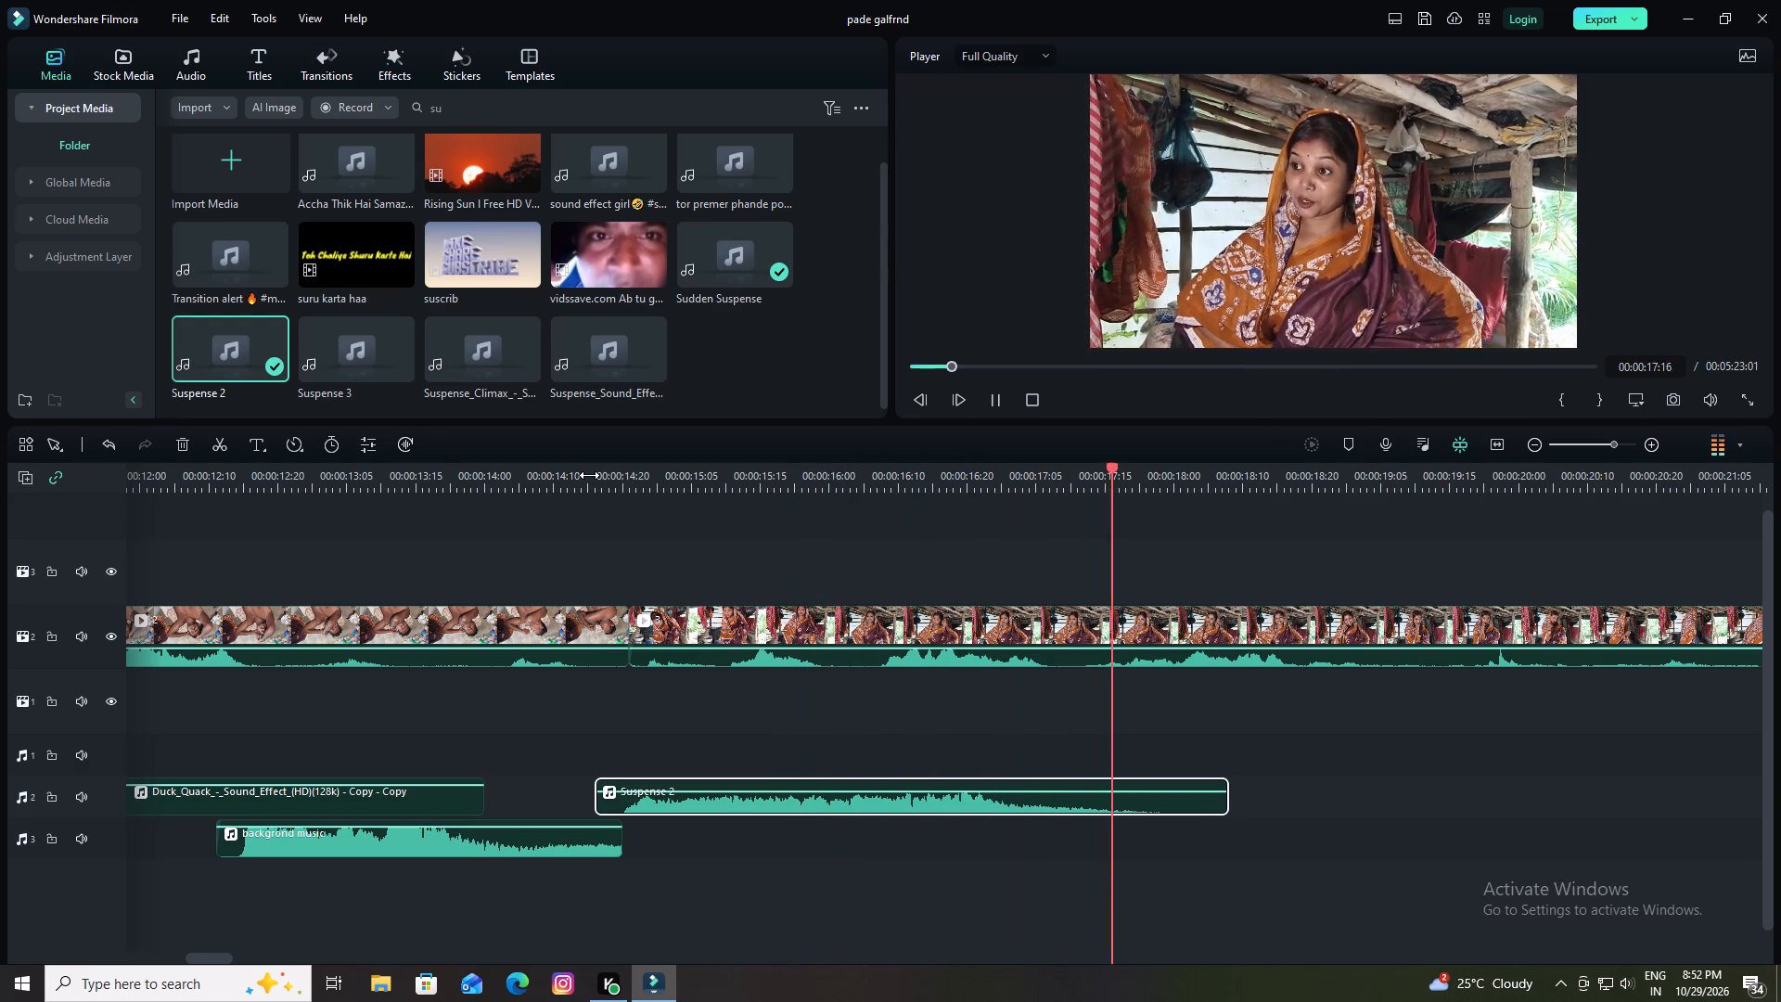
pyautogui.press('space')
pyautogui.moveTo(1214, 469); pyautogui.dragTo(814, 512)
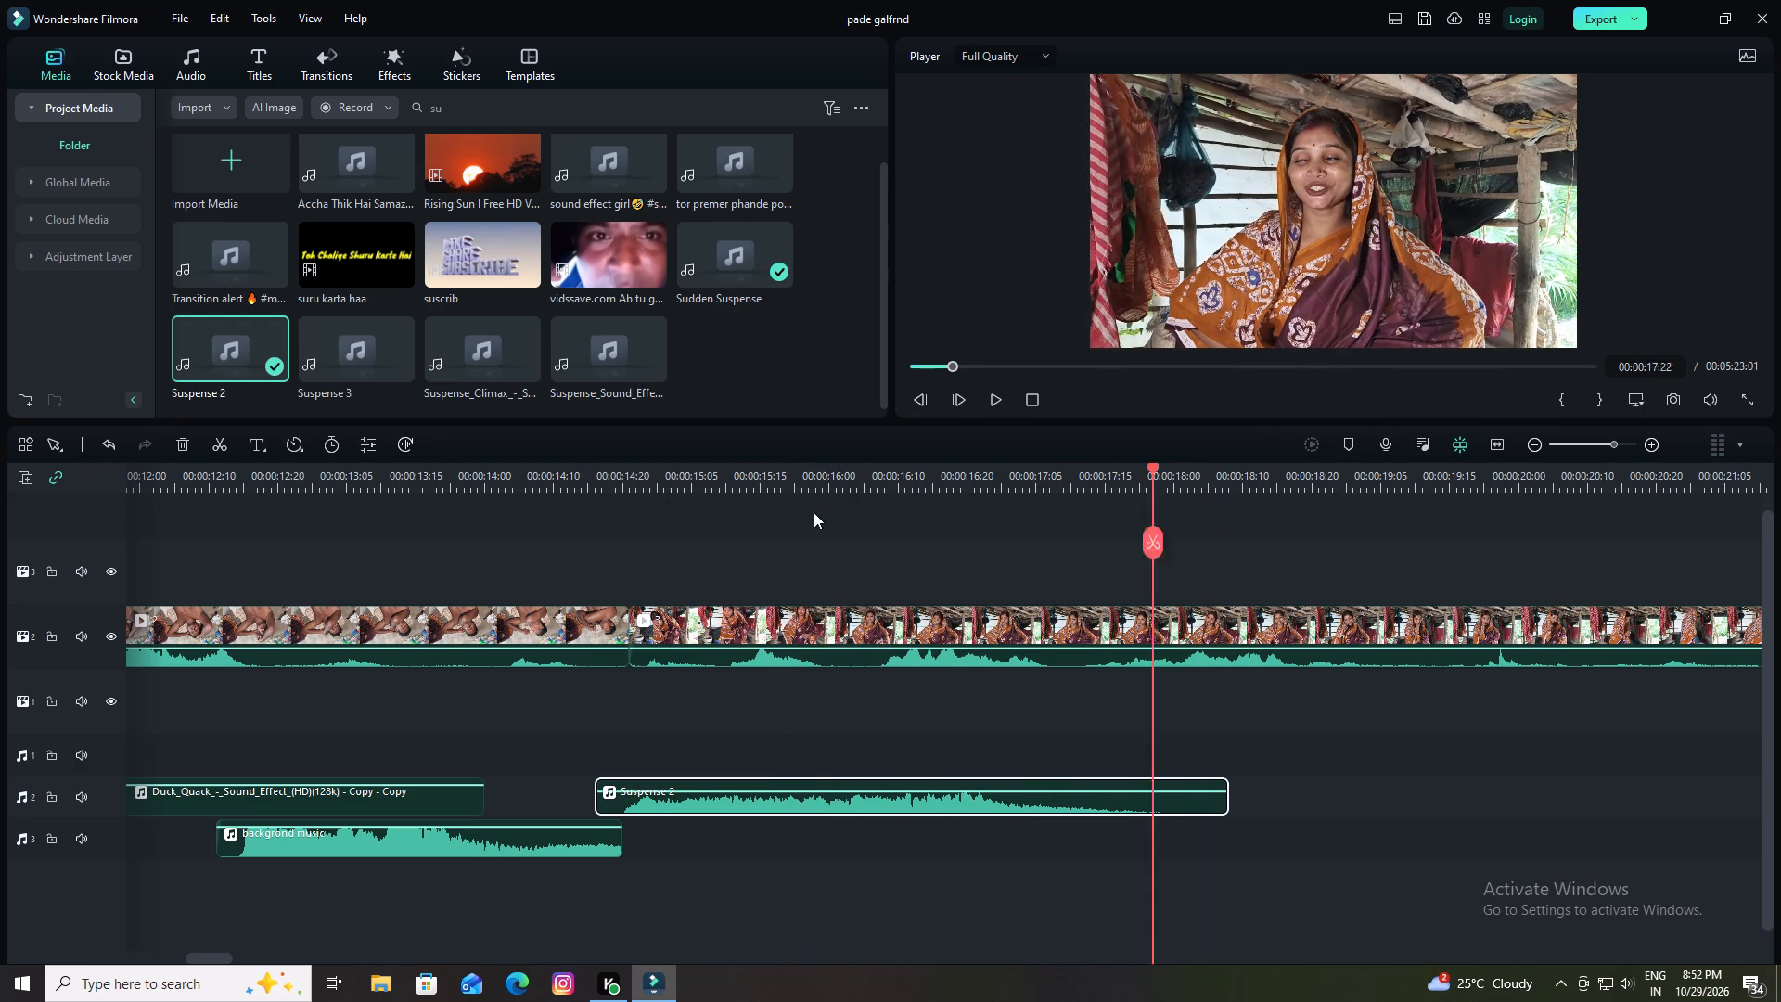
pyautogui.moveTo(814, 512); pyautogui.dragTo(399, 547)
pyautogui.press('space')
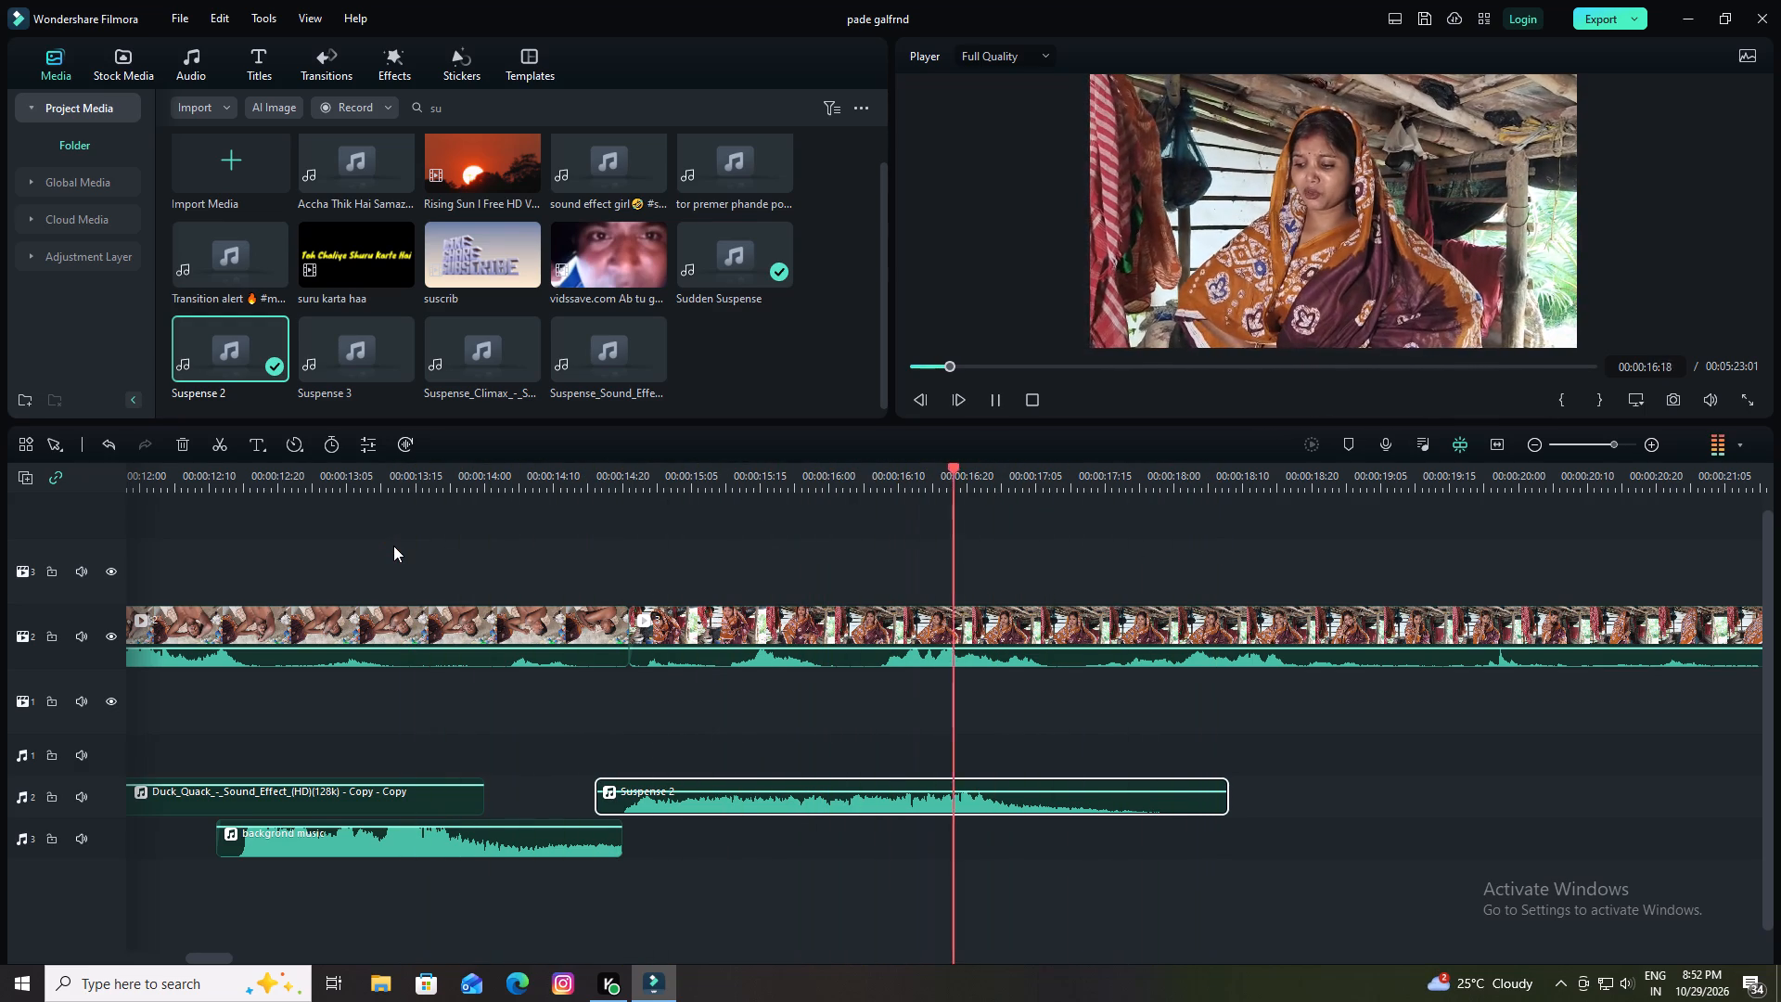
pyautogui.press('space')
pyautogui.moveTo(1030, 468); pyautogui.dragTo(596, 544)
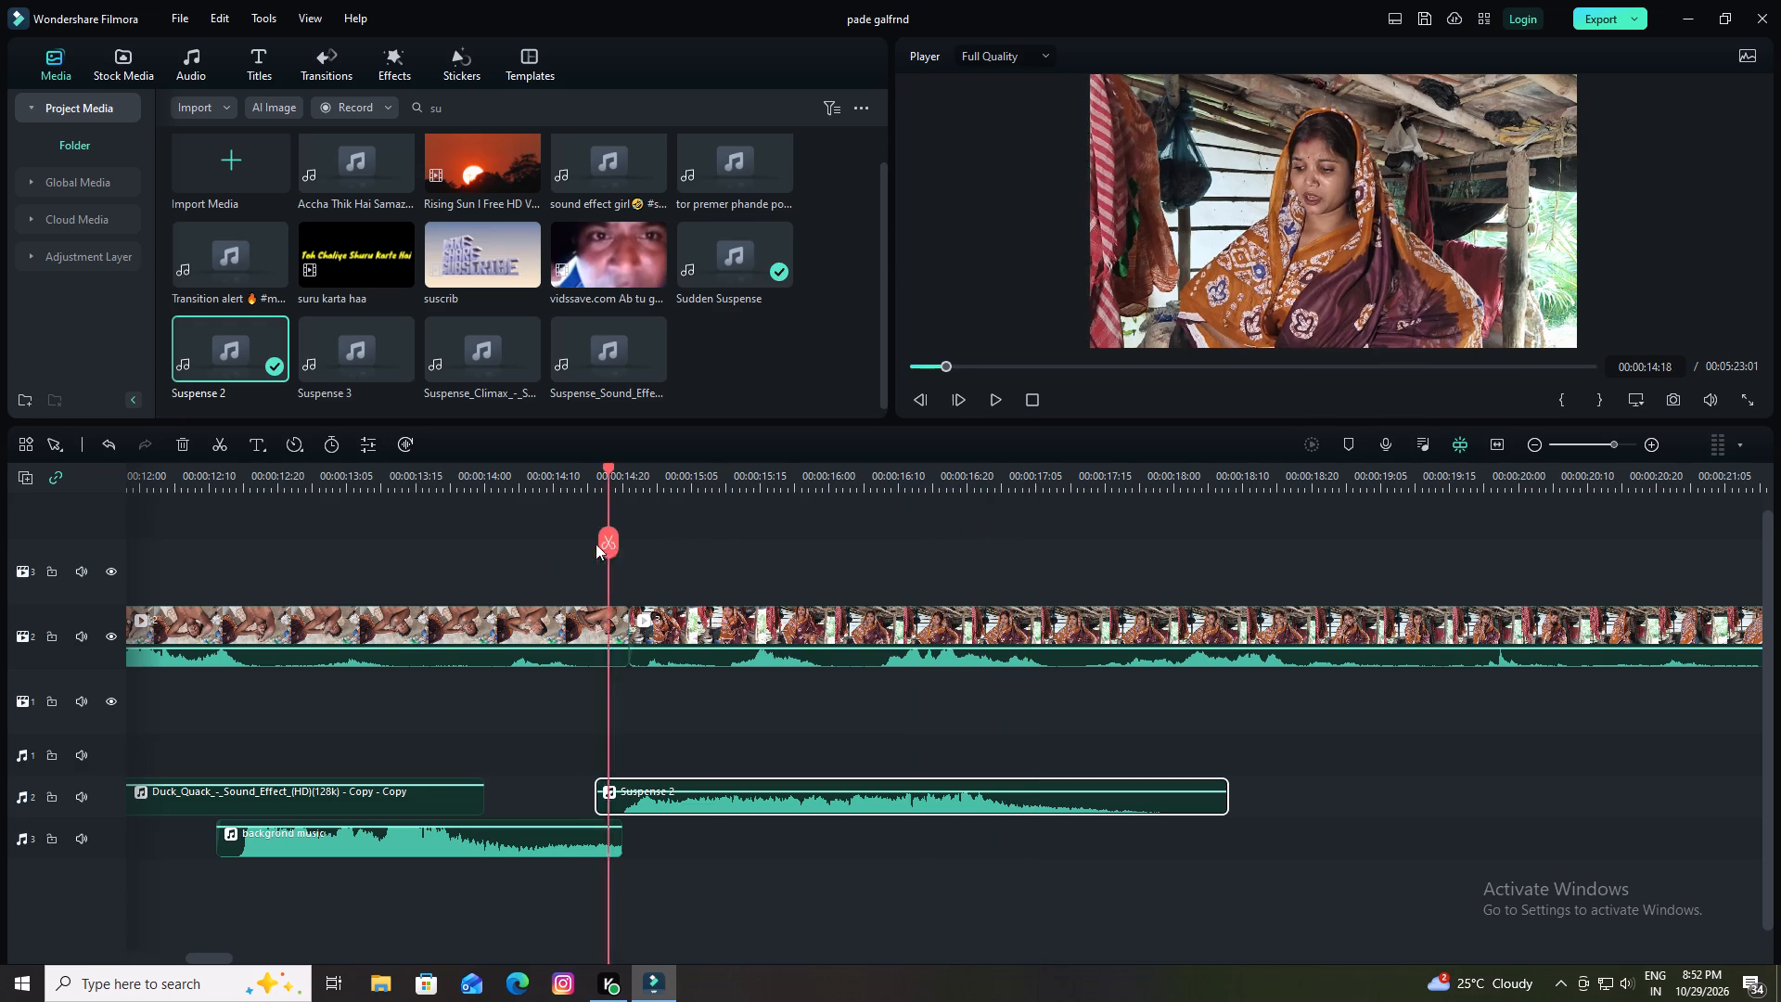
pyautogui.moveTo(596, 544); pyautogui.dragTo(591, 544)
pyautogui.press('space')
pyautogui.press('space')
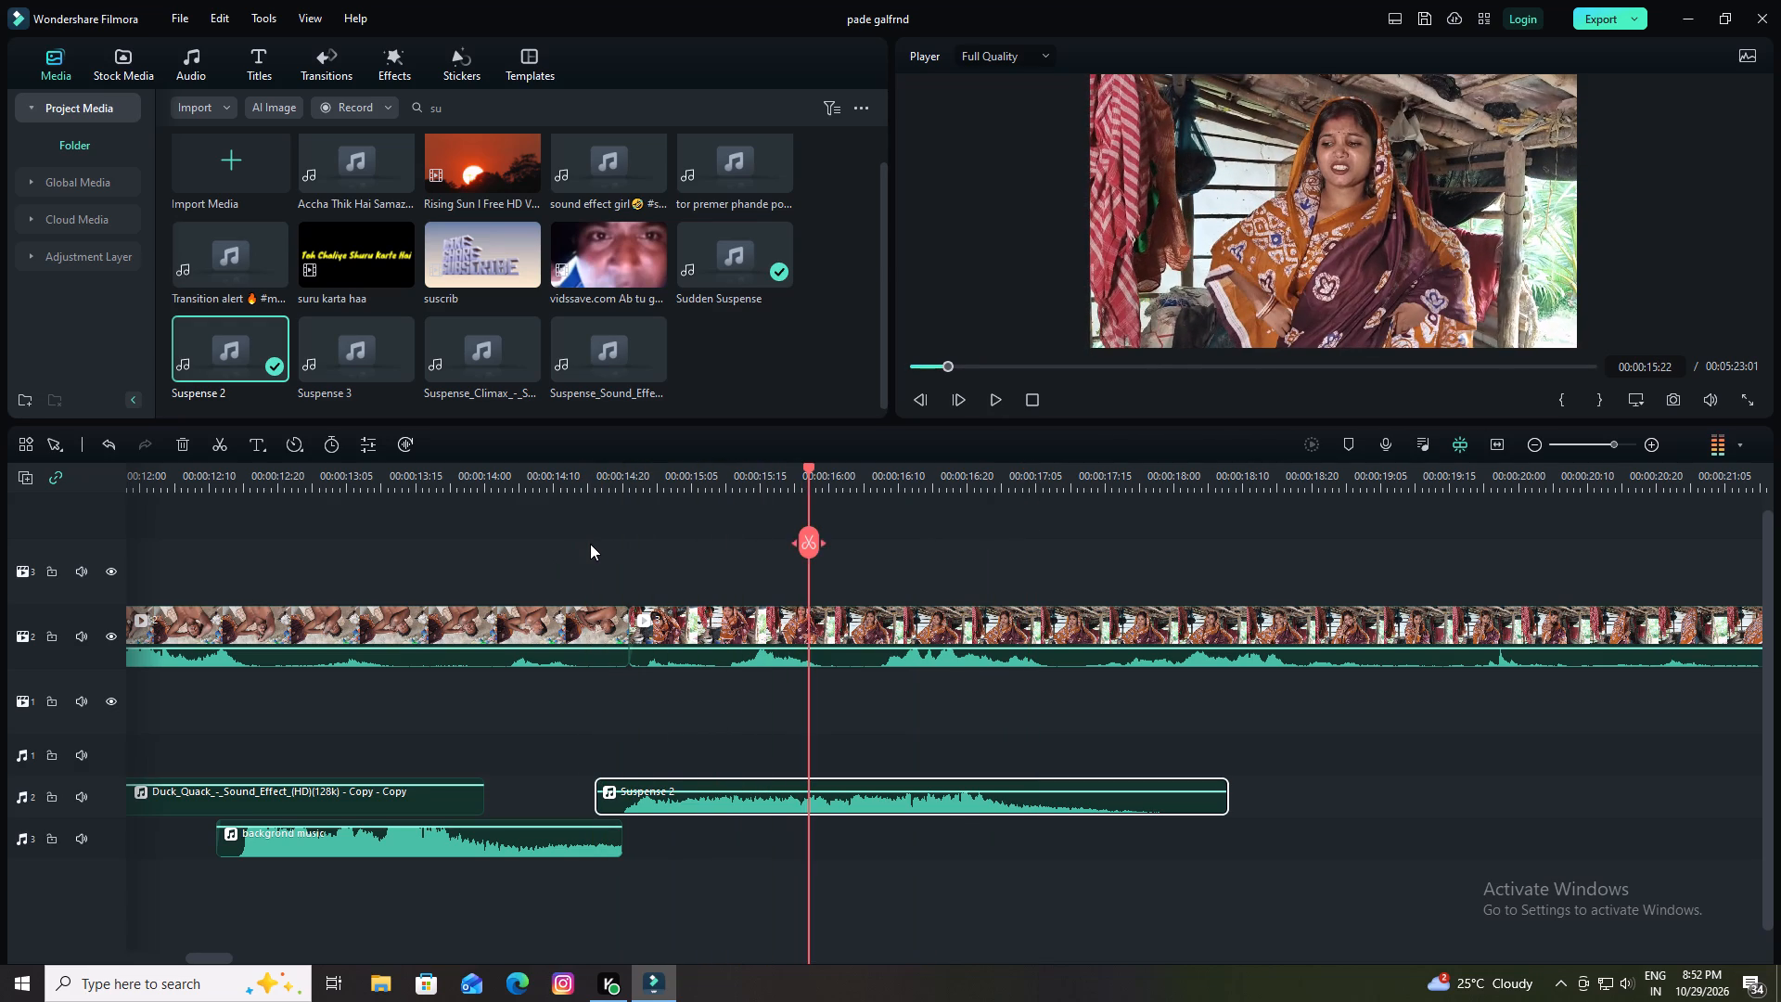
# Split the Suspense 2 sound at 00:00:15:12 on audio track 2 and delete the part after the cut.
pyautogui.moveTo(808, 469); pyautogui.dragTo(772, 479)
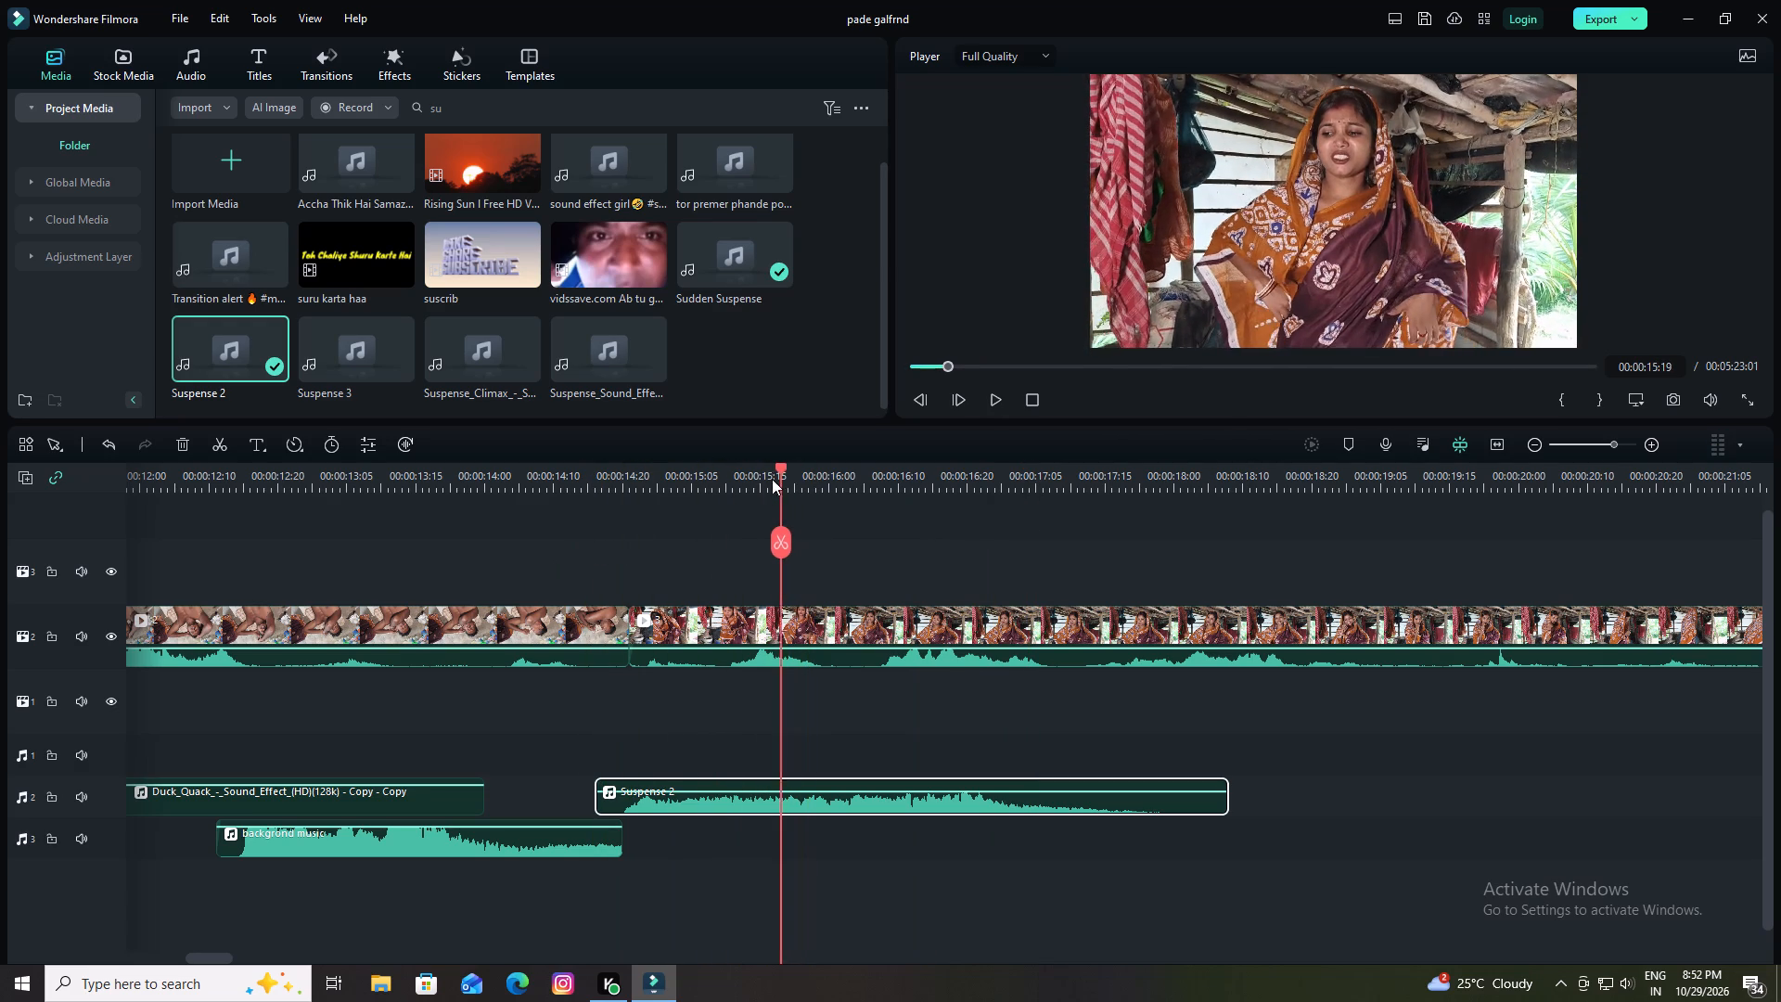
pyautogui.moveTo(772, 479); pyautogui.dragTo(742, 482)
pyautogui.press('space')
pyautogui.press('space')
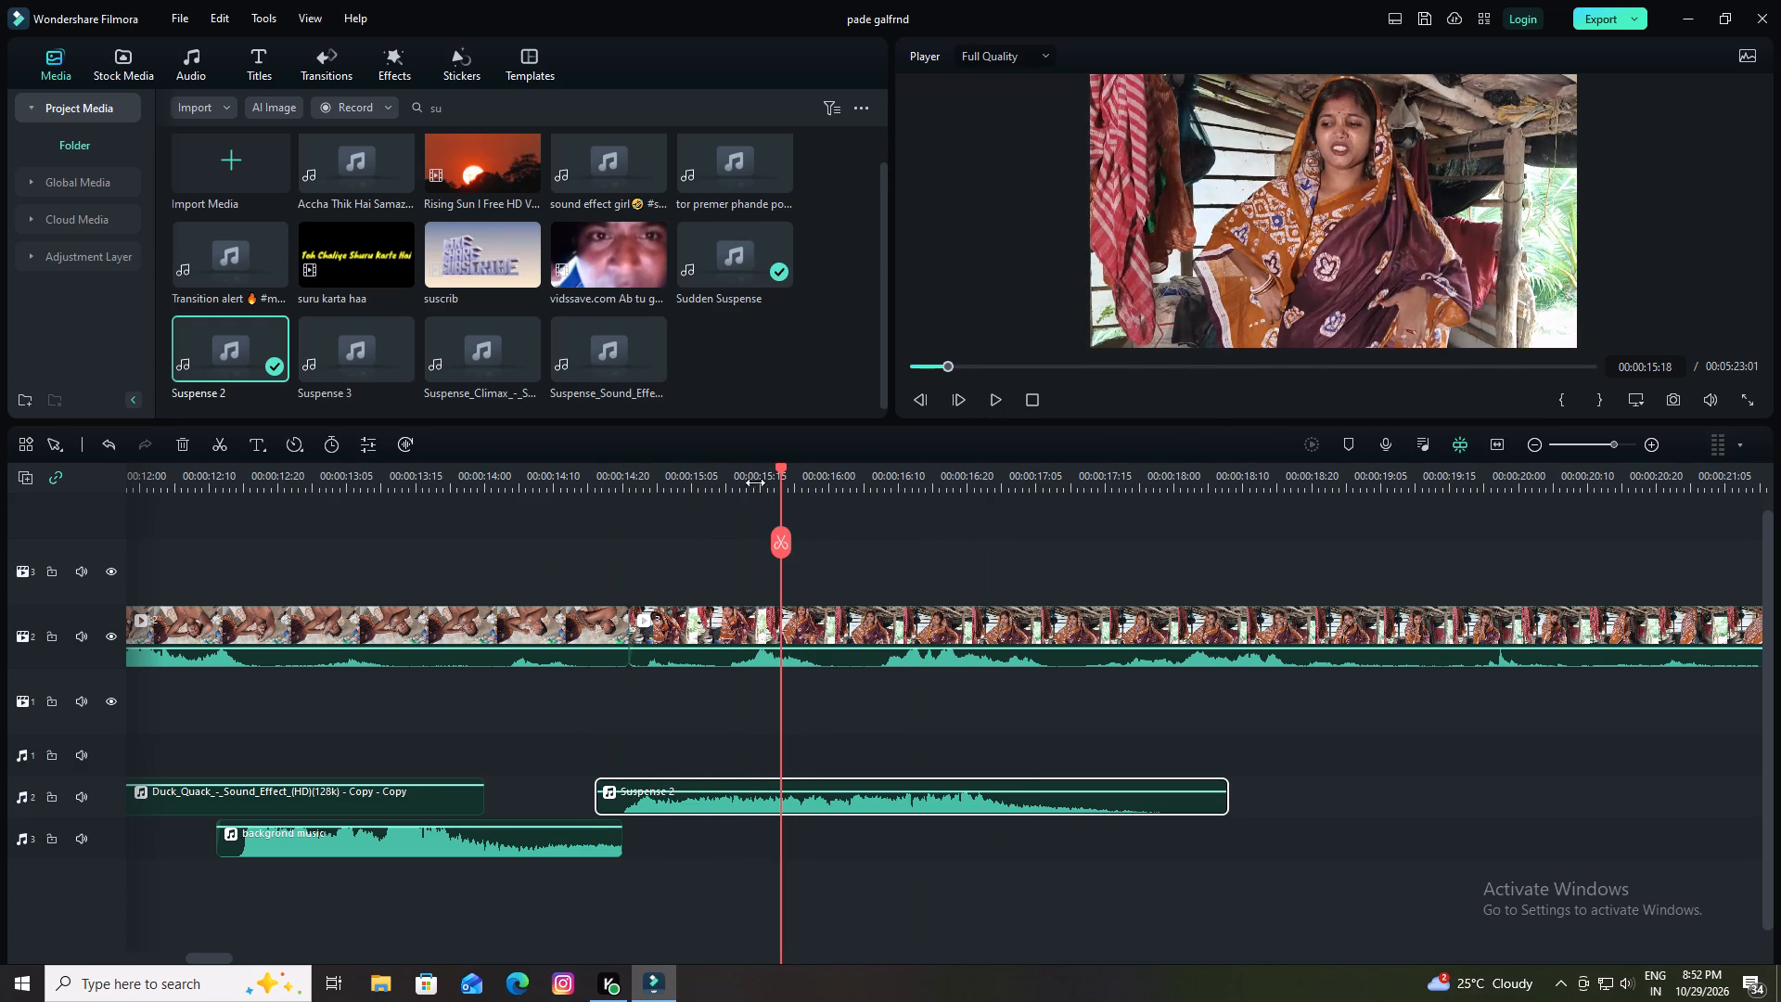
pyautogui.moveTo(775, 470); pyautogui.dragTo(756, 475)
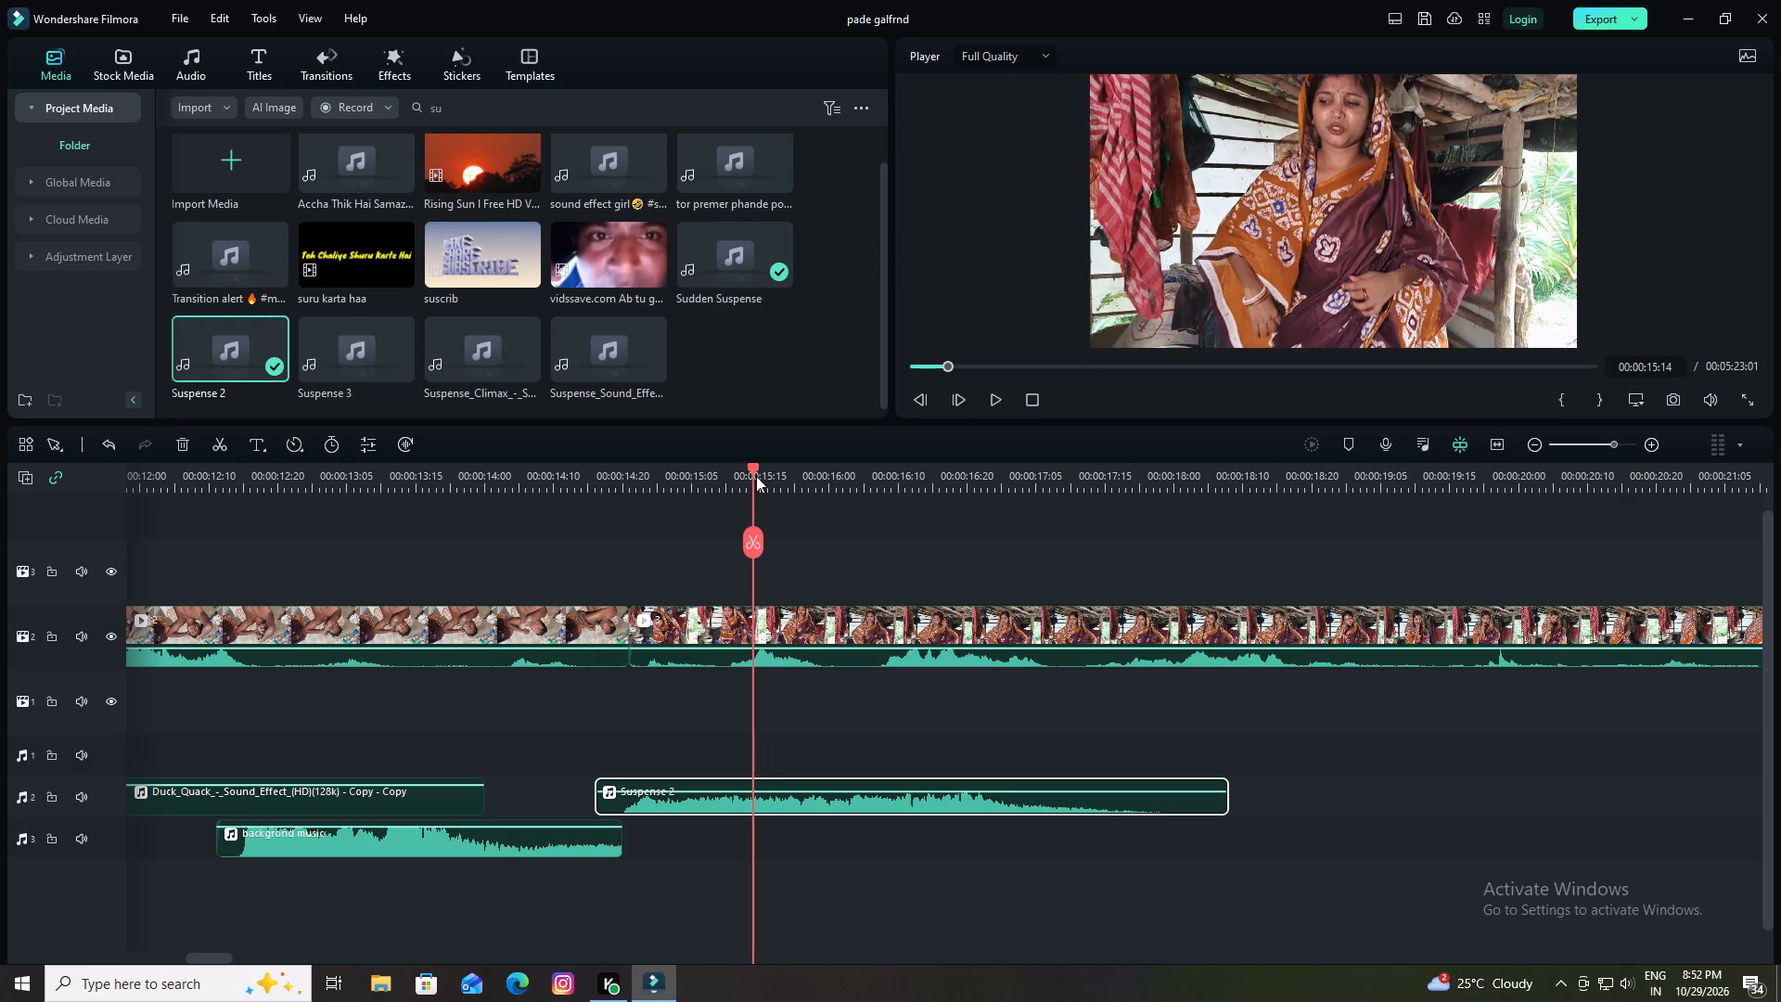
pyautogui.moveTo(748, 463); pyautogui.dragTo(739, 469)
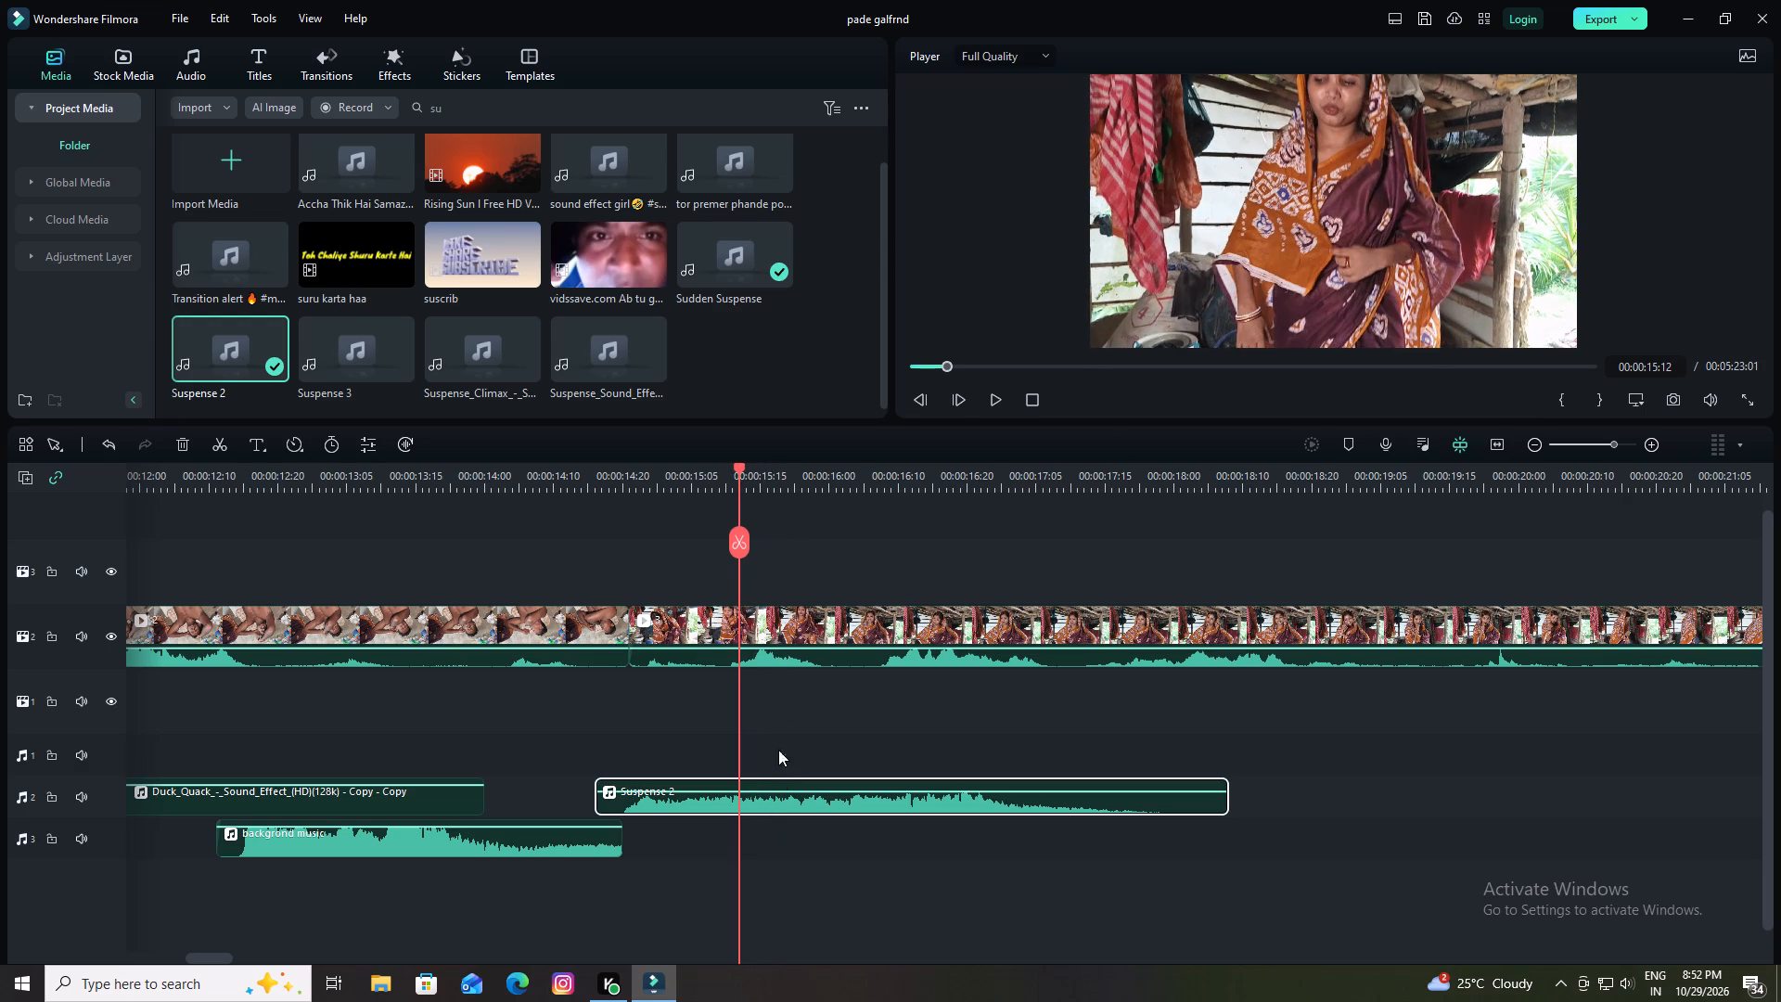
pyautogui.click(775, 807)
pyautogui.click(740, 541)
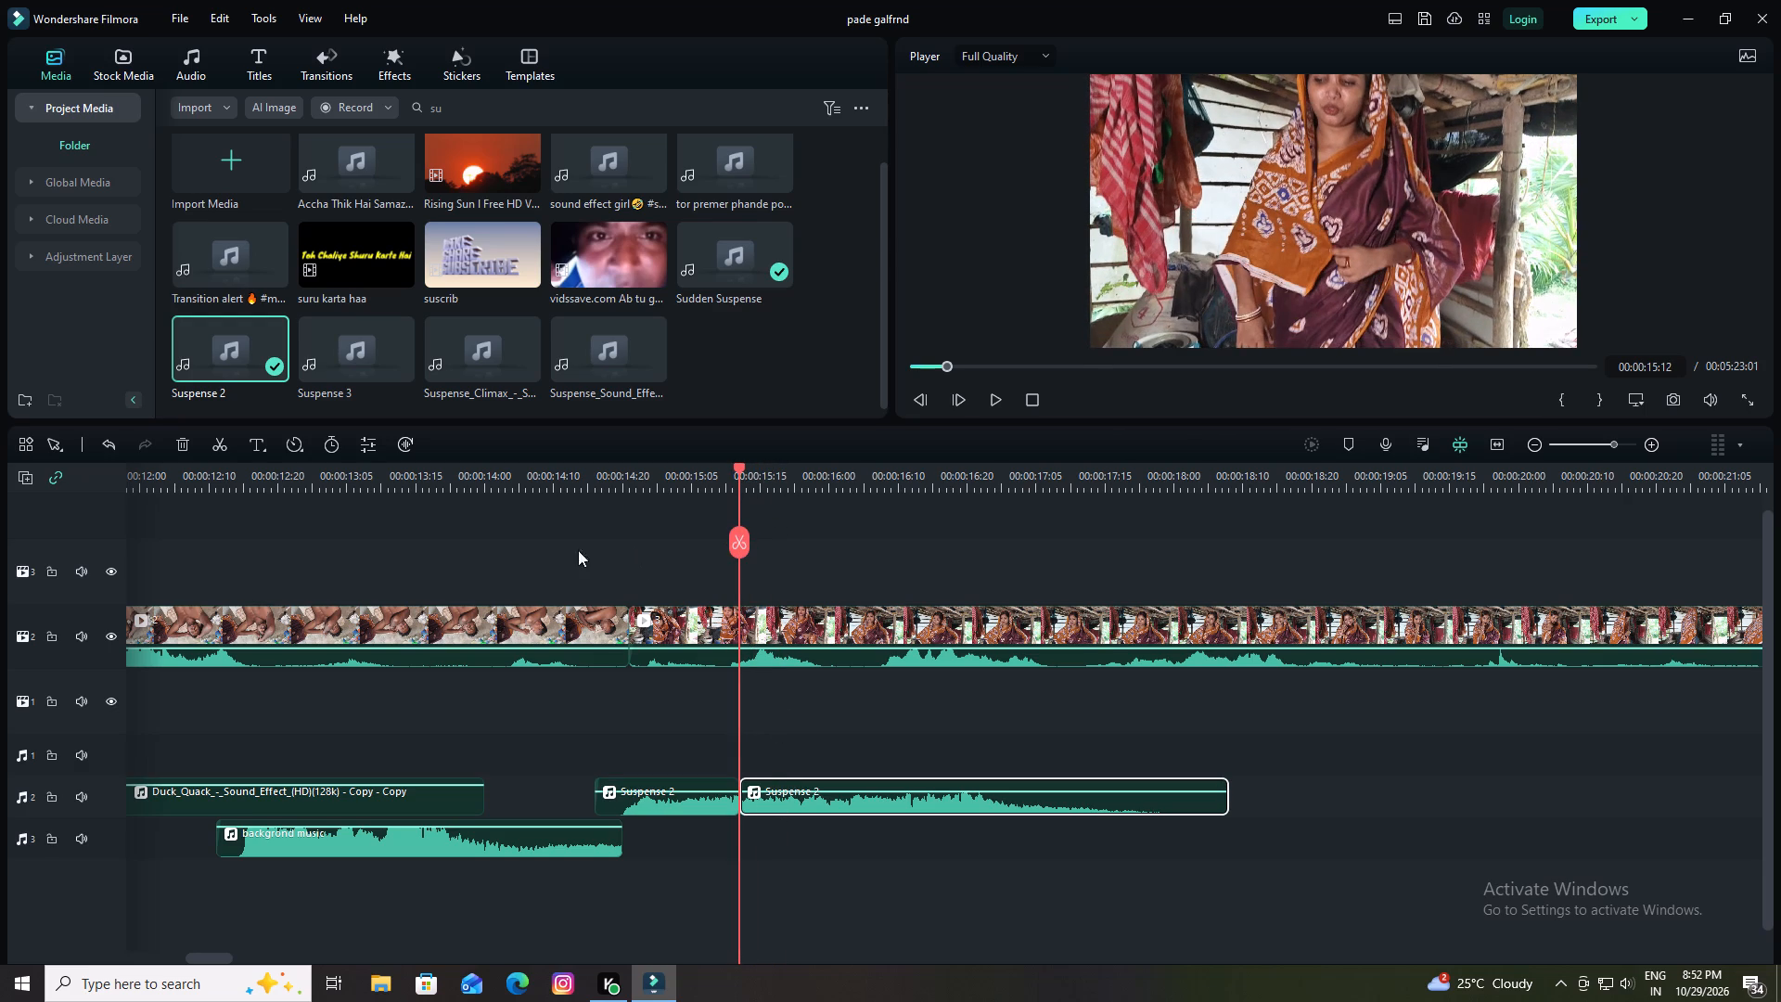
pyautogui.click(181, 436)
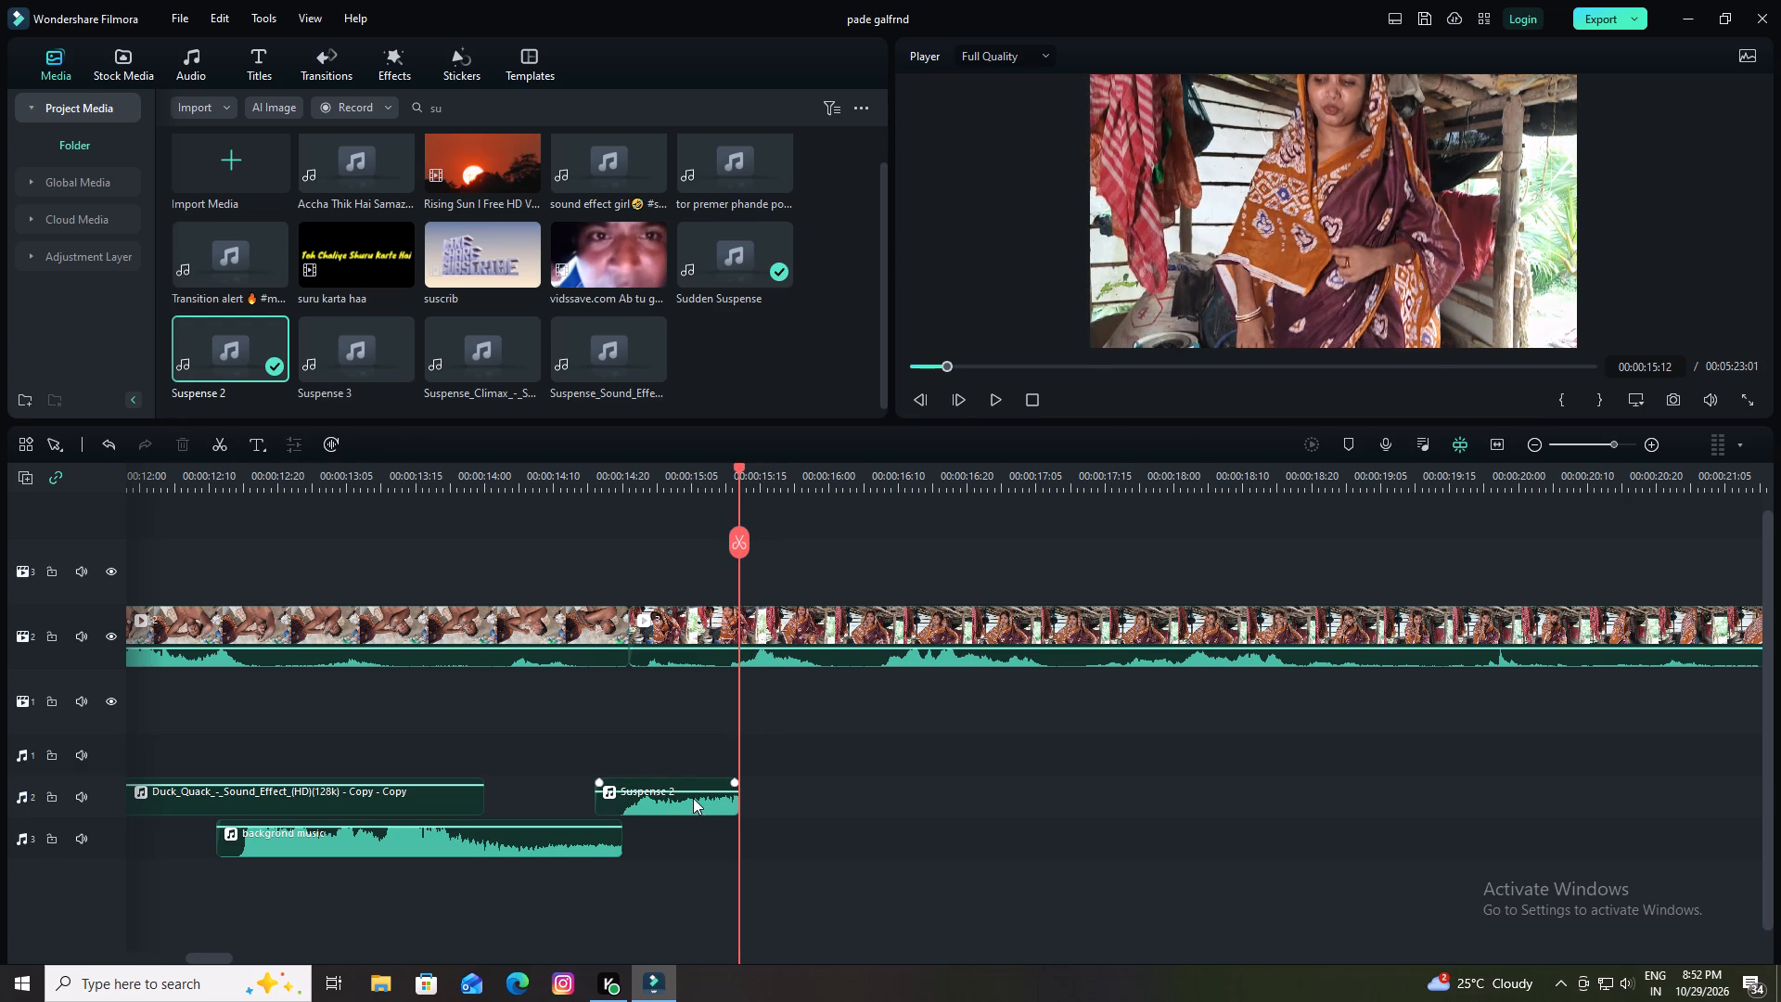
# Raise the volume of the trimmed Suspense 2 sound and play it back from just before its start.
pyautogui.moveTo(690, 792); pyautogui.dragTo(692, 762)
pyautogui.moveTo(737, 468); pyautogui.dragTo(645, 502)
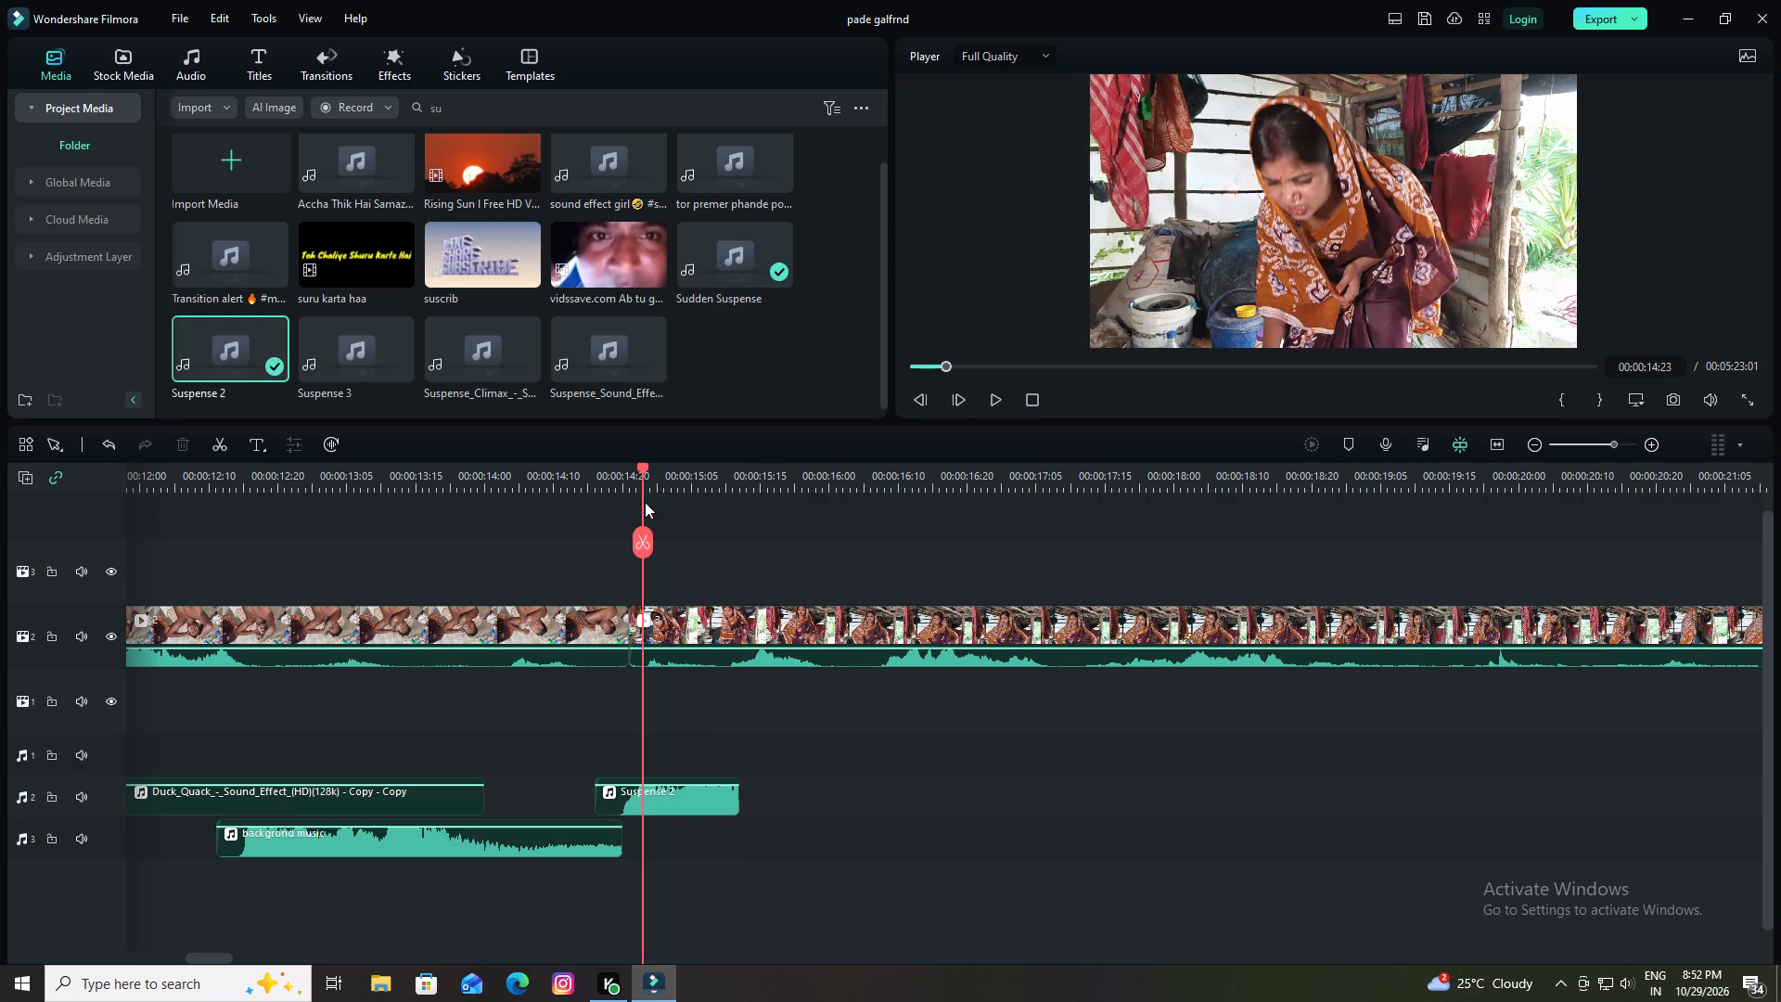
pyautogui.moveTo(645, 502); pyautogui.dragTo(643, 503)
pyautogui.moveTo(642, 469); pyautogui.dragTo(588, 488)
pyautogui.press('space')
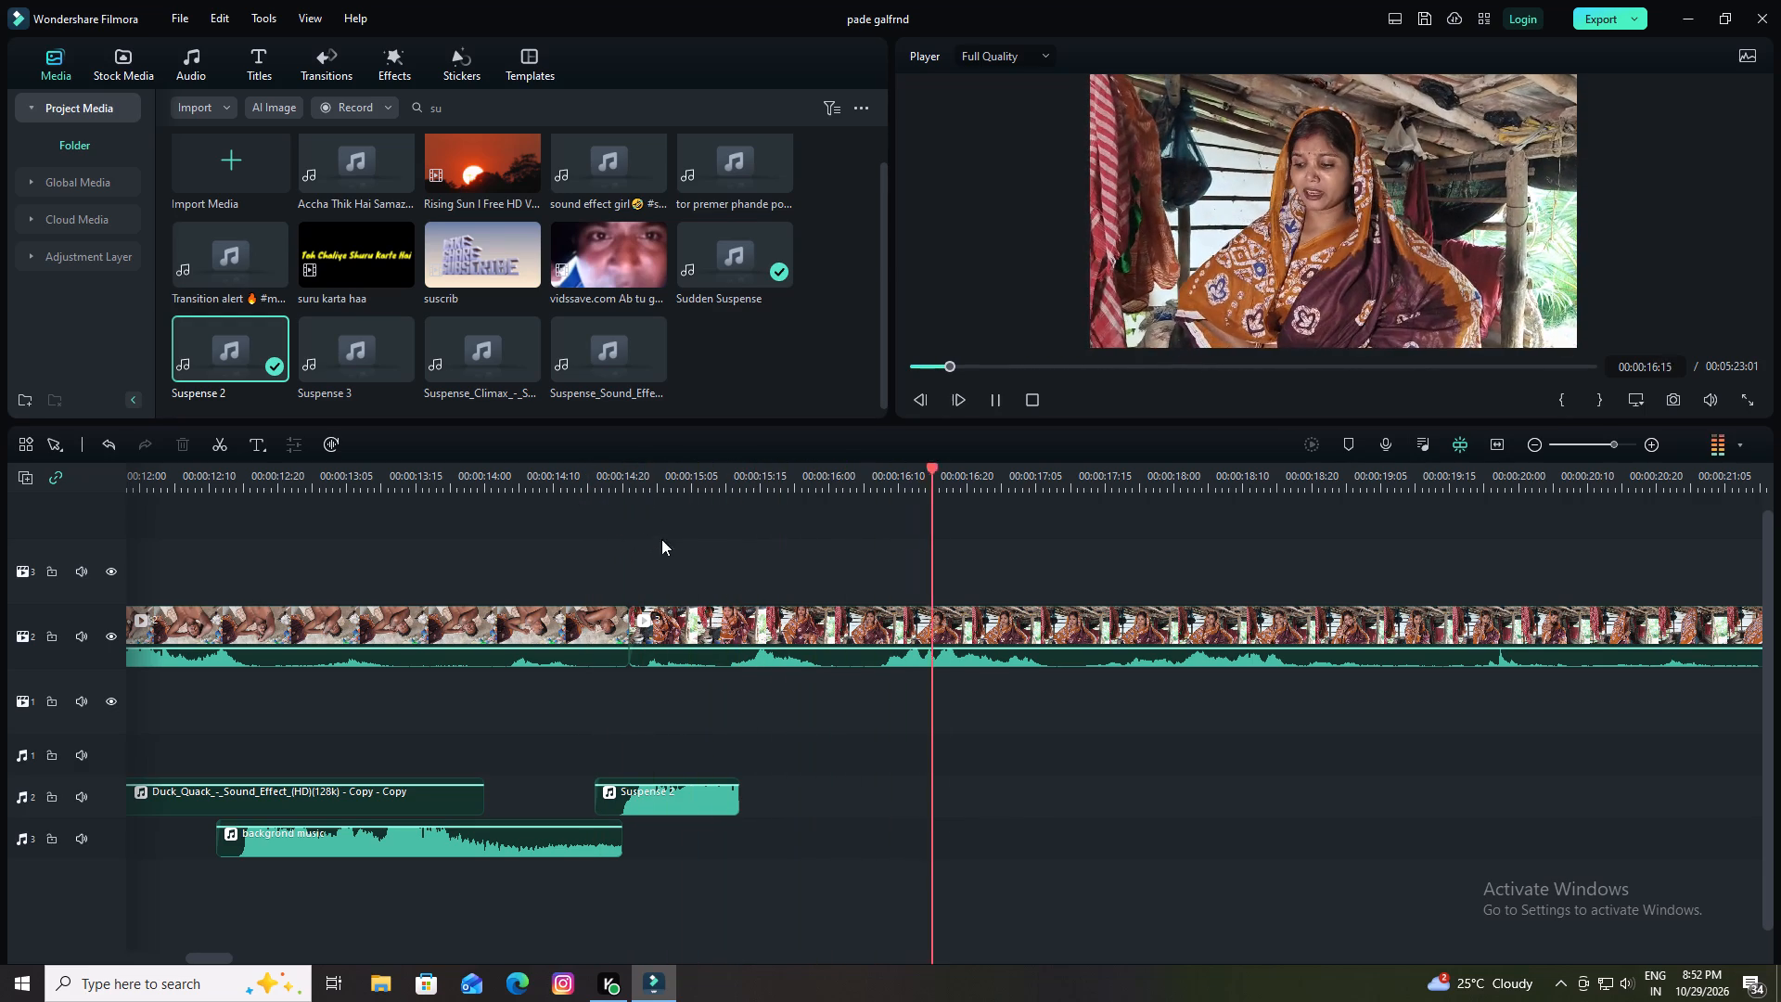
pyautogui.press('space')
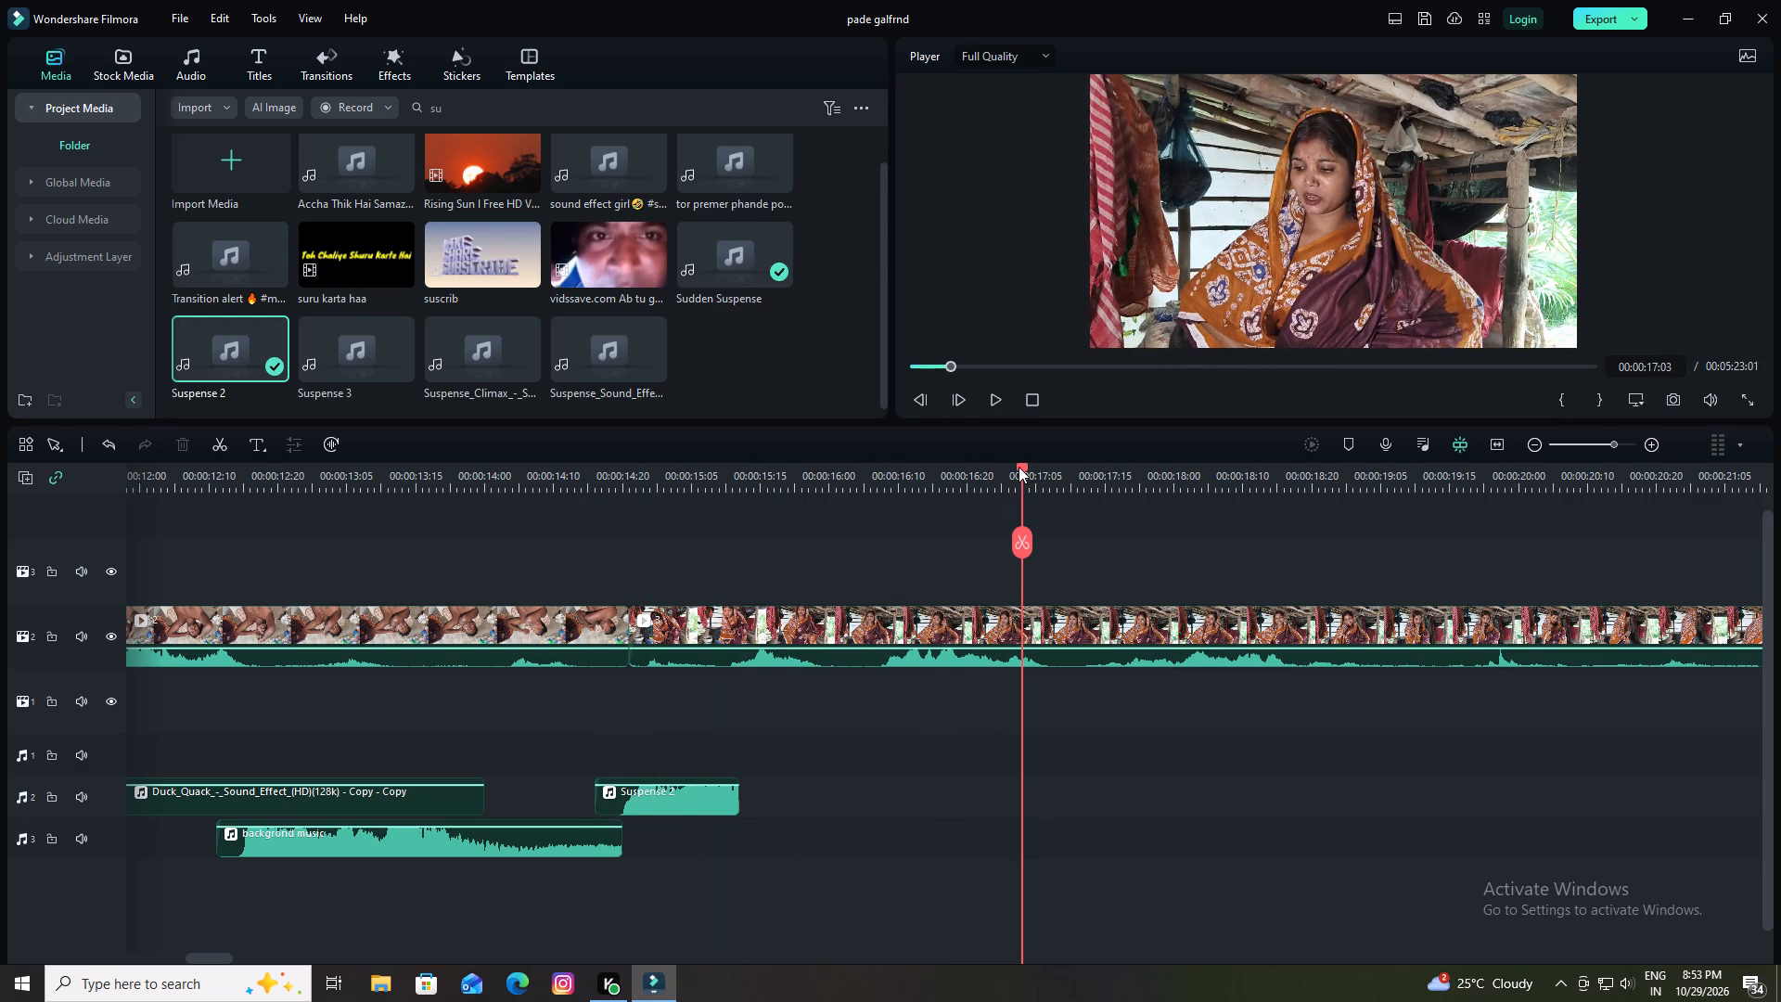
# Search the project media for "du" and add the Duck Quack sound effect to audio track 1 at about 00:00:15:21.
pyautogui.moveTo(1020, 466); pyautogui.dragTo(800, 516)
pyautogui.press('space')
pyautogui.press('space')
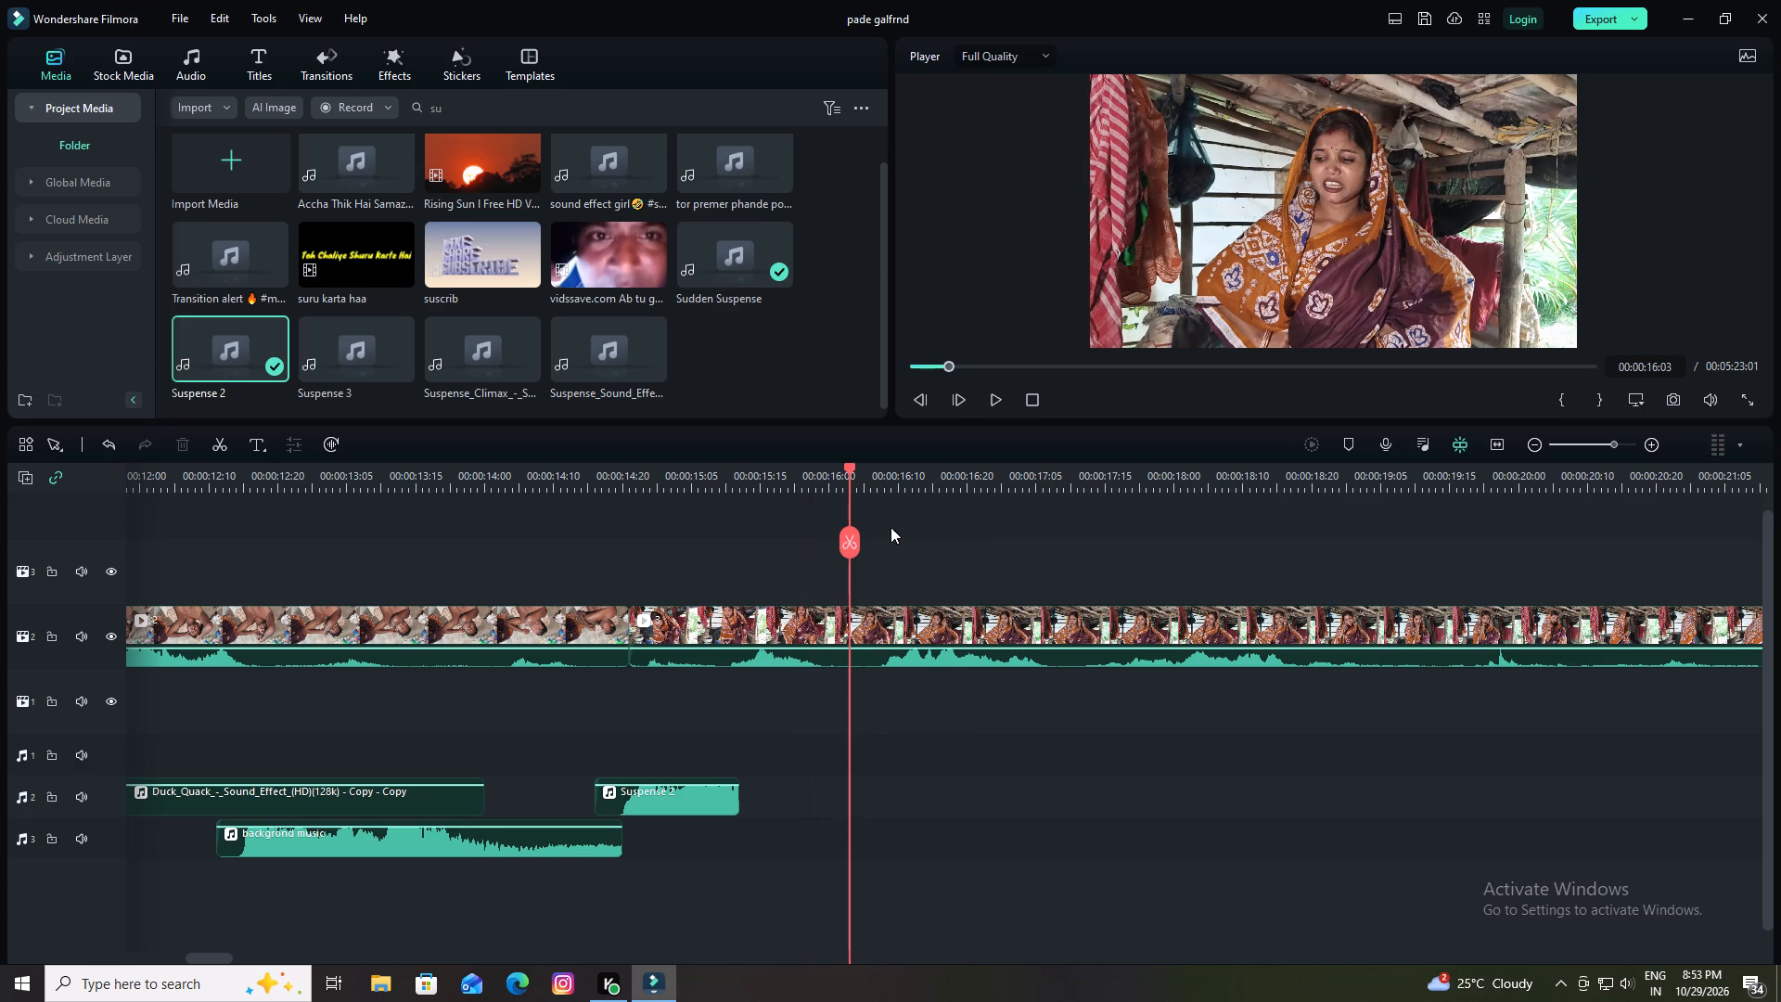
pyautogui.moveTo(851, 469); pyautogui.dragTo(833, 473)
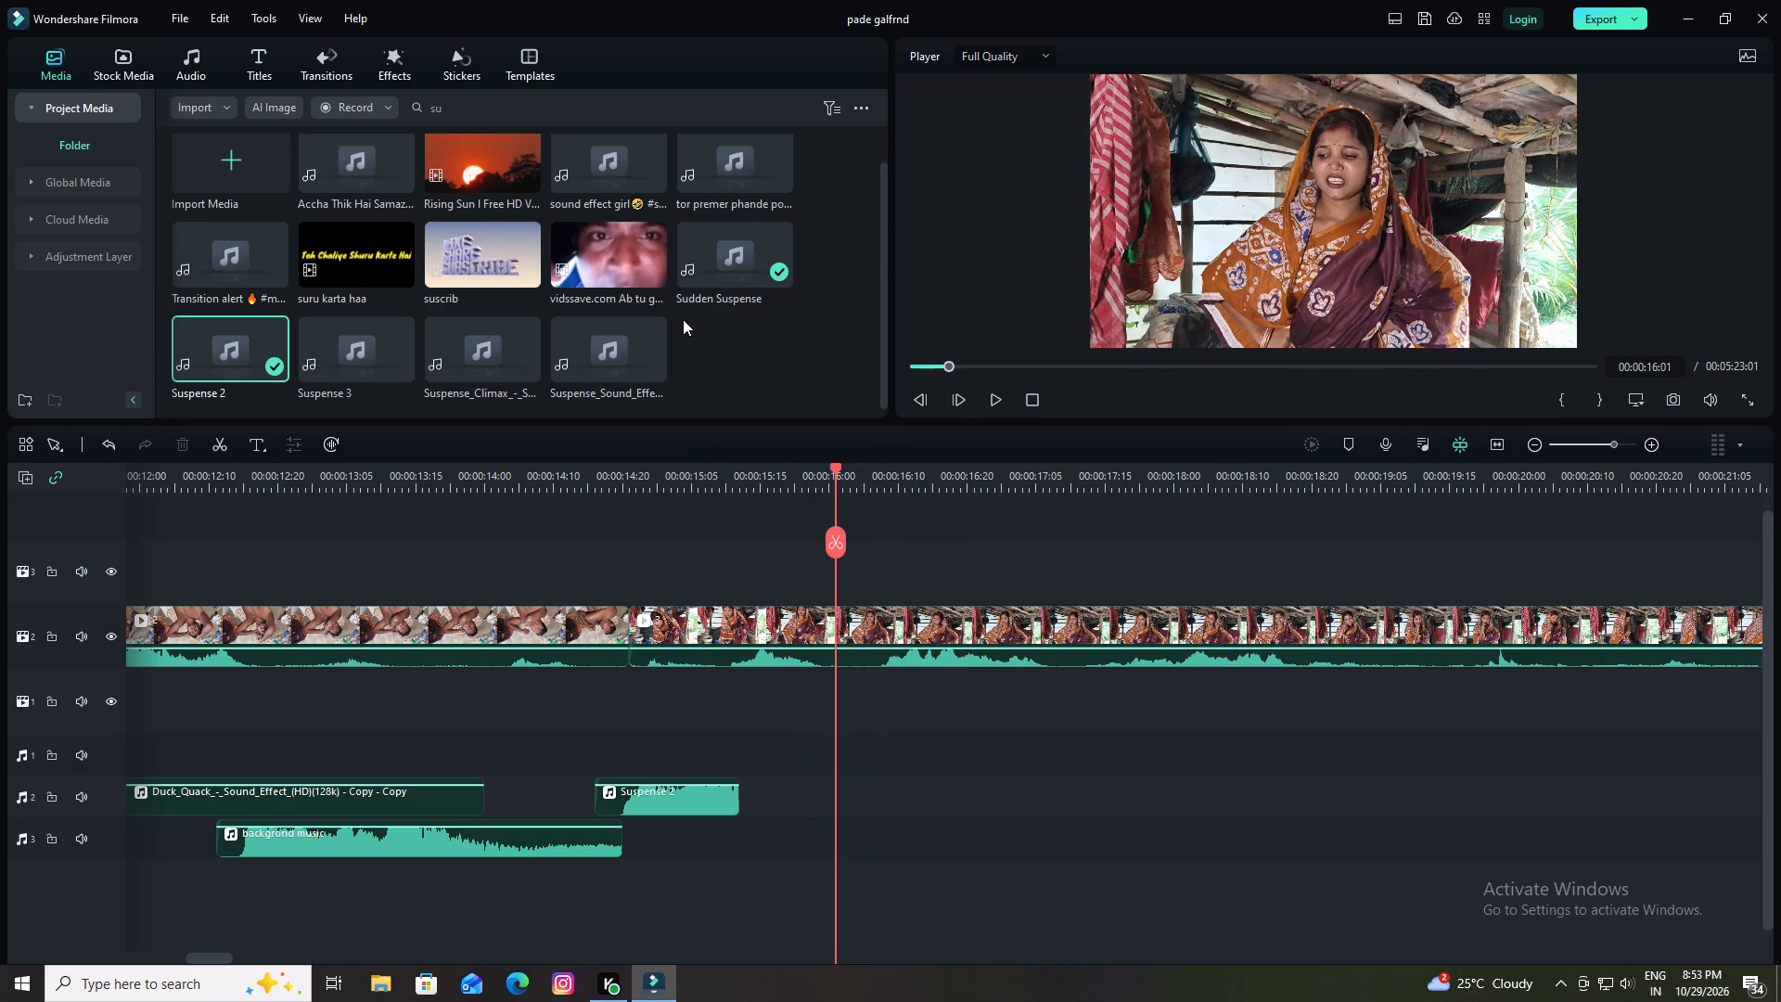
pyautogui.click(594, 109)
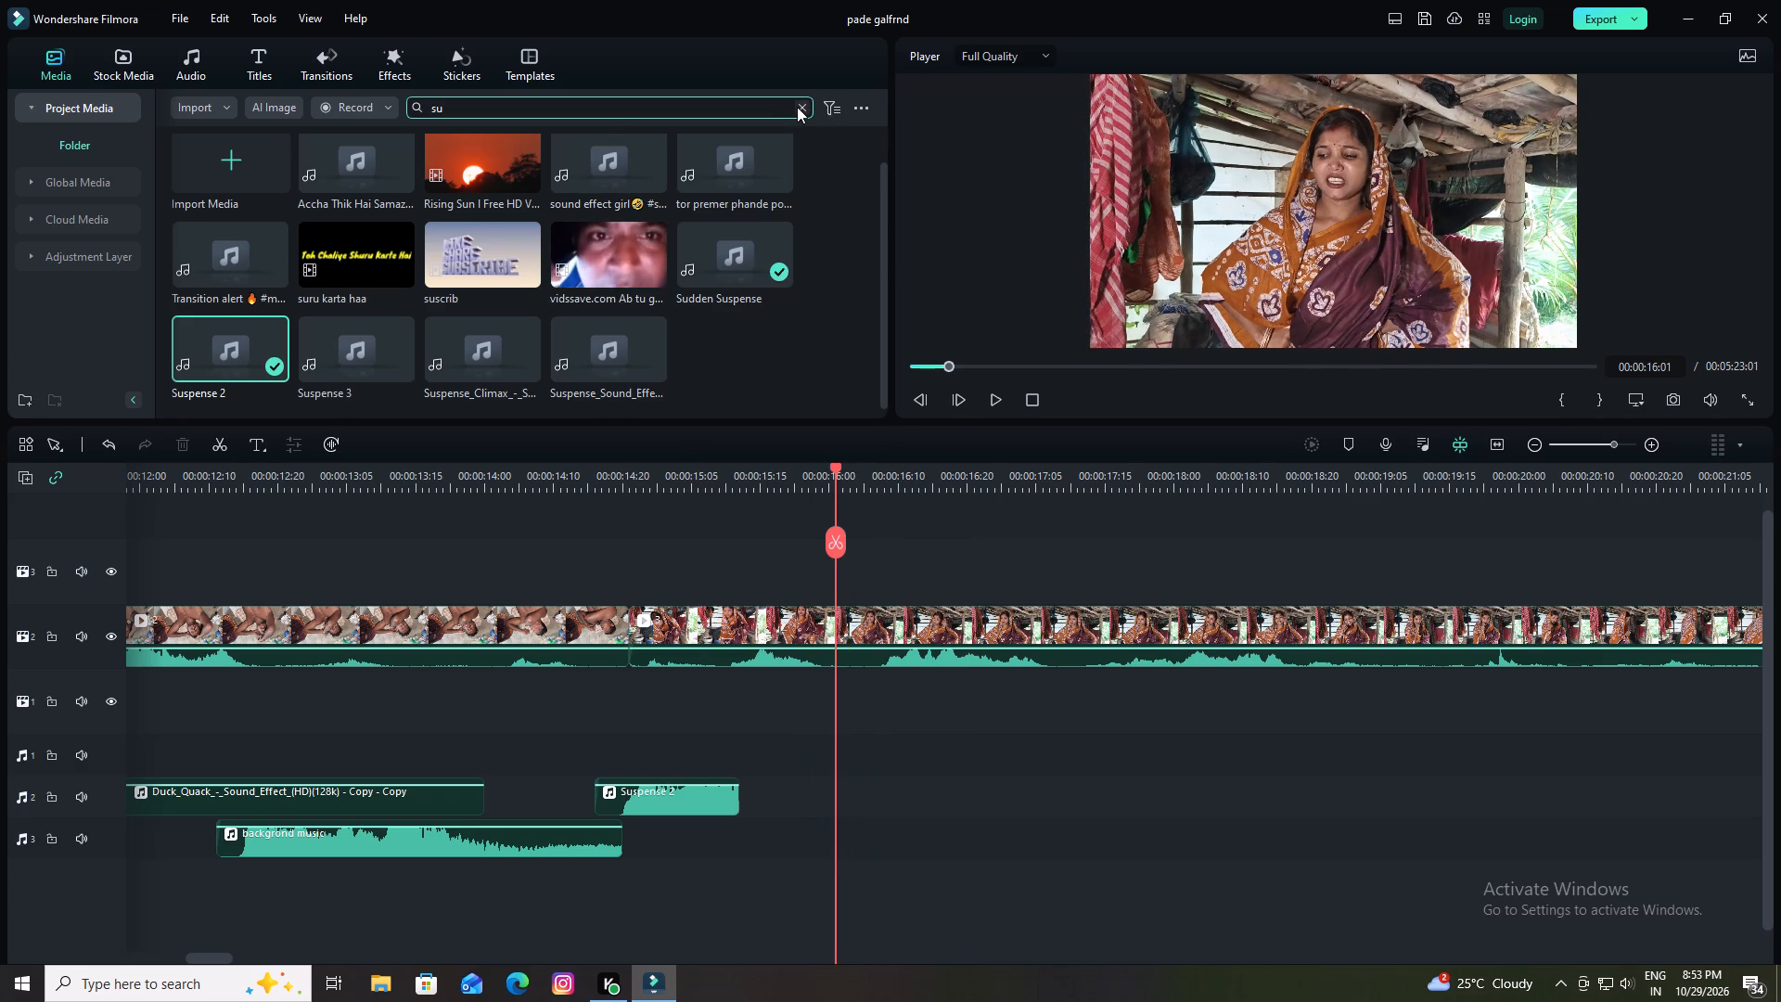
pyautogui.click(797, 107)
pyautogui.scroll(-12, 353, 235)
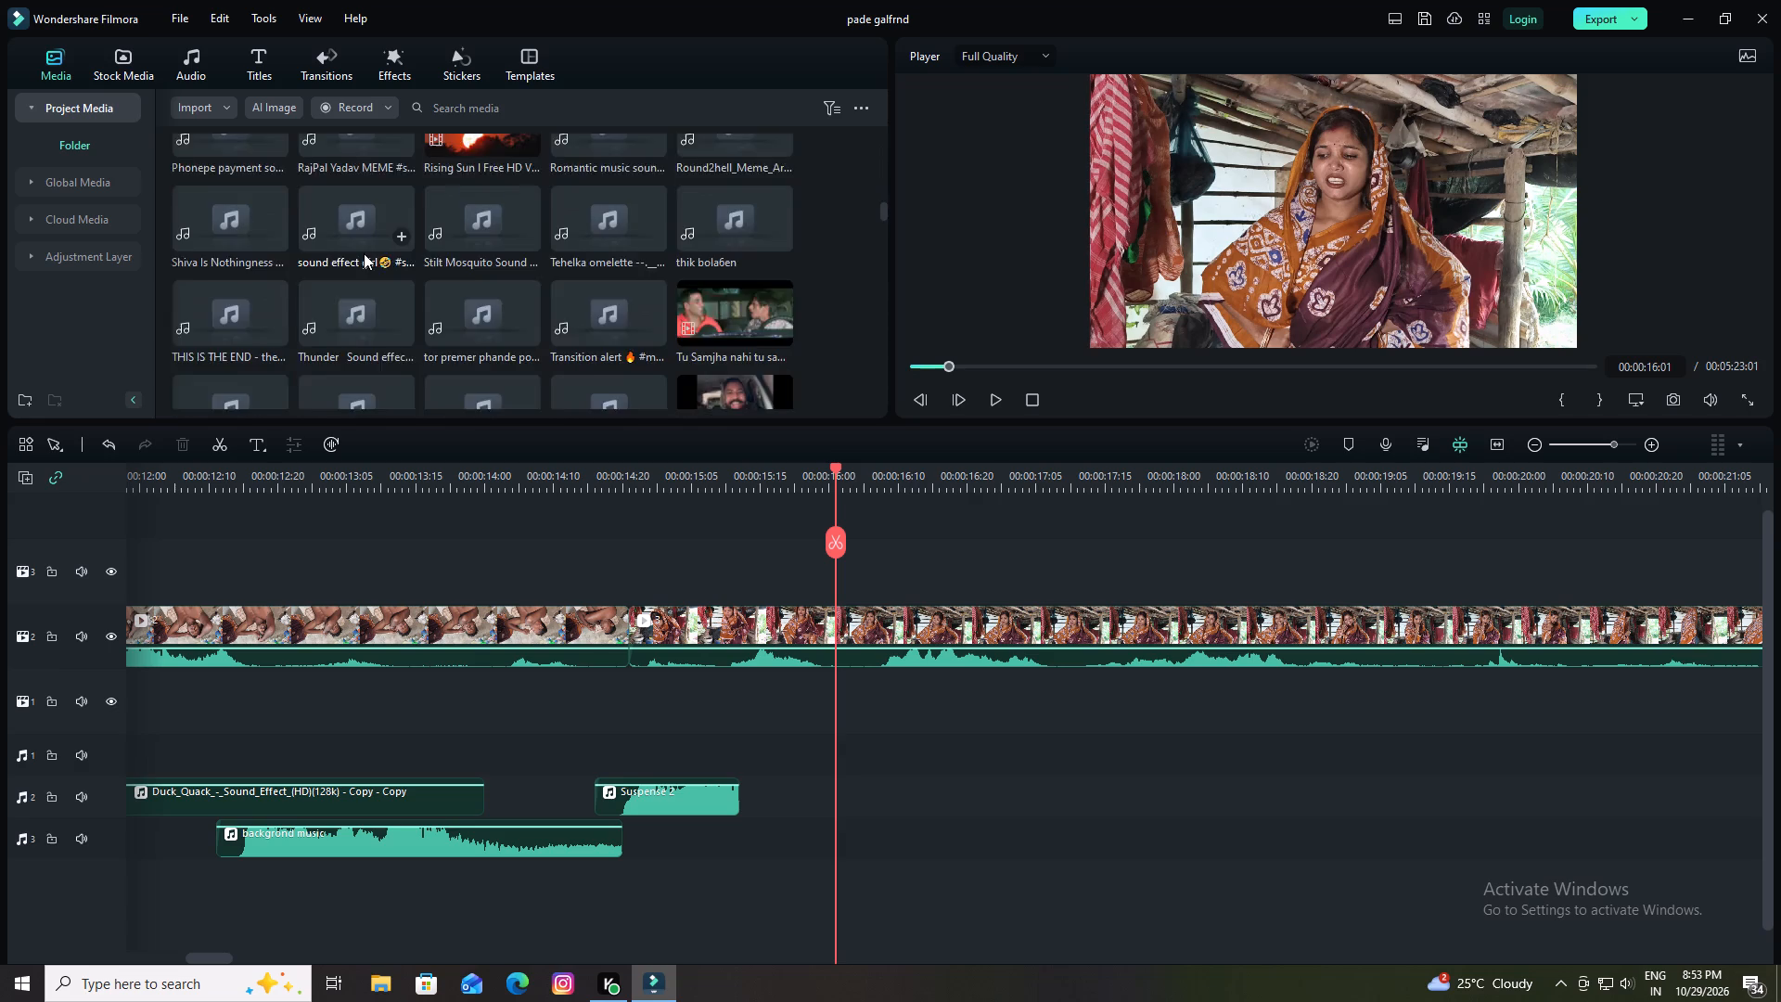
pyautogui.scroll(-3, 462, 226)
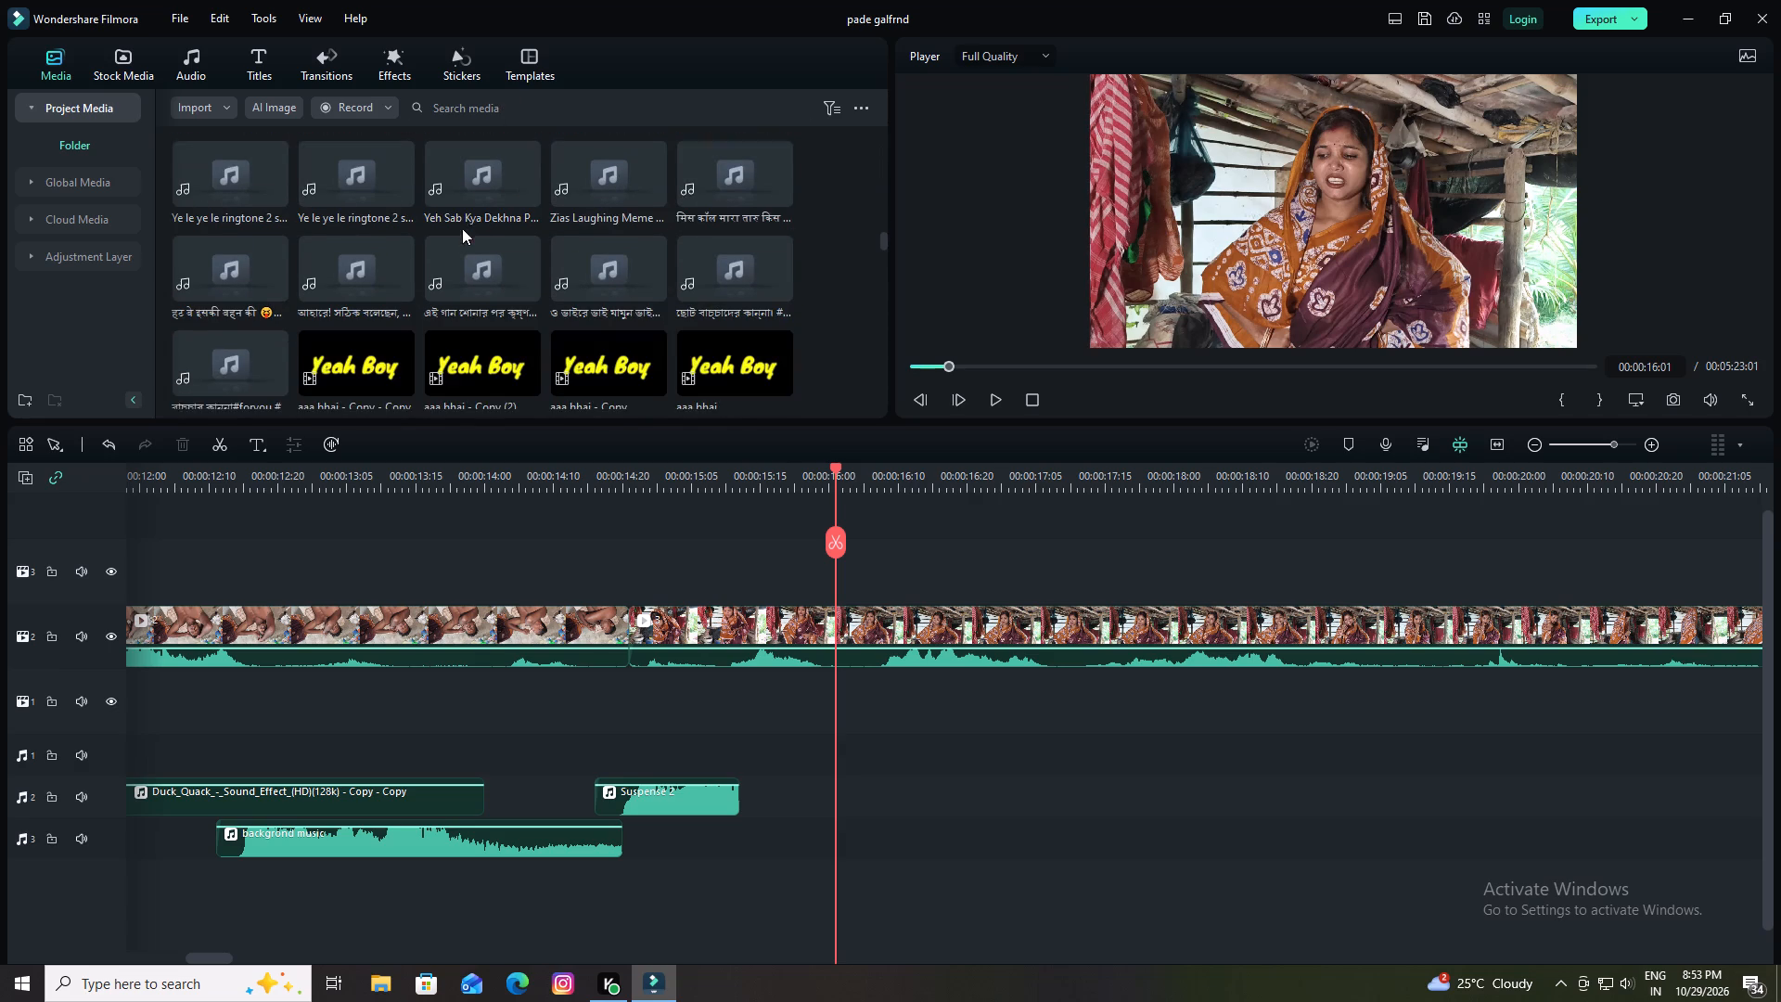
pyautogui.scroll(-3, 462, 228)
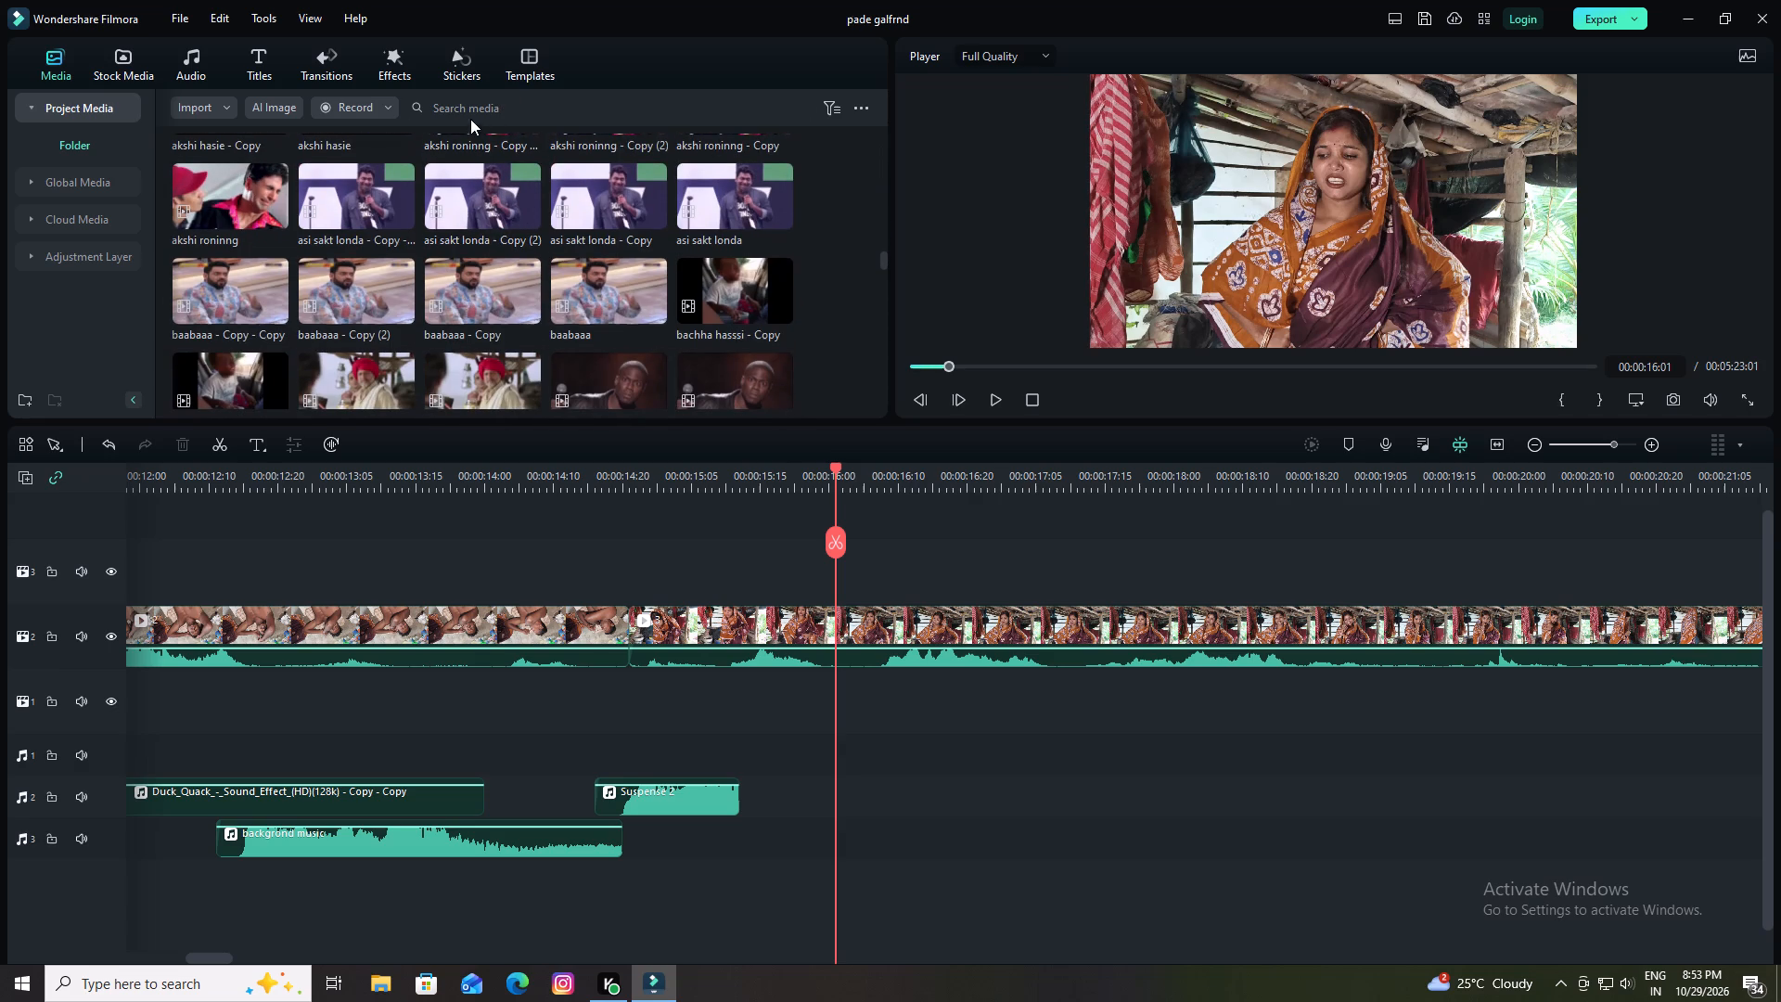
pyautogui.click(470, 108)
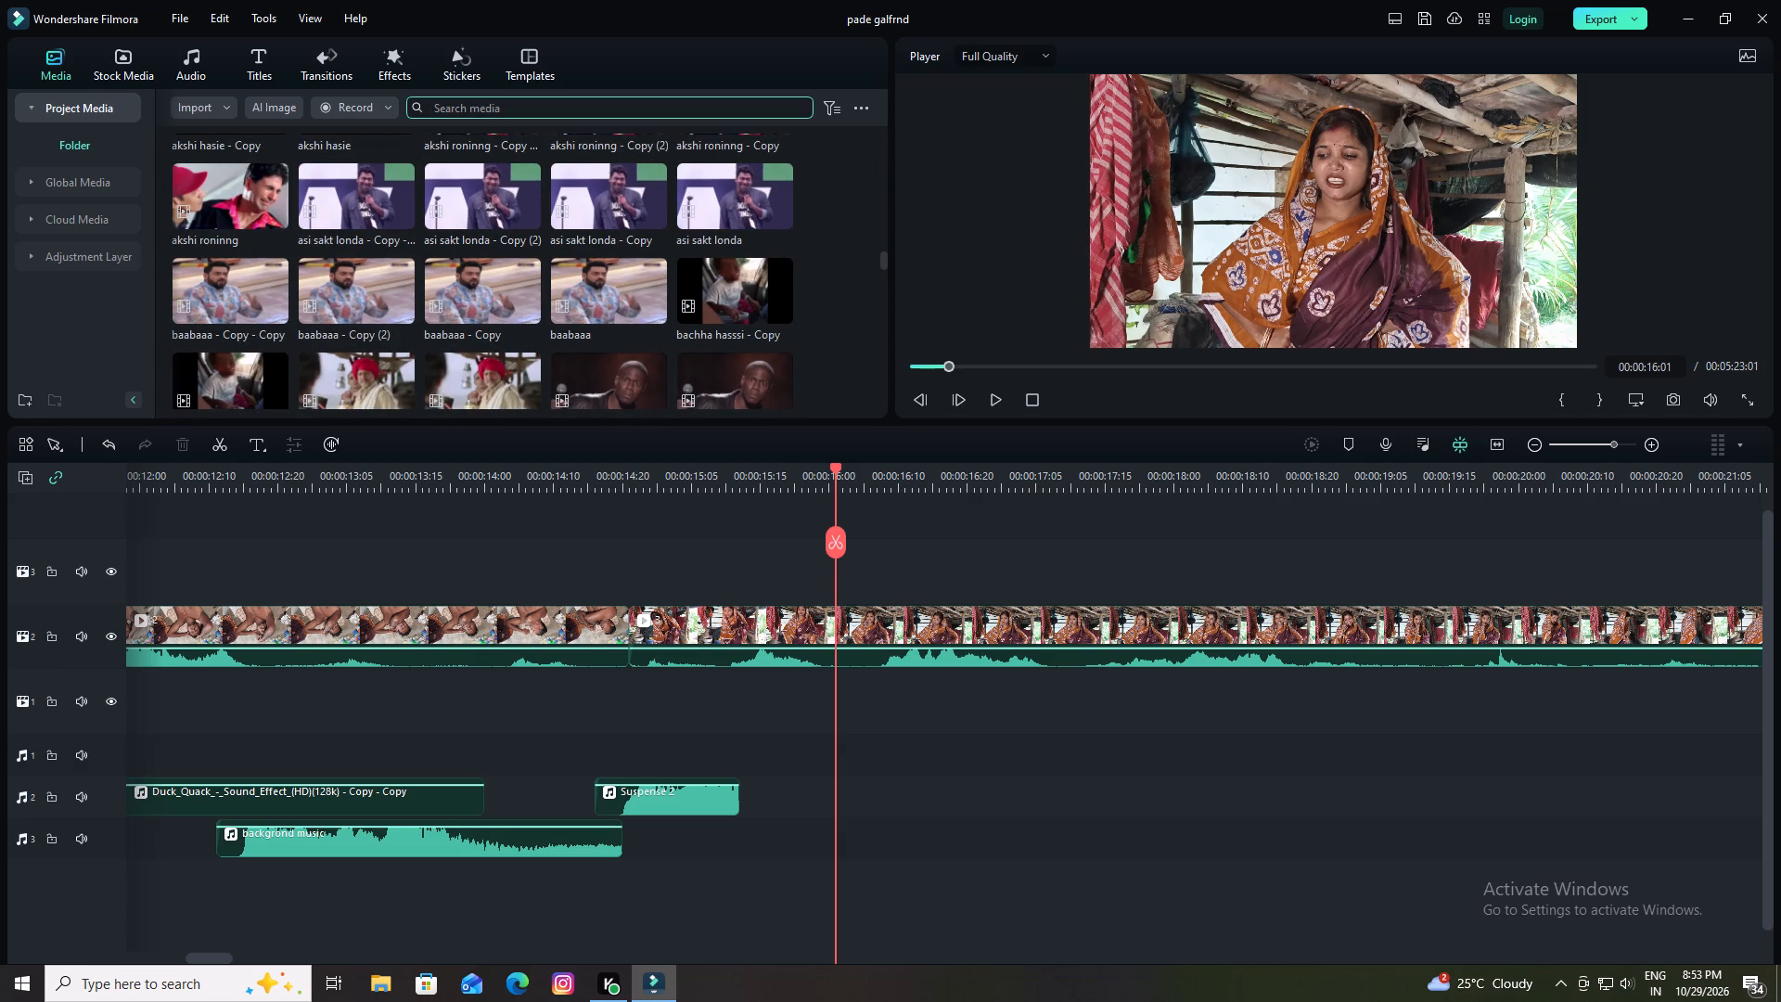
pyautogui.write('du')
pyautogui.press('Return')
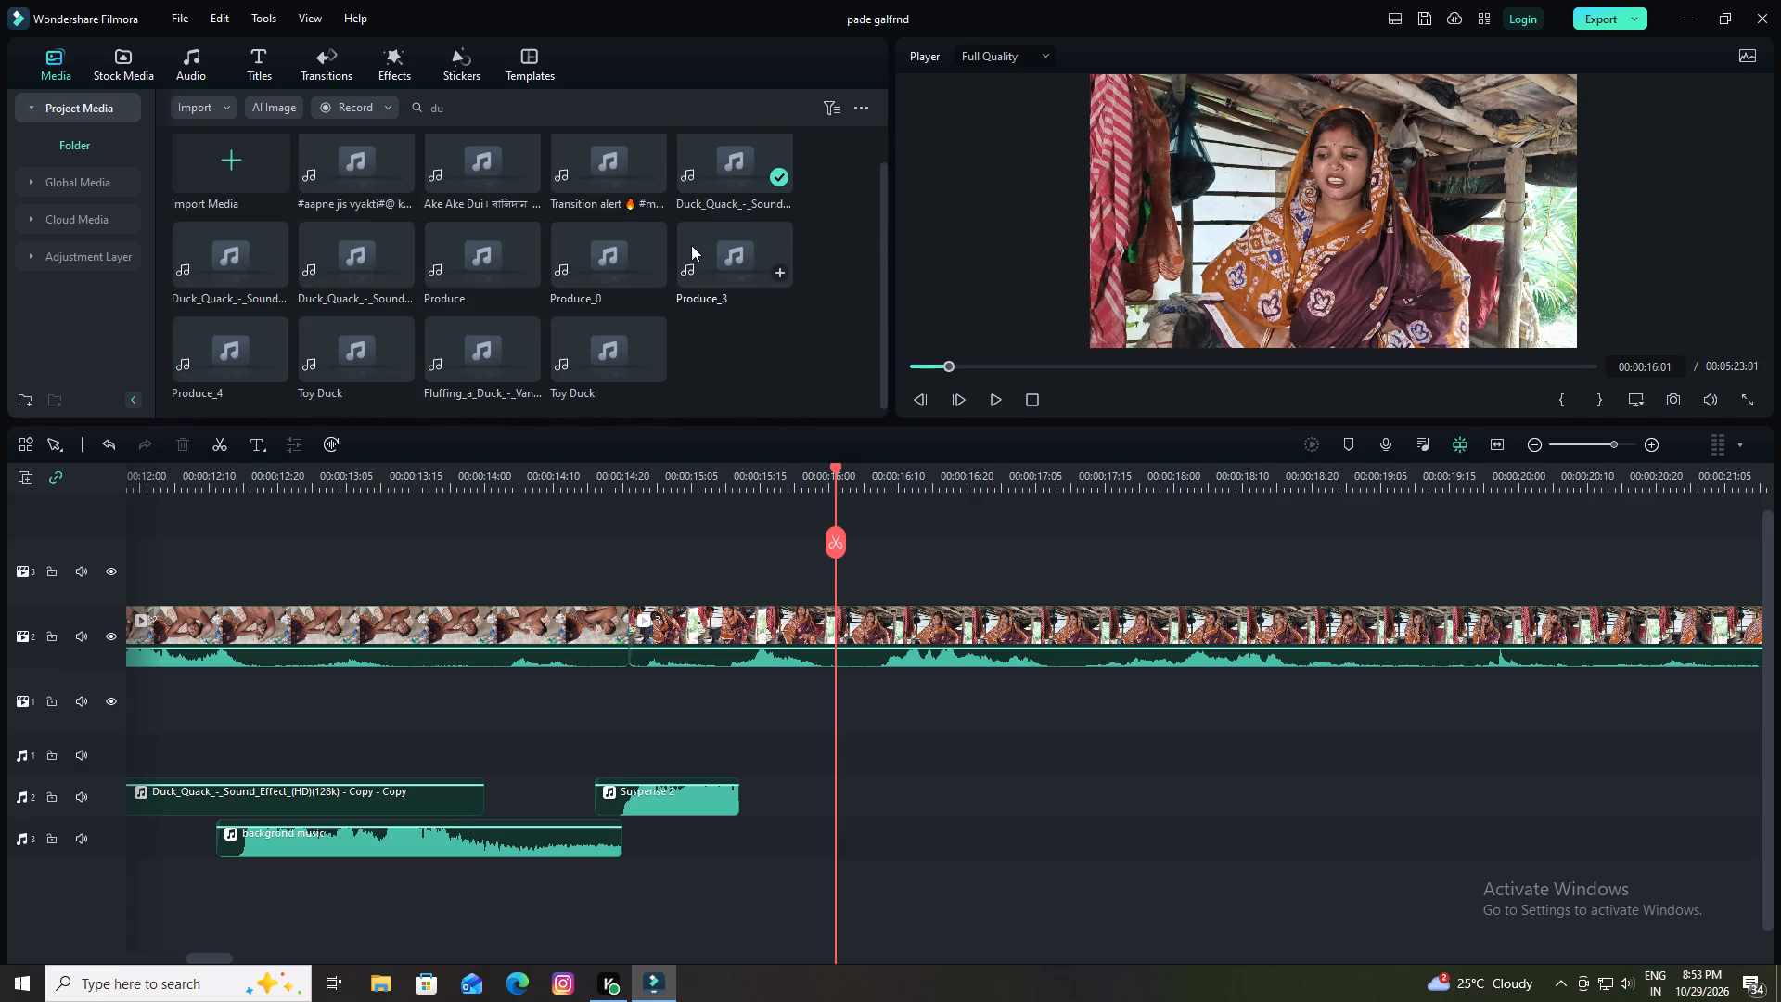
pyautogui.moveTo(724, 161); pyautogui.dragTo(801, 726)
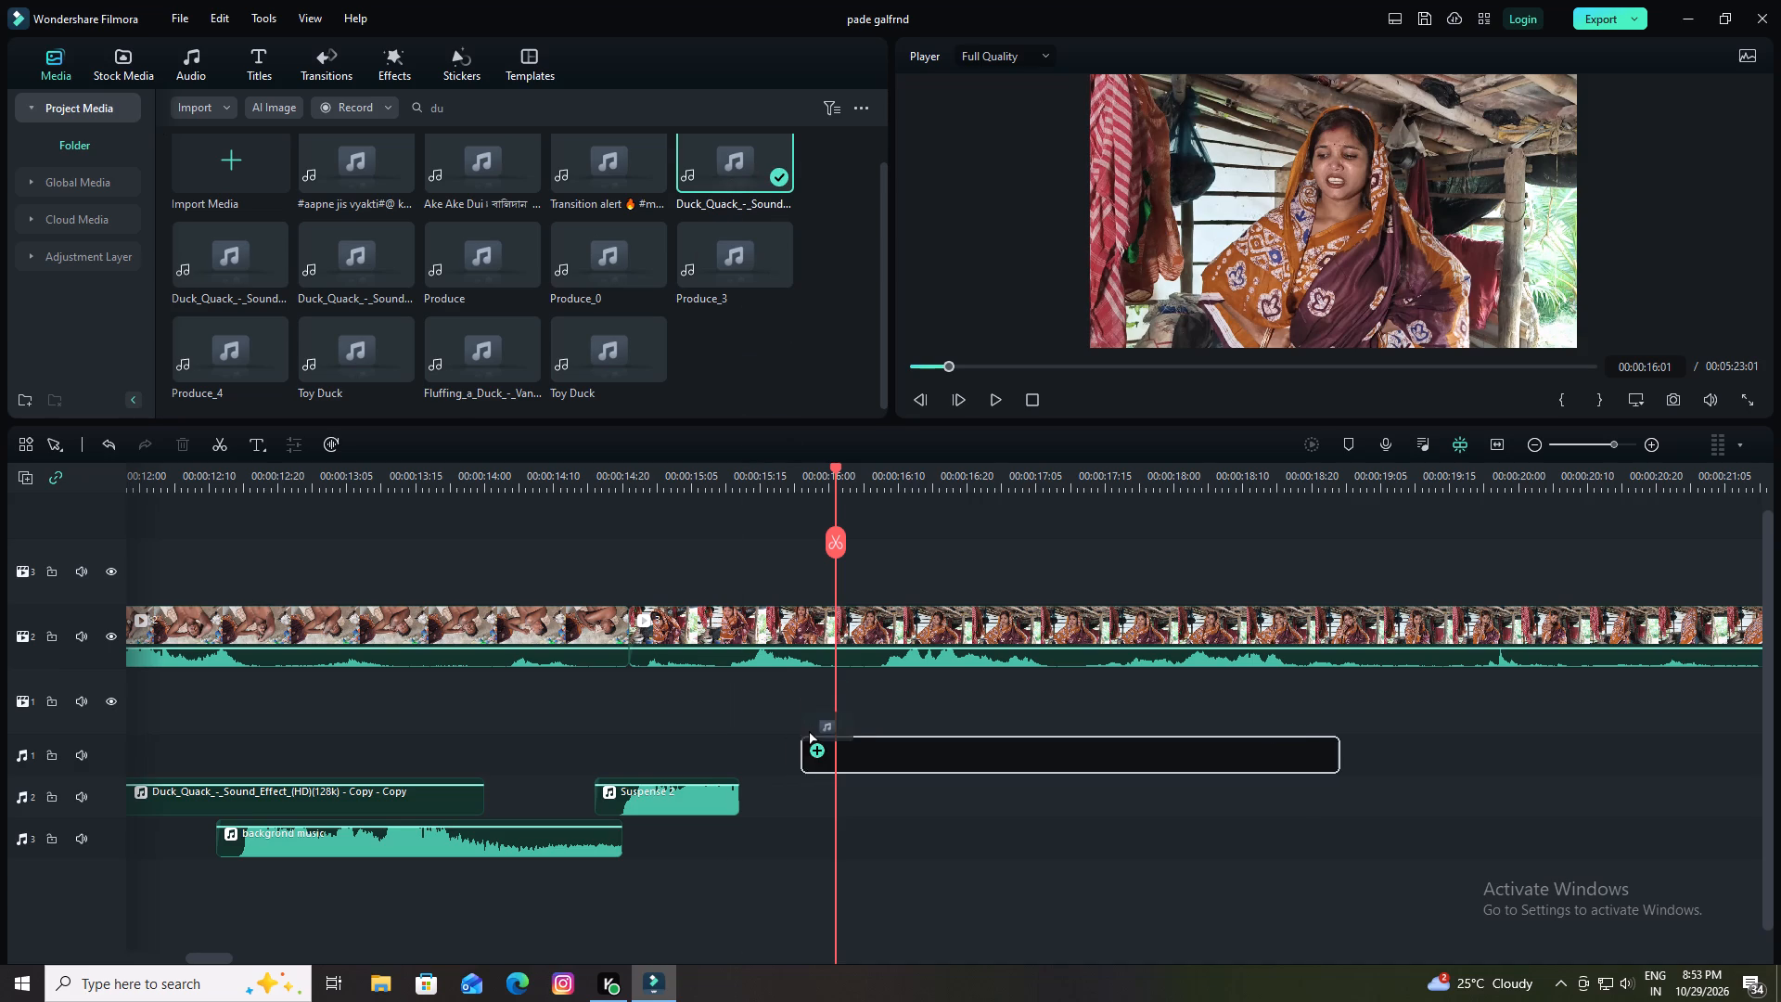
pyautogui.moveTo(801, 726); pyautogui.dragTo(799, 741)
# Move the new Duck Quack clip on audio track 1 to start at 00:00:15:20 and play it with the video.
pyautogui.moveTo(928, 766); pyautogui.dragTo(909, 764)
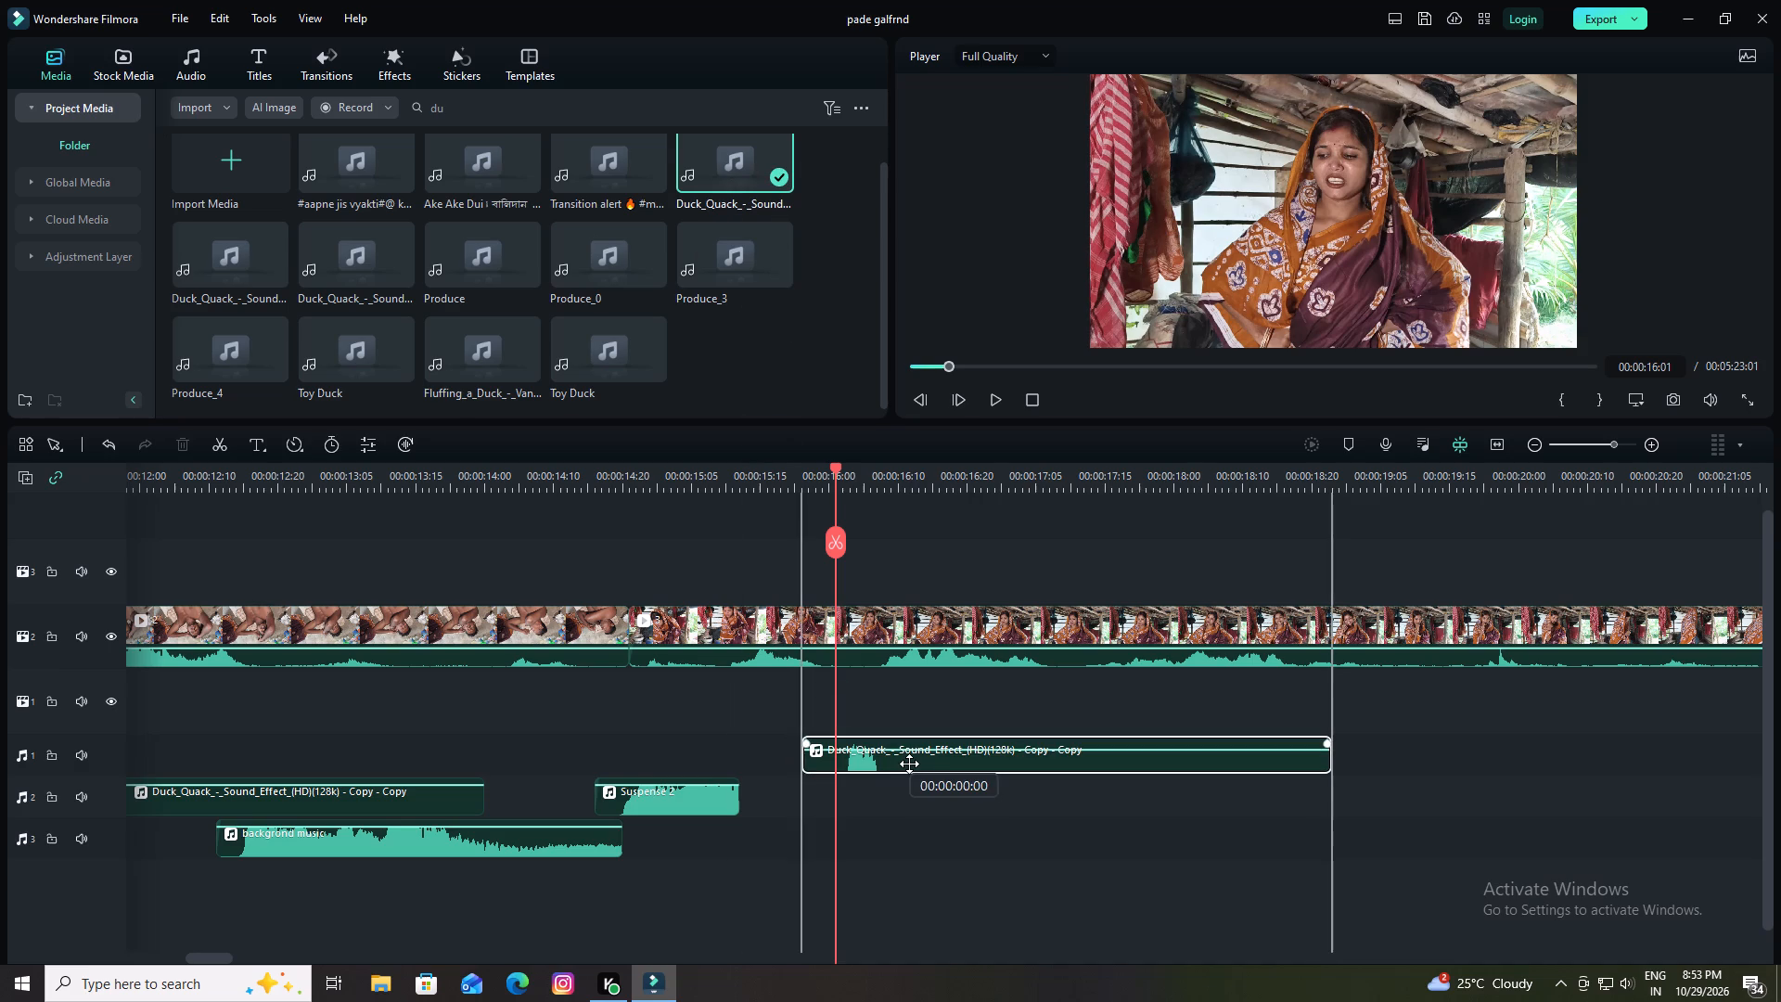
pyautogui.moveTo(909, 764); pyautogui.dragTo(899, 769)
pyautogui.moveTo(899, 769); pyautogui.dragTo(895, 772)
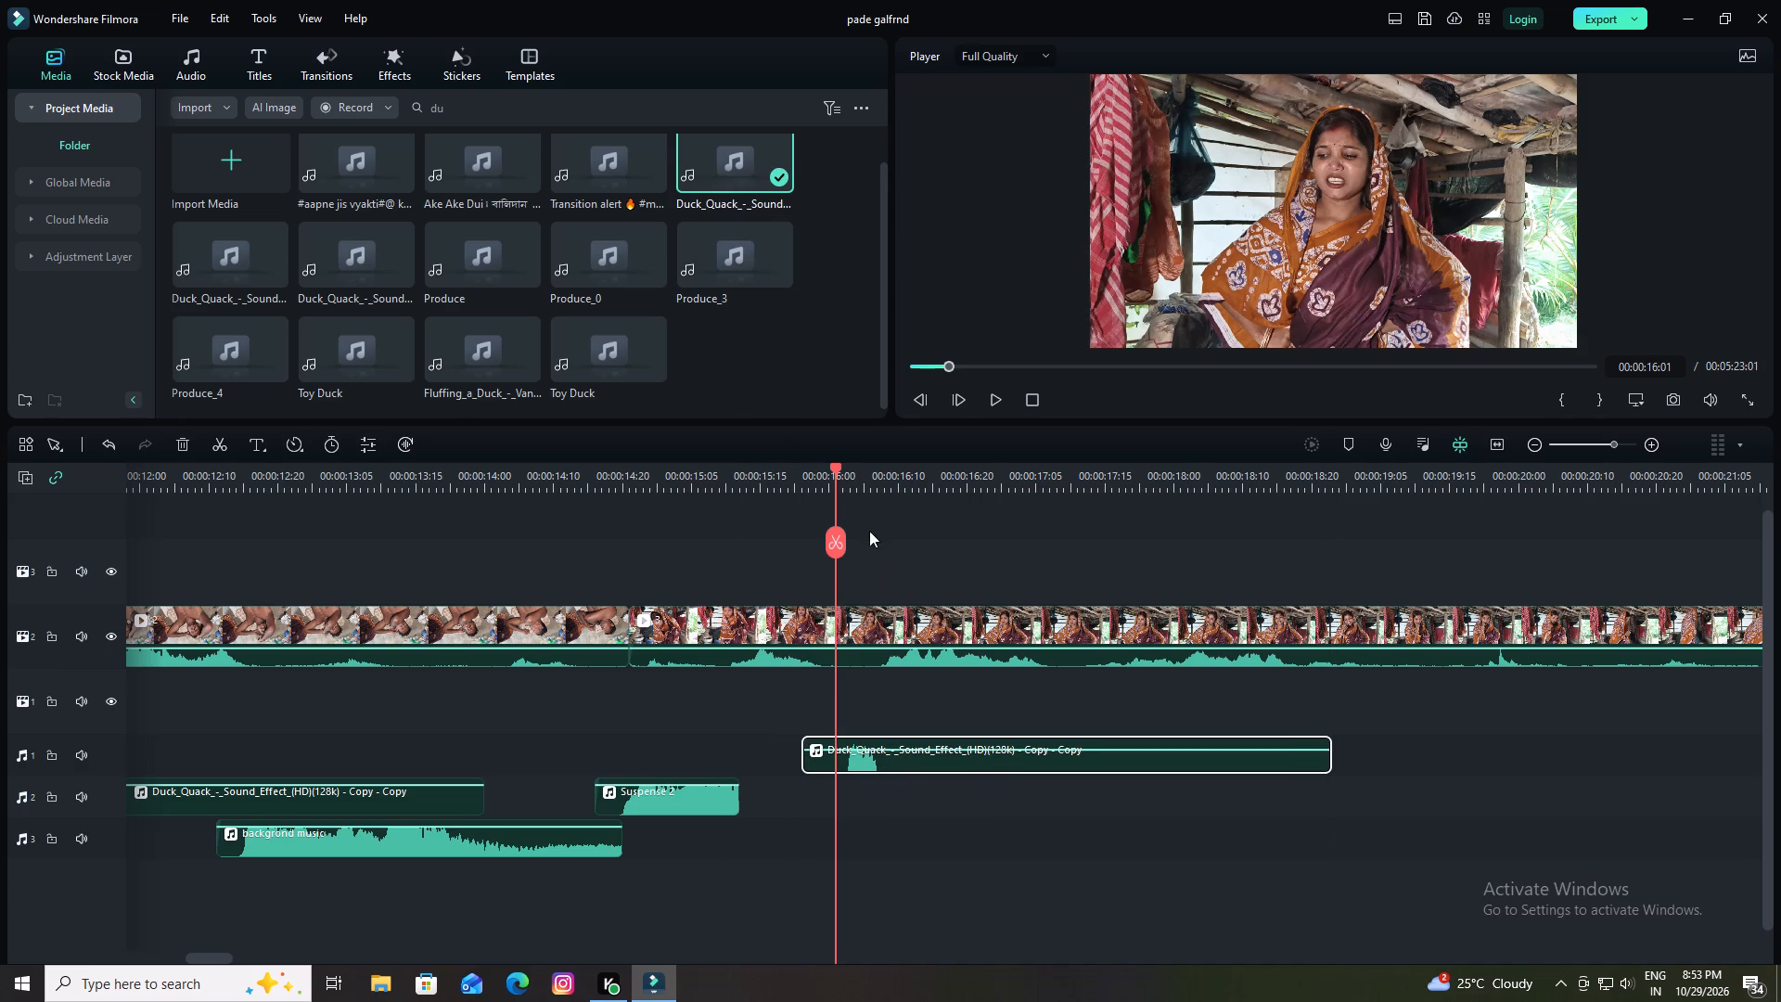
pyautogui.moveTo(836, 471); pyautogui.dragTo(809, 482)
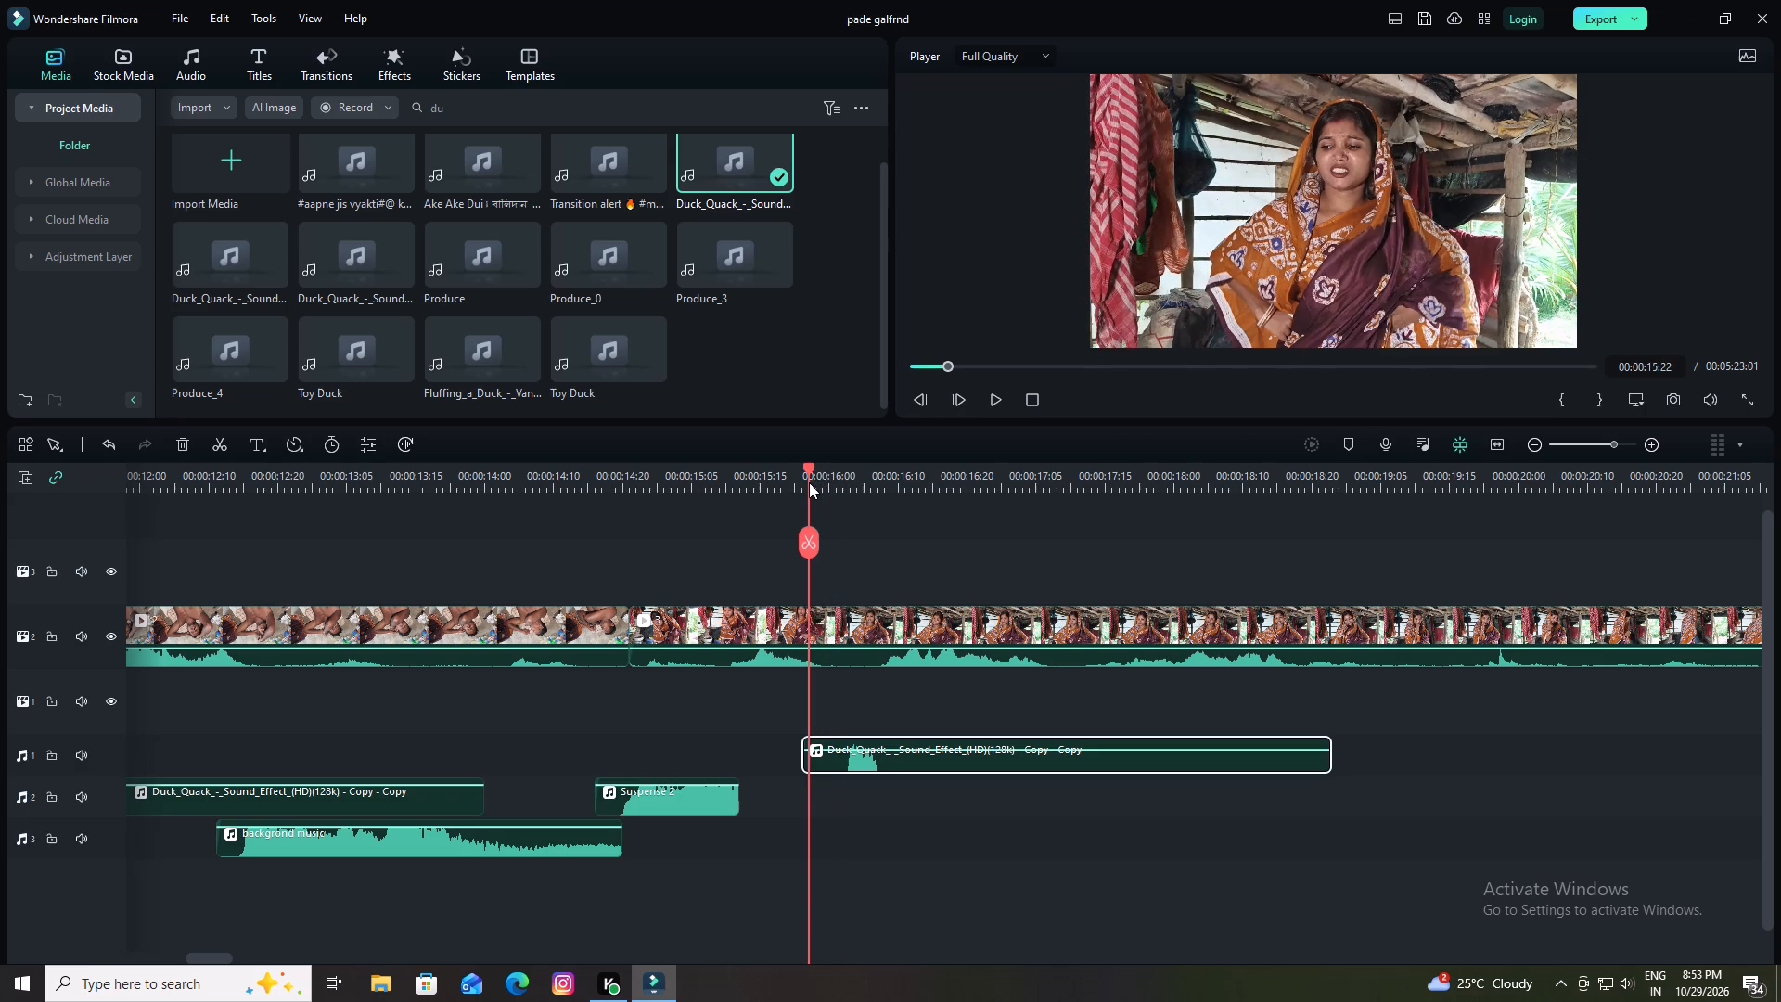
pyautogui.moveTo(809, 482); pyautogui.dragTo(795, 487)
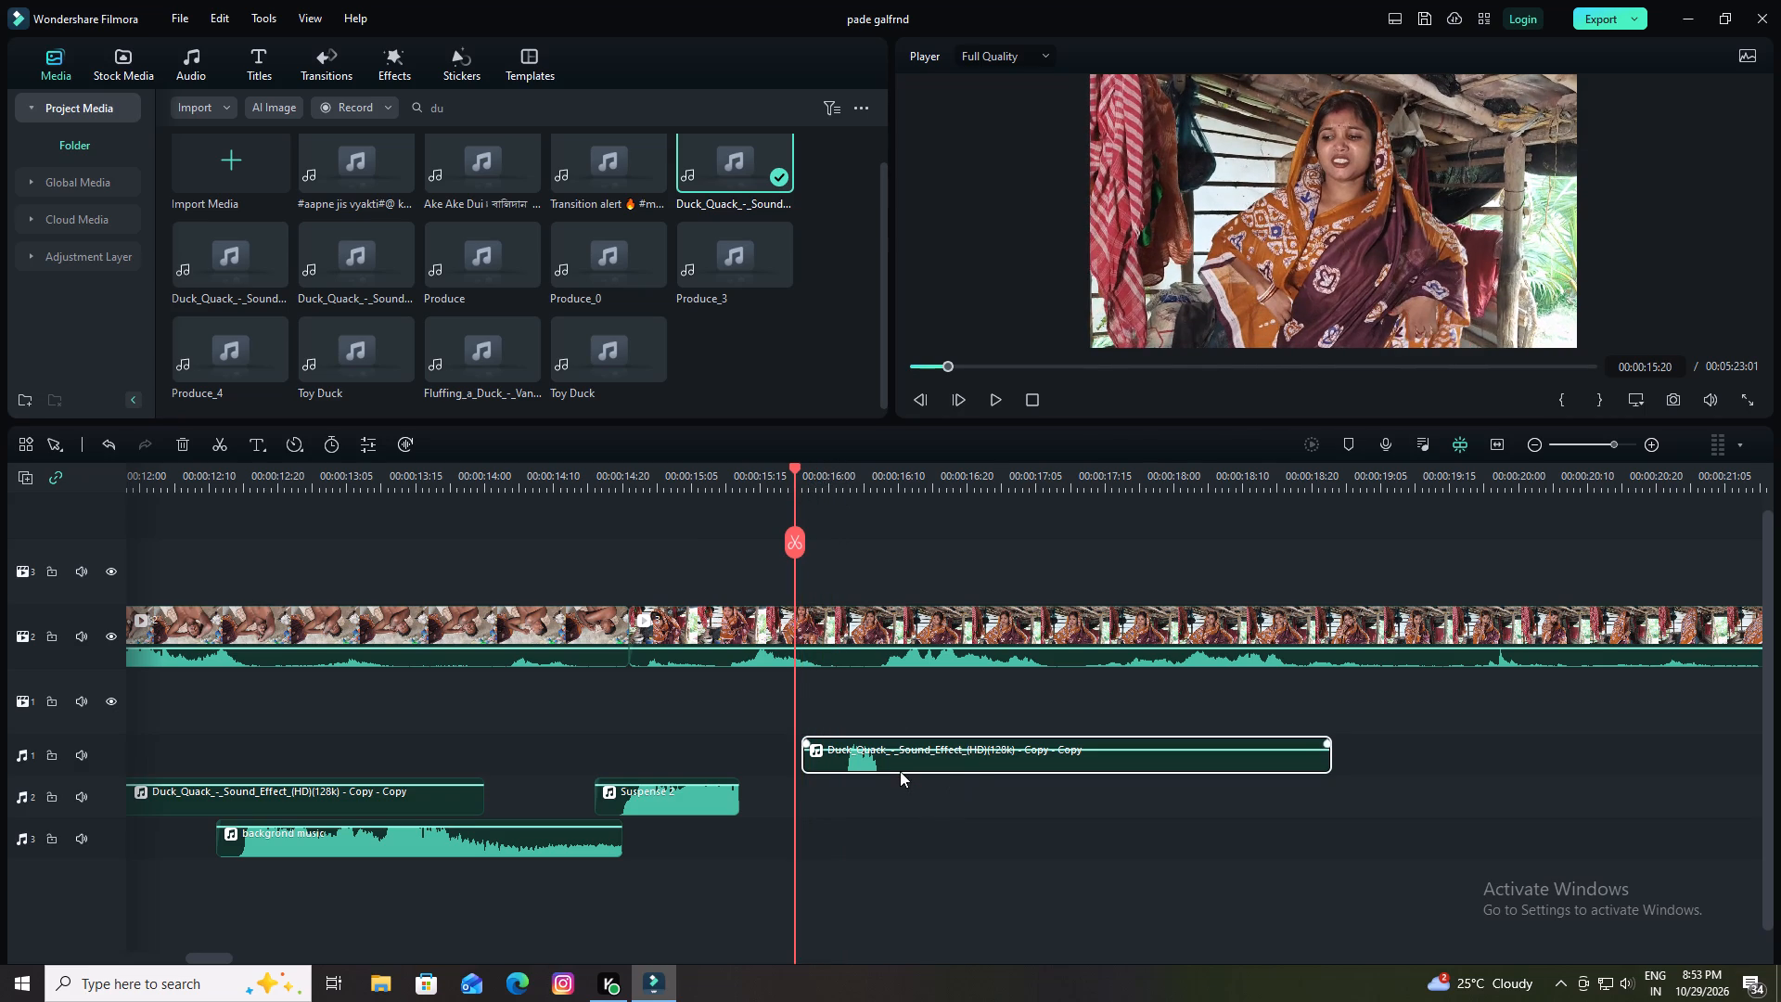
pyautogui.moveTo(900, 771); pyautogui.dragTo(885, 764)
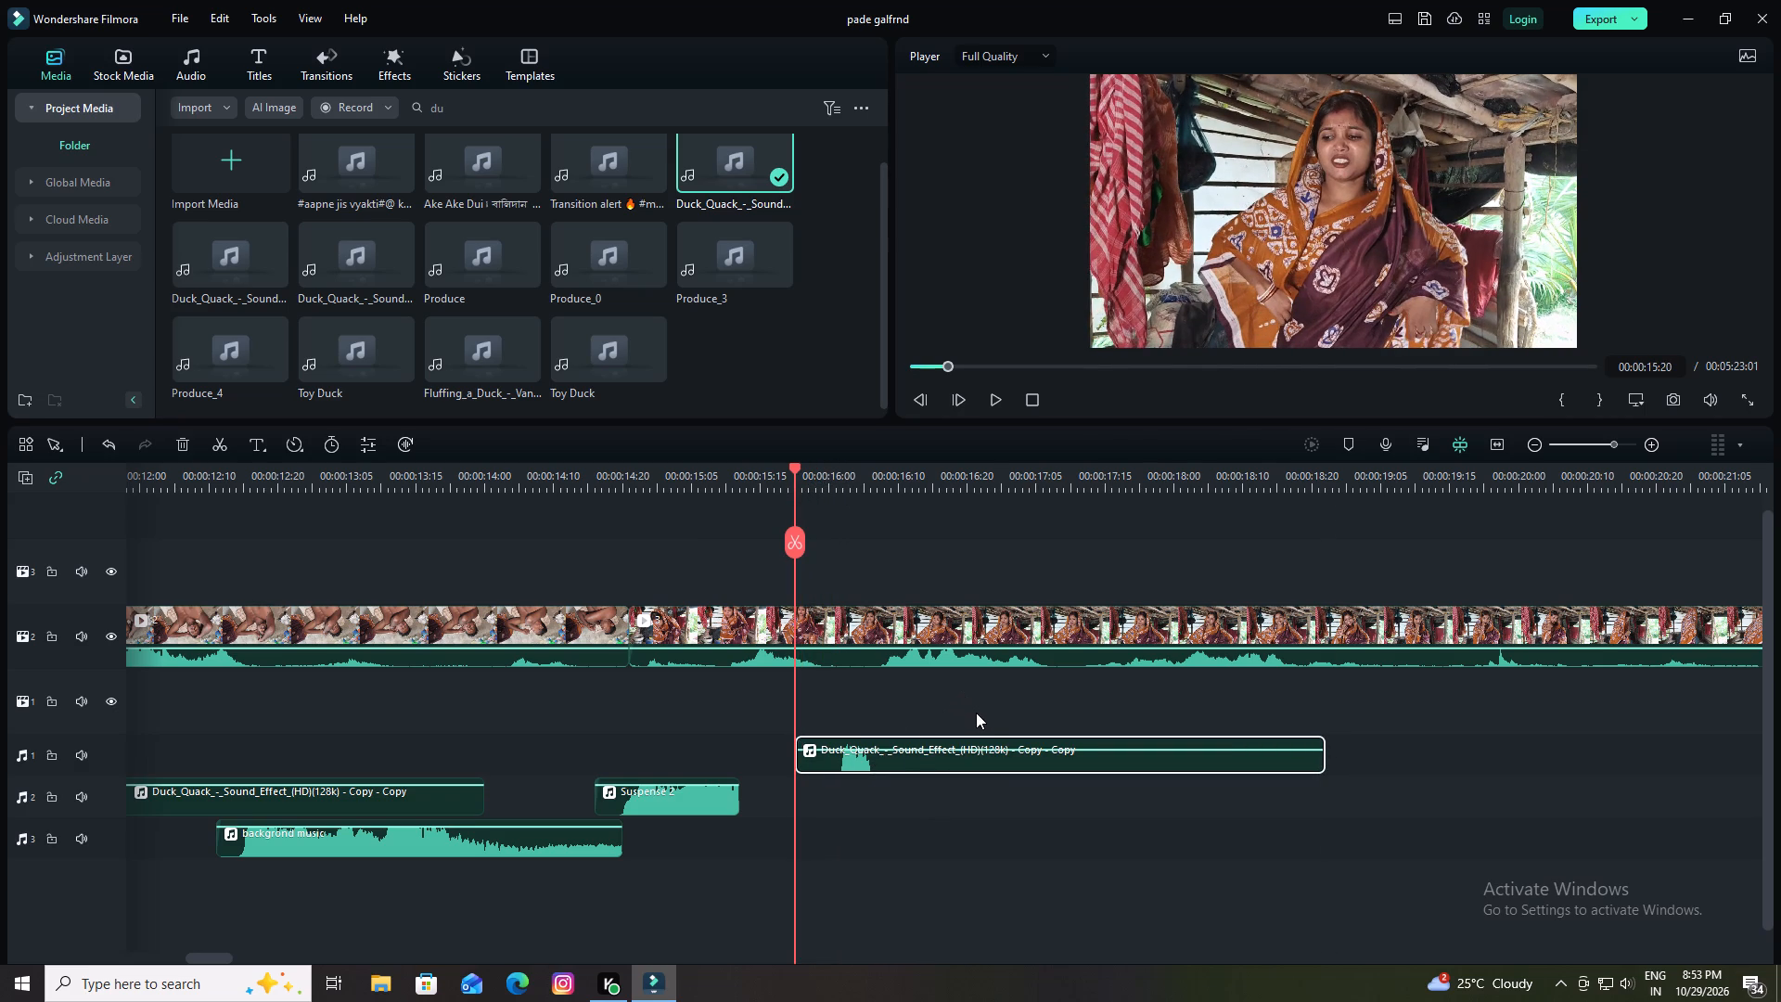
pyautogui.press('space')
pyautogui.press('space')
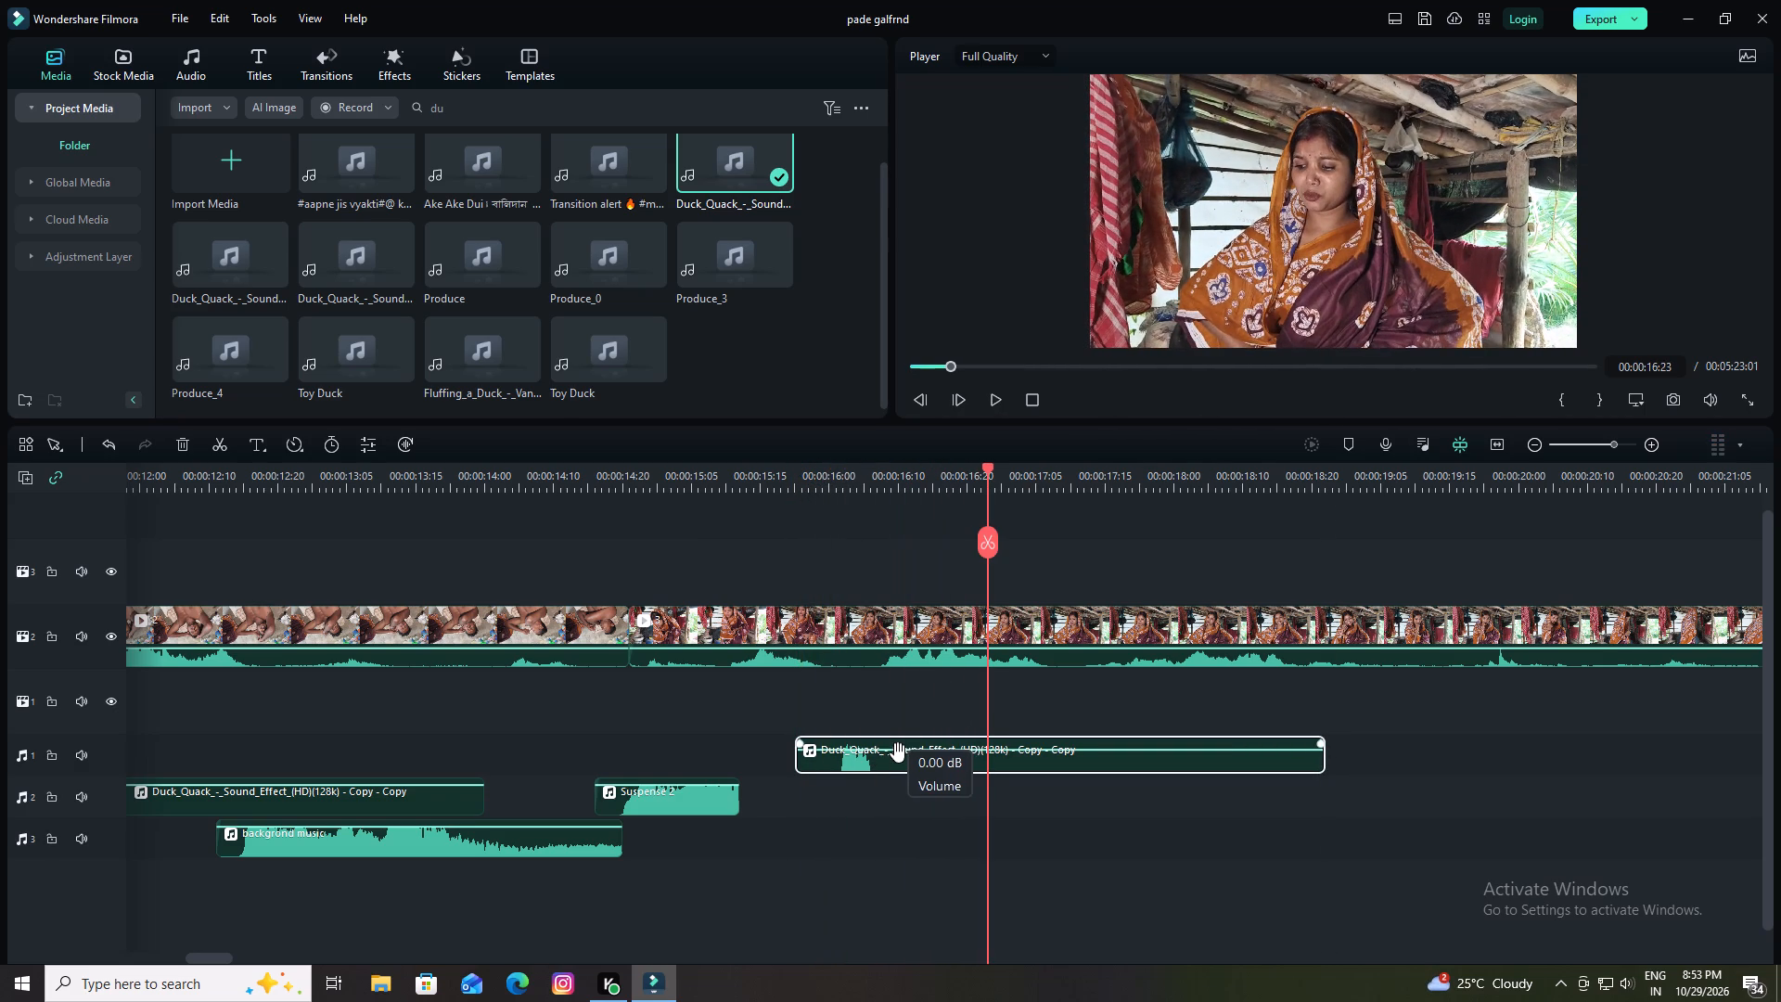
# Raise the volume of the Duck Quack clip on audio track 1 and play the third video clip with it.
pyautogui.moveTo(898, 753); pyautogui.dragTo(903, 726)
pyautogui.moveTo(990, 469); pyautogui.dragTo(824, 501)
pyautogui.press('space')
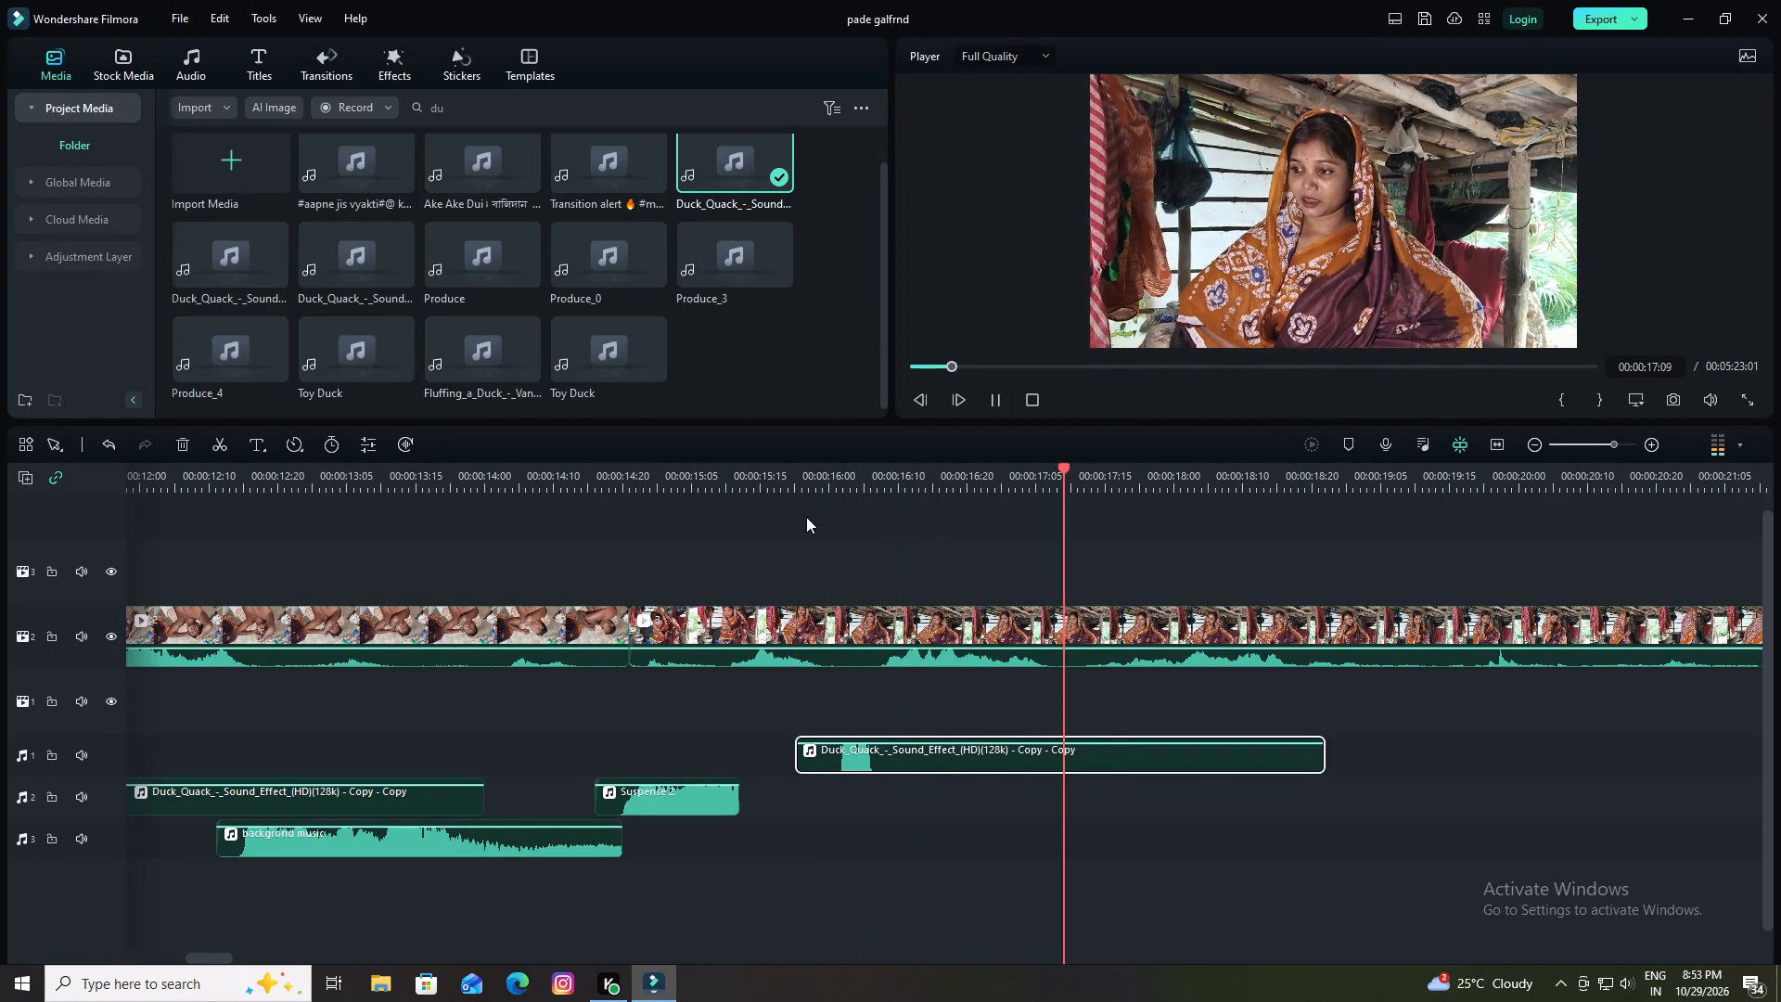
pyautogui.press('space')
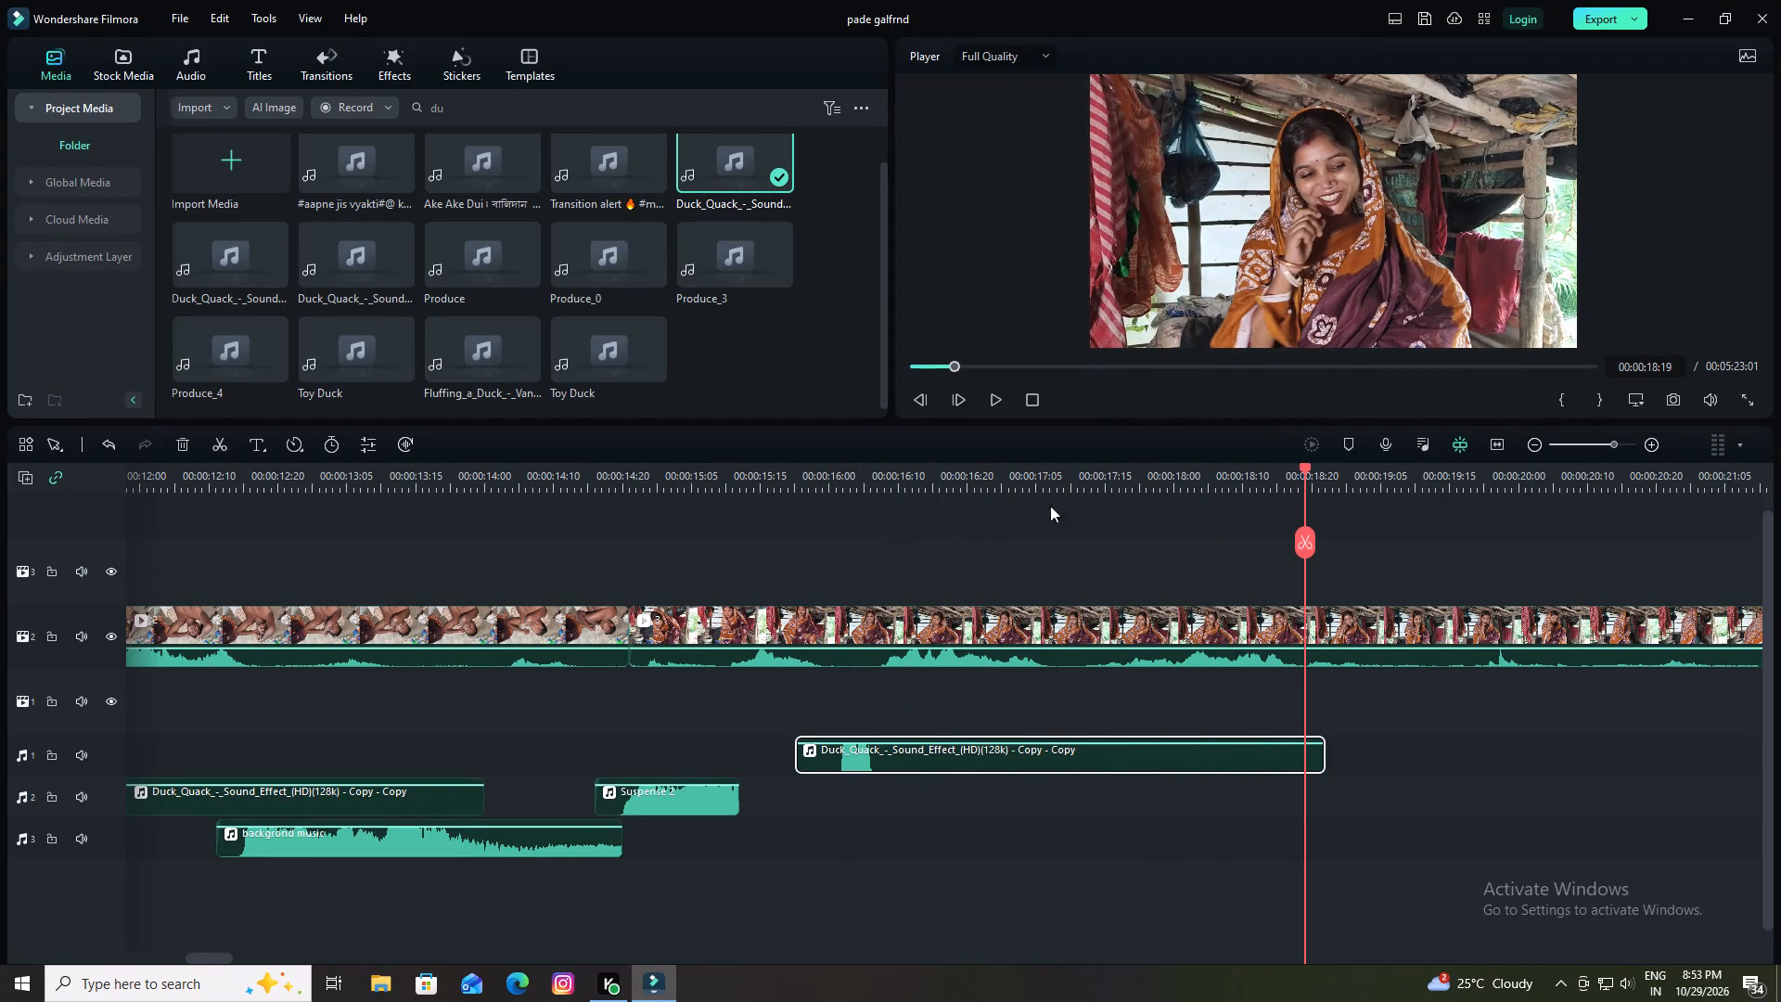
# Clear the media search, audition several sounds, and add "ahh!! sound effect" to audio track 2, starting at about 00:00:18:04.
pyautogui.click(518, 106)
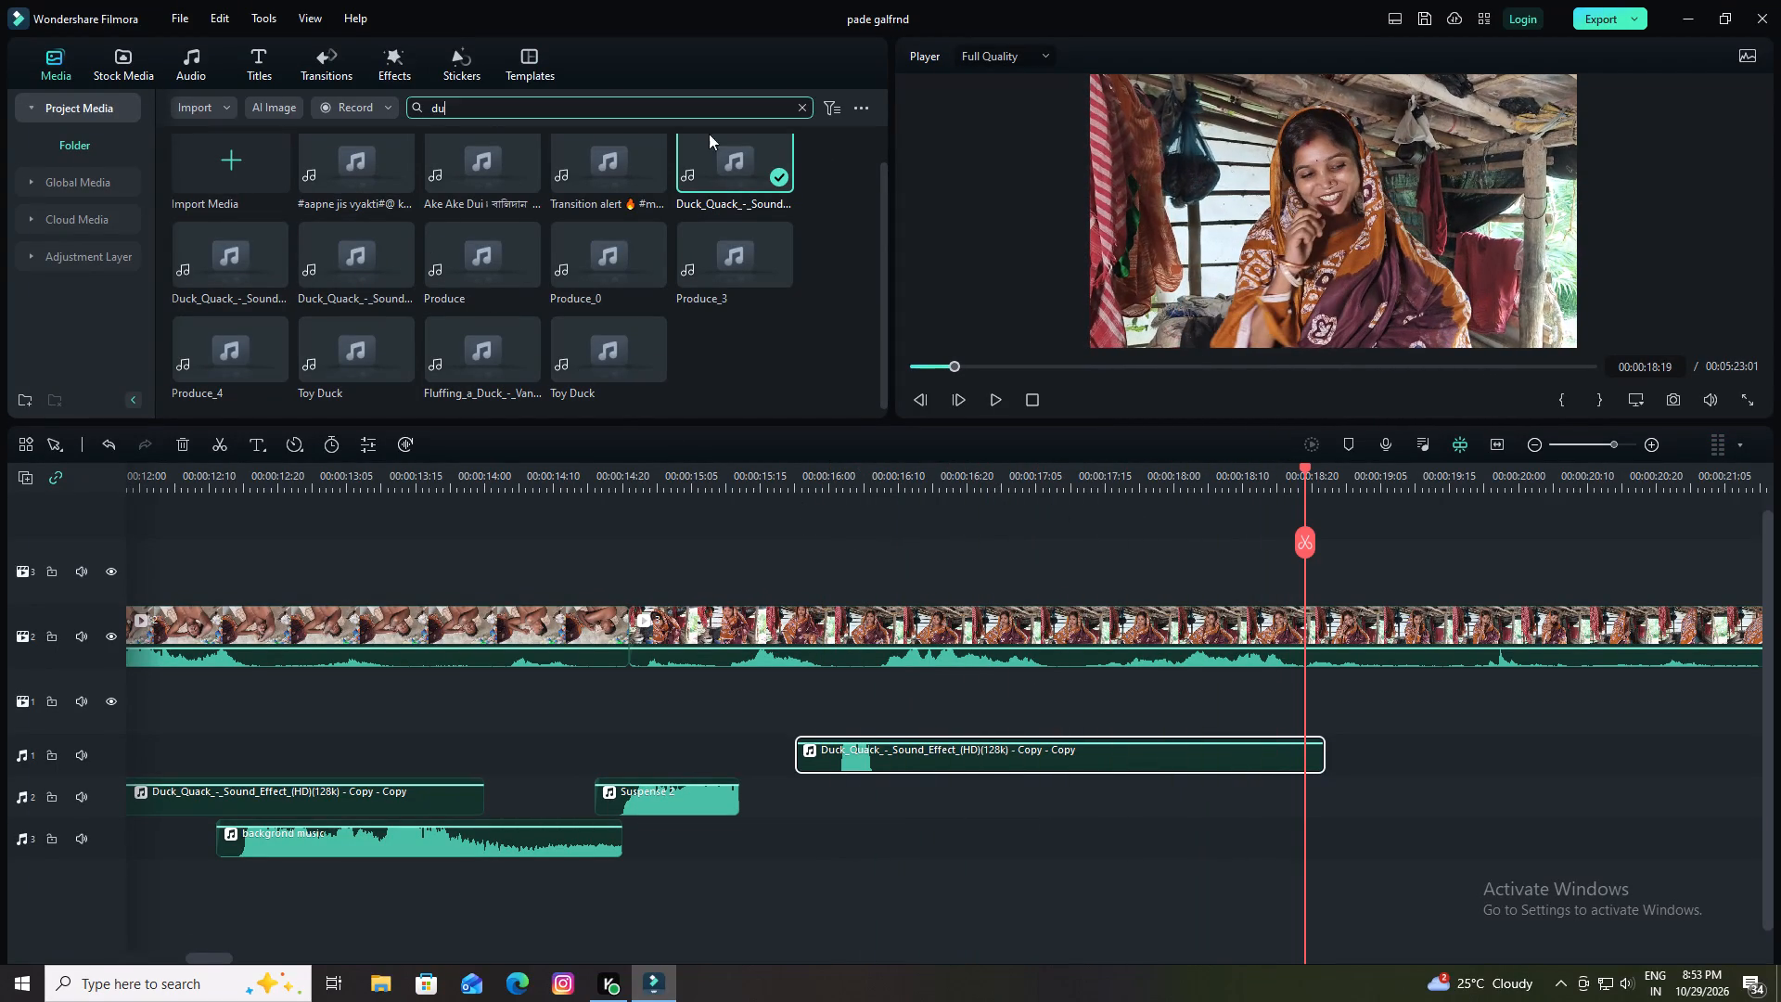
pyautogui.click(805, 108)
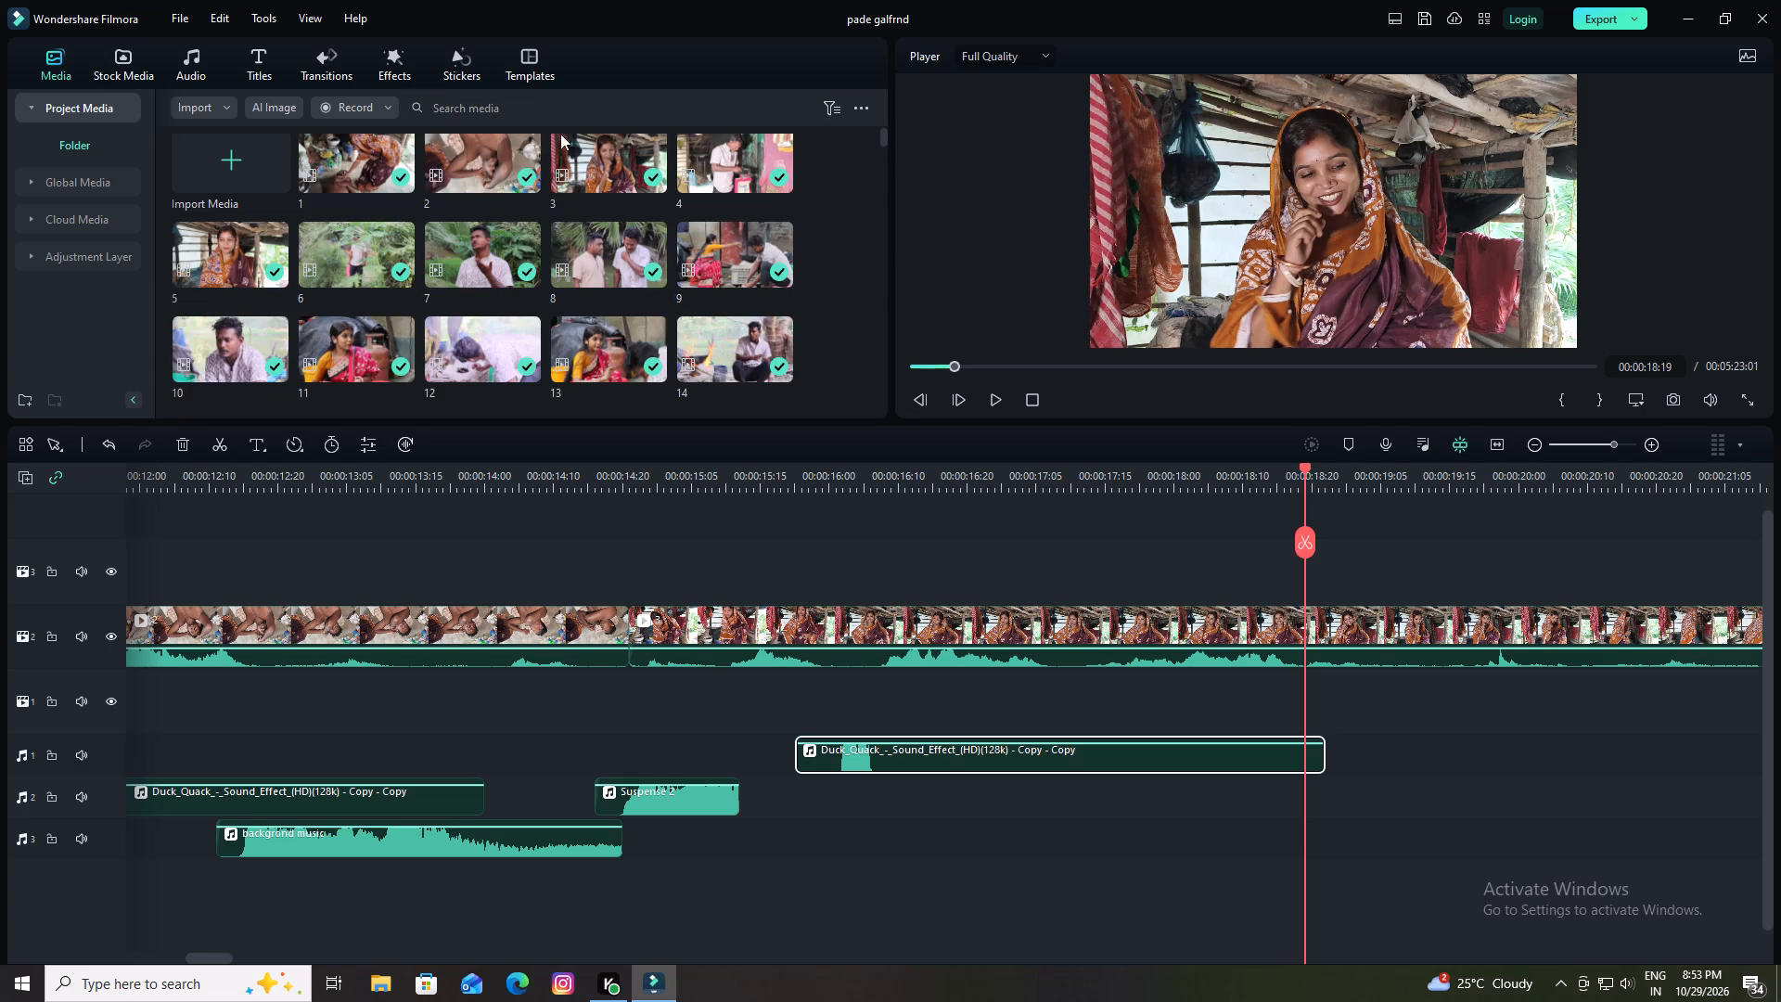
pyautogui.scroll(-5, 502, 229)
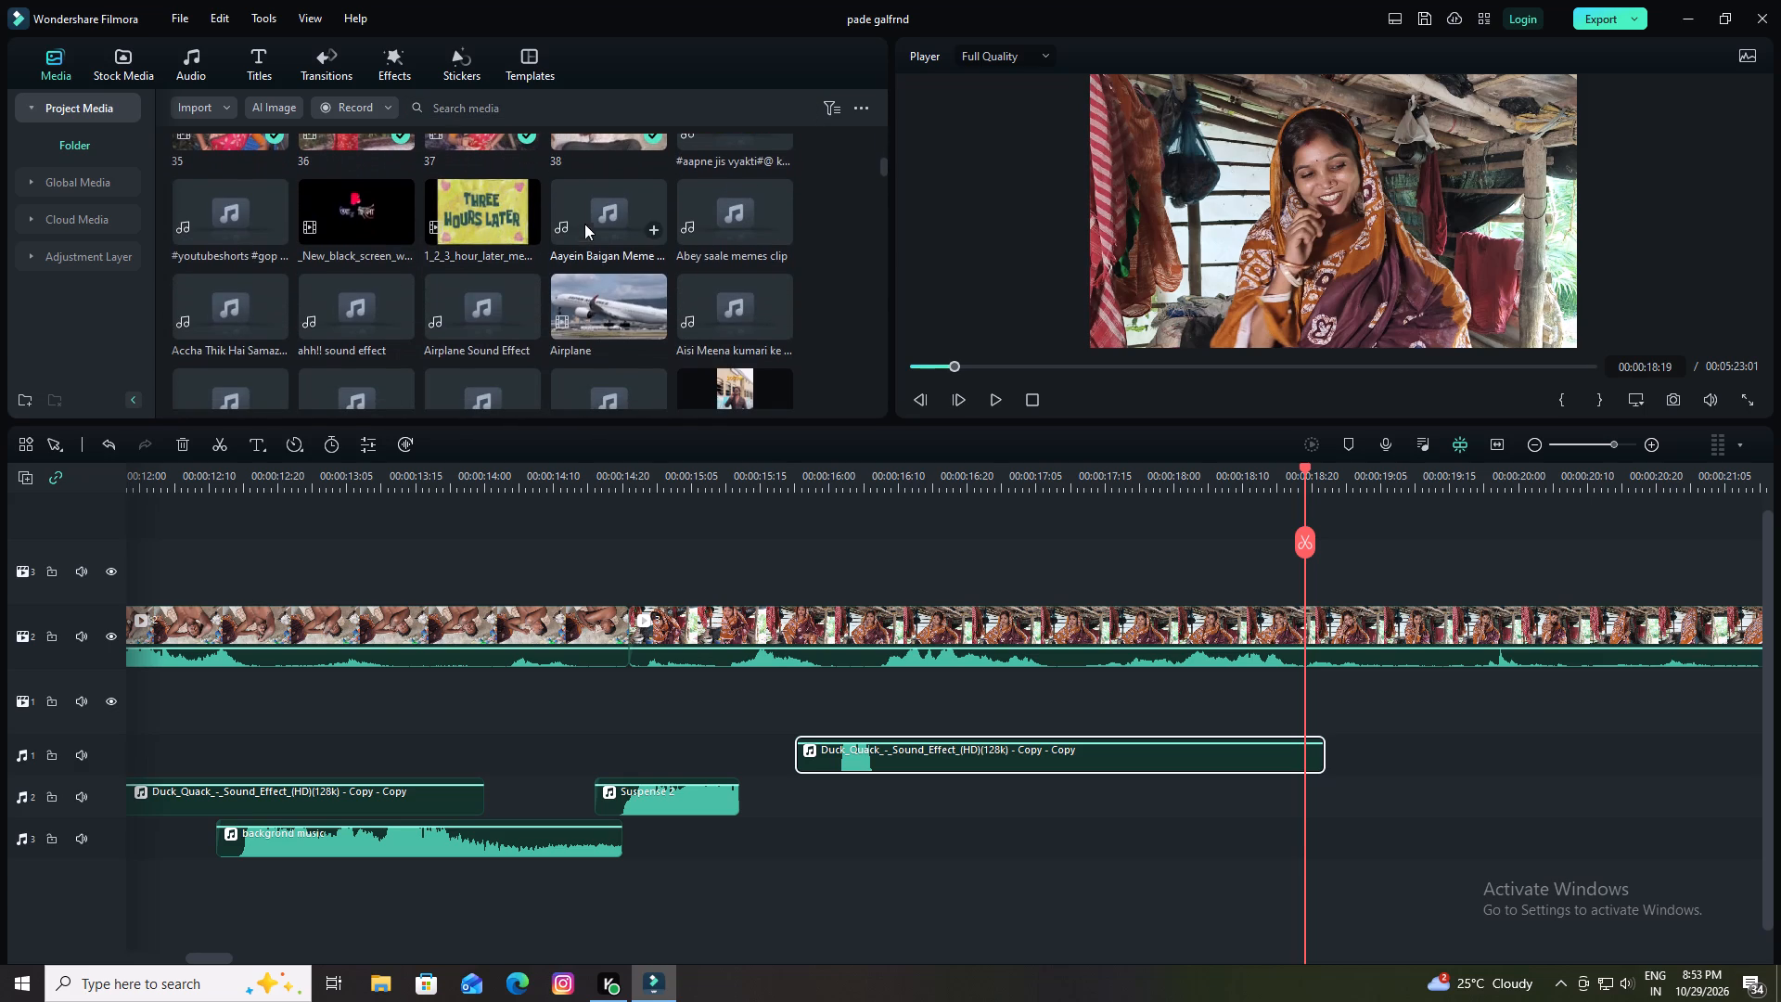
pyautogui.click(724, 214)
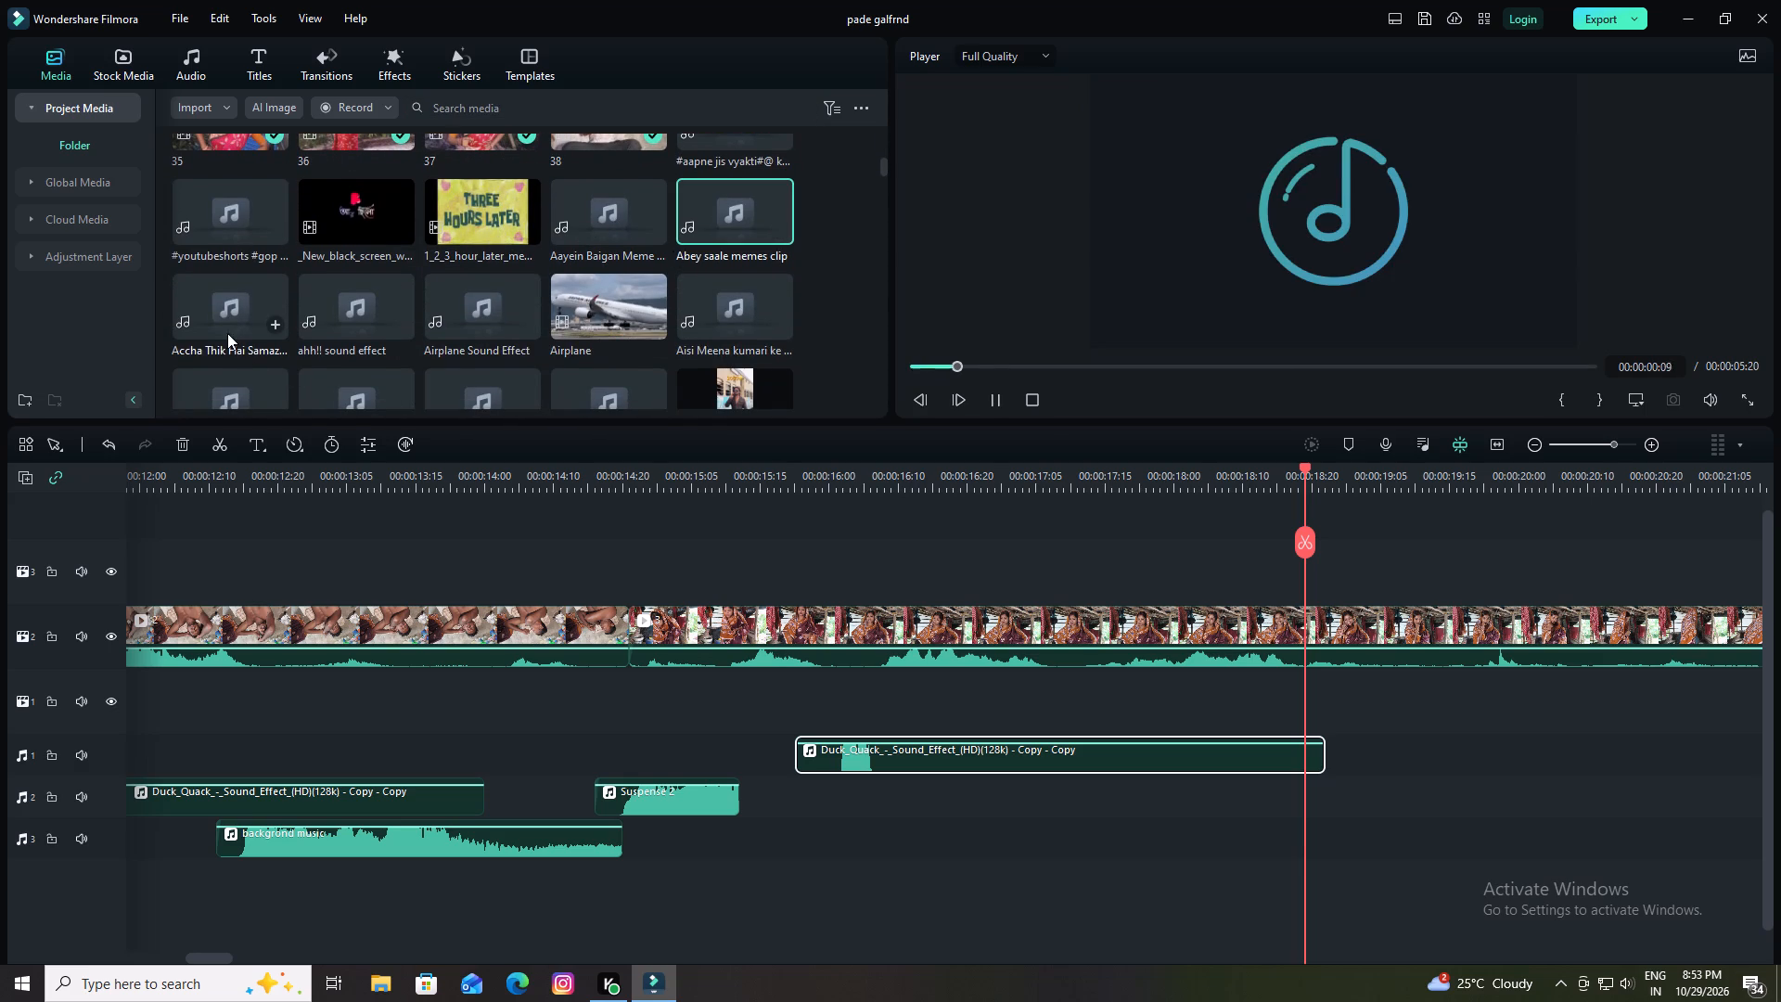
pyautogui.click(227, 331)
pyautogui.click(363, 311)
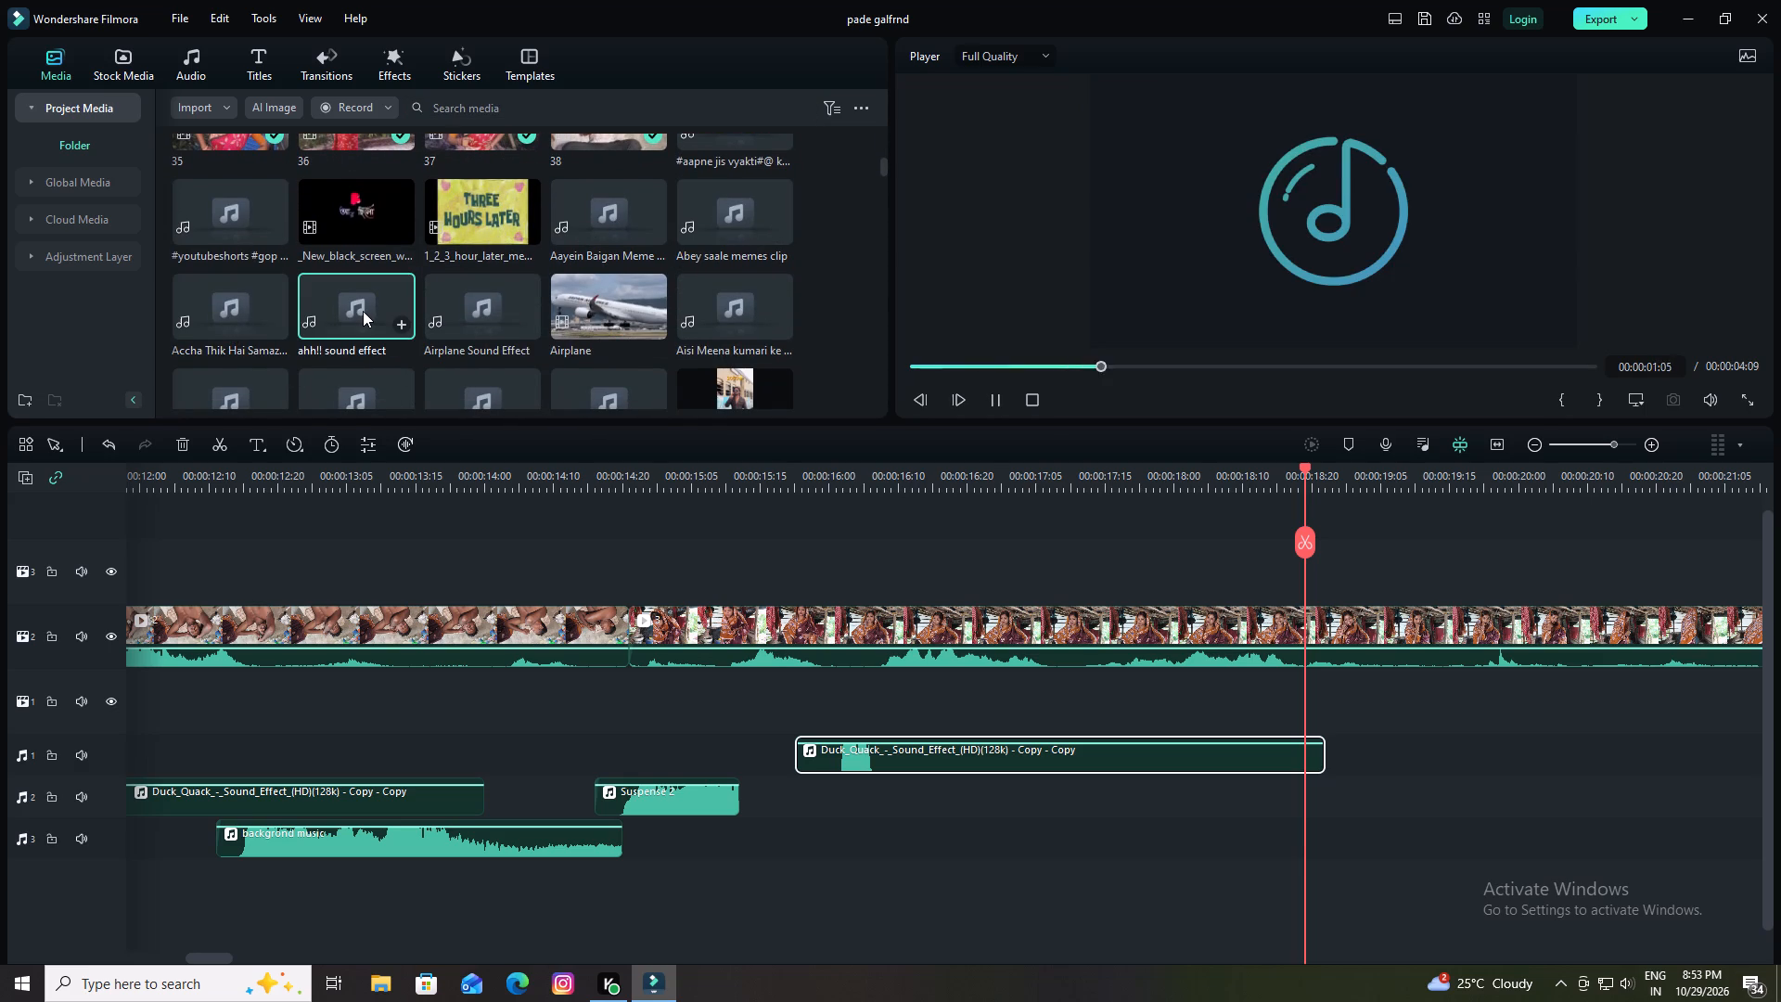
pyautogui.scroll(-2, 460, 313)
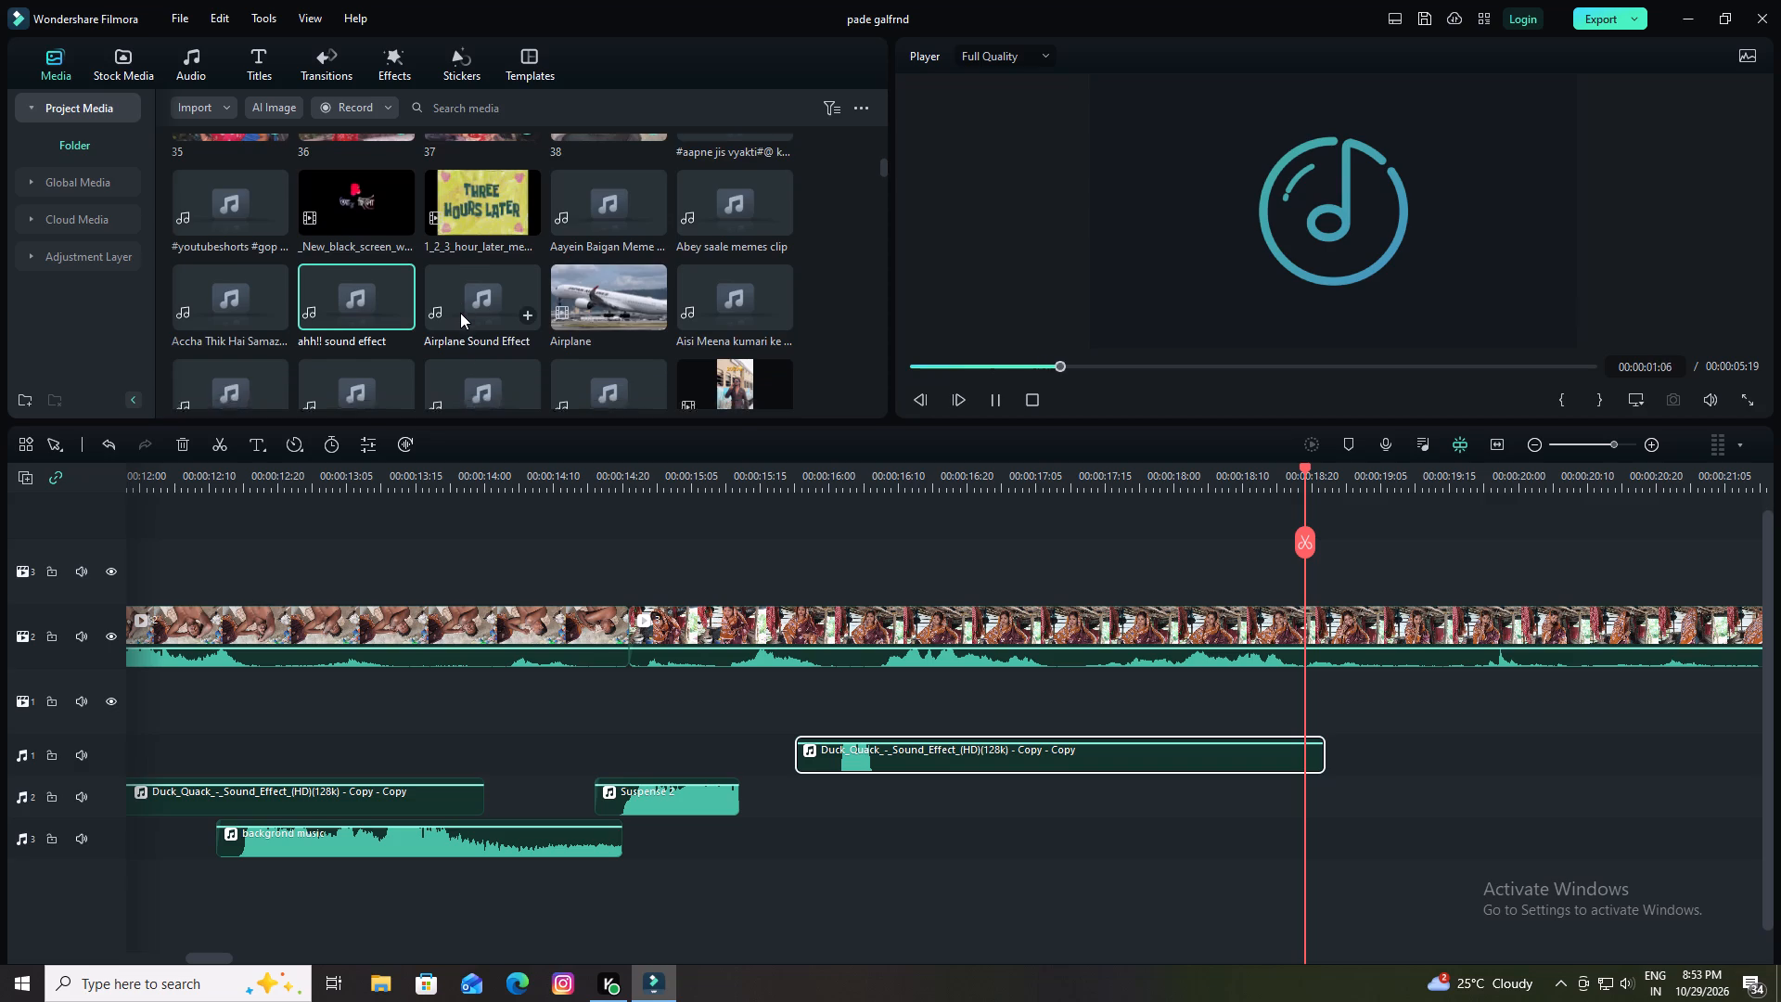
pyautogui.scroll(3, 447, 291)
pyautogui.scroll(-1, 361, 366)
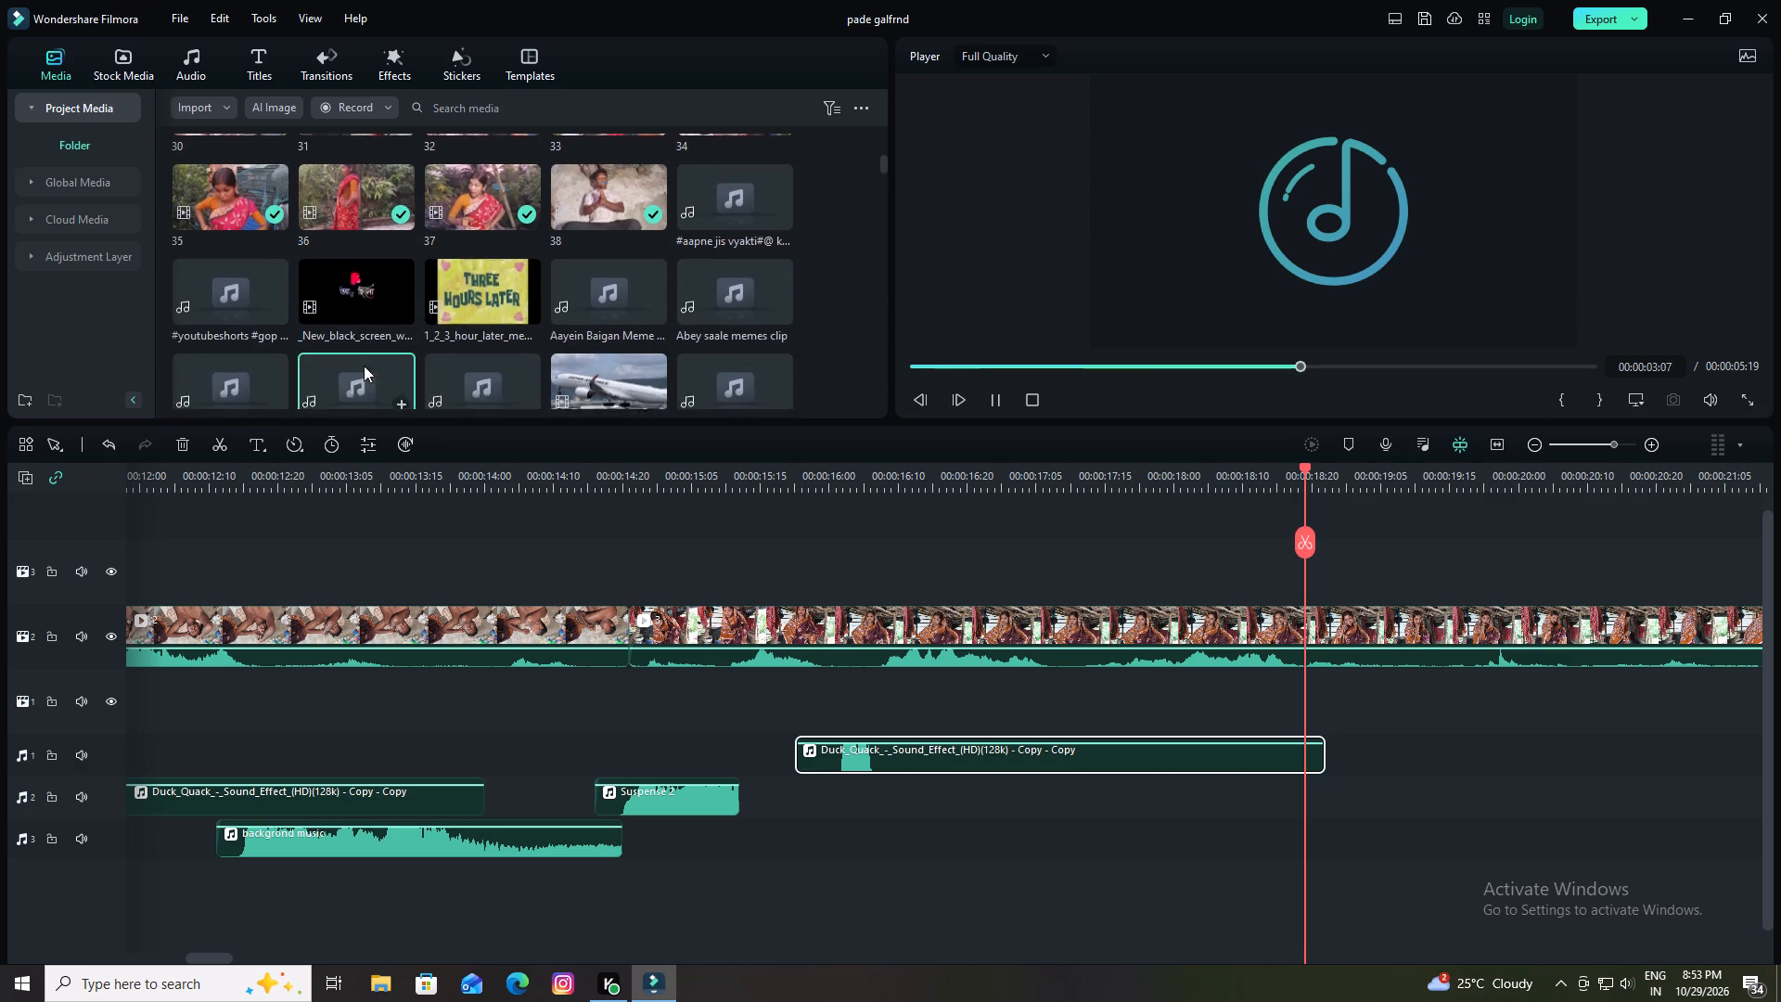
pyautogui.moveTo(365, 338); pyautogui.dragTo(1204, 793)
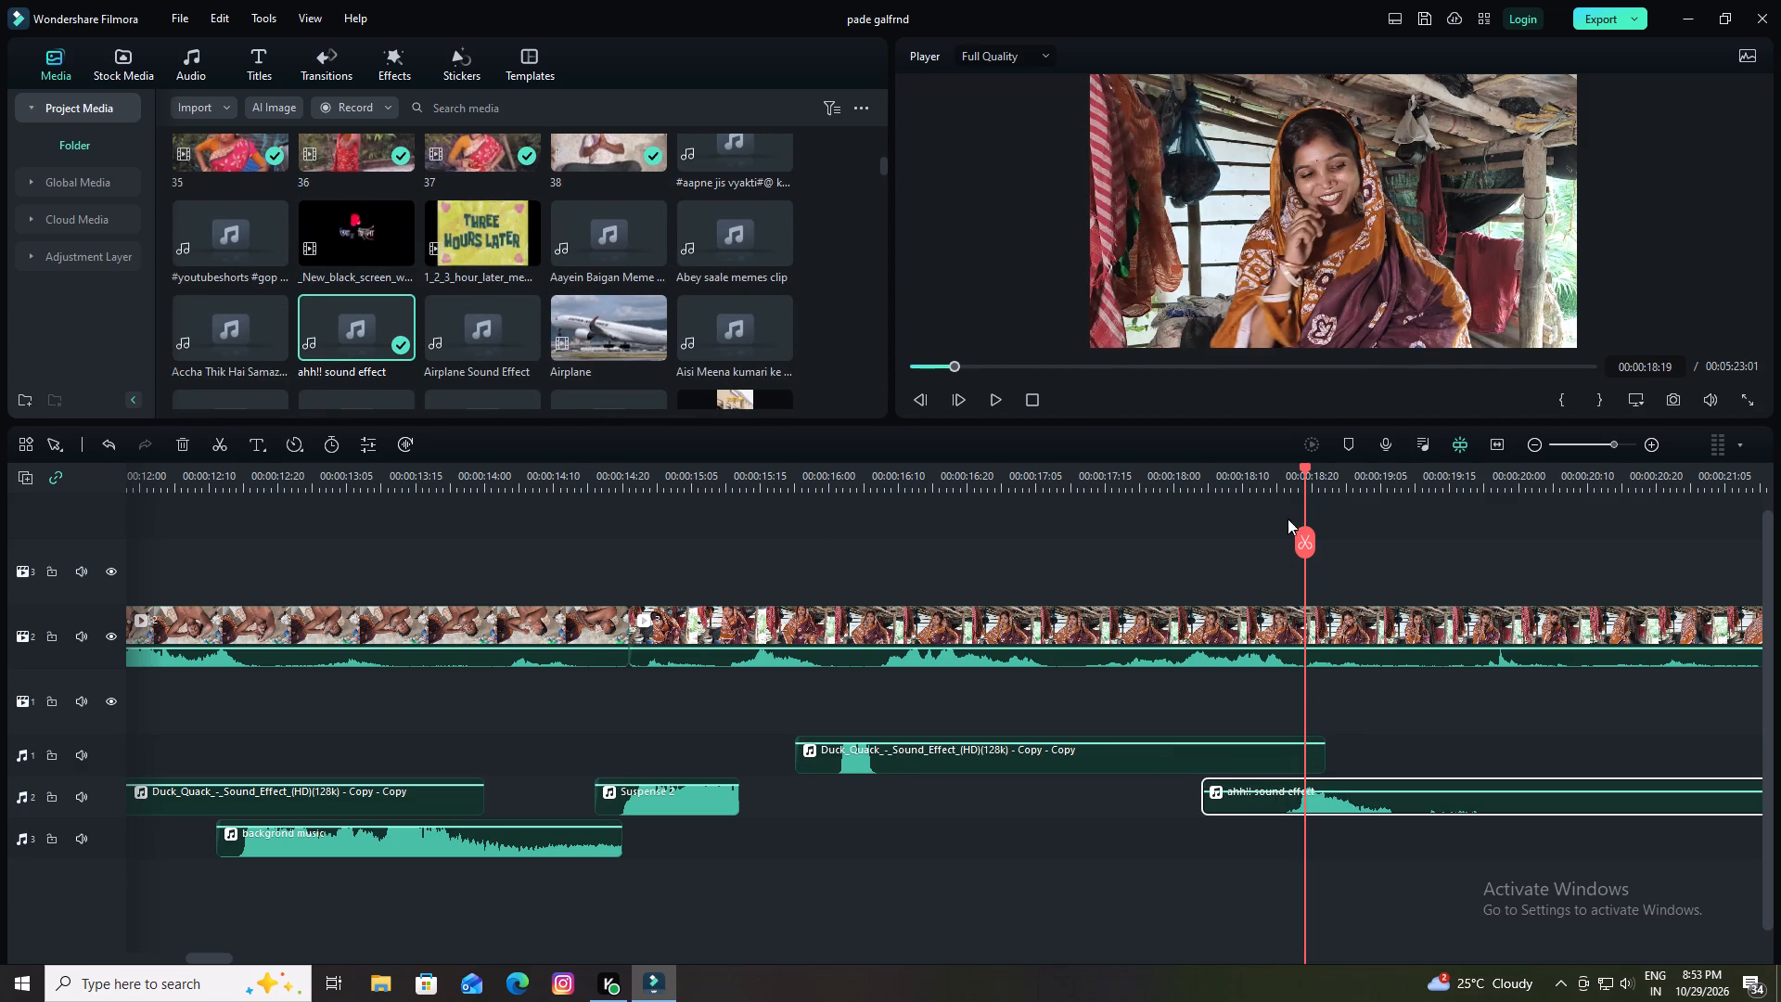
# Play the "ahh!! sound effect" clip on audio track 2 with the video, raise its volume, and play it again.
pyautogui.moveTo(1301, 466); pyautogui.dragTo(1260, 479)
pyautogui.press('space')
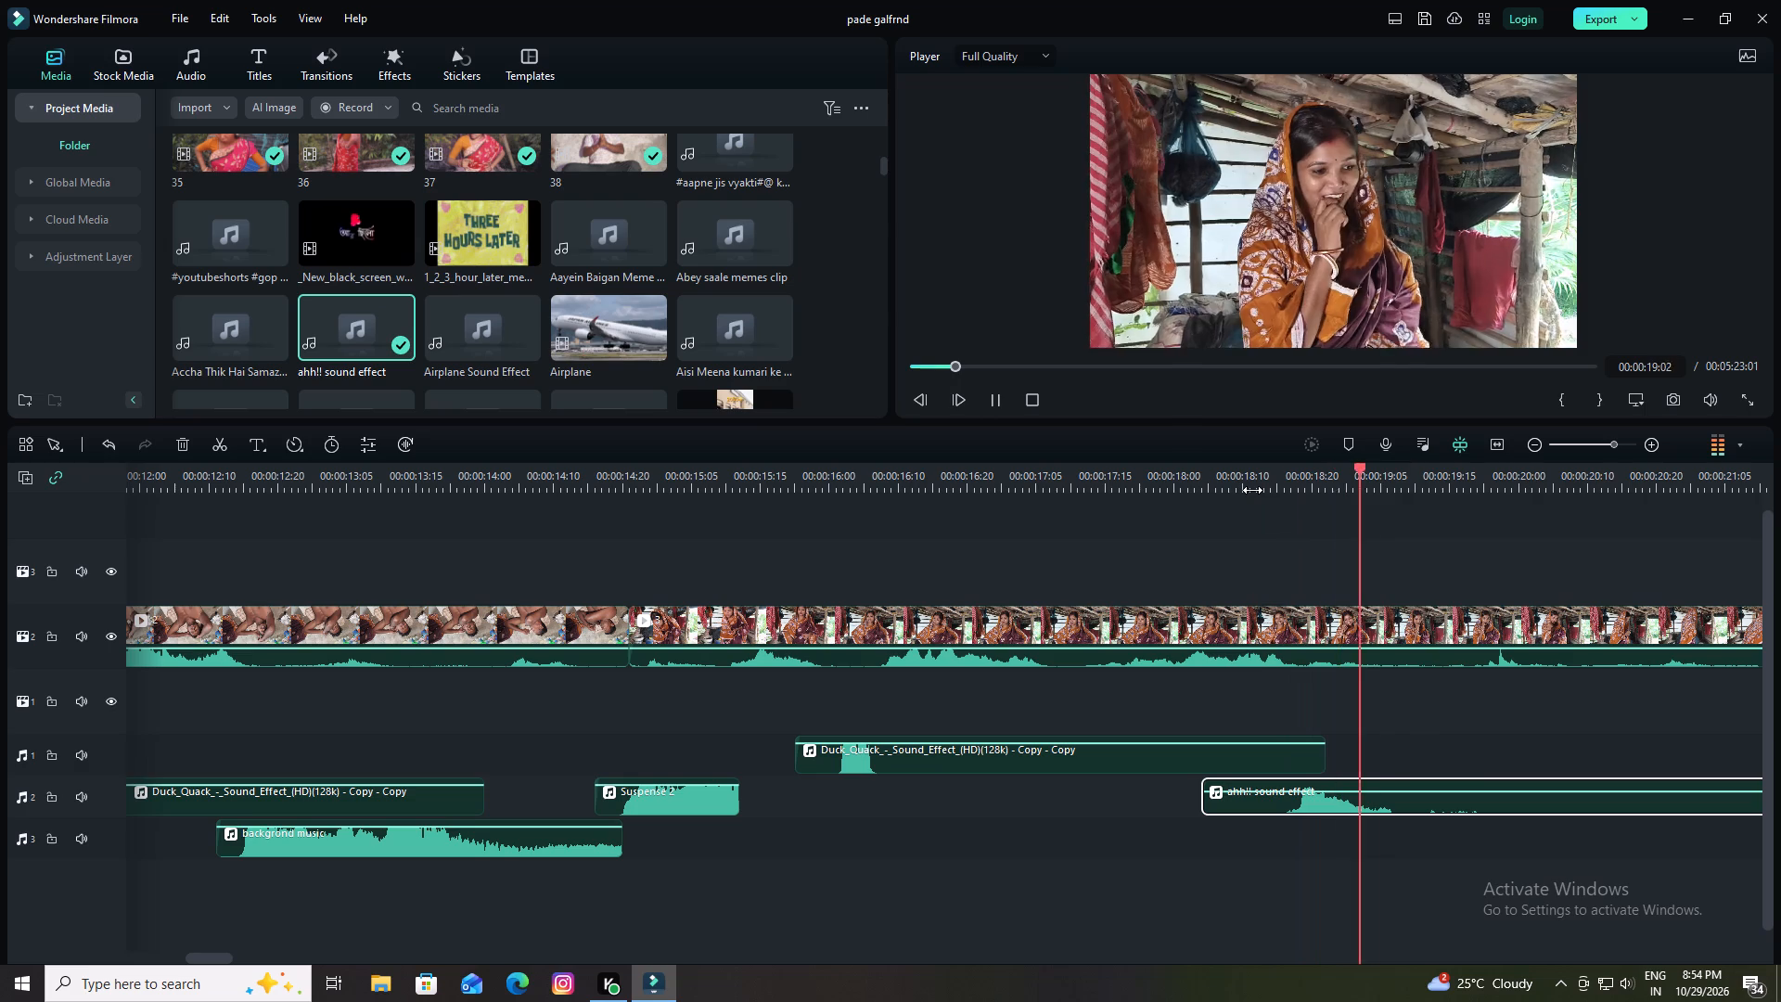
pyautogui.press('space')
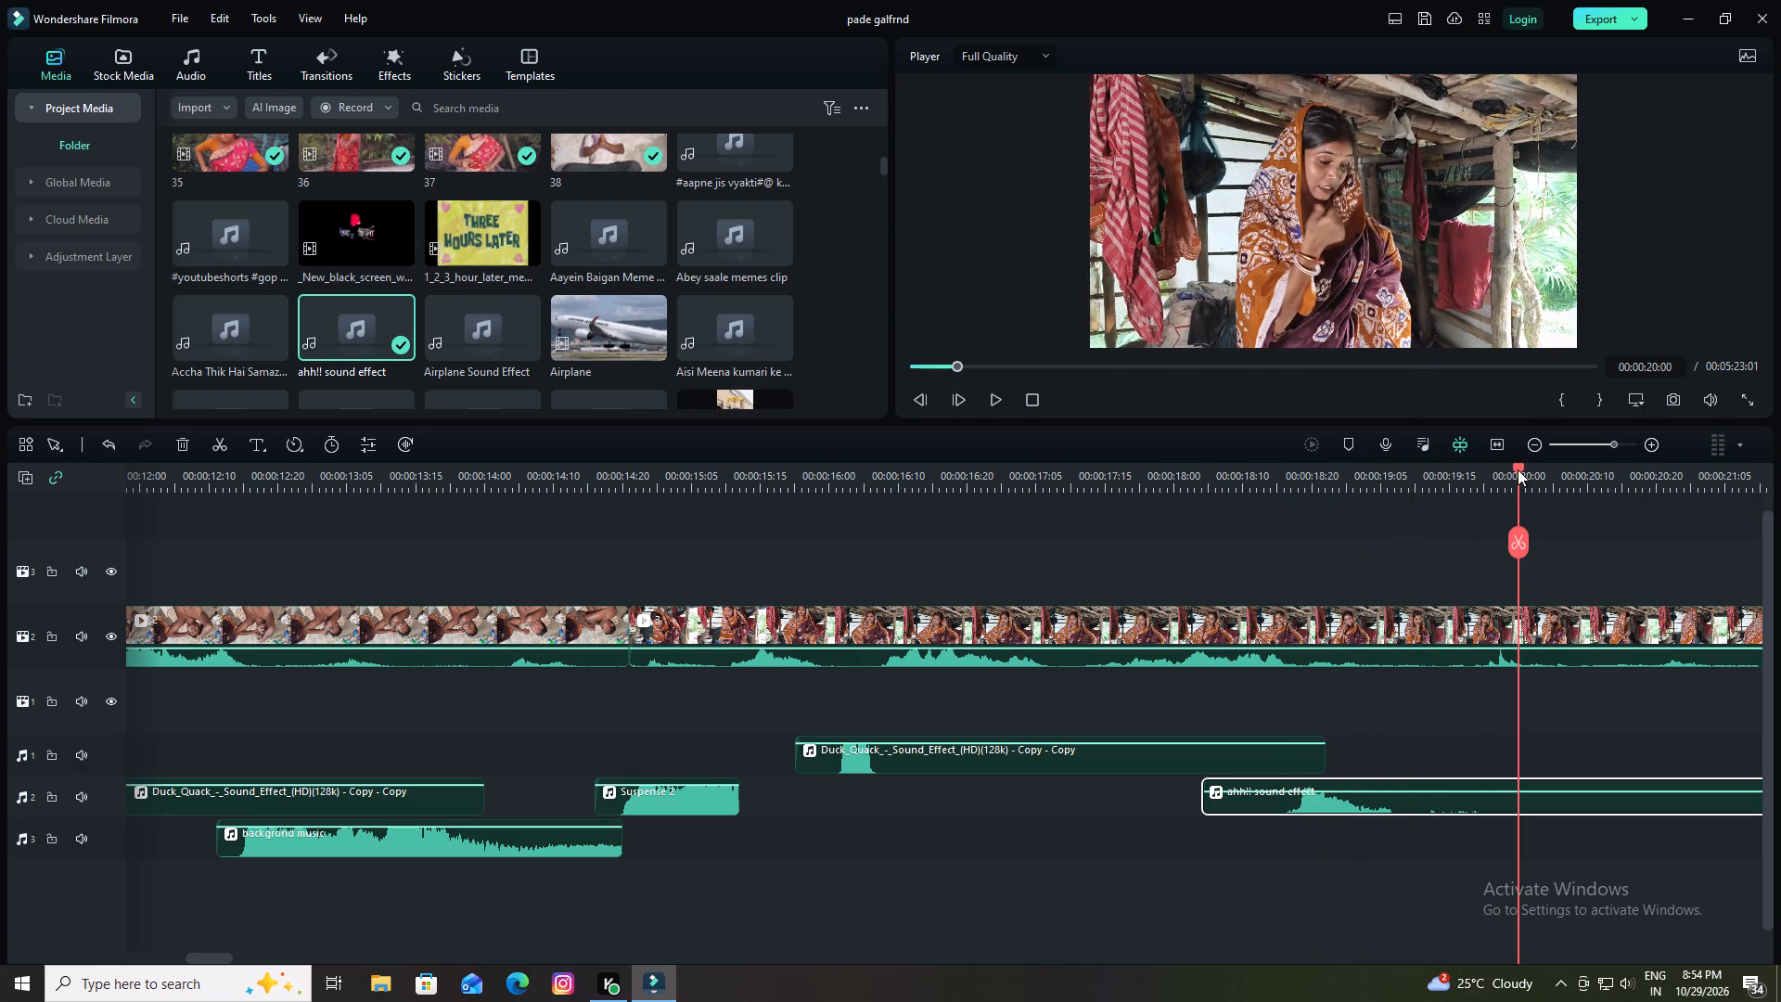
pyautogui.moveTo(1516, 466); pyautogui.dragTo(1298, 567)
pyautogui.moveTo(1362, 794); pyautogui.dragTo(1362, 764)
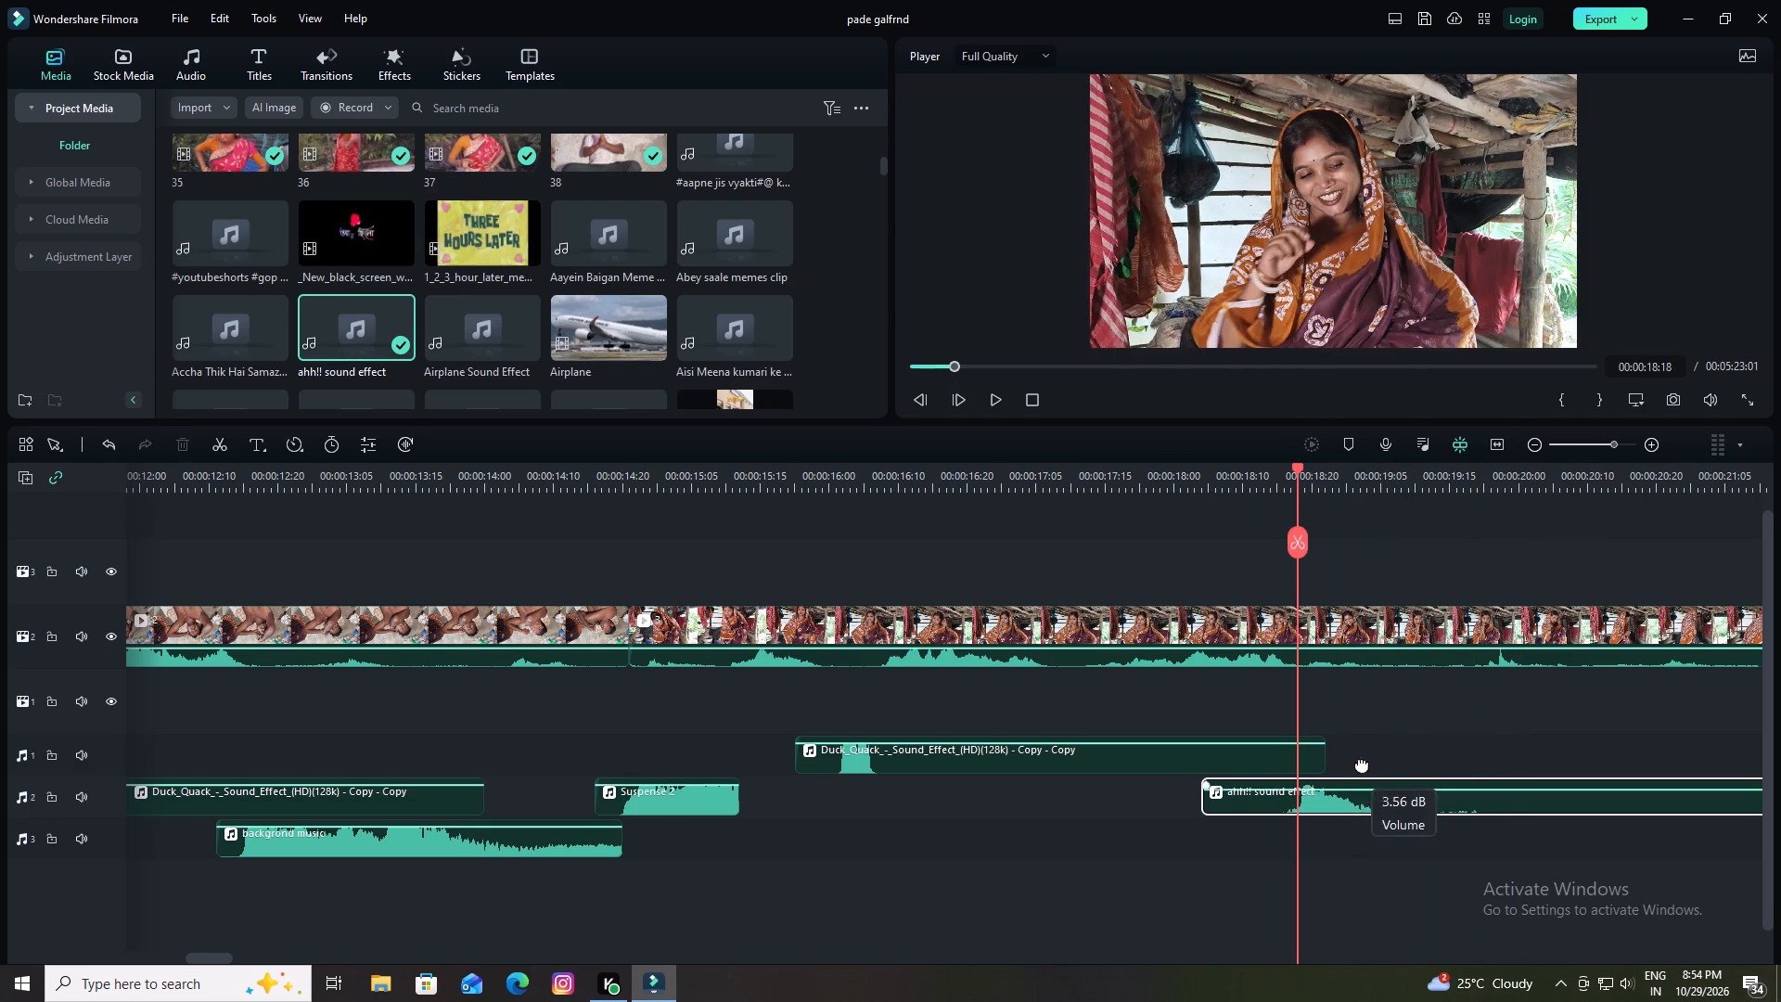
pyautogui.moveTo(1362, 764); pyautogui.dragTo(1362, 753)
pyautogui.moveTo(1294, 467); pyautogui.dragTo(1276, 469)
pyautogui.press('space')
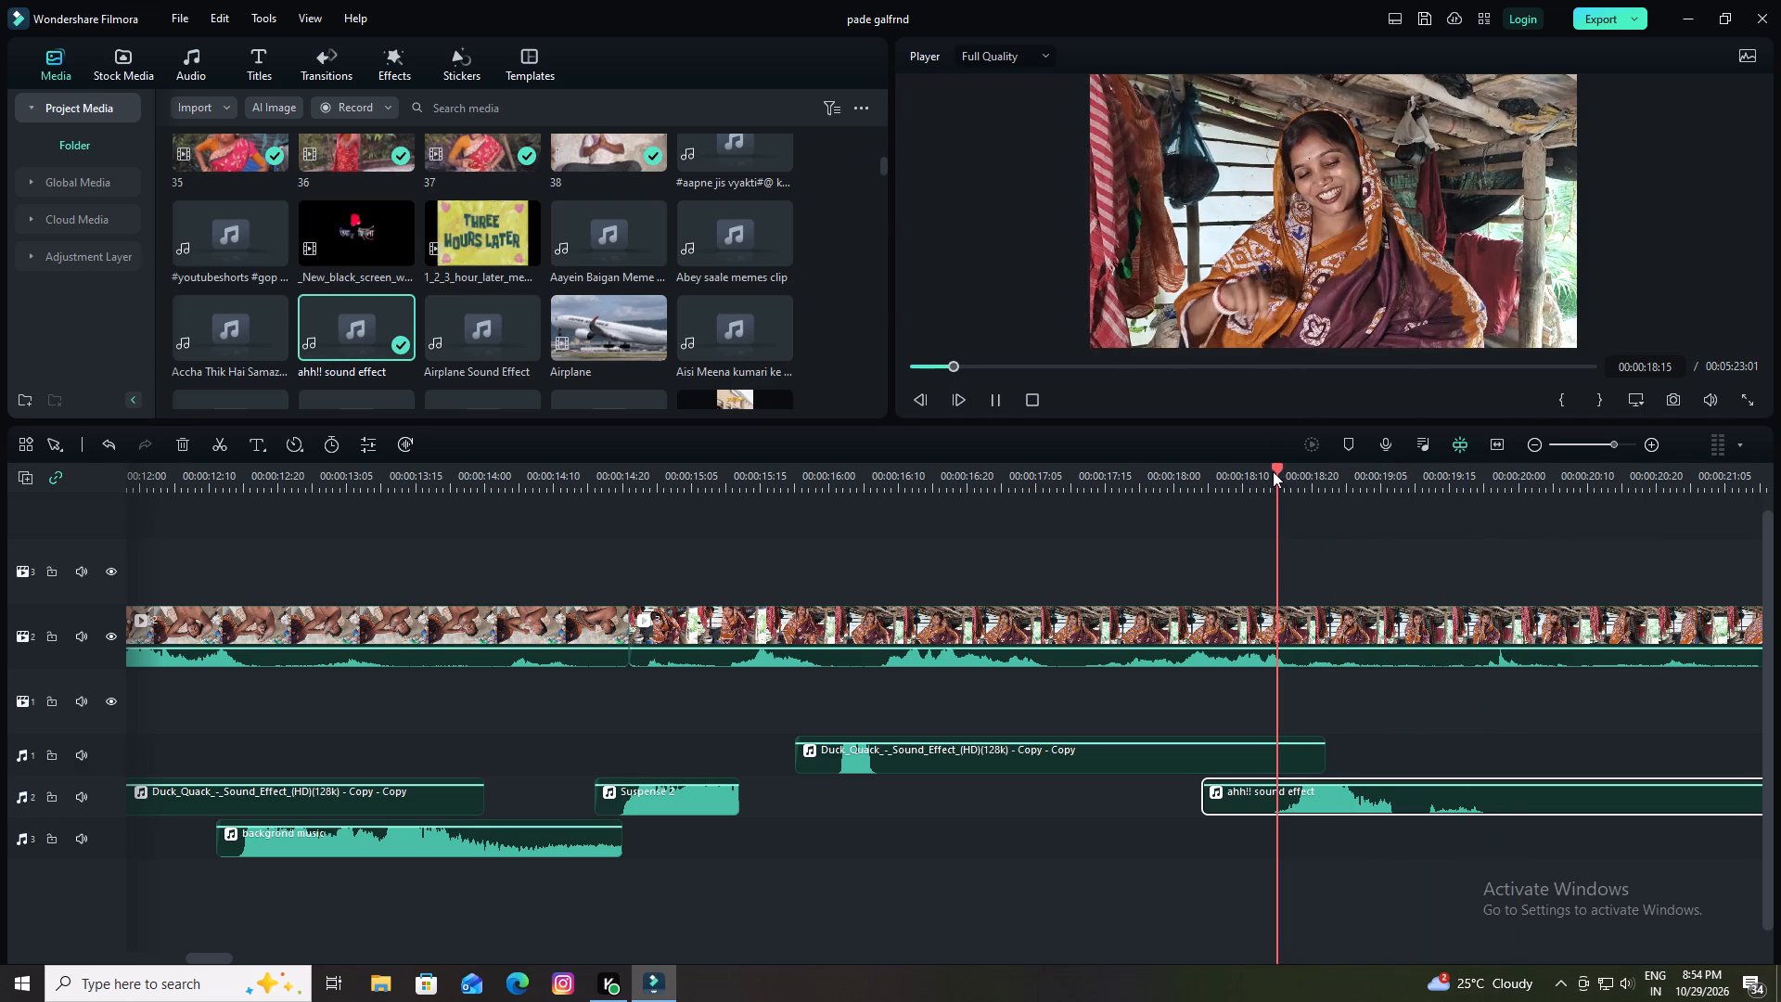
pyautogui.press('space')
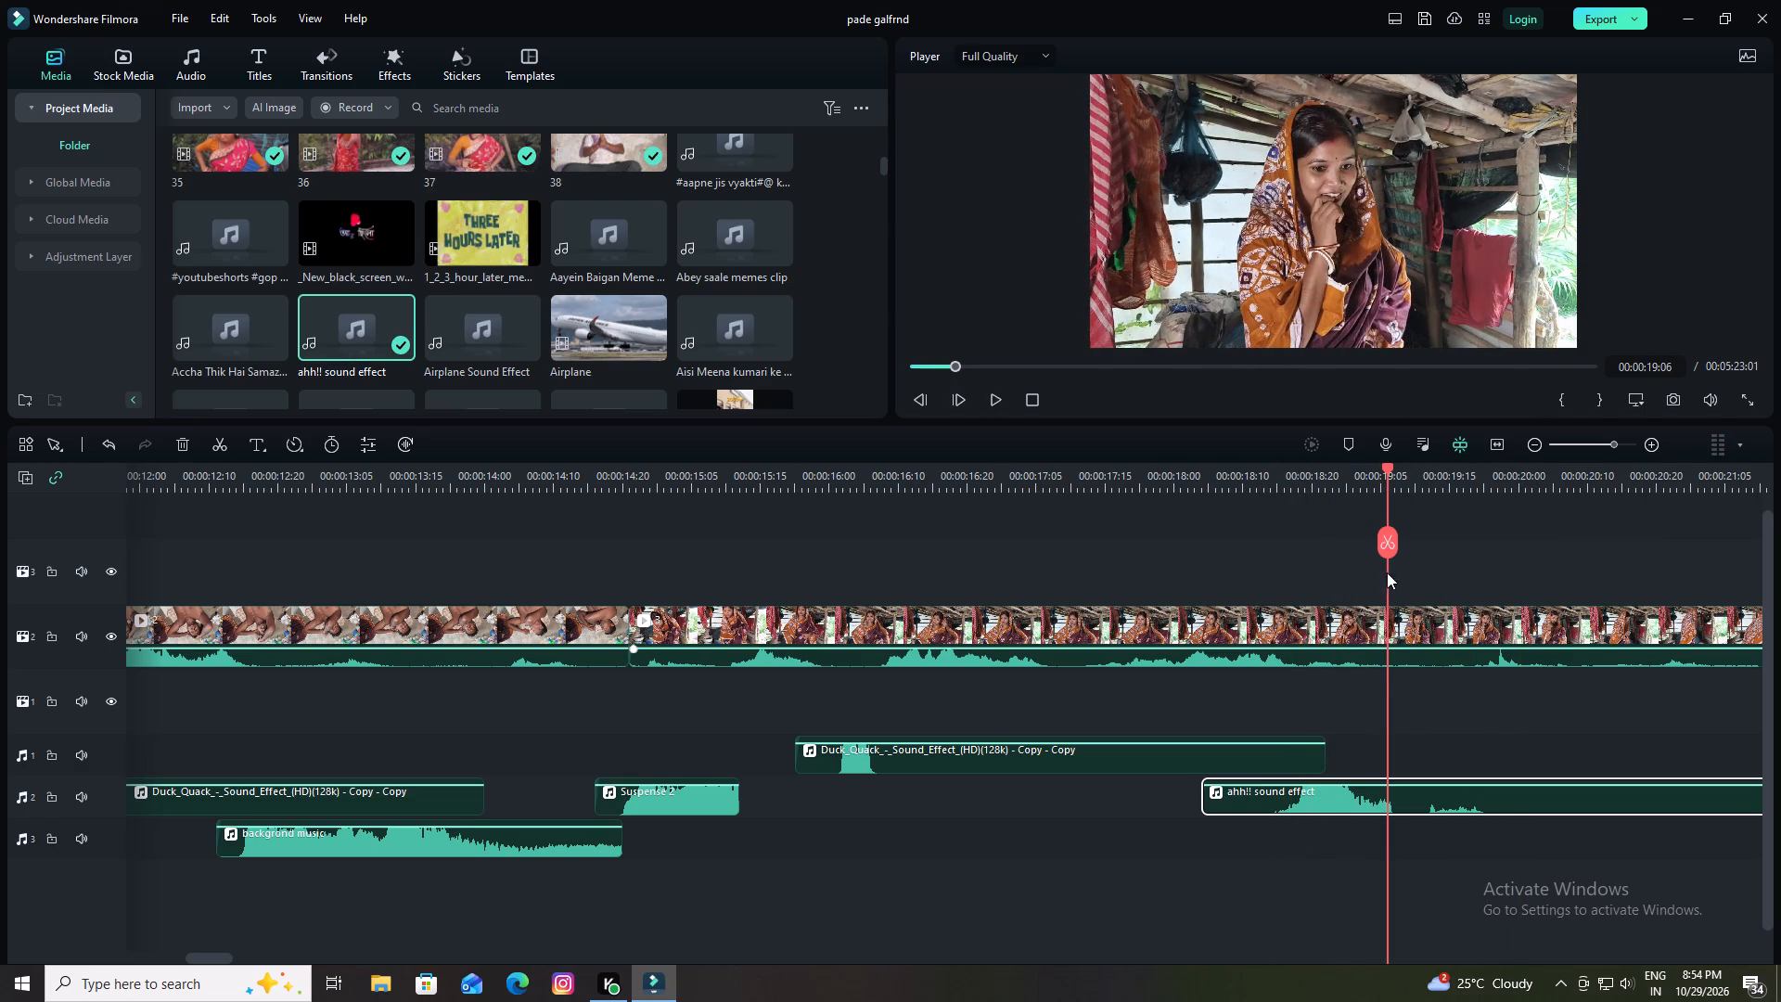
# Move the "ahh!! sound effect" clip on audio track 2 to start at 00:00:18:06 and play it with the video.
pyautogui.moveTo(1385, 463); pyautogui.dragTo(1213, 561)
pyautogui.moveTo(1228, 803); pyautogui.dragTo(1246, 804)
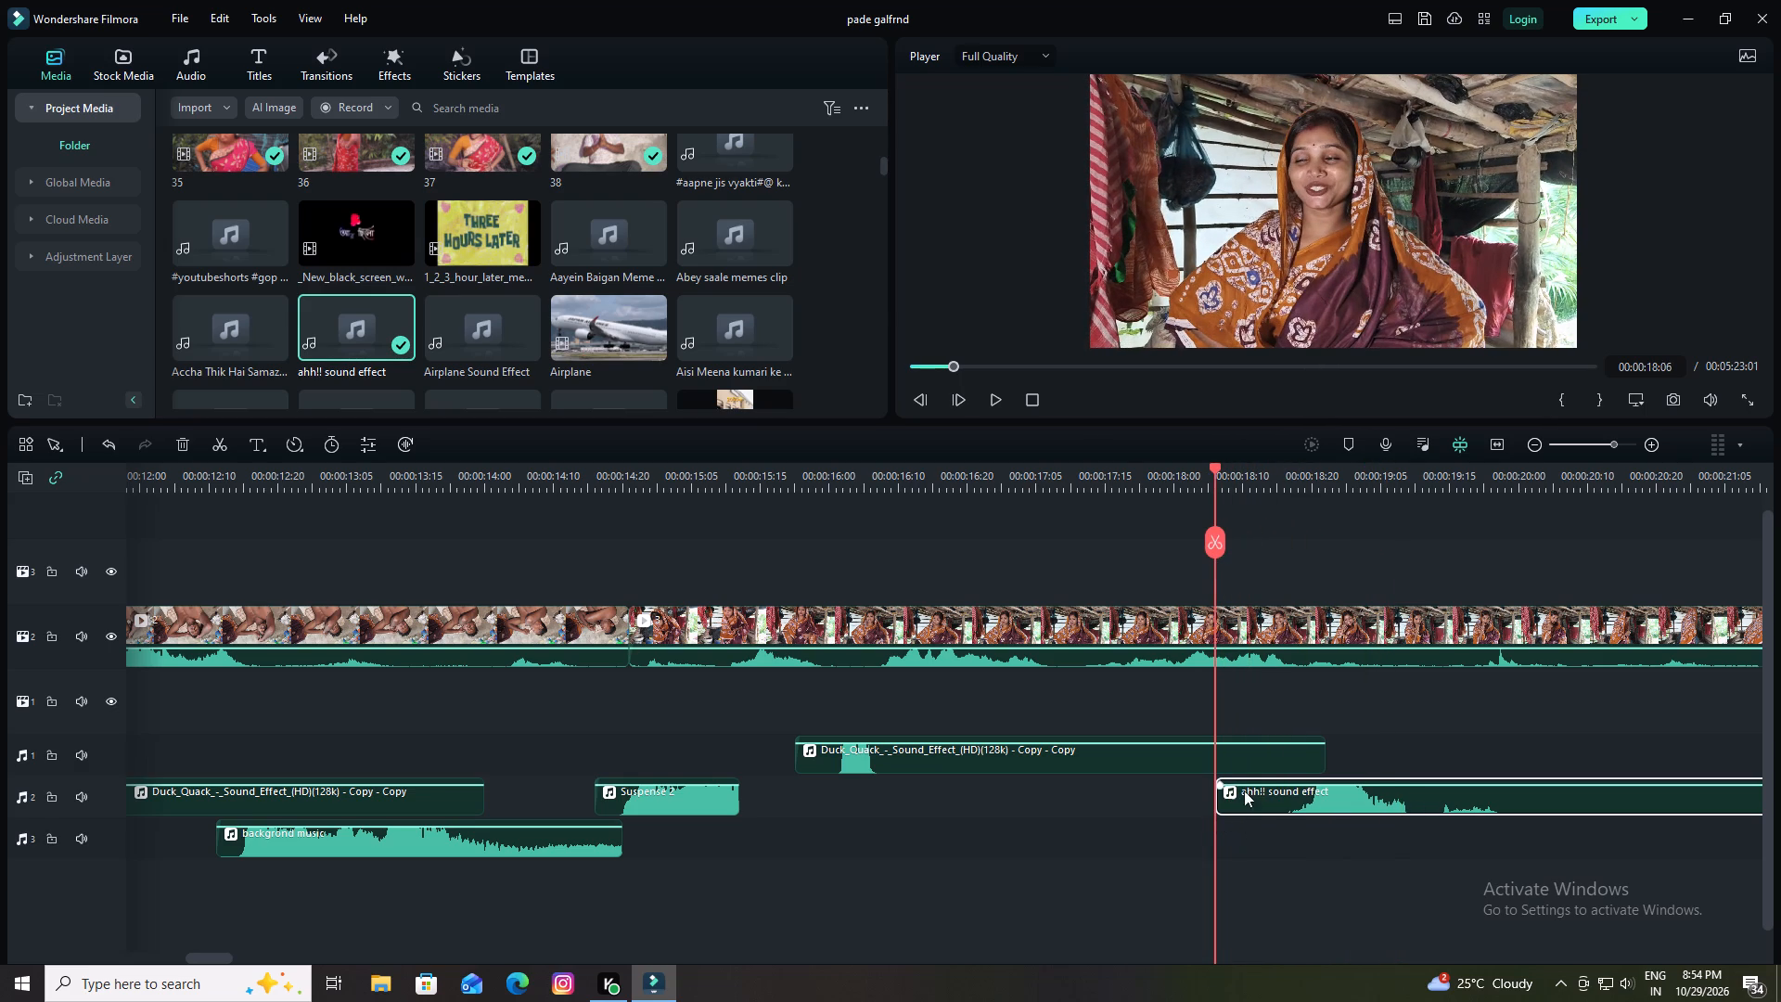
pyautogui.press('space')
pyautogui.press('space')
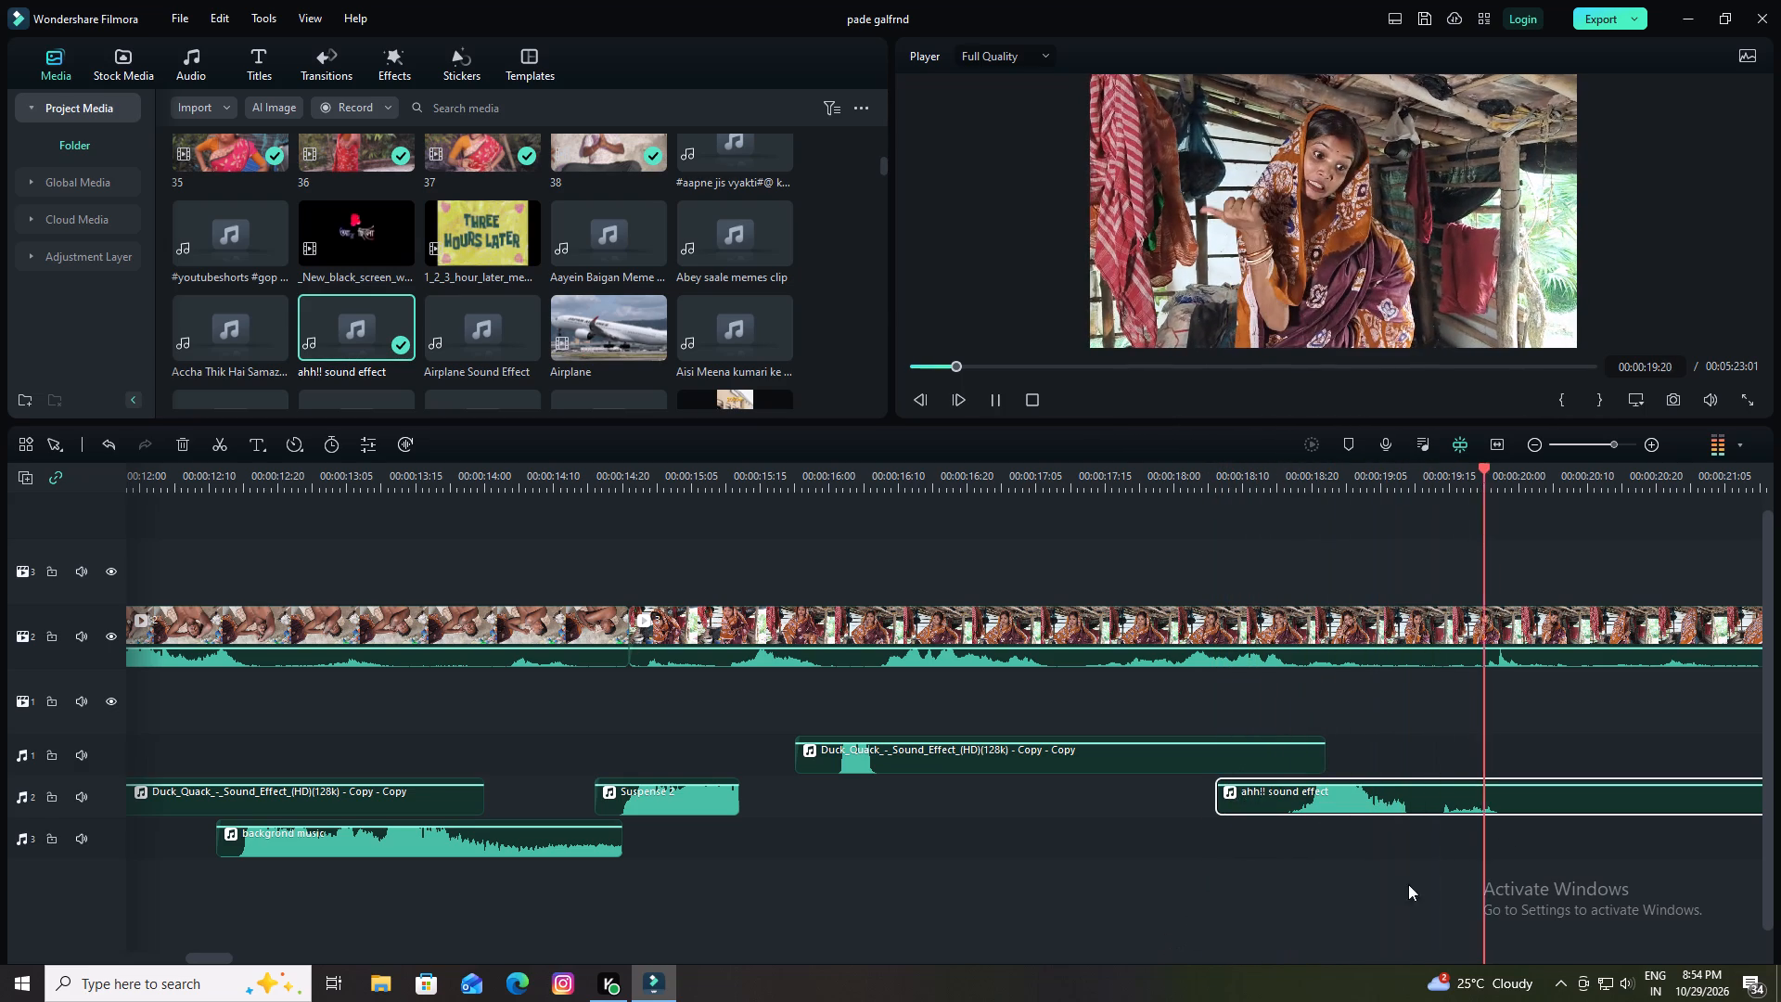
pyautogui.moveTo(1470, 483); pyautogui.dragTo(1202, 507)
pyautogui.press('space')
pyautogui.press('space')
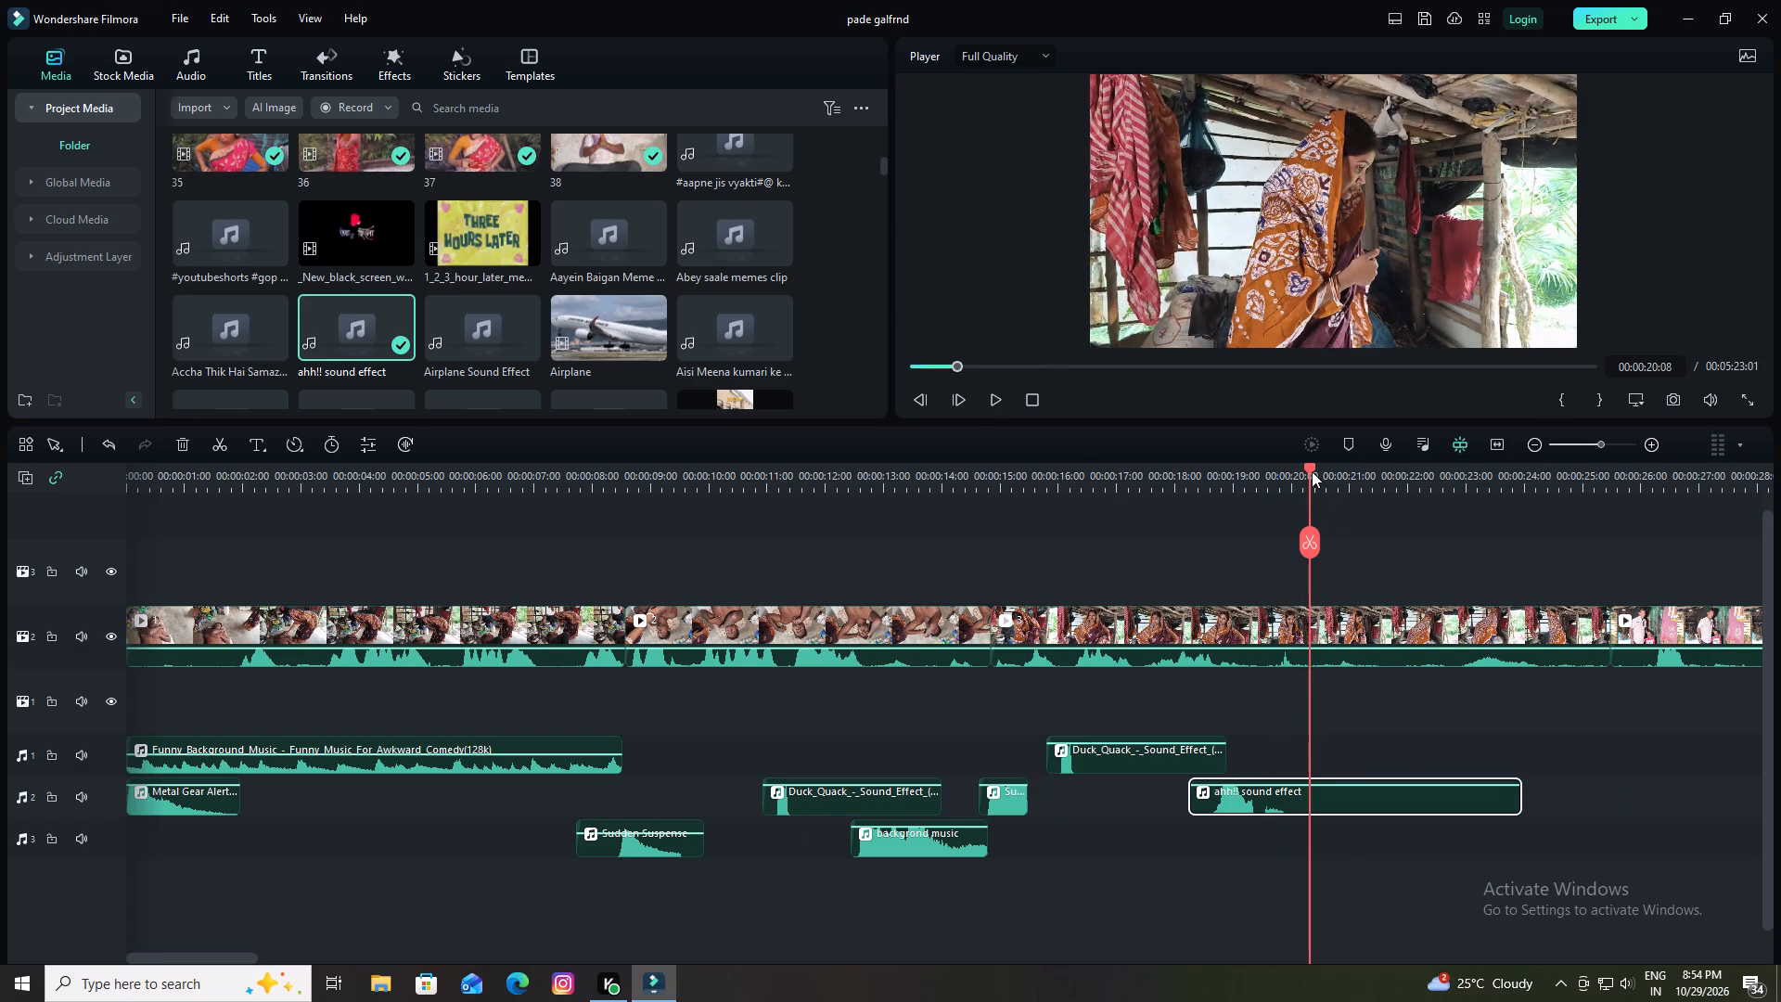
# Audition several project media sounds and add "RajPal Yadav MEME #shorts" to audio track 3, starting at 00:00:19:18.
pyautogui.moveTo(1310, 469); pyautogui.dragTo(1275, 477)
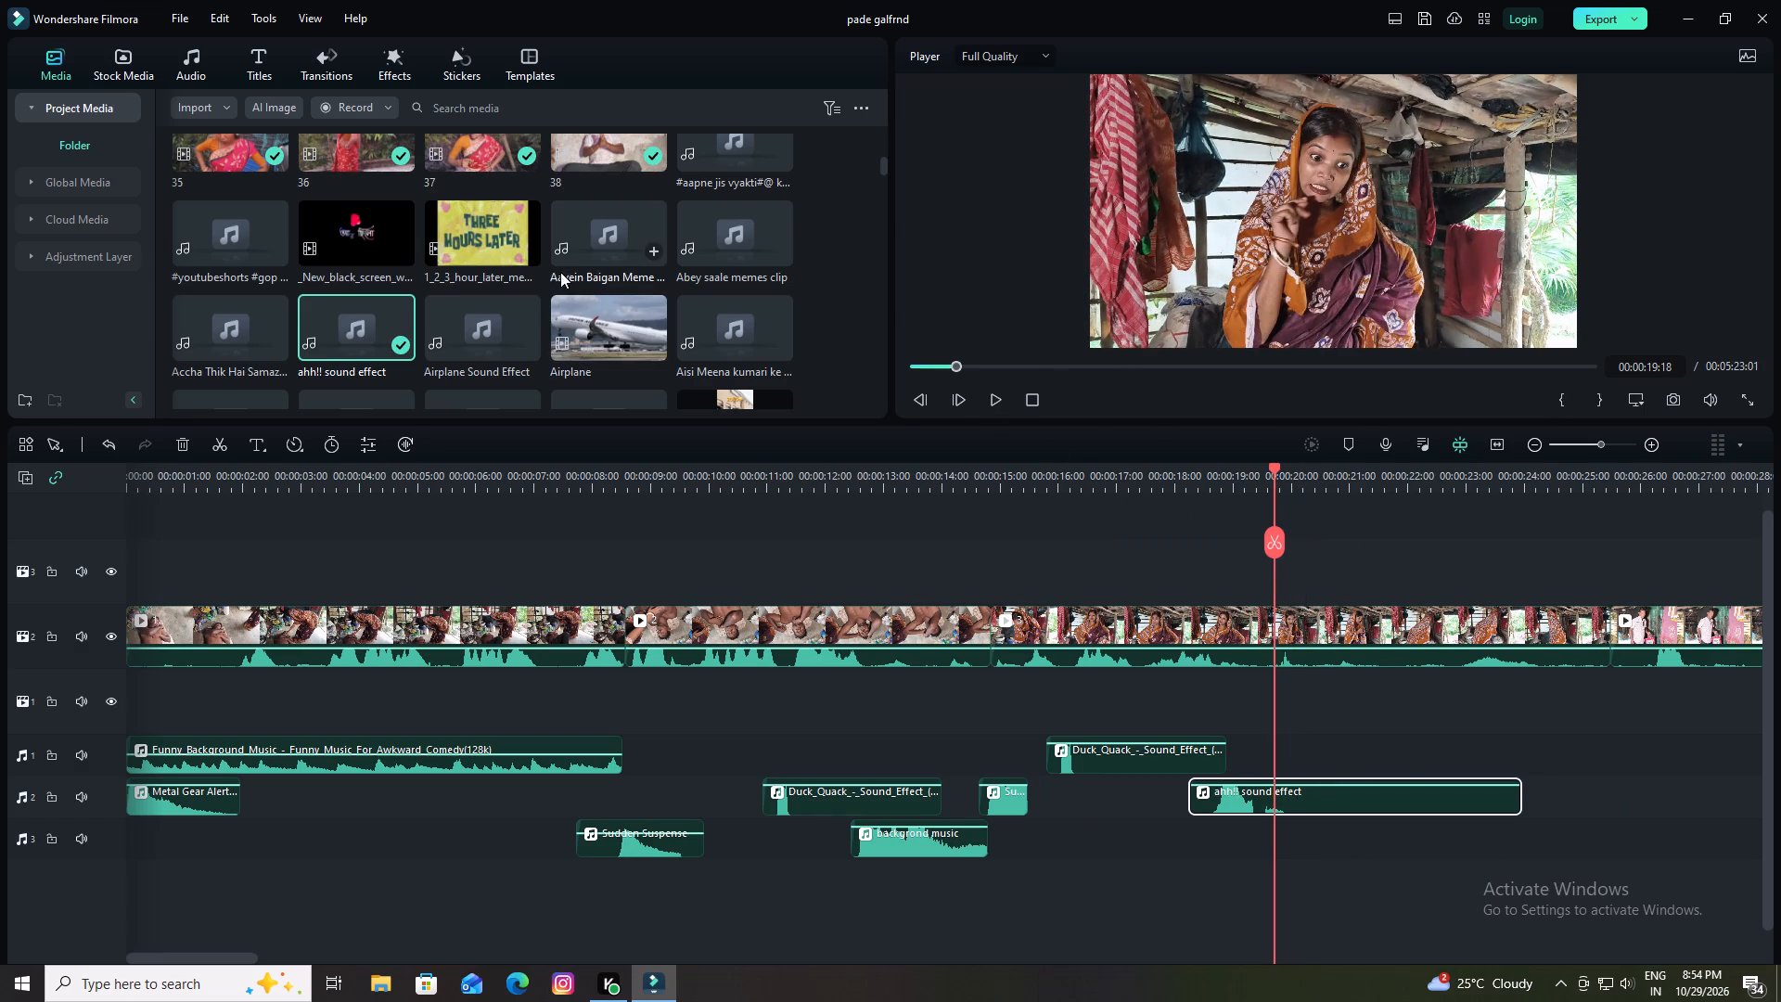
pyautogui.scroll(-4, 567, 300)
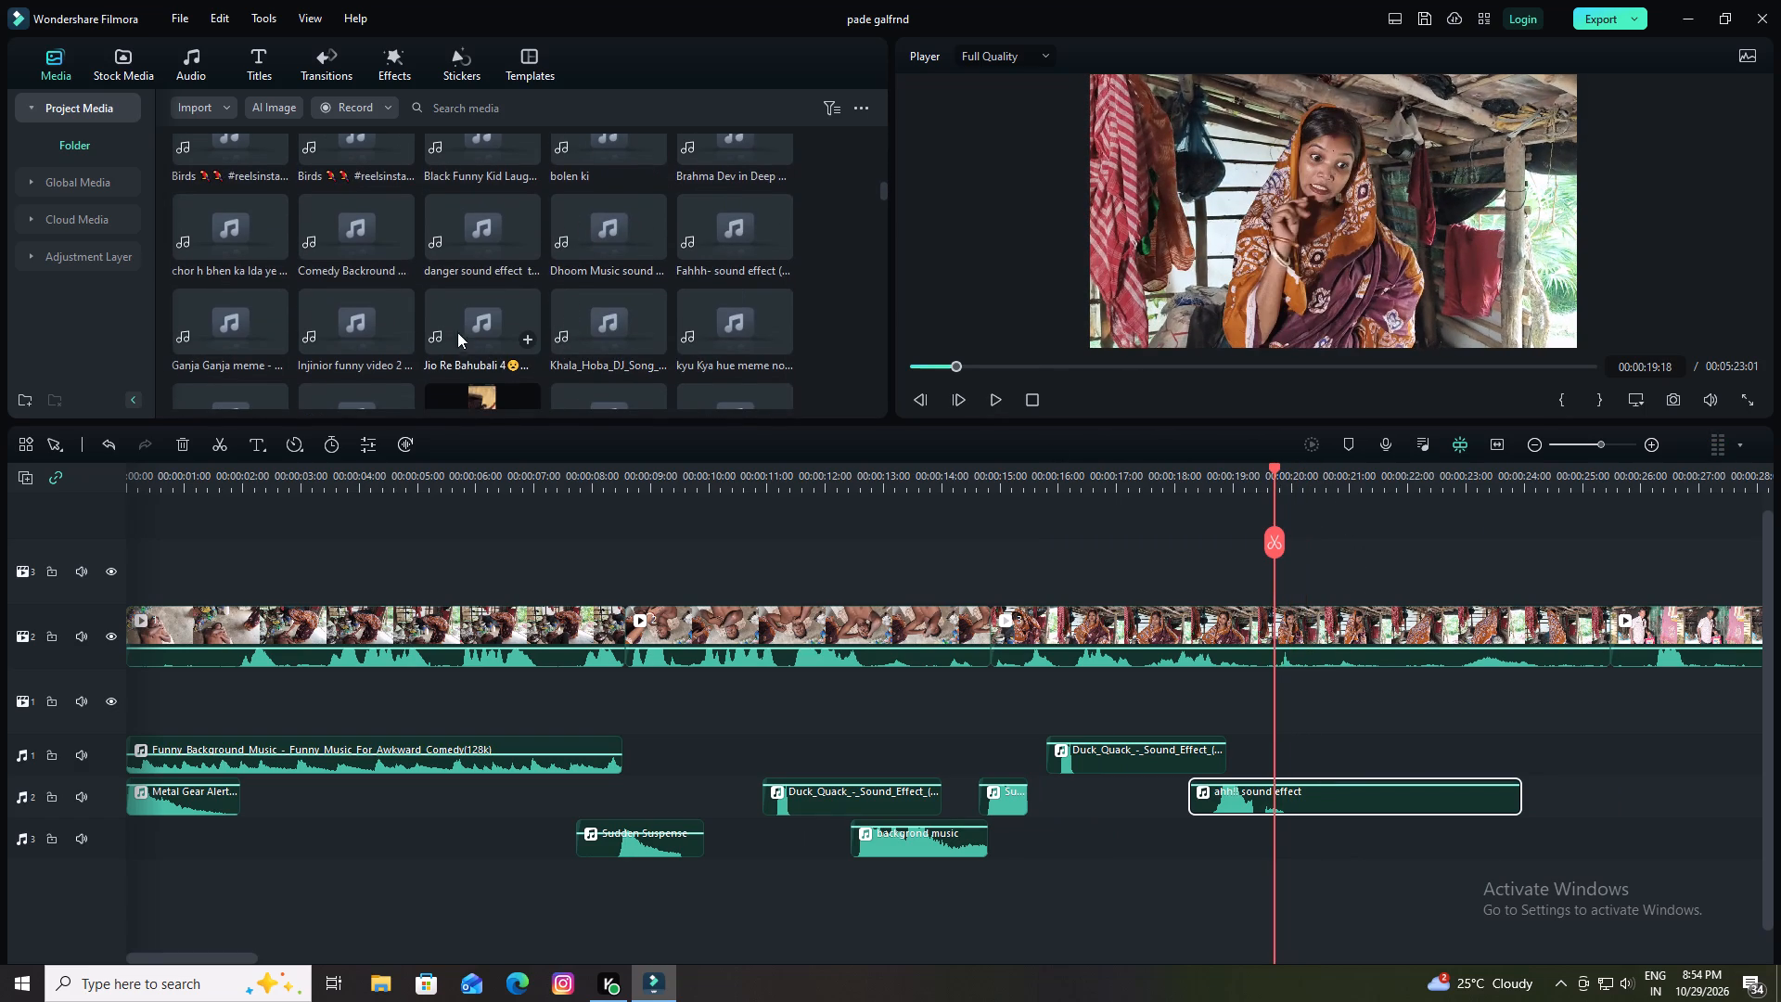
pyautogui.click(347, 211)
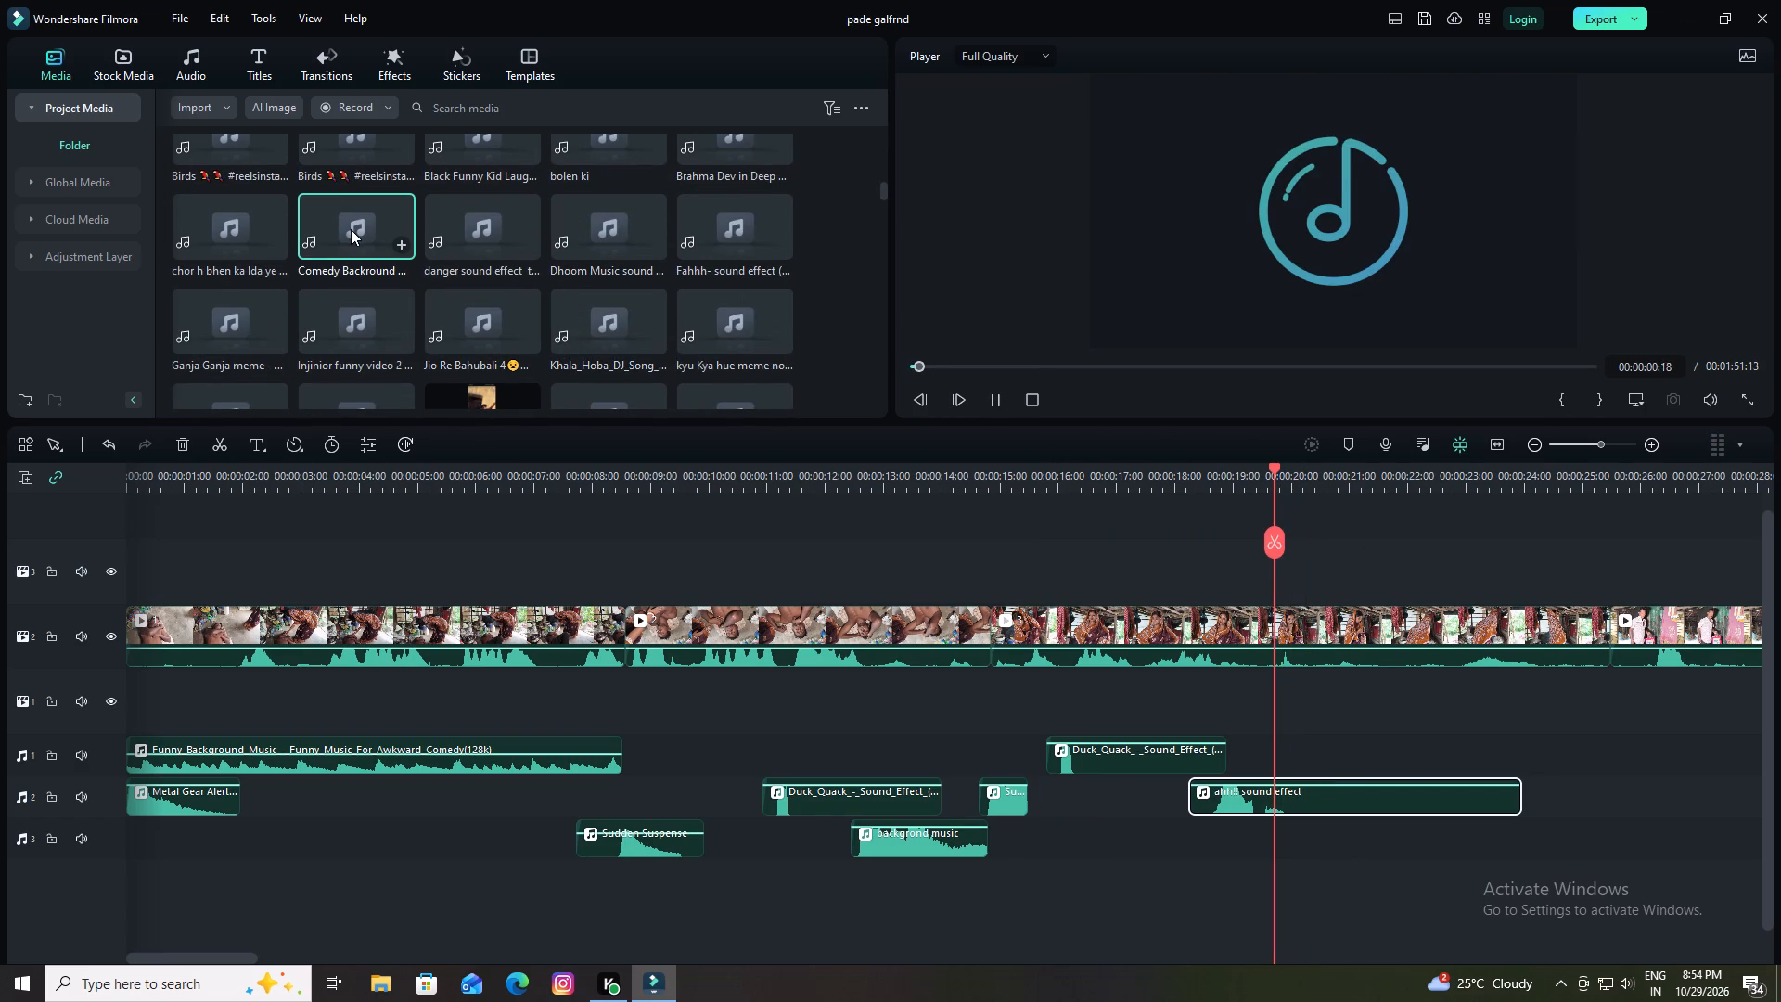
pyautogui.click(457, 223)
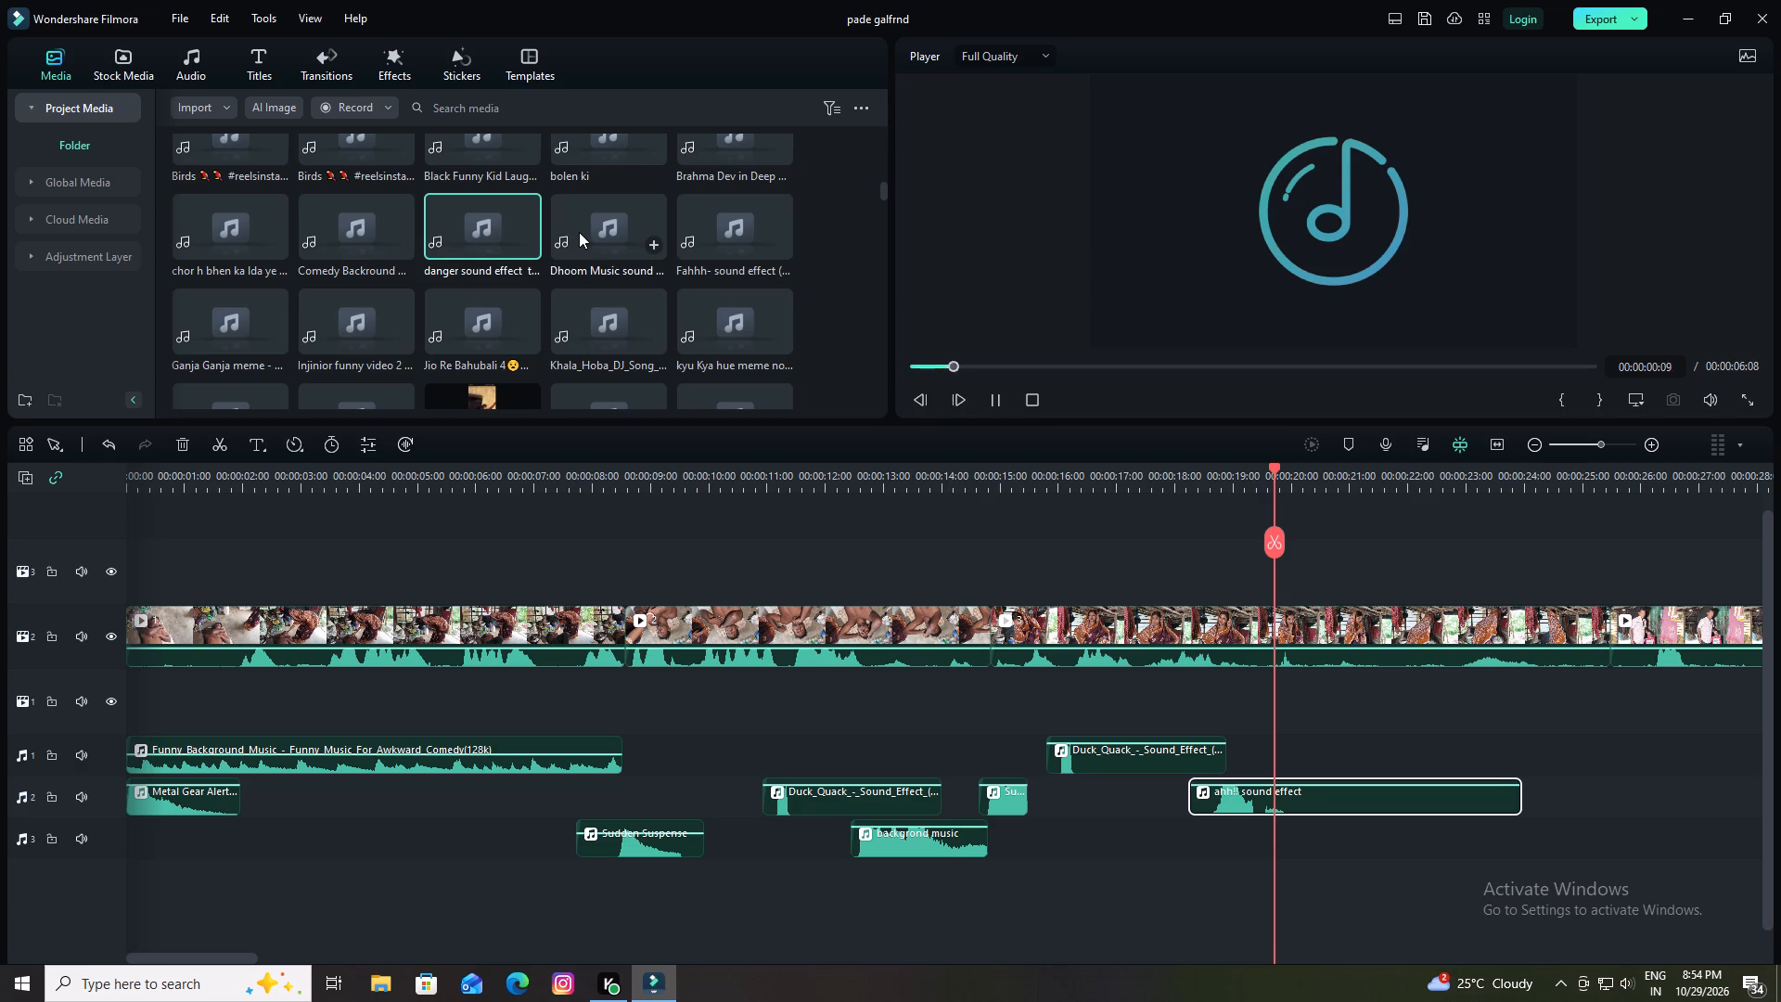
pyautogui.click(579, 232)
pyautogui.click(720, 238)
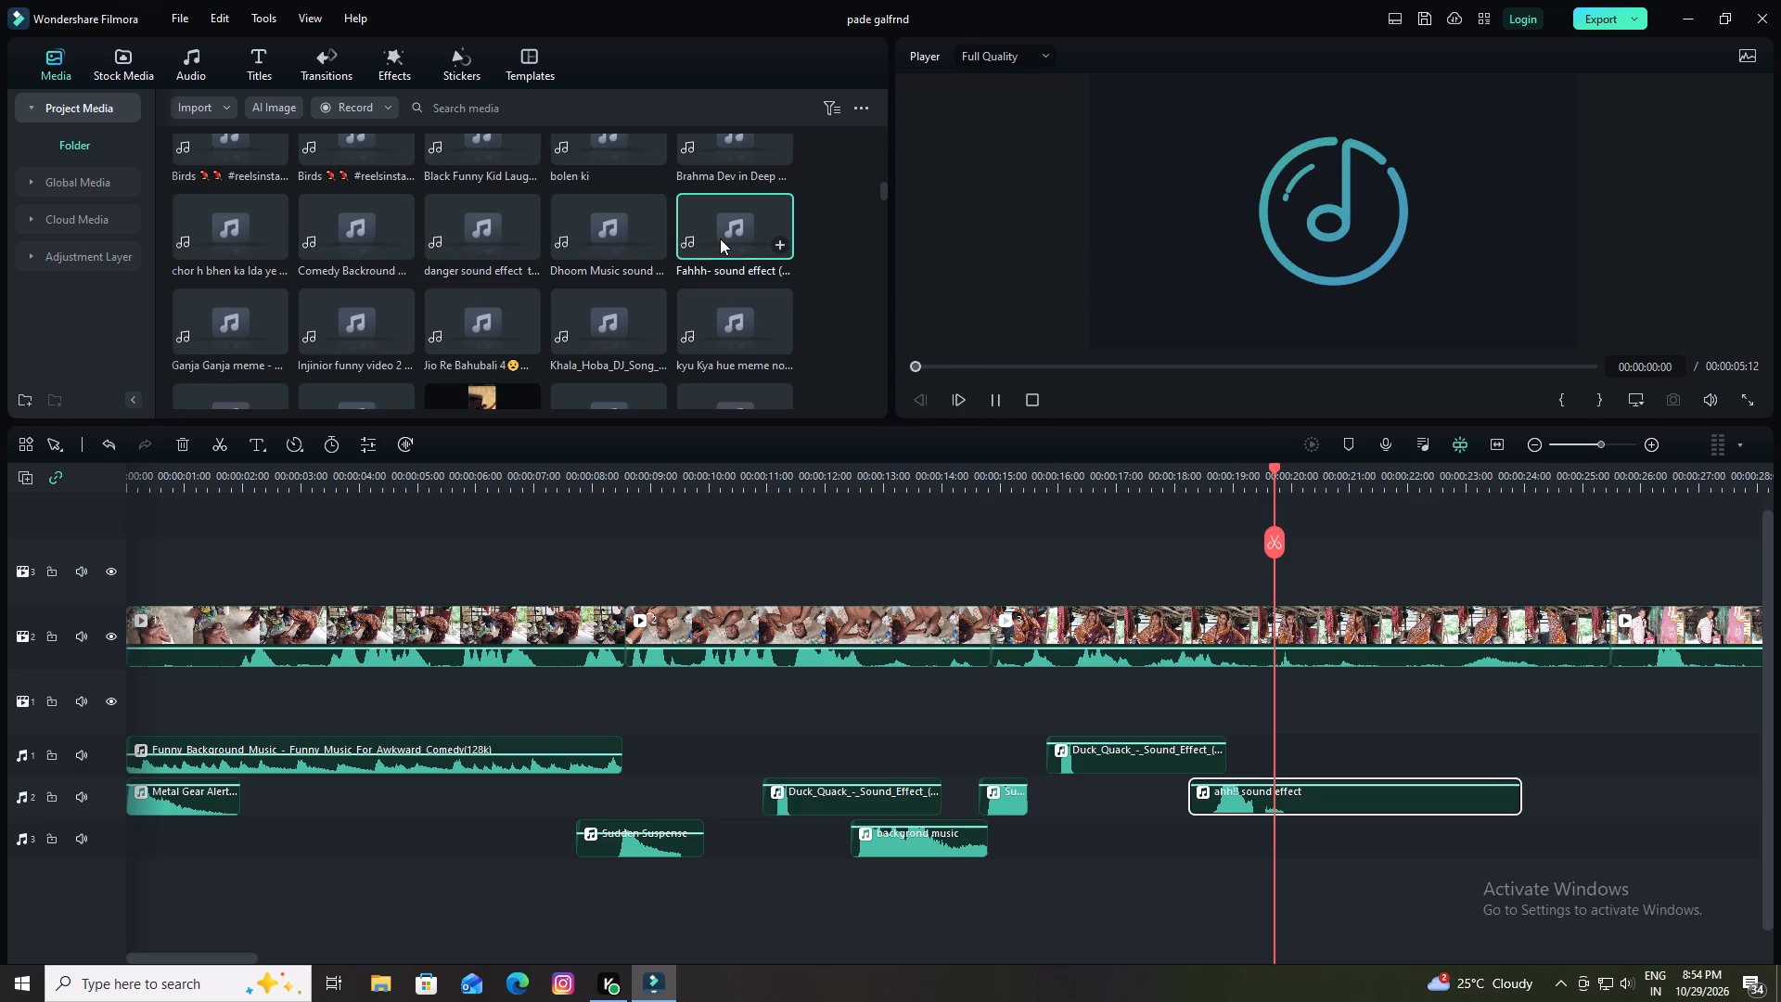
pyautogui.scroll(-1, 720, 238)
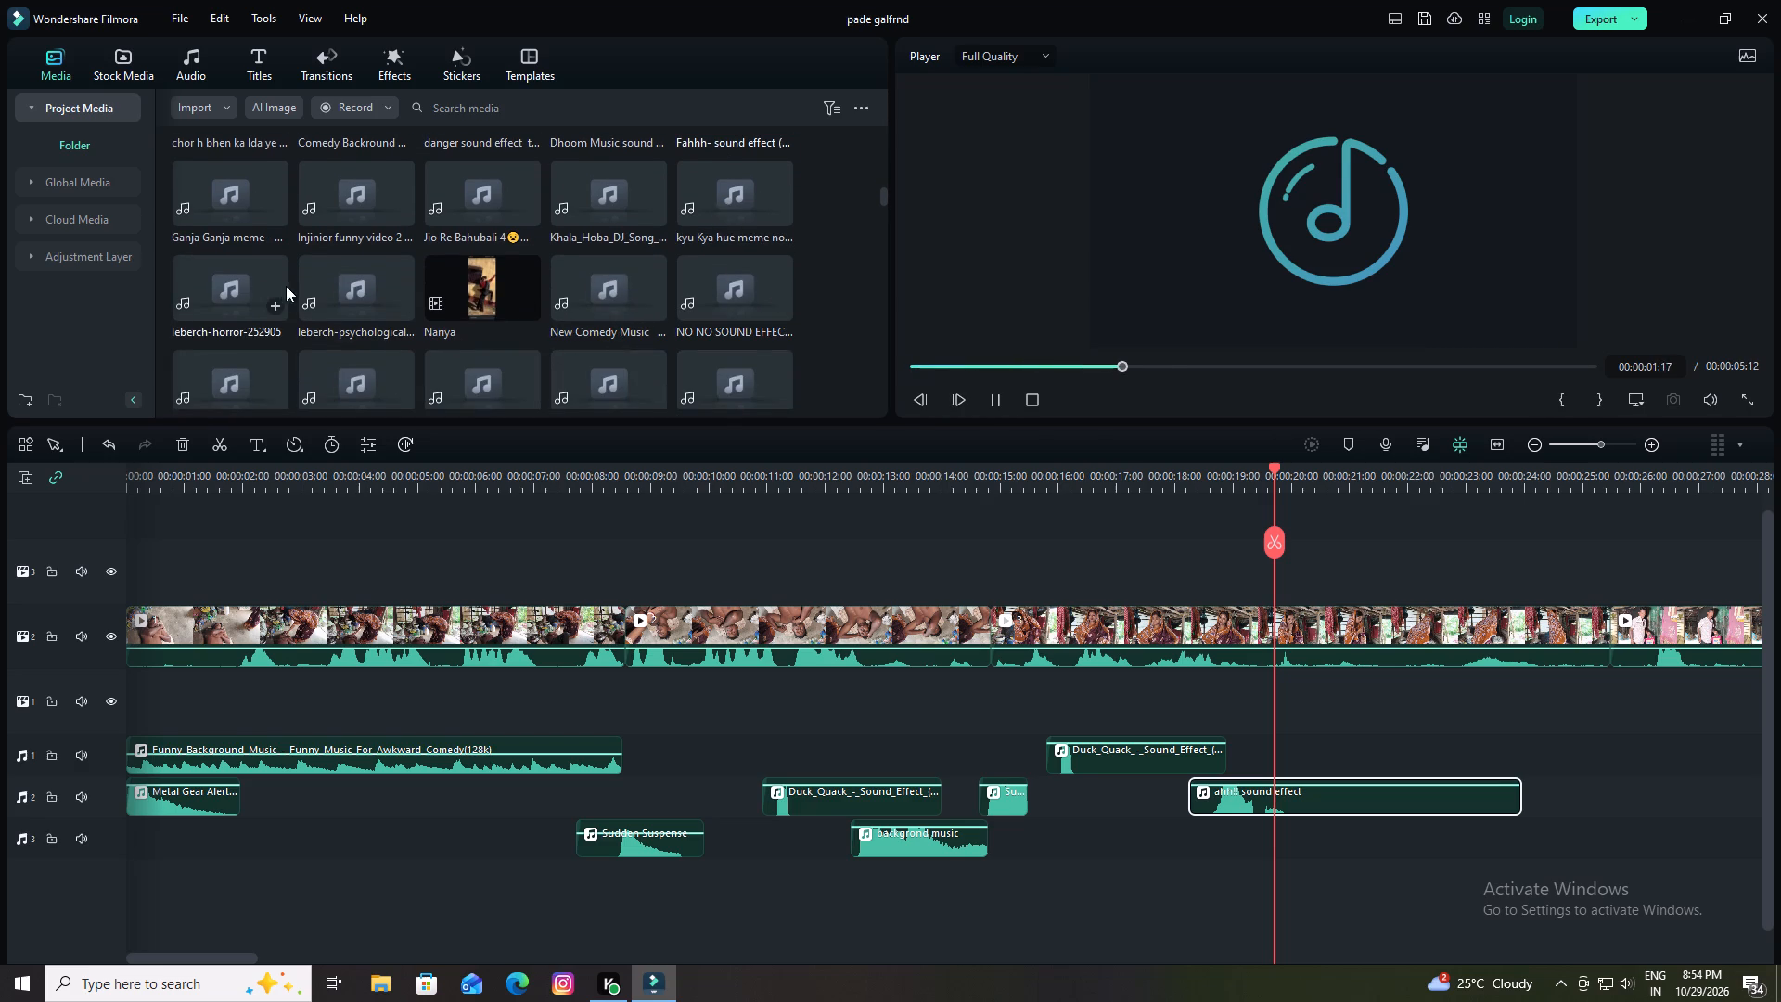
pyautogui.click(299, 283)
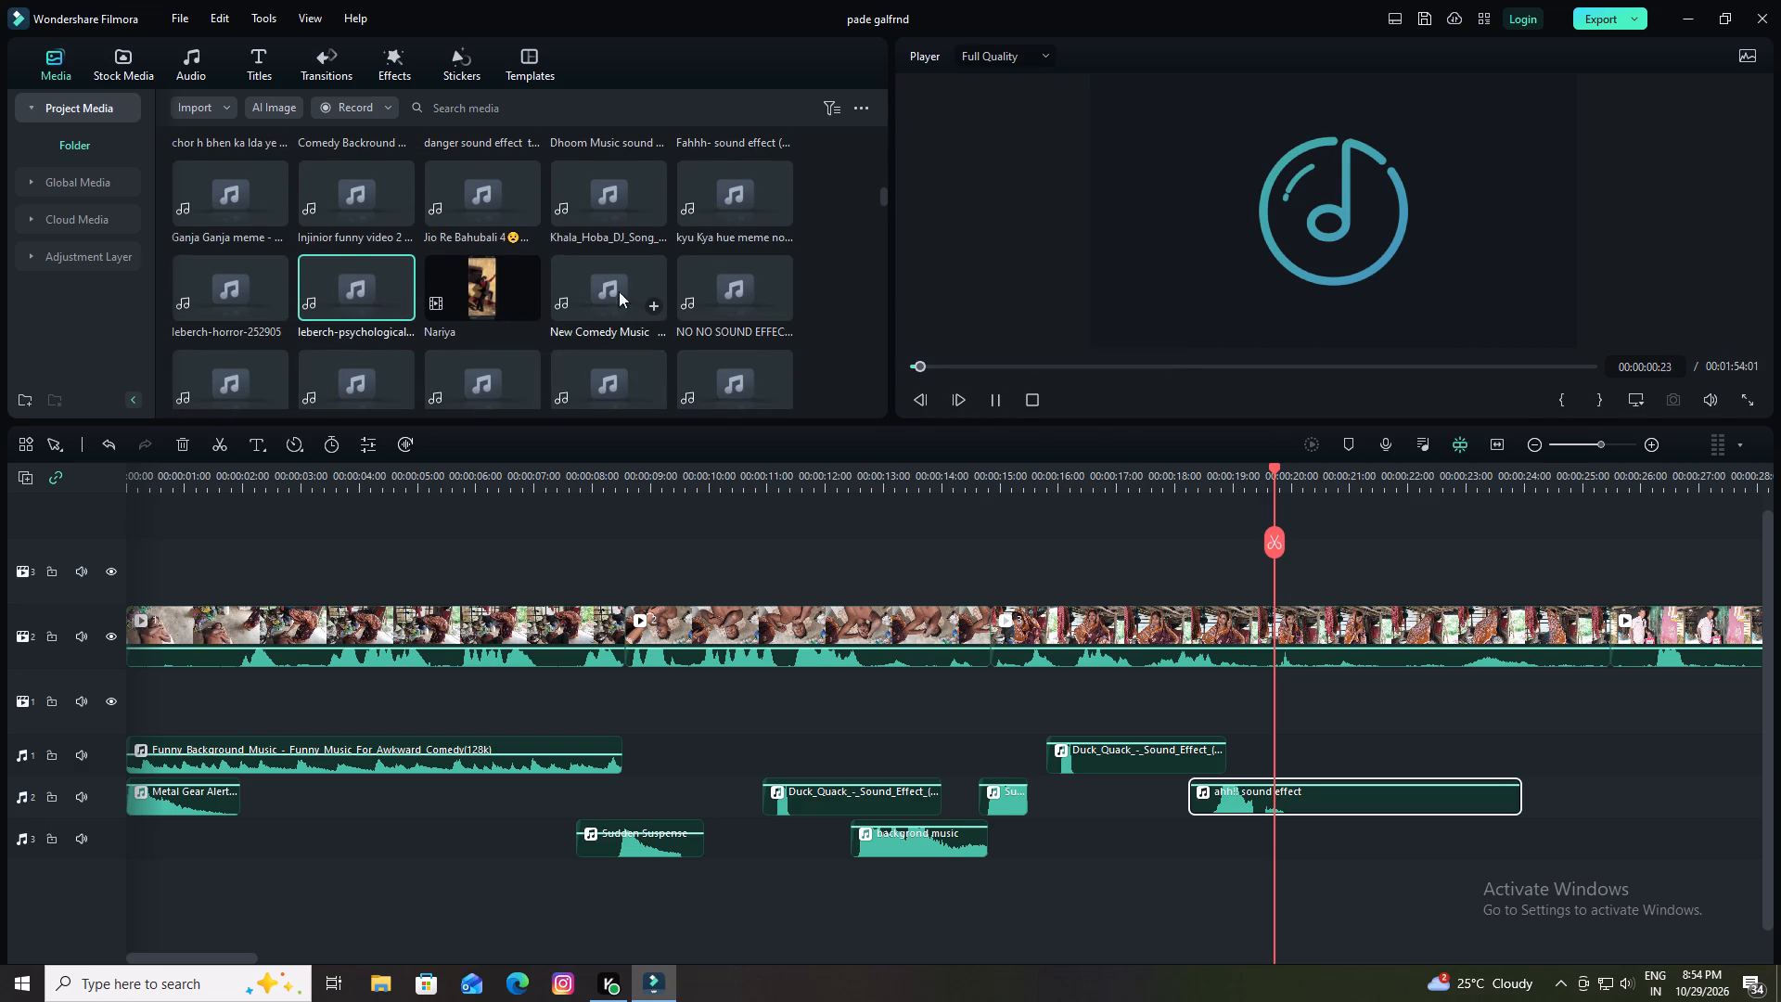
pyautogui.scroll(-1, 682, 326)
pyautogui.click(327, 273)
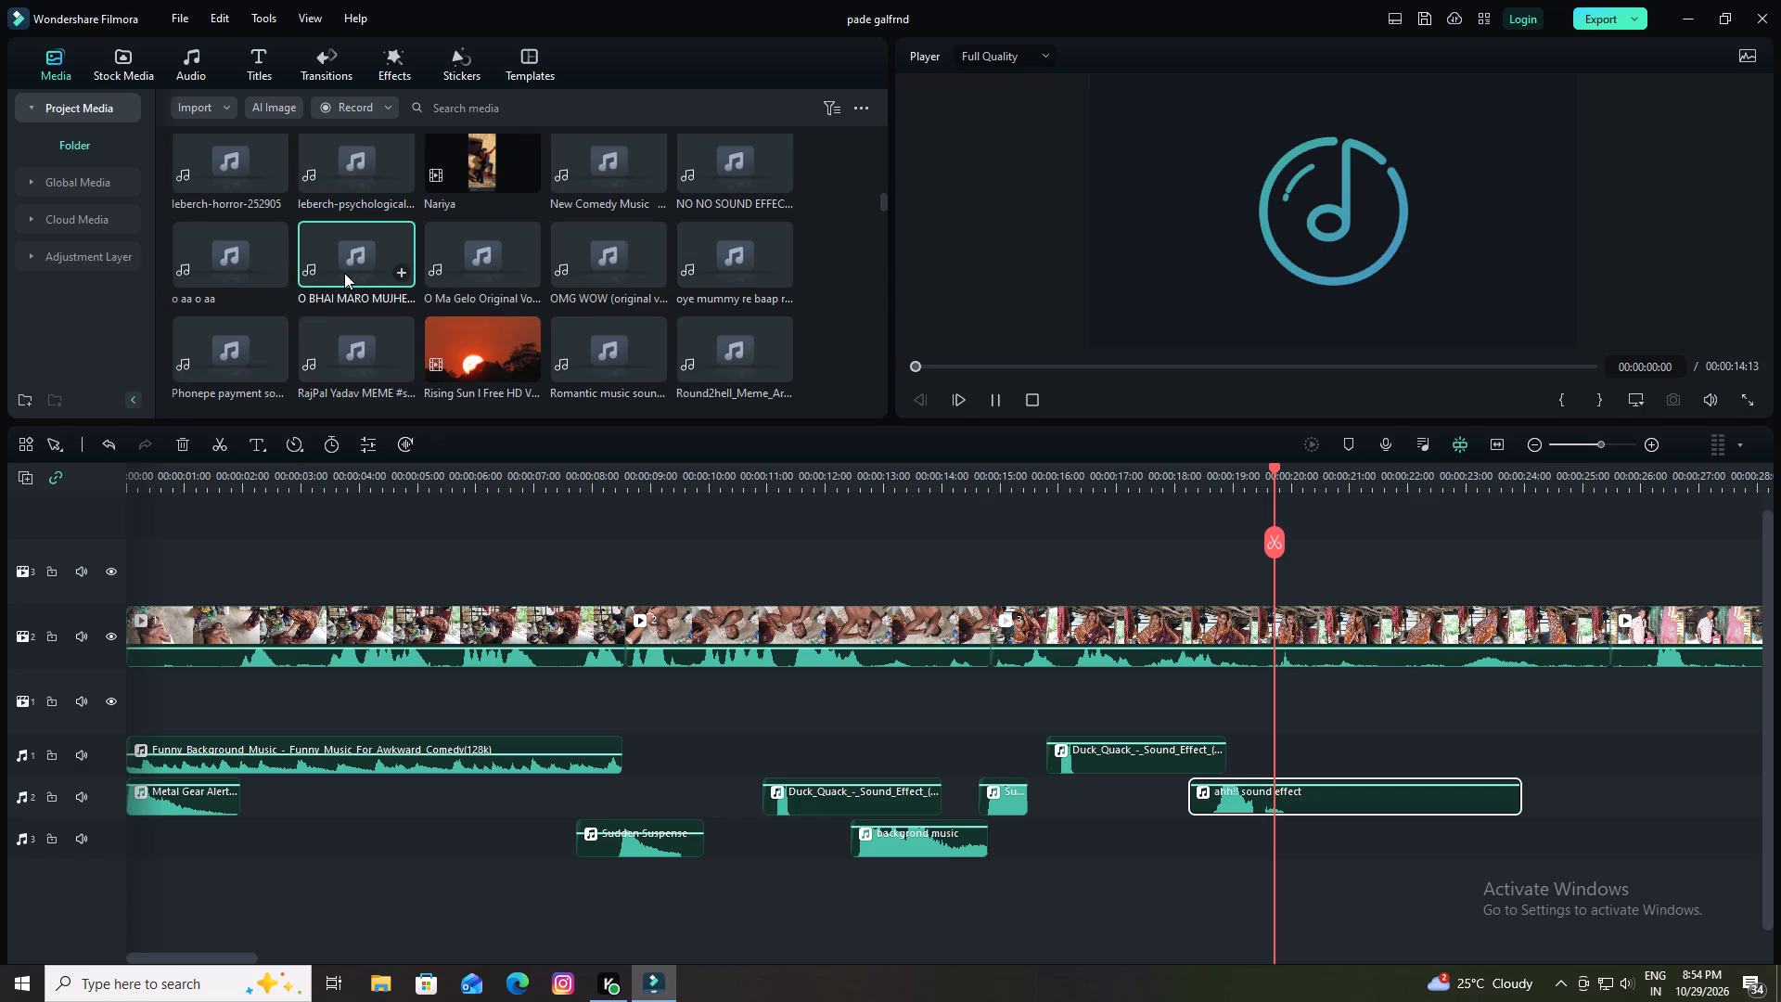
pyautogui.click(455, 252)
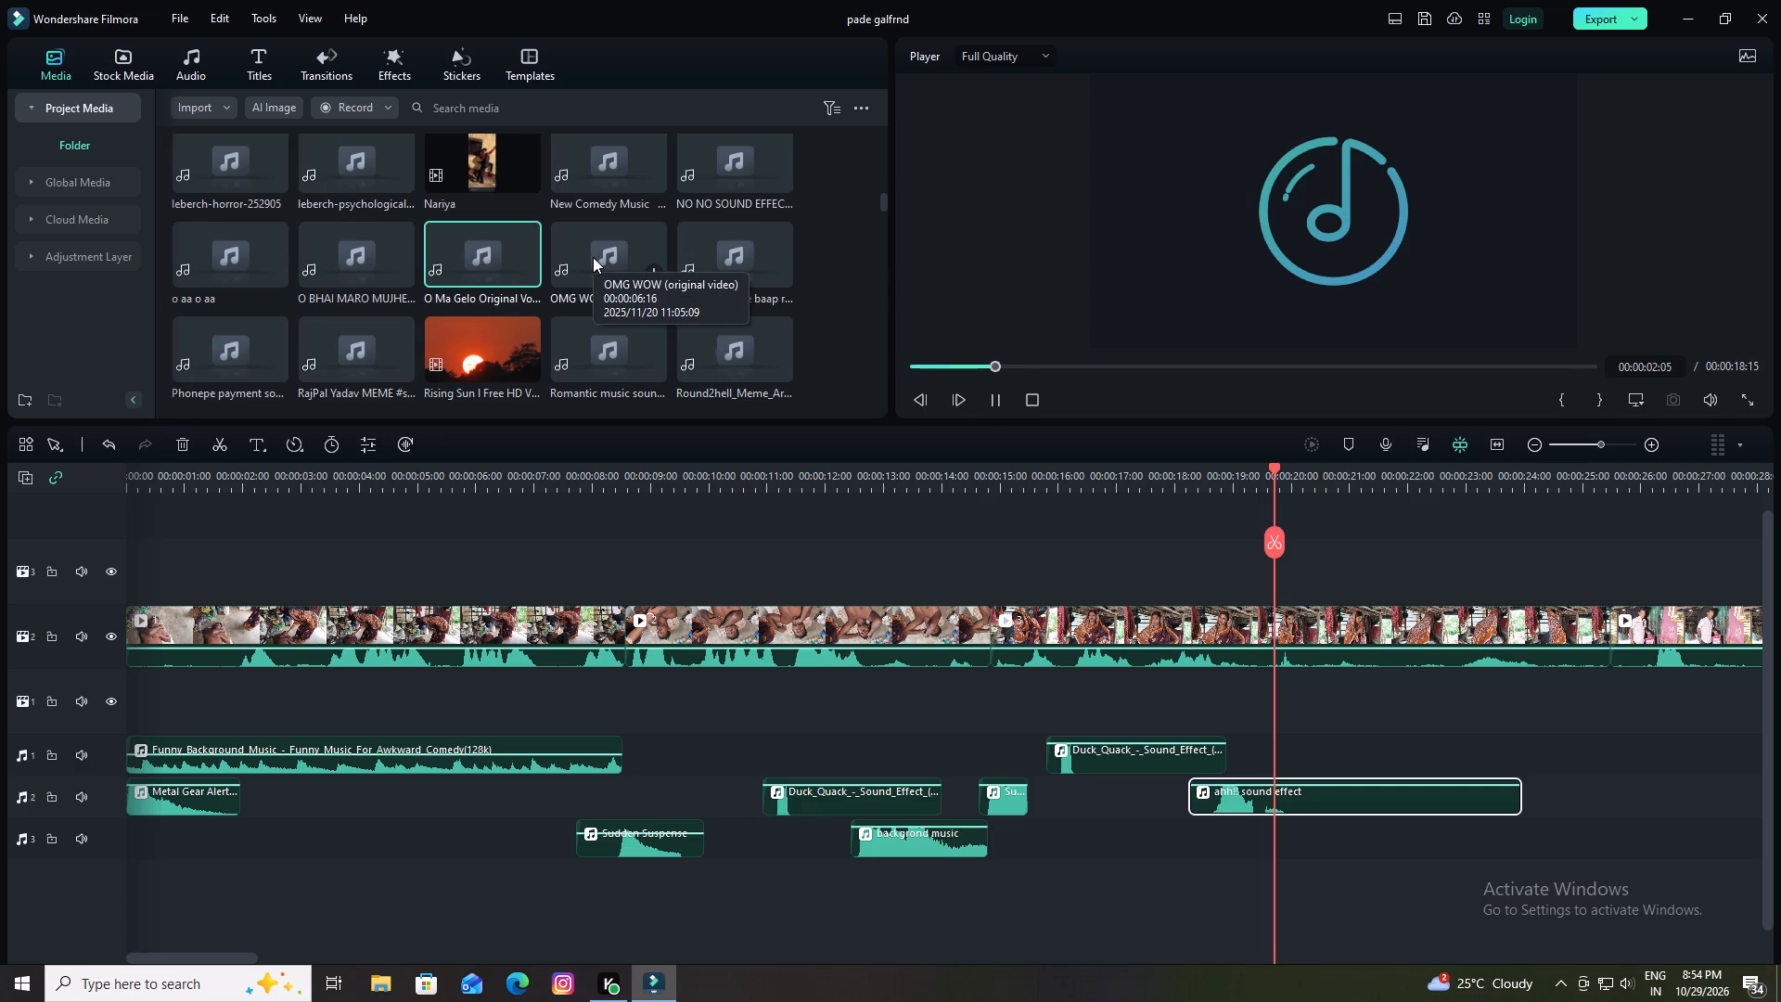
pyautogui.click(332, 347)
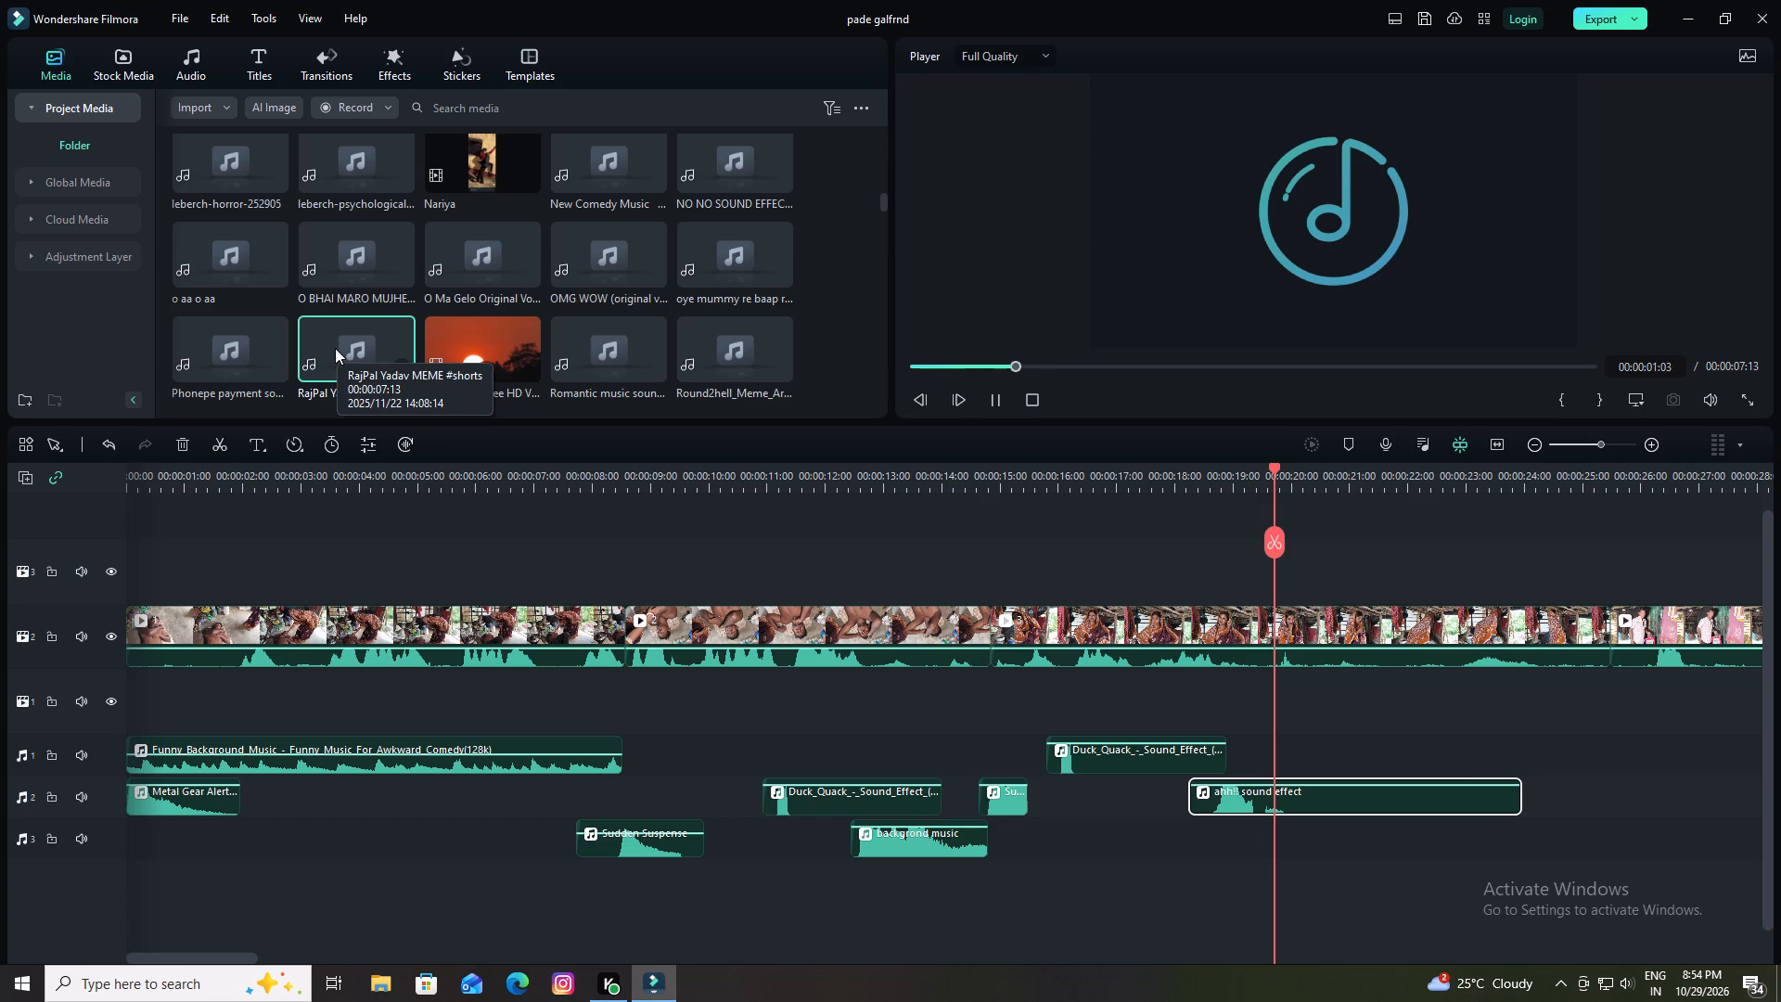
pyautogui.moveTo(335, 348); pyautogui.dragTo(1293, 828)
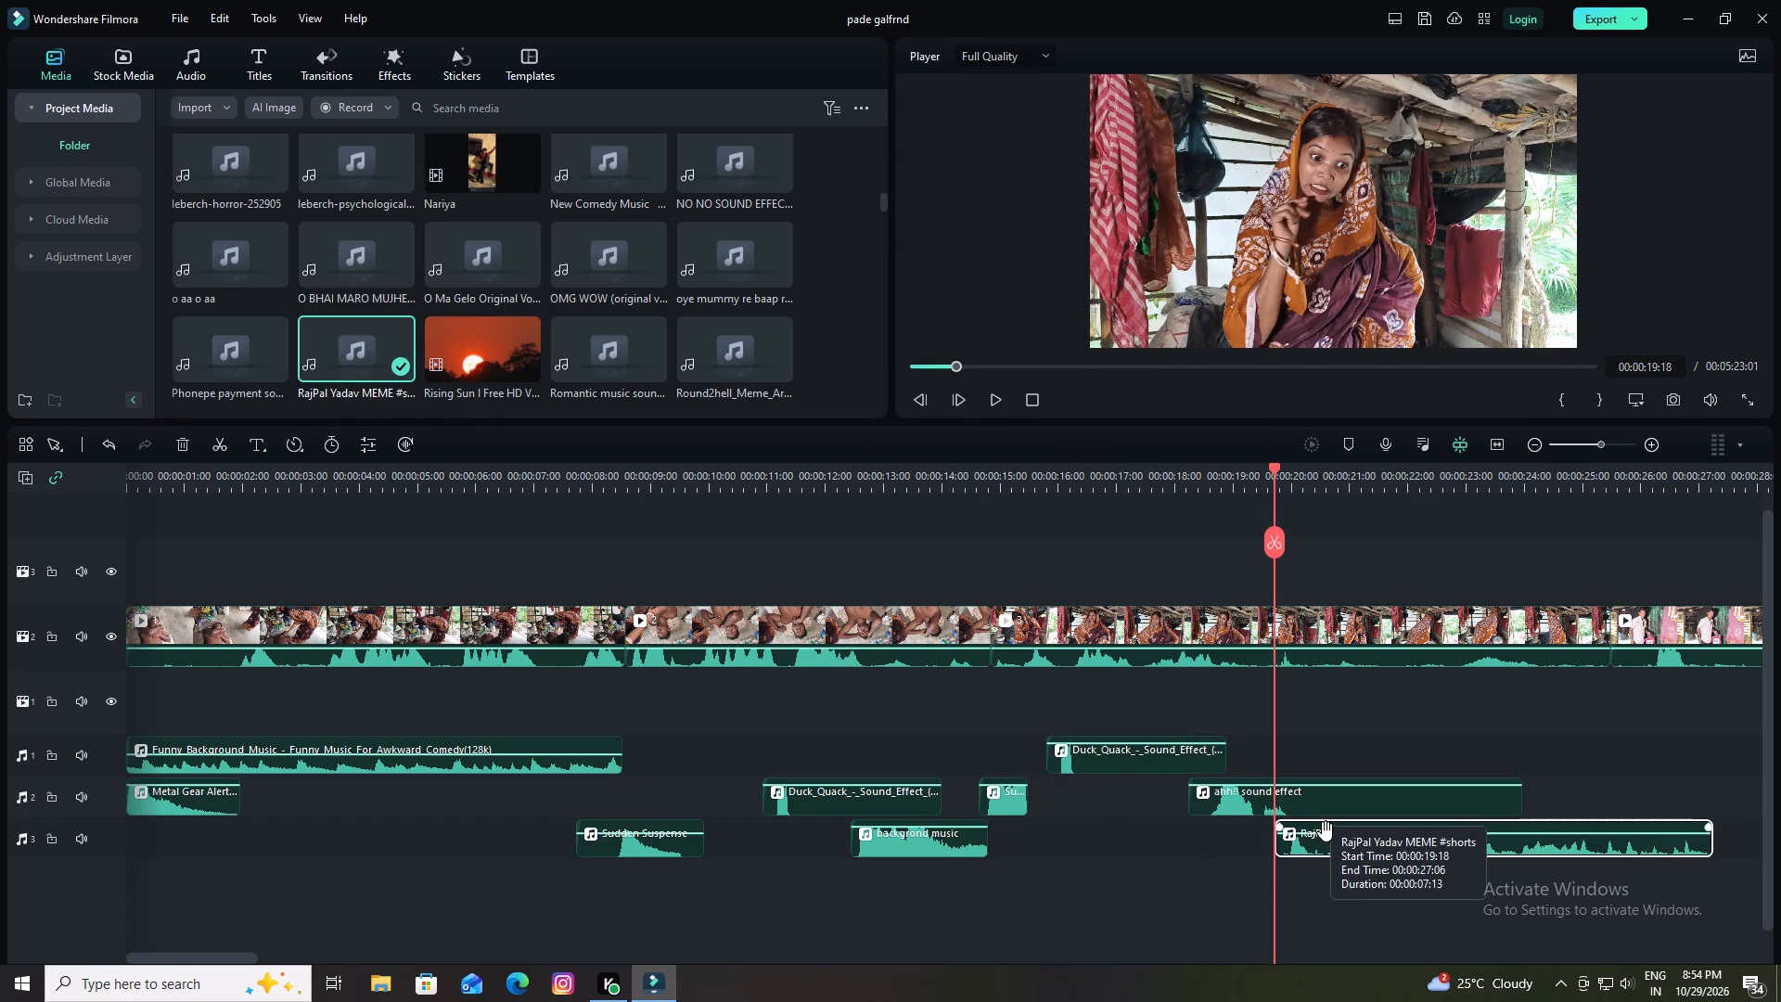
# Raise the volume of the RajPal Yadav MEME clip on audio track 3 and play it with the video.
pyautogui.moveTo(1326, 833); pyautogui.dragTo(1334, 816)
pyautogui.press('space')
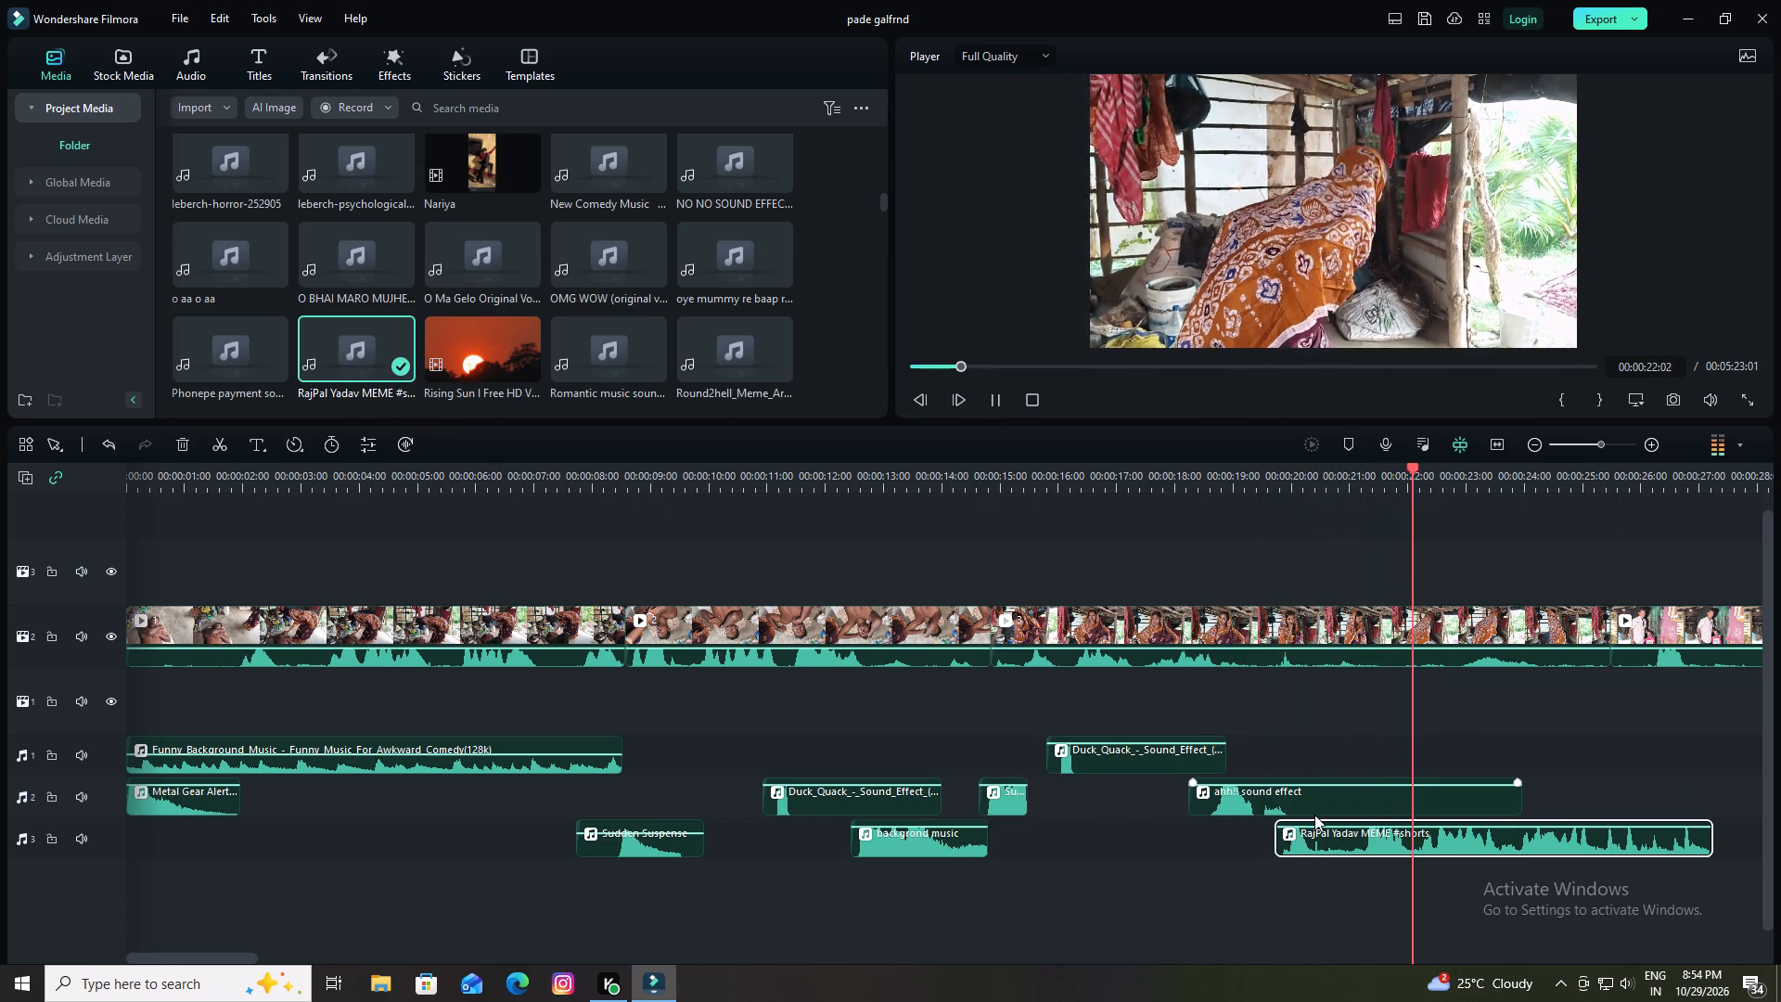
pyautogui.press('space')
pyautogui.moveTo(1421, 467); pyautogui.dragTo(1263, 508)
pyautogui.press('space')
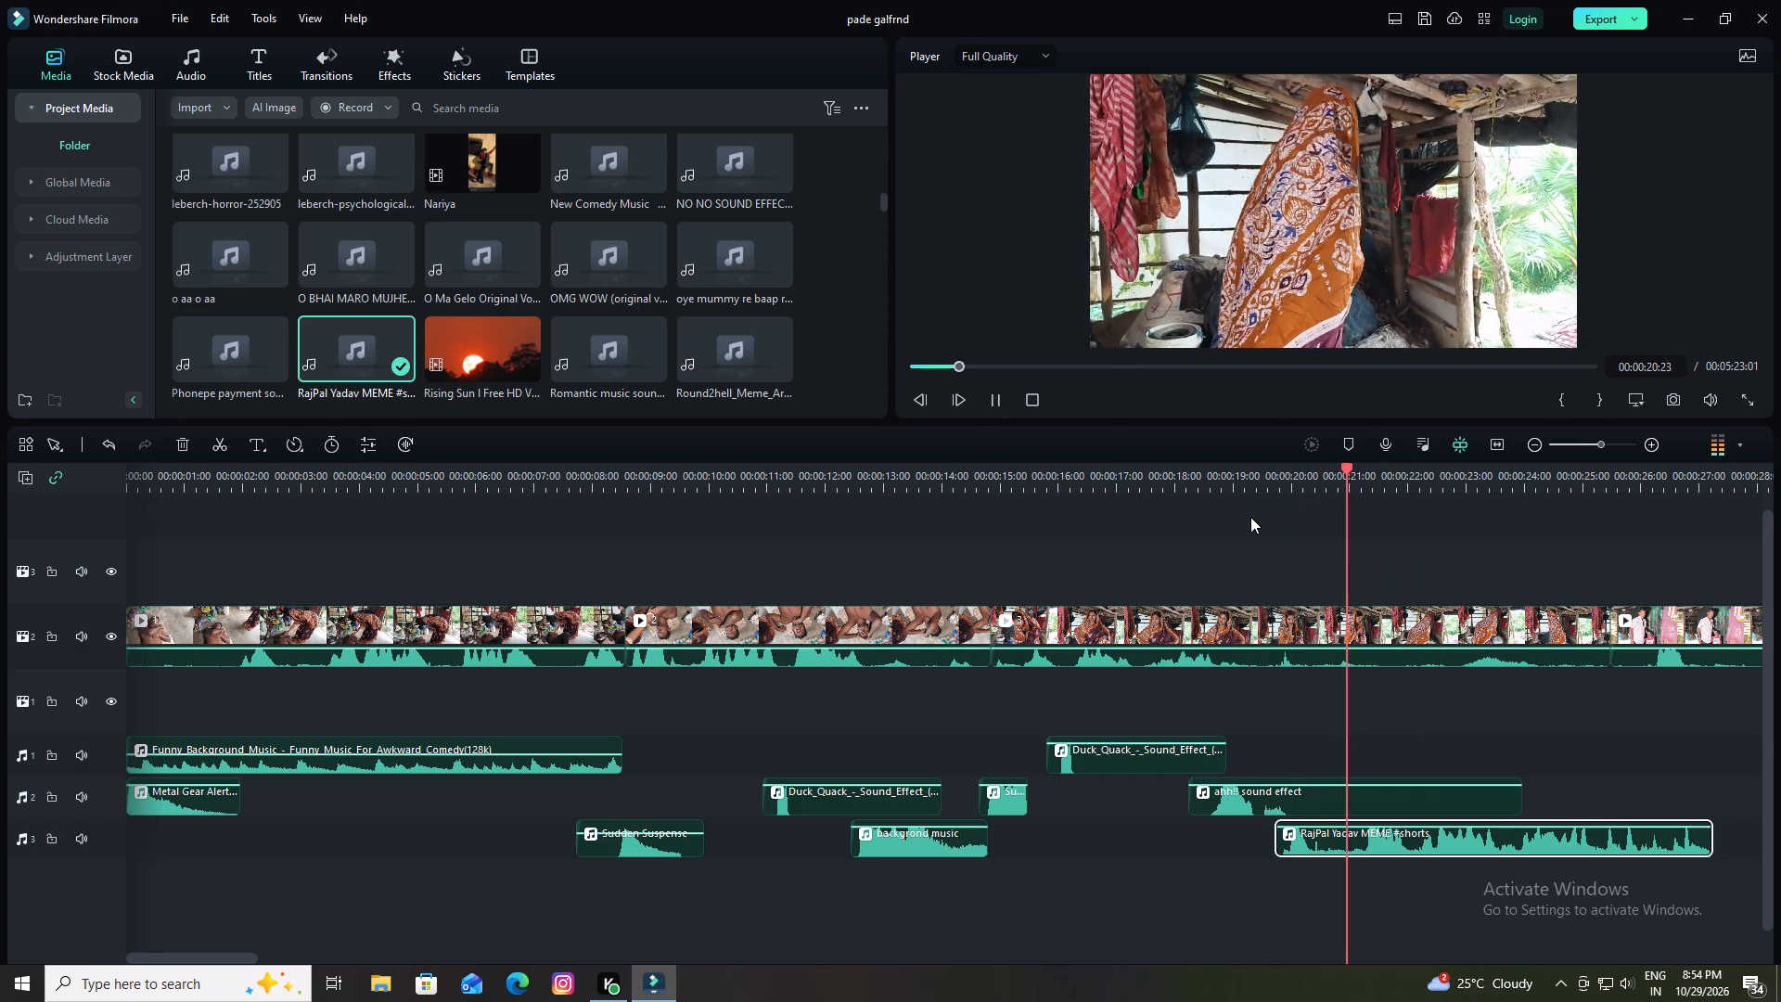
pyautogui.press('space')
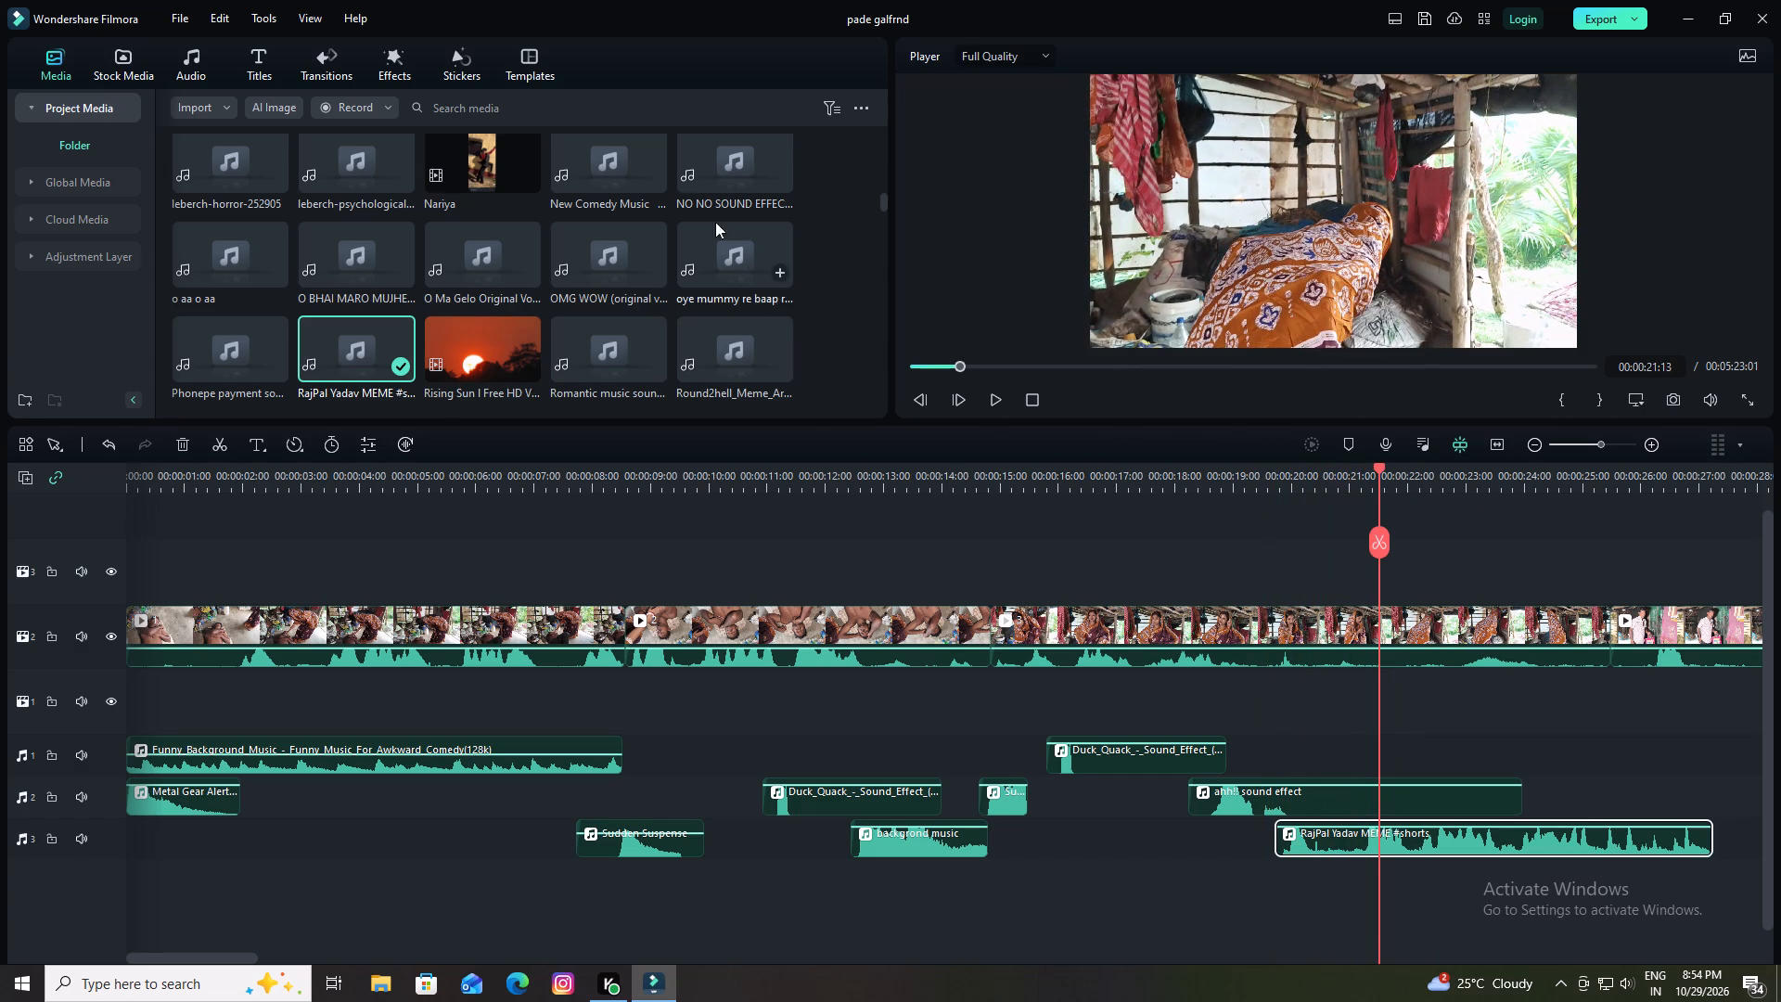
# Audition trending sound effects in the audio library and add "Fart Long 04 - AISFX" to a new audio track 4 at 00:00:21:13.
pyautogui.click(190, 68)
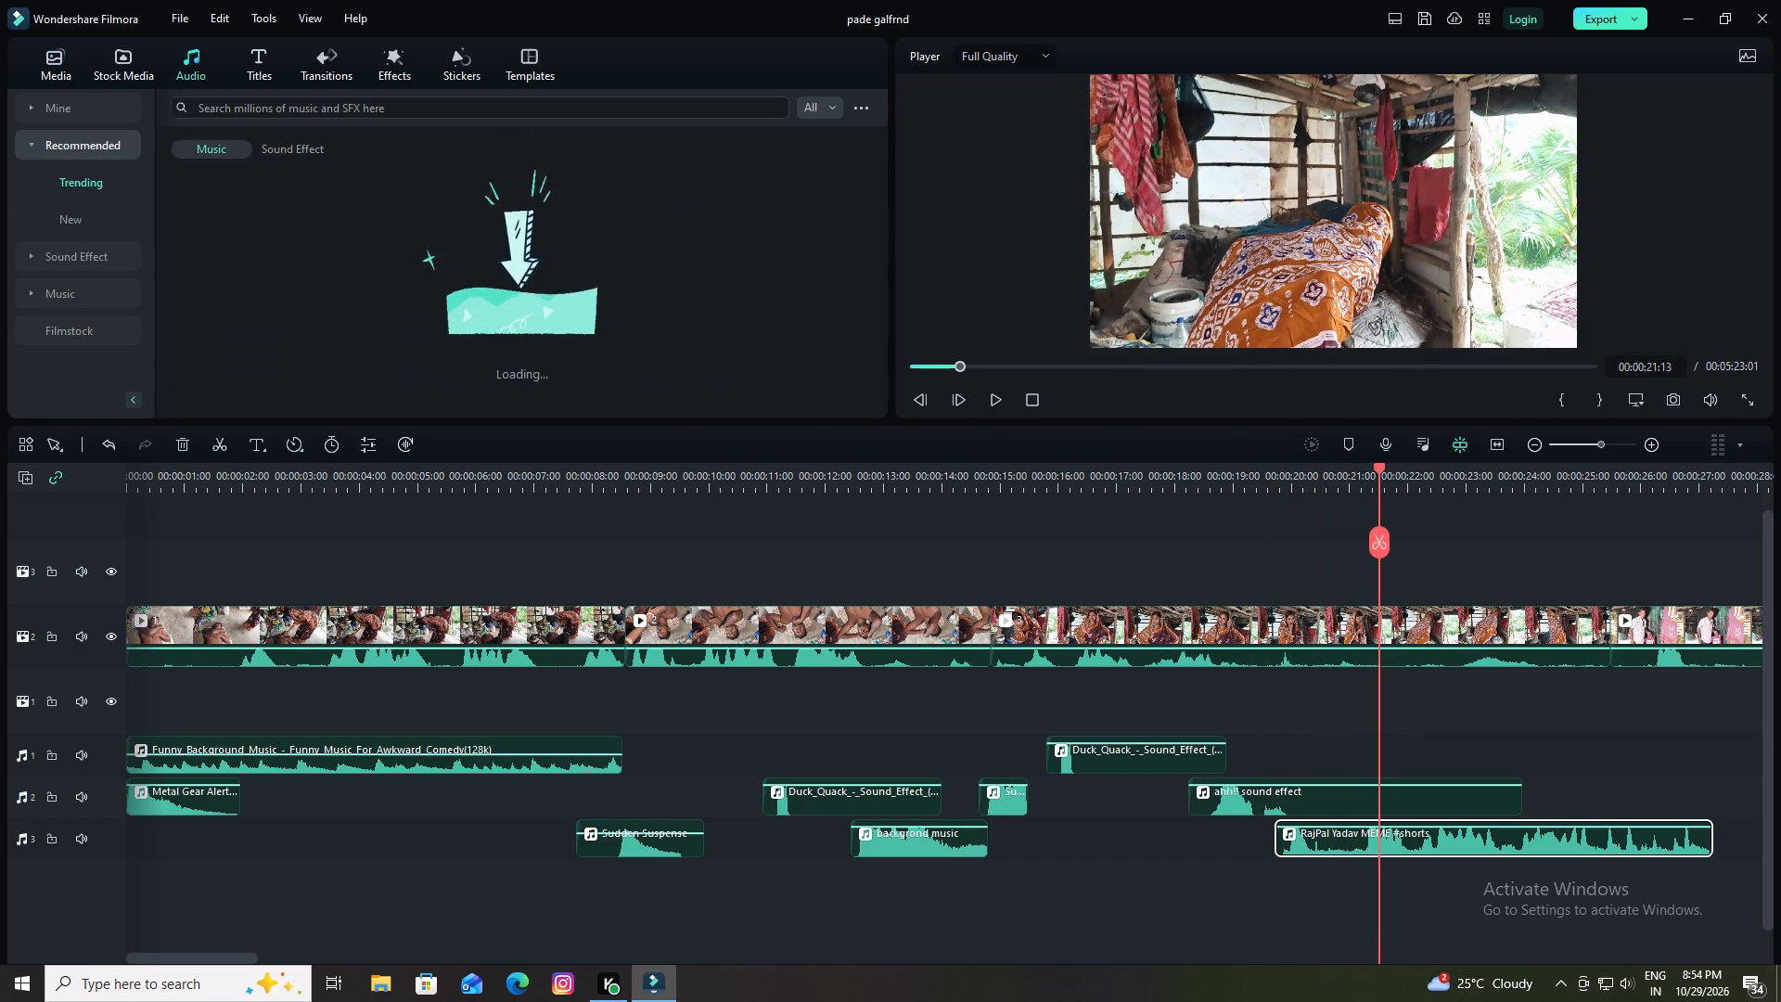
pyautogui.click(281, 151)
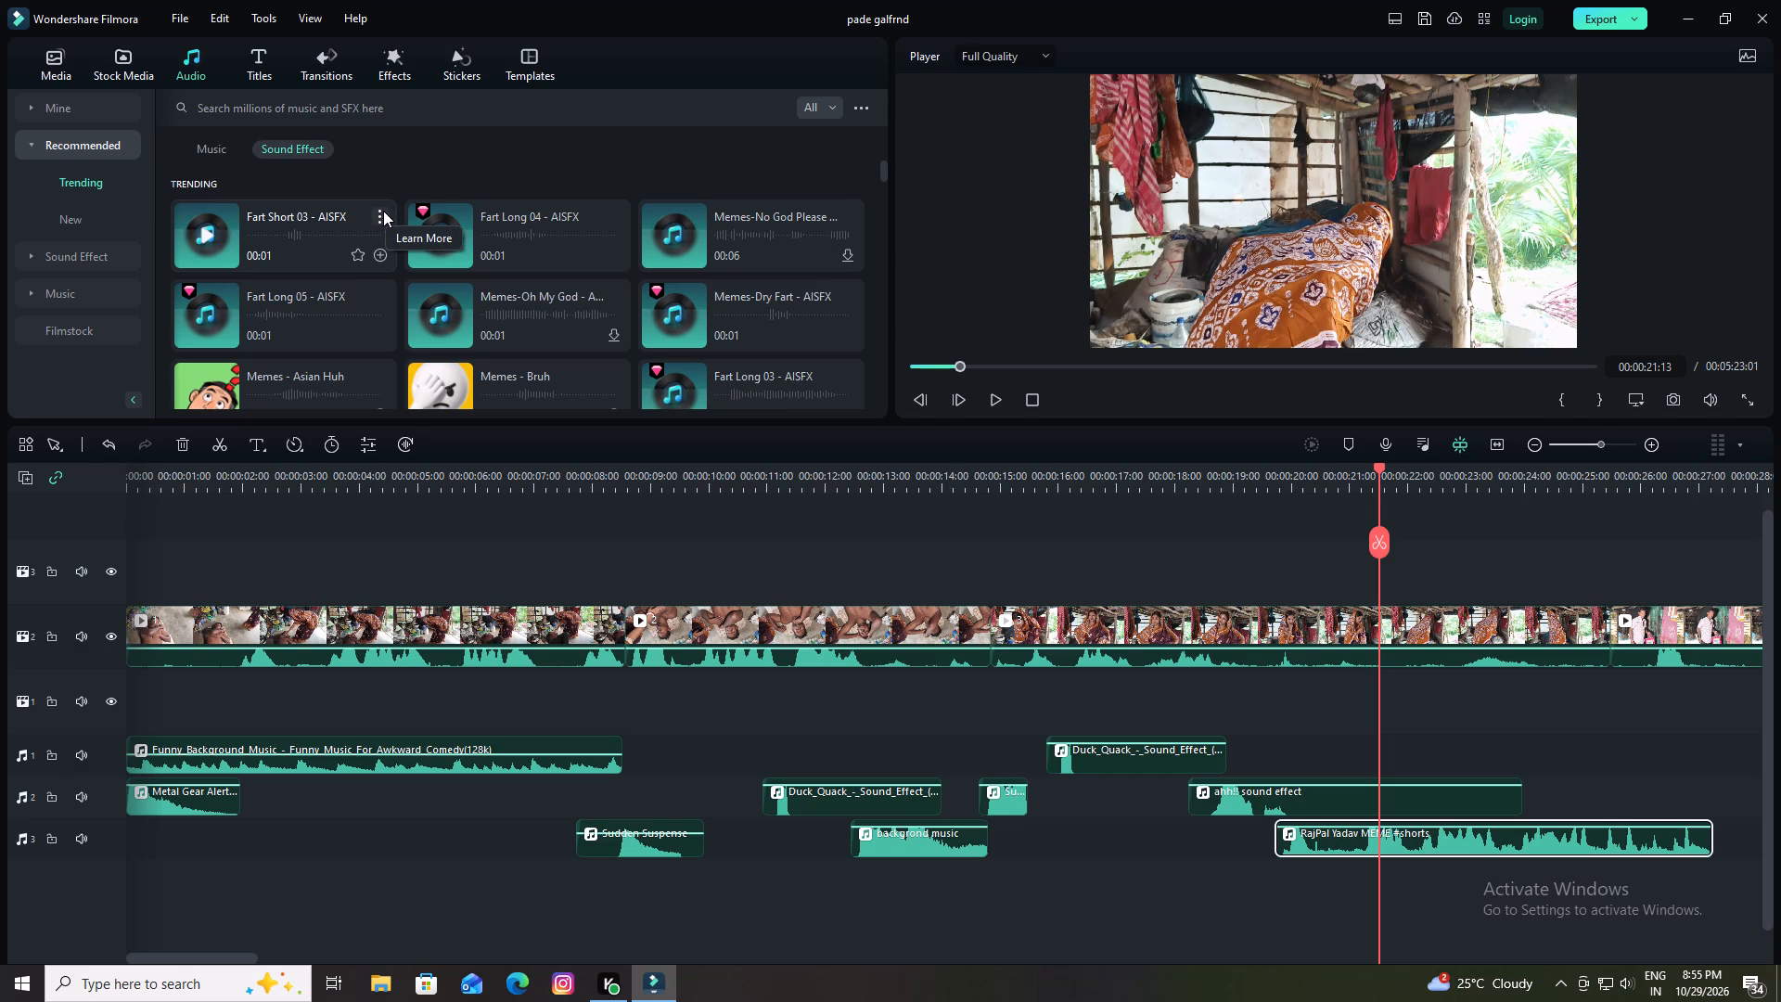
pyautogui.click(439, 238)
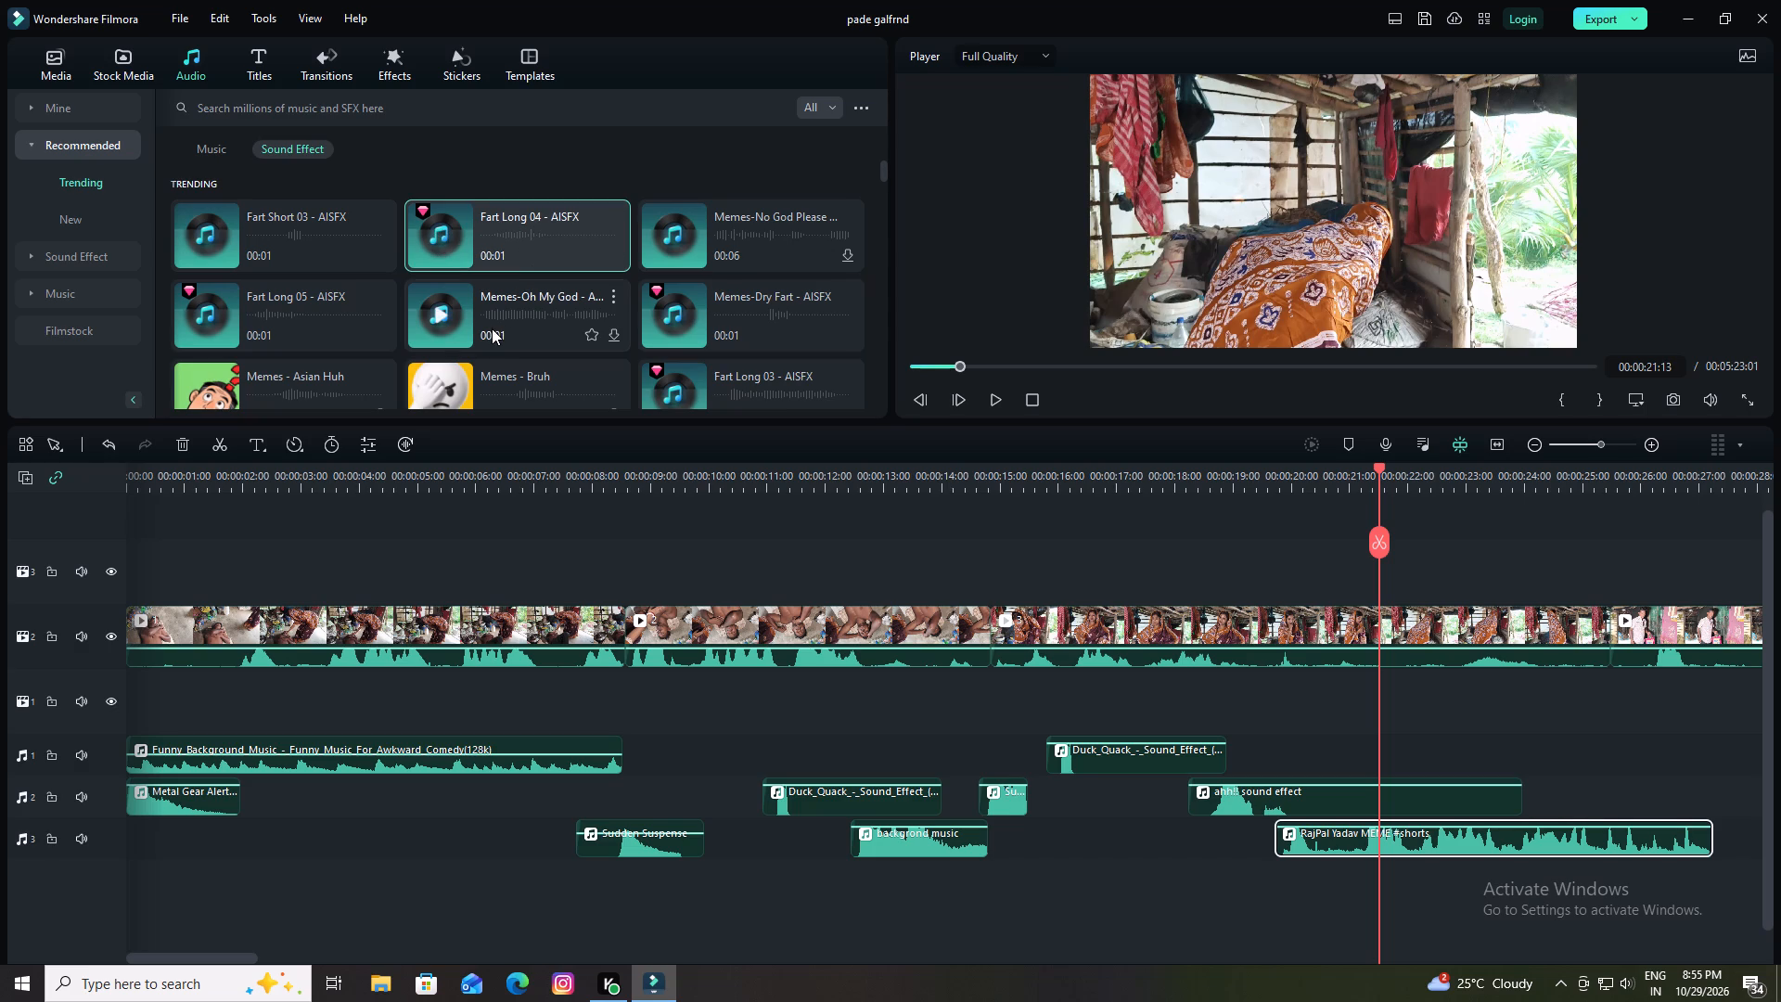
pyautogui.click(201, 309)
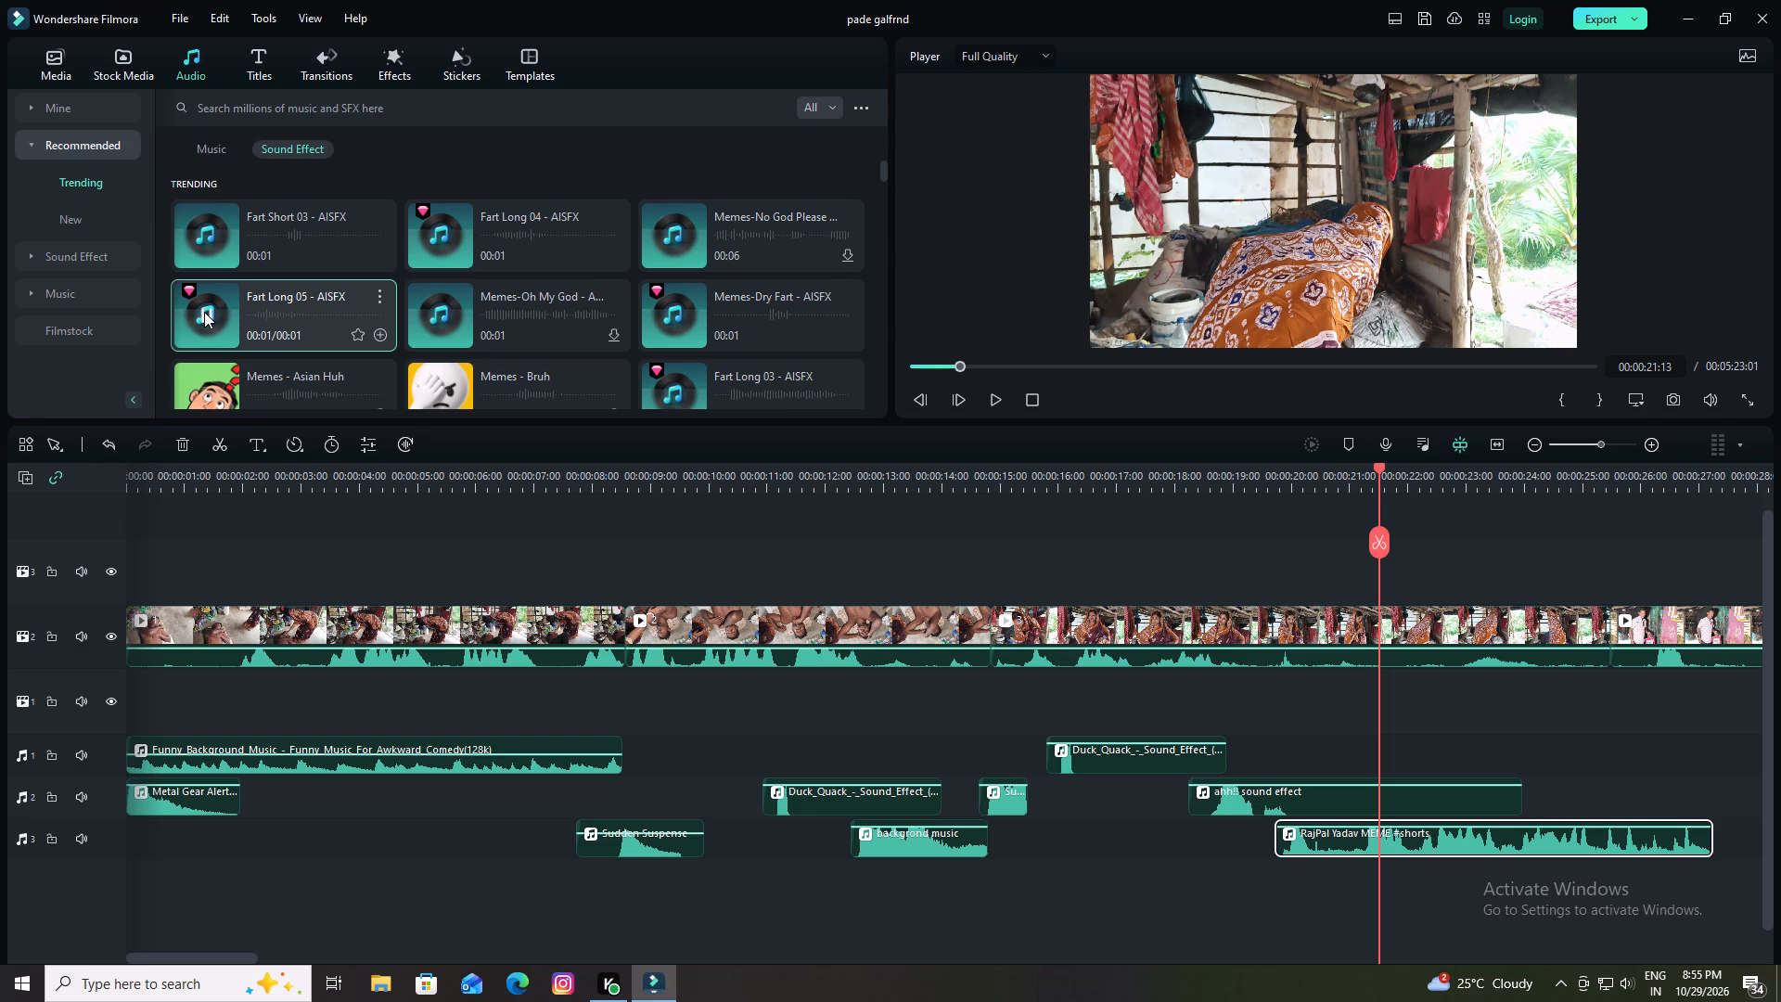
pyautogui.click(441, 227)
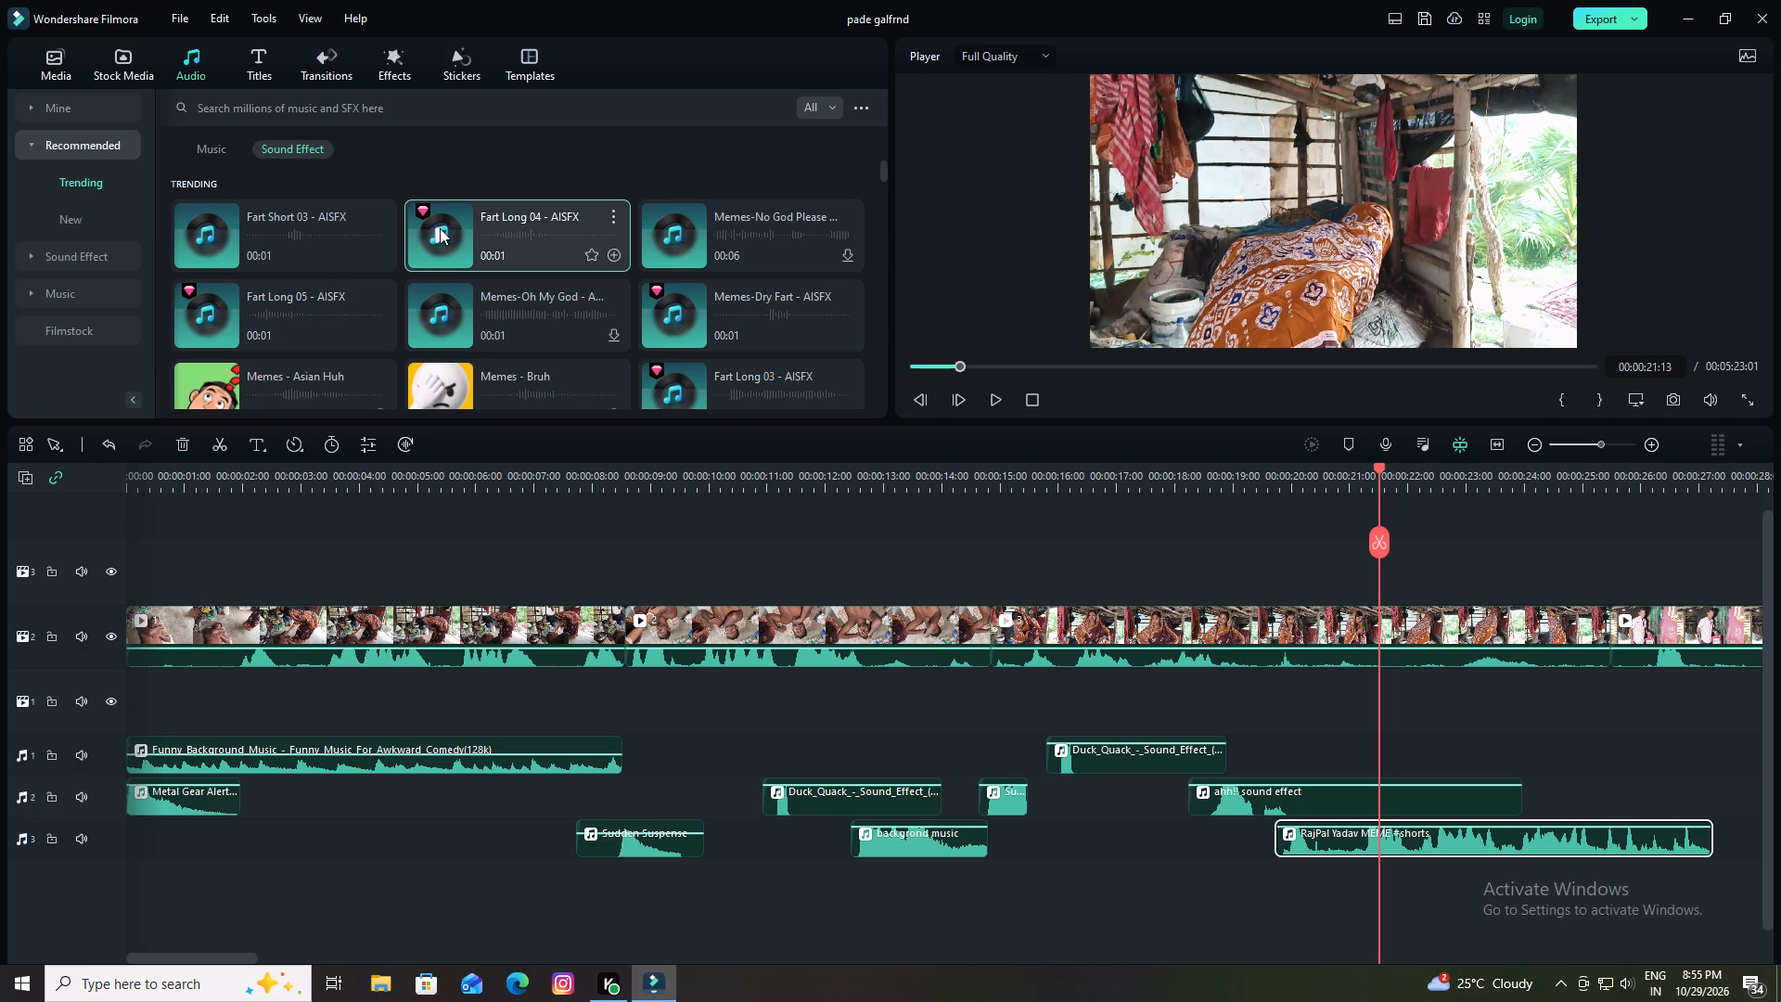
pyautogui.moveTo(482, 232); pyautogui.dragTo(483, 232)
pyautogui.moveTo(483, 232); pyautogui.dragTo(1383, 904)
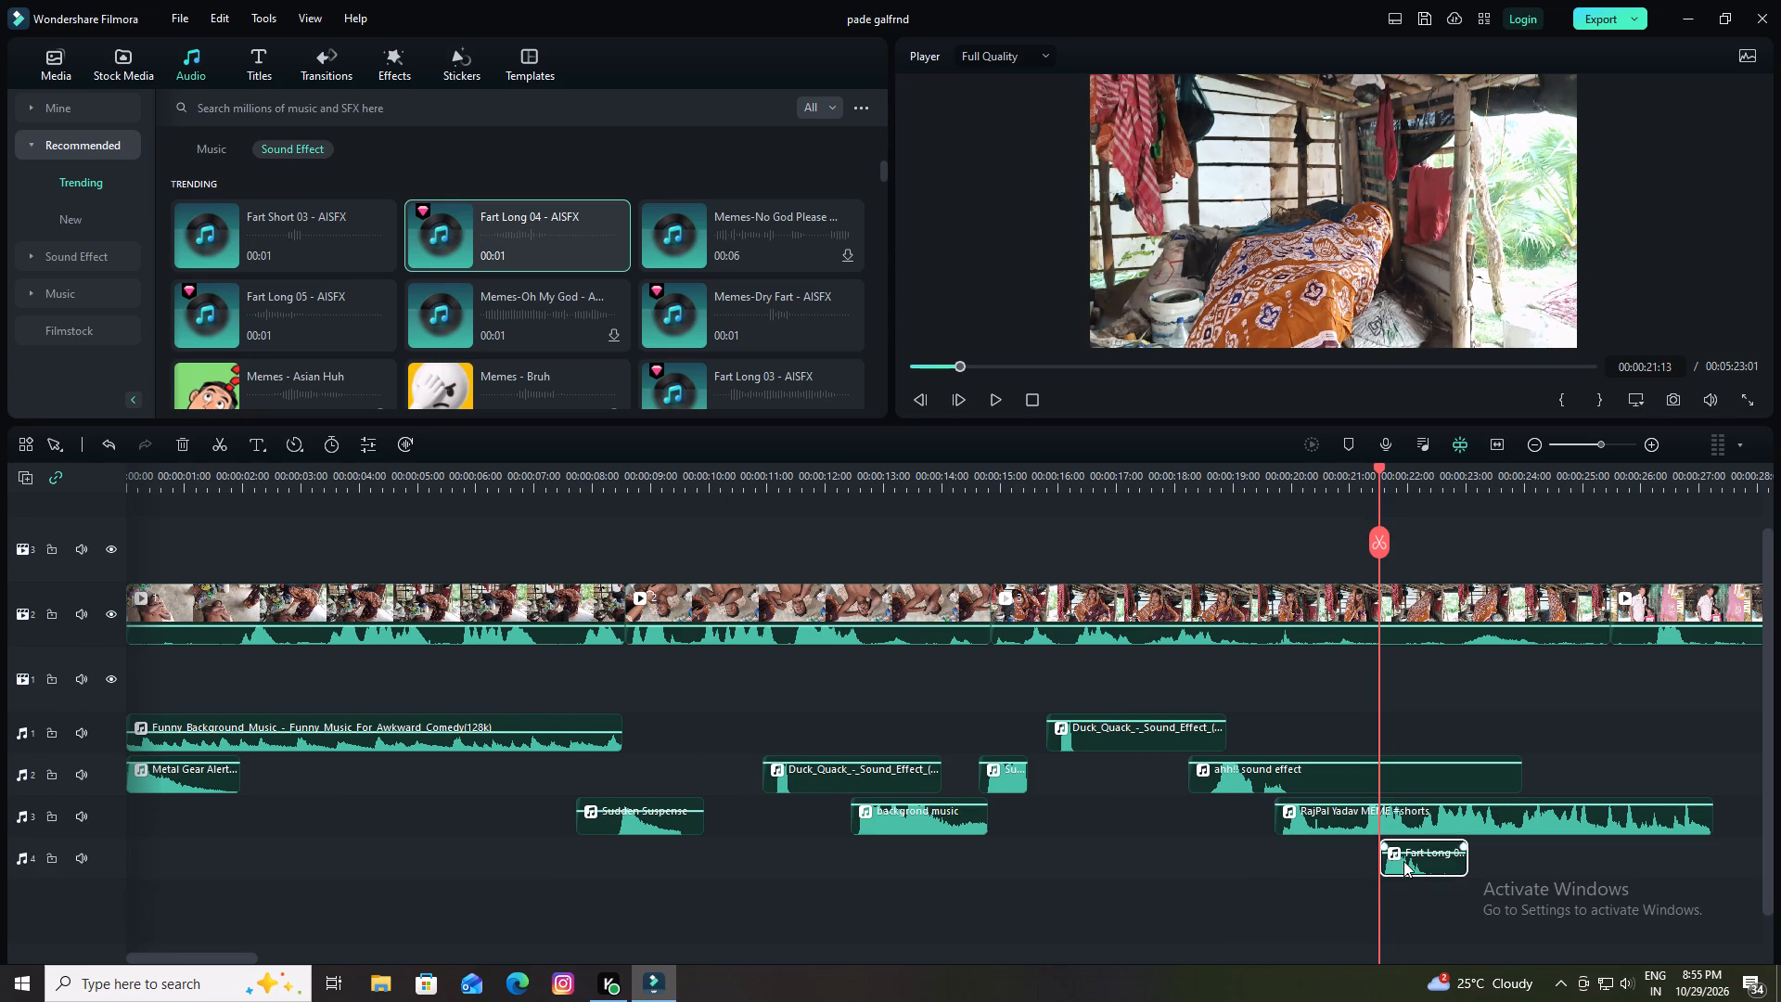
# Move the Fart Long 04 clip on audio track 4 to start at 00:00:21:06, raise its volume, and play it with the video.
pyautogui.moveTo(1377, 467); pyautogui.dragTo(1365, 469)
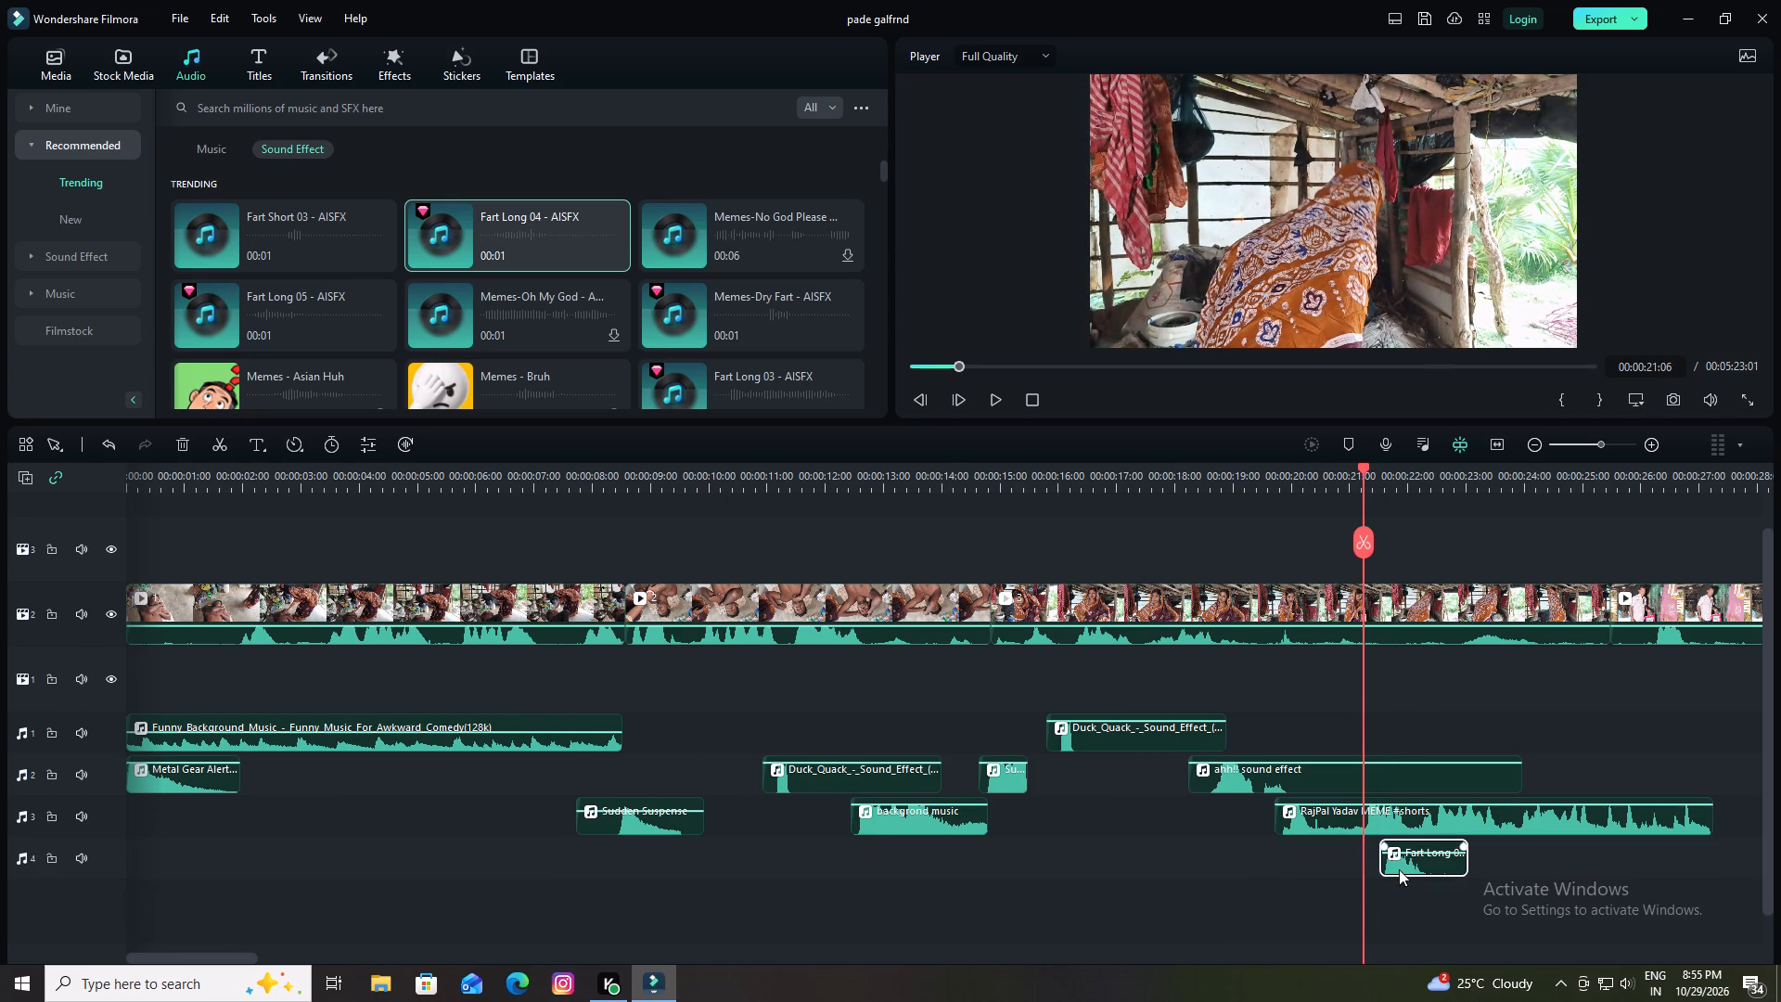
pyautogui.moveTo(1399, 869); pyautogui.dragTo(1374, 870)
pyautogui.moveTo(1390, 852); pyautogui.dragTo(1392, 814)
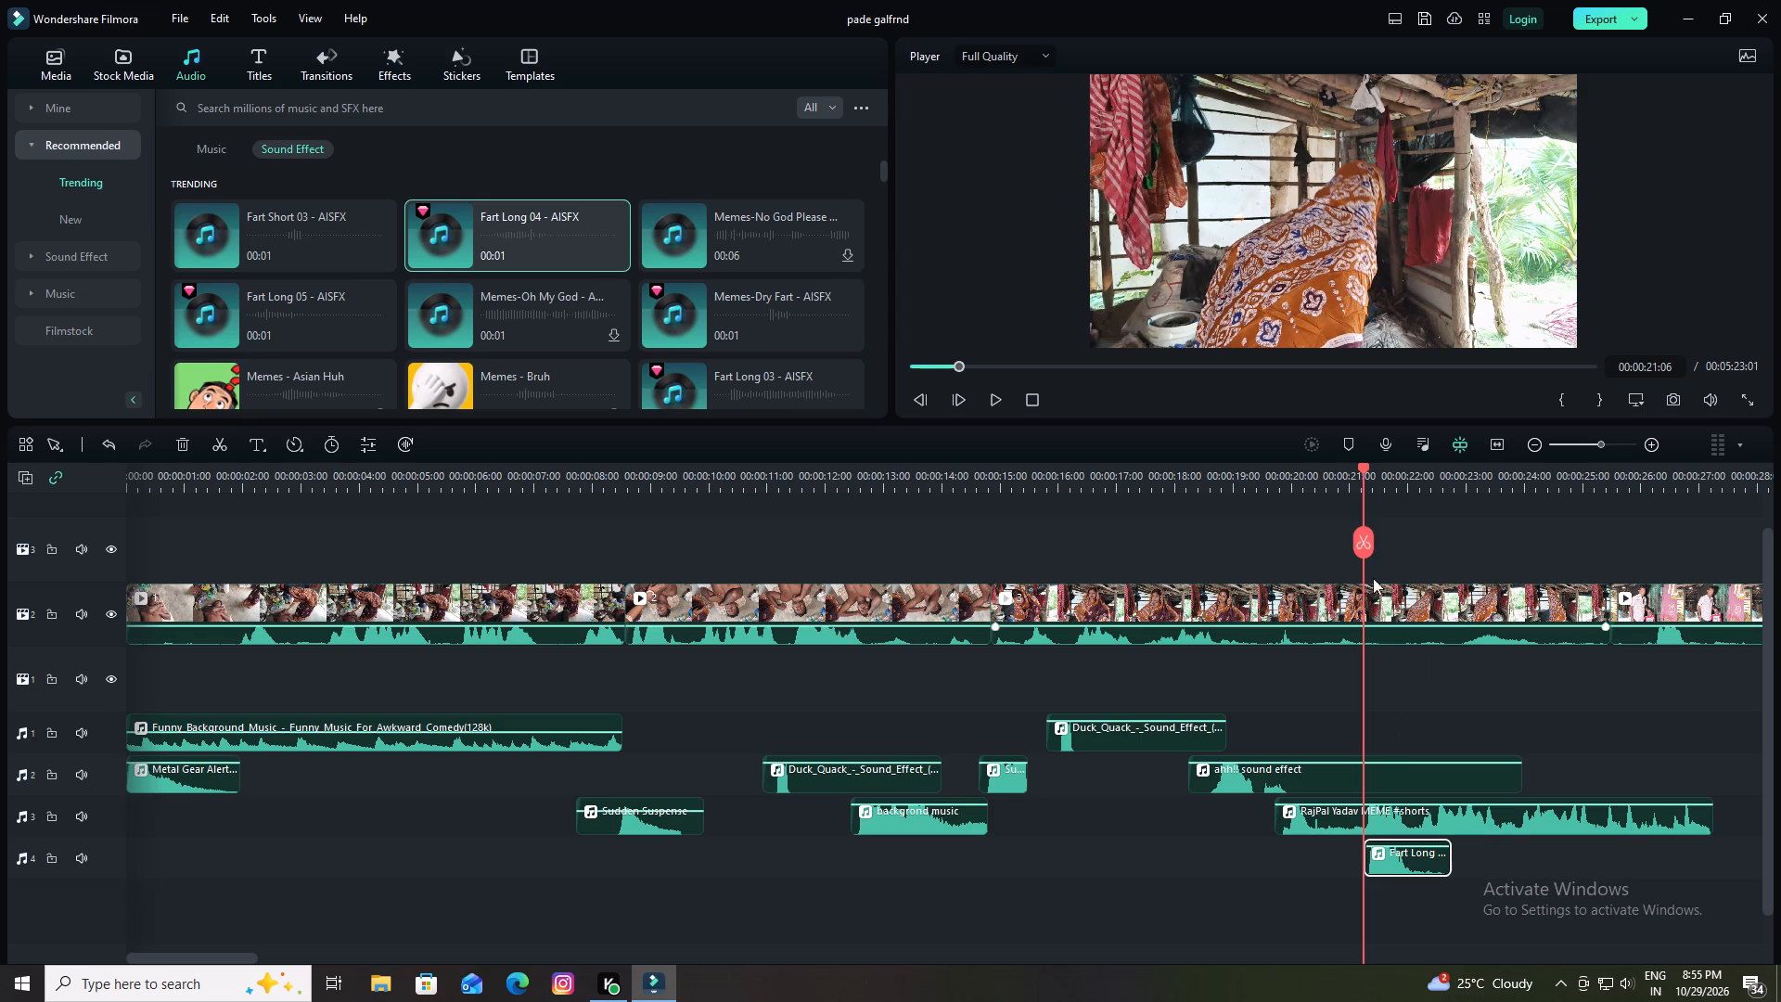
pyautogui.moveTo(1366, 469); pyautogui.dragTo(1314, 475)
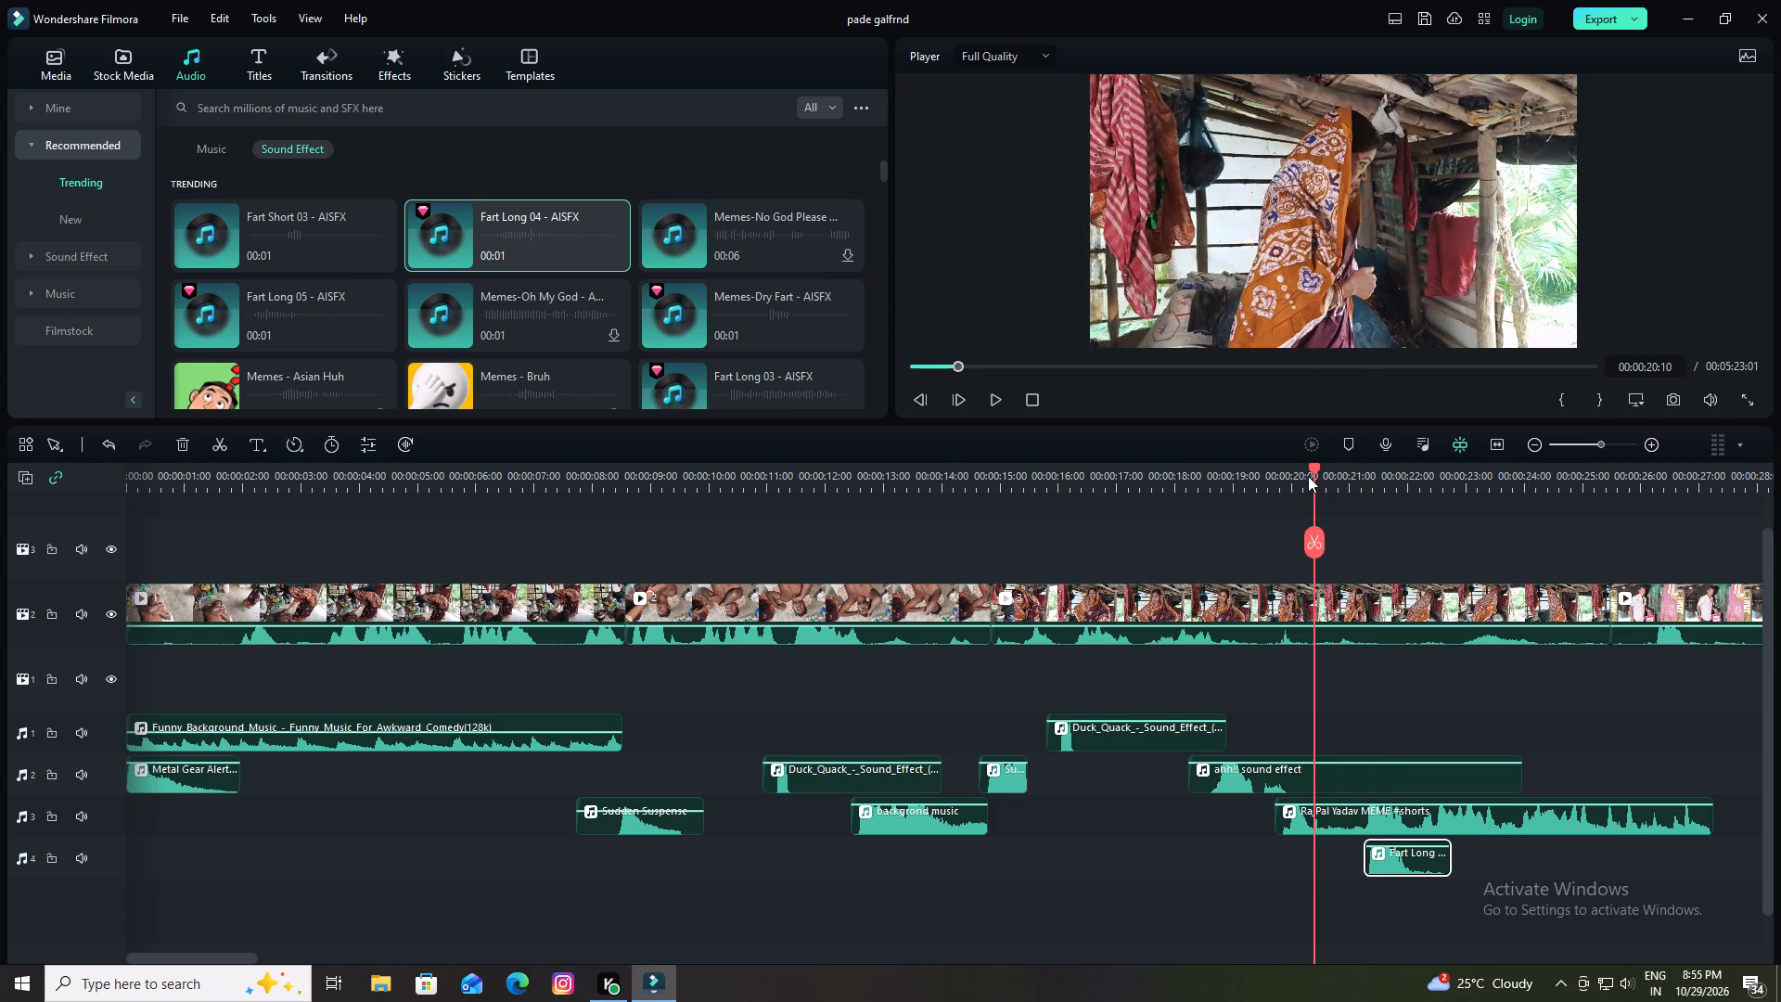
pyautogui.press('space')
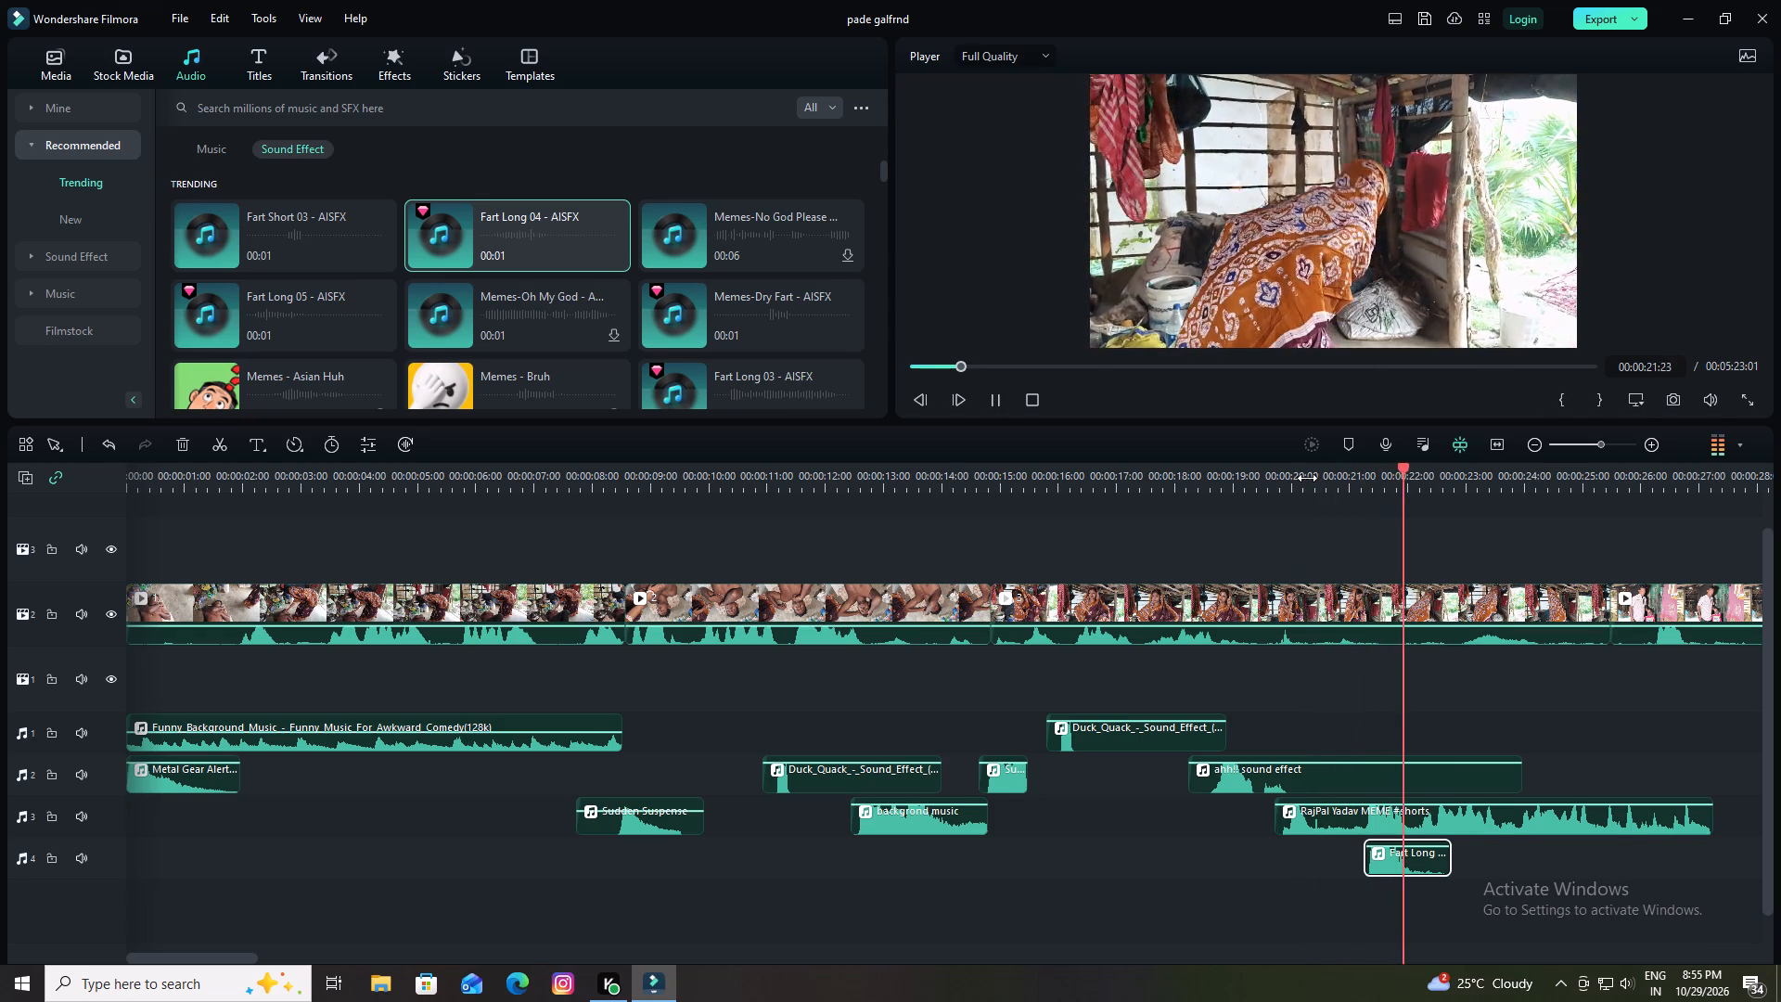
pyautogui.press('space')
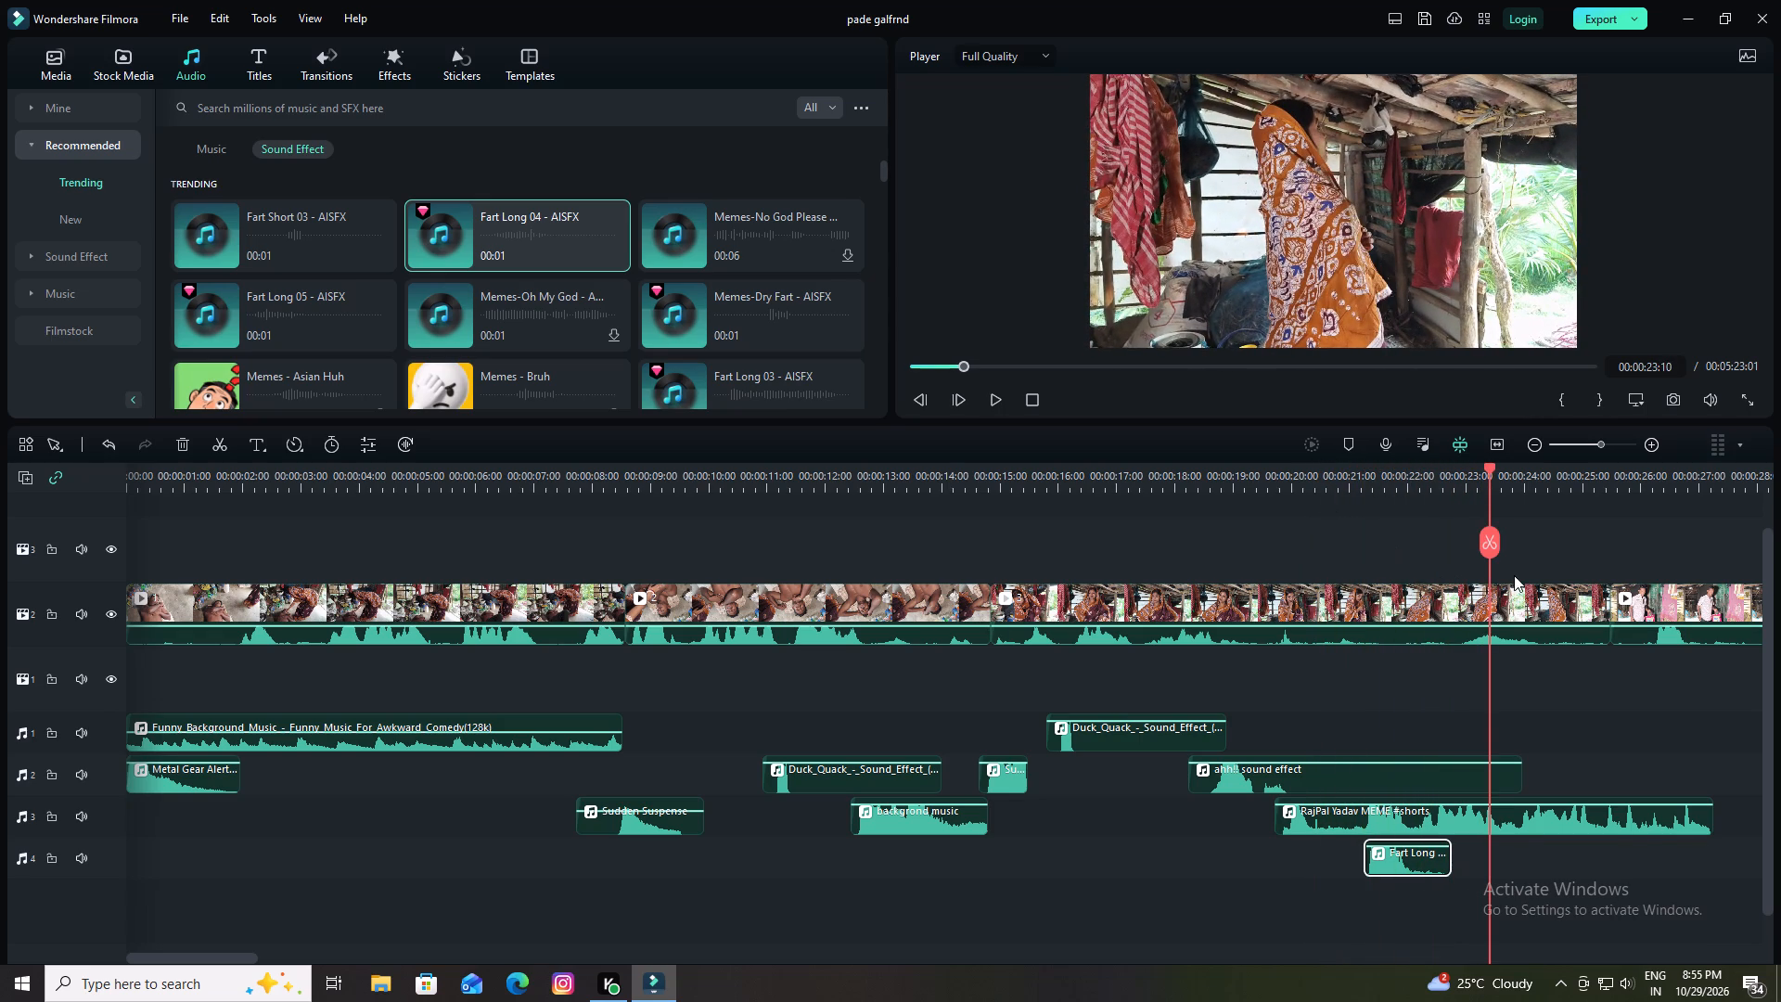
pyautogui.press('space')
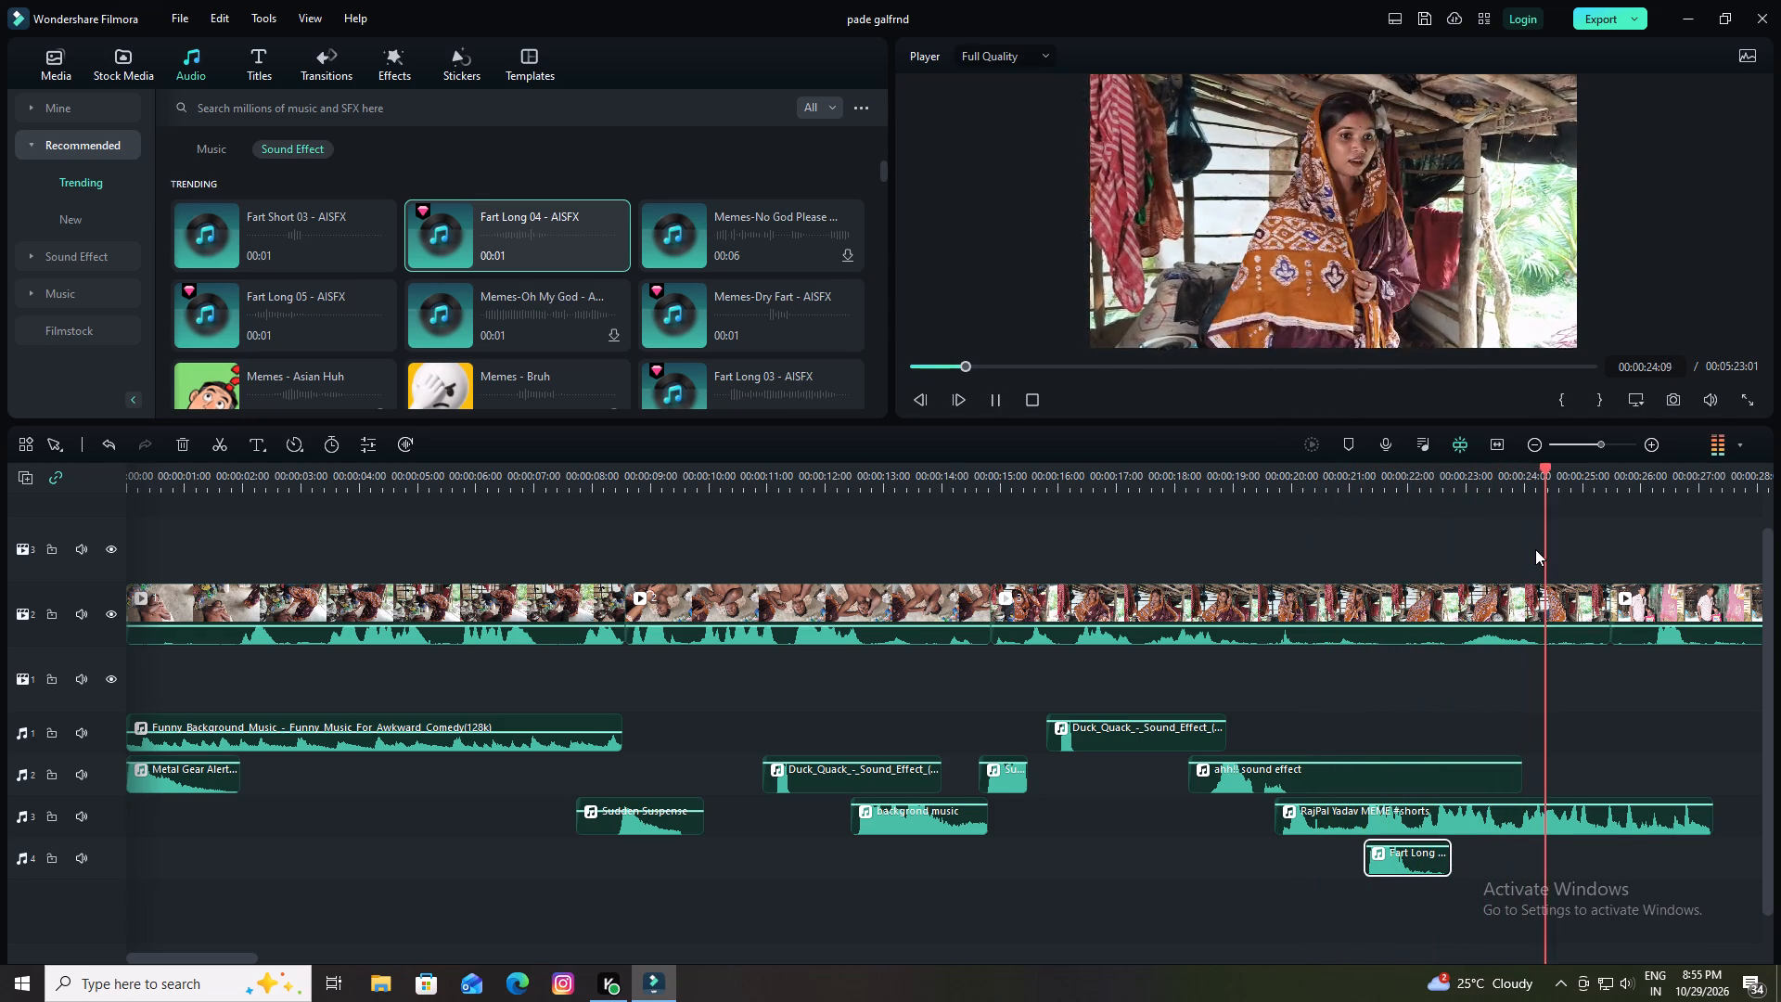
# Split the timeline at 00:00:24:14 and ripple-delete the remaining ends of that video clip and the RajPal Yadav MEME audio.
pyautogui.press('space')
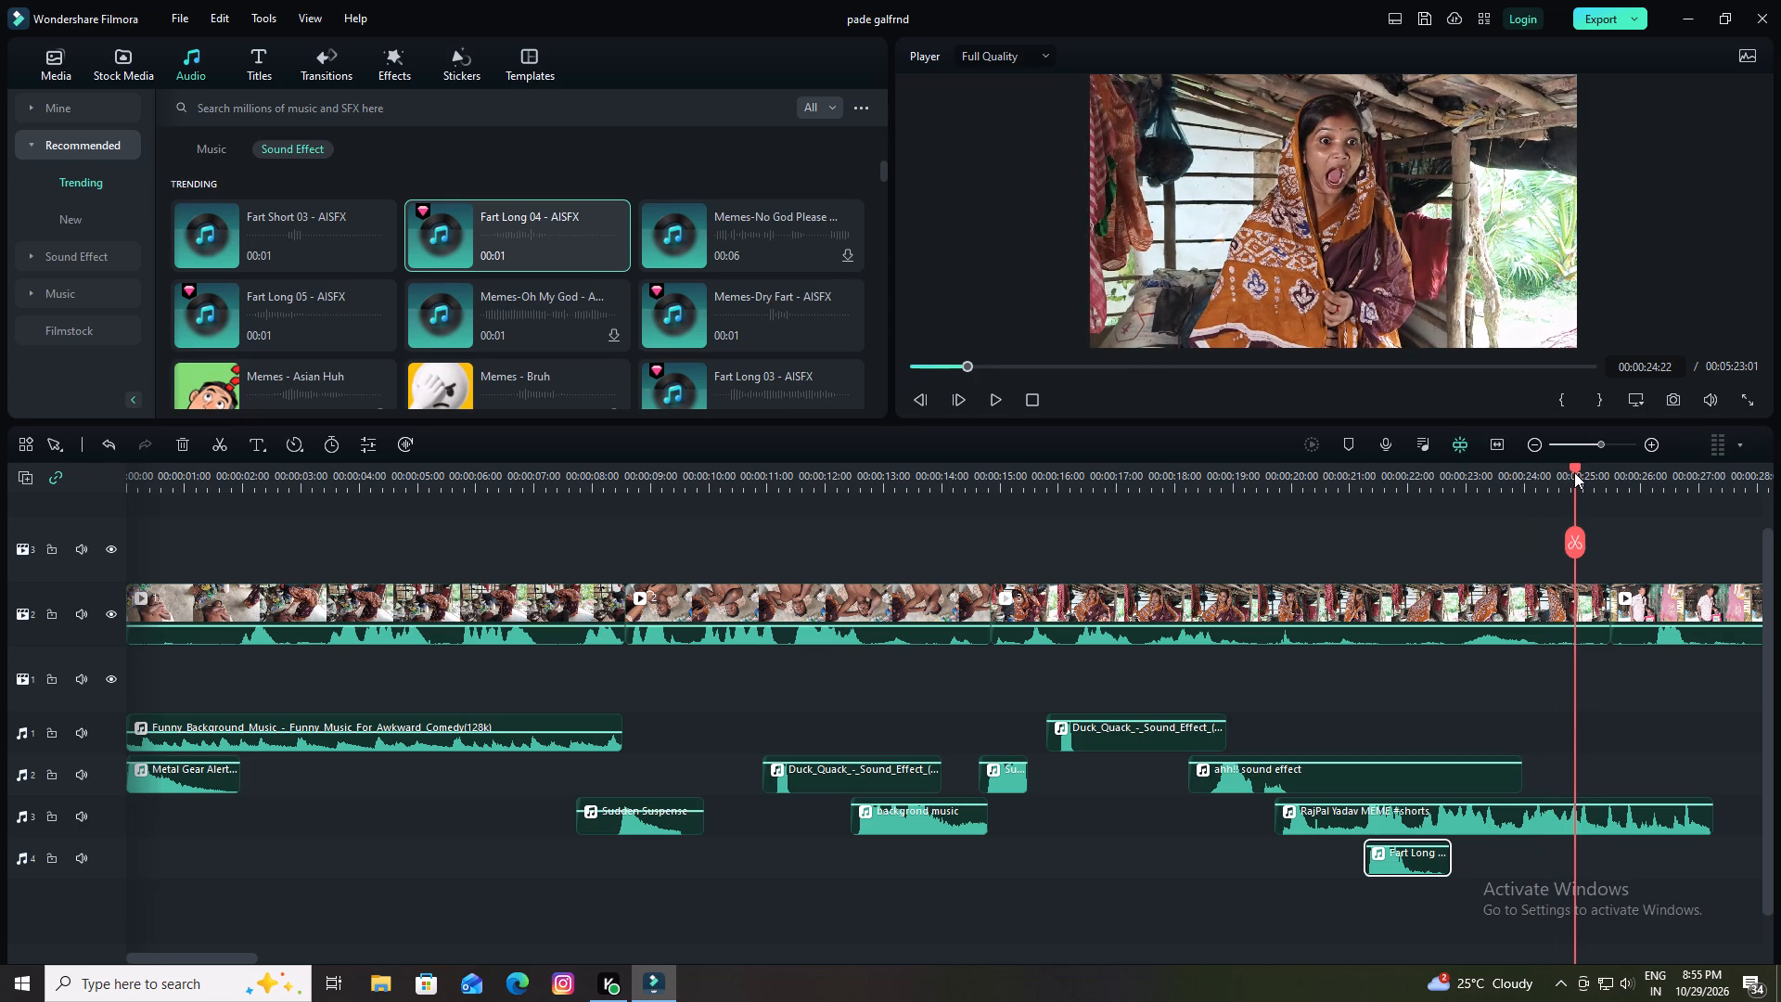
pyautogui.moveTo(1574, 469); pyautogui.dragTo(1336, 551)
pyautogui.press('space')
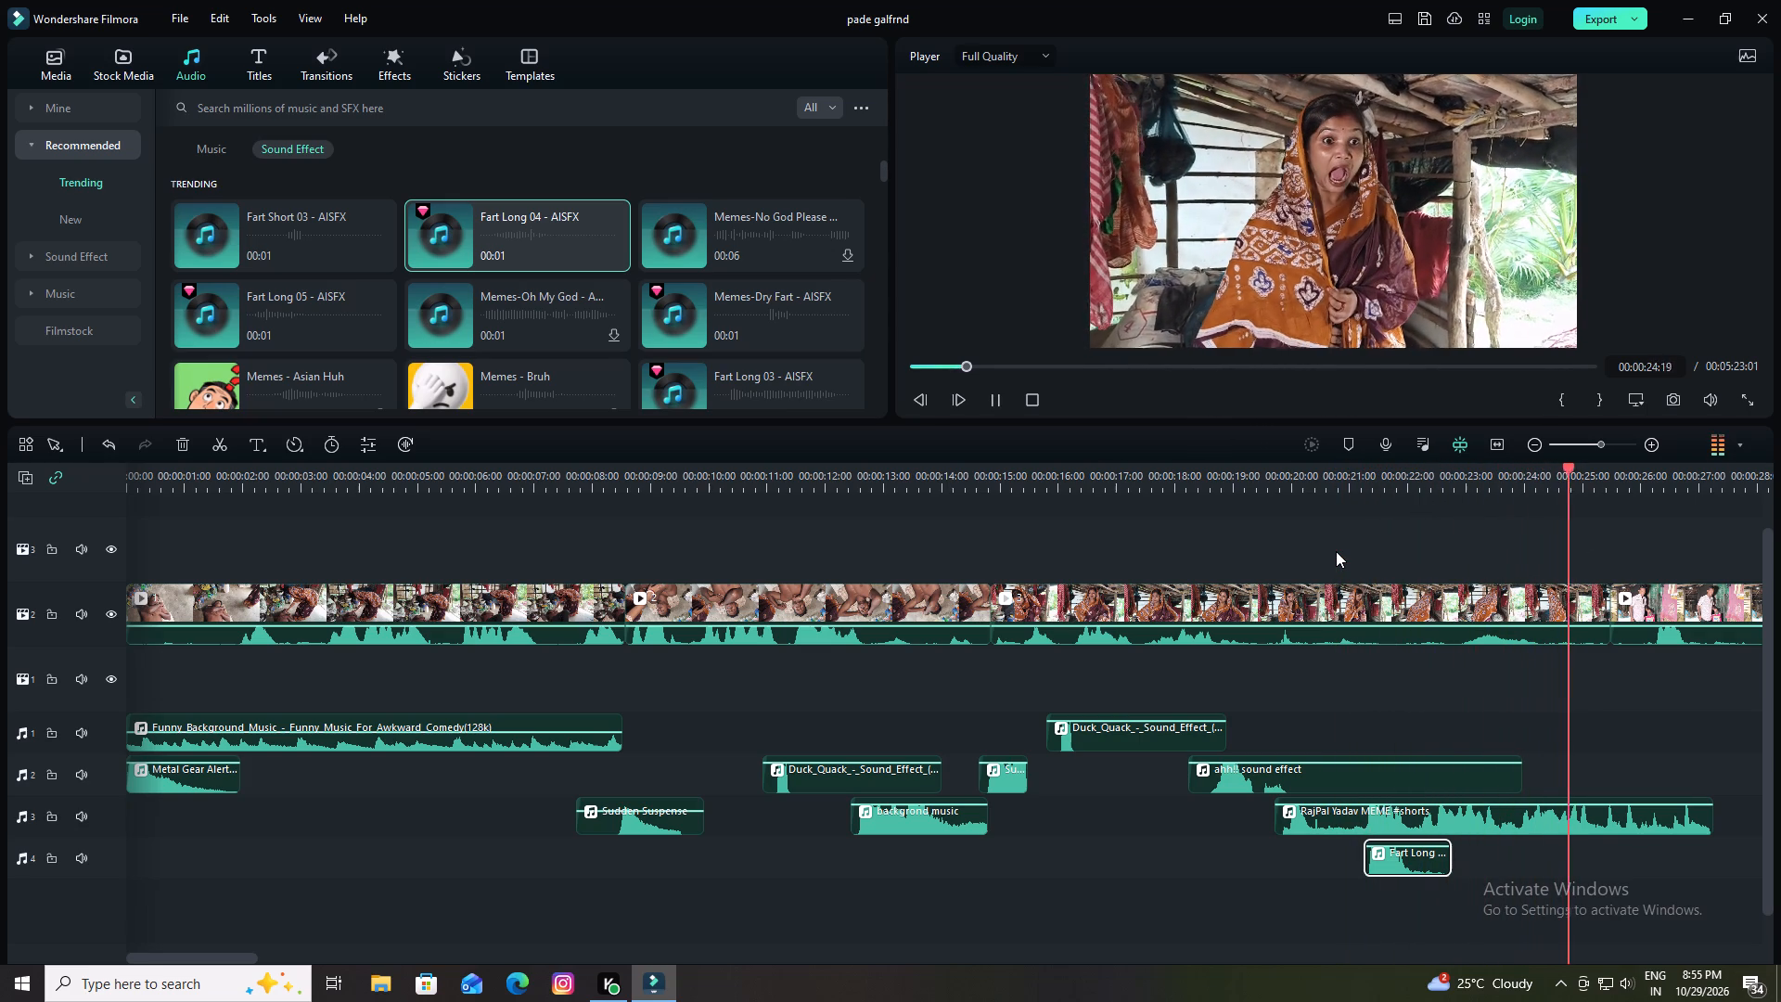
pyautogui.press('space')
pyautogui.moveTo(1571, 468); pyautogui.dragTo(1565, 474)
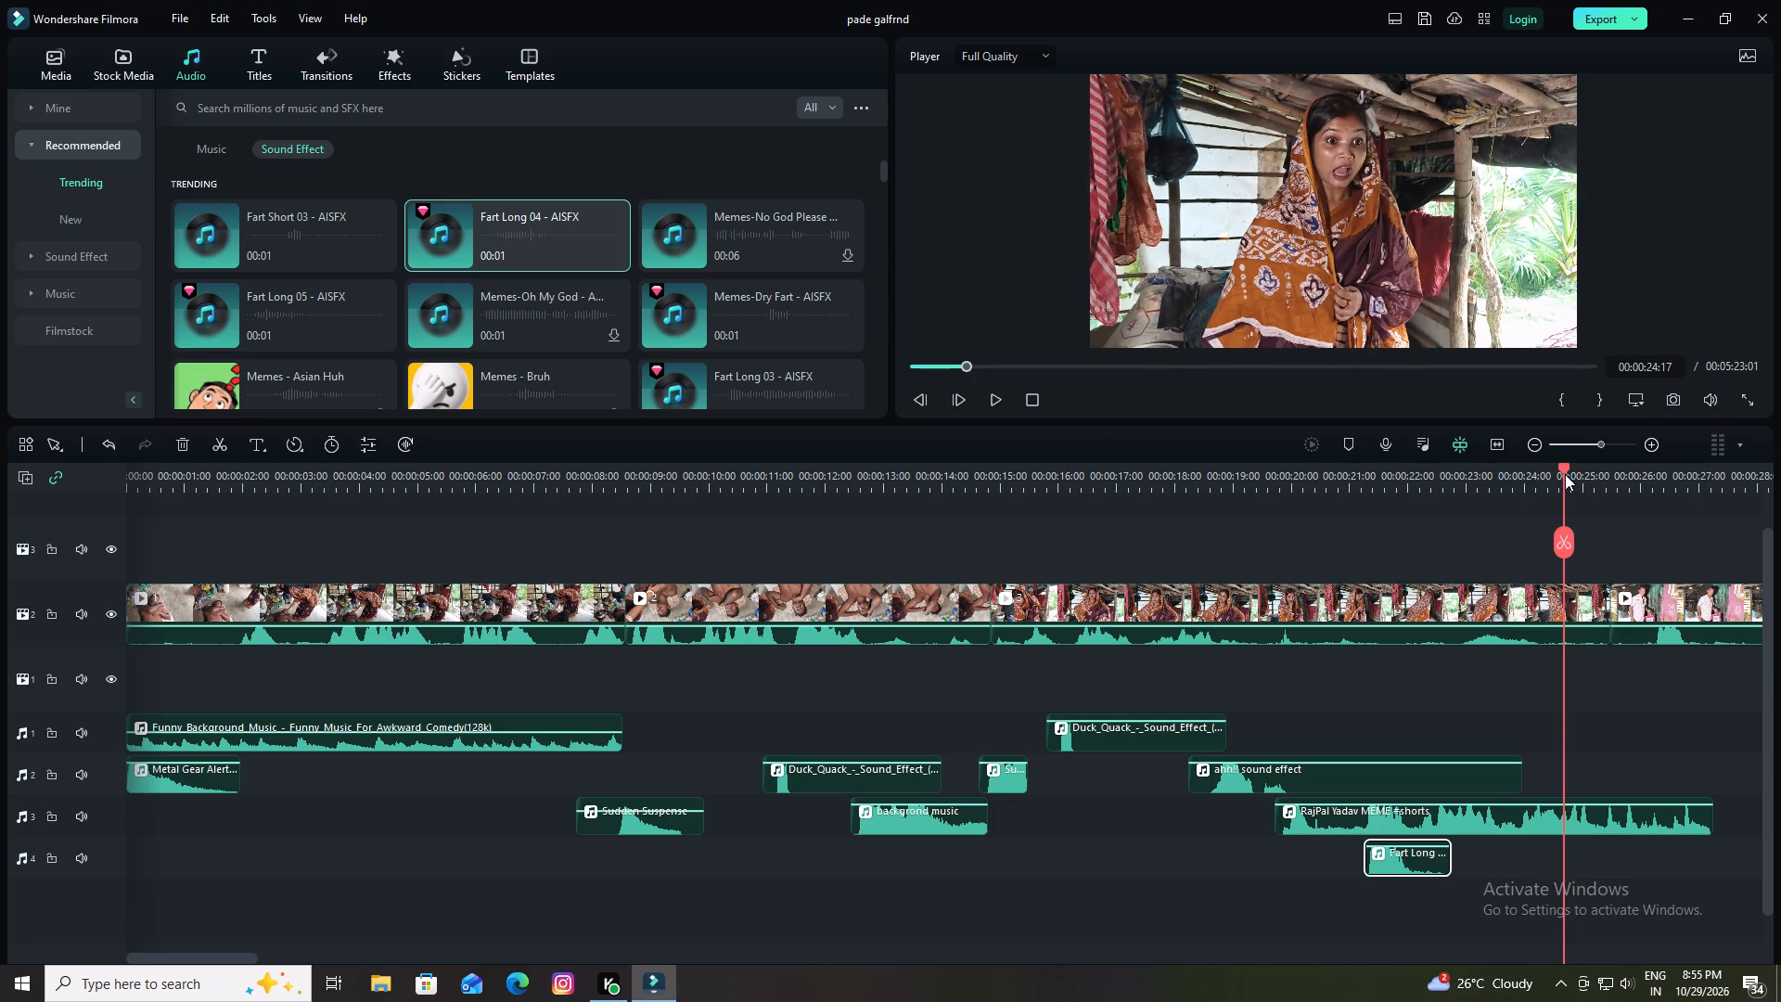
pyautogui.moveTo(1565, 474); pyautogui.dragTo(1557, 481)
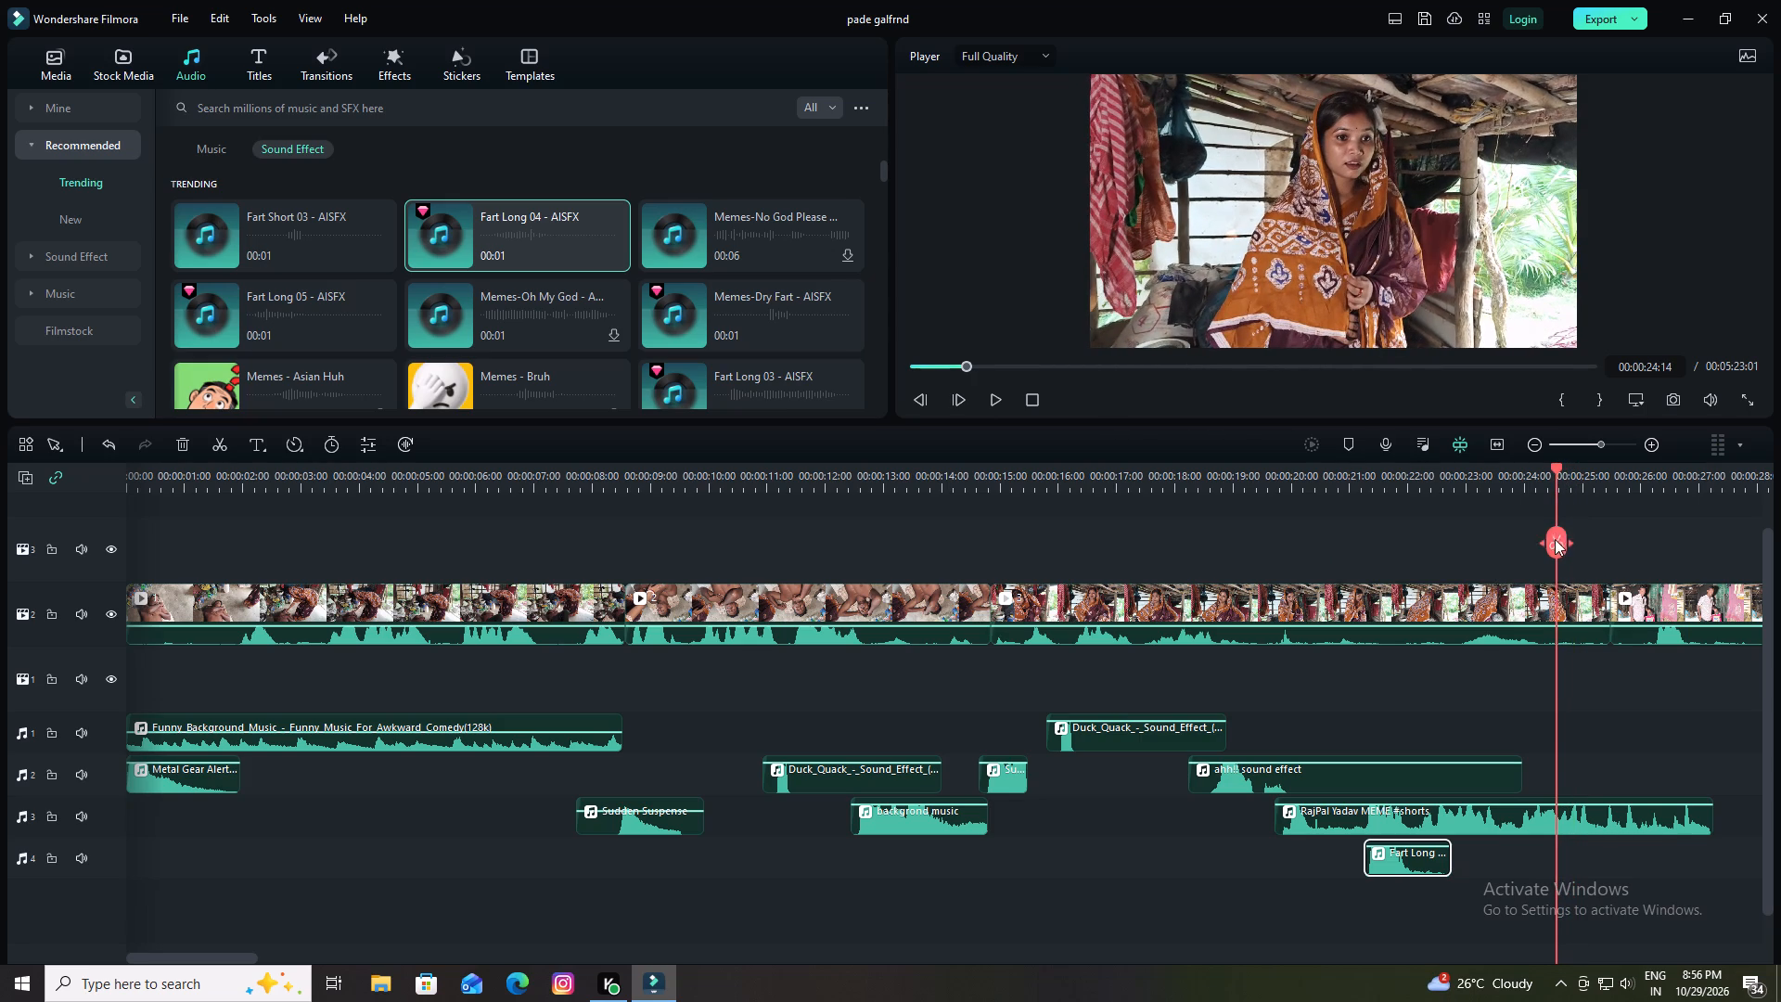
pyautogui.click(1554, 540)
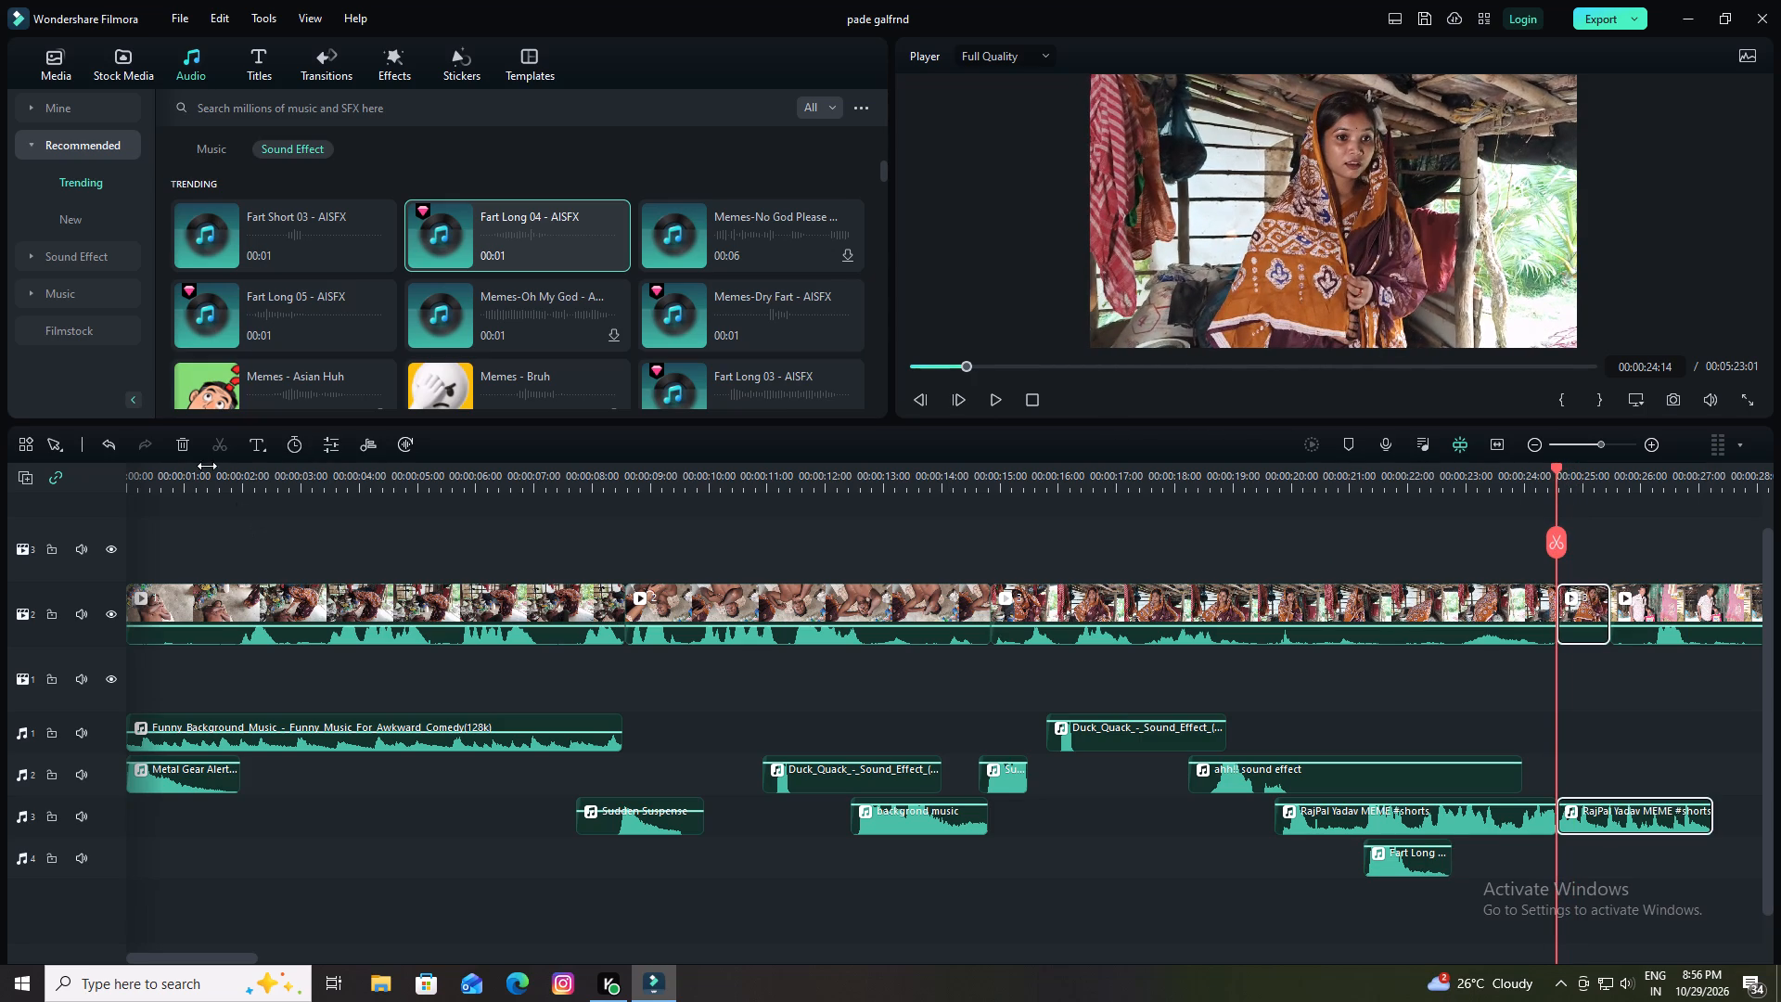
pyautogui.click(185, 440)
# Search the project media for "aa", audition the aa and aaaa sounds, and add aaaa to audio track 4 at 00:00:24:14.
pyautogui.click(53, 65)
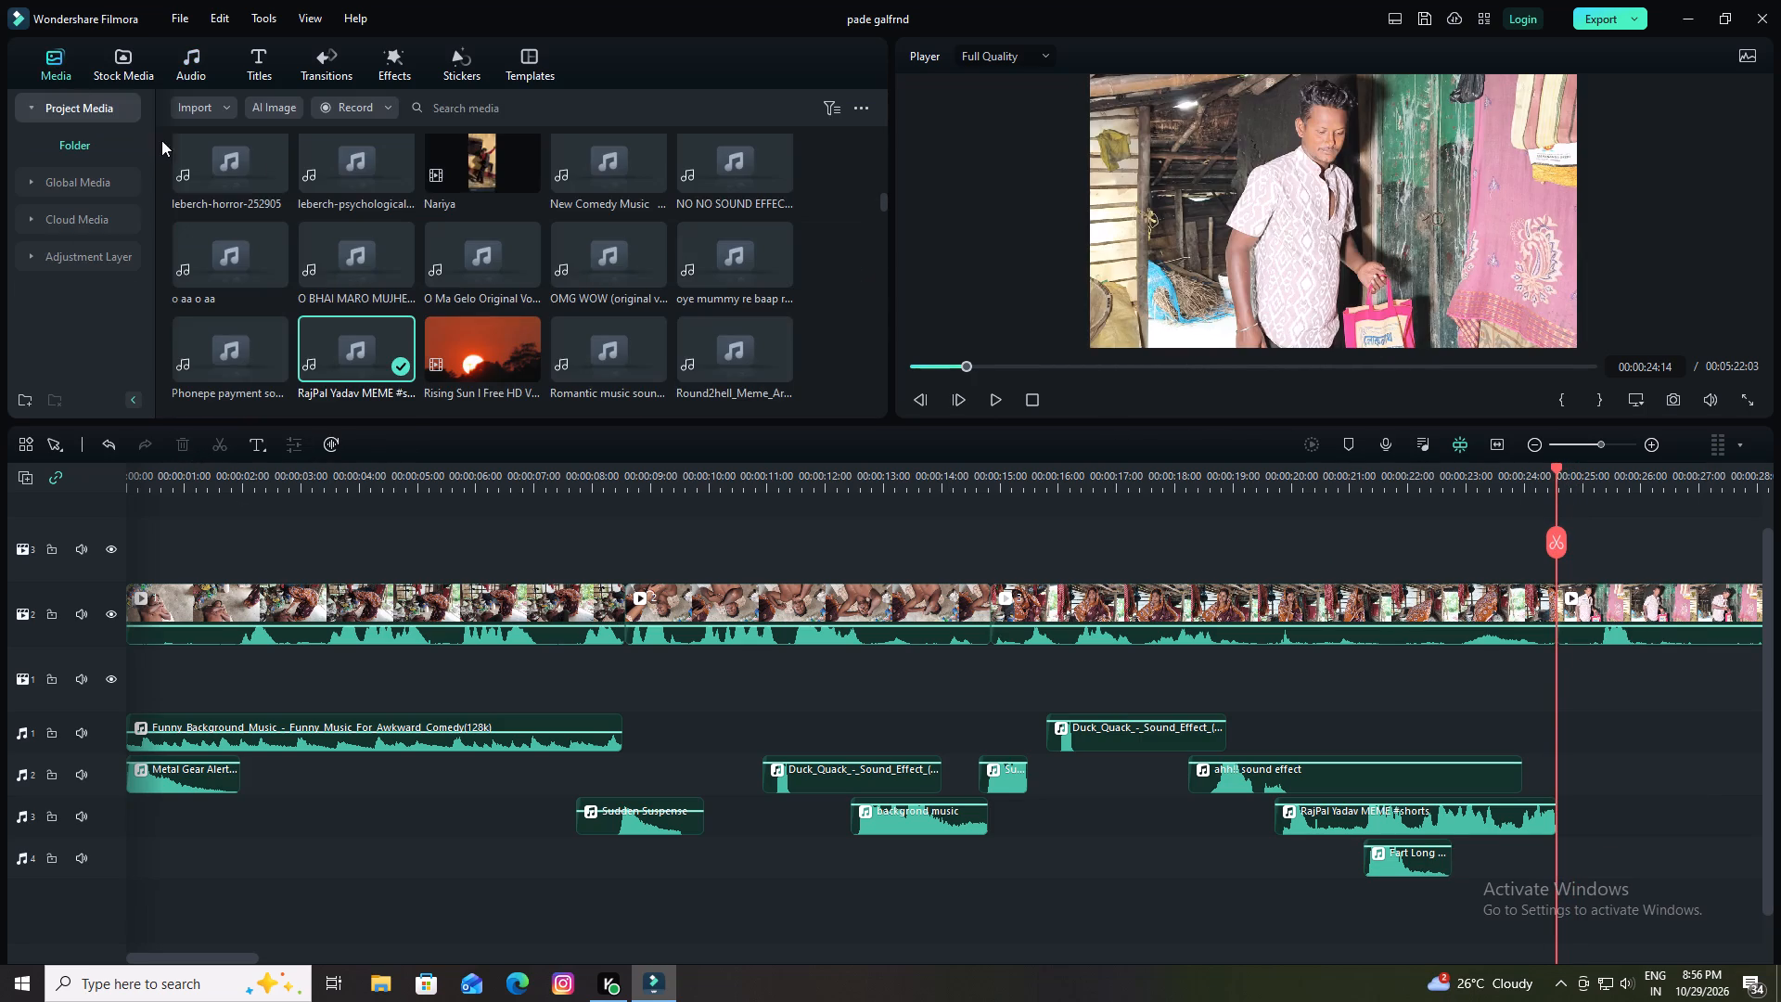
pyautogui.click(454, 108)
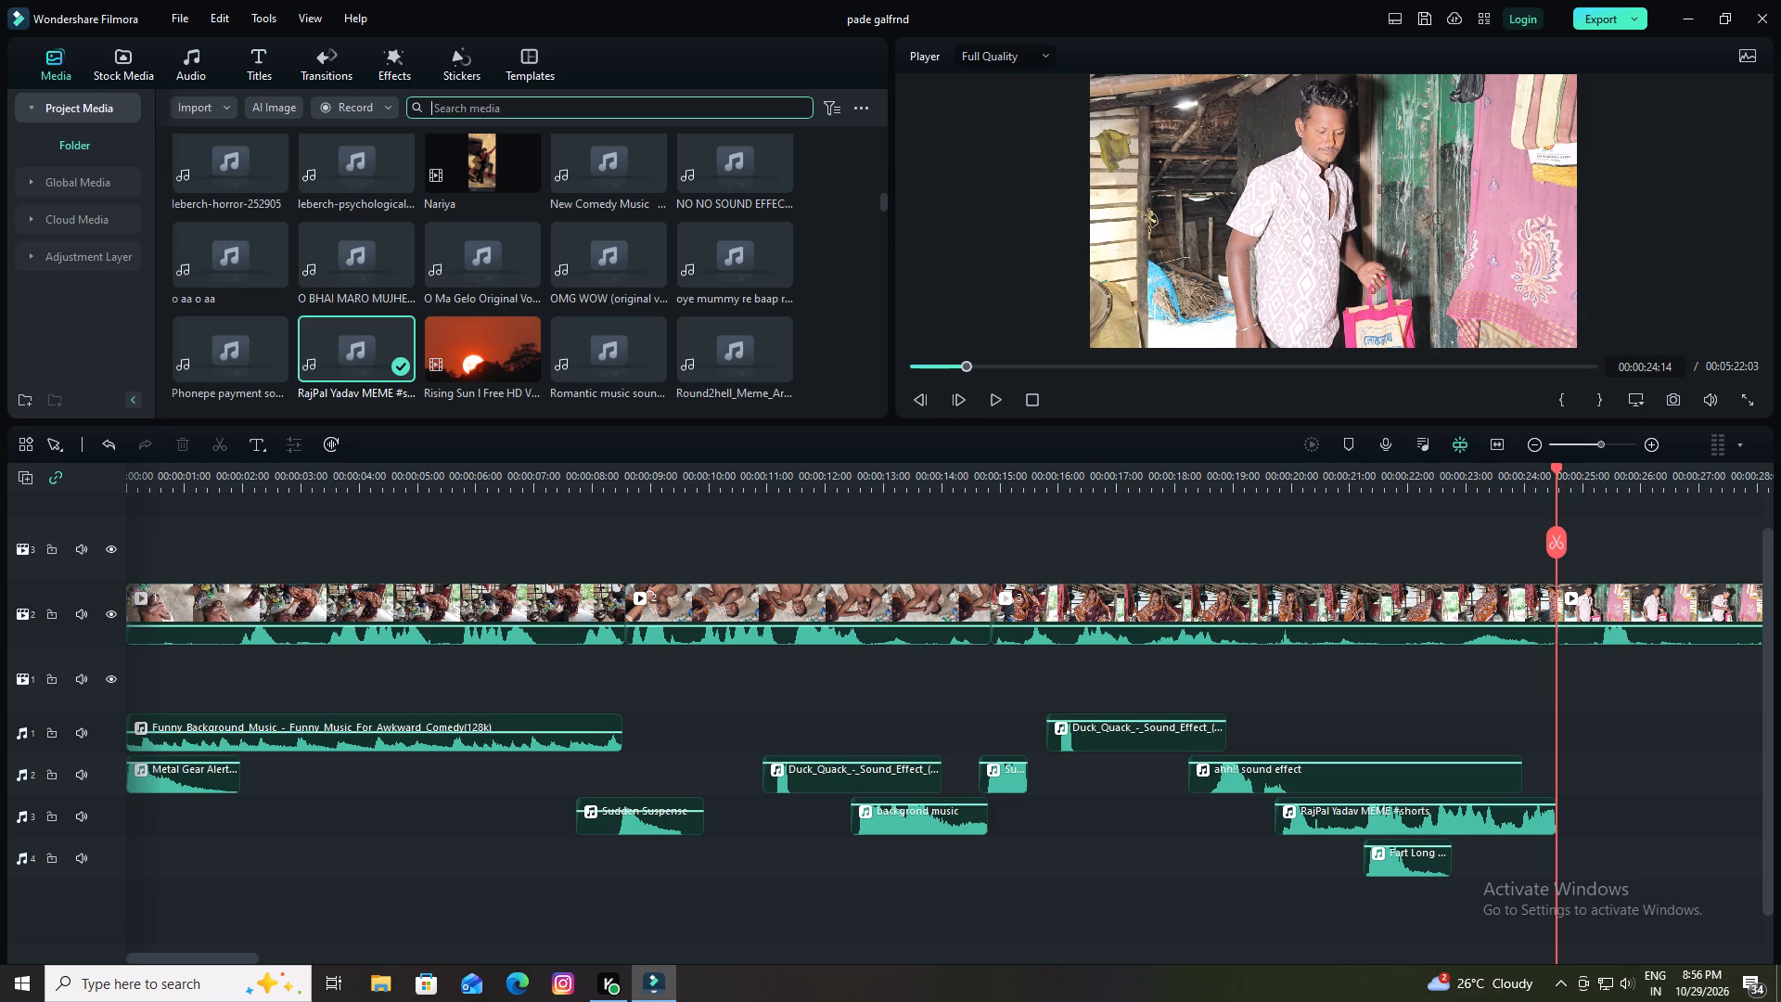
pyautogui.press('a')
pyautogui.press('a')
pyautogui.press('Return')
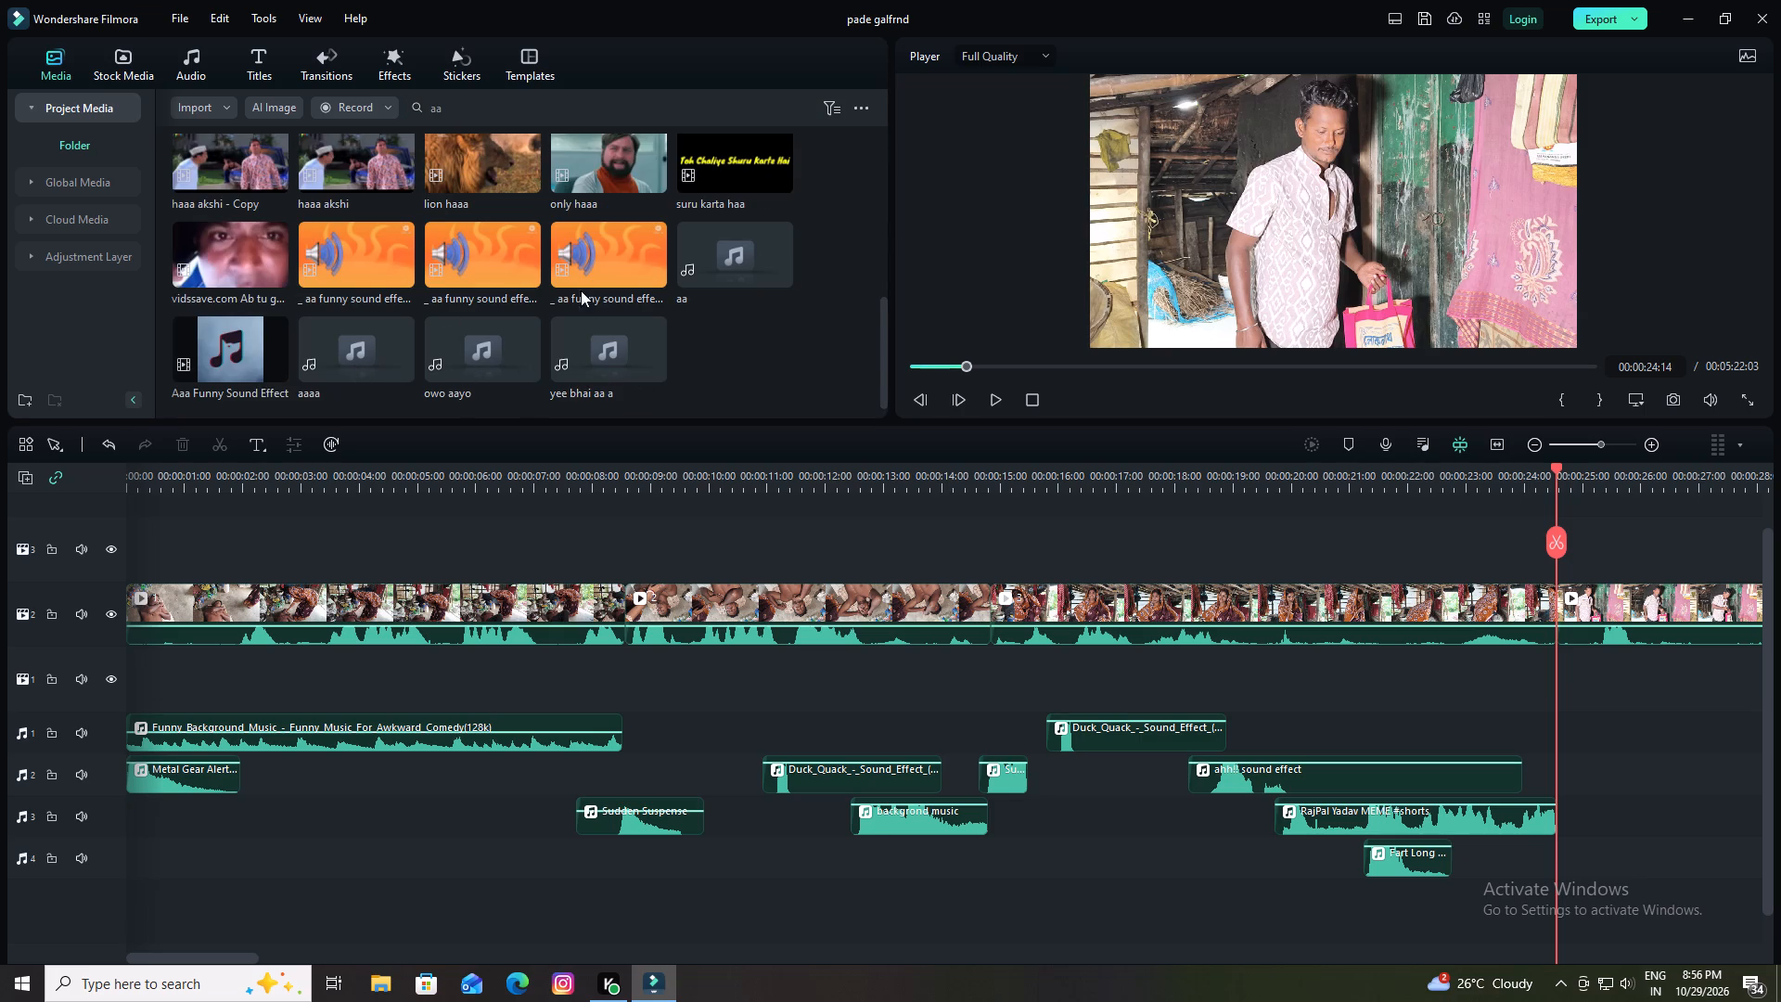
pyautogui.click(691, 255)
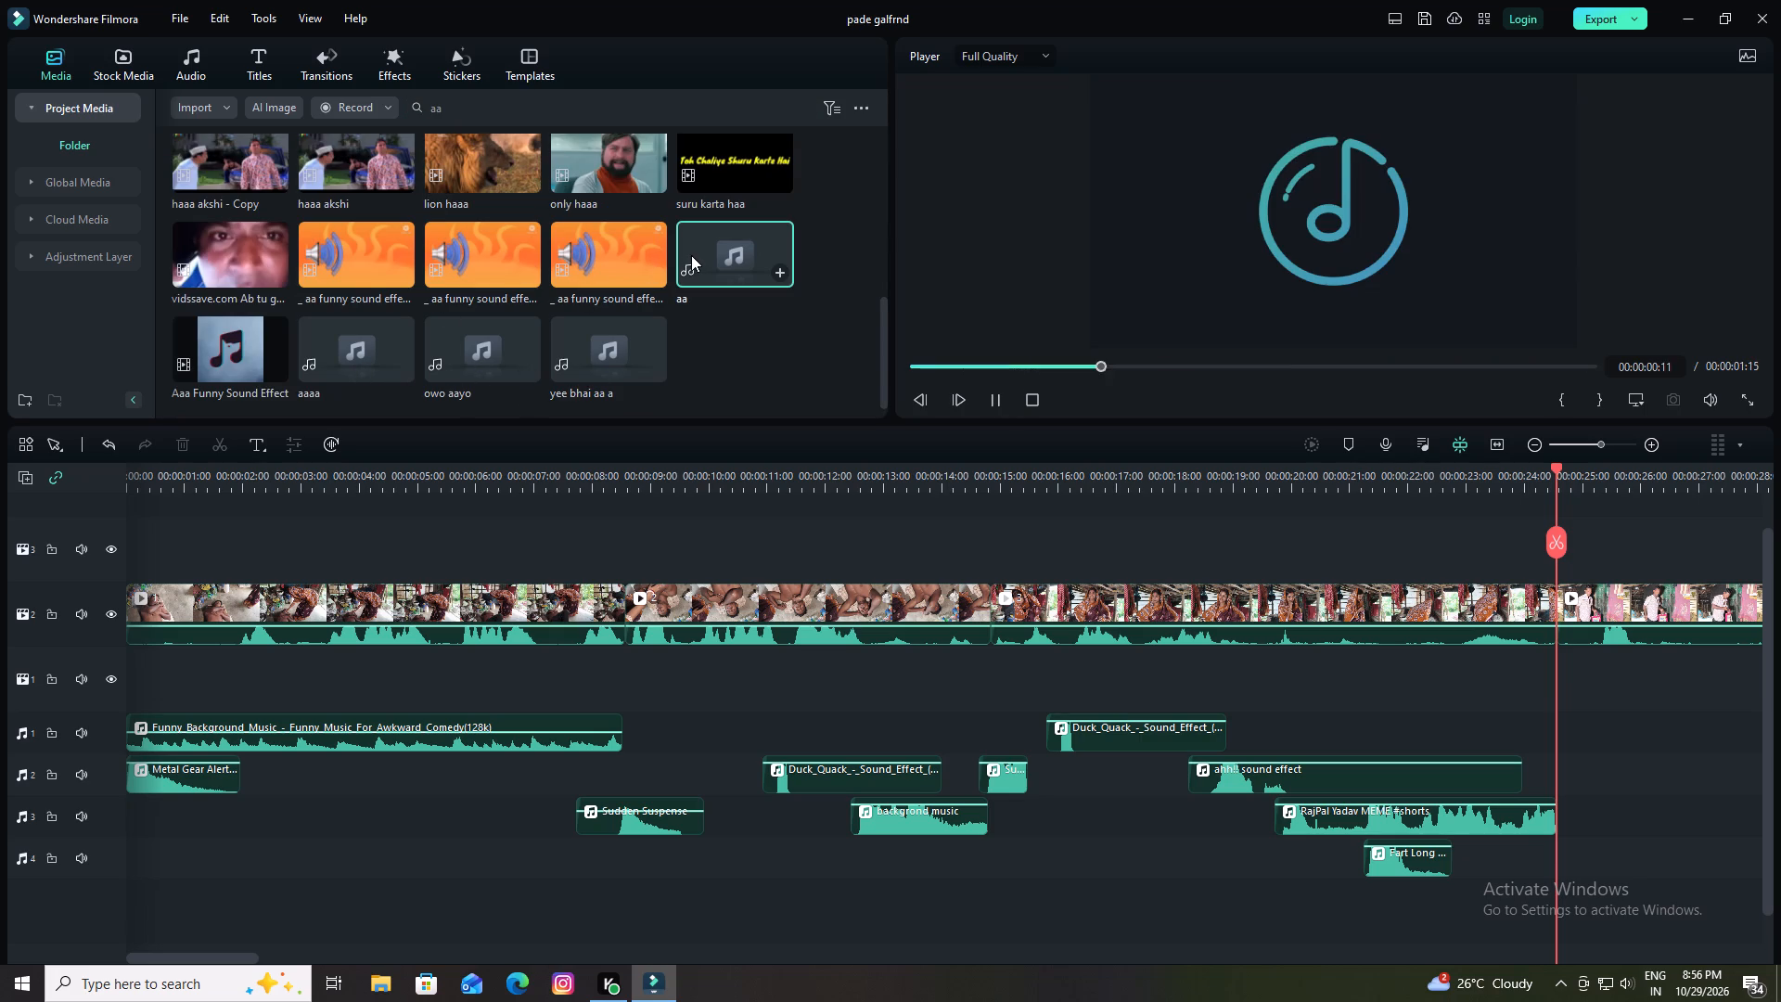
pyautogui.click(322, 355)
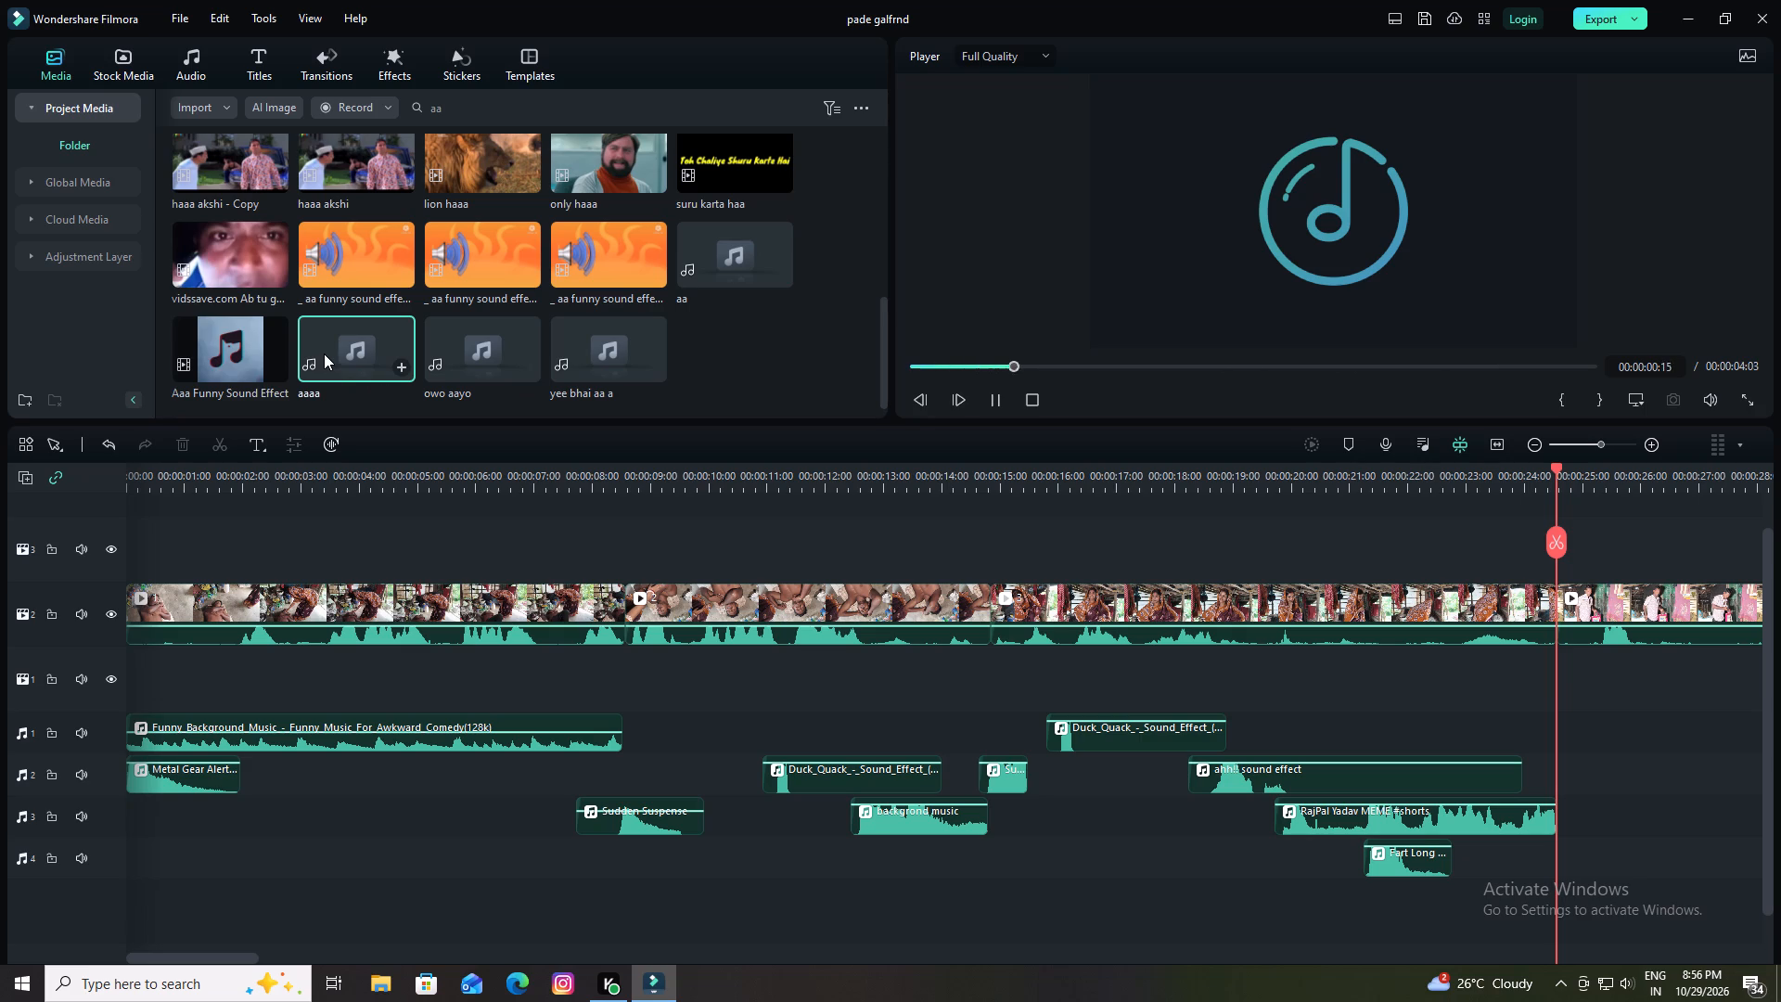
pyautogui.moveTo(324, 353); pyautogui.dragTo(1548, 829)
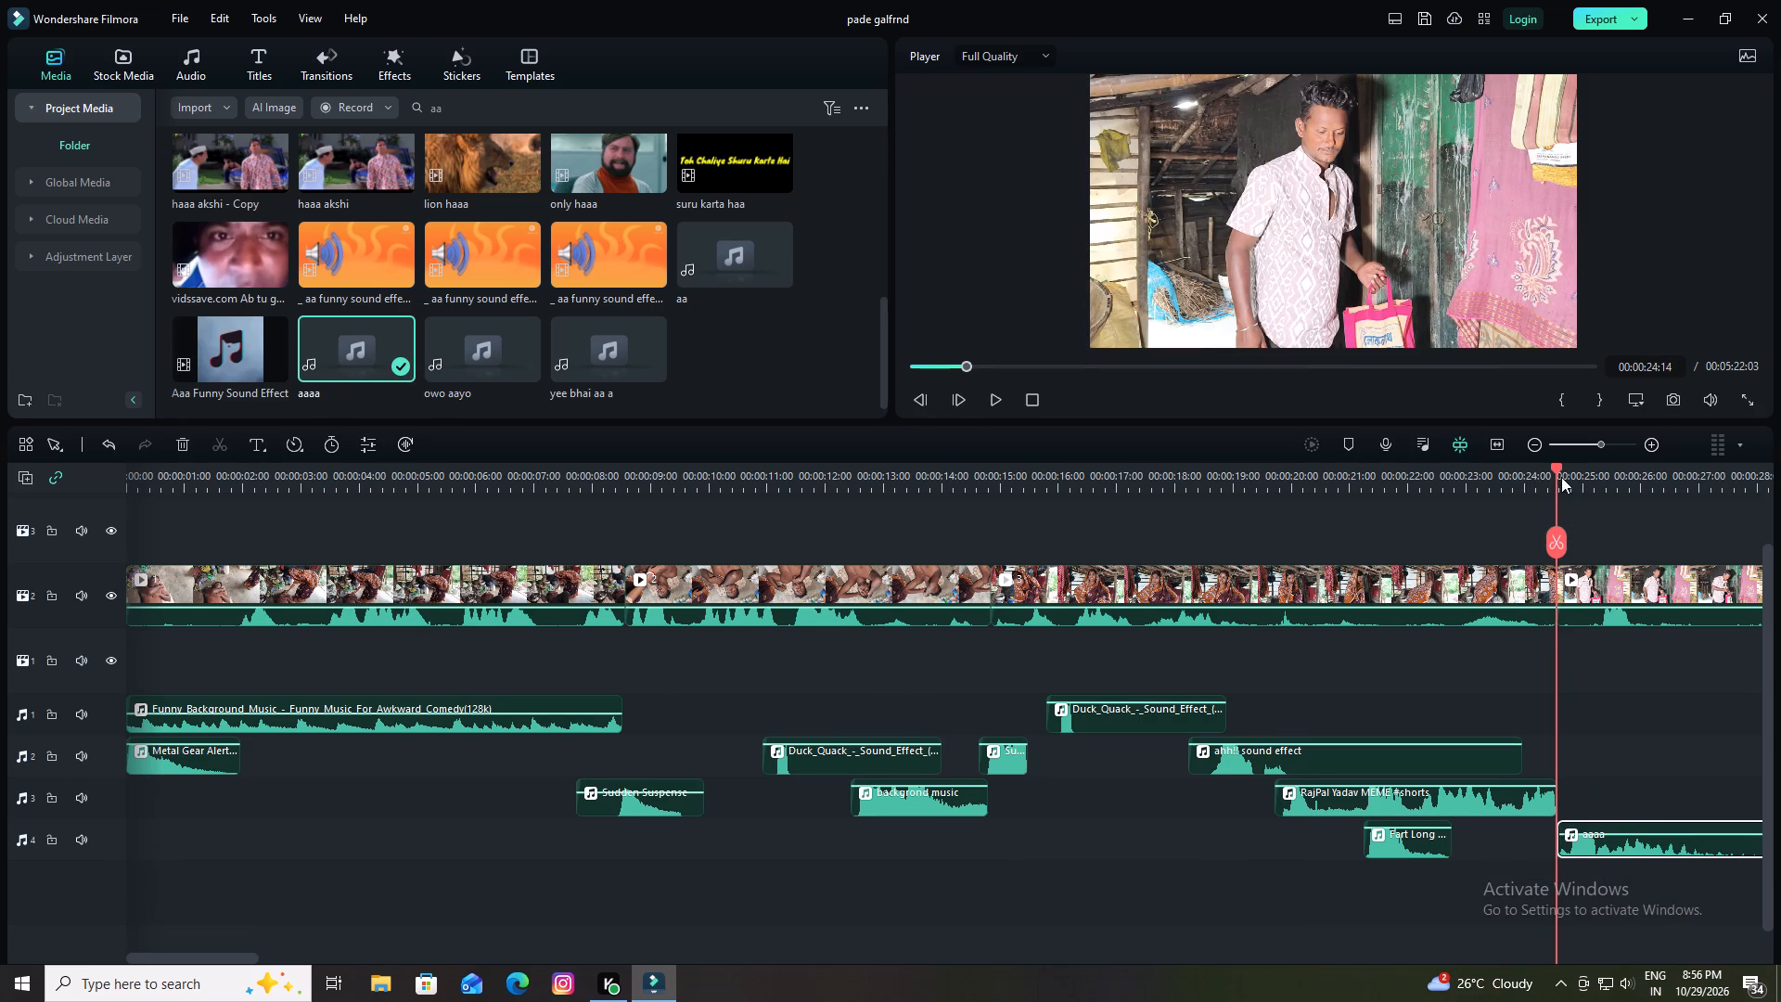
# Move the aaaa clip on audio track 4 to start at 00:00:24:11 and play it with the video.
pyautogui.click(1556, 463)
pyautogui.moveTo(1644, 854); pyautogui.dragTo(1632, 854)
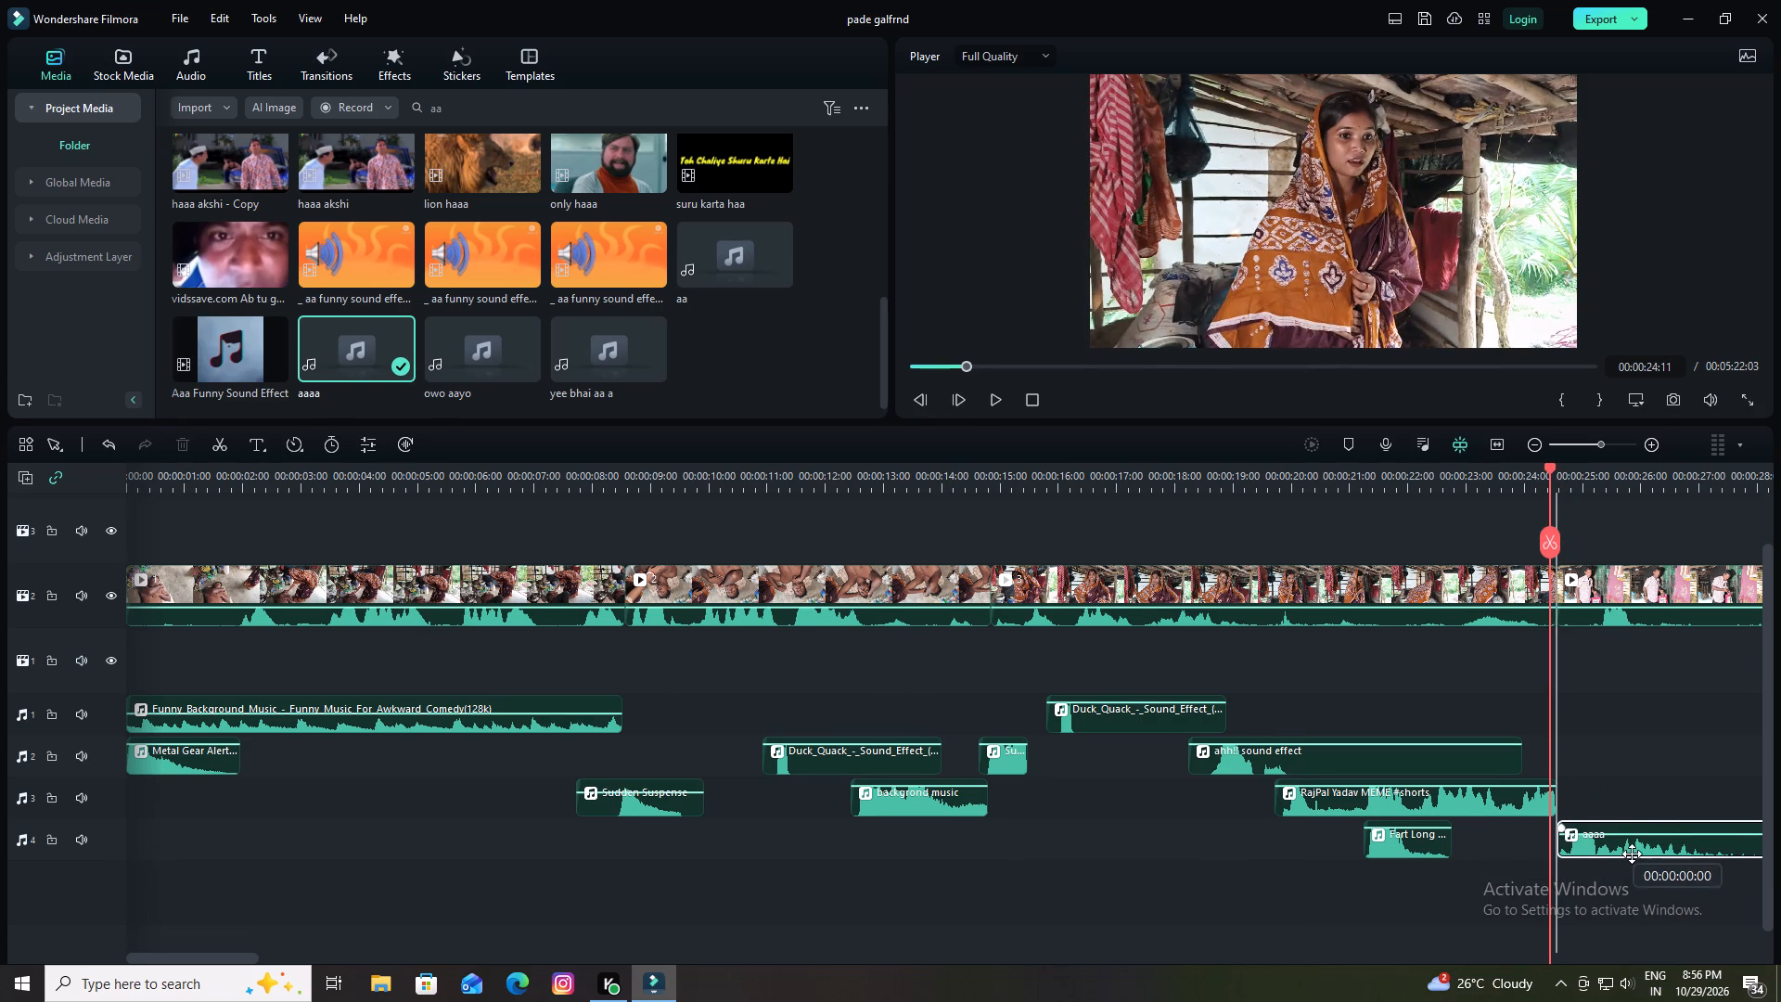
pyautogui.moveTo(1632, 854); pyautogui.dragTo(1626, 854)
pyautogui.press('space')
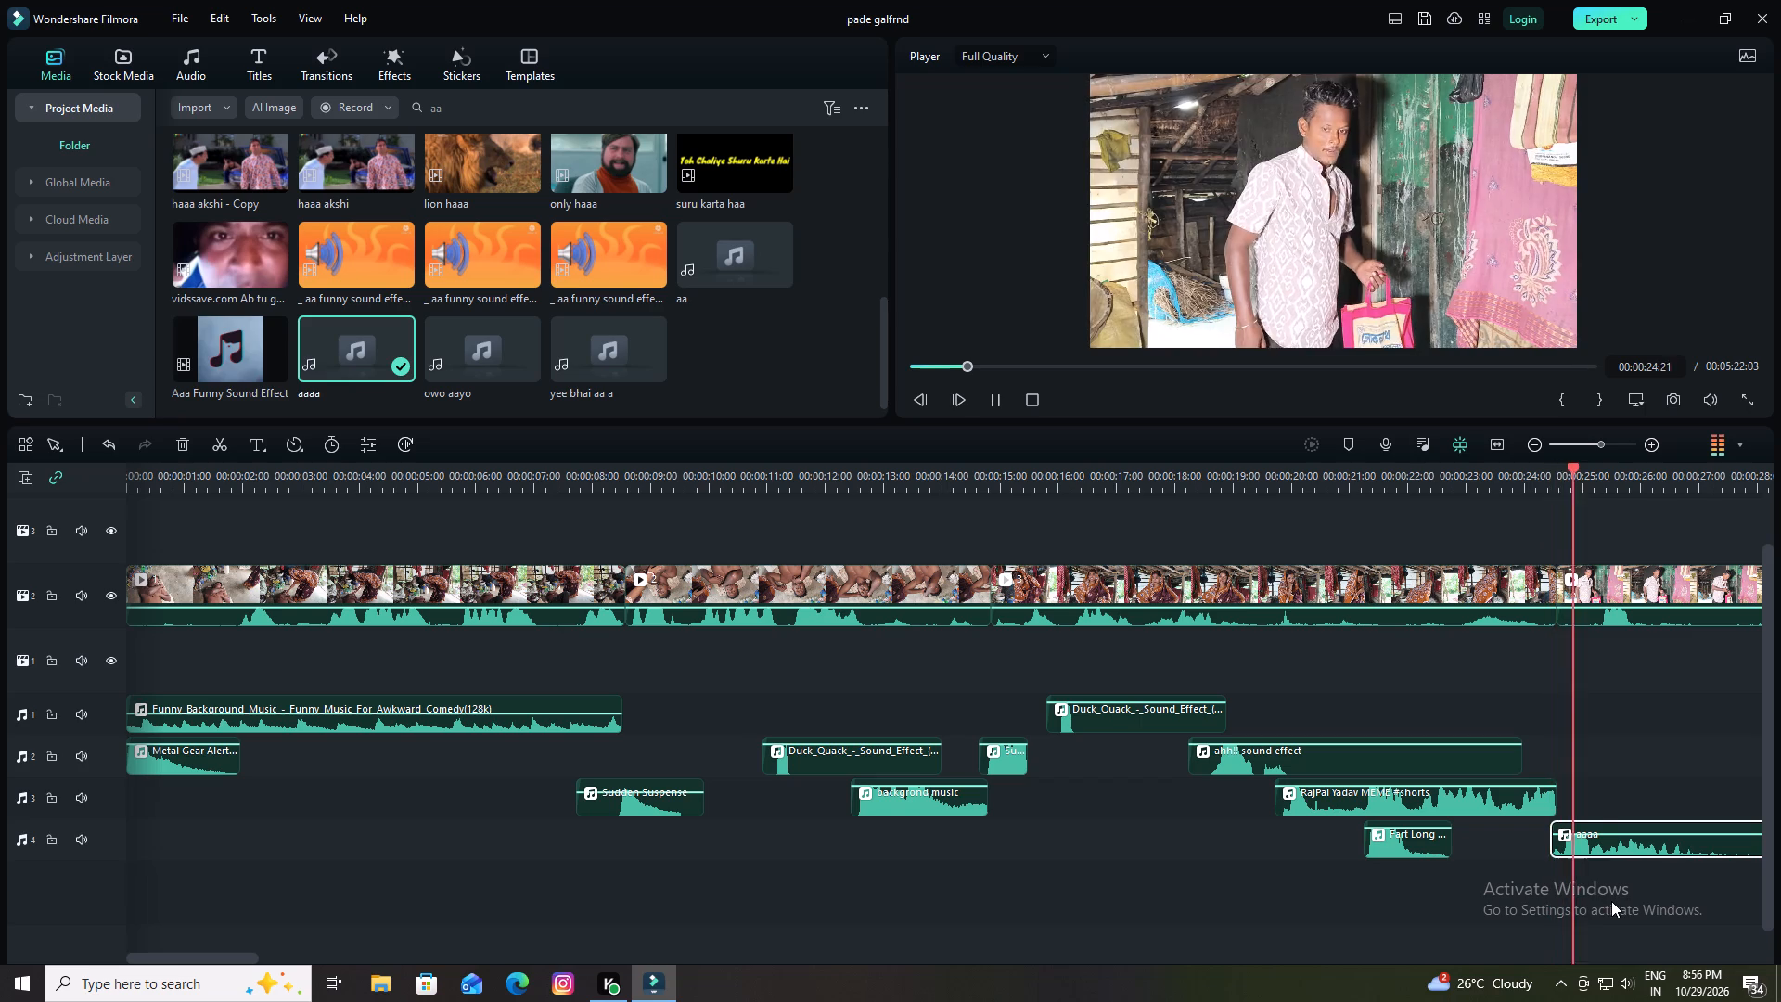
pyautogui.press('space')
# Replay the video cut around 00:00:24 several times to check the timing of the aaaa sound against the footage.
pyautogui.moveTo(1610, 470); pyautogui.dragTo(1609, 470)
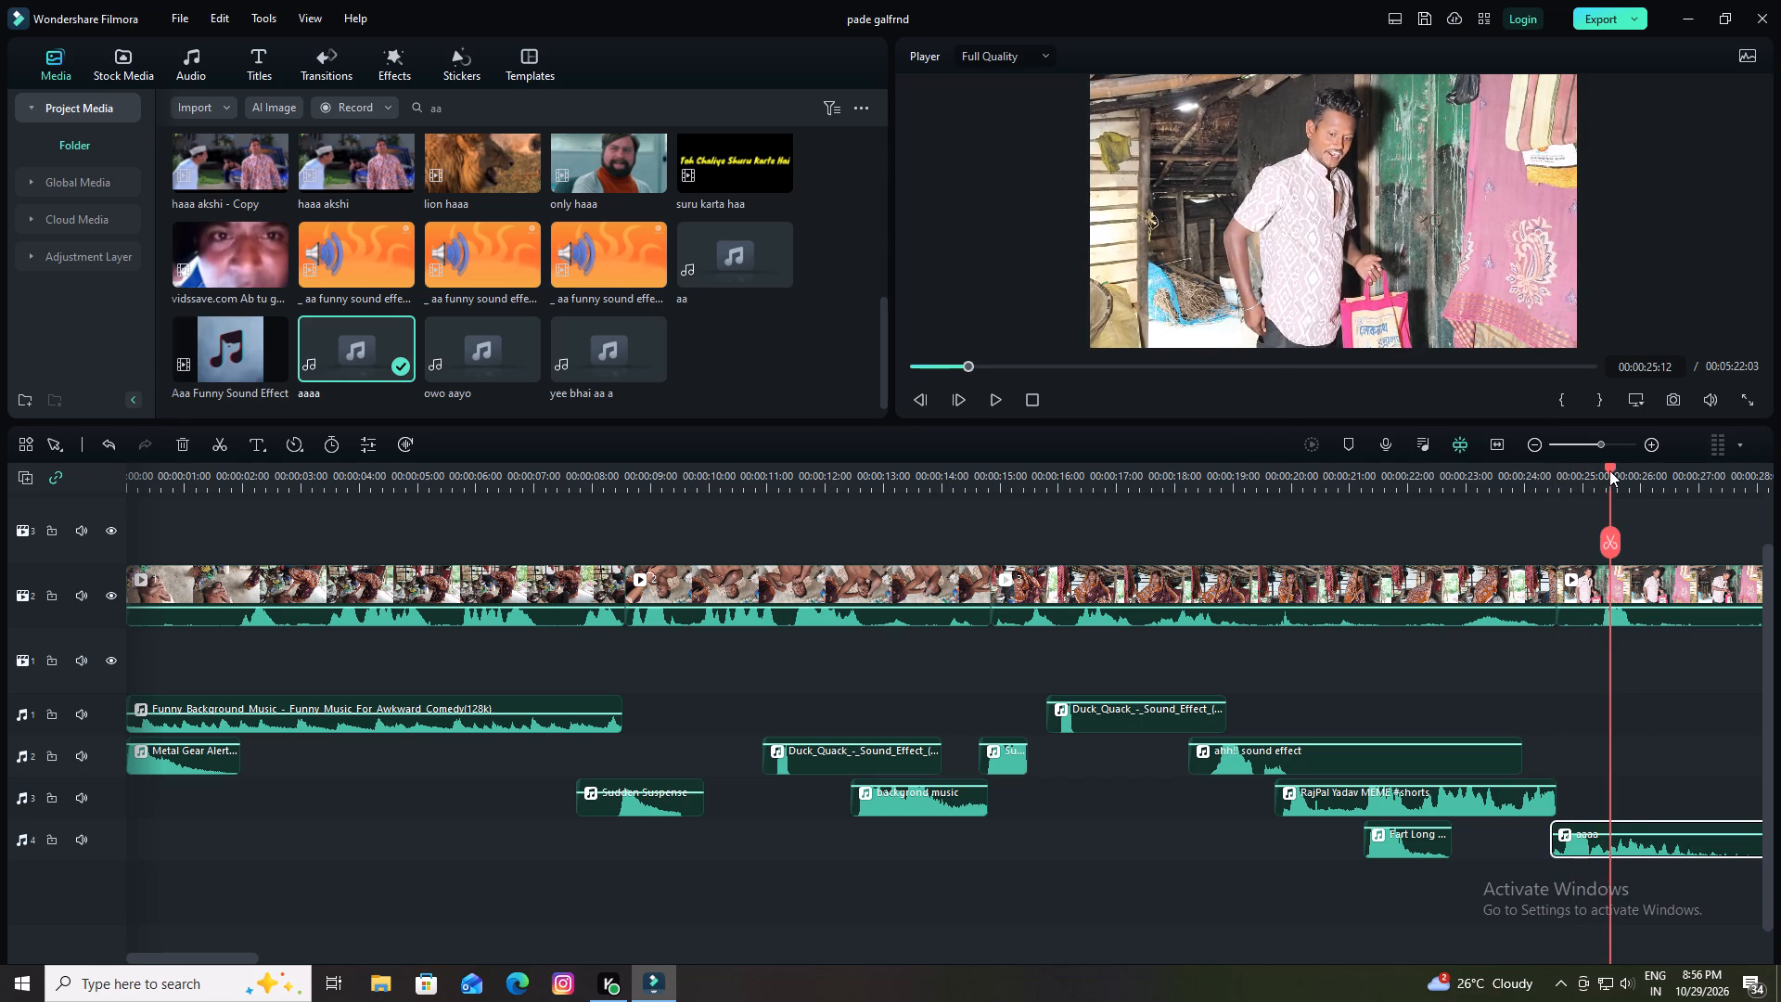
pyautogui.moveTo(1609, 470); pyautogui.dragTo(1484, 526)
pyautogui.press('space')
pyautogui.press('space')
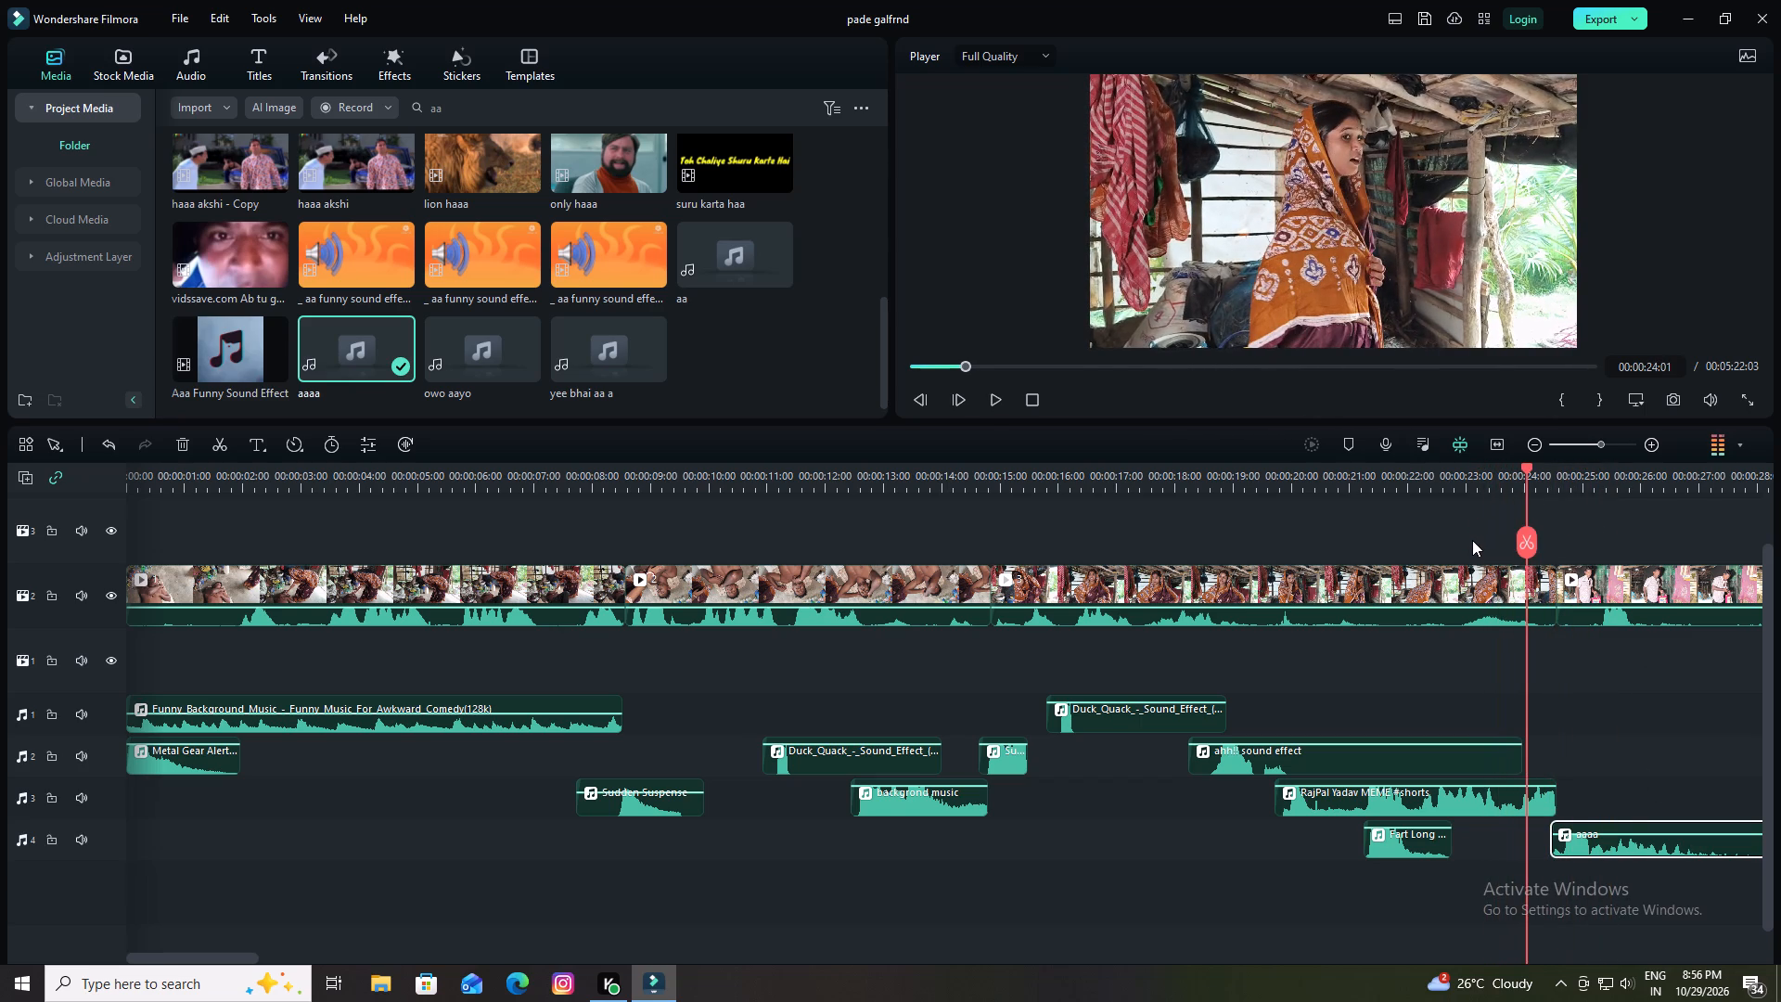
pyautogui.press('space')
pyautogui.press('space')
pyautogui.press('space')
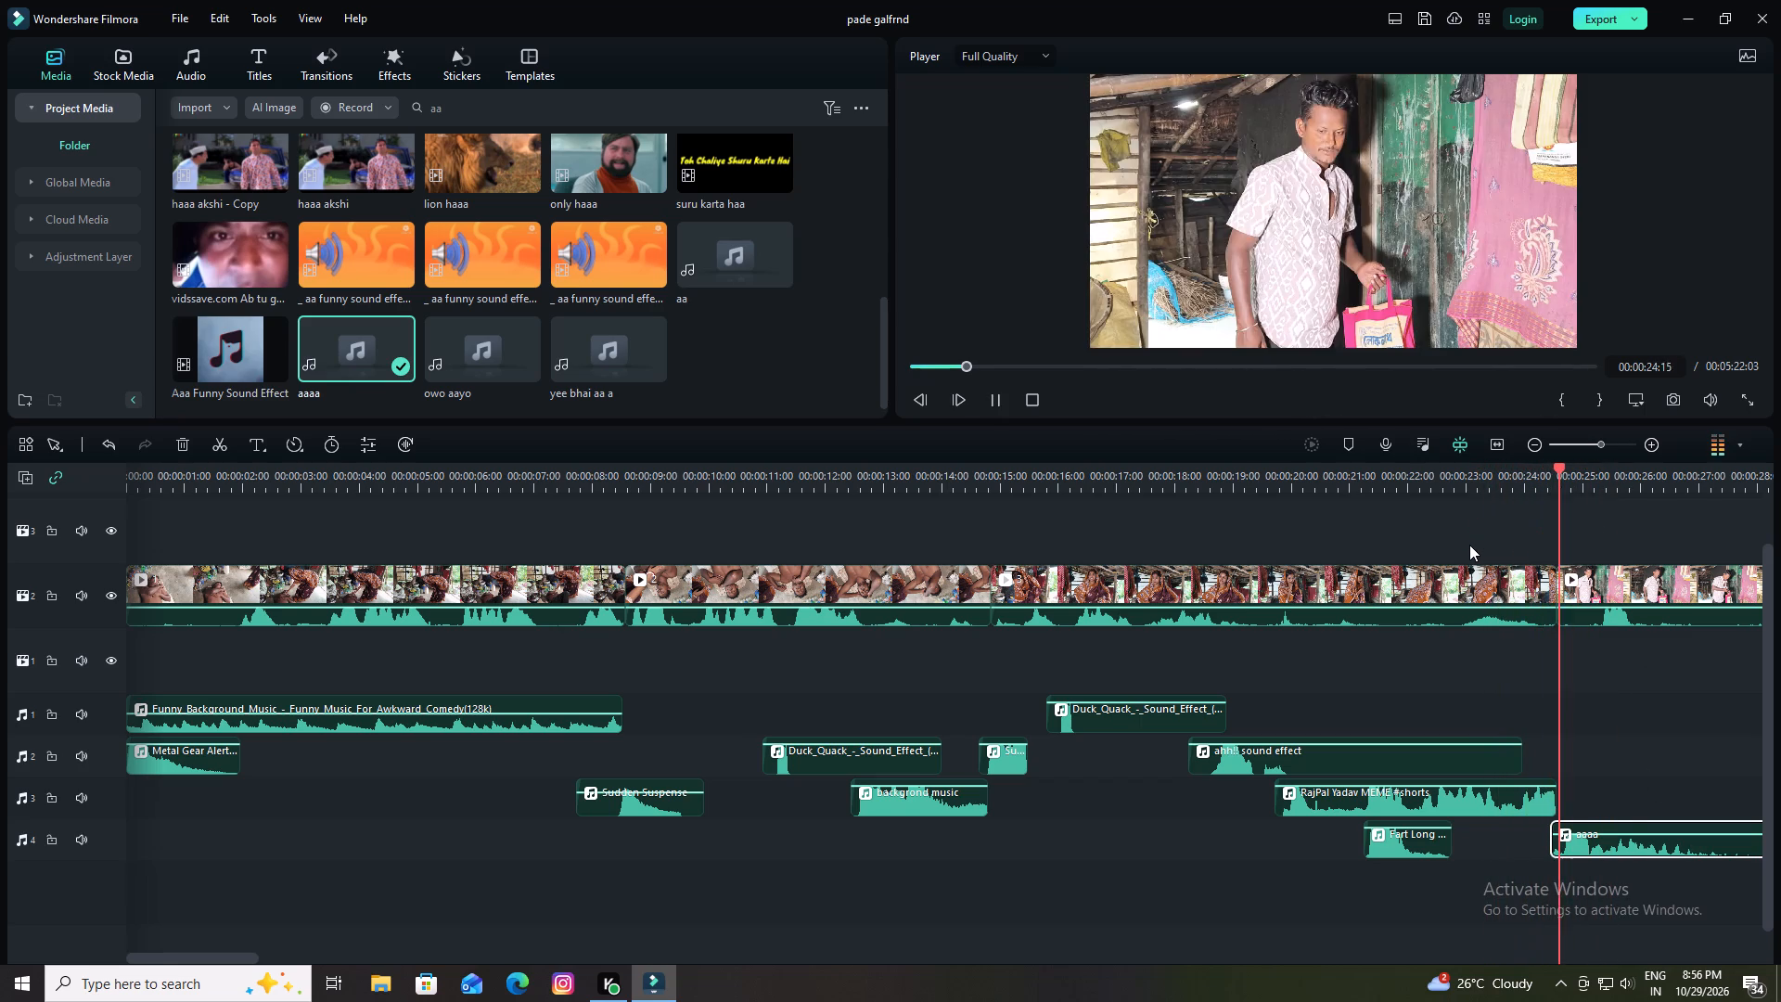
pyautogui.press('space')
pyautogui.moveTo(1571, 468); pyautogui.dragTo(1560, 475)
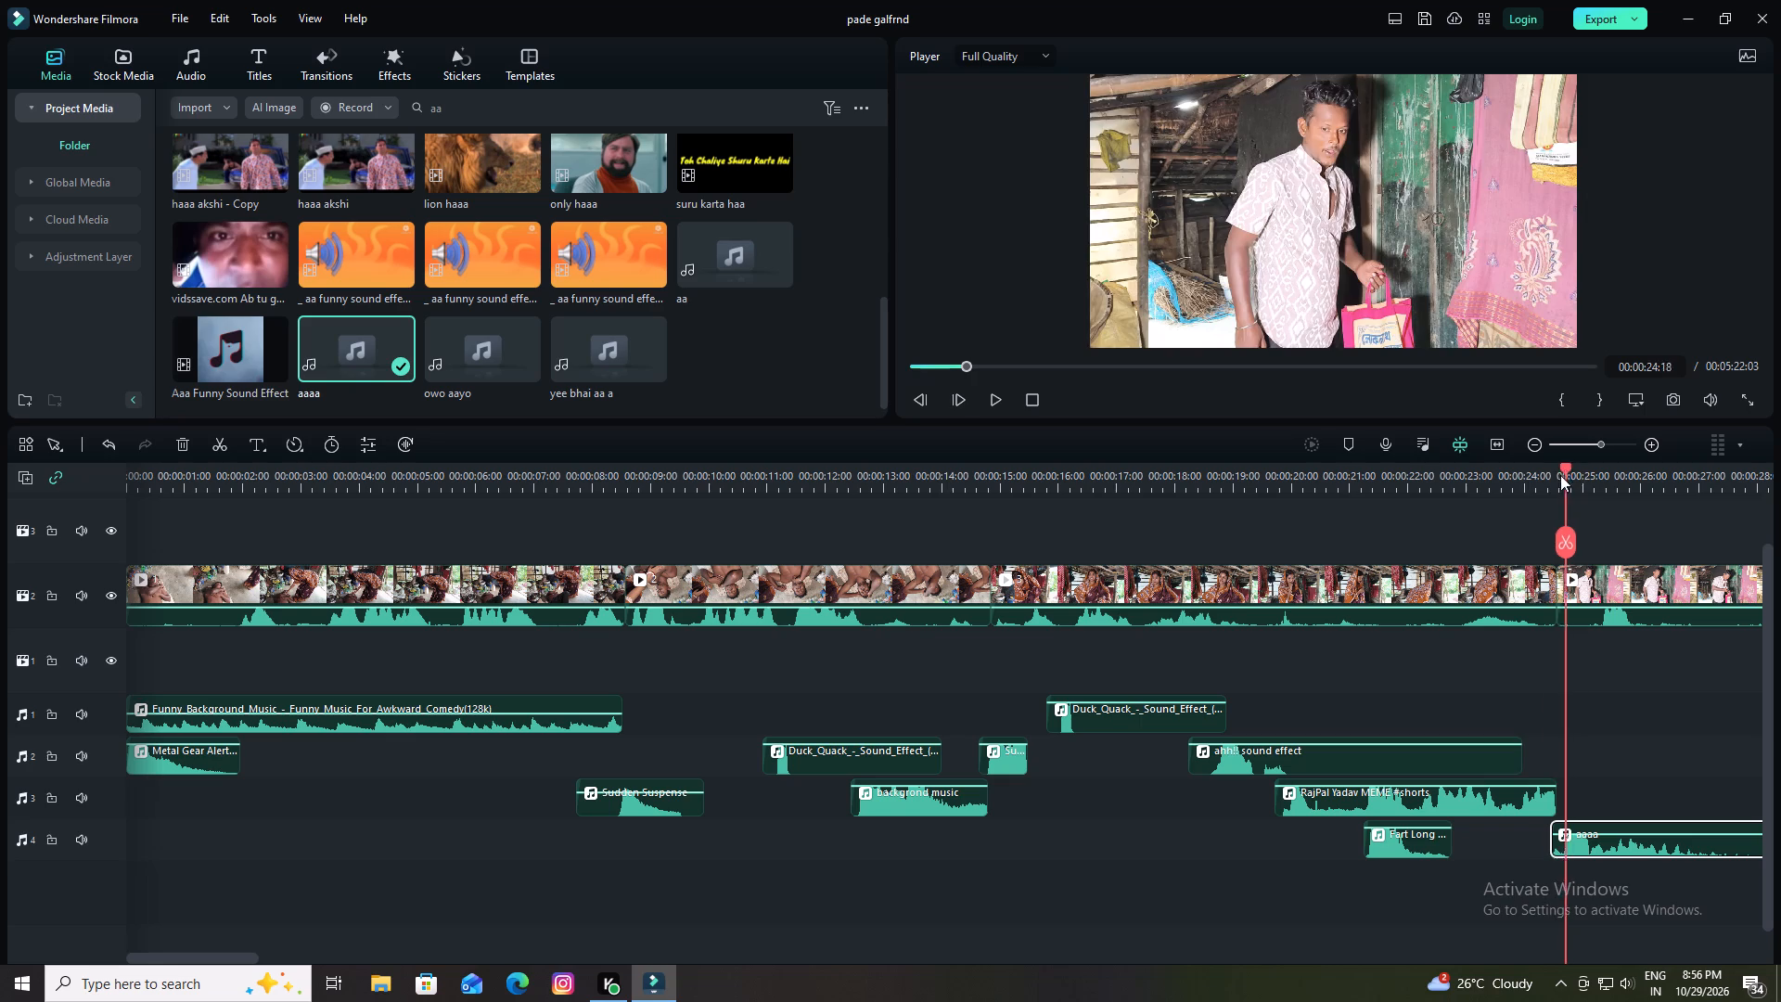
pyautogui.moveTo(1560, 475); pyautogui.dragTo(1500, 504)
pyautogui.press('space')
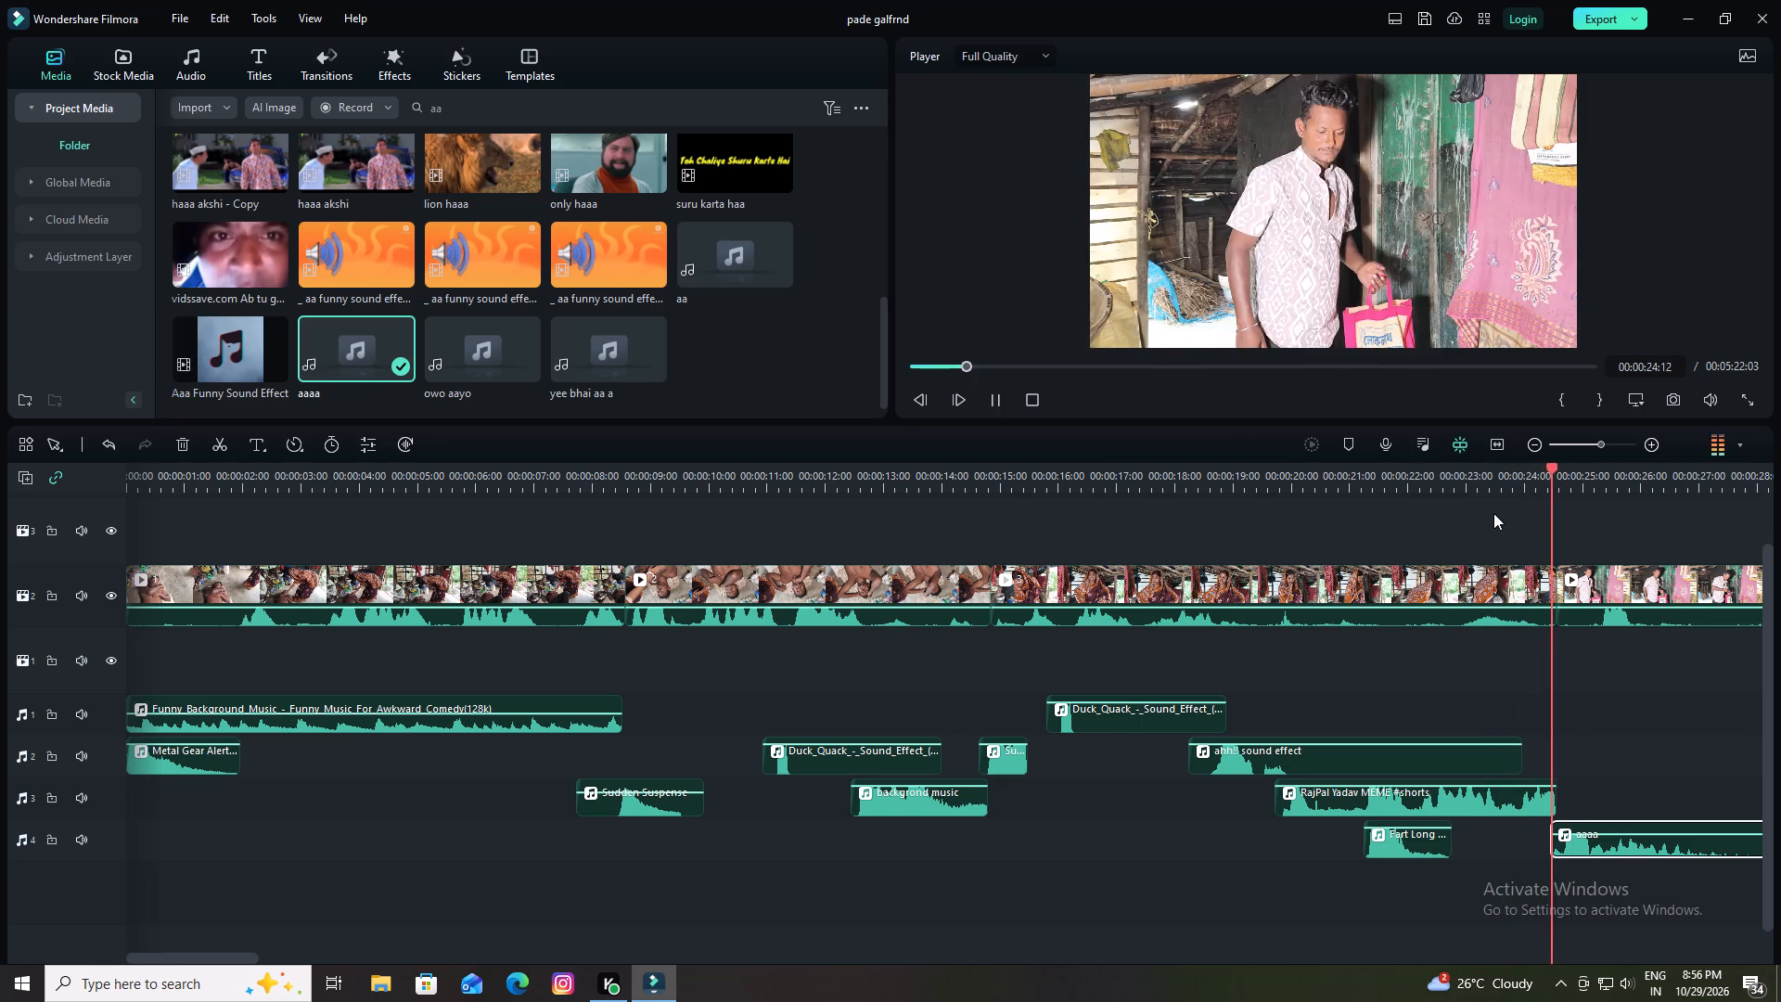
pyautogui.press('space')
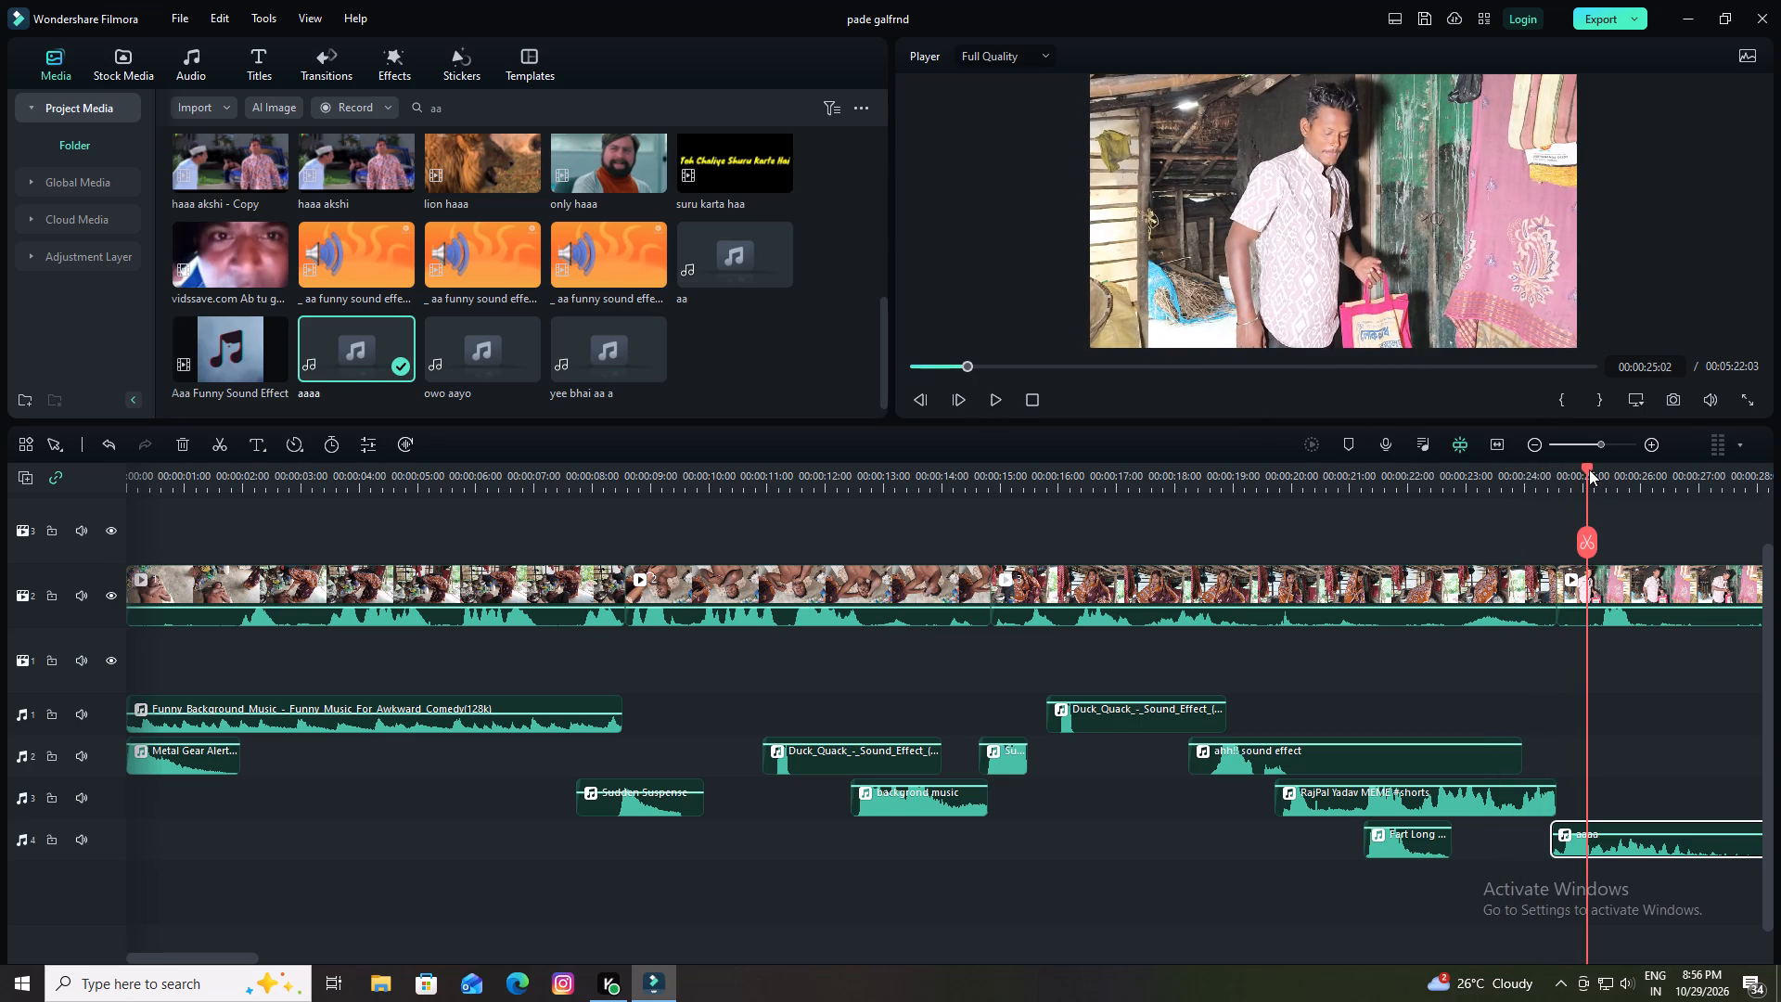
pyautogui.moveTo(1589, 469); pyautogui.dragTo(1143, 561)
pyautogui.press('space')
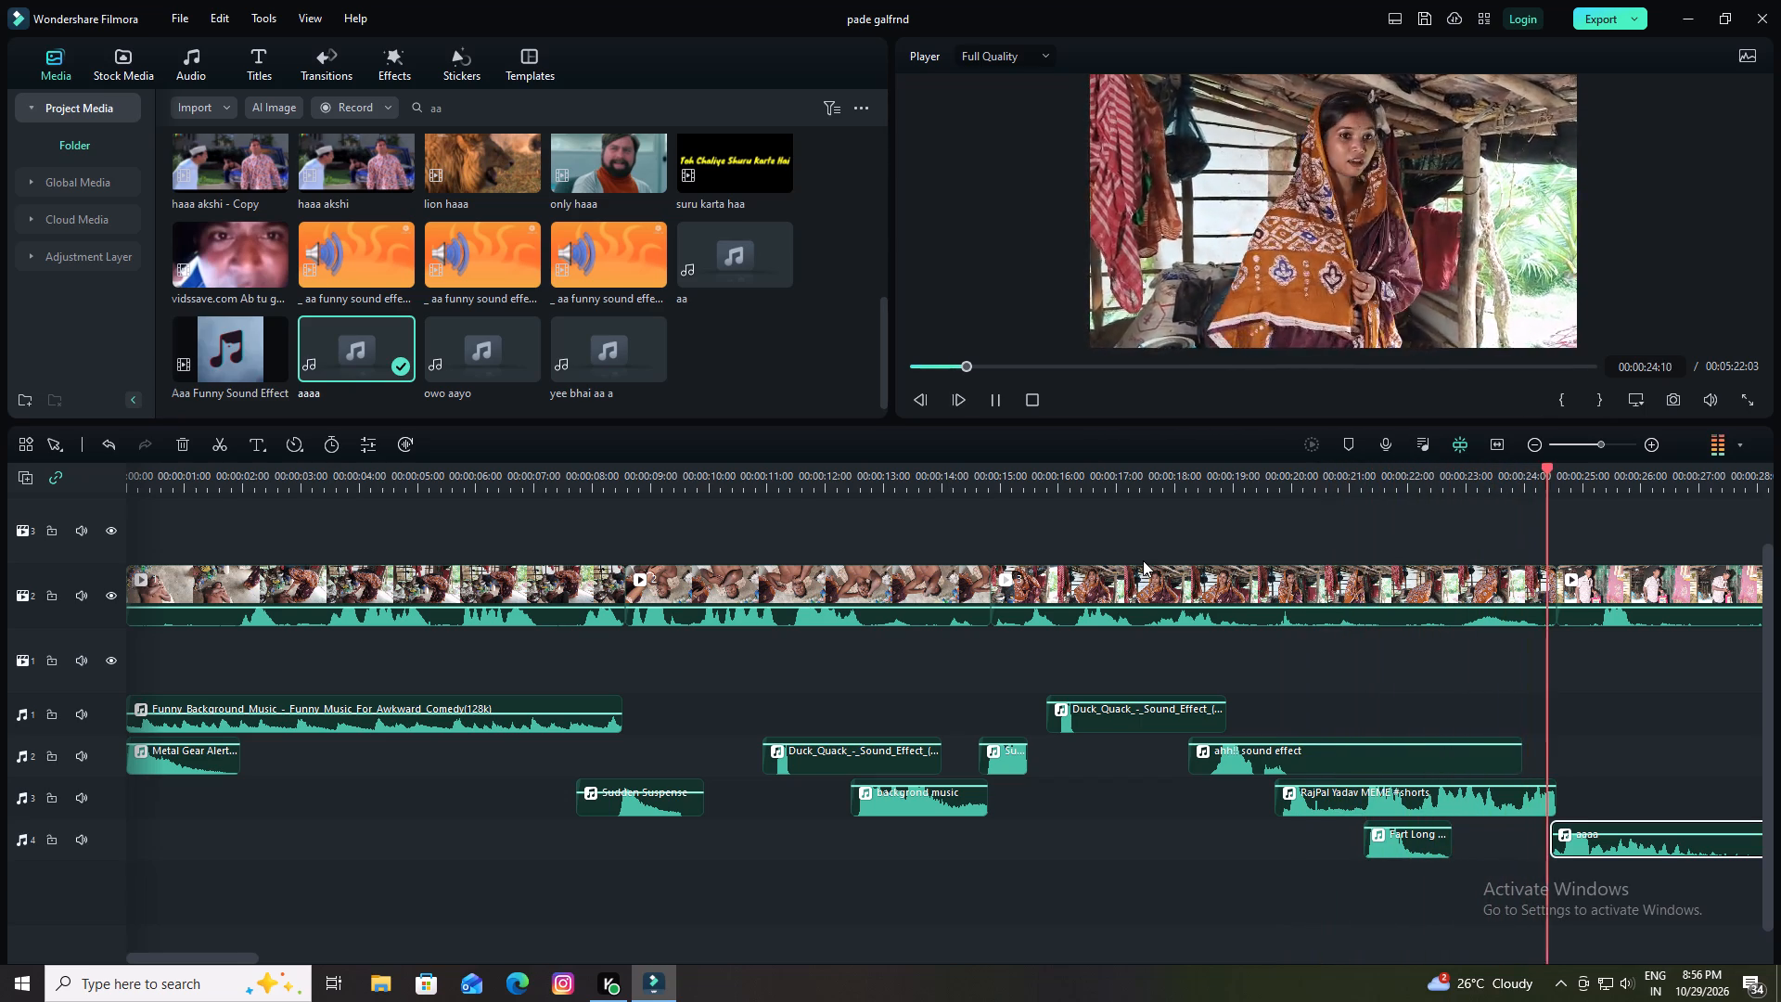
pyautogui.press('space')
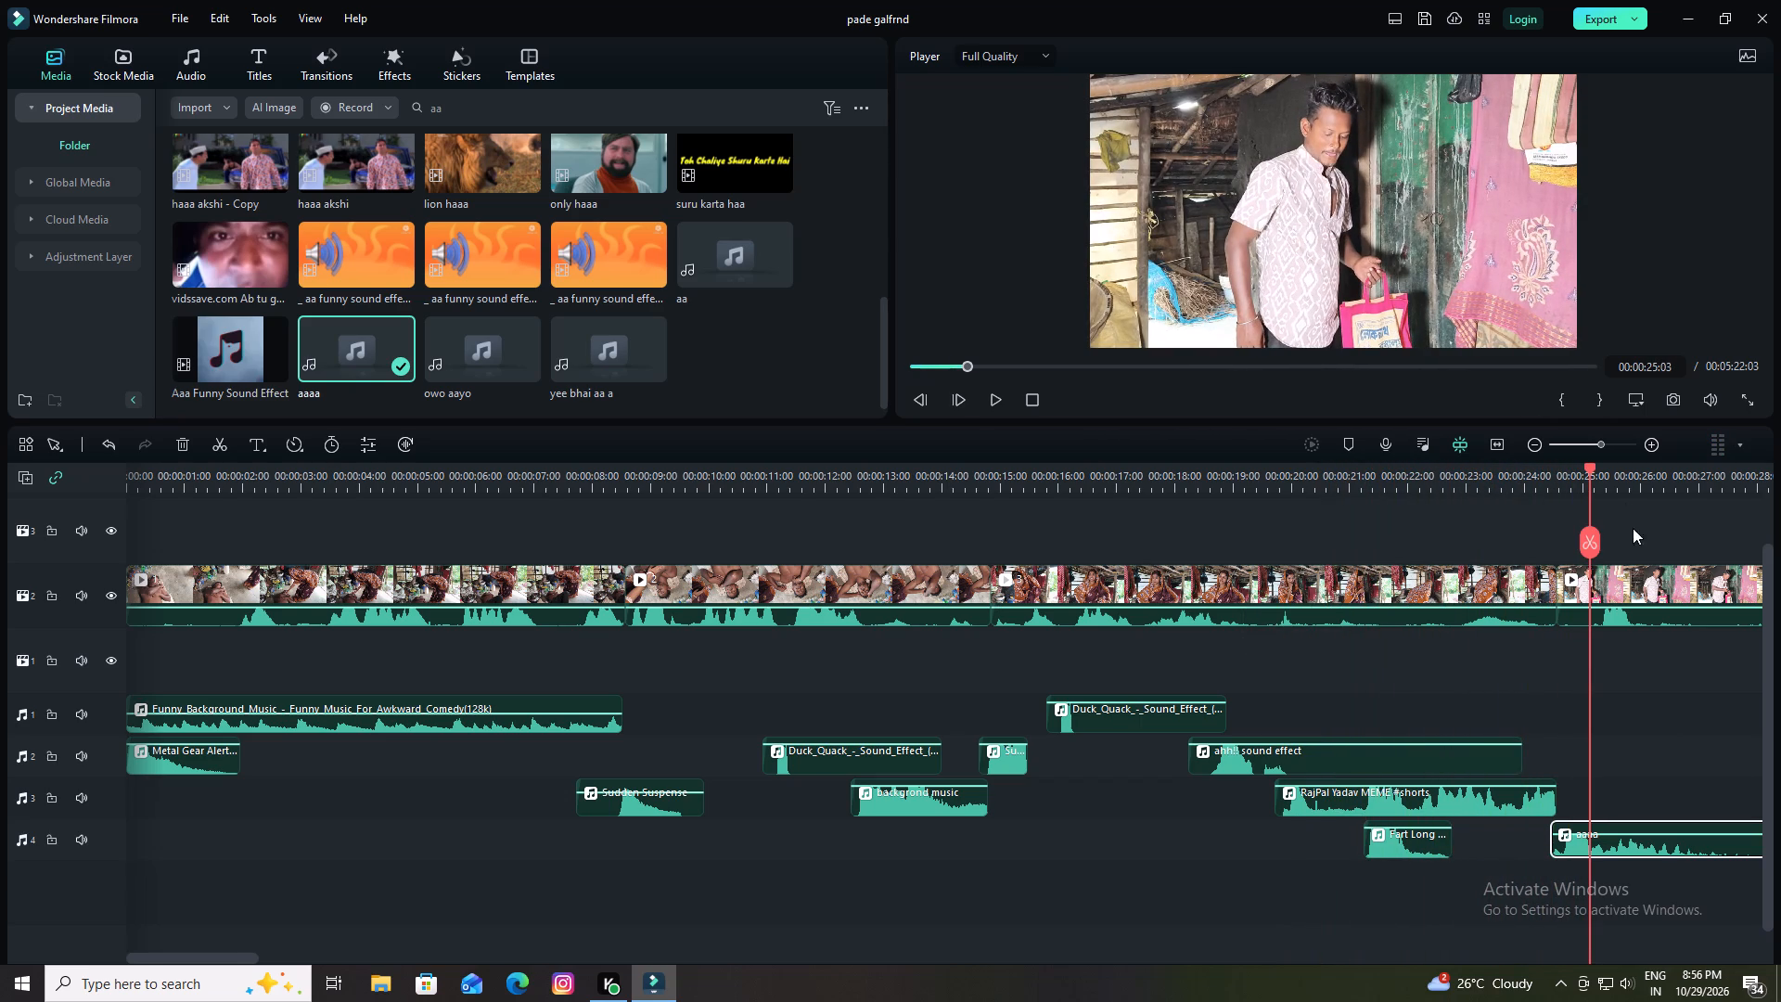
pyautogui.moveTo(1589, 468); pyautogui.dragTo(1533, 486)
pyautogui.press('space')
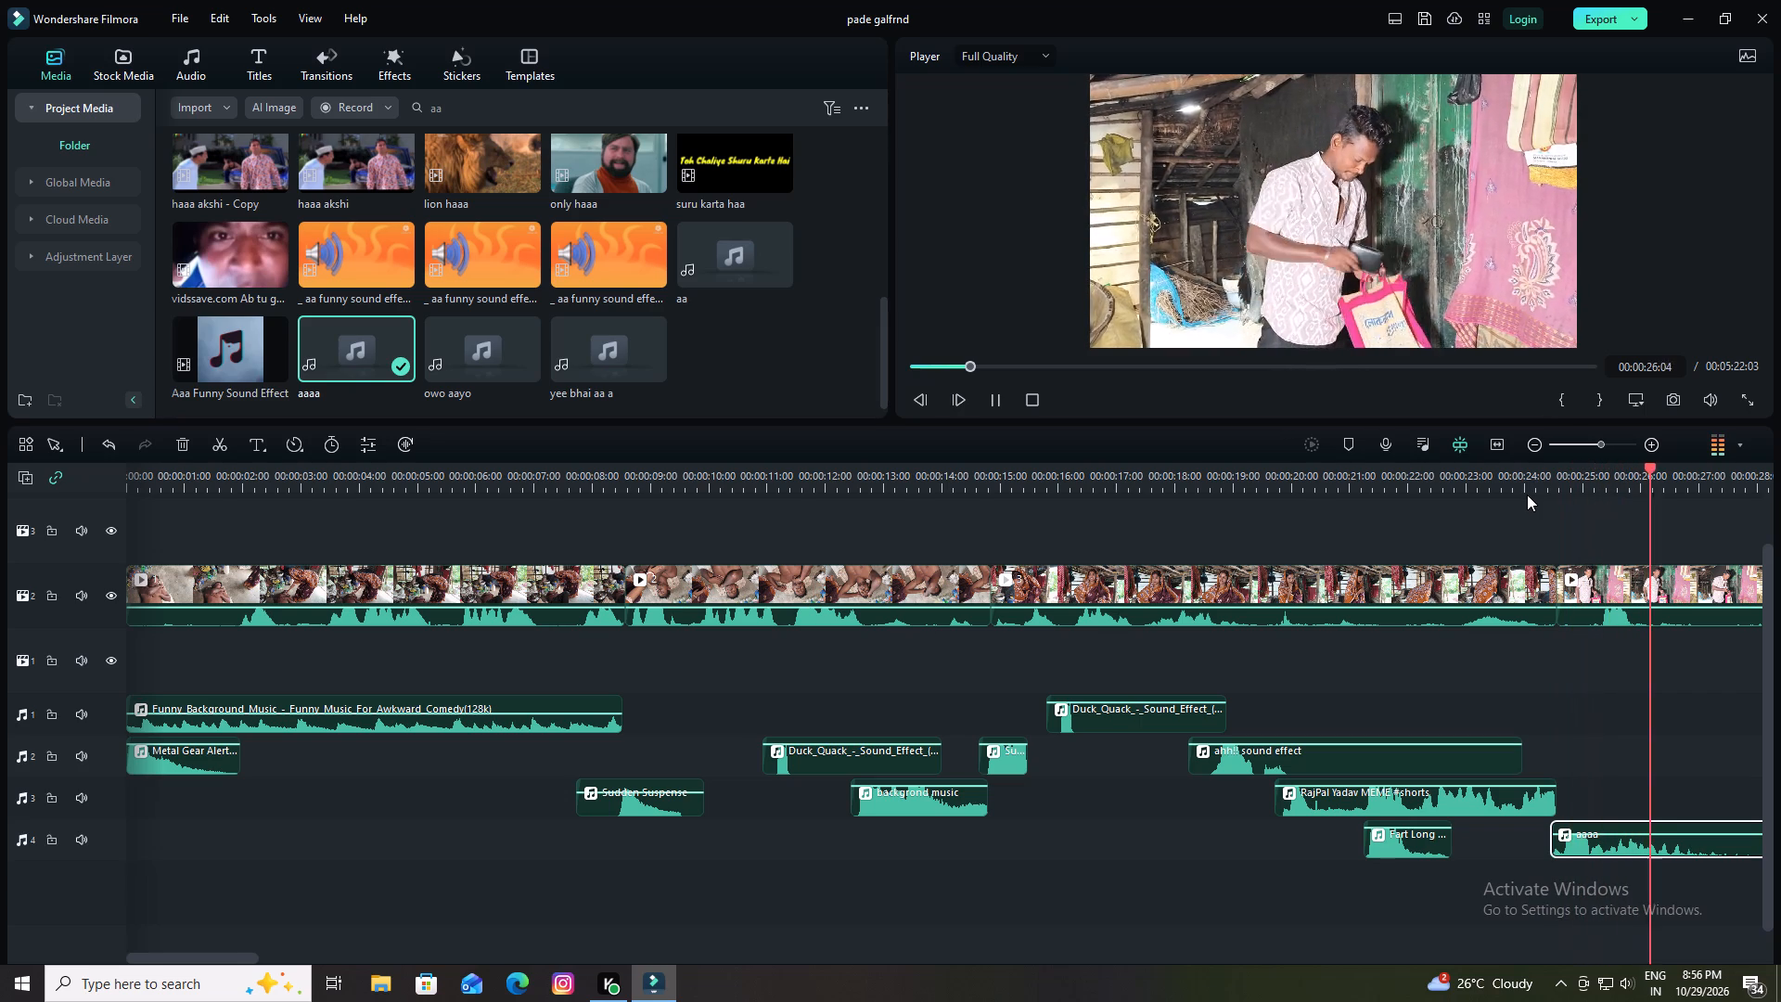
pyautogui.press('space')
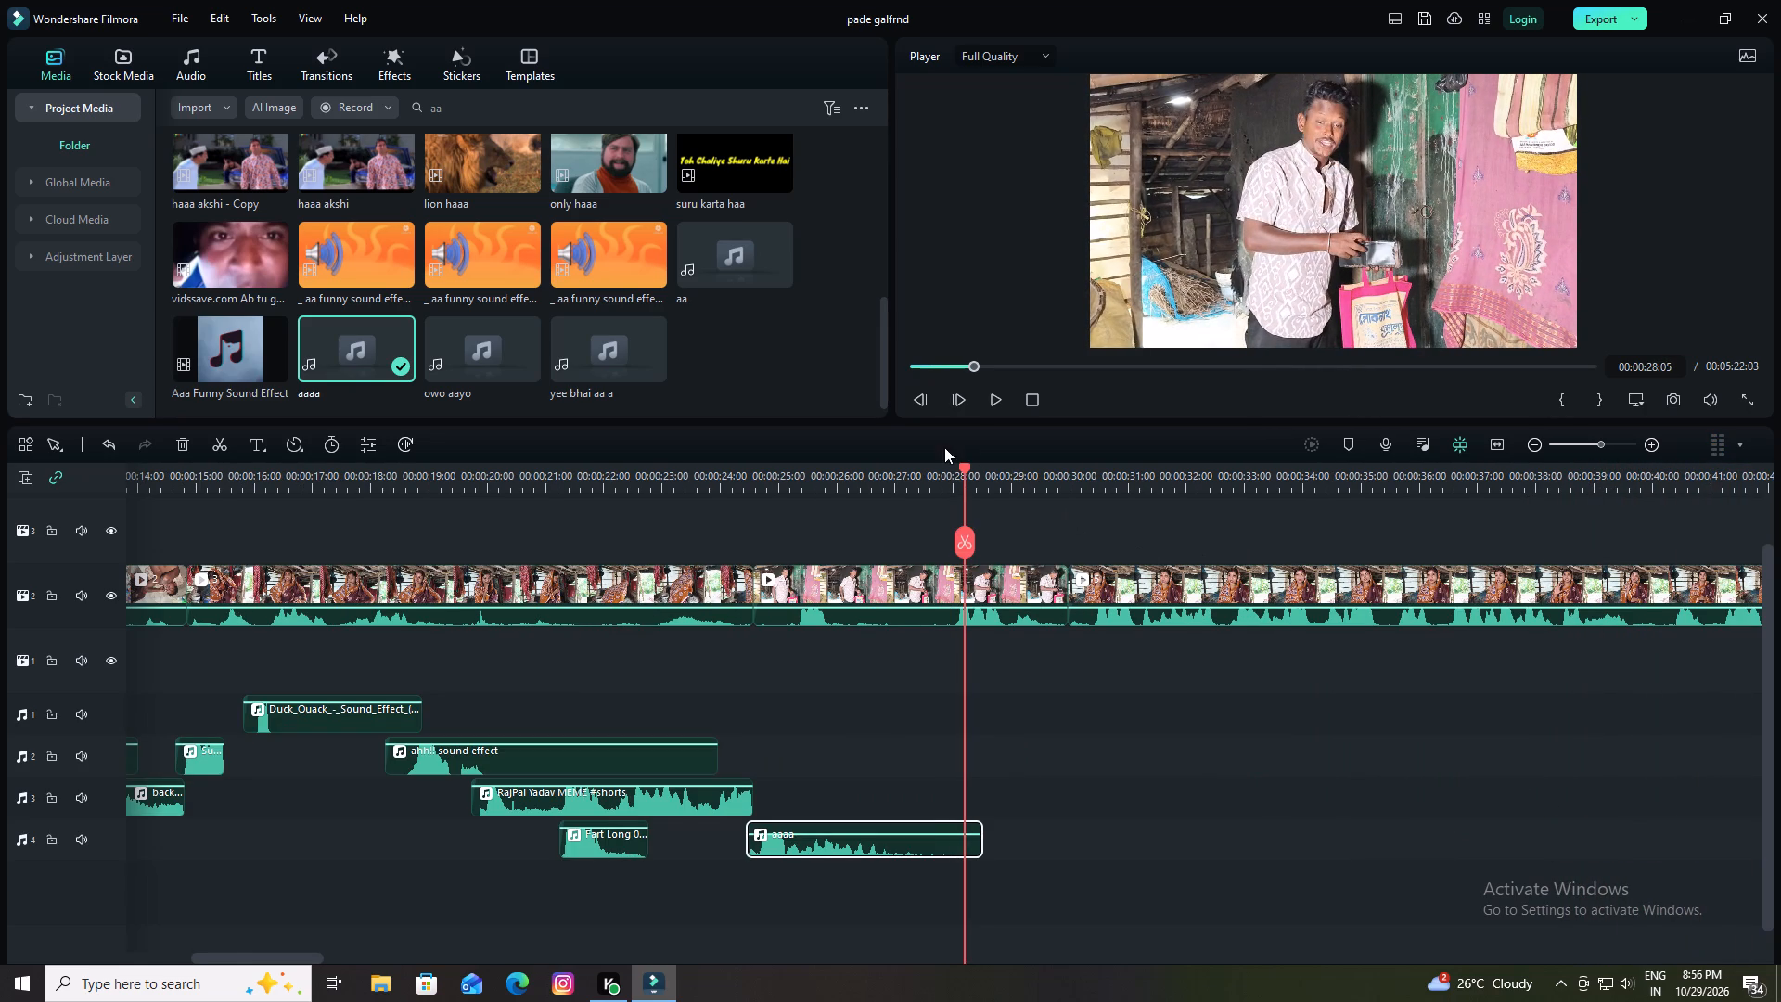
# Review the footage under the aaaa clip from about 00:00:24 to 00:00:27 to find where another sound fits.
pyautogui.moveTo(967, 464); pyautogui.dragTo(896, 486)
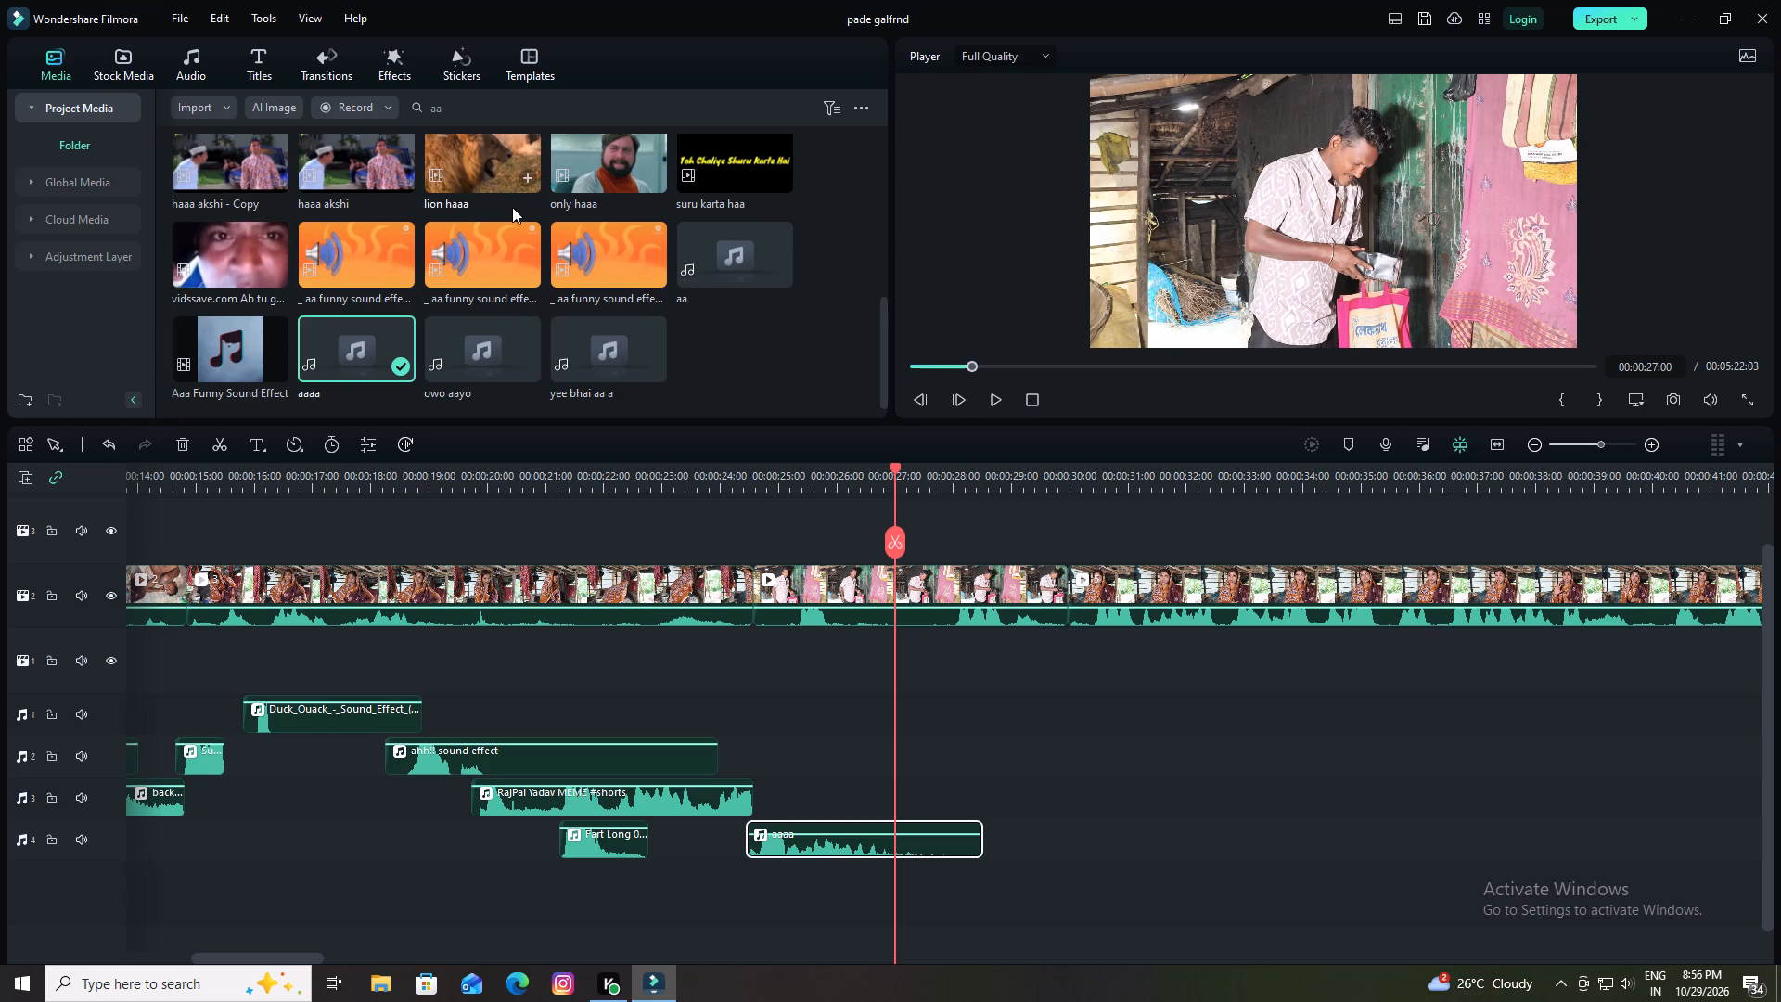
pyautogui.moveTo(897, 466); pyautogui.dragTo(898, 466)
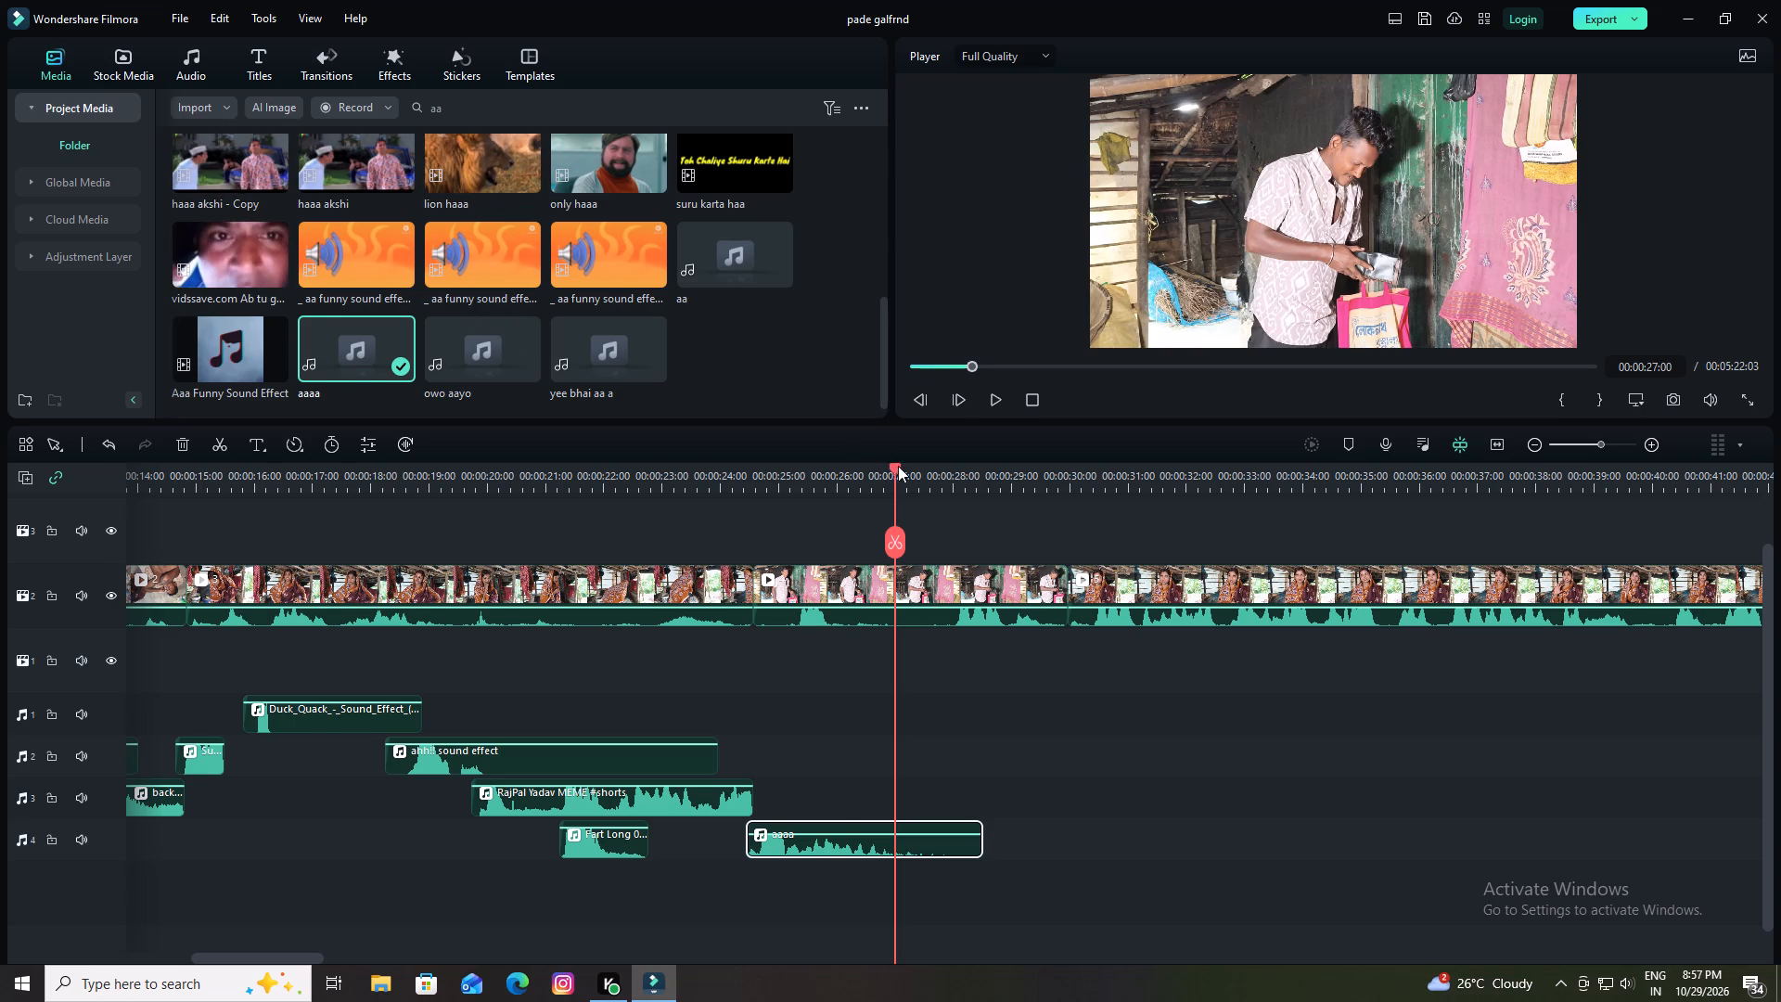
pyautogui.moveTo(898, 466); pyautogui.dragTo(713, 500)
pyautogui.press('space')
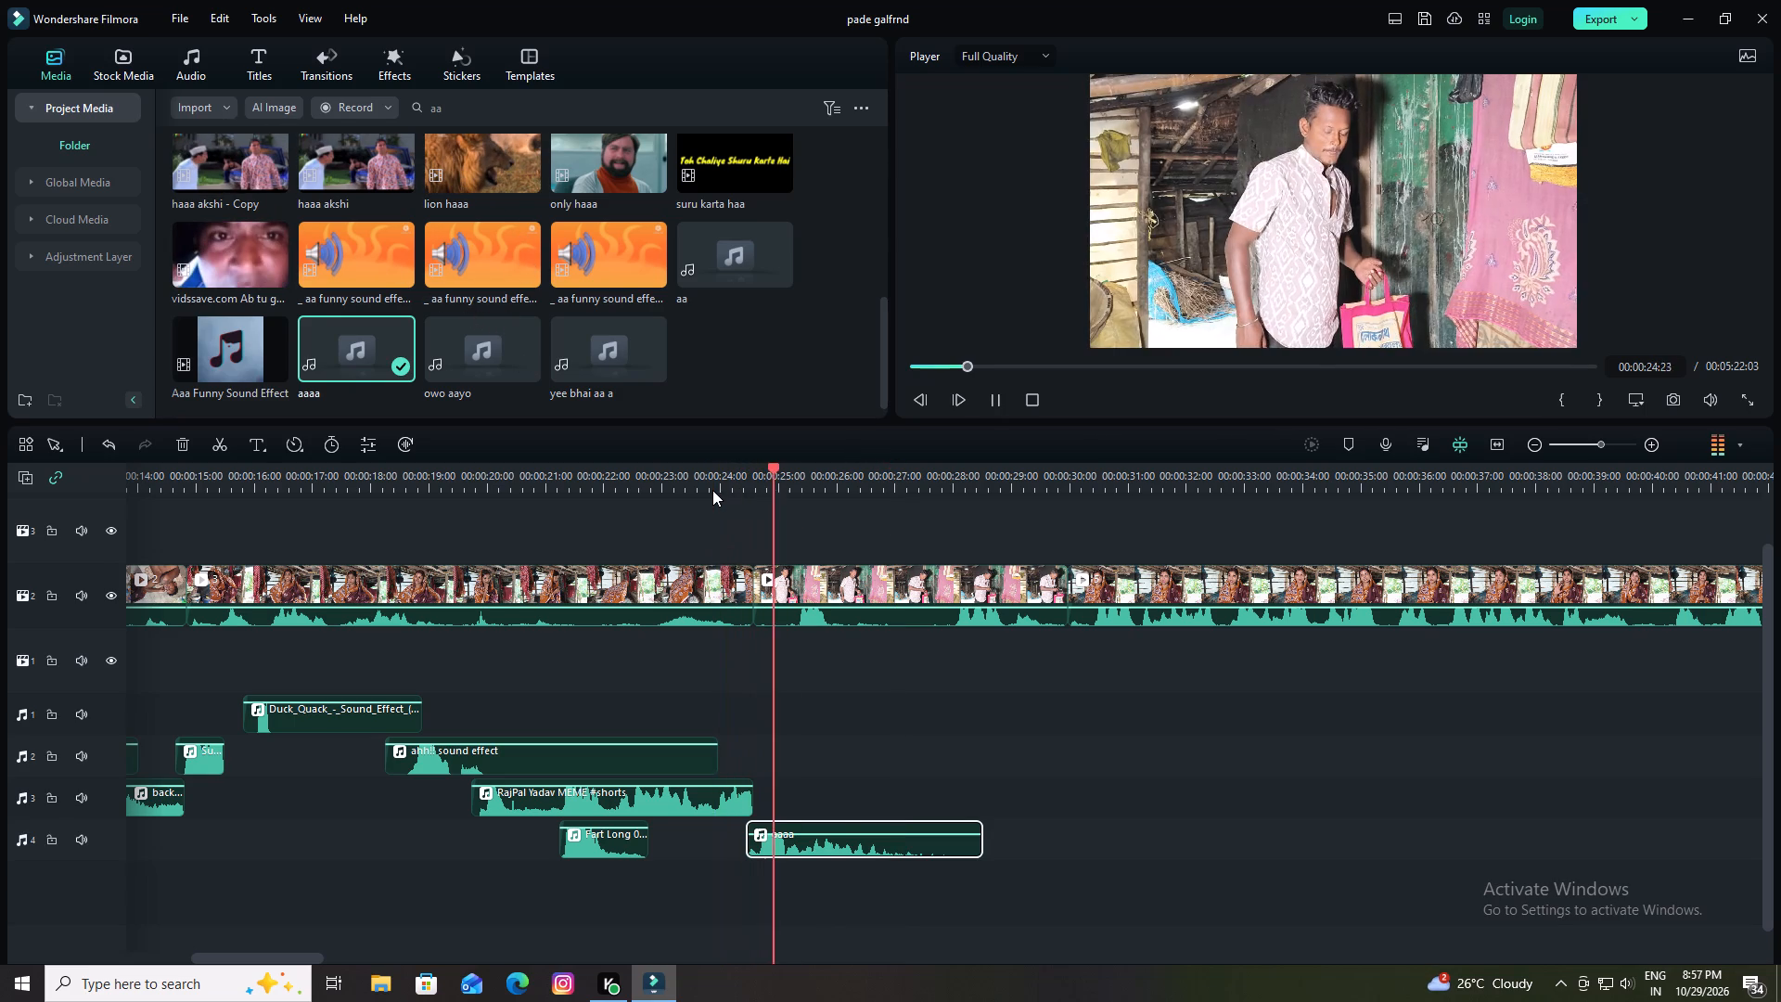
pyautogui.press('space')
pyautogui.press('space')
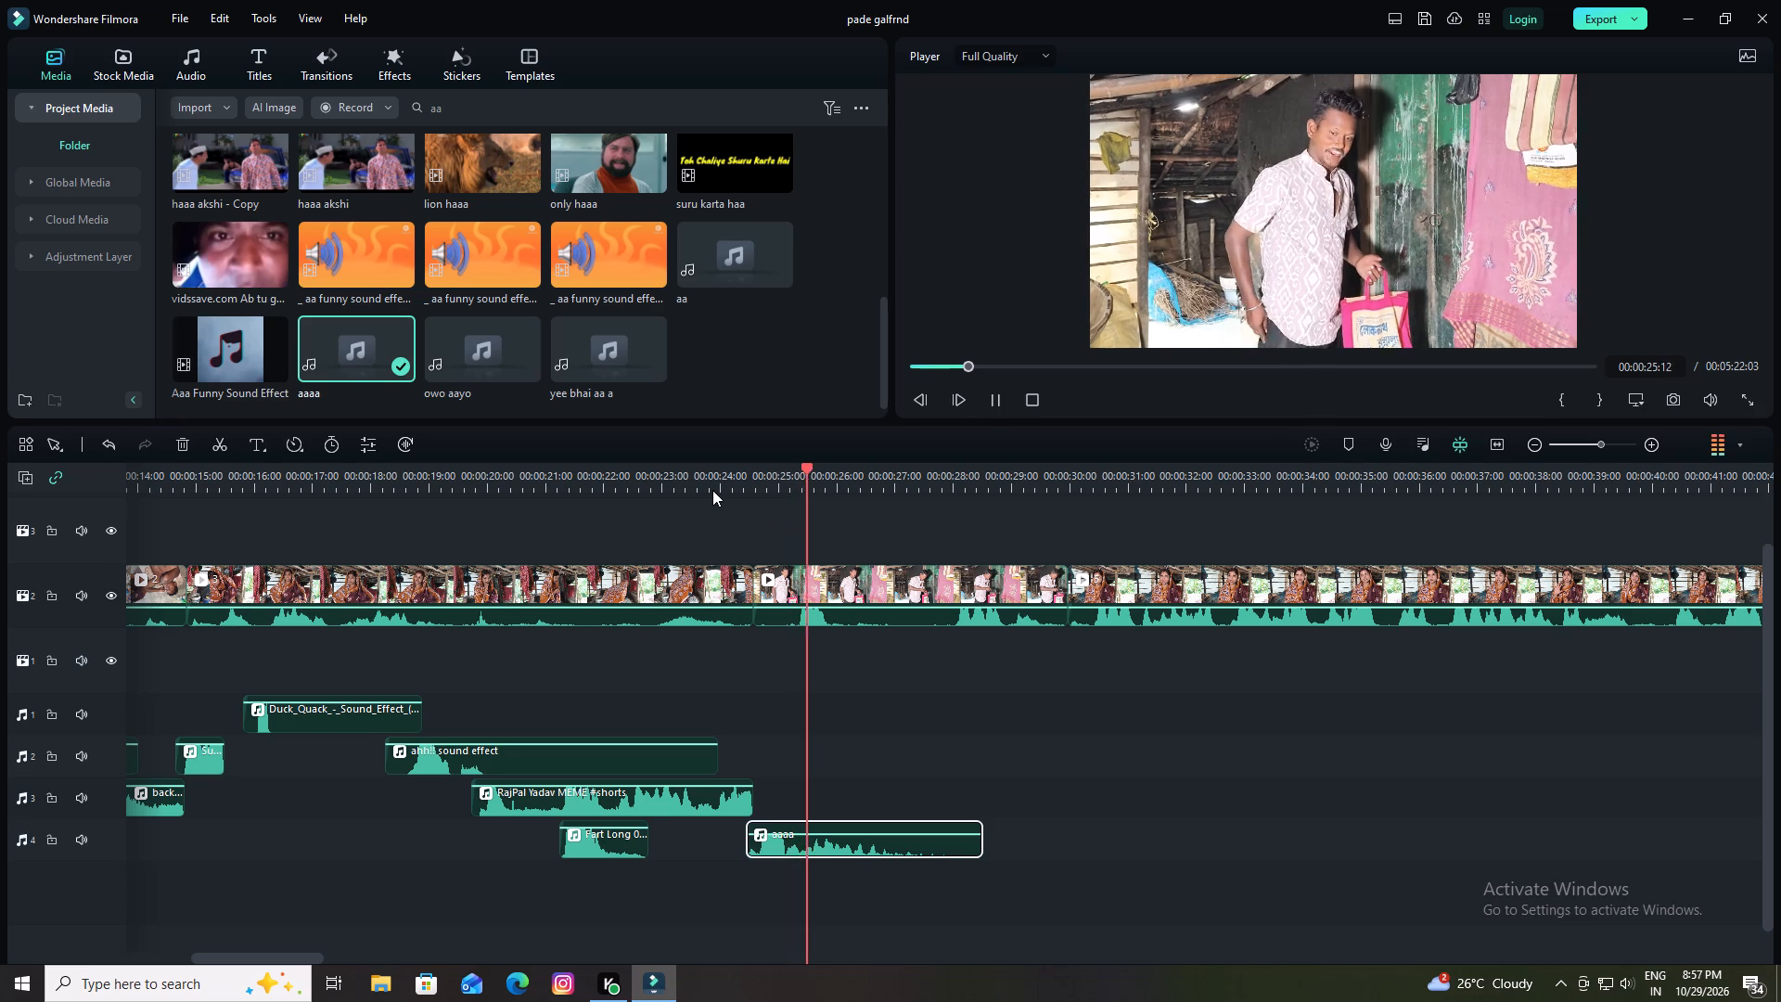
pyautogui.press('space')
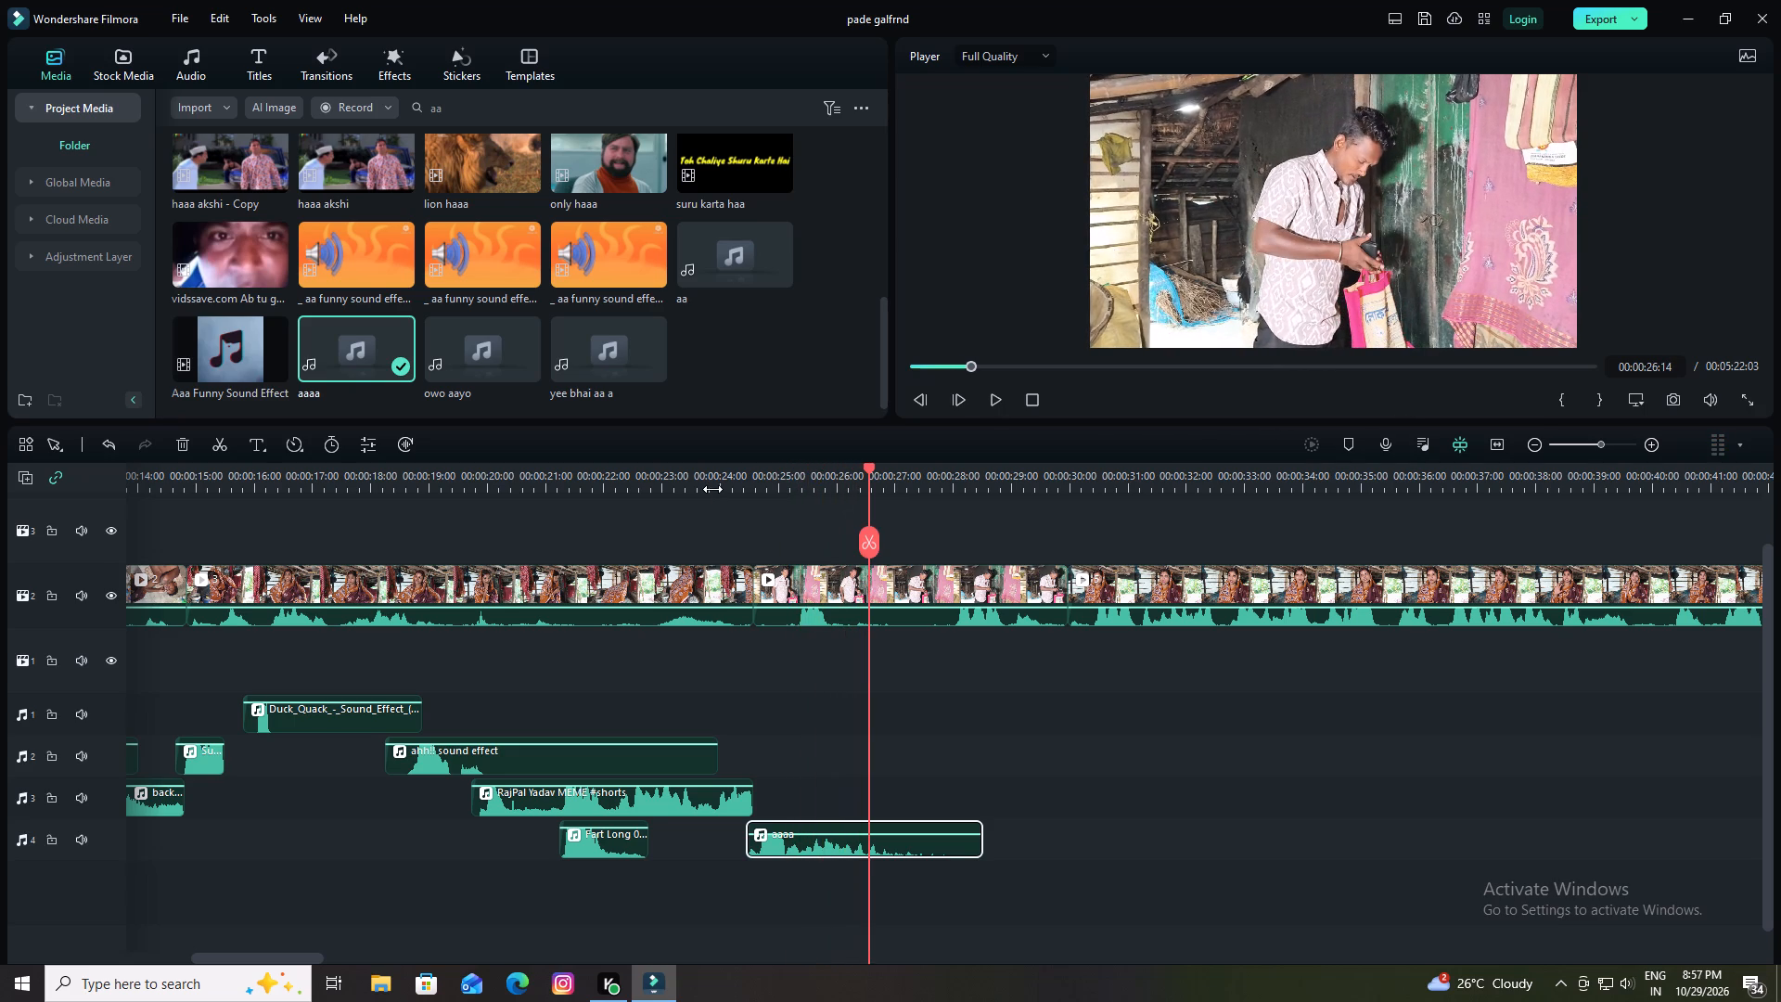
pyautogui.press('space')
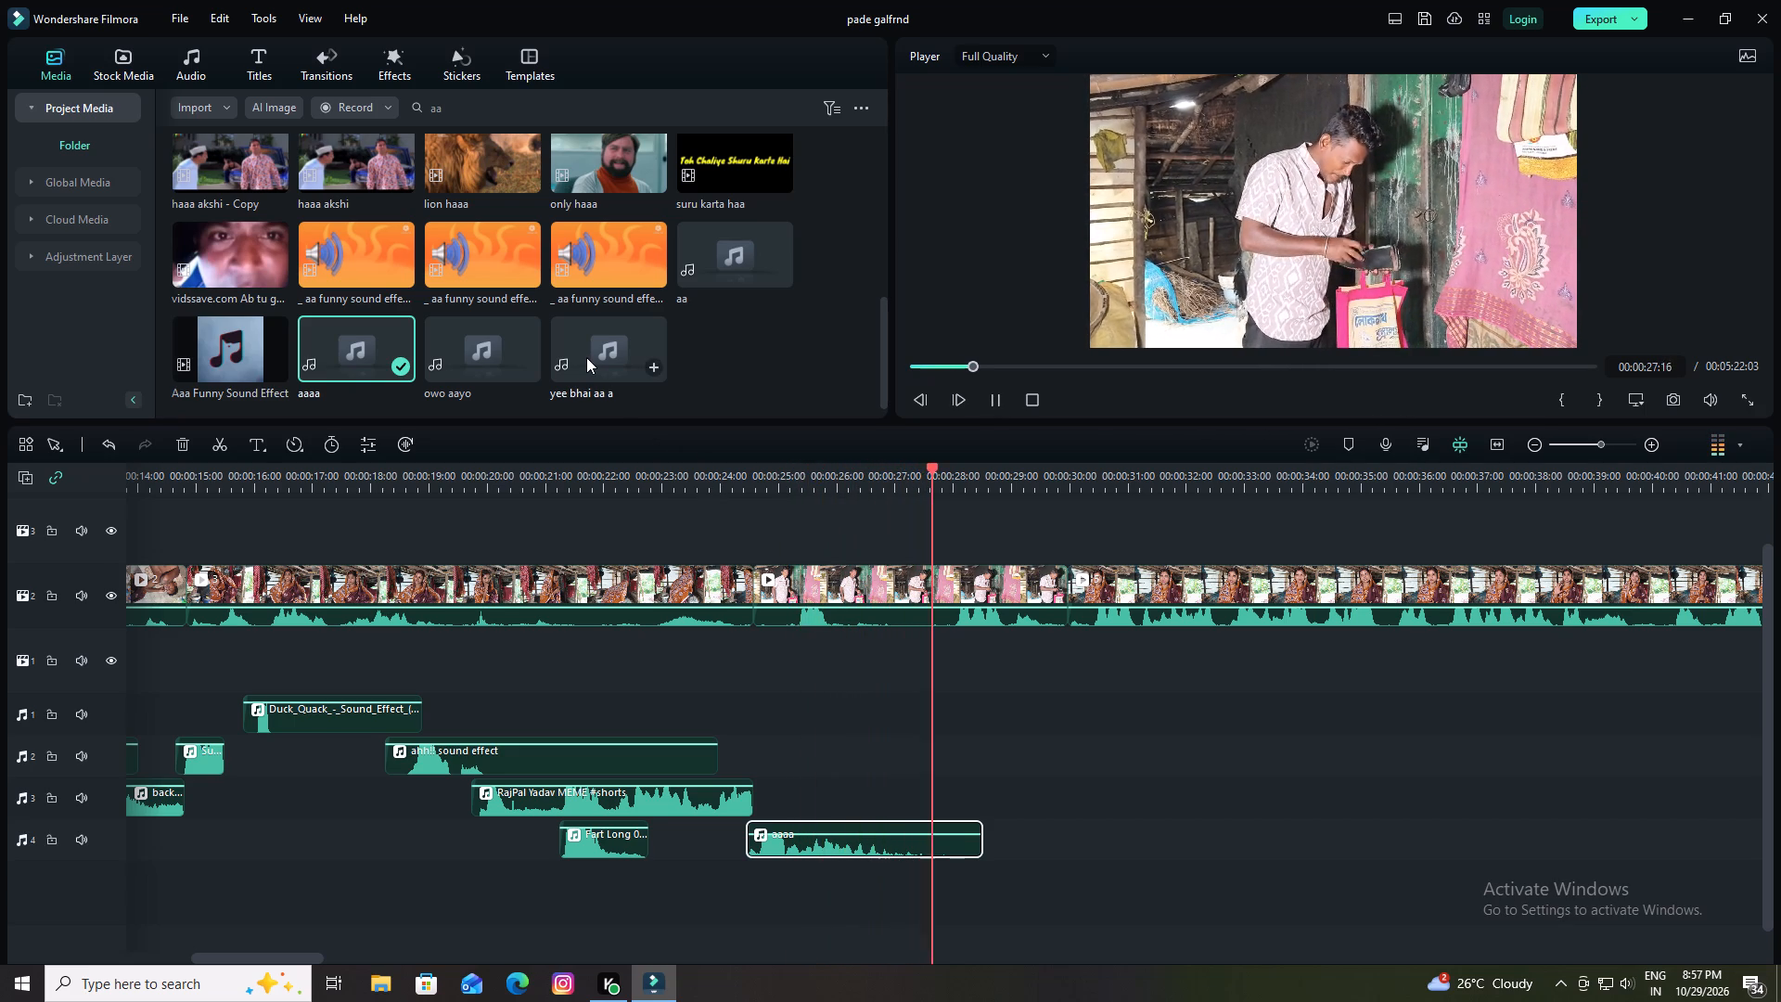
pyautogui.press('space')
# Clear the media search, audition several sounds, and add the second Ye le ye le ringtone 2 to audio track 1, aligned with the Fart Long clip's start.
pyautogui.moveTo(943, 464); pyautogui.dragTo(901, 480)
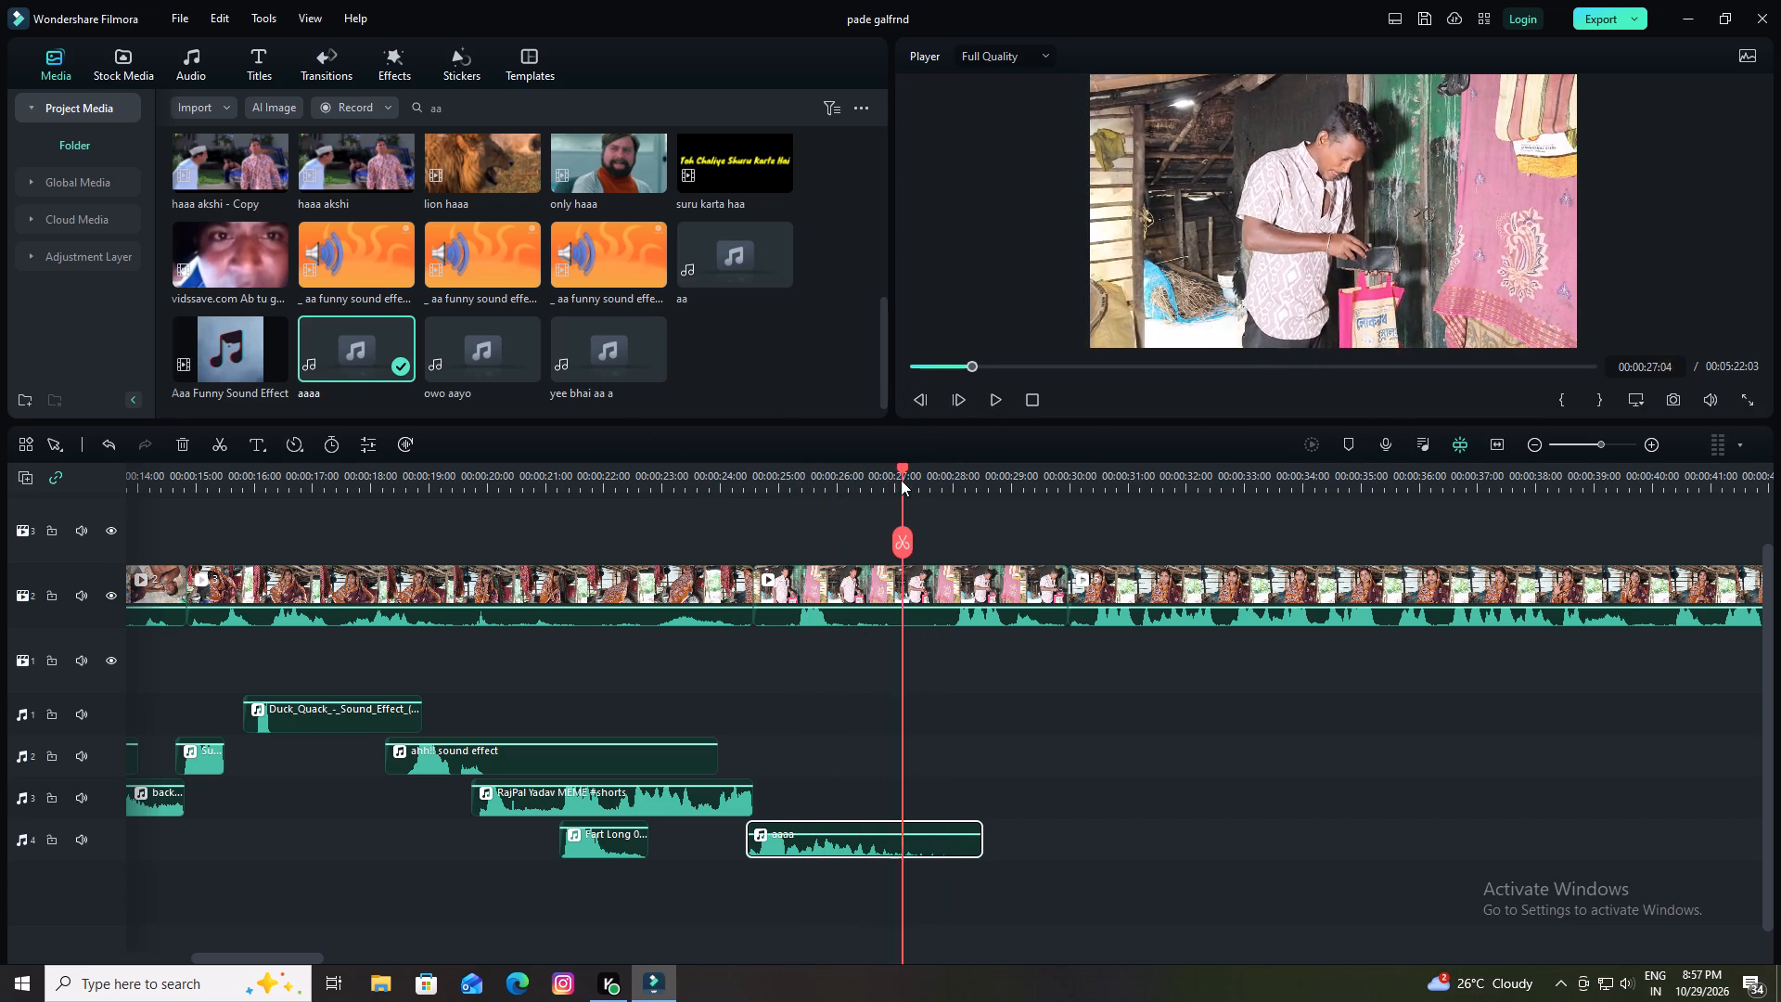
pyautogui.moveTo(901, 480); pyautogui.dragTo(883, 484)
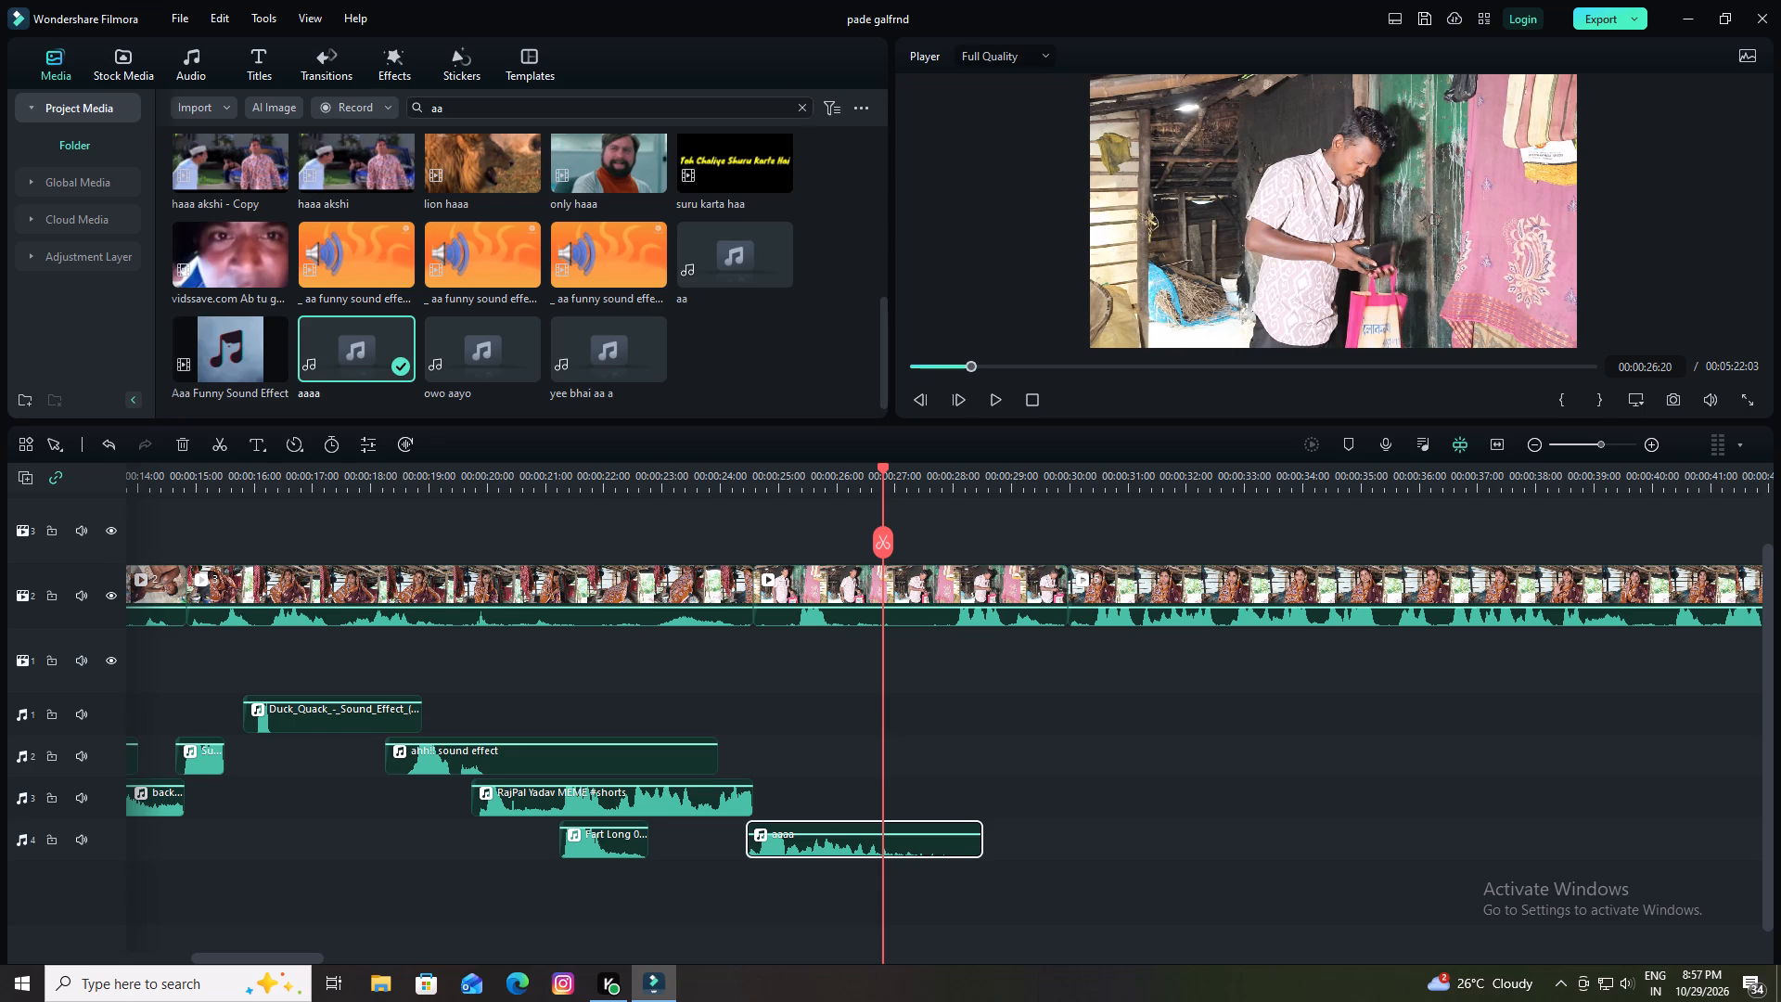
pyautogui.click(801, 108)
pyautogui.scroll(-3, 326, 283)
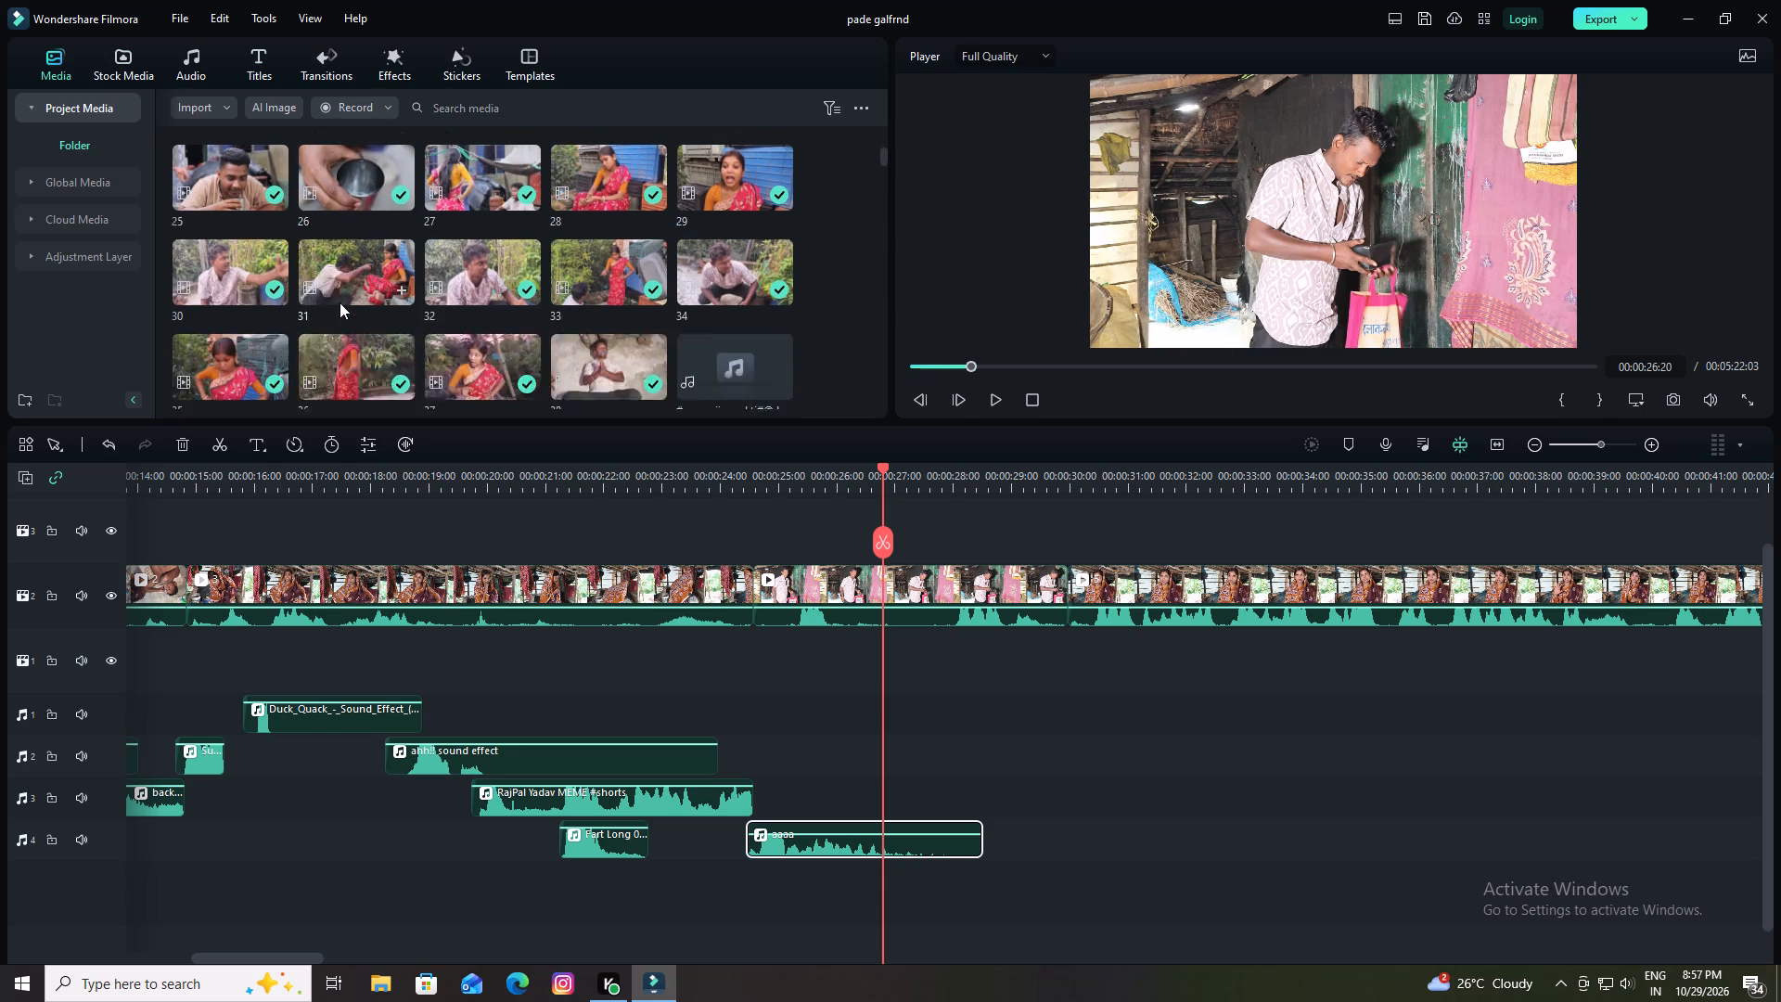
pyautogui.scroll(-3, 340, 302)
pyautogui.click(352, 298)
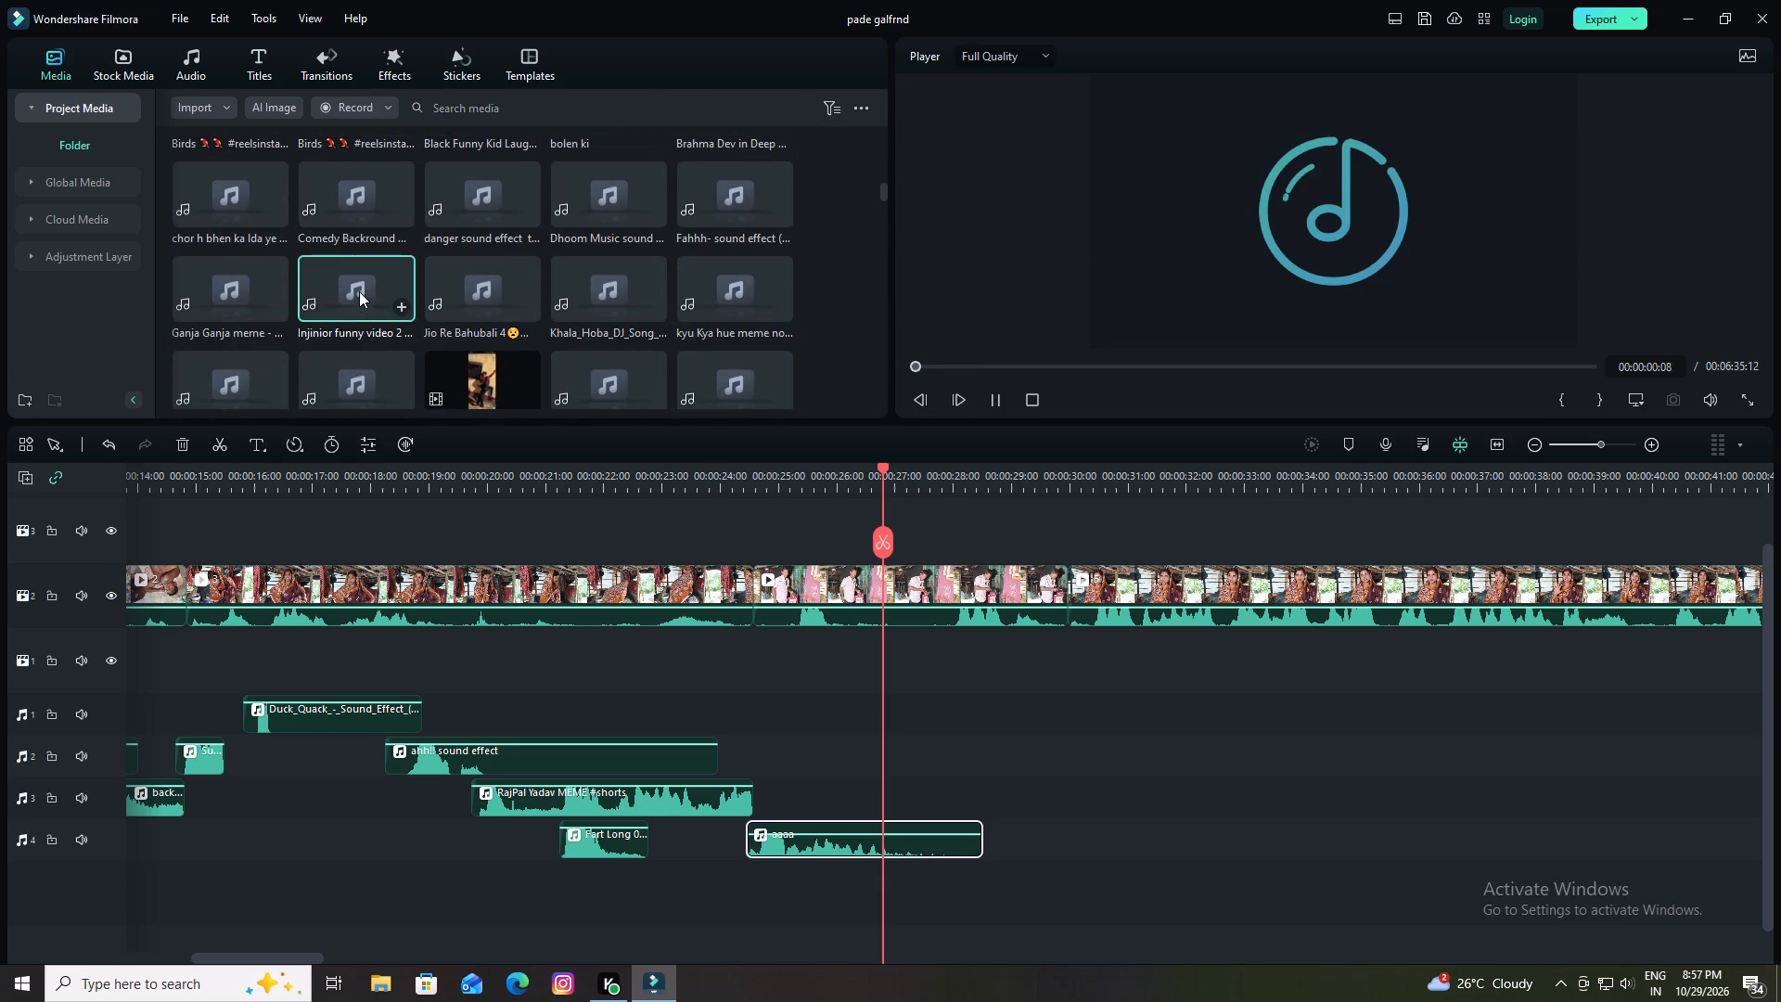
pyautogui.scroll(-3, 584, 289)
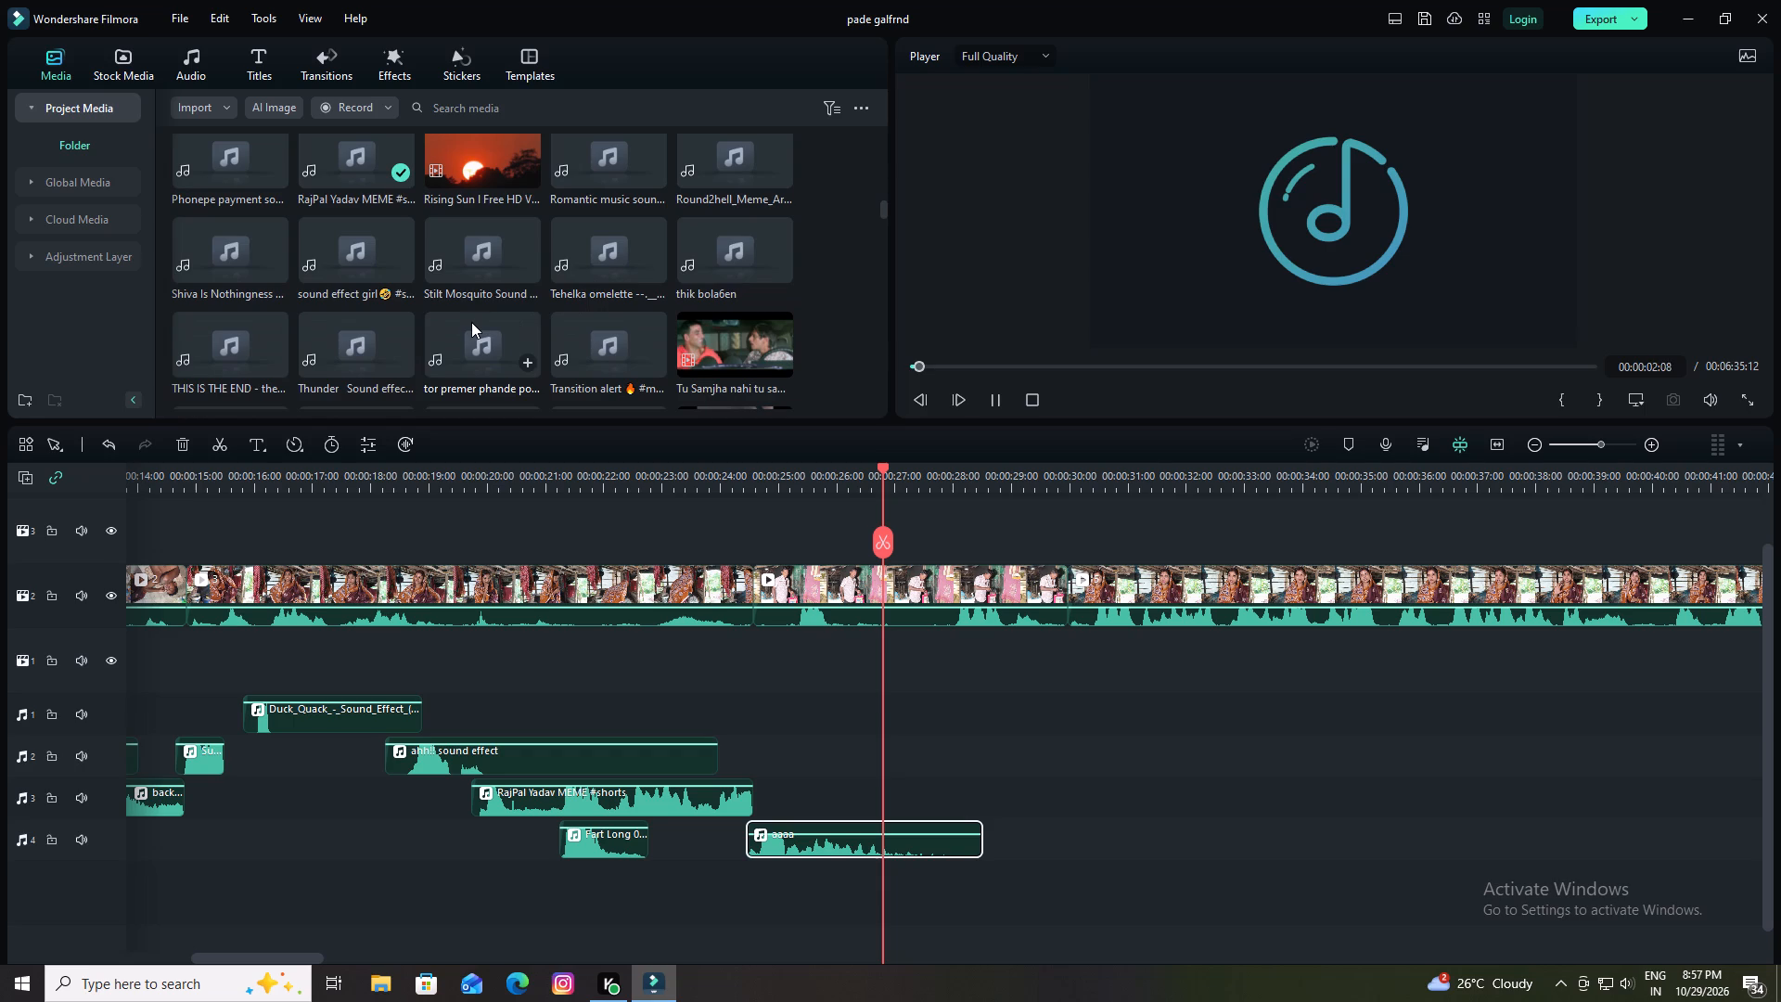
pyautogui.click(471, 322)
pyautogui.scroll(-1, 471, 323)
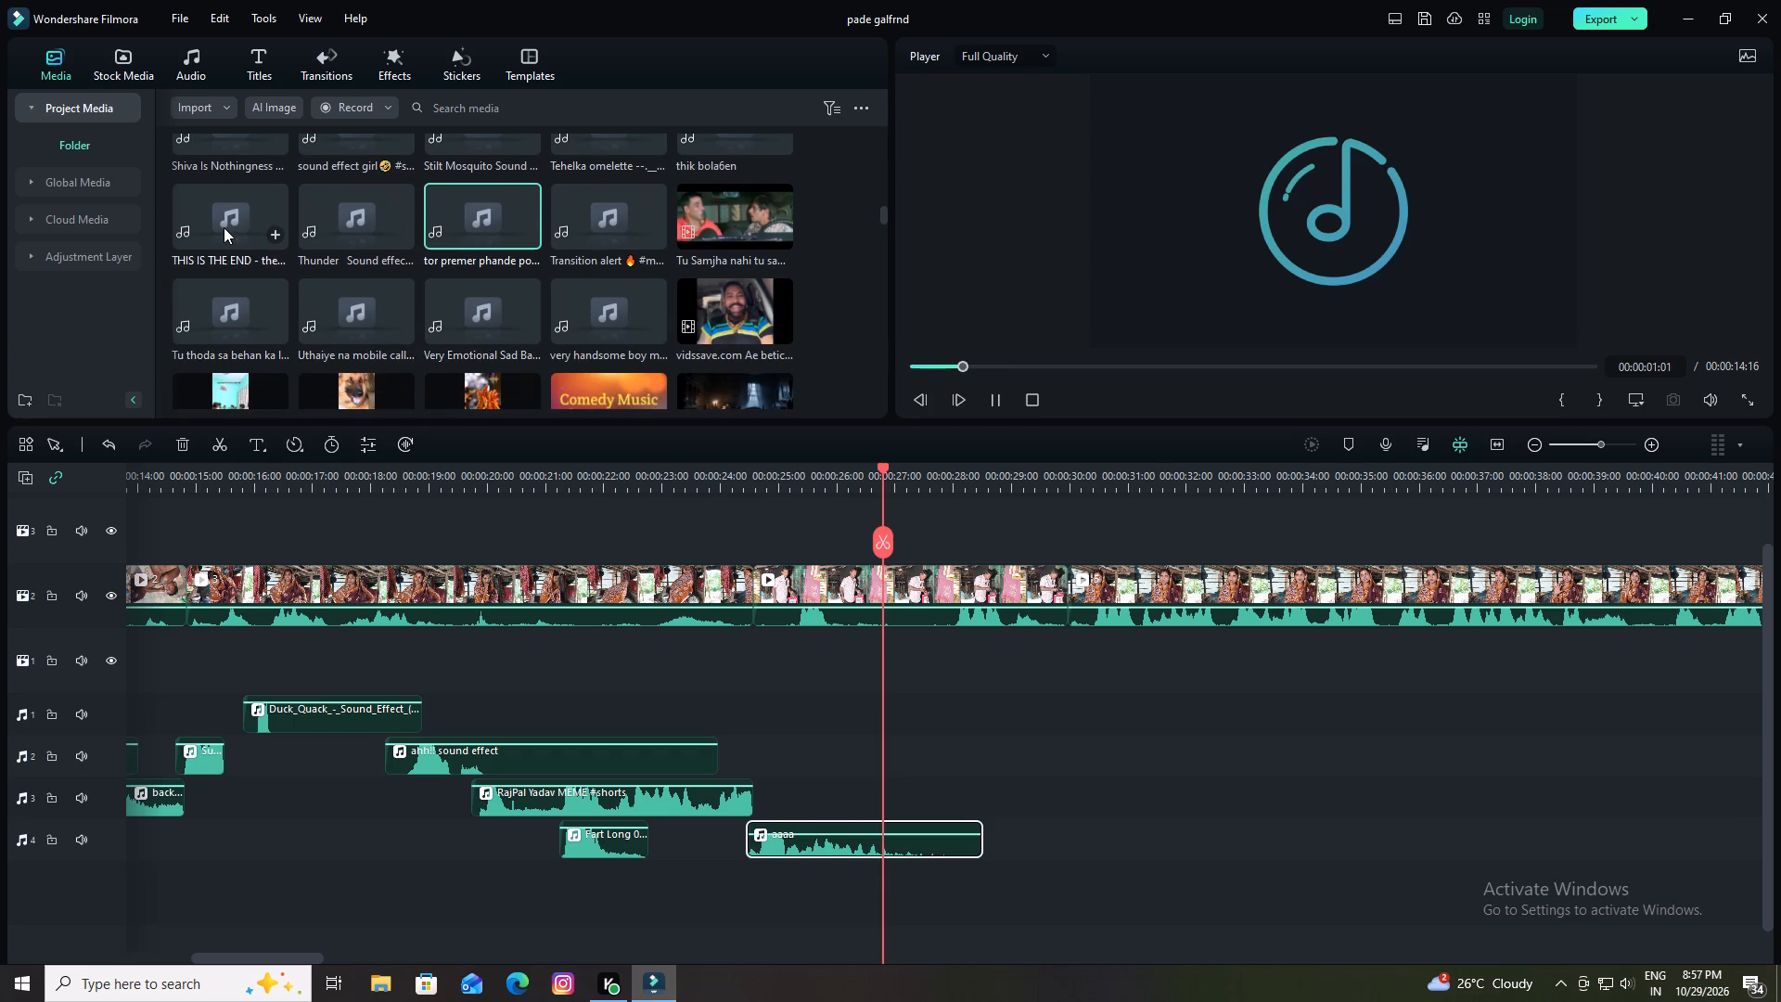
pyautogui.scroll(-2, 233, 231)
pyautogui.scroll(-2, 370, 294)
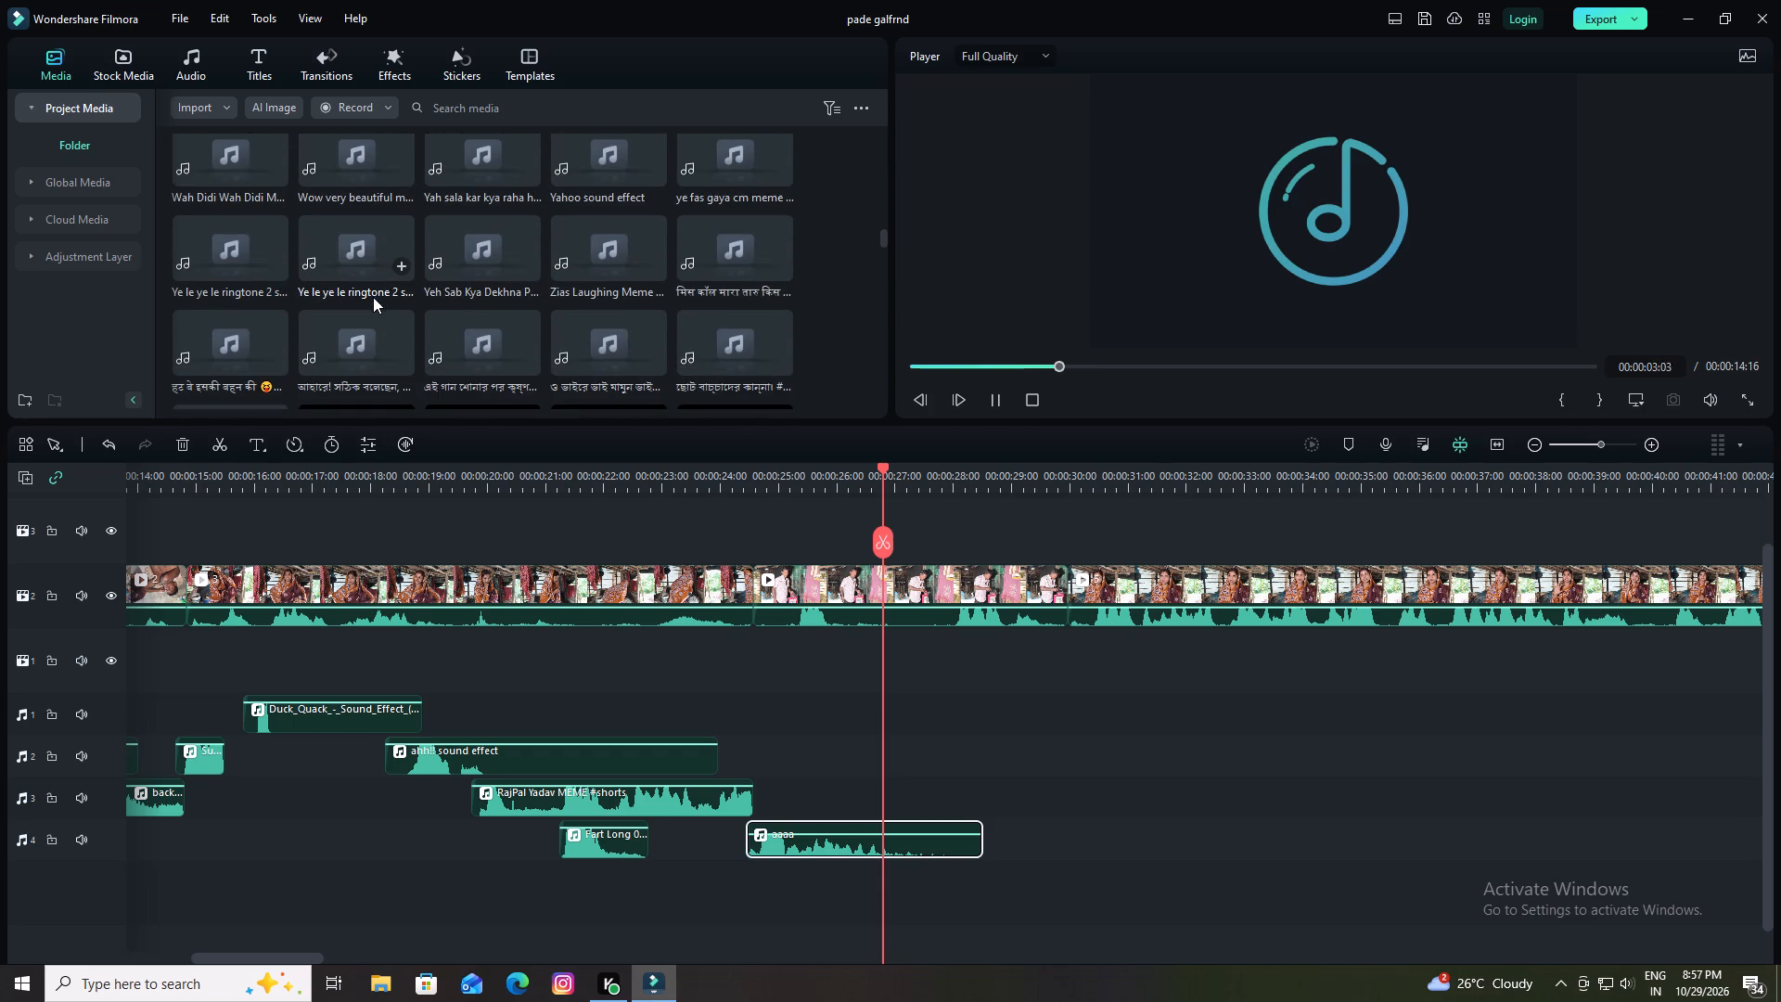
pyautogui.click(349, 249)
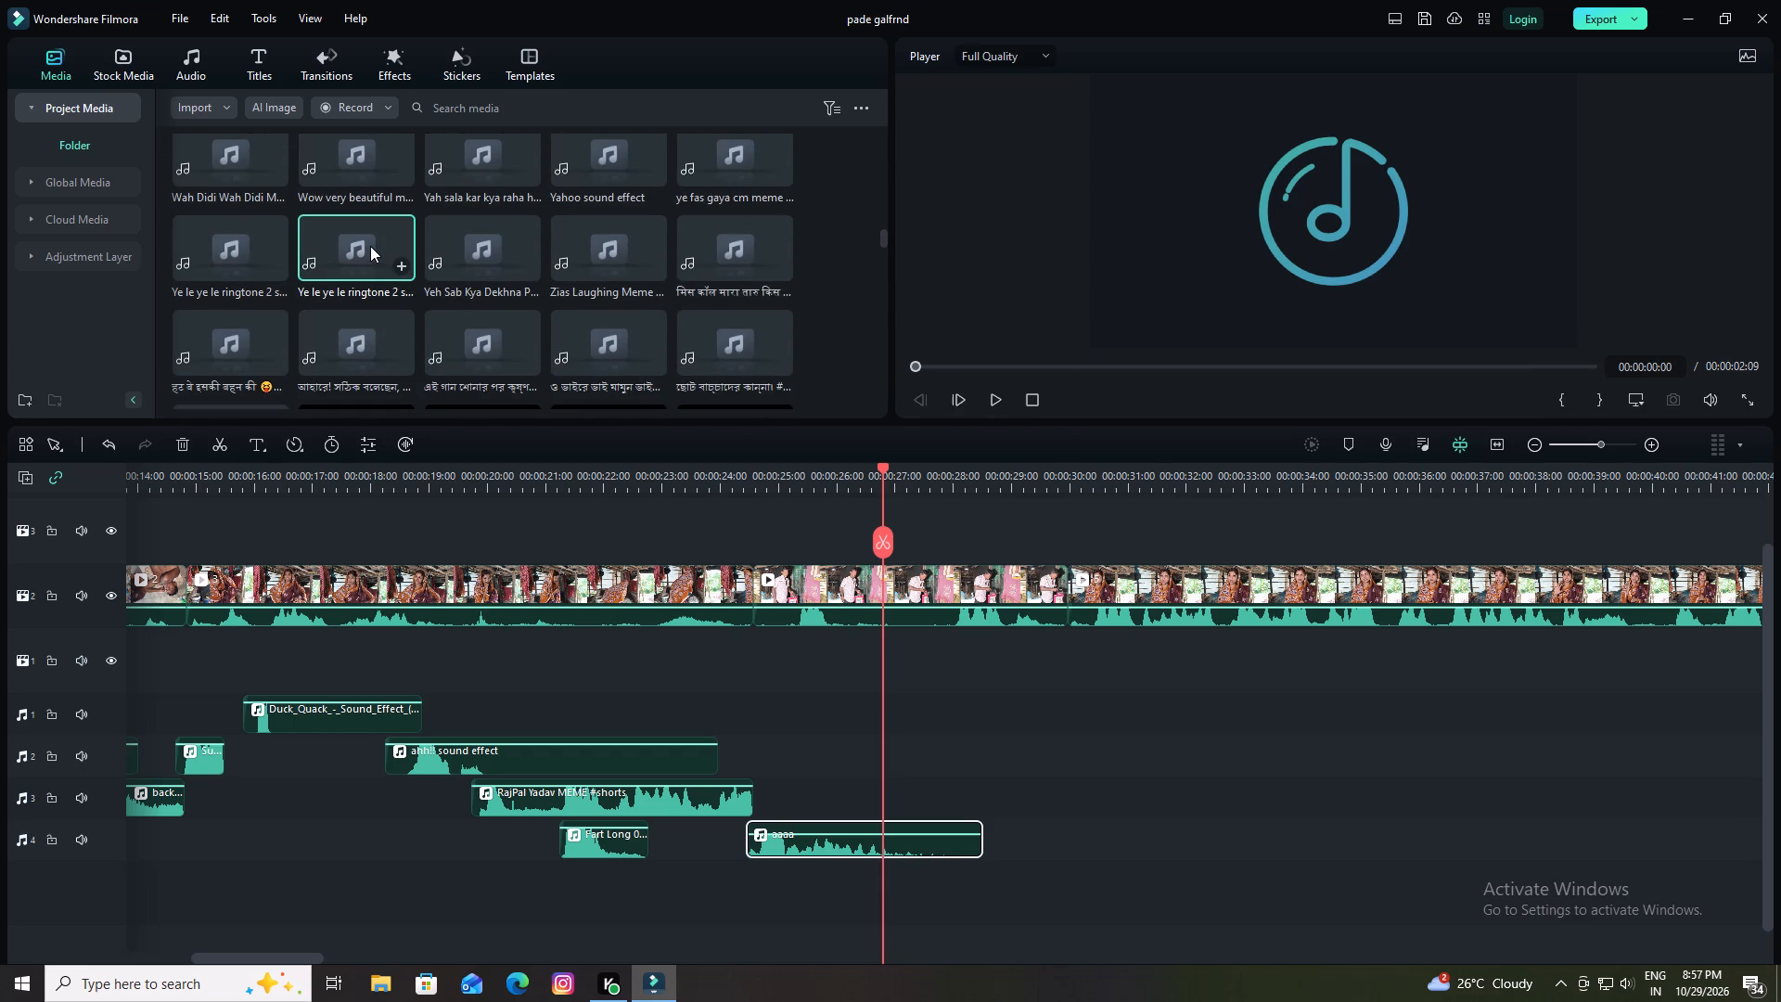
pyautogui.moveTo(367, 245); pyautogui.dragTo(568, 722)
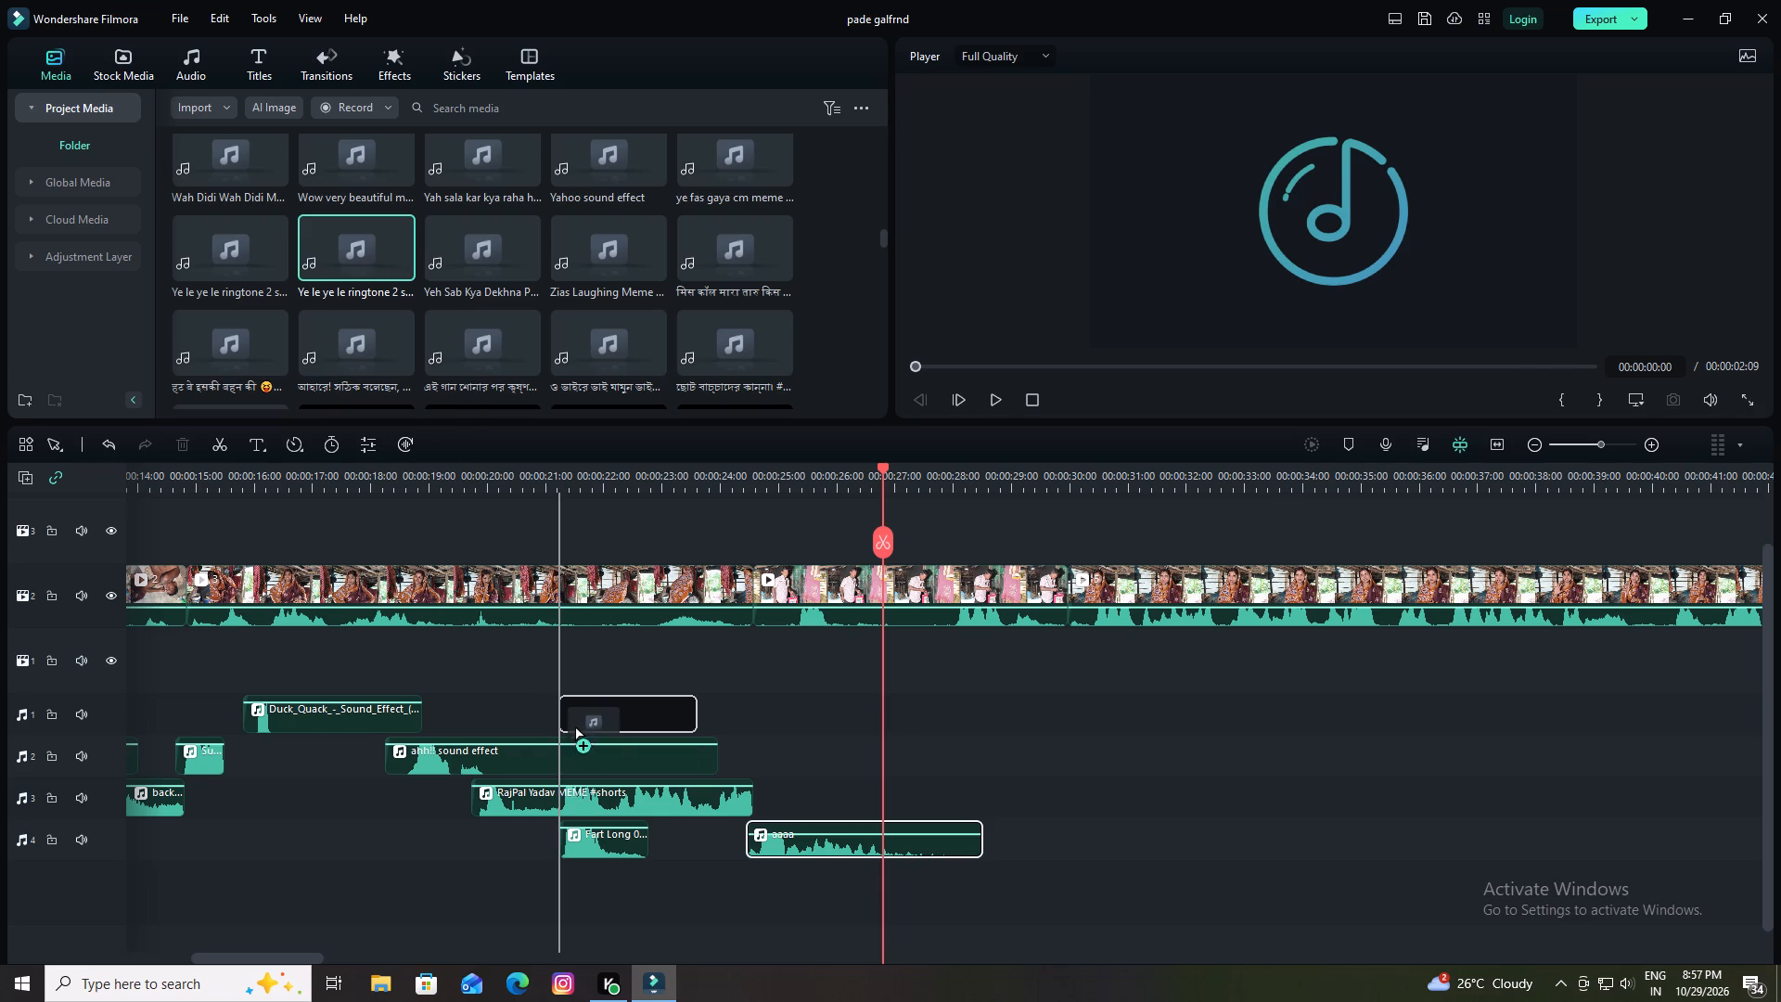
pyautogui.moveTo(568, 722); pyautogui.dragTo(568, 716)
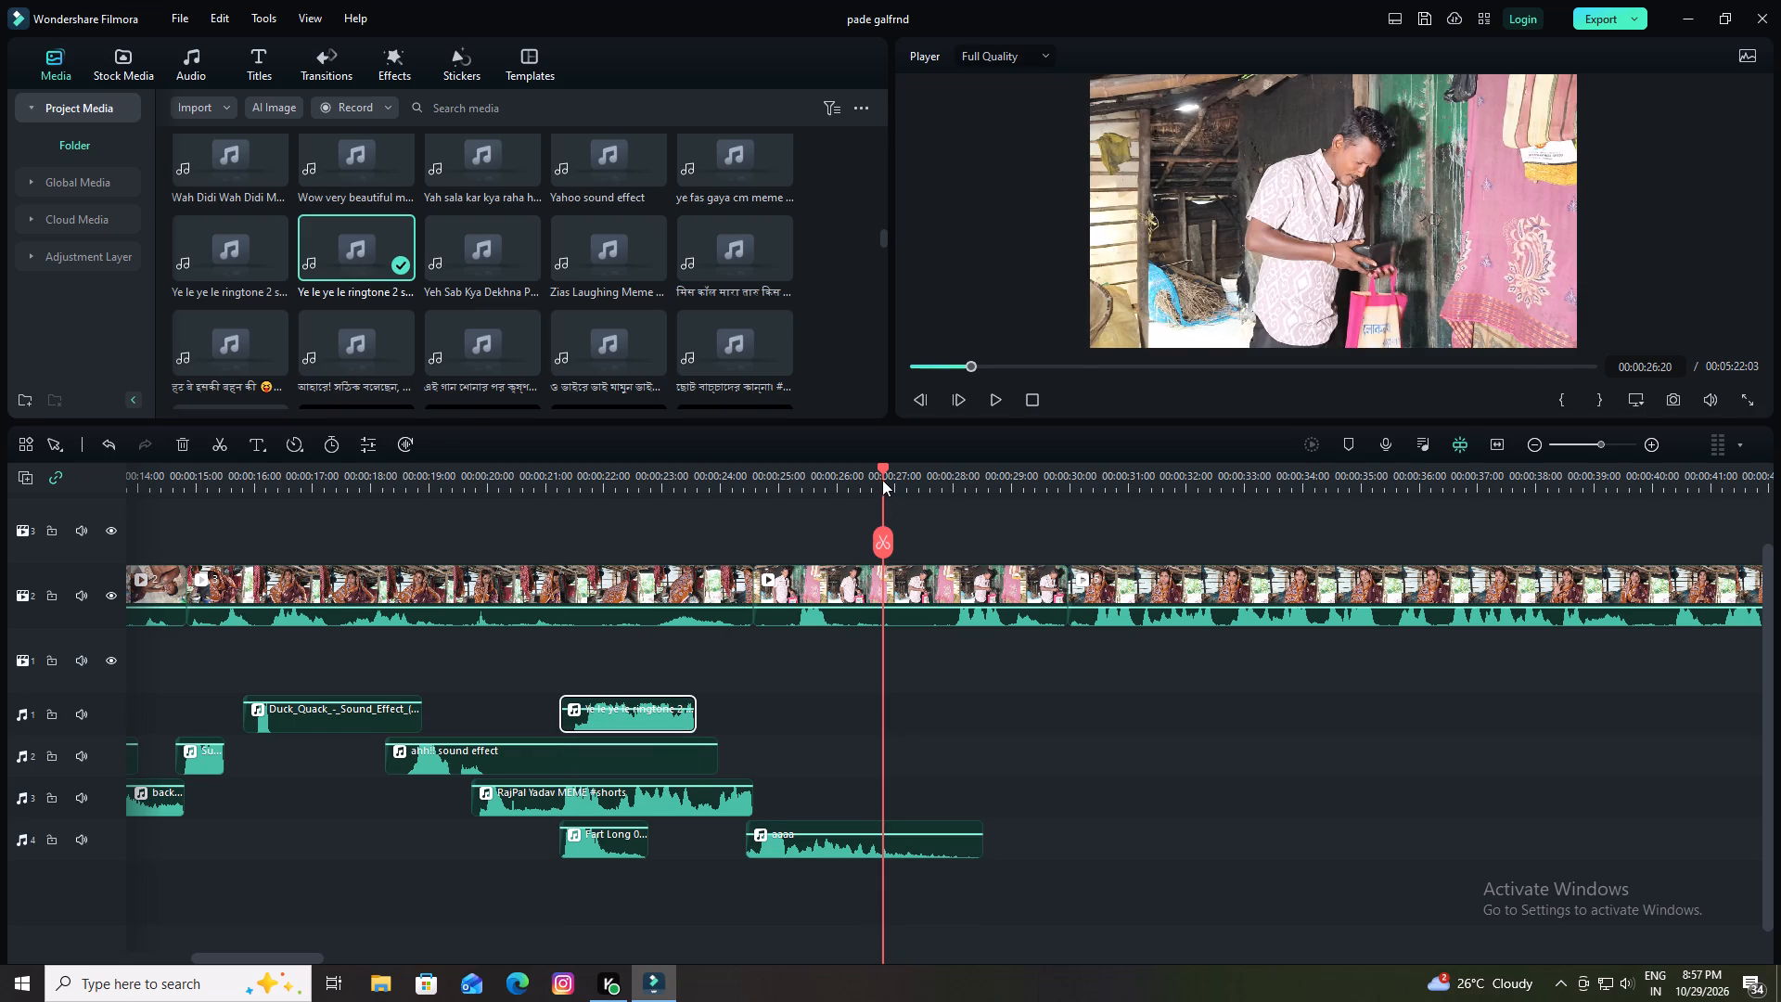
# Replay the footage from about 00:00:21 to check how the Ye le ye le ringtone fits the scene.
pyautogui.moveTo(883, 466); pyautogui.dragTo(519, 555)
pyautogui.press('space')
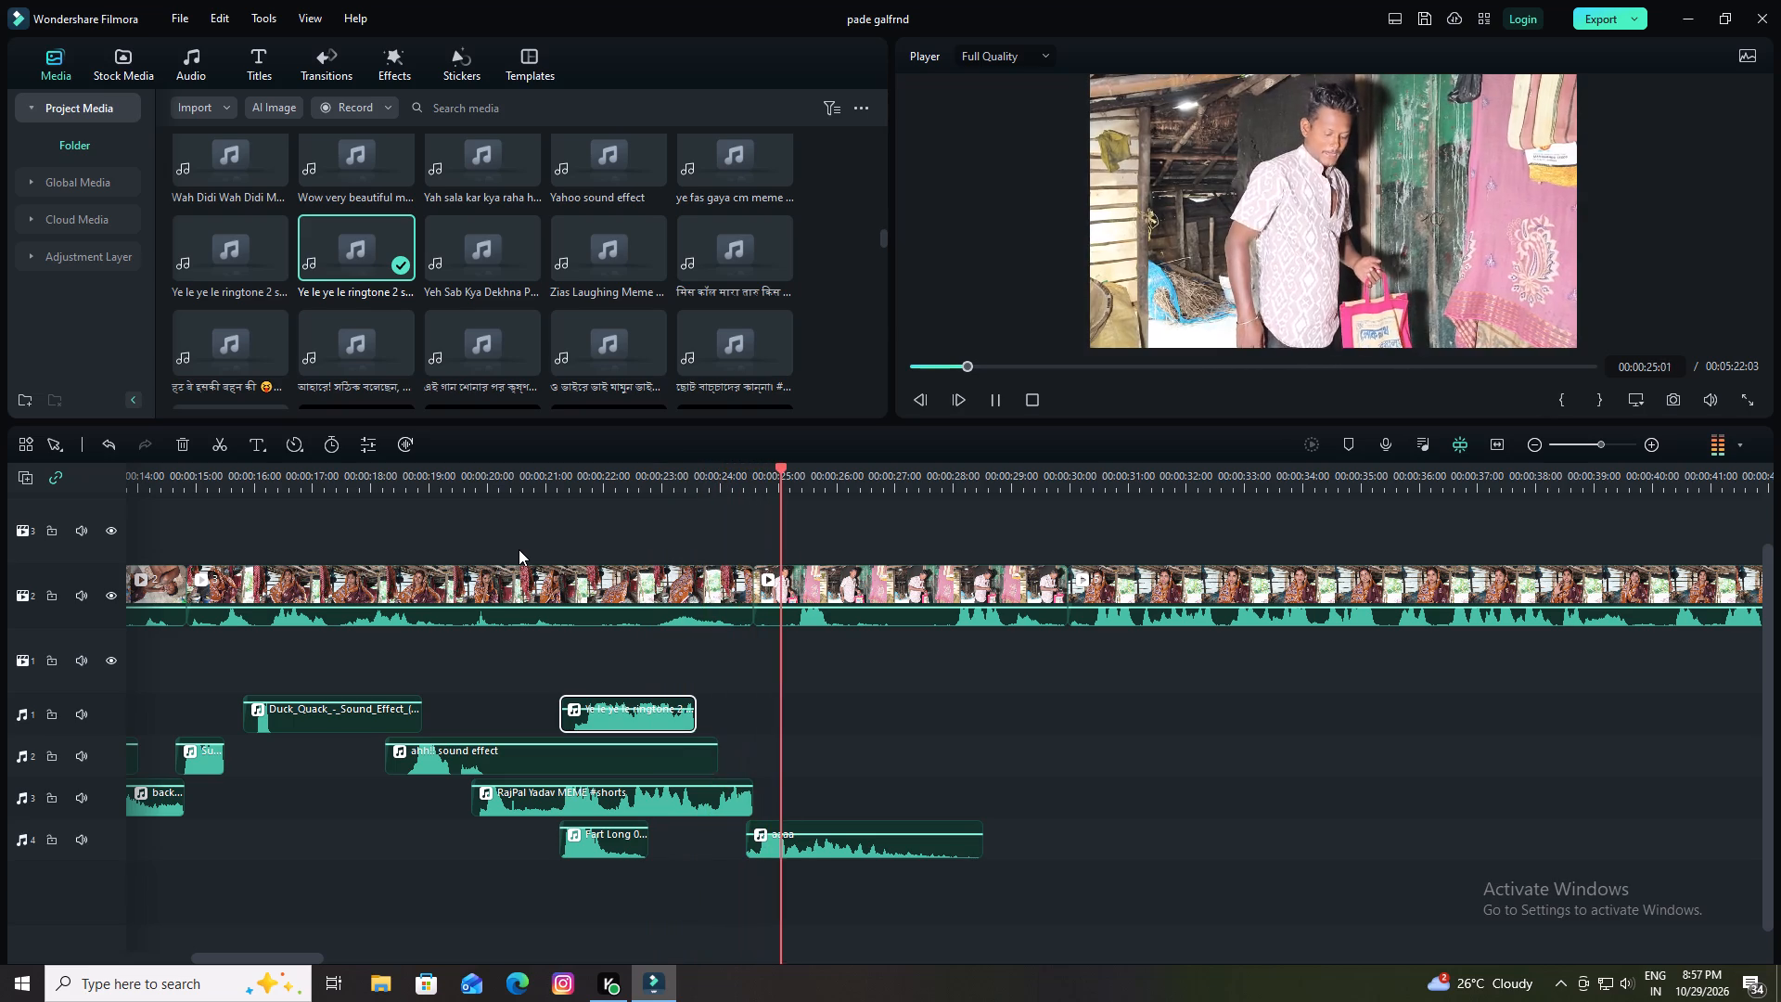
pyautogui.press('space')
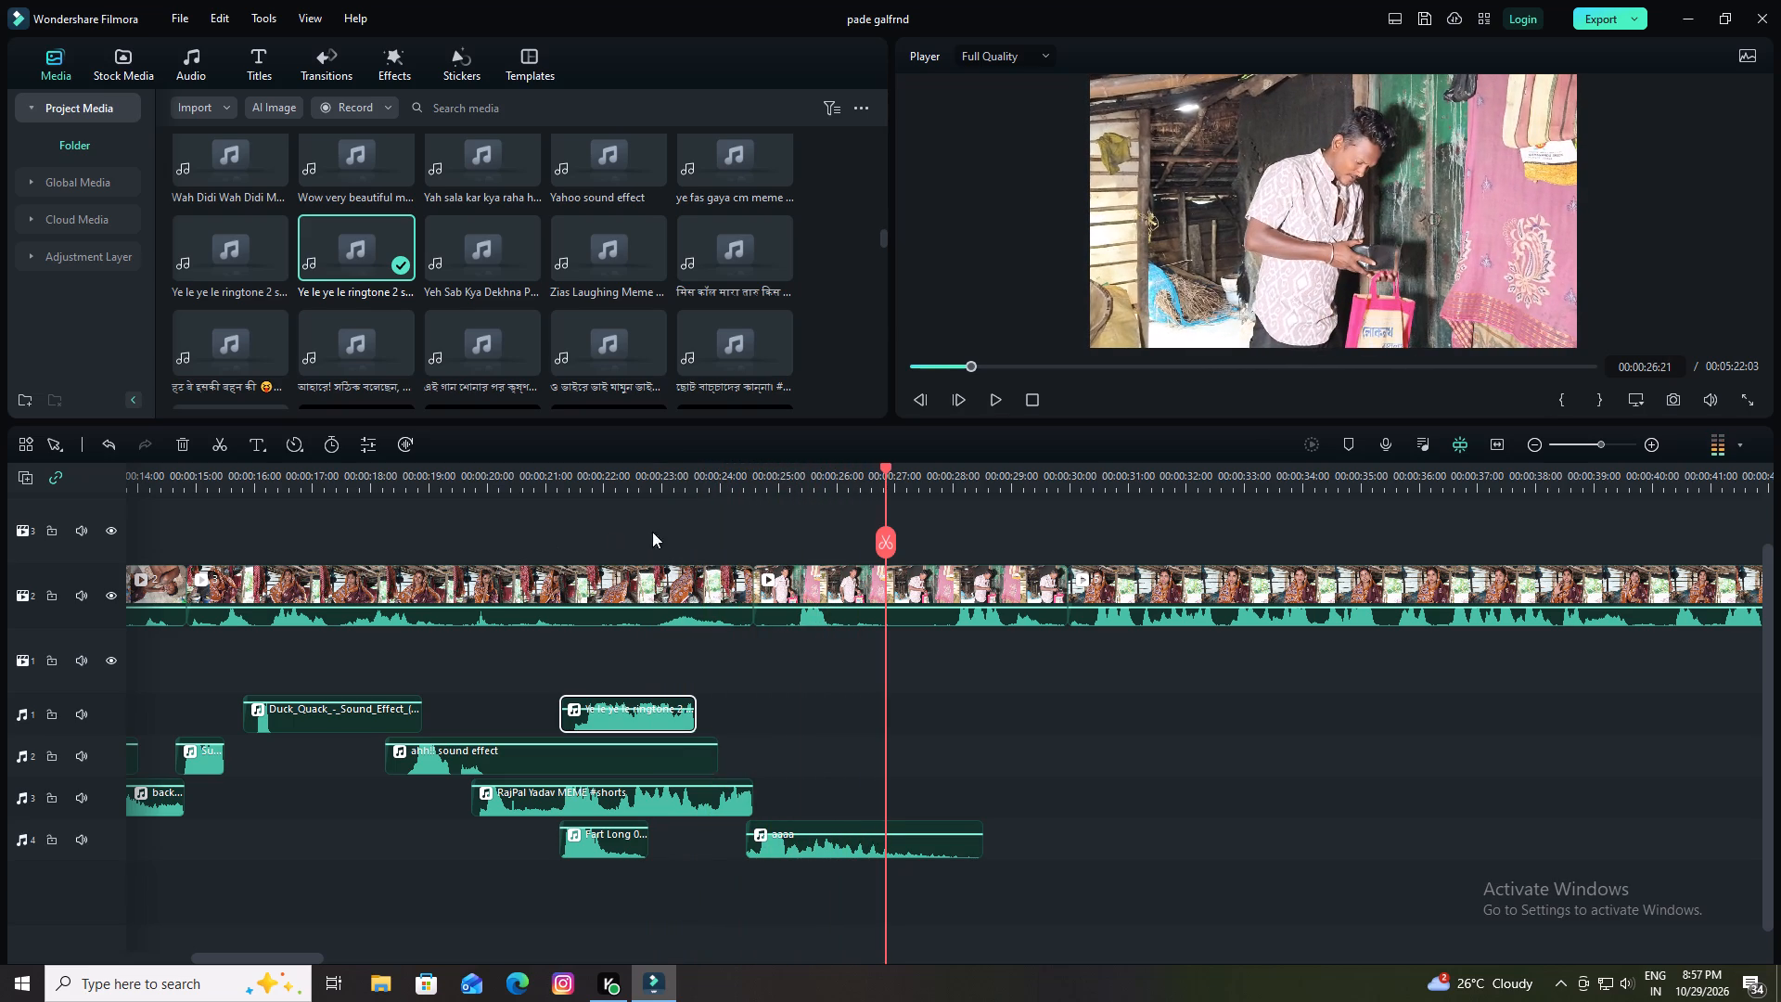
pyautogui.moveTo(883, 465); pyautogui.dragTo(514, 537)
pyautogui.press('space')
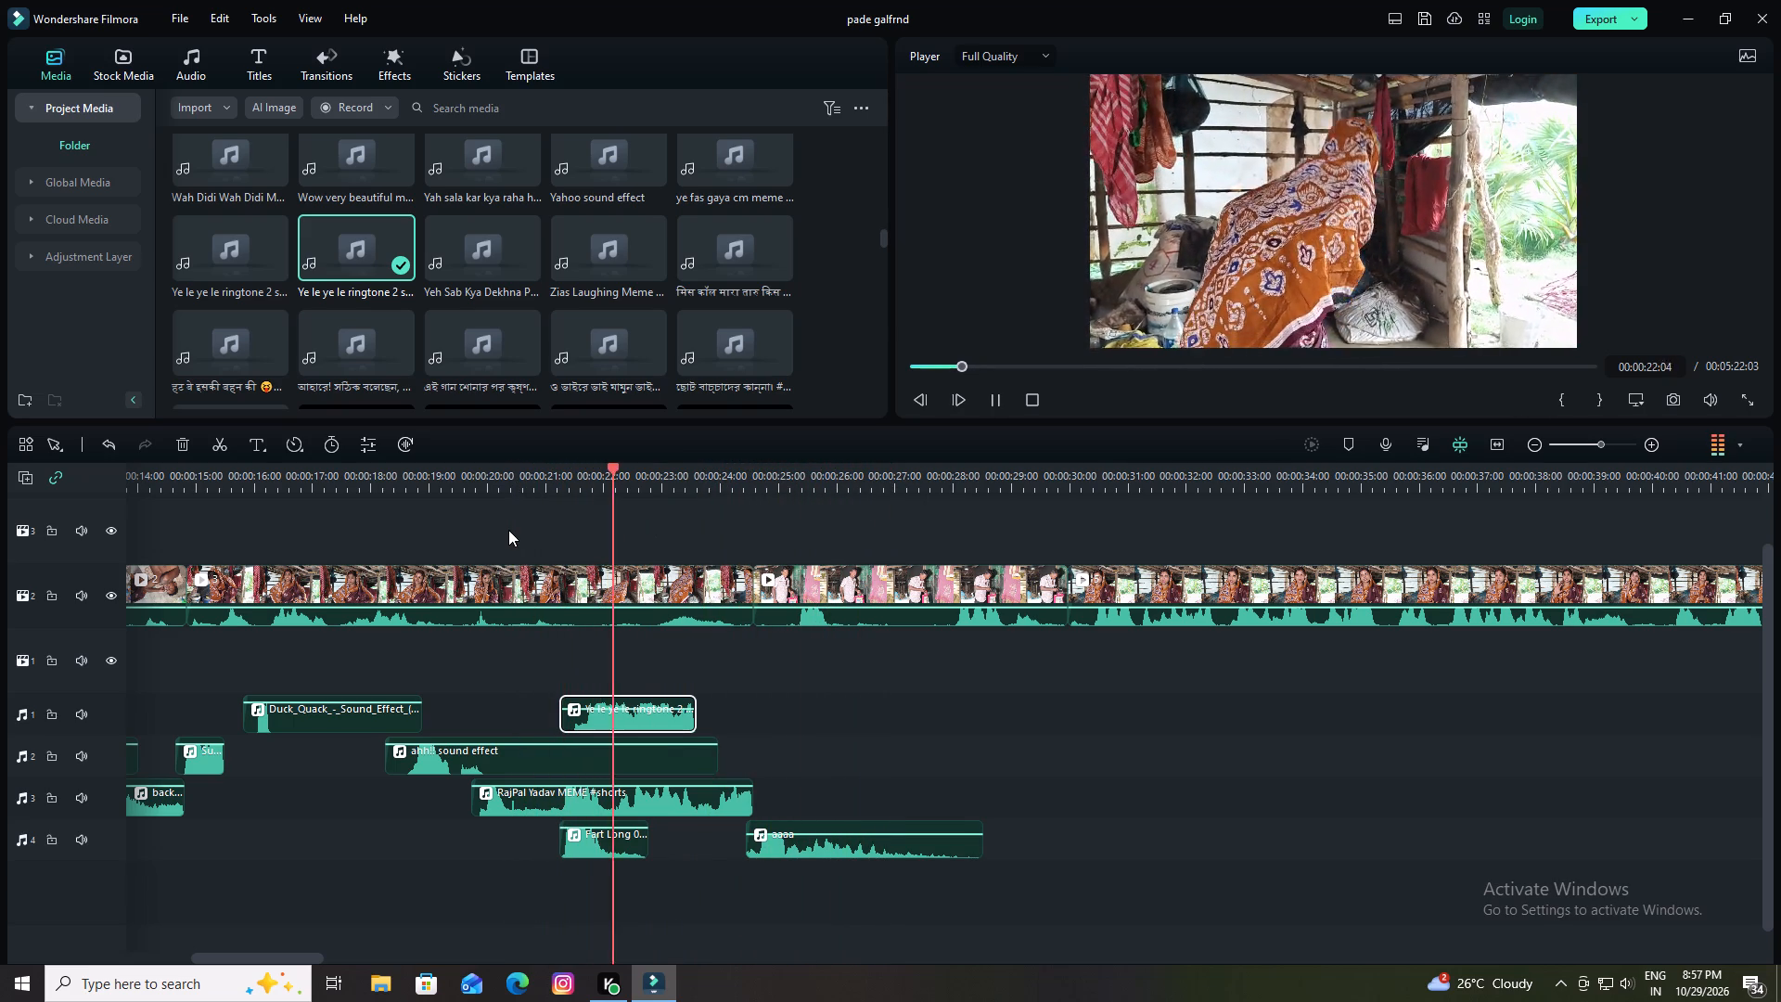
pyautogui.press('space')
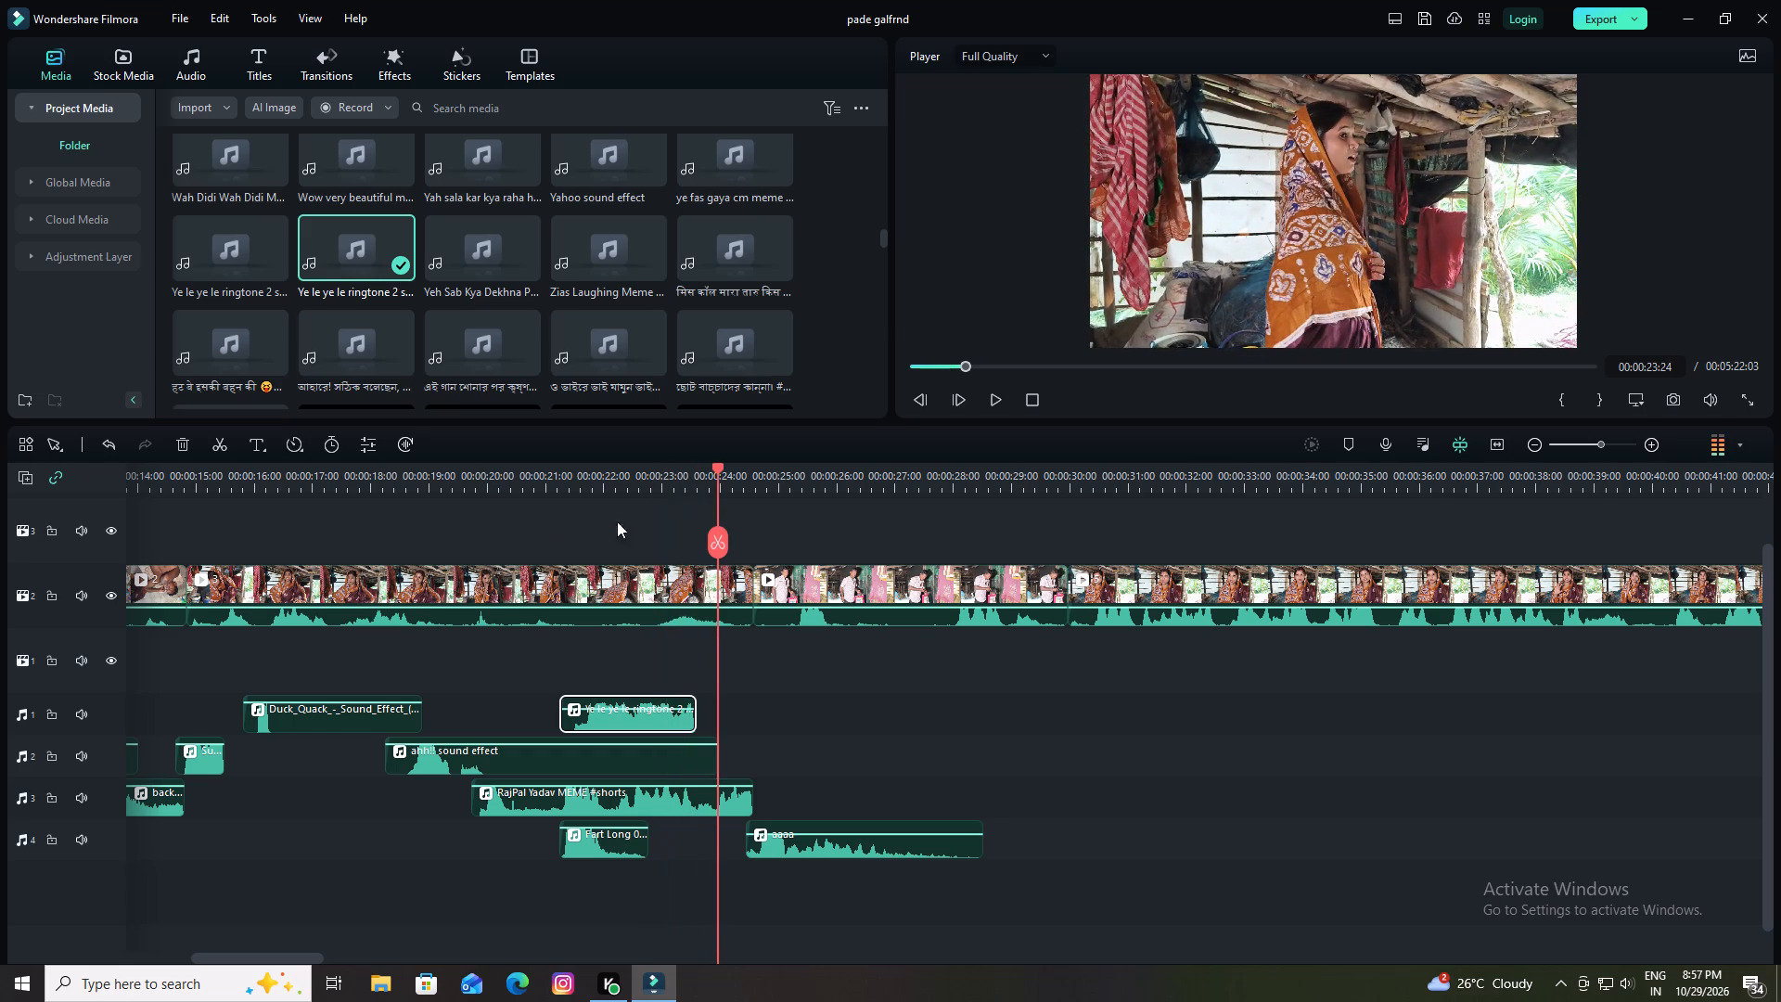
# Split the Ye le ye le ringtone clip at 00:00:22:11, delete the part after the cut, and play back the trimmed section.
pyautogui.moveTo(720, 465); pyautogui.dragTo(549, 510)
pyautogui.press('space')
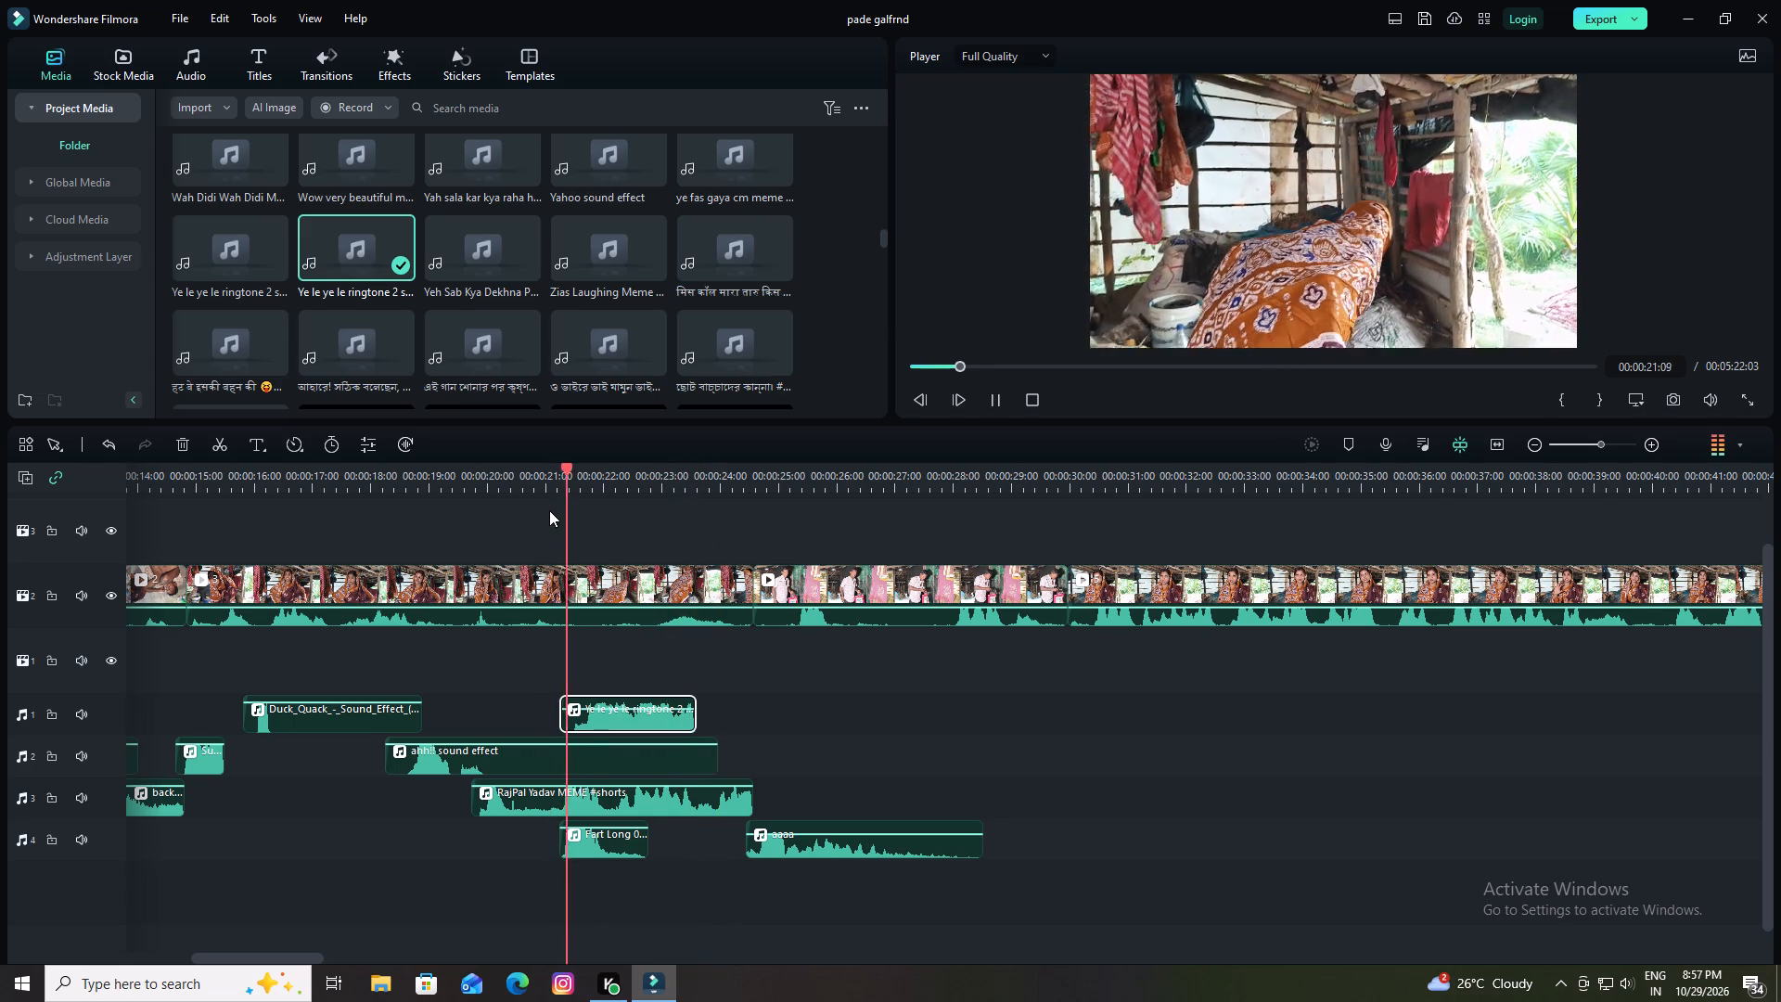
pyautogui.press('space')
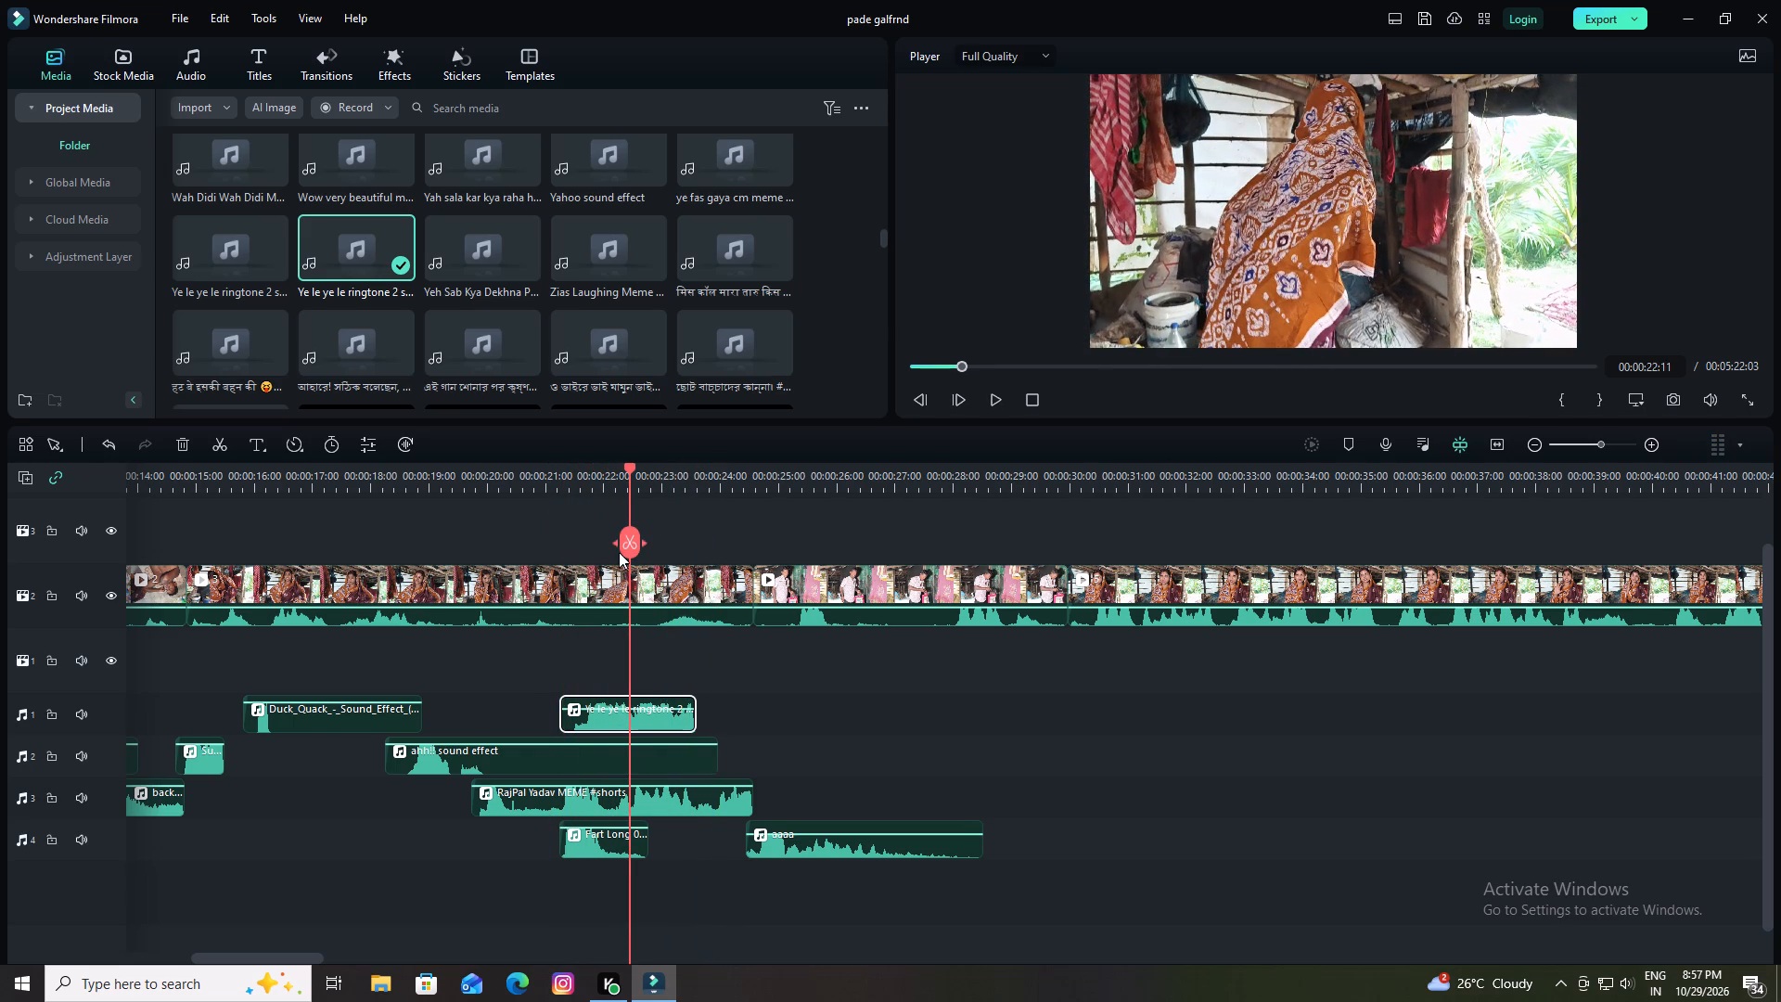
pyautogui.click(628, 546)
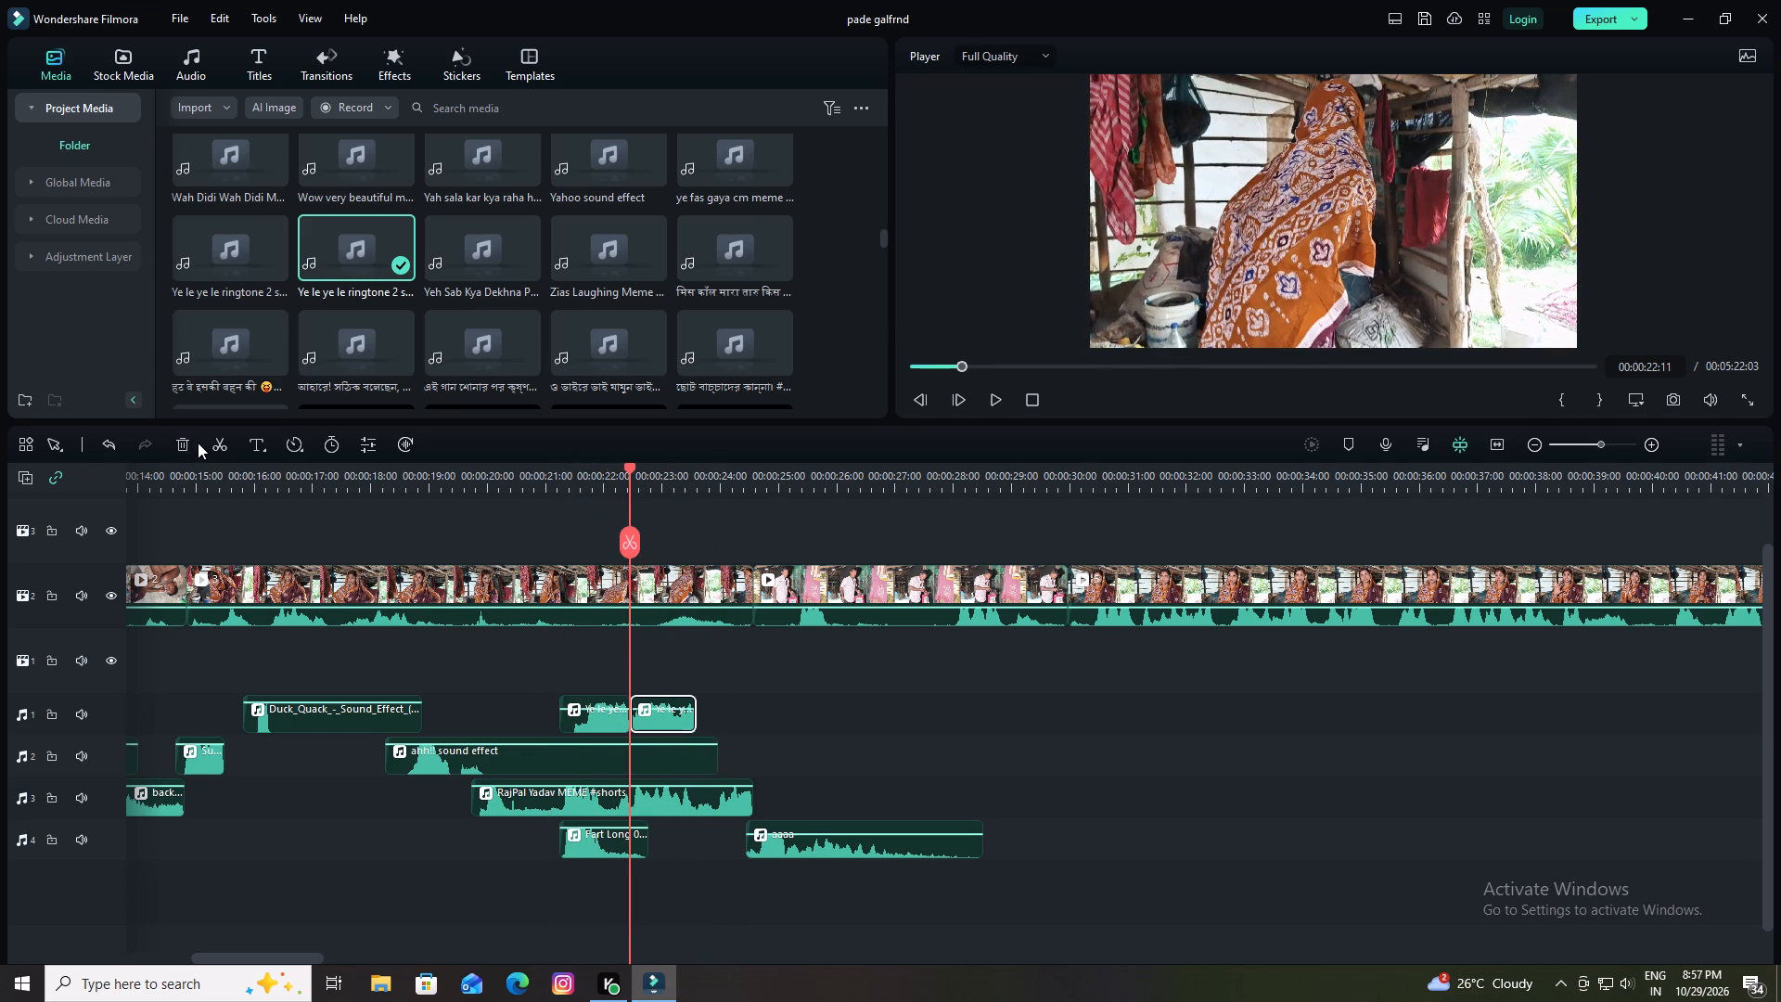
pyautogui.click(189, 443)
pyautogui.moveTo(628, 471); pyautogui.dragTo(570, 504)
pyautogui.press('space')
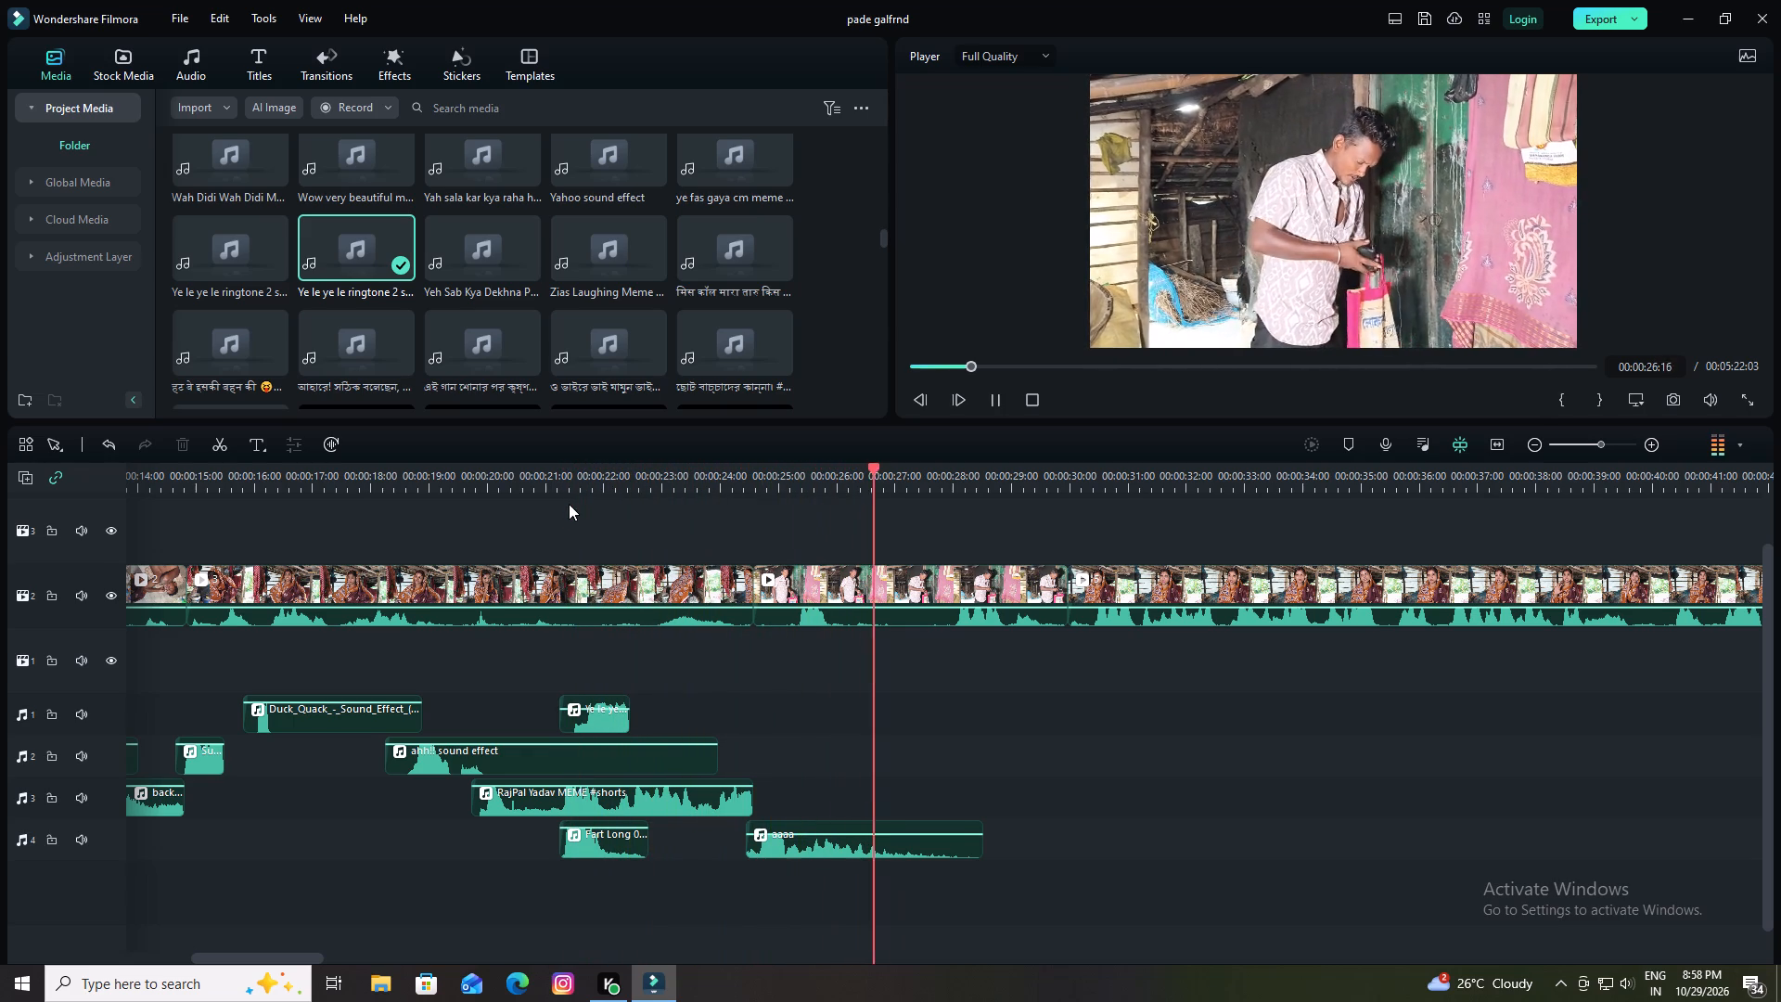
pyautogui.press('space')
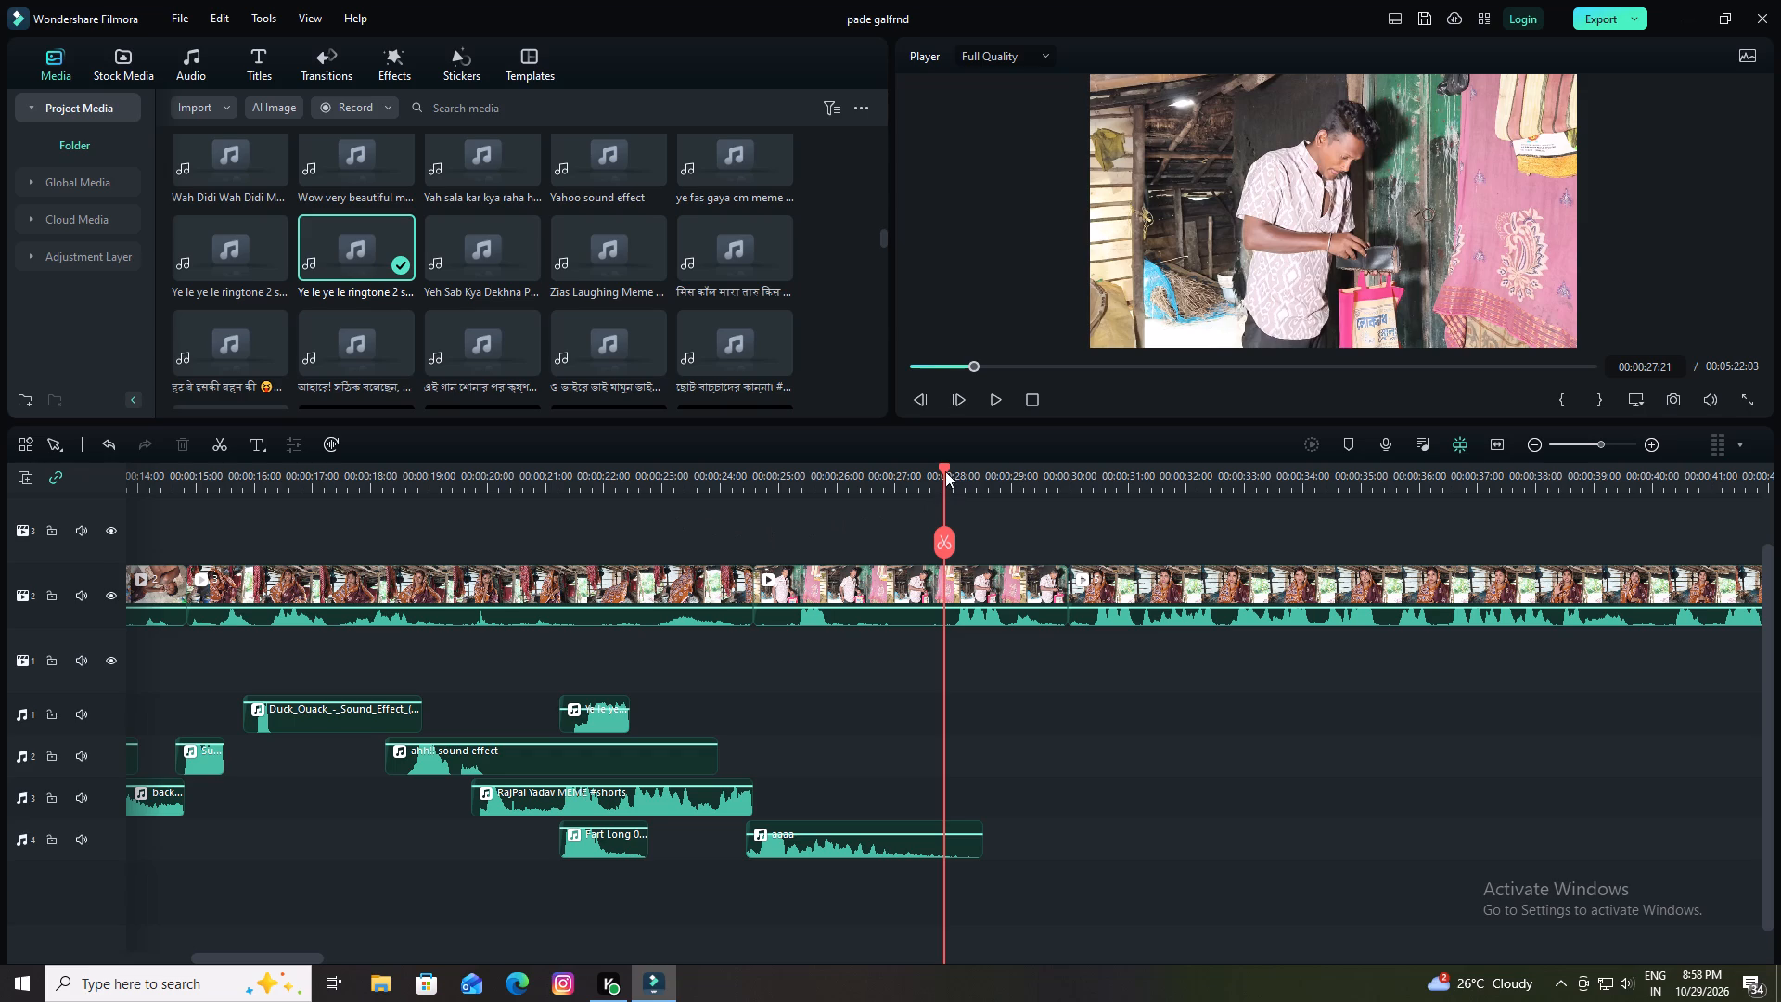
# Audition the Many_Punches and Mario_Jump sounds among the project media, and add WHAT!_SOUND_EFFECT_(JONTRON) to audio track 1 at 00:00:26:22.
pyautogui.moveTo(943, 469); pyautogui.dragTo(889, 500)
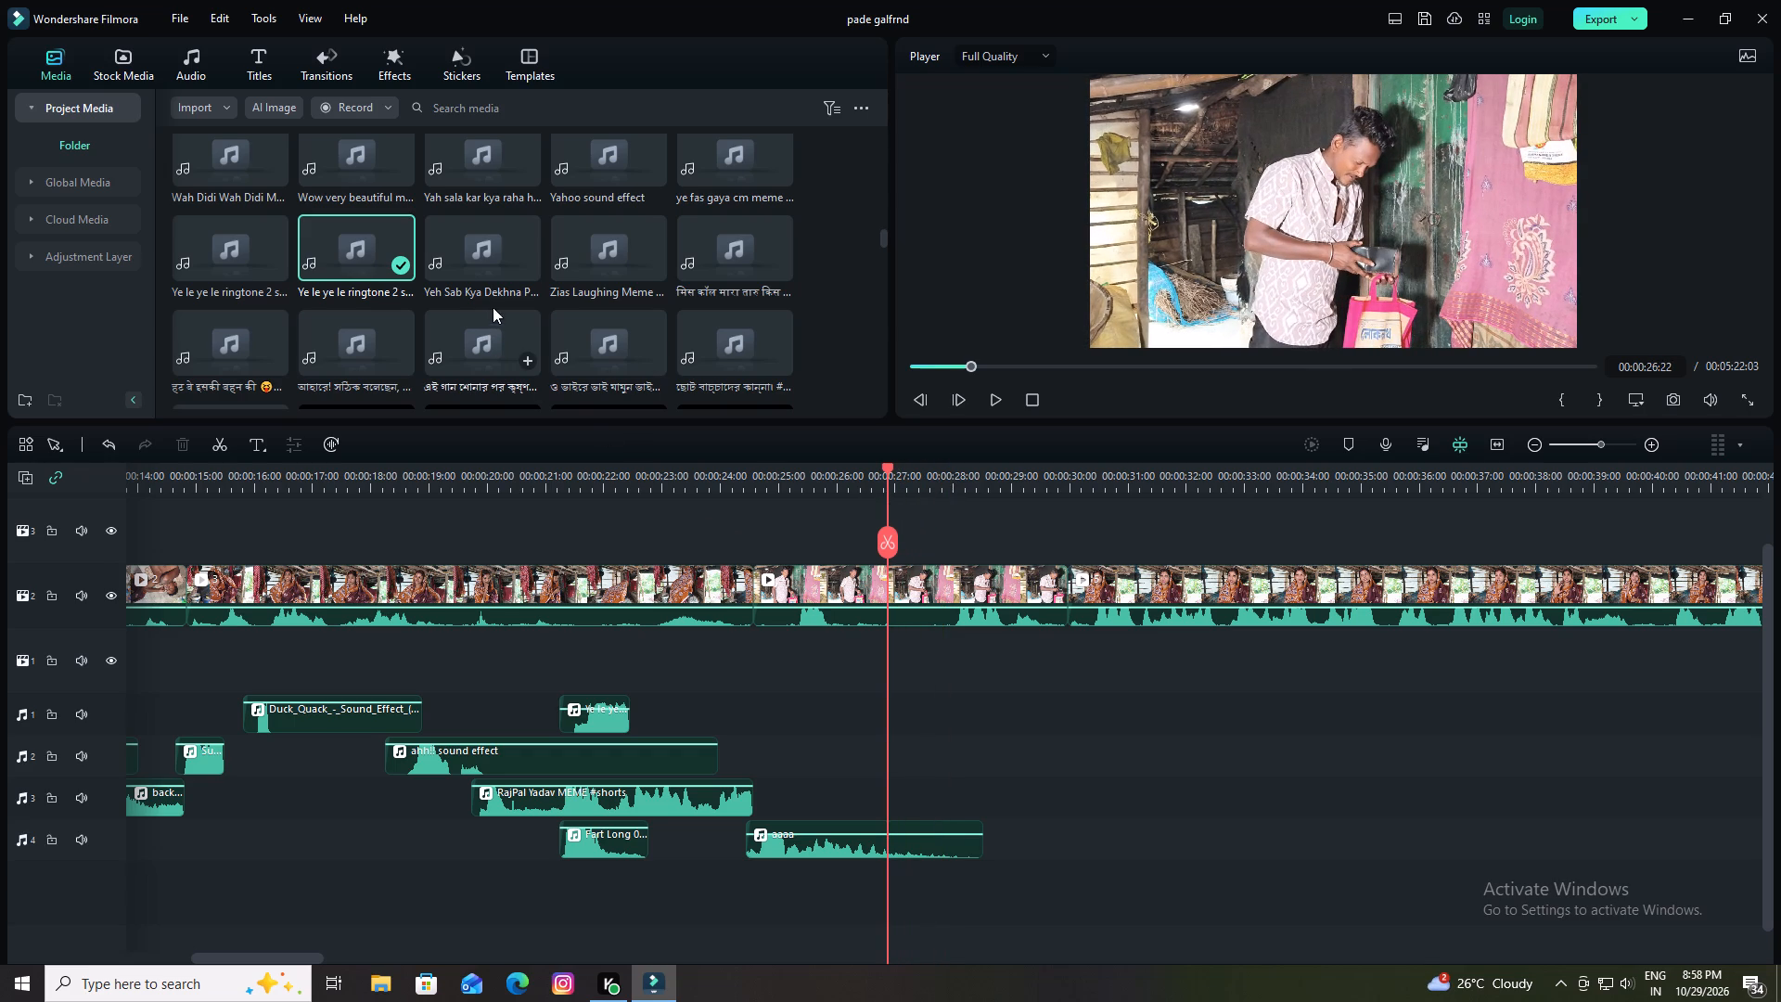
pyautogui.scroll(-6, 611, 262)
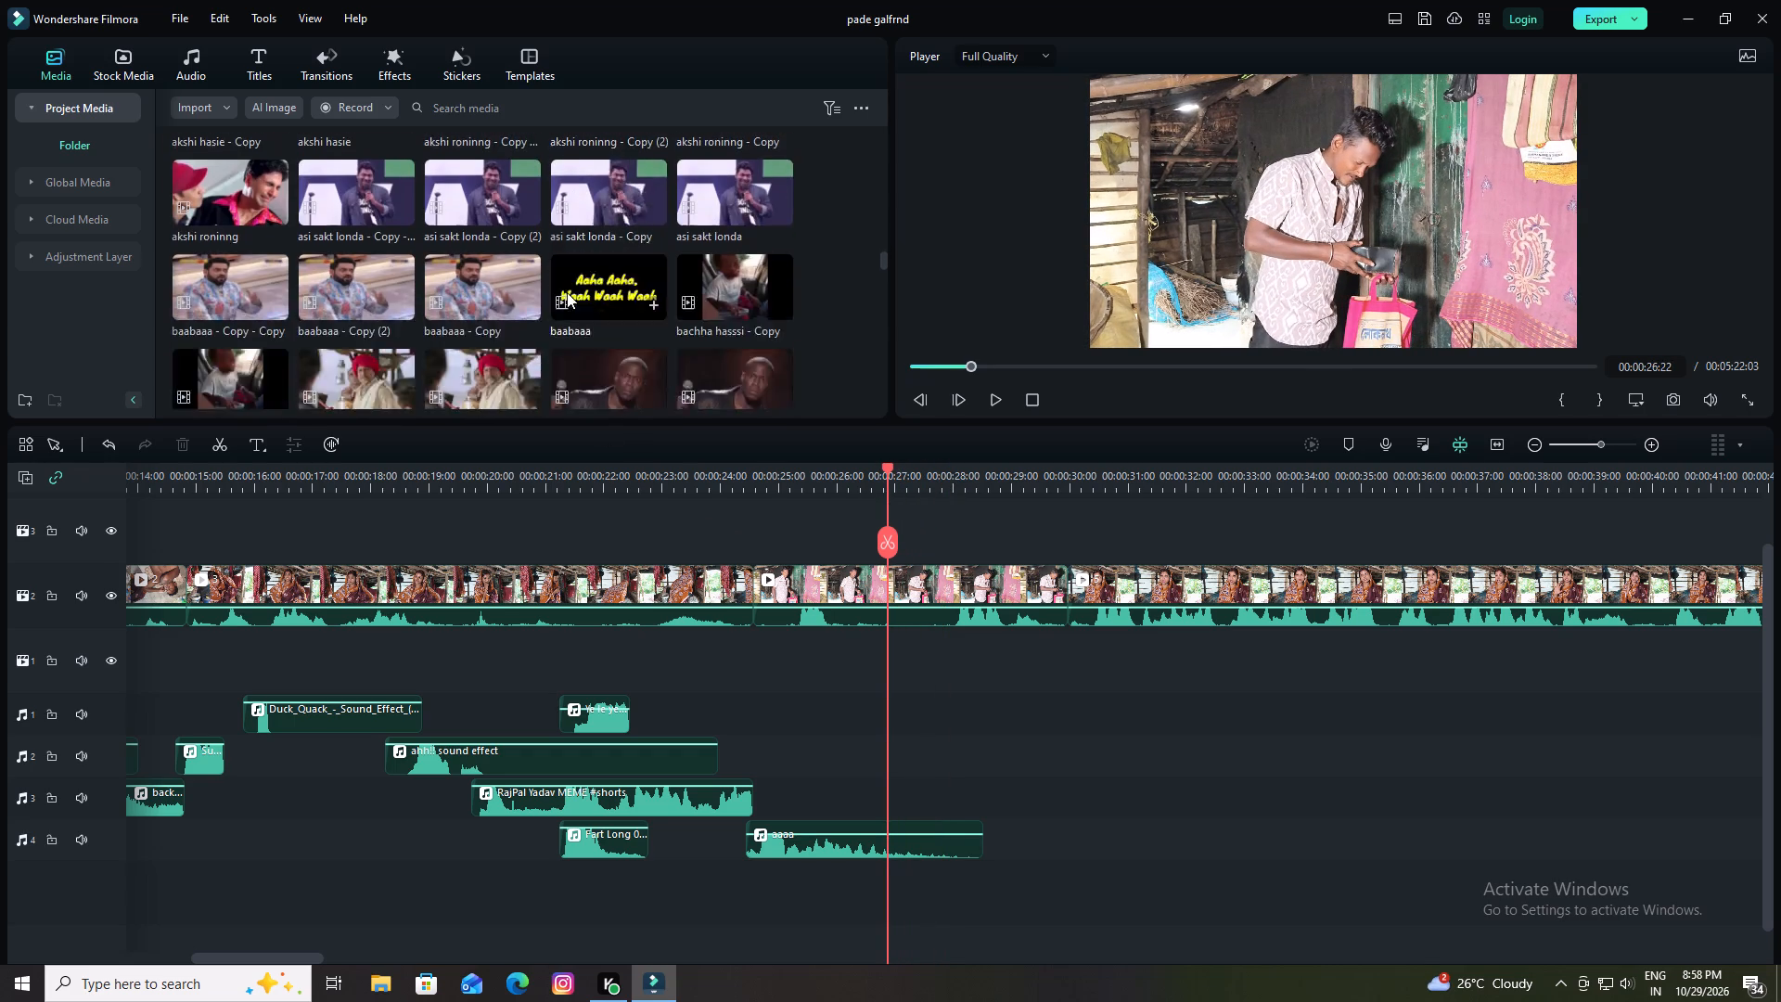
pyautogui.scroll(-9, 567, 292)
pyautogui.click(488, 284)
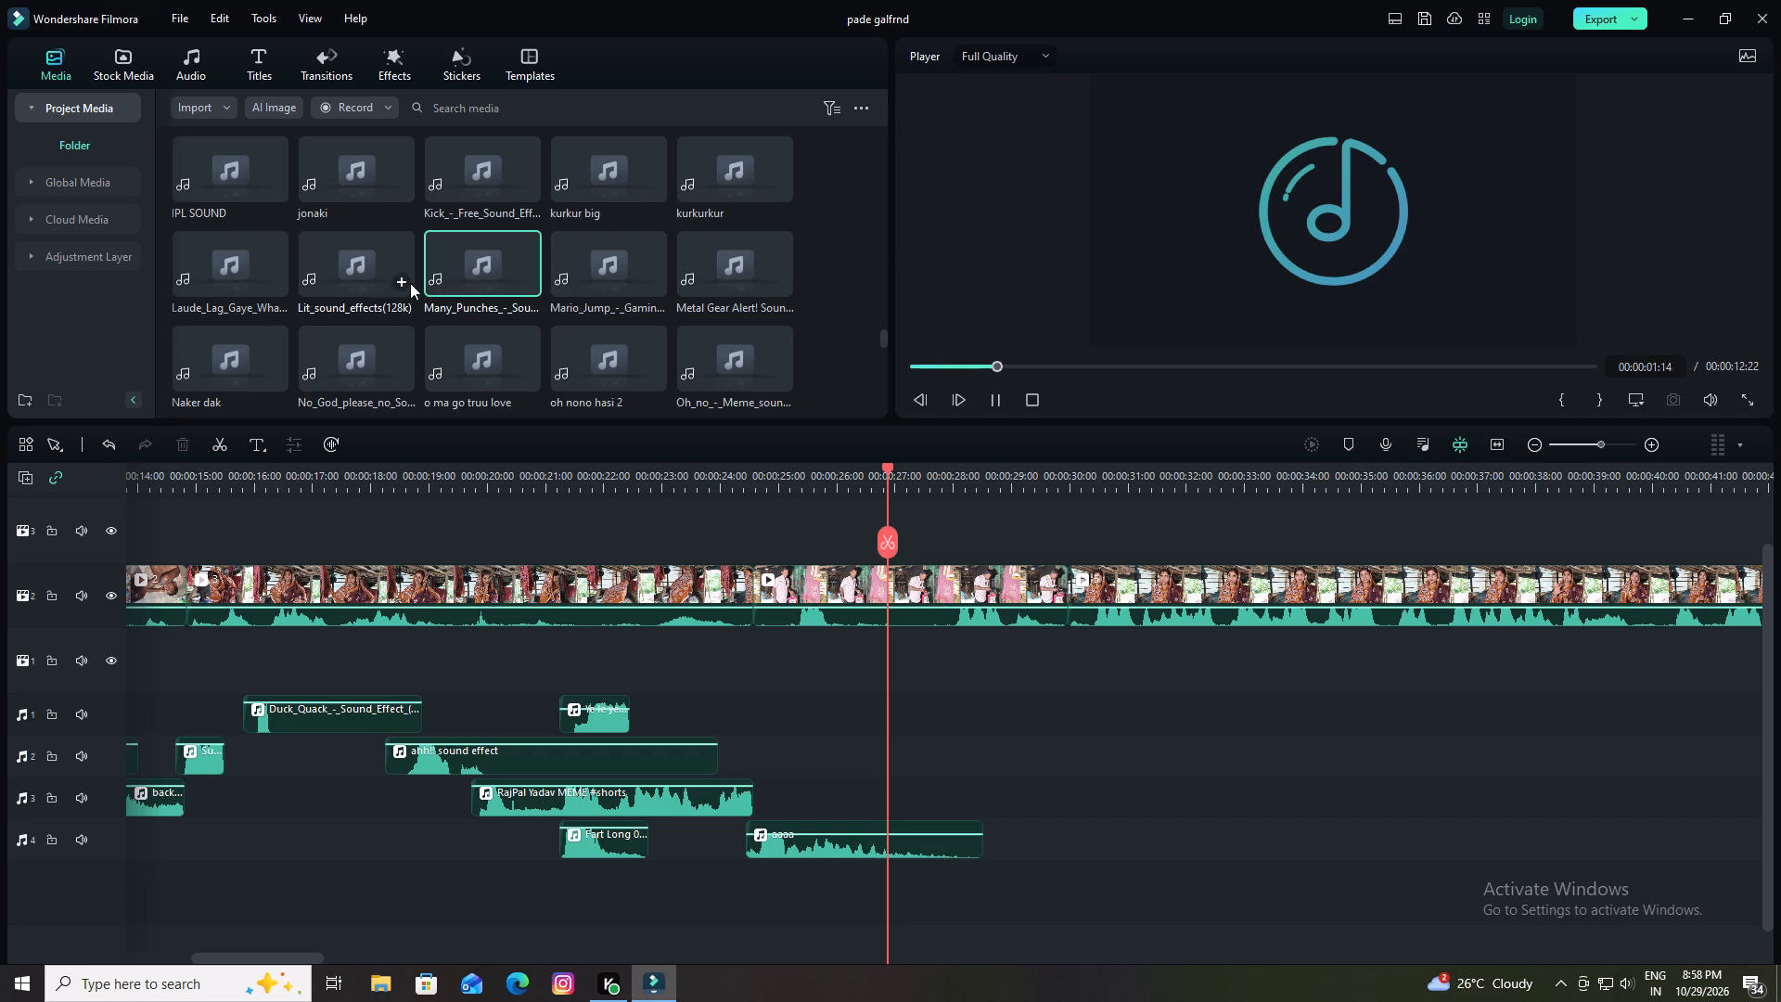
pyautogui.click(579, 273)
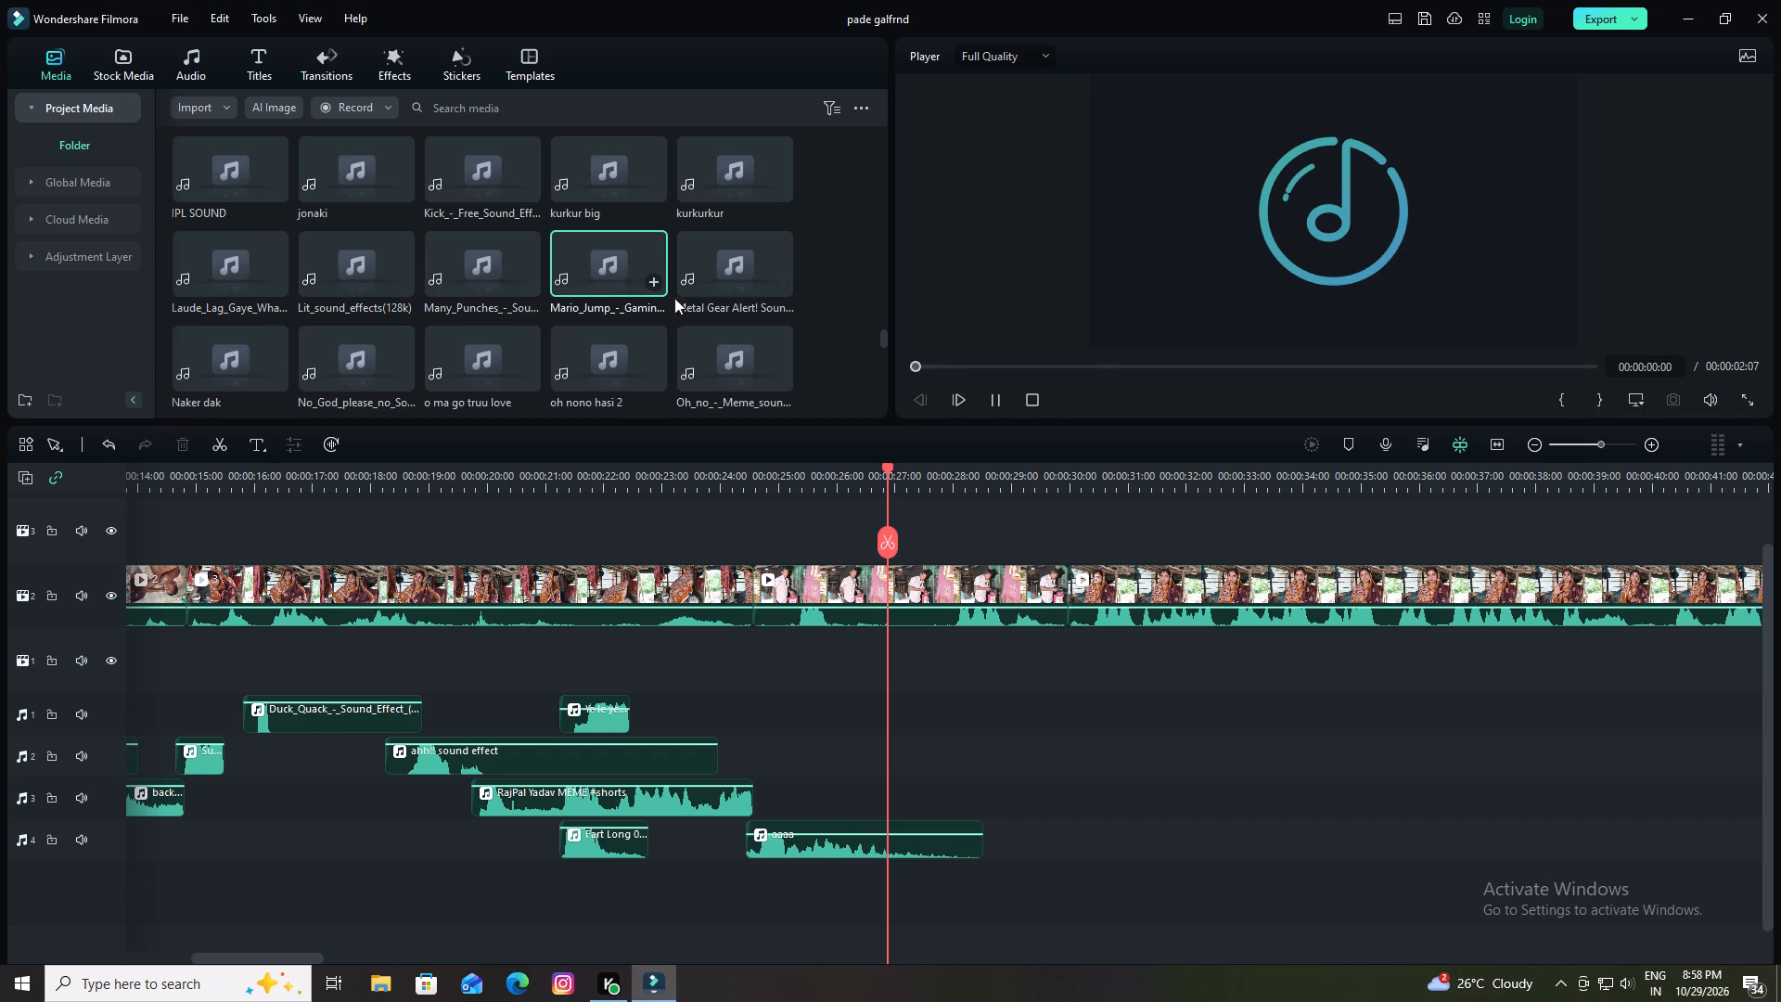
pyautogui.scroll(-2, 599, 318)
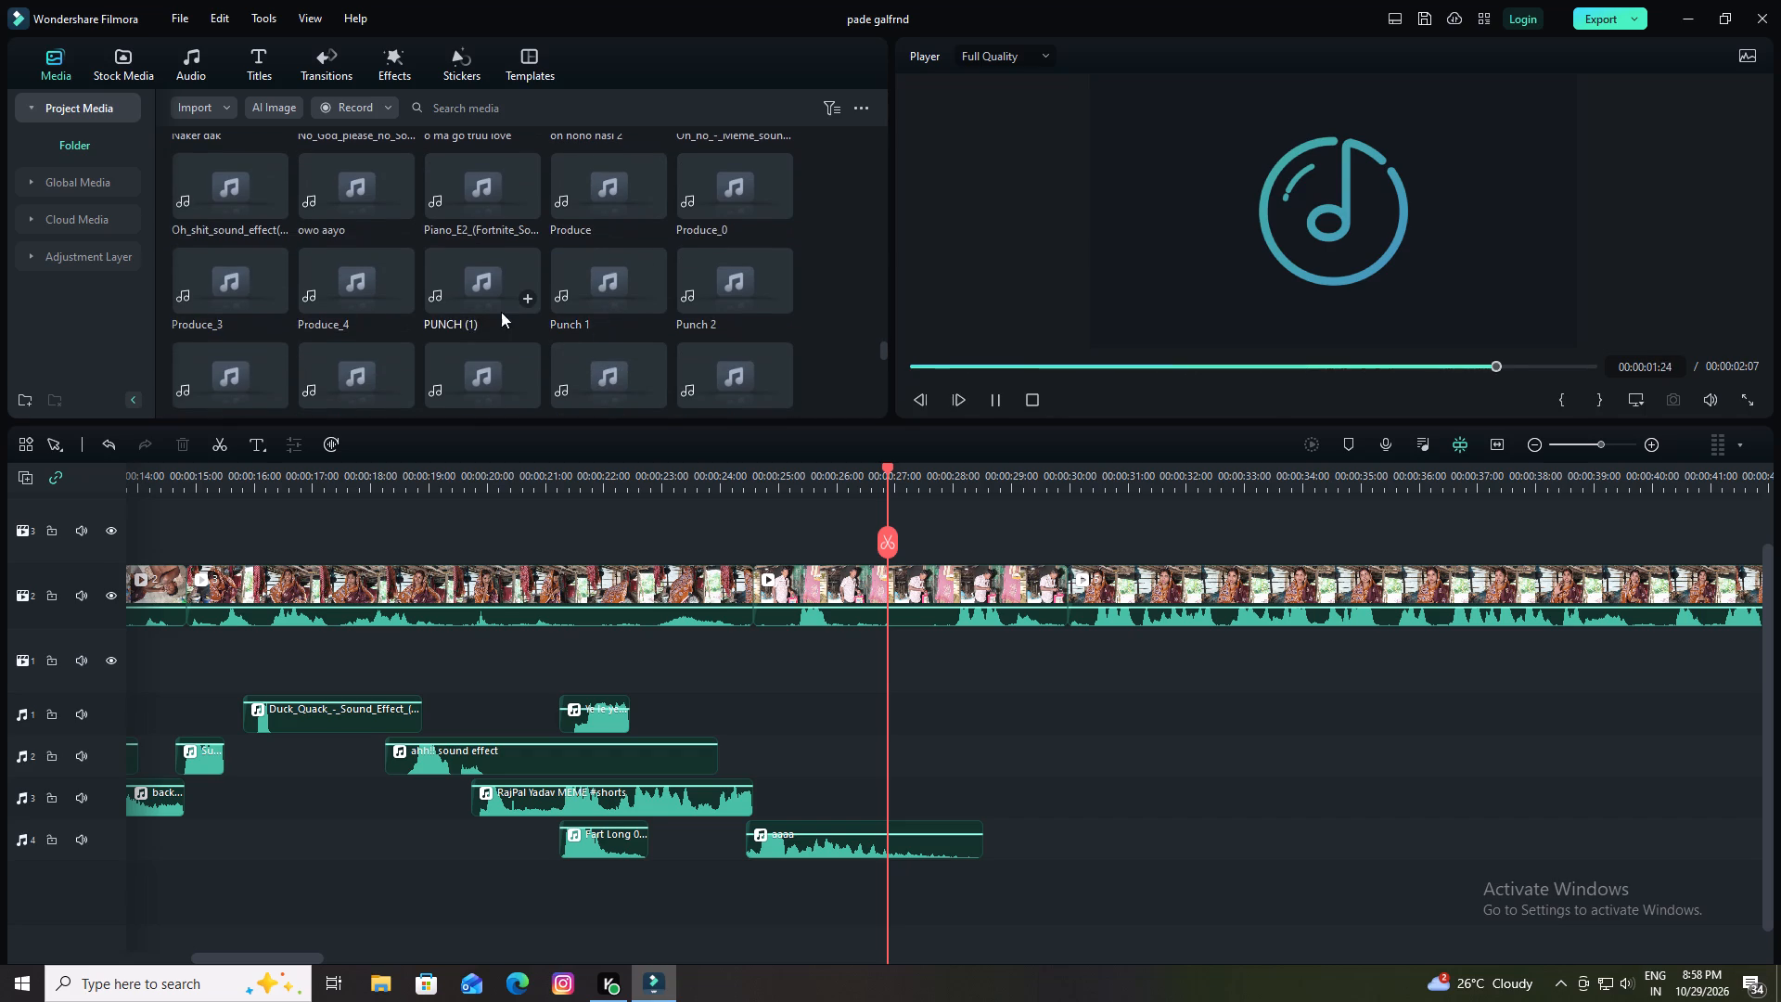
pyautogui.scroll(-5, 445, 289)
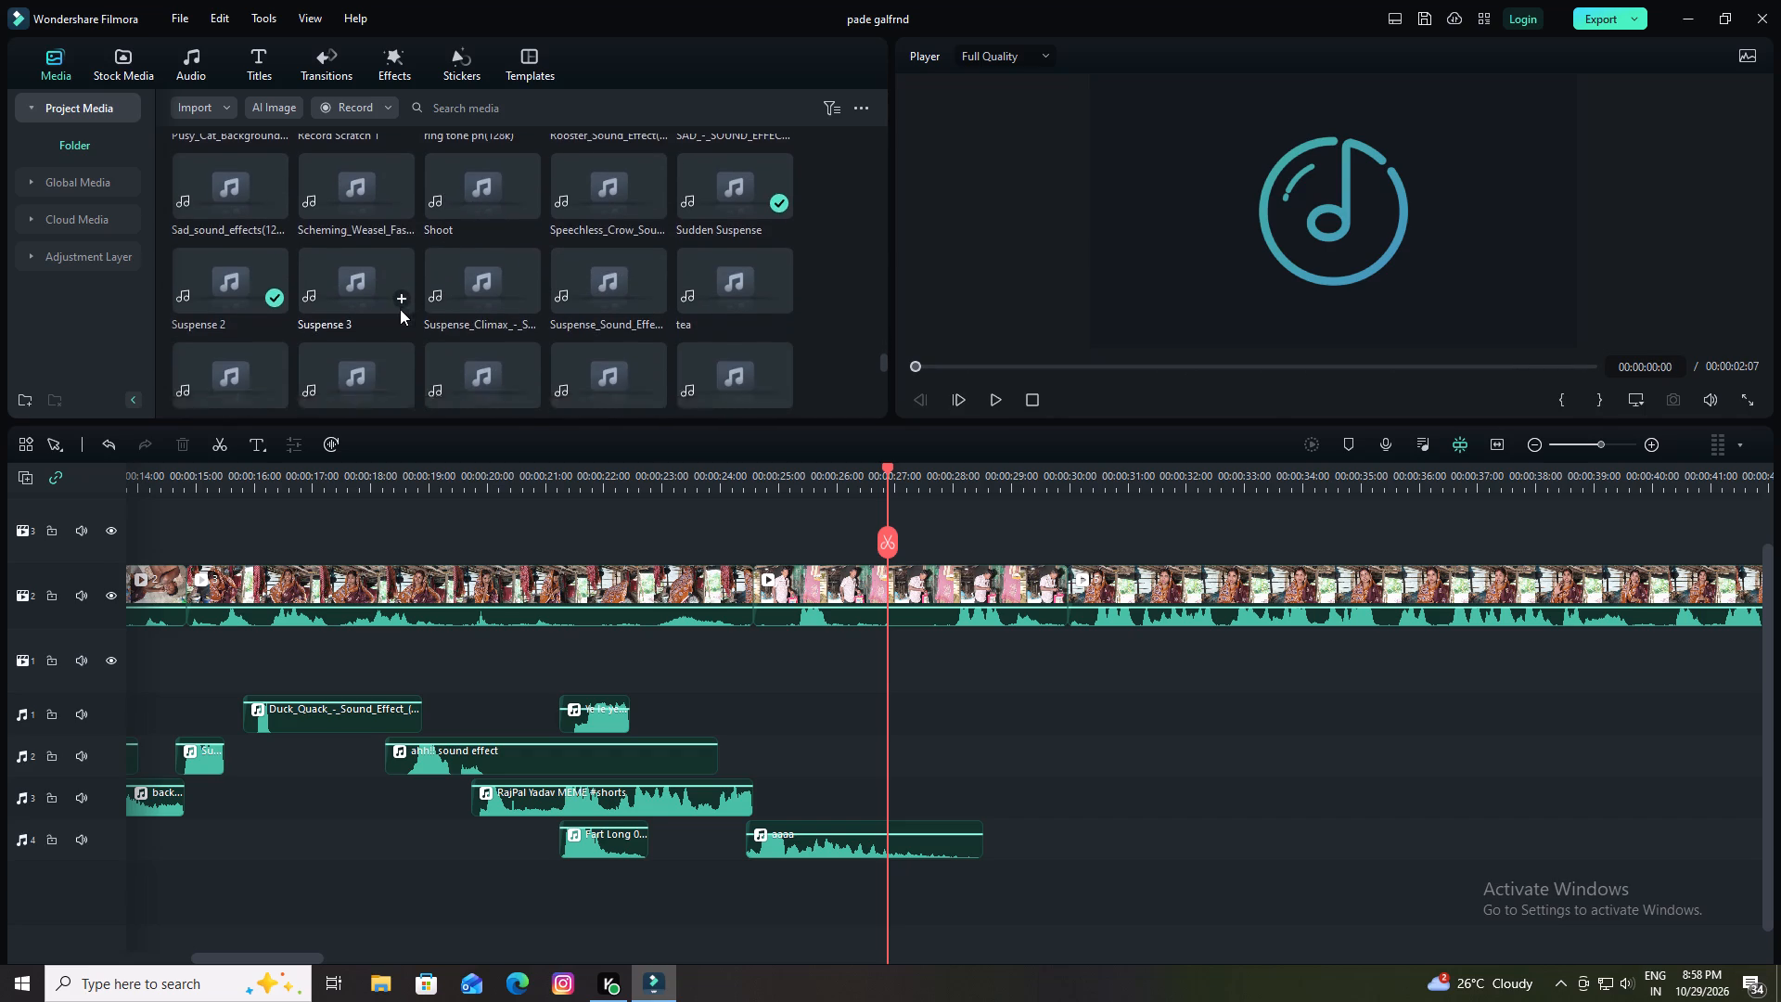
pyautogui.scroll(-2, 349, 325)
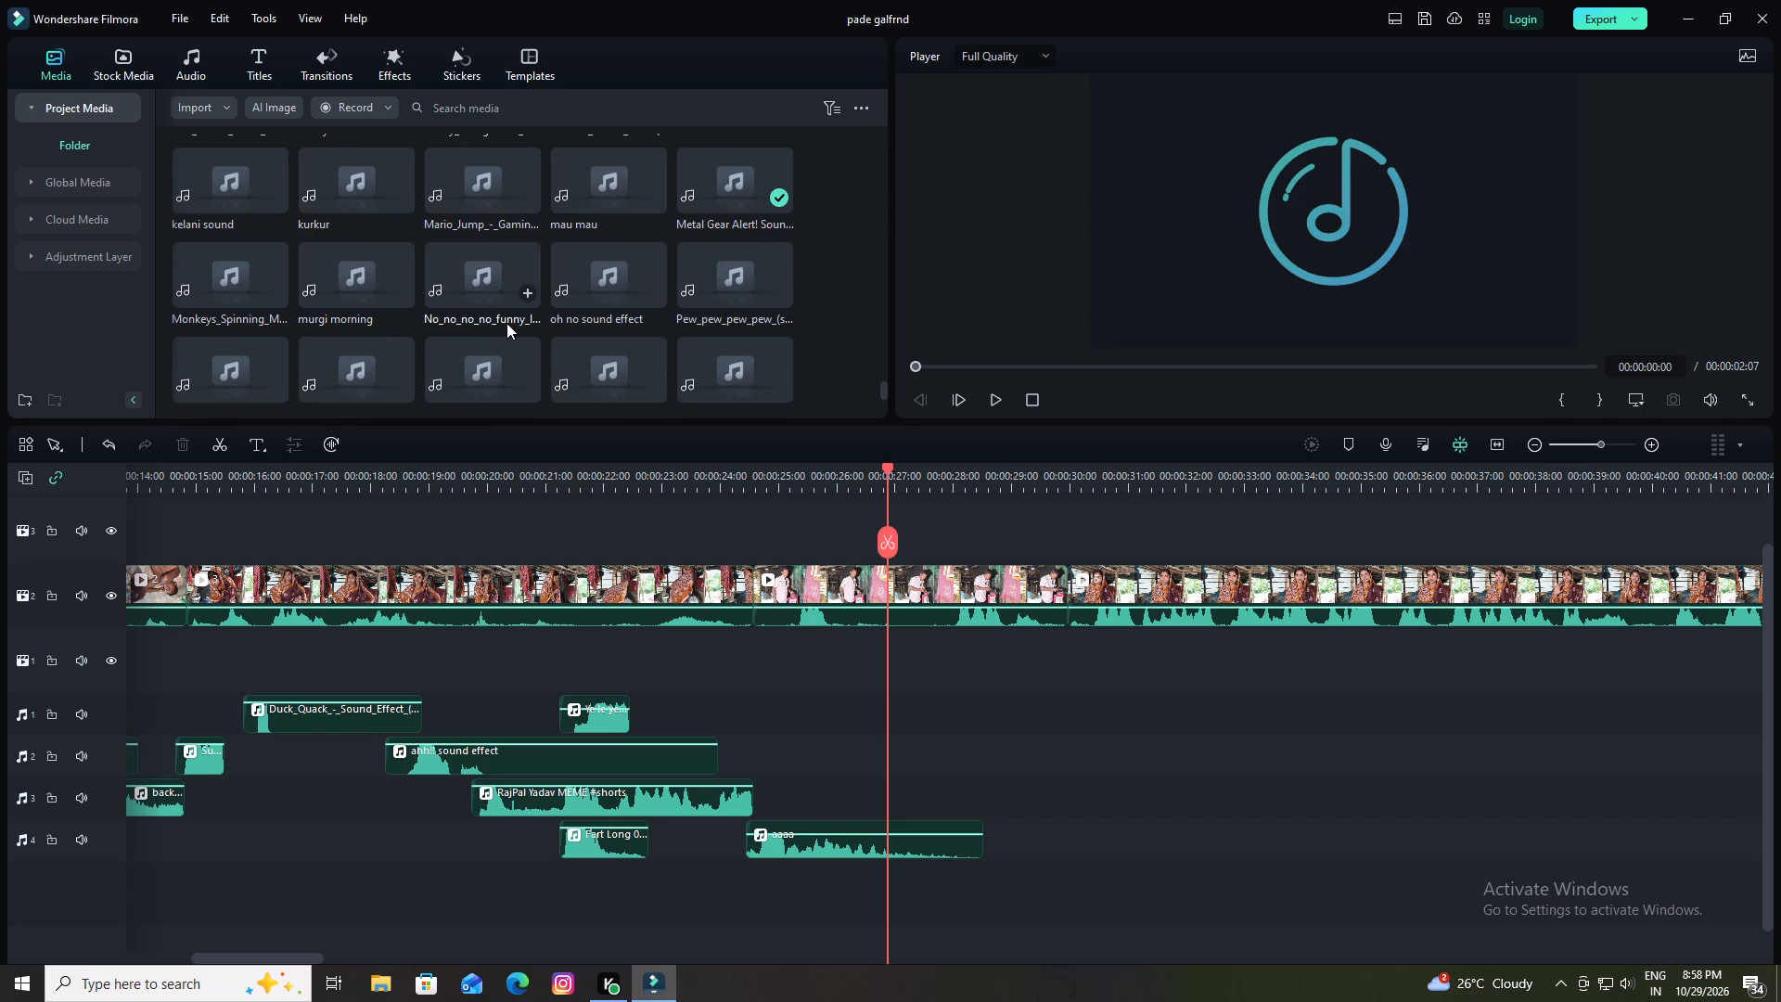
pyautogui.scroll(-2, 506, 323)
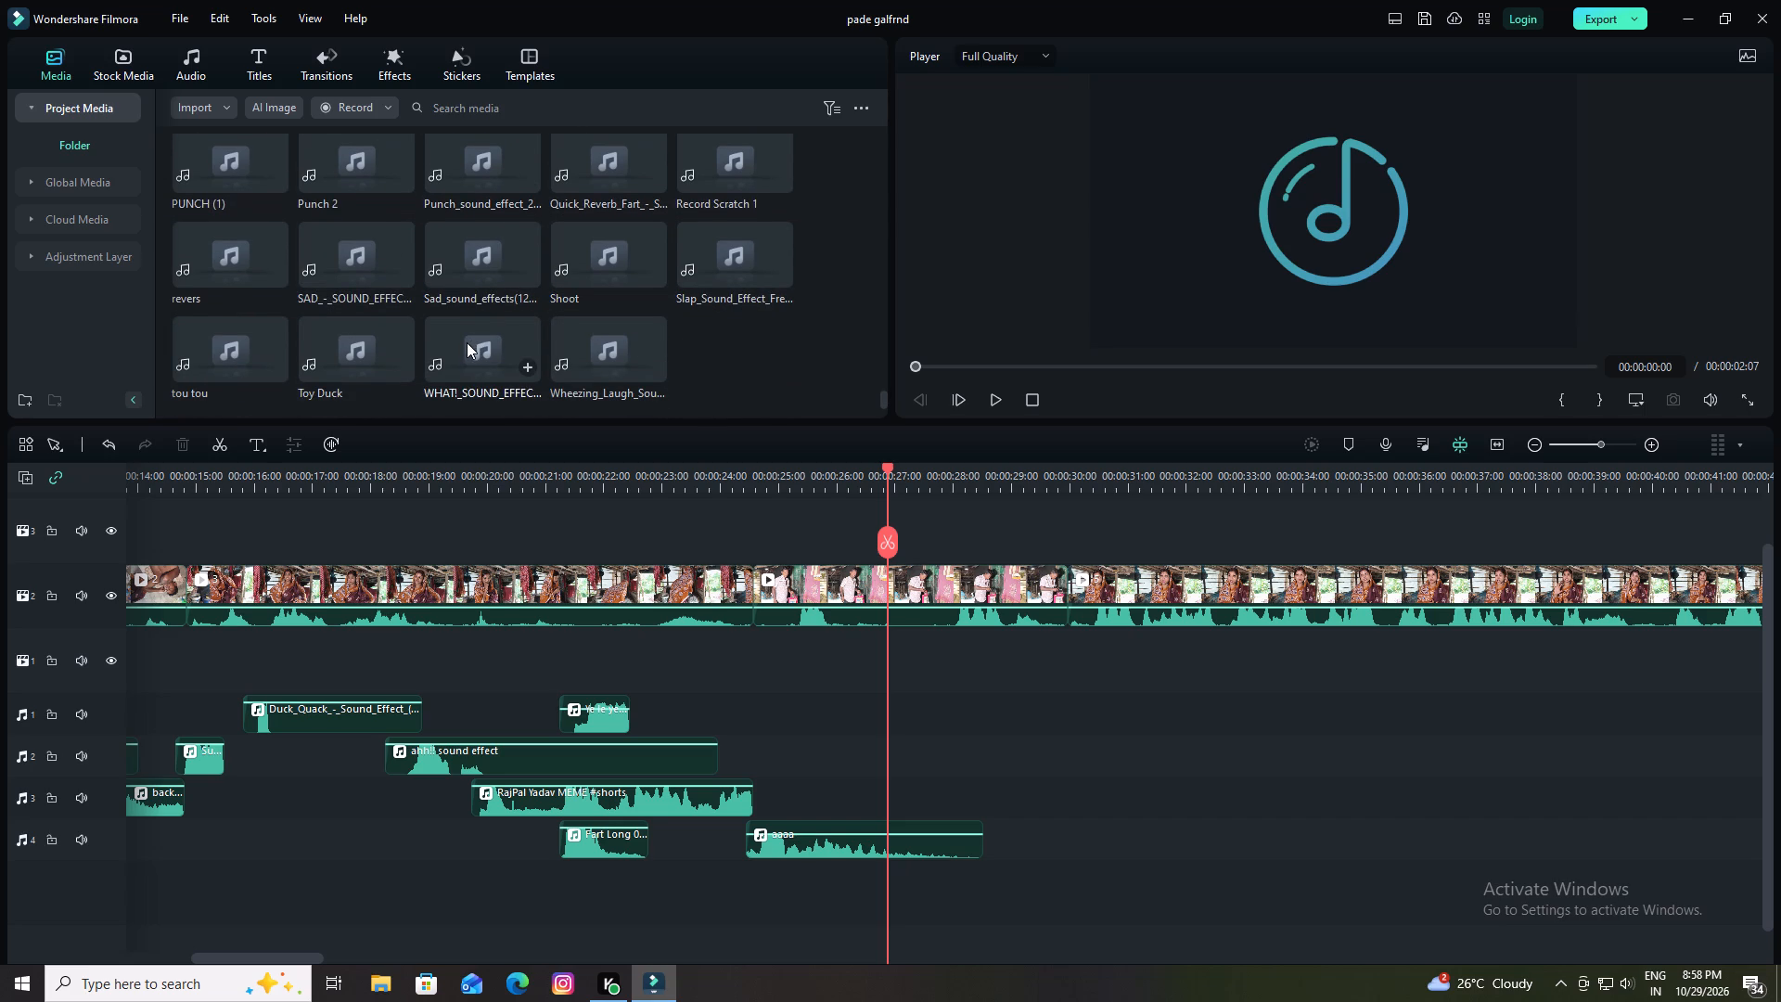
pyautogui.click(467, 342)
pyautogui.moveTo(467, 342); pyautogui.dragTo(878, 713)
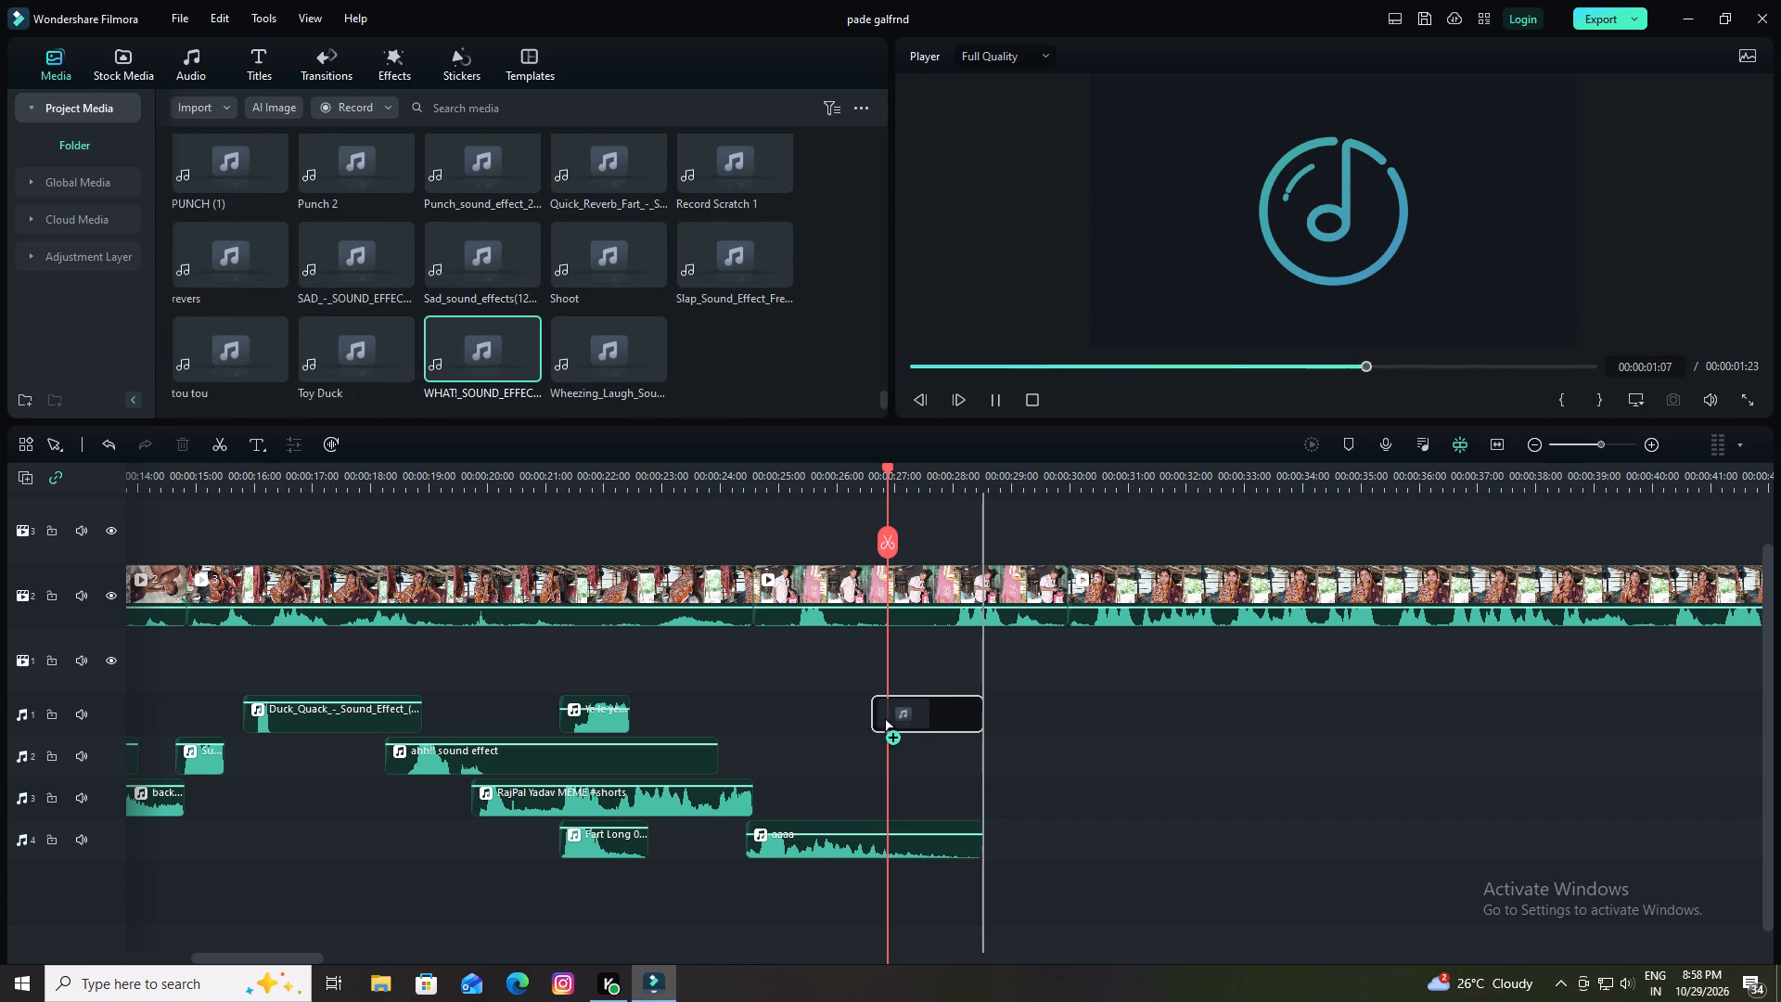
pyautogui.moveTo(878, 713); pyautogui.dragTo(885, 717)
pyautogui.moveTo(942, 710); pyautogui.dragTo(942, 709)
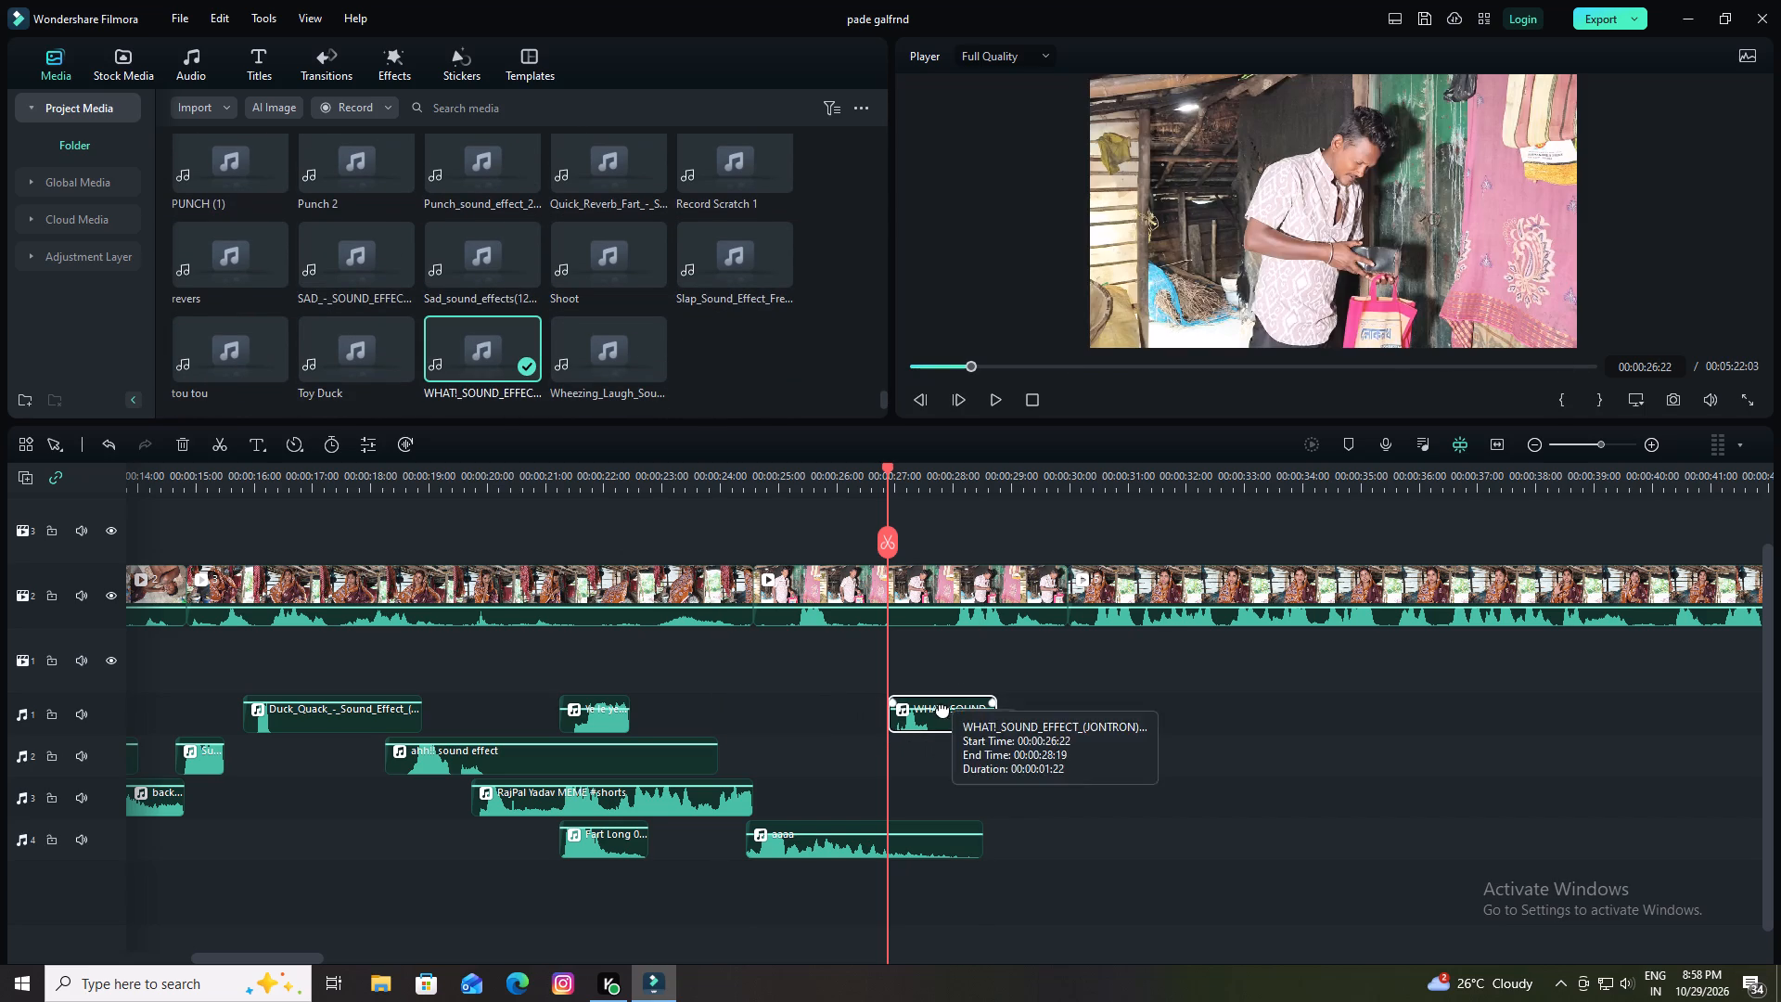
pyautogui.moveTo(942, 709); pyautogui.dragTo(948, 695)
# Play the footage with the WHAT! sound and review the section up to about 00:00:30 to find where another sound fits.
pyautogui.press('space')
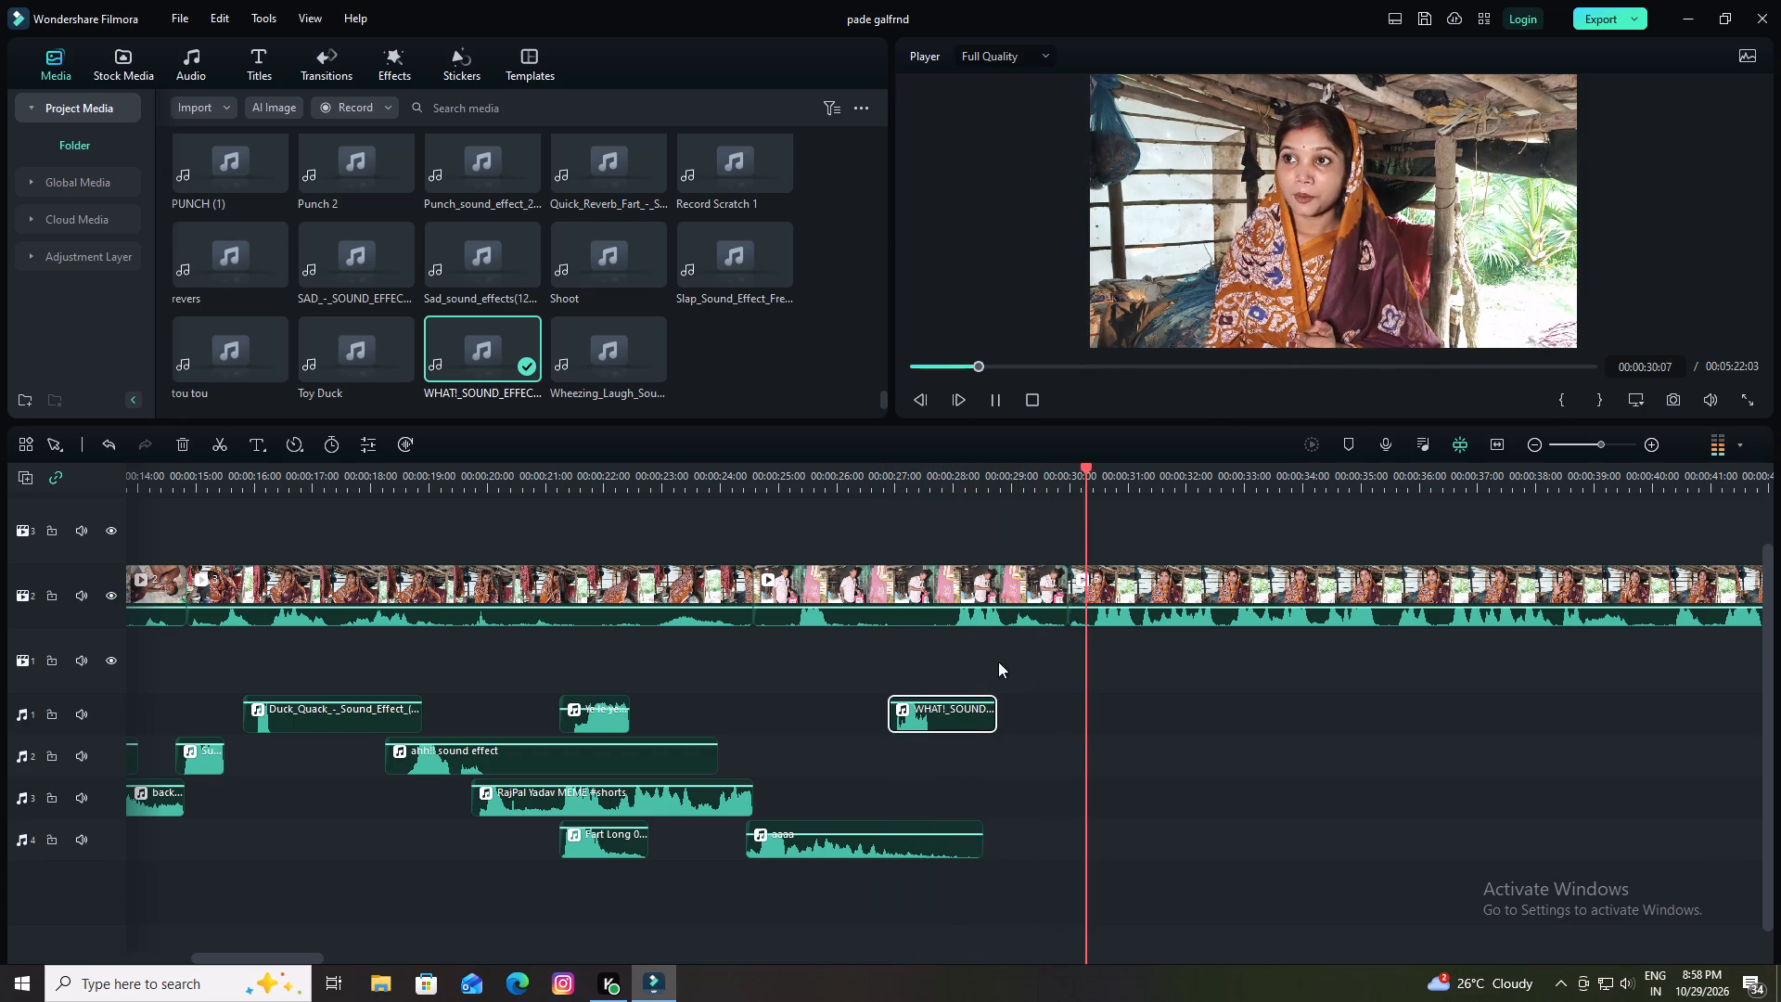
pyautogui.press('space')
pyautogui.moveTo(1096, 469); pyautogui.dragTo(1076, 477)
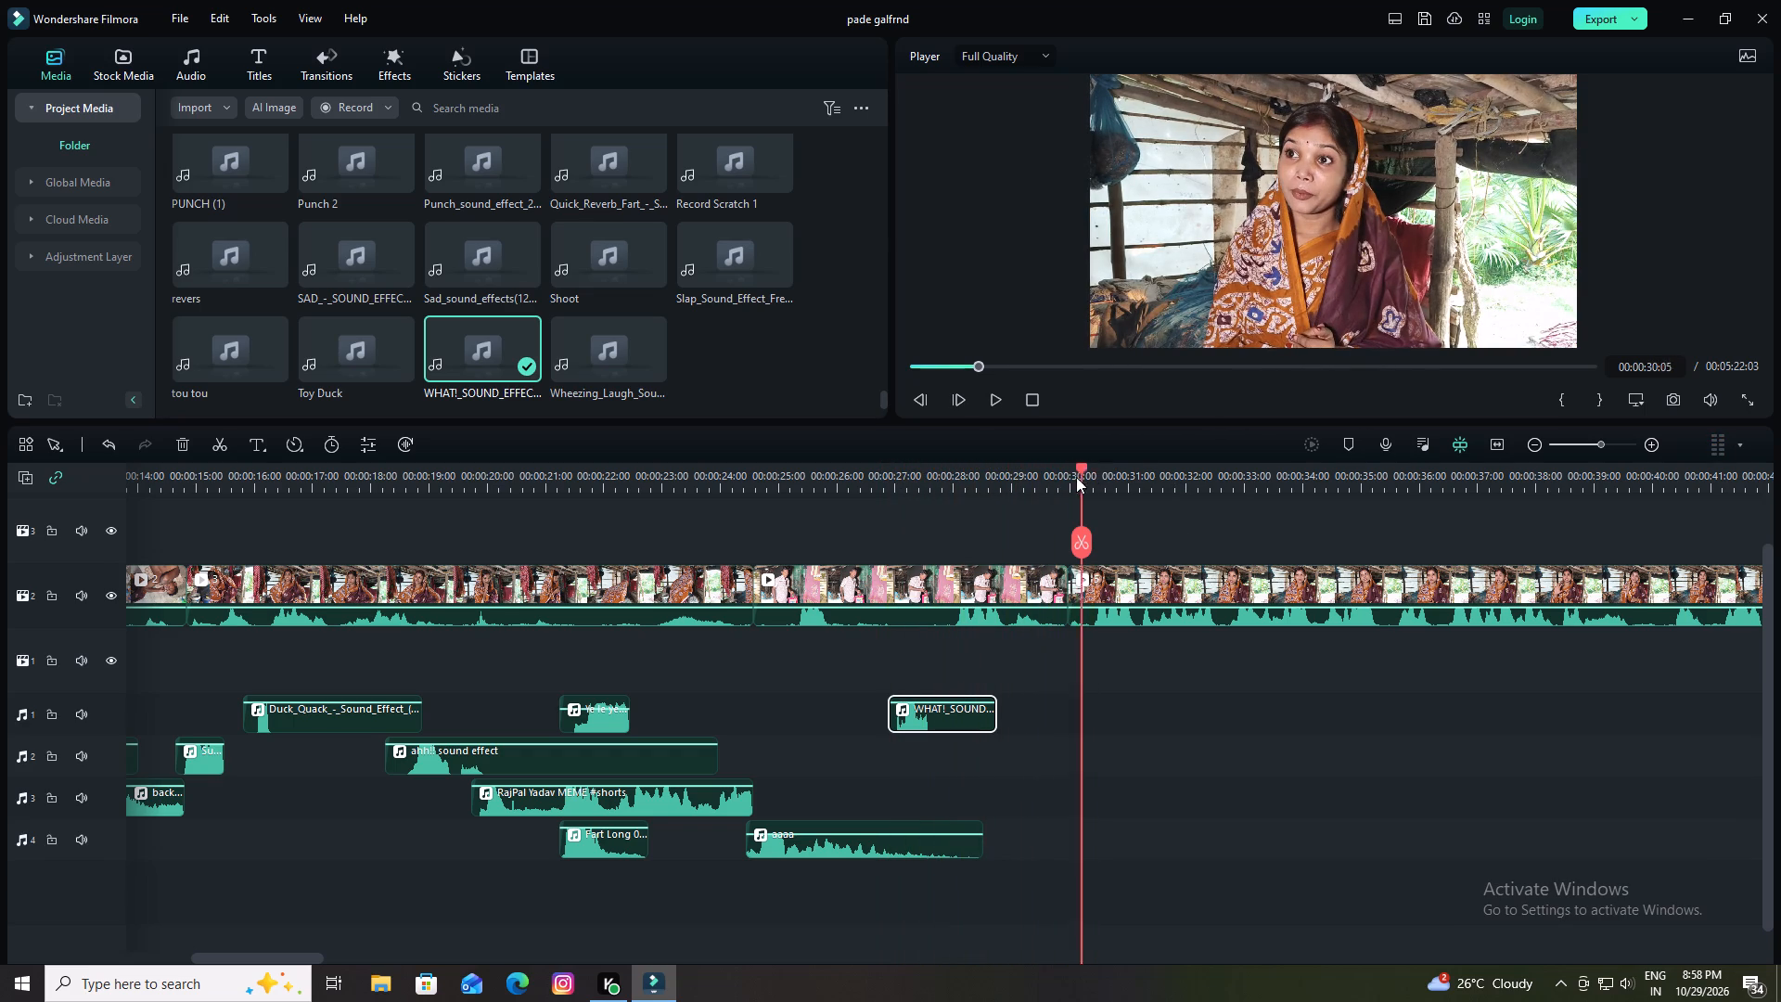
pyautogui.moveTo(1076, 477); pyautogui.dragTo(992, 493)
pyautogui.press('space')
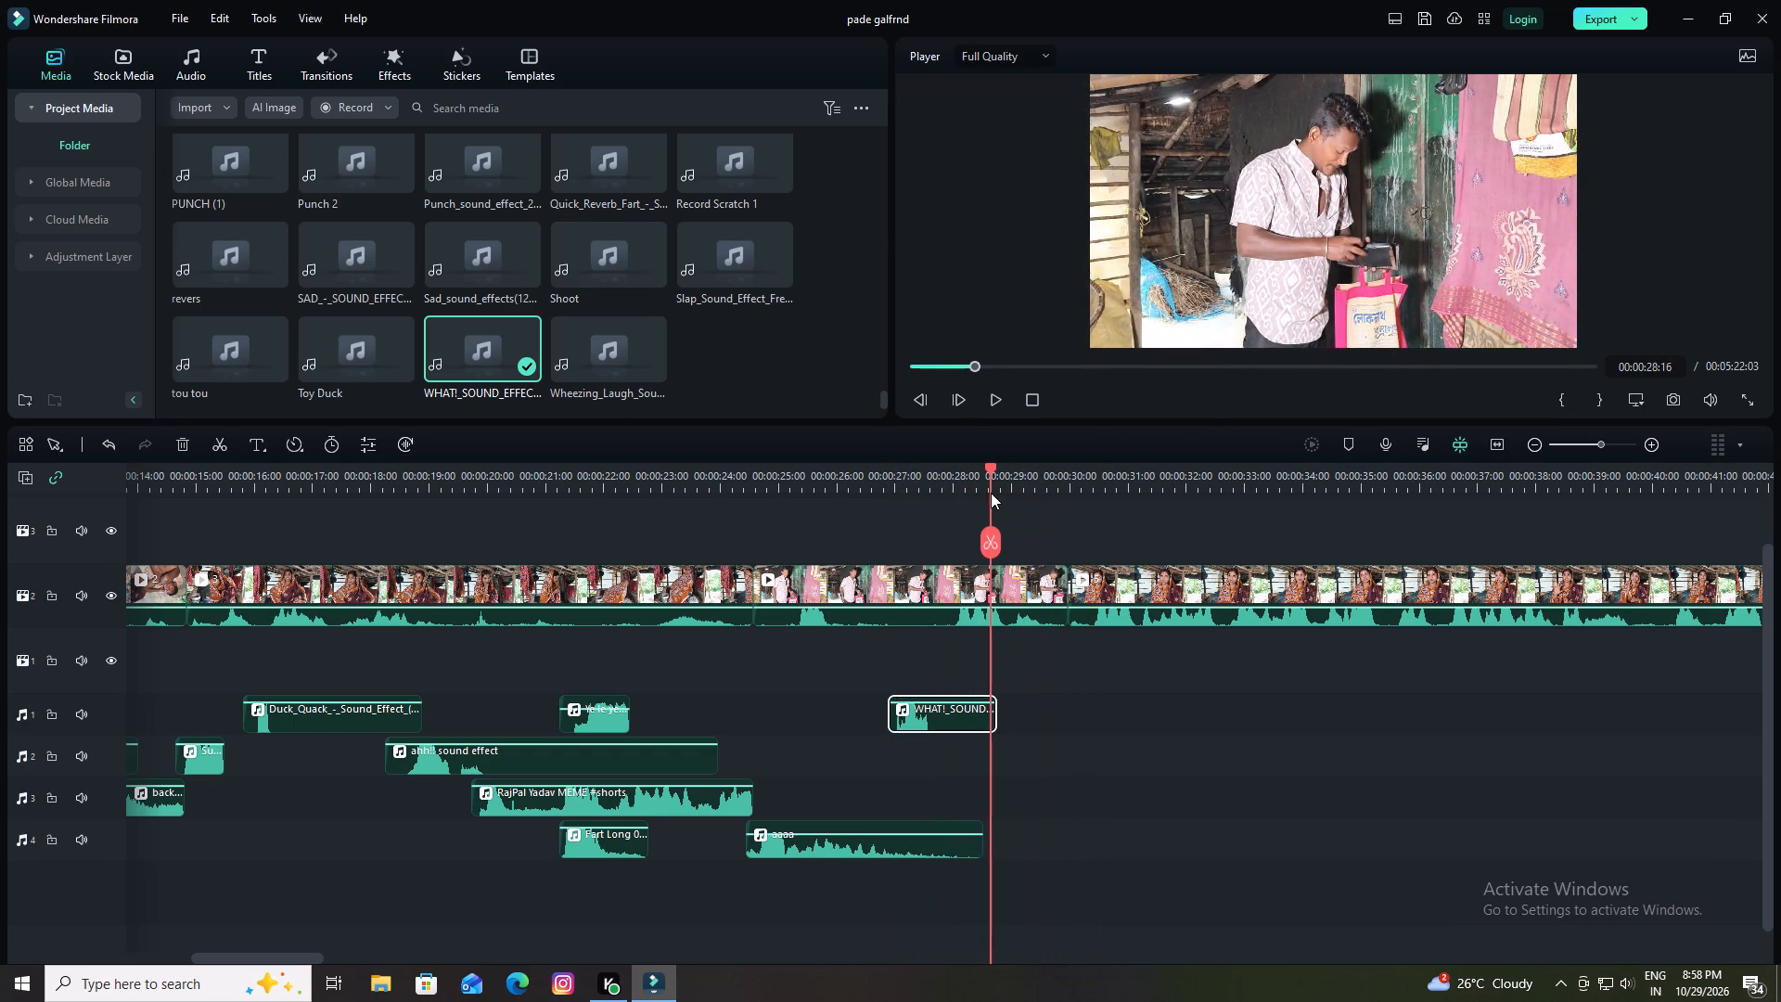
pyautogui.press('space')
pyautogui.press('space')
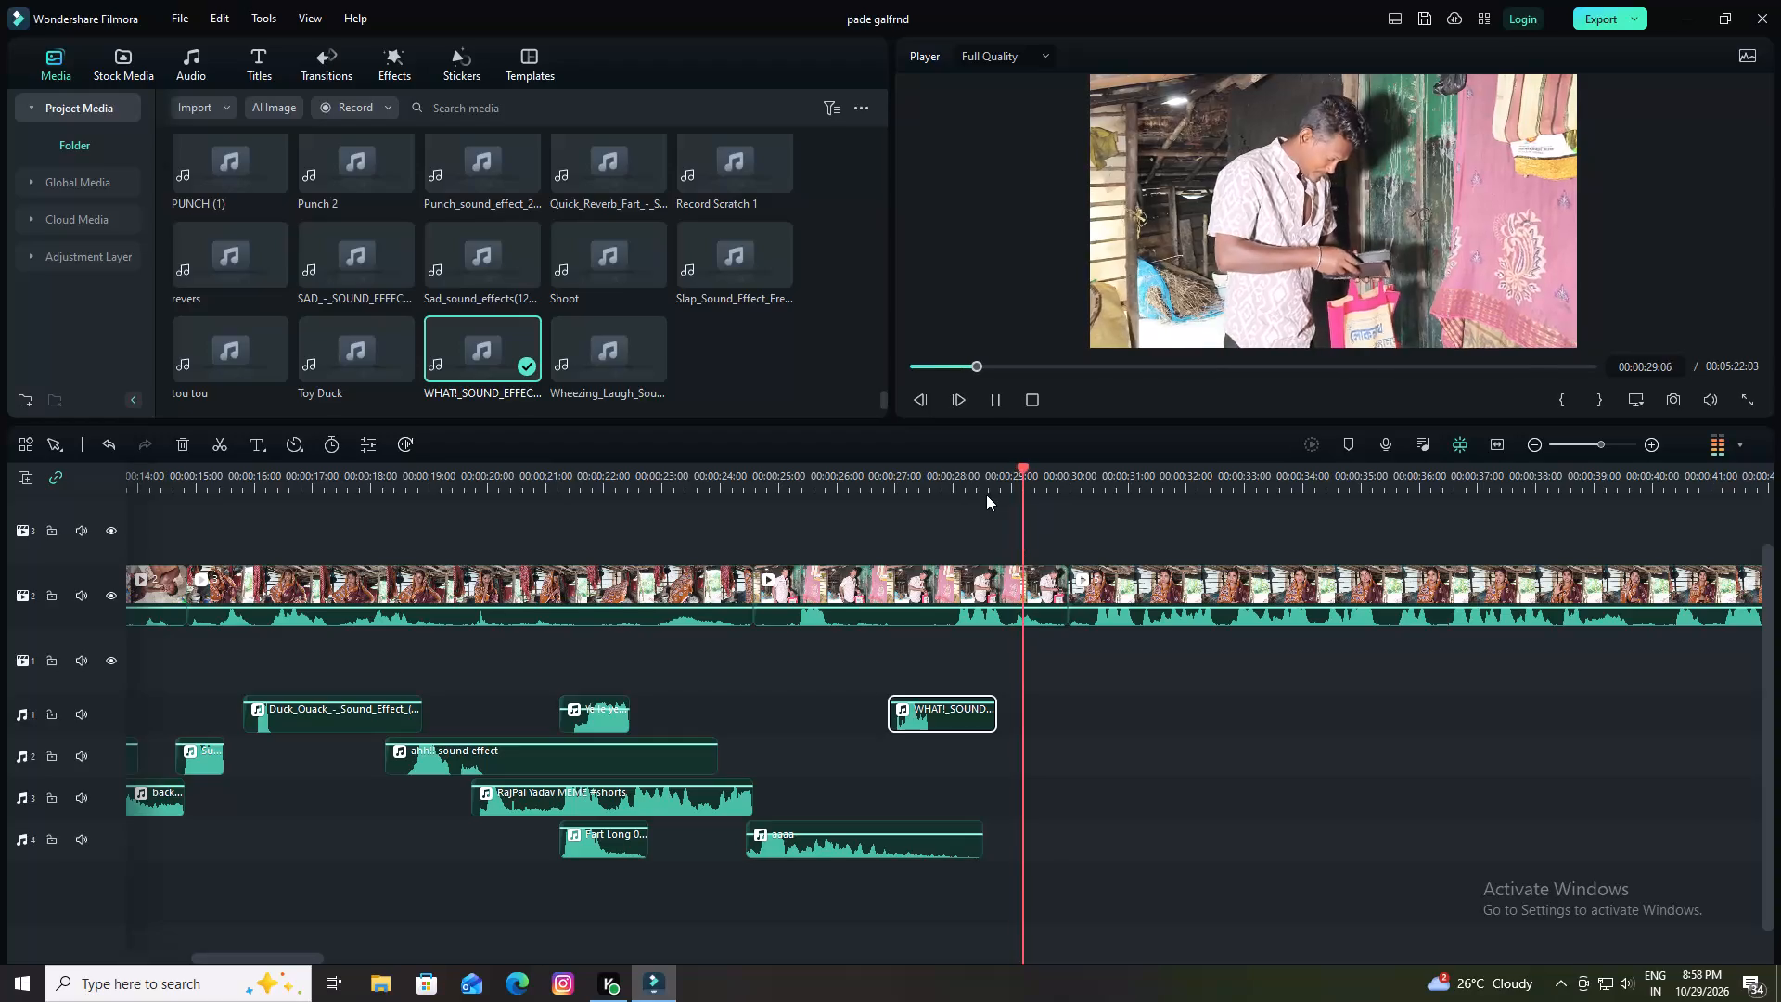
pyautogui.press('space')
pyautogui.moveTo(1052, 465); pyautogui.dragTo(1039, 469)
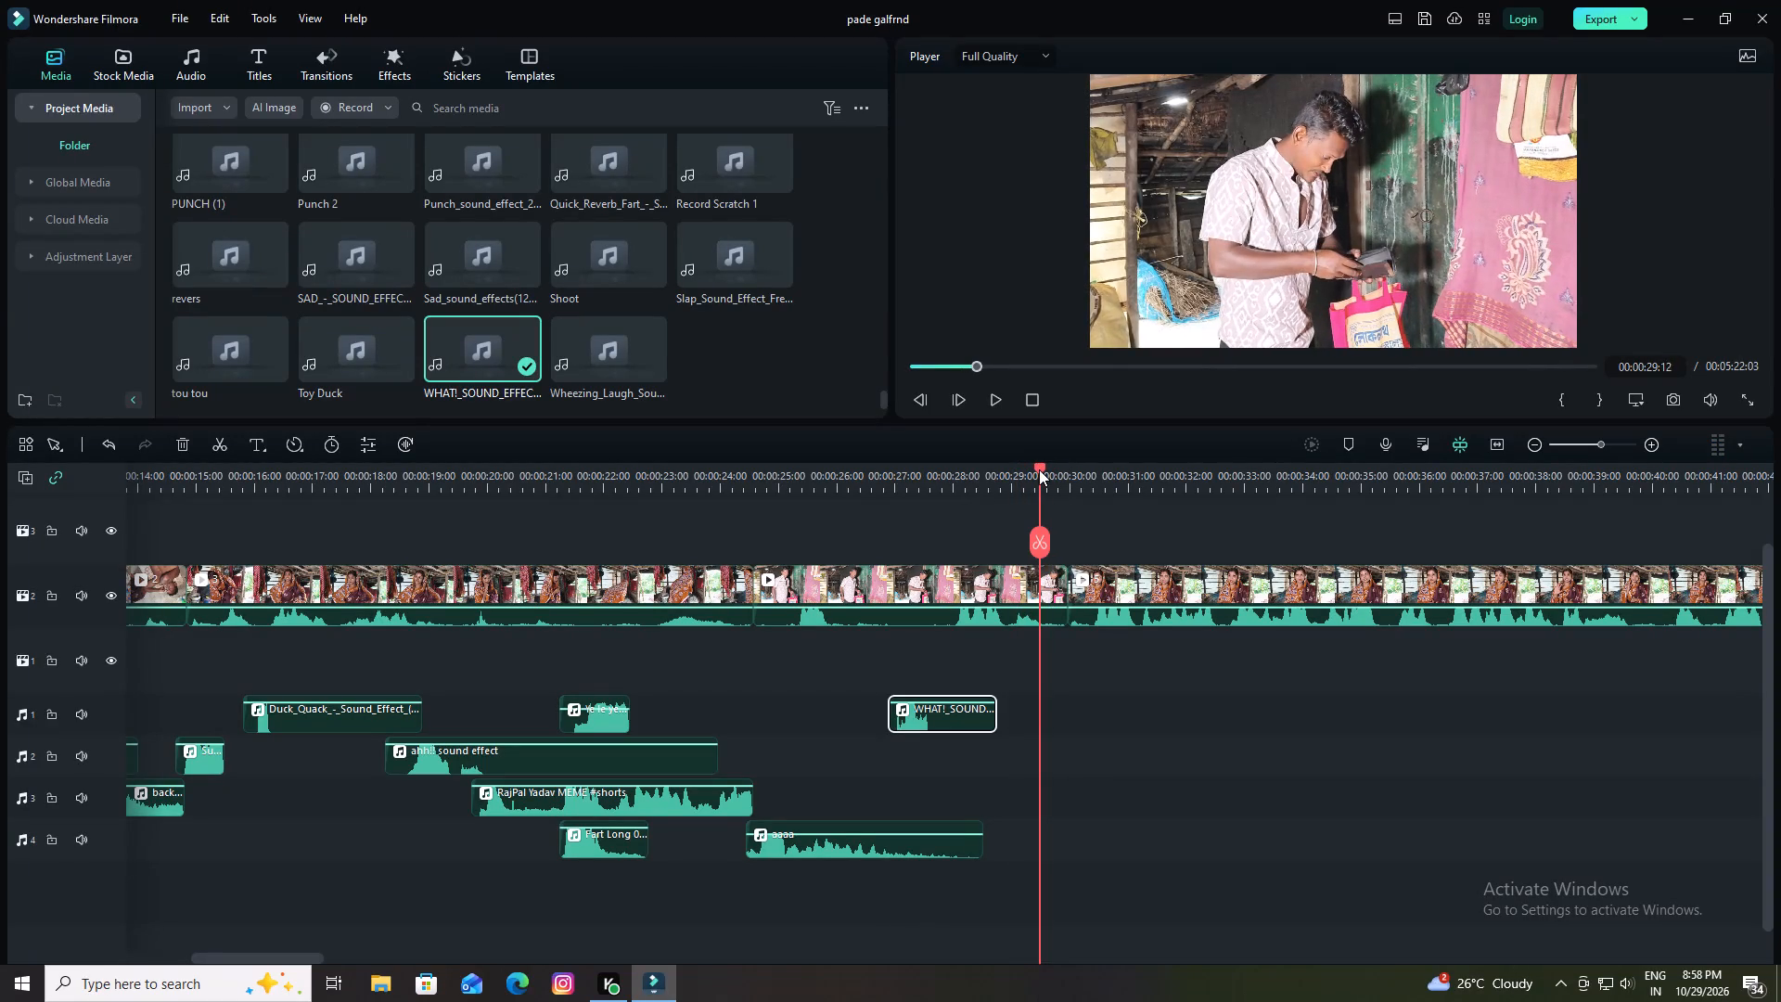
pyautogui.moveTo(1039, 469); pyautogui.dragTo(1038, 470)
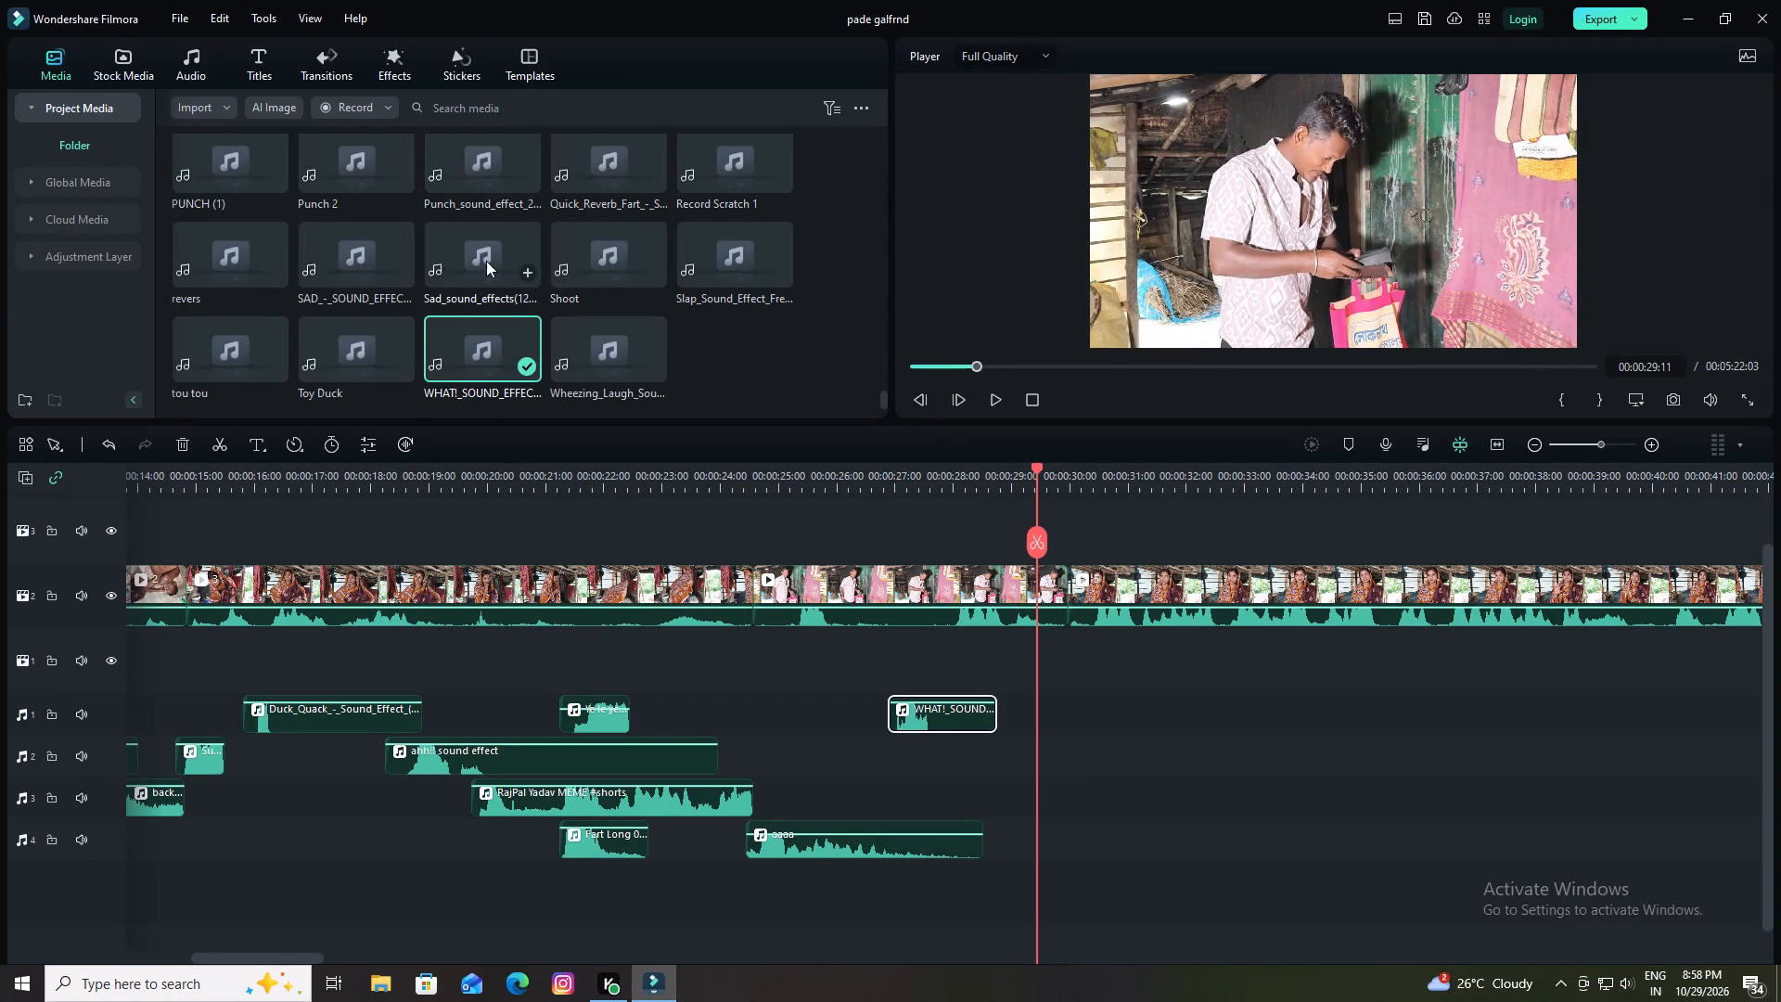
# Audition the SAD_-_SOUND_EFFECT sound in the project media and add it to audio track 2 at about 00:00:28.
pyautogui.click(337, 244)
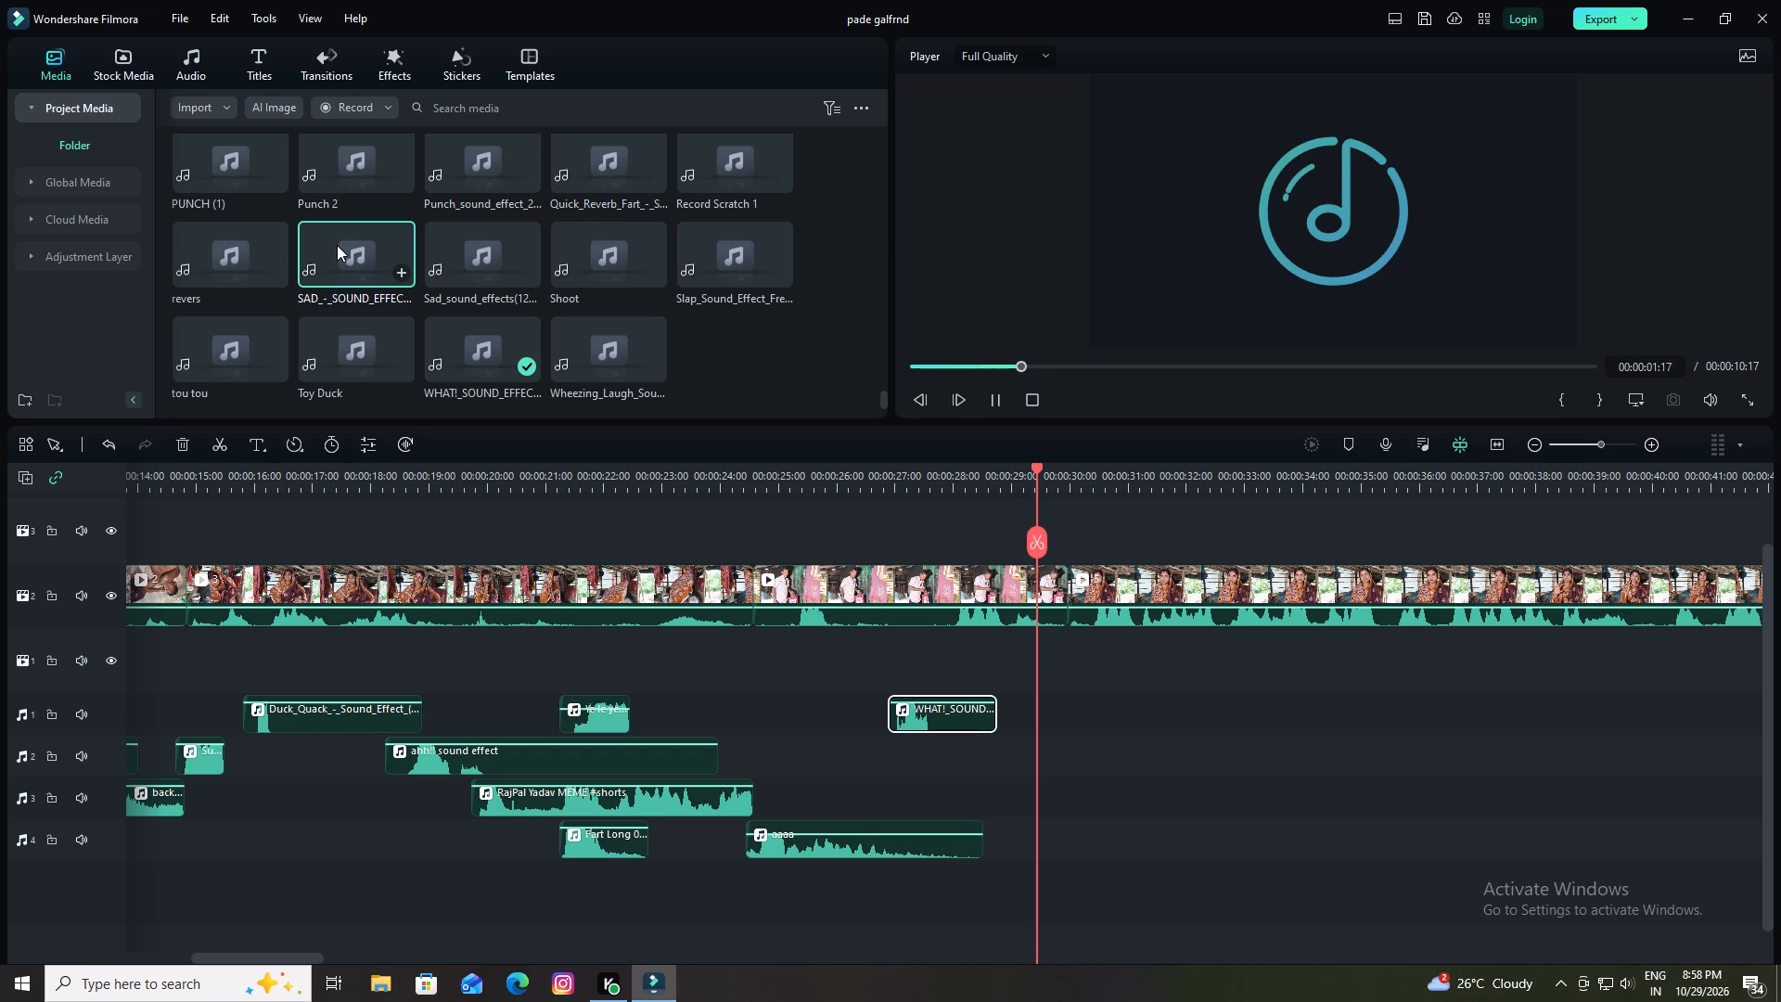
pyautogui.moveTo(340, 248); pyautogui.dragTo(931, 733)
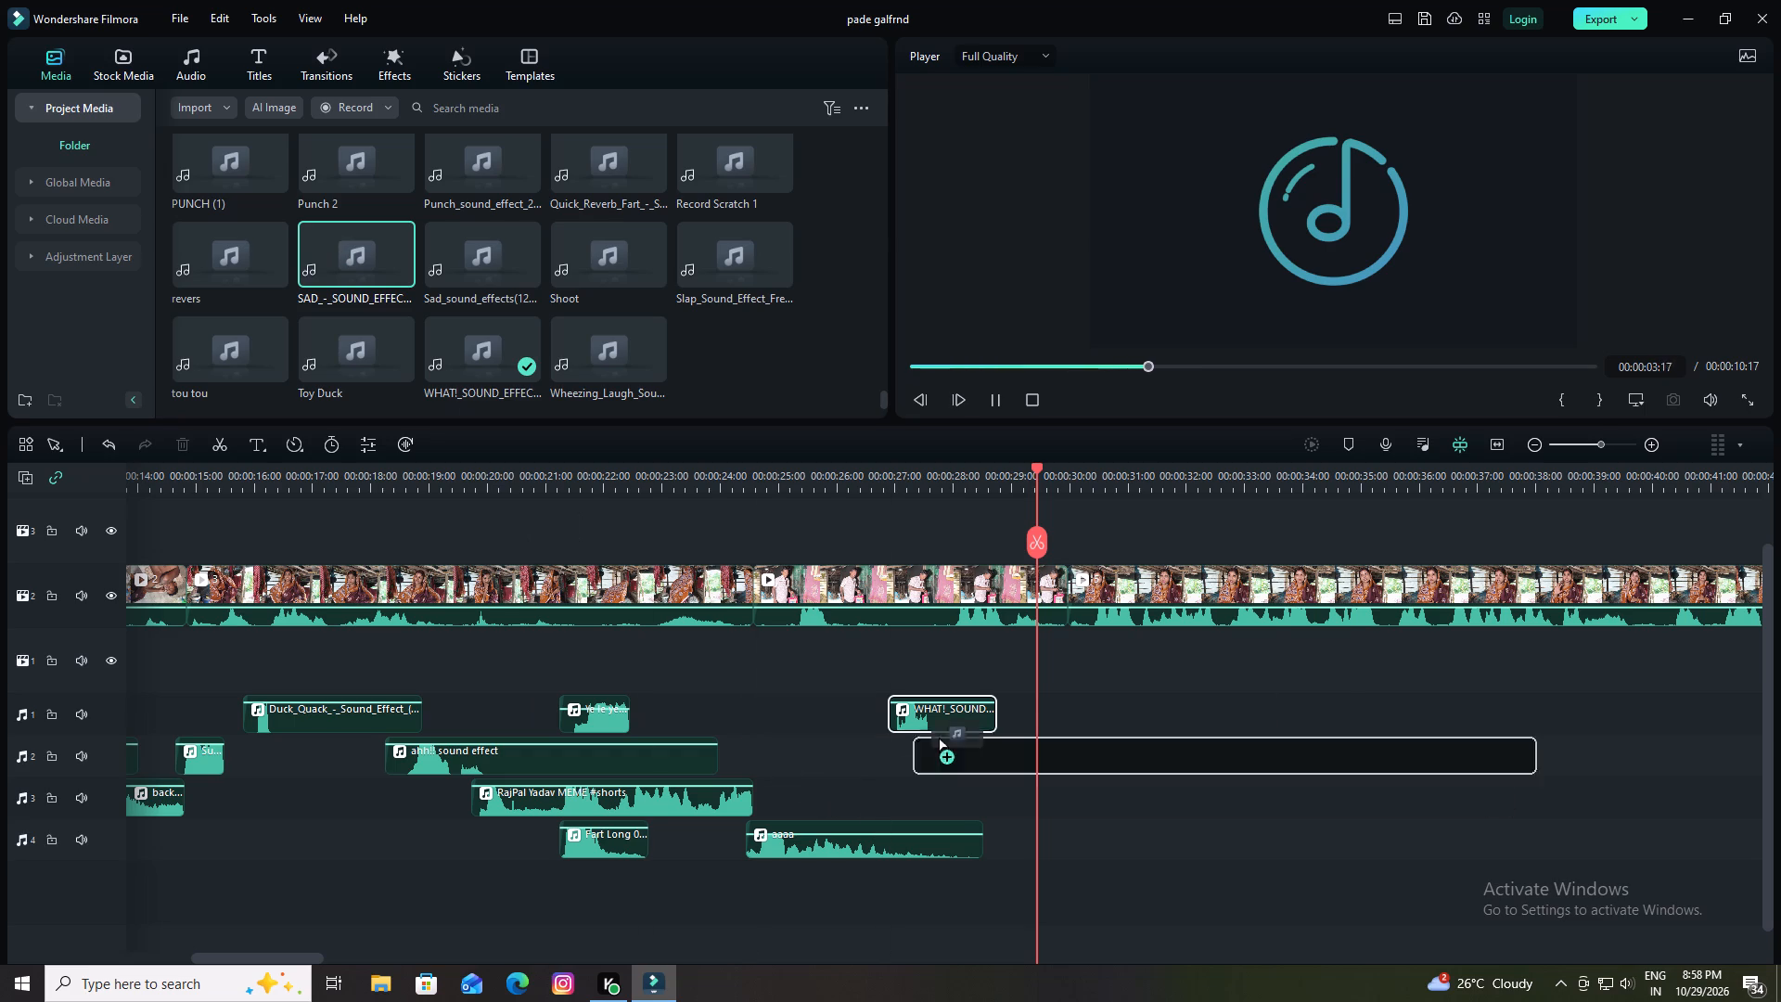
pyautogui.moveTo(931, 733); pyautogui.dragTo(971, 746)
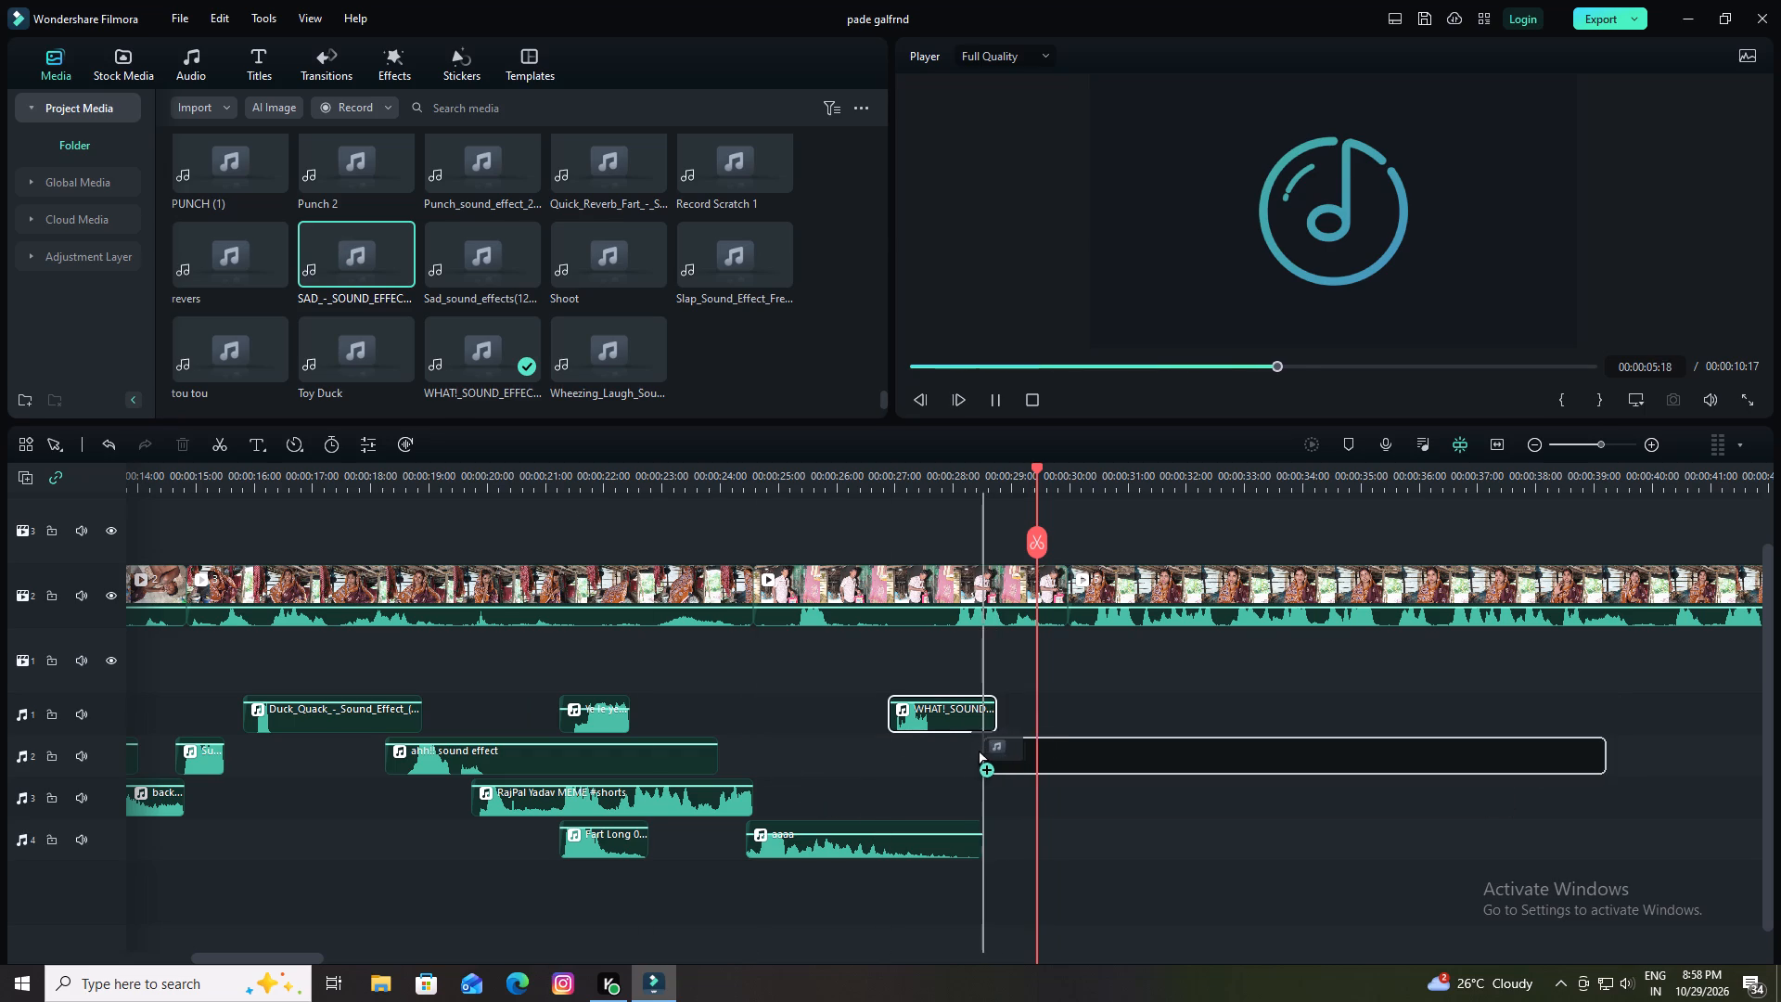
pyautogui.moveTo(971, 746); pyautogui.dragTo(944, 746)
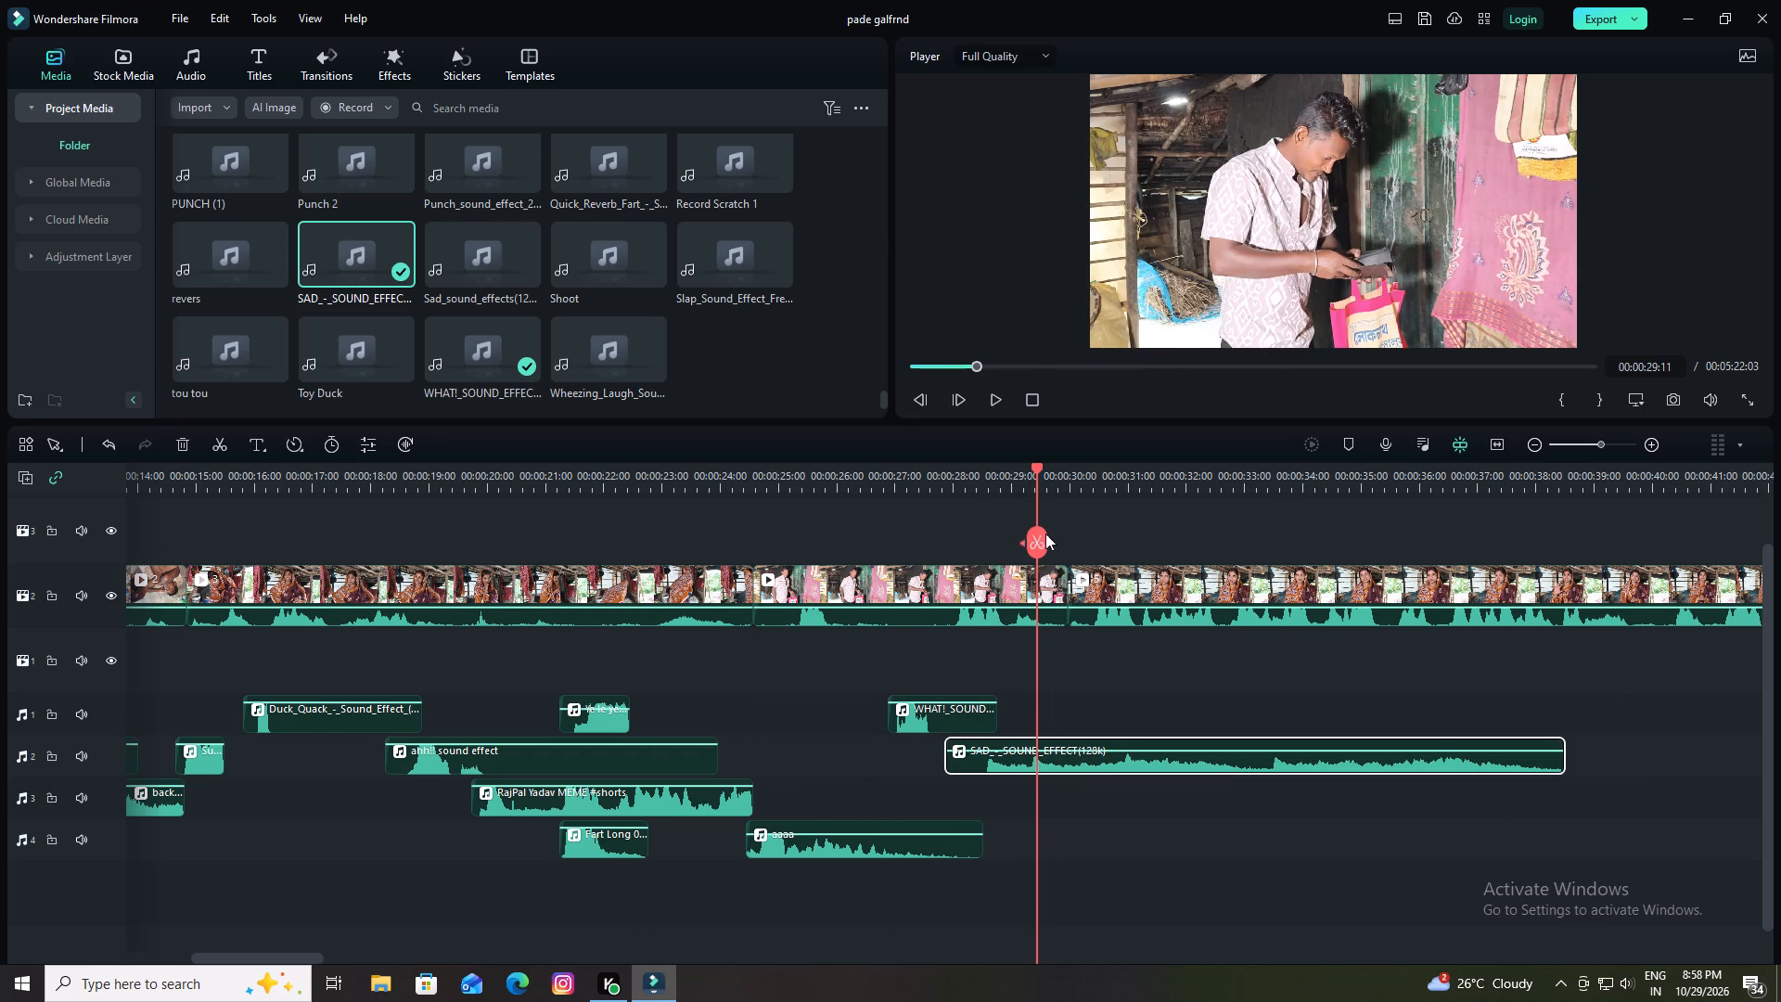
# Play the sad sound with the footage, split its clip at 00:00:29:24, and delete the part after the cut.
pyautogui.moveTo(1035, 469); pyautogui.dragTo(929, 507)
pyautogui.press('space')
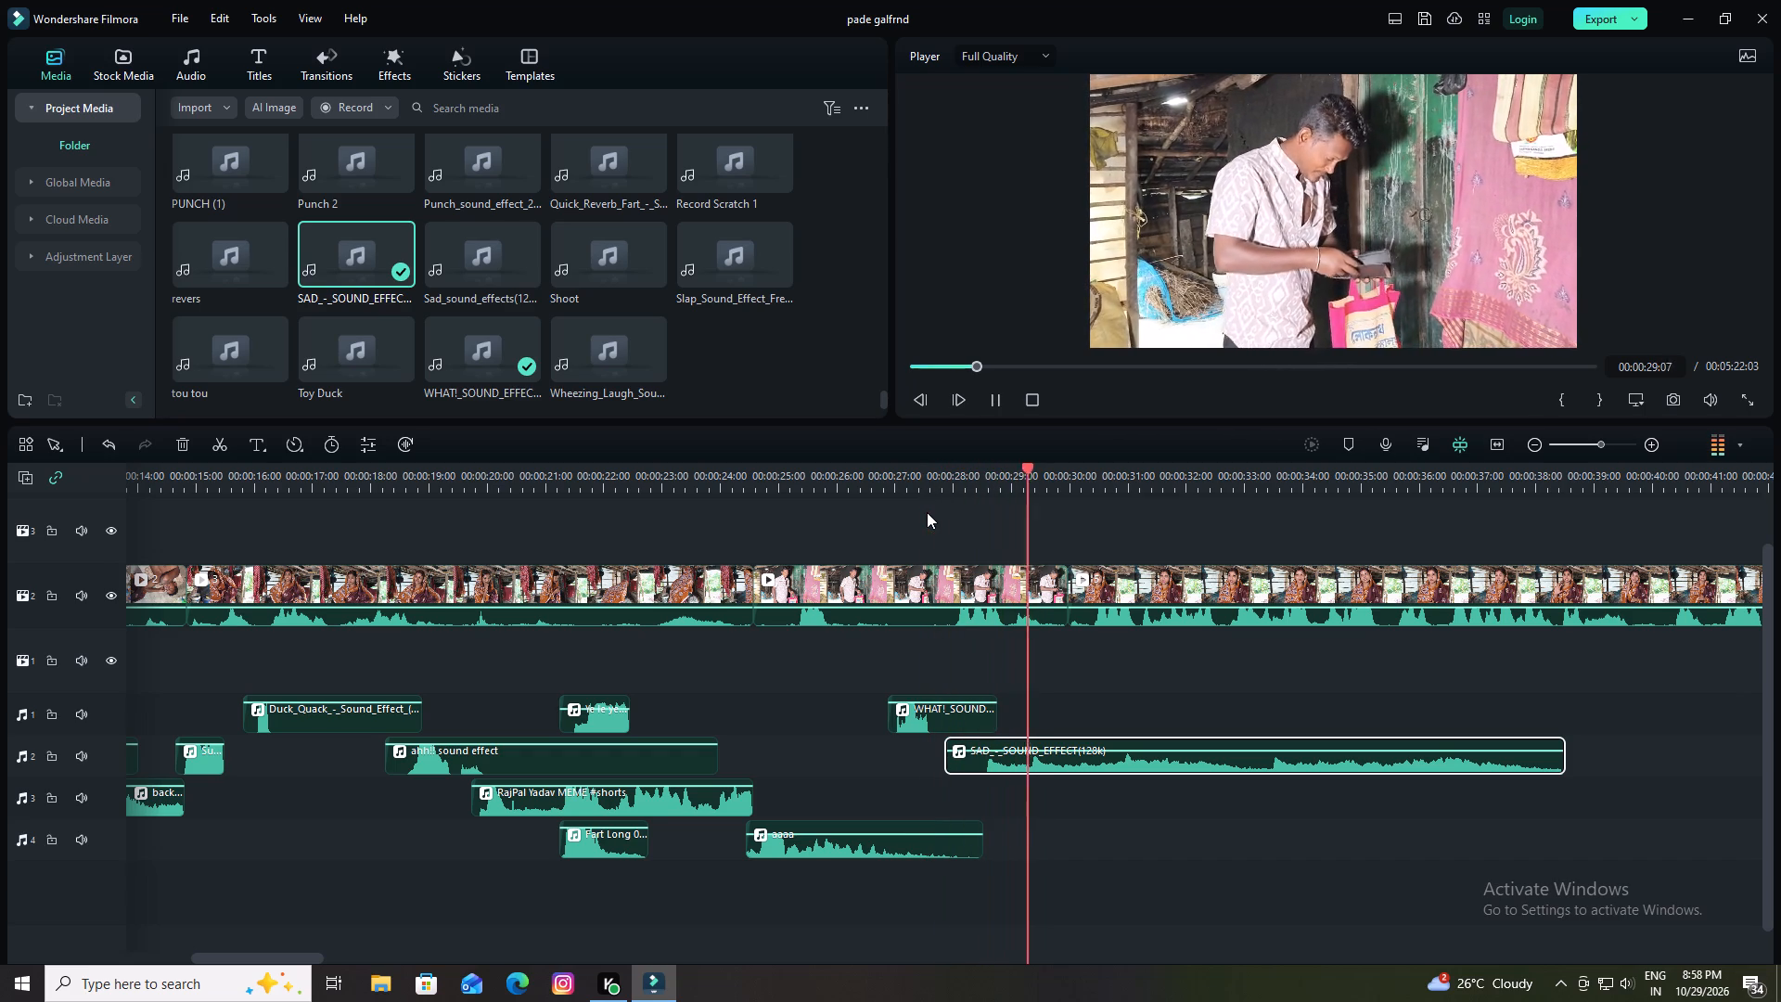
pyautogui.press('space')
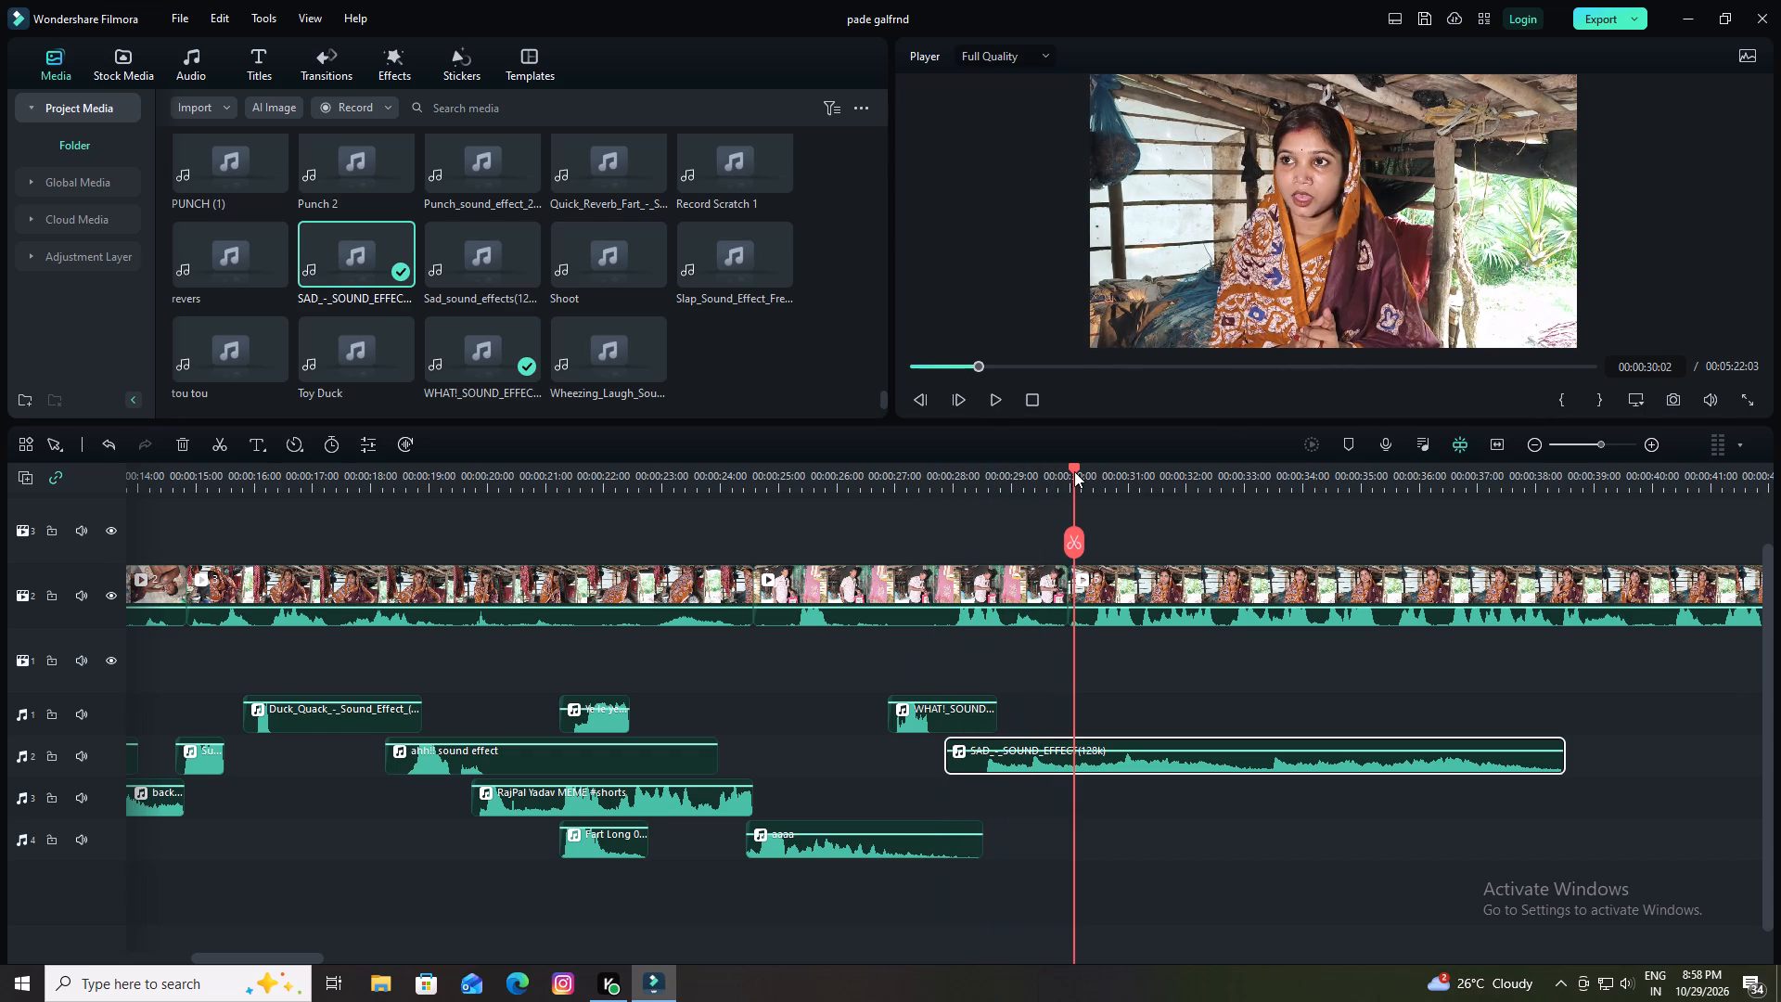
pyautogui.click(1074, 470)
pyautogui.click(1120, 764)
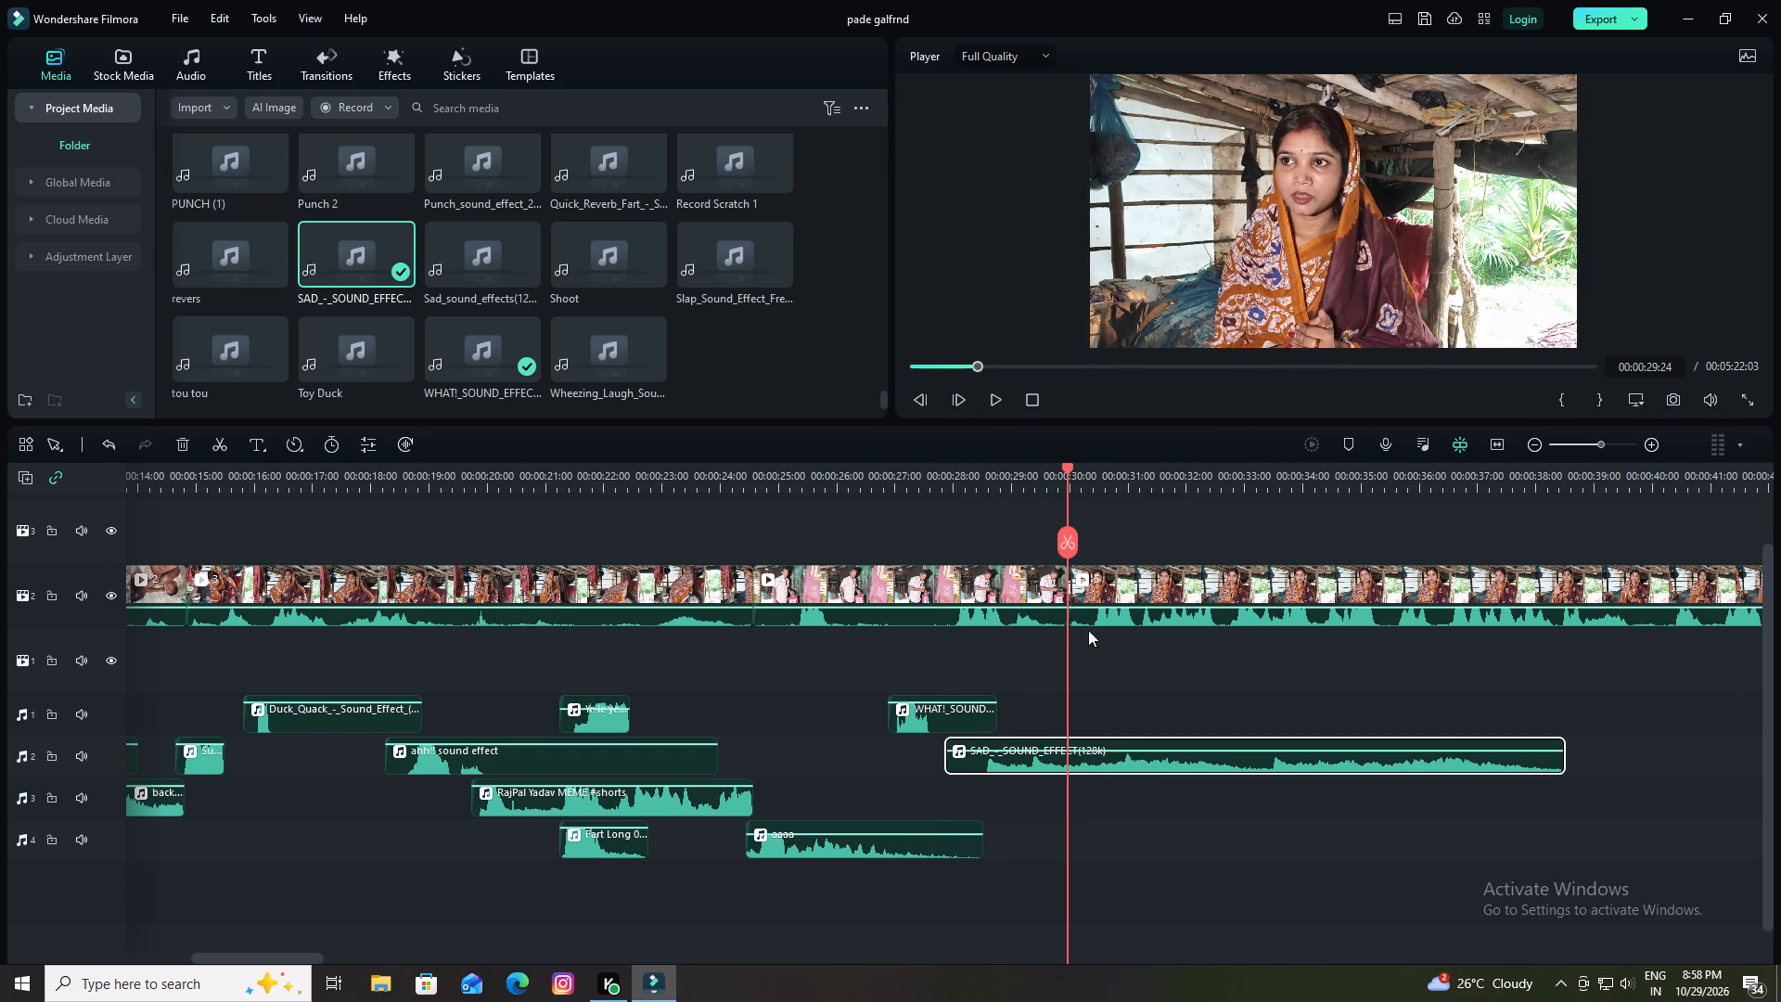
pyautogui.click(1069, 531)
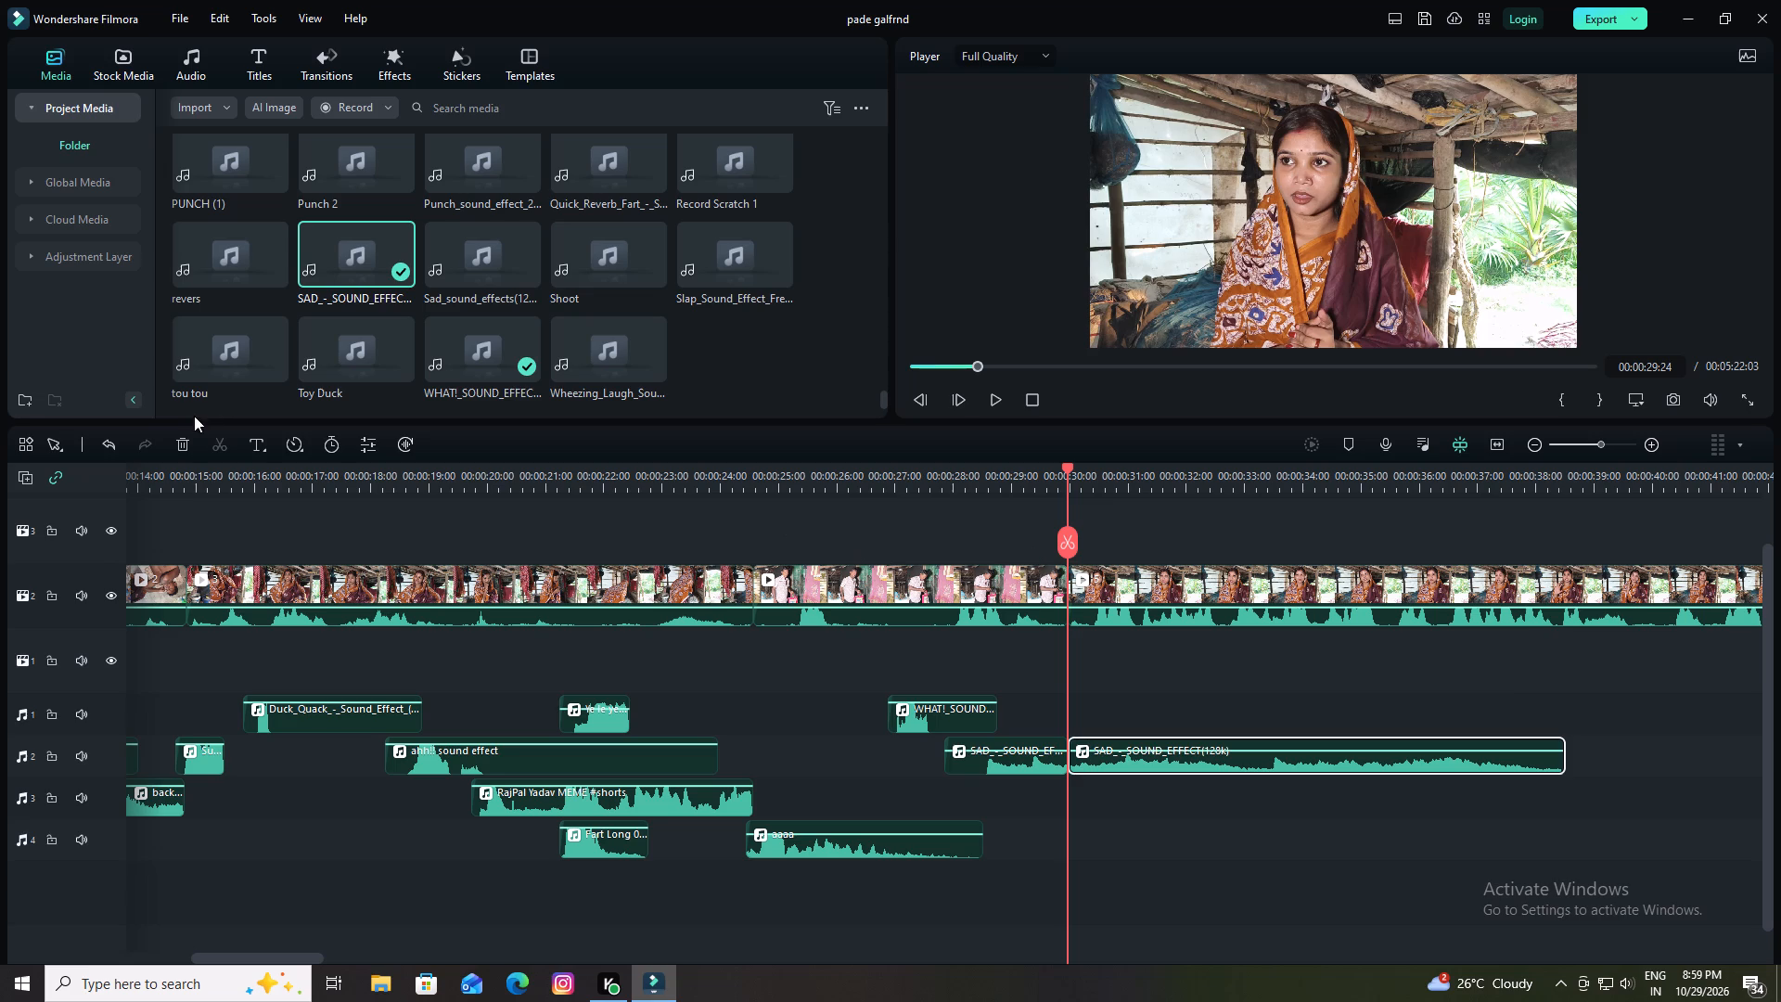
pyautogui.click(184, 442)
# Search the project media for "me" and add the Metal Gear Alert sound to audio track 3 at 00:00:29:24.
pyautogui.click(490, 99)
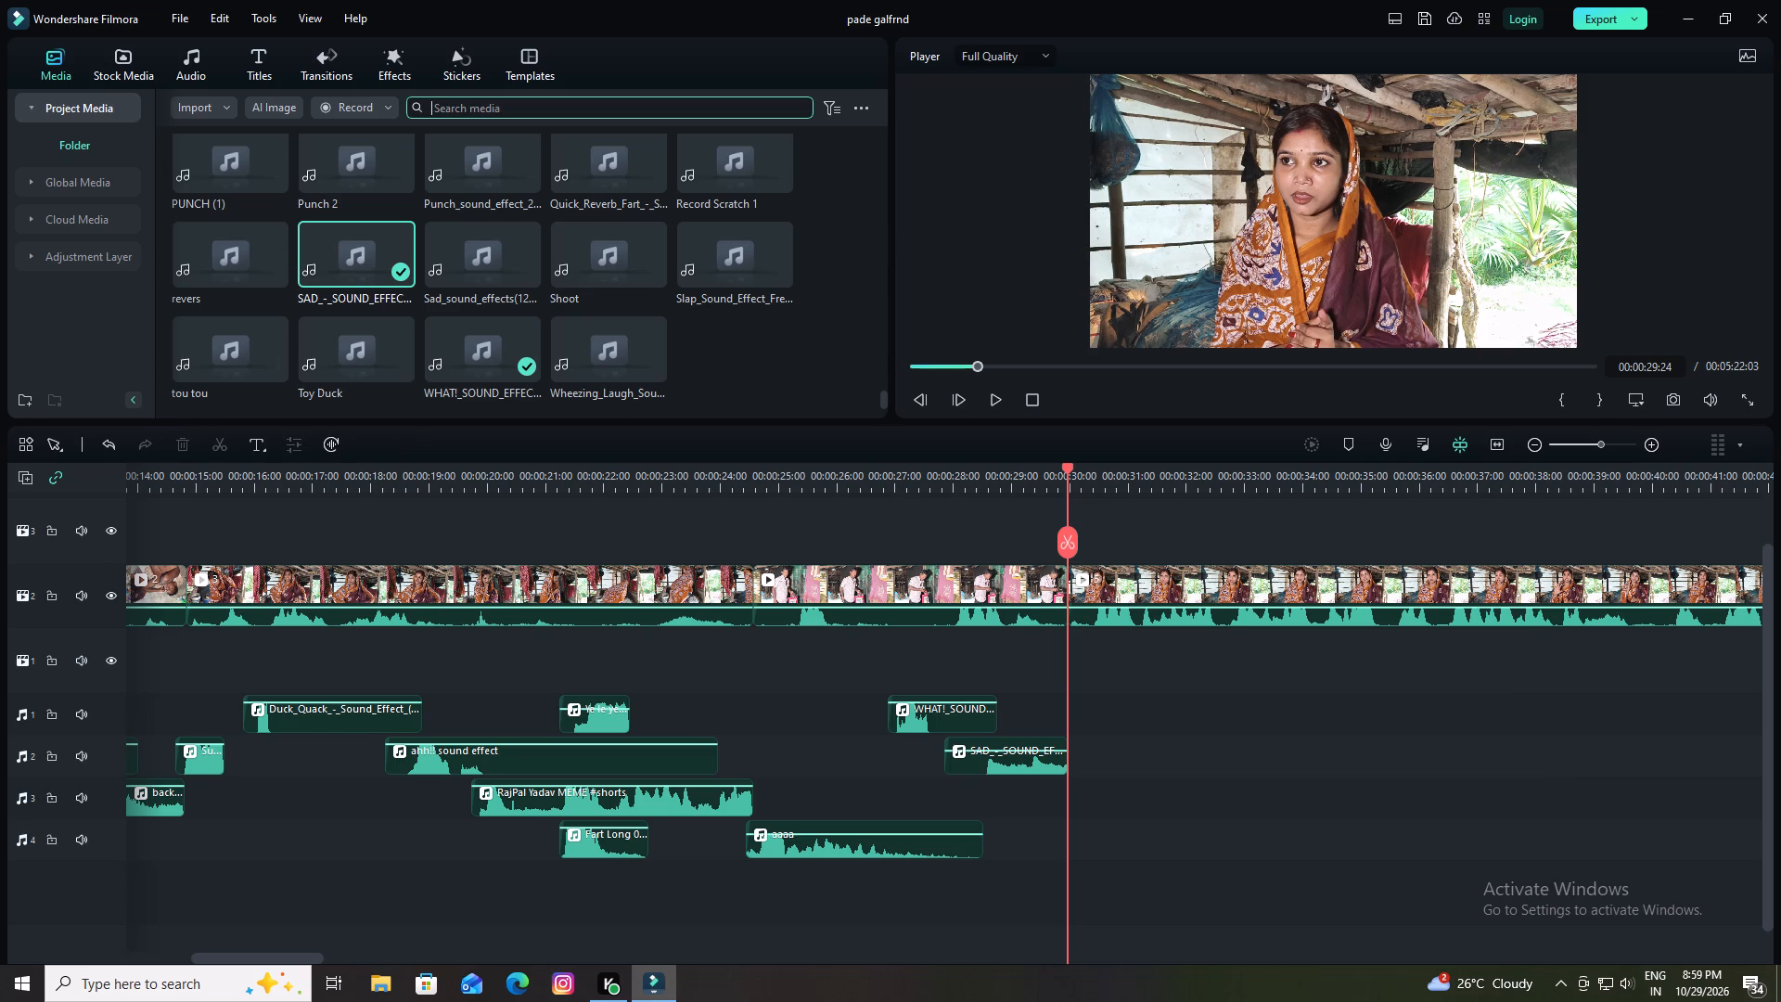
pyautogui.press('m')
pyautogui.press('w')
pyautogui.press('BackSpace')
pyautogui.press('e')
pyautogui.press('Return')
pyautogui.moveTo(160, 376); pyautogui.dragTo(179, 382)
pyautogui.moveTo(207, 360); pyautogui.dragTo(1040, 803)
pyautogui.moveTo(1096, 801); pyautogui.dragTo(1121, 804)
# Shift the Metal Gear Alert clip slightly earlier to start at 00:00:29:20 and play back the section.
pyautogui.click(1063, 466)
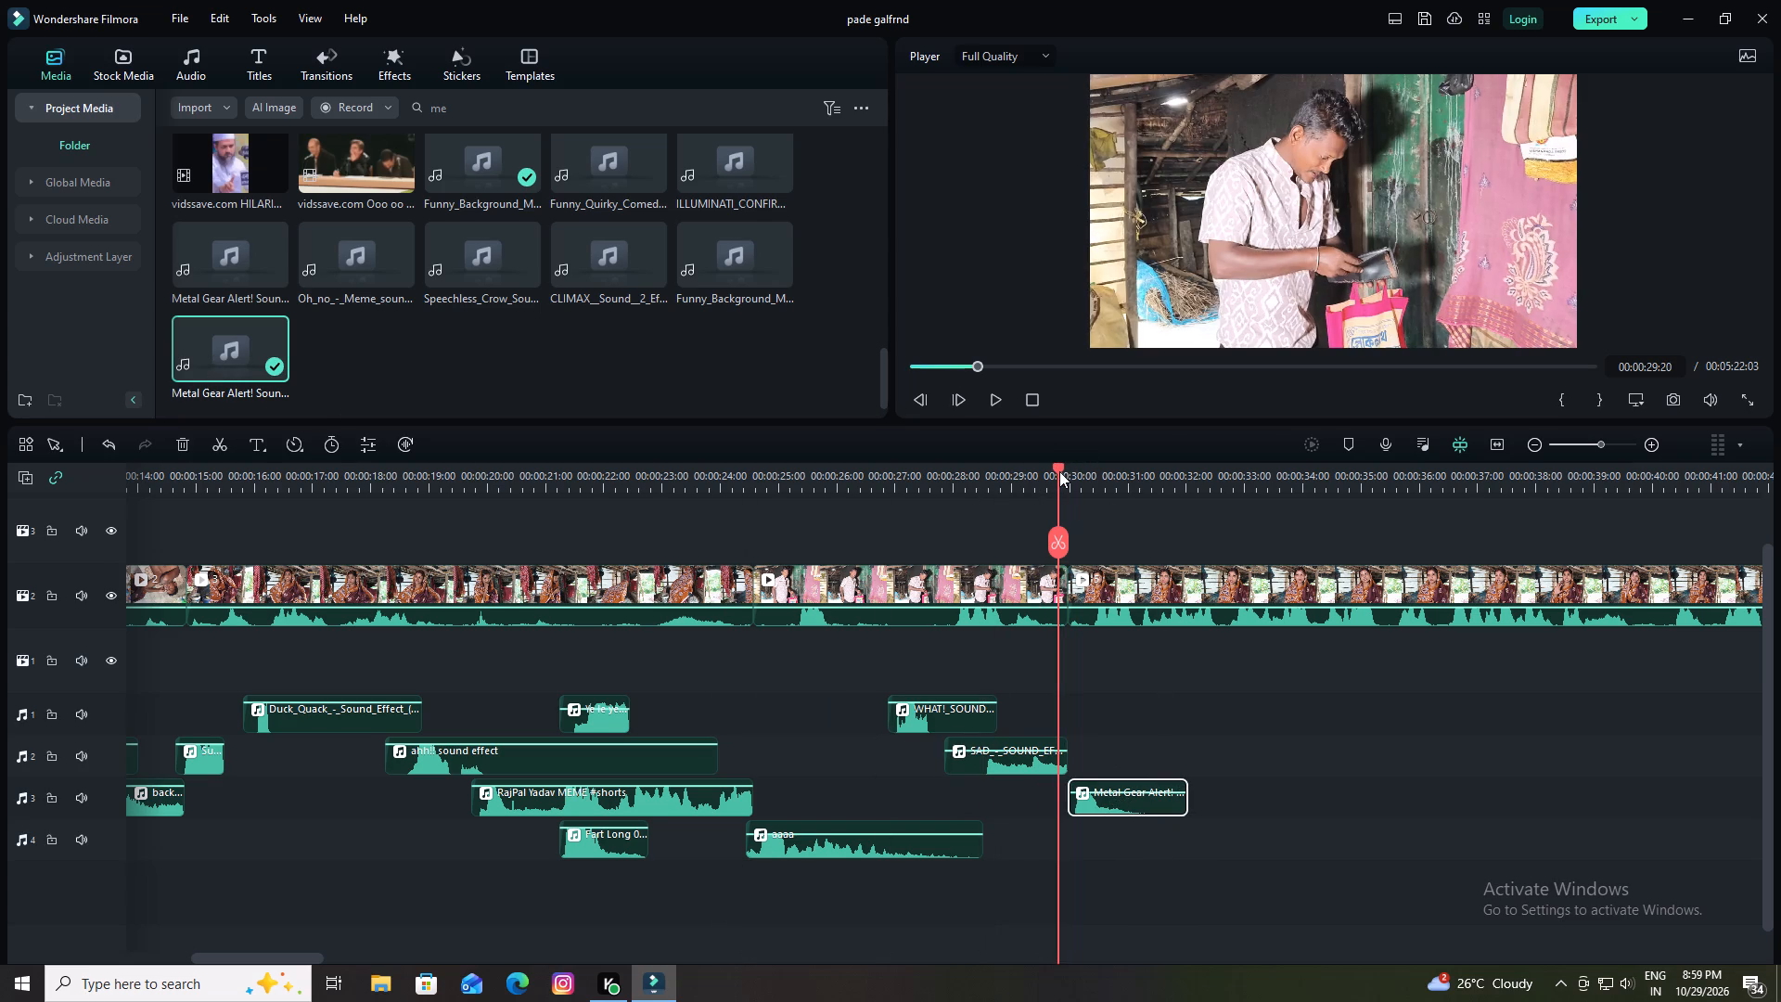
pyautogui.moveTo(1119, 748); pyautogui.dragTo(1119, 800)
pyautogui.moveTo(1118, 803); pyautogui.dragTo(1104, 804)
pyautogui.press('space')
pyautogui.press('space')
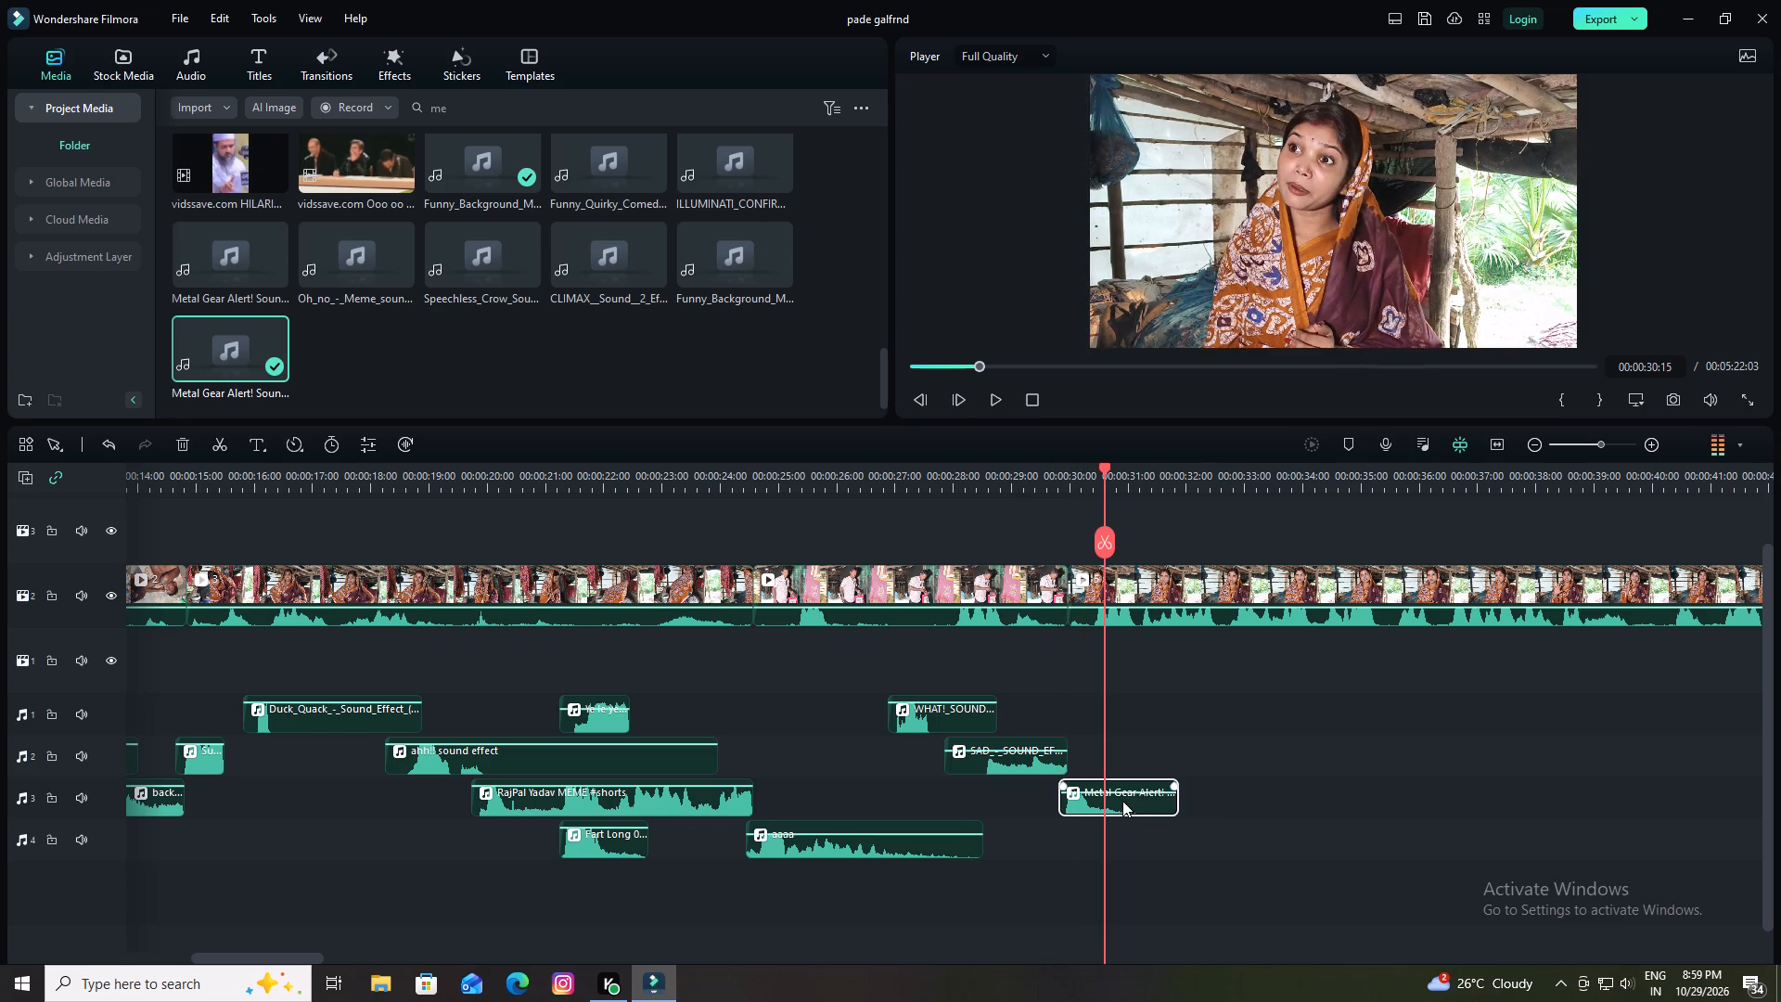
# Raise the volume of the Metal Gear Alert clip and replay the footage up to about 00:00:32:12.
pyautogui.moveTo(1113, 790); pyautogui.dragTo(1113, 770)
pyautogui.moveTo(1105, 471); pyautogui.dragTo(1044, 494)
pyautogui.press('space')
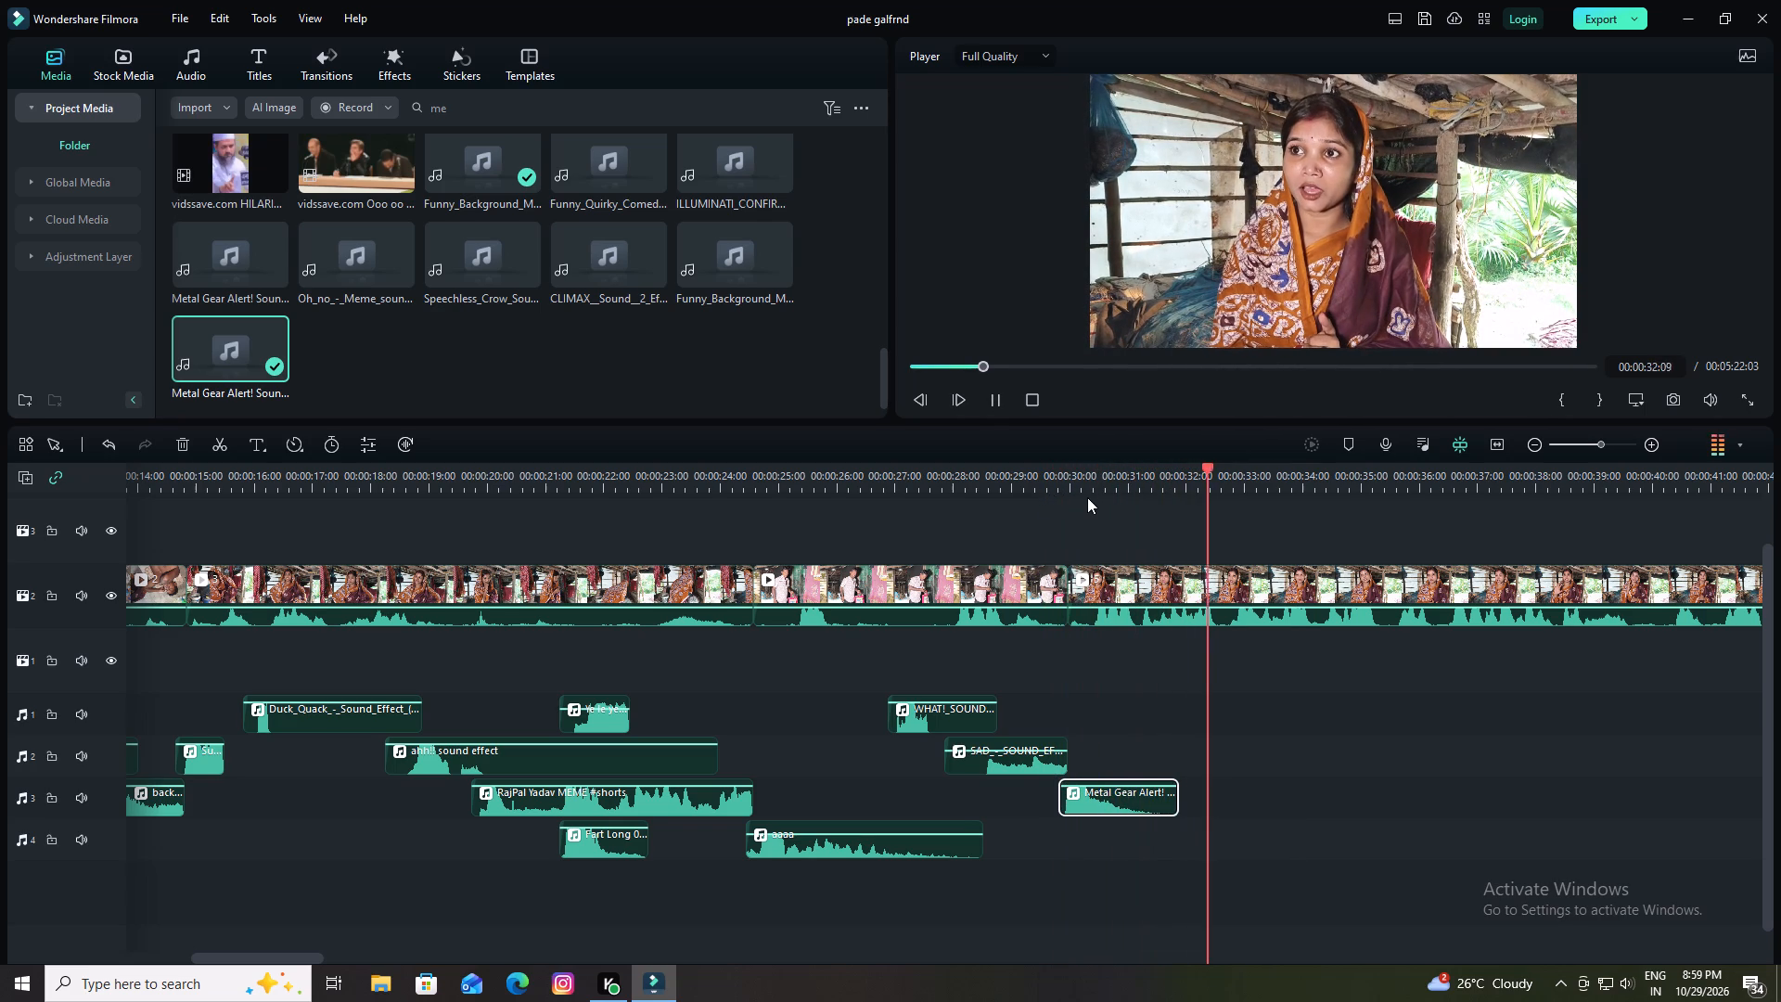
pyautogui.press('space')
# Search the project media for "paak" and "pa" and look through the matches for another sound, clearing the search each time.
pyautogui.click(464, 114)
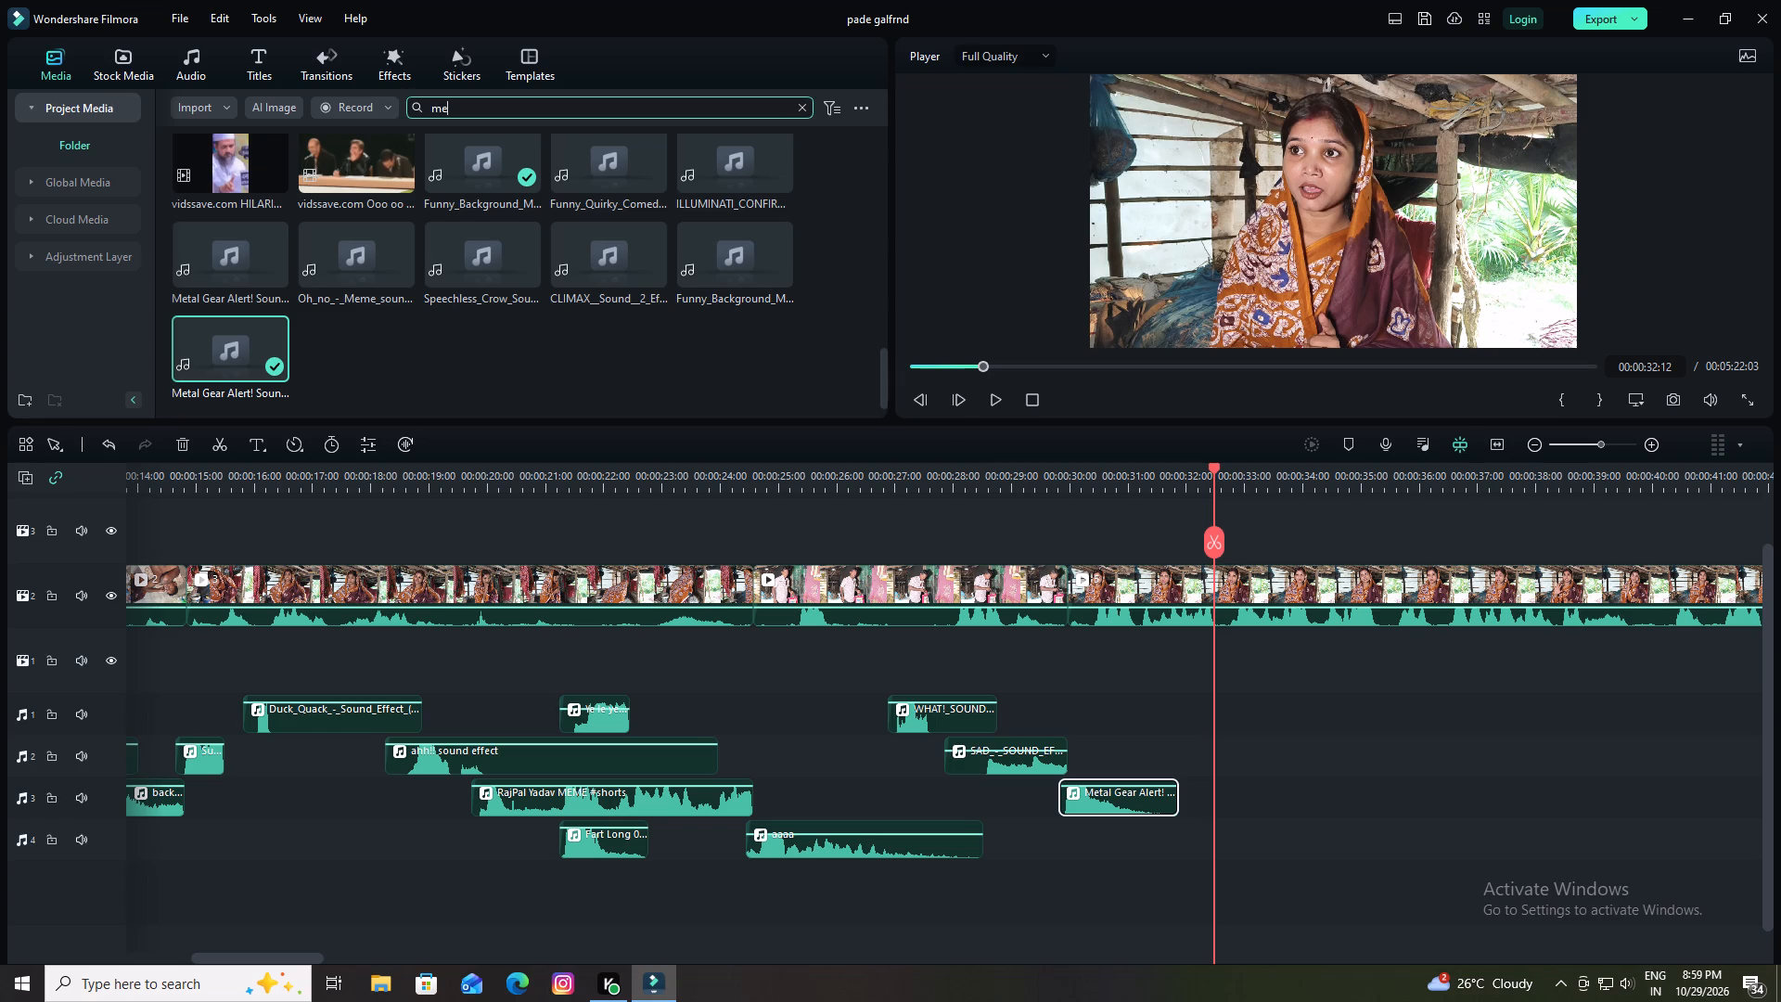
pyautogui.click(800, 107)
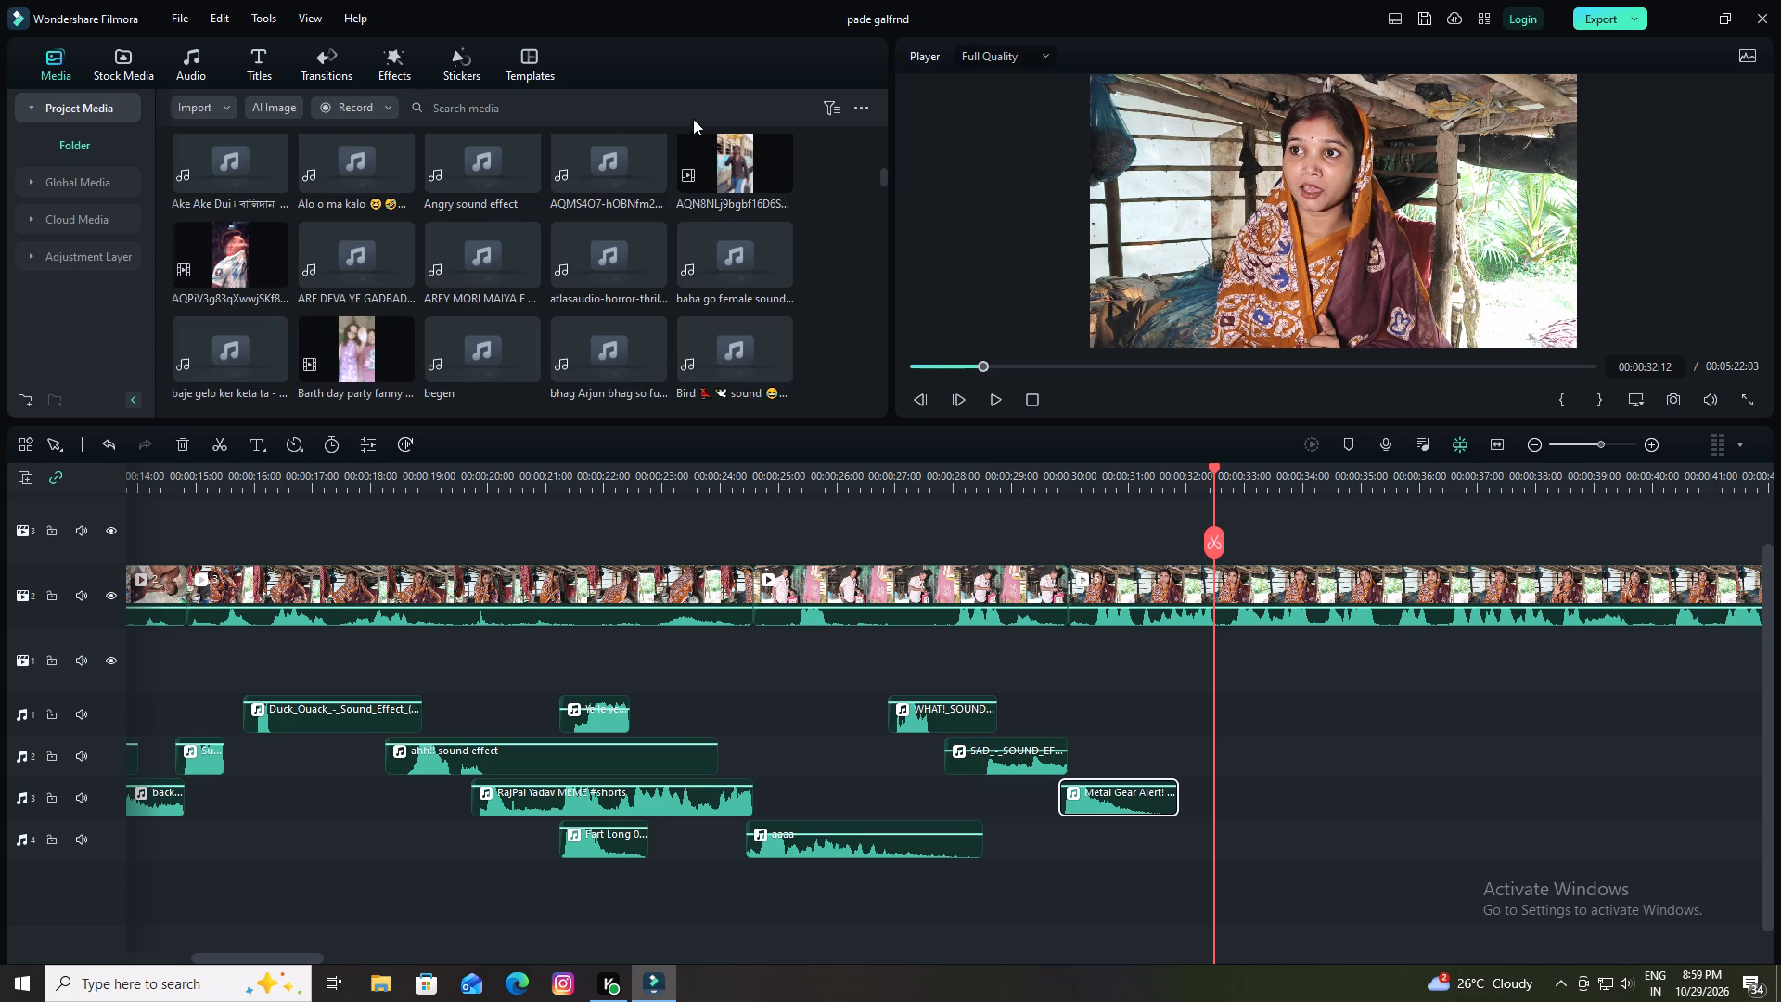
pyautogui.click(690, 117)
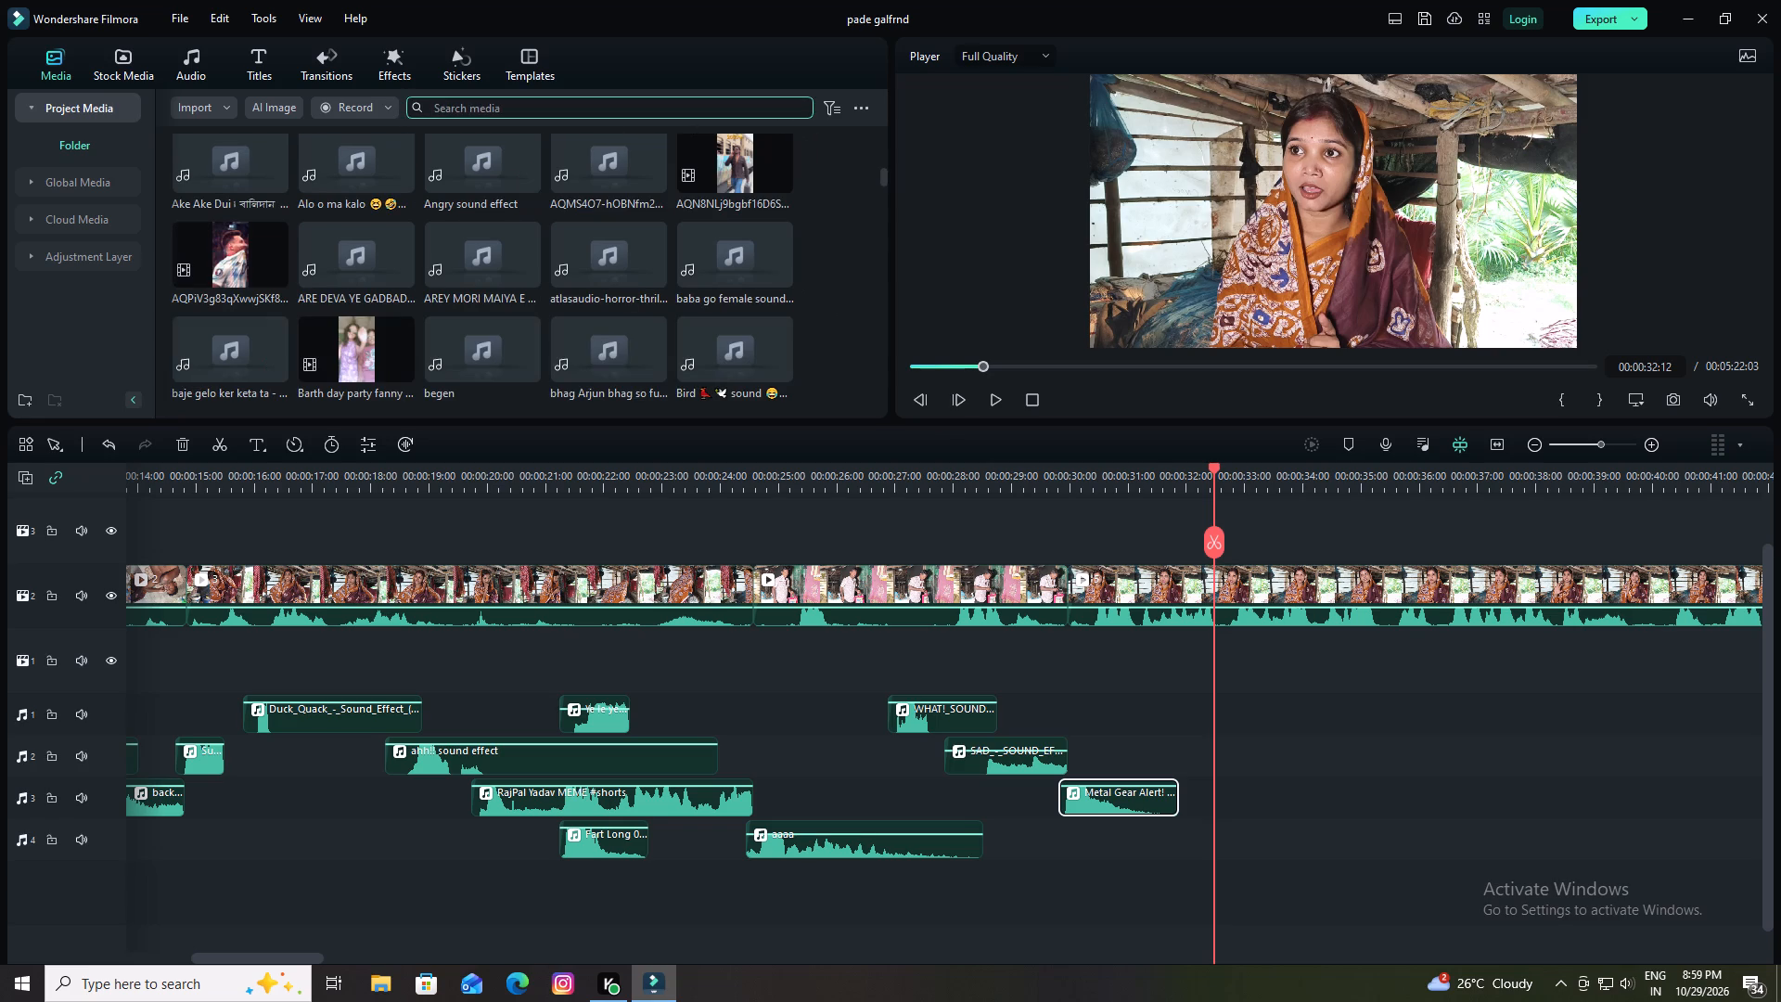
pyautogui.press('p')
pyautogui.press('a')
pyautogui.write('ak')
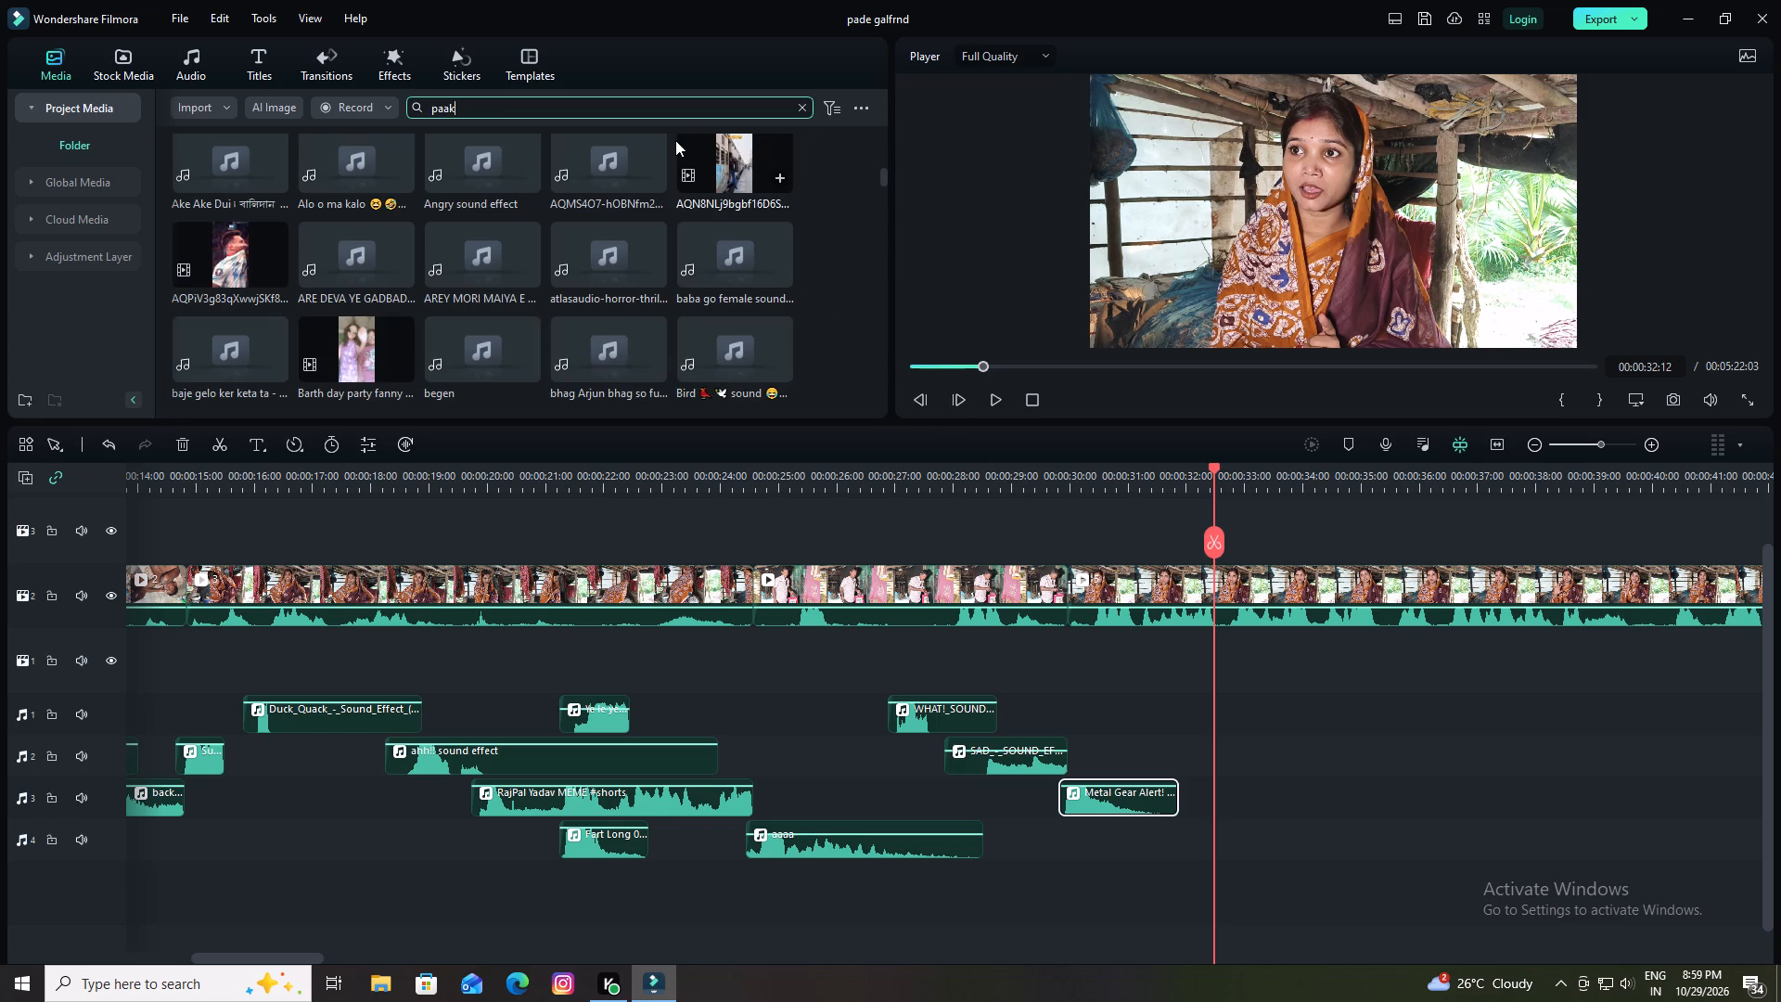
pyautogui.press('Return')
pyautogui.click(721, 109)
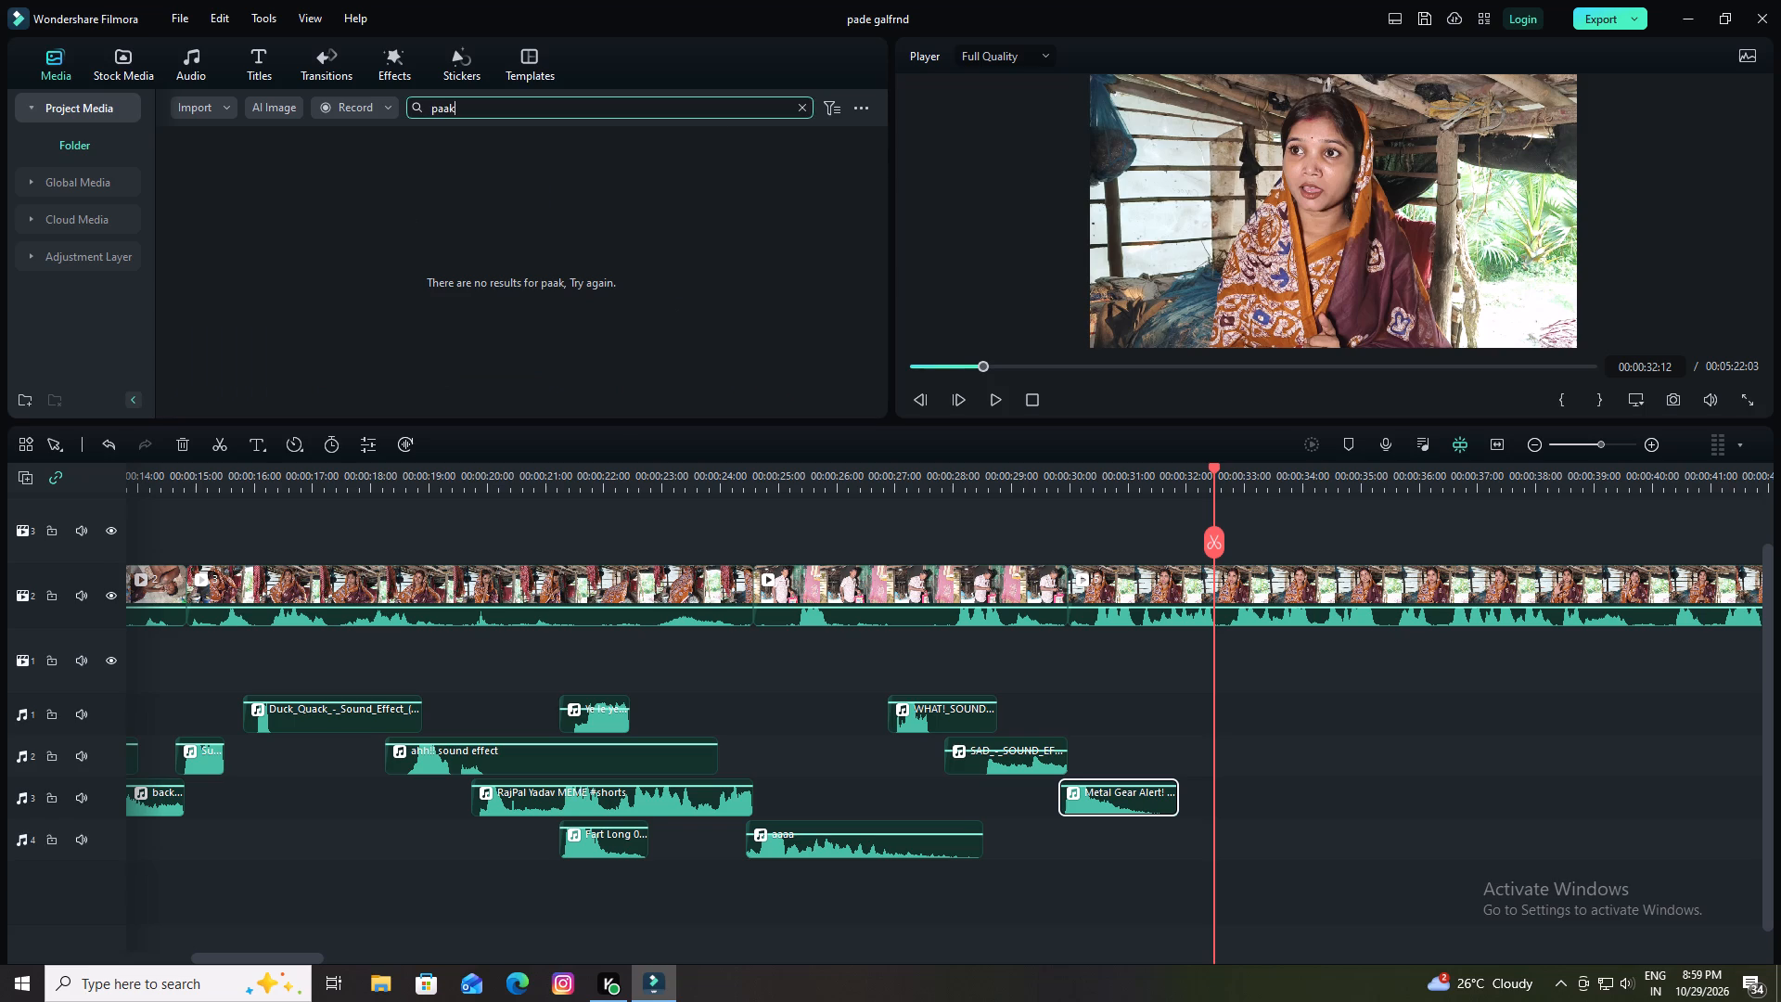
pyautogui.click(802, 106)
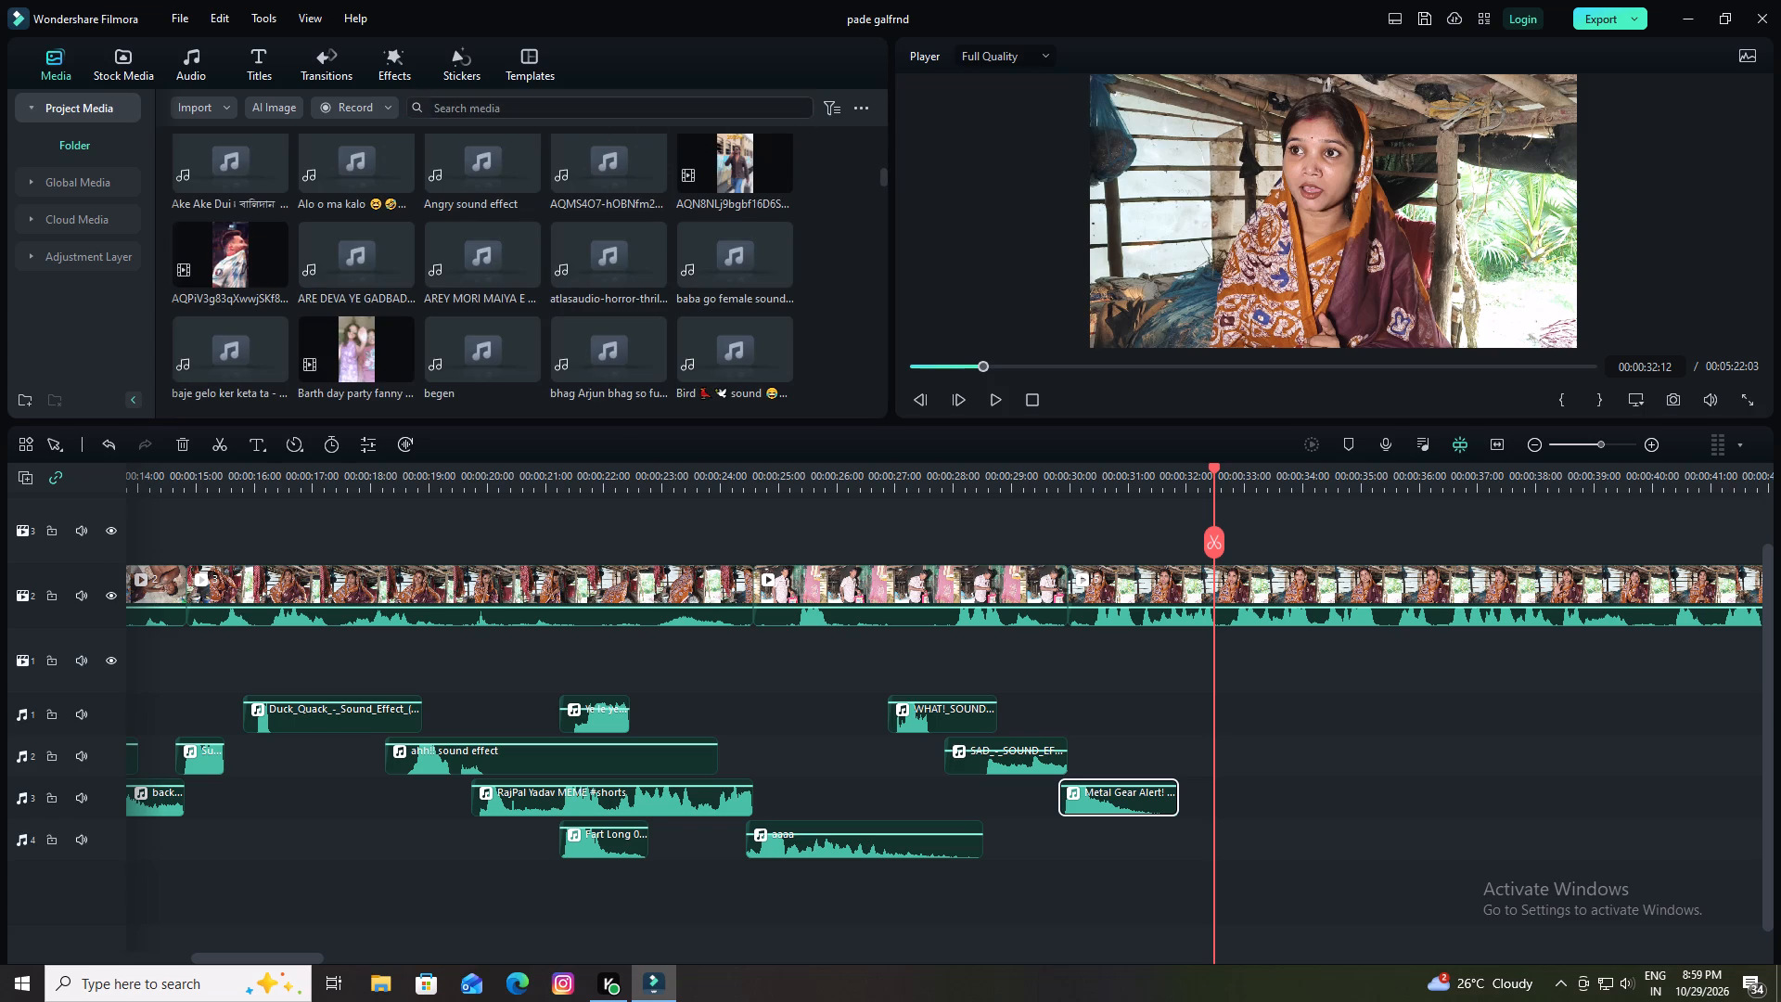
pyautogui.click(533, 106)
pyautogui.press('a')
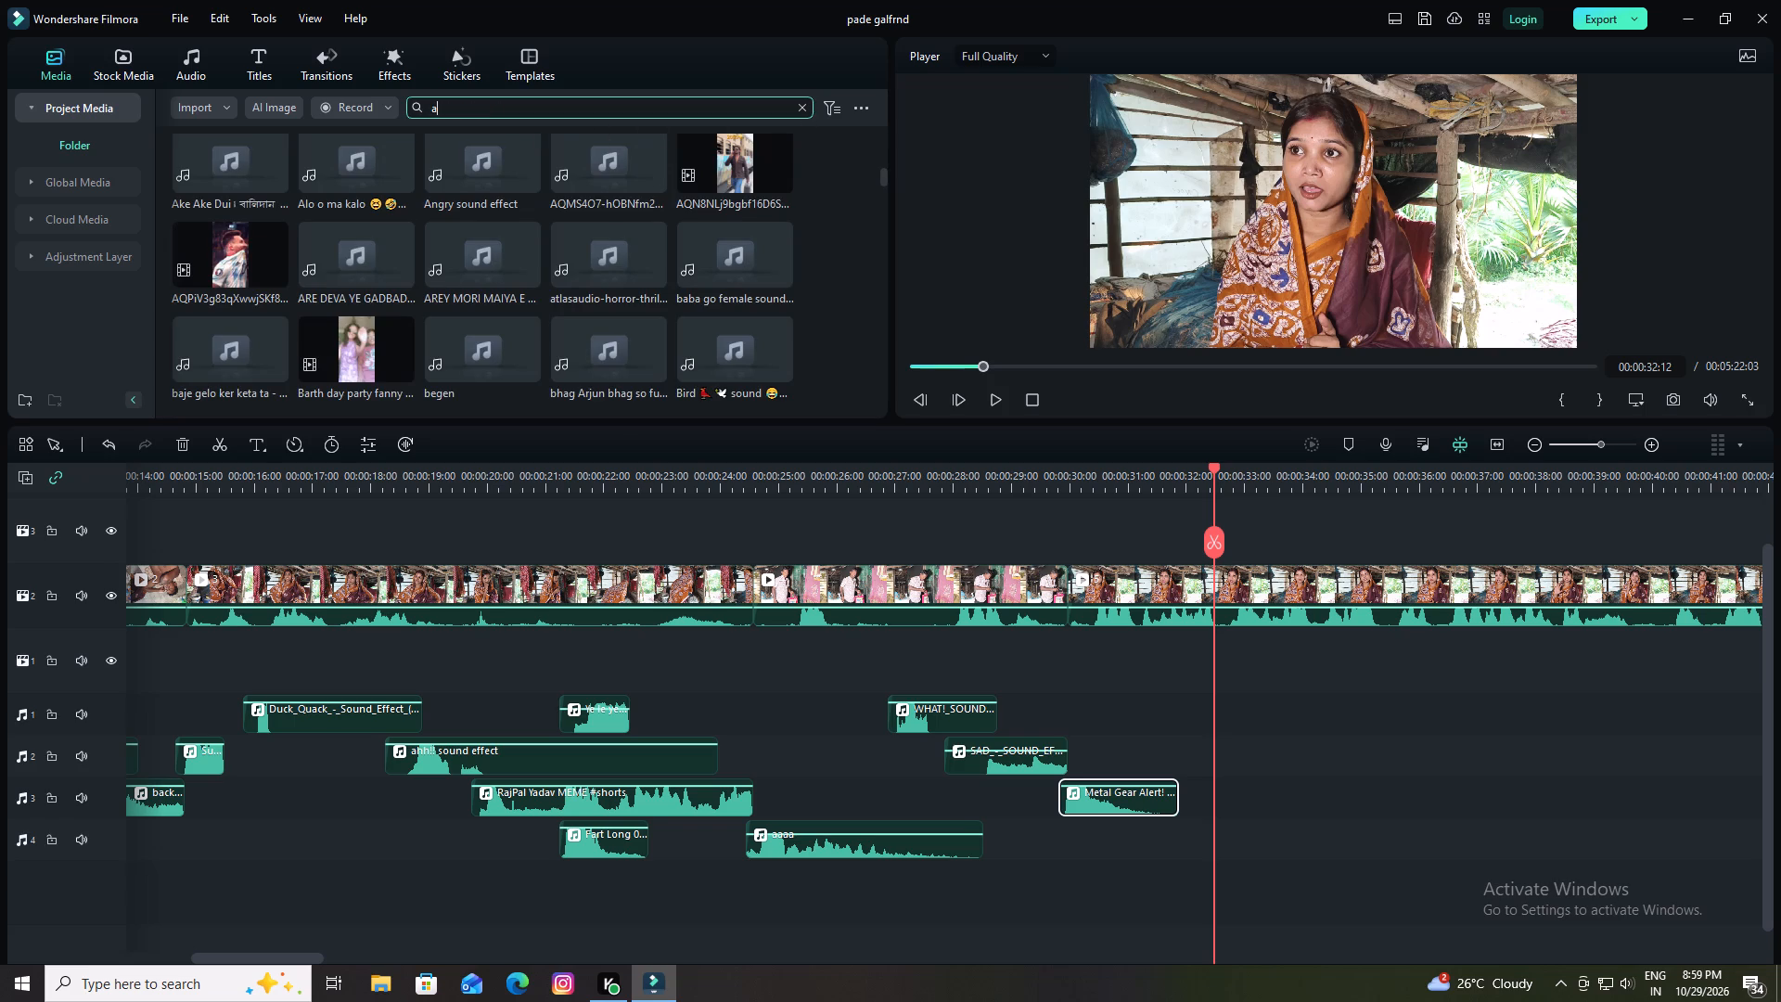
pyautogui.press('BackSpace')
pyautogui.press('p')
pyautogui.press('a')
pyautogui.press('Return')
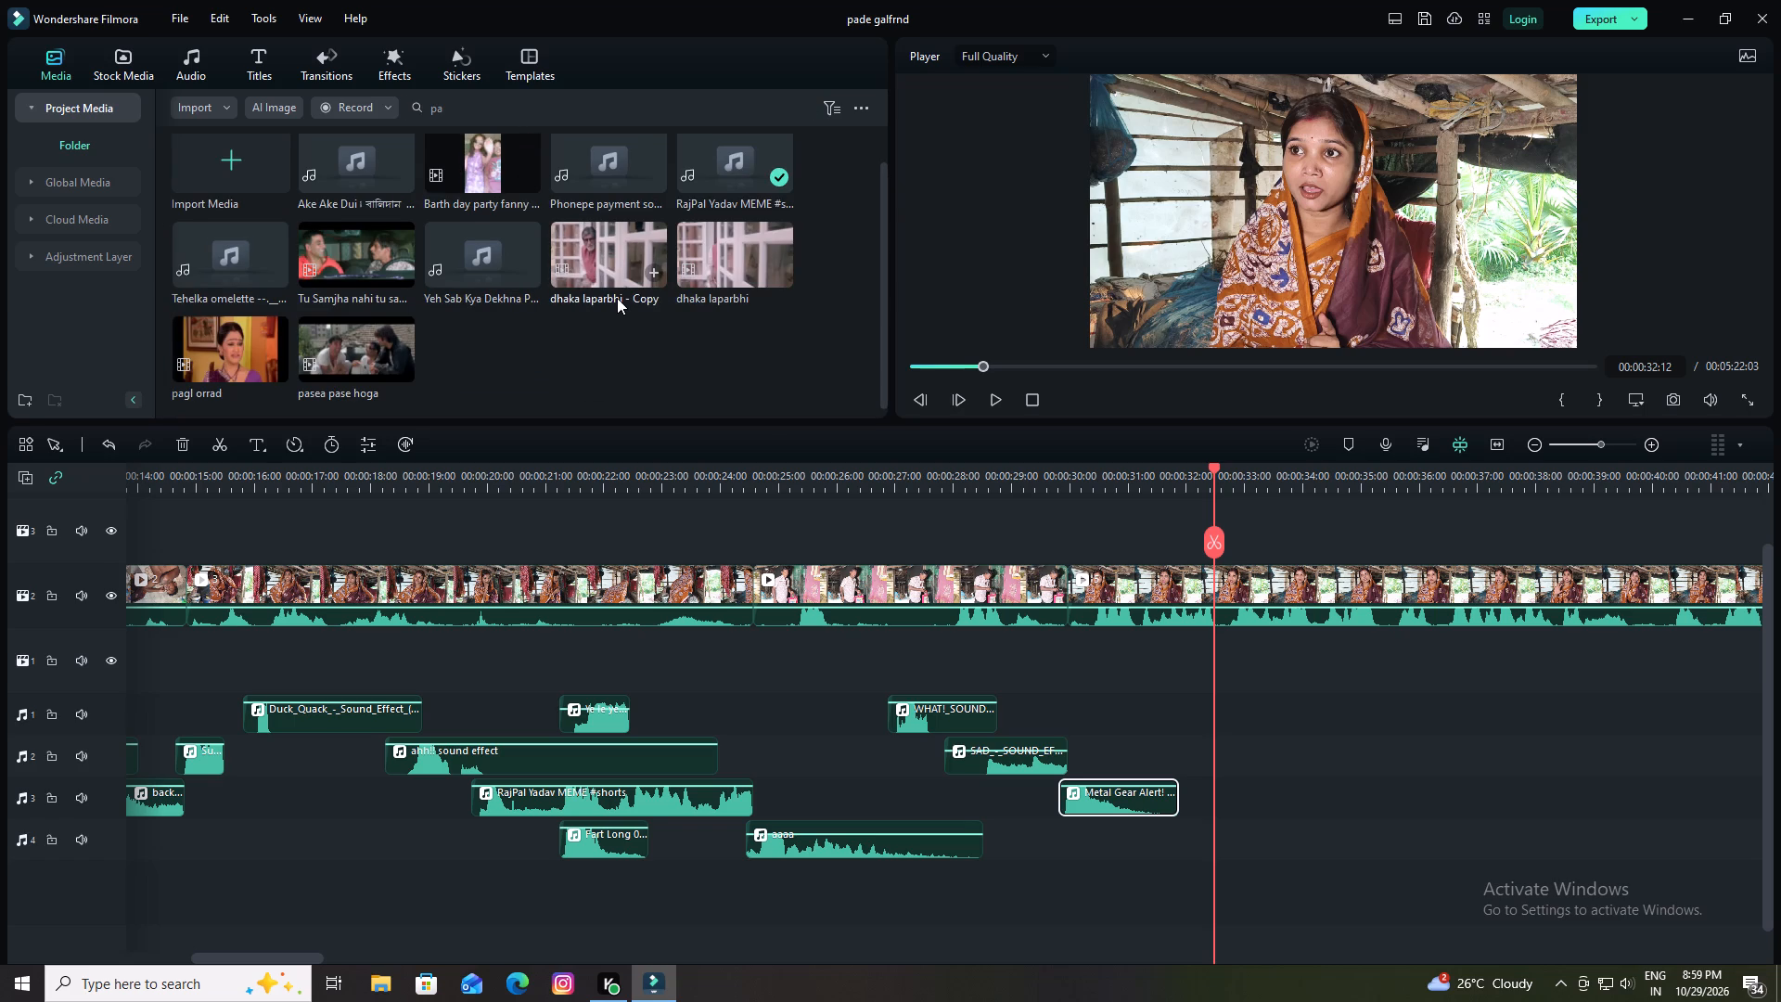
pyautogui.scroll(4, 617, 298)
pyautogui.scroll(-2, 341, 276)
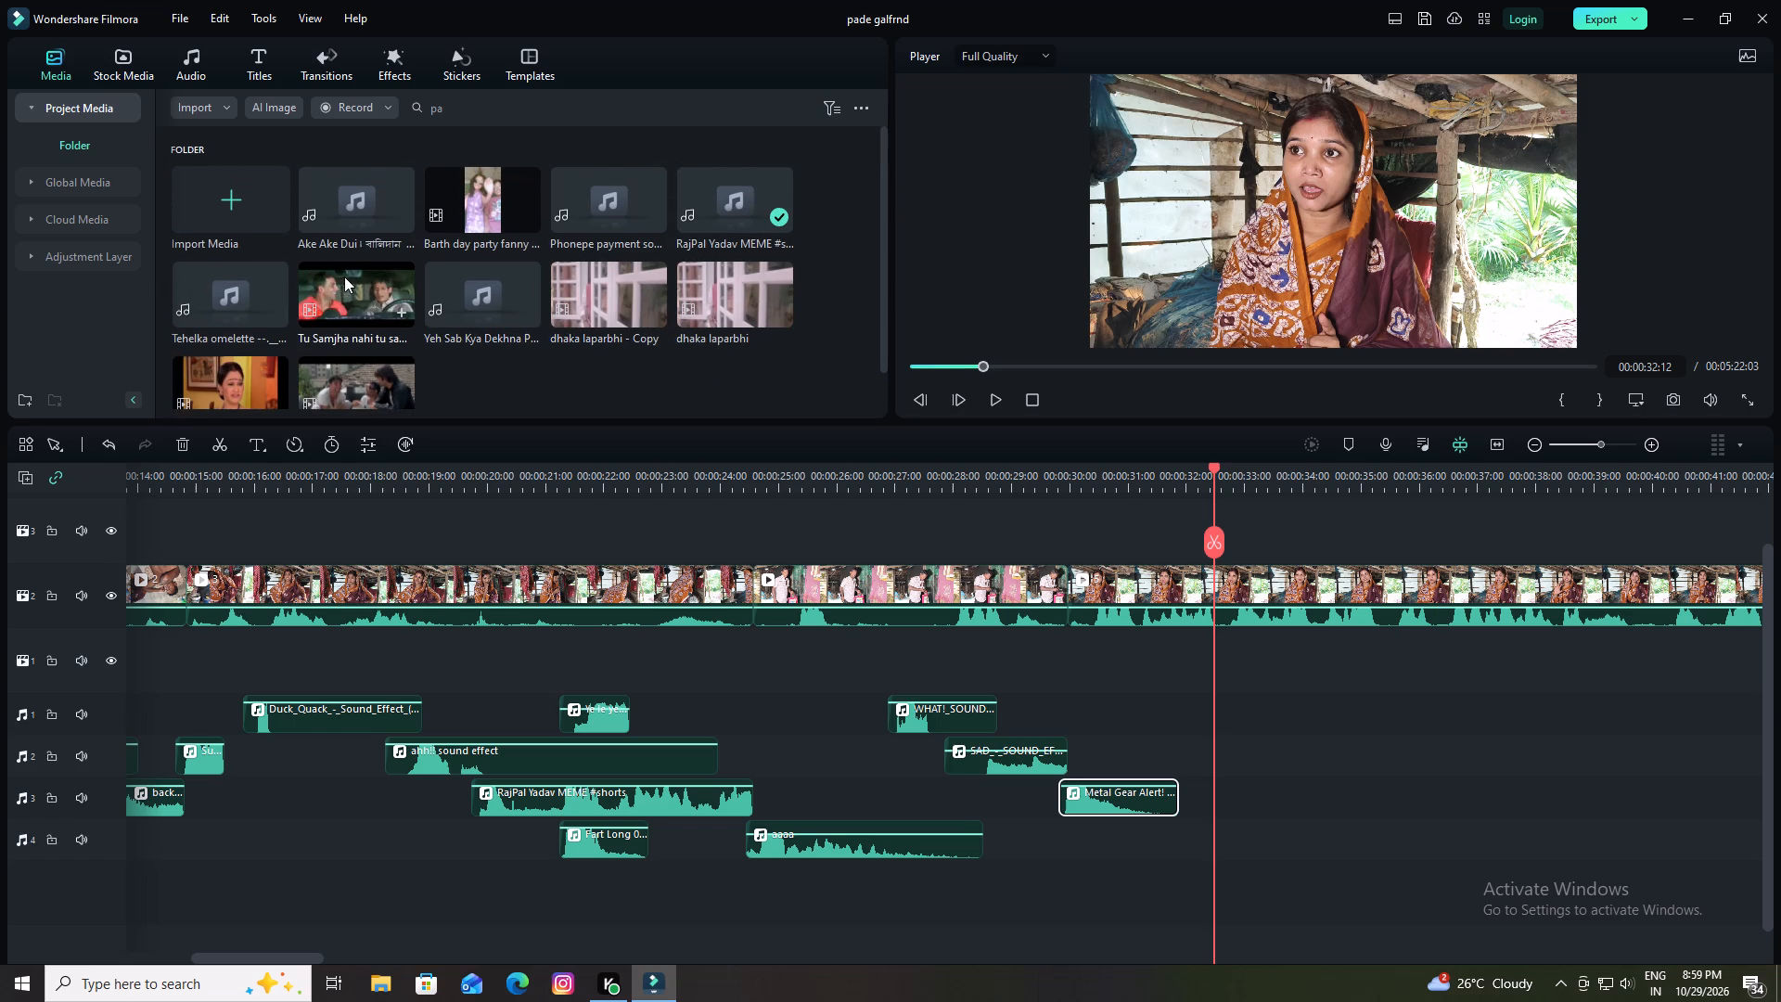
pyautogui.scroll(-1, 344, 276)
pyautogui.click(802, 104)
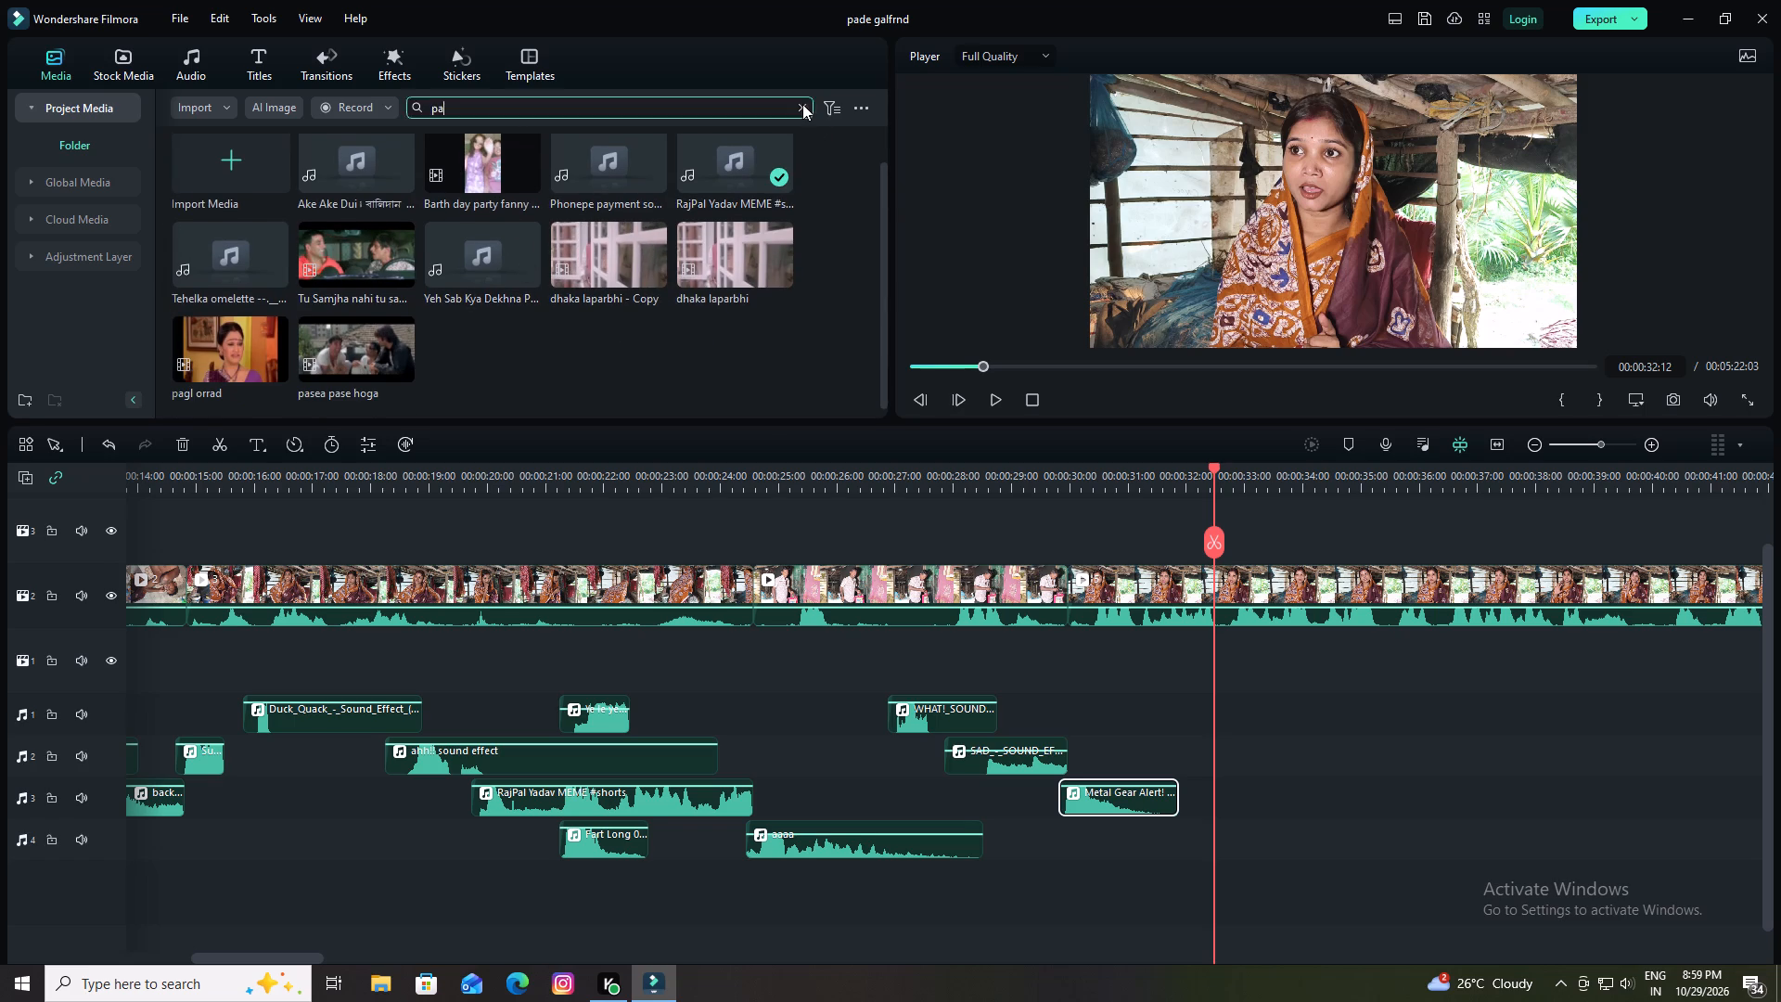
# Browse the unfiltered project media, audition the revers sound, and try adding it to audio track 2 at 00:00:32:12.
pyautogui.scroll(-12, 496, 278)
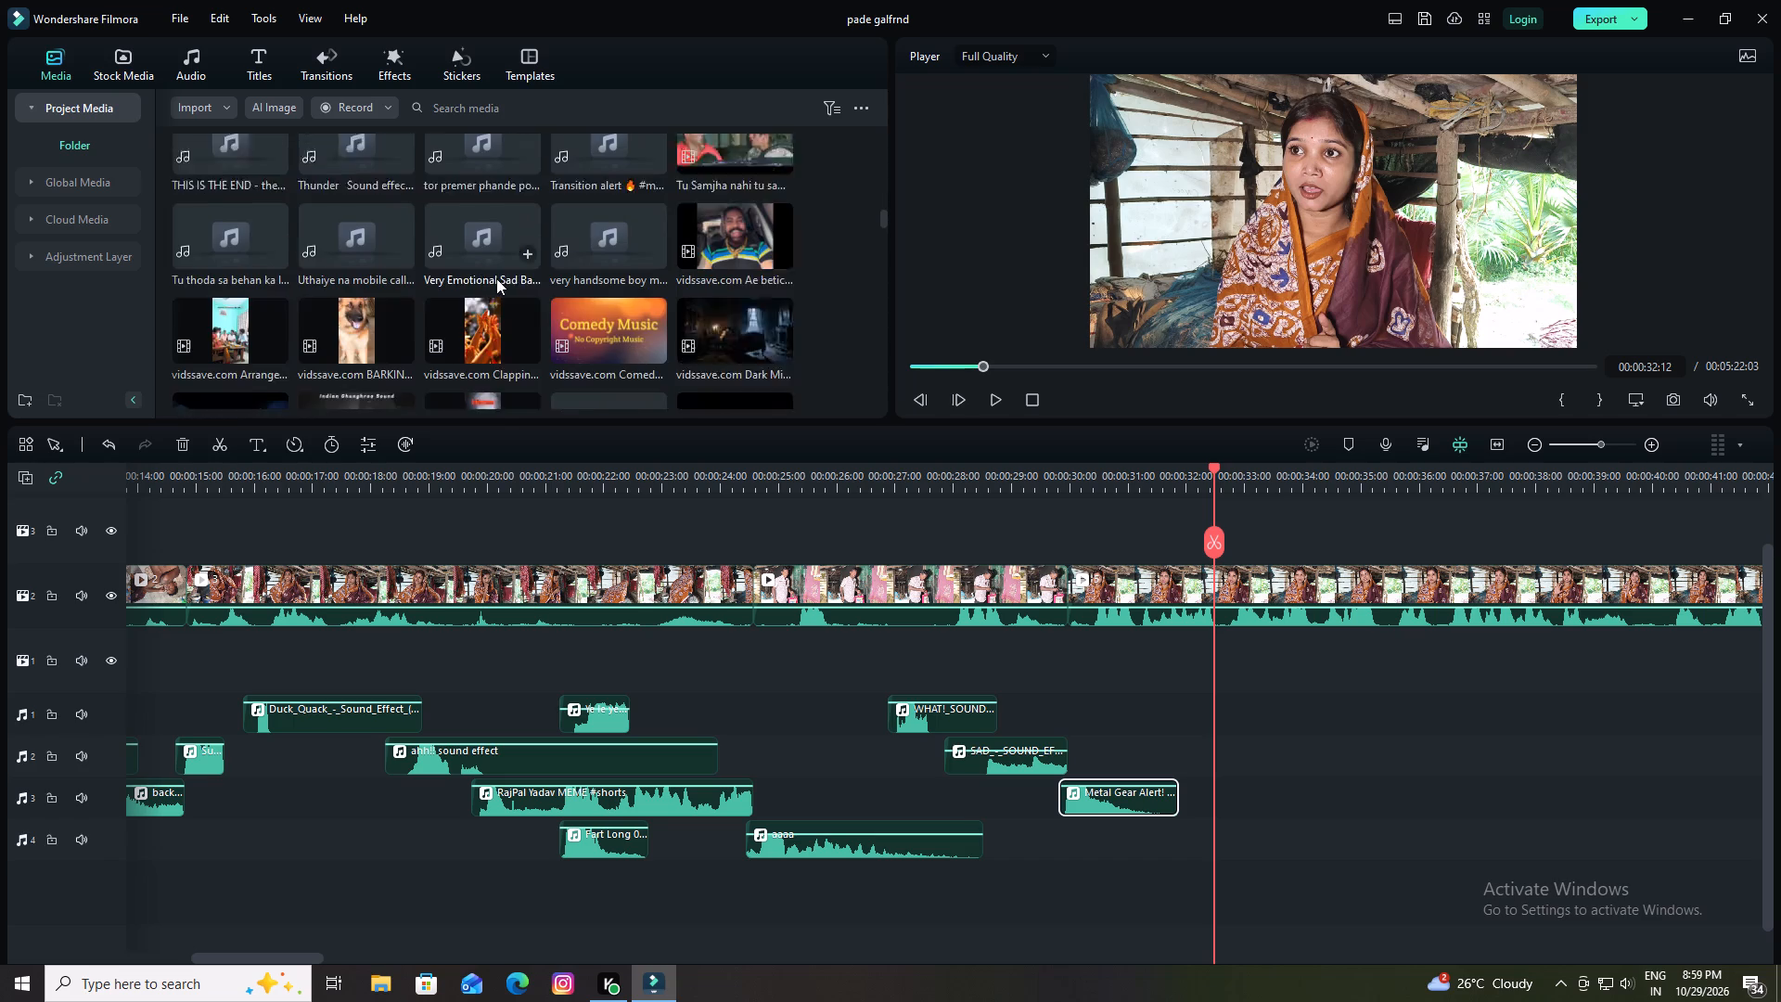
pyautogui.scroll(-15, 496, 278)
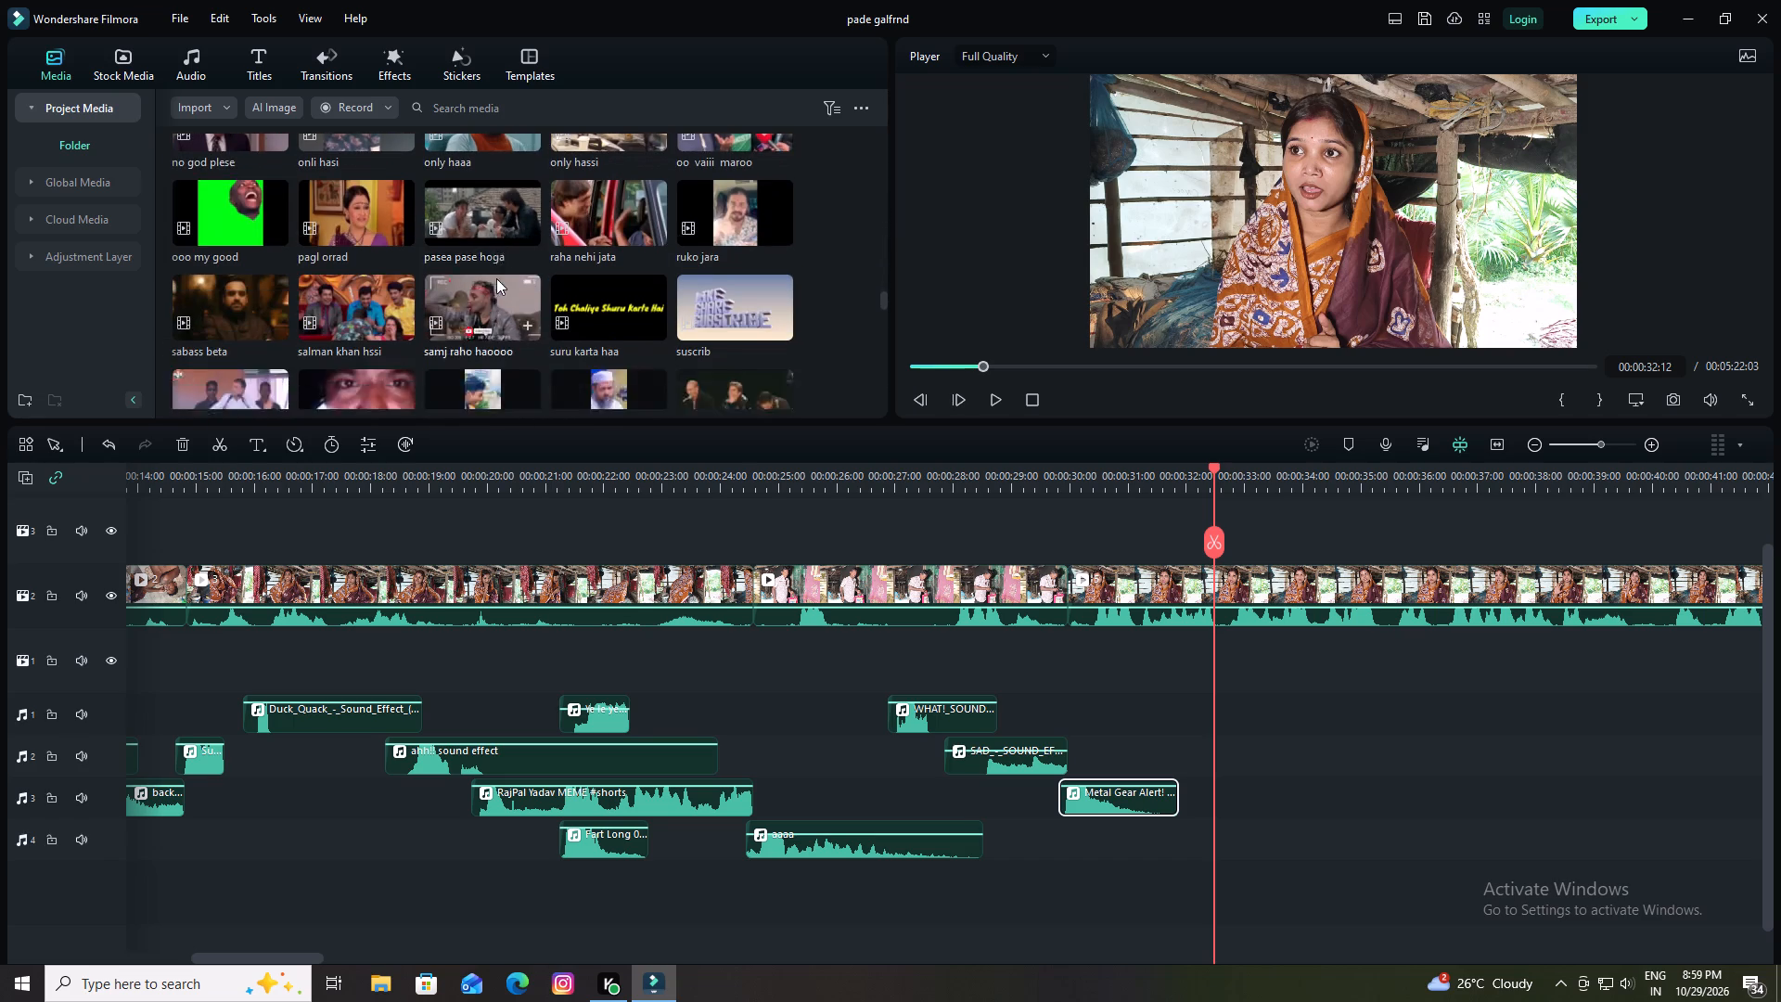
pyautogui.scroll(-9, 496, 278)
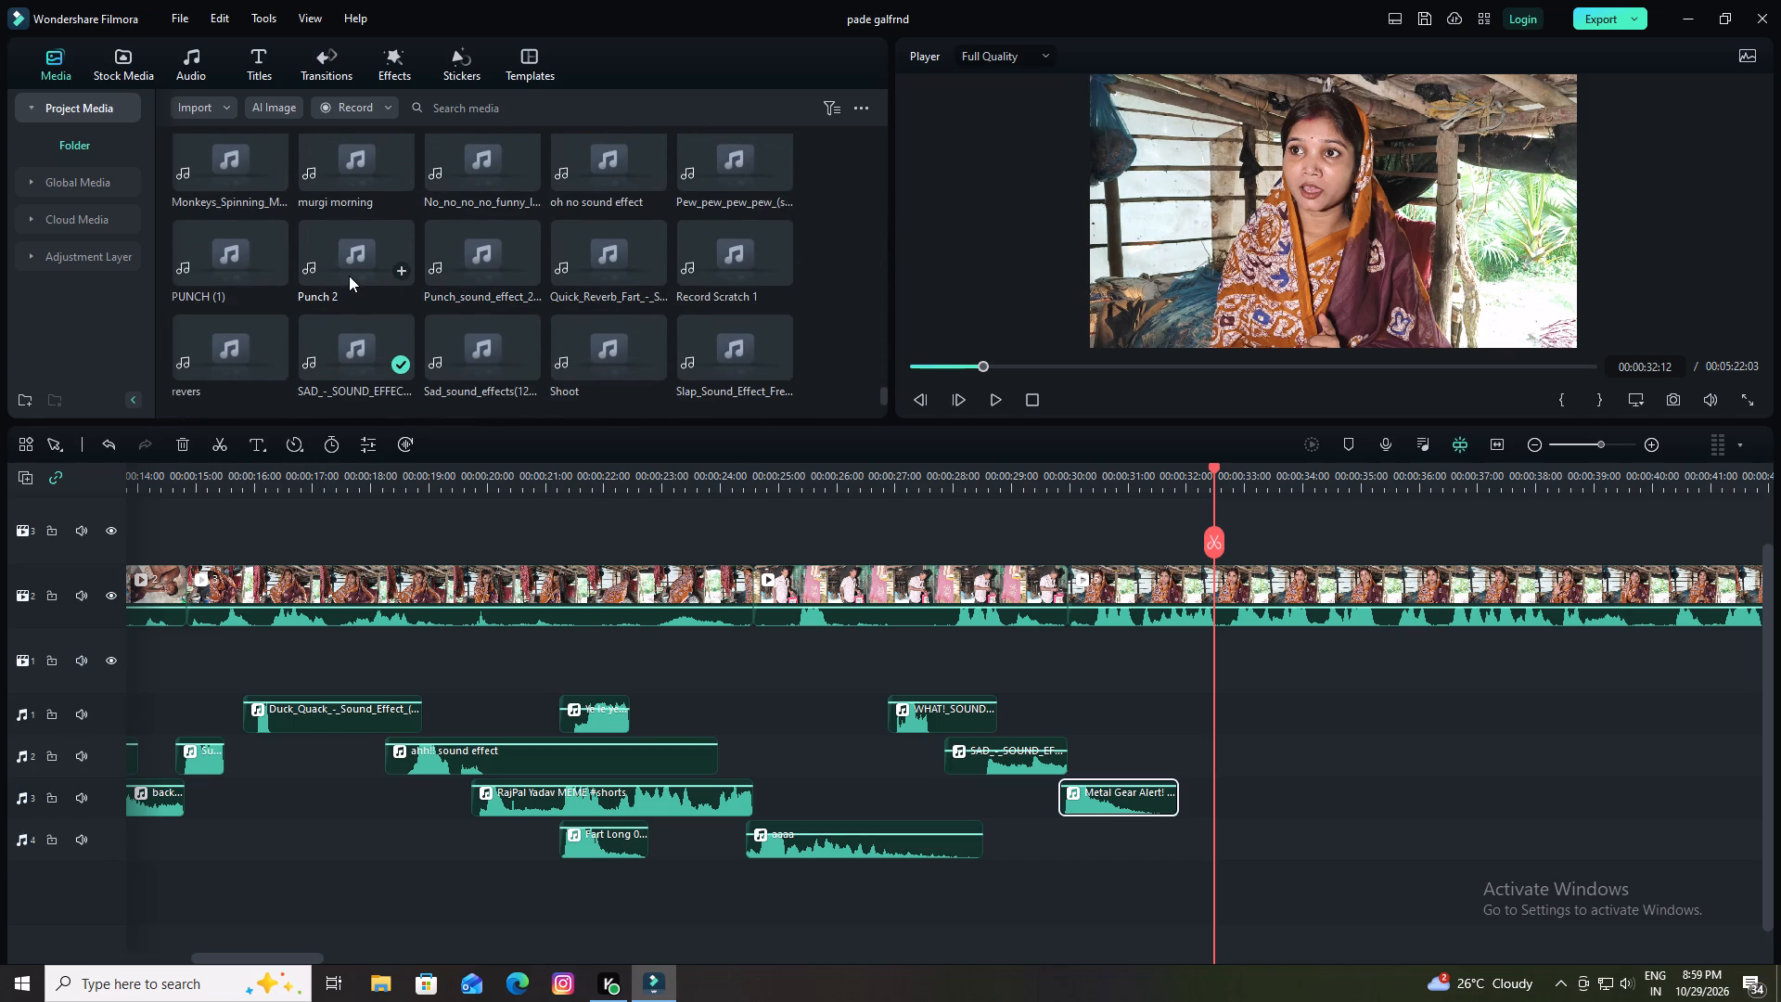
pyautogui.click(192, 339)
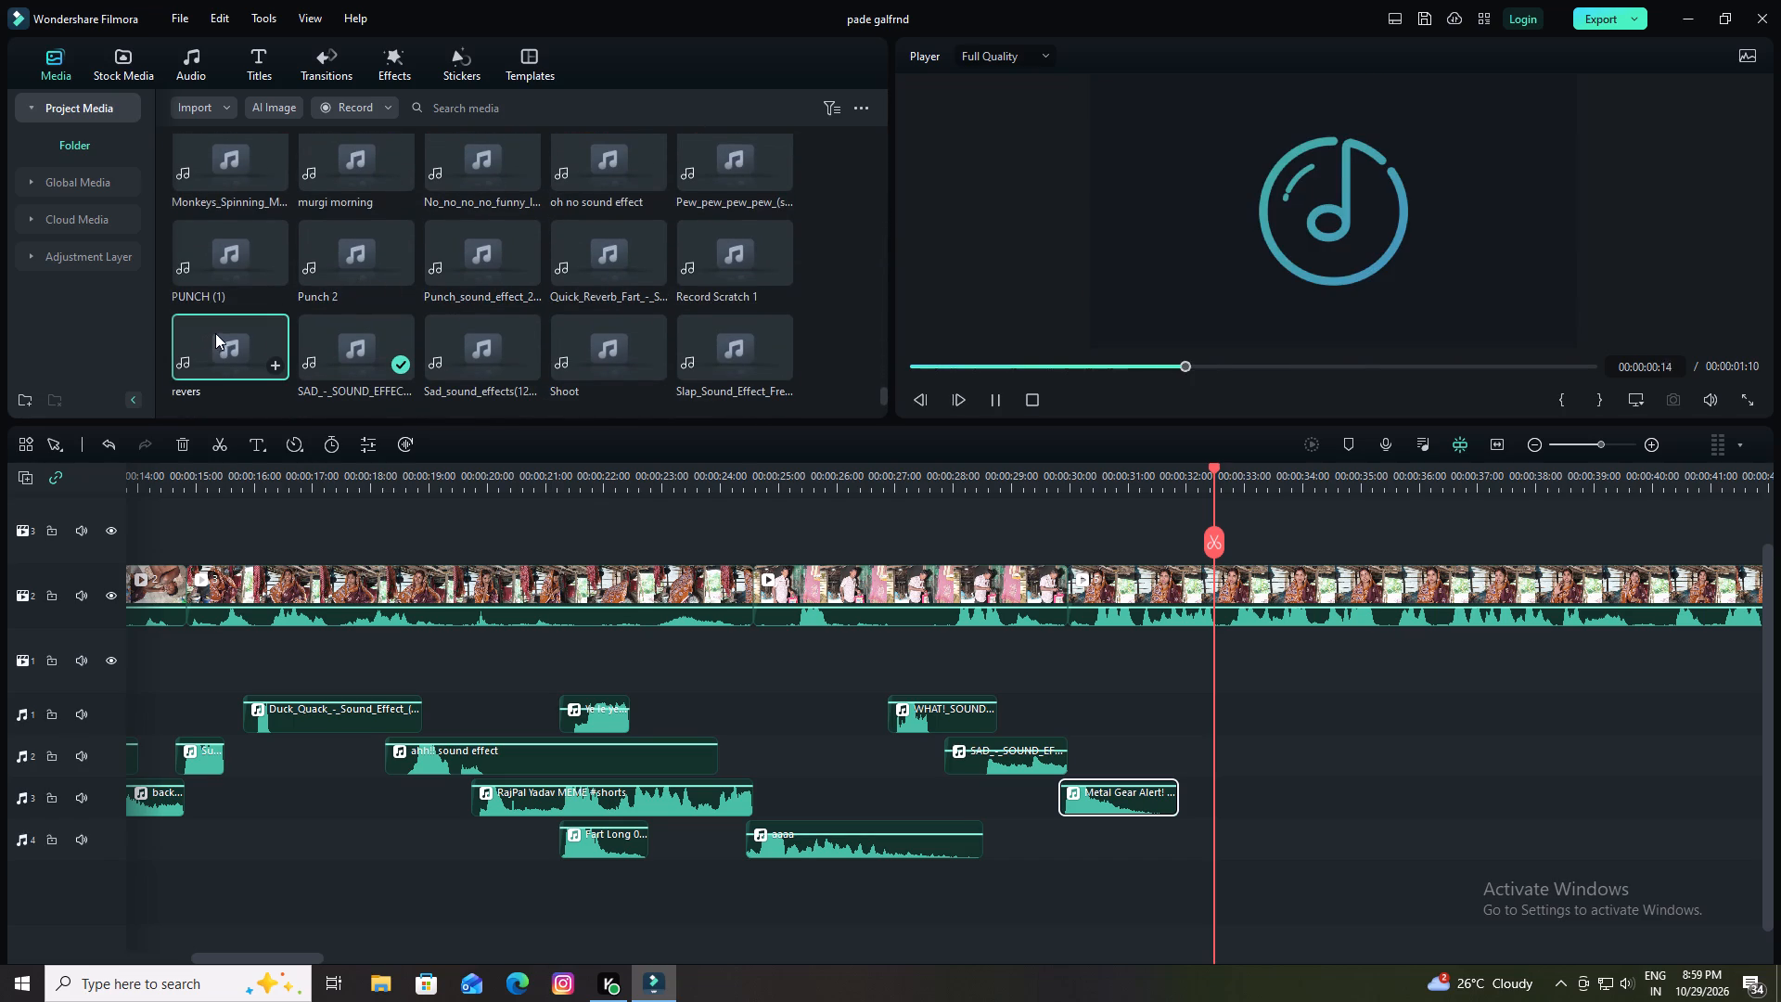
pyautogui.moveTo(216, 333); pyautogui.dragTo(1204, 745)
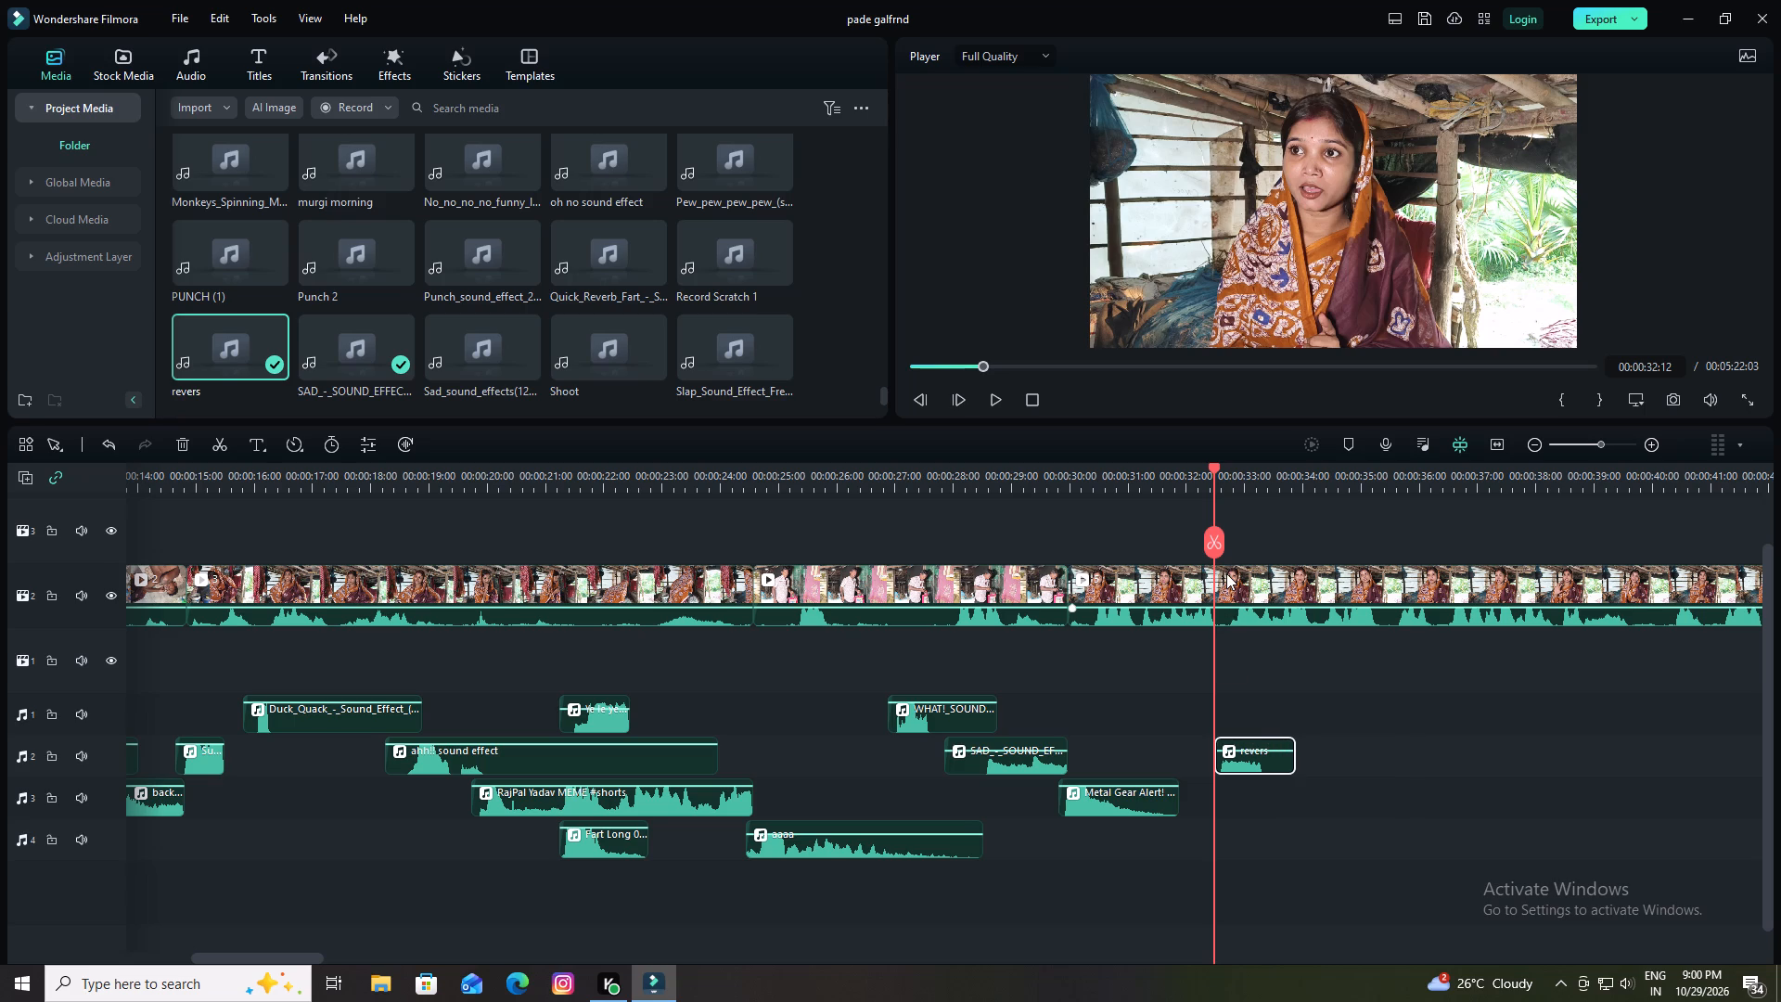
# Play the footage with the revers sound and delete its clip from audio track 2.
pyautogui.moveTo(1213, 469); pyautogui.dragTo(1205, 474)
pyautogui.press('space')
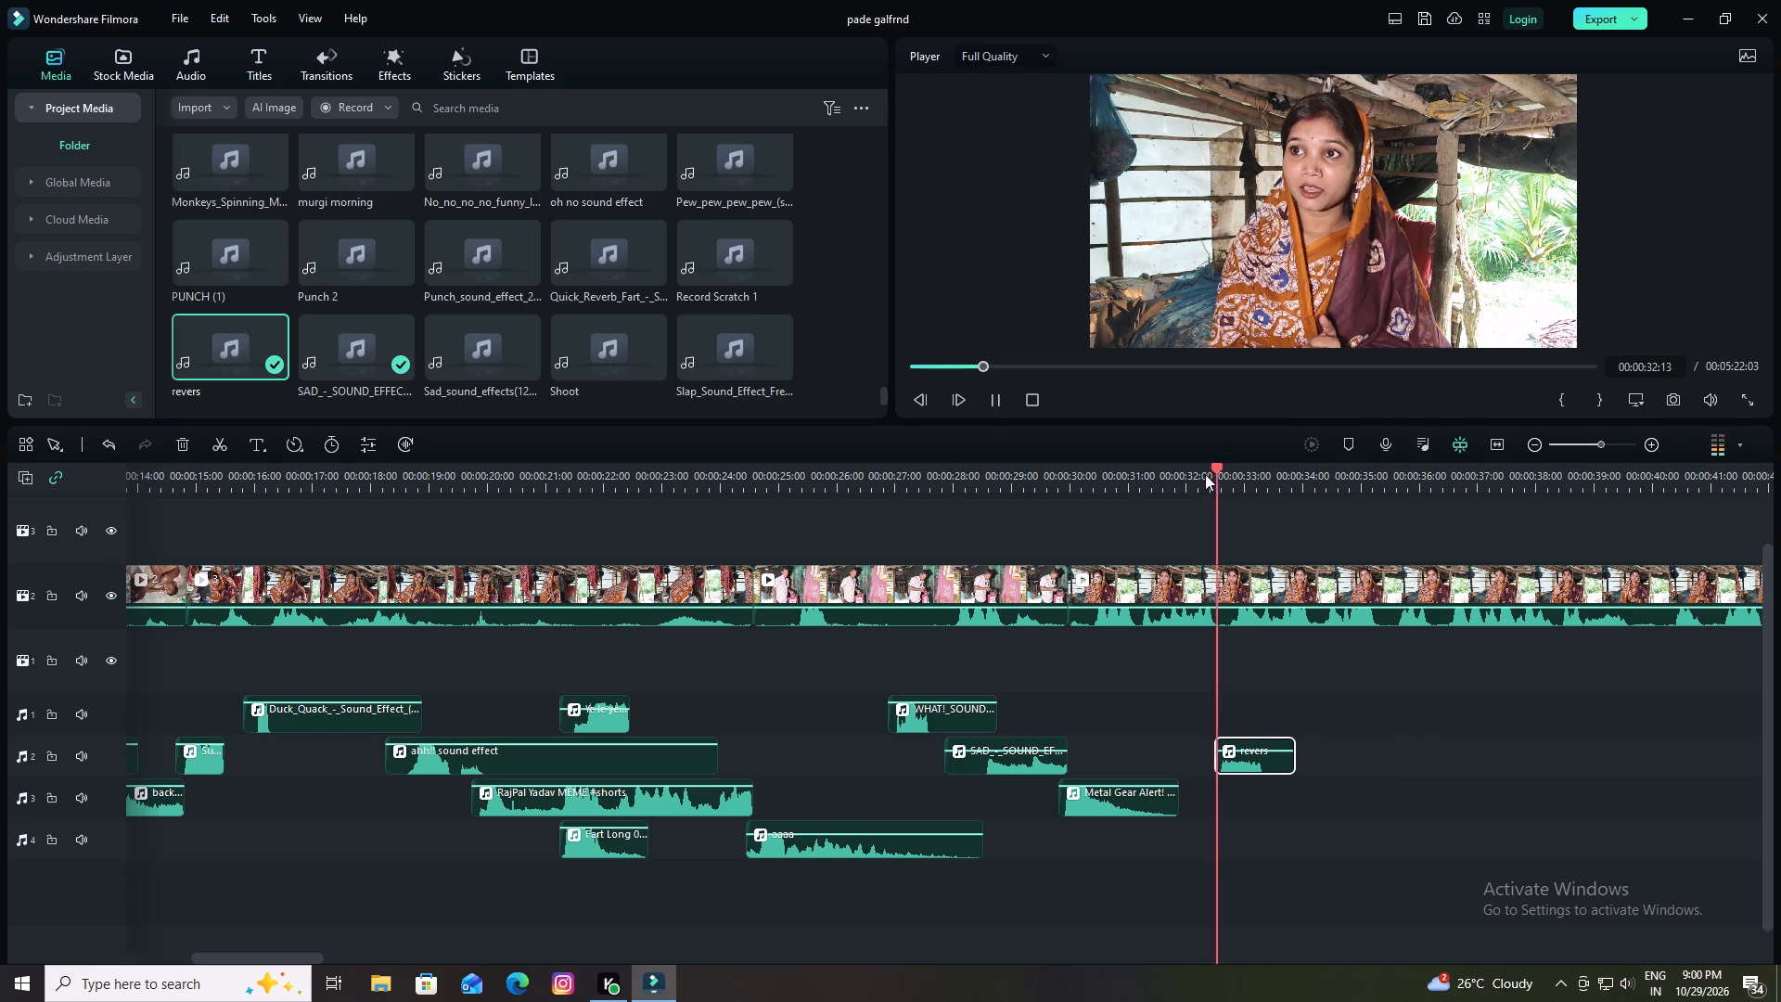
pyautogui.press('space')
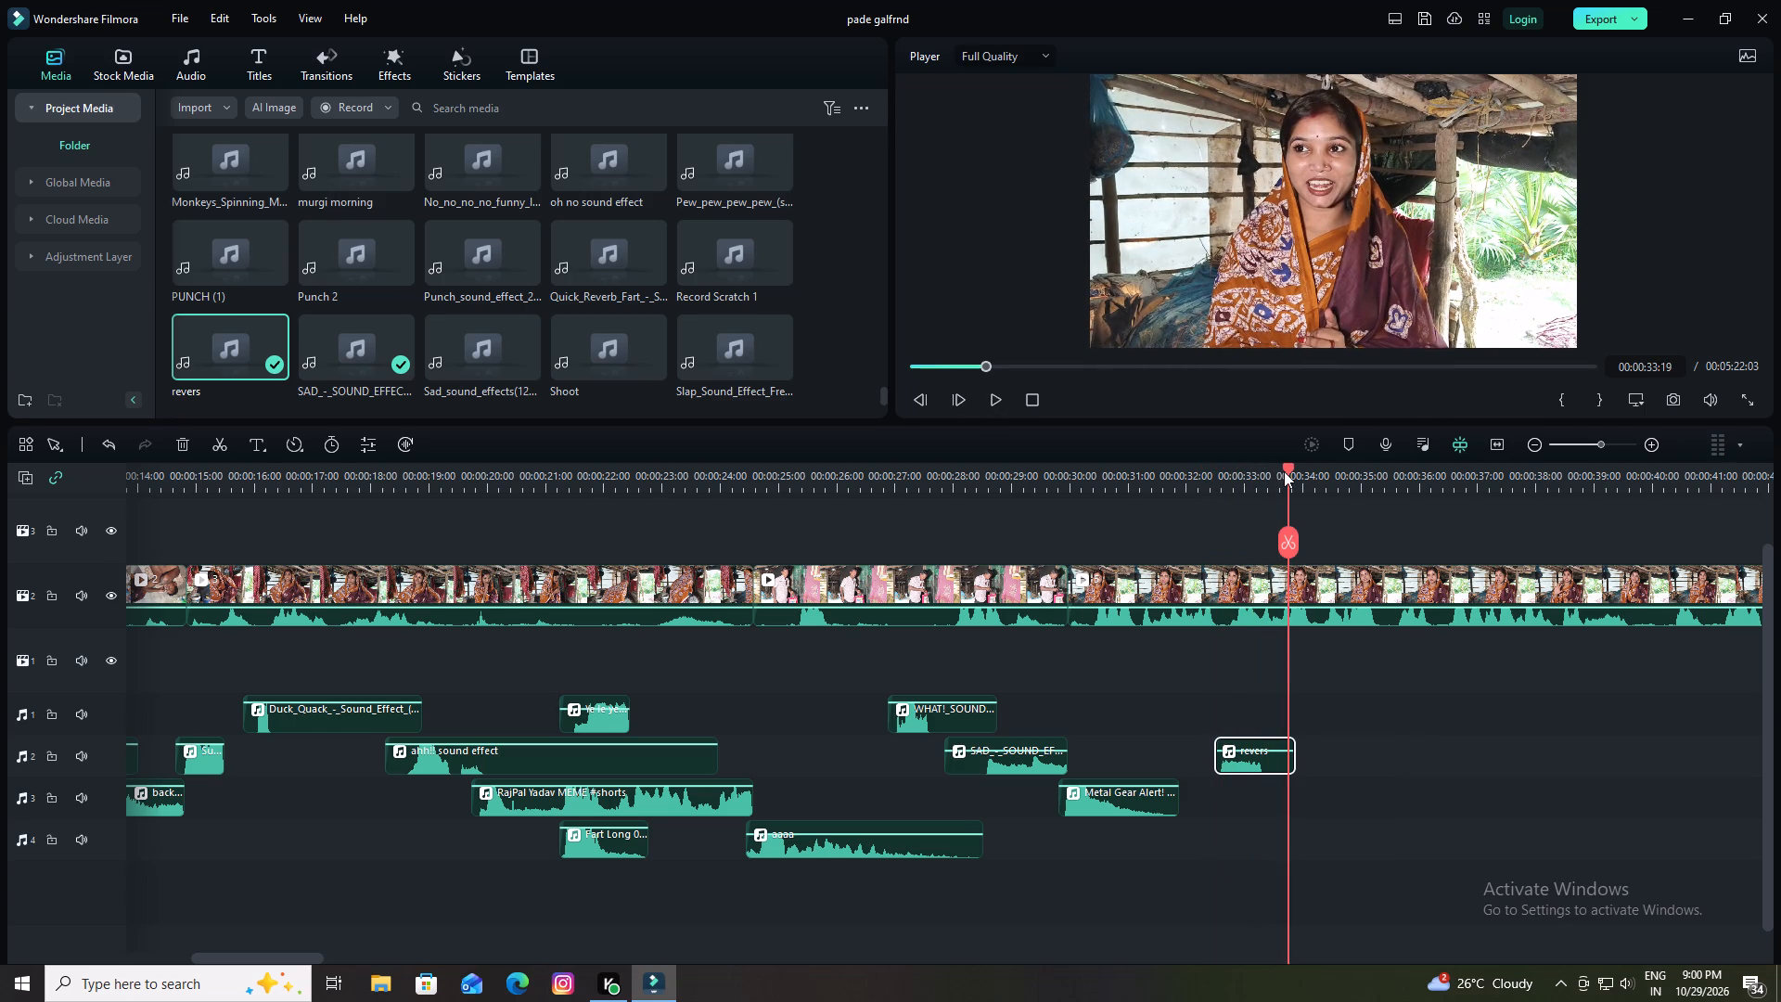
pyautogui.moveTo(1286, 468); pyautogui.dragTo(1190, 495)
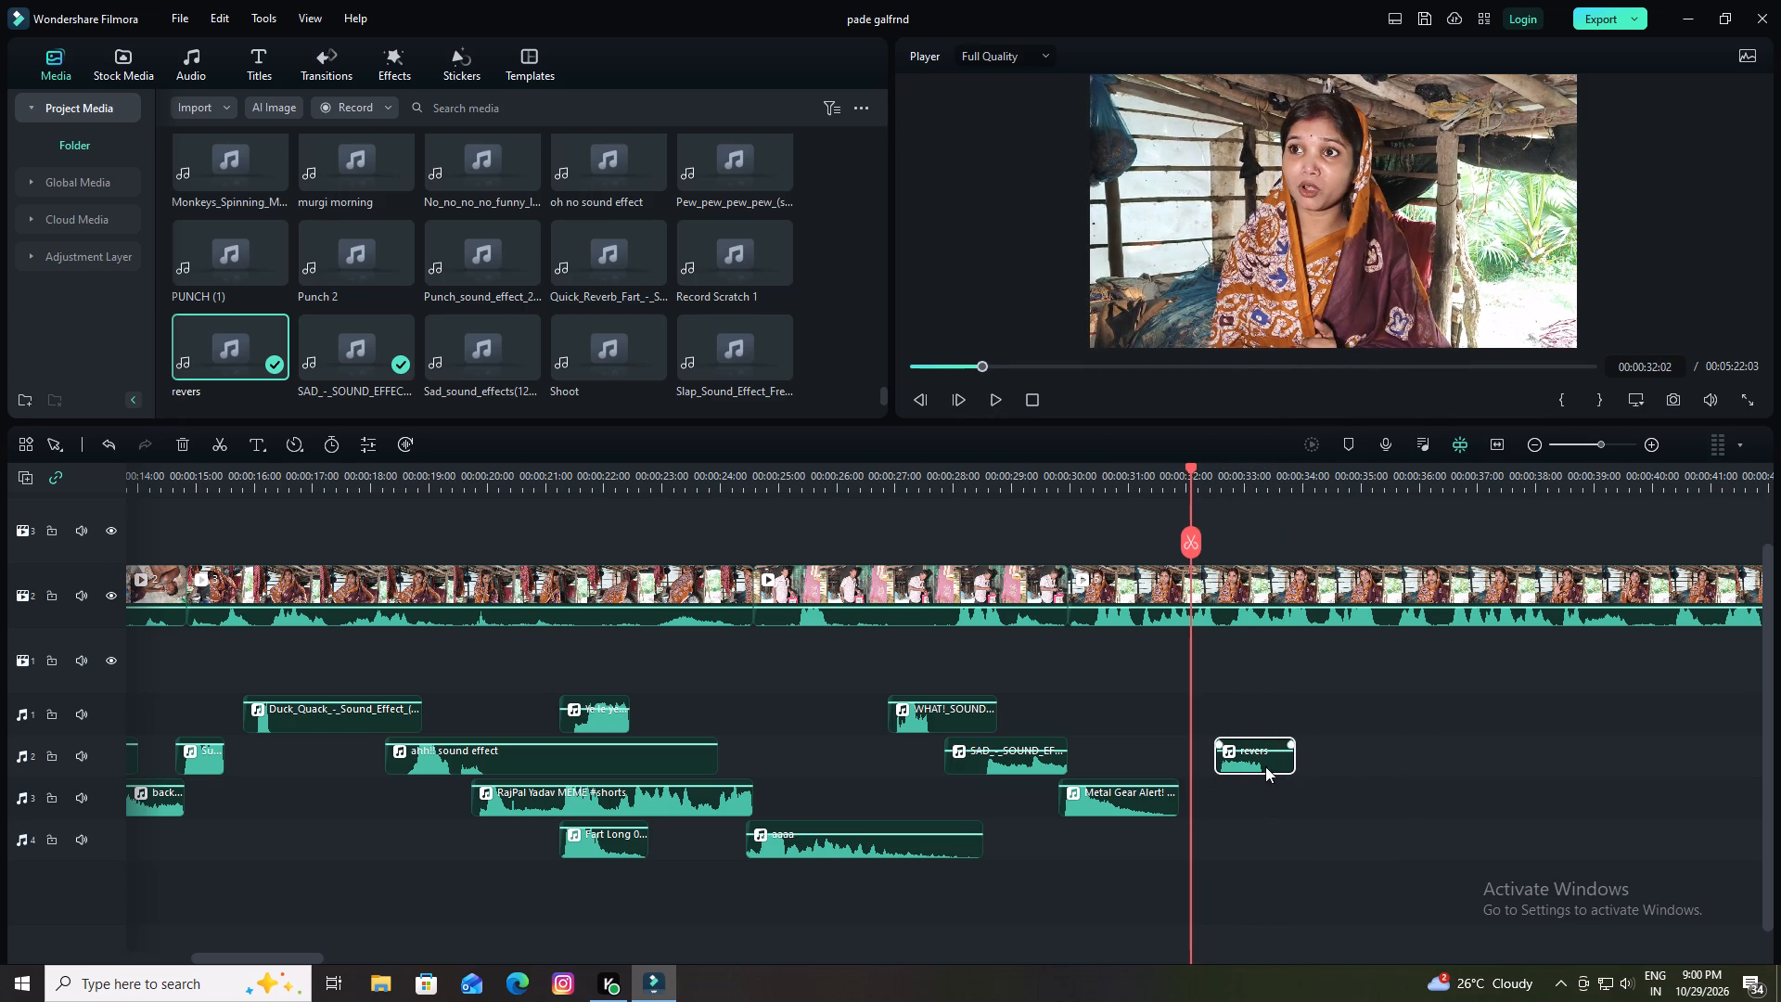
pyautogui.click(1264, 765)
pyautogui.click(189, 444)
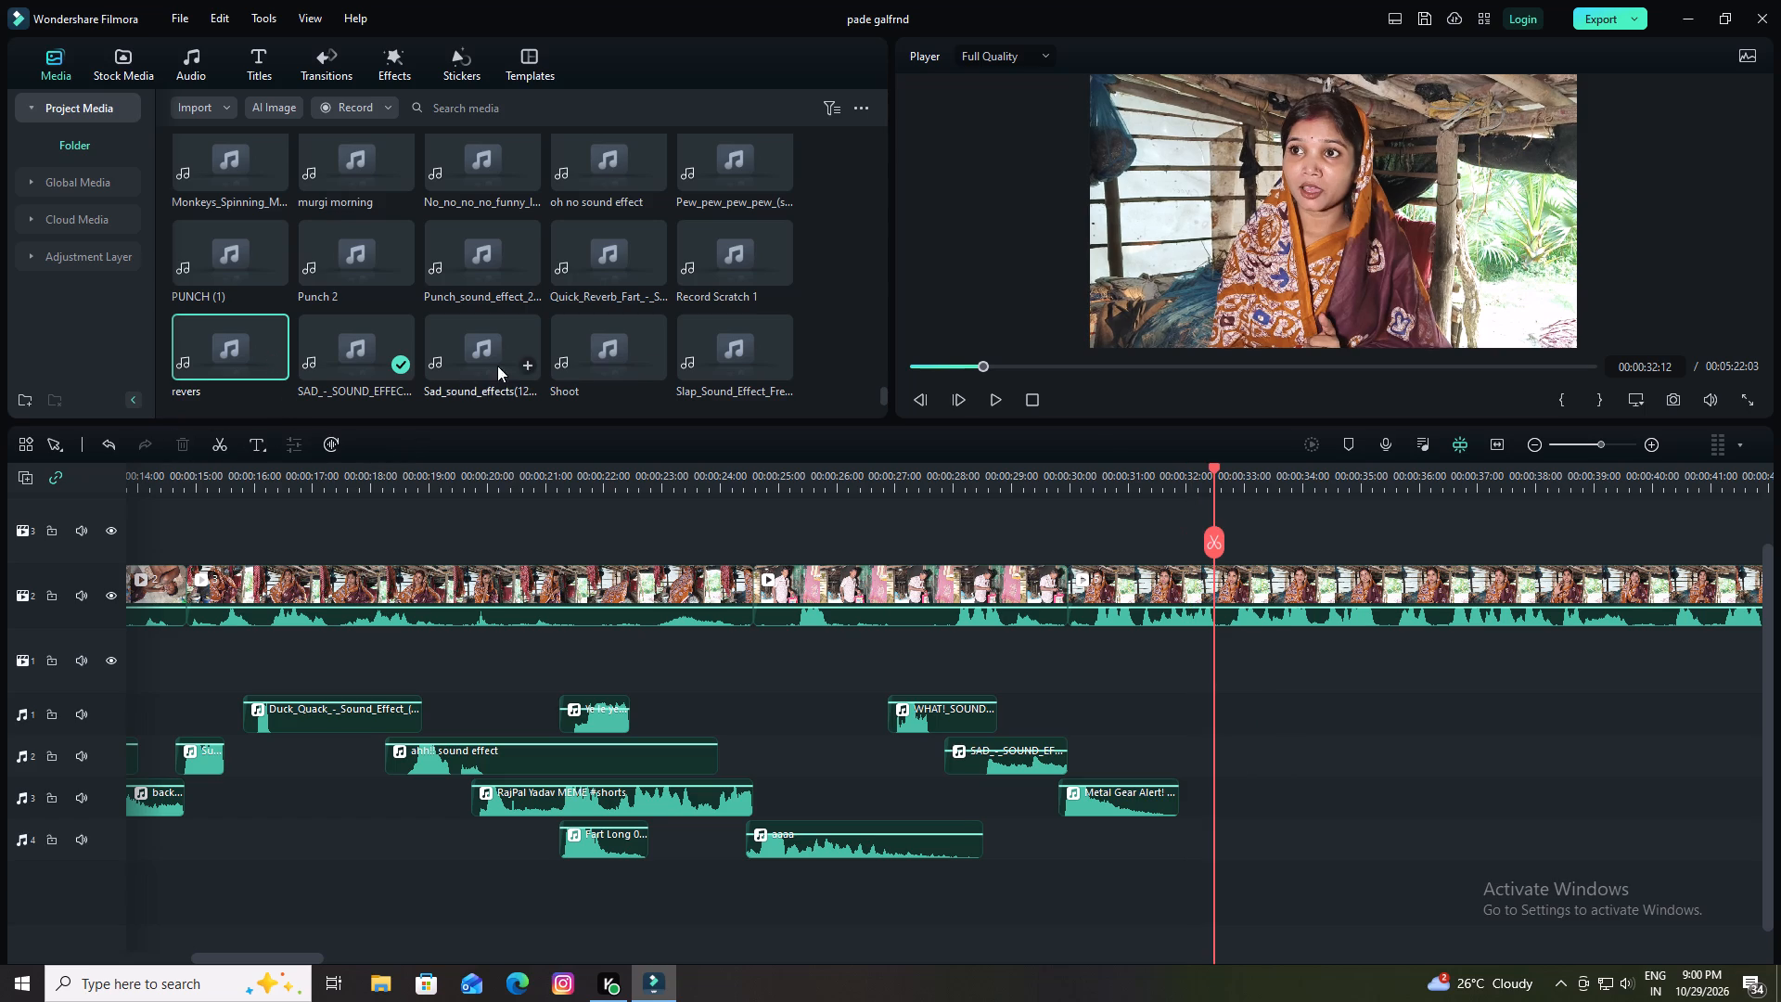
# Audition Shoot, Record Scratch 1, Quick_Reverb_Fart and Punch_sound_effect, and place Quick_Reverb_Fart on audio track 1 at 00:00:32:12.
pyautogui.click(612, 354)
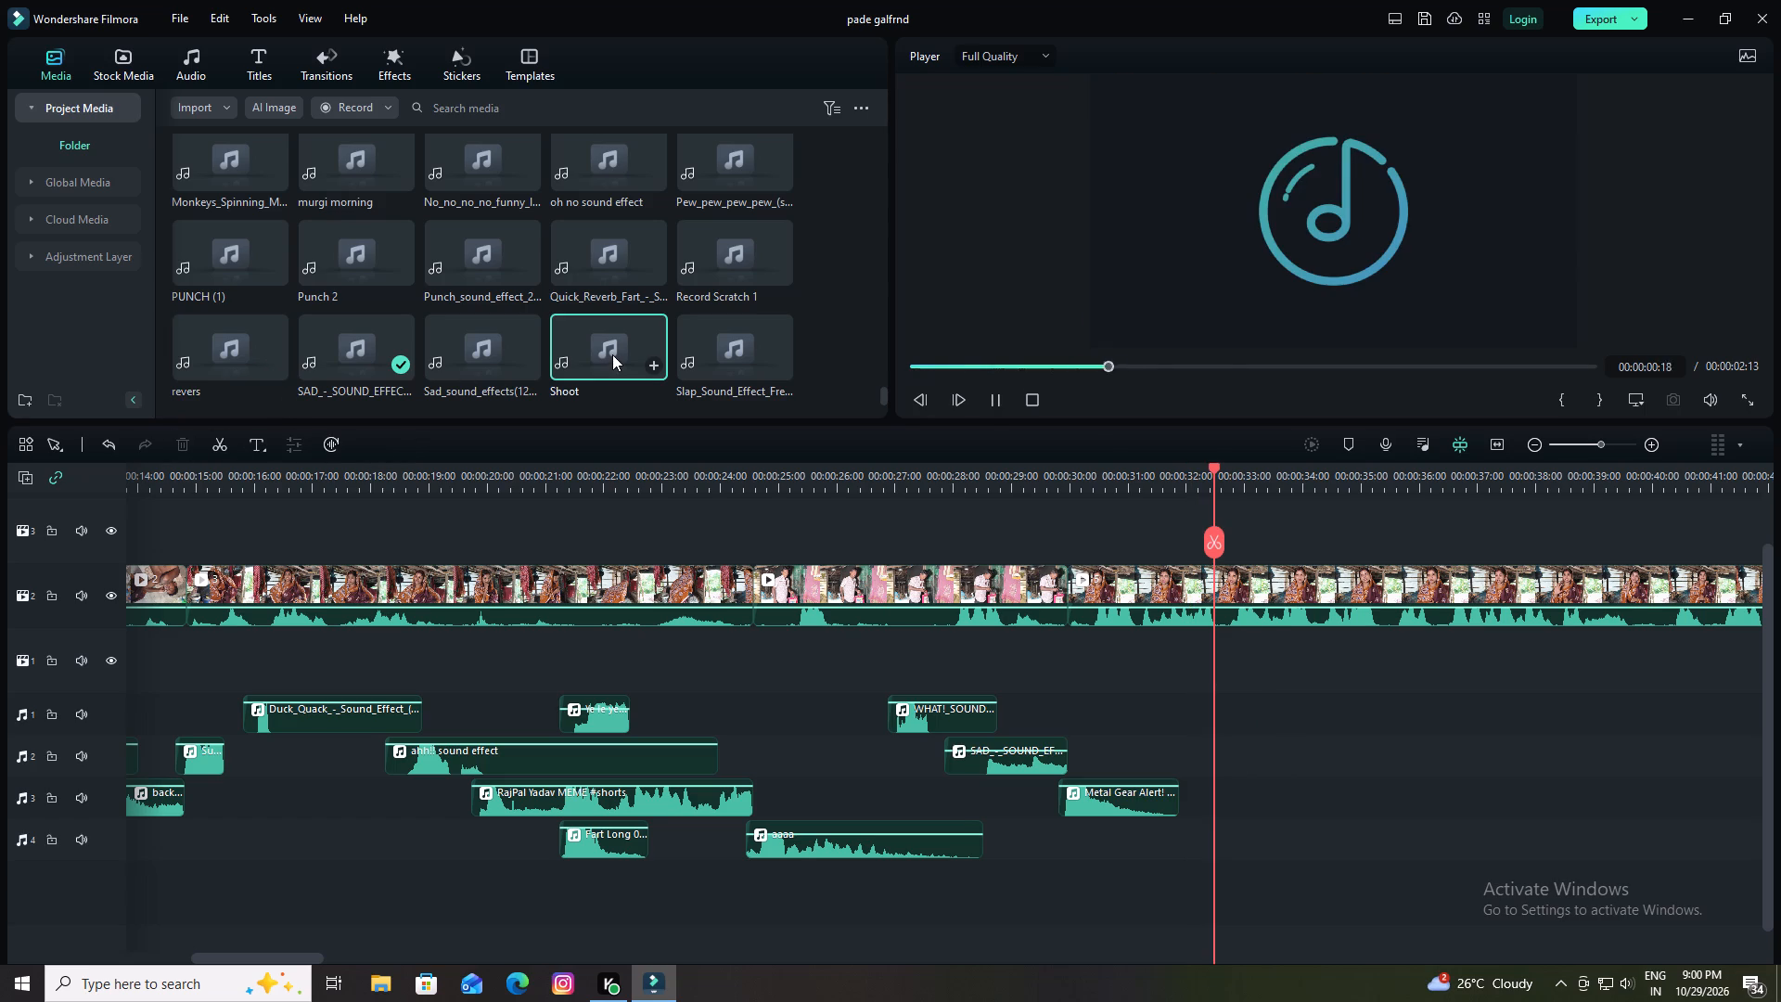
pyautogui.click(705, 265)
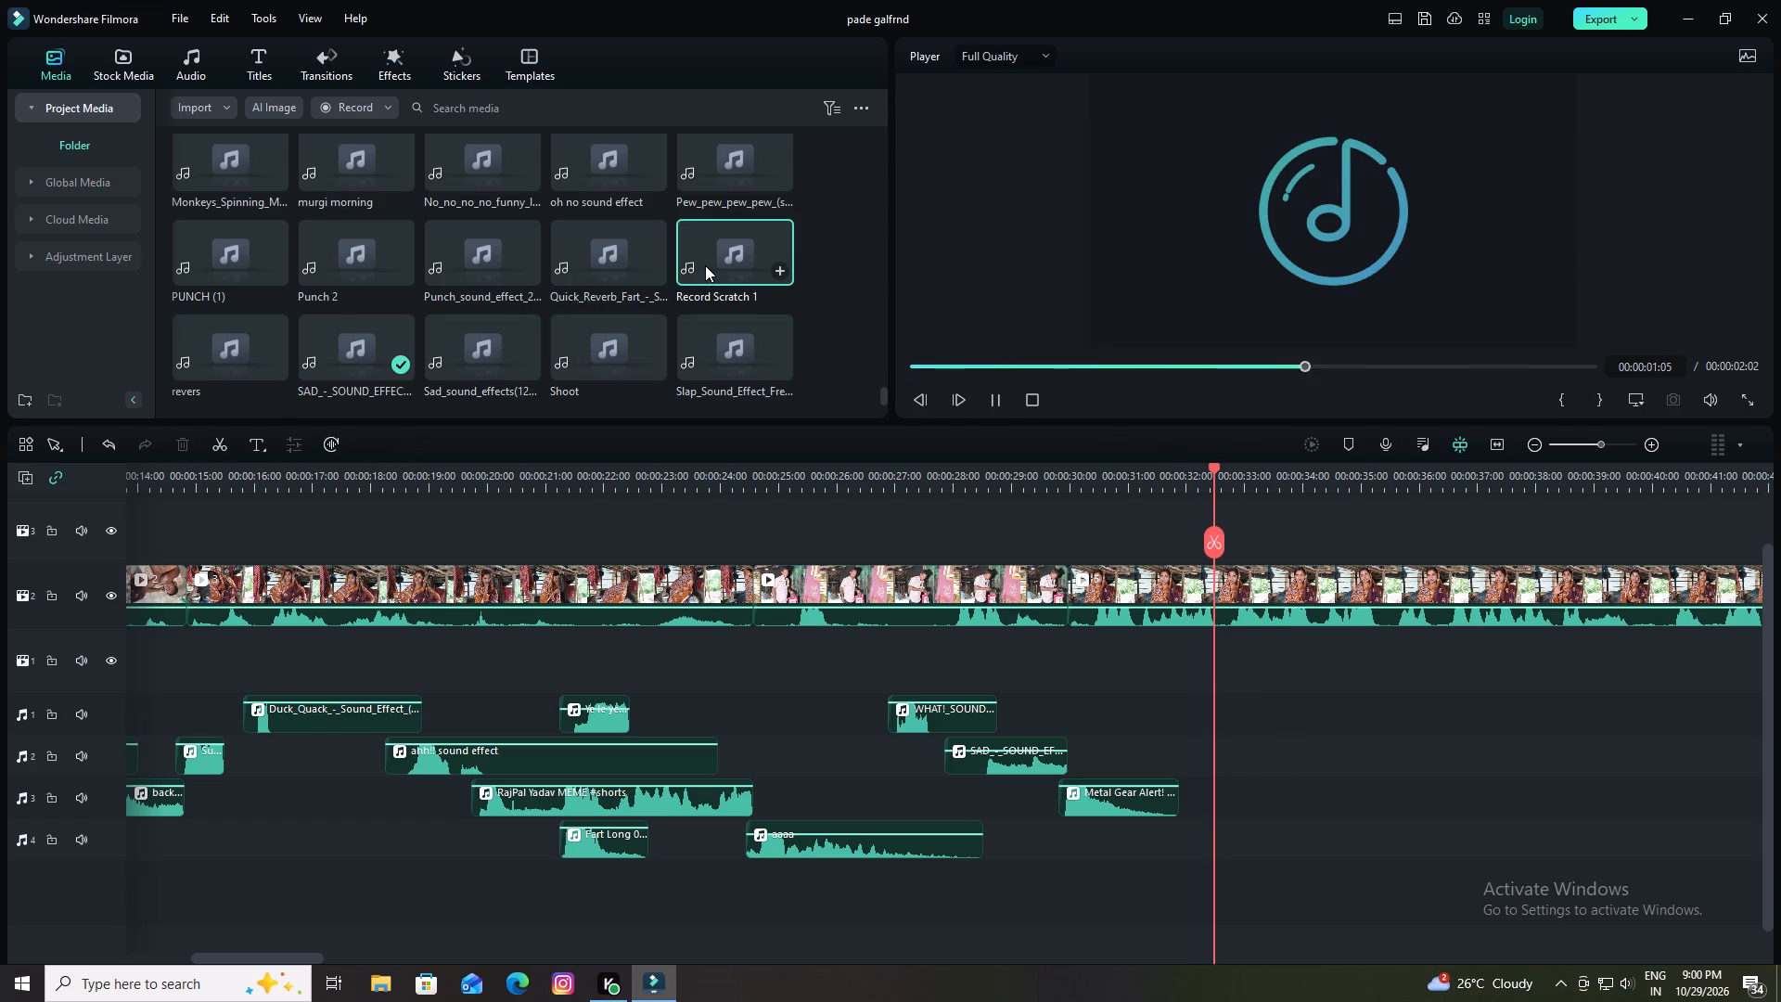
pyautogui.click(613, 263)
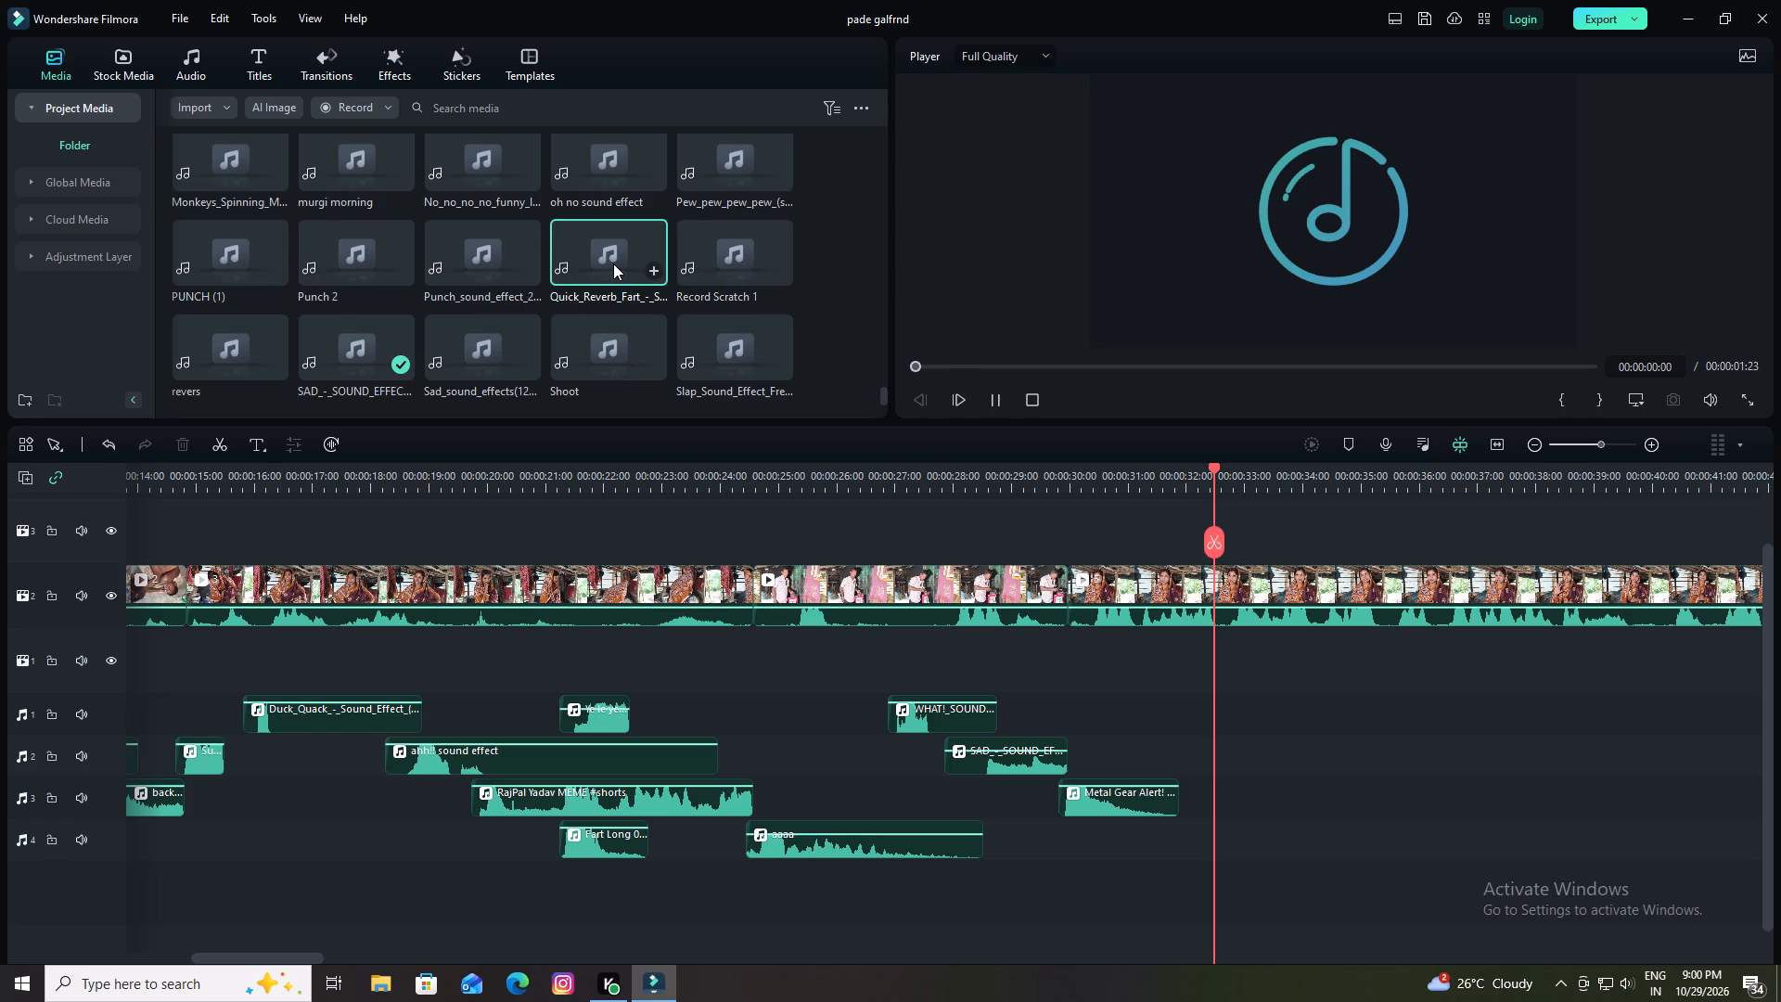
pyautogui.click(466, 252)
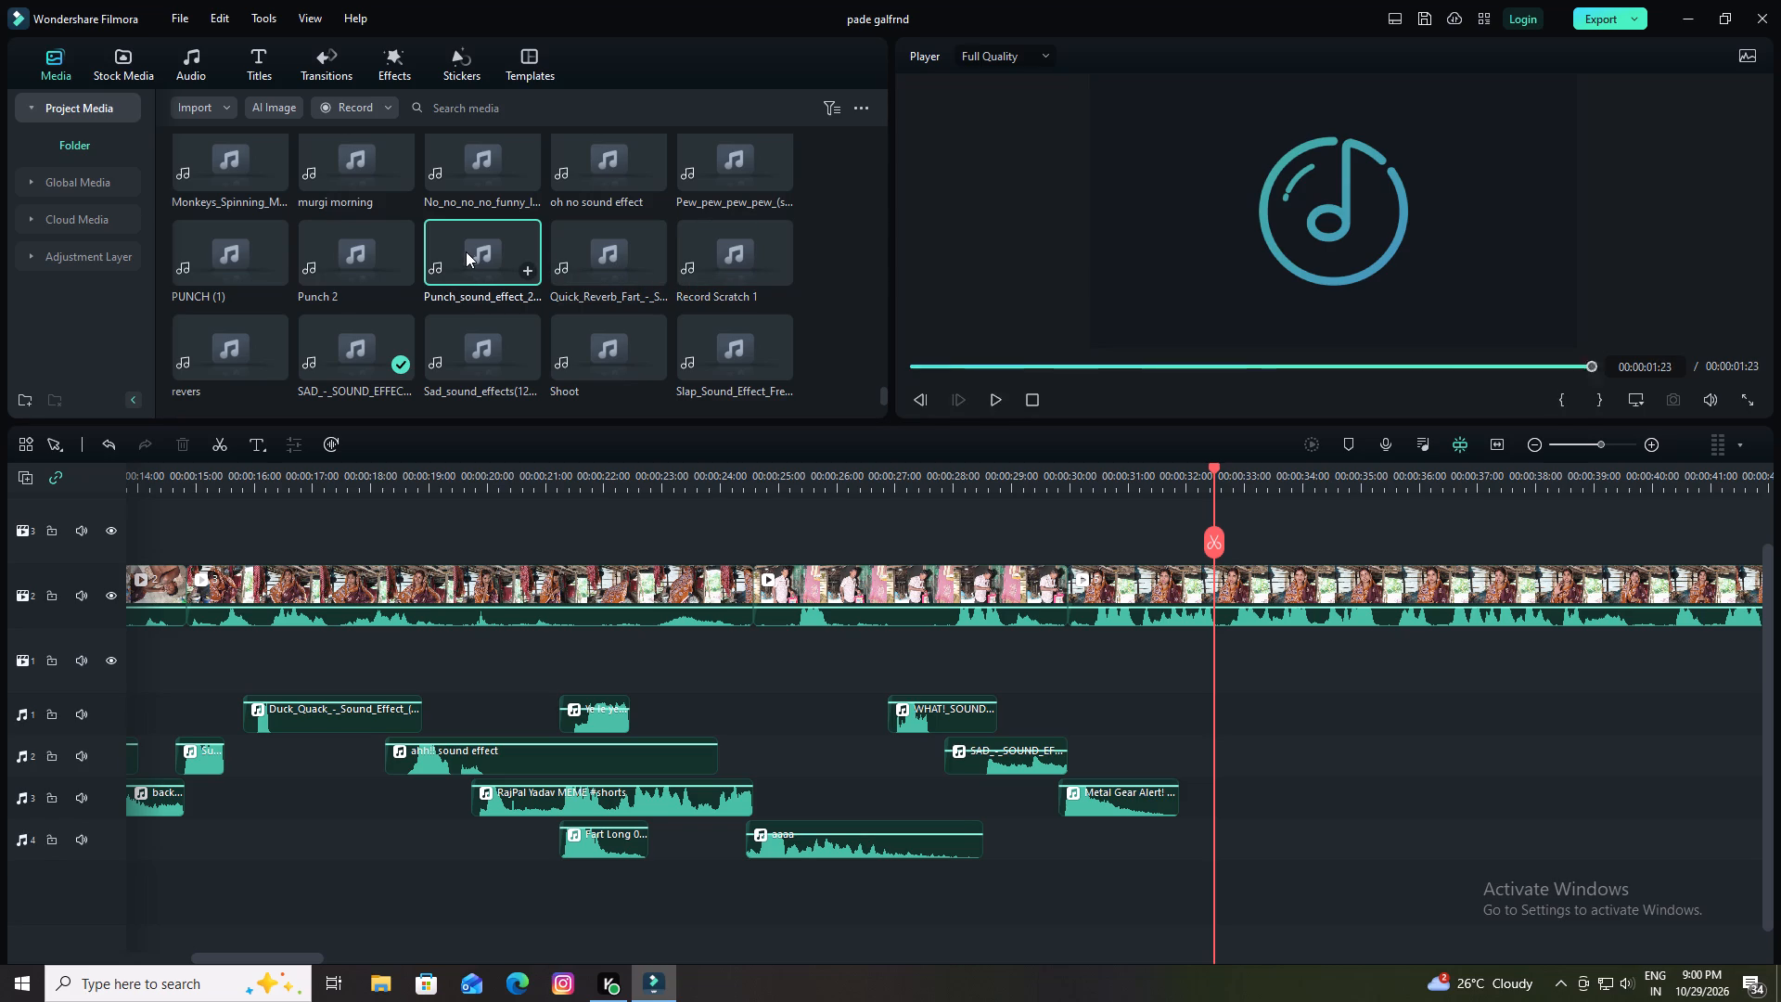
pyautogui.click(623, 264)
pyautogui.moveTo(623, 264); pyautogui.dragTo(974, 597)
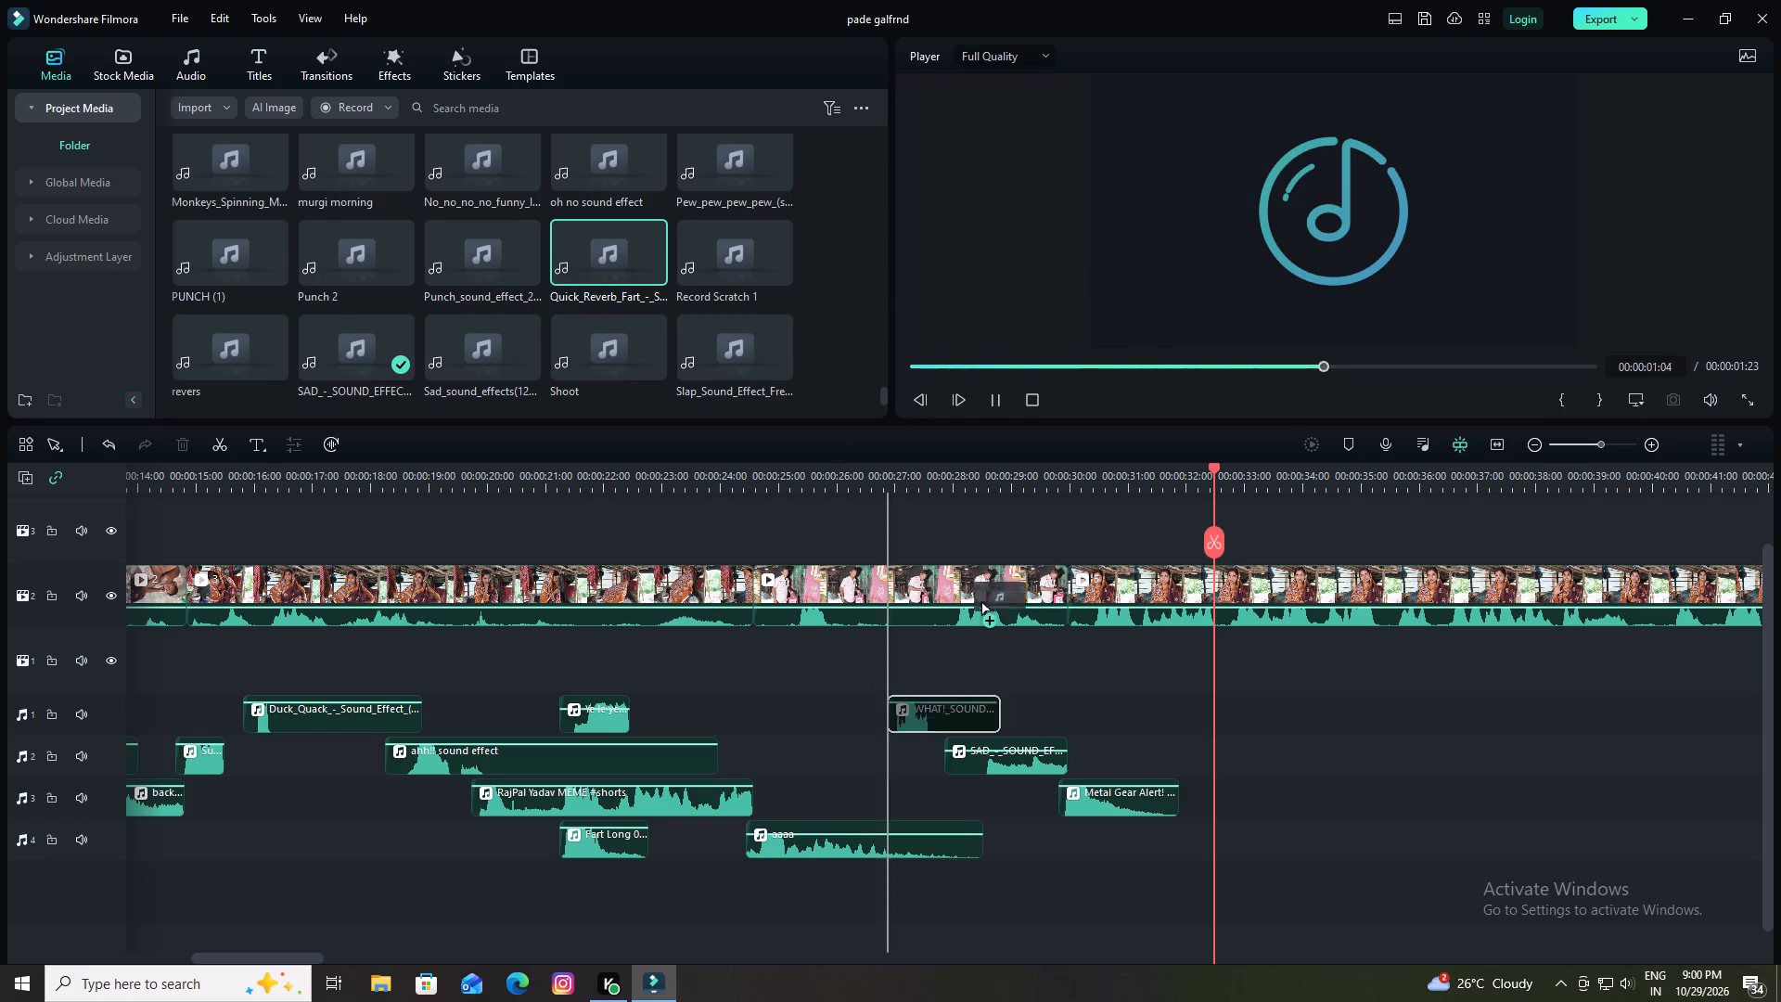
pyautogui.moveTo(974, 597); pyautogui.dragTo(1206, 705)
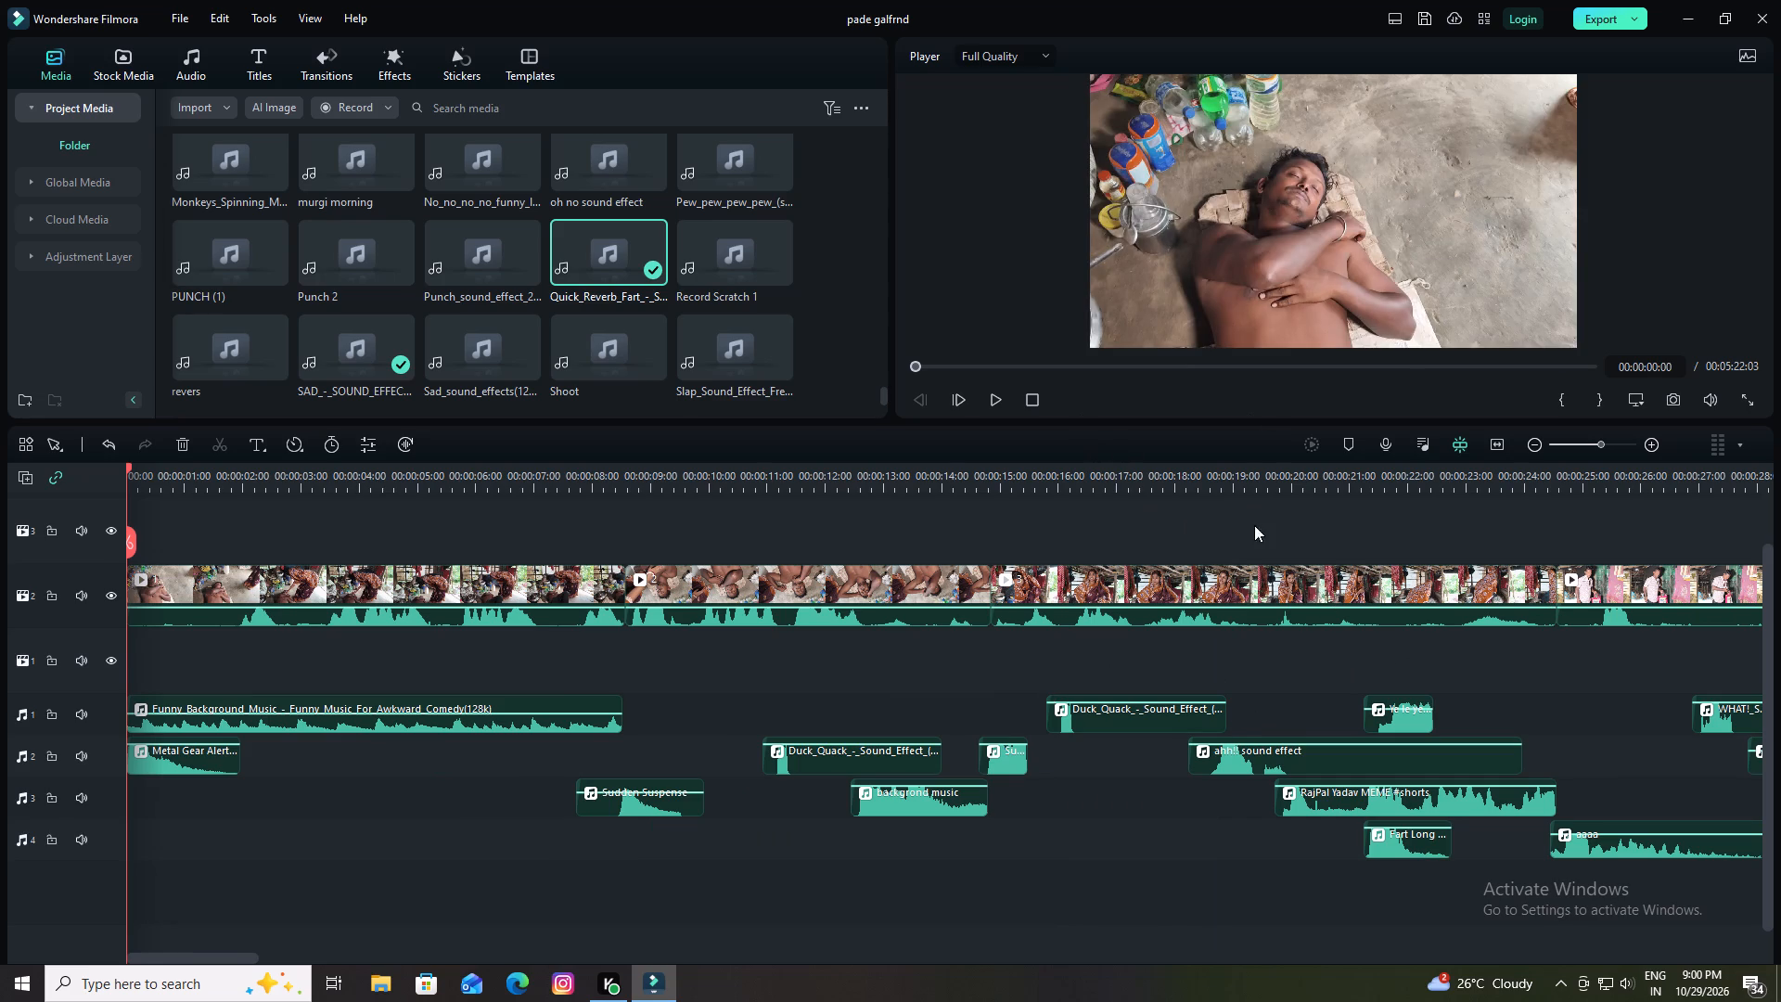
# Play the footage around the Quick_Reverb_Fart clip, shift the clip earlier to about 00:00:32:04, and replay it.
pyautogui.moveTo(1231, 485); pyautogui.dragTo(921, 521)
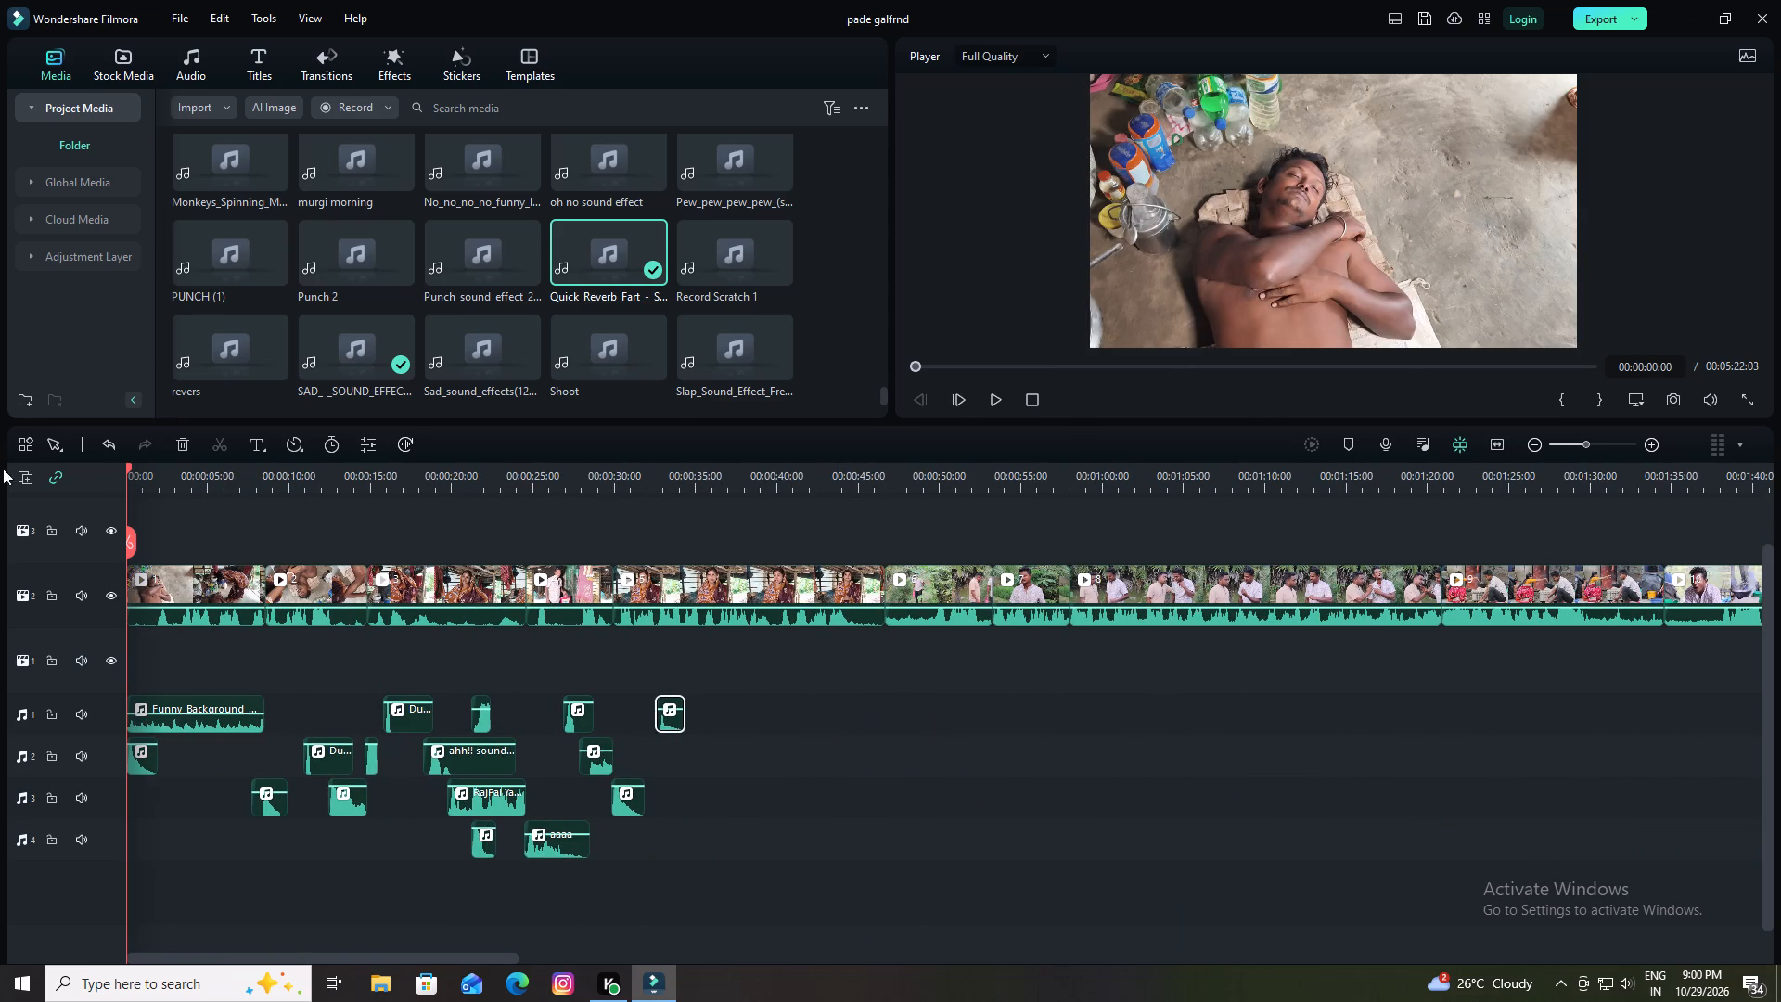
pyautogui.moveTo(127, 464); pyautogui.dragTo(644, 555)
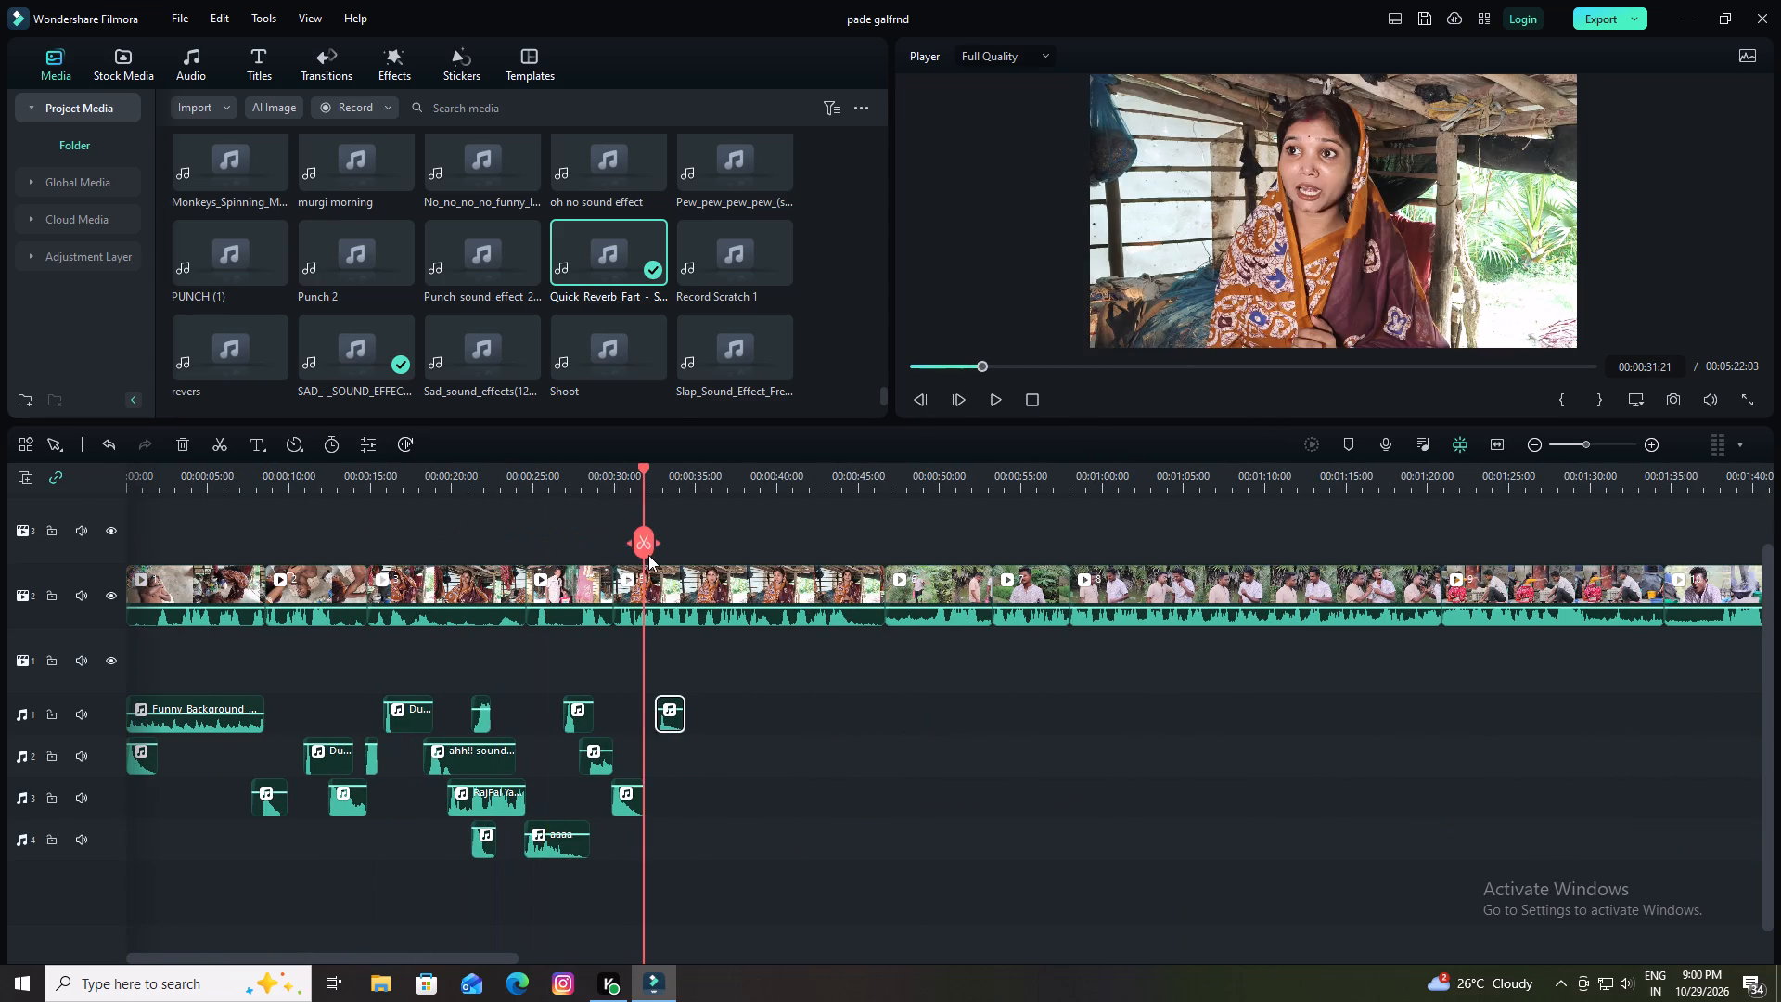
pyautogui.press('space')
pyautogui.press('space')
pyautogui.moveTo(699, 473); pyautogui.dragTo(1087, 528)
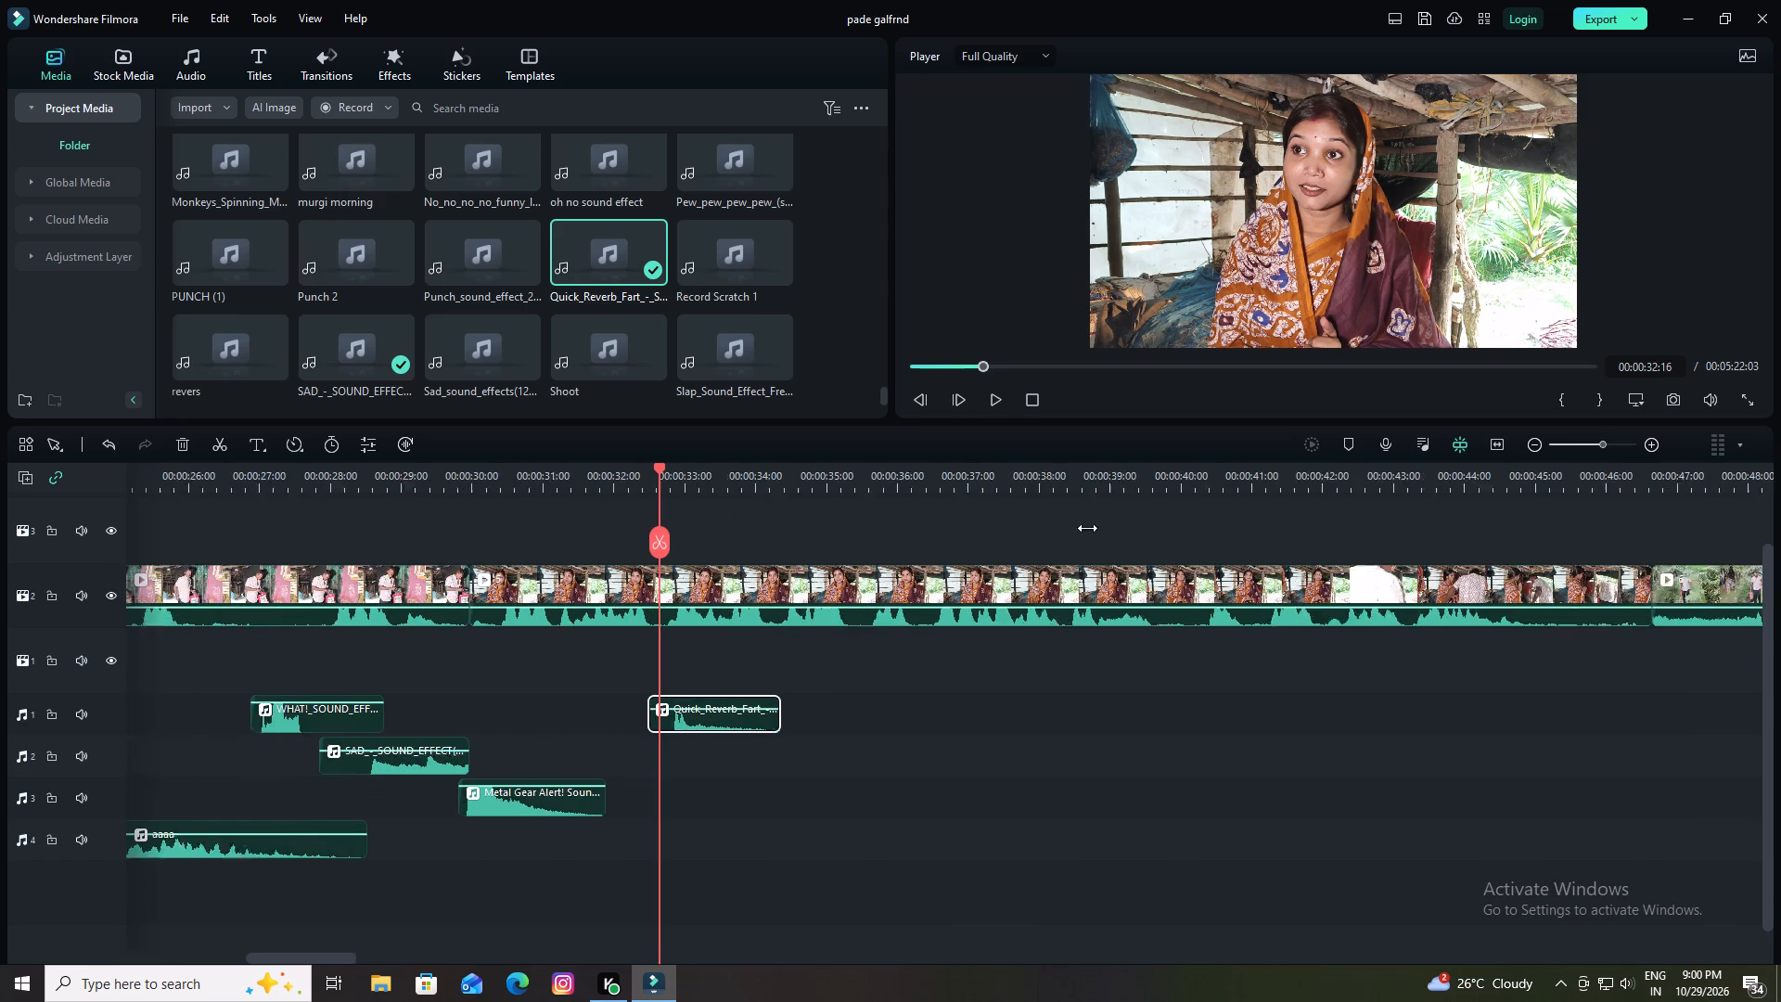
pyautogui.moveTo(1087, 528); pyautogui.dragTo(1124, 531)
pyautogui.press('space')
pyautogui.press('space')
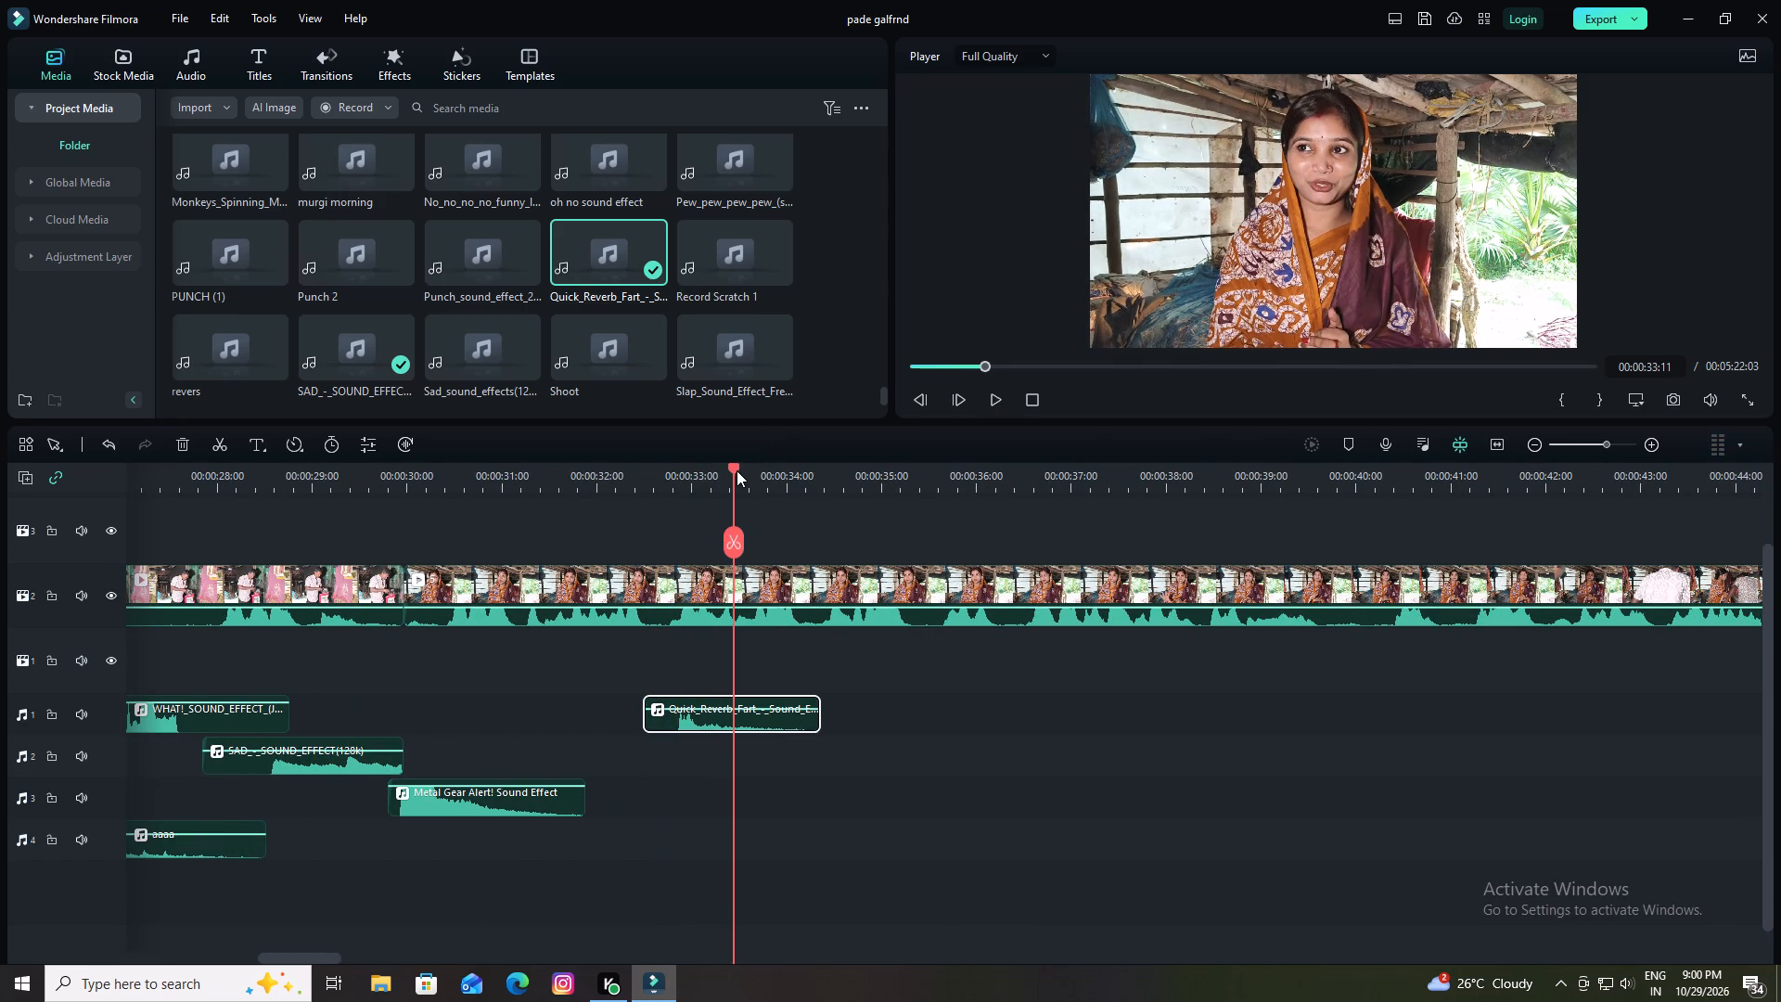
pyautogui.moveTo(737, 470); pyautogui.dragTo(634, 496)
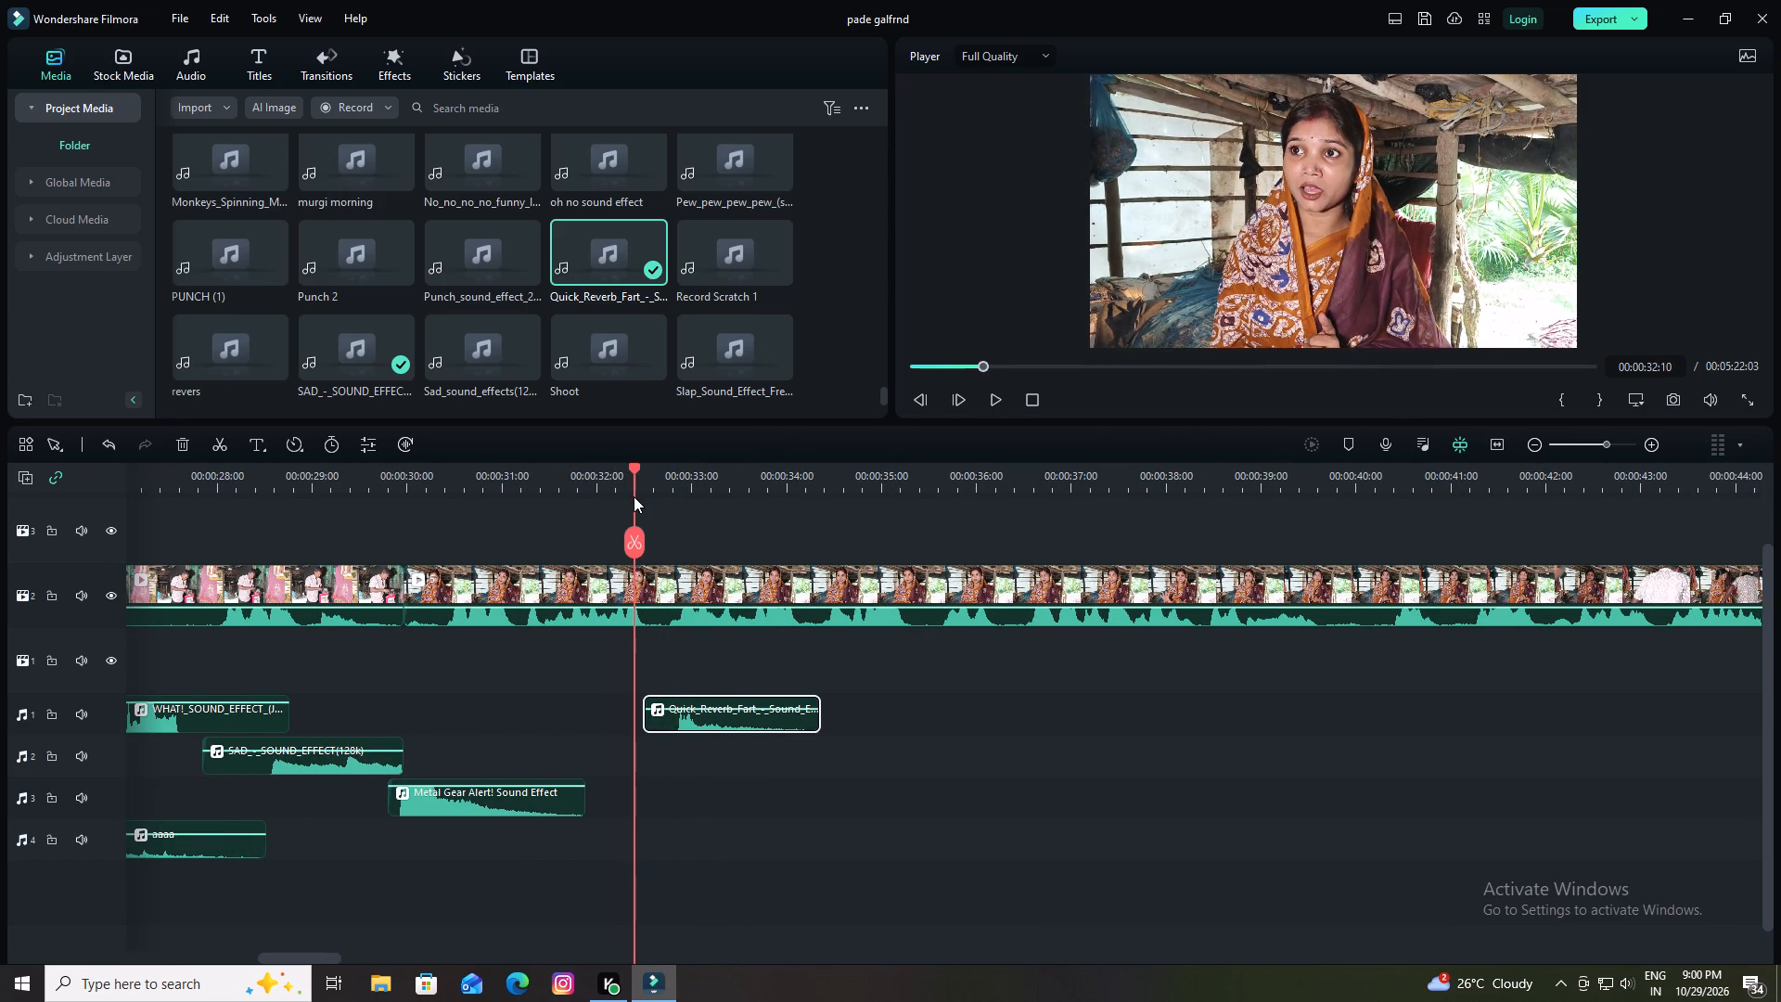
pyautogui.moveTo(634, 496); pyautogui.dragTo(637, 501)
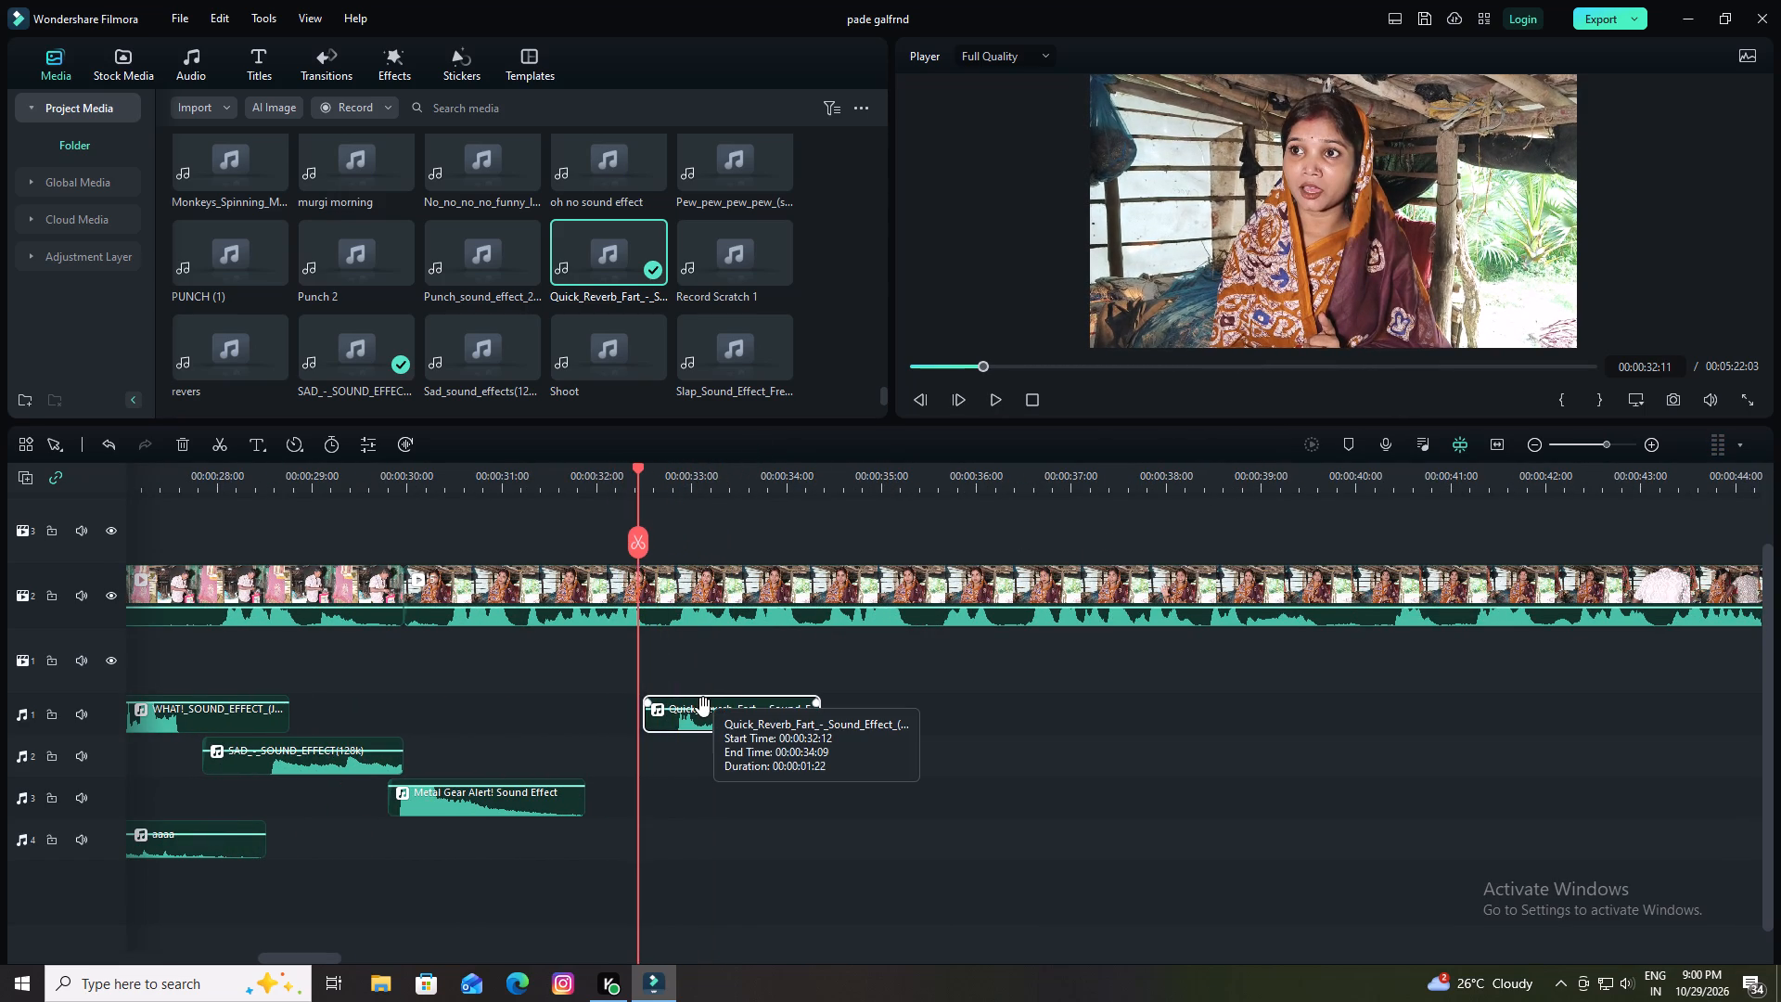
pyautogui.moveTo(706, 725); pyautogui.dragTo(666, 727)
pyautogui.press('space')
pyautogui.press('space')
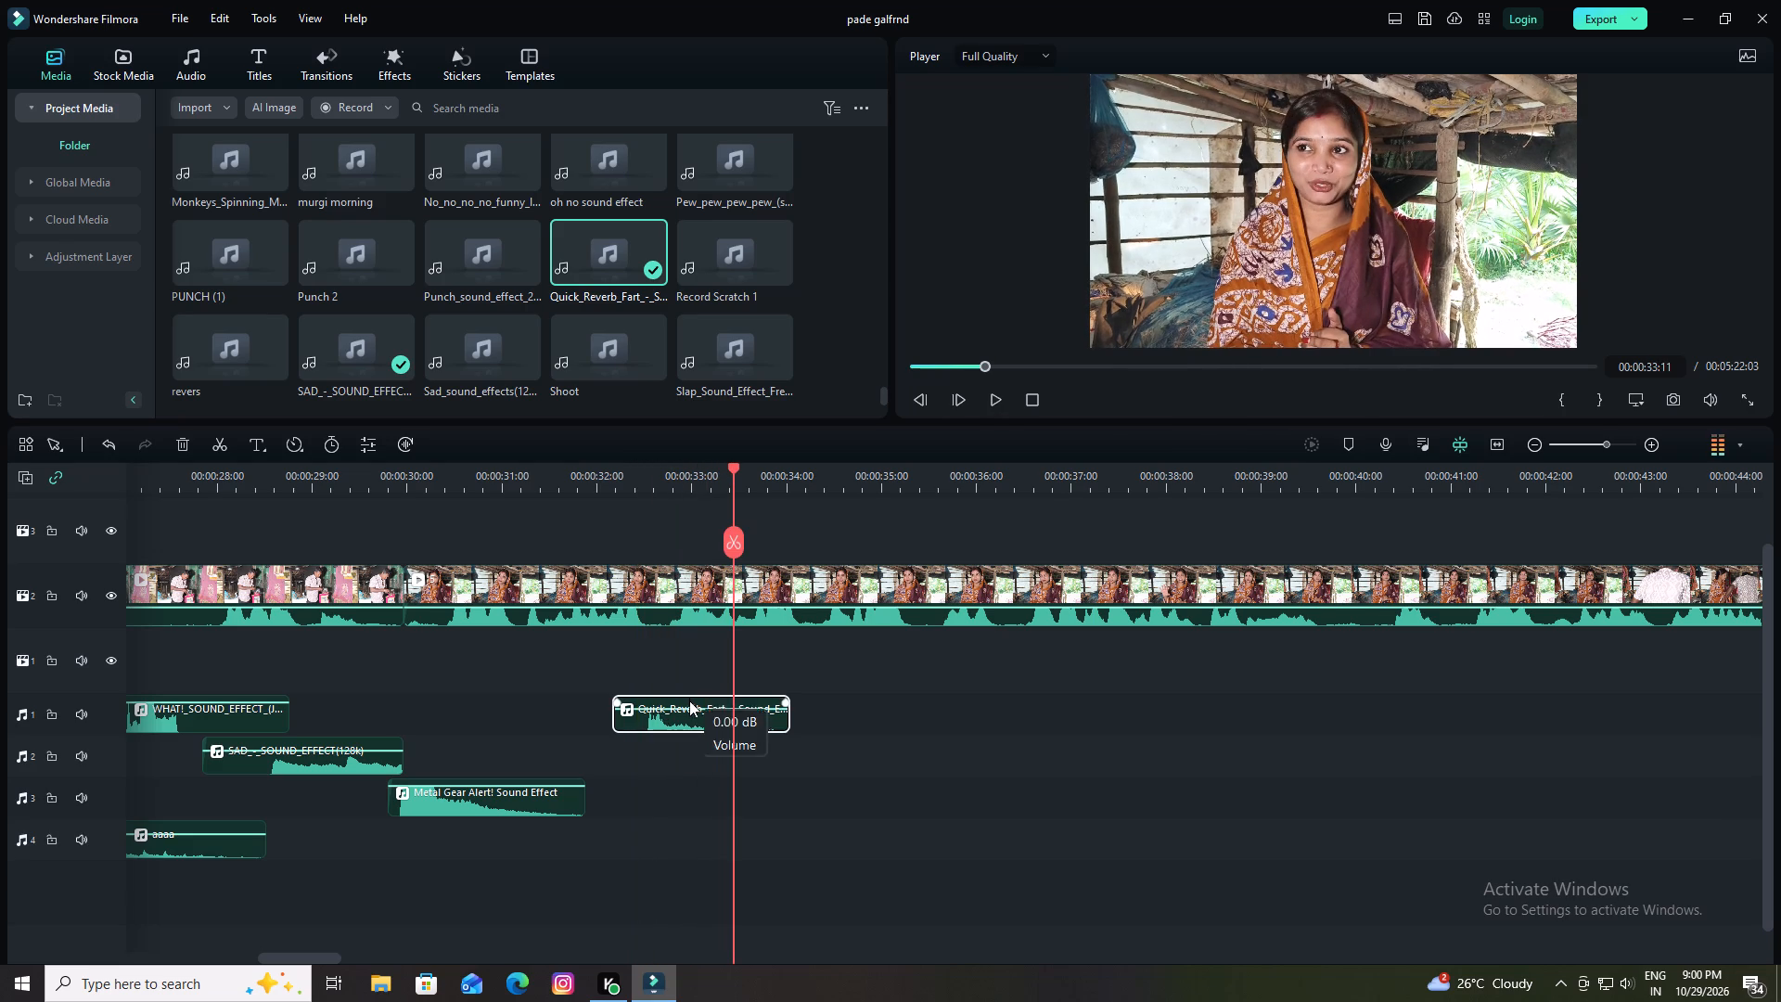
# Raise the volume of the Quick_Reverb_Fart clip on audio track 1.
pyautogui.click(685, 704)
pyautogui.moveTo(684, 712); pyautogui.dragTo(687, 679)
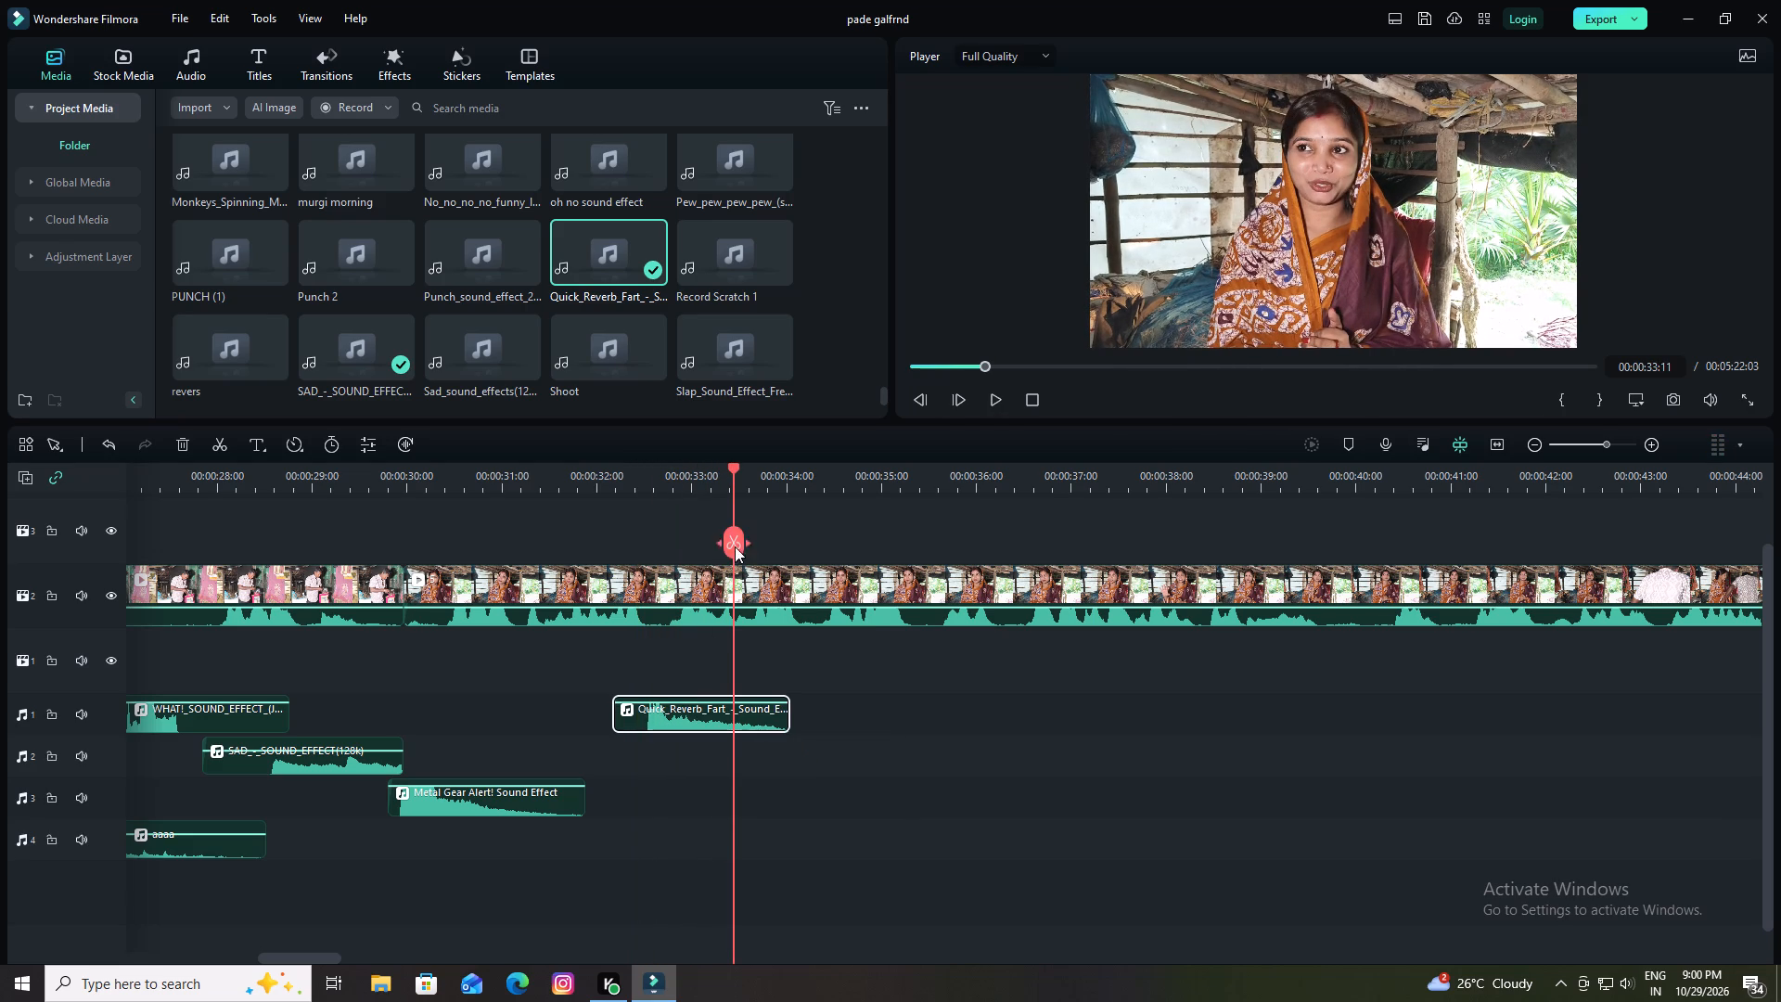
# Nudge the Quick_Reverb_Fart clip earlier to start at 00:00:32:03 and play the footage up to 00:00:34:06.
pyautogui.moveTo(732, 469); pyautogui.dragTo(618, 500)
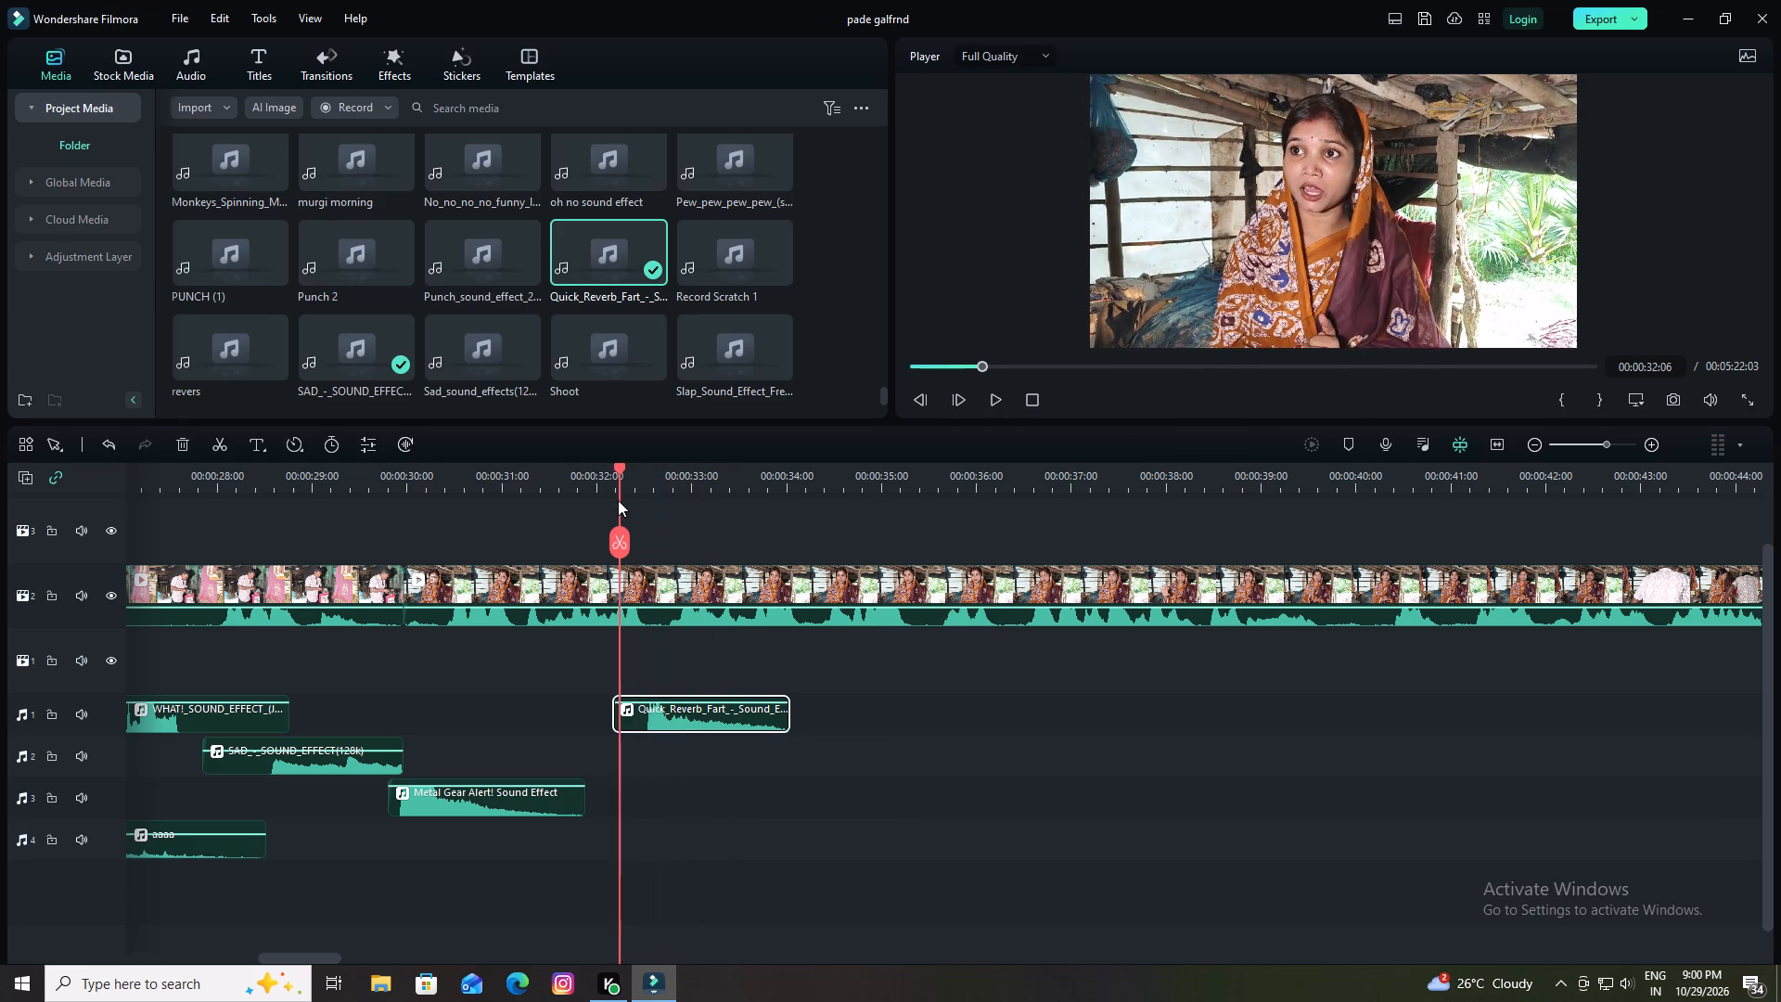
pyautogui.moveTo(618, 500); pyautogui.dragTo(607, 504)
pyautogui.moveTo(647, 726); pyautogui.dragTo(639, 726)
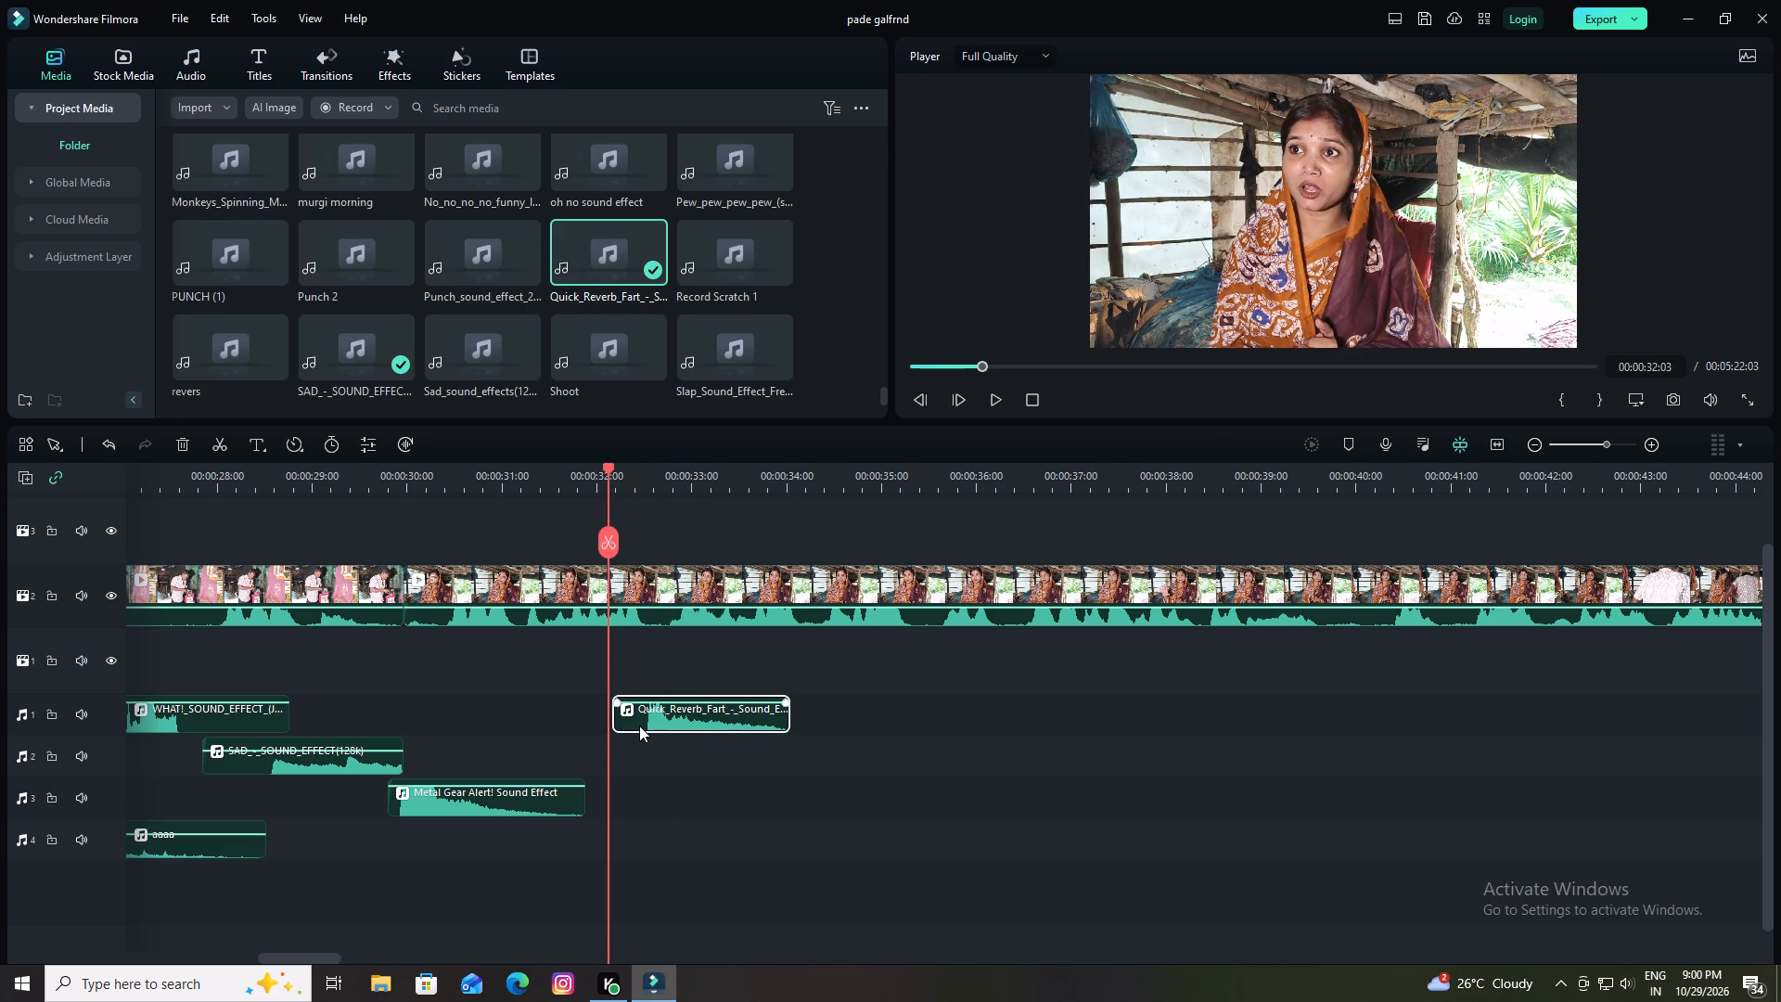
pyautogui.moveTo(639, 726); pyautogui.dragTo(635, 726)
pyautogui.press('space')
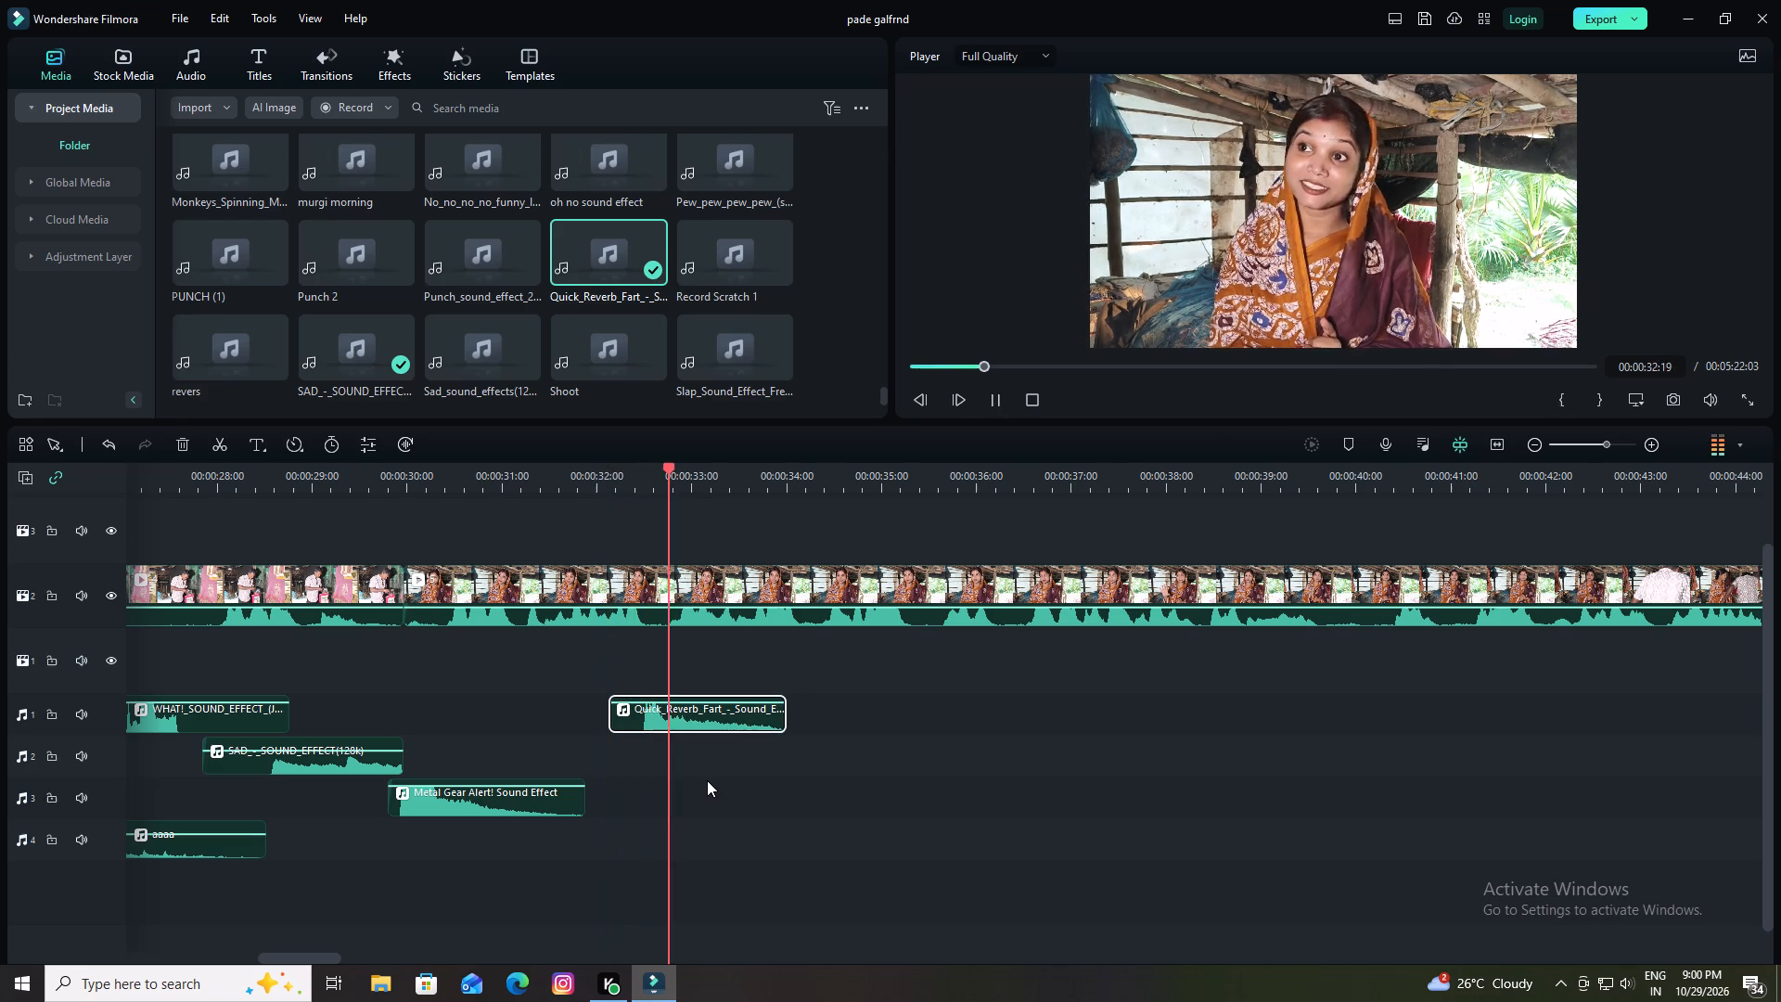
pyautogui.press('space')
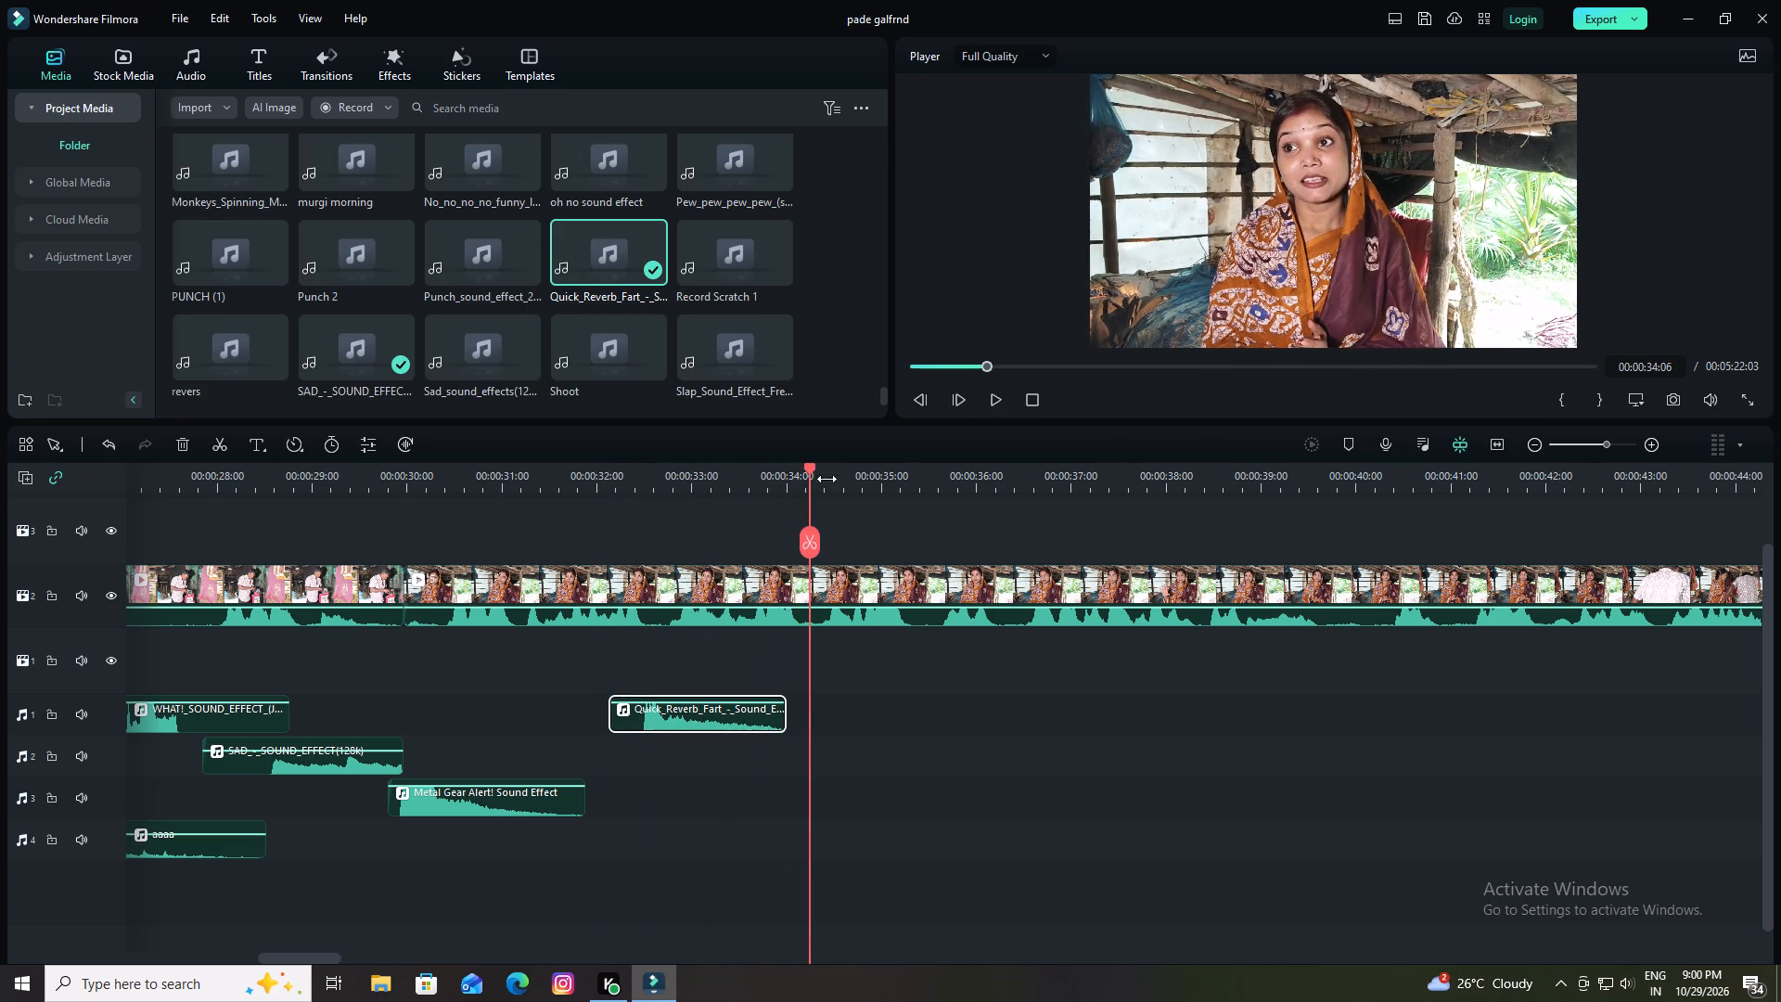
# Play the footage from 00:00:34:04 to 00:00:36:19, and replay the Quick_Reverb_Fart moment up to 00:00:34:04 to find the next sound cue.
pyautogui.click(809, 468)
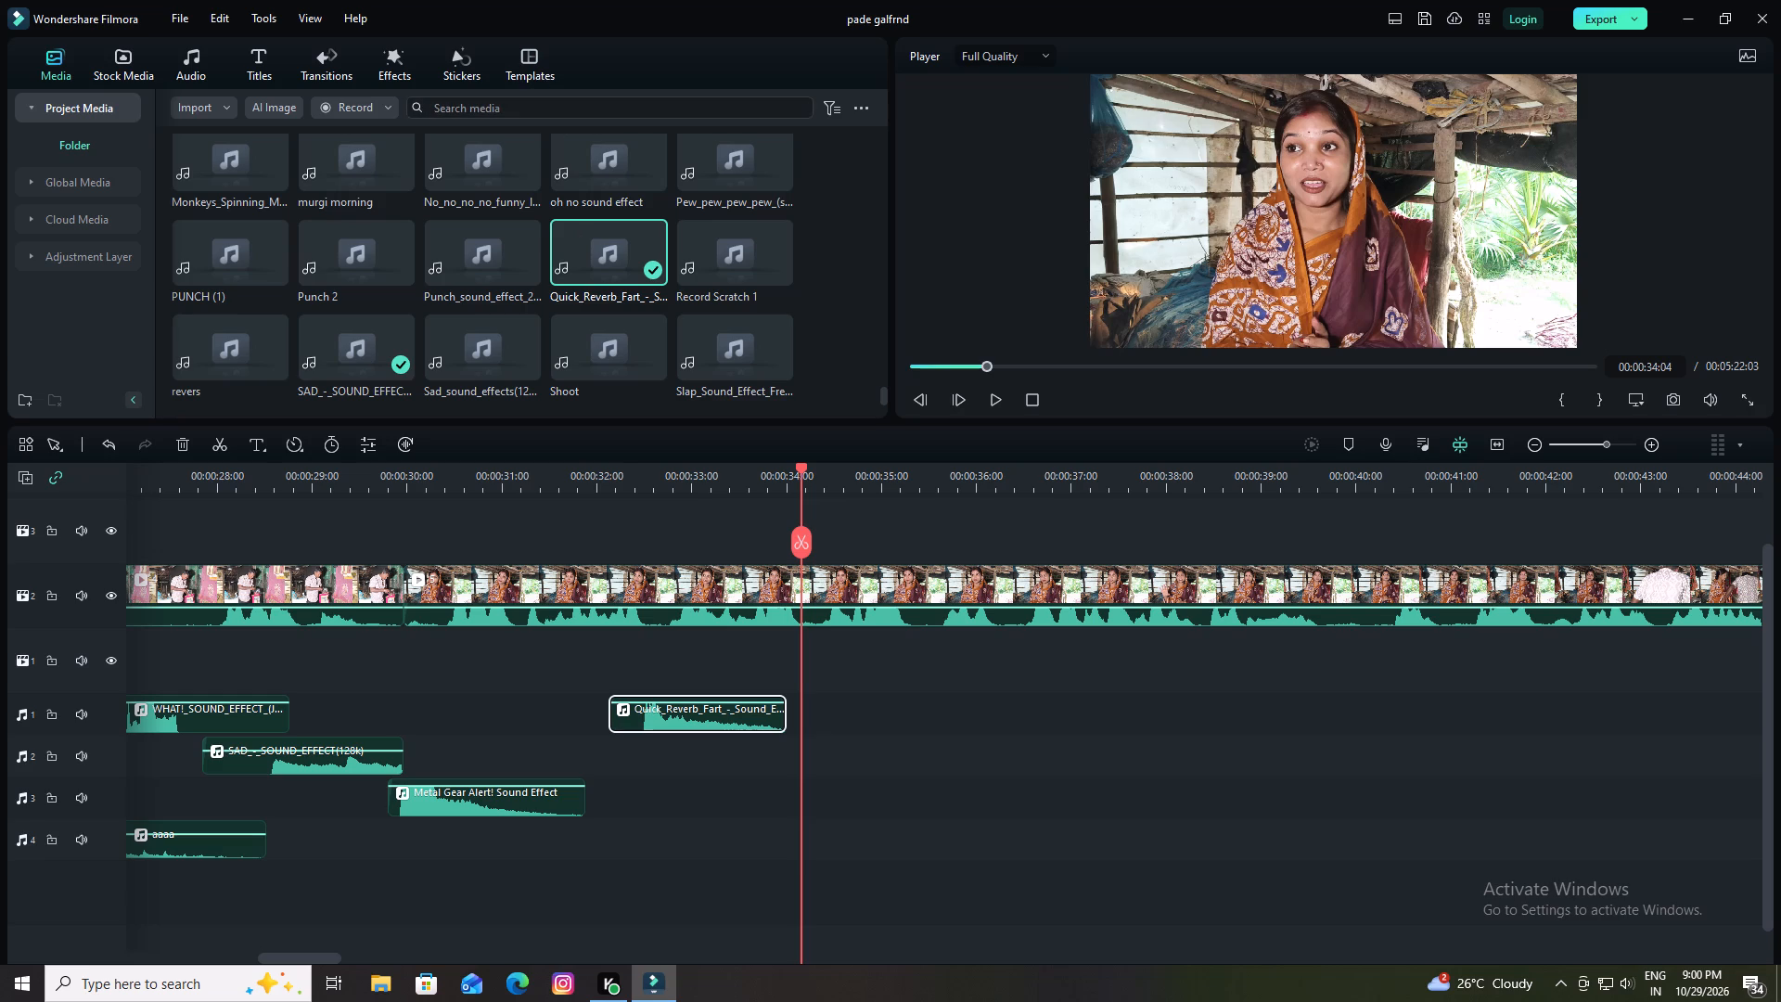
pyautogui.press('space')
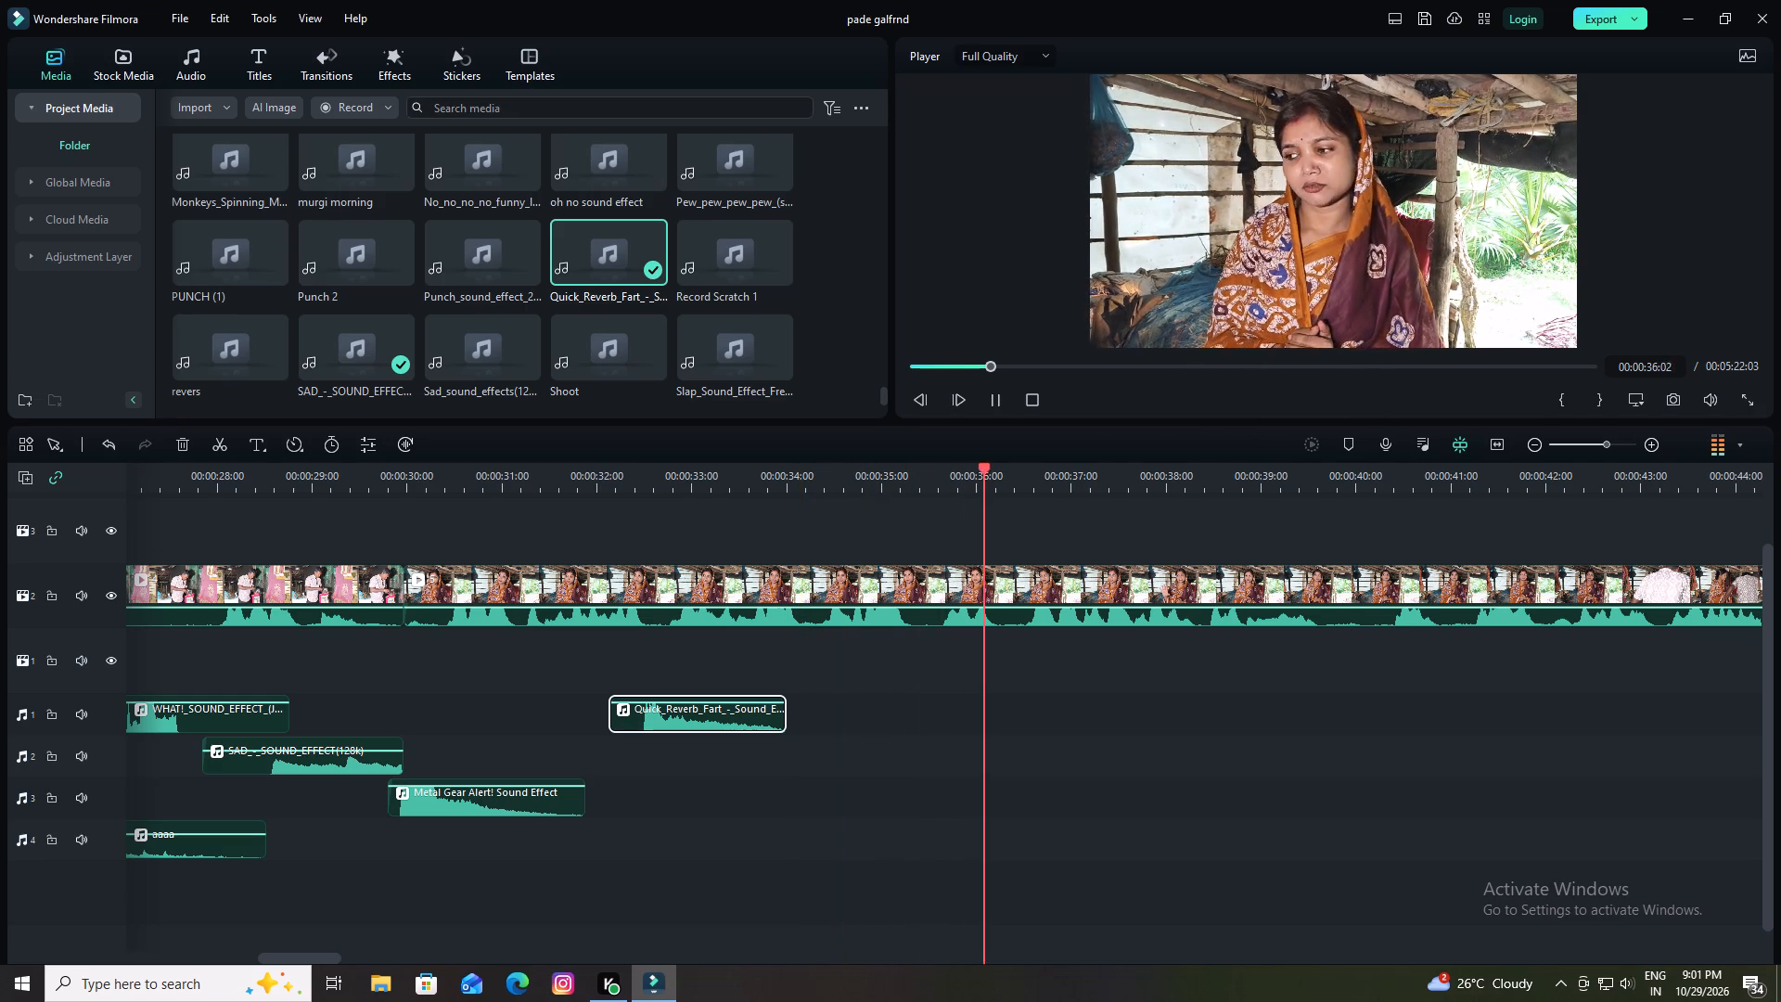
pyautogui.press('space')
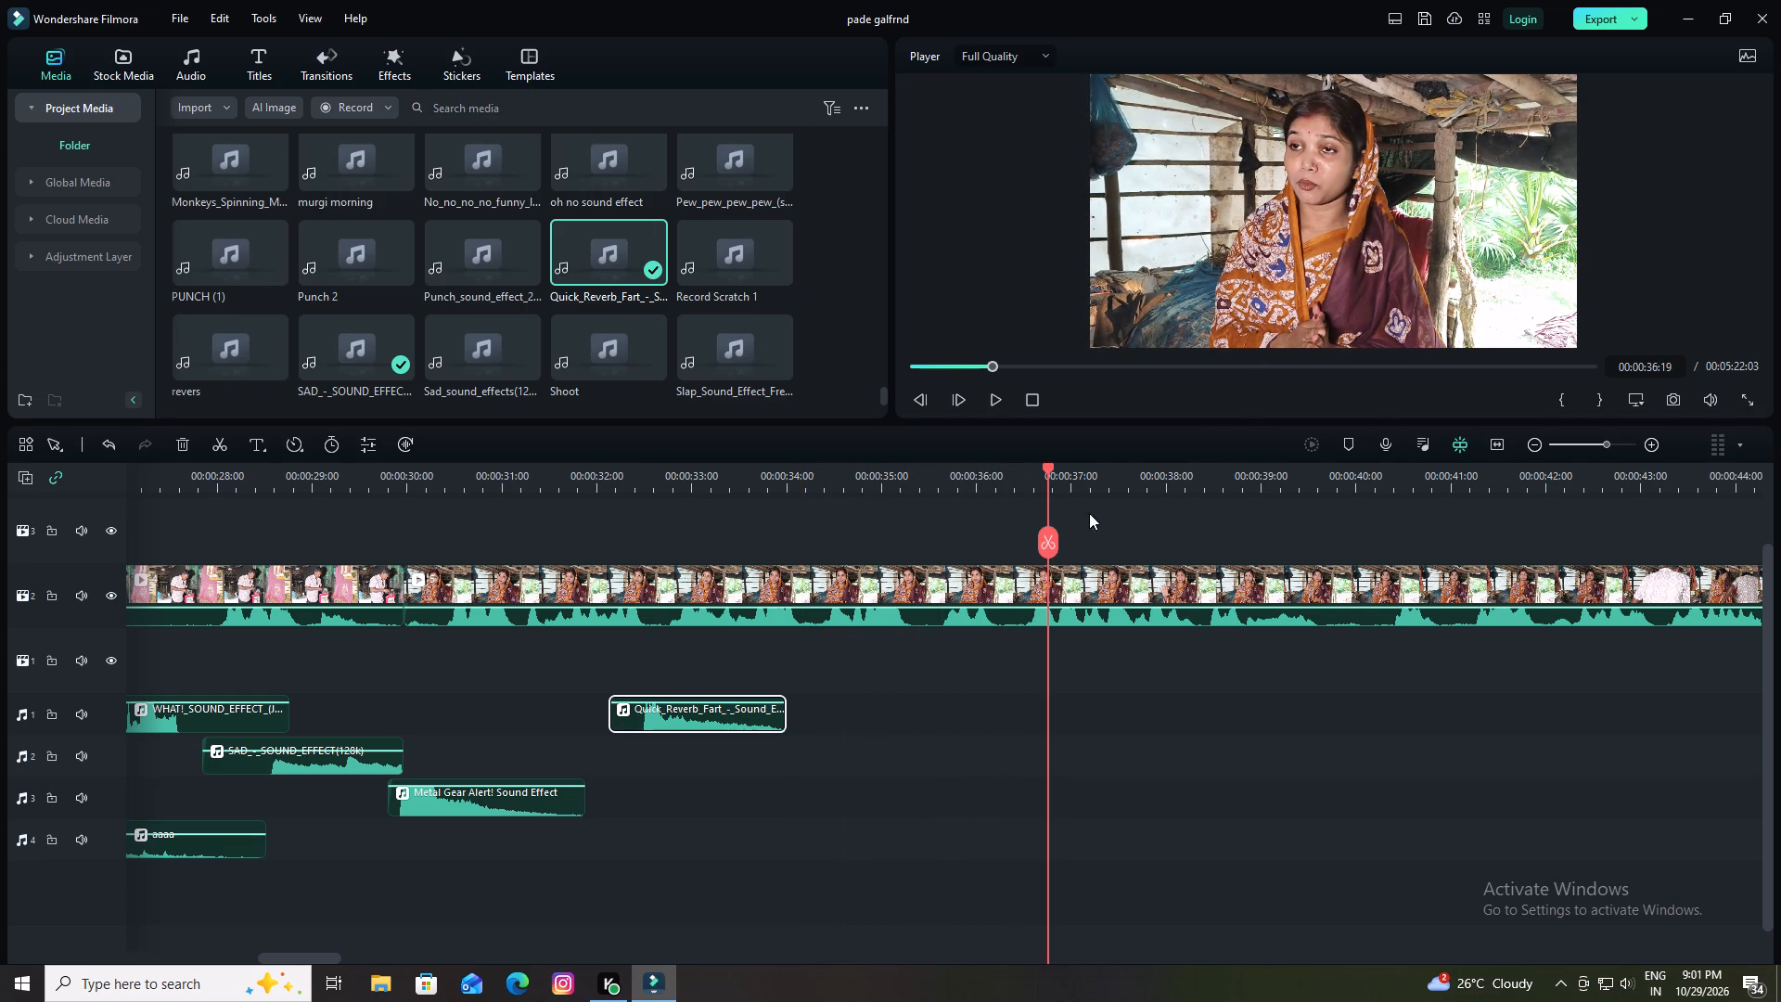
pyautogui.moveTo(1052, 465); pyautogui.dragTo(681, 509)
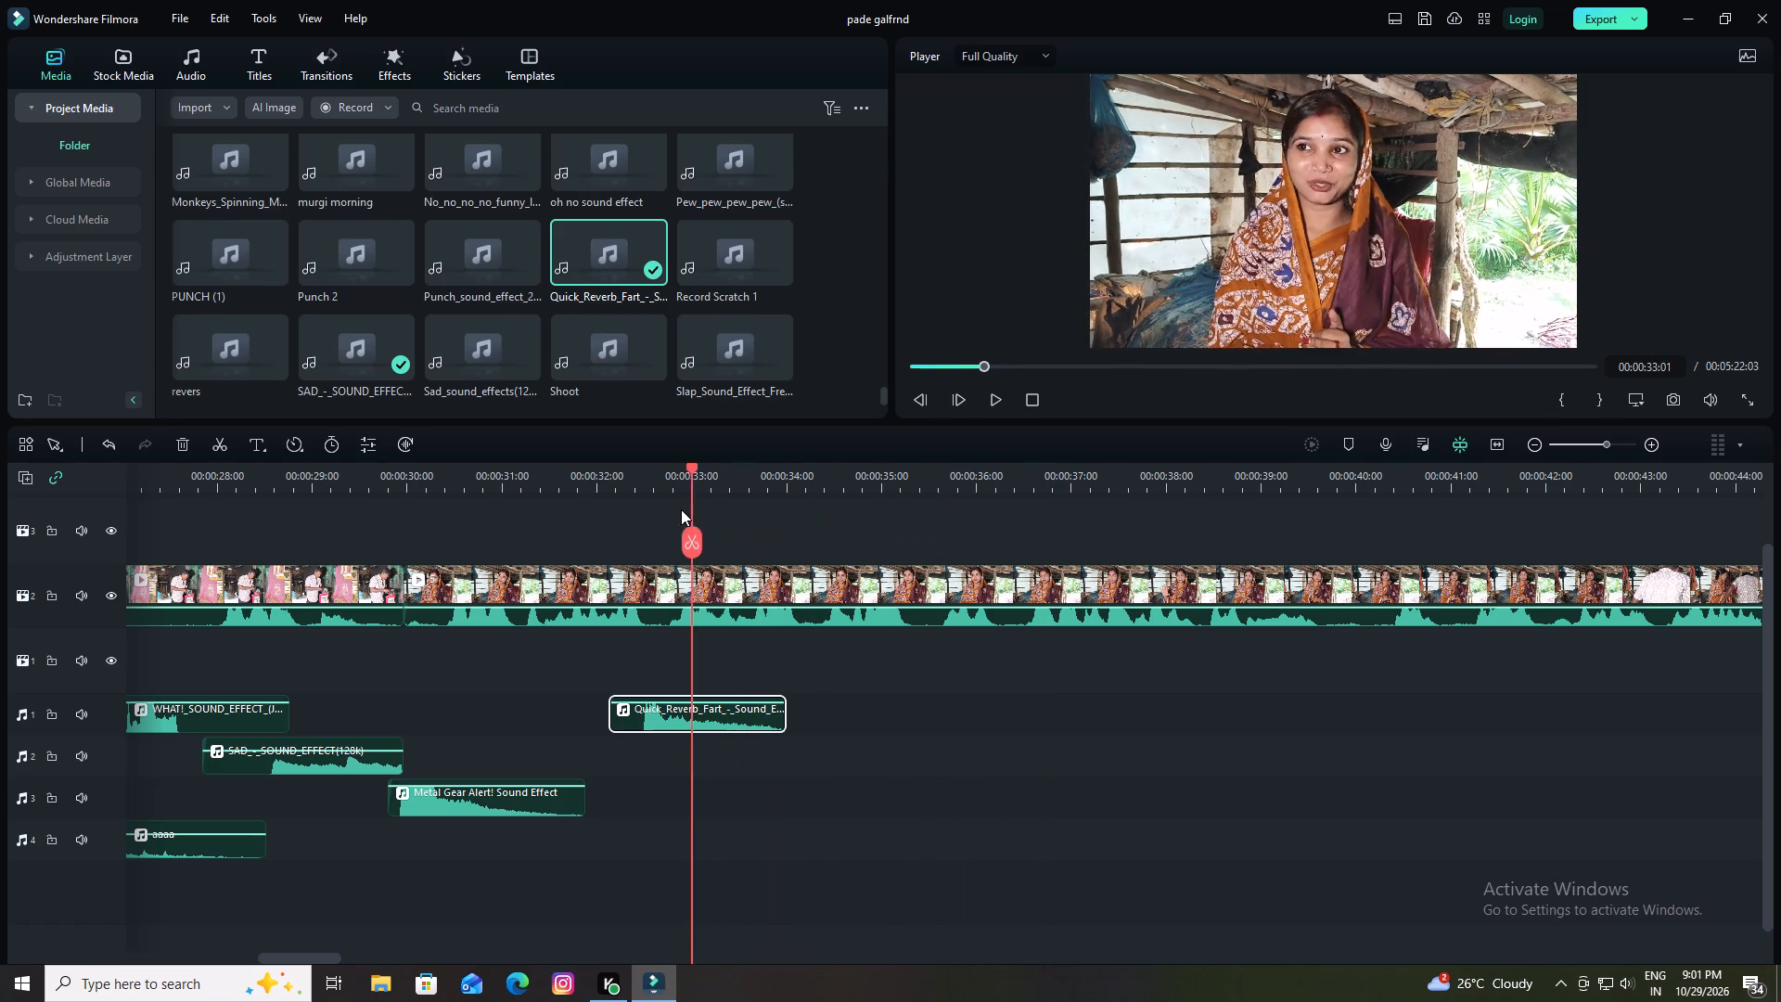
pyautogui.moveTo(681, 509); pyautogui.dragTo(645, 509)
pyautogui.press('space')
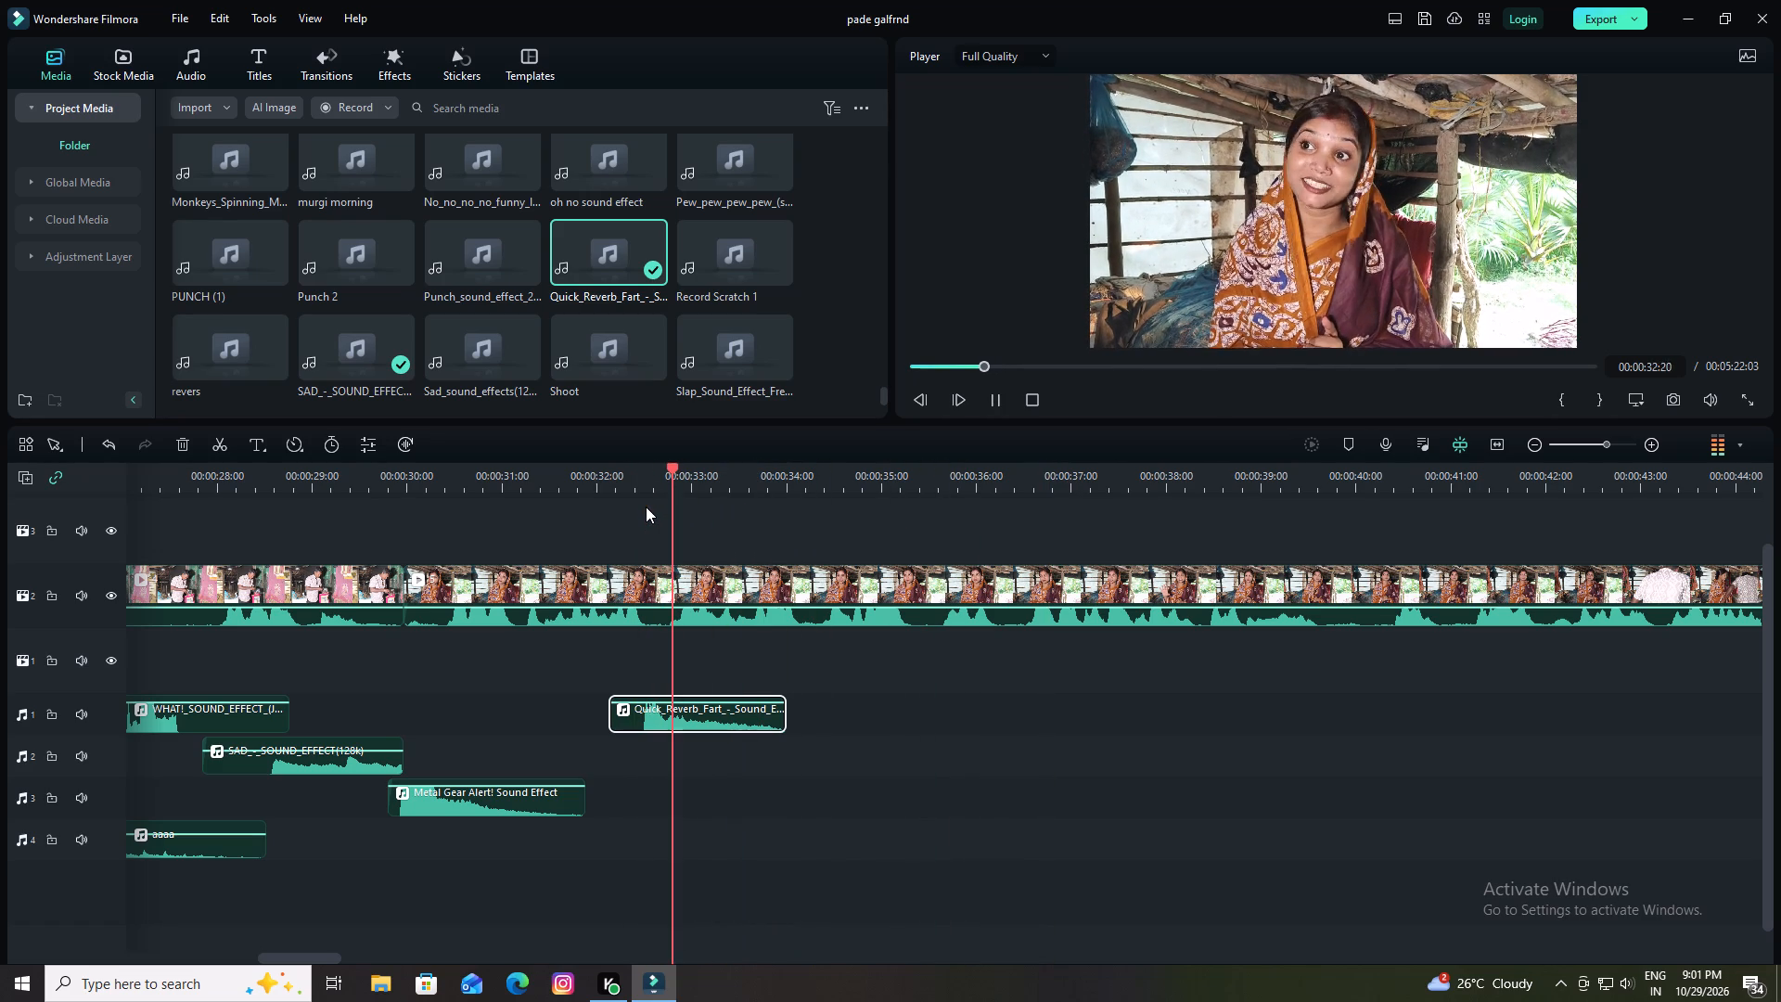
pyautogui.press('space')
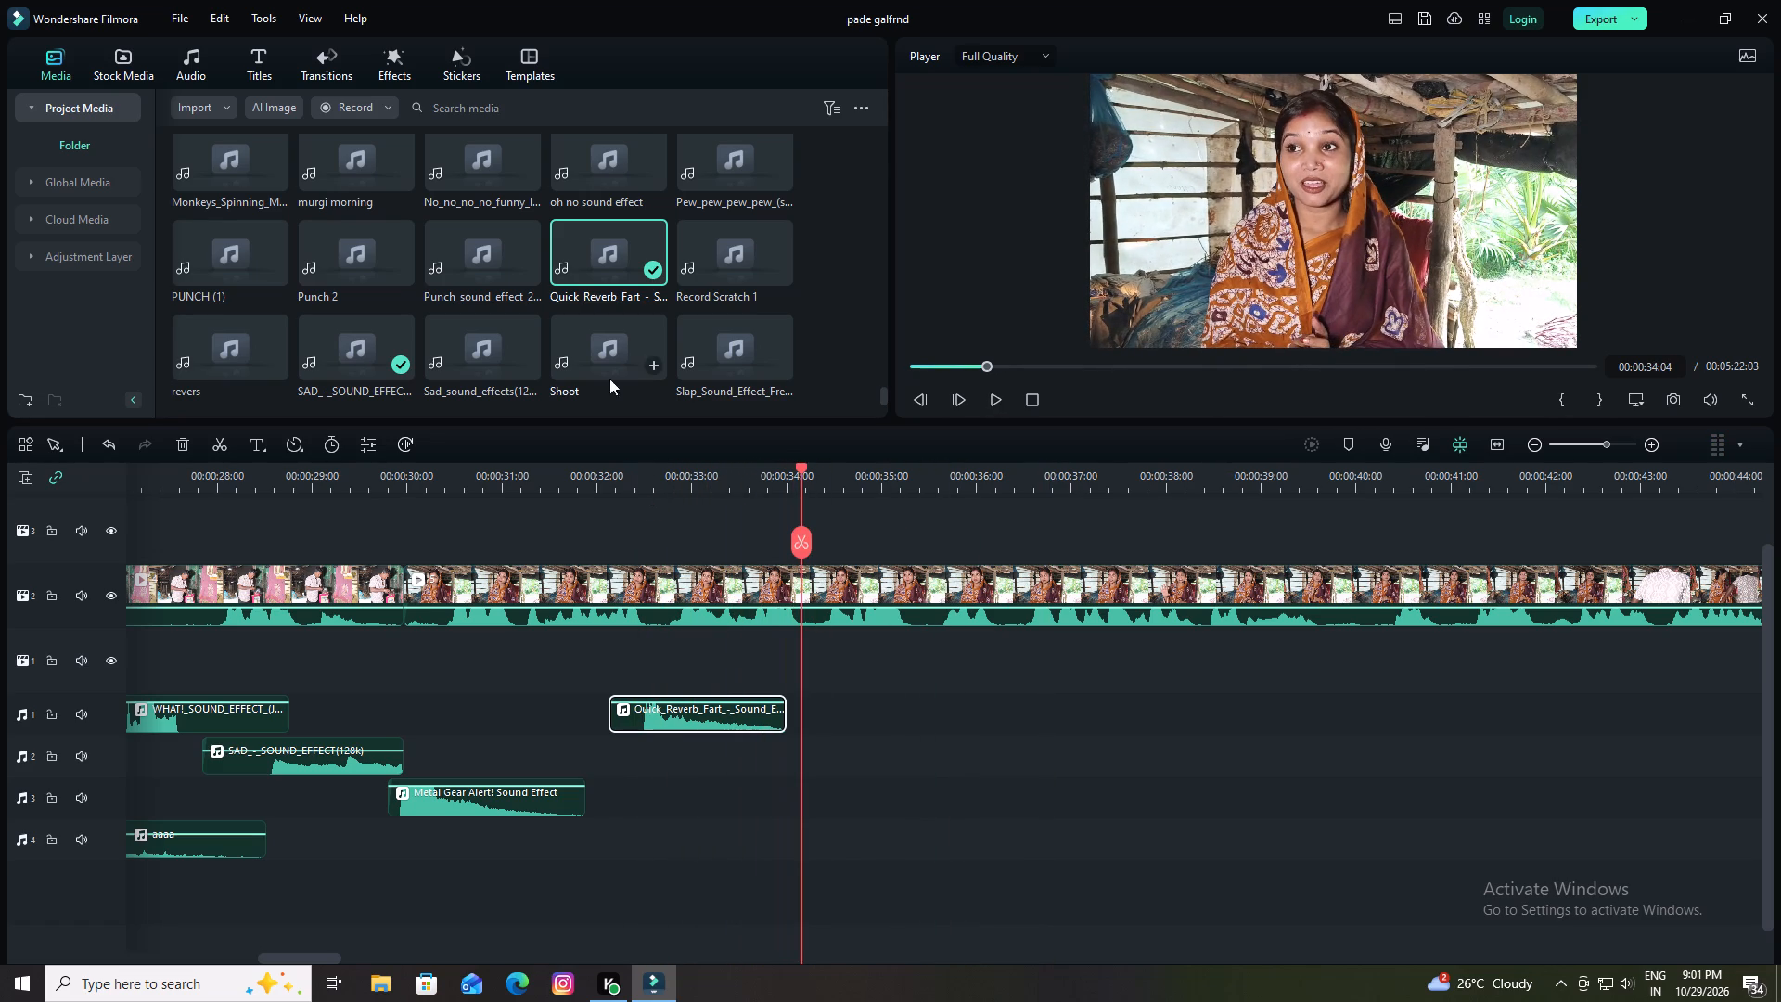
# Search the project media for "du", audition Toy Duck, place it on audio track 2 at about 00:00:33:07, and play it.
pyautogui.click(514, 110)
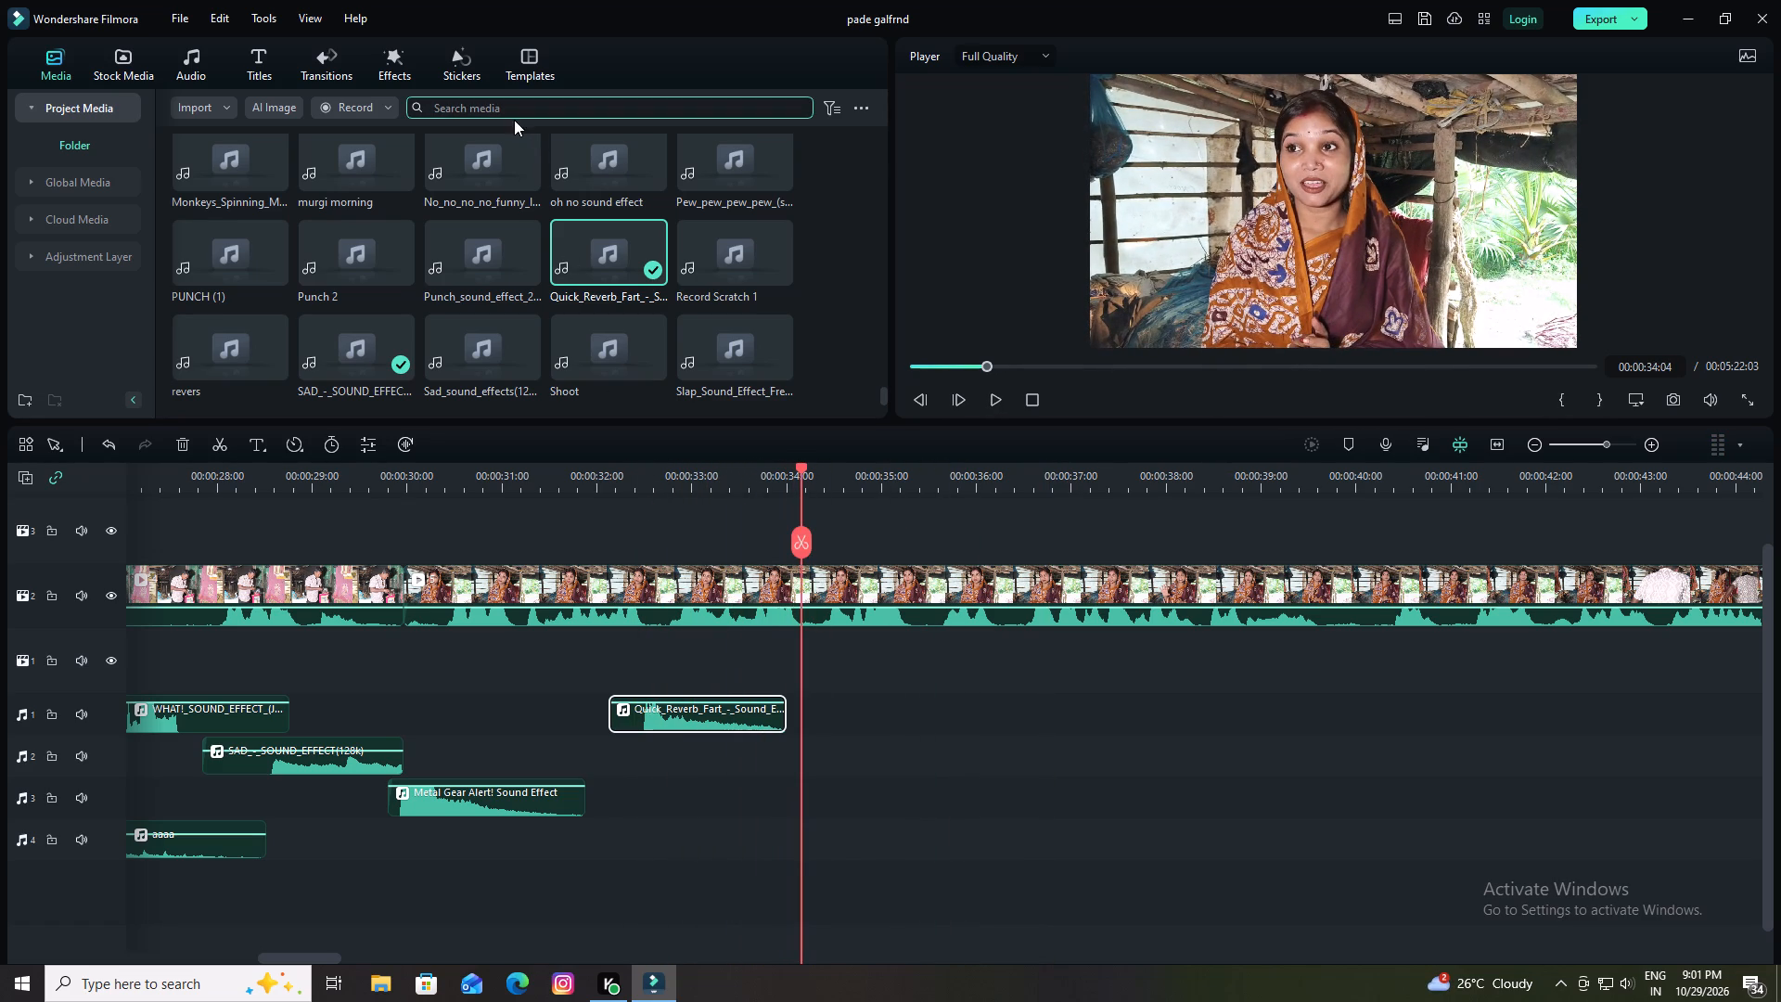
pyautogui.press('d')
pyautogui.press('u')
pyautogui.press('Return')
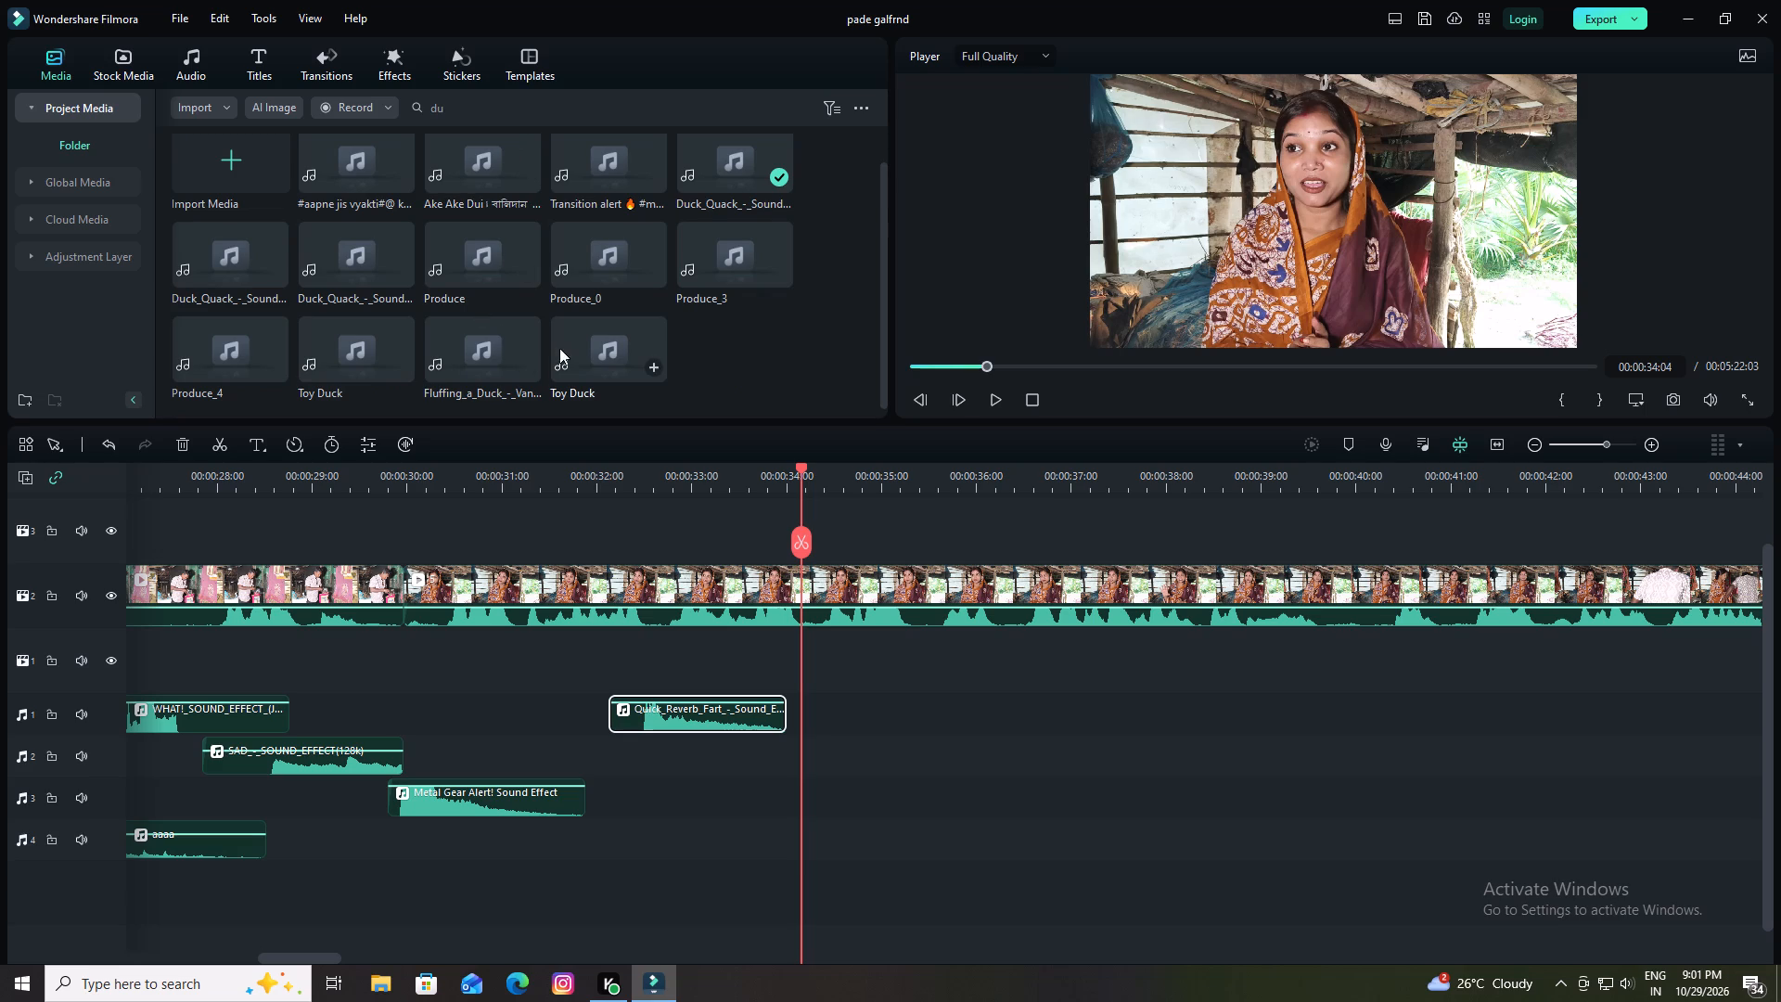
pyautogui.click(619, 352)
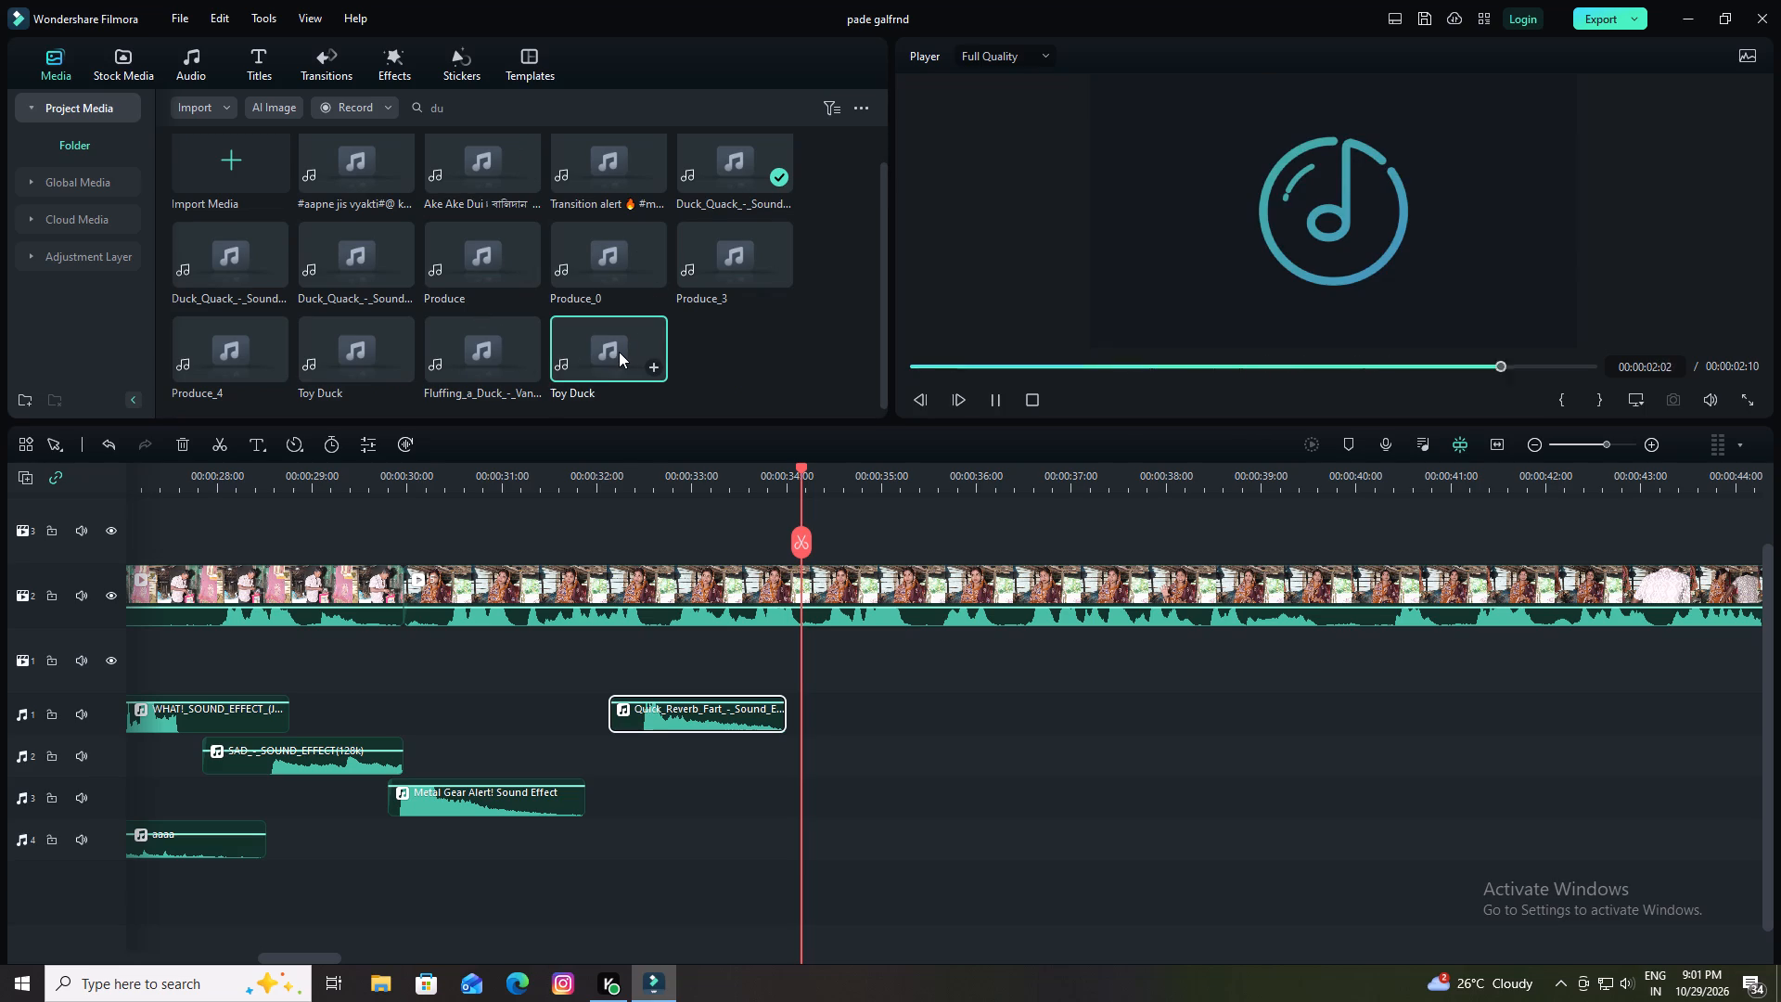
pyautogui.moveTo(619, 352); pyautogui.dragTo(773, 630)
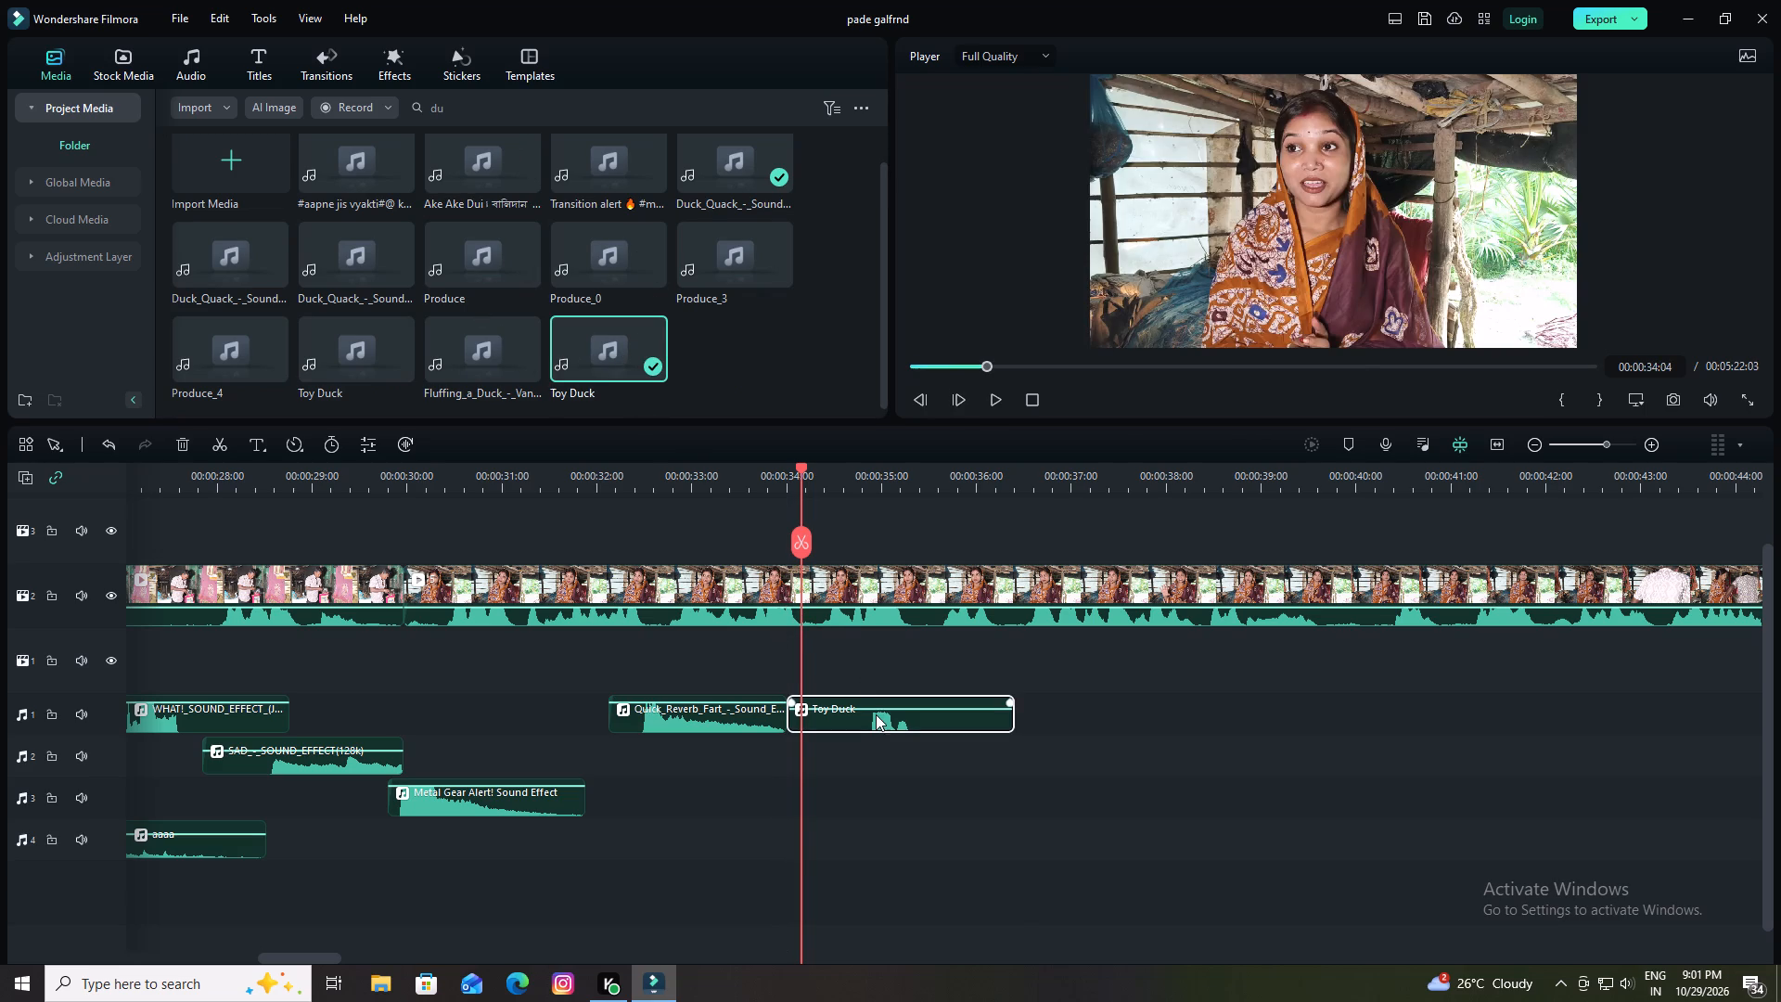
pyautogui.moveTo(876, 714); pyautogui.dragTo(802, 765)
pyautogui.press('space')
pyautogui.press('space')
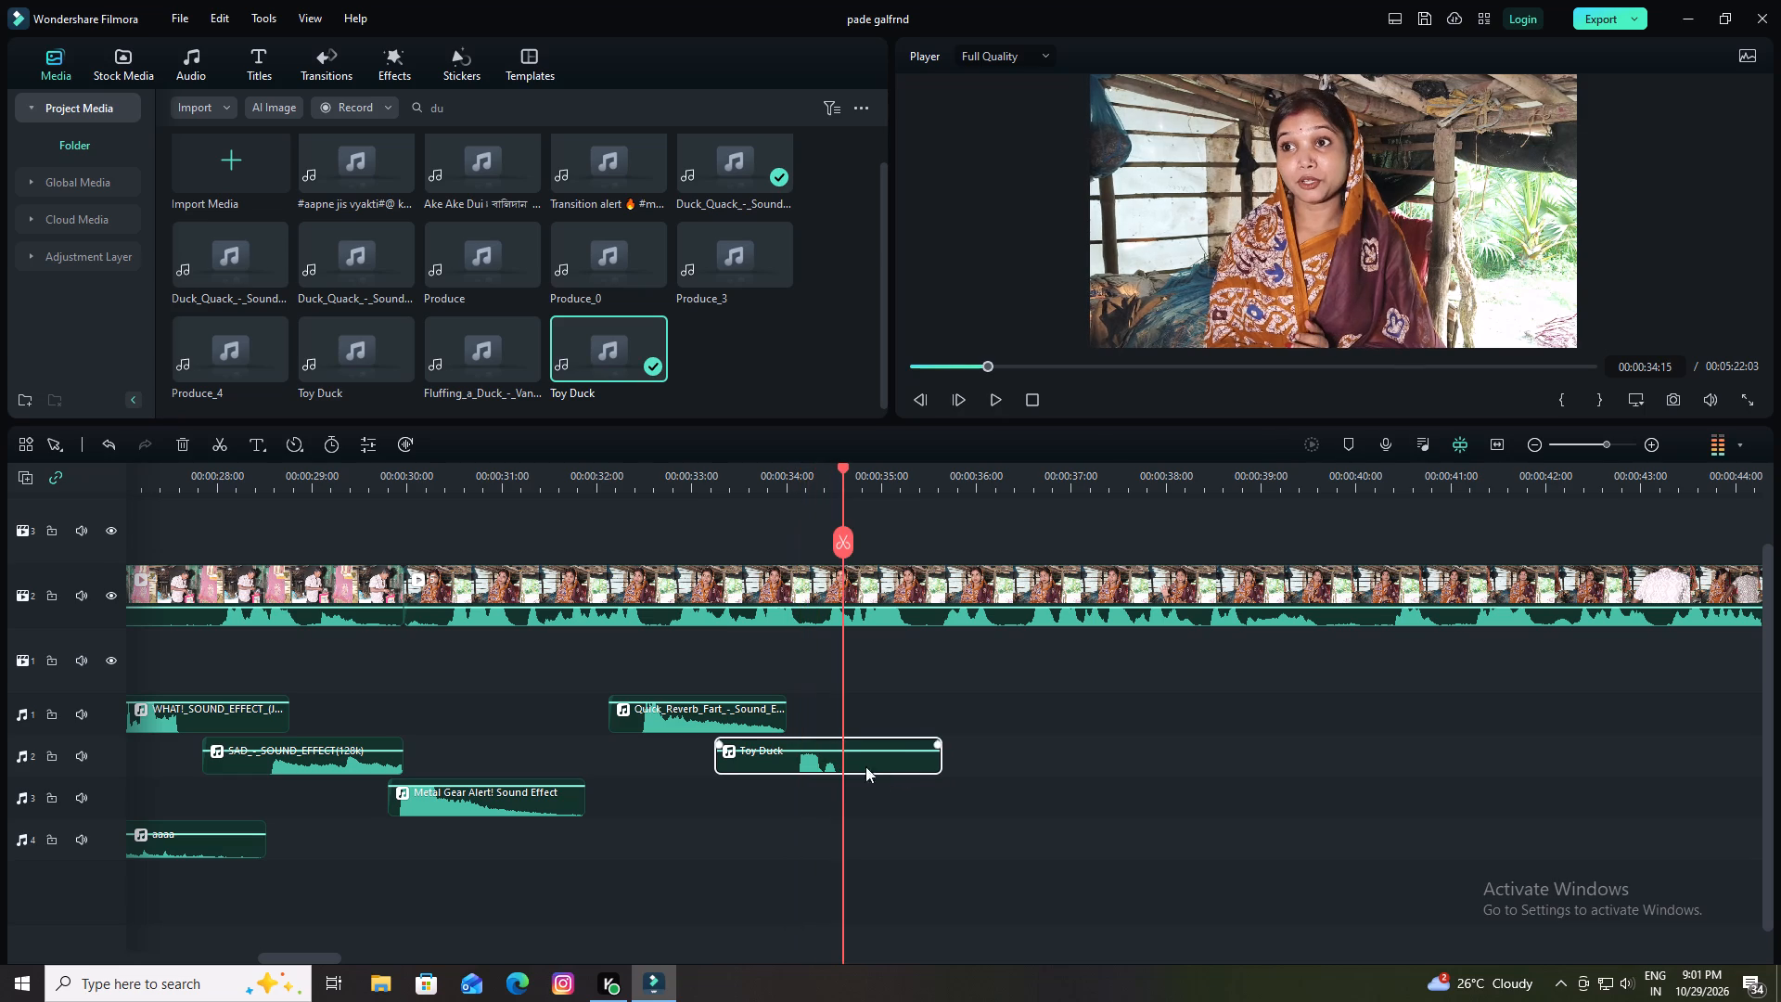
# Raise the volume of the Toy Duck clip and replay the footage from about 00:00:34:00 to 00:00:35:12.
pyautogui.moveTo(830, 749); pyautogui.dragTo(834, 720)
pyautogui.moveTo(842, 469); pyautogui.dragTo(792, 495)
pyautogui.press('space')
pyautogui.press('space')
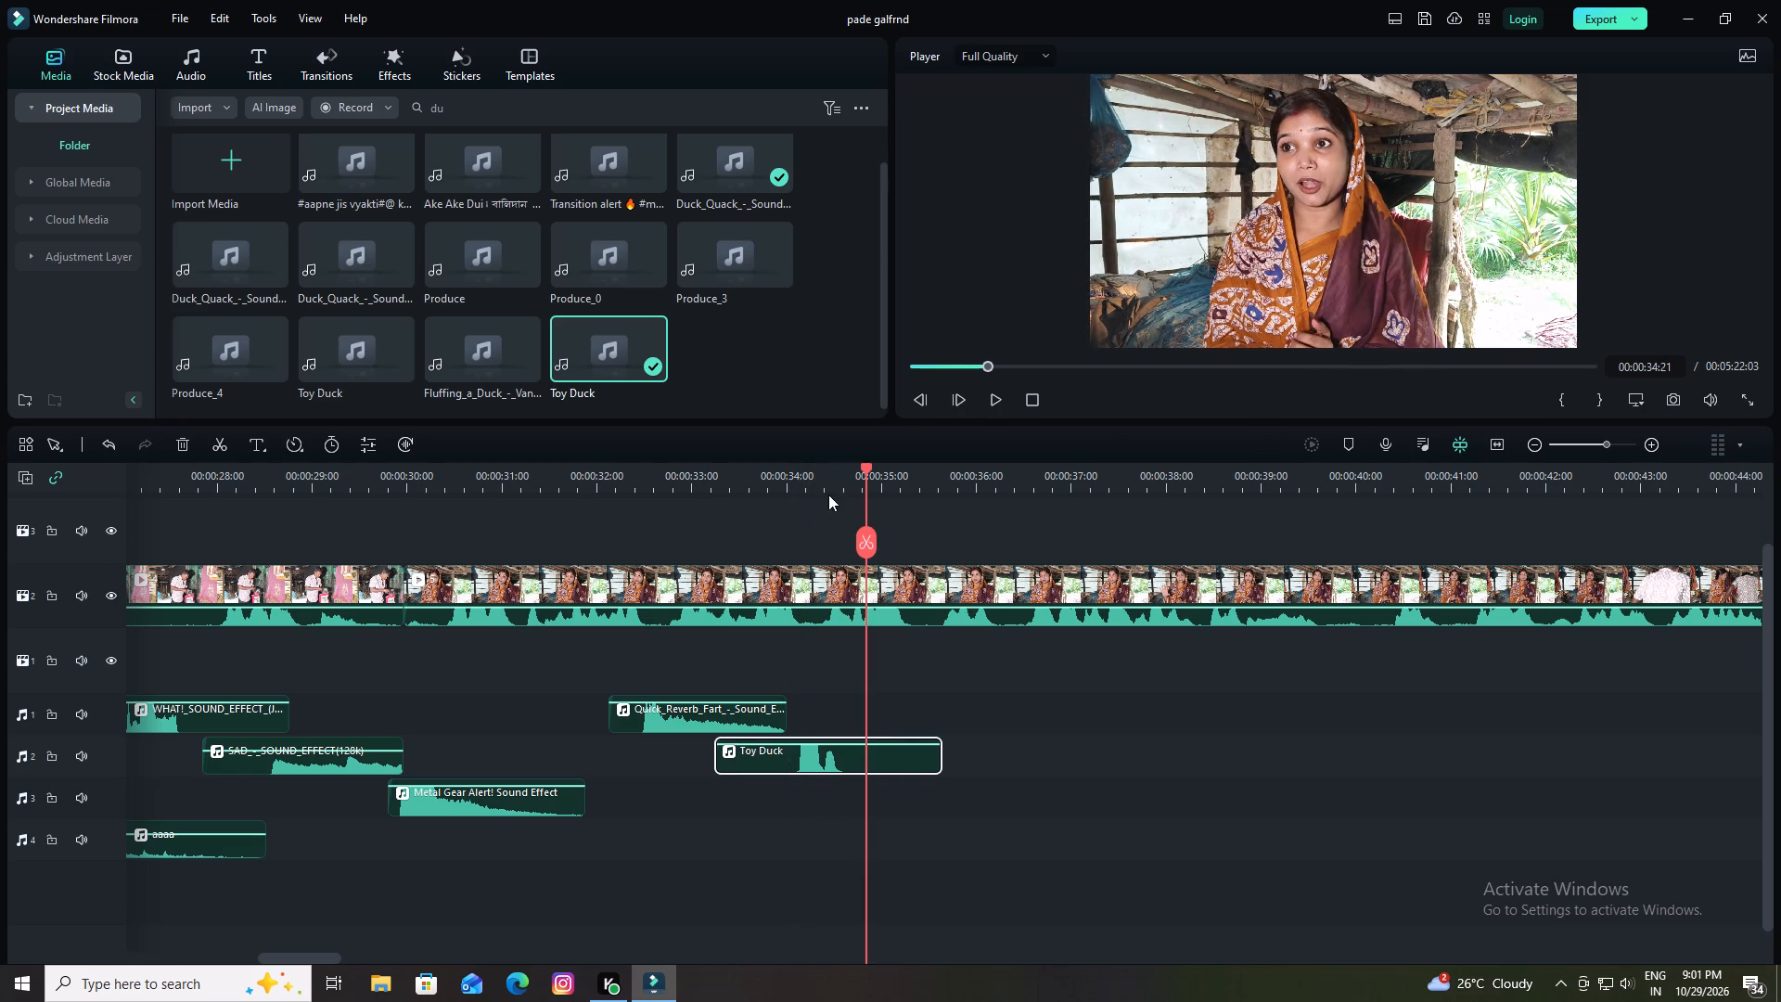
pyautogui.moveTo(868, 469); pyautogui.dragTo(799, 500)
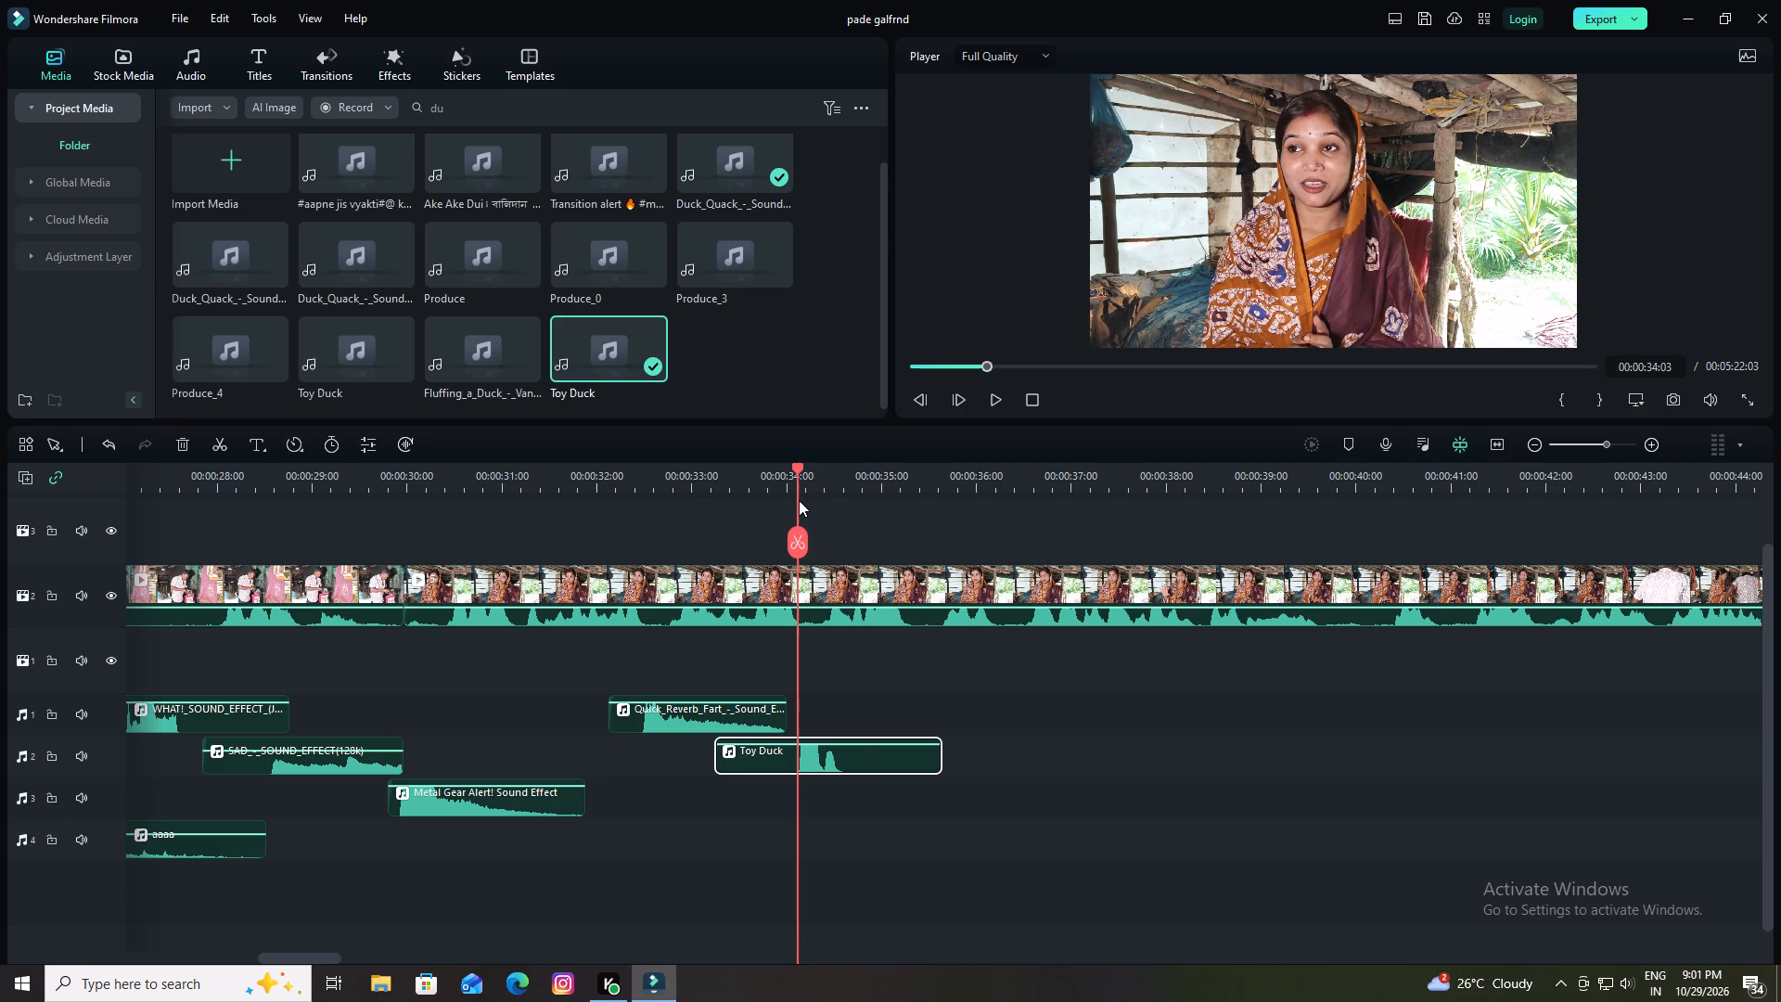
pyautogui.moveTo(799, 500); pyautogui.dragTo(797, 502)
pyautogui.press('space')
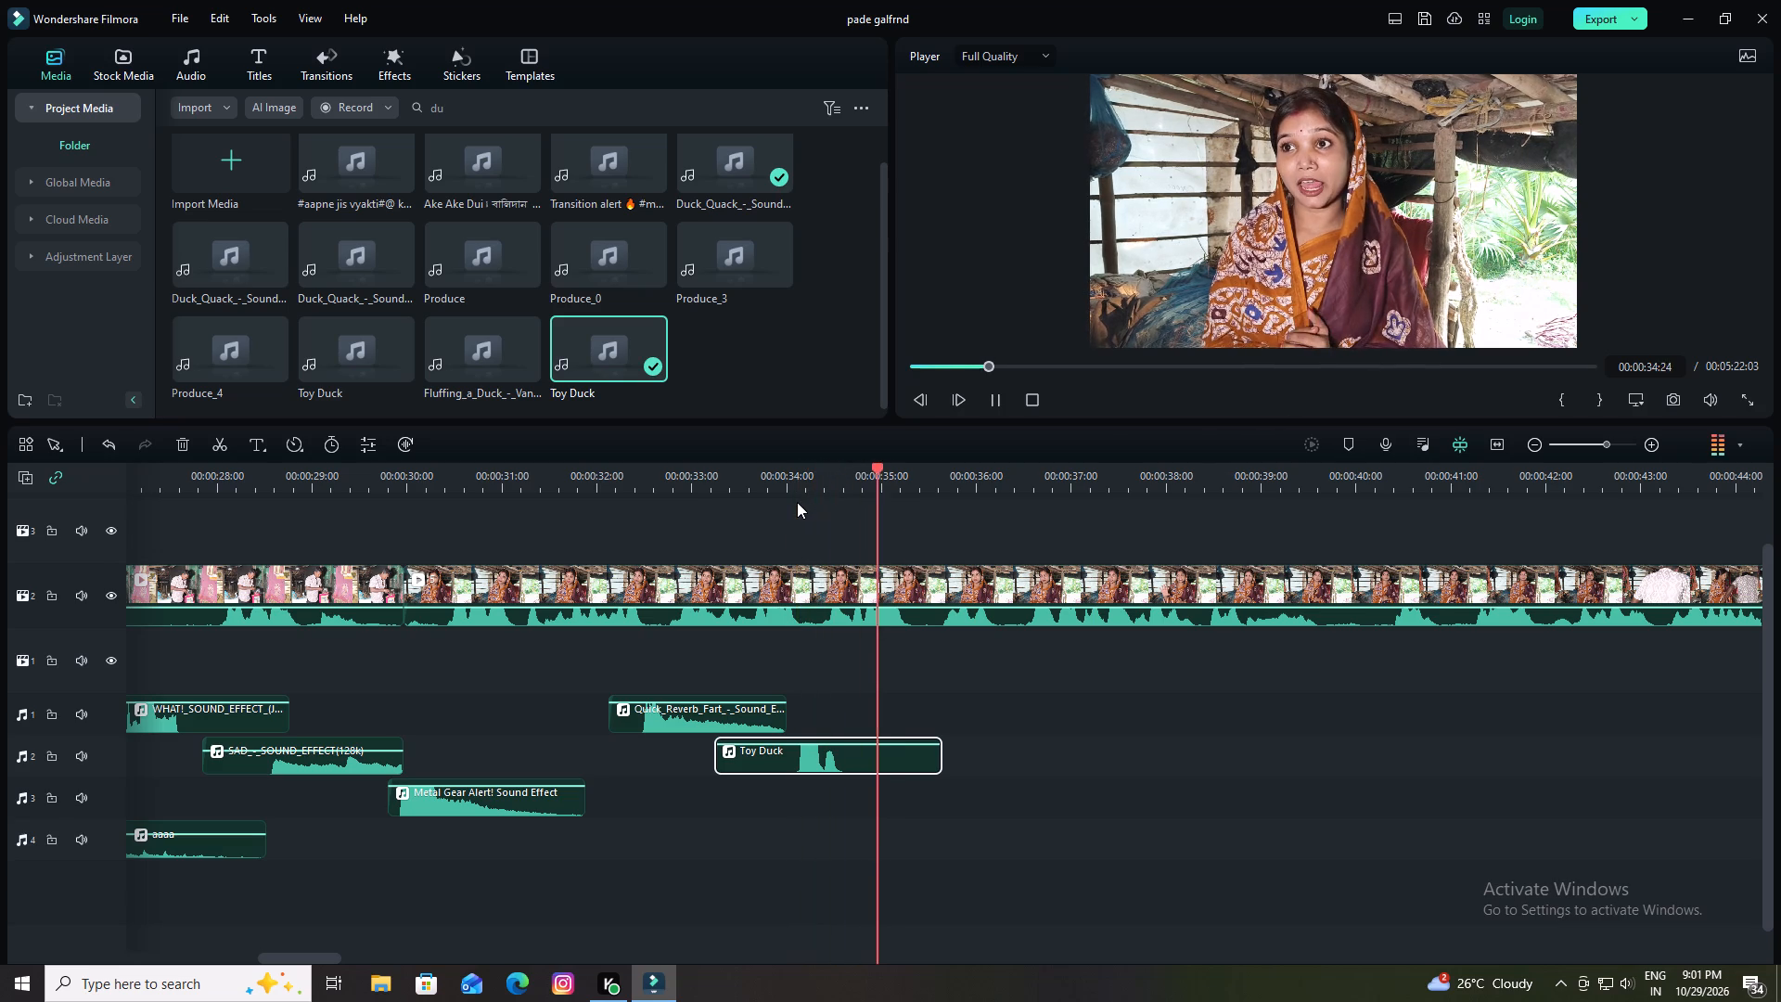
pyautogui.press('space')
pyautogui.press('space')
pyautogui.press('space')
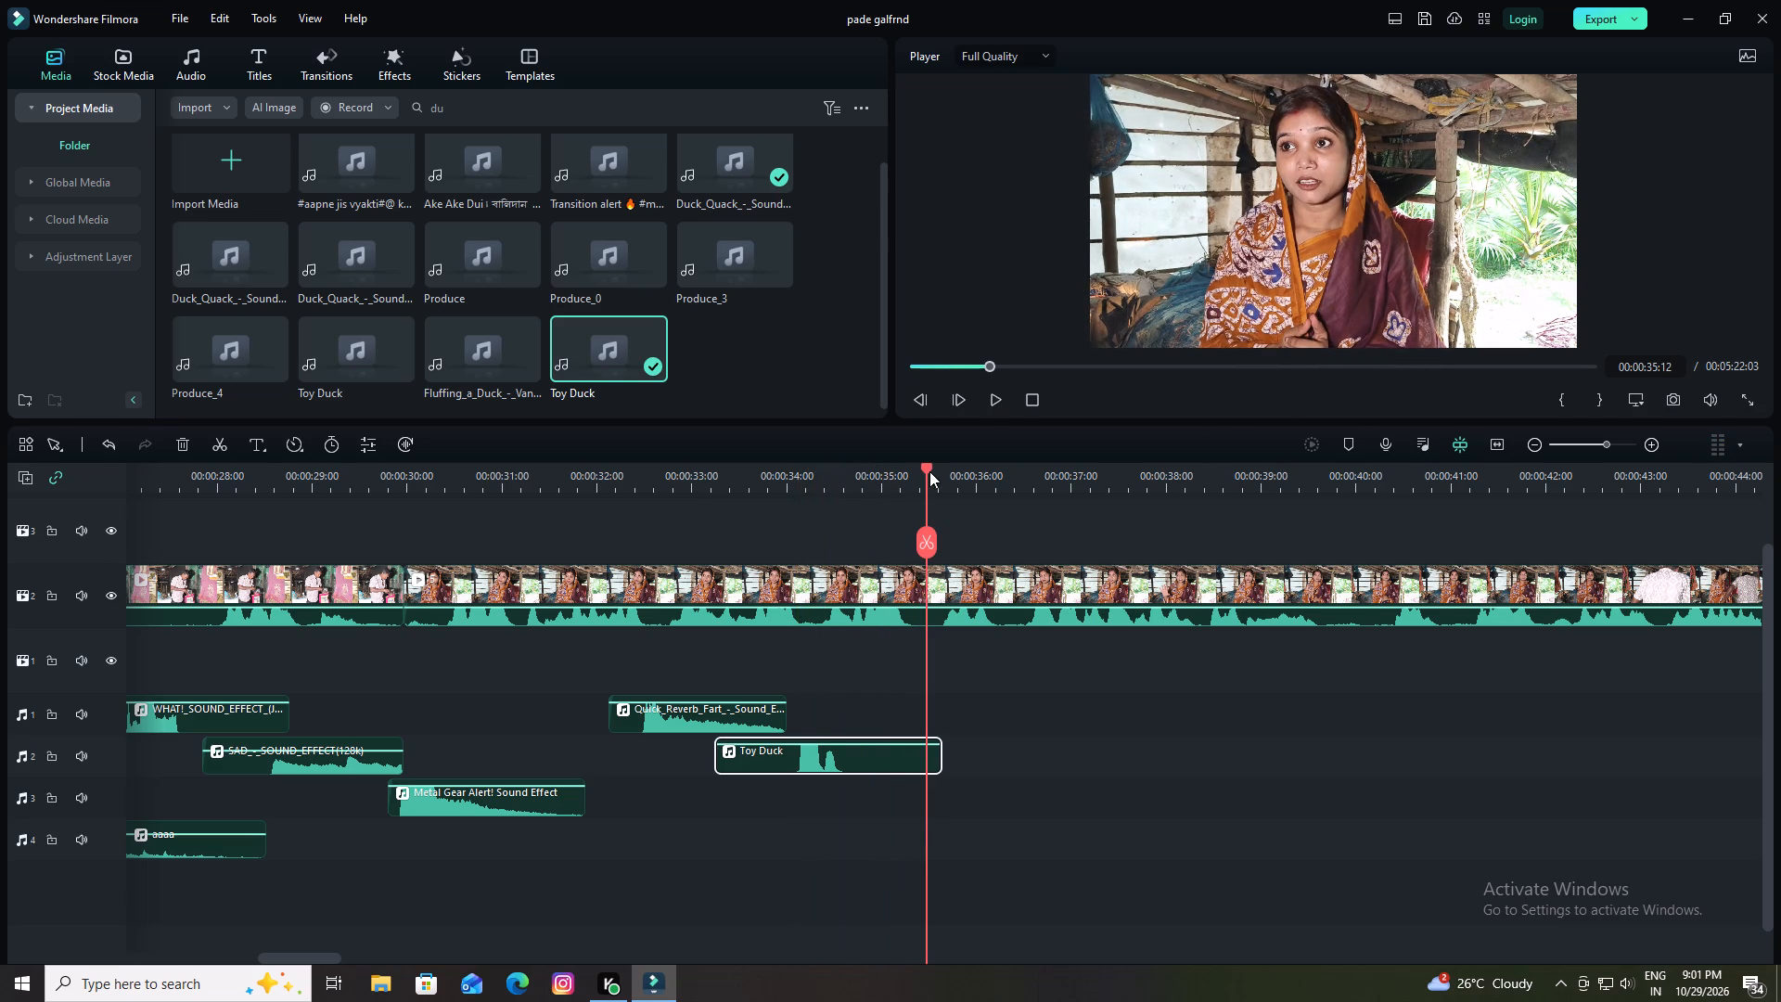
# Add the Duck_Quack sound effect to audio track 4 at about 00:00:35:02 and play the footage up to 00:00:36:19.
pyautogui.moveTo(927, 466); pyautogui.dragTo(912, 475)
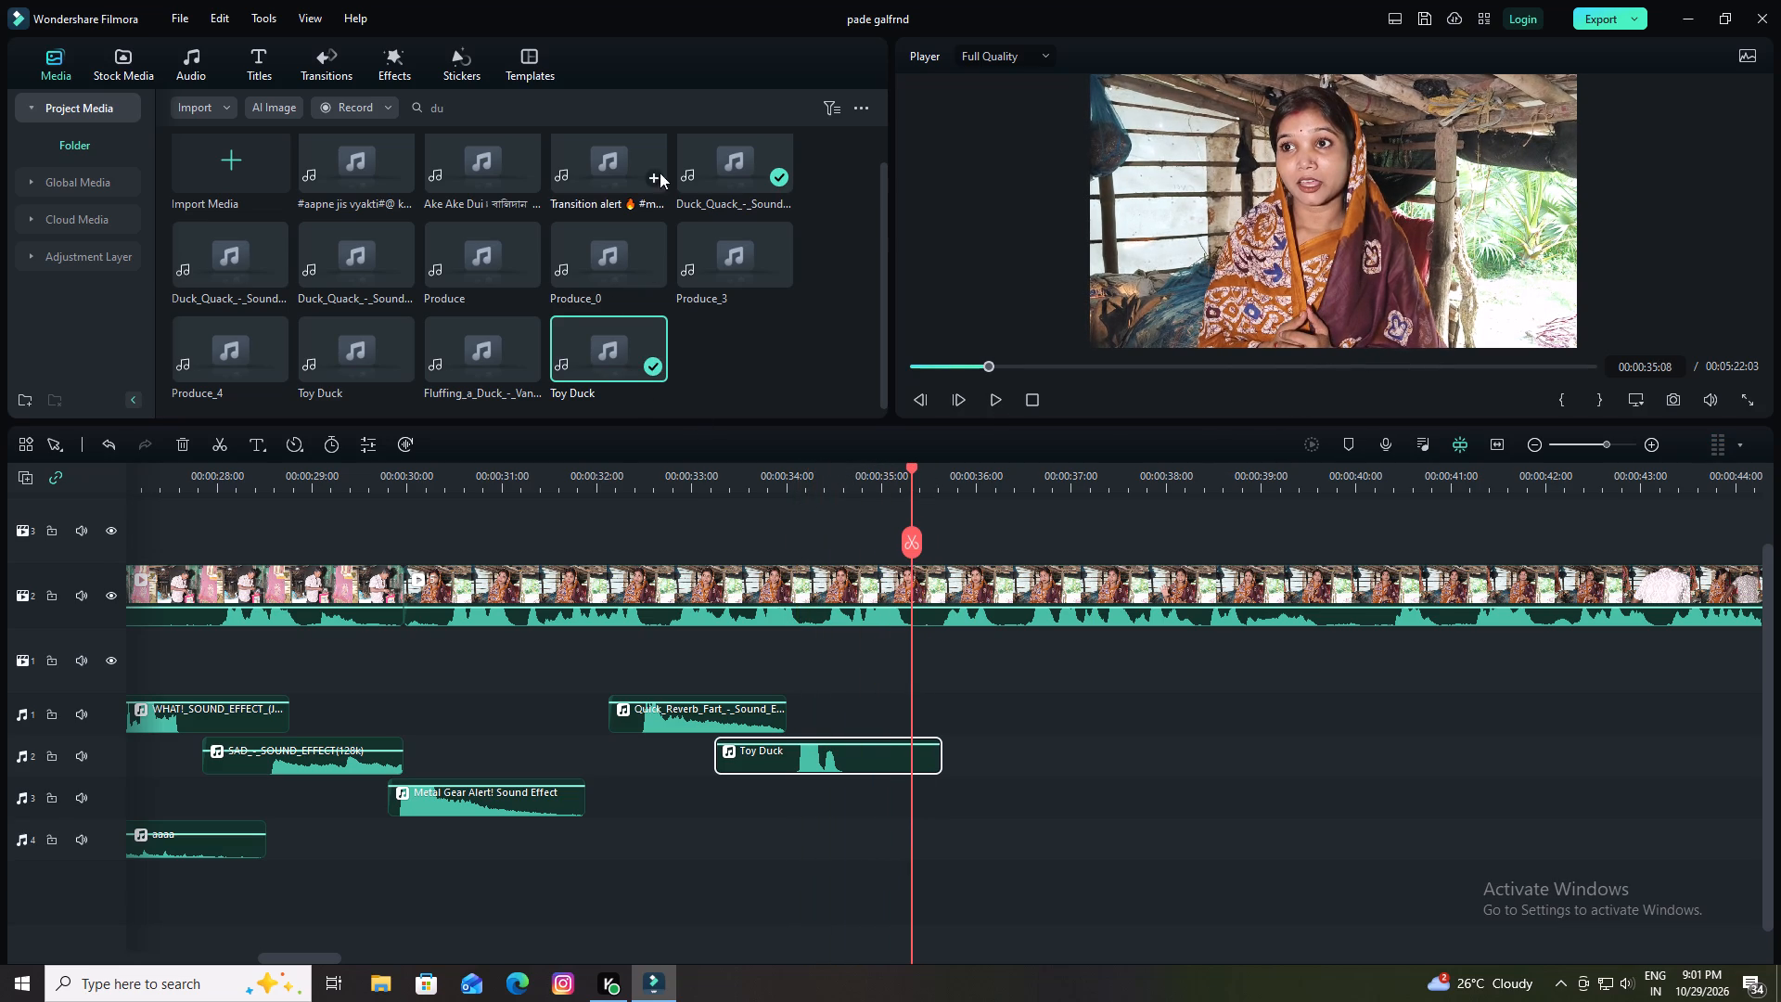
pyautogui.moveTo(706, 154); pyautogui.dragTo(847, 821)
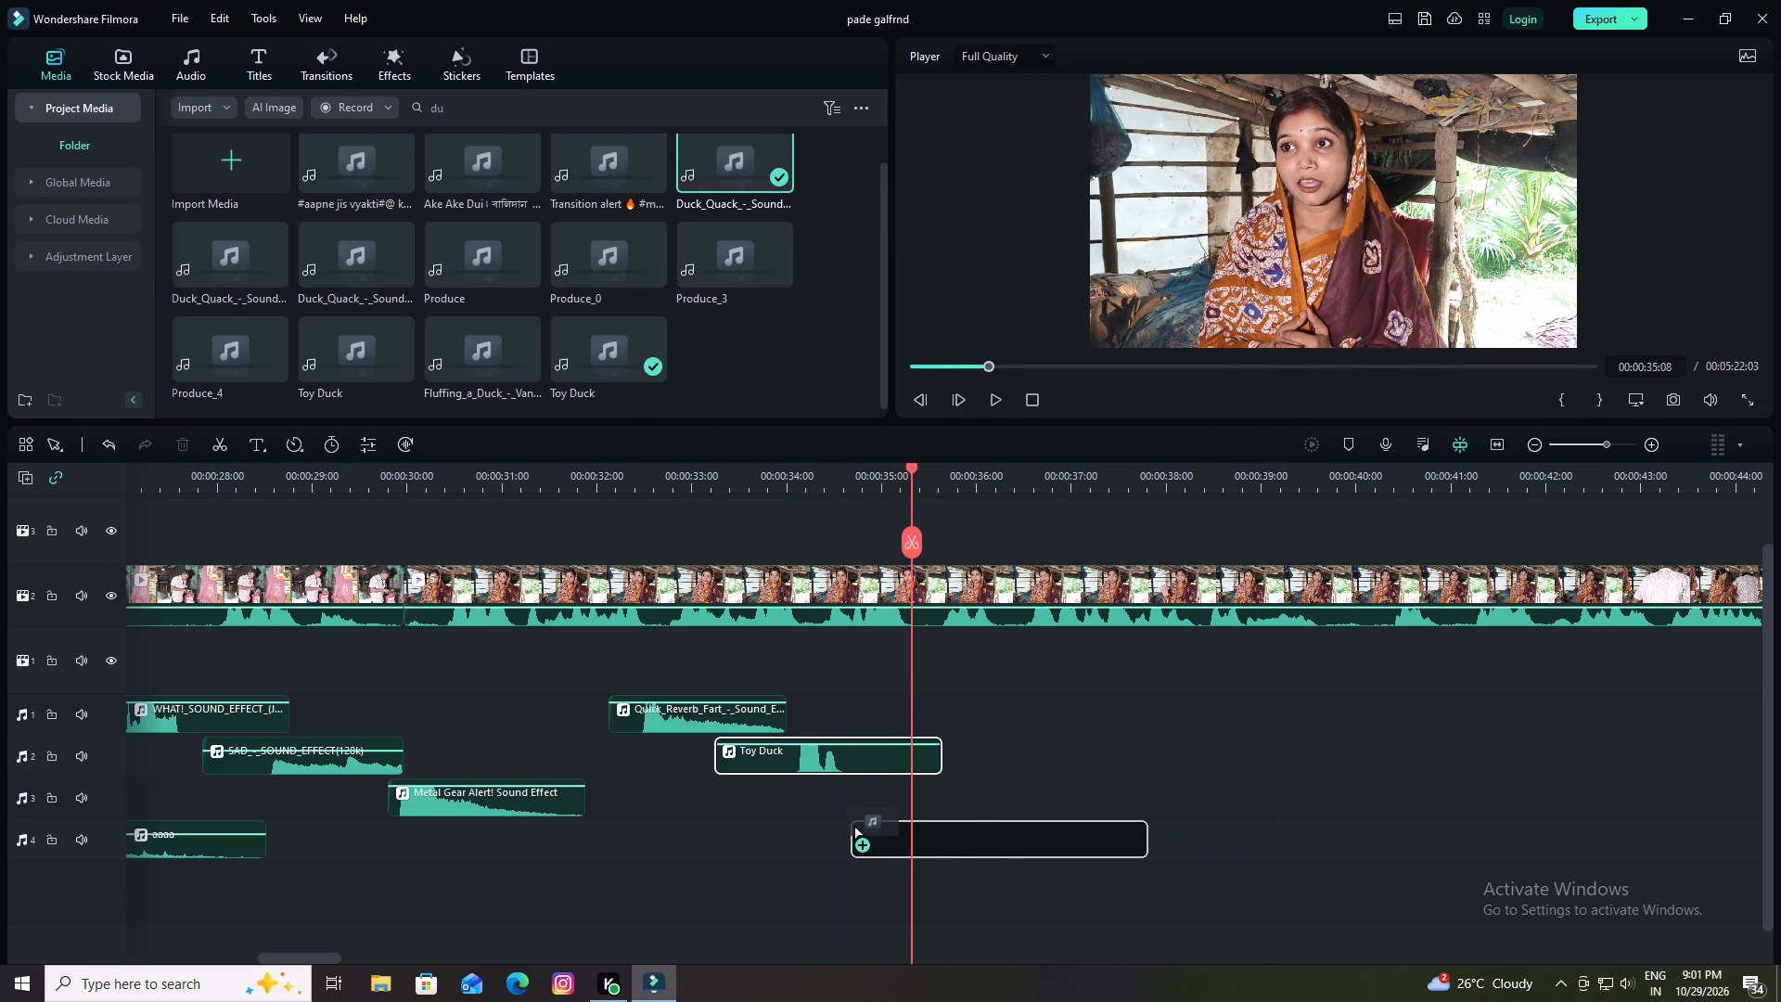
pyautogui.moveTo(847, 821); pyautogui.dragTo(843, 819)
pyautogui.moveTo(955, 846); pyautogui.dragTo(999, 851)
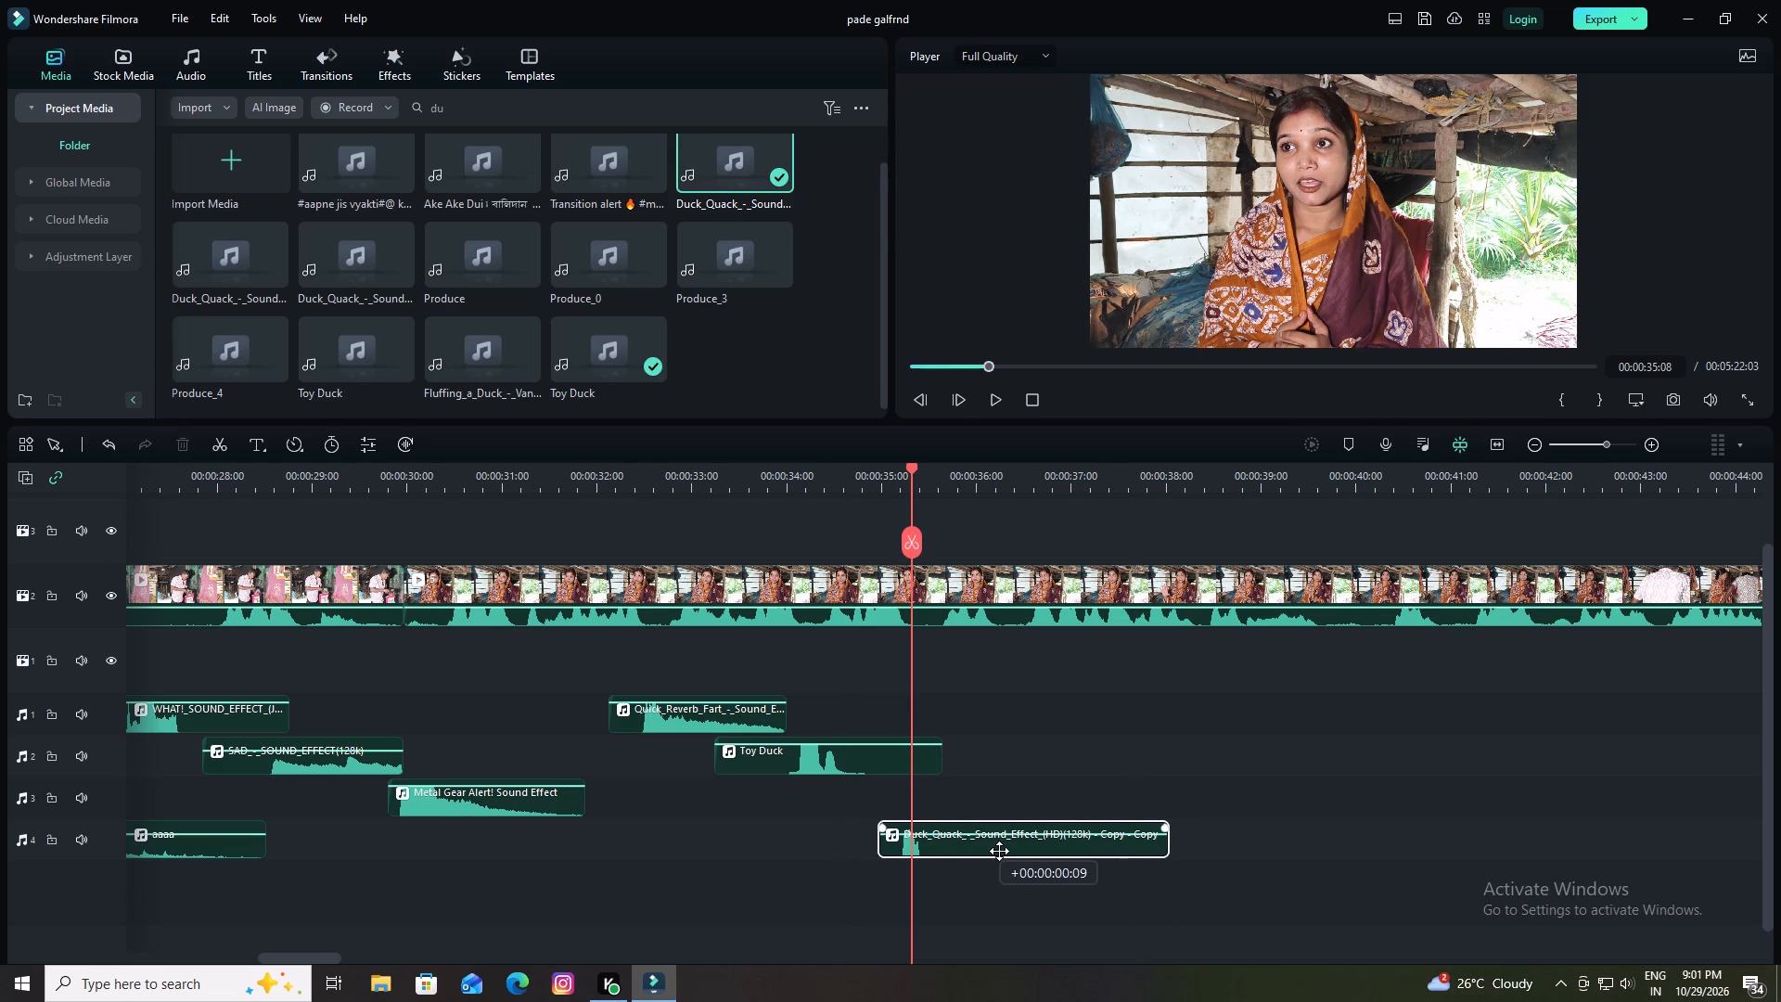
pyautogui.moveTo(999, 851); pyautogui.dragTo(1010, 853)
pyautogui.press('space')
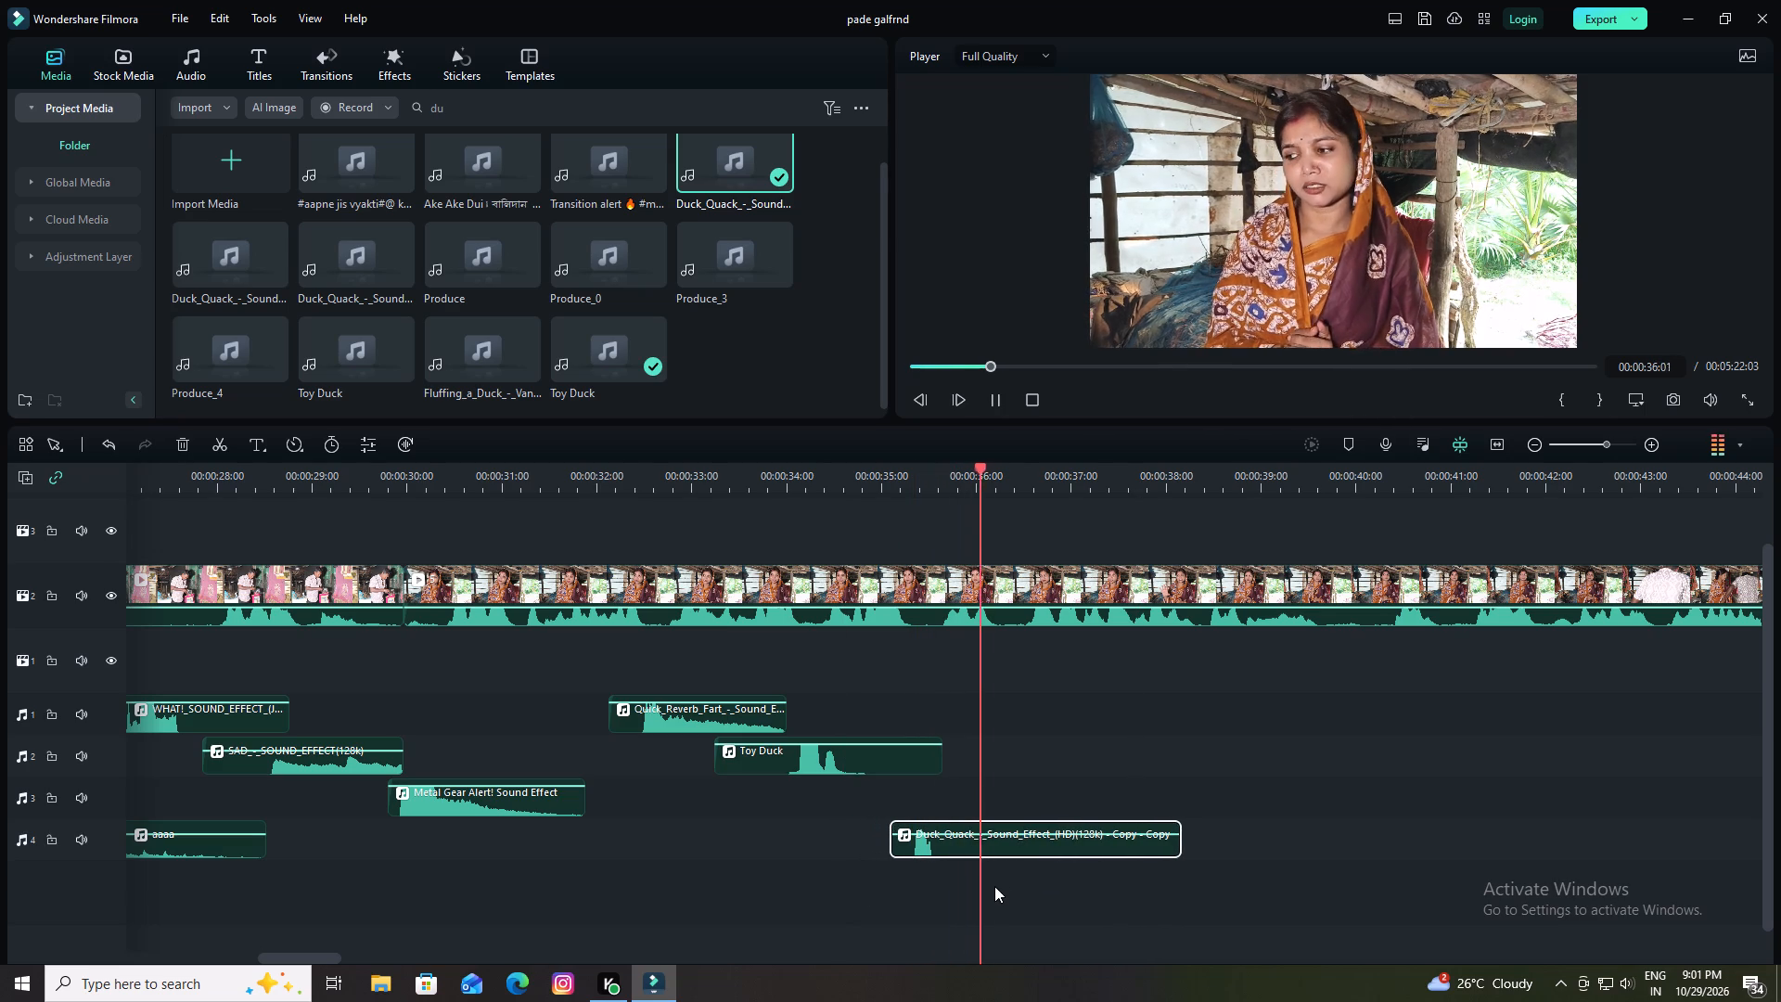
pyautogui.press('space')
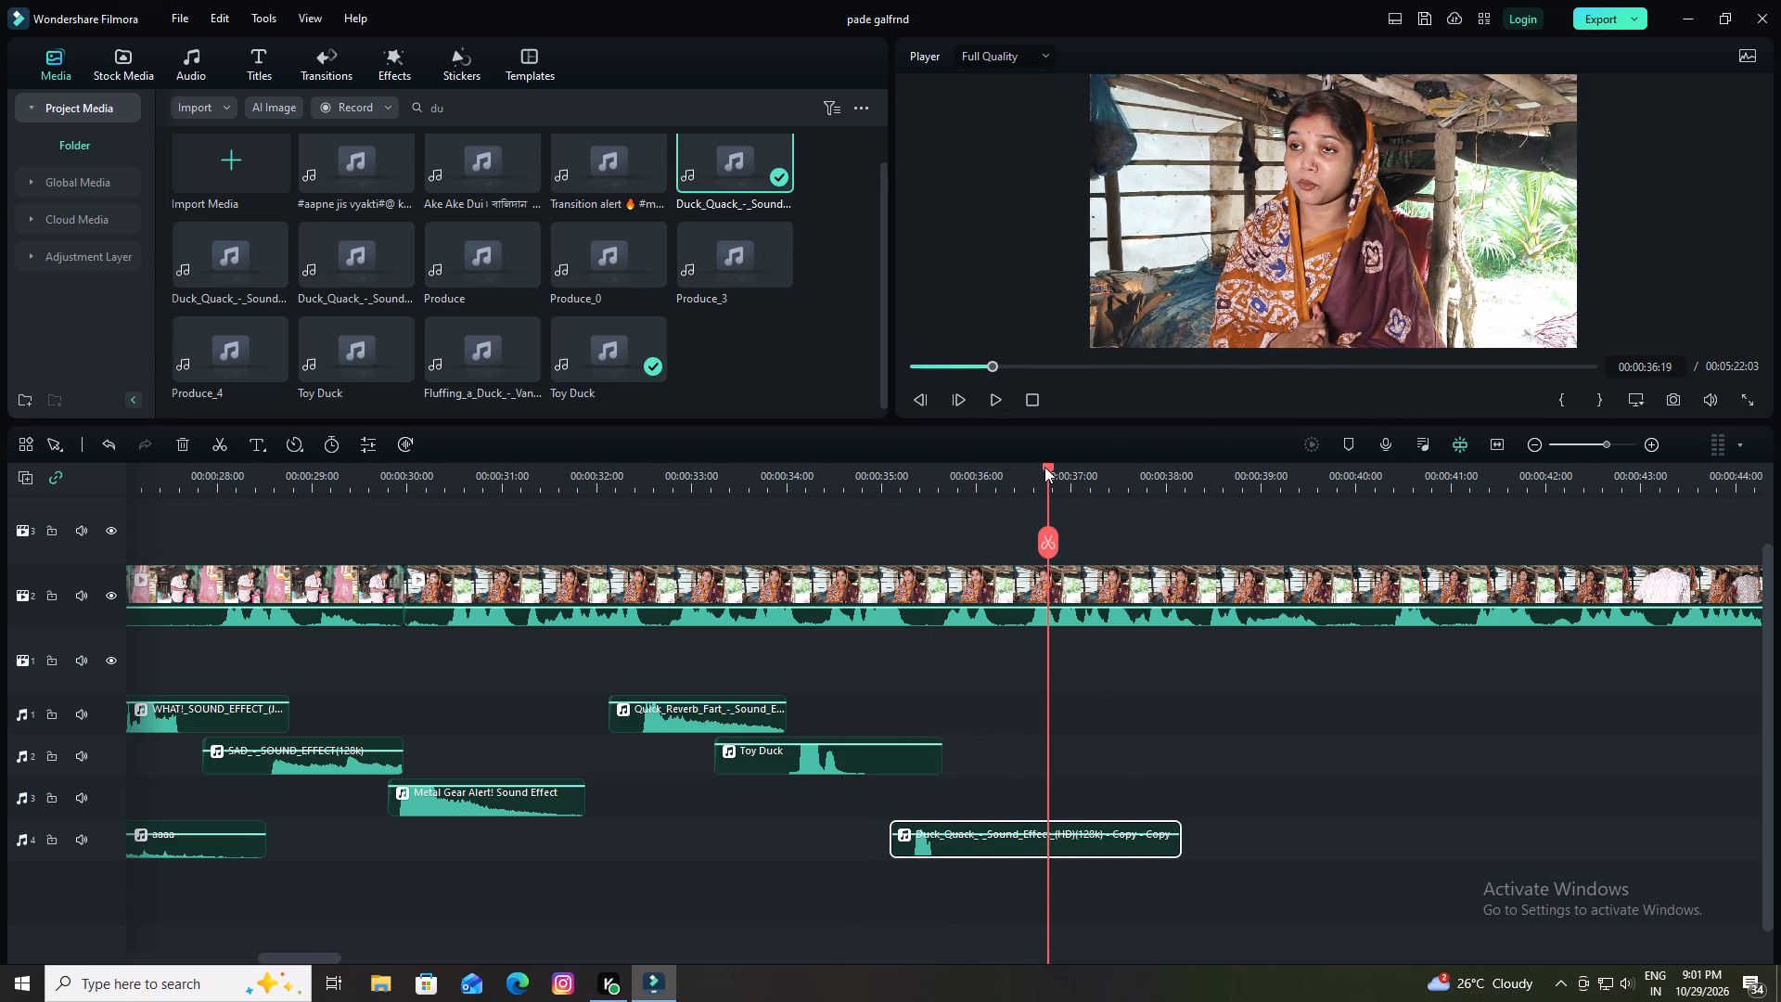
# Move the playhead to 00:00:36:07 on the timeline.
pyautogui.moveTo(1044, 467); pyautogui.dragTo(1004, 483)
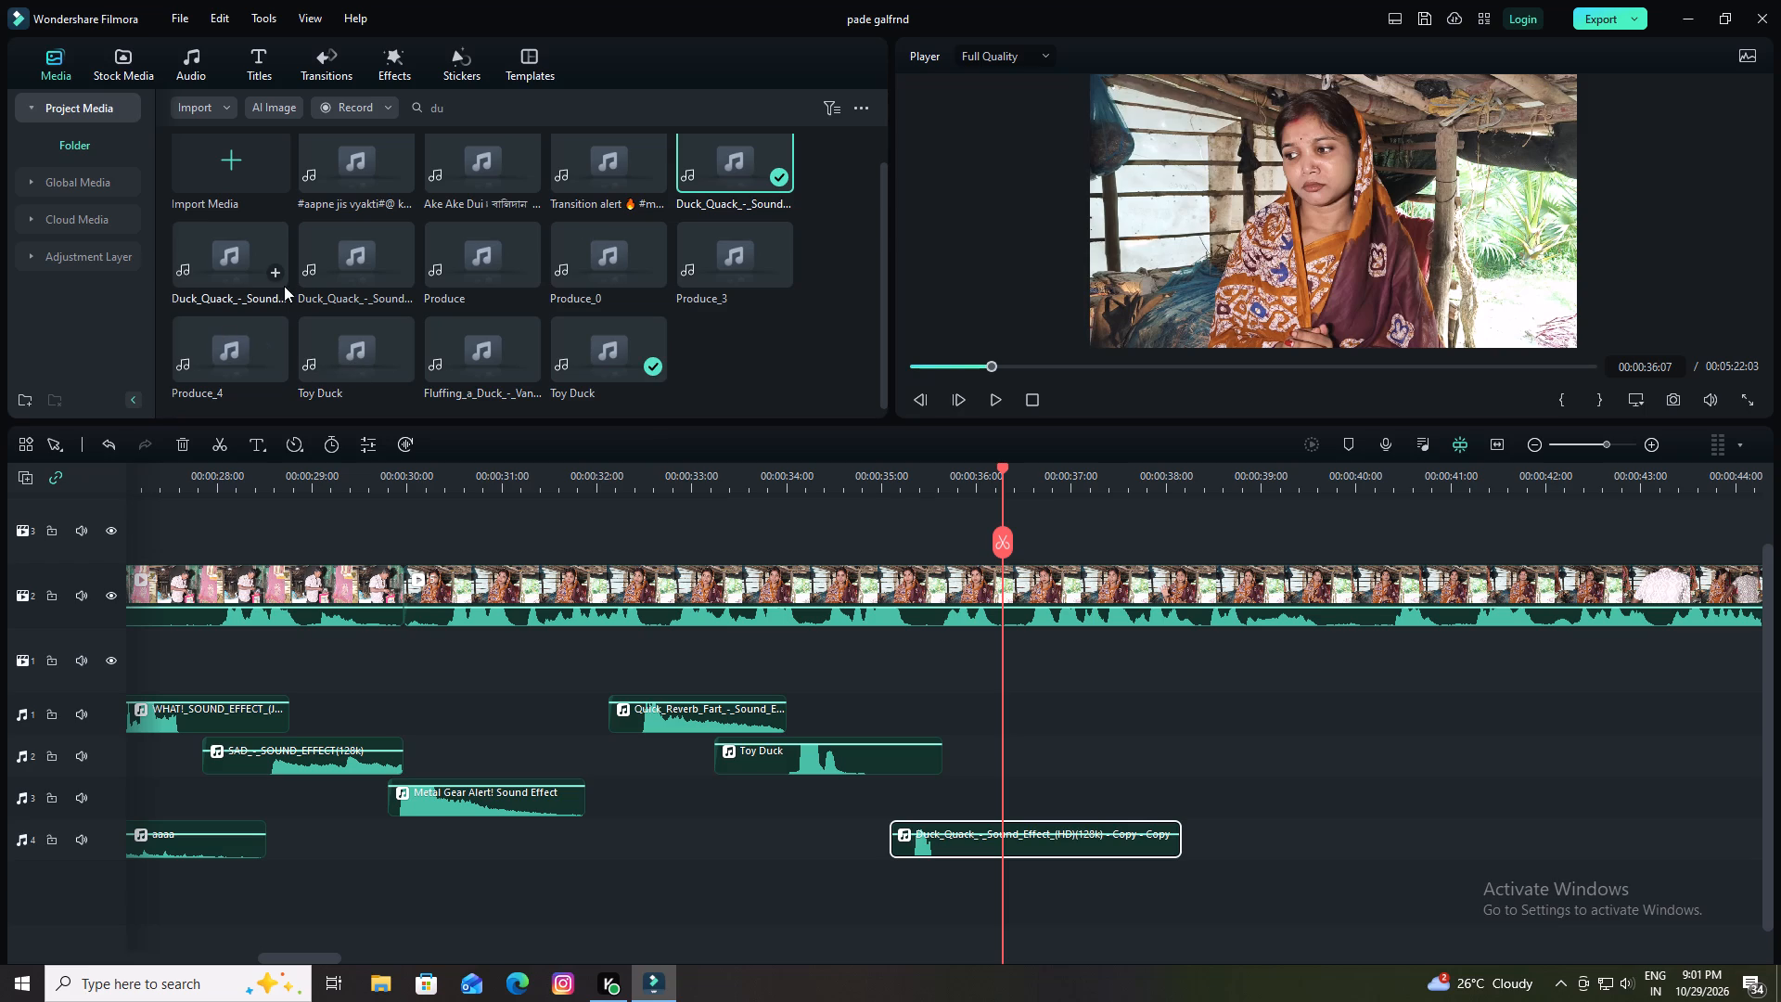
# Audition the unused Duck_Quack sound, and search the project media for "tu".
pyautogui.click(250, 270)
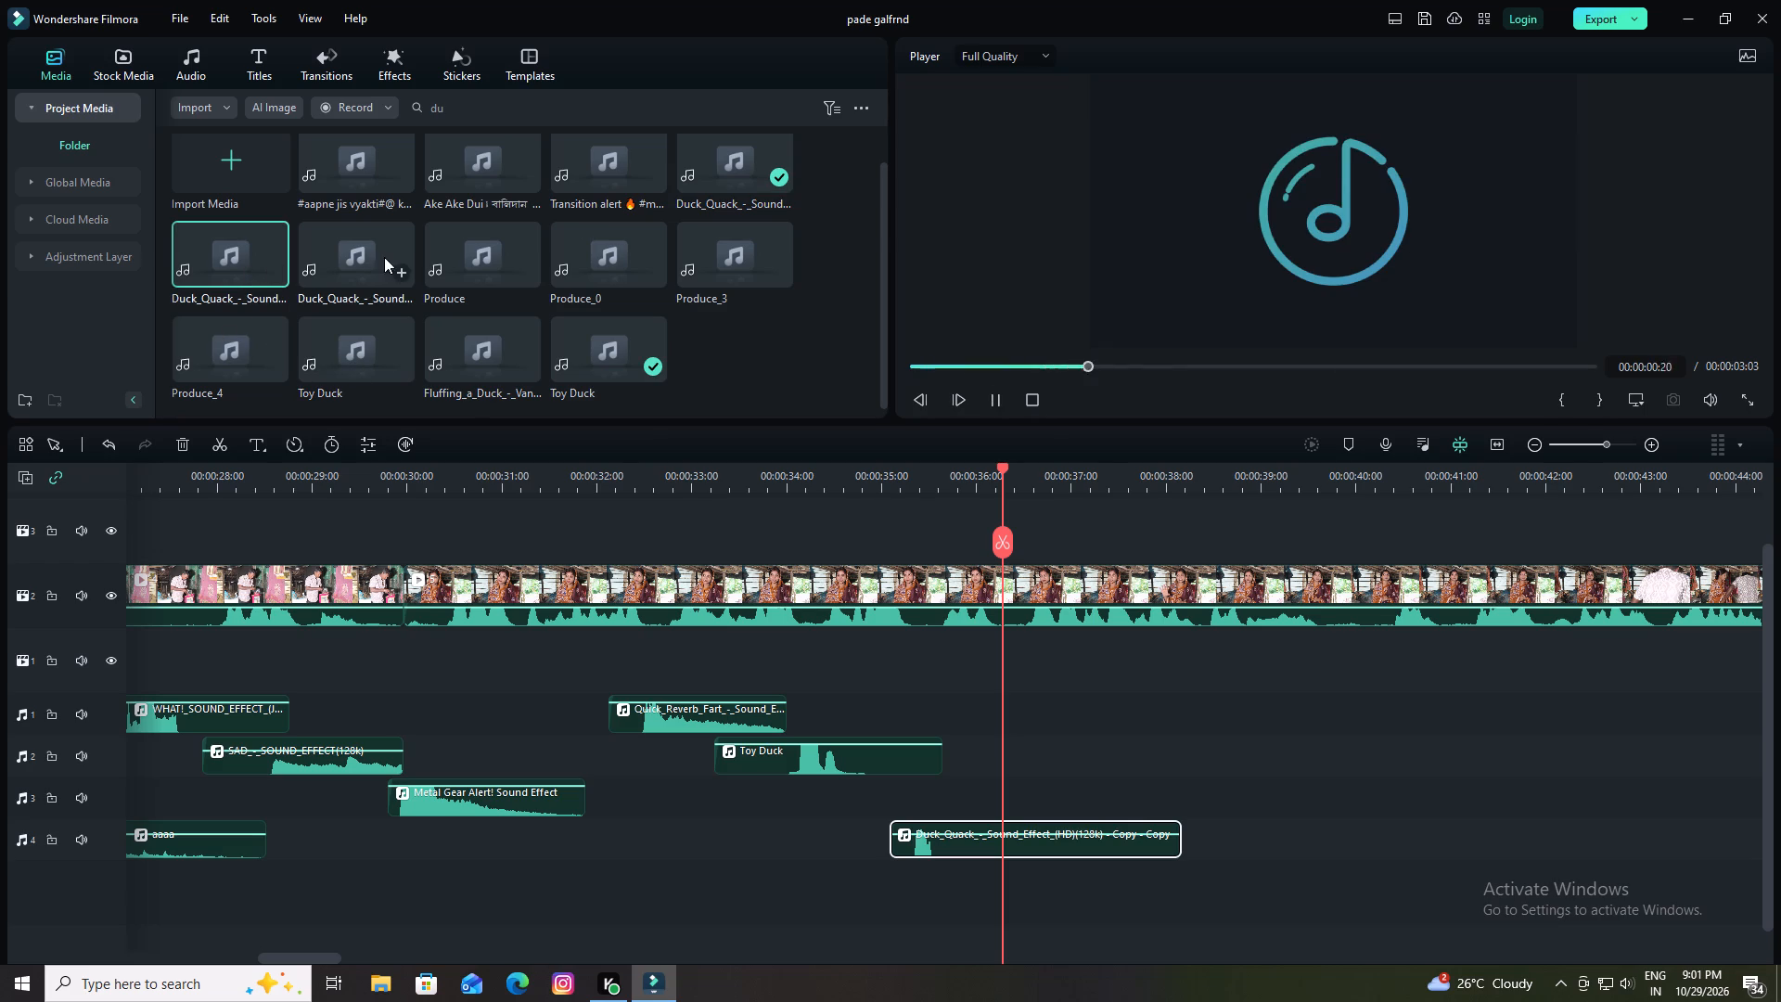
pyautogui.click(491, 114)
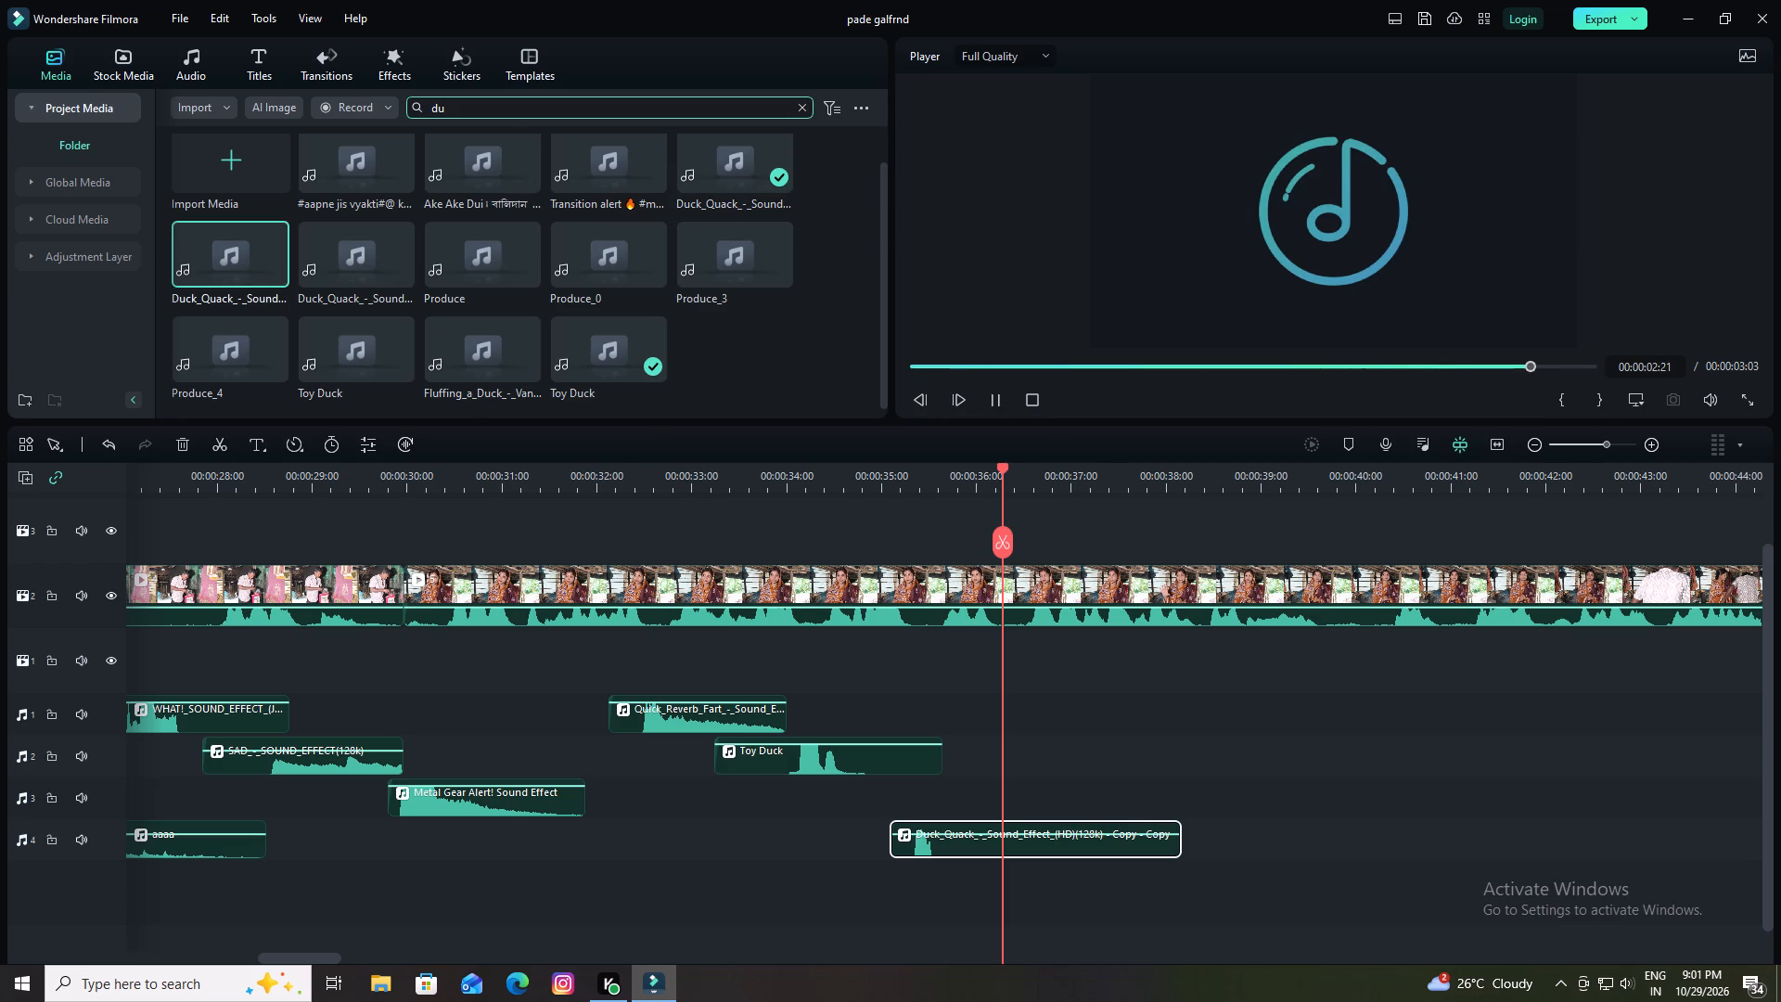
pyautogui.press('BackSpace')
pyautogui.press('BackSpace')
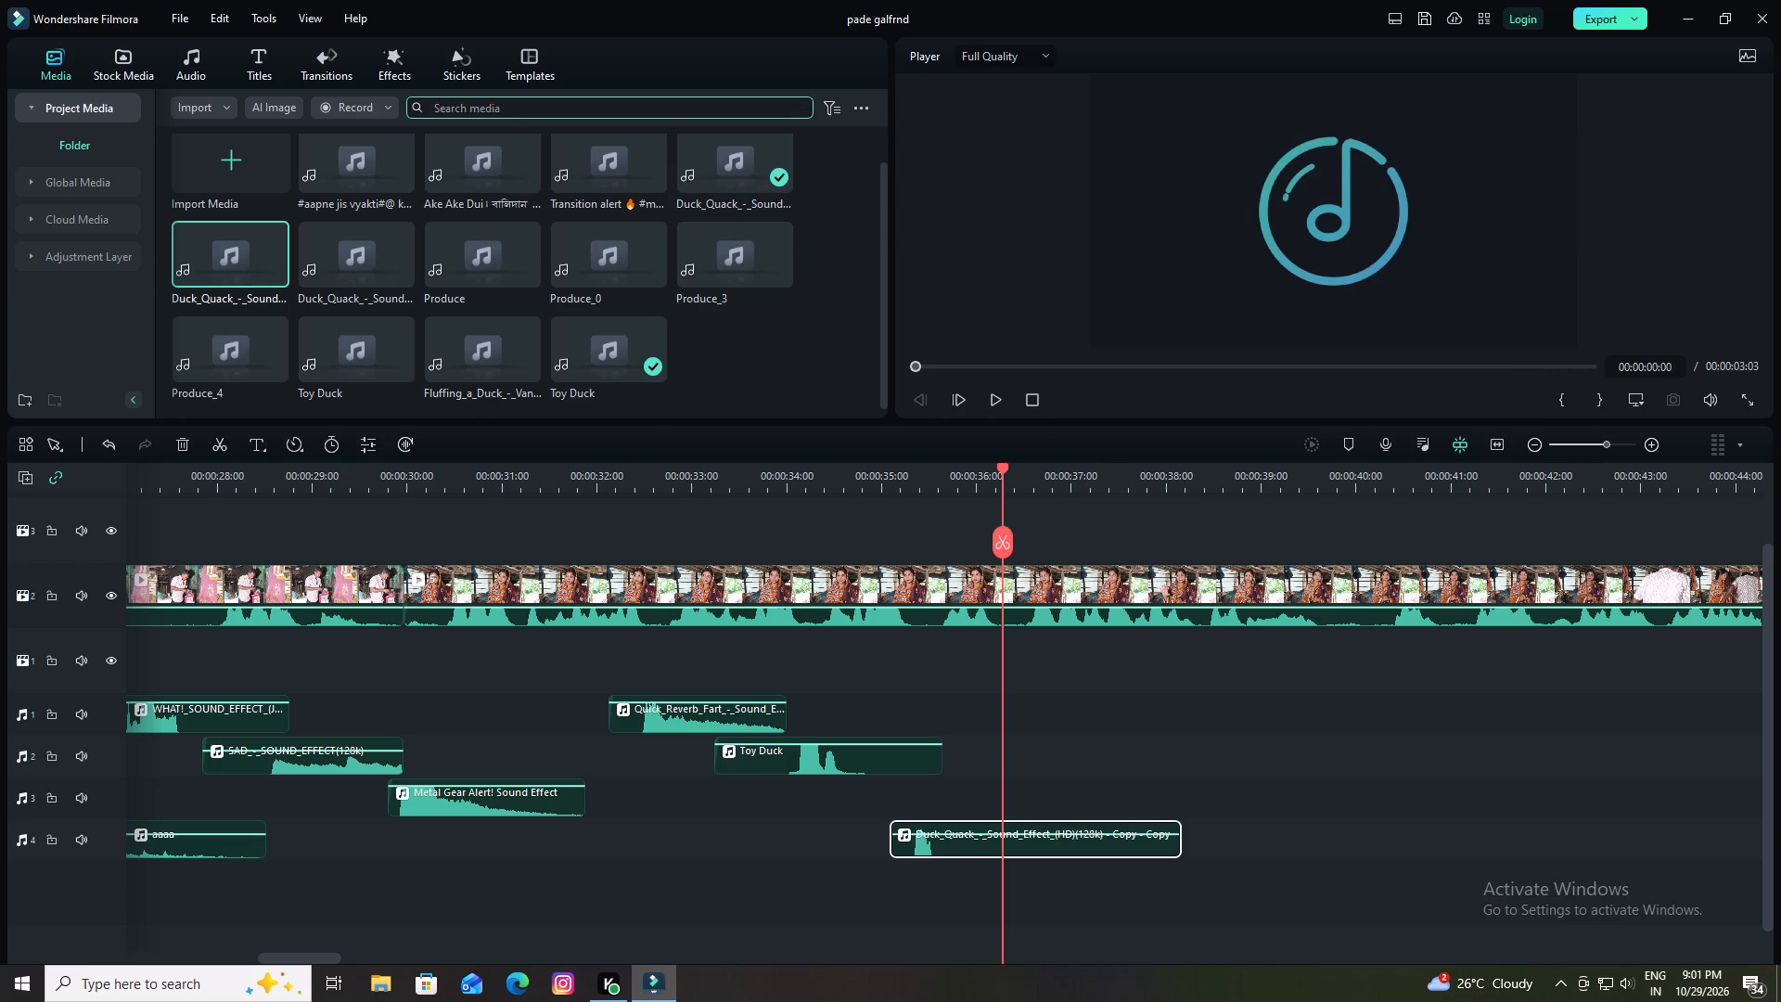
pyautogui.press('t')
pyautogui.press('u')
pyautogui.press('Return')
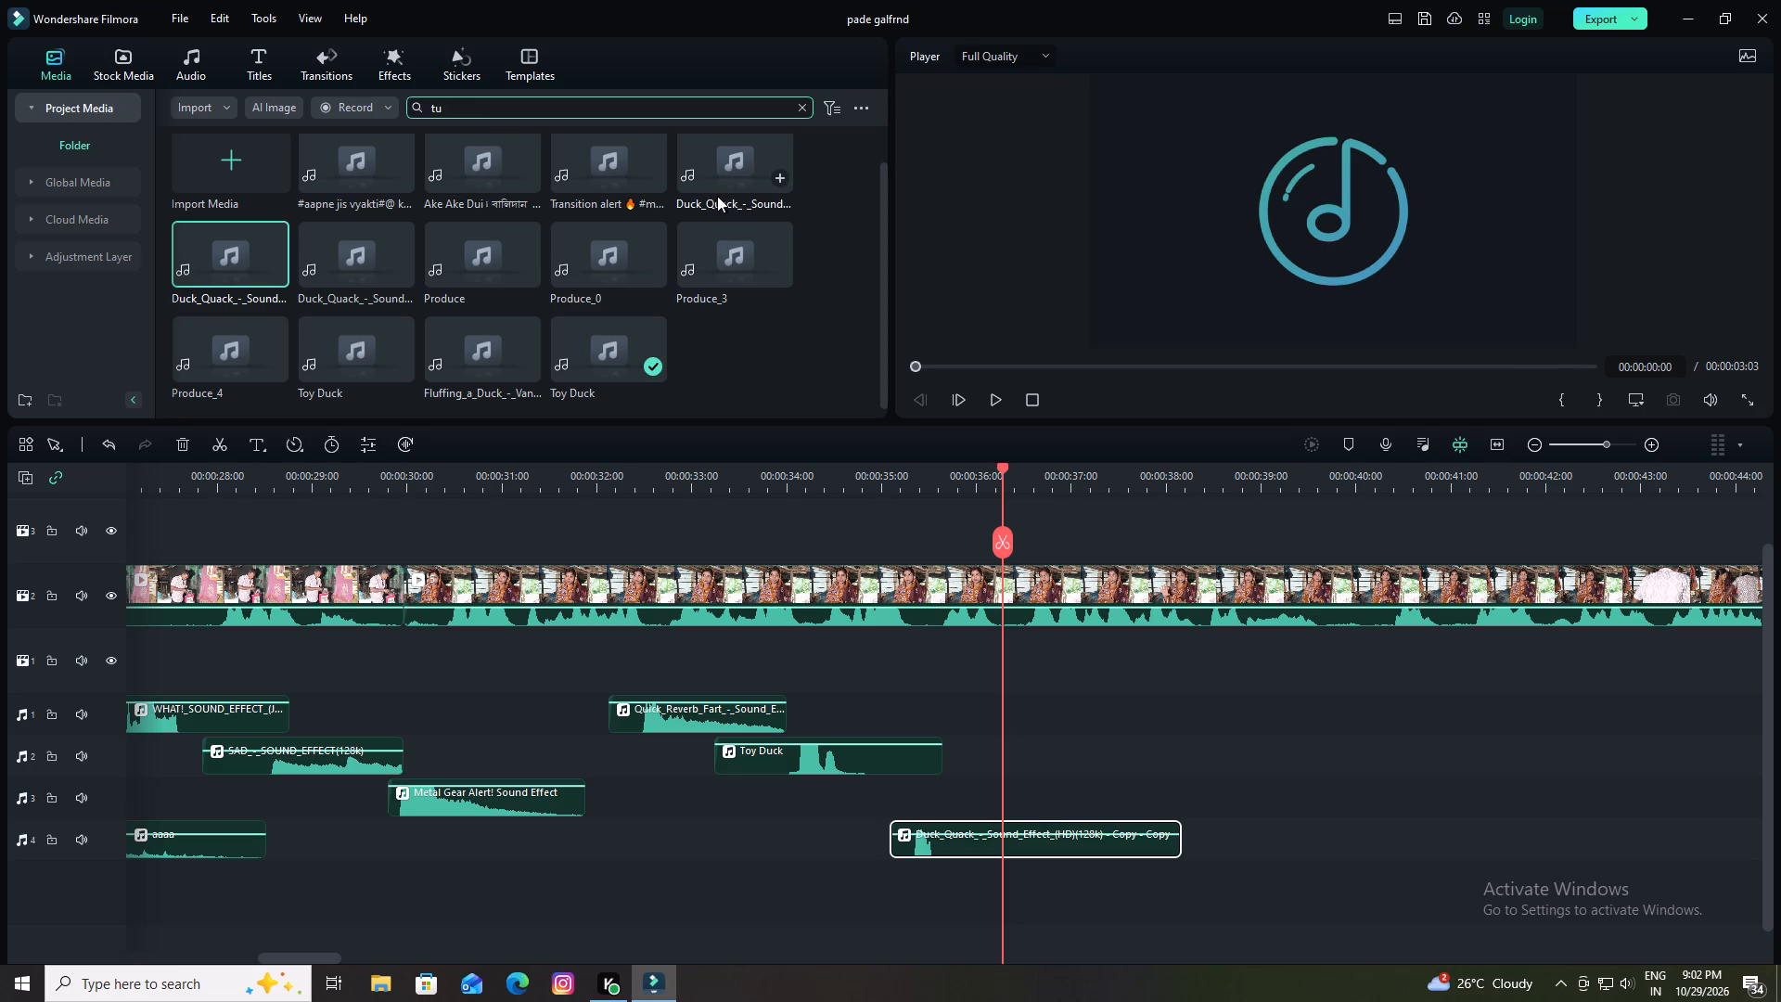
# Audition several sounds and clips from the search results, including the handsome boy and Funny_Sound_Effects files, and clear the search.
pyautogui.scroll(-5, 703, 199)
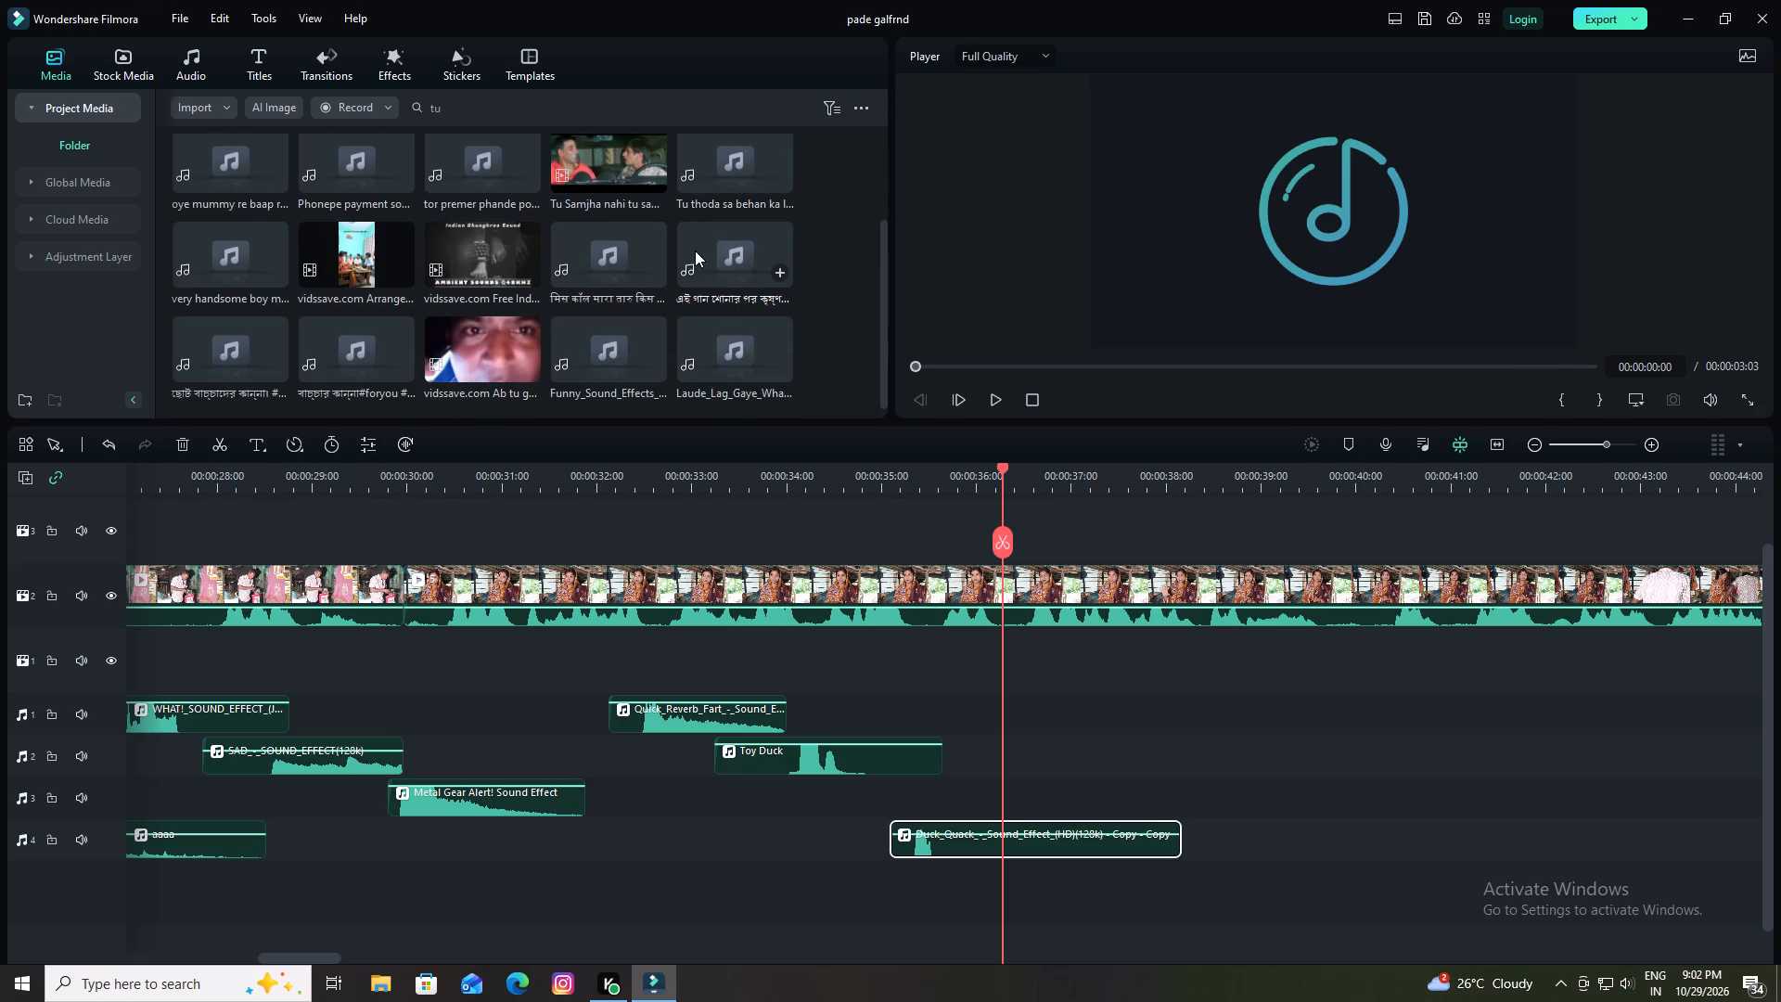
pyautogui.scroll(-2, 695, 250)
pyautogui.click(222, 246)
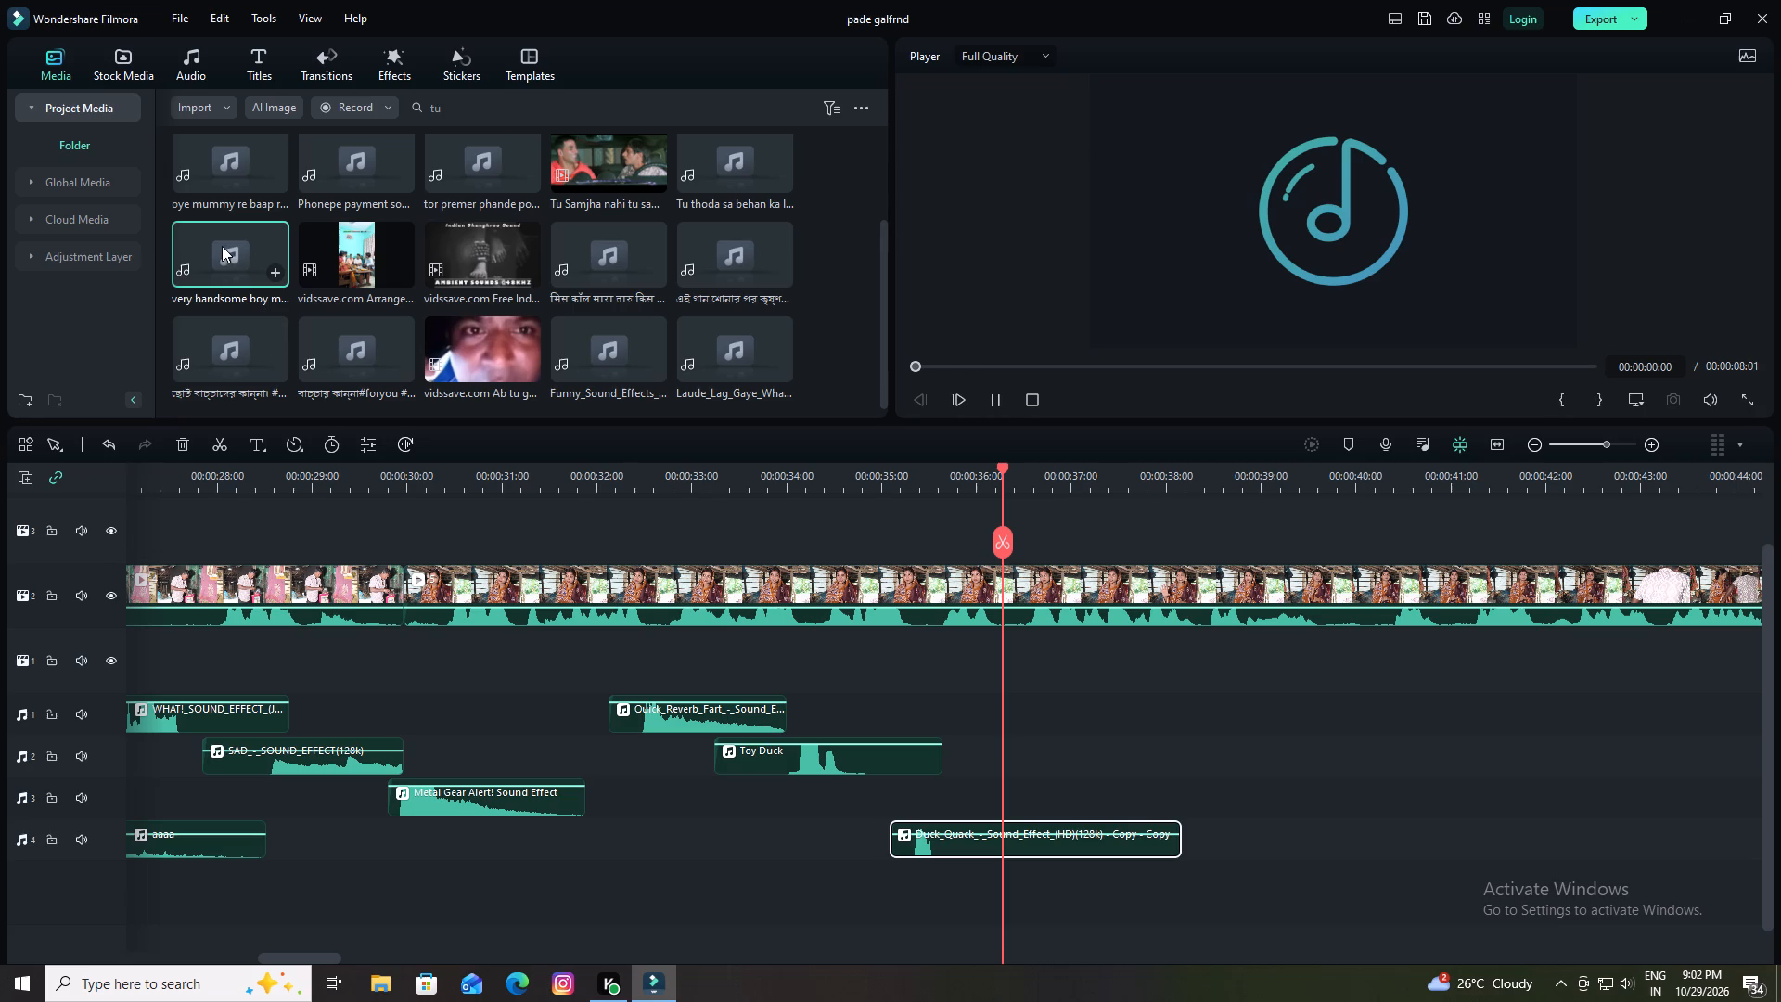
pyautogui.click(621, 161)
pyautogui.scroll(2, 512, 249)
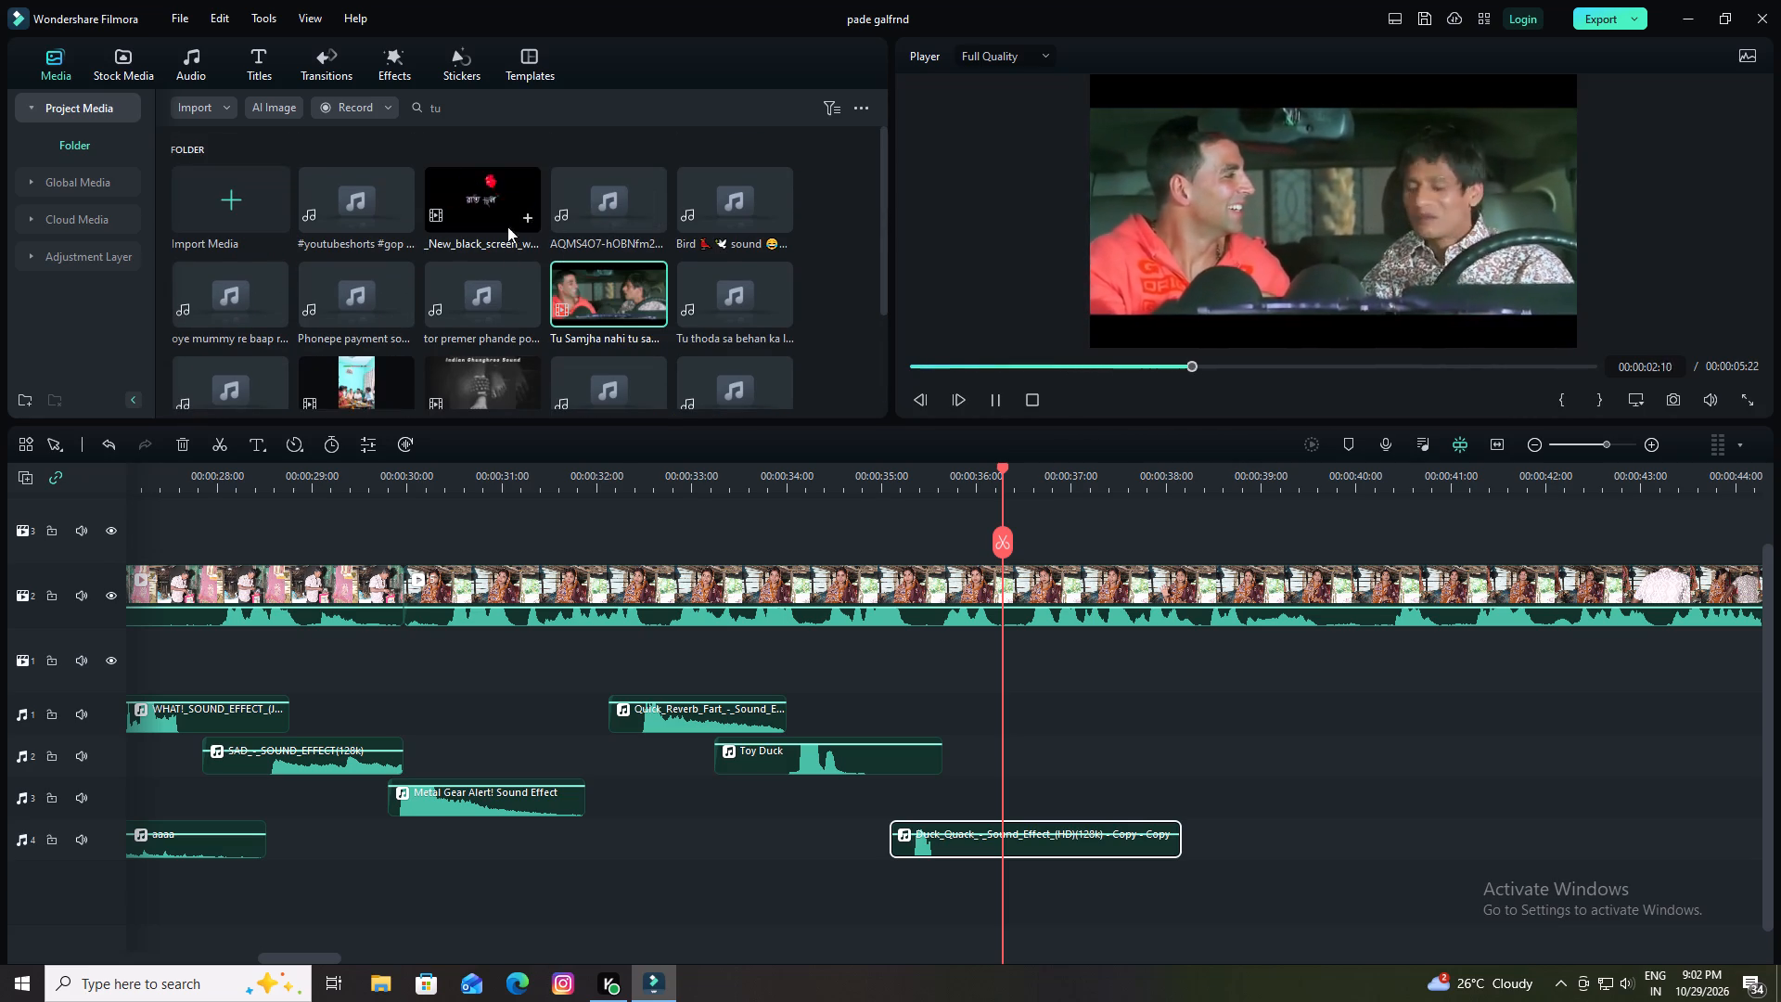
pyautogui.click(359, 212)
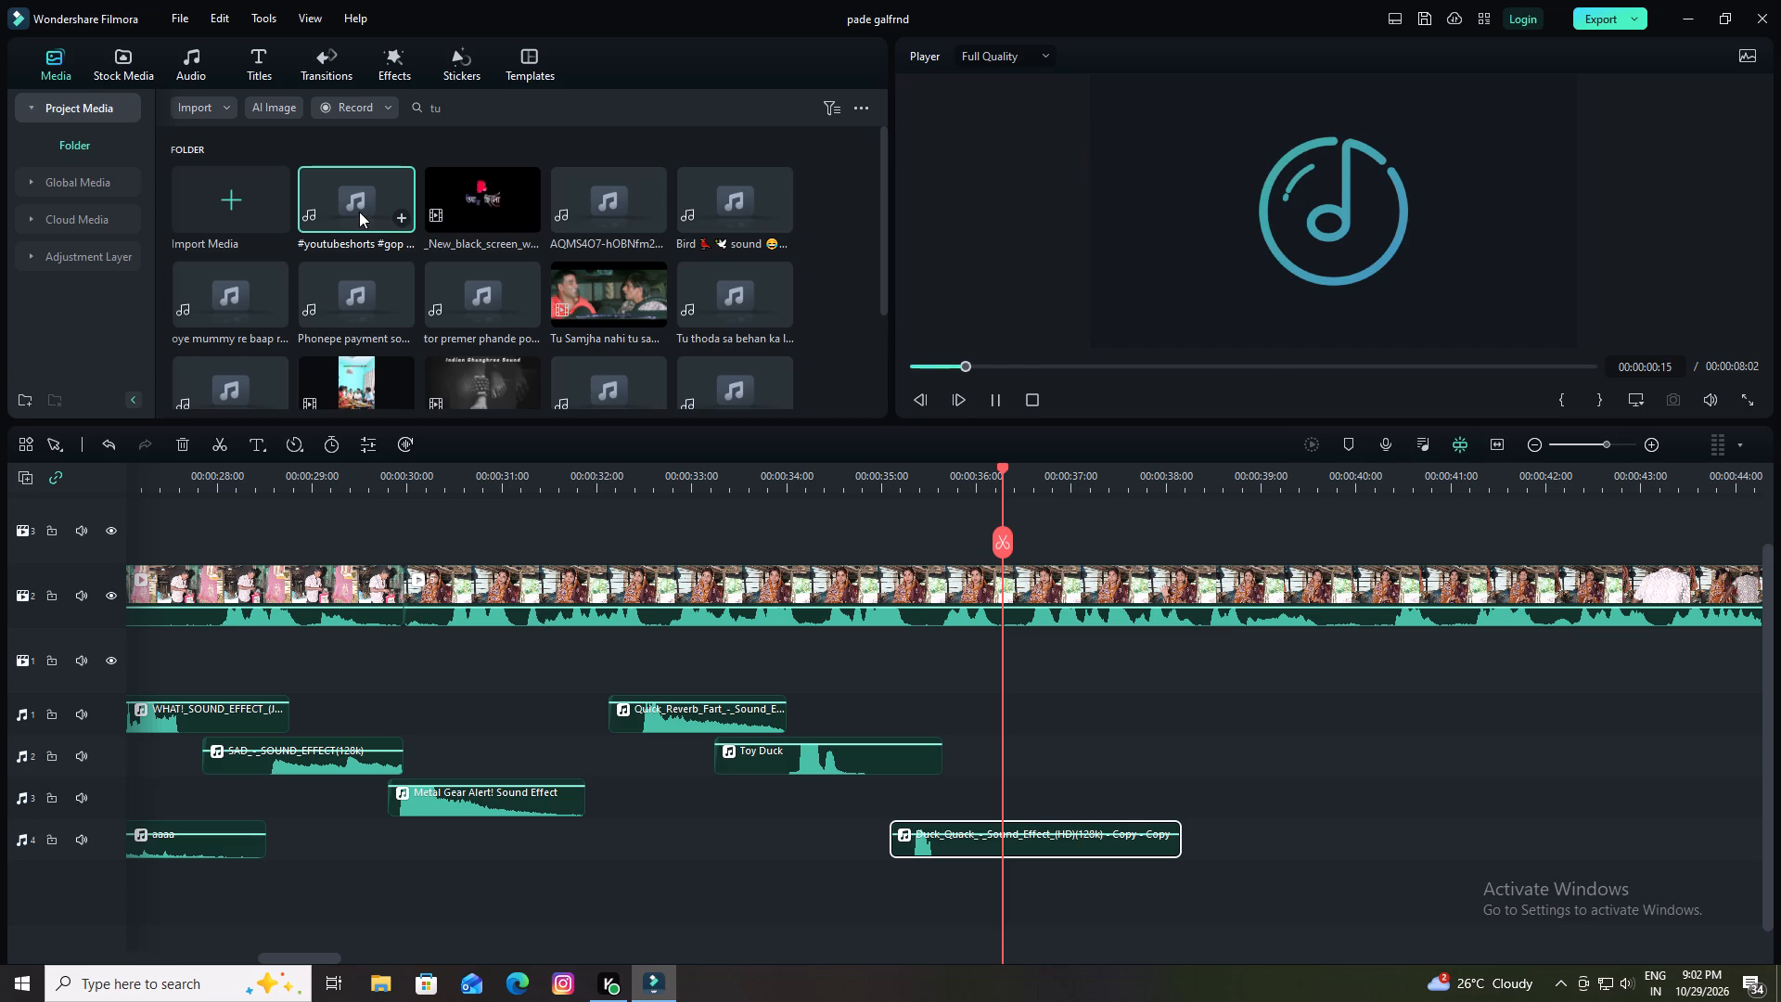
pyautogui.scroll(-2, 624, 247)
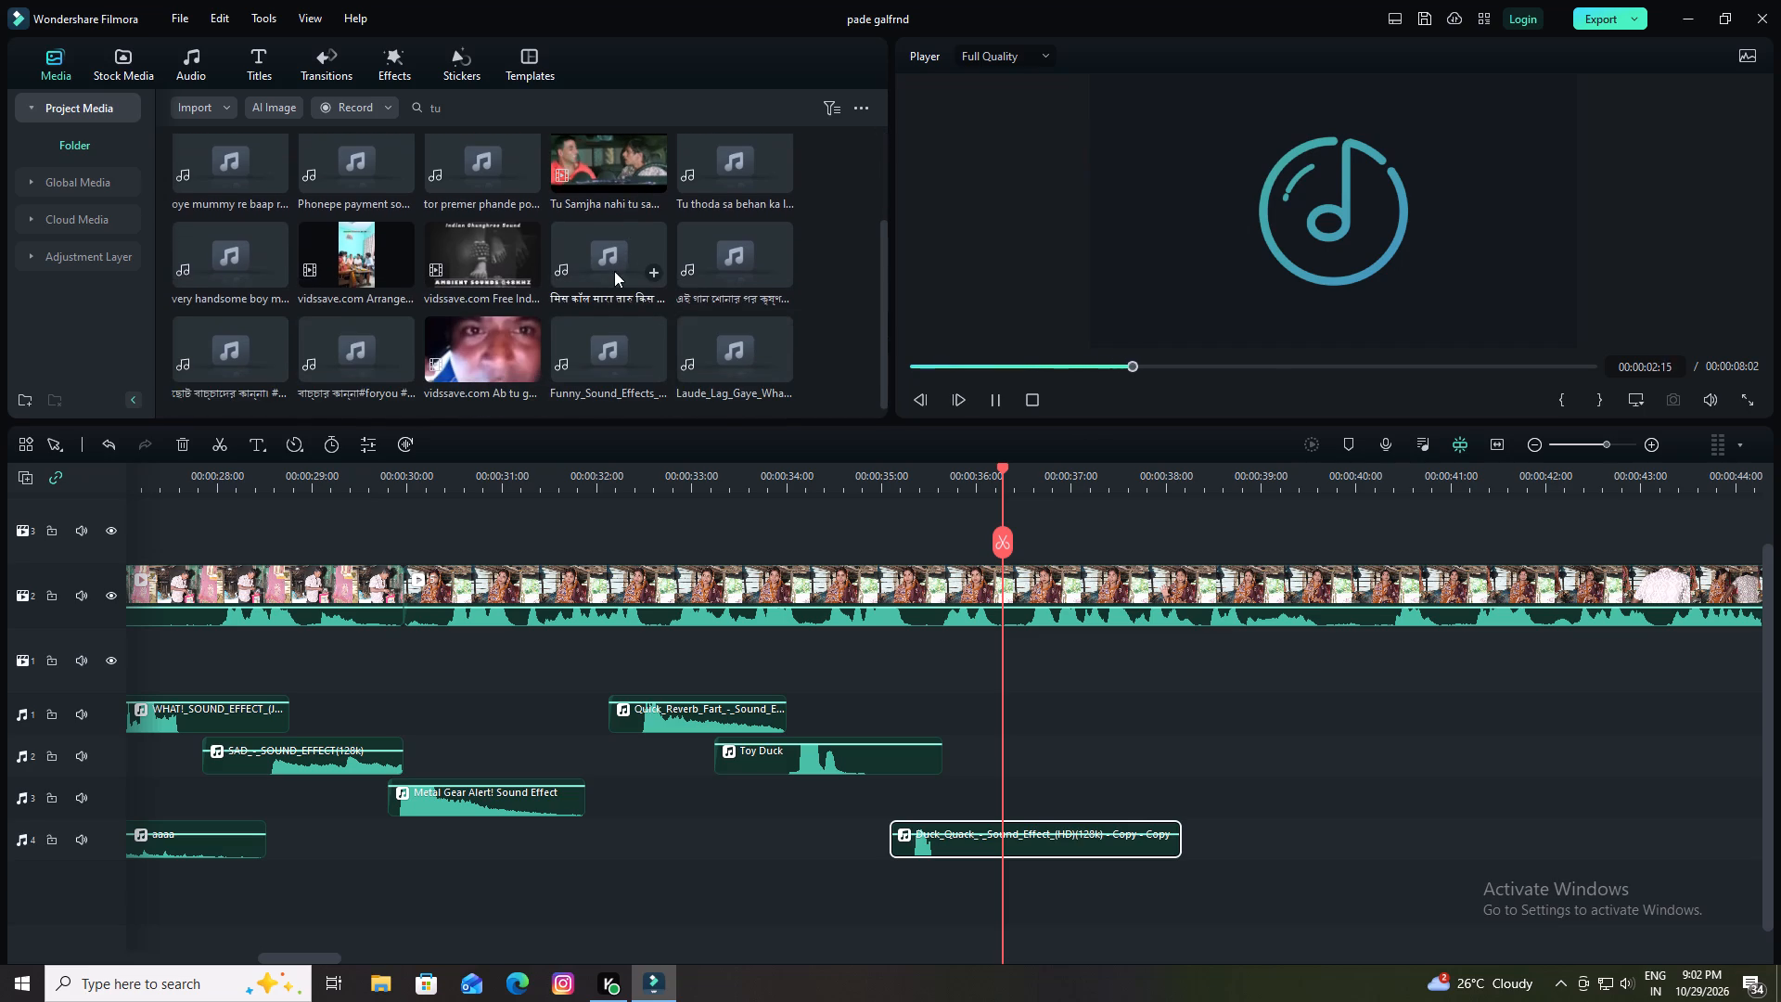
pyautogui.click(591, 342)
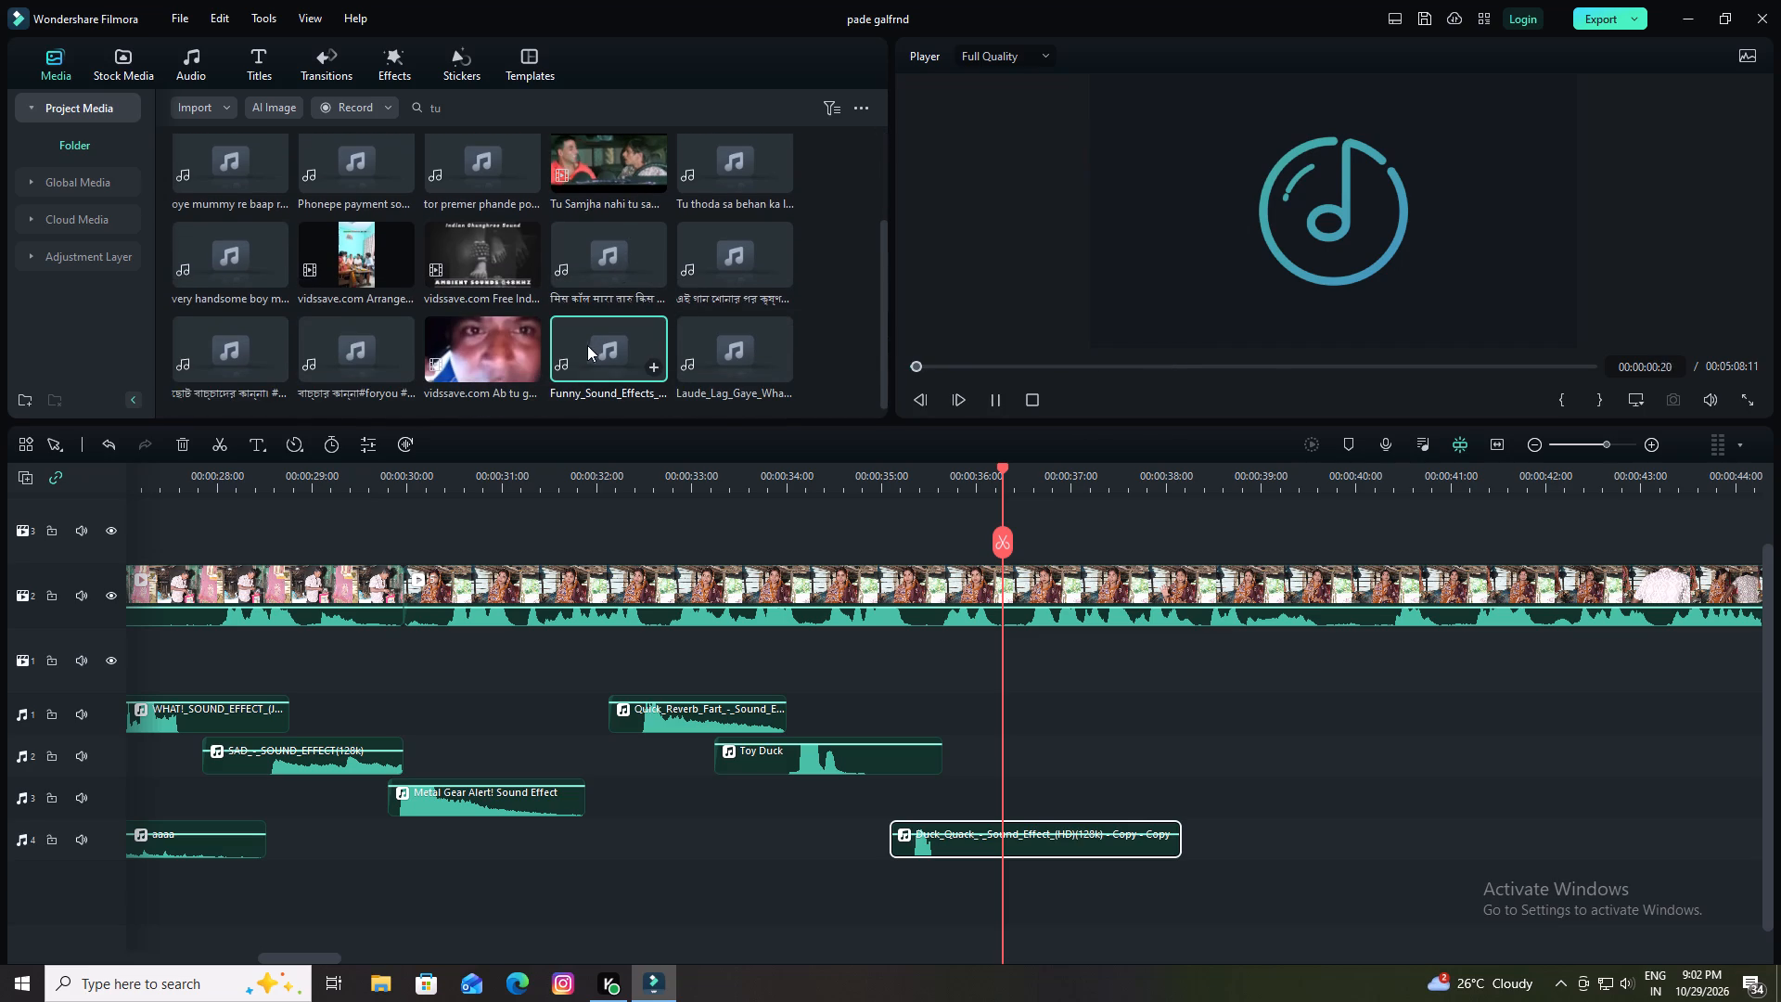
pyautogui.click(355, 359)
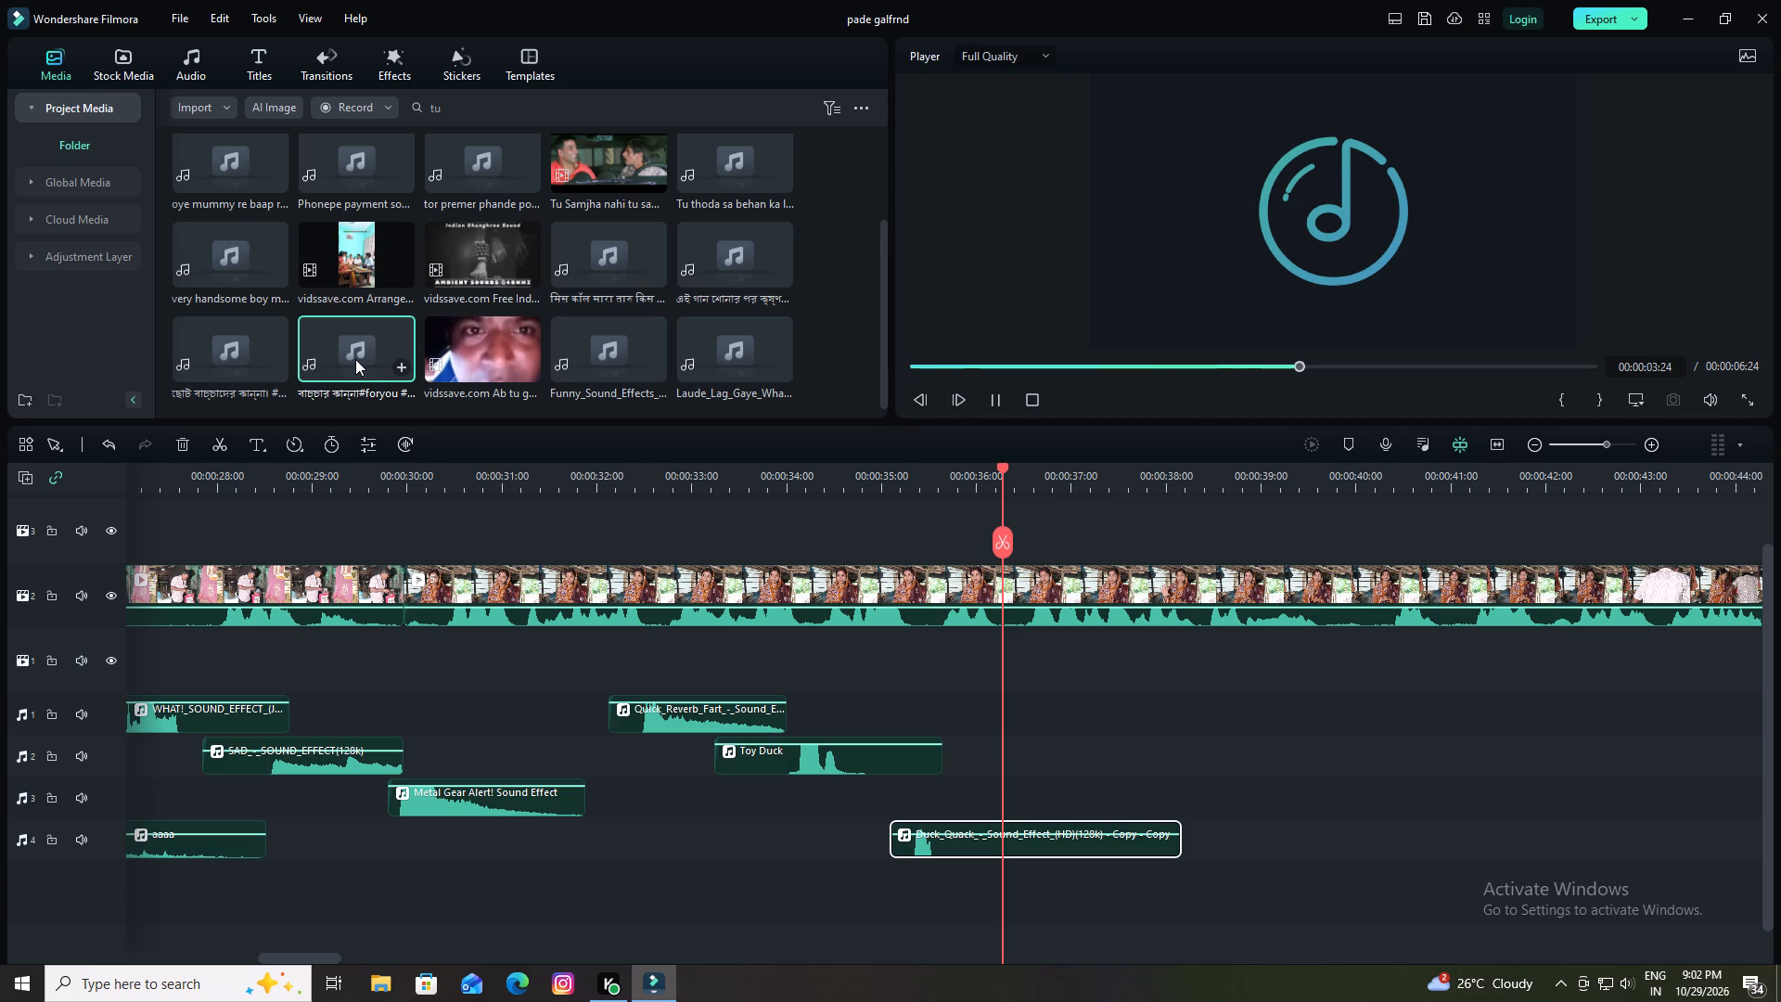
pyautogui.click(593, 357)
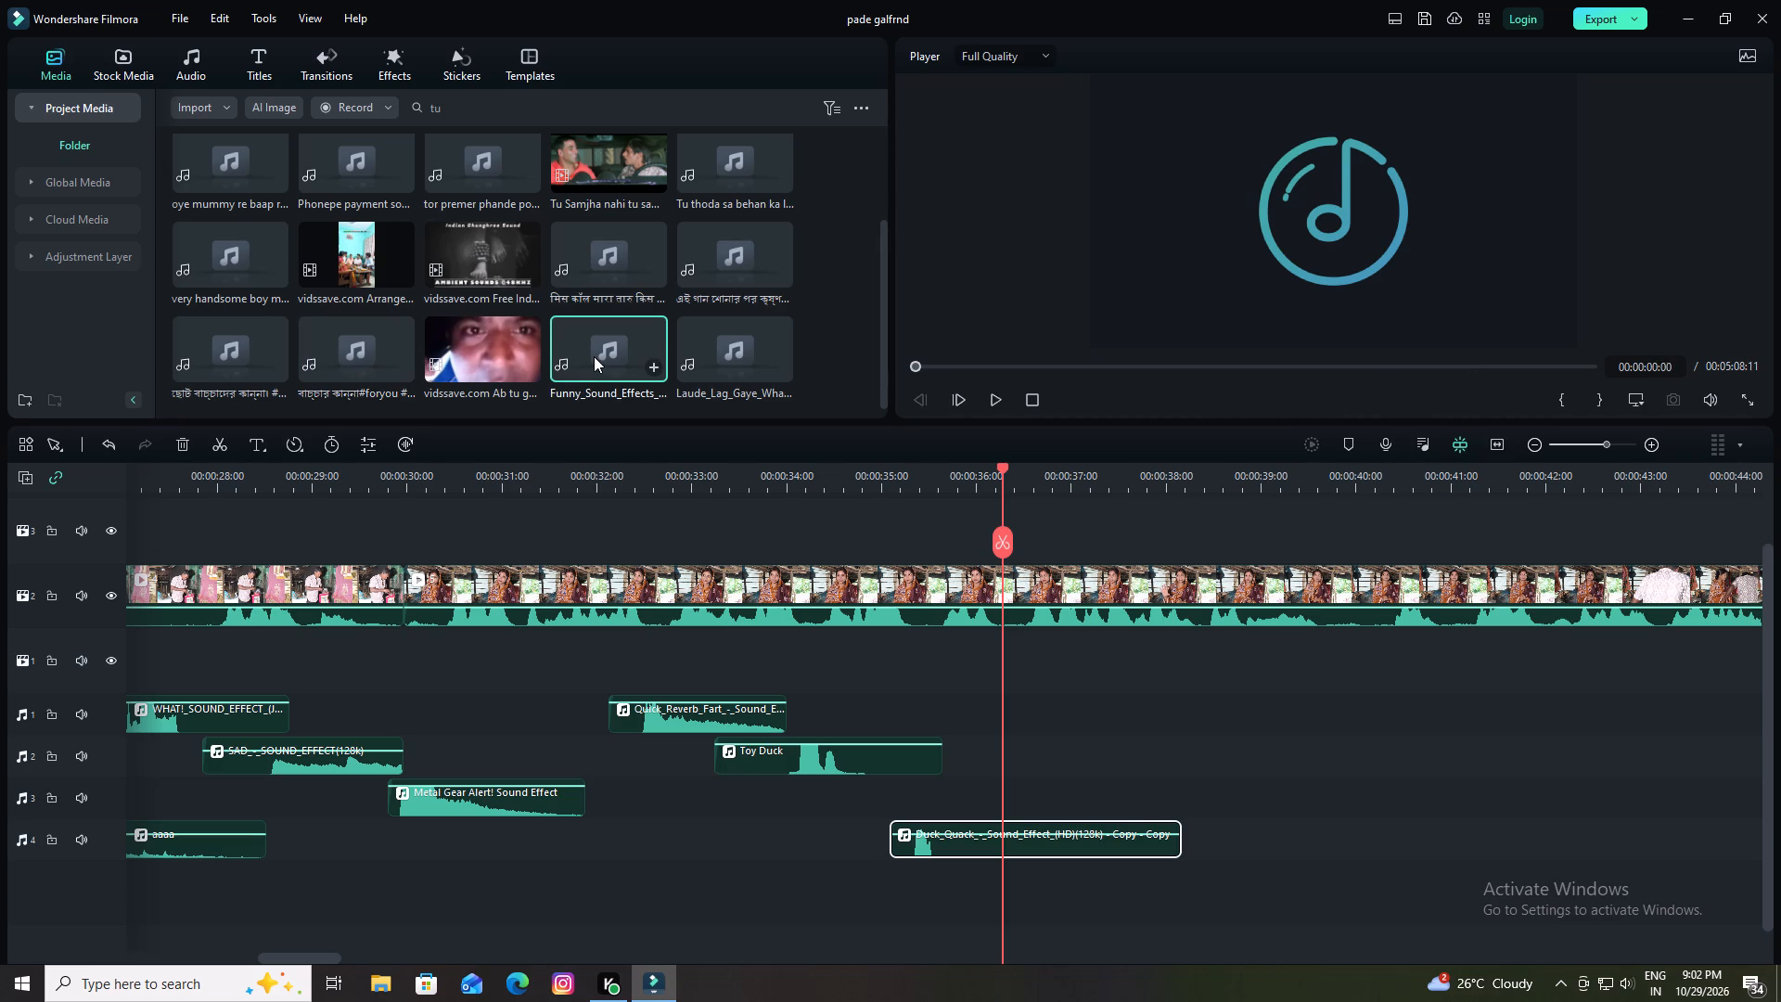
pyautogui.click(219, 248)
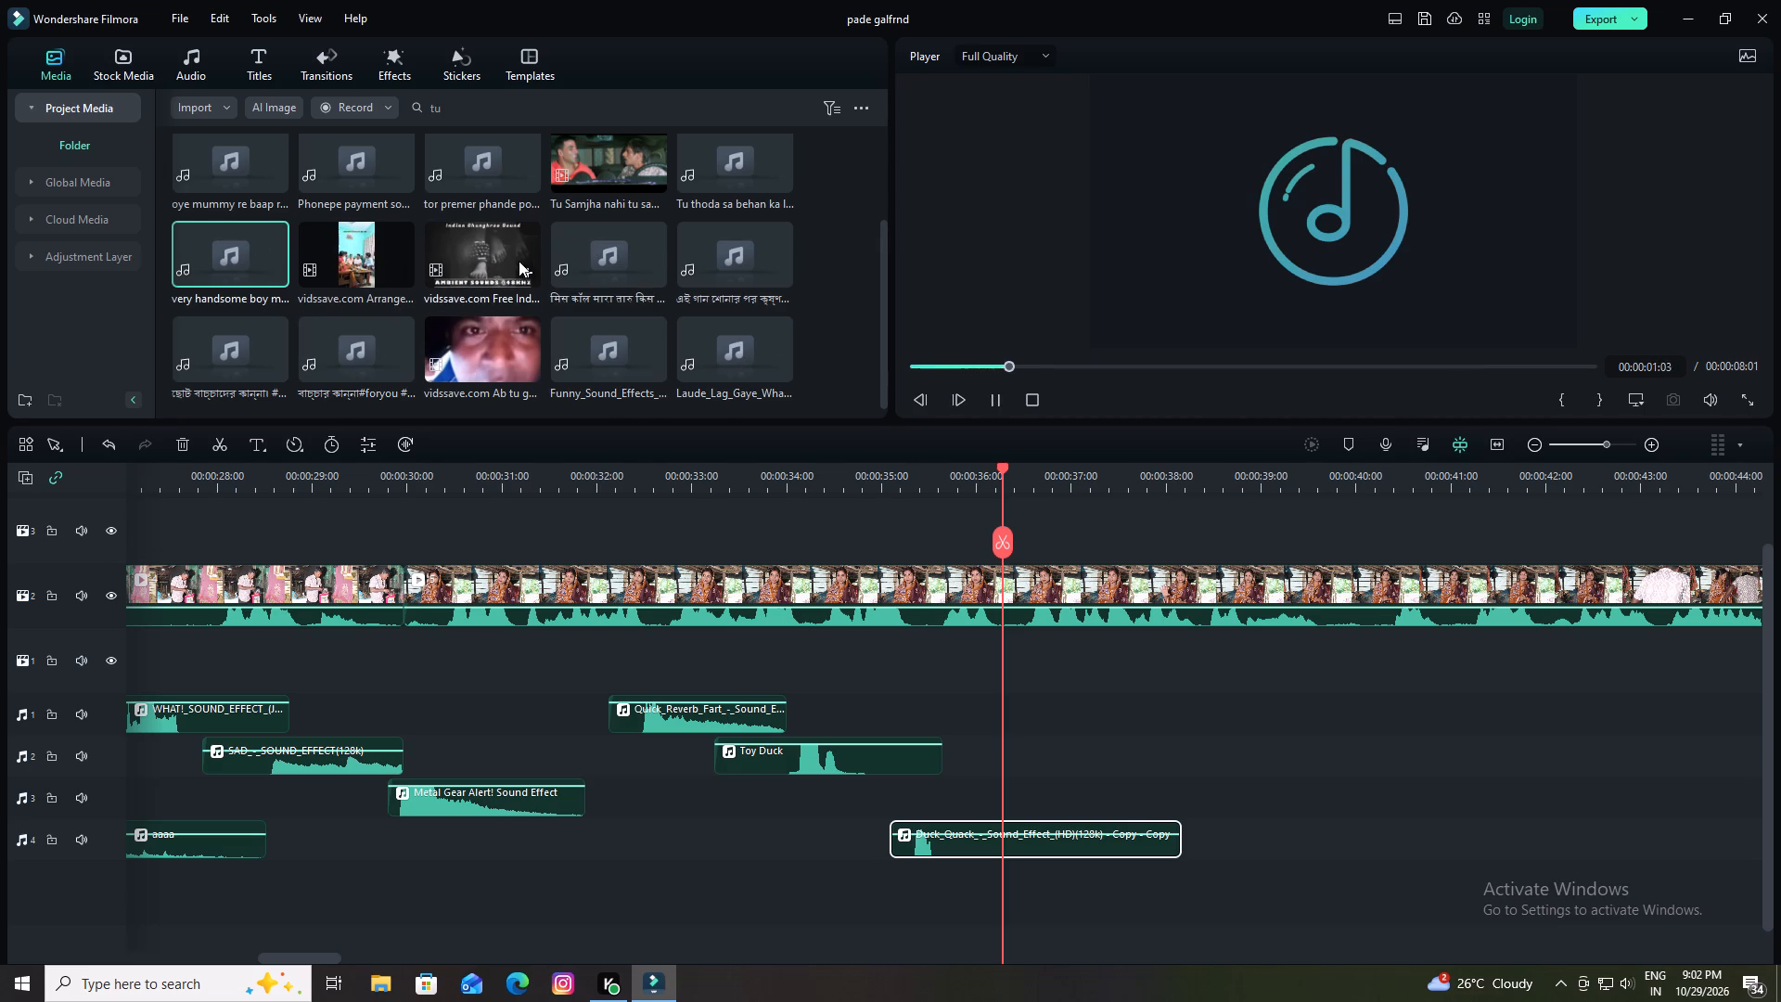
pyautogui.scroll(2, 518, 262)
pyautogui.click(618, 185)
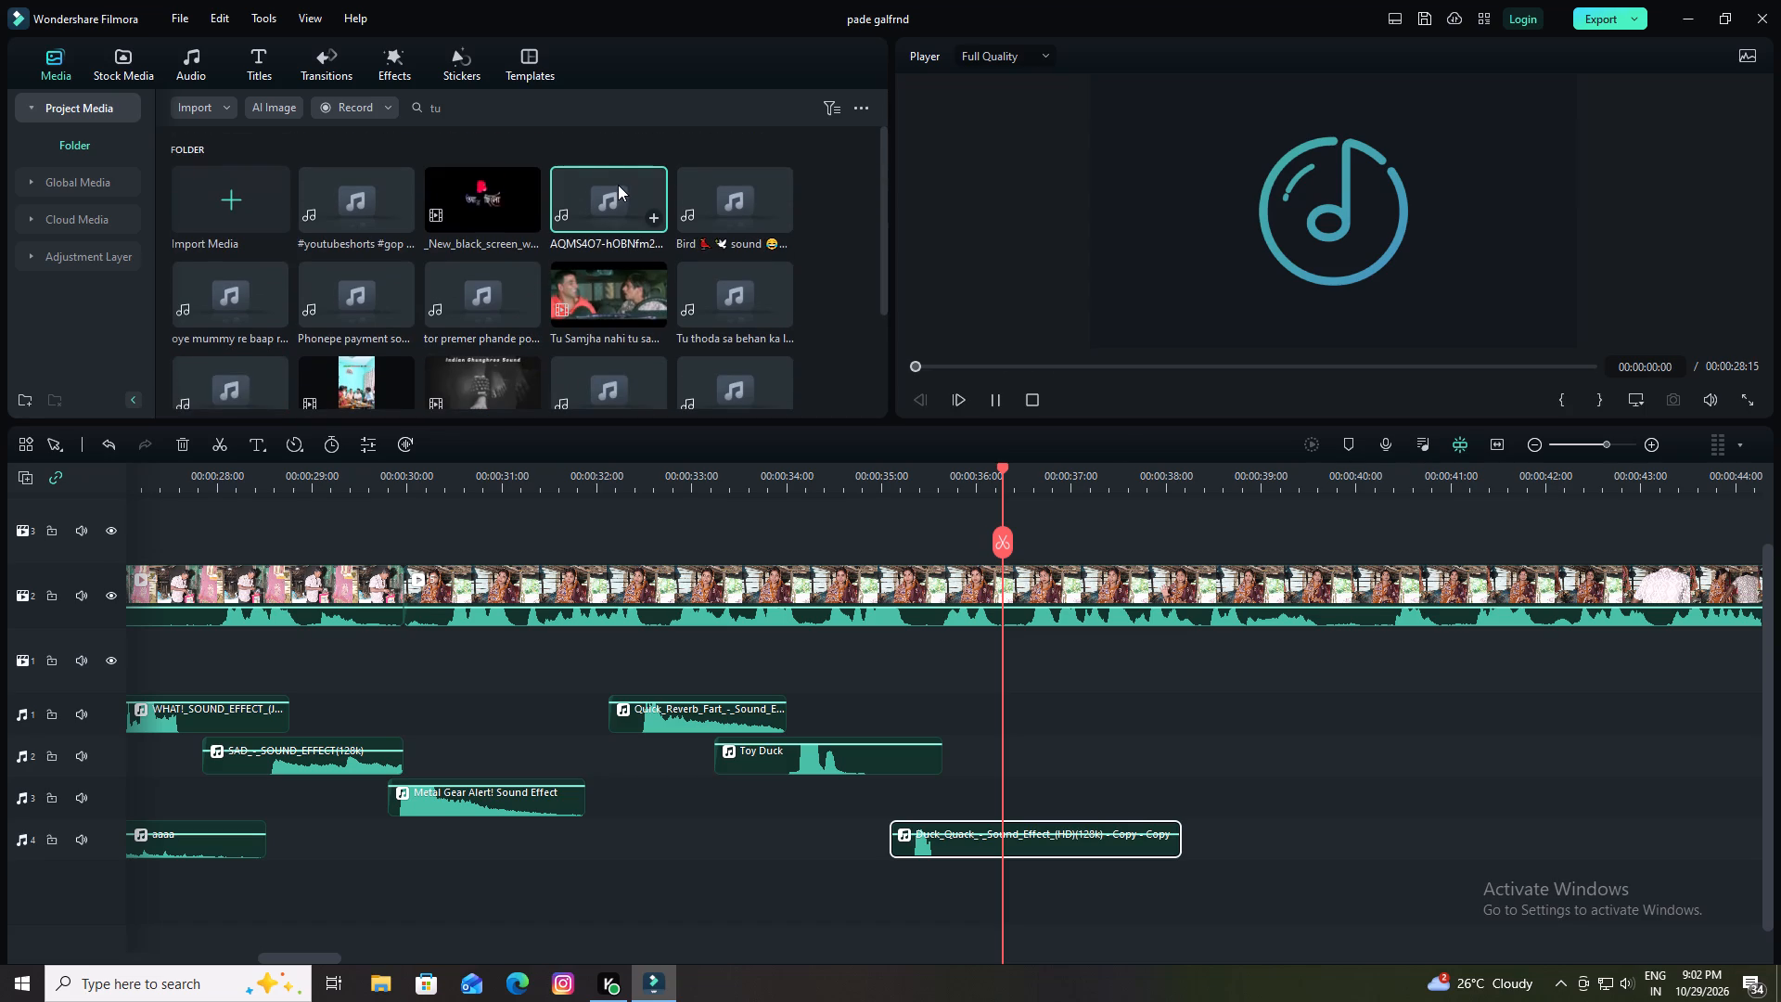
pyautogui.click(551, 97)
pyautogui.click(801, 109)
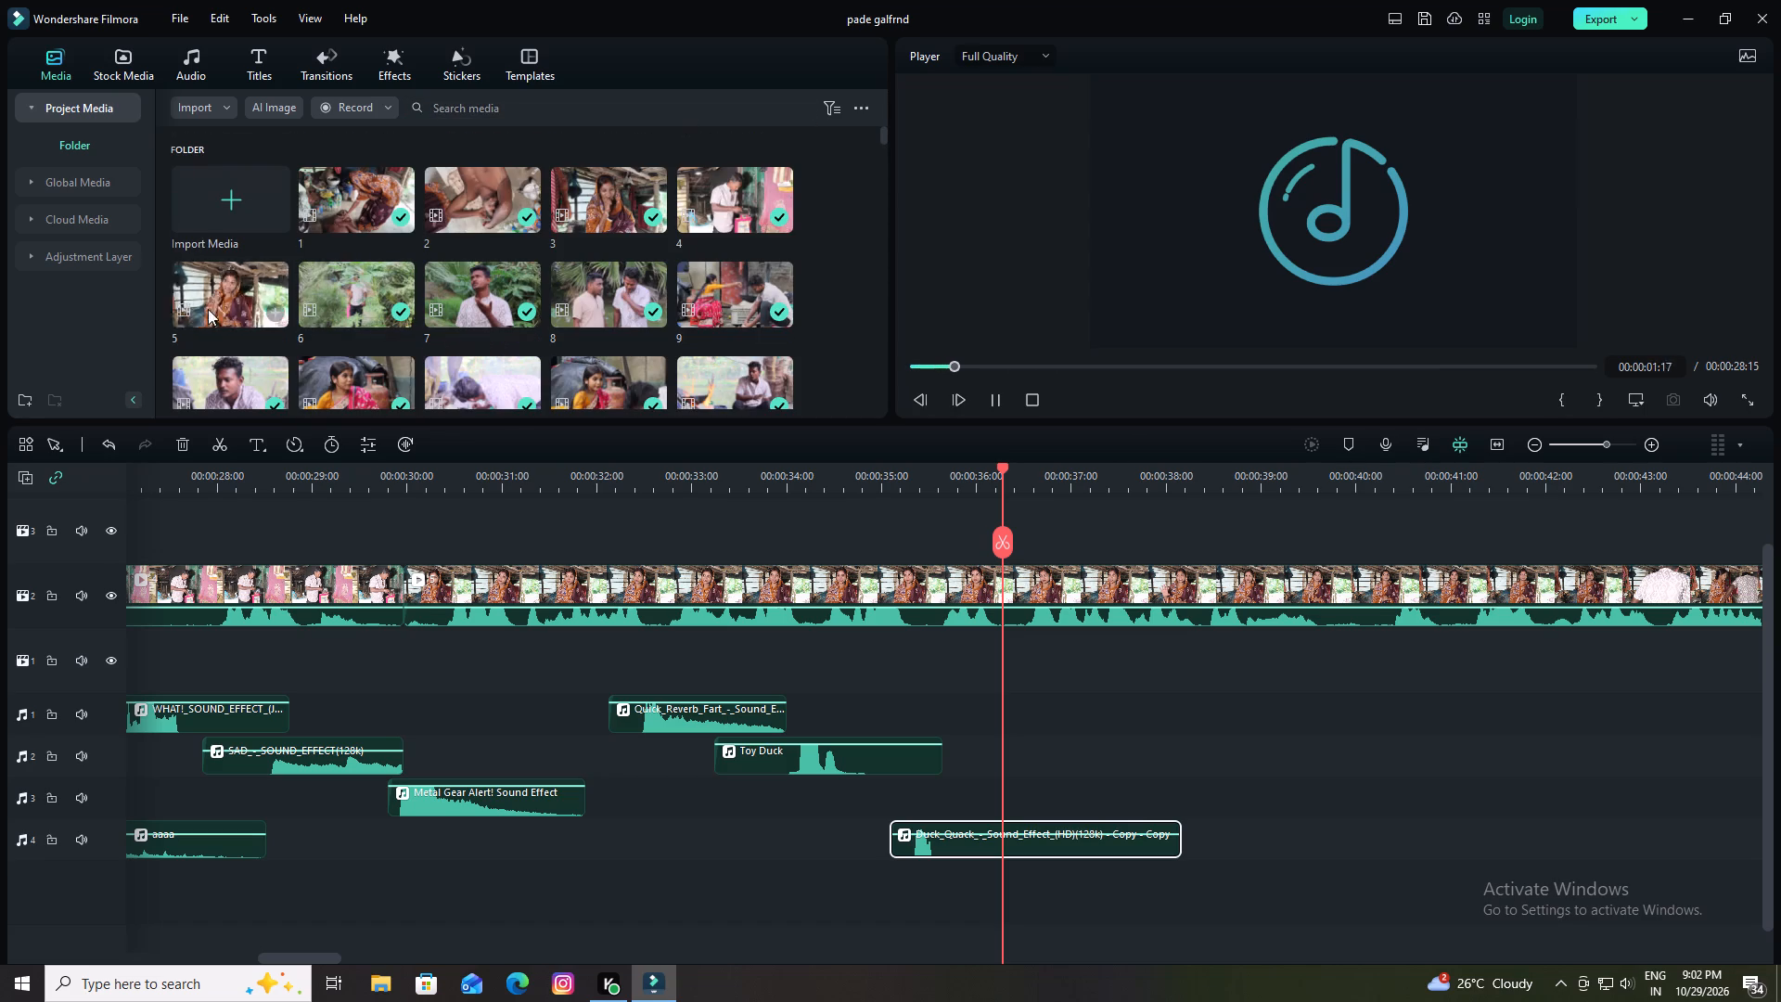
# Import all audio files from the "youtube funny music" folder inside YouTube Work Sound on drive D.
pyautogui.click(214, 200)
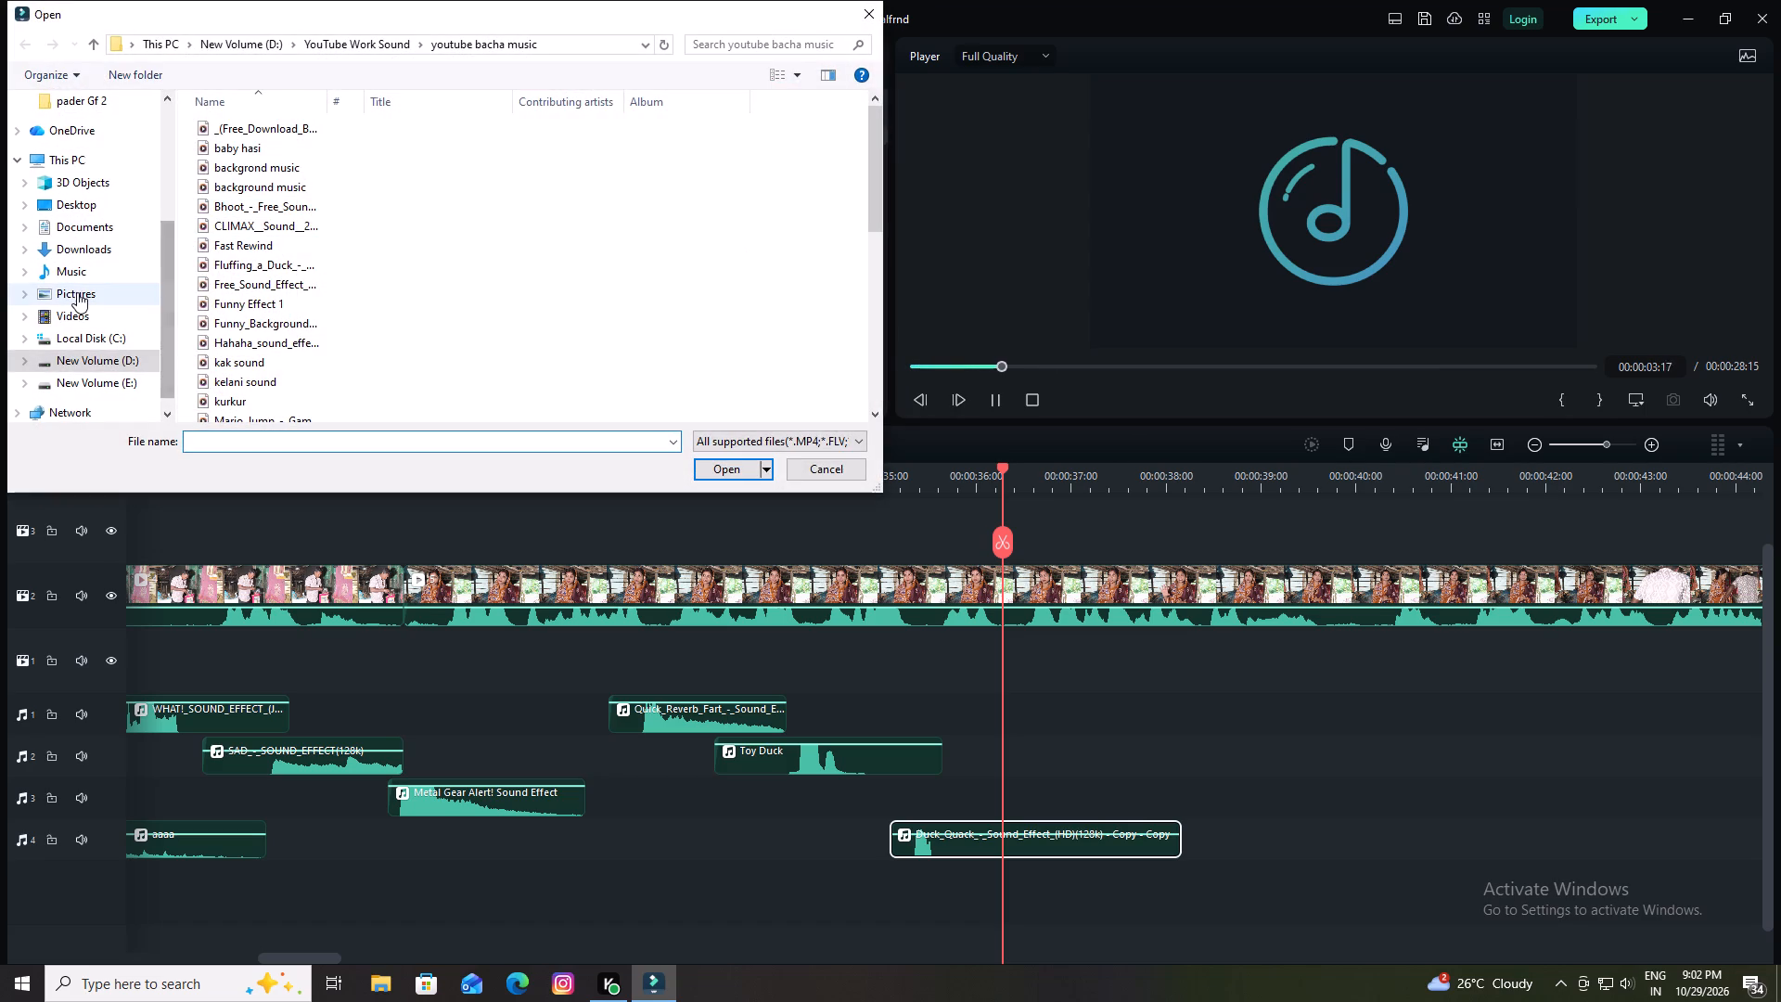
pyautogui.click(155, 355)
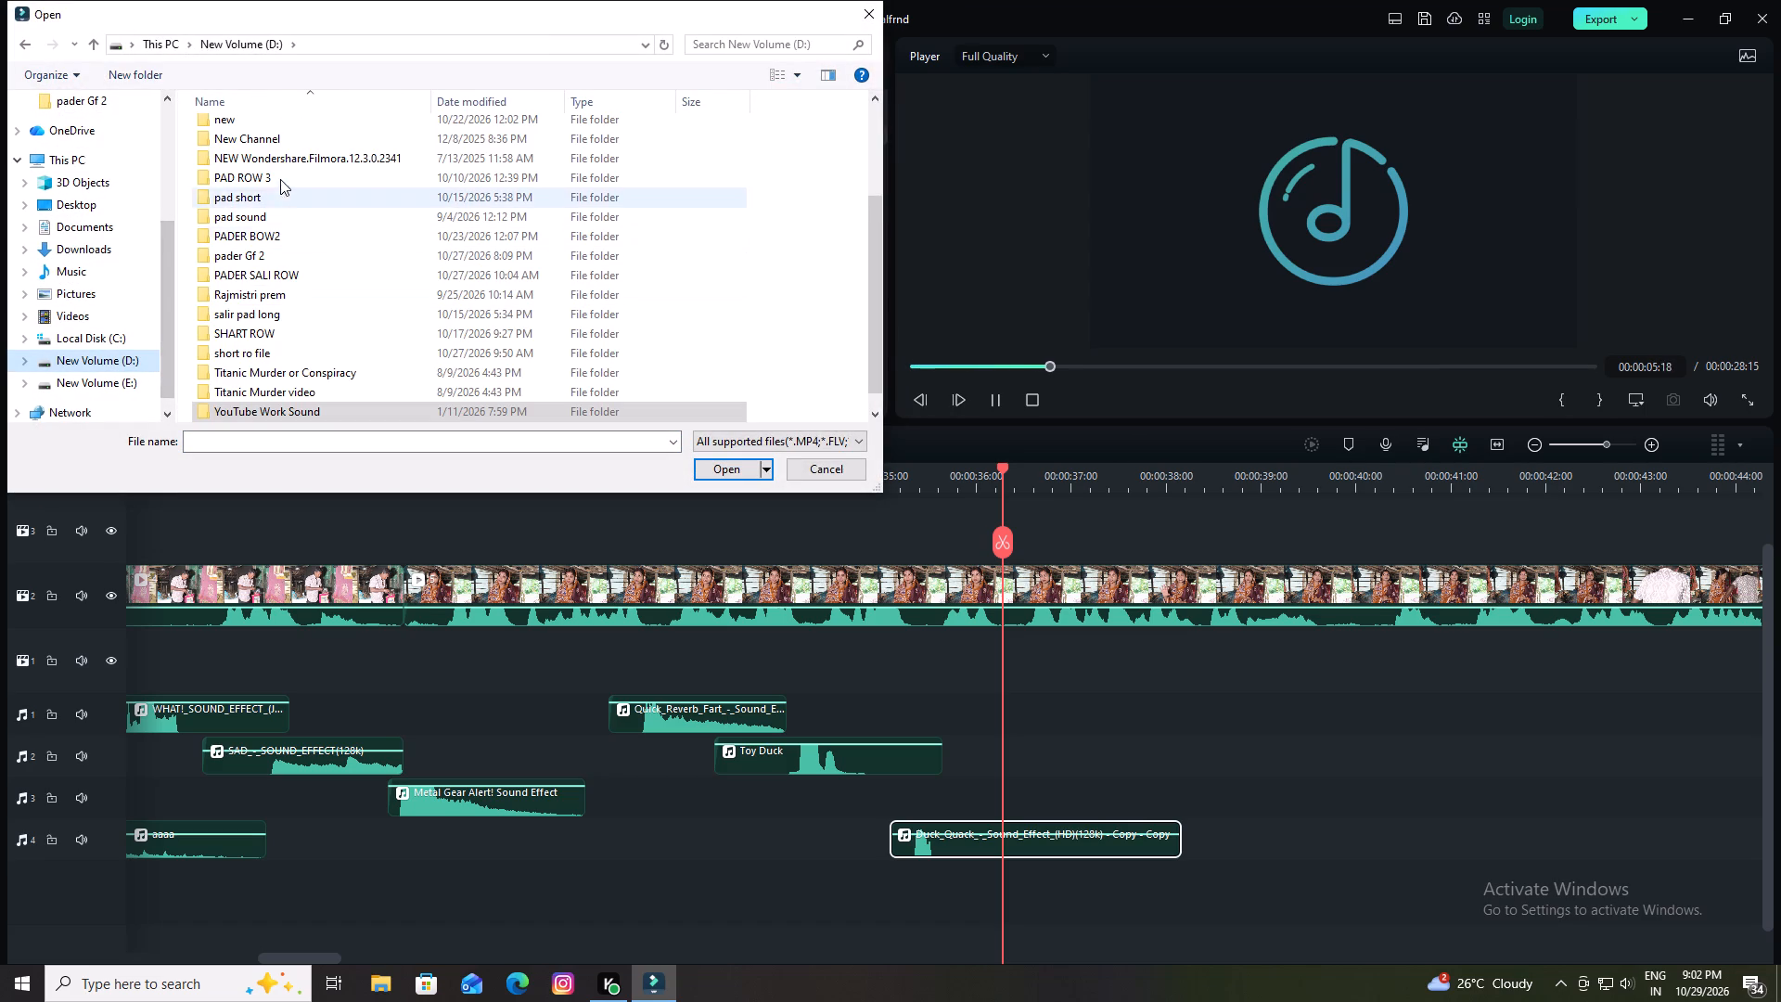
pyautogui.doubleClick(257, 405)
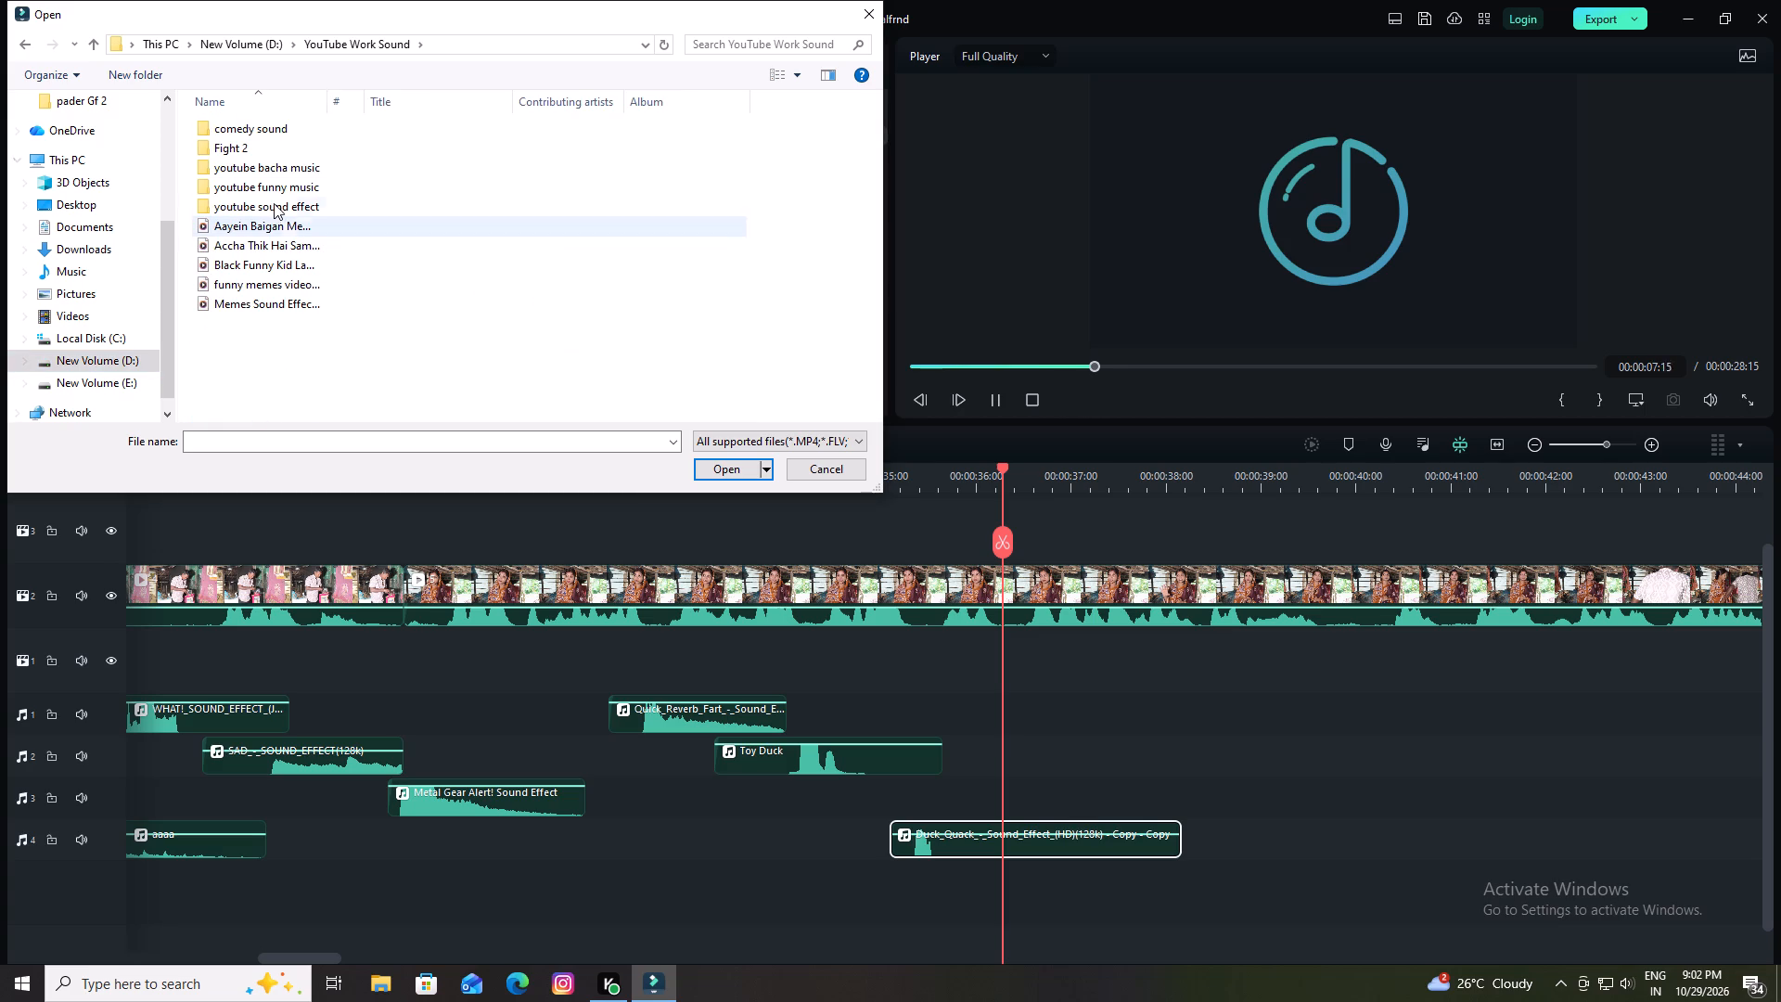
pyautogui.doubleClick(268, 184)
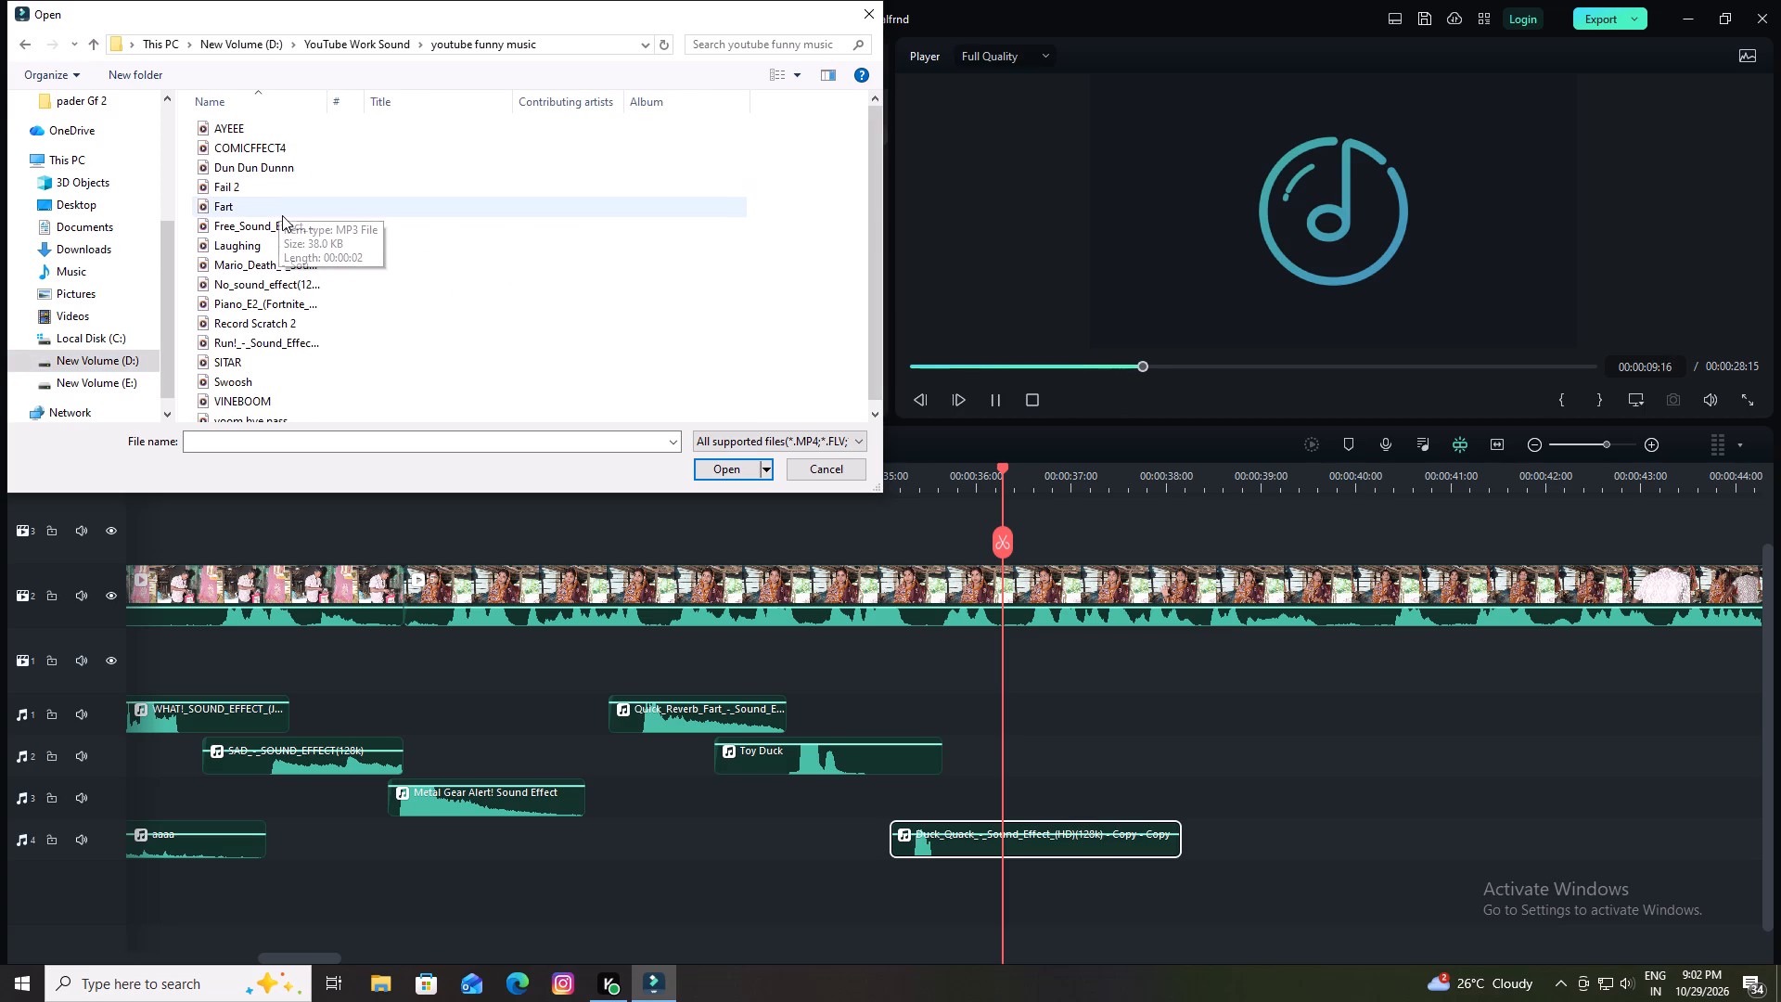
pyautogui.scroll(-9, 277, 277)
pyautogui.scroll(3, 277, 285)
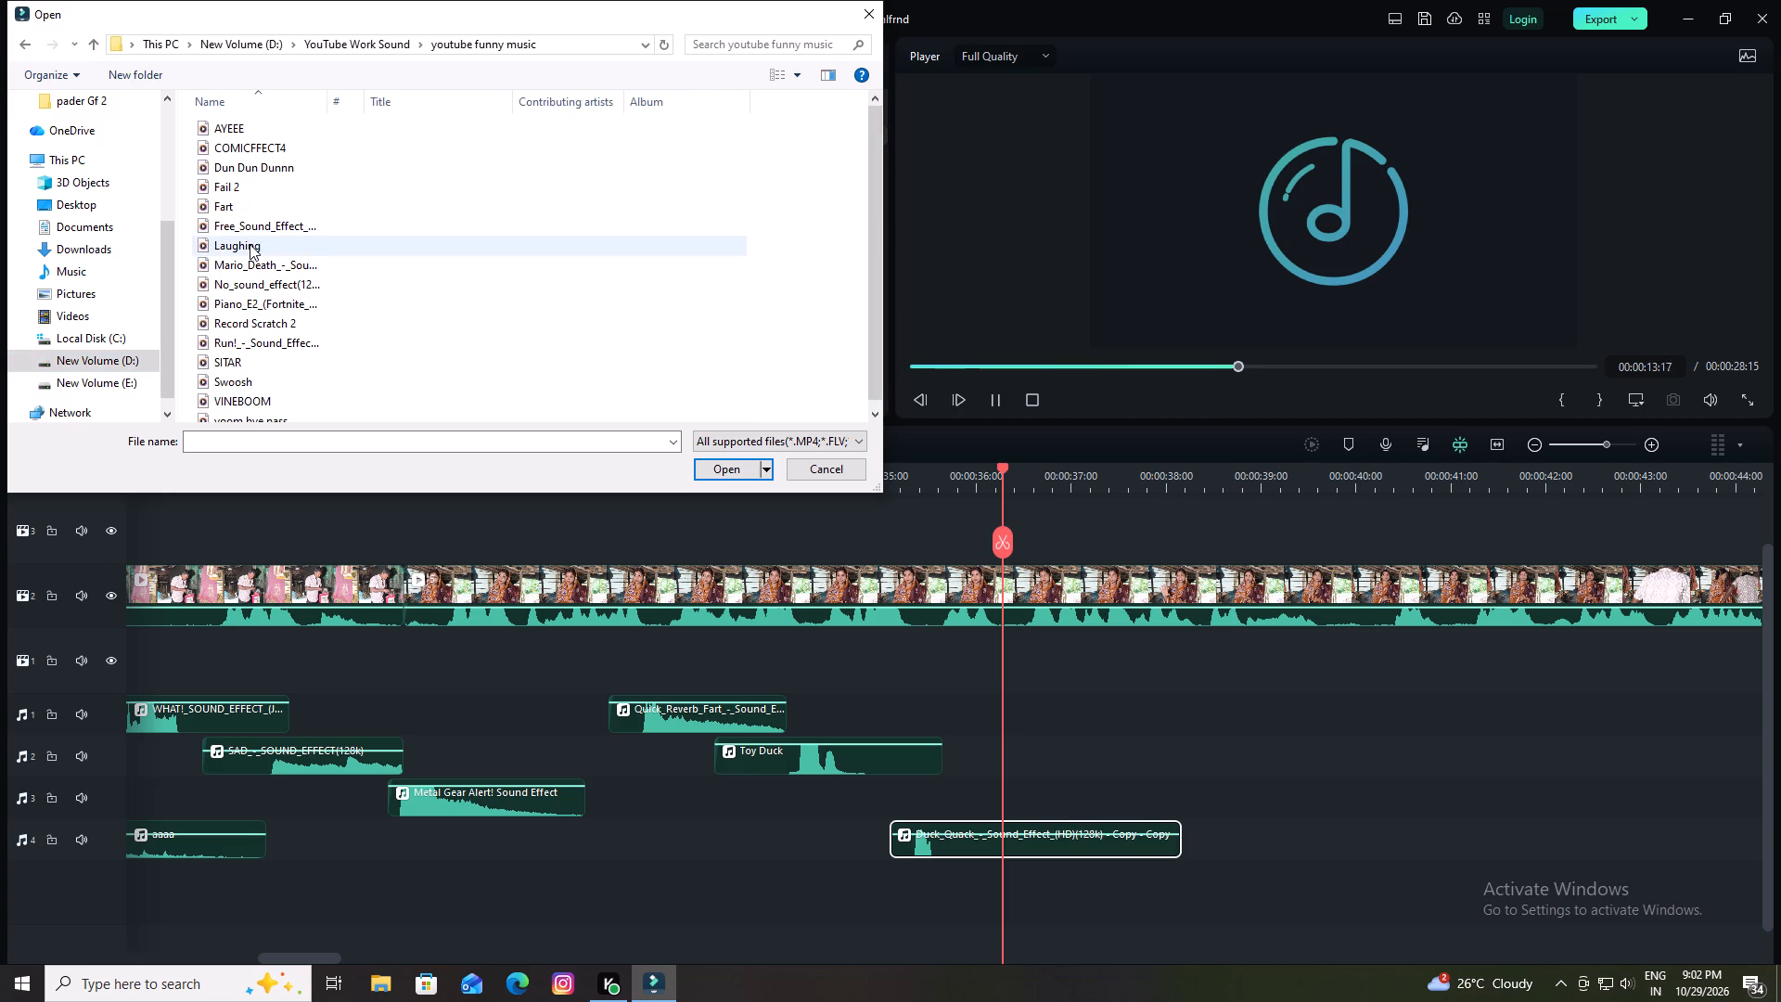
pyautogui.hotkey('ctrl', 'a')
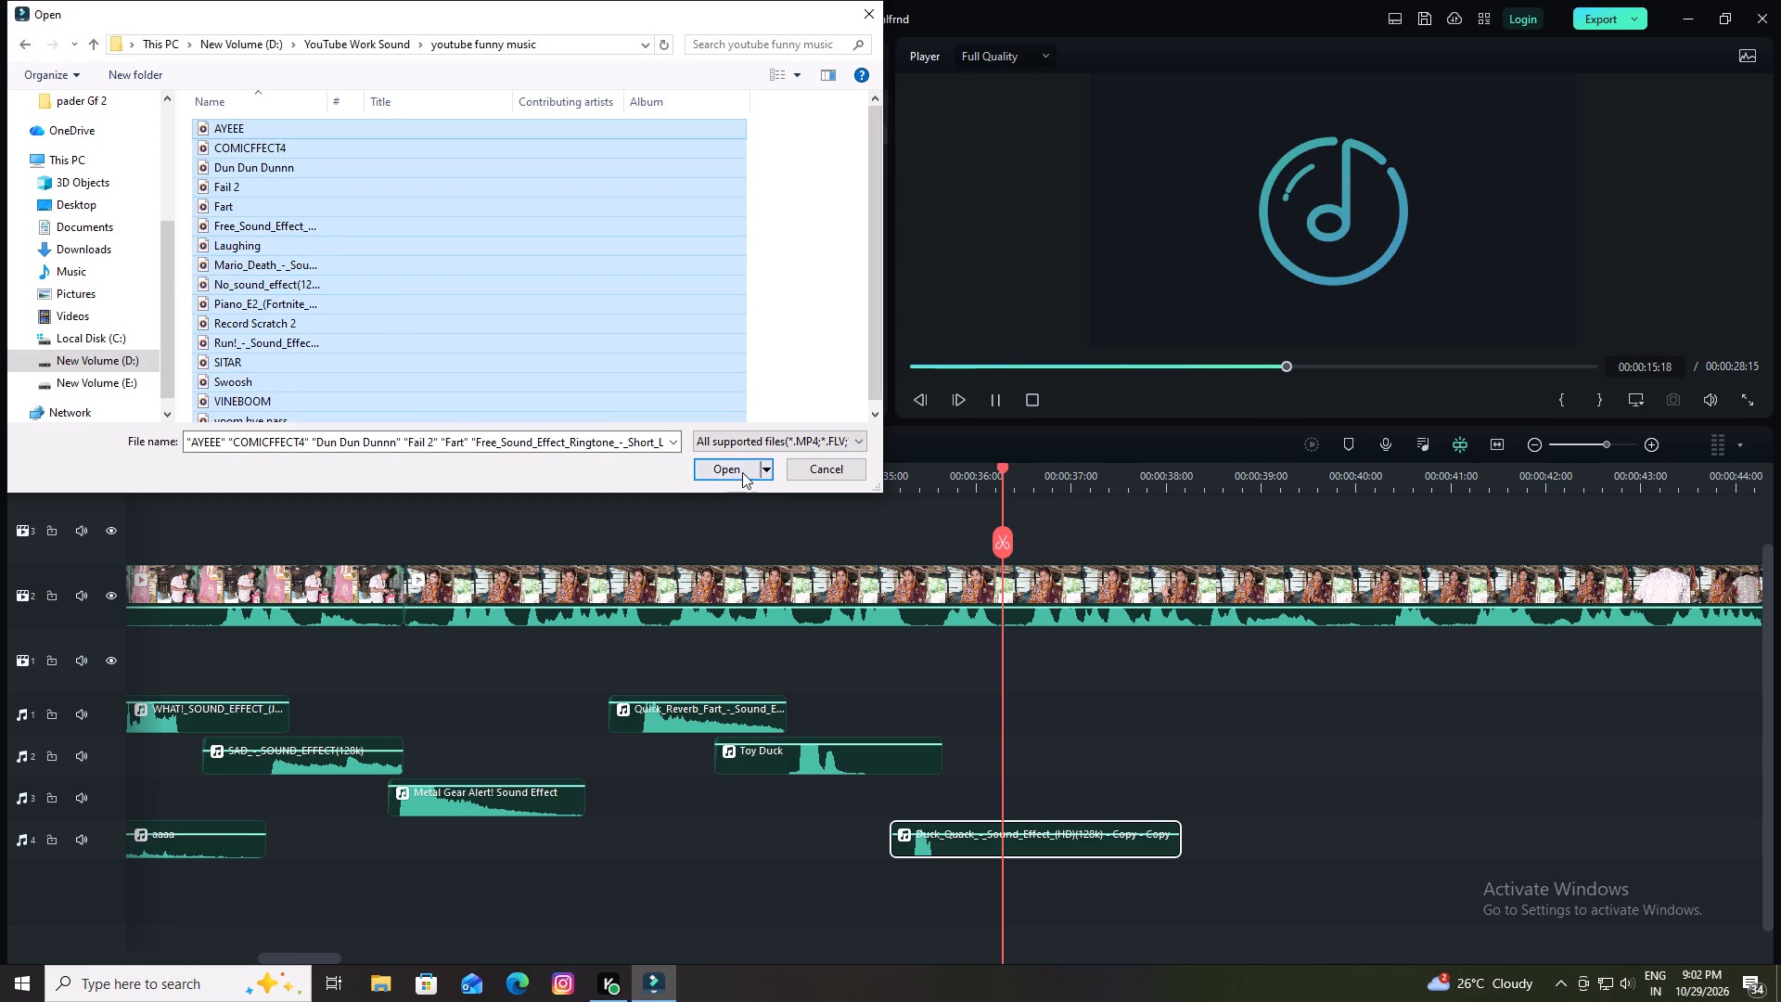
pyautogui.click(743, 469)
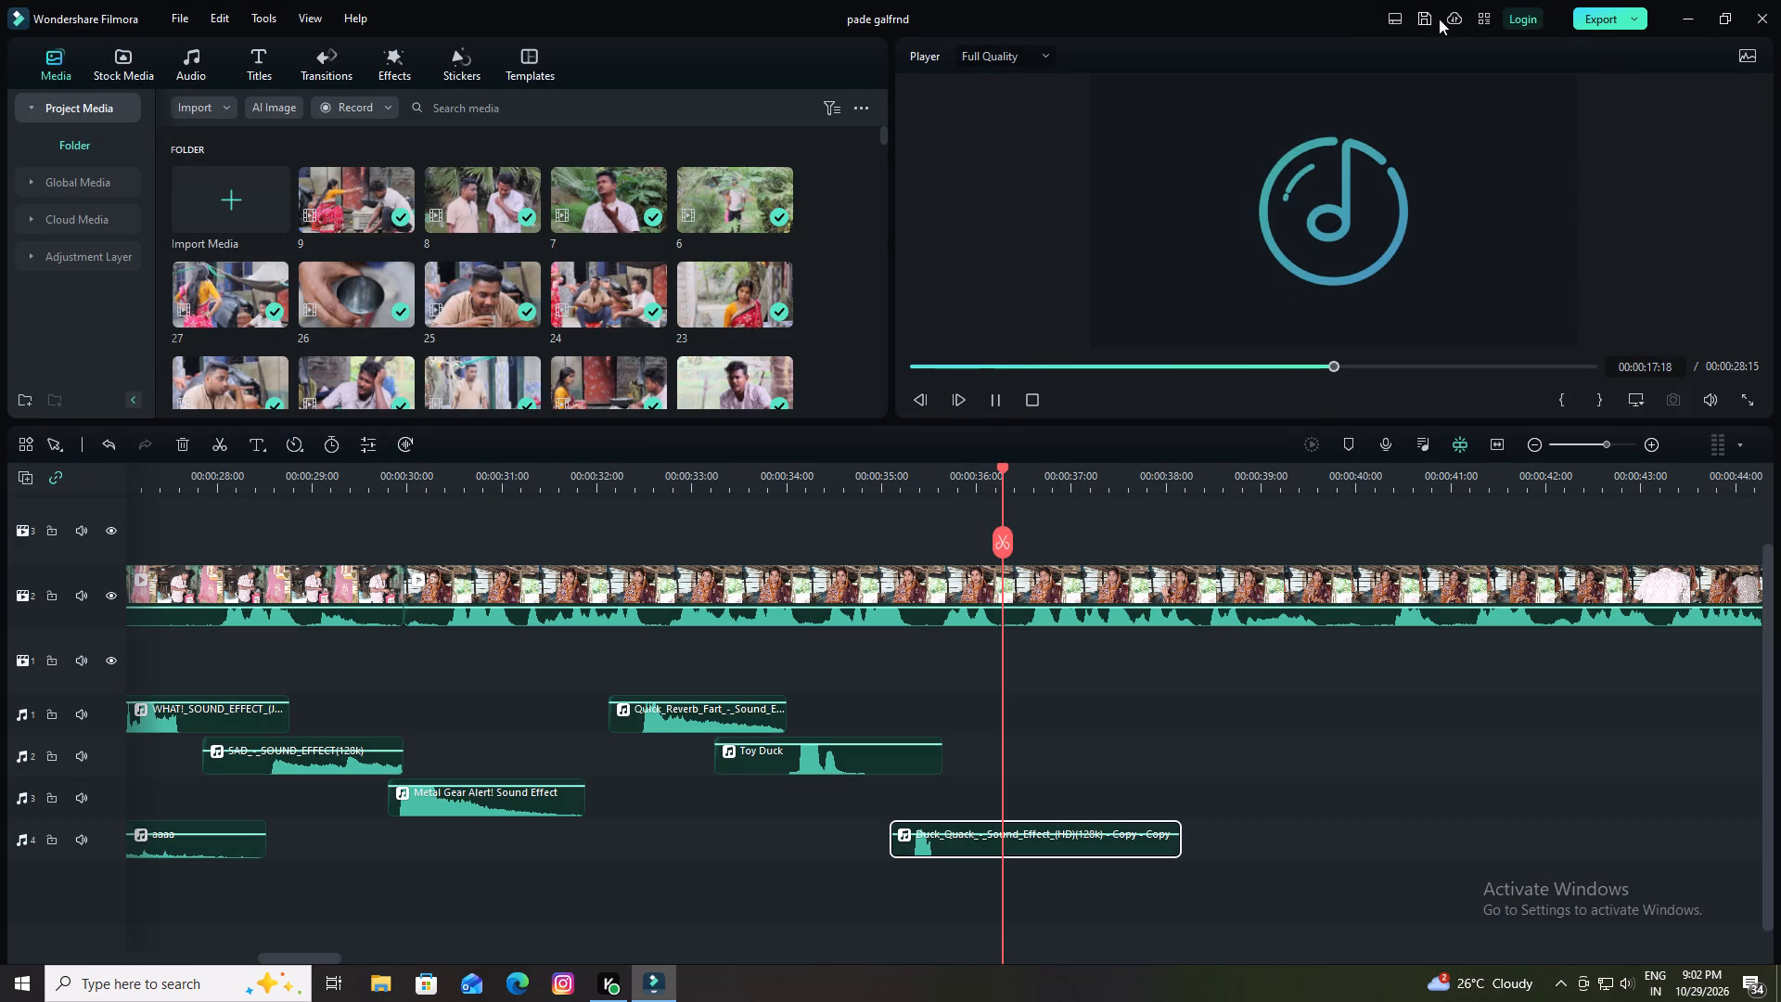
# Save the project.
pyautogui.click(1431, 16)
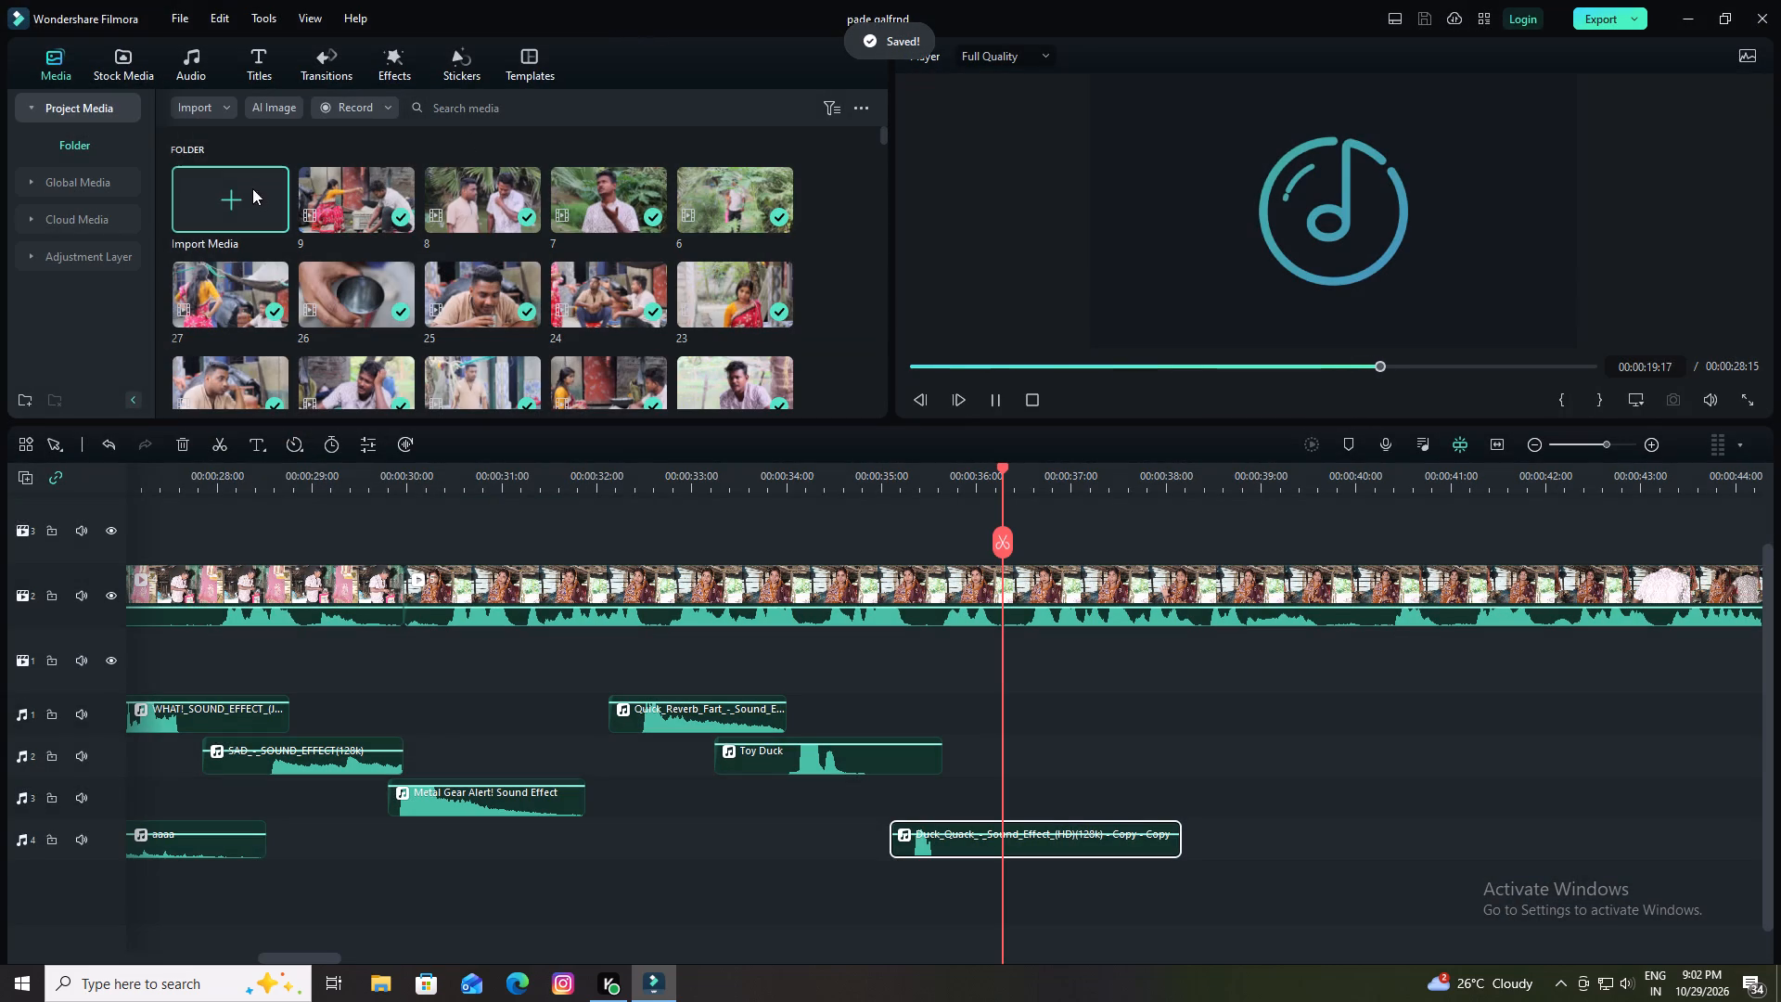
# Import all audio files from the "youtube sound effect" folder inside YouTube Work Sound on drive D.
pyautogui.click(229, 192)
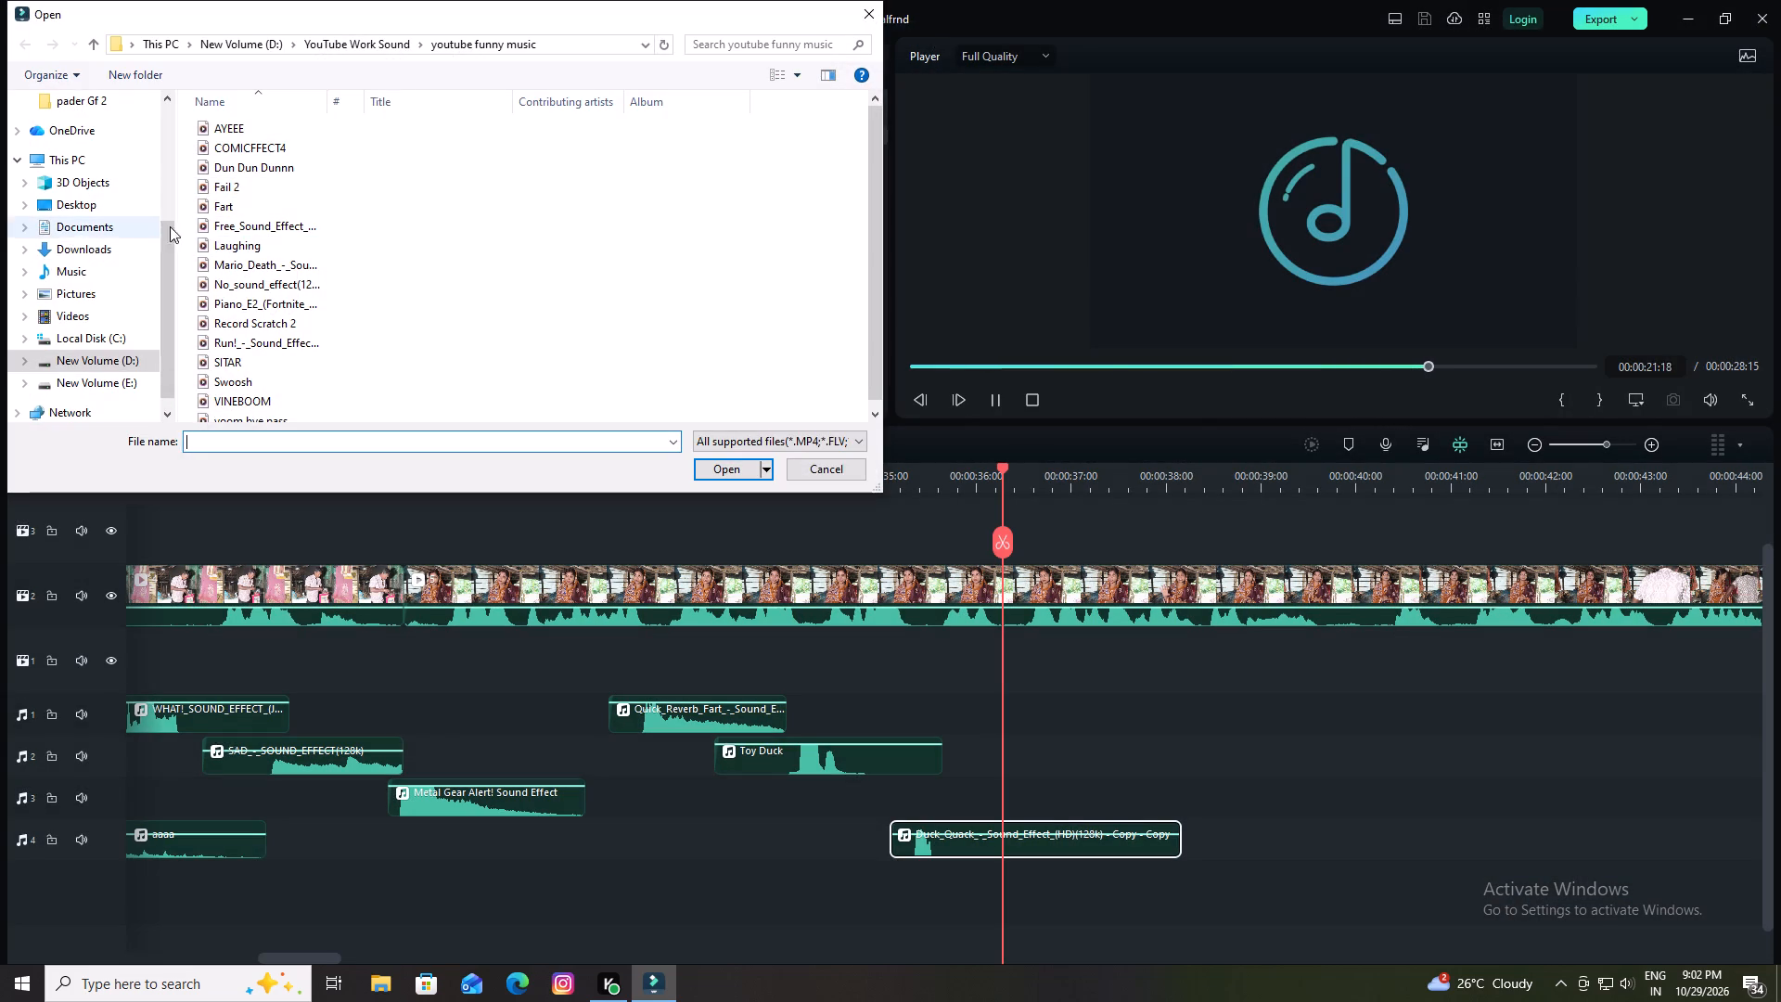
pyautogui.click(114, 350)
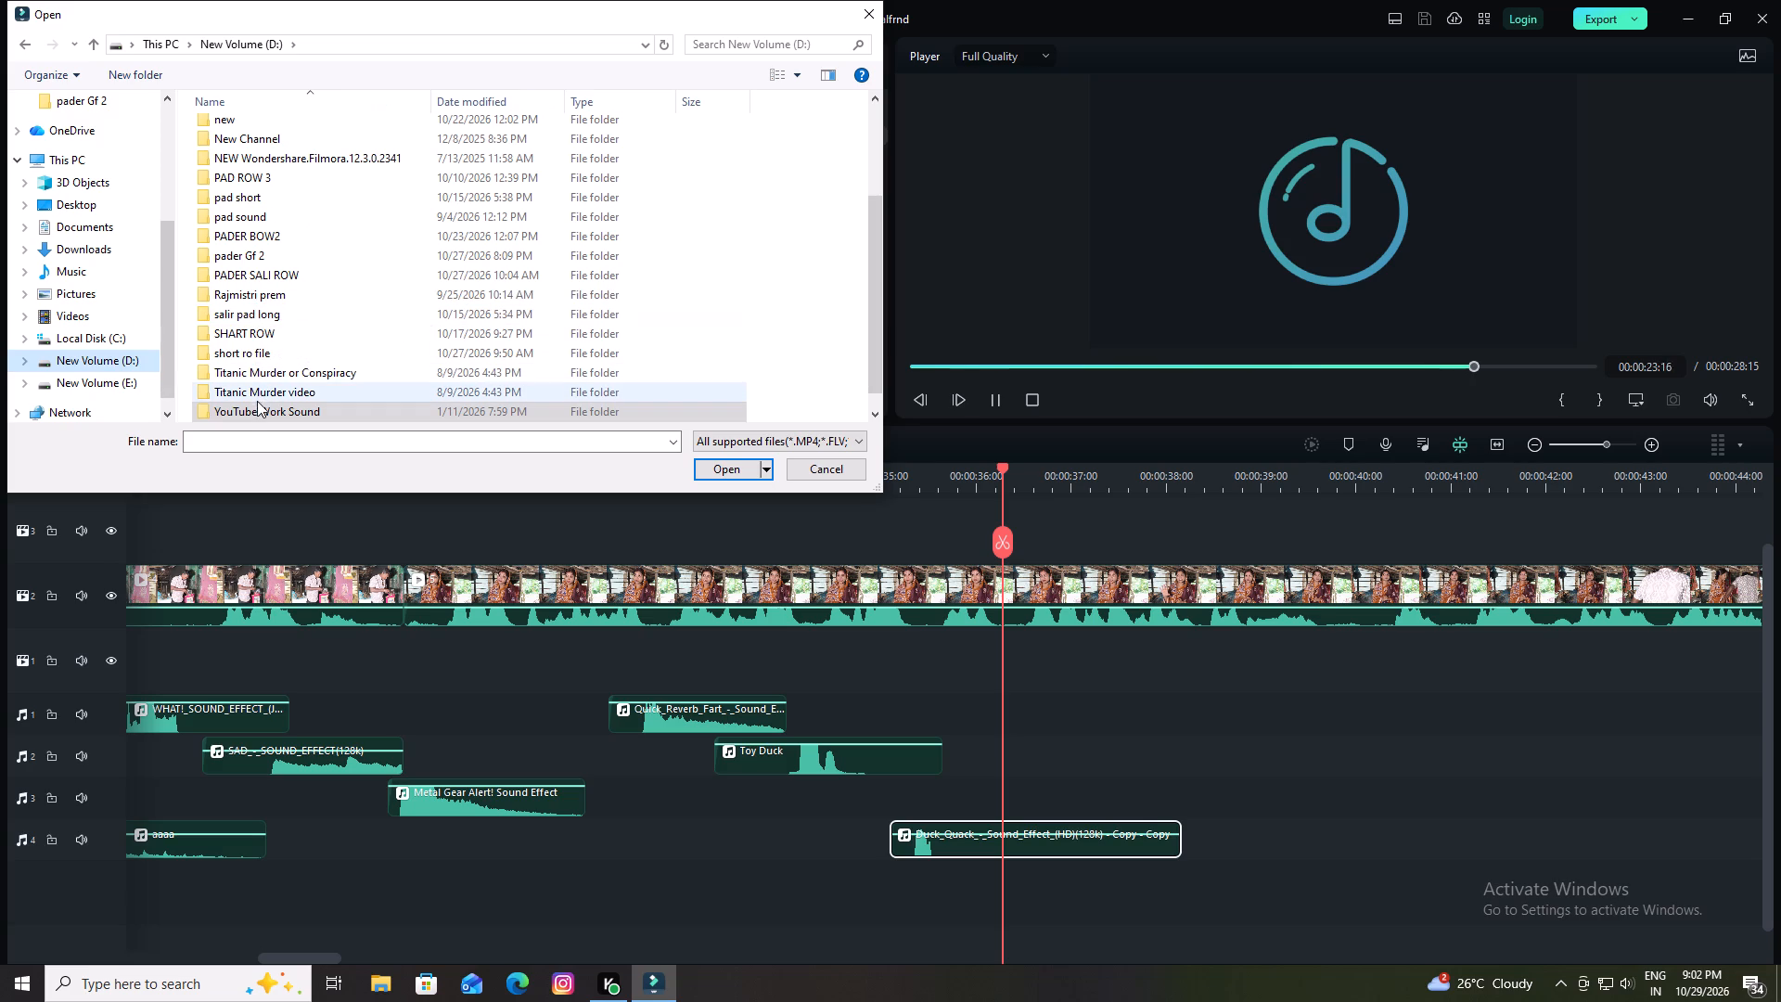
pyautogui.doubleClick(253, 412)
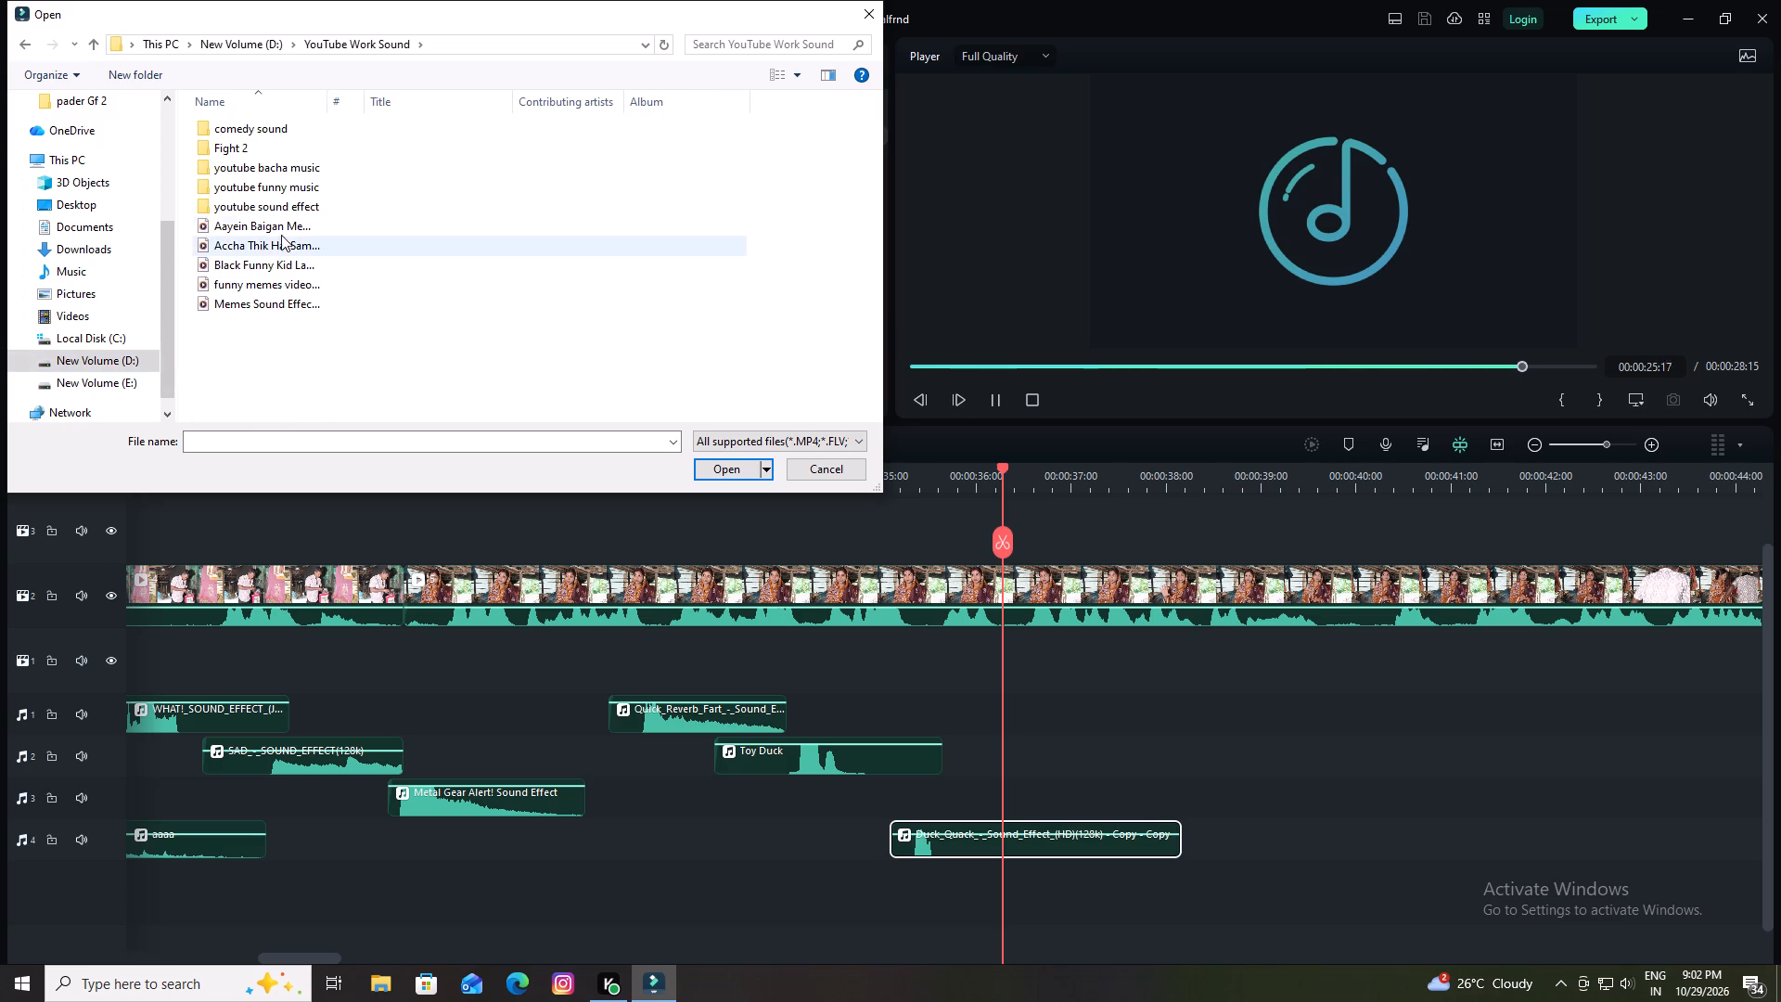
pyautogui.doubleClick(273, 206)
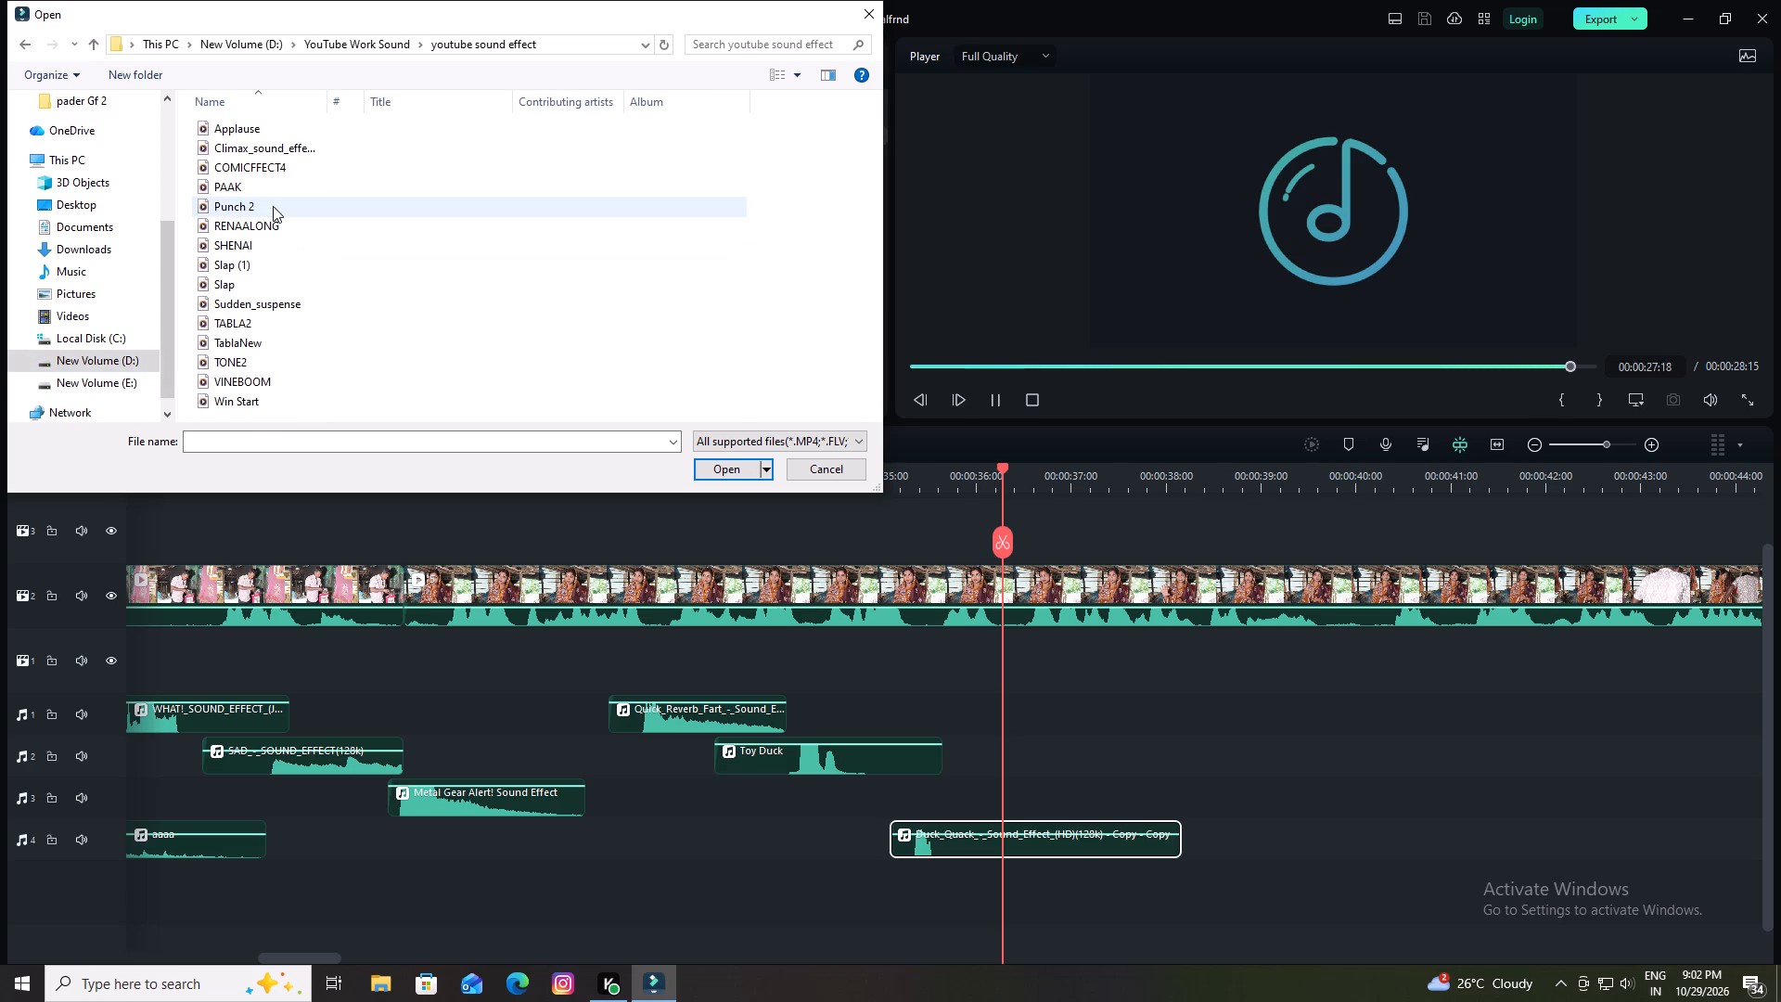
pyautogui.hotkey('ctrl', 'a')
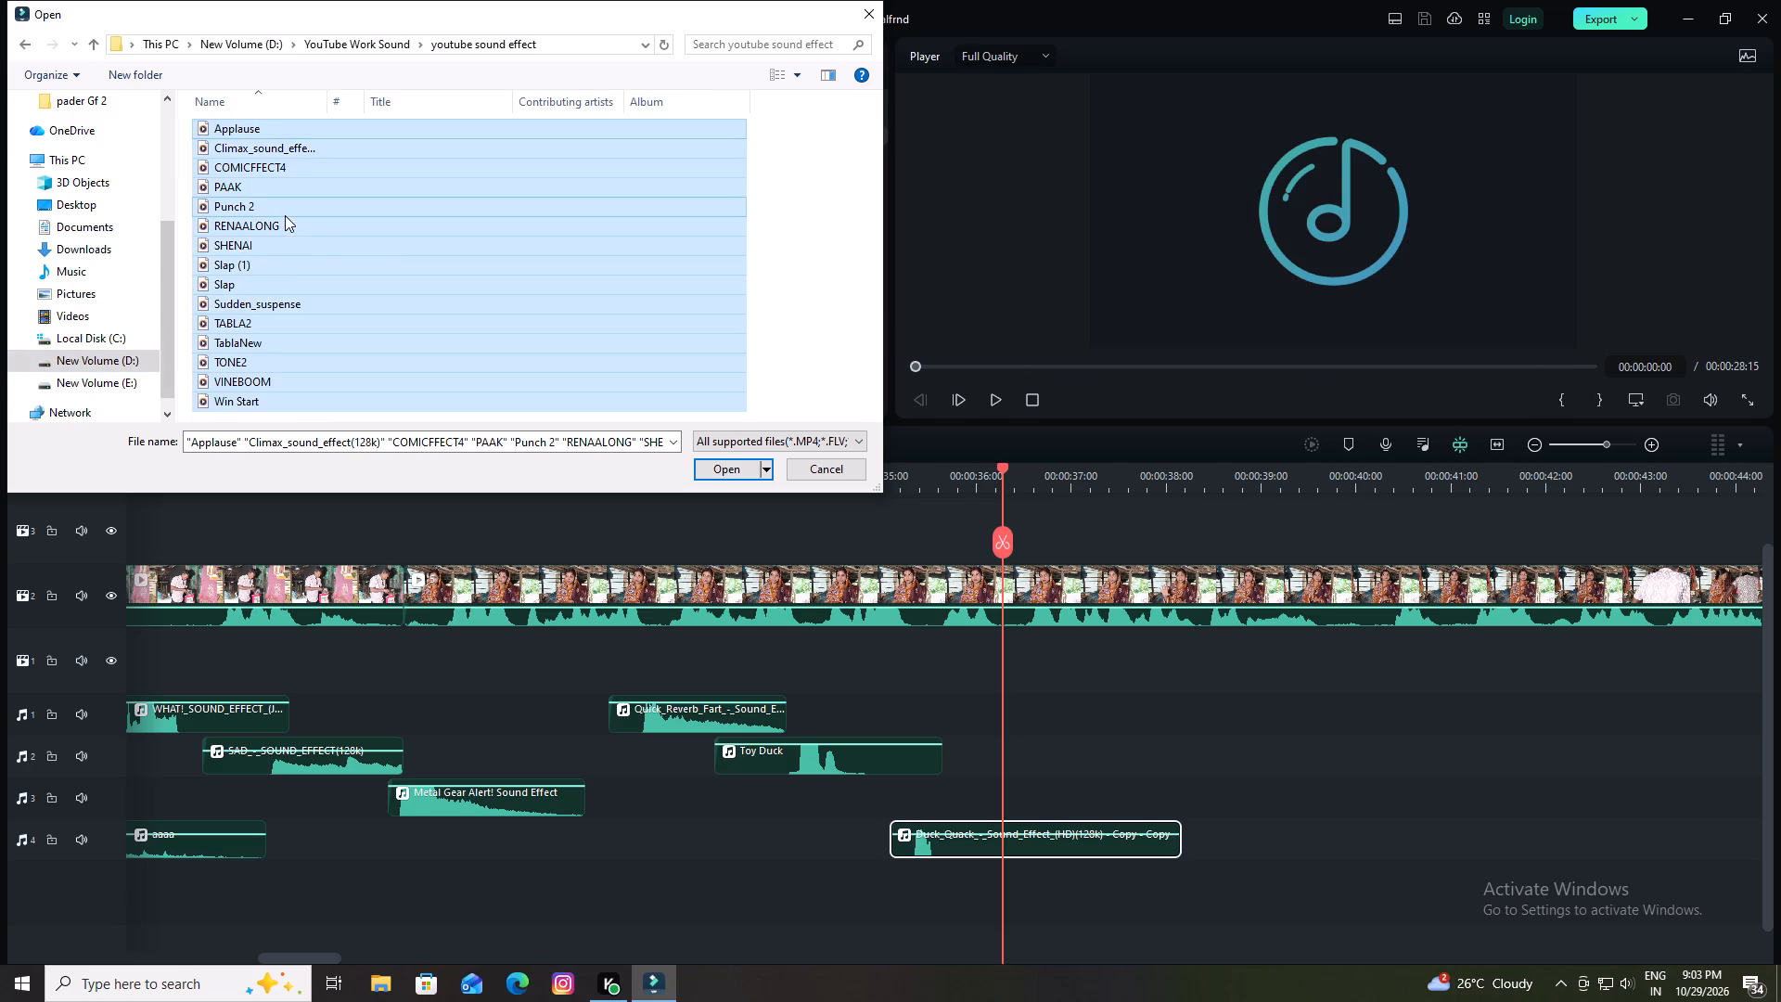
pyautogui.press('Return')
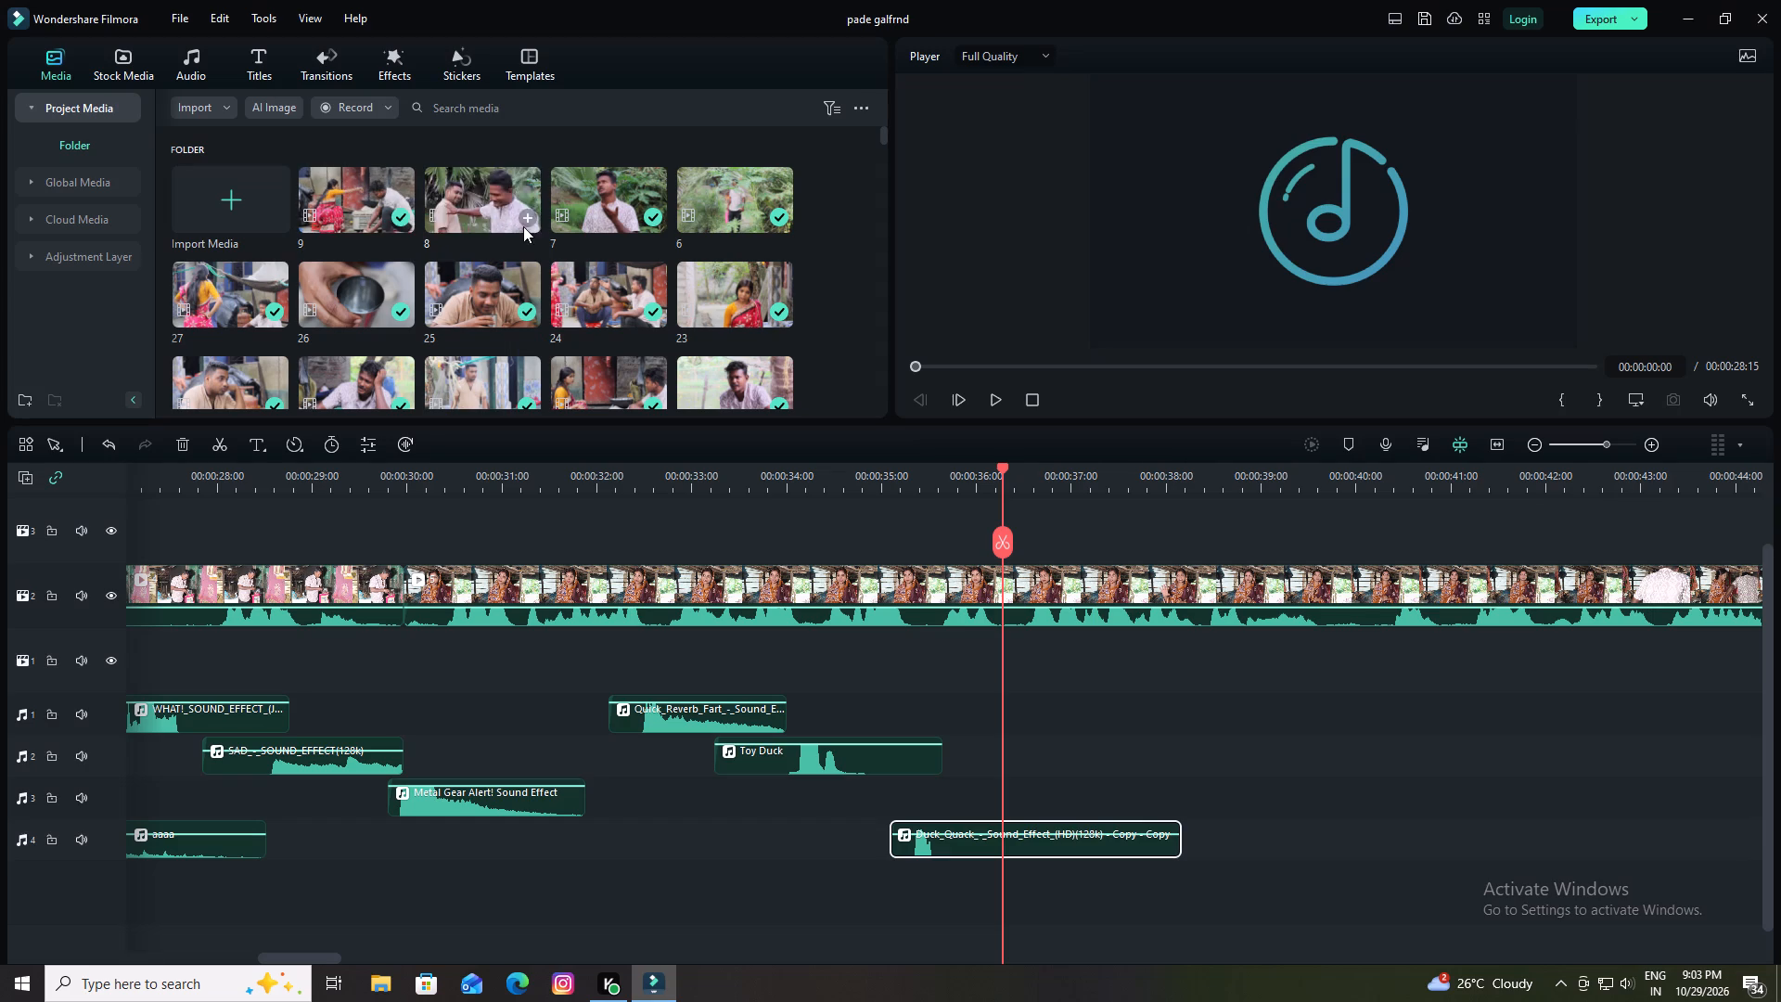
# Search the project media for "paak" and place the PAAK sound on audio track 1 at the playhead, 00:00:36:07.
pyautogui.click(500, 105)
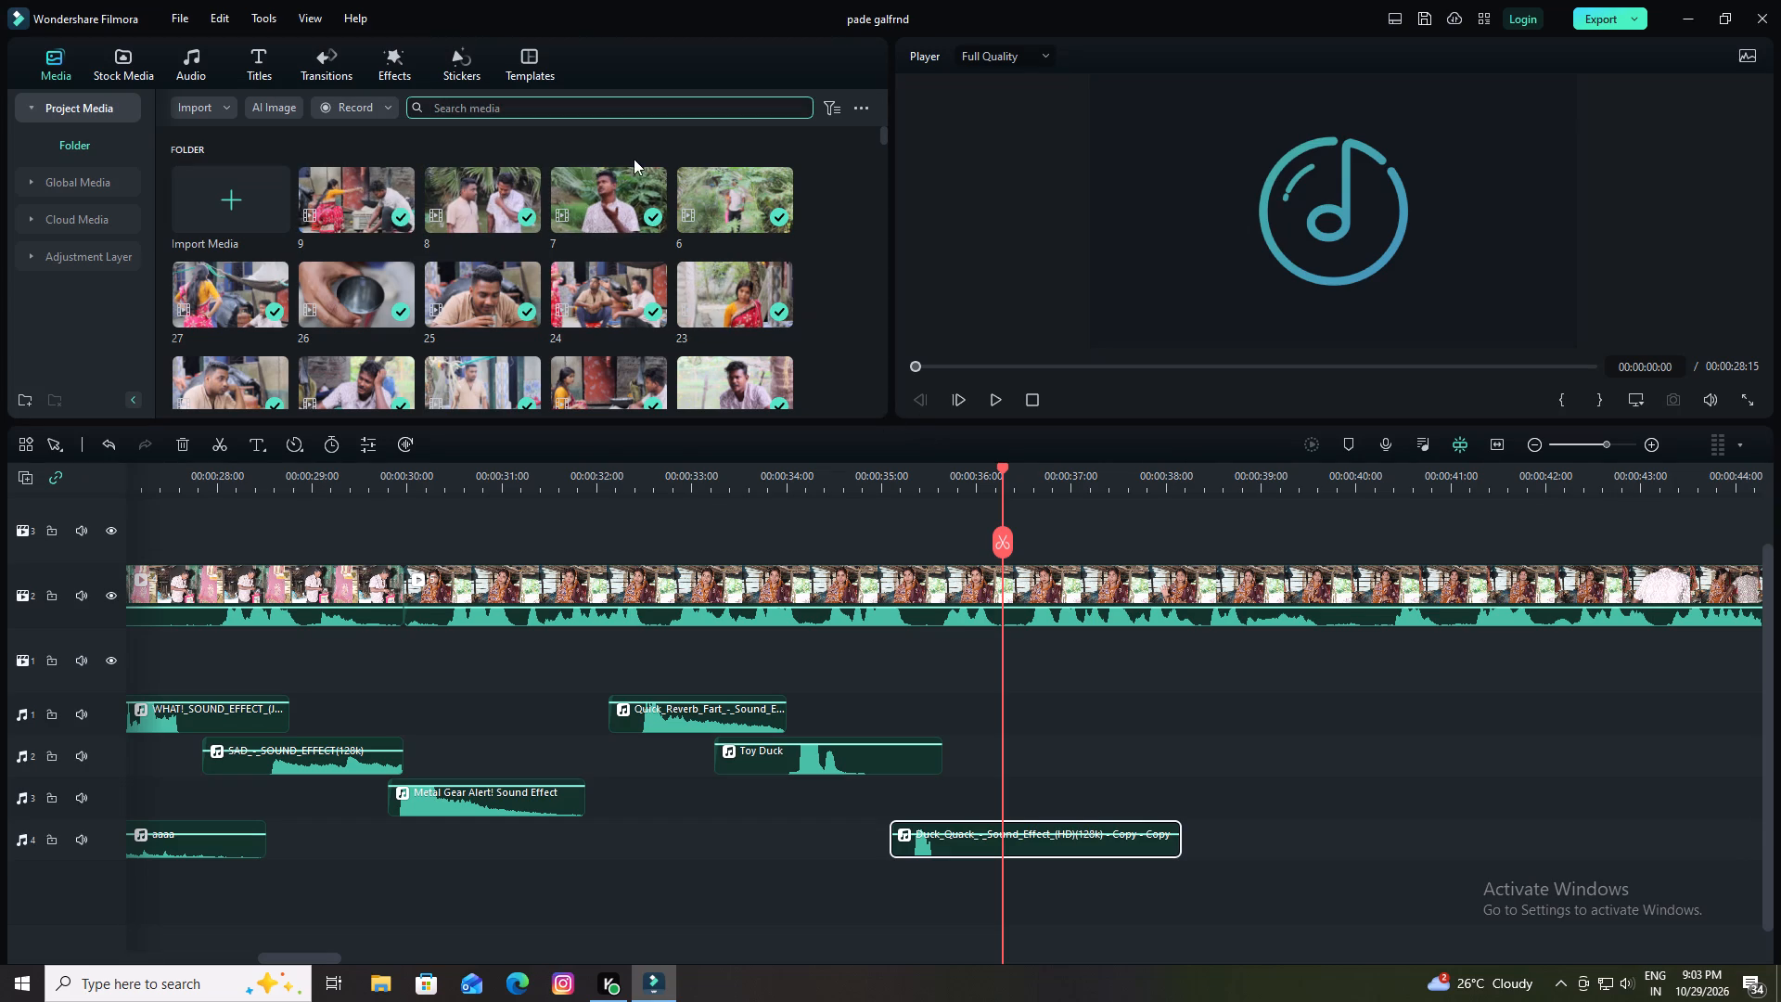
pyautogui.click(508, 105)
pyautogui.press('p')
pyautogui.write('aak')
pyautogui.press('Return')
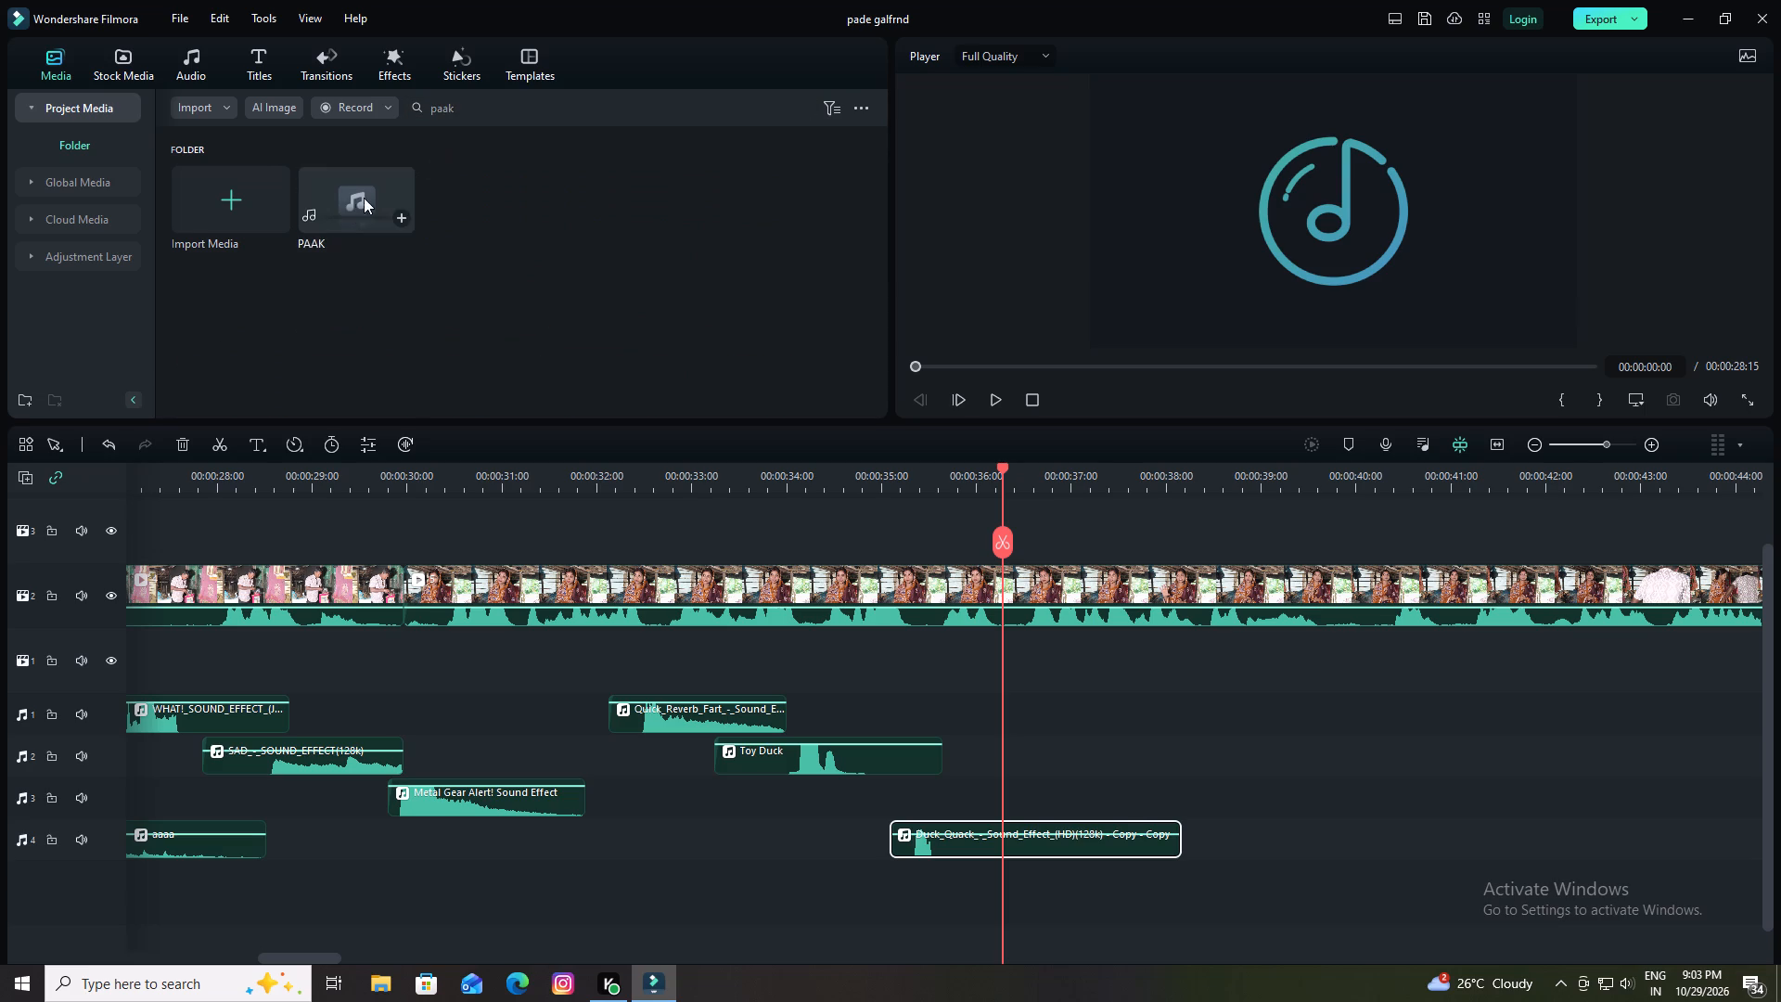
pyautogui.moveTo(348, 206); pyautogui.dragTo(996, 661)
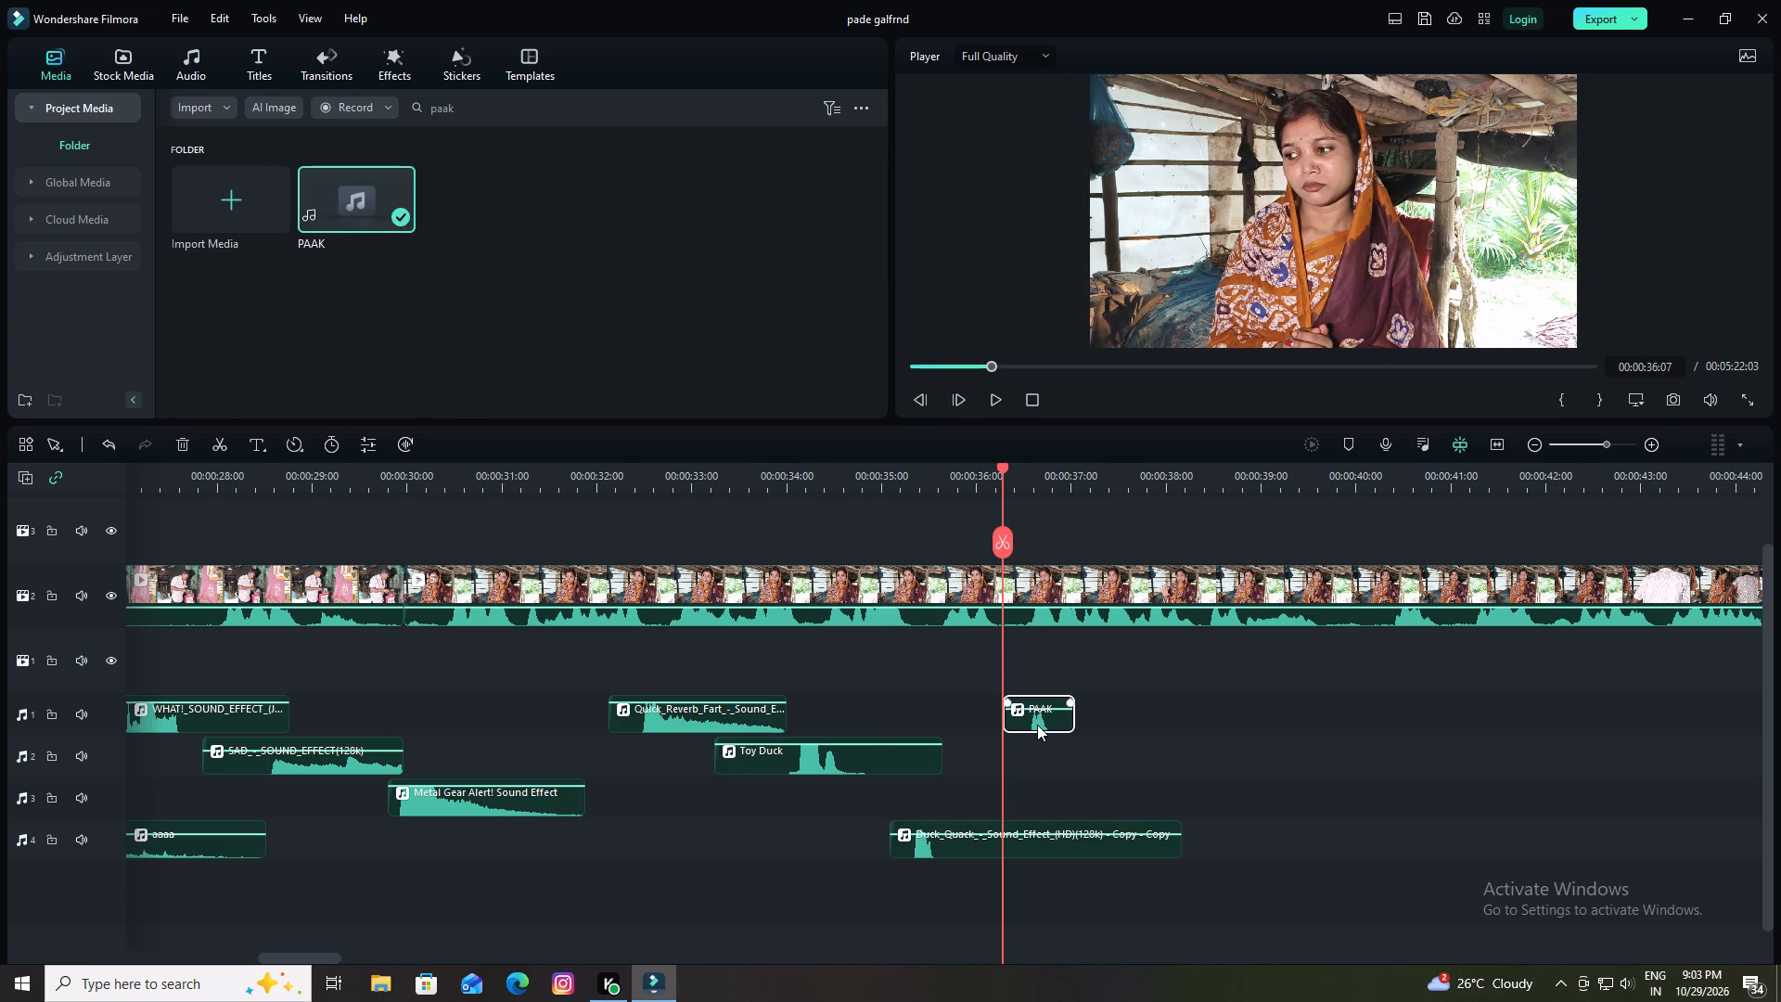
# Move the PAAK clip on audio track 1 earlier so it starts at 00:00:36:00, and preview its timing.
pyautogui.moveTo(1025, 717); pyautogui.dragTo(991, 713)
pyautogui.press('space')
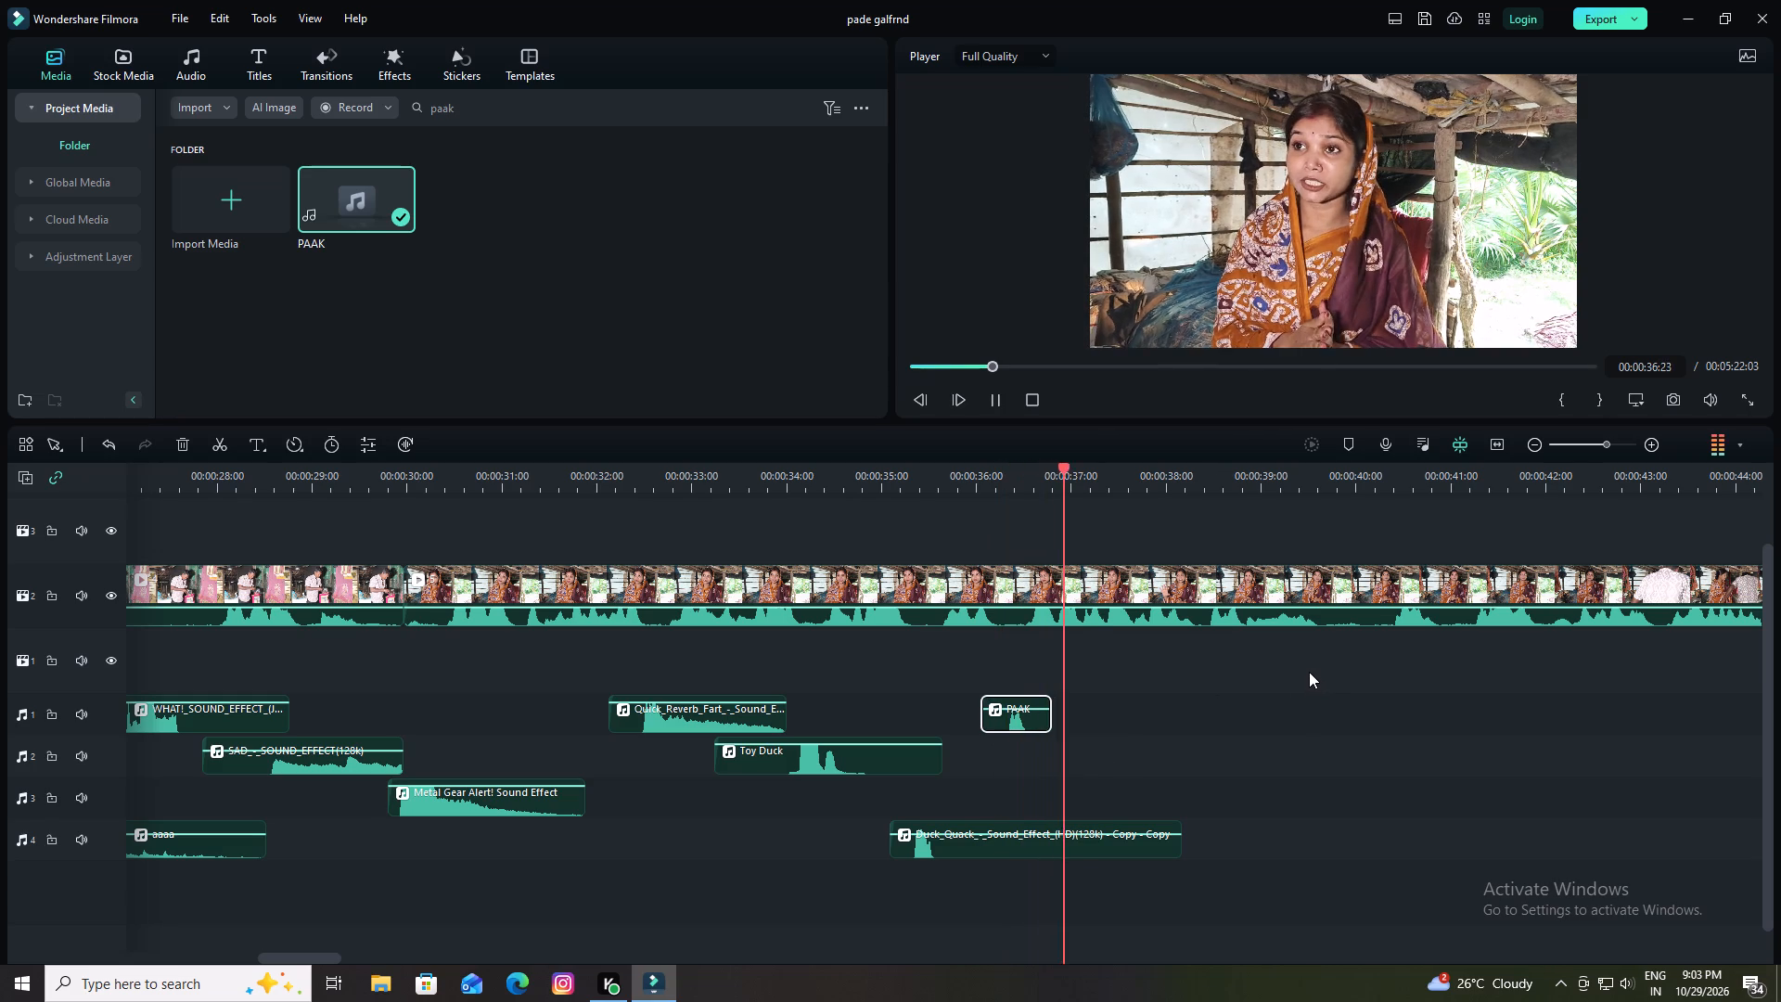
pyautogui.press('space')
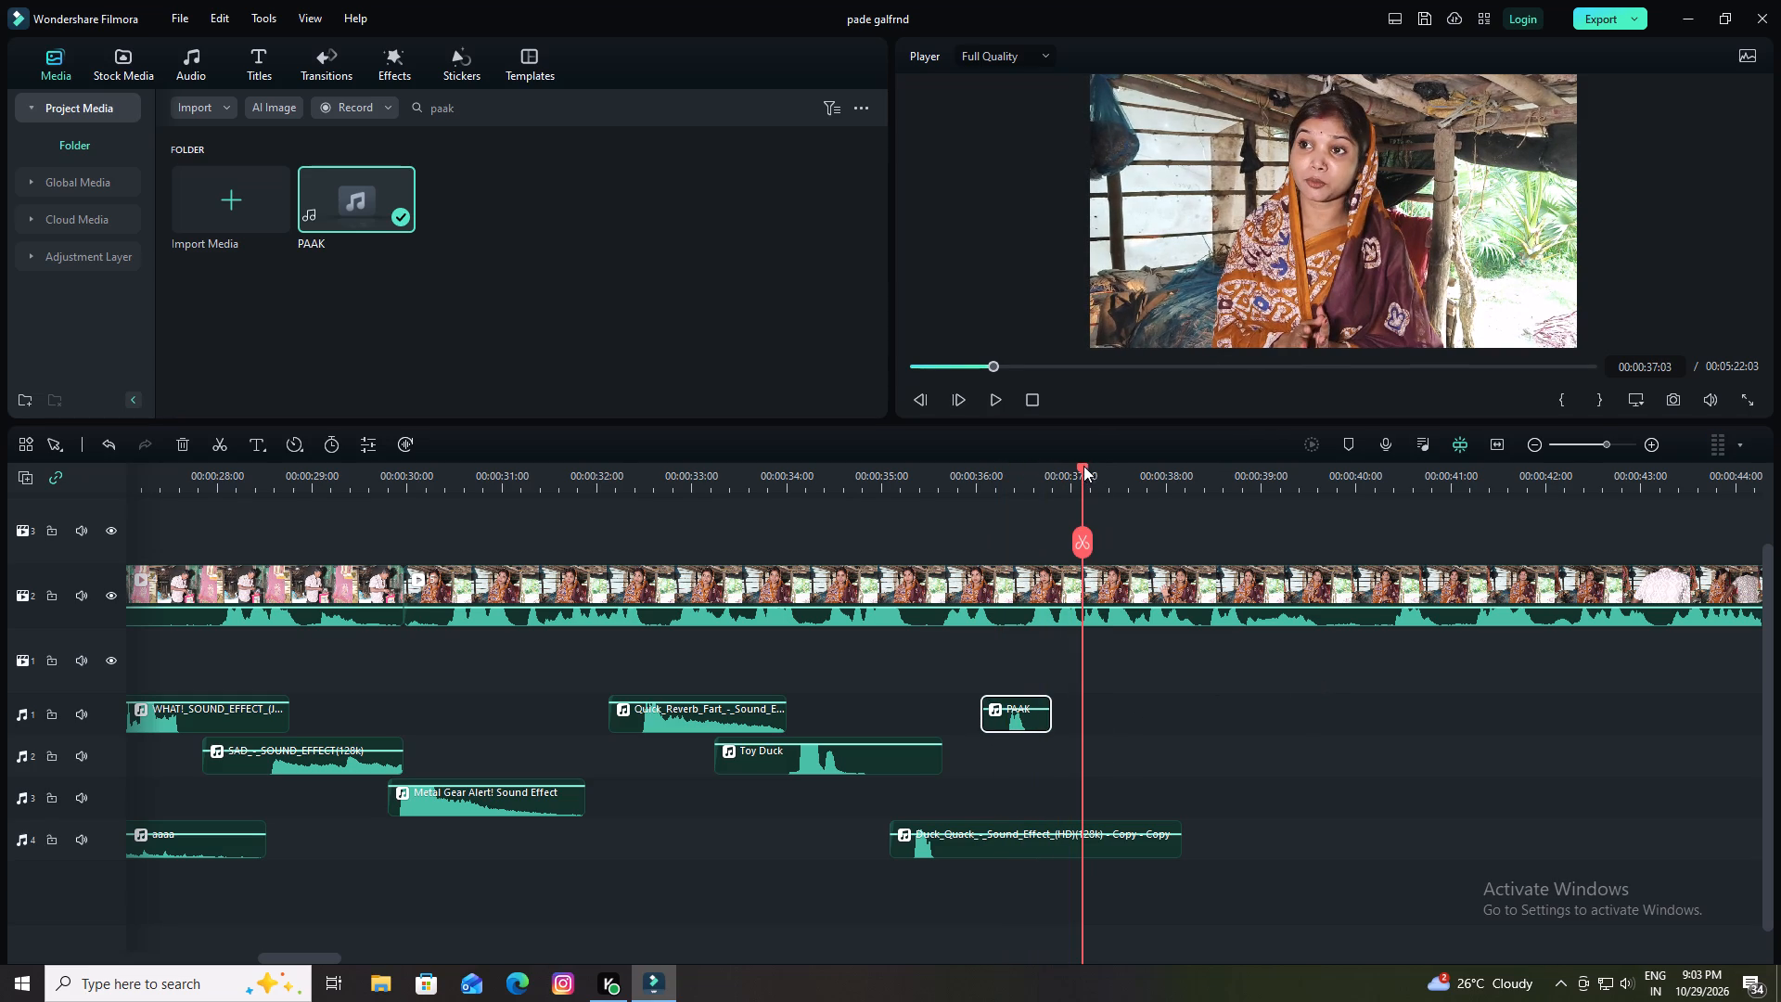
pyautogui.moveTo(1083, 466); pyautogui.dragTo(976, 482)
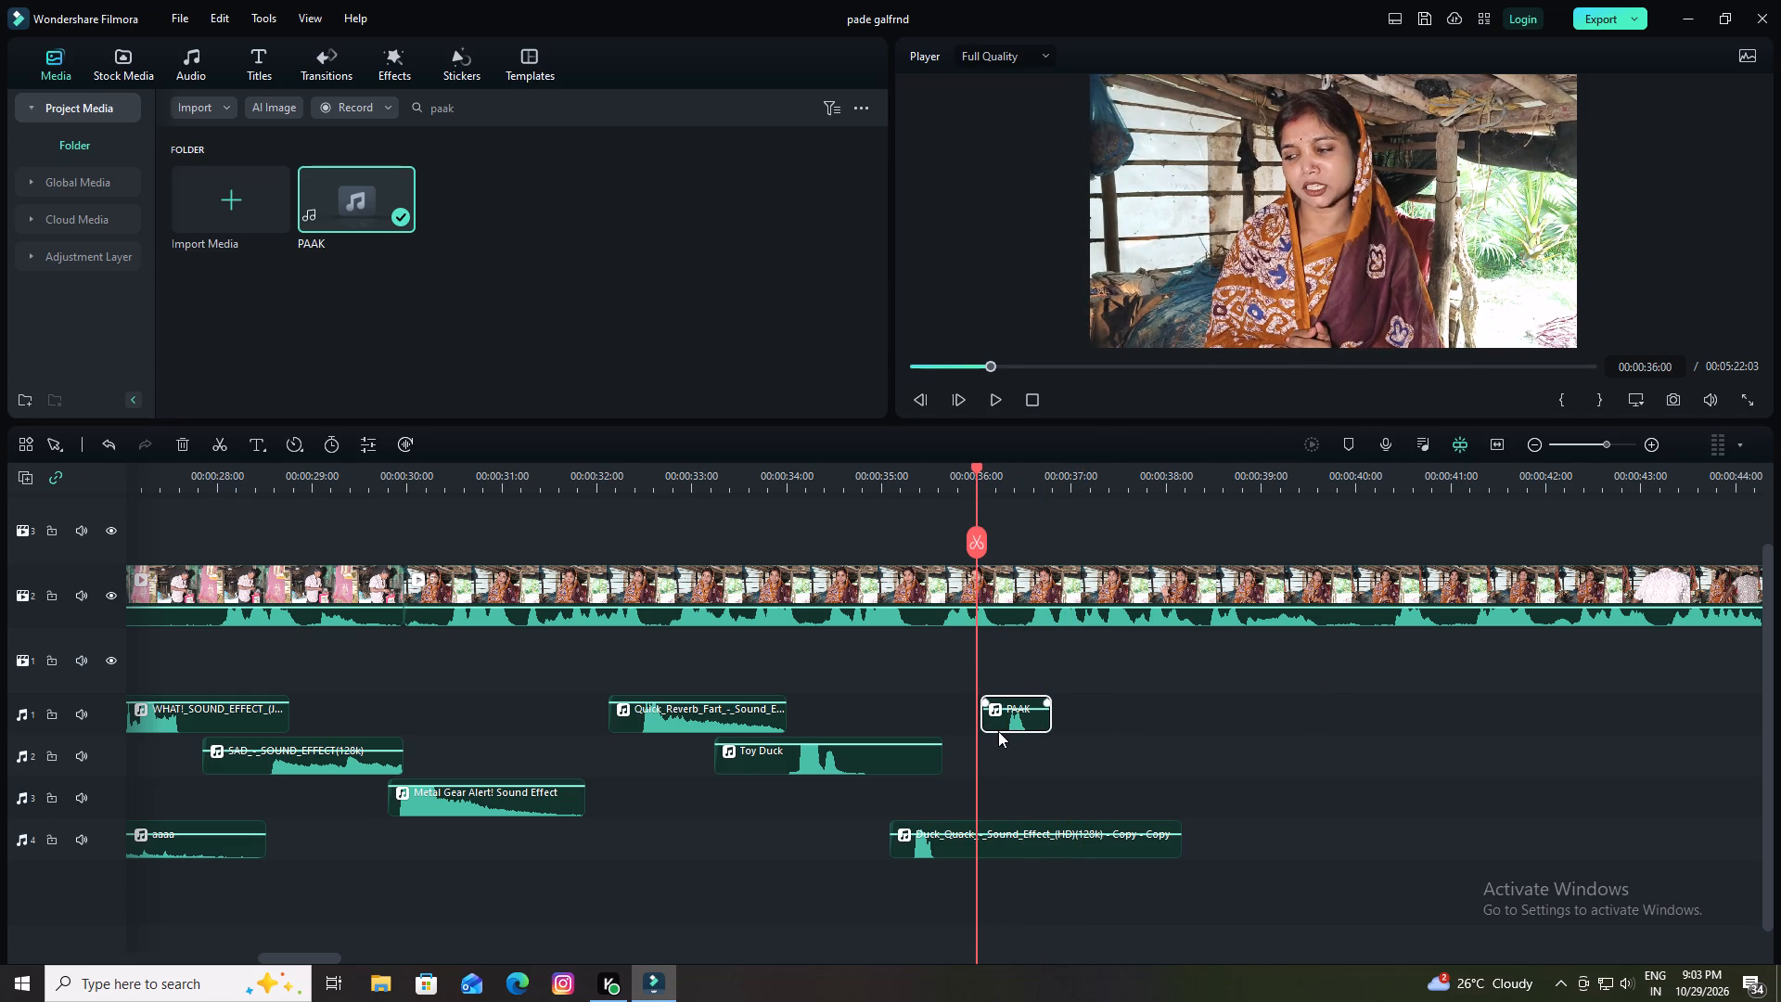
pyautogui.moveTo(999, 725); pyautogui.dragTo(987, 723)
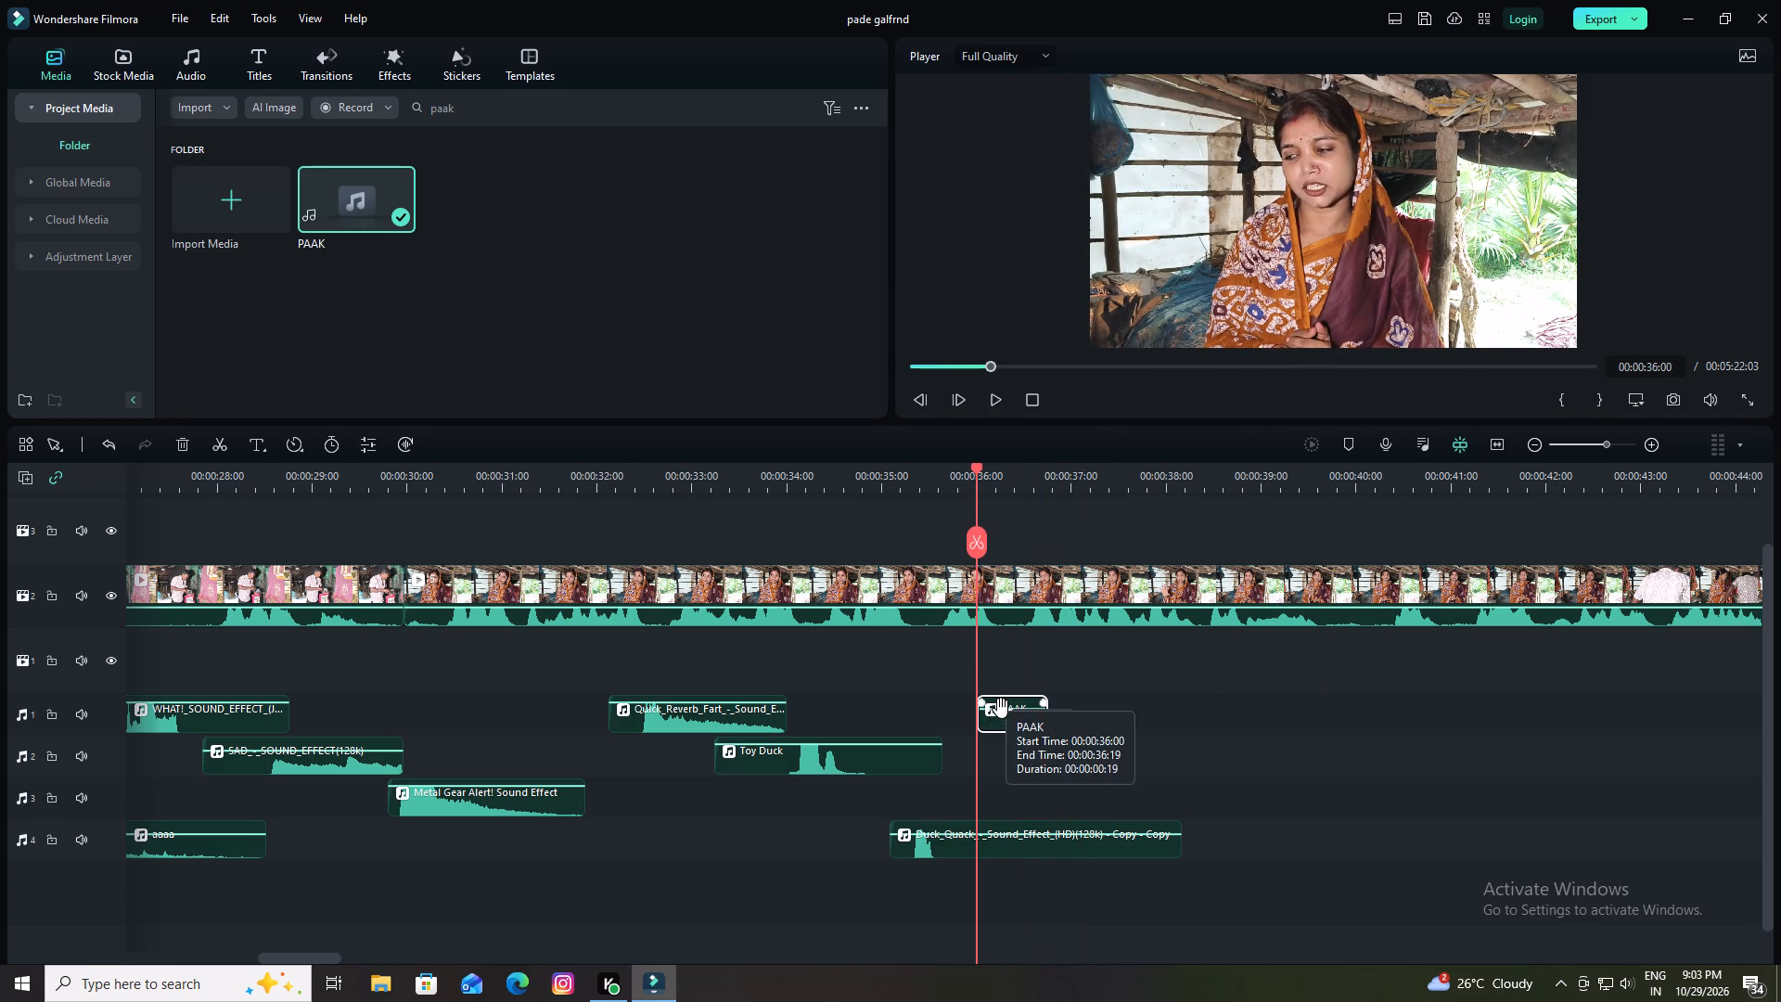
pyautogui.moveTo(1001, 708); pyautogui.dragTo(1010, 644)
pyautogui.press('space')
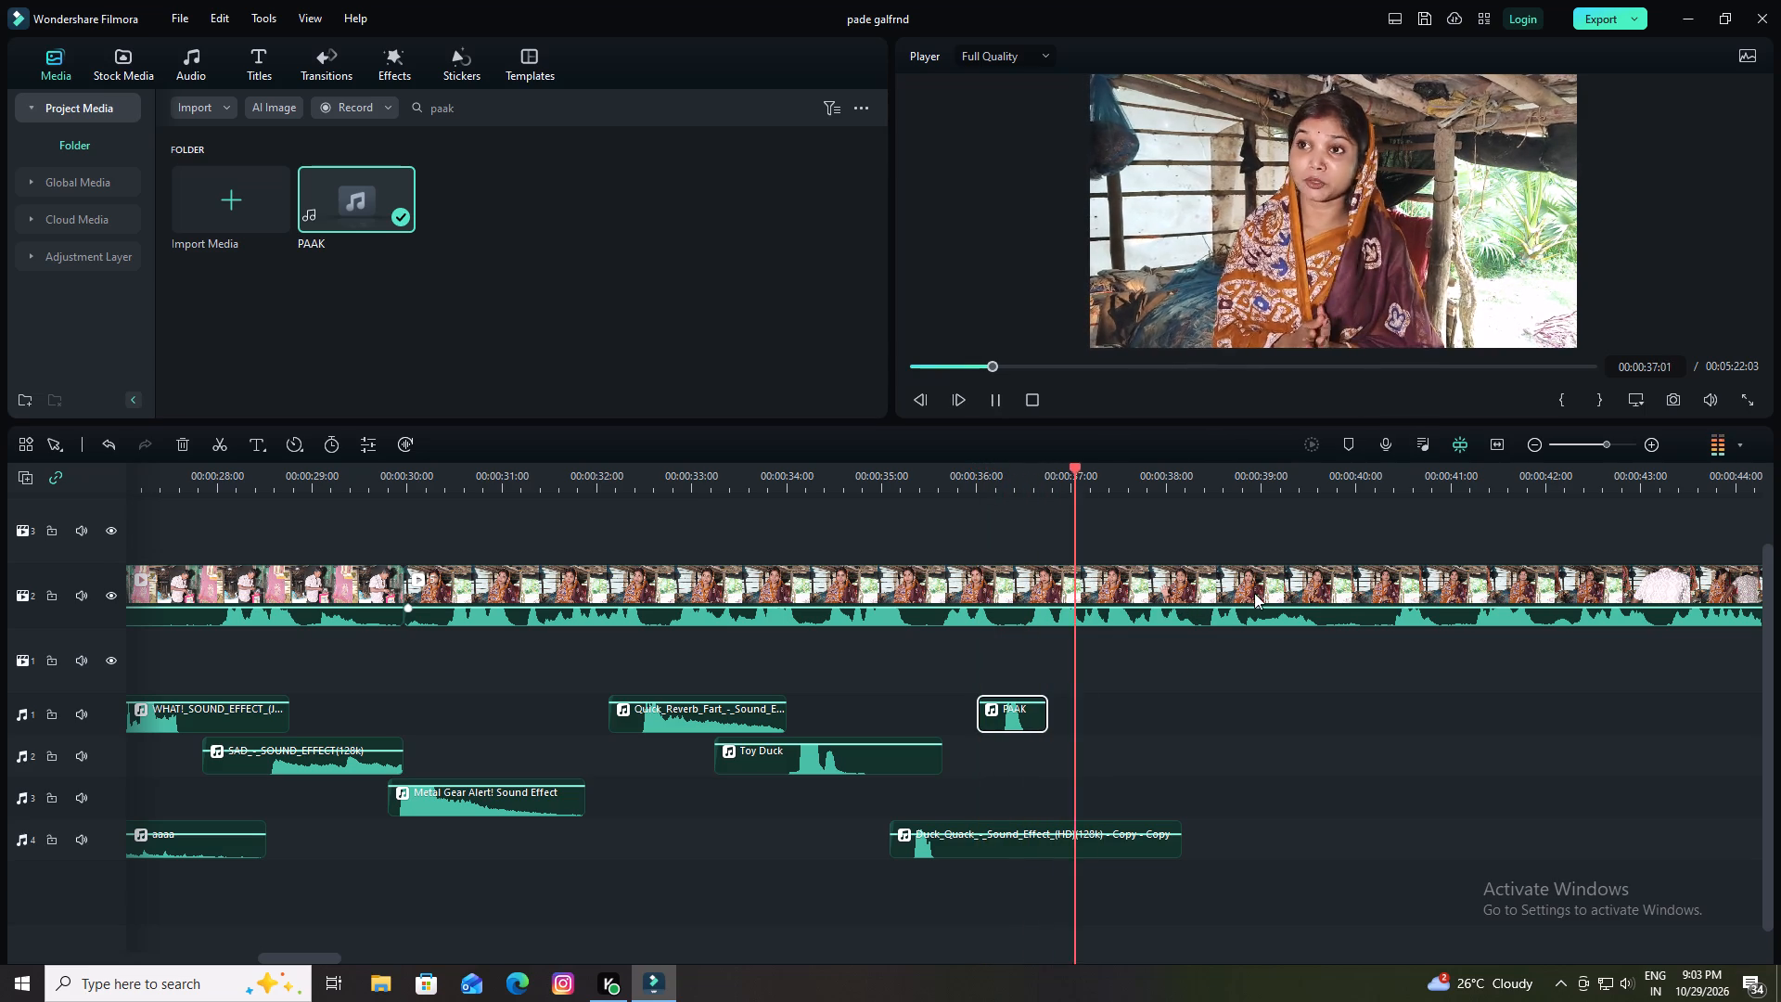
pyautogui.press('space')
# Play the video past the PAAK clip and park the playhead at 00:00:39:16 for the next effect.
pyautogui.press('space')
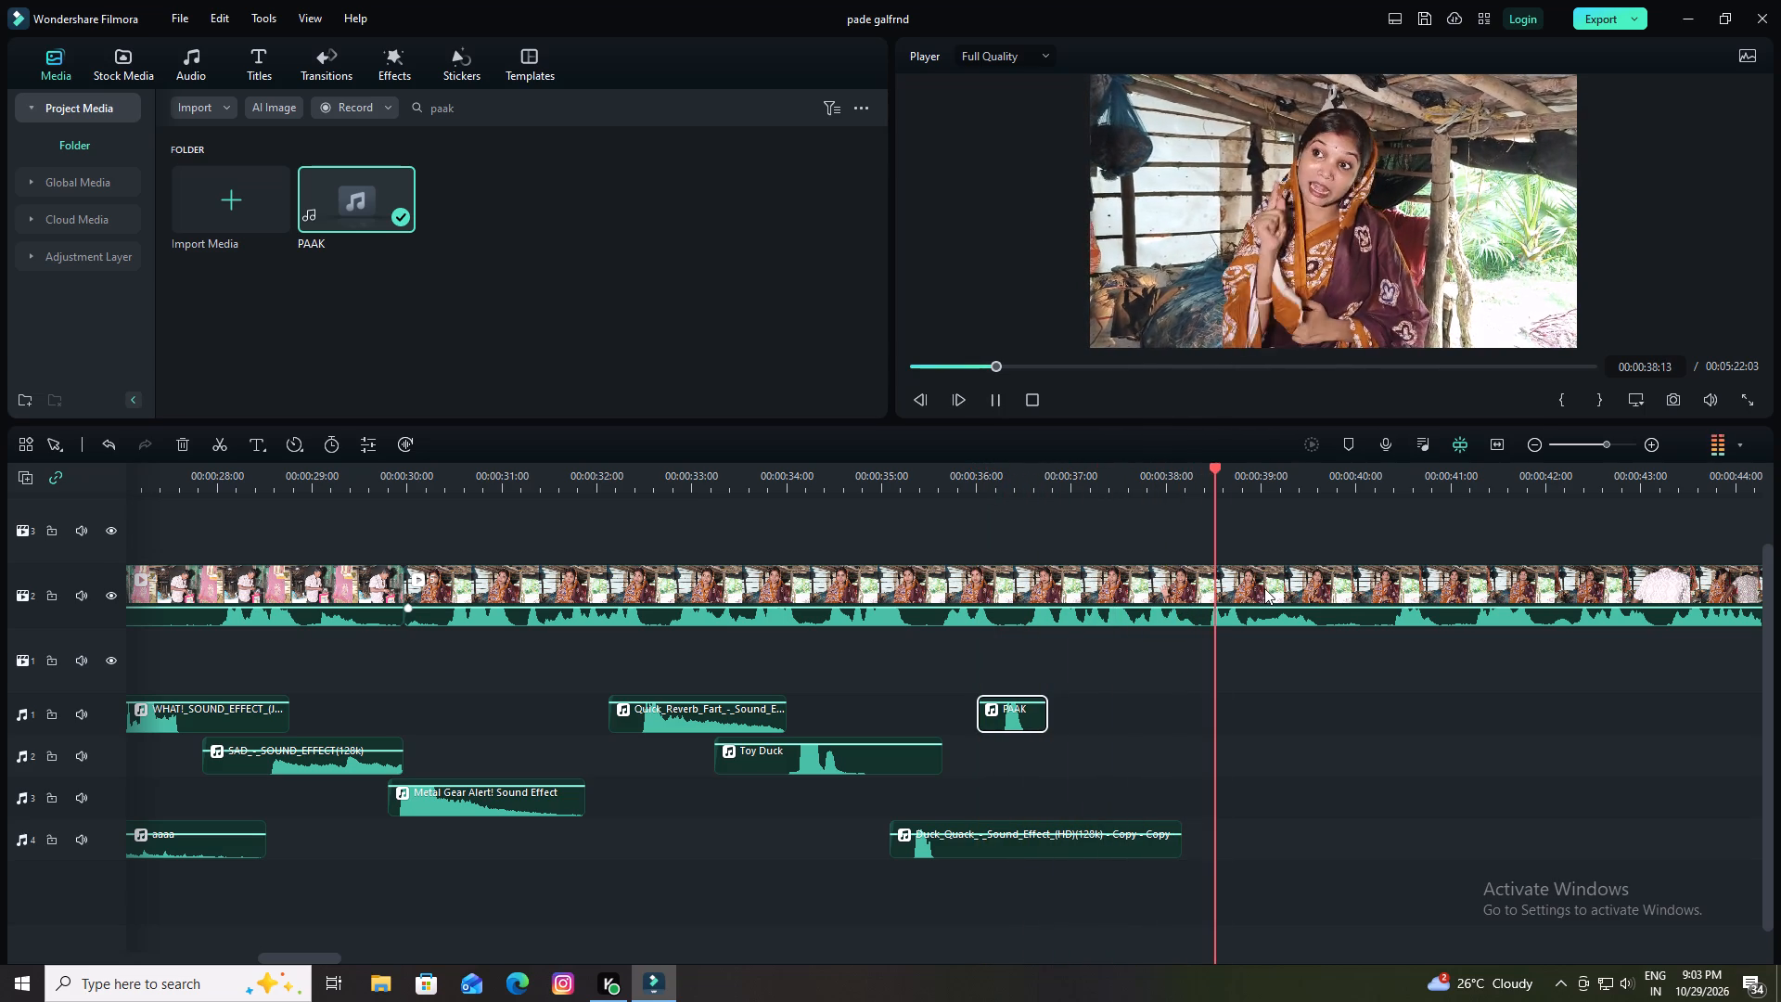
pyautogui.press('space')
pyautogui.press('space')
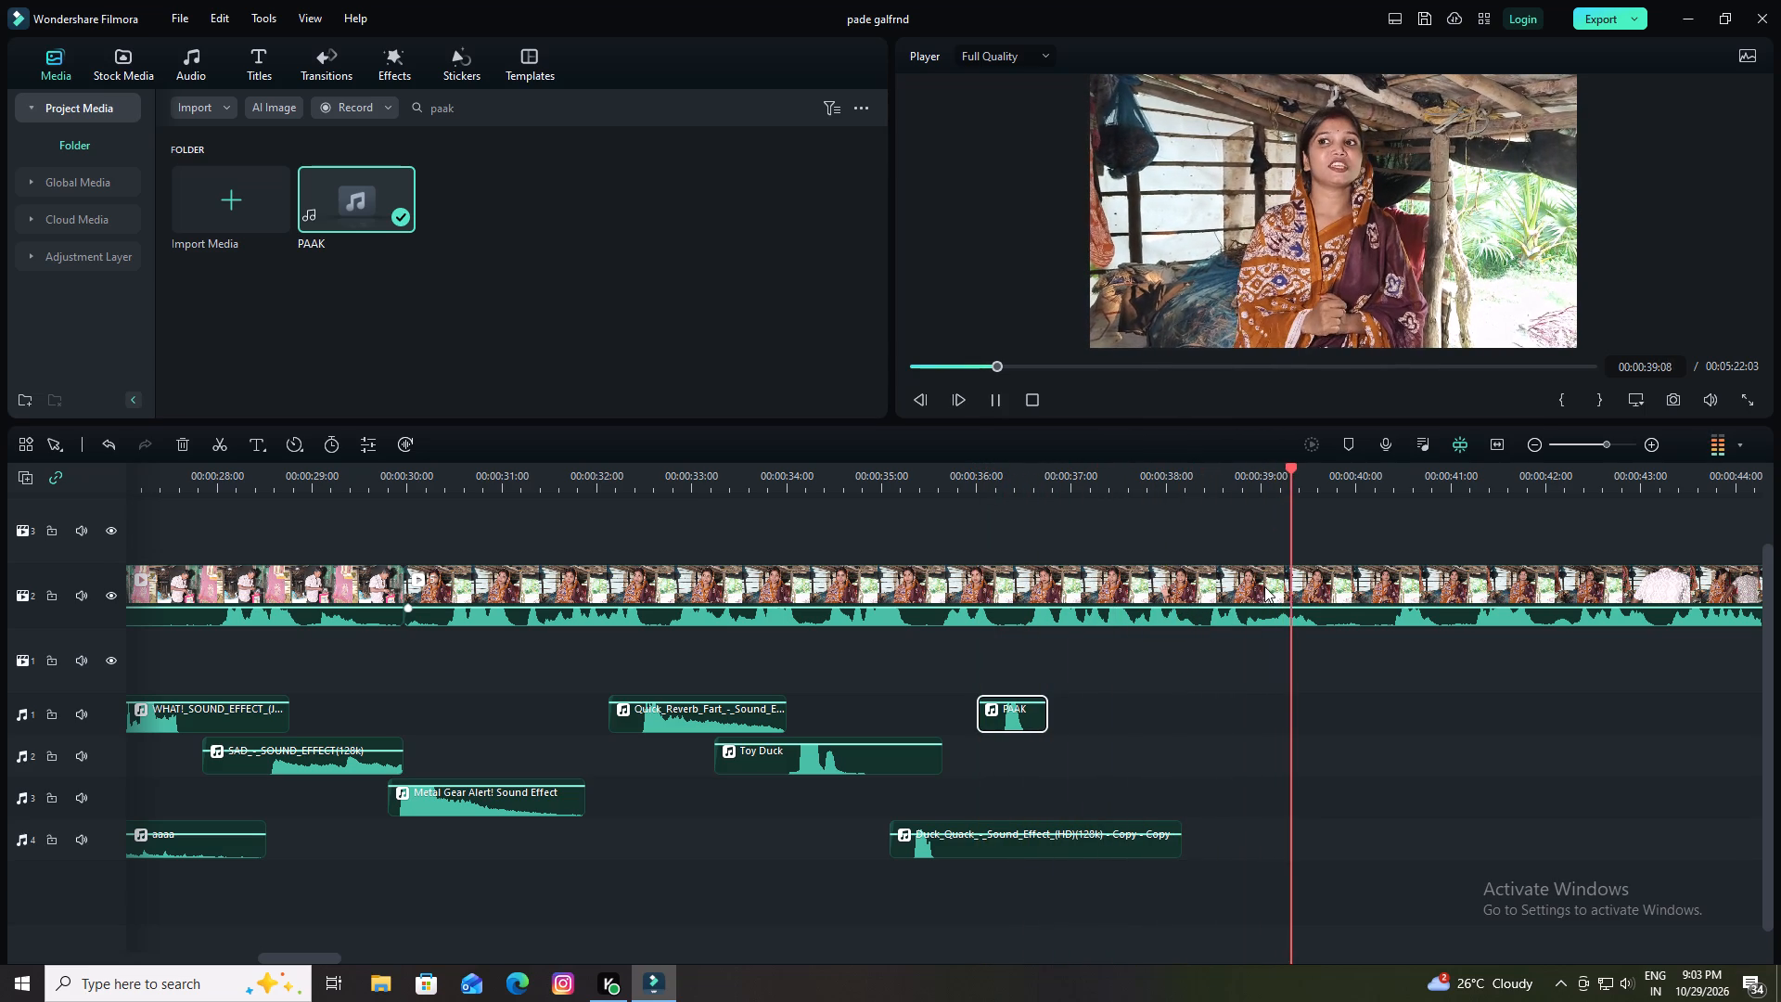
pyautogui.press('space')
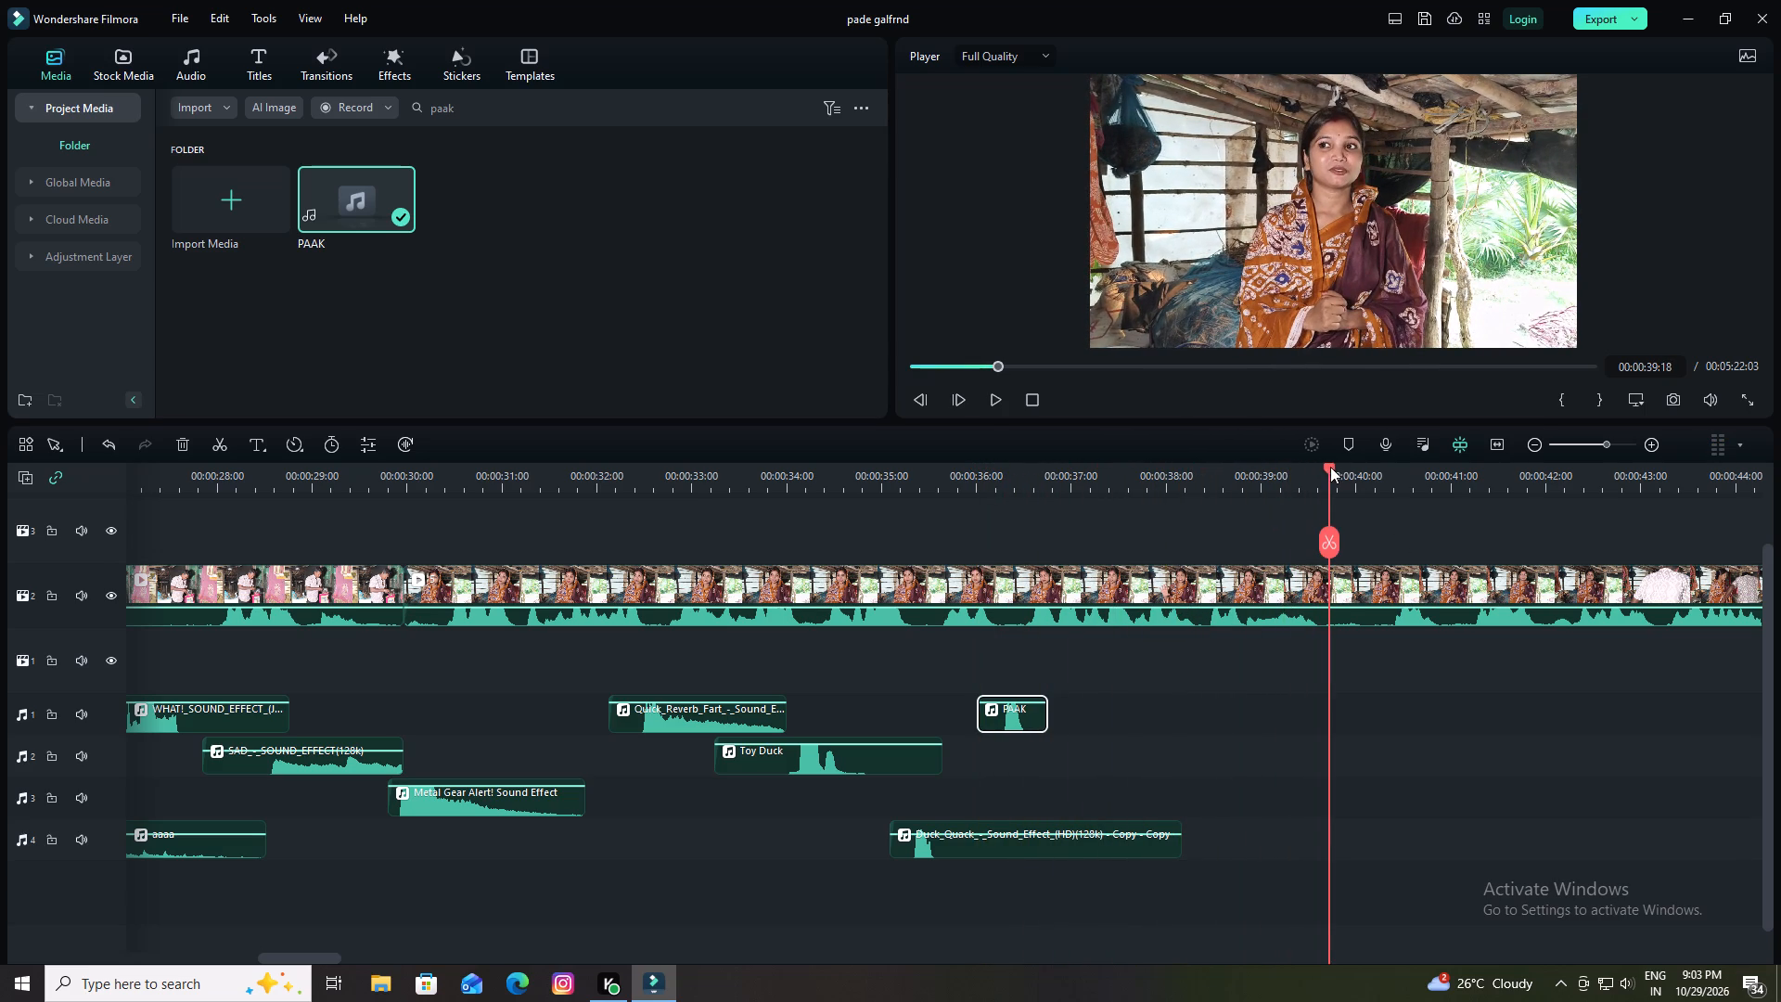
pyautogui.moveTo(1330, 467); pyautogui.dragTo(1322, 467)
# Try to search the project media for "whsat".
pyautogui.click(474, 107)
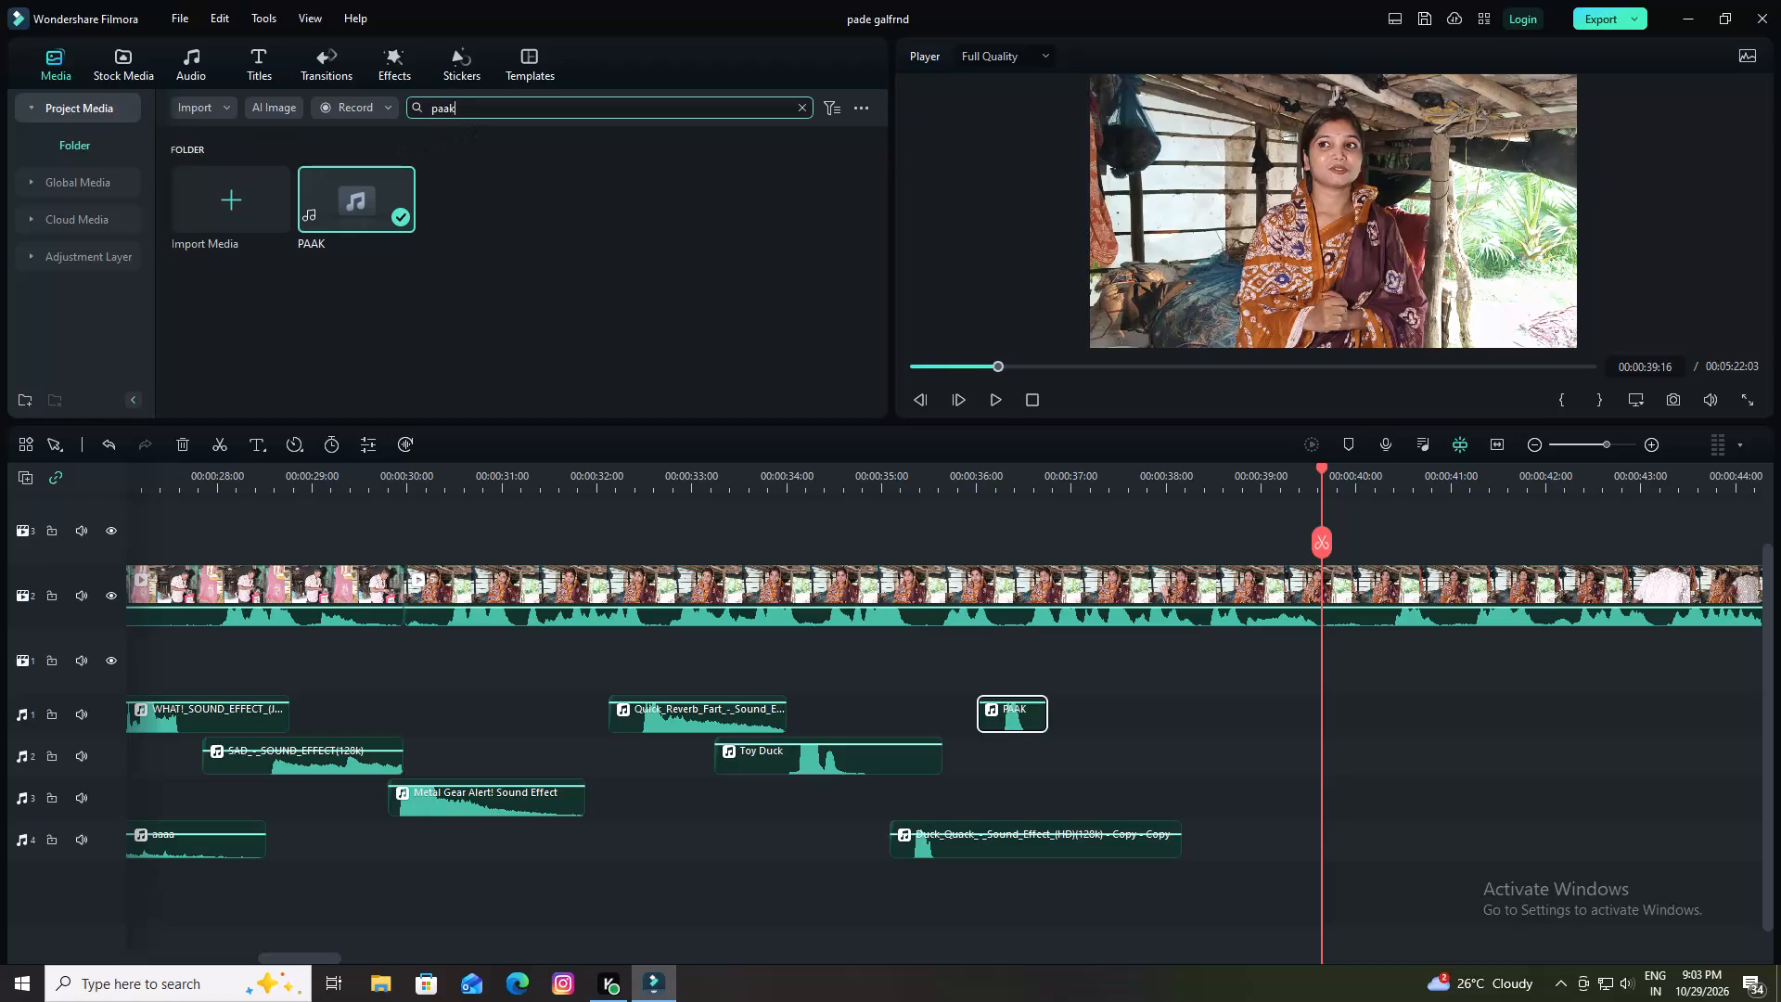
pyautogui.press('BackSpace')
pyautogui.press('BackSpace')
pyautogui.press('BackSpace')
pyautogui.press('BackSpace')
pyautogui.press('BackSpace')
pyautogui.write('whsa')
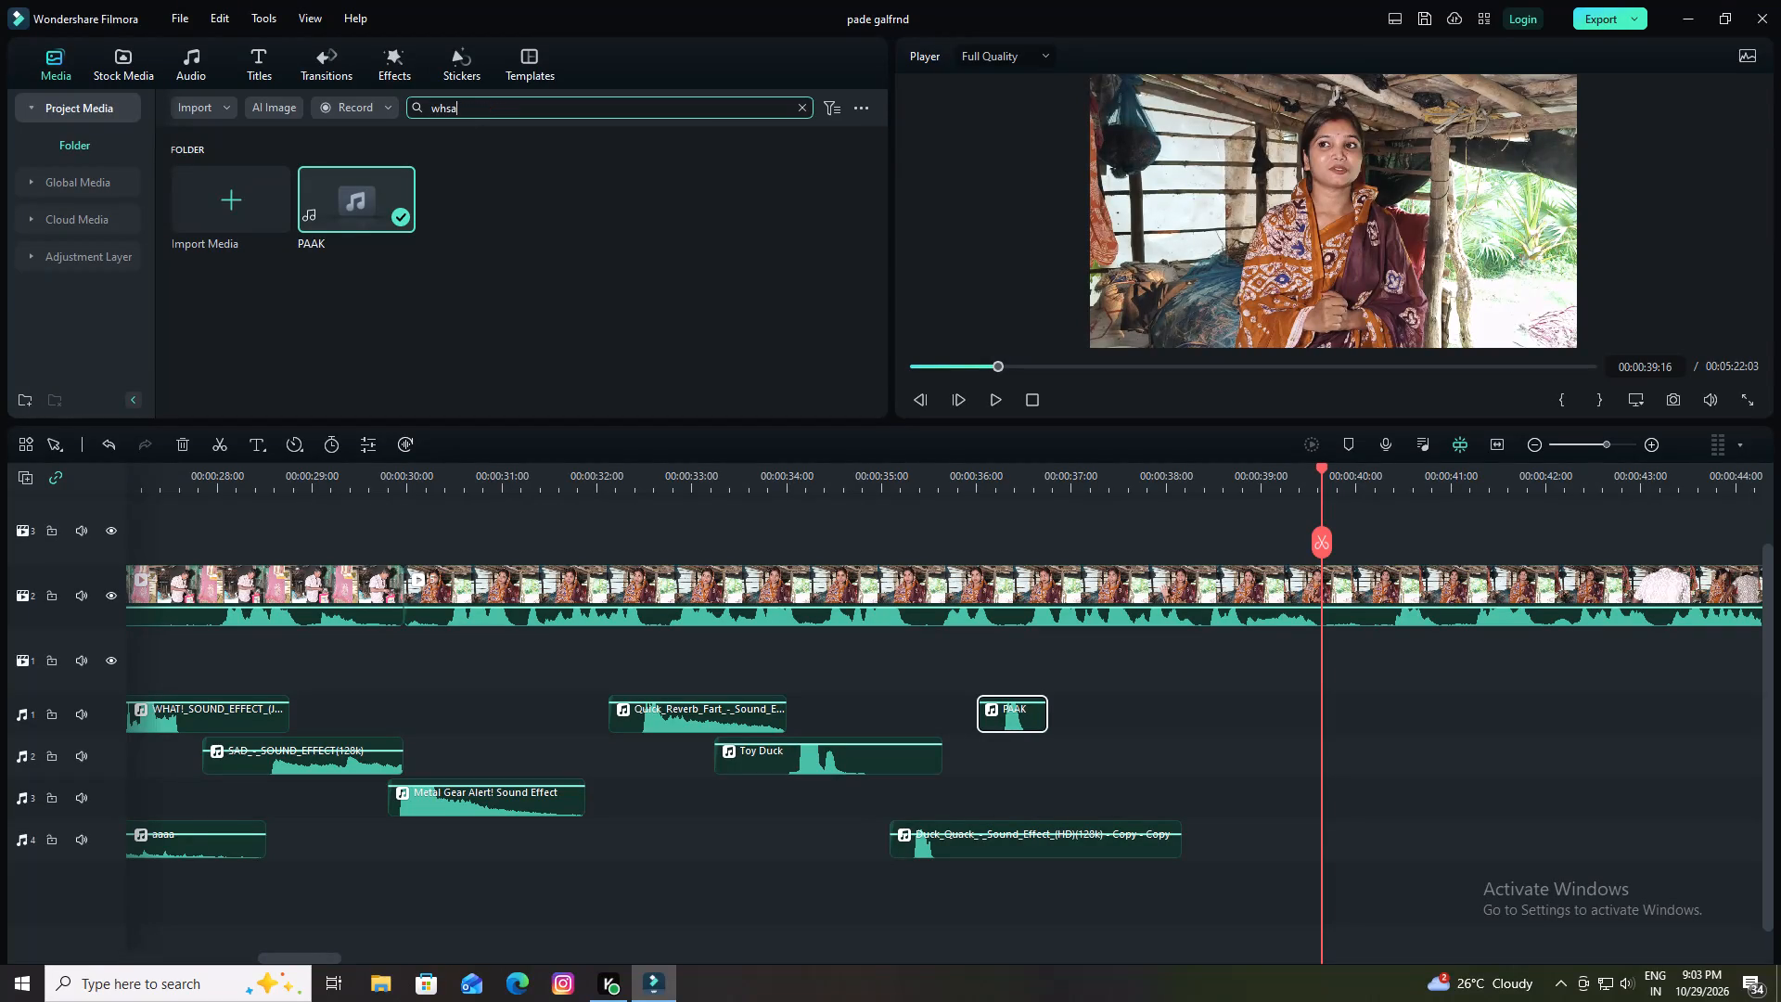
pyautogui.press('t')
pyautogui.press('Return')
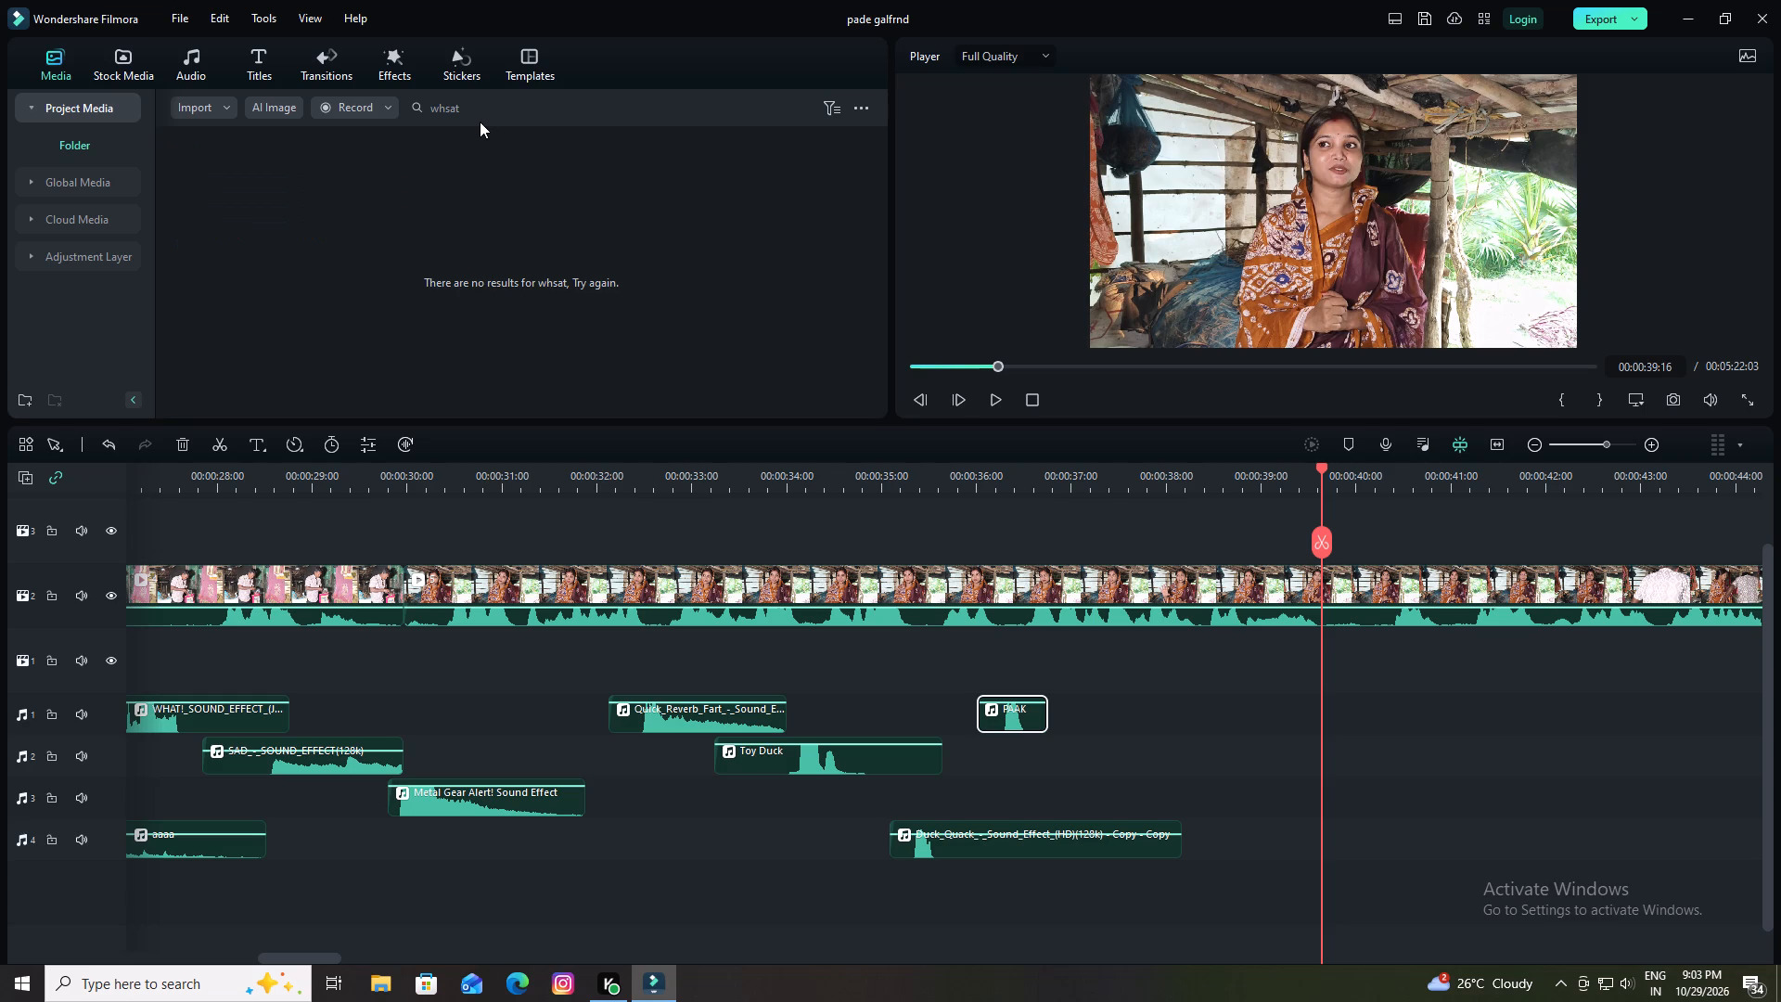
# Search the project media for "what" and place the WHAT! sound effect on audio track 1, starting at about 00:00:39:09.
pyautogui.click(489, 108)
pyautogui.press('BackSpace')
pyautogui.press('BackSpace')
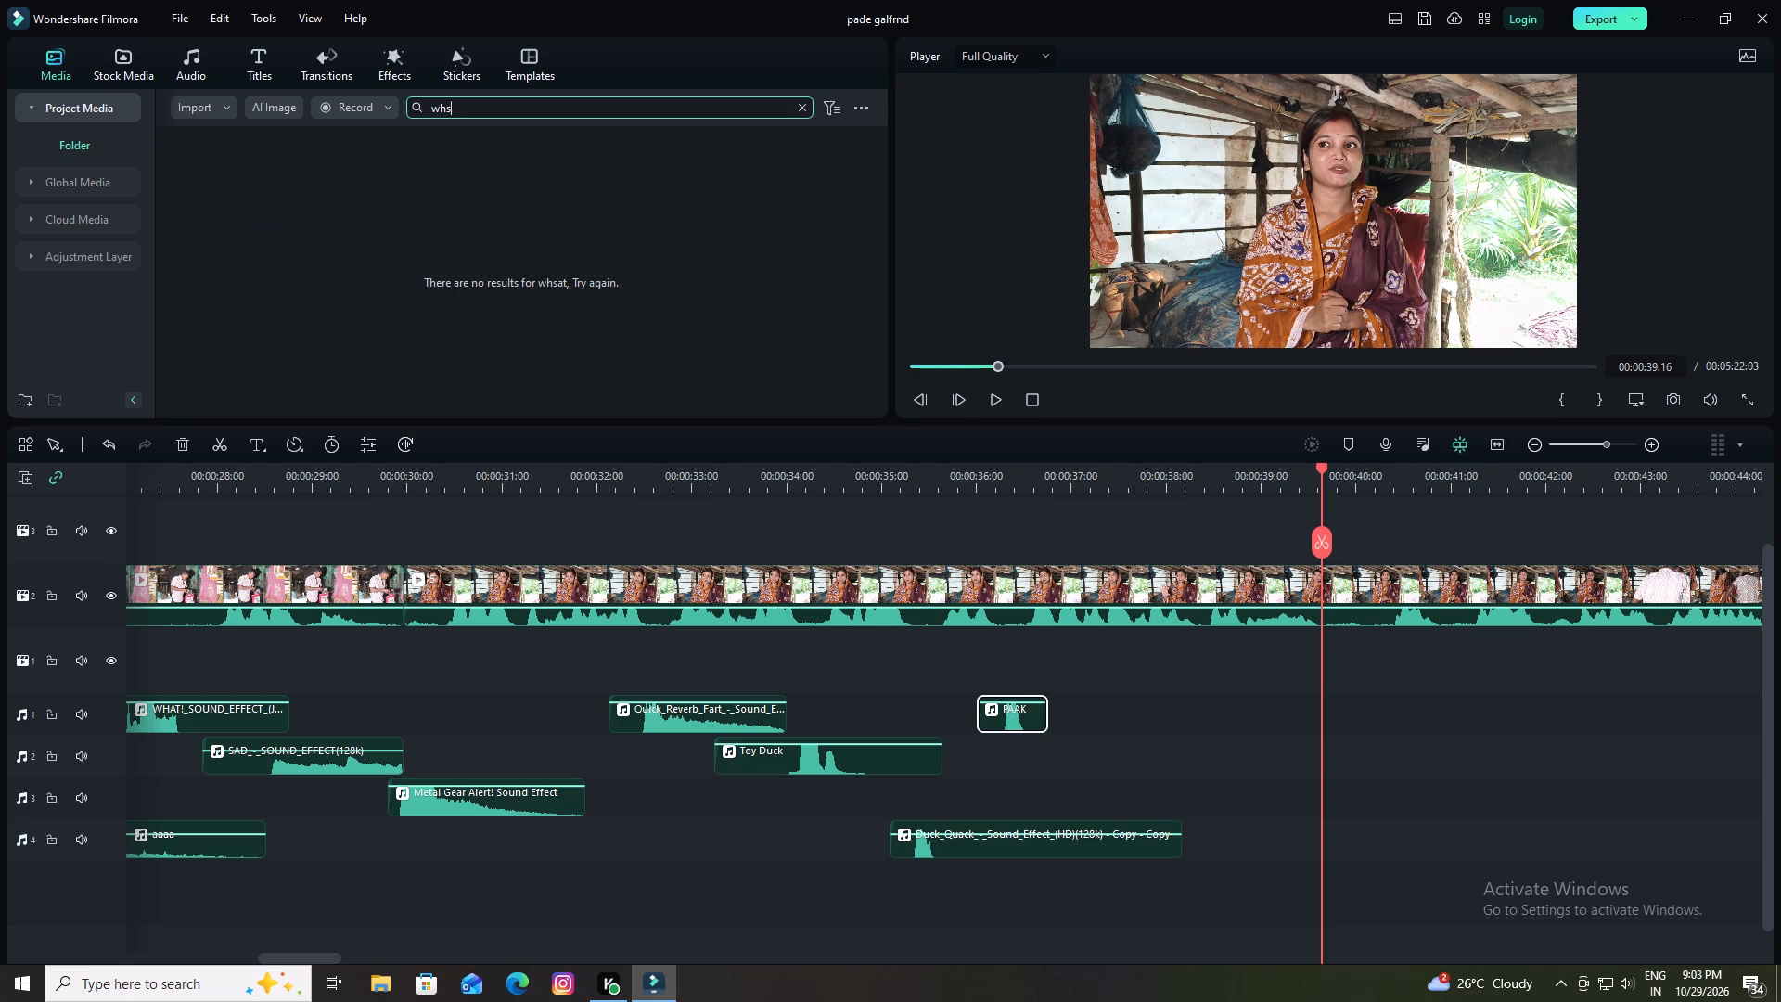
pyautogui.press('BackSpace')
pyautogui.press('BackSpace')
pyautogui.press('BackSpace')
pyautogui.press('BackSpace')
pyautogui.write('wha')
pyautogui.press('t')
pyautogui.press('Return')
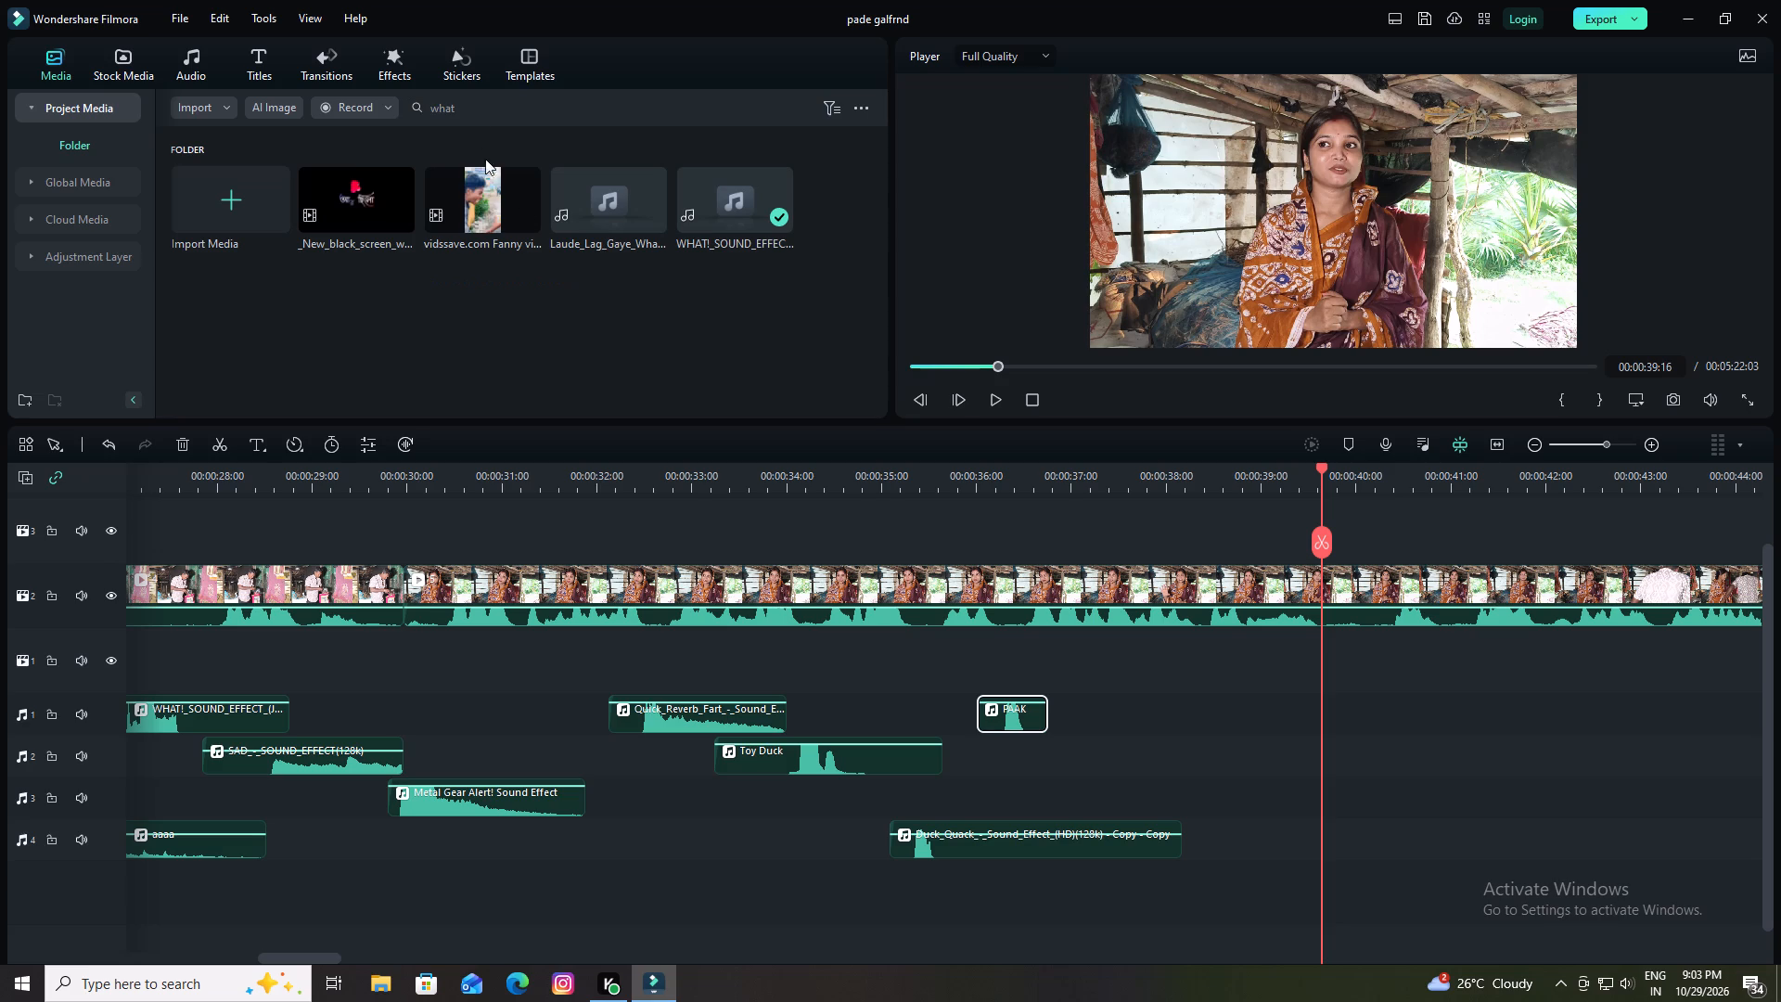
pyautogui.moveTo(713, 207); pyautogui.dragTo(1409, 776)
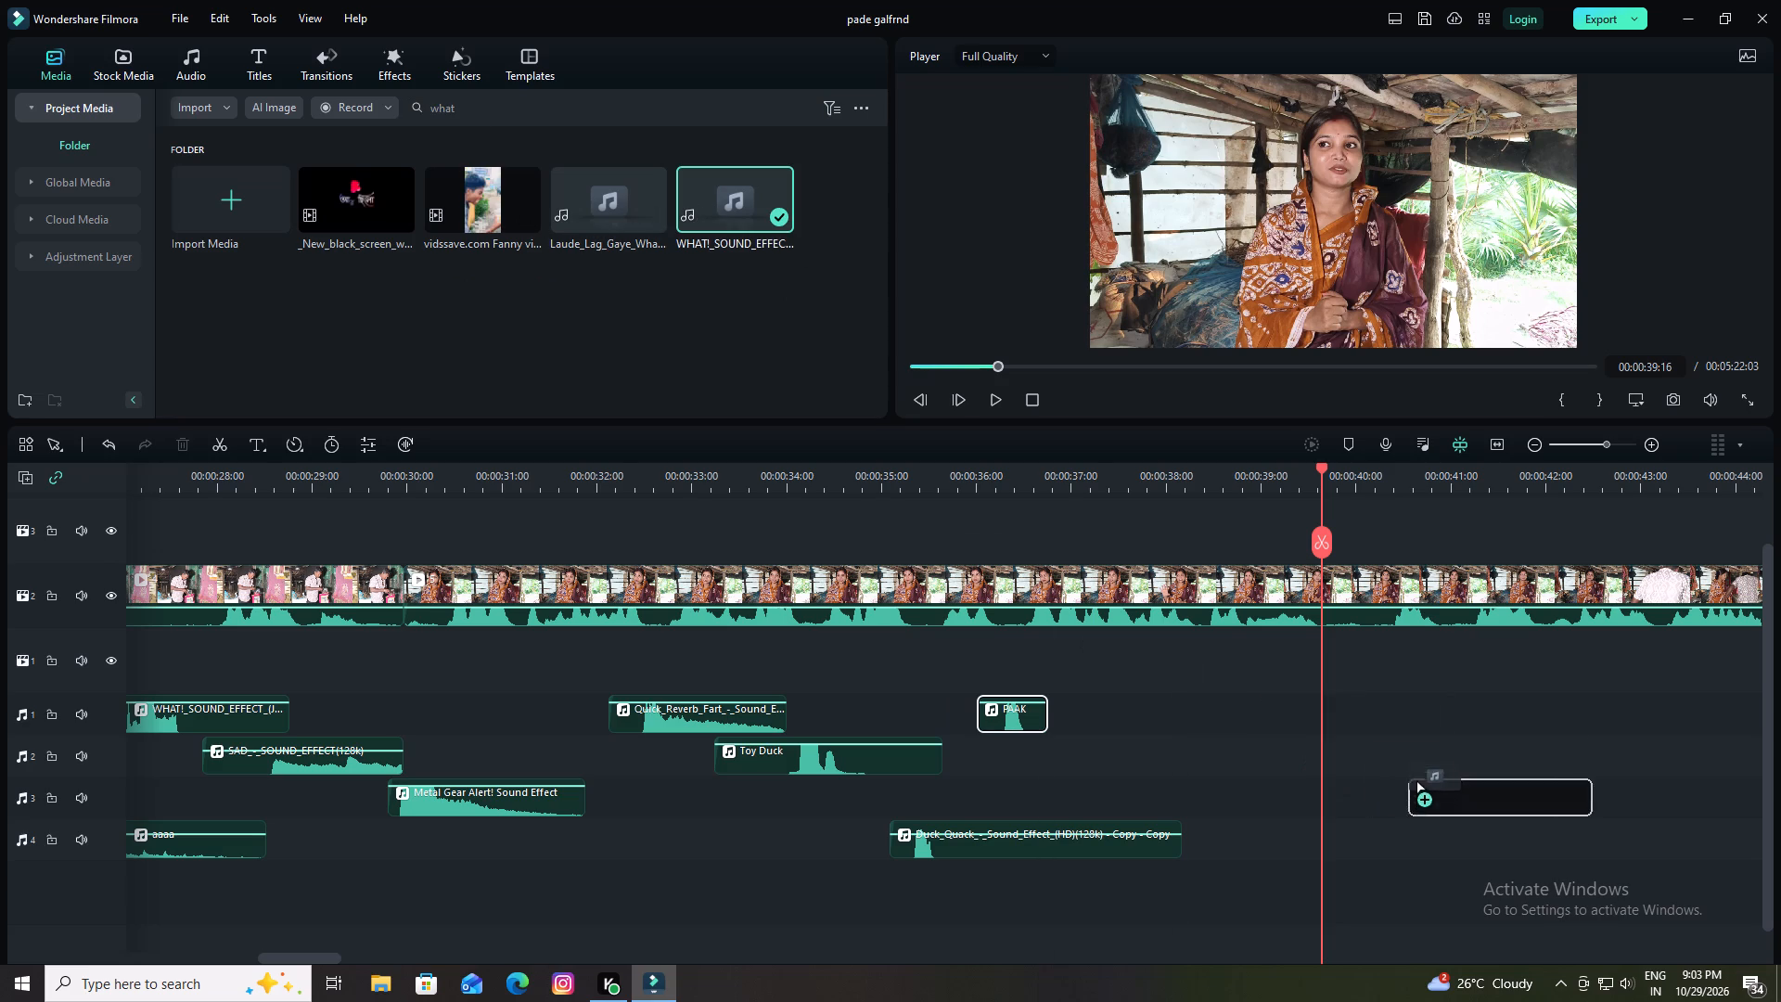
pyautogui.moveTo(1409, 776); pyautogui.dragTo(1313, 723)
pyautogui.moveTo(1375, 721); pyautogui.dragTo(1353, 726)
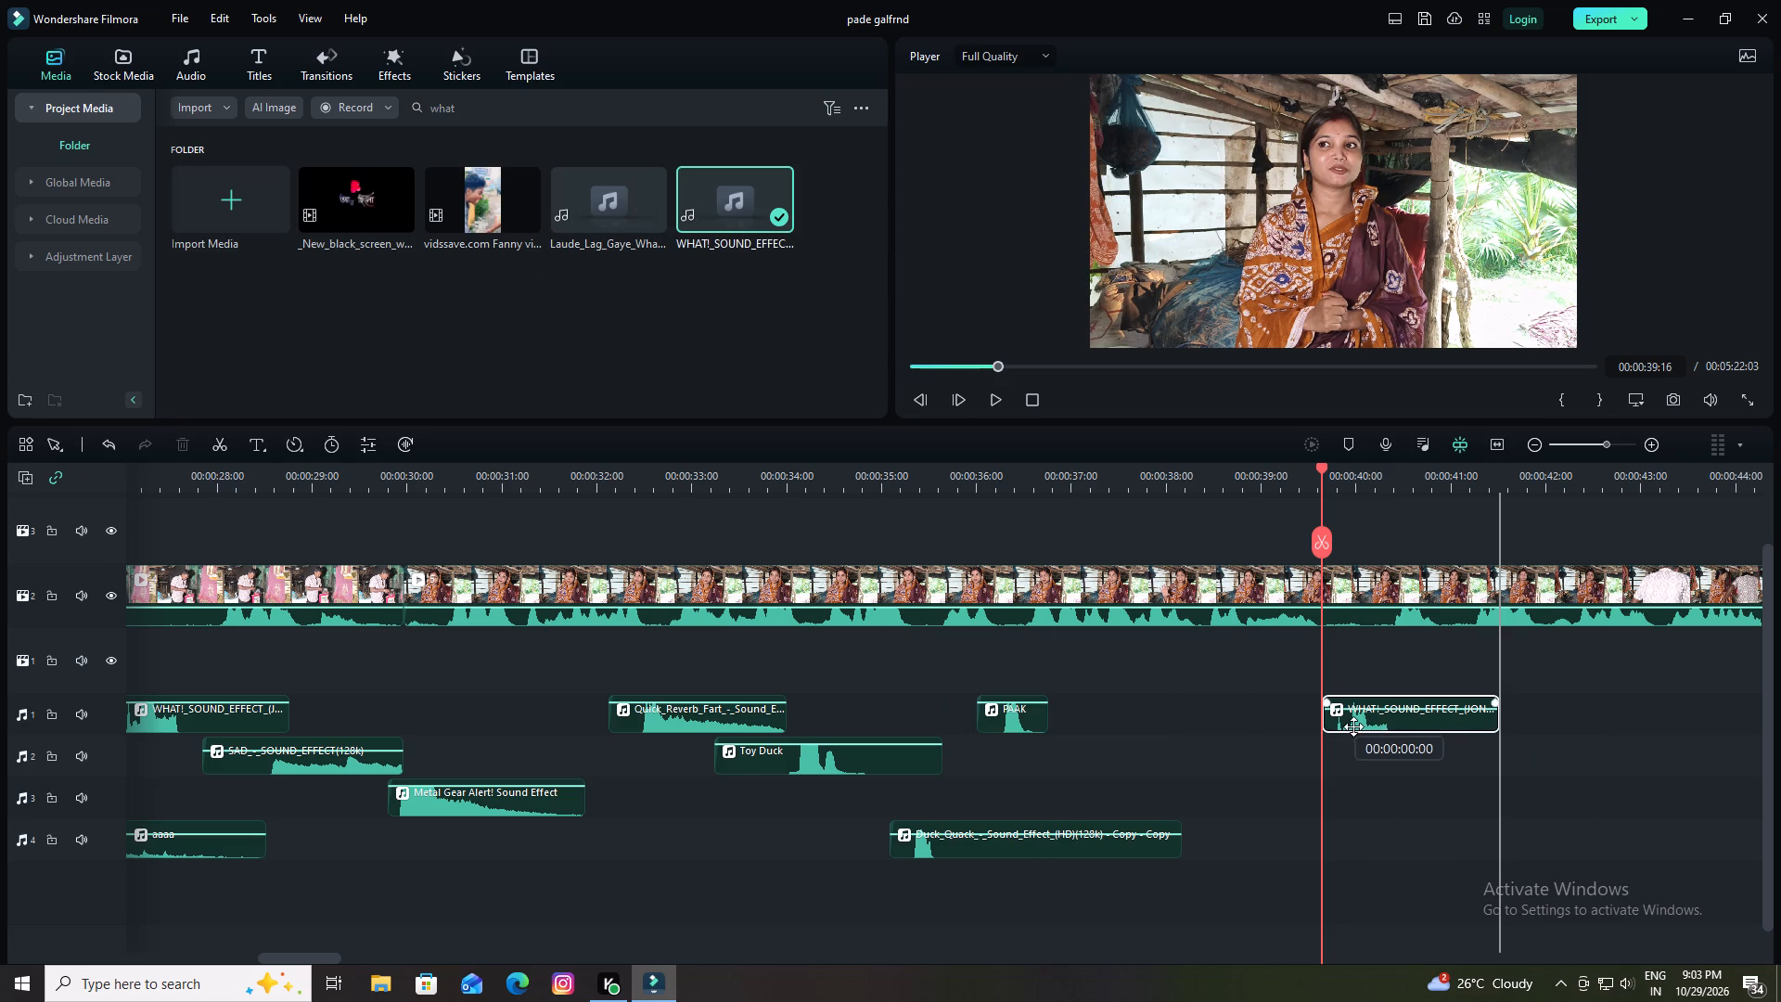
pyautogui.moveTo(1353, 726); pyautogui.dragTo(1339, 732)
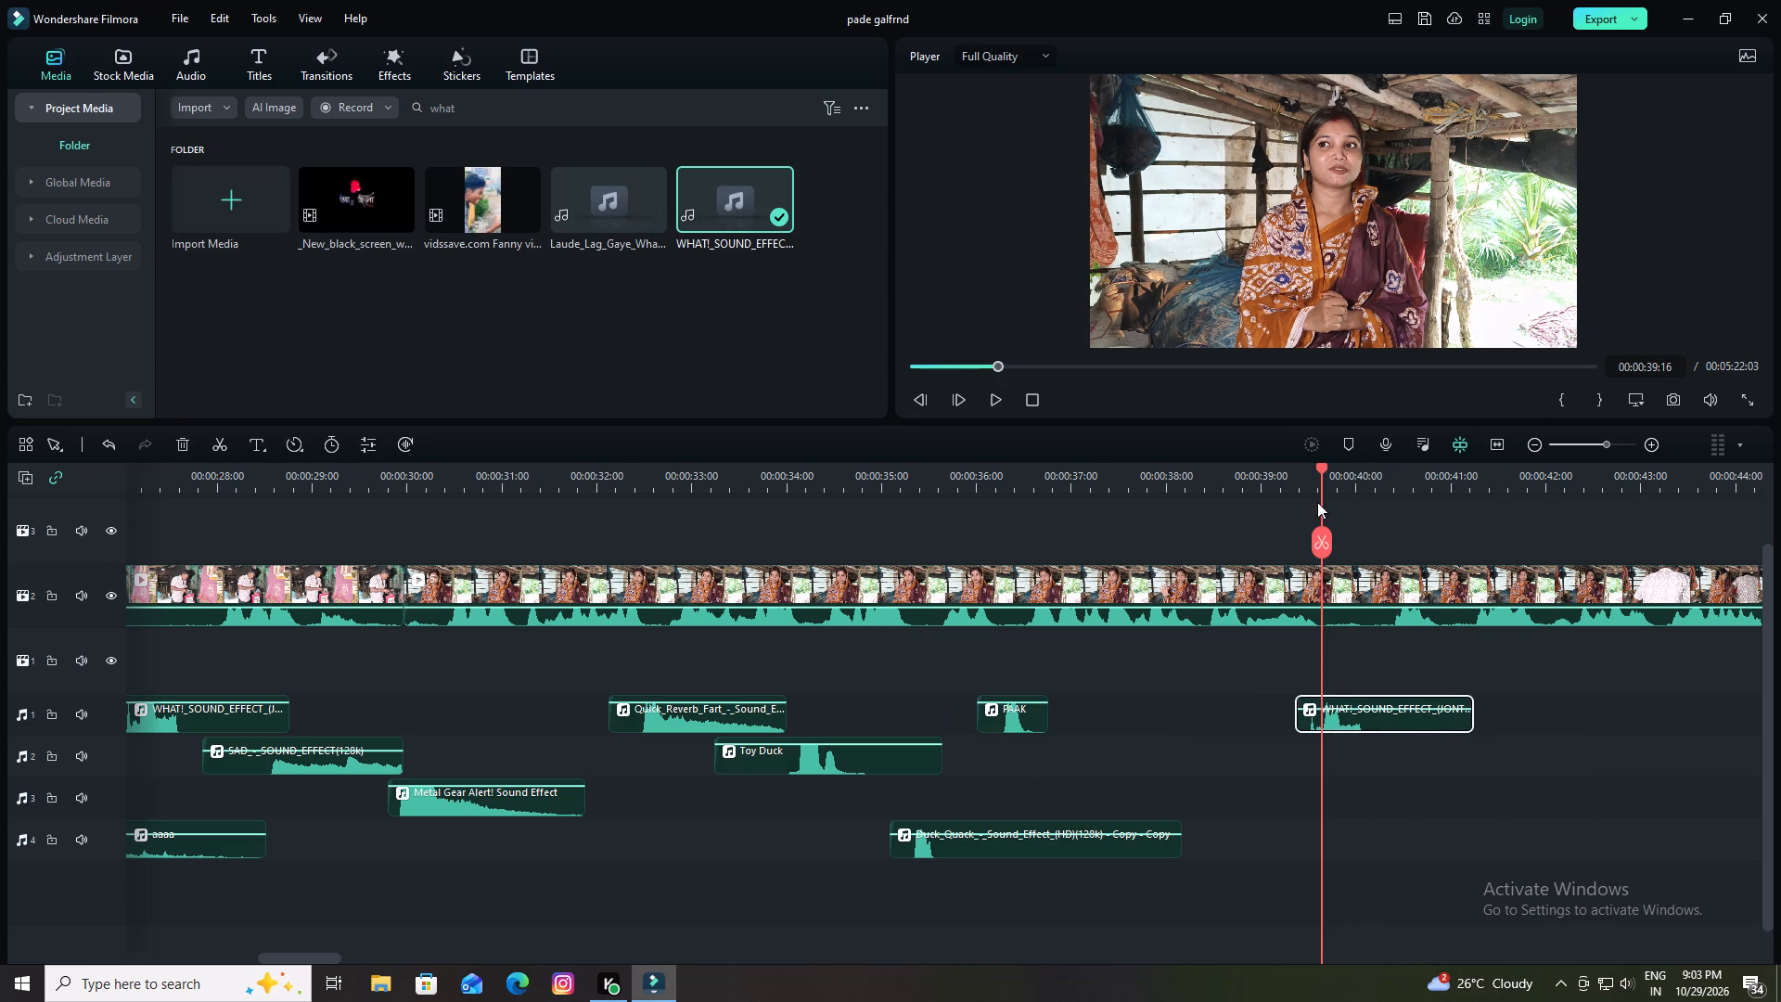
# Play back the section around the newly placed WHAT! sound effect repeatedly to check its timing against the video.
pyautogui.moveTo(1322, 467); pyautogui.dragTo(1221, 485)
pyautogui.press('space')
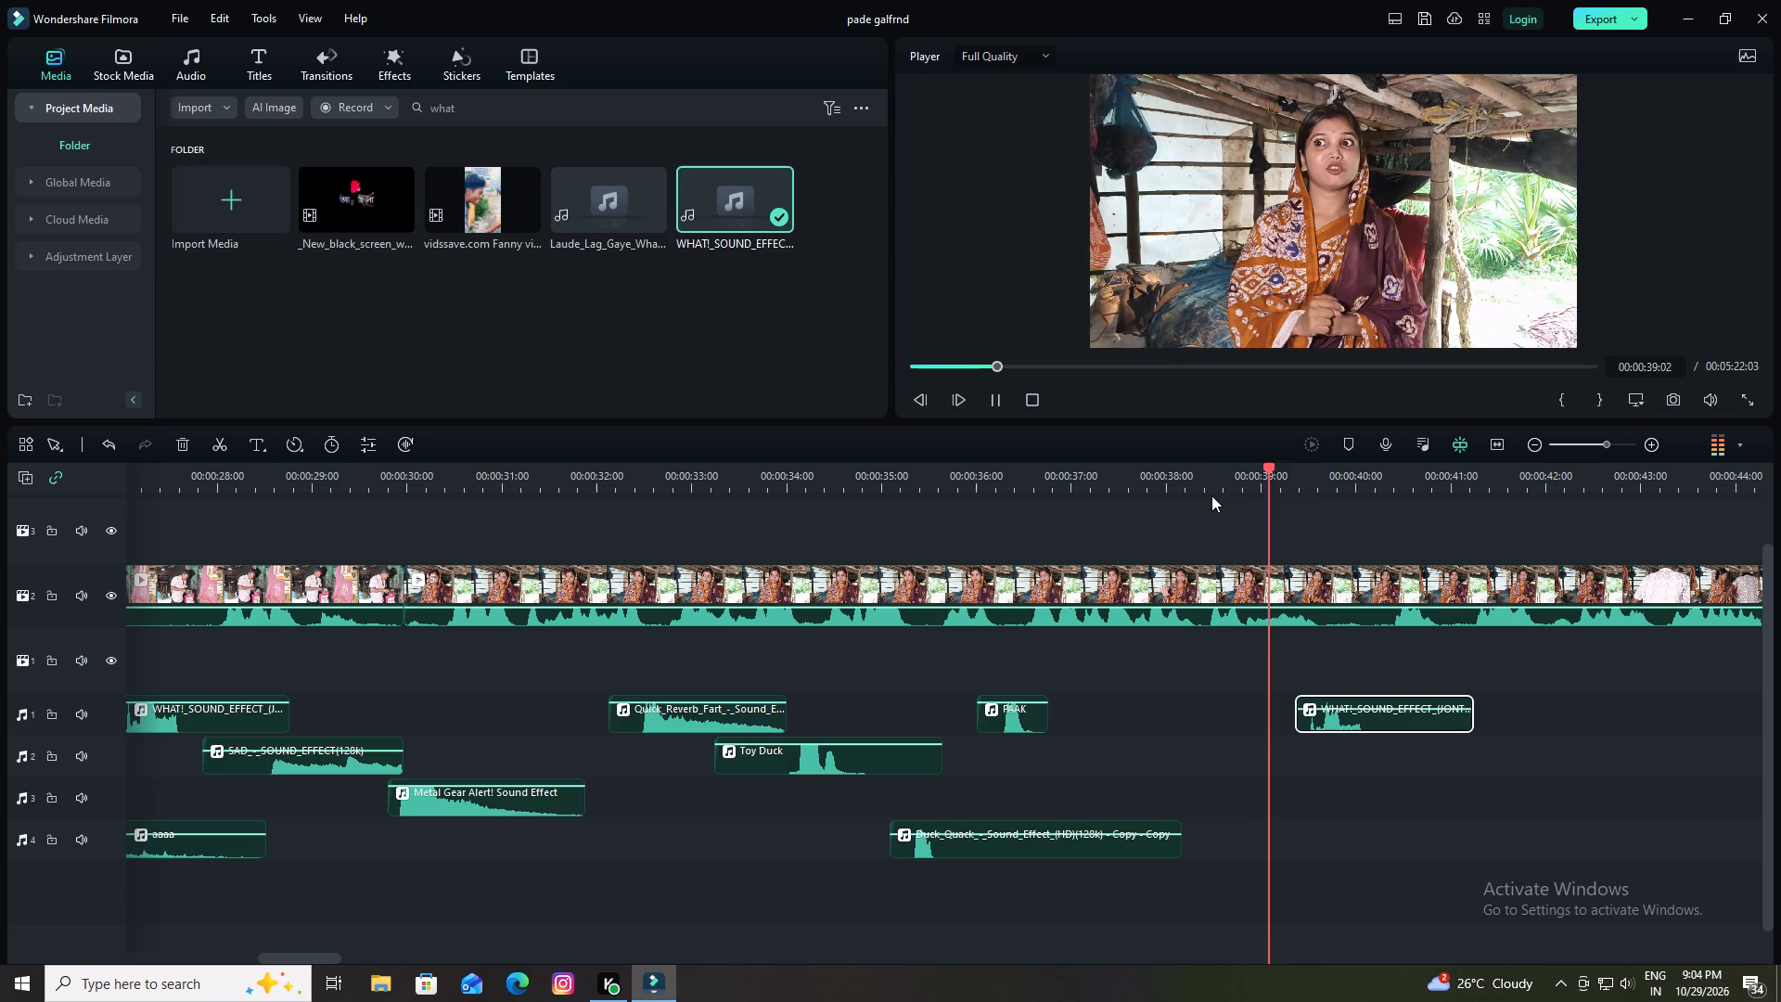
pyautogui.press('space')
pyautogui.click(1343, 711)
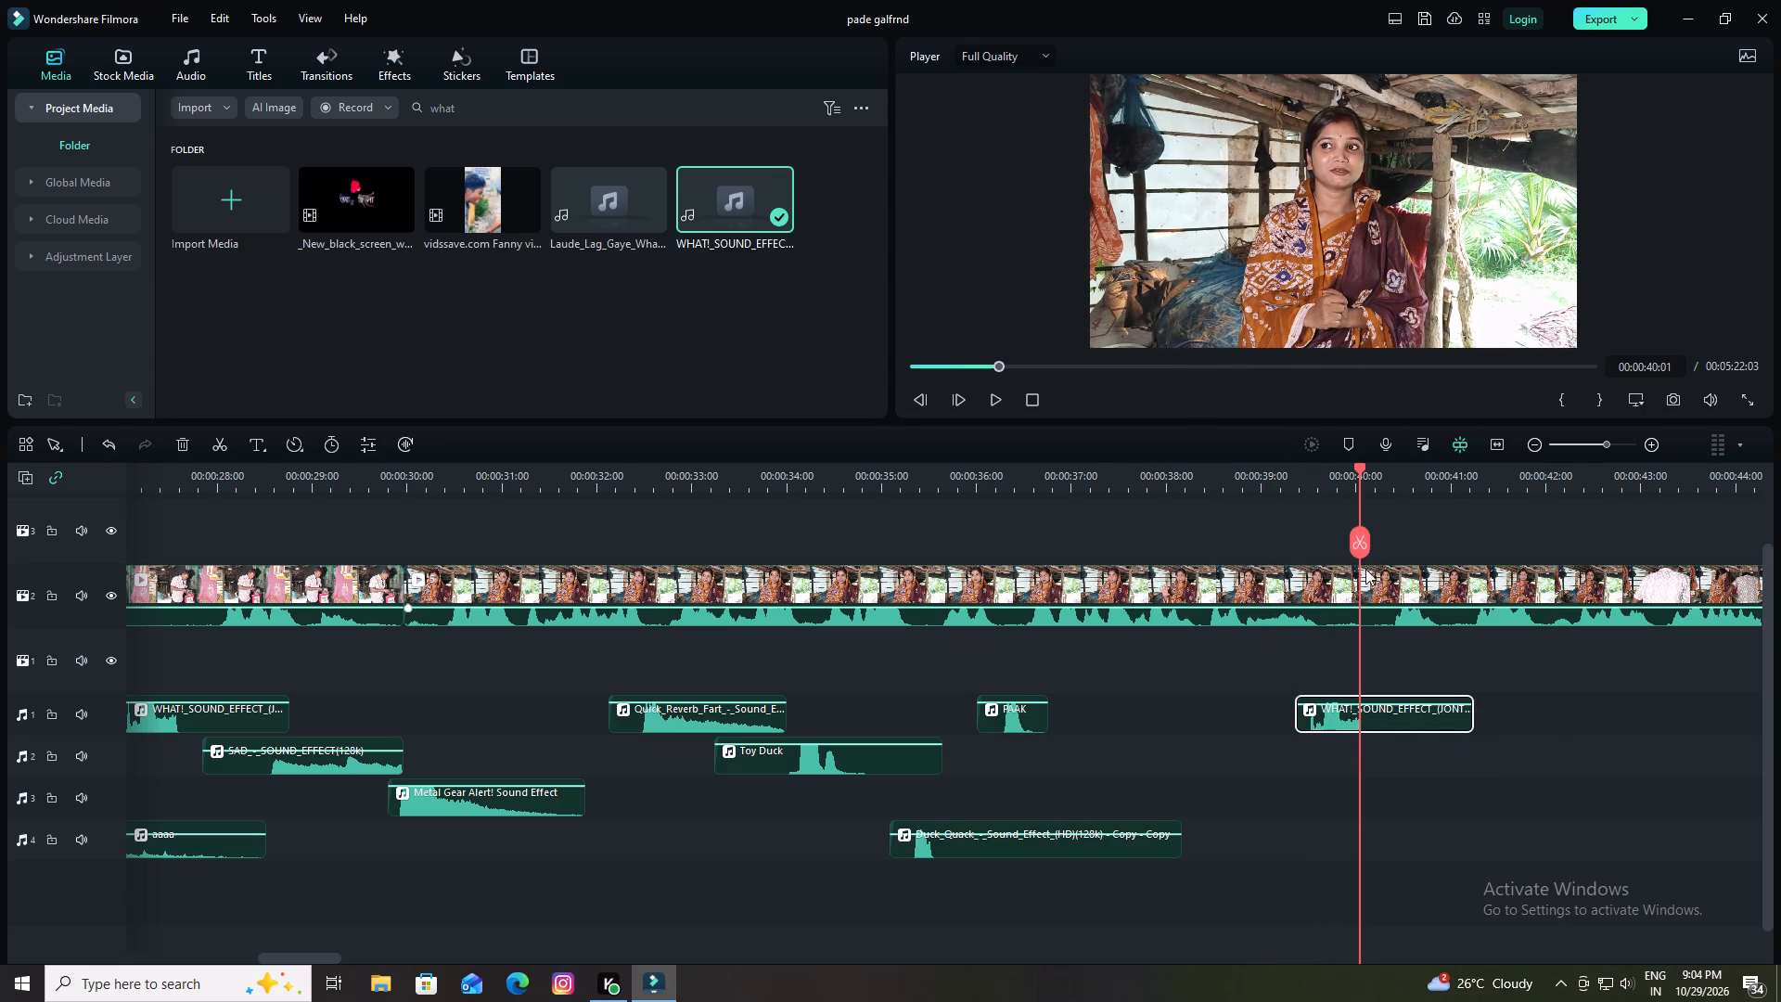
pyautogui.moveTo(1356, 462); pyautogui.dragTo(1216, 515)
pyautogui.press('space')
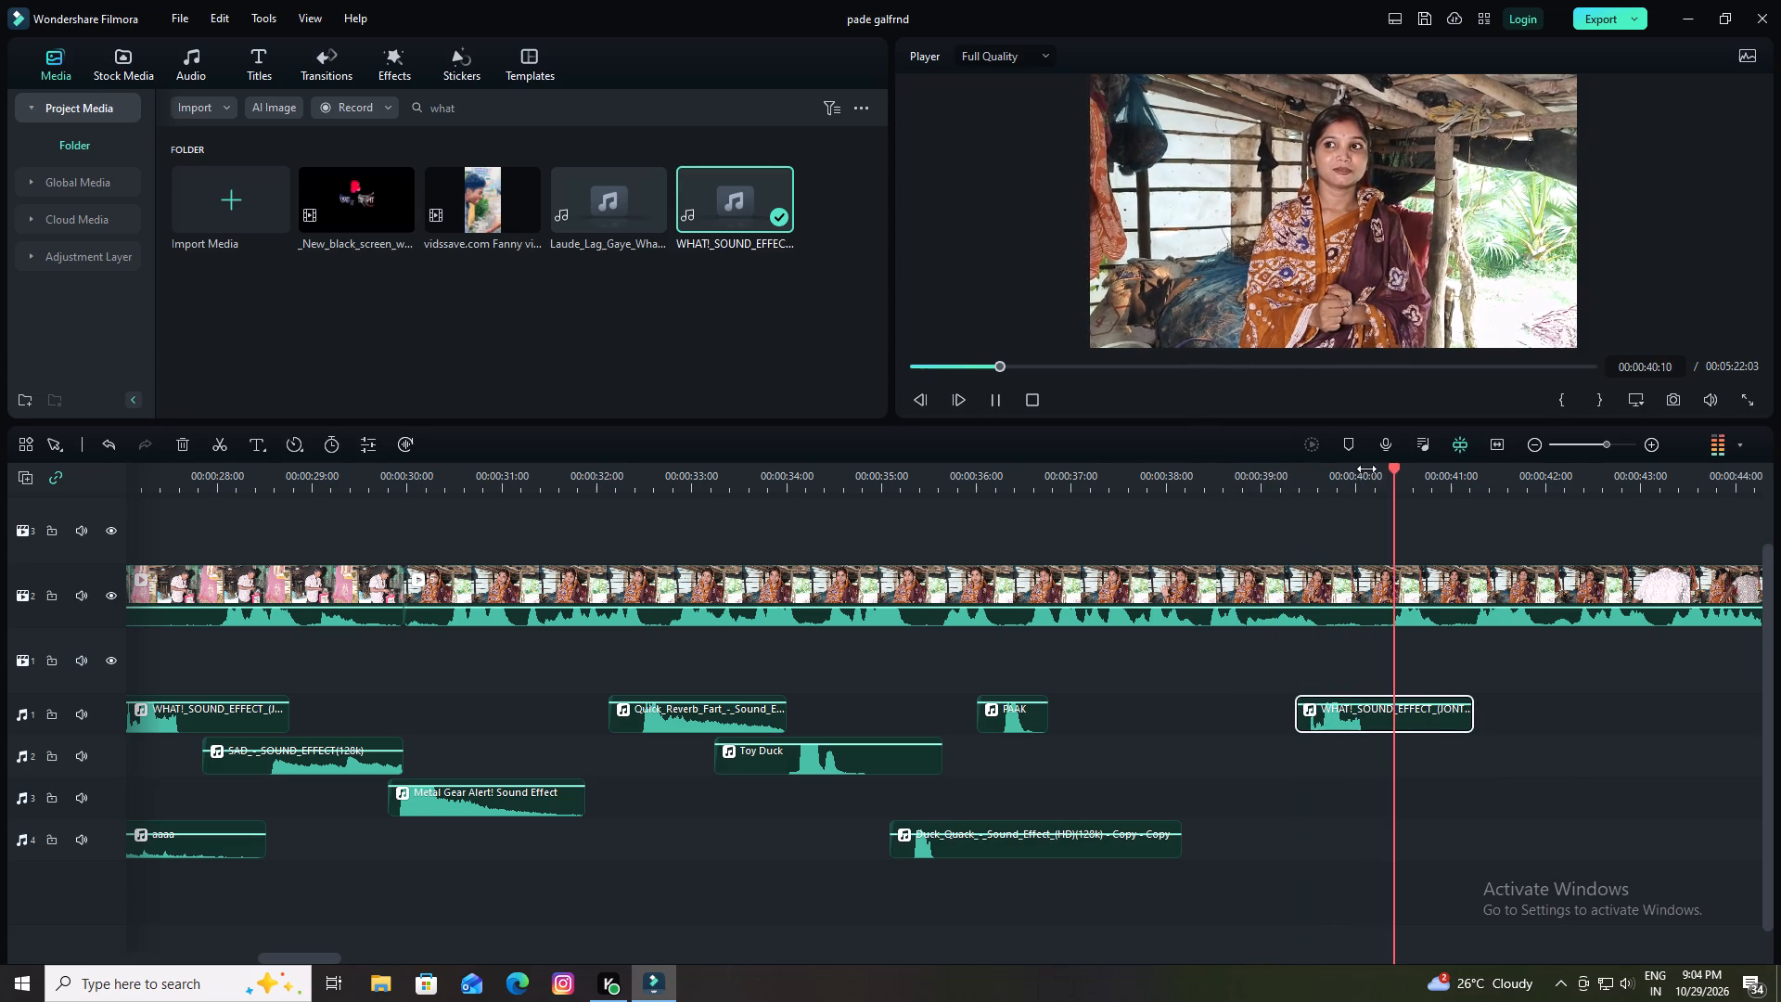
pyautogui.press('space')
pyautogui.moveTo(1441, 467); pyautogui.dragTo(1172, 504)
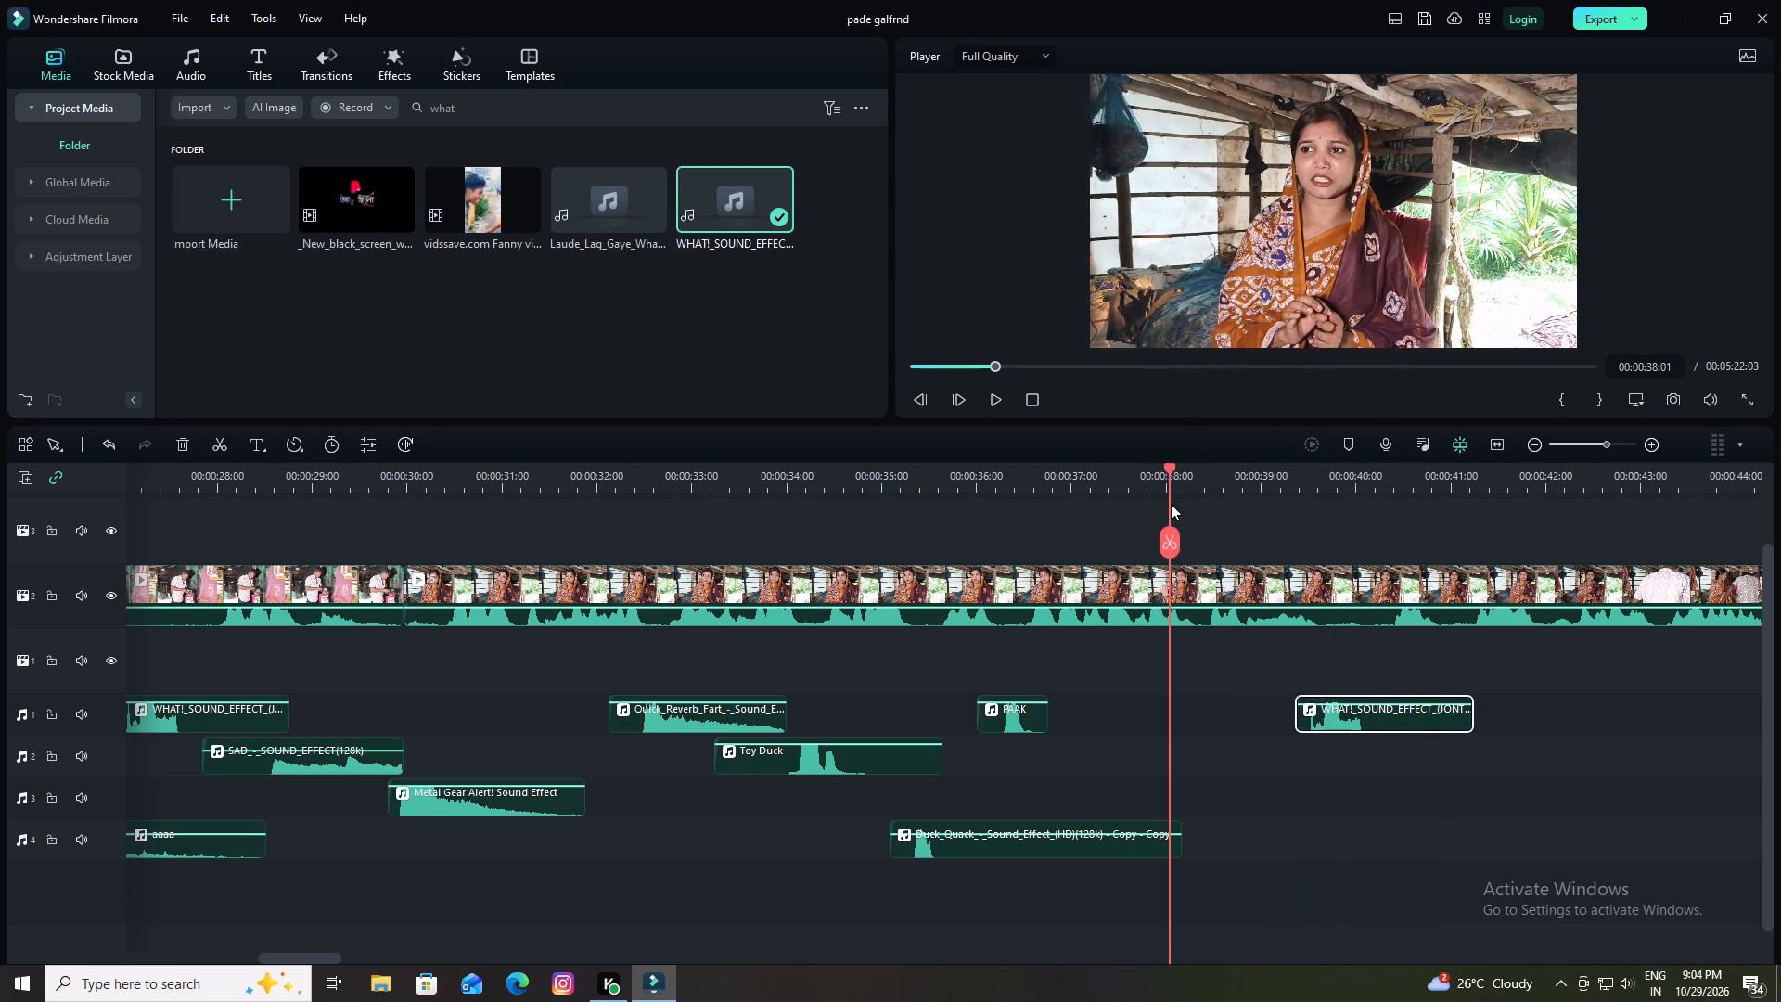
pyautogui.press('space')
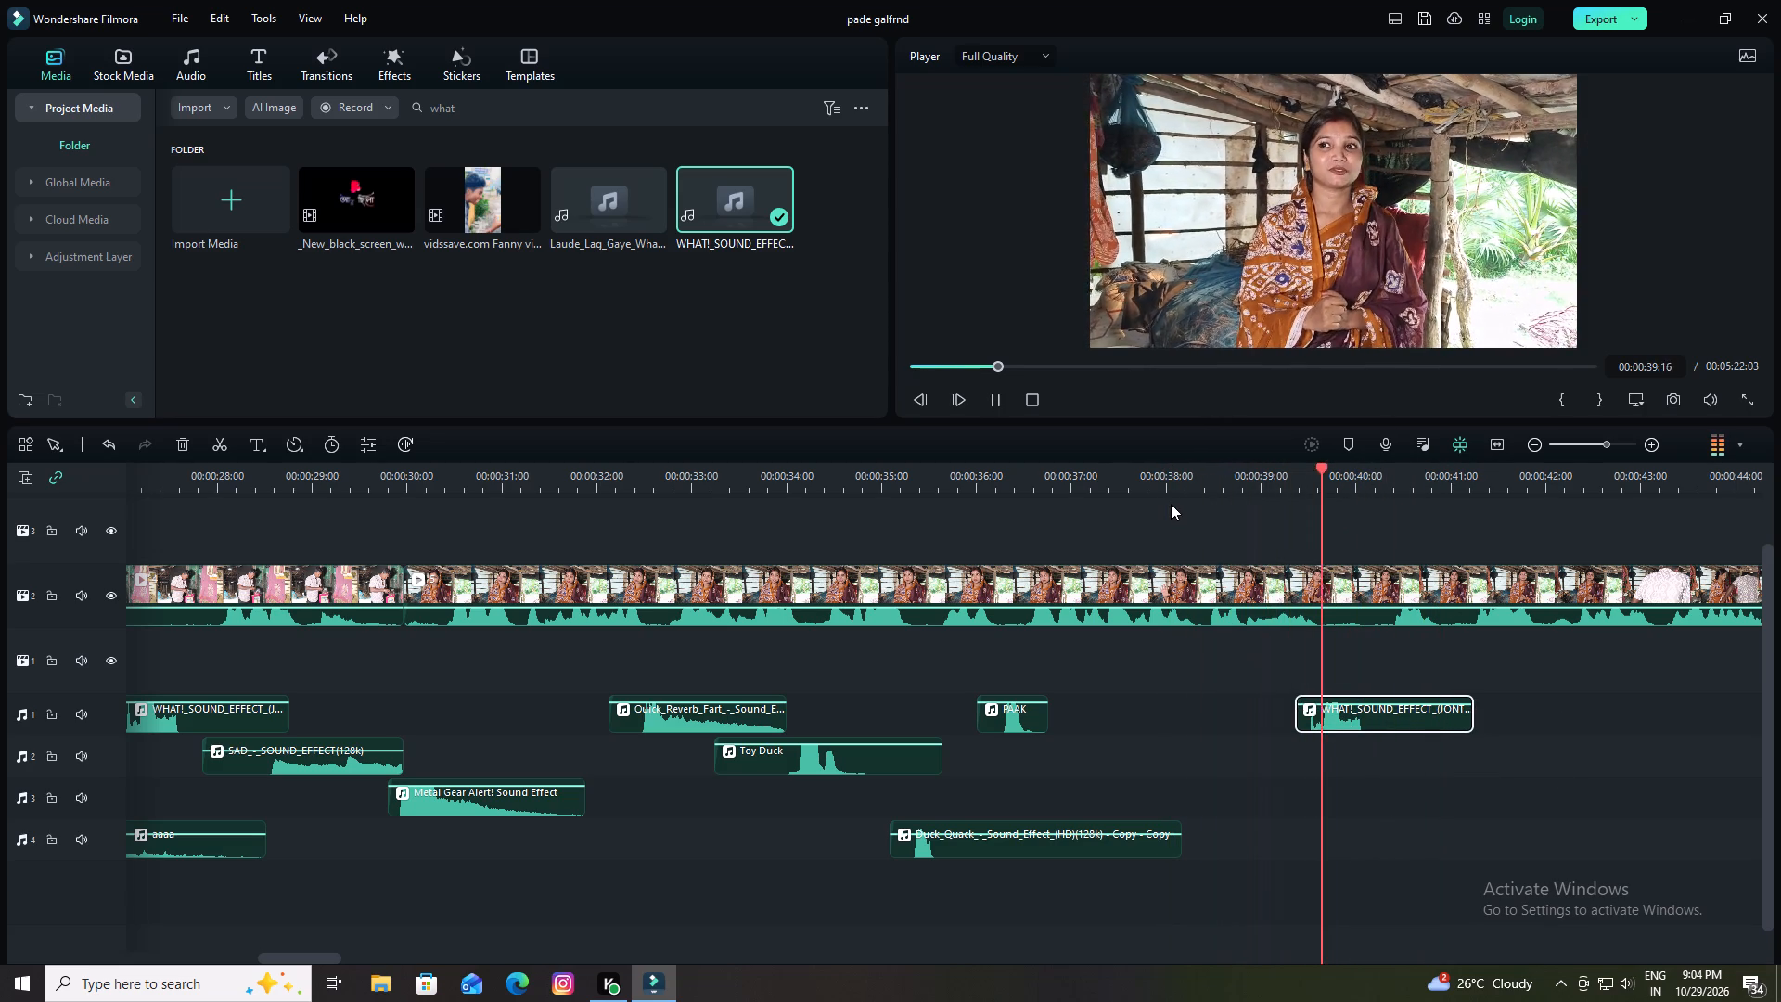
pyautogui.press('space')
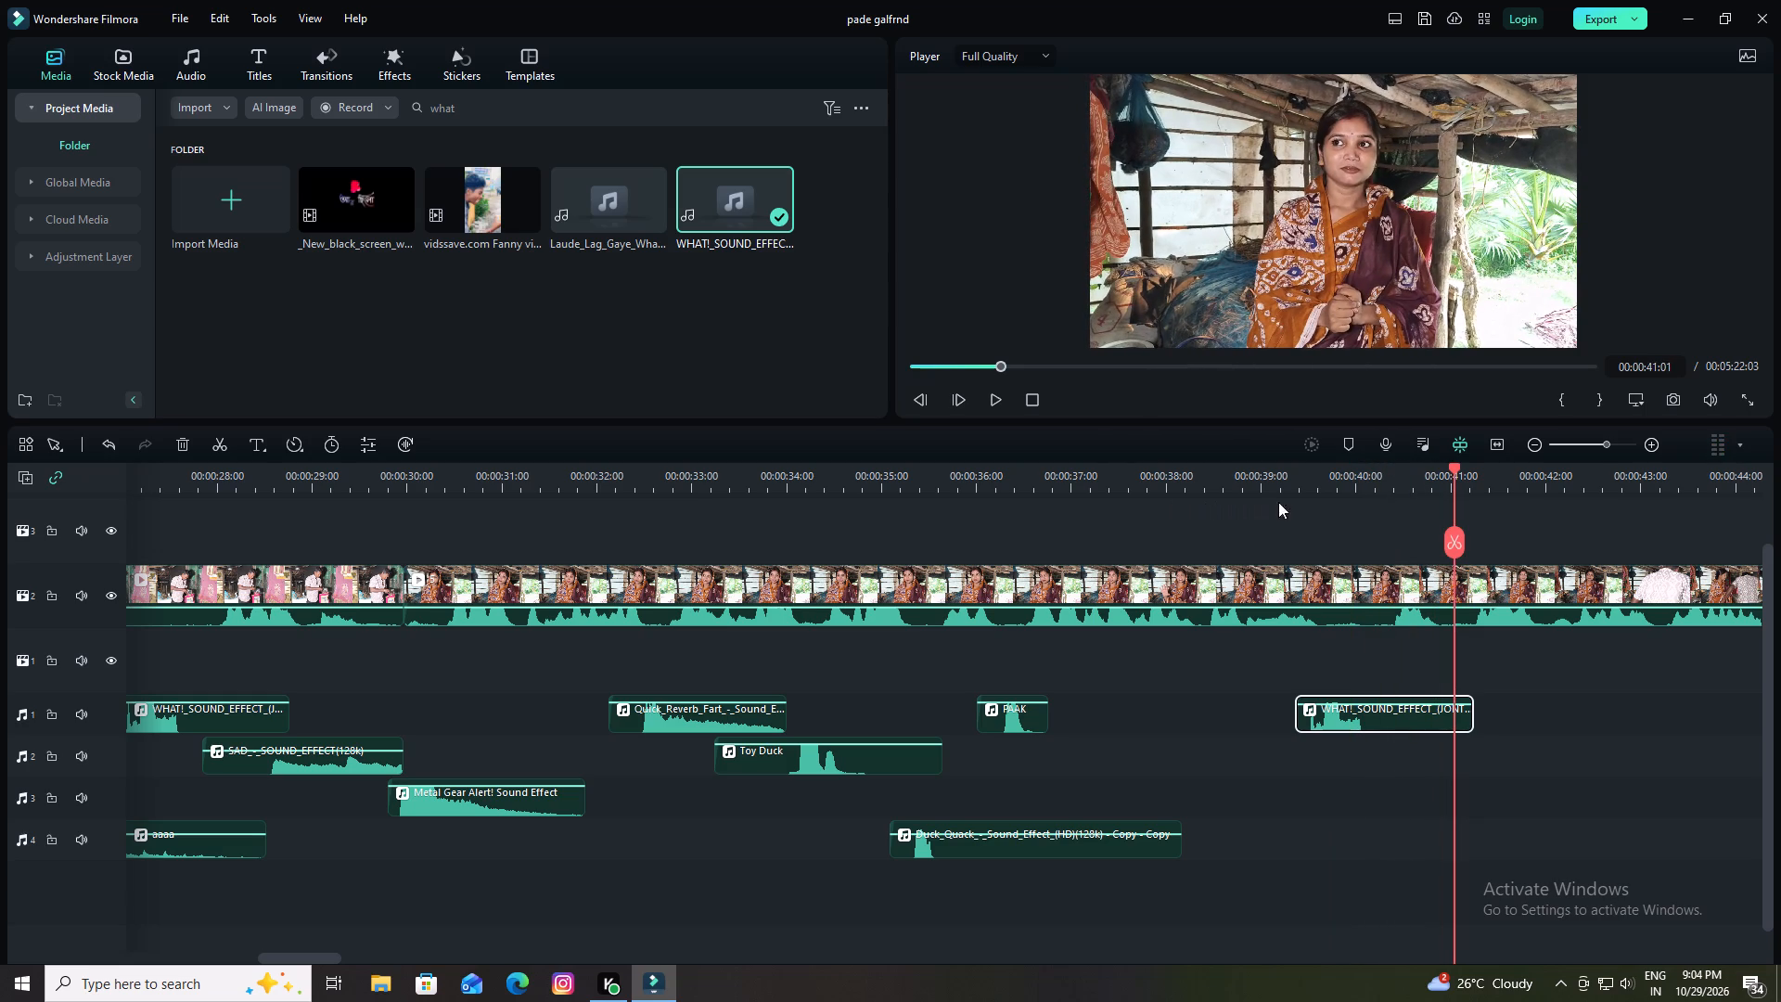
pyautogui.press('space')
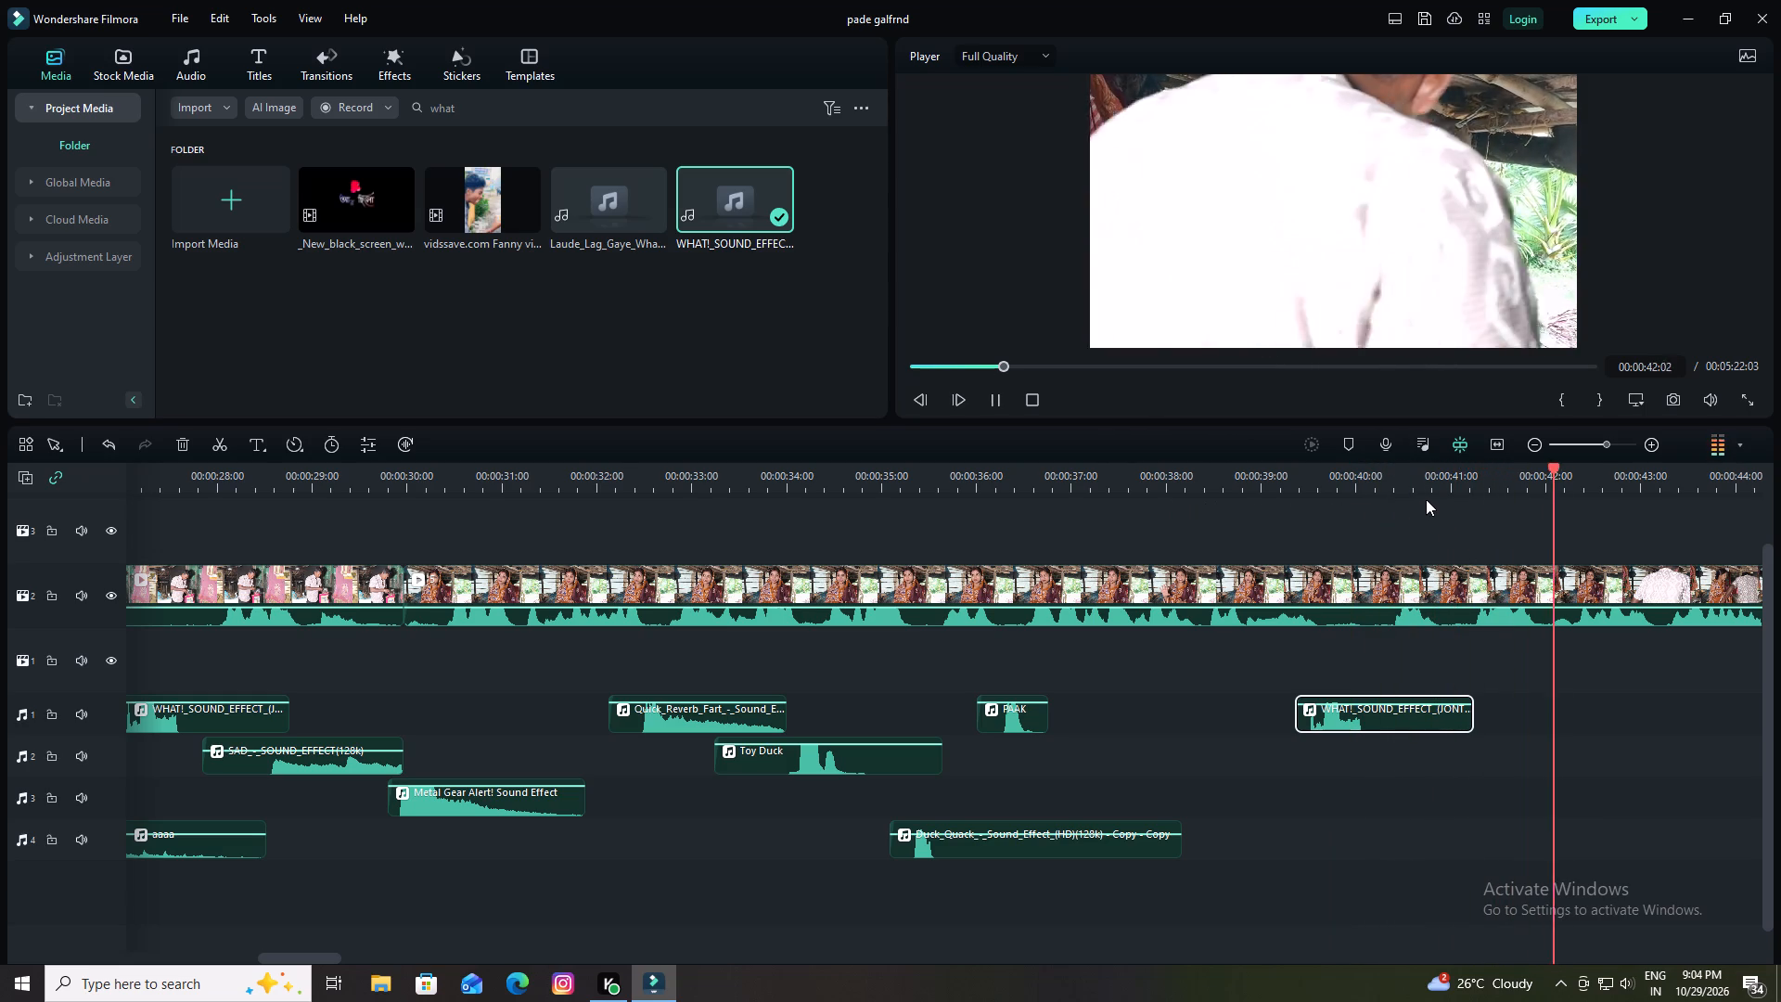
pyautogui.press('space')
# Return the playhead to 00:00:39:18 and clear the project media search.
pyautogui.moveTo(1578, 463); pyautogui.dragTo(1331, 543)
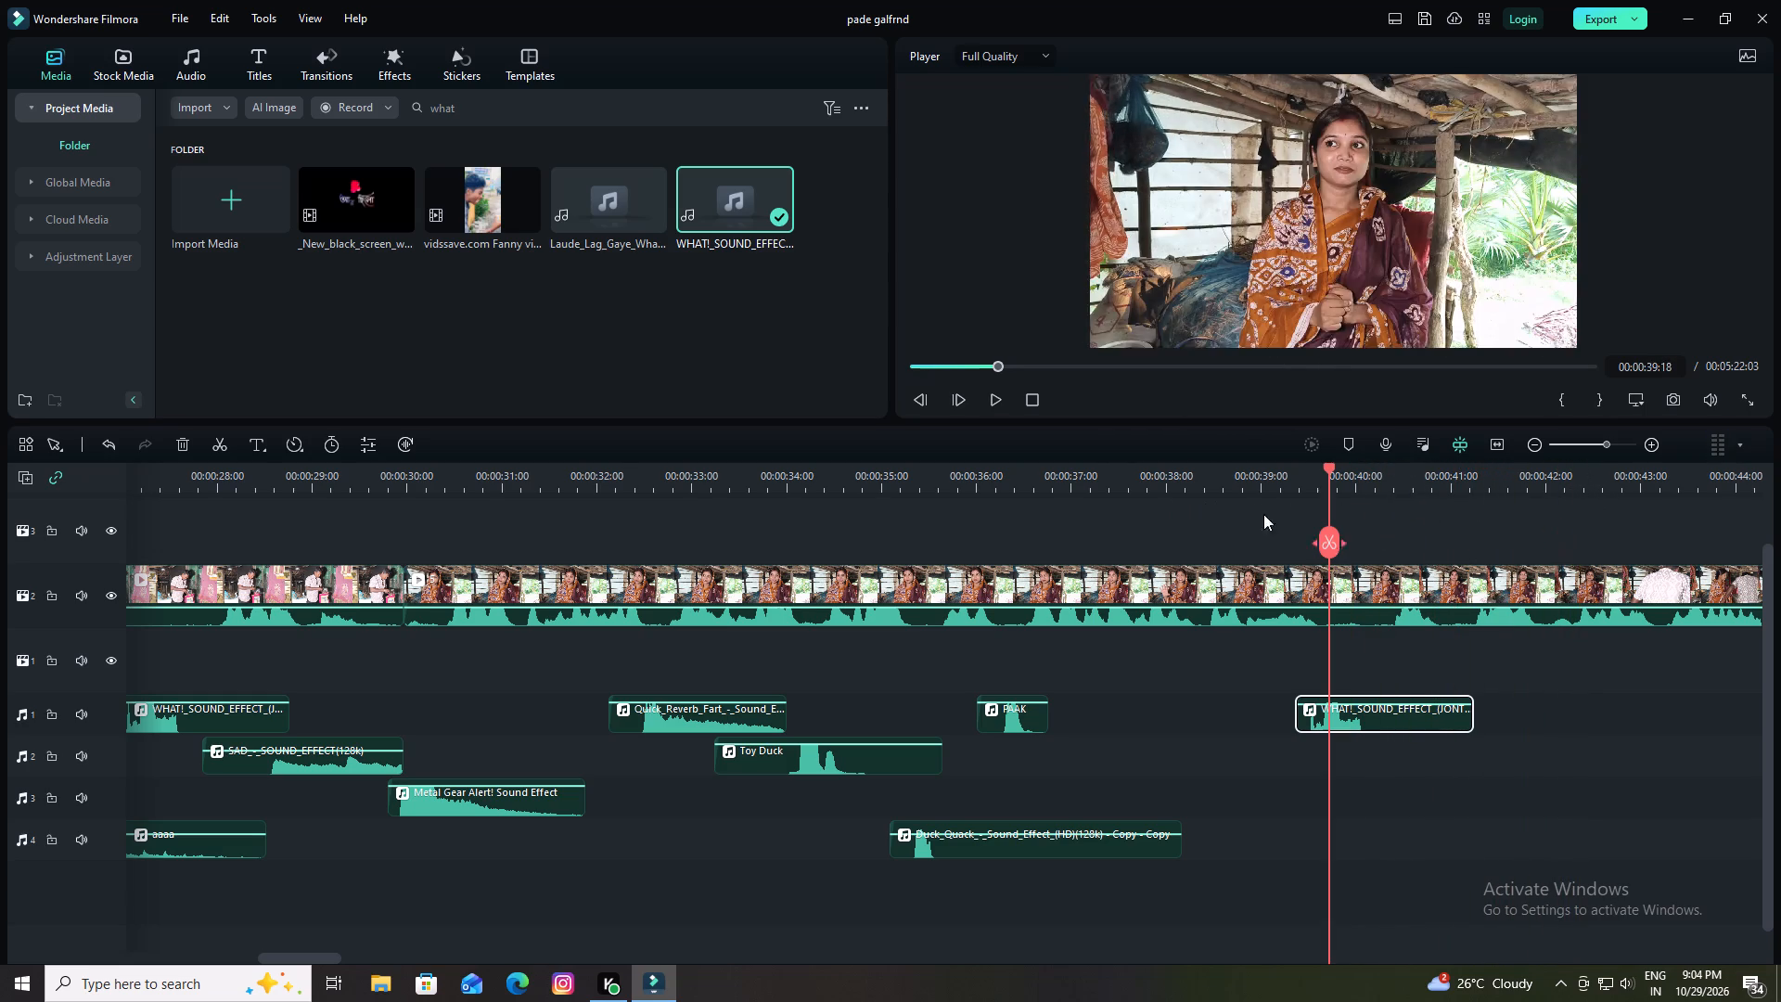
pyautogui.click(717, 115)
pyautogui.click(799, 104)
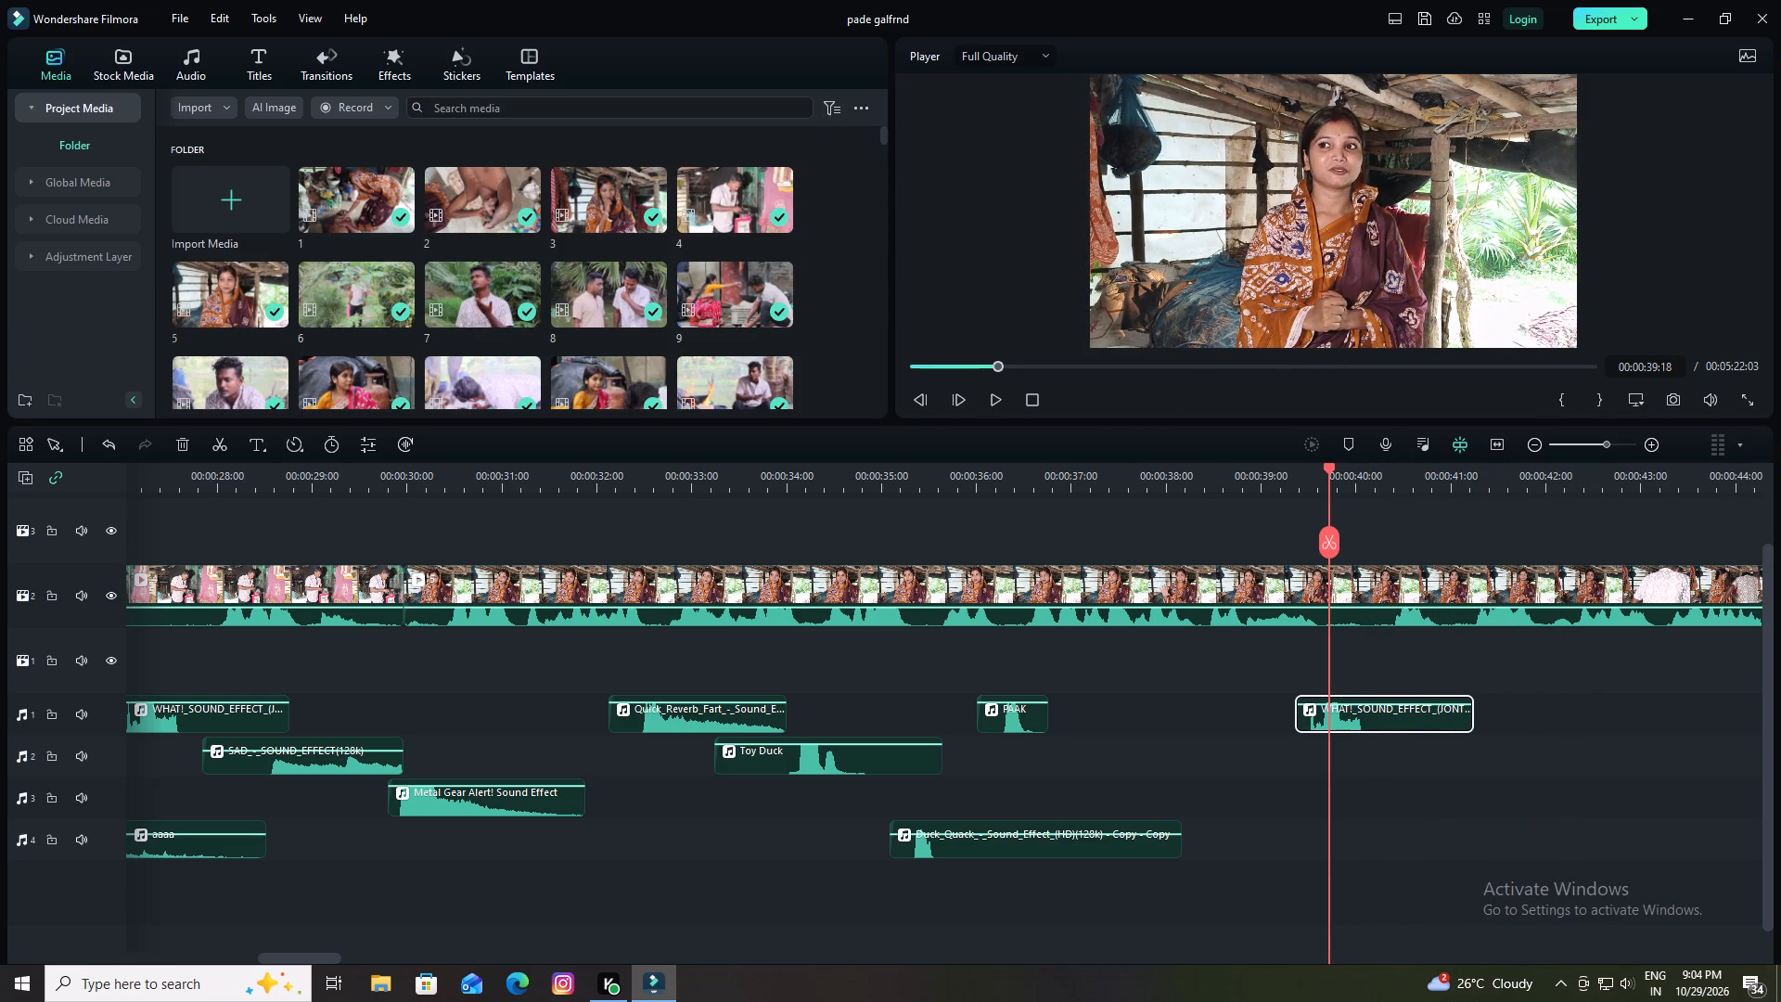
# Browse the full project media library for another sound to accompany the WHAT! effect.
pyautogui.scroll(-10, 469, 297)
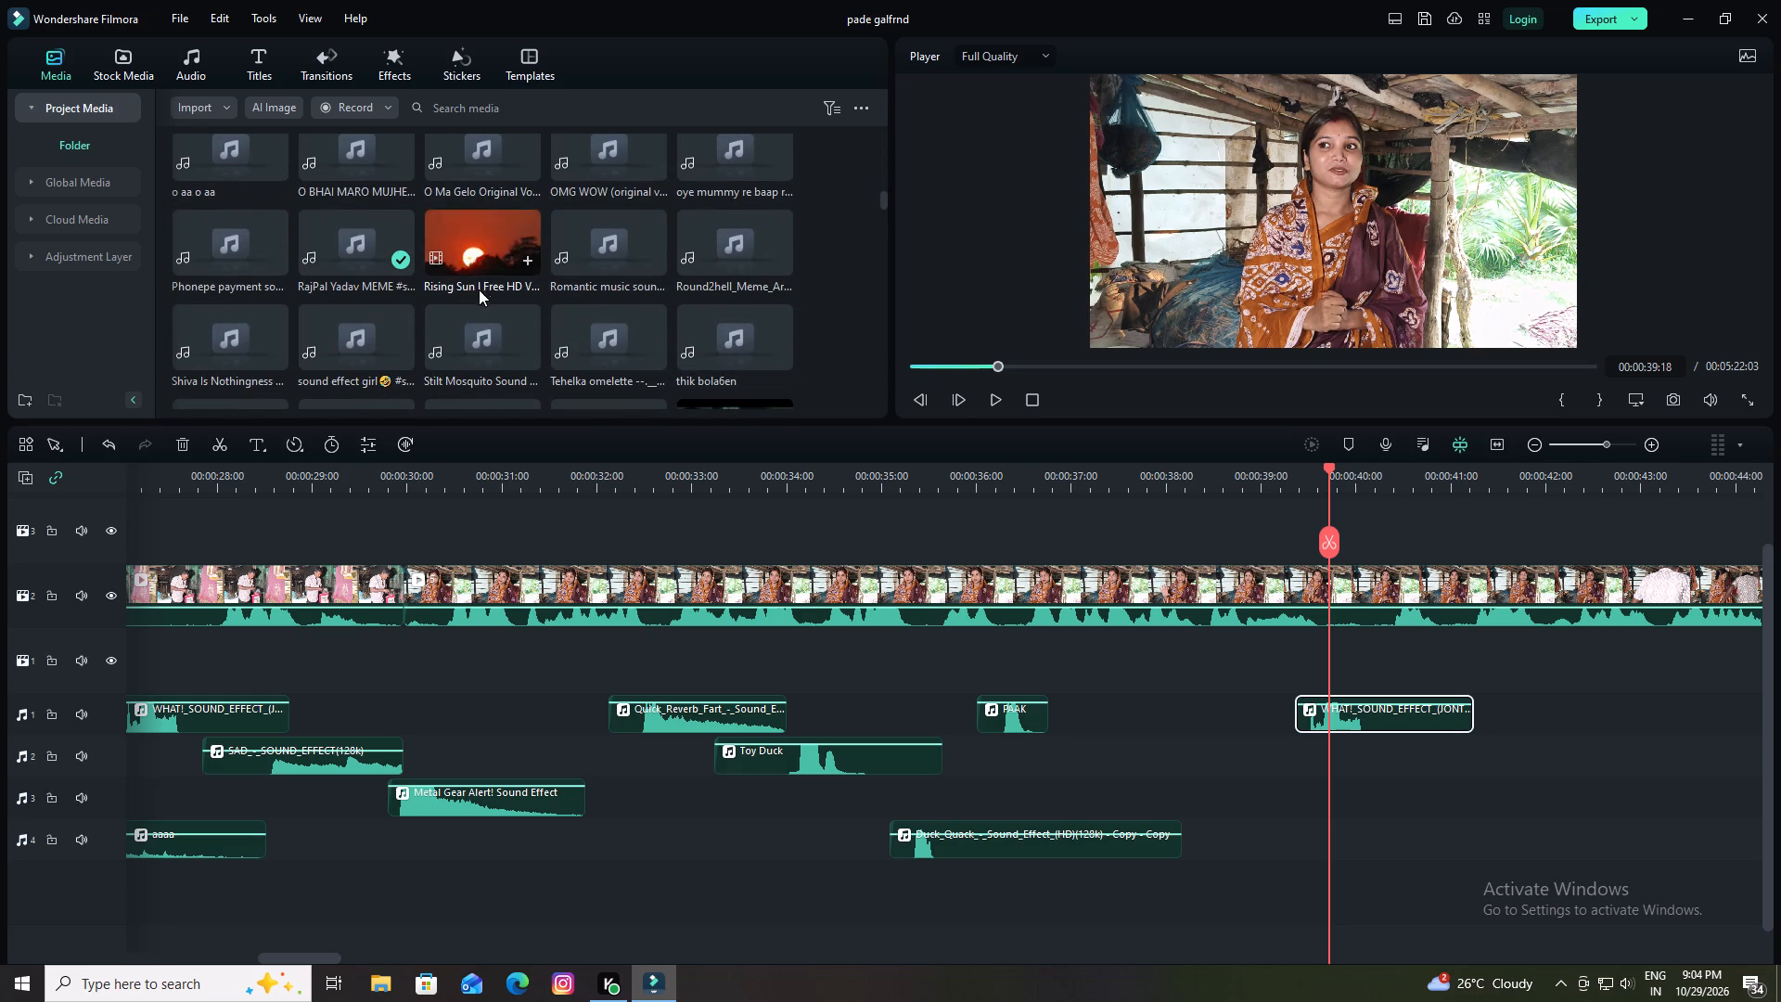
pyautogui.scroll(-7, 386, 308)
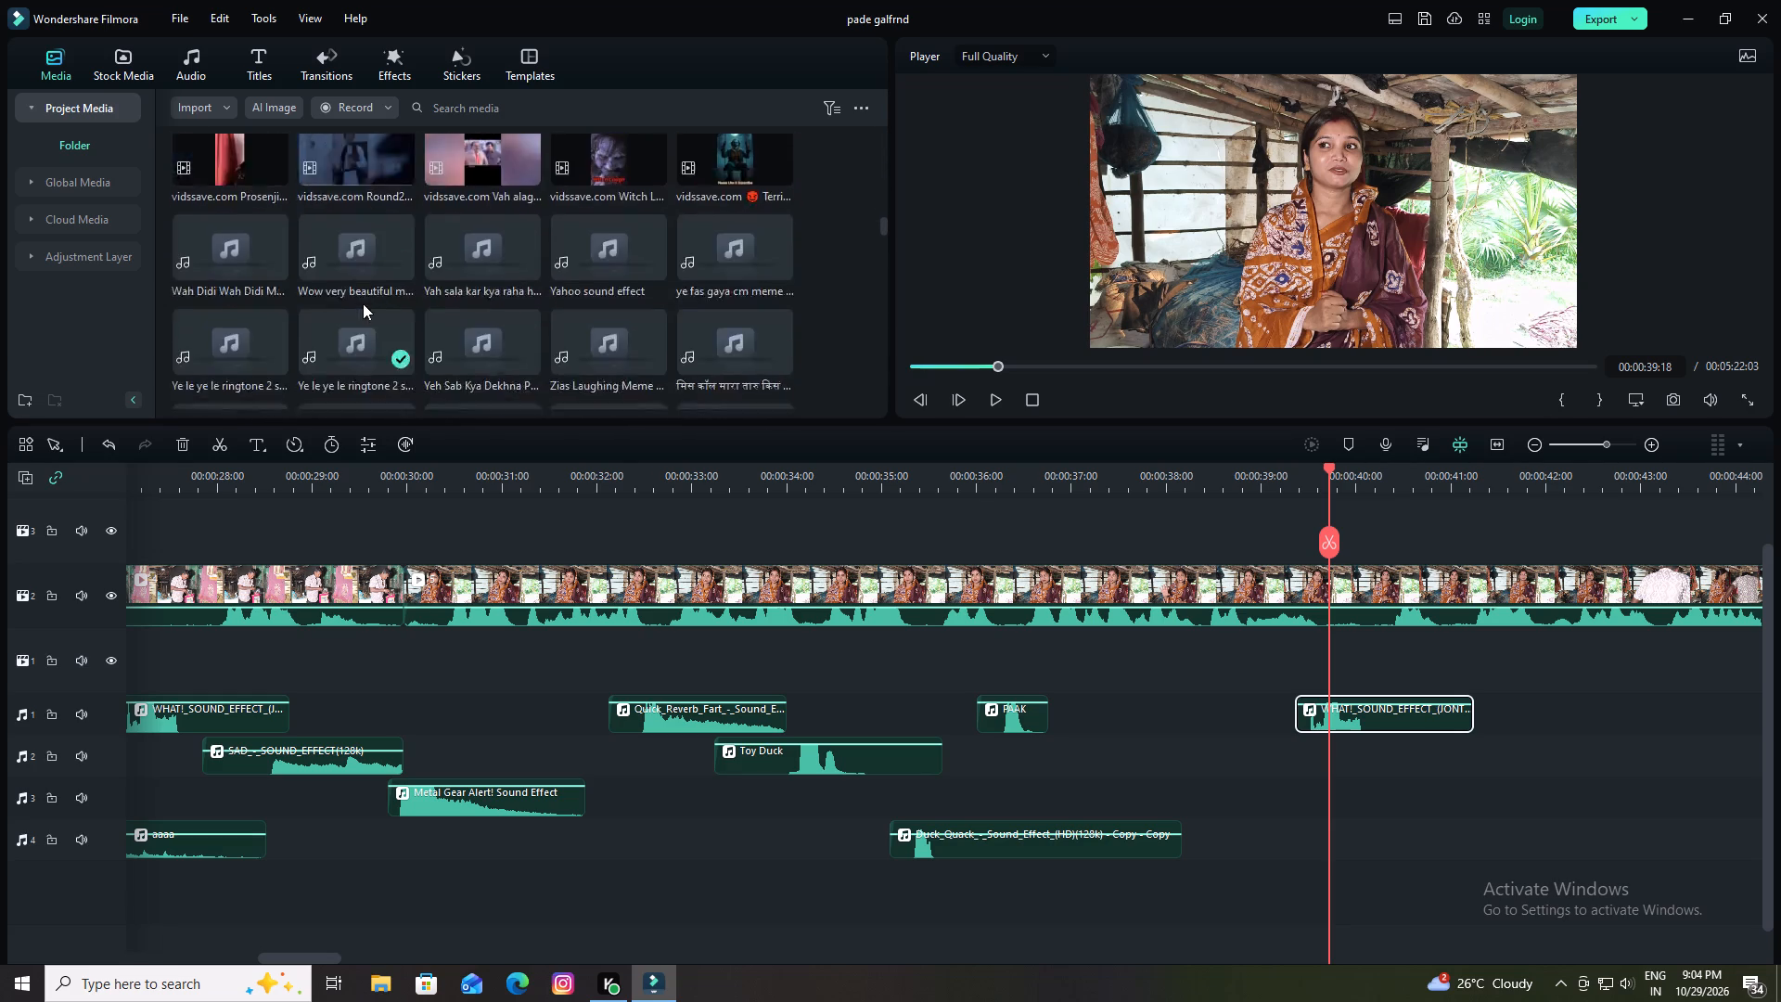
pyautogui.scroll(-8, 363, 303)
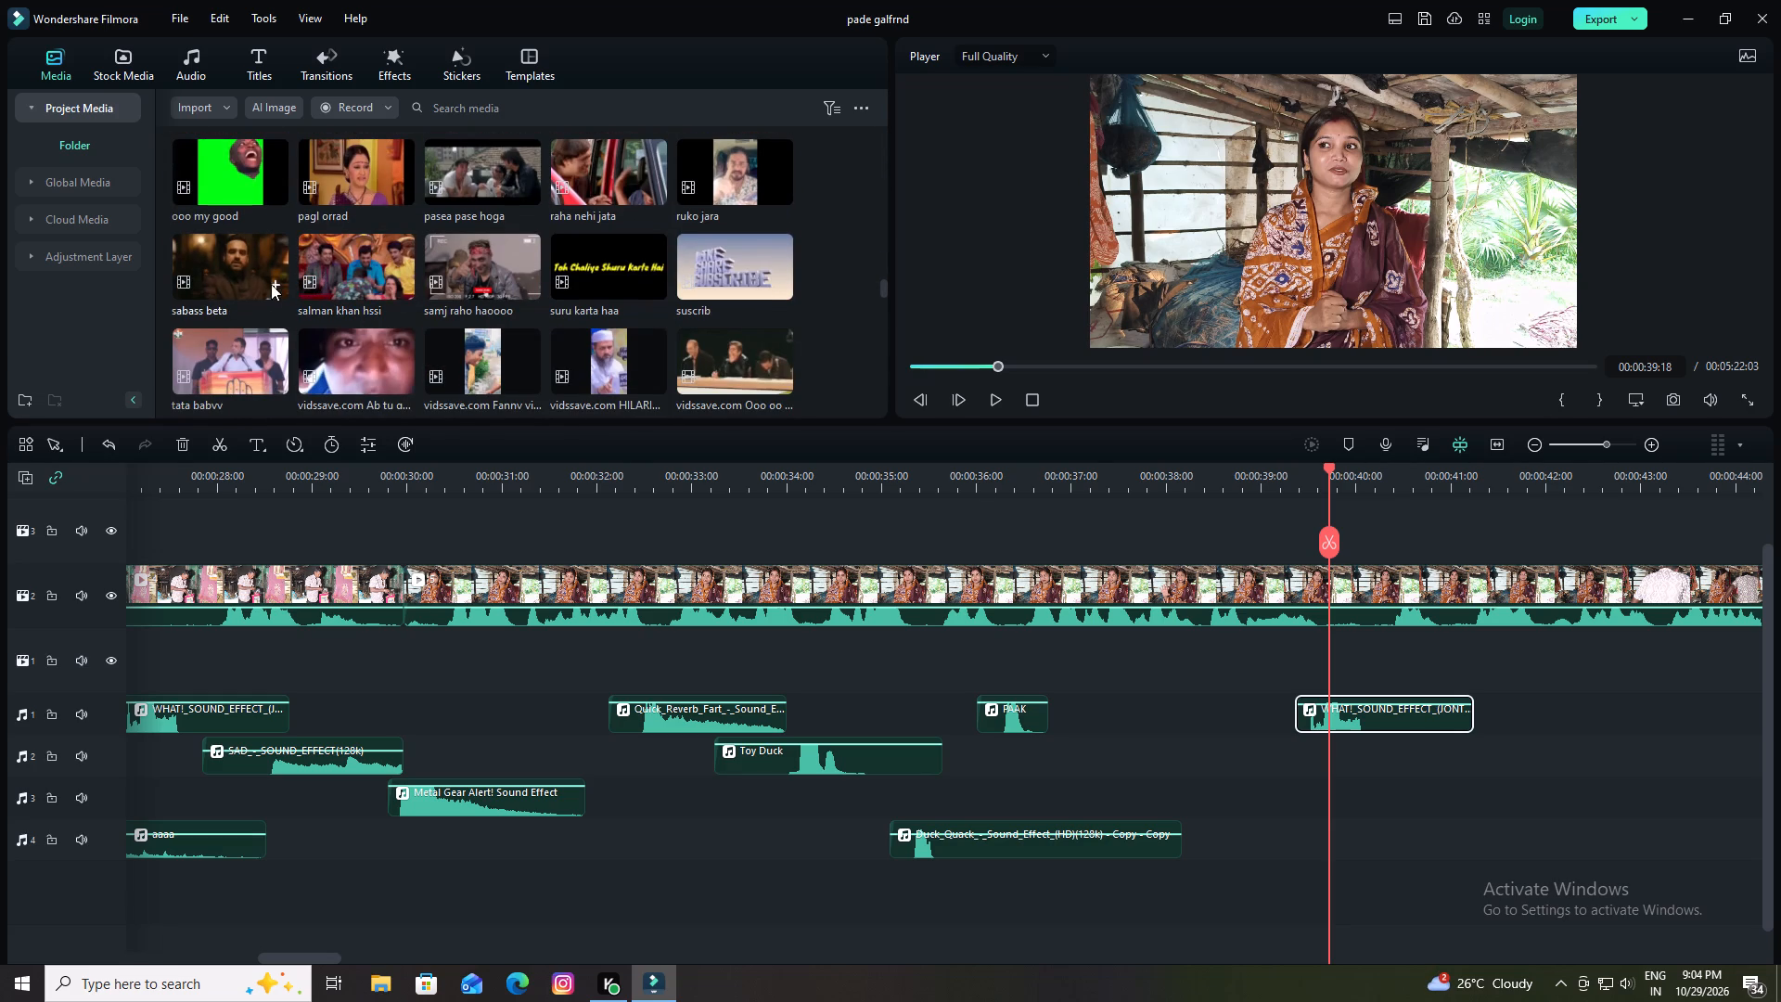
pyautogui.scroll(-5, 251, 289)
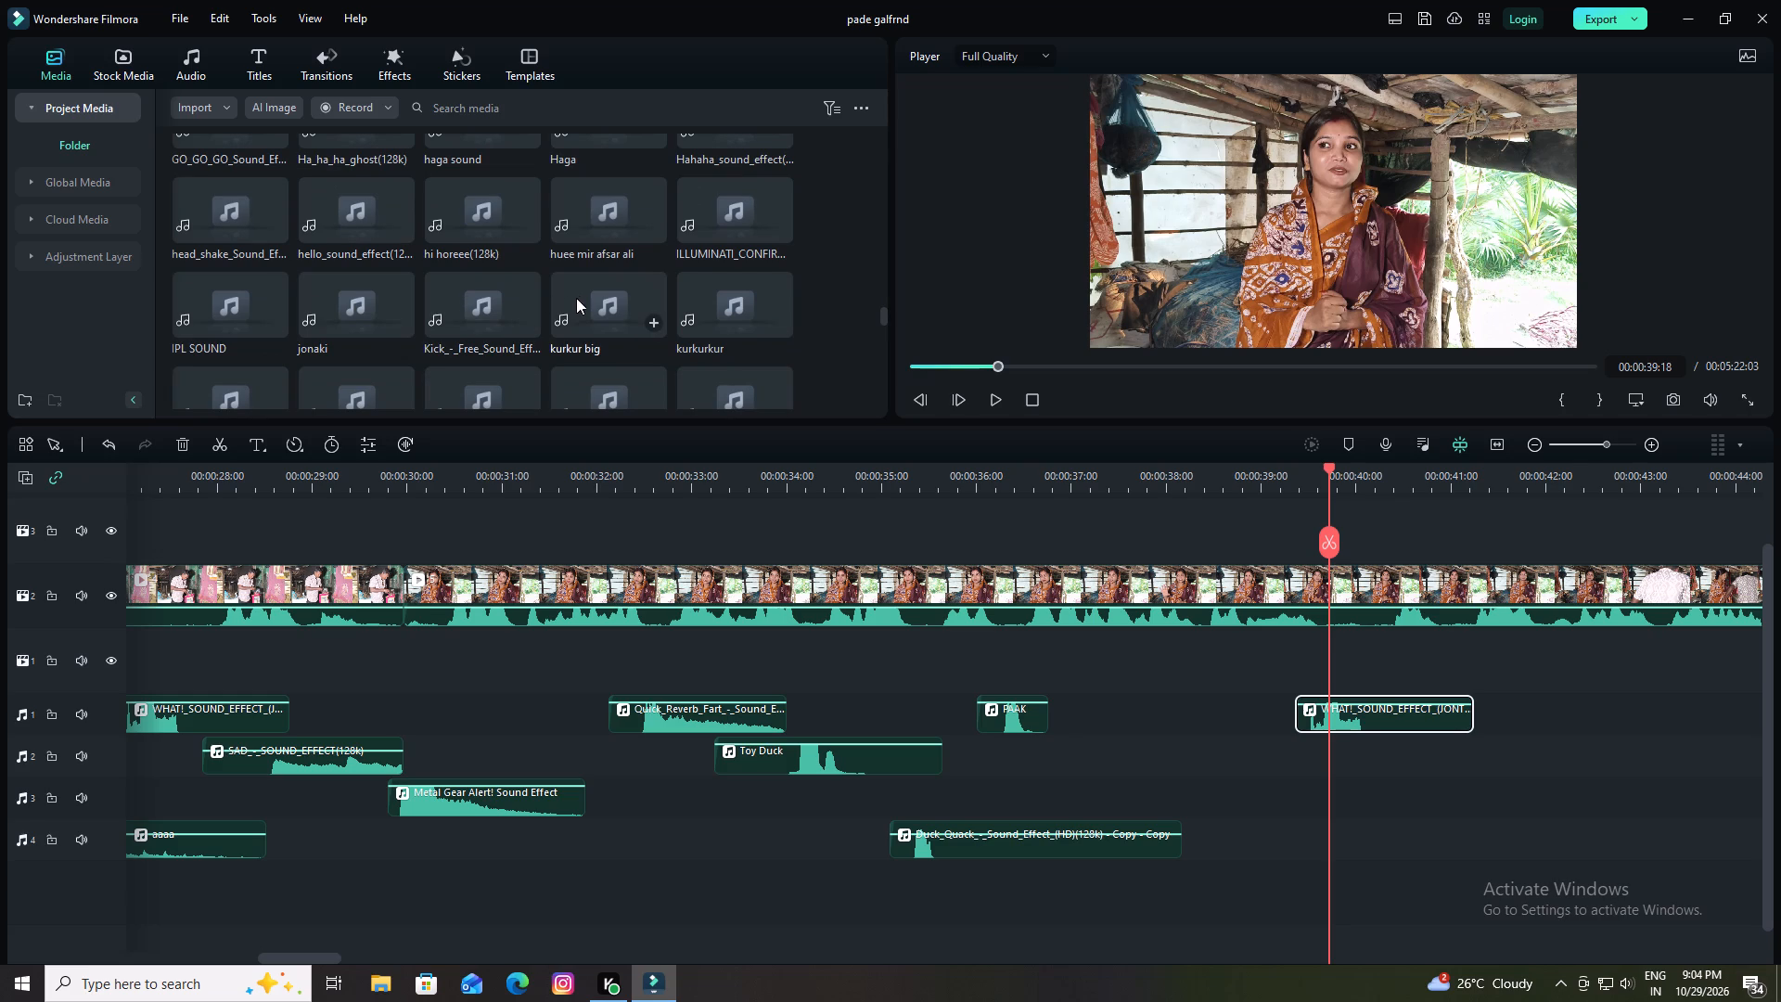
pyautogui.scroll(-2, 652, 307)
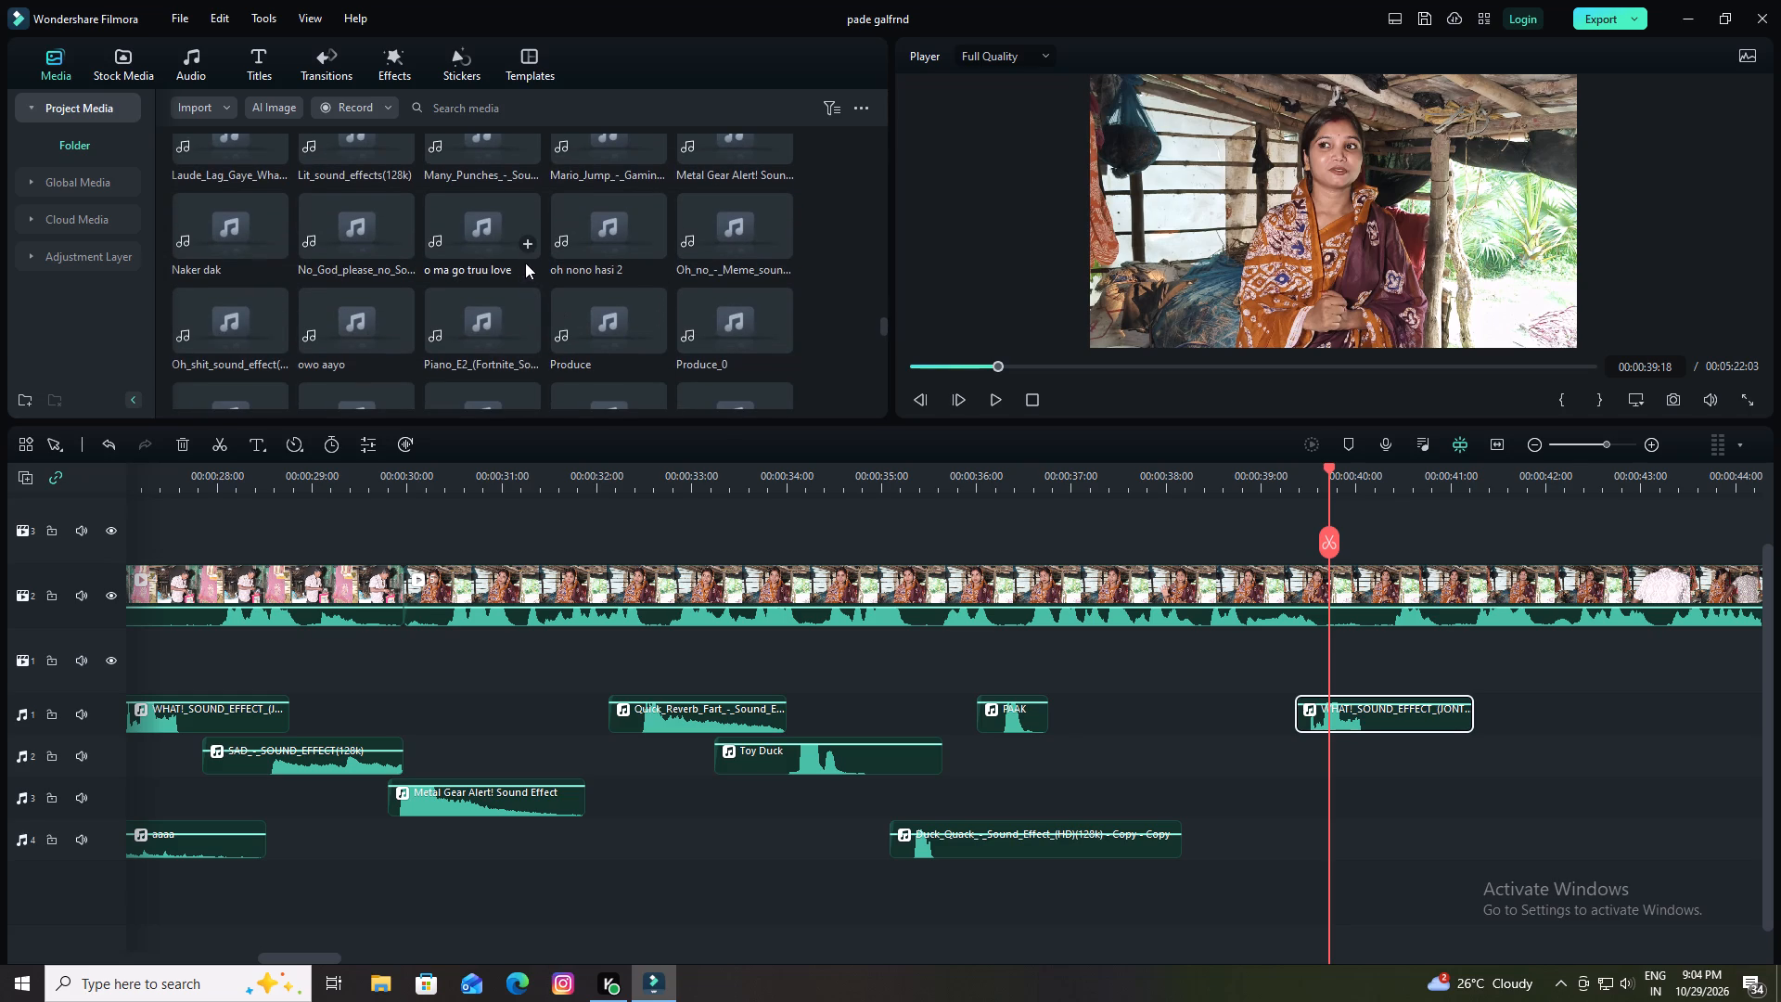
pyautogui.scroll(-2, 516, 274)
pyautogui.scroll(-1, 361, 265)
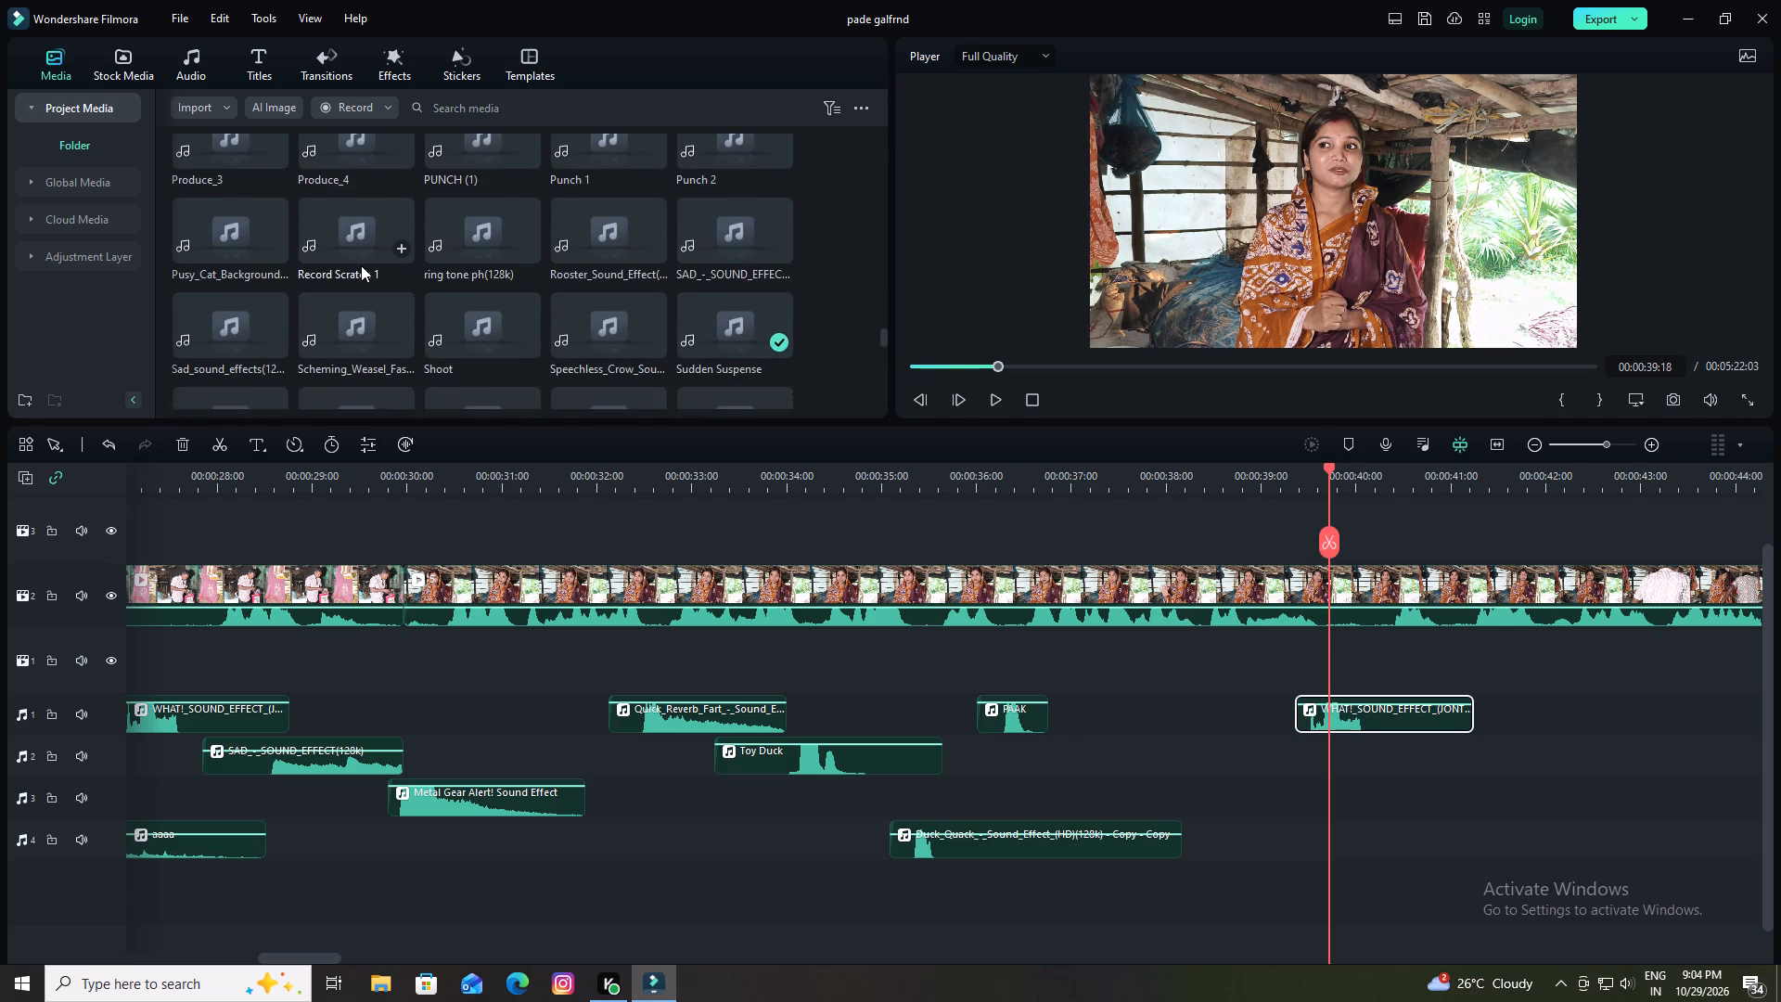
pyautogui.scroll(-2, 361, 267)
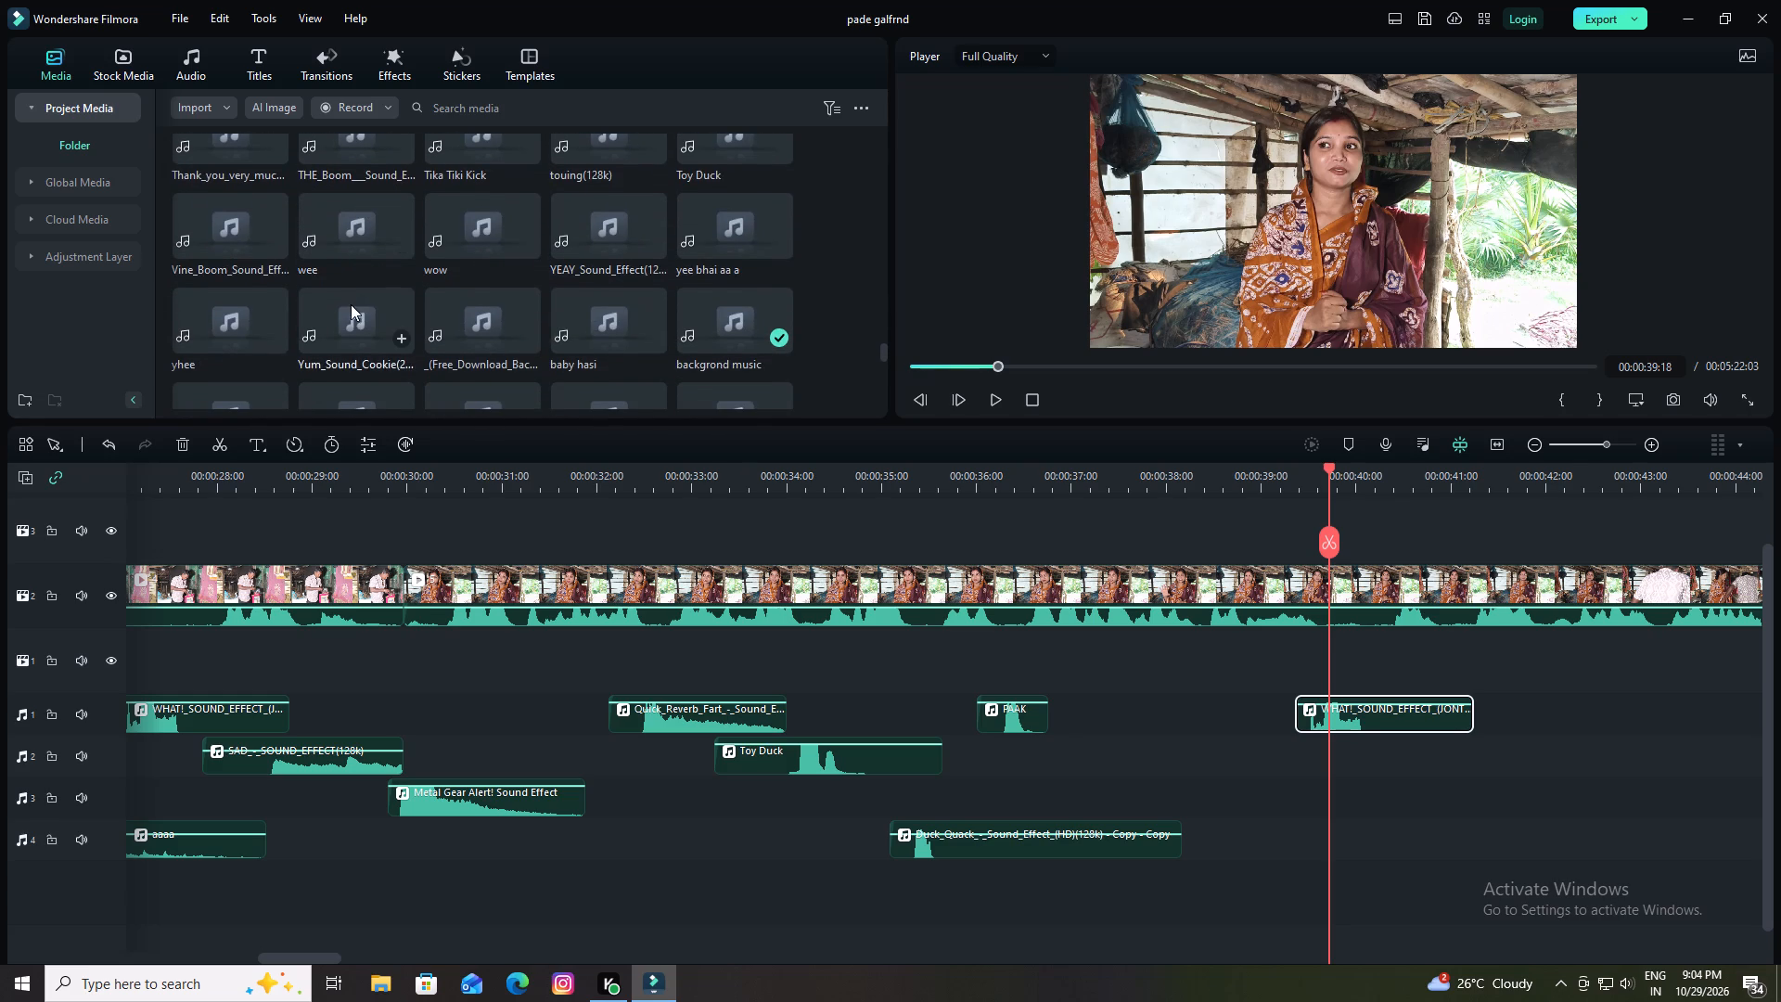
pyautogui.scroll(-2, 351, 304)
# Audition the Mario Jump, Punch, Dun Dun Dunnn, Run! and TABLA2 sounds from the project media.
pyautogui.click(473, 325)
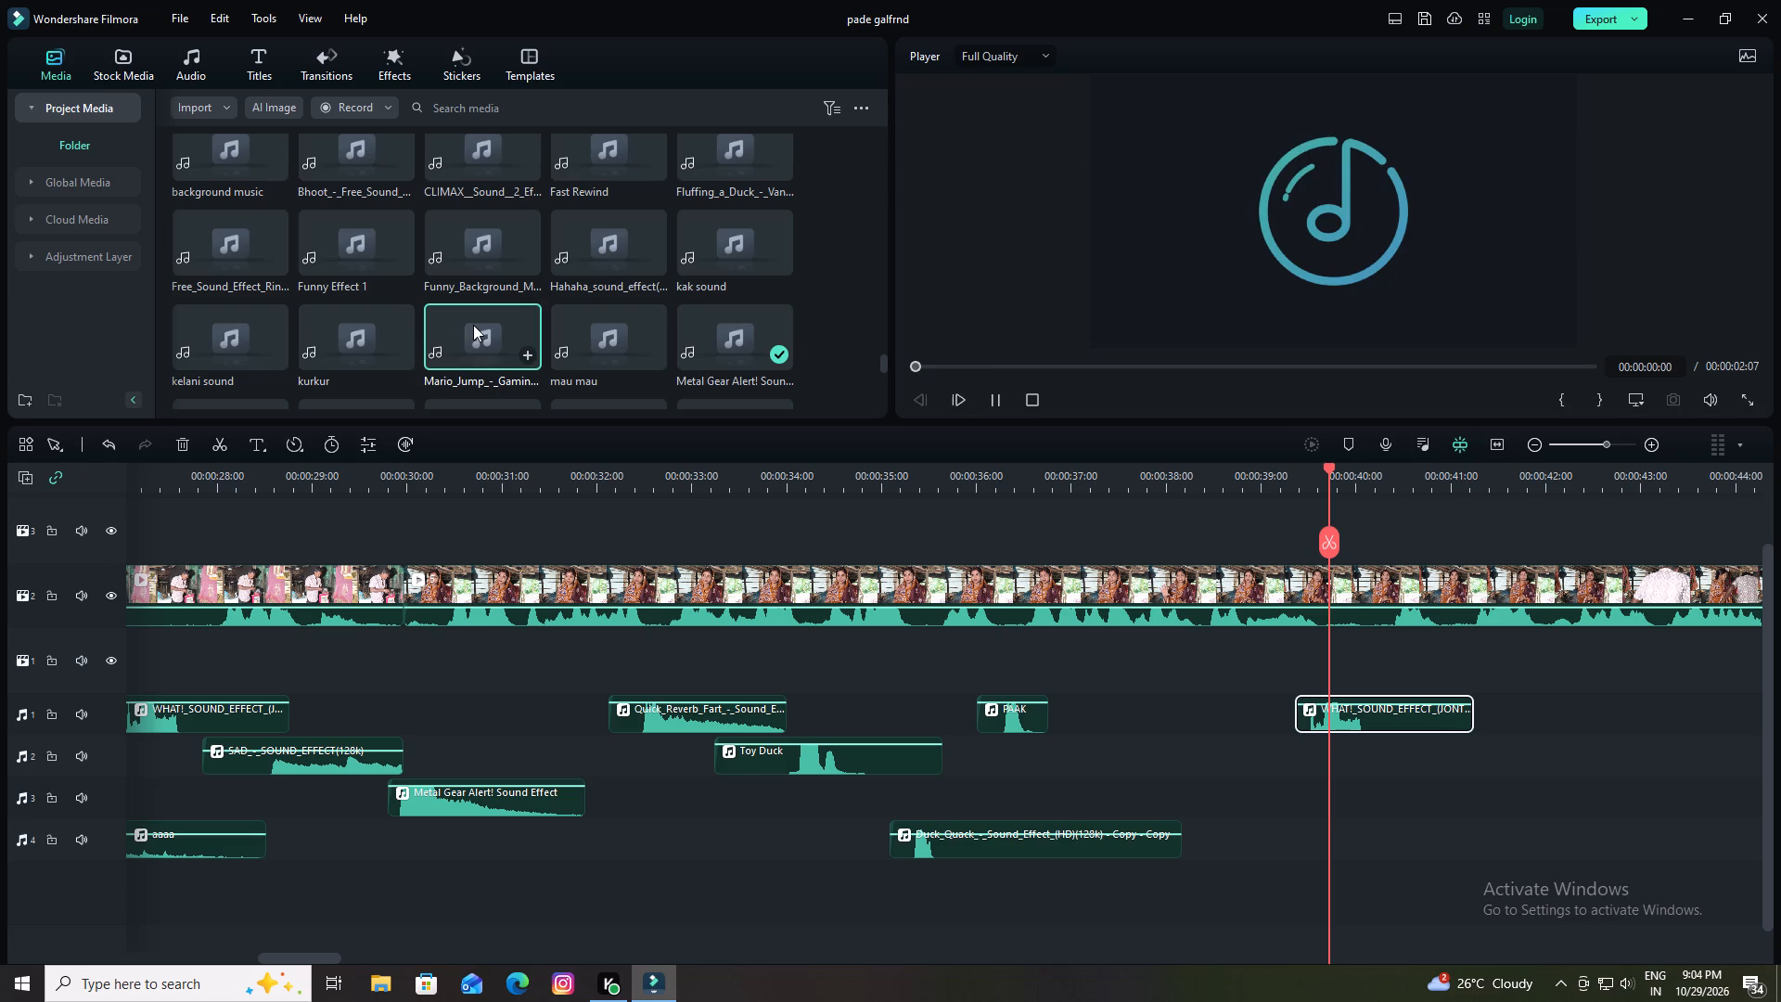
pyautogui.scroll(-1, 481, 324)
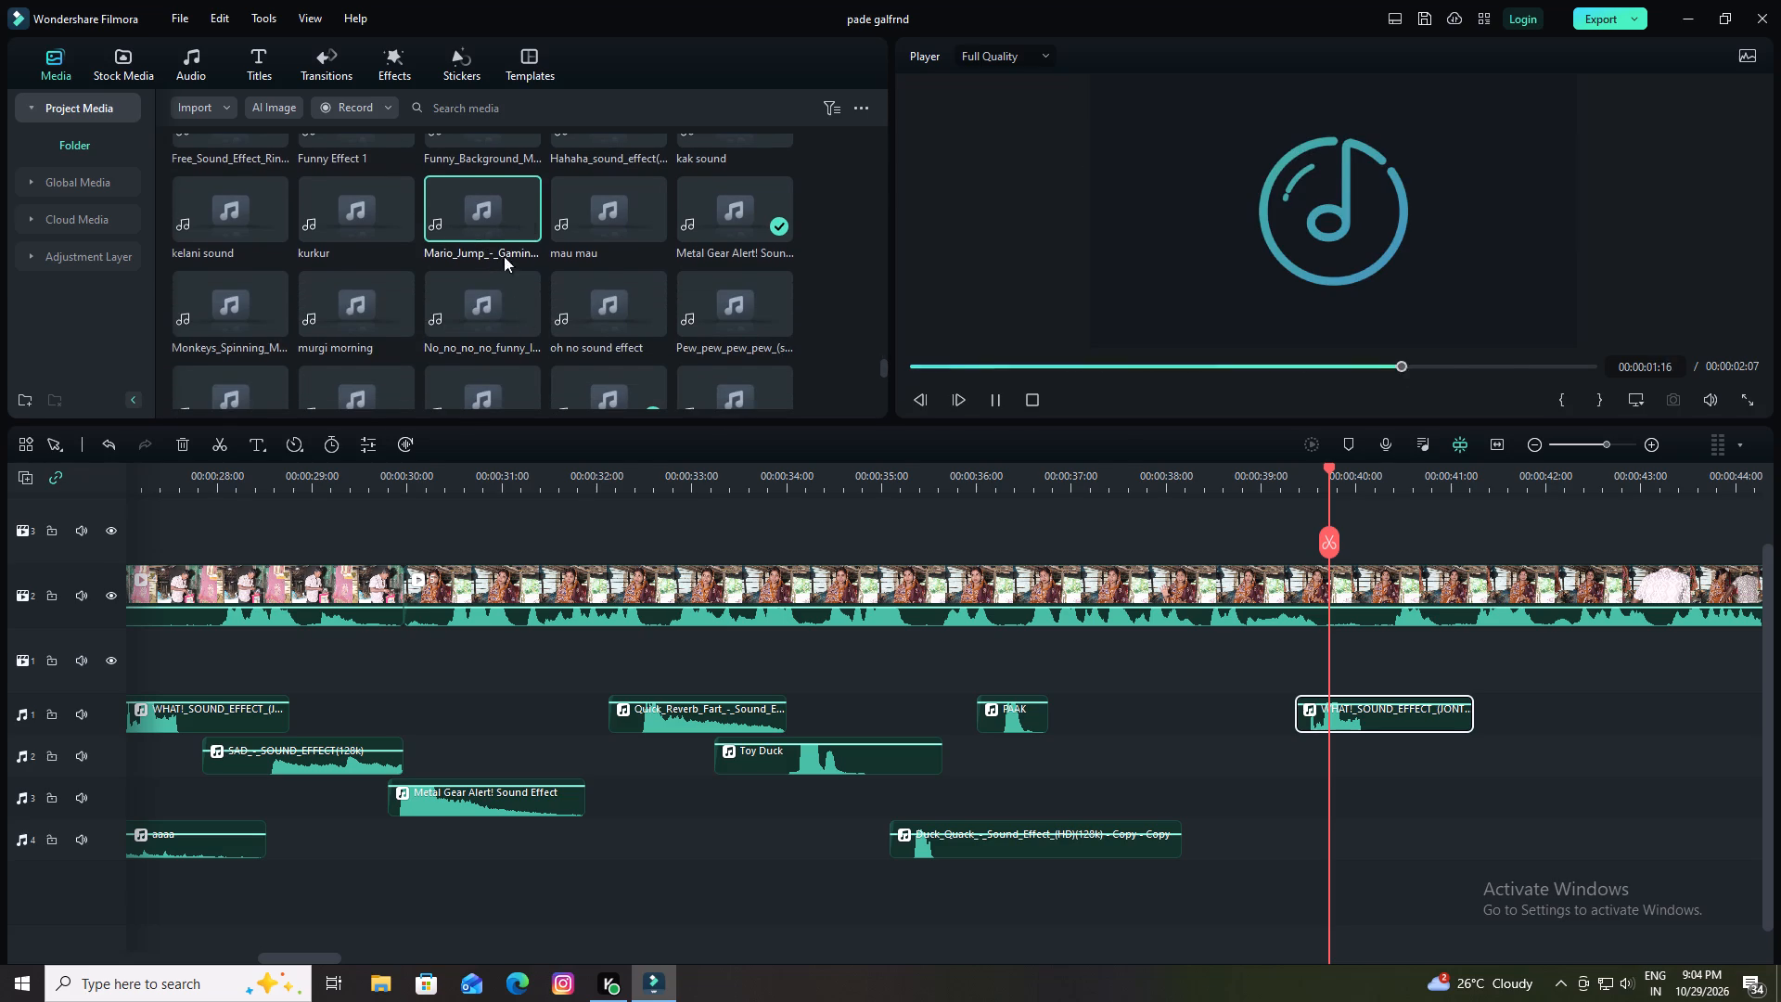
pyautogui.moveTo(479, 200); pyautogui.dragTo(579, 316)
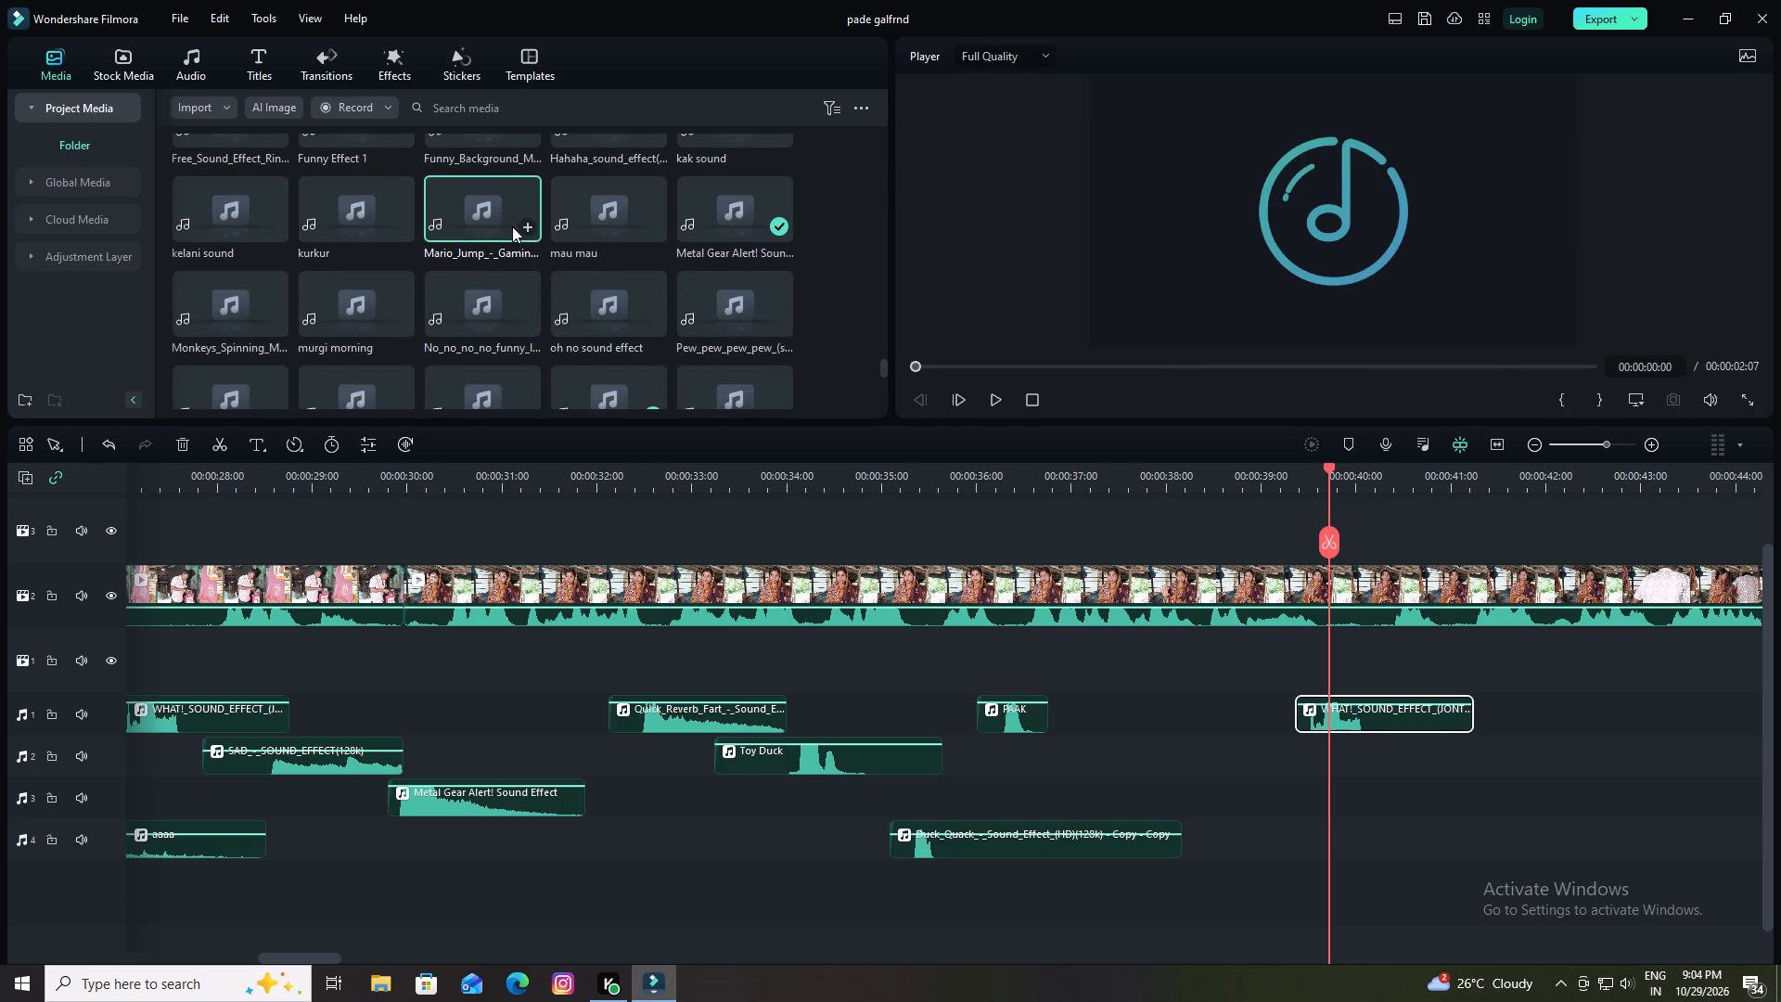
pyautogui.scroll(-1, 485, 279)
pyautogui.click(468, 282)
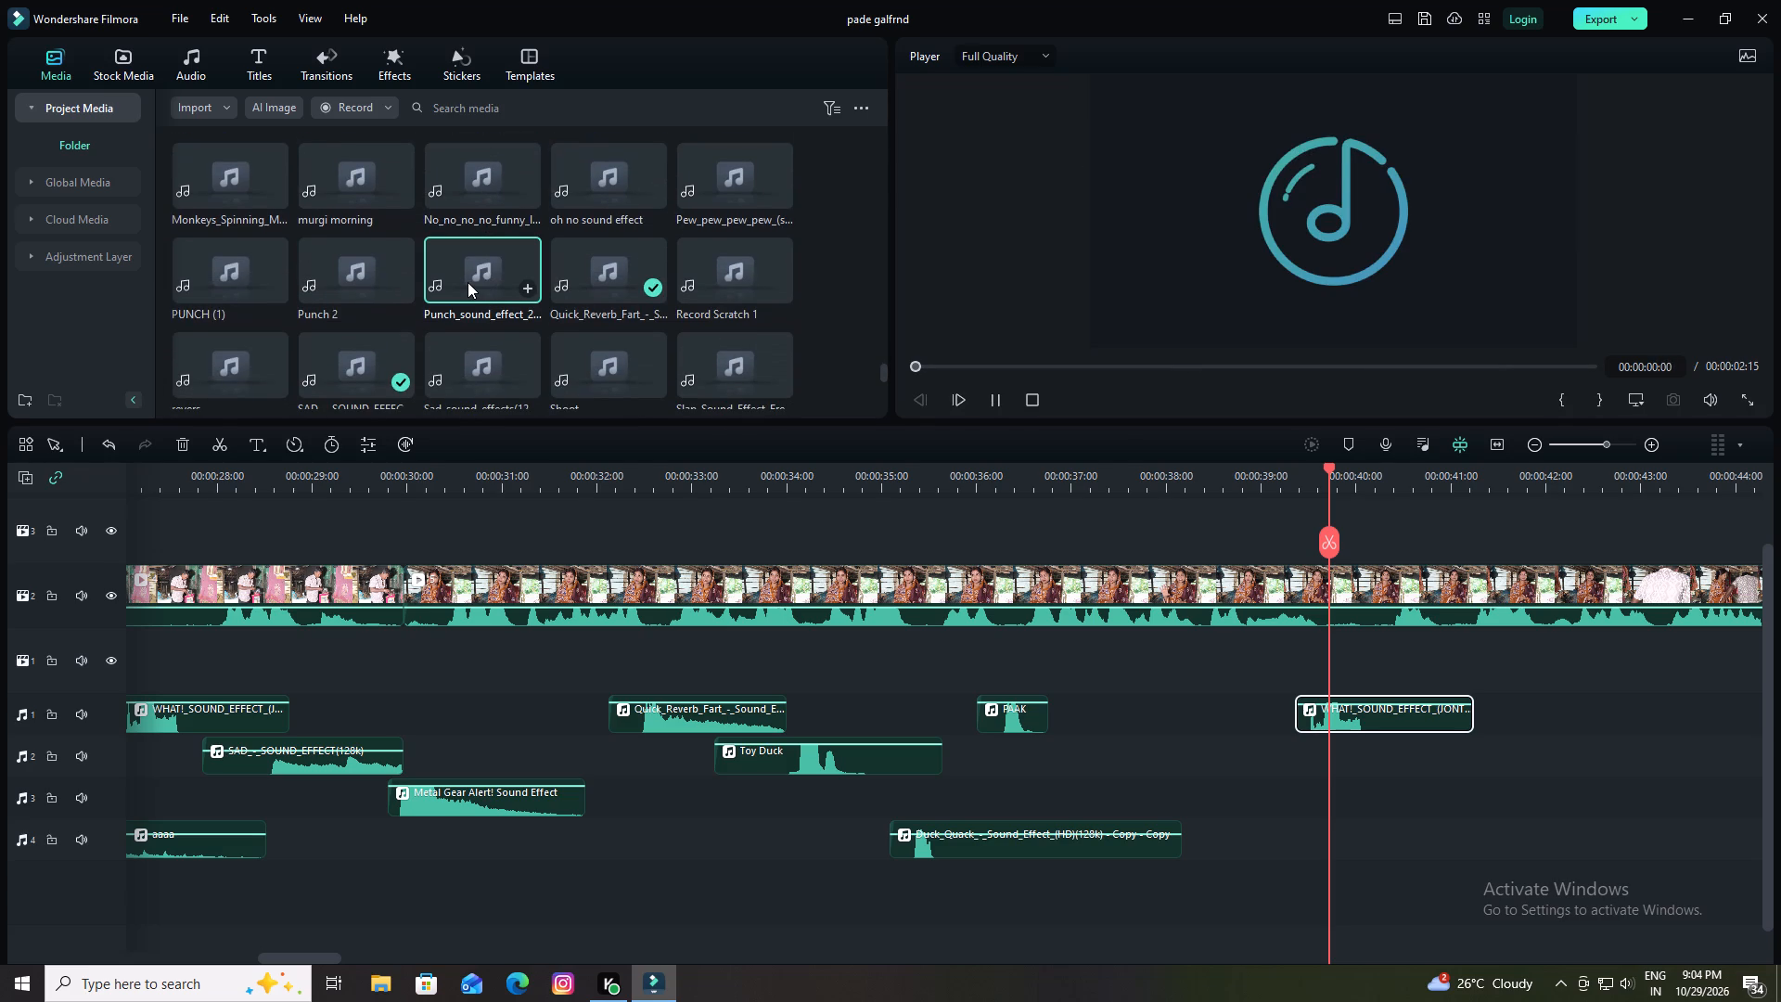
pyautogui.scroll(-2, 468, 282)
pyautogui.click(350, 288)
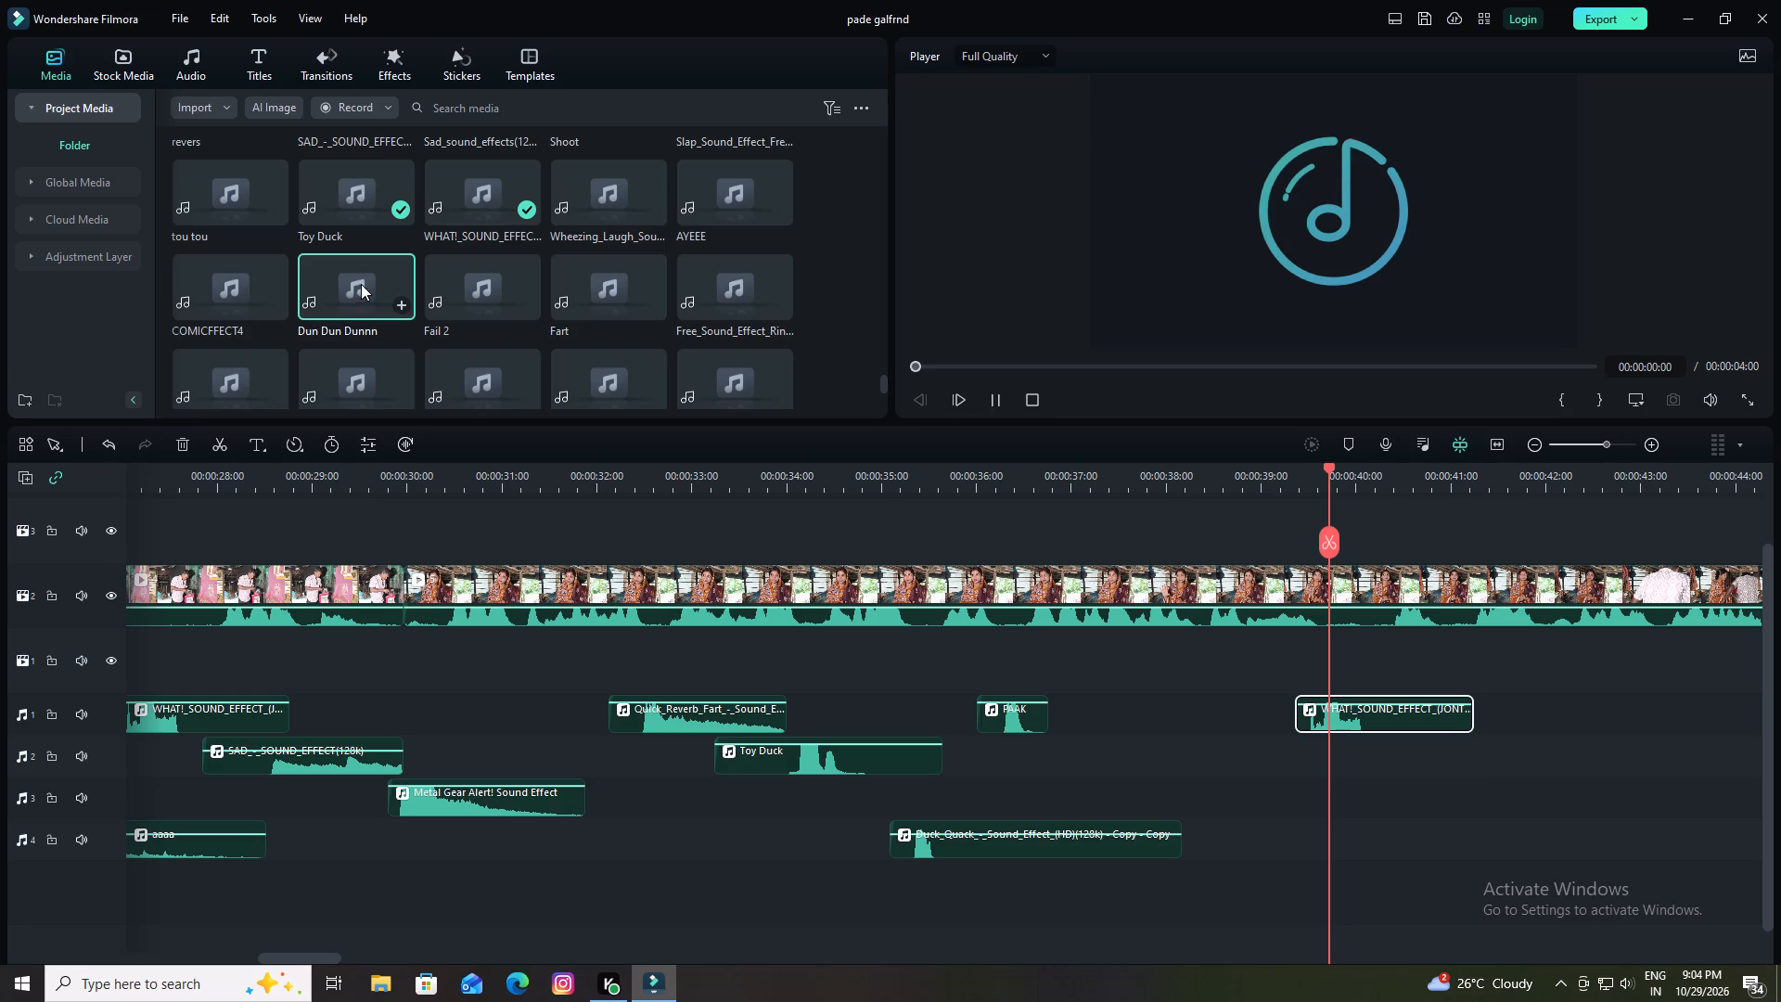
pyautogui.scroll(-1, 403, 281)
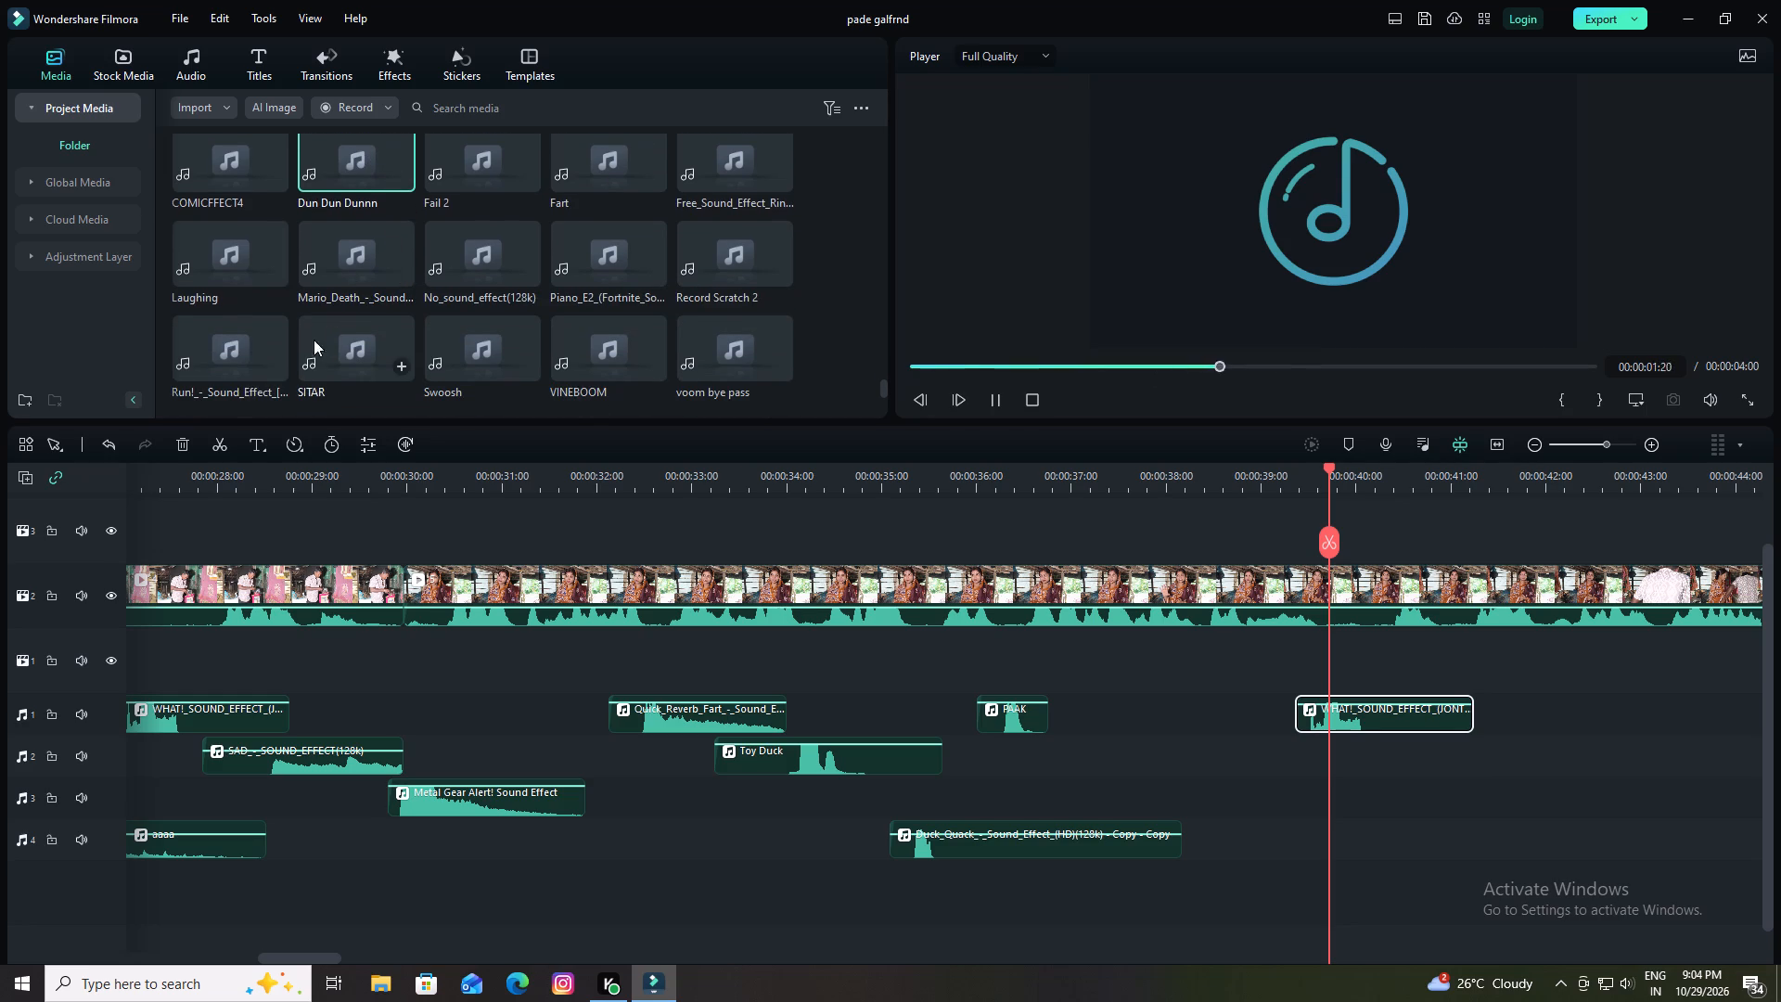
pyautogui.click(246, 368)
pyautogui.scroll(-3, 704, 335)
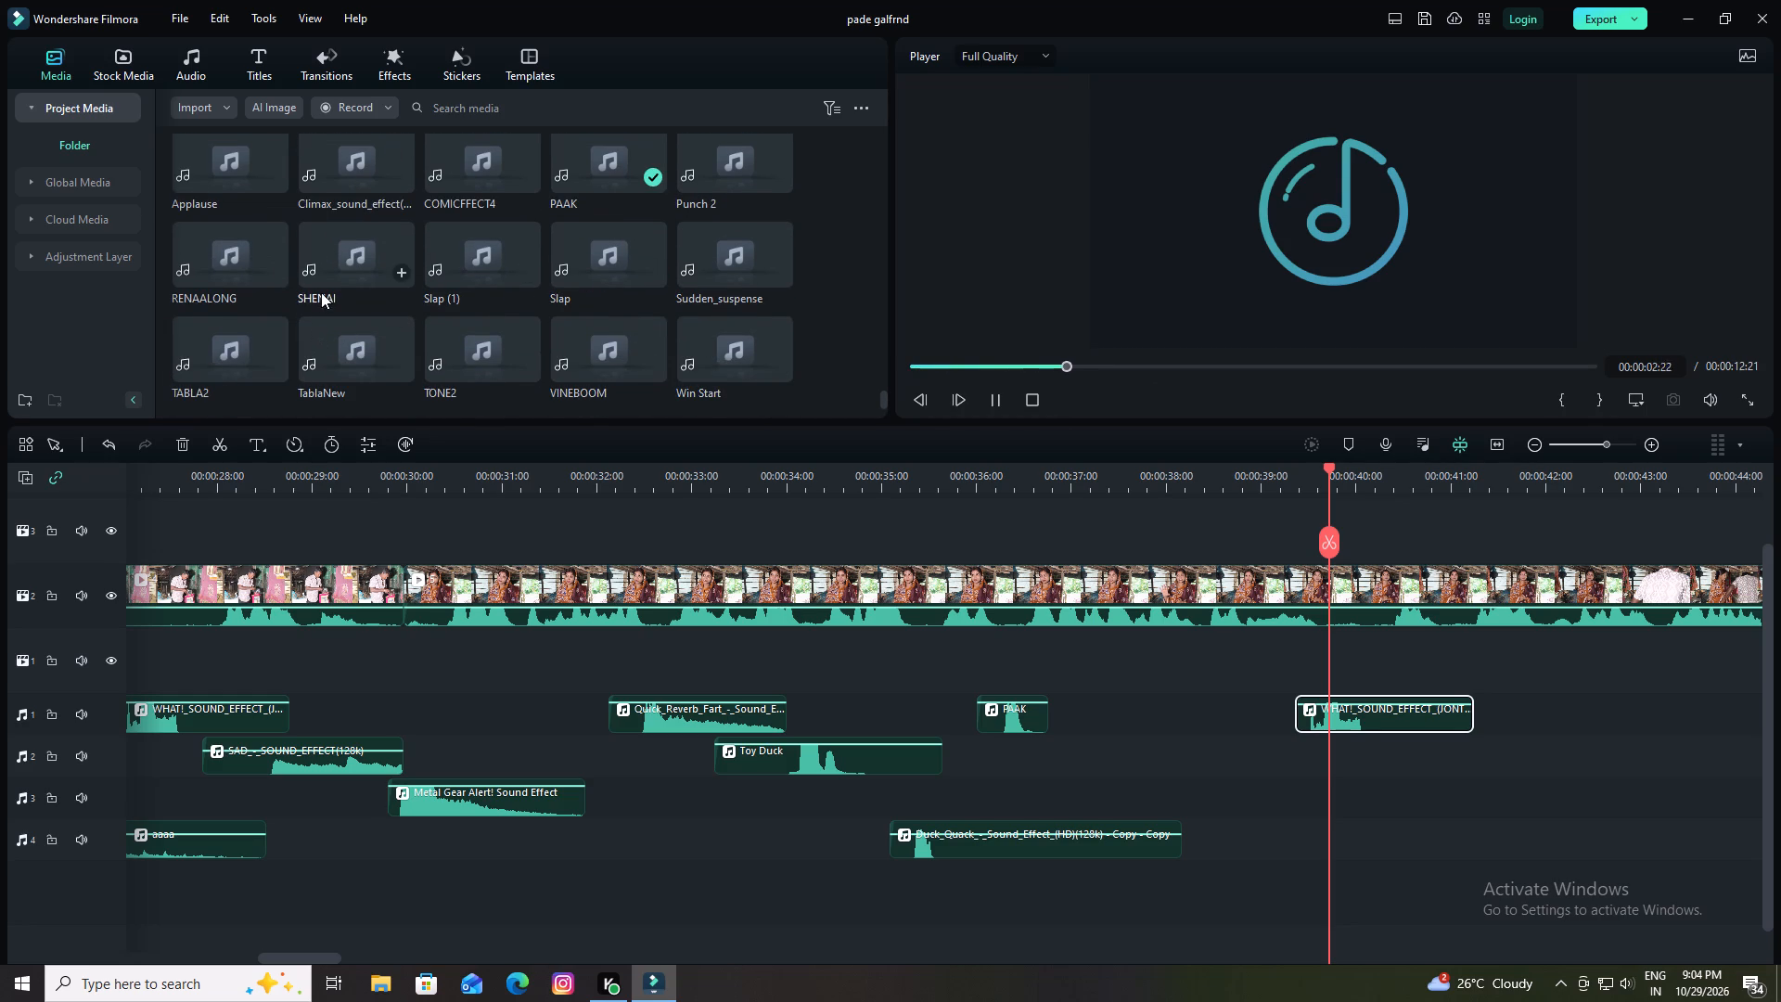
pyautogui.click(217, 328)
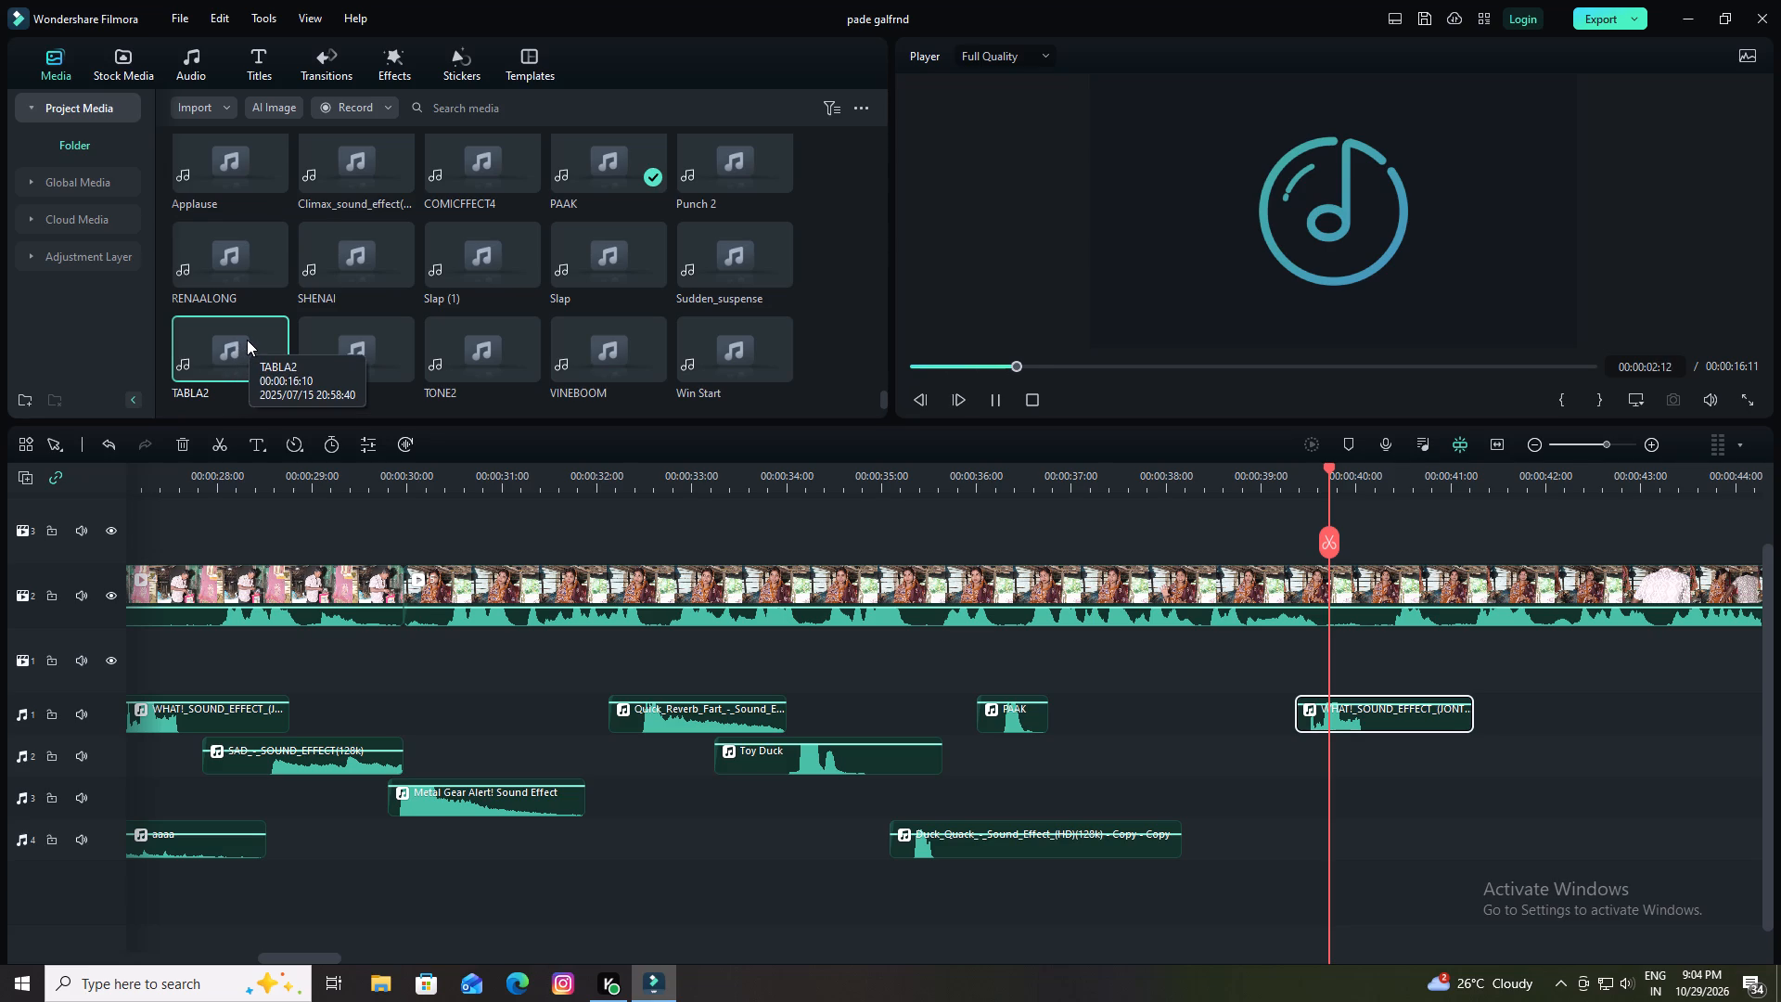
# Go back through the project media and audition the Wheezing Laugh and Hahaha sound effects.
pyautogui.scroll(1, 632, 247)
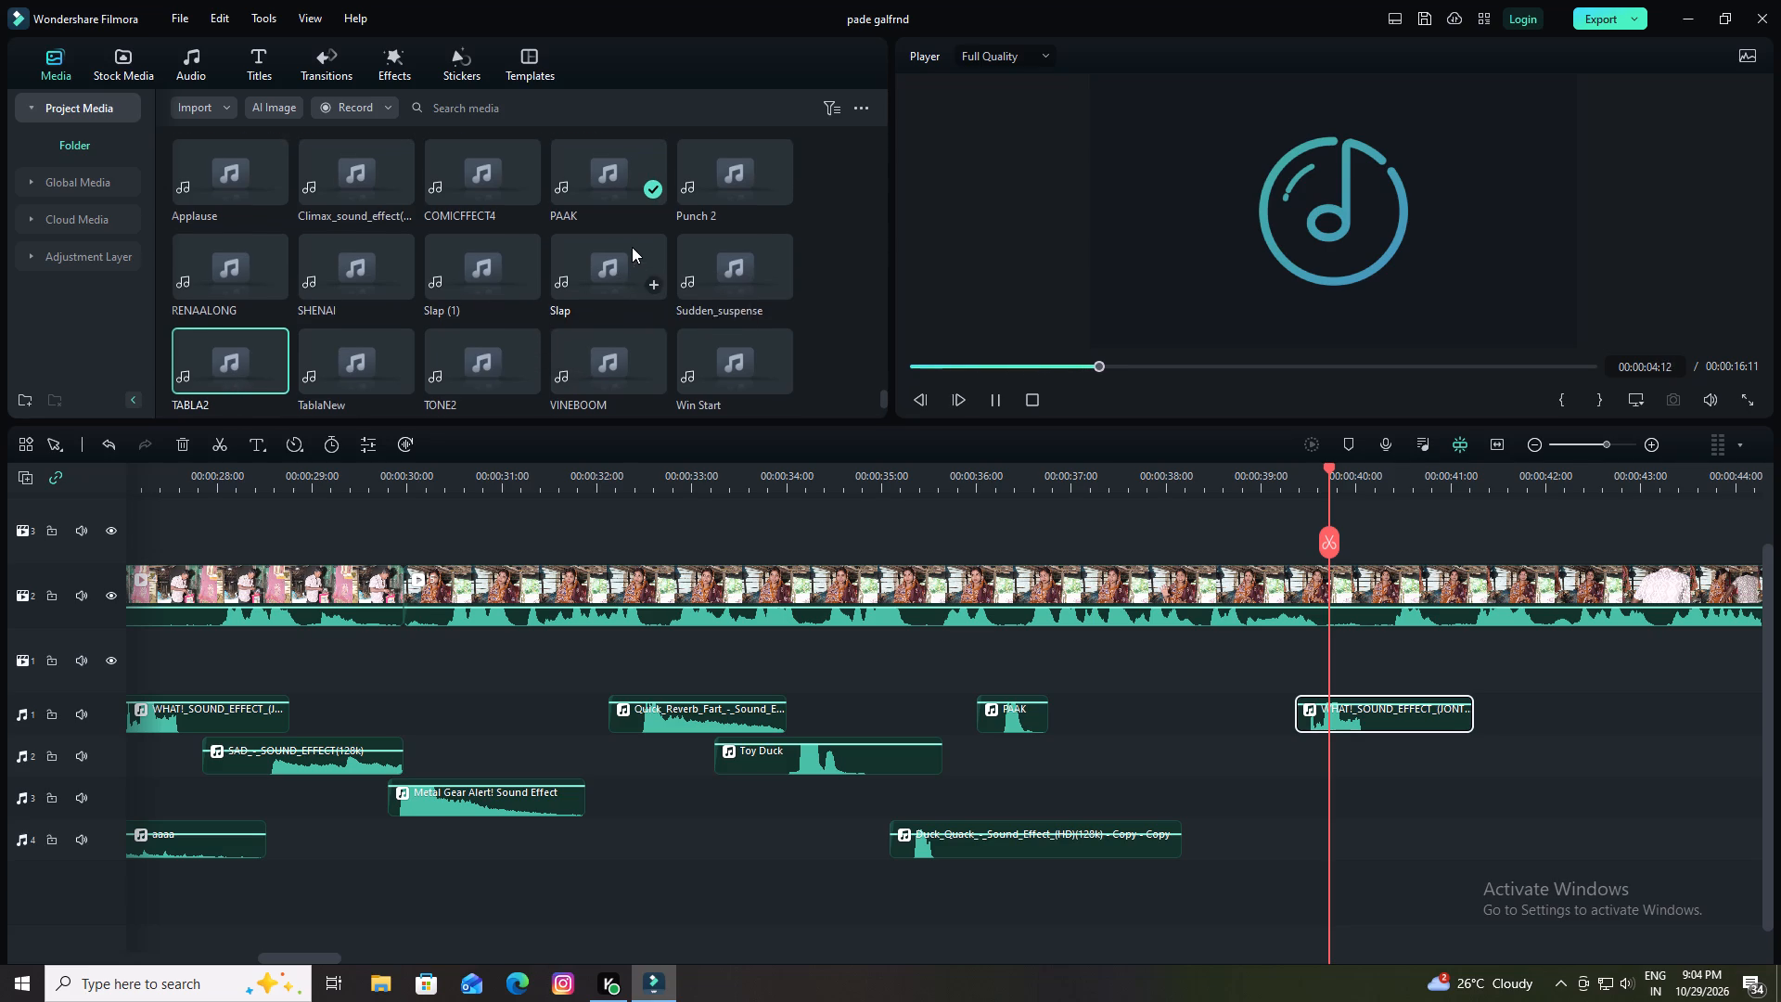
pyautogui.scroll(2, 623, 234)
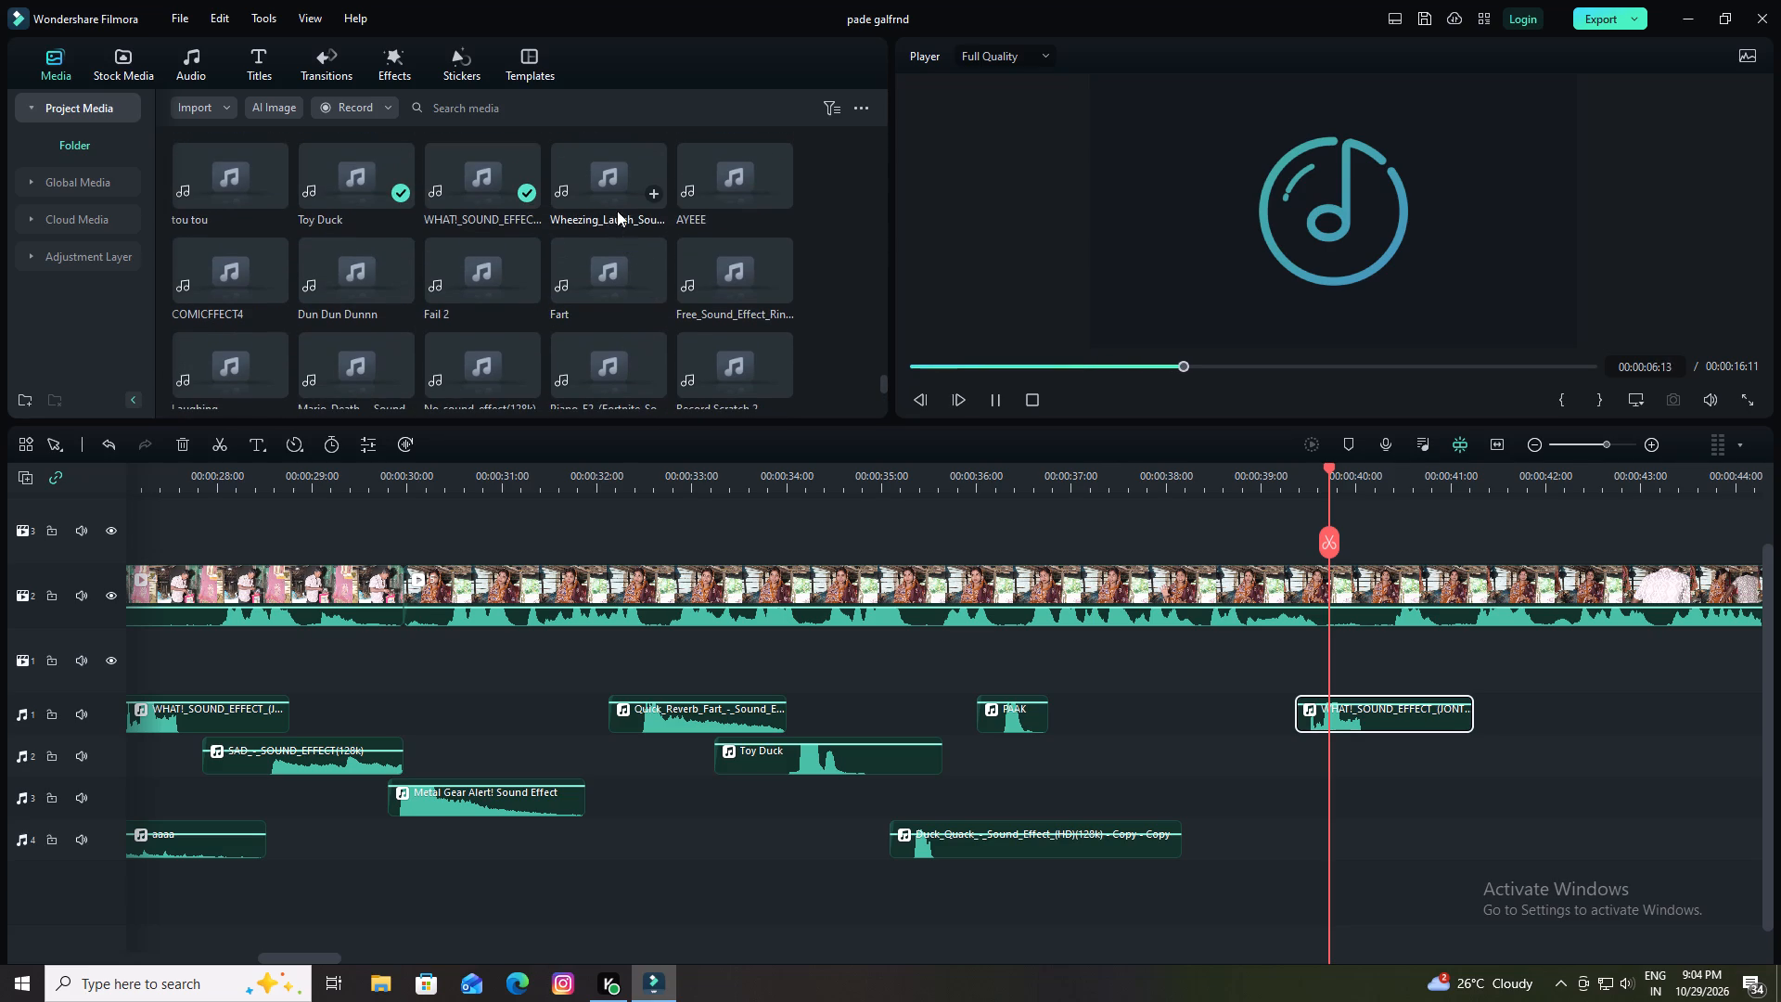
pyautogui.click(603, 168)
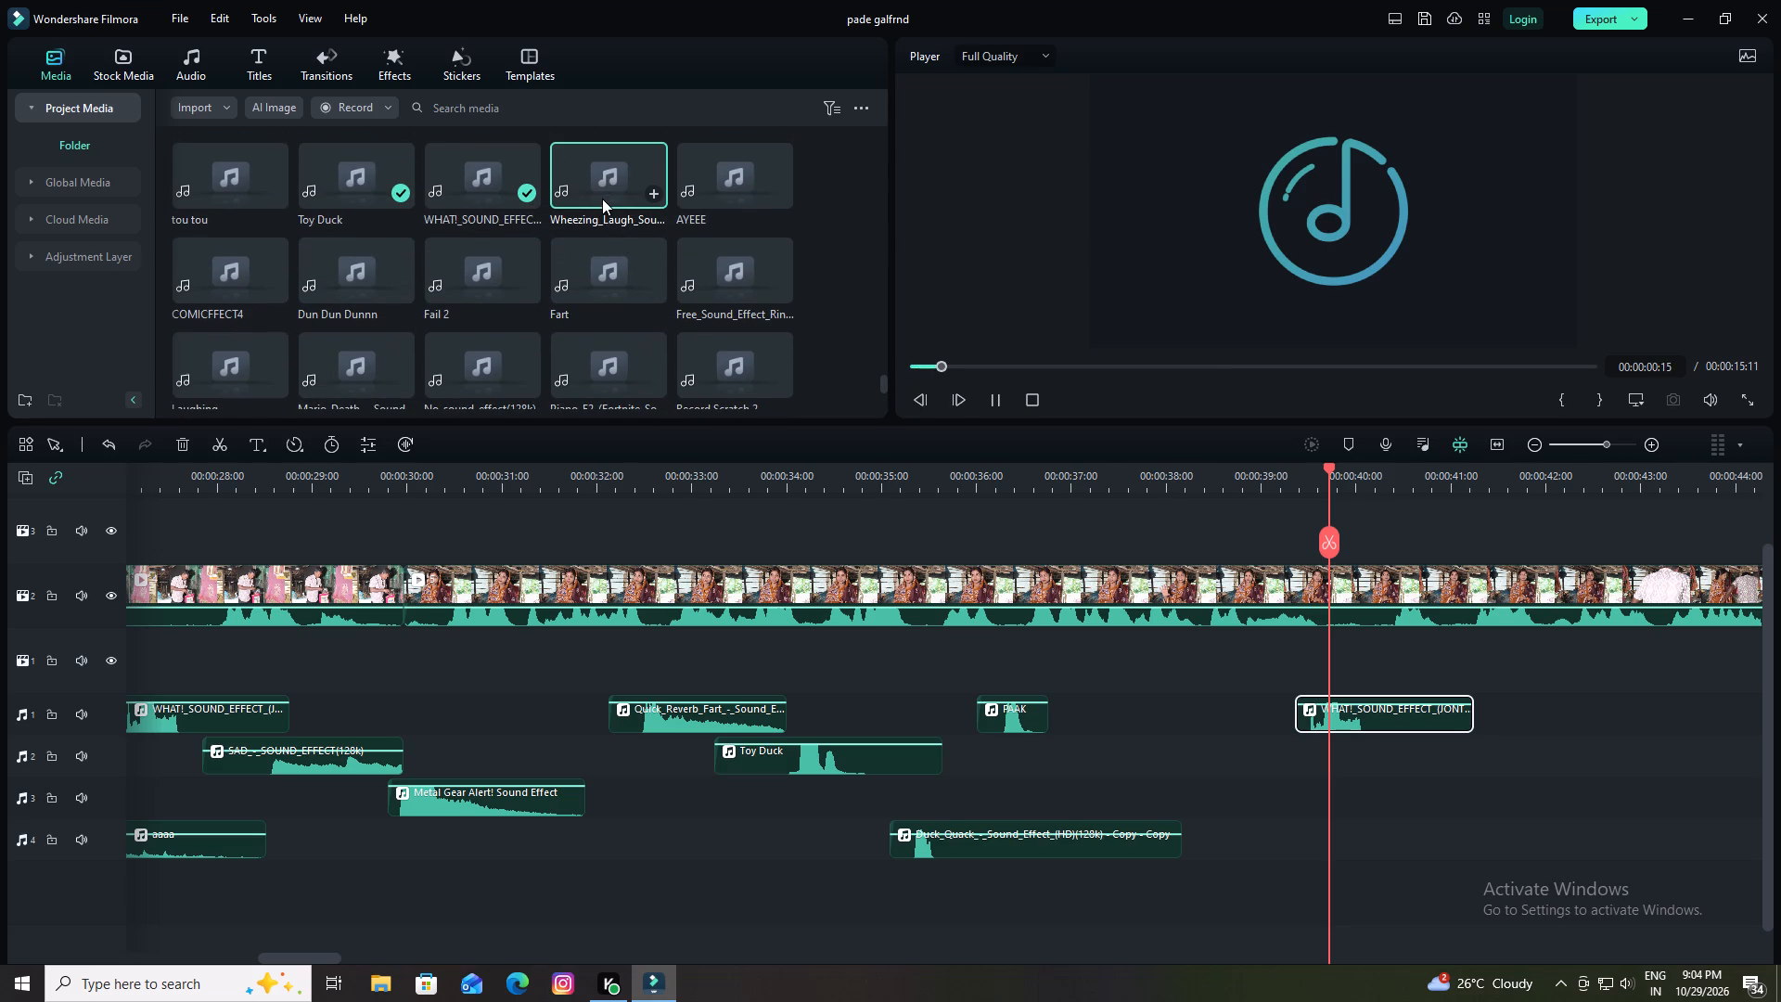
pyautogui.scroll(1, 602, 199)
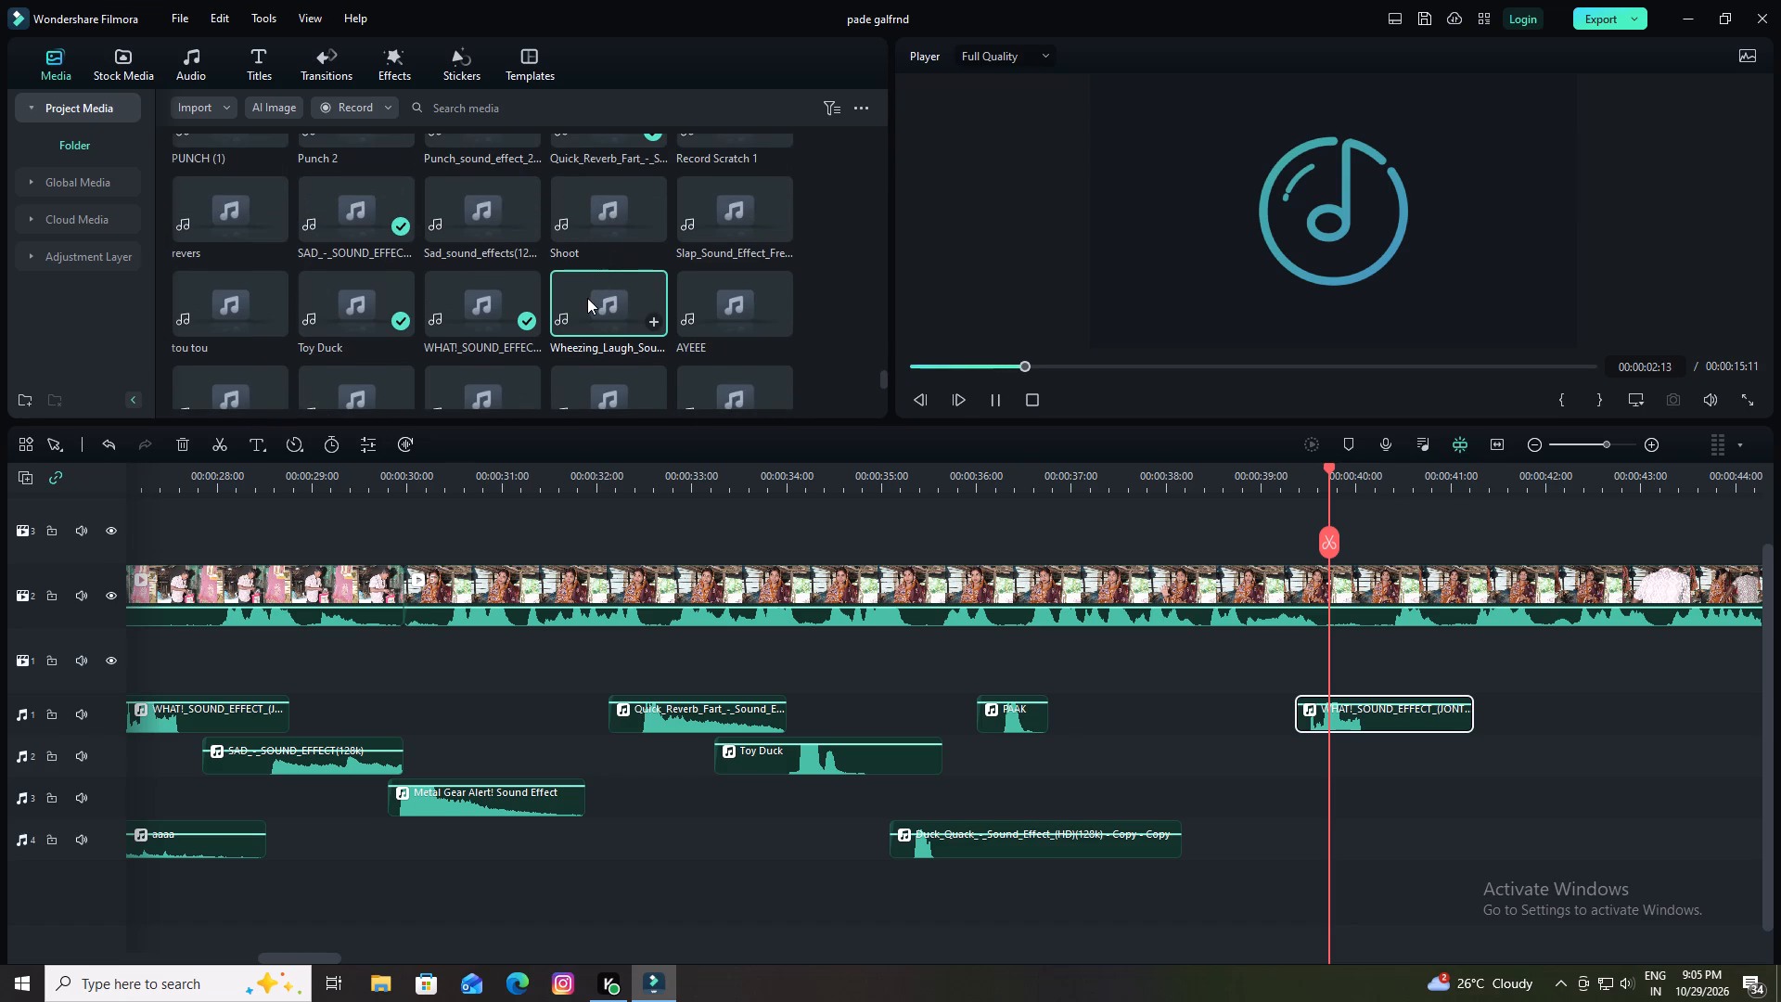
pyautogui.scroll(1, 549, 292)
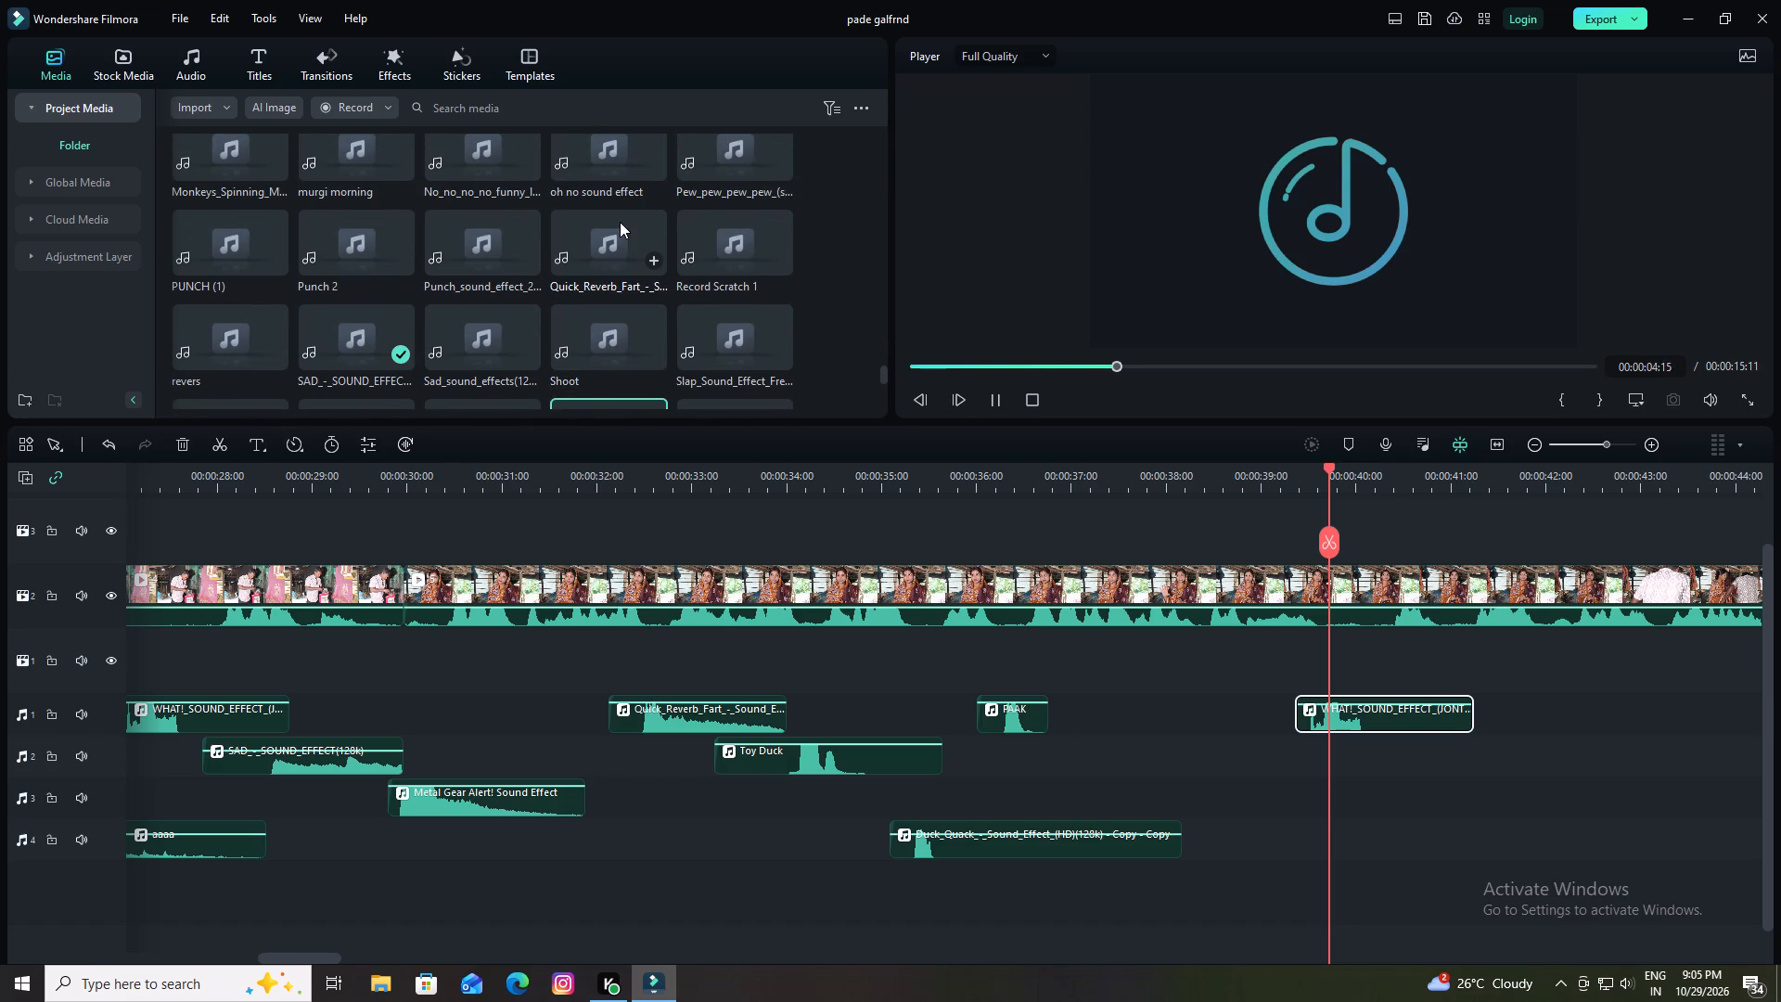
pyautogui.scroll(2, 616, 206)
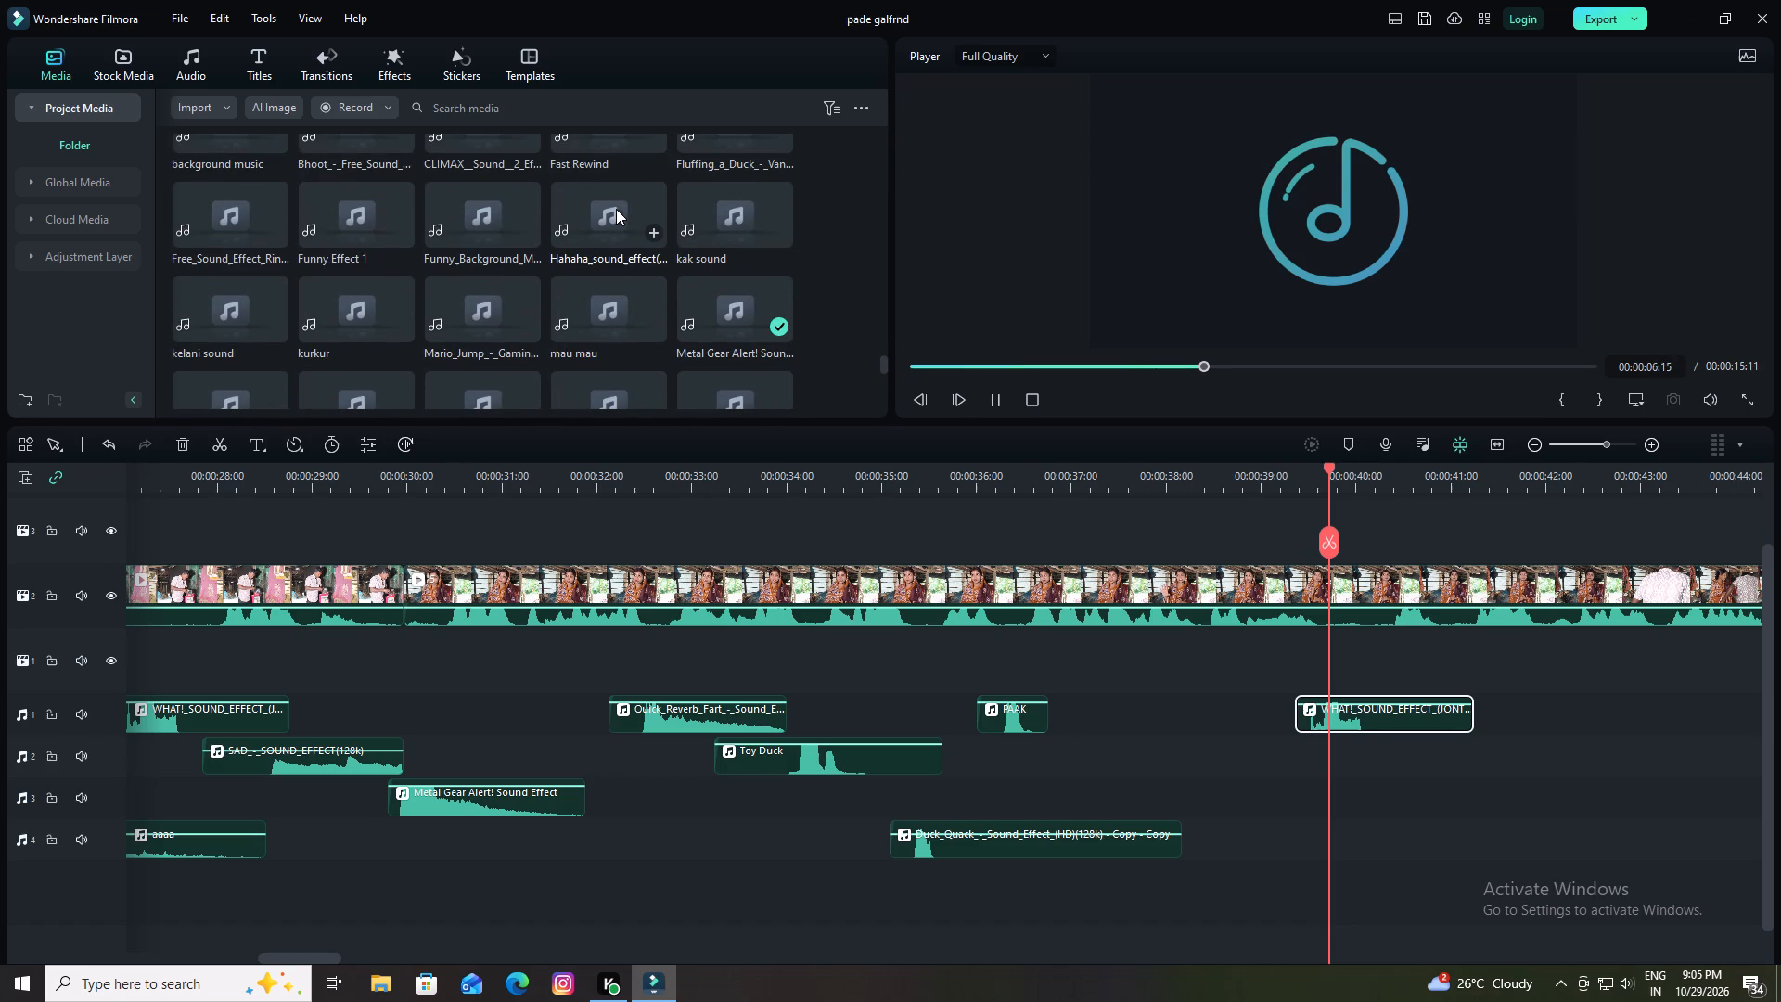
pyautogui.click(609, 222)
# Preview the Funny Background Music sound and place it on audio track 3, starting at 00:00:39:18.
pyautogui.click(474, 218)
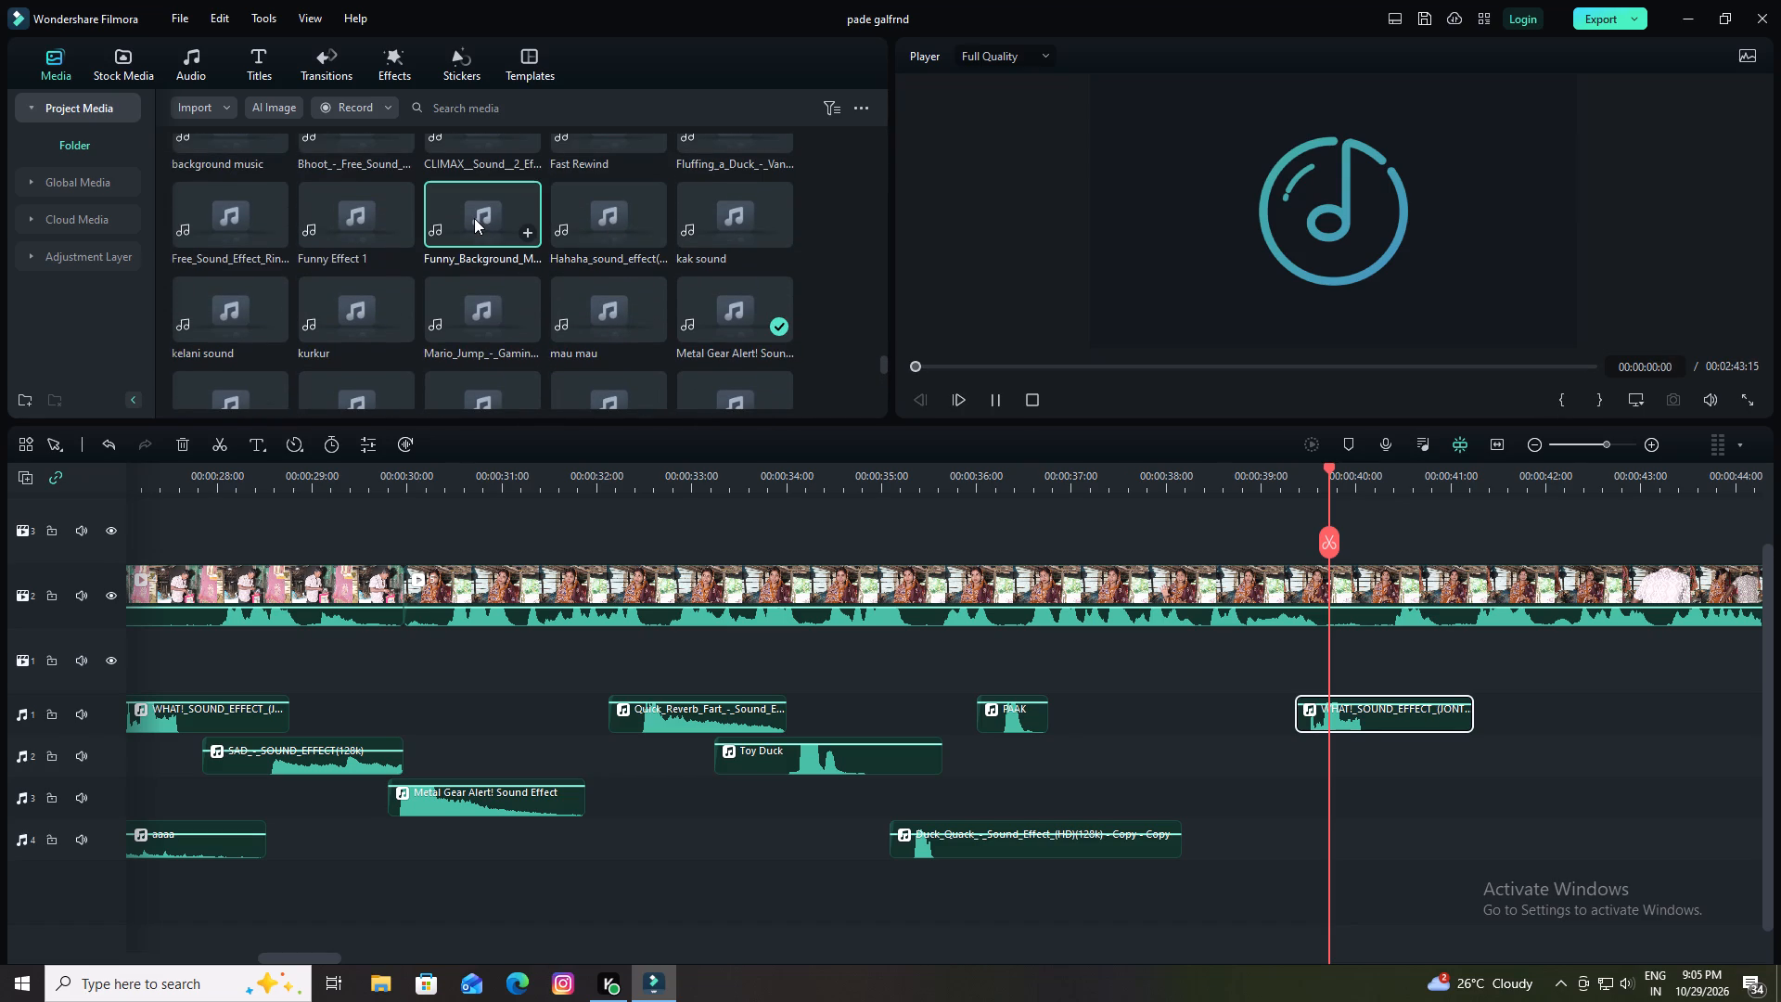
pyautogui.moveTo(474, 218); pyautogui.dragTo(1315, 797)
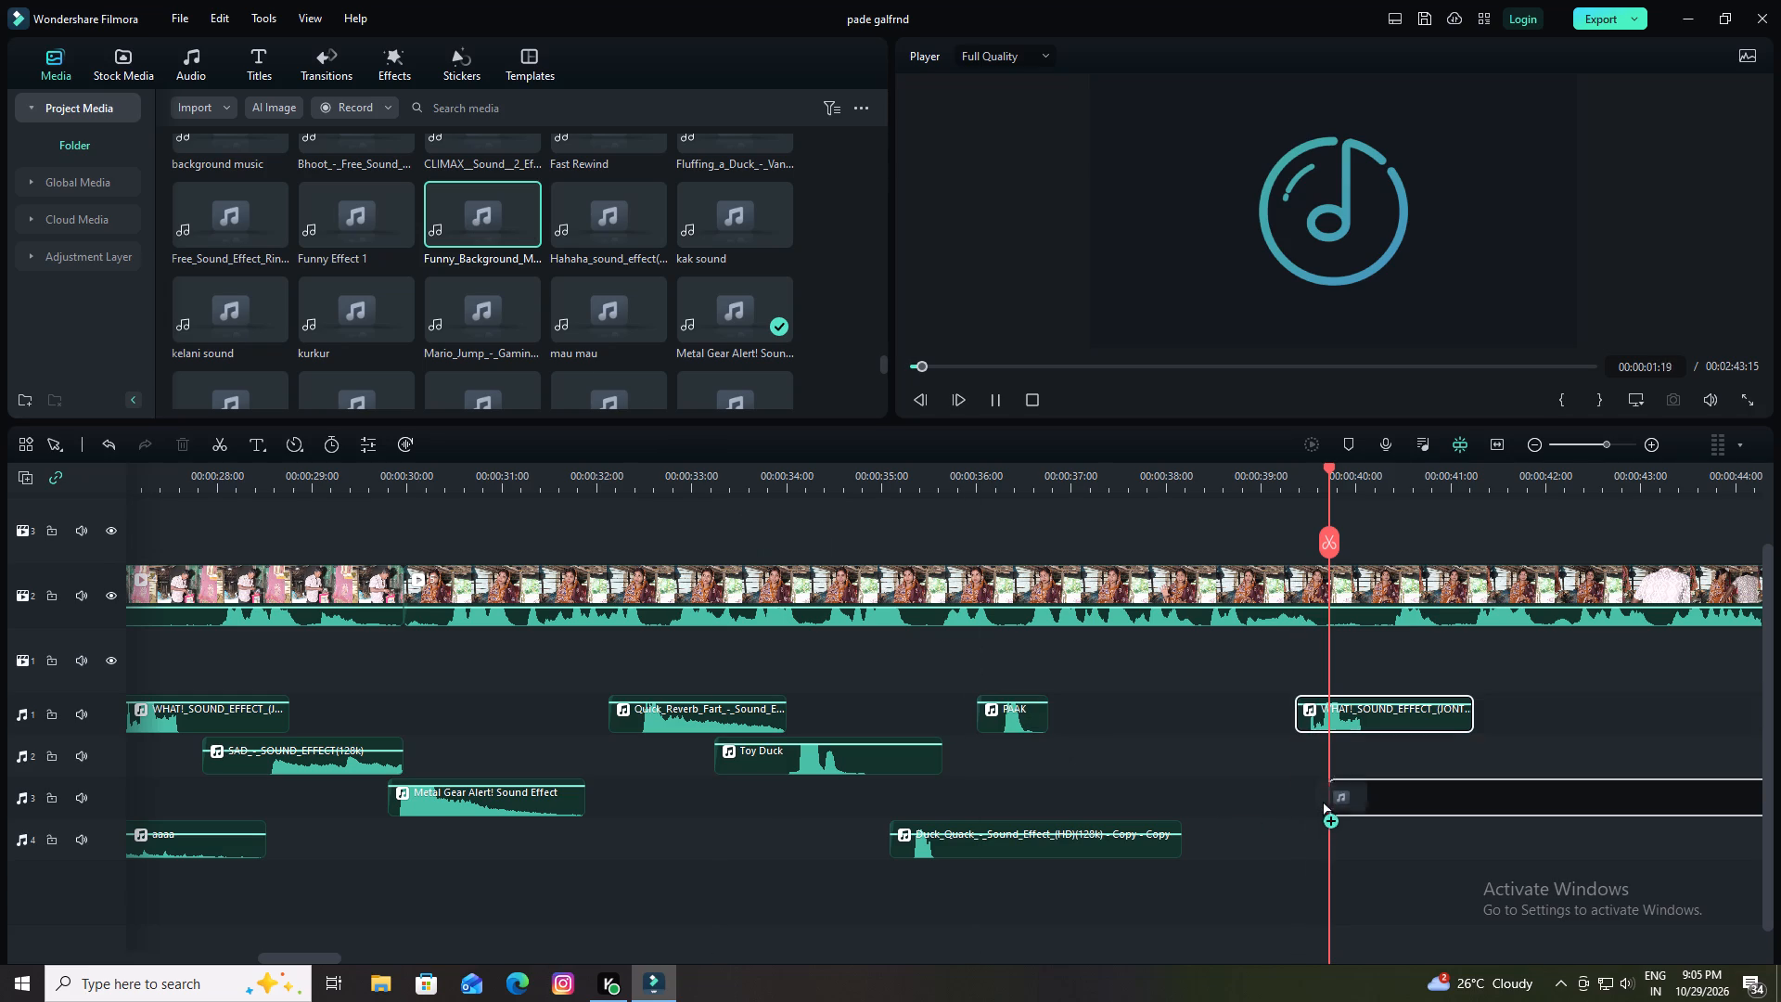
pyautogui.moveTo(1315, 797); pyautogui.dragTo(1323, 777)
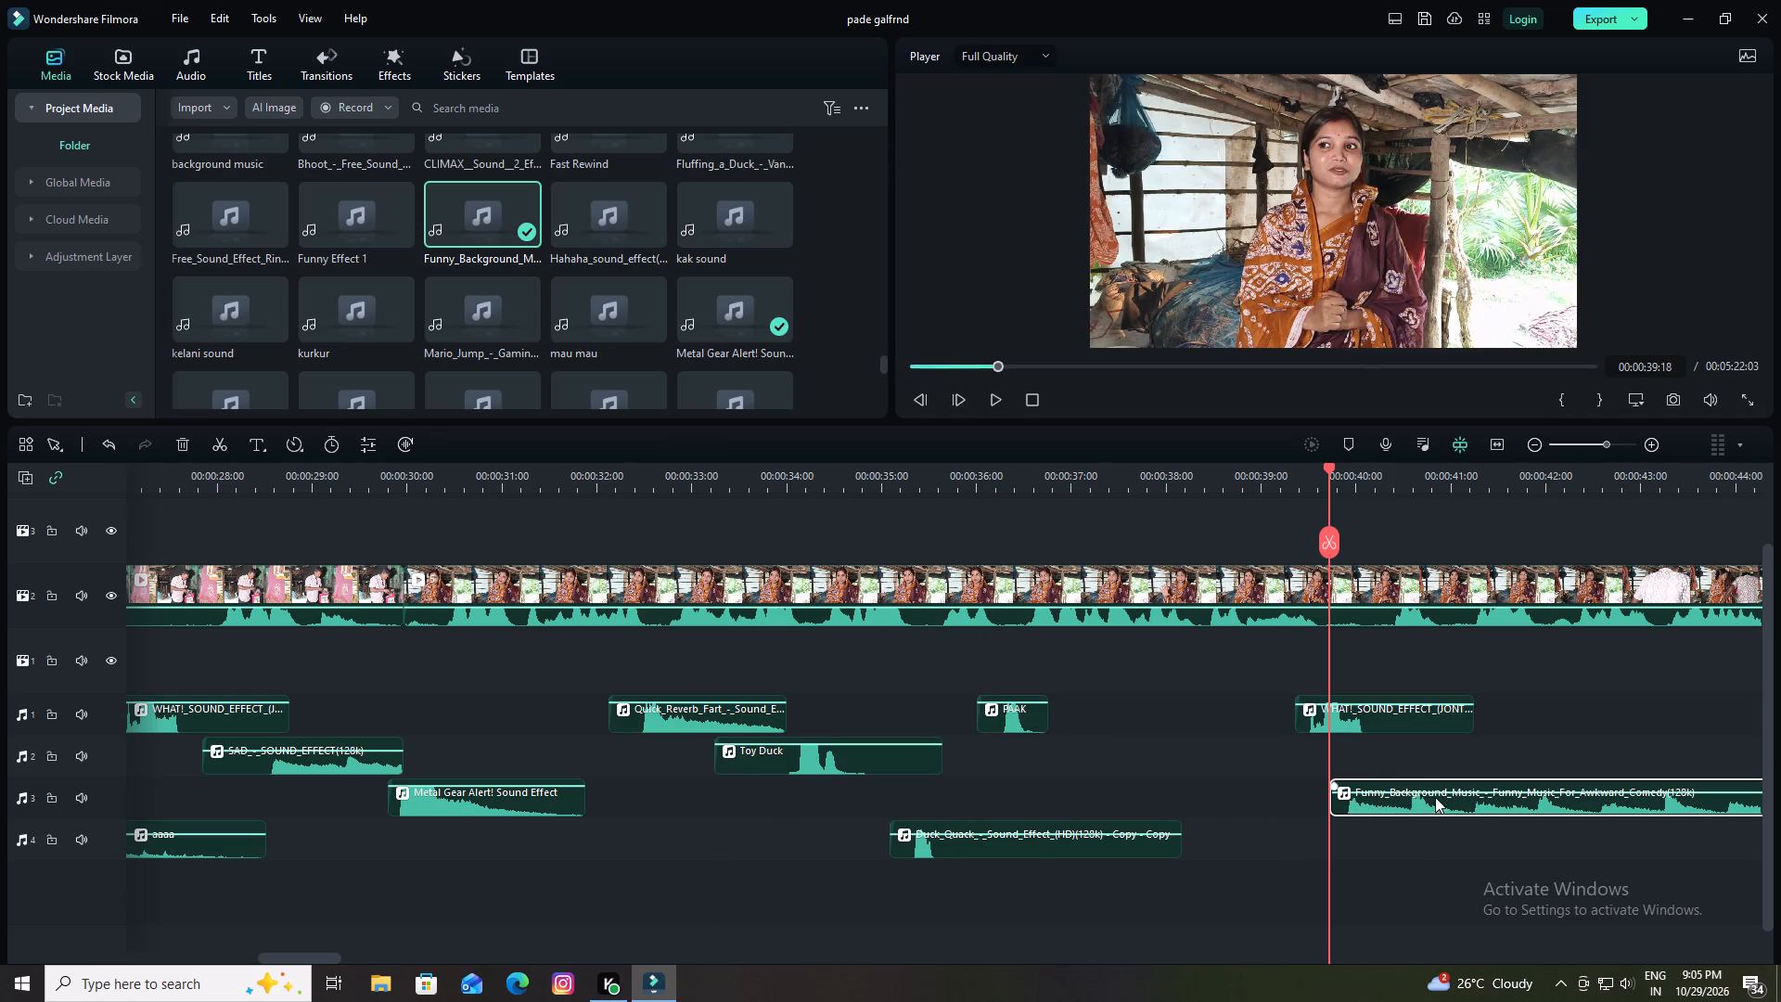
# Play back the video with the newly placed Funny Background Music to find where the music should end.
pyautogui.click(1435, 794)
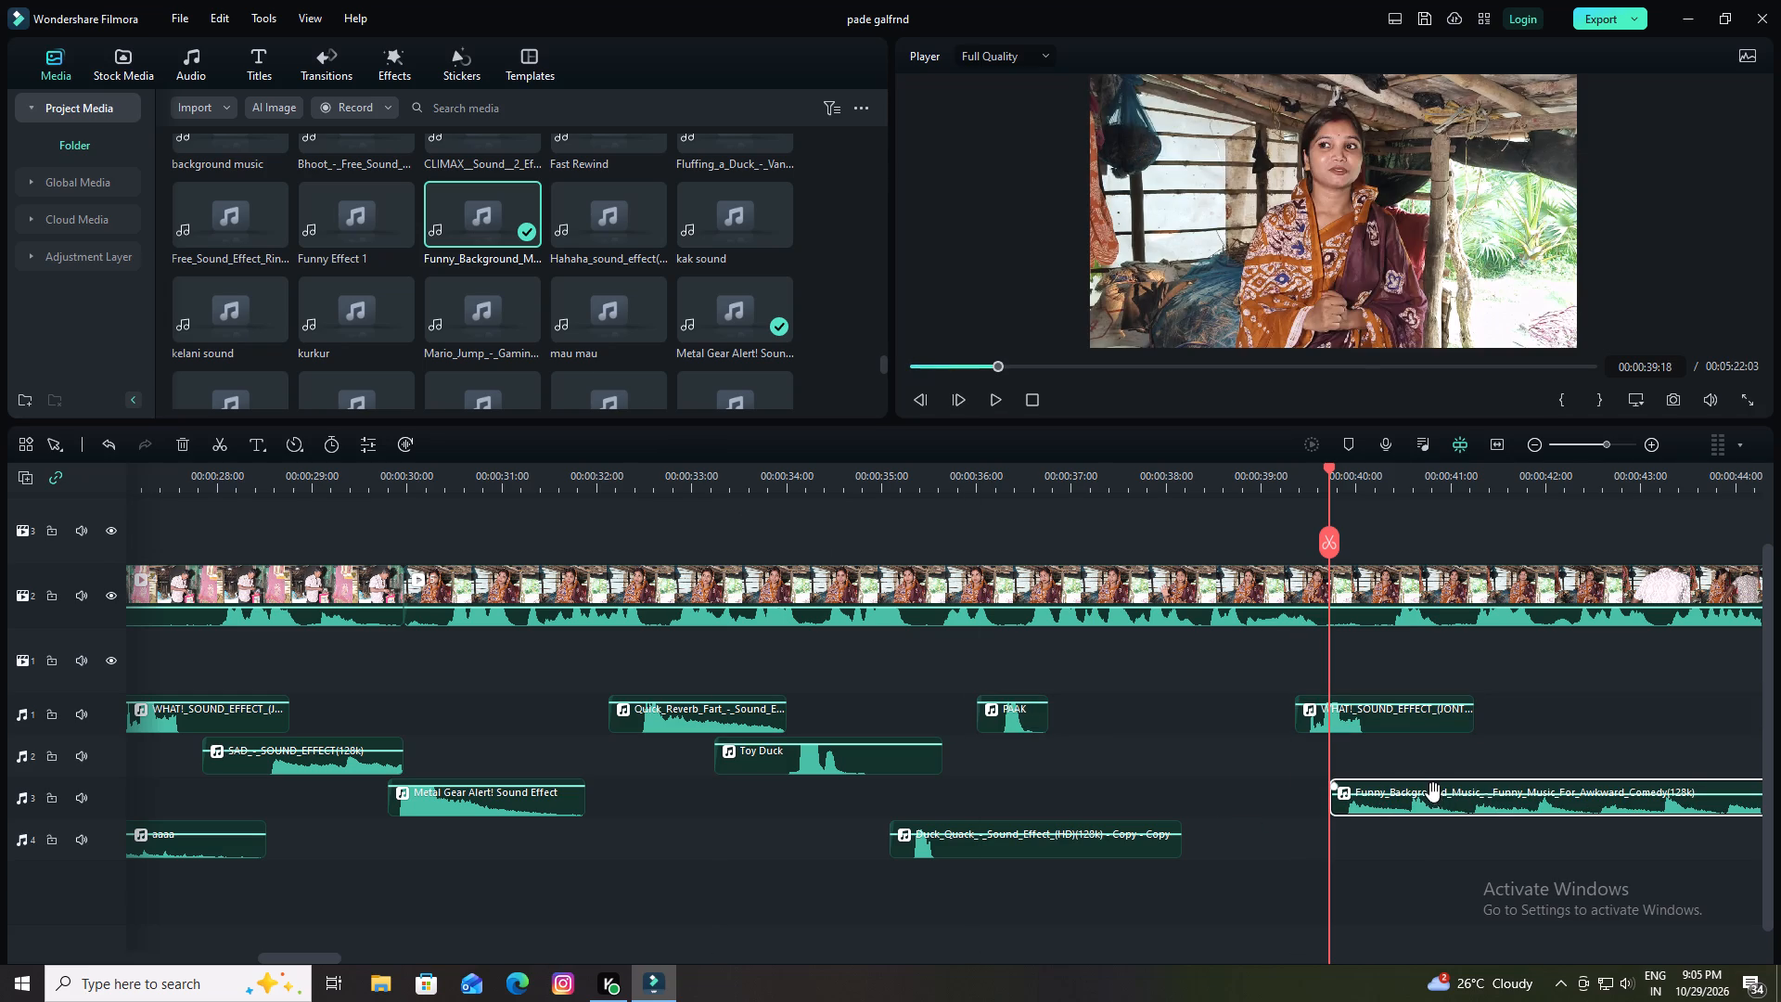
pyautogui.click(1433, 795)
pyautogui.press('space')
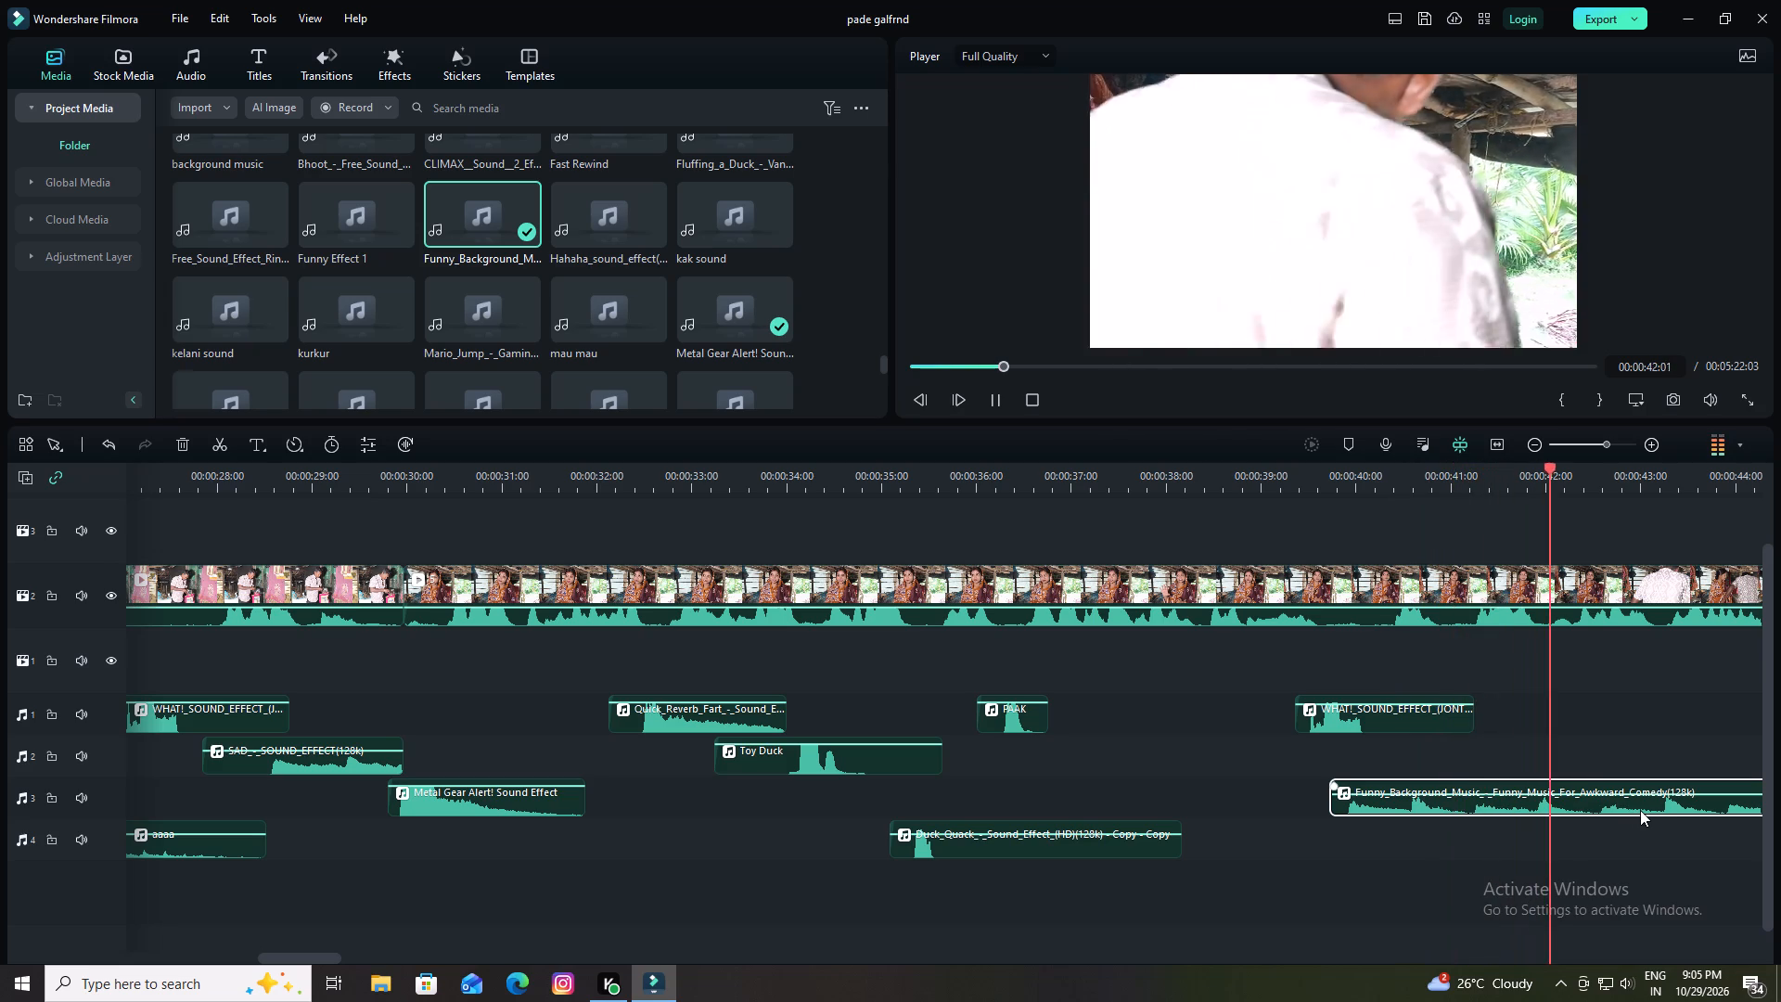
pyautogui.press('space')
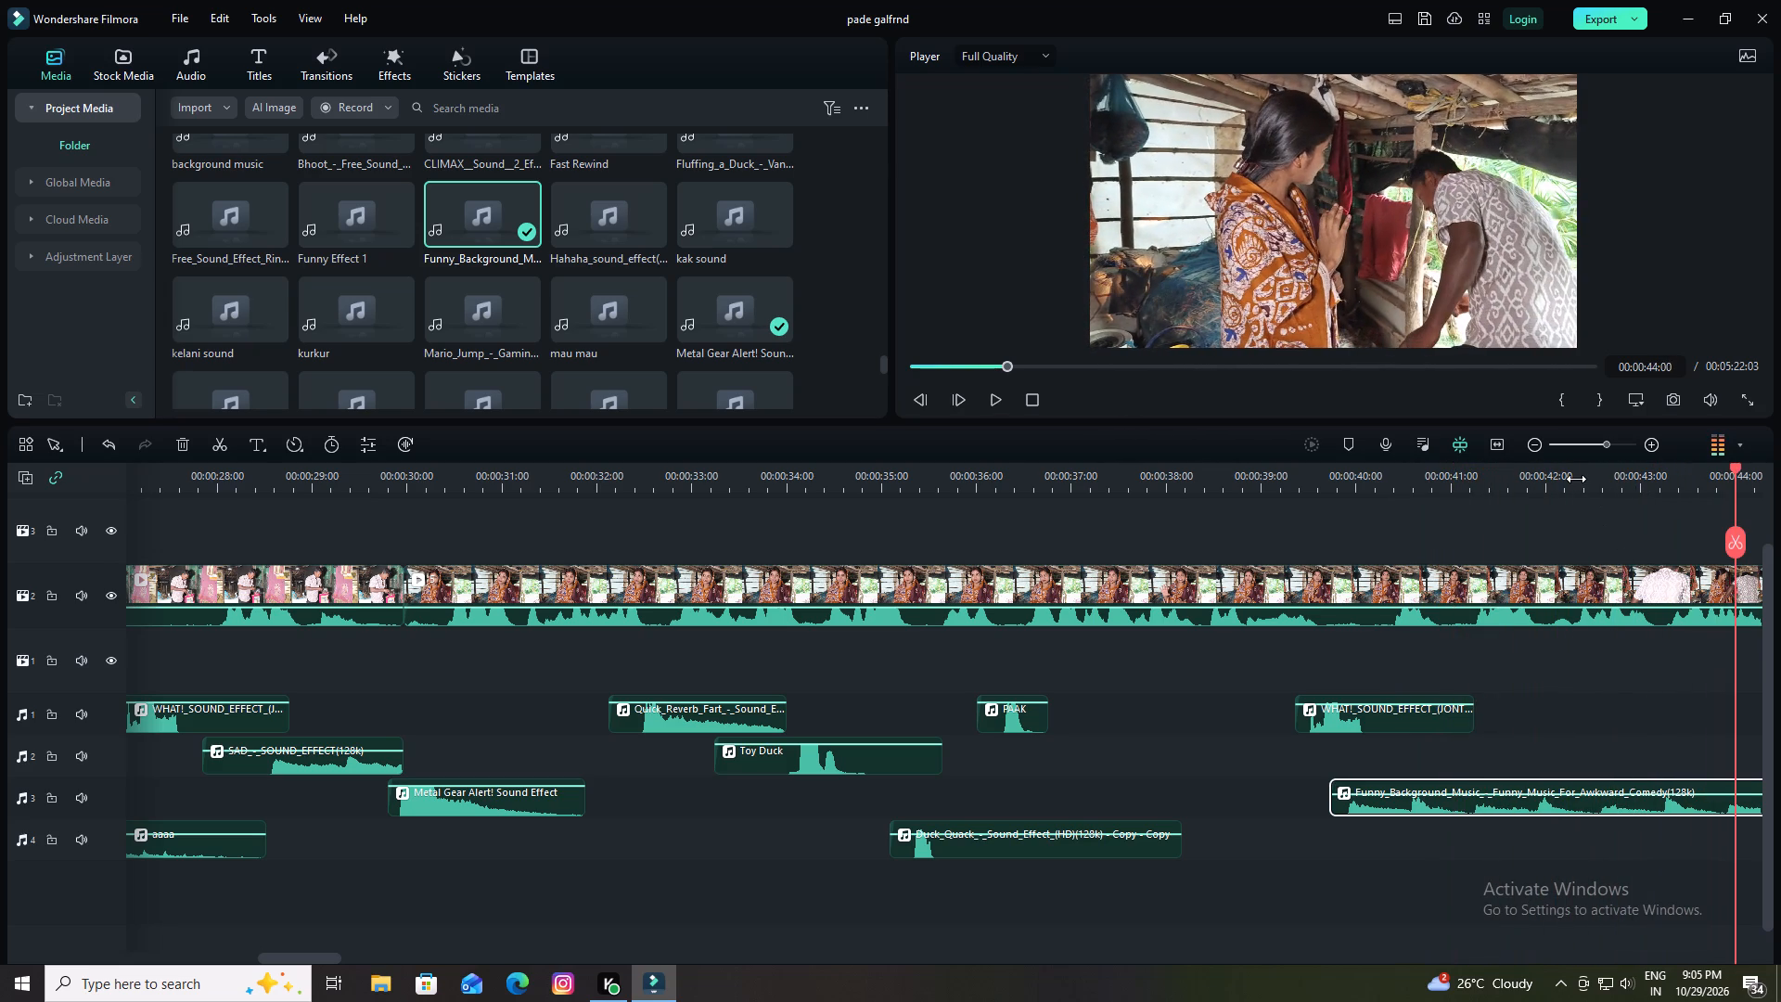
pyautogui.moveTo(1576, 479); pyautogui.dragTo(1275, 489)
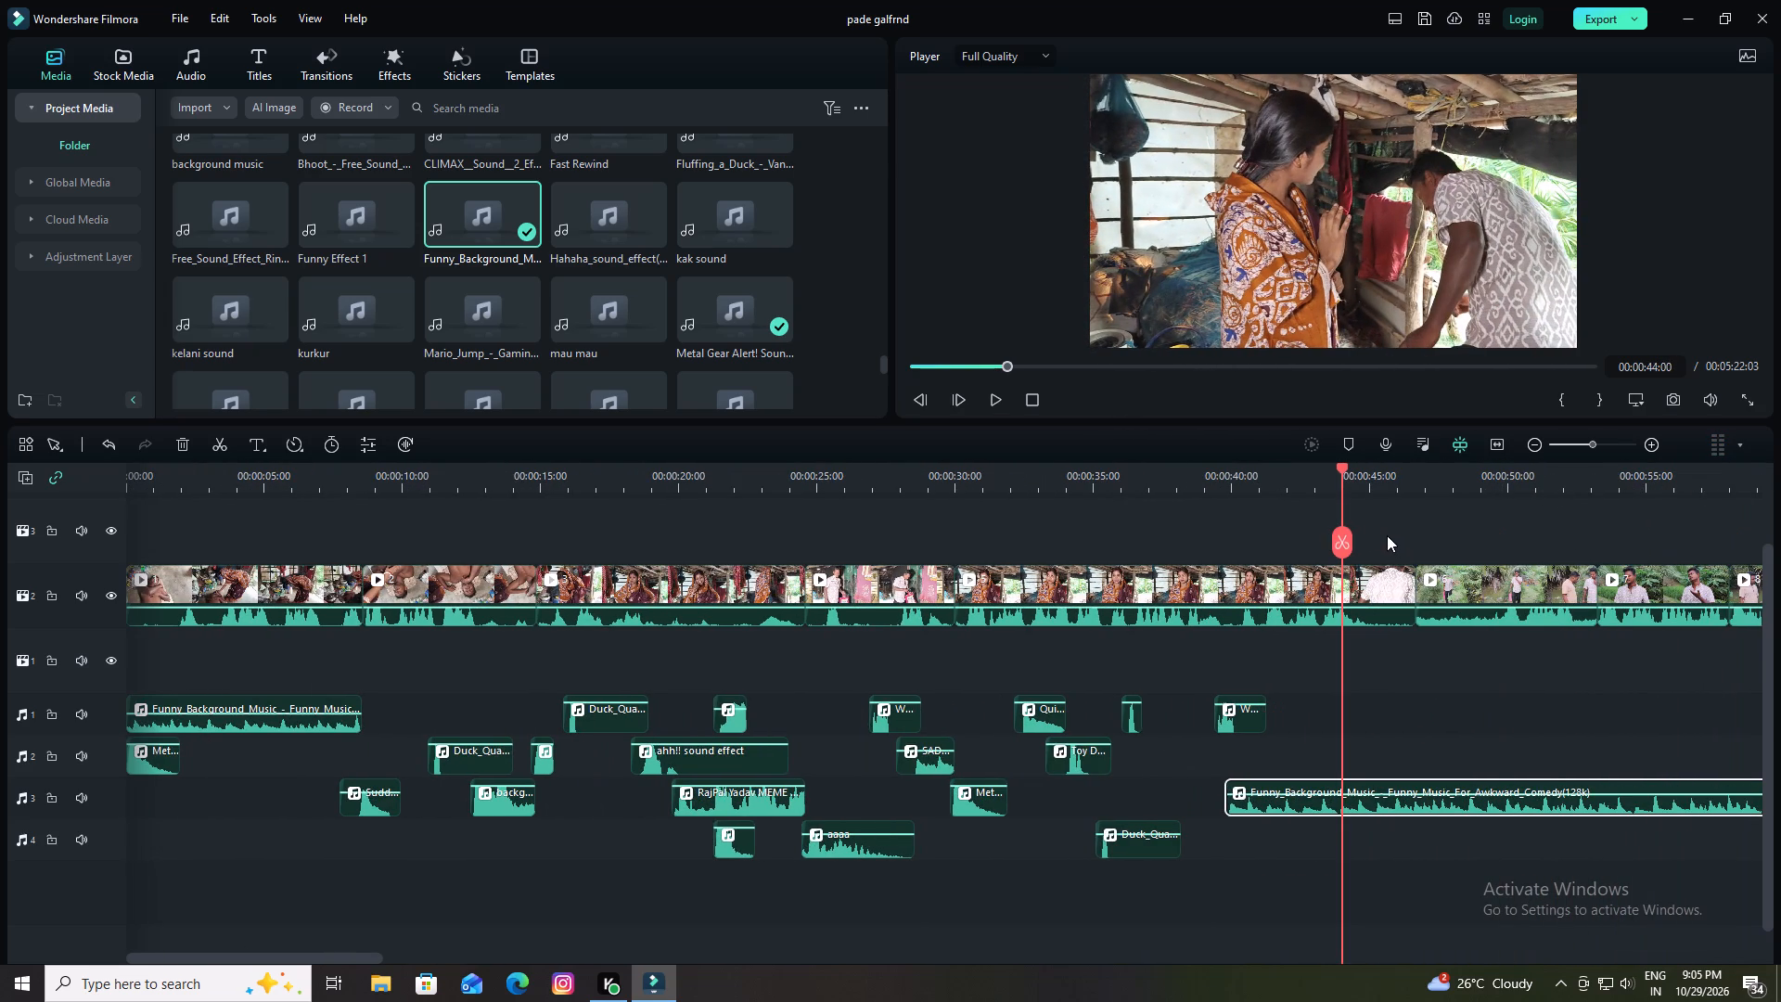
pyautogui.press('space')
pyautogui.press('space')
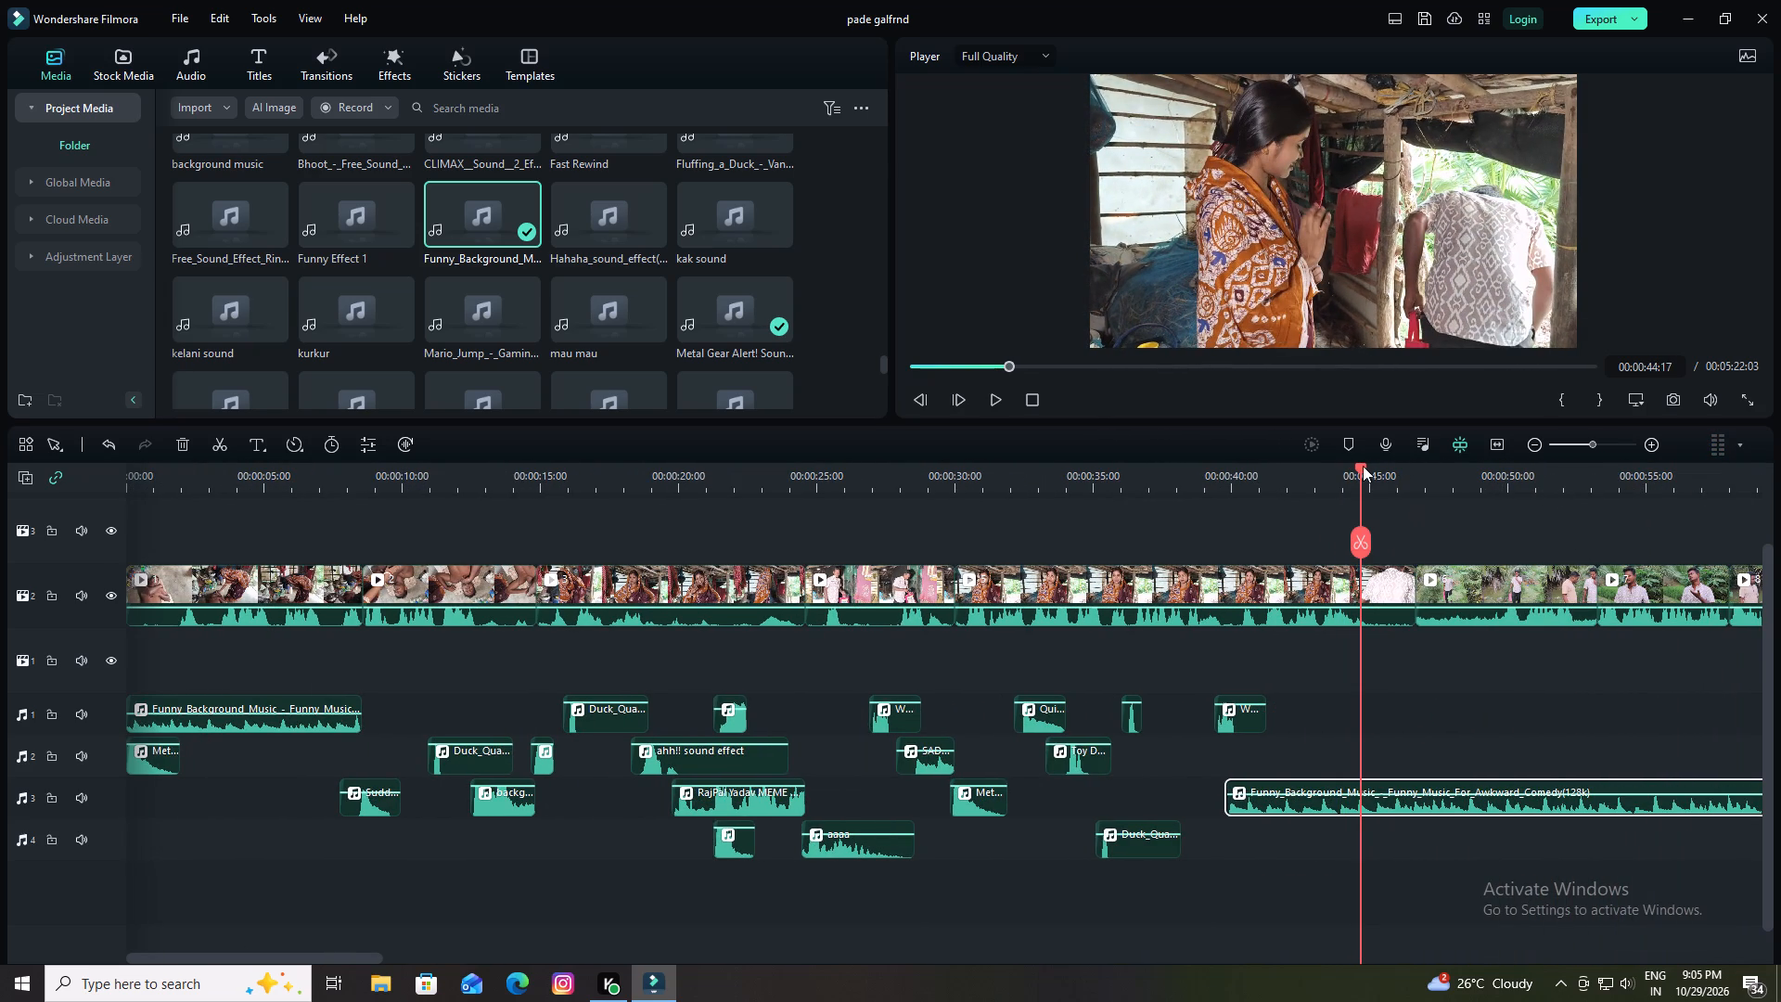
# Split the Funny Background Music clip on audio track 3 at 00:00:44:22 and delete the part after the cut.
pyautogui.moveTo(1363, 466); pyautogui.dragTo(1263, 495)
pyautogui.press('space')
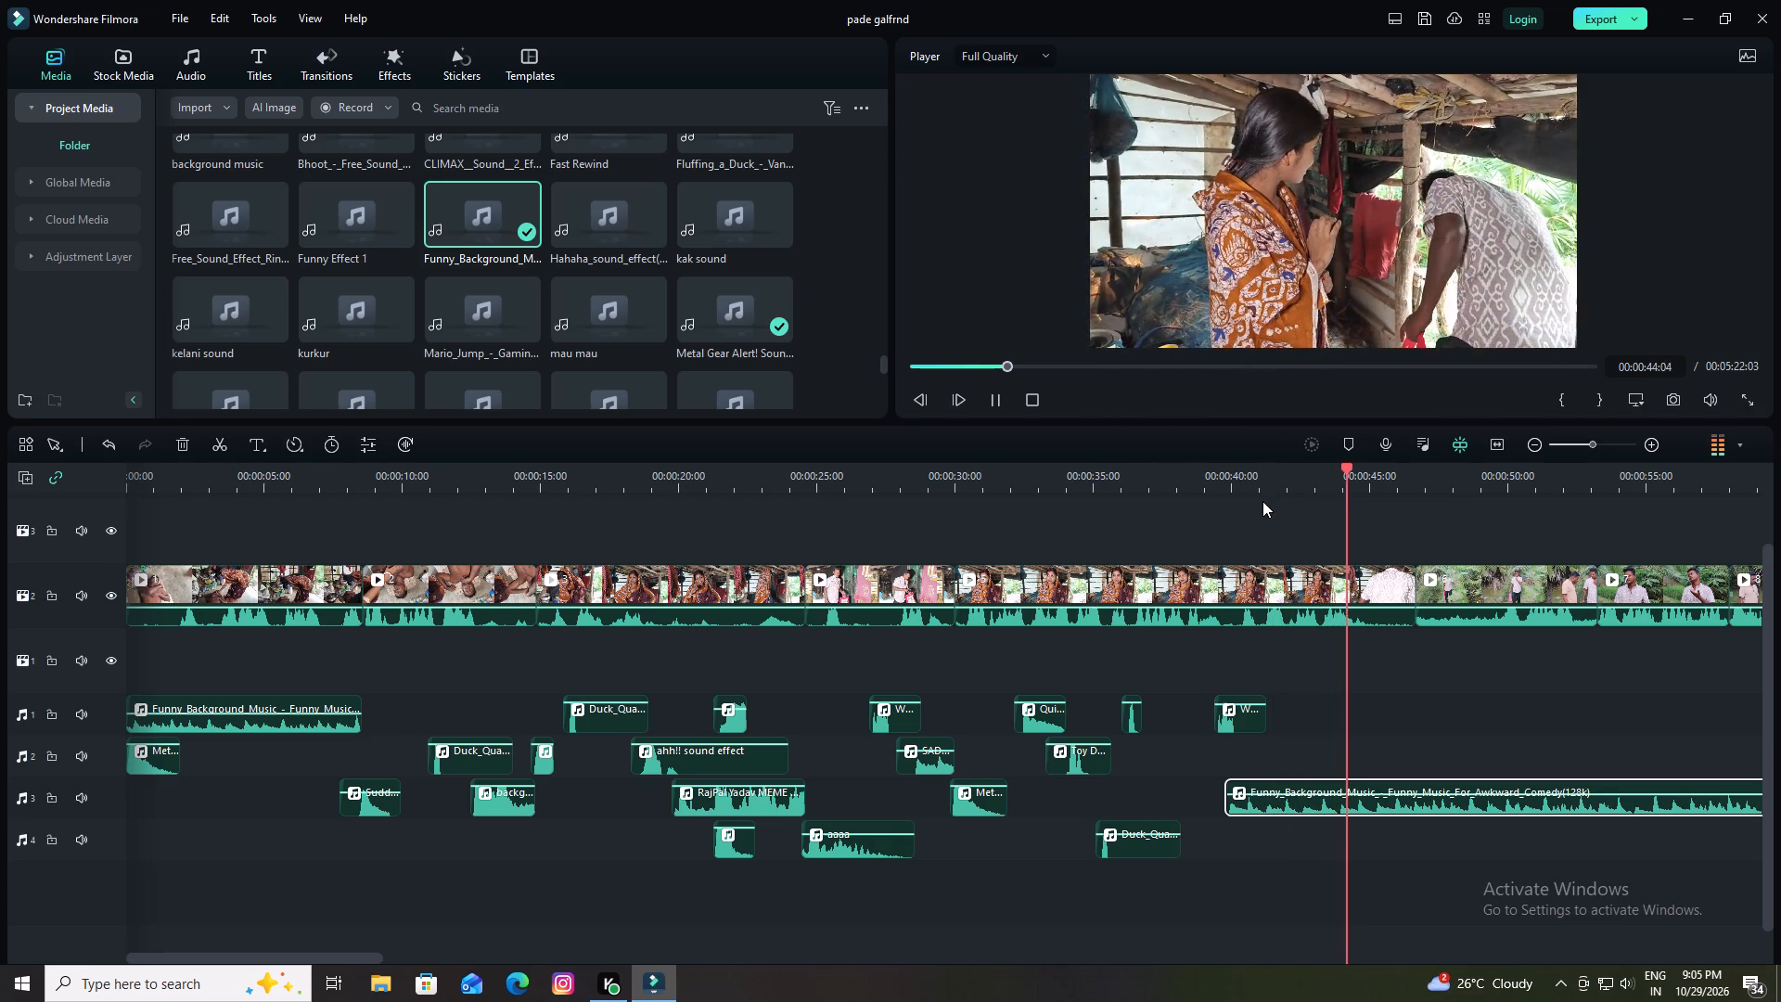
pyautogui.press('space')
pyautogui.press('space')
pyautogui.press('space')
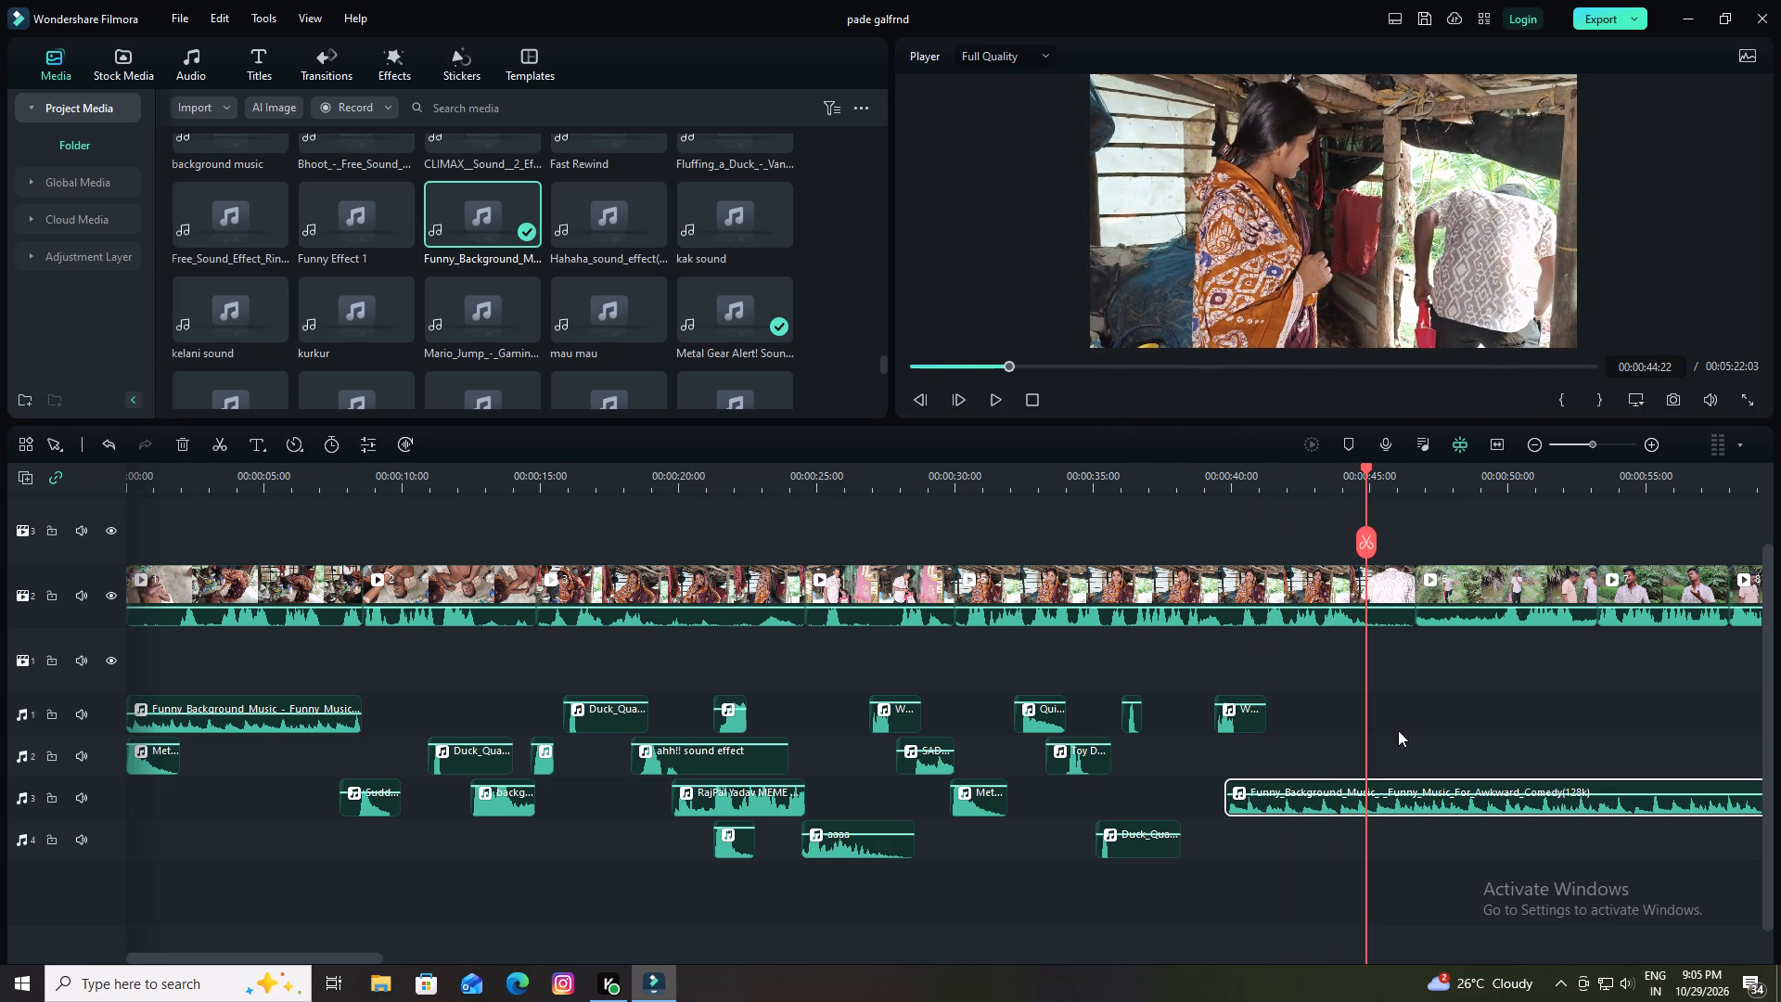
pyautogui.click(1399, 807)
pyautogui.click(1368, 541)
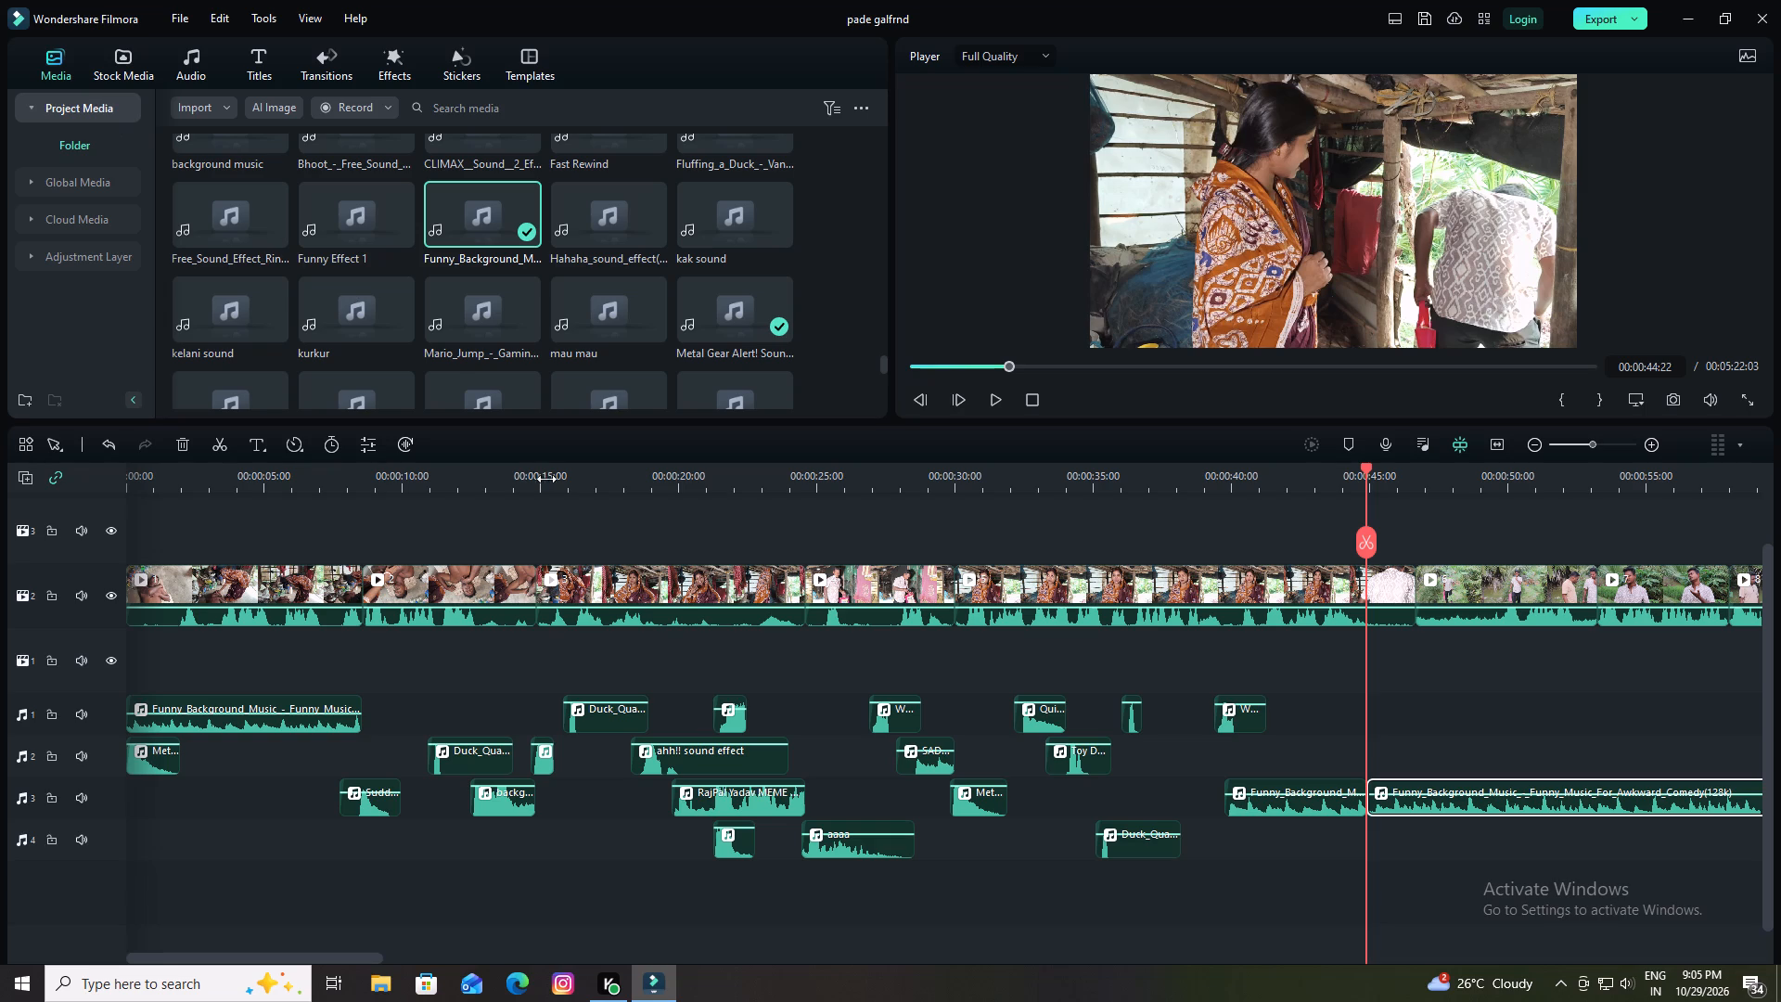
pyautogui.click(177, 439)
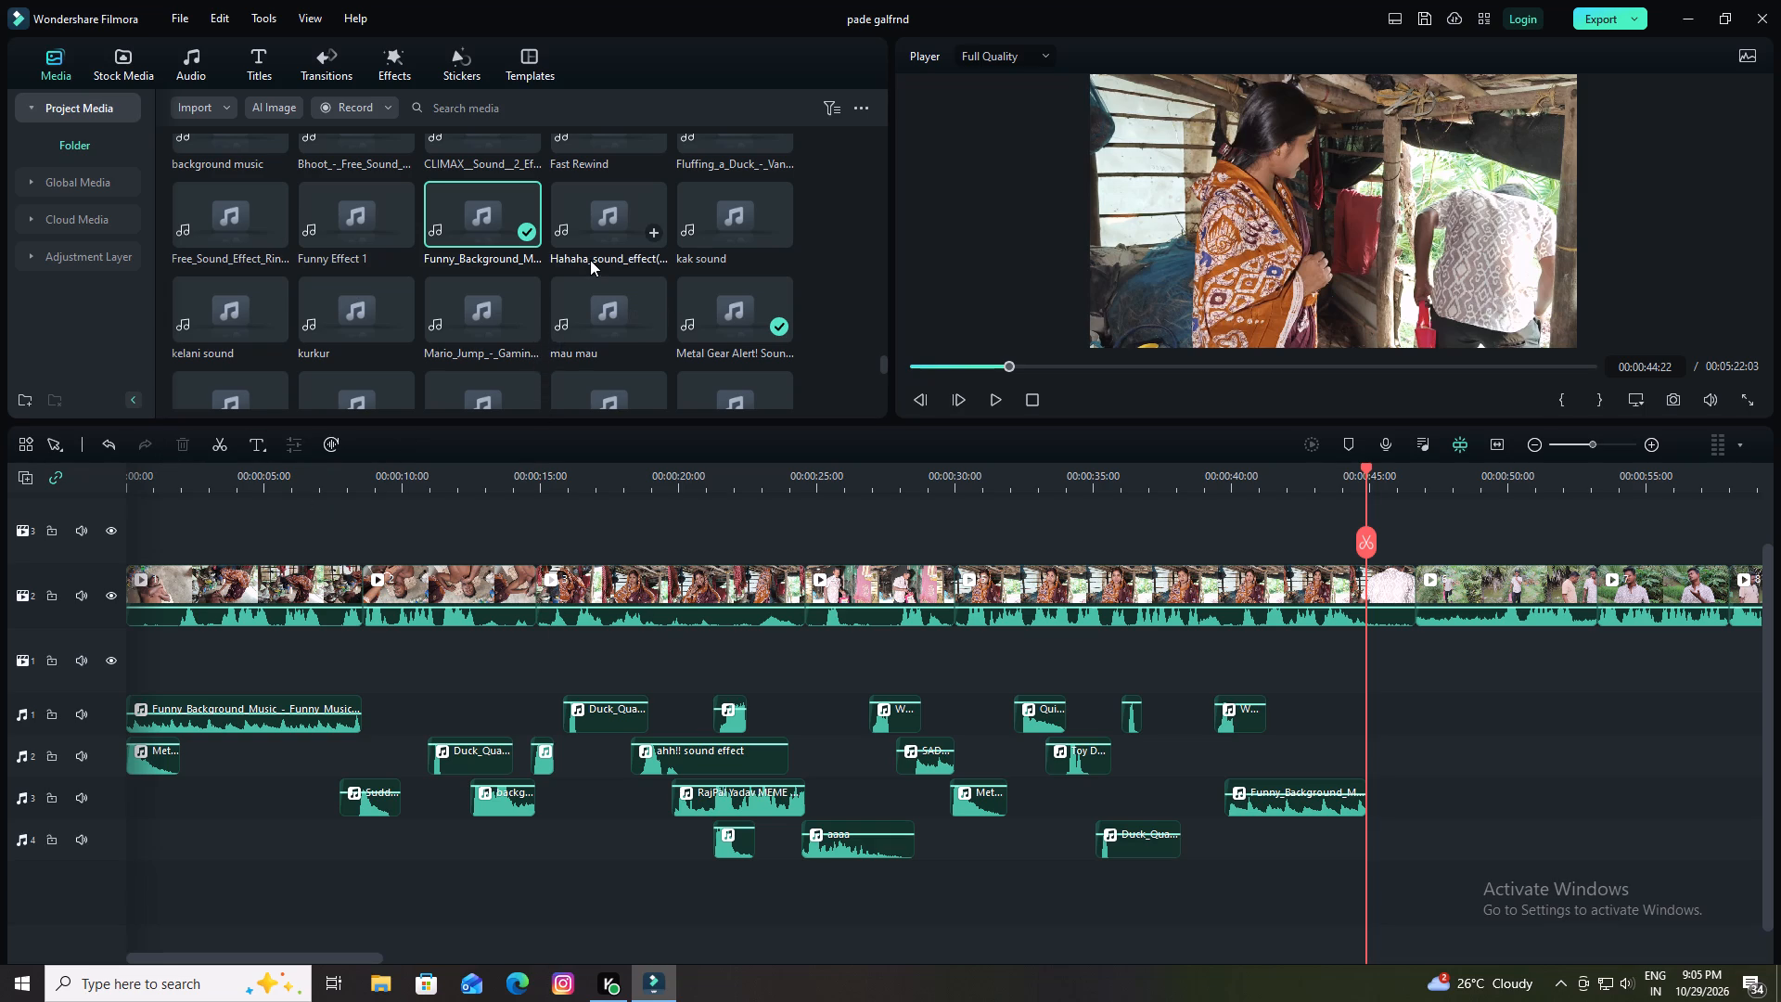
# Browse the project media and audition the "background music" and "baby hasi" sounds for the next moment in the video.
pyautogui.scroll(1, 590, 260)
pyautogui.click(247, 265)
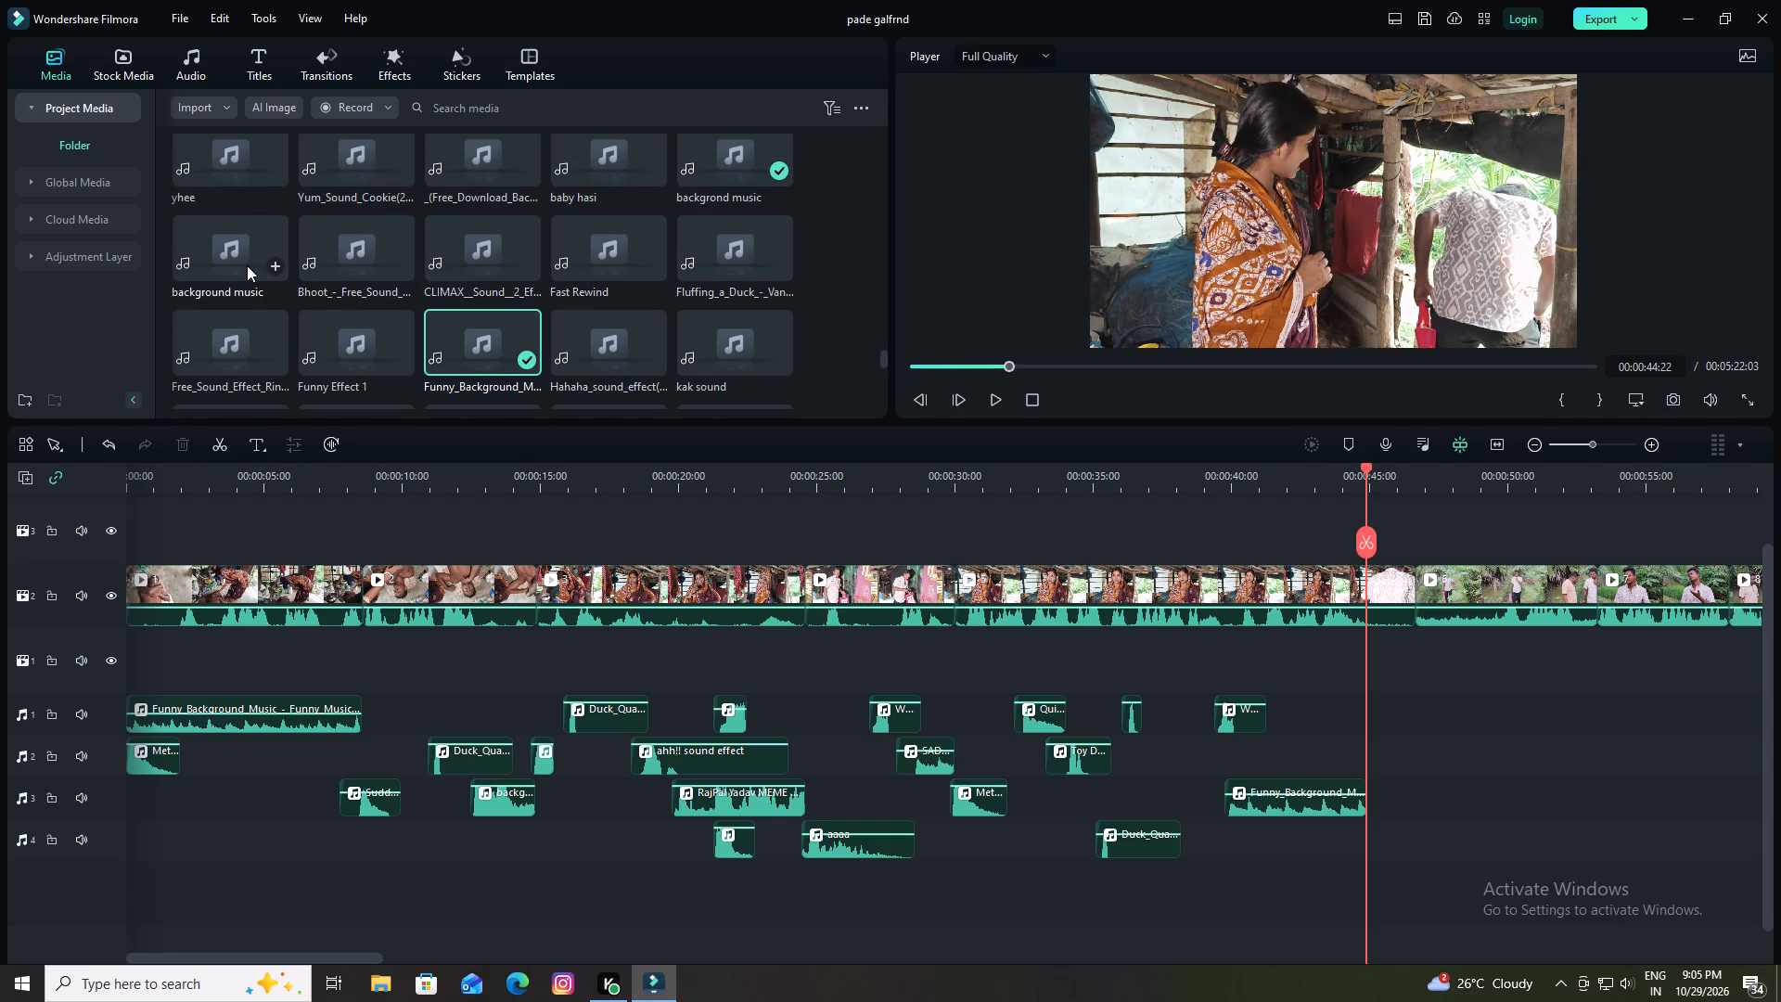
pyautogui.click(583, 176)
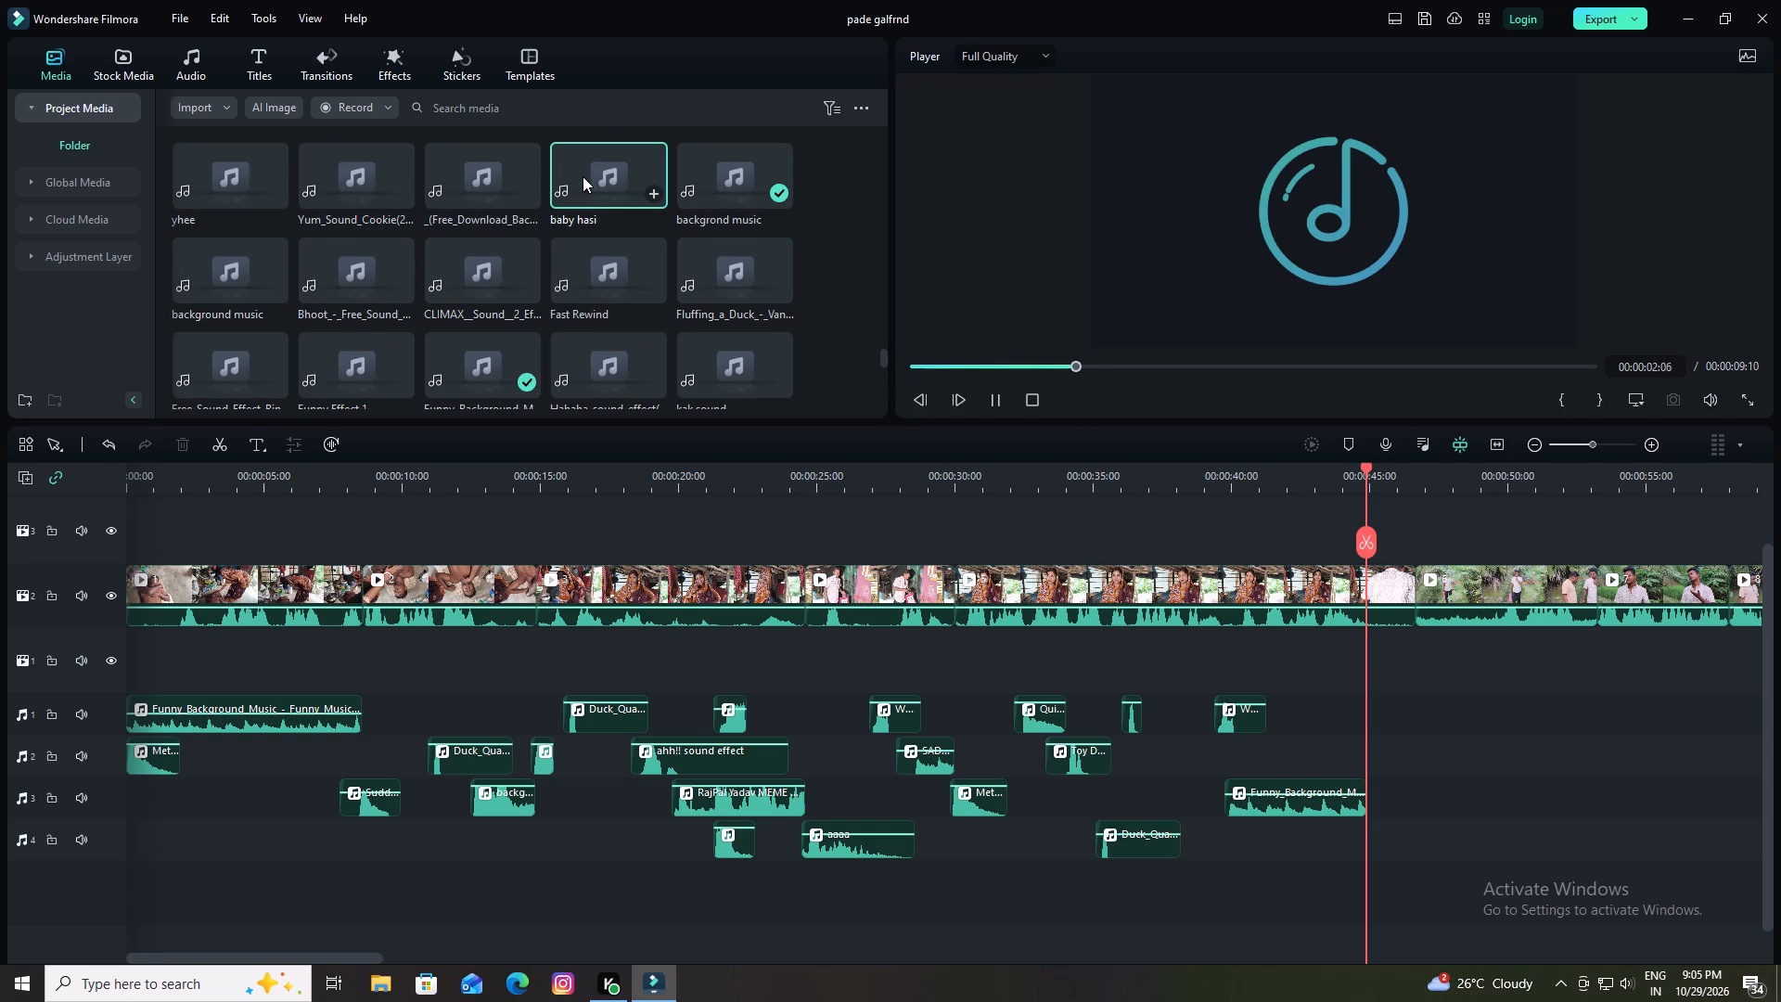
pyautogui.scroll(-1, 582, 178)
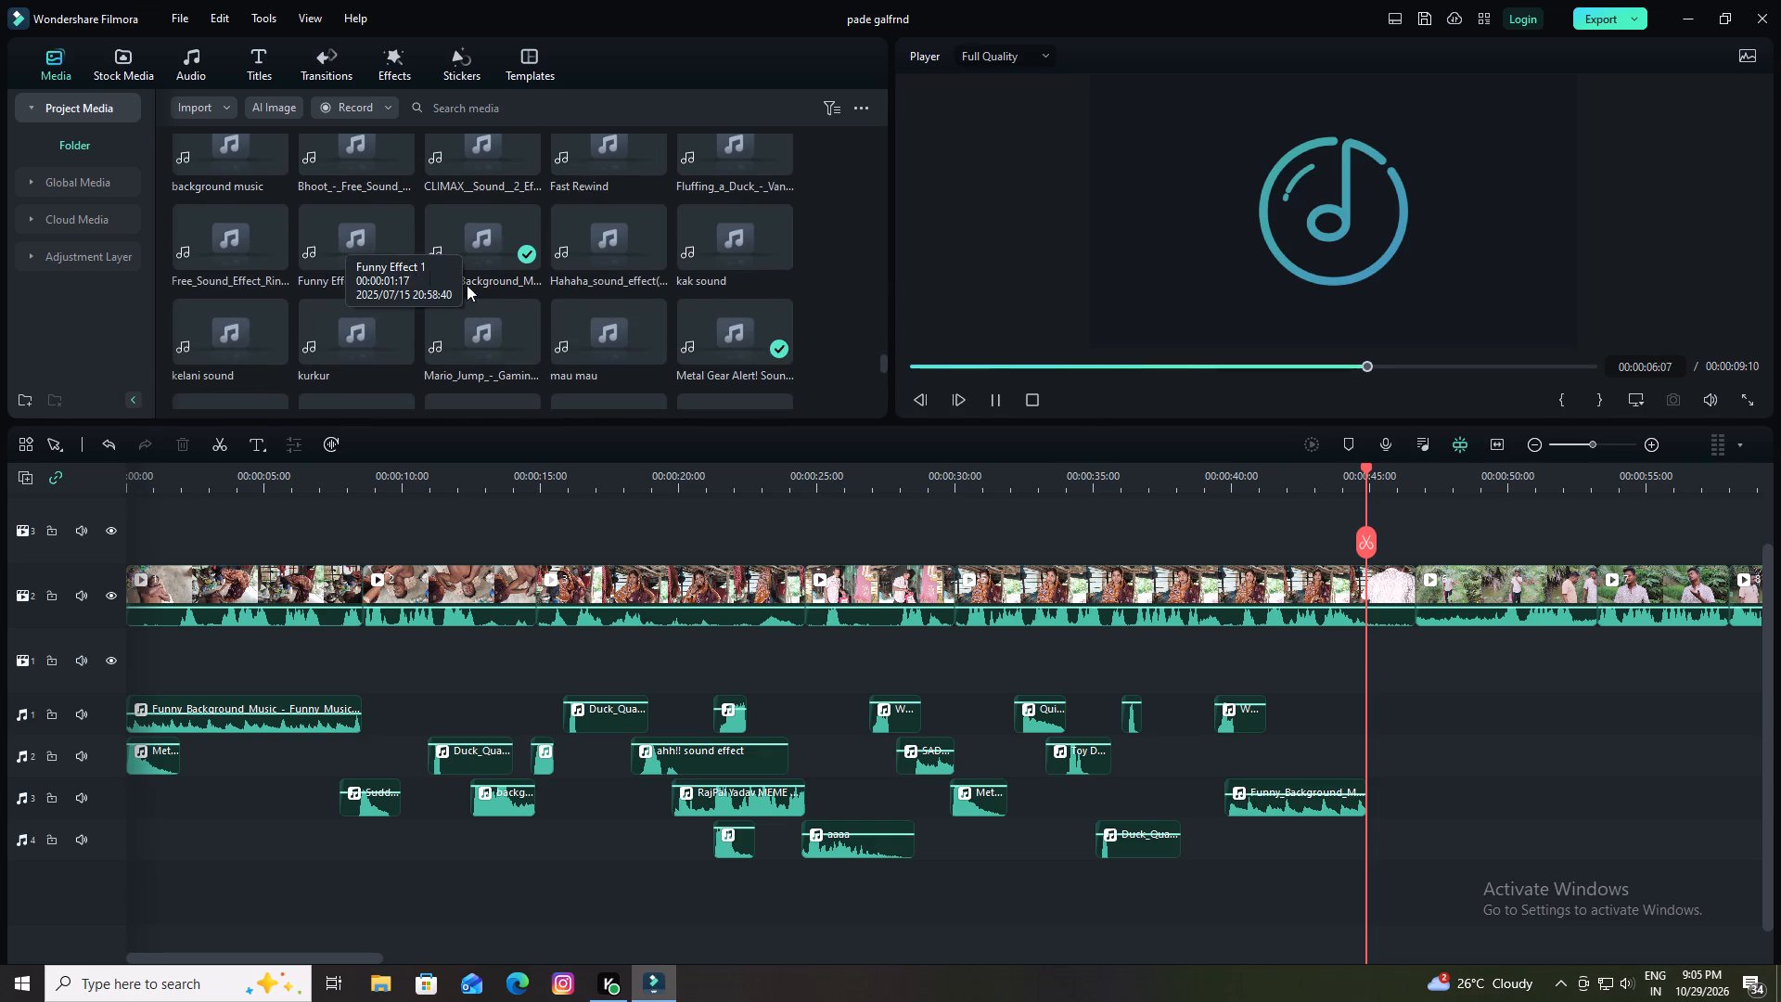
pyautogui.scroll(-2, 498, 300)
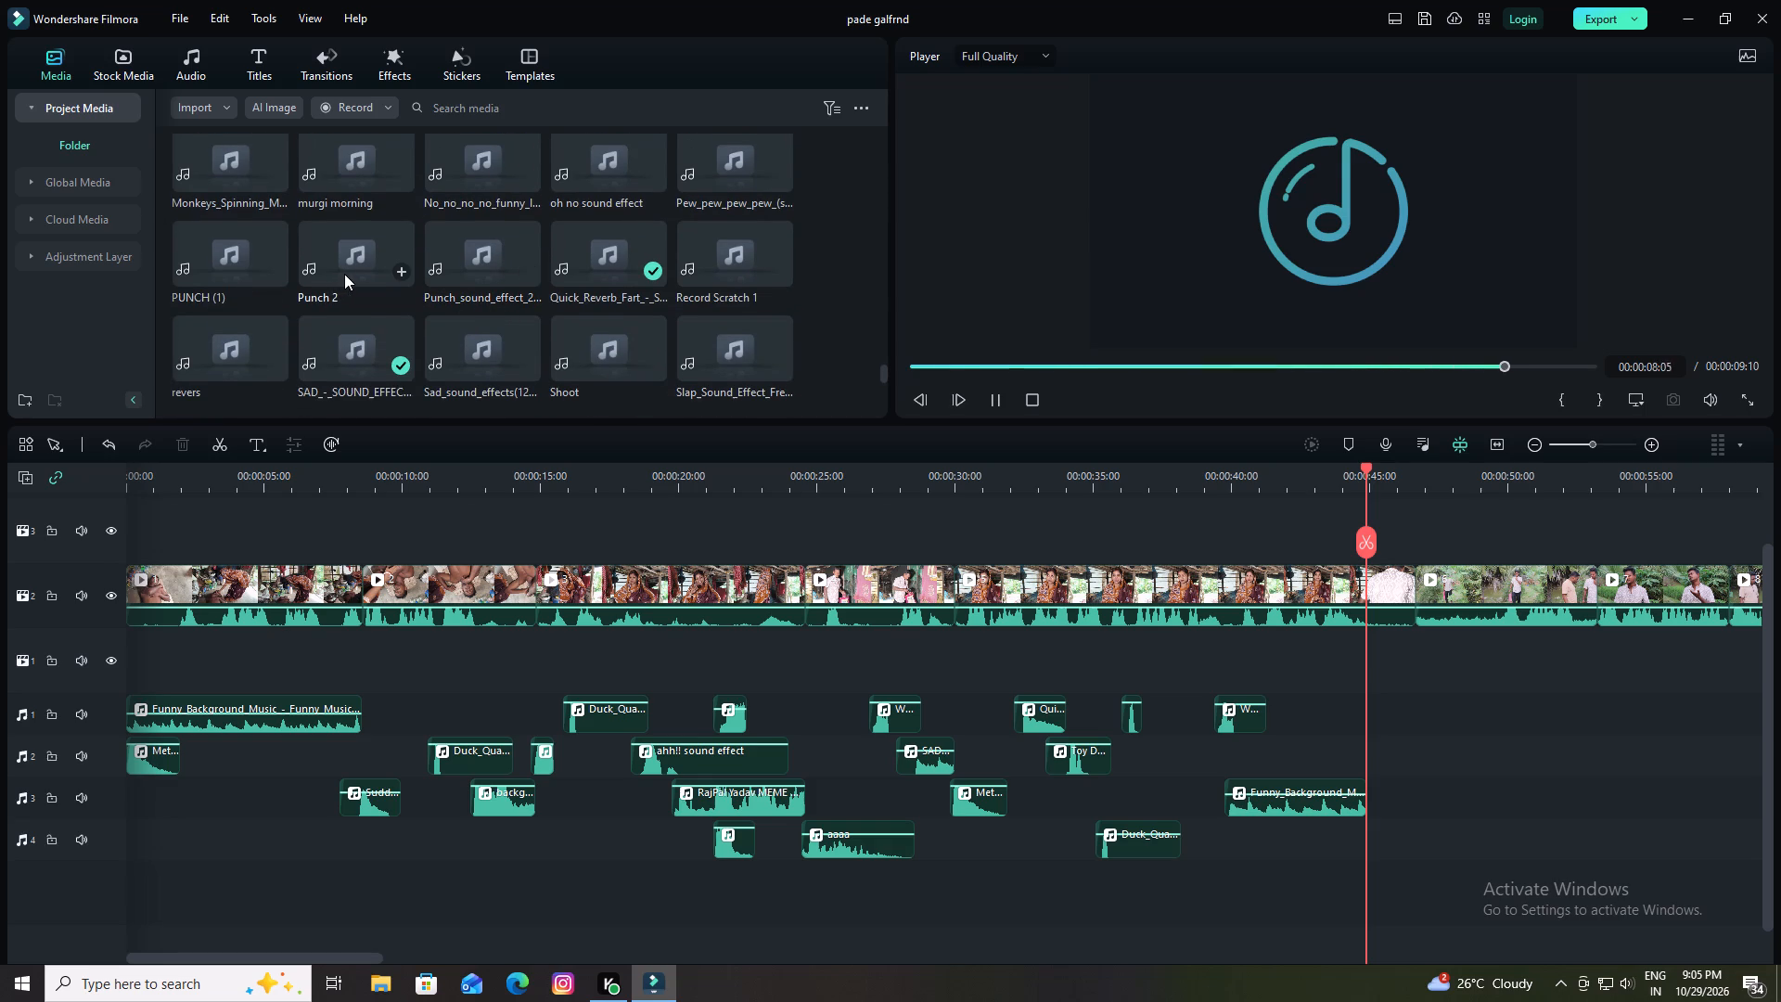
pyautogui.scroll(-3, 346, 274)
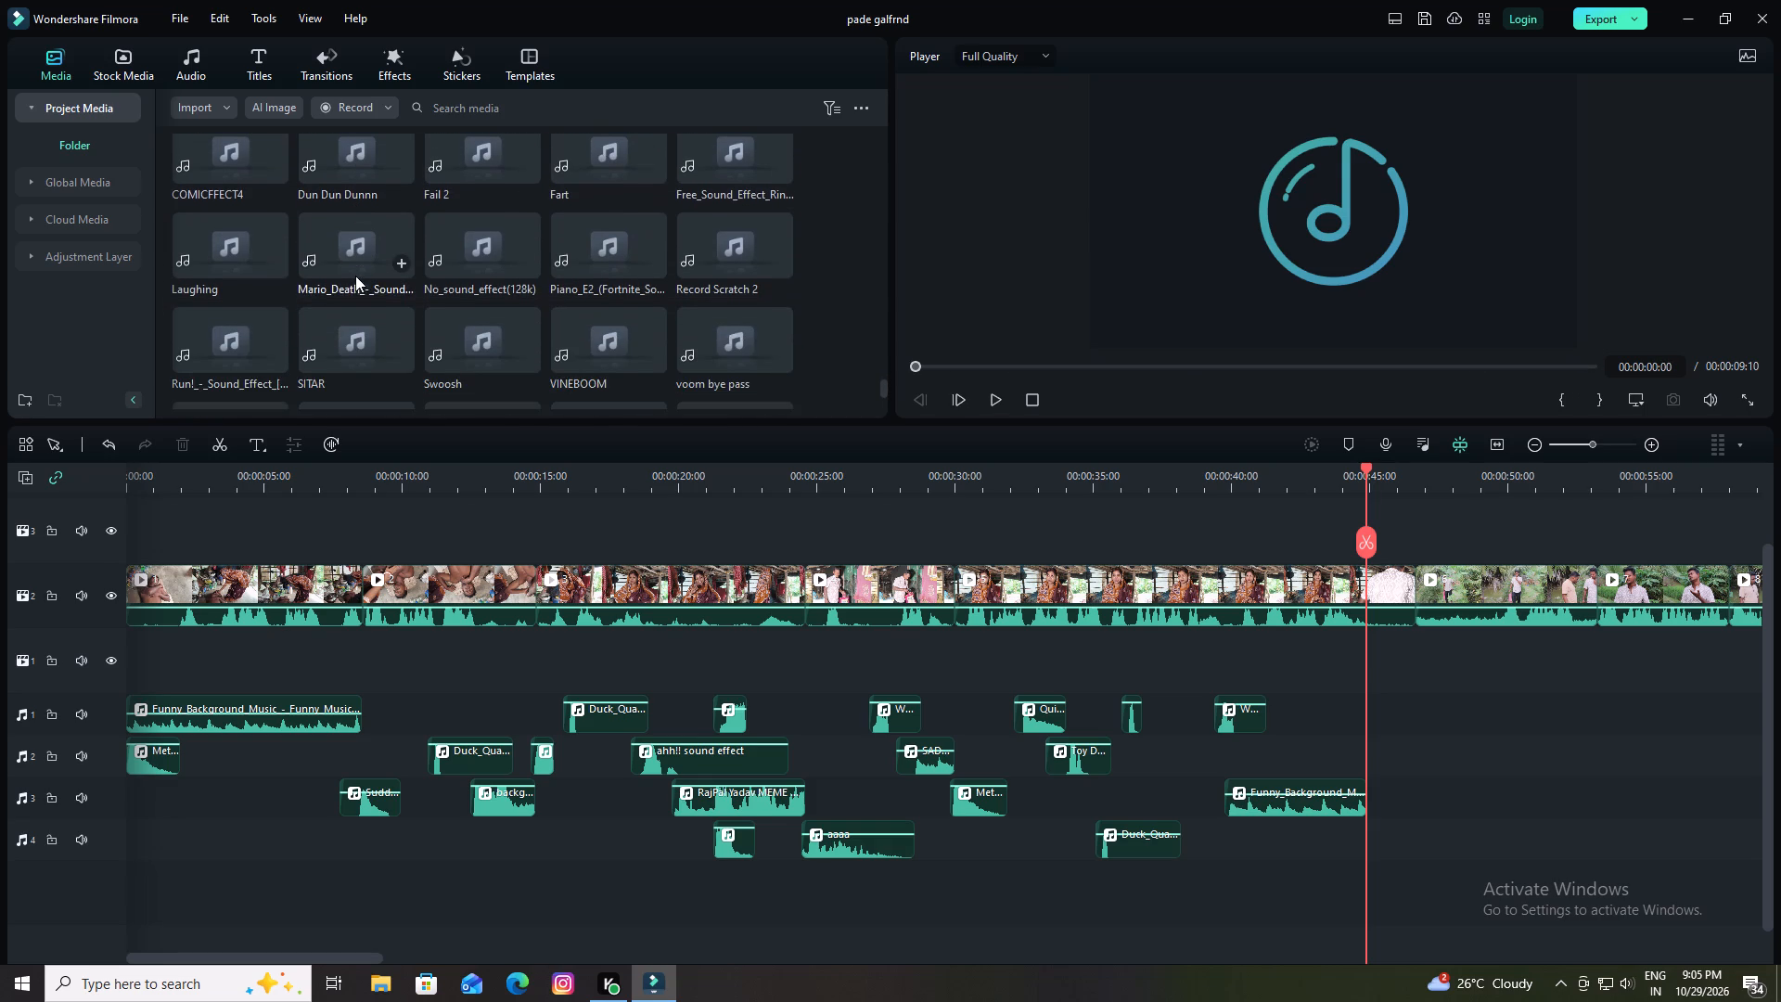
# Preview the COMICFFECT4 sound, place it on audio track 2 just before the Funny Background Music ends, and play it back.
pyautogui.click(233, 153)
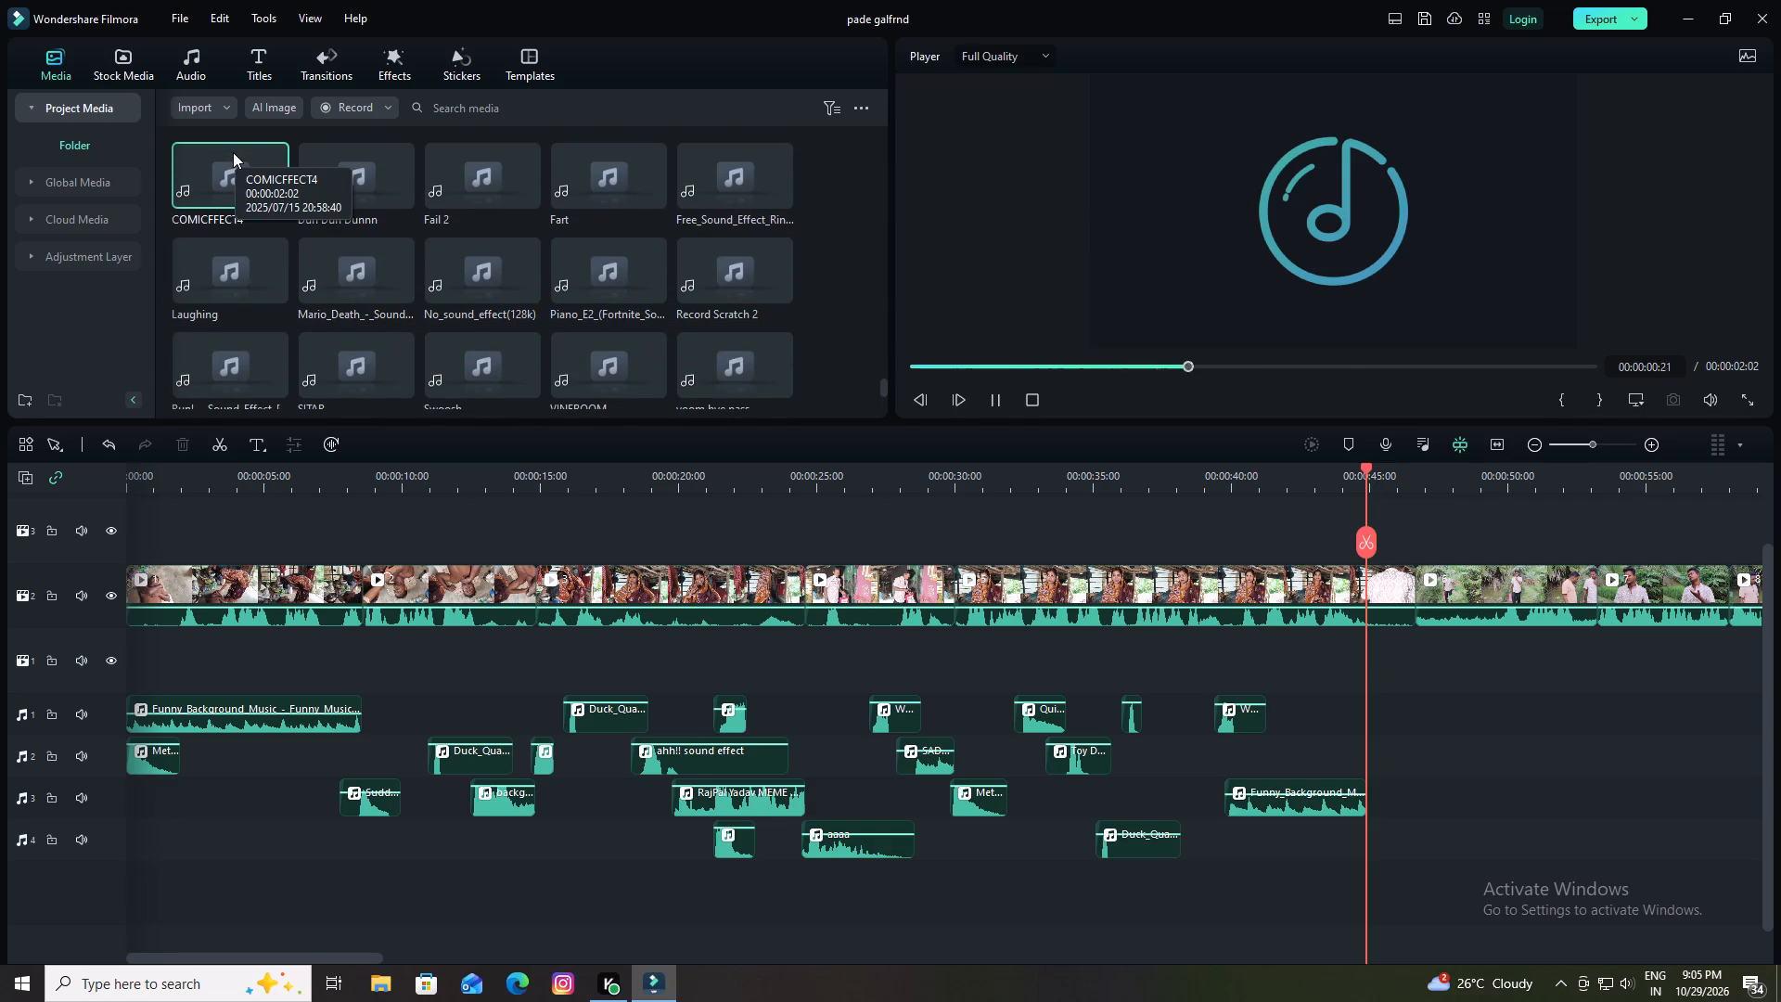
pyautogui.moveTo(231, 154); pyautogui.dragTo(1343, 744)
pyautogui.press('space')
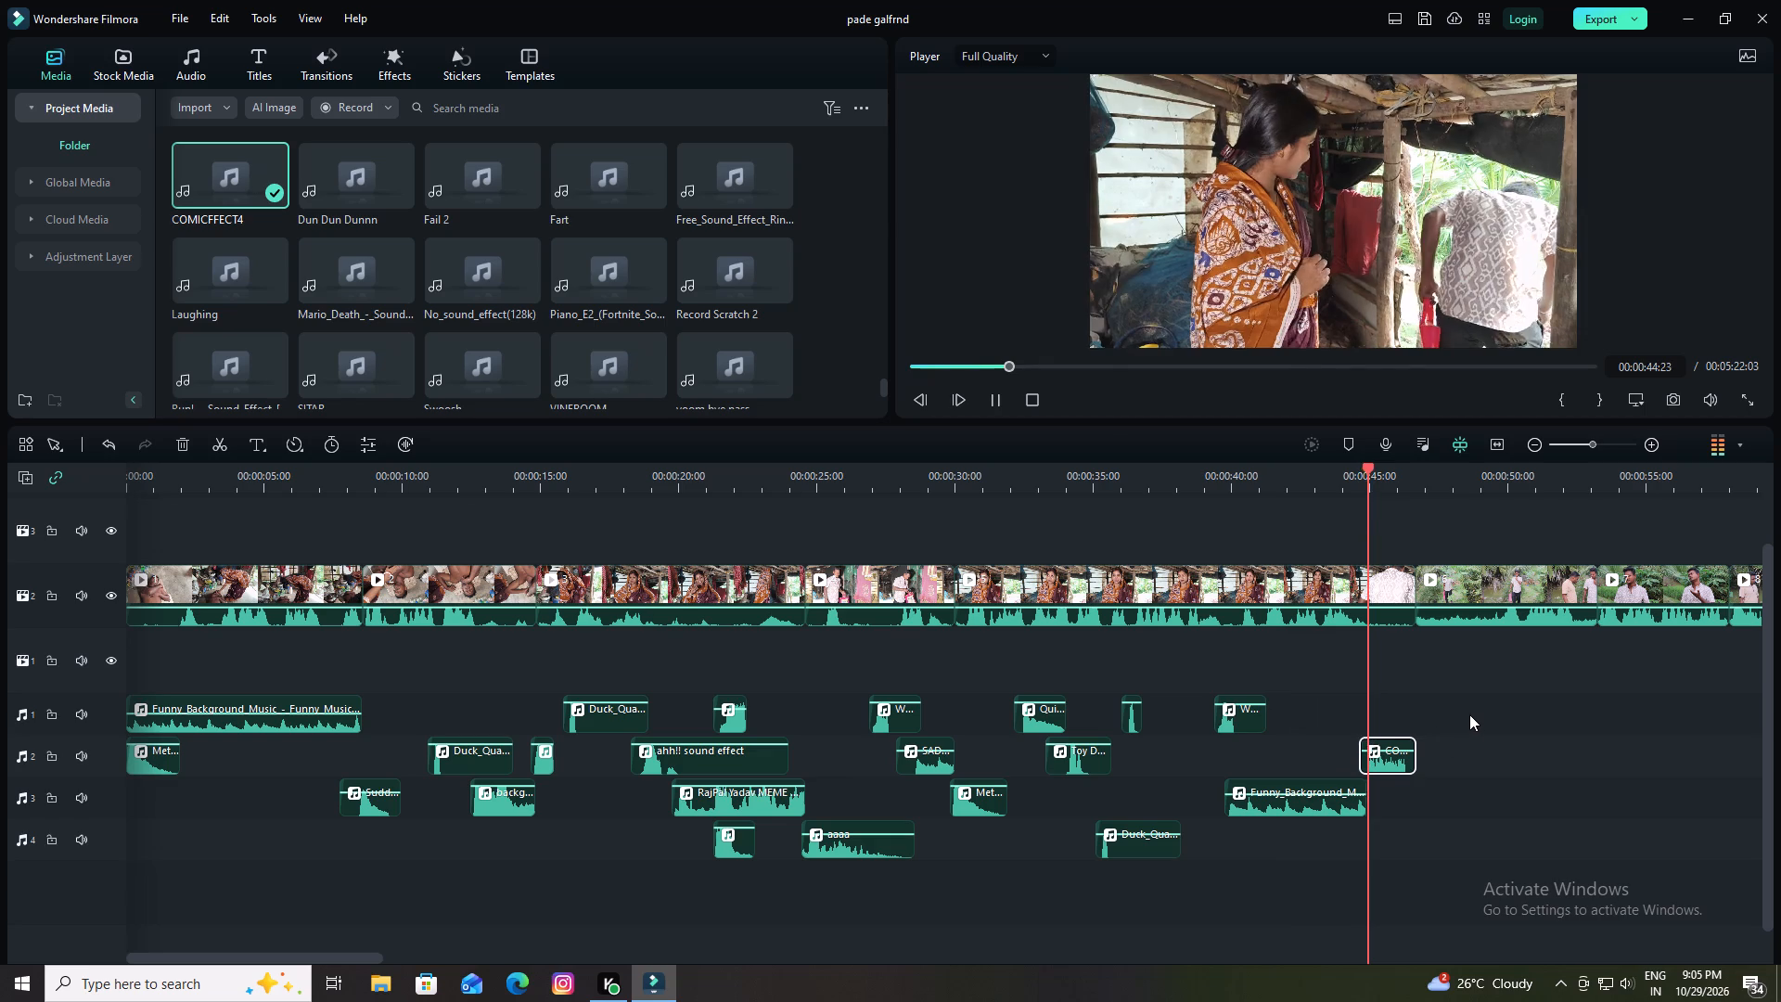
pyautogui.press('space')
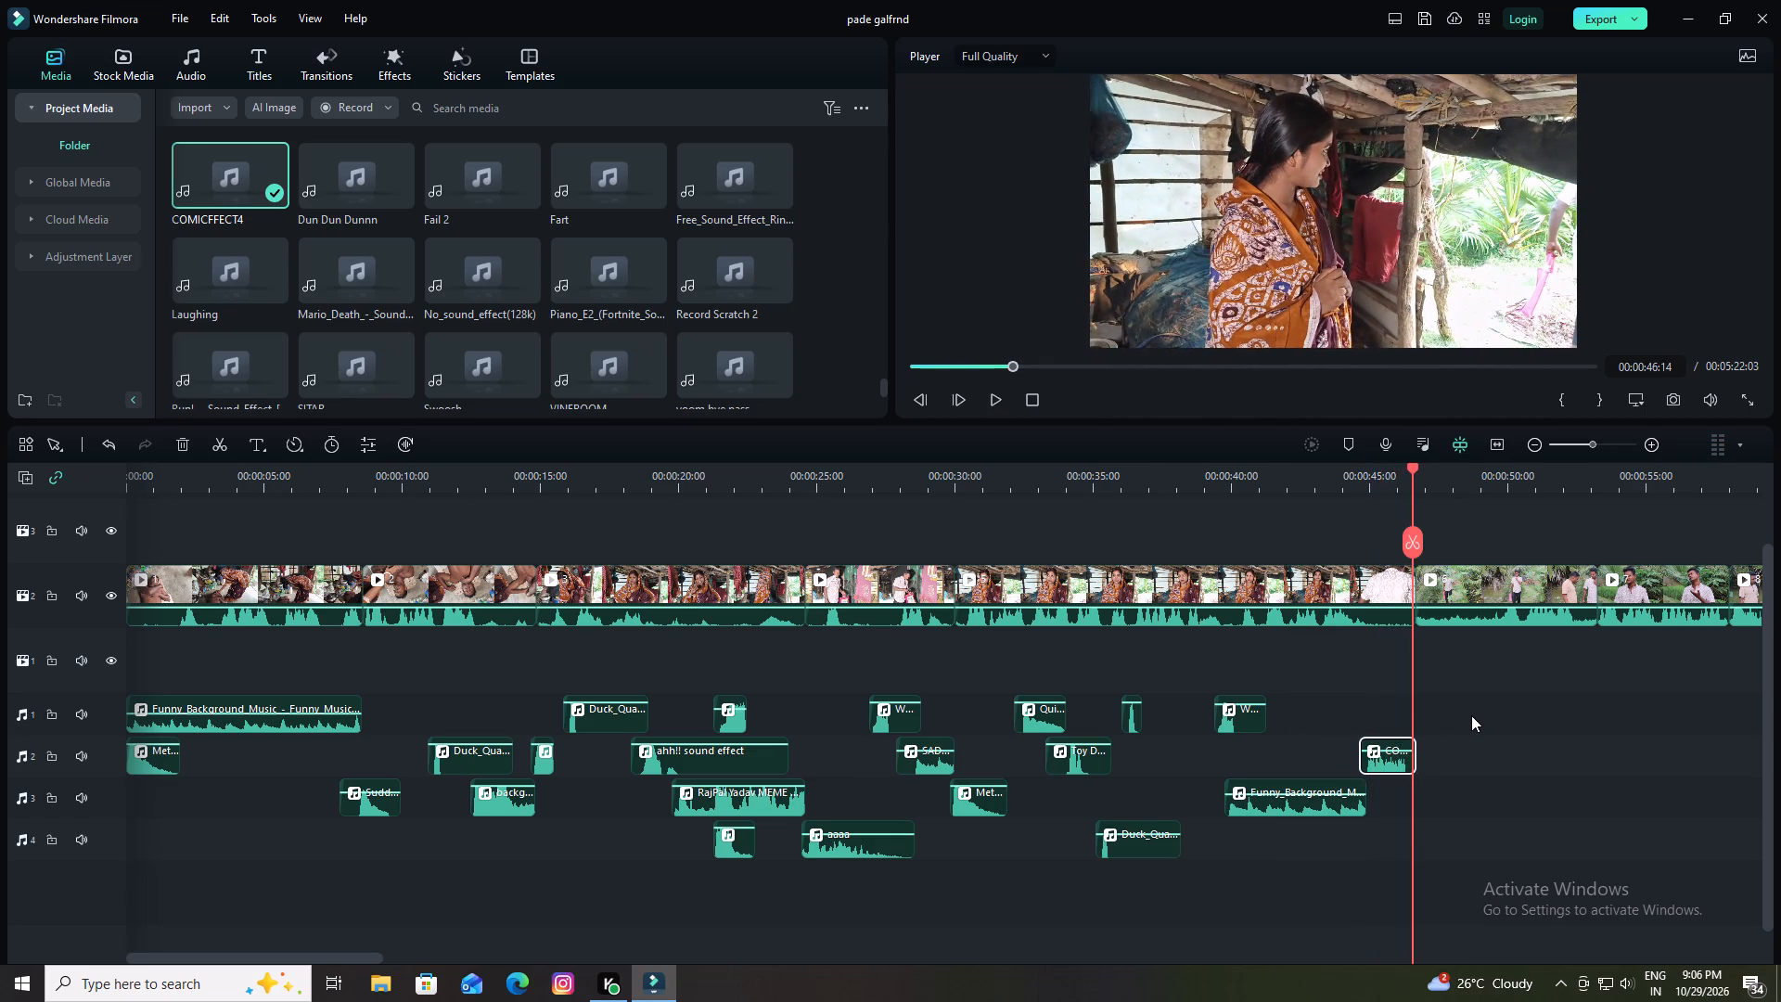
pyautogui.press('space')
pyautogui.press('space')
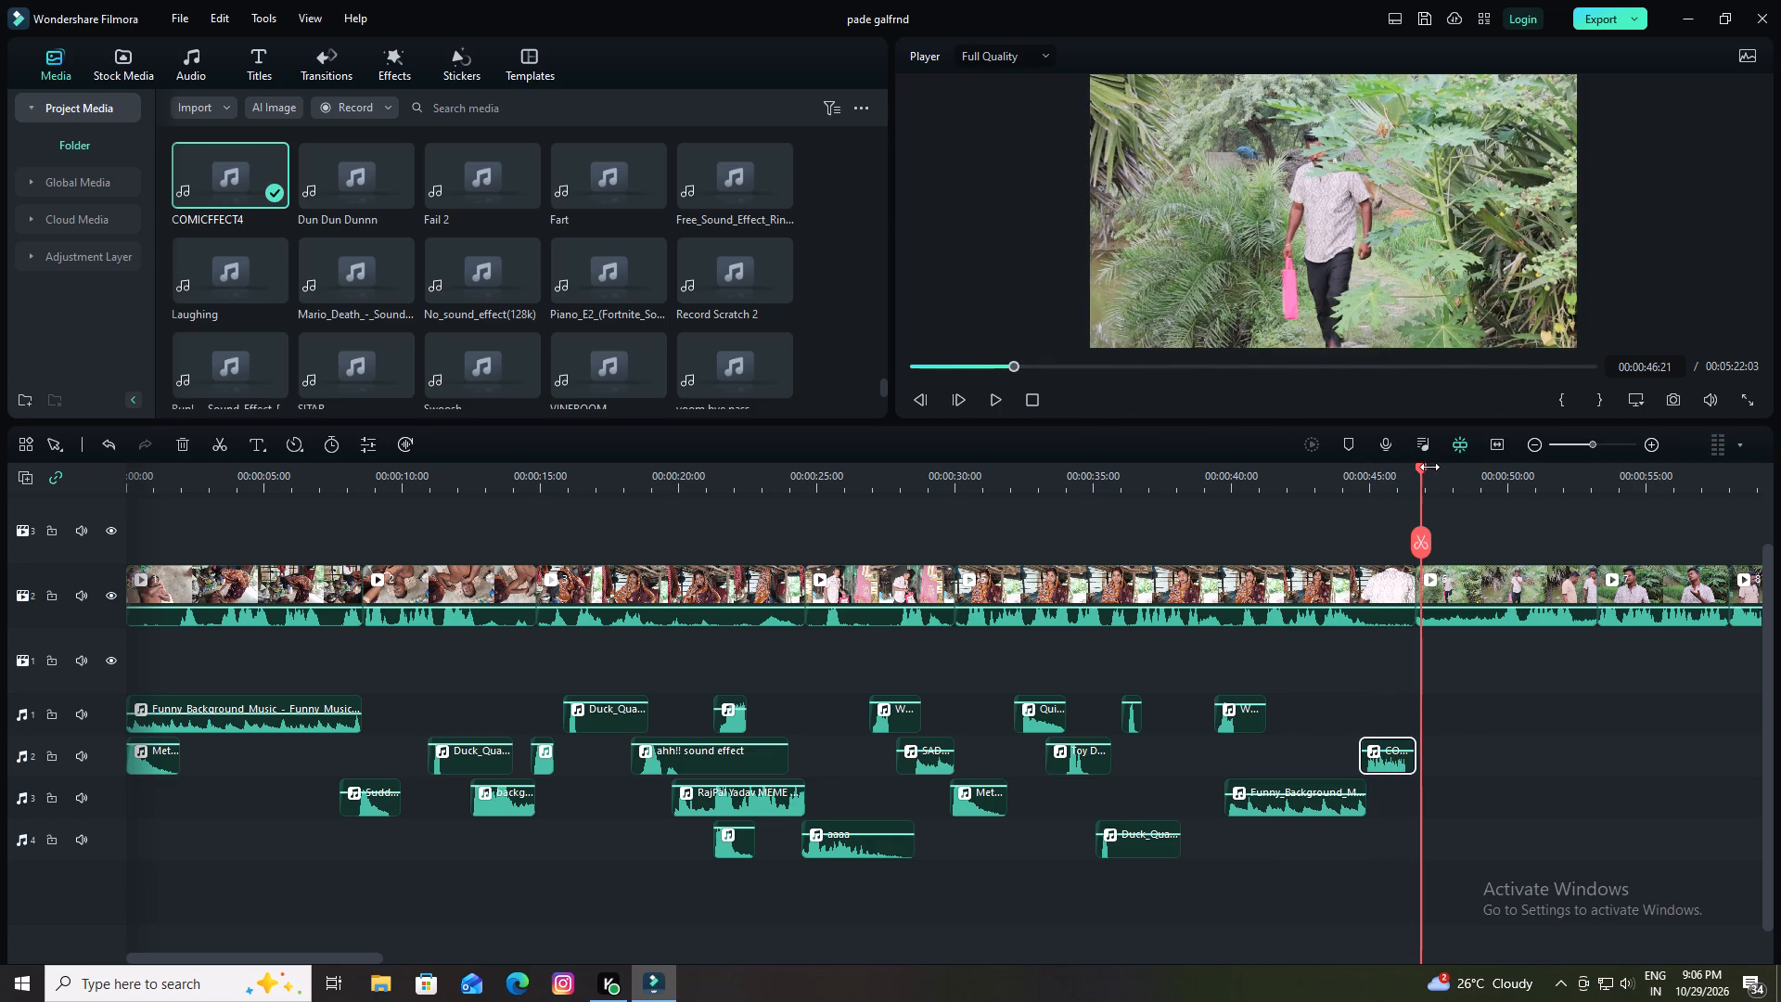
# Add a Fade transition at the 00:00:46:16 cut on video track 2, shorten it to about 1.2 seconds, and play it back.
pyautogui.click(1422, 466)
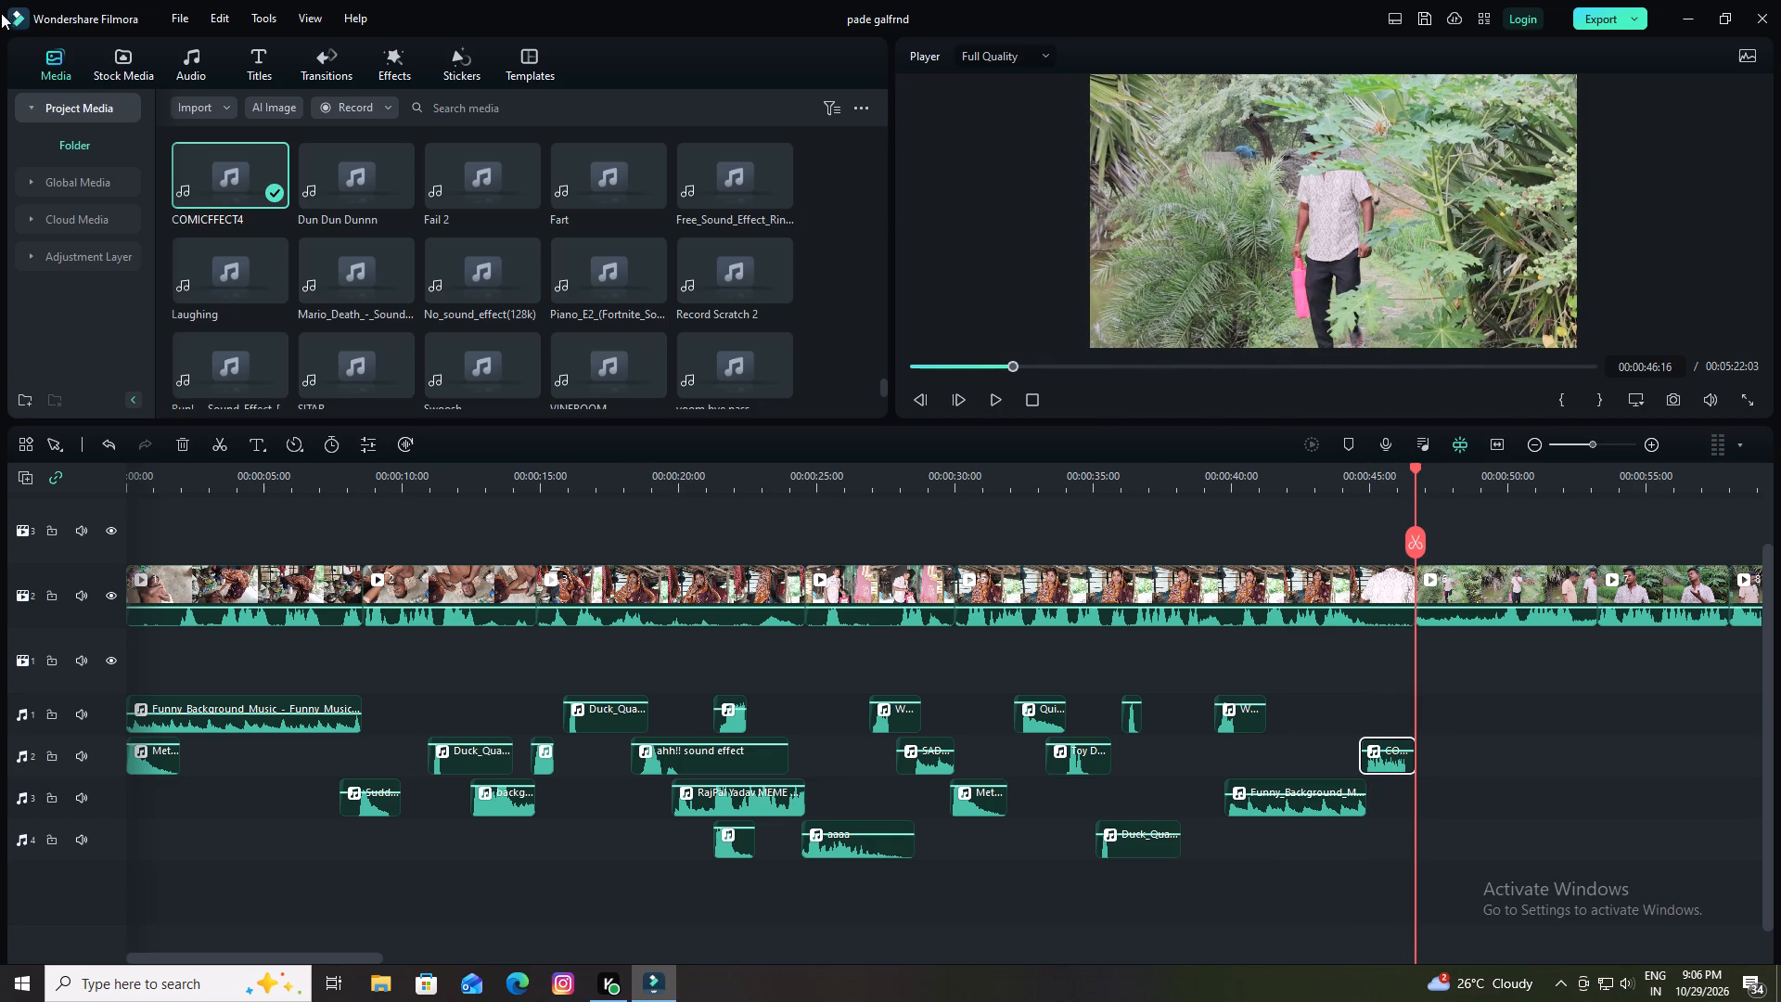
pyautogui.click(322, 52)
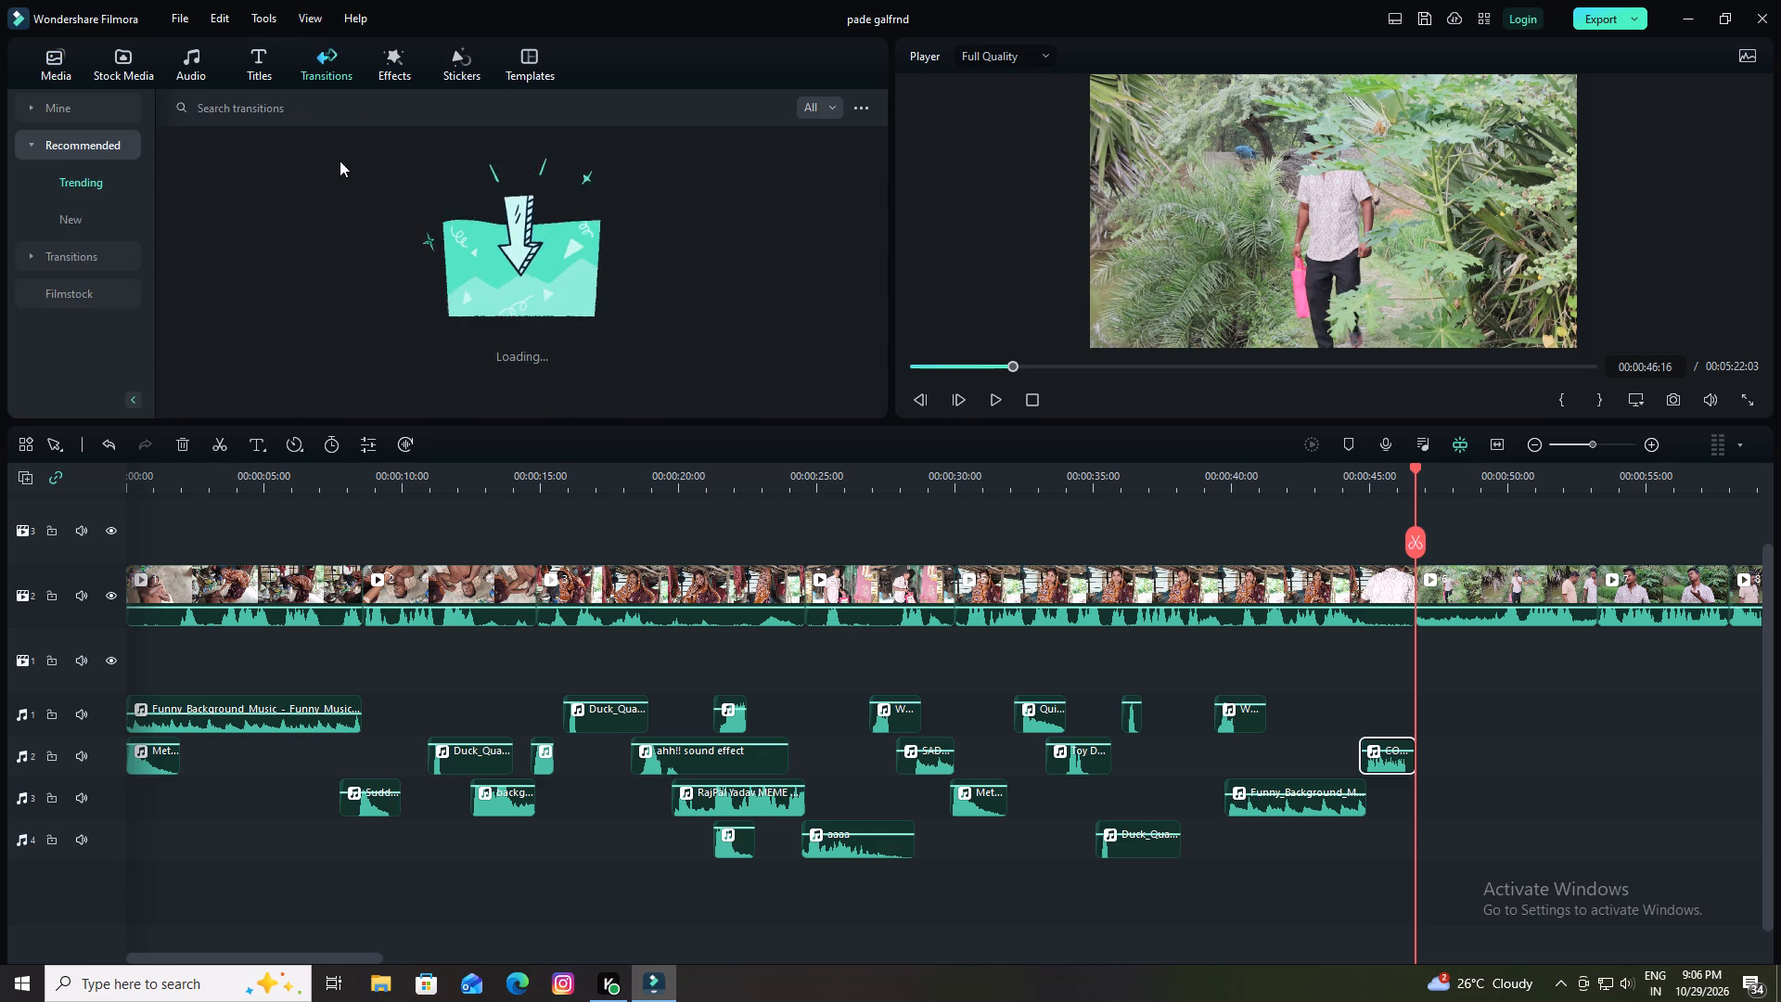
pyautogui.moveTo(338, 189); pyautogui.dragTo(1397, 604)
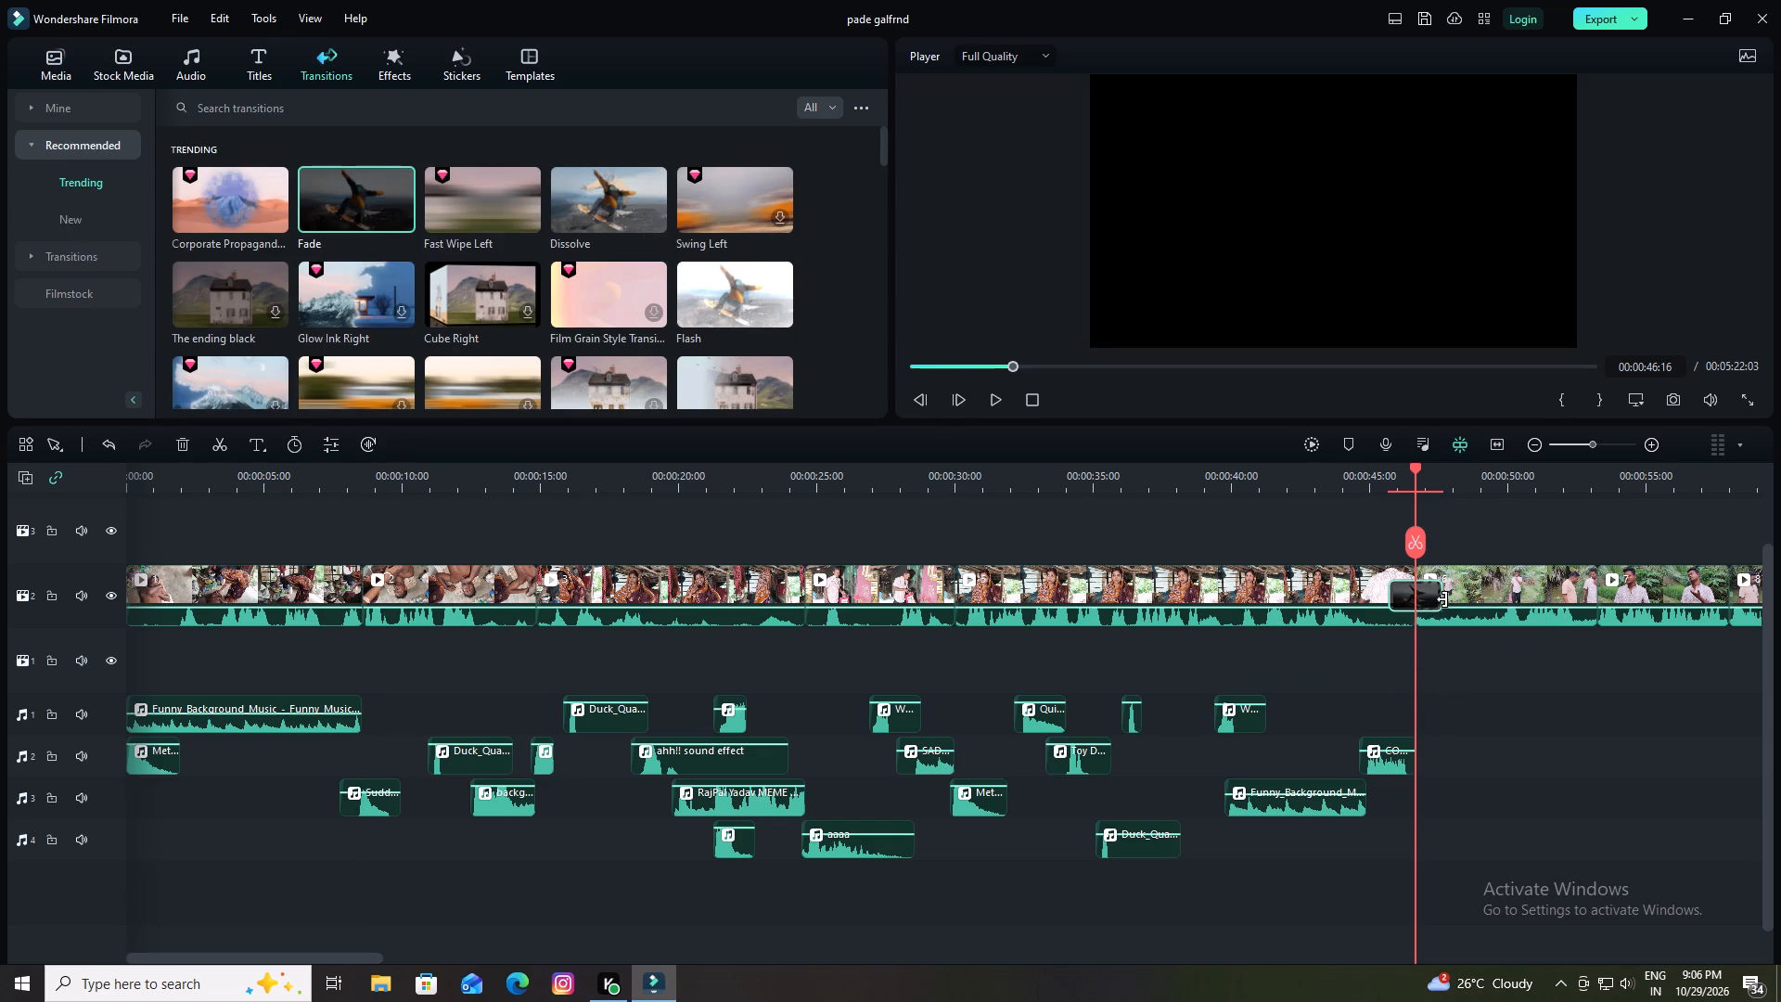
pyautogui.moveTo(1442, 597); pyautogui.dragTo(1432, 601)
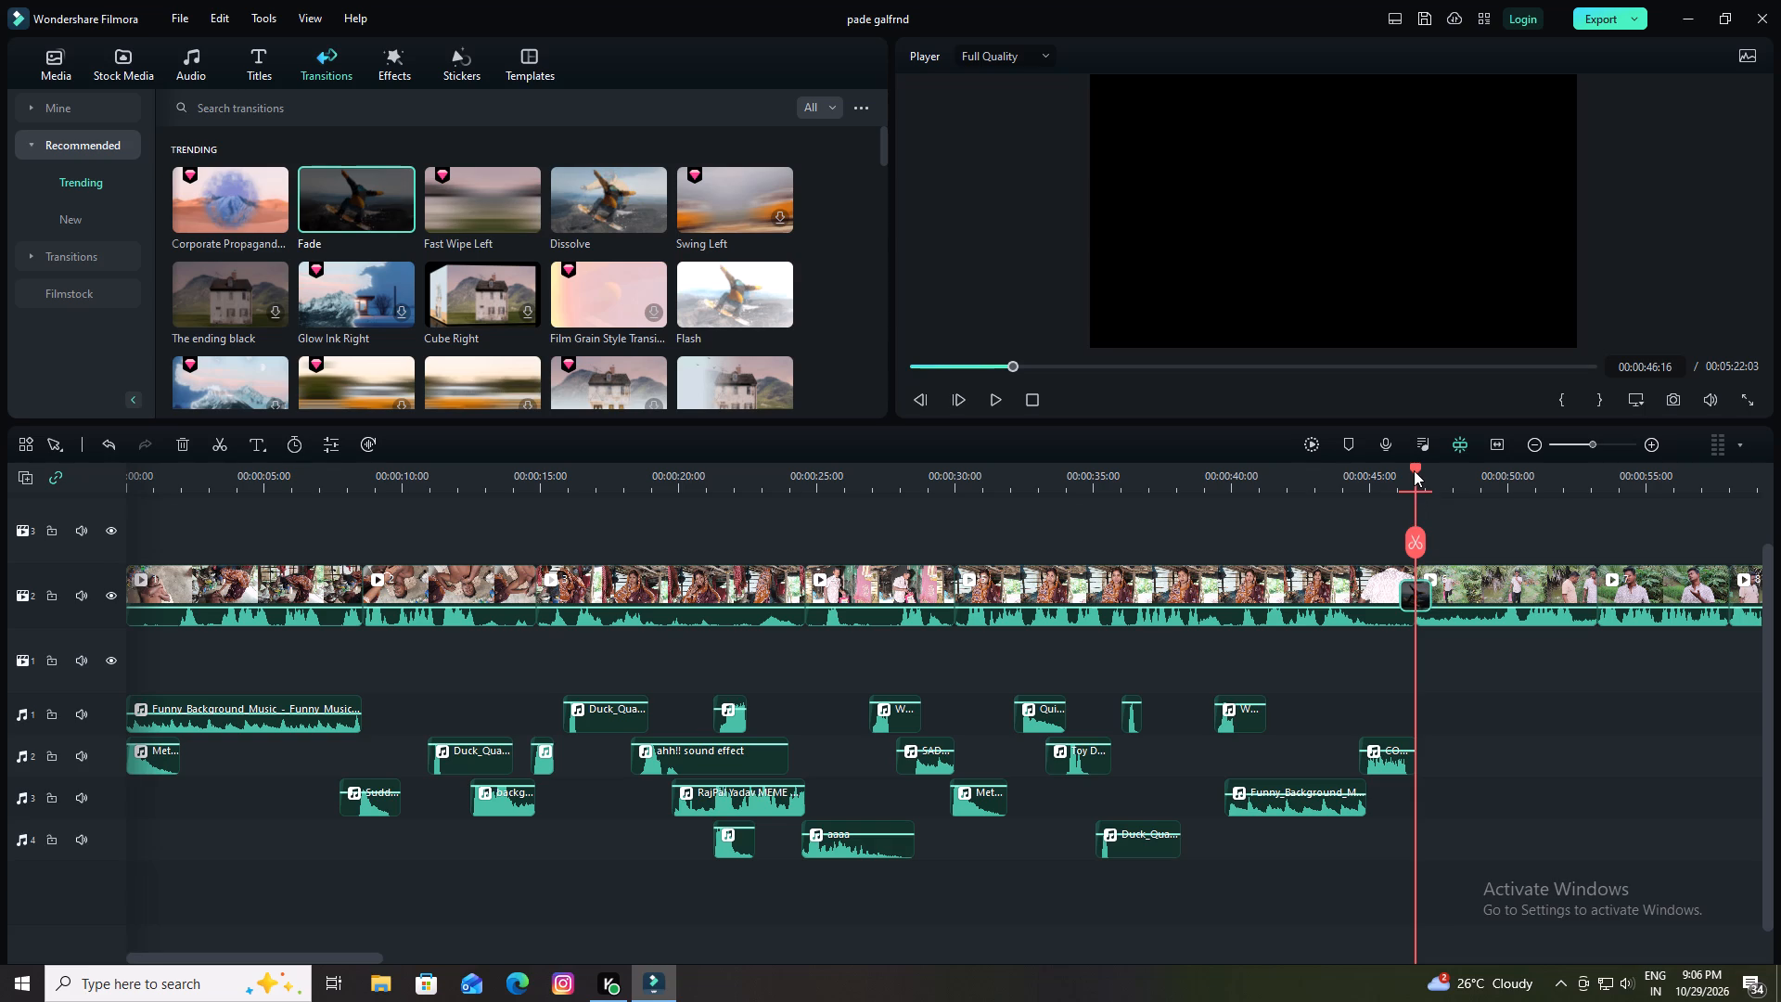
pyautogui.moveTo(1414, 470); pyautogui.dragTo(1403, 473)
pyautogui.press('space')
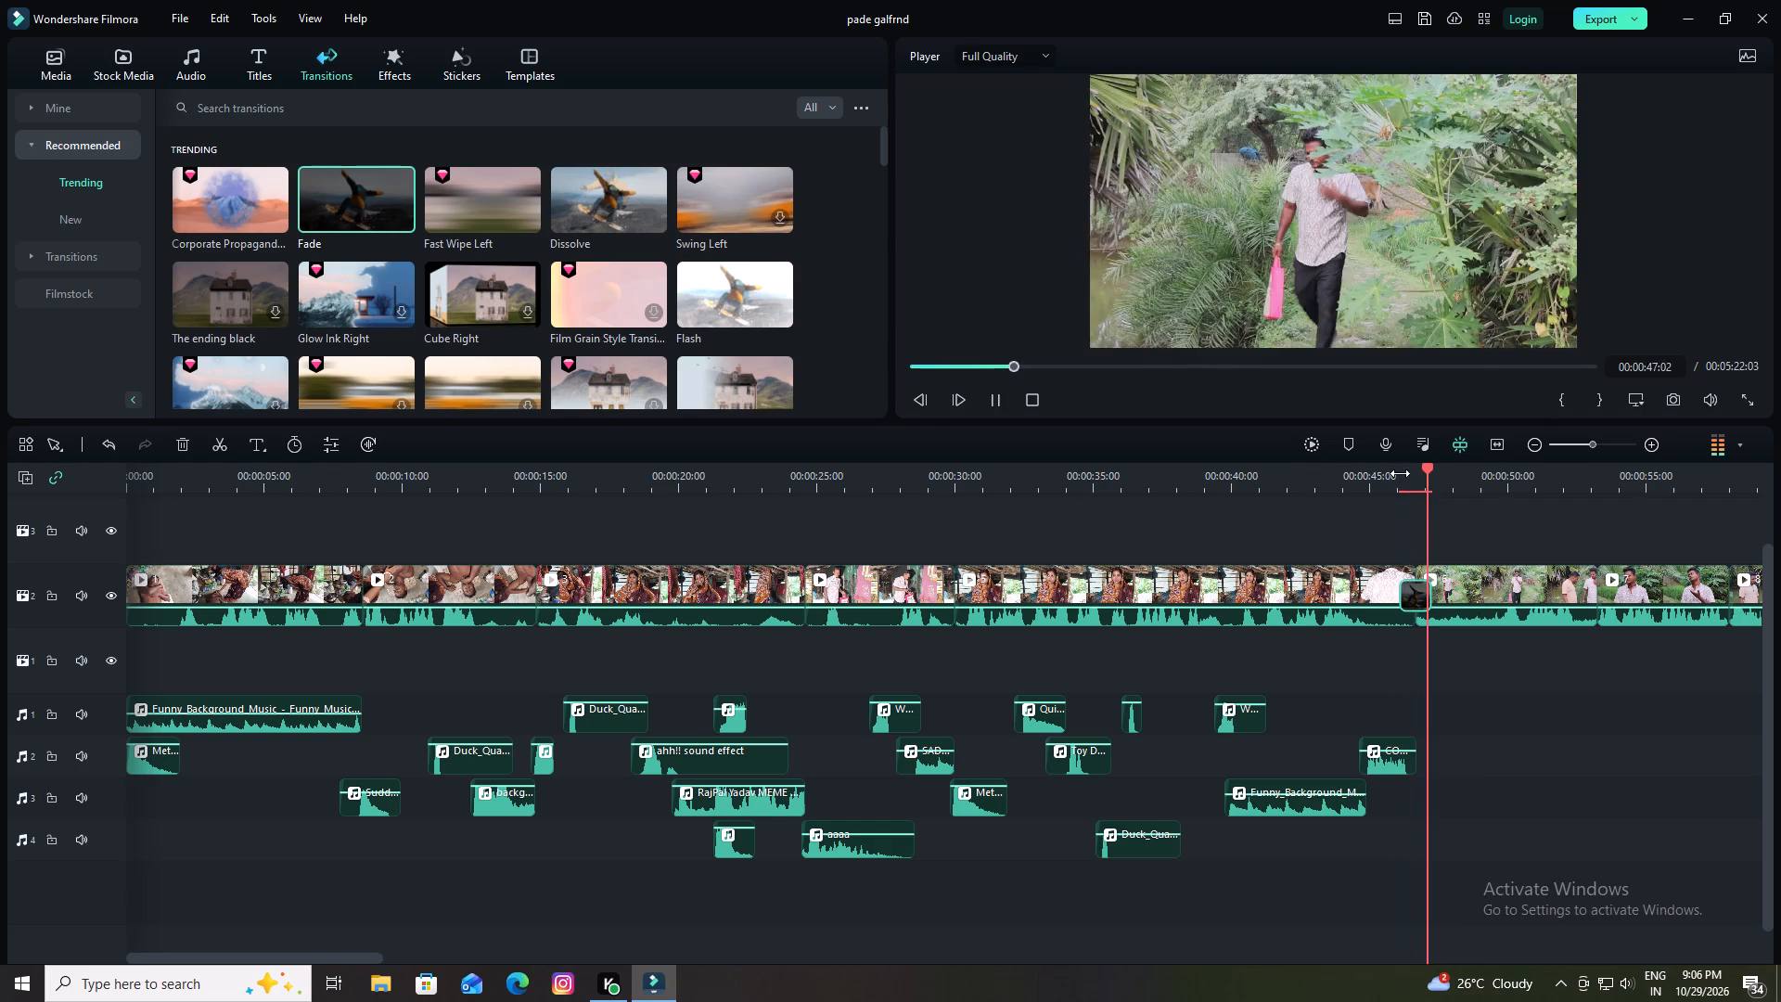
pyautogui.press('space')
pyautogui.moveTo(1433, 466); pyautogui.dragTo(1377, 481)
pyautogui.press('space')
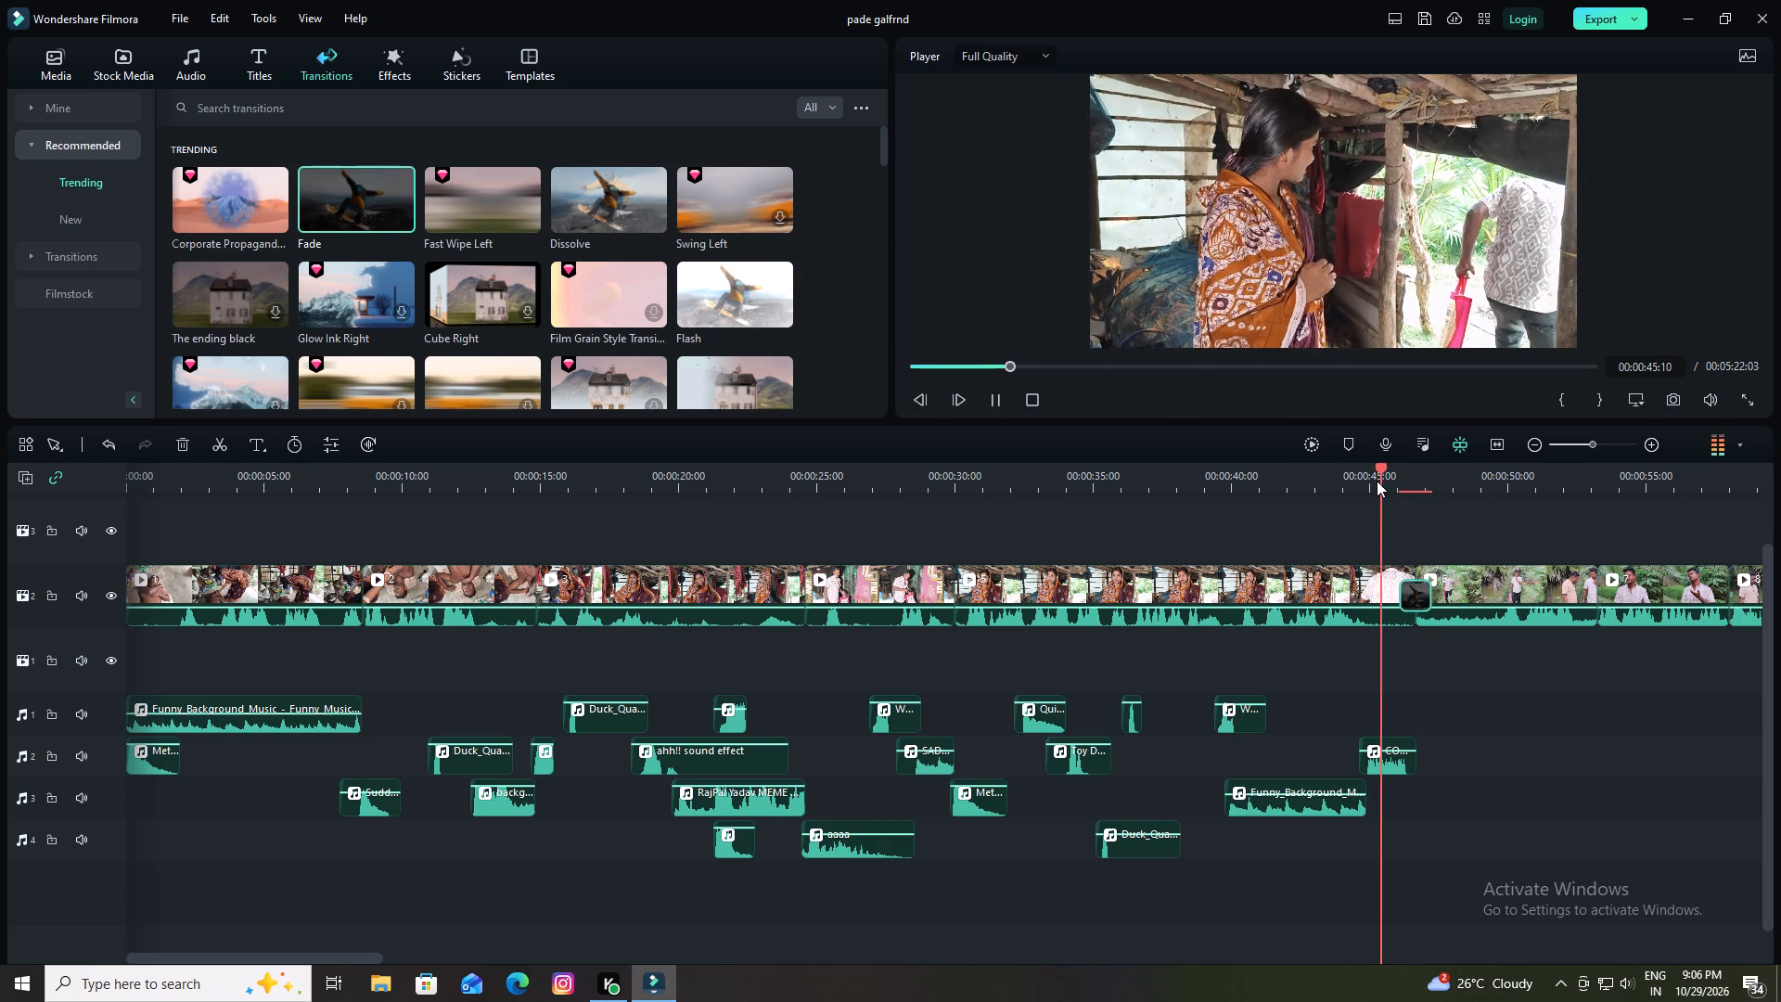
pyautogui.press('space')
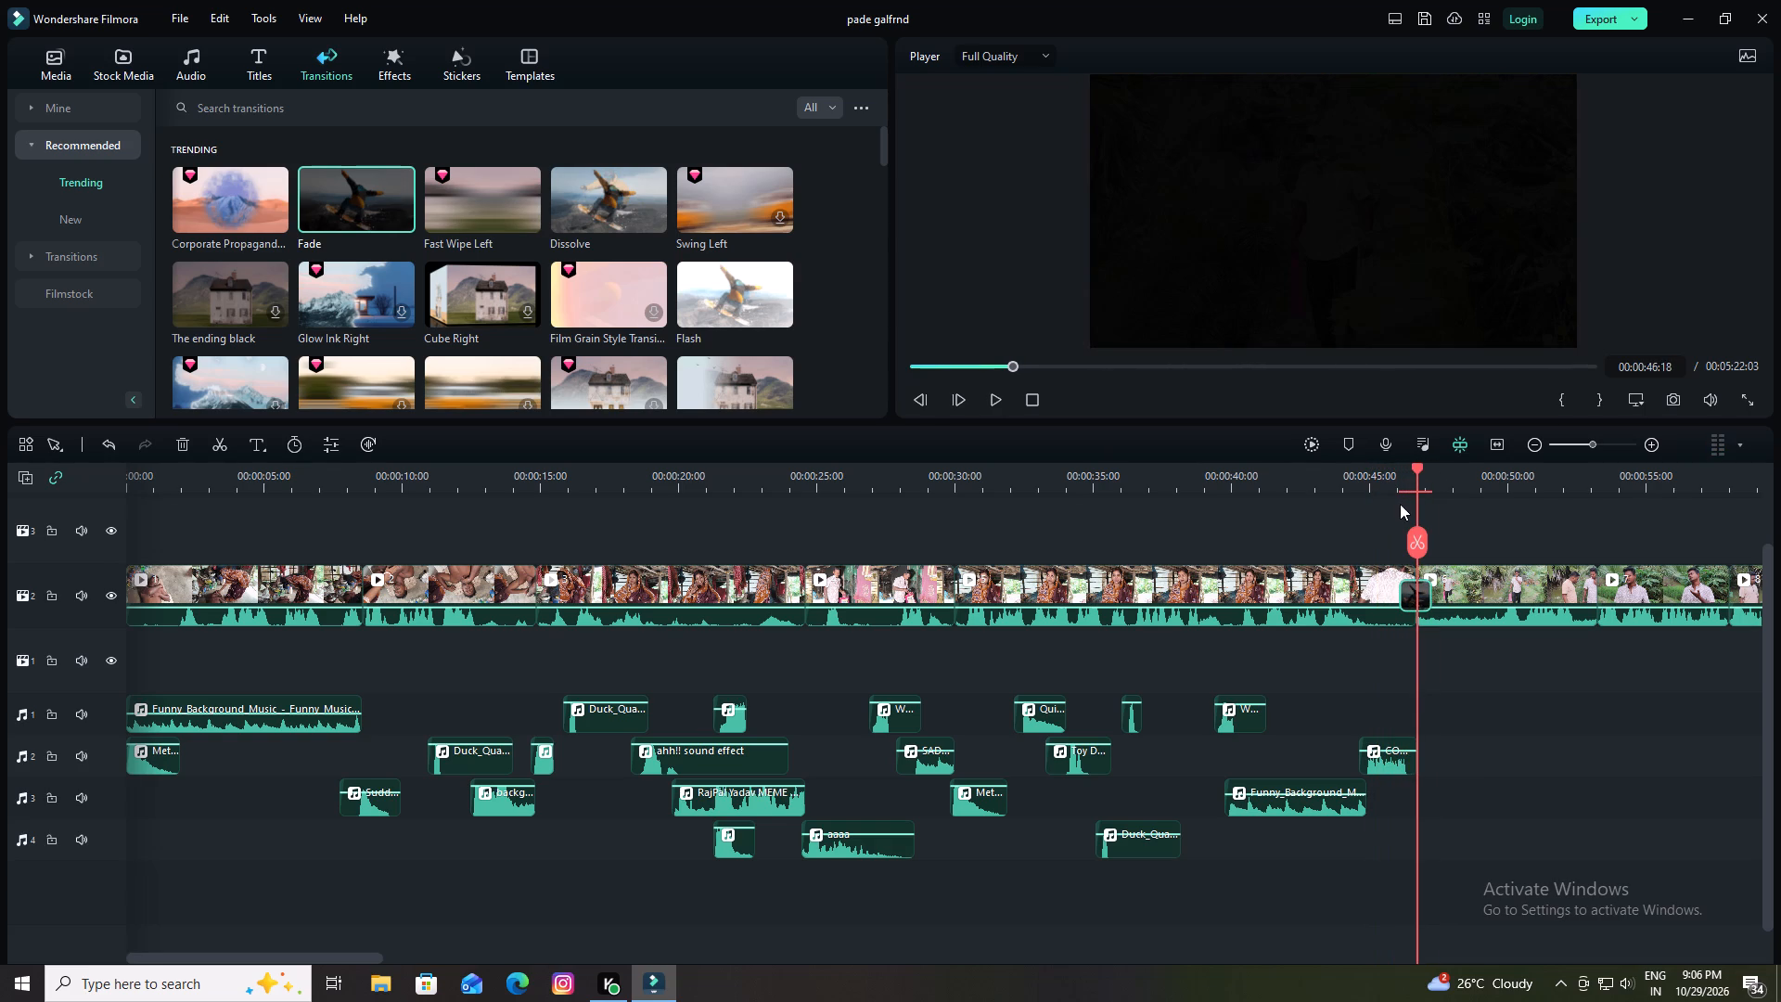
# Search the project media for "me" and place the Metal Gear Alert sound effect on audio track 1 at 00:00:46:16.
pyautogui.click(1417, 469)
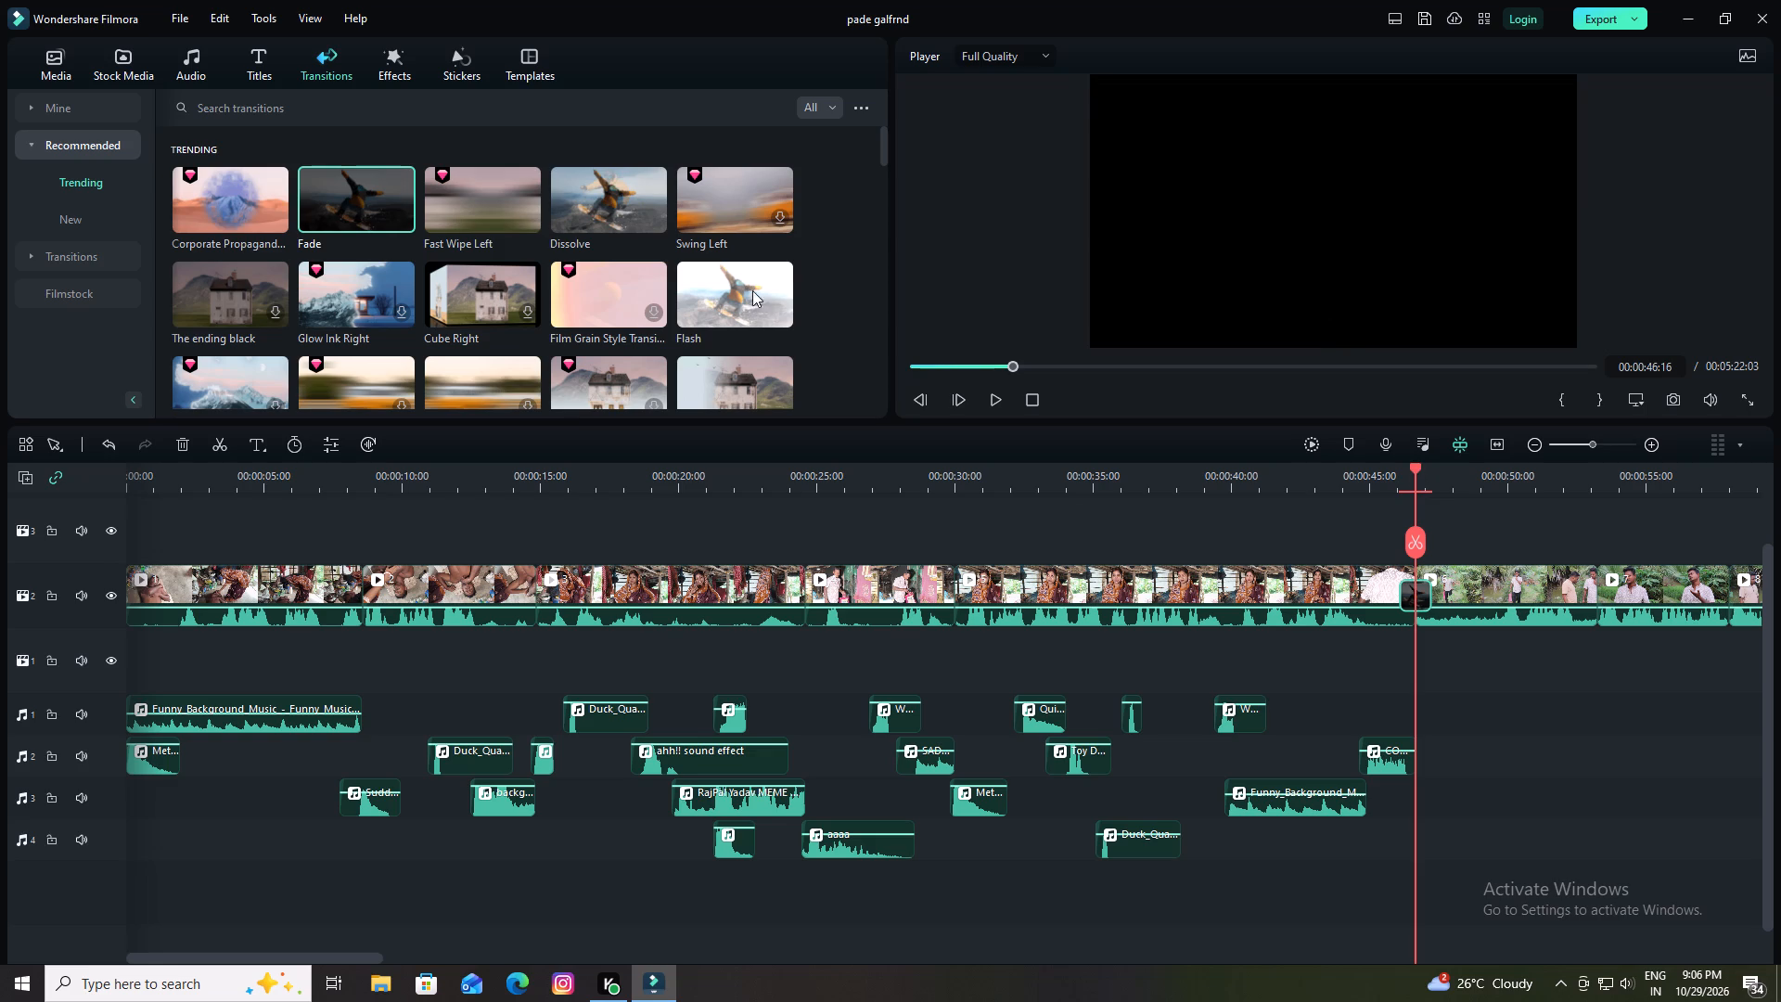
pyautogui.click(53, 60)
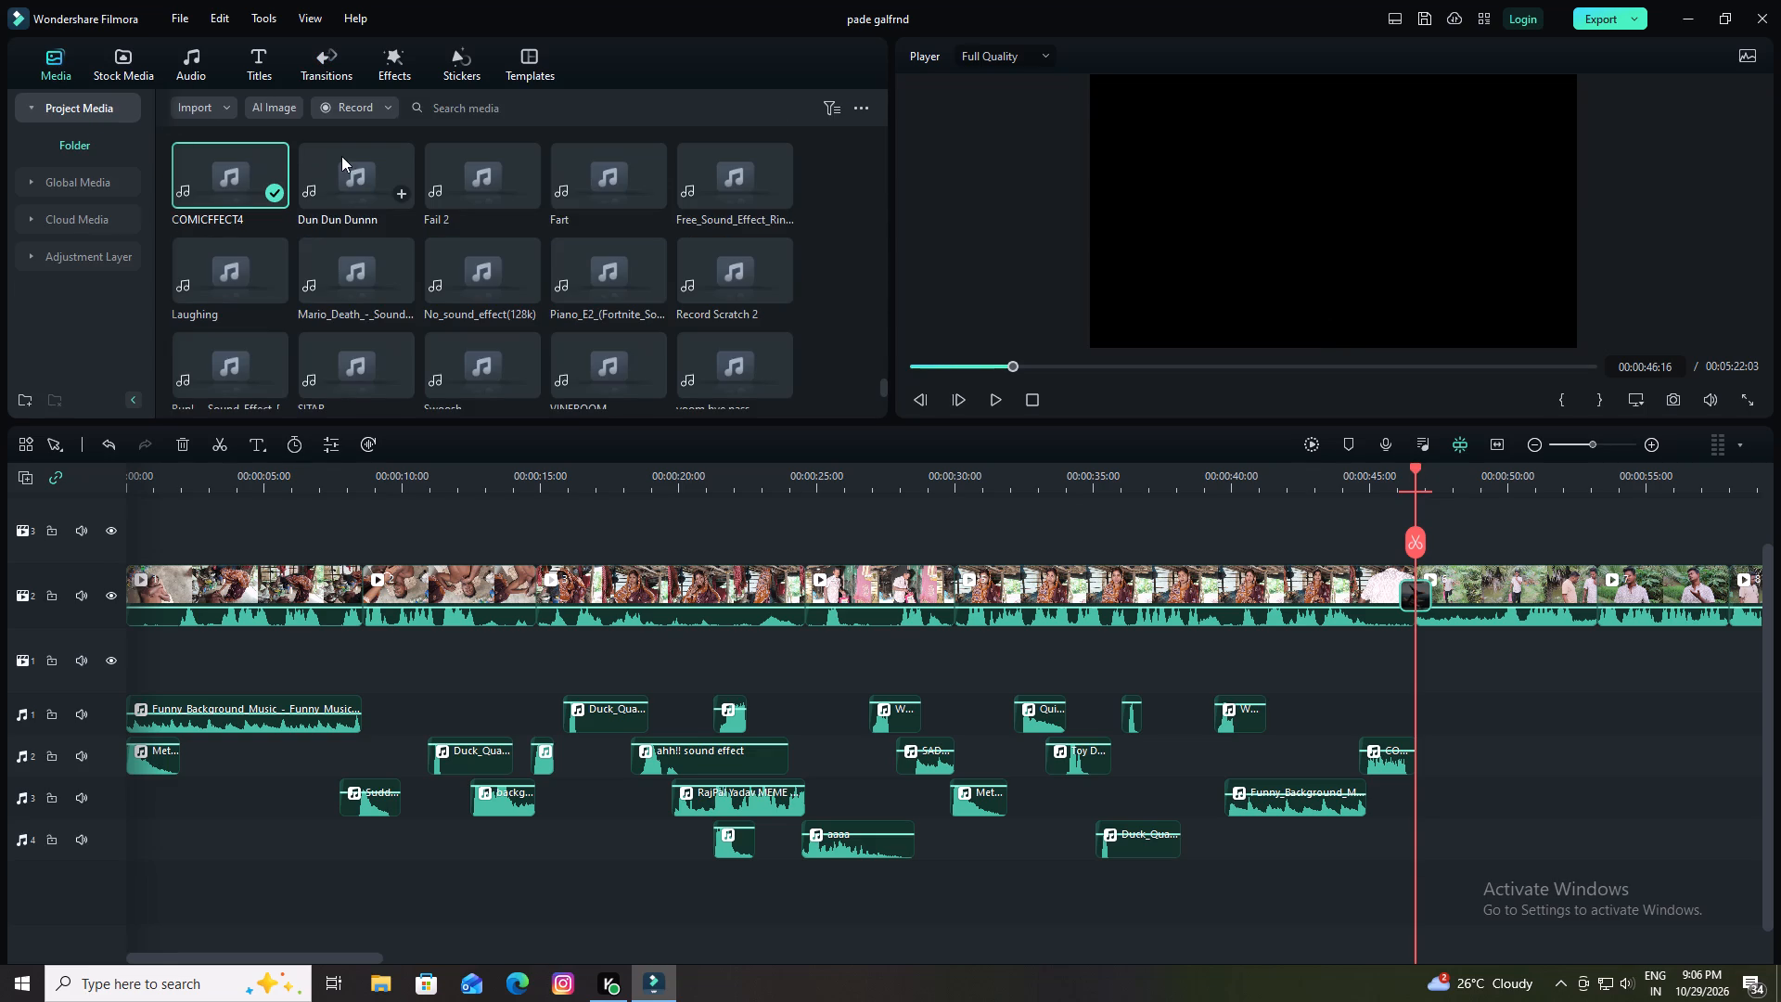
pyautogui.click(448, 111)
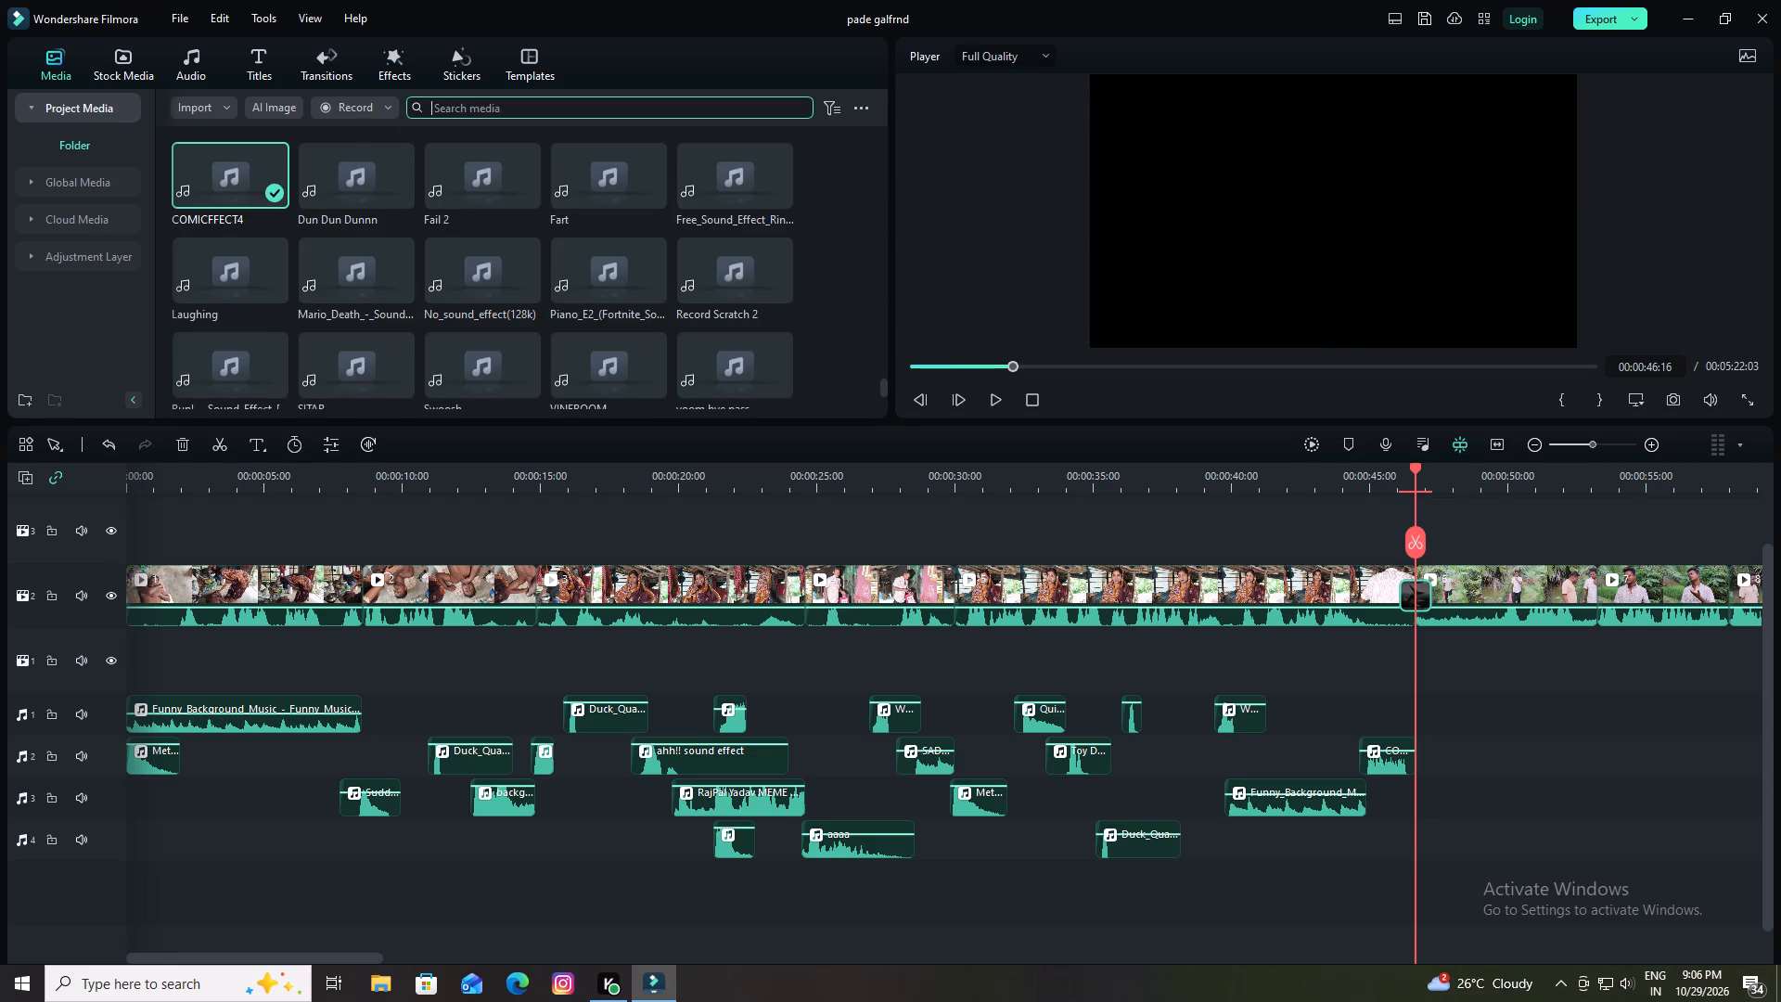
pyautogui.press('m')
pyautogui.press('e')
pyautogui.press('Return')
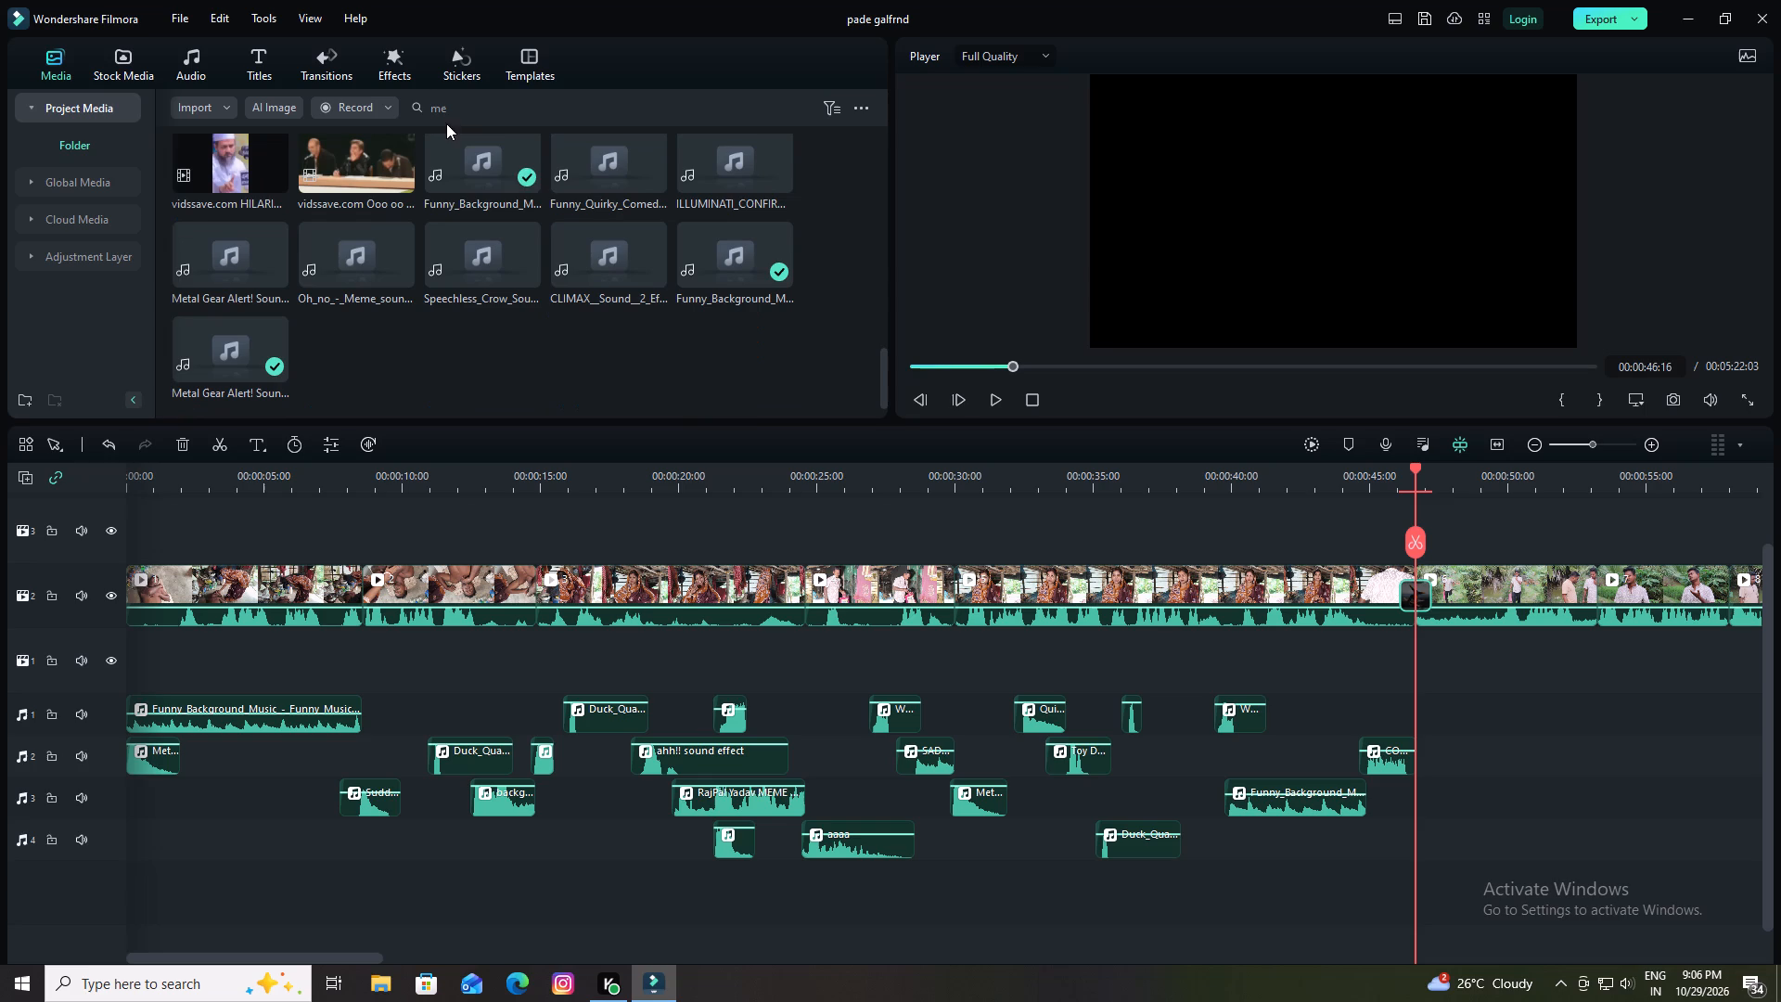
pyautogui.moveTo(224, 356); pyautogui.dragTo(1429, 705)
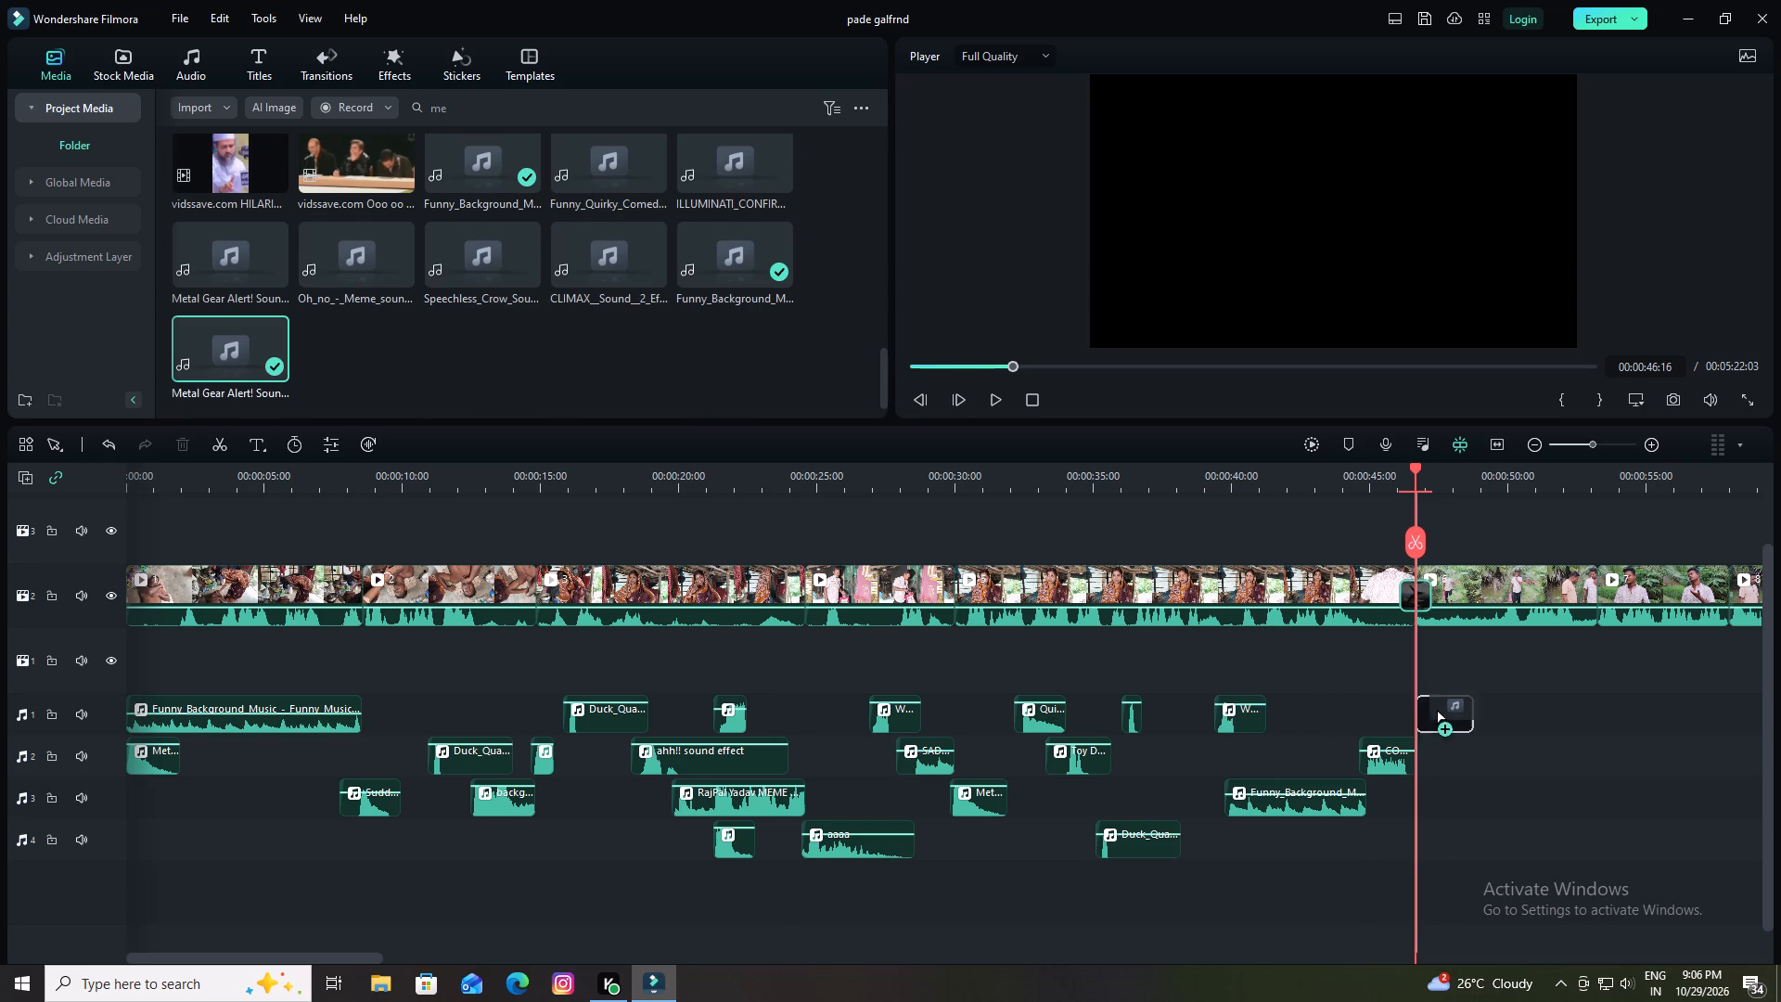
pyautogui.moveTo(1429, 705); pyautogui.dragTo(1407, 703)
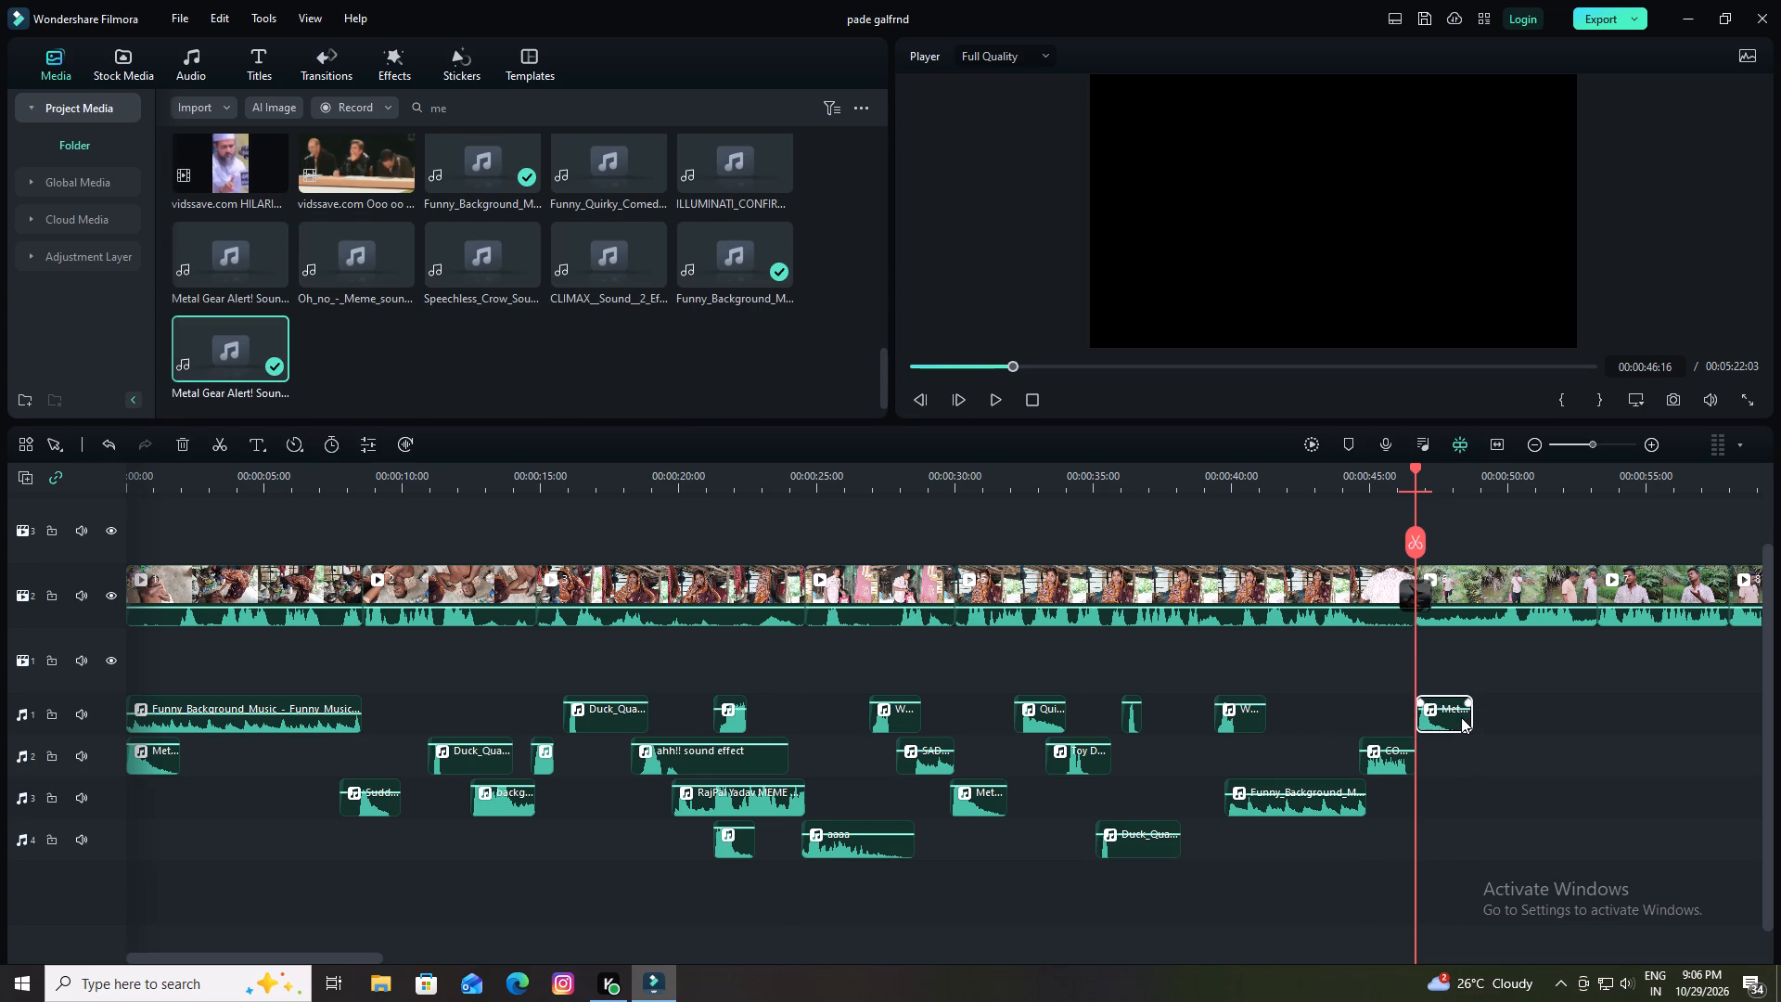
pyautogui.press('space')
pyautogui.press('space')
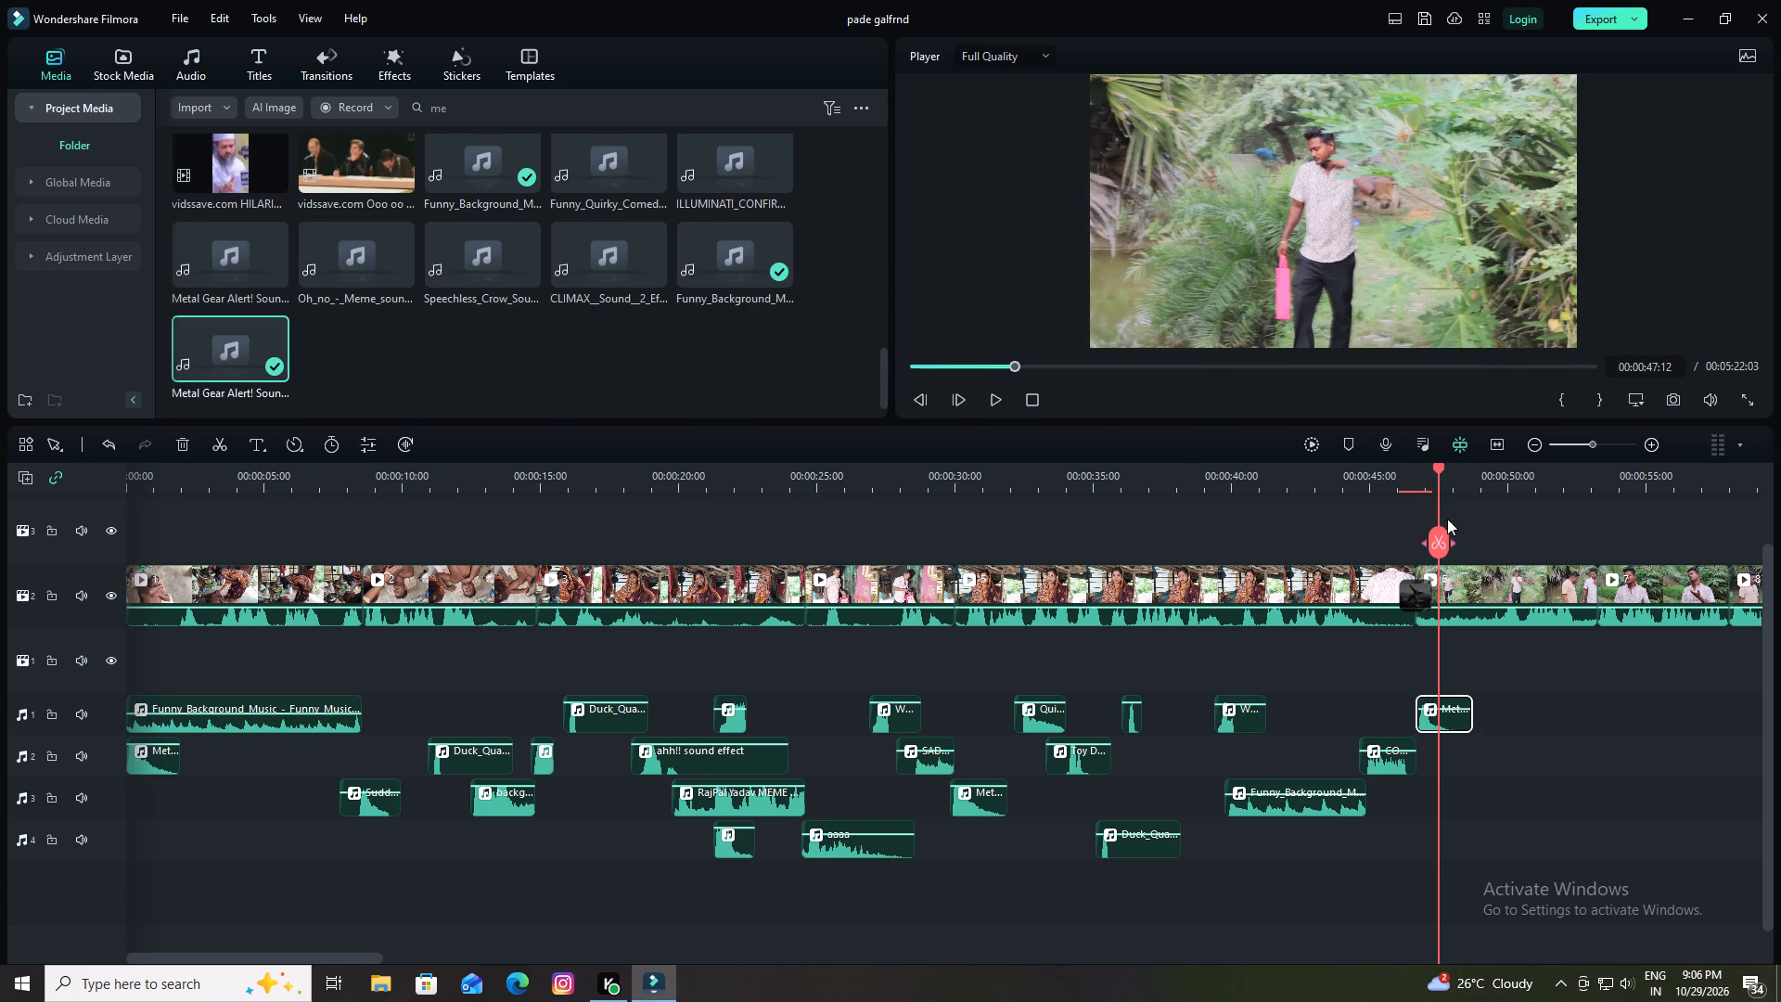
# Shift the new Metal Gear Alert clip on audio track 1 slightly earlier, to start at 00:00:46:15, and check its timing.
pyautogui.moveTo(1437, 466); pyautogui.dragTo(1415, 479)
pyautogui.moveTo(1441, 727); pyautogui.dragTo(1434, 726)
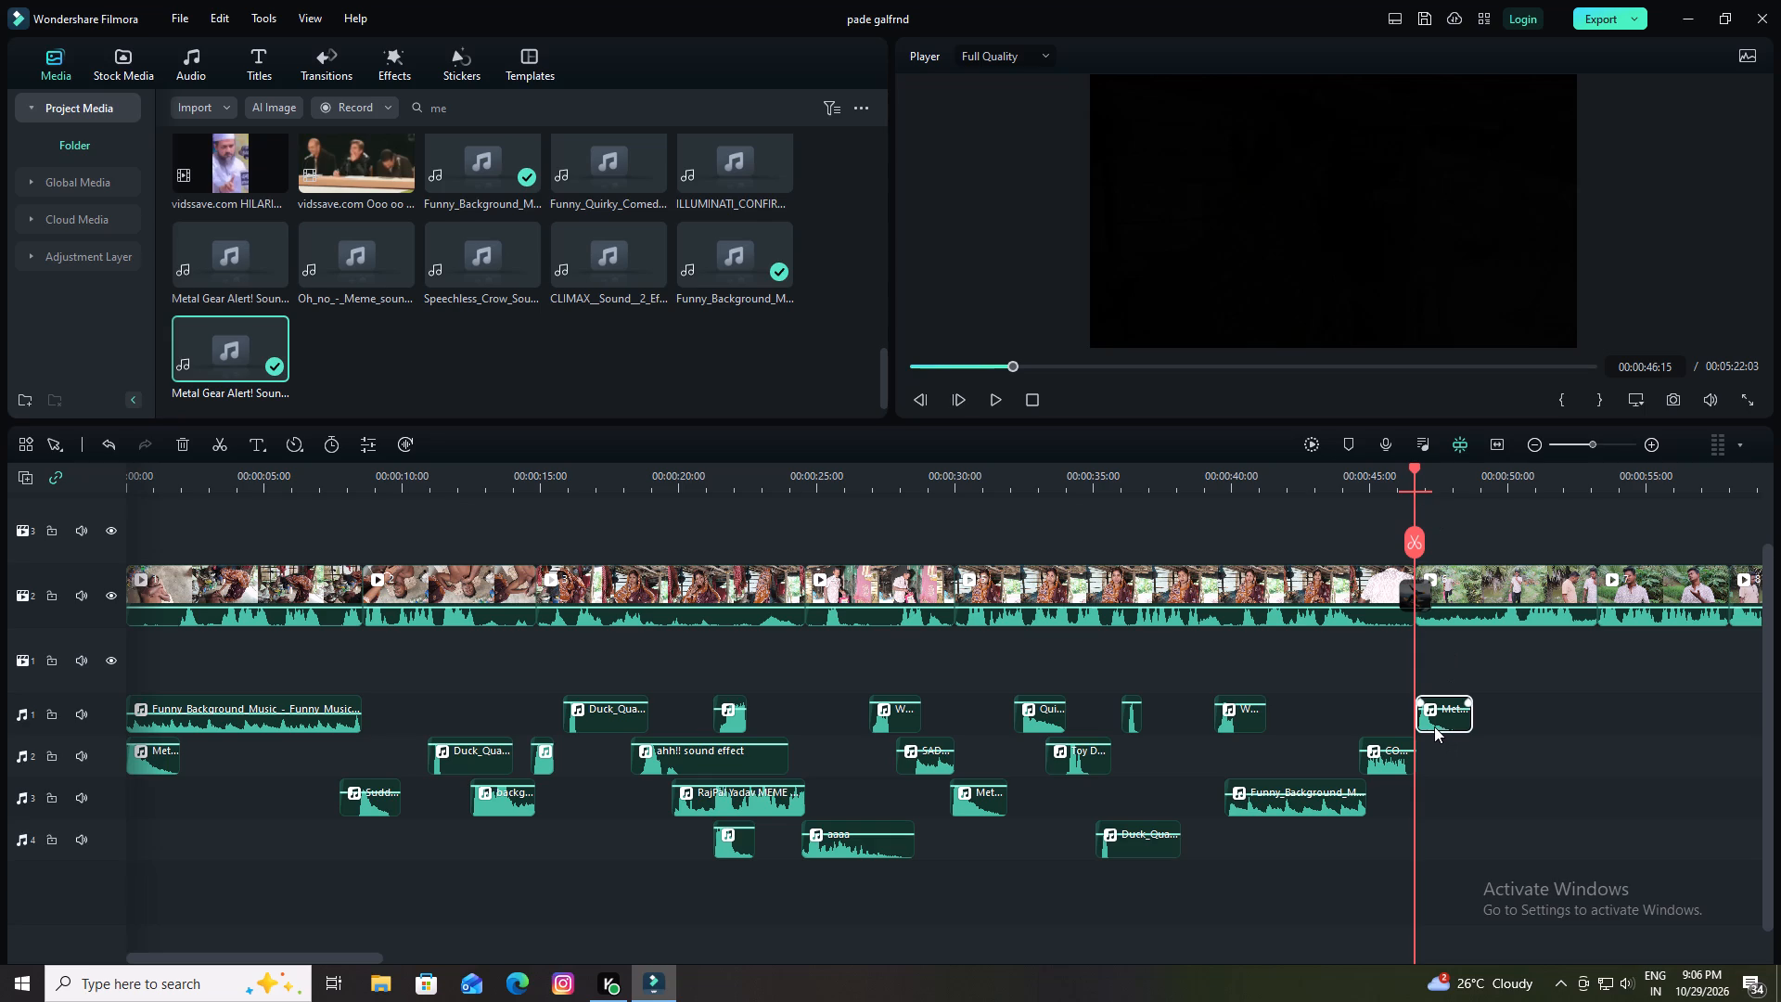
pyautogui.moveTo(1434, 726); pyautogui.dragTo(1432, 728)
pyautogui.moveTo(1442, 720); pyautogui.dragTo(1429, 724)
pyautogui.press('space')
pyautogui.press('space')
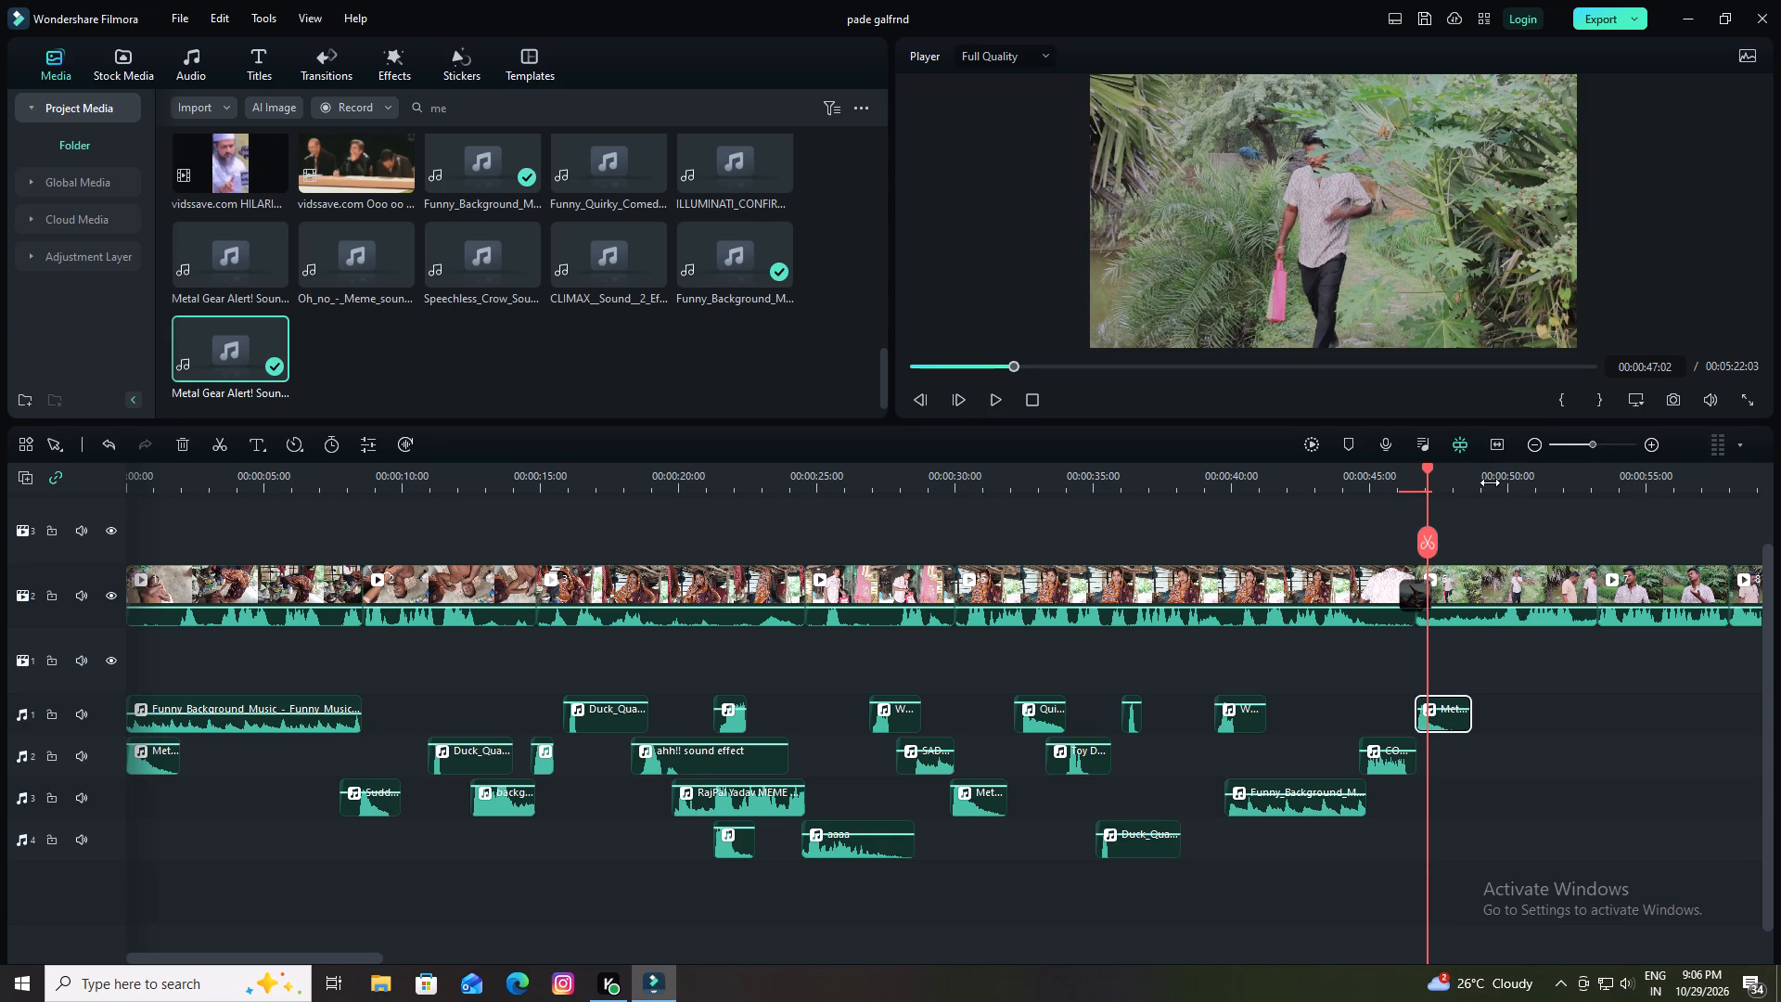
# Play back the scene from 00:00:45:04 through the Fade transition to about 00:00:50:00, checking the Metal Gear Alert timing.
pyautogui.moveTo(1490, 483); pyautogui.dragTo(1731, 487)
pyautogui.moveTo(1429, 468); pyautogui.dragTo(1266, 518)
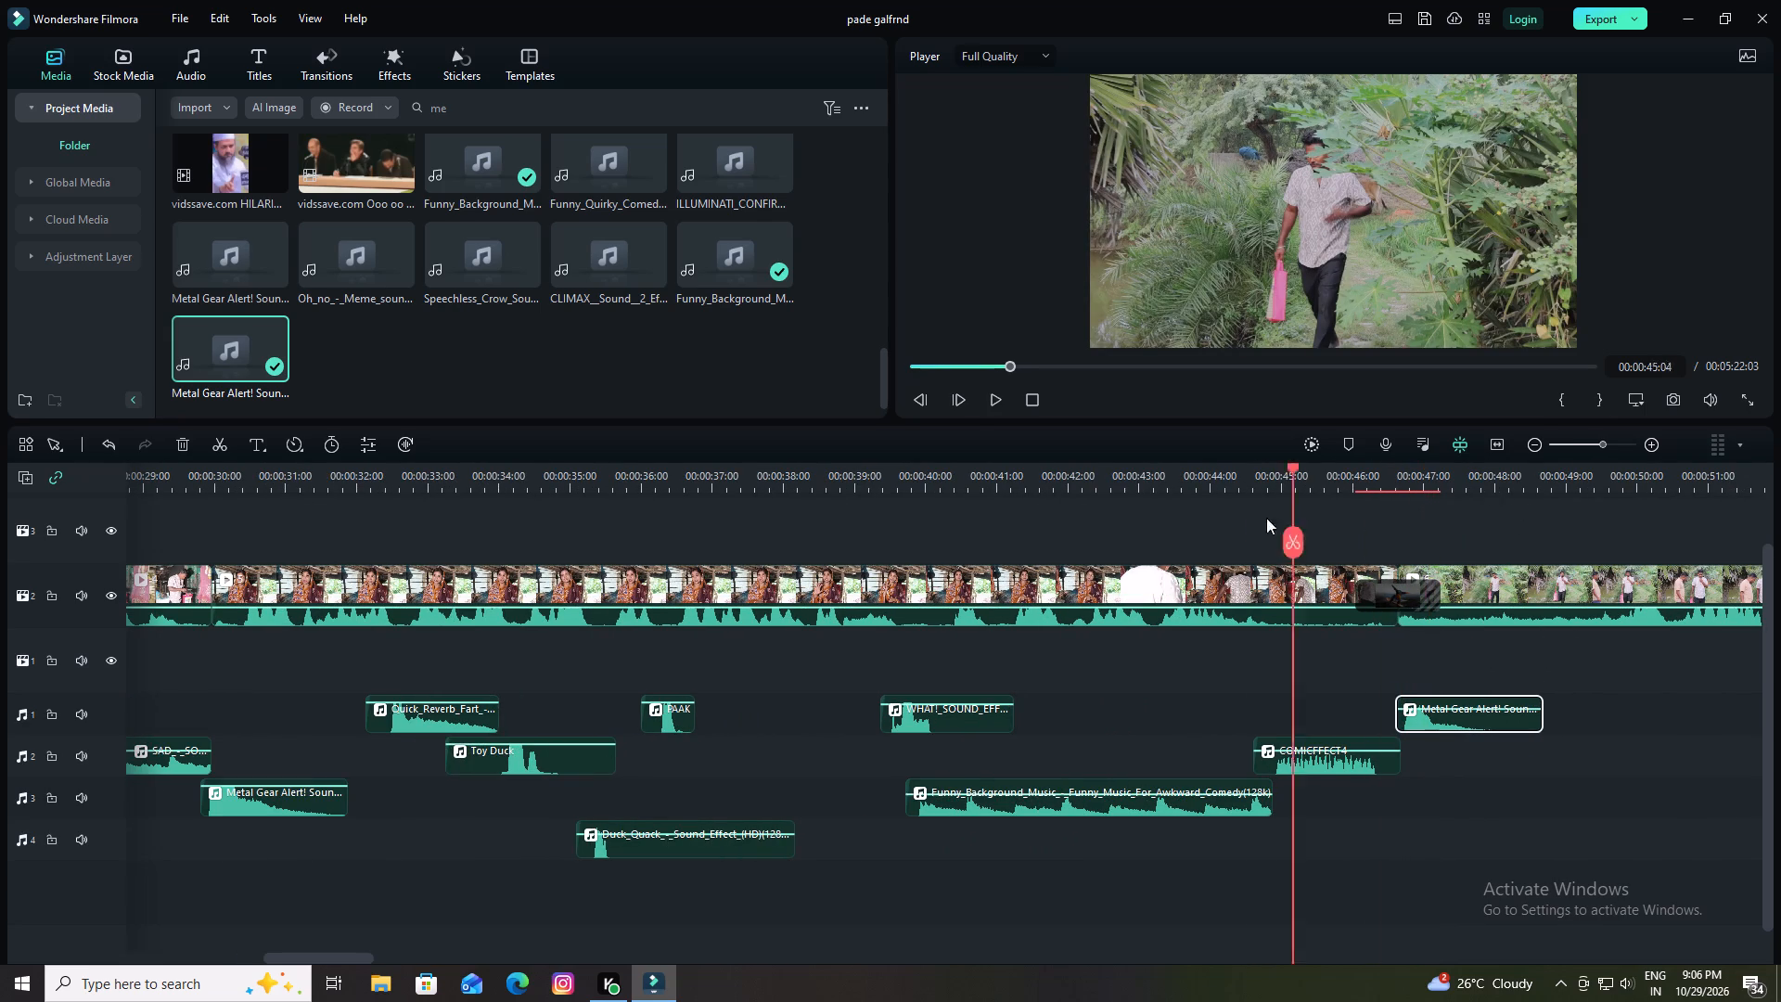
pyautogui.moveTo(1266, 518); pyautogui.dragTo(1260, 520)
pyautogui.press('space')
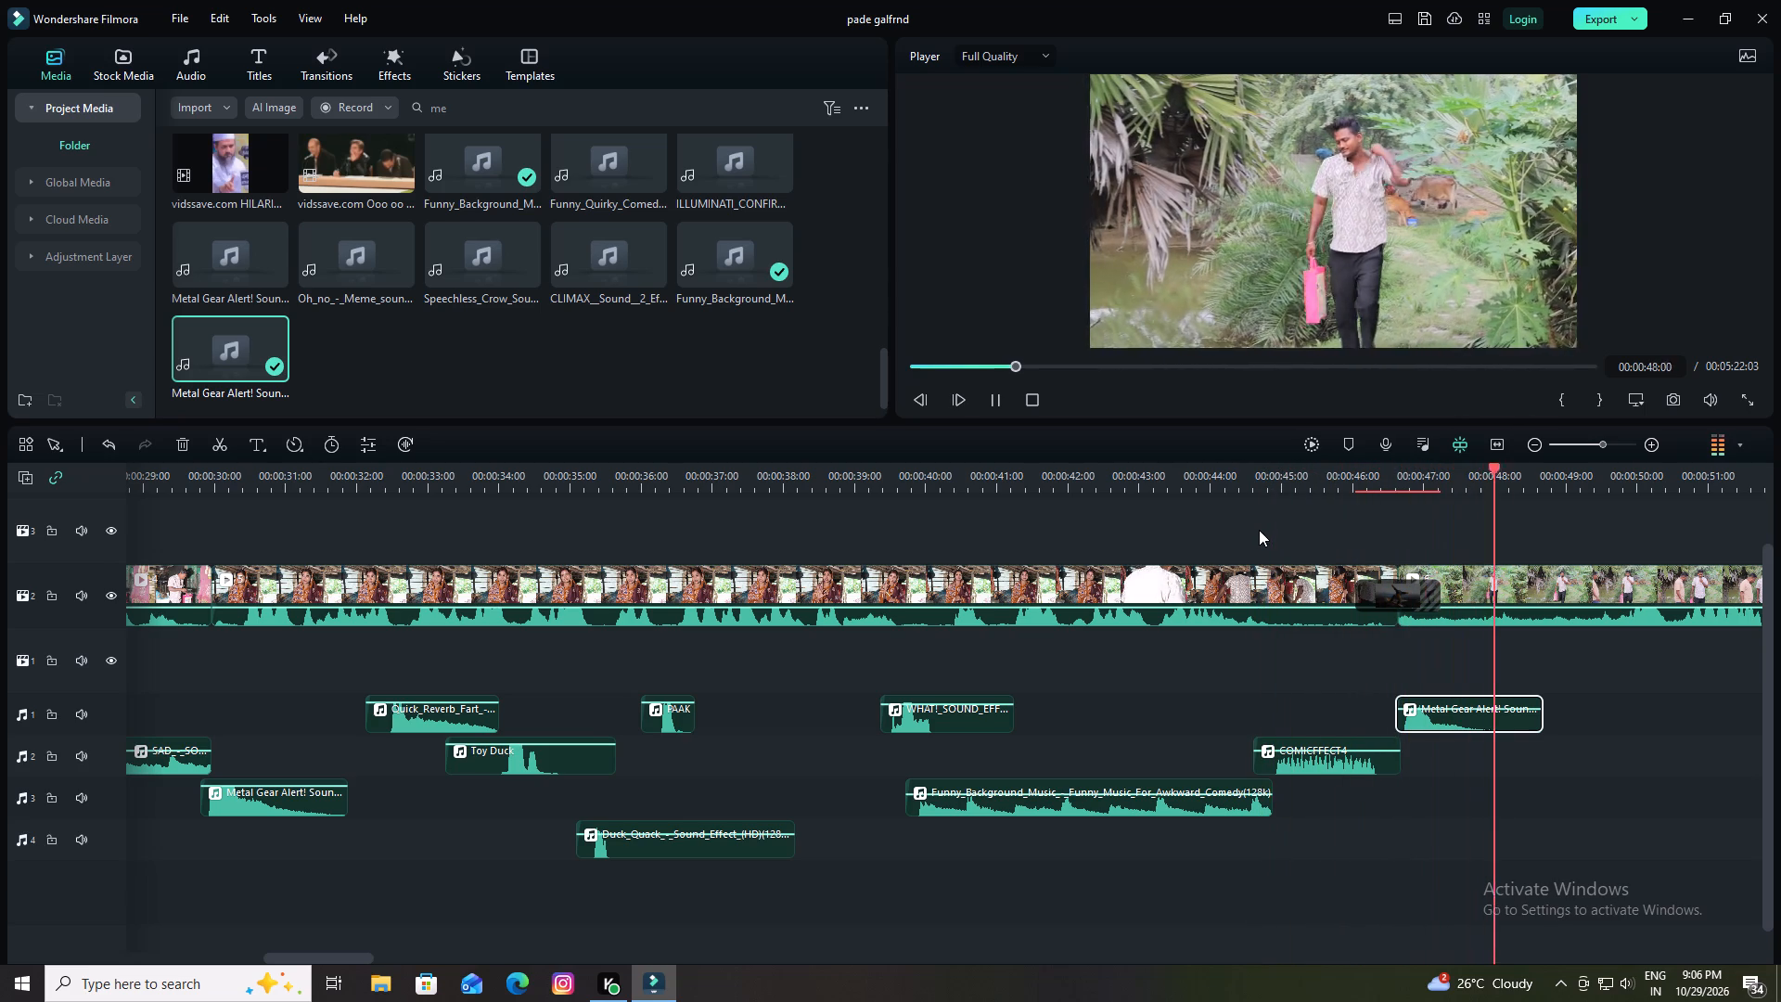
pyautogui.press('space')
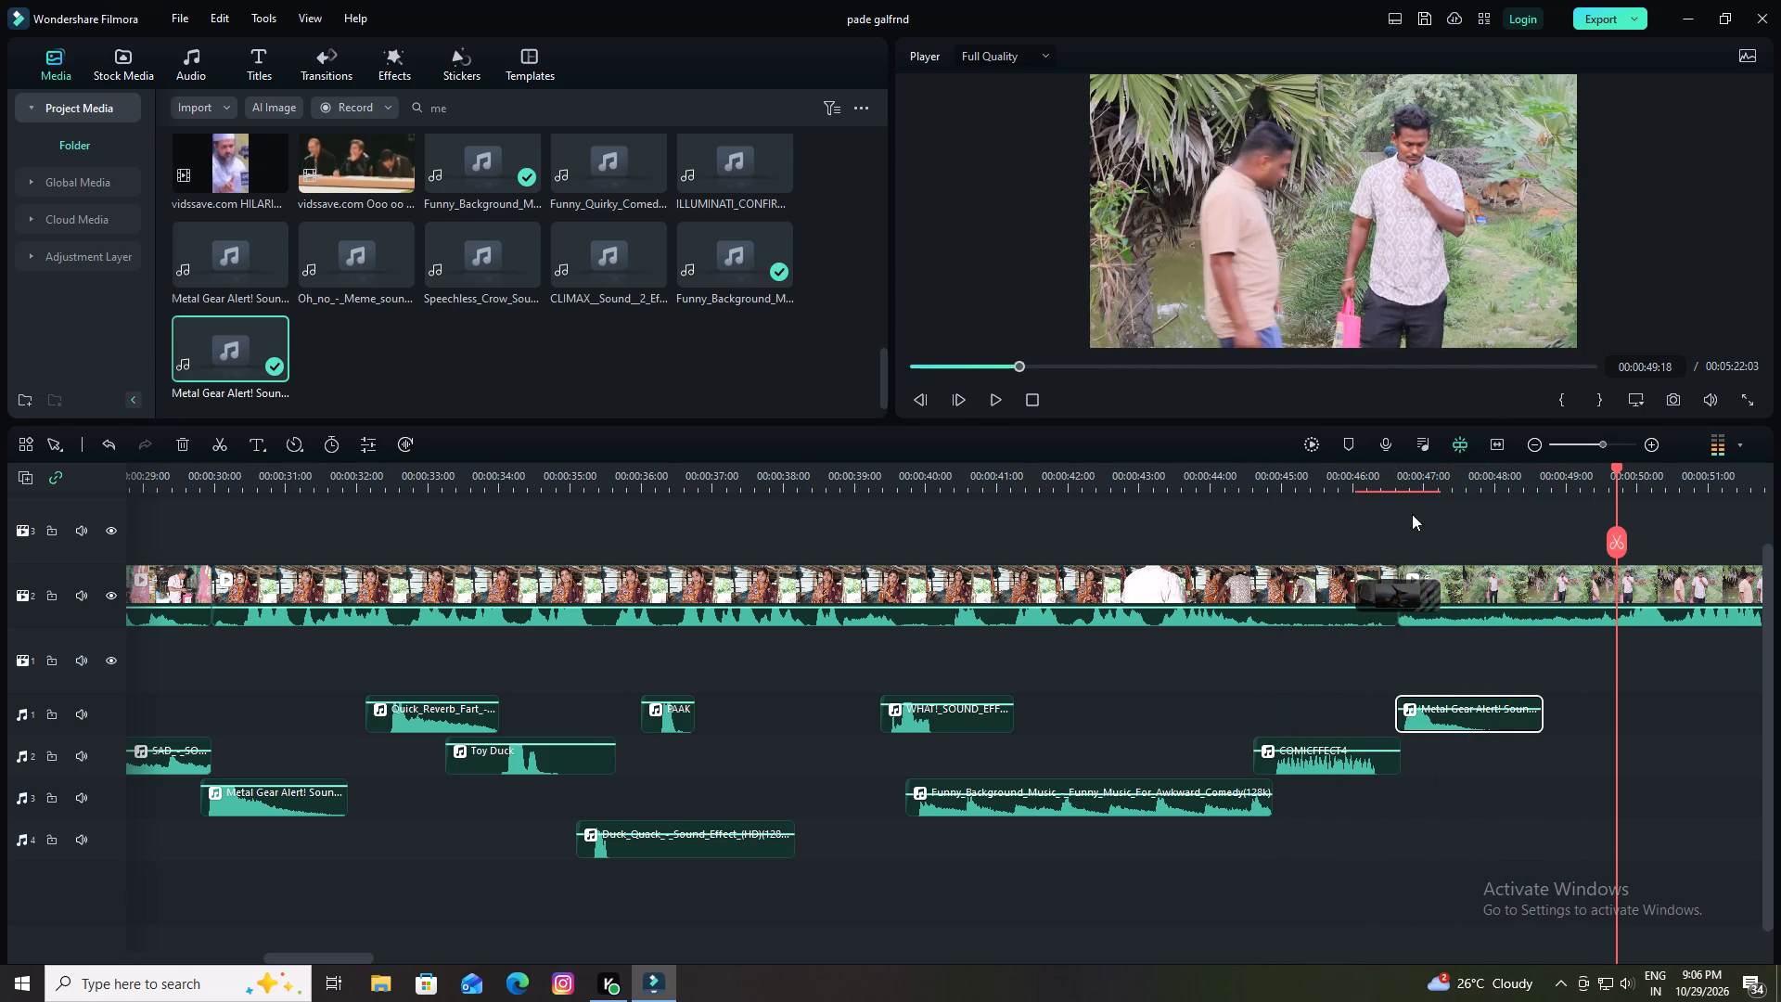
pyautogui.moveTo(1616, 466); pyautogui.dragTo(1574, 489)
pyautogui.press('space')
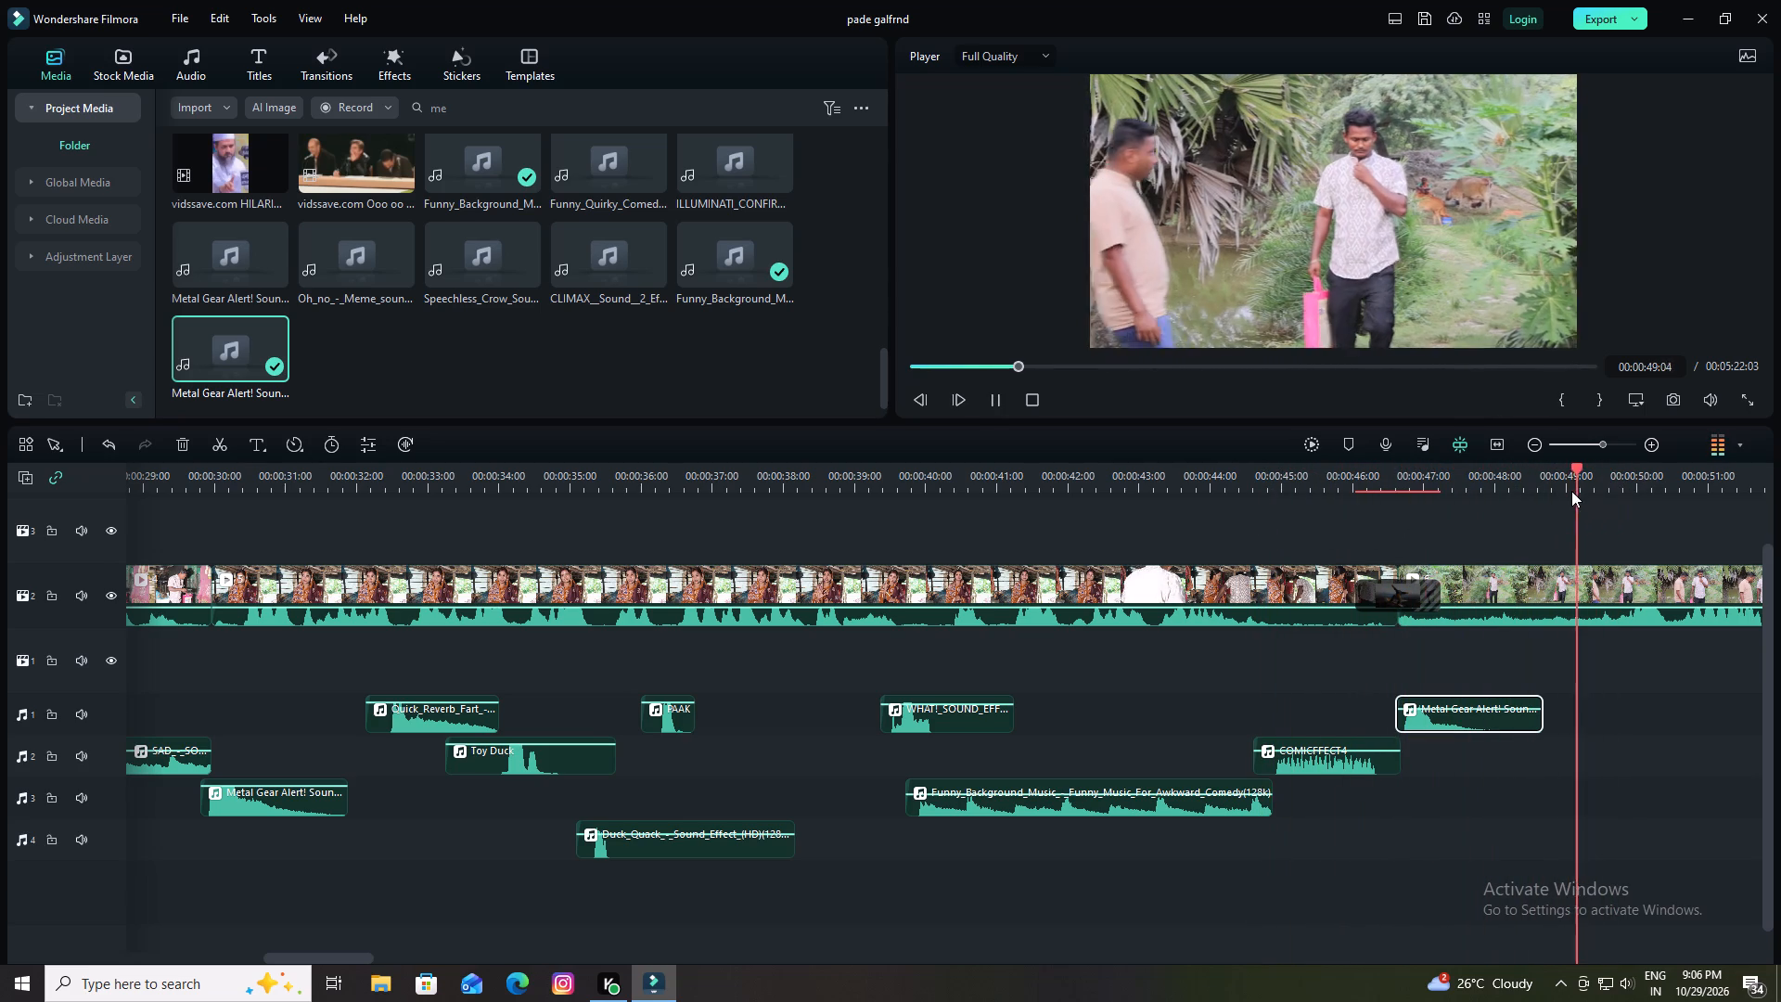
pyautogui.press('space')
pyautogui.press('space')
pyautogui.press('space')
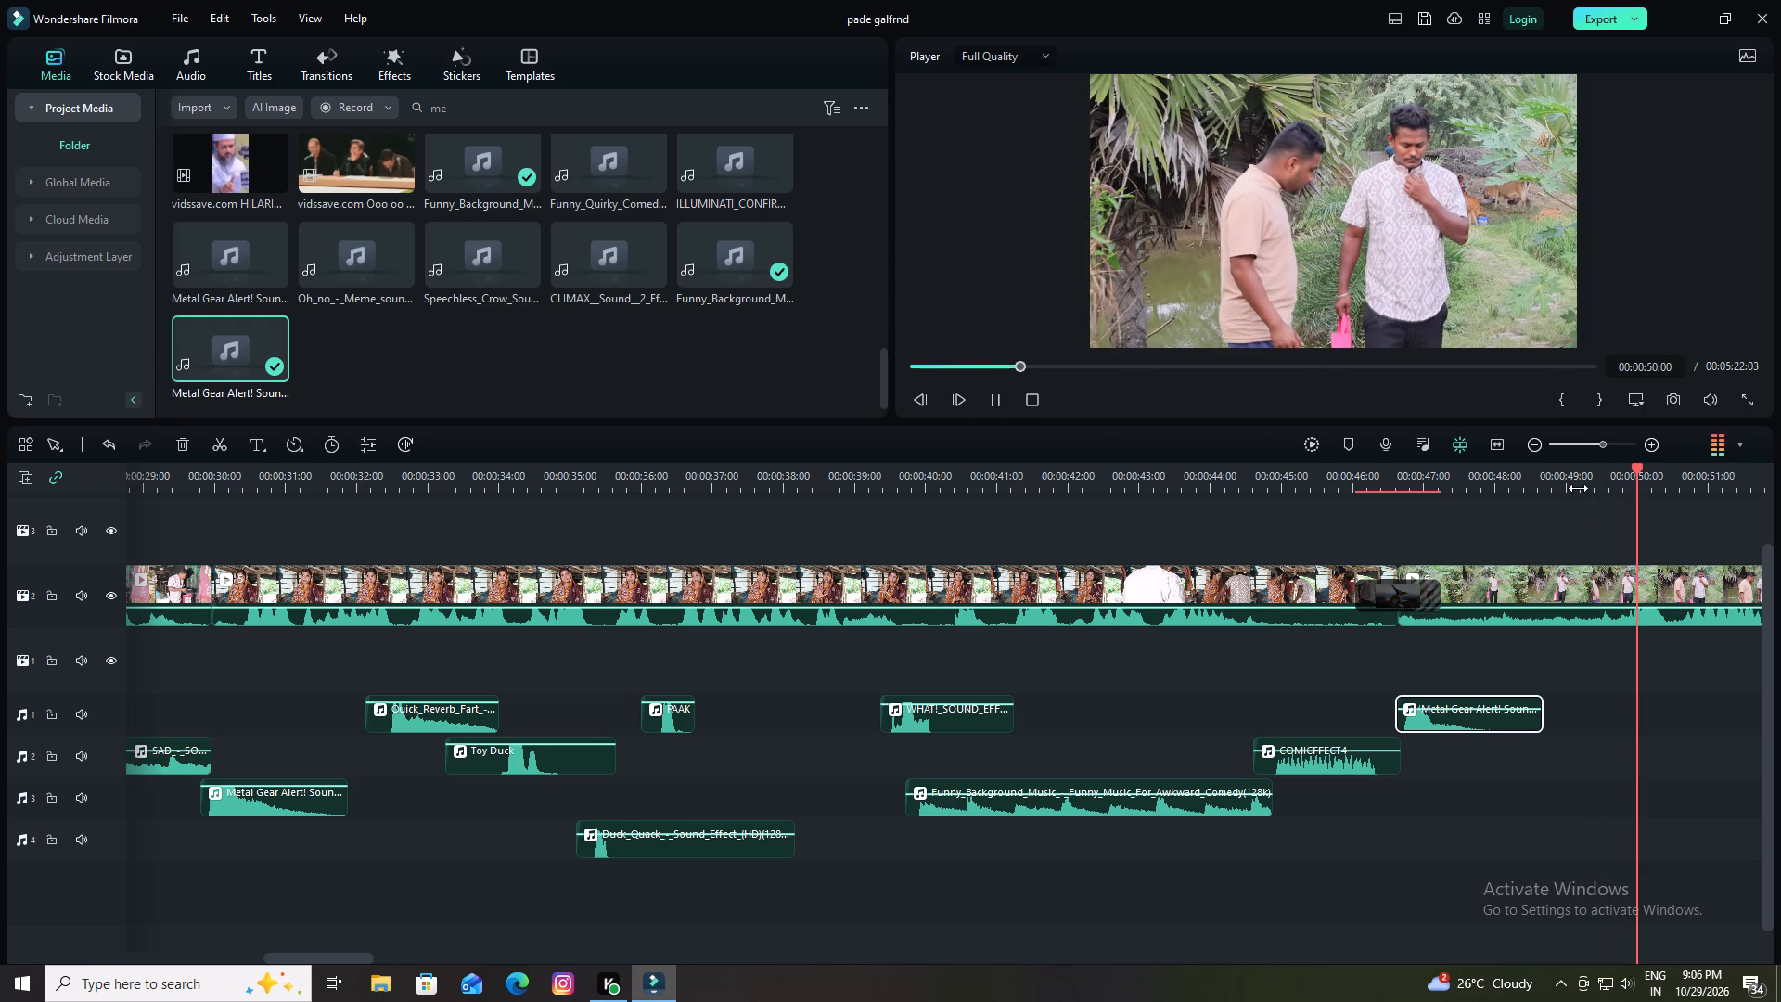
# Replay the scene from 00:00:46:06 in finer timeline detail to find the spot for another sound, stopping at 00:00:50:16.
pyautogui.moveTo(1637, 466); pyautogui.dragTo(1370, 516)
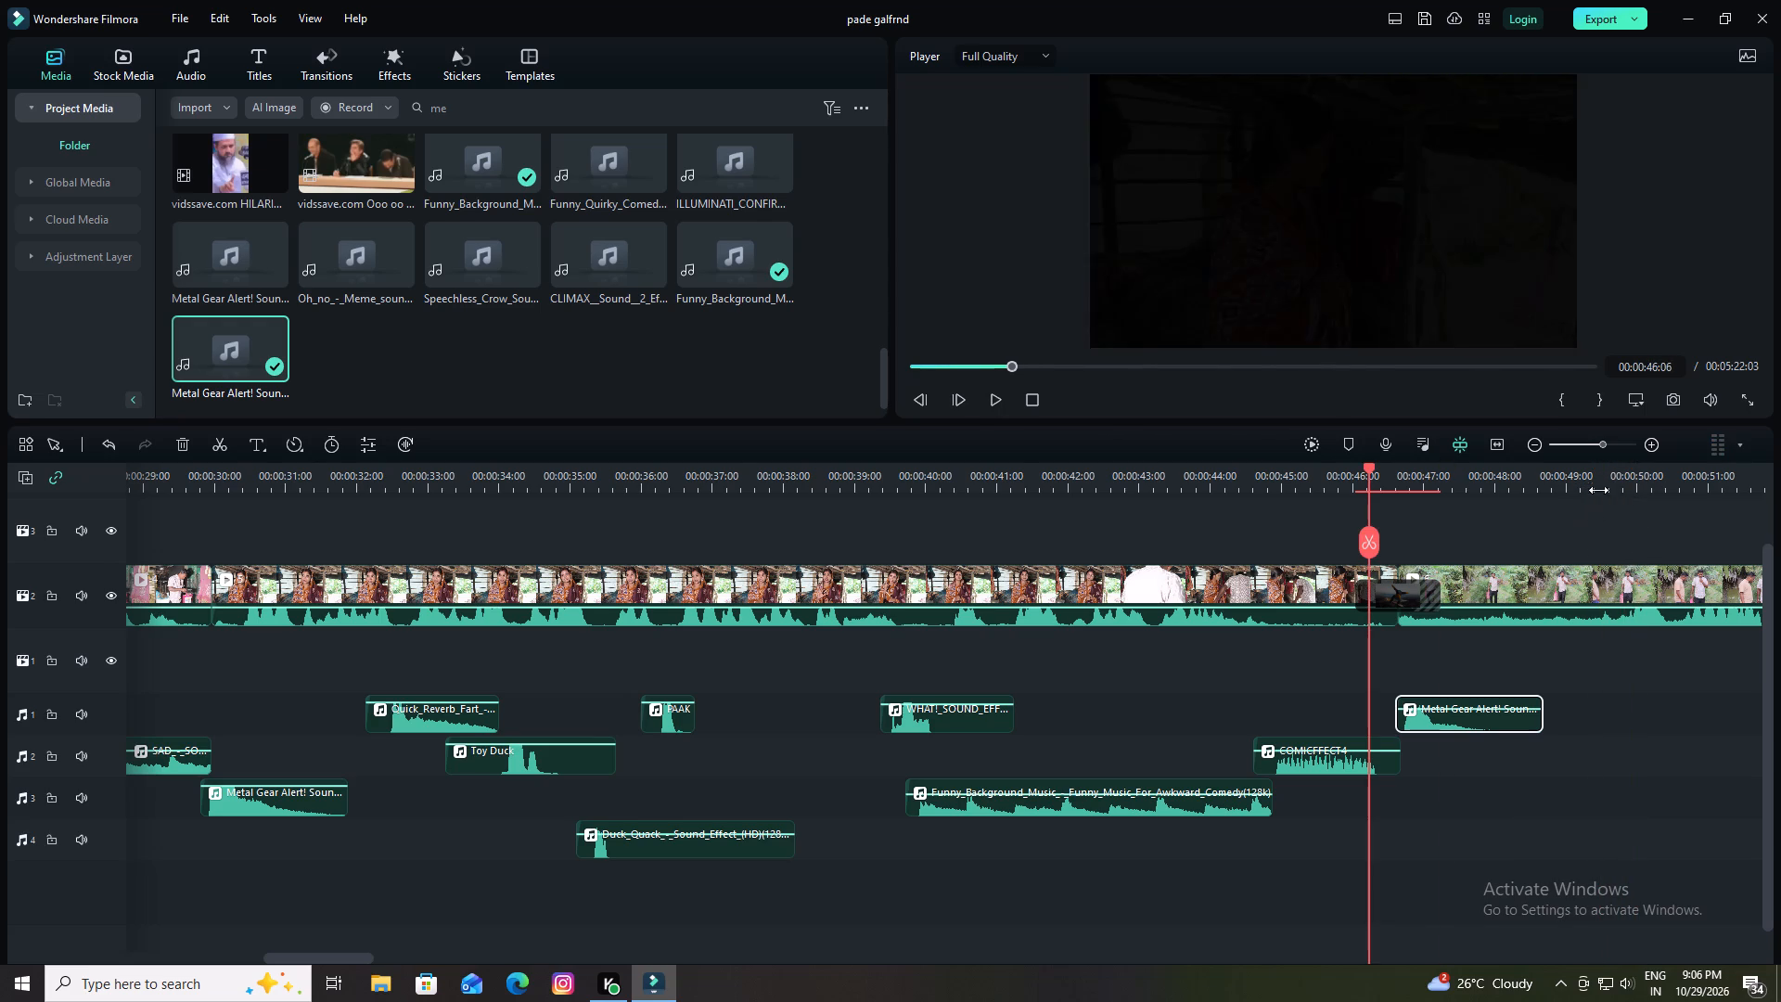
pyautogui.moveTo(1597, 476); pyautogui.dragTo(957, 555)
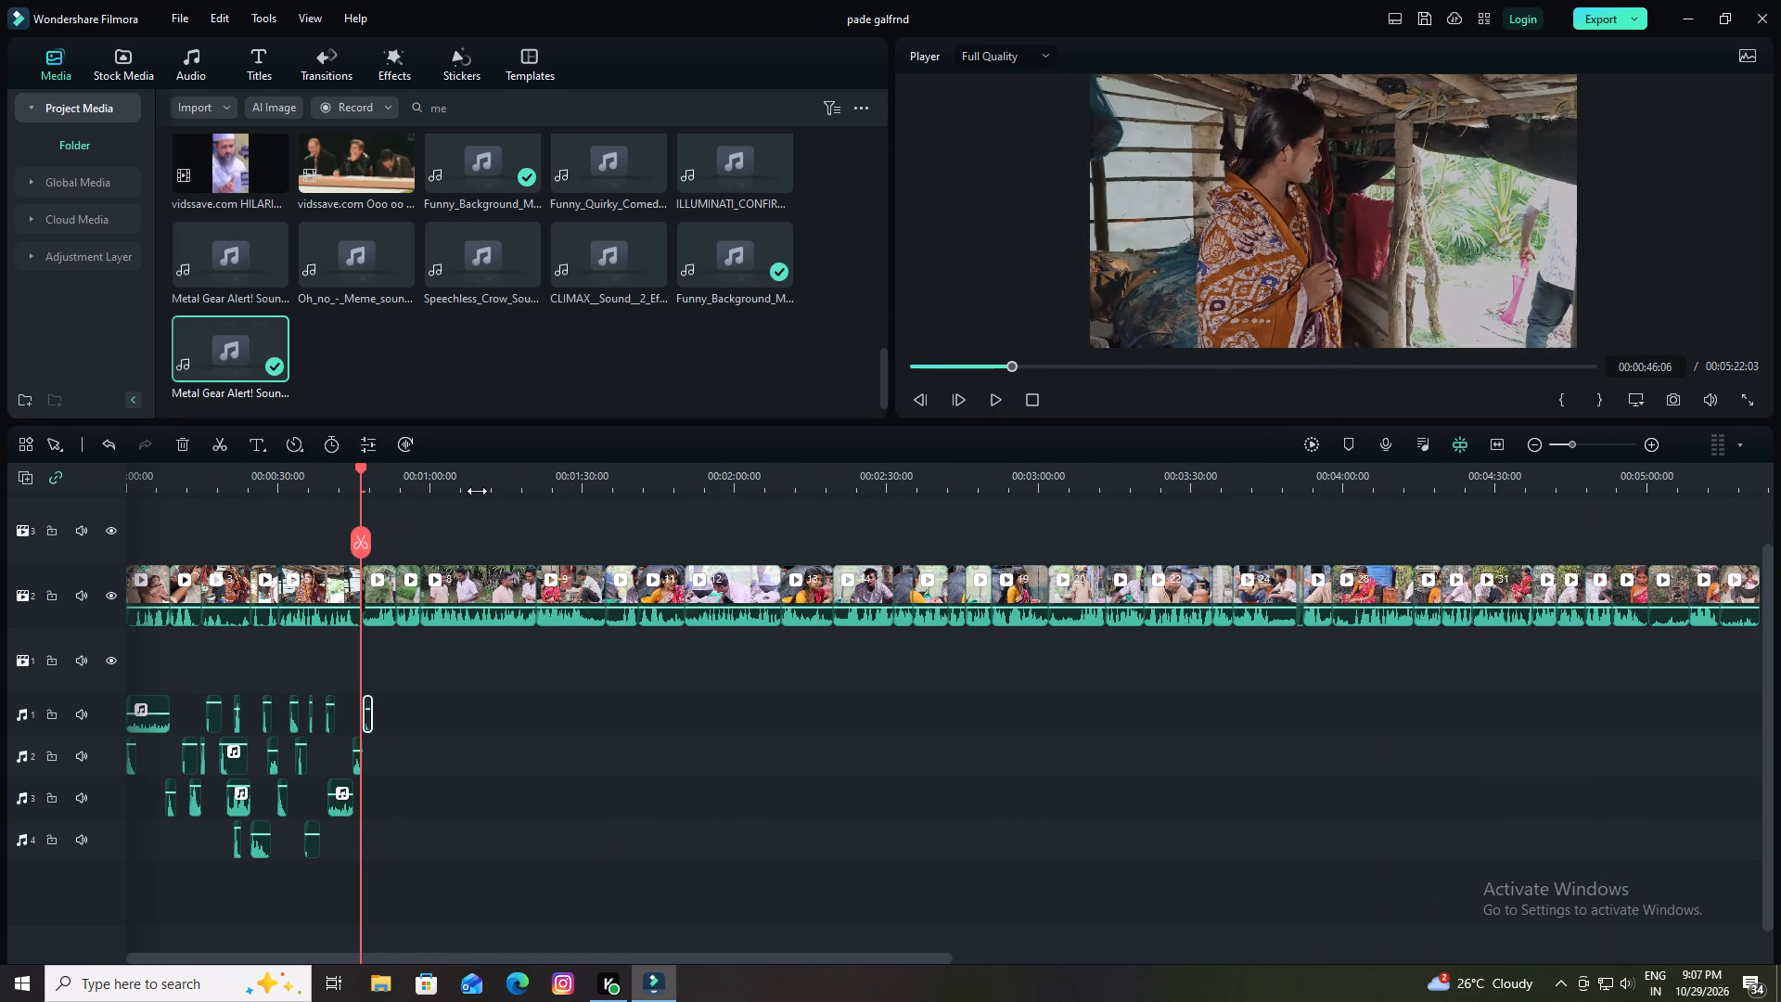
pyautogui.moveTo(424, 470); pyautogui.dragTo(1292, 509)
pyautogui.press('space')
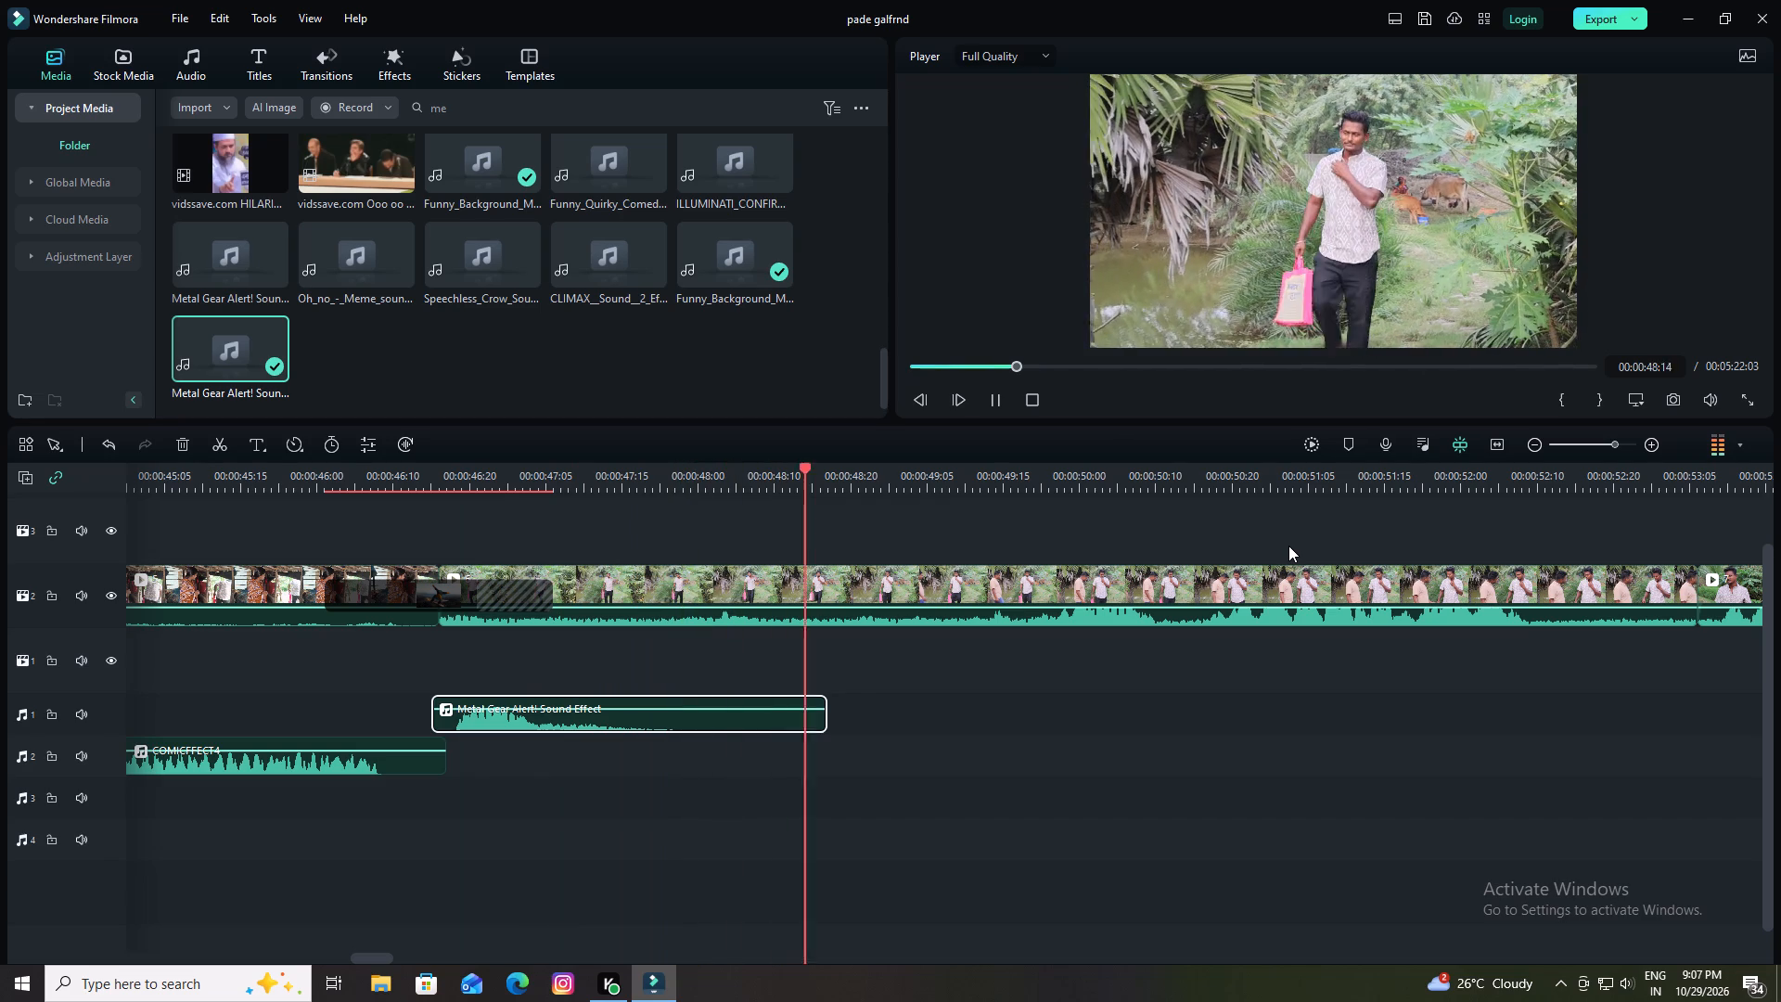
pyautogui.press('space')
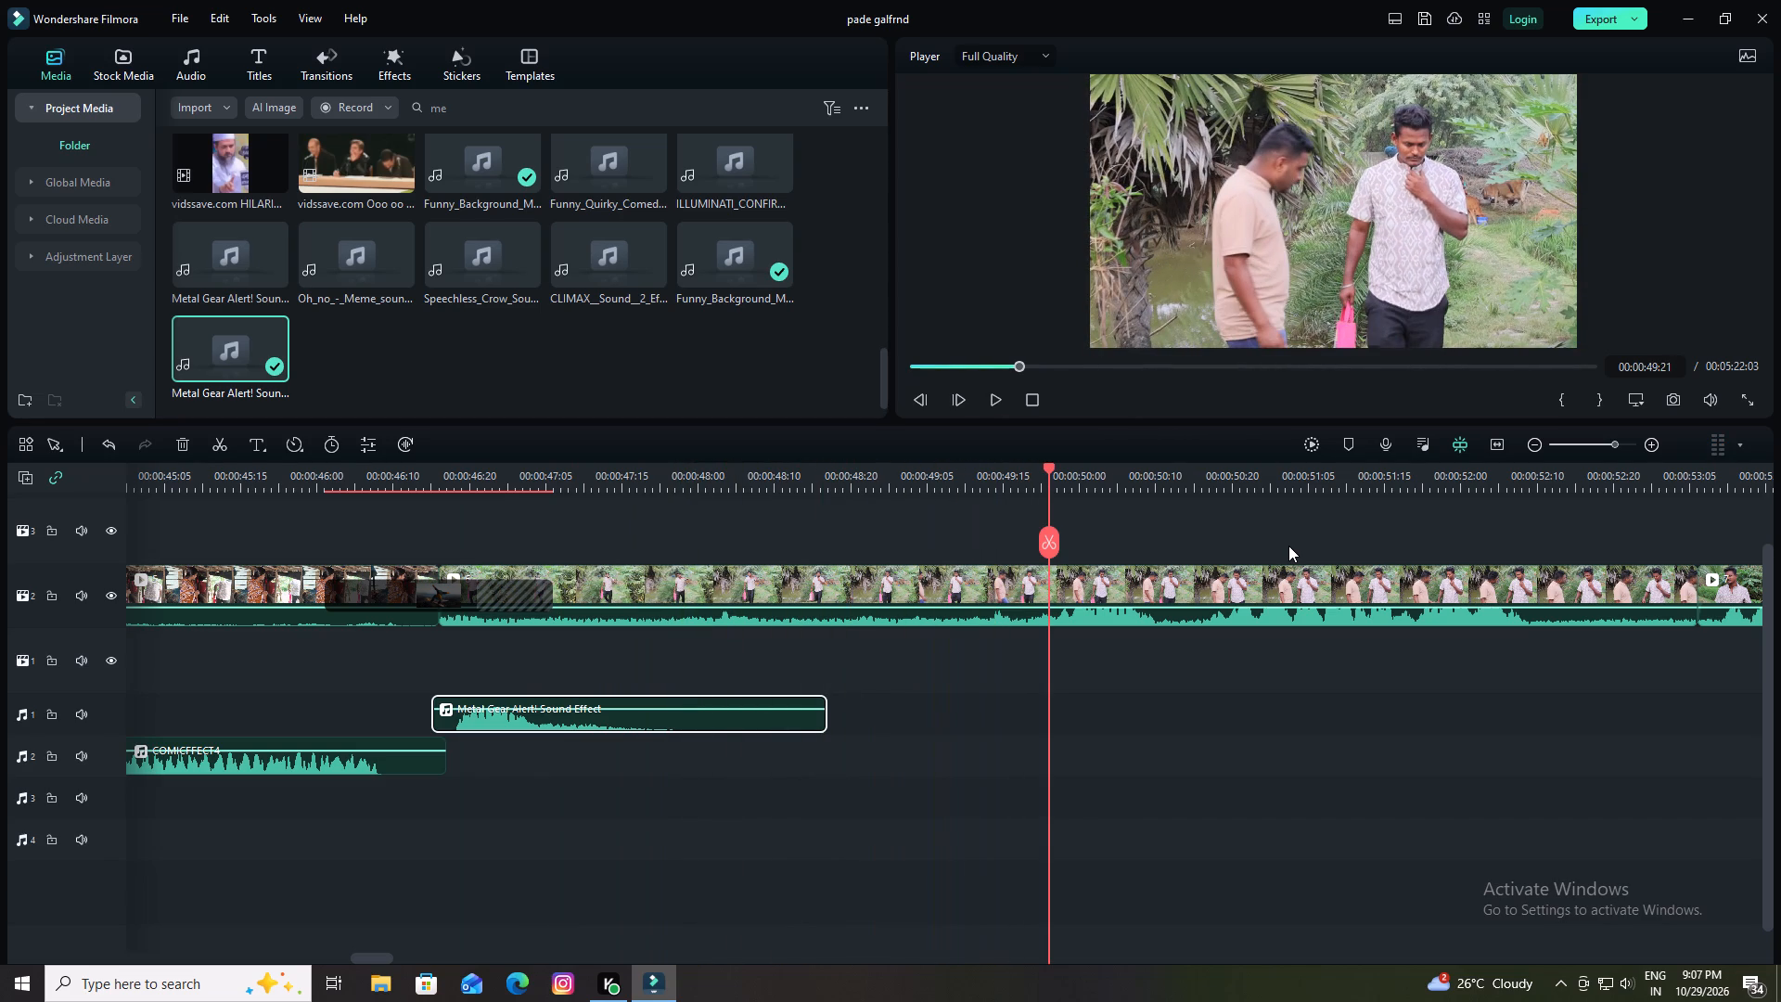
pyautogui.press('space')
pyautogui.press('space')
pyautogui.press('space')
pyautogui.press('space')
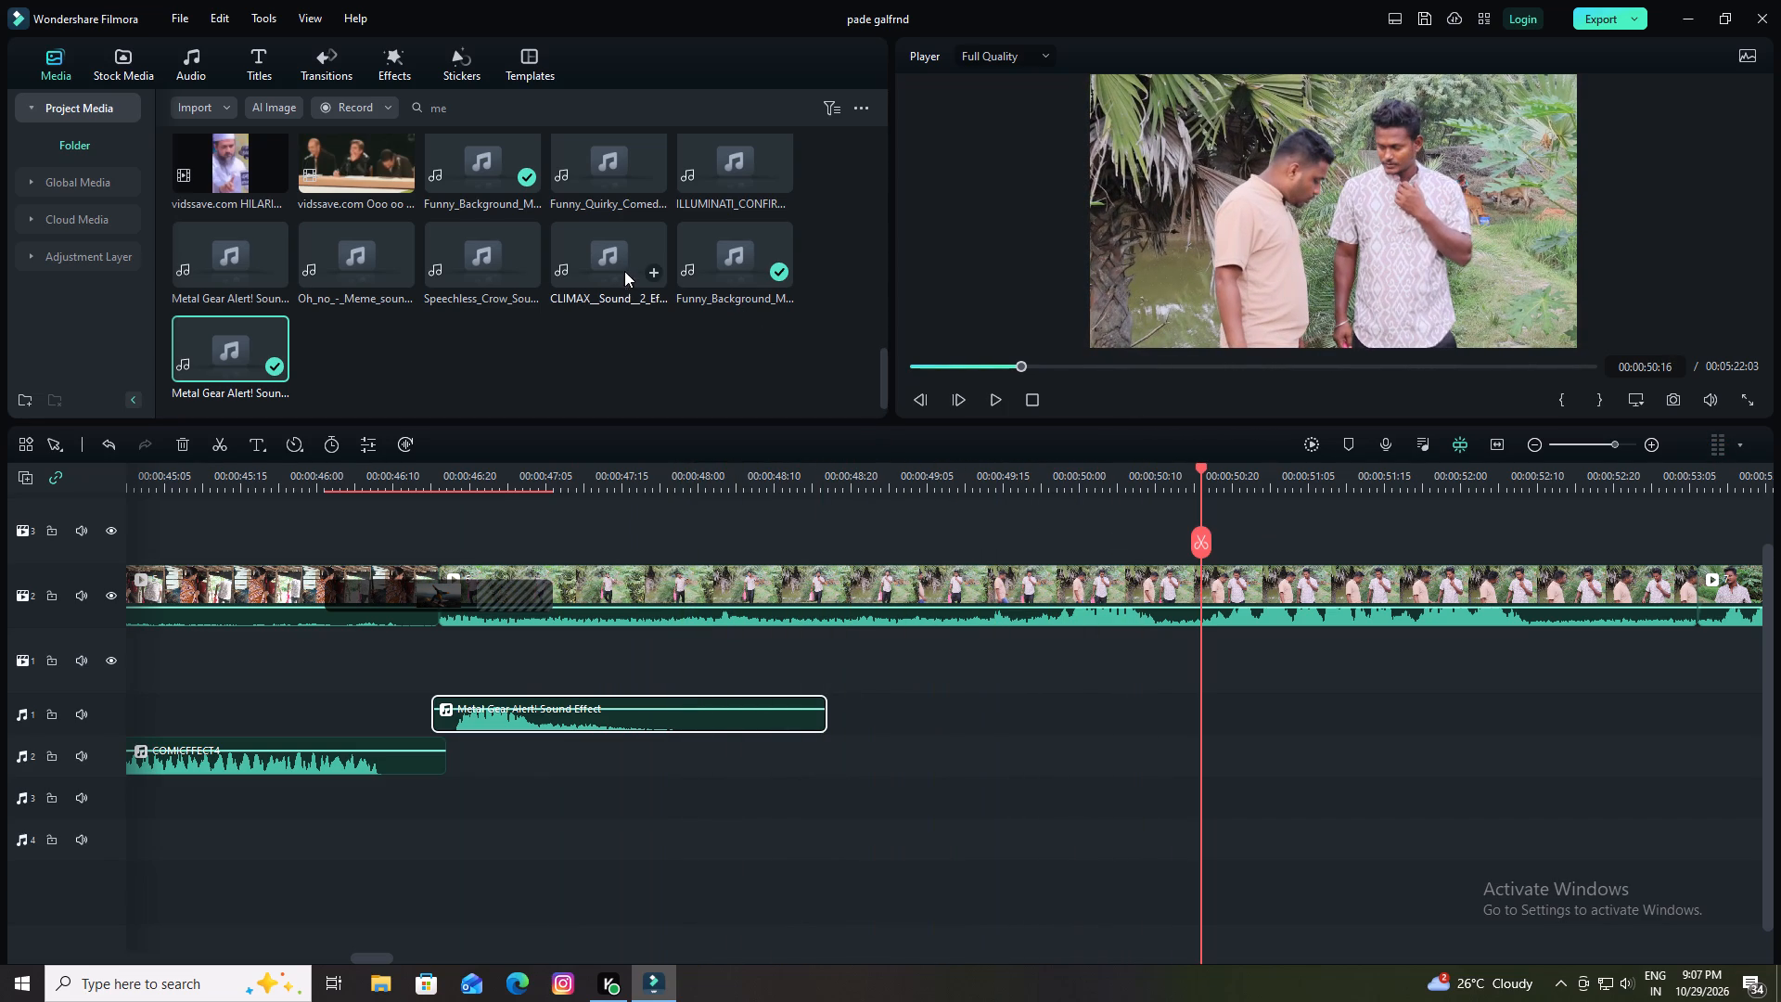
# Clear the media search and look through the full project media for a suitable sound effect.
pyautogui.click(800, 108)
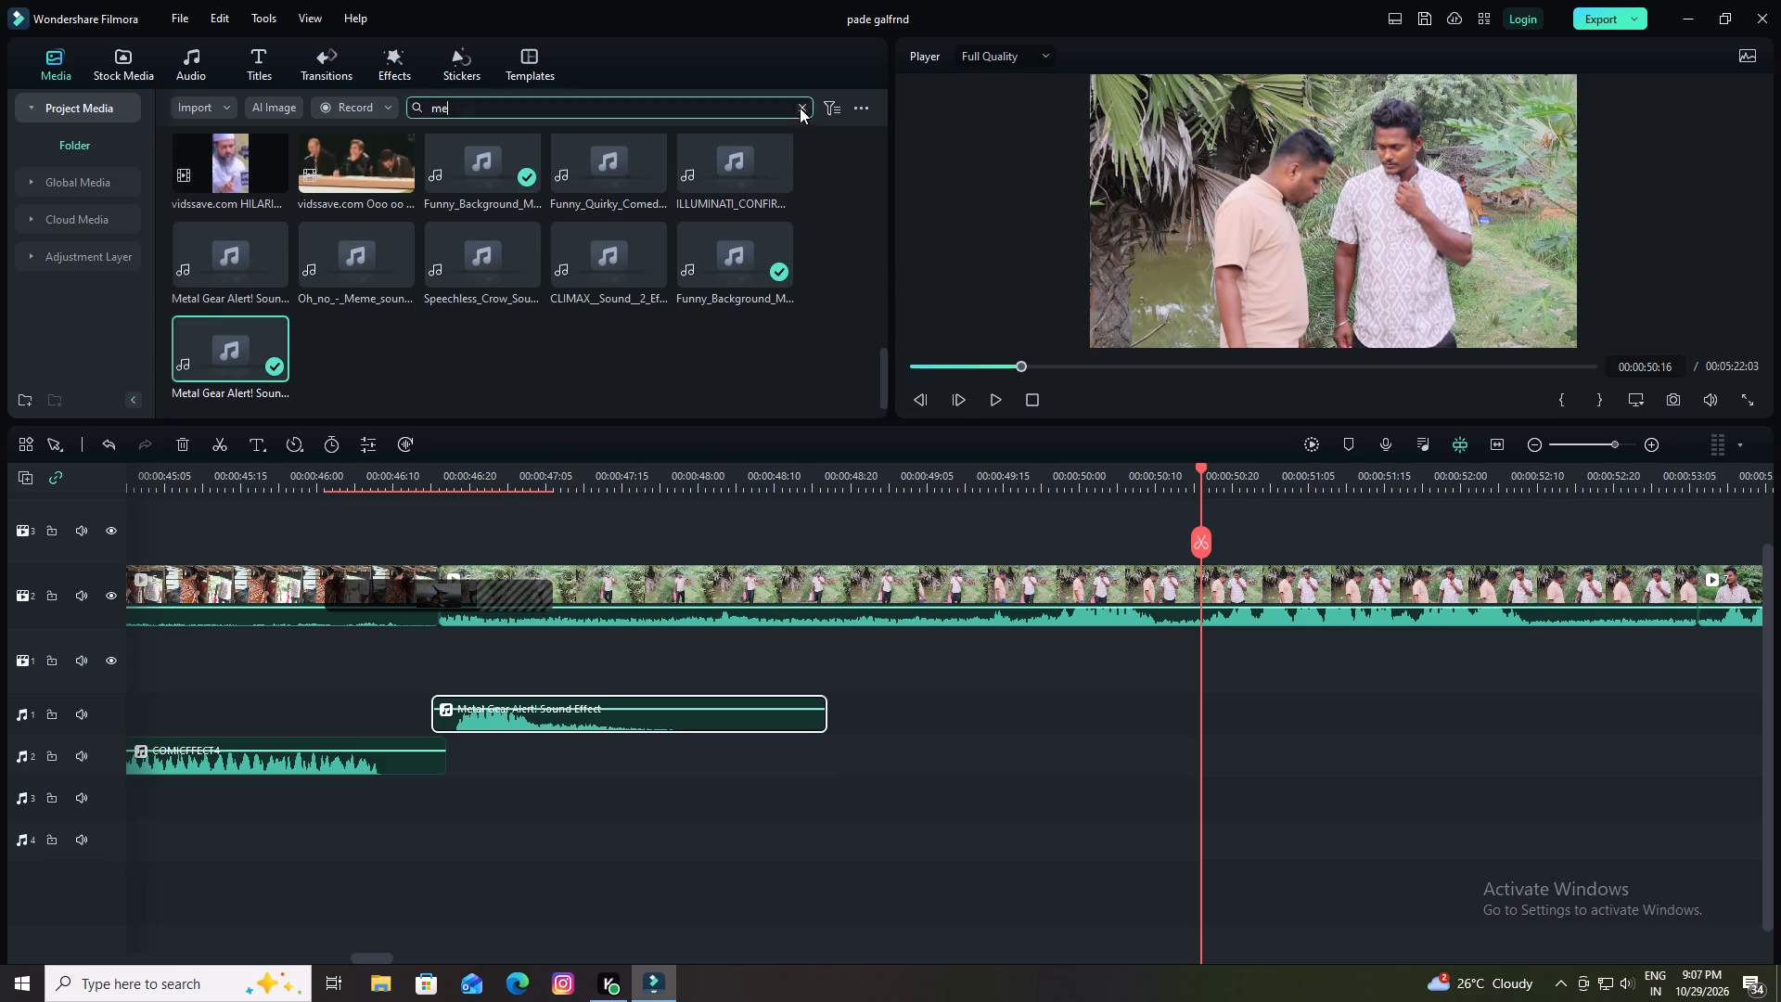
pyautogui.scroll(5, 320, 266)
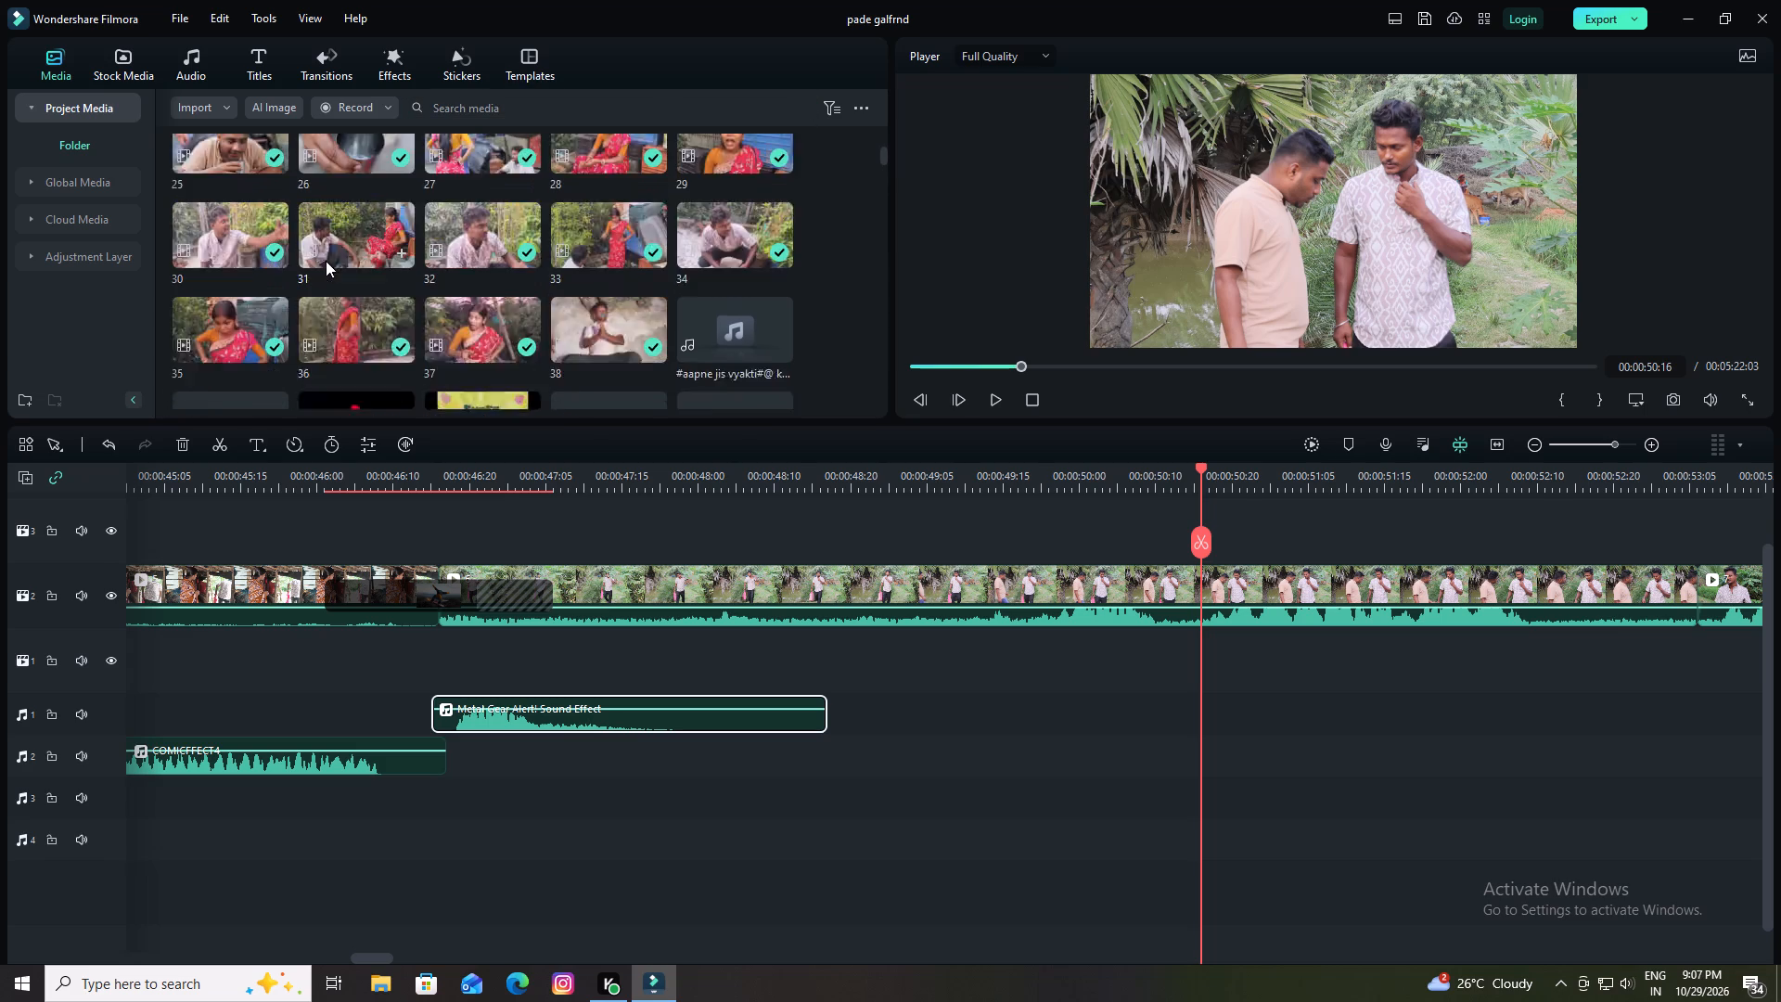
pyautogui.scroll(2, 429, 274)
pyautogui.scroll(-2, 444, 205)
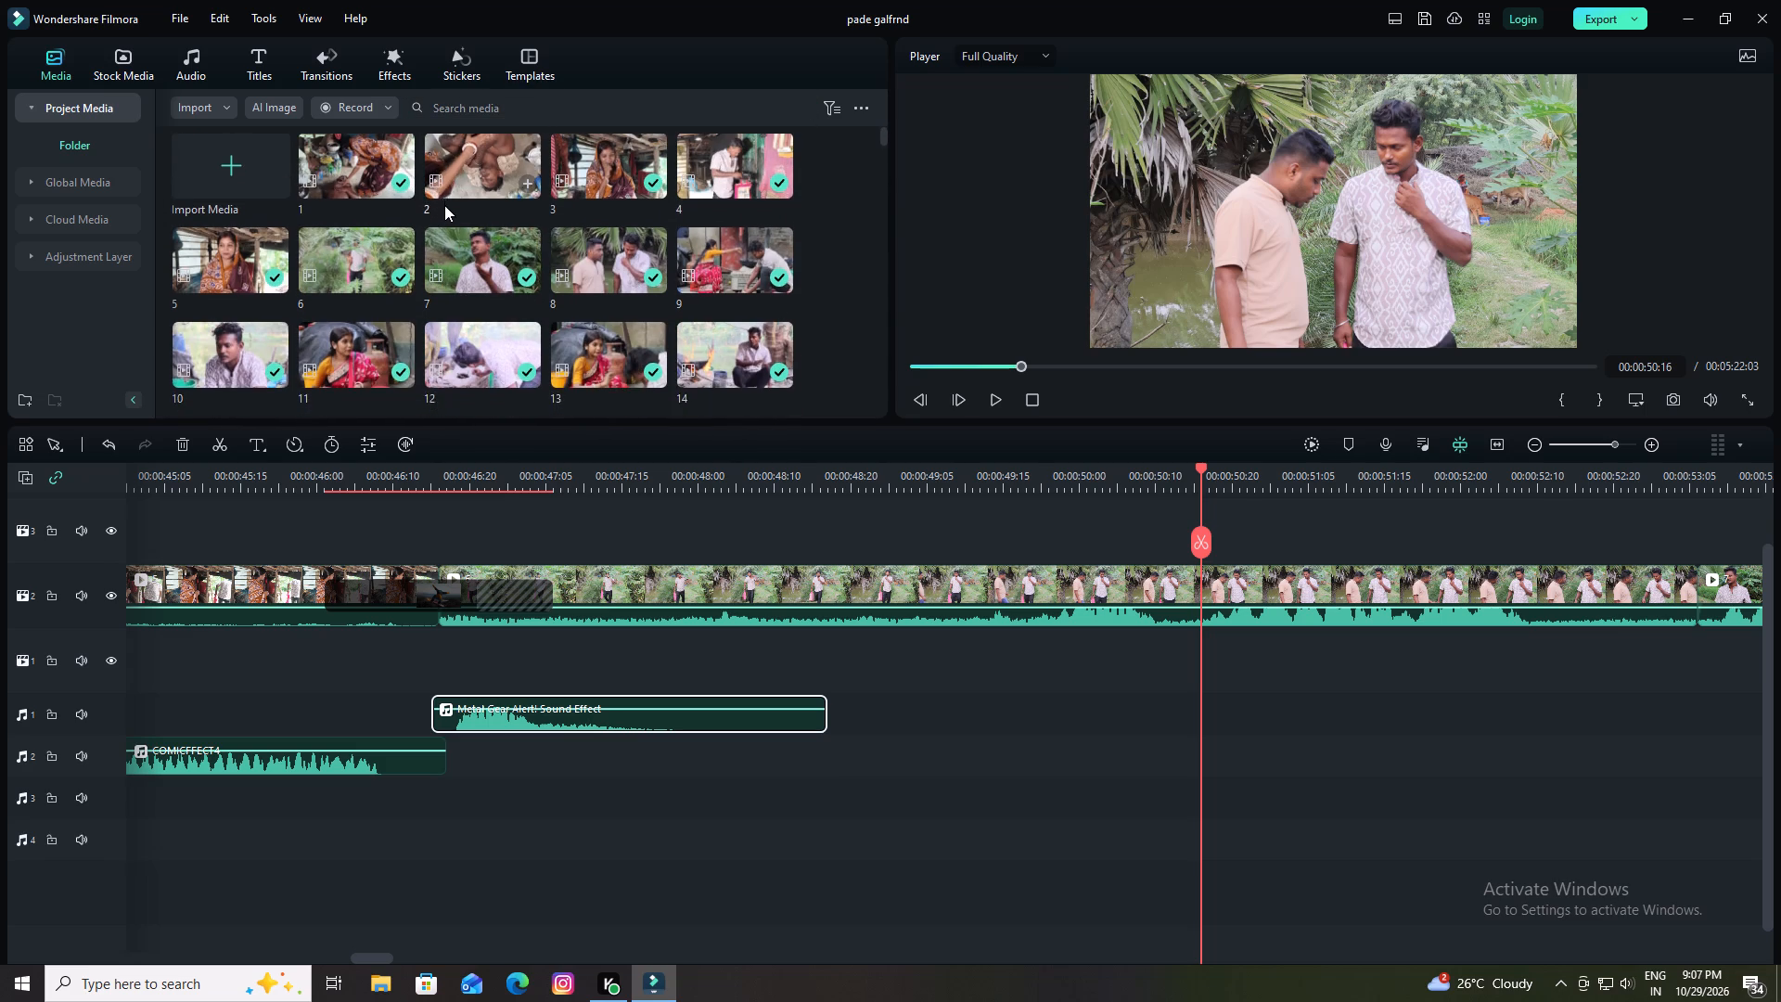
pyautogui.scroll(-15, 444, 205)
pyautogui.scroll(-8, 446, 232)
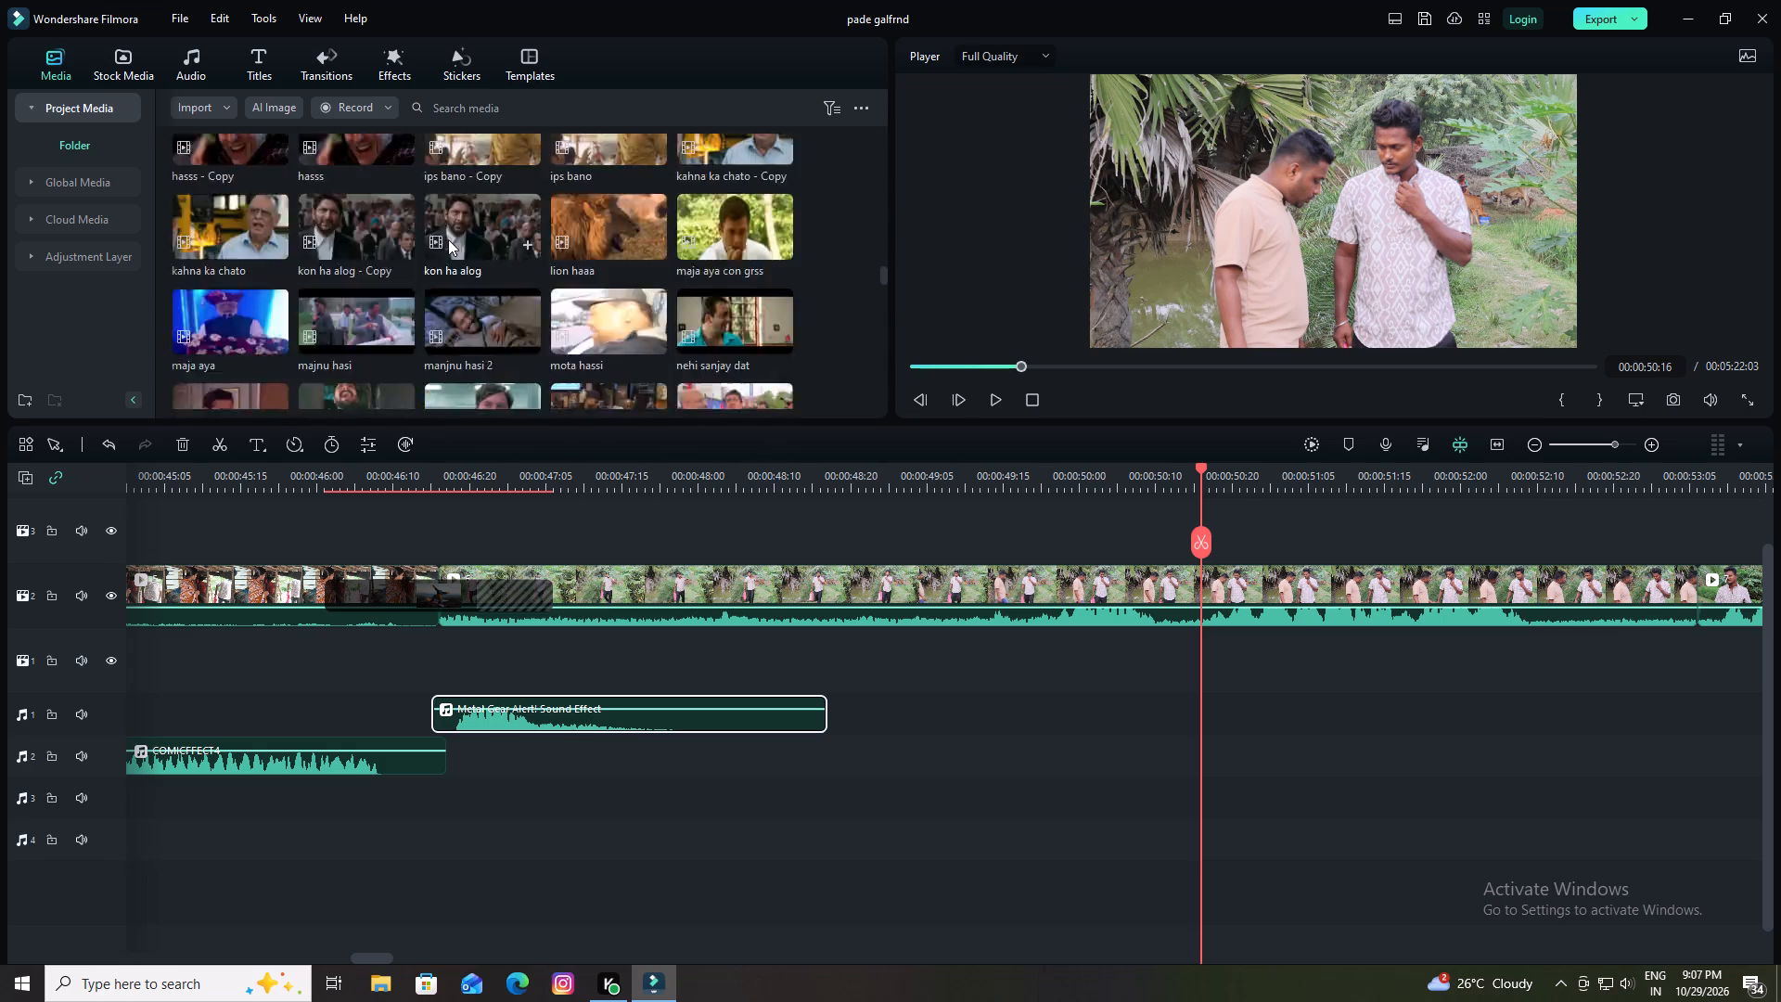
pyautogui.scroll(-18, 448, 239)
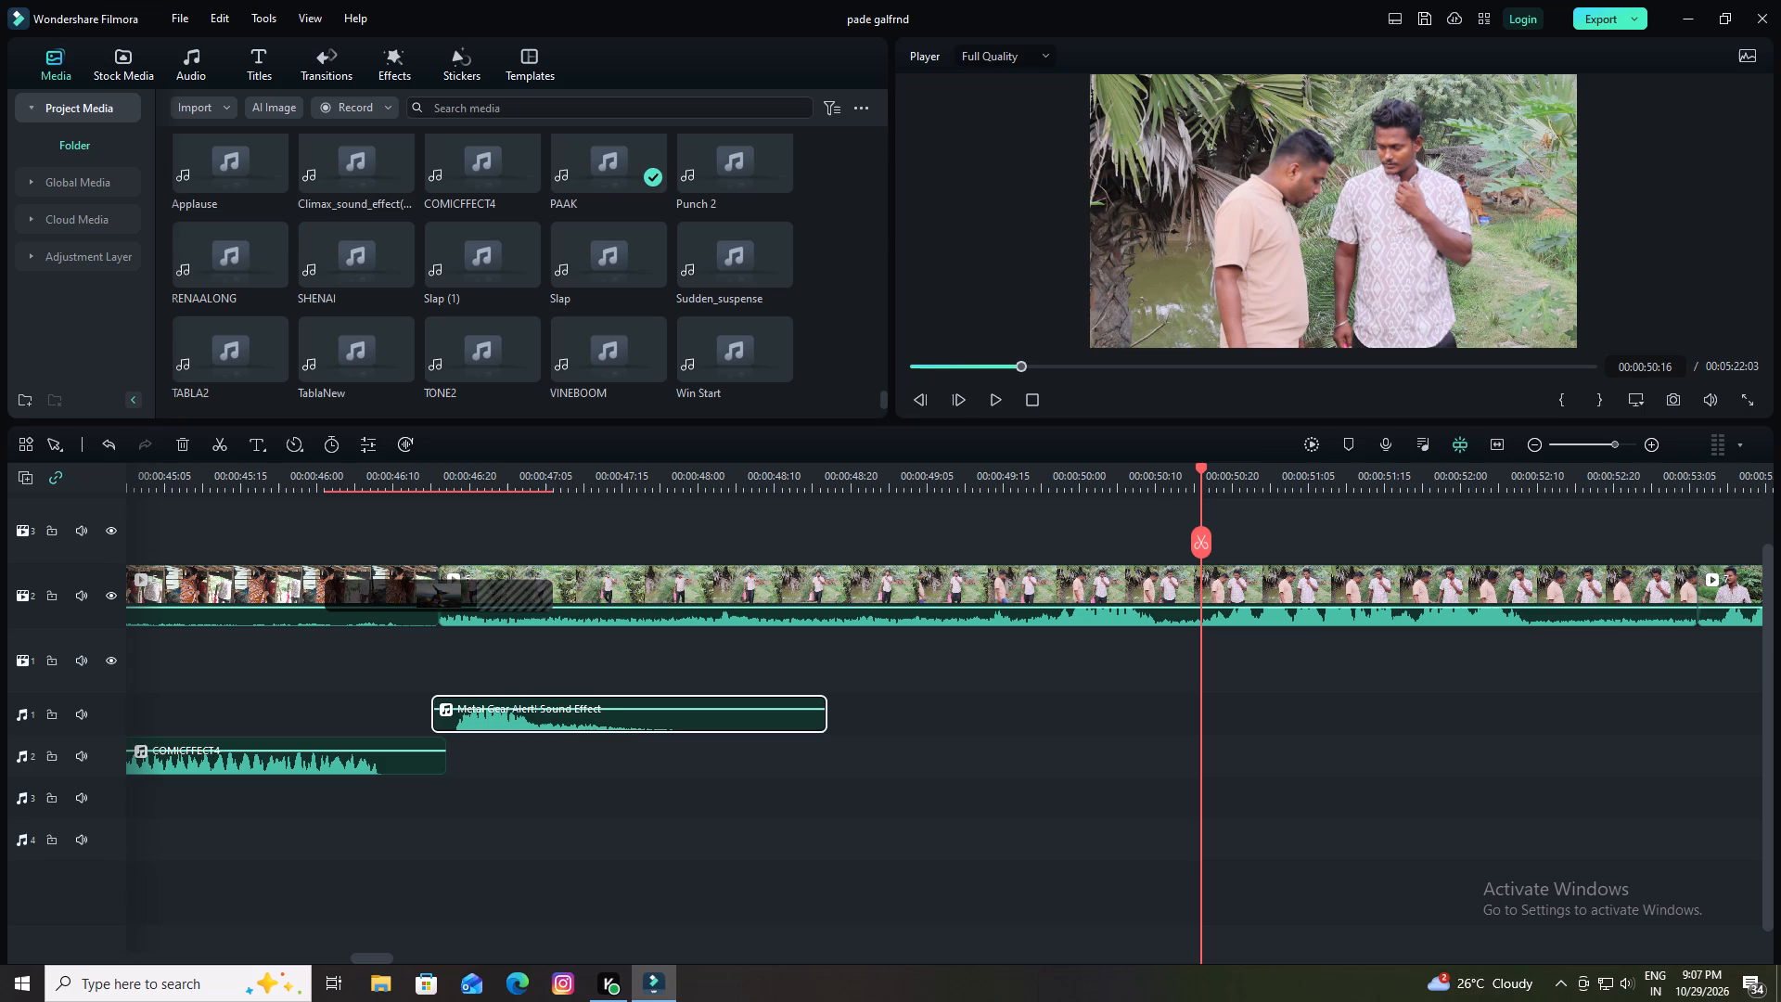
# Search the project media for "tu" and preview the Funny_Sound_Effects_for_Youtube_Videos audio.
pyautogui.click(461, 104)
pyautogui.write('tu')
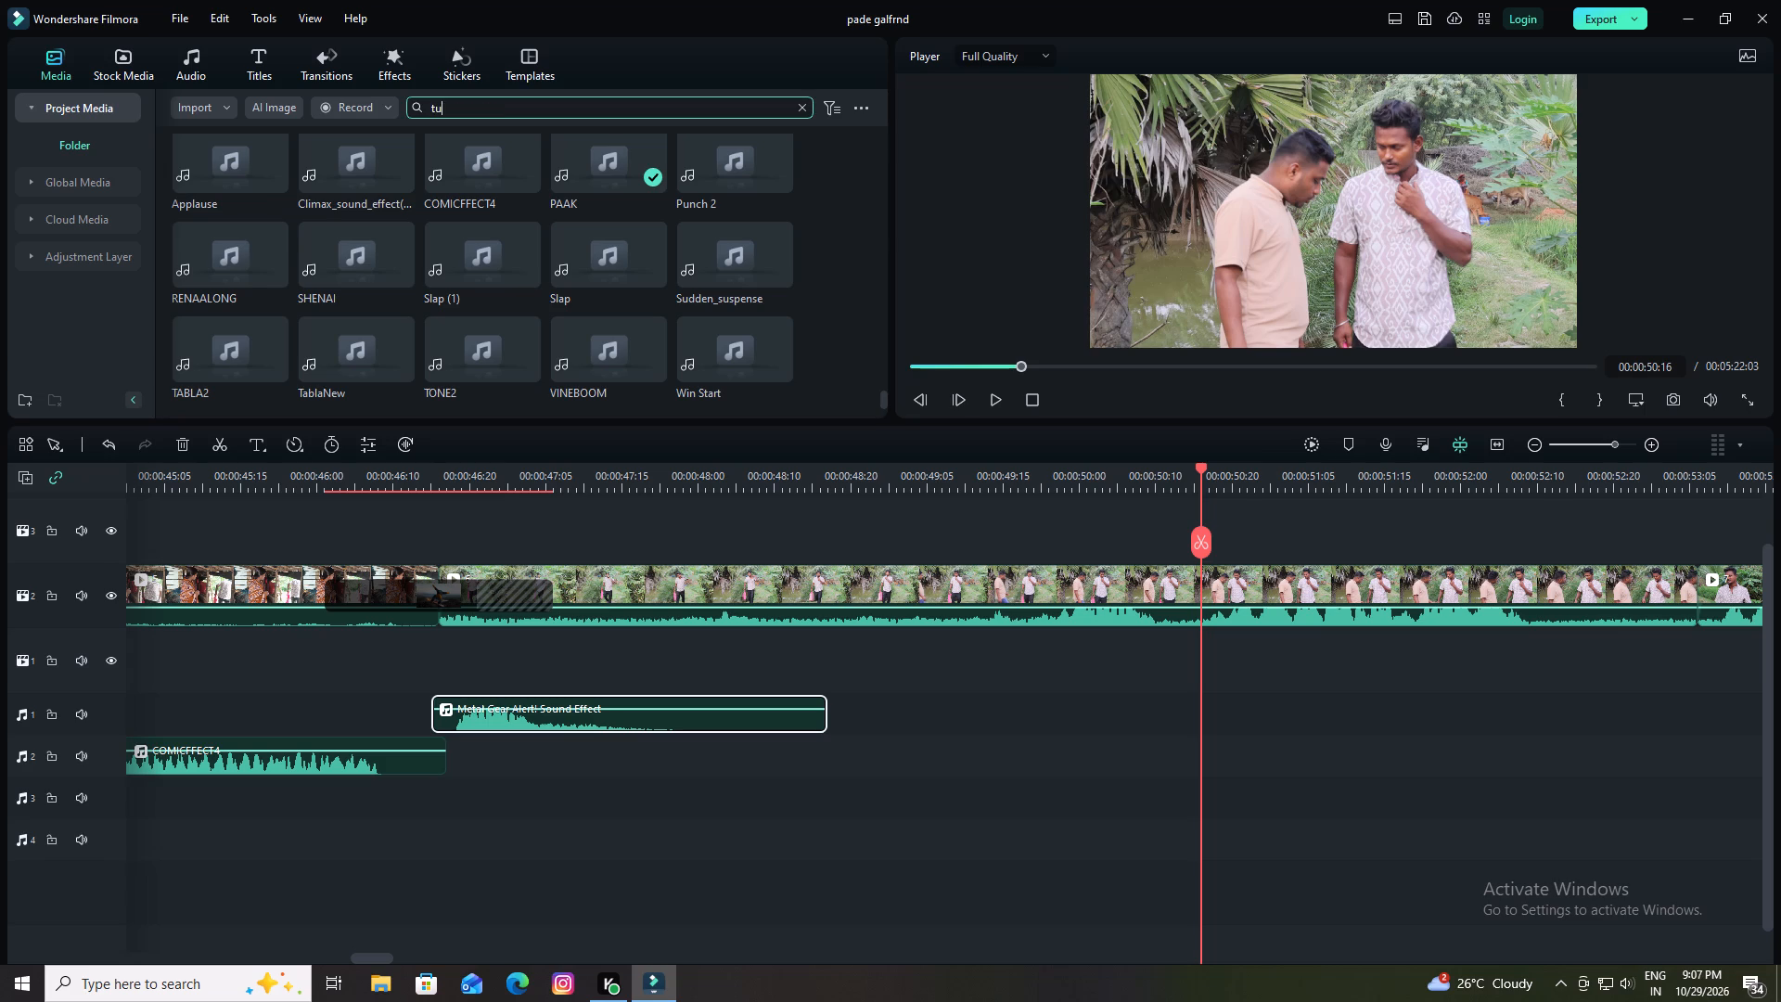
pyautogui.press('Return')
pyautogui.scroll(-4, 560, 263)
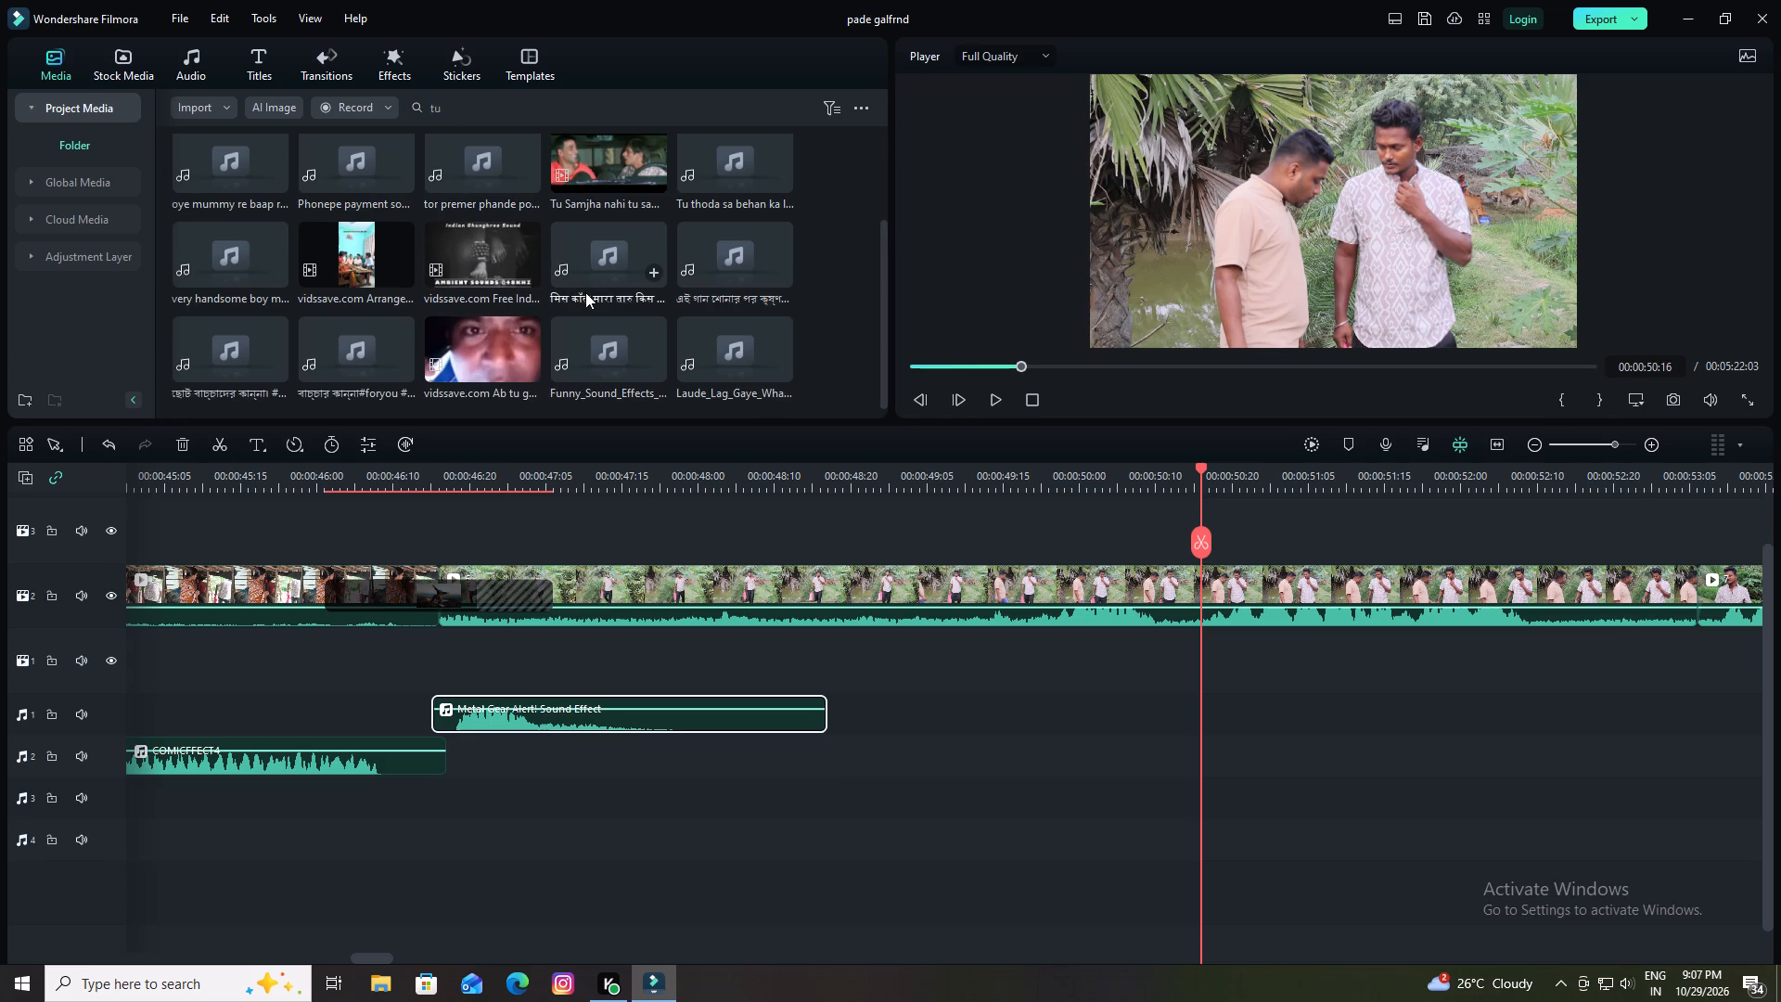
pyautogui.scroll(2, 520, 365)
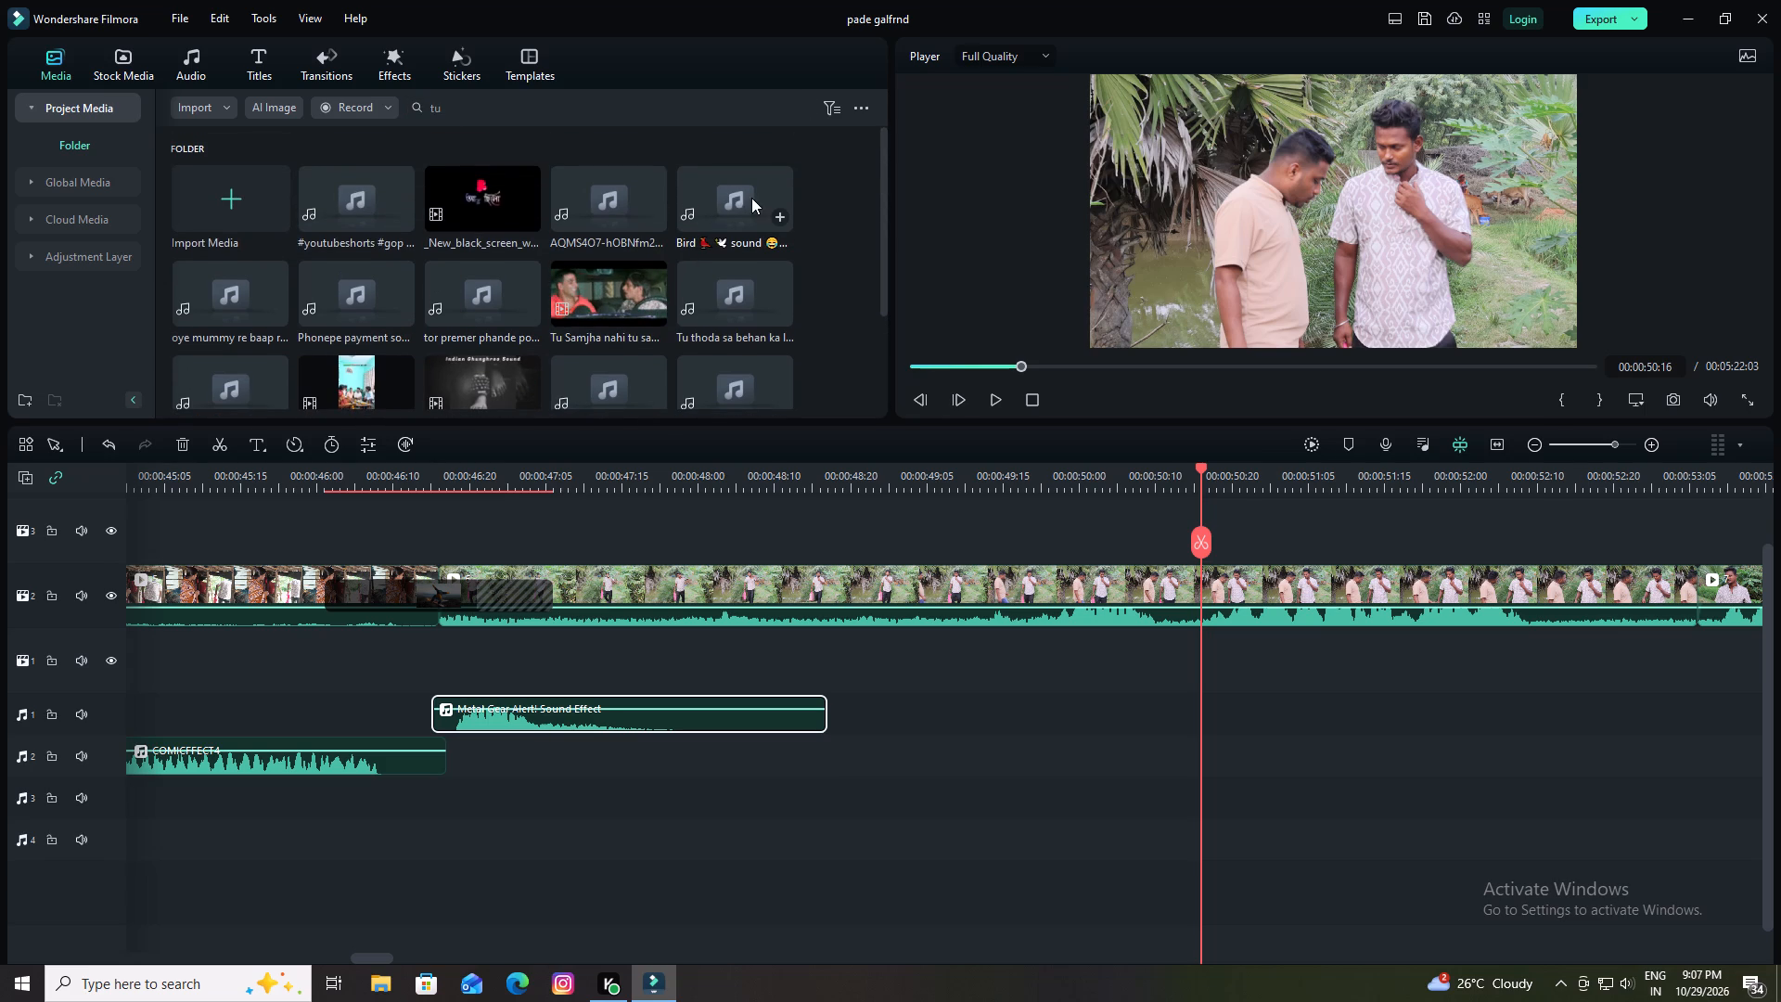
pyautogui.scroll(-2, 698, 265)
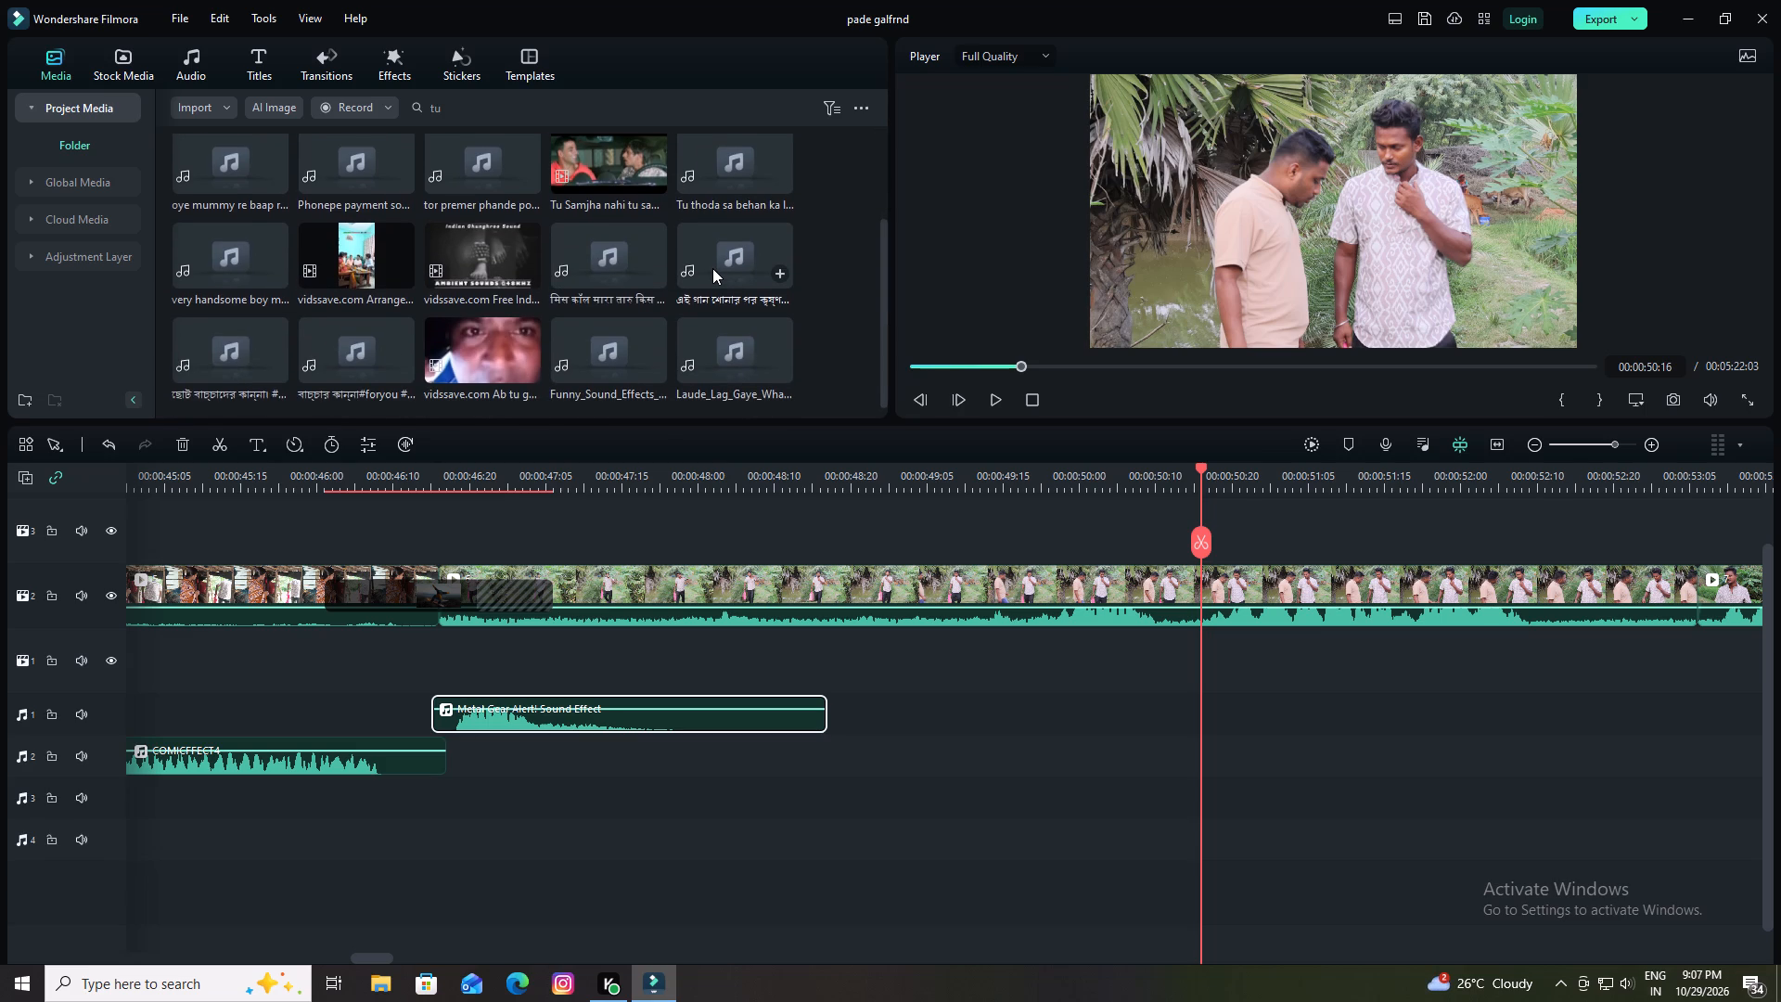
pyautogui.scroll(-1, 712, 268)
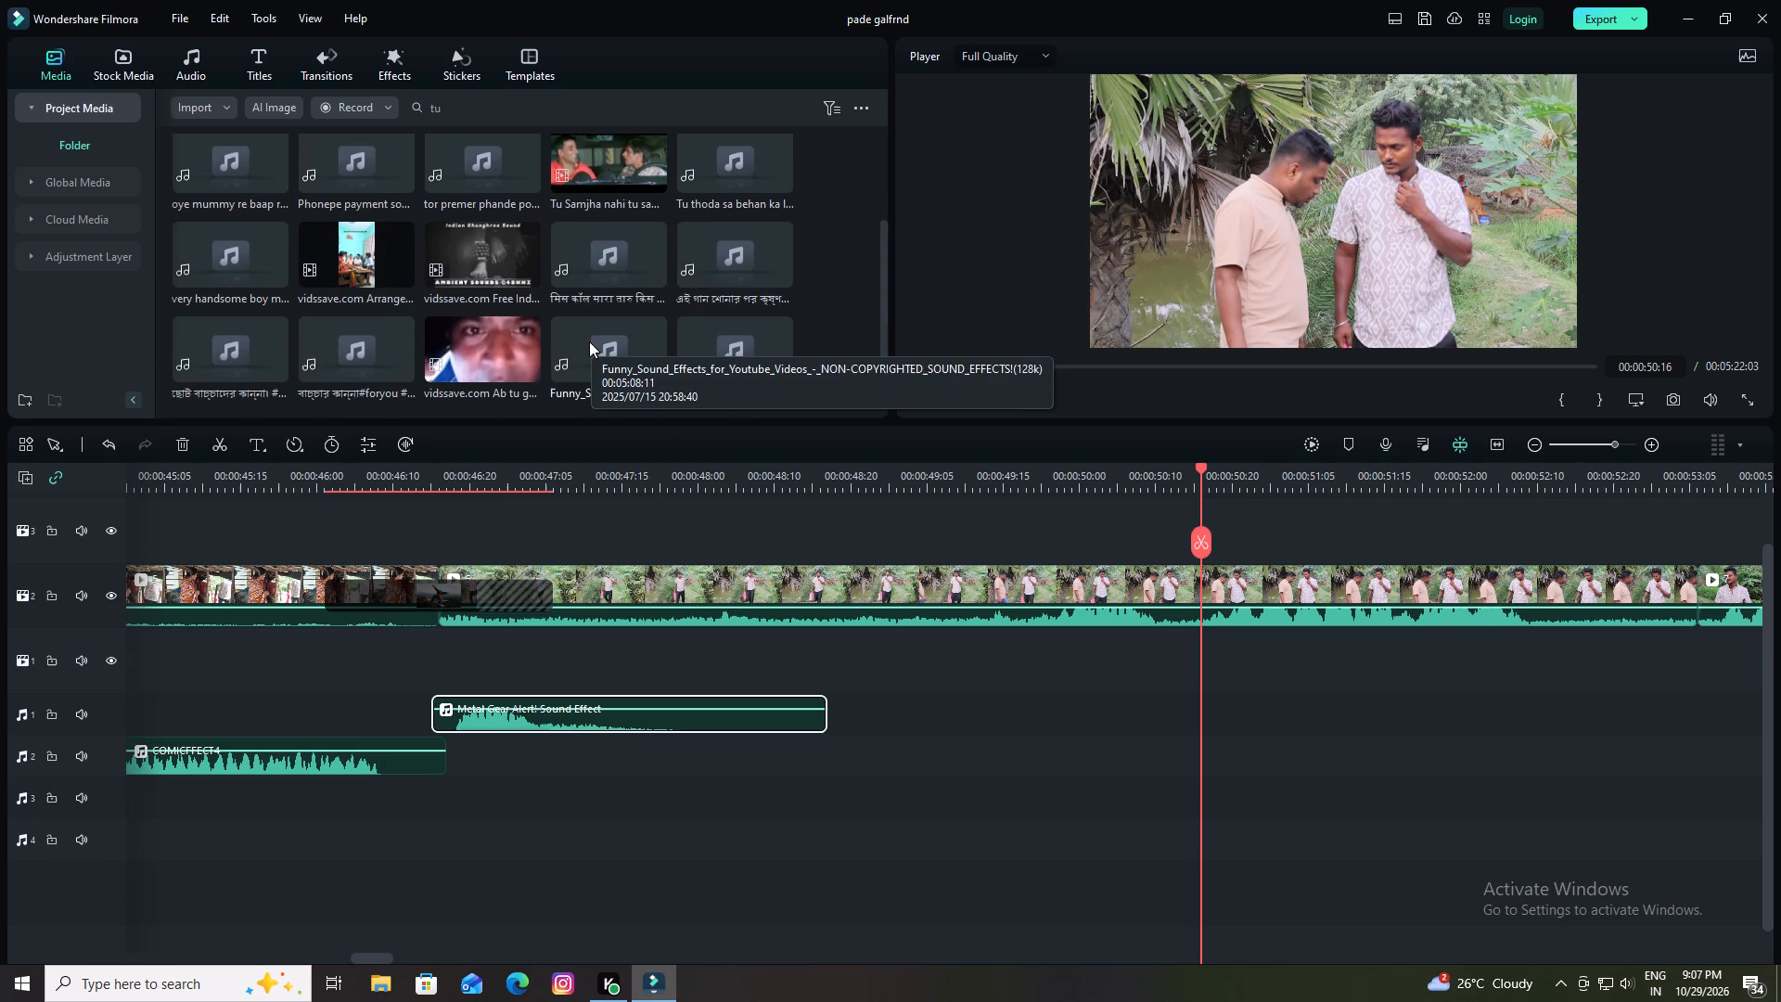
pyautogui.click(574, 335)
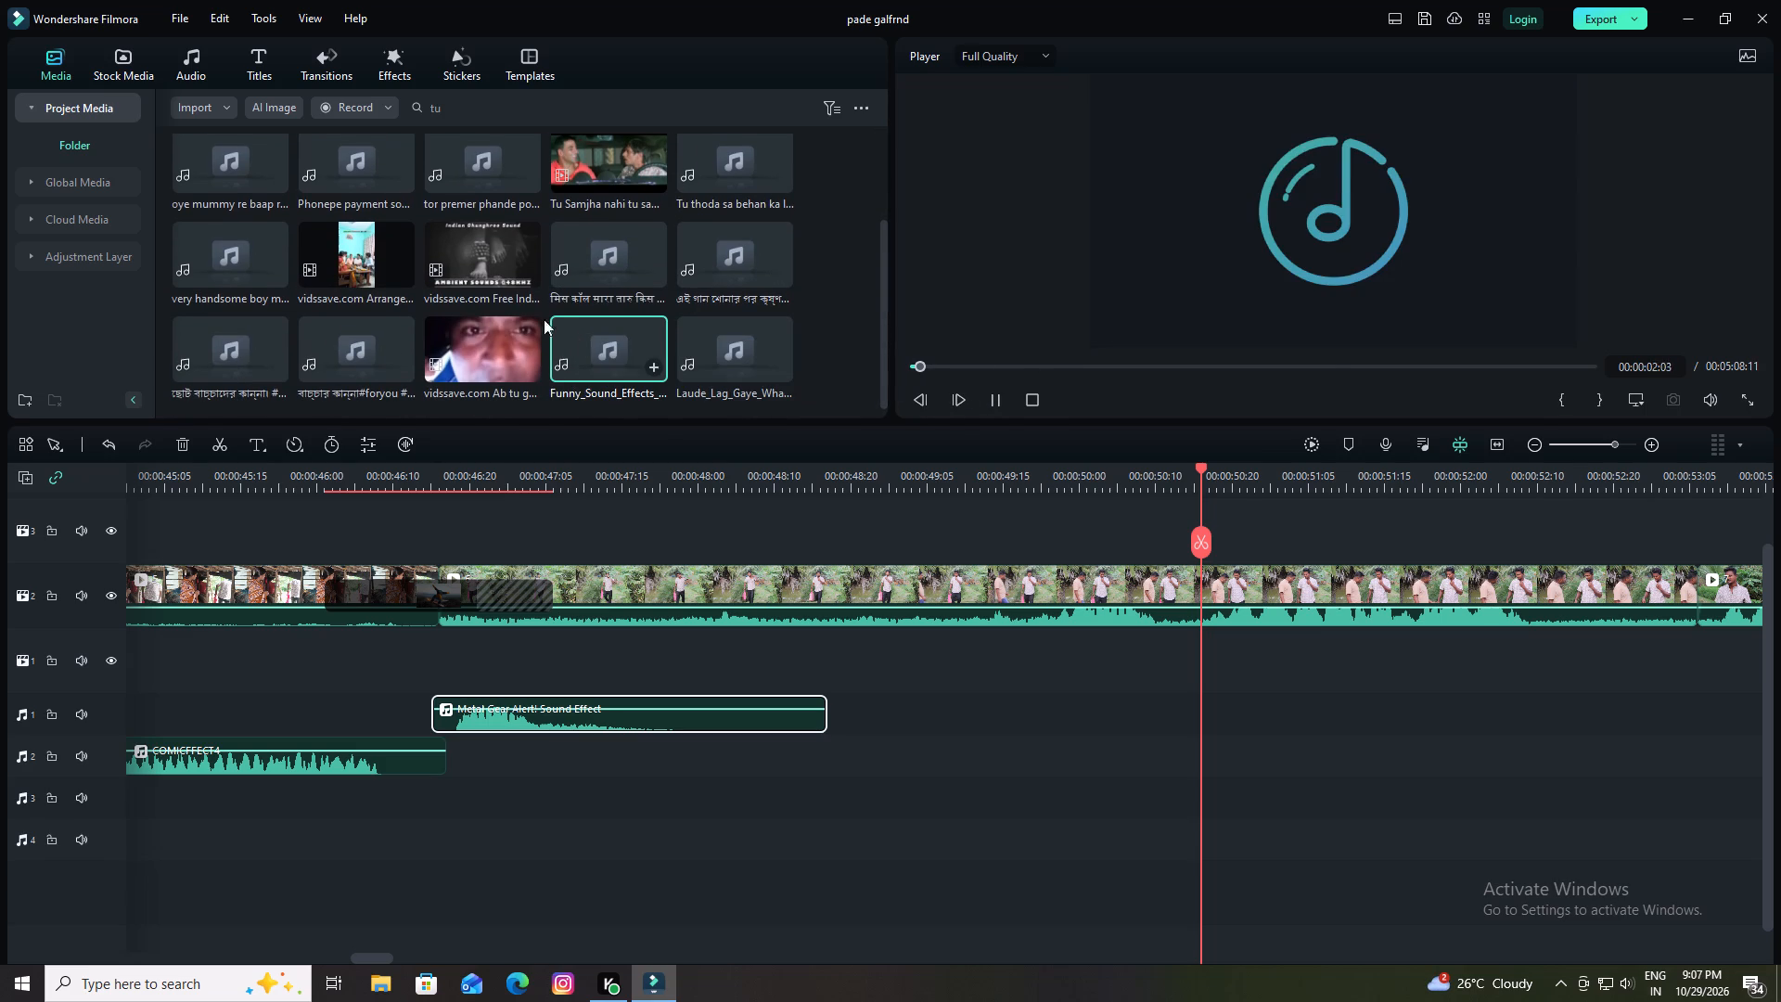
pyautogui.scroll(2, 335, 190)
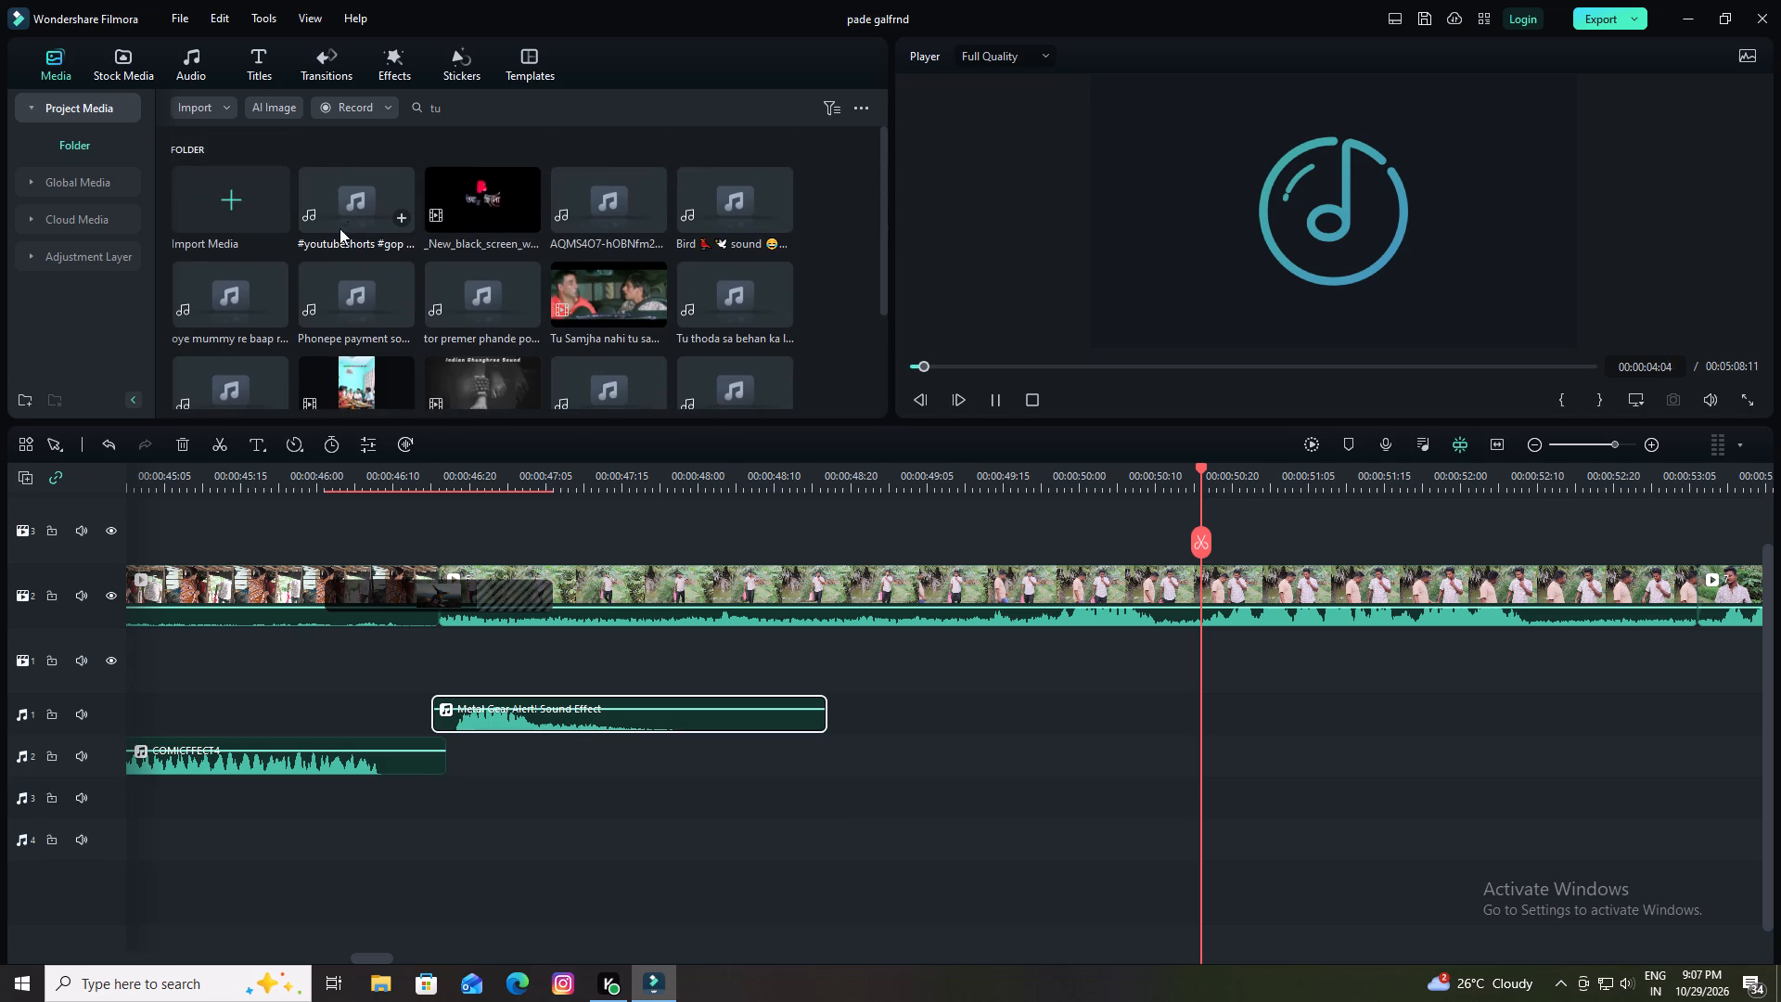
# Clear the search, preview ring tone ph(128k) and Record Scratch 1, and place Record Scratch 1 on audio track 1 at about 00:00:50:06.
pyautogui.click(804, 103)
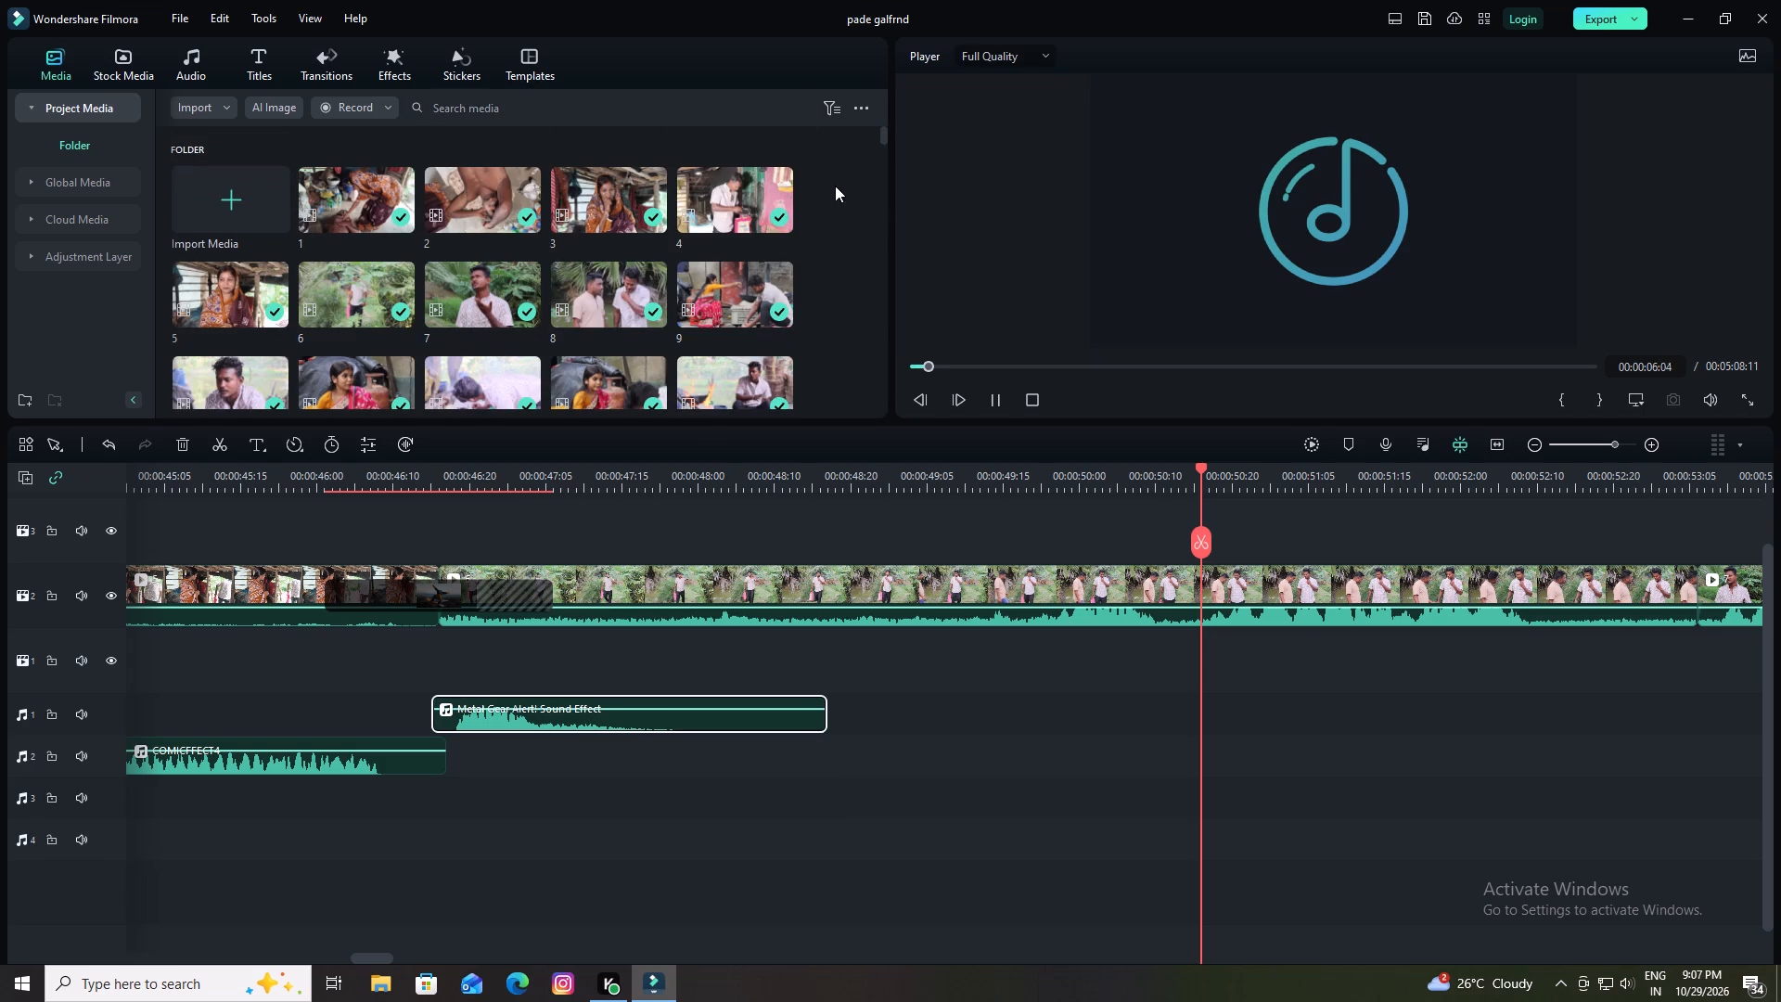
pyautogui.scroll(-19, 557, 309)
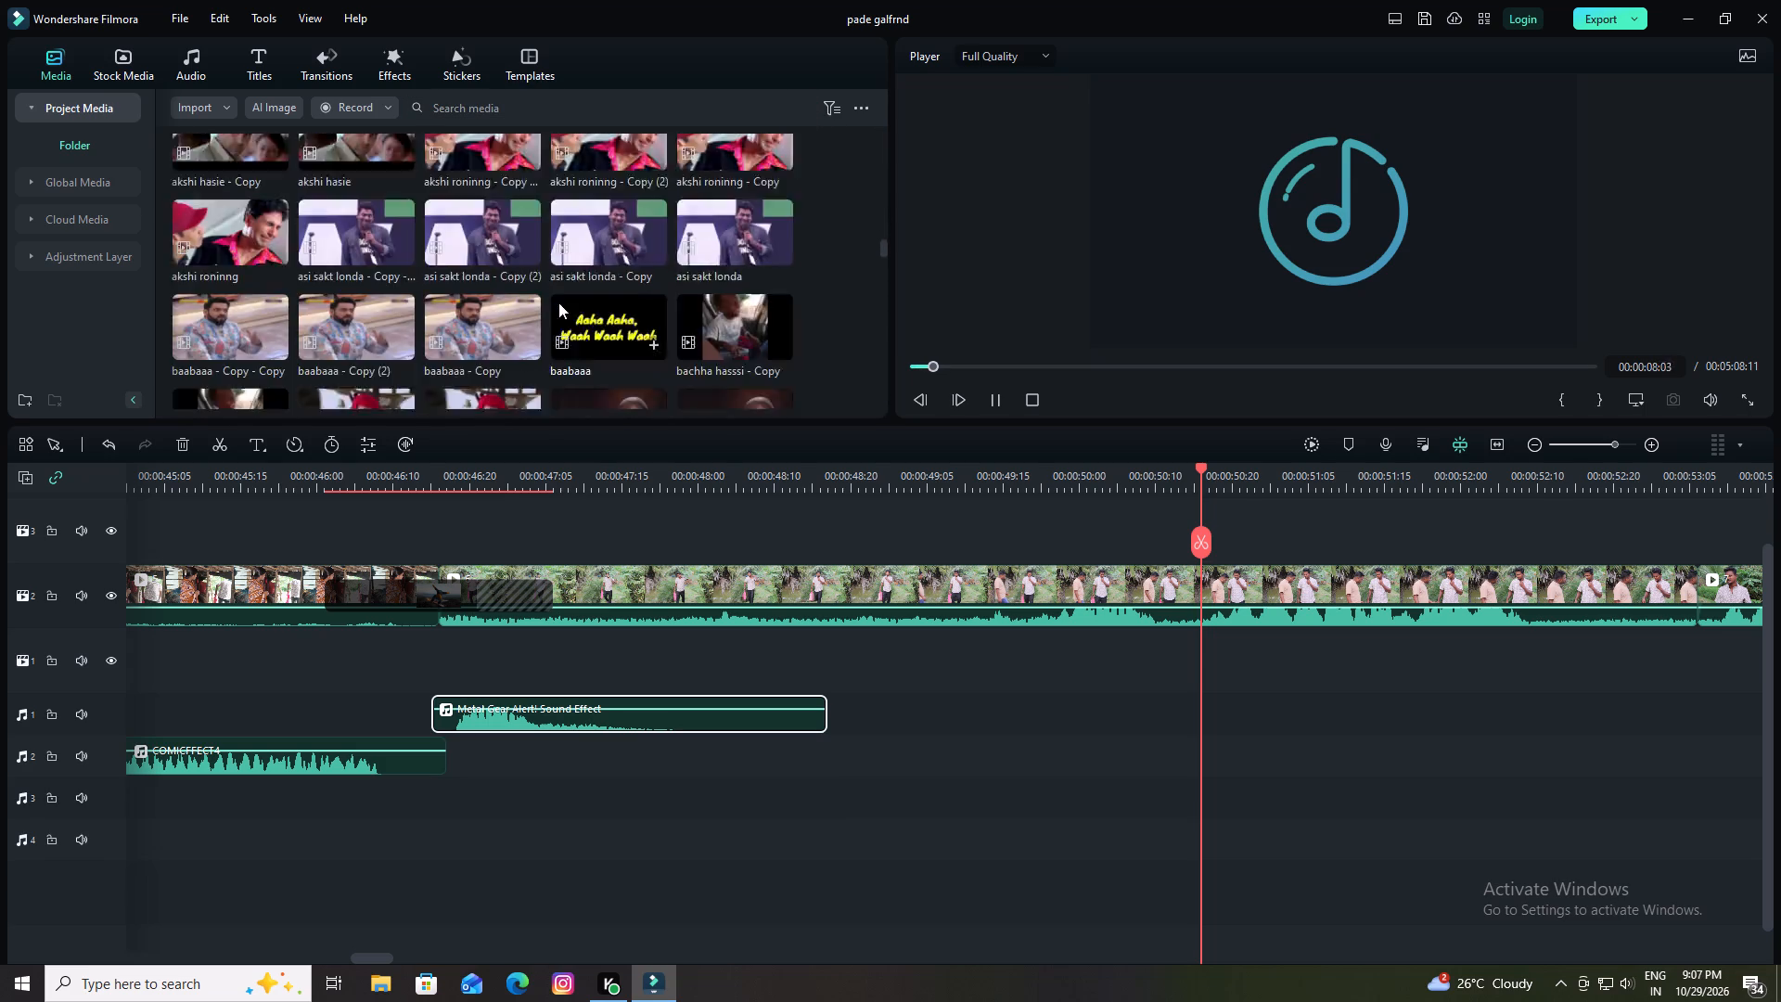
pyautogui.scroll(-9, 558, 302)
pyautogui.scroll(1, 537, 239)
pyautogui.scroll(-3, 537, 239)
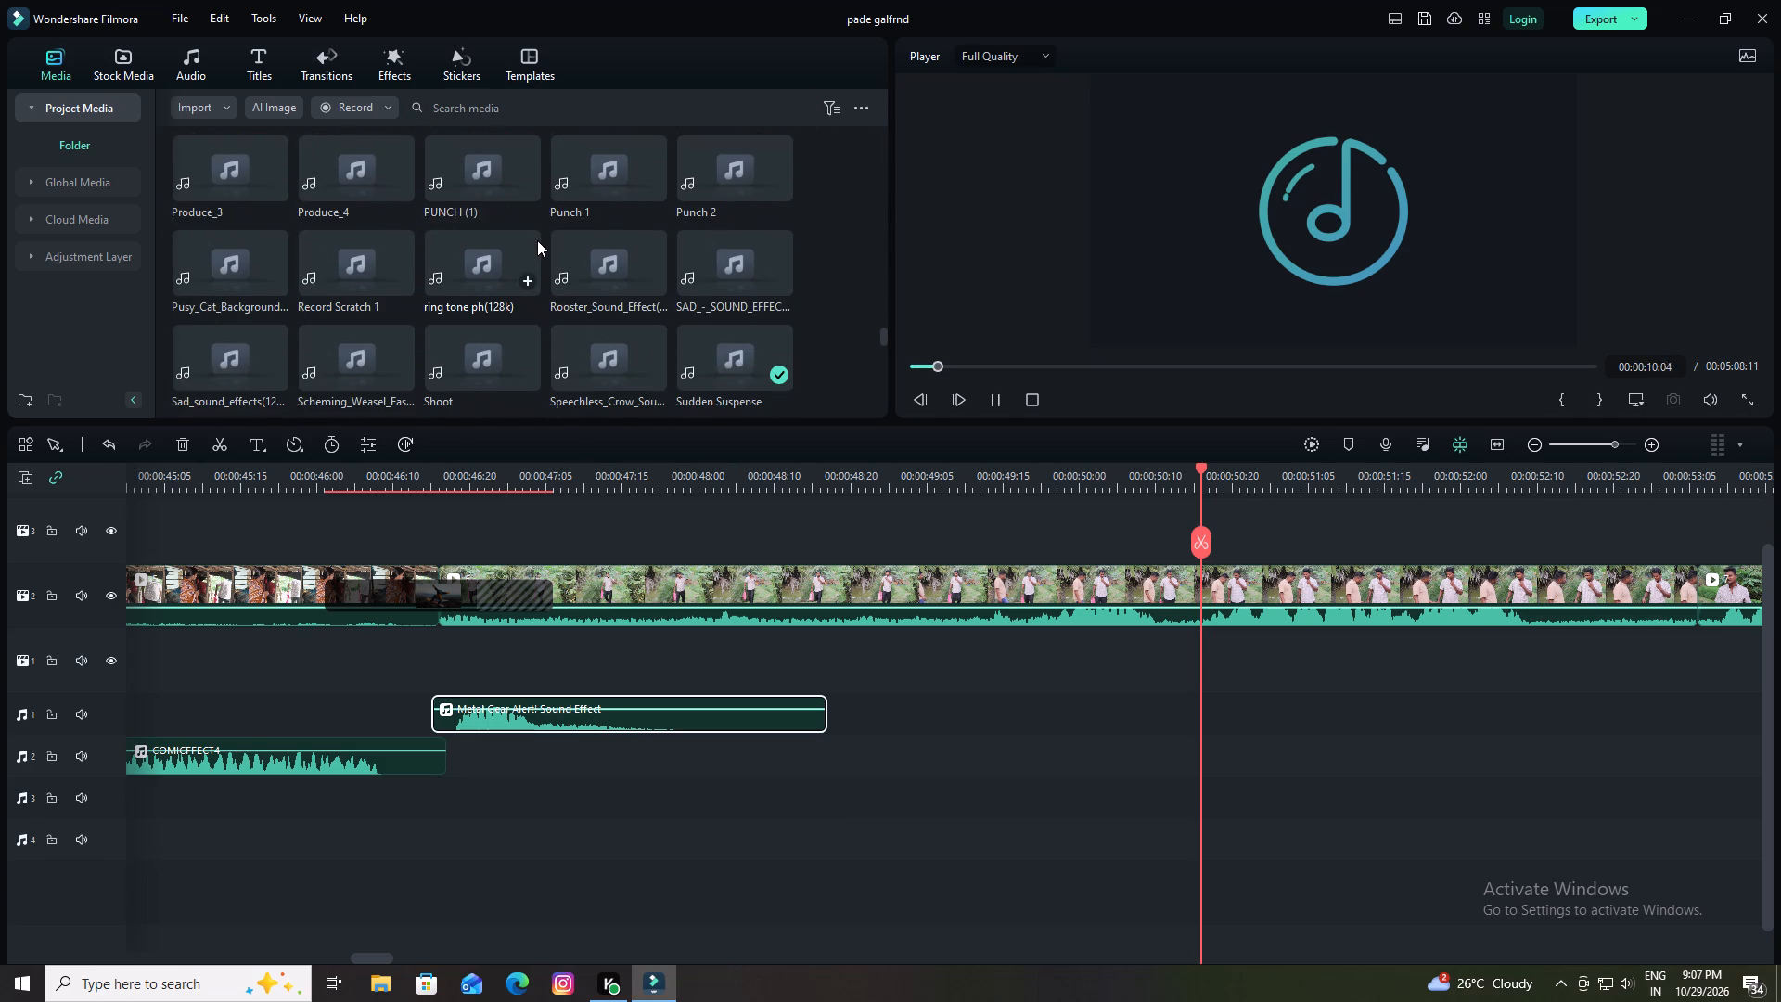
pyautogui.click(480, 233)
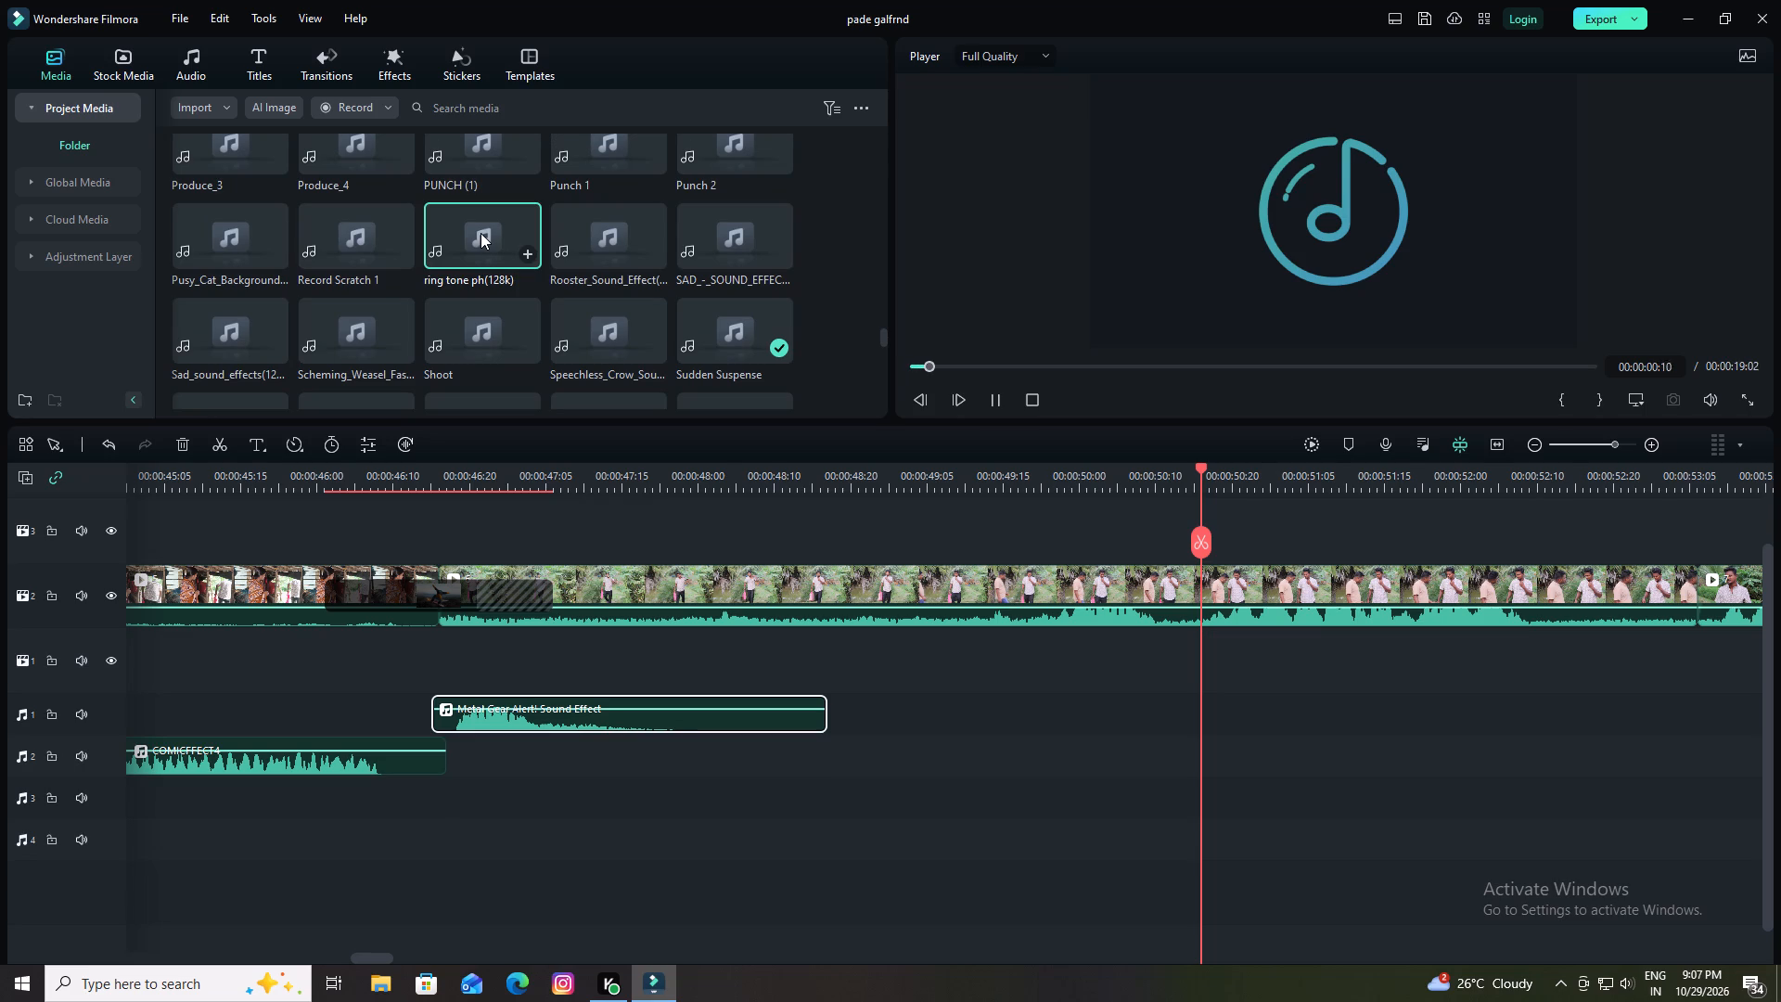
pyautogui.click(338, 242)
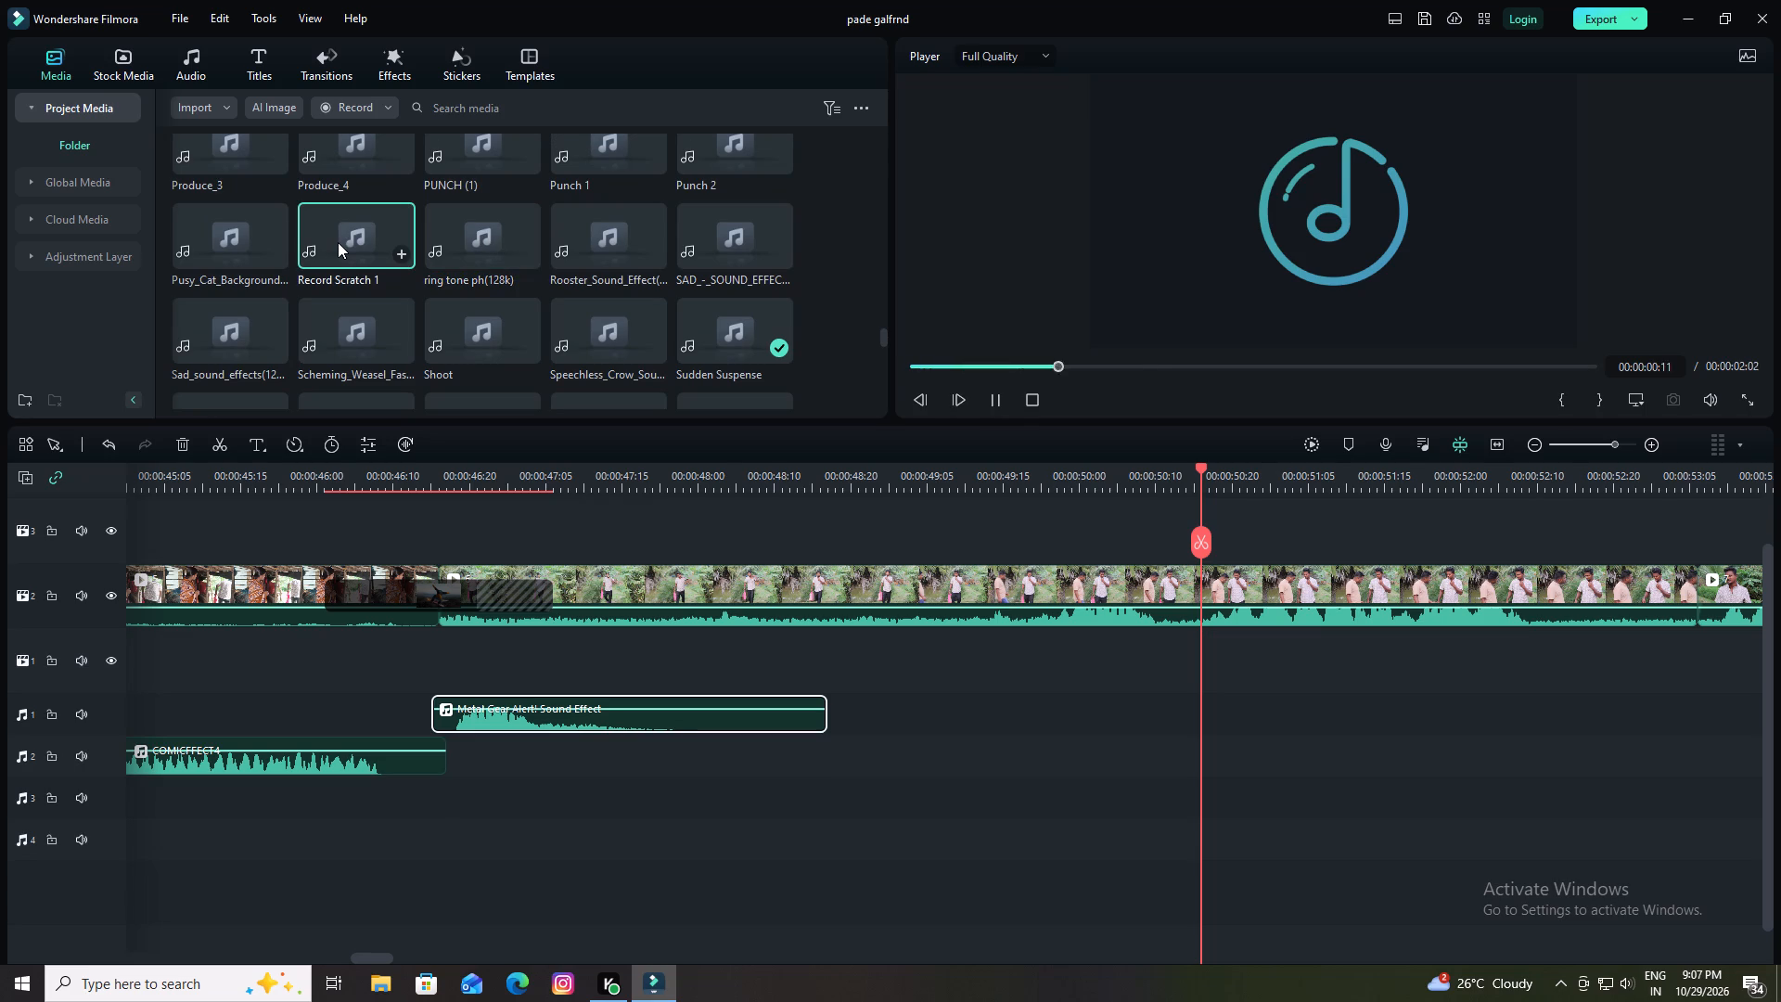
pyautogui.moveTo(338, 249); pyautogui.dragTo(1107, 679)
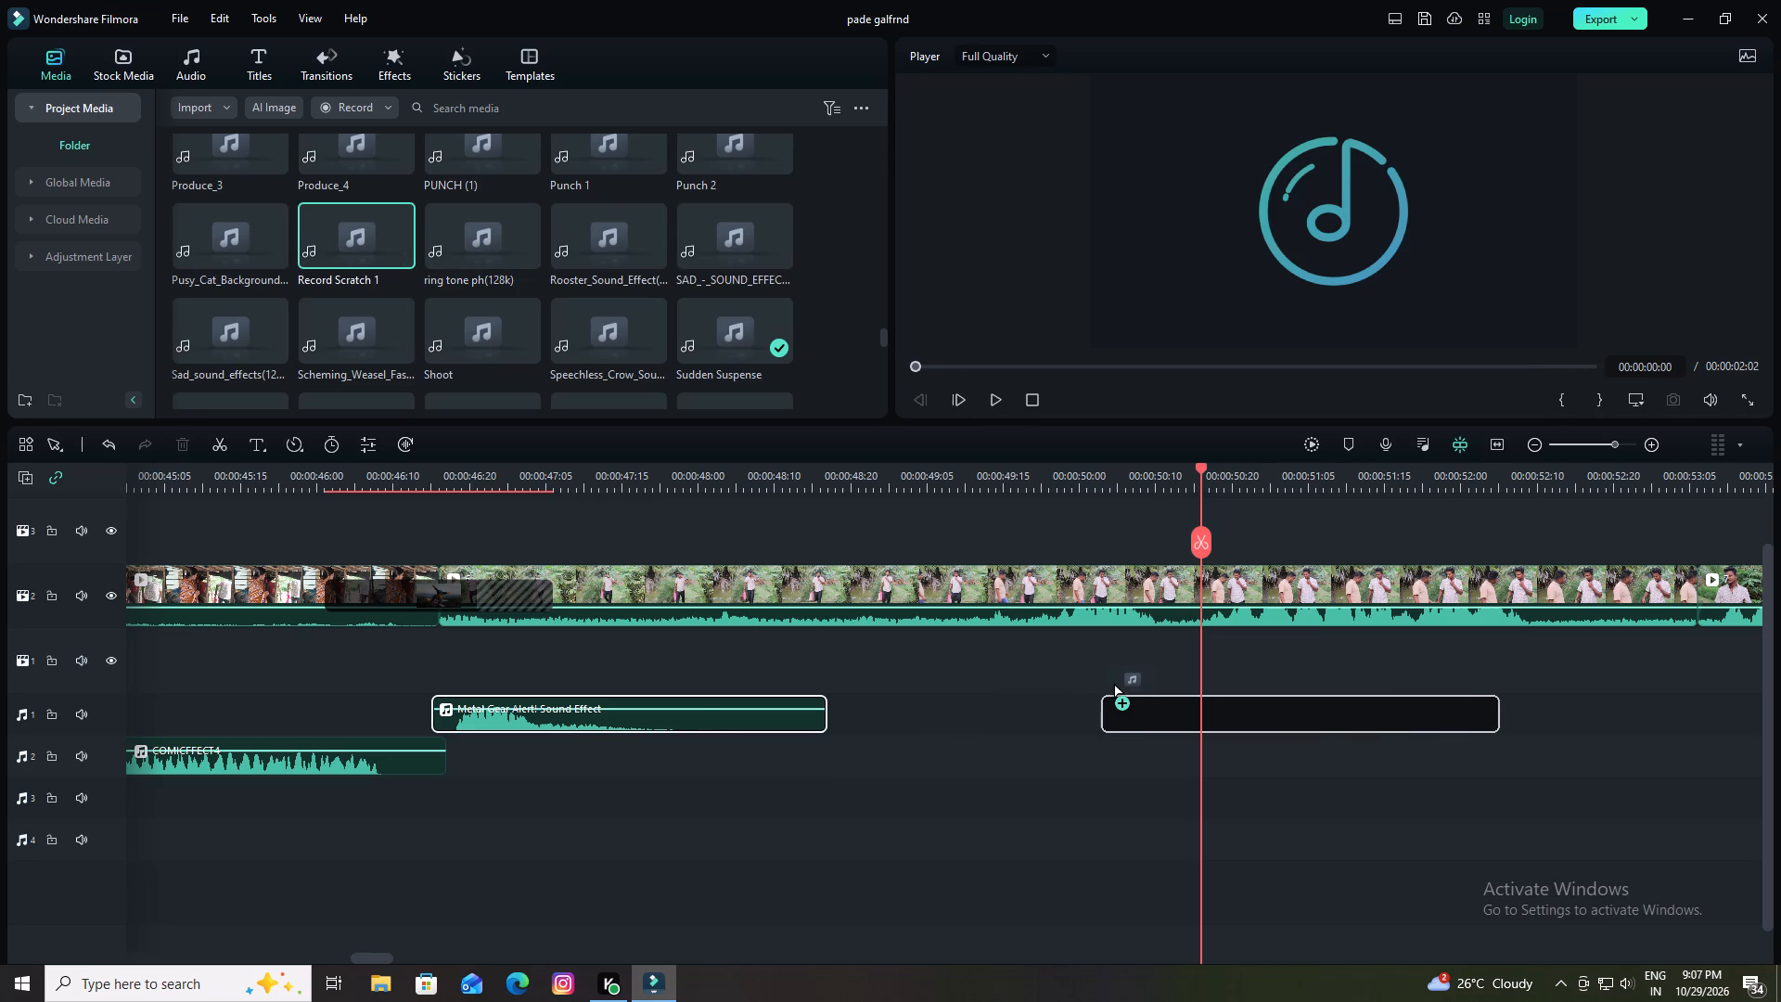
pyautogui.moveTo(1107, 679); pyautogui.dragTo(1123, 679)
# Move Record Scratch 1 earlier, to start at about 00:00:49:14 with its sound burst near 00:00:50:10, and play it back.
pyautogui.moveTo(1233, 717); pyautogui.dragTo(1140, 717)
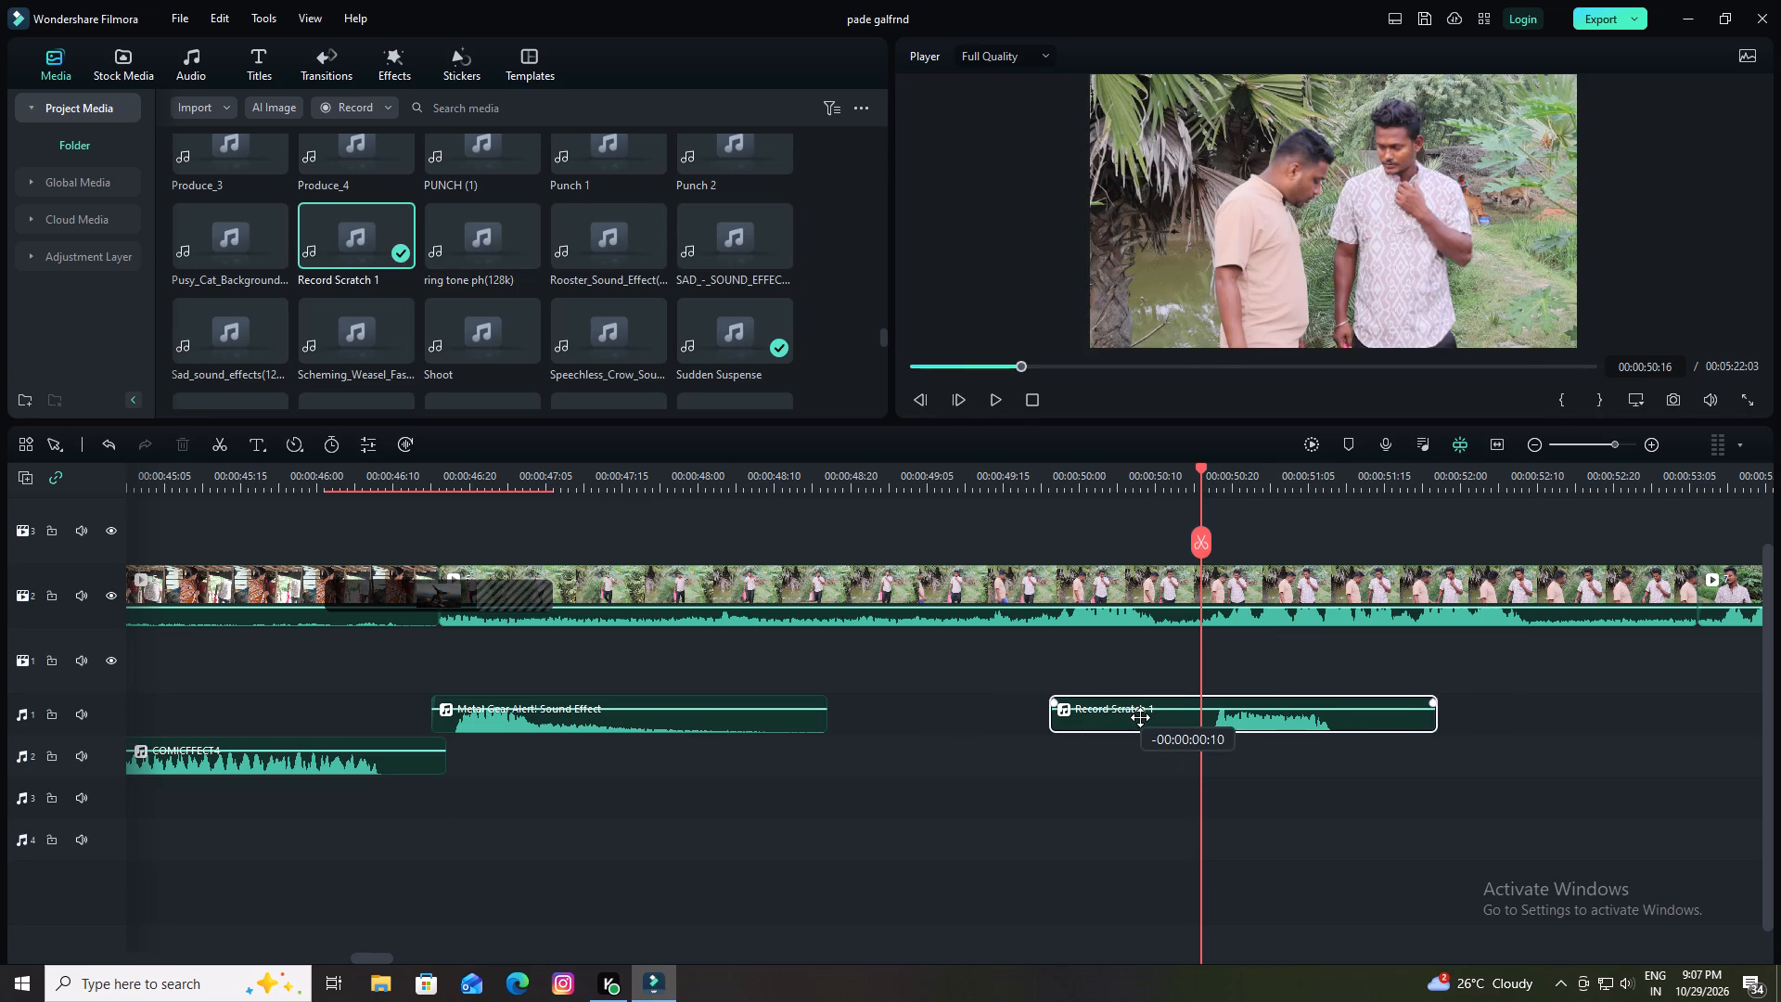
pyautogui.moveTo(1140, 717); pyautogui.dragTo(1128, 717)
pyautogui.moveTo(1198, 465); pyautogui.dragTo(1157, 484)
pyautogui.moveTo(1189, 722); pyautogui.dragTo(1144, 721)
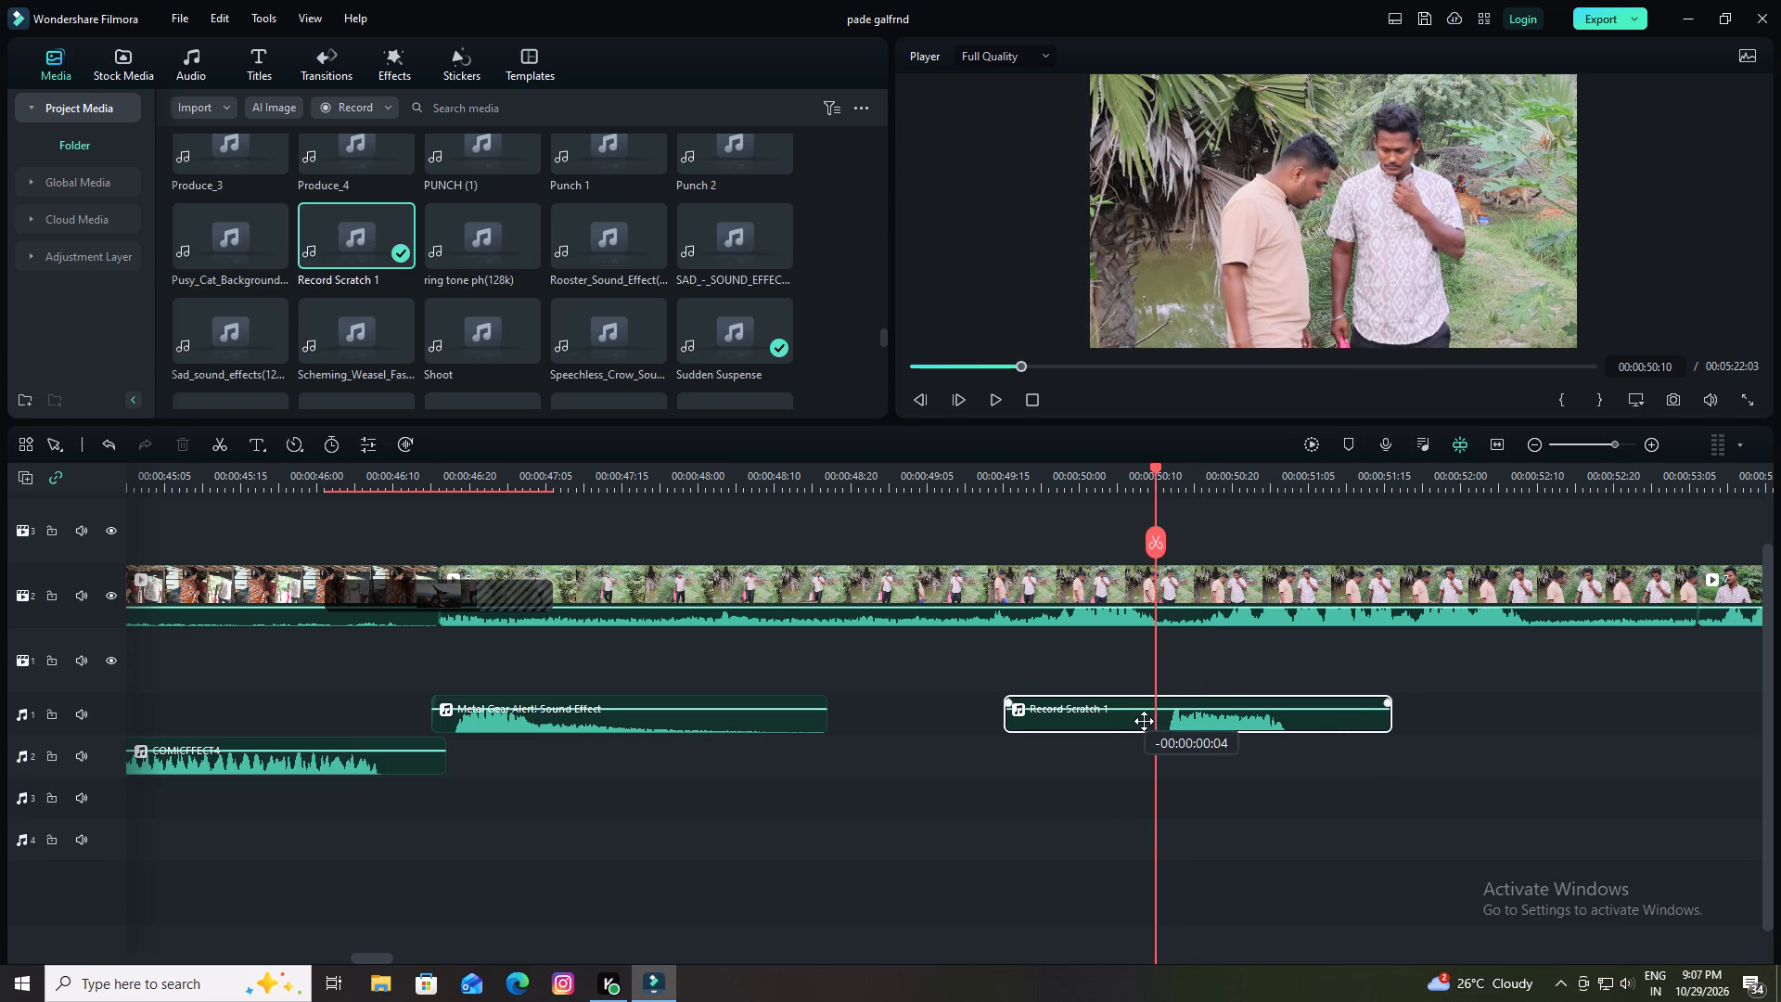
pyautogui.moveTo(1144, 721); pyautogui.dragTo(1140, 721)
pyautogui.click(1140, 721)
pyautogui.press('space')
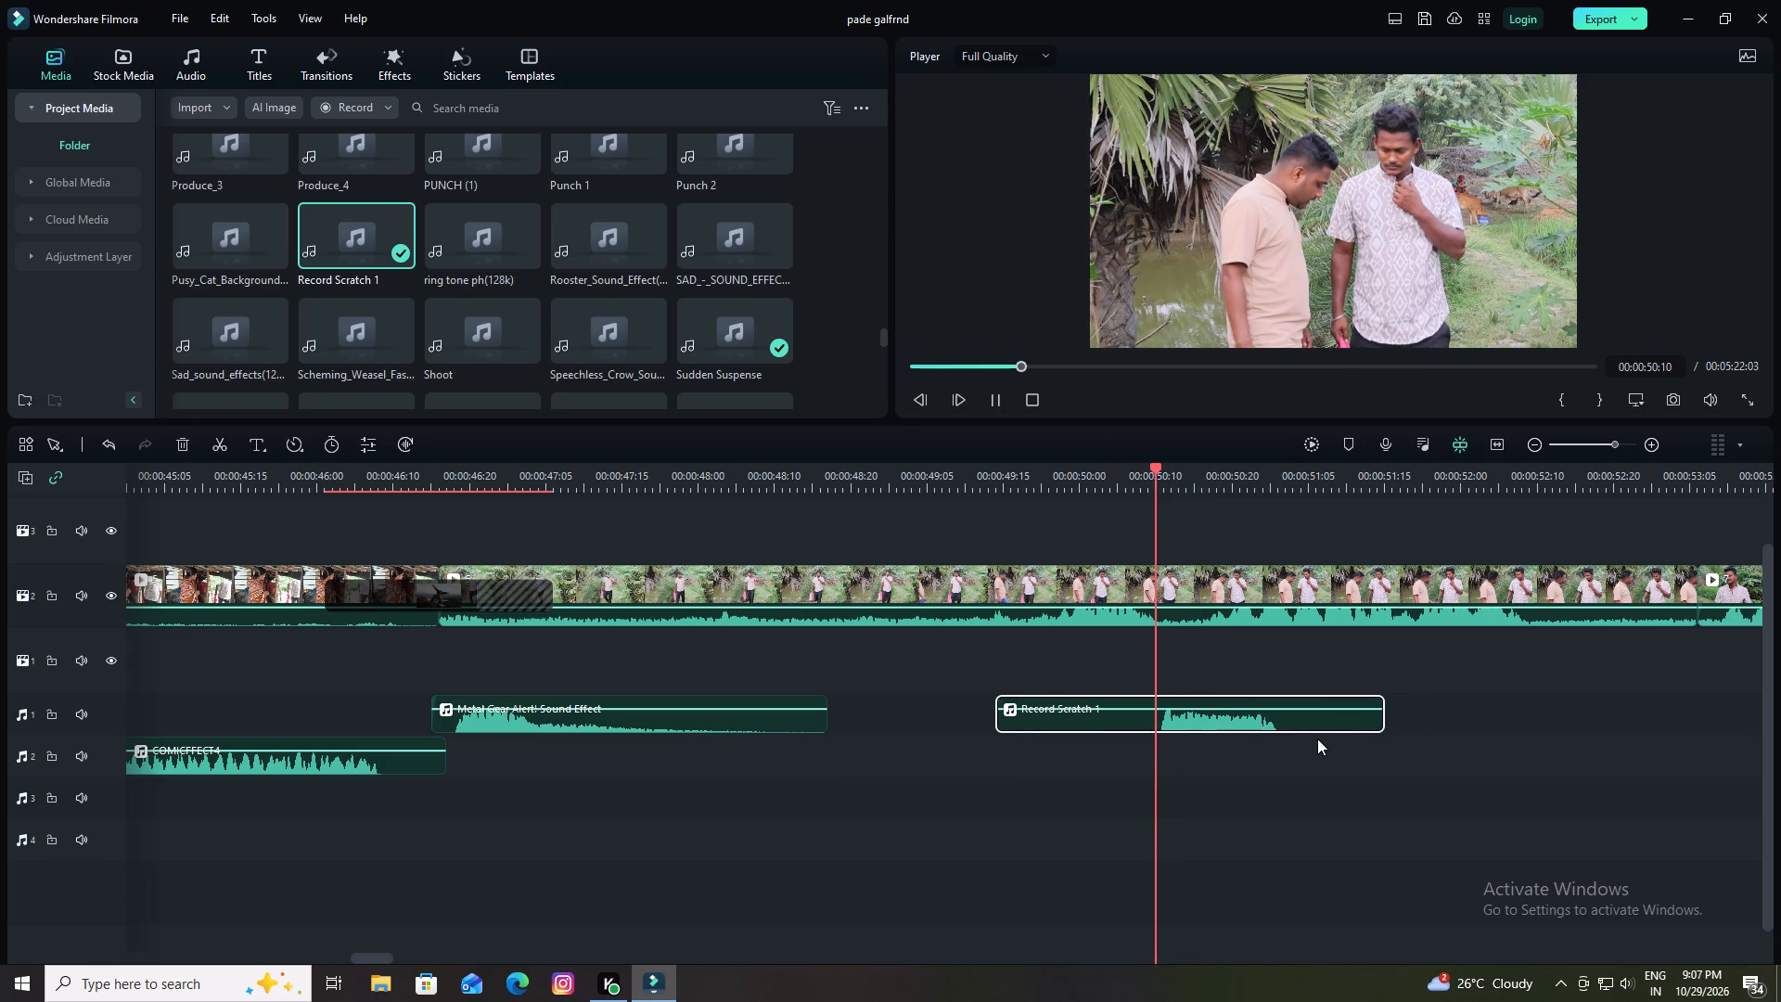
pyautogui.press('space')
pyautogui.moveTo(1254, 469); pyautogui.dragTo(1057, 513)
pyautogui.press('space')
pyautogui.press('space')
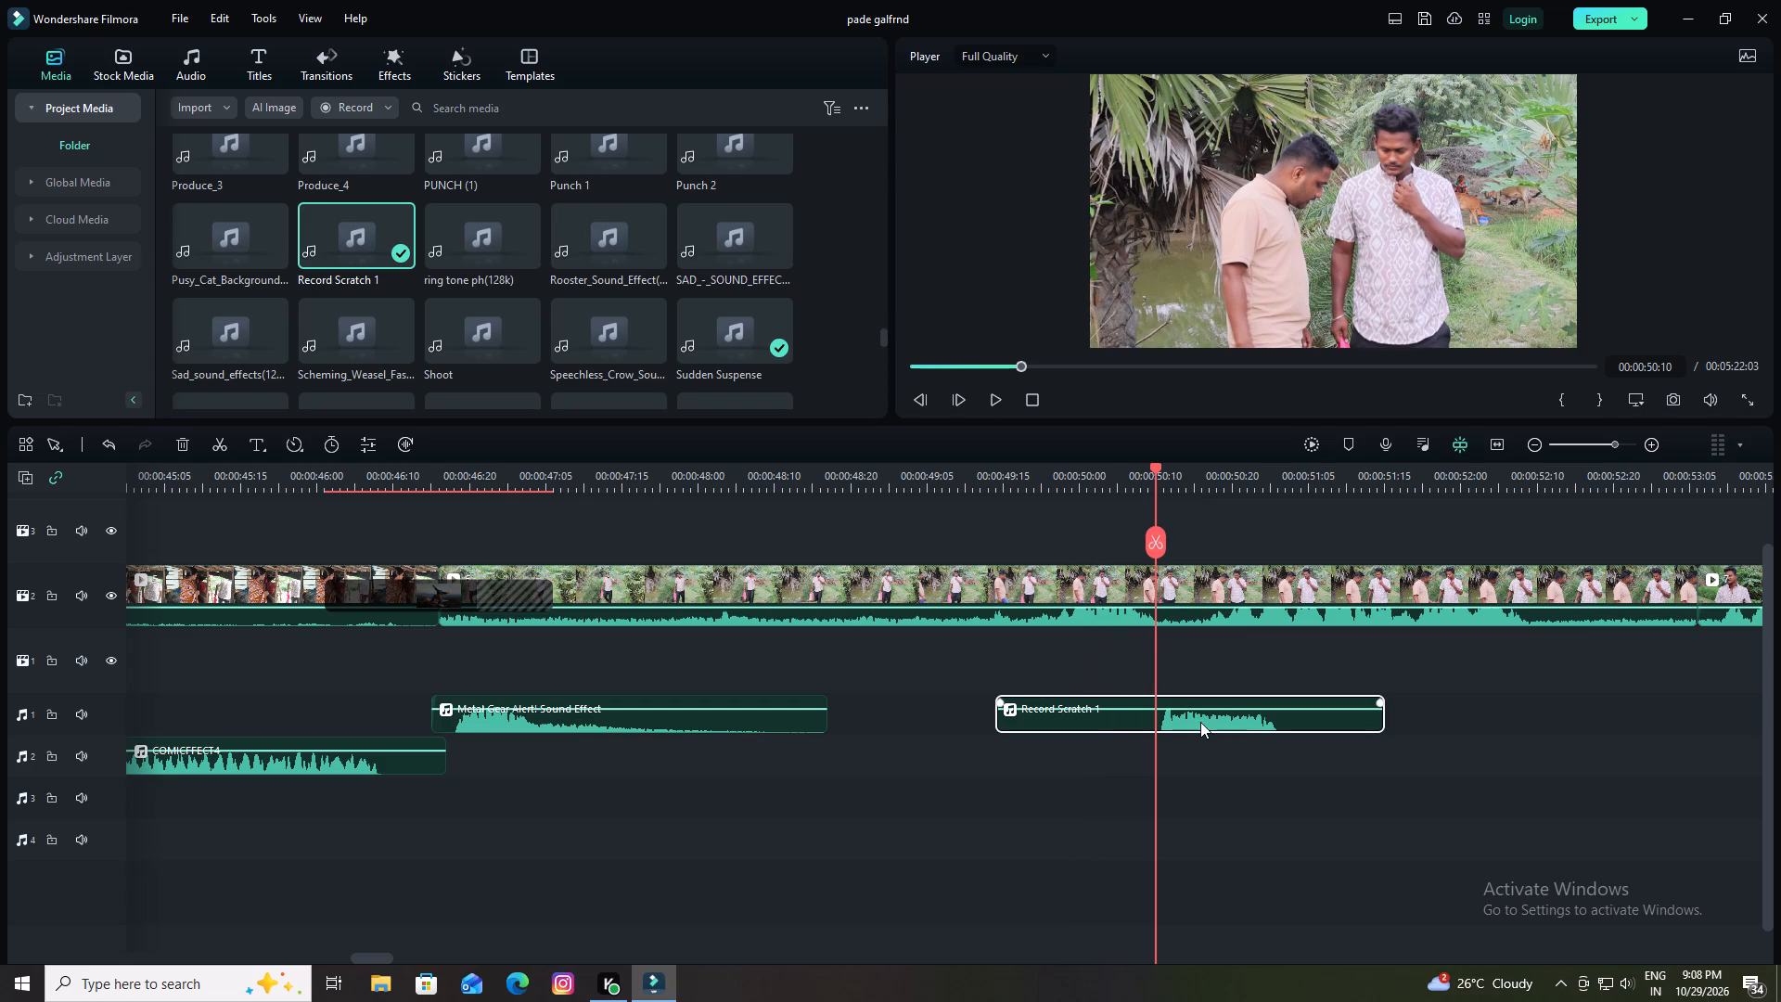
# Fine-tune the Record Scratch 1 clip on audio track 1 to start at about 00:00:49:13 and play it from 00:00:50:10.
pyautogui.moveTo(1204, 723); pyautogui.dragTo(1163, 726)
pyautogui.moveTo(1162, 716); pyautogui.dragTo(1185, 721)
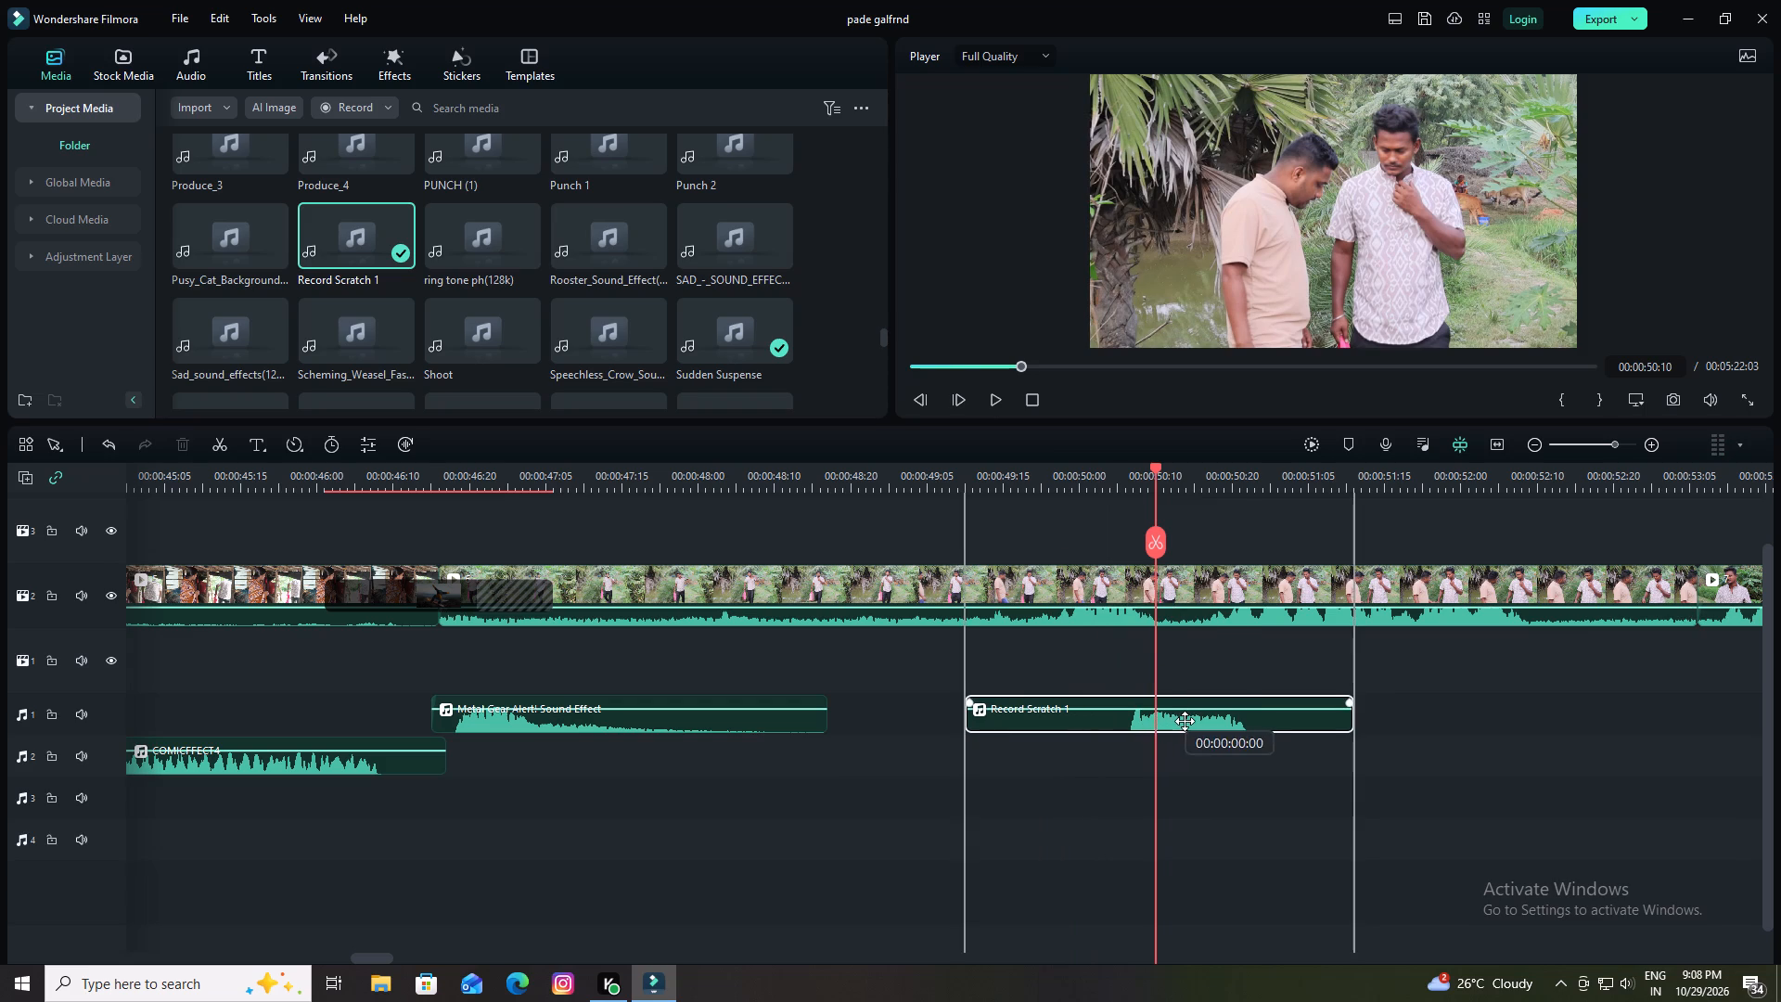
pyautogui.moveTo(1185, 721); pyautogui.dragTo(1190, 723)
pyautogui.press('space')
pyautogui.press('space')
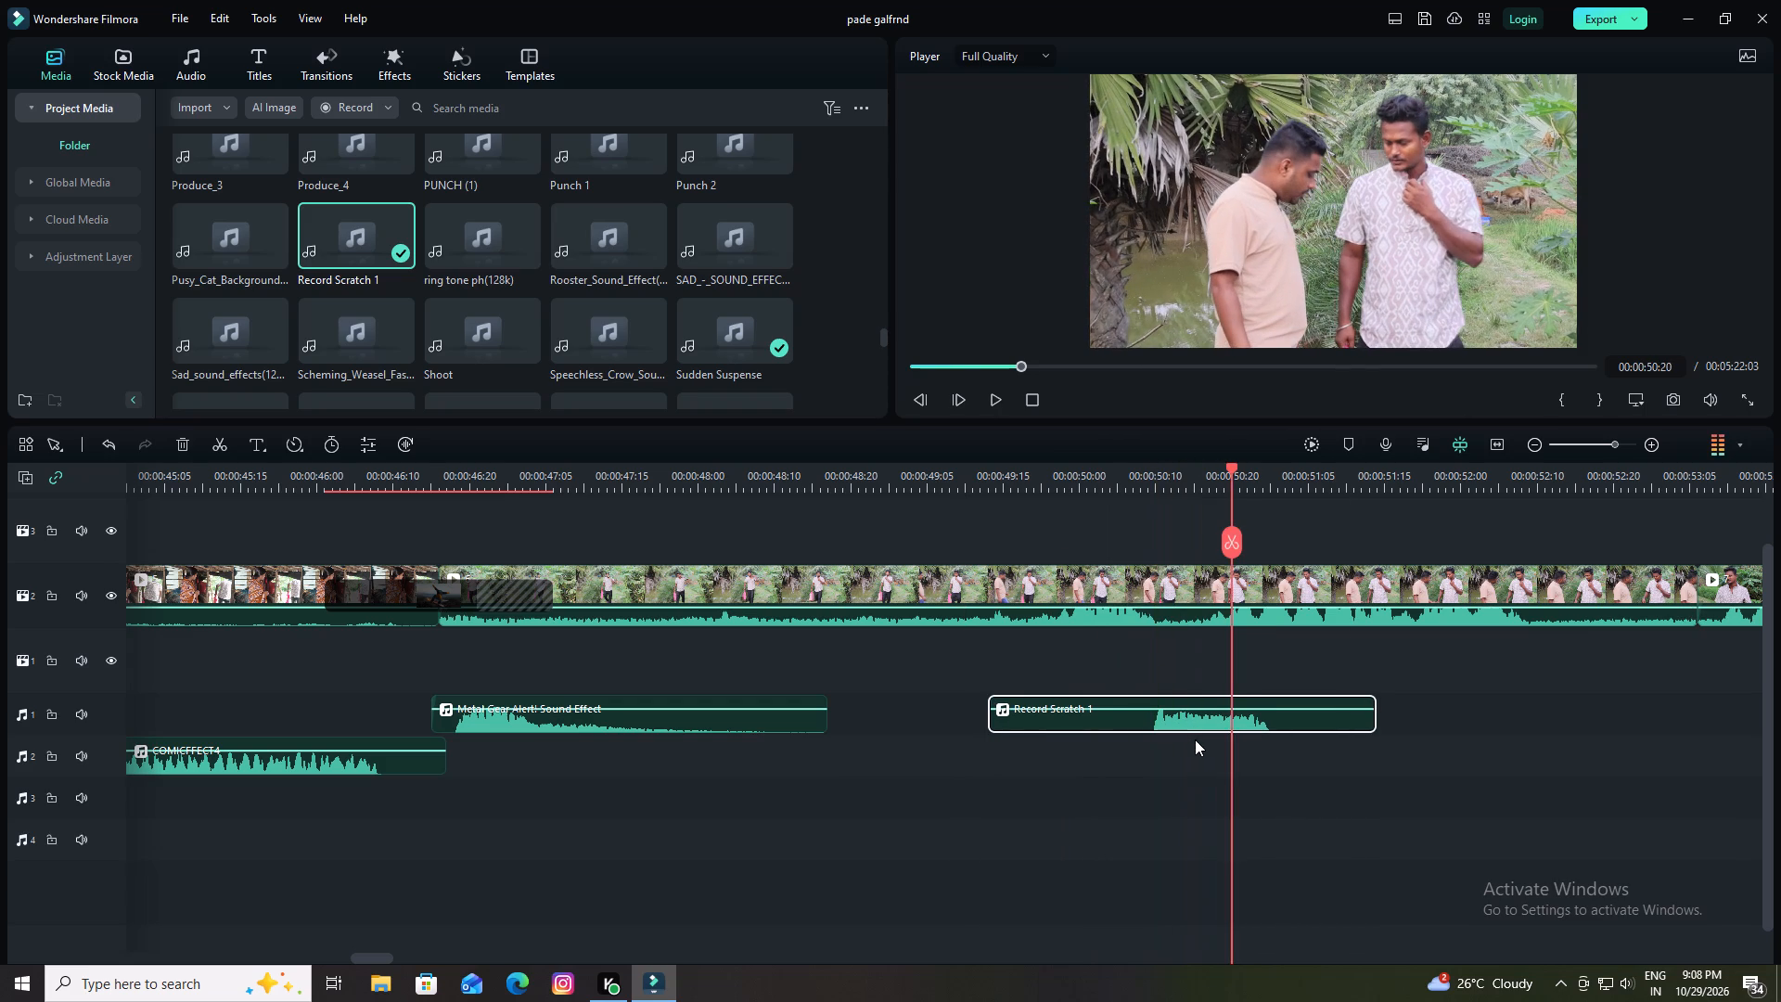
# Split Record Scratch 1 on audio track 1 at 00:00:50:16, delete the remainder after the cut, and play back from about 00:00:50:03.
pyautogui.moveTo(1231, 471); pyautogui.dragTo(1201, 483)
pyautogui.click(1217, 720)
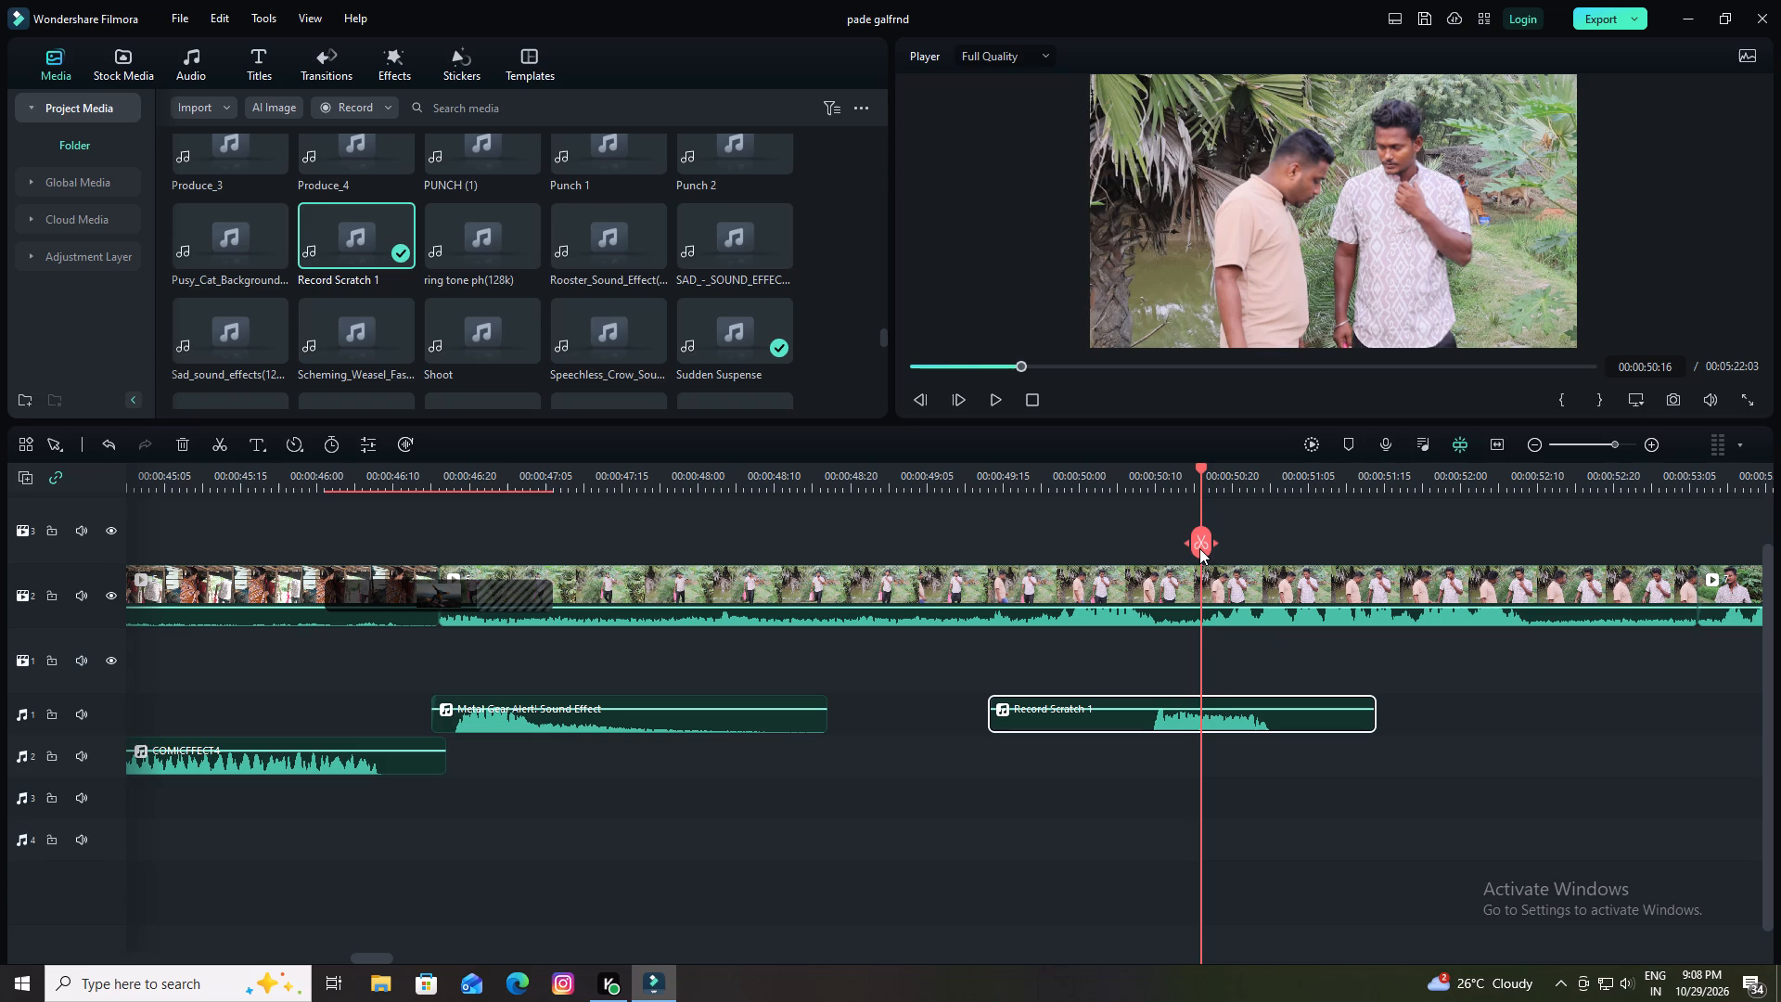
pyautogui.click(1199, 548)
pyautogui.click(182, 439)
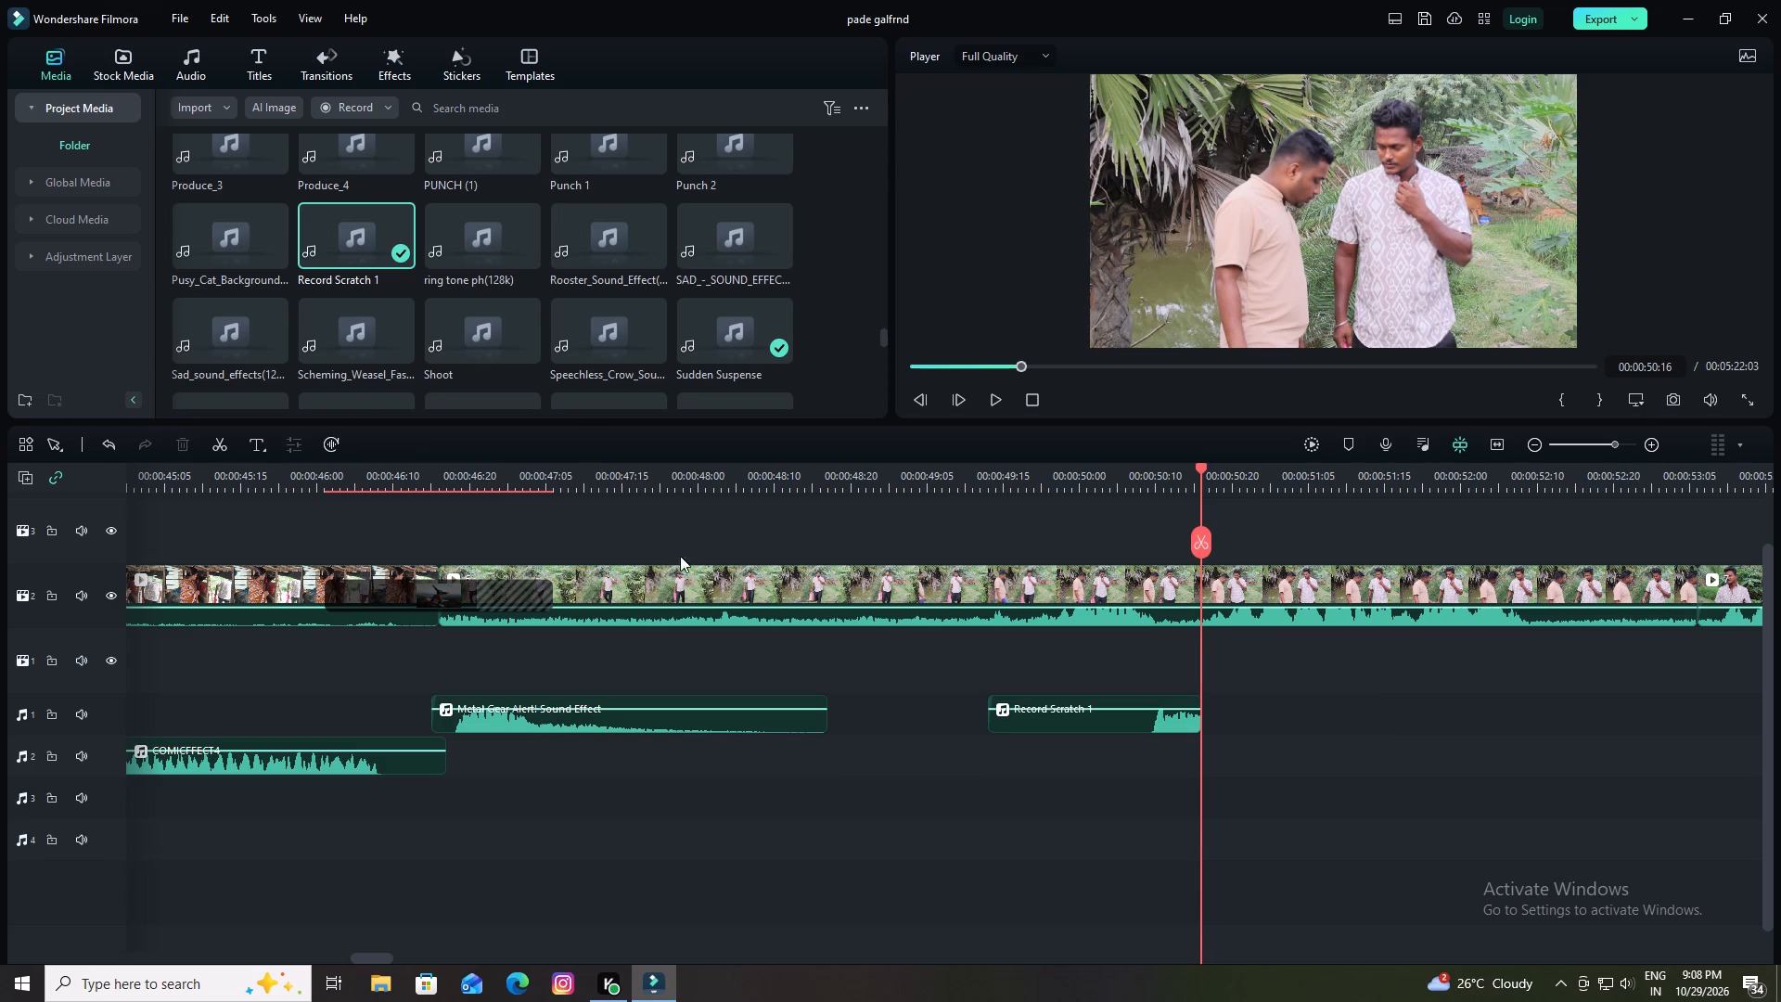
pyautogui.moveTo(1197, 466); pyautogui.dragTo(1103, 495)
pyautogui.press('space')
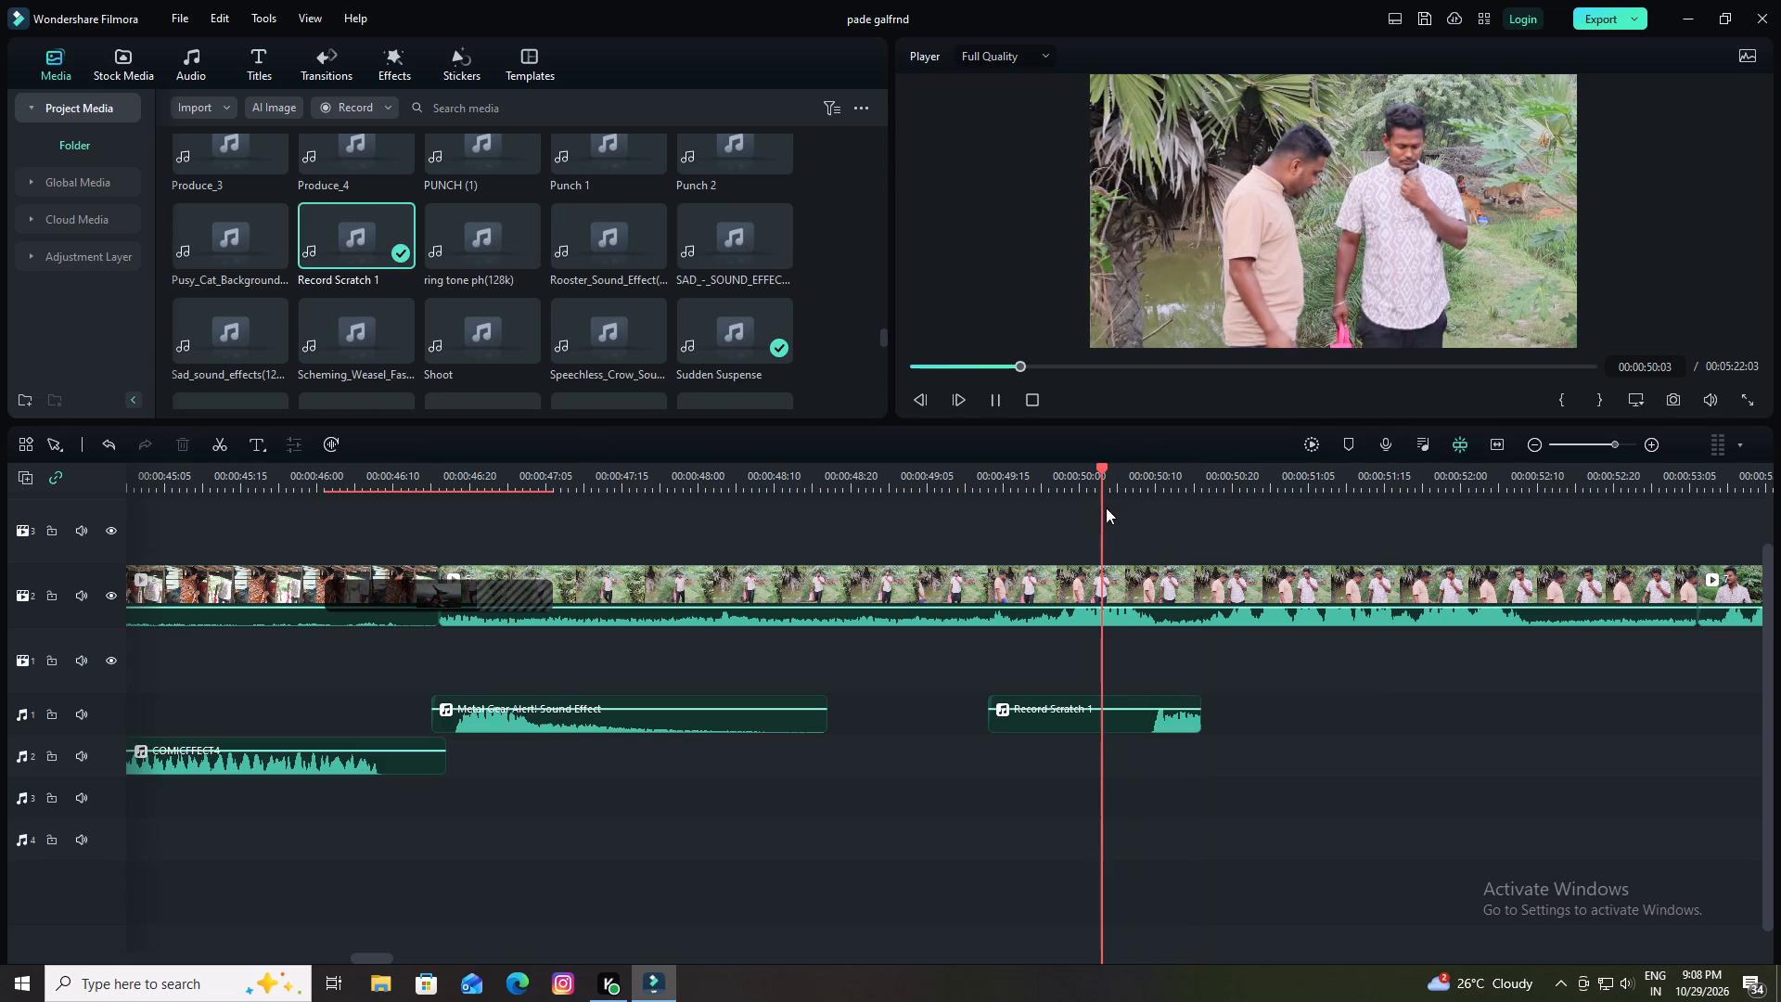
pyautogui.press('space')
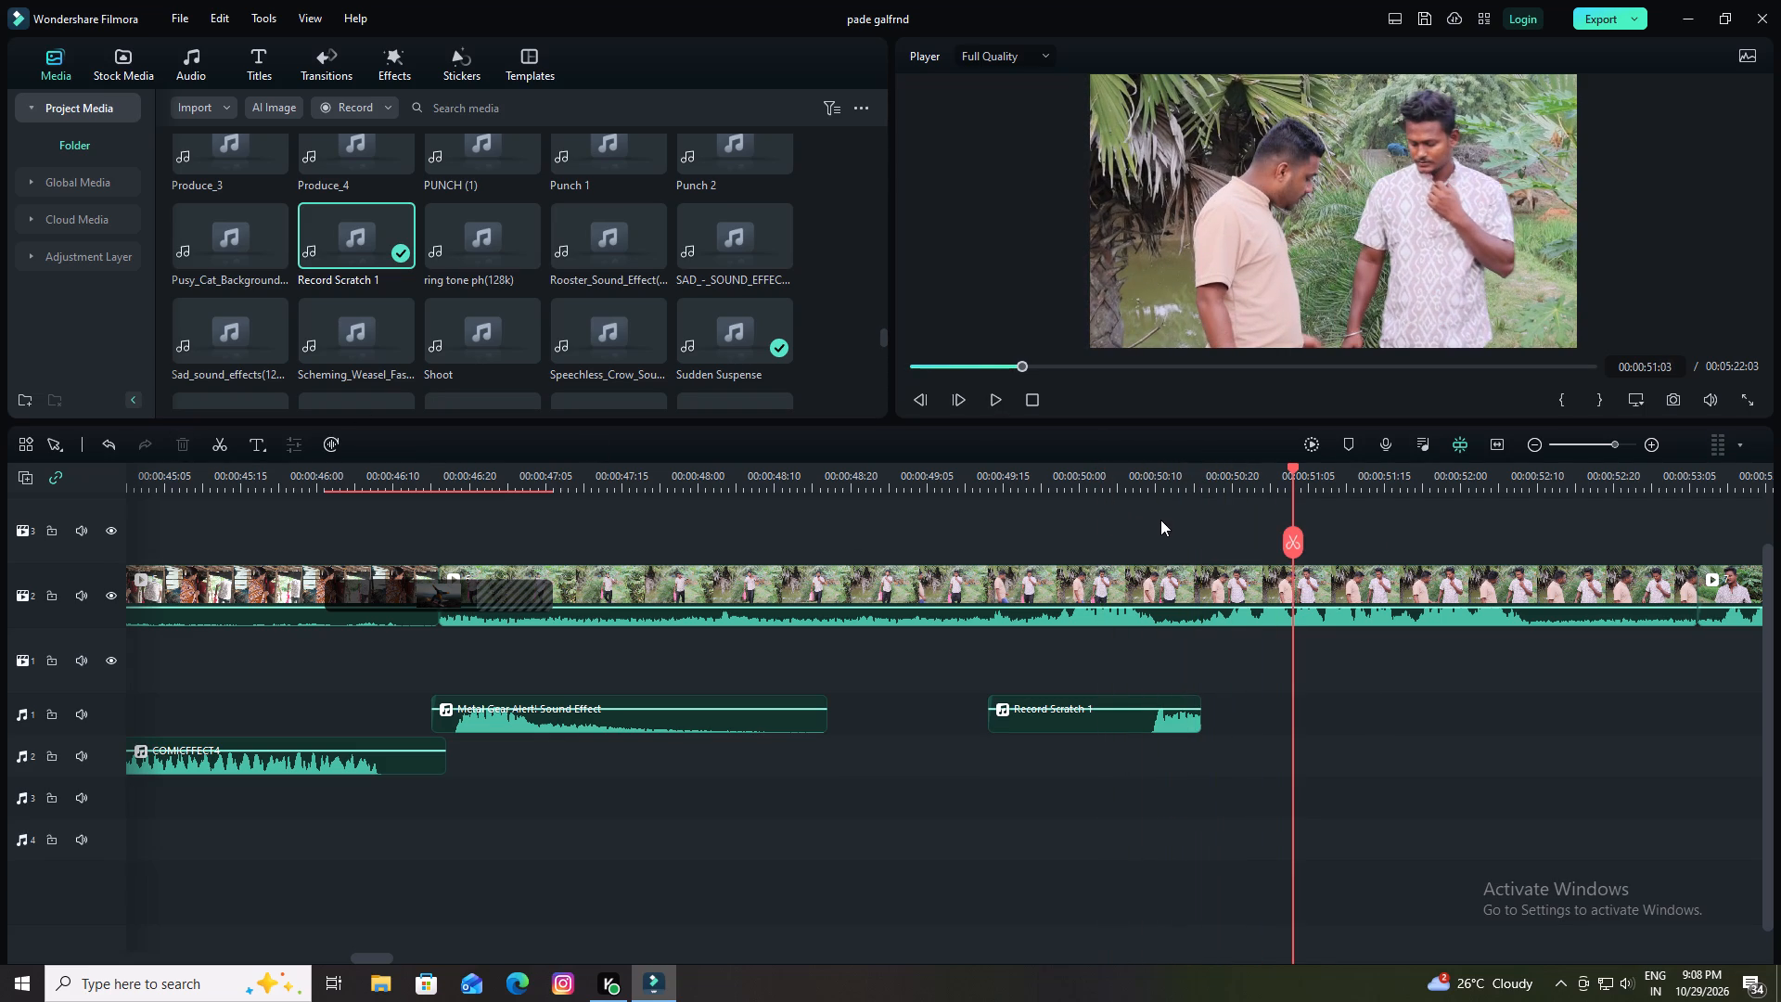
pyautogui.press('space')
pyautogui.press('space')
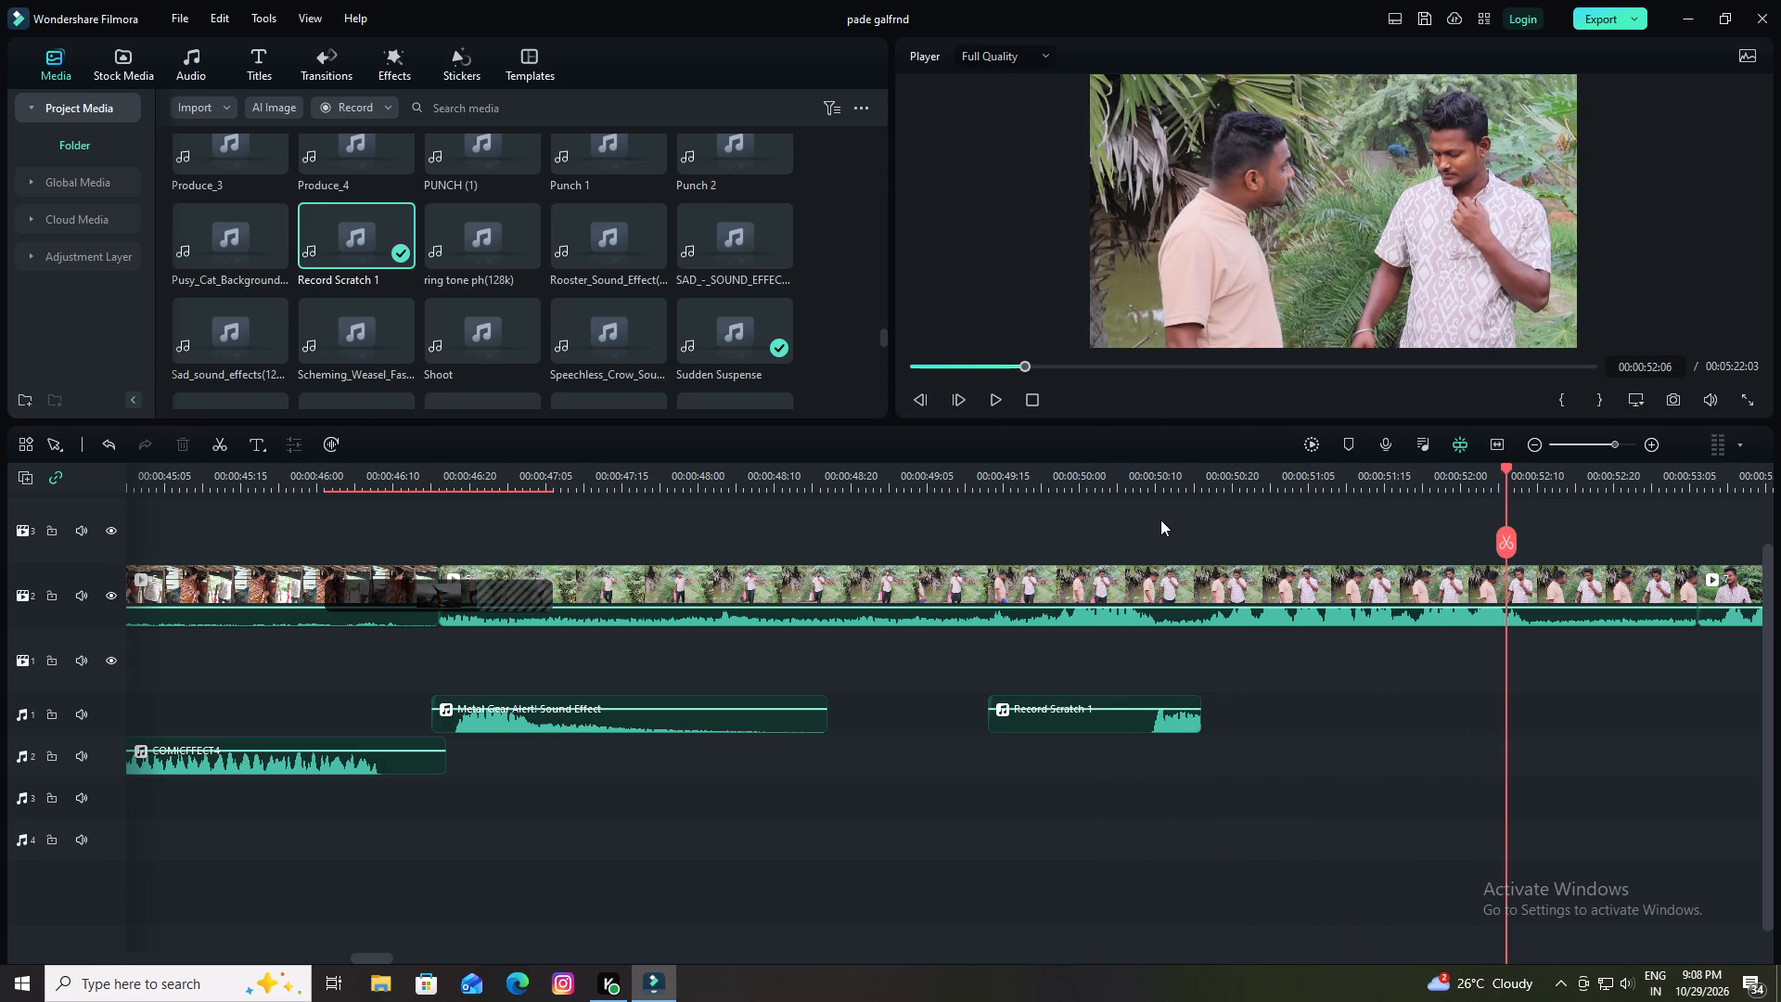
pyautogui.press('space')
pyautogui.press('space')
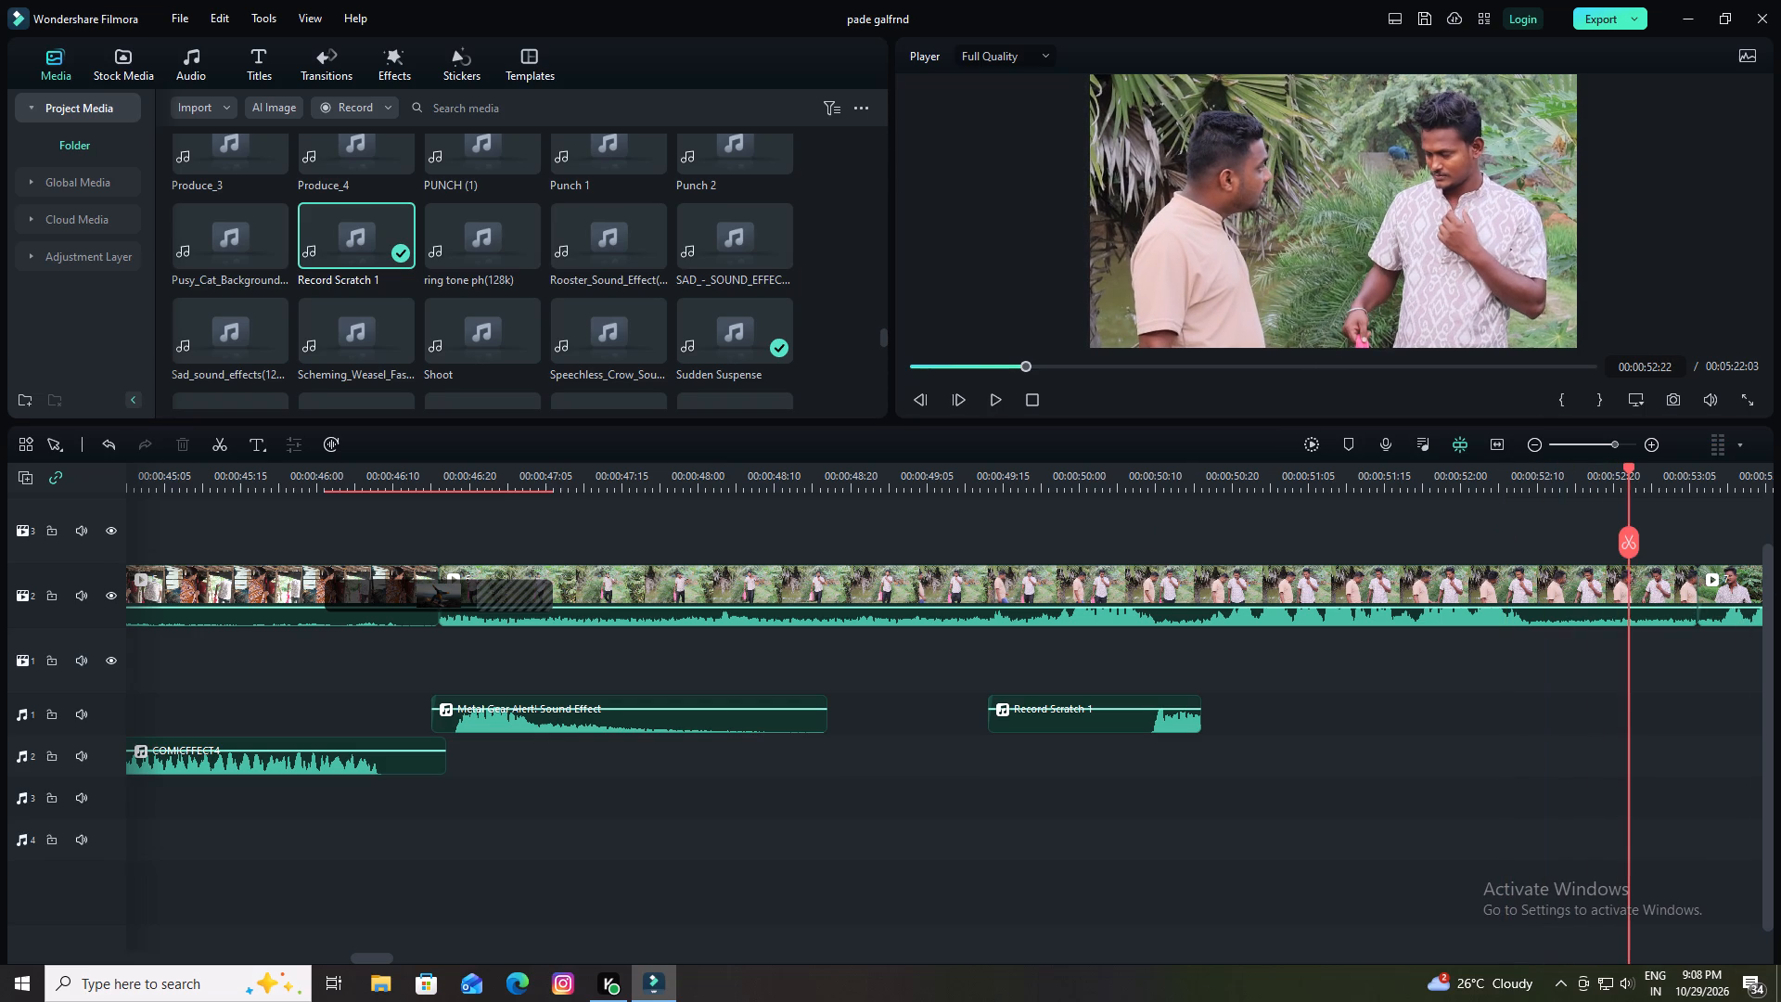
# Preview Rooster_Sound_Effect(128k), place it on audio track 2 starting at 00:00:50:22, and play it back from 00:00:52:09.
pyautogui.moveTo(1625, 466); pyautogui.dragTo(1531, 507)
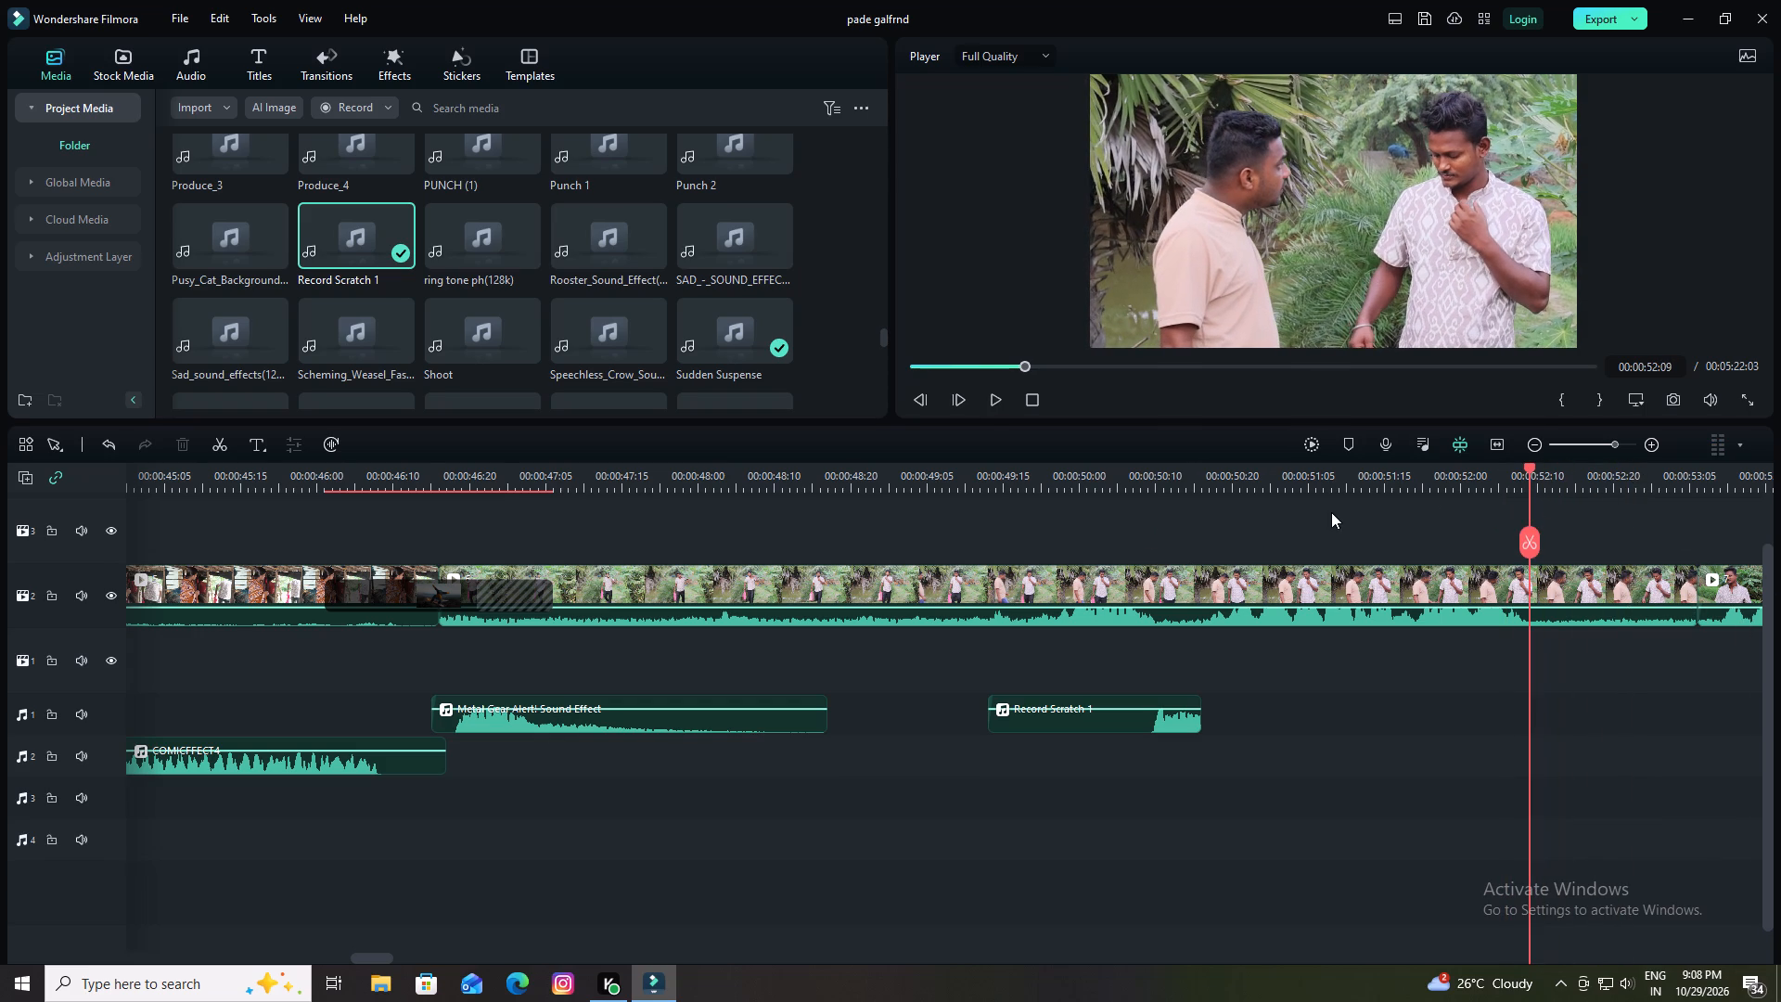
pyautogui.click(598, 227)
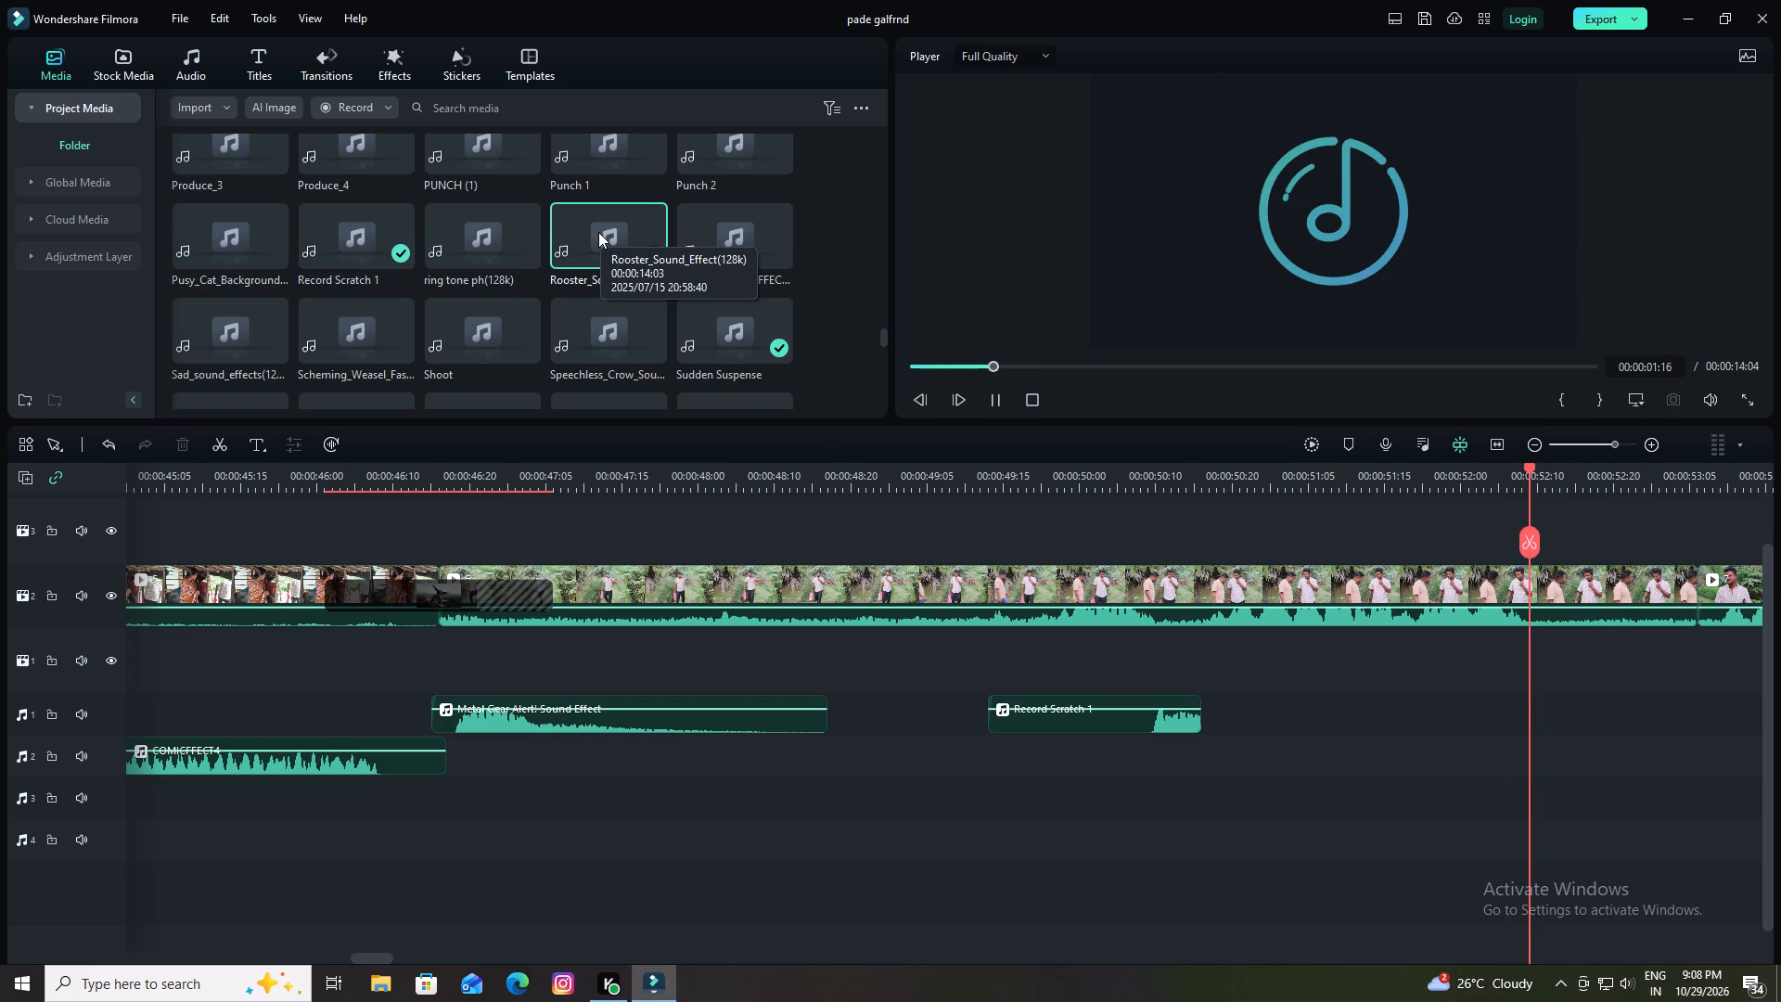
pyautogui.moveTo(598, 232); pyautogui.dragTo(1127, 575)
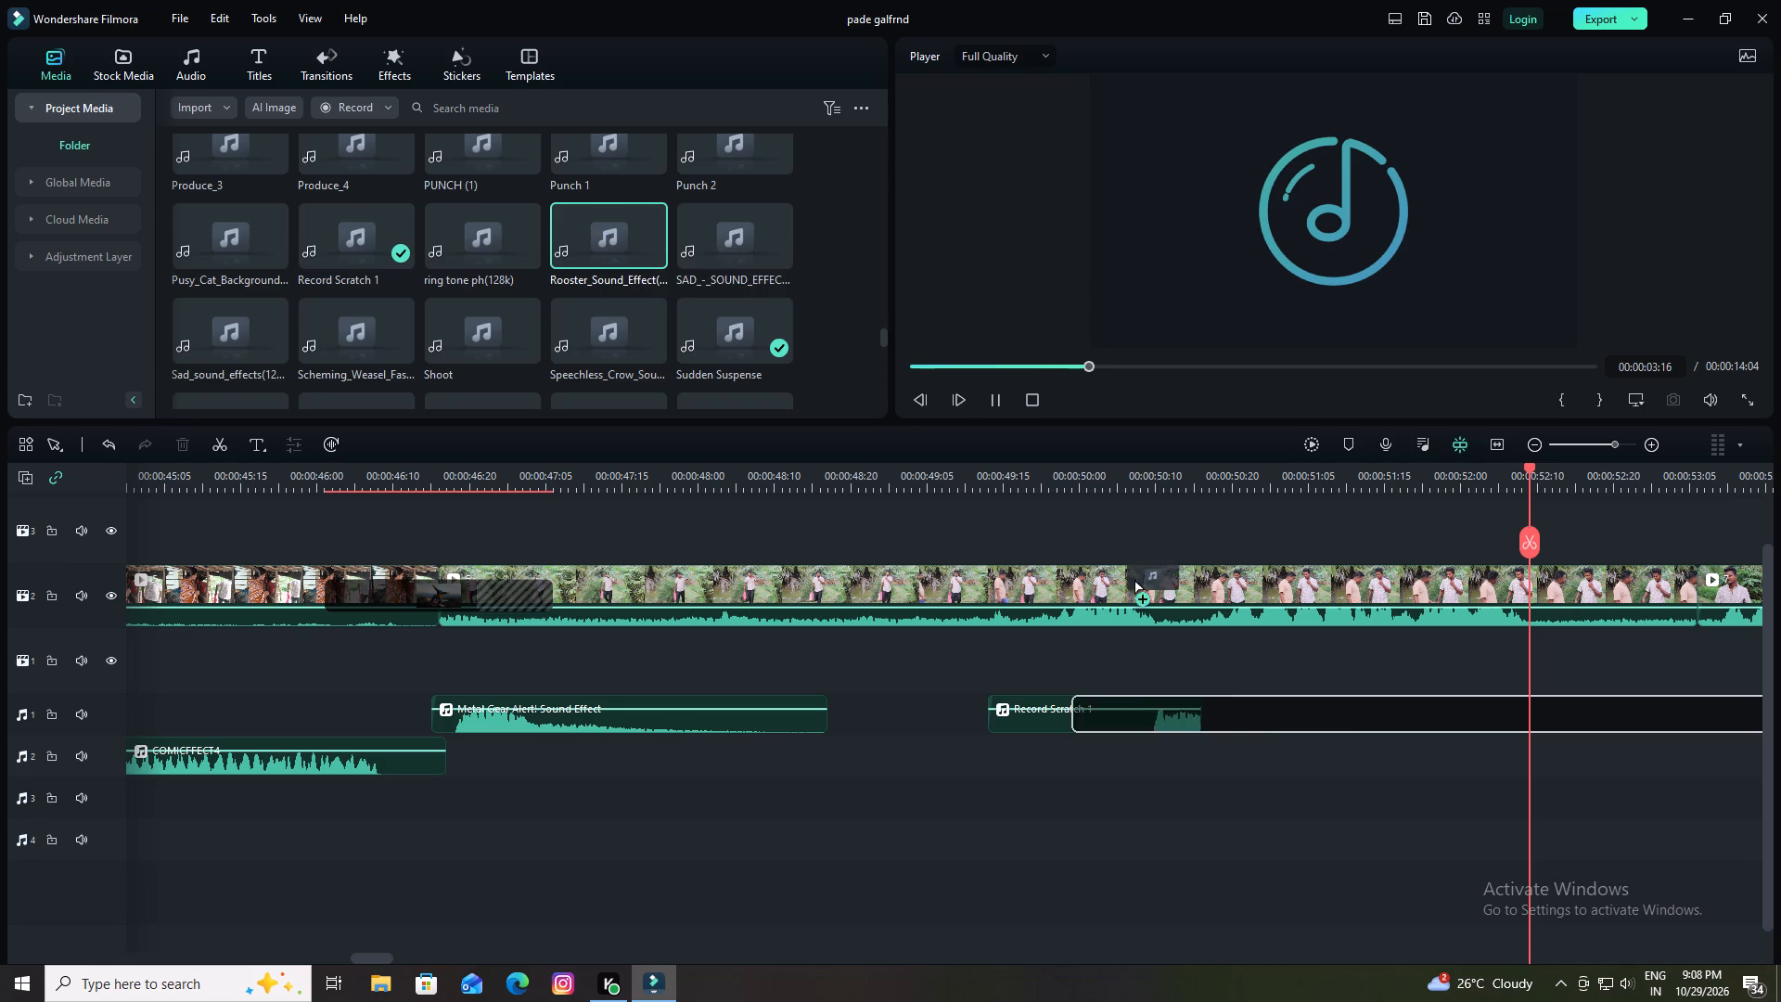
pyautogui.moveTo(1127, 575); pyautogui.dragTo(1480, 652)
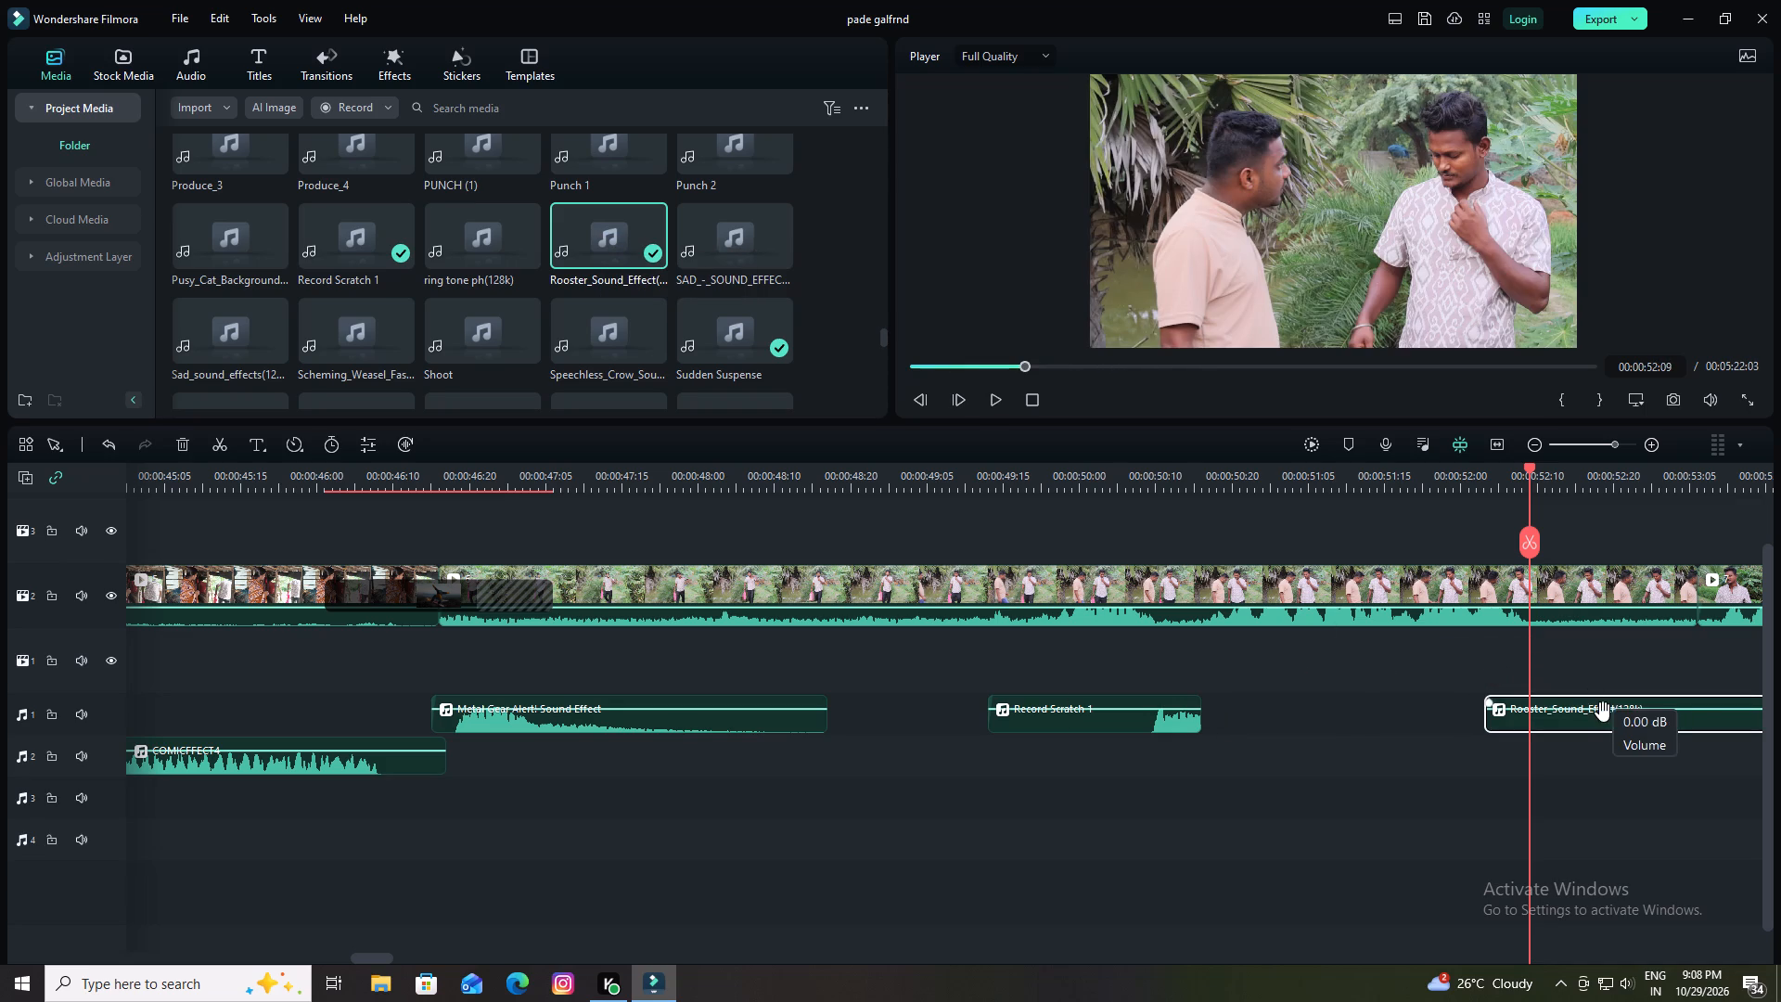
pyautogui.moveTo(1603, 712); pyautogui.dragTo(1313, 732)
pyautogui.click(1616, 688)
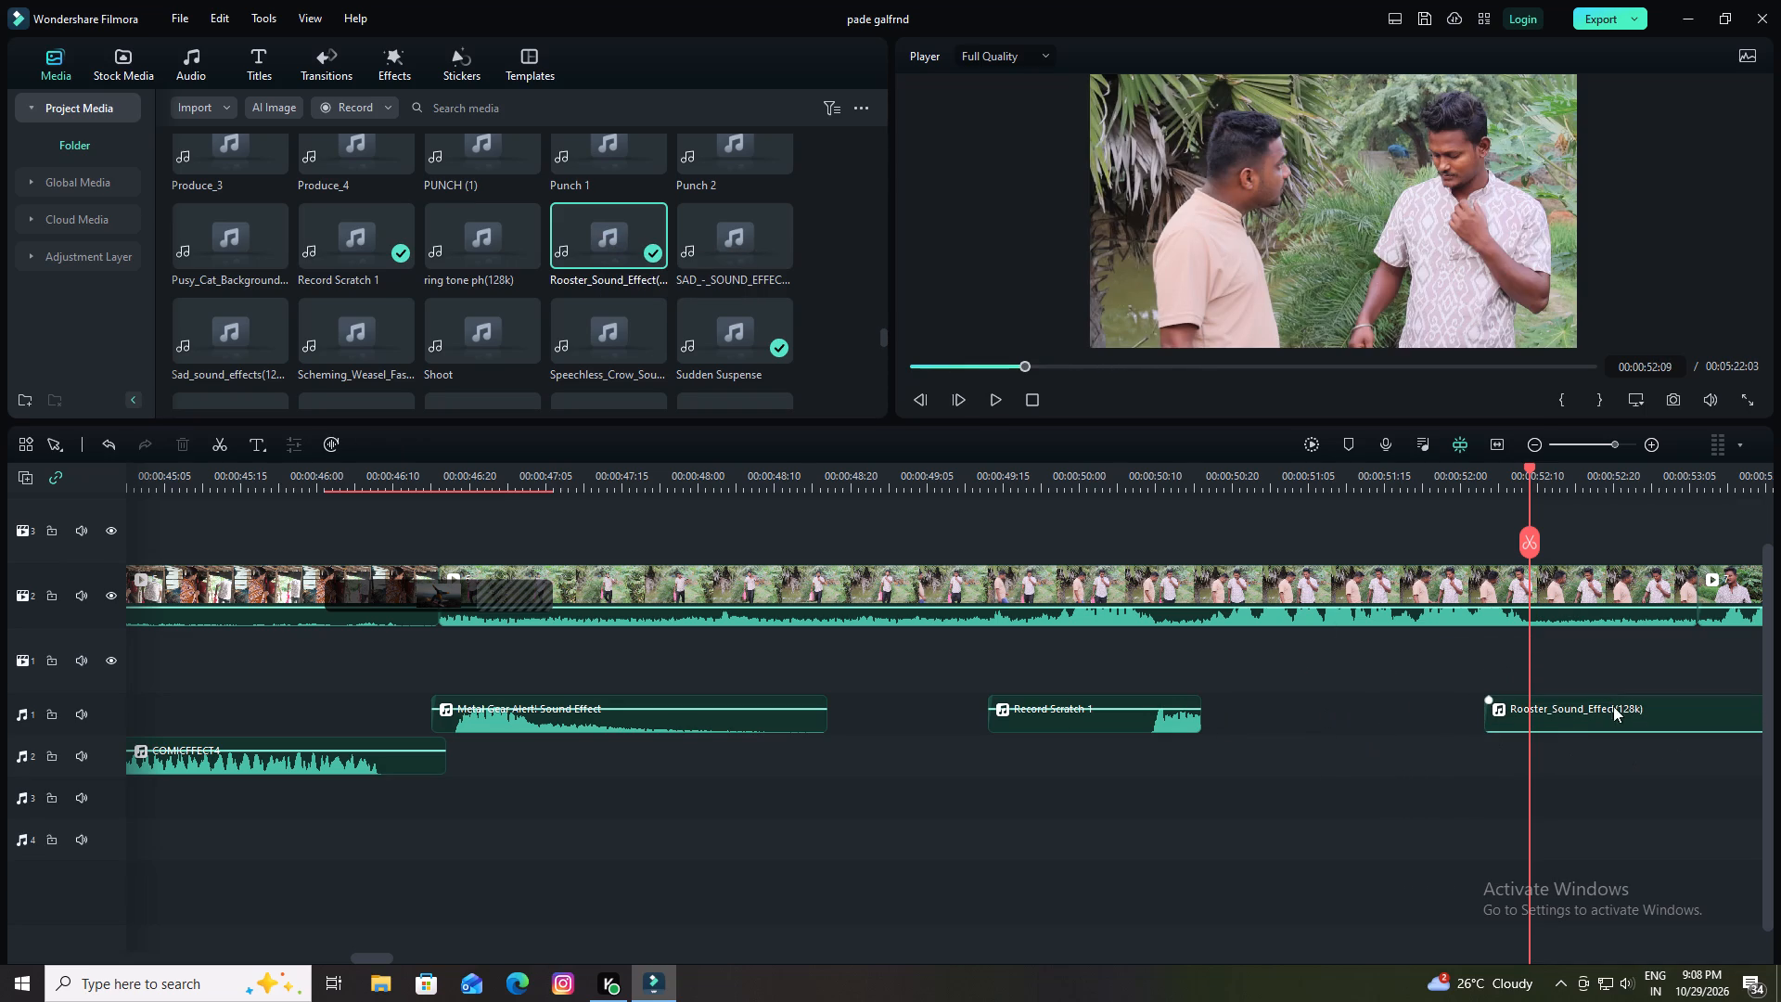
pyautogui.moveTo(1598, 729); pyautogui.dragTo(1582, 673)
pyautogui.moveTo(1595, 713); pyautogui.dragTo(1408, 735)
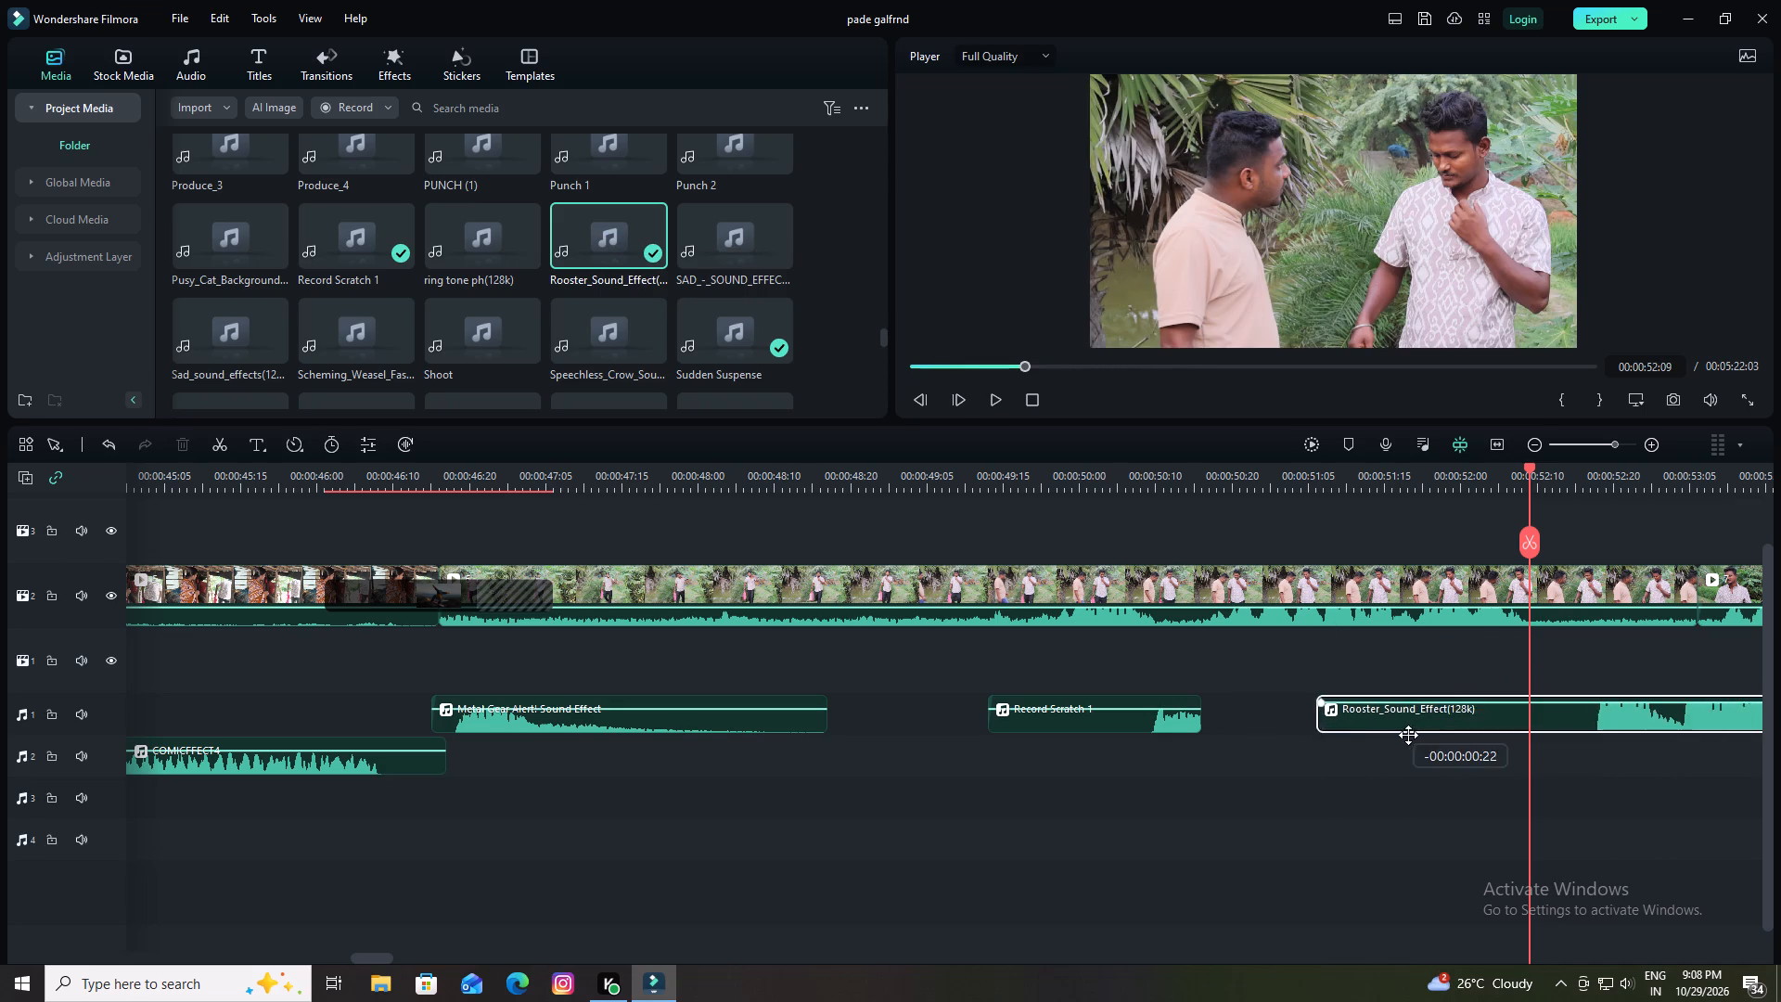
pyautogui.moveTo(1408, 735); pyautogui.dragTo(1349, 739)
pyautogui.press('space')
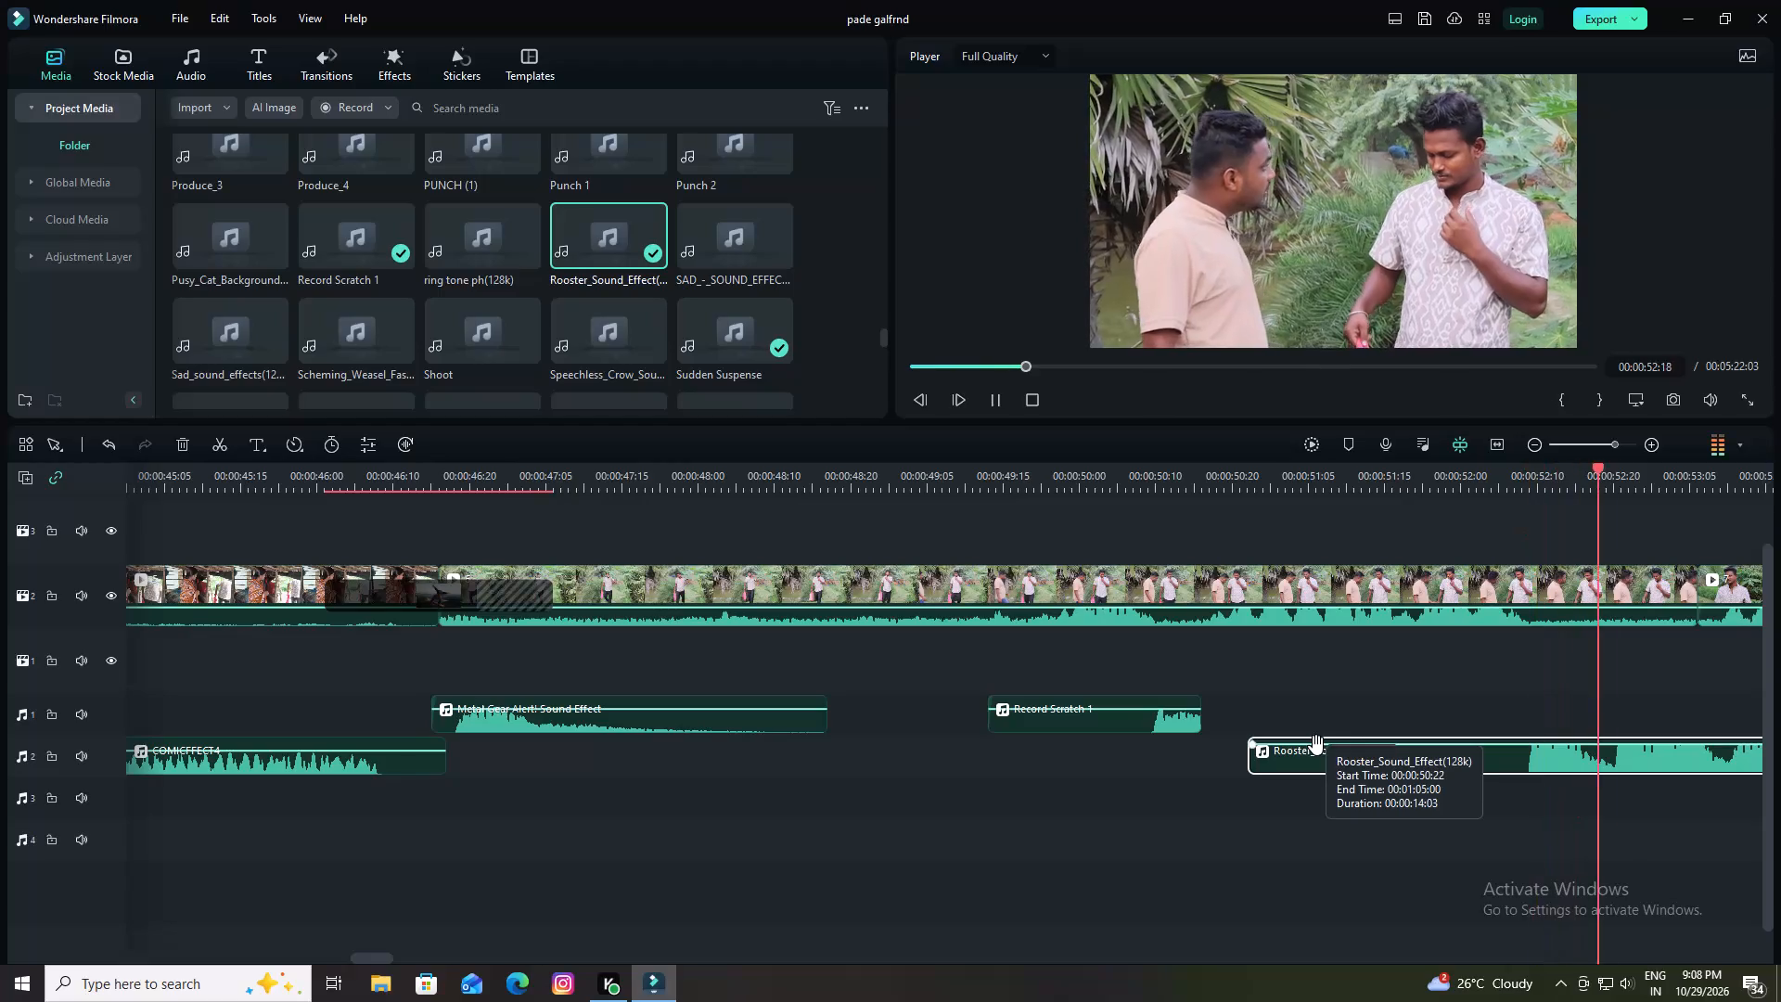
pyautogui.press('space')
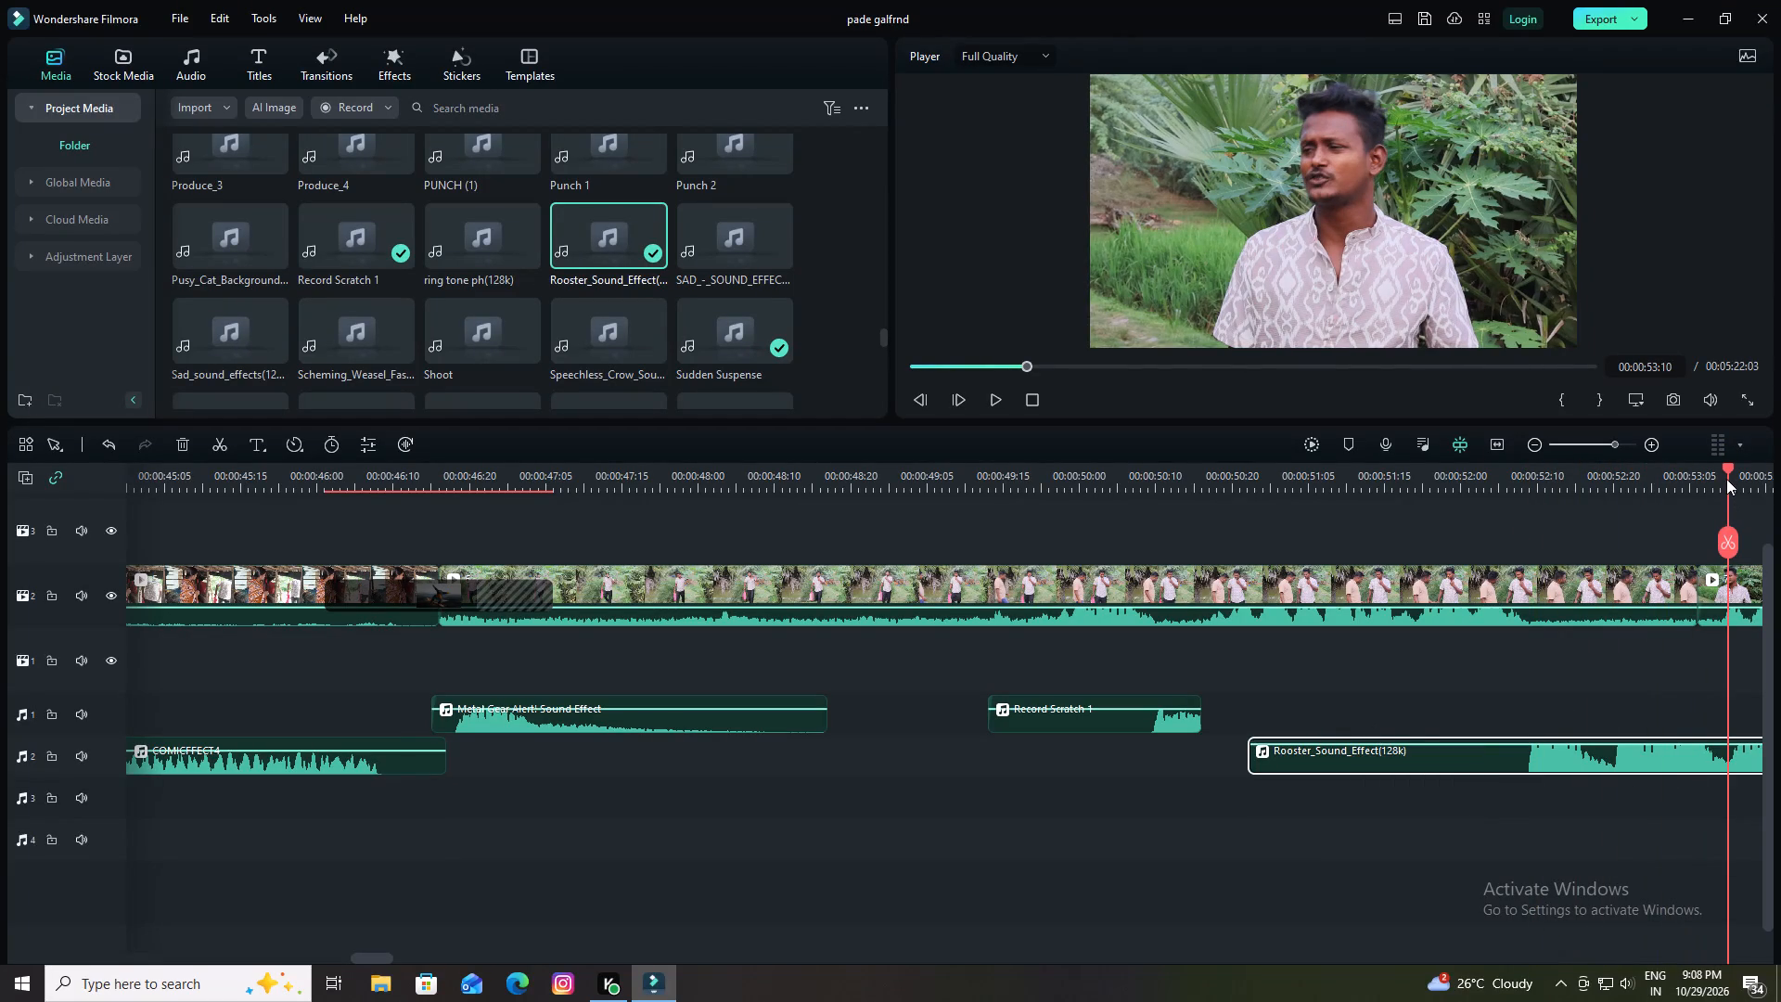
# Shift the rooster sound to start at about 00:00:50:19, cut it at 00:00:53:06, delete the remainder, and play it back.
pyautogui.moveTo(1726, 468); pyautogui.dragTo(1695, 482)
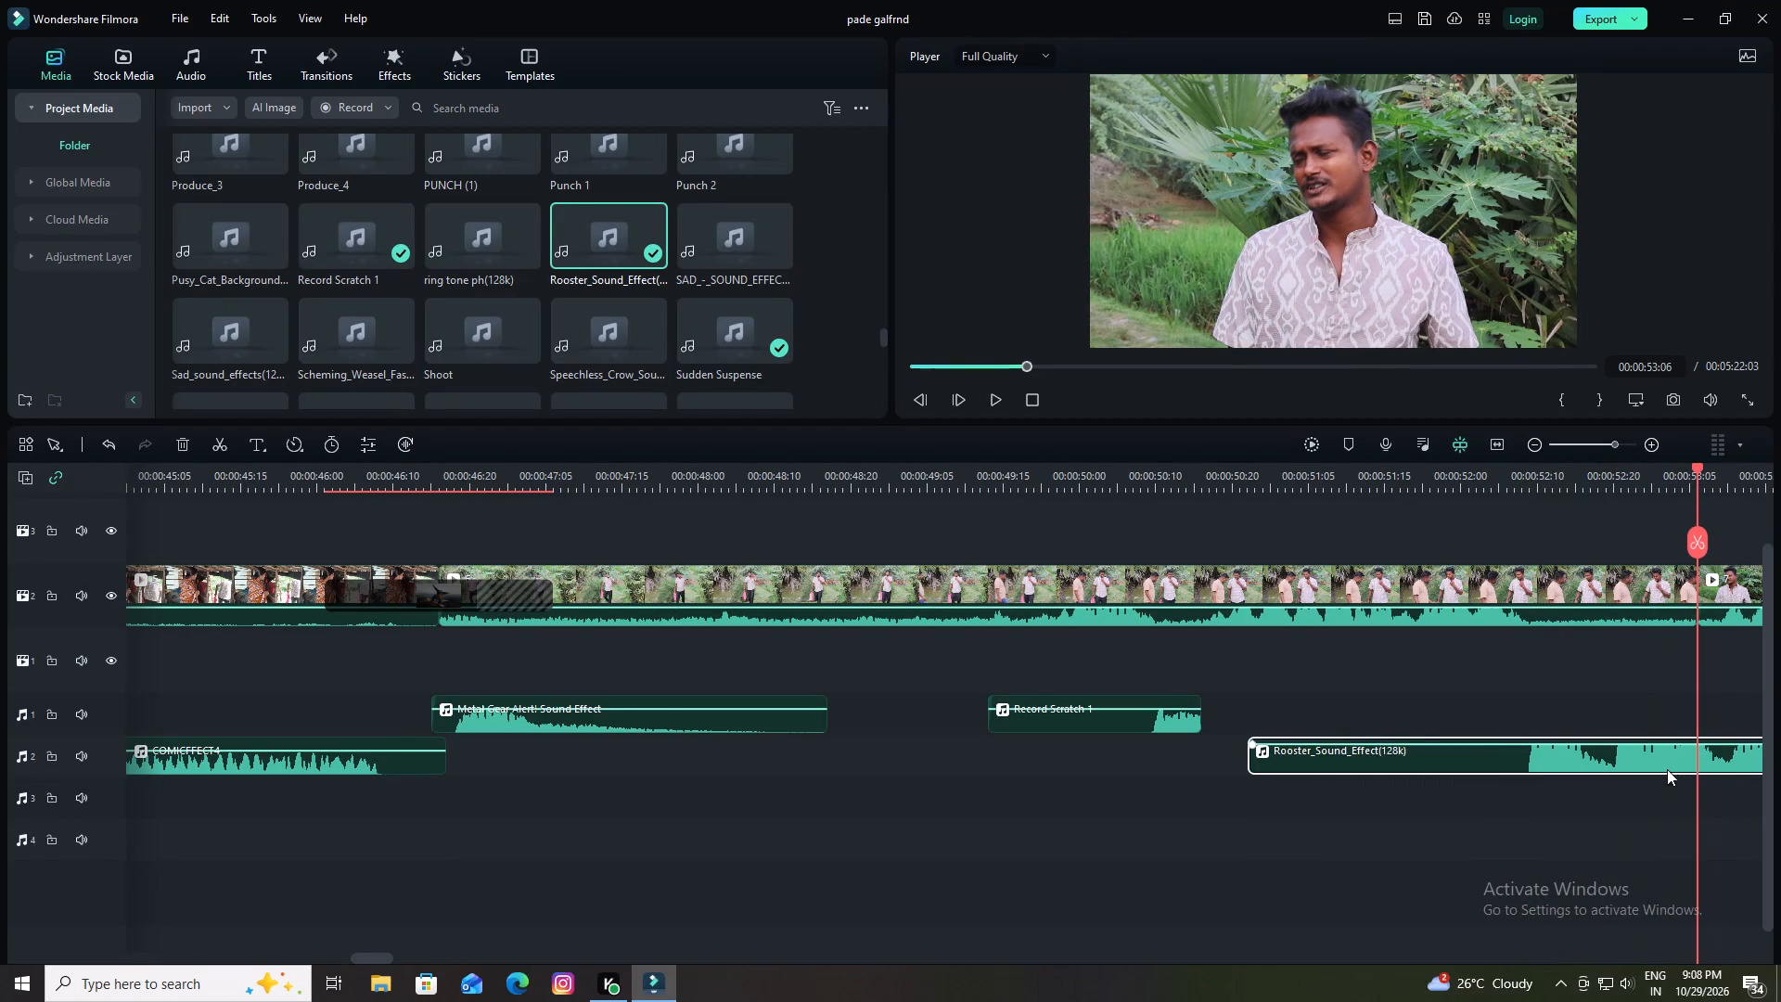
pyautogui.click(1667, 769)
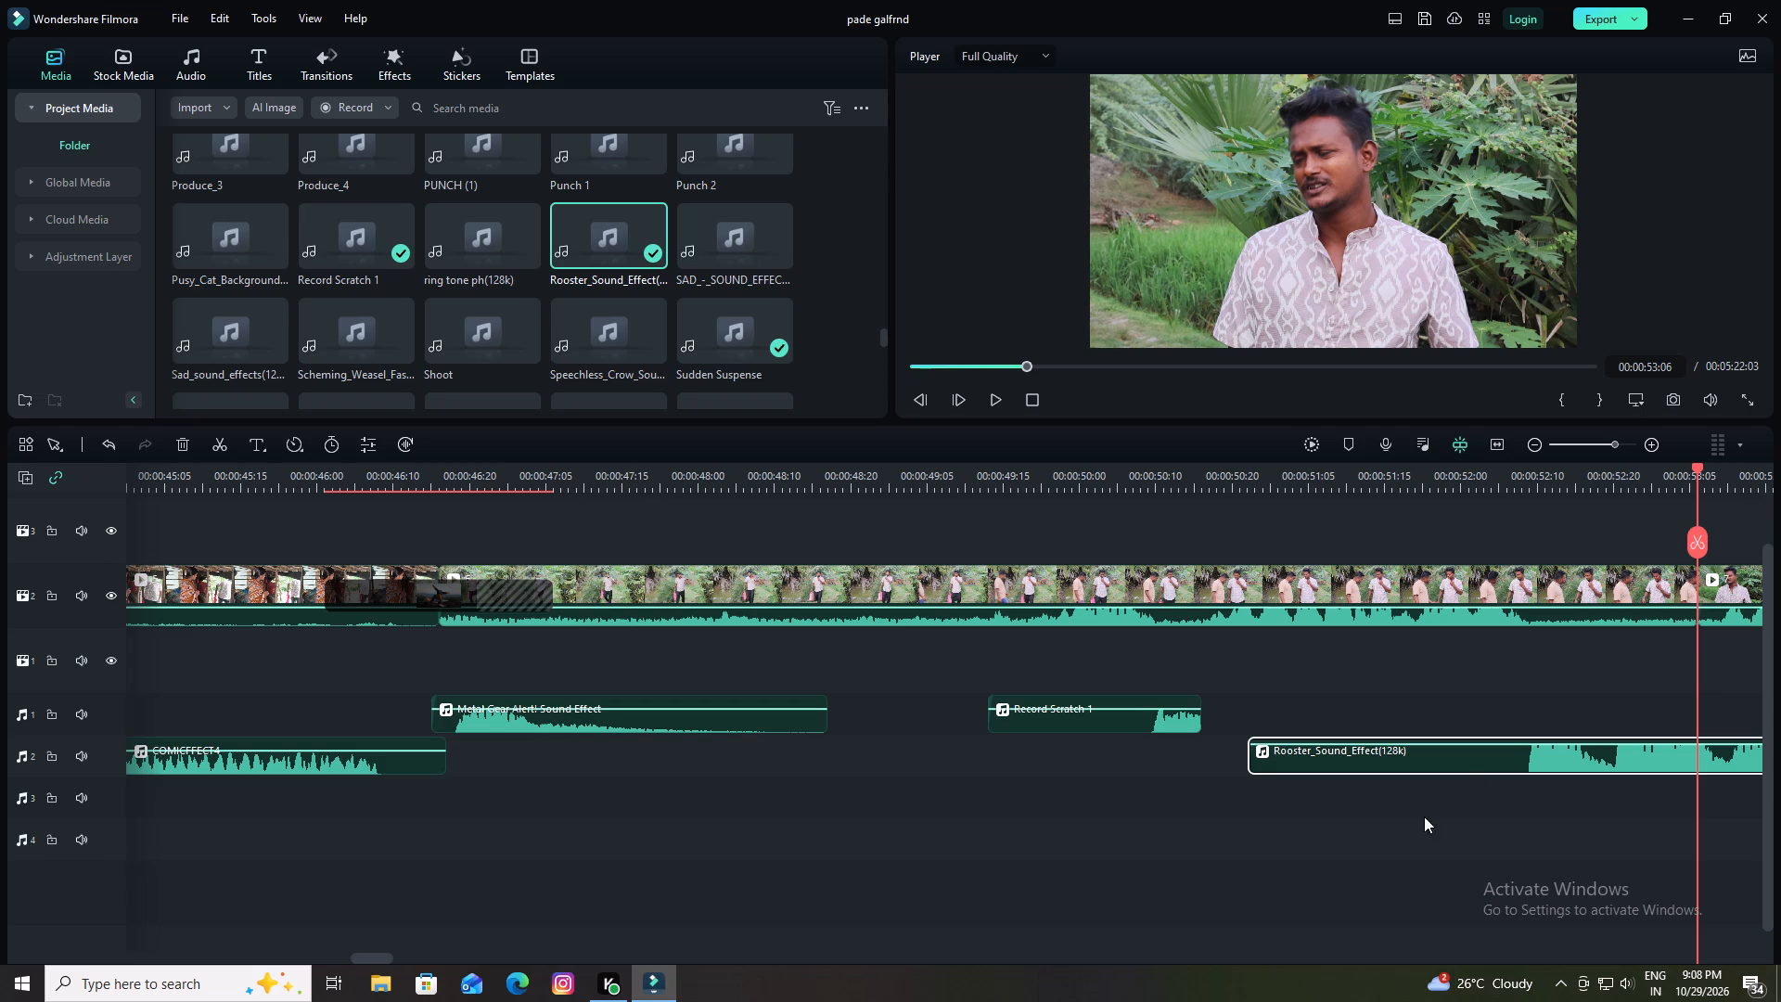
pyautogui.moveTo(1401, 765); pyautogui.dragTo(1370, 764)
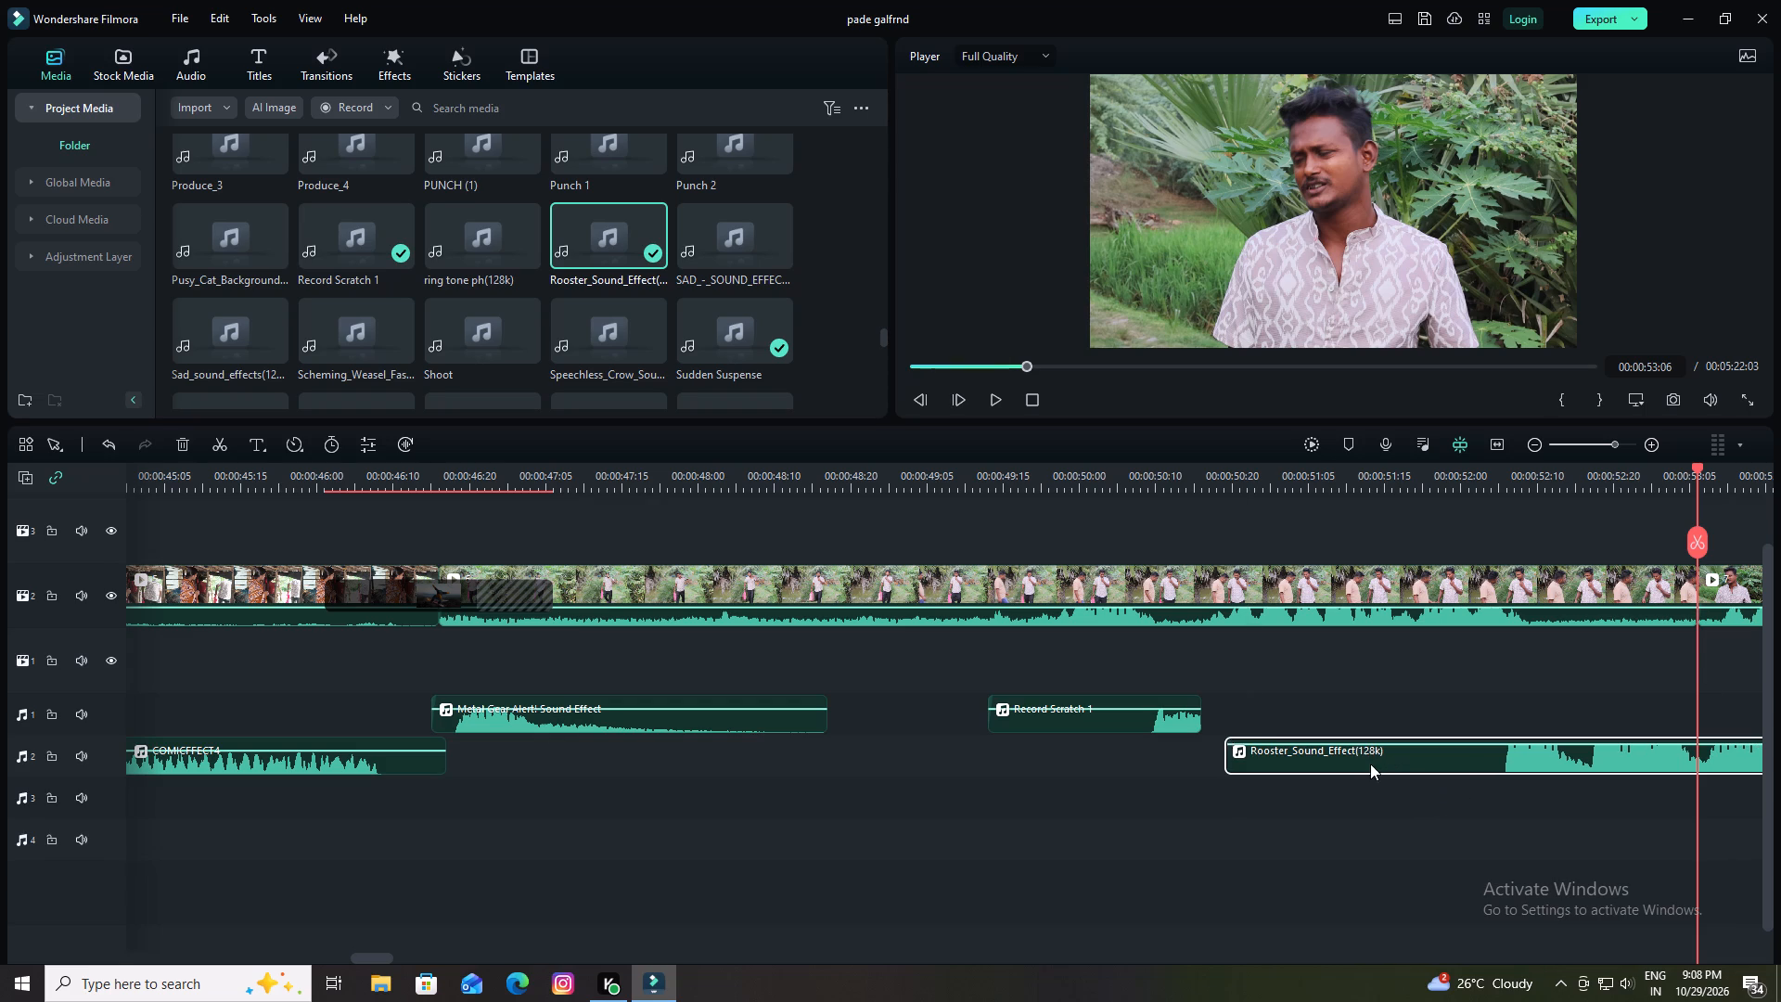
pyautogui.click(1694, 544)
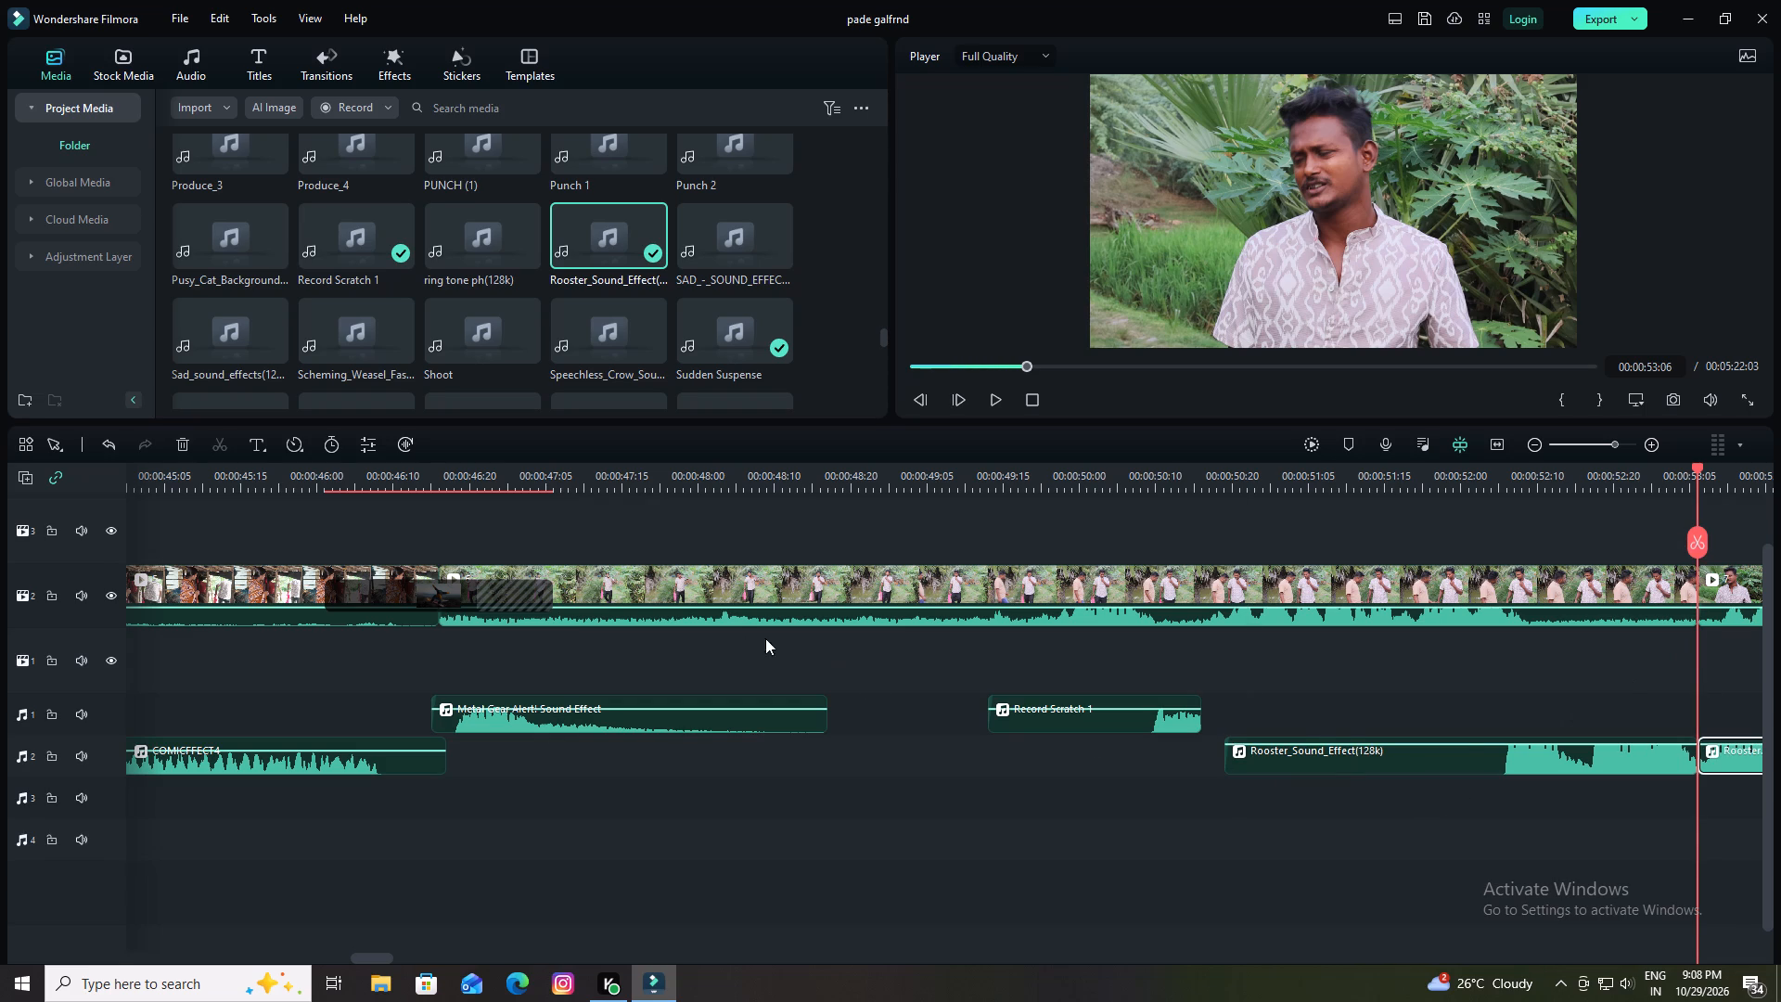
pyautogui.click(179, 441)
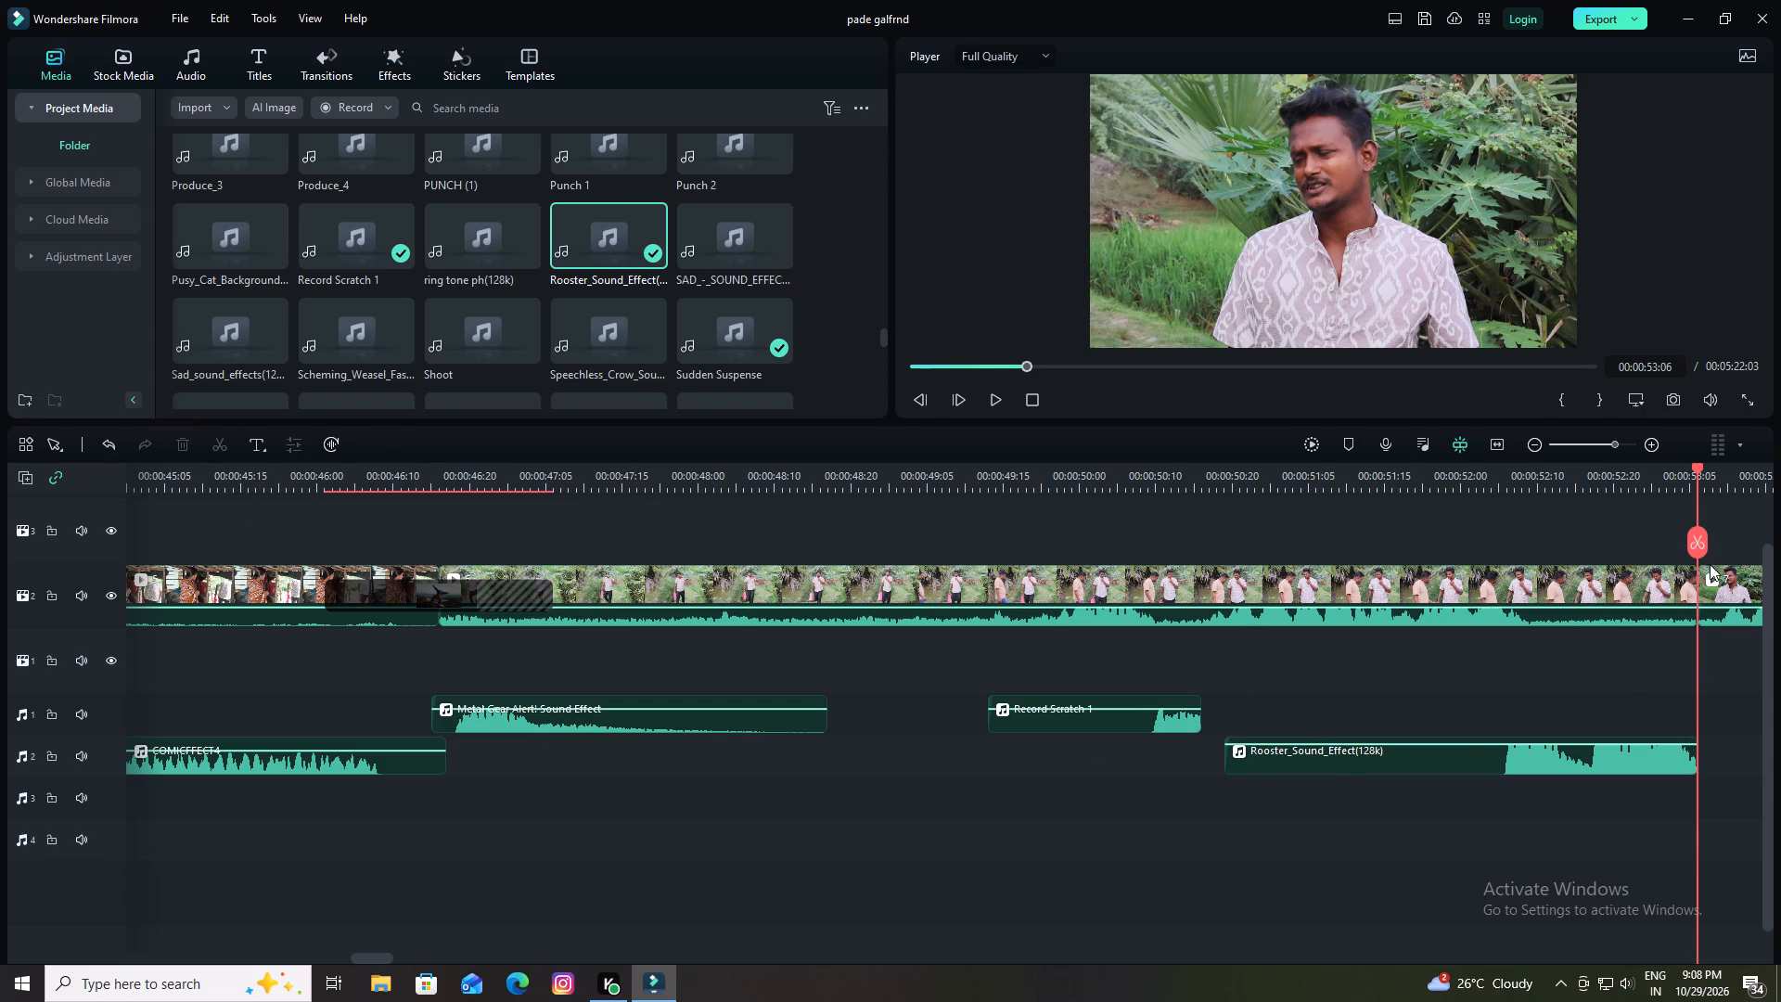
pyautogui.moveTo(1696, 469); pyautogui.dragTo(1216, 518)
pyautogui.press('space')
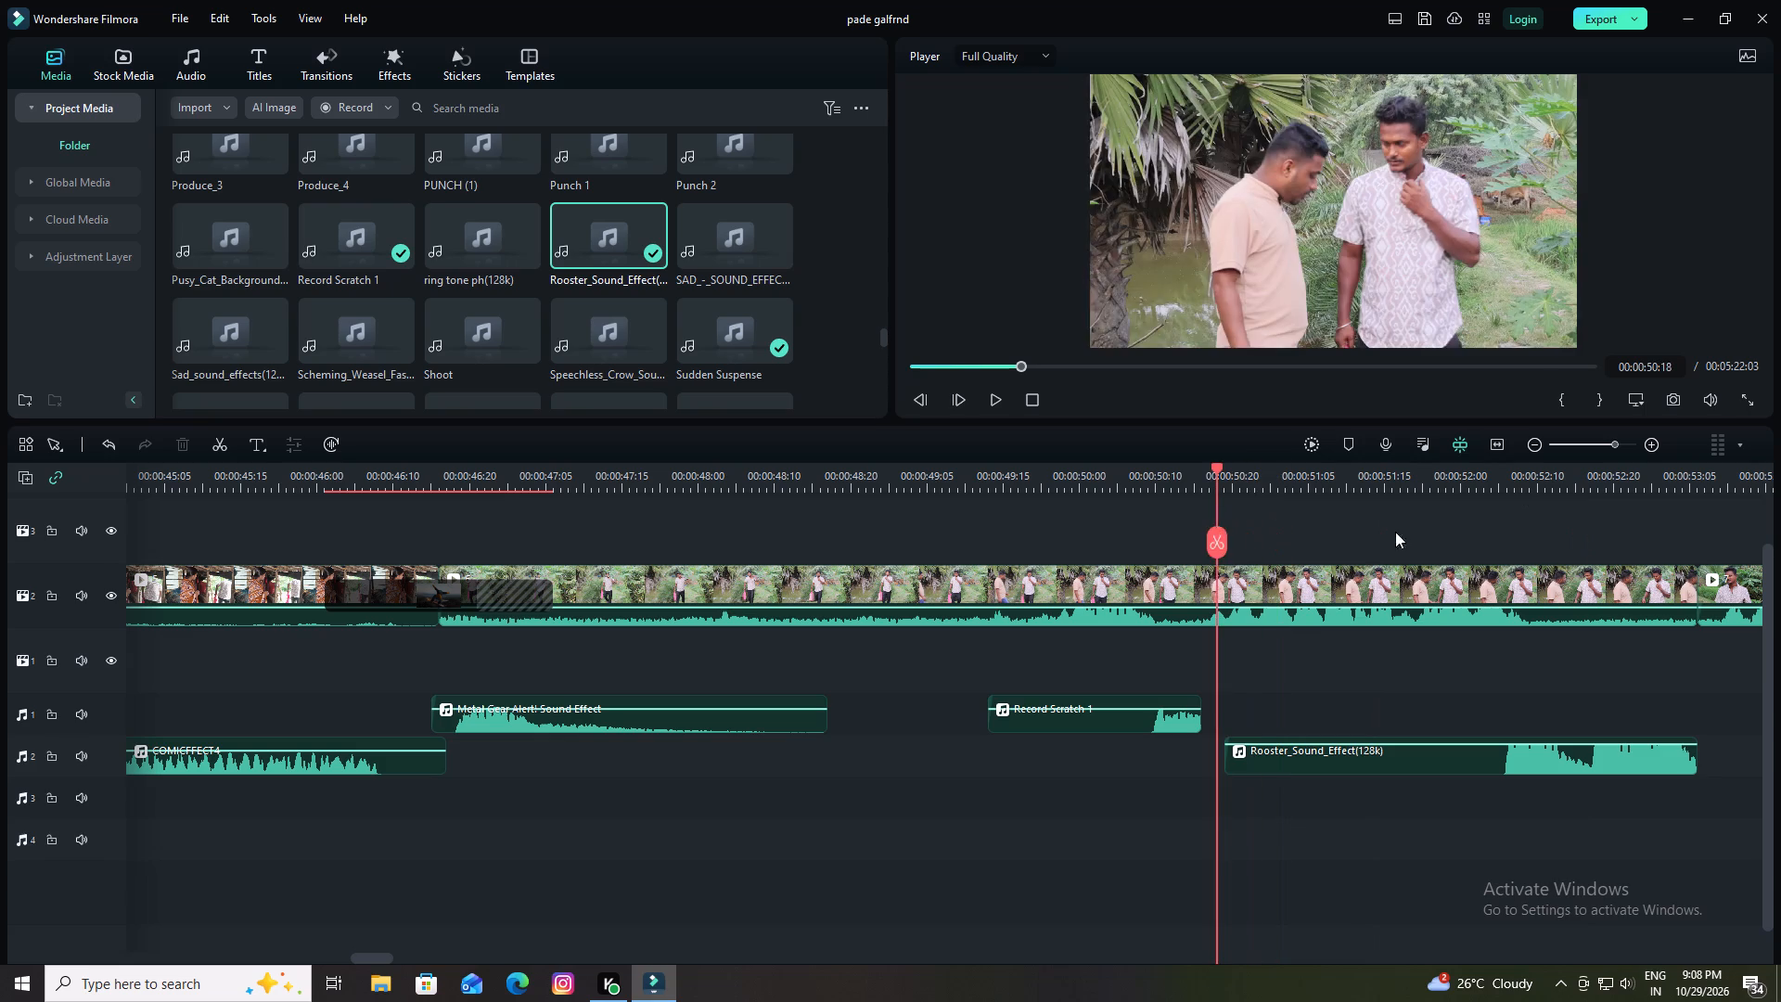
pyautogui.moveTo(1668, 476); pyautogui.dragTo(1444, 533)
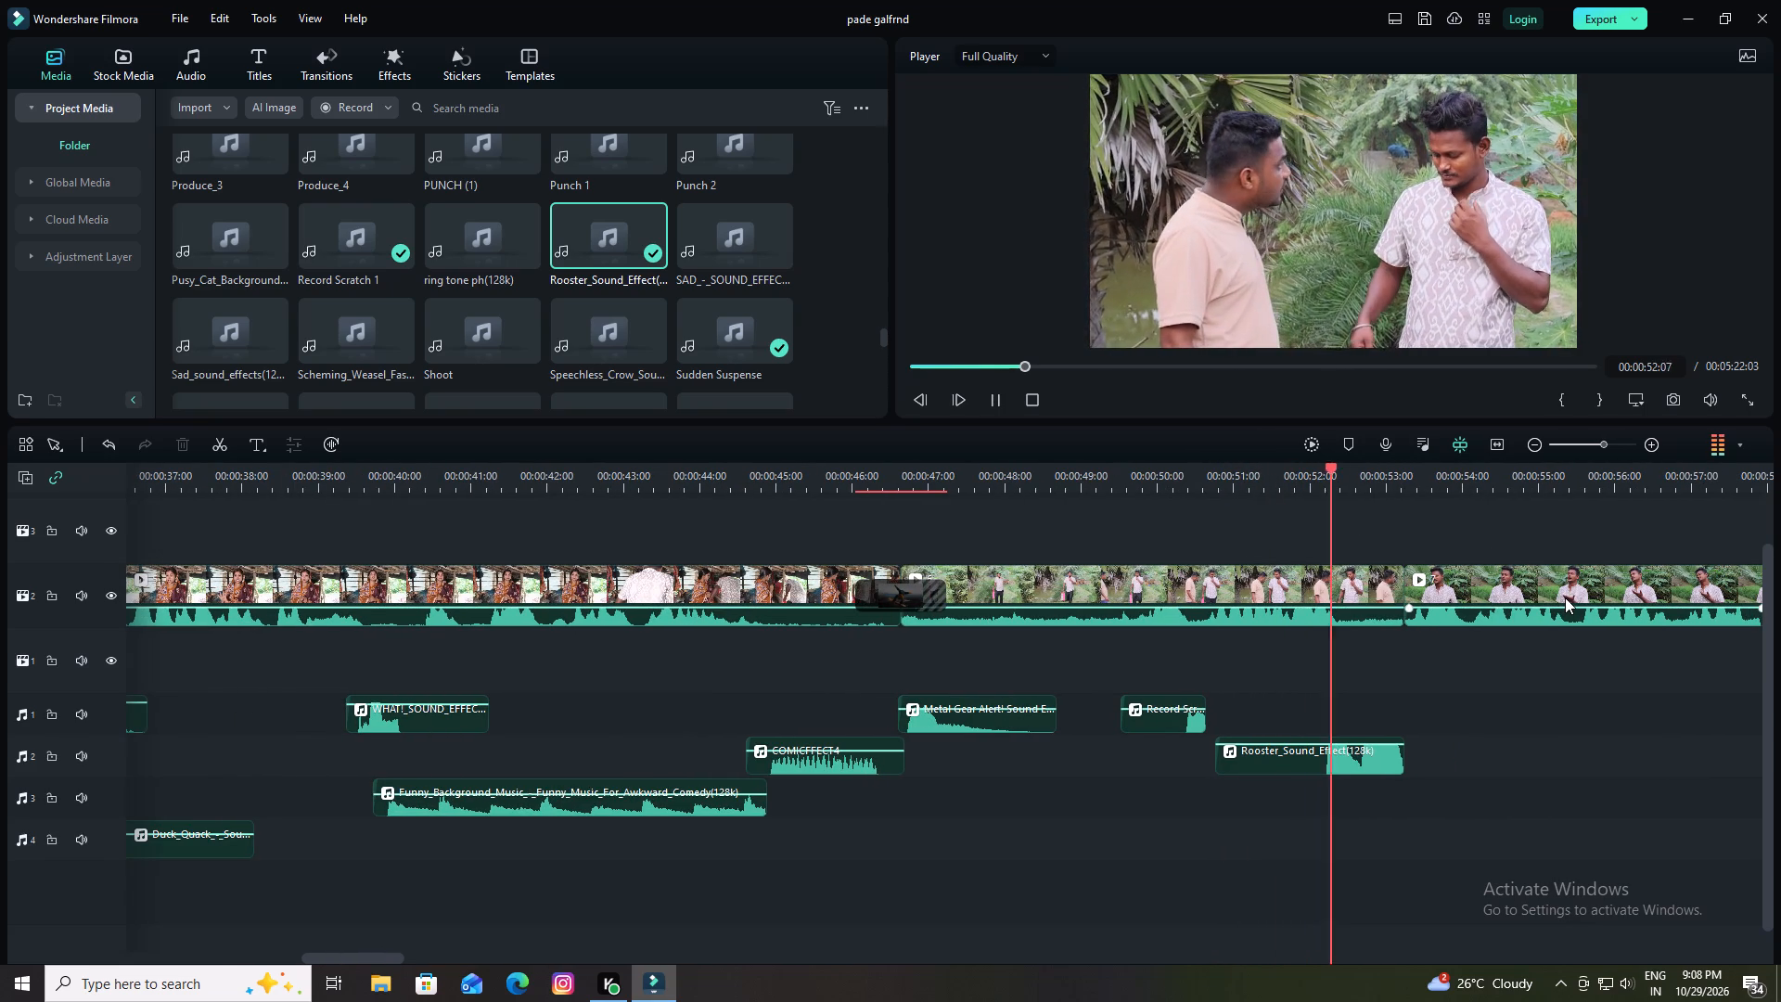
pyautogui.press('space')
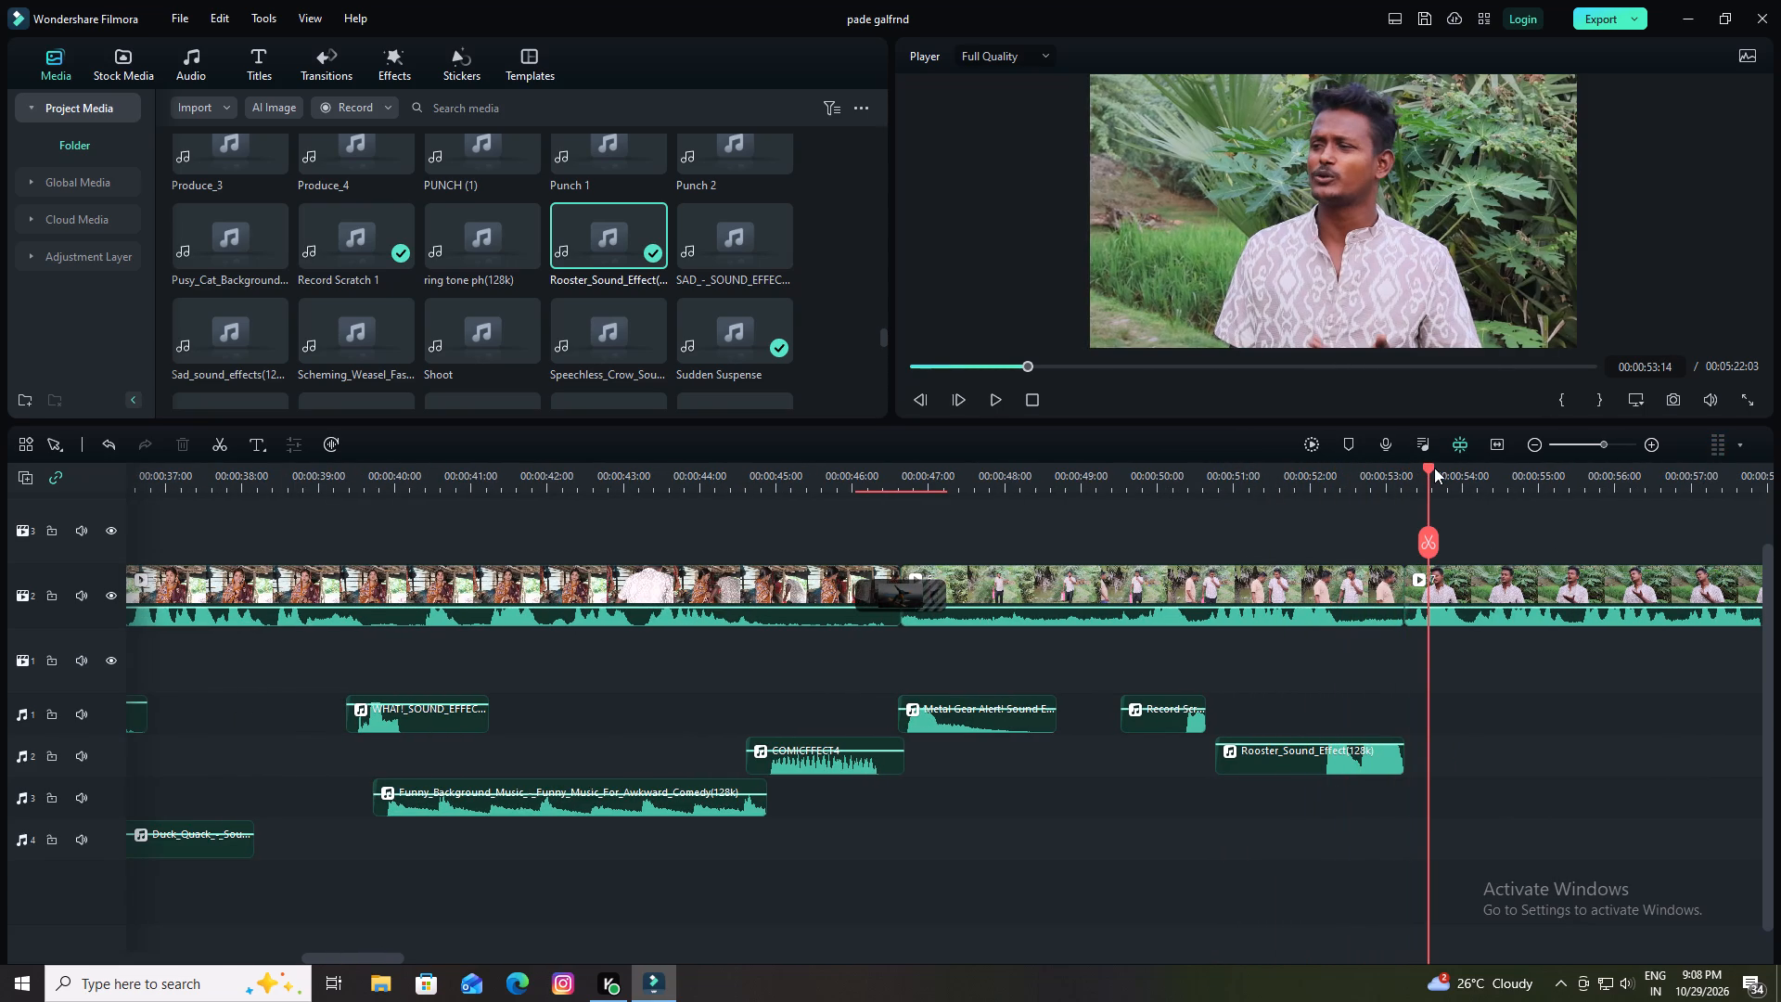
# Set the playhead to the scene cut at 00:00:53:06 and enter "su" in the project media search.
pyautogui.moveTo(1433, 468); pyautogui.dragTo(1403, 479)
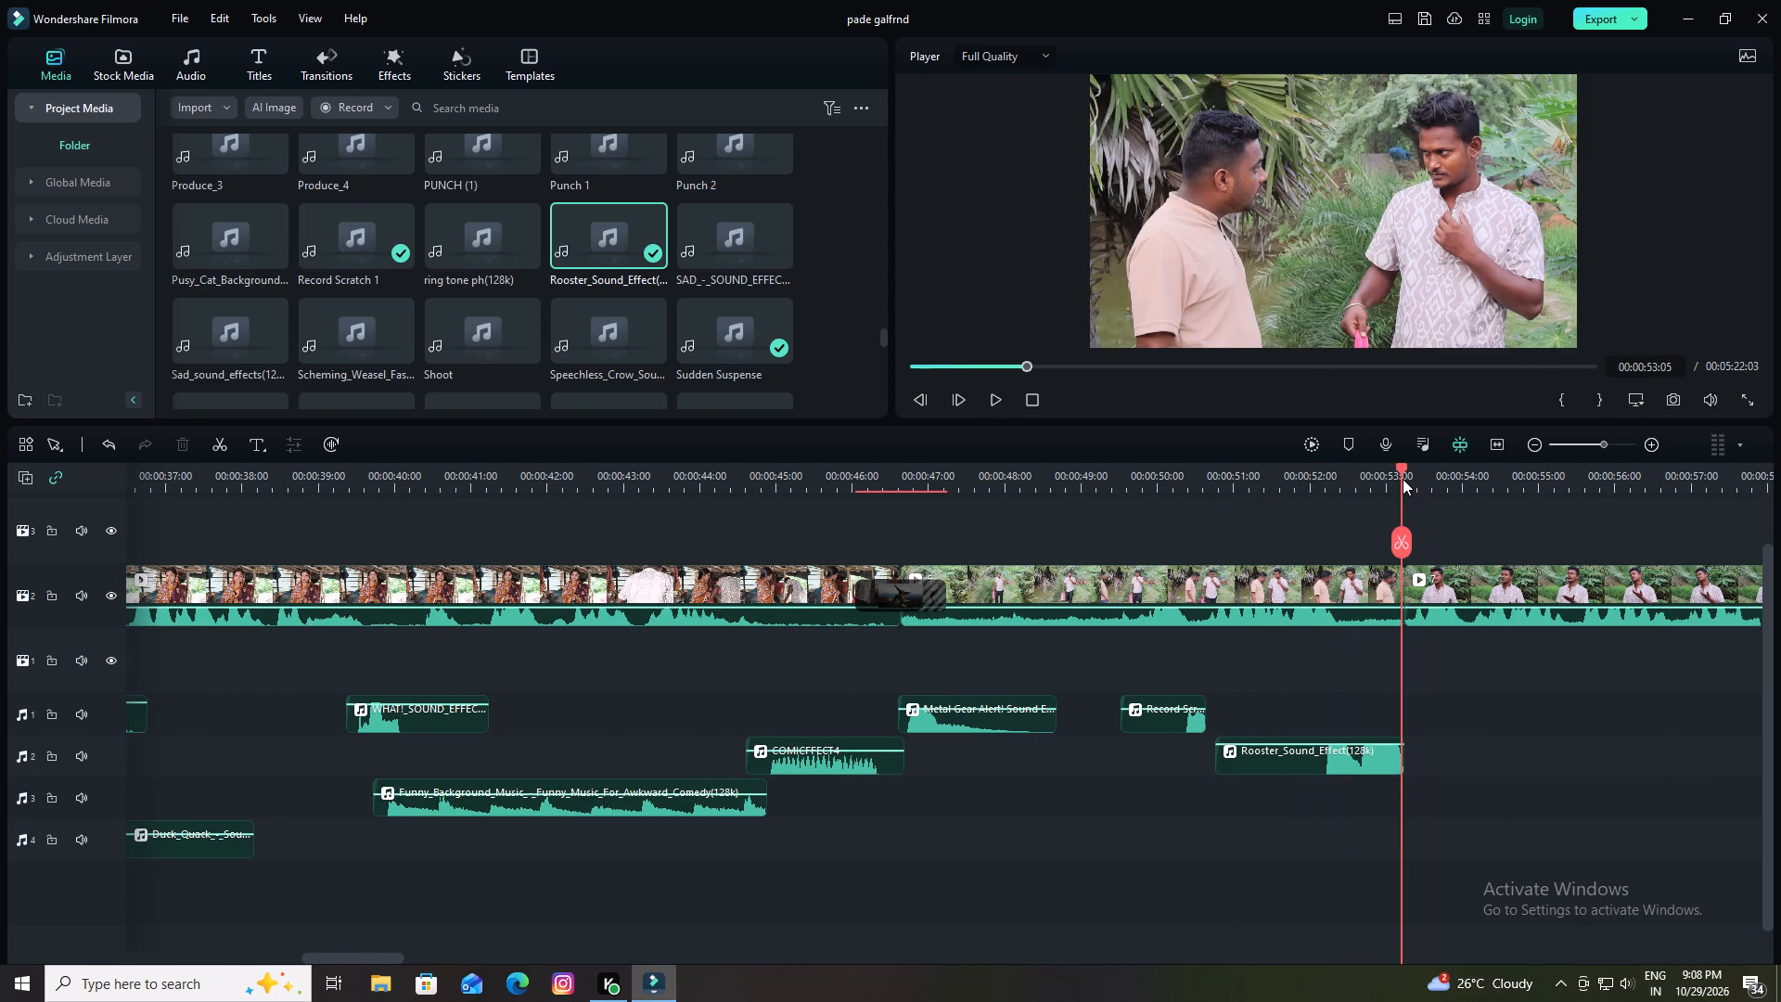
pyautogui.moveTo(1403, 479); pyautogui.dragTo(1403, 482)
pyautogui.click(663, 103)
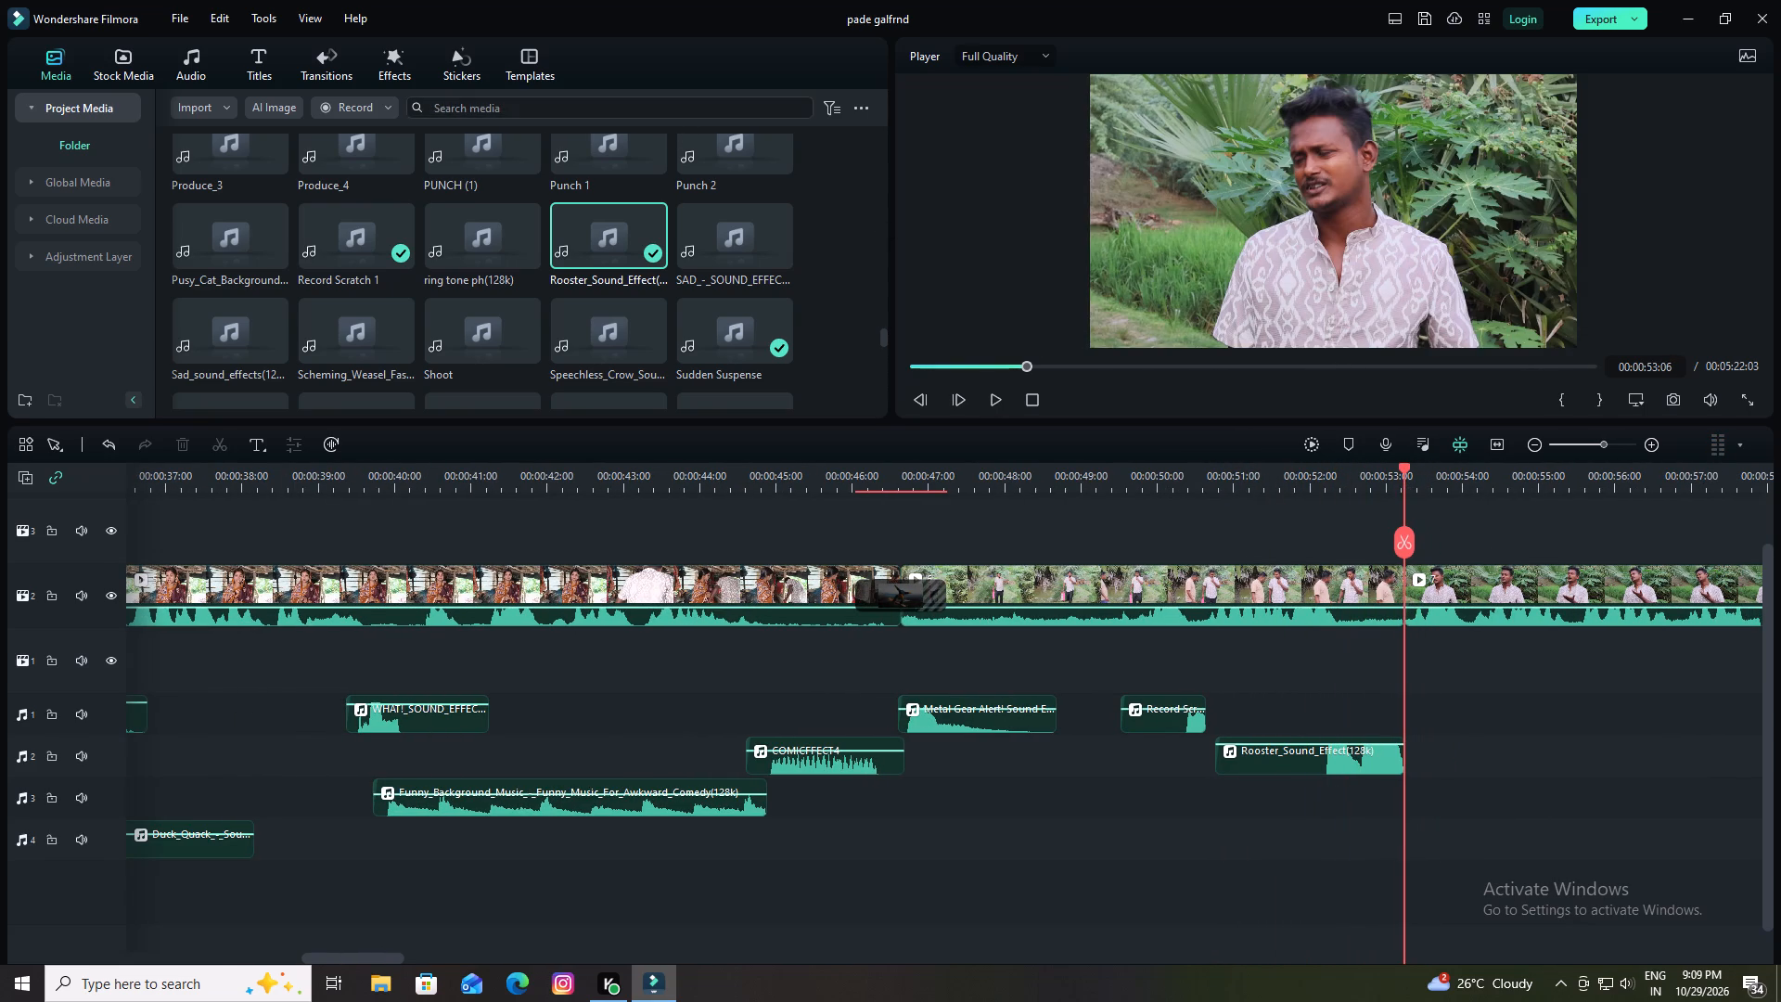
pyautogui.press('s')
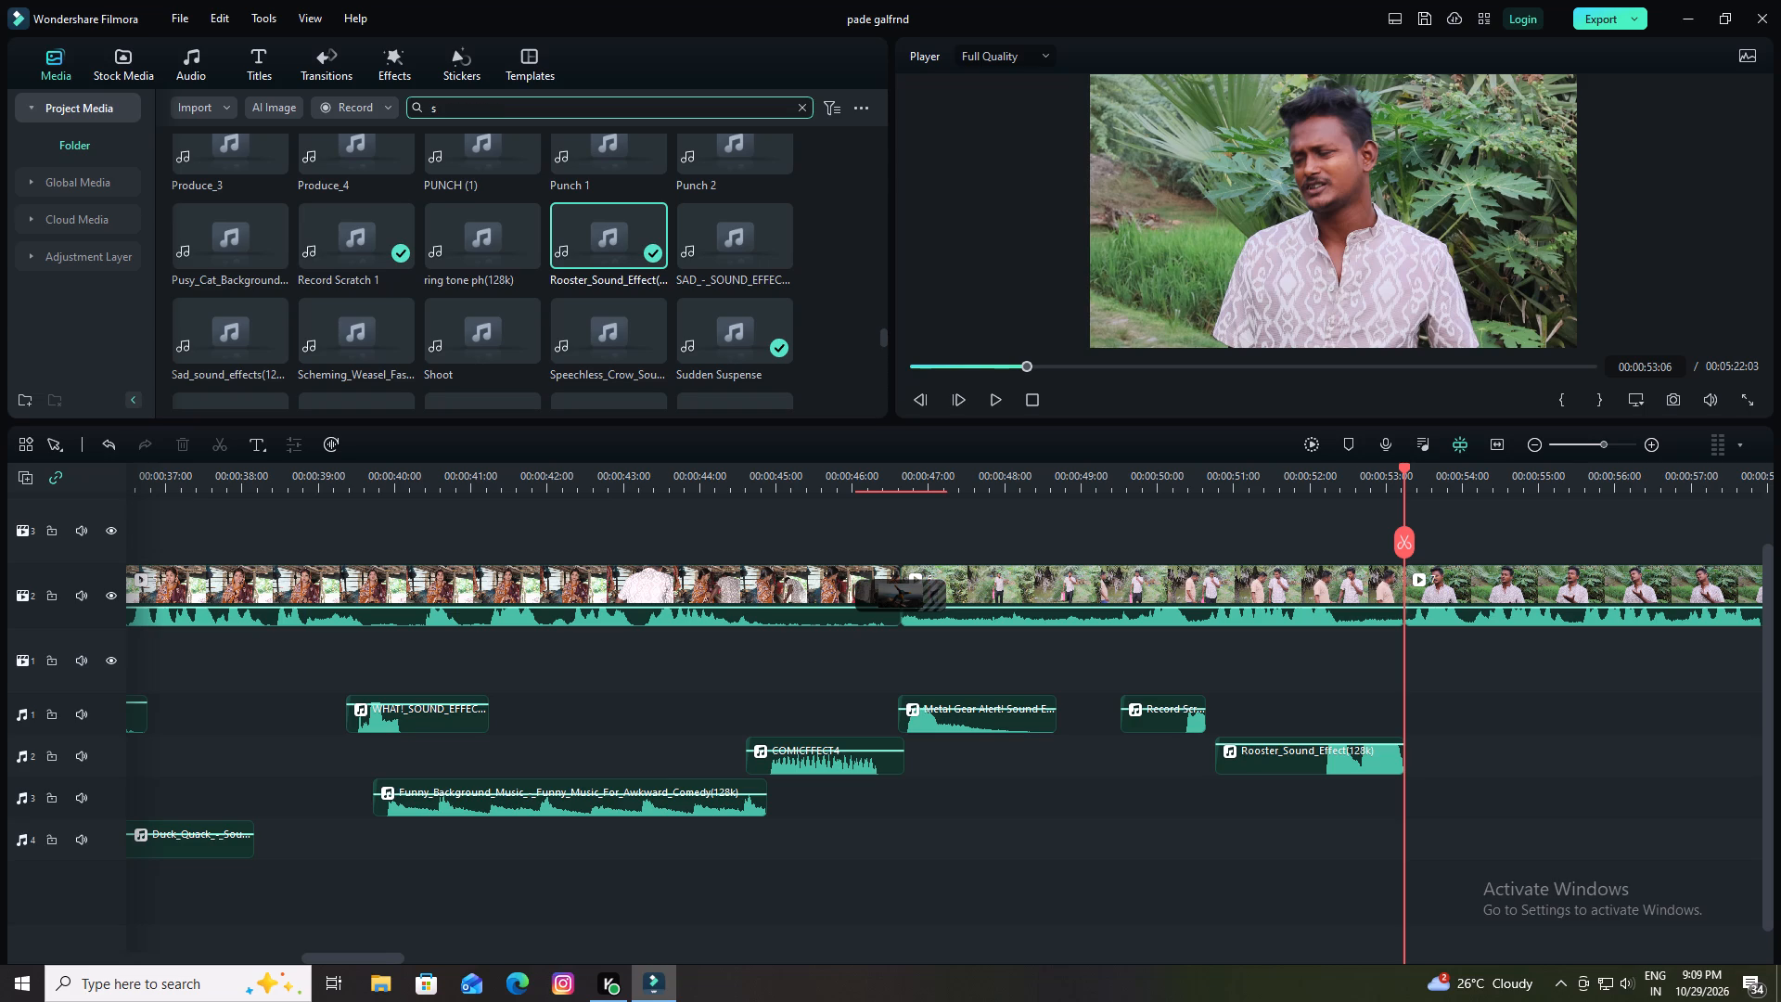
pyautogui.press('u')
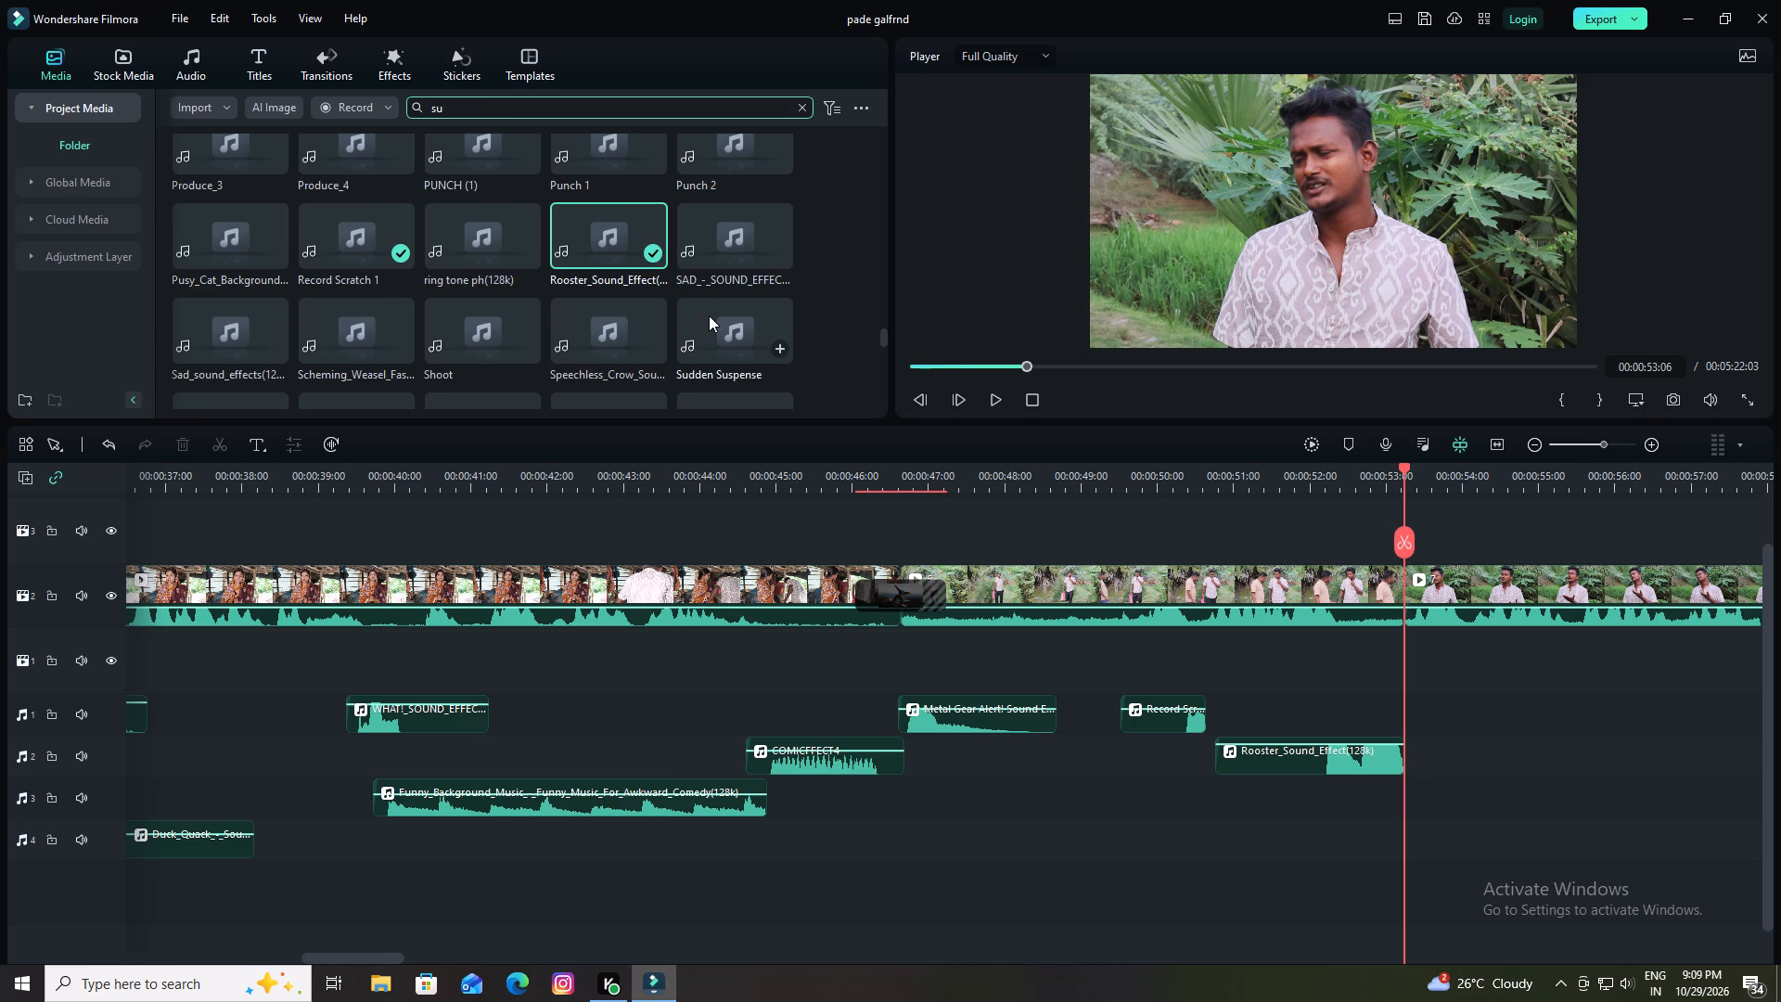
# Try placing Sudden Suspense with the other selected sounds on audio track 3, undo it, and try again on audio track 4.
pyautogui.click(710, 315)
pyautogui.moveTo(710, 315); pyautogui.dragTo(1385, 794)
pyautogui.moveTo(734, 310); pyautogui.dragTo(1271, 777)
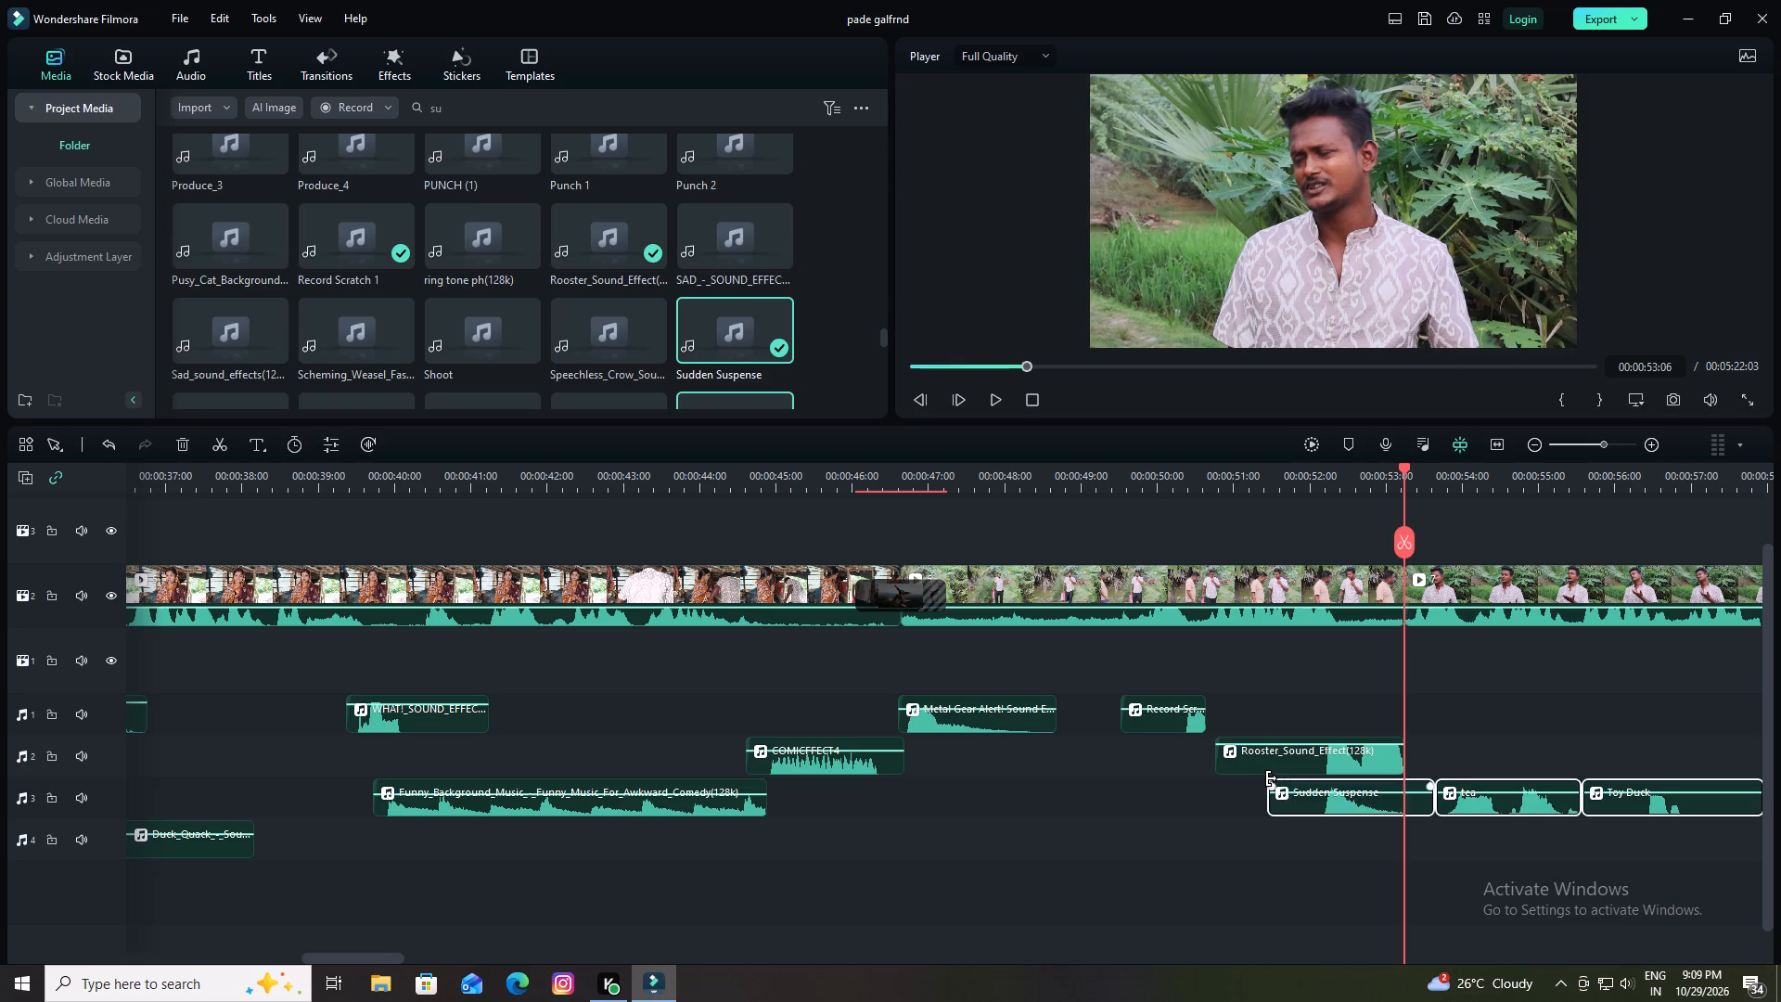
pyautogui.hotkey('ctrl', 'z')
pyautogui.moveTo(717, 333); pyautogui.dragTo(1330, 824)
# Place Sudden Suspense alone on audio track 3, starting at about 00:00:51:00 beneath the rooster sound.
pyautogui.click(825, 283)
pyautogui.moveTo(750, 328); pyautogui.dragTo(1240, 790)
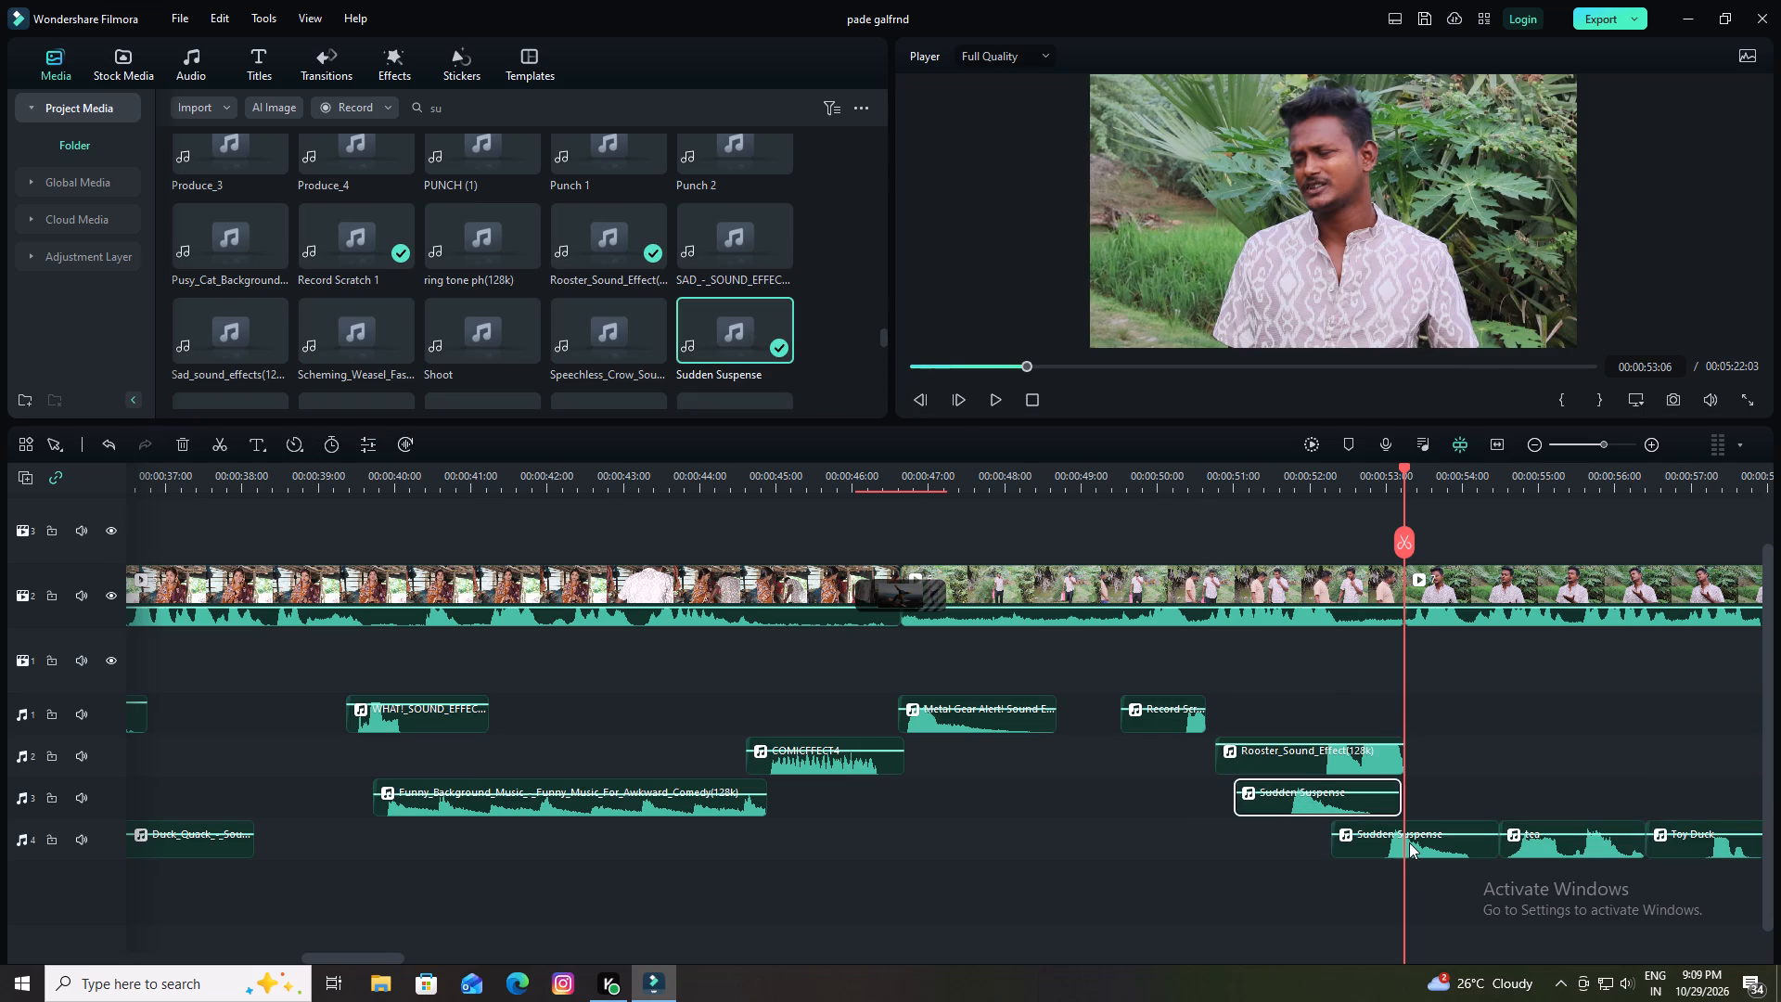
# Delete the extra Sudden Suspense clip, Toy Duck and the clip between them from audio track 4.
pyautogui.click(1409, 842)
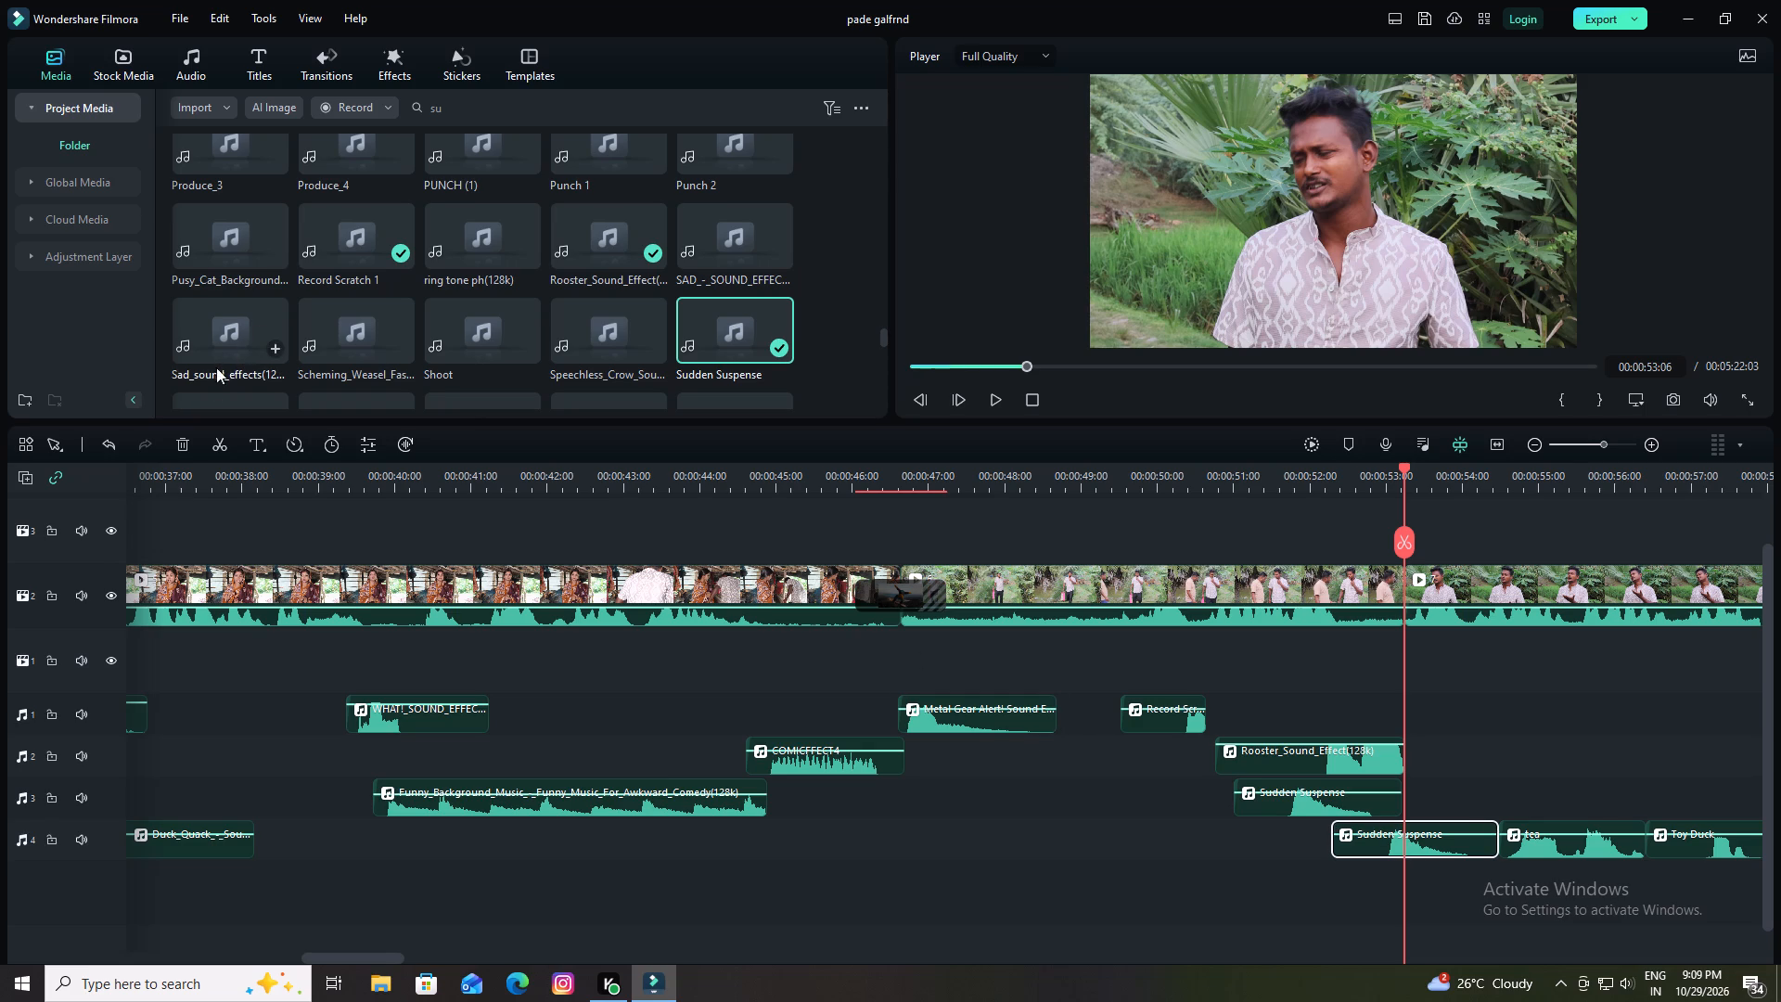
pyautogui.click(179, 444)
pyautogui.click(1570, 841)
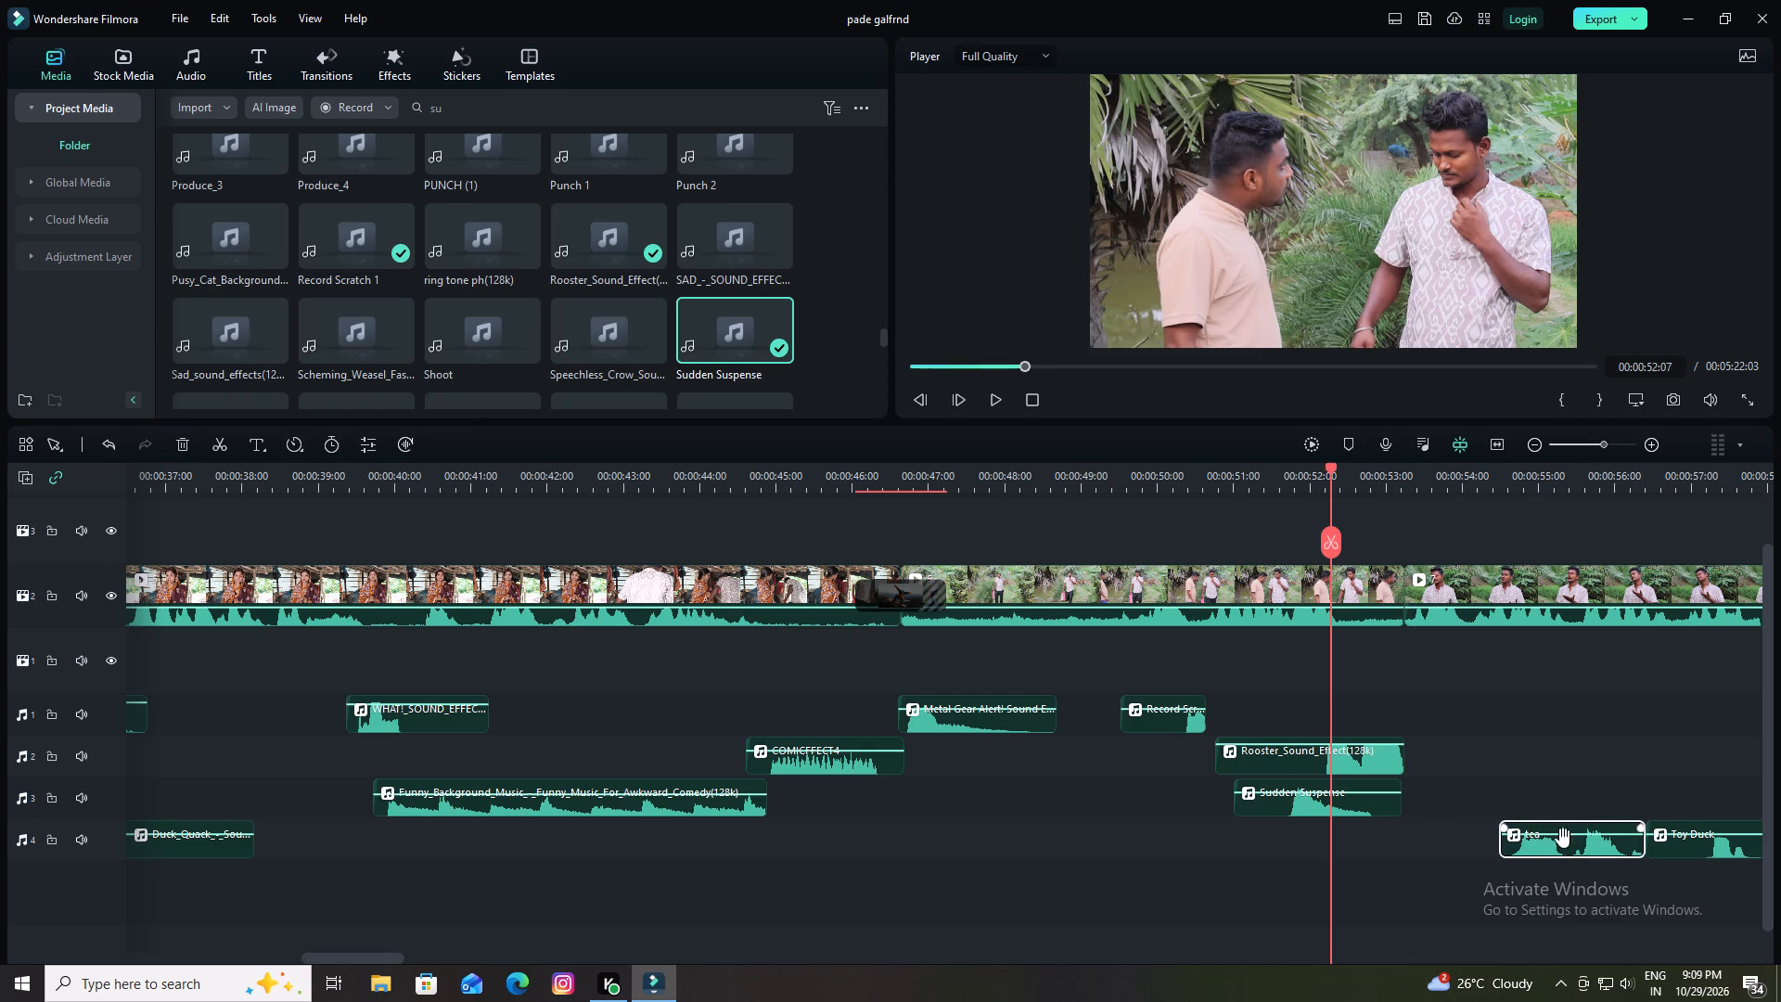
pyautogui.click(174, 440)
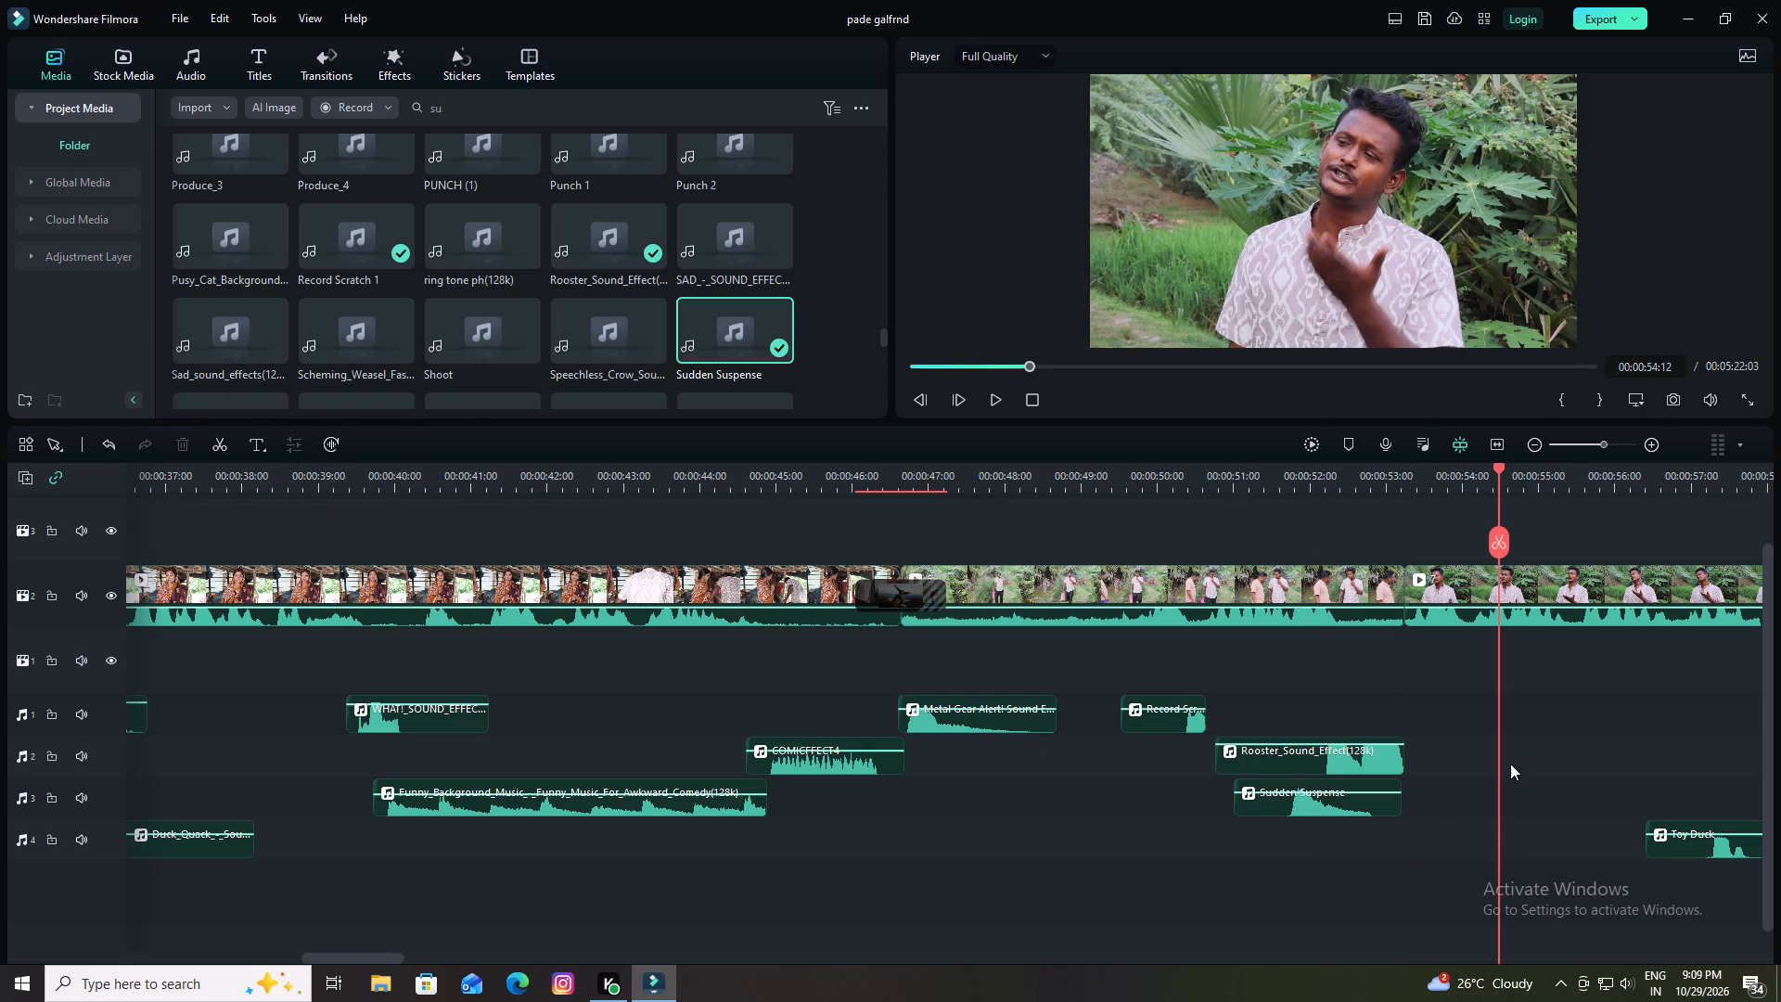
pyautogui.click(1690, 857)
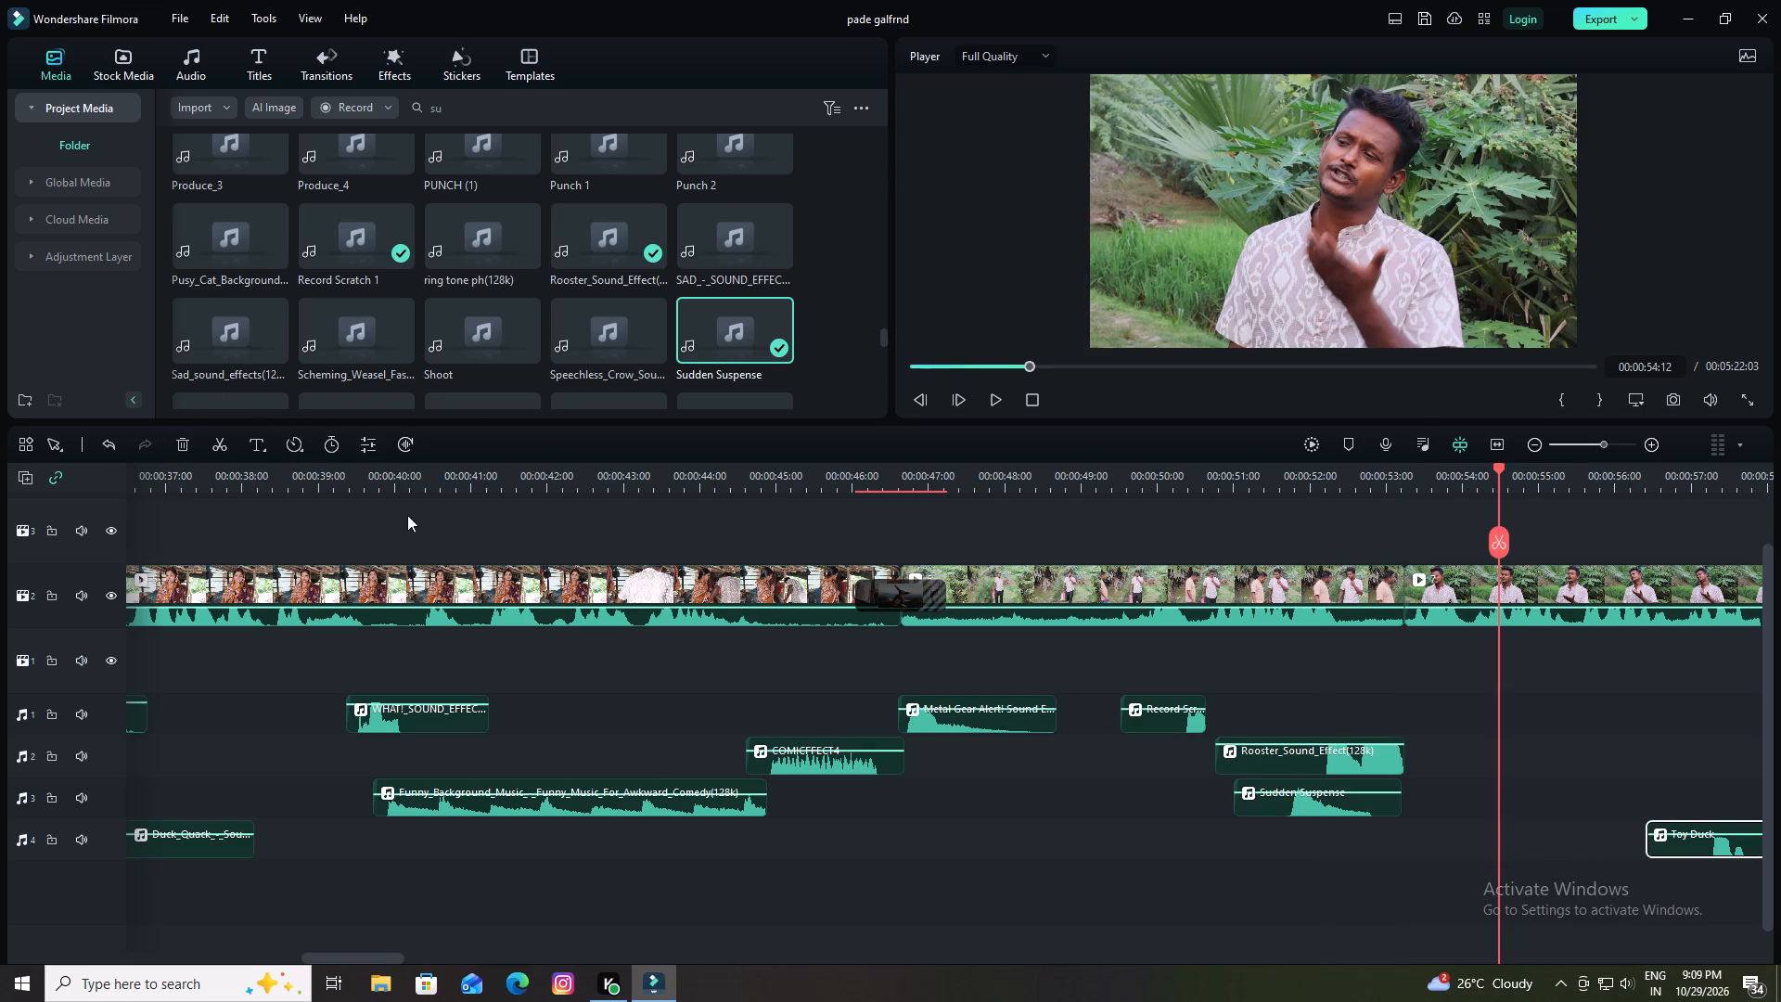
pyautogui.click(170, 440)
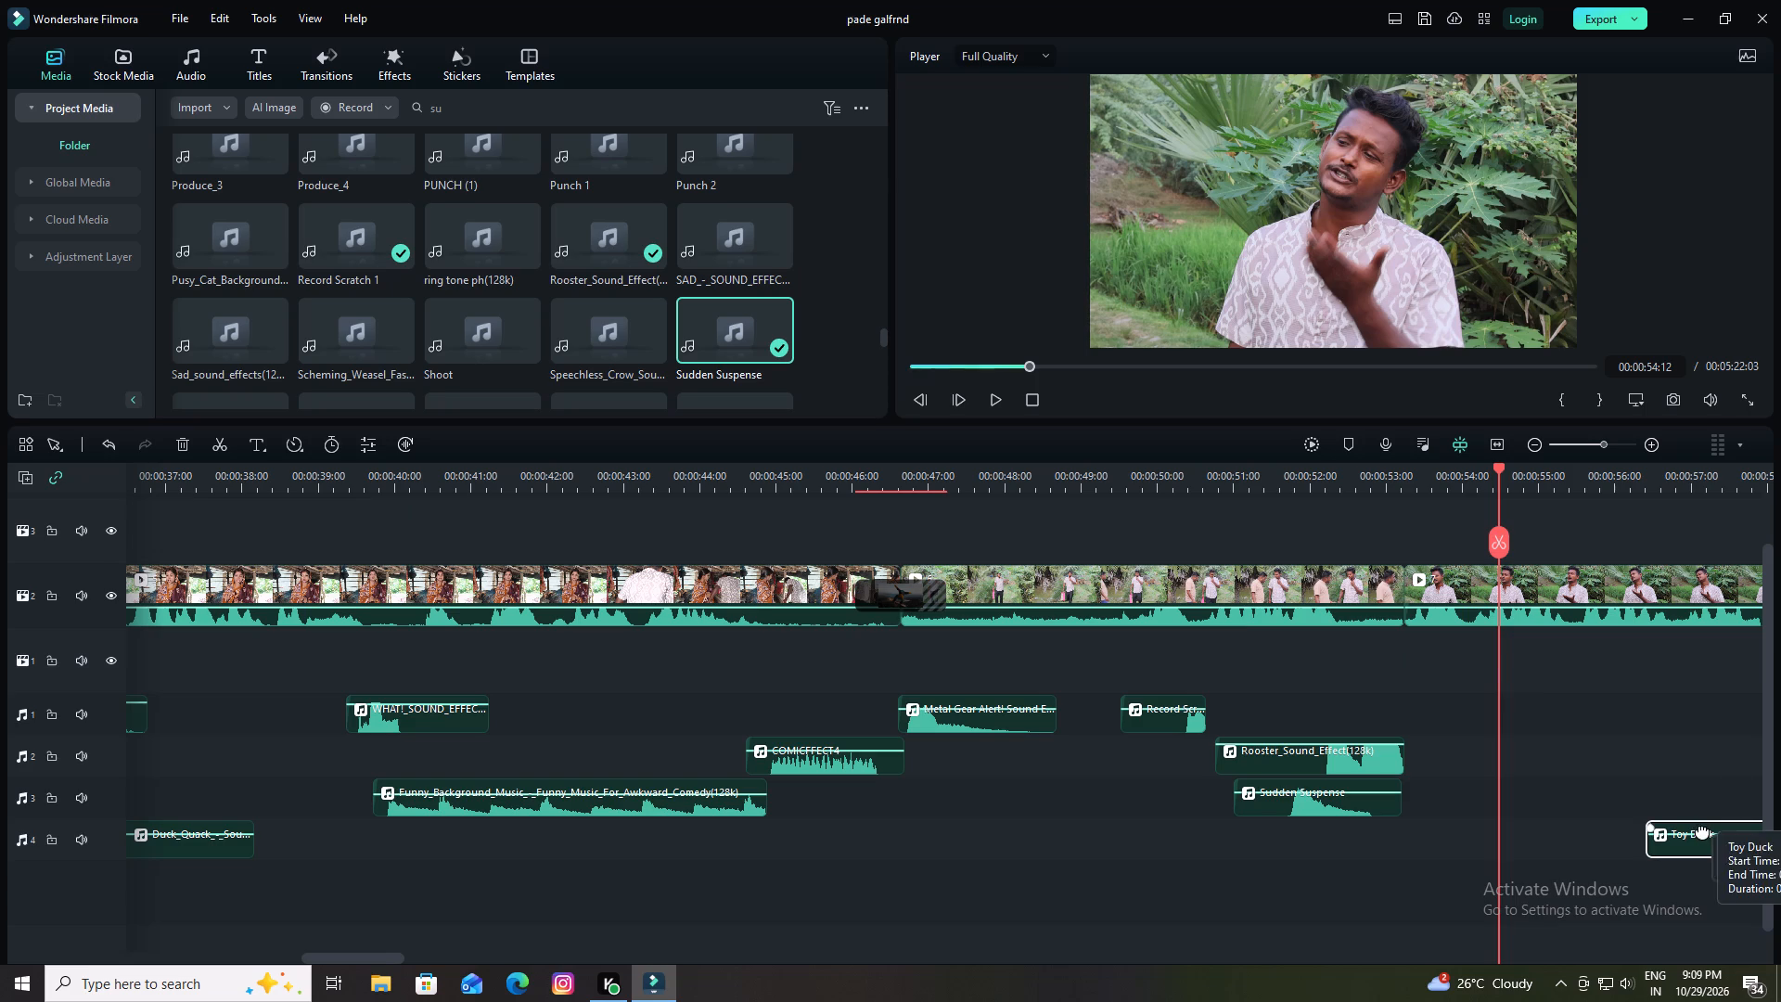
pyautogui.click(1702, 830)
pyautogui.click(1690, 844)
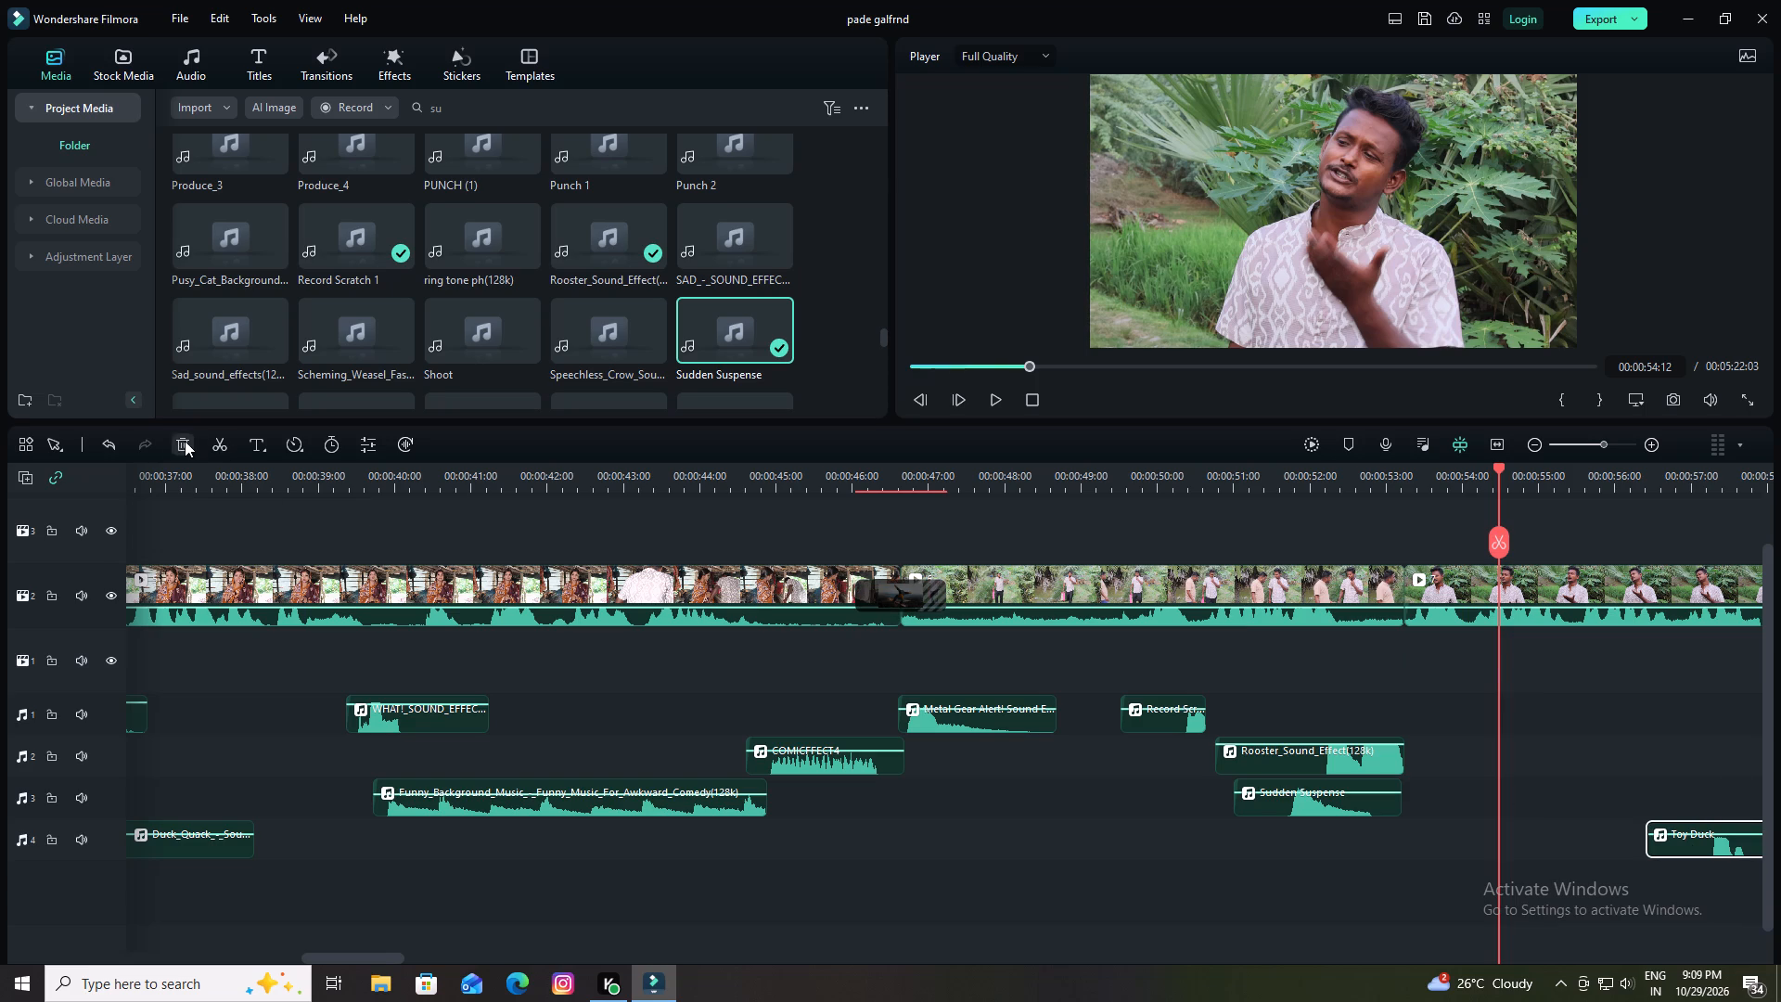
pyautogui.click(170, 440)
pyautogui.click(184, 441)
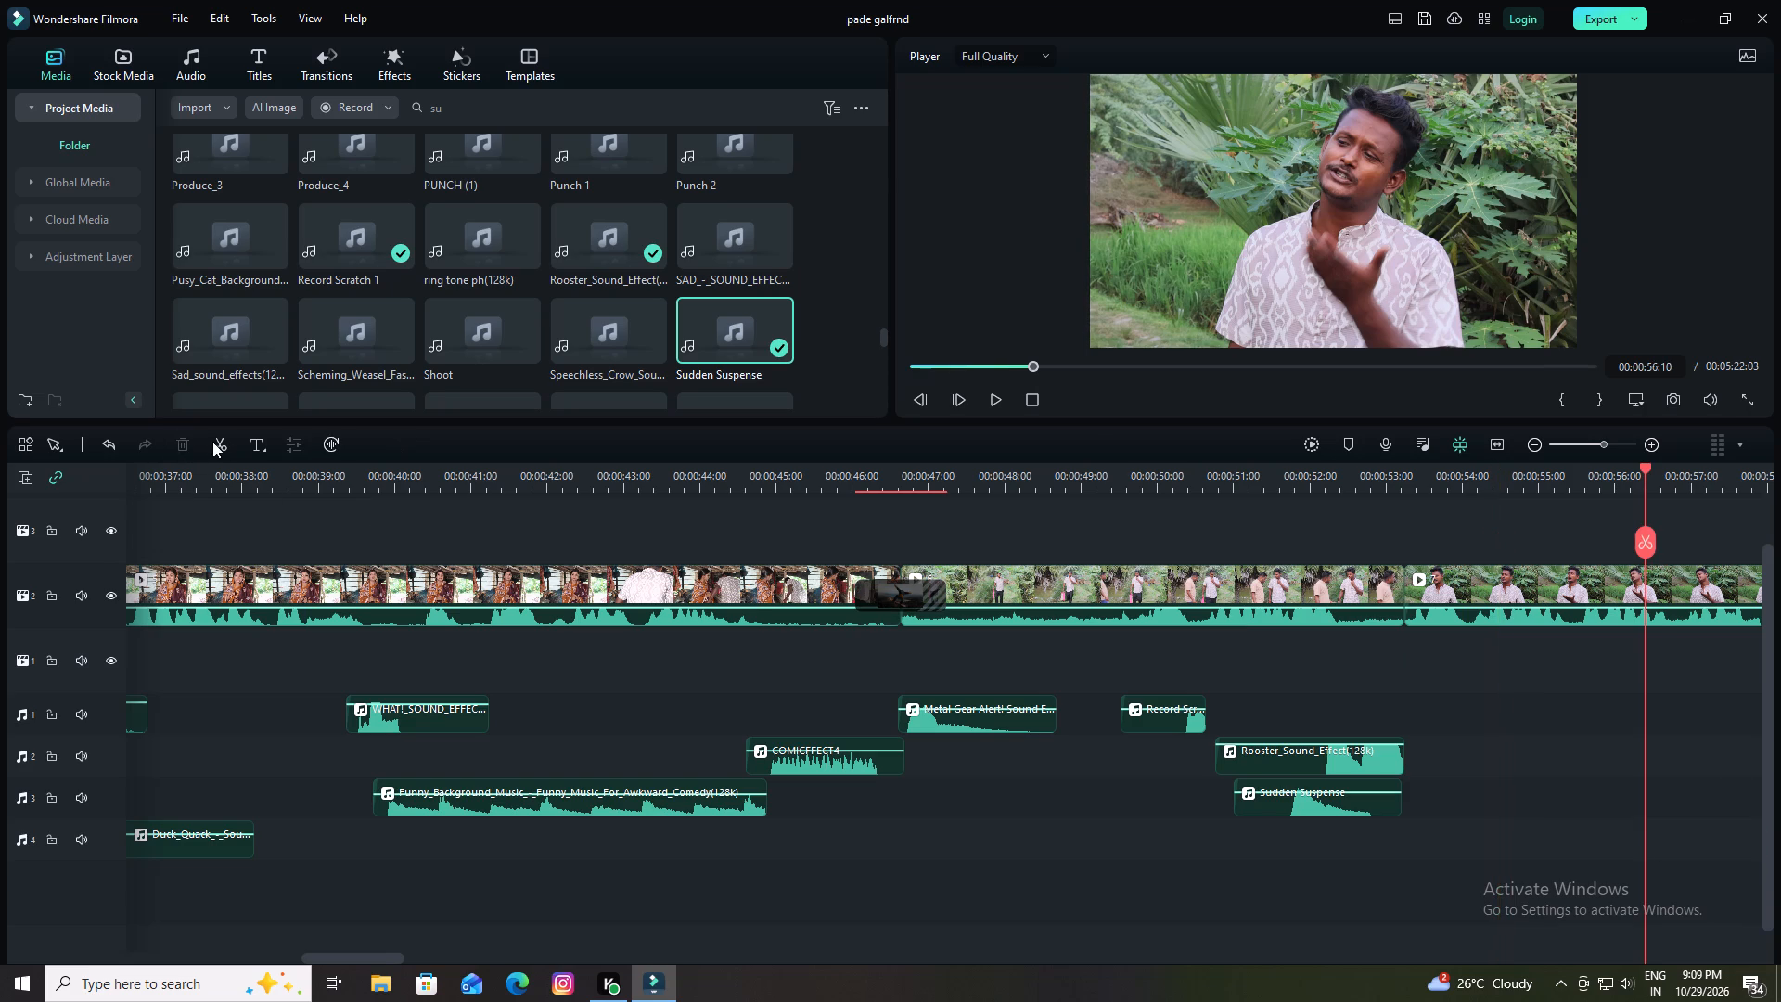
# Move Sudden Suspense on audio track 3 to start at about 00:00:52:12, aligning its peak with the scene cut at 00:00:53:06, and audition it.
pyautogui.moveTo(1646, 465); pyautogui.dragTo(1446, 498)
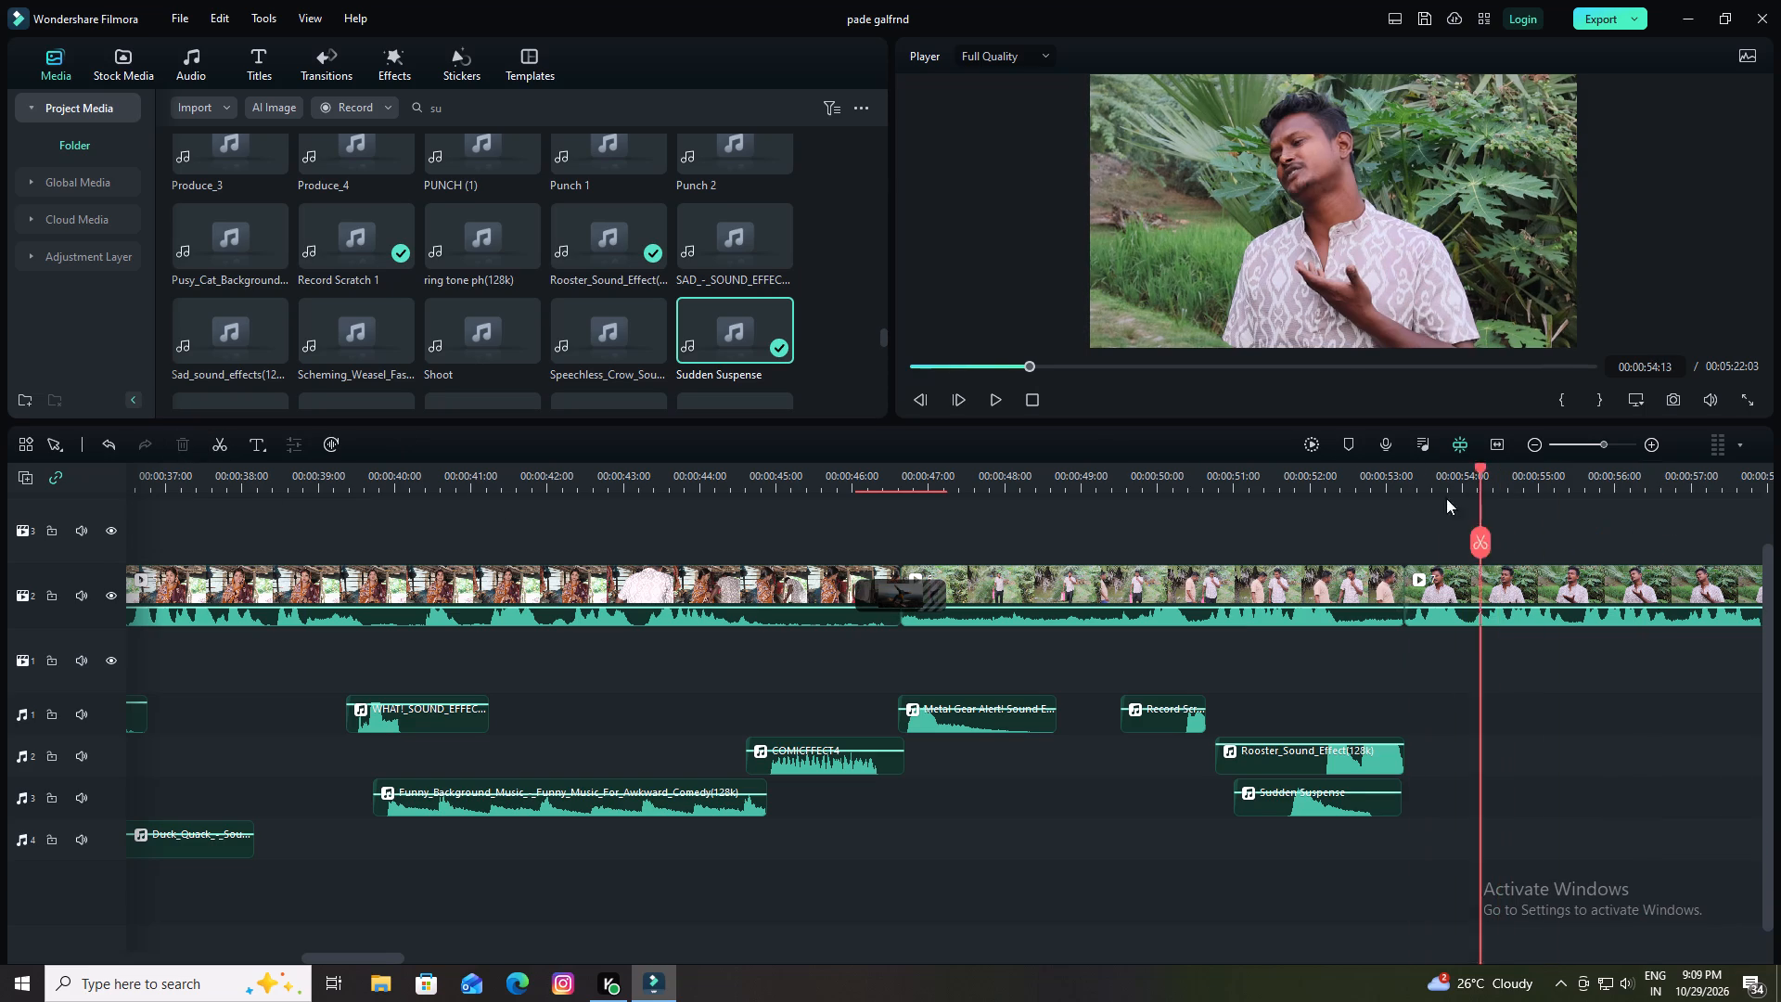
pyautogui.moveTo(1446, 498); pyautogui.dragTo(1405, 511)
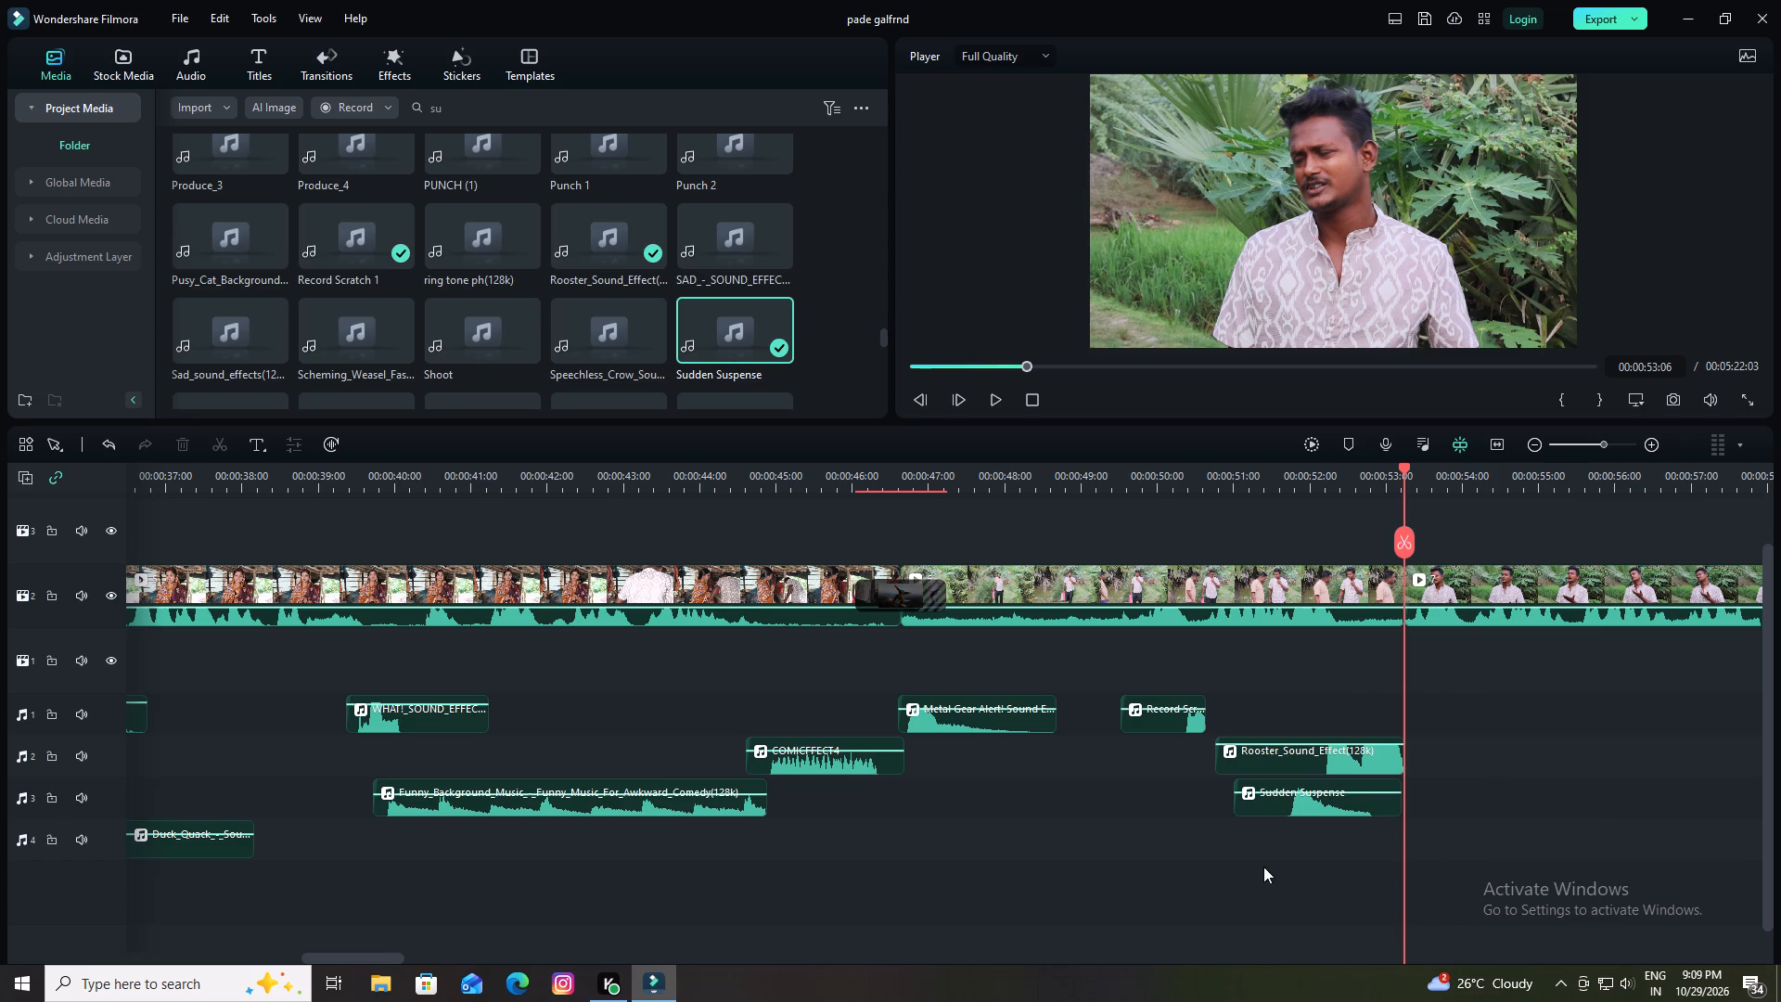
pyautogui.moveTo(1302, 807); pyautogui.dragTo(1435, 801)
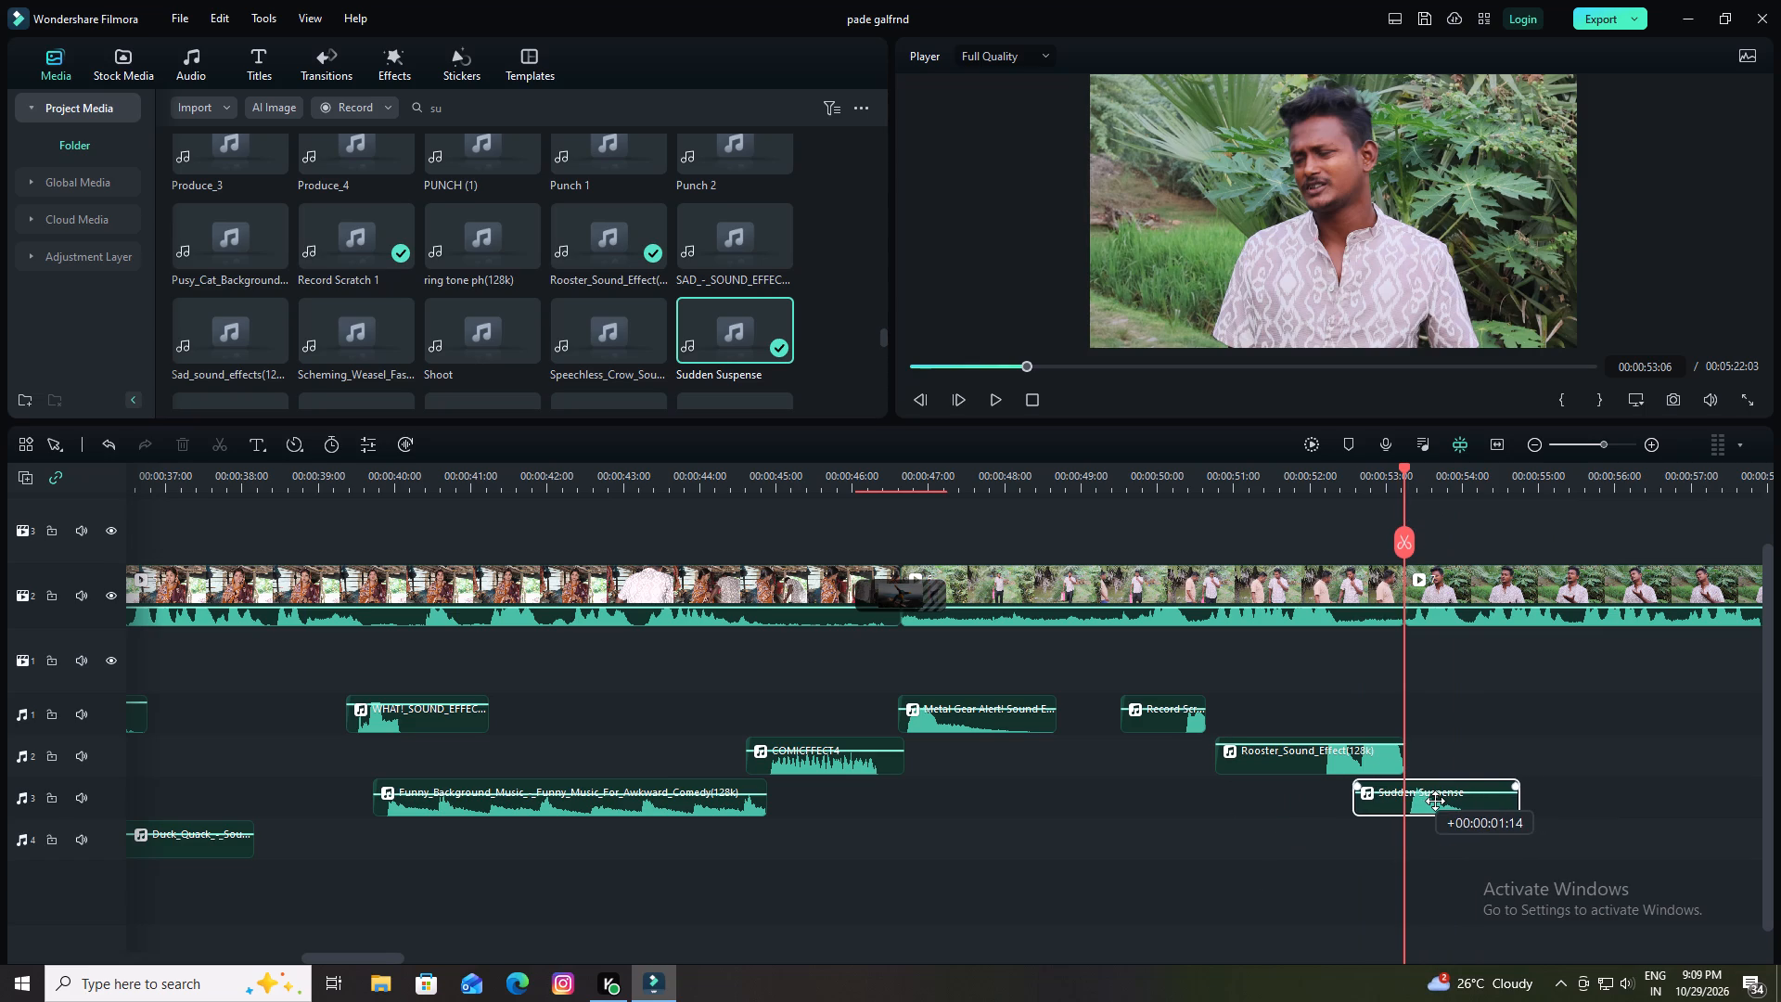
pyautogui.moveTo(1435, 801); pyautogui.dragTo(1429, 801)
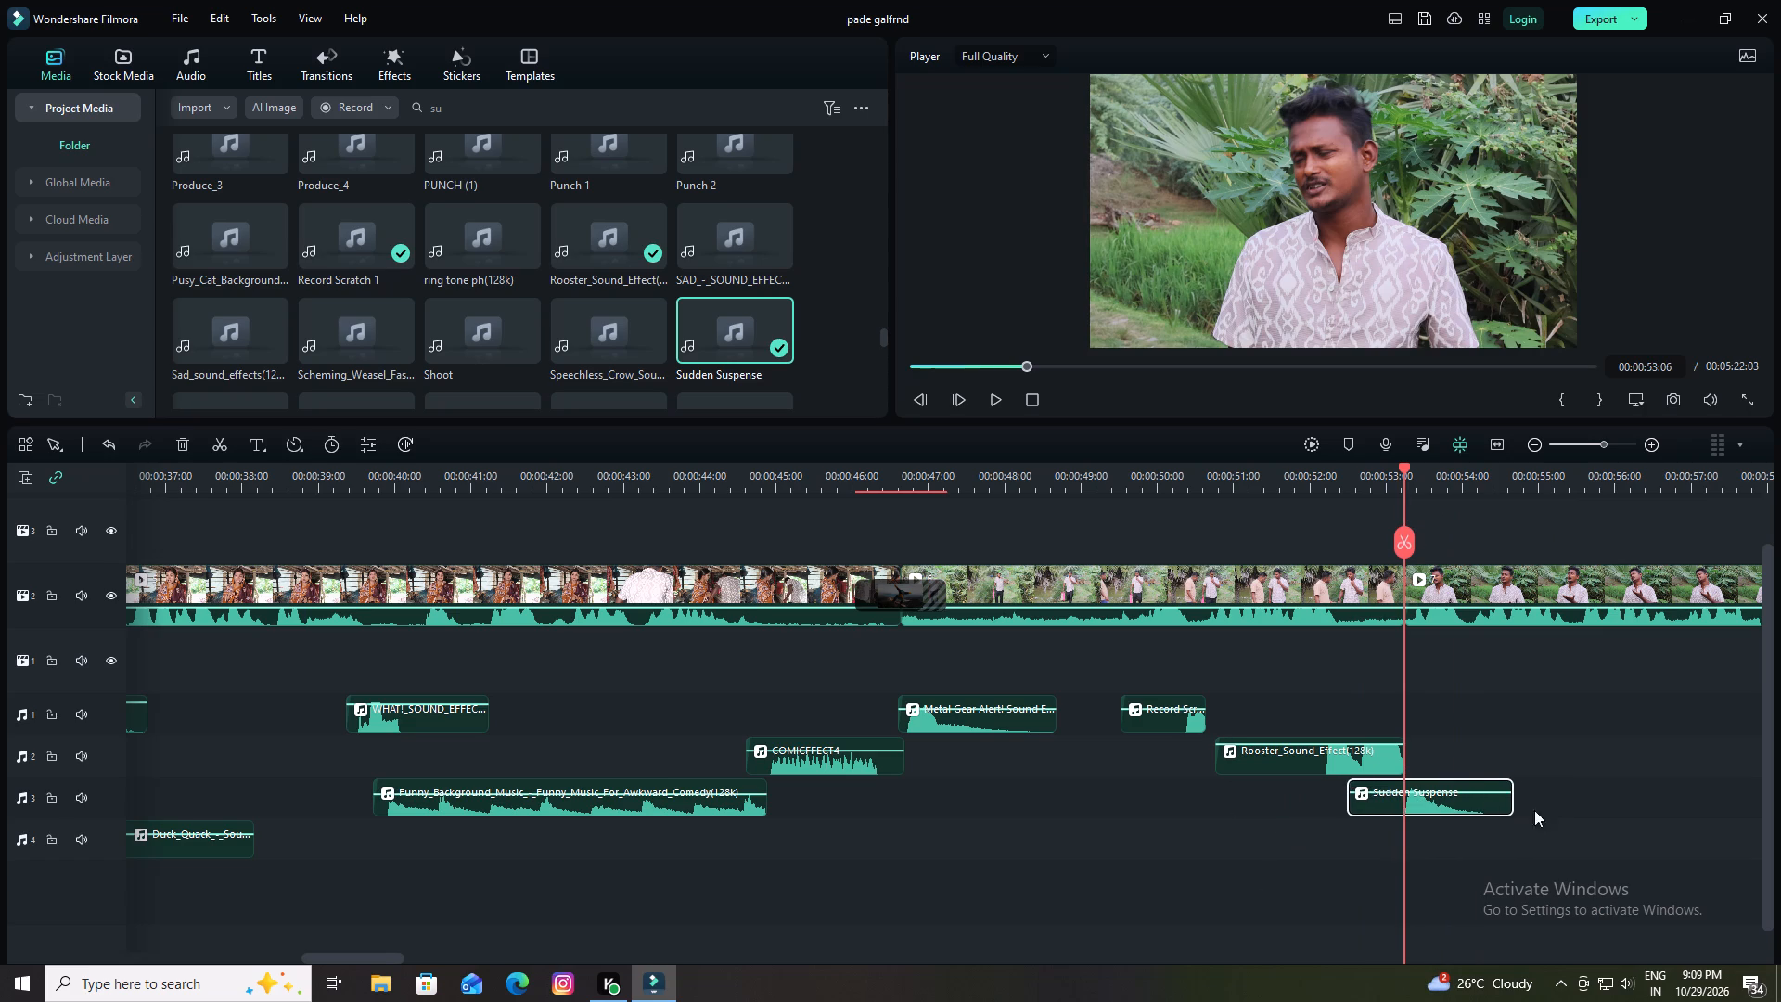
pyautogui.press('space')
pyautogui.press('space')
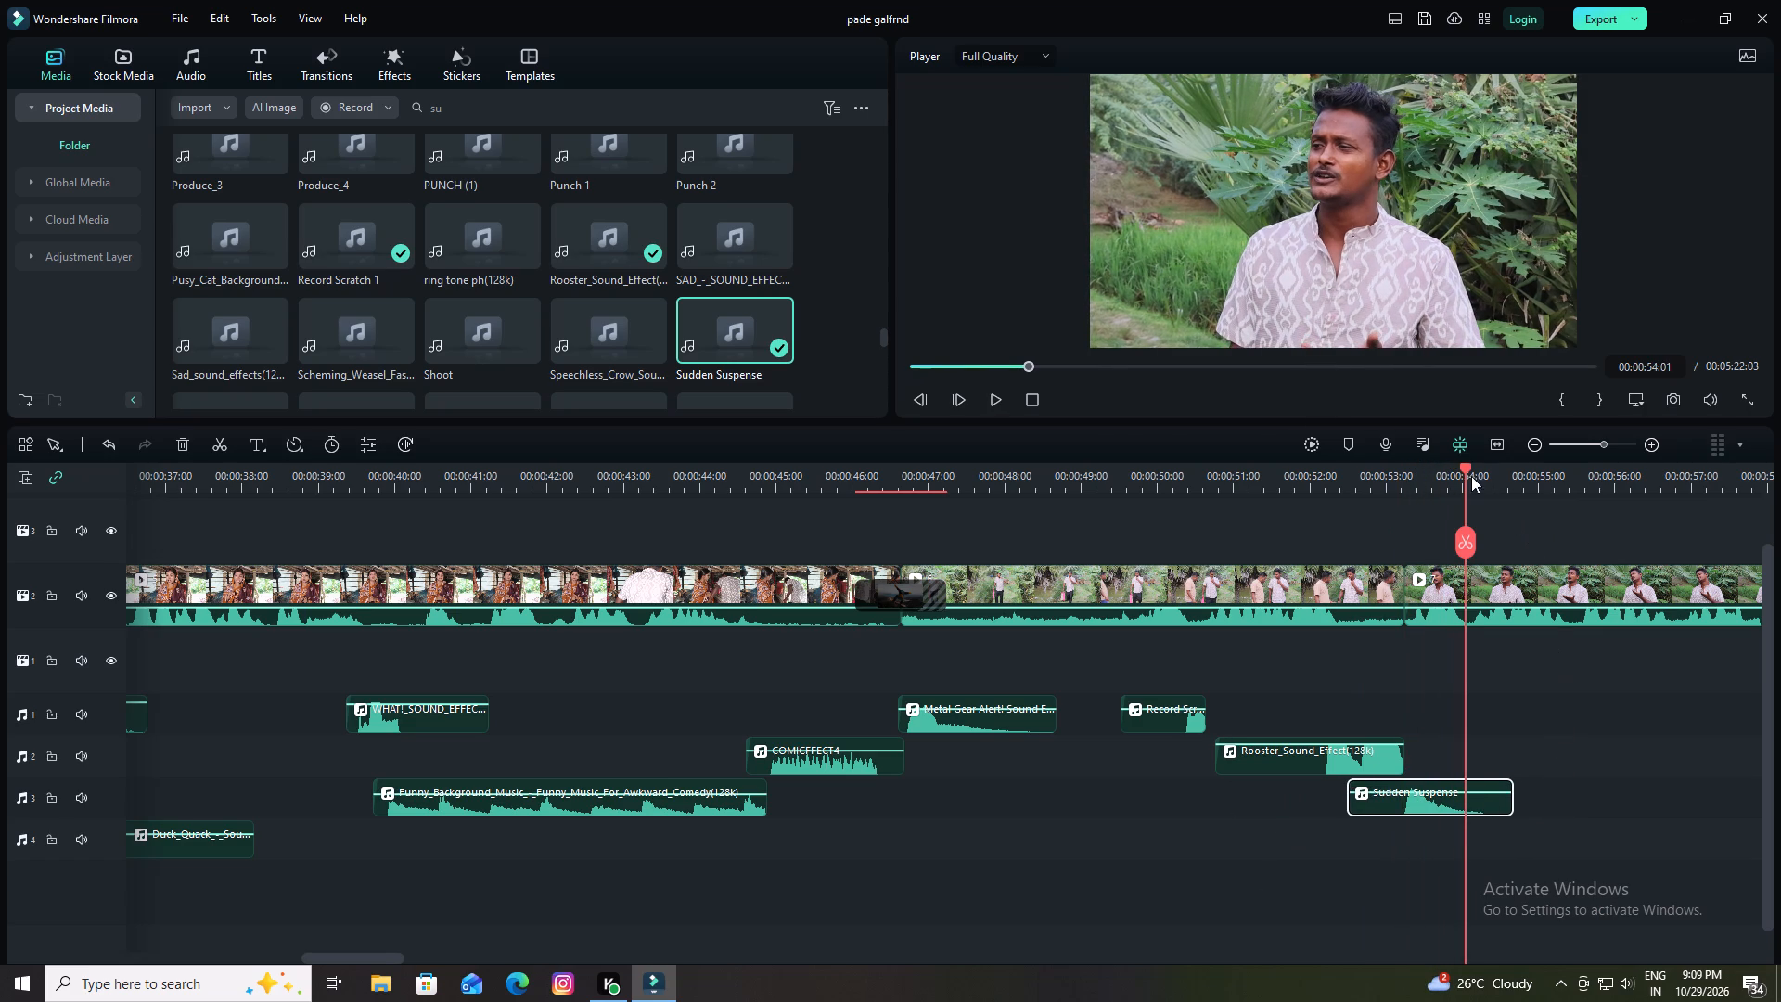
pyautogui.moveTo(1463, 467); pyautogui.dragTo(1352, 503)
pyautogui.press('space')
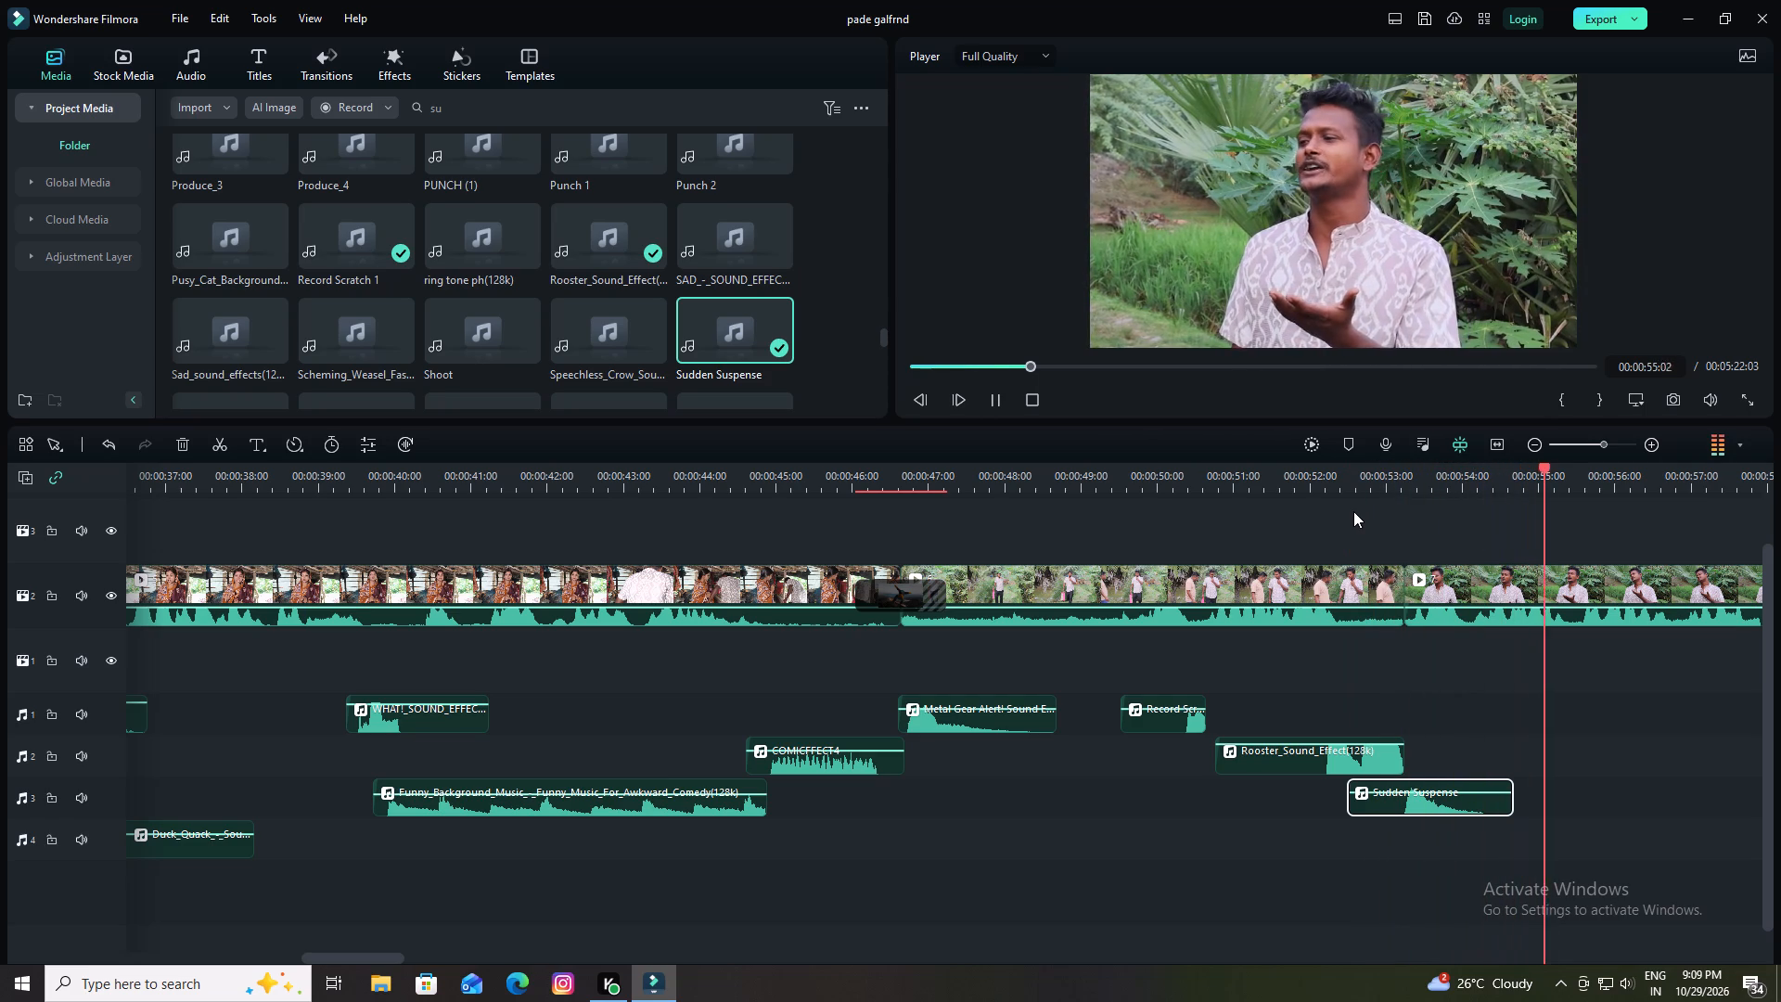
pyautogui.press('space')
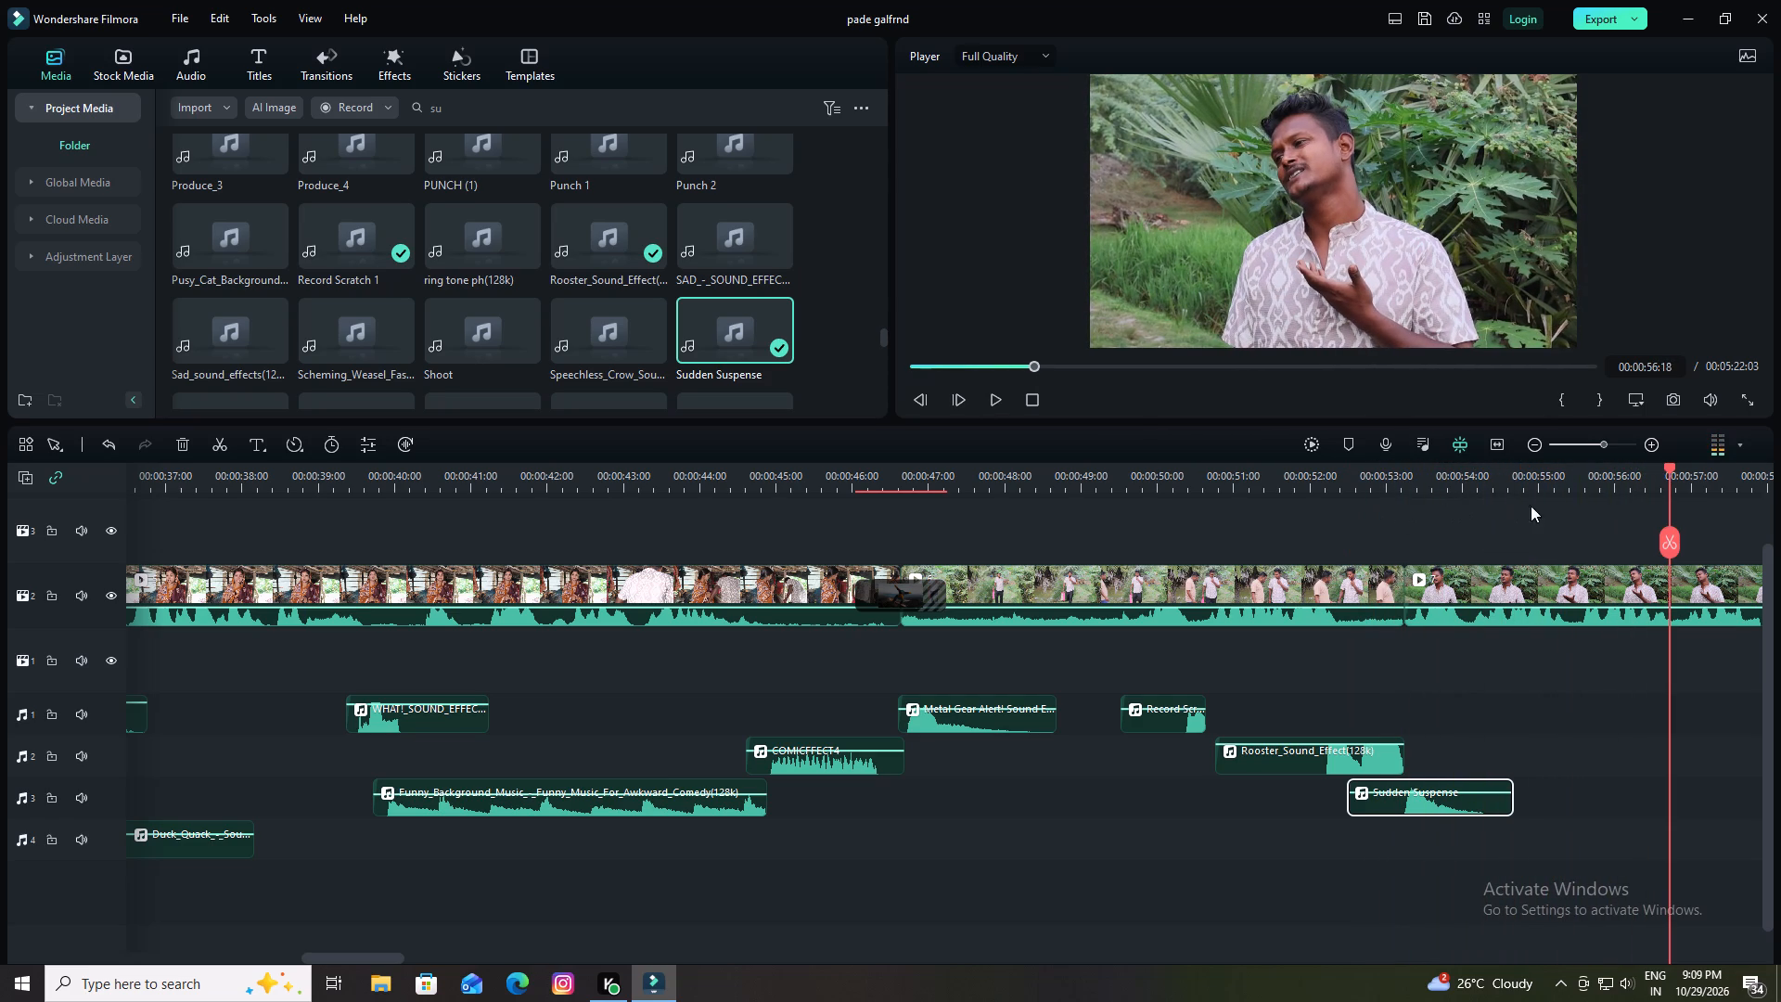
# Search the project media for "paak" and place PAAK on audio track 2, starting at about 00:00:56:11.
pyautogui.scroll(-3, 494, 266)
pyautogui.click(526, 104)
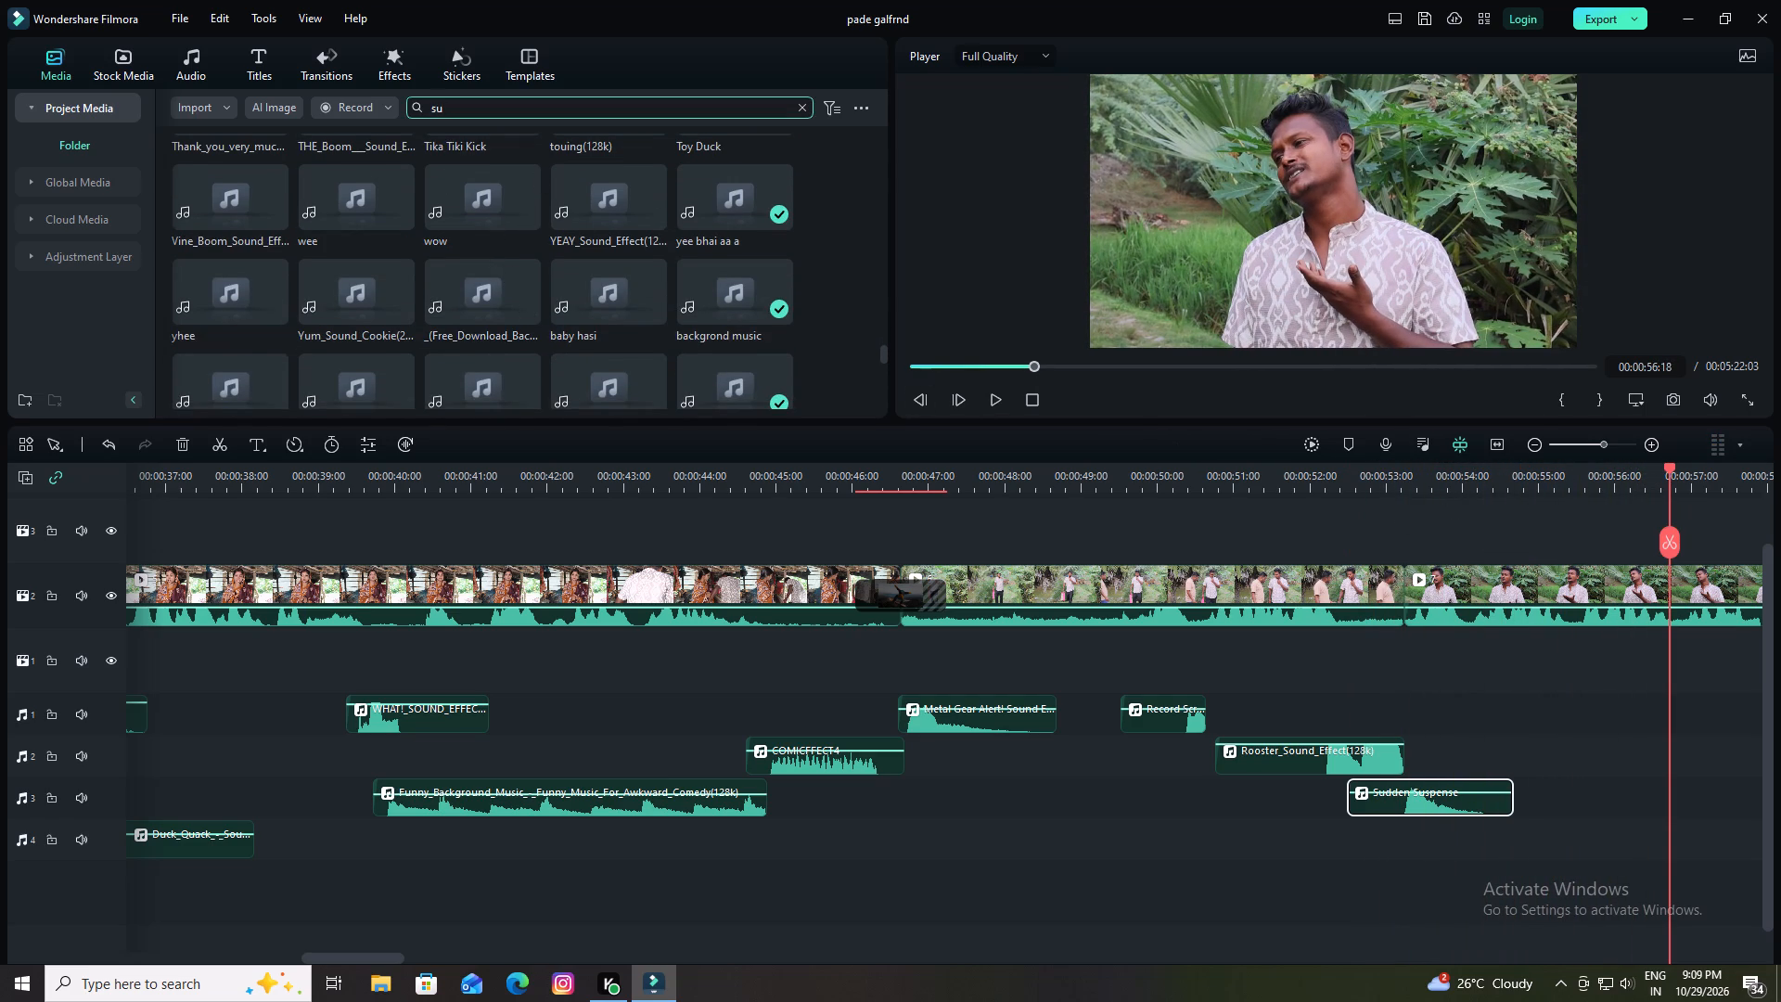
pyautogui.press('BackSpace')
pyautogui.press('BackSpace')
pyautogui.write('pa')
pyautogui.press('a')
pyautogui.press('k')
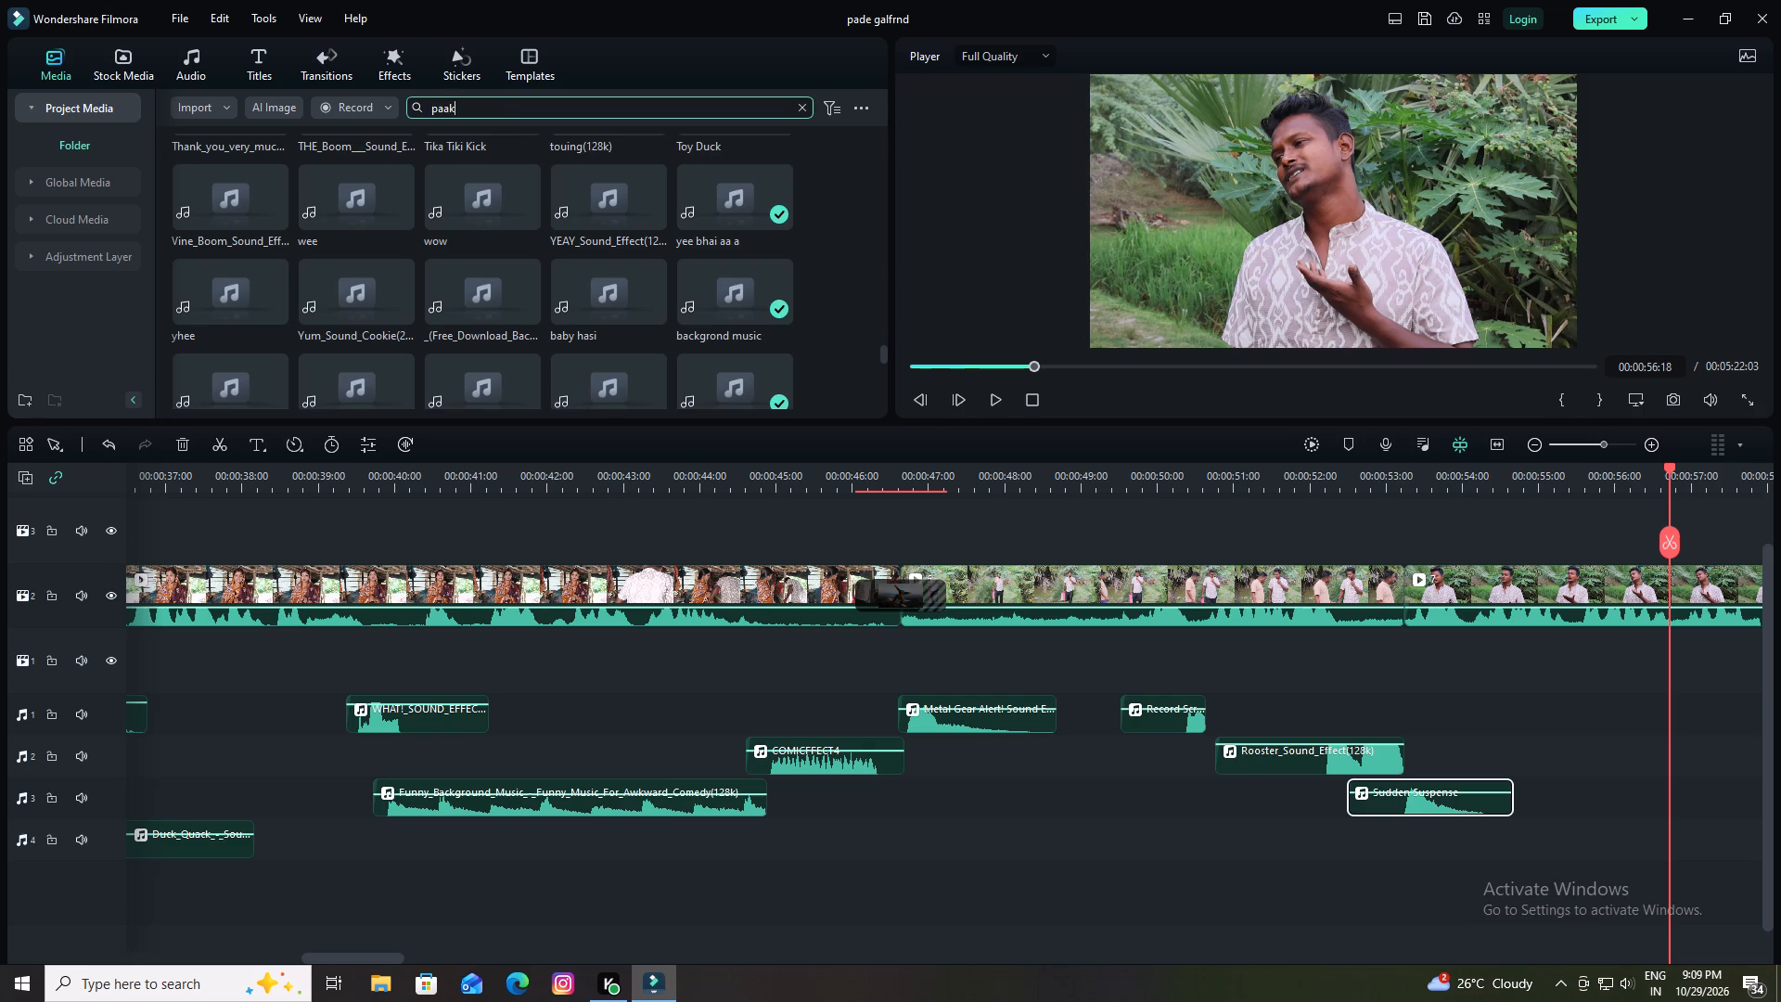
pyautogui.press('Return')
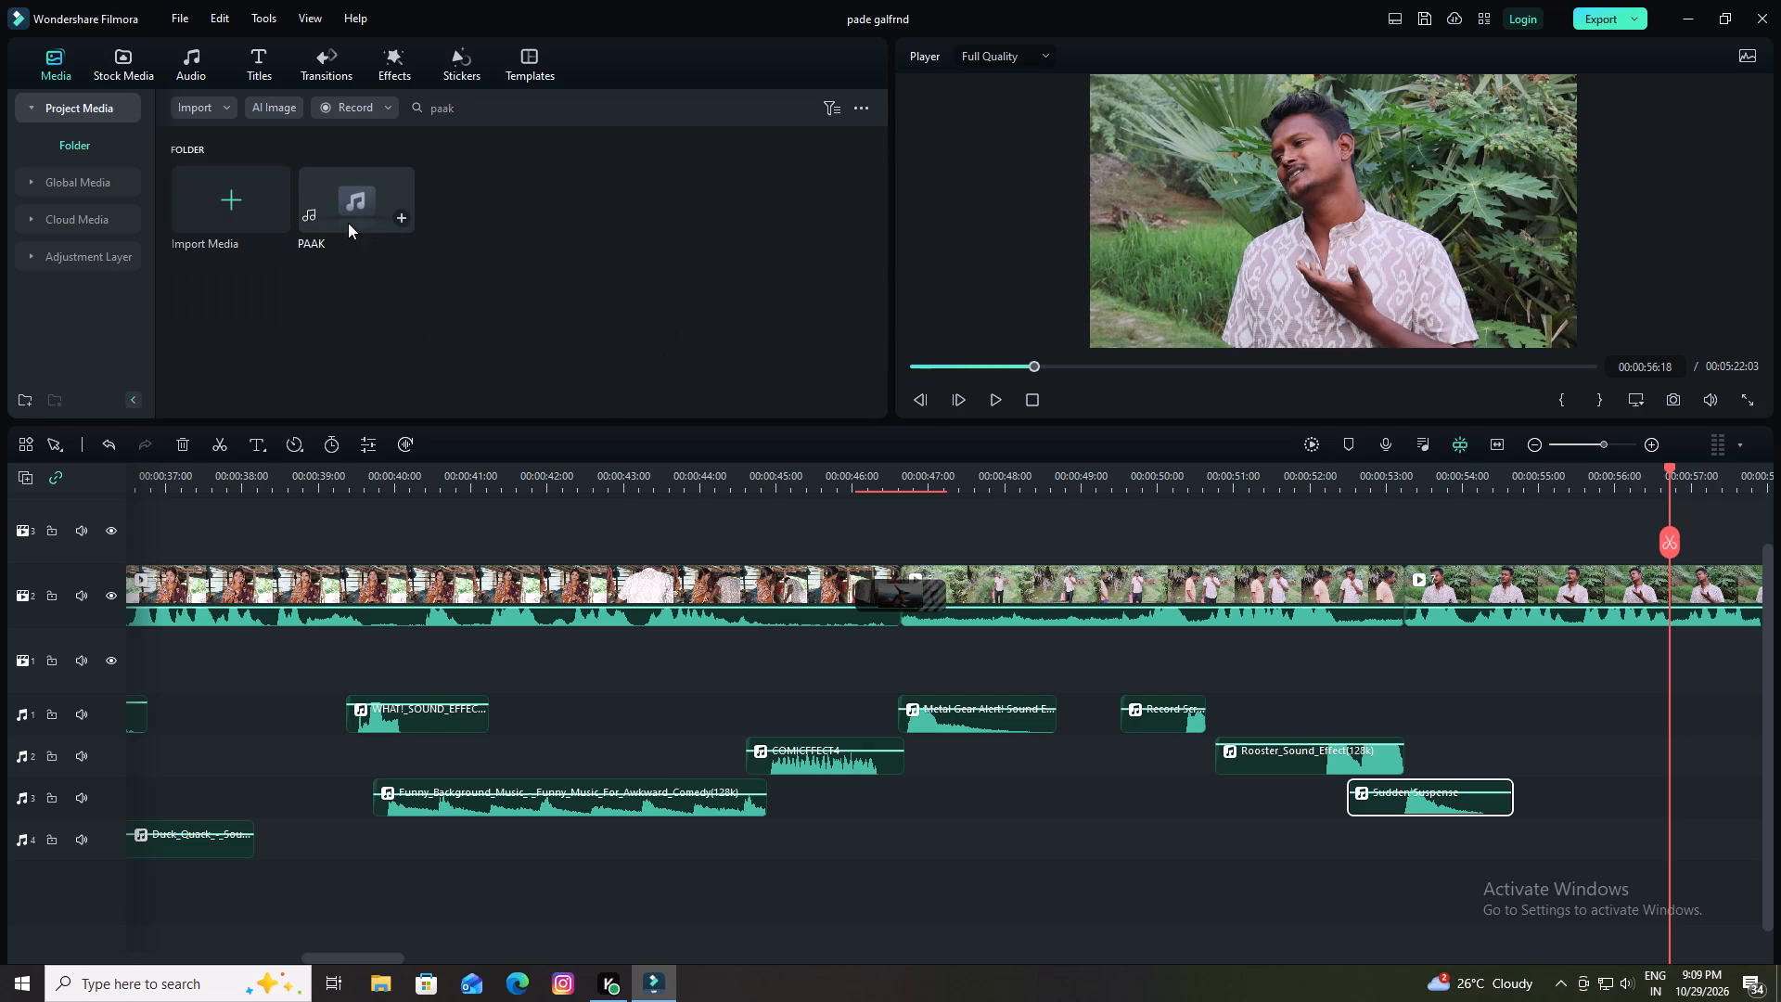
pyautogui.moveTo(348, 223); pyautogui.dragTo(1649, 751)
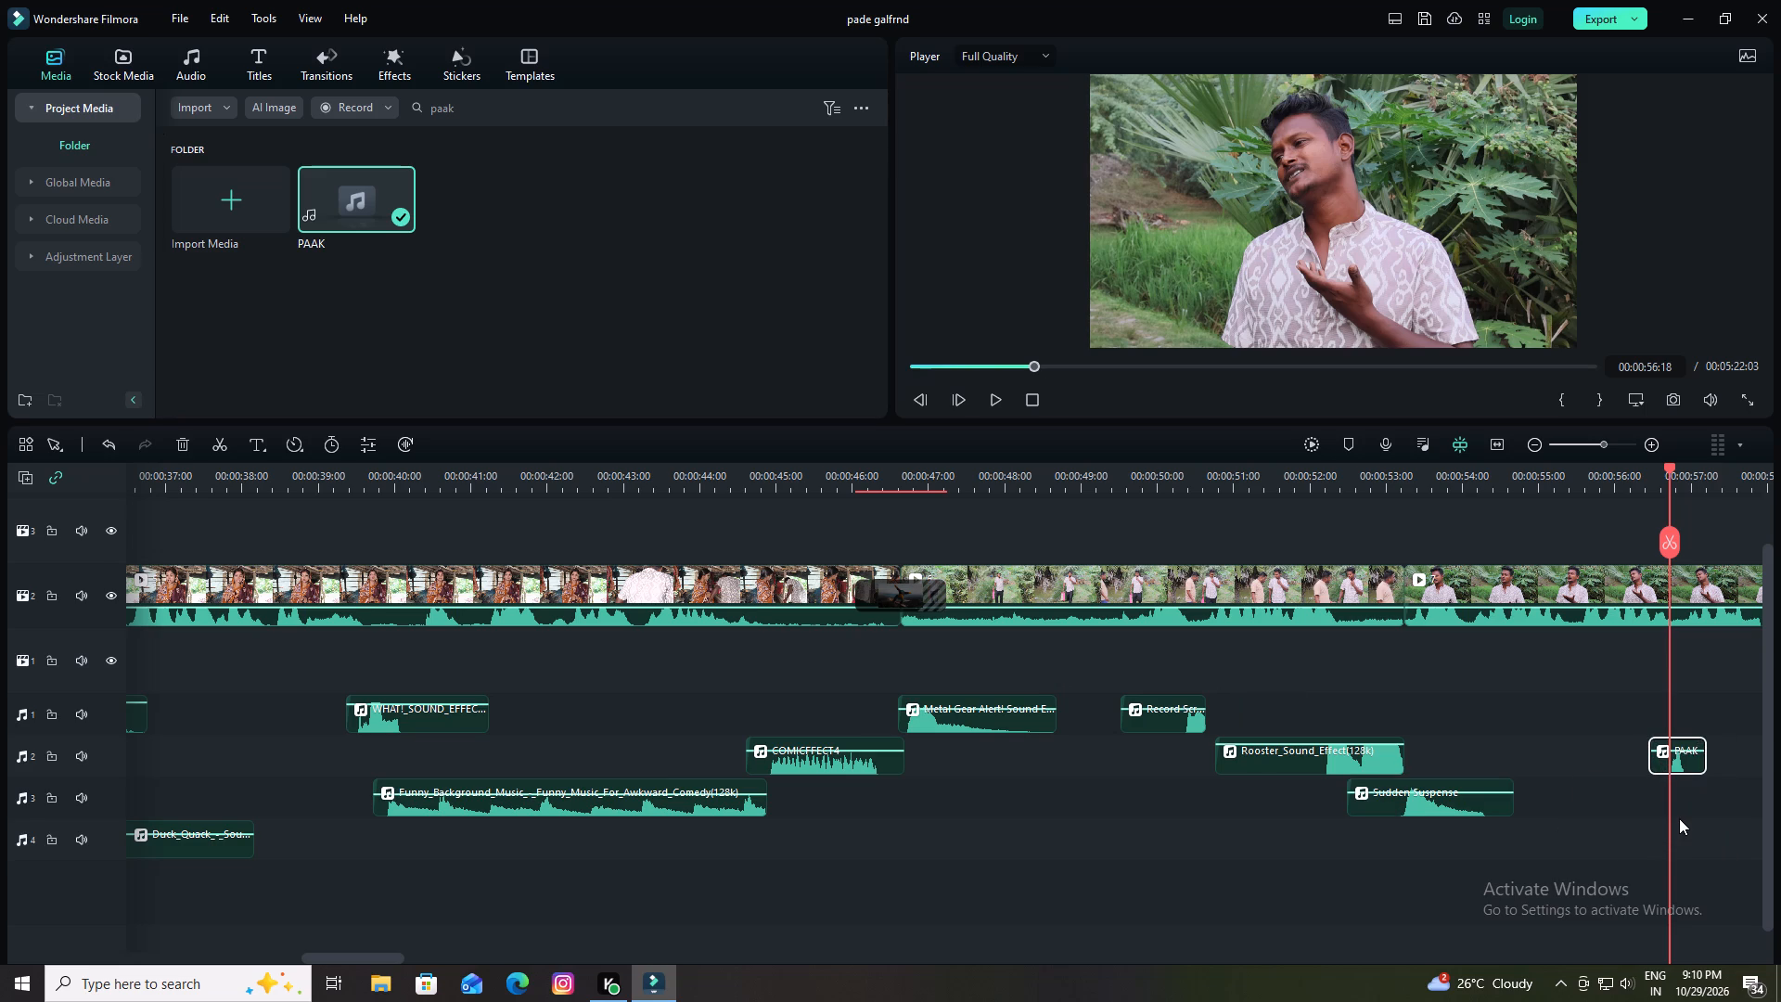
# Audition the PAAK clip and raise its volume level on audio track 2.
pyautogui.press('space')
pyautogui.press('space')
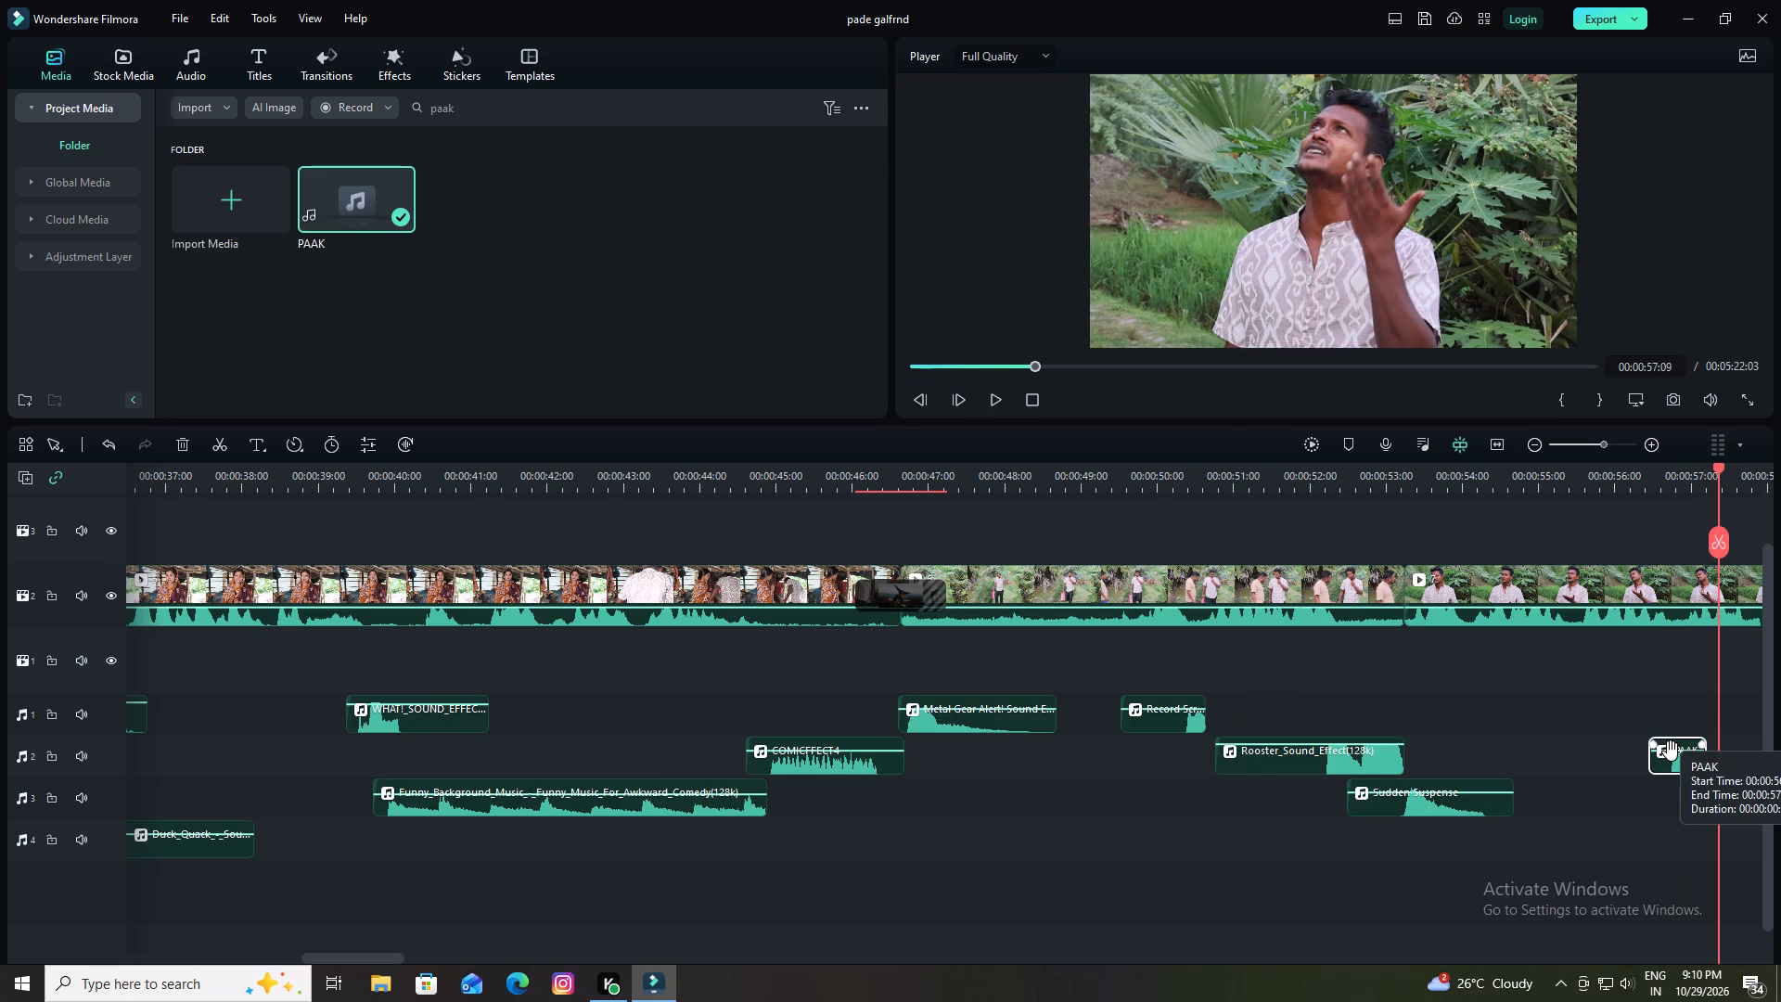
pyautogui.moveTo(1671, 751); pyautogui.dragTo(1672, 730)
# Delete the yee bhai aa a, backgrond music and Fluffing a Duck clips from audio track 4.
pyautogui.moveTo(1683, 482); pyautogui.dragTo(1324, 482)
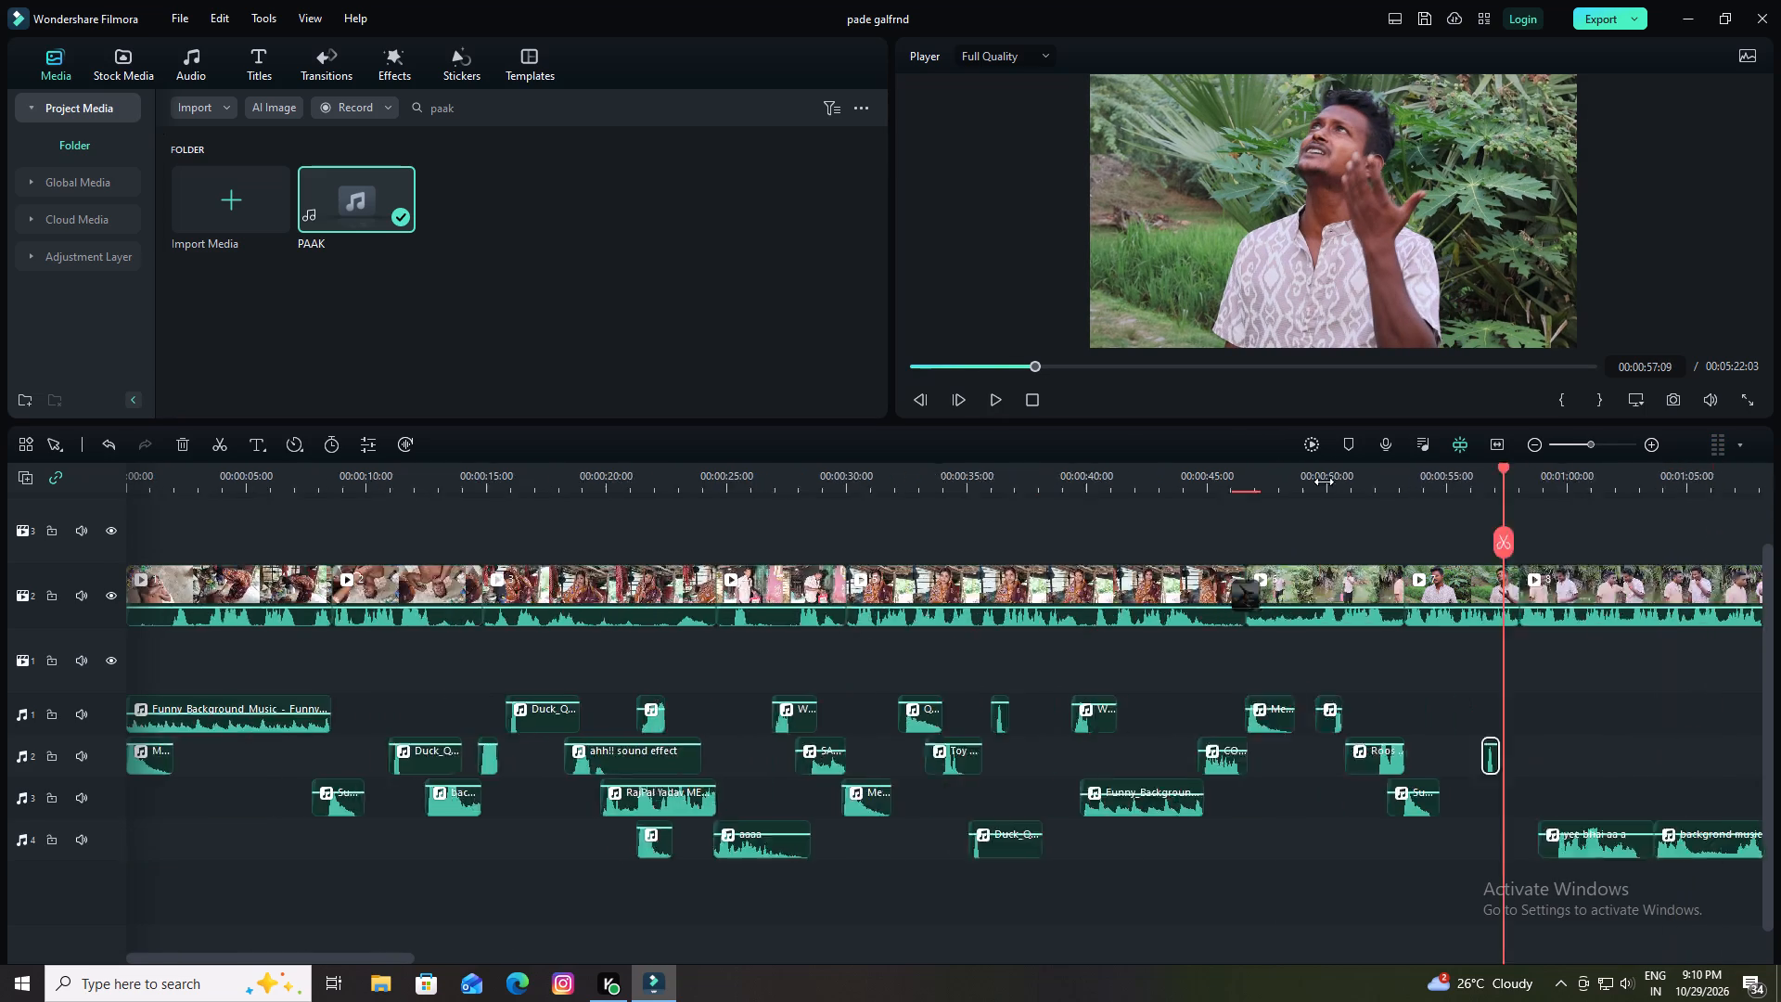
pyautogui.moveTo(1324, 482); pyautogui.dragTo(1183, 498)
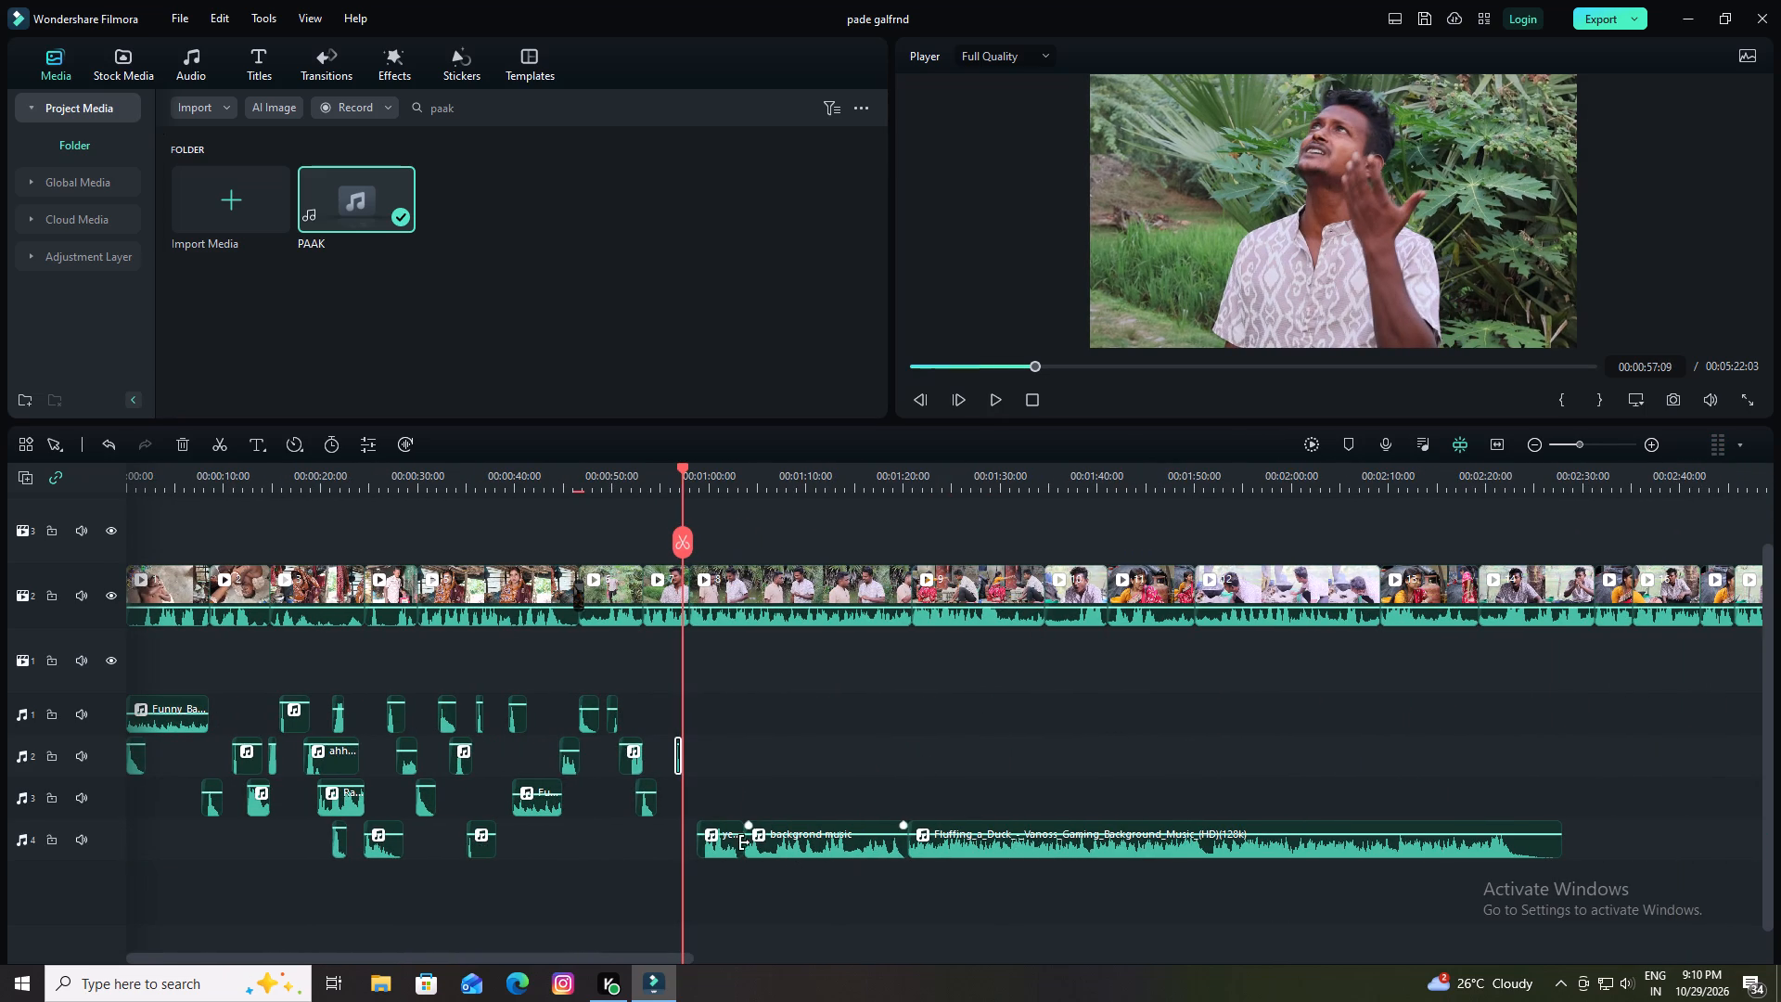
pyautogui.click(723, 841)
pyautogui.click(180, 435)
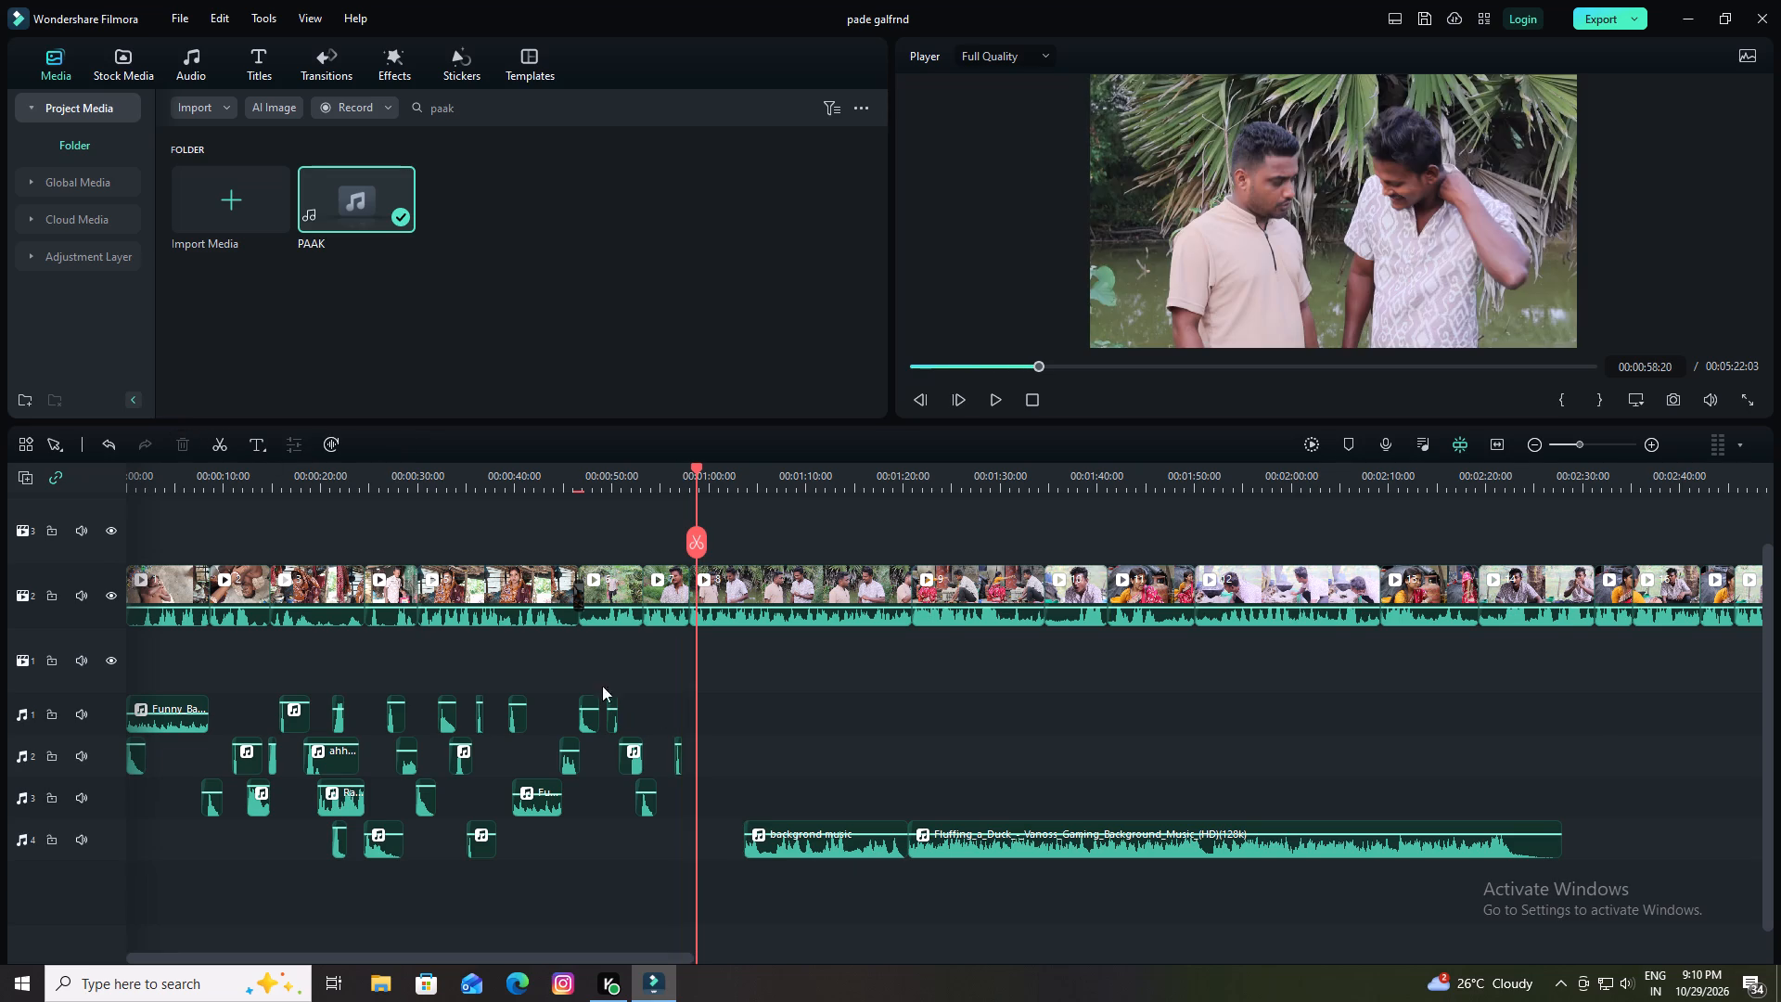
pyautogui.click(804, 840)
pyautogui.click(181, 432)
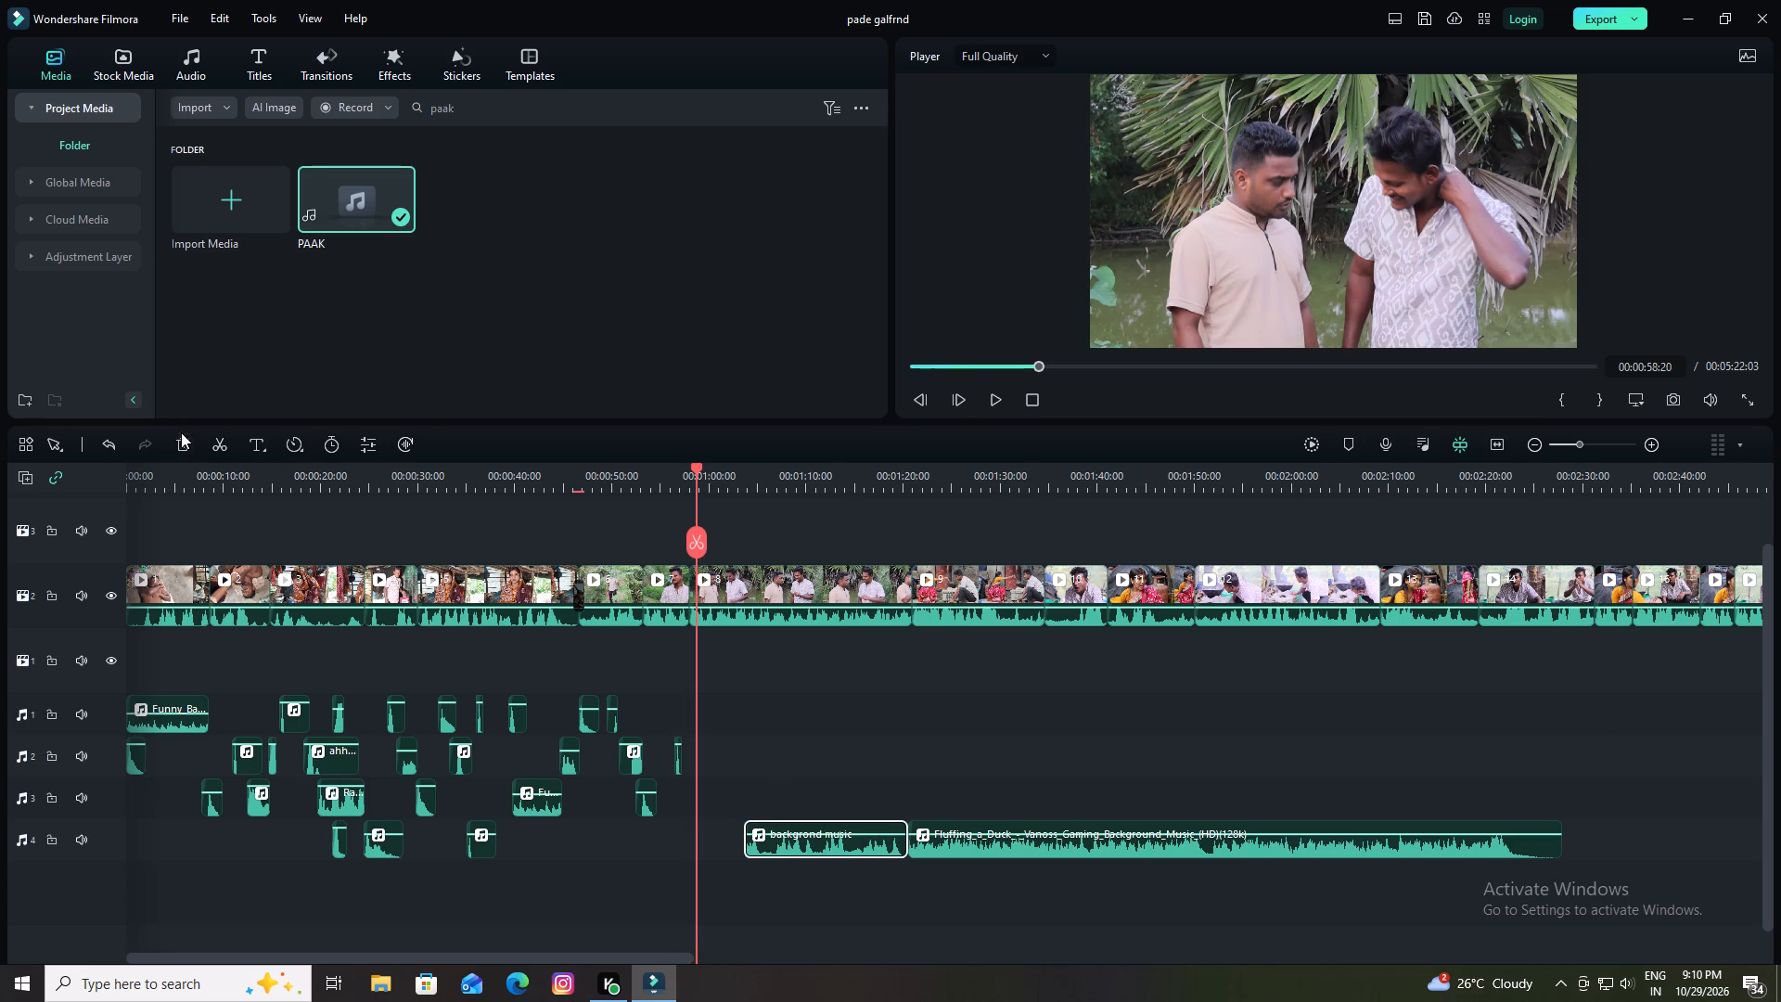
pyautogui.click(188, 442)
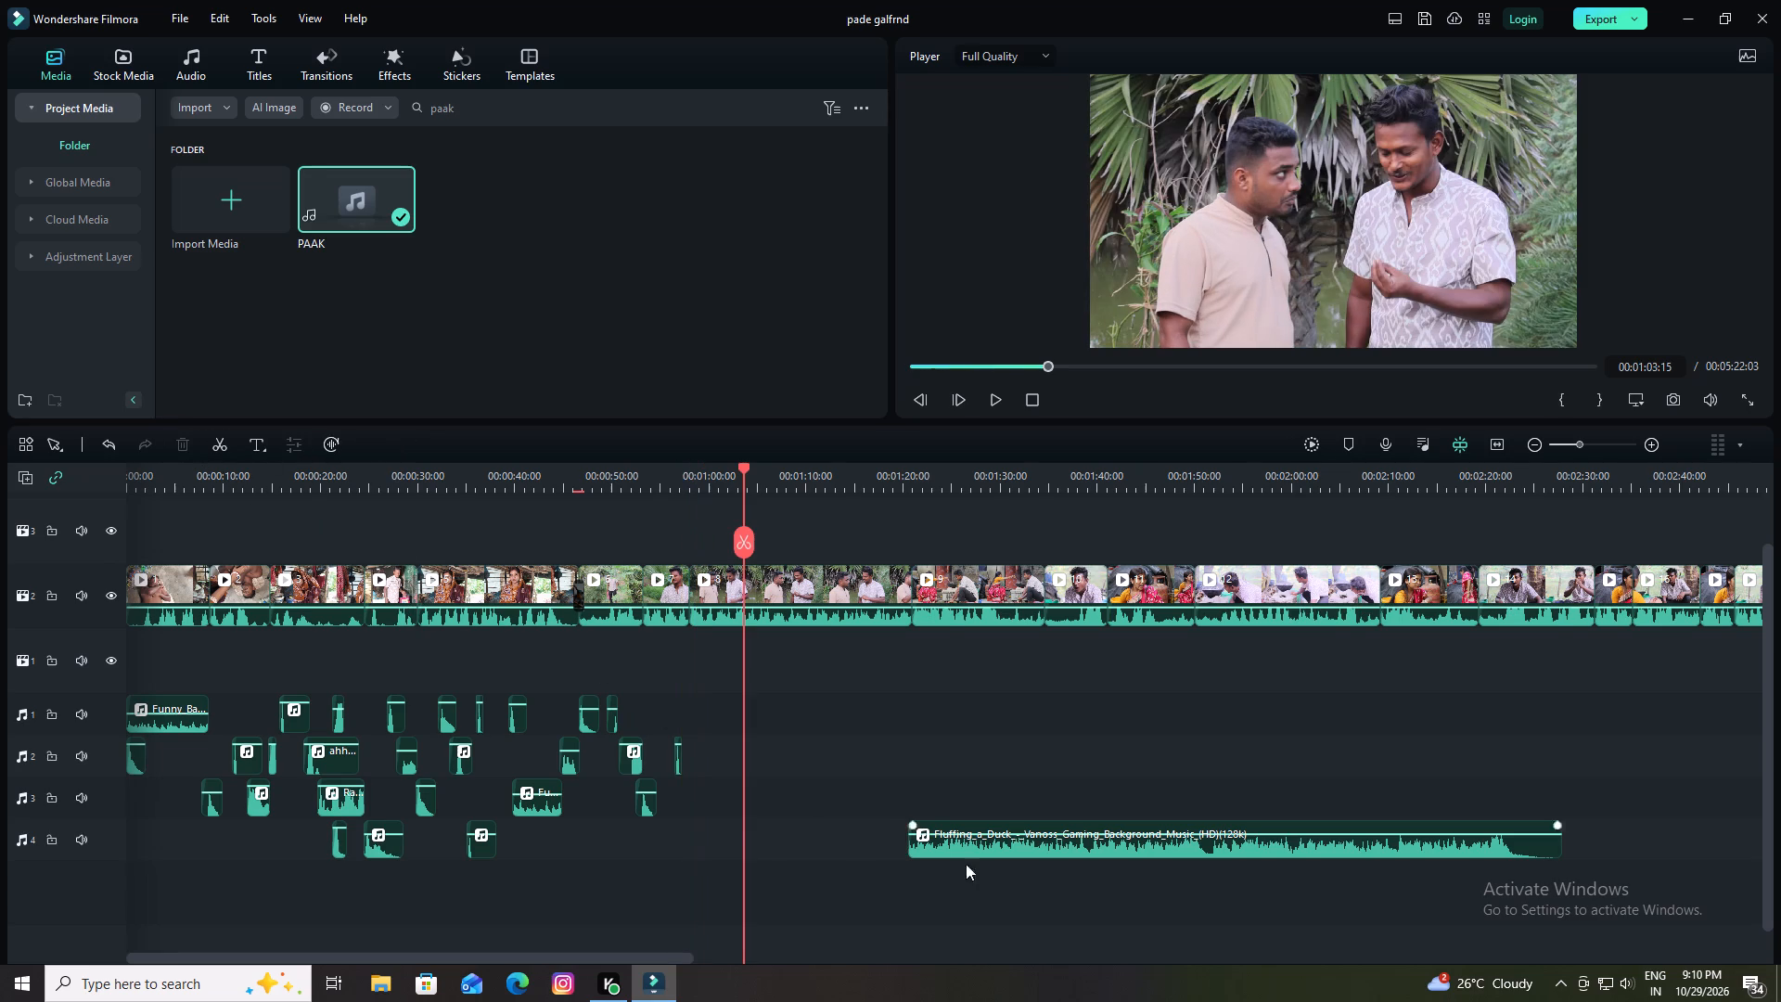
pyautogui.click(1006, 851)
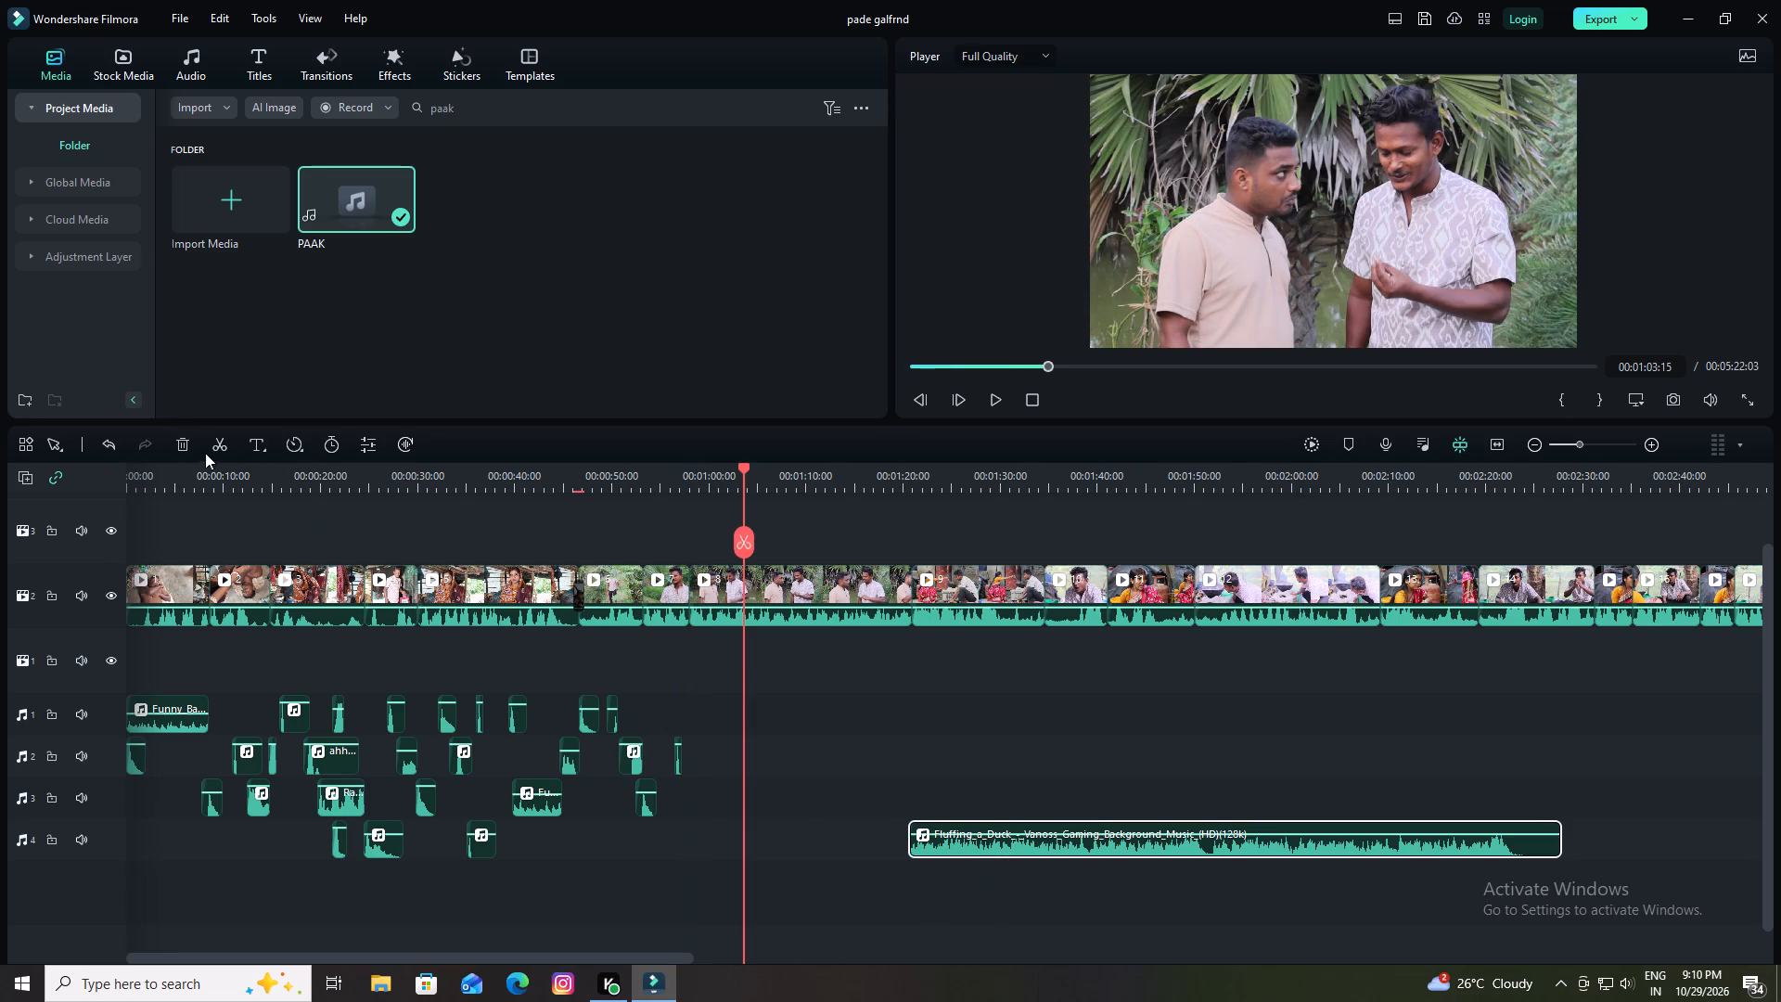
pyautogui.click(177, 441)
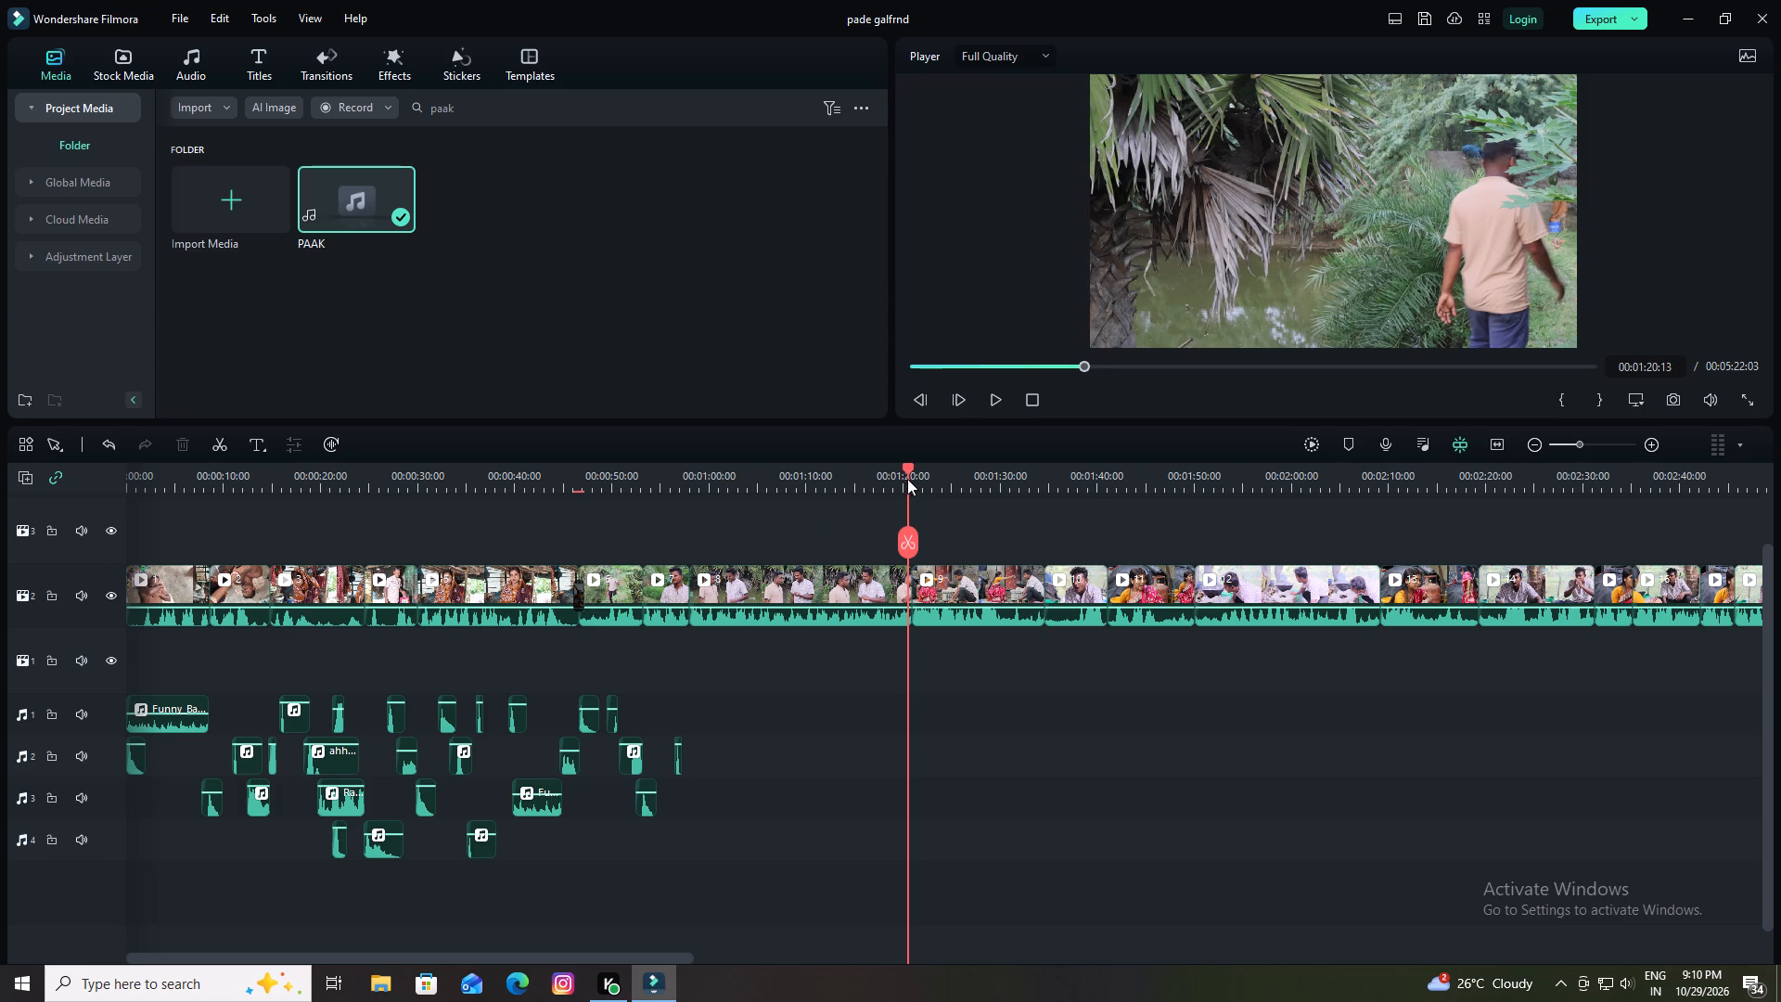
# Play back the edit from about 00:00:47 and check closely the scene cut near 00:00:58.
pyautogui.moveTo(909, 470); pyautogui.dragTo(588, 501)
pyautogui.press('space')
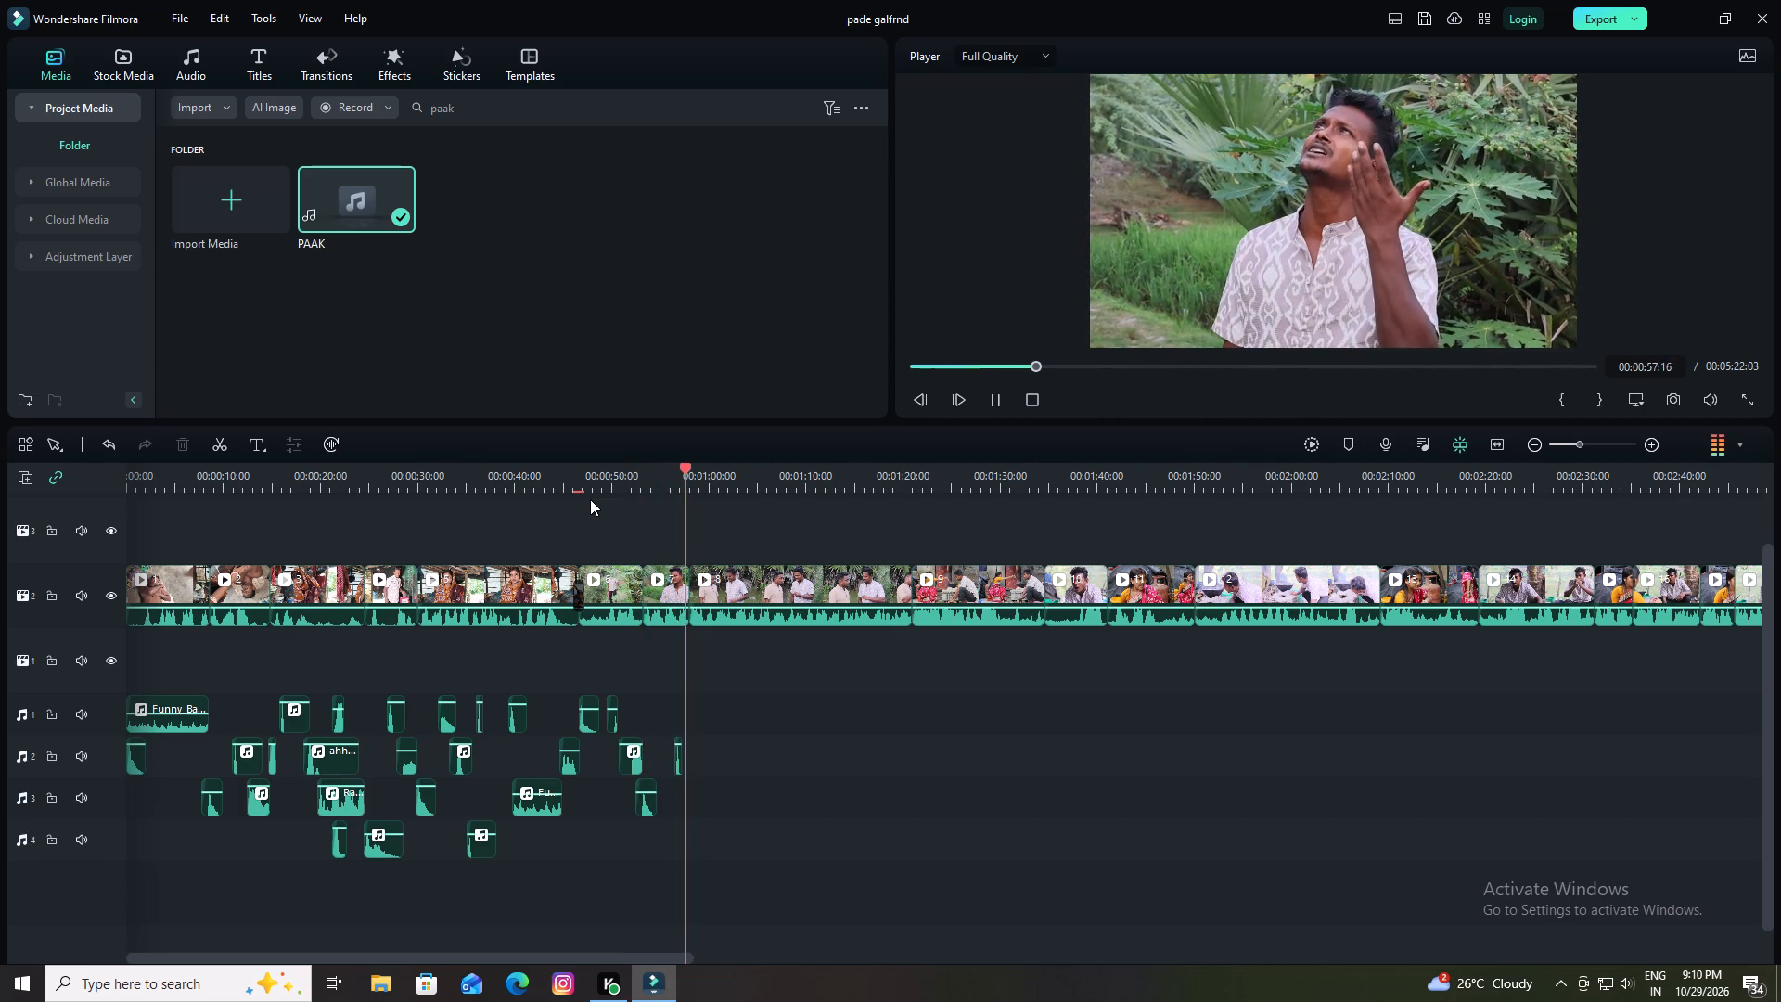
pyautogui.press('space')
pyautogui.moveTo(698, 476); pyautogui.dragTo(1201, 558)
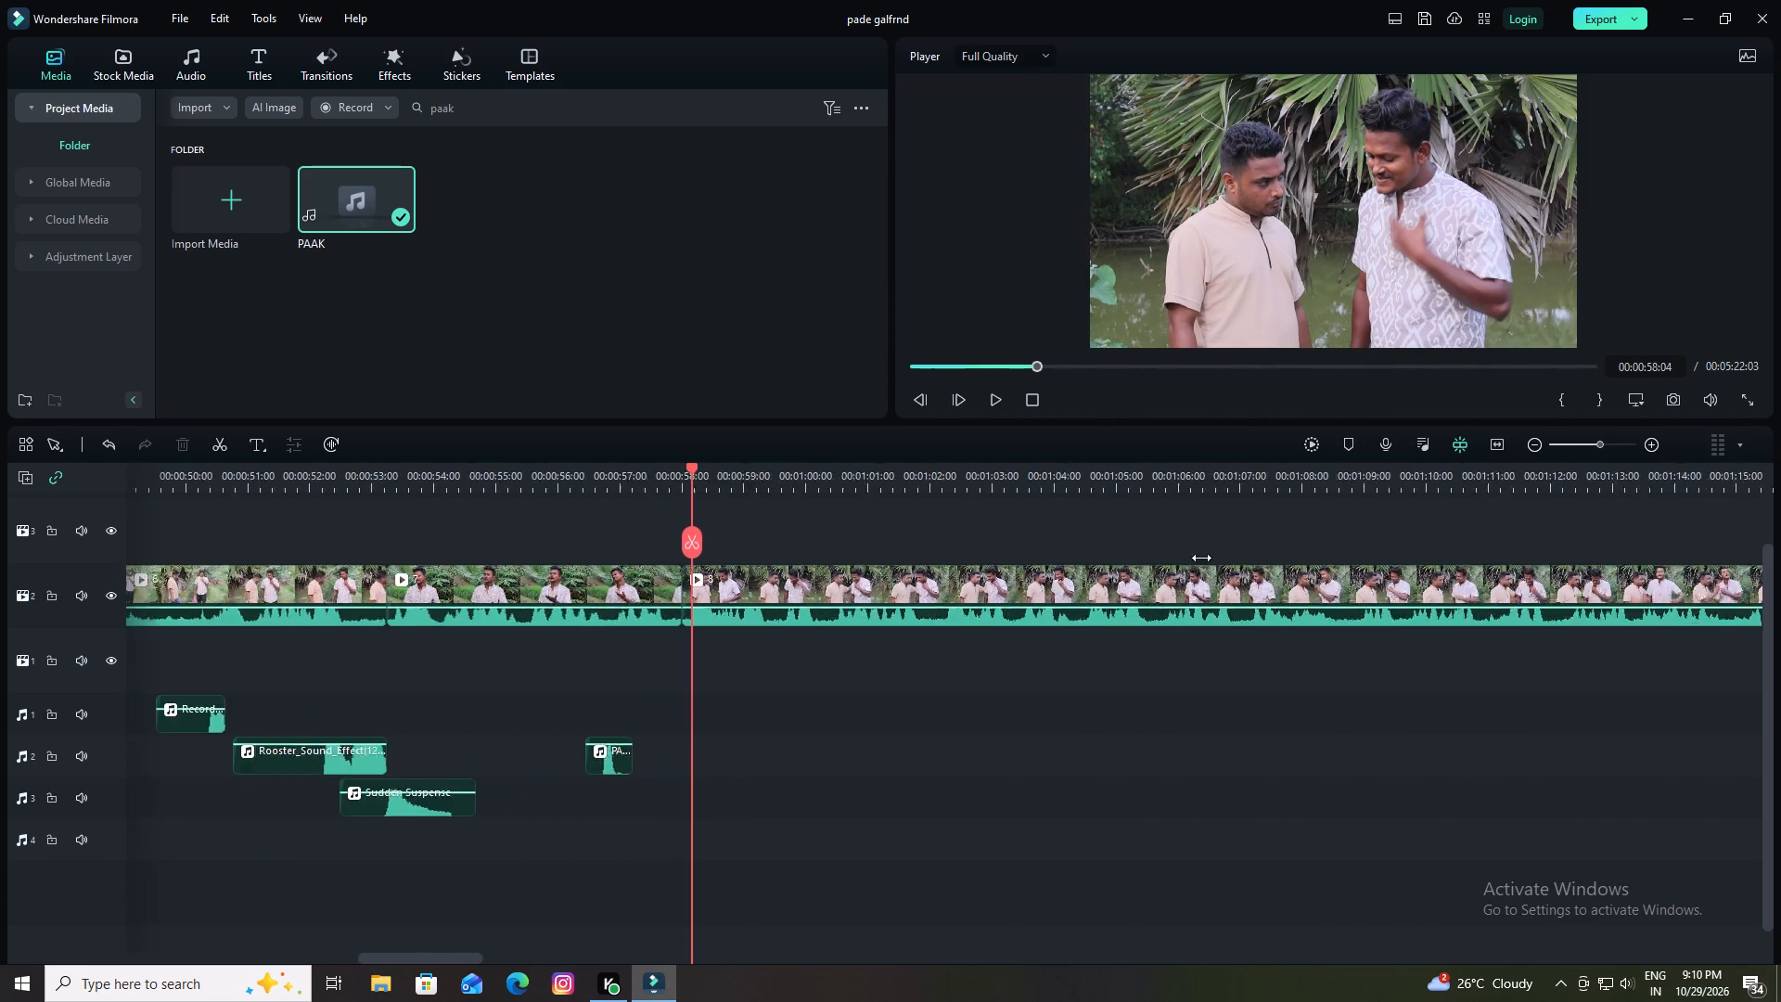
pyautogui.moveTo(1201, 558); pyautogui.dragTo(1319, 559)
pyautogui.moveTo(695, 468); pyautogui.dragTo(694, 468)
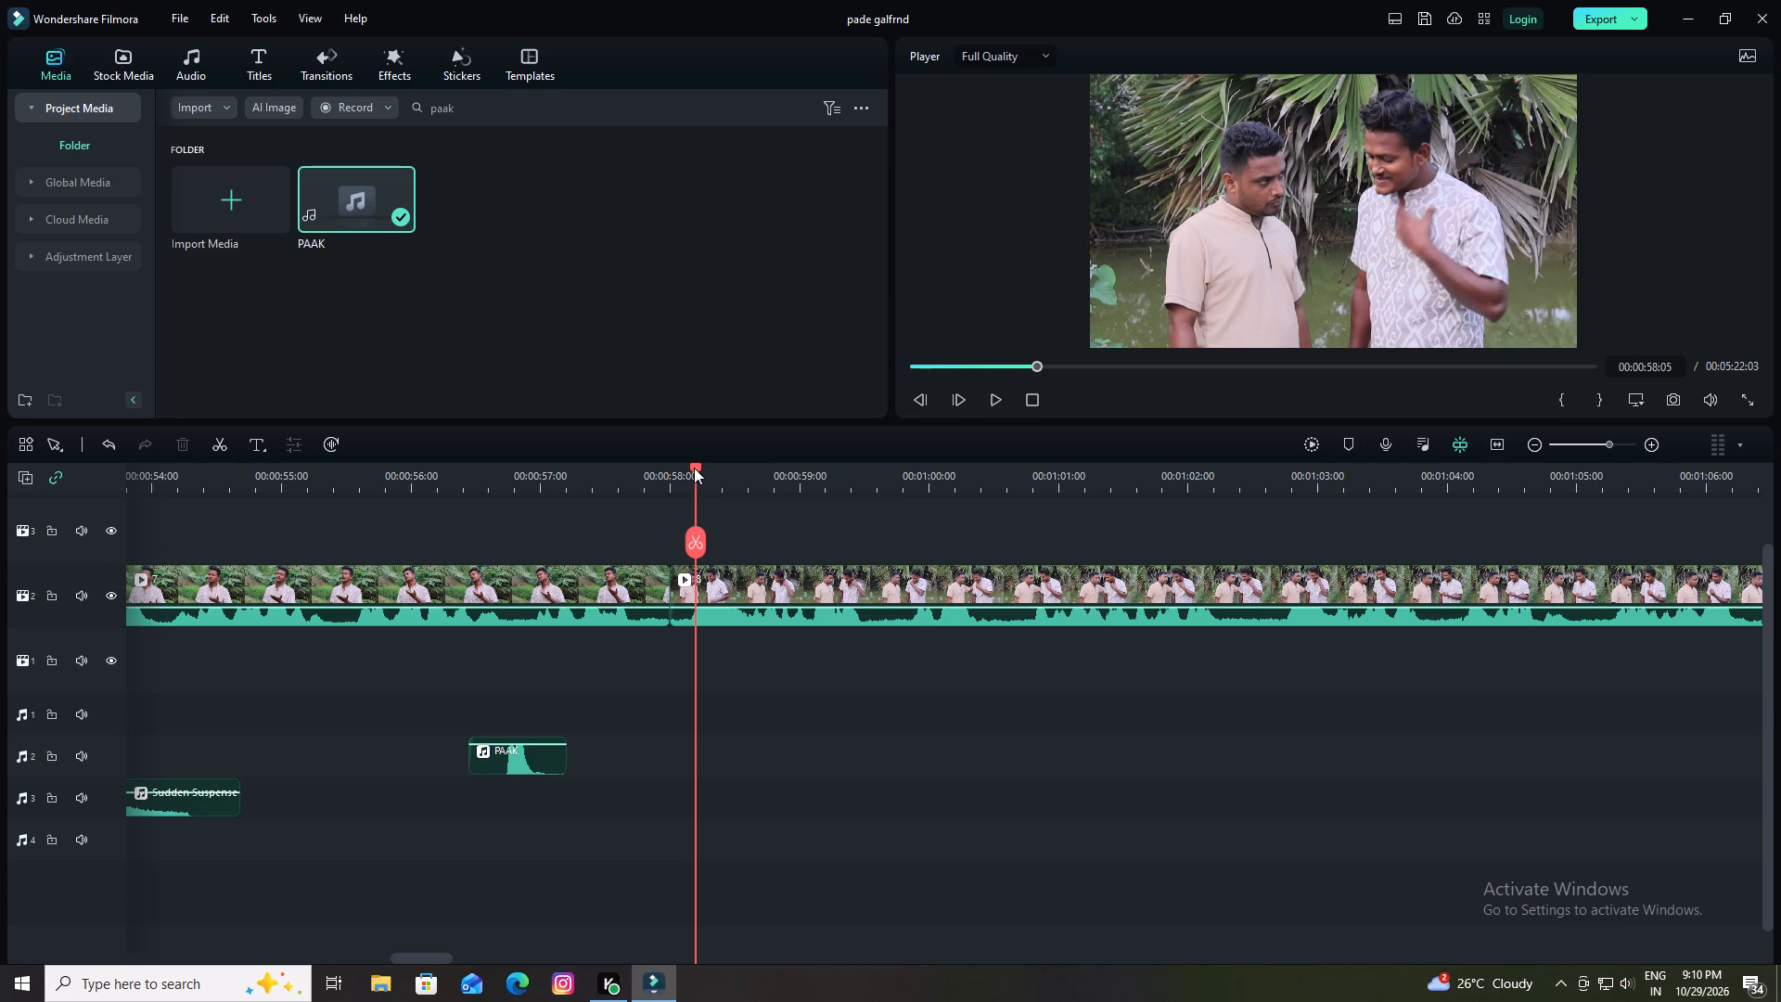
pyautogui.moveTo(694, 468); pyautogui.dragTo(654, 471)
pyautogui.press('space')
pyautogui.press('space')
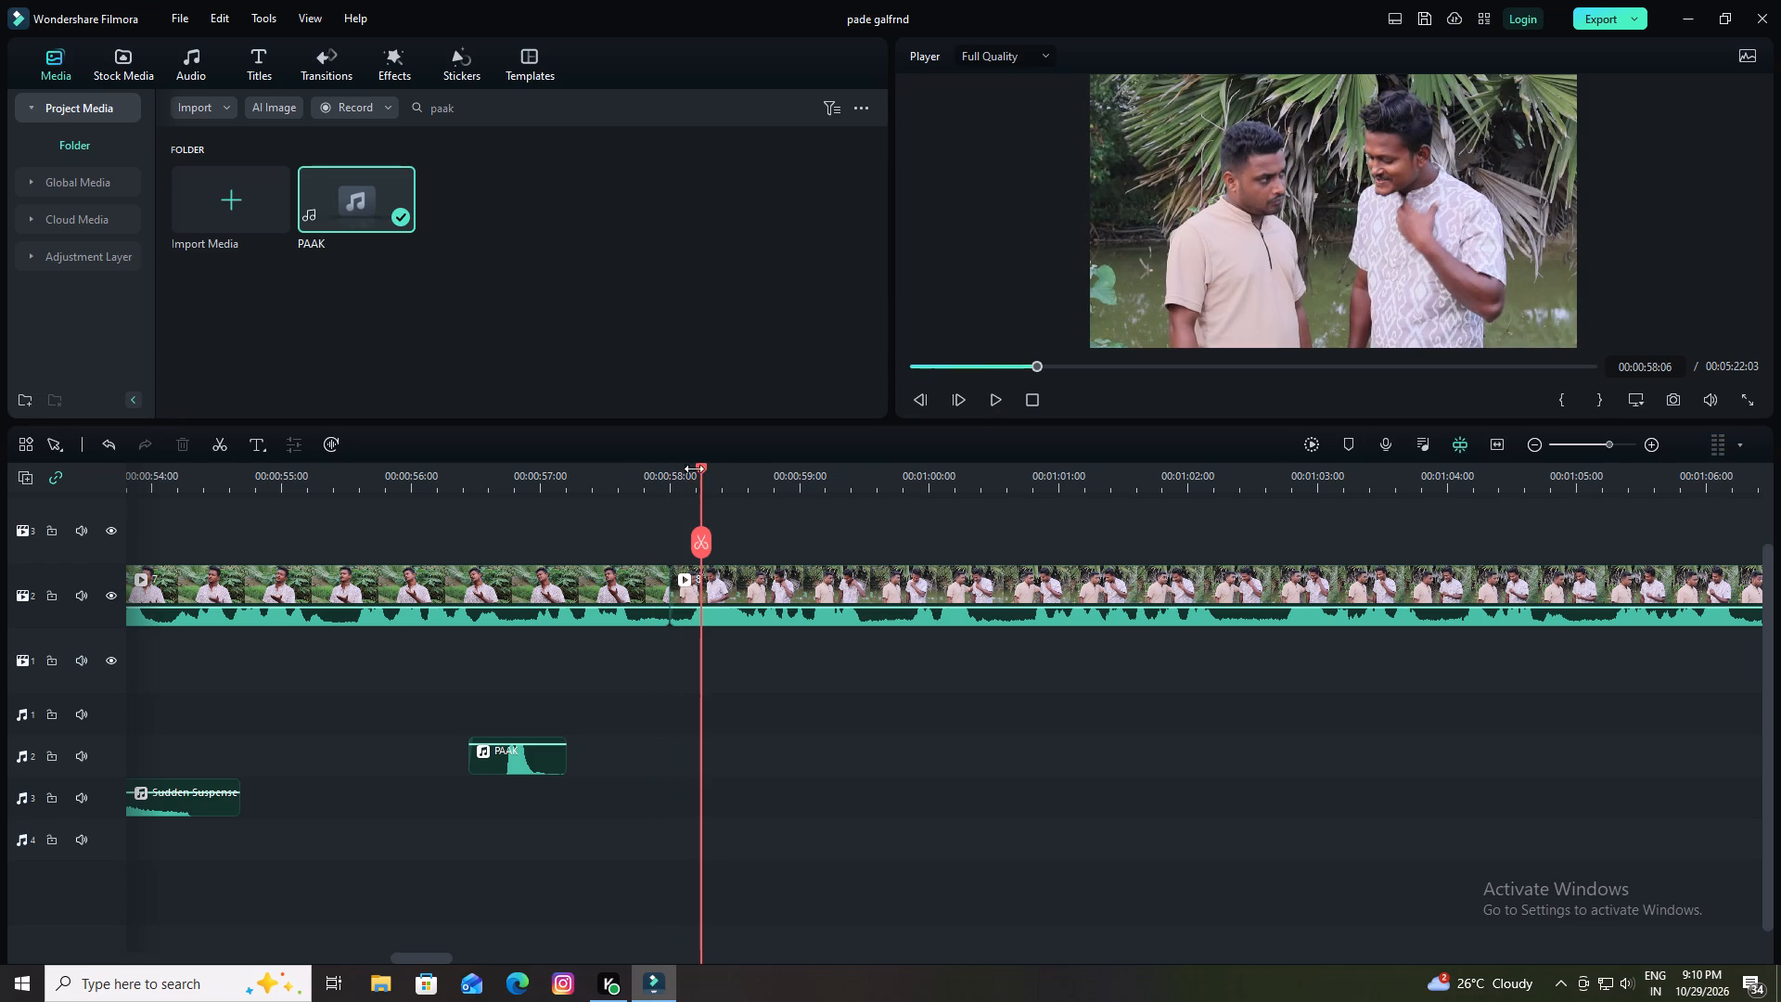
# Set the playhead to 00:00:57:19, search for "what", and place the WHAT! sound effect on audio track 1 from about 00:00:57:13.
pyautogui.moveTo(705, 468); pyautogui.dragTo(655, 481)
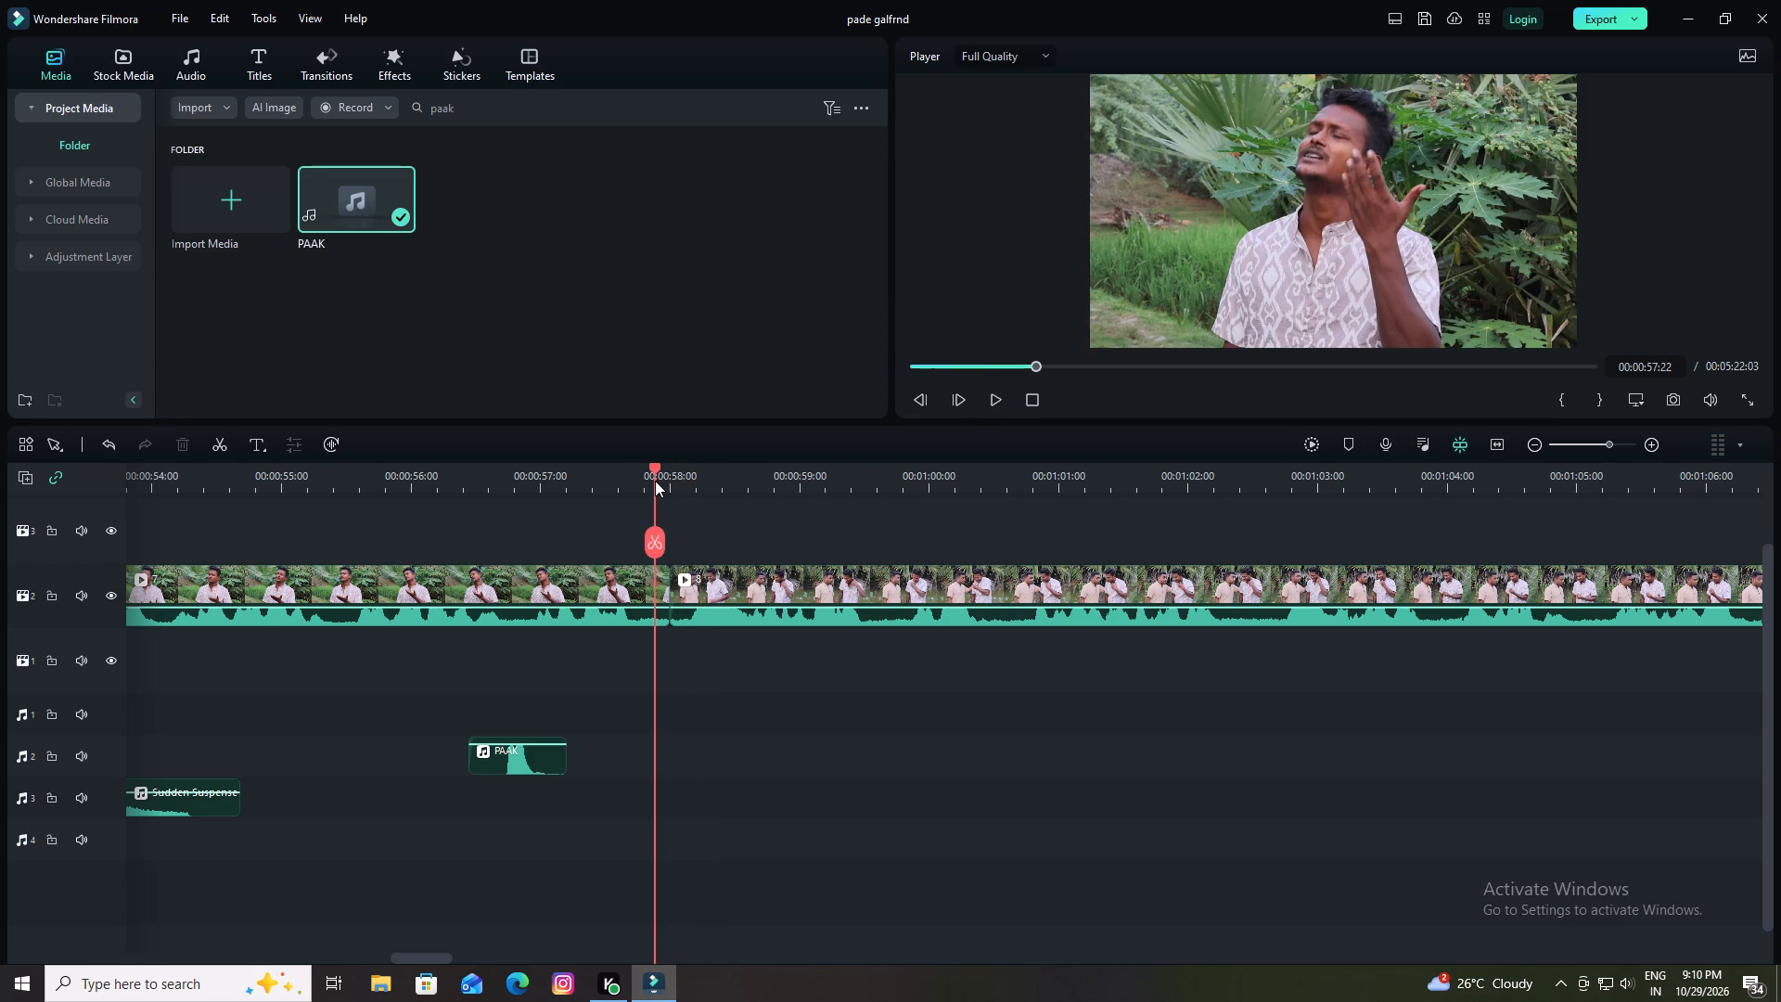
pyautogui.moveTo(655, 469); pyautogui.dragTo(640, 474)
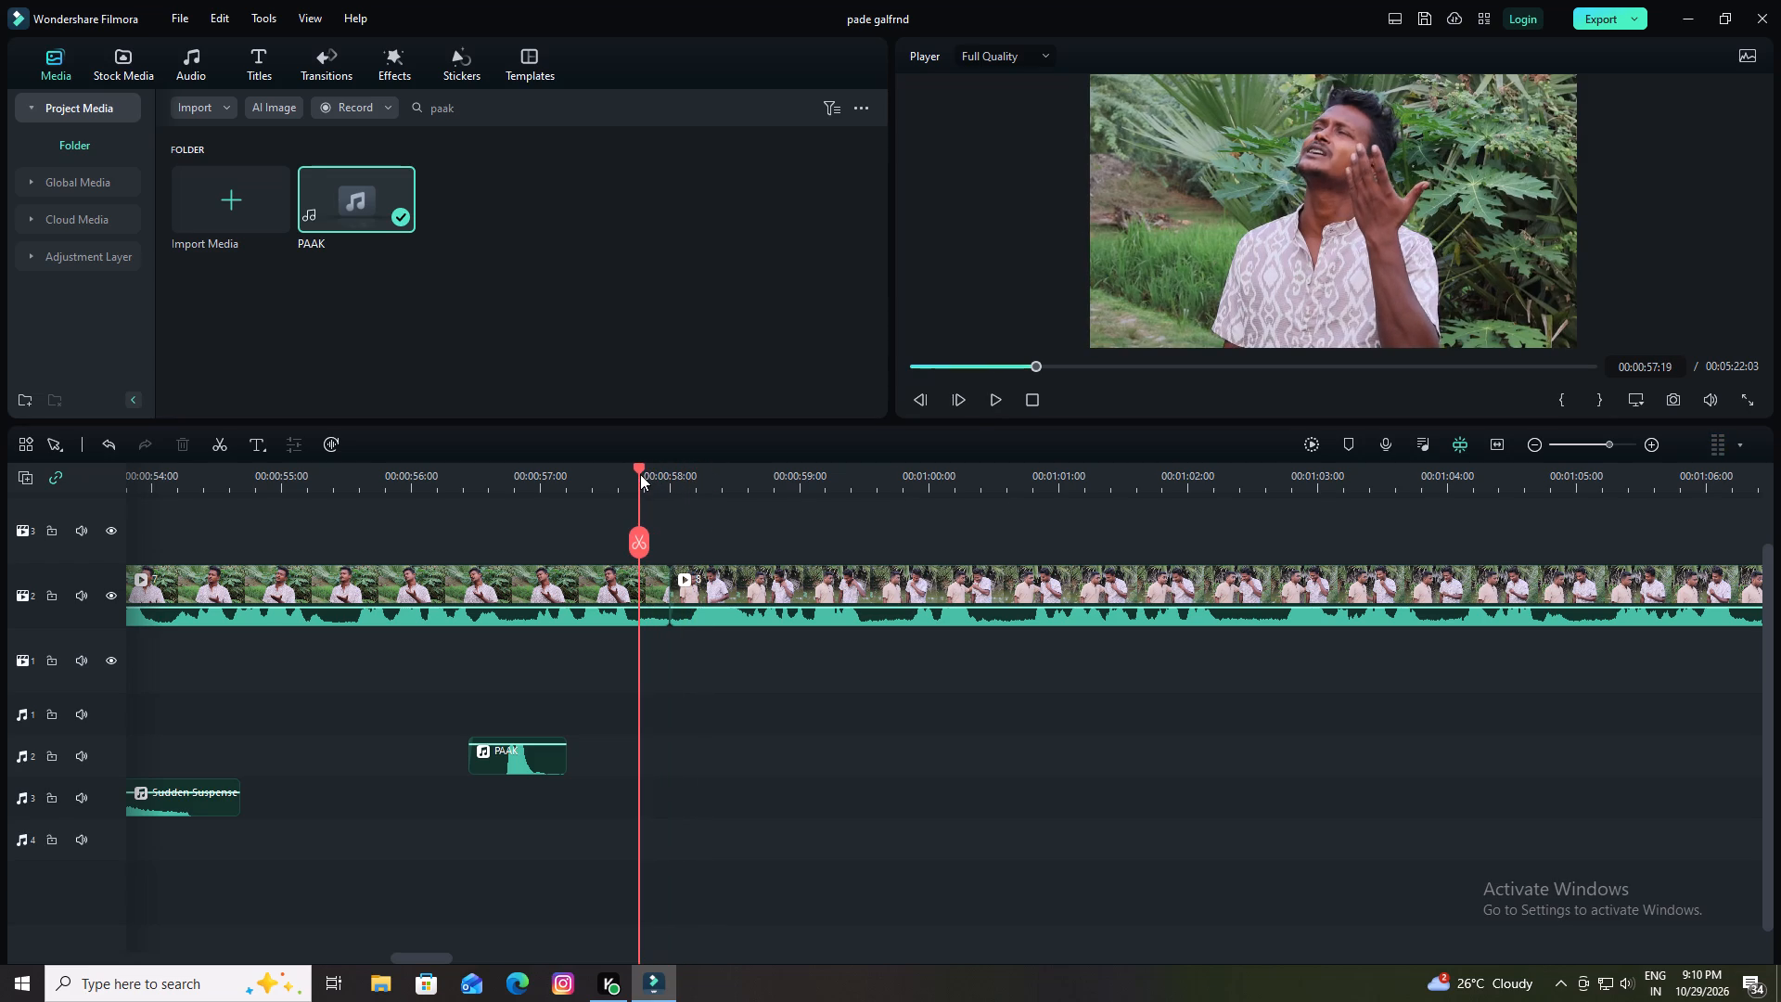
pyautogui.moveTo(640, 474); pyautogui.dragTo(638, 475)
pyautogui.click(549, 112)
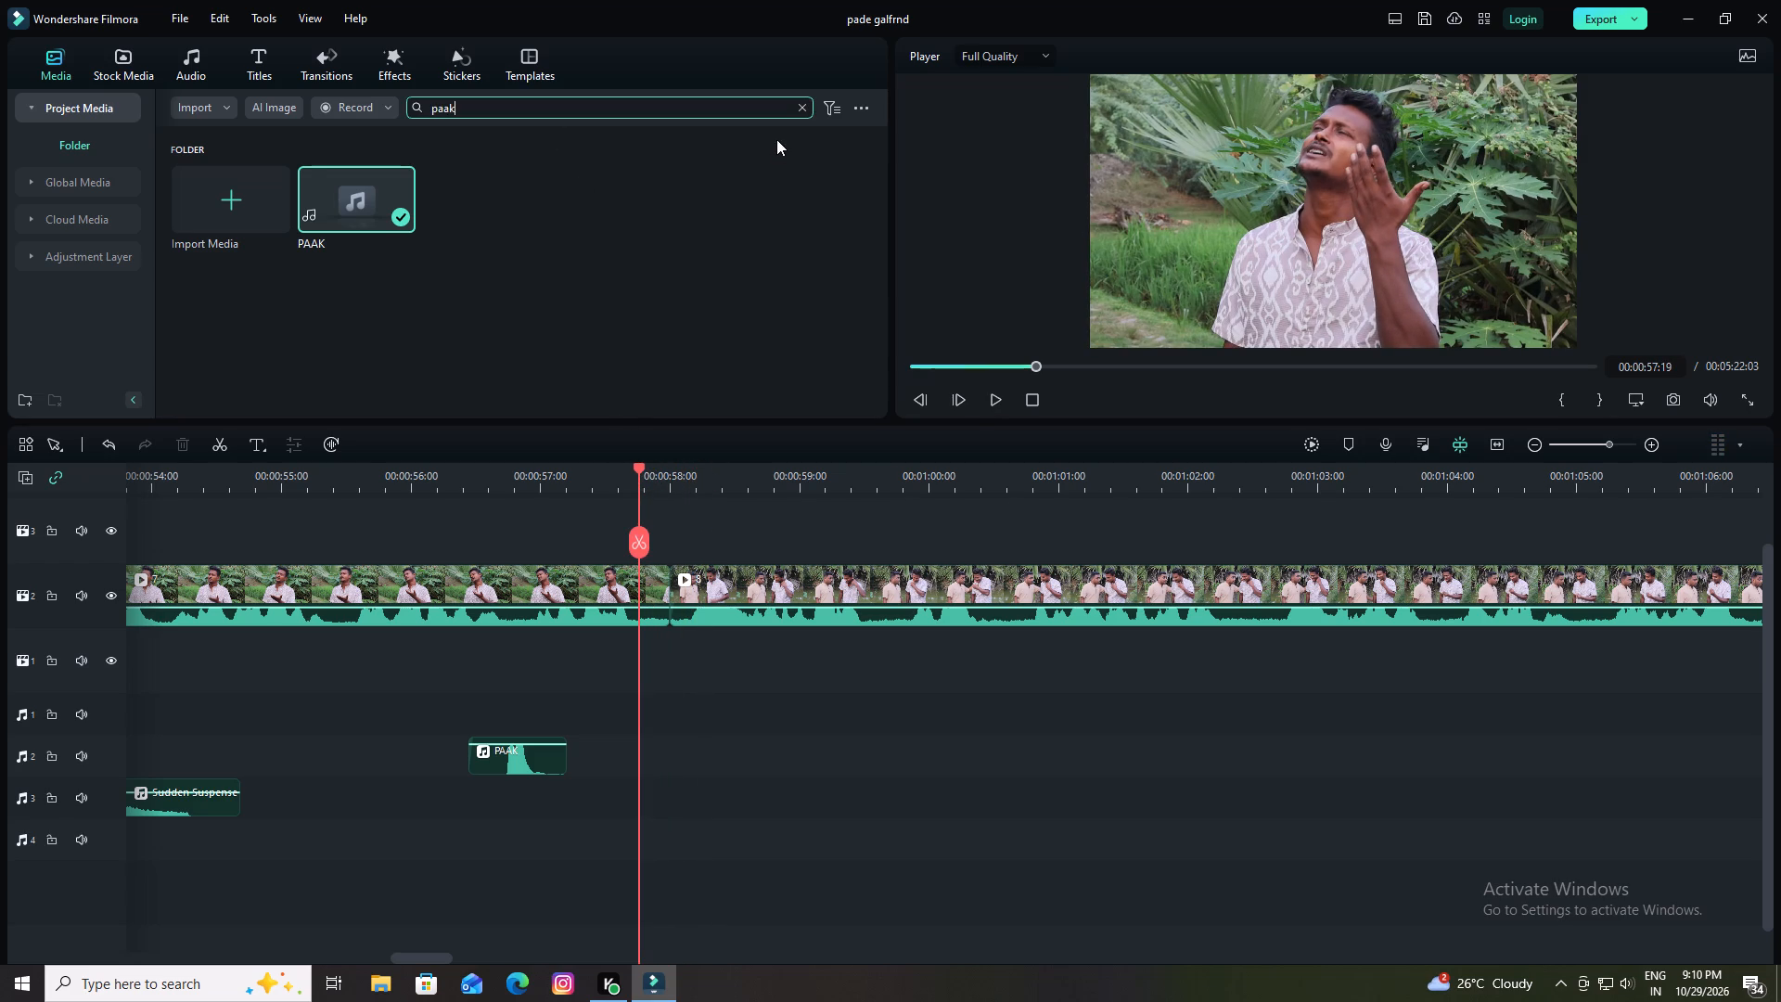
pyautogui.click(803, 103)
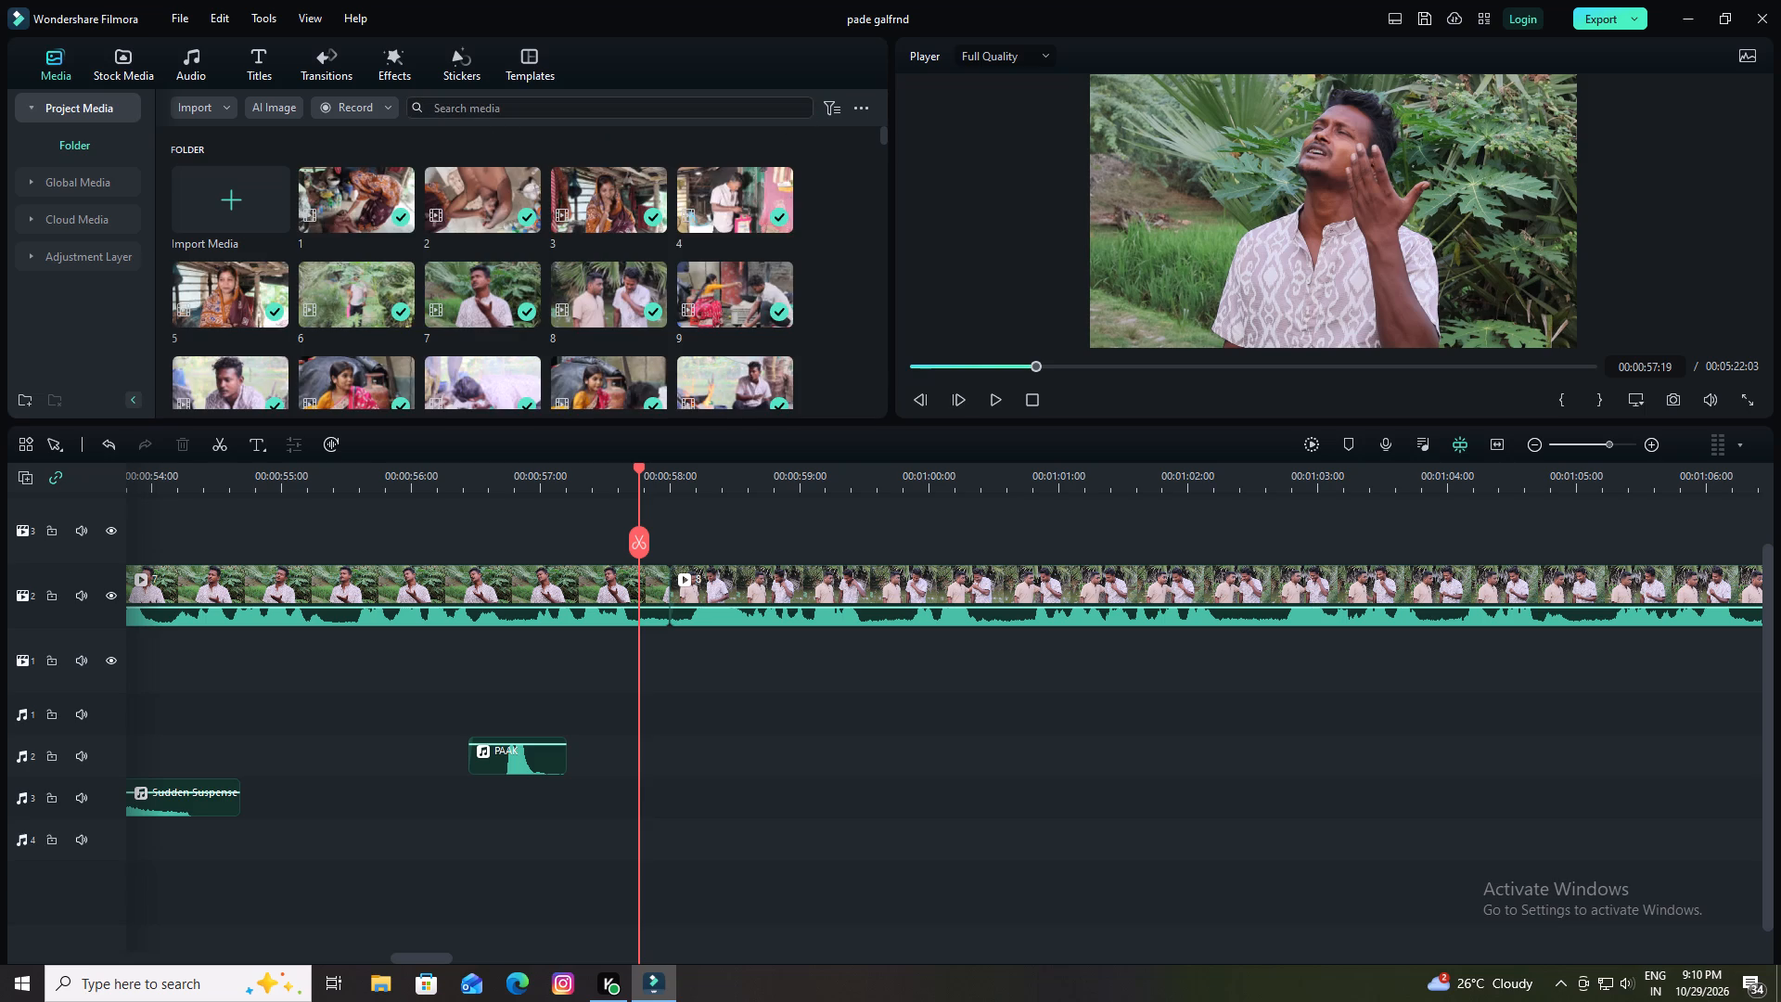
pyautogui.click(480, 114)
pyautogui.press('w')
pyautogui.write('ha')
pyautogui.press('t')
pyautogui.press('Return')
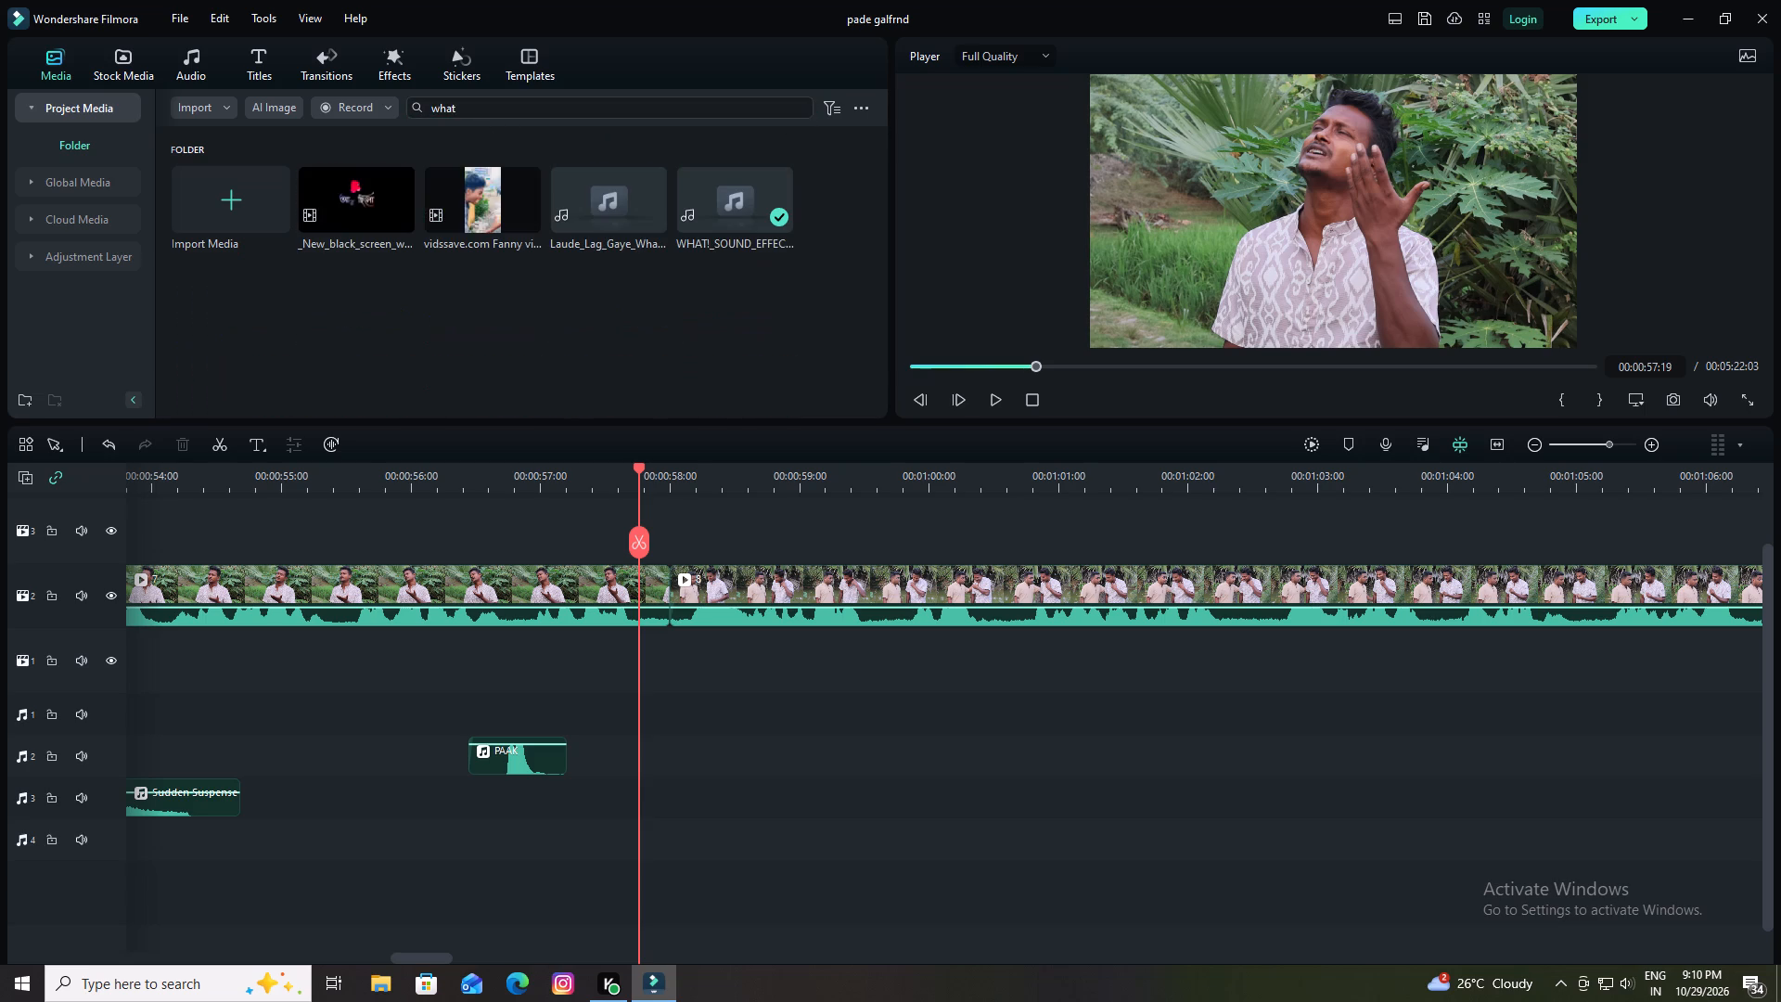
pyautogui.moveTo(720, 219); pyautogui.dragTo(635, 700)
pyautogui.moveTo(693, 726); pyautogui.dragTo(647, 729)
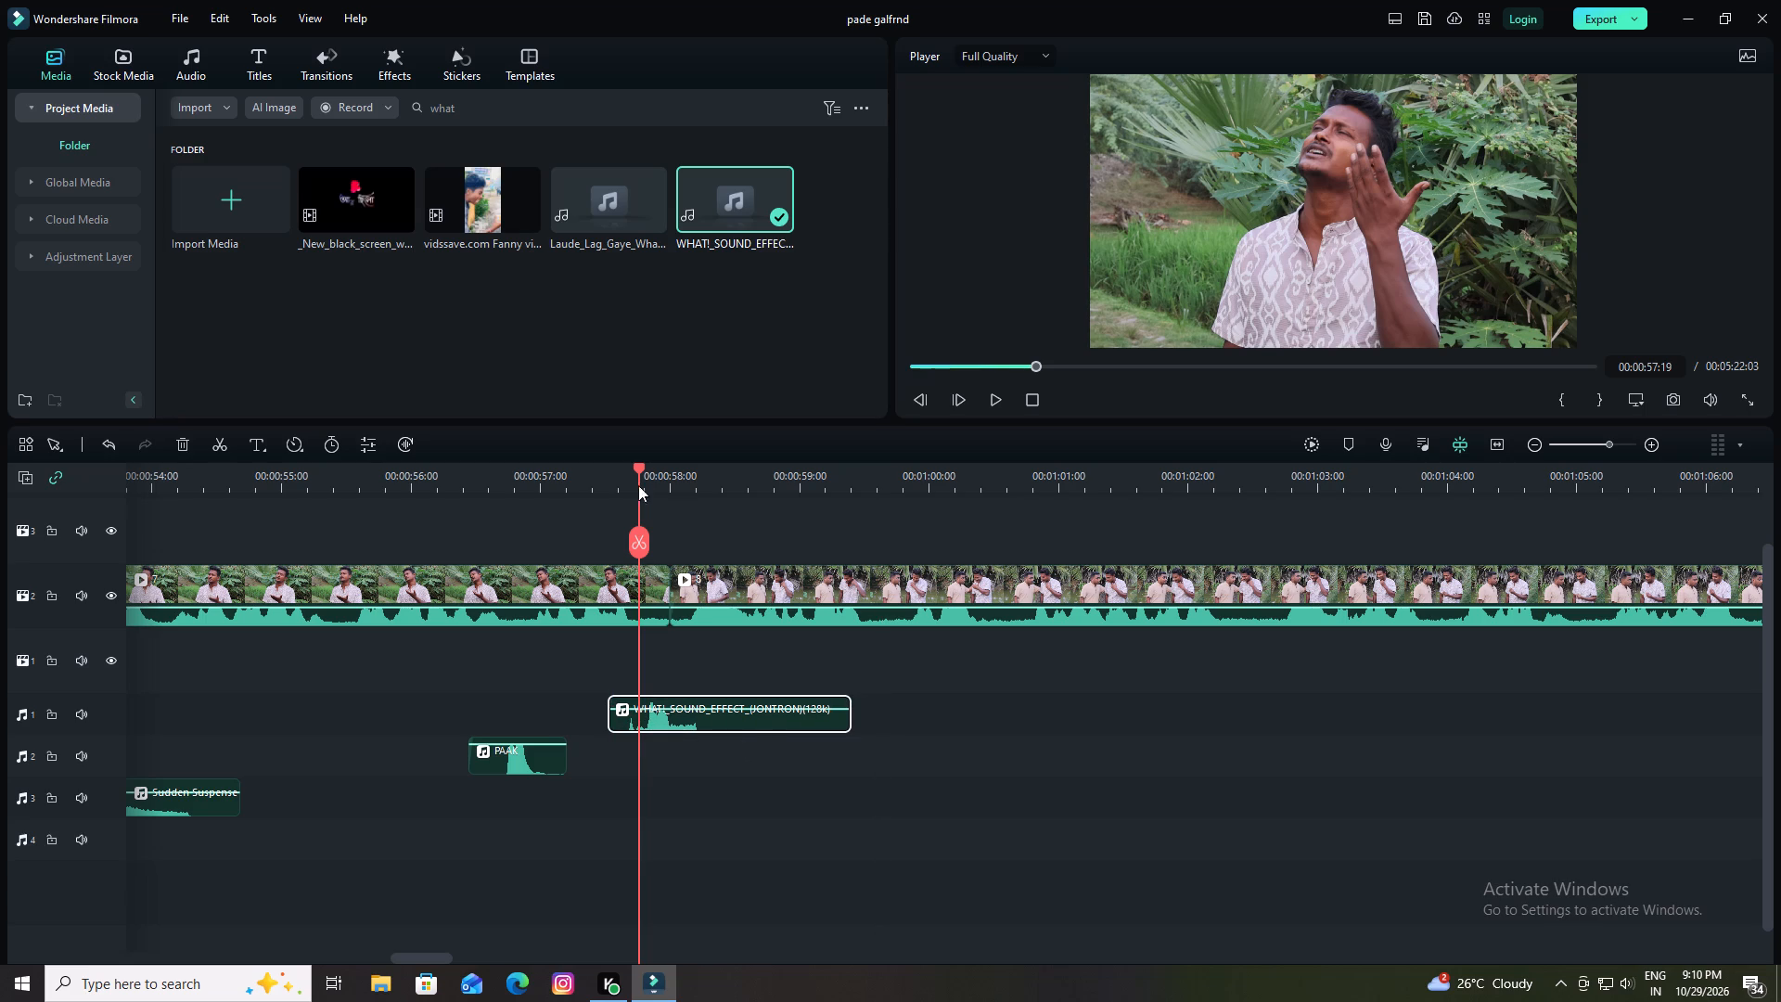
# Audition the WHAT! sound effect across the scene cut, raise its volume level, and replay the section.
pyautogui.moveTo(635, 466); pyautogui.dragTo(613, 475)
pyautogui.press('space')
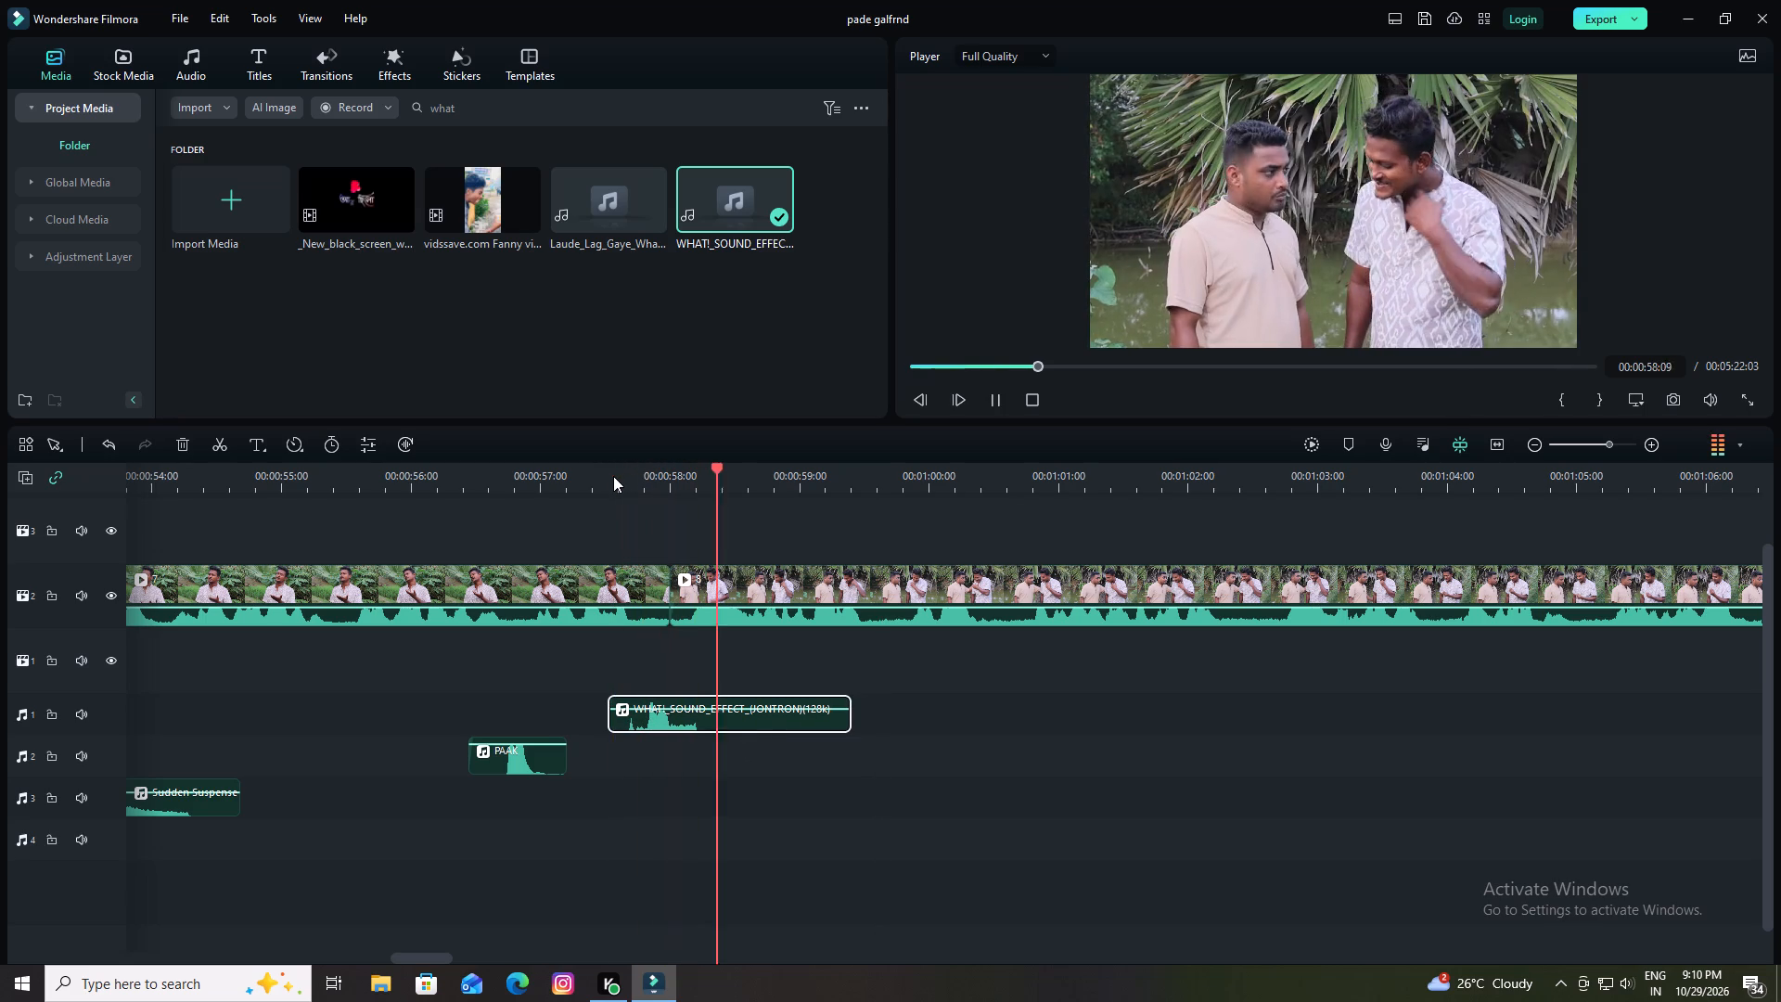
pyautogui.press('space')
pyautogui.moveTo(689, 709); pyautogui.dragTo(692, 687)
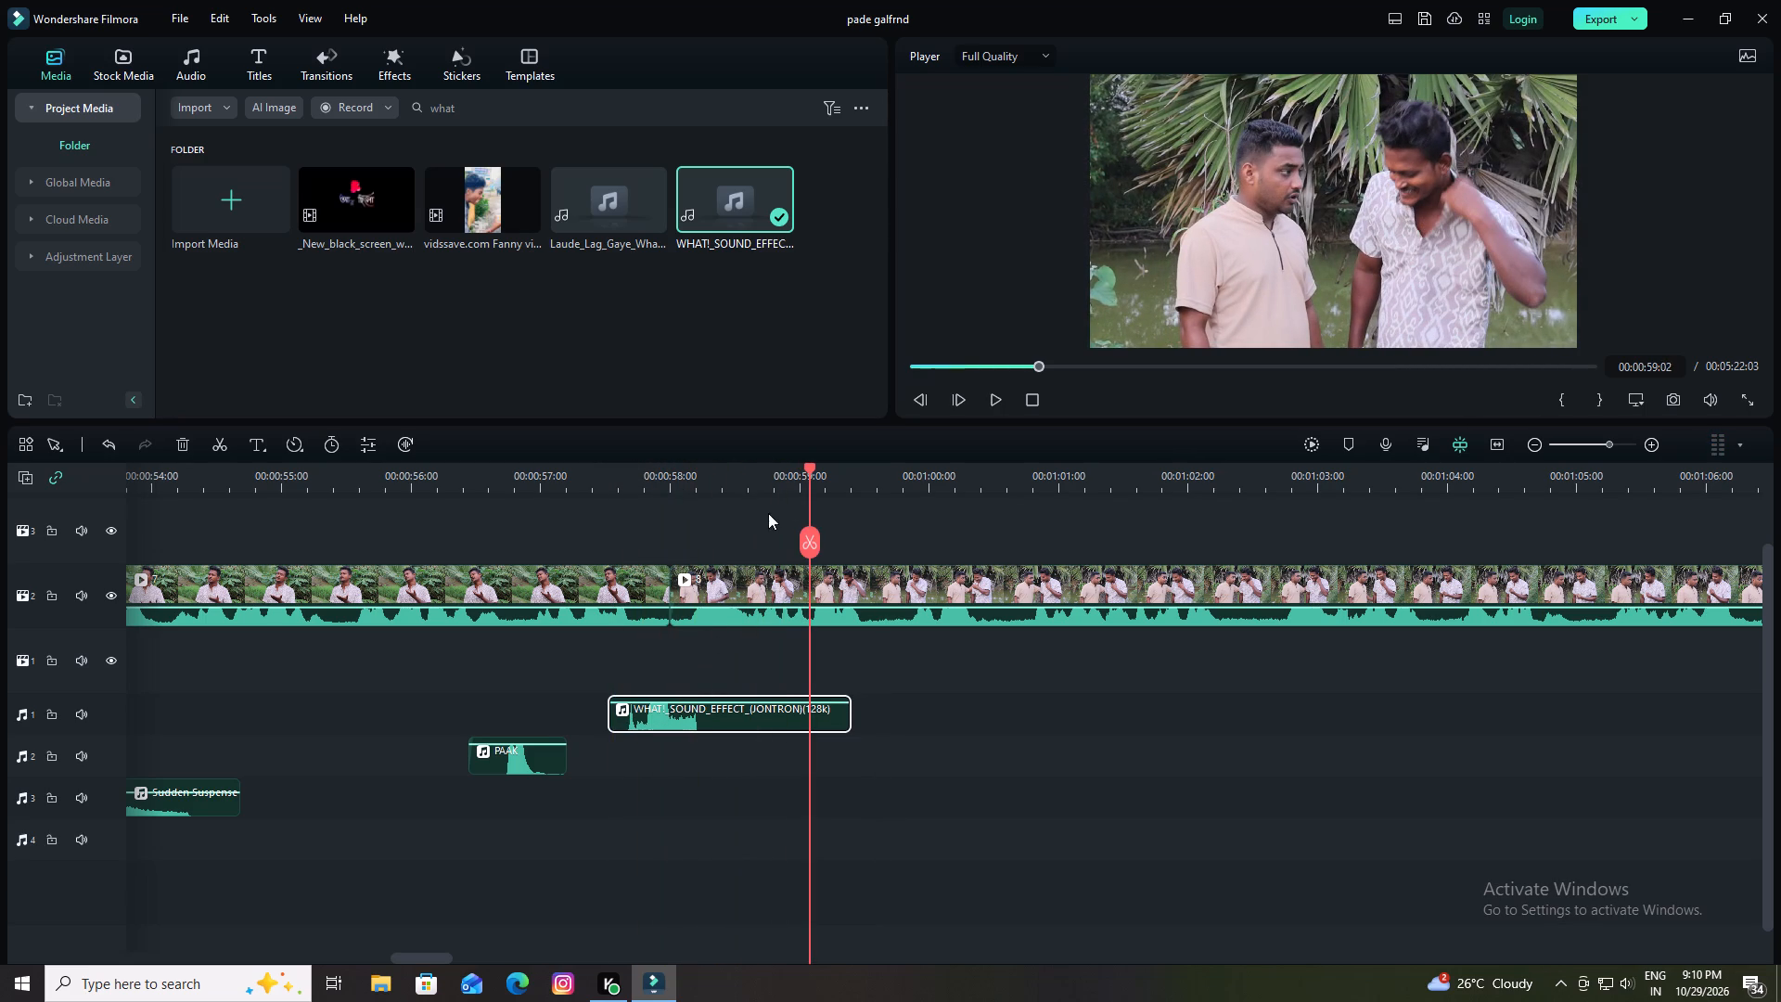
pyautogui.moveTo(806, 468); pyautogui.dragTo(562, 528)
pyautogui.press('space')
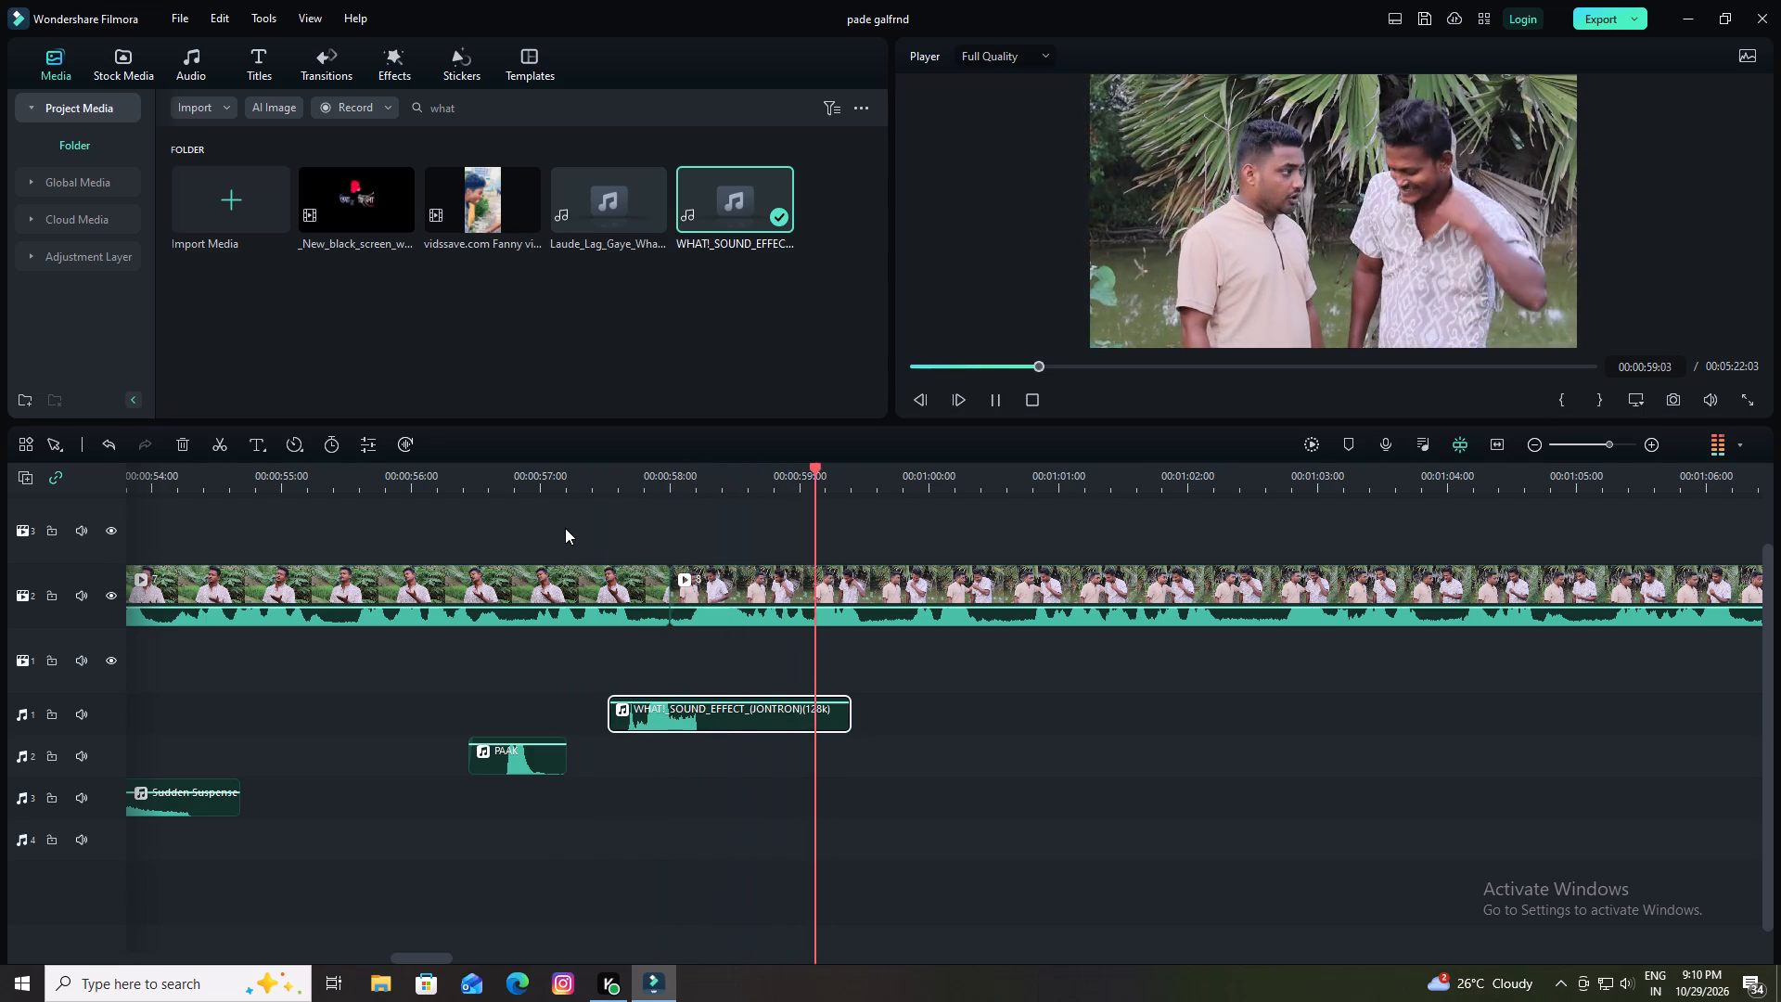
# Play back the two-man scene between about 00:00:59 and 00:01:01 and park the playhead at 00:01:00:11.
pyautogui.press('space')
pyautogui.press('space')
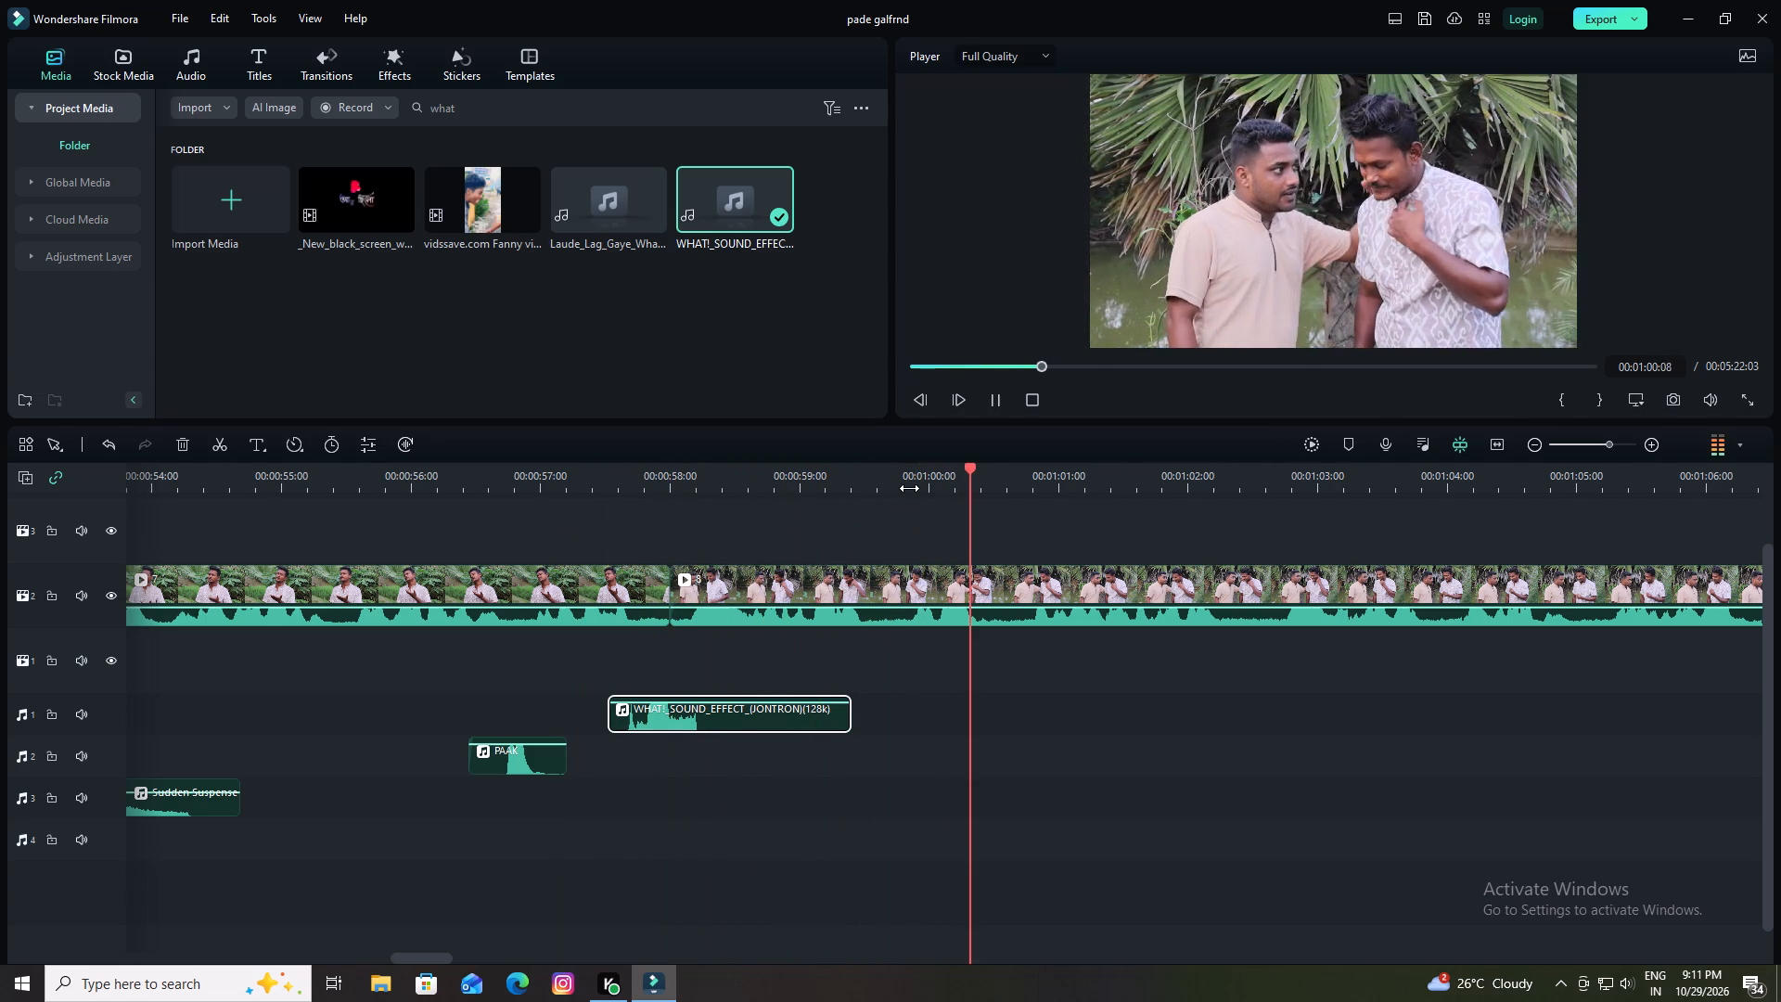
pyautogui.press('space')
pyautogui.moveTo(1047, 467); pyautogui.dragTo(866, 516)
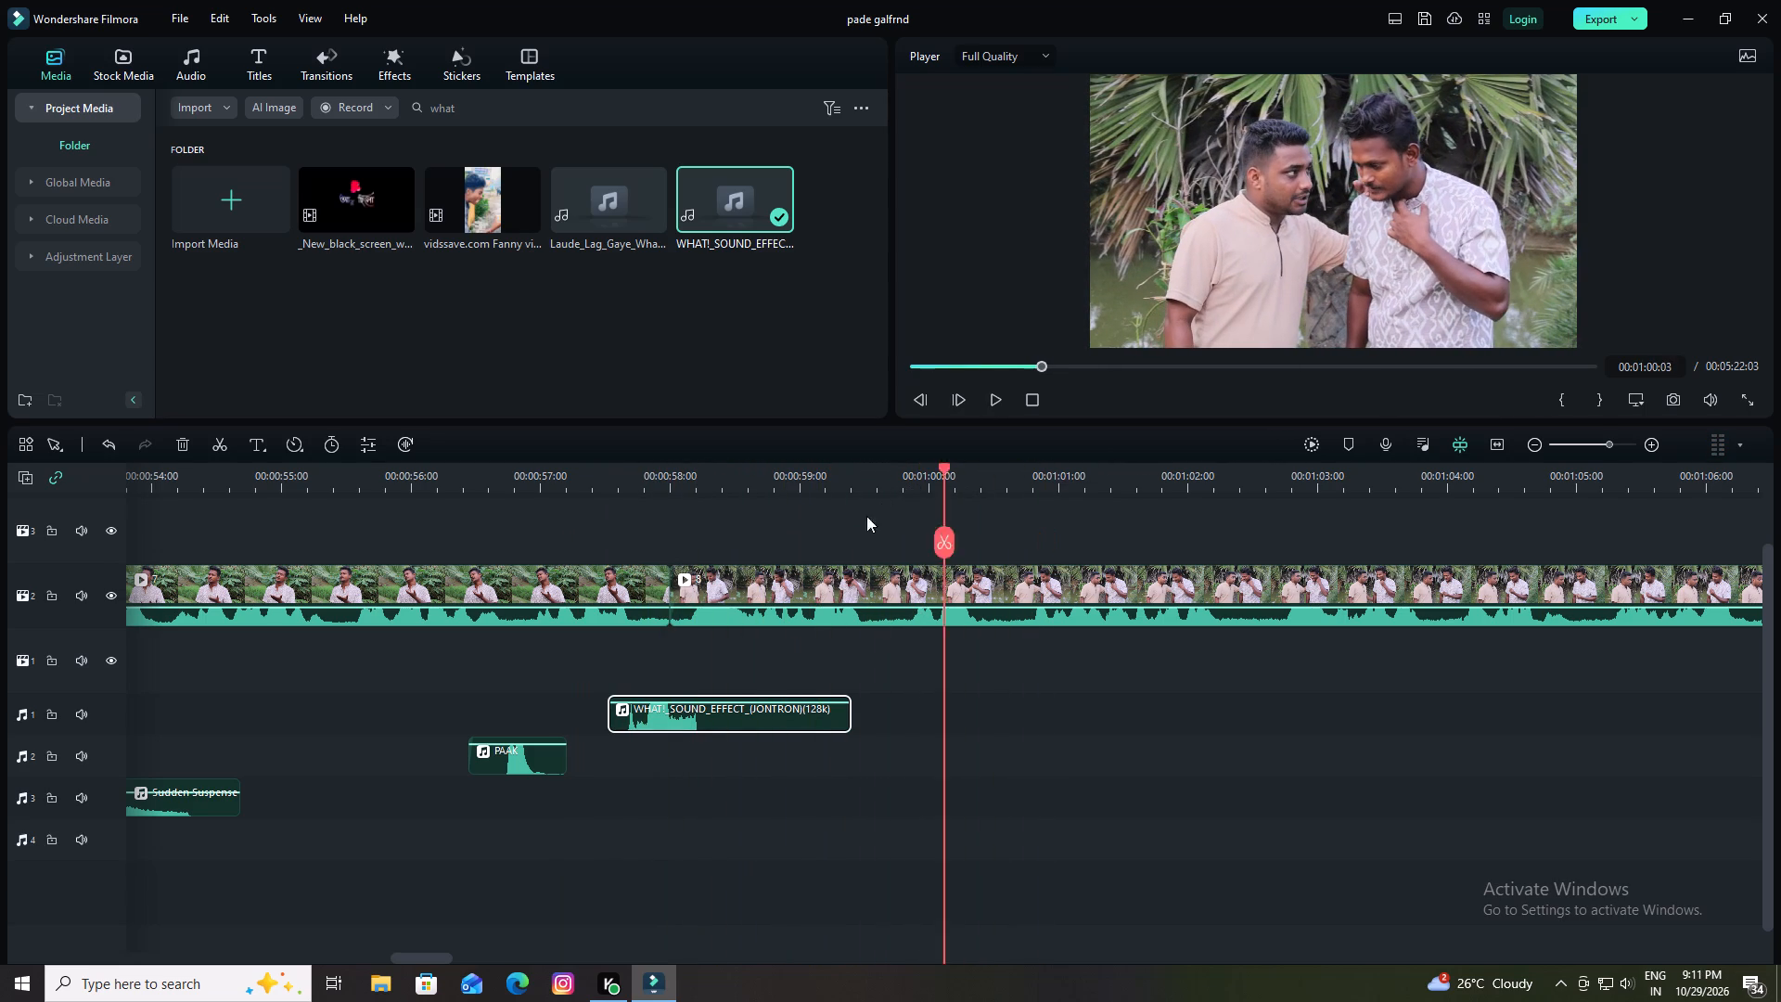
pyautogui.moveTo(866, 516); pyautogui.dragTo(802, 535)
pyautogui.press('space')
pyautogui.press('space')
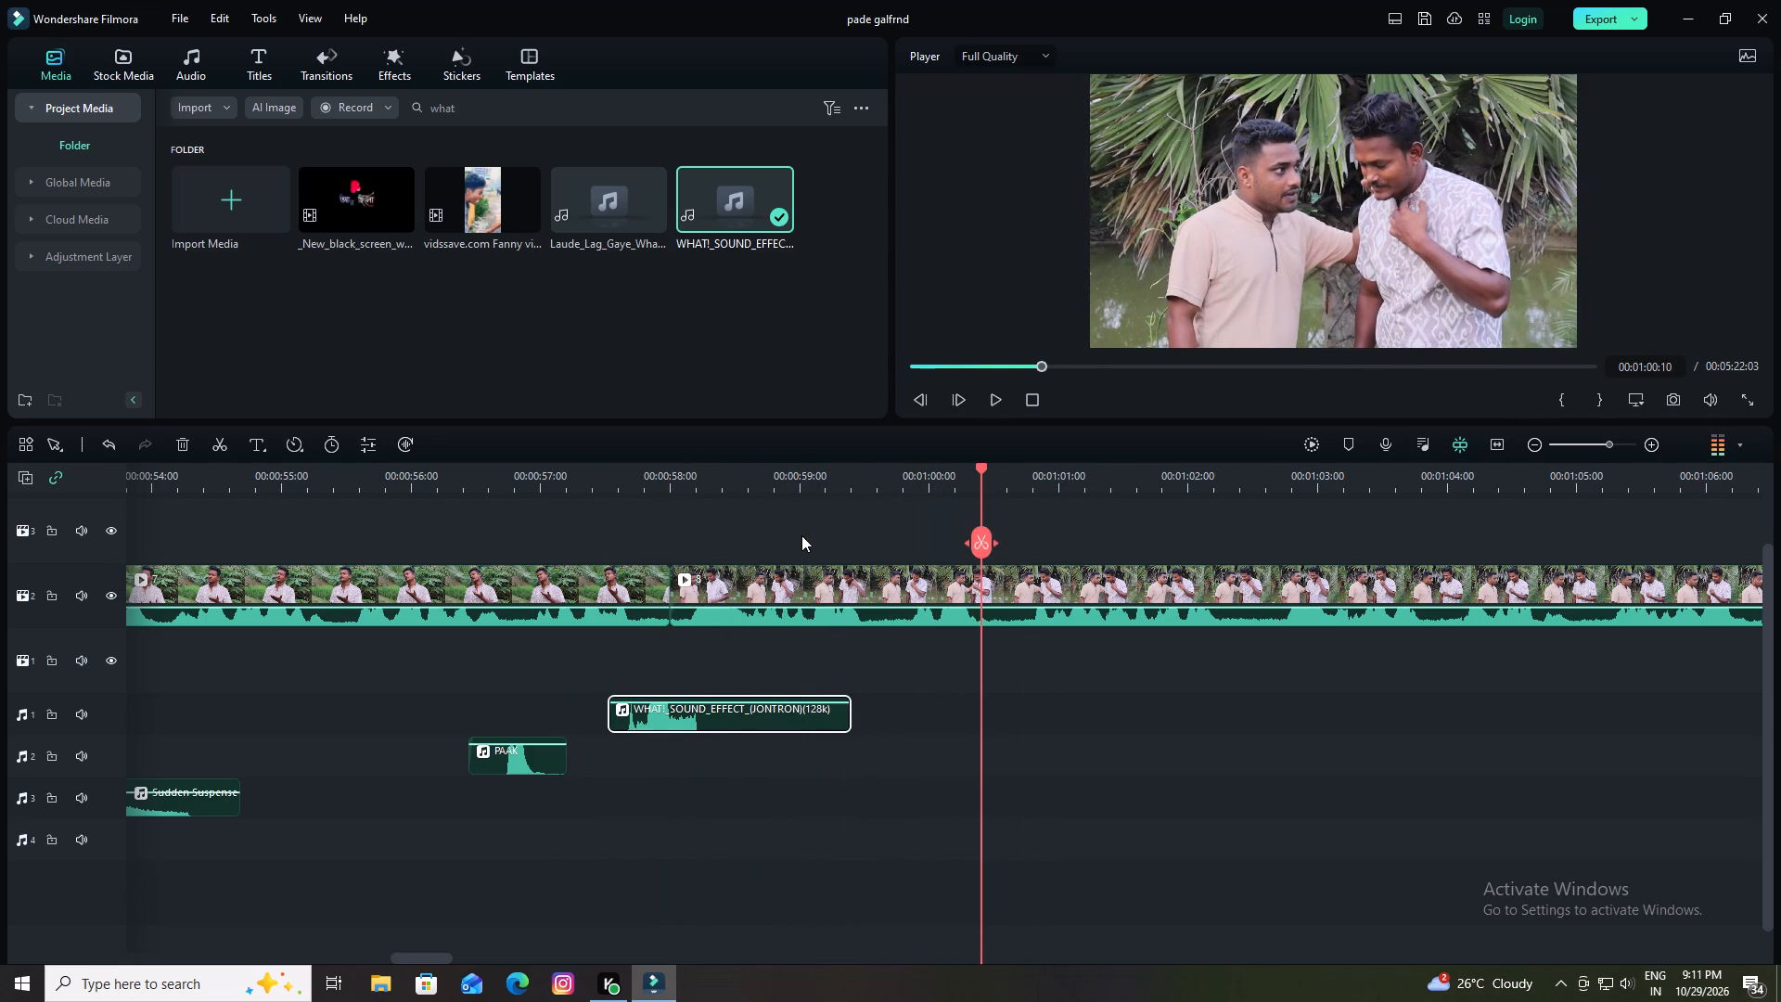
pyautogui.press('space')
pyautogui.press('space')
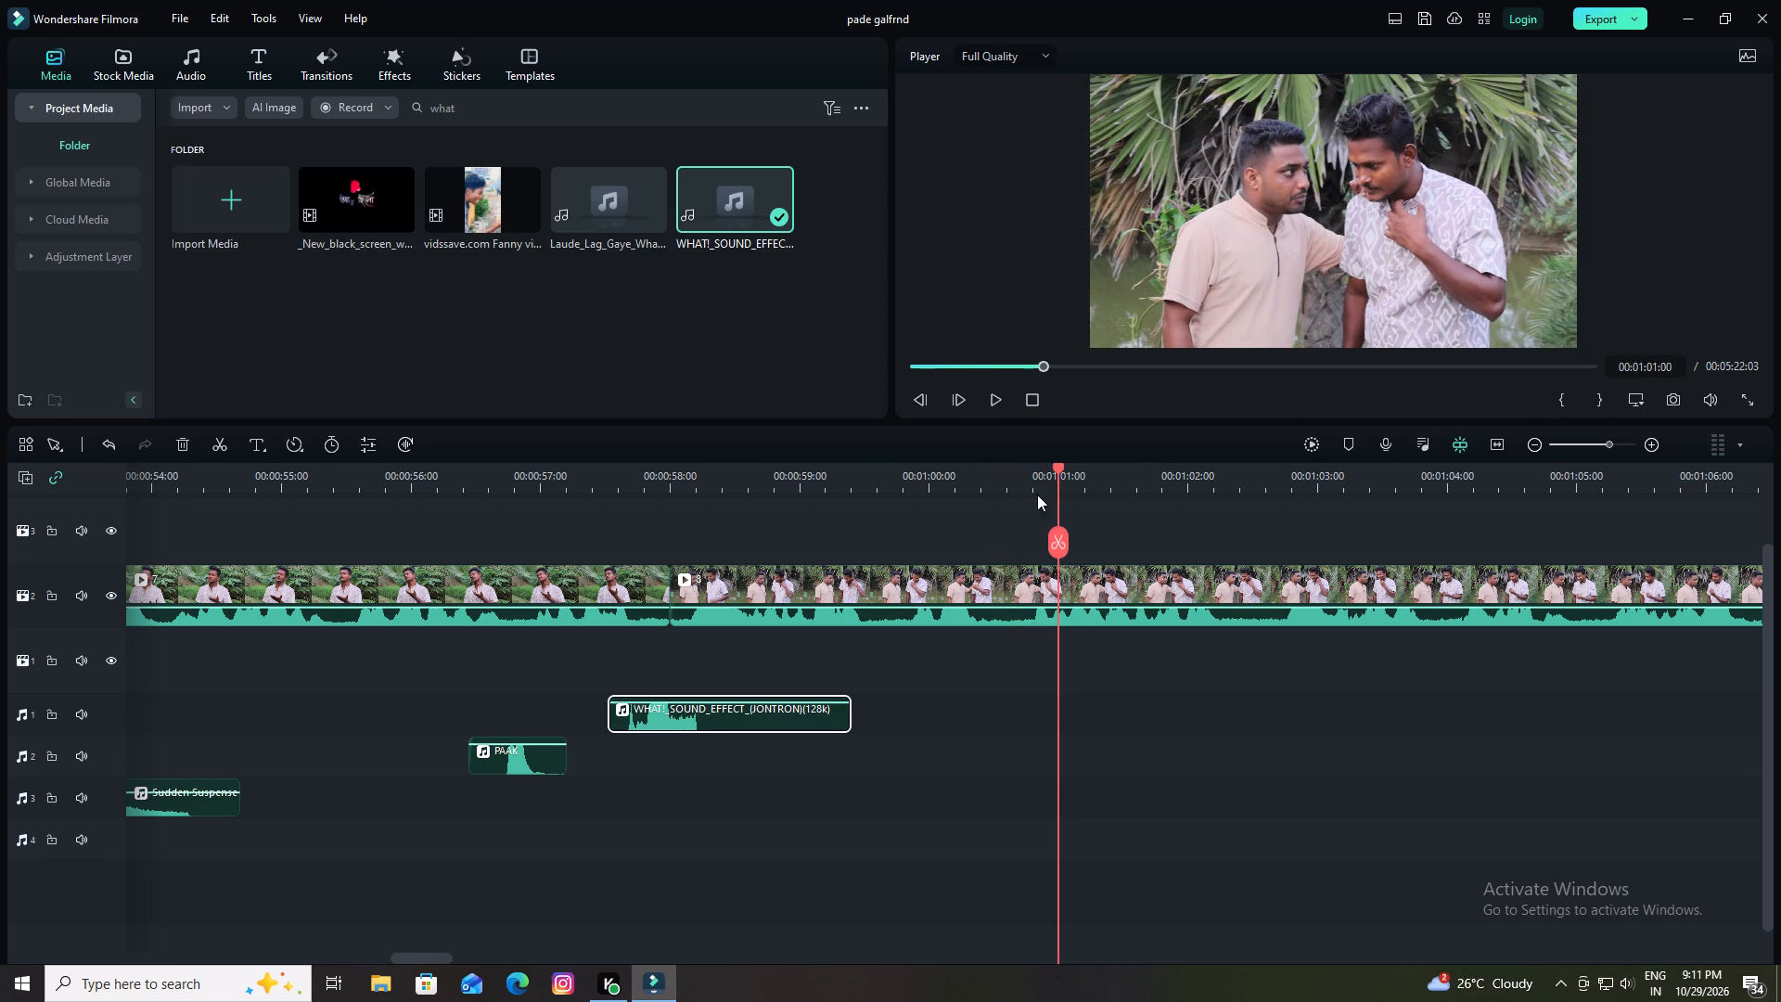
pyautogui.moveTo(1055, 464); pyautogui.dragTo(992, 482)
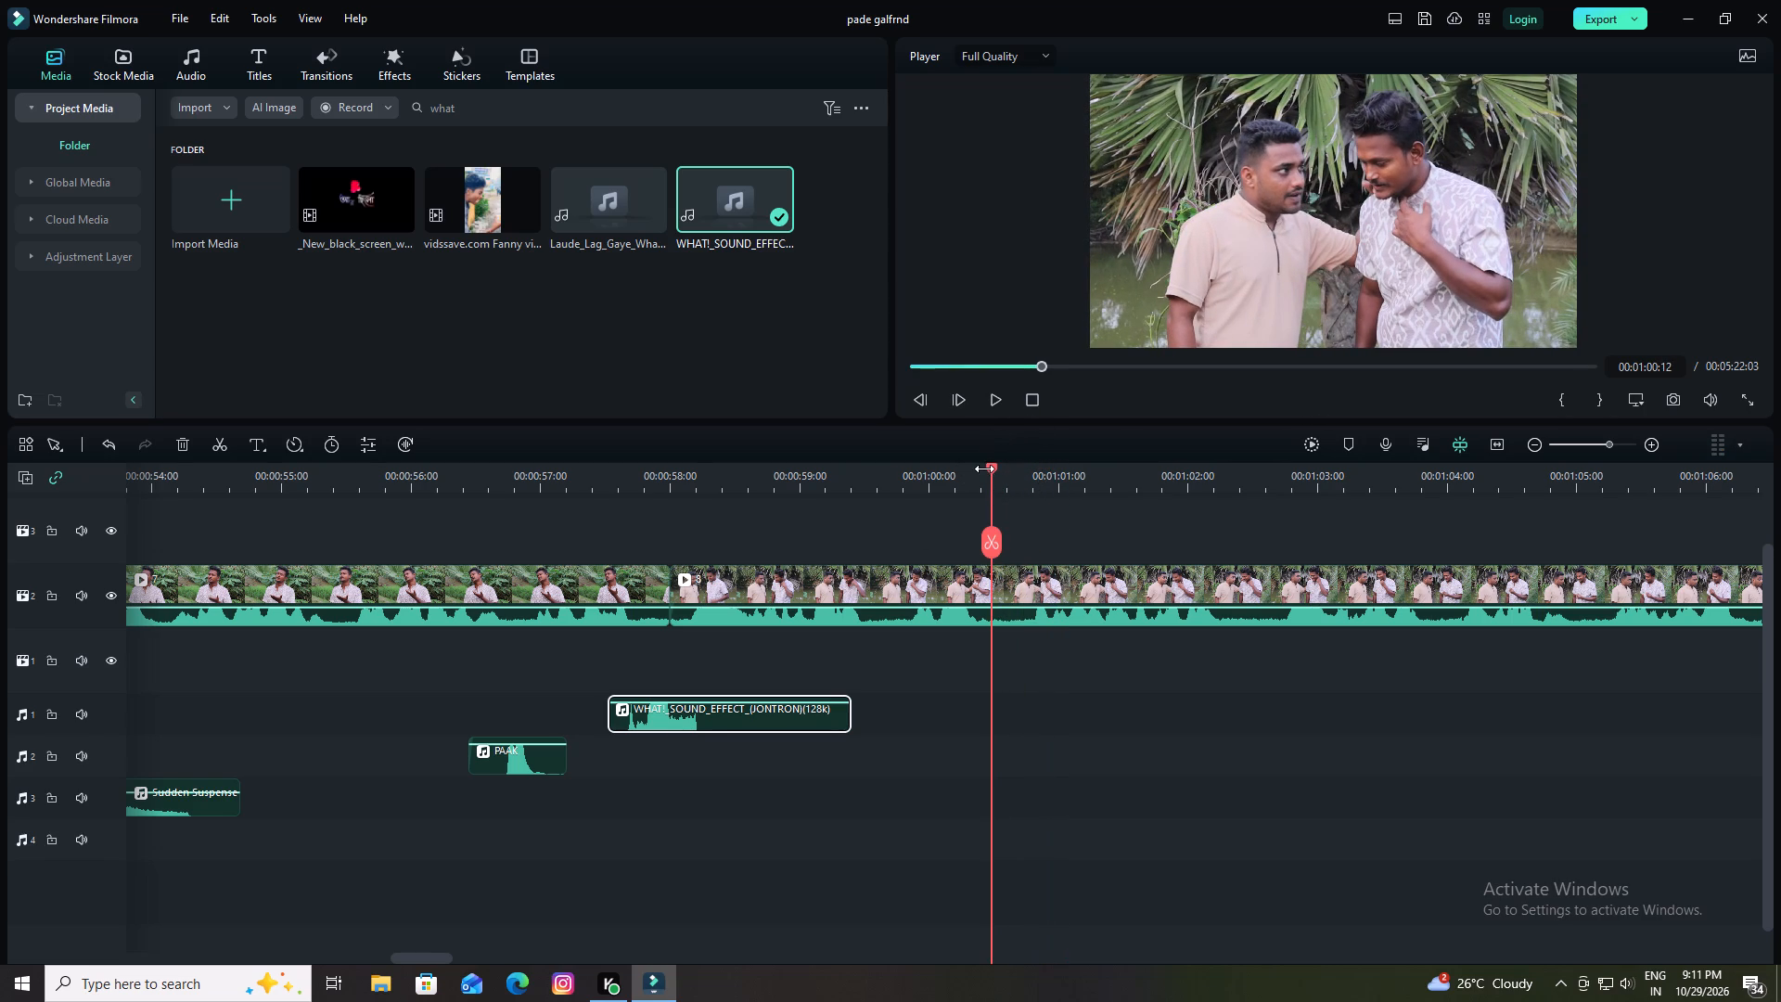
pyautogui.click(988, 465)
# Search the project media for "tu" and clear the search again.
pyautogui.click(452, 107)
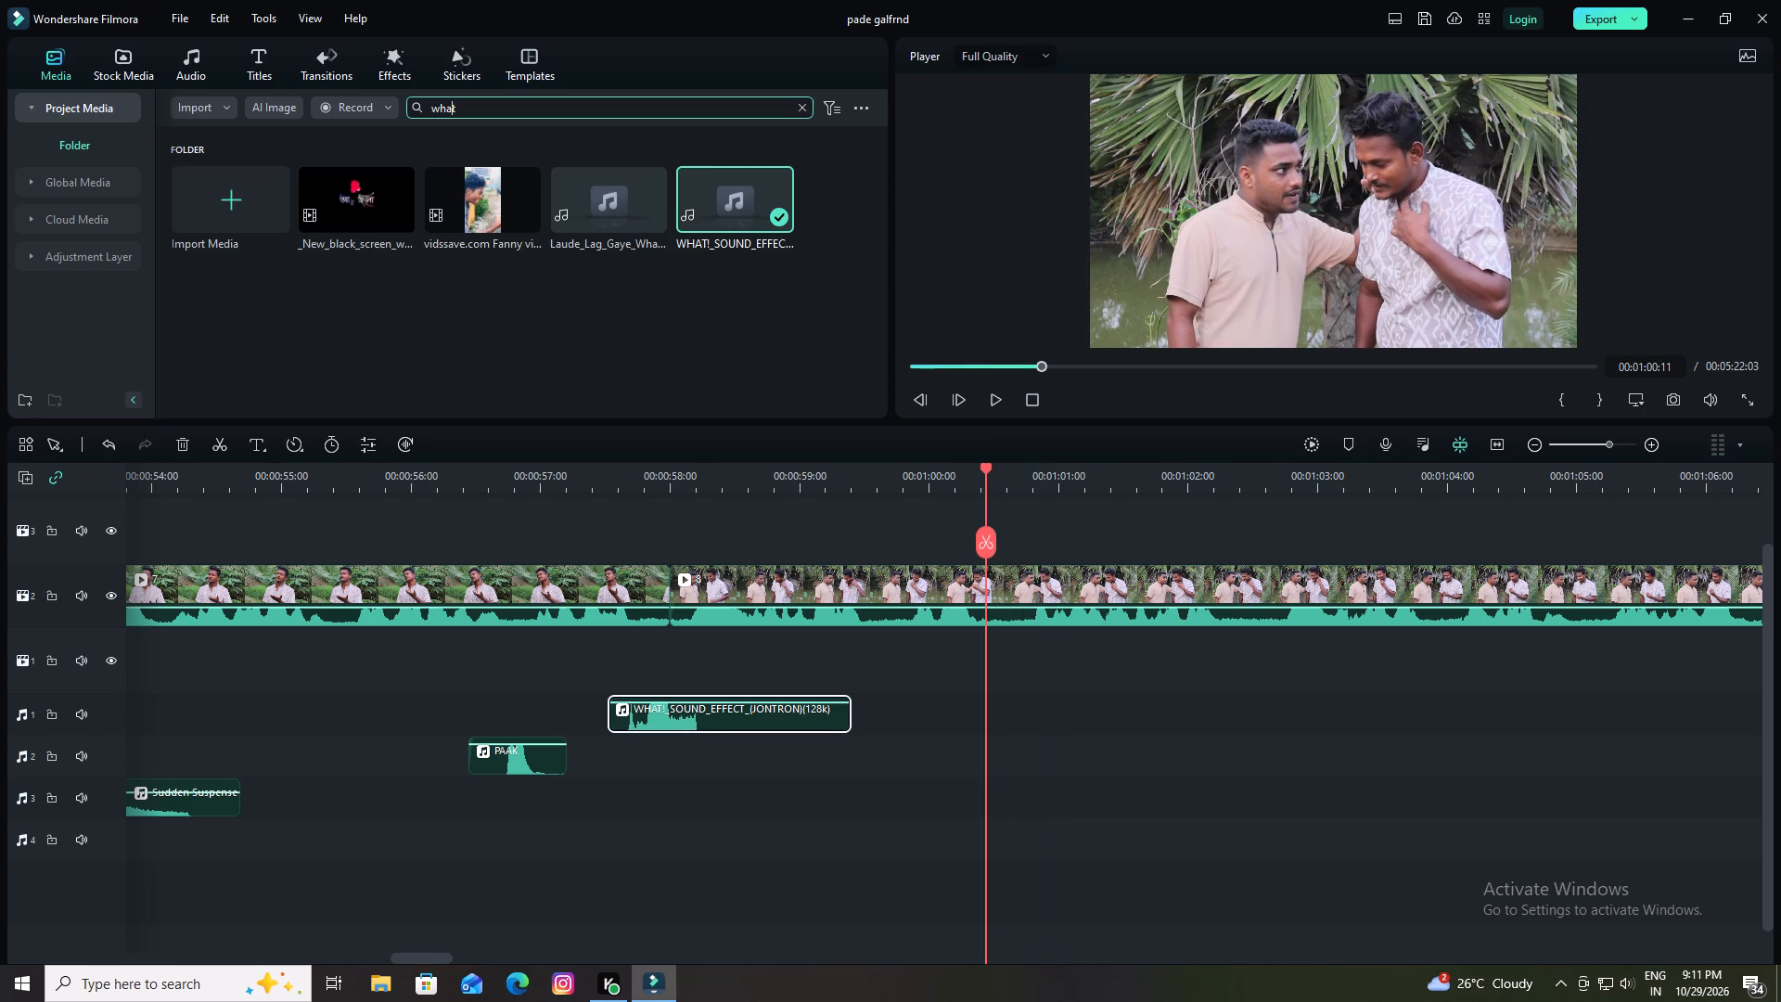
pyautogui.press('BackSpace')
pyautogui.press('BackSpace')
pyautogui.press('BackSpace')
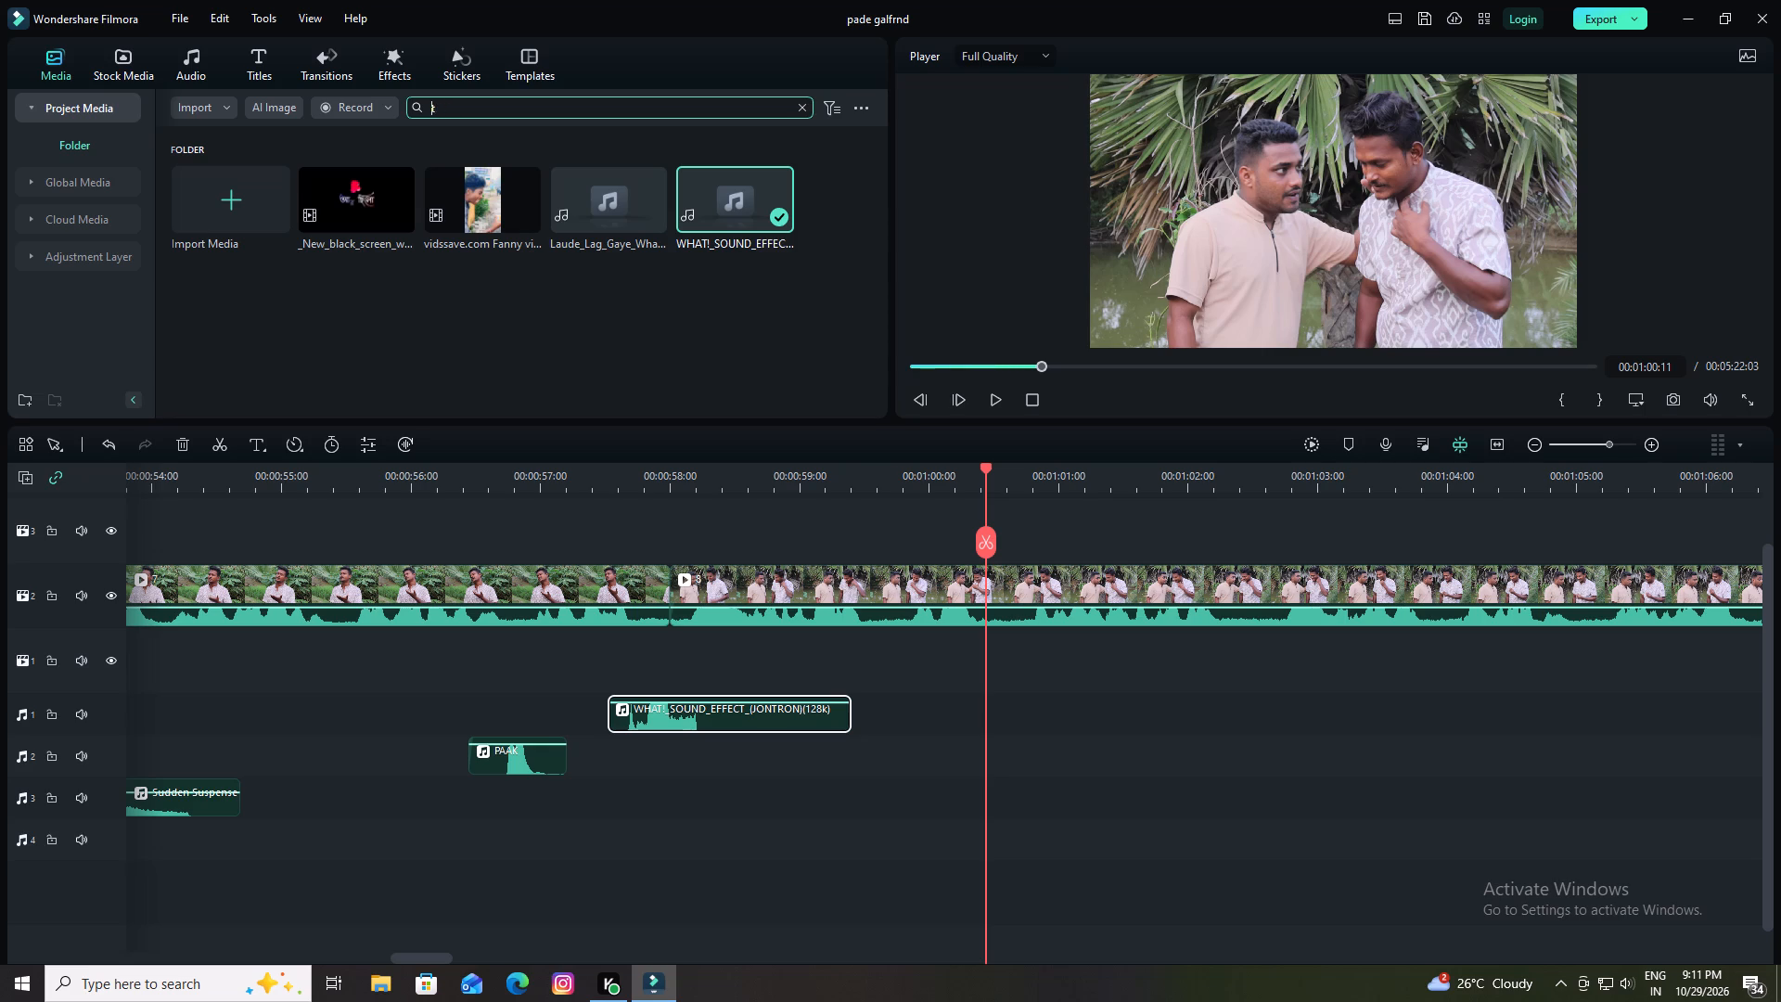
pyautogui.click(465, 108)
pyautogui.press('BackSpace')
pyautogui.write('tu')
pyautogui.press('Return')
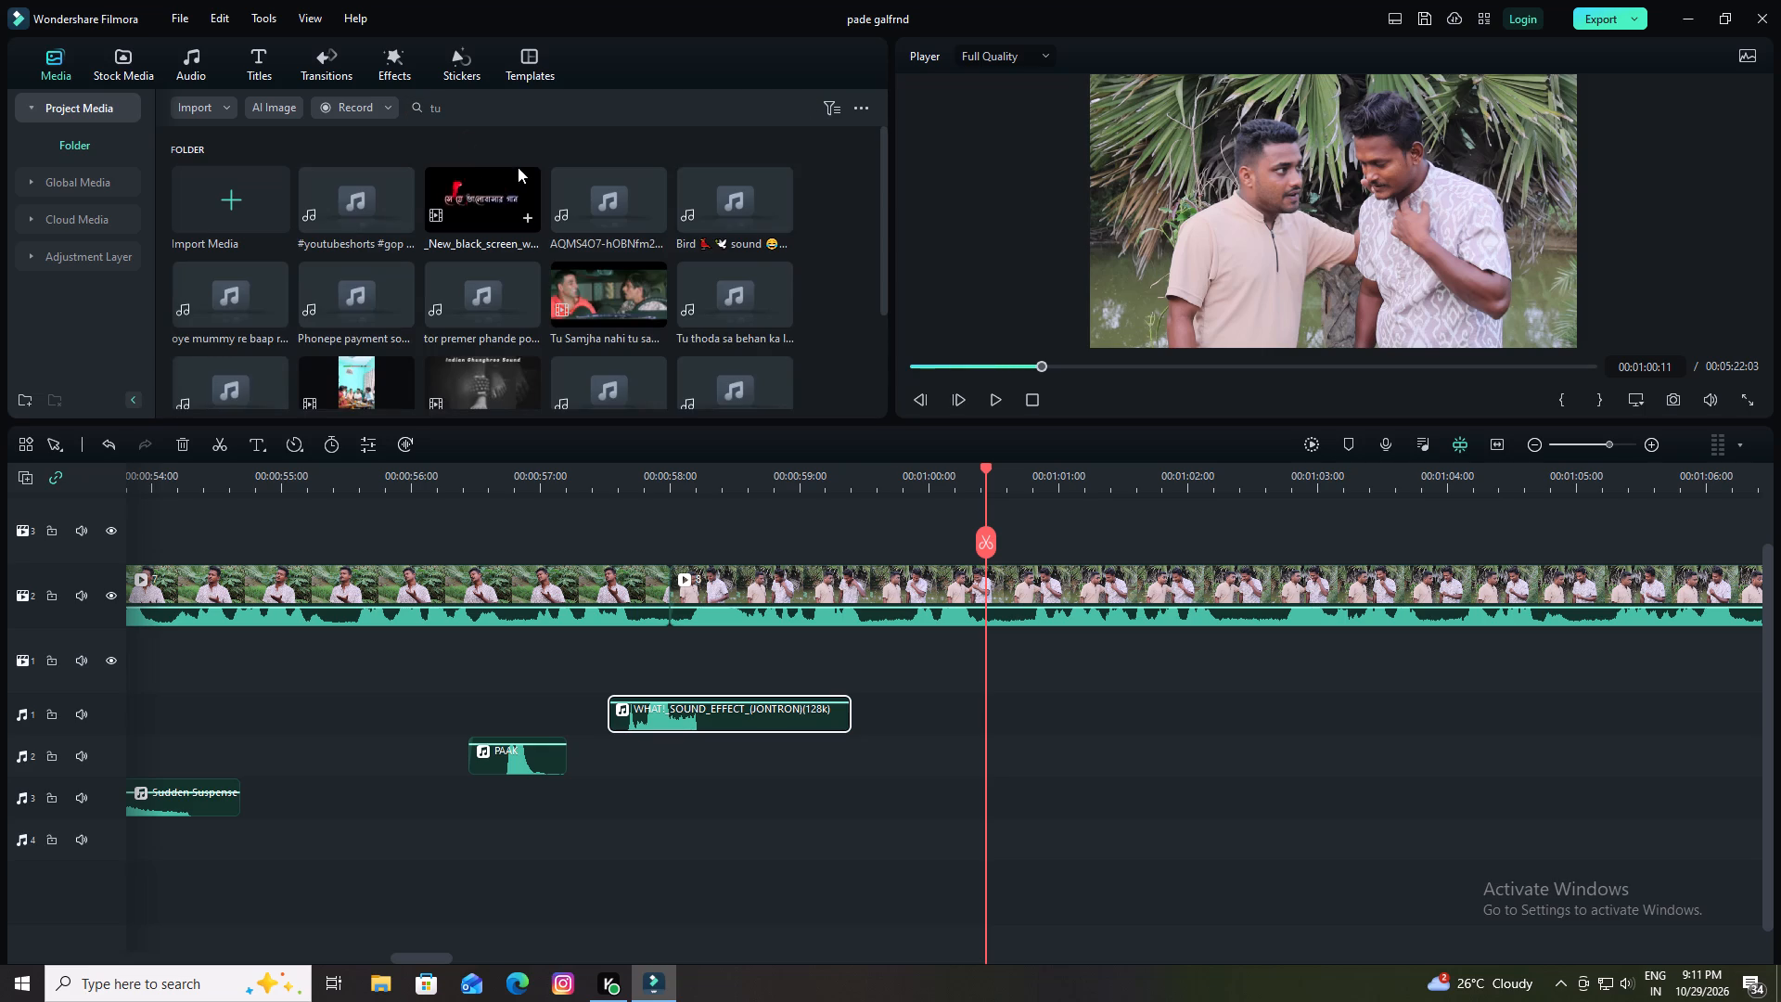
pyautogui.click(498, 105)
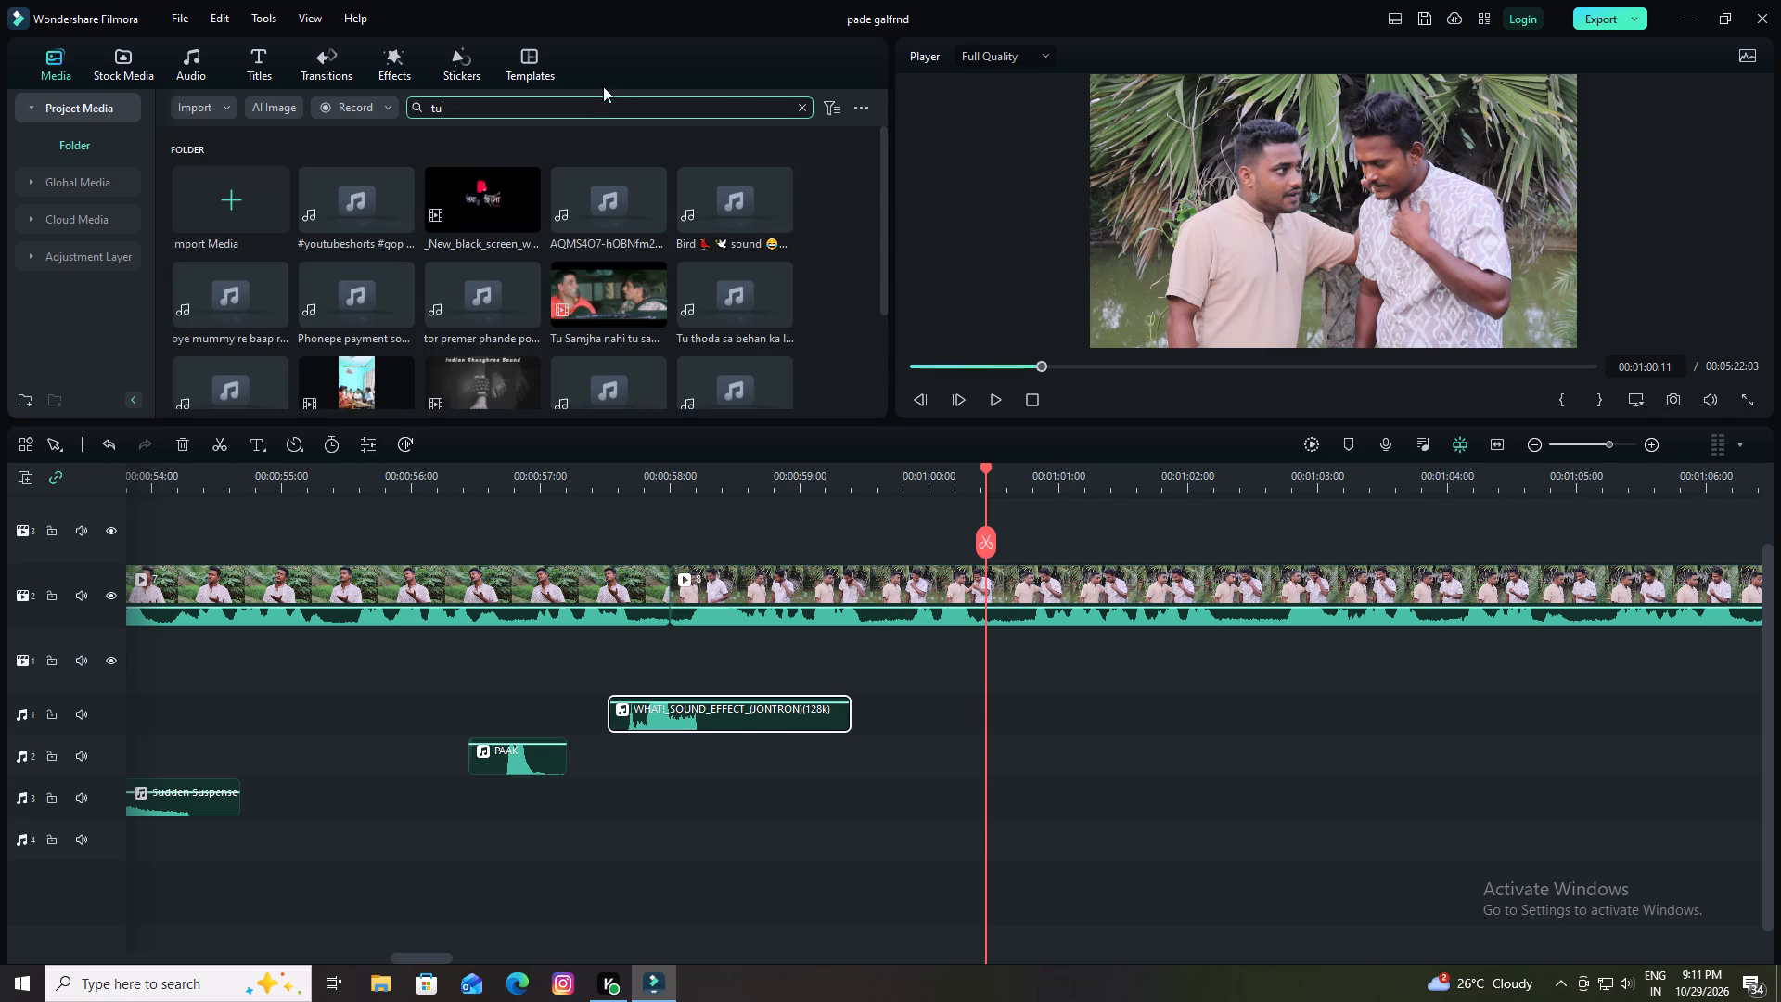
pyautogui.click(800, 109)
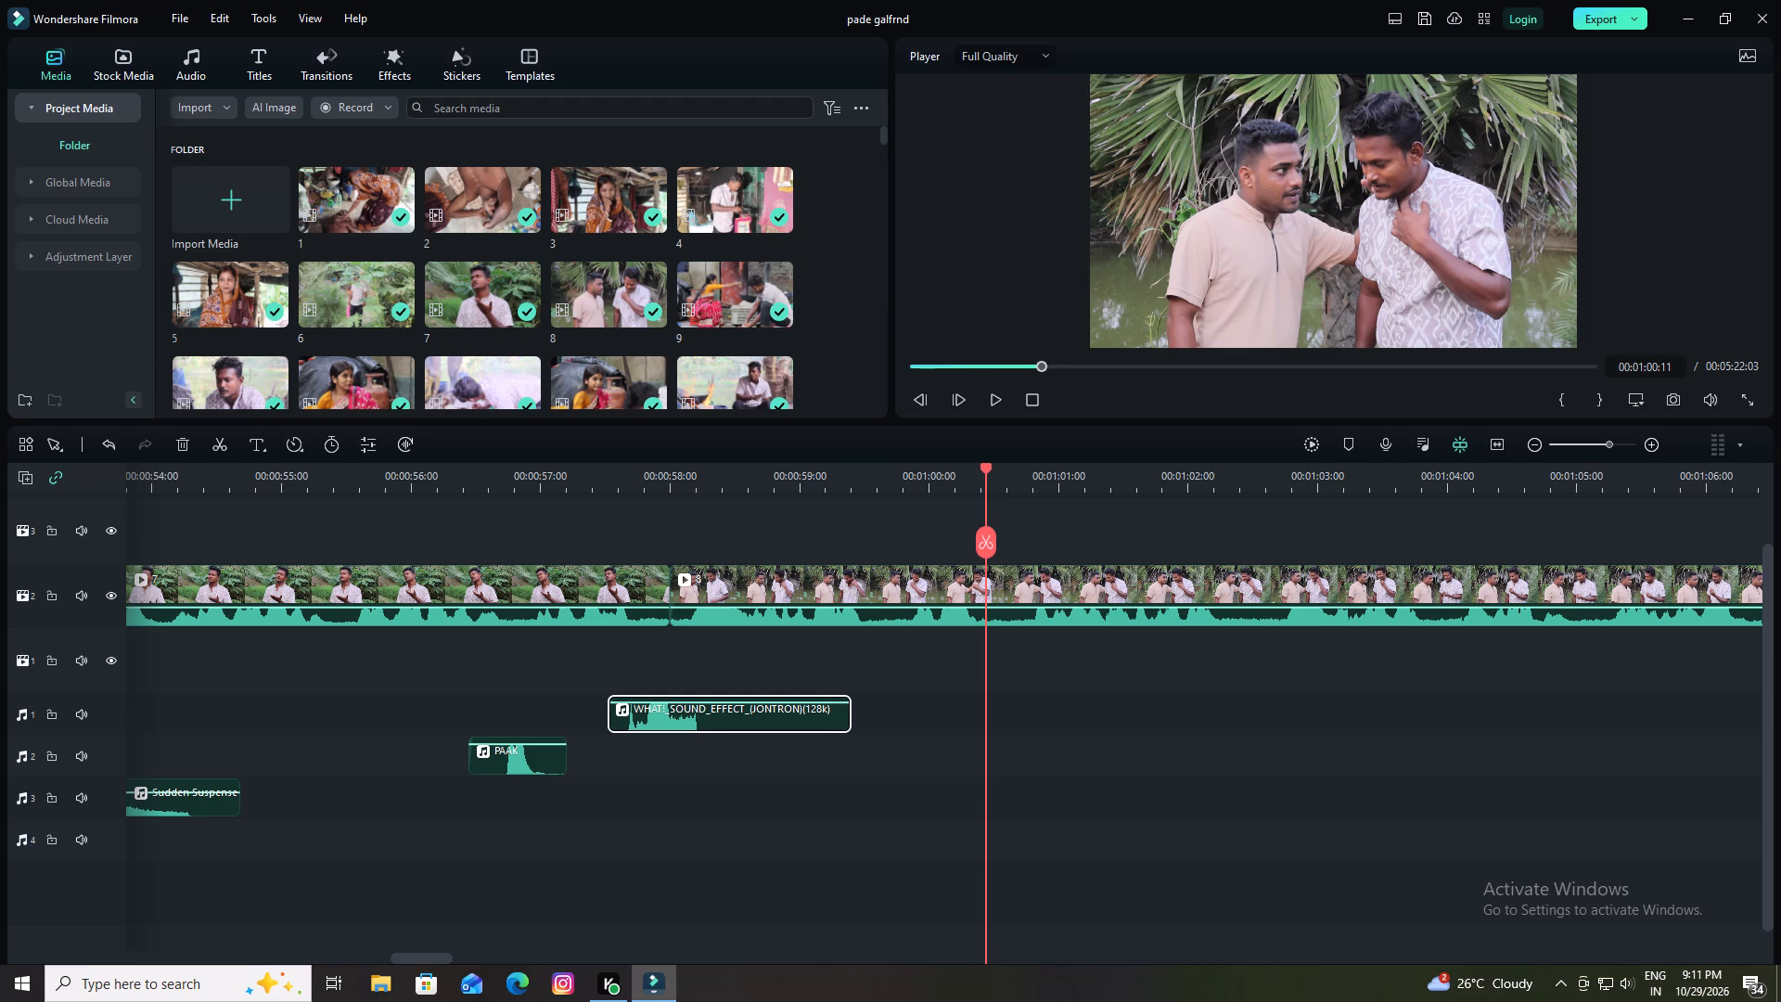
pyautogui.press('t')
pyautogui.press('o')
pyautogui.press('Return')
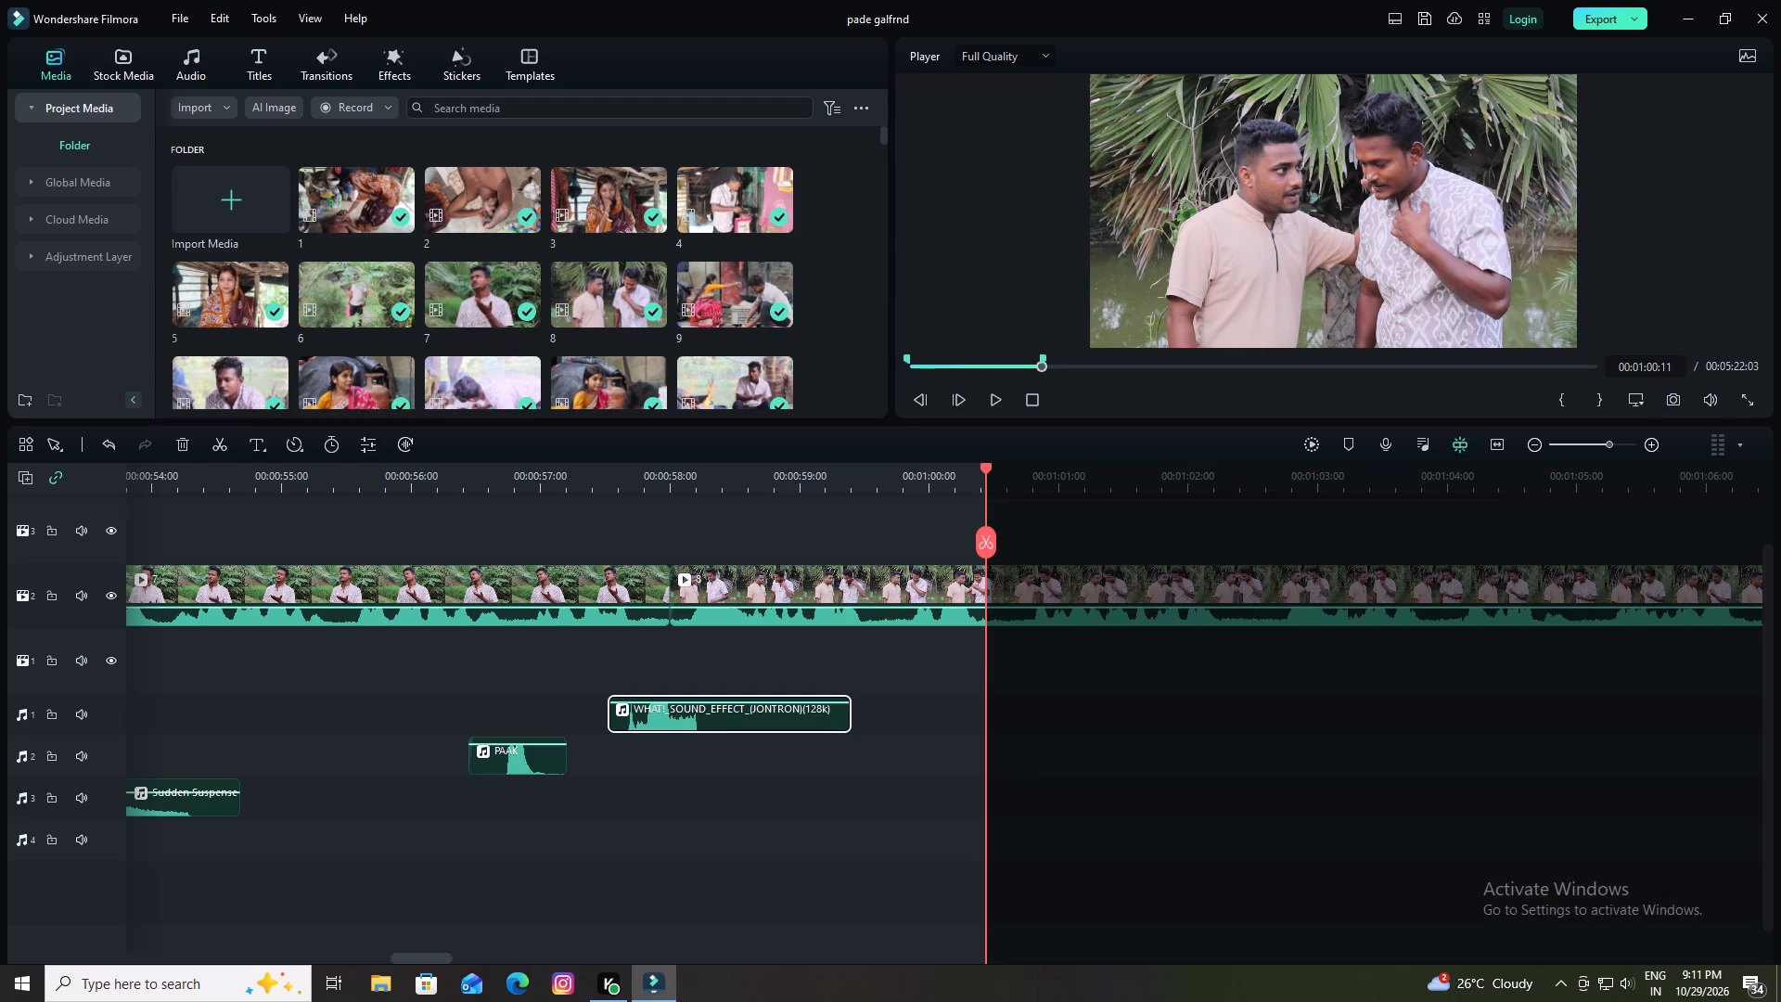
# Search the project media for "to" and preview the TONE2 and touing(128k) sounds.
pyautogui.click(490, 107)
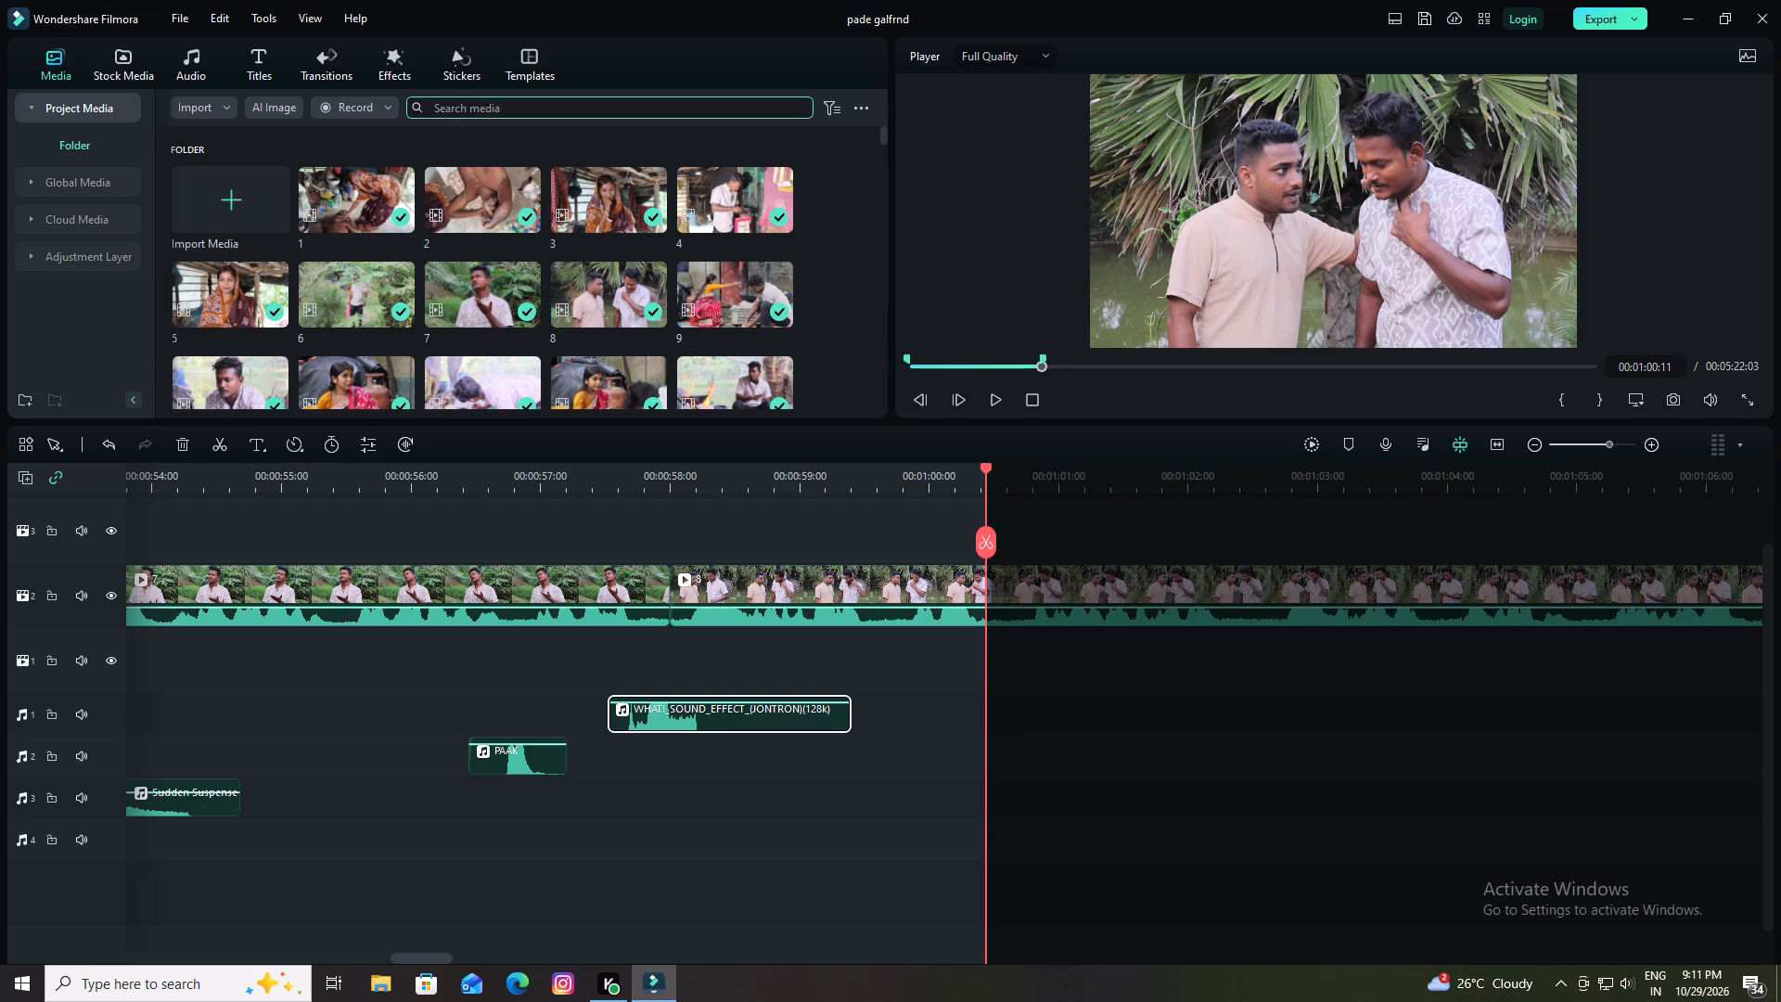
pyautogui.write('to')
pyautogui.press('Return')
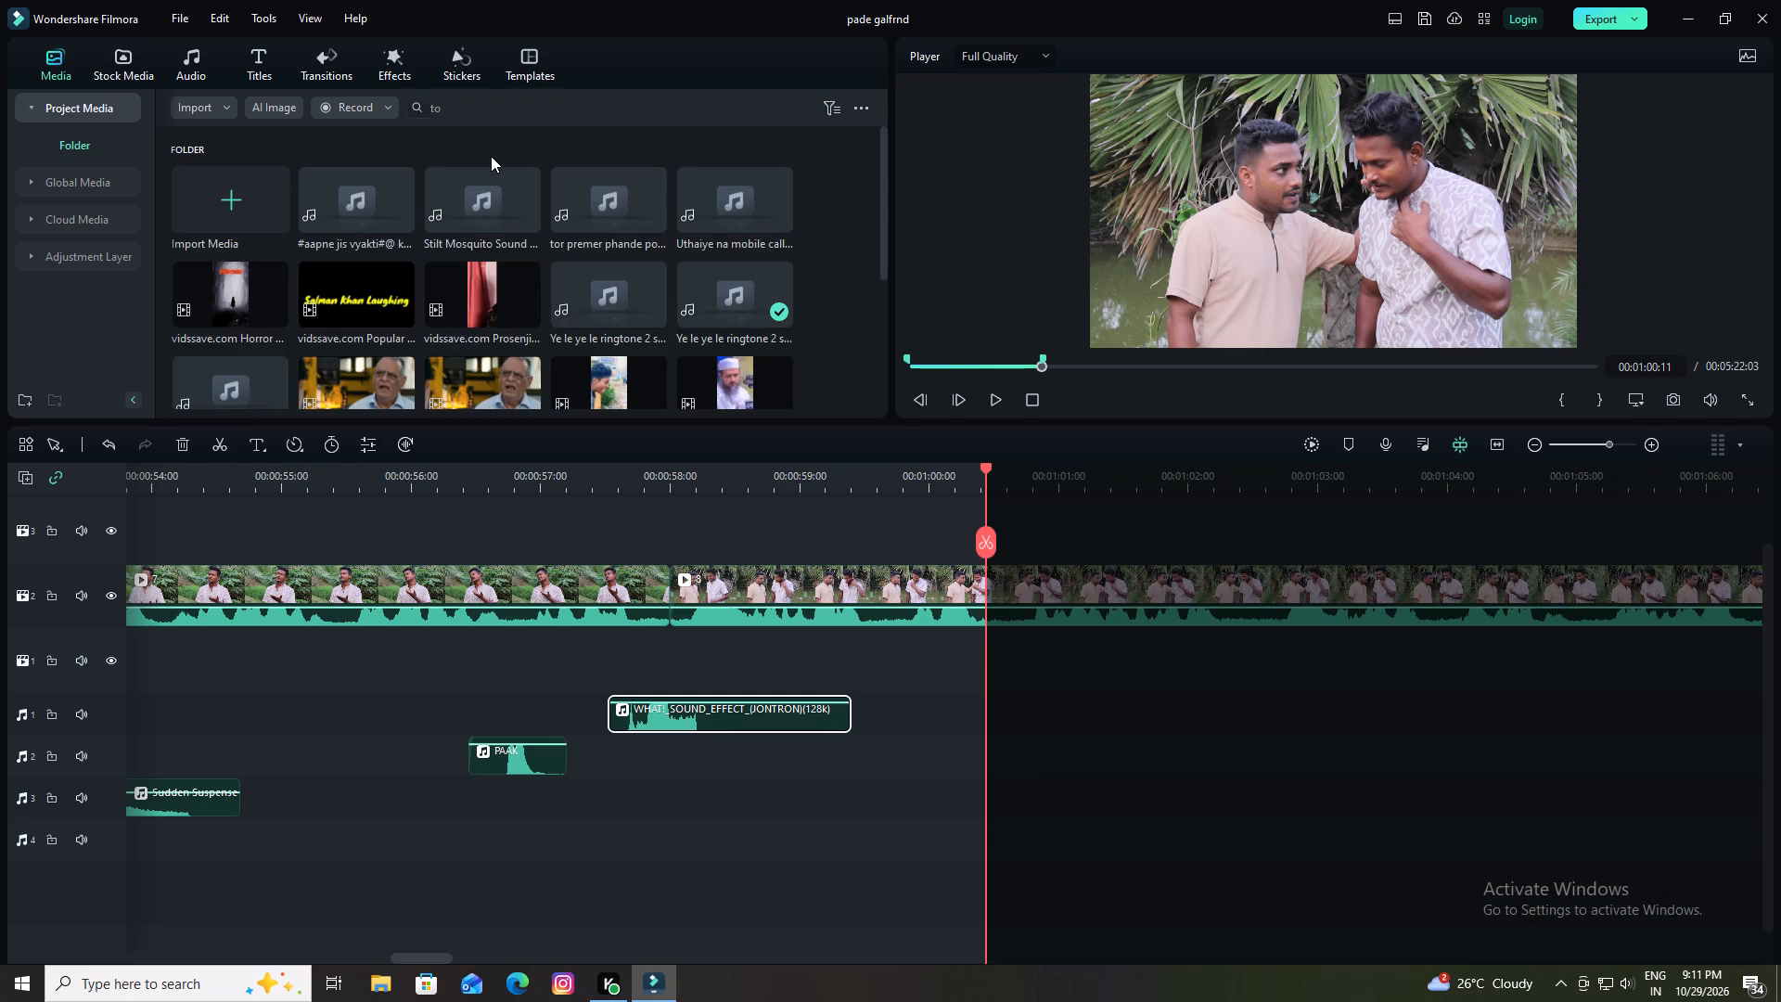
pyautogui.scroll(-3, 660, 274)
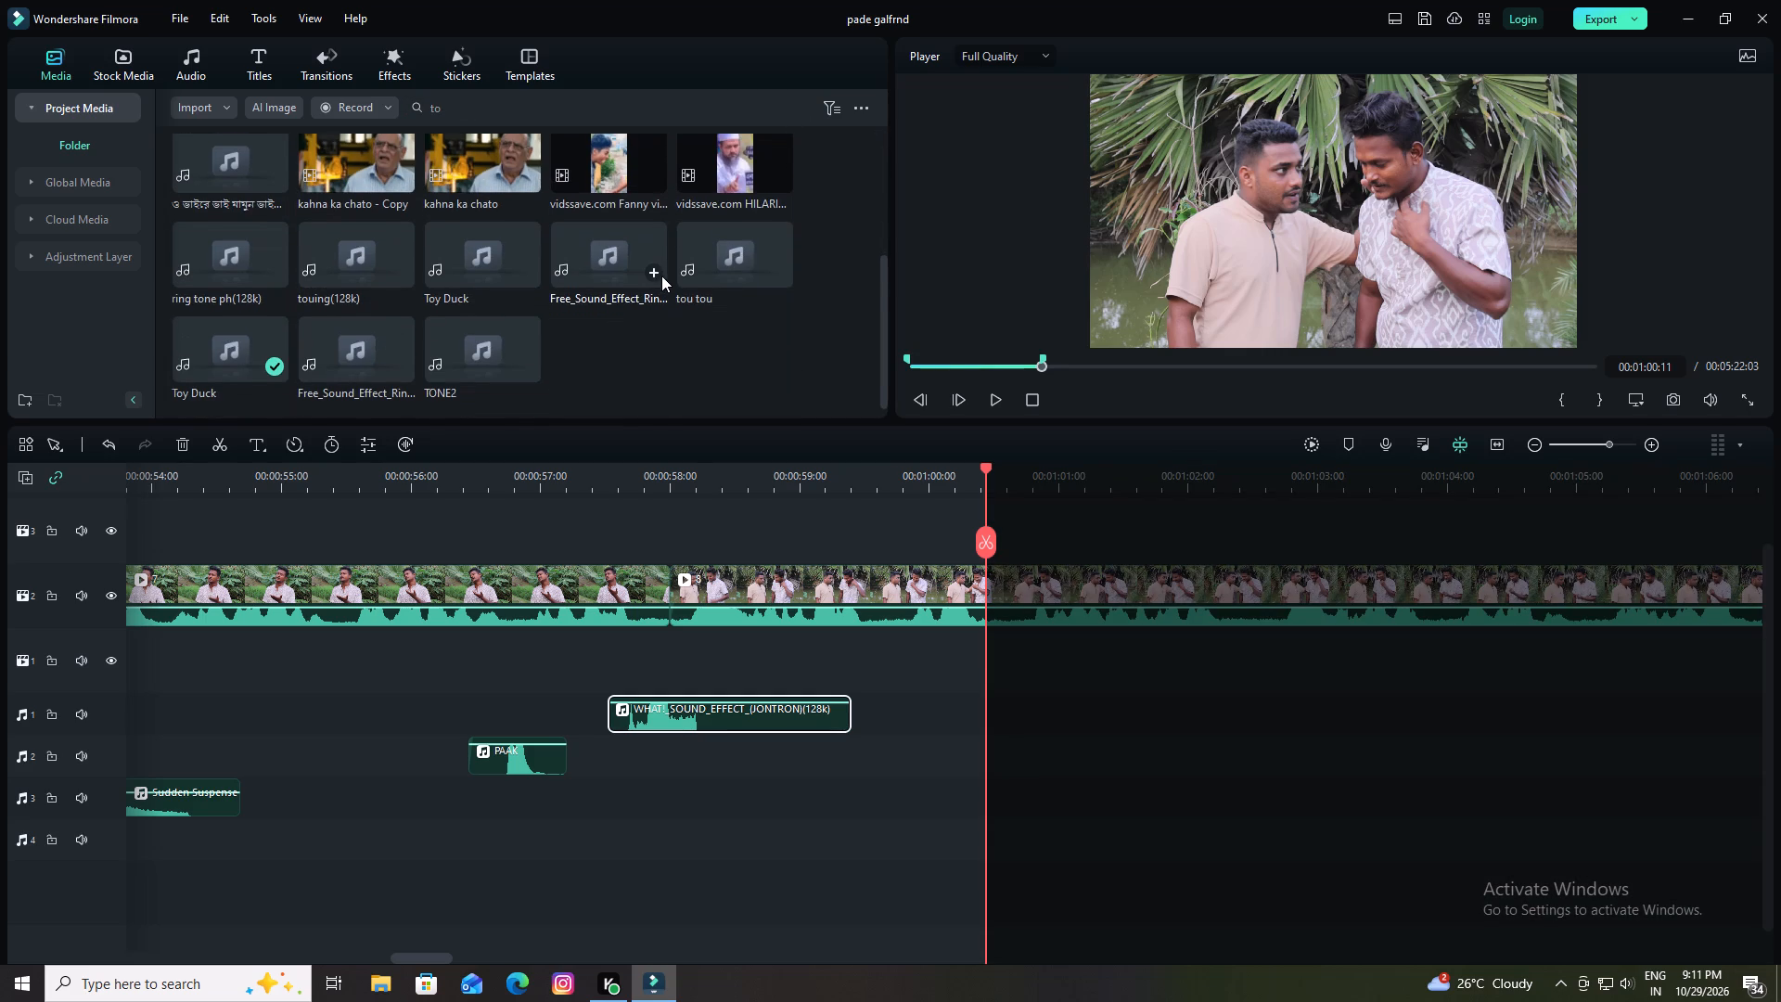
pyautogui.click(451, 382)
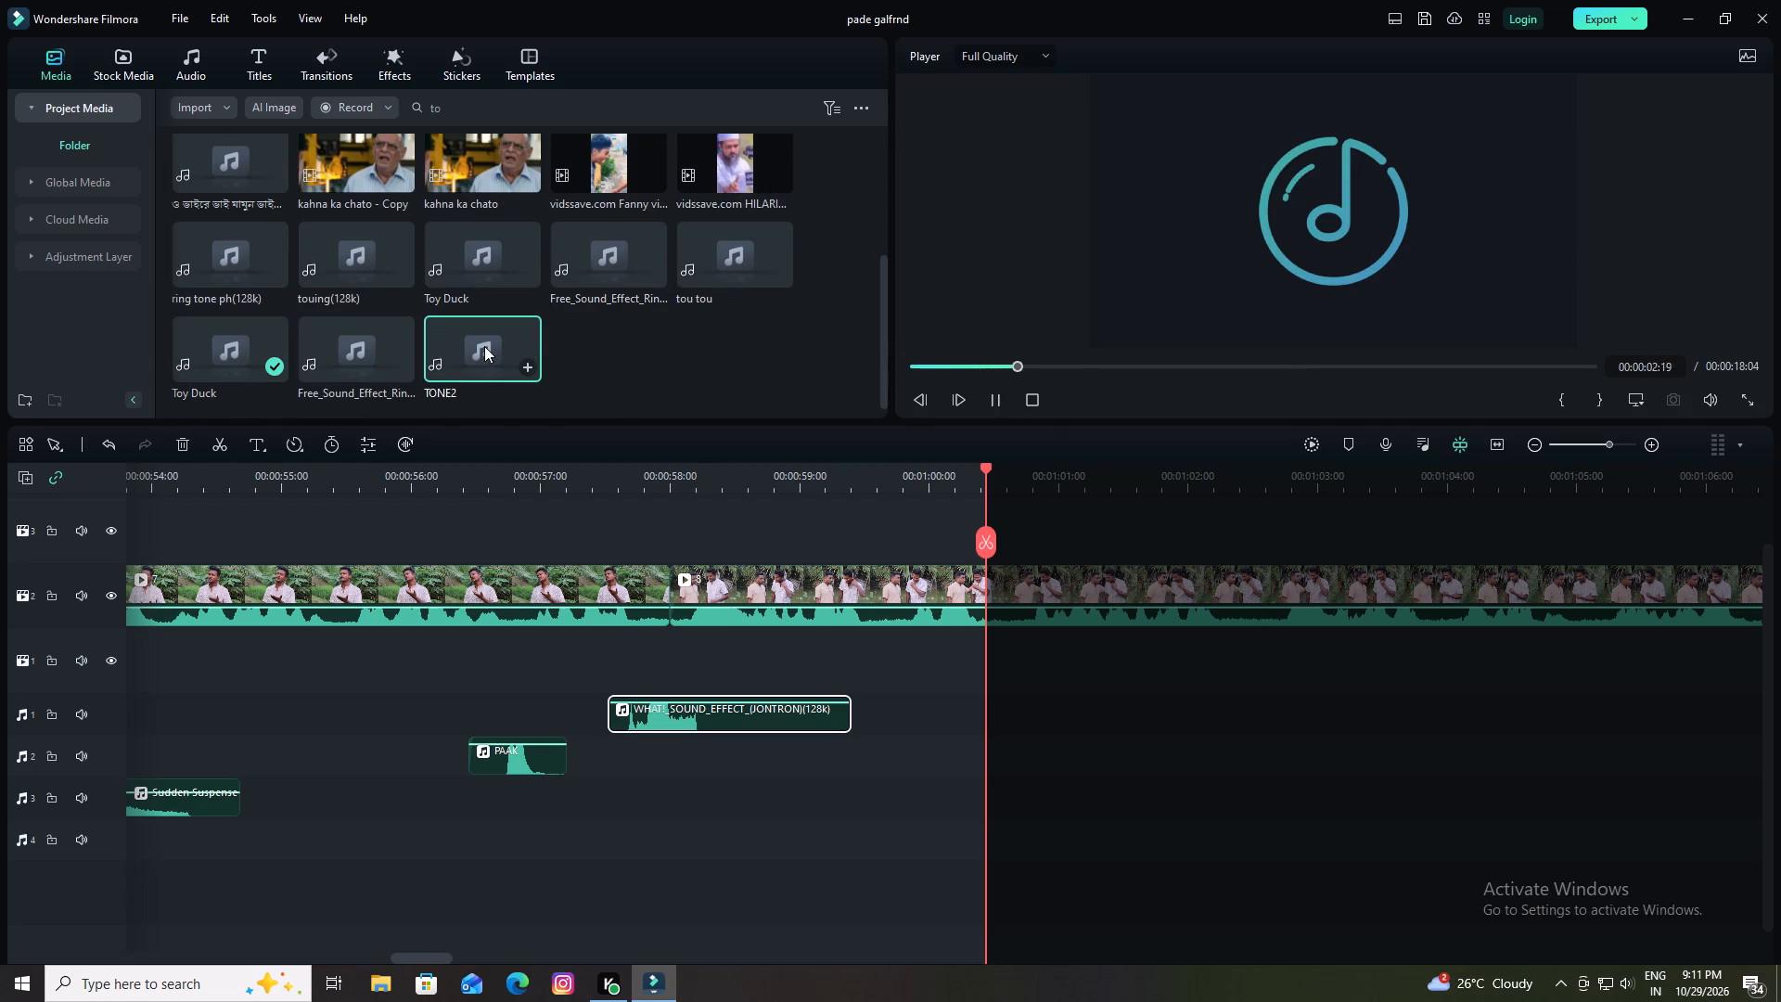
pyautogui.click(346, 252)
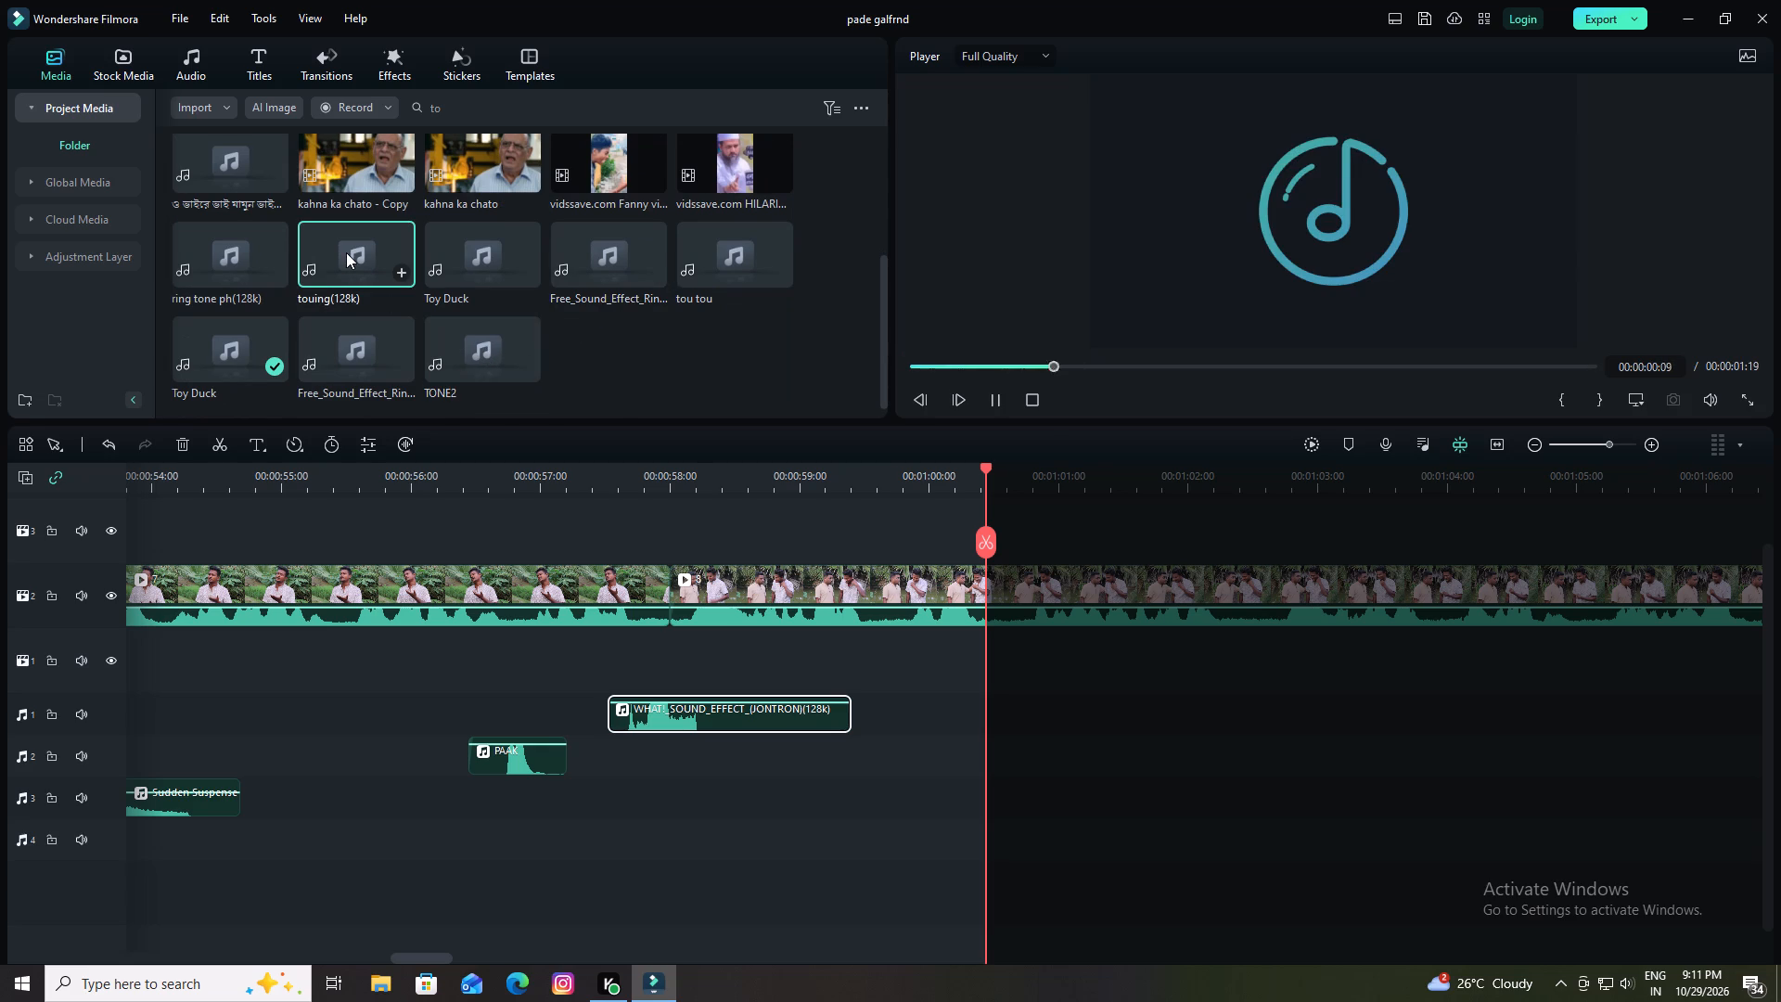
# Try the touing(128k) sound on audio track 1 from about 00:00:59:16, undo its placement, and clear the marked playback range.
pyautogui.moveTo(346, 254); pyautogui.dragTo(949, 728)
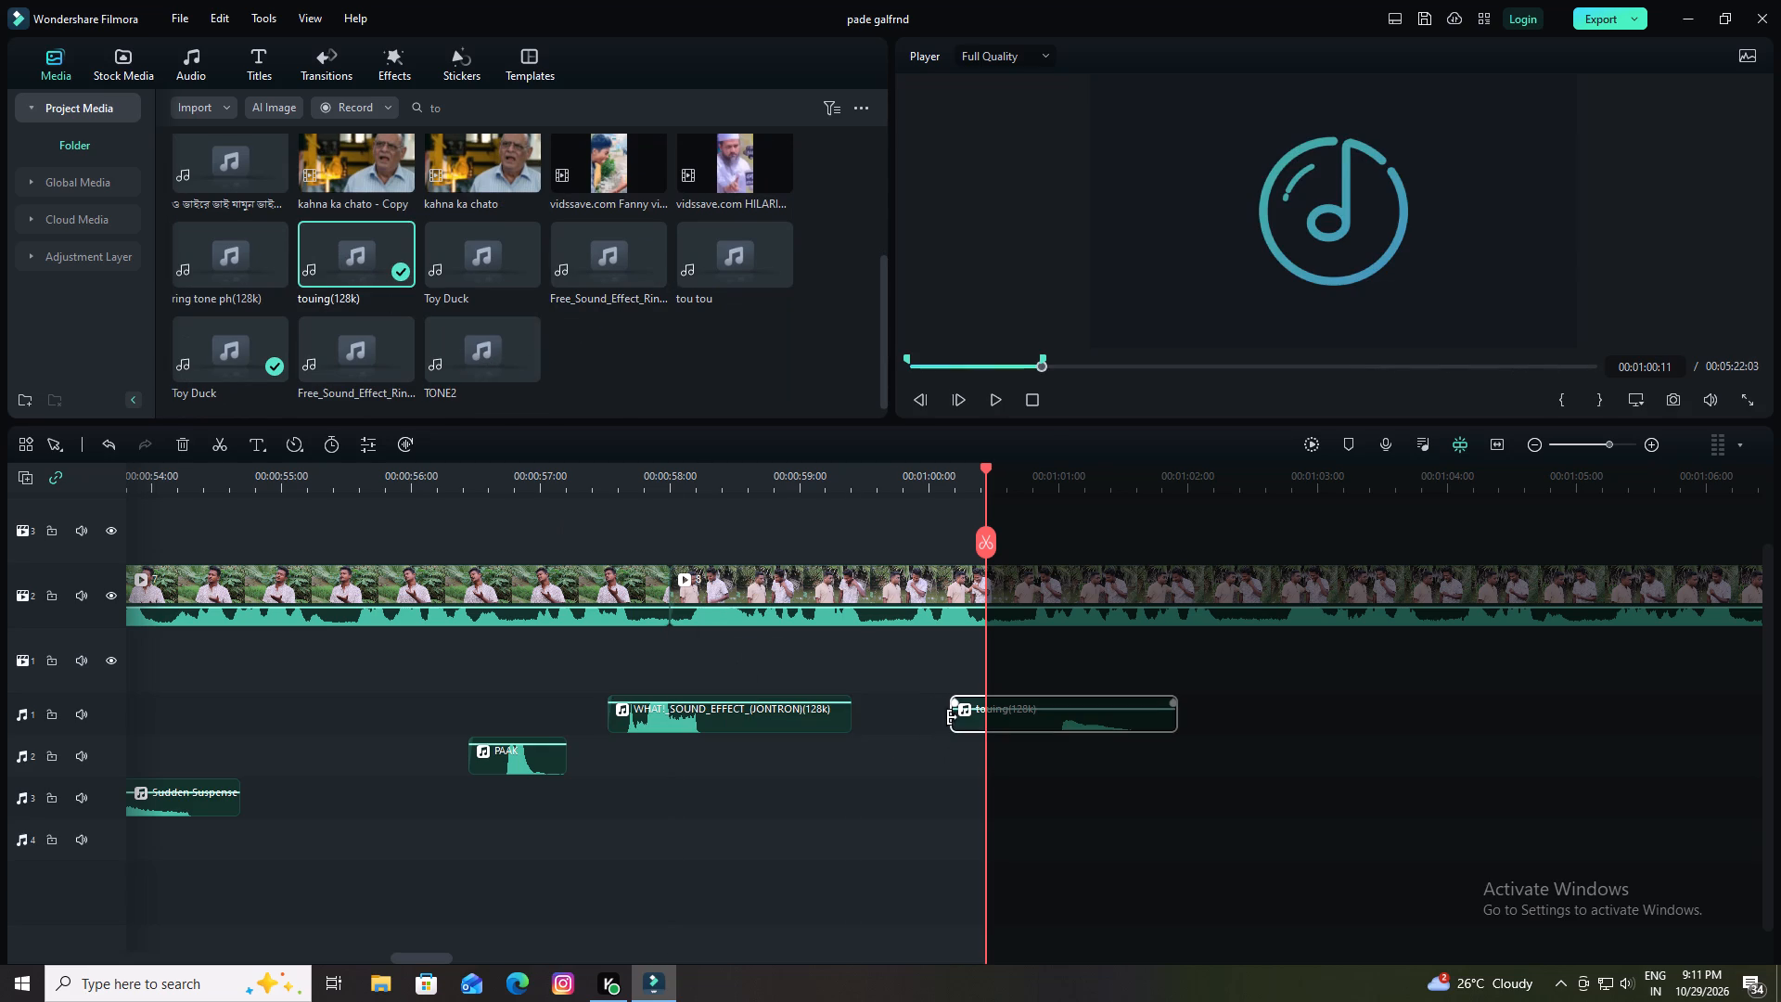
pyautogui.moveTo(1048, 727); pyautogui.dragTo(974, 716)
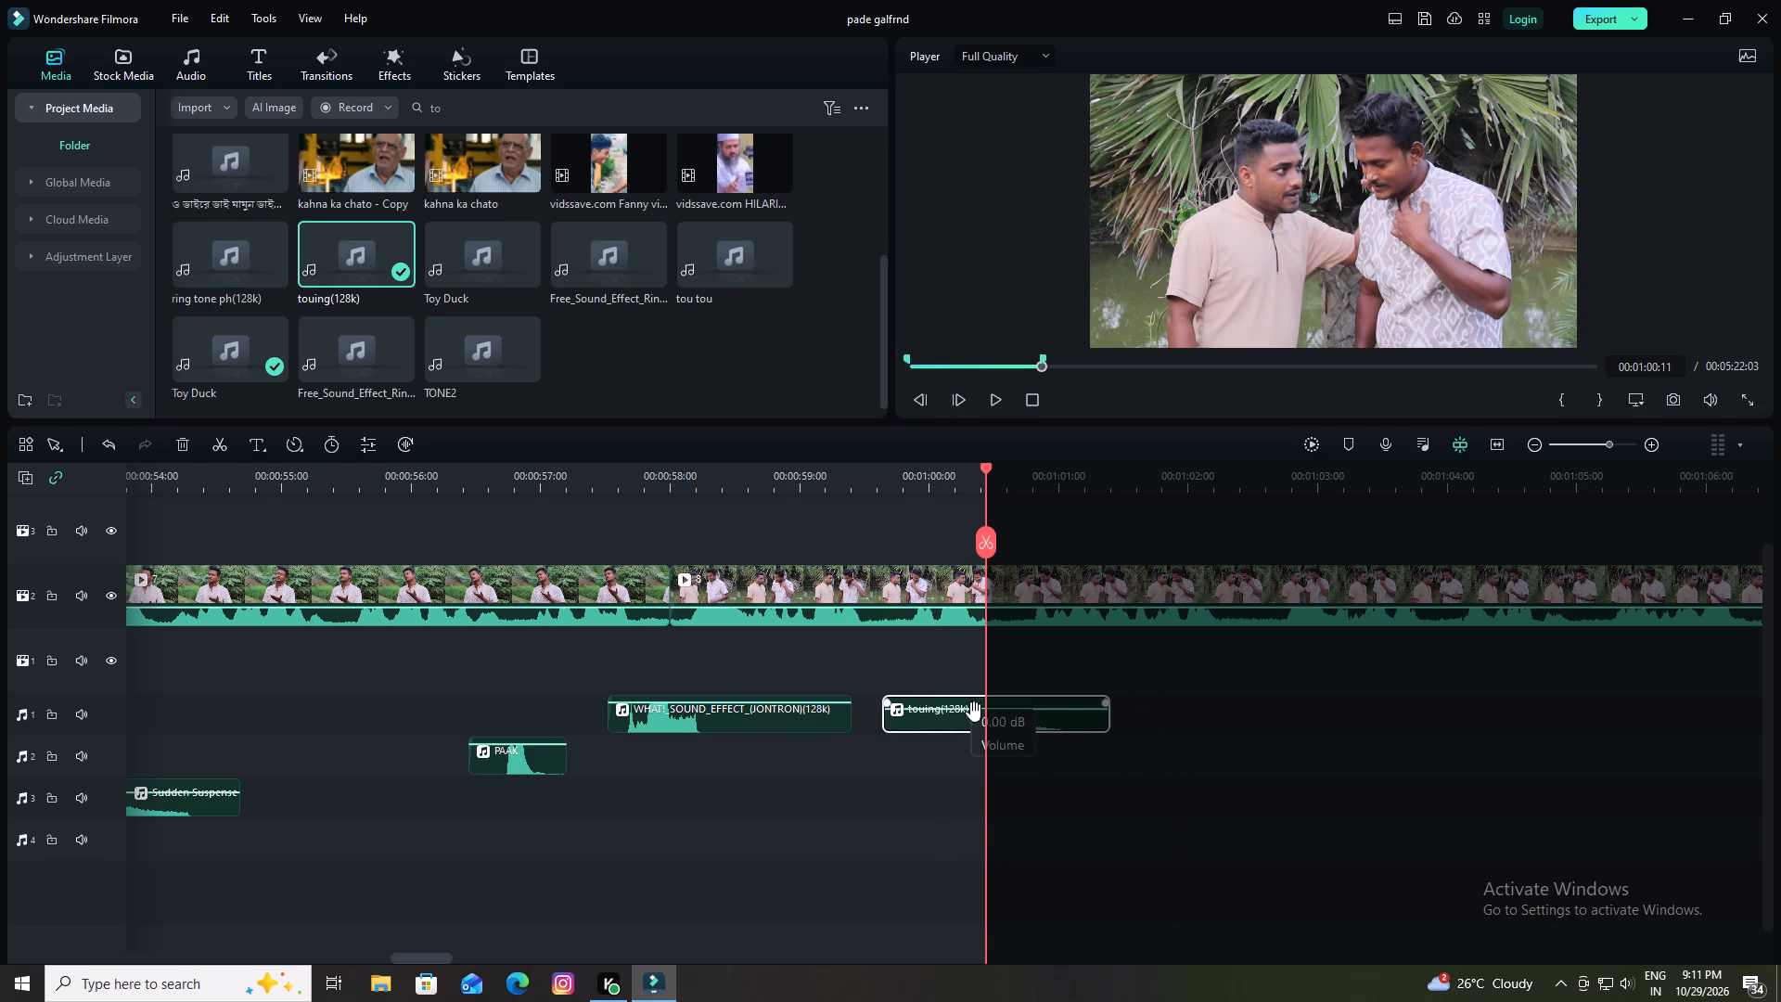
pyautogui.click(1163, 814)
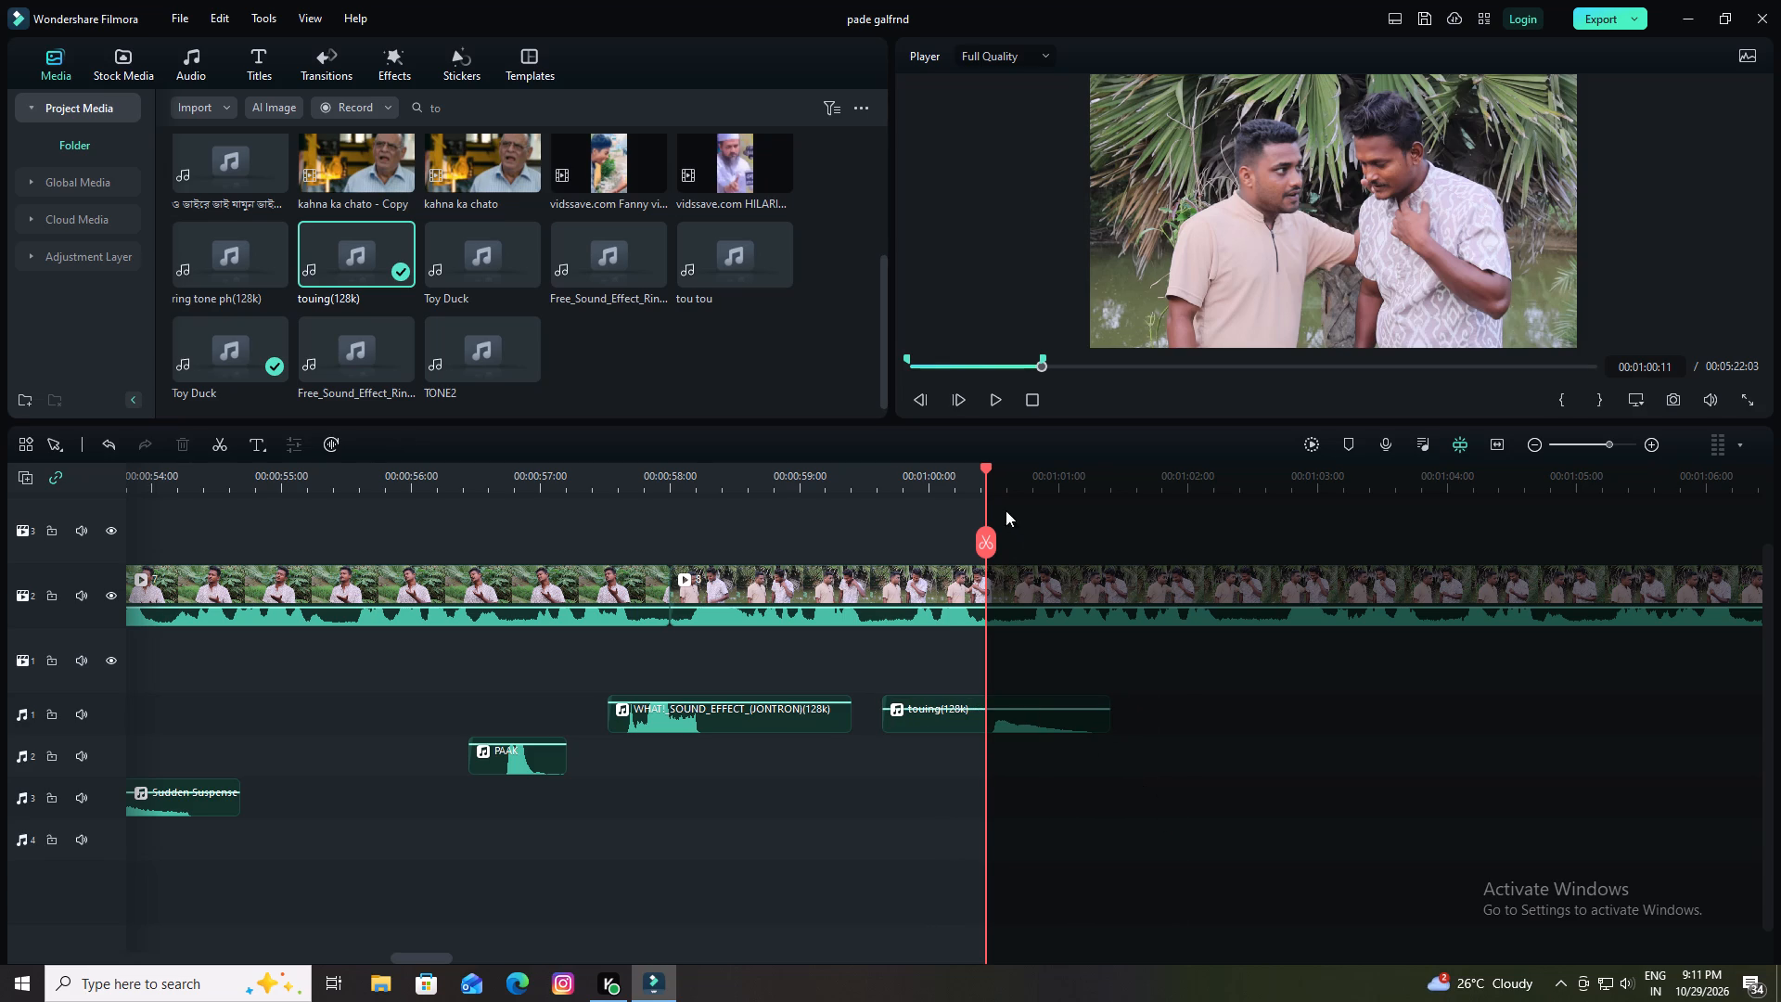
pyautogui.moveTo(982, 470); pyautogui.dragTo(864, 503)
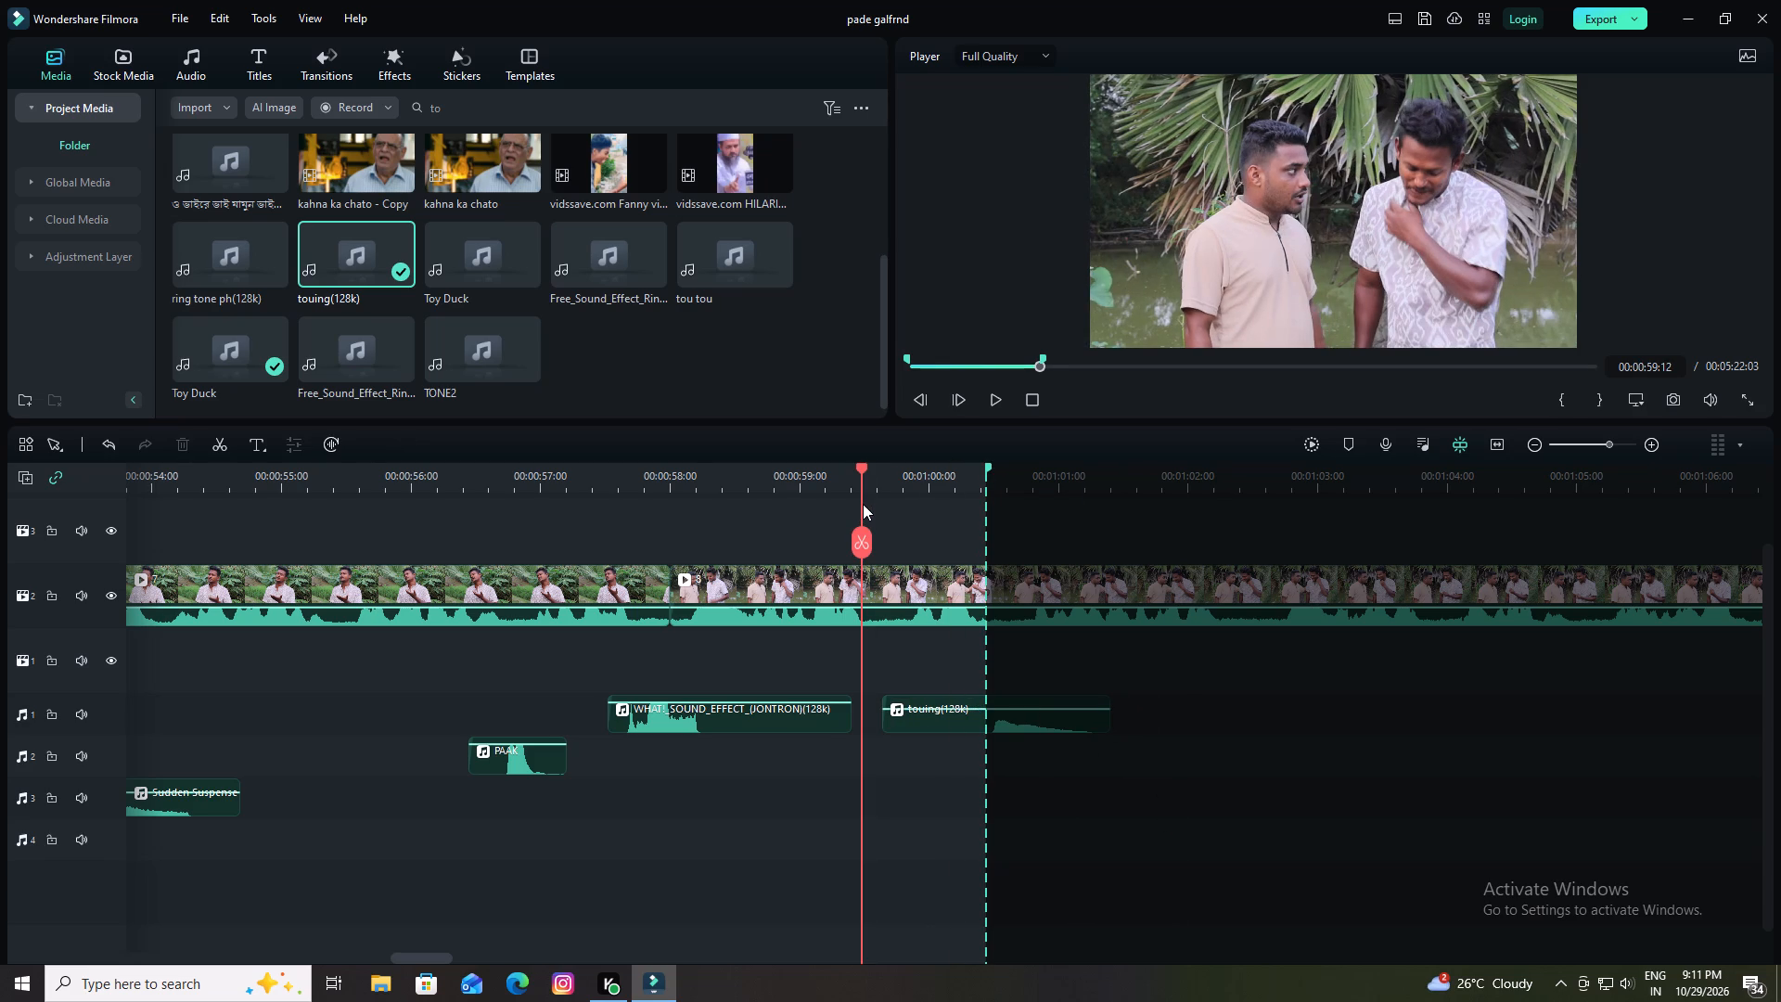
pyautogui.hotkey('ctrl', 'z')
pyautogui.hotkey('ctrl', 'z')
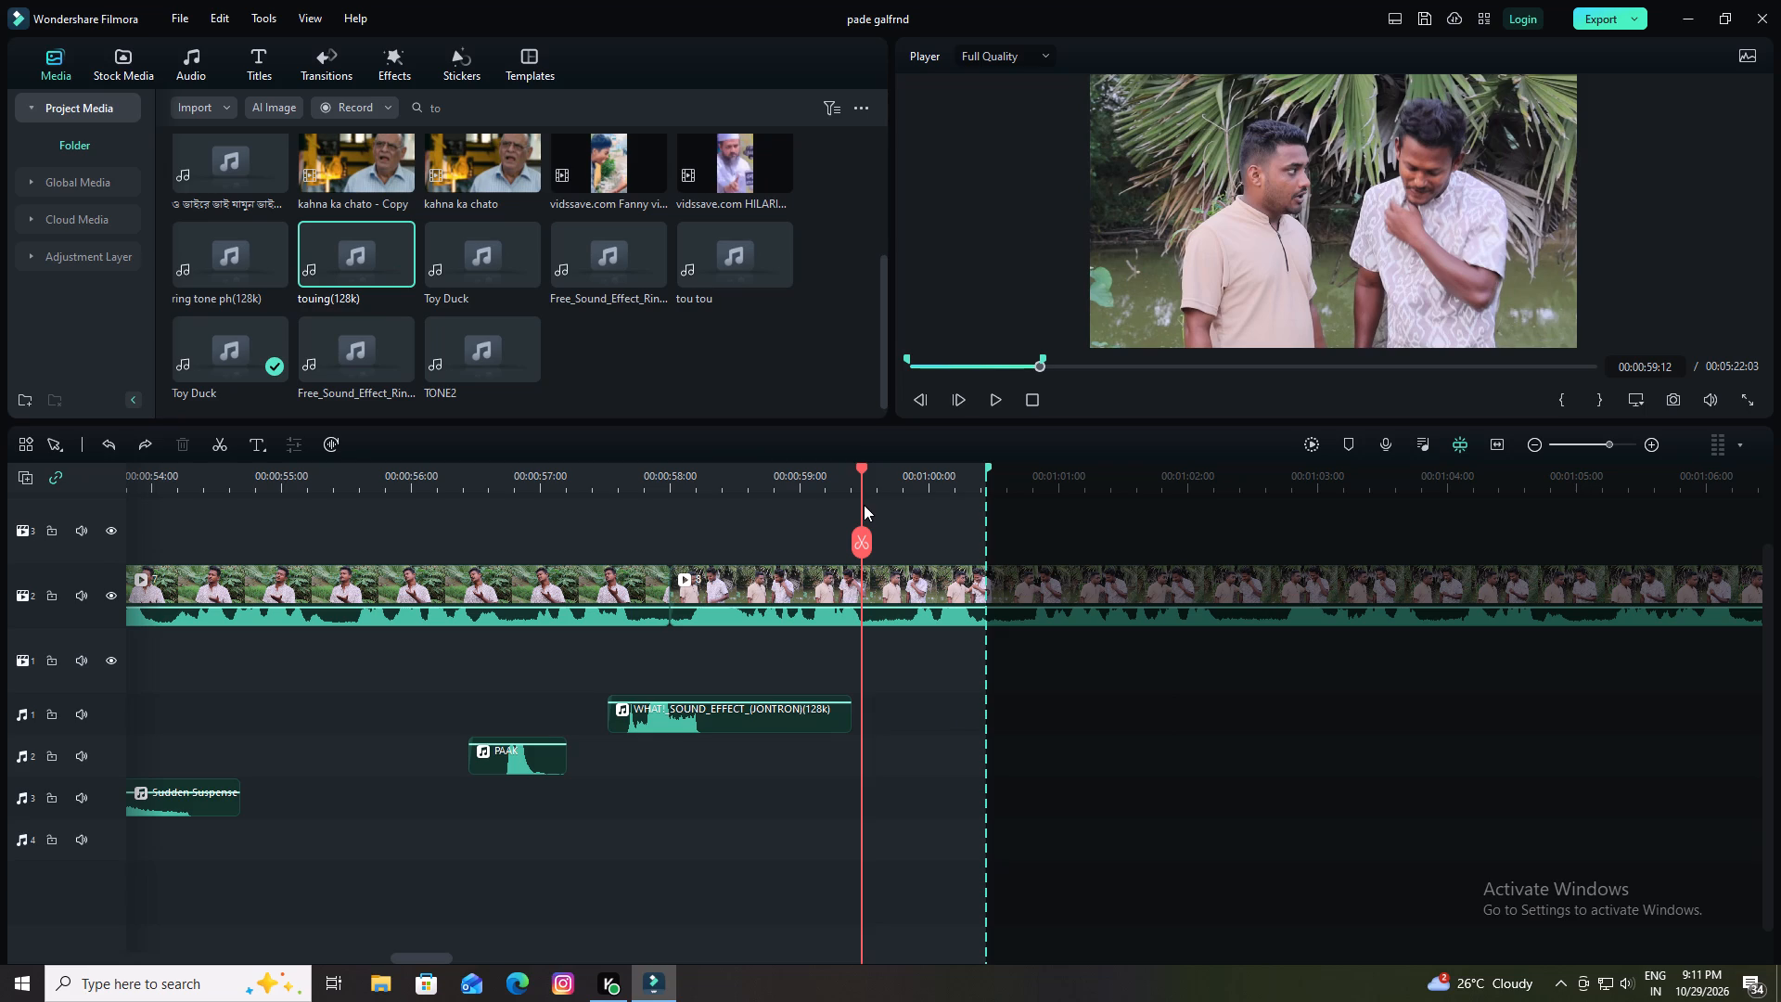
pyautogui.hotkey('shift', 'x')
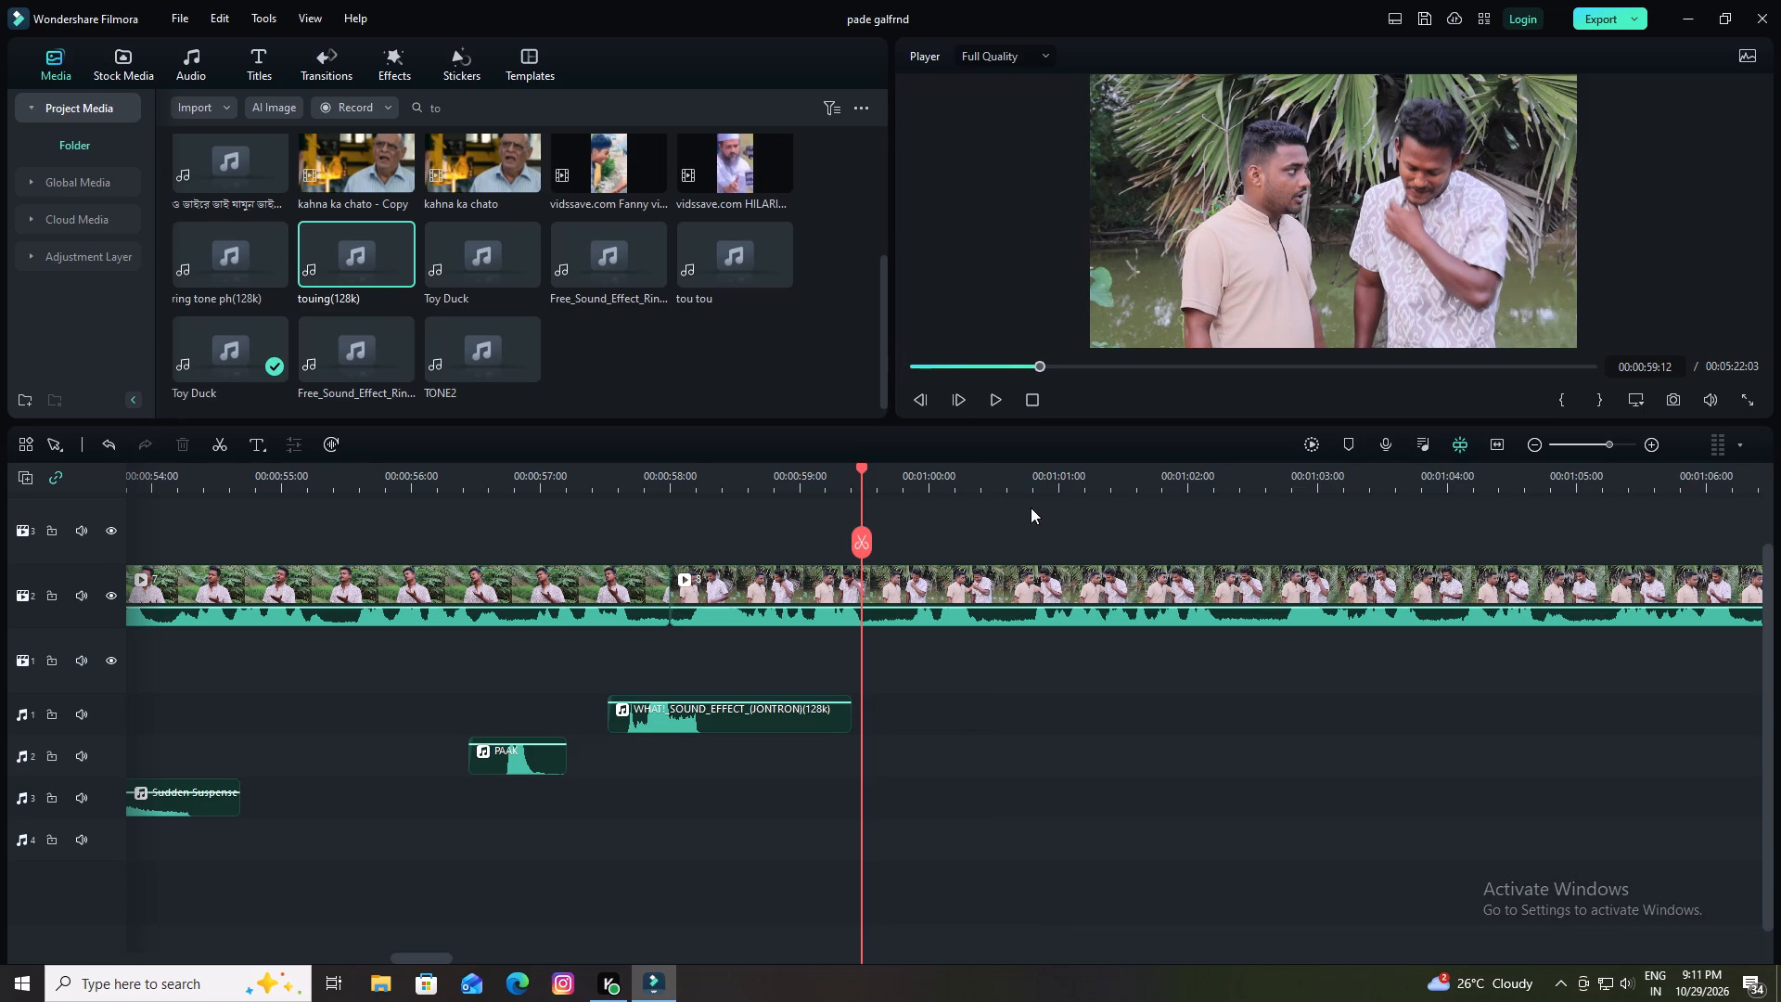
# Place the touing(128k) sound on audio track 2 from about 00:00:59:10, where the WHAT! effect ends, and play it back.
pyautogui.moveTo(341, 267); pyautogui.dragTo(836, 694)
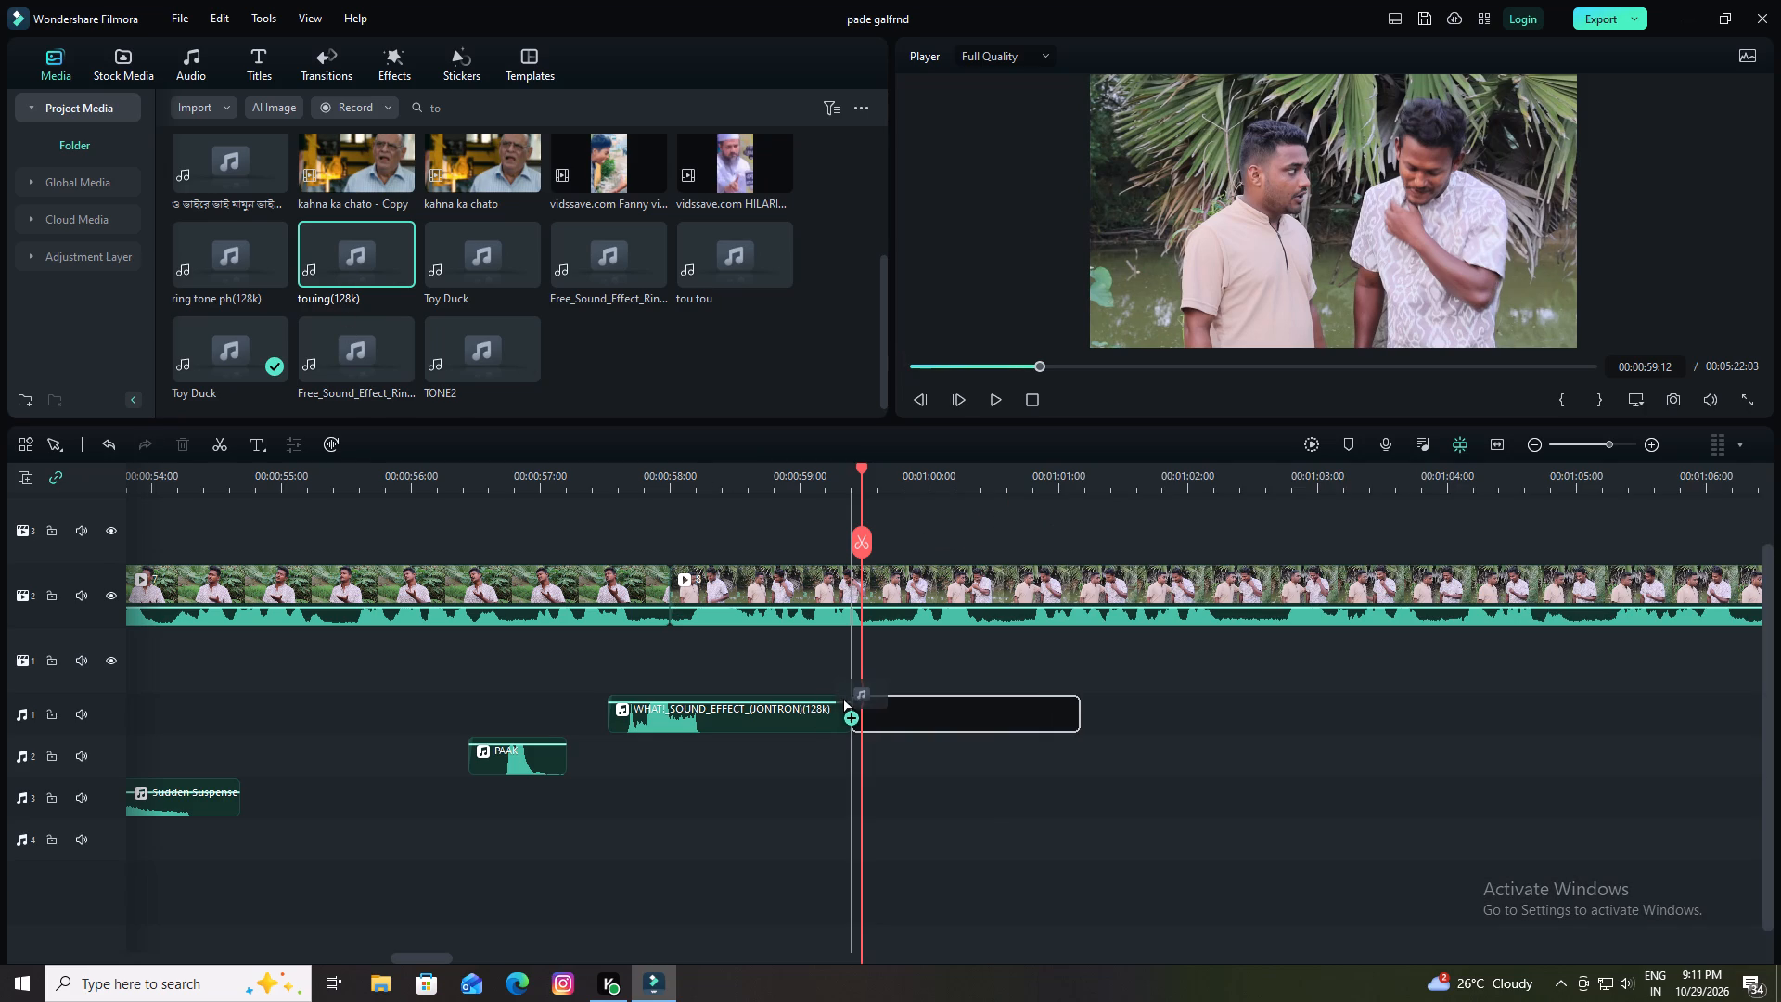
pyautogui.moveTo(836, 694); pyautogui.dragTo(852, 698)
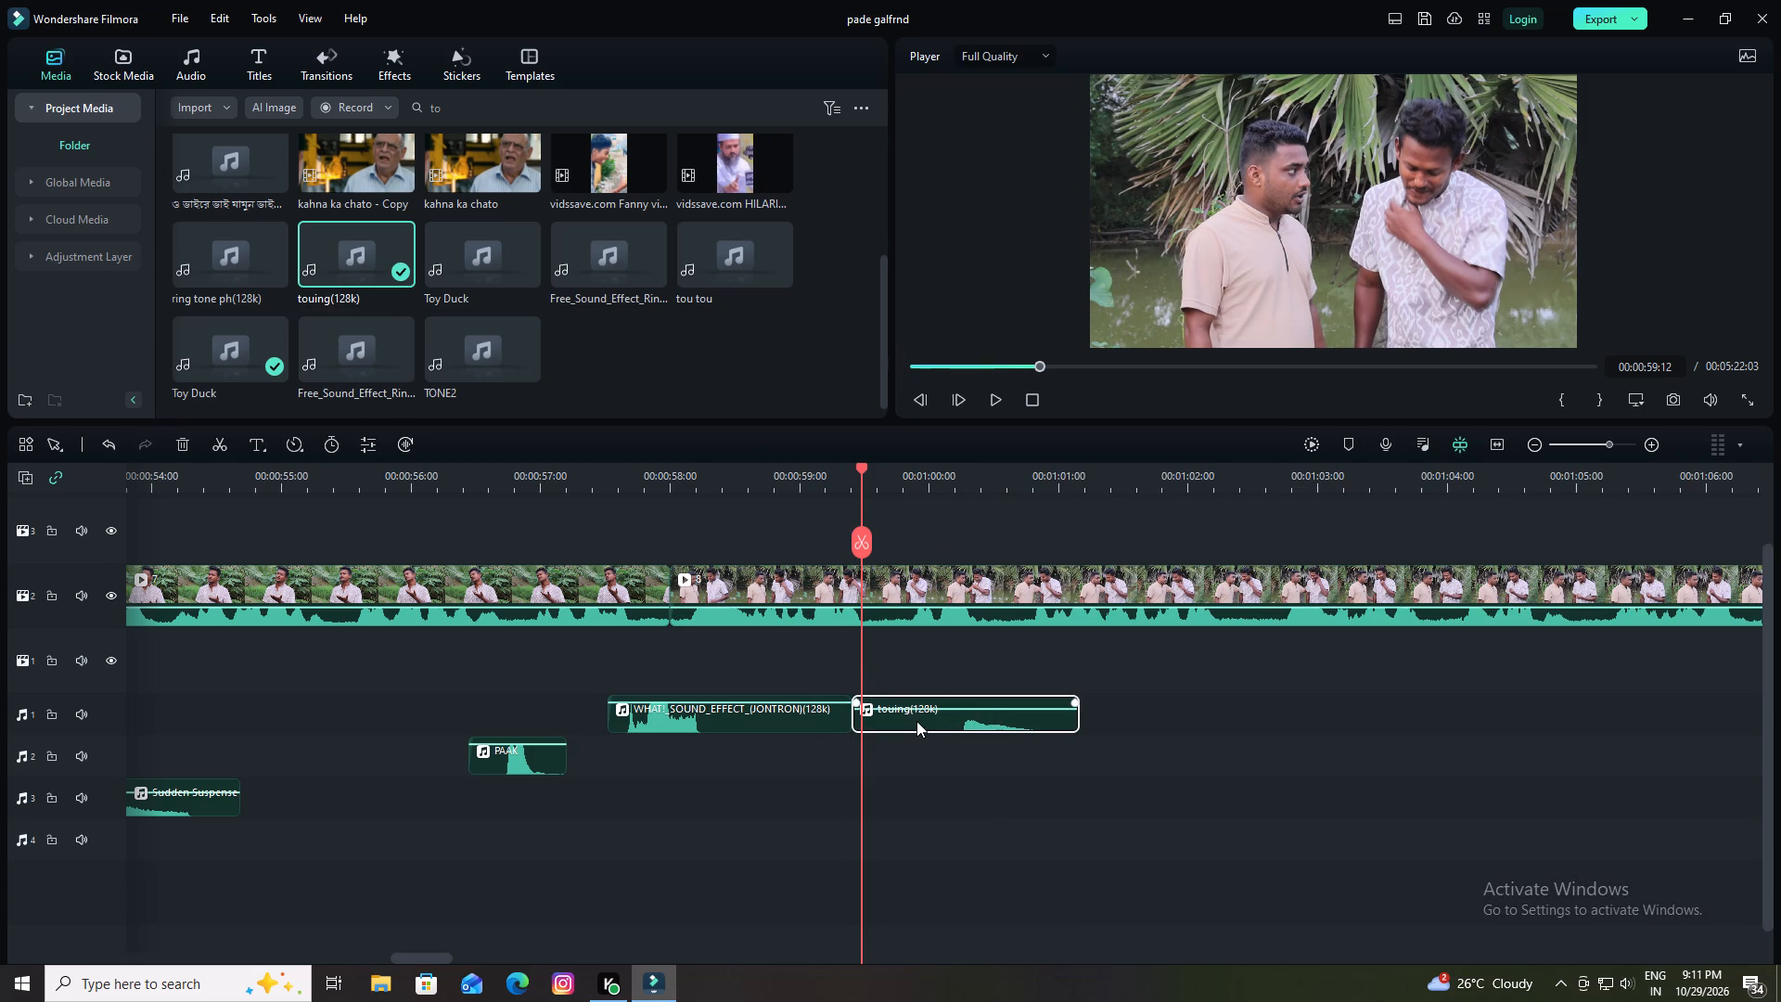
pyautogui.moveTo(916, 721); pyautogui.dragTo(912, 758)
pyautogui.press('space')
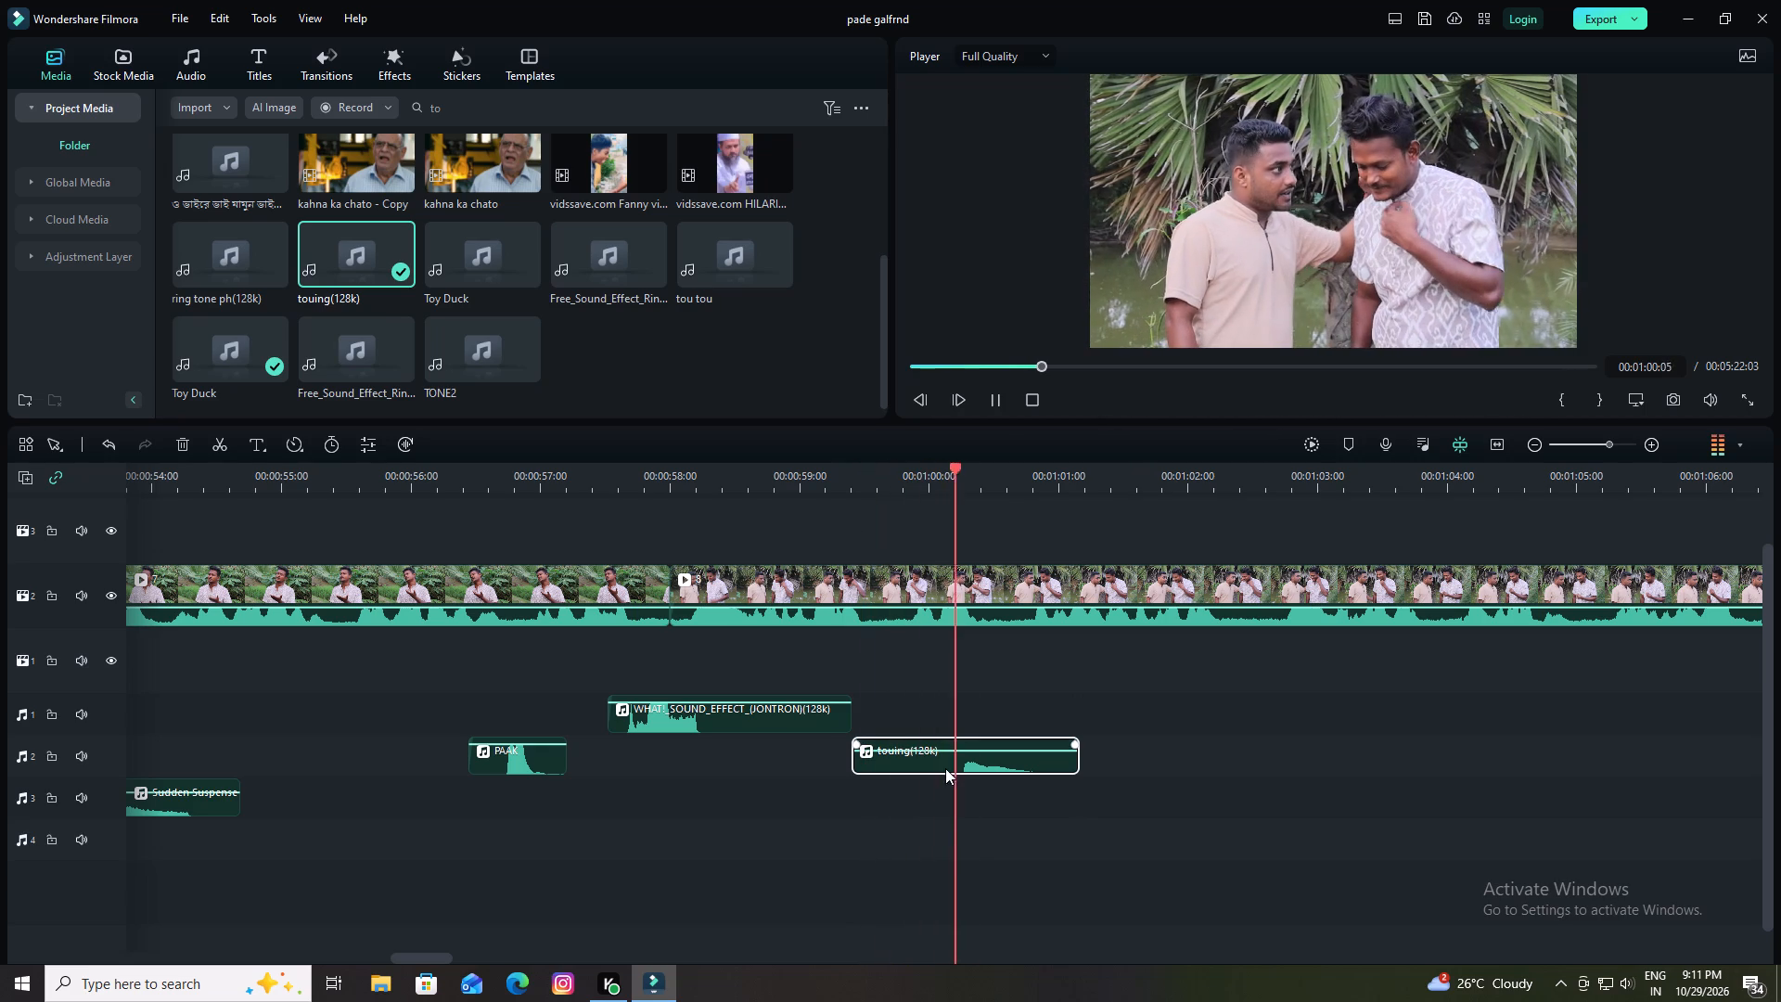
pyautogui.press('space')
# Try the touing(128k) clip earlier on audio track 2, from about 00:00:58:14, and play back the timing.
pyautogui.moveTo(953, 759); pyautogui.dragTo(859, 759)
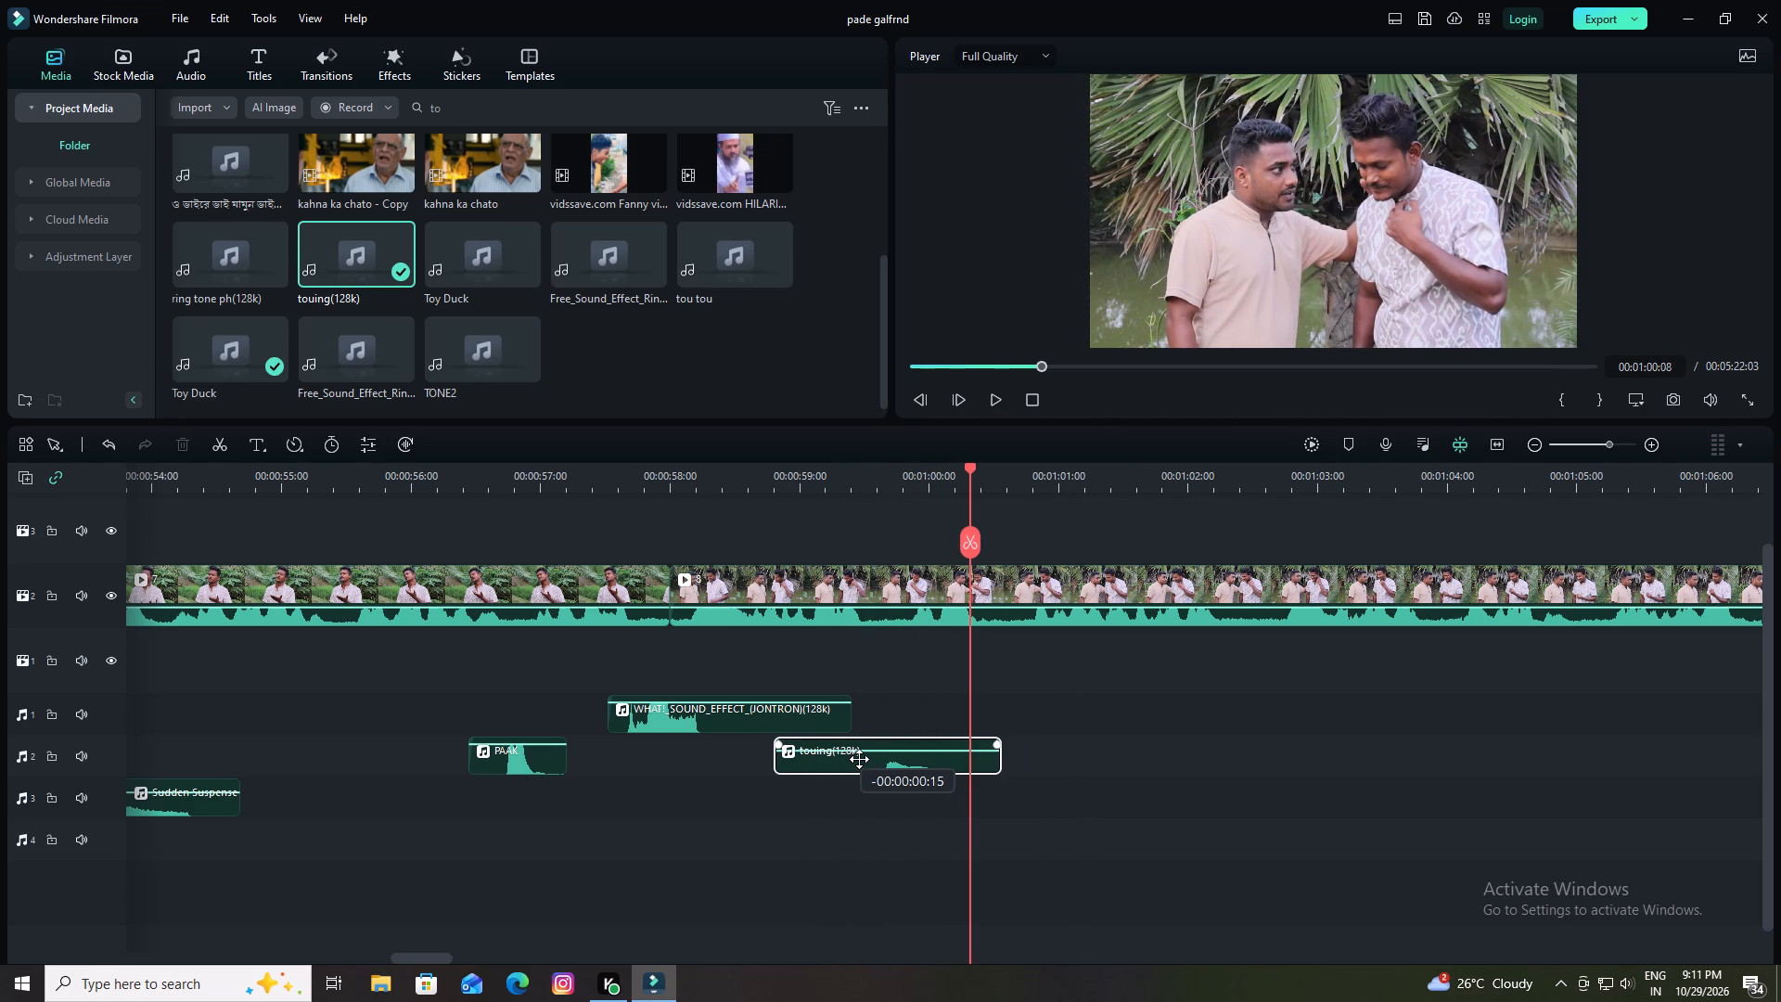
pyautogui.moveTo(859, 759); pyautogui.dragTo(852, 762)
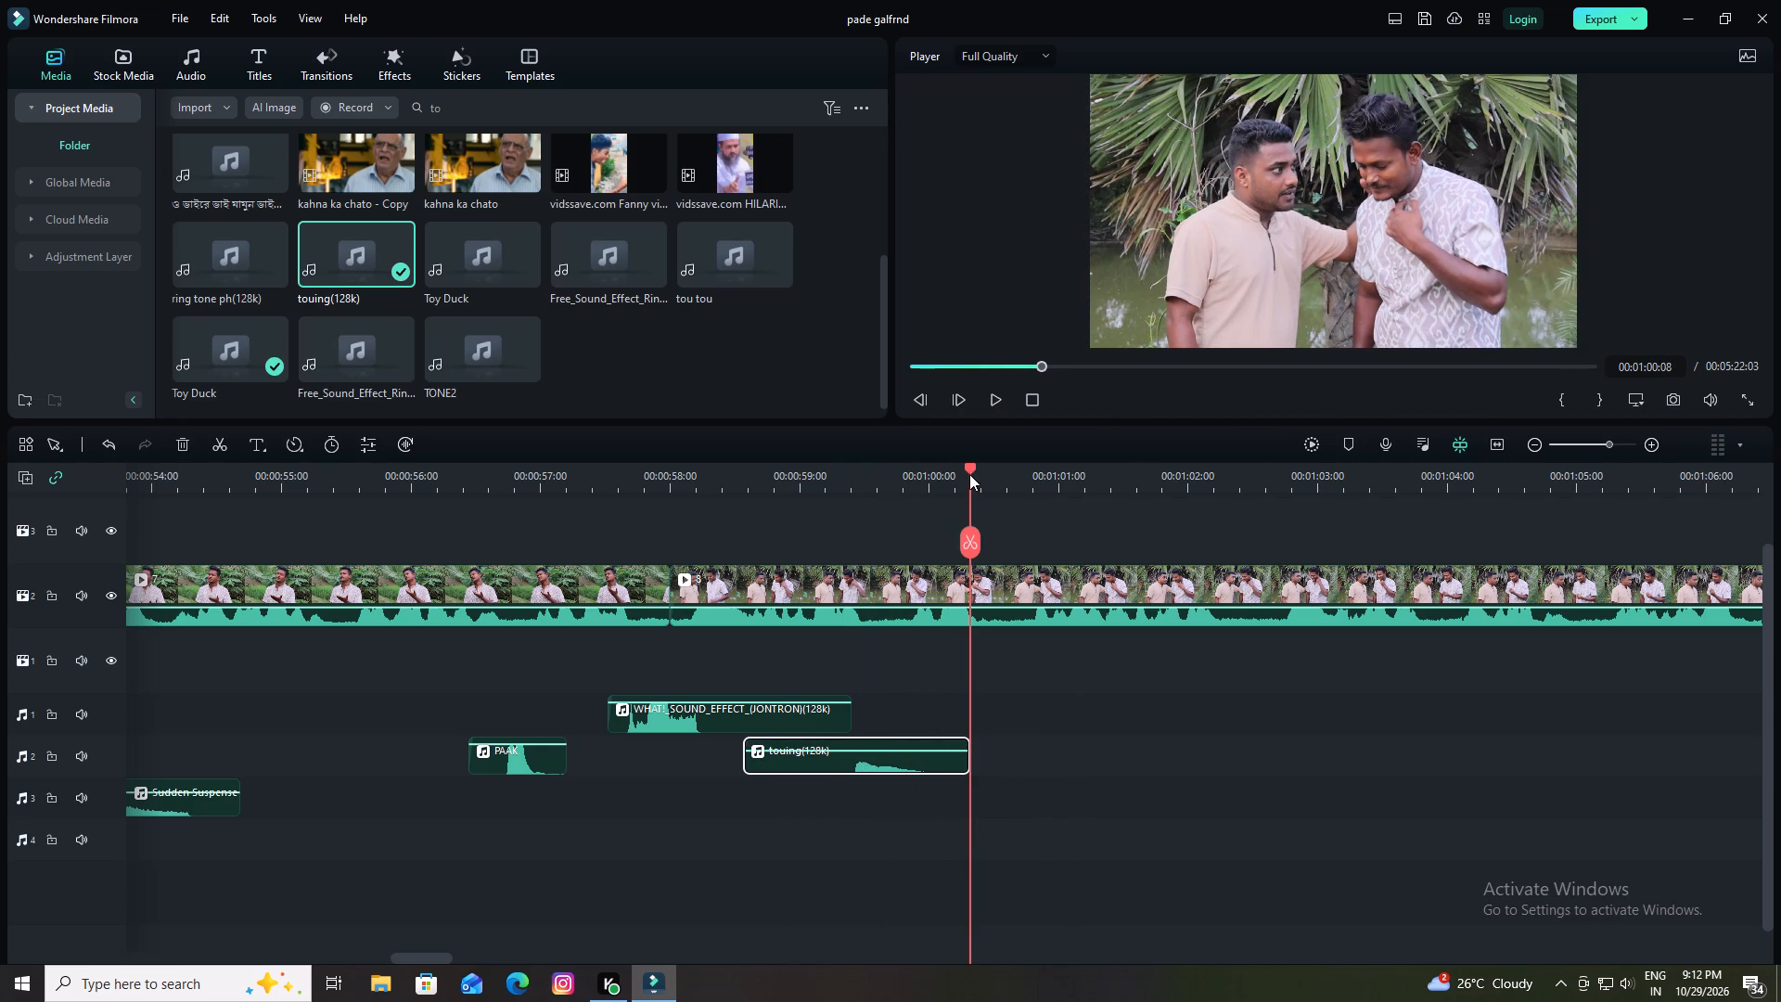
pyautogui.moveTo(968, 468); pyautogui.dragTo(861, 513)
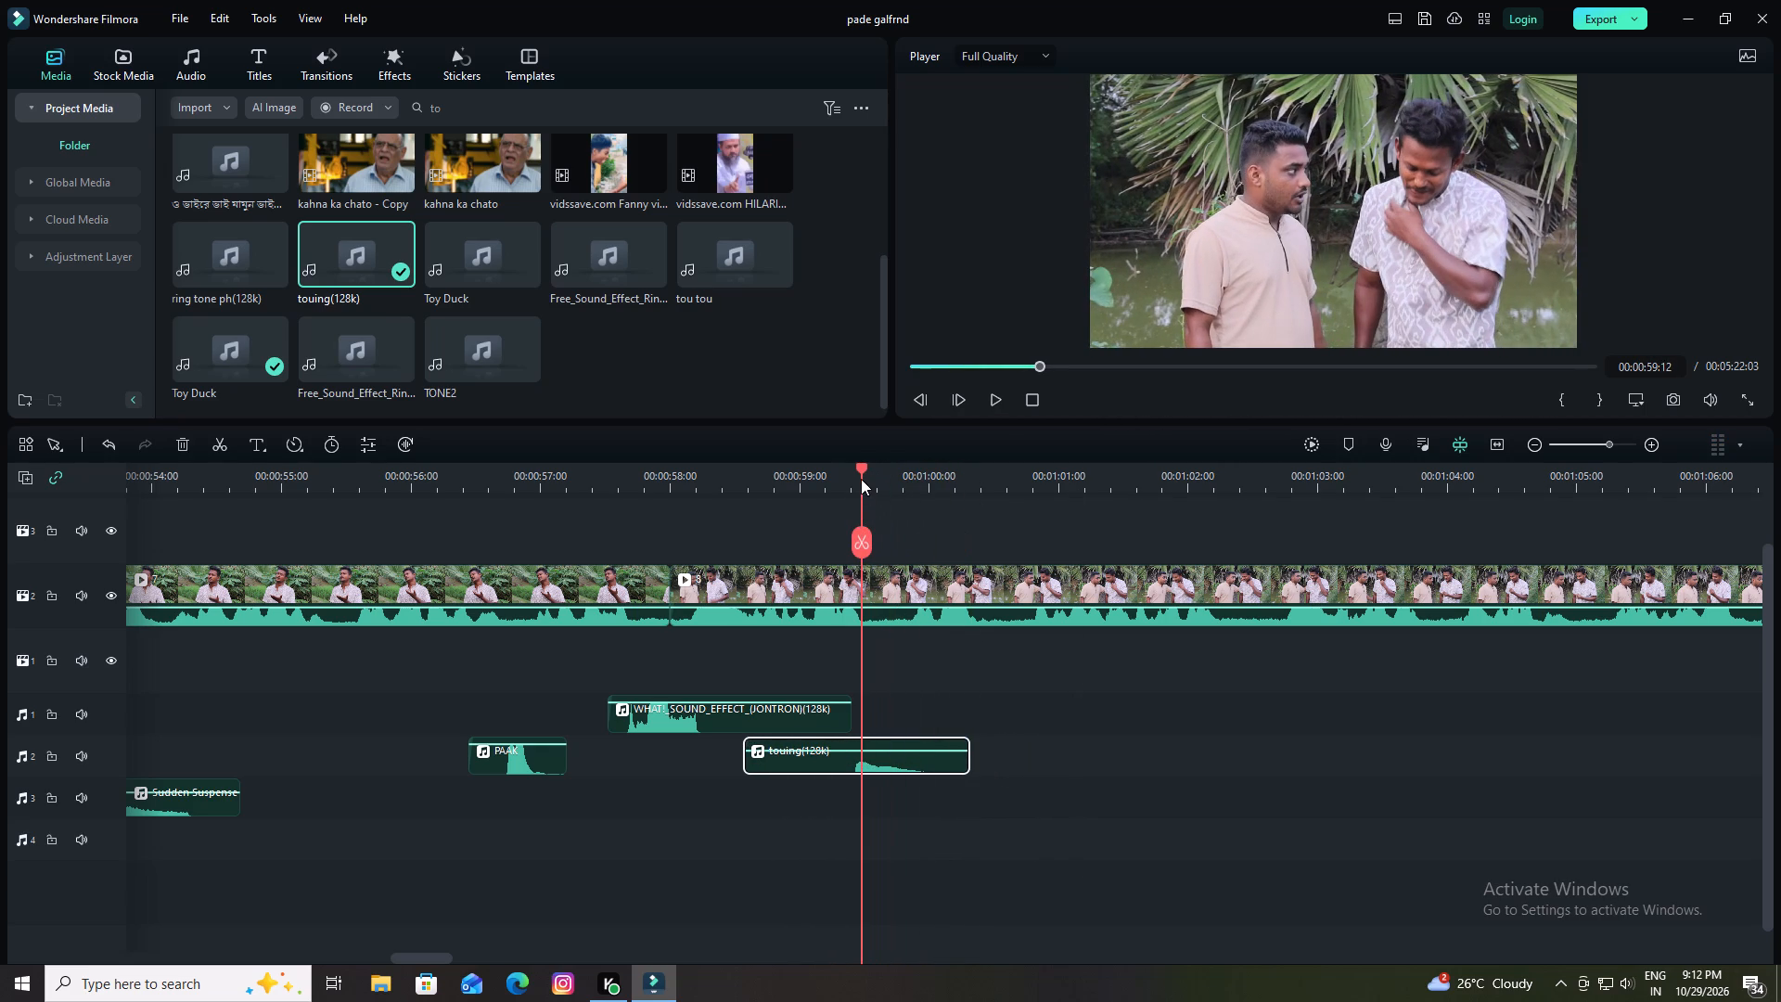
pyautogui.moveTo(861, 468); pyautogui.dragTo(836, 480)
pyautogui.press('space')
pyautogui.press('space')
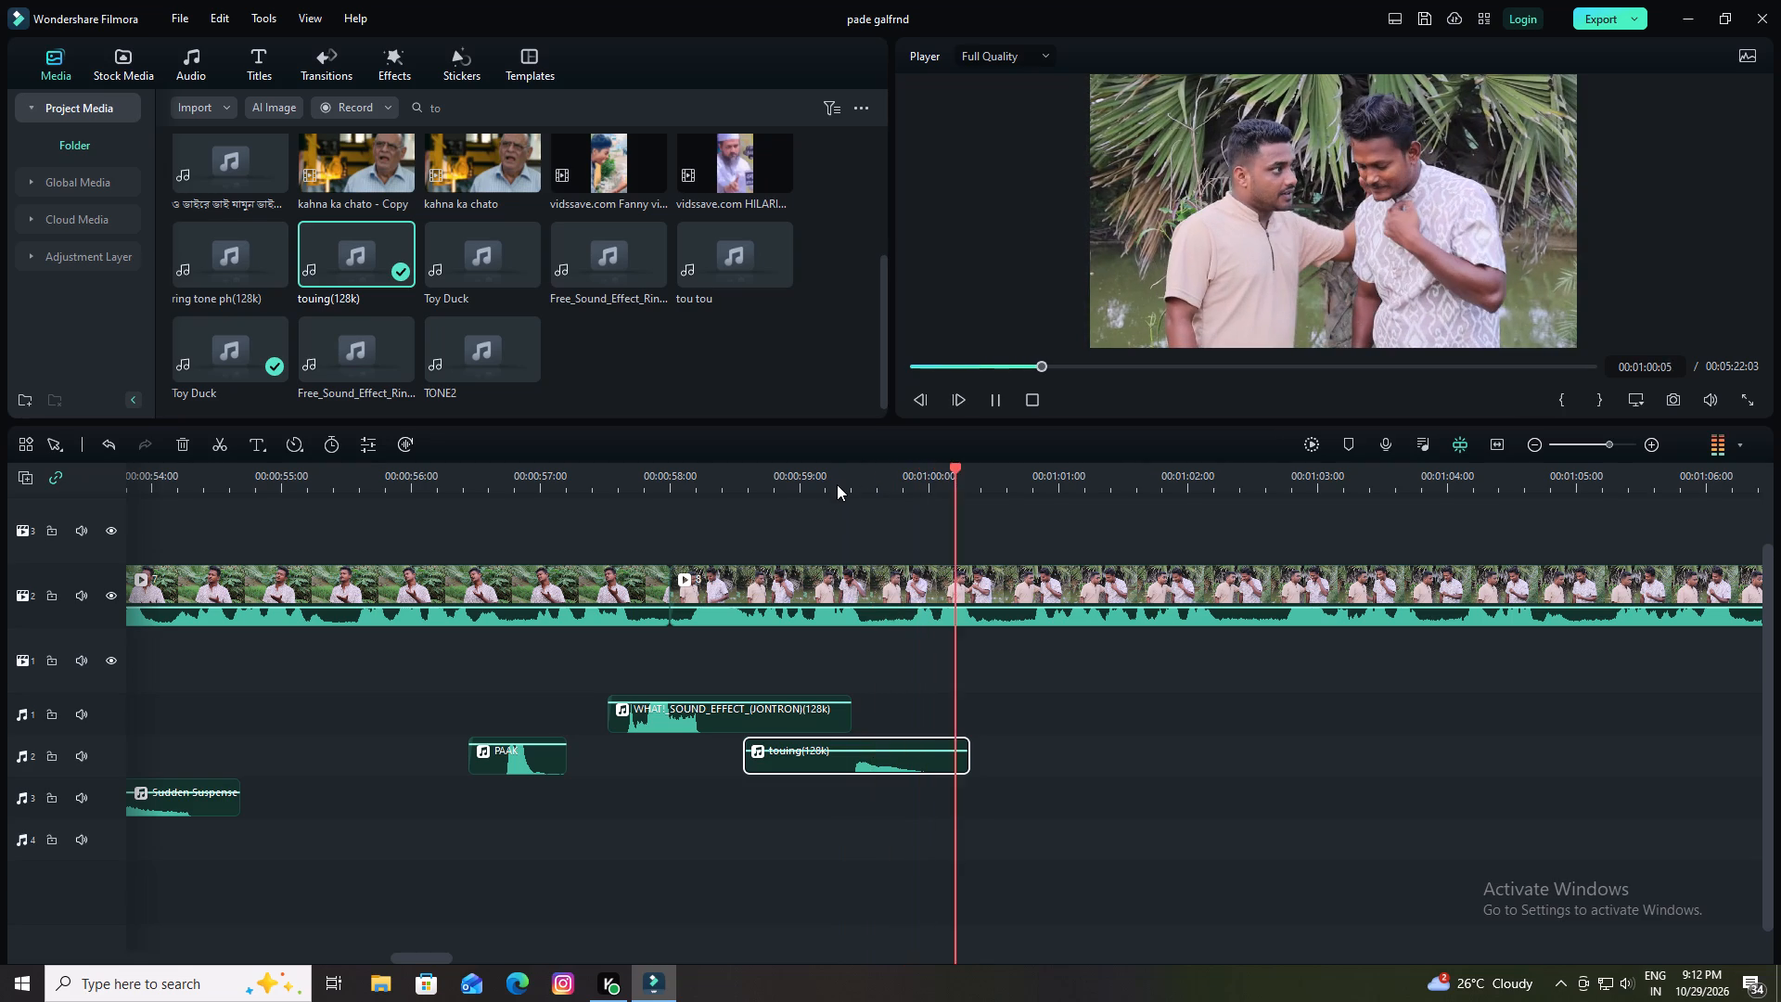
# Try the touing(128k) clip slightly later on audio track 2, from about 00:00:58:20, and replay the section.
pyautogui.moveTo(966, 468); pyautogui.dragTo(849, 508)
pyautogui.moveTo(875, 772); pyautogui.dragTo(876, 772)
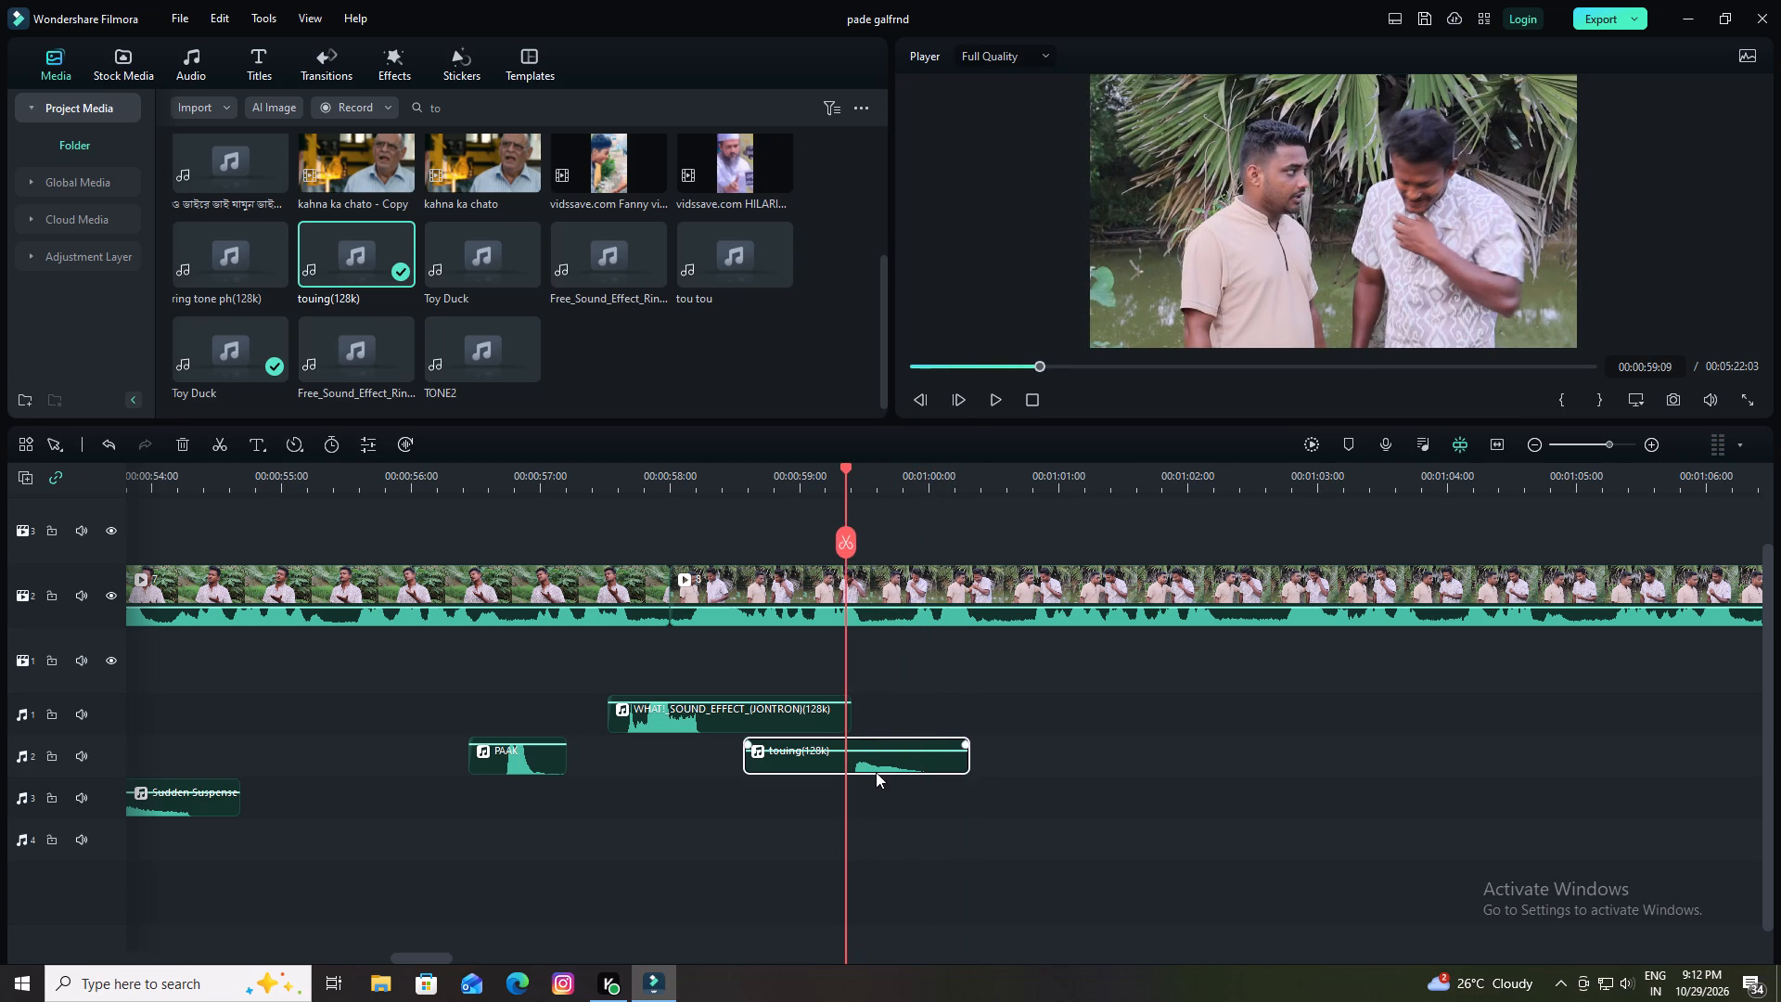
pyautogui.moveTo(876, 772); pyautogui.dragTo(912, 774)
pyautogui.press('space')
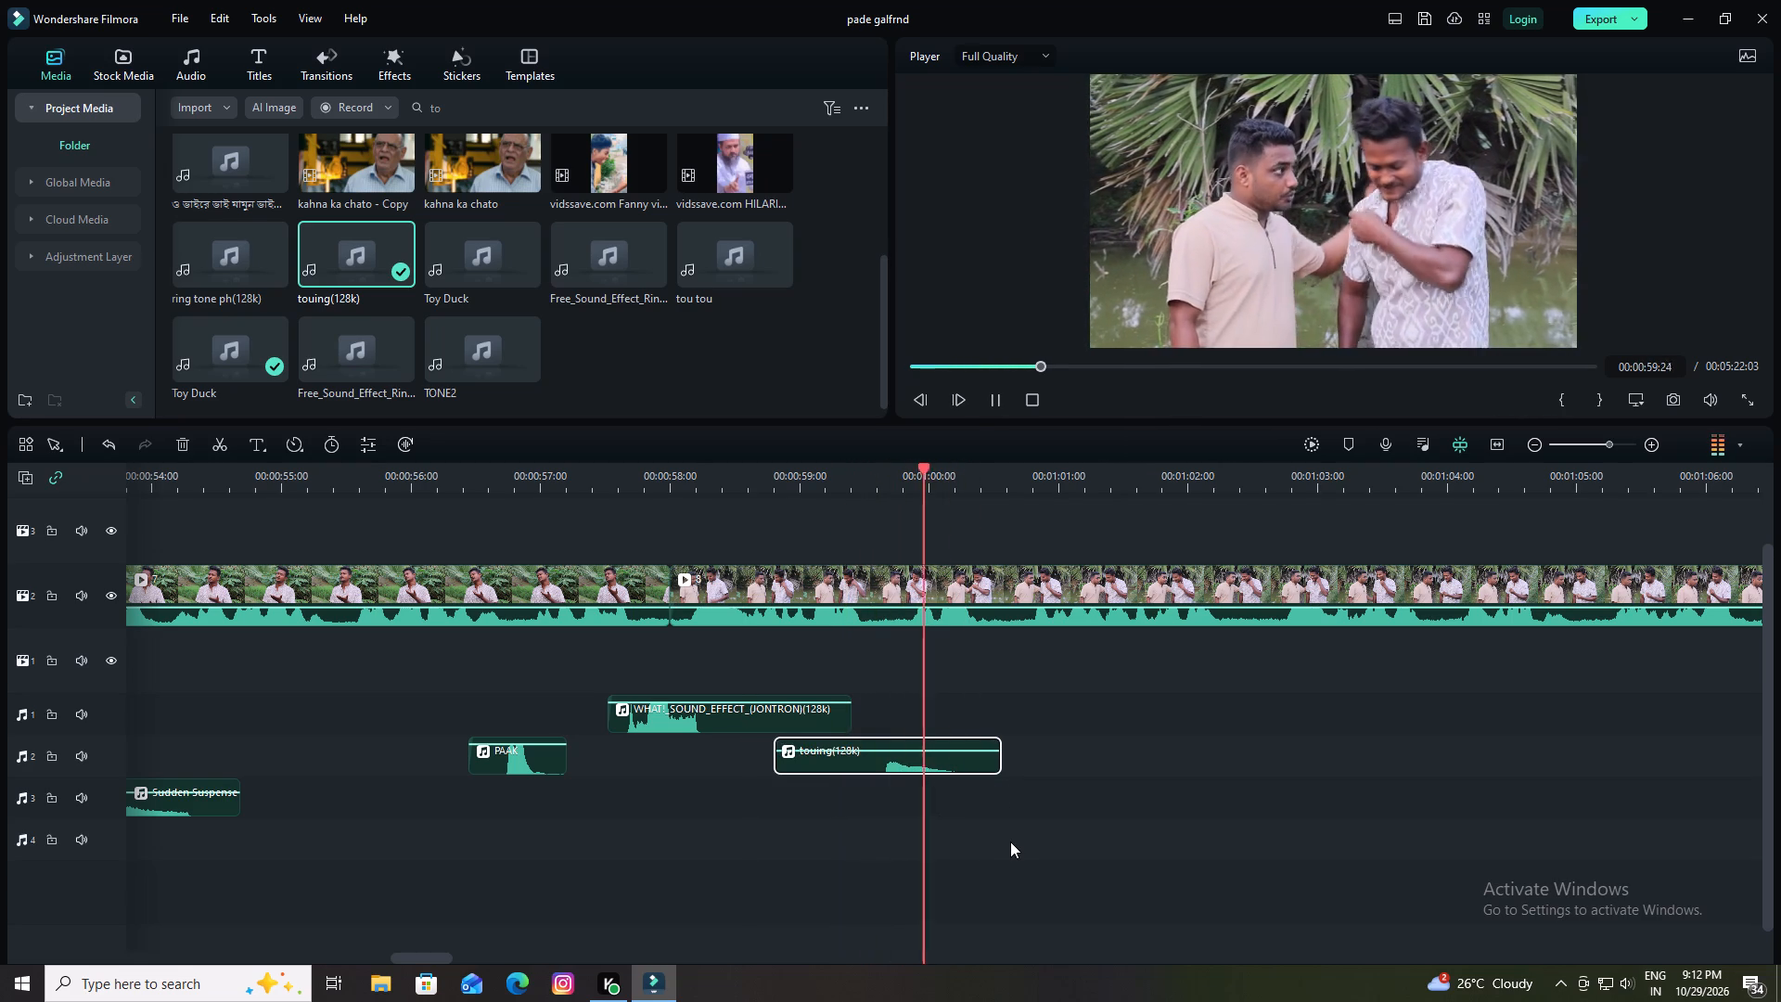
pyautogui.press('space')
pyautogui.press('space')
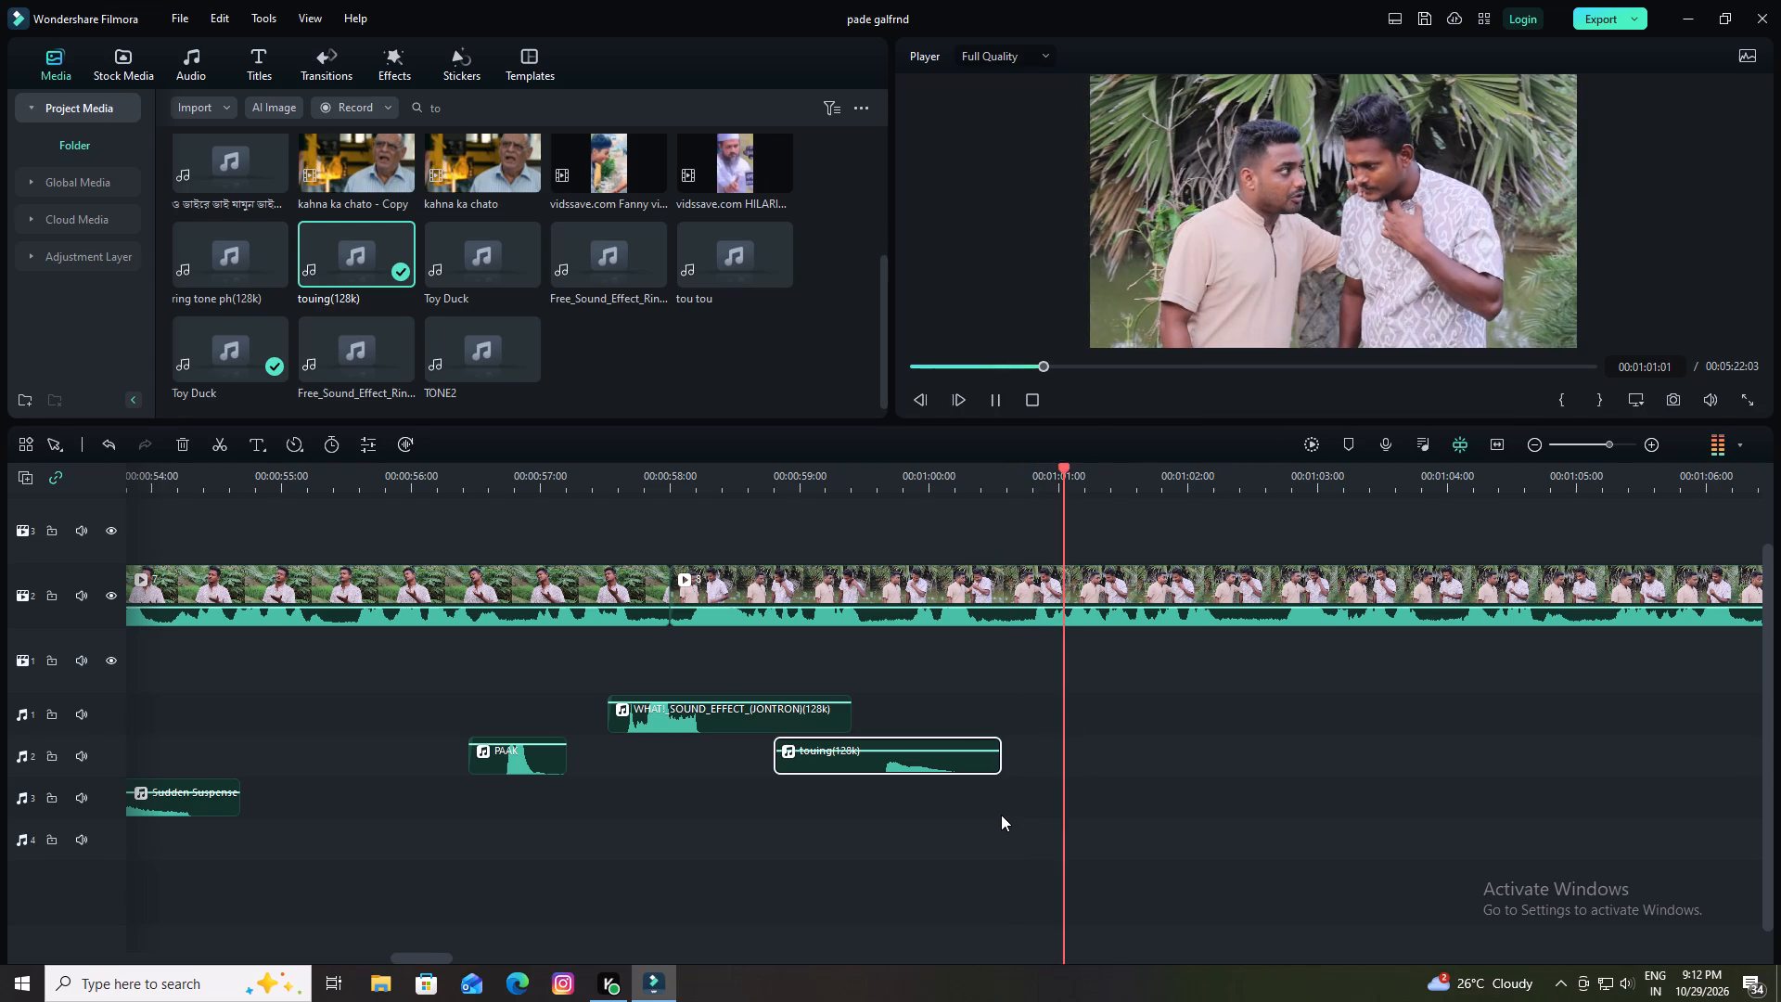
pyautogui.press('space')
# Move the touing(128k) clip on audio track 2 to start at about 00:00:59:16 and raise its volume level.
pyautogui.moveTo(907, 768); pyautogui.dragTo(1043, 750)
pyautogui.moveTo(1110, 469); pyautogui.dragTo(967, 519)
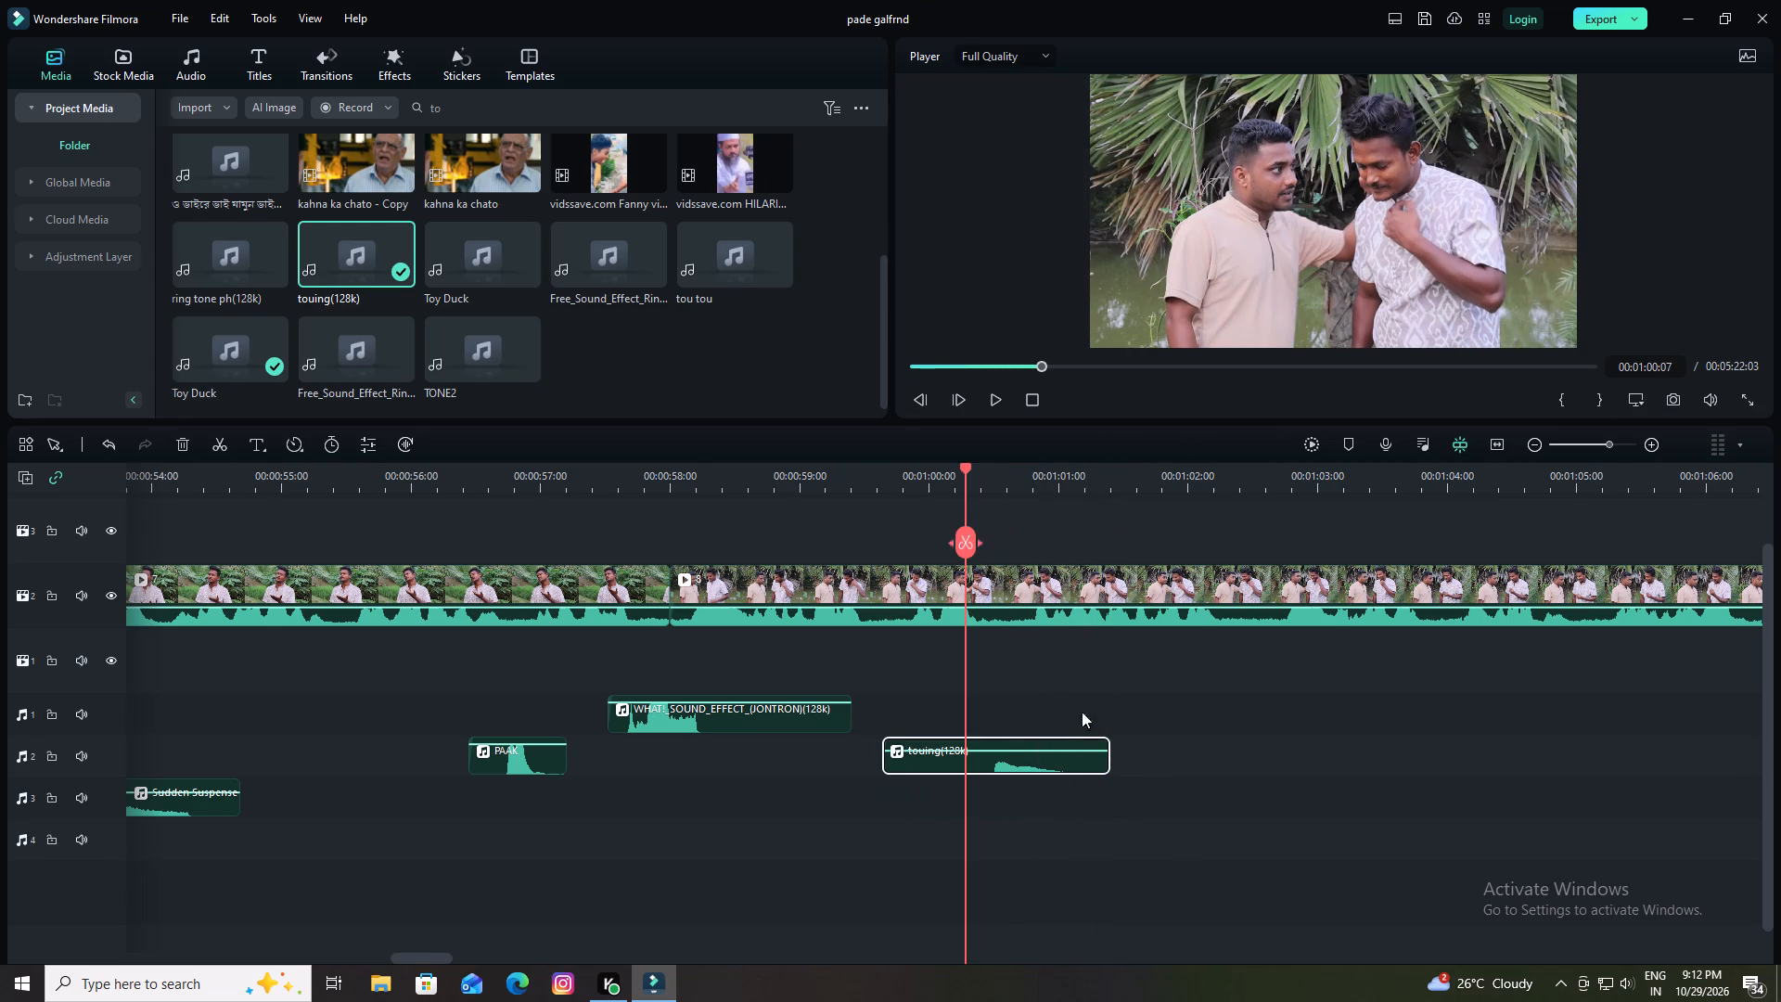
pyautogui.click(1048, 747)
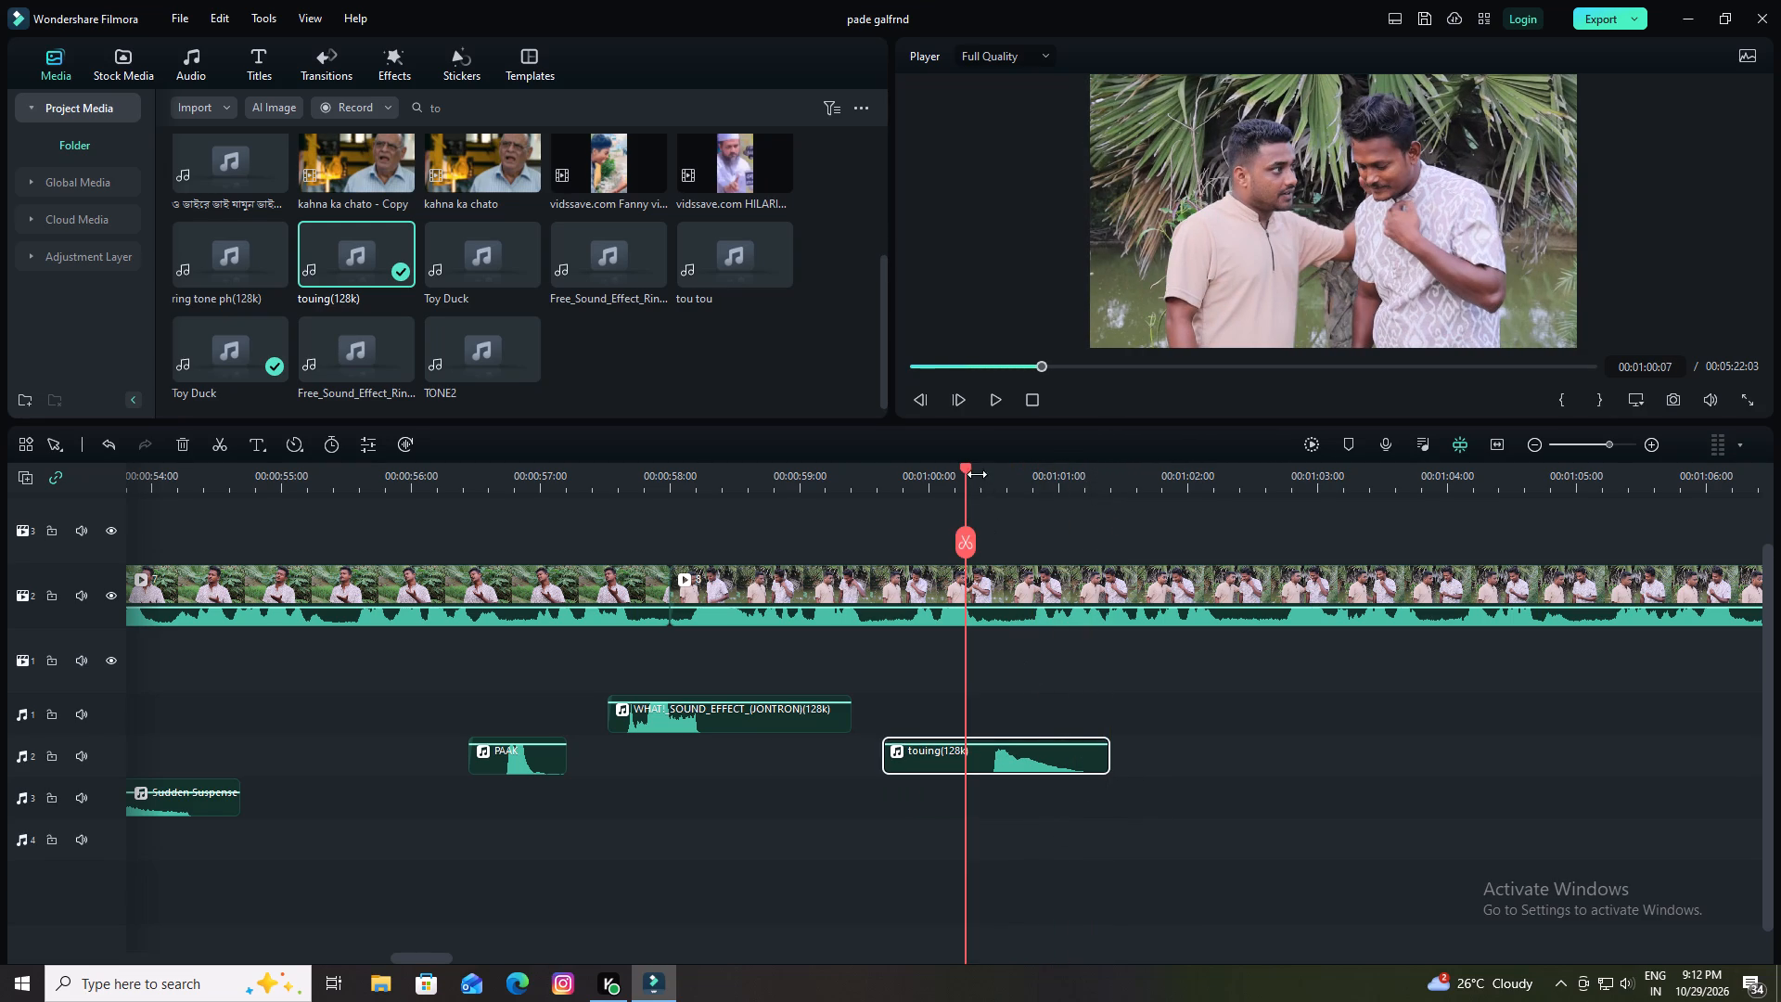
# Replay the touing(128k) section from about 00:01:00 to check its timing on audio track 2.
pyautogui.moveTo(965, 465); pyautogui.dragTo(914, 481)
pyautogui.press('space')
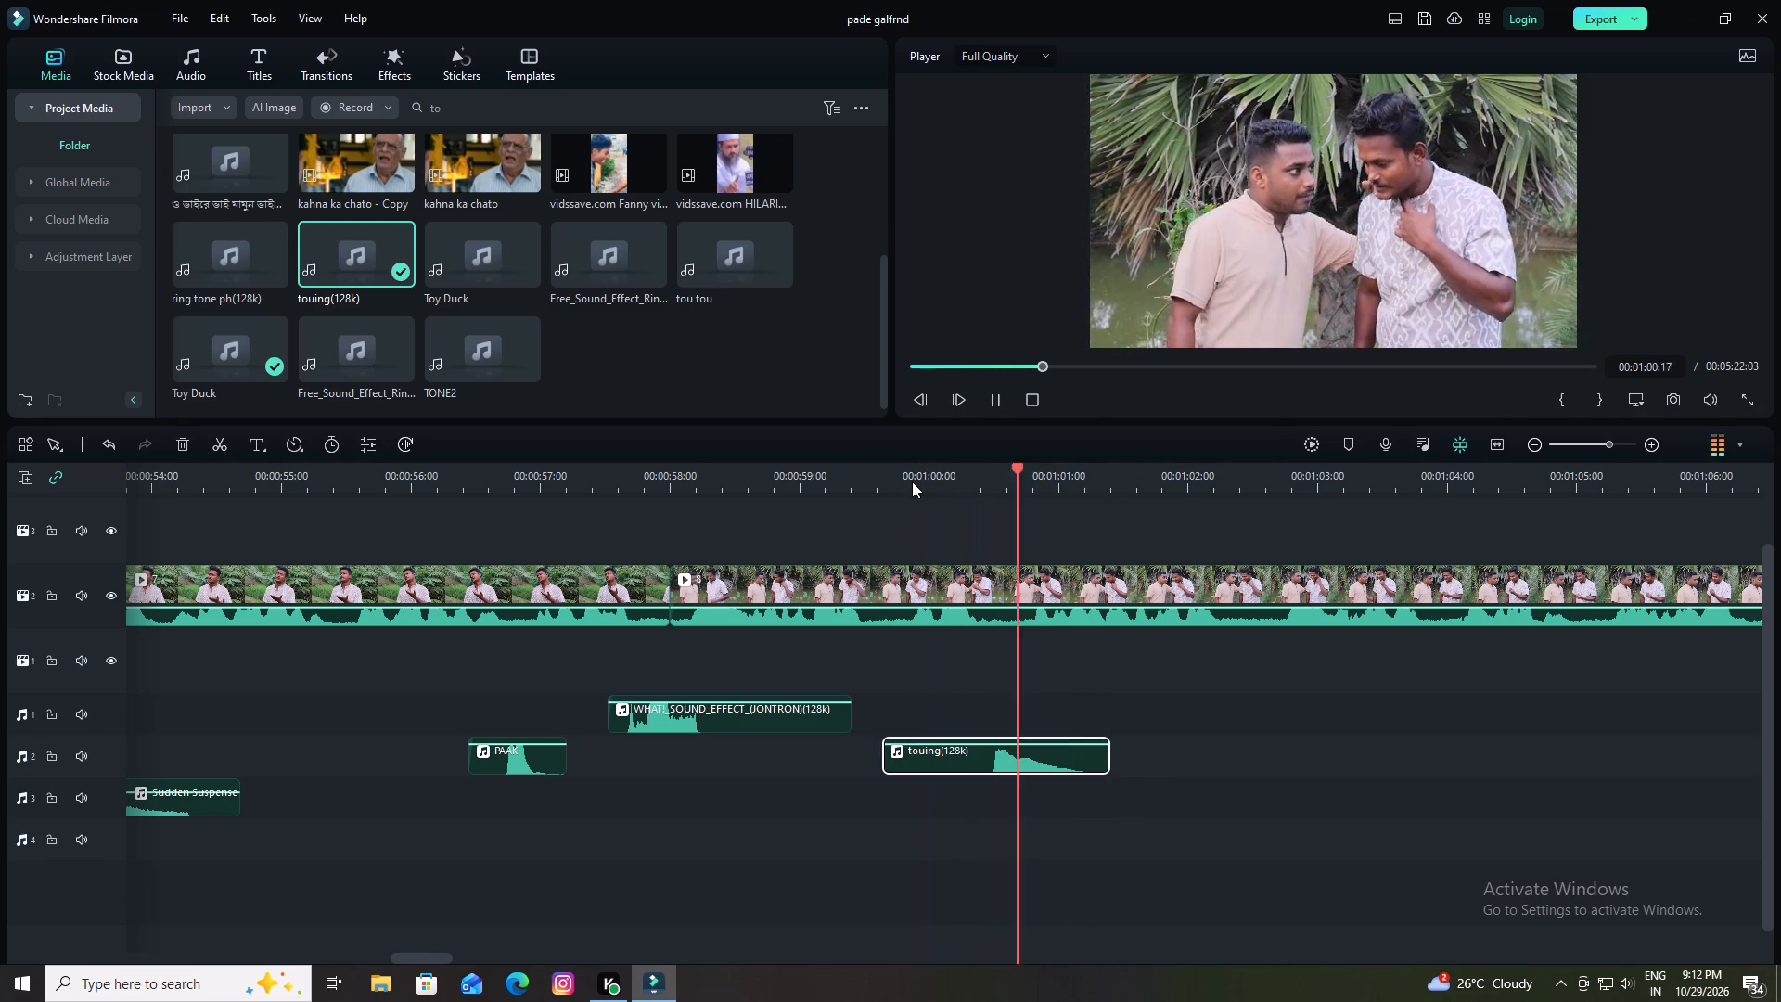
pyautogui.press('space')
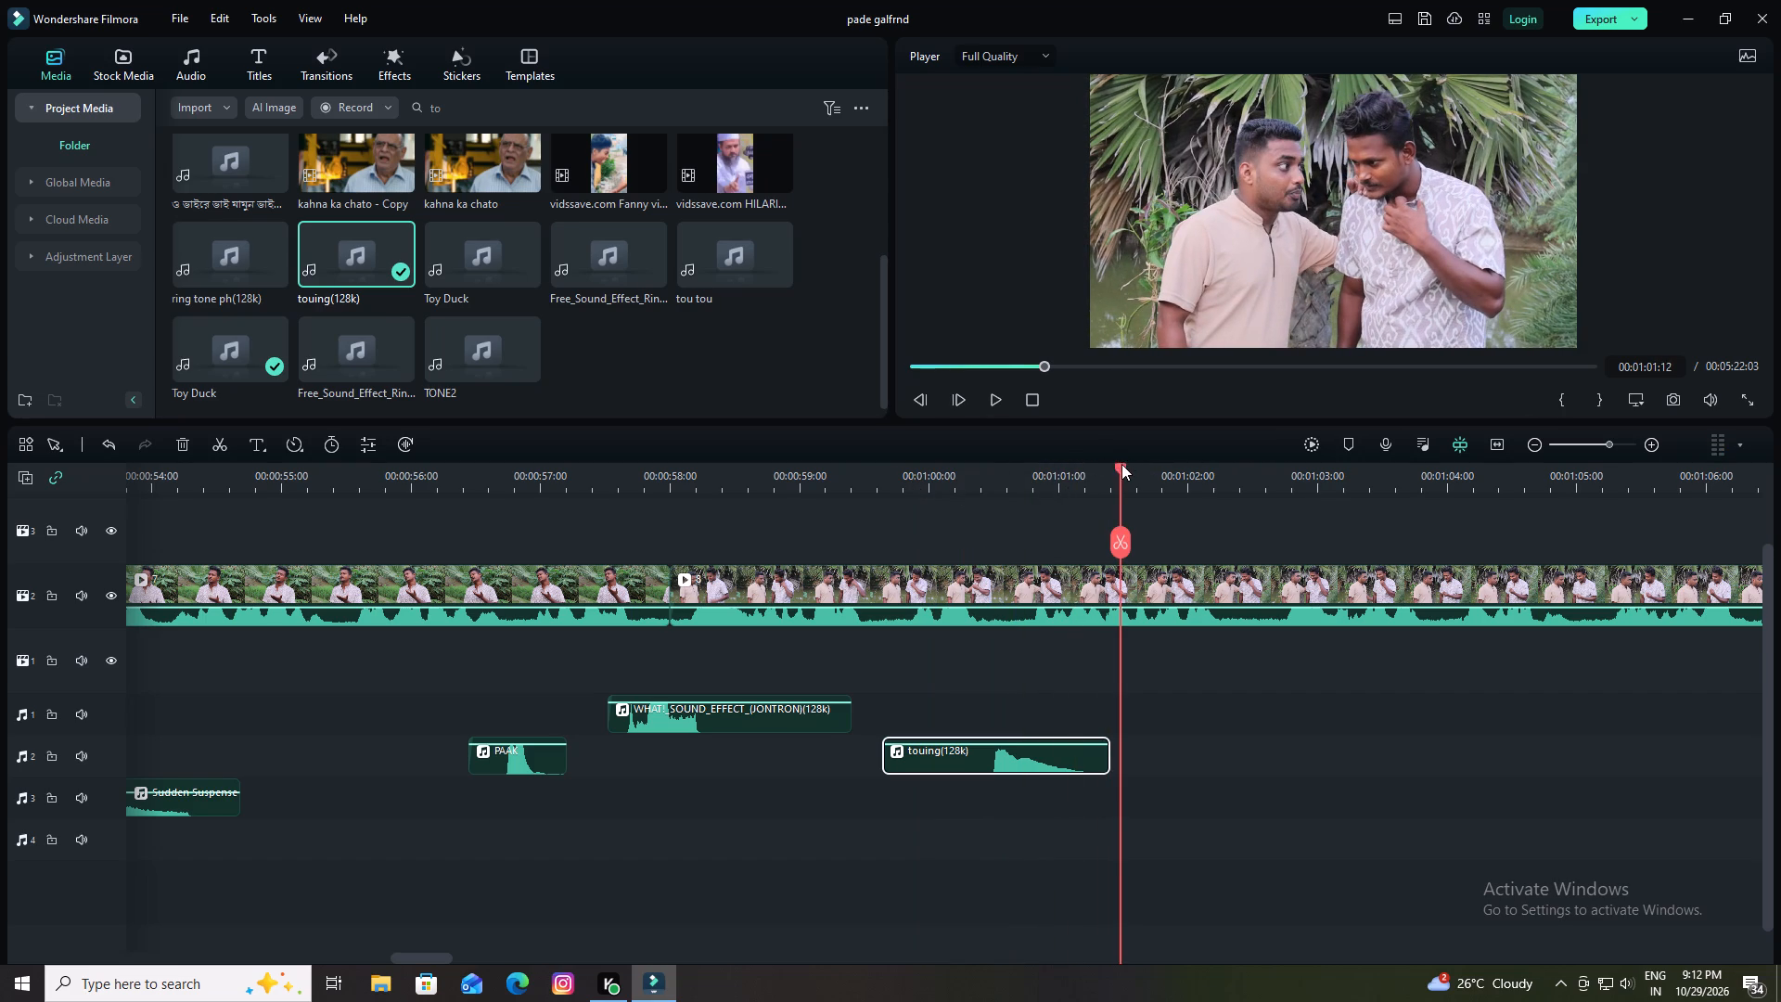
pyautogui.moveTo(1121, 466); pyautogui.dragTo(974, 498)
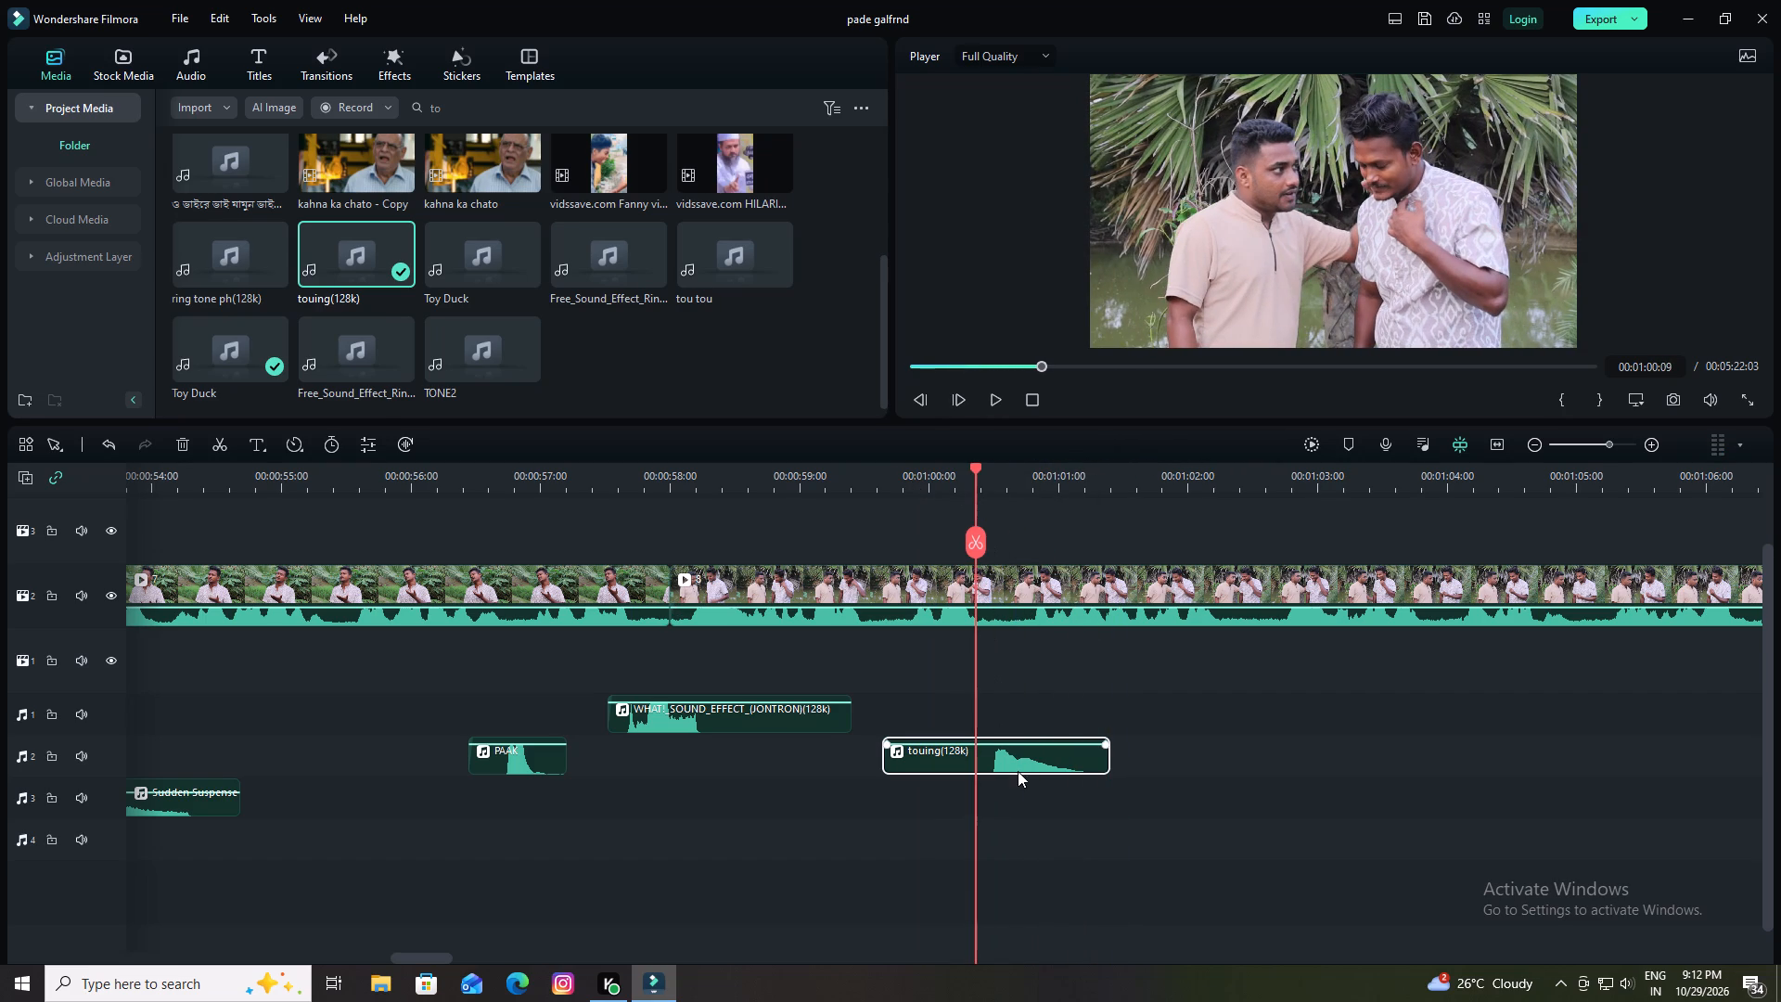
pyautogui.moveTo(1018, 771); pyautogui.dragTo(997, 771)
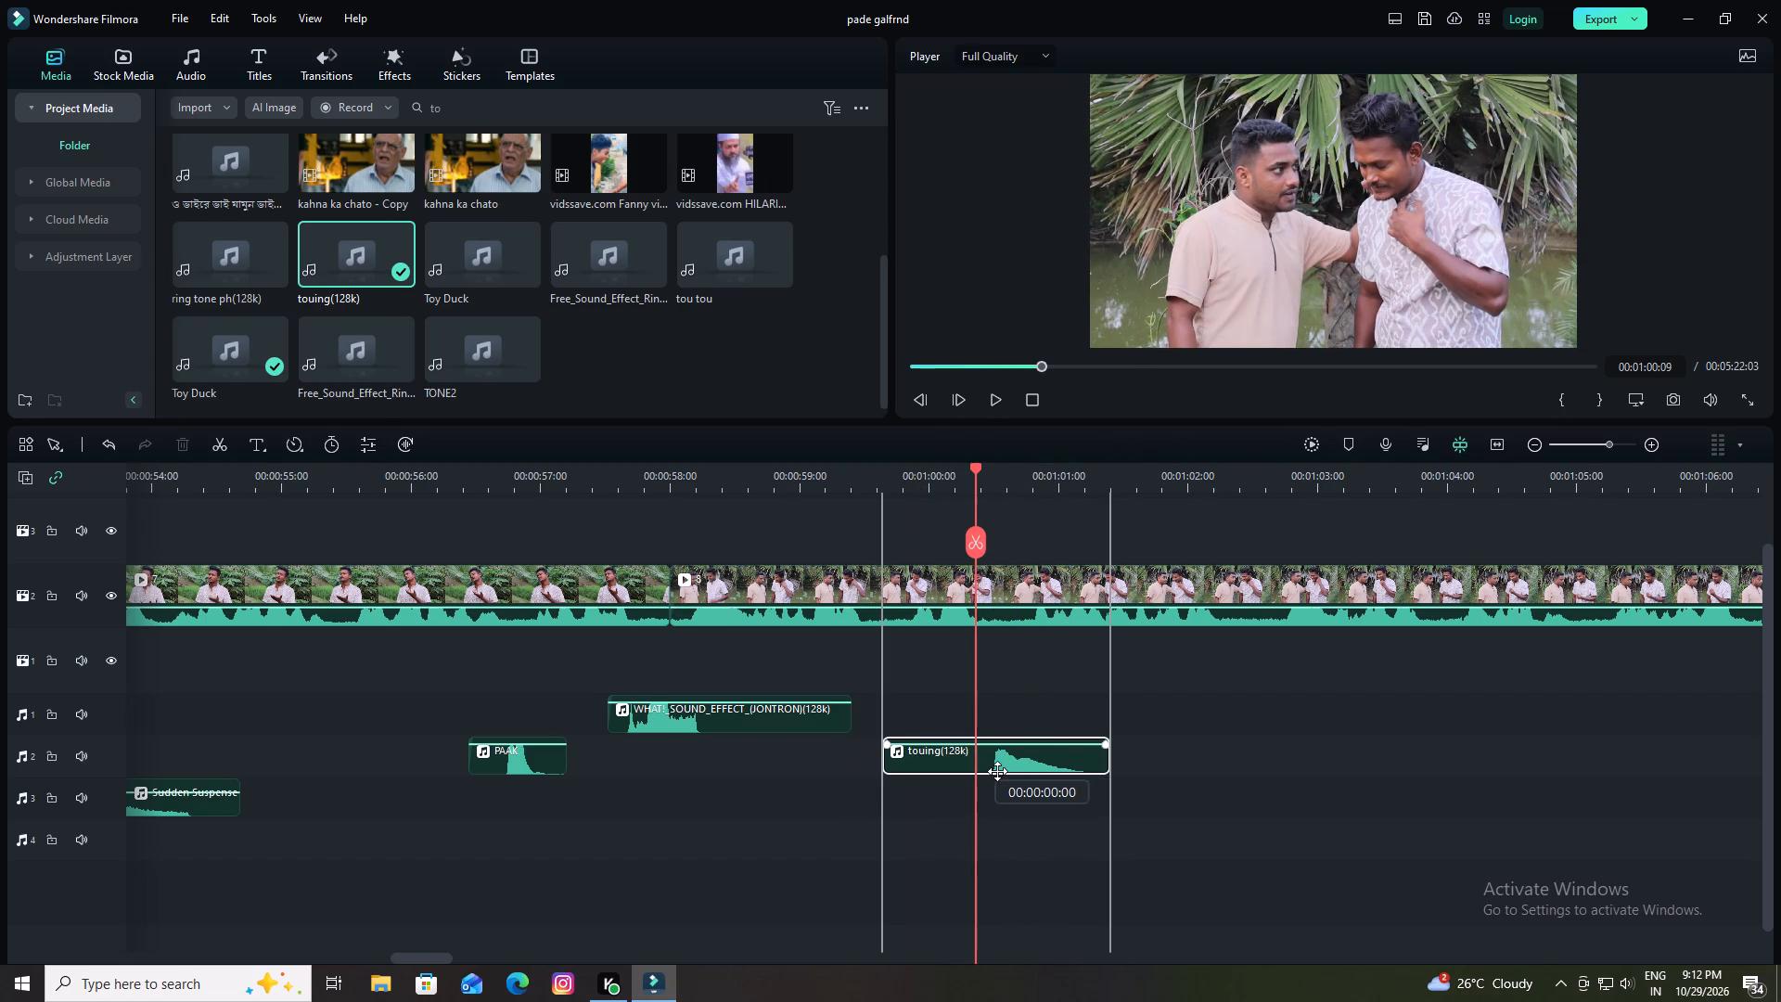
pyautogui.moveTo(997, 771); pyautogui.dragTo(1000, 771)
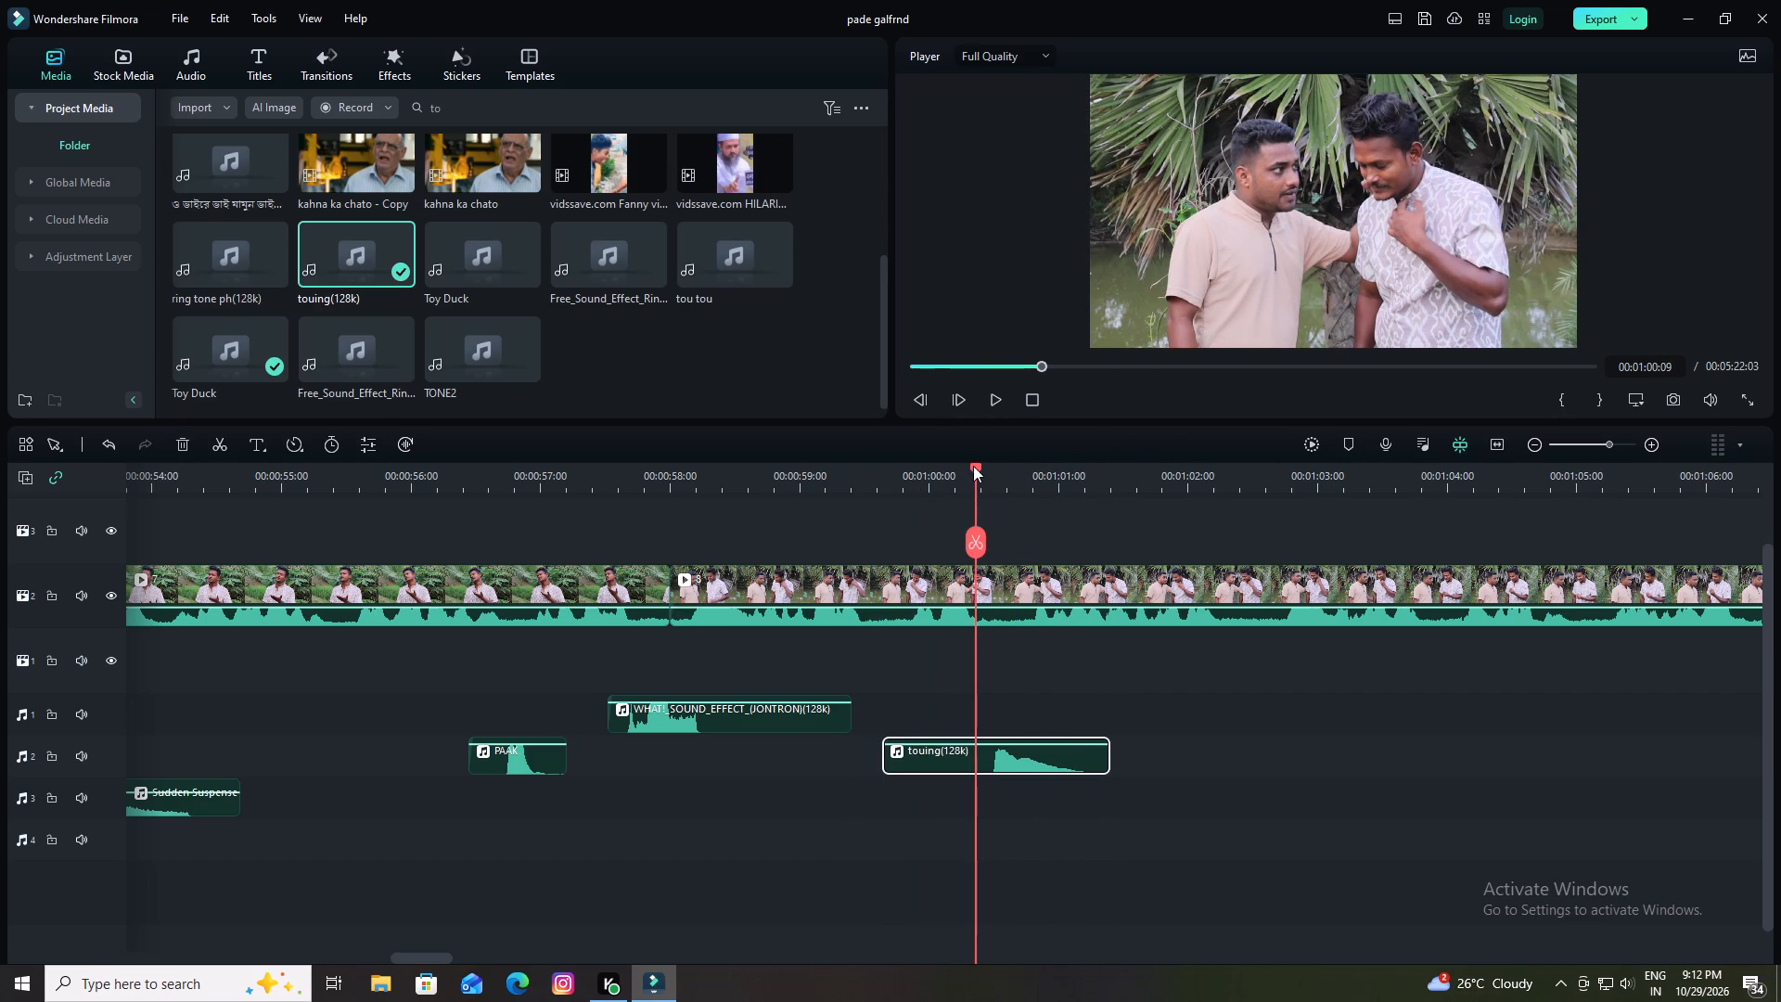
pyautogui.moveTo(973, 466); pyautogui.dragTo(981, 472)
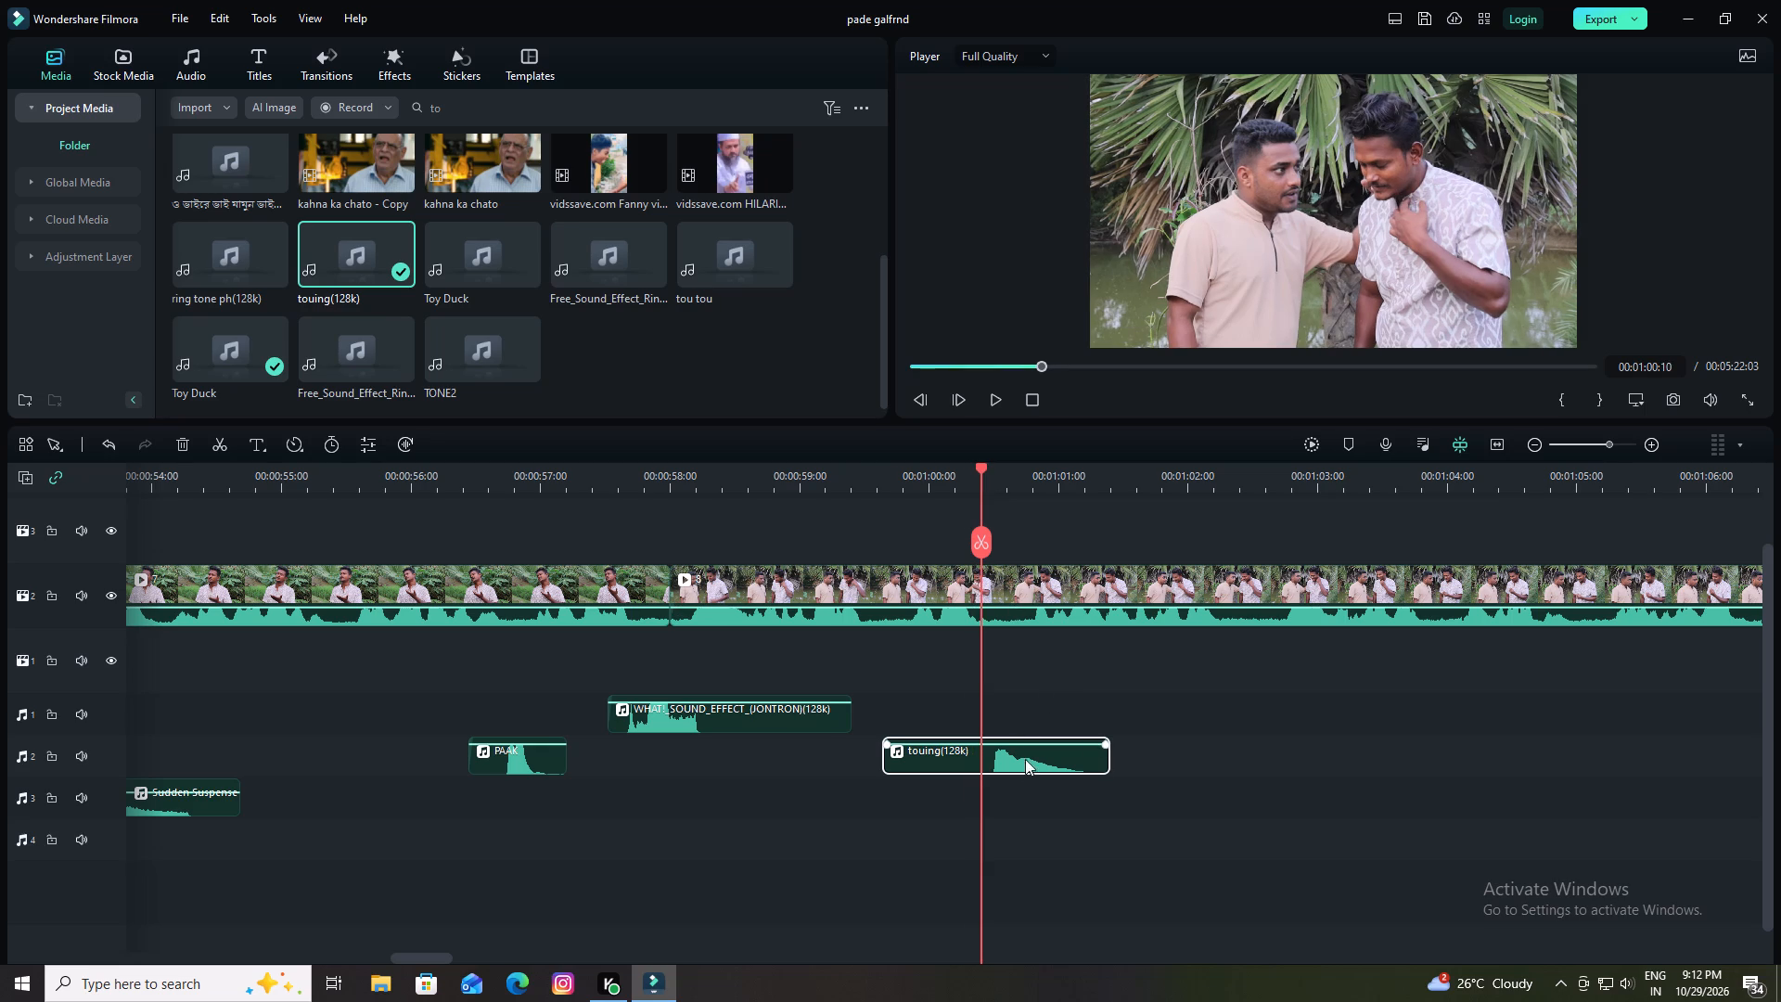
pyautogui.moveTo(1025, 764); pyautogui.dragTo(1011, 765)
pyautogui.press('space')
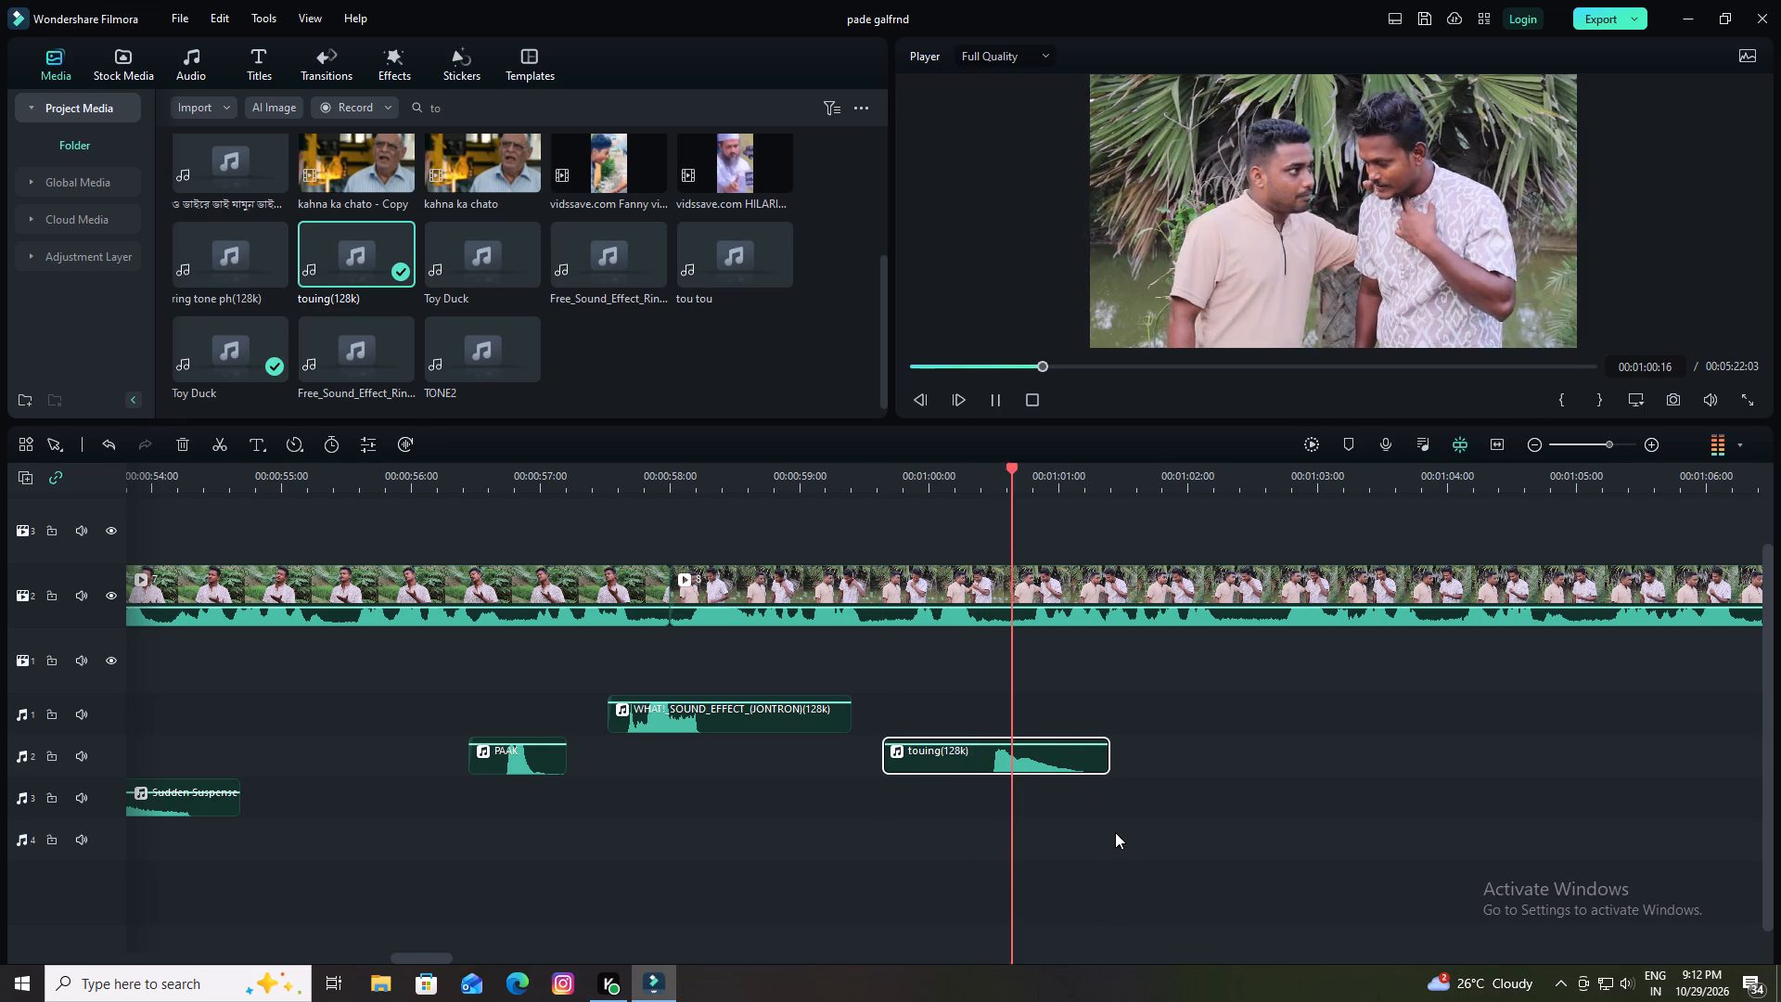
pyautogui.press('space')
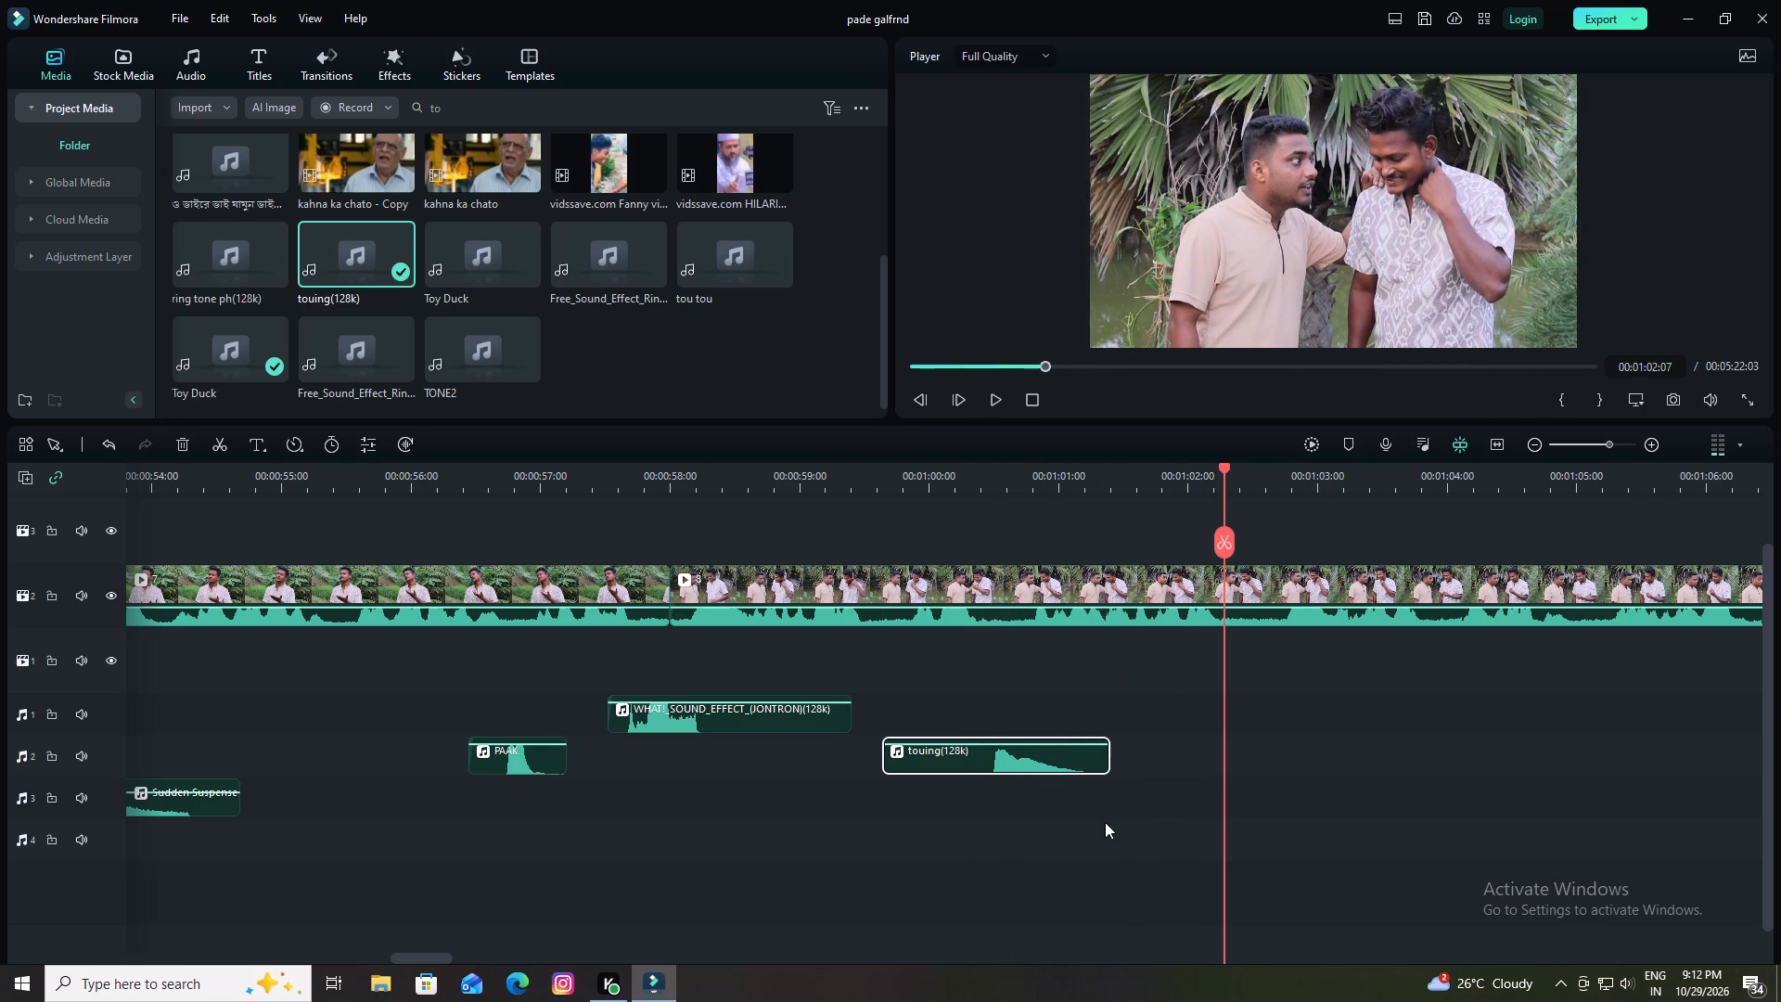
# Search the project media for "bol" and place the bolen ki sound on audio track 1 from about 00:01:01:23.
pyautogui.click(585, 105)
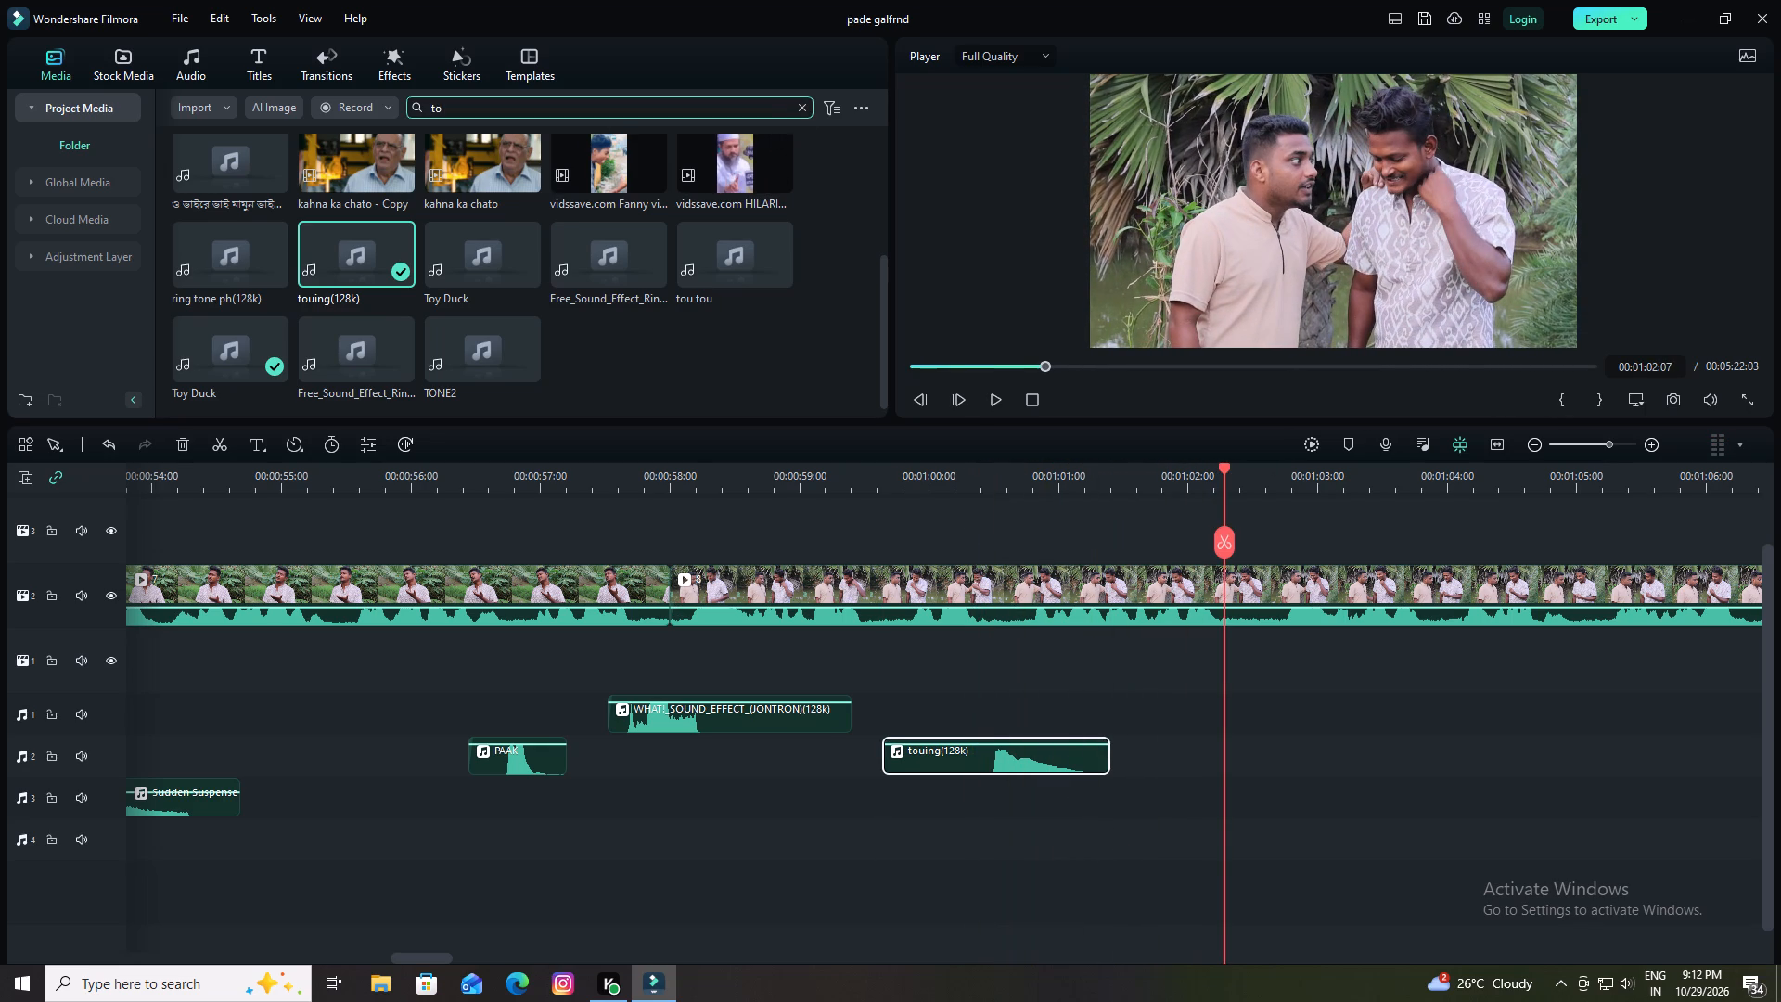
pyautogui.click(801, 105)
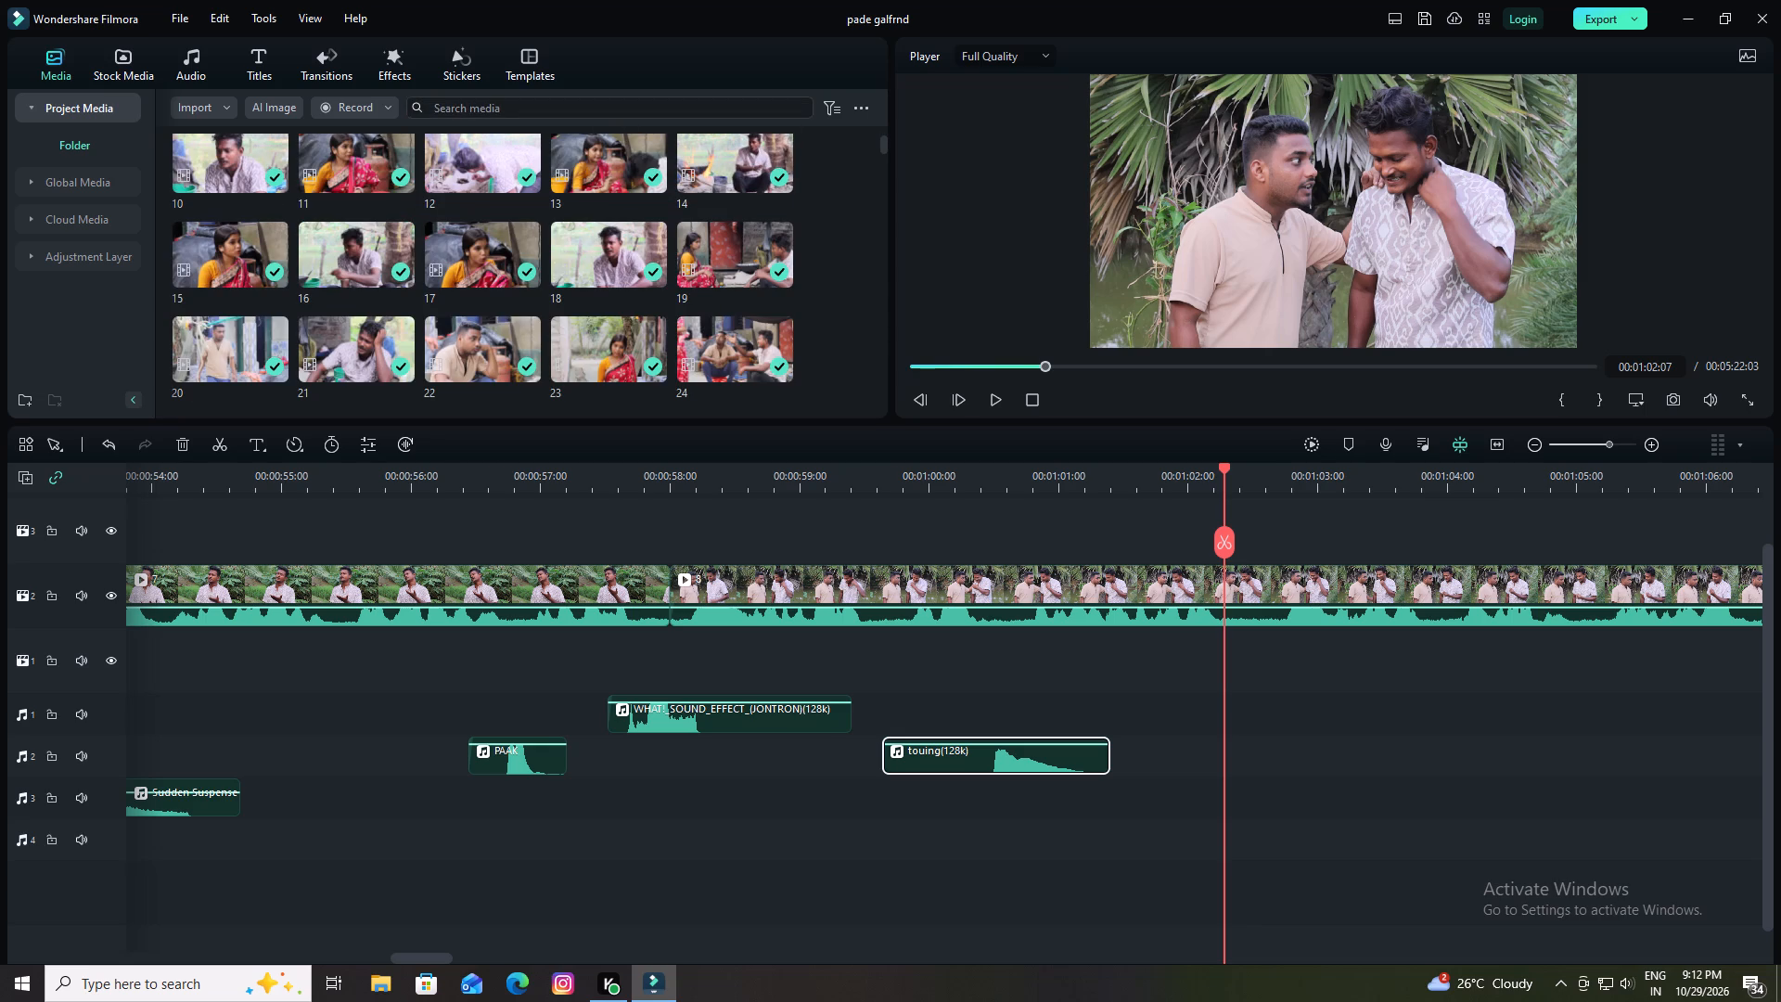
pyautogui.scroll(-5, 555, 331)
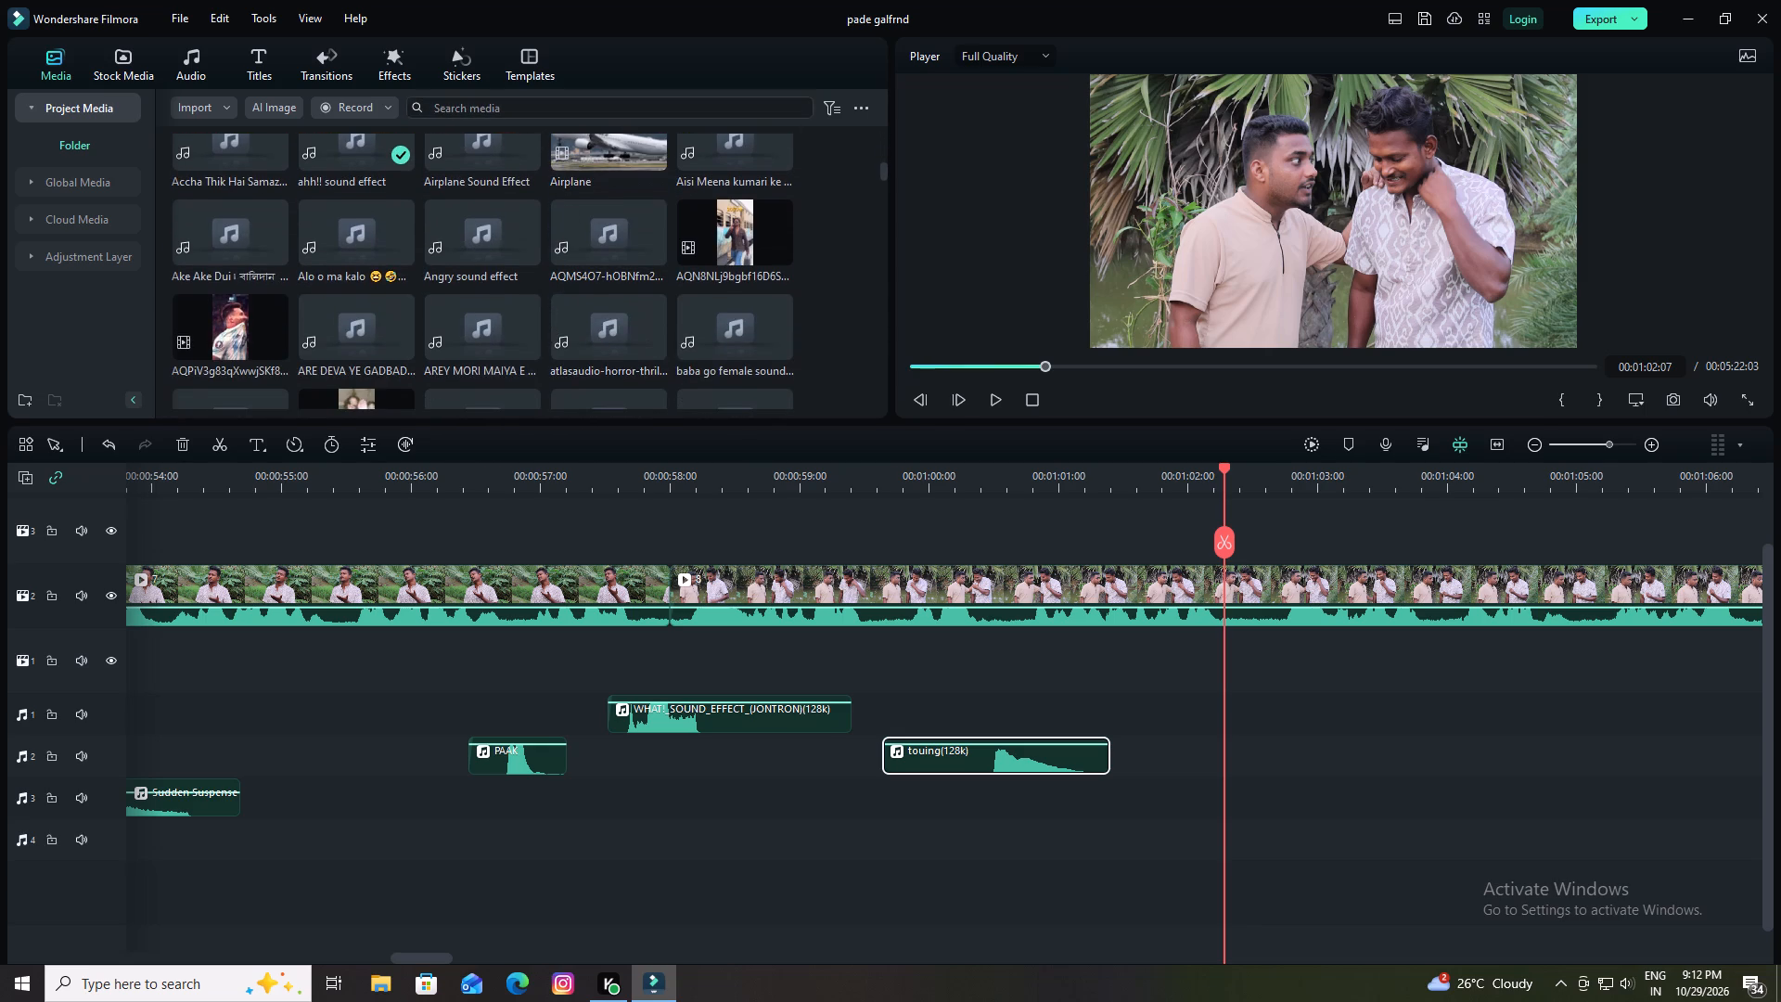
pyautogui.click(523, 105)
pyautogui.write('bo')
pyautogui.press('l')
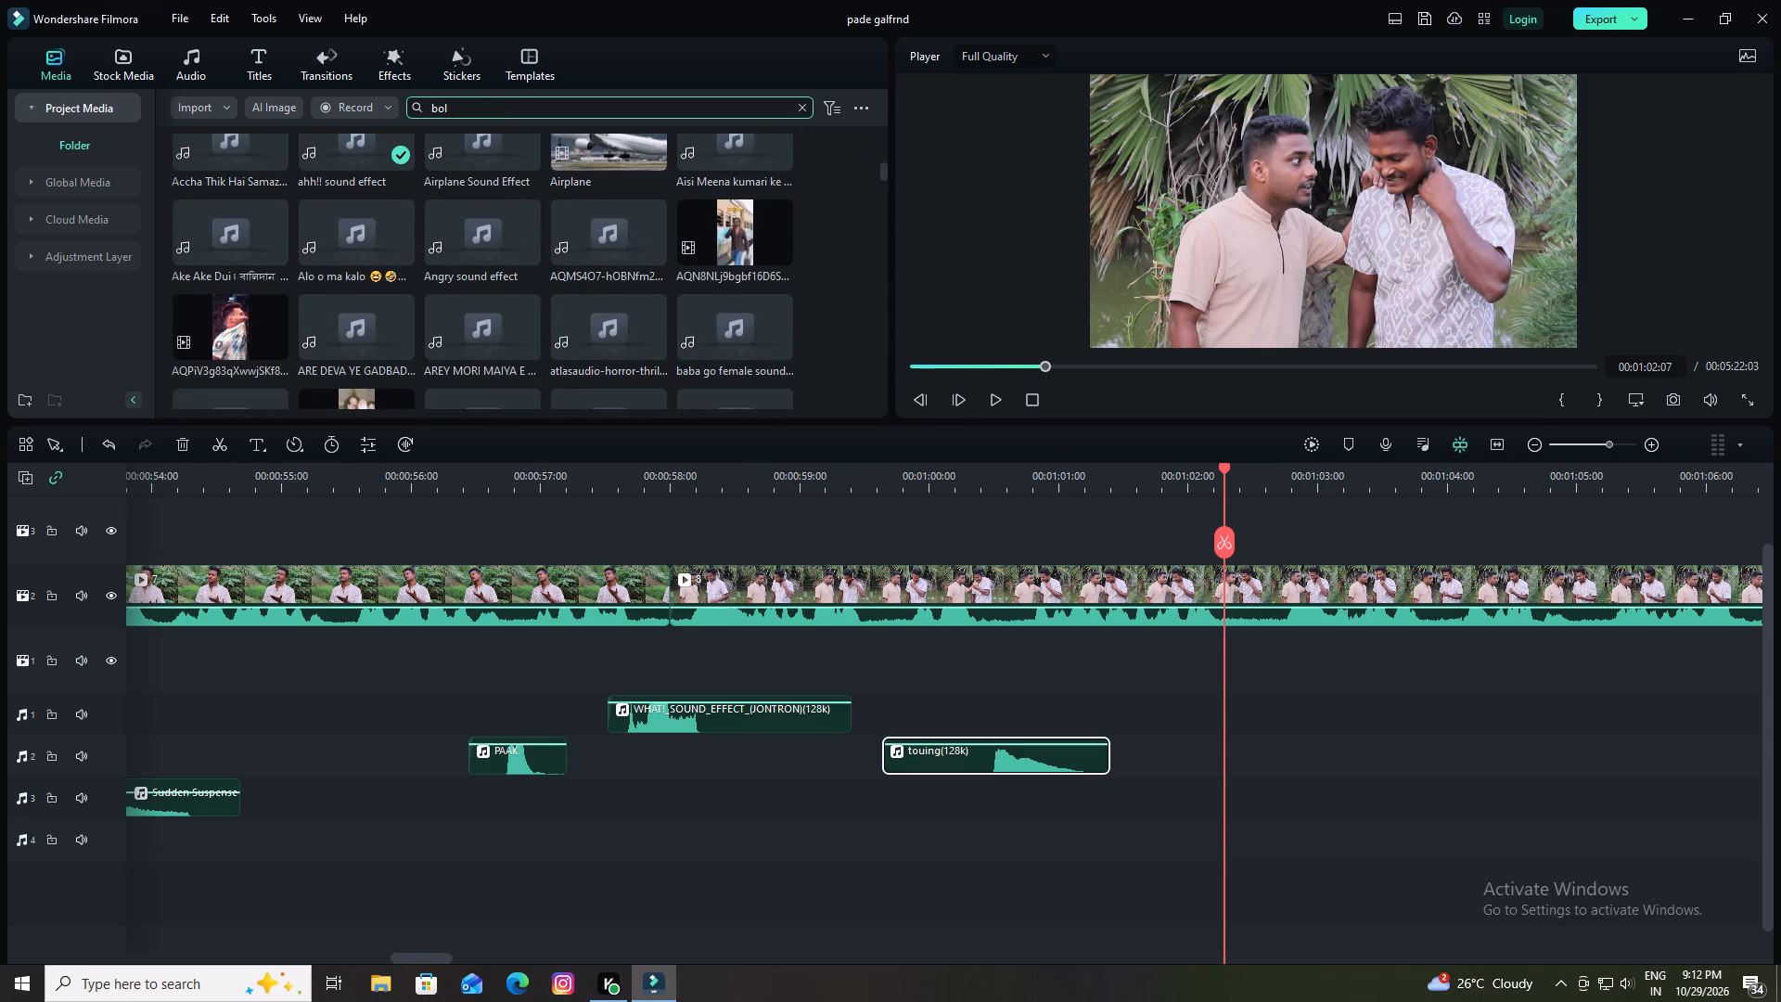
pyautogui.press('Return')
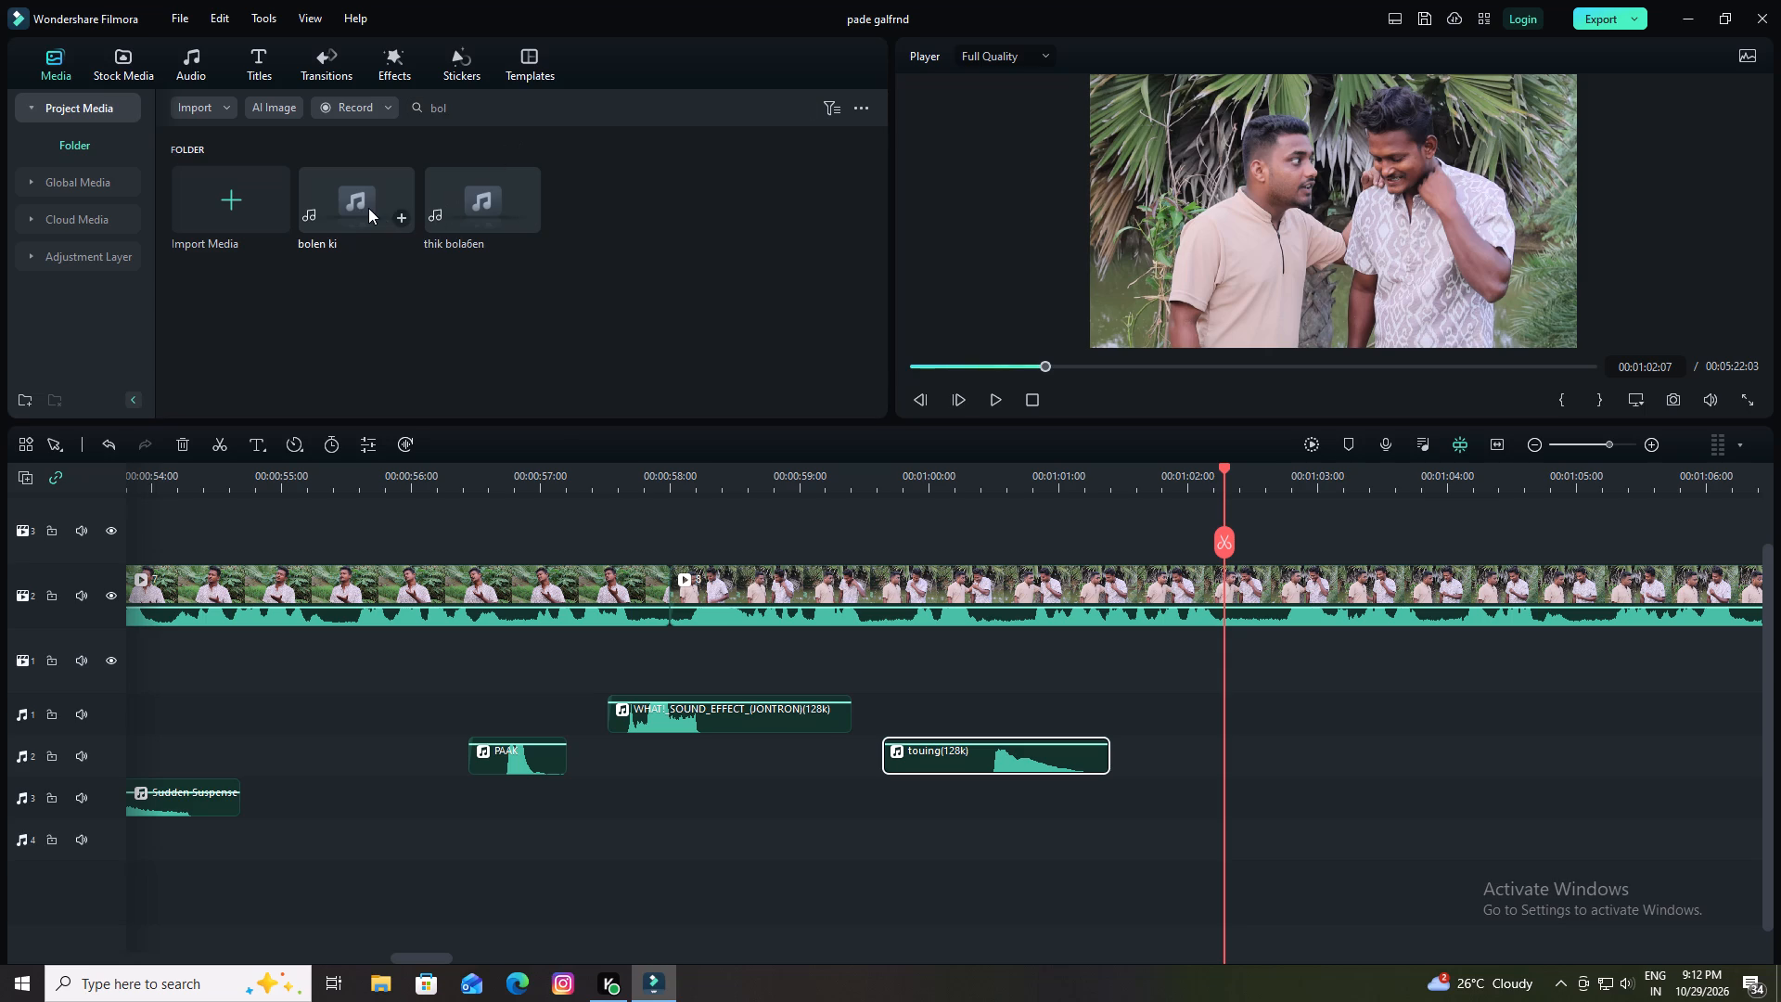
pyautogui.moveTo(366, 207); pyautogui.dragTo(1179, 653)
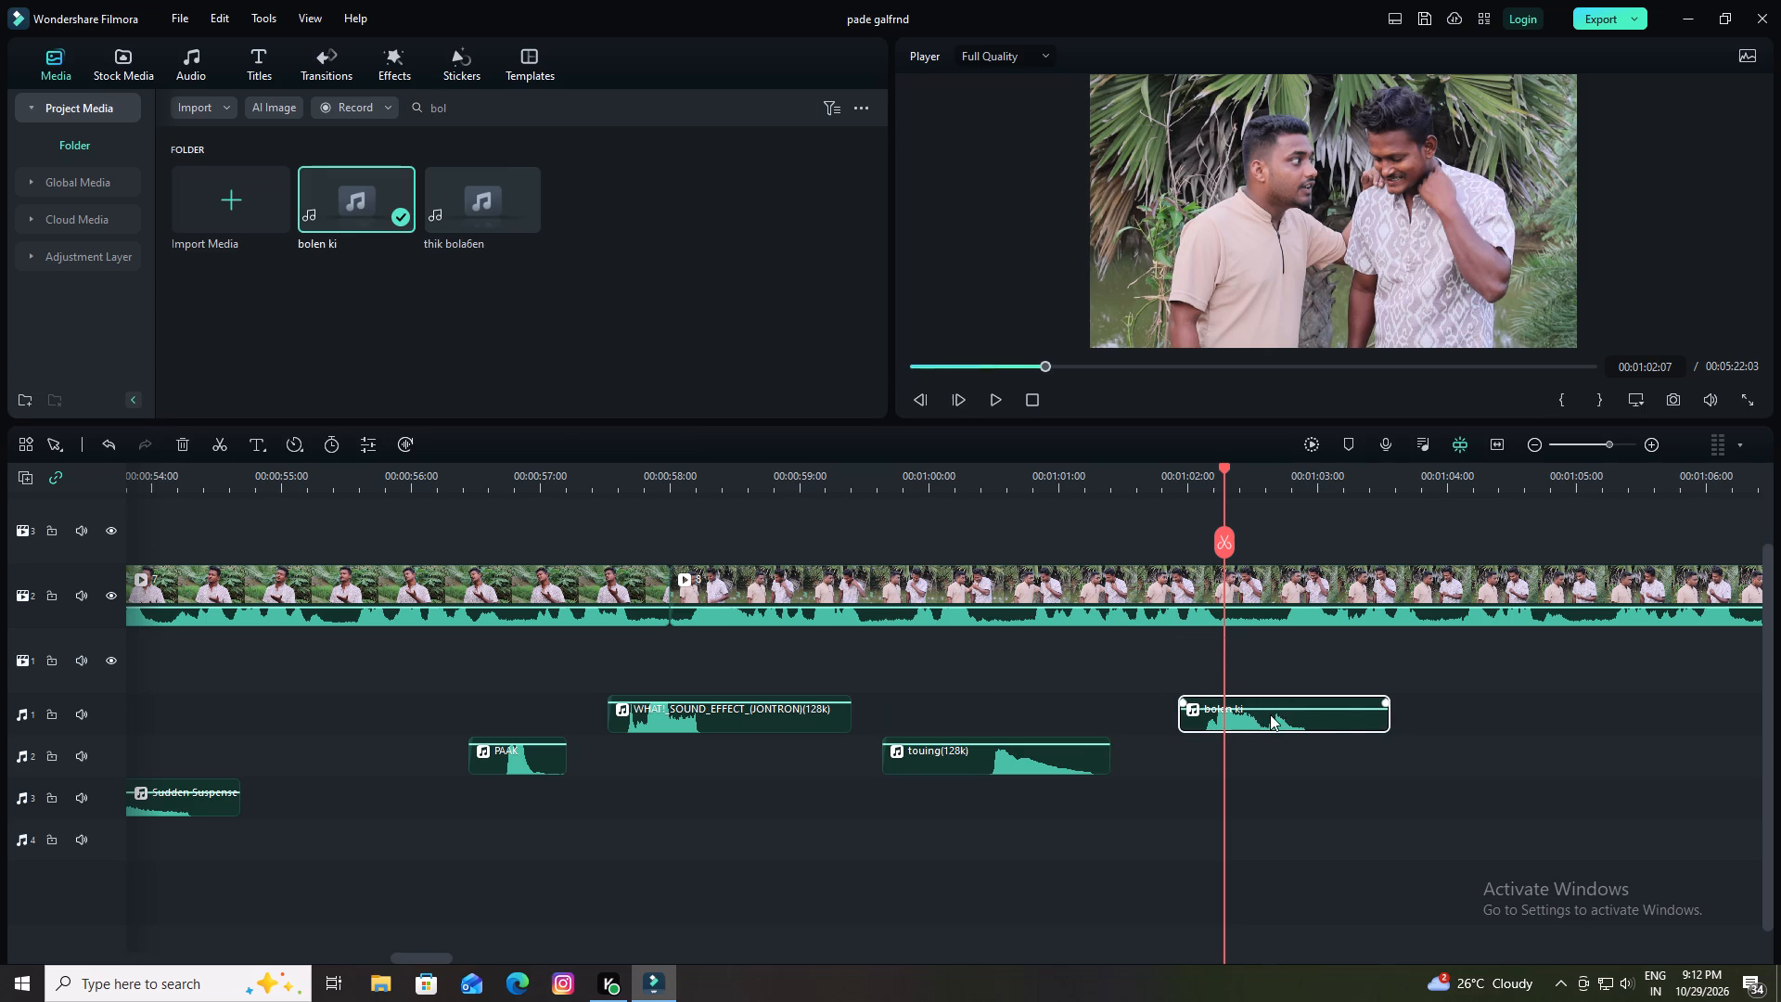
# Play back the bolen ki clip against the dialogue, raise its volume level and replay it.
pyautogui.press('space')
pyautogui.press('space')
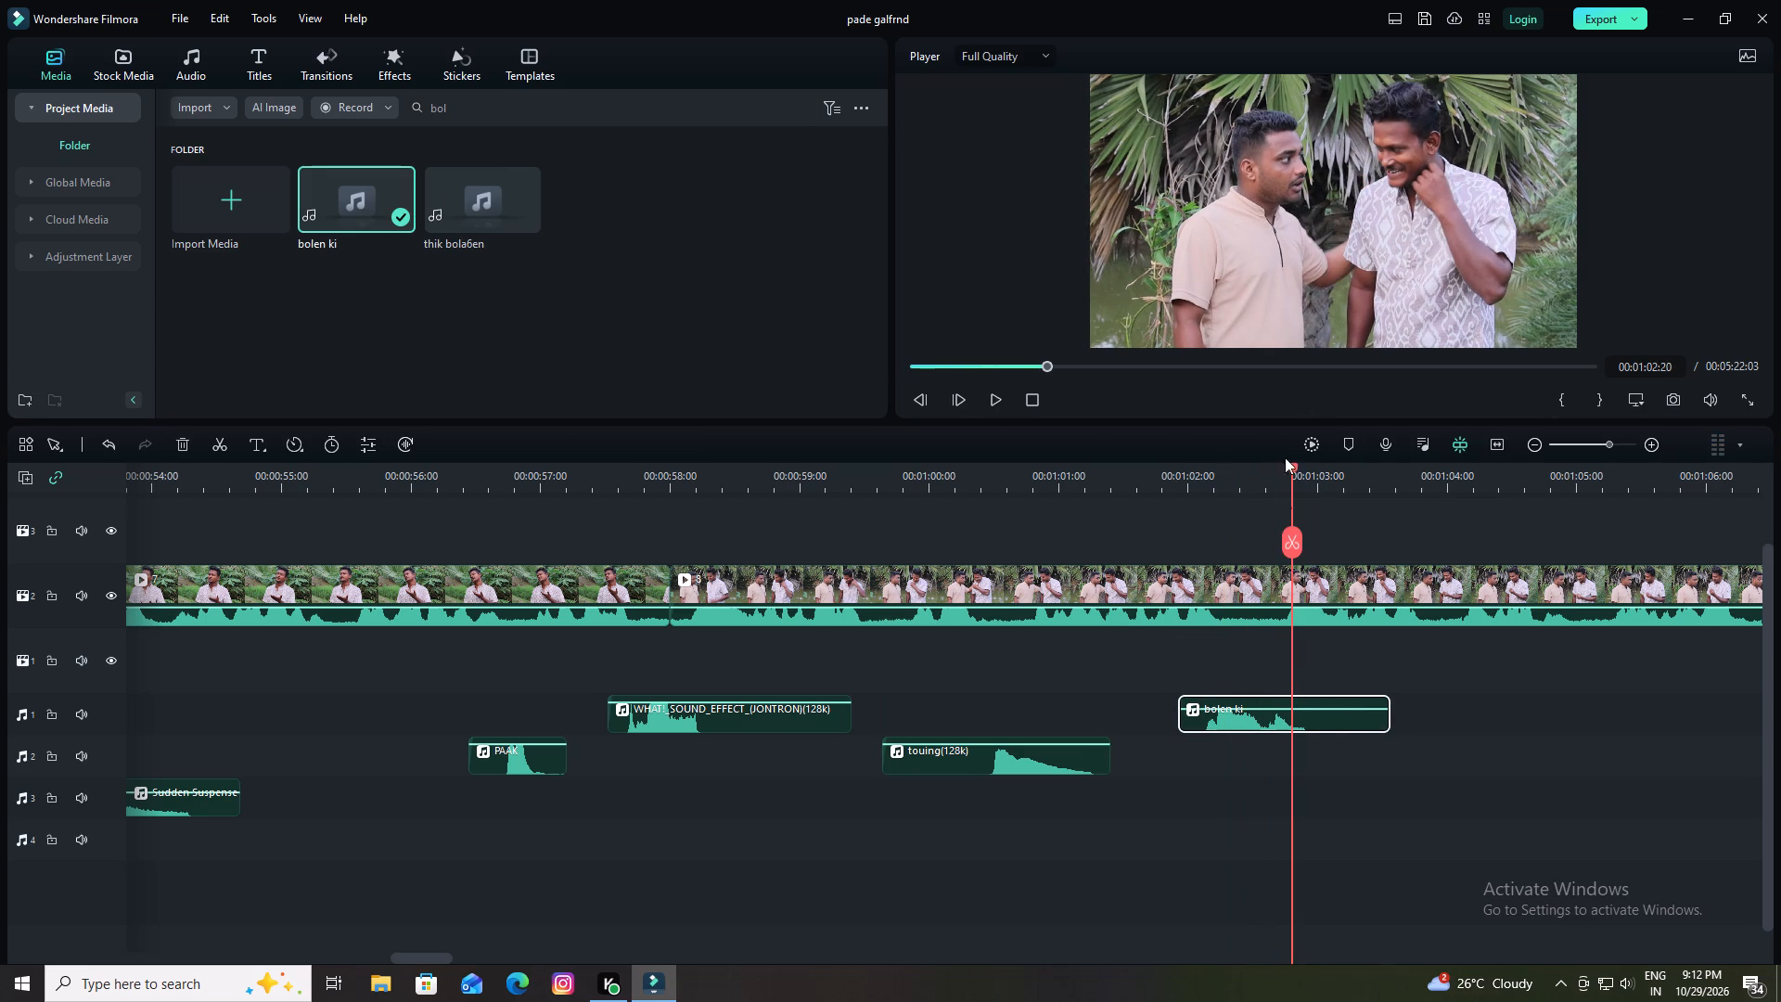
pyautogui.moveTo(1290, 469); pyautogui.dragTo(1094, 510)
pyautogui.press('space')
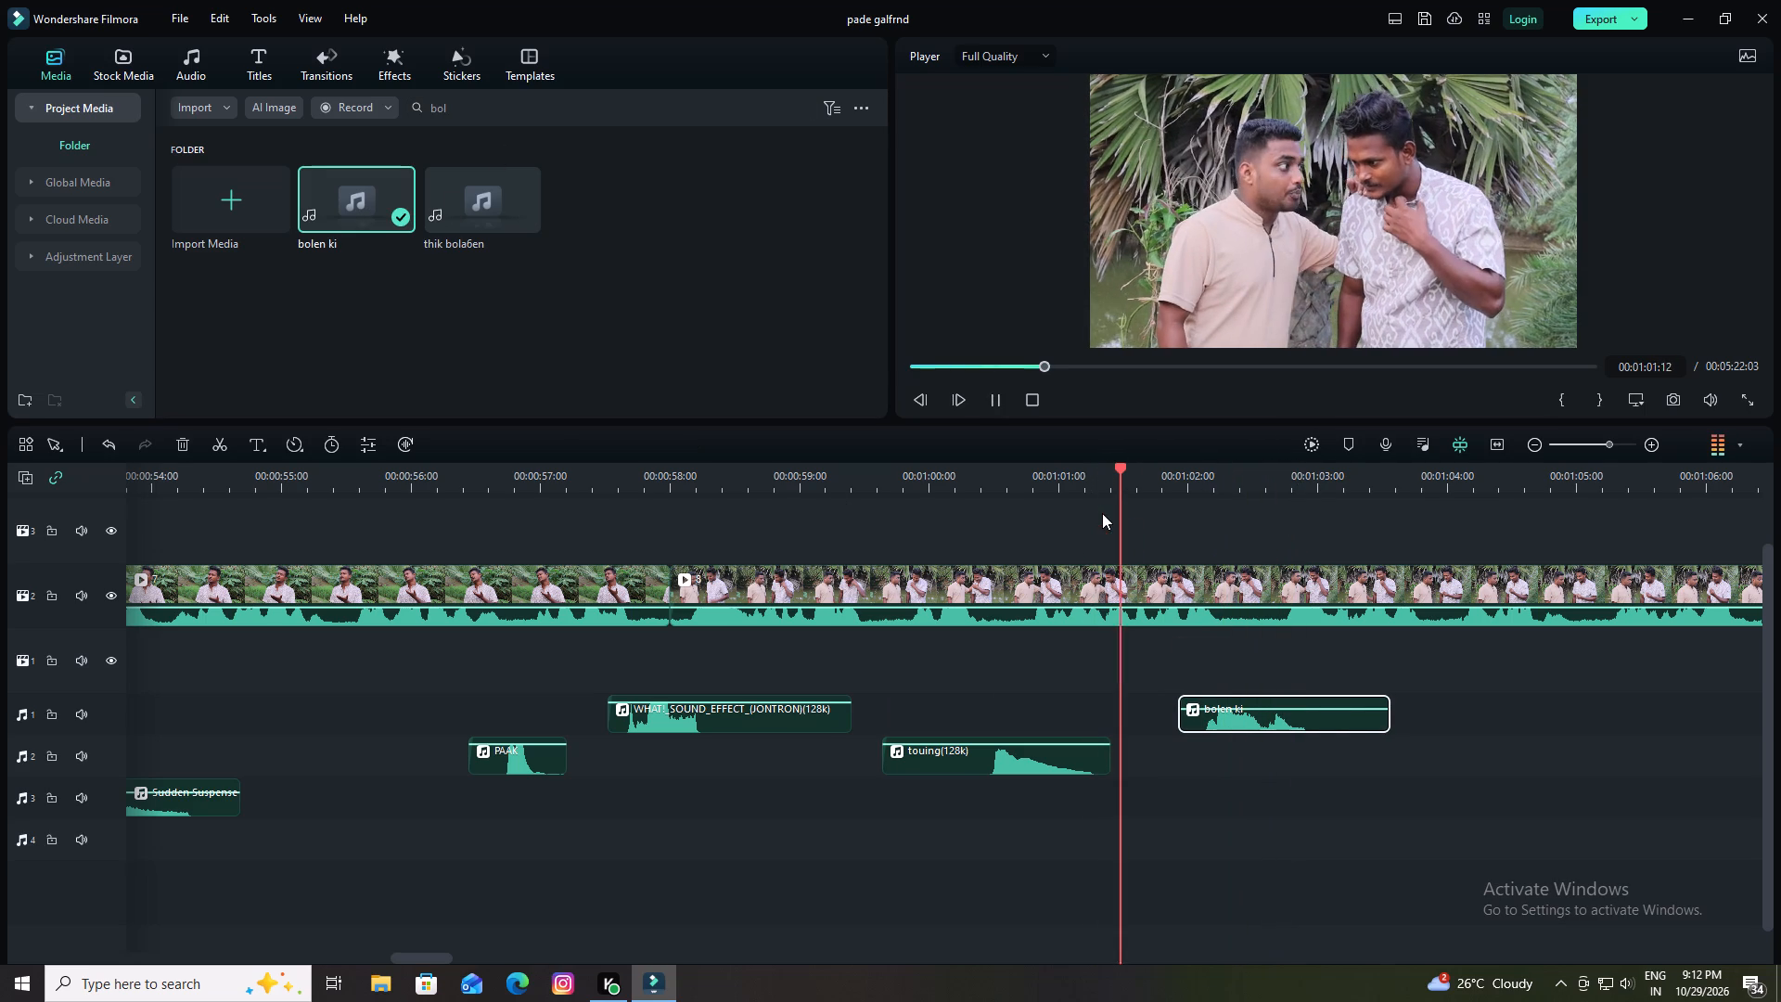
pyautogui.press('space')
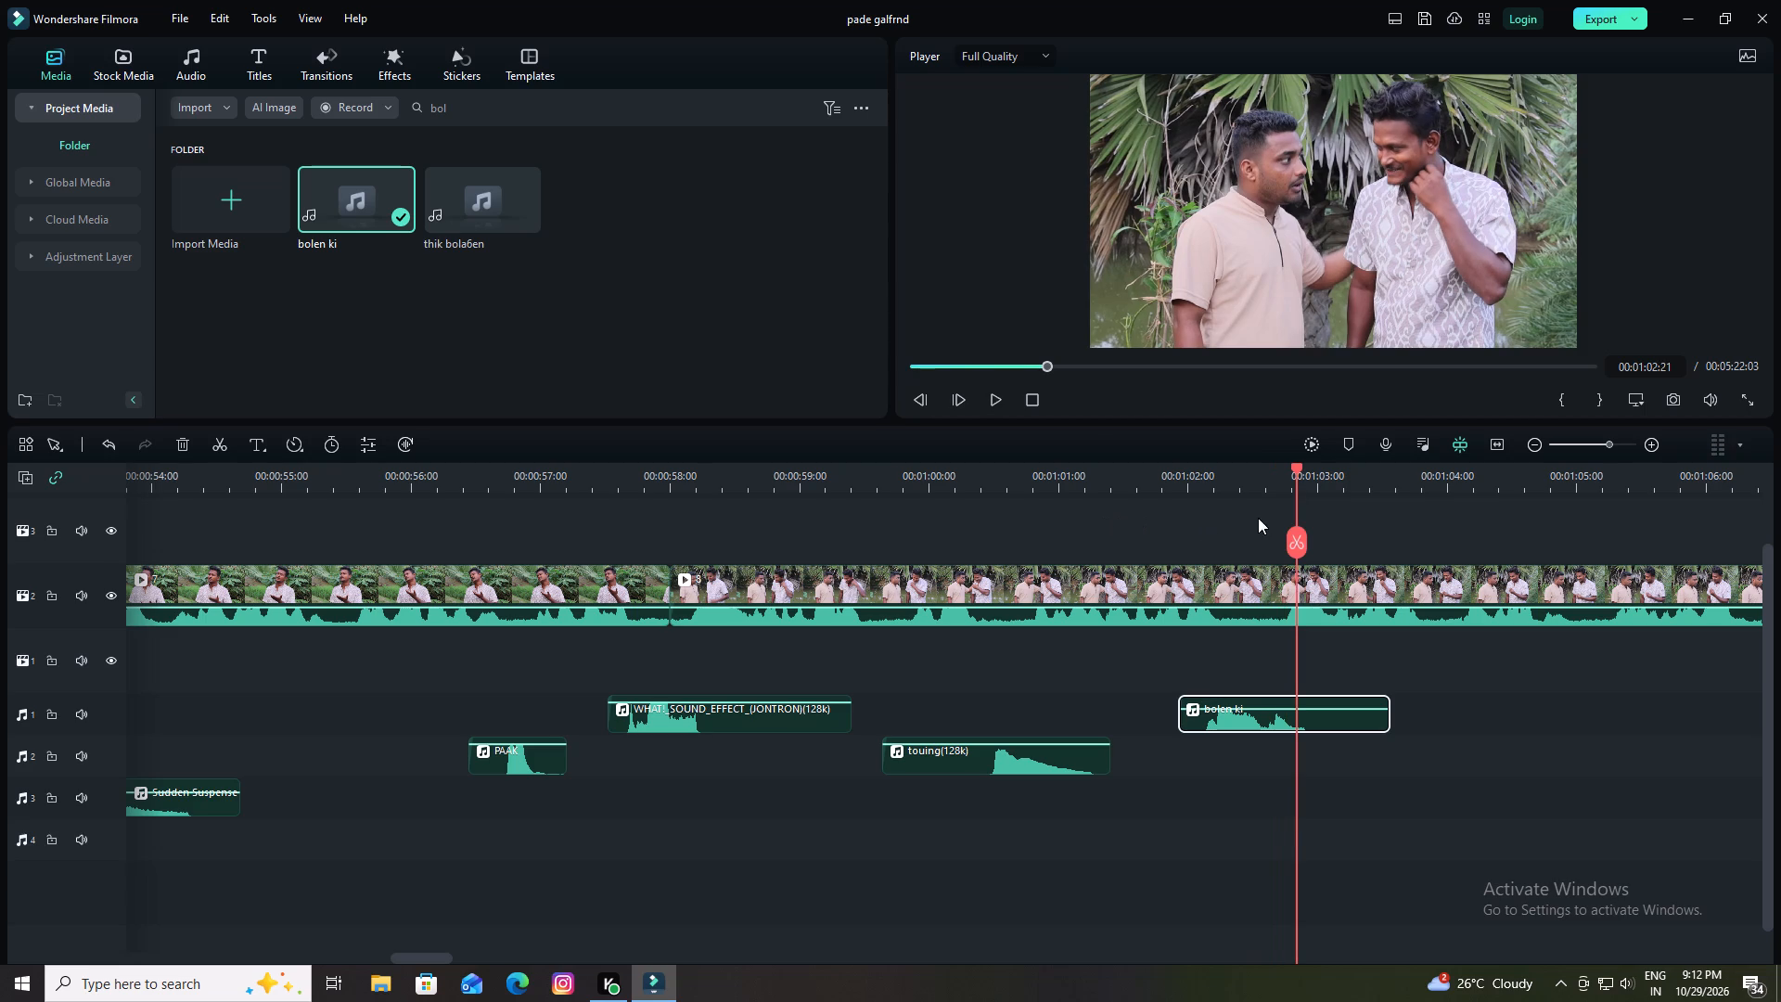
pyautogui.moveTo(1292, 468); pyautogui.dragTo(1152, 501)
pyautogui.press('space')
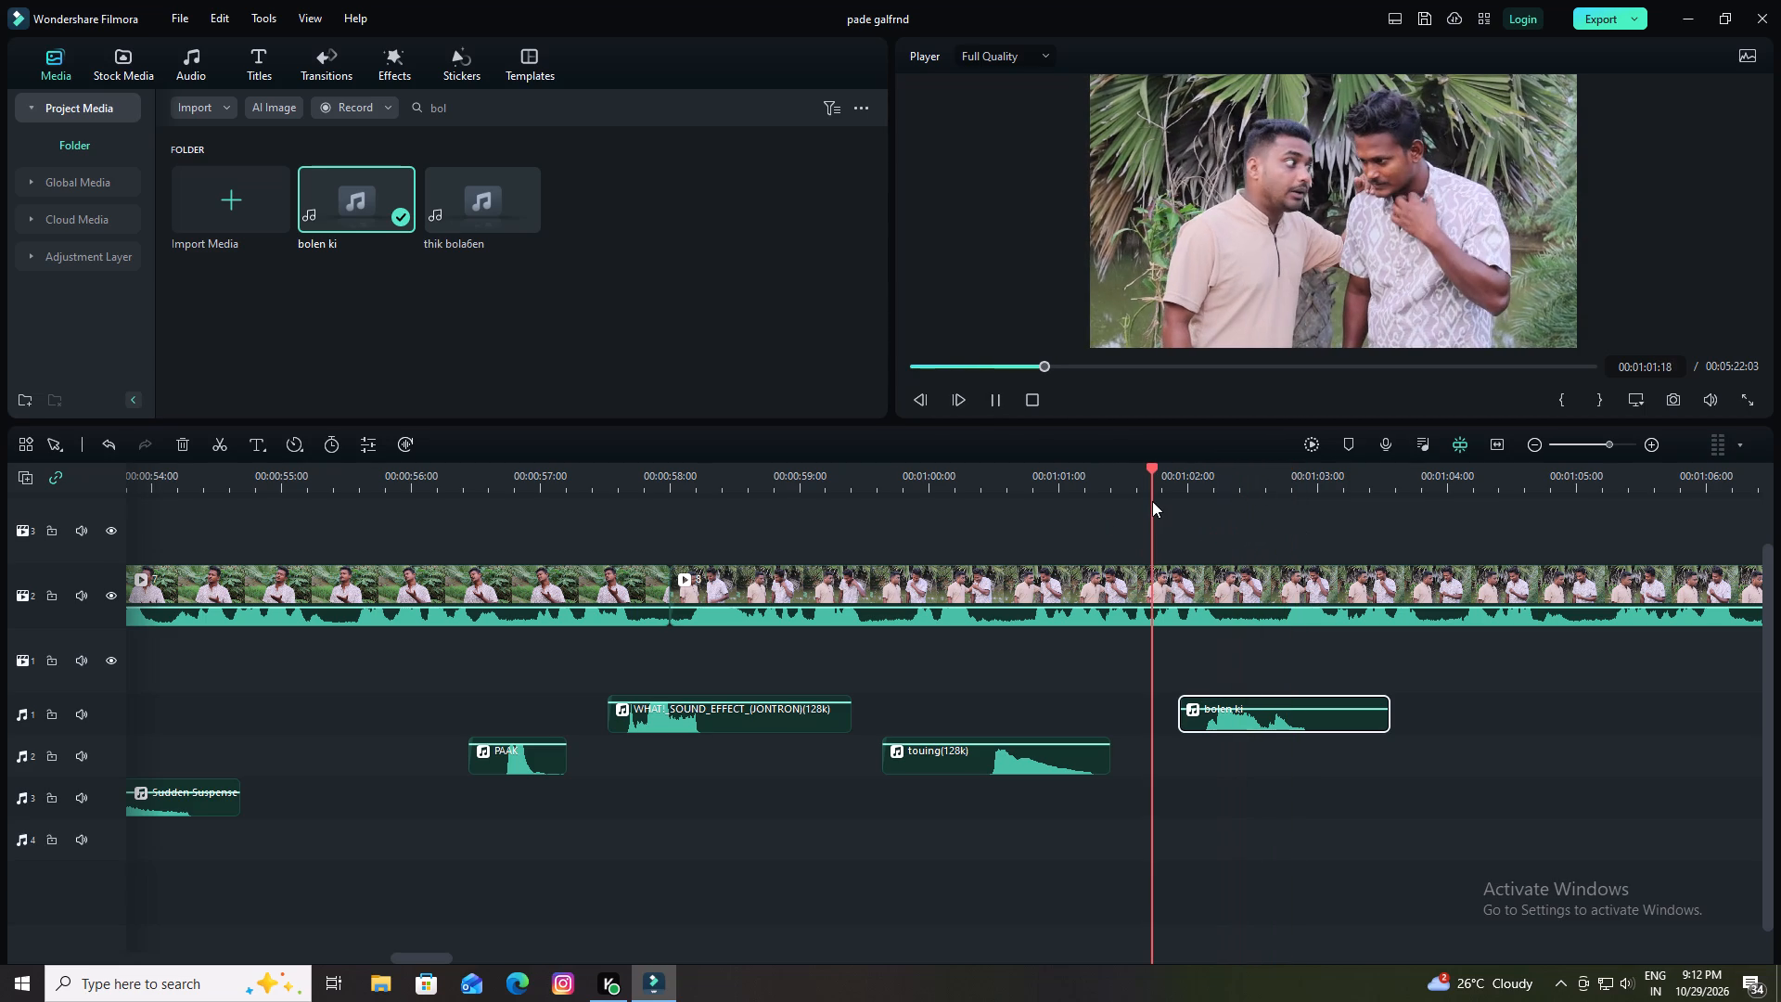
pyautogui.press('space')
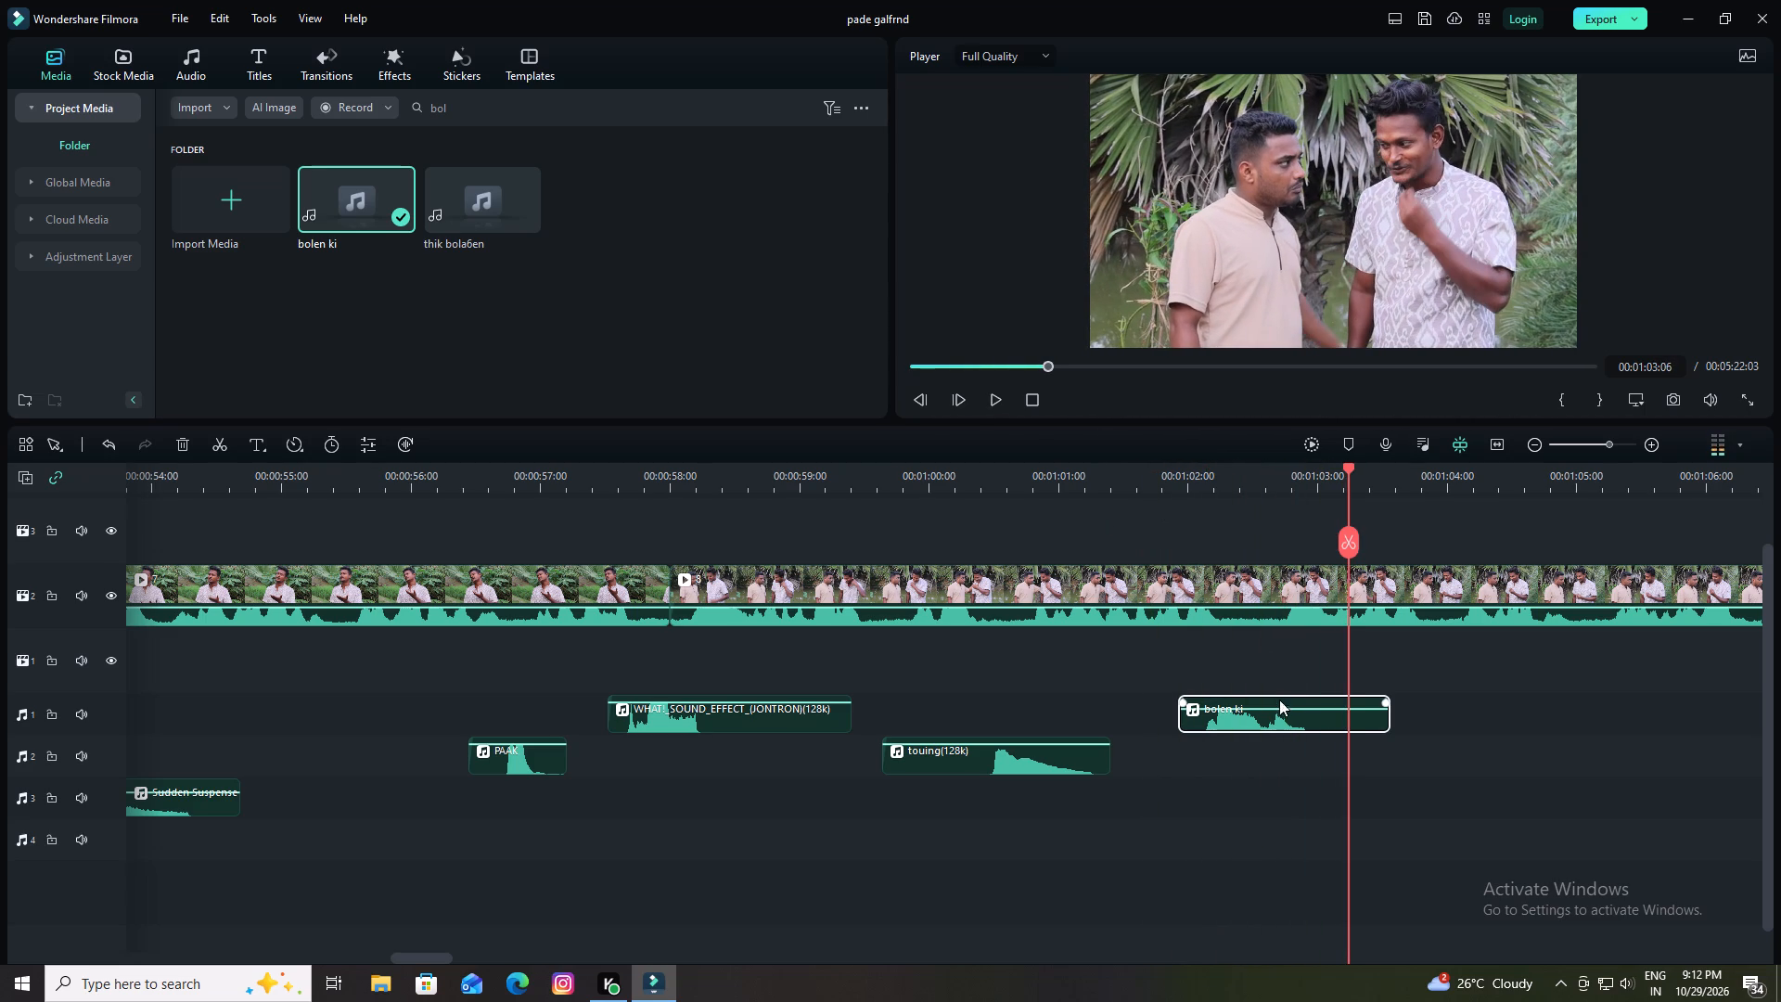
pyautogui.moveTo(1275, 711); pyautogui.dragTo(1275, 700)
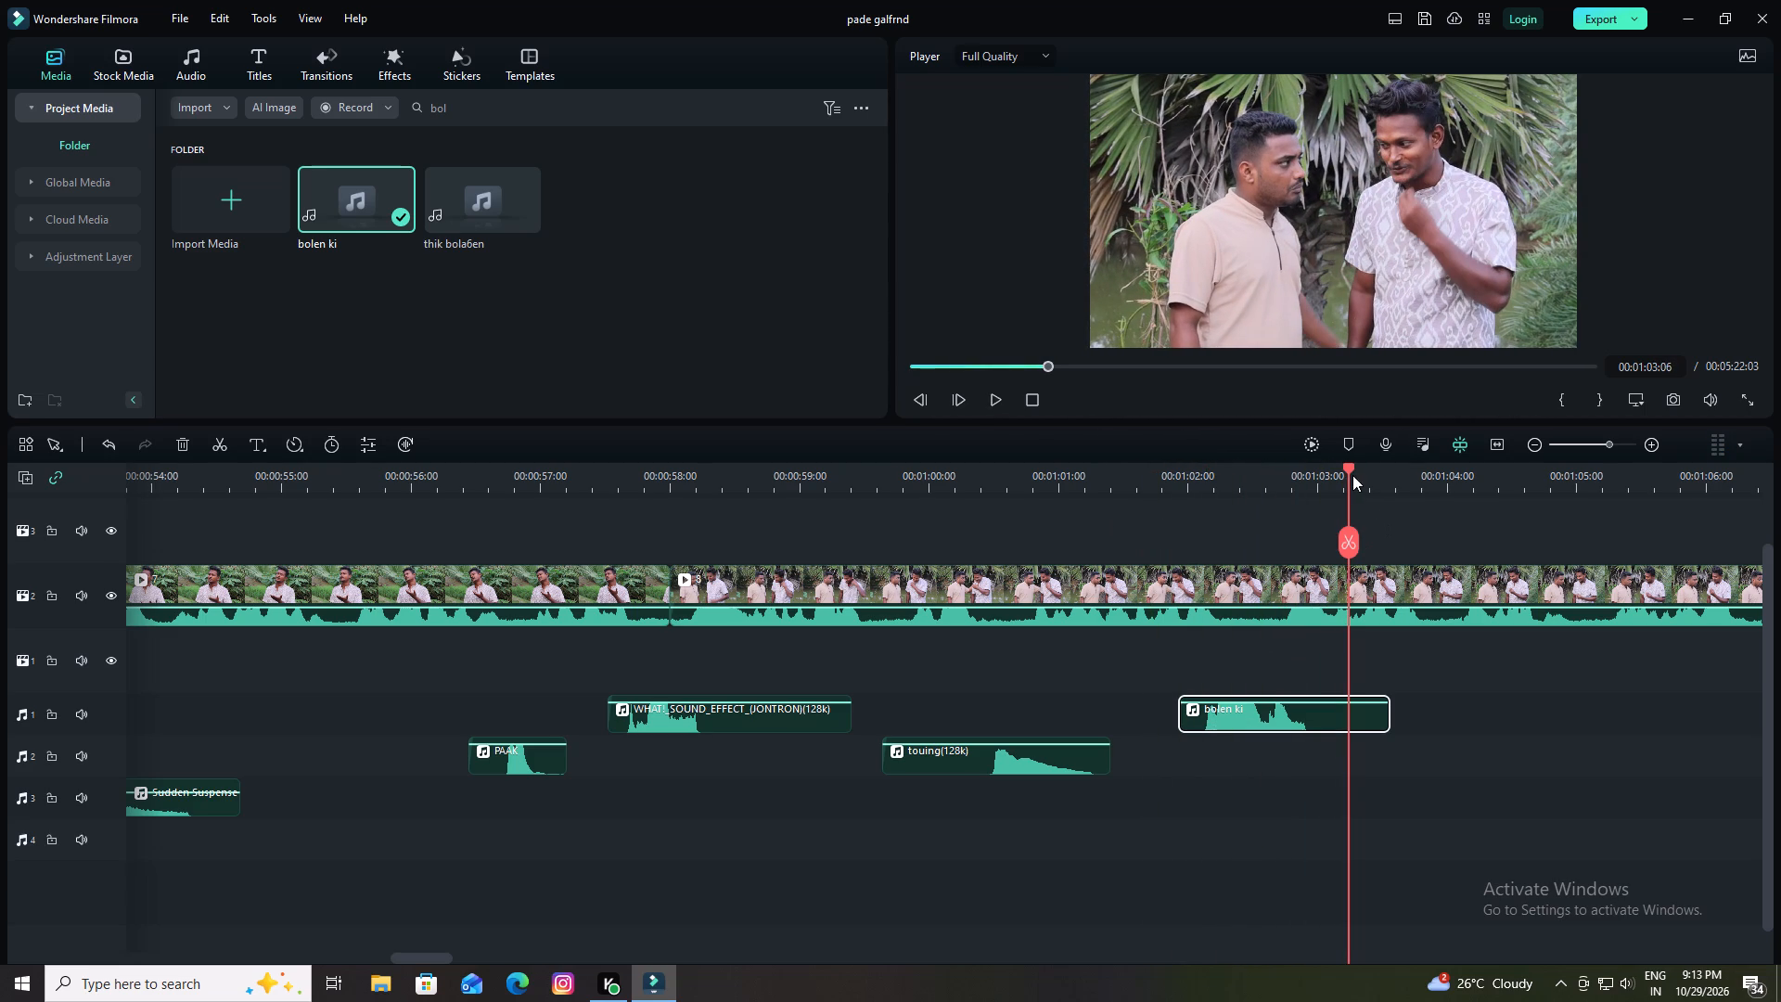
pyautogui.moveTo(1345, 469); pyautogui.dragTo(1173, 504)
pyautogui.press('space')
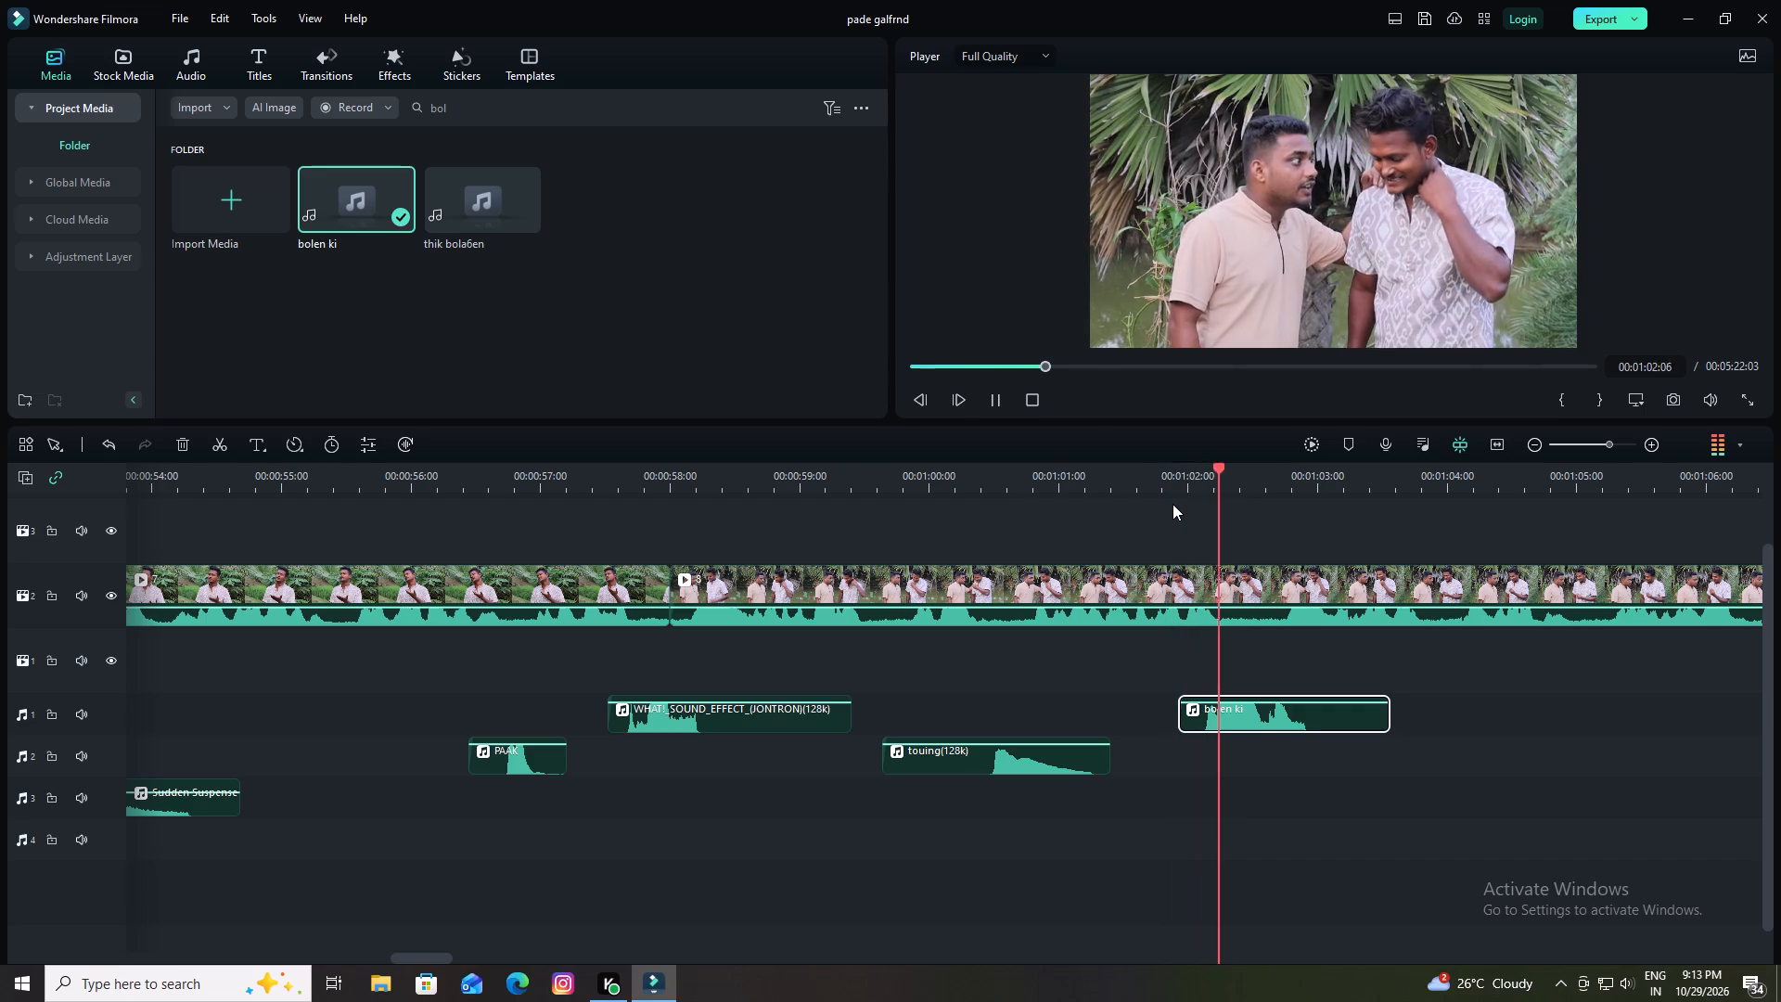
pyautogui.press('space')
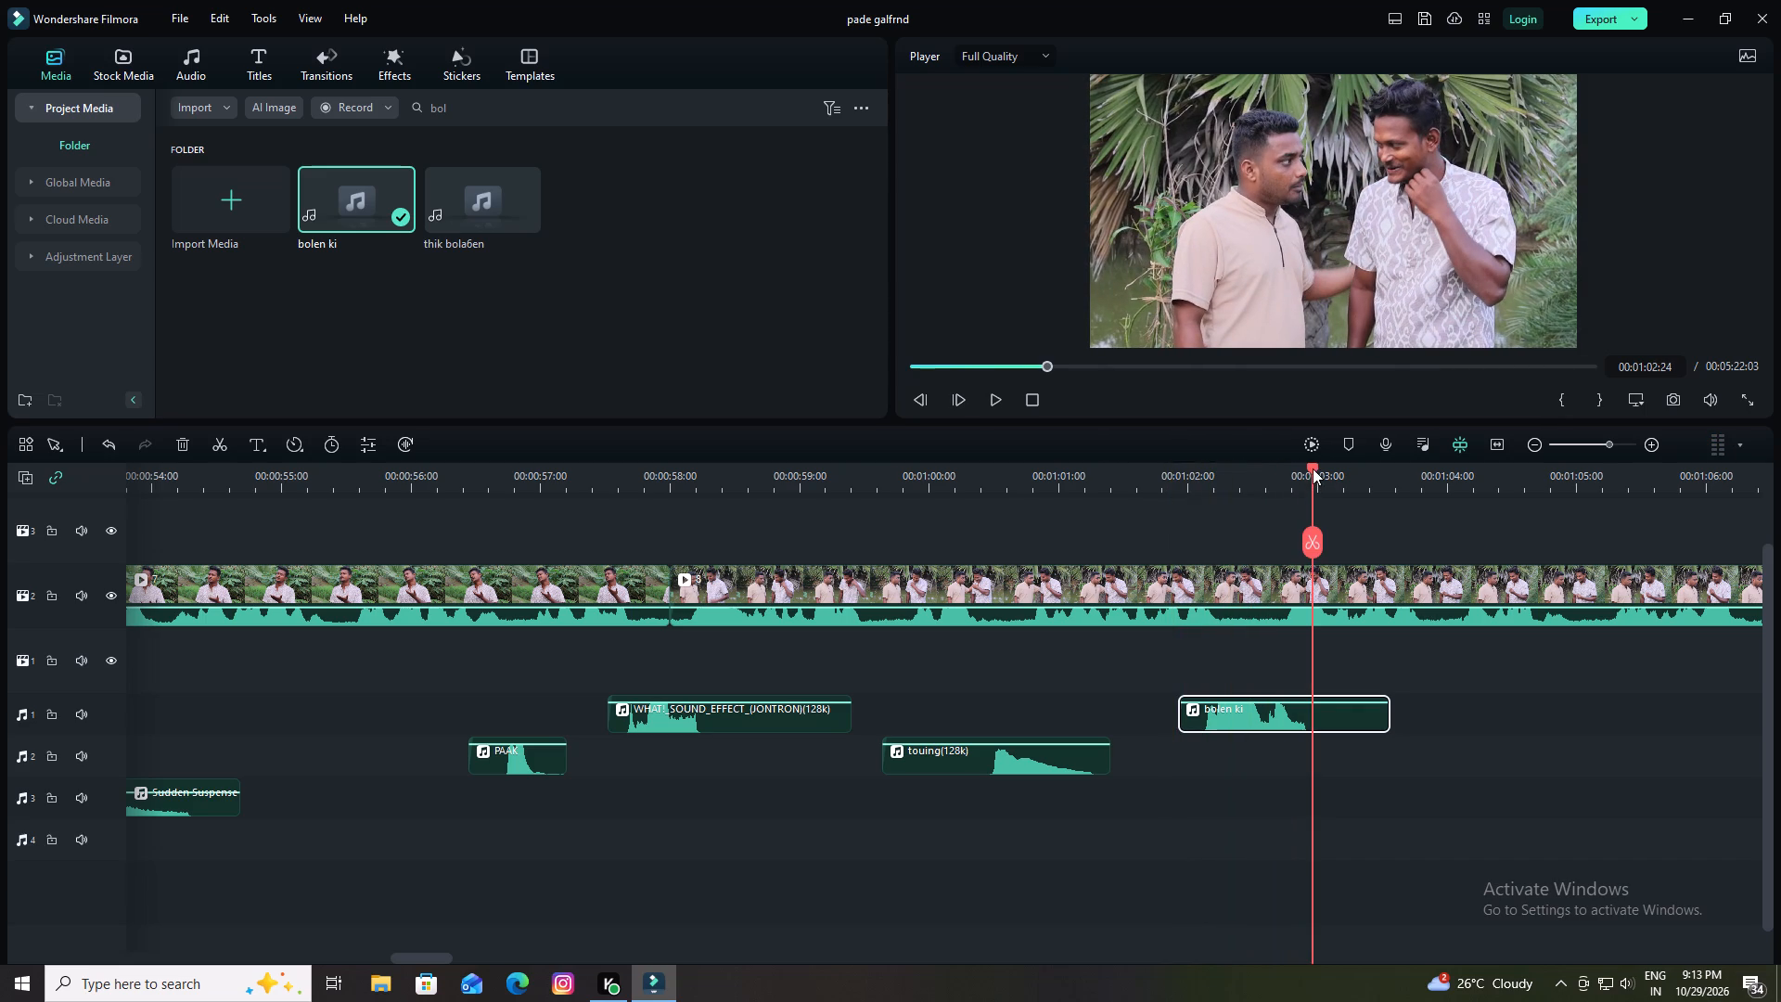
# Replay the bolen ki section and the dialogue following it, up to about 00:01:04:21.
pyautogui.moveTo(1313, 468); pyautogui.dragTo(1149, 534)
pyautogui.press('space')
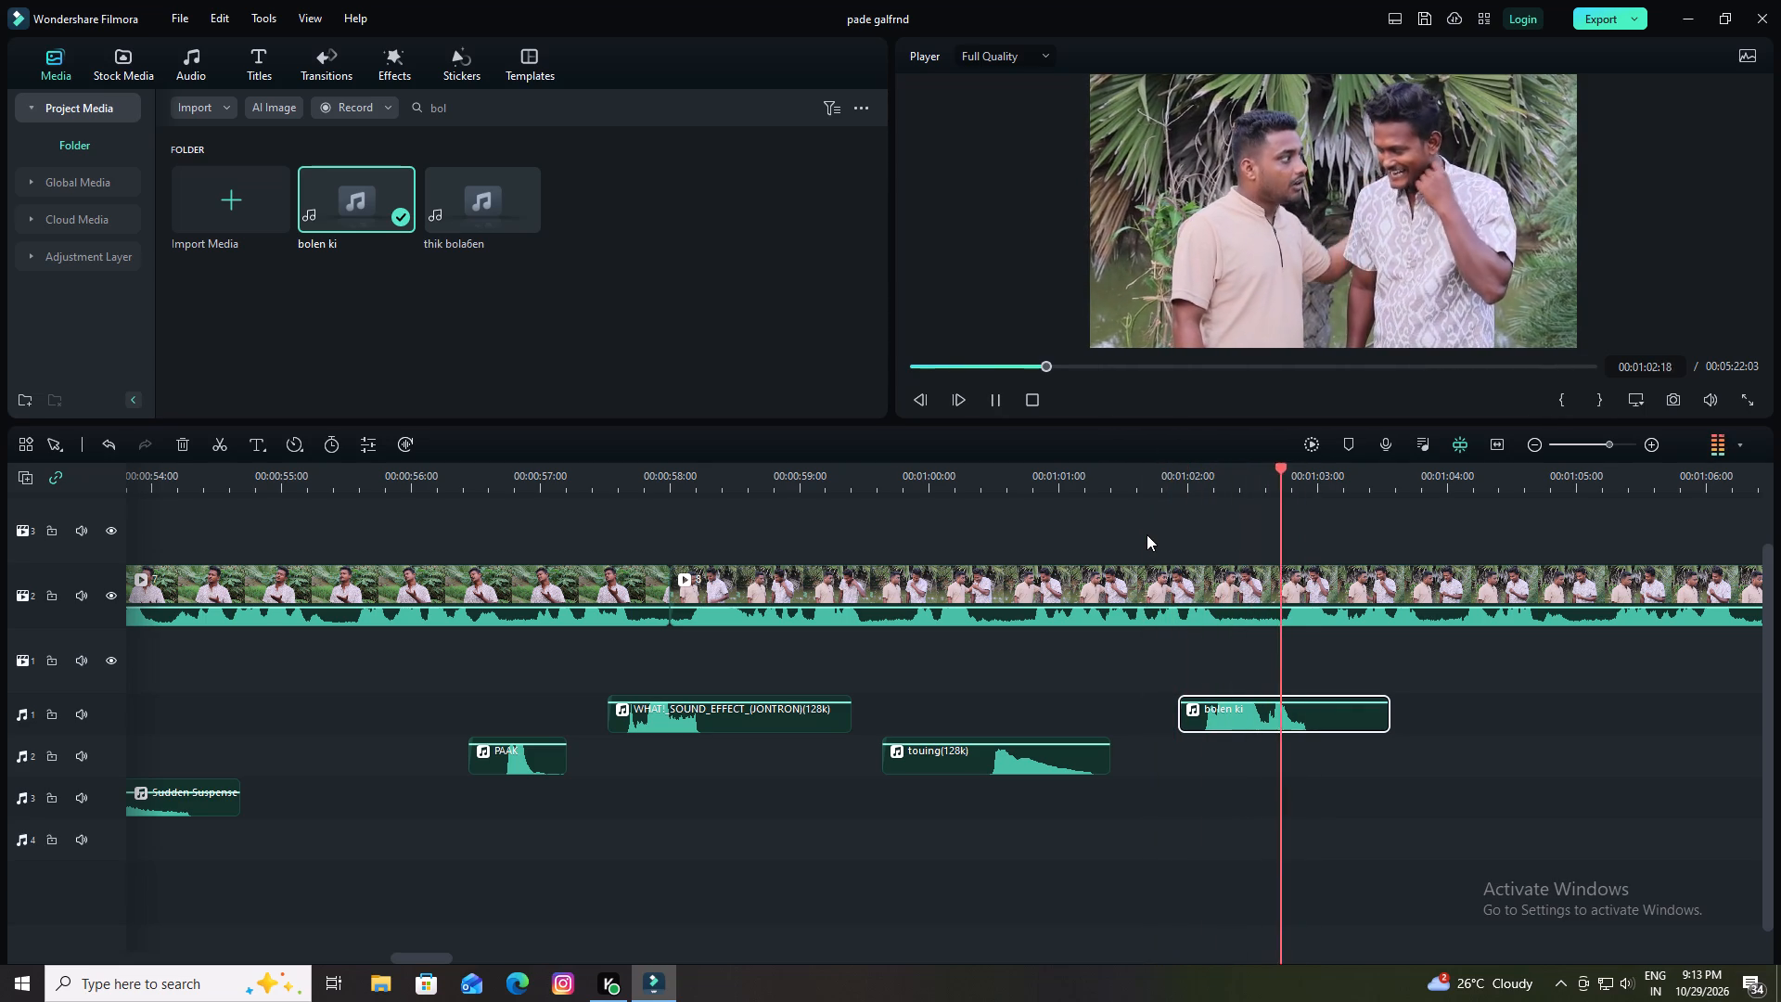
pyautogui.press('space')
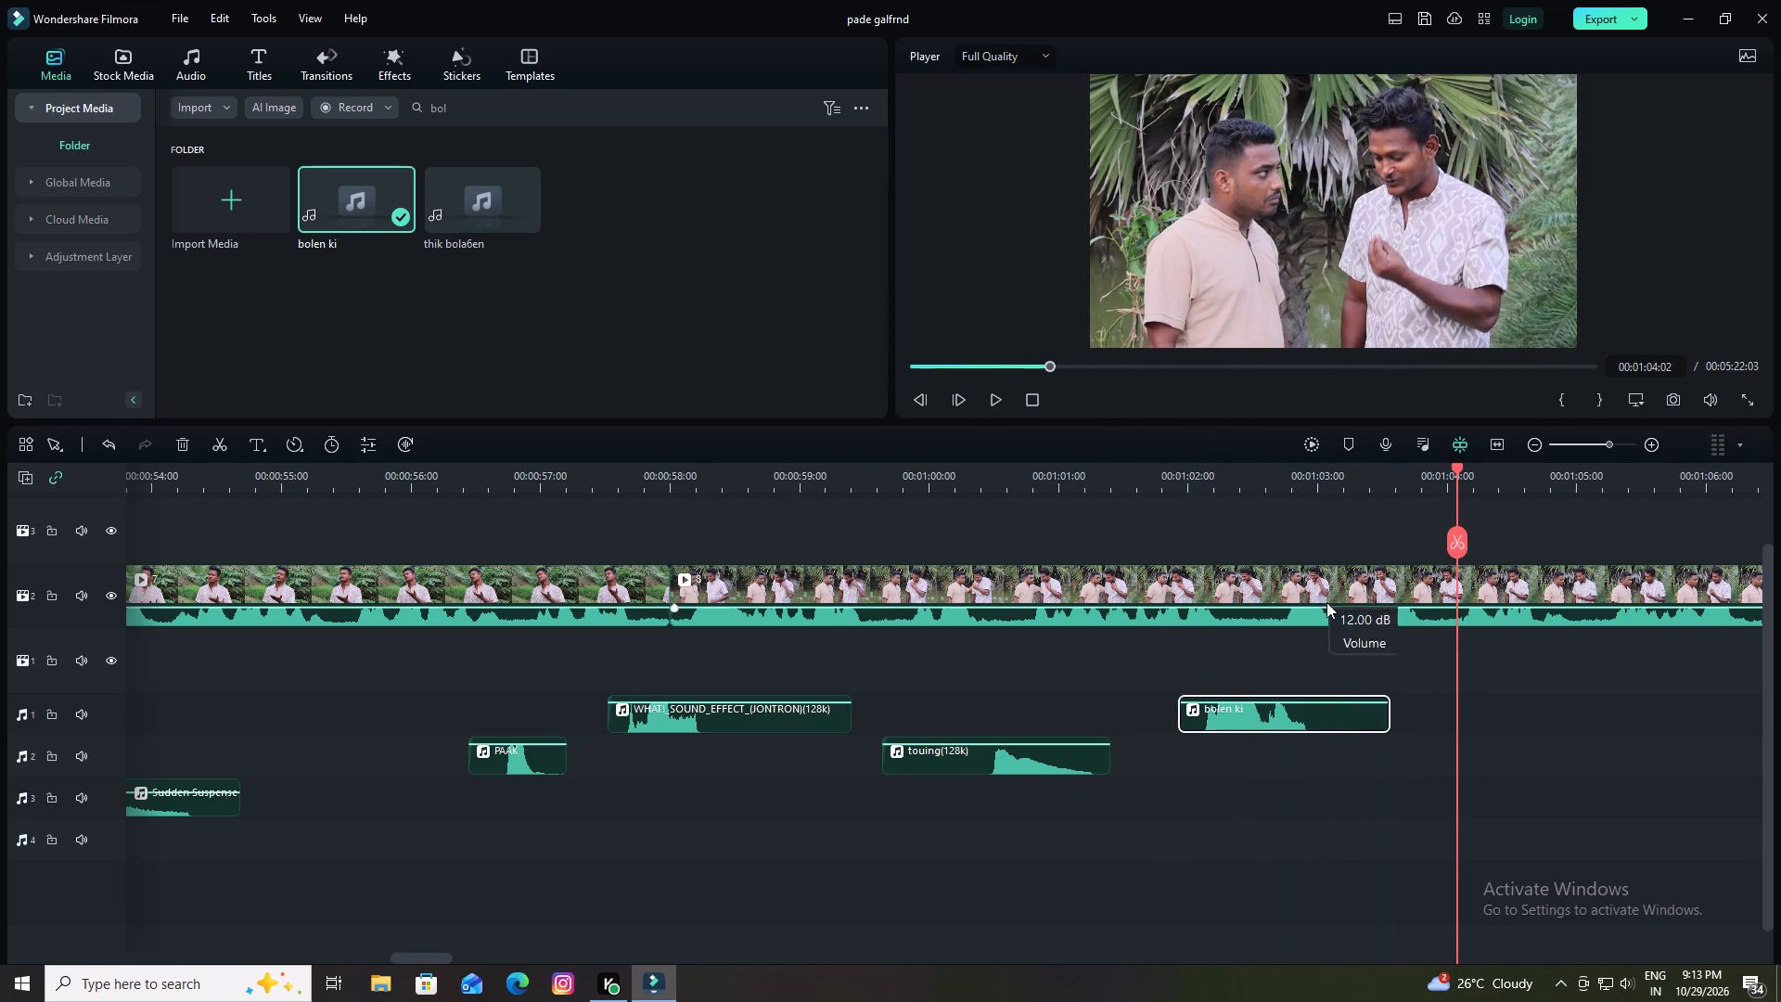
pyautogui.moveTo(1346, 479); pyautogui.dragTo(1105, 492)
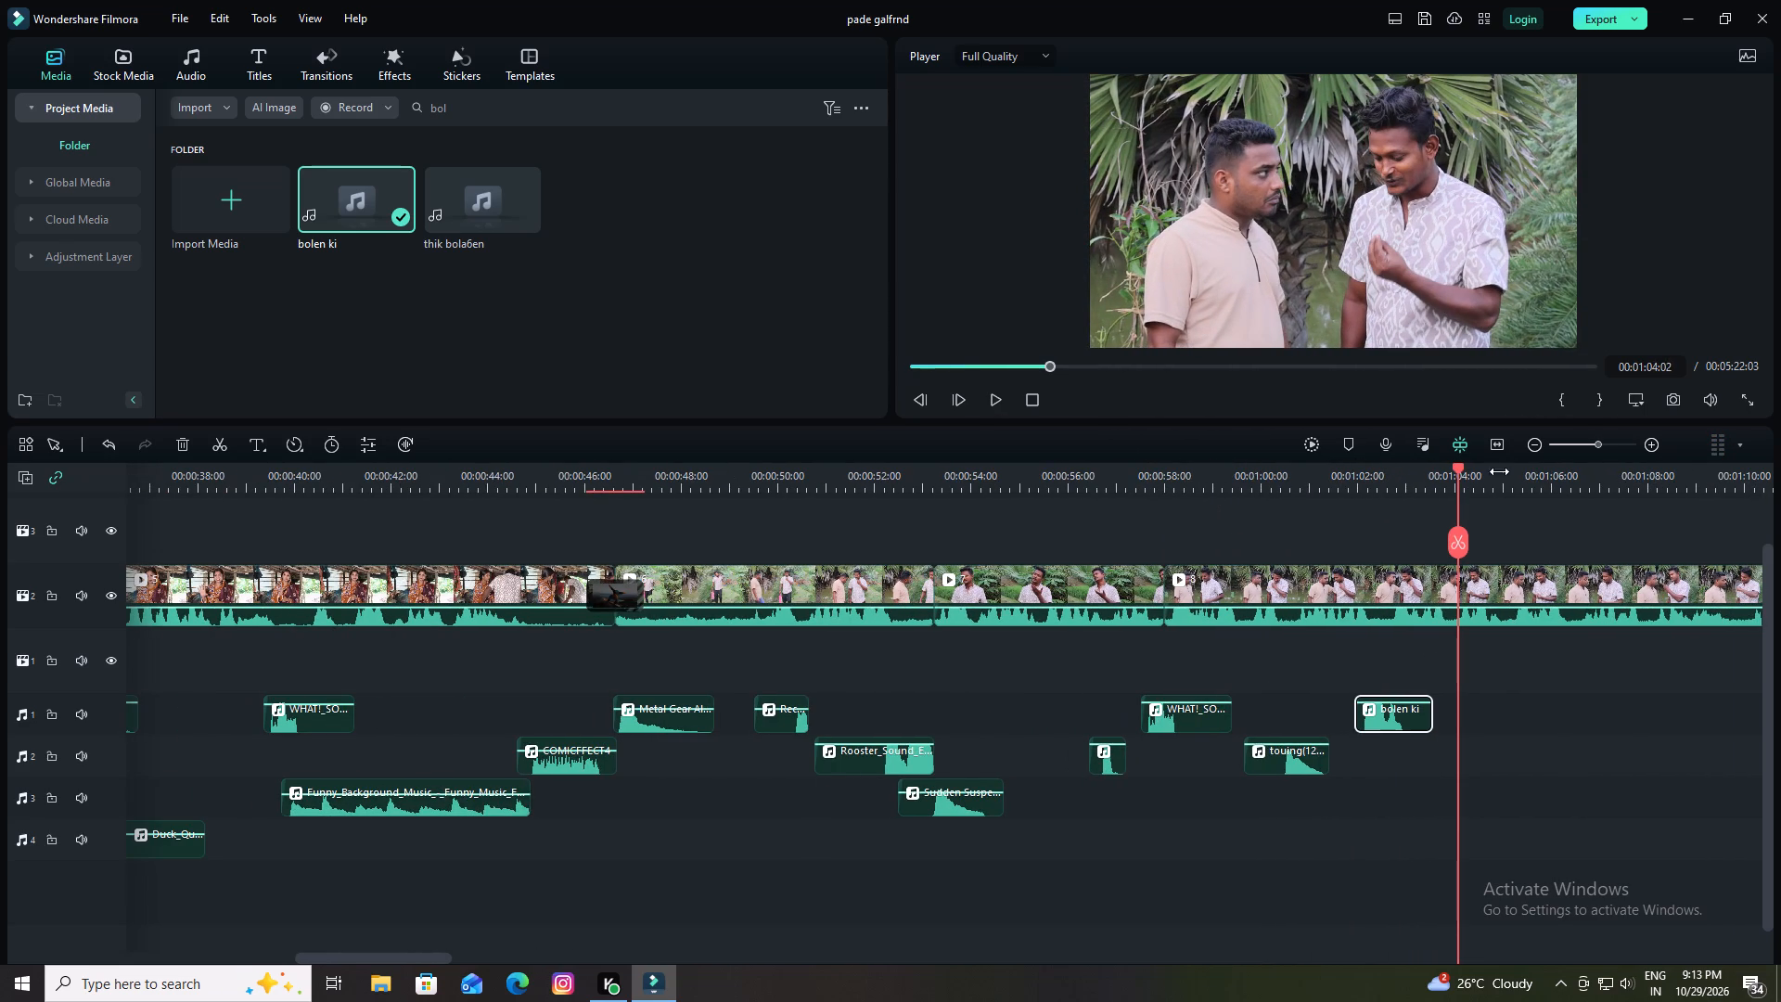
pyautogui.moveTo(1428, 485); pyautogui.dragTo(1010, 494)
pyautogui.moveTo(807, 477); pyautogui.dragTo(1498, 524)
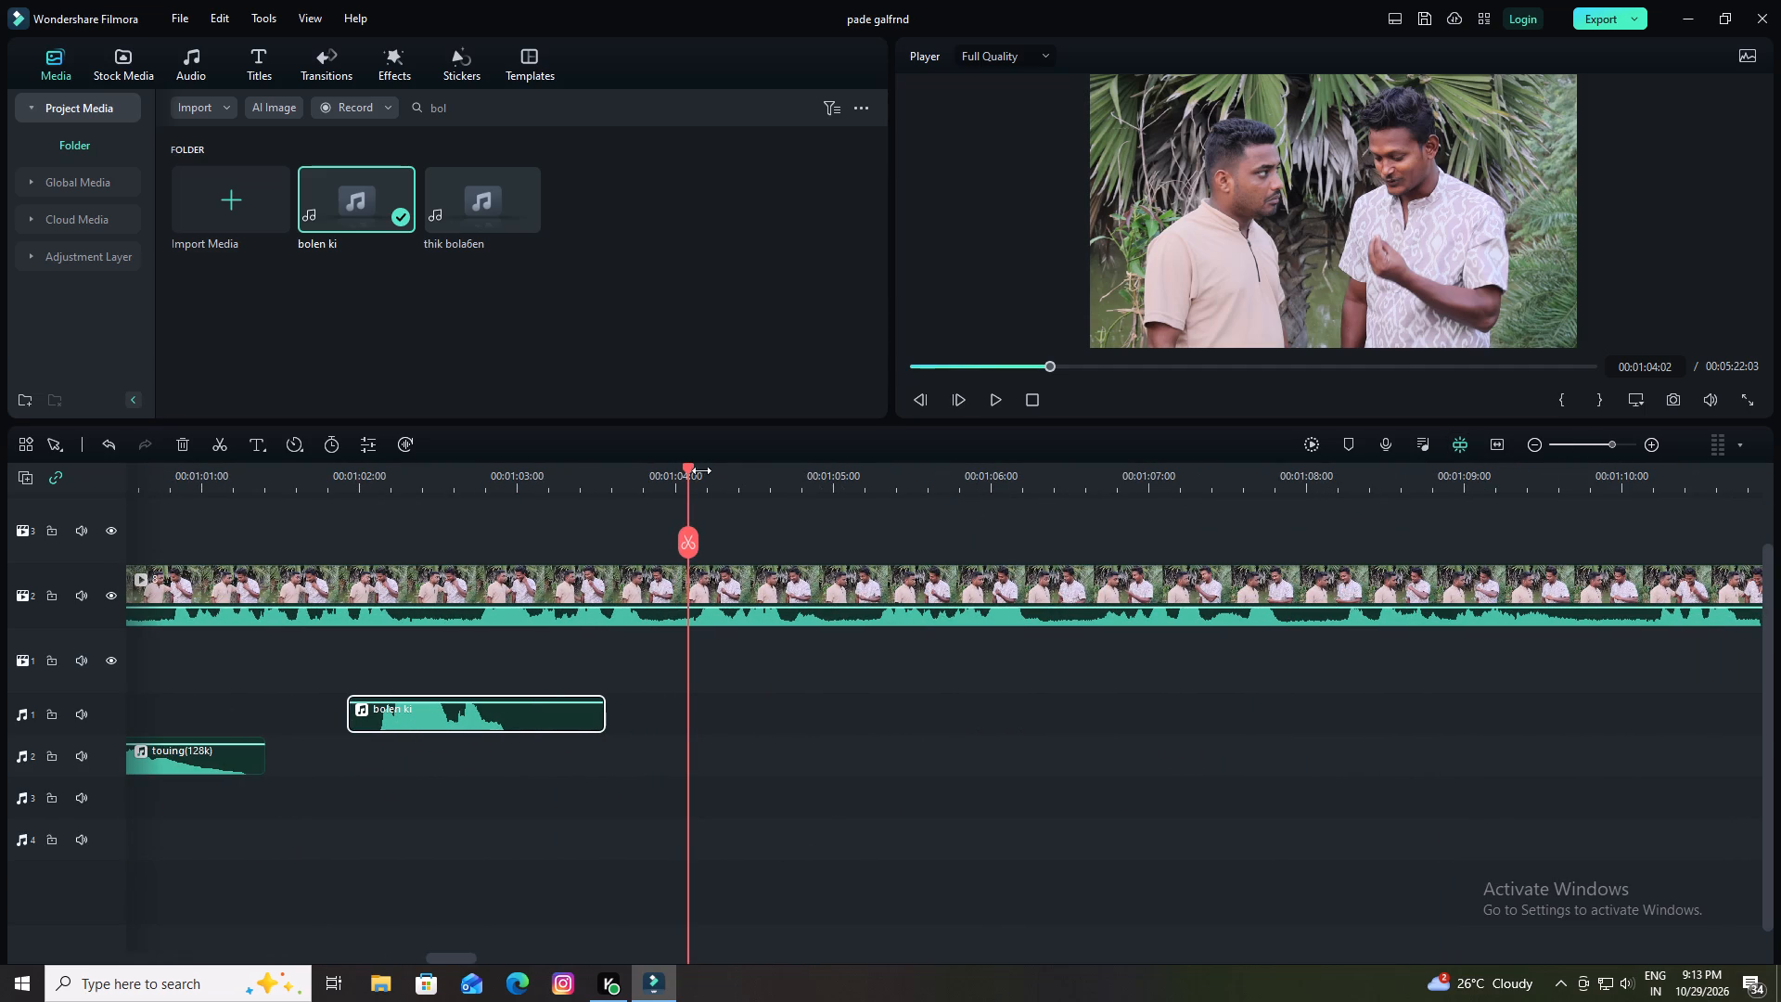
pyautogui.moveTo(685, 467); pyautogui.dragTo(588, 494)
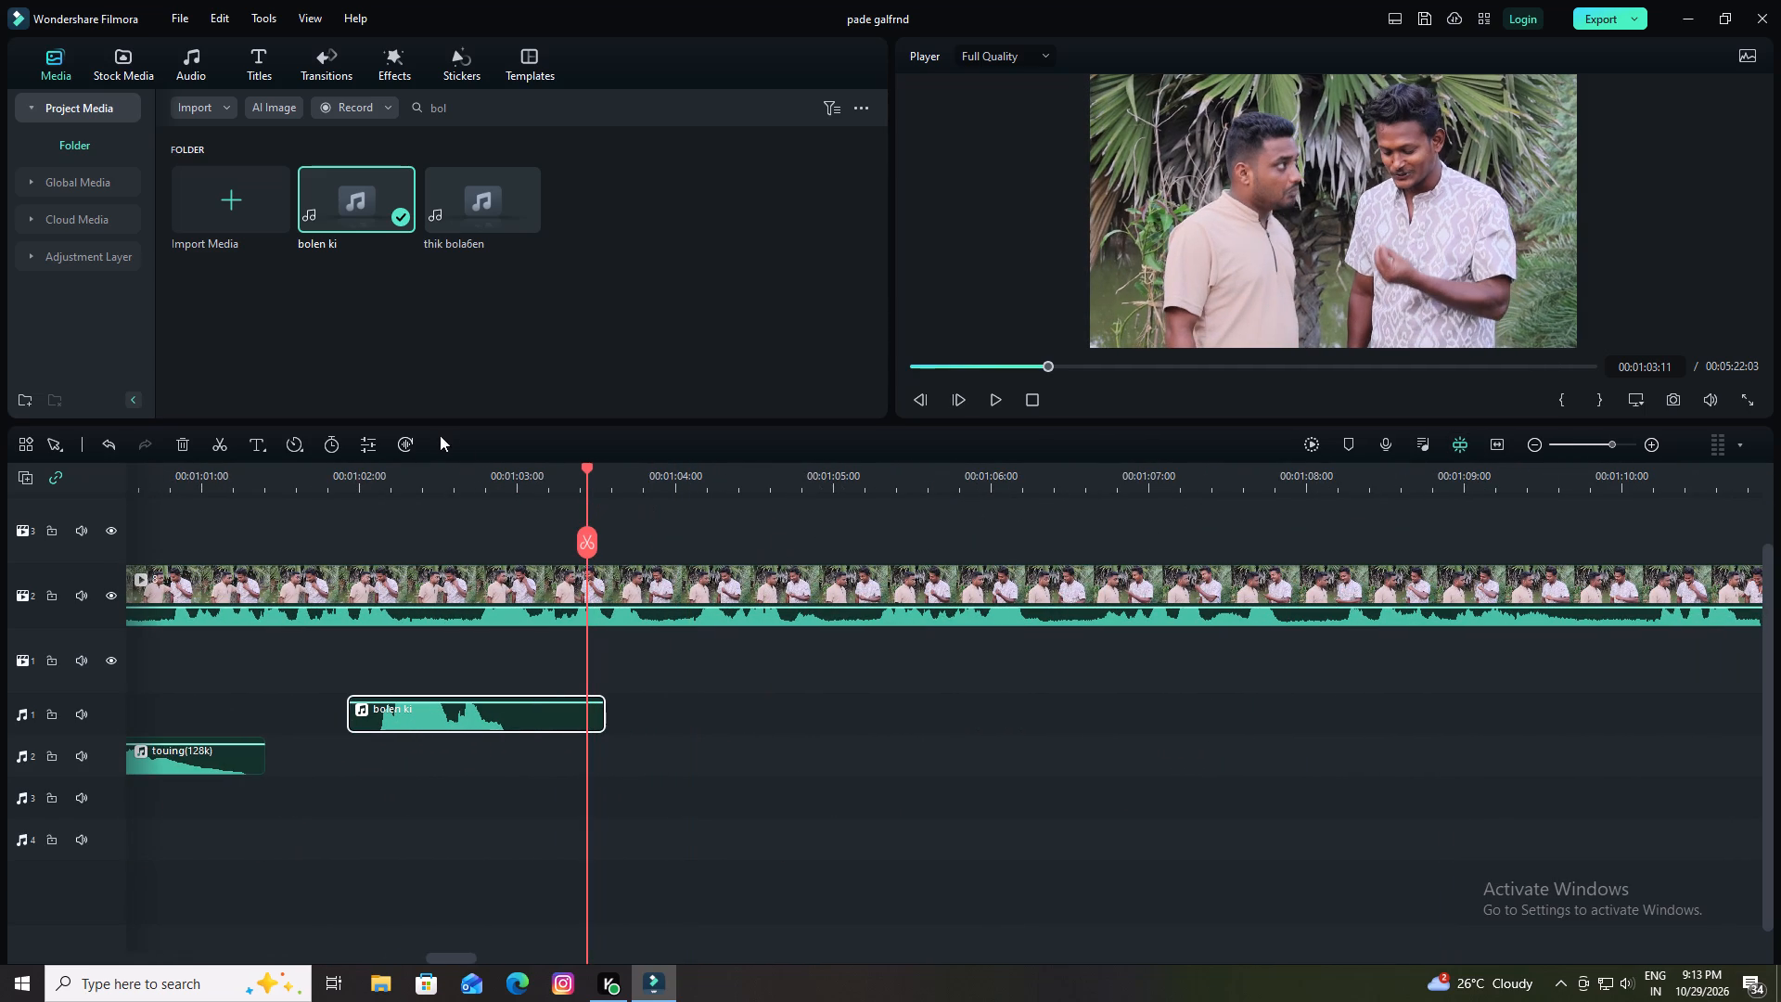
pyautogui.moveTo(582, 465); pyautogui.dragTo(350, 482)
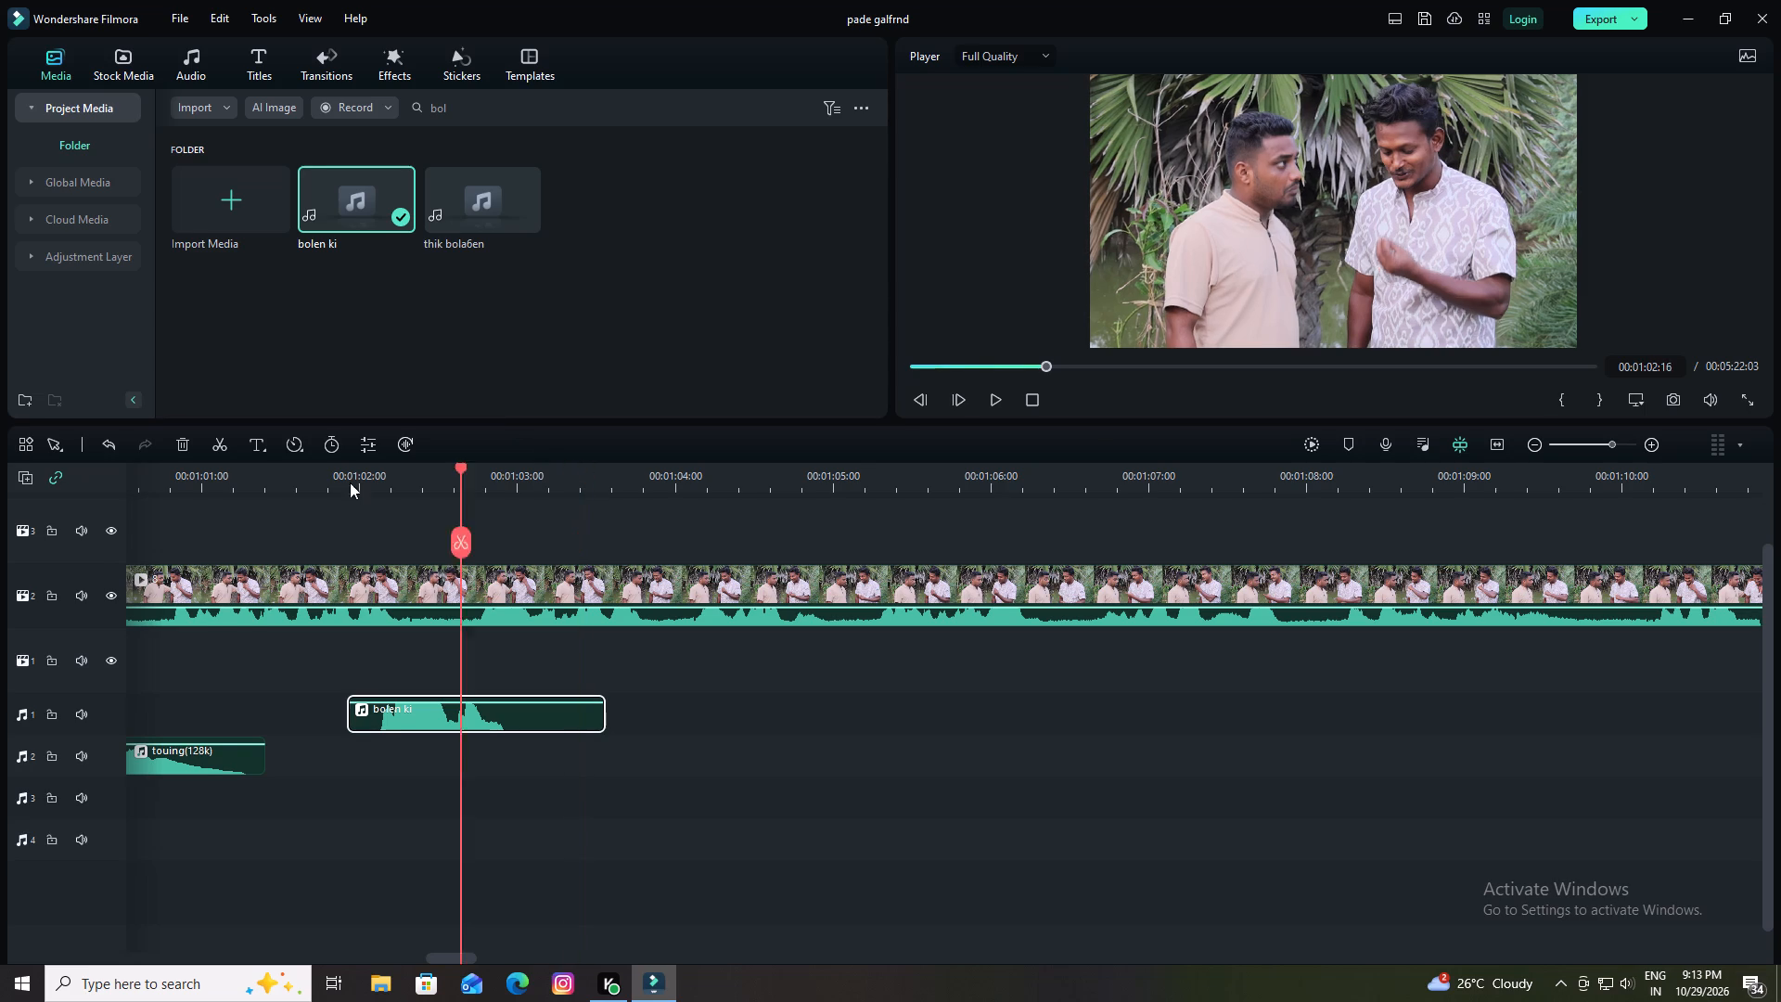
pyautogui.moveTo(350, 482); pyautogui.dragTo(206, 484)
pyautogui.press('space')
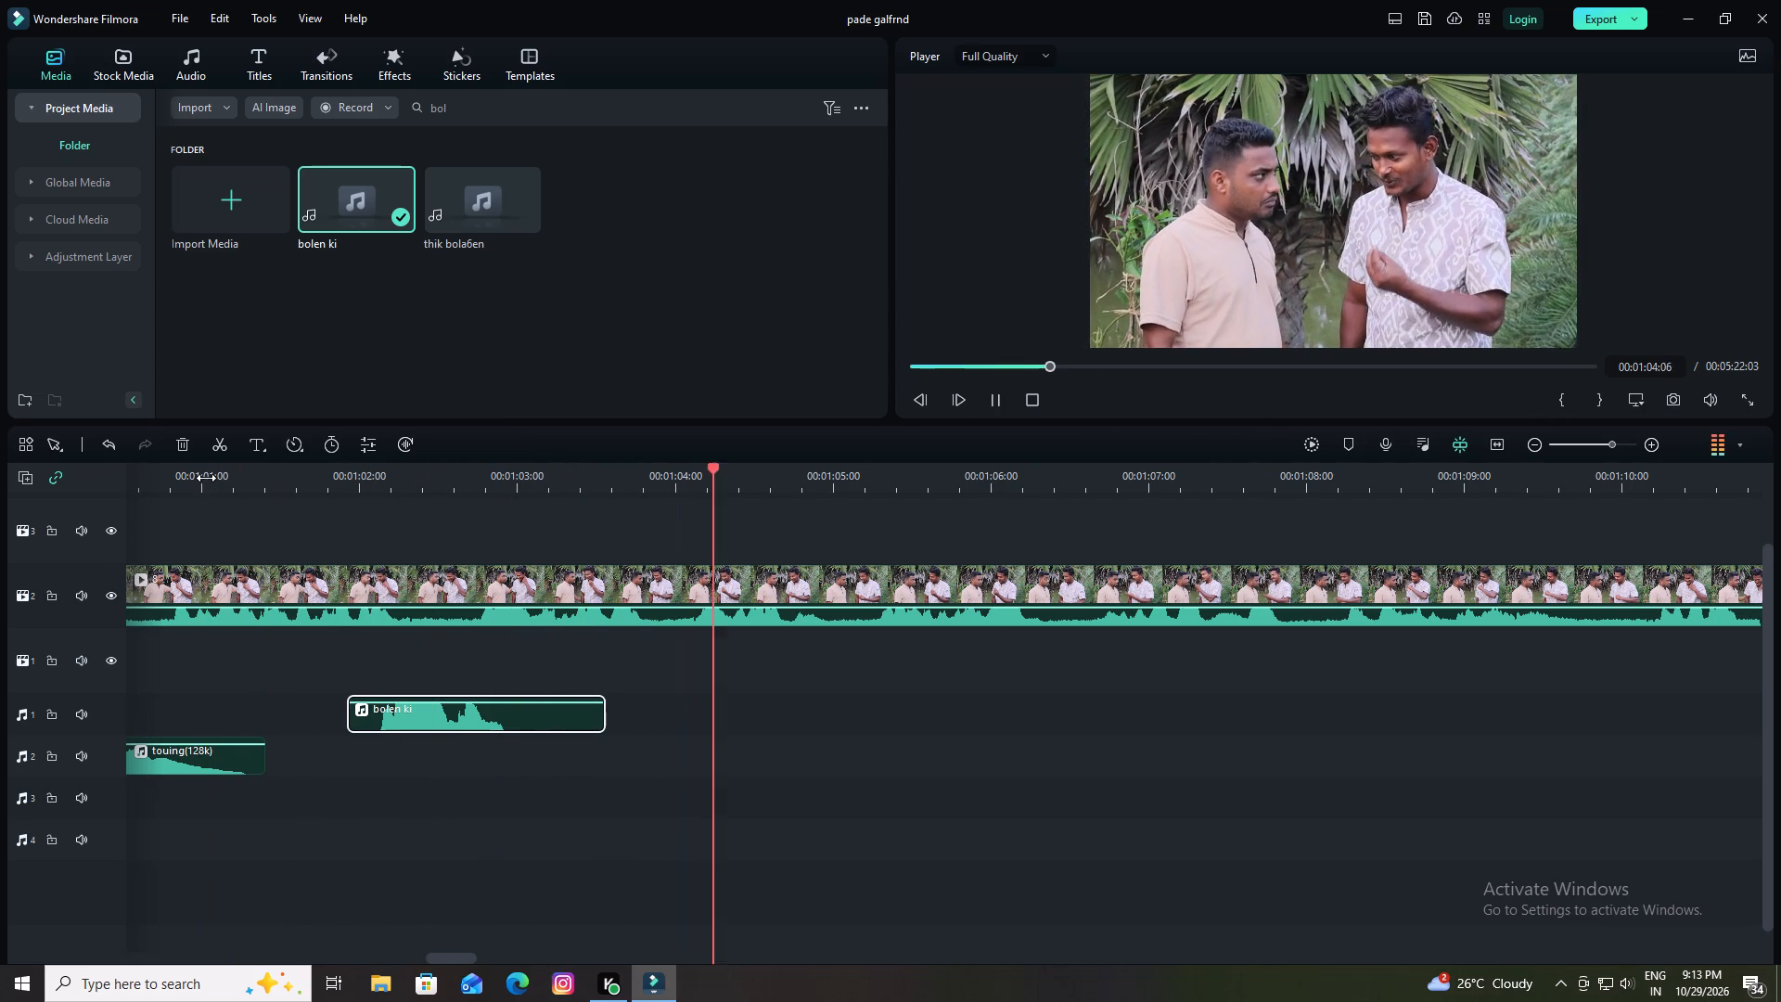
pyautogui.press('space')
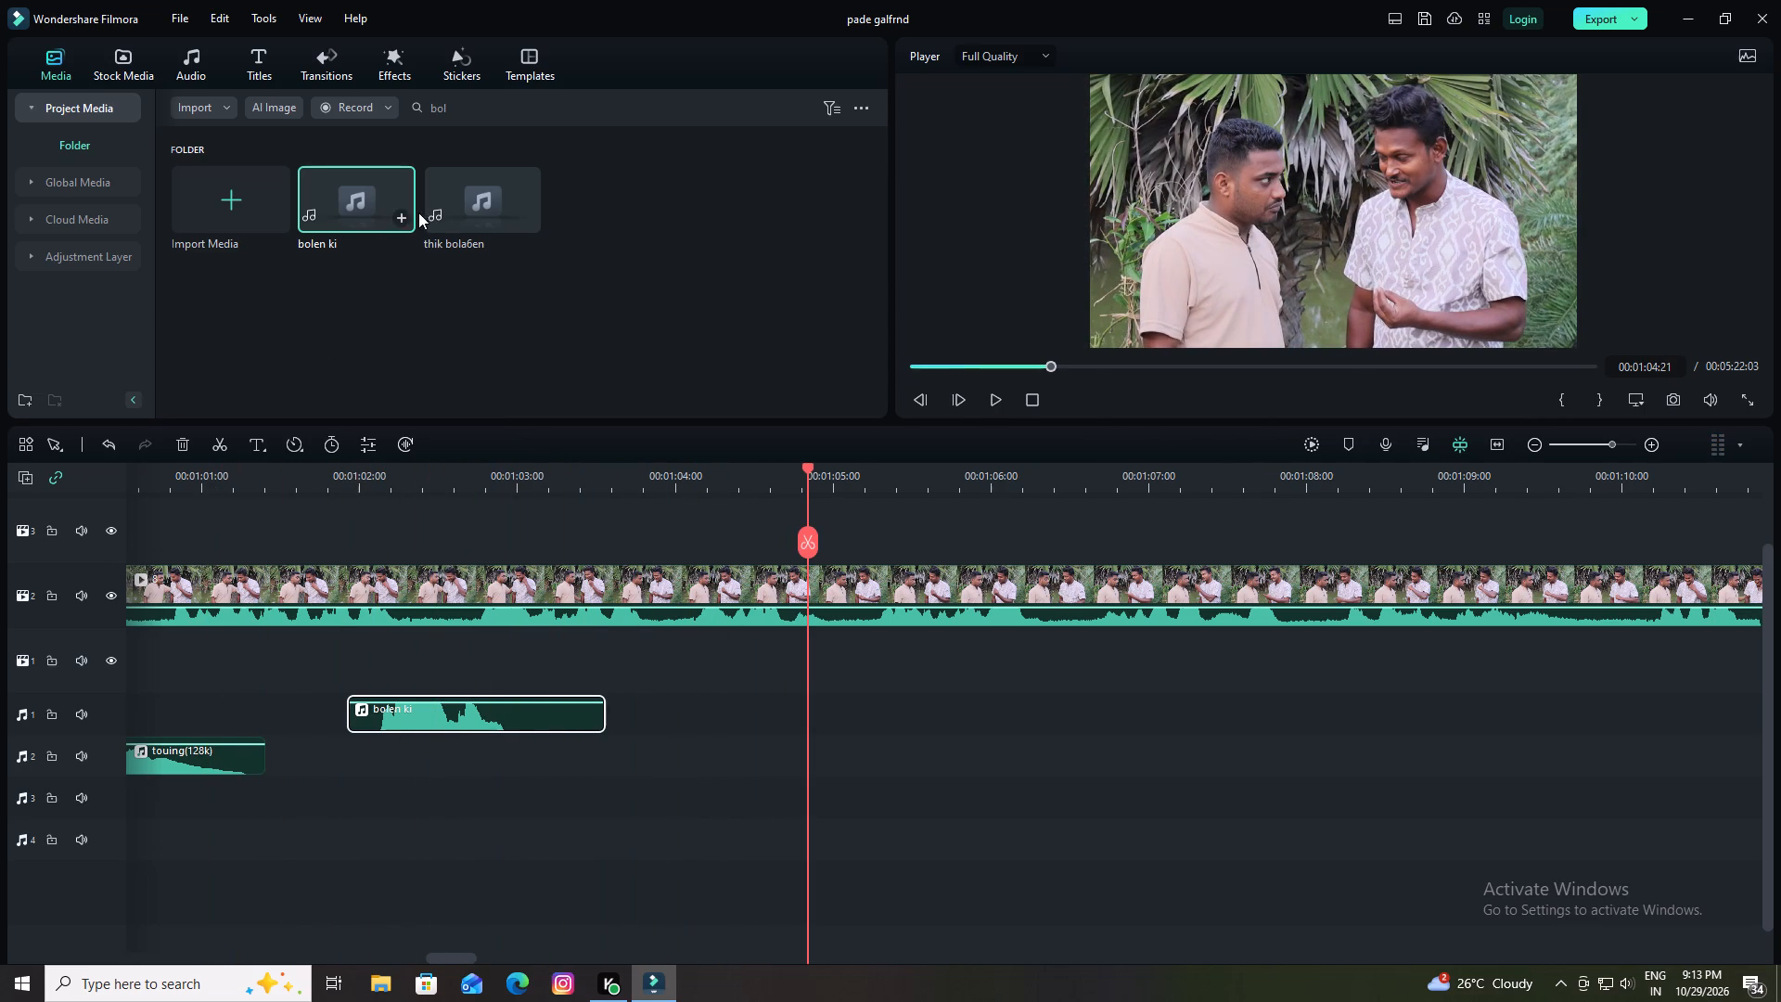
# Place the thik bola6en sound on audio track 1 from about 00:01:04:01 and play back the section.
pyautogui.moveTo(504, 204); pyautogui.dragTo(685, 548)
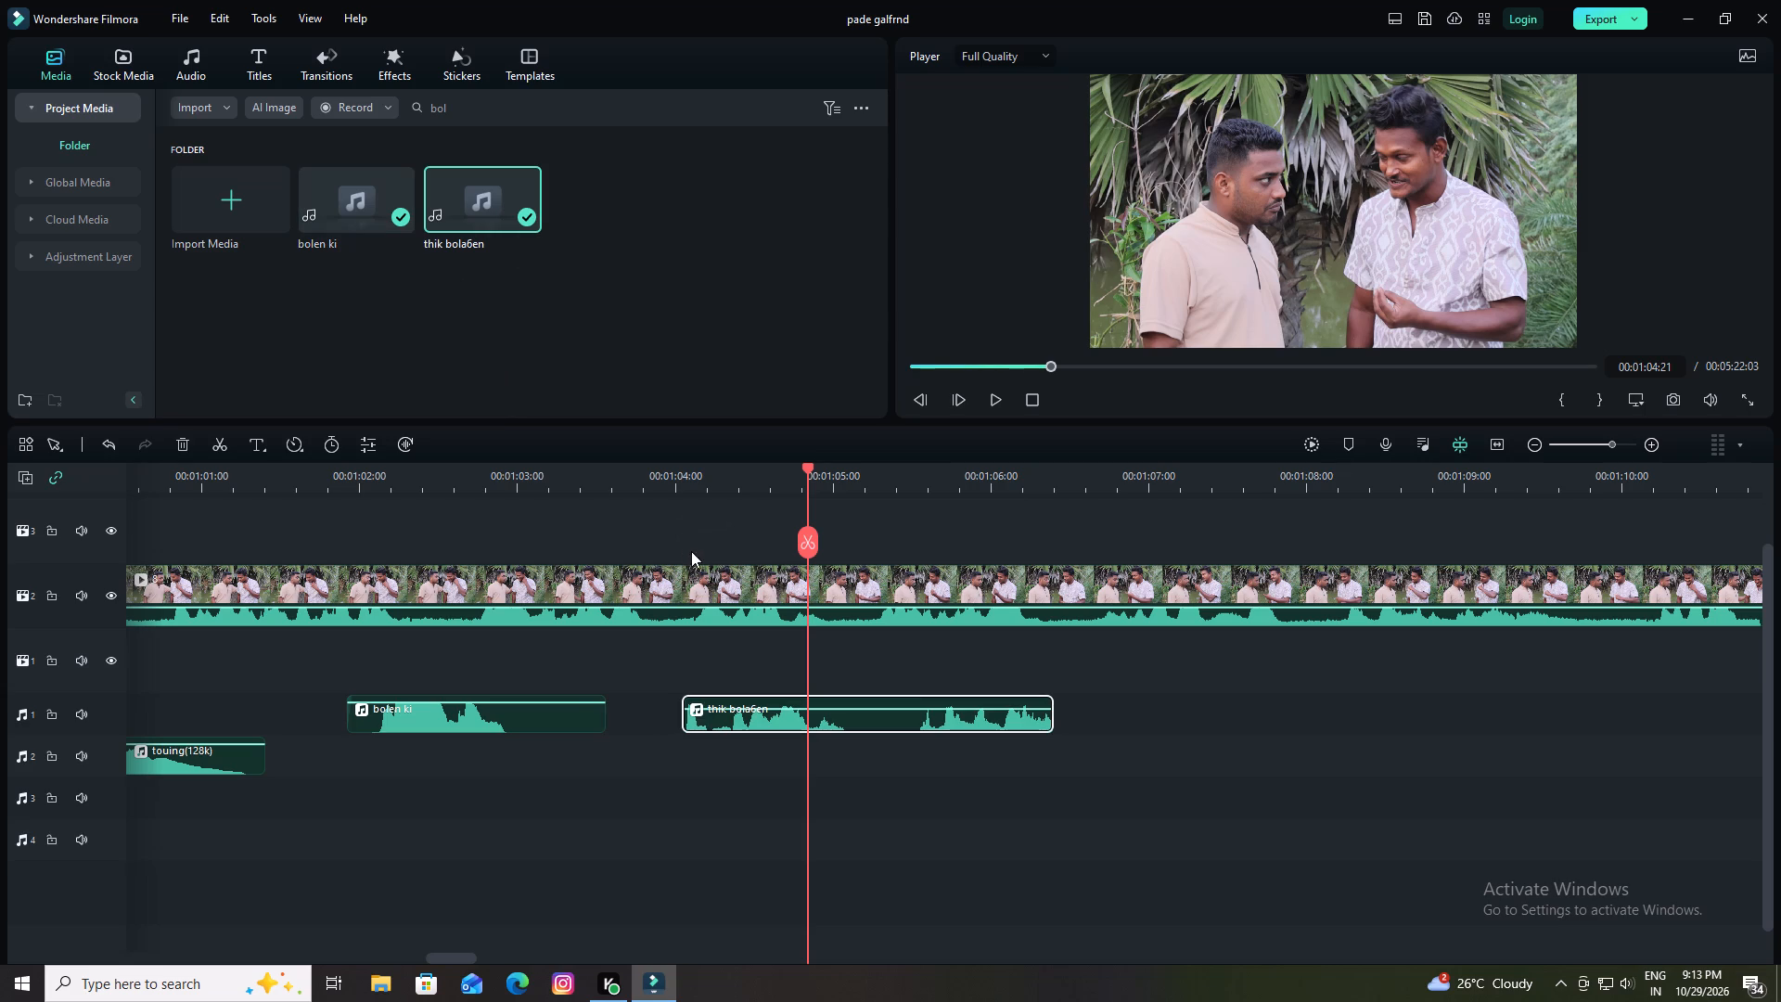
pyautogui.press('space')
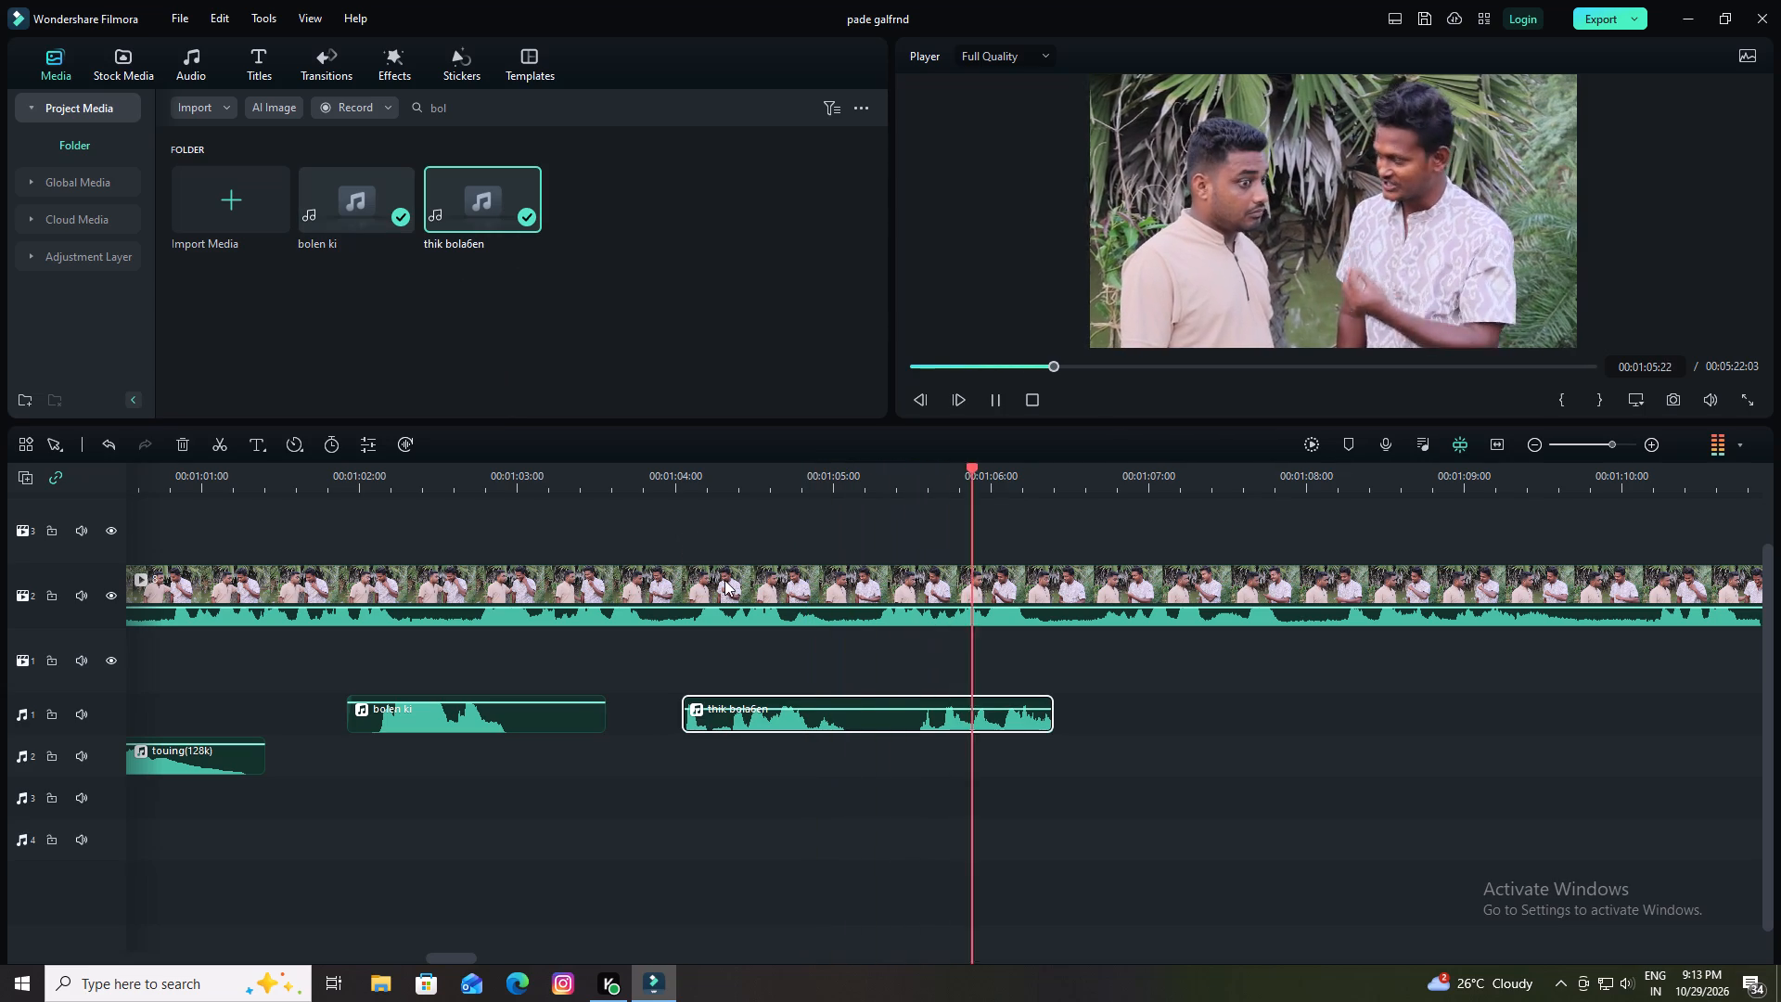
pyautogui.press('space')
pyautogui.moveTo(1099, 462); pyautogui.dragTo(812, 520)
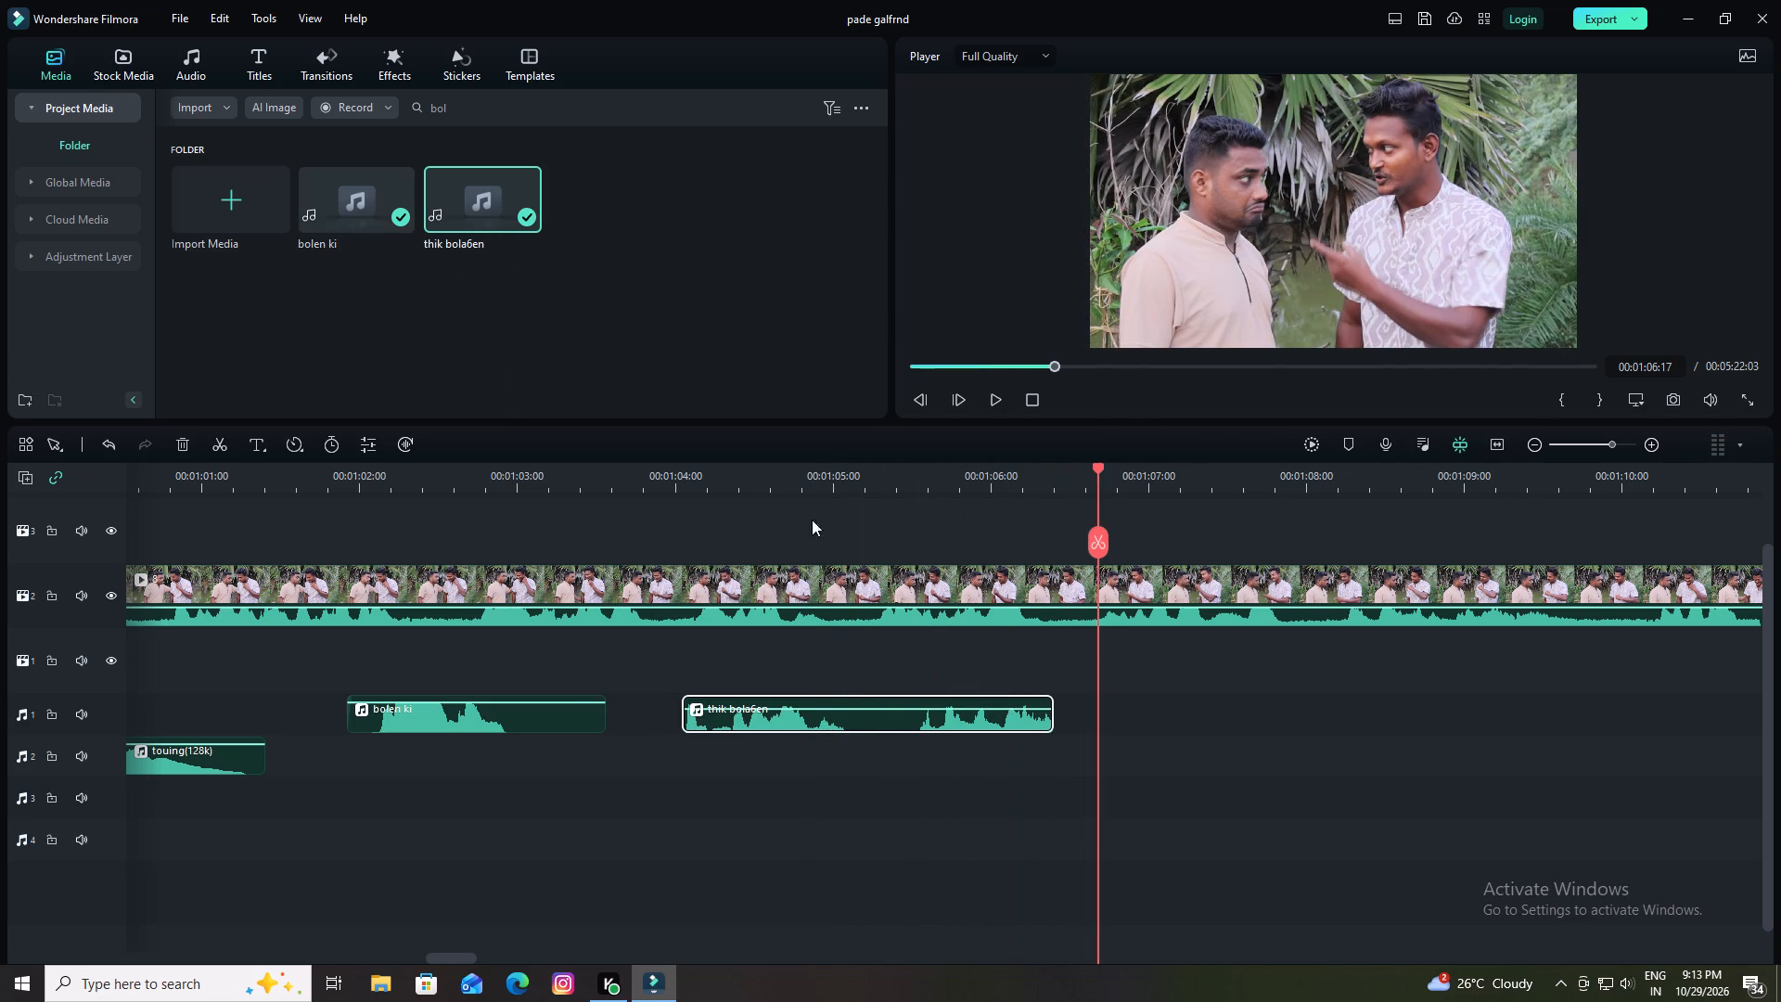
pyautogui.moveTo(812, 520); pyautogui.dragTo(481, 543)
pyautogui.moveTo(1096, 463); pyautogui.dragTo(569, 572)
pyautogui.press('space')
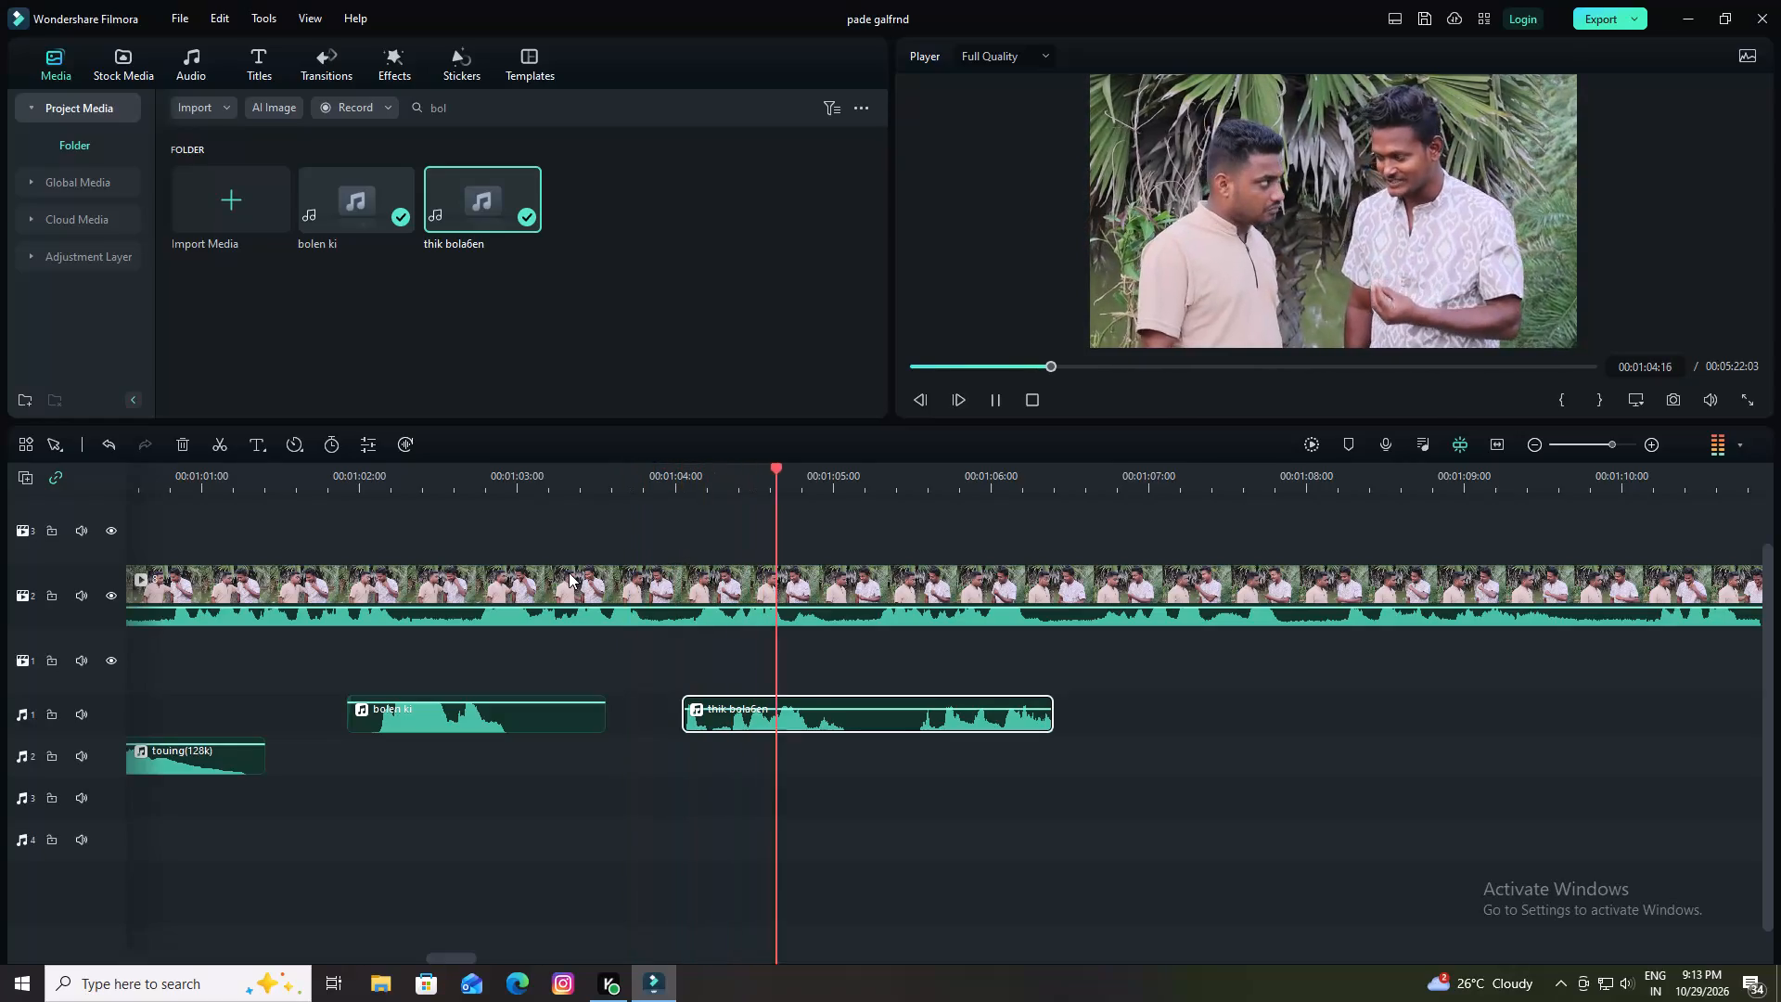
pyautogui.press('space')
pyautogui.moveTo(849, 467); pyautogui.dragTo(802, 486)
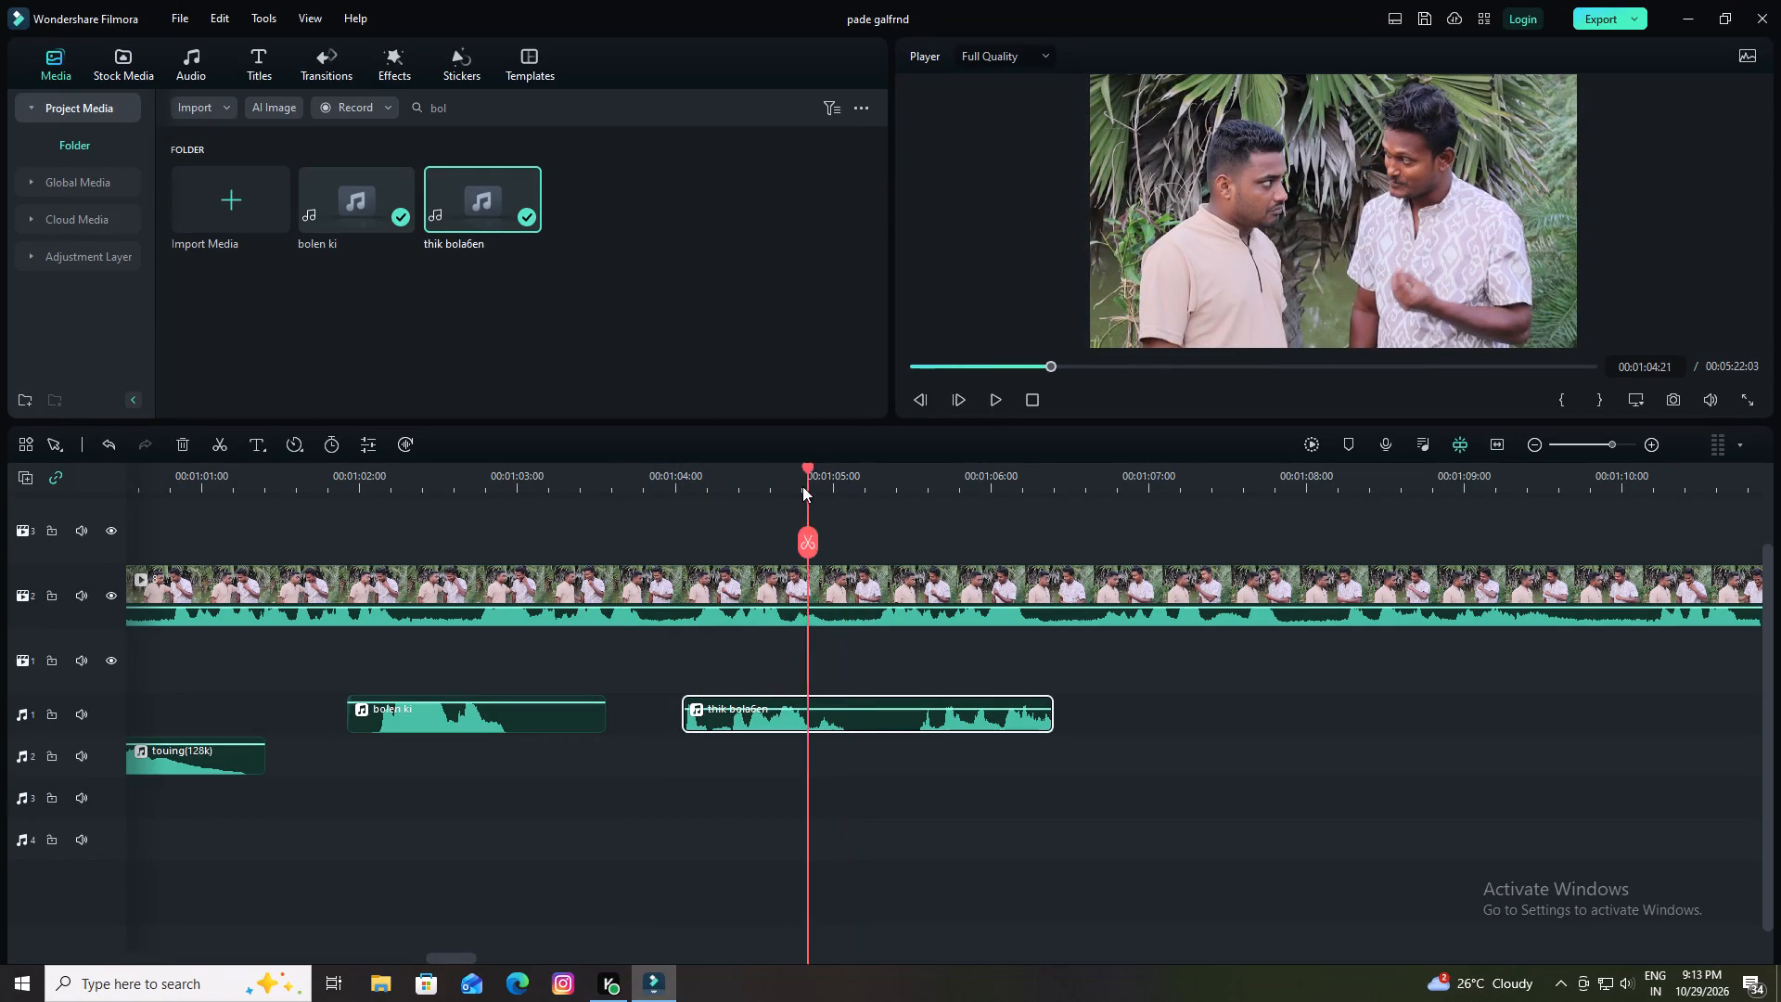
# Split the thik bola6en clip on audio track 1 at 00:01:04:09 and delete its opening piece.
pyautogui.moveTo(802, 486); pyautogui.dragTo(732, 510)
pyautogui.press('space')
pyautogui.press('space')
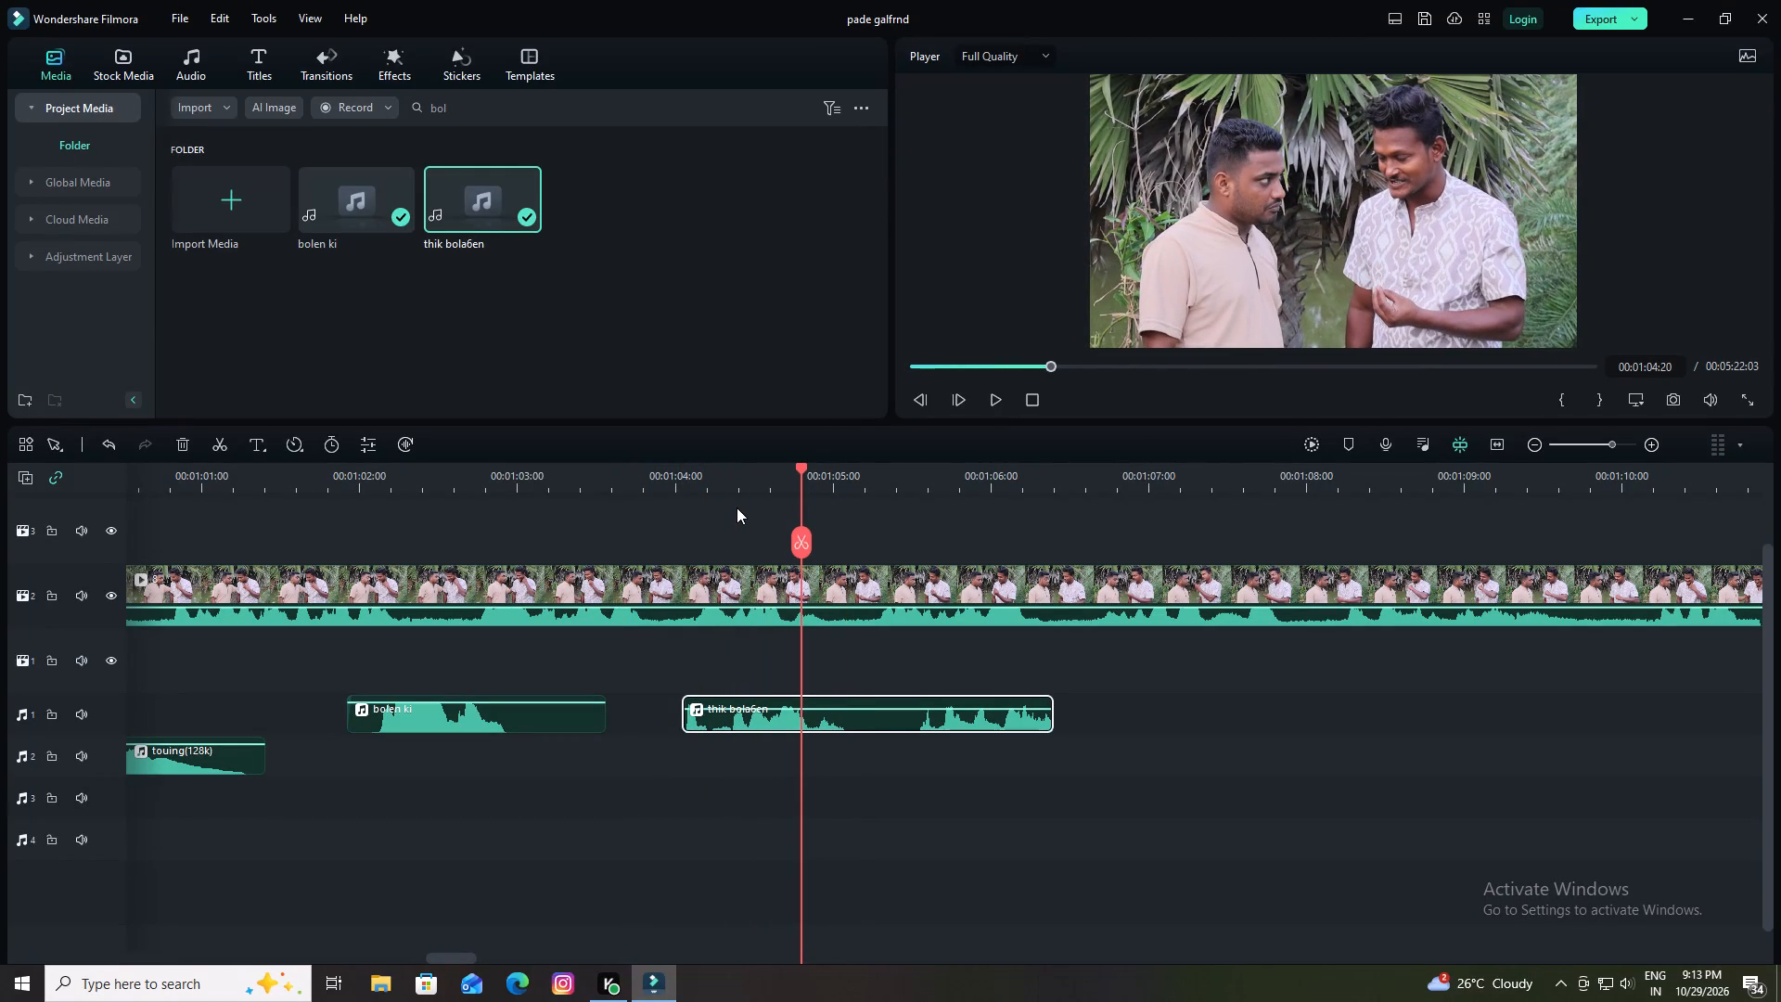
pyautogui.moveTo(802, 467); pyautogui.dragTo(731, 497)
pyautogui.click(746, 713)
pyautogui.click(746, 717)
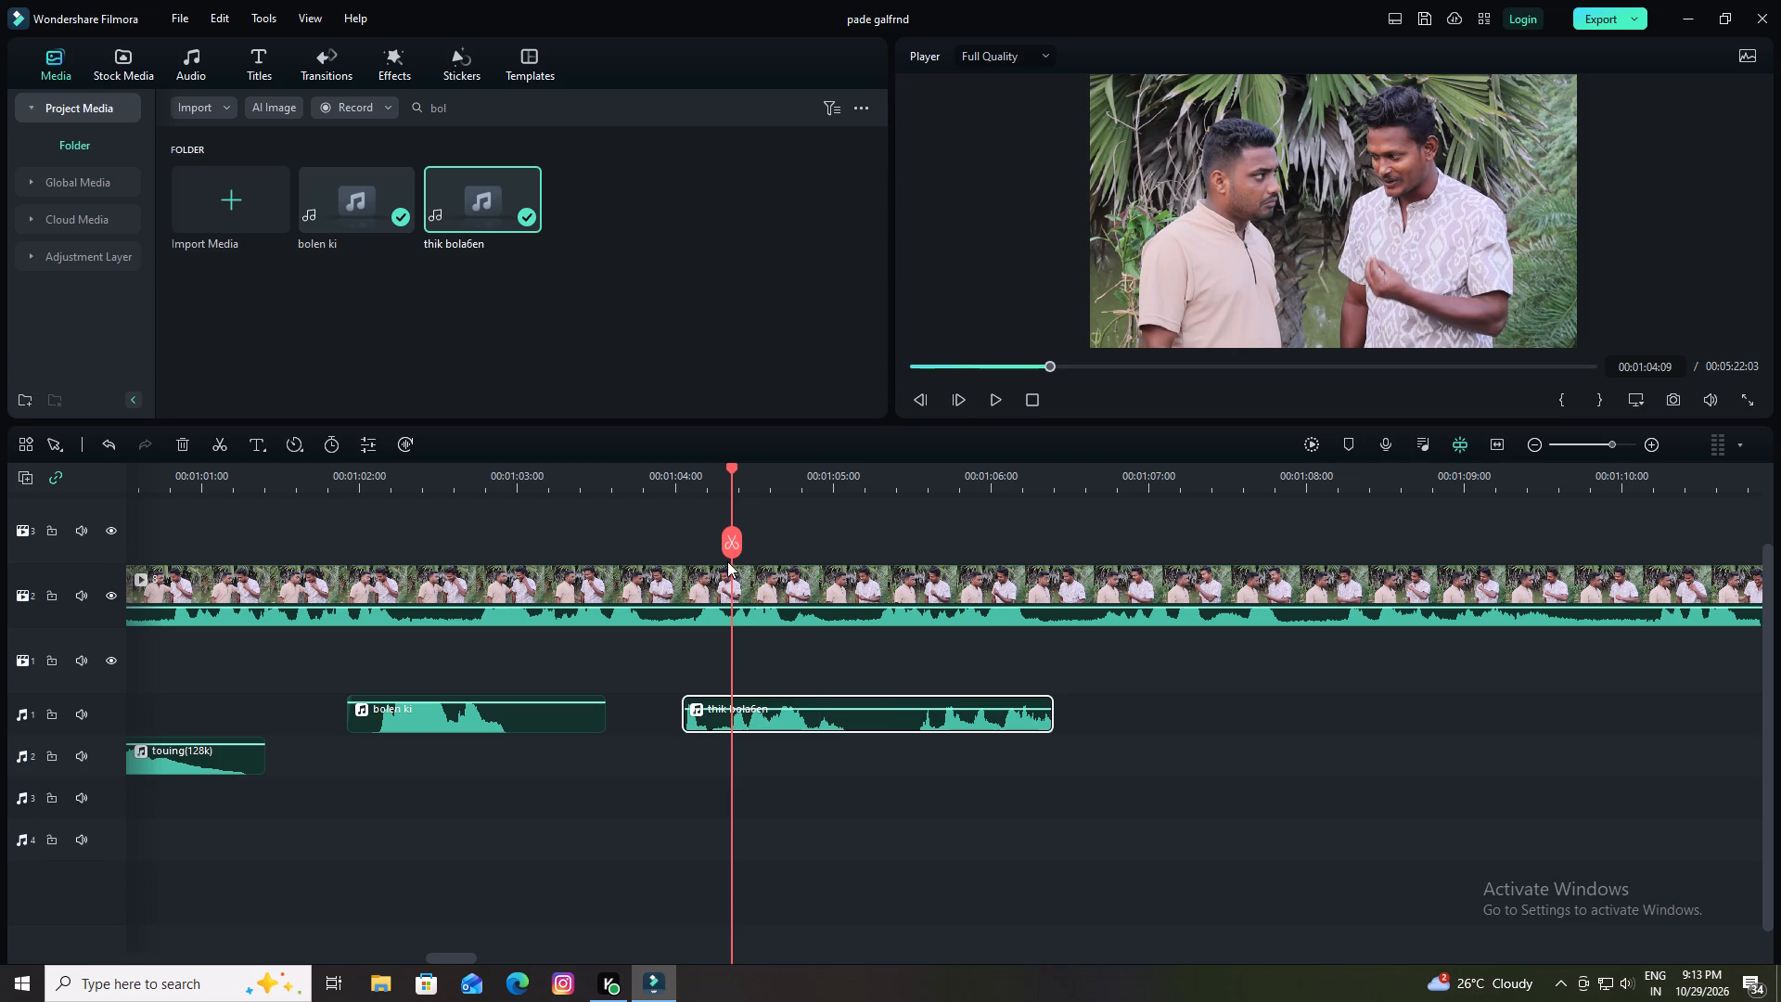
pyautogui.click(731, 549)
pyautogui.click(709, 713)
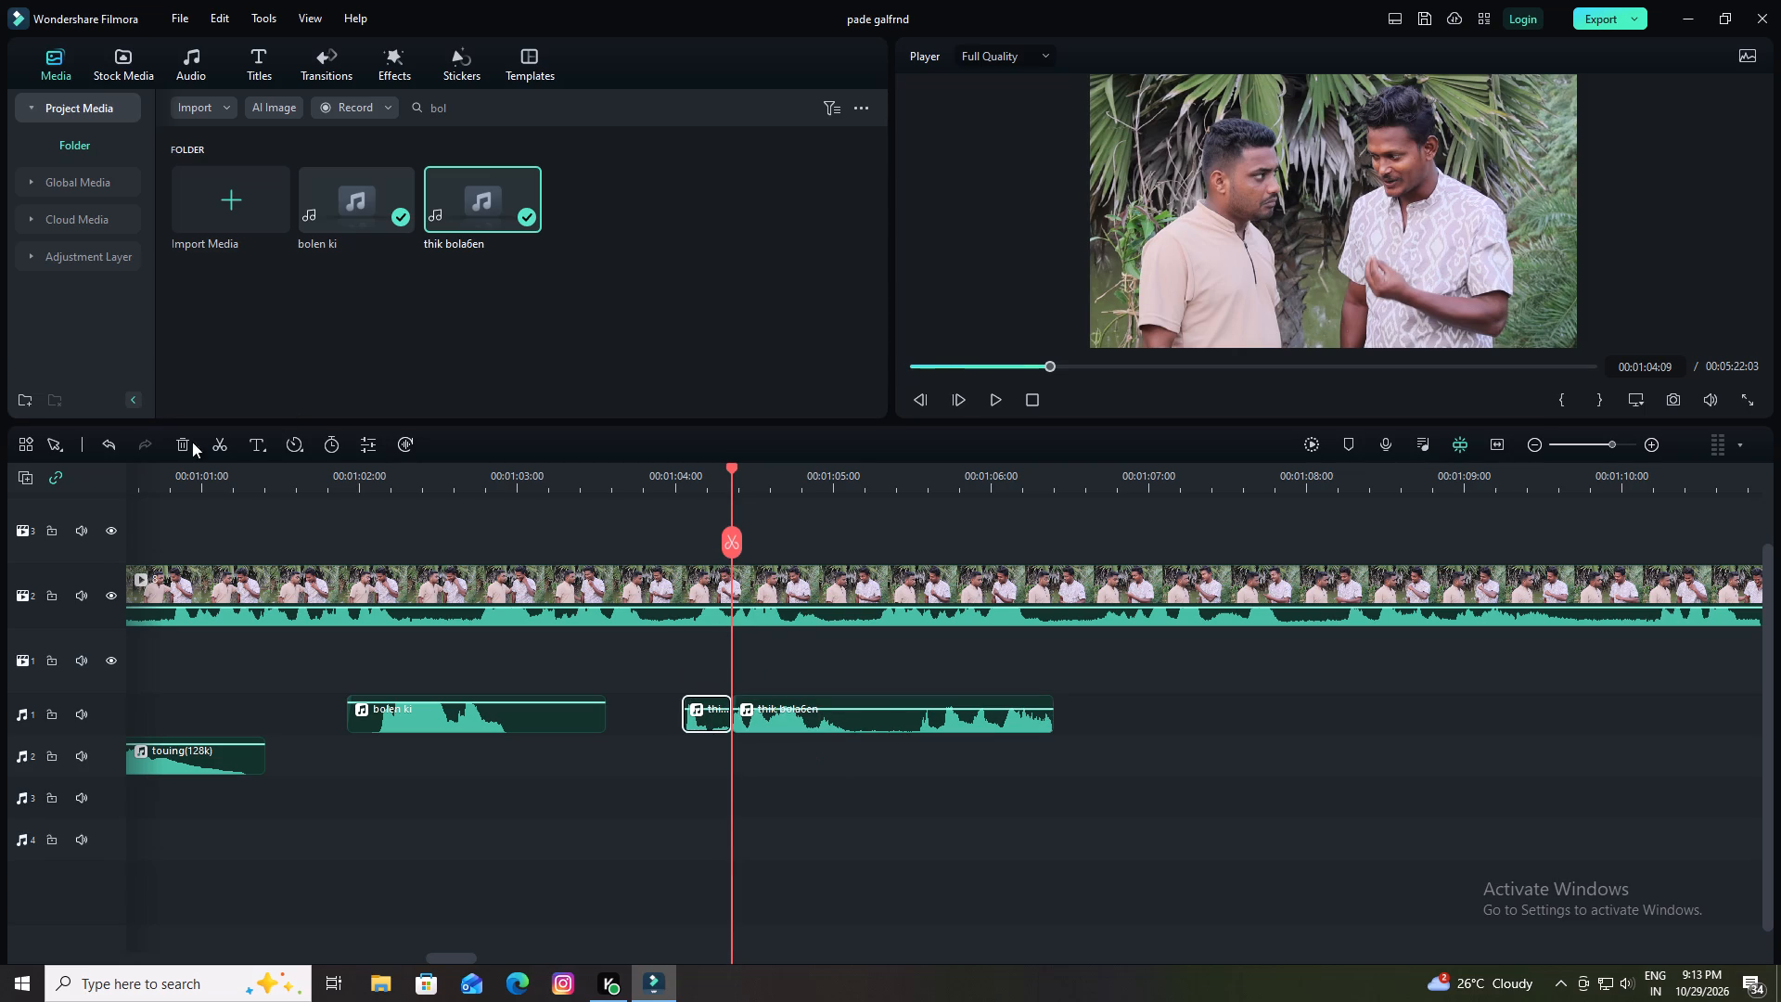
pyautogui.click(179, 448)
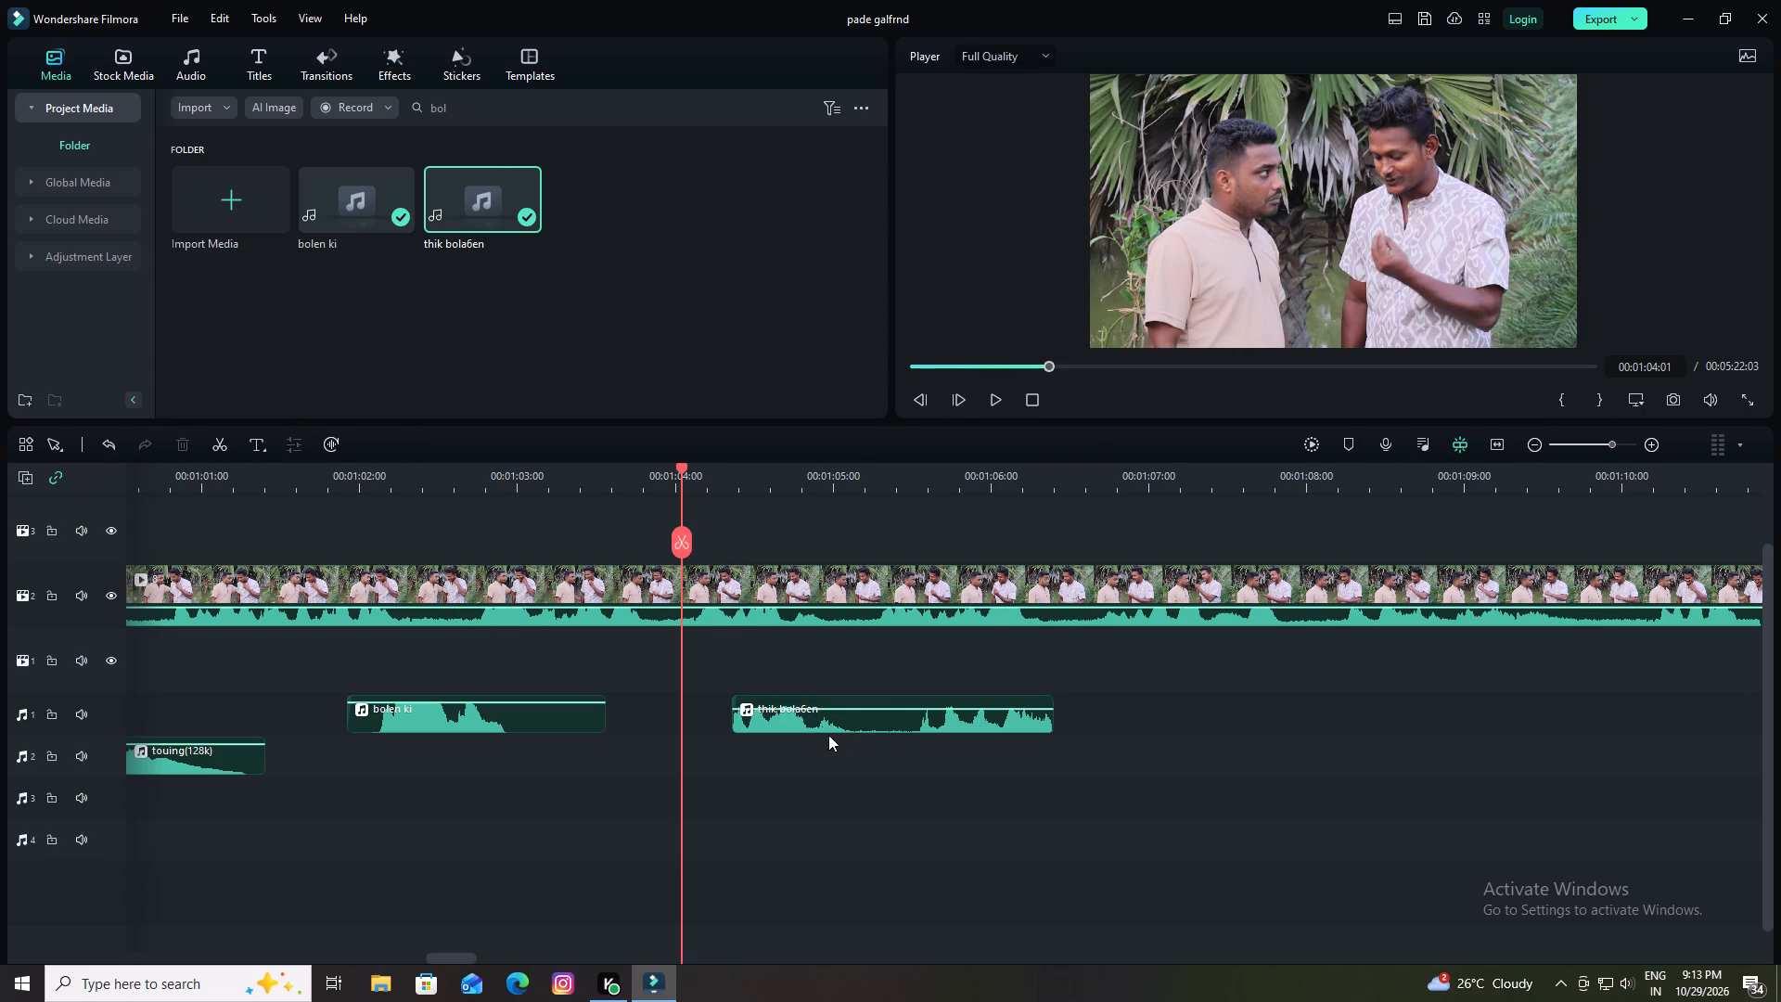
# Shift the remaining thik bola6en clip to start at about 00:01:04:21, raise its volume level and play it against the dialogue.
pyautogui.moveTo(815, 718); pyautogui.dragTo(866, 726)
pyautogui.press('space')
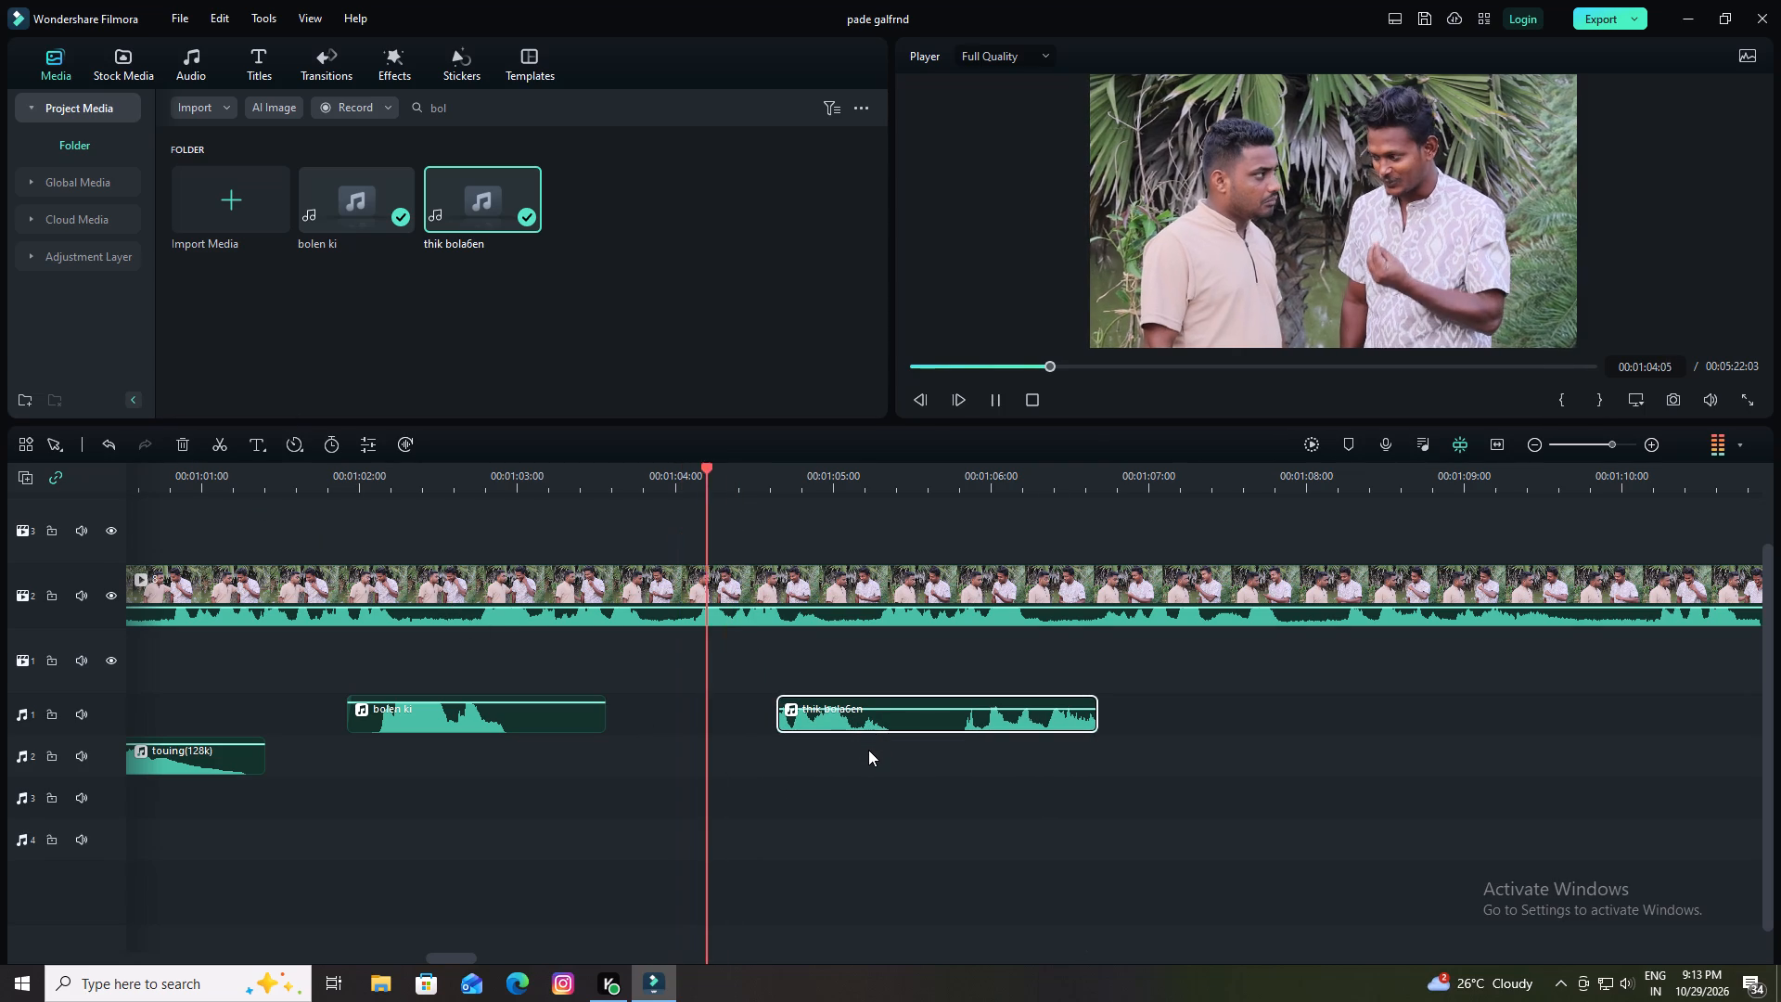
pyautogui.press('space')
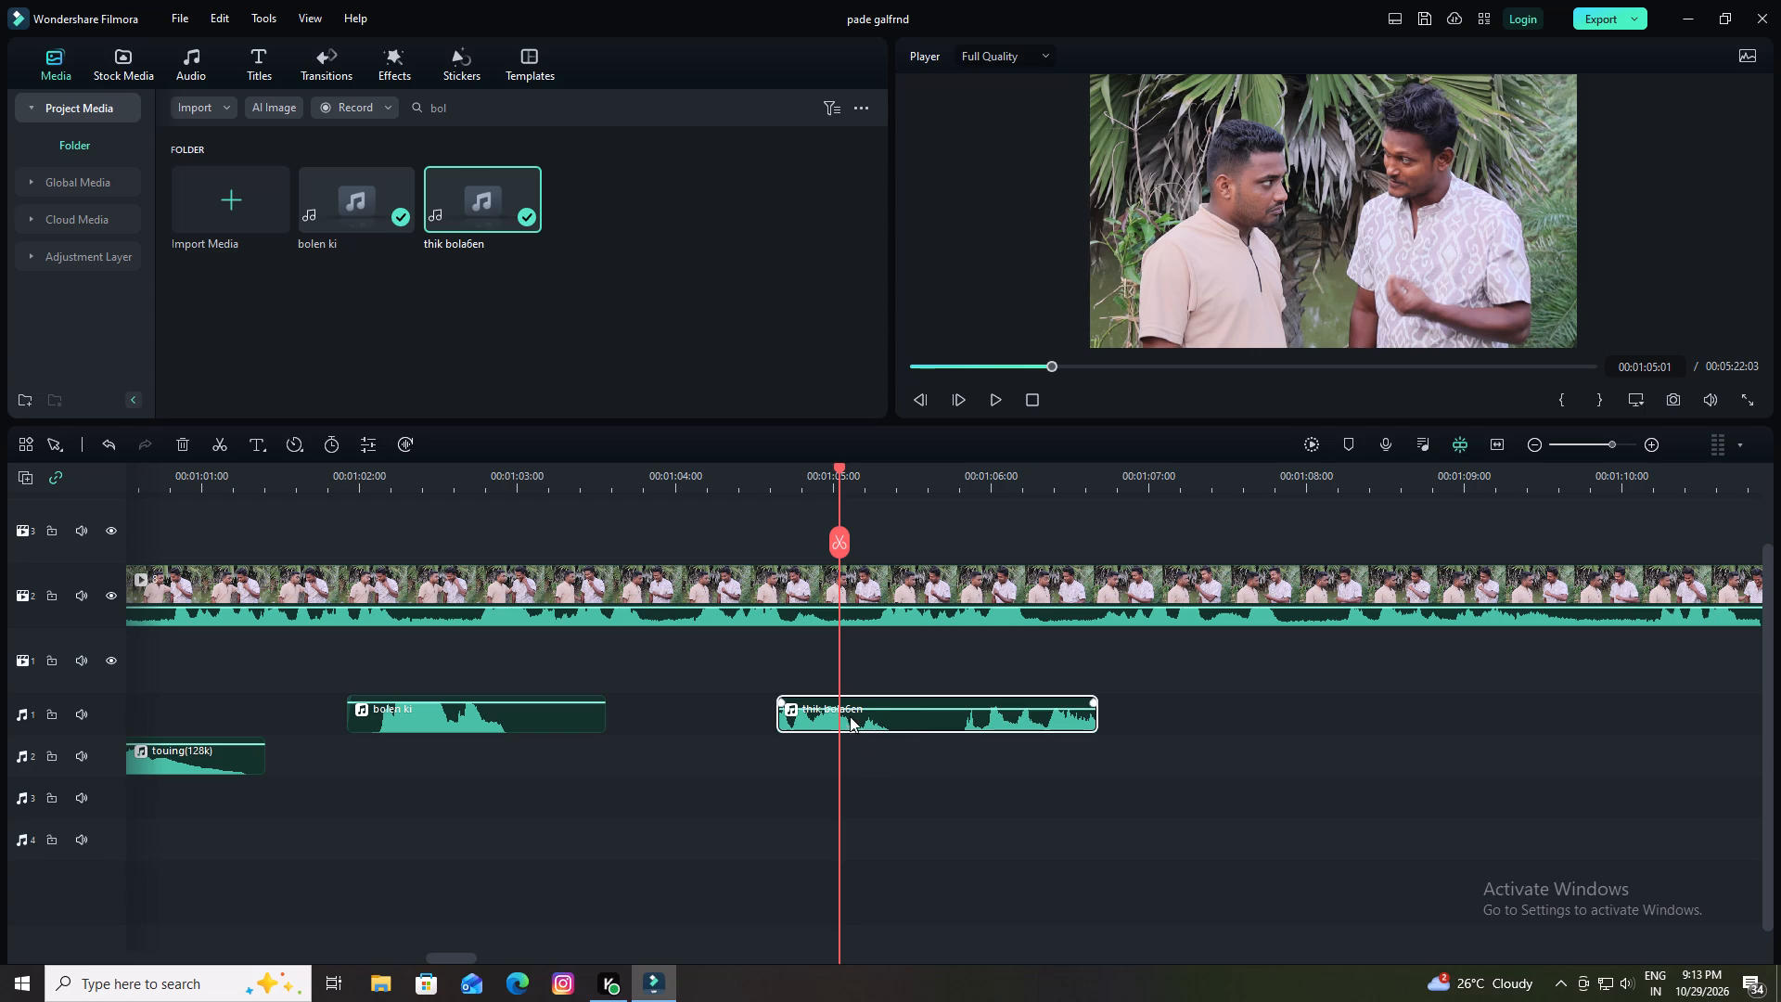
pyautogui.moveTo(847, 712); pyautogui.dragTo(885, 713)
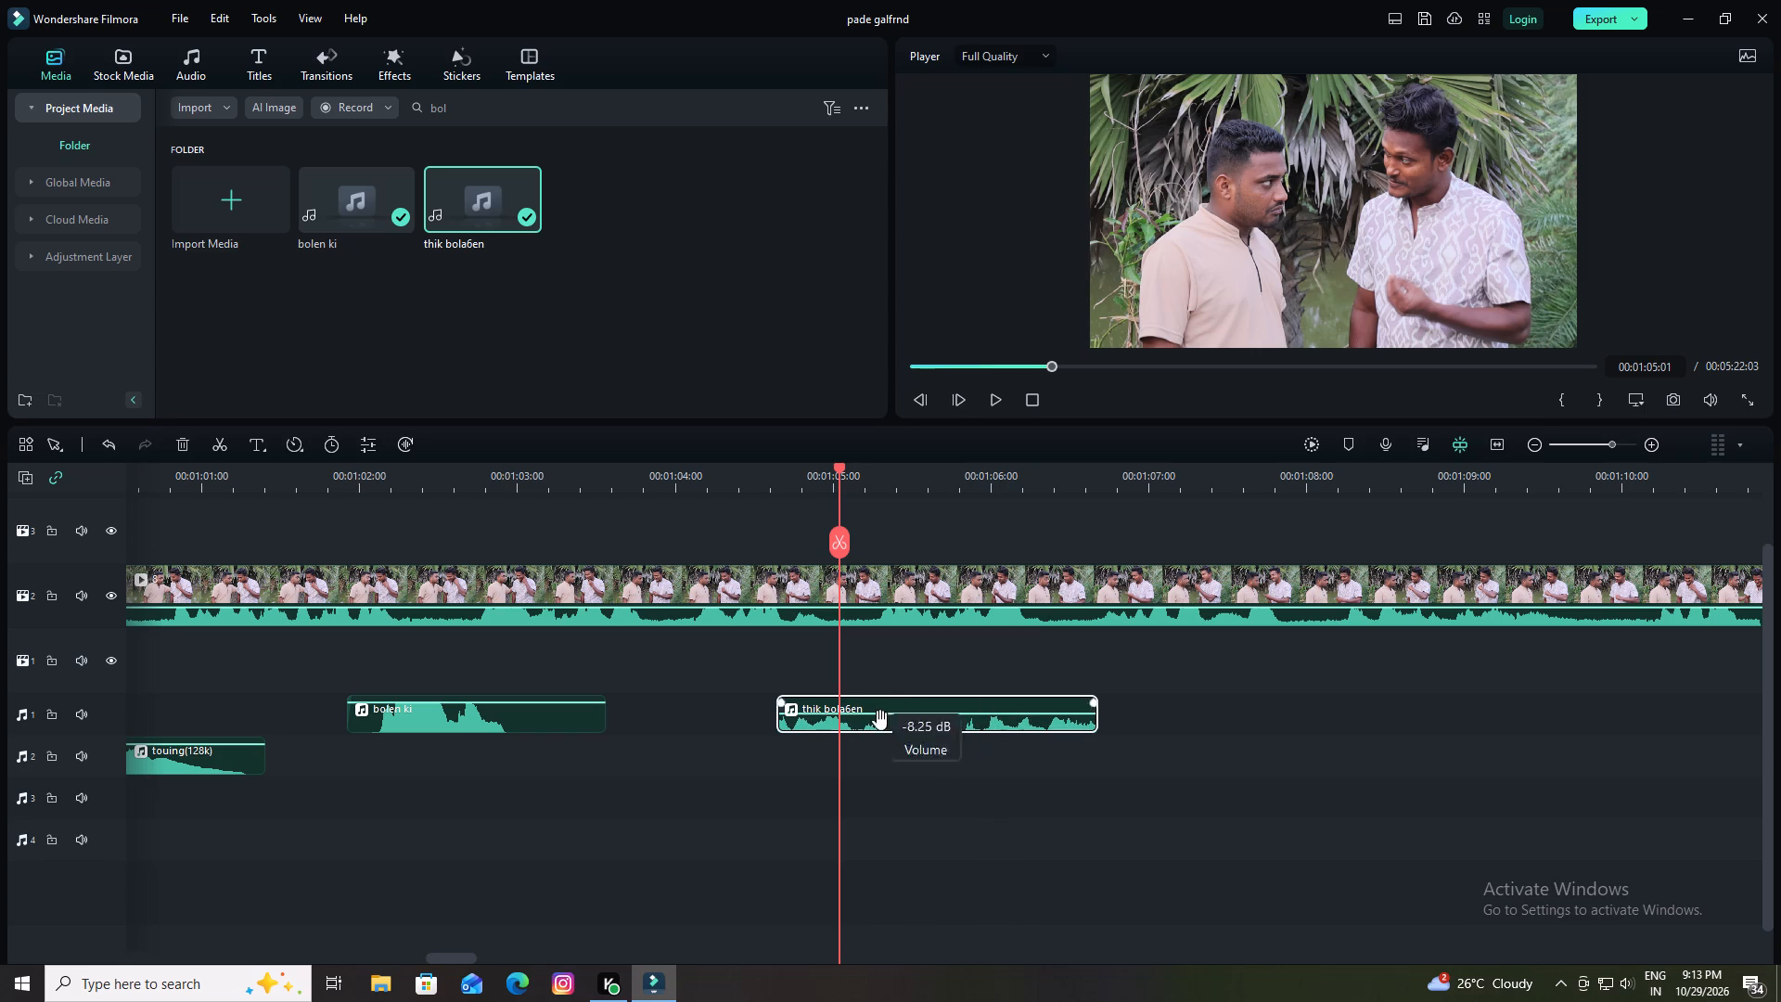
pyautogui.moveTo(874, 726); pyautogui.dragTo(921, 732)
pyautogui.press('space')
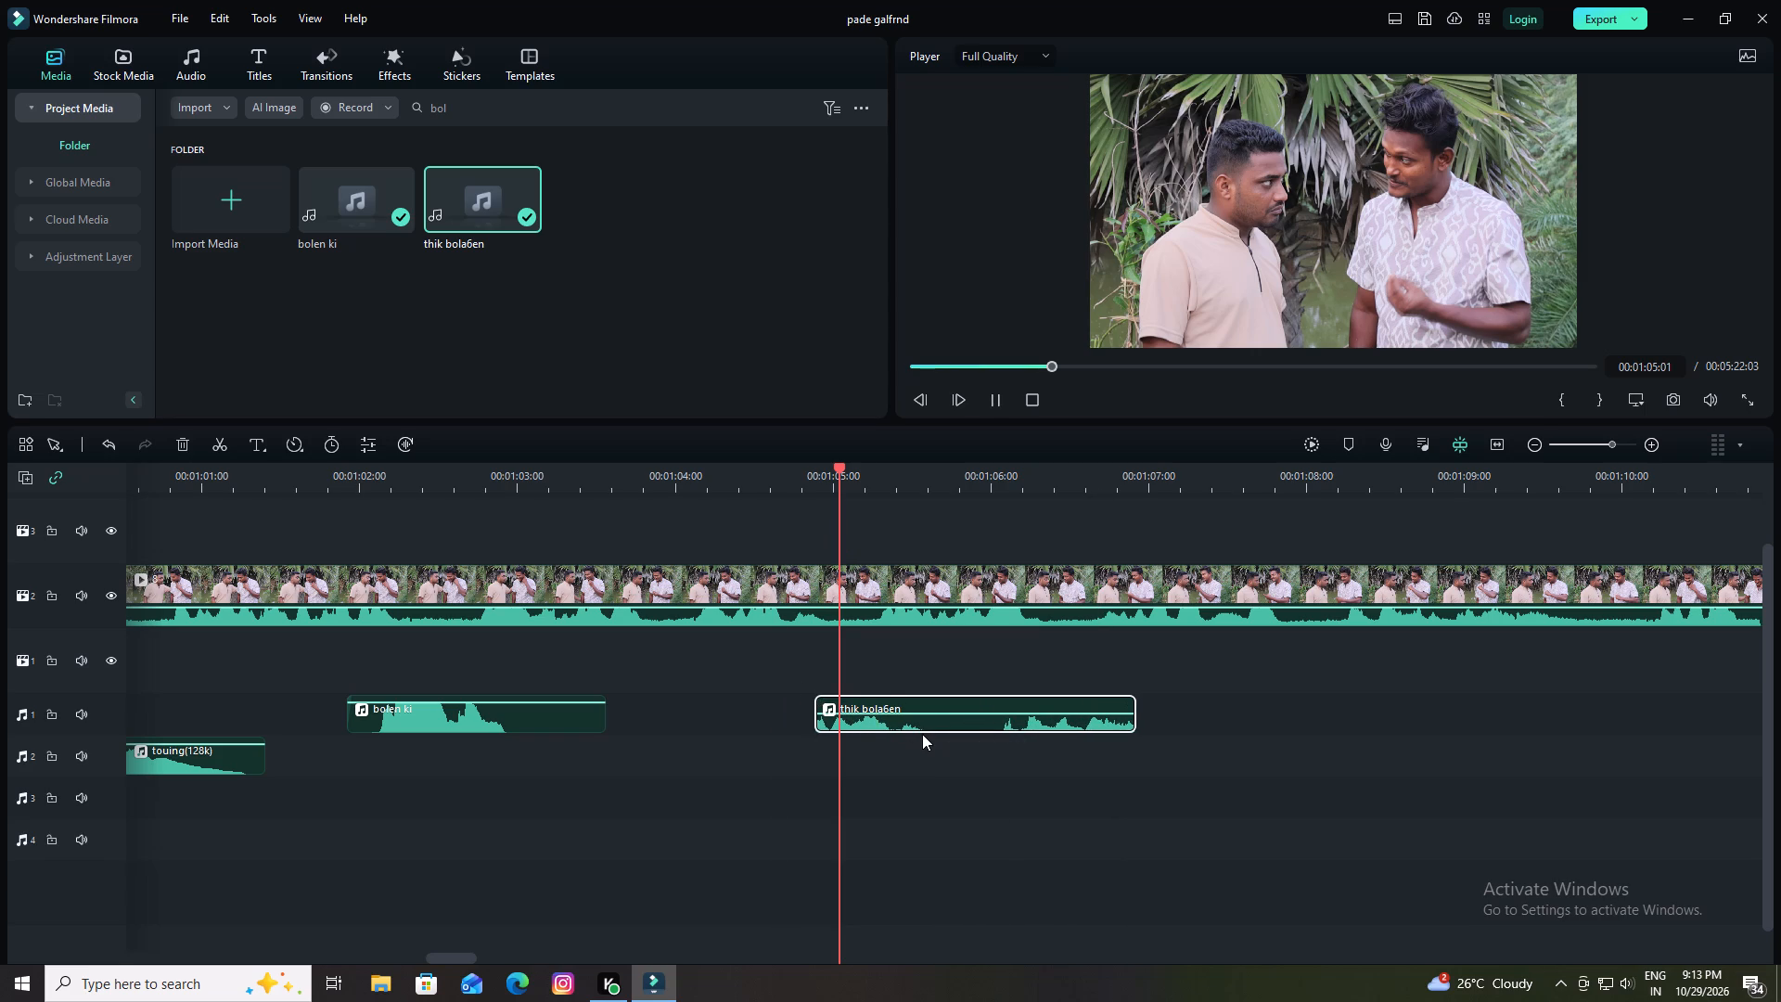
pyautogui.press('space')
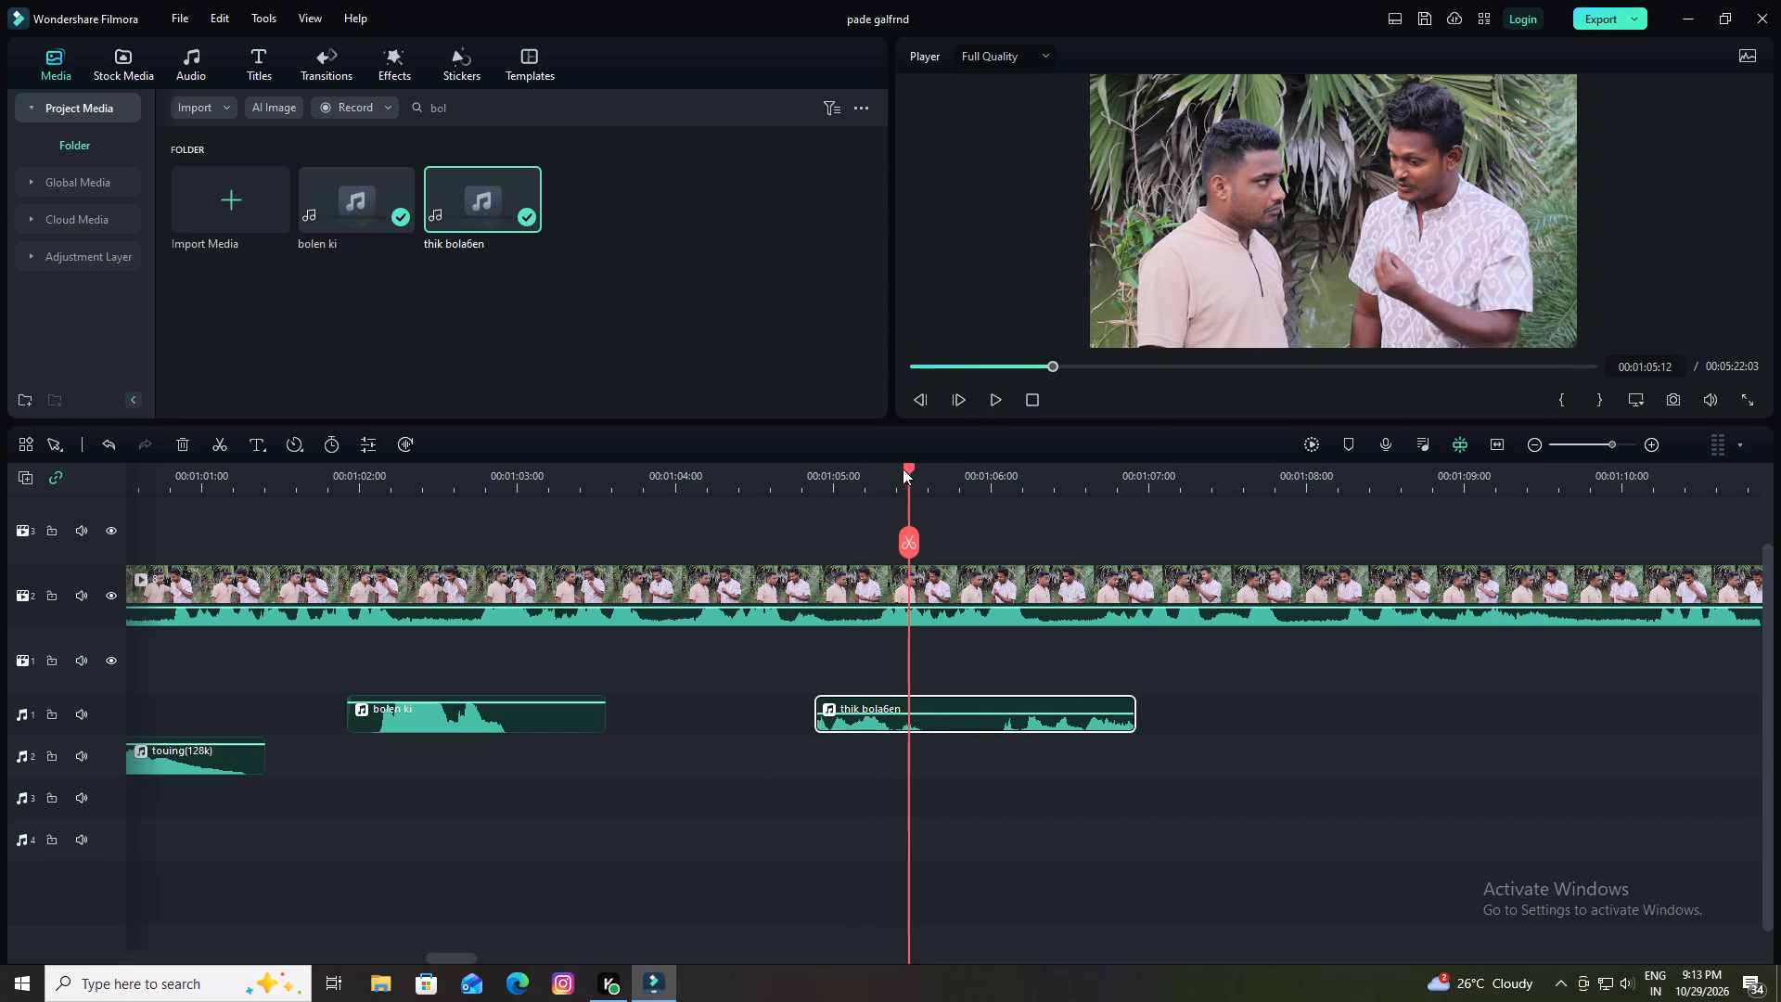
pyautogui.moveTo(908, 469); pyautogui.dragTo(890, 480)
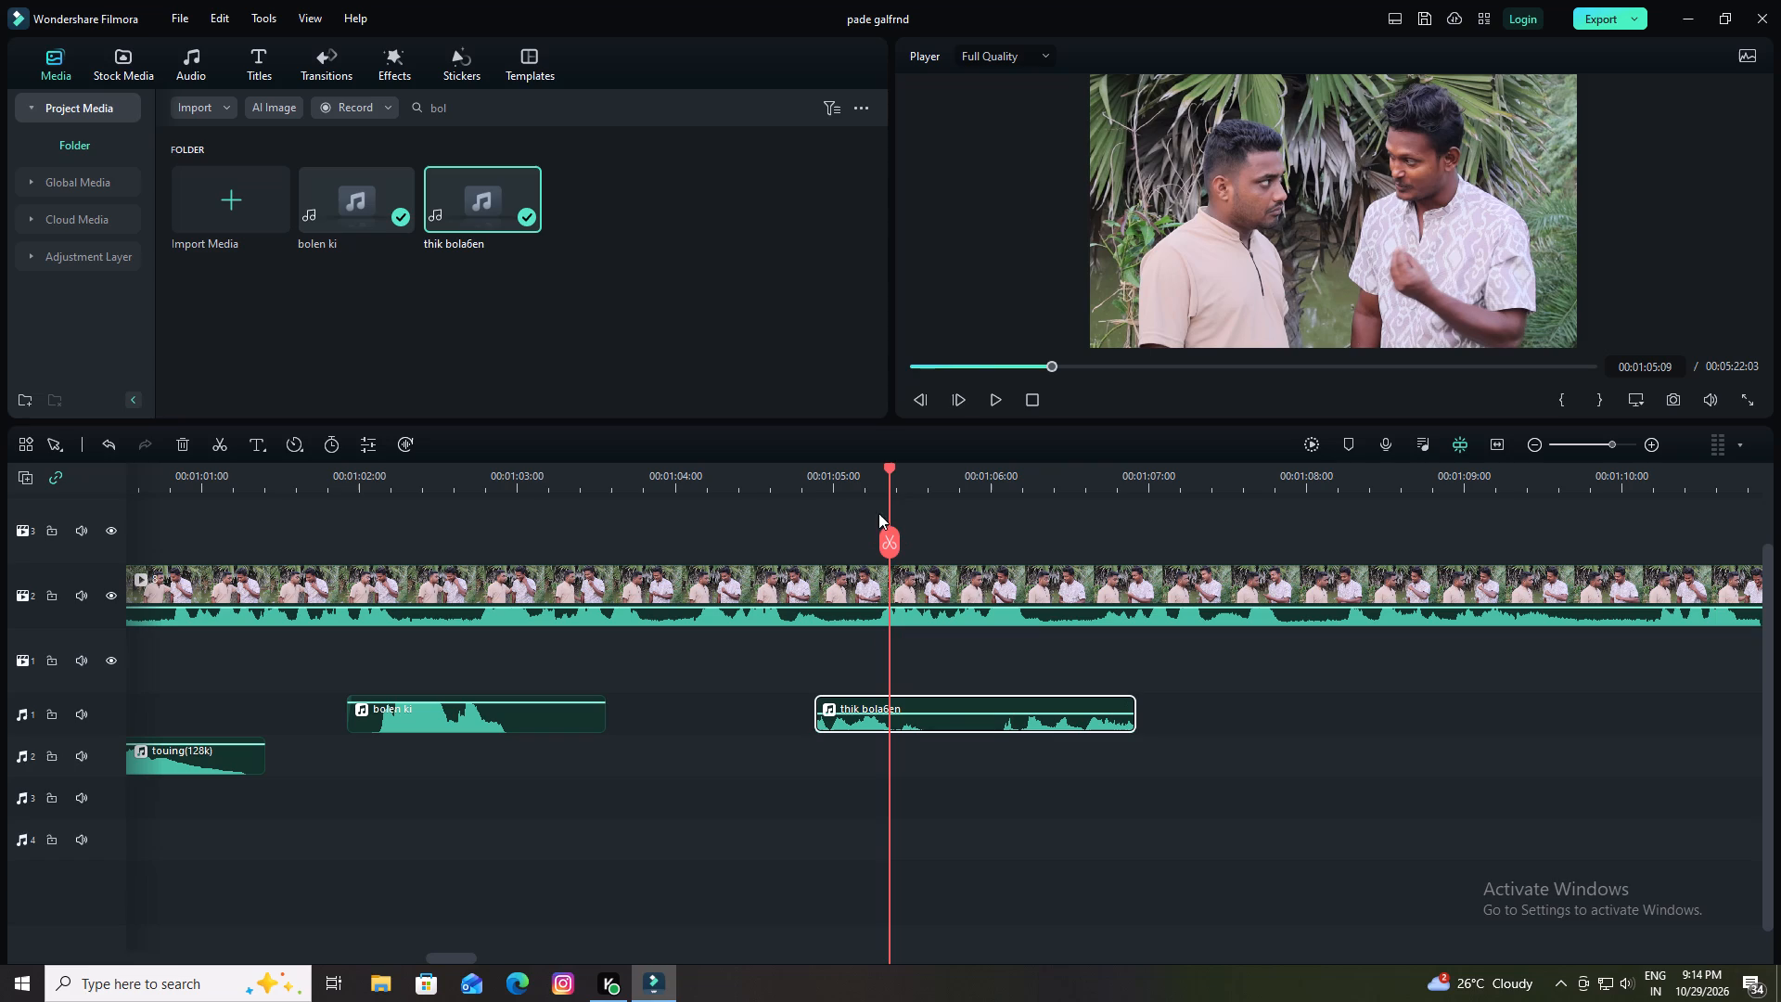
pyautogui.moveTo(890, 464); pyautogui.dragTo(809, 502)
pyautogui.moveTo(903, 726); pyautogui.dragTo(862, 725)
pyautogui.moveTo(863, 710); pyautogui.dragTo(862, 700)
pyautogui.press('space')
pyautogui.press('space')
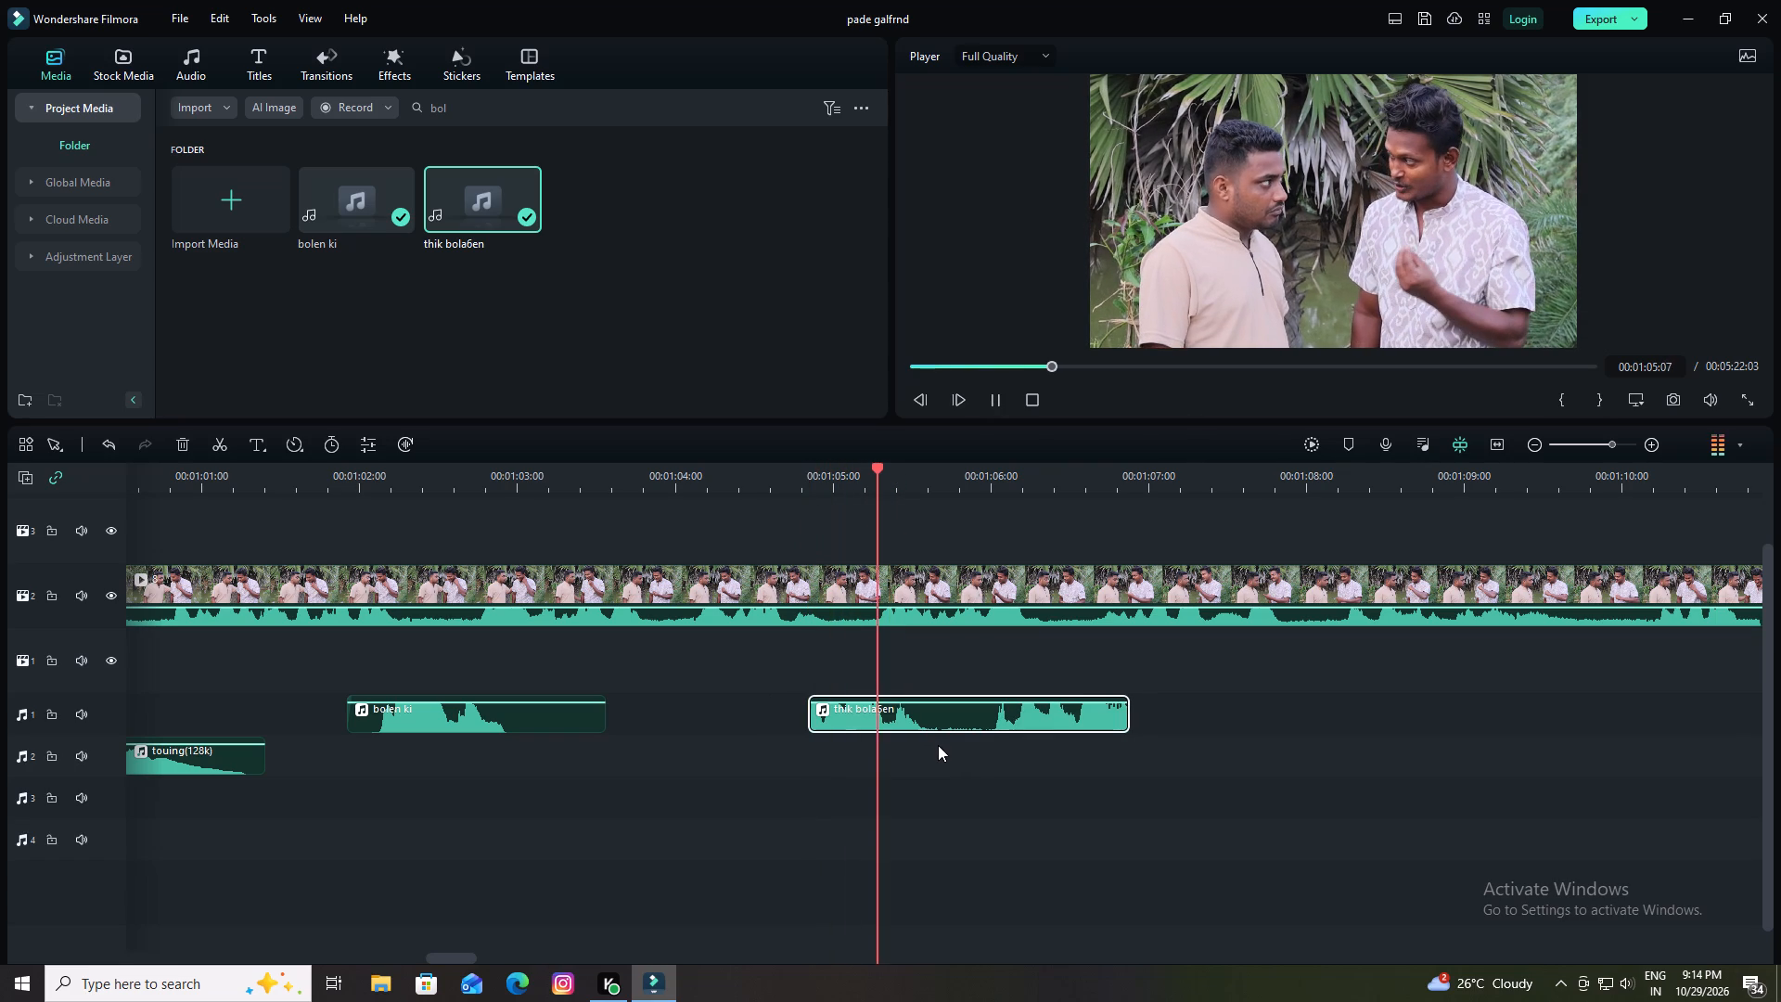
# Split the thik bola6en clip at 00:01:05:08 and delete the part after the cut.
pyautogui.click(884, 543)
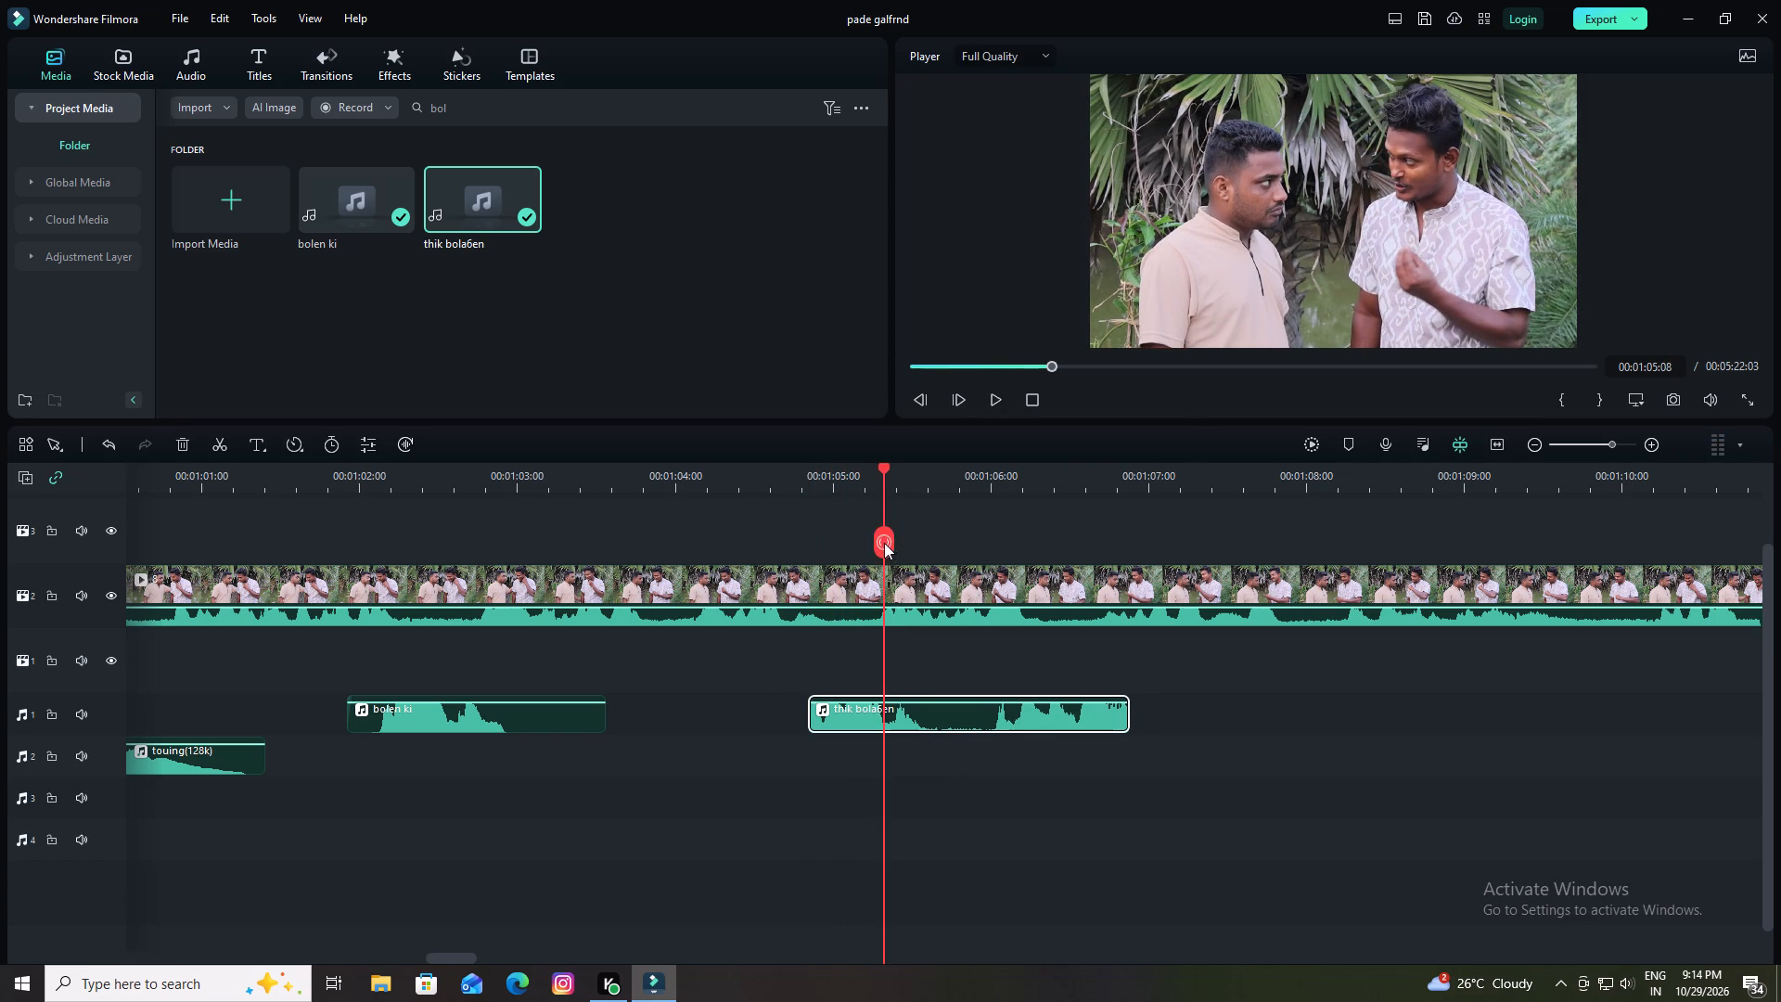
pyautogui.click(185, 434)
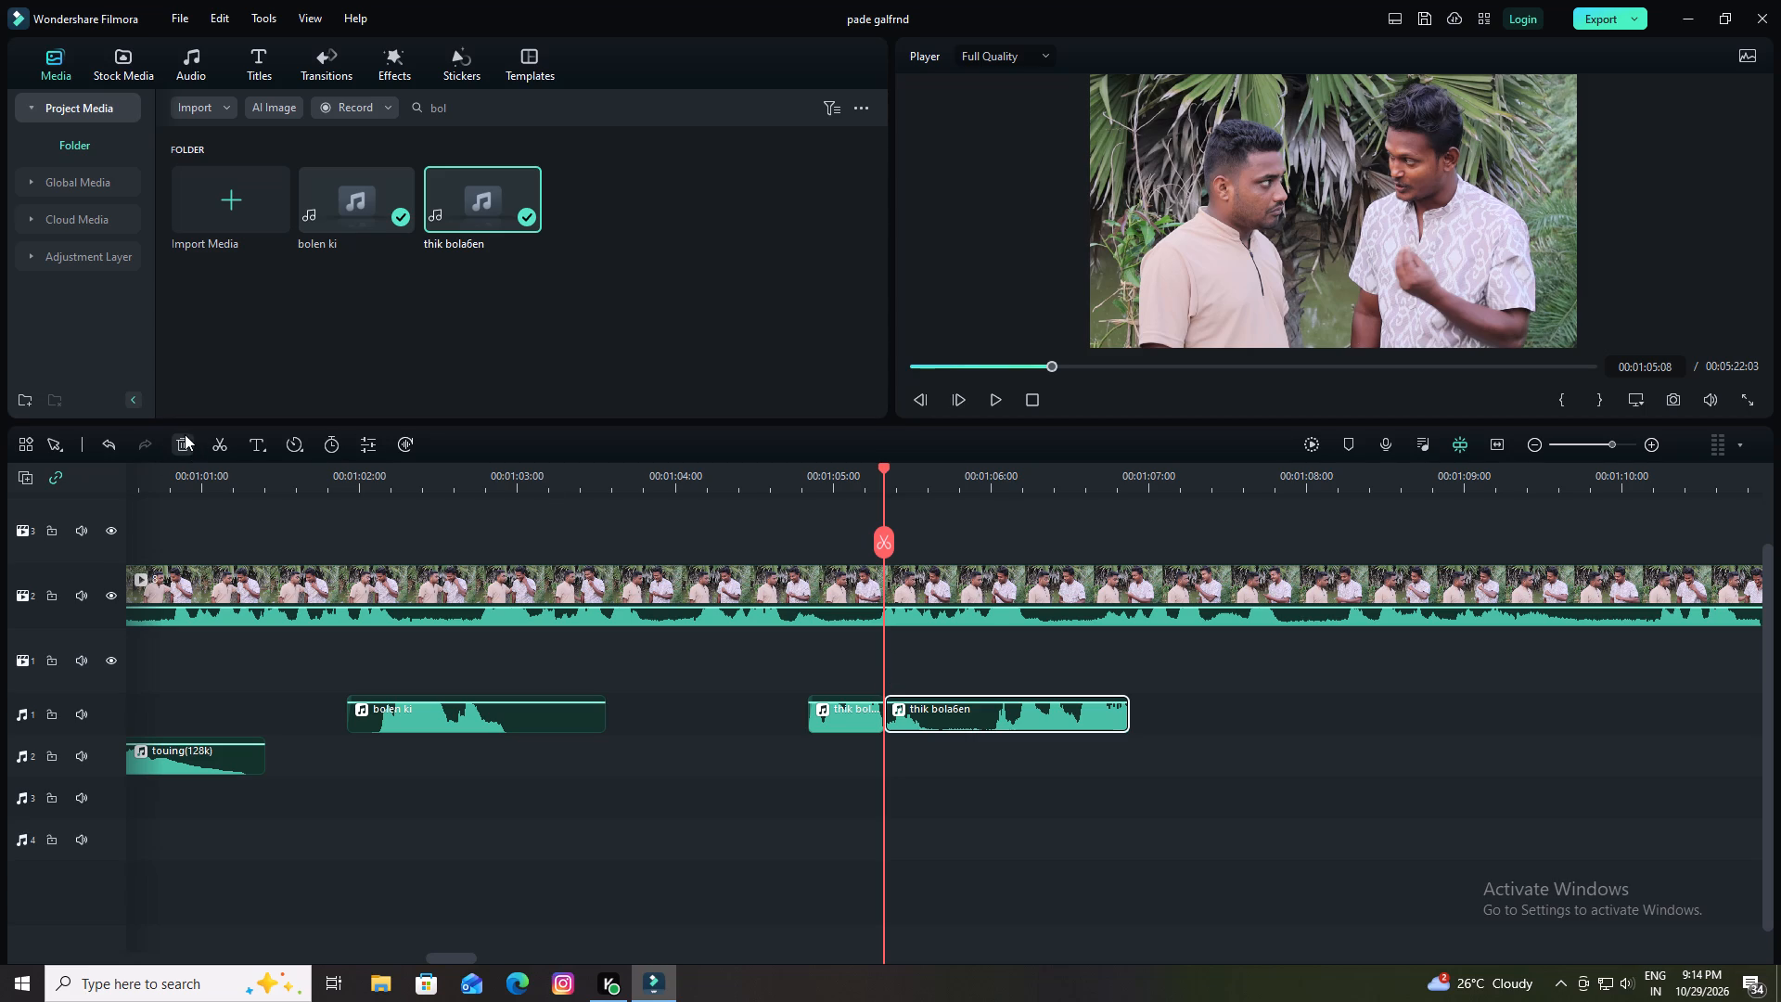
# Replay the trimmed thik bola6en clip with the surrounding dialogue several times to check its timing.
pyautogui.moveTo(882, 469); pyautogui.dragTo(793, 488)
pyautogui.press('space')
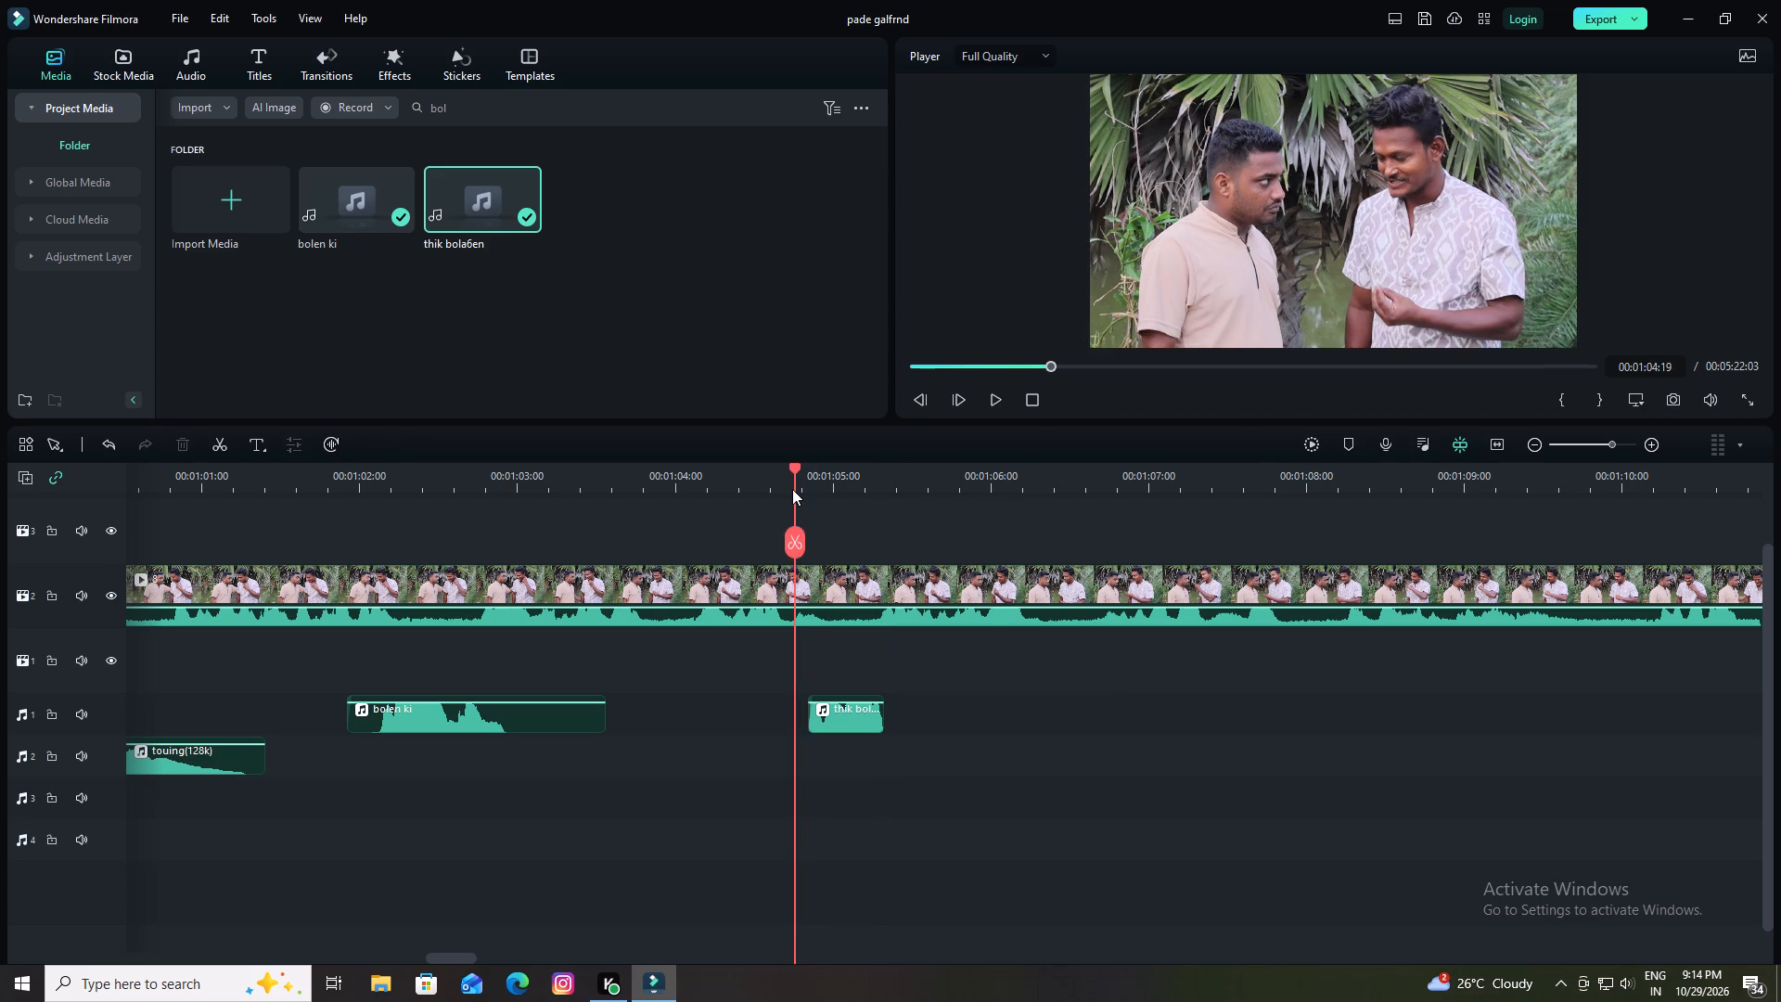
pyautogui.press('space')
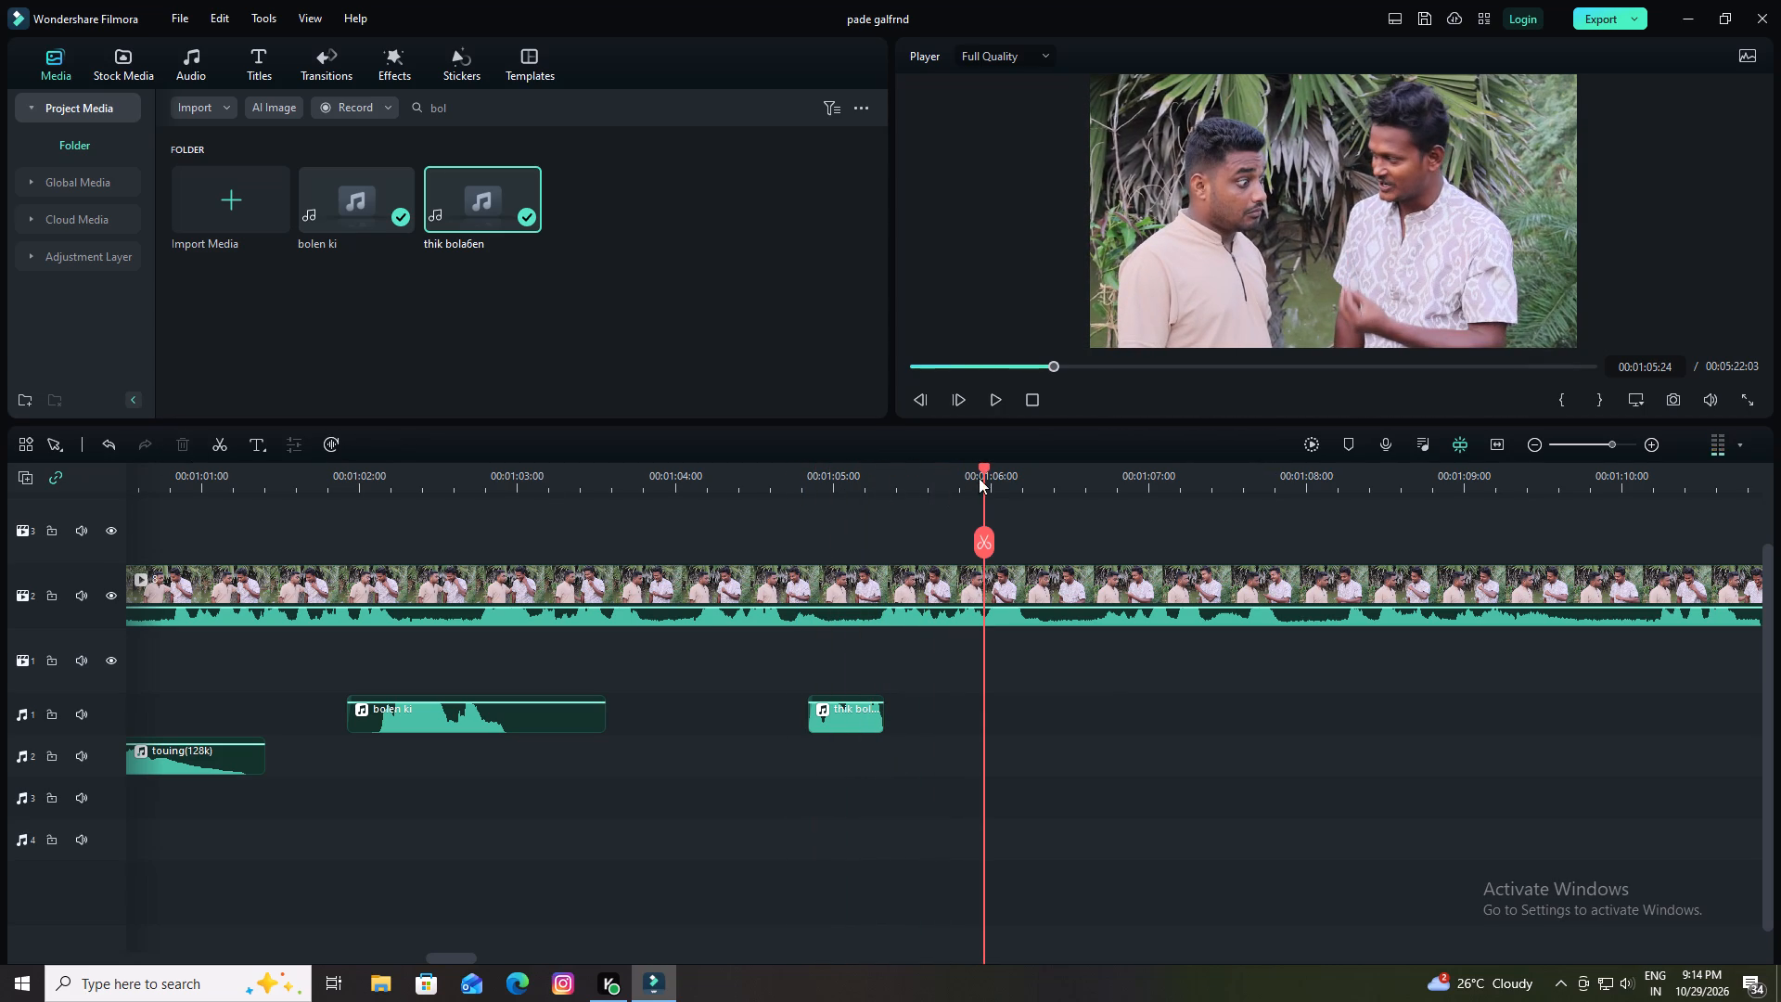
pyautogui.moveTo(985, 462); pyautogui.dragTo(790, 491)
pyautogui.moveTo(986, 465); pyautogui.dragTo(791, 517)
pyautogui.press('space')
pyautogui.press('space')
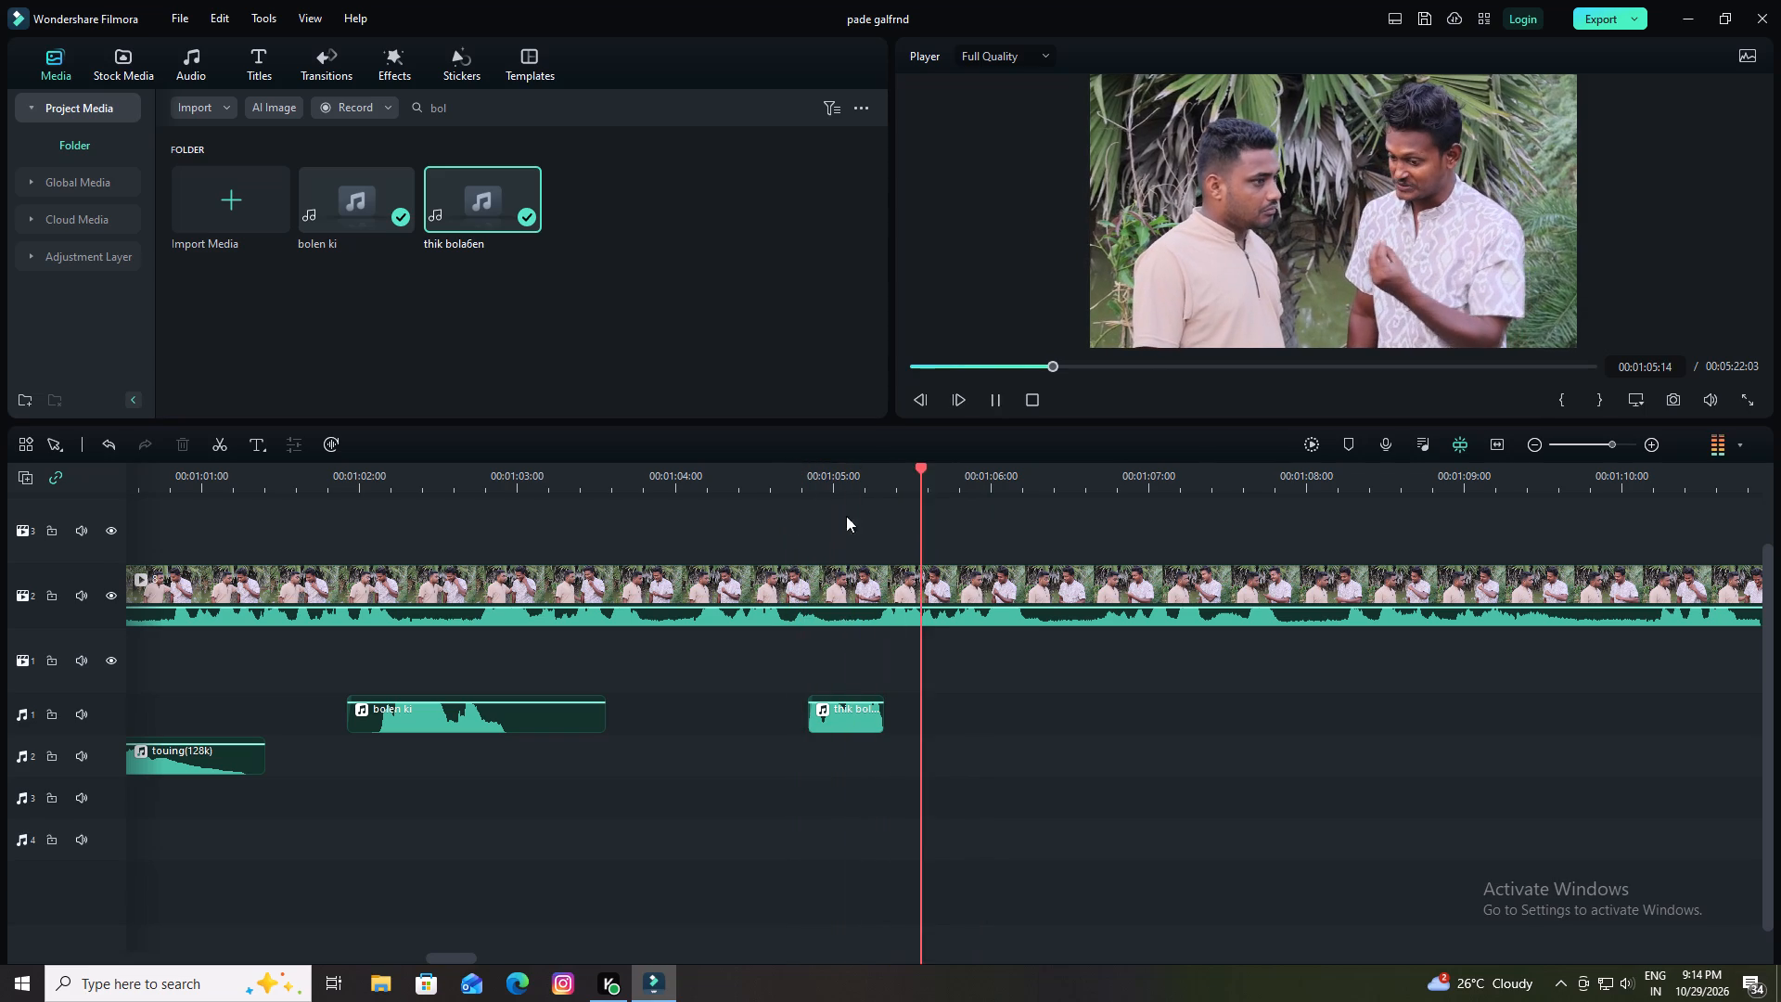
pyautogui.moveTo(930, 468); pyautogui.dragTo(650, 497)
pyautogui.press('space')
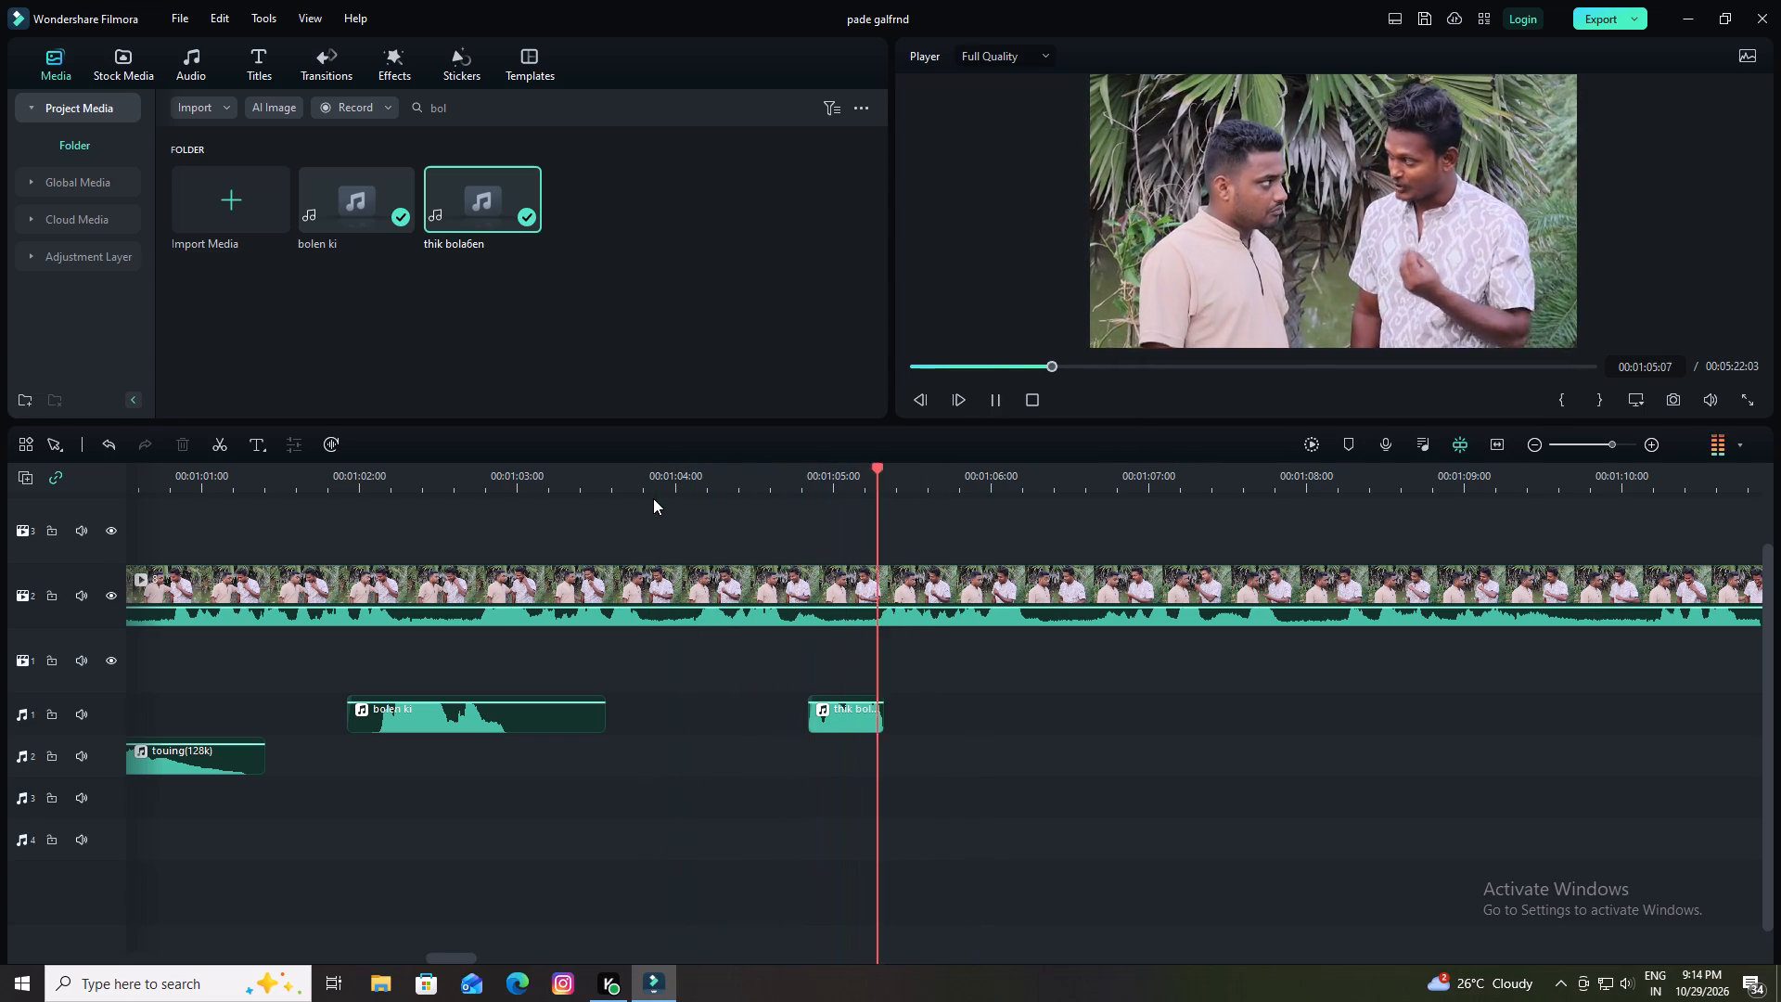
pyautogui.press('space')
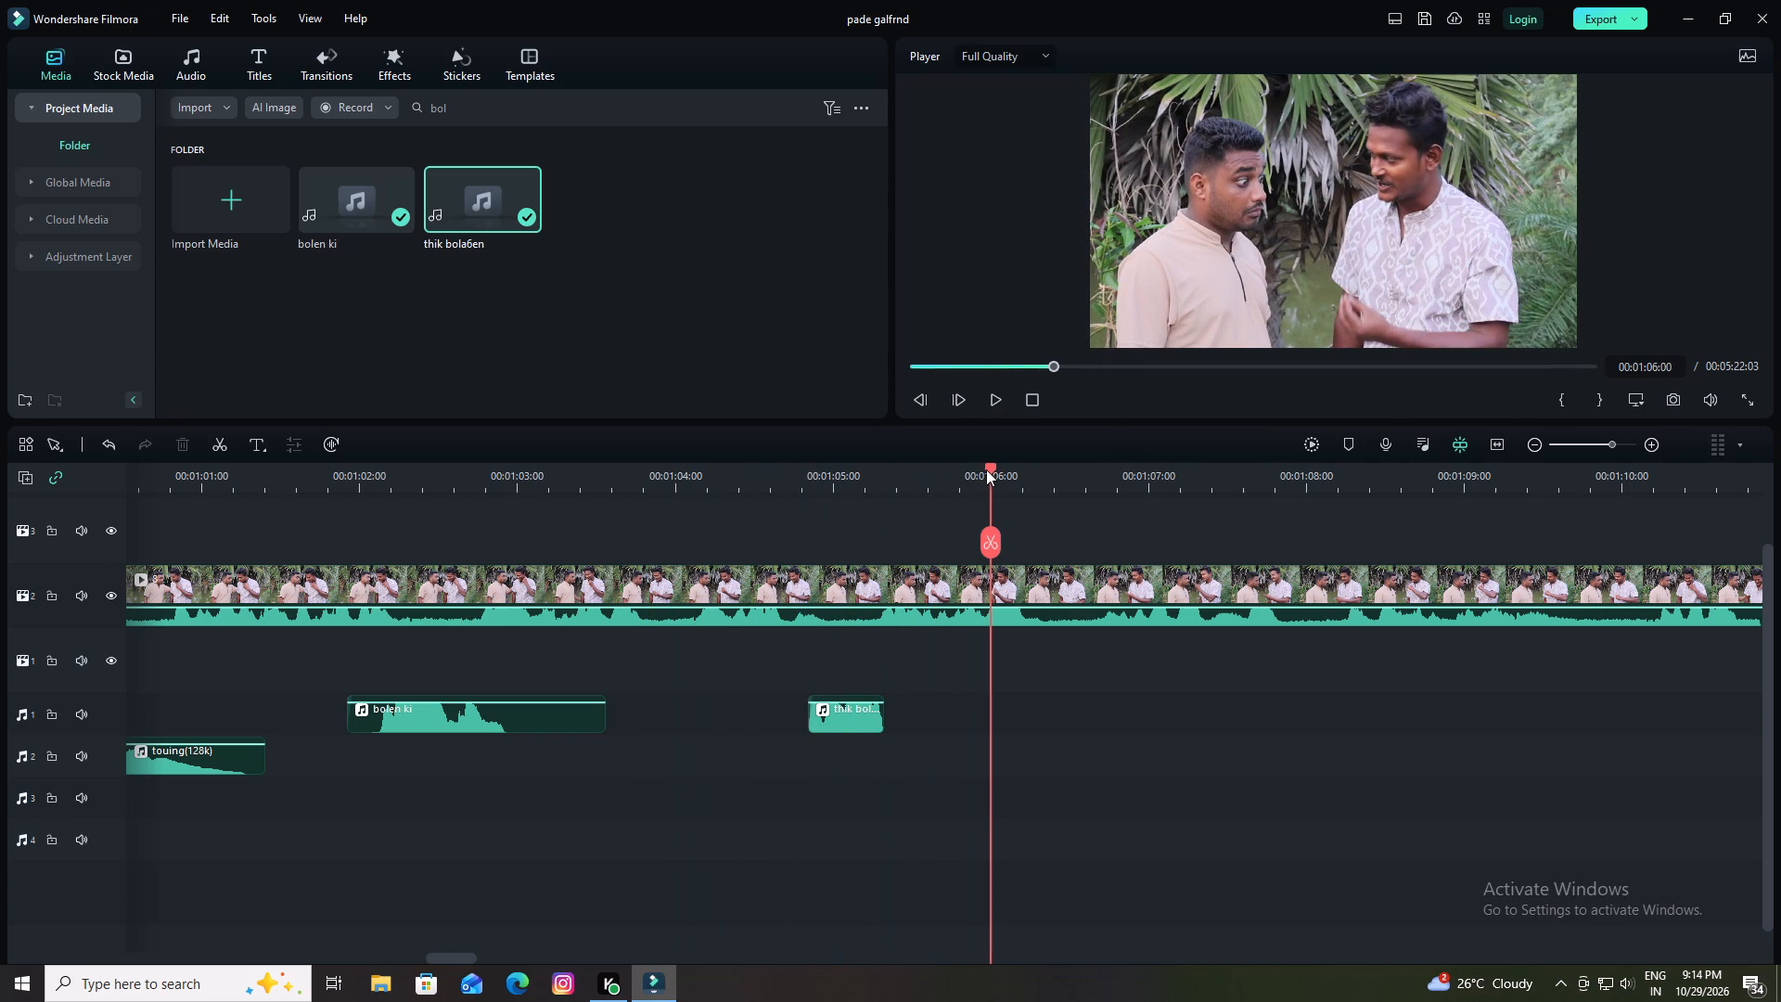
pyautogui.moveTo(989, 467); pyautogui.dragTo(768, 499)
pyautogui.press('space')
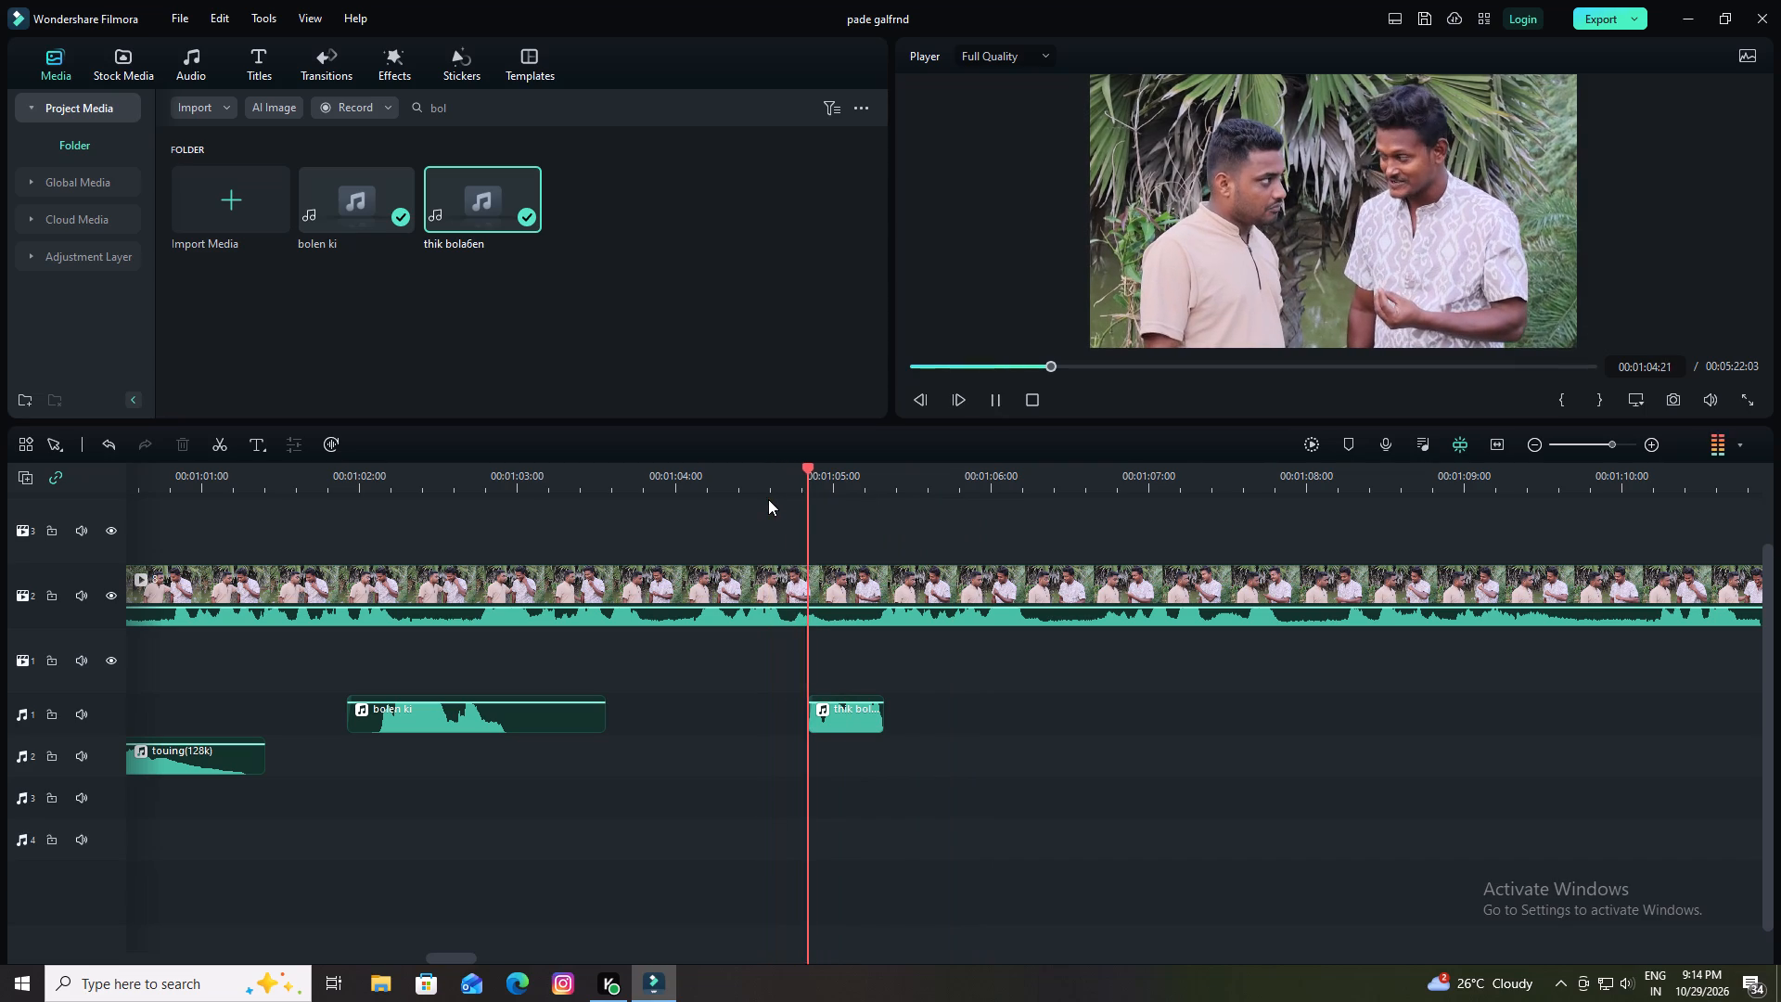
pyautogui.press('space')
# Nudge the short thik bola6en clip slightly earlier to about 00:01:04:20 and play the section through to about 00:01:06:24.
pyautogui.moveTo(825, 465); pyautogui.dragTo(817, 464)
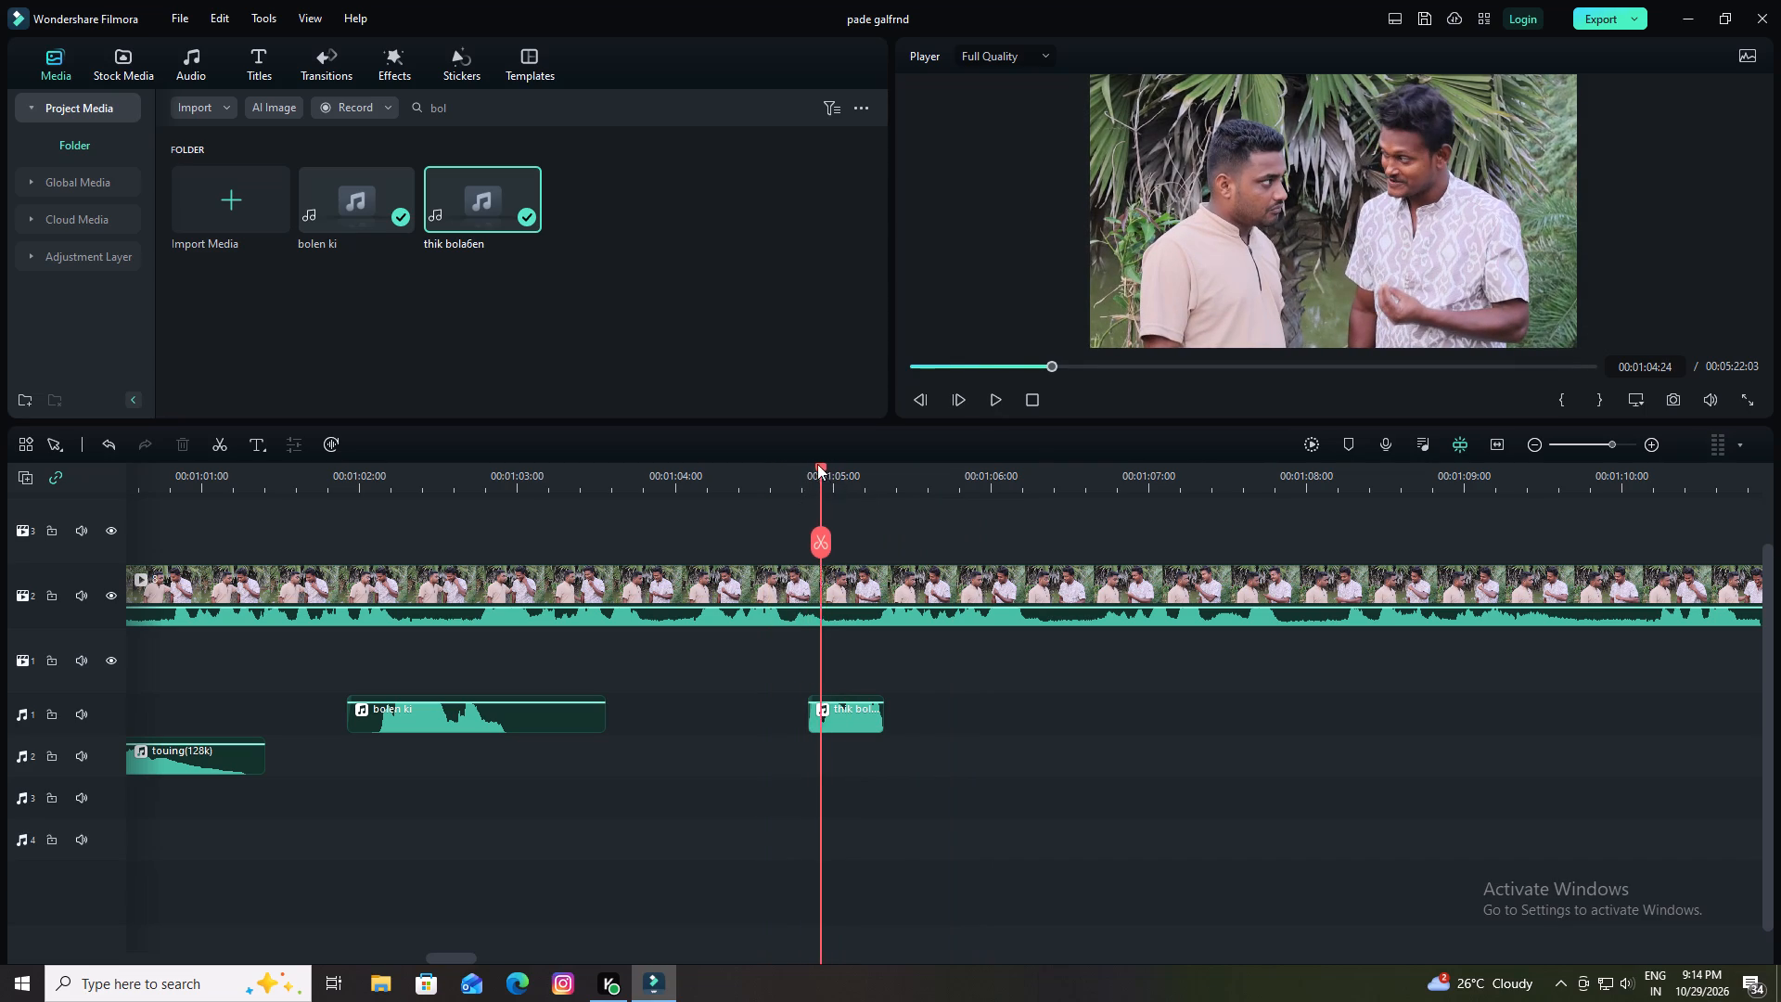
pyautogui.moveTo(817, 464); pyautogui.dragTo(803, 469)
pyautogui.moveTo(866, 724); pyautogui.dragTo(846, 726)
pyautogui.press('space')
pyautogui.press('space')
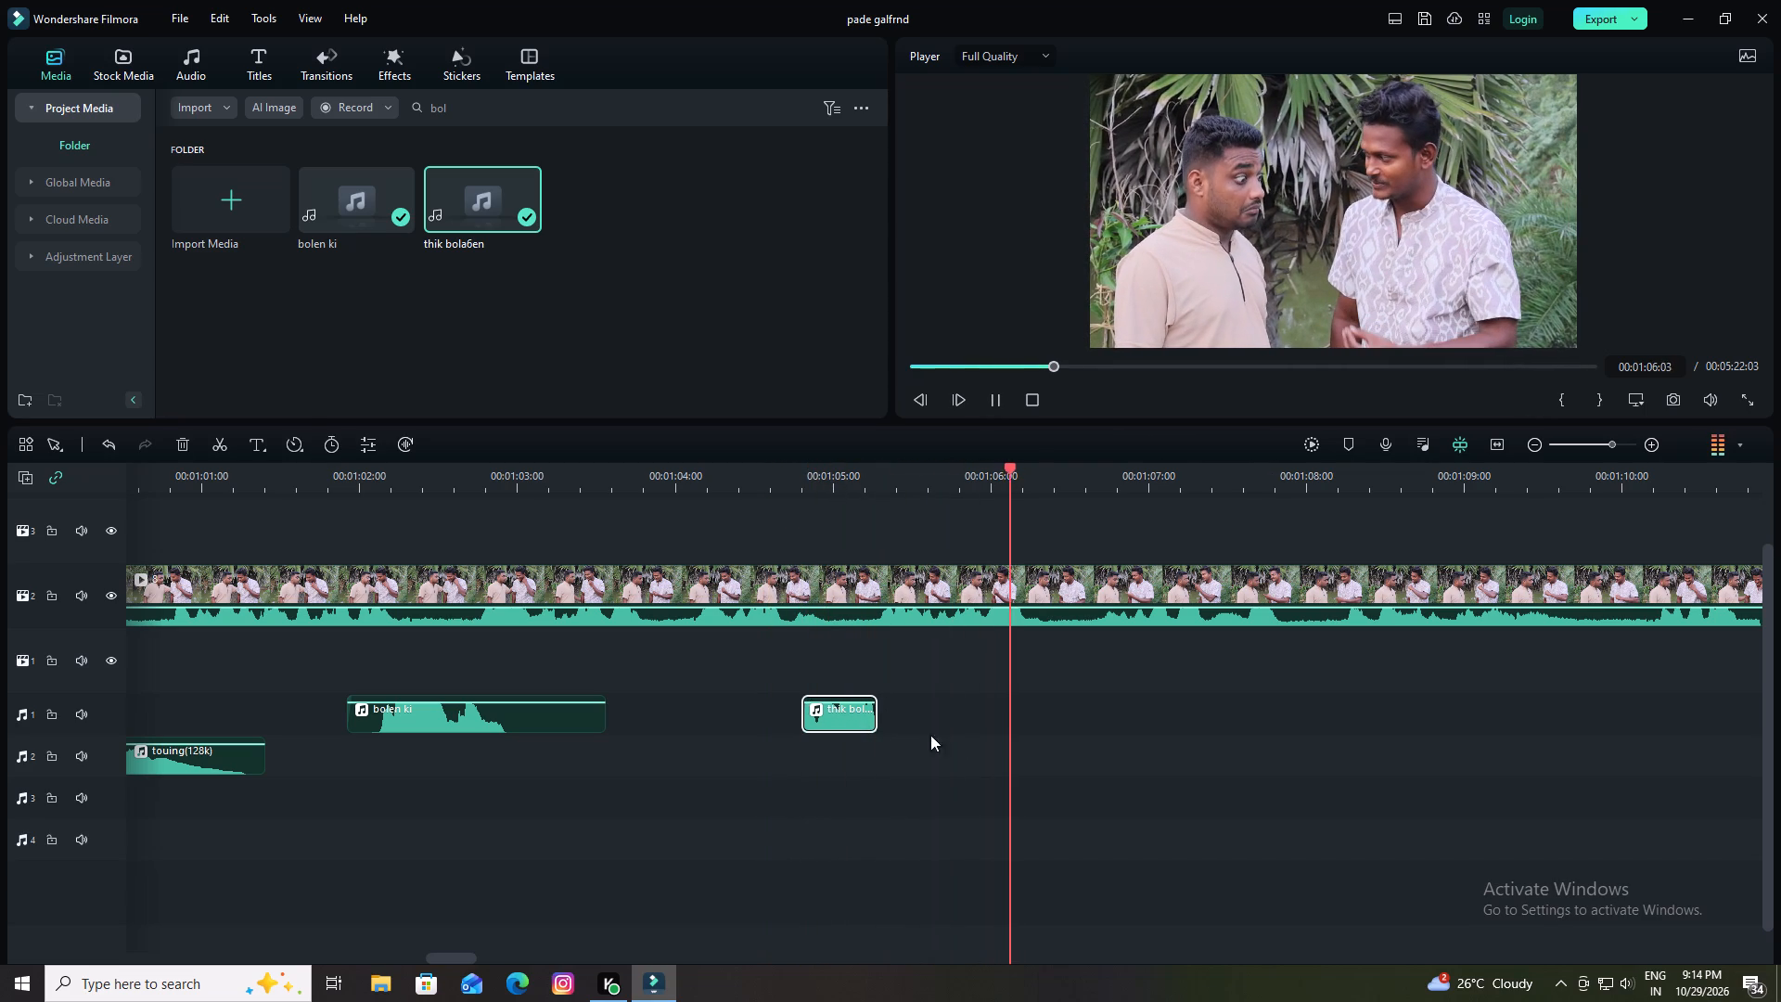
pyautogui.press('space')
pyautogui.press('space')
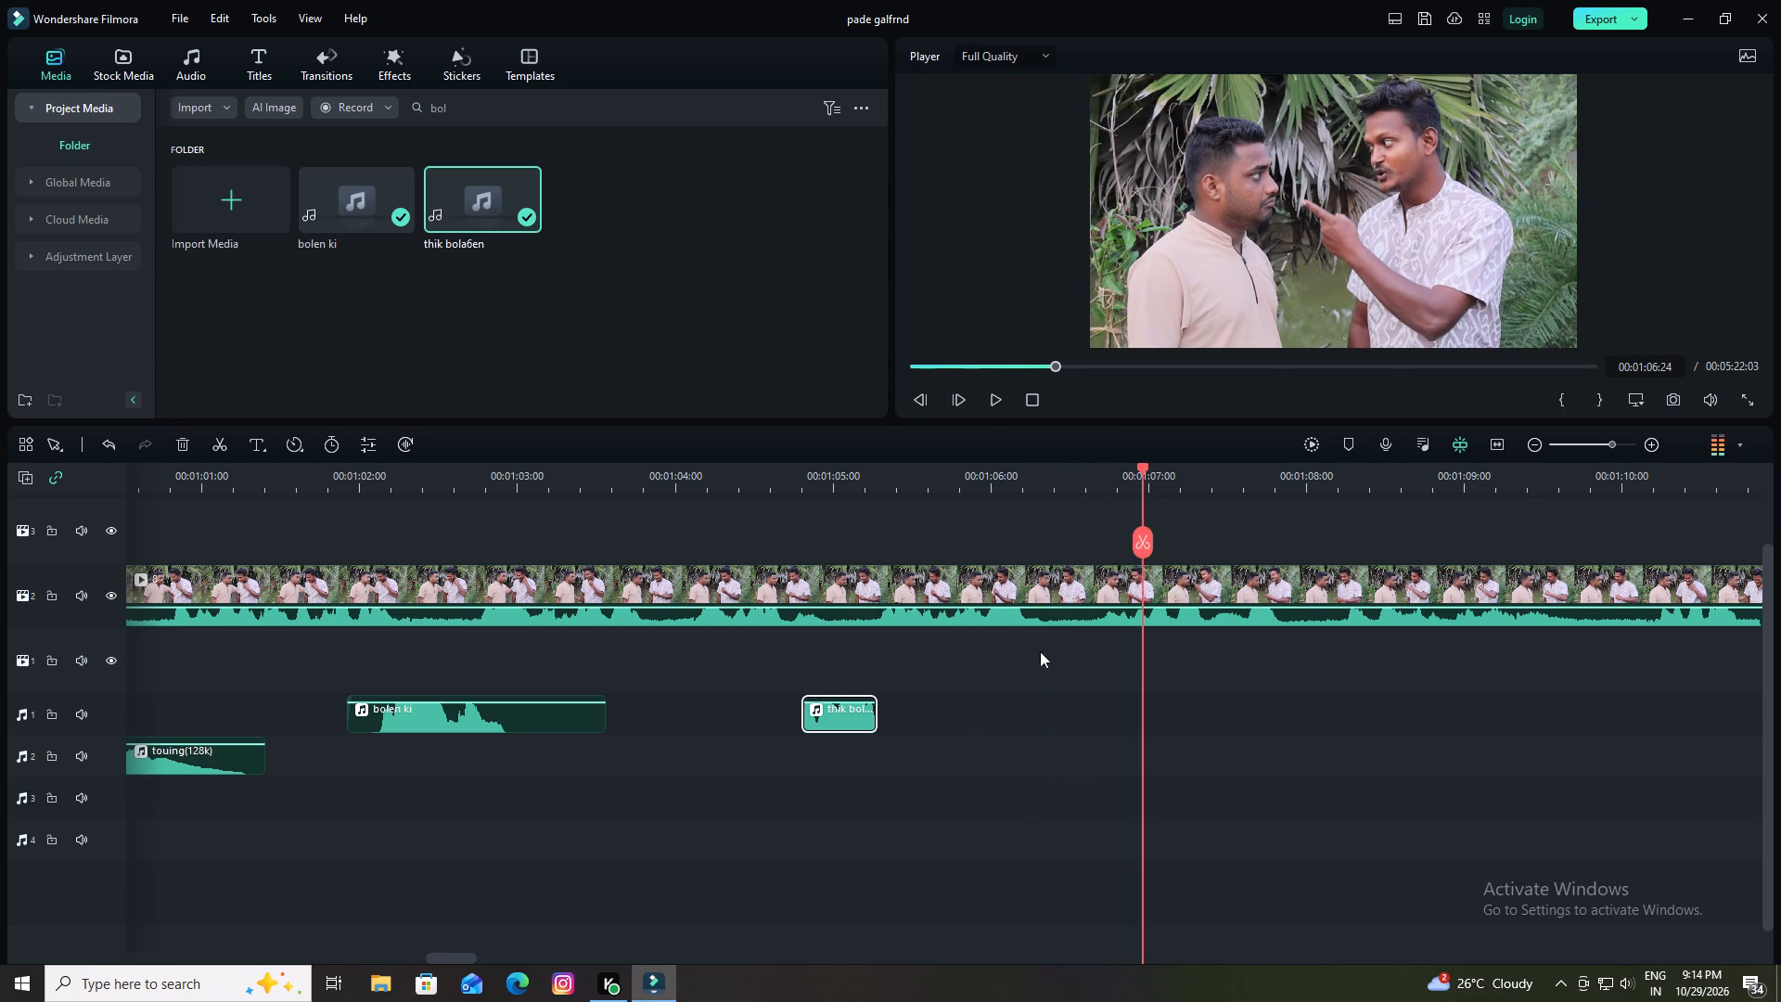
# Clear the media search and browse the project's sound files for an effect to use at about 00:01:06:07.
pyautogui.moveTo(1140, 466); pyautogui.dragTo(1035, 495)
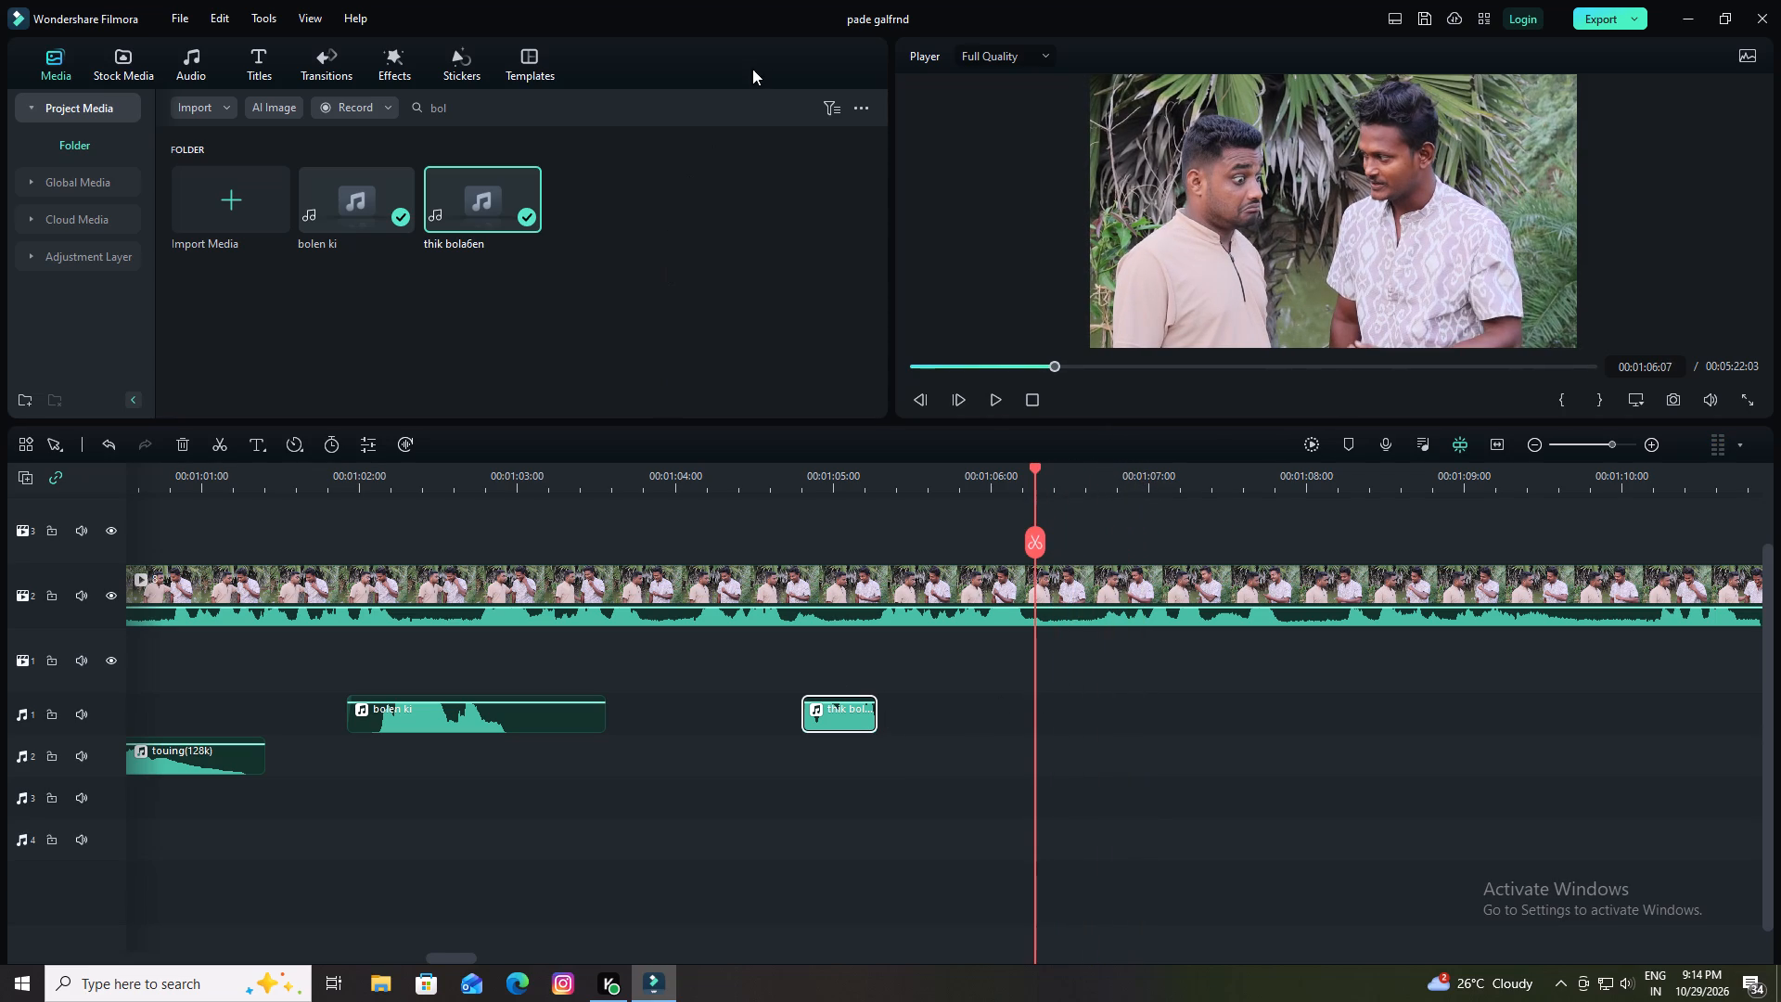
pyautogui.click(750, 96)
pyautogui.click(801, 108)
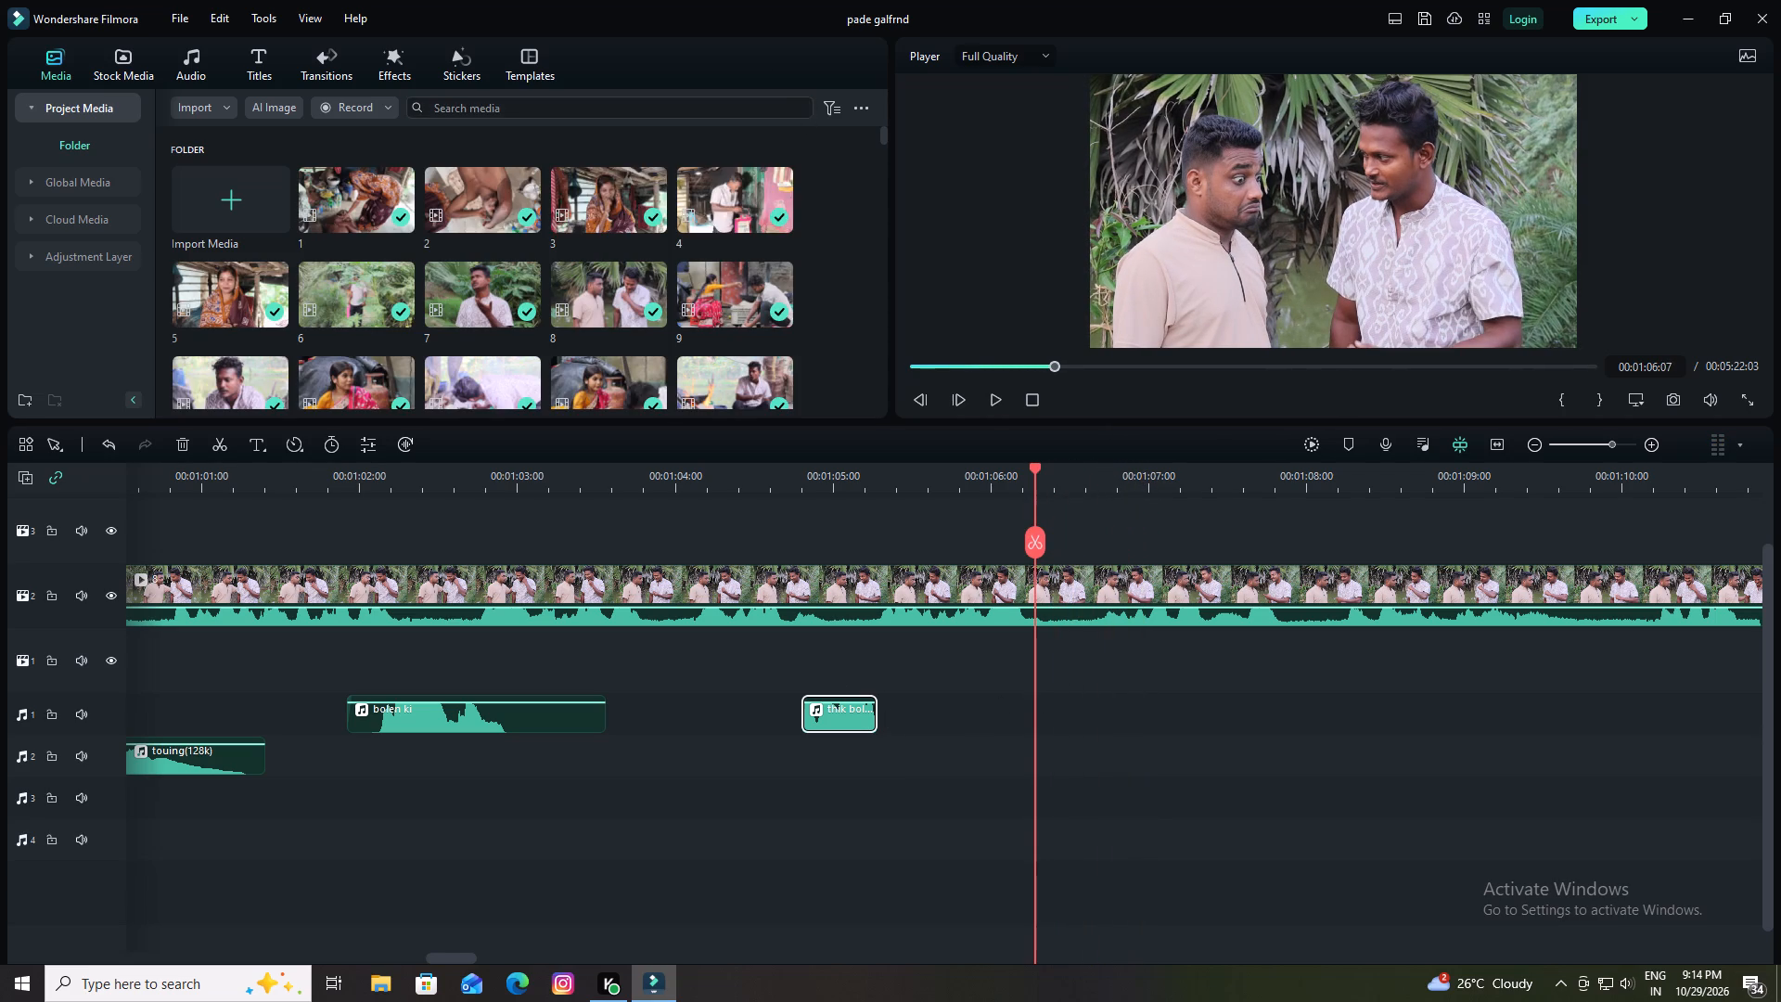
pyautogui.scroll(-12, 601, 220)
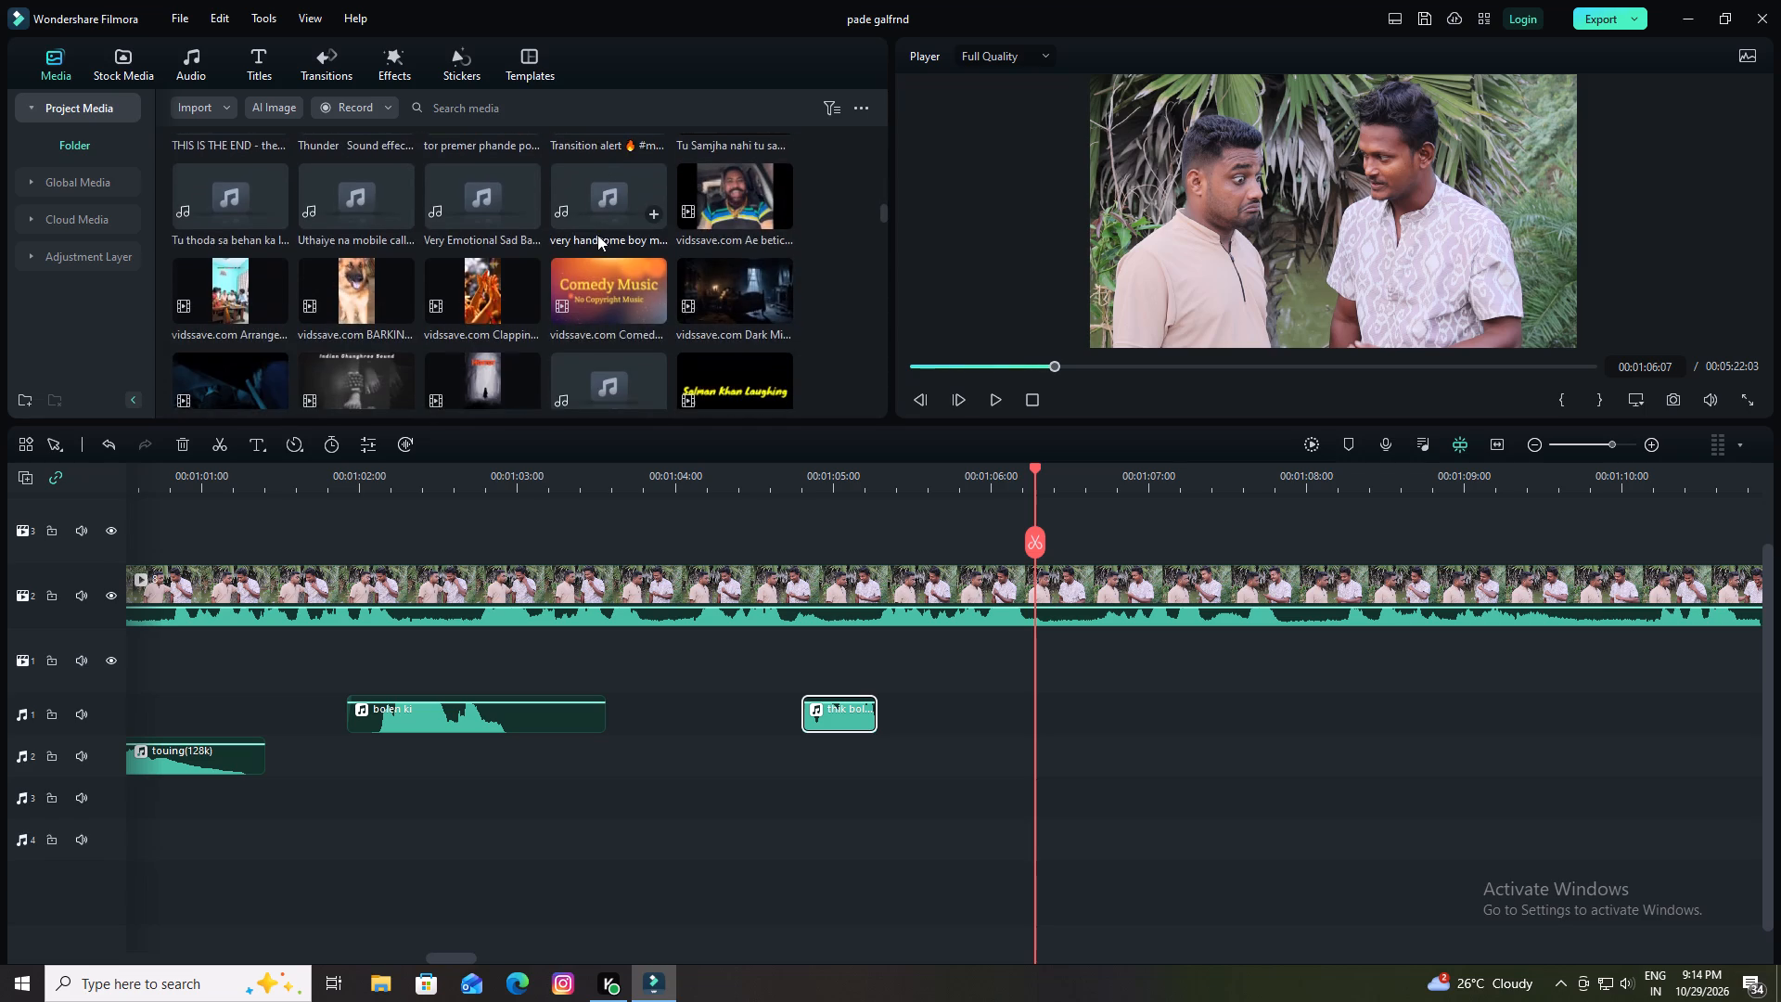
pyautogui.scroll(-7, 591, 242)
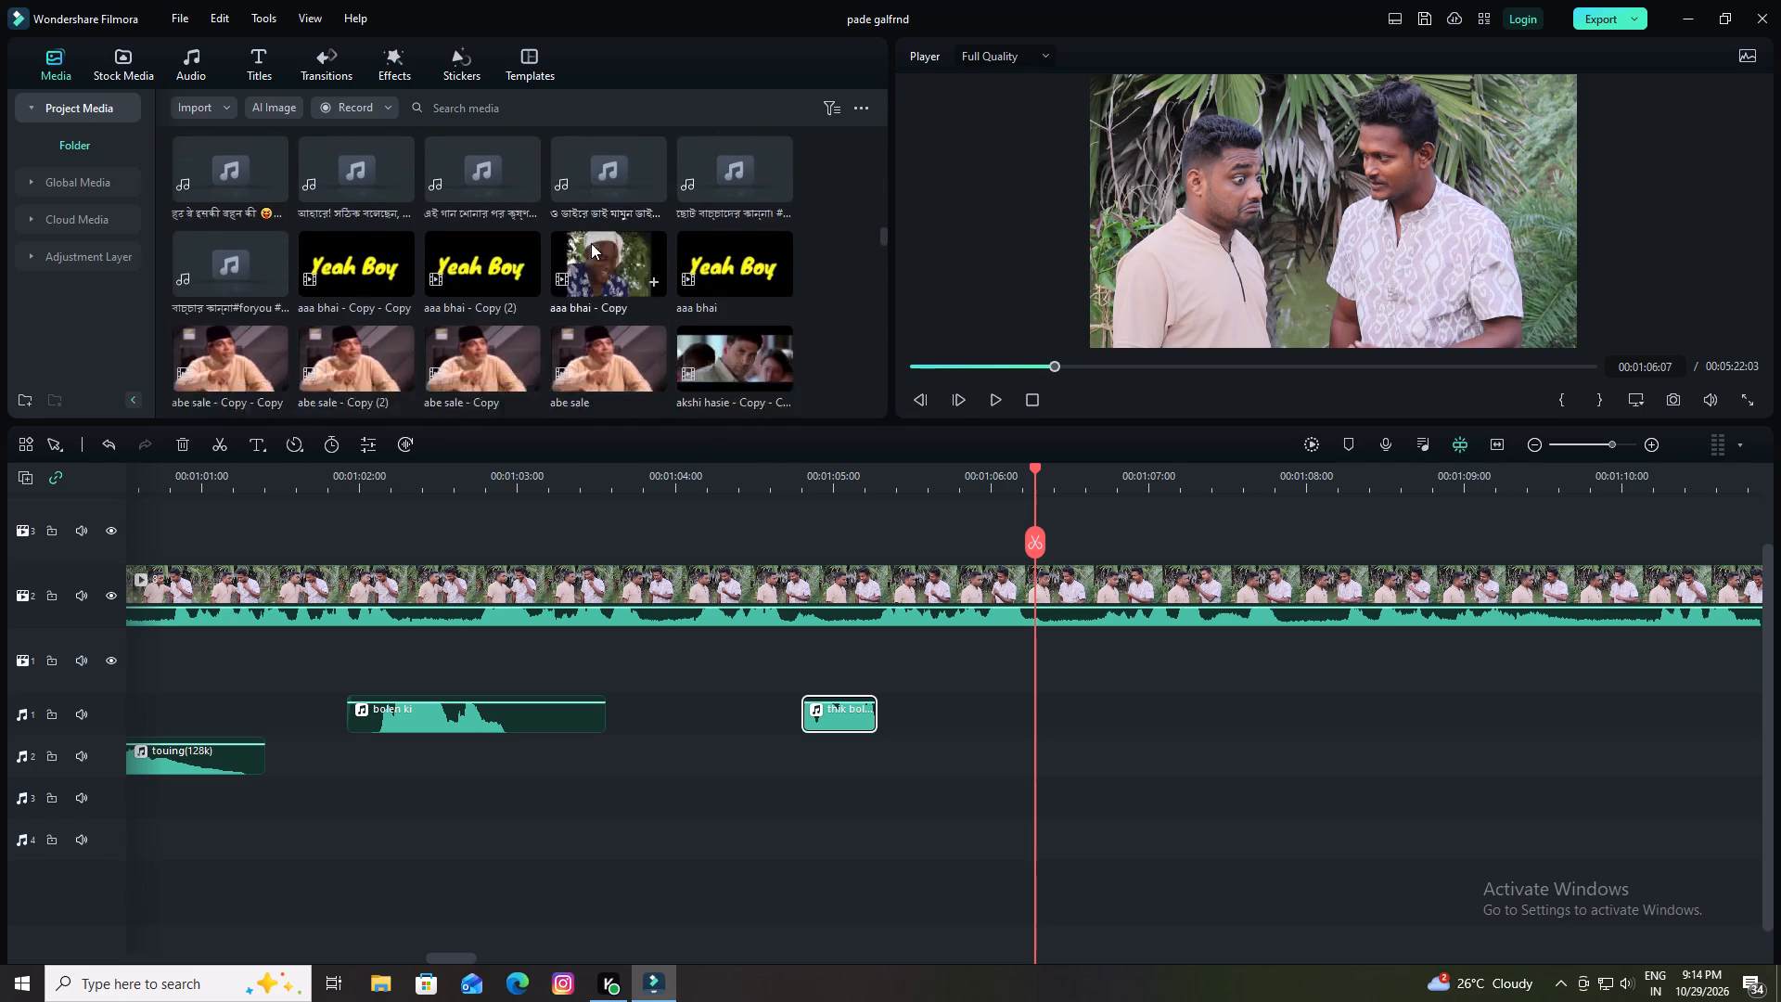
pyautogui.scroll(-11, 591, 243)
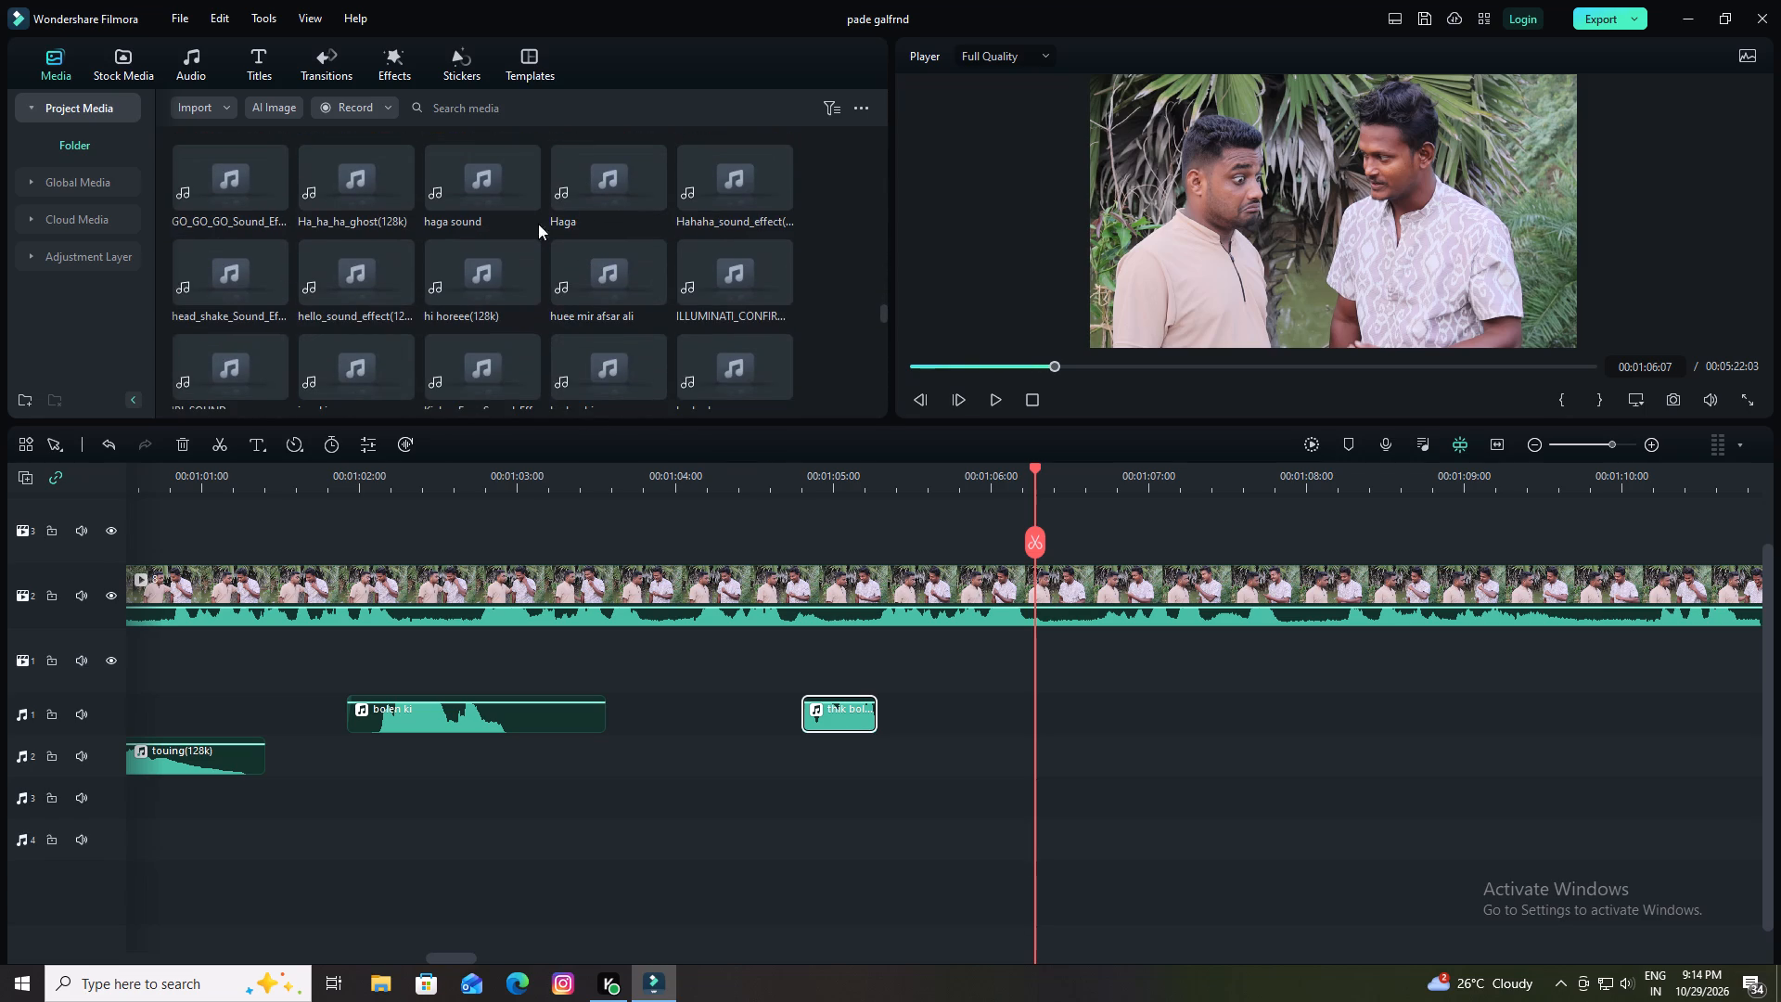
pyautogui.scroll(-2, 318, 176)
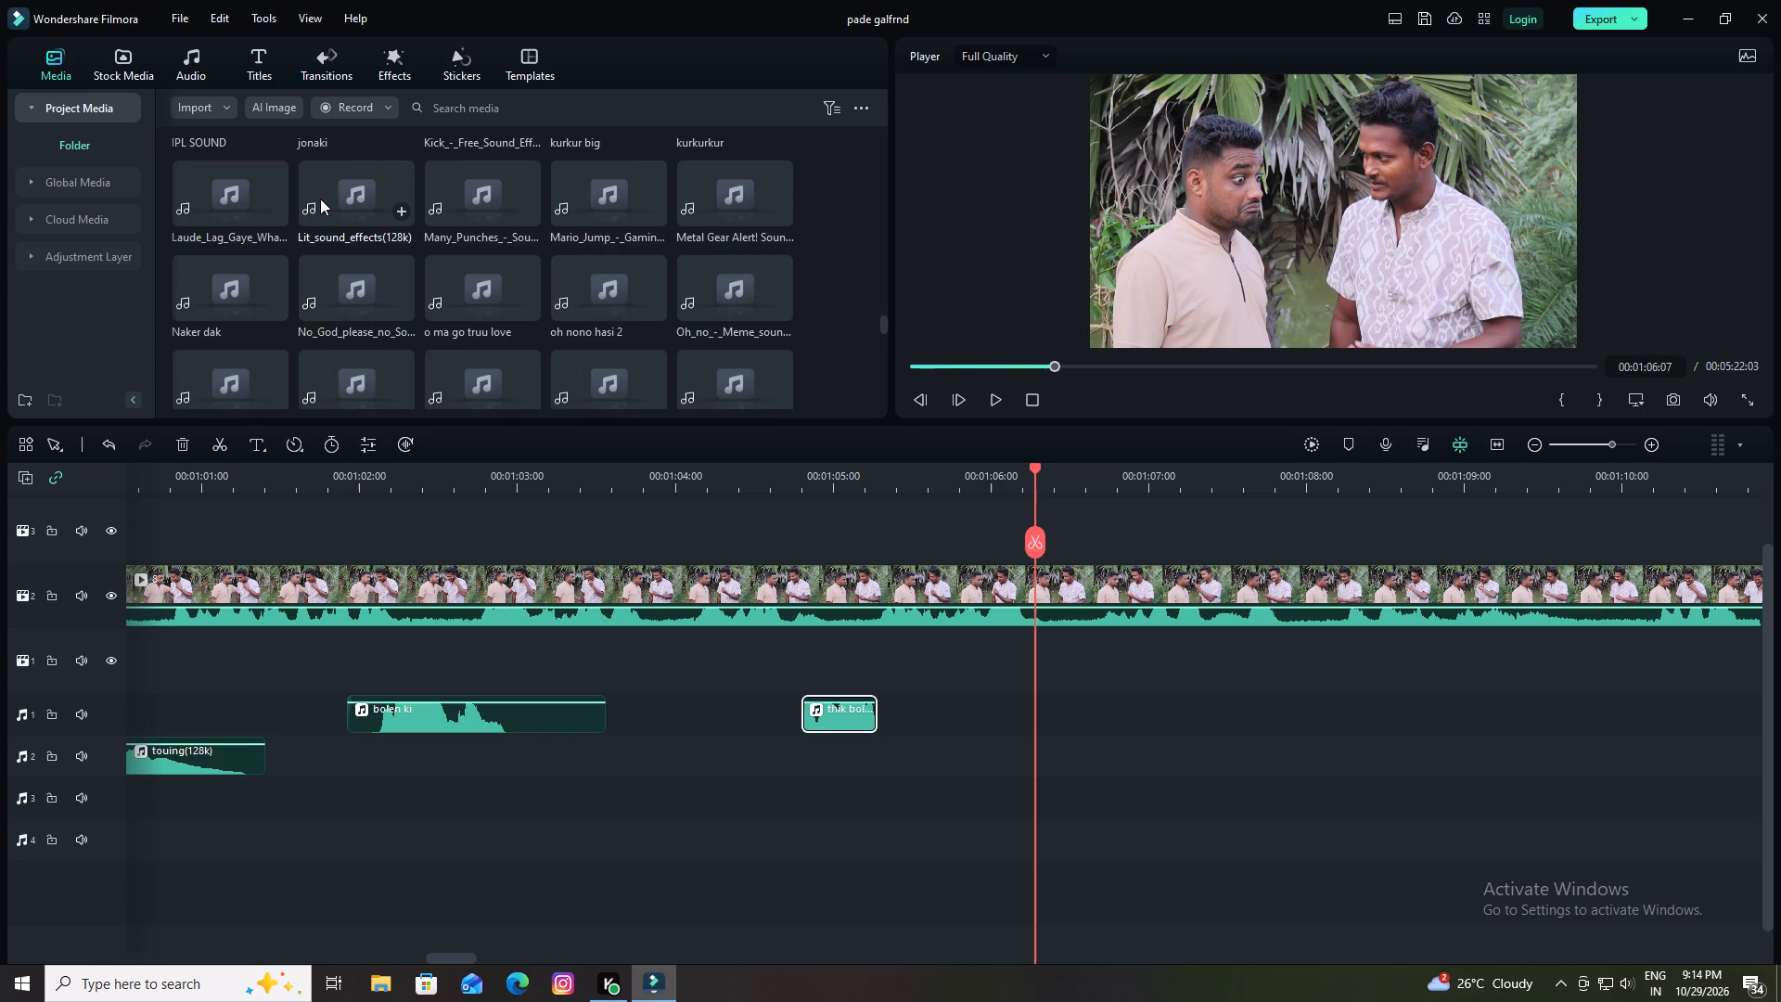
pyautogui.scroll(1, 322, 199)
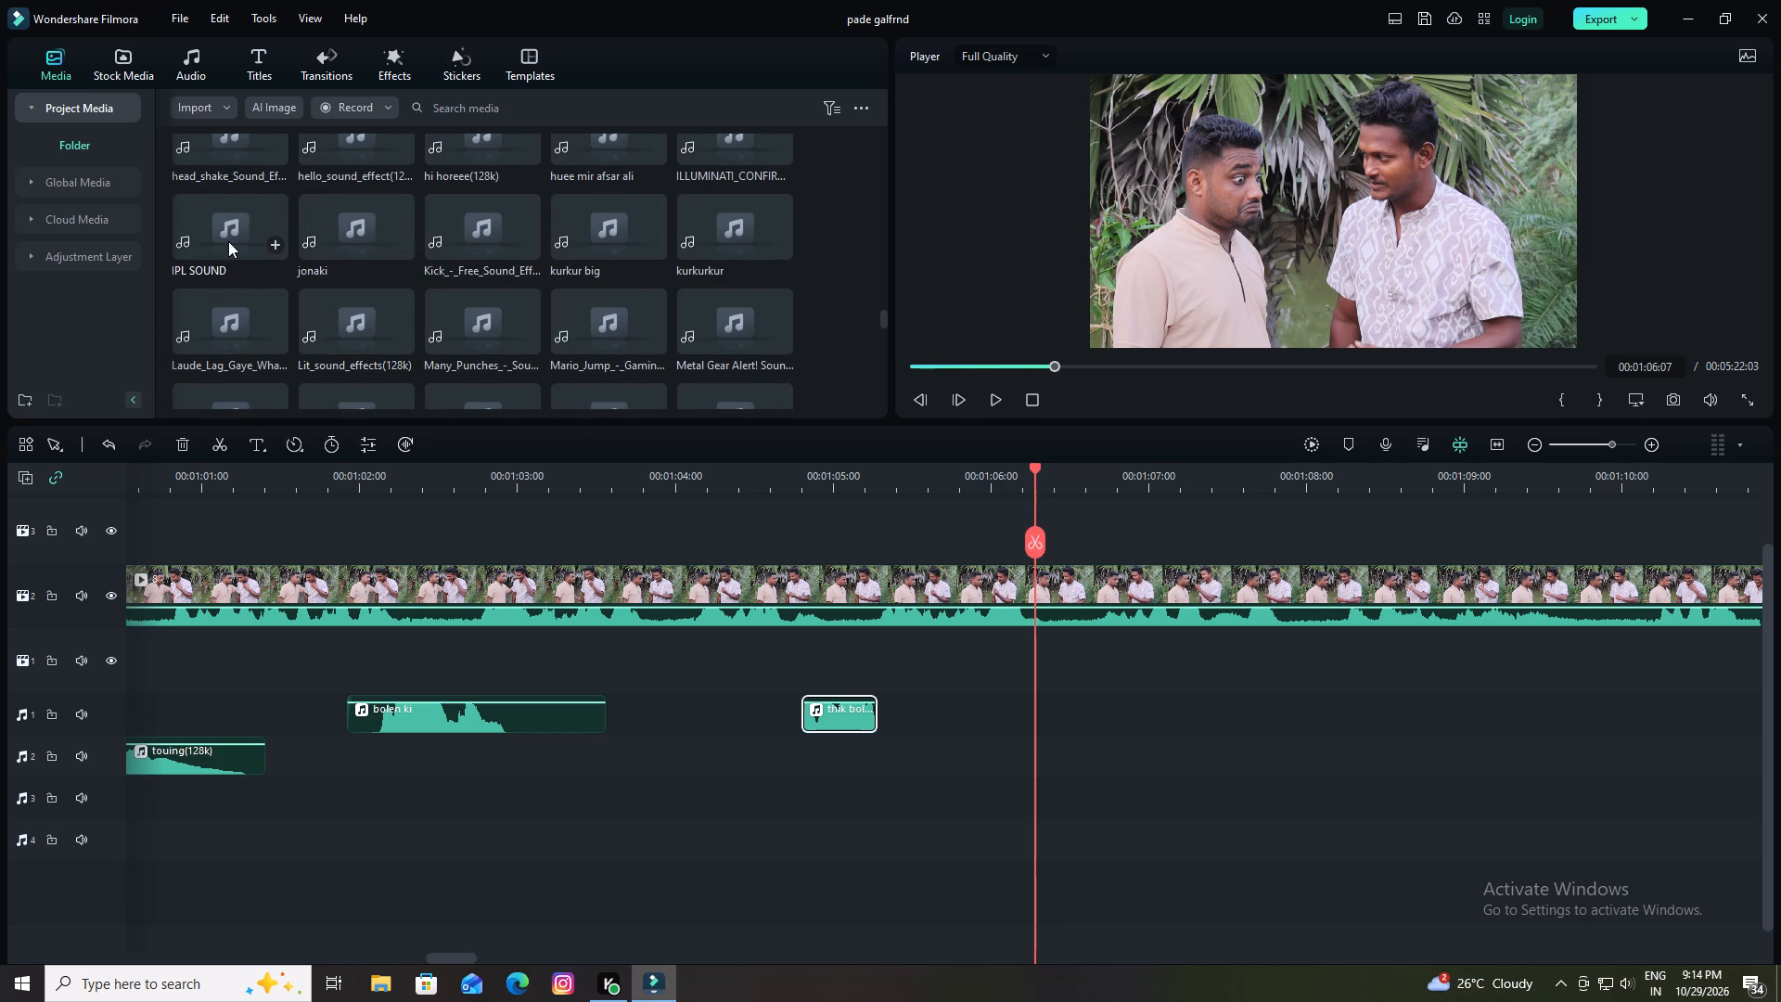
pyautogui.scroll(-1, 292, 245)
# Audition sound effects in the project media and place the wee effect on audio track 1 at 00:01:06:07.
pyautogui.click(352, 199)
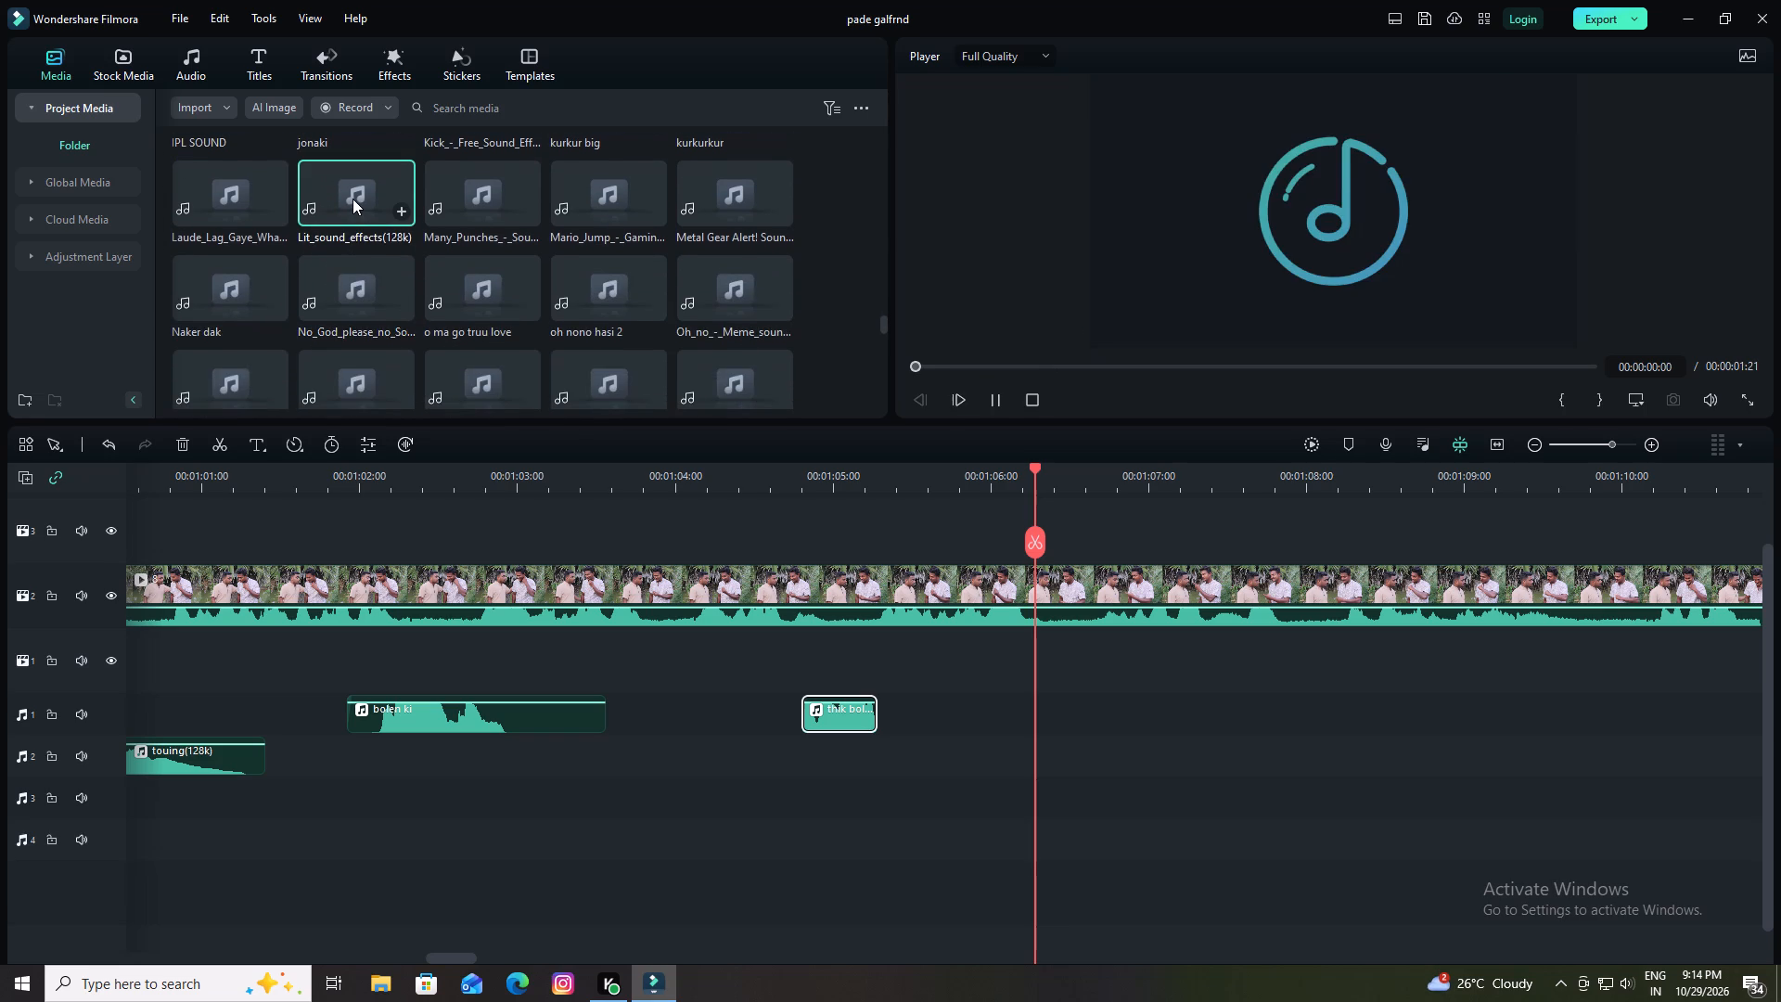
pyautogui.click(445, 185)
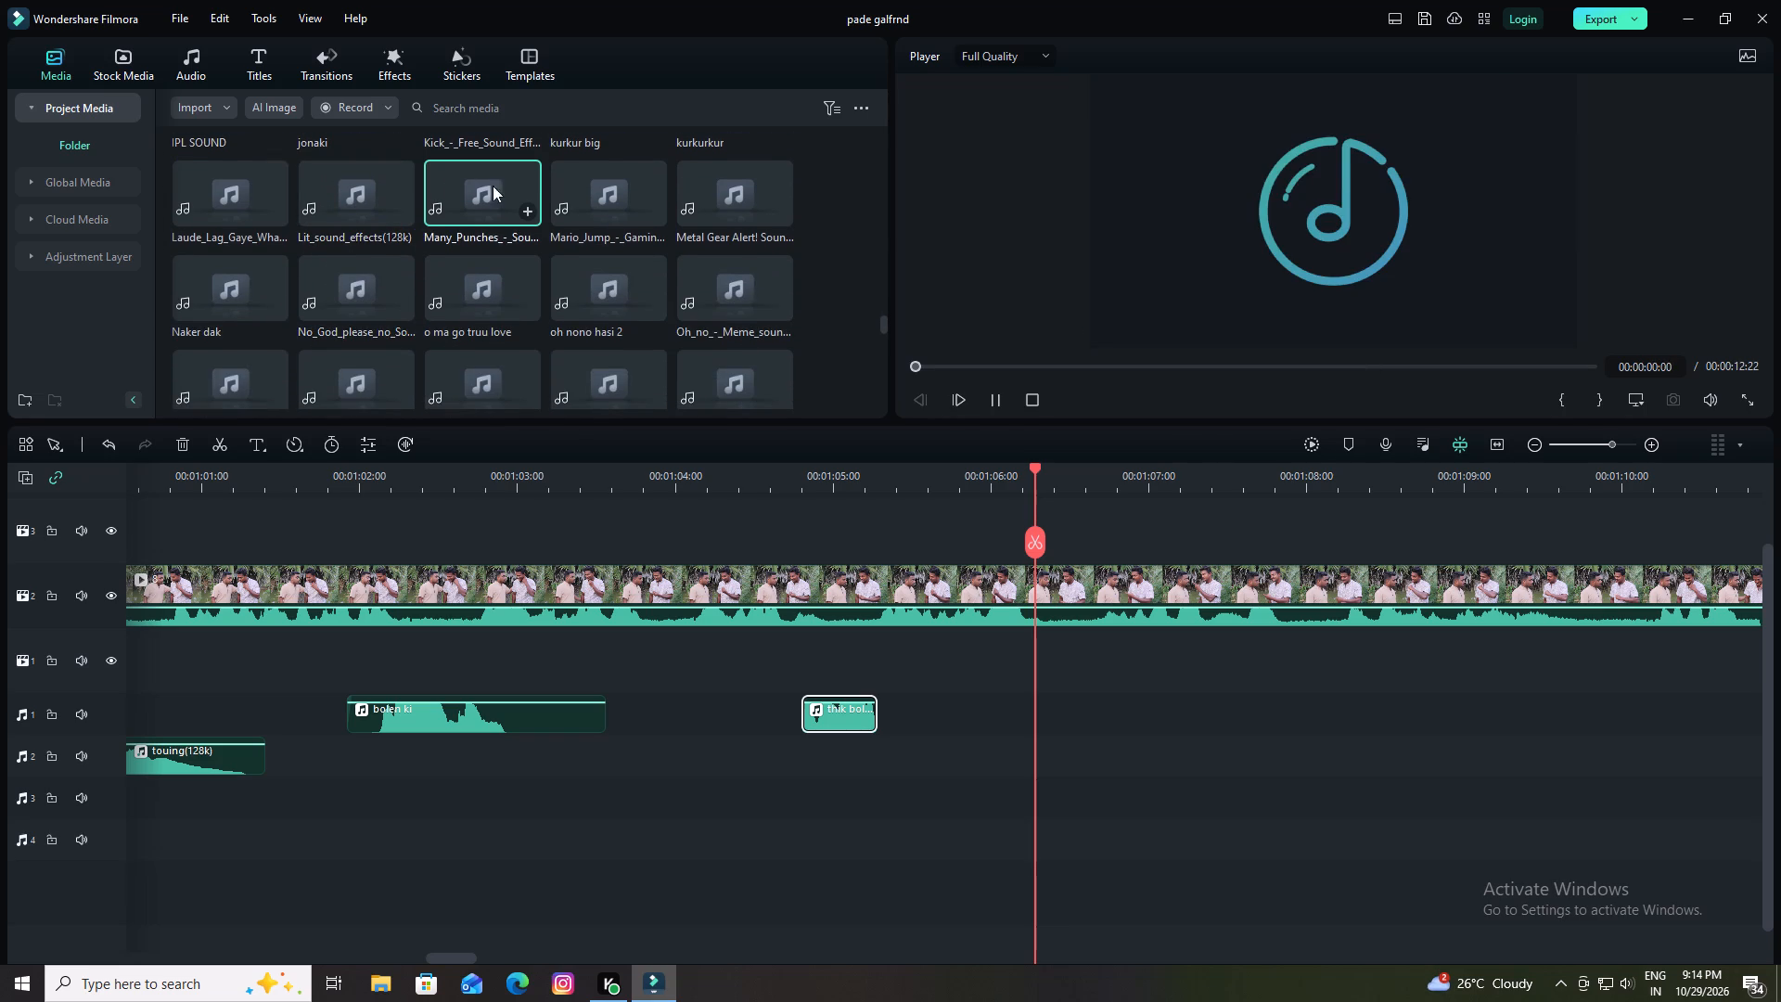
pyautogui.scroll(-1, 574, 277)
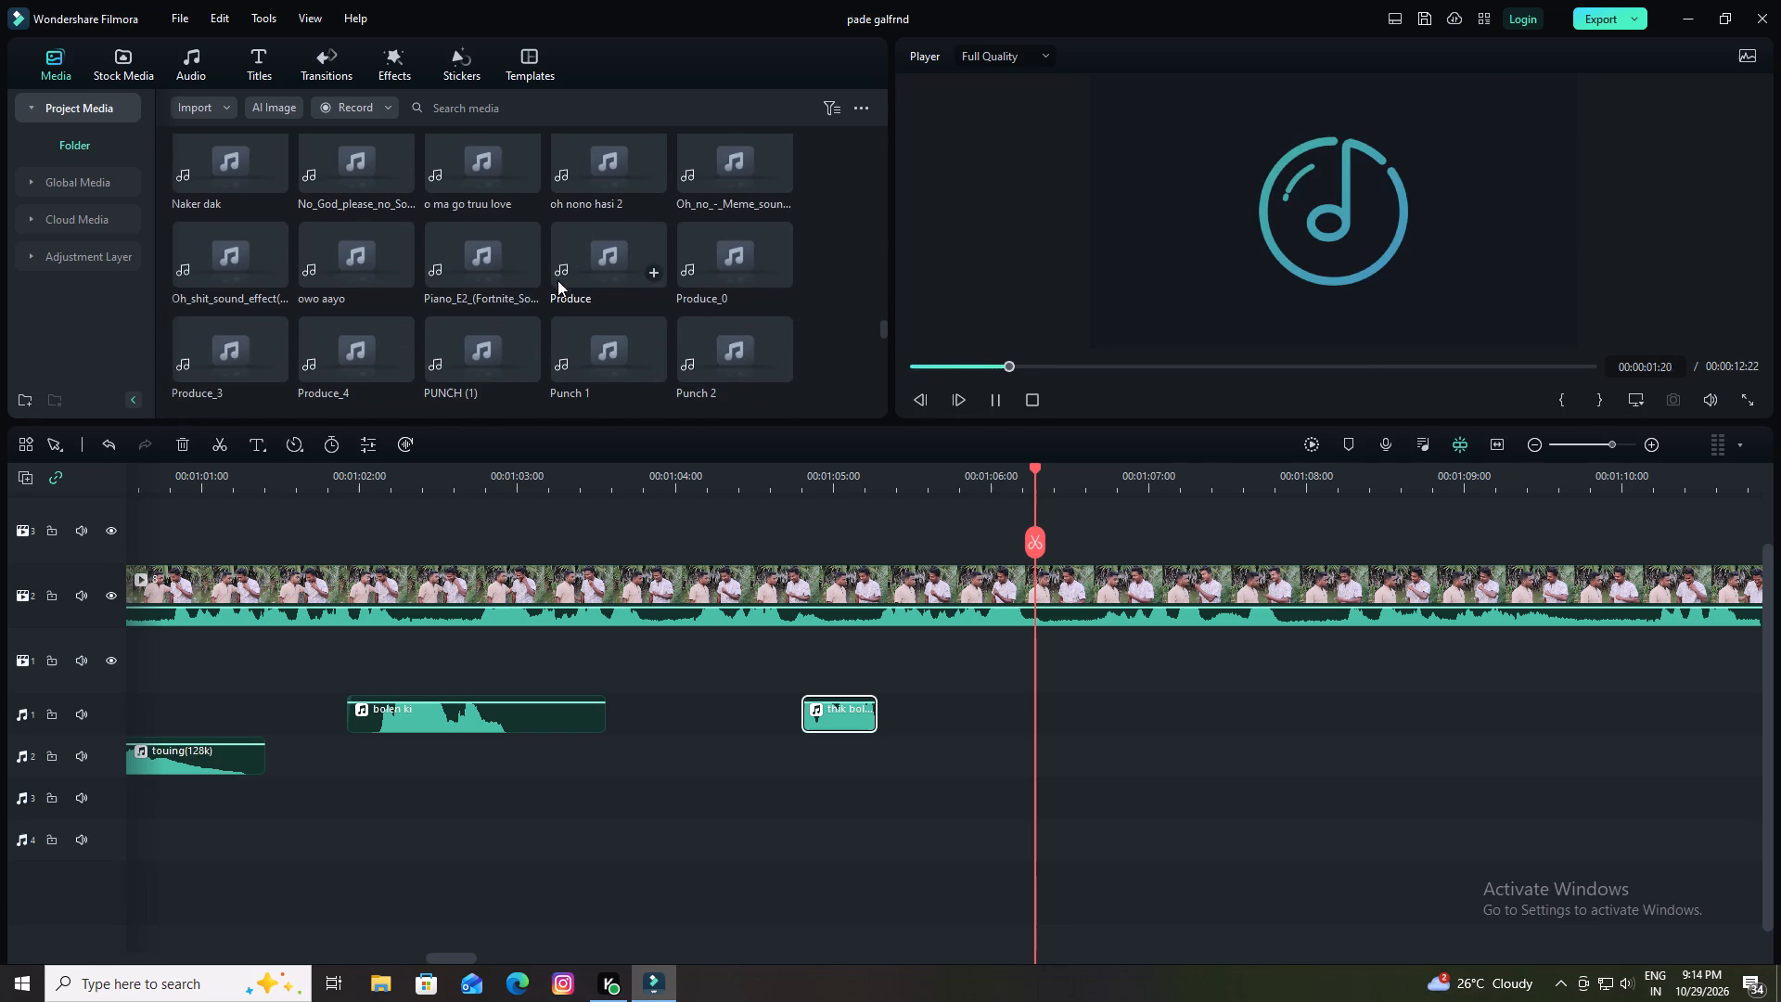
pyautogui.scroll(-2, 472, 298)
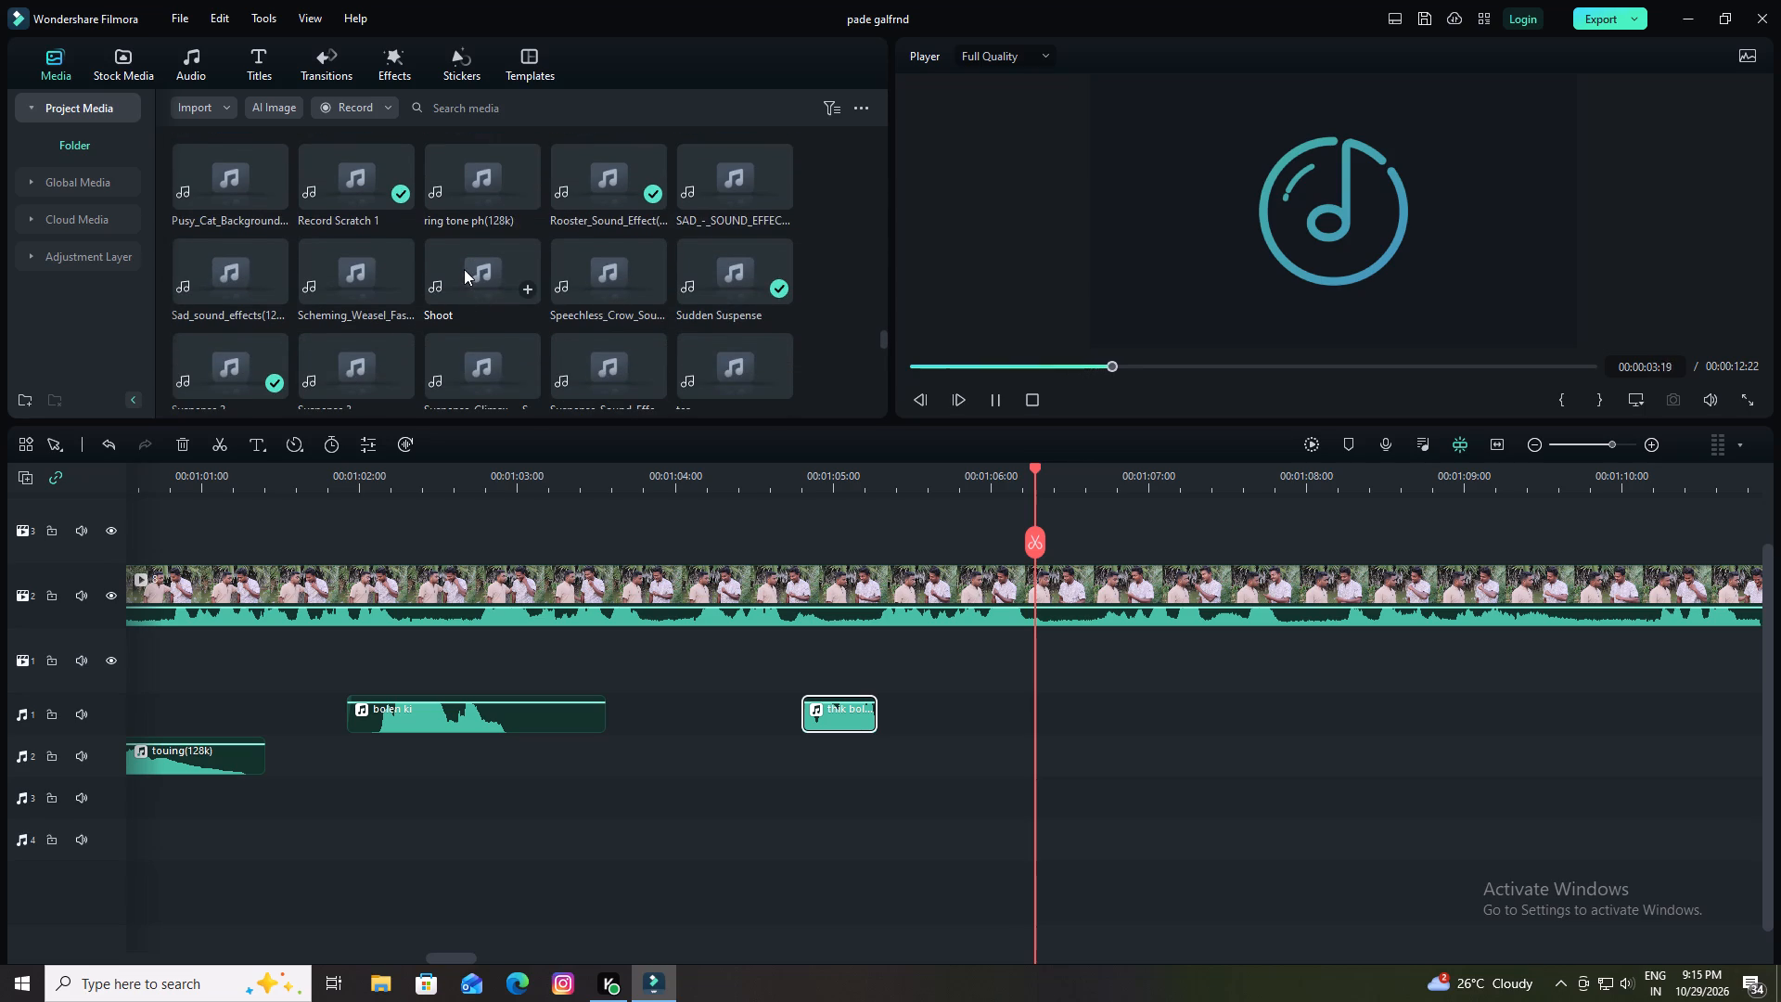
pyautogui.scroll(-2, 464, 269)
pyautogui.click(346, 283)
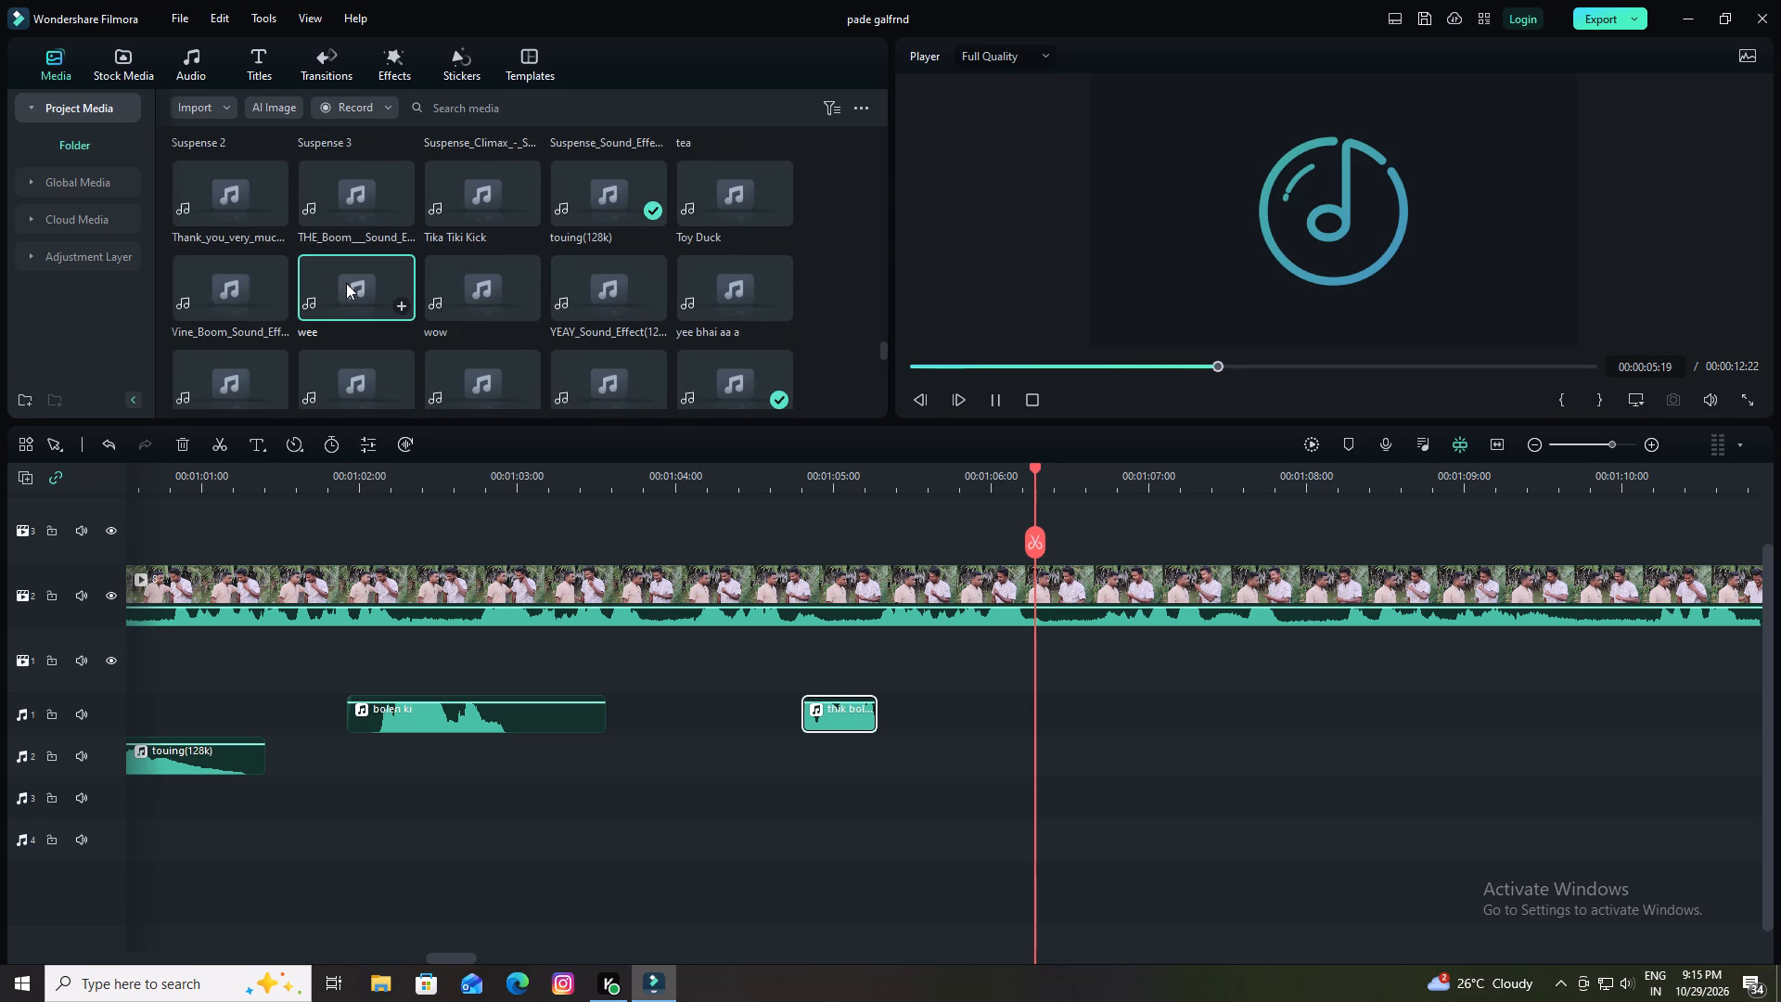
pyautogui.moveTo(346, 283); pyautogui.dragTo(861, 573)
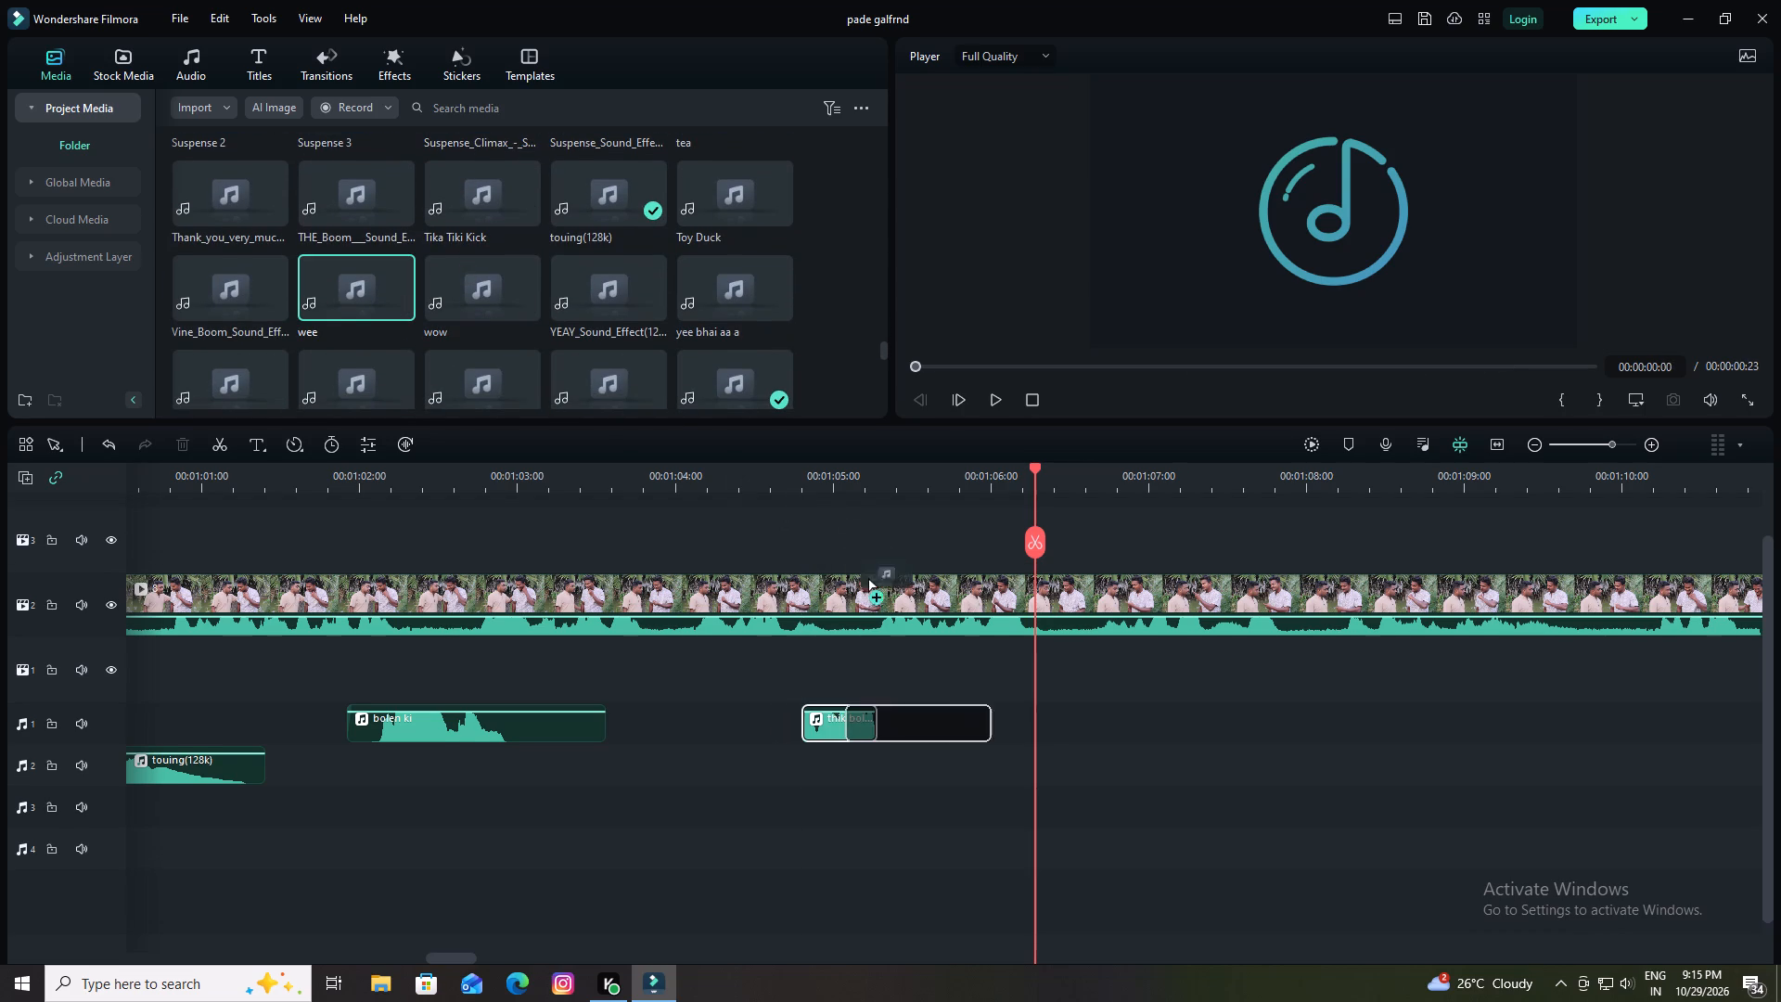
pyautogui.moveTo(861, 573); pyautogui.dragTo(1036, 671)
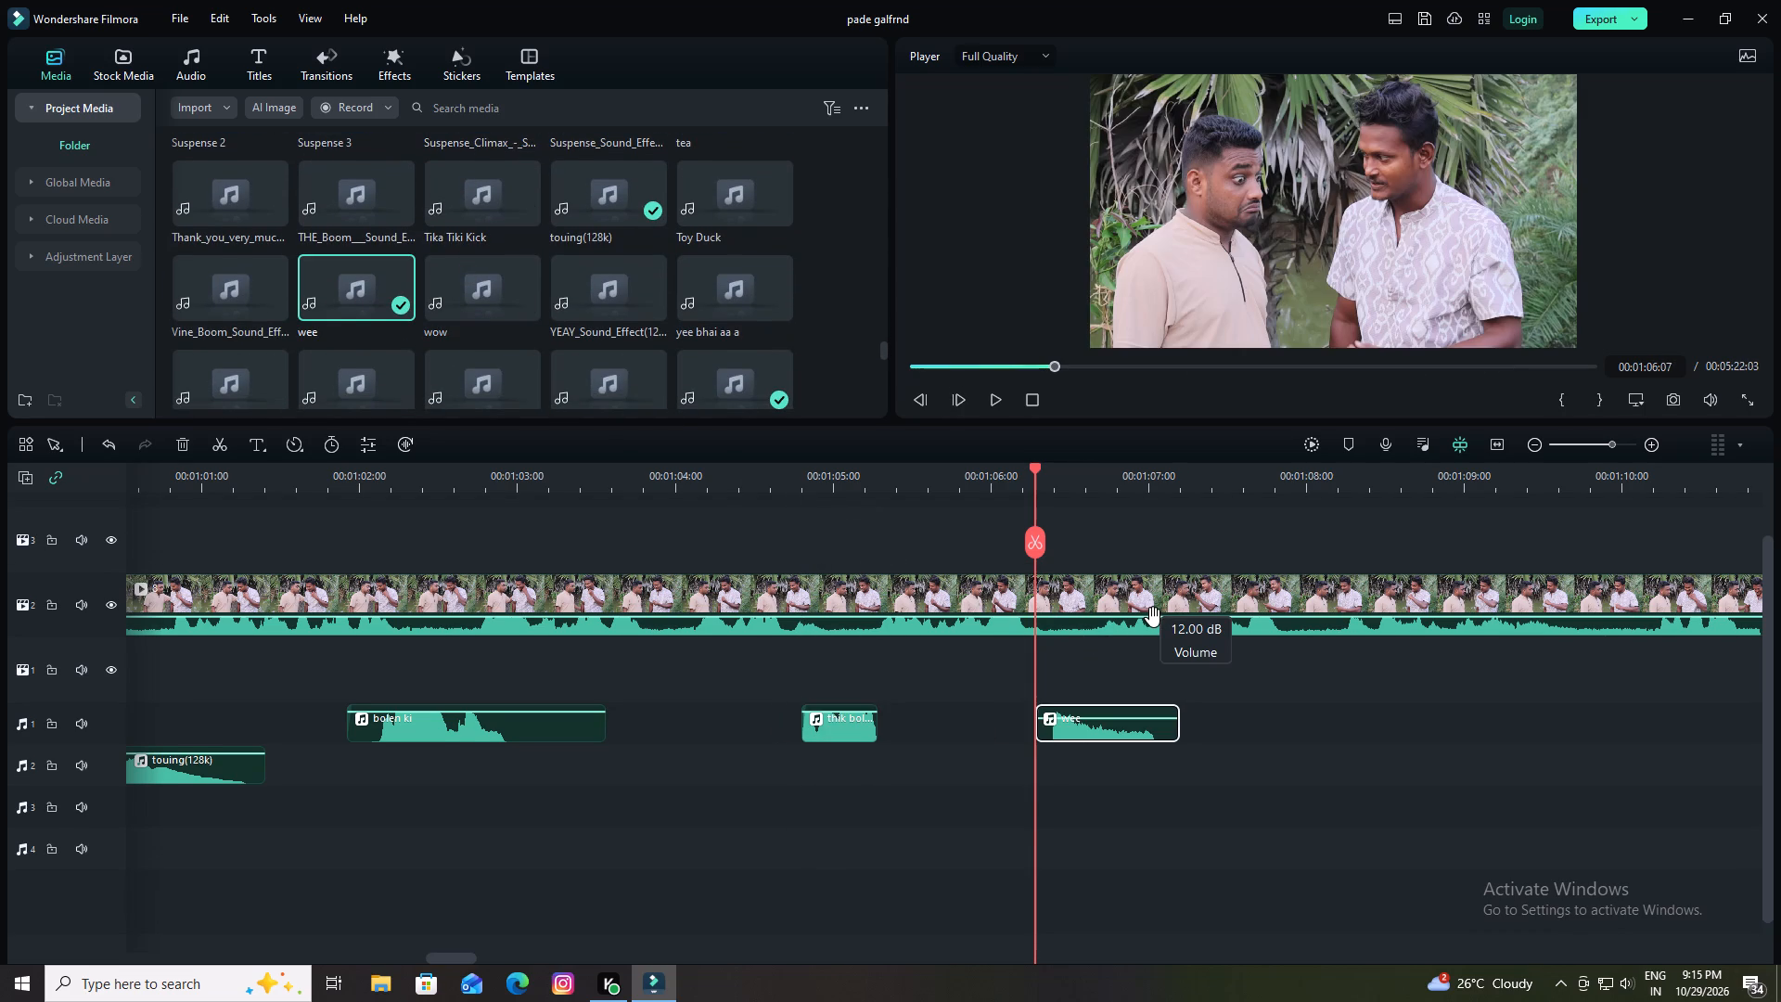
# Play the wee clip with the dialogue up to 00:01:09:13 and move the clip to start there.
pyautogui.press('space')
pyautogui.press('space')
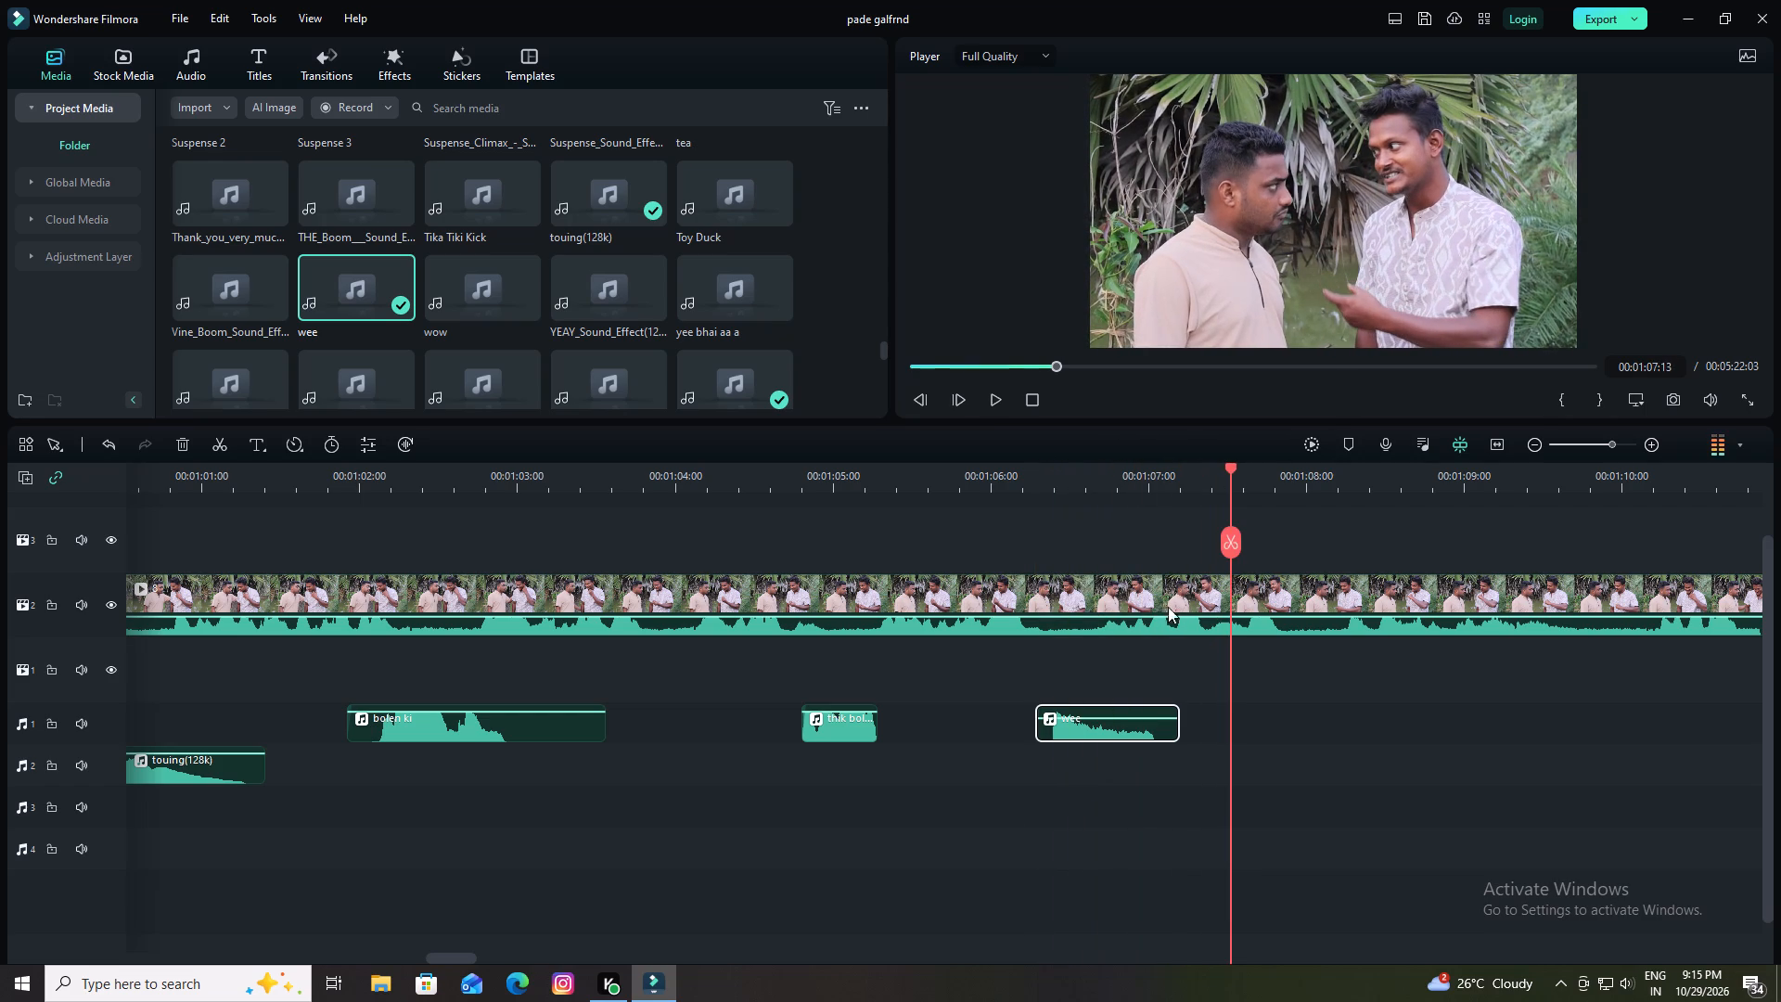
pyautogui.moveTo(1231, 463); pyautogui.dragTo(1025, 502)
pyautogui.press('space')
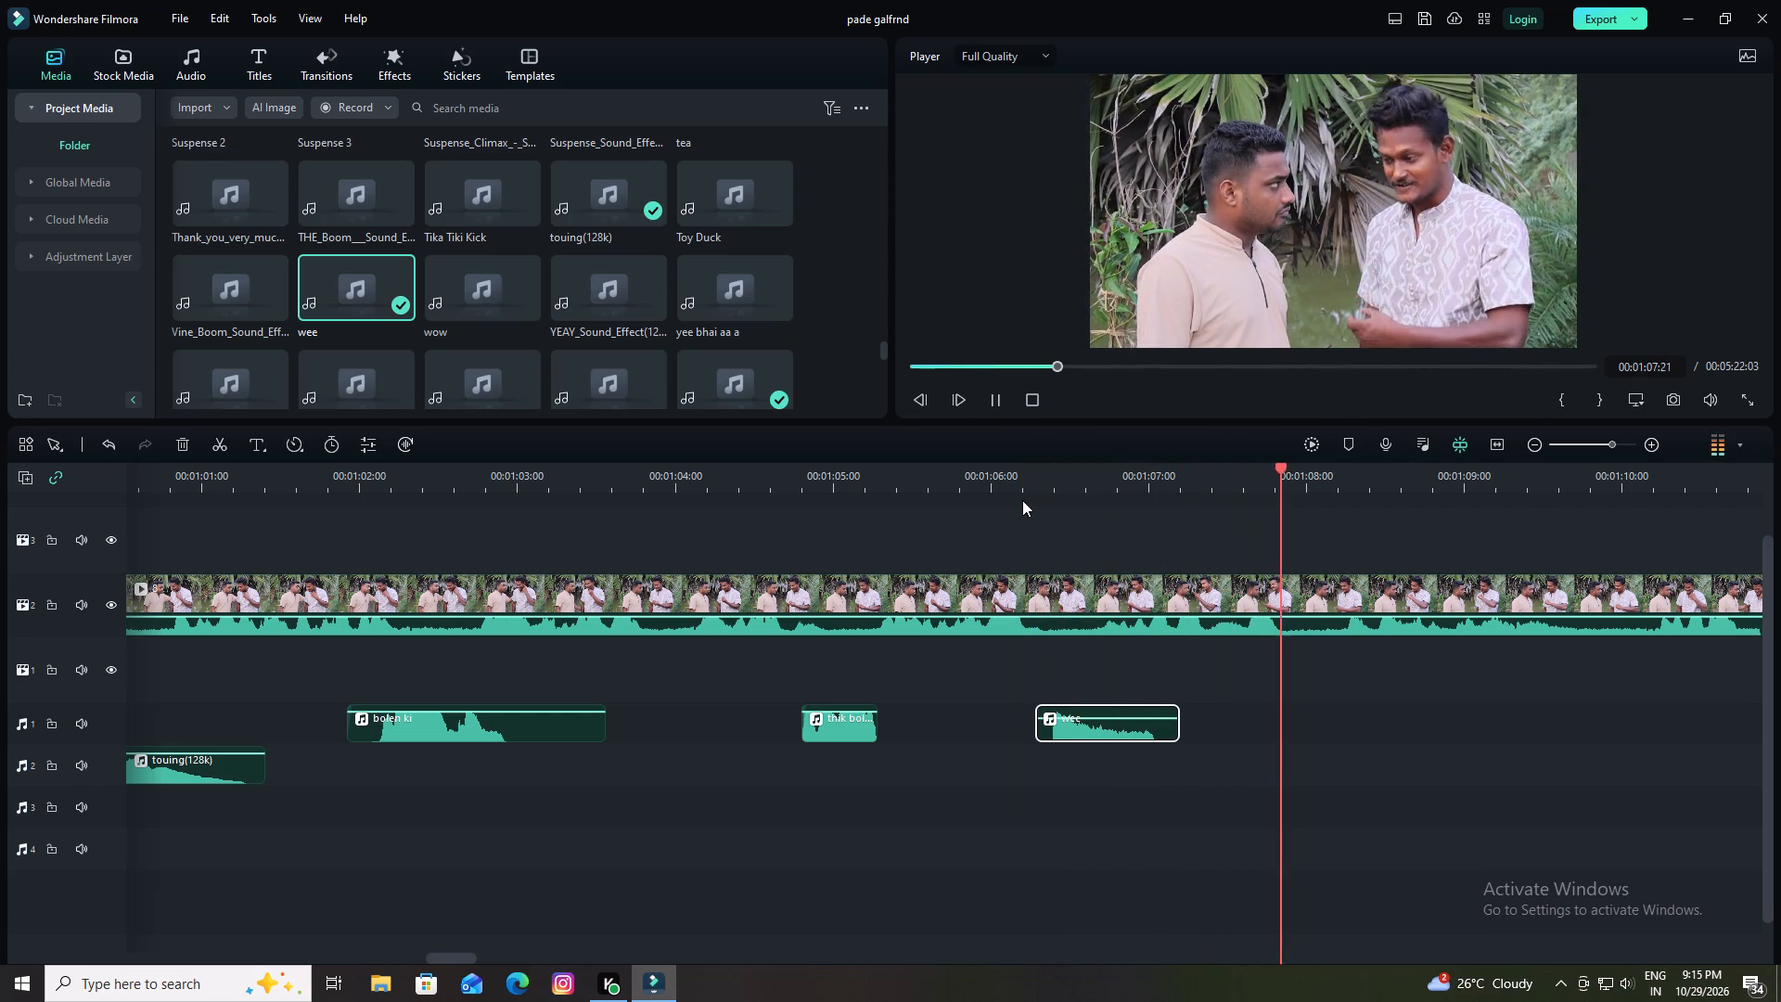
pyautogui.press('space')
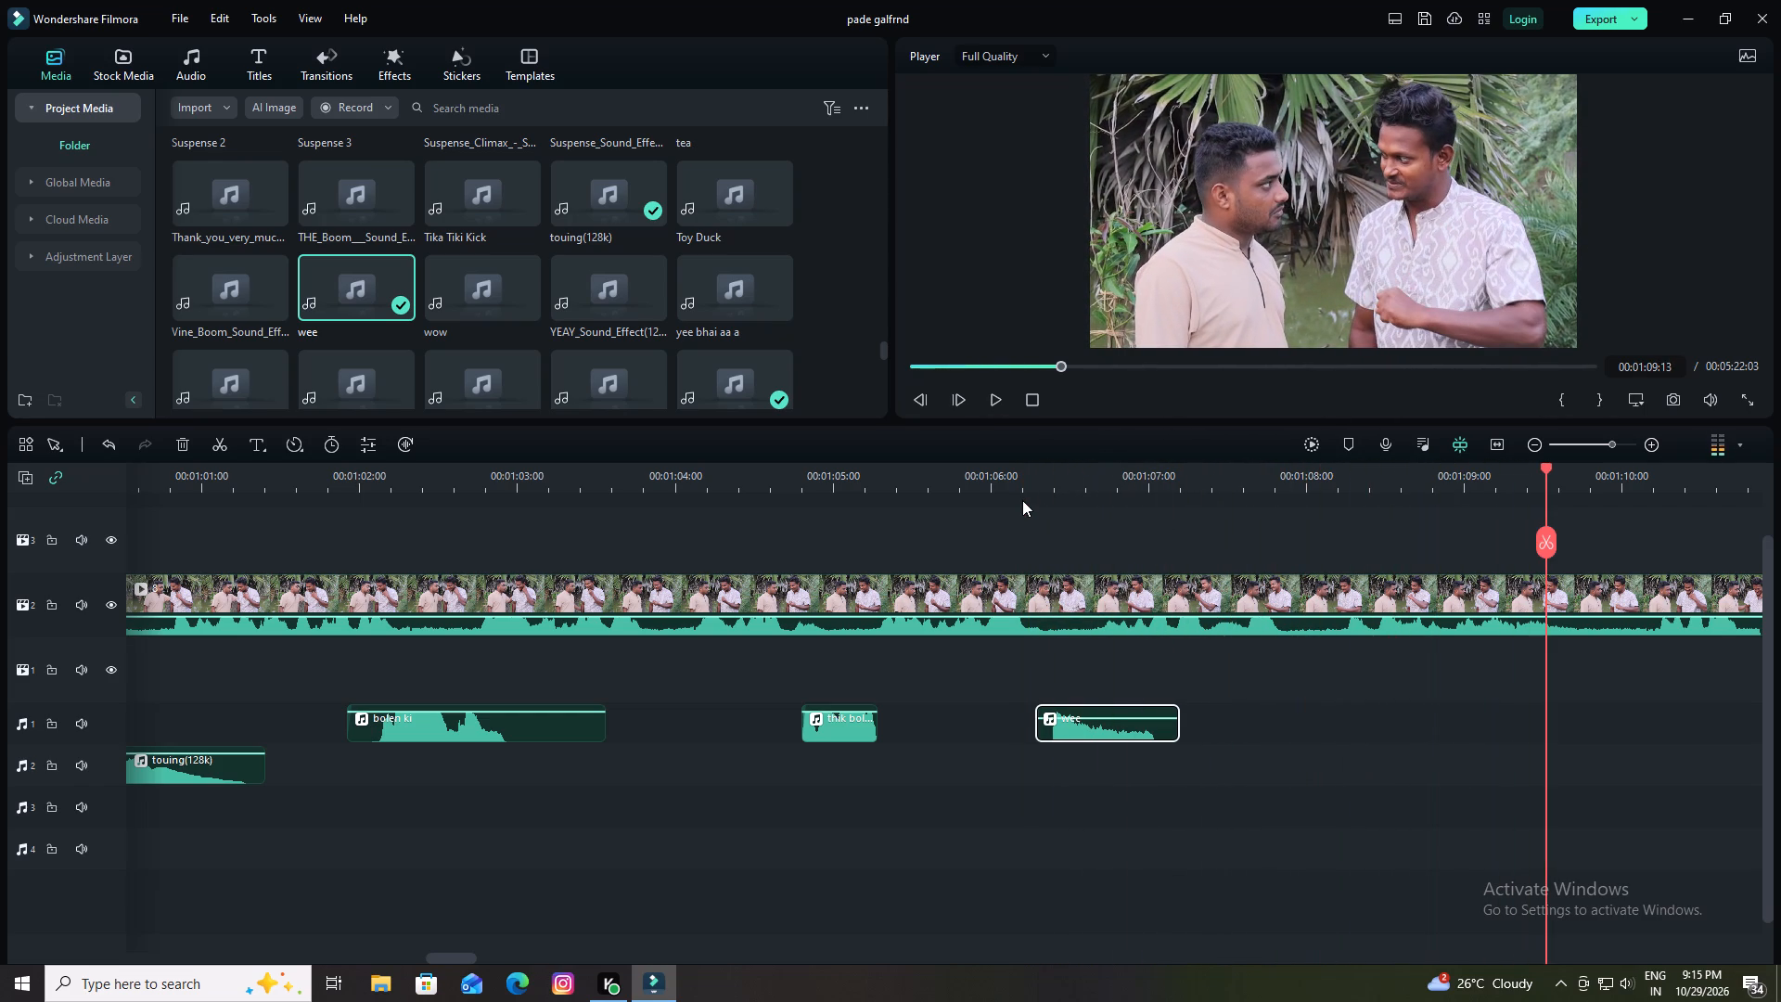
pyautogui.click(490, 292)
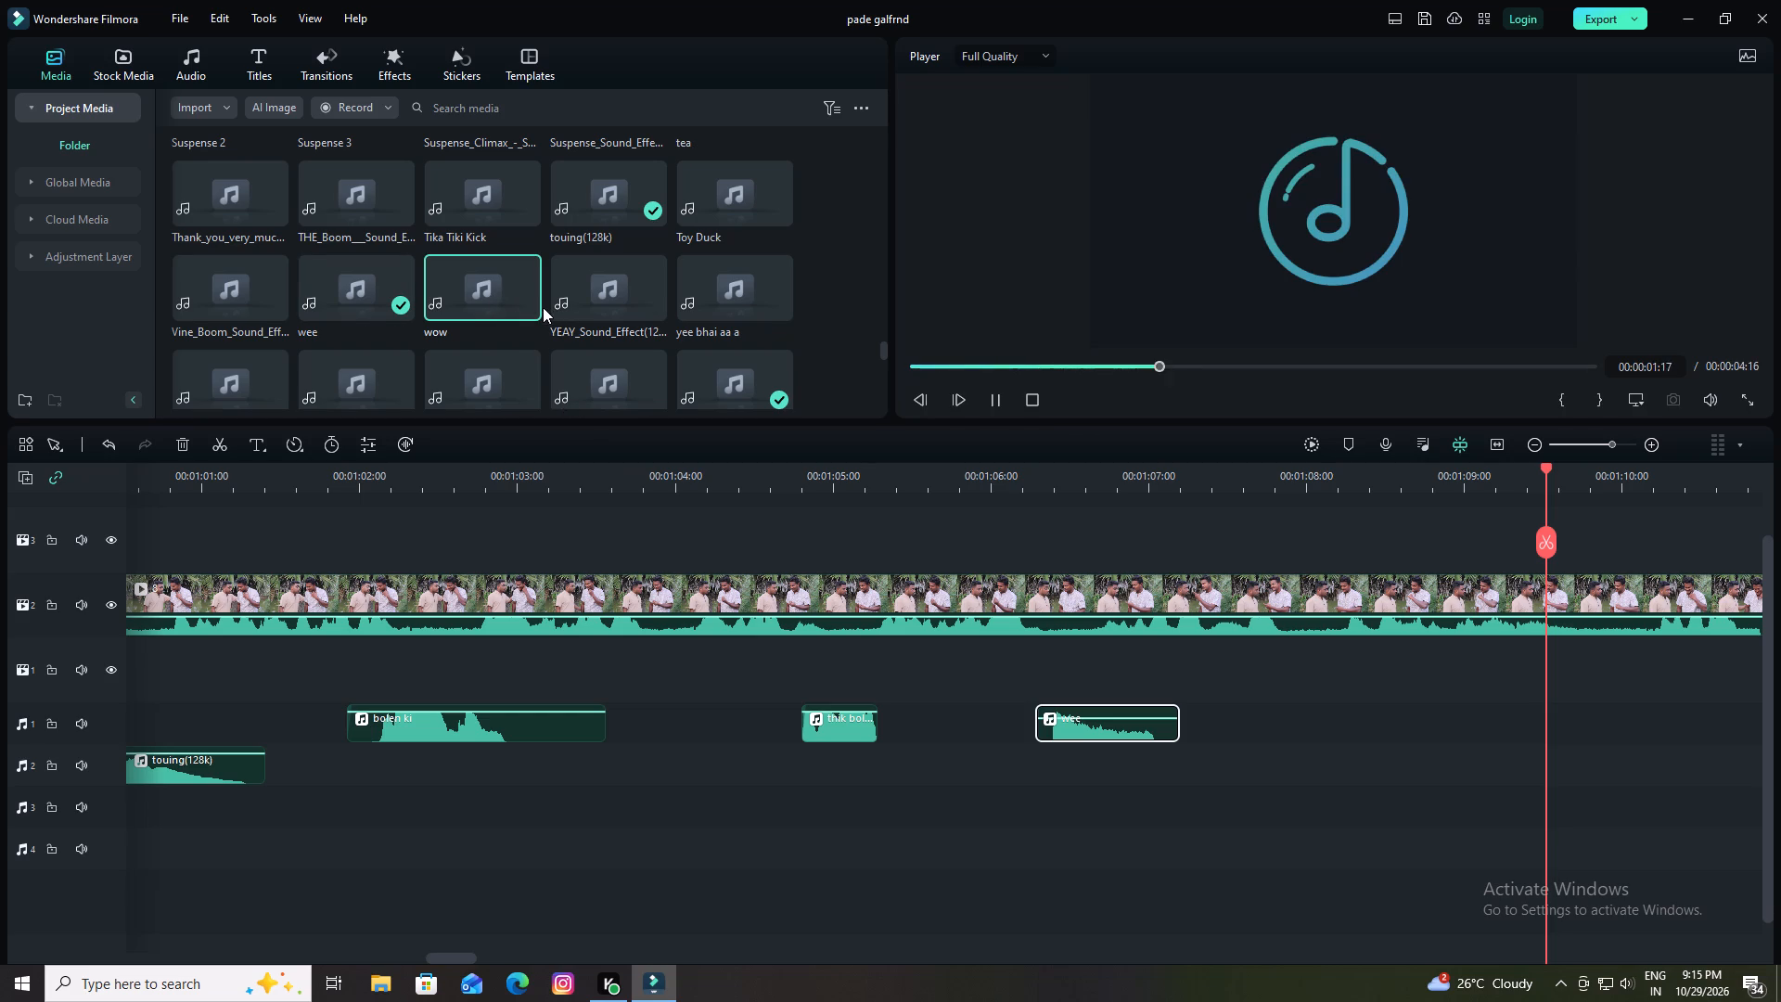
pyautogui.moveTo(1077, 738); pyautogui.dragTo(1578, 755)
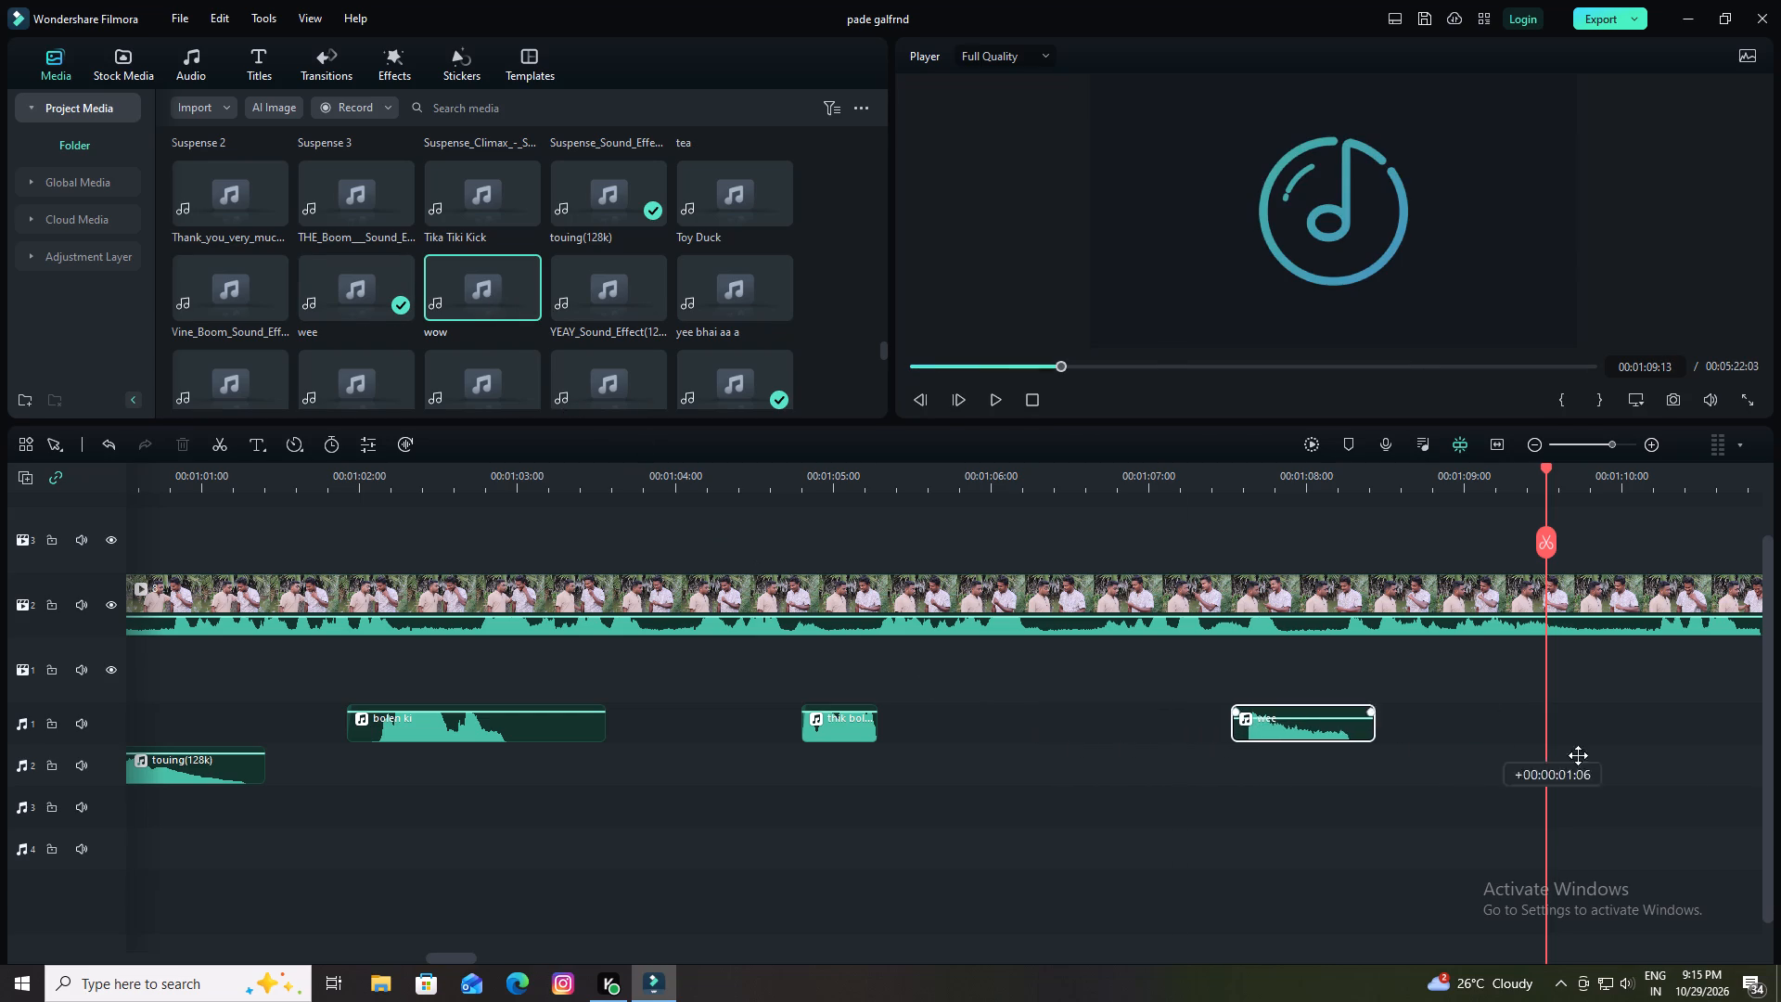
pyautogui.moveTo(1578, 755); pyautogui.dragTo(1390, 762)
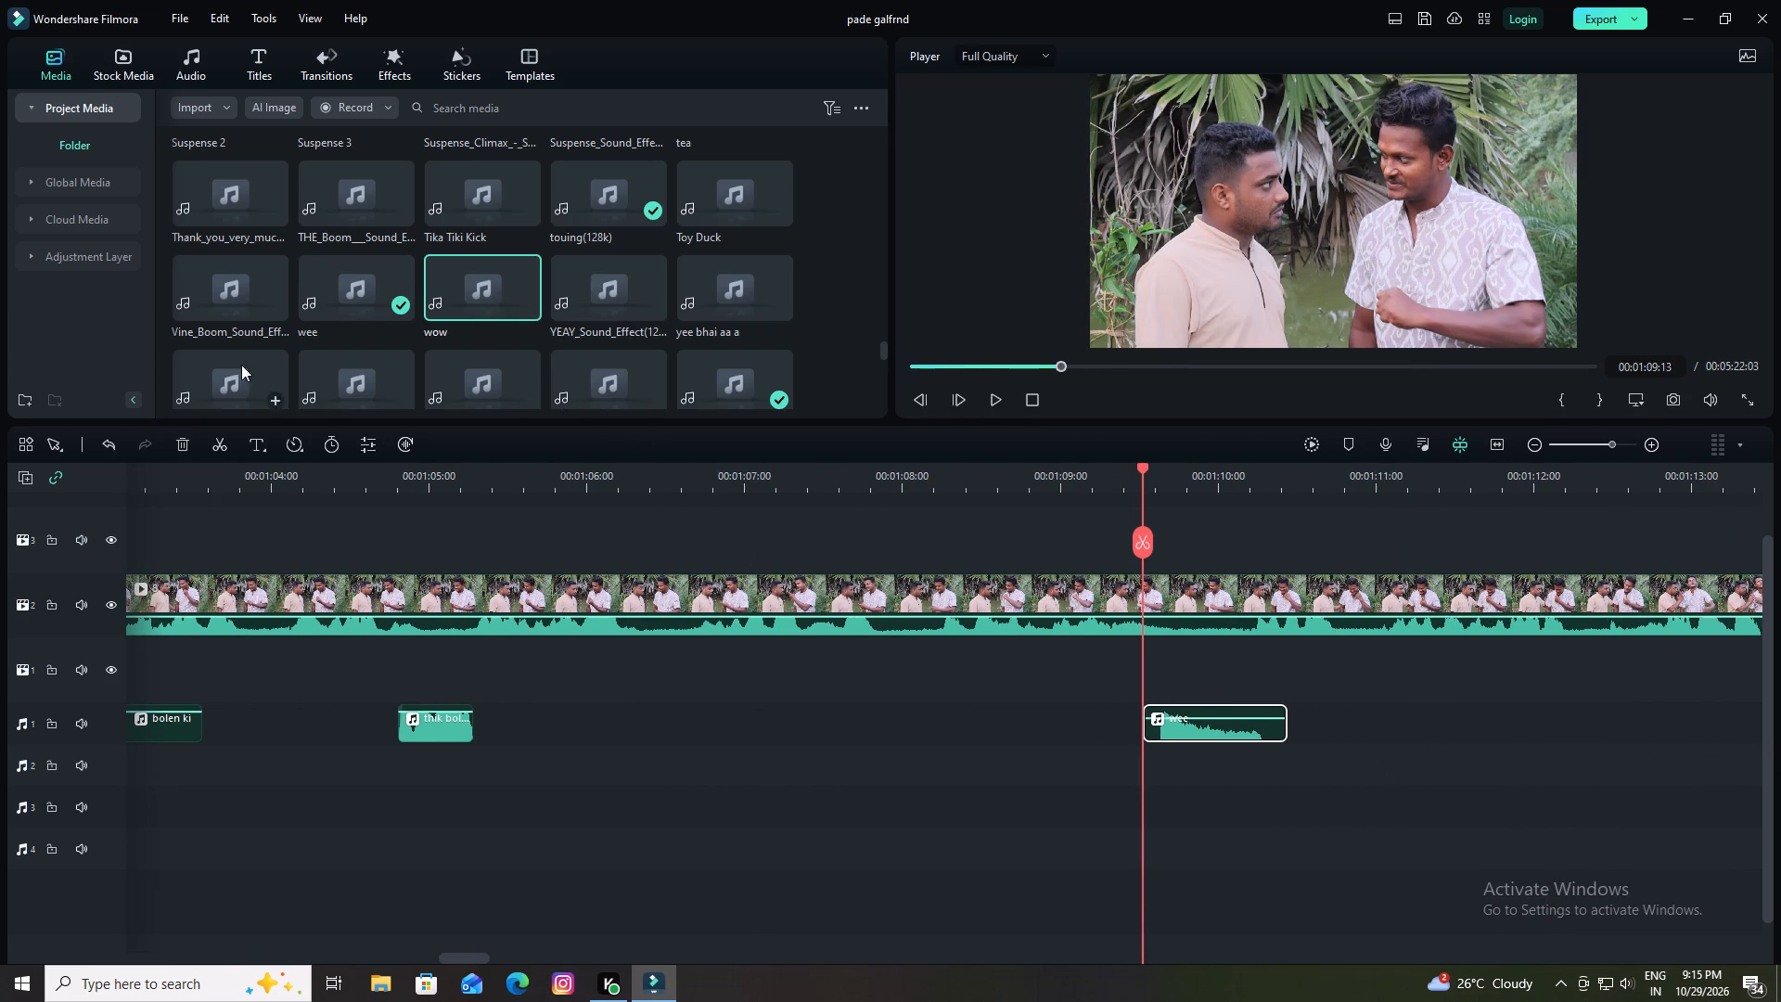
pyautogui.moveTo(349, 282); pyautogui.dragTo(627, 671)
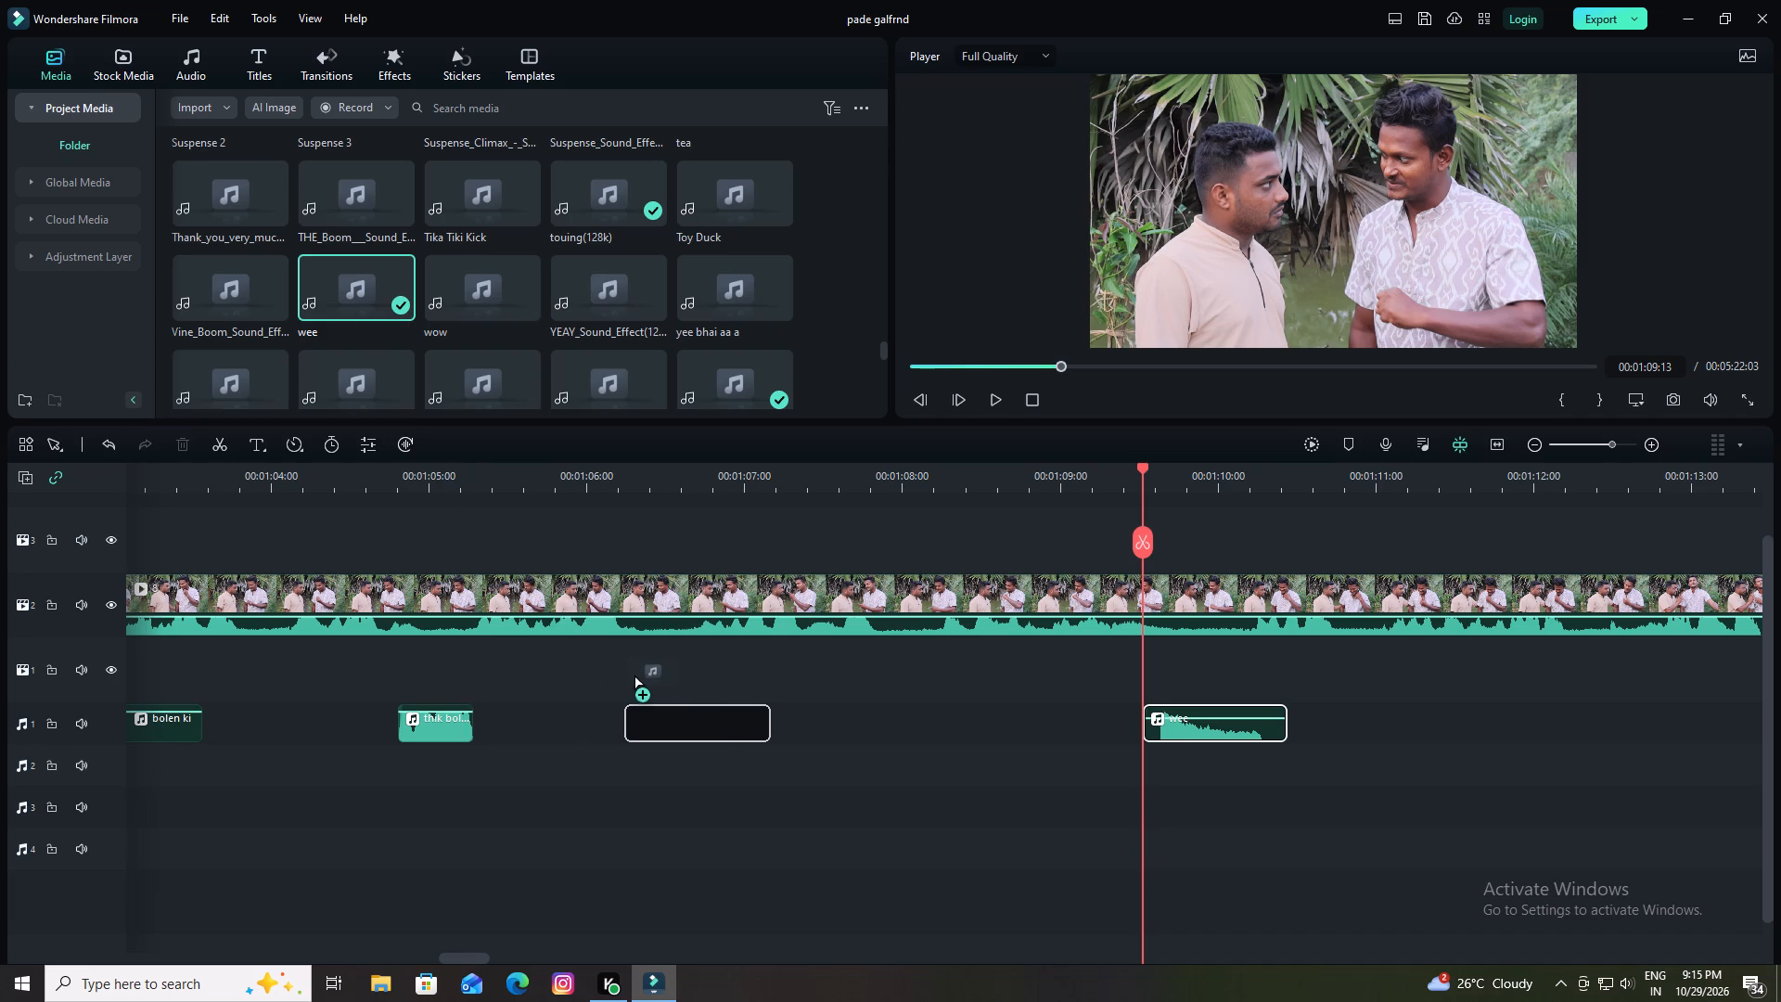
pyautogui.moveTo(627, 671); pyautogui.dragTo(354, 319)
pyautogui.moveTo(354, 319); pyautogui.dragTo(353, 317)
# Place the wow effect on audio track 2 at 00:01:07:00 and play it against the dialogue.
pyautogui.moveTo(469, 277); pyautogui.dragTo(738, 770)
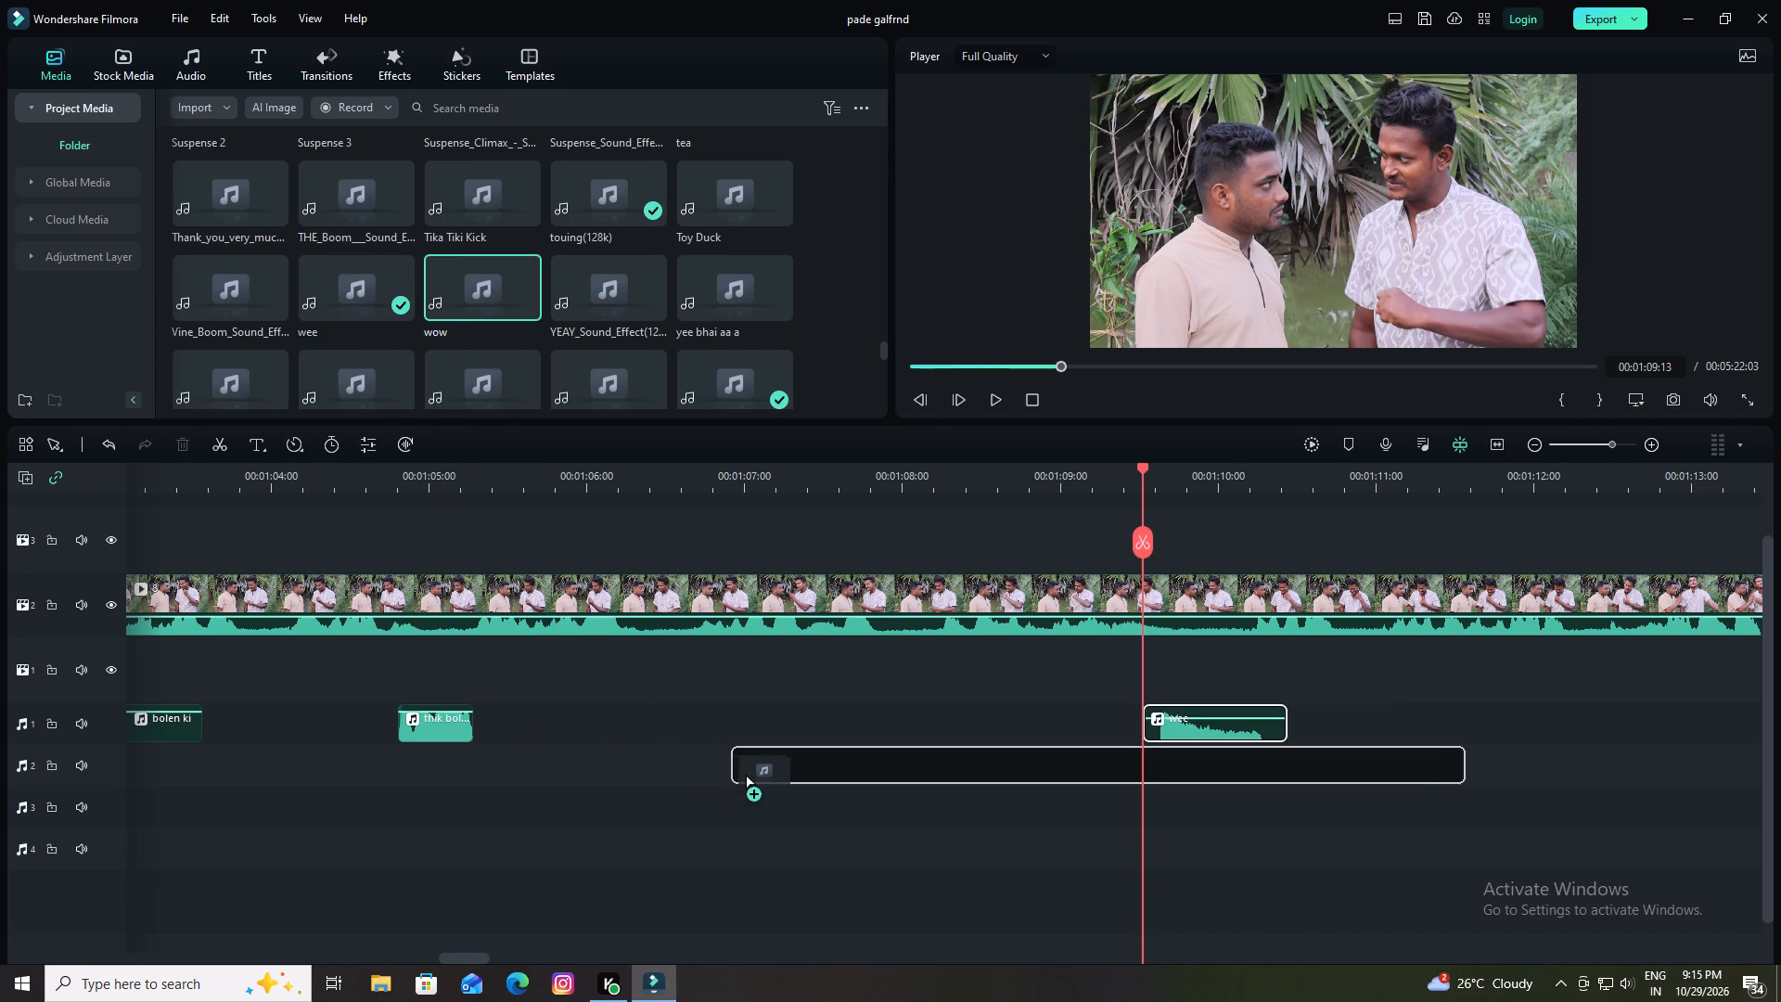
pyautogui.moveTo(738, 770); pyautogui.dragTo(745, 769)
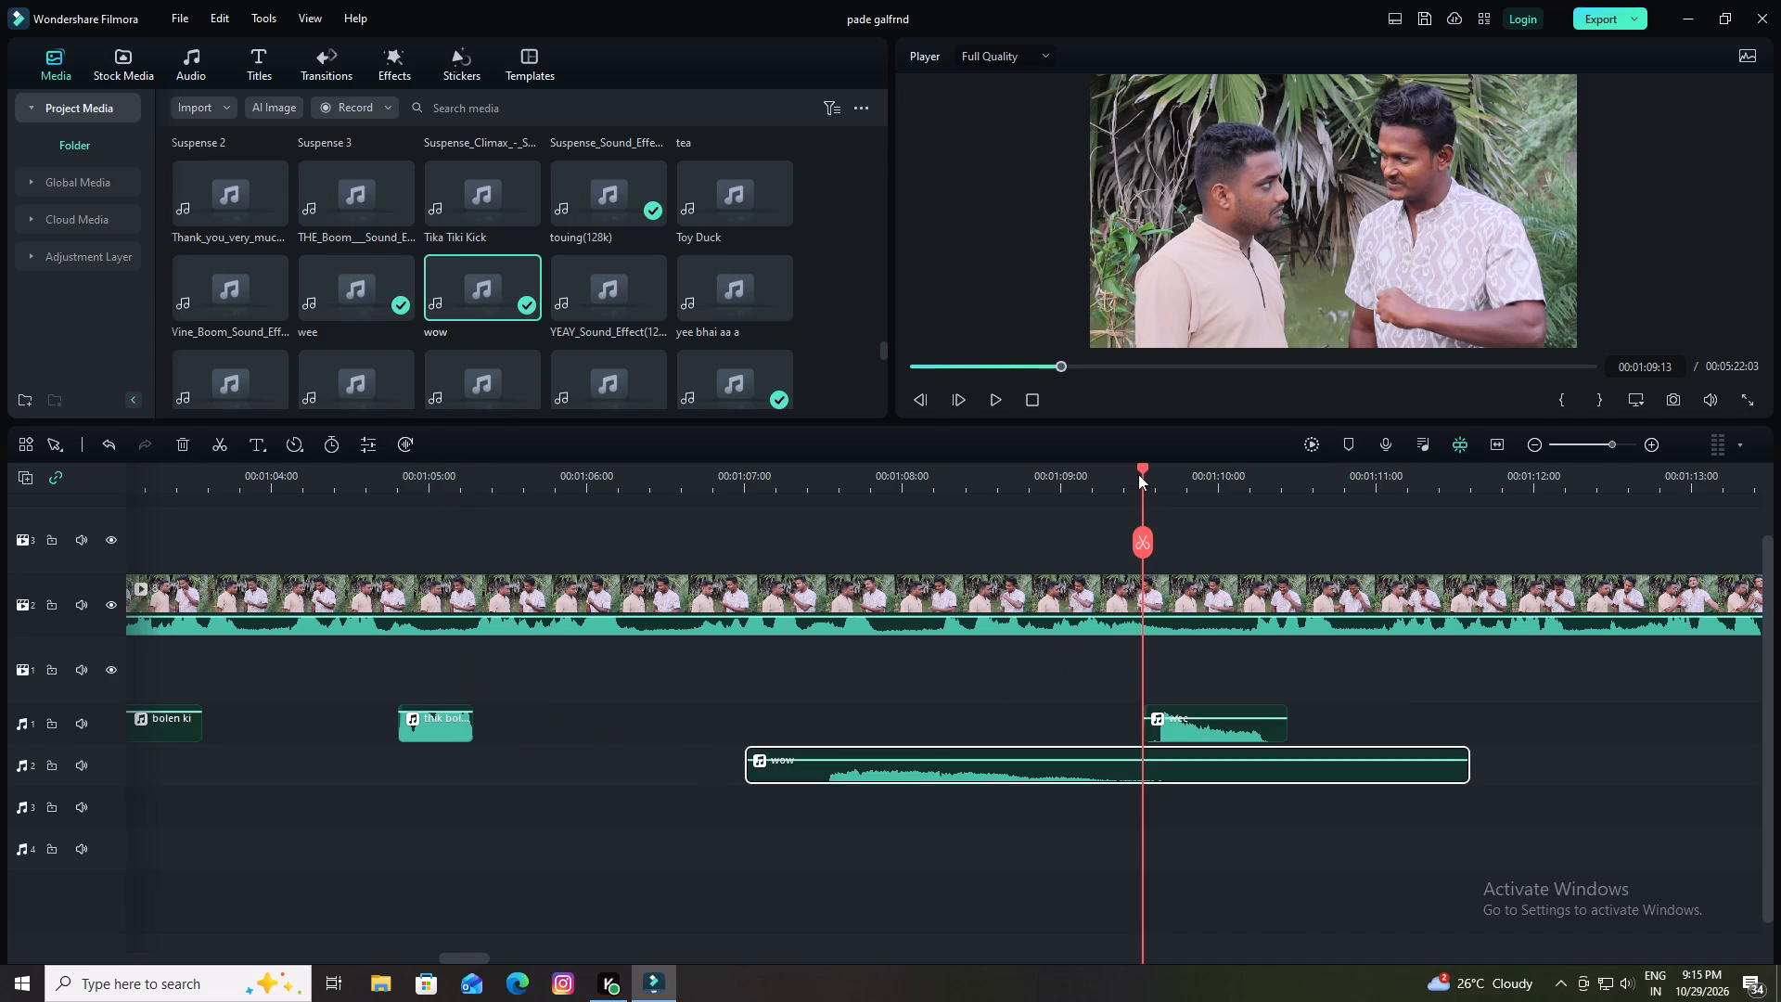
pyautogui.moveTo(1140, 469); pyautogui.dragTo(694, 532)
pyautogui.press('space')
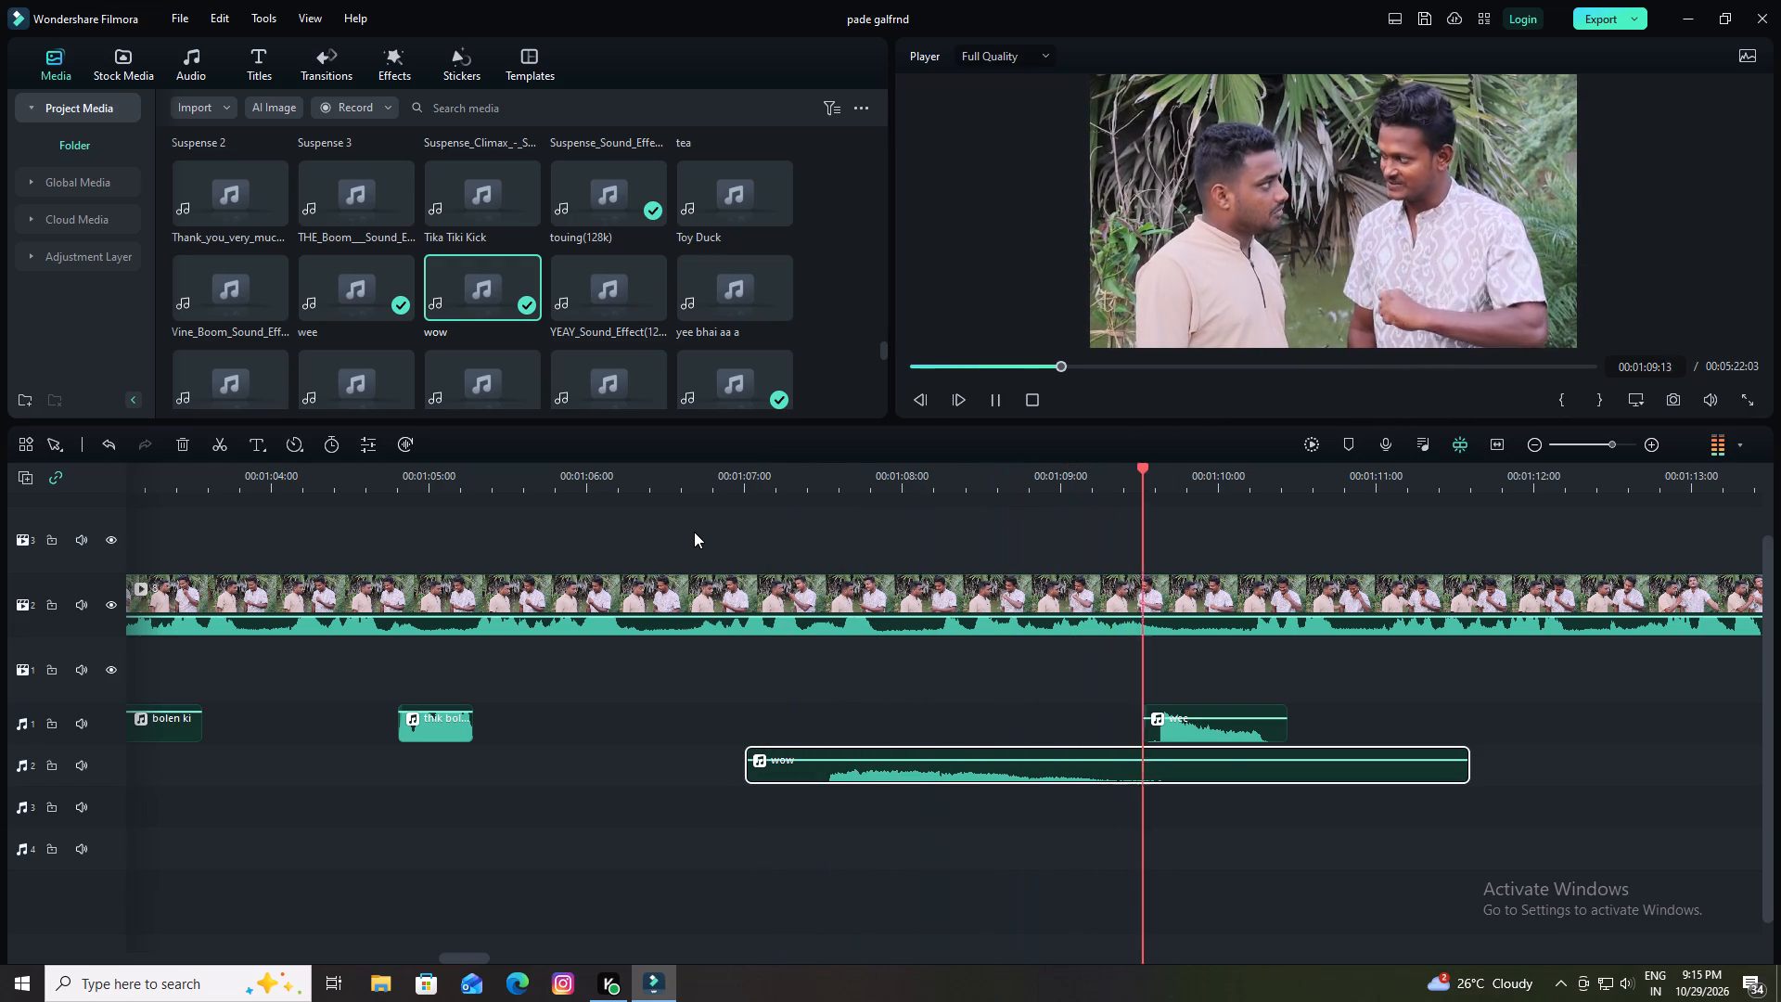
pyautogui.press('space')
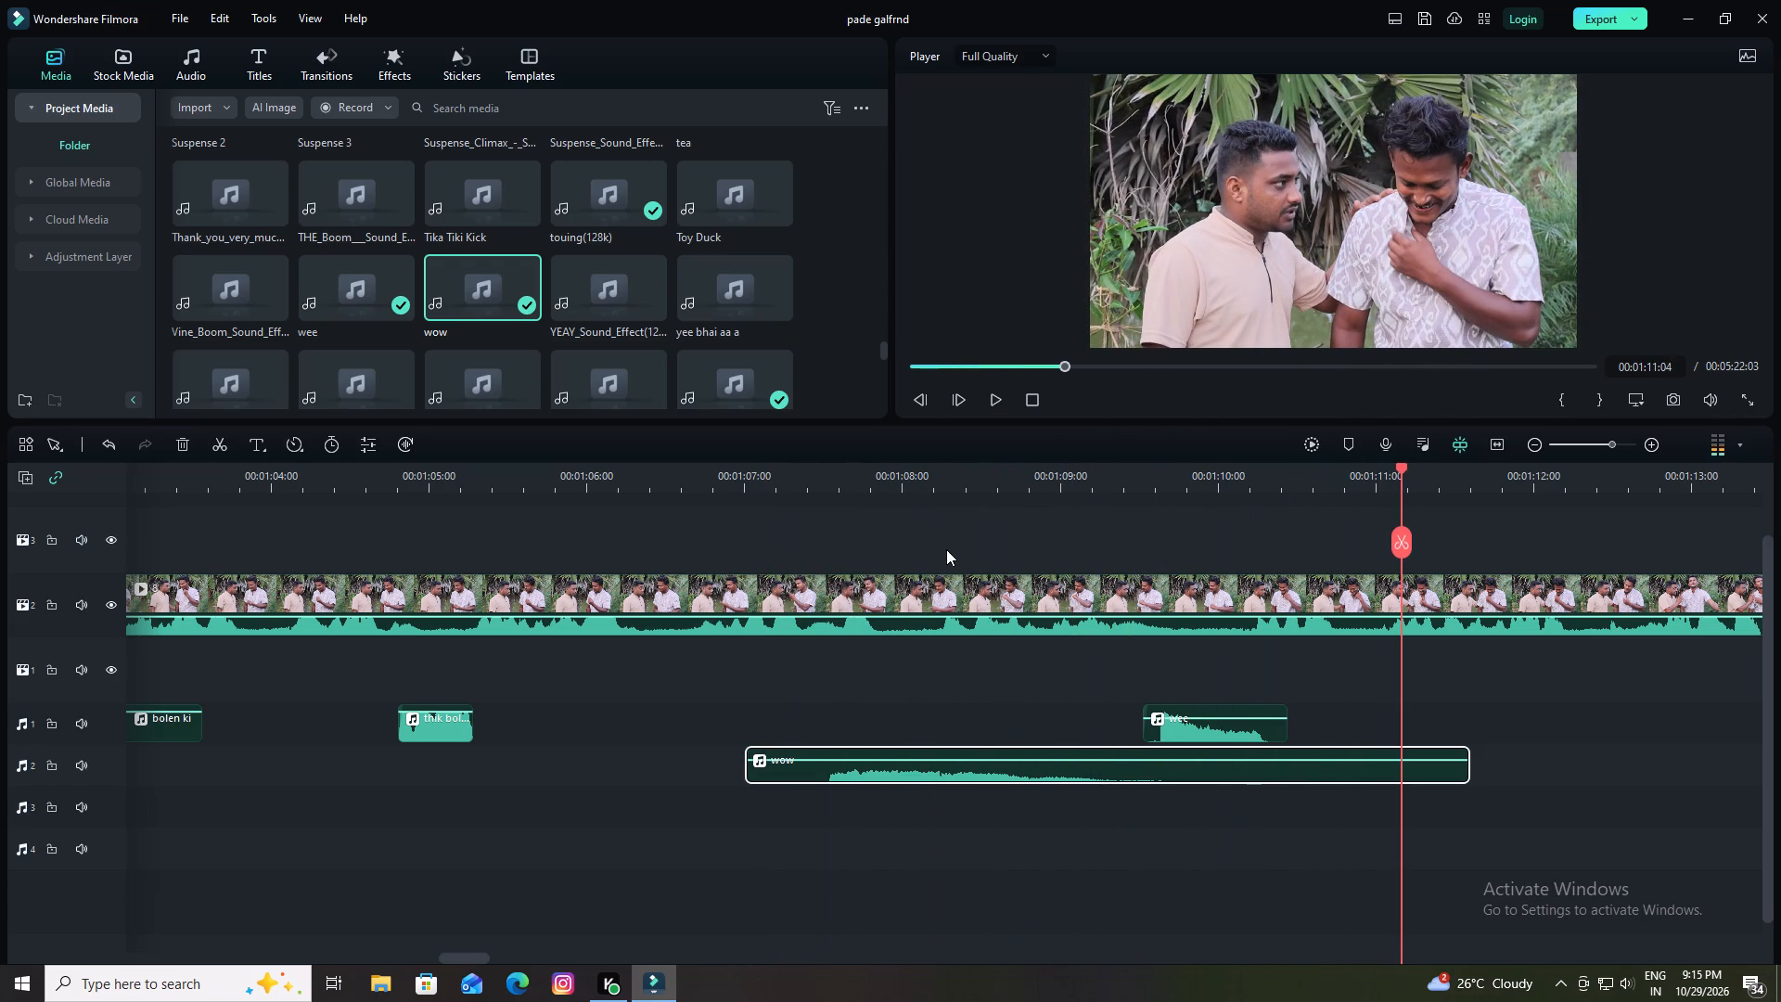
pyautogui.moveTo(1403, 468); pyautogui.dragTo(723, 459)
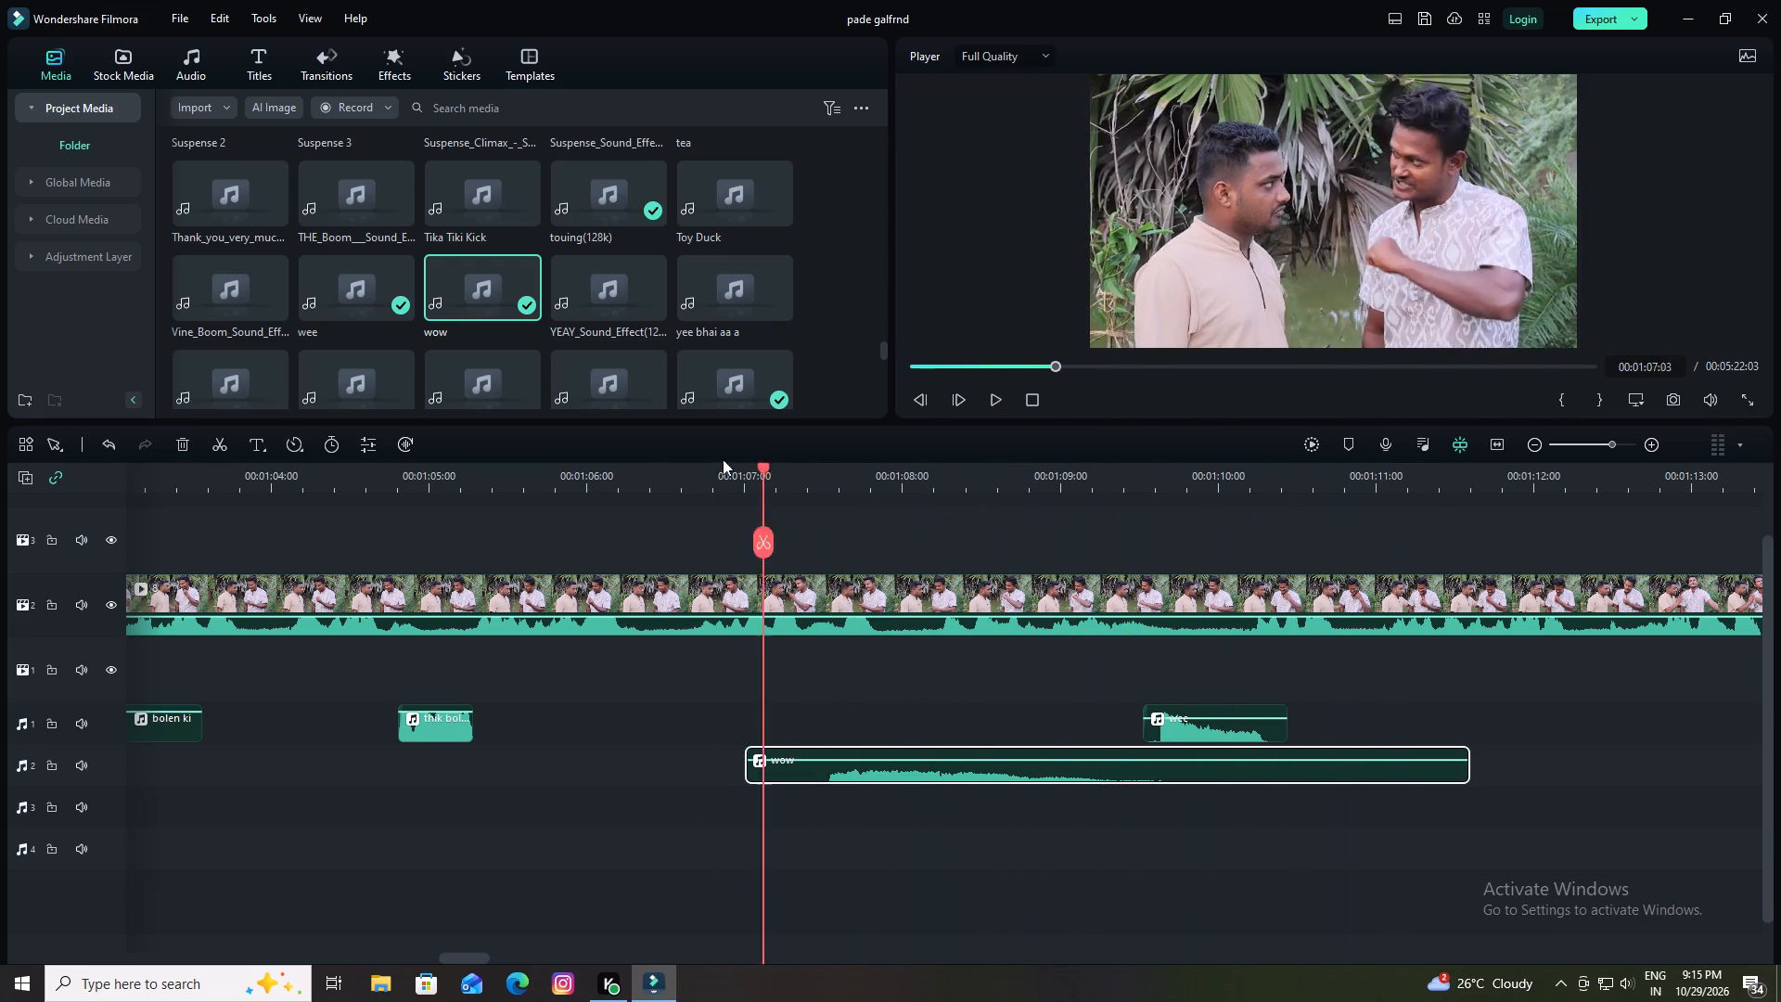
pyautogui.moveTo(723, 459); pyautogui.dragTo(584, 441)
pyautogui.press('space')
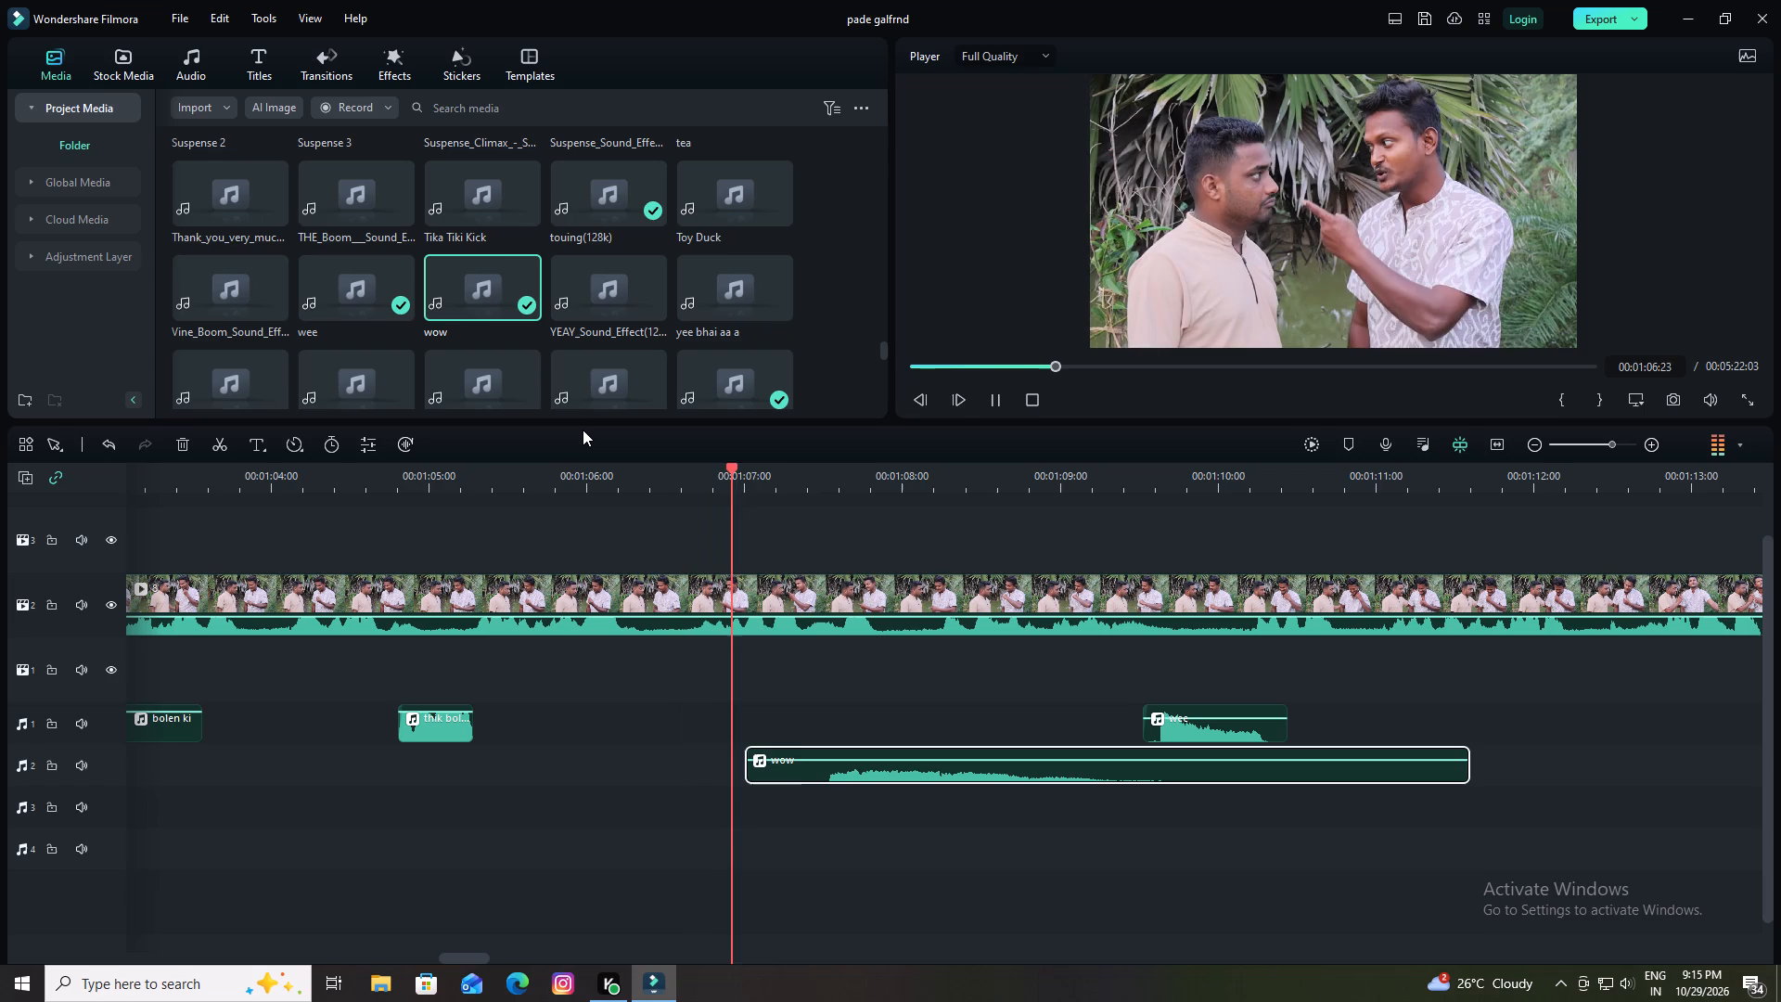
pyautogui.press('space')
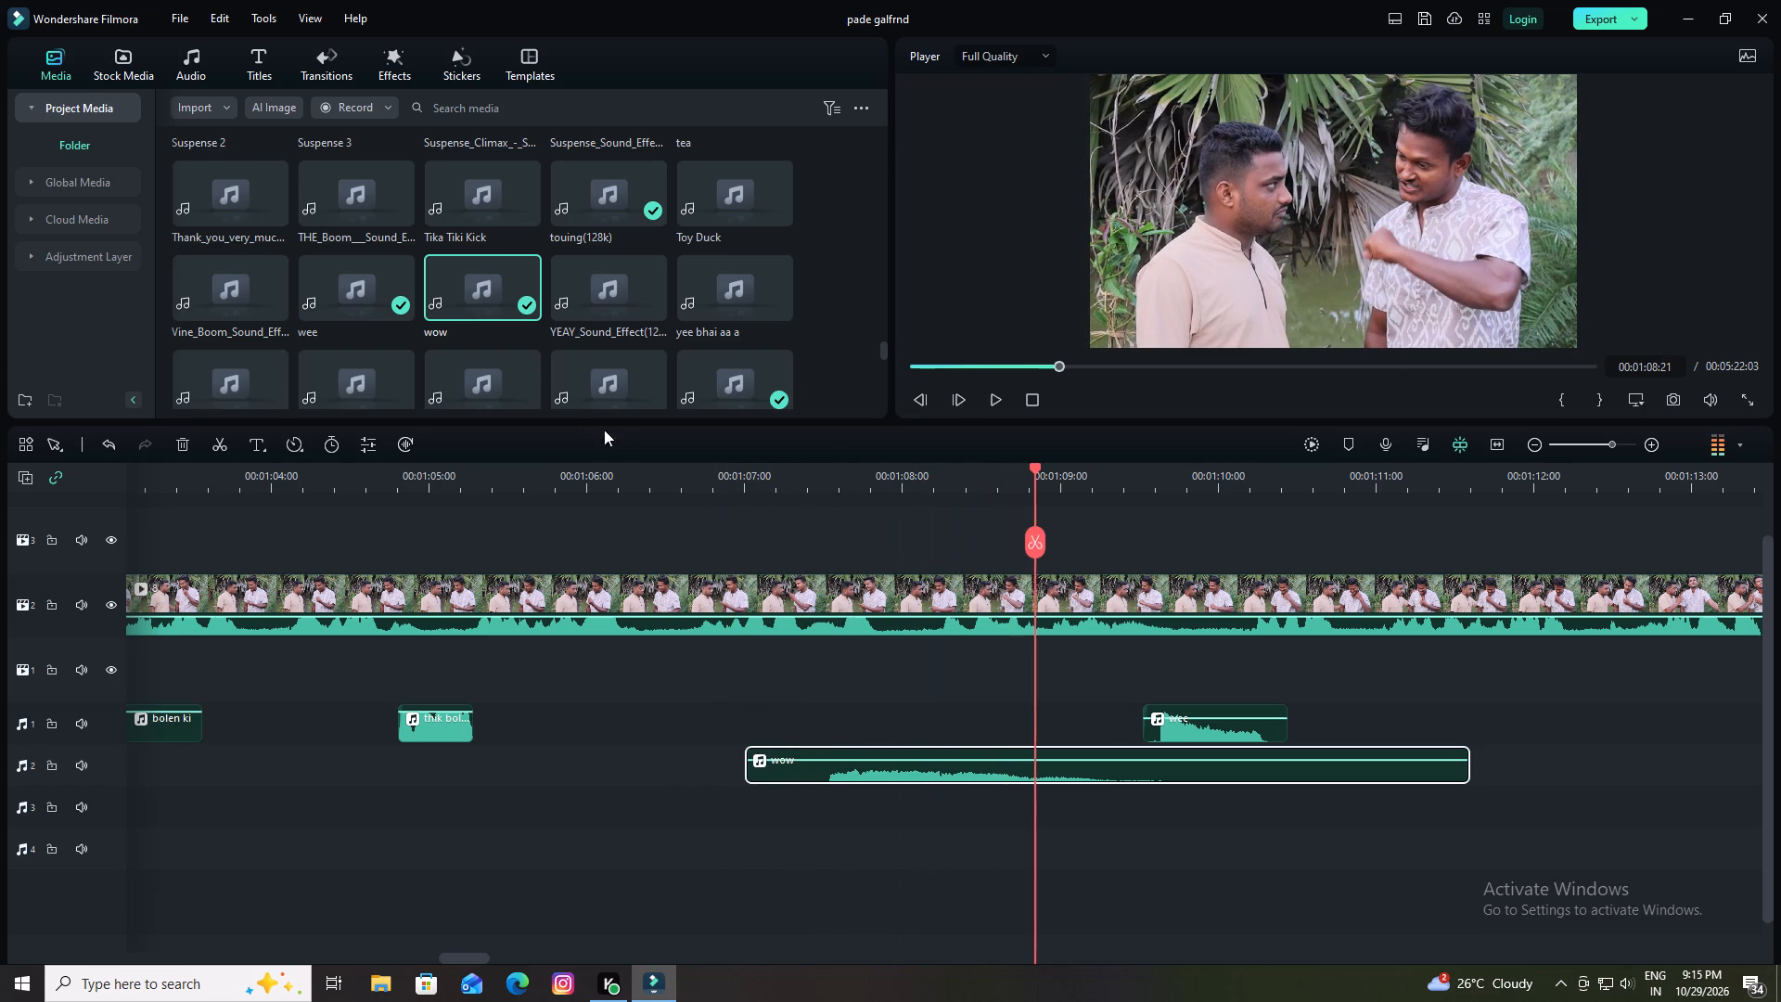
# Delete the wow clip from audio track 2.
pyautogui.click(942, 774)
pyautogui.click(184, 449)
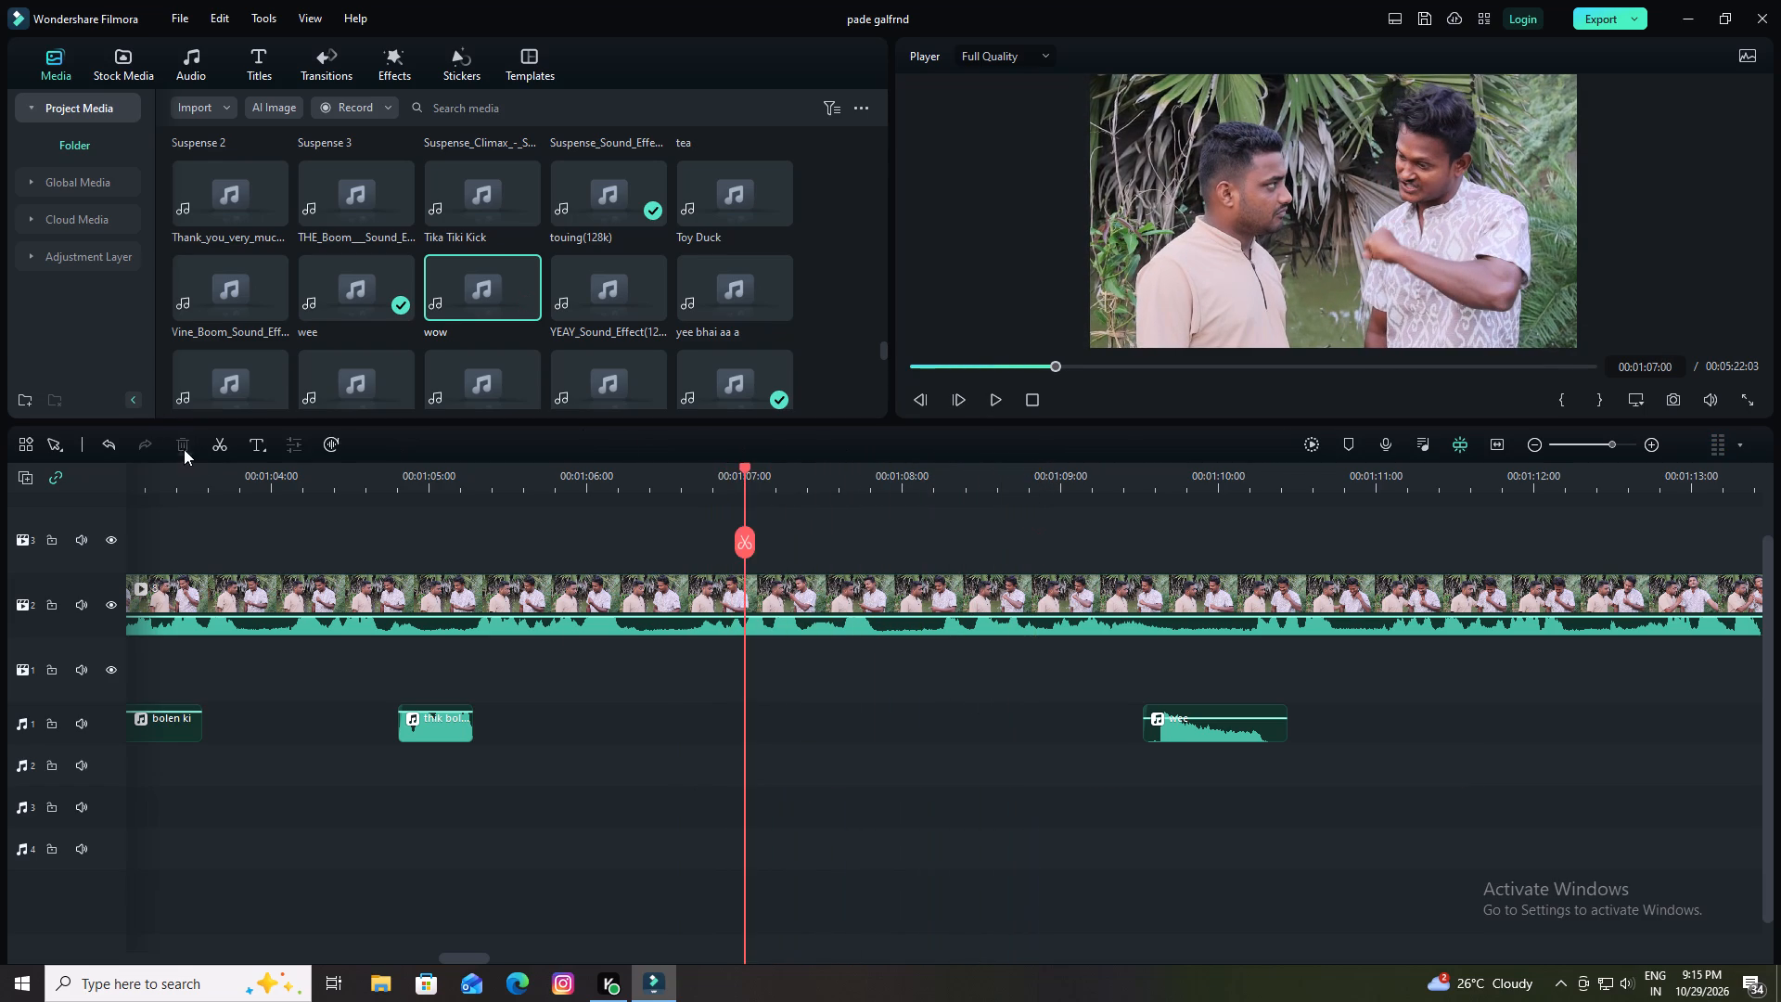
# Play the scene from 00:01:07:00 to about 00:01:16, then replay up to 00:01:13:12 to find a spot for another effect.
pyautogui.press('space')
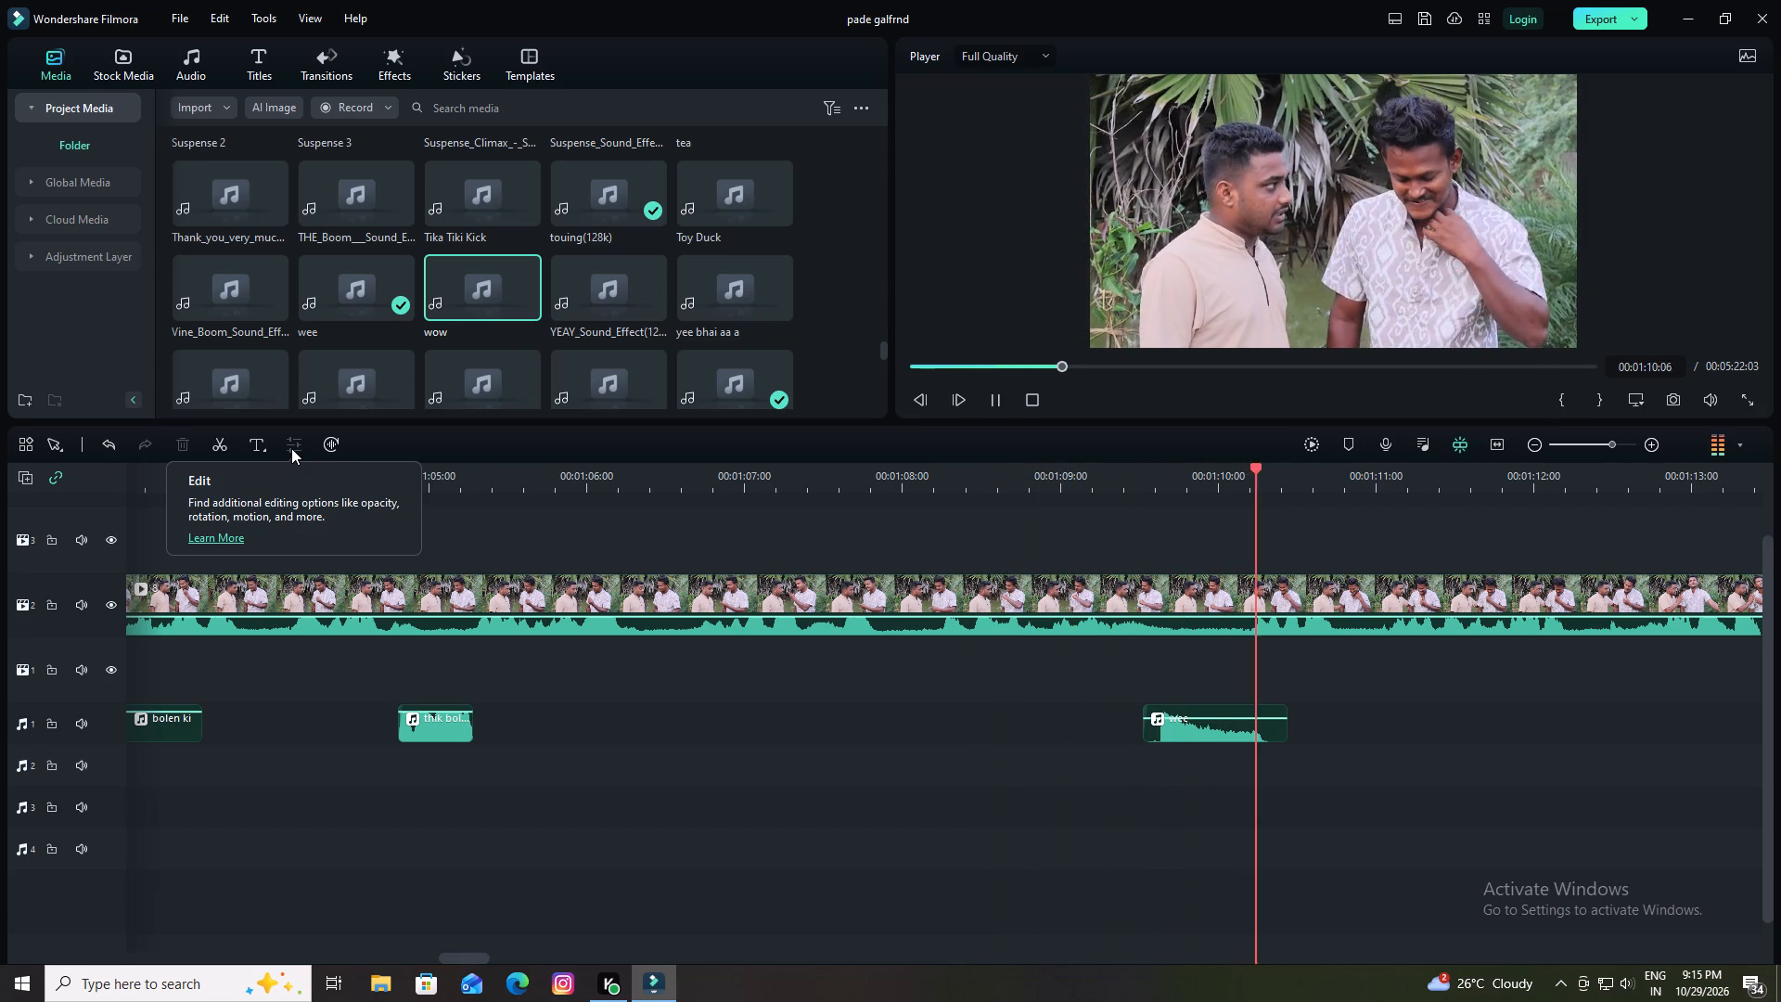
pyautogui.press('space')
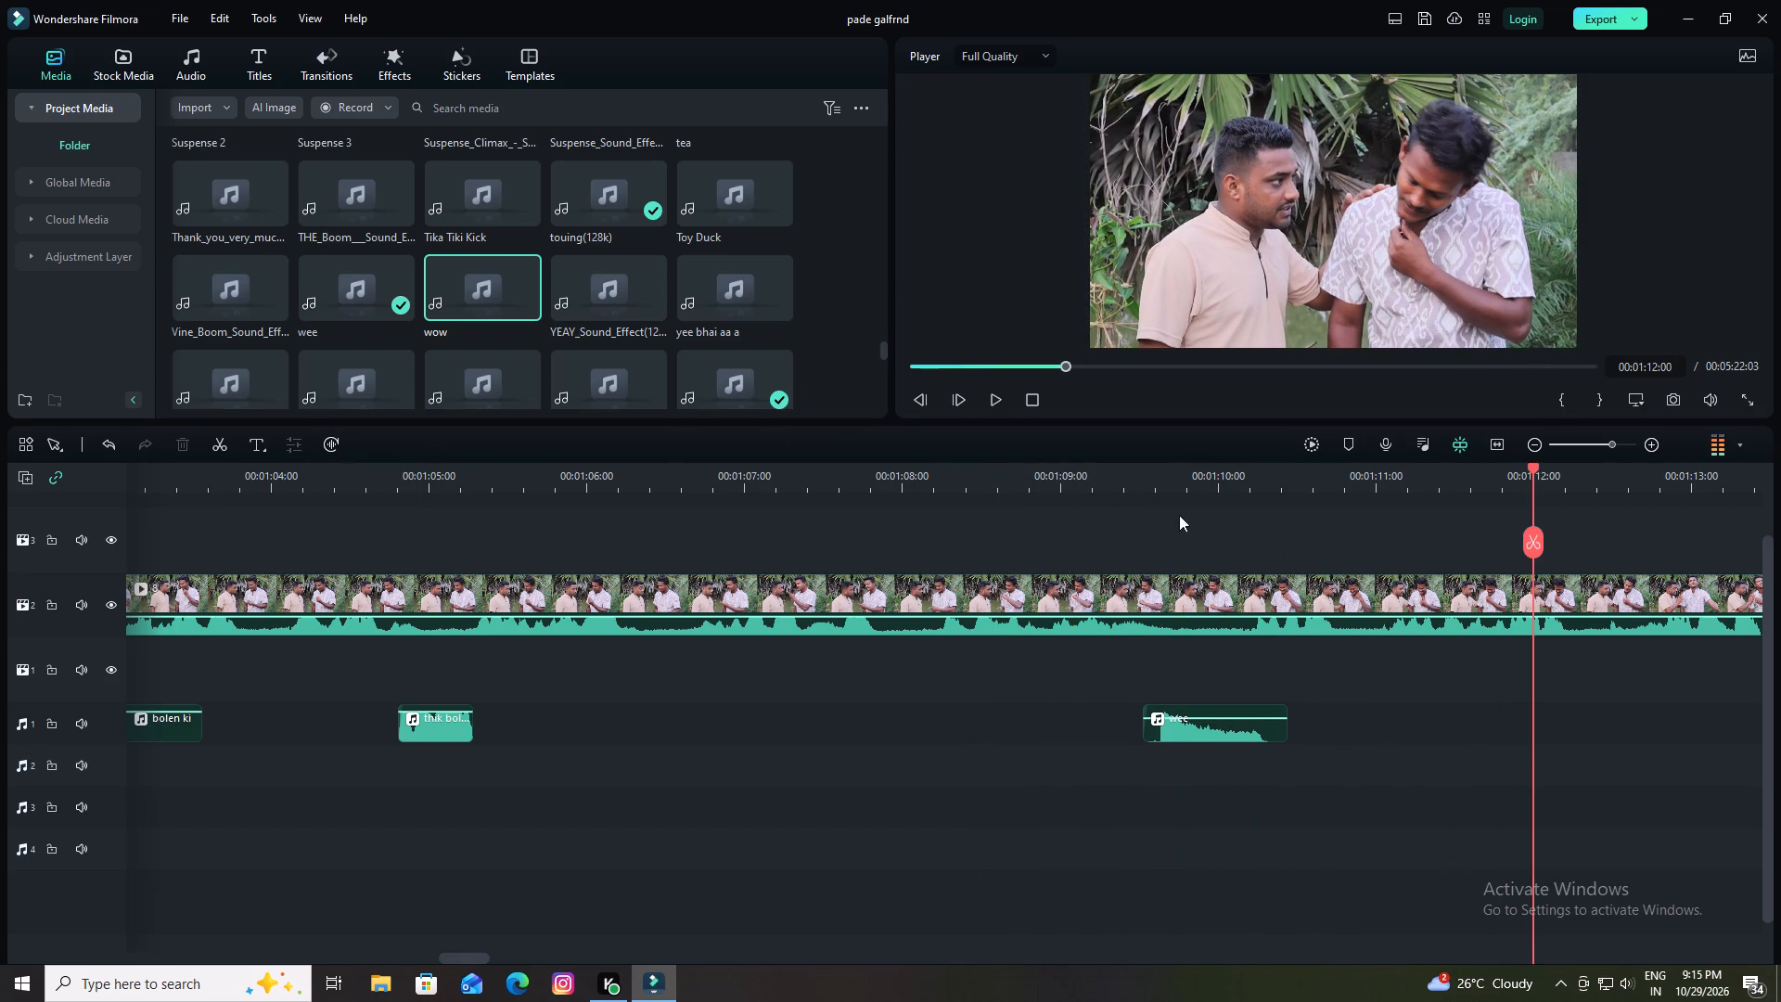
pyautogui.moveTo(1217, 481); pyautogui.dragTo(573, 450)
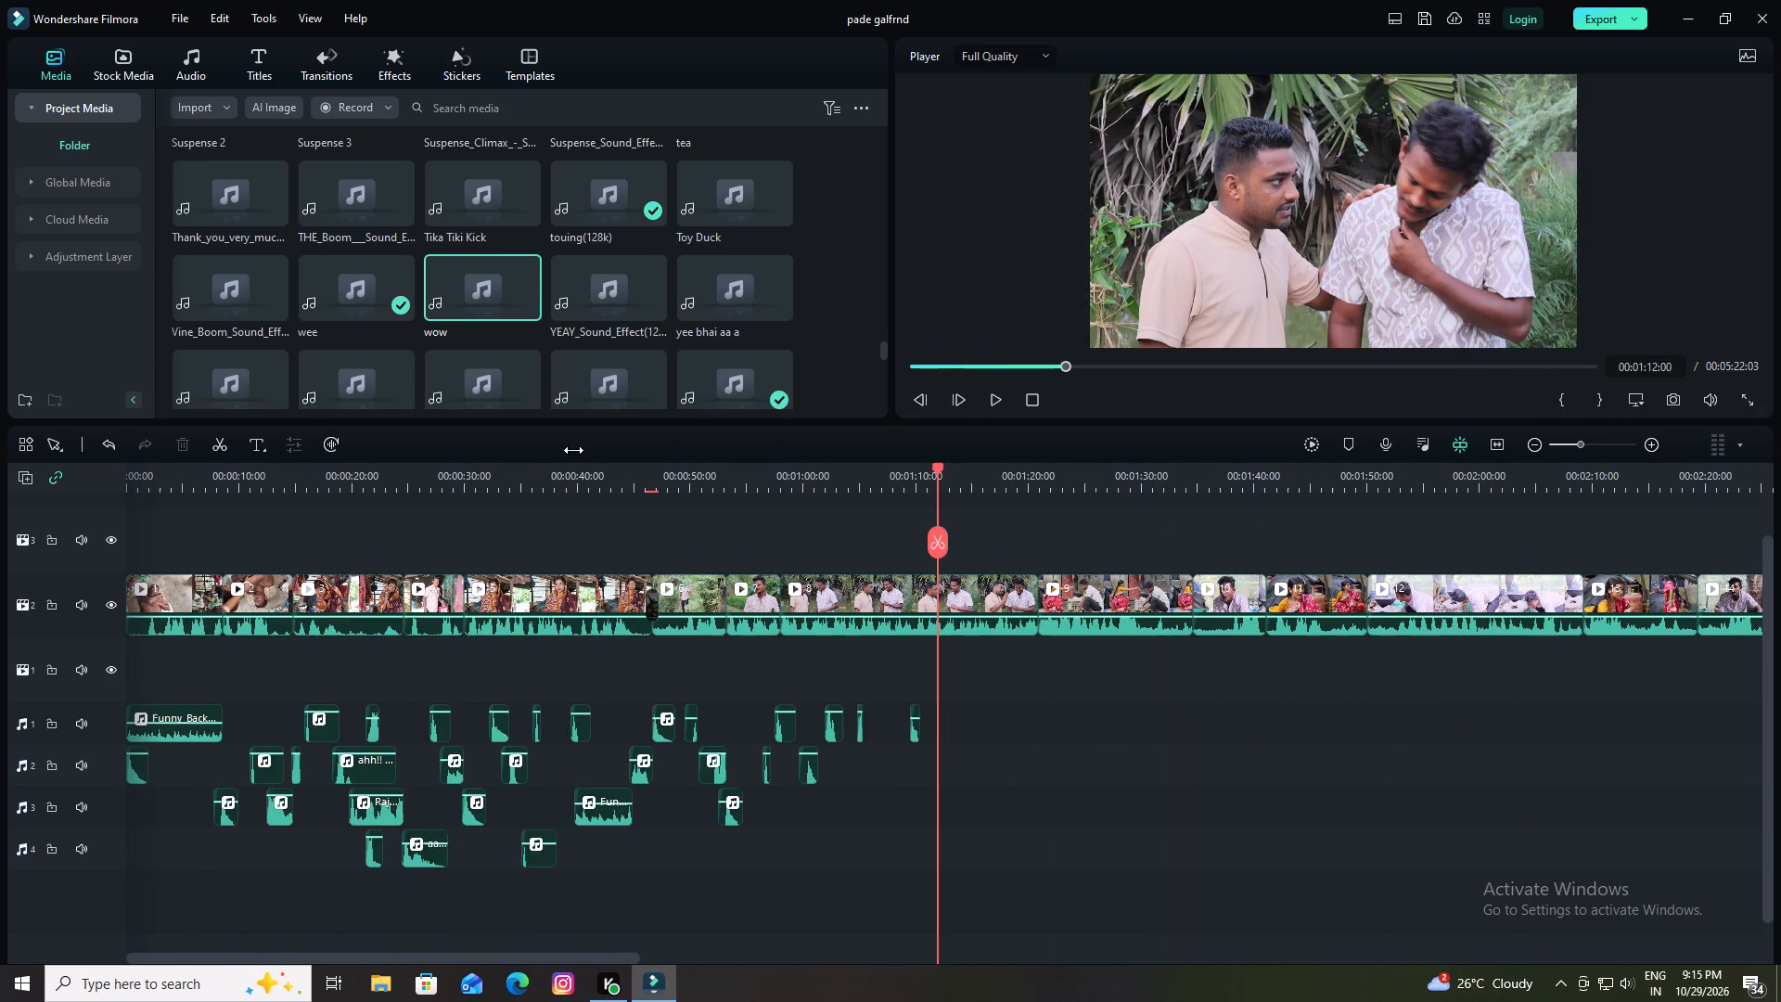
pyautogui.moveTo(573, 450); pyautogui.dragTo(571, 450)
pyautogui.moveTo(969, 485); pyautogui.dragTo(1419, 484)
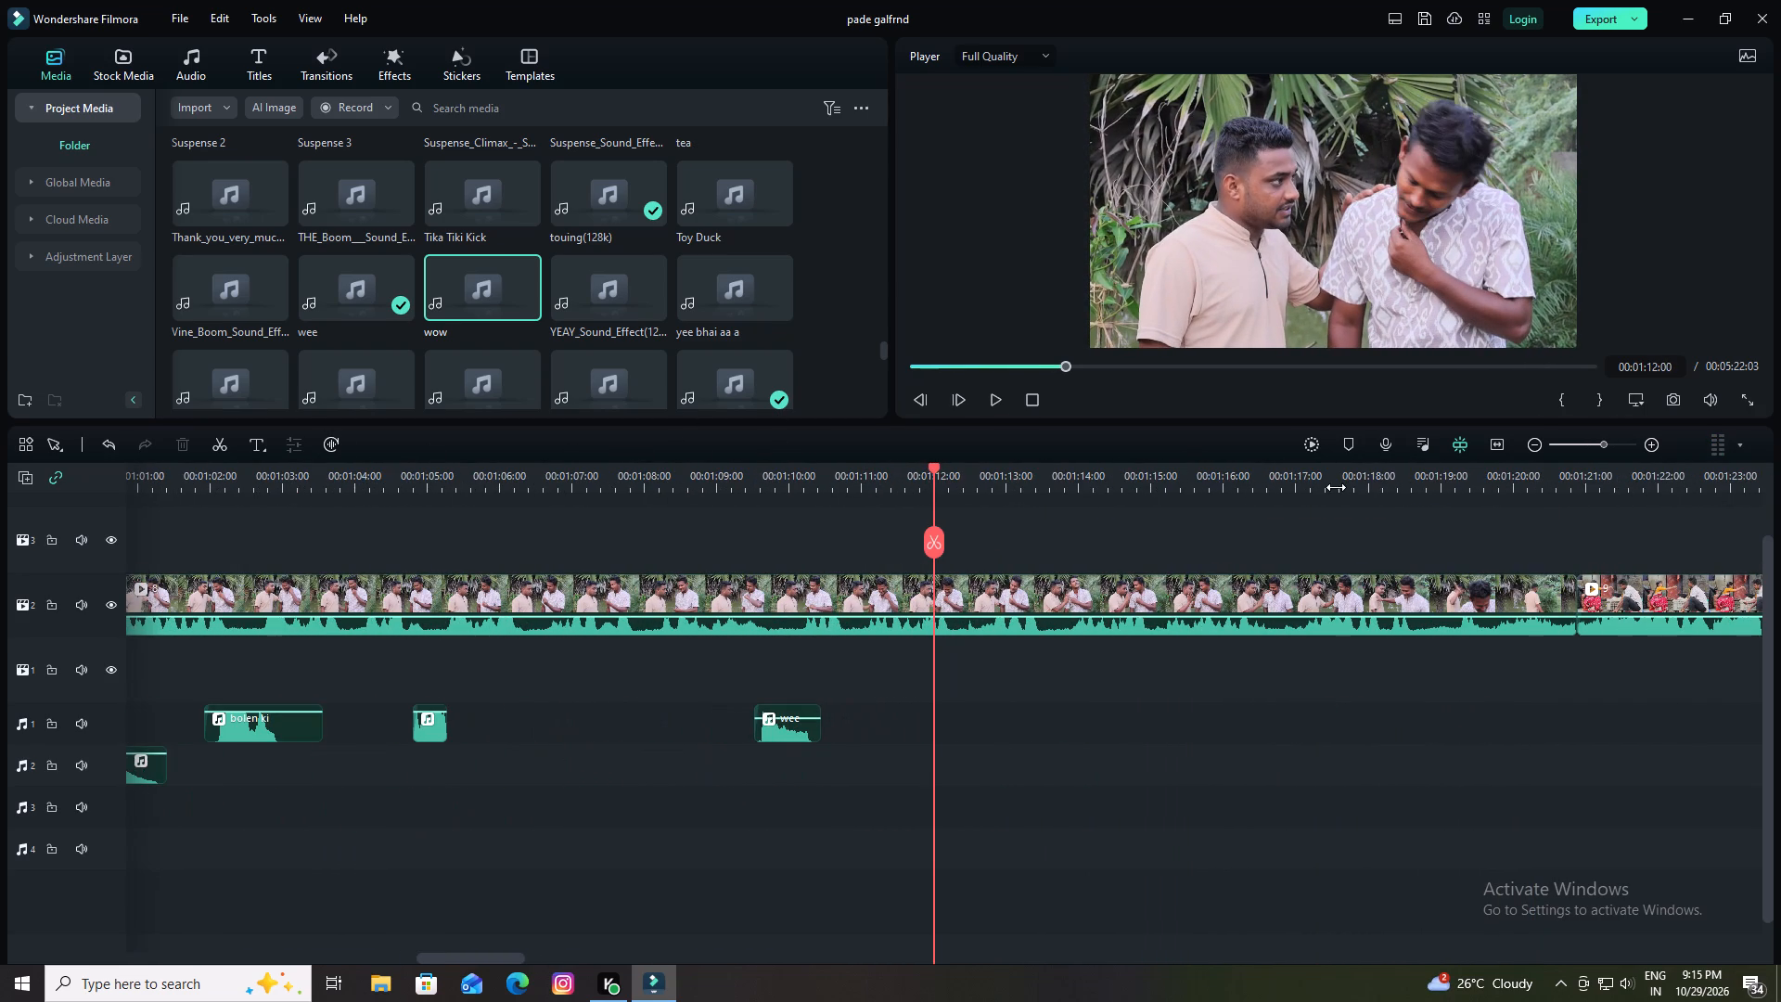
pyautogui.press('space')
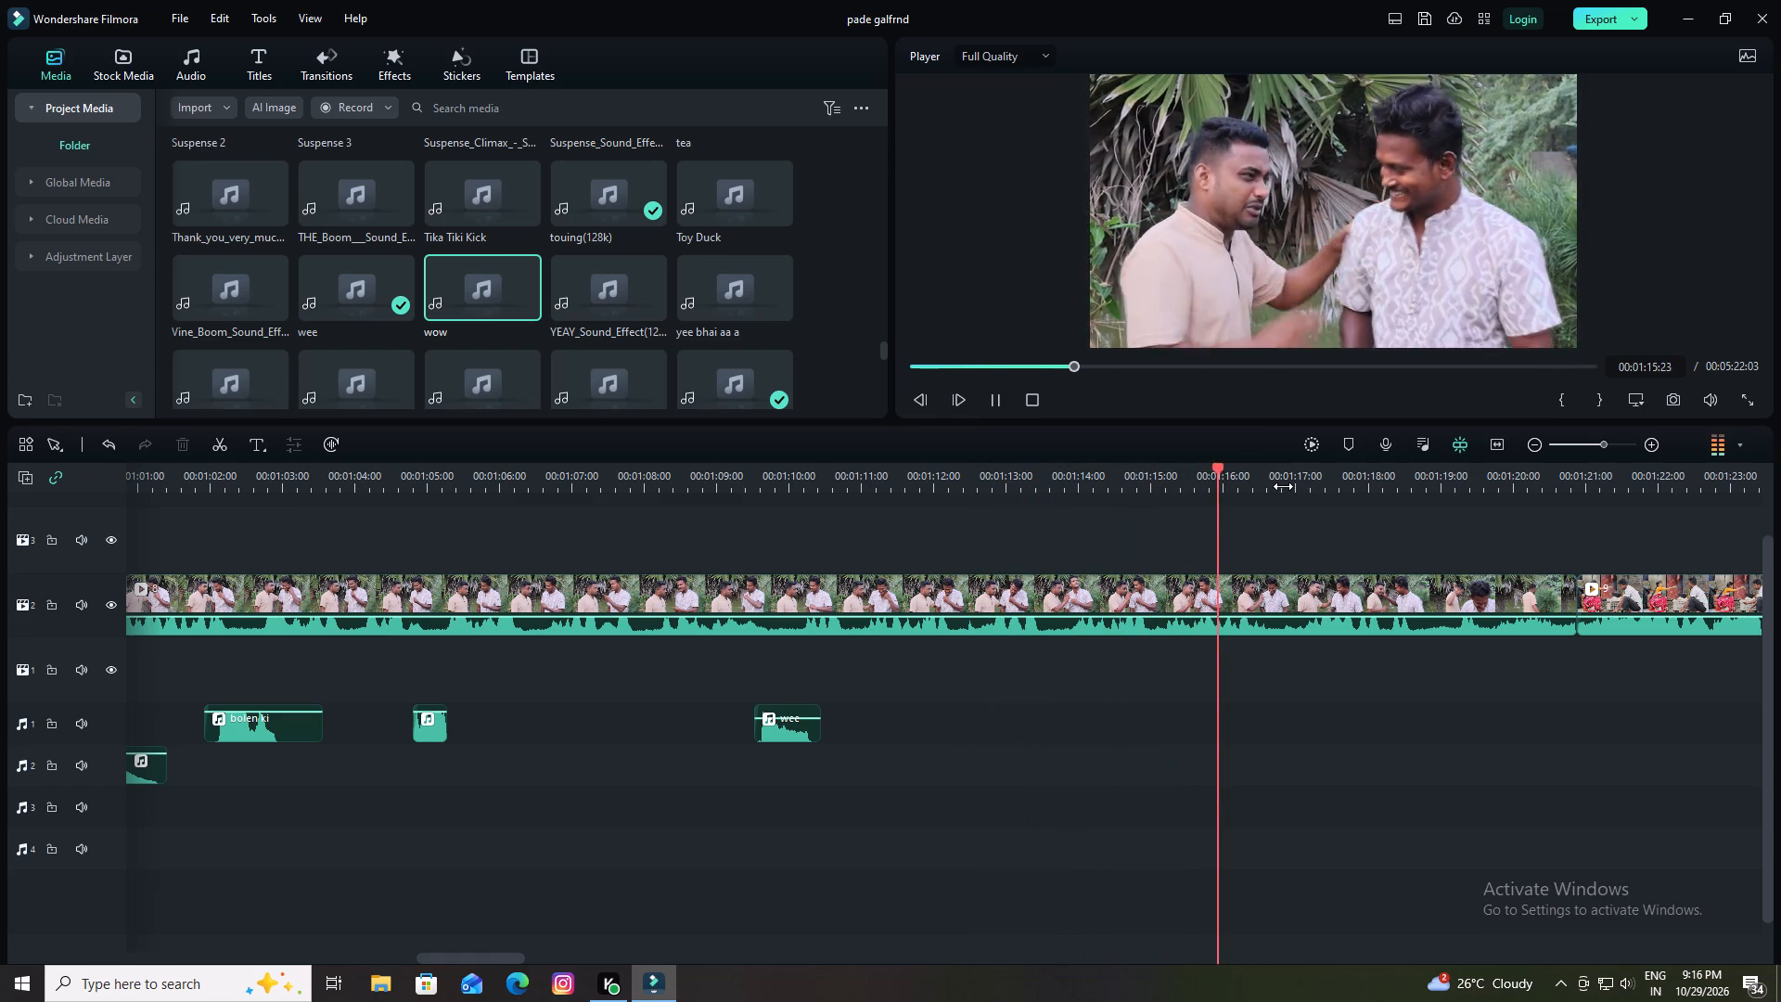
pyautogui.press('space')
pyautogui.moveTo(1257, 468); pyautogui.dragTo(929, 468)
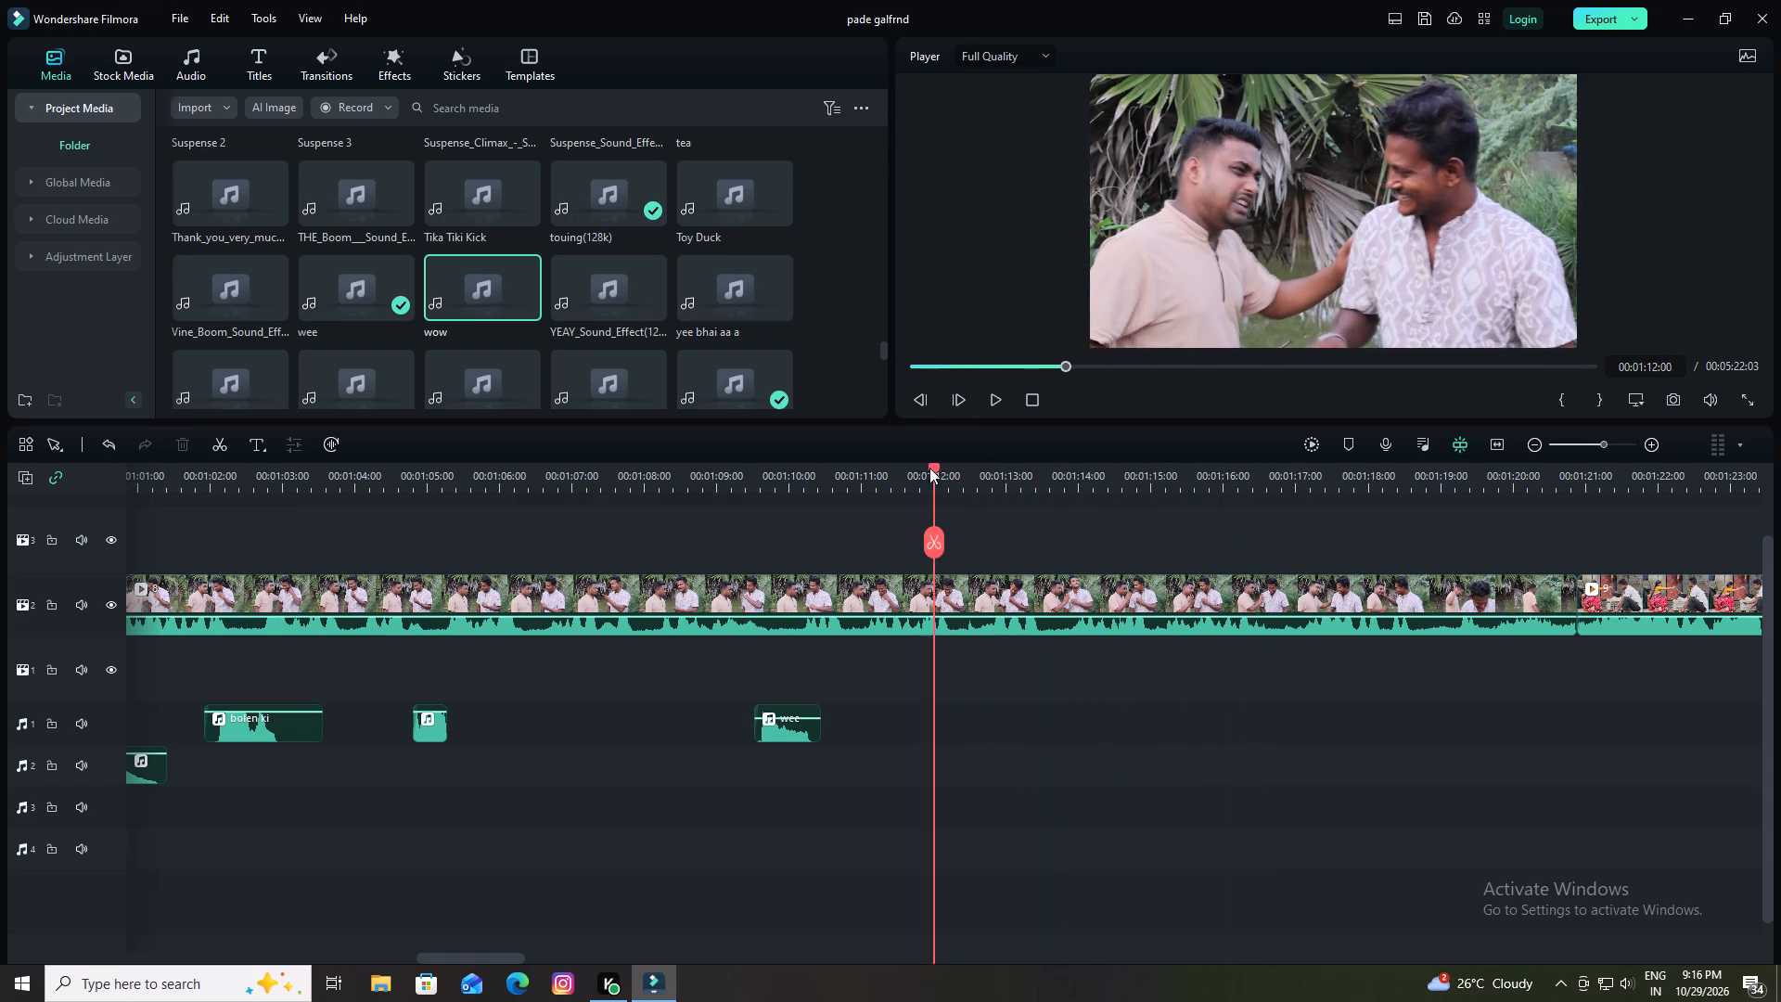
pyautogui.moveTo(929, 468); pyautogui.dragTo(824, 464)
pyautogui.press('space')
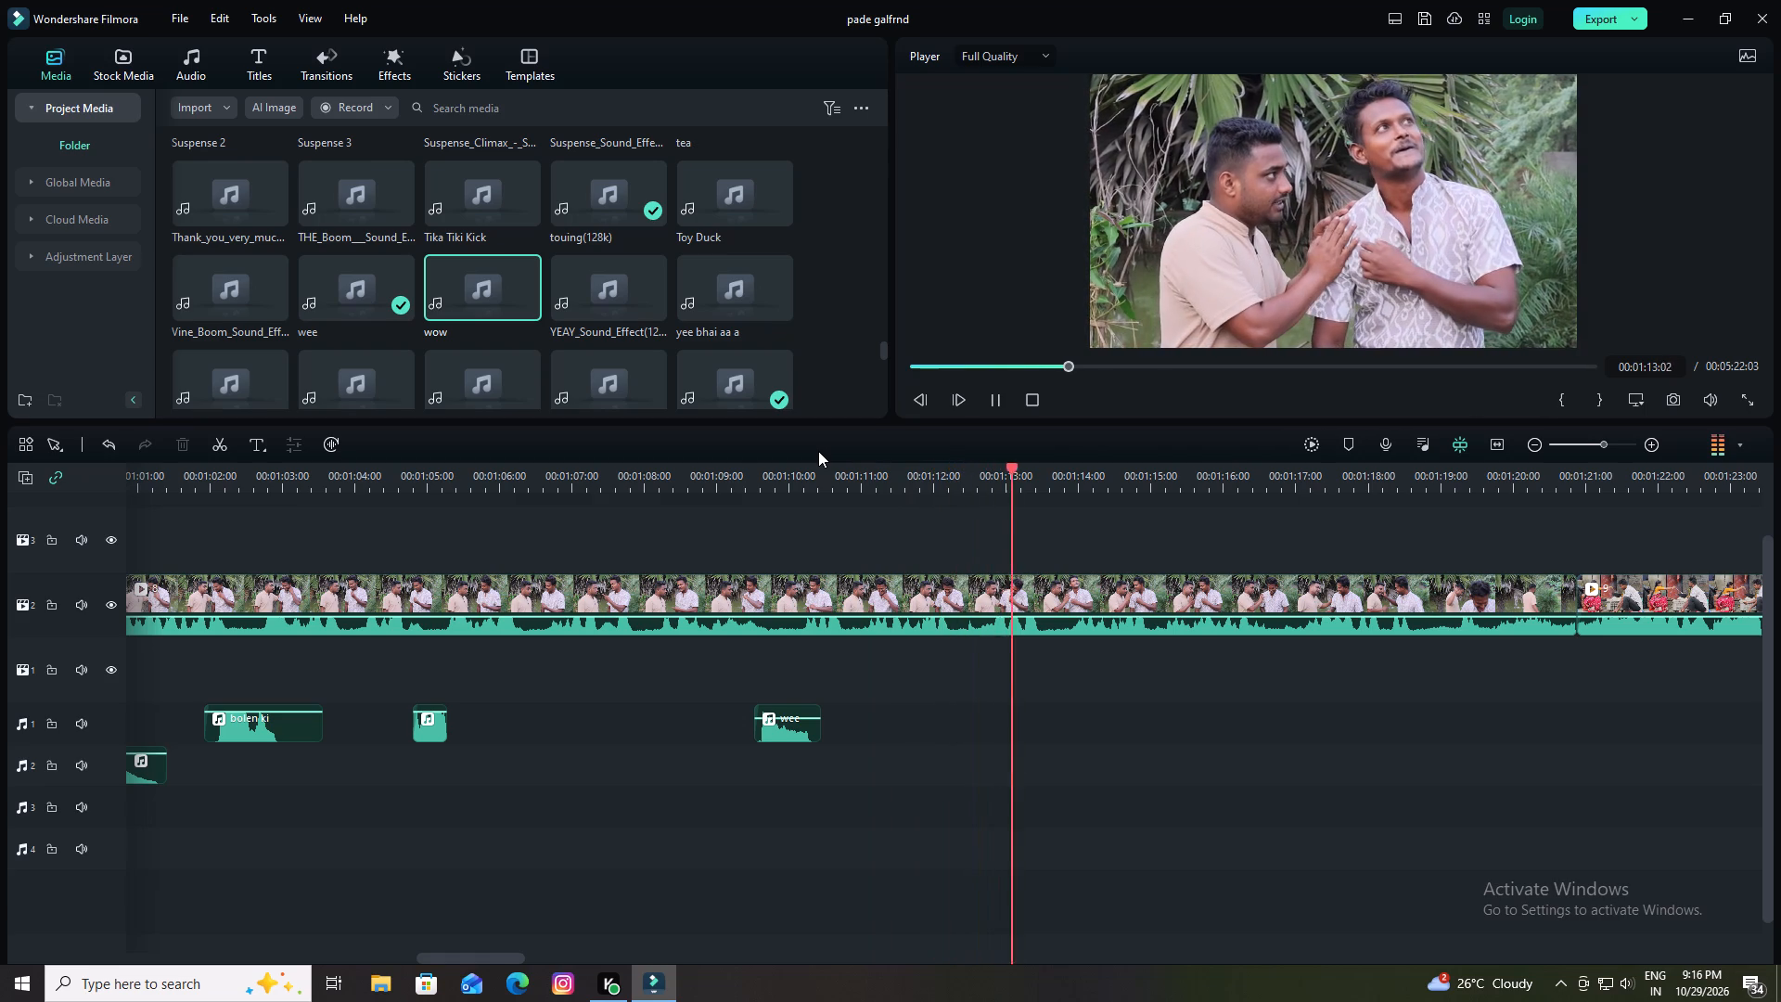
pyautogui.press('space')
# Search the project media for "what" and place the WHAT! sound effect on audio track 1 at about 00:01:13:00.
pyautogui.click(429, 99)
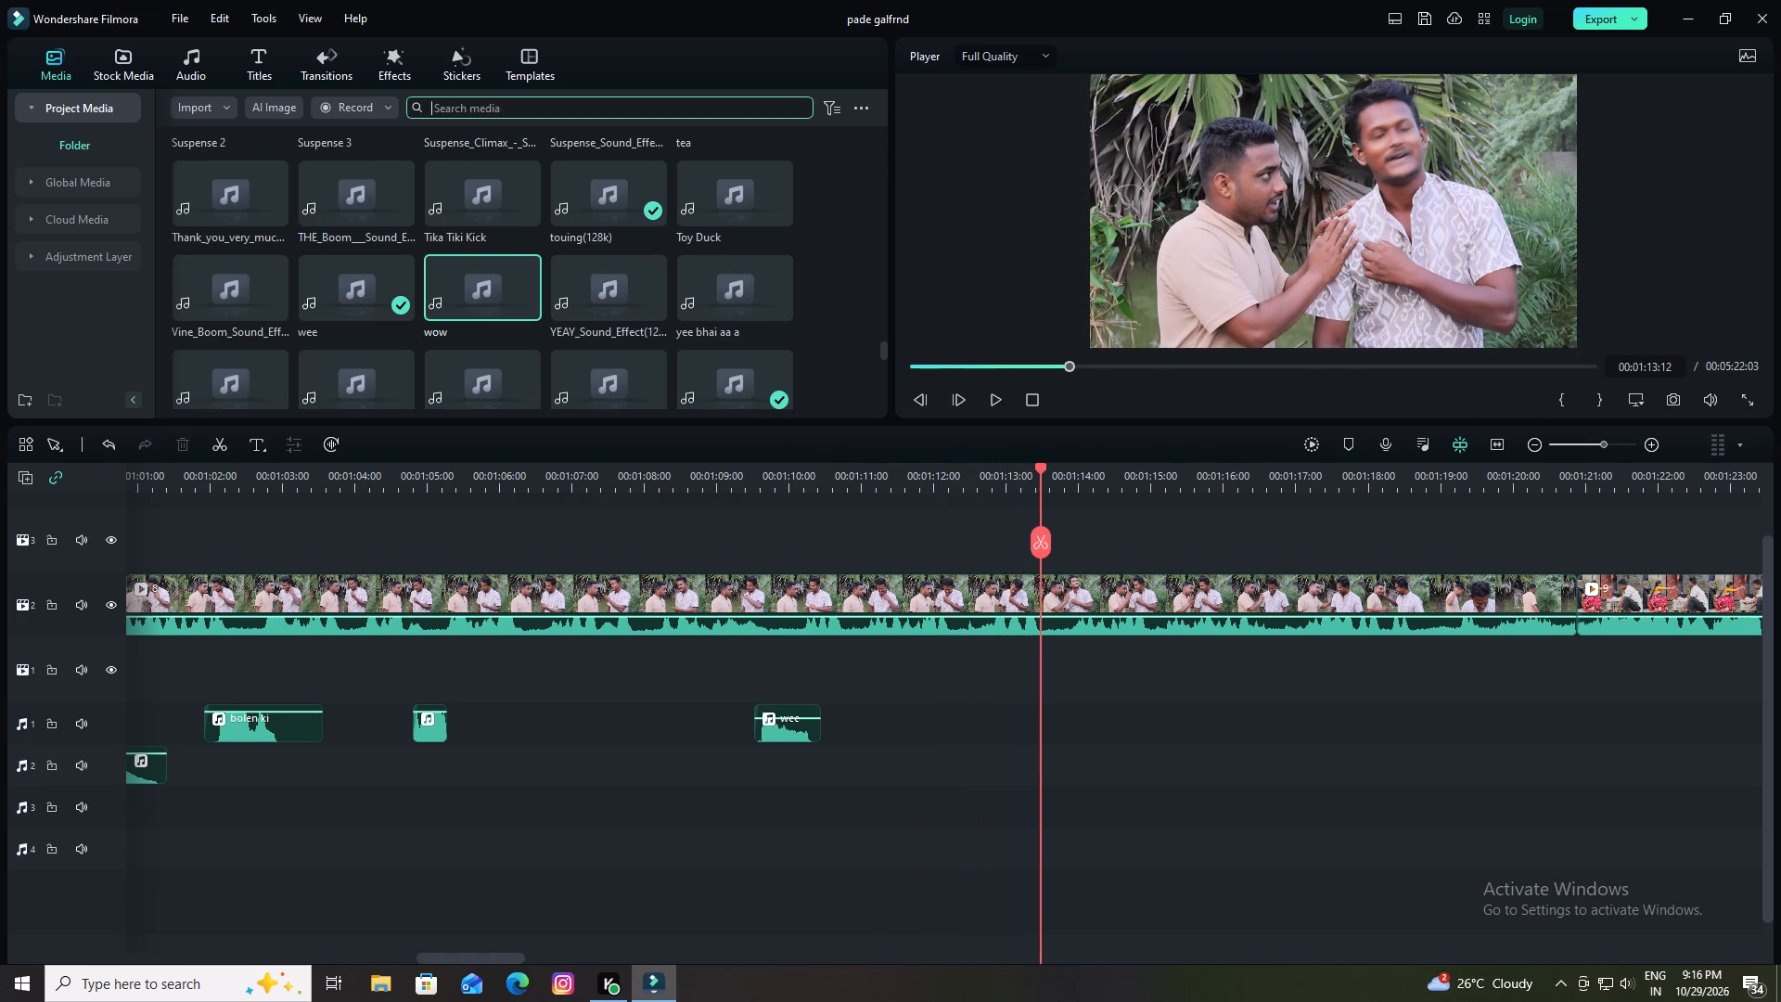
pyautogui.write('wha')
pyautogui.press('t')
pyautogui.press('Return')
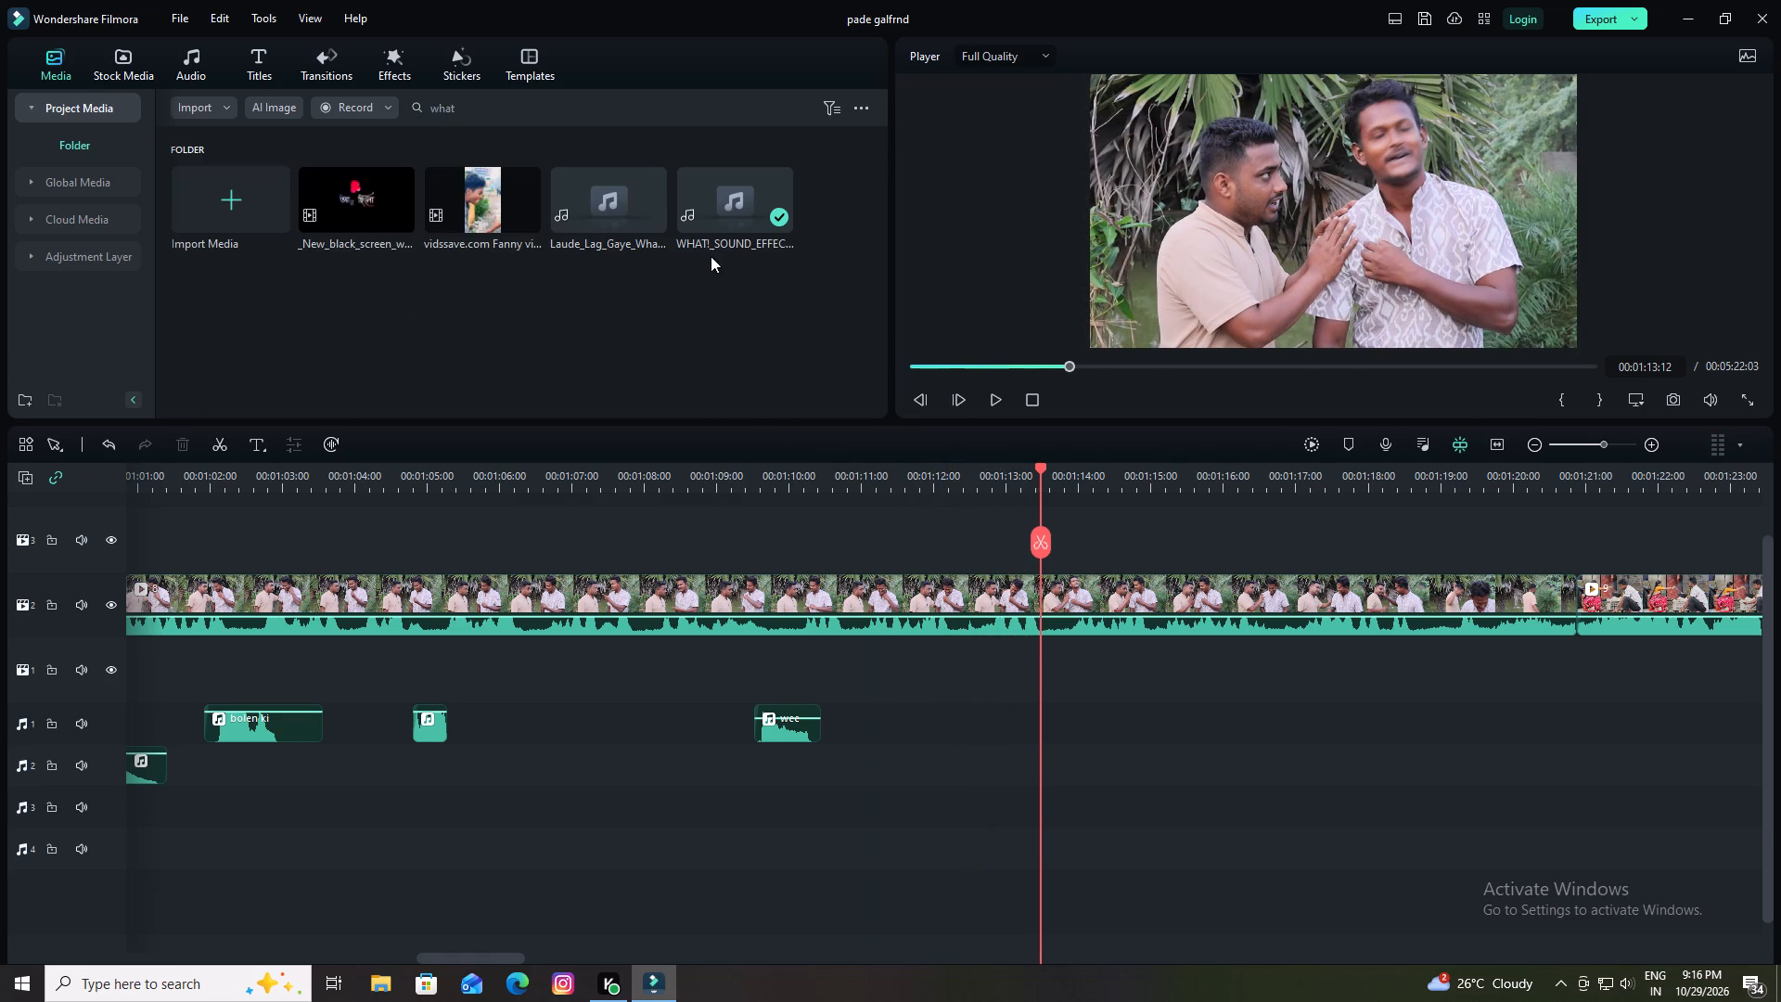
pyautogui.moveTo(711, 228); pyautogui.dragTo(1006, 602)
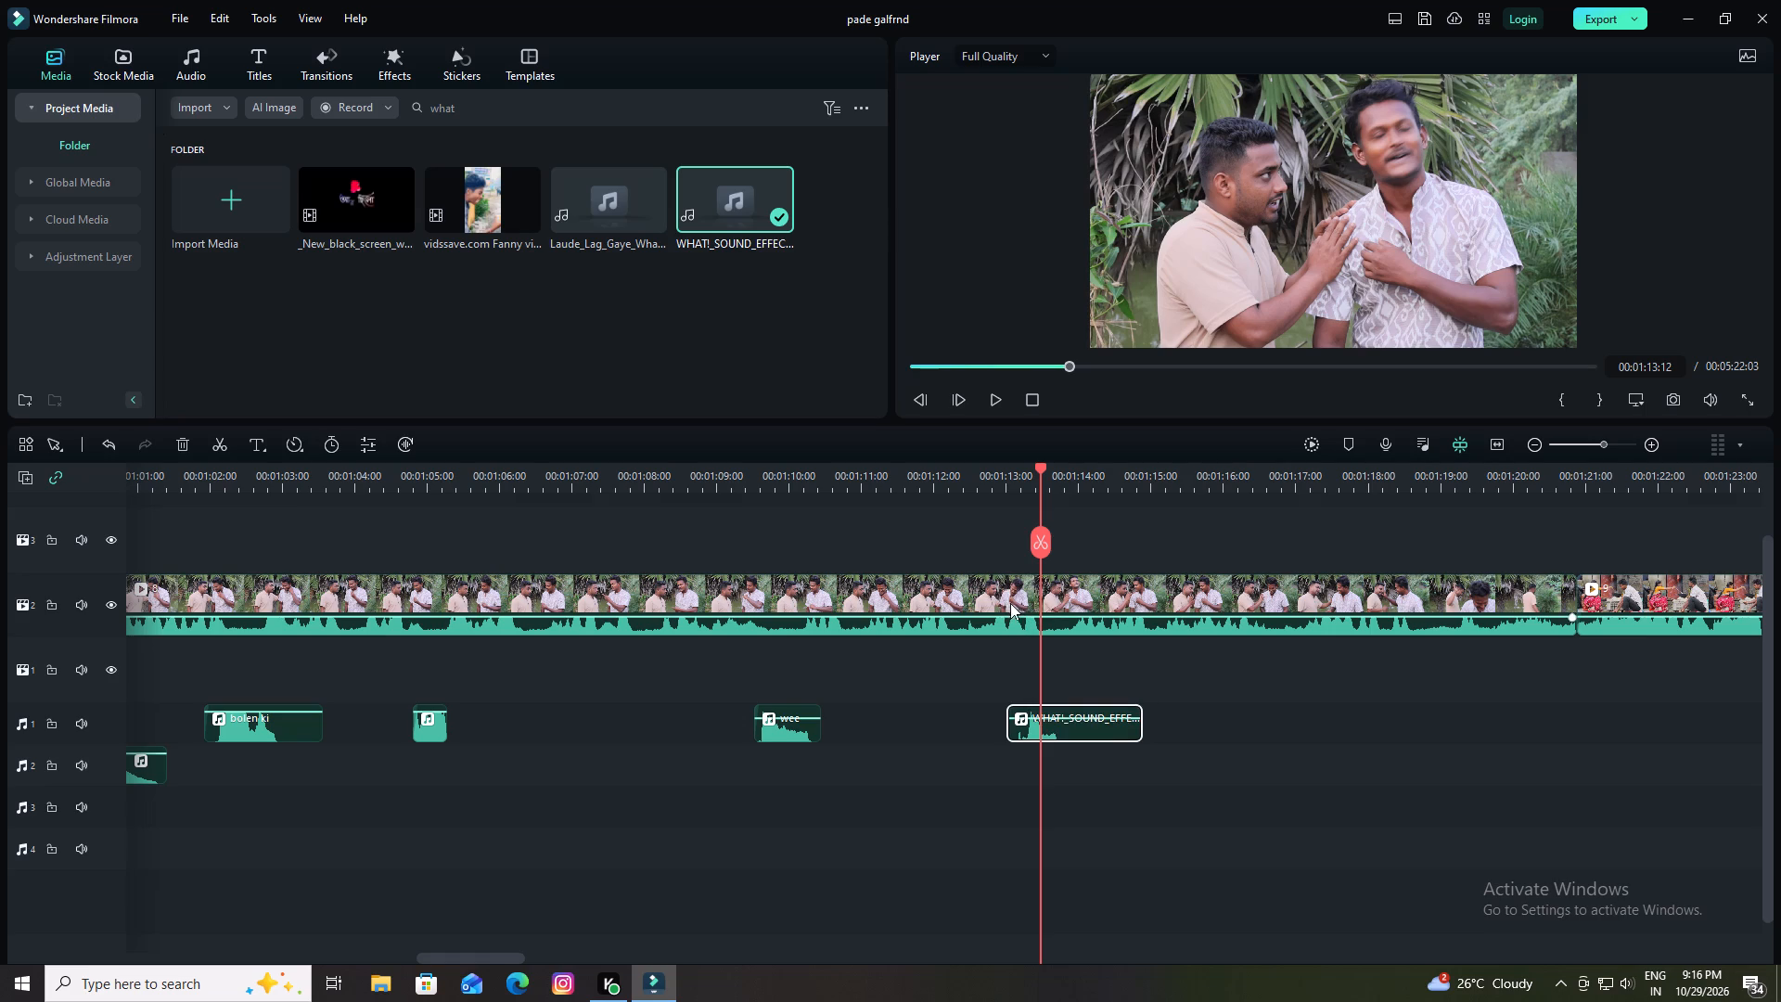
pyautogui.moveTo(1058, 741); pyautogui.dragTo(1103, 735)
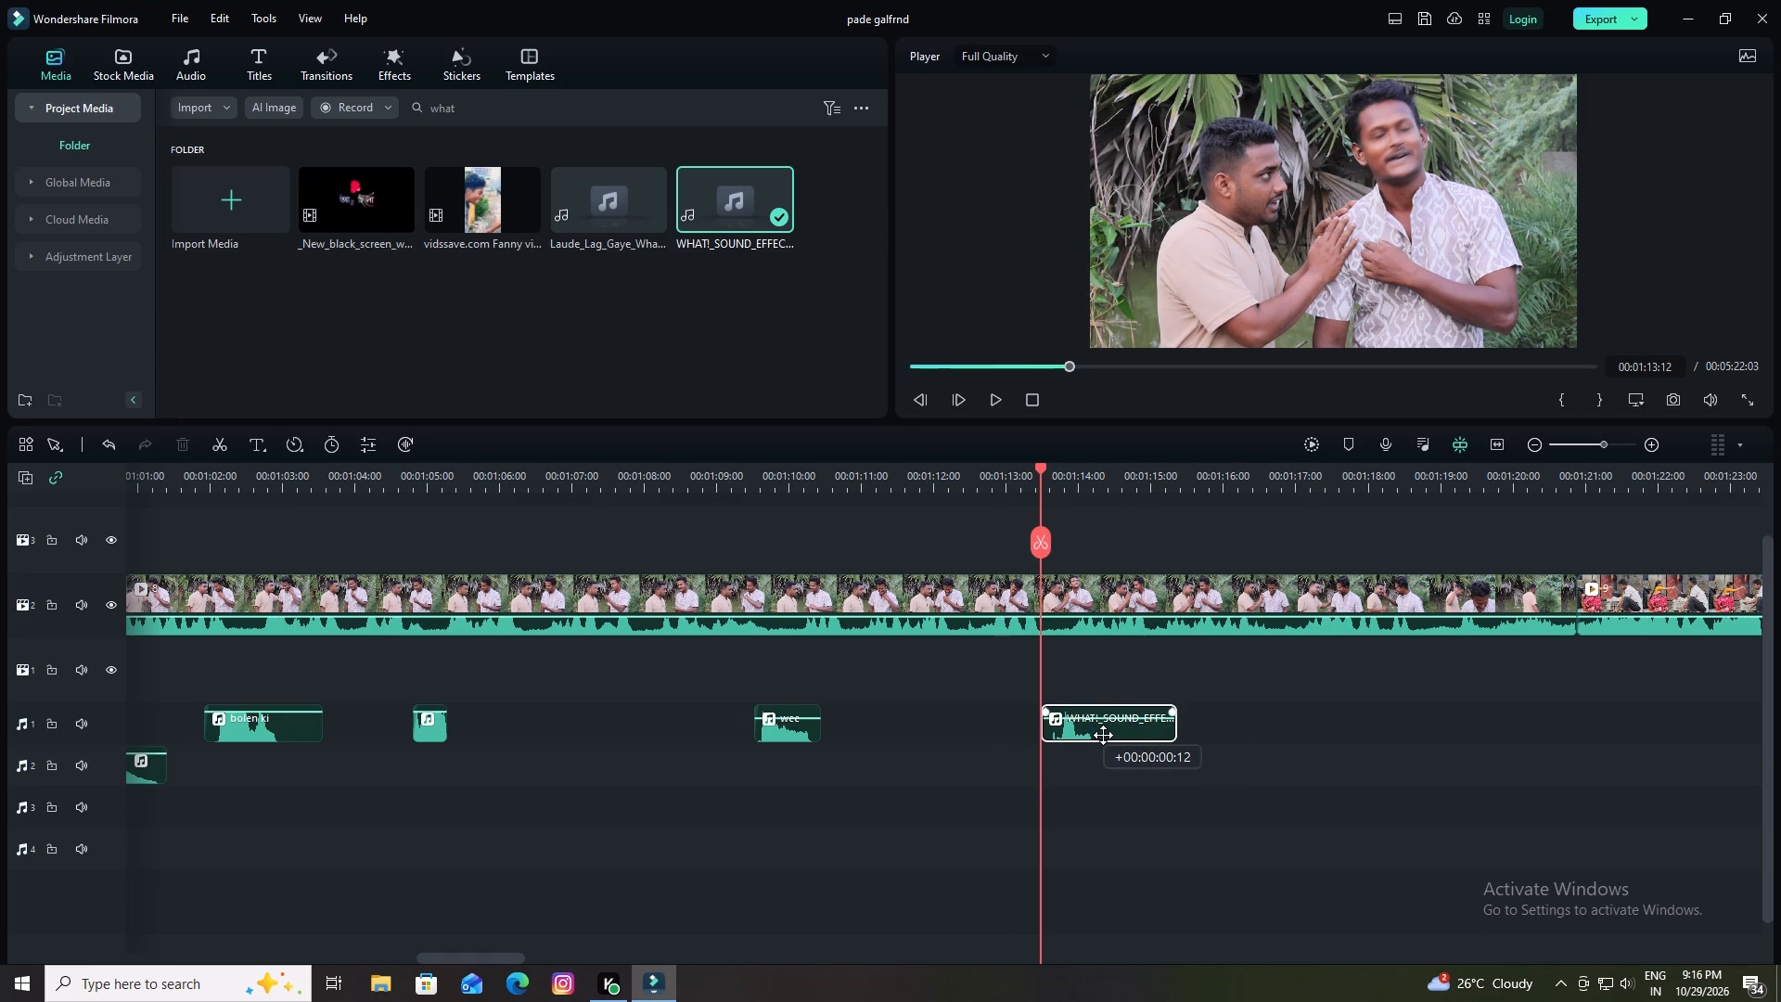
pyautogui.moveTo(1103, 735); pyautogui.dragTo(1085, 730)
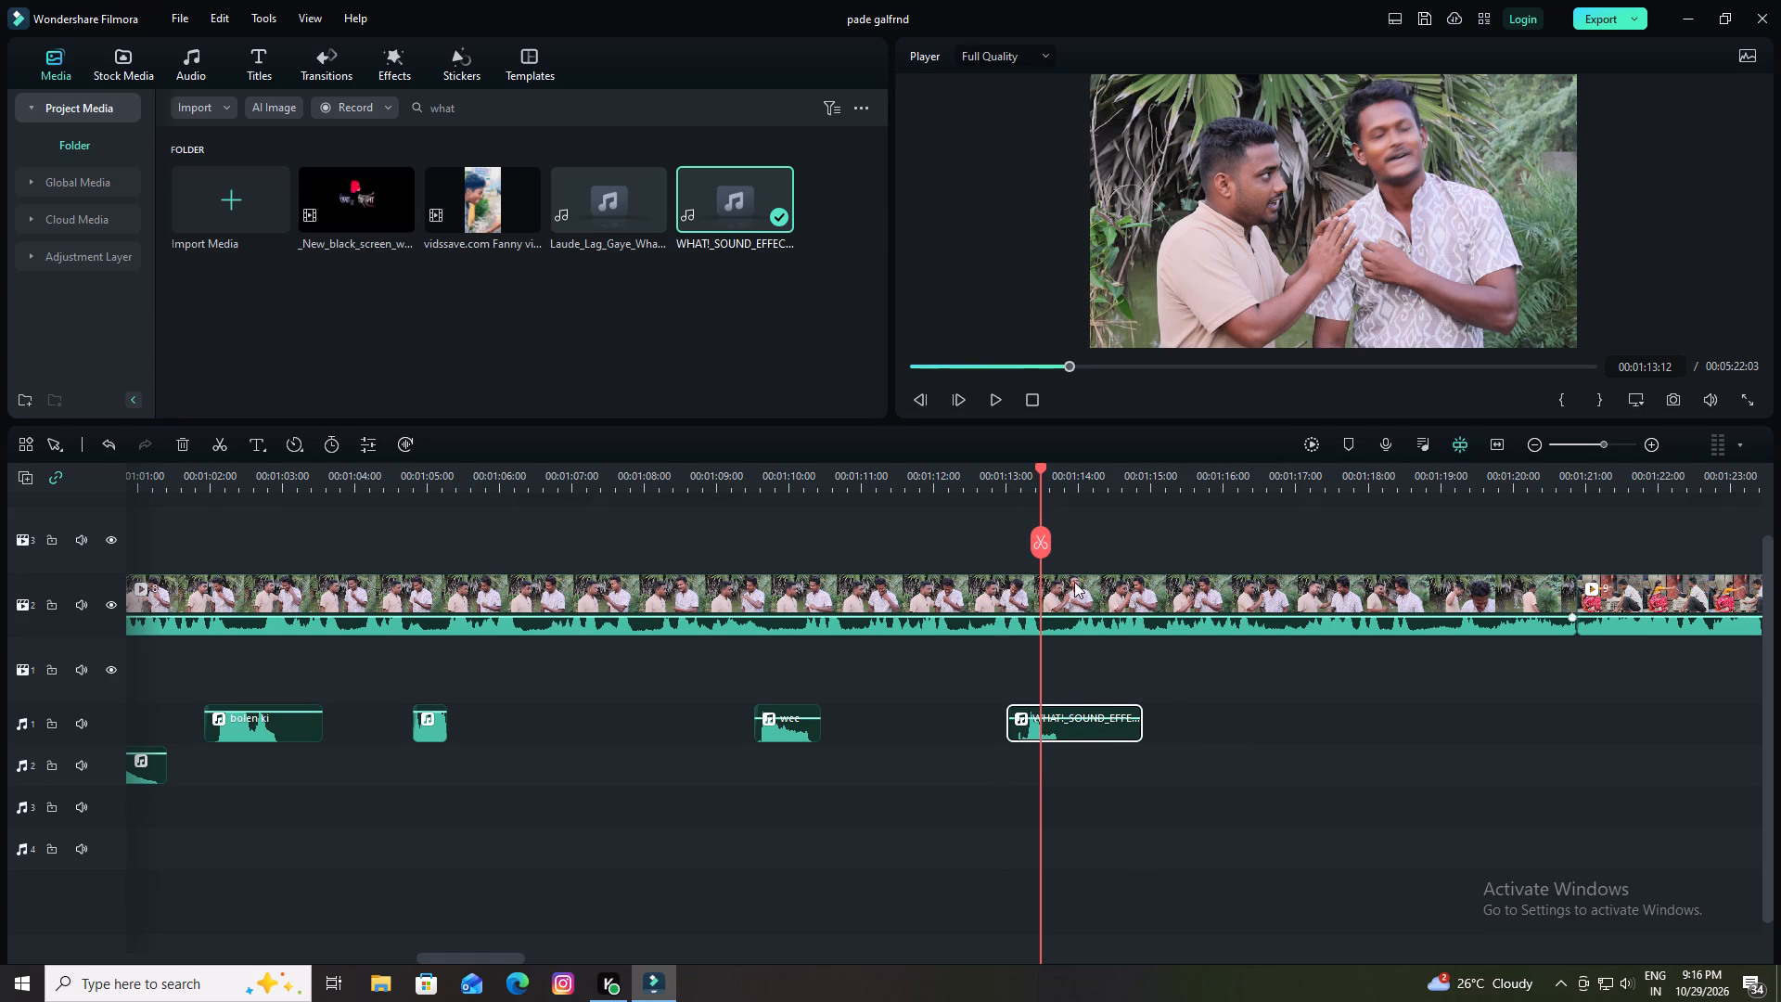
# Raise the volume of the WHAT! sound effect clip on audio track 1.
pyautogui.moveTo(1051, 470); pyautogui.dragTo(1381, 527)
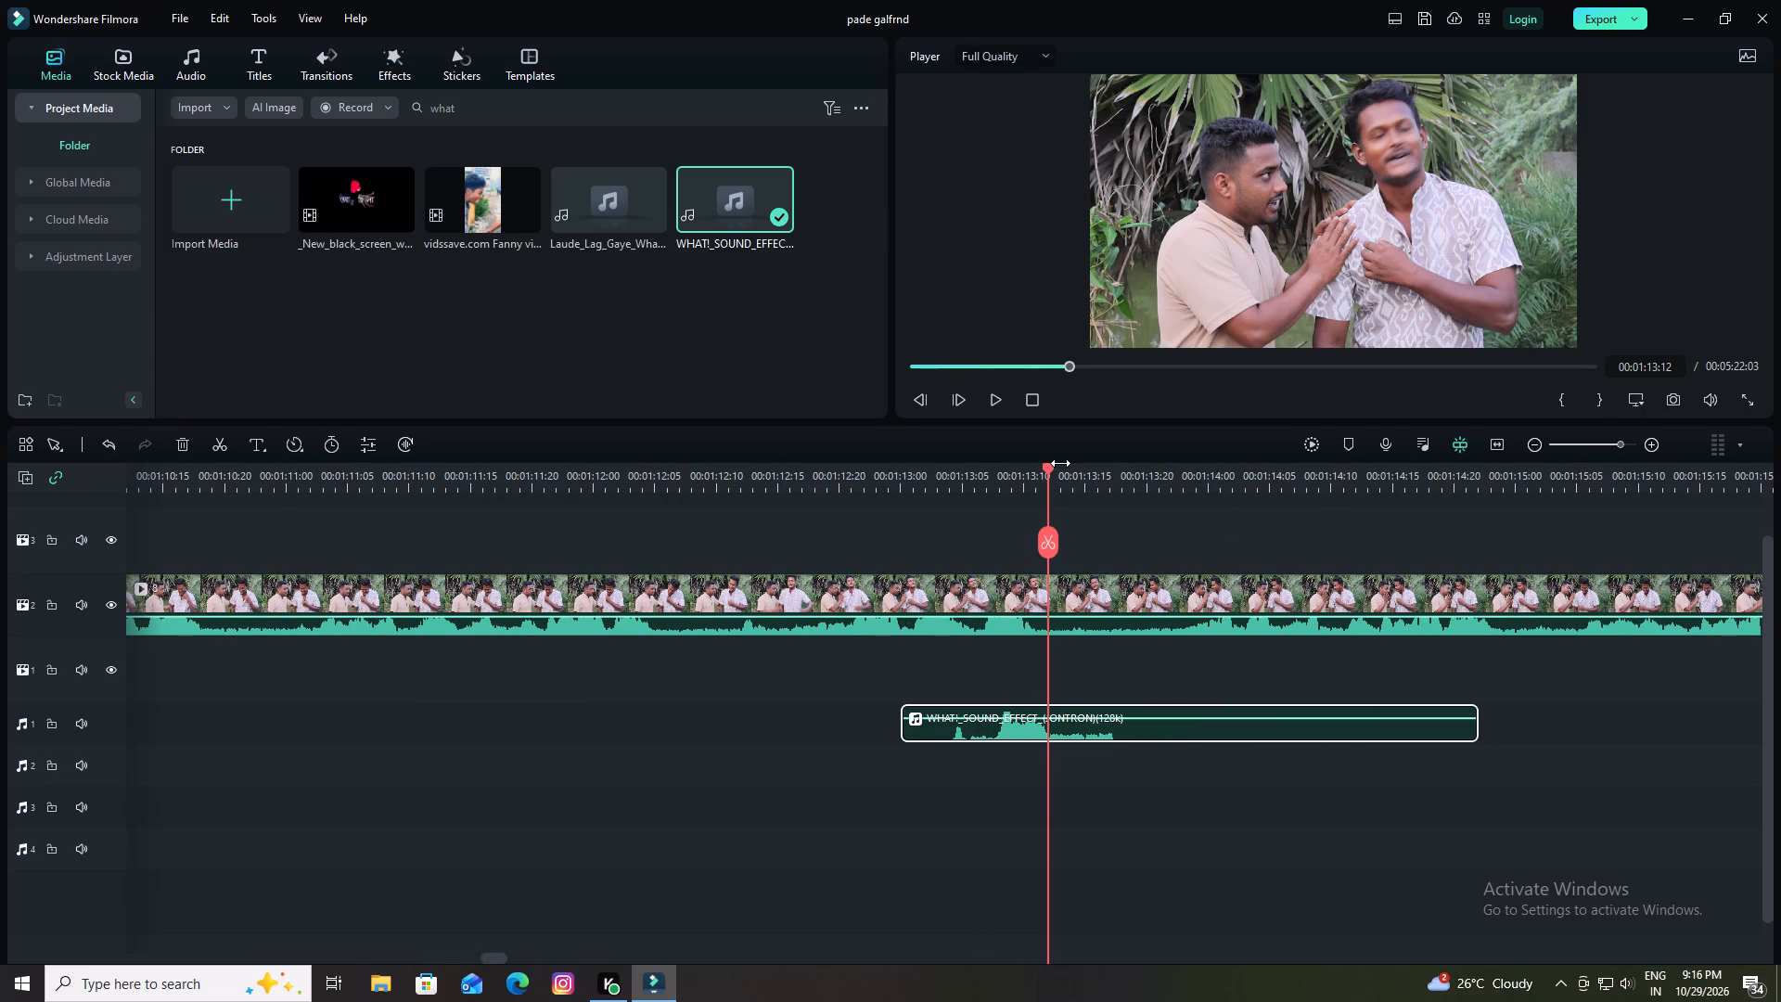
pyautogui.moveTo(1048, 470); pyautogui.dragTo(994, 479)
pyautogui.moveTo(1058, 722); pyautogui.dragTo(1079, 726)
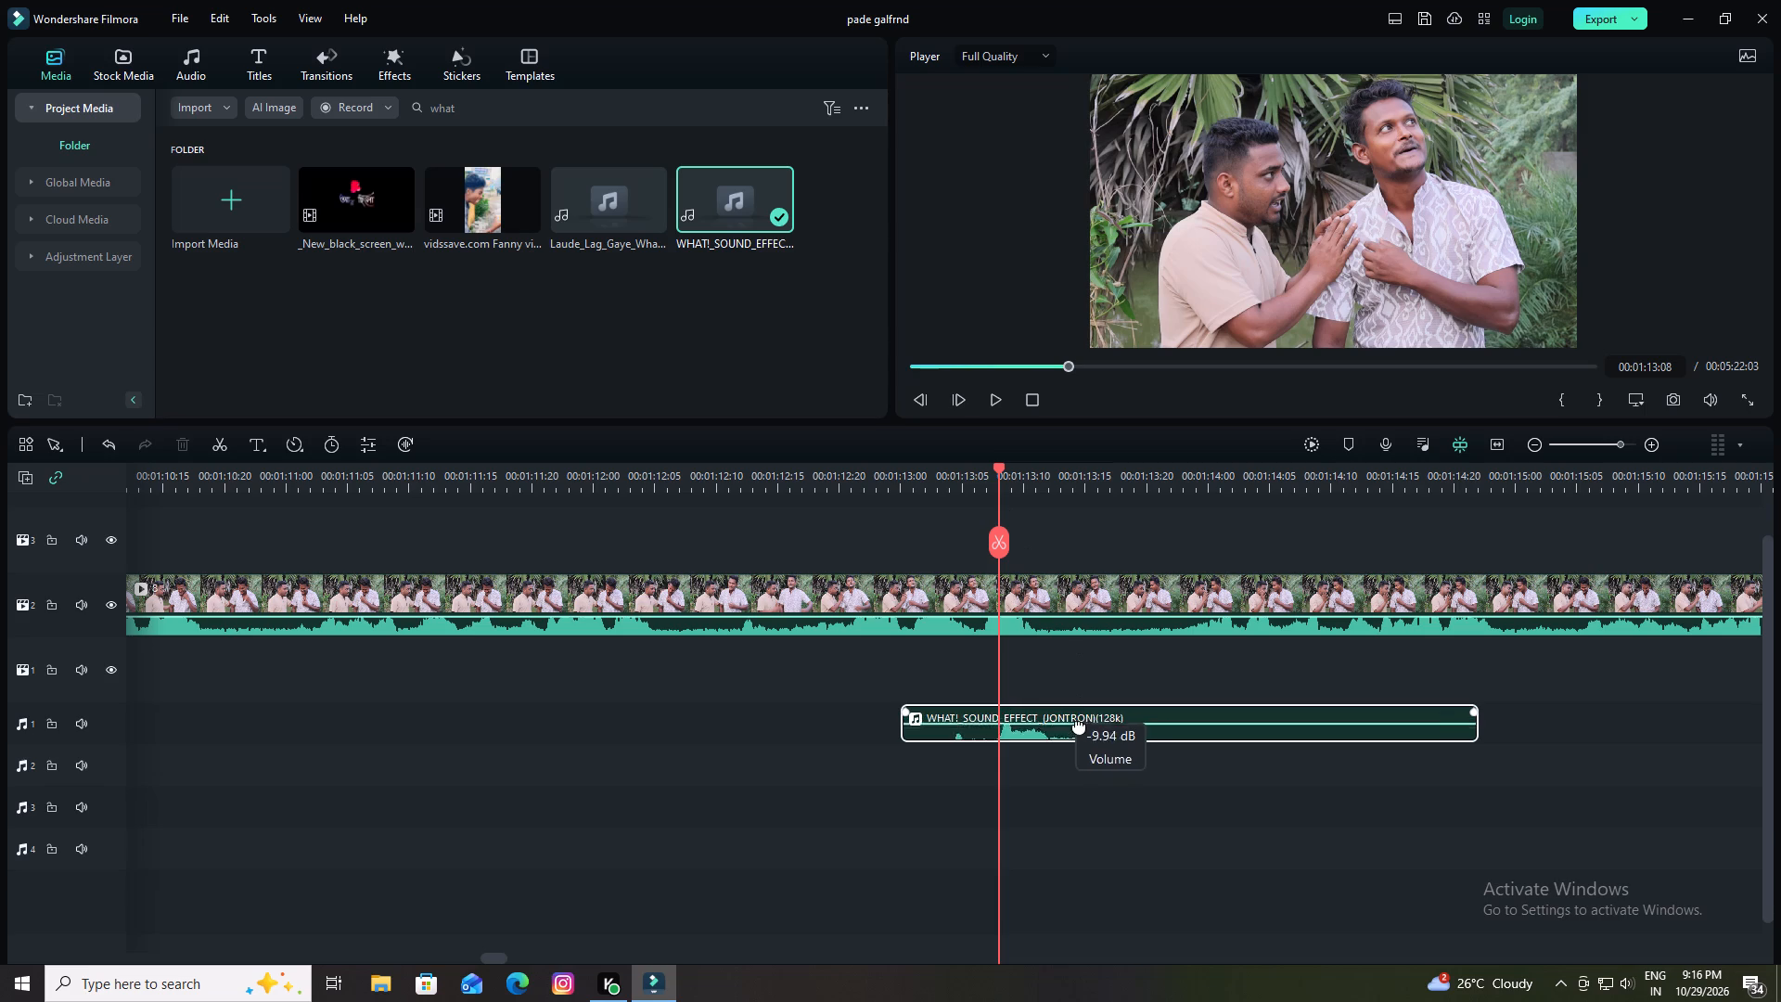
pyautogui.moveTo(1079, 726); pyautogui.dragTo(1096, 699)
# Move the WHAT! clip on audio track 1 to start at 00:01:13:05 and play it back.
pyautogui.moveTo(1073, 729); pyautogui.dragTo(1147, 722)
pyautogui.press('space')
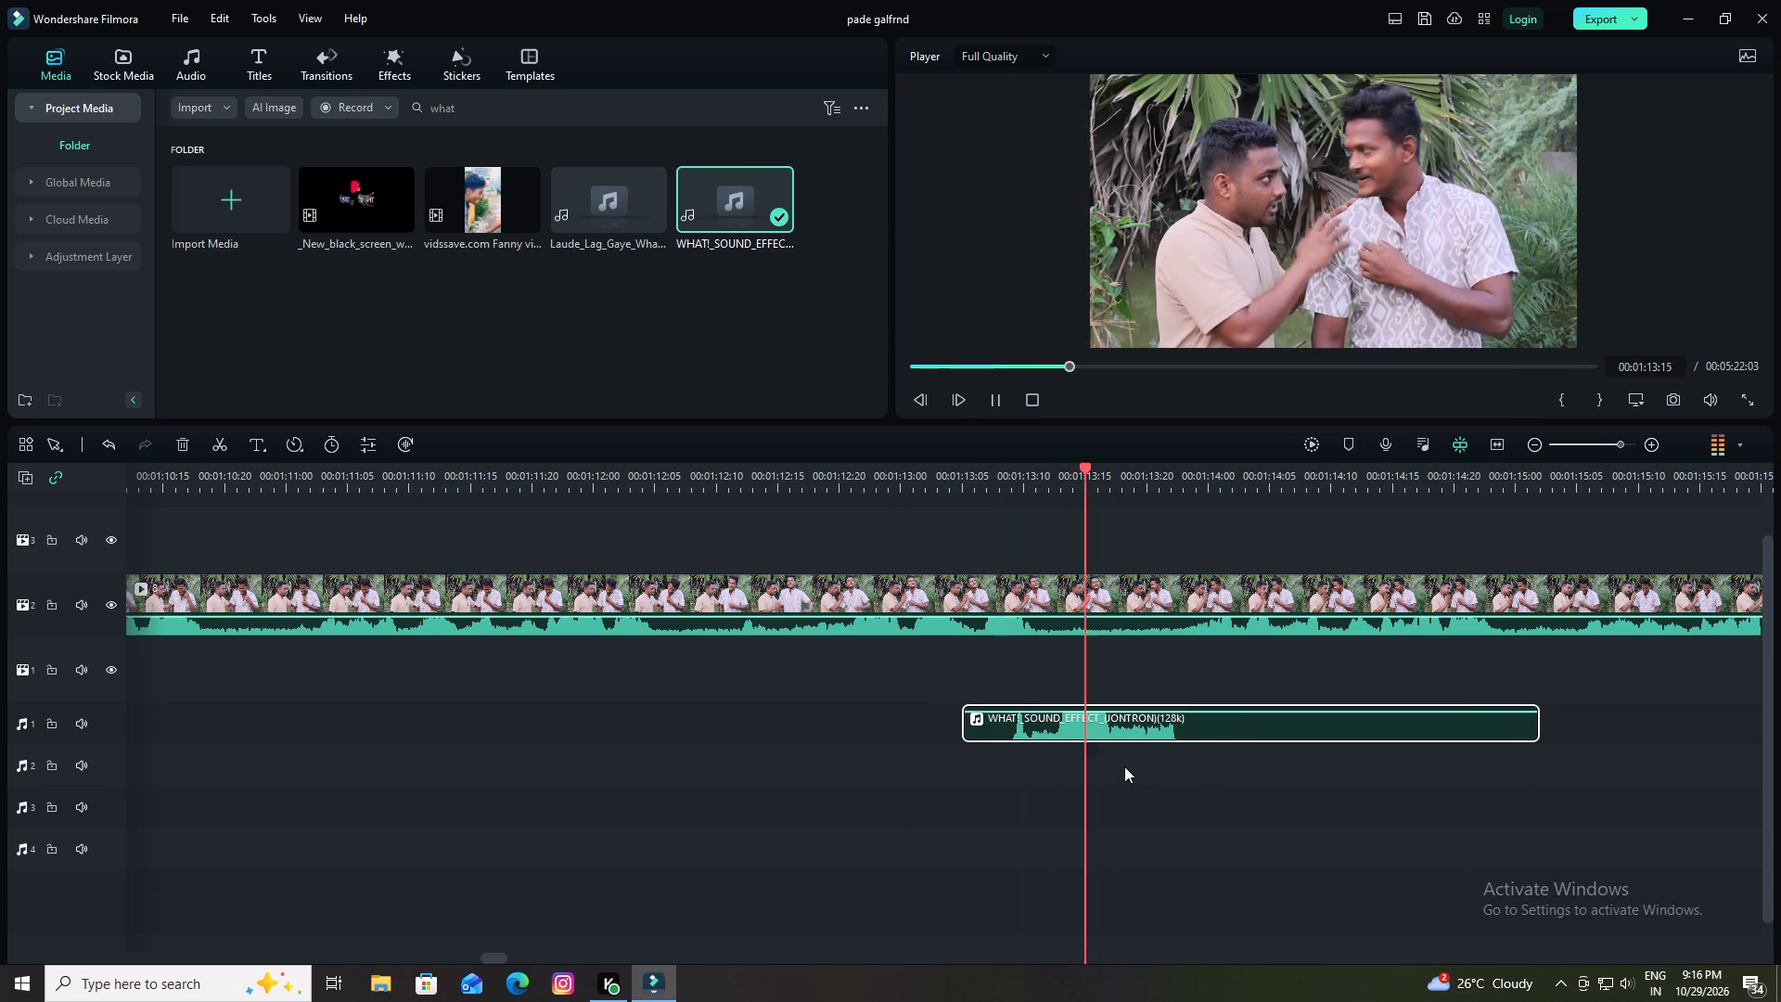
pyautogui.press('space')
# Replay the scene from about 00:01:13:05 to 00:01:15:00 several times to check the WHAT! effect's timing against the dialogue.
pyautogui.moveTo(1354, 470); pyautogui.dragTo(1353, 469)
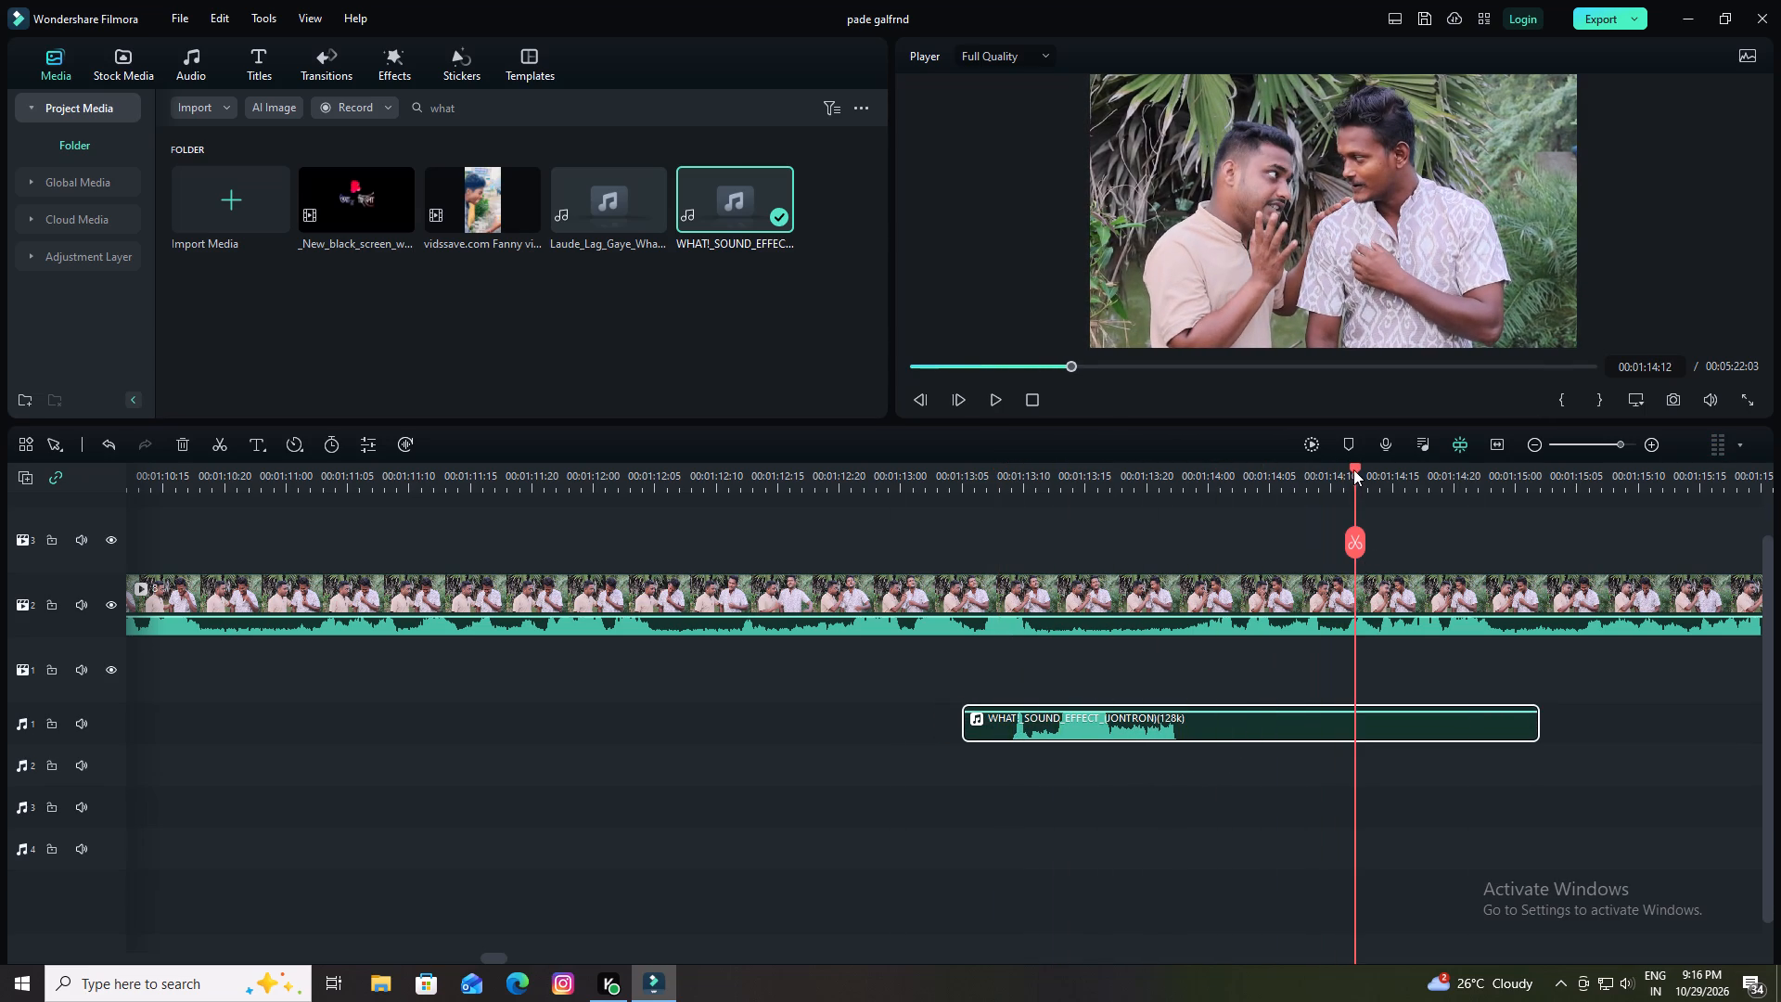
pyautogui.moveTo(1353, 469); pyautogui.dragTo(960, 507)
pyautogui.press('space')
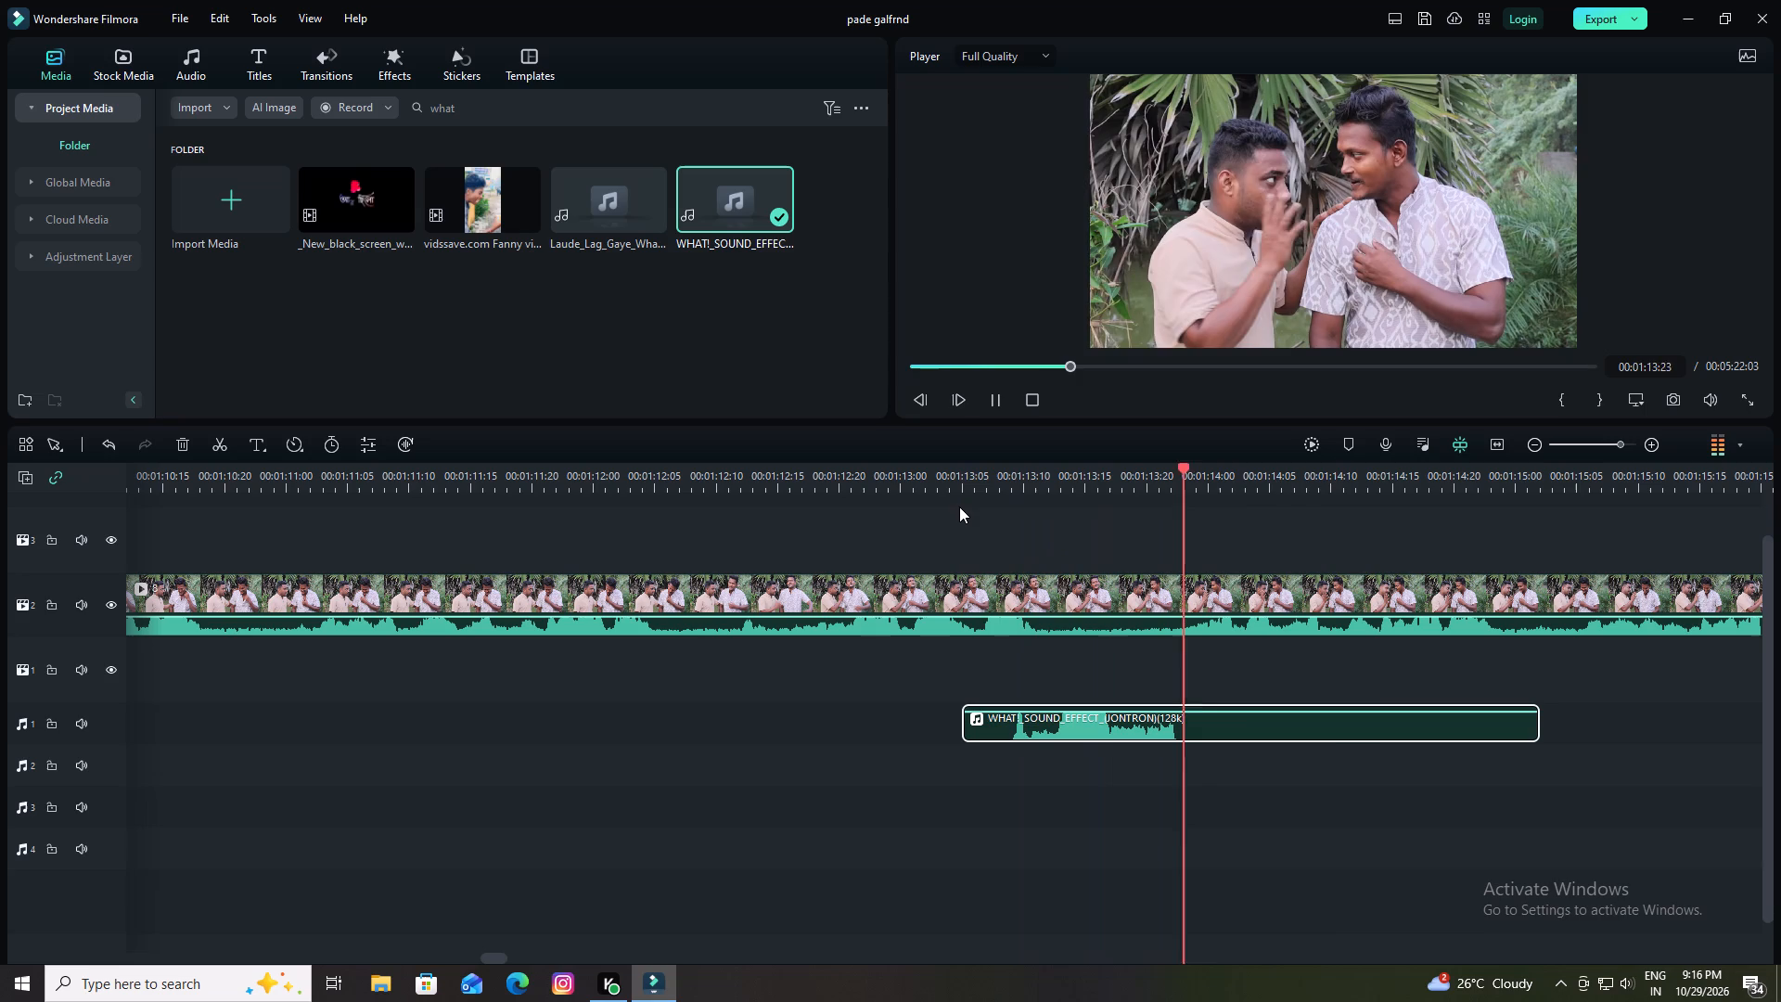
pyautogui.press('space')
pyautogui.moveTo(1378, 471); pyautogui.dragTo(964, 572)
pyautogui.press('space')
pyautogui.press('space')
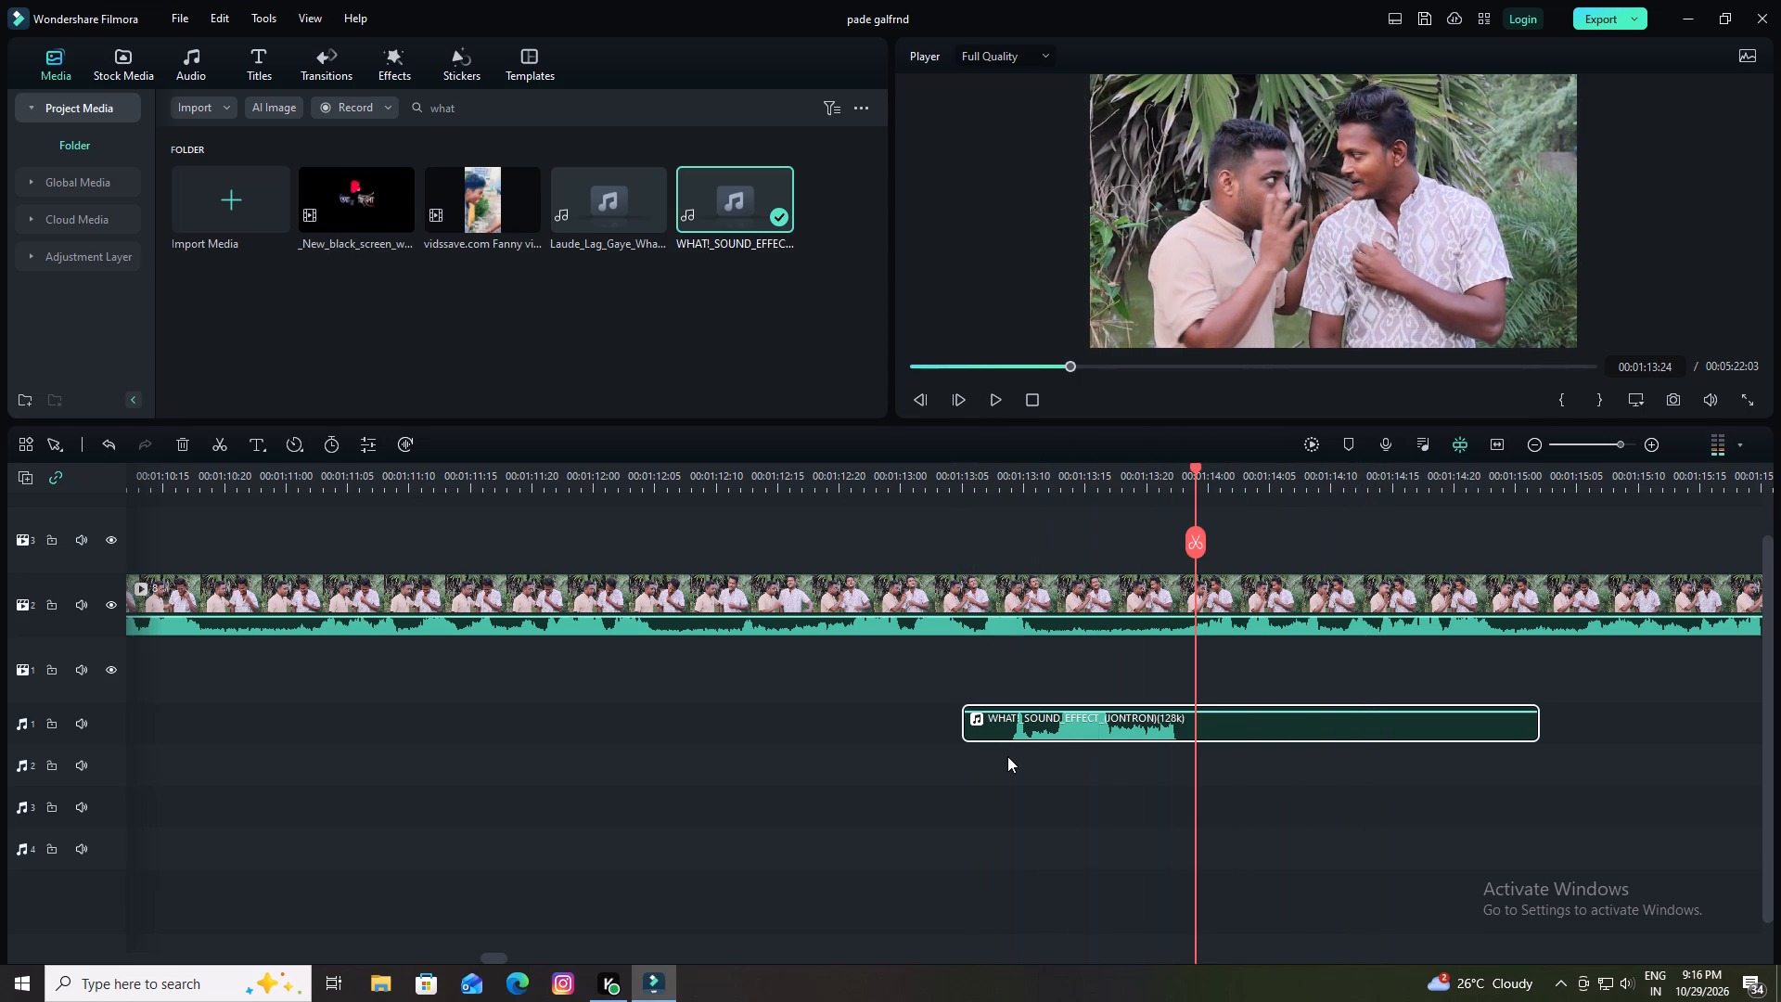
pyautogui.press('space')
pyautogui.press('space')
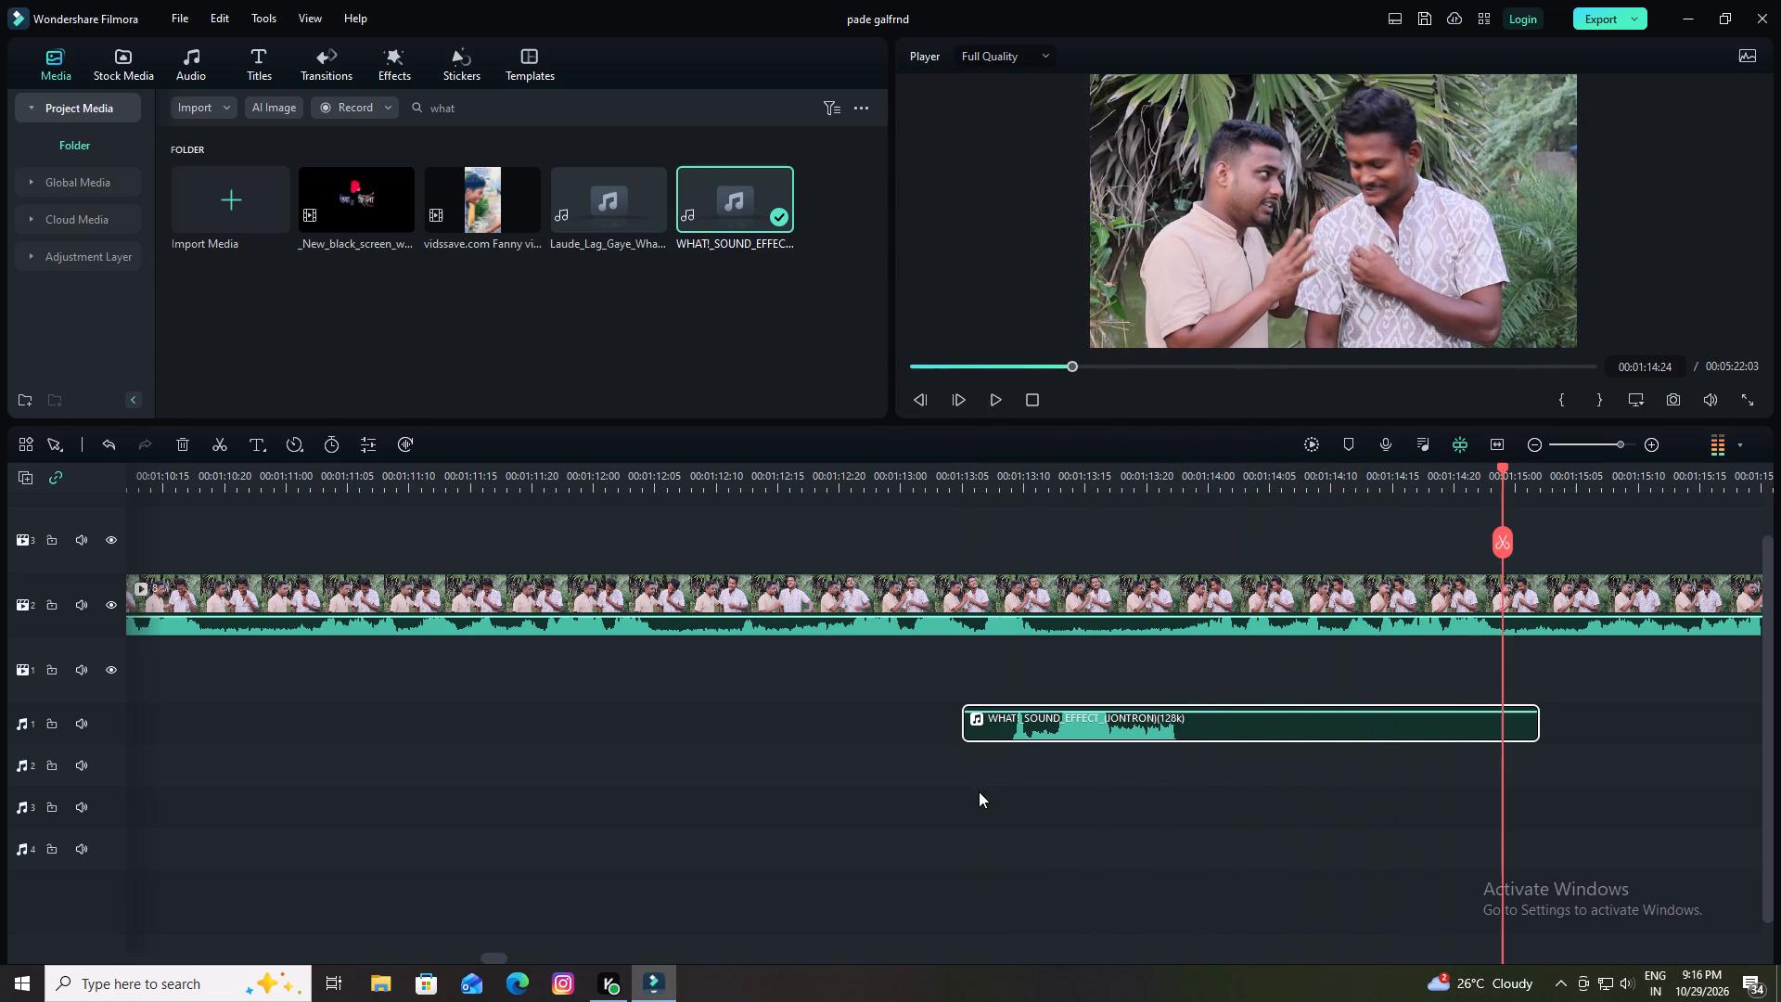
pyautogui.moveTo(1282, 478); pyautogui.dragTo(1073, 486)
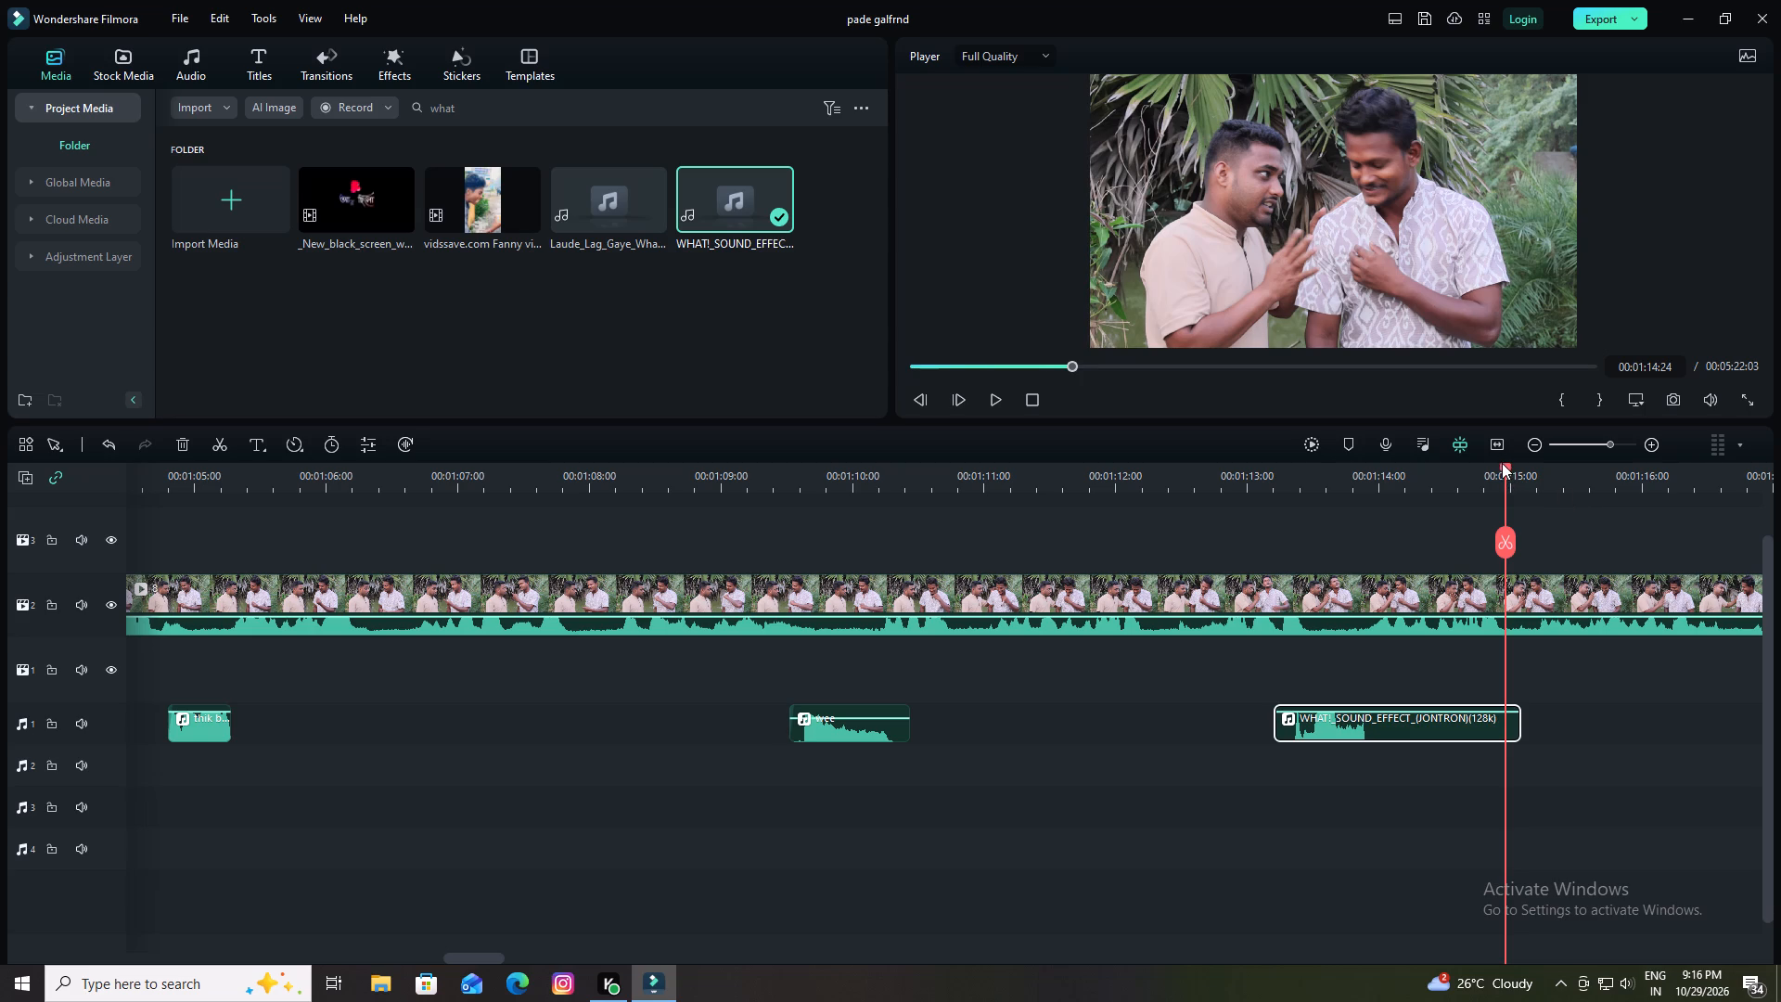
pyautogui.moveTo(1502, 463); pyautogui.dragTo(1263, 495)
pyautogui.press('space')
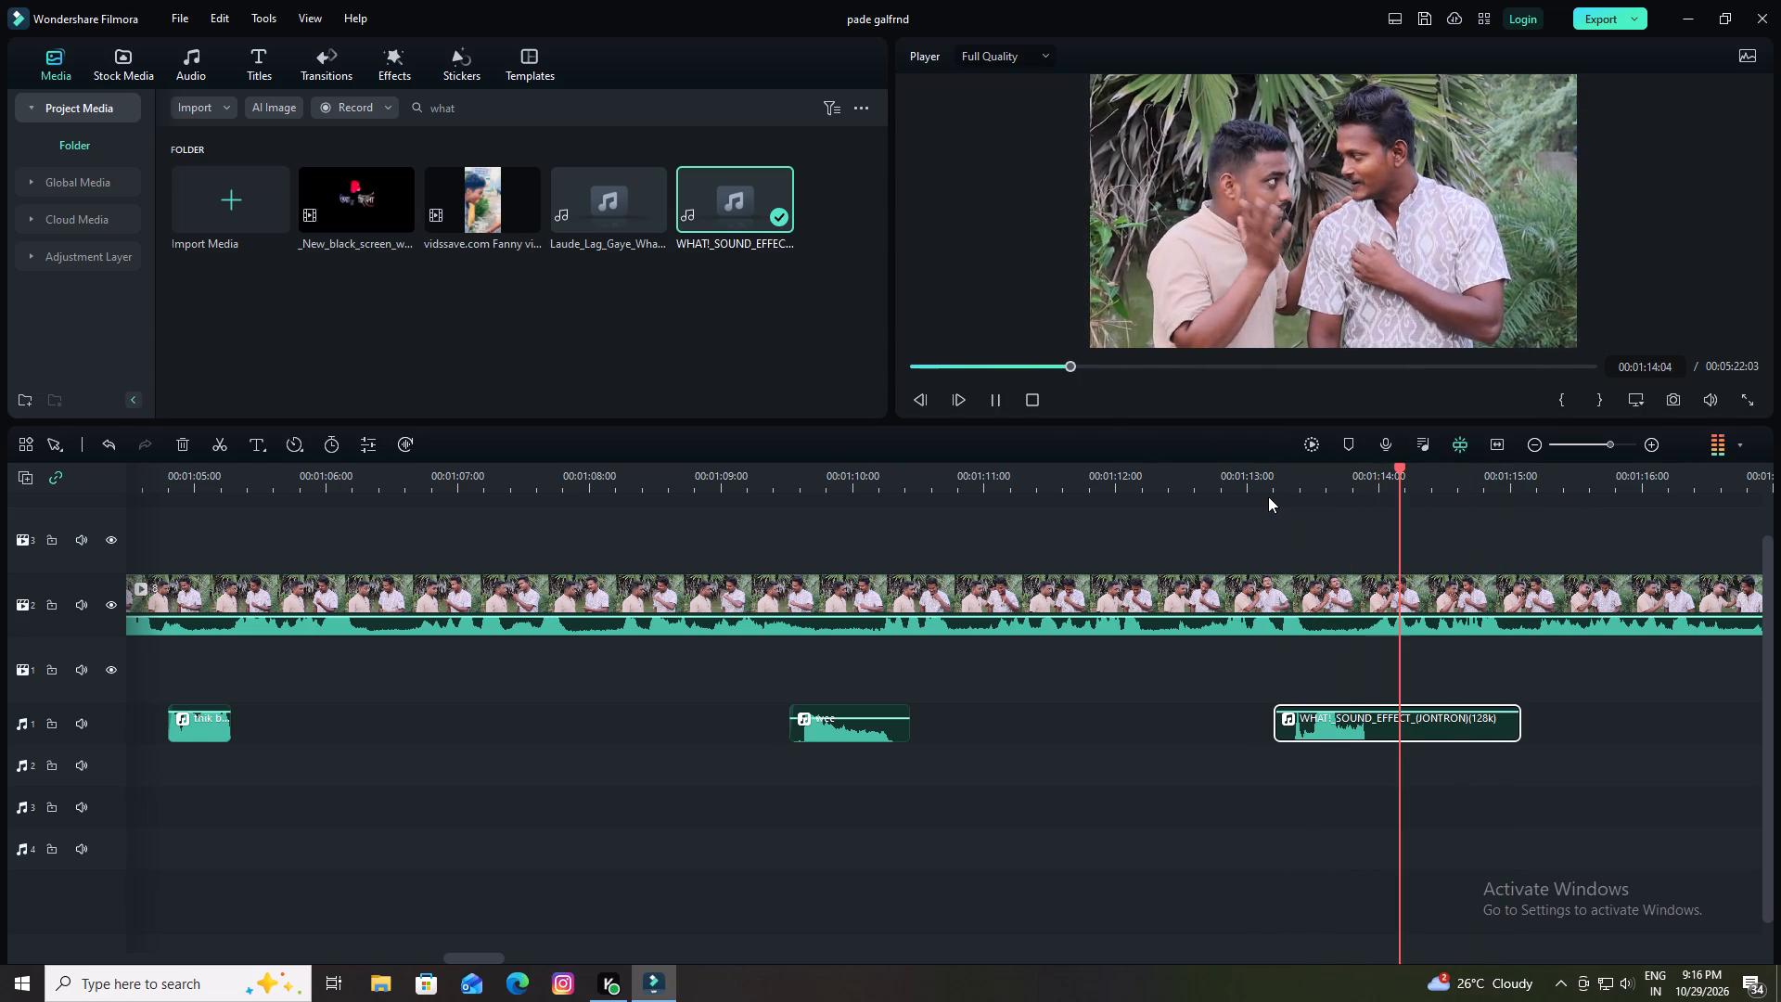
pyautogui.press('space')
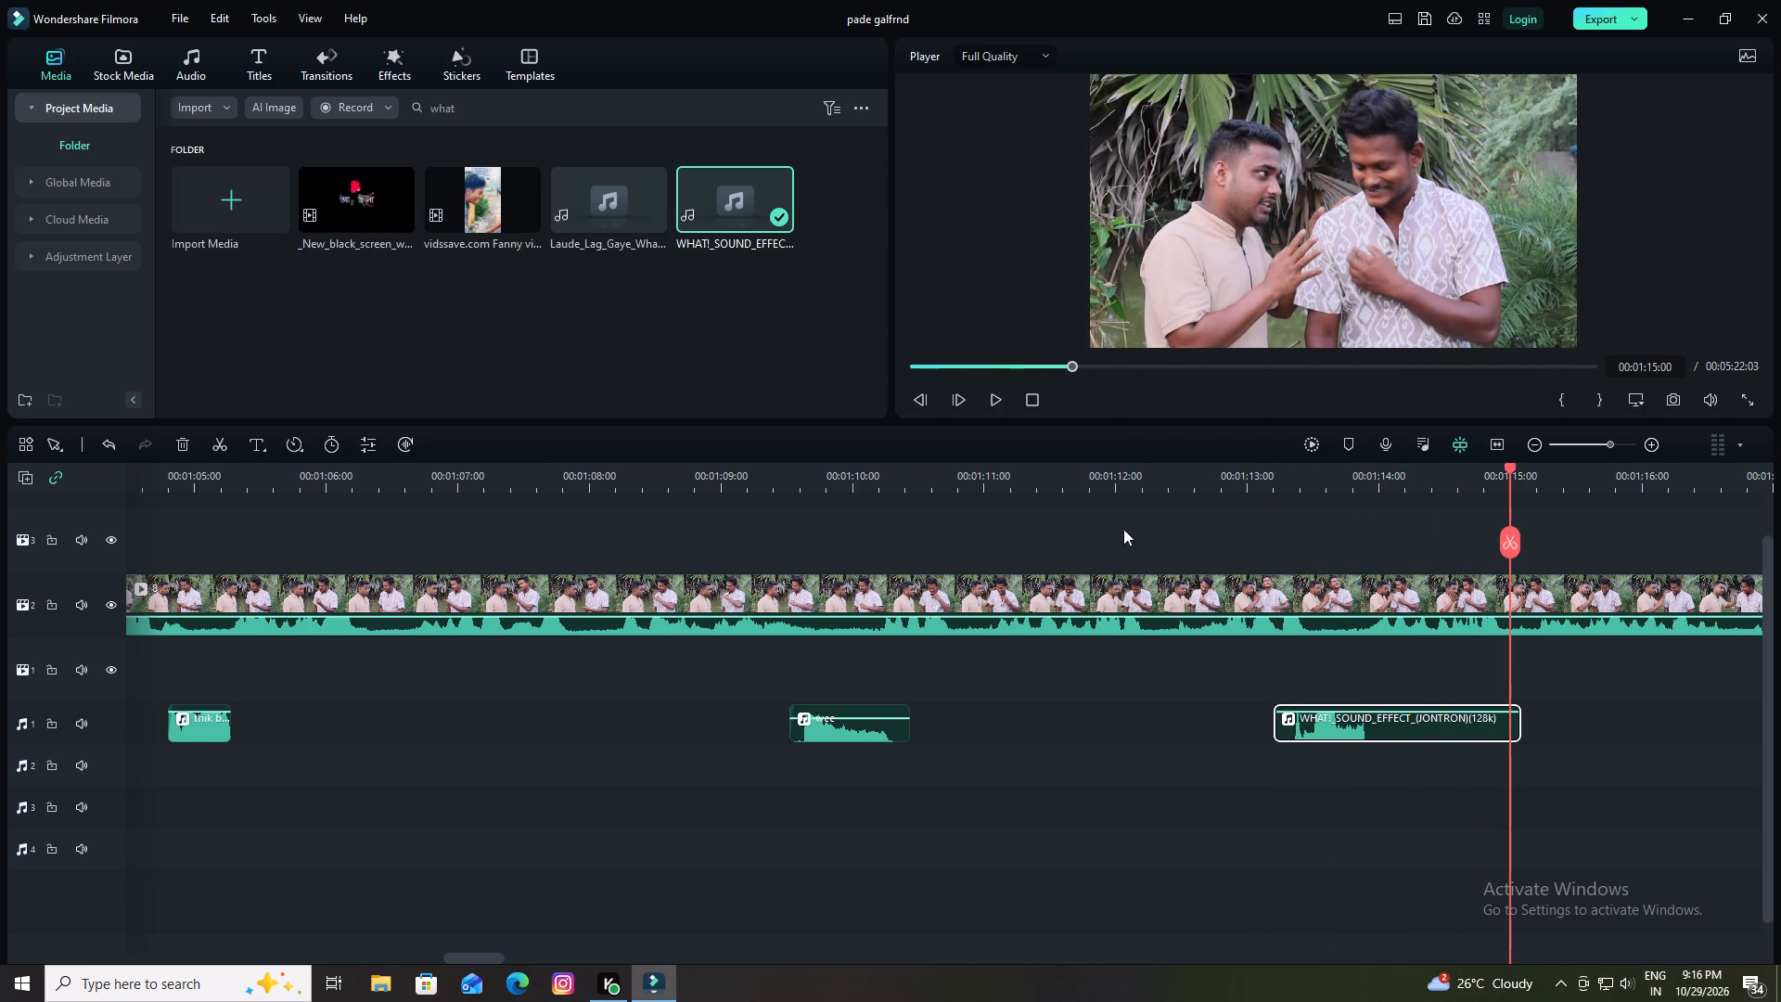
# Clear the "what" search from the project media and browse the full list for another sound effect.
pyautogui.click(721, 97)
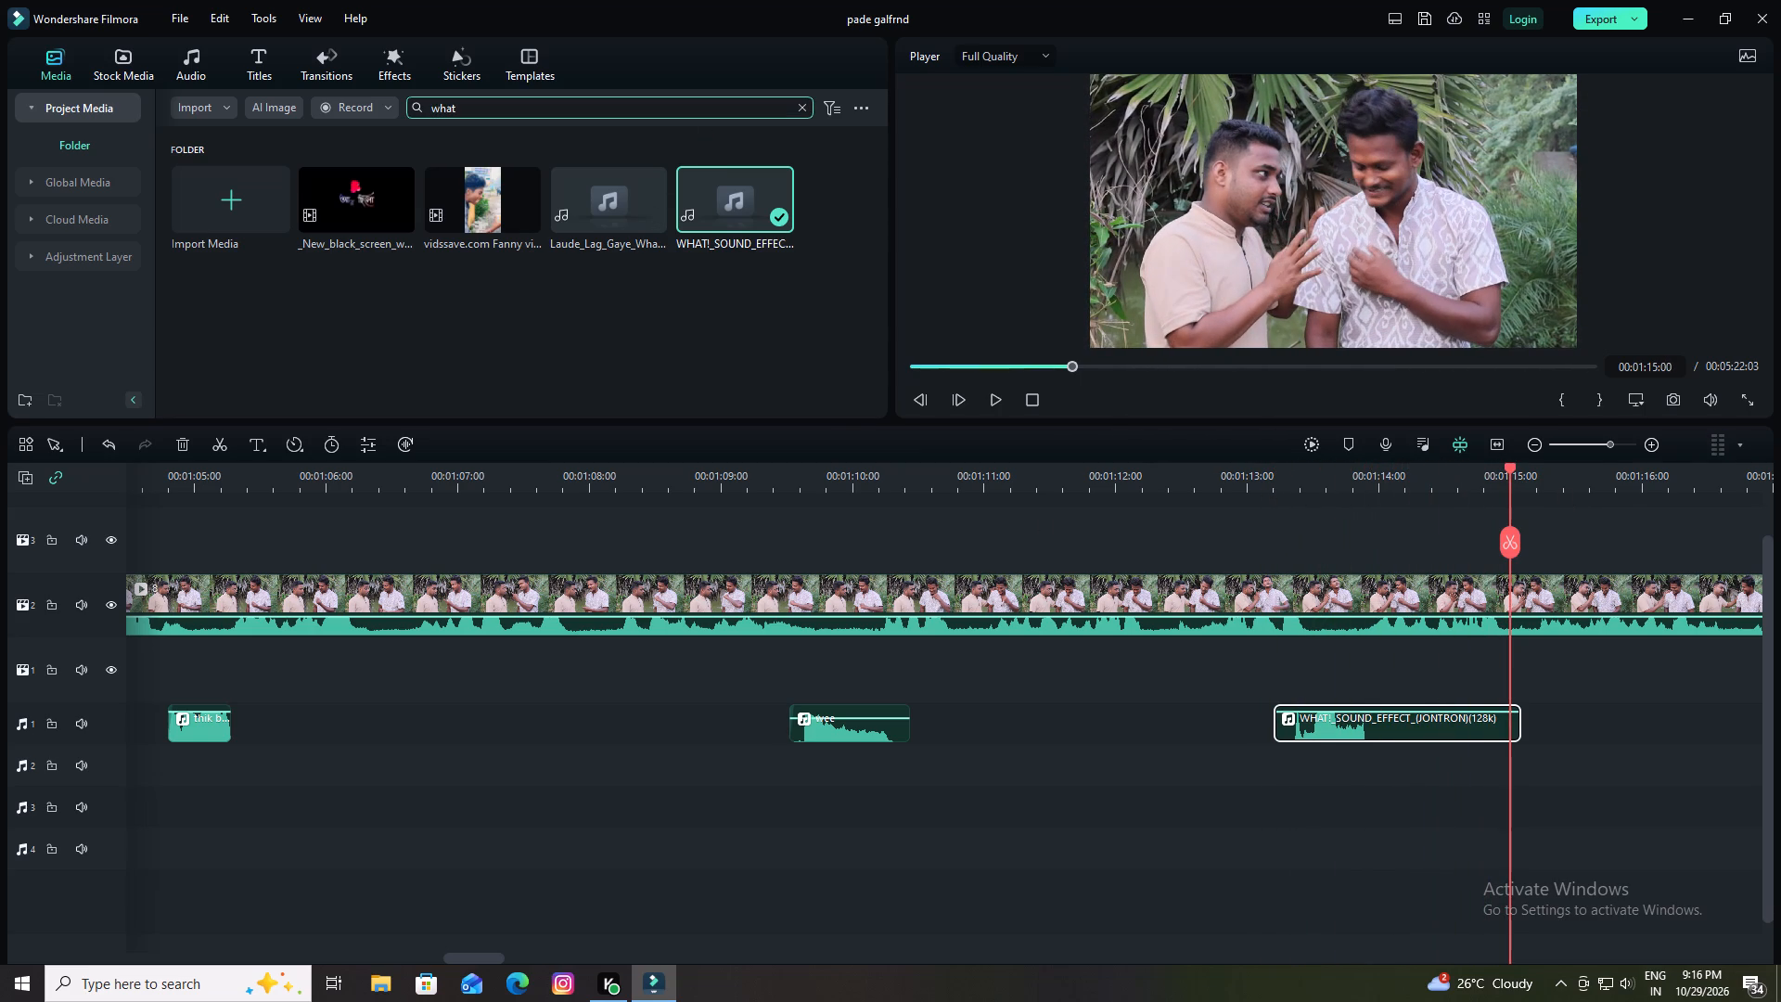
pyautogui.click(801, 107)
pyautogui.scroll(-7, 537, 313)
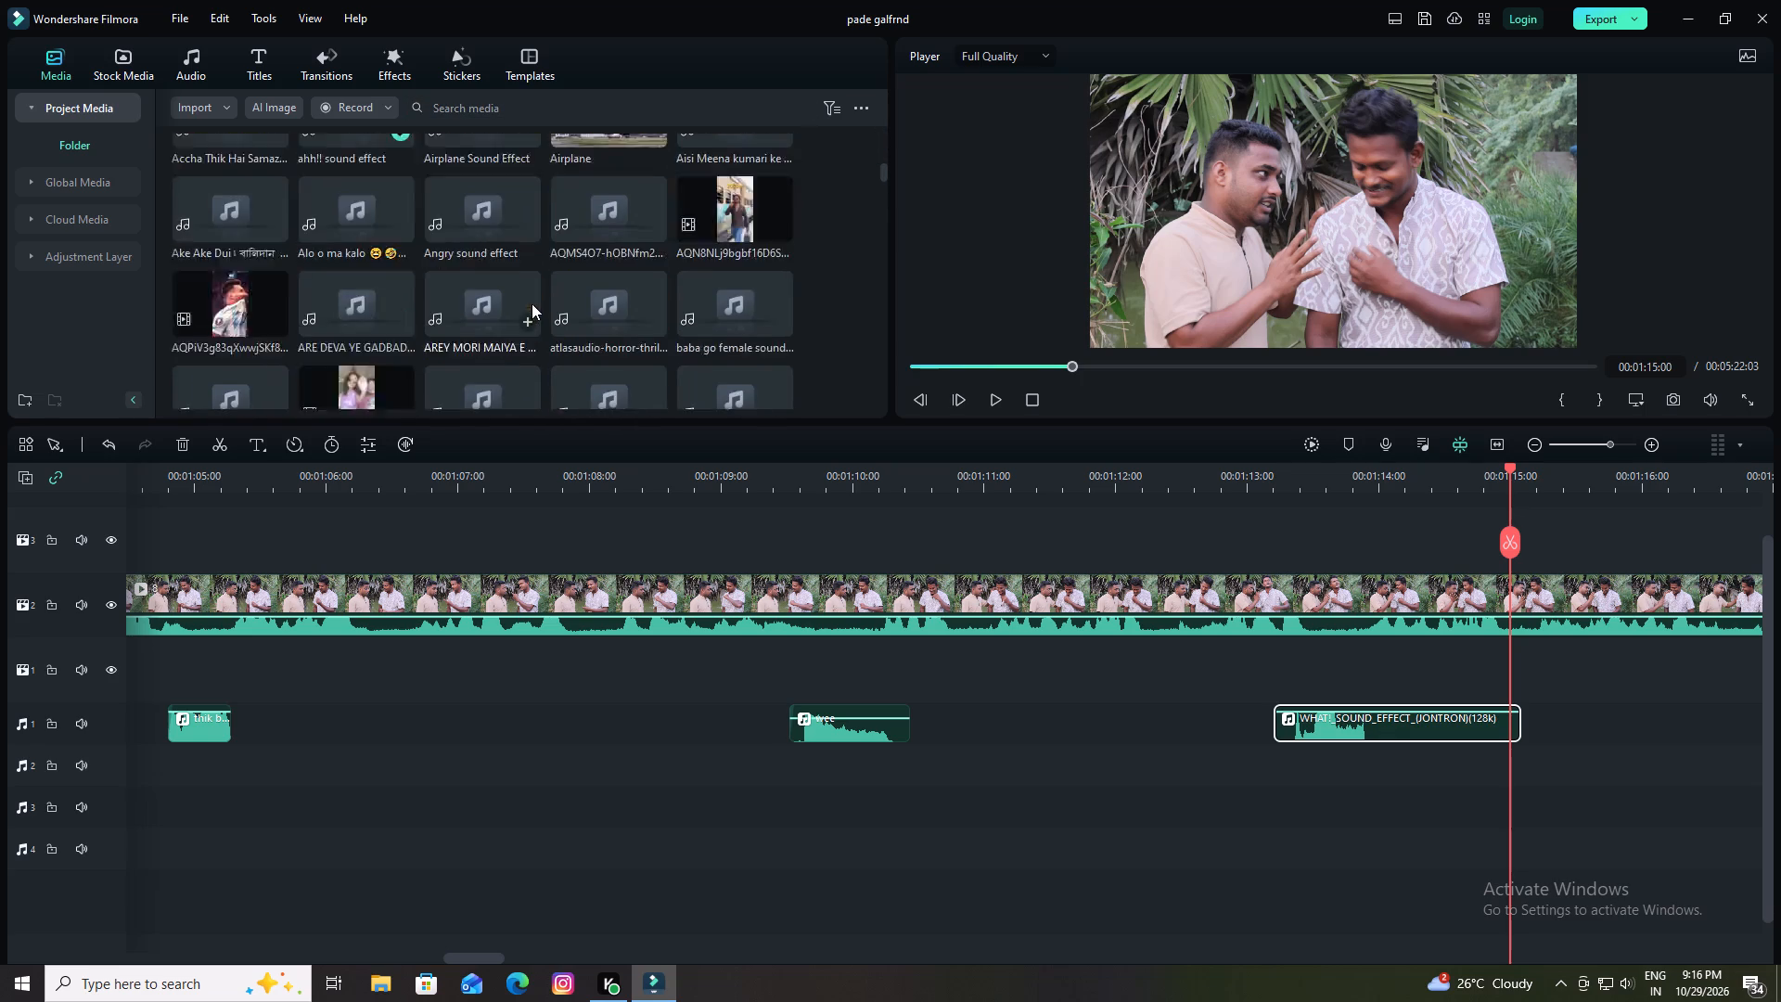
pyautogui.scroll(-6, 532, 303)
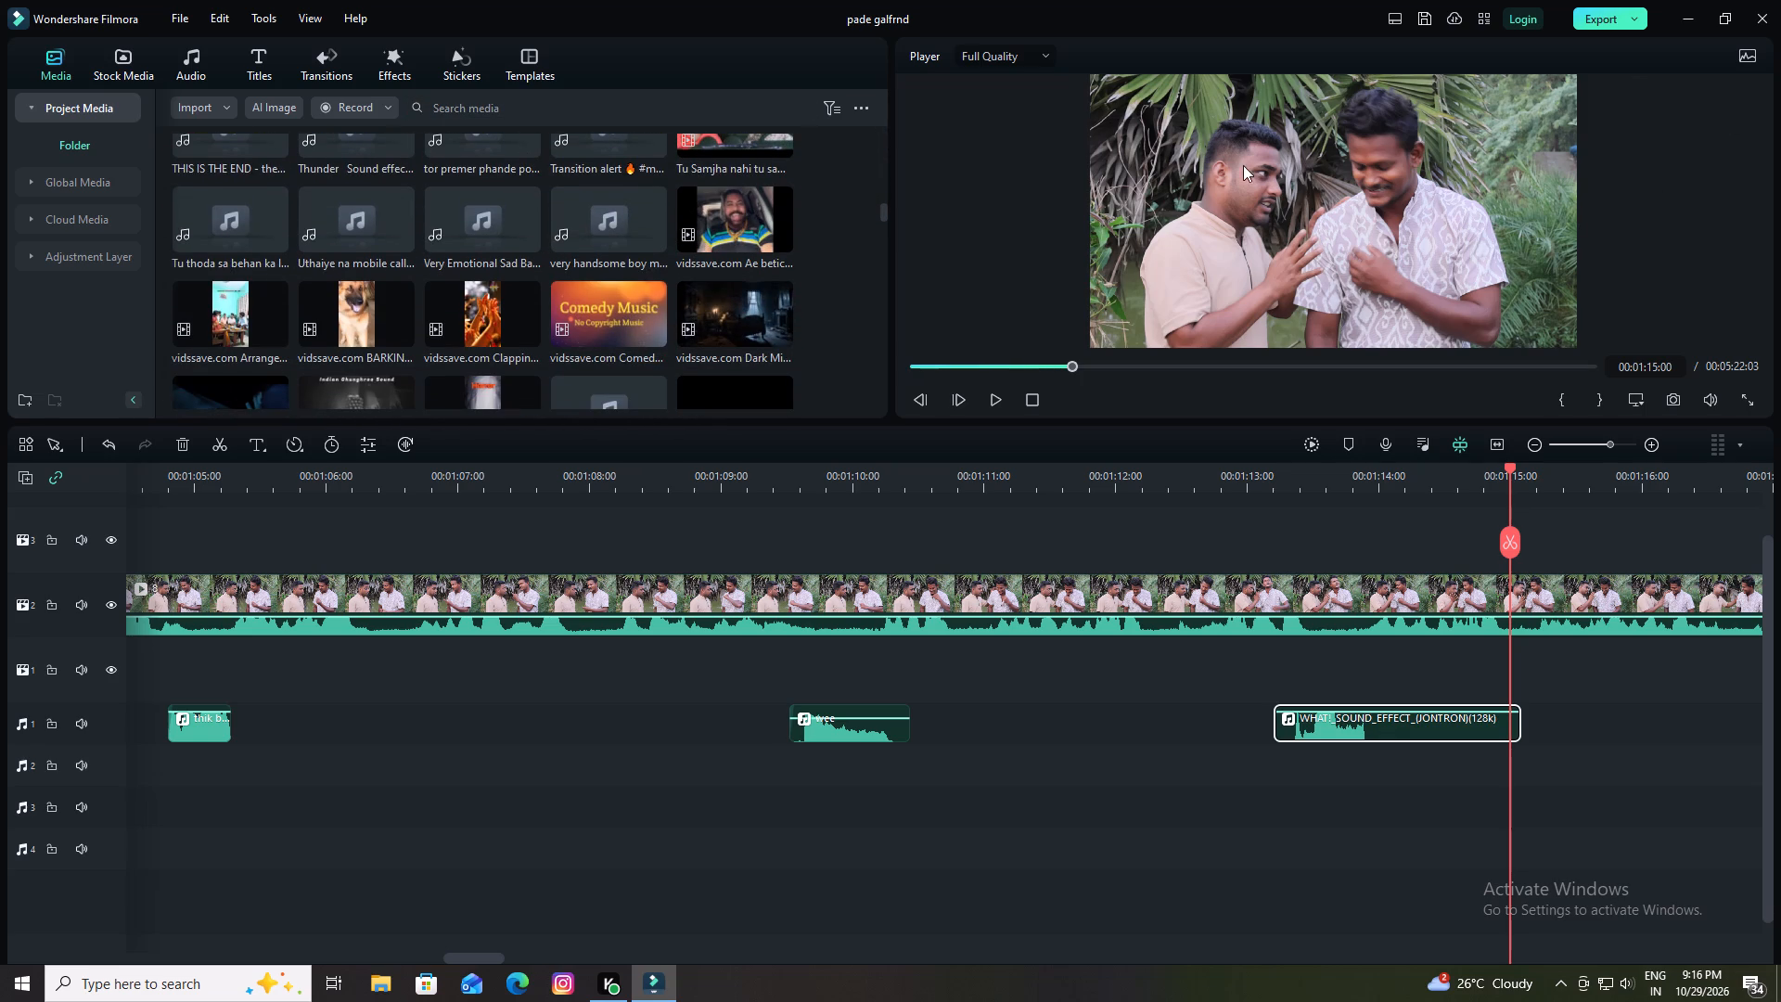
# Save the project.
pyautogui.click(1423, 22)
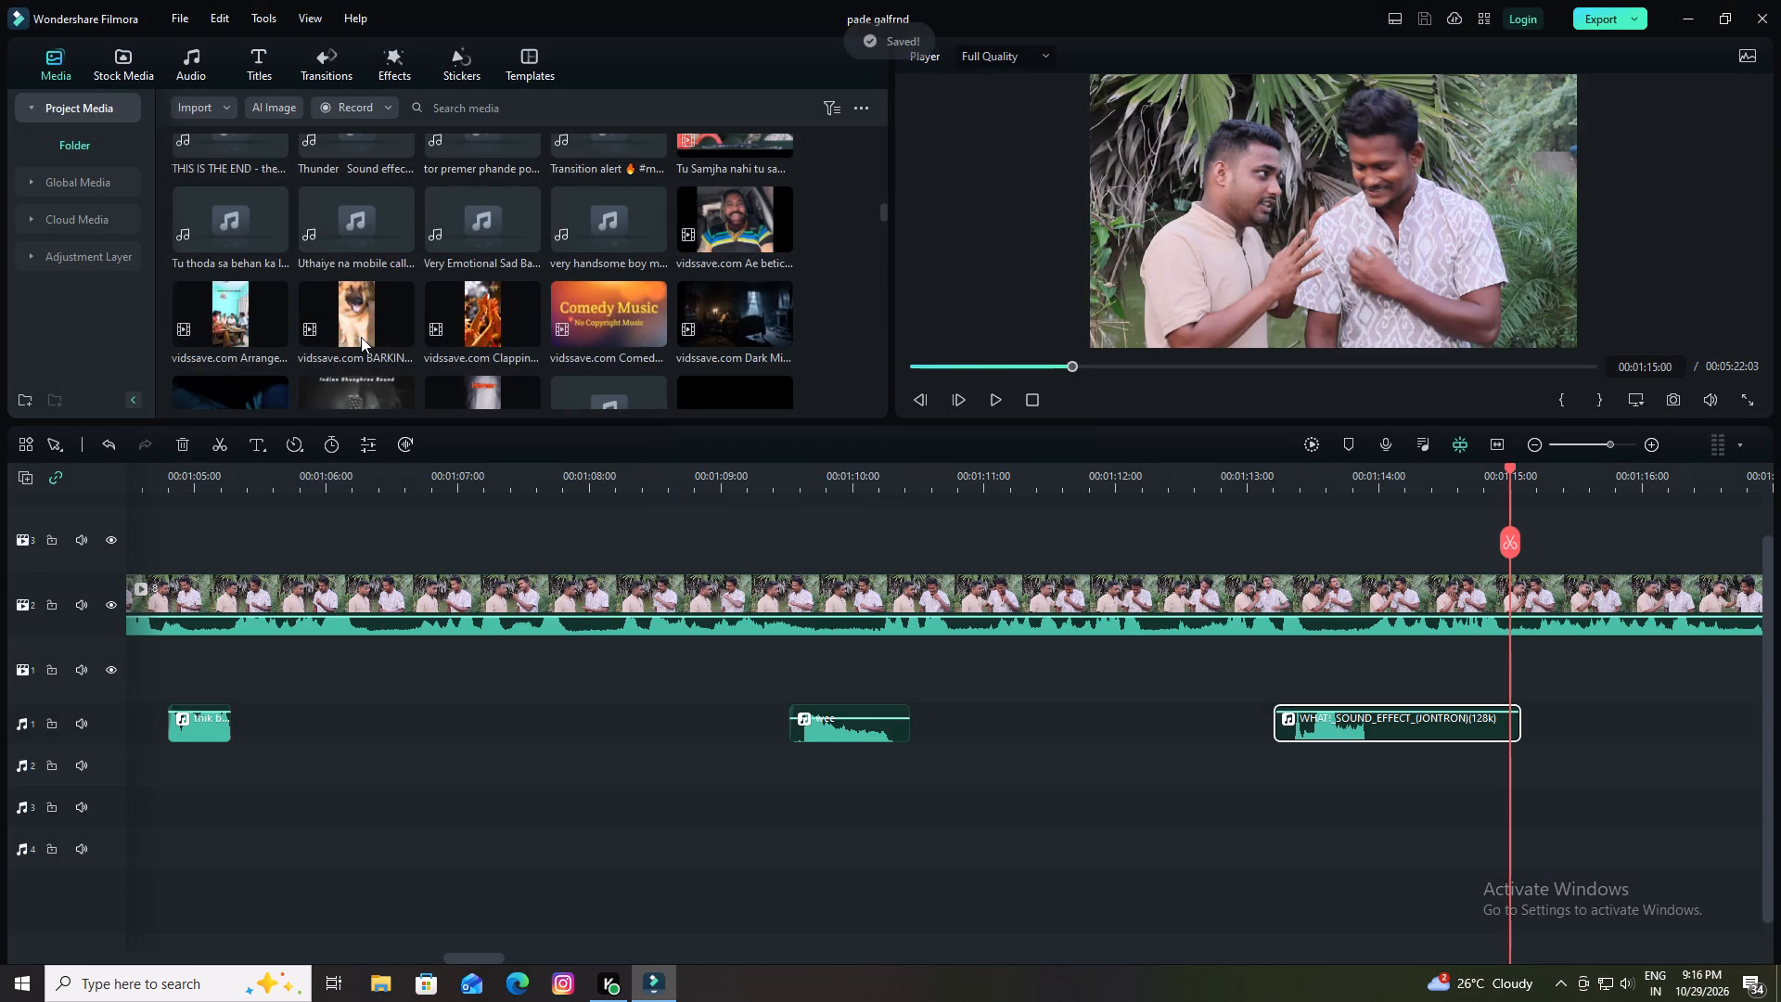
# Audition Funny Effect 1 and Duck Quack in the project media, and place the Duck Quack effect on audio track 2 at about 00:01:14:18.
pyautogui.scroll(-4, 362, 332)
pyautogui.scroll(-3, 258, 261)
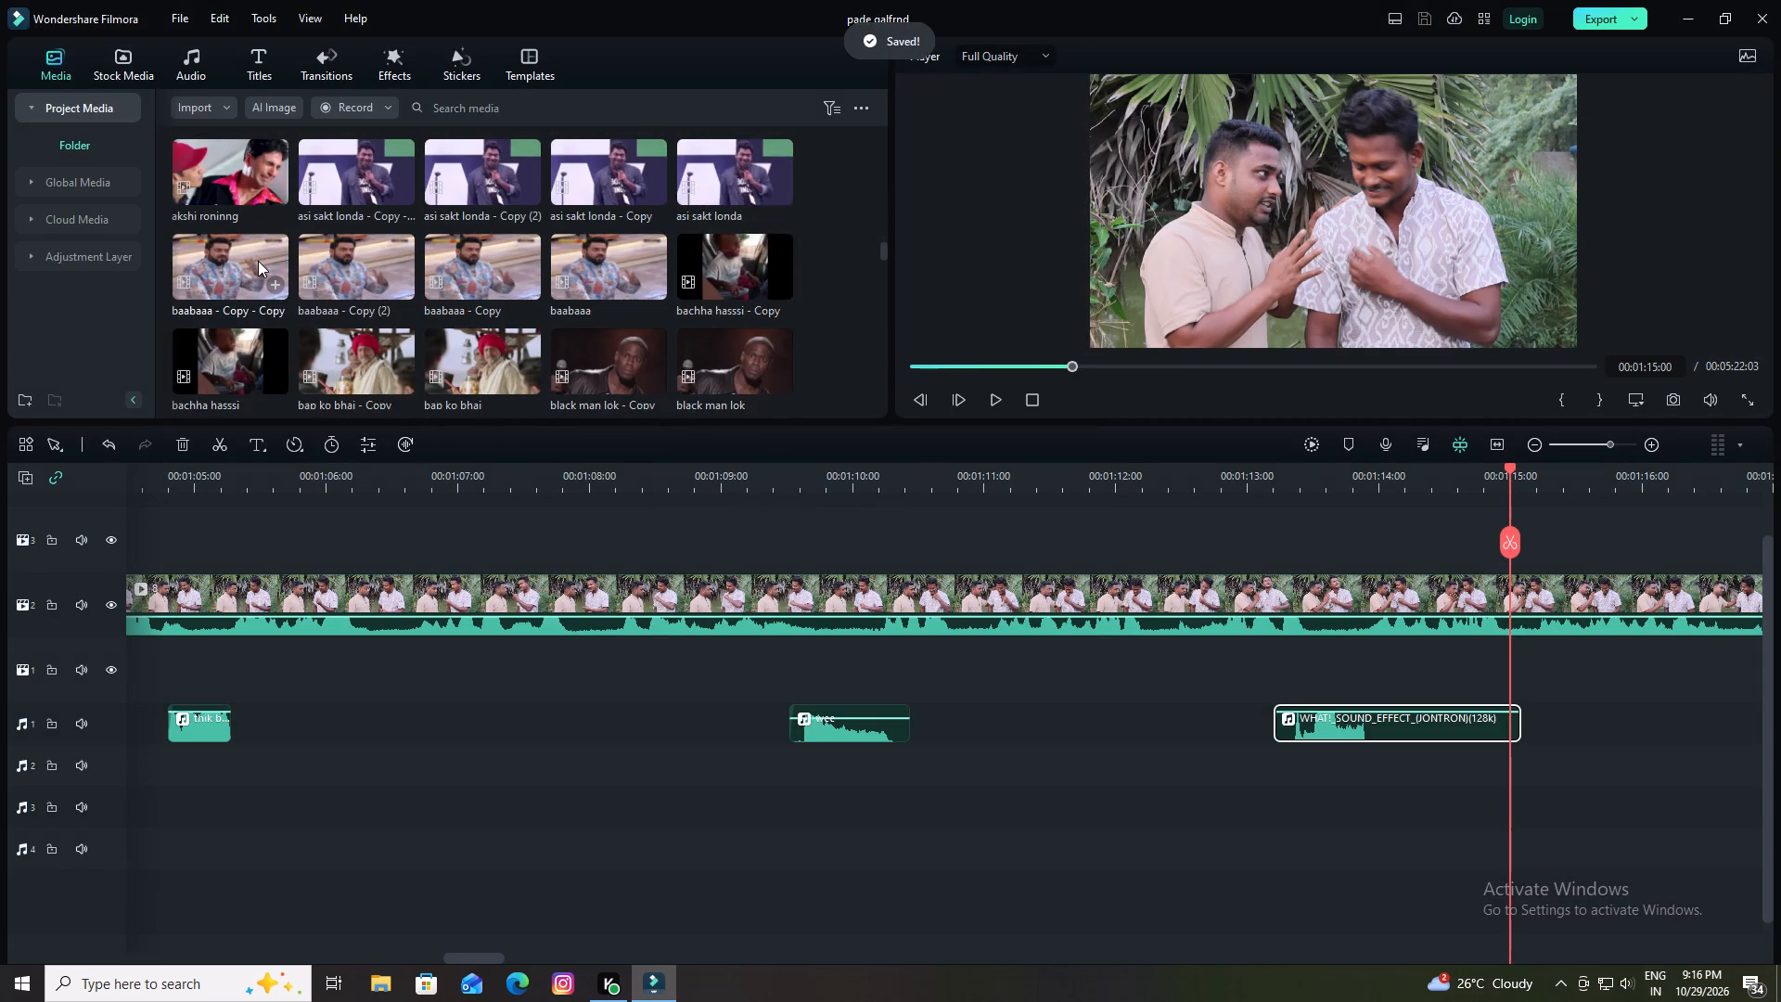
pyautogui.scroll(-8, 261, 262)
pyautogui.scroll(1, 388, 252)
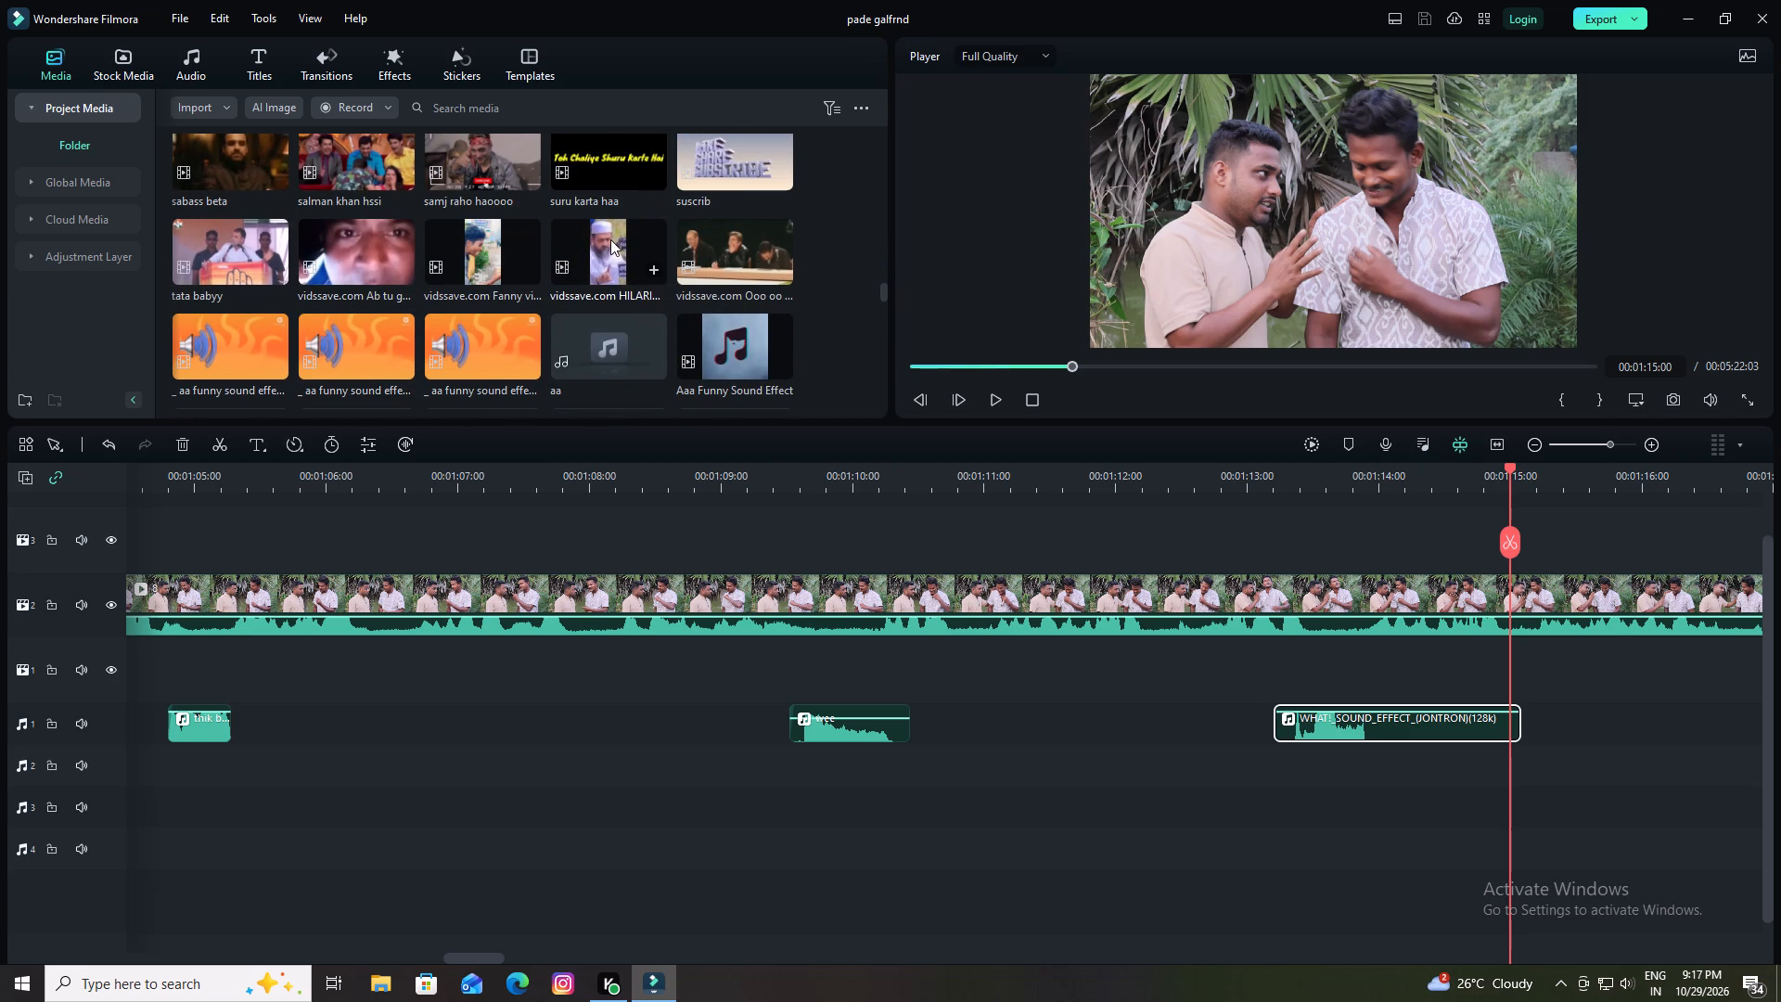
pyautogui.scroll(-2, 592, 271)
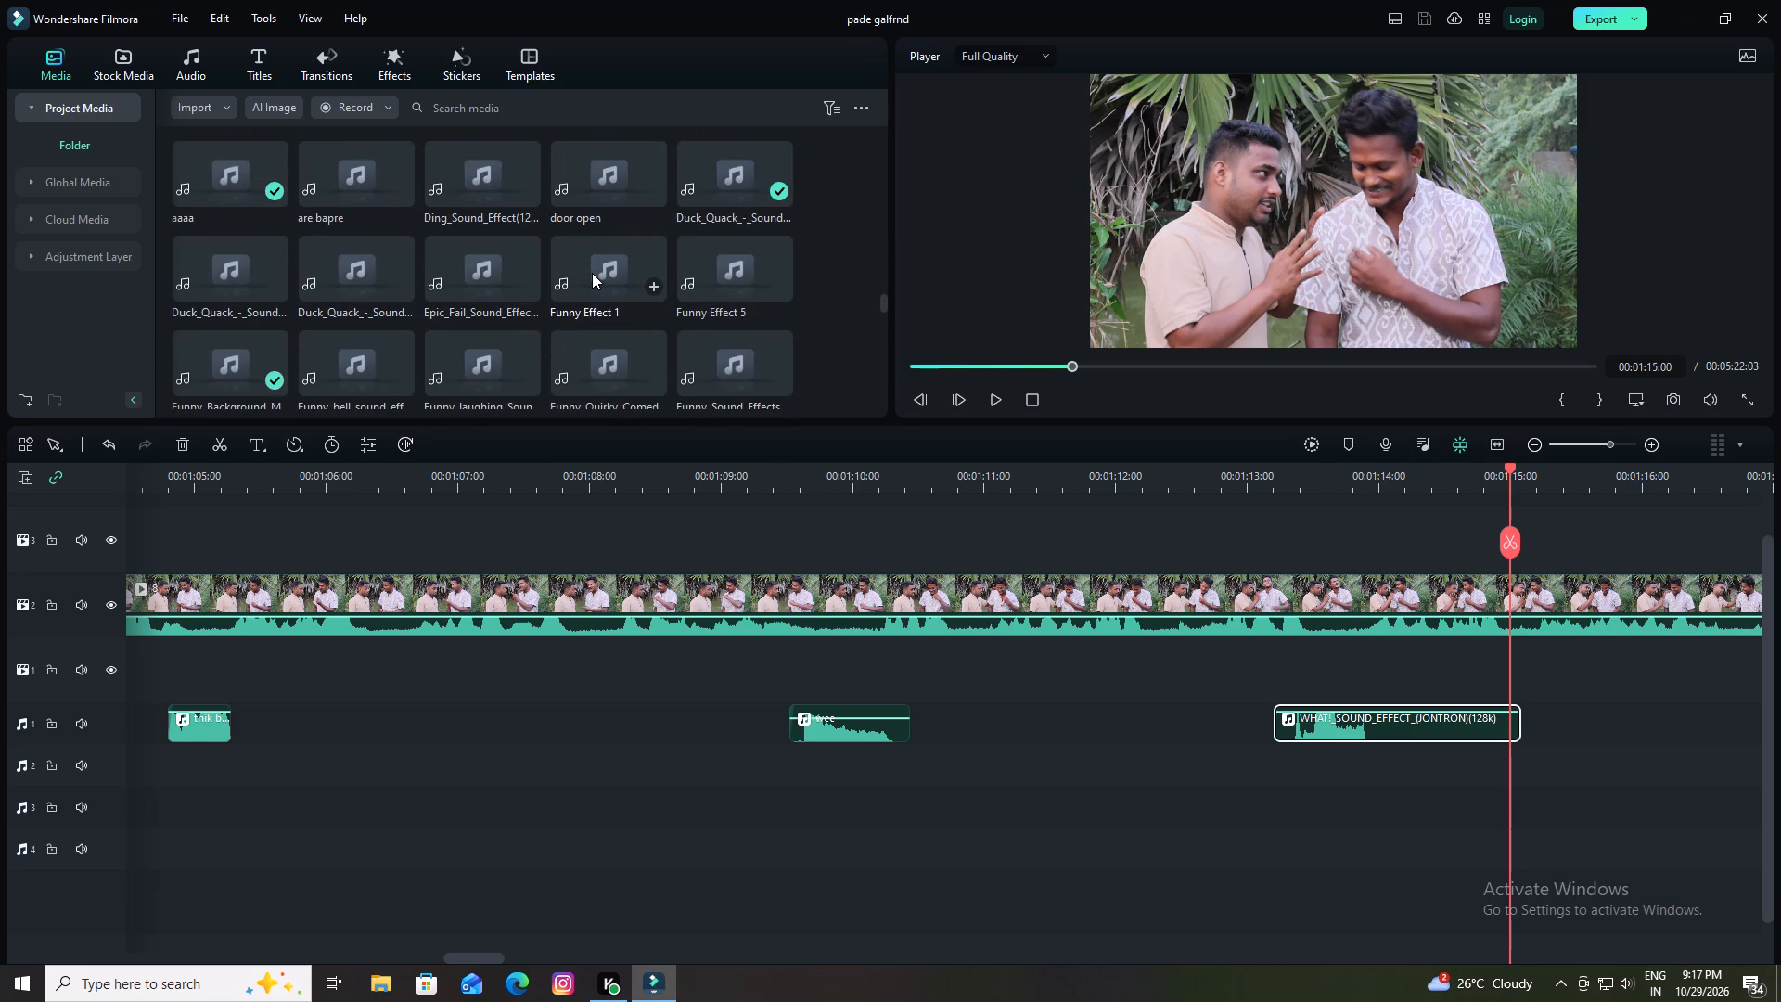
pyautogui.click(590, 275)
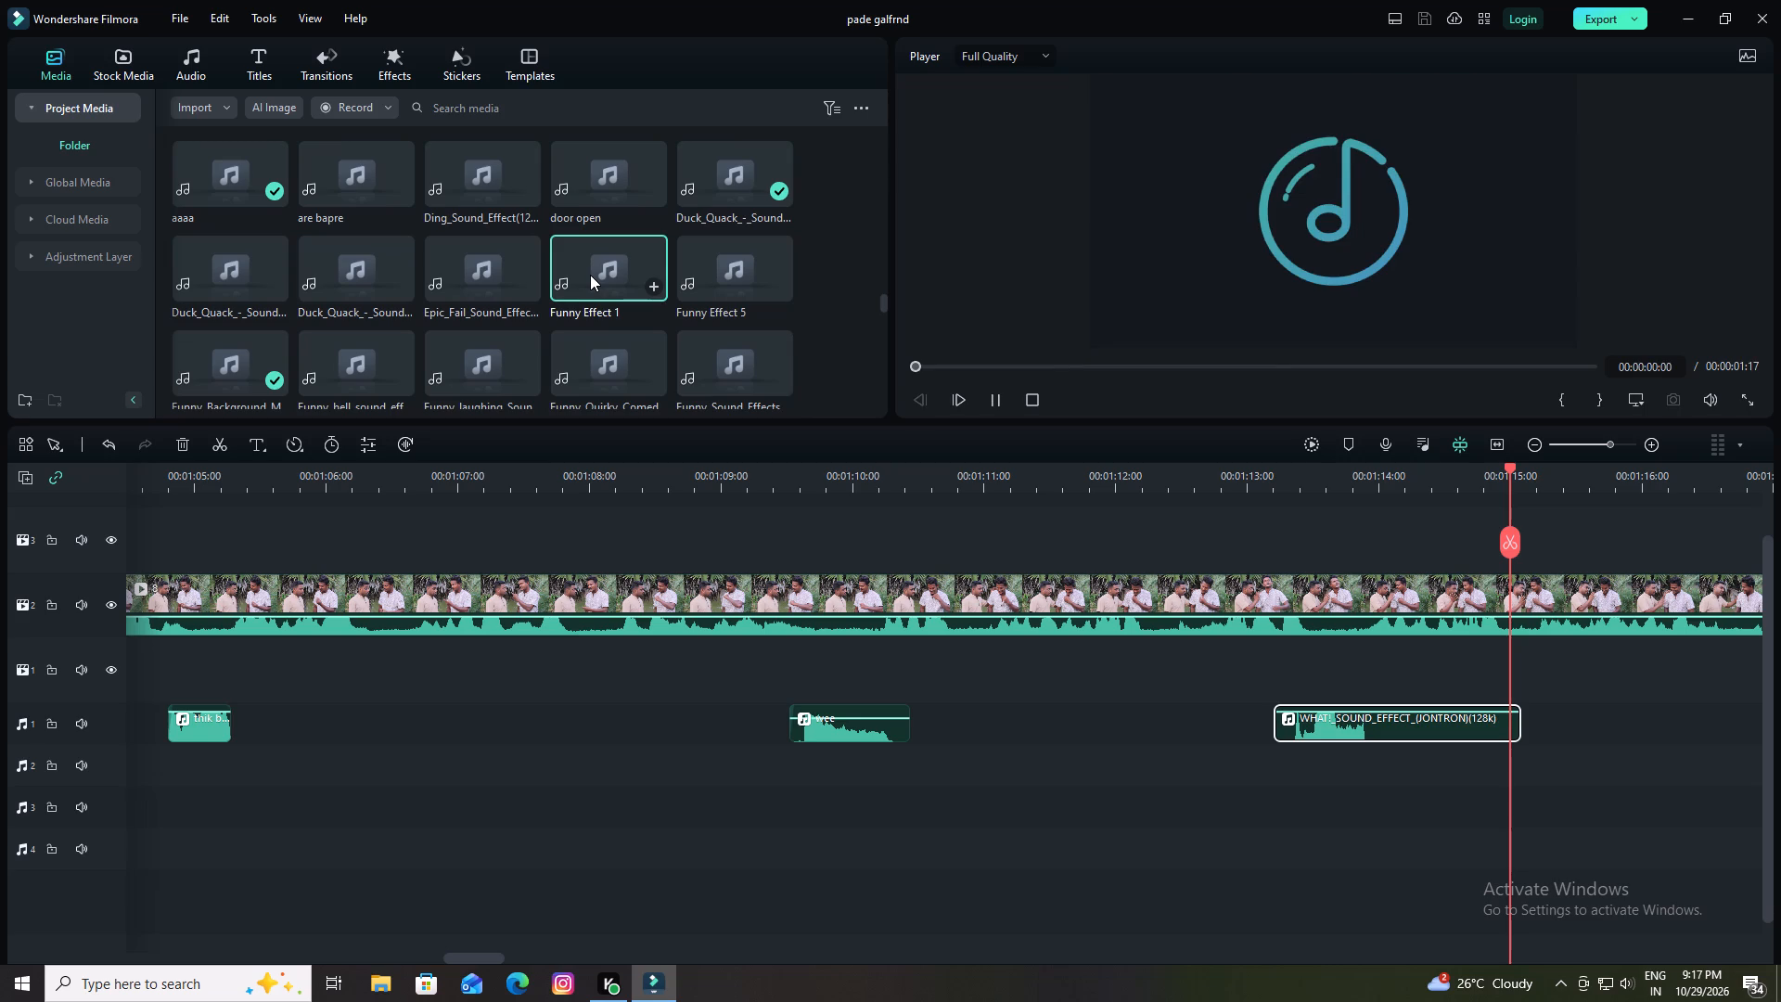
pyautogui.click(691, 190)
pyautogui.scroll(1, 691, 190)
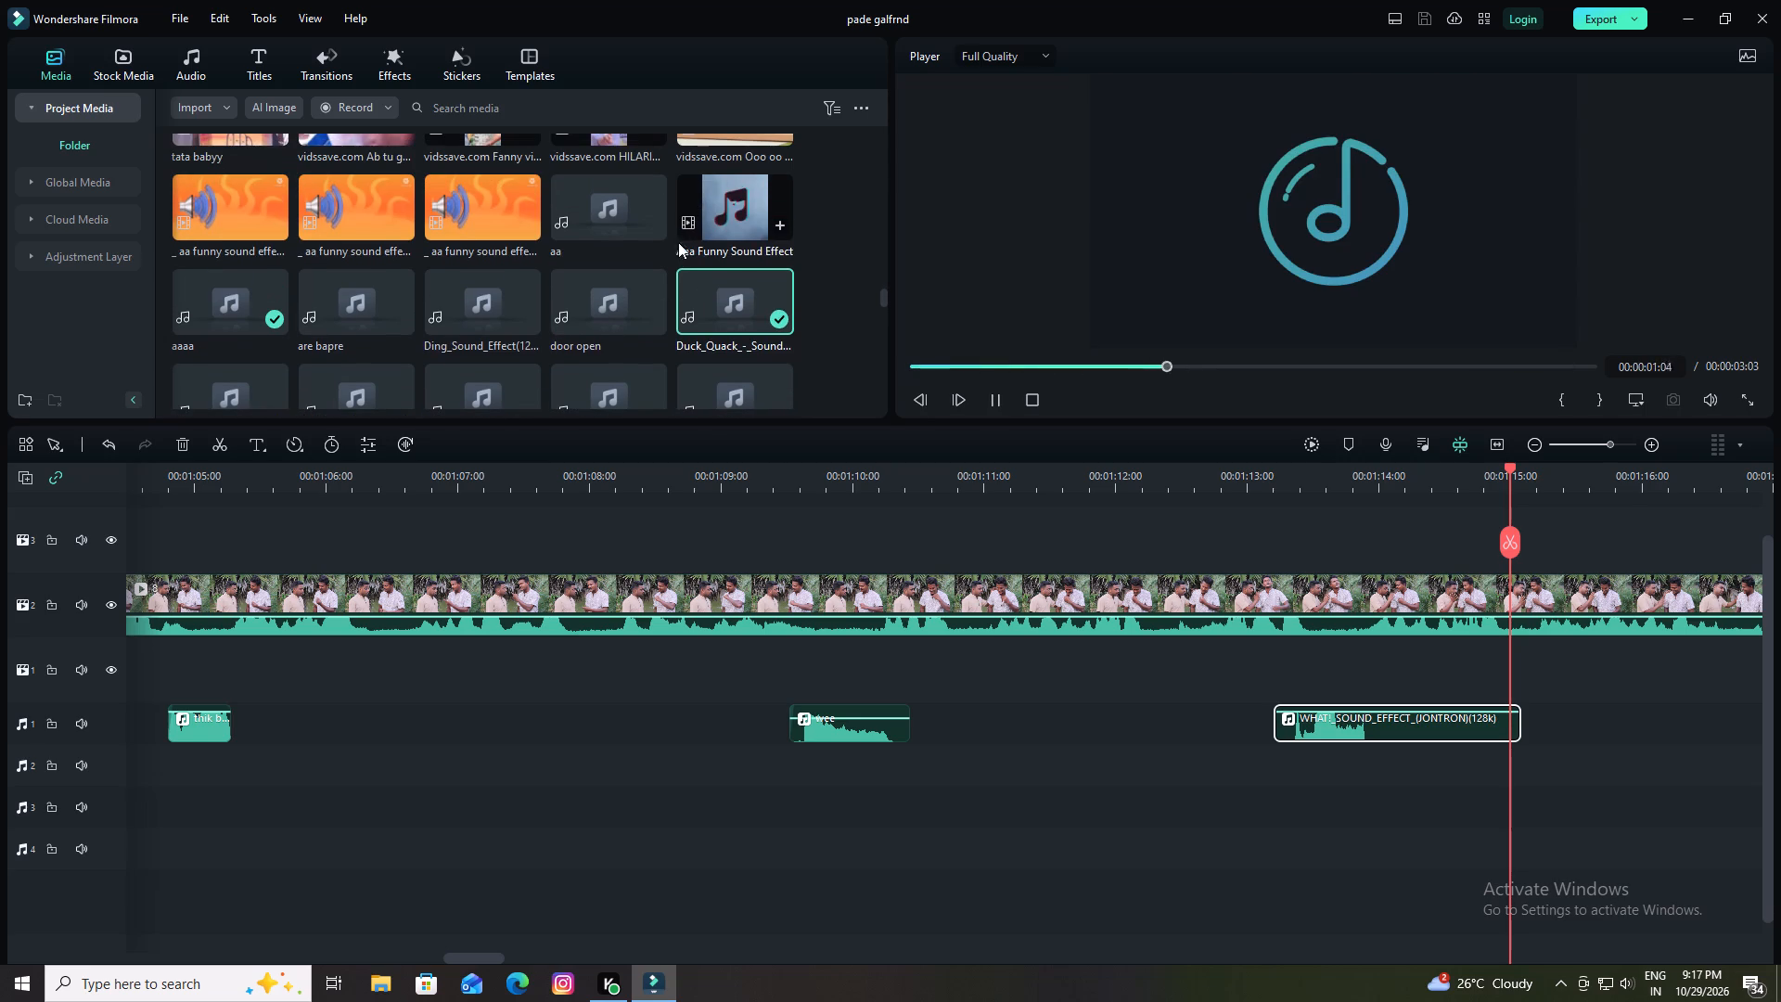
pyautogui.moveTo(715, 309); pyautogui.dragTo(1436, 735)
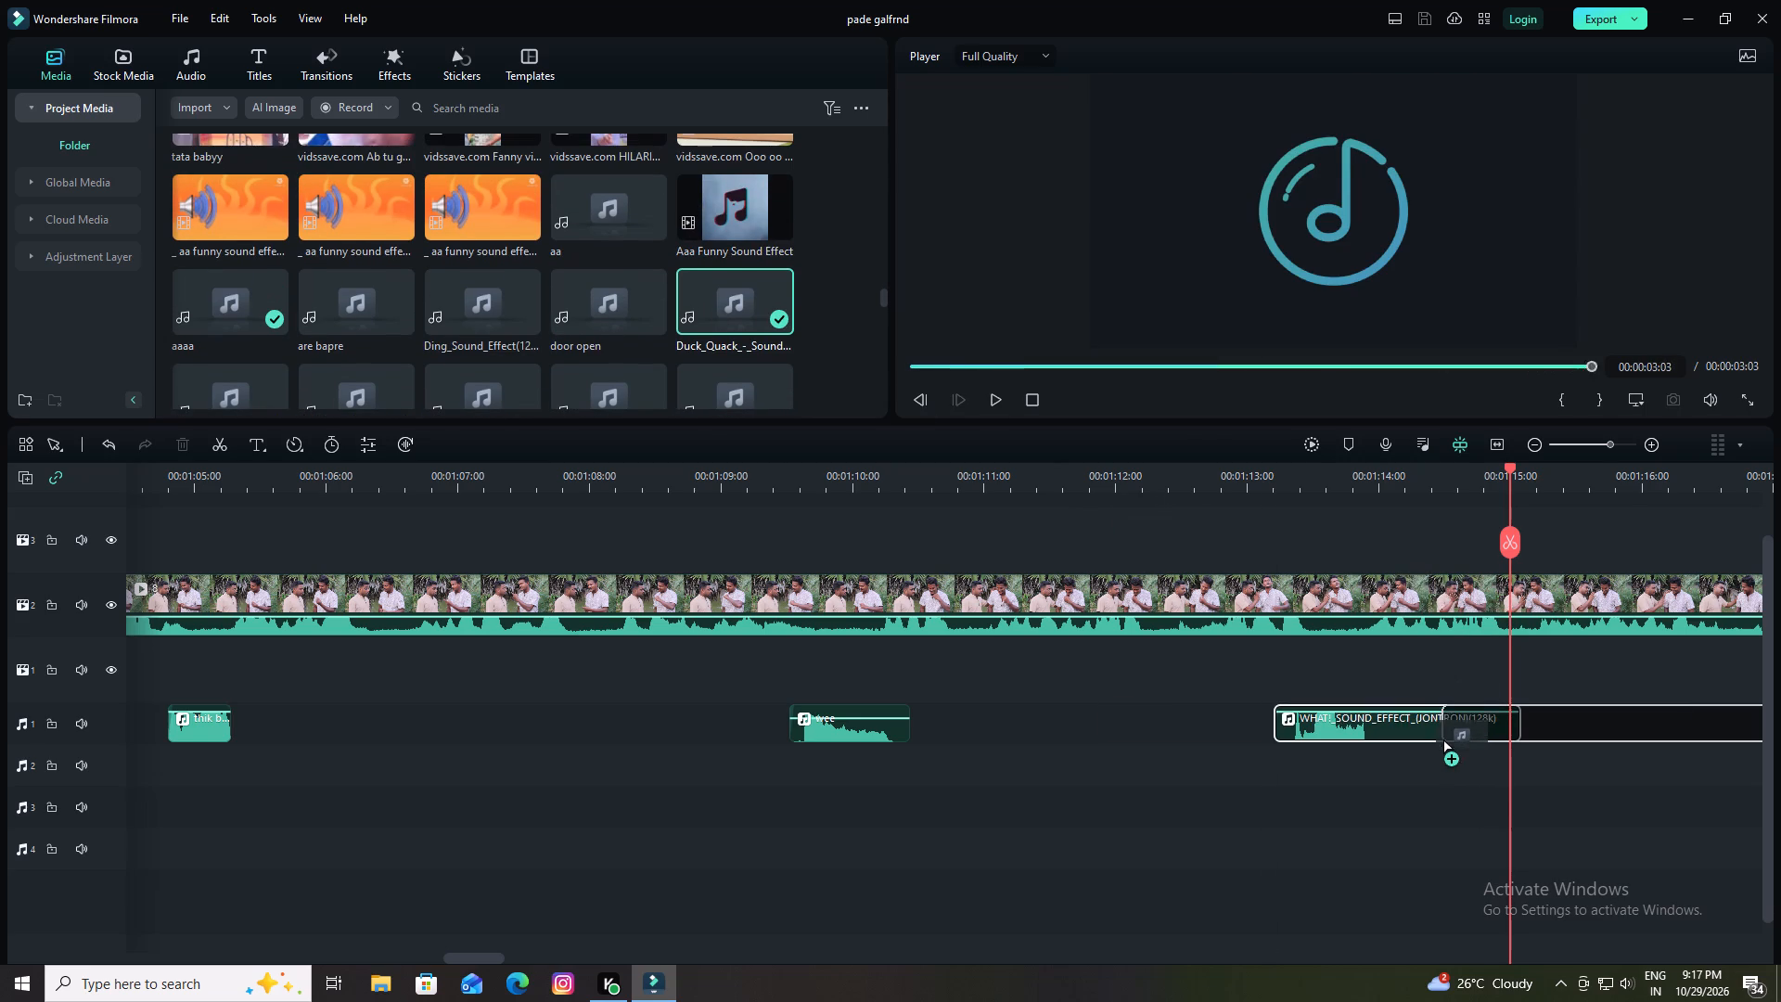
pyautogui.moveTo(1436, 735); pyautogui.dragTo(1435, 760)
pyautogui.moveTo(1527, 761); pyautogui.dragTo(1590, 746)
pyautogui.moveTo(1552, 777); pyautogui.dragTo(1598, 768)
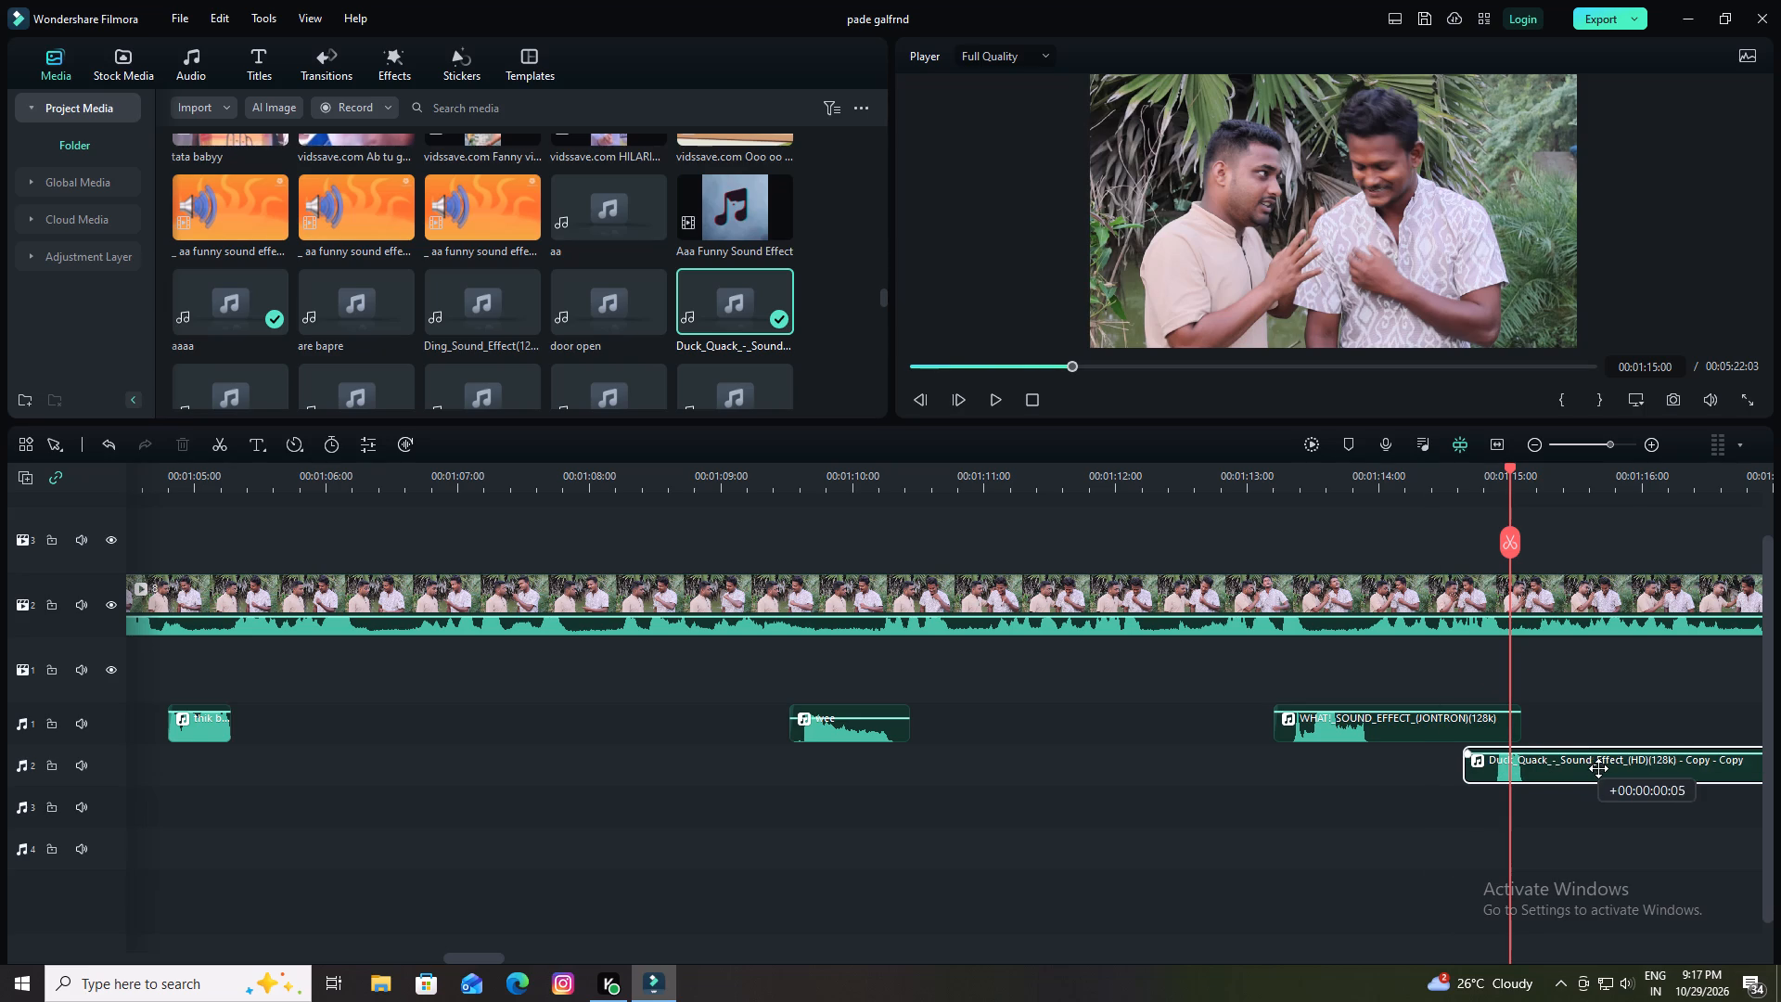
pyautogui.moveTo(1598, 768); pyautogui.dragTo(1605, 768)
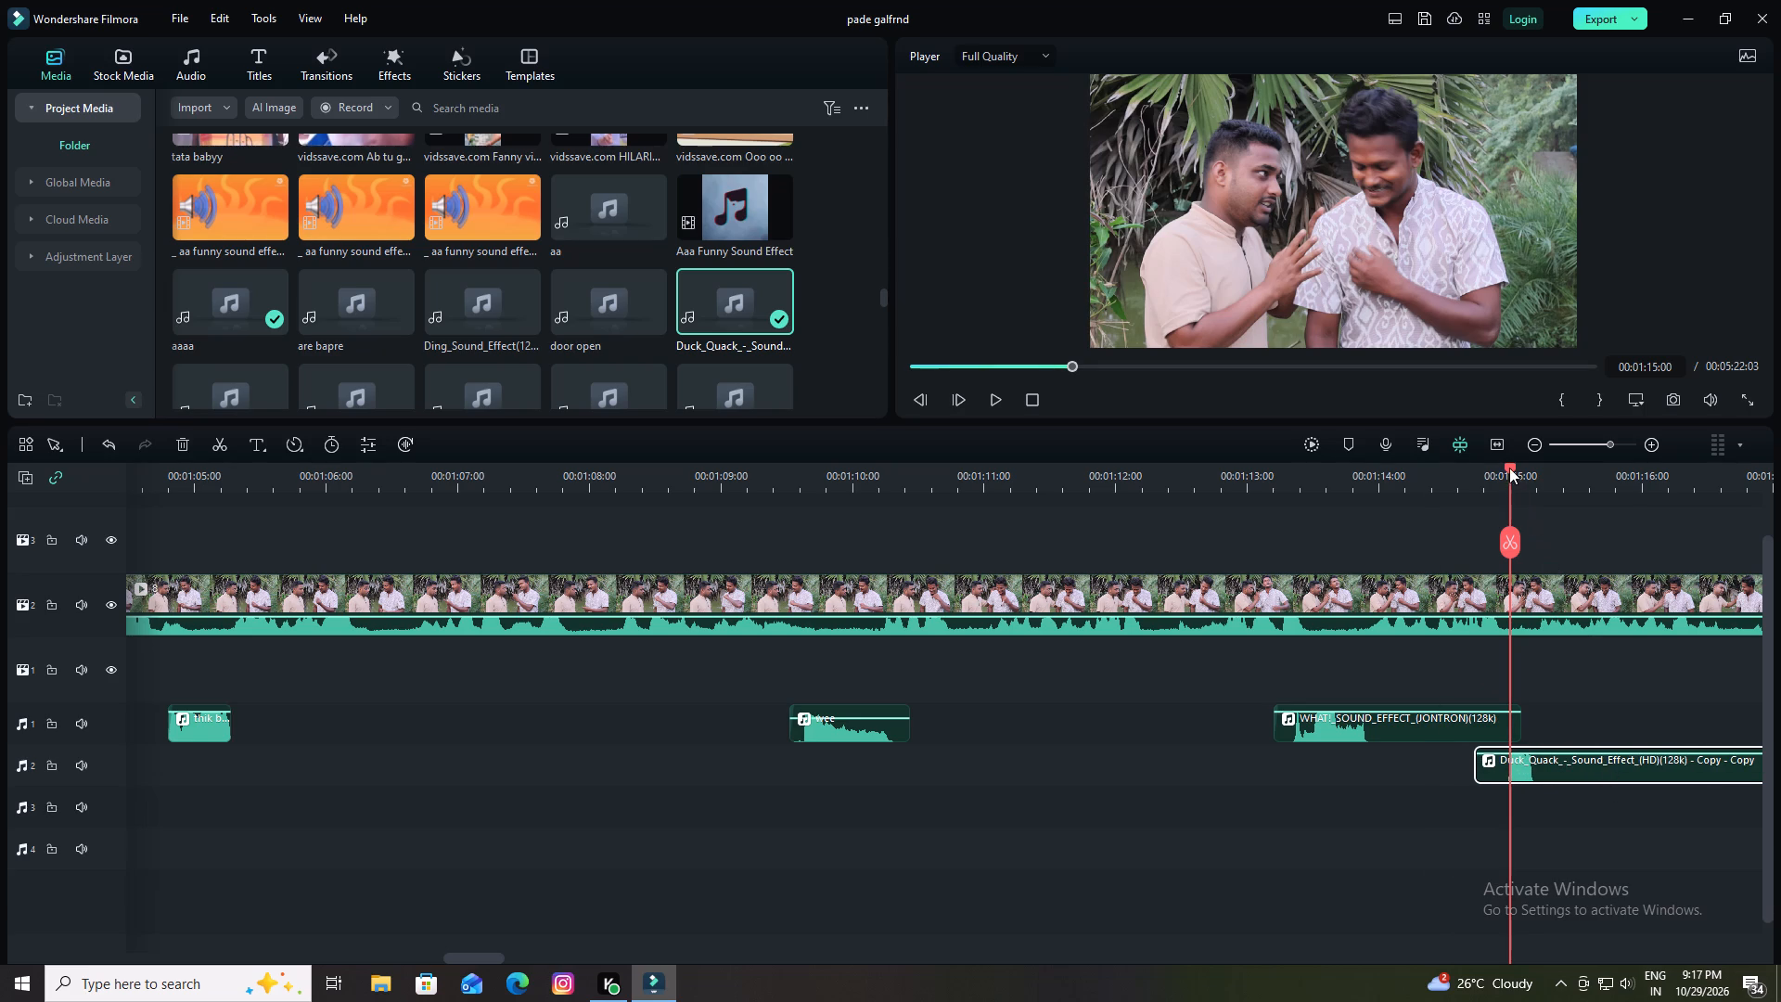
# Play the scene from about 00:01:14:12 to 00:01:21 in sections to check the duck quack and look for the next effect spot.
pyautogui.moveTo(1509, 467); pyautogui.dragTo(1443, 477)
pyautogui.press('space')
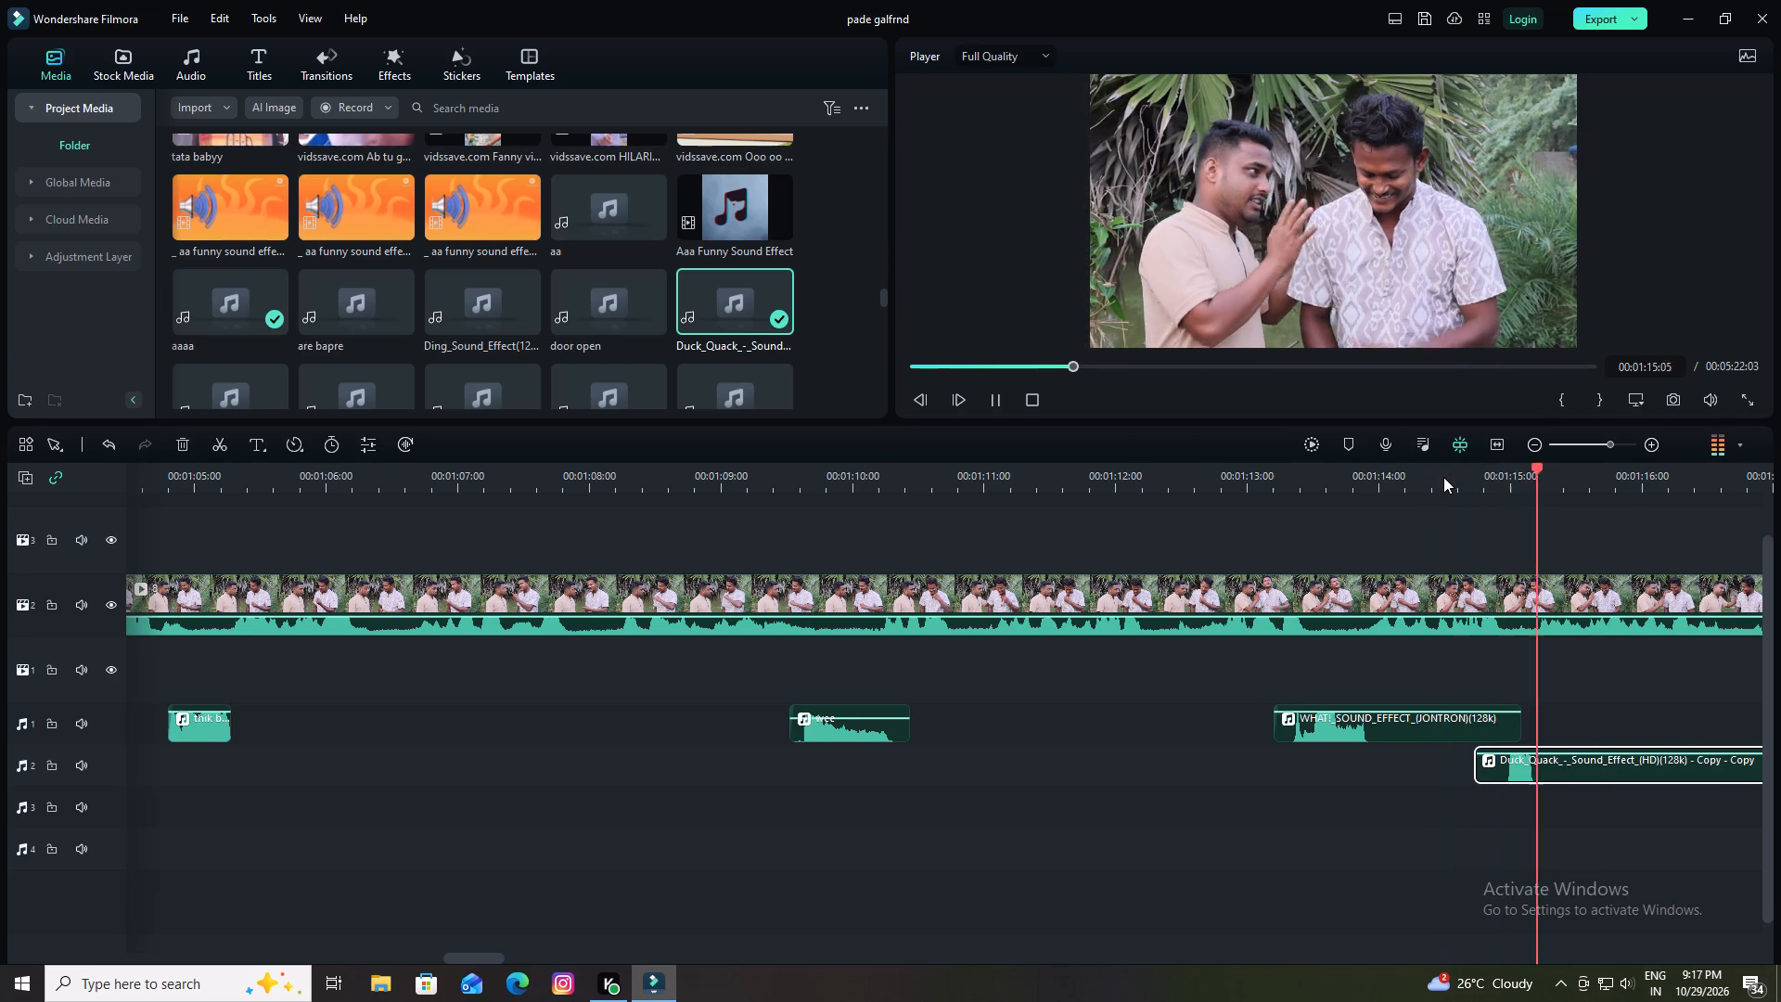
pyautogui.press('space')
pyautogui.moveTo(1497, 471); pyautogui.dragTo(854, 465)
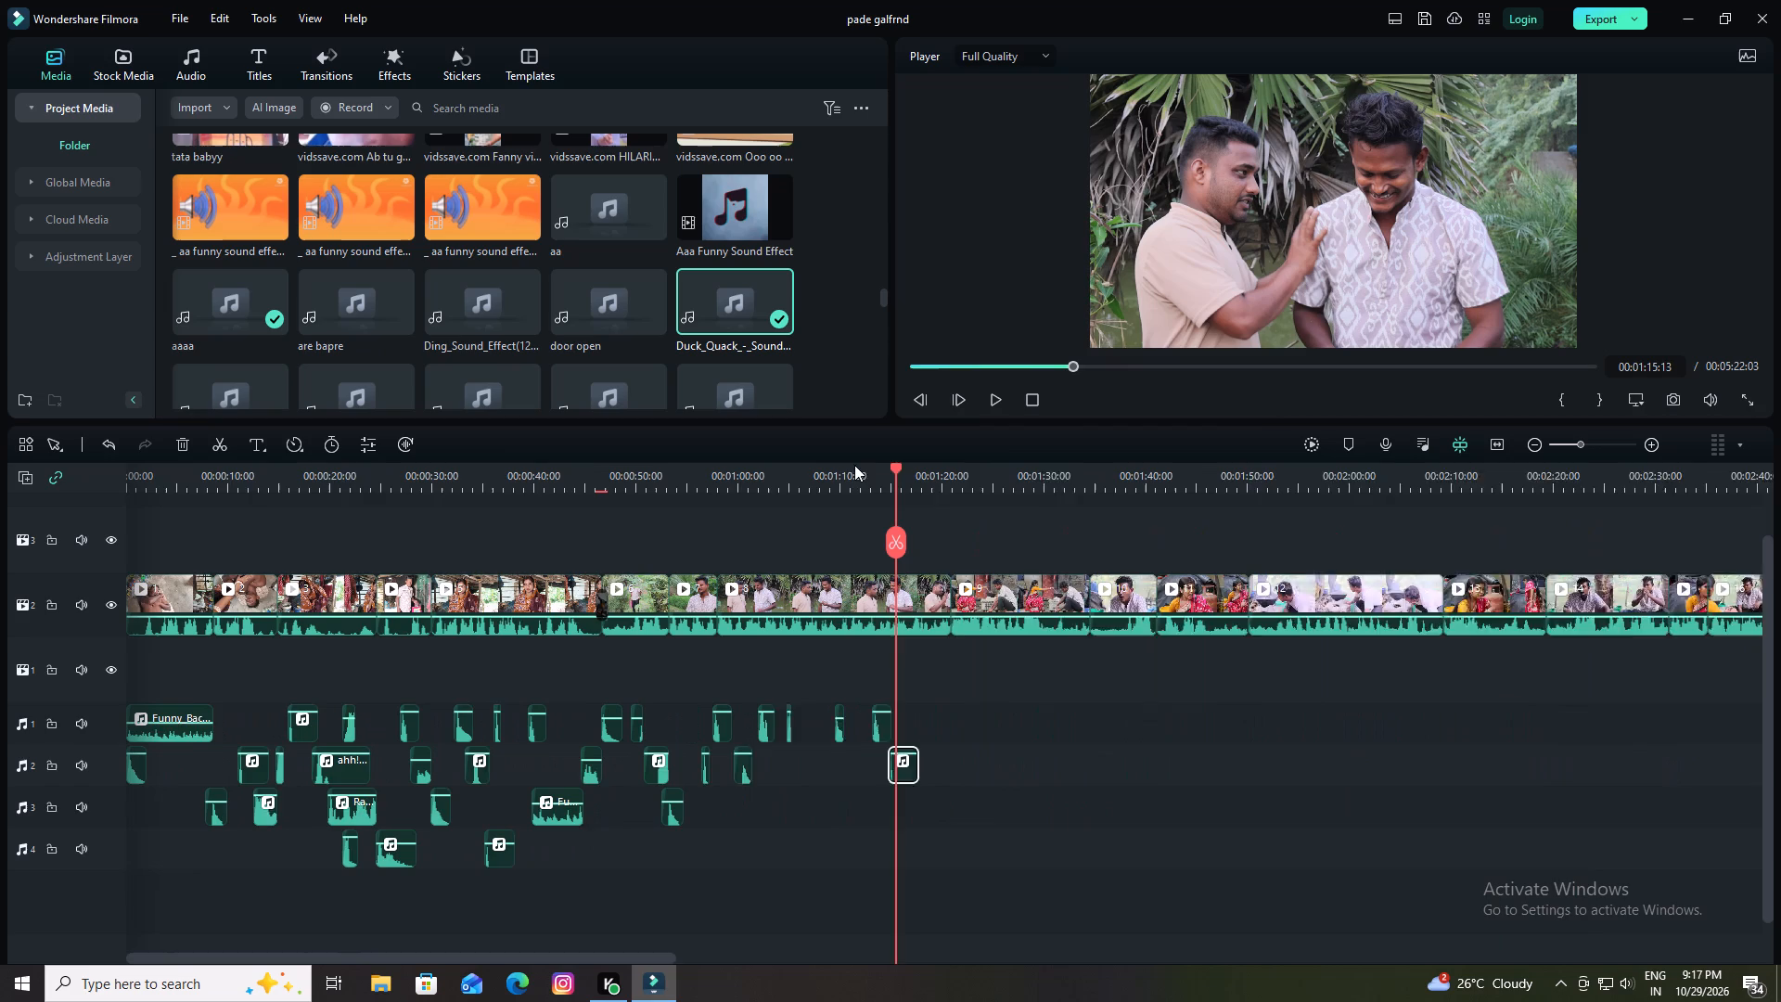
pyautogui.moveTo(854, 465); pyautogui.dragTo(852, 465)
pyautogui.moveTo(861, 482); pyautogui.dragTo(1503, 535)
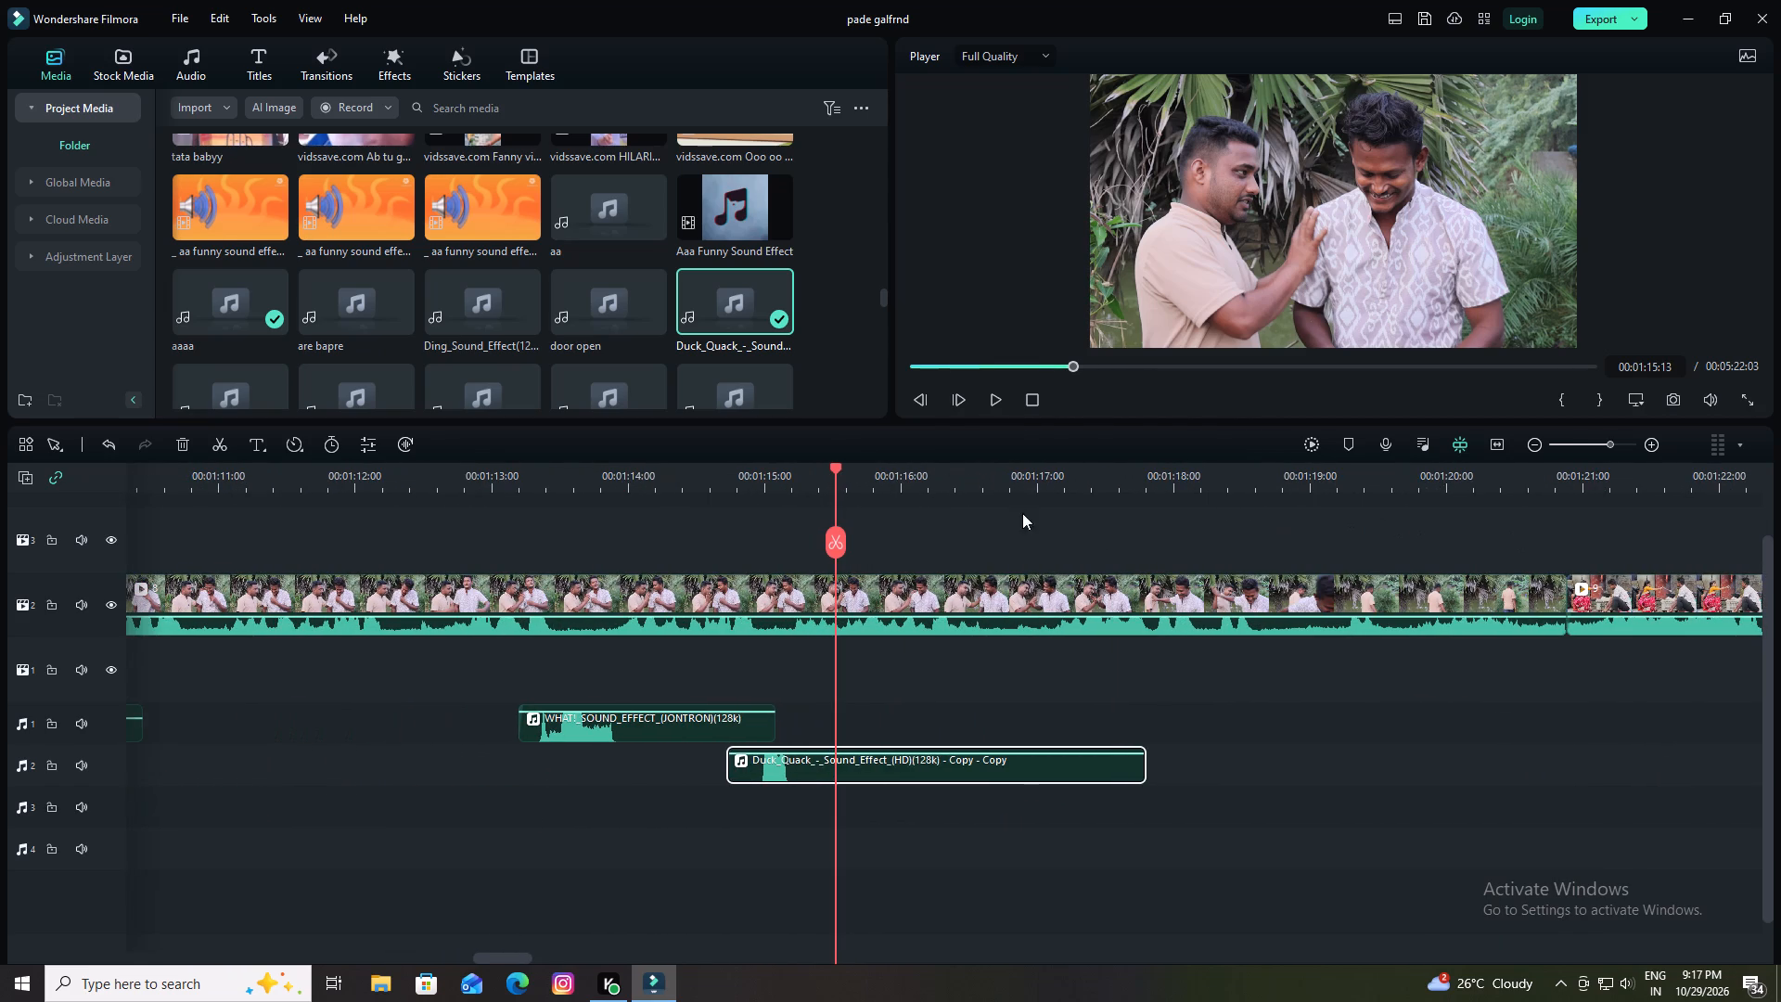
pyautogui.moveTo(839, 465); pyautogui.dragTo(734, 500)
pyautogui.press('space')
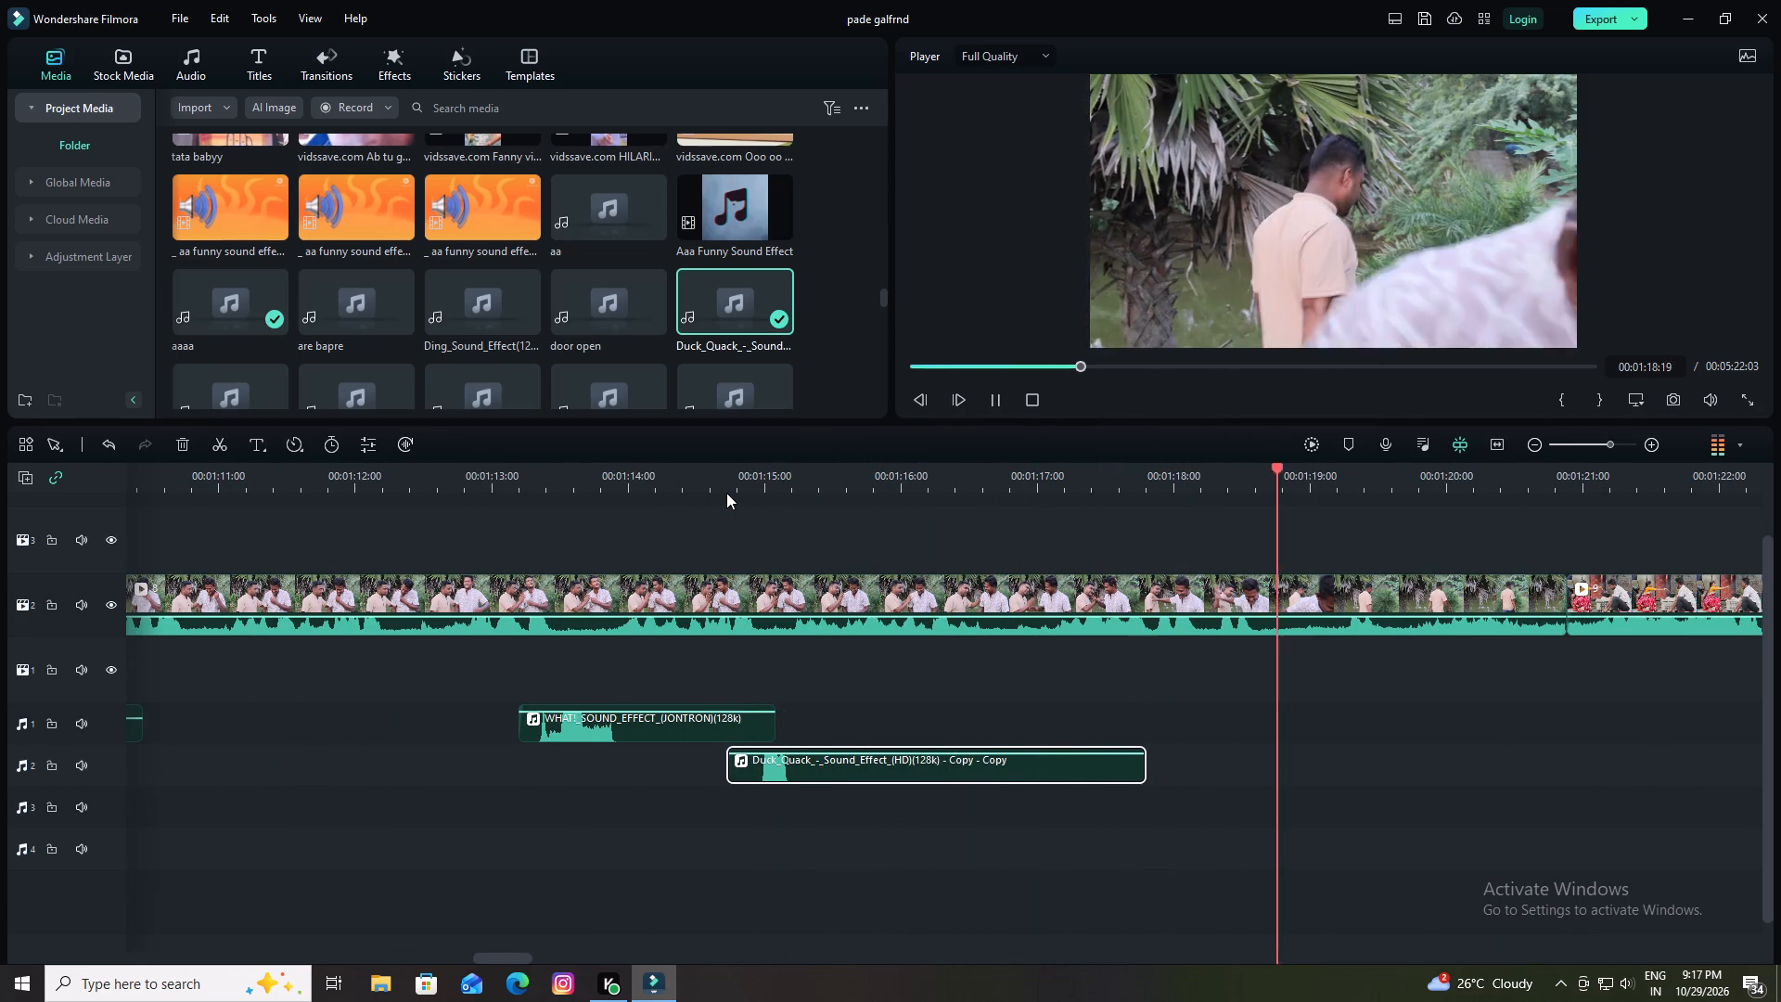
pyautogui.press('space')
pyautogui.moveTo(1307, 471); pyautogui.dragTo(1016, 507)
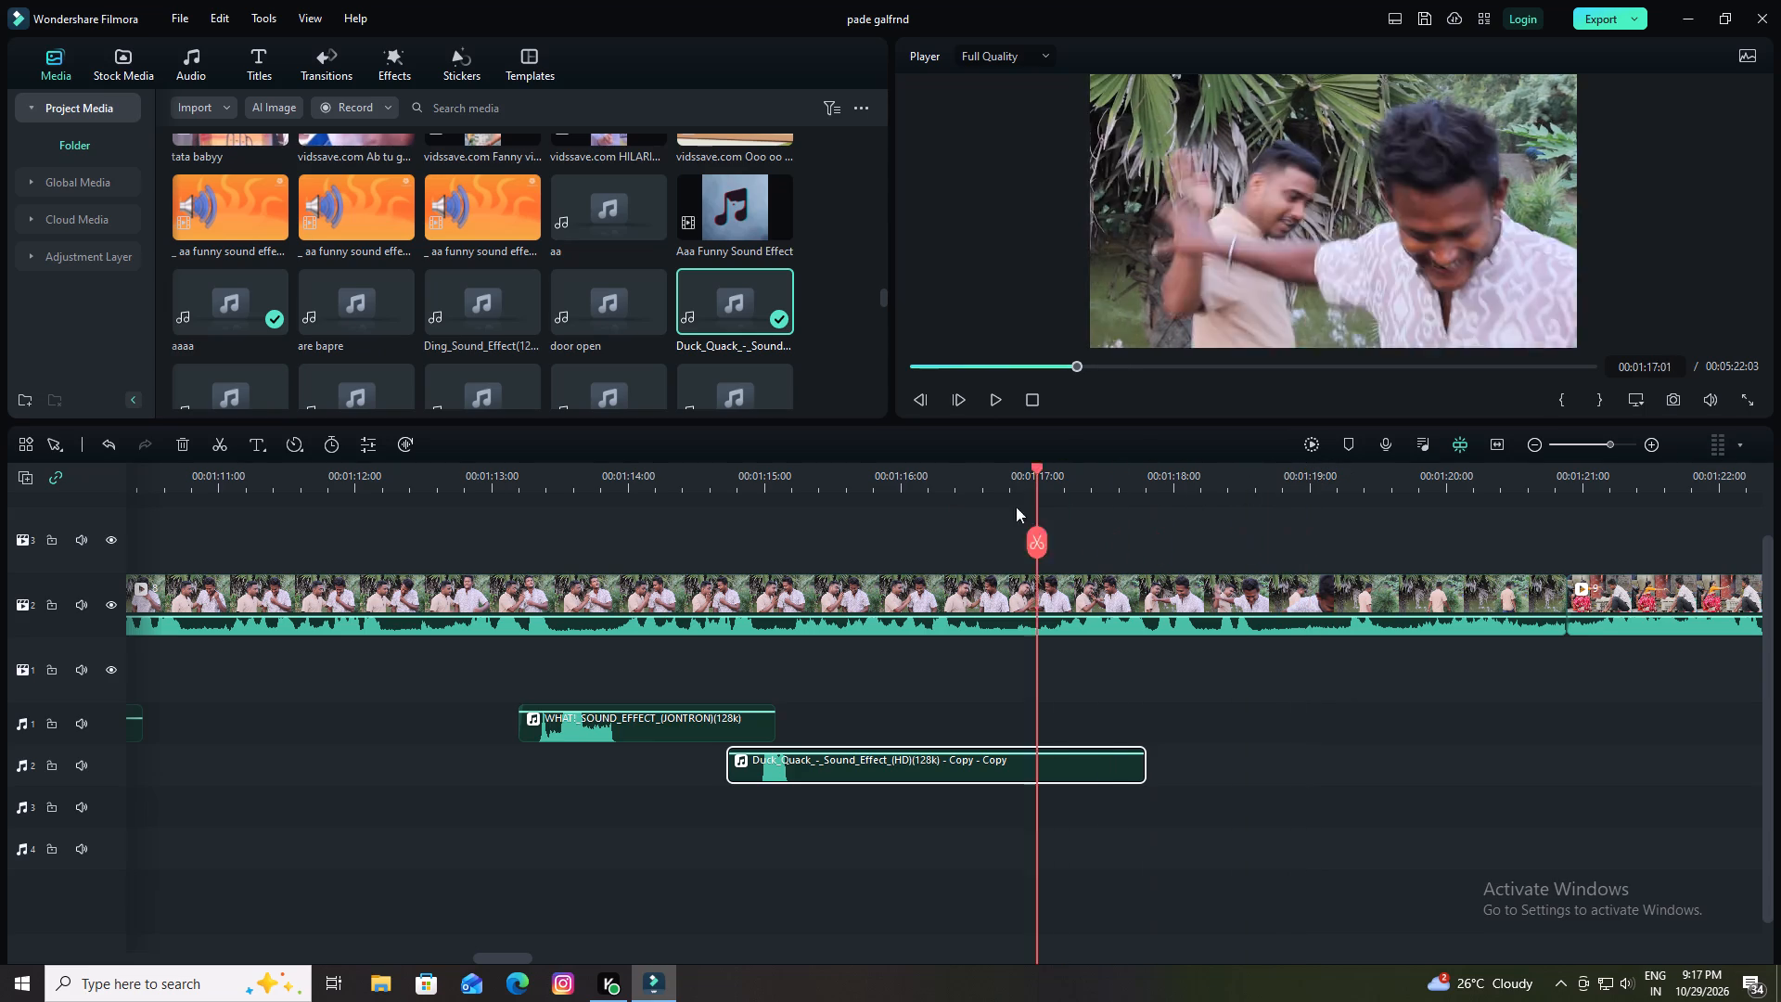
pyautogui.moveTo(1016, 507); pyautogui.dragTo(916, 502)
pyautogui.press('space')
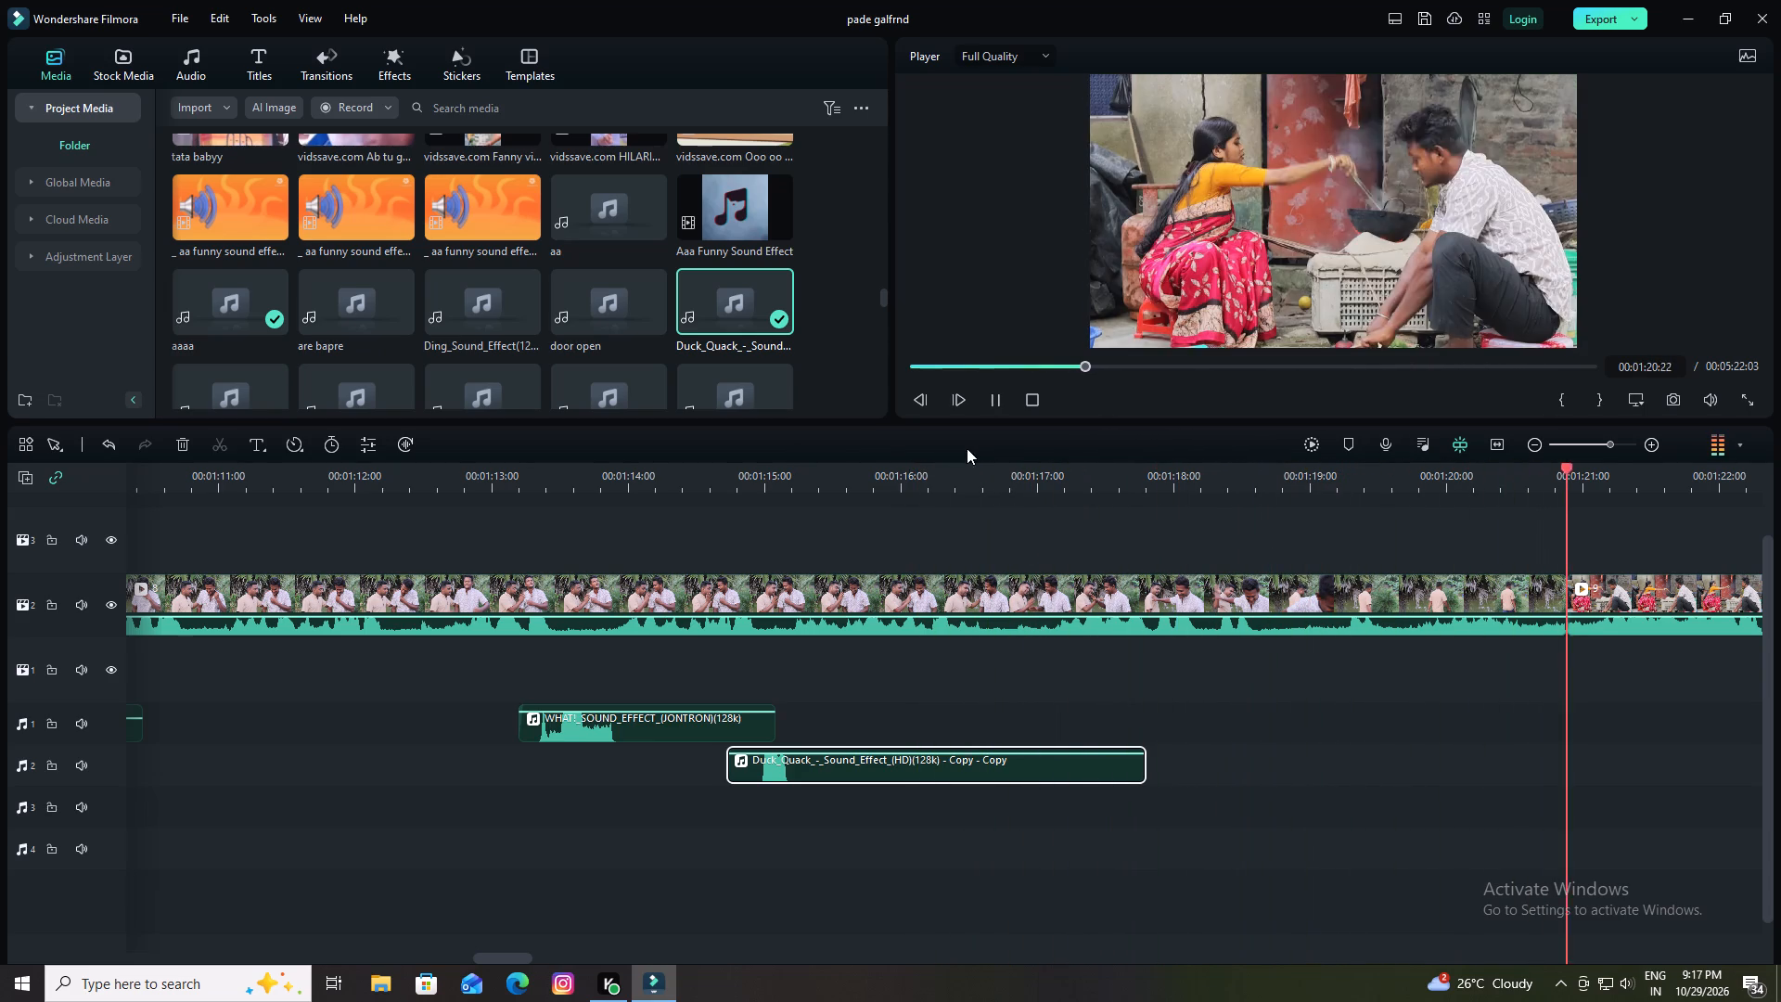
pyautogui.press('space')
# Audition another Duck Quack copy in the project media and replay the scene from 00:01:14:09 to 00:01:16:01.
pyautogui.moveTo(1622, 464); pyautogui.dragTo(1187, 512)
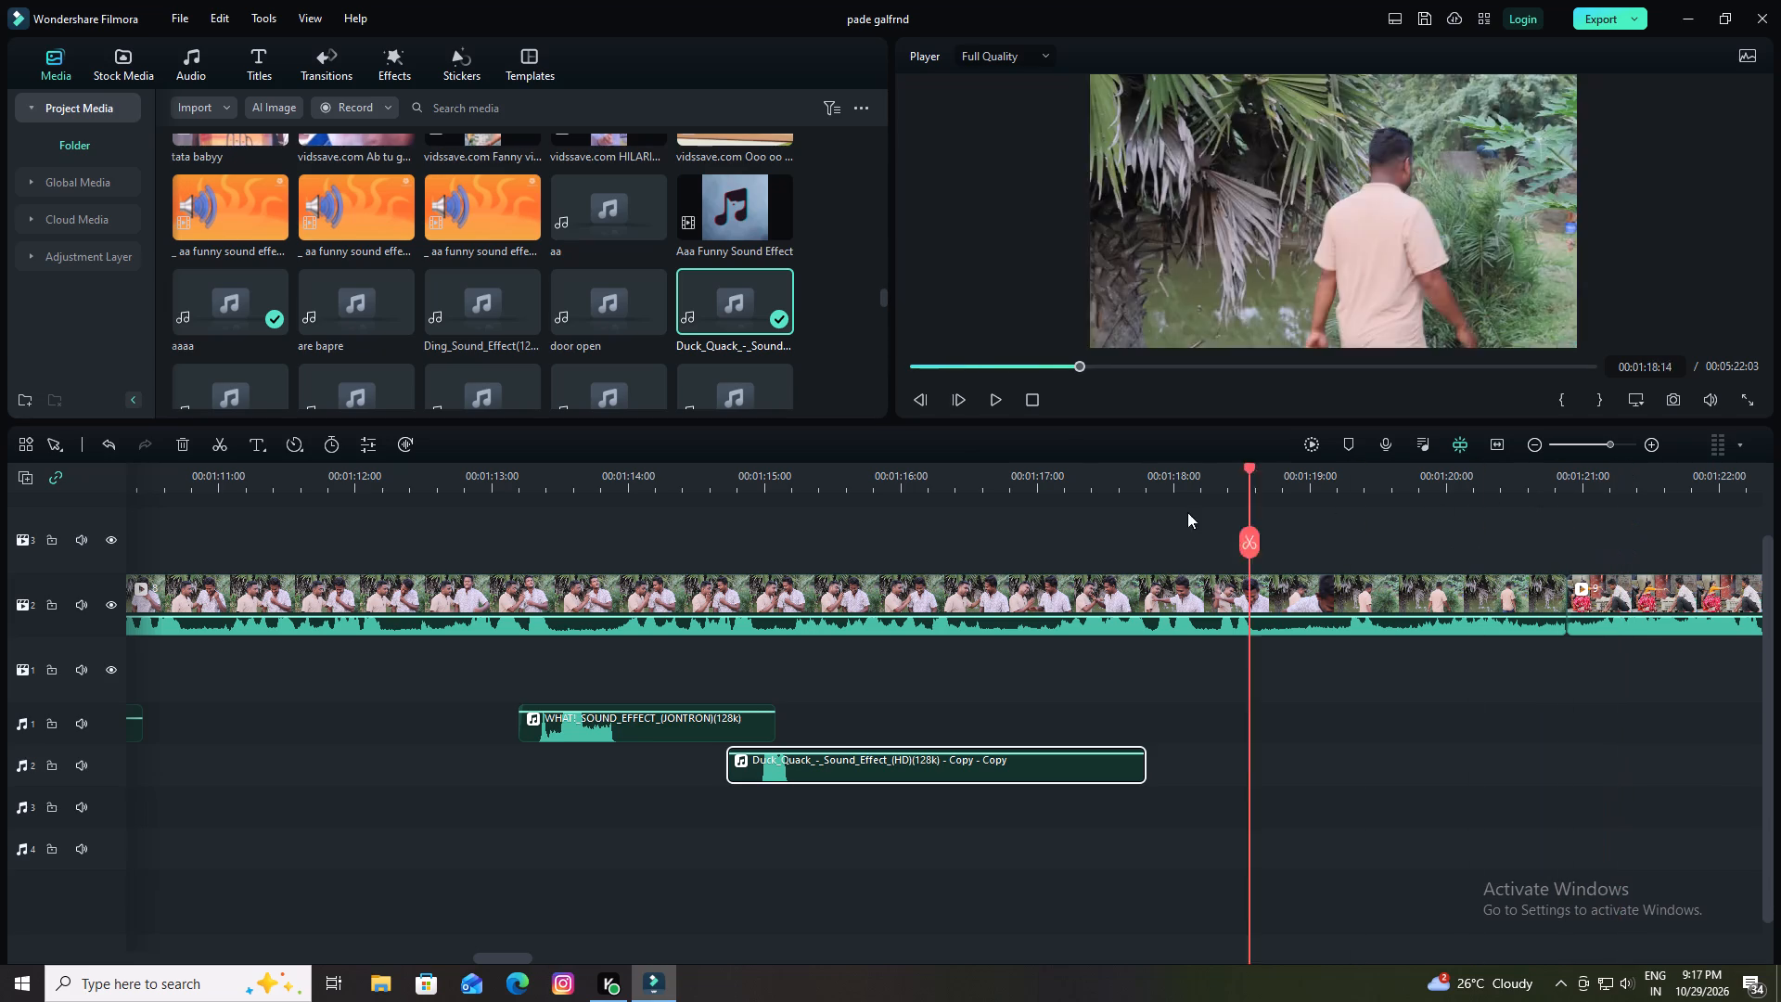
pyautogui.moveTo(1187, 512); pyautogui.dragTo(1006, 508)
pyautogui.scroll(-2, 605, 258)
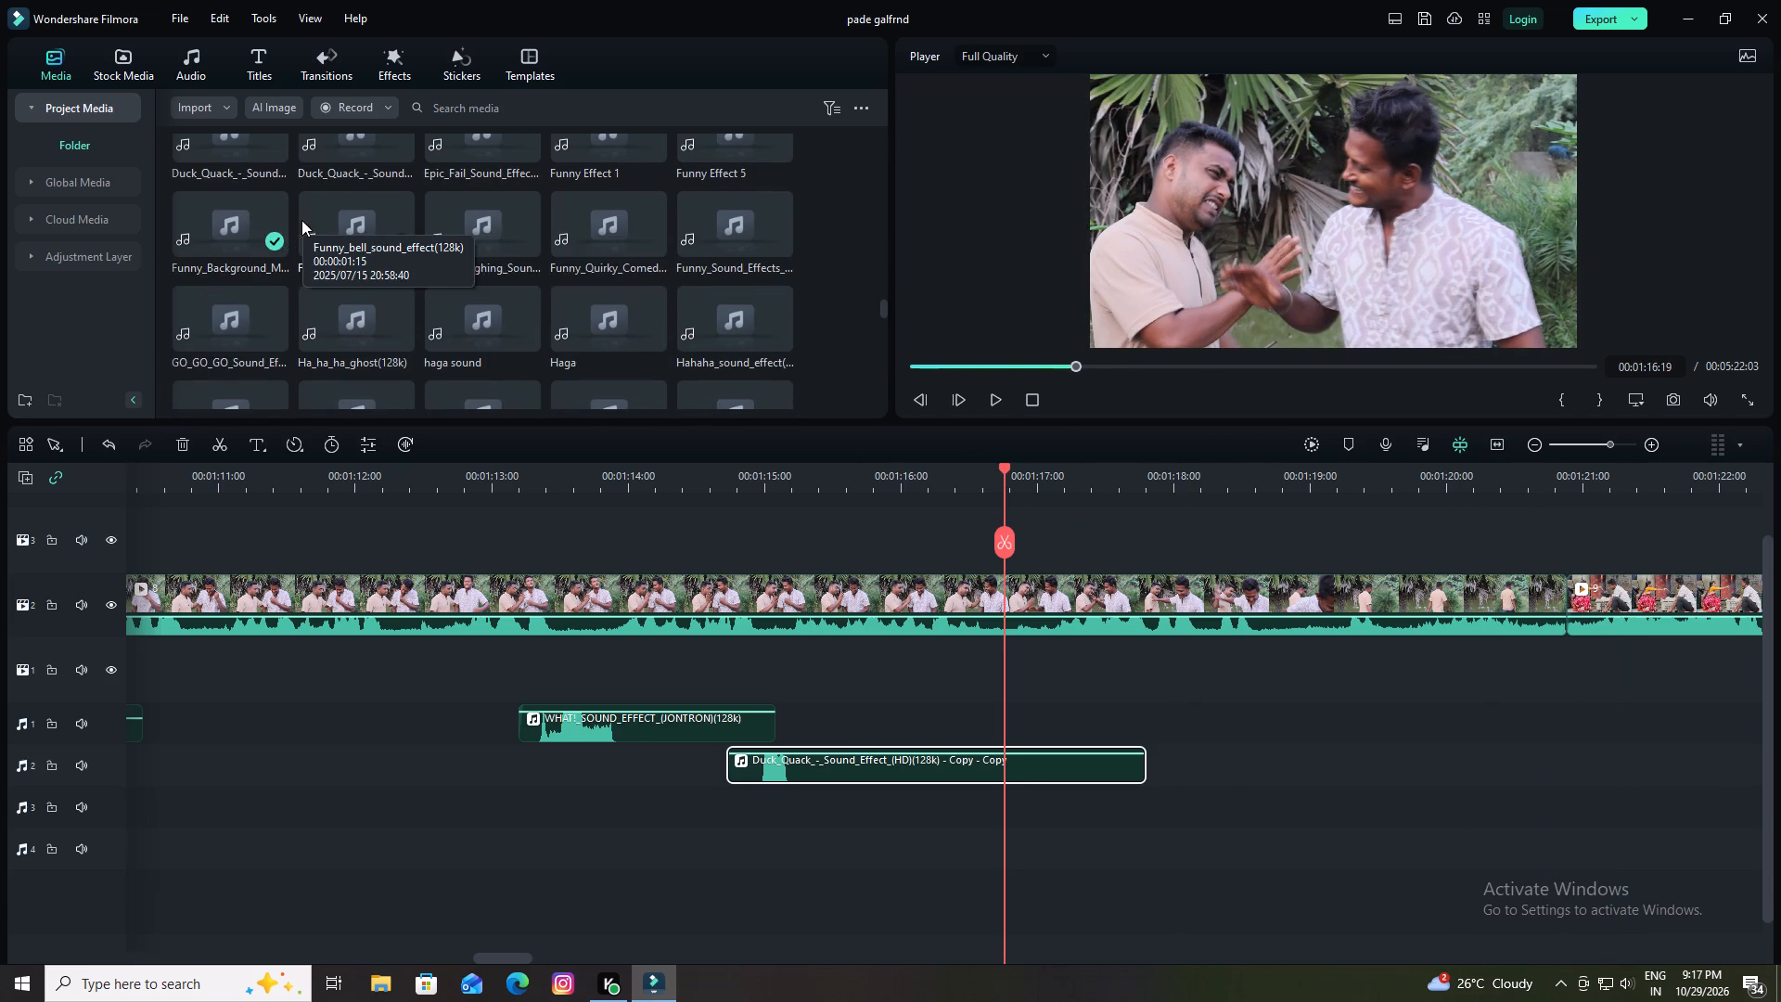
pyautogui.scroll(1, 228, 247)
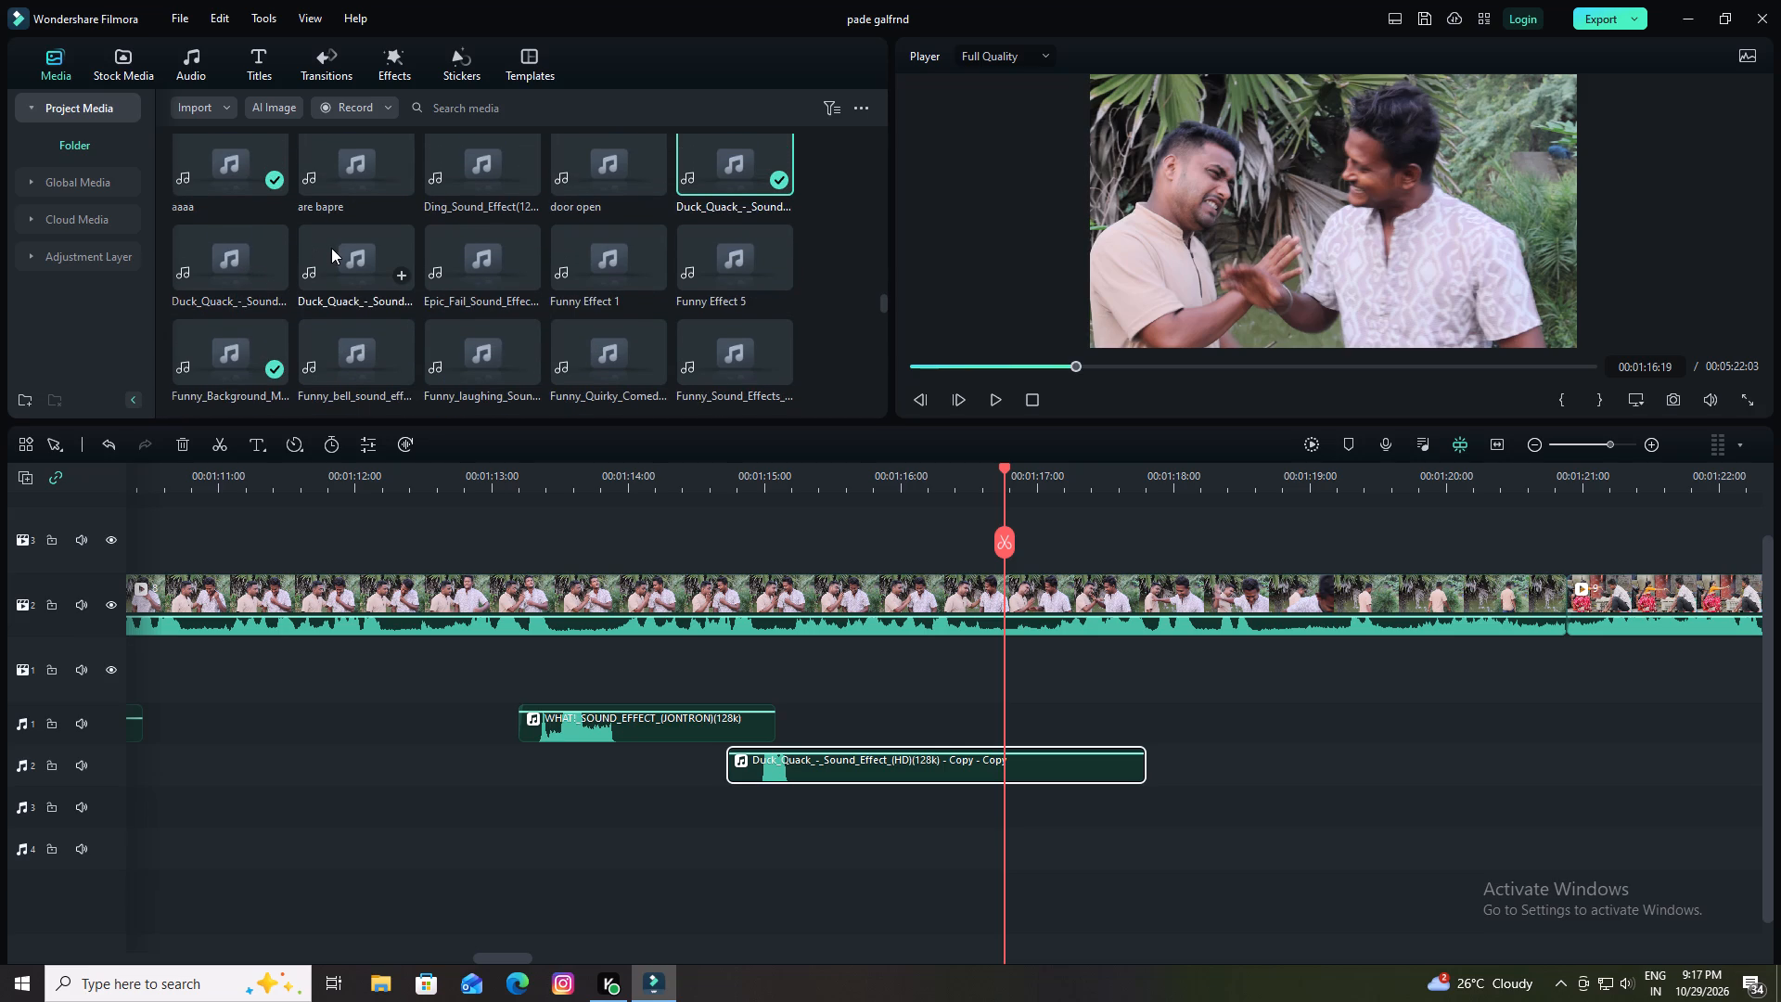
pyautogui.click(332, 248)
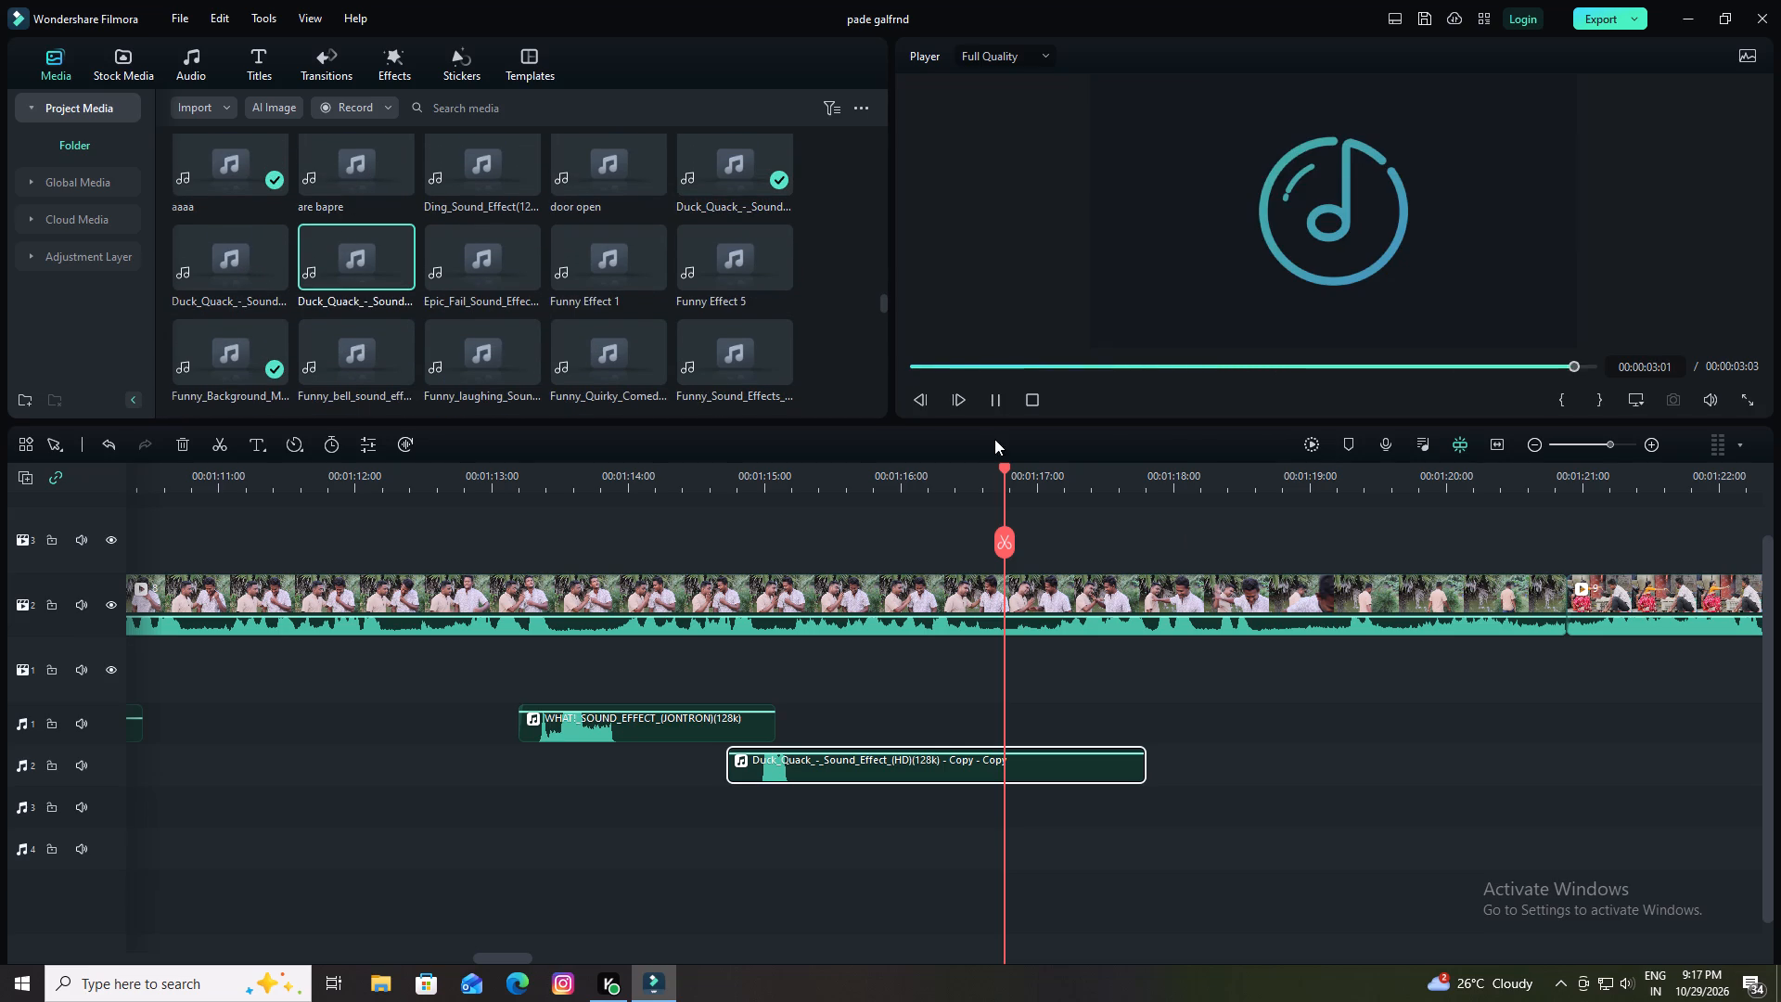
pyautogui.moveTo(1005, 467); pyautogui.dragTo(679, 518)
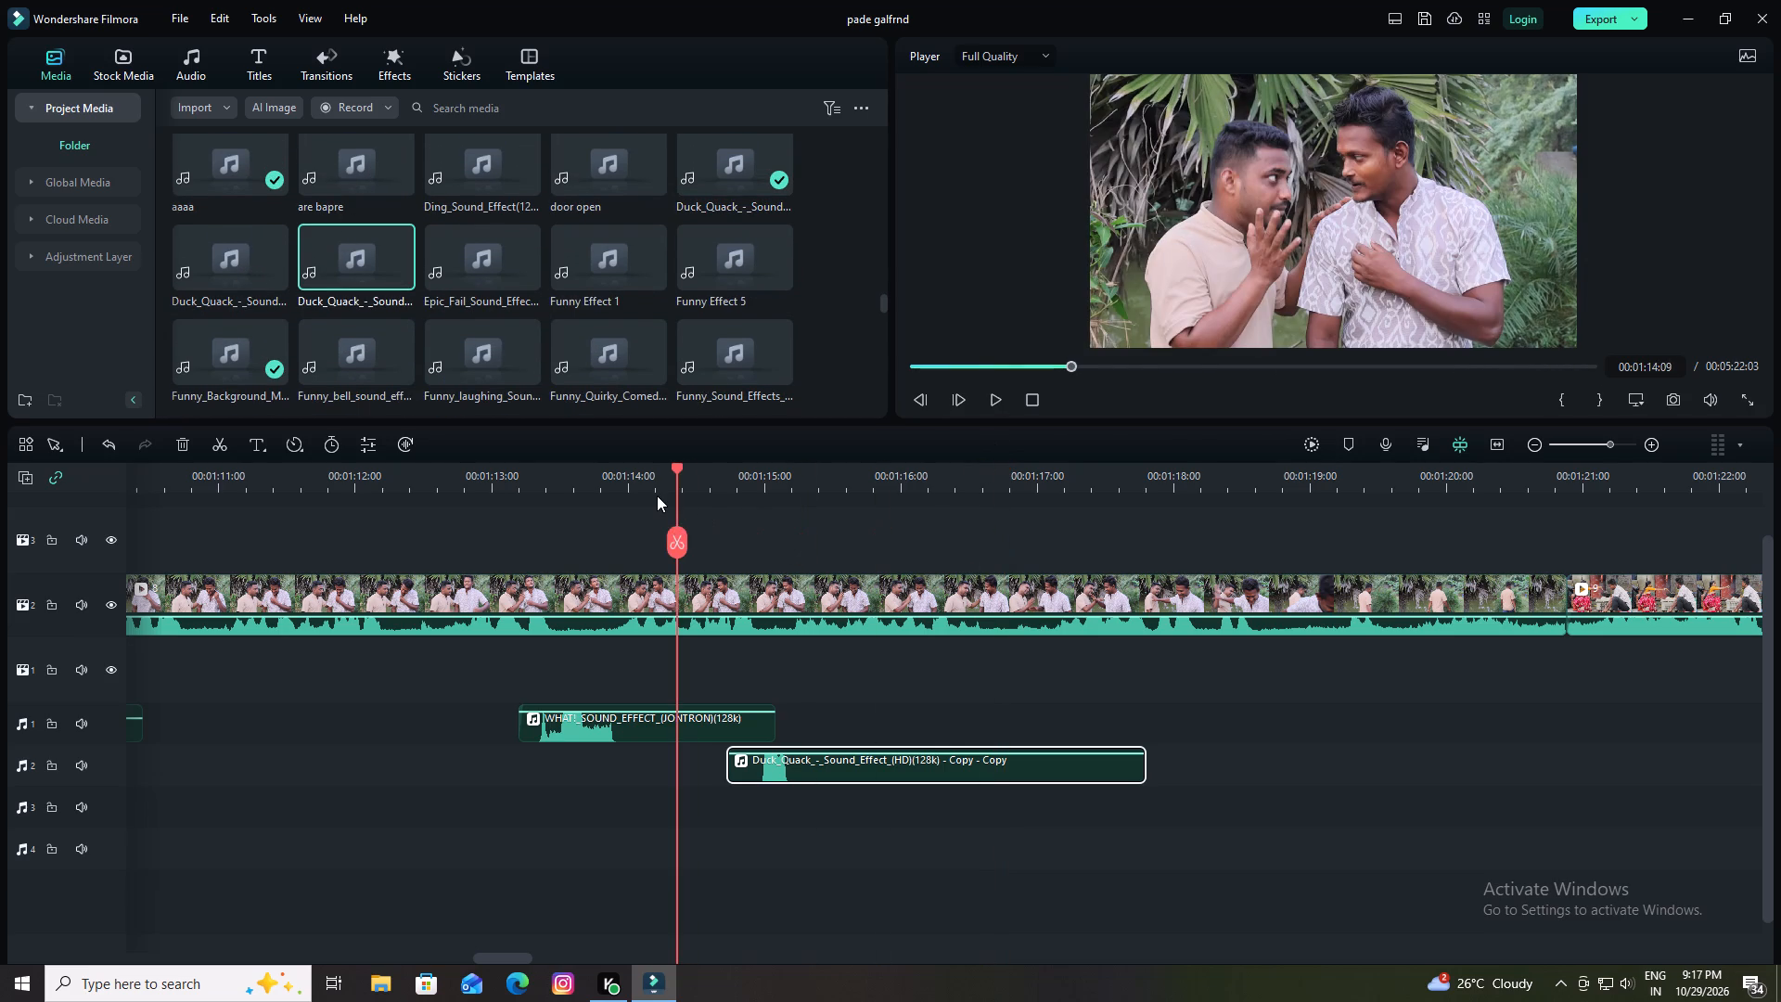
pyautogui.press('space')
pyautogui.press('space')
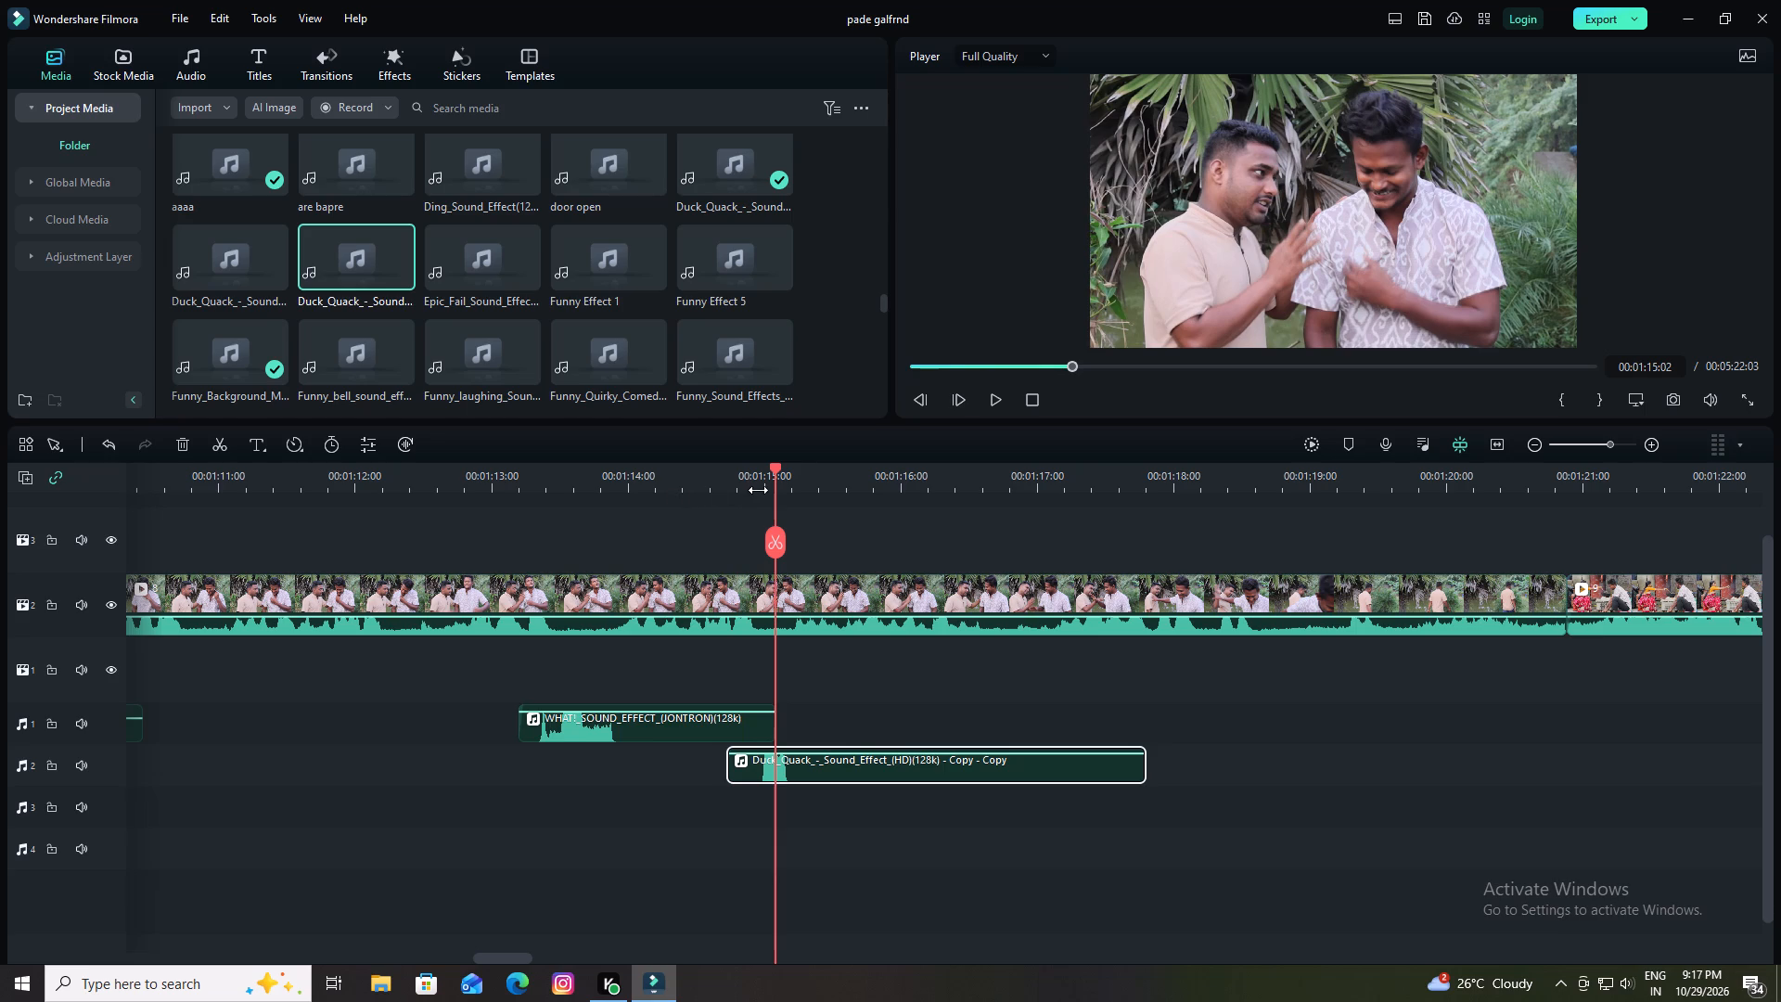
pyautogui.press('space')
pyautogui.press('space')
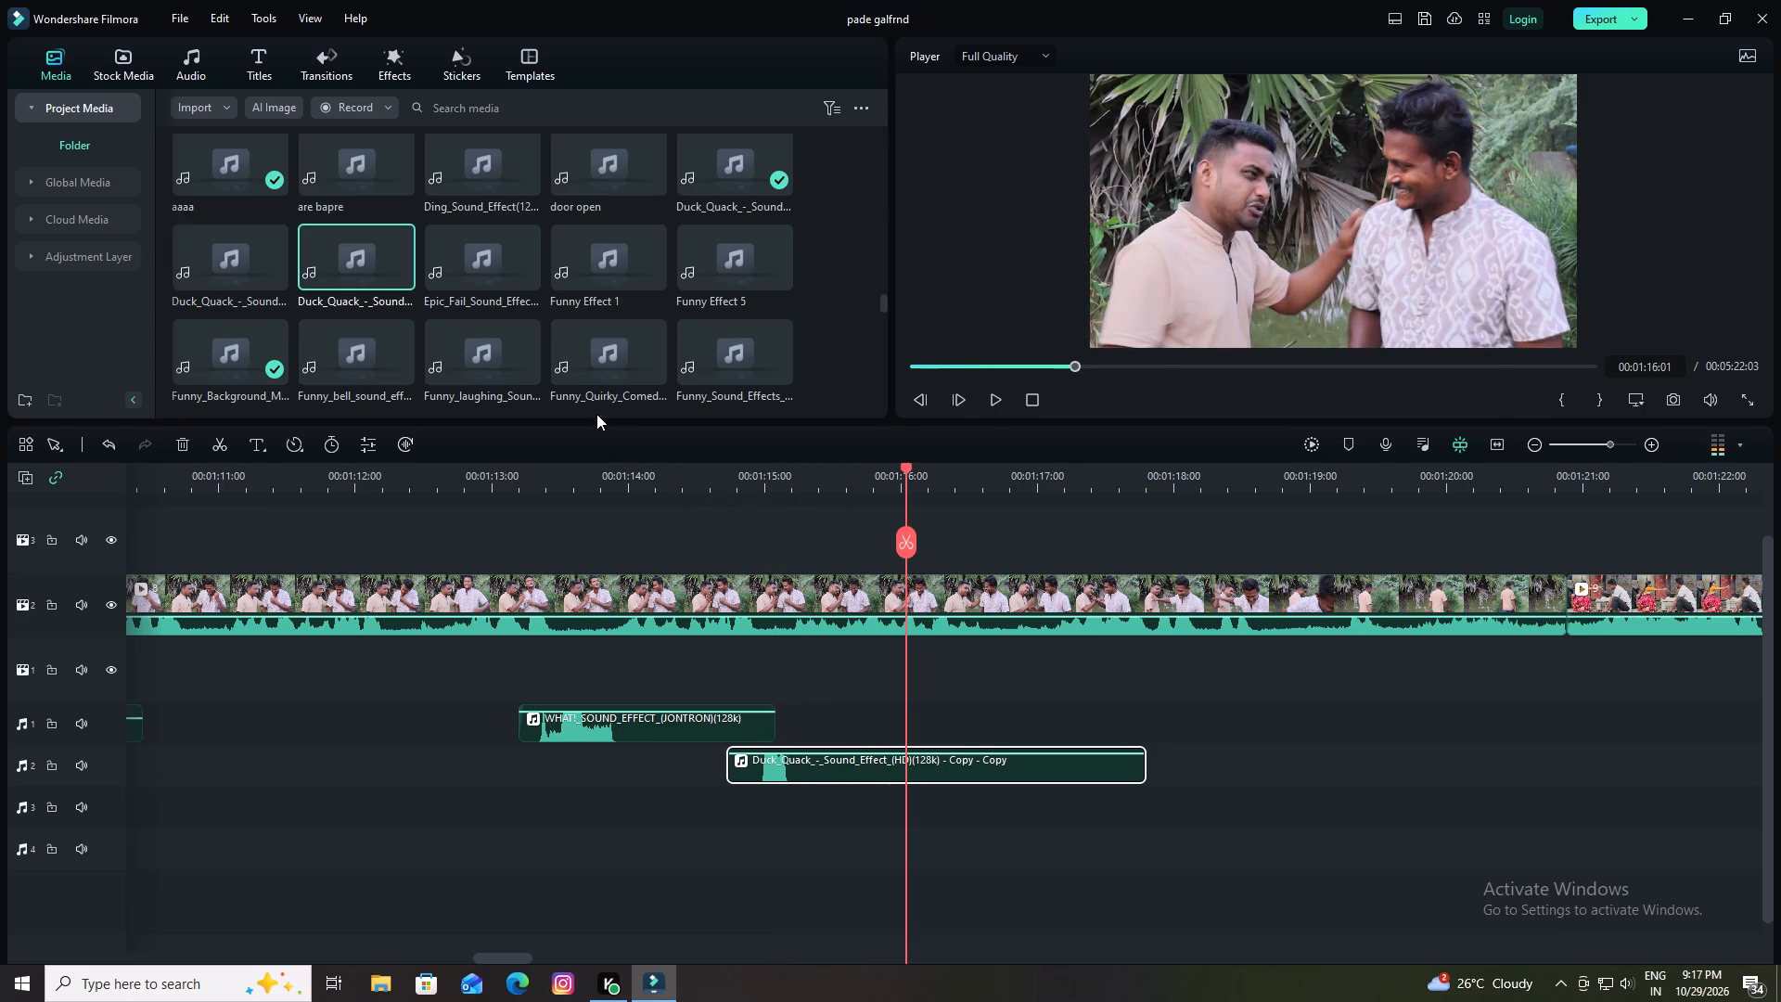
# Place the Funny Quirky Comedy music on audio track 3, starting at about 00:01:15:16.
pyautogui.click(597, 355)
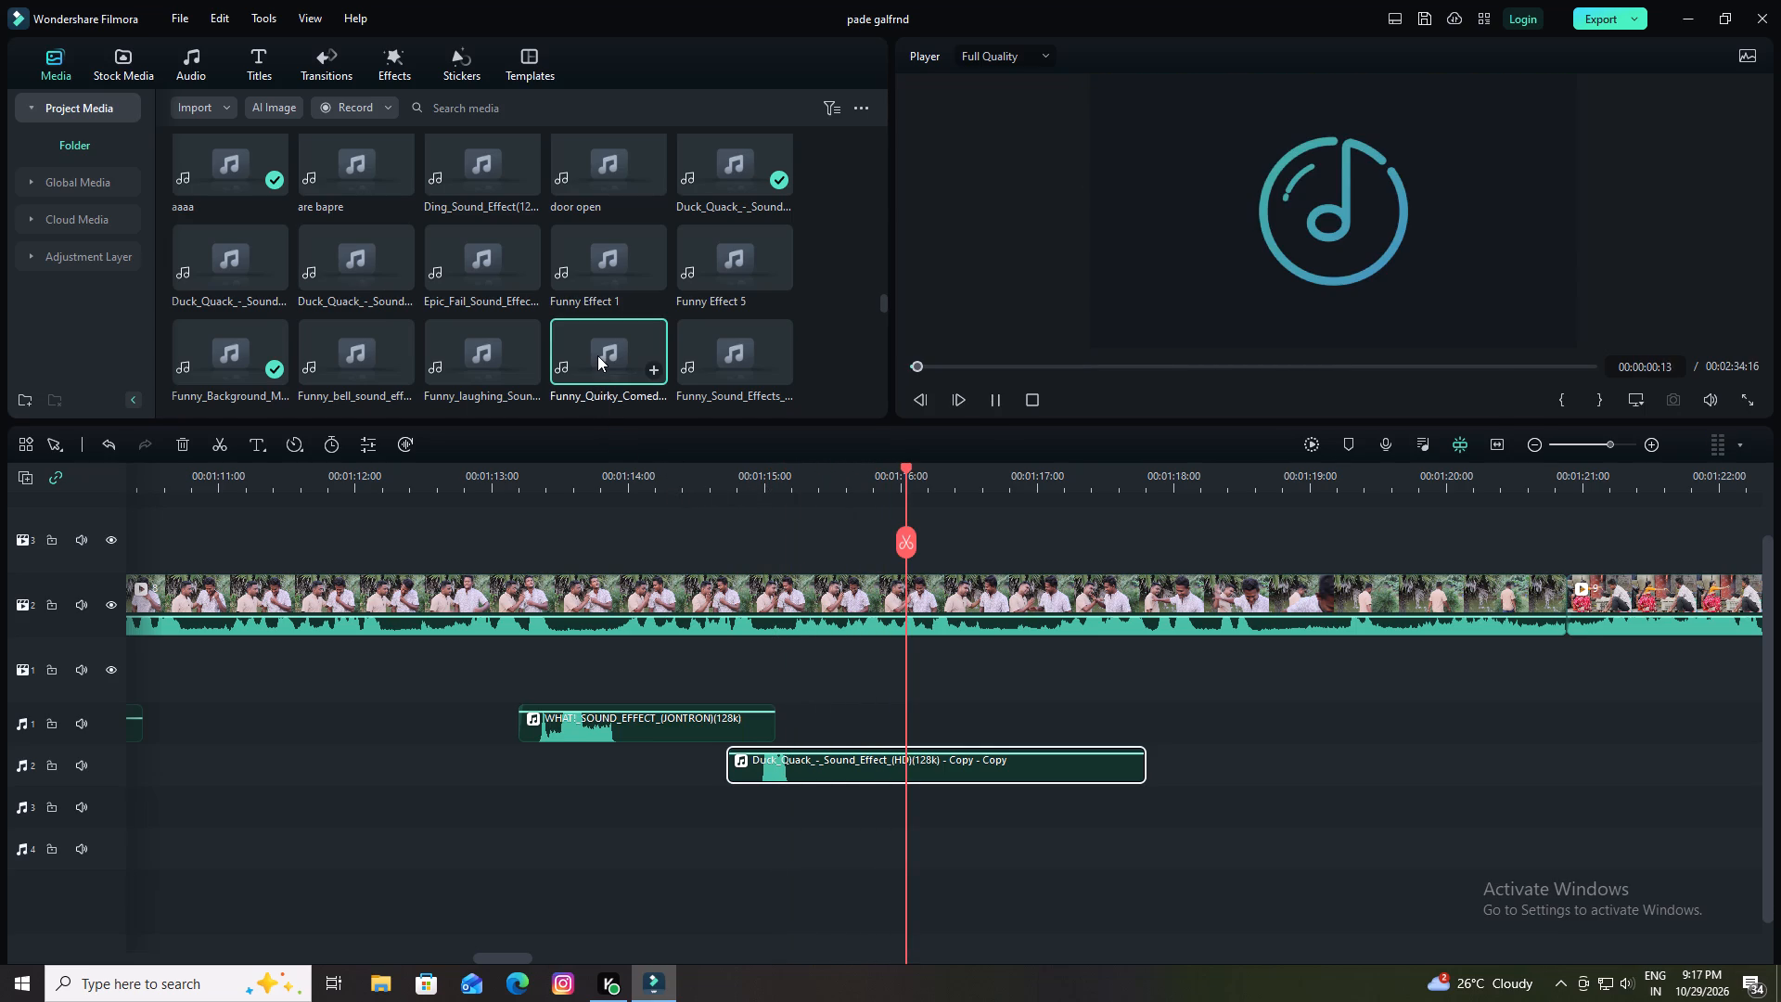
pyautogui.moveTo(597, 355); pyautogui.dragTo(998, 801)
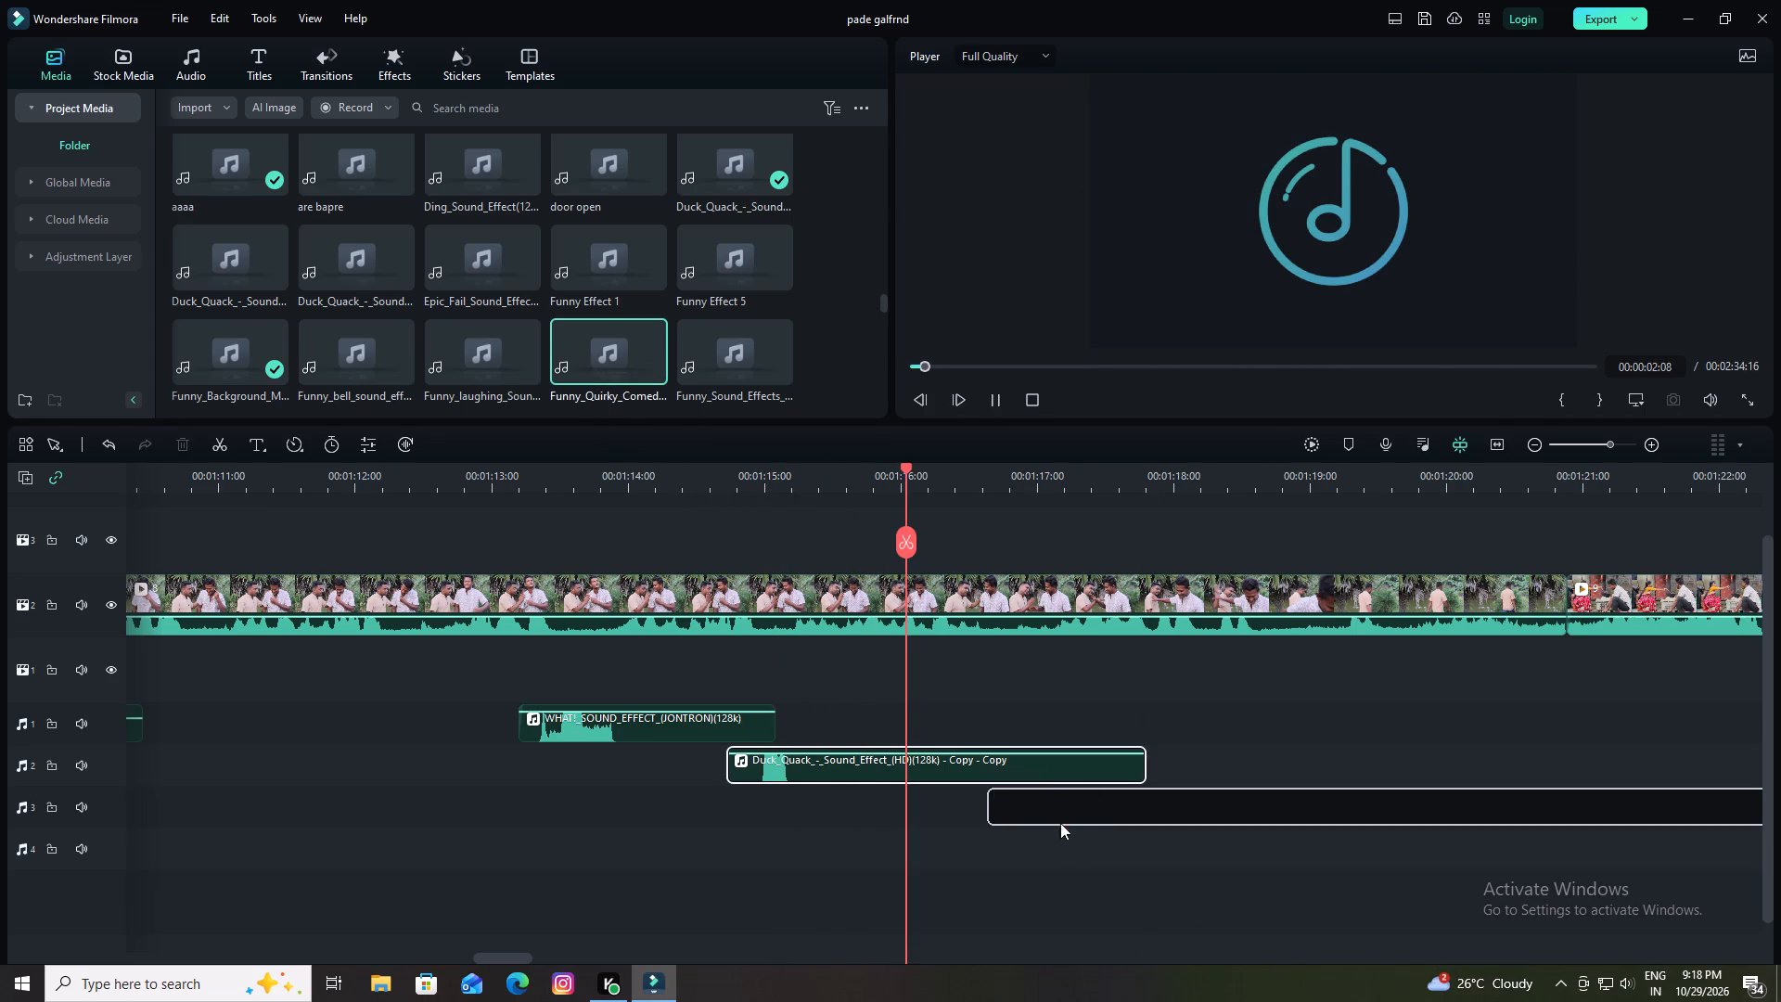
pyautogui.moveTo(1070, 807); pyautogui.dragTo(927, 812)
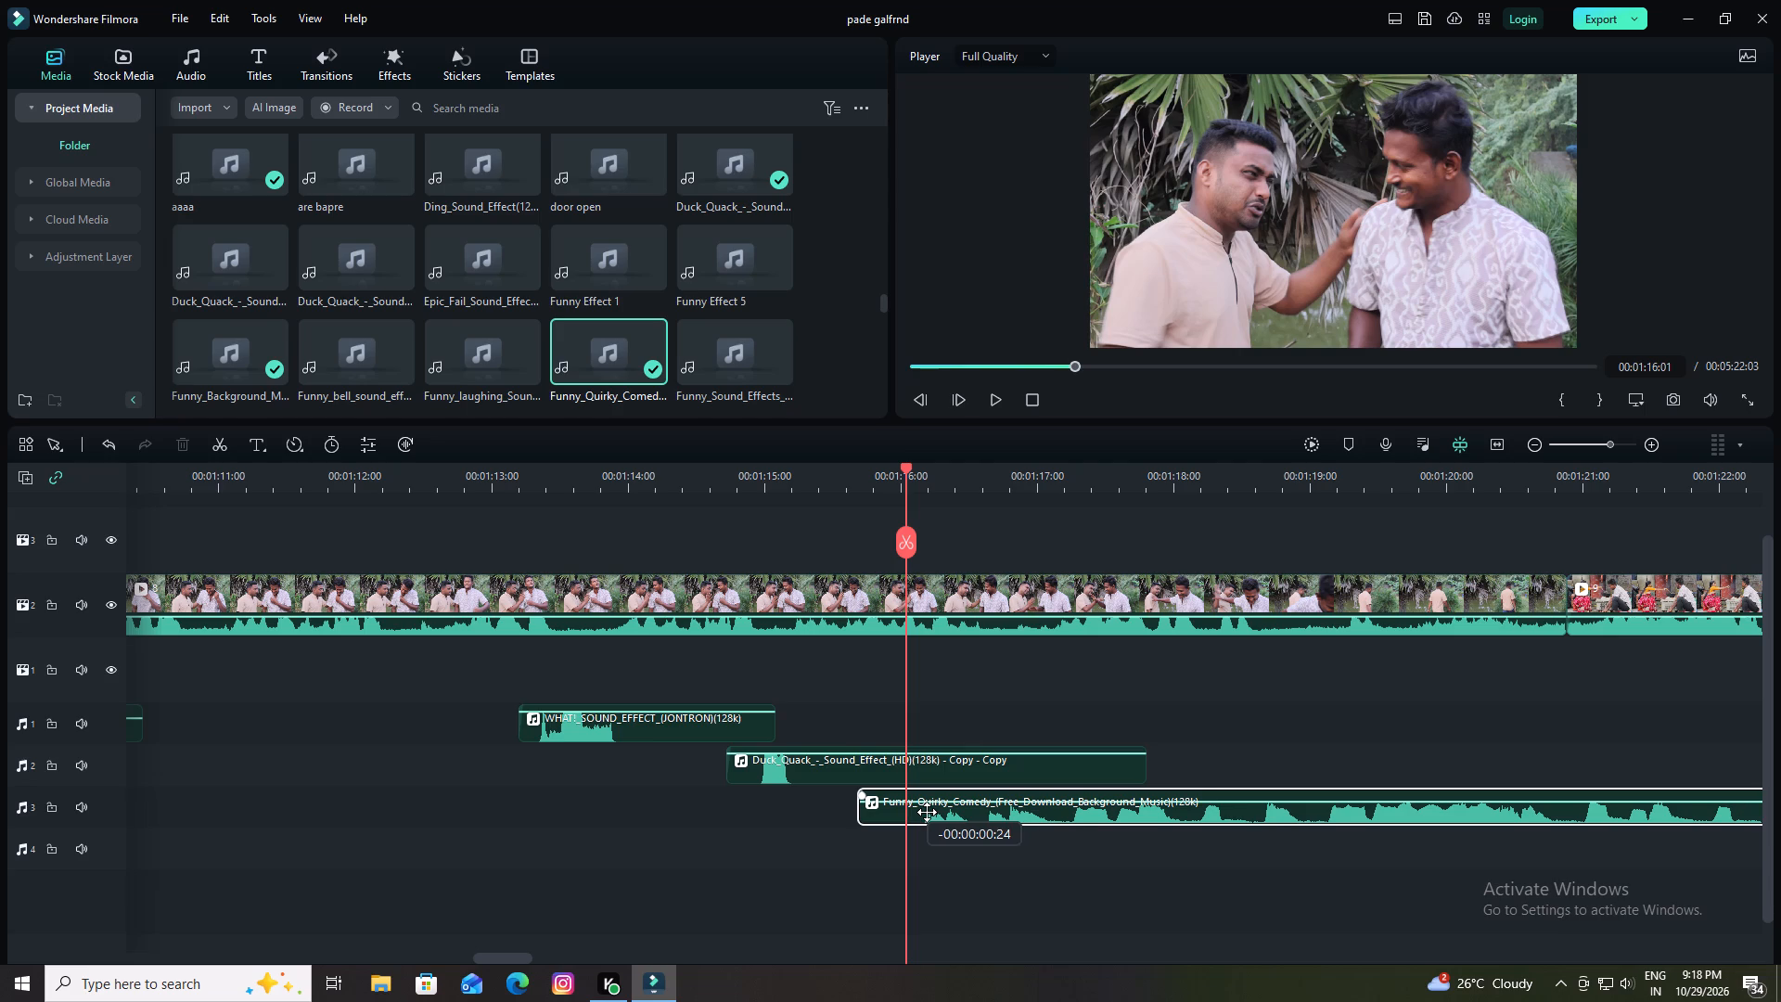
pyautogui.moveTo(927, 812); pyautogui.dragTo(921, 812)
# Cut the Funny Quirky Comedy music at 00:01:20:22, where the next scene begins, and delete the part after the cut.
pyautogui.press('space')
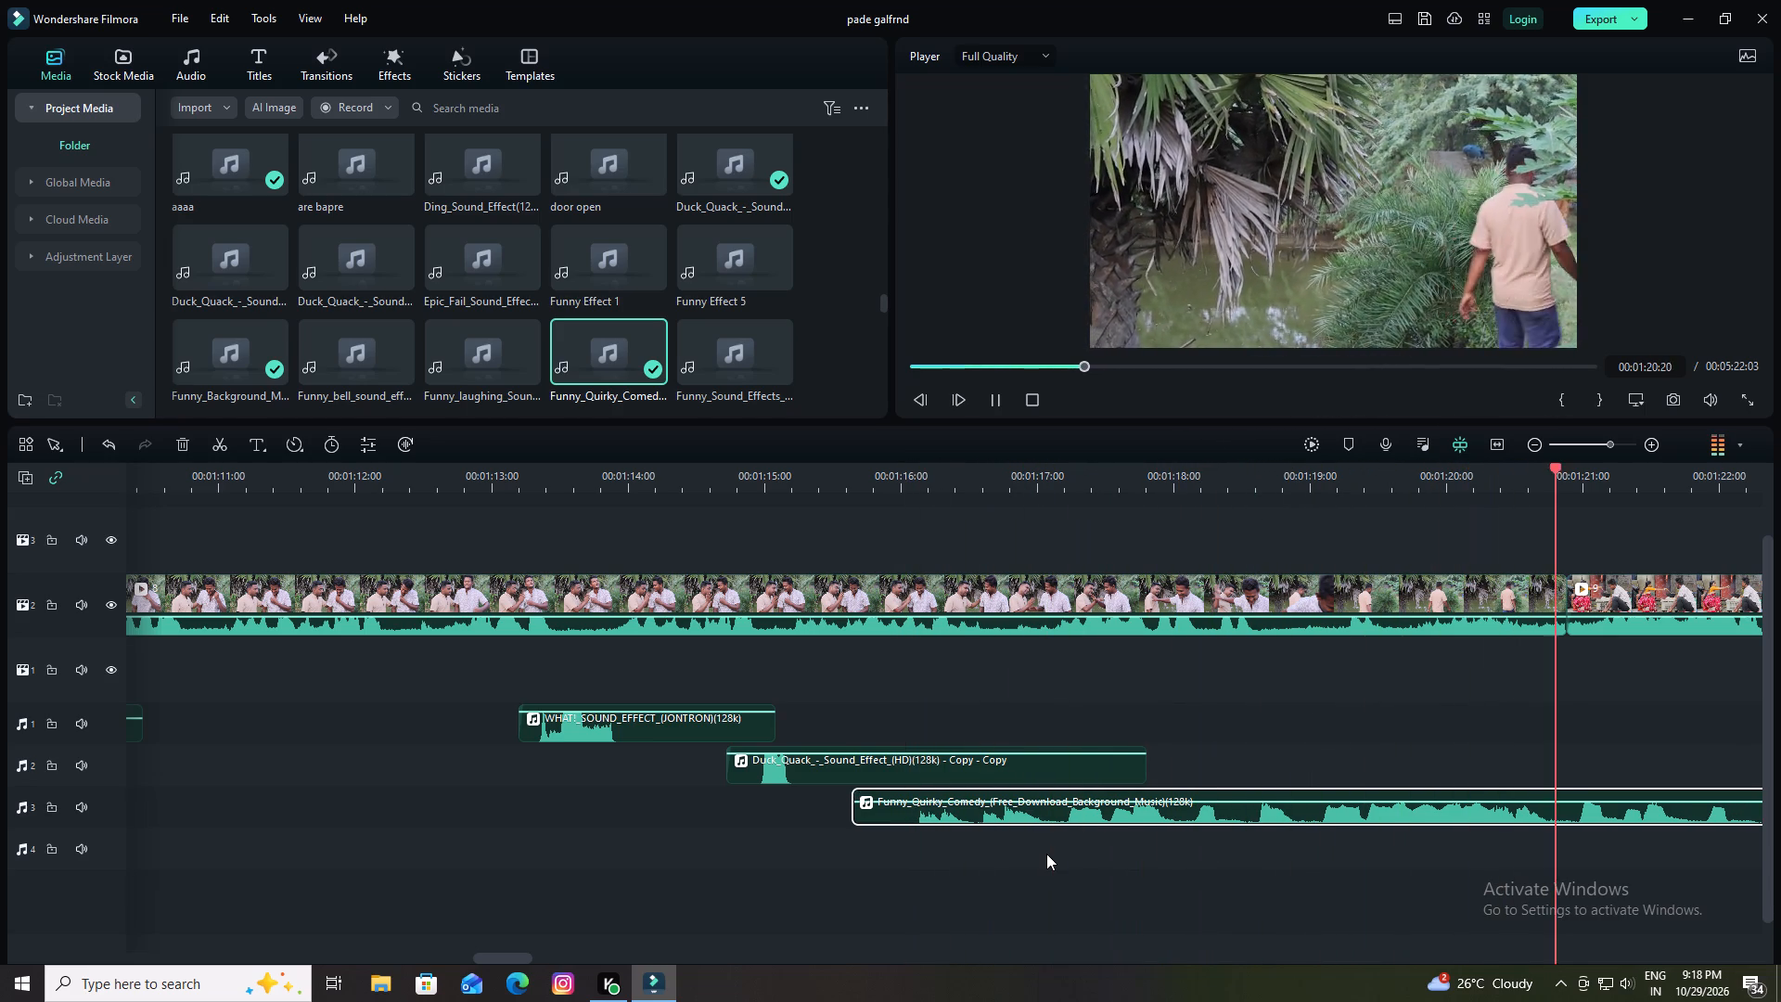
pyautogui.press('space')
pyautogui.moveTo(1576, 469); pyautogui.dragTo(1564, 475)
pyautogui.click(1591, 816)
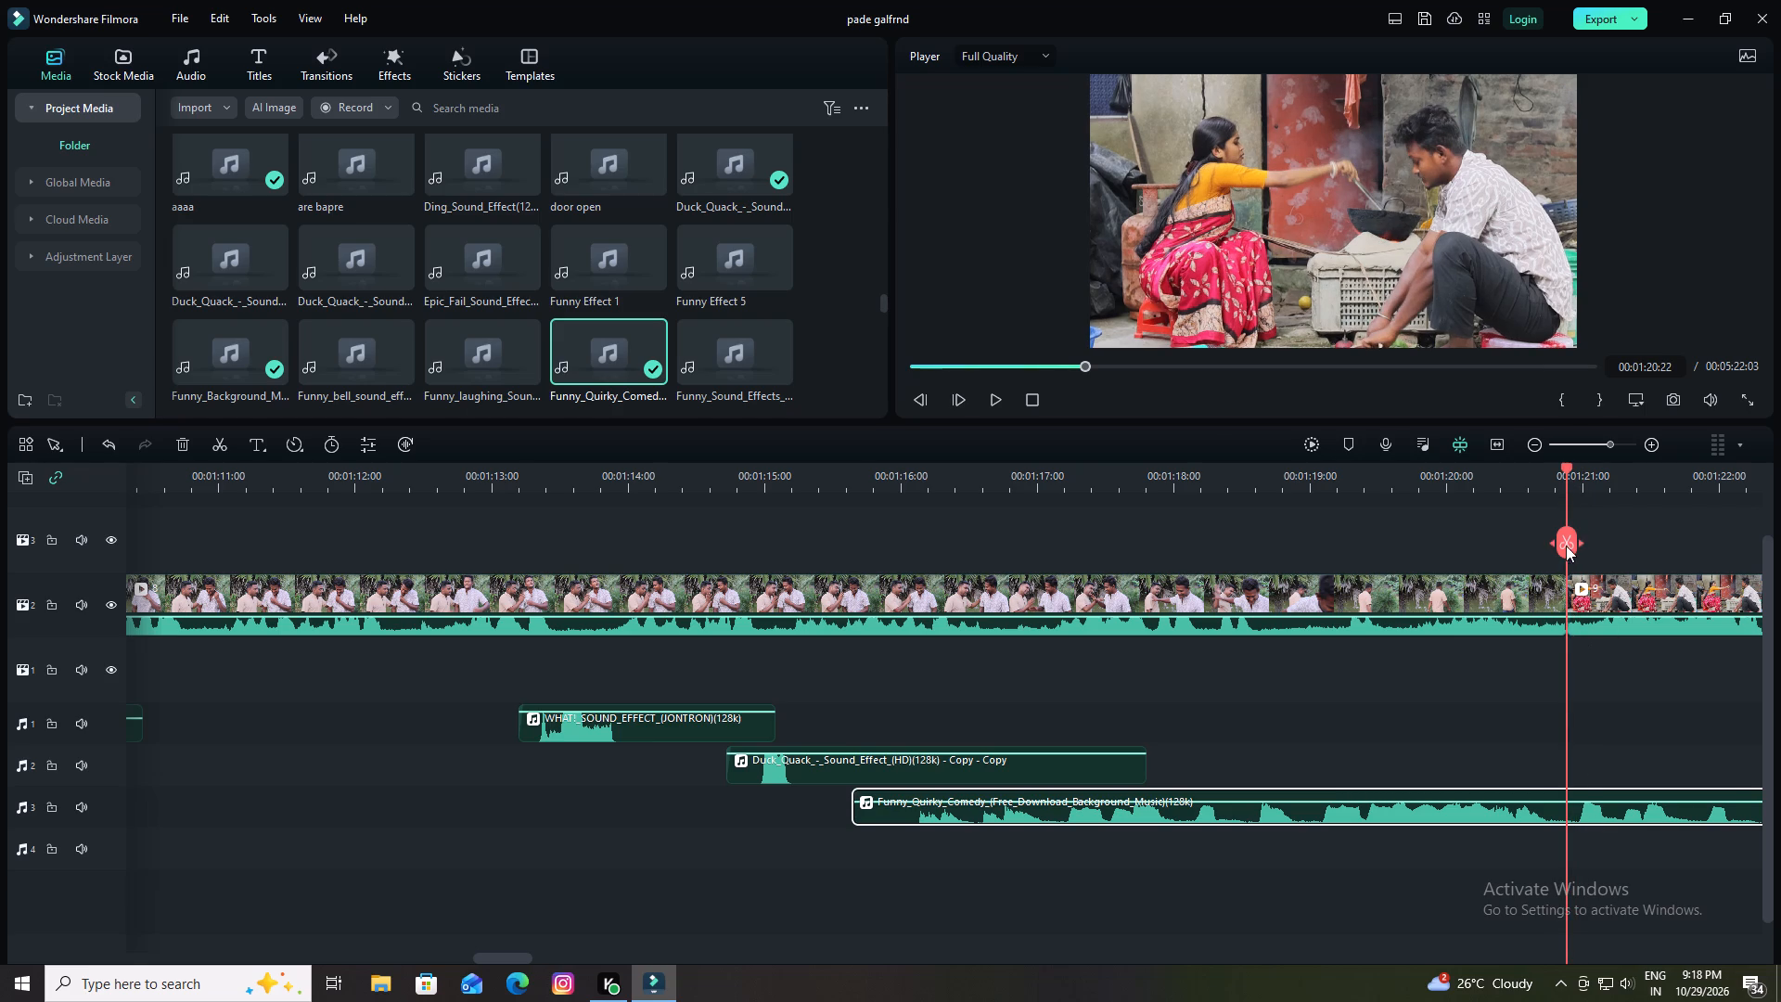
pyautogui.click(1566, 542)
pyautogui.click(182, 444)
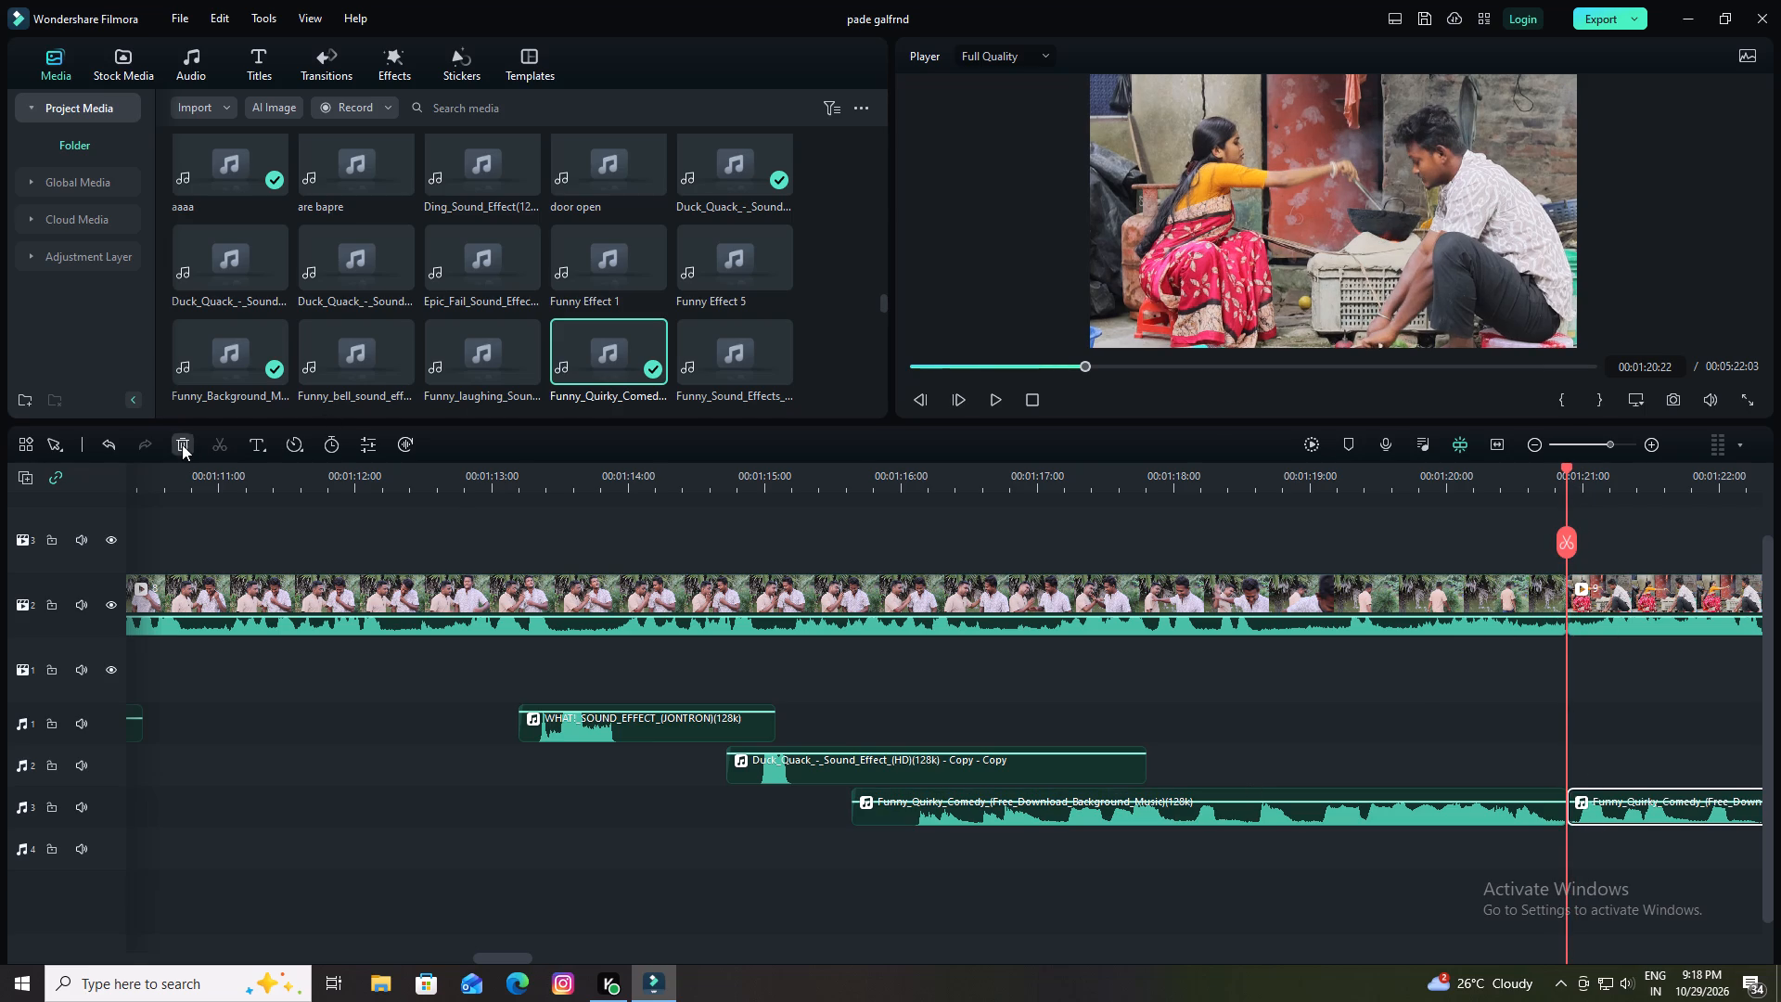
# Replay the end of the scene up to about 00:01:21:07 to check the trimmed music with the sound effects.
pyautogui.moveTo(1267, 479); pyautogui.dragTo(903, 524)
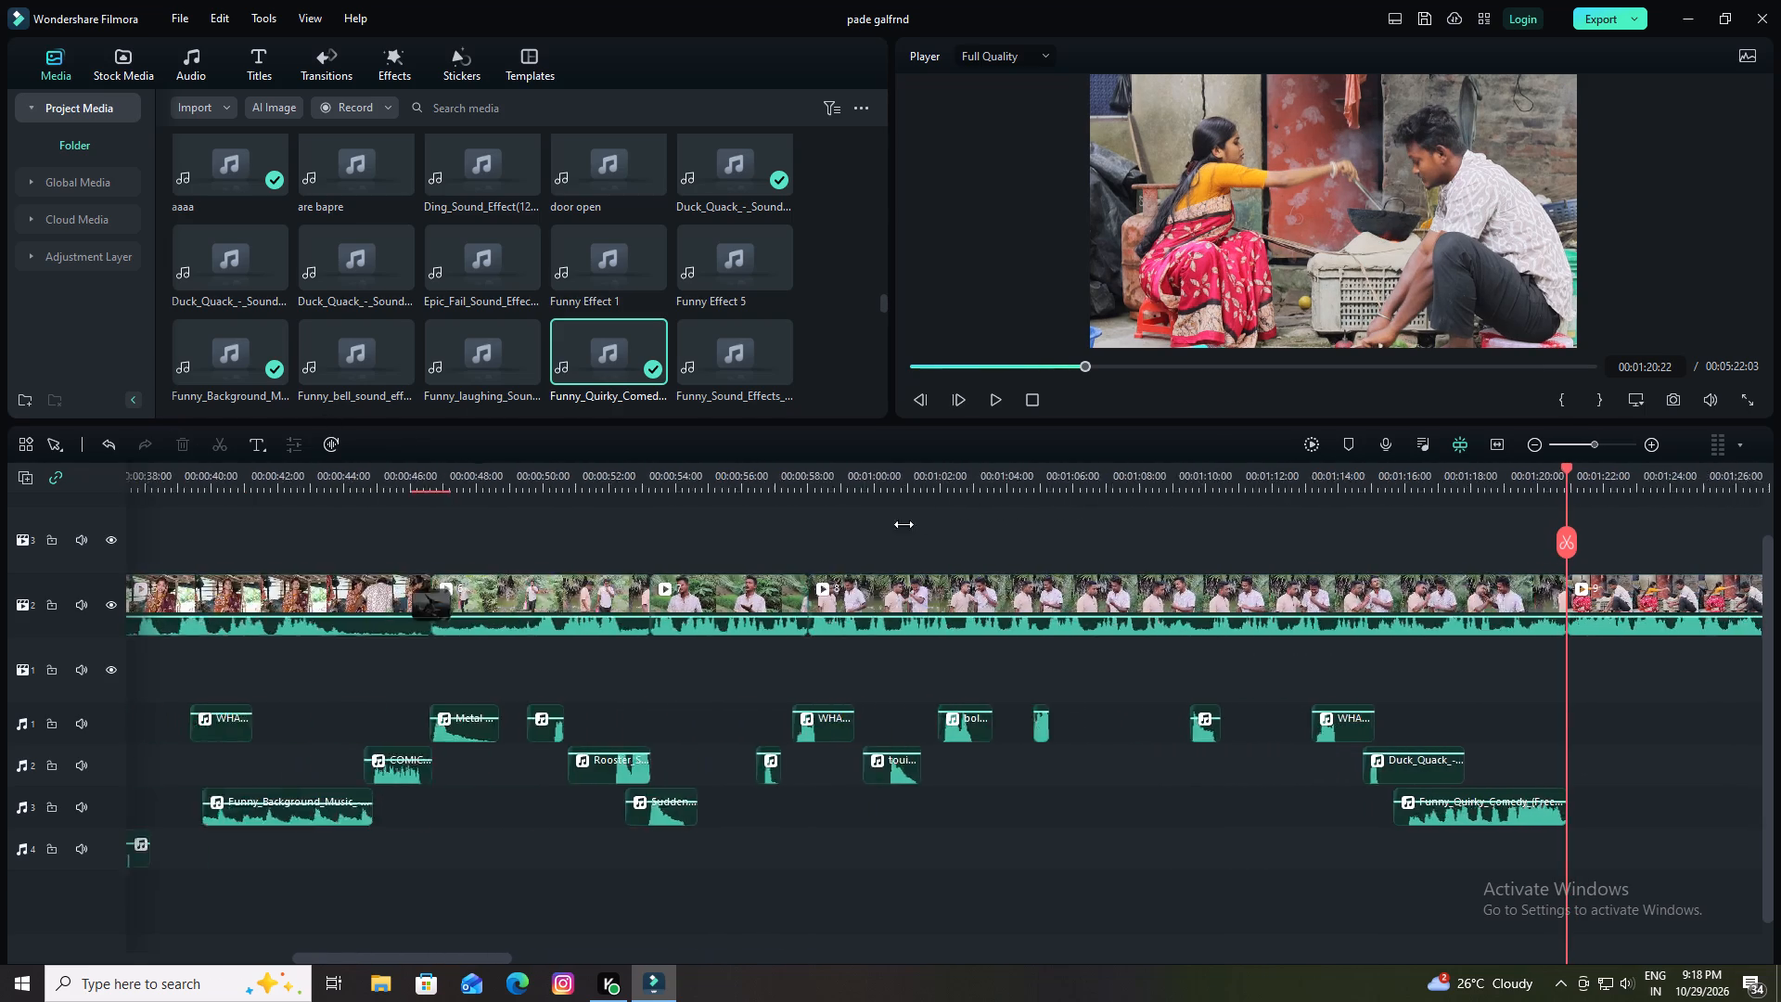
pyautogui.moveTo(903, 524); pyautogui.dragTo(721, 523)
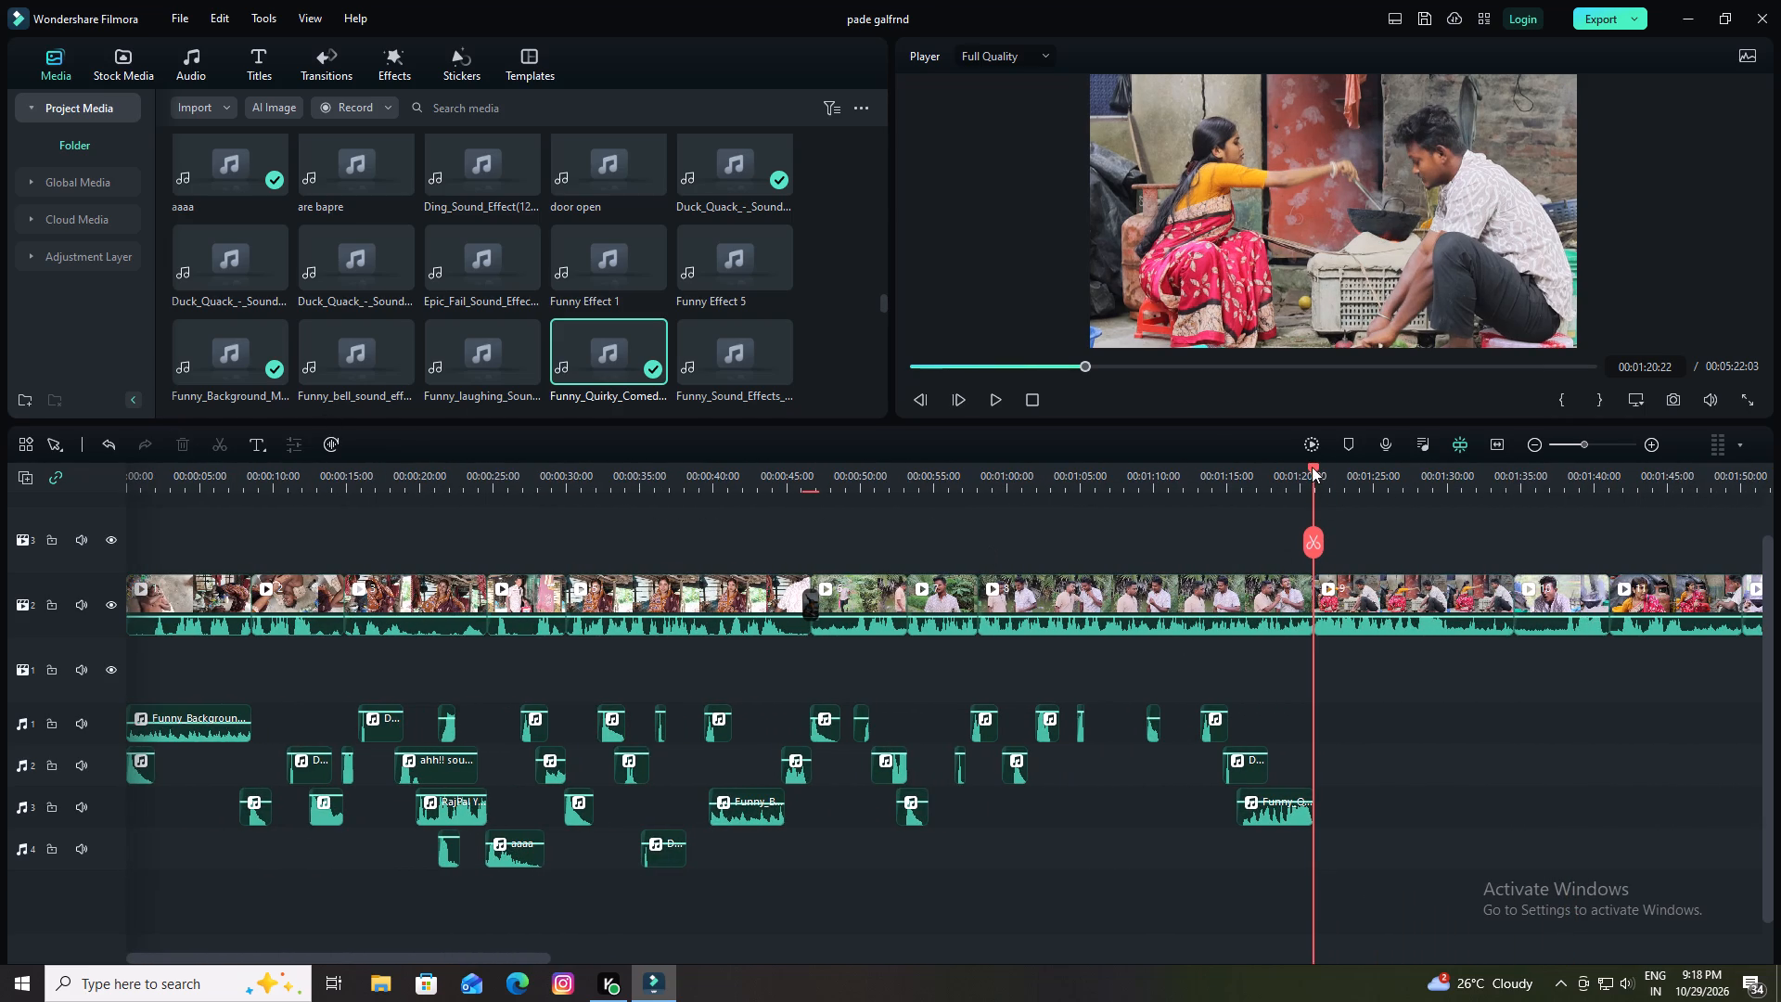
pyautogui.moveTo(1312, 467); pyautogui.dragTo(1204, 511)
pyautogui.press('space')
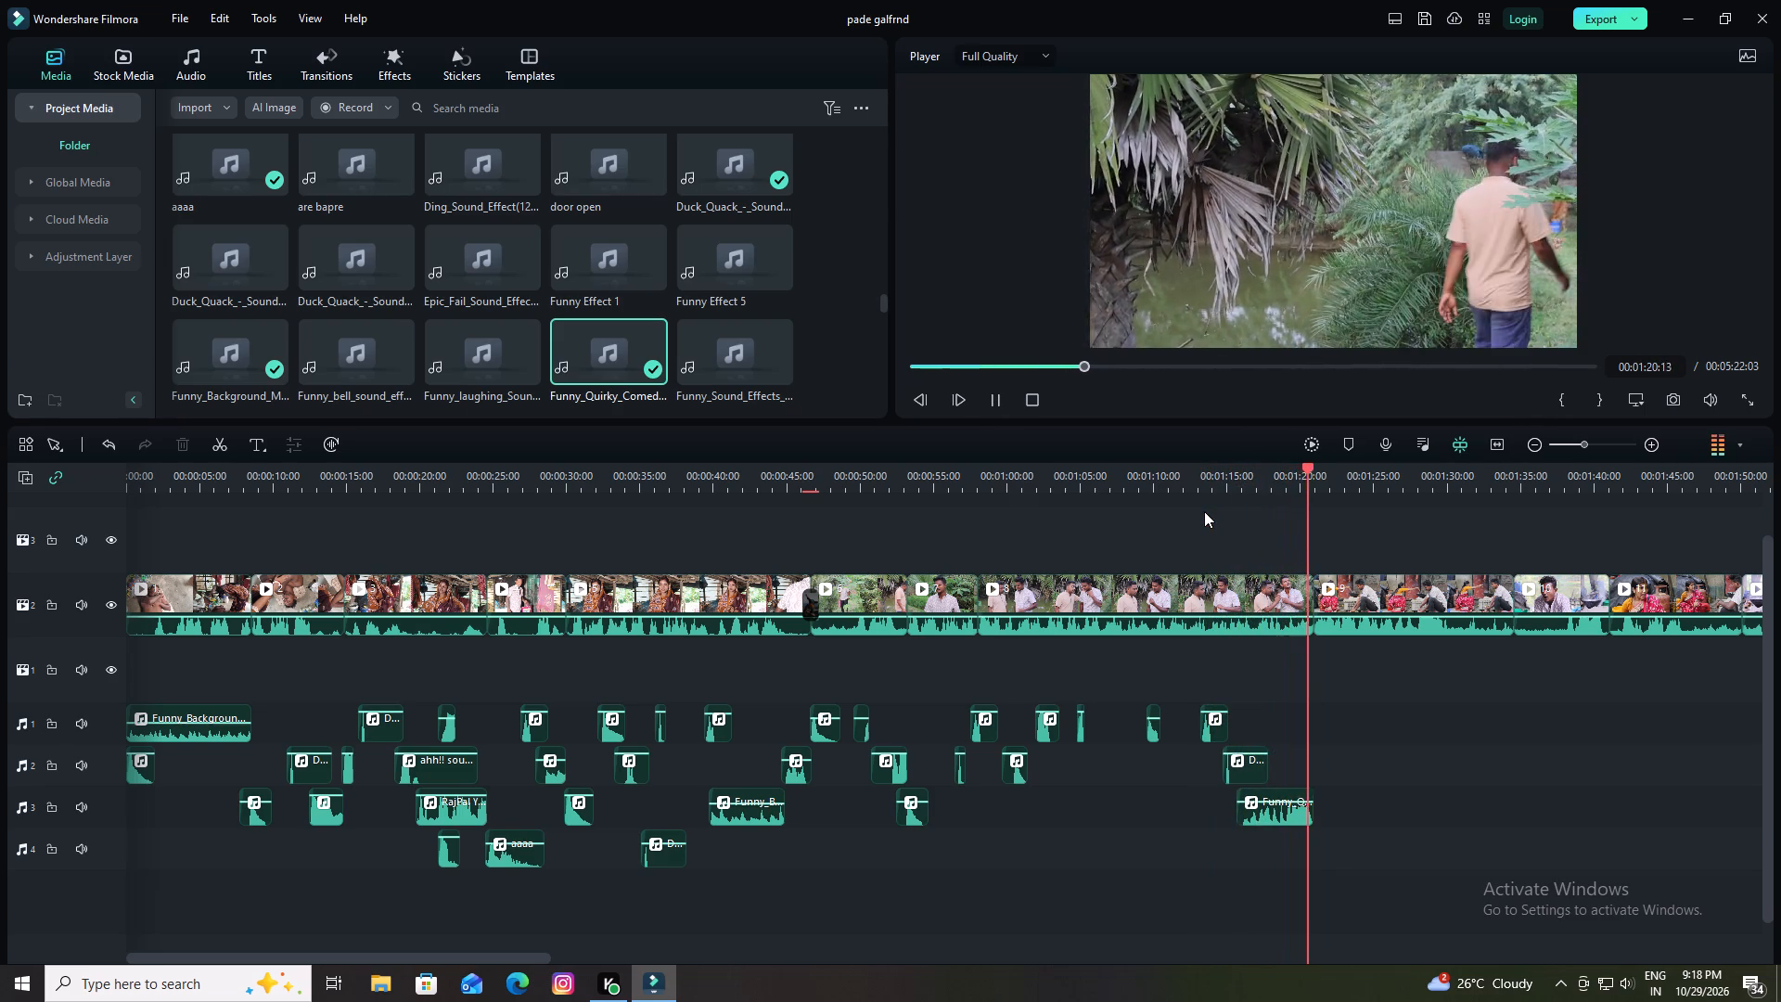
pyautogui.press('space')
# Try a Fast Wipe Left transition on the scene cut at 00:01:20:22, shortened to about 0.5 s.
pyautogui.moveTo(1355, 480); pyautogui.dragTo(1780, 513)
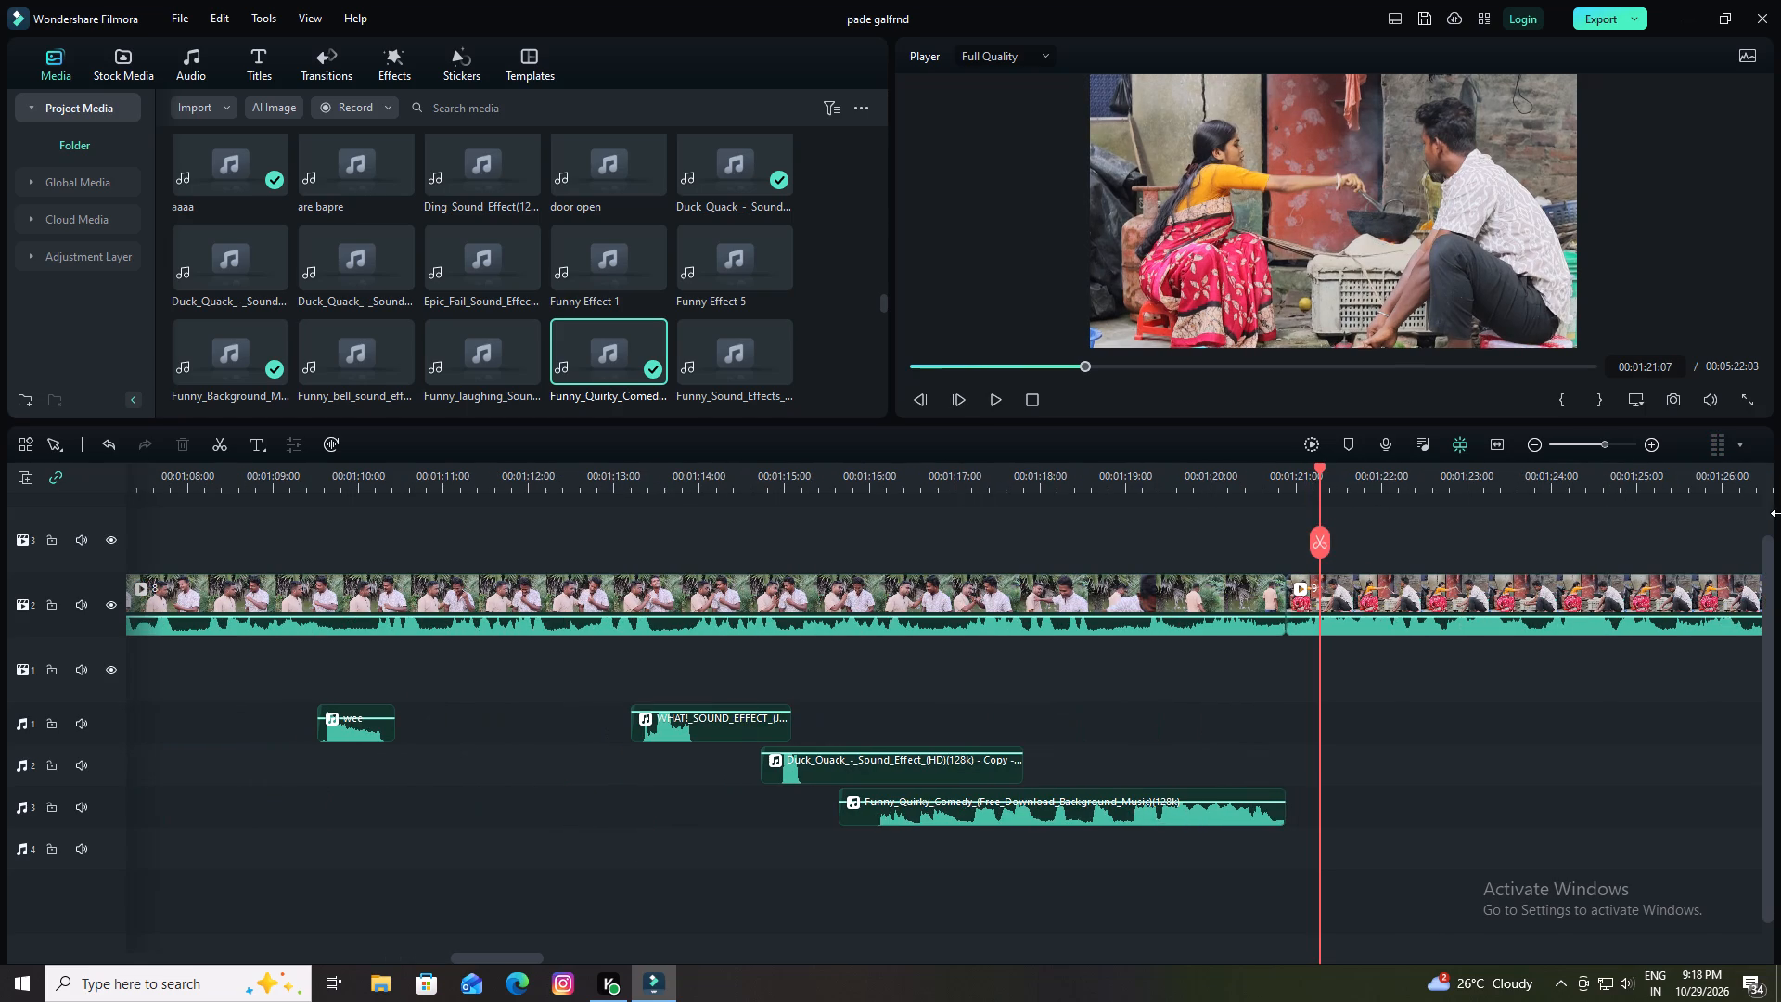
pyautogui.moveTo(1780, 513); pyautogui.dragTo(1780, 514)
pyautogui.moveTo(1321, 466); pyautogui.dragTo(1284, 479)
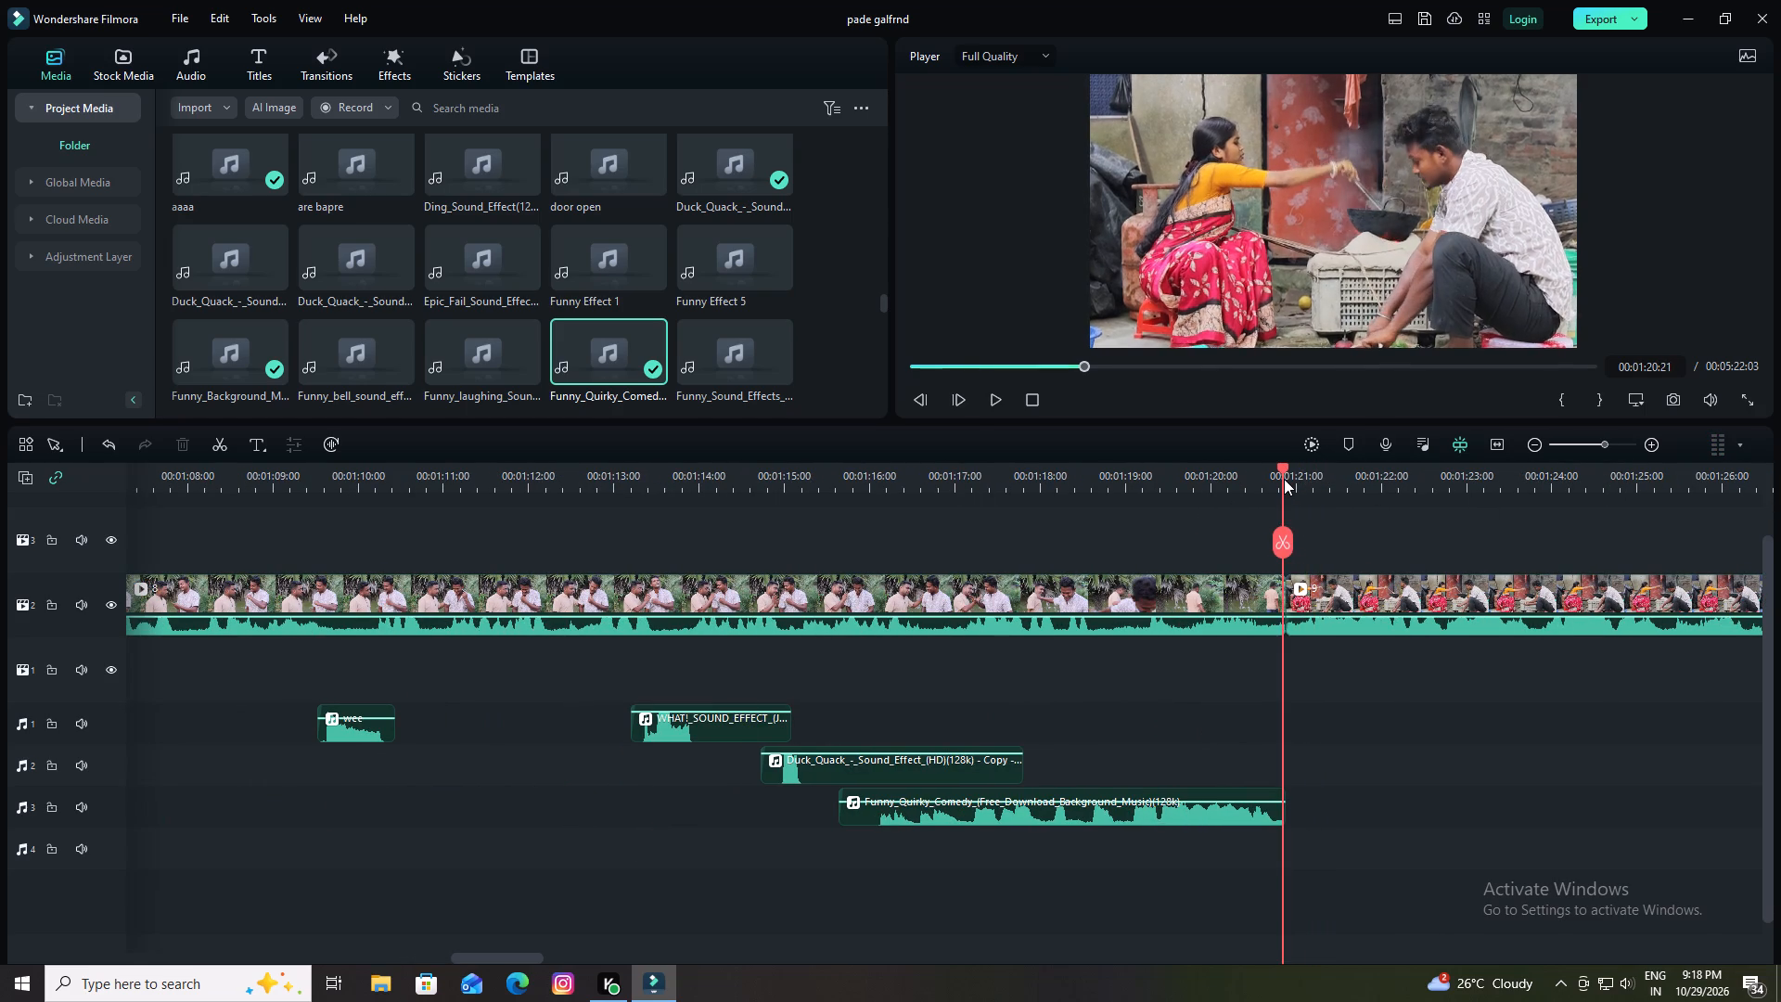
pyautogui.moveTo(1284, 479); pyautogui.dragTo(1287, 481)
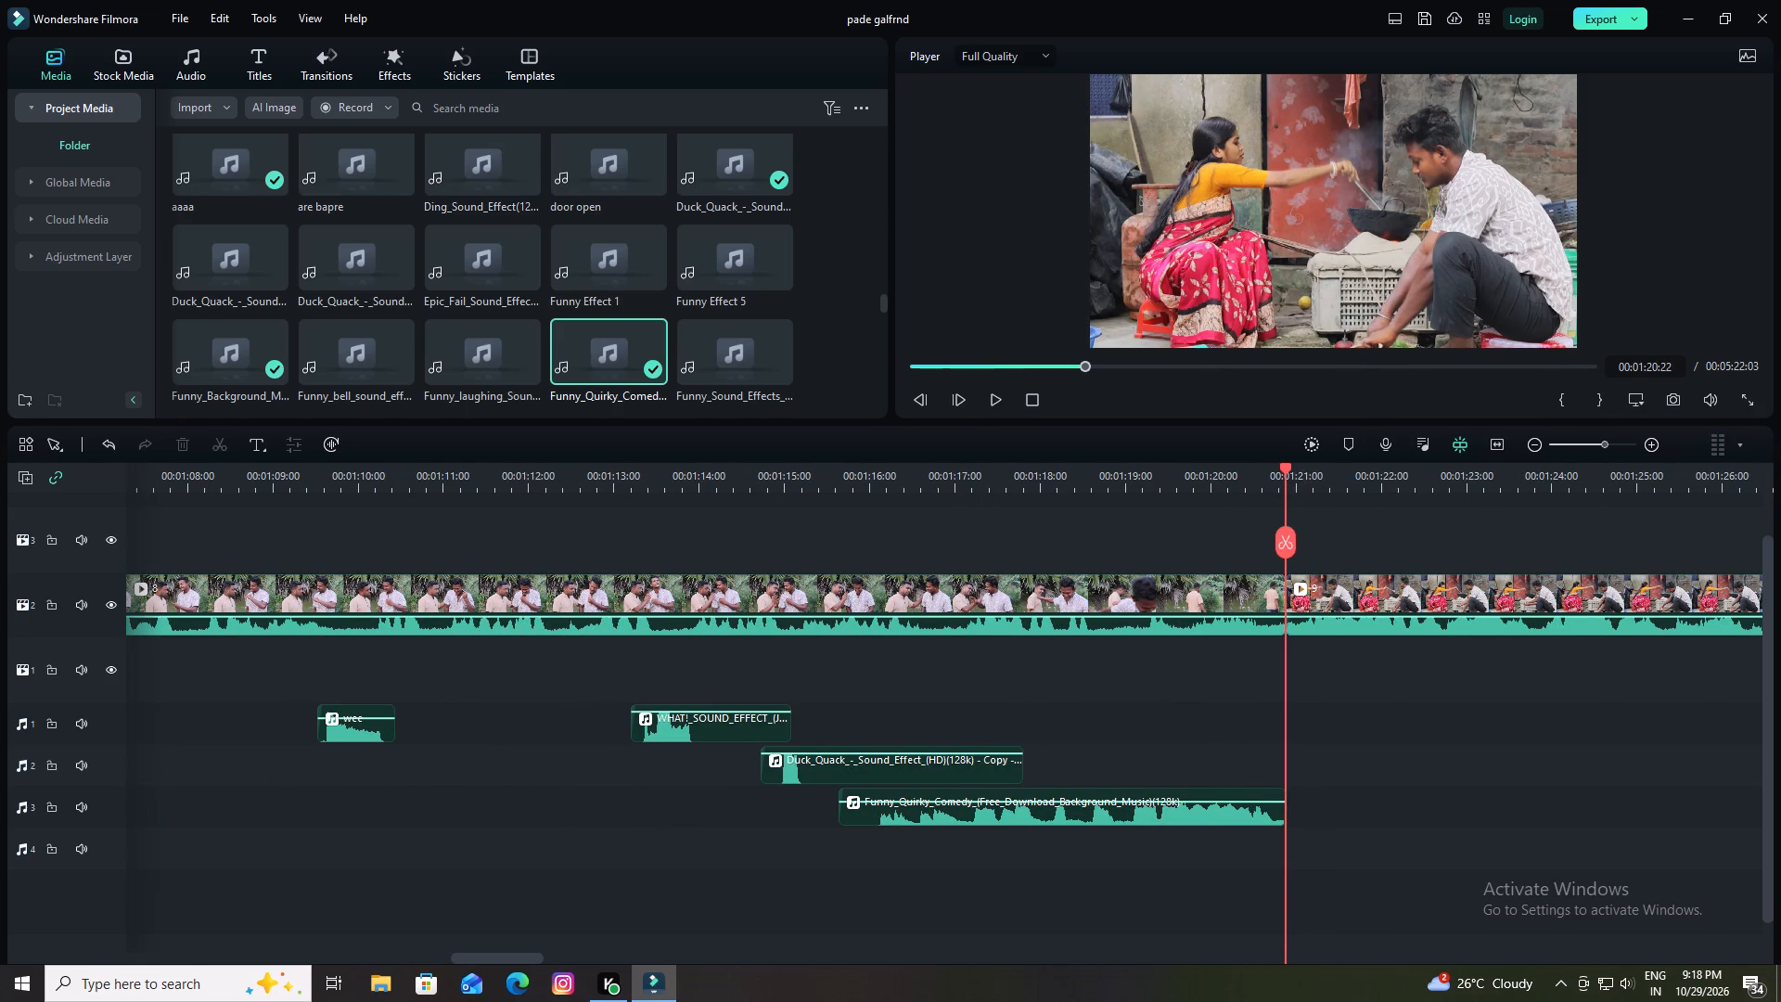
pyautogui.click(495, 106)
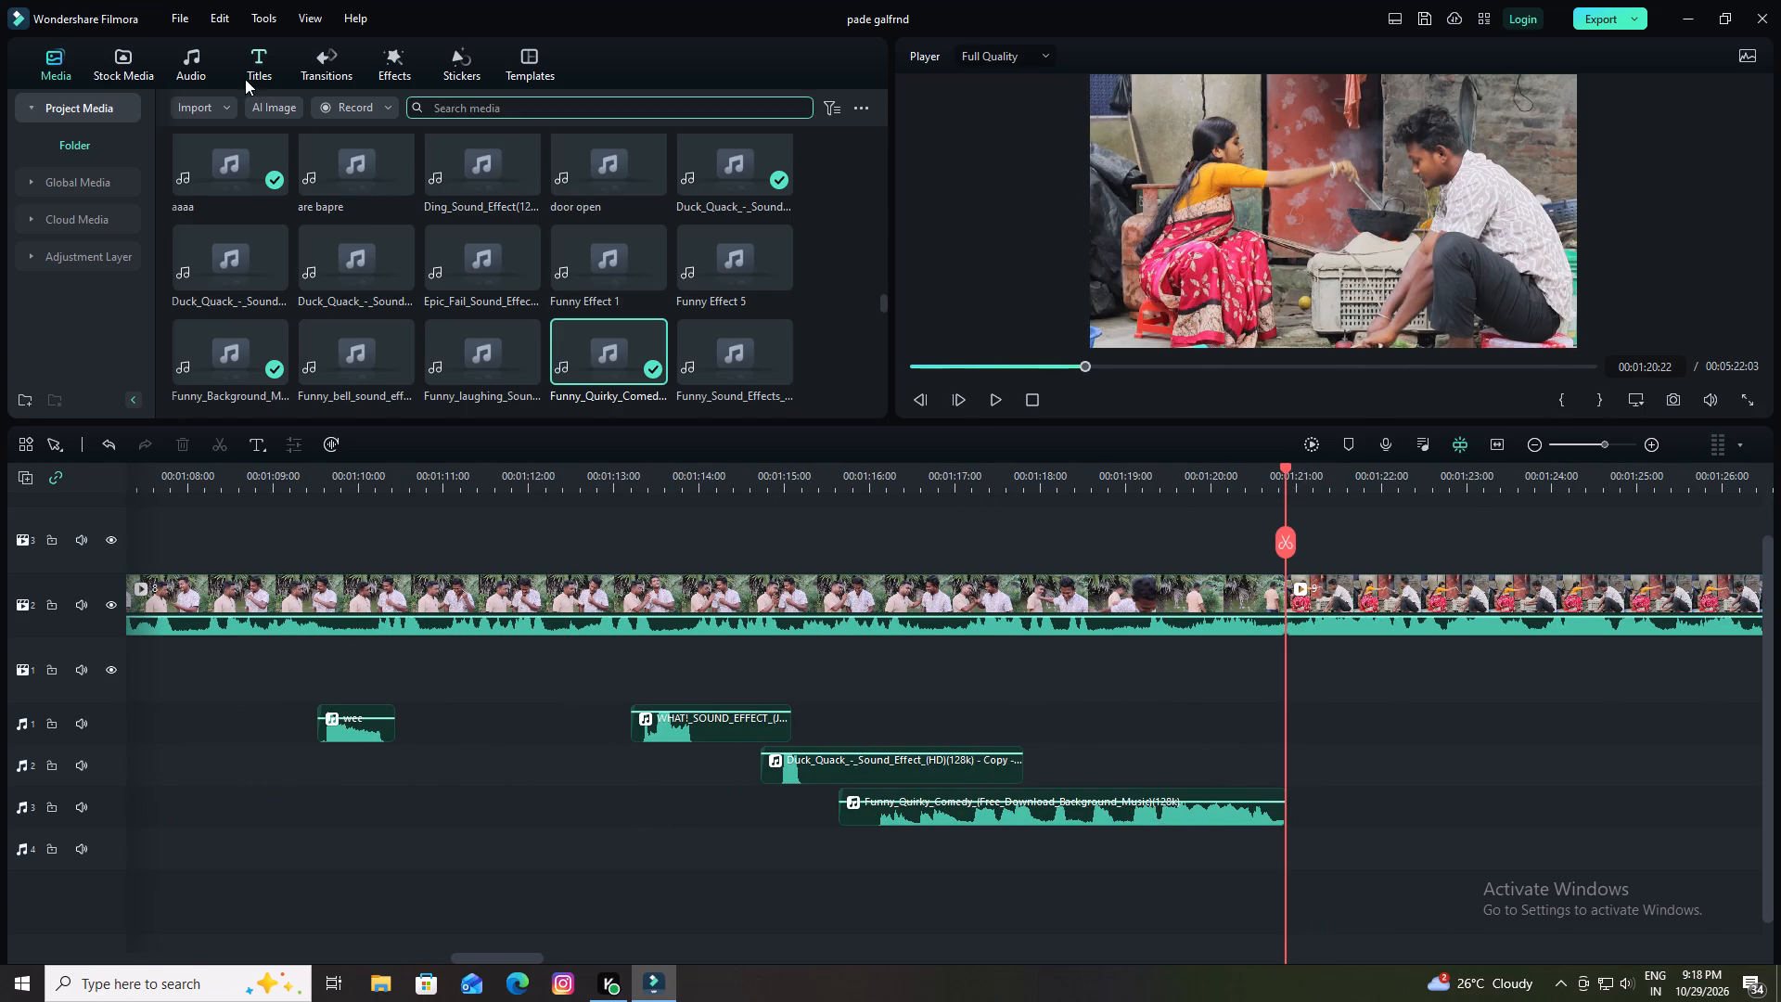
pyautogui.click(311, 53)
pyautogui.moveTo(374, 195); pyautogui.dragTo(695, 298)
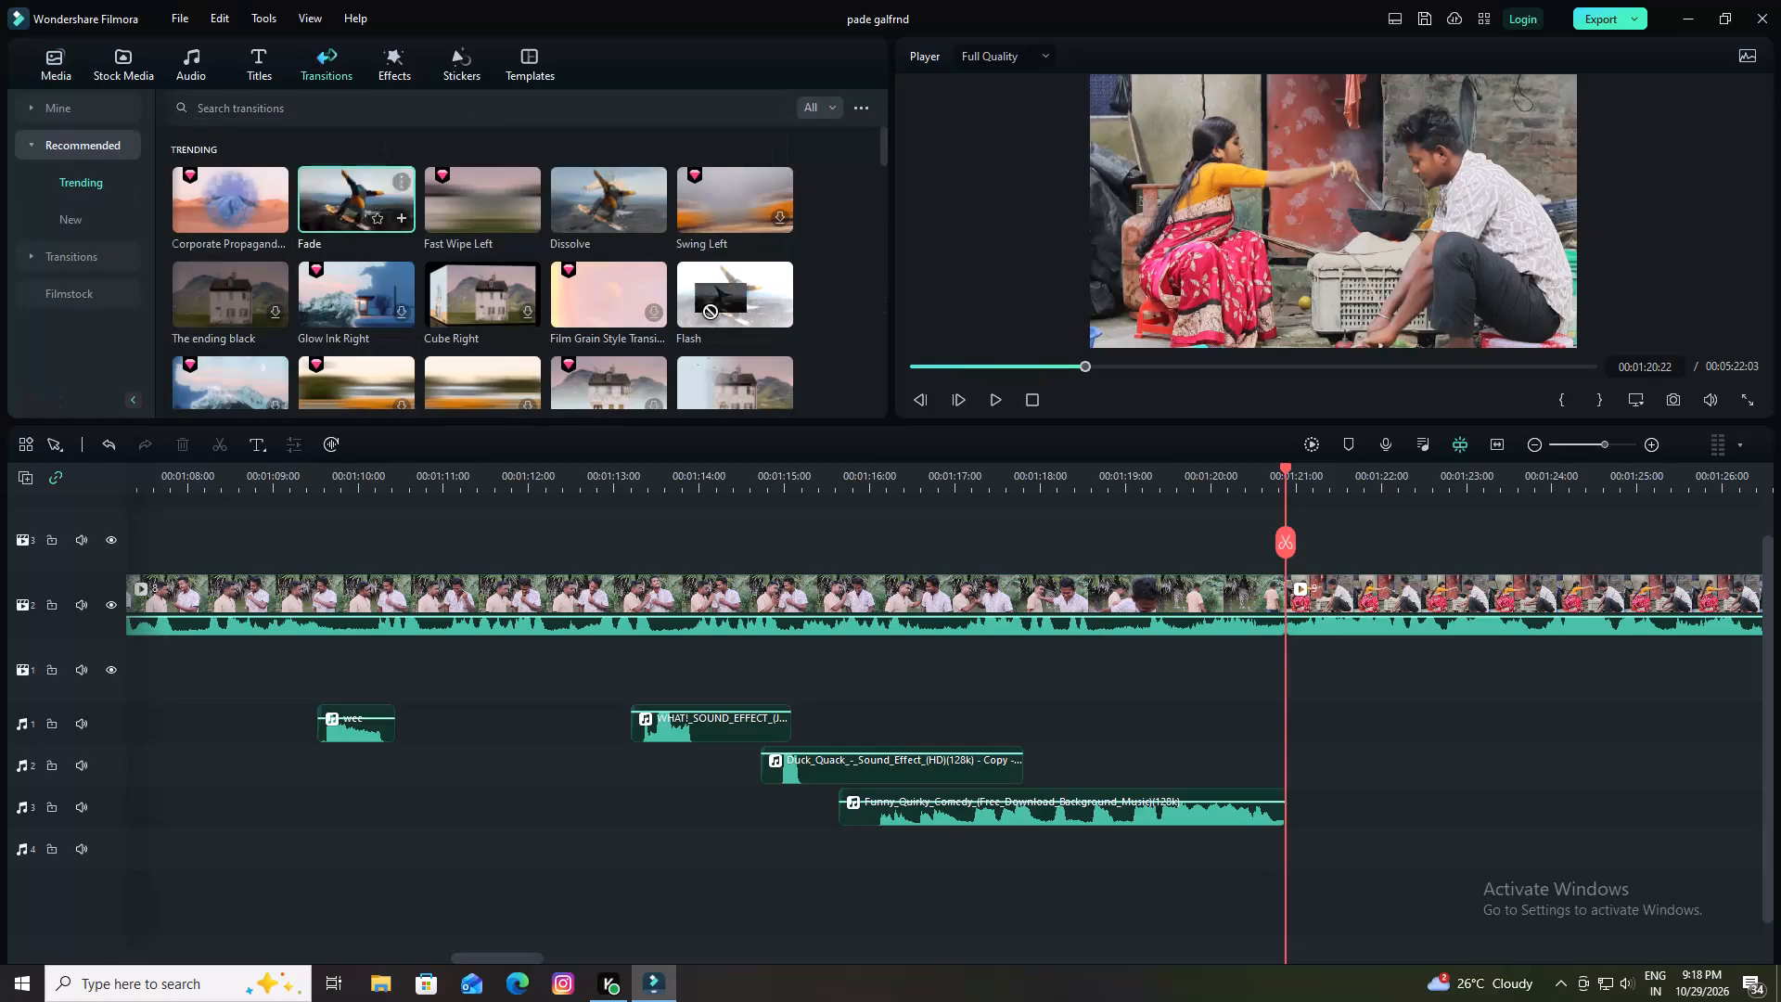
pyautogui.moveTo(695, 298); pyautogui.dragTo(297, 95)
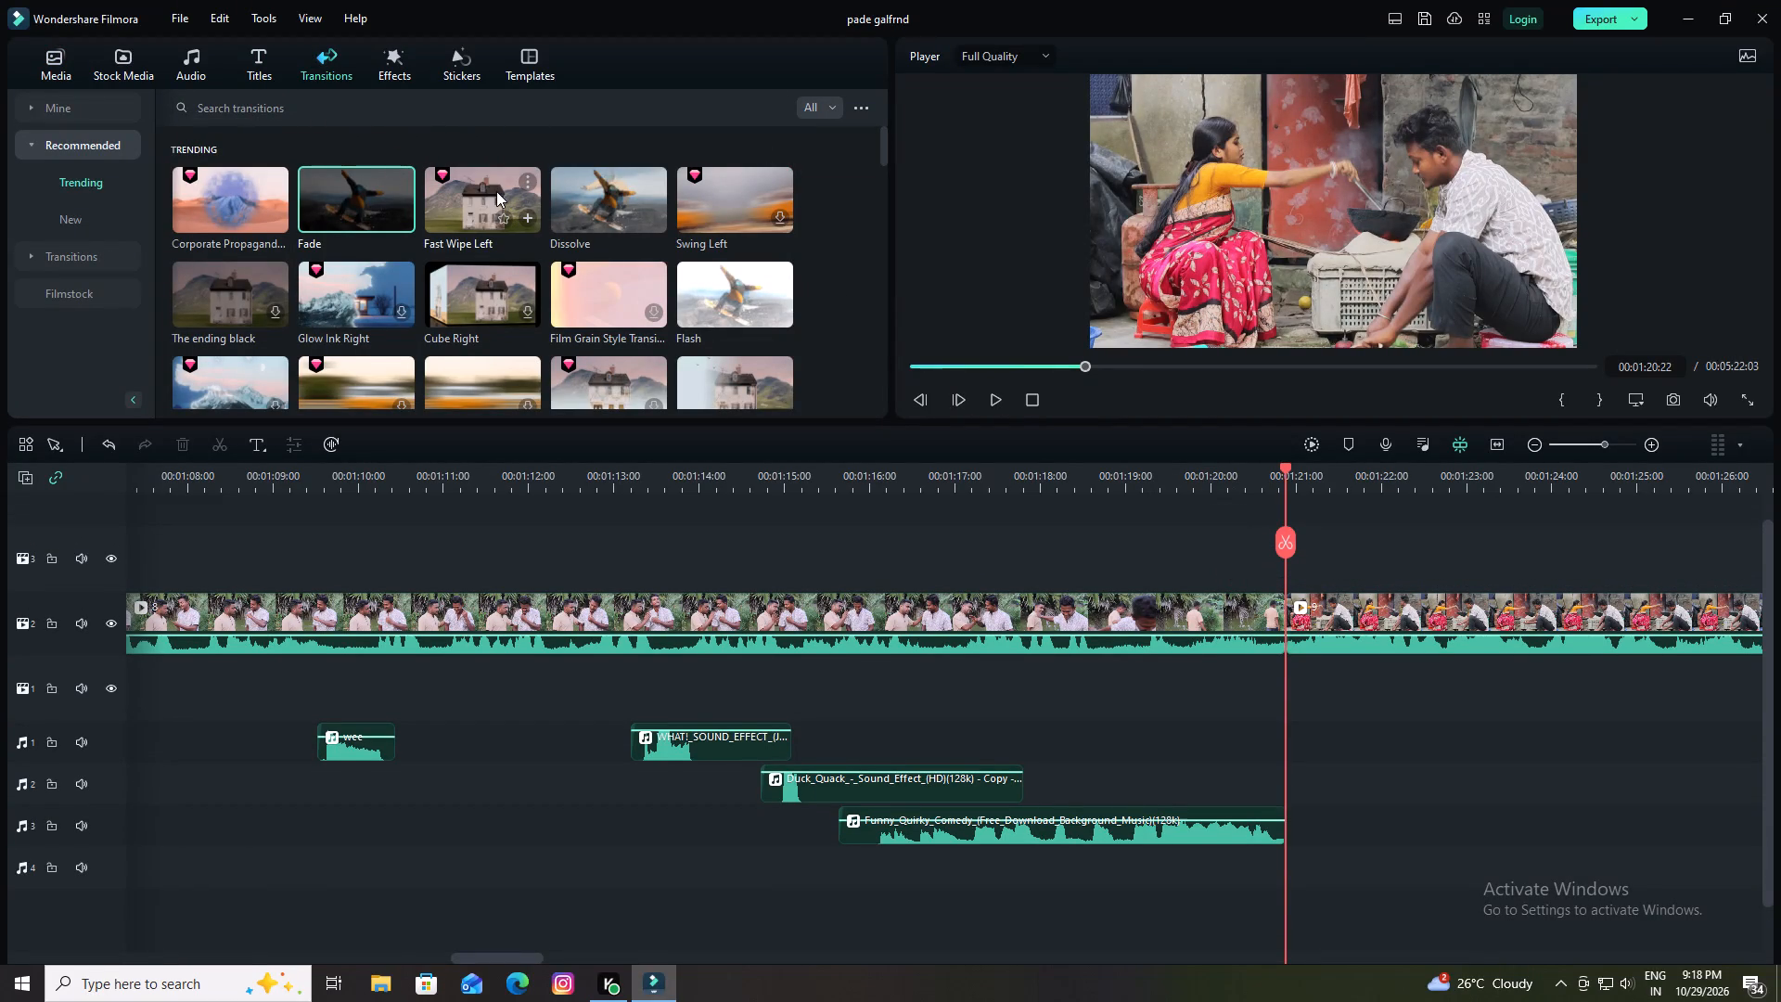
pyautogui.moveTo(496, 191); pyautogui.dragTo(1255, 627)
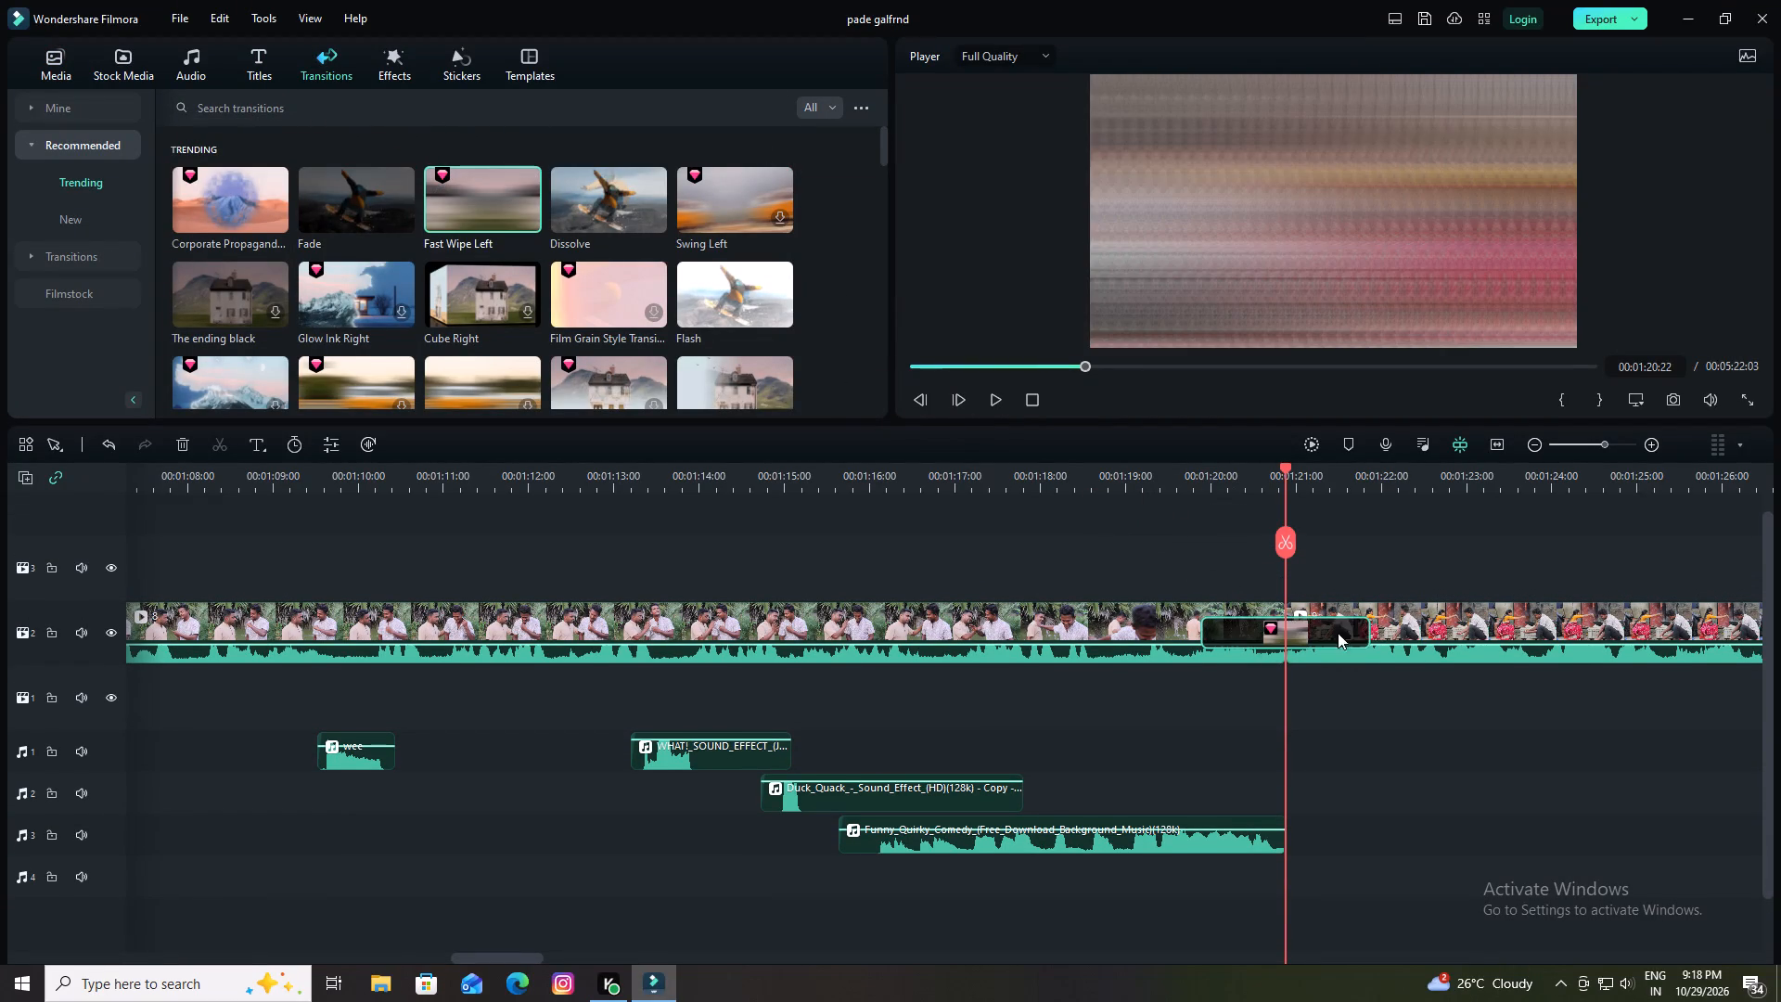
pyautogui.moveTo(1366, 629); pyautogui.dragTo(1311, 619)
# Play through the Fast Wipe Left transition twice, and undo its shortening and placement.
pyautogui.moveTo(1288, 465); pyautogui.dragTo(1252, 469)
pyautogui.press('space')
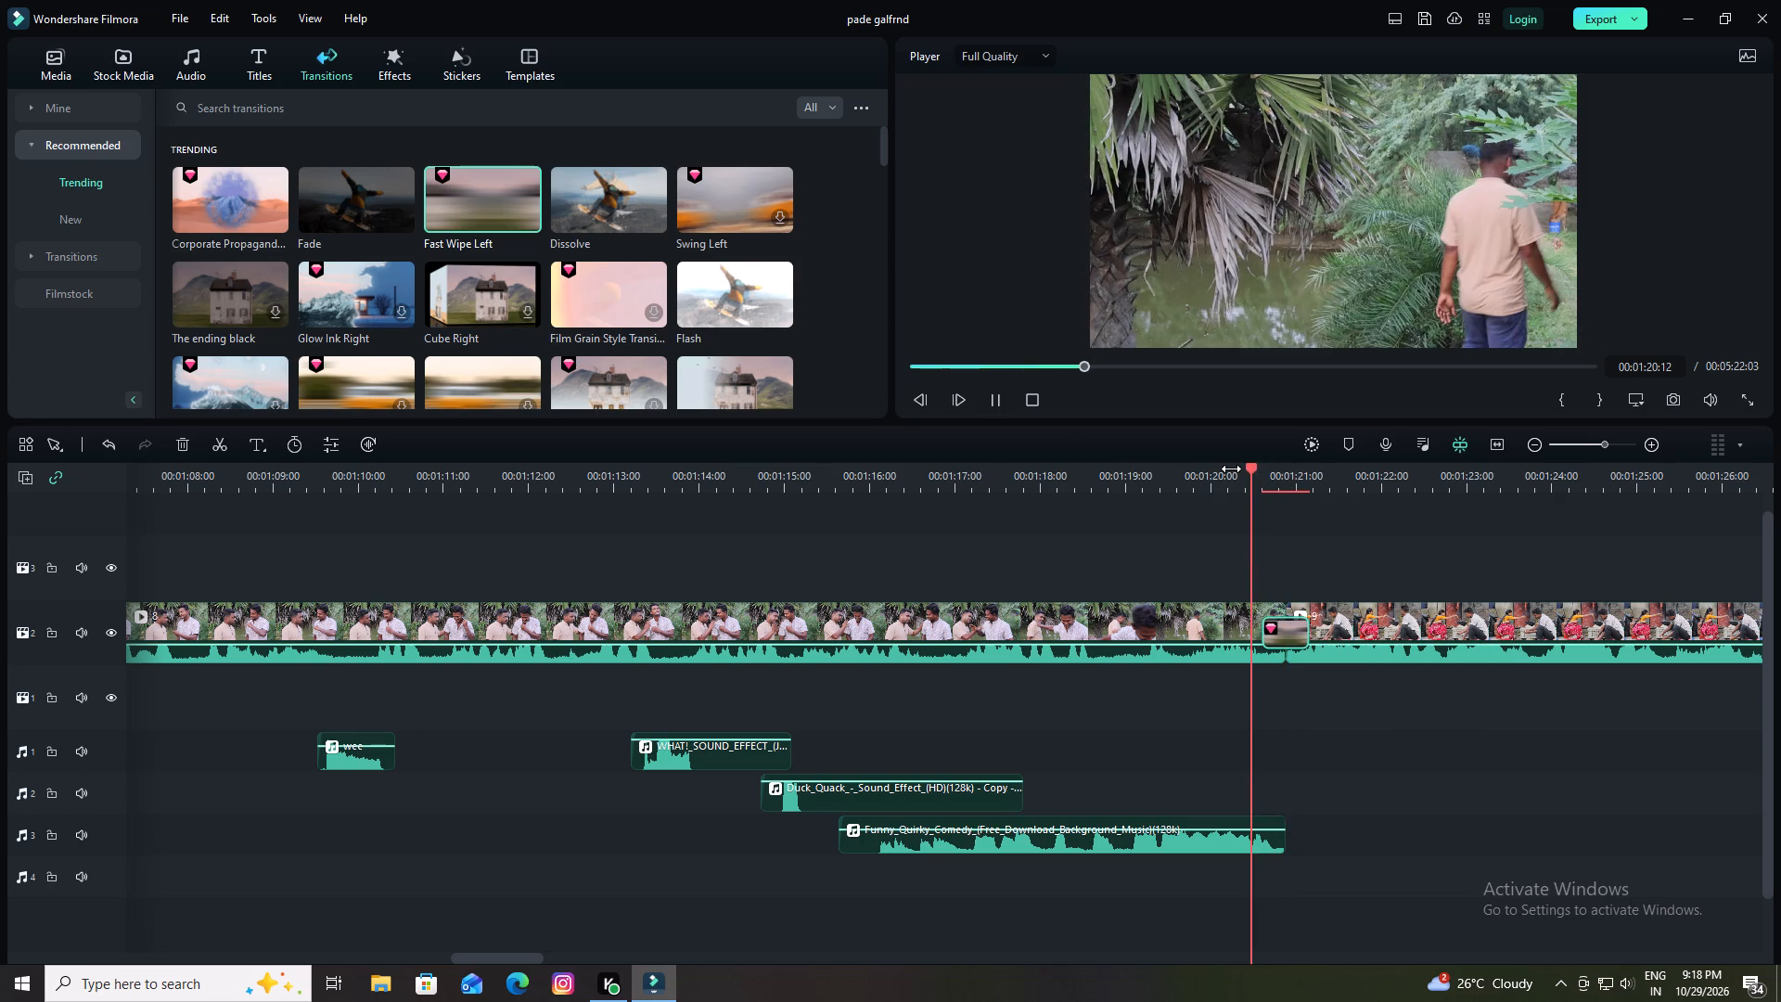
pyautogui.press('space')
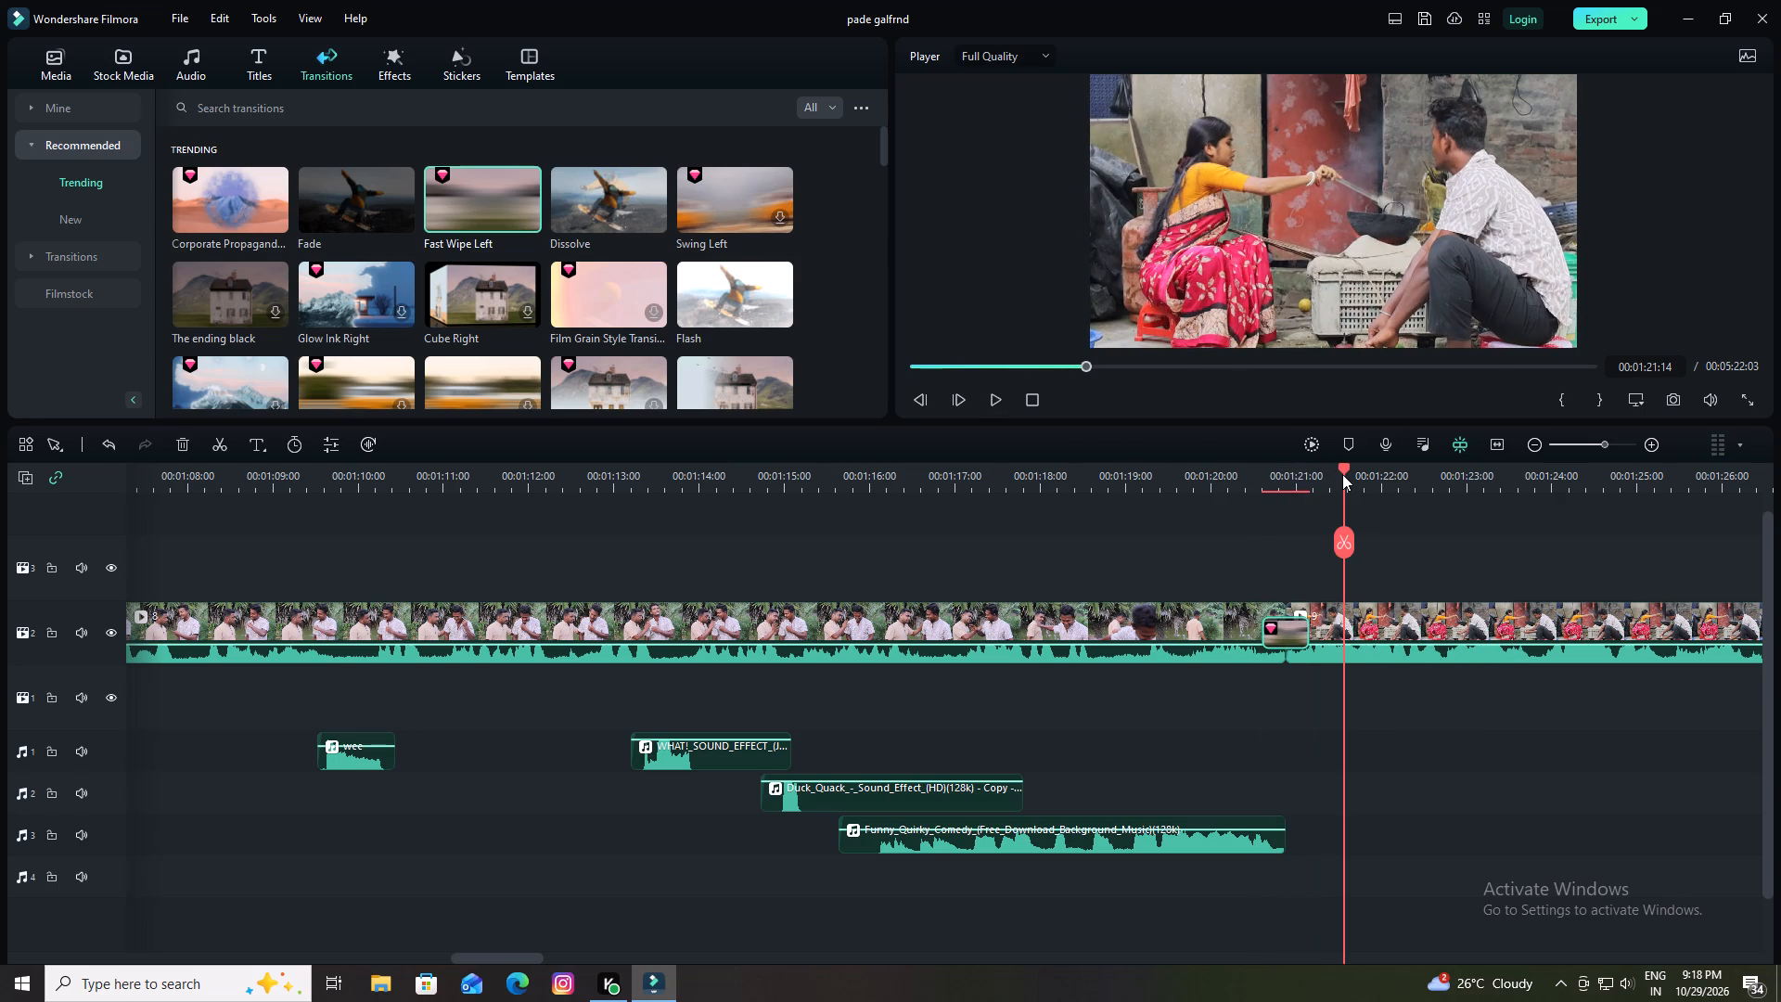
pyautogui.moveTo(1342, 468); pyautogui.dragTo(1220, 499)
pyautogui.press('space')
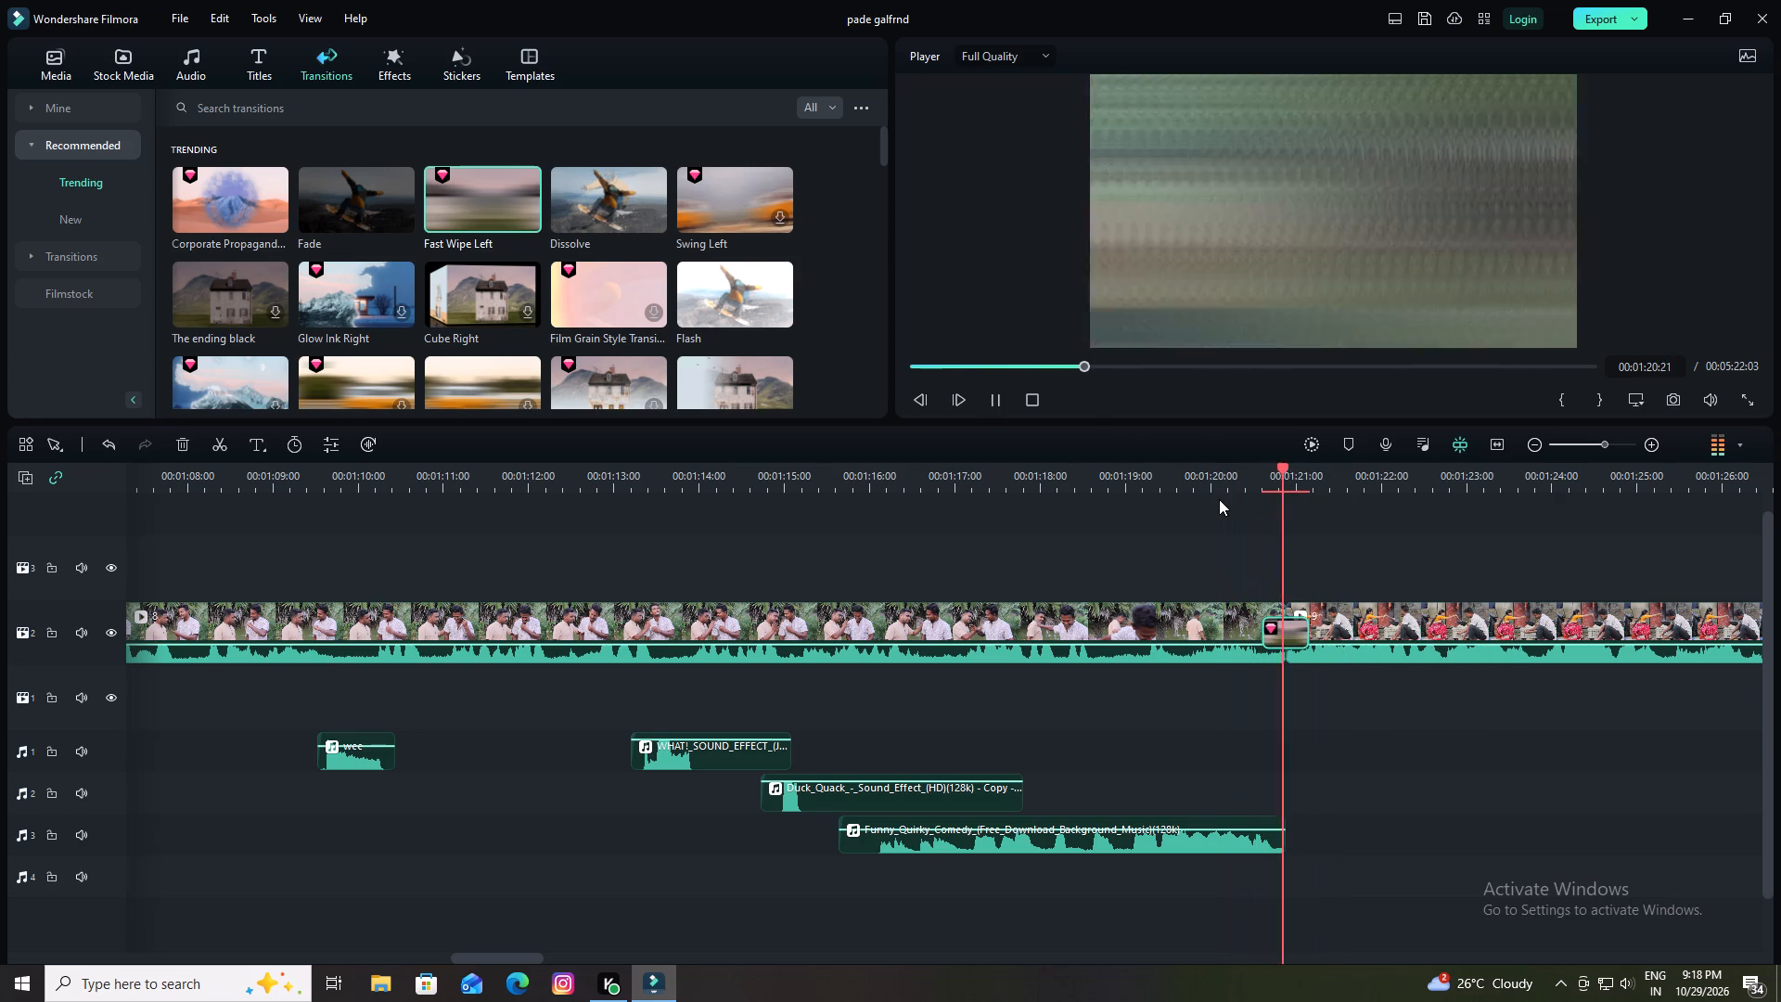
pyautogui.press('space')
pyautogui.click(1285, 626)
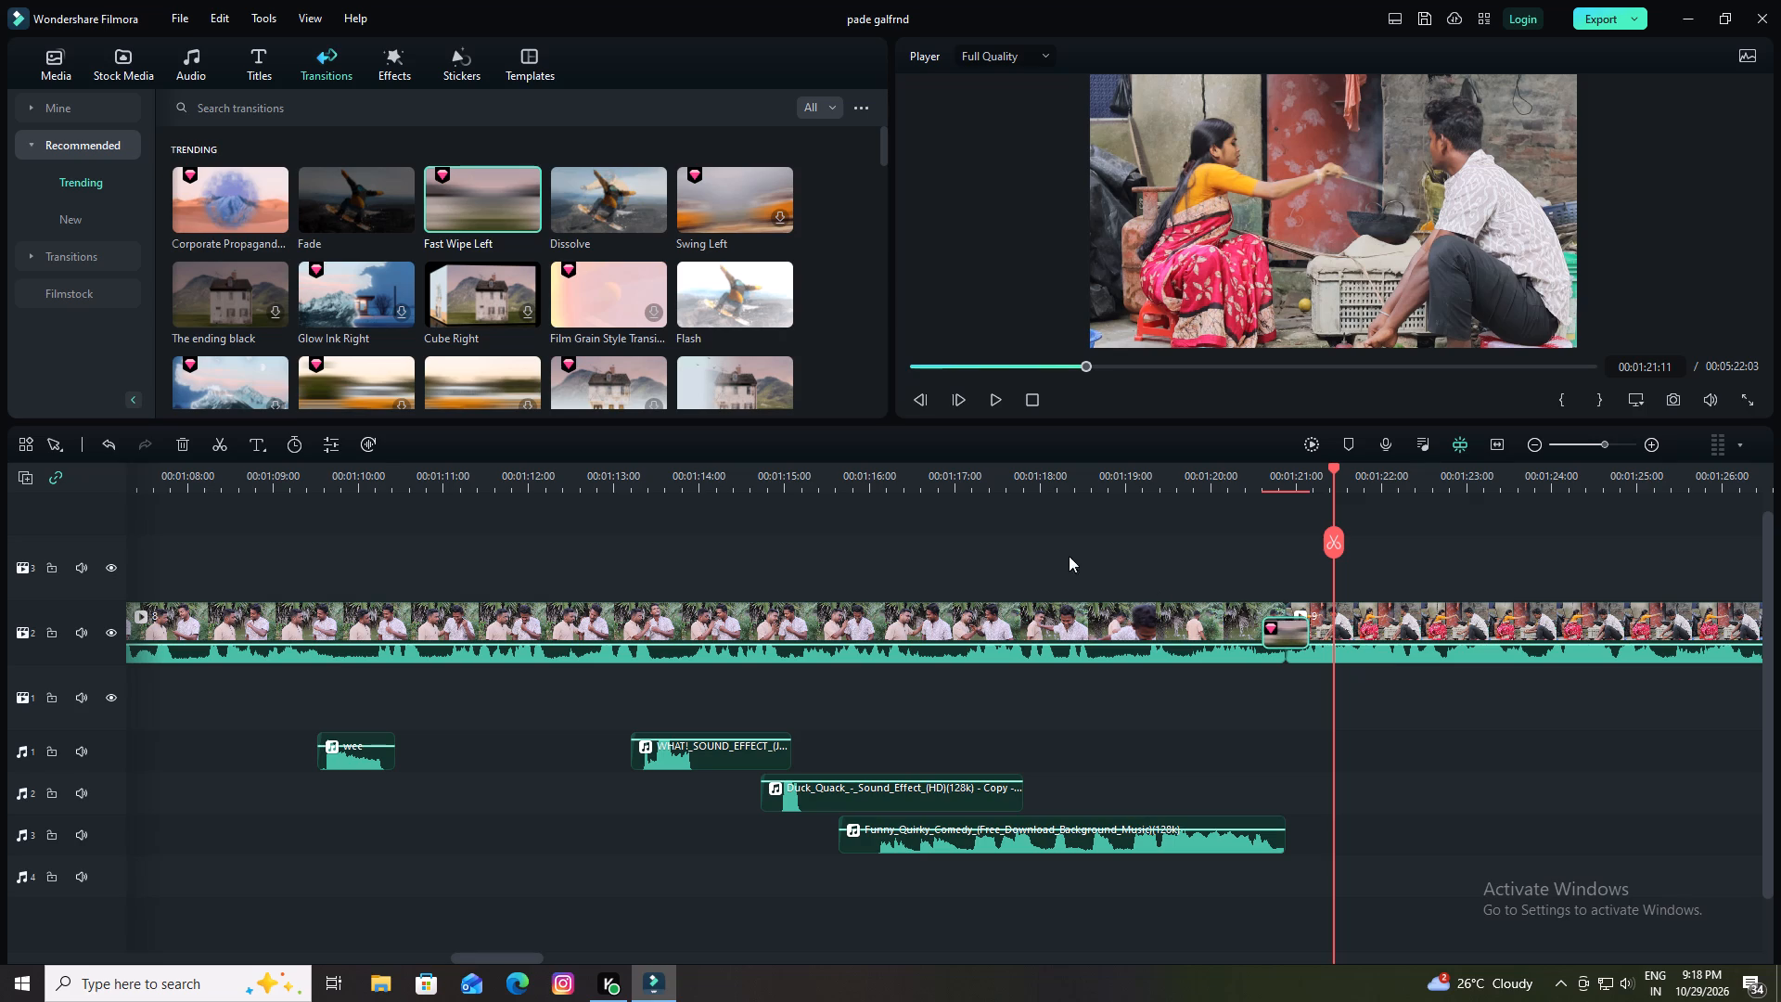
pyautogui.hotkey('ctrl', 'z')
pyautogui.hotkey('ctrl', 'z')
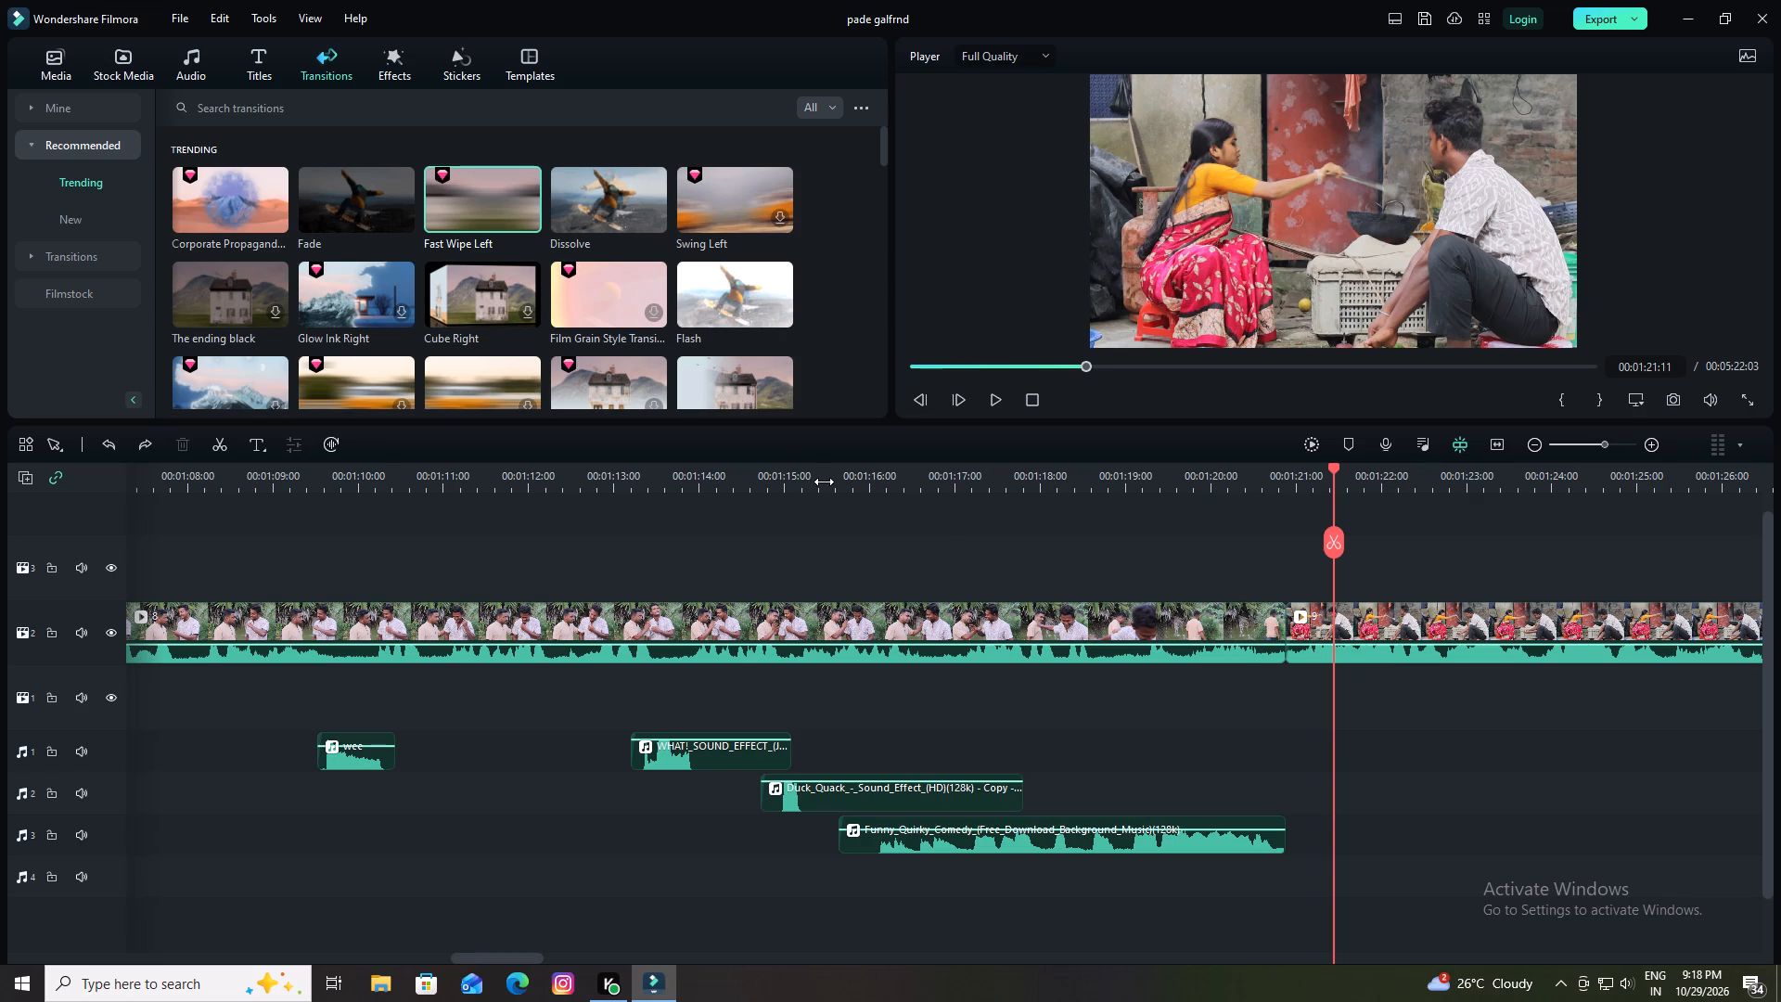
# Add a Dissolve transition at the 00:01:20:22 scene cut and shorten it to about 1.1 s.
pyautogui.moveTo(597, 203); pyautogui.dragTo(1301, 623)
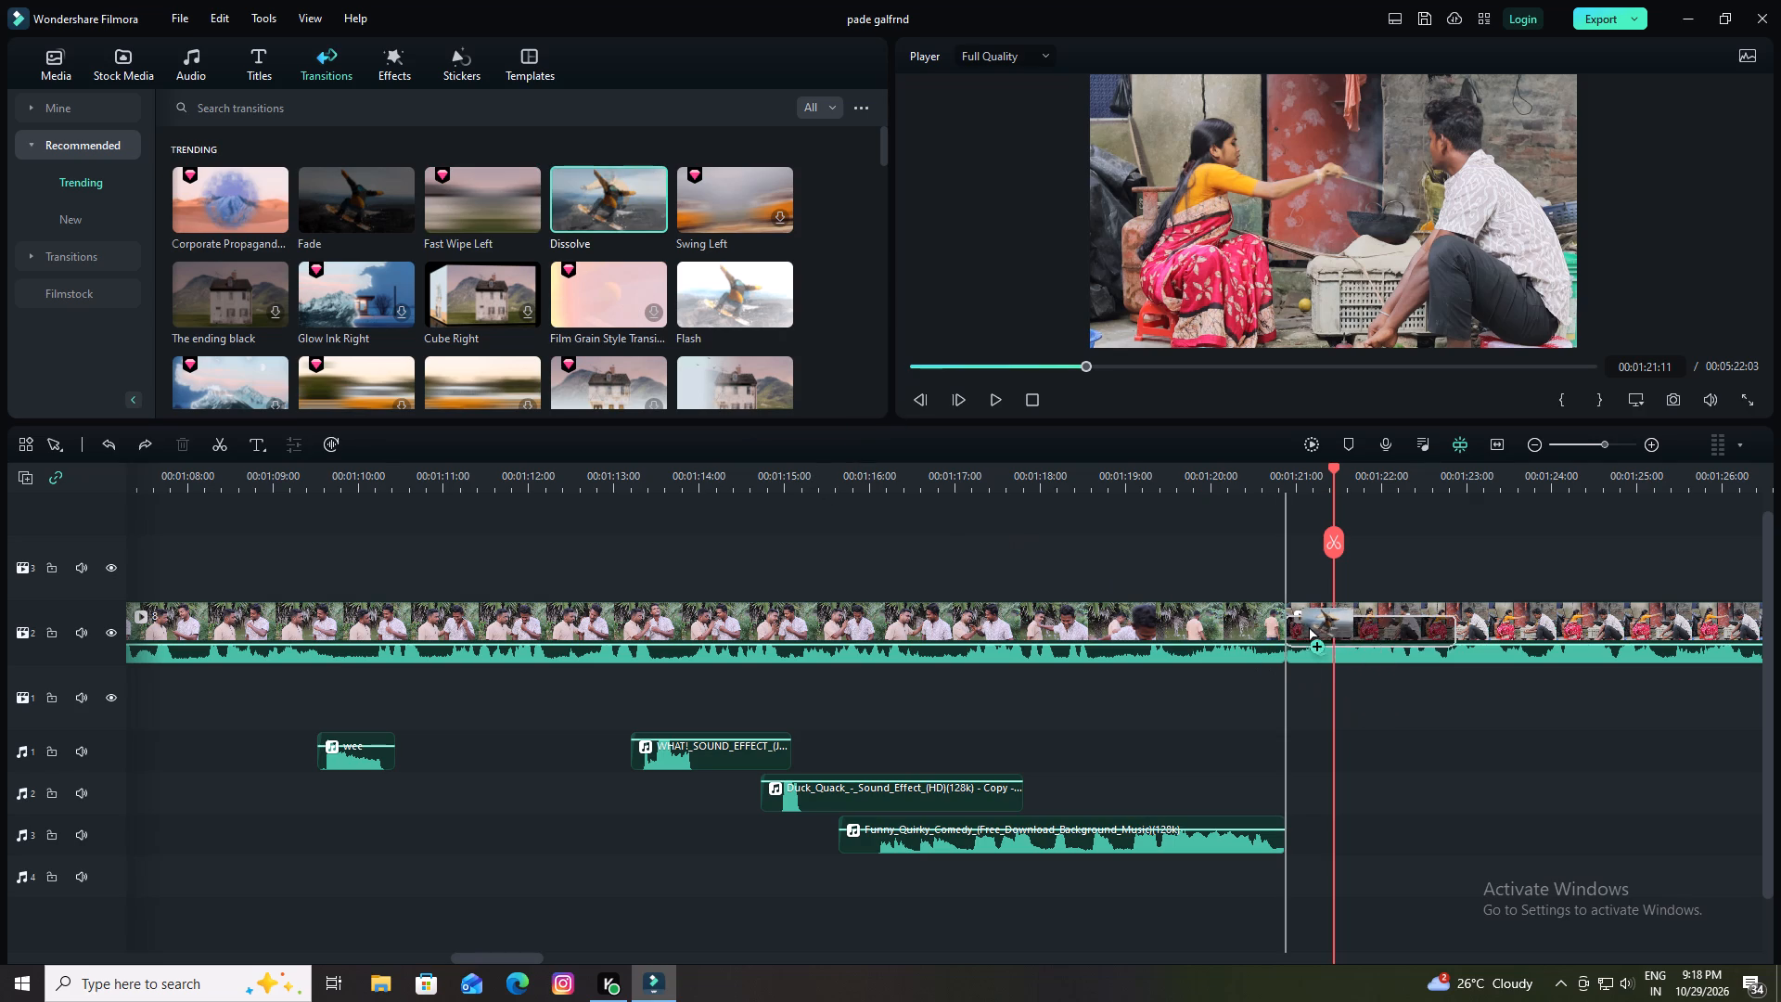
pyautogui.moveTo(1301, 623); pyautogui.dragTo(1269, 623)
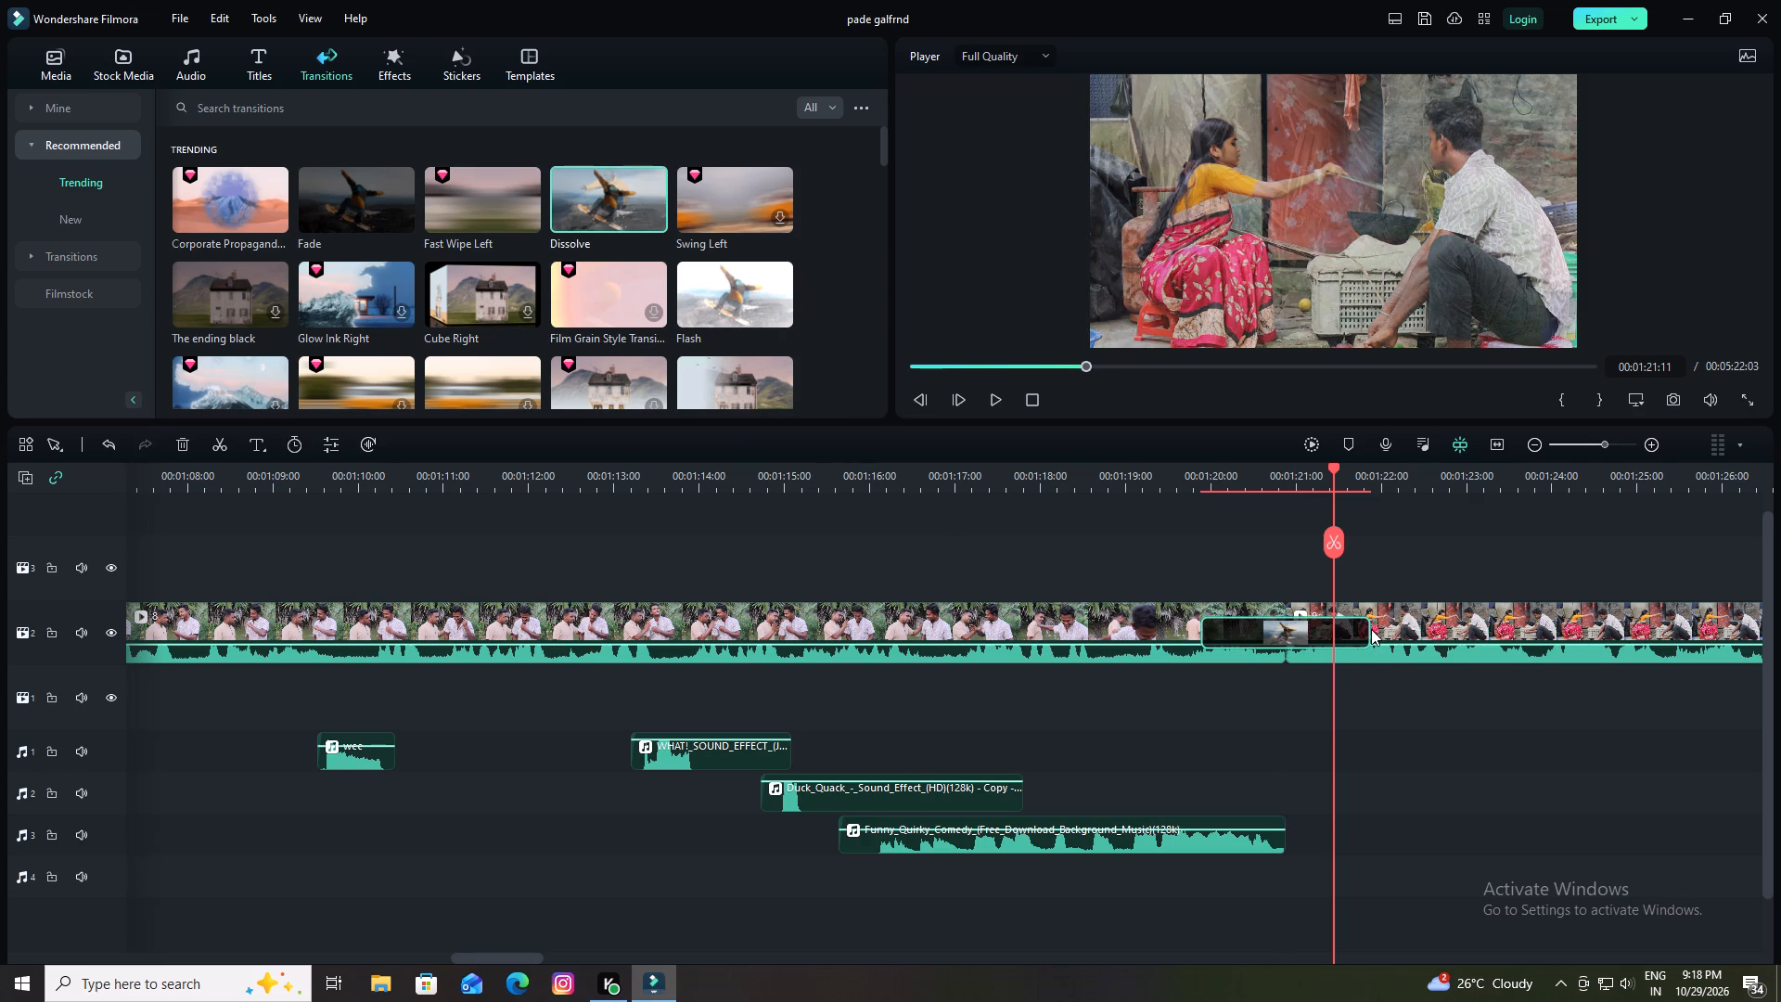
pyautogui.moveTo(1368, 629); pyautogui.dragTo(1336, 635)
# Play through the Dissolve transition, shorten it to about 0.9 s and replay it.
pyautogui.moveTo(1332, 466); pyautogui.dragTo(1249, 496)
pyautogui.press('space')
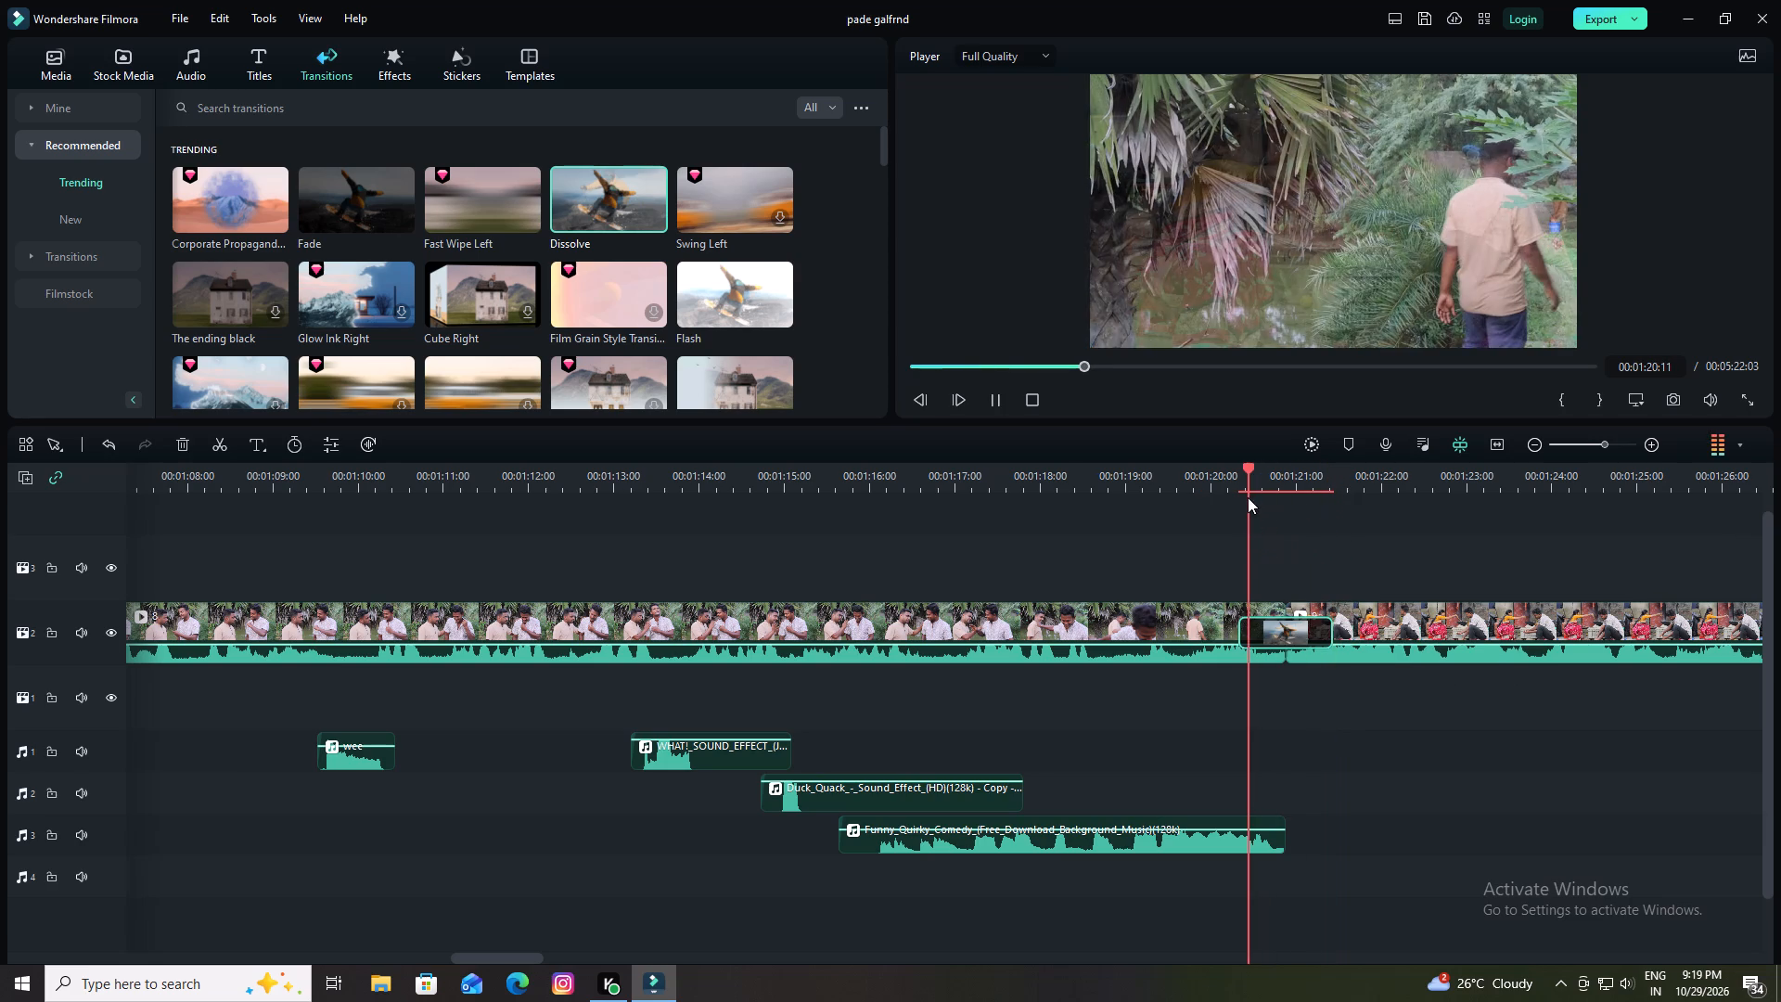
pyautogui.press('space')
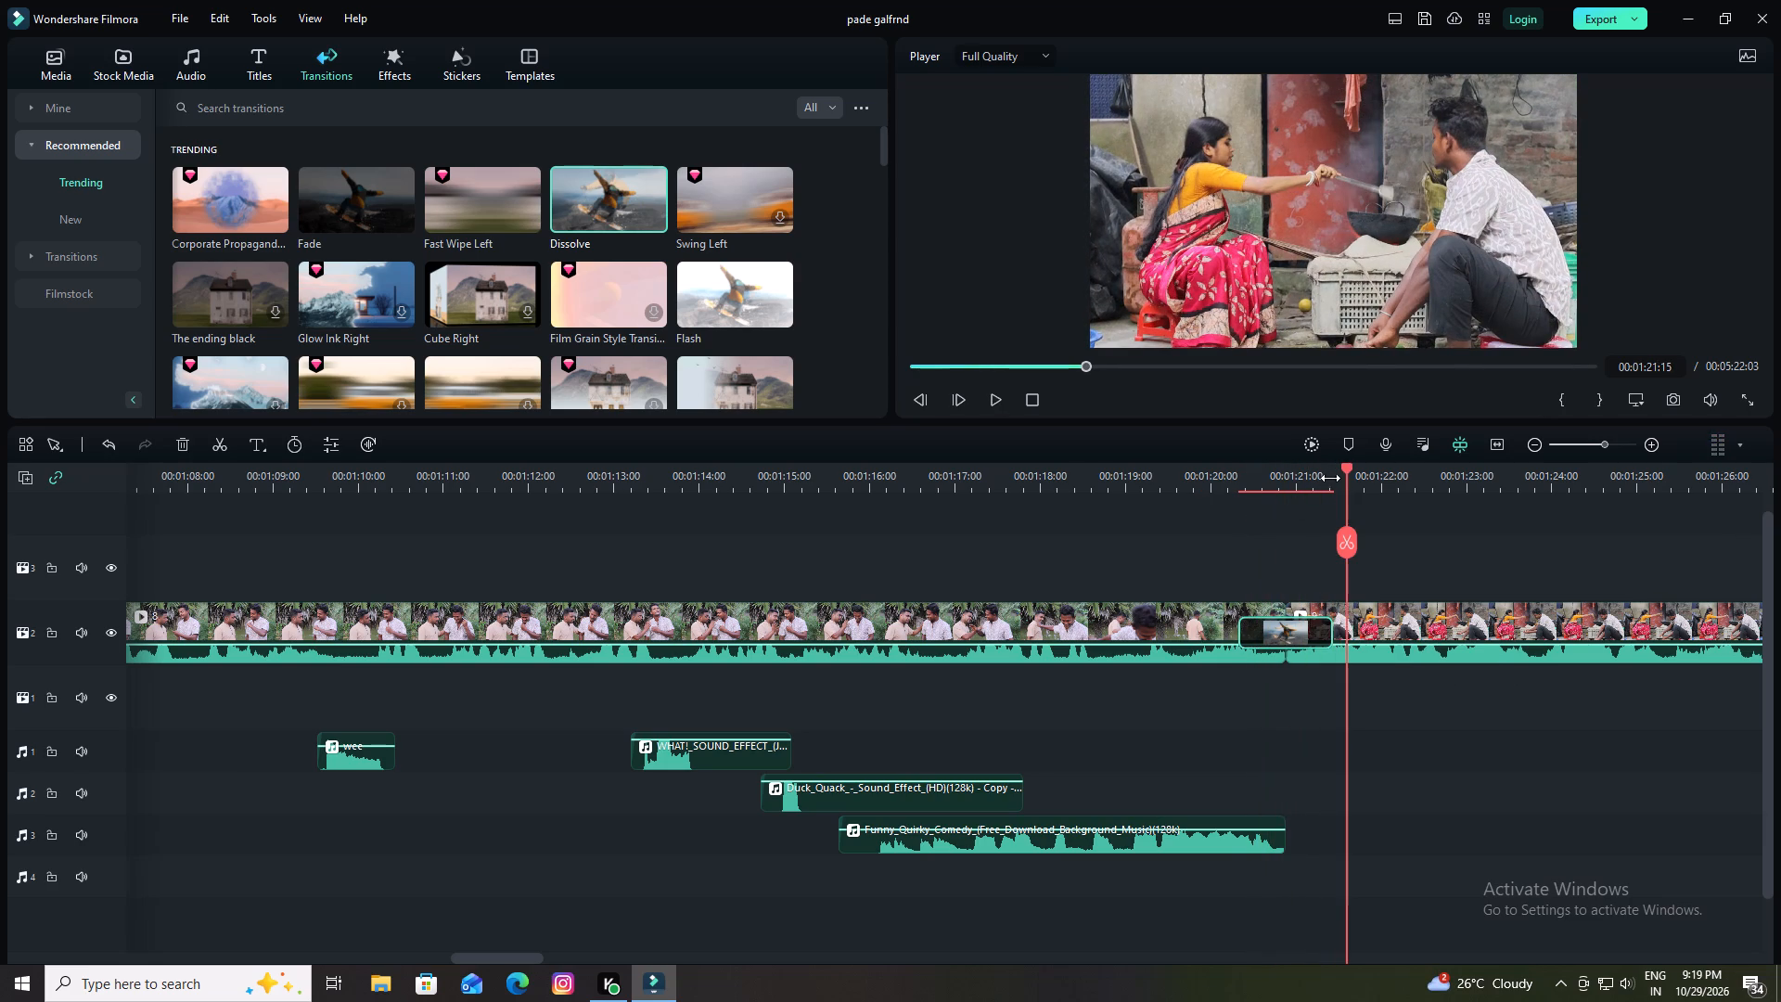
pyautogui.moveTo(1345, 468); pyautogui.dragTo(1239, 513)
pyautogui.press('space')
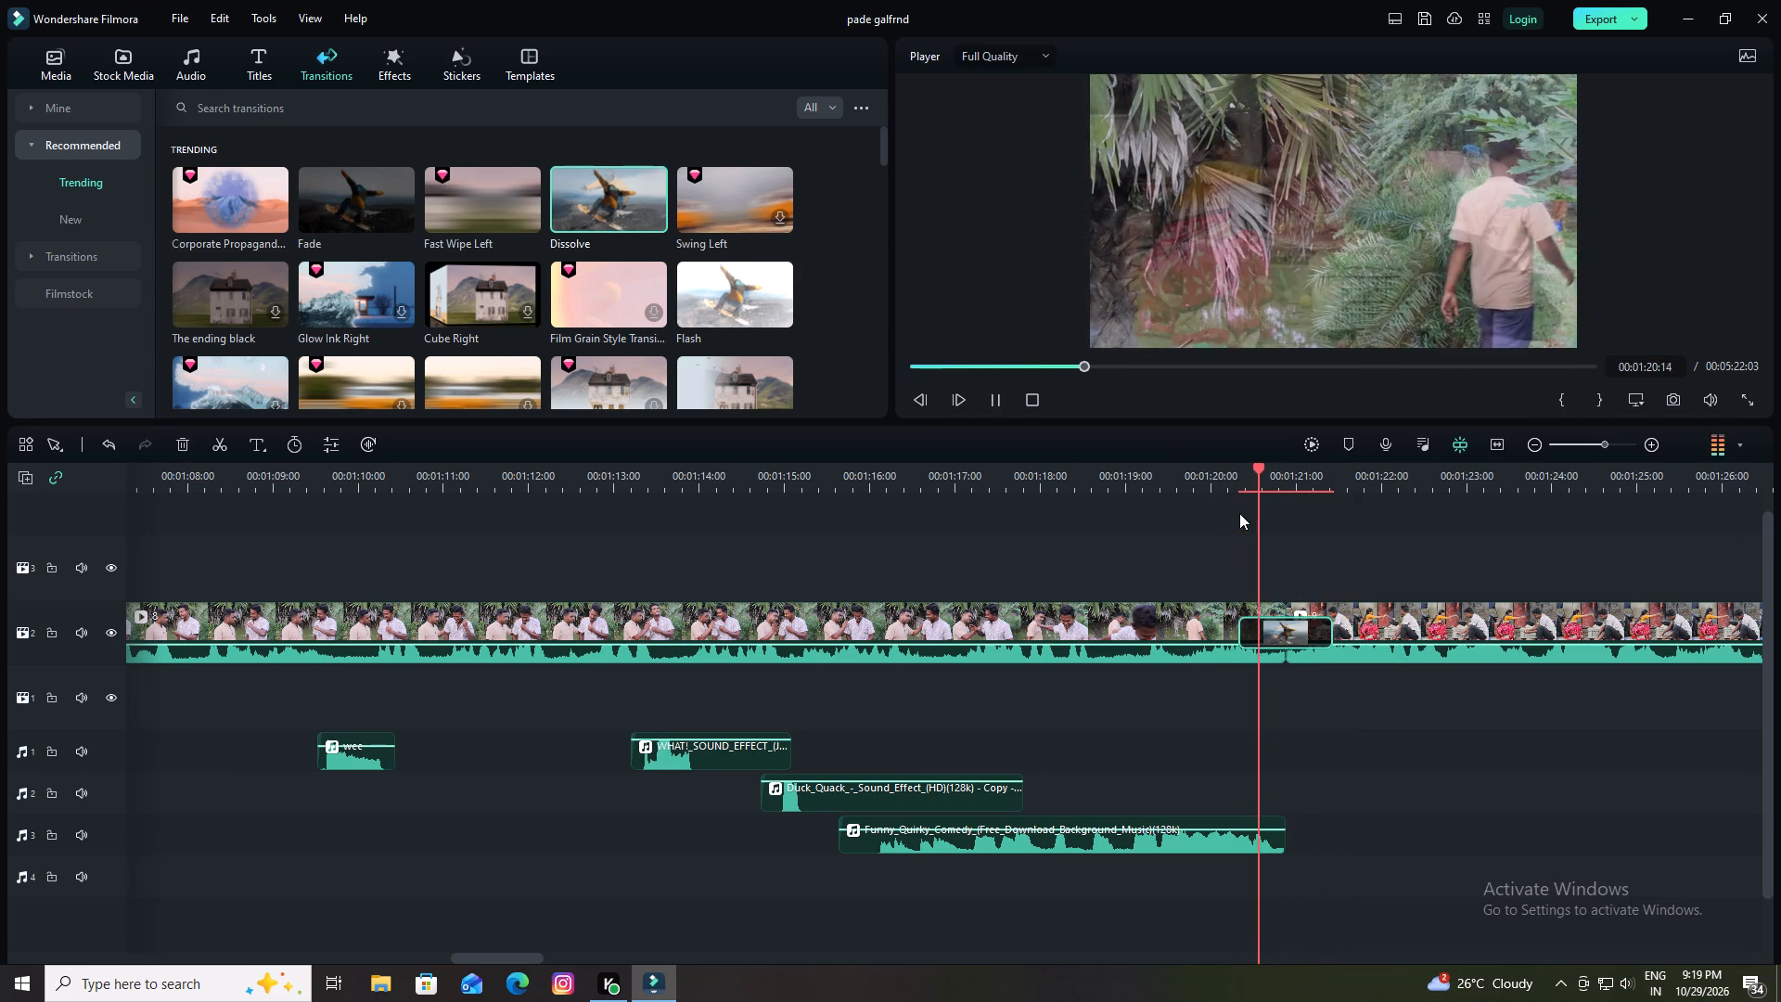
pyautogui.press('space')
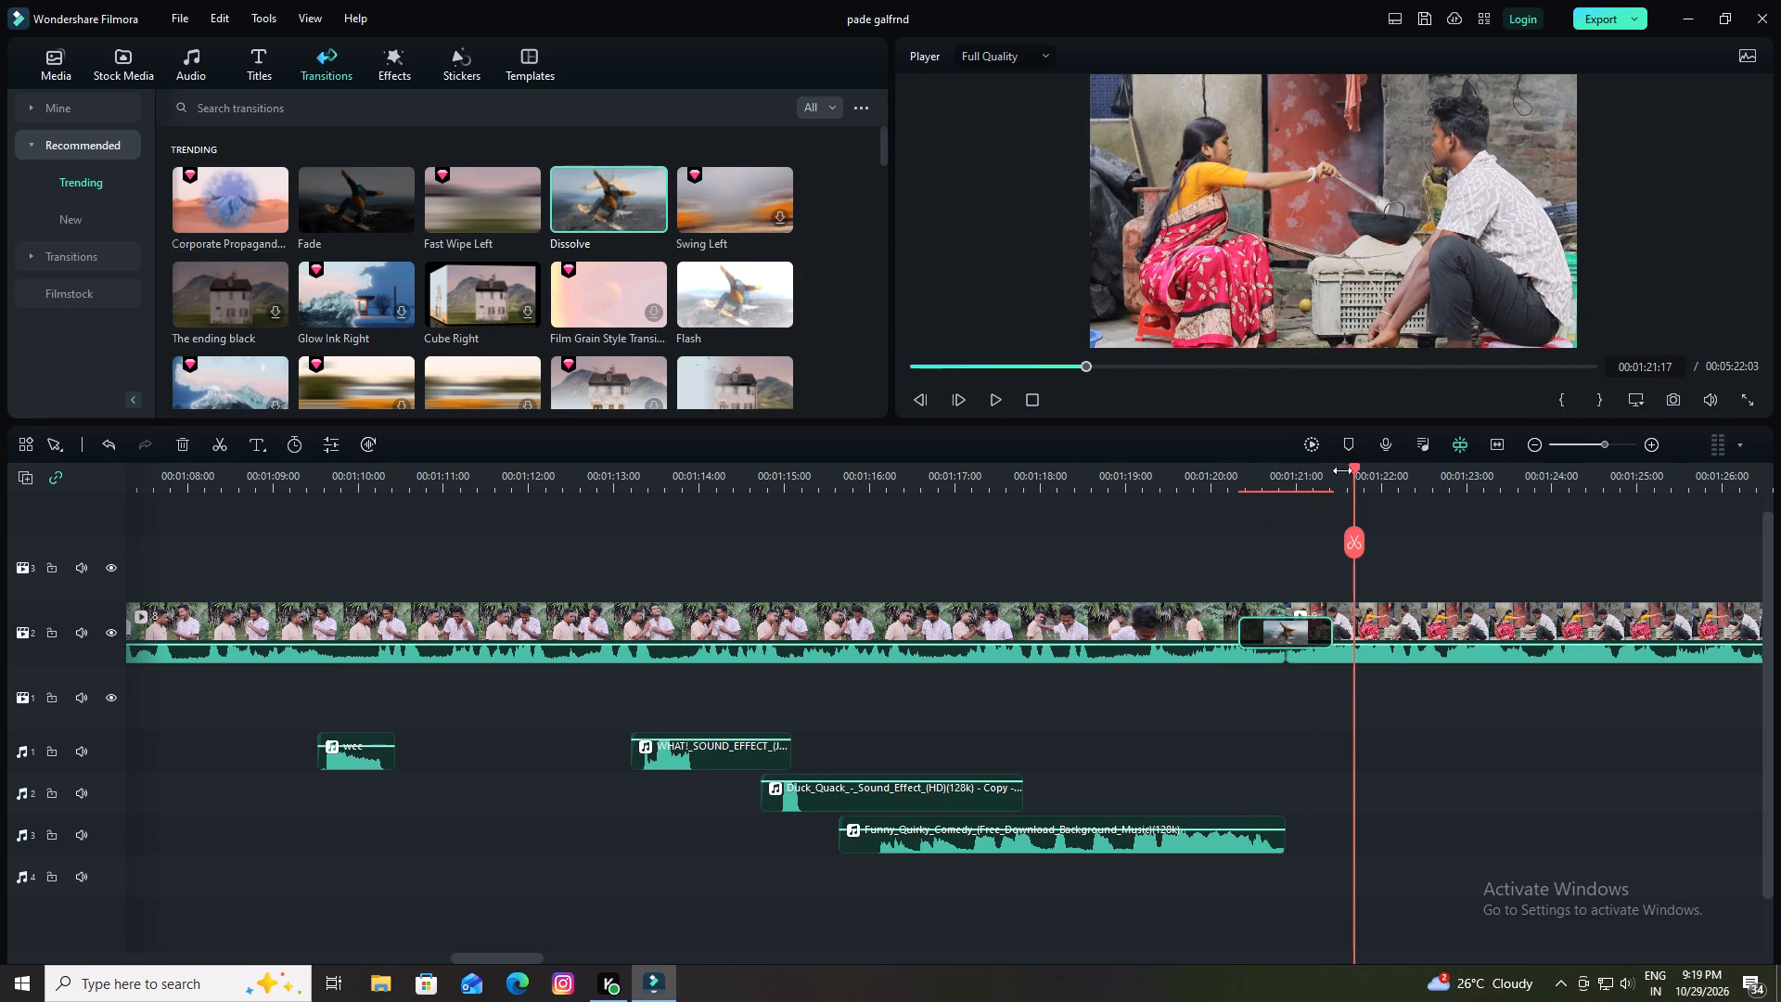
pyautogui.click(1328, 631)
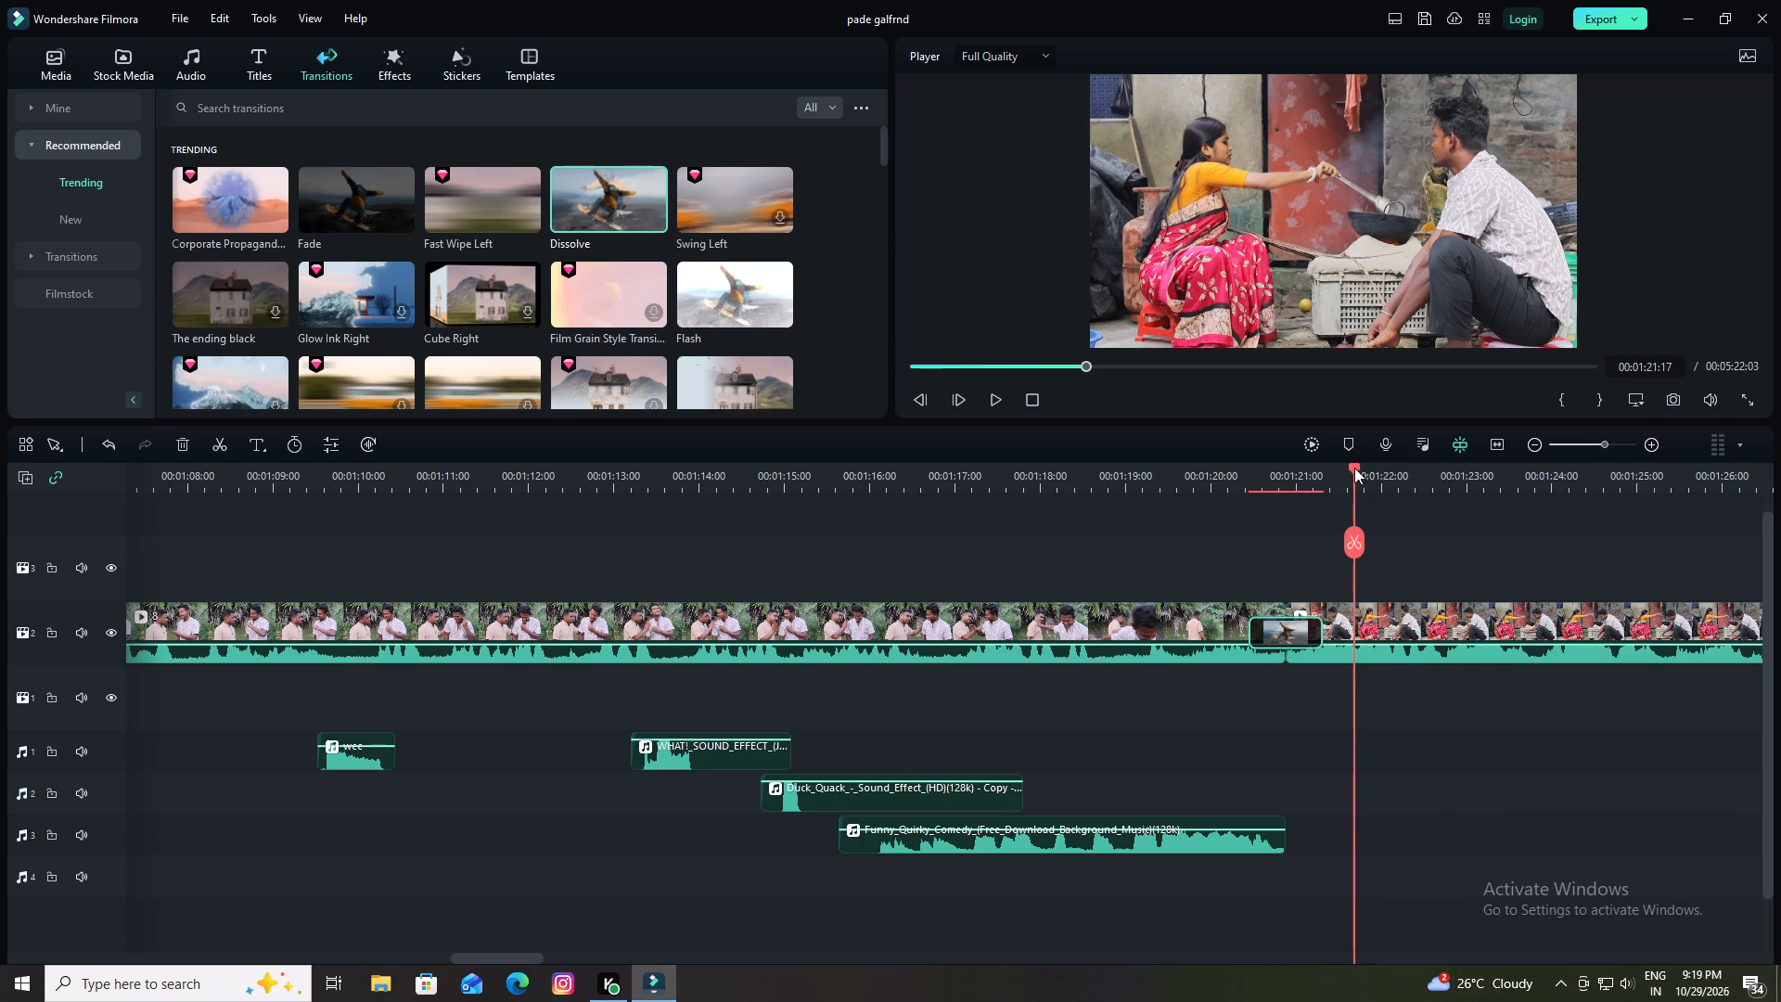
pyautogui.moveTo(1354, 468); pyautogui.dragTo(1251, 505)
pyautogui.press('space')
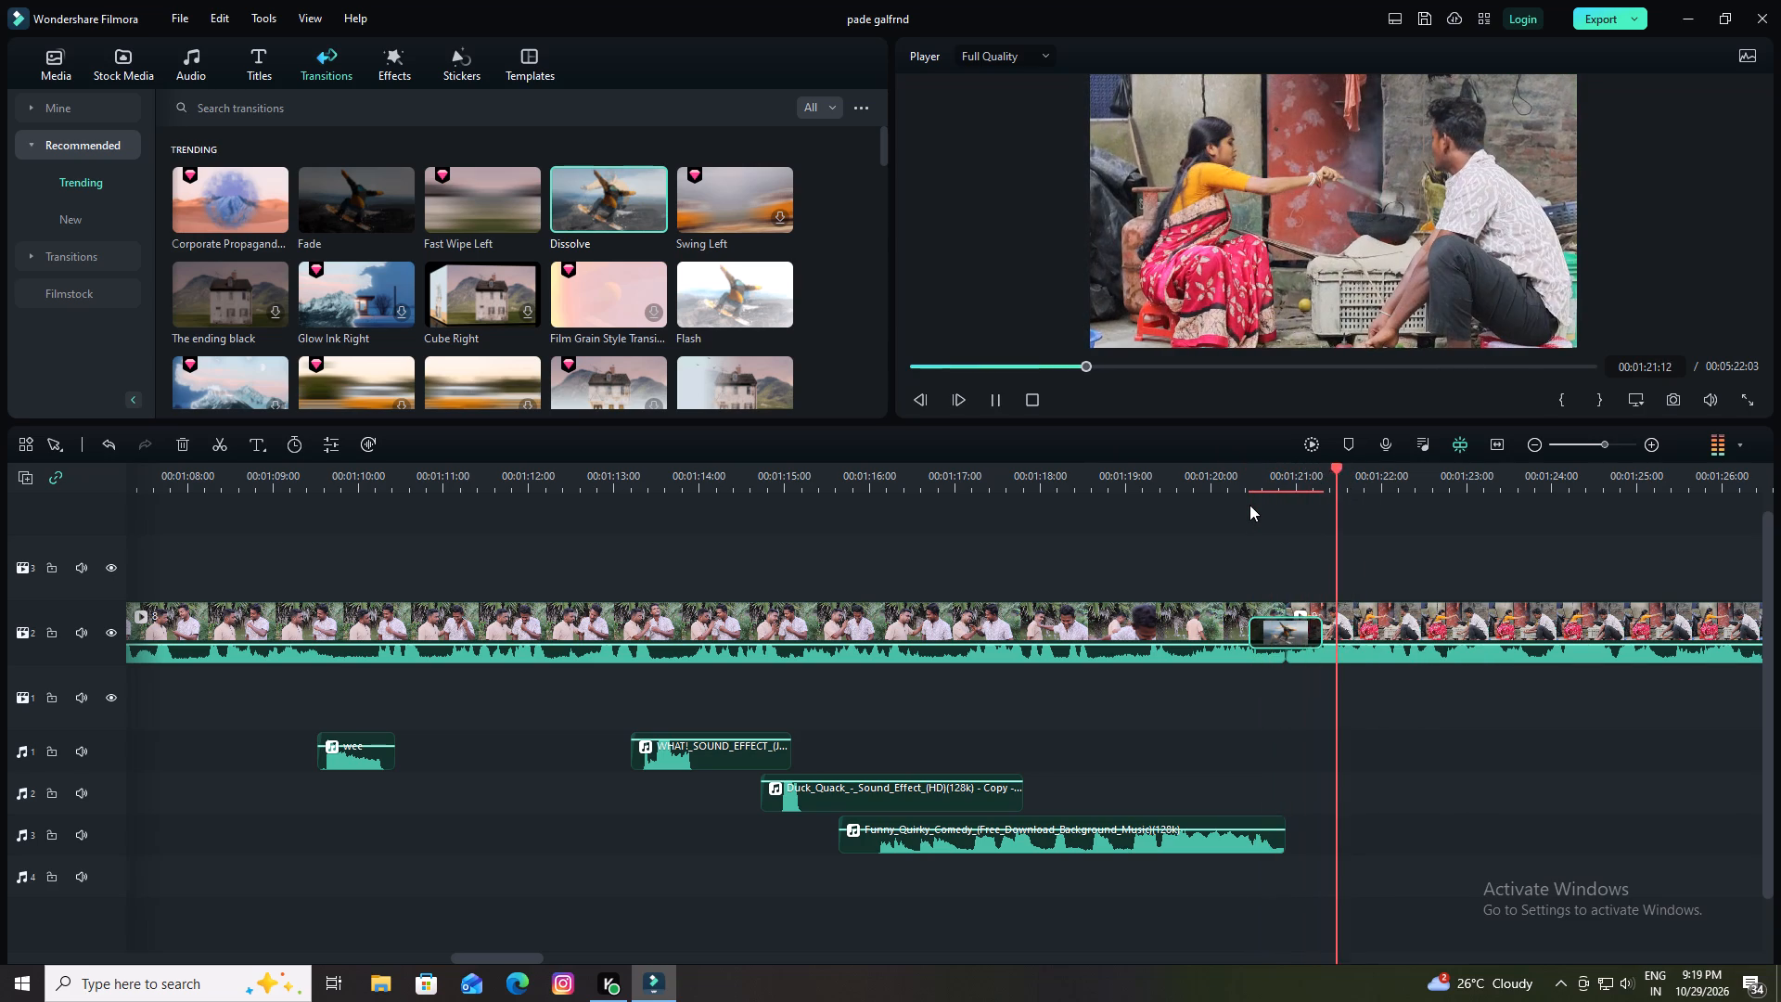
pyautogui.press('space')
# Search the project media for "me" and place the Metal Gear Alert sound effect on audio track 1 at 00:01:20:21.
pyautogui.moveTo(1349, 469); pyautogui.dragTo(1281, 497)
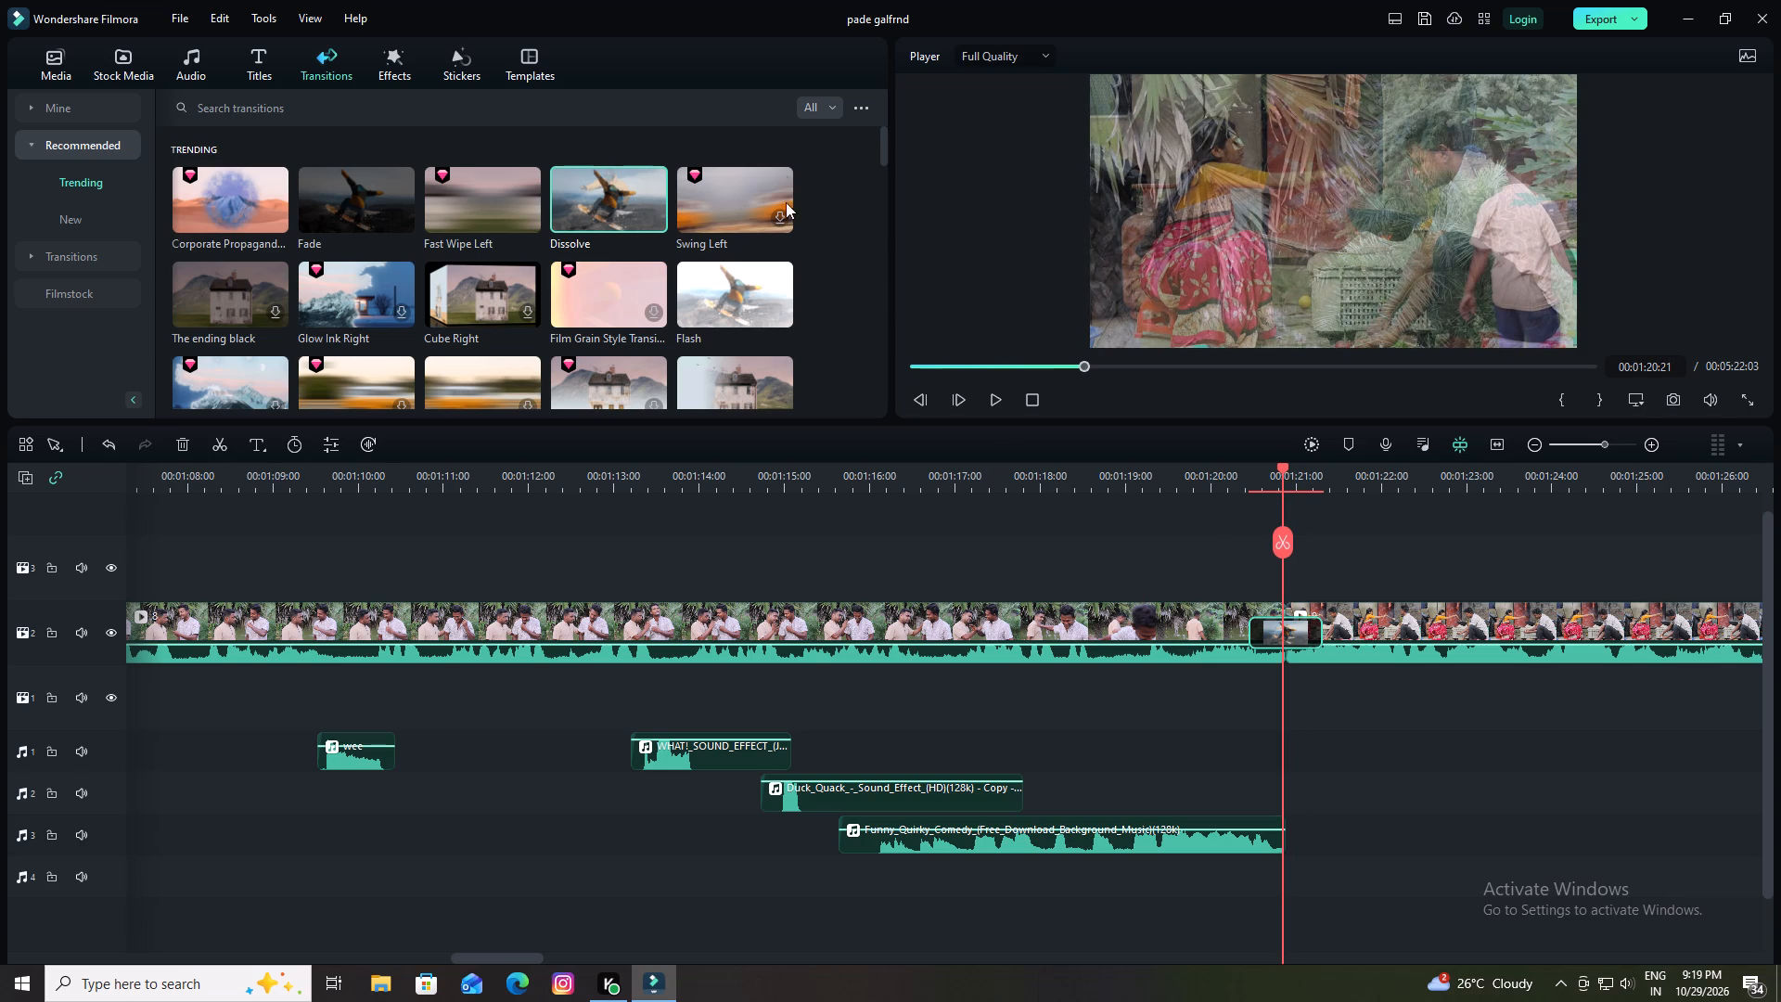
pyautogui.click(37, 62)
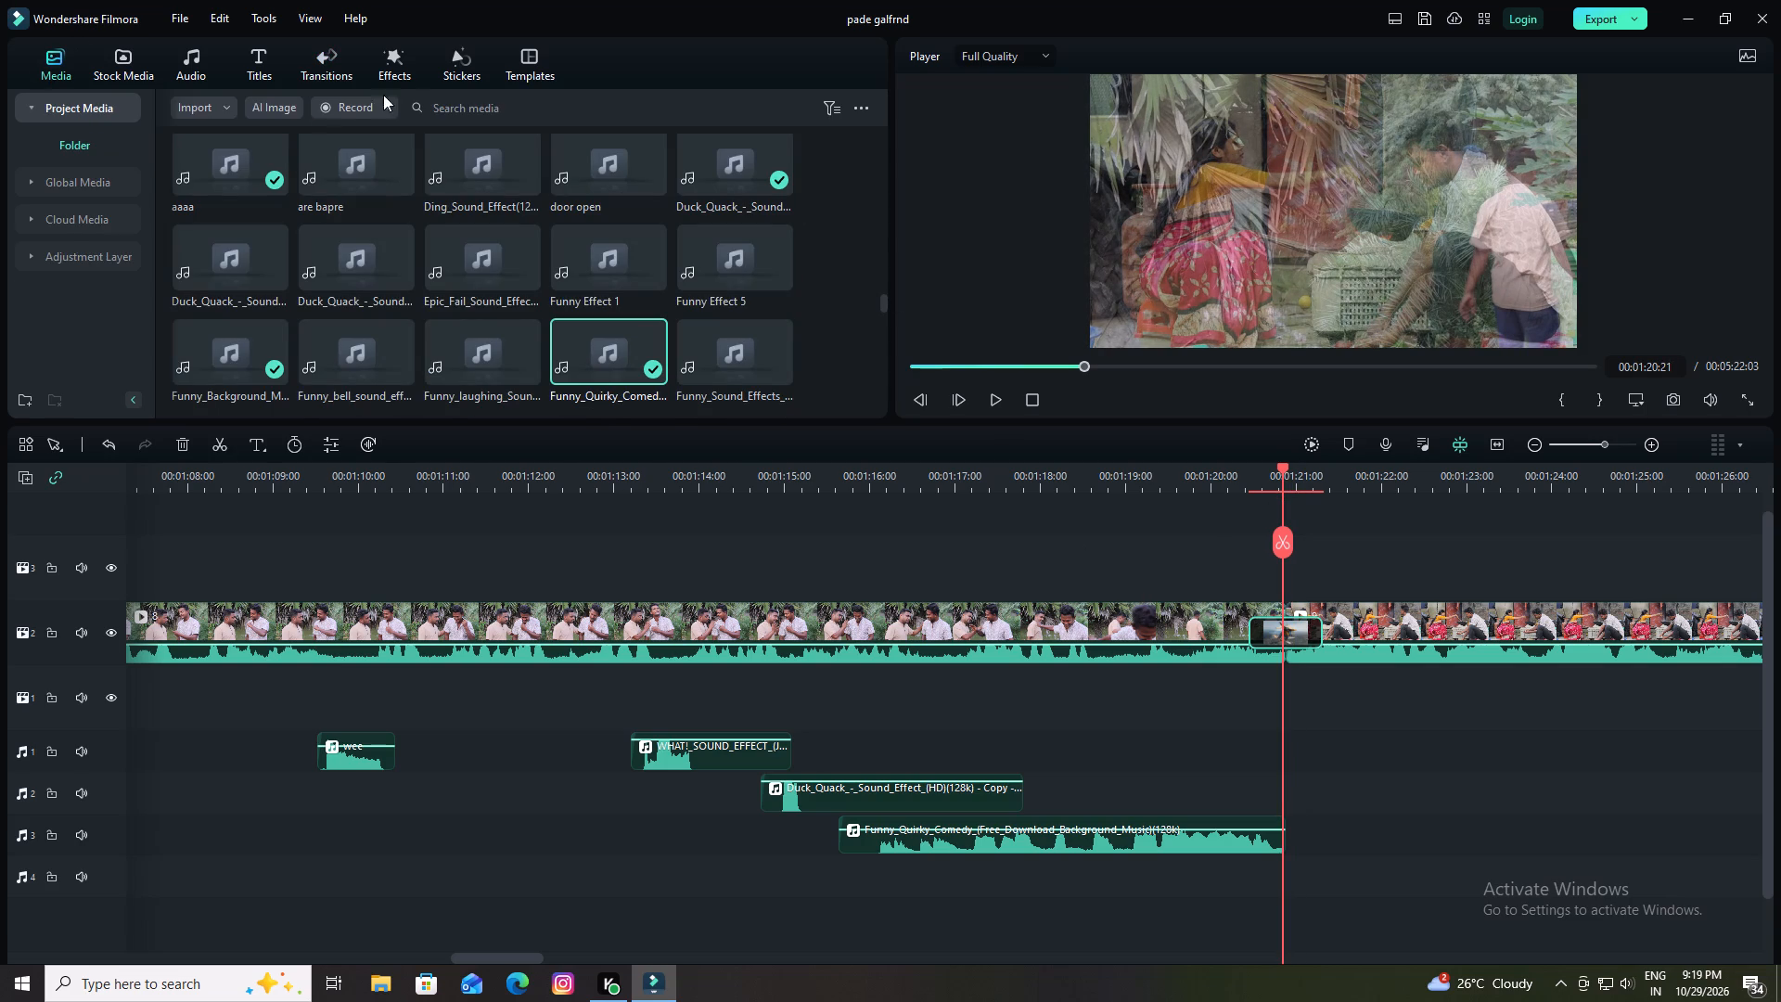
pyautogui.click(479, 100)
pyautogui.press('m')
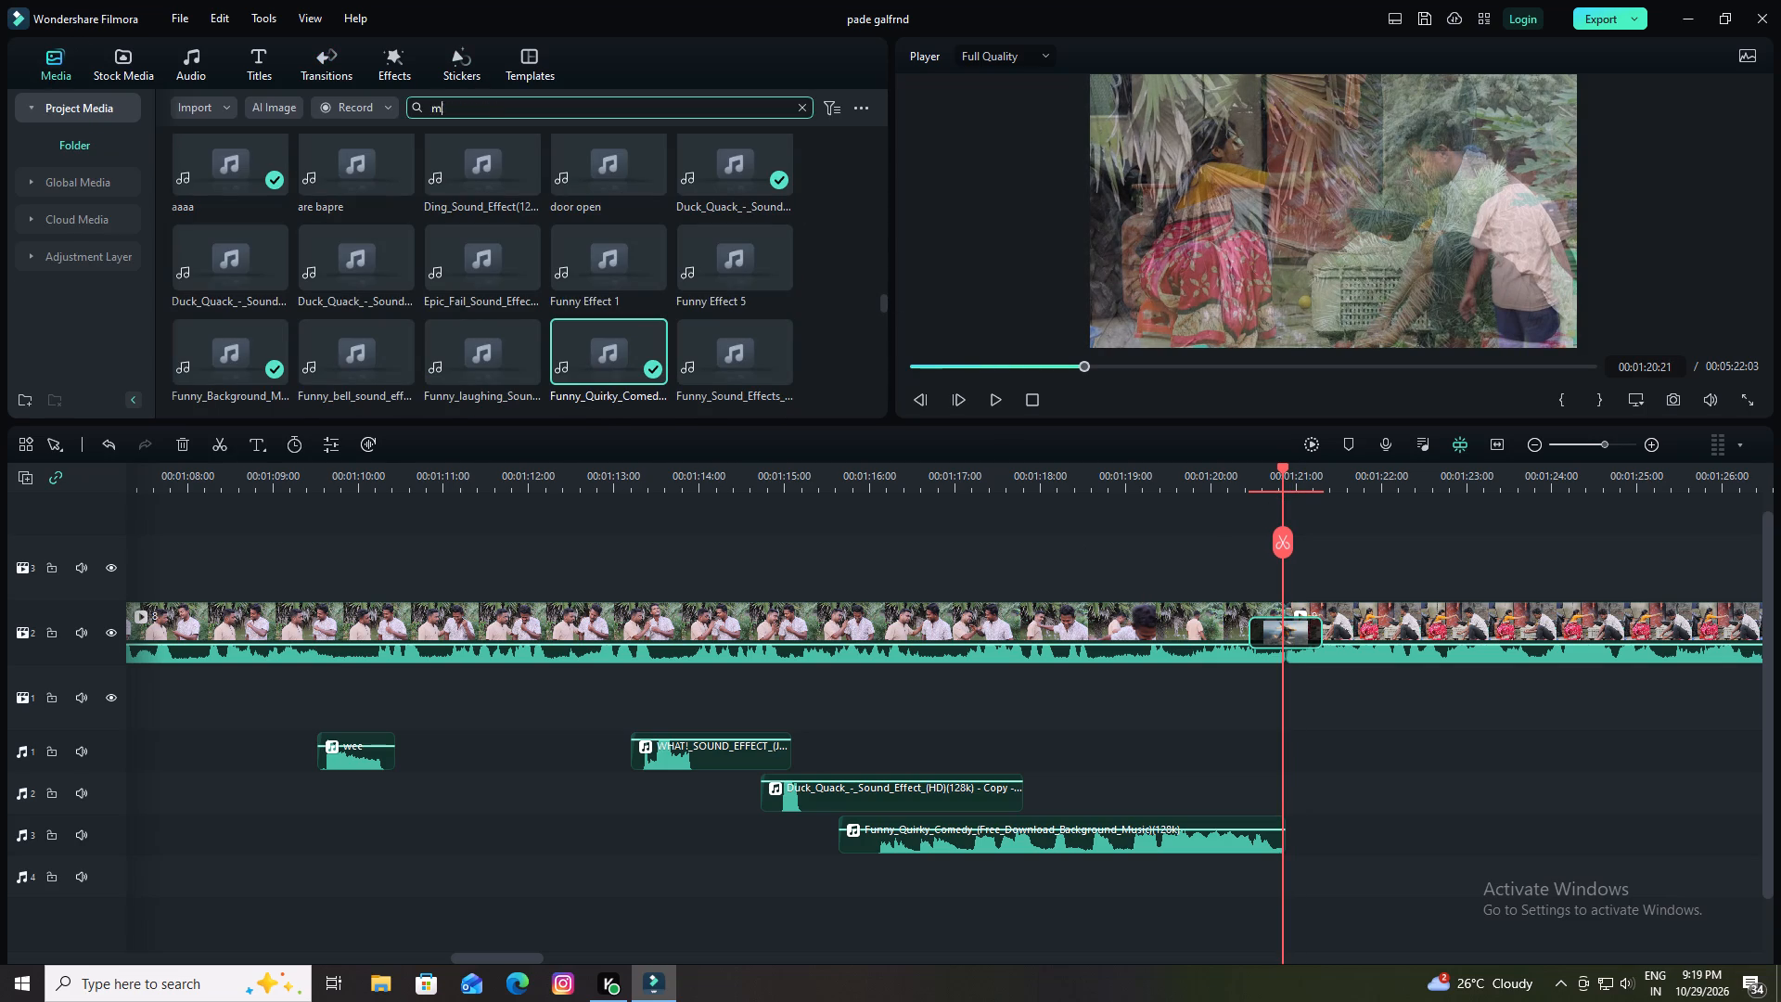
pyautogui.press('e')
pyautogui.press('Return')
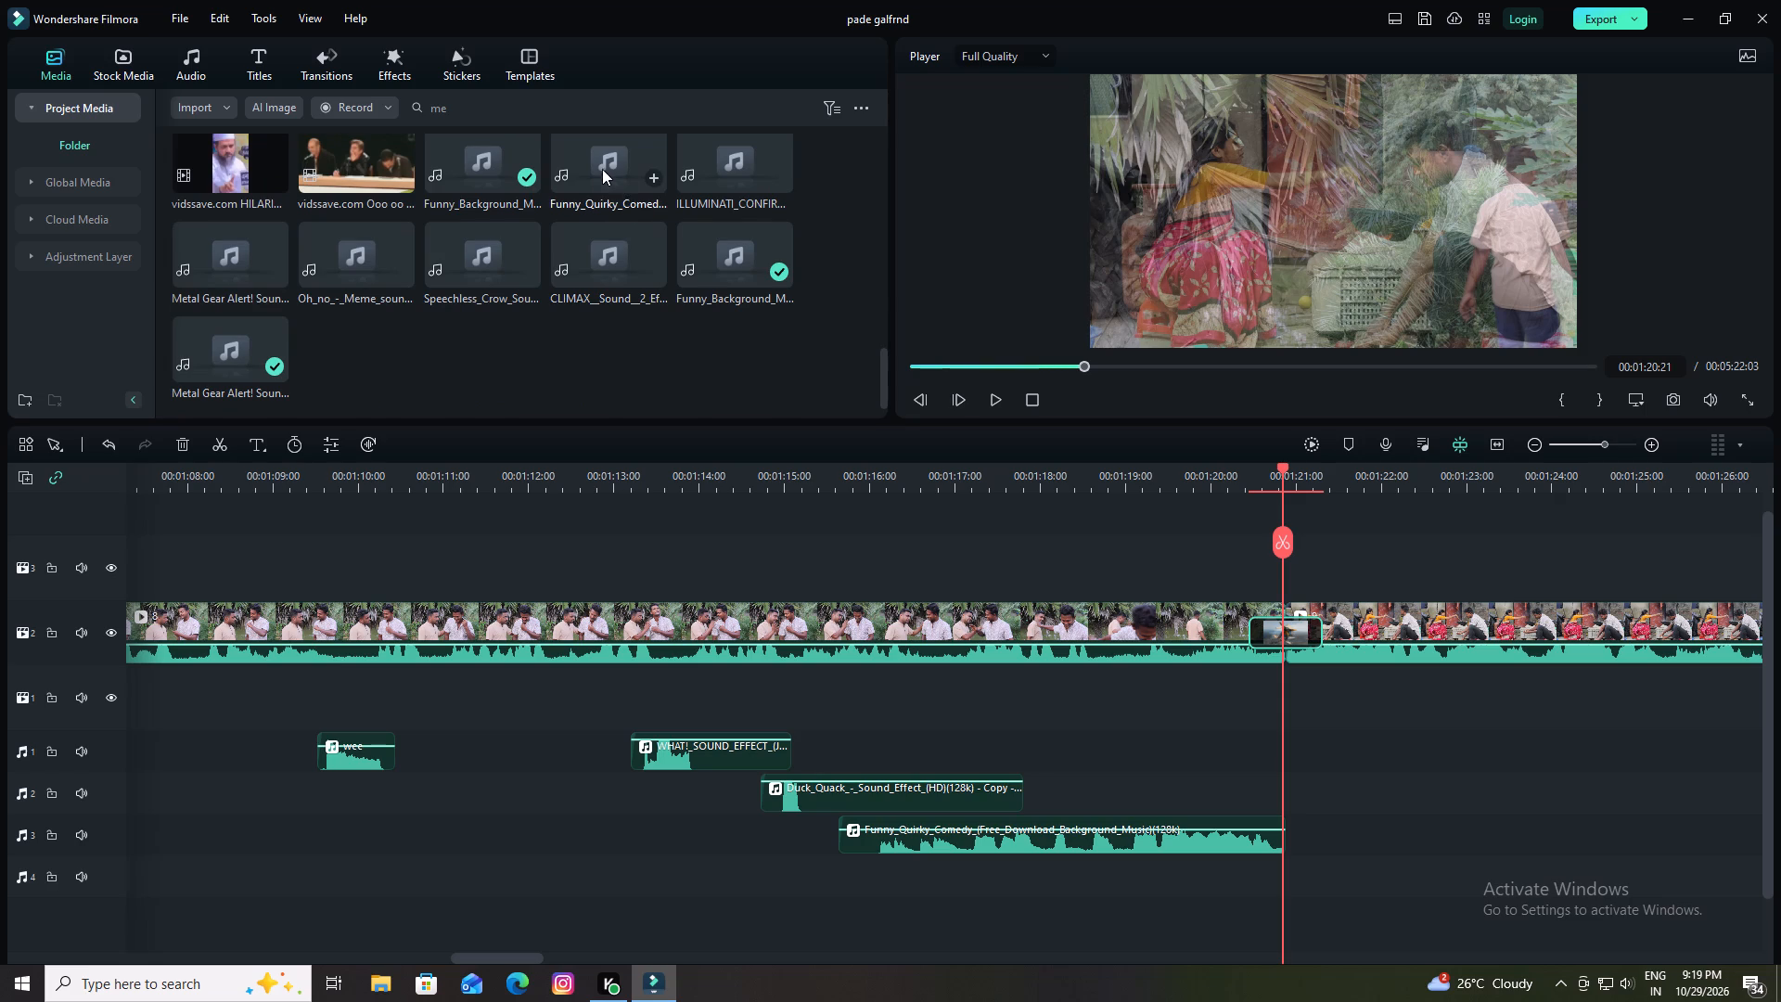
pyautogui.moveTo(212, 369); pyautogui.dragTo(1264, 750)
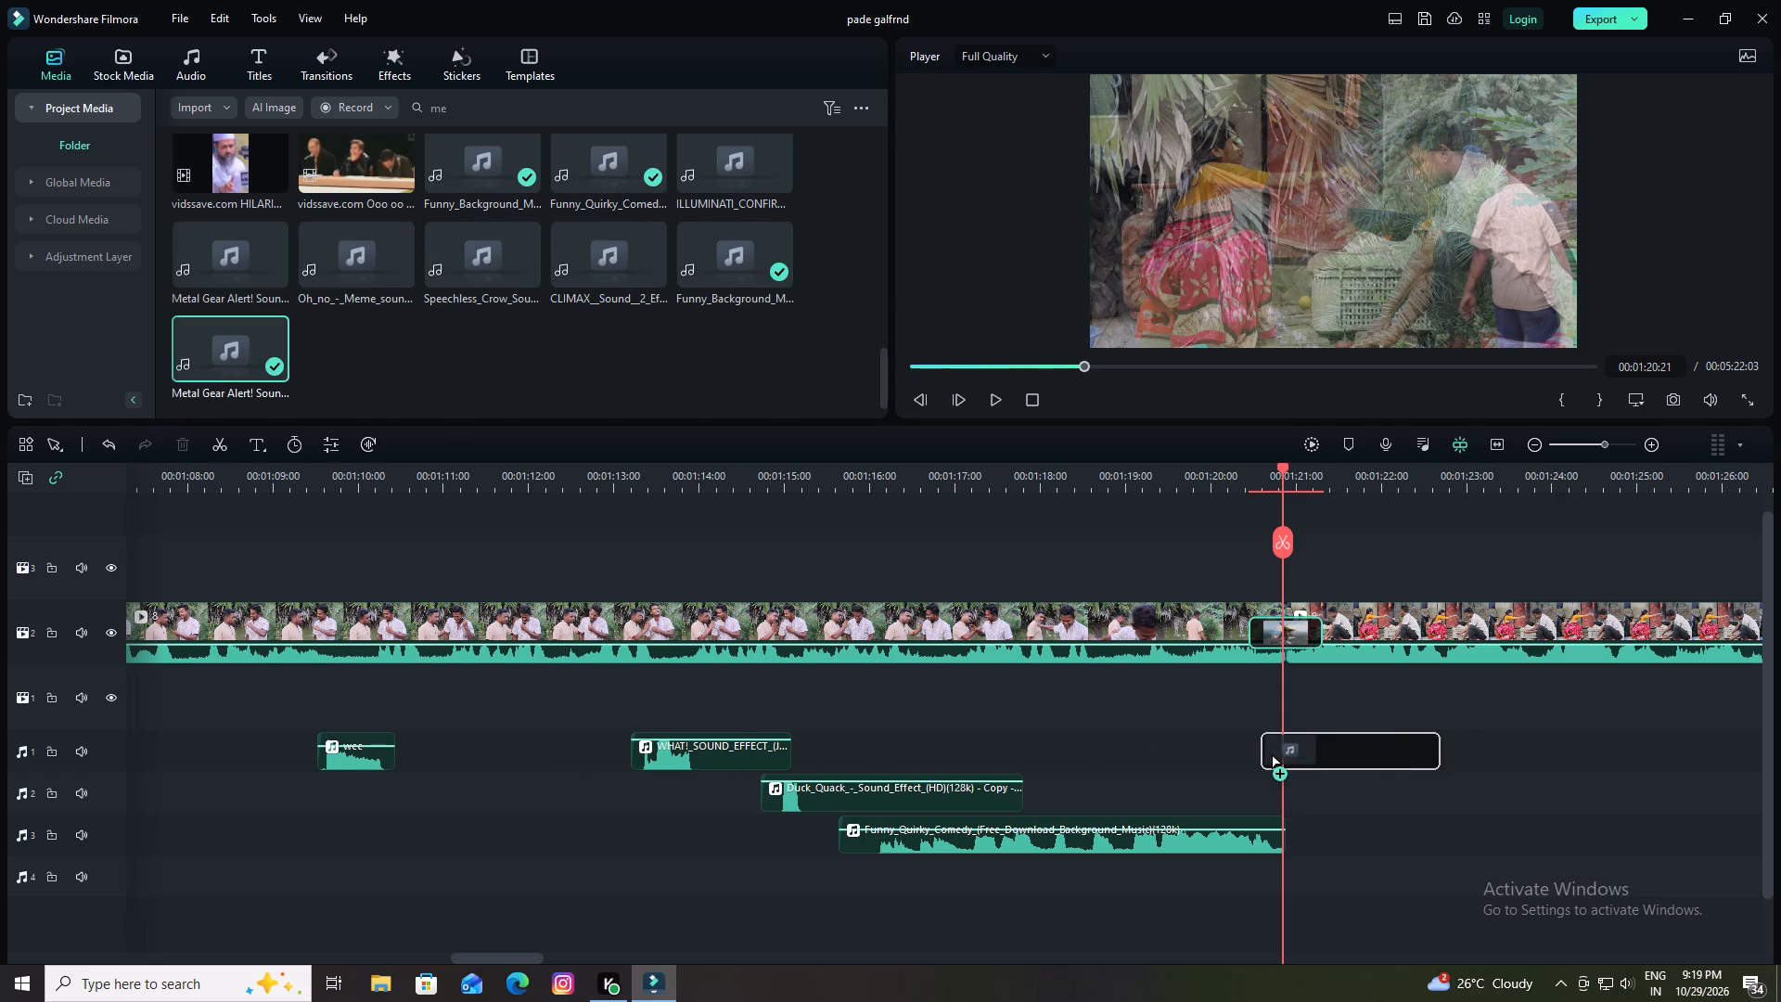
pyautogui.moveTo(1264, 750); pyautogui.dragTo(1264, 749)
pyautogui.moveTo(1352, 763); pyautogui.dragTo(1320, 759)
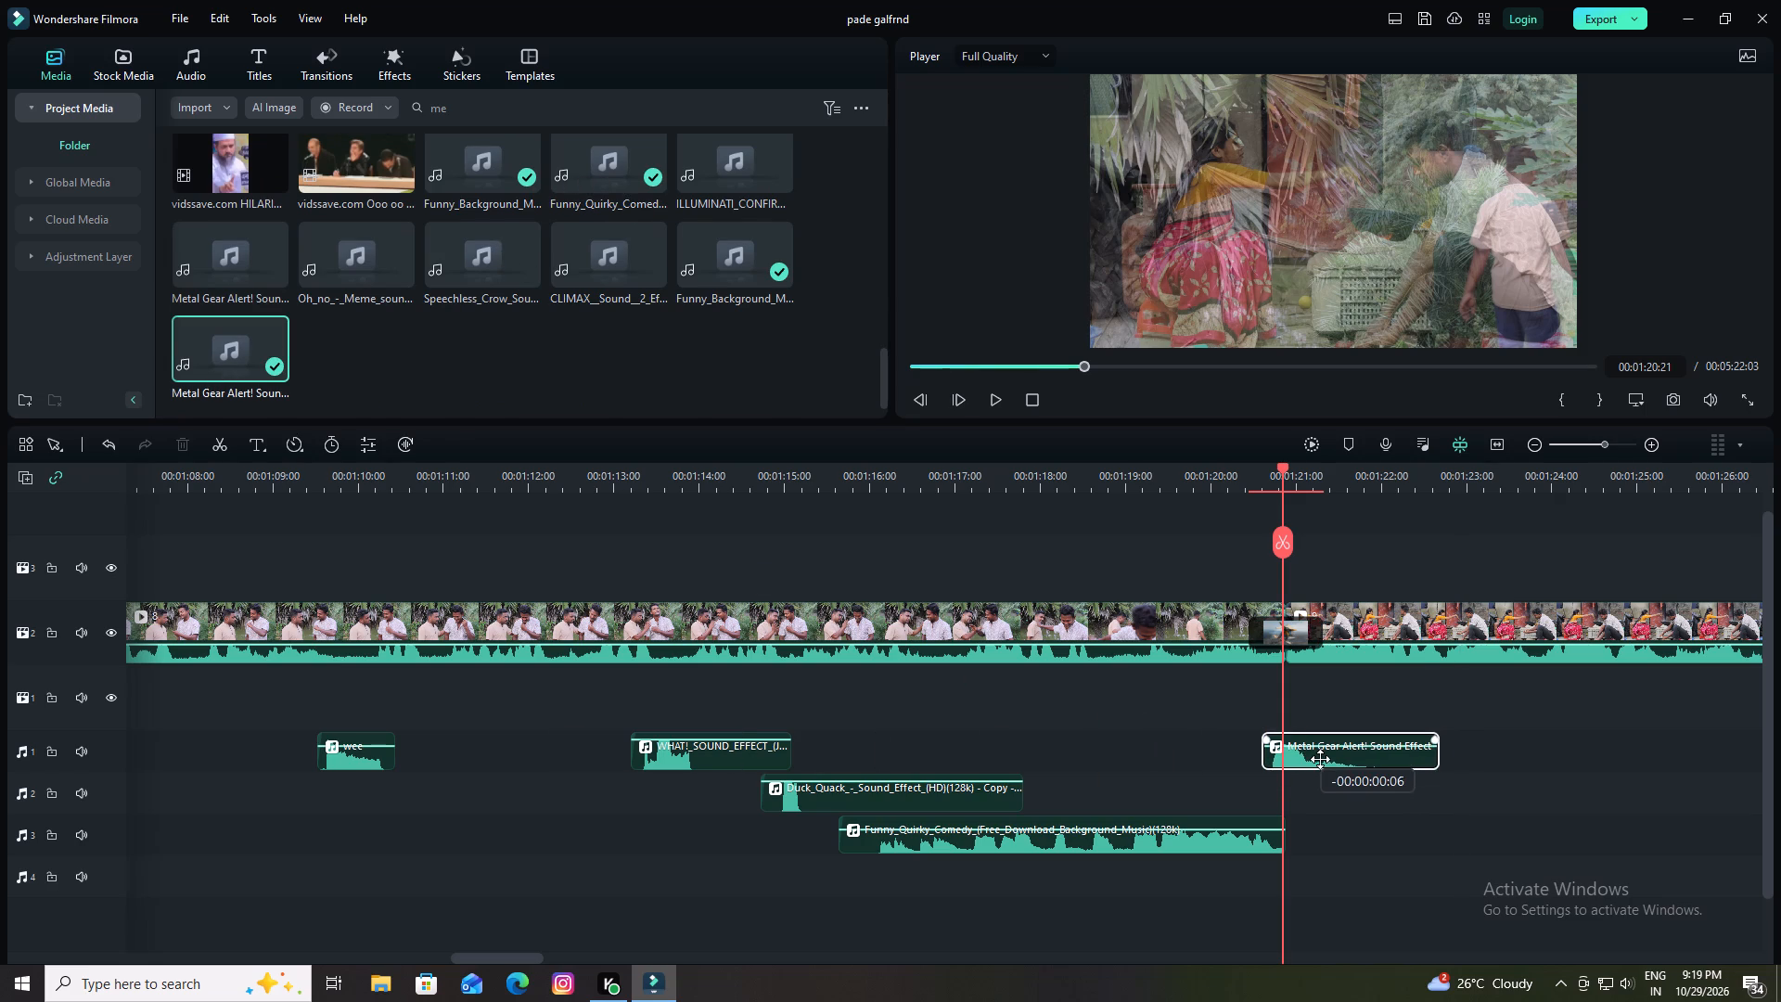
pyautogui.moveTo(1320, 759); pyautogui.dragTo(1326, 763)
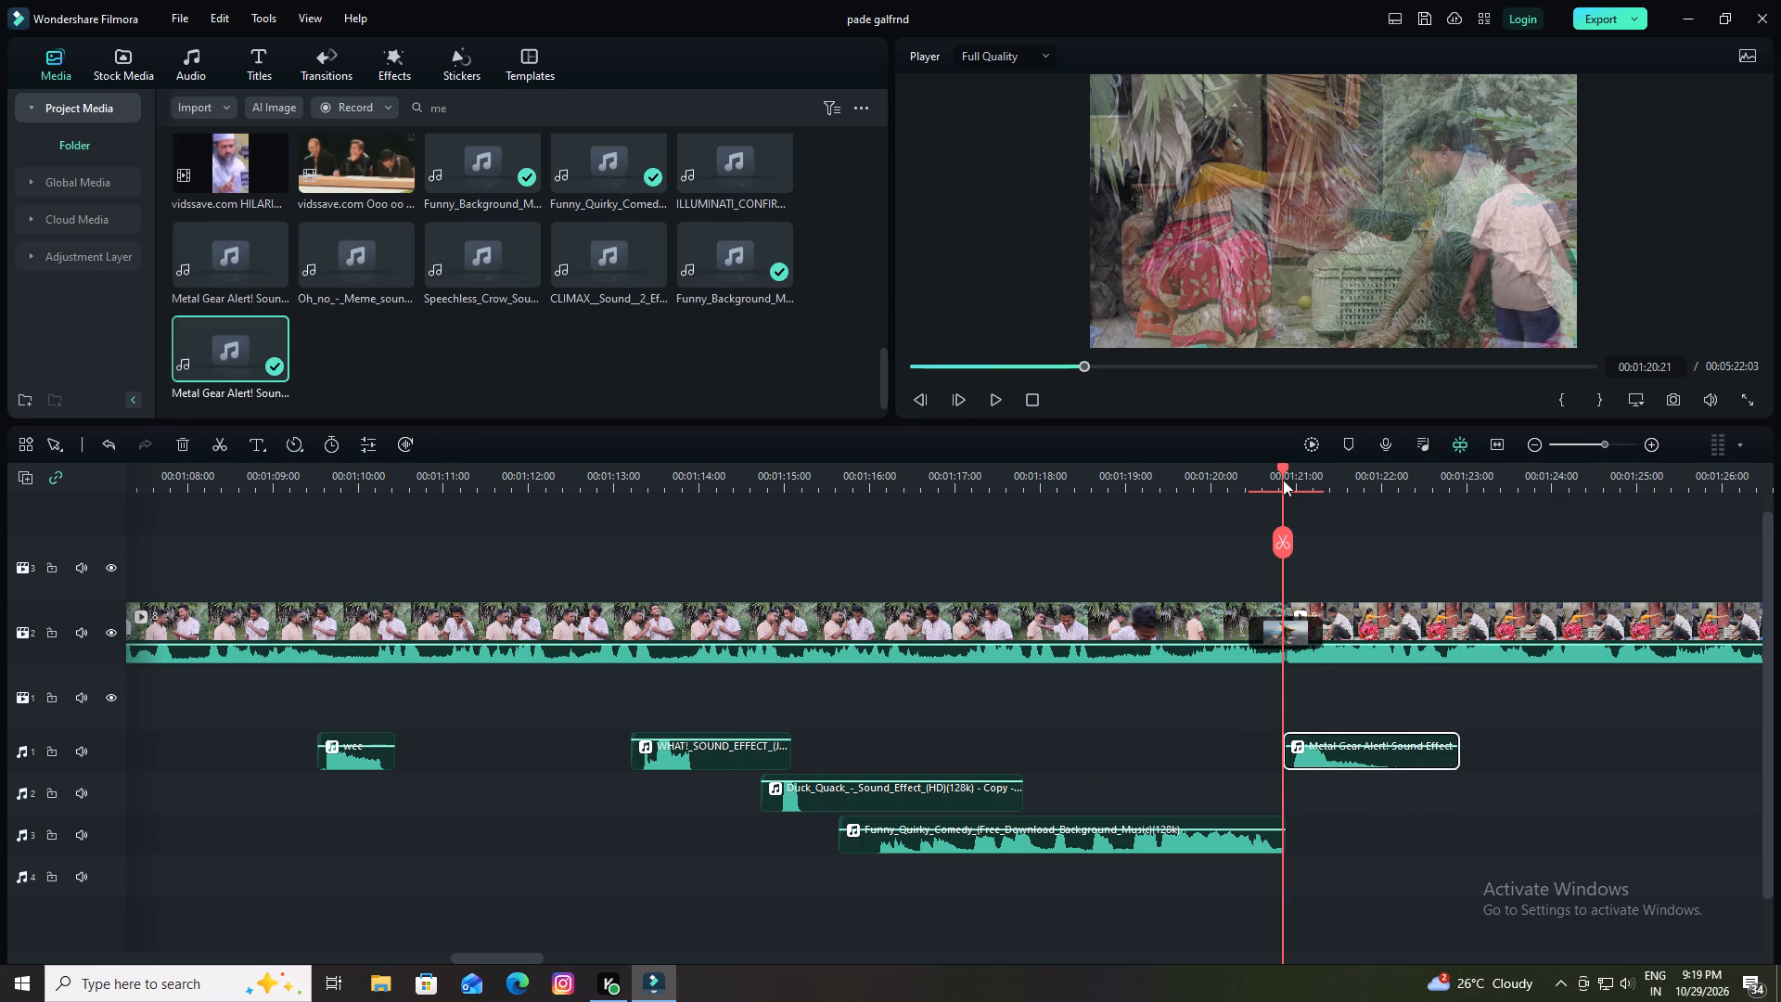
# Nudge the Metal Gear Alert sound earlier to about 00:01:20:18, playing it back after each shift.
pyautogui.click(1283, 466)
pyautogui.moveTo(1346, 761); pyautogui.dragTo(1332, 766)
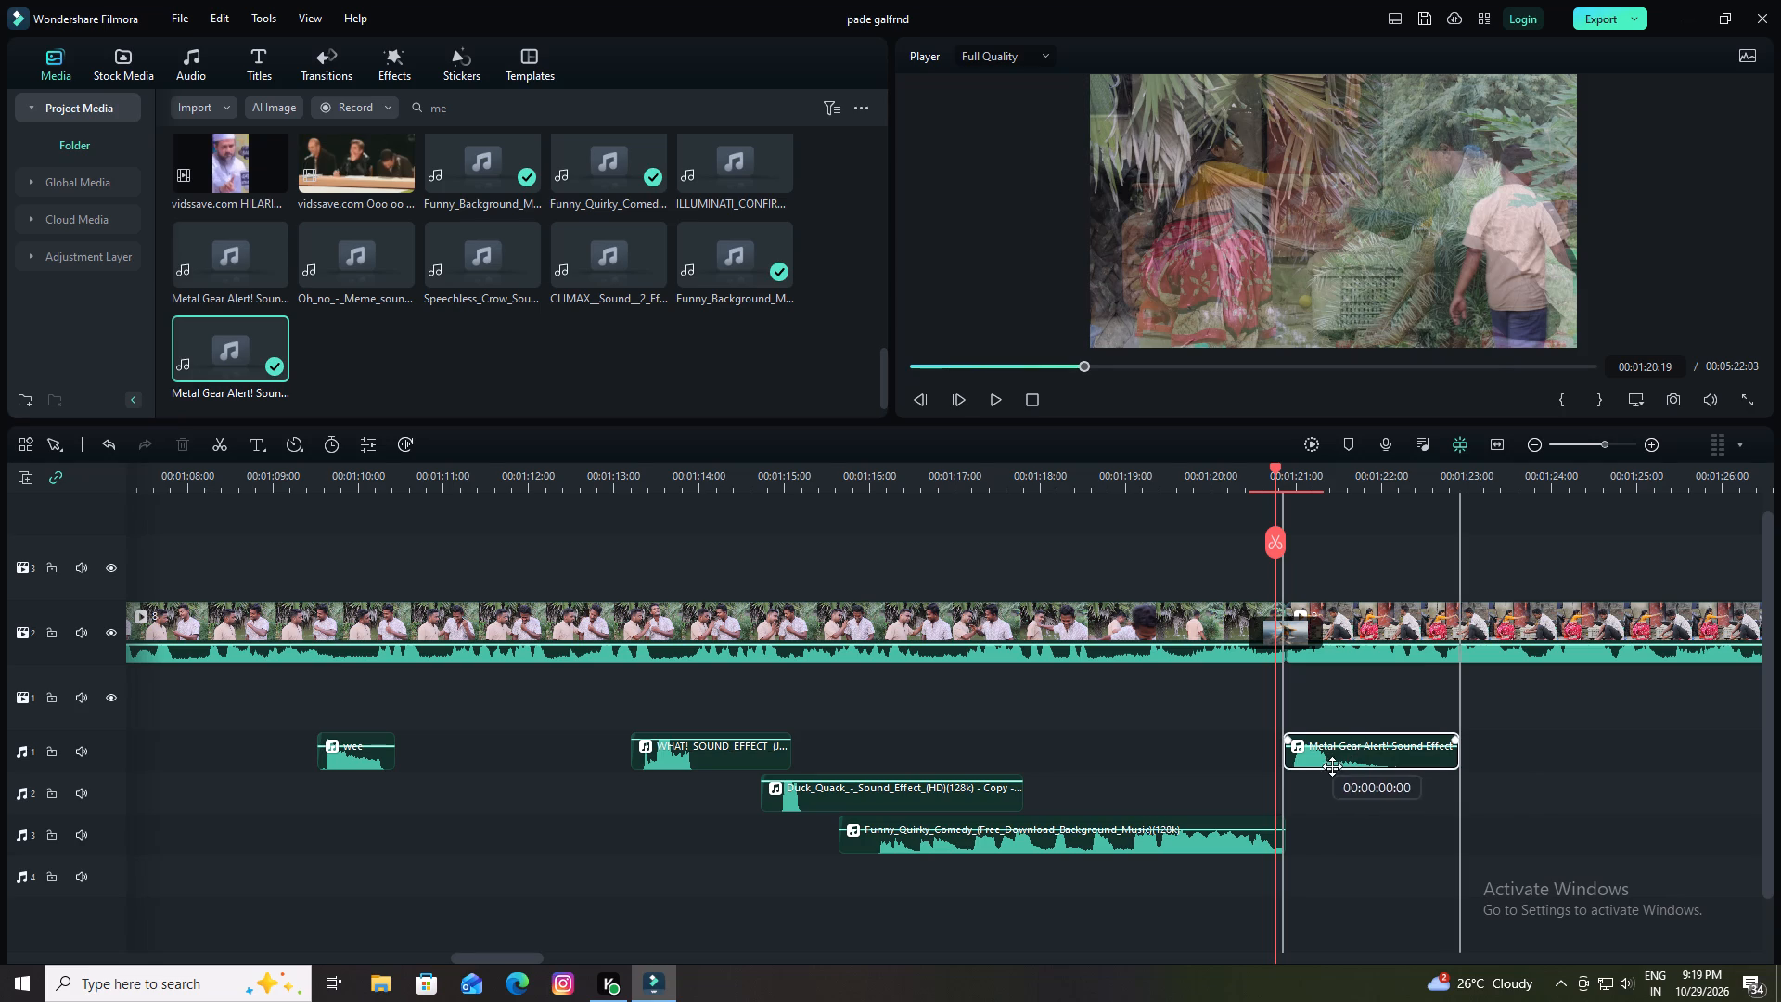
pyautogui.moveTo(1332, 766); pyautogui.dragTo(1326, 767)
pyautogui.press('space')
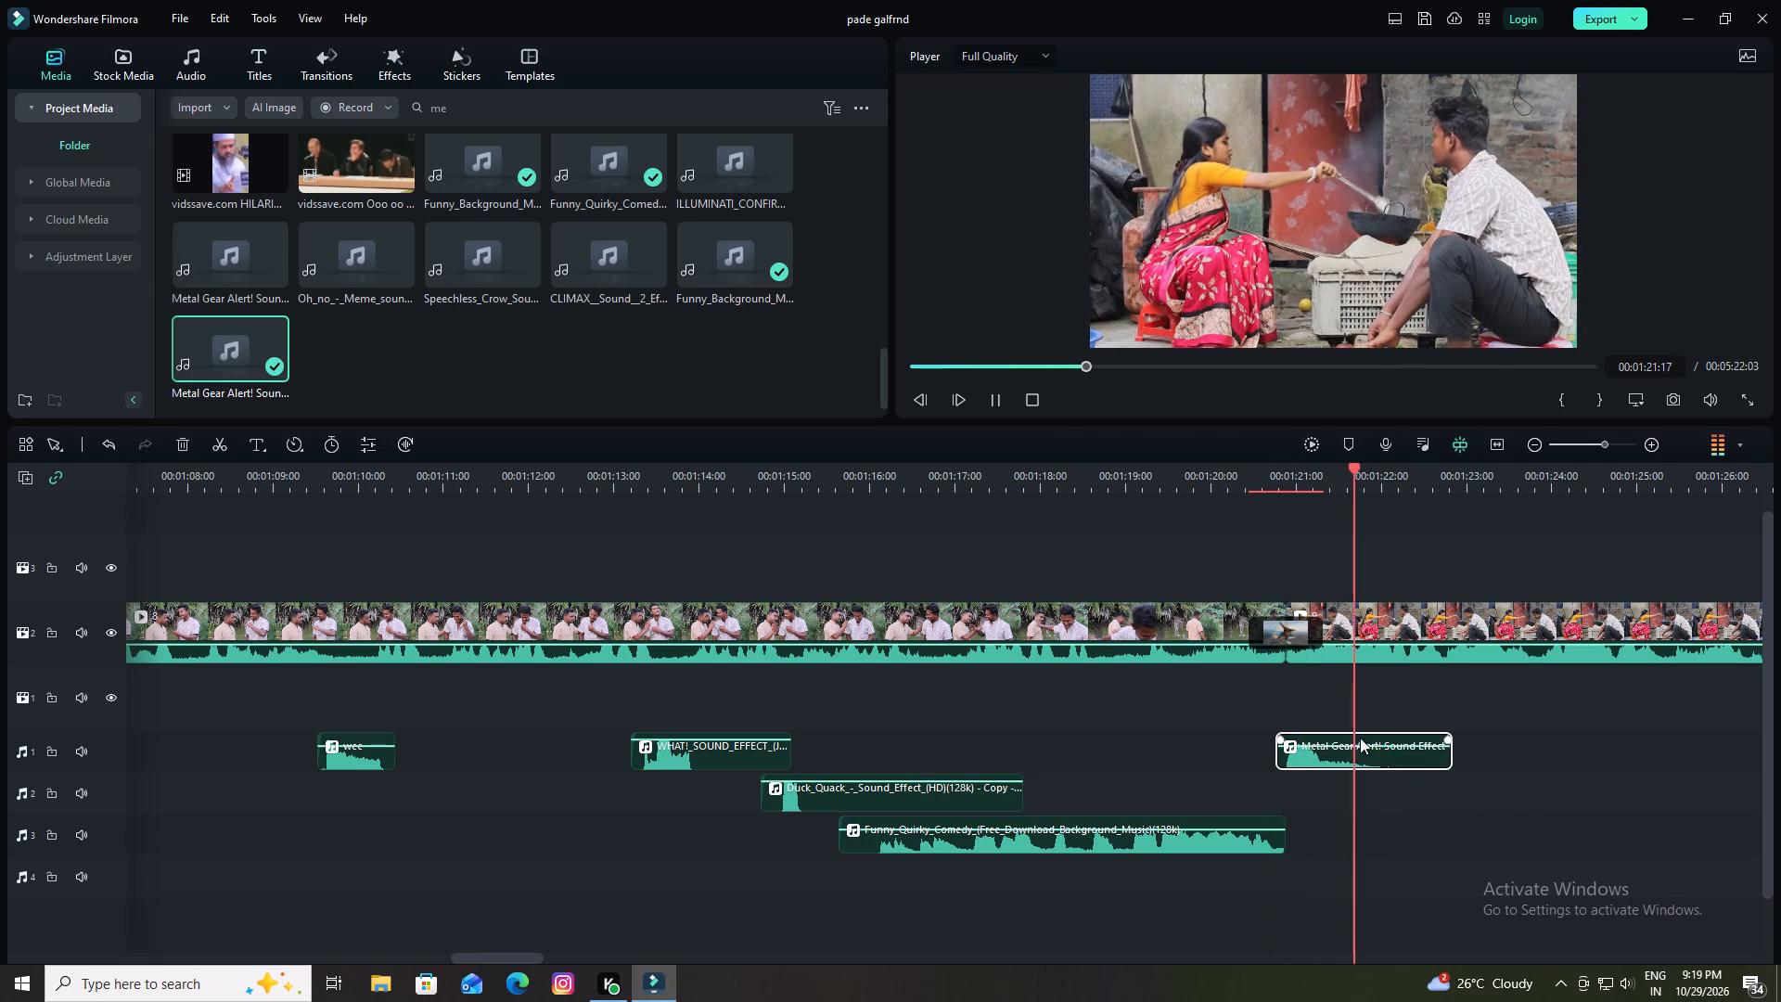
pyautogui.press('space')
pyautogui.moveTo(1358, 465); pyautogui.dragTo(1280, 505)
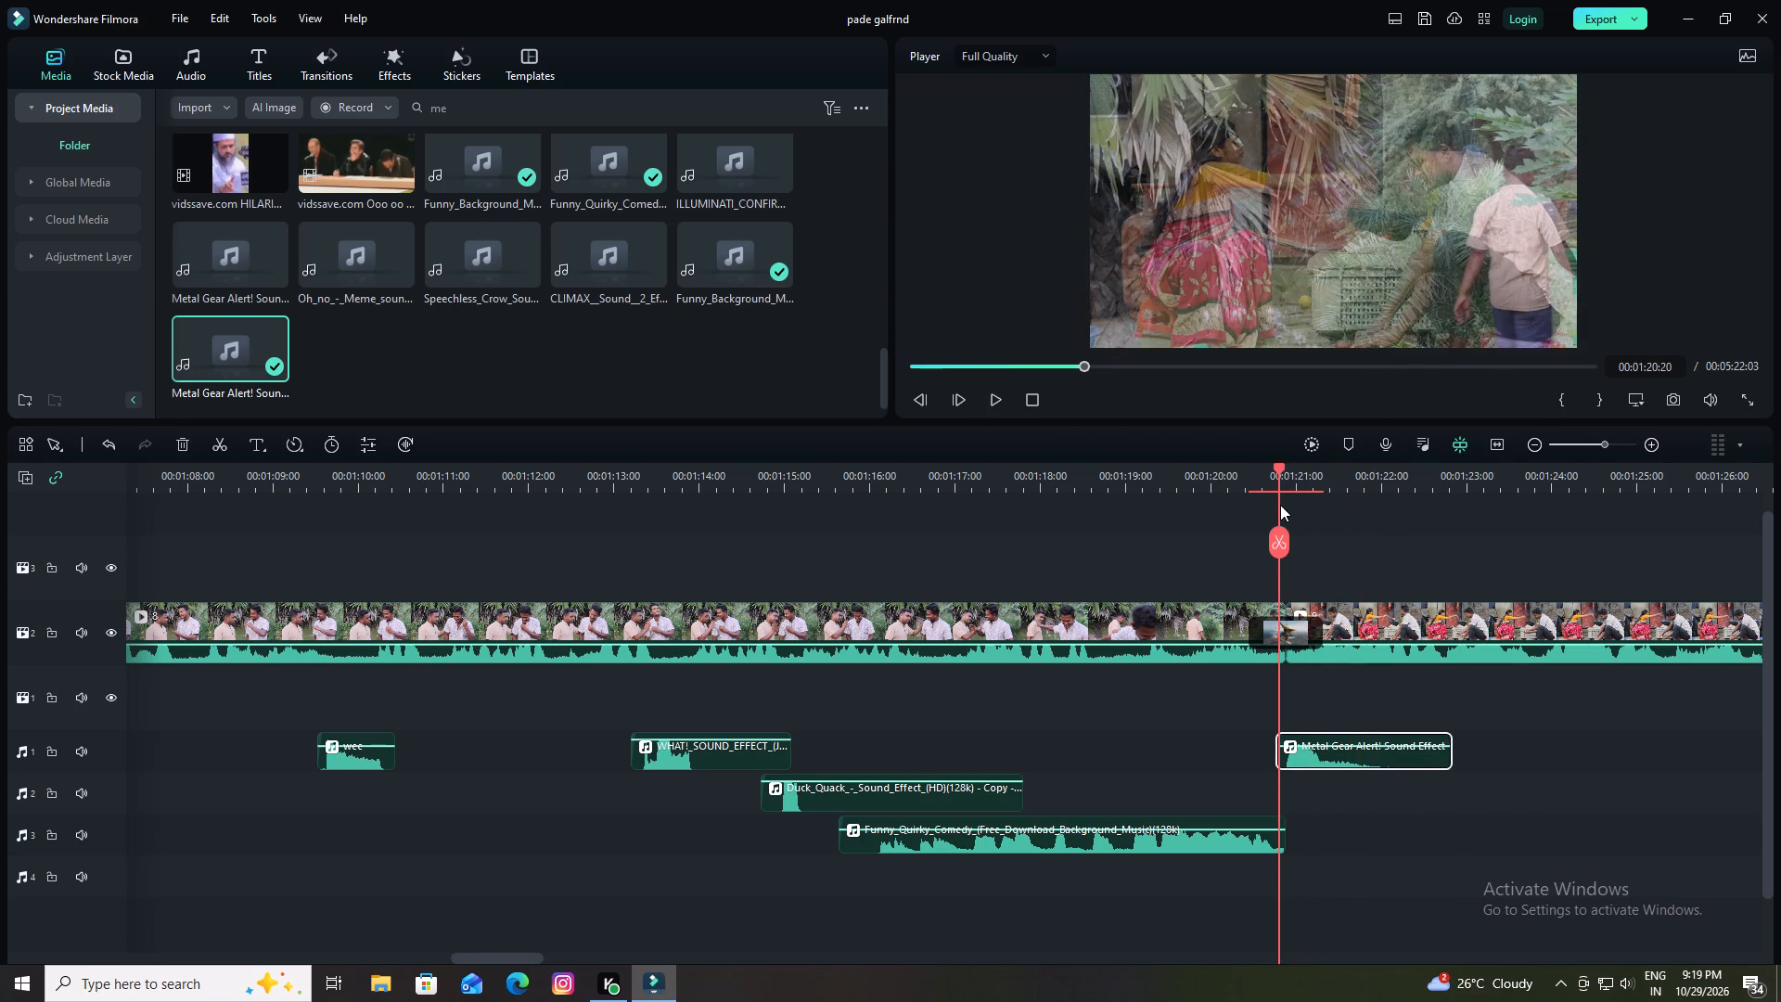
pyautogui.moveTo(1280, 505); pyautogui.dragTo(1274, 507)
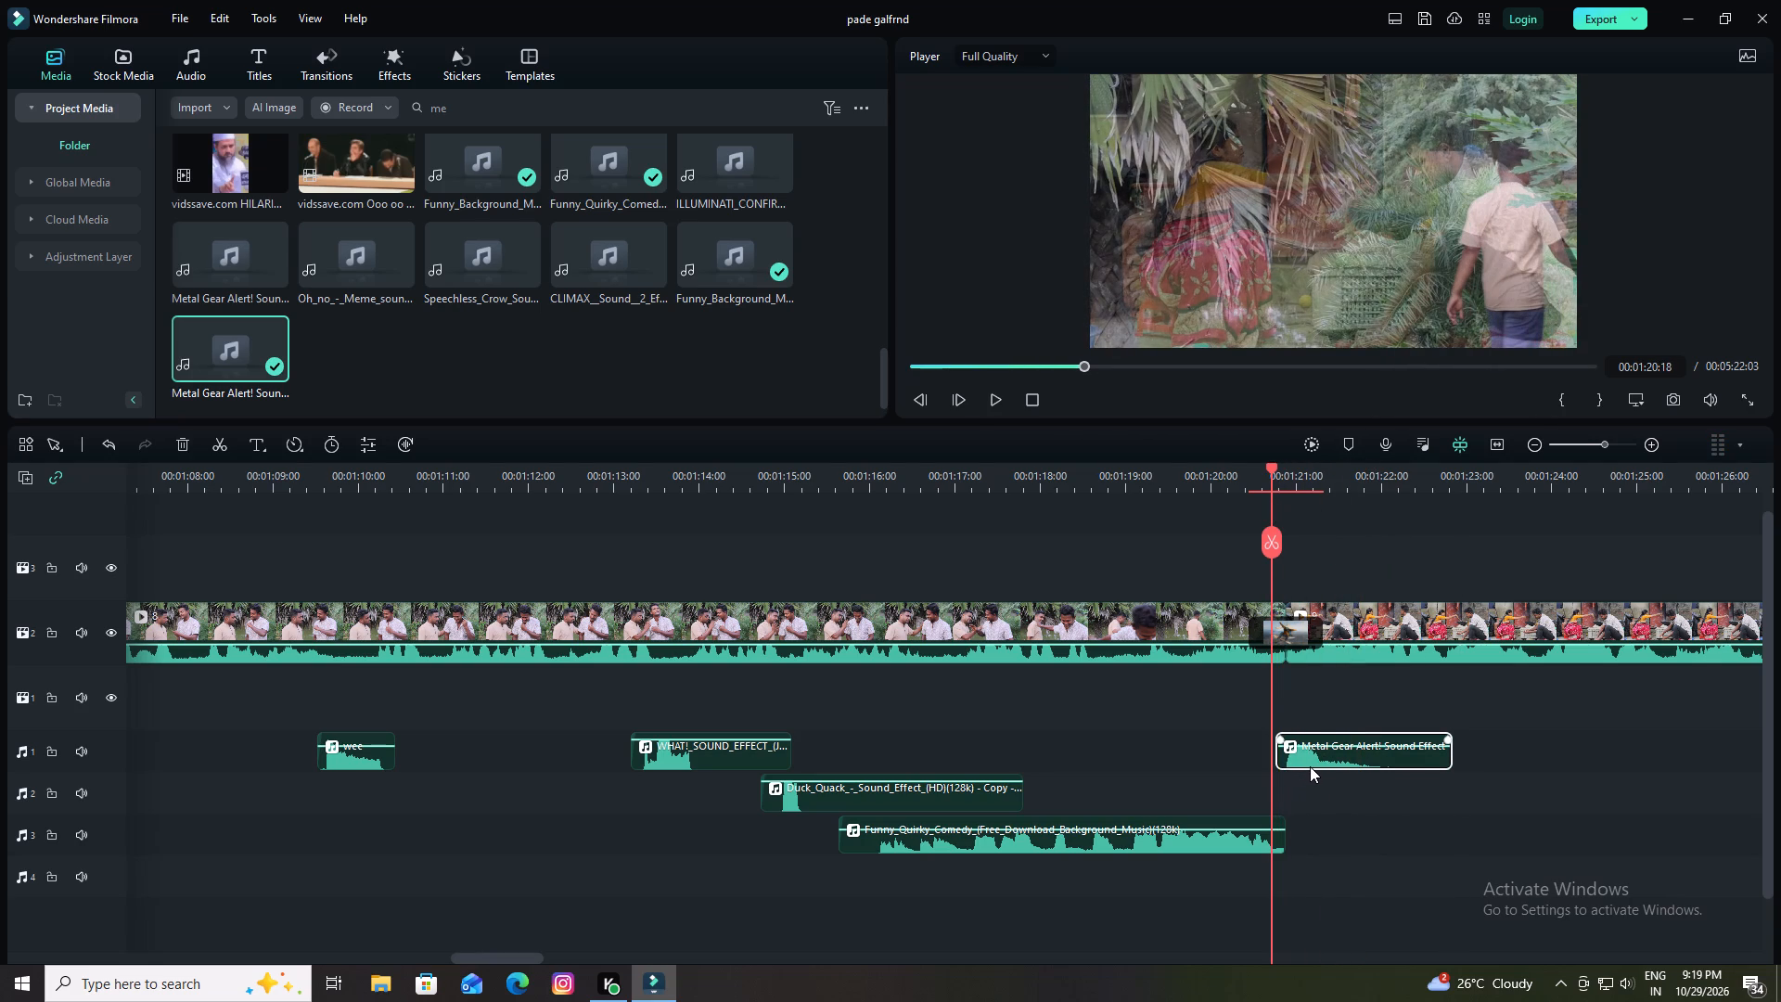
pyautogui.moveTo(1310, 765); pyautogui.dragTo(1299, 760)
pyautogui.press('space')
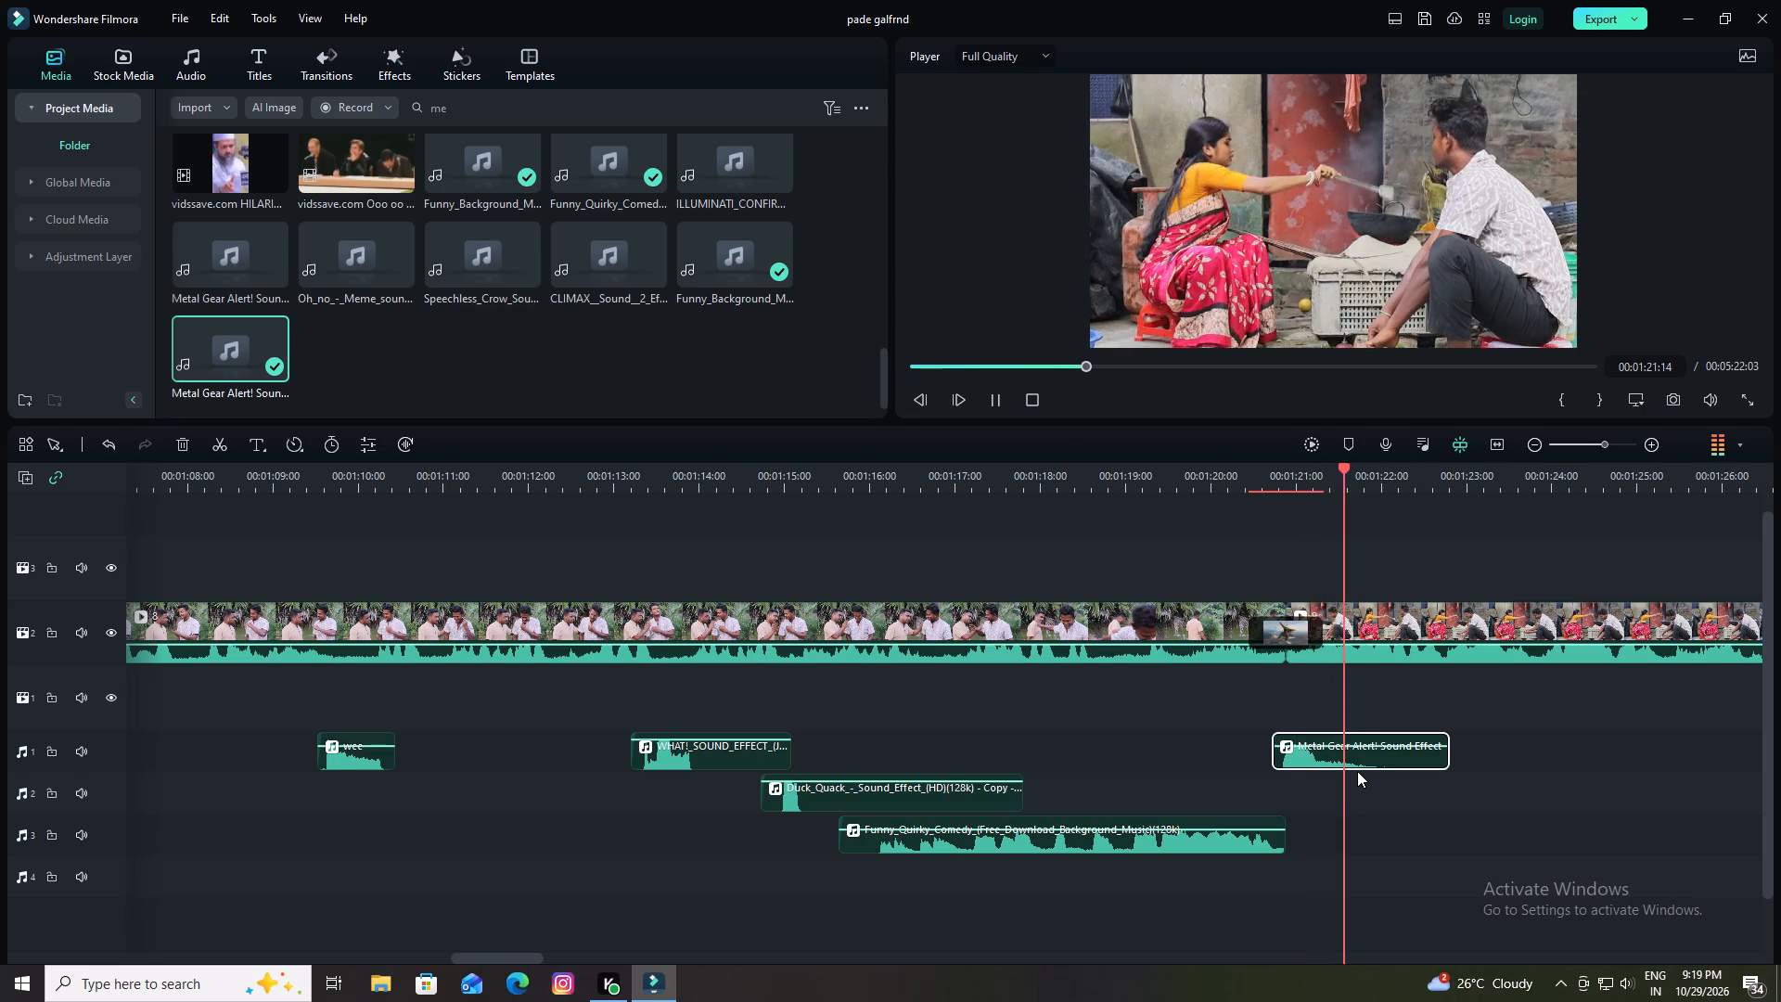
pyautogui.press('space')
pyautogui.click(1328, 743)
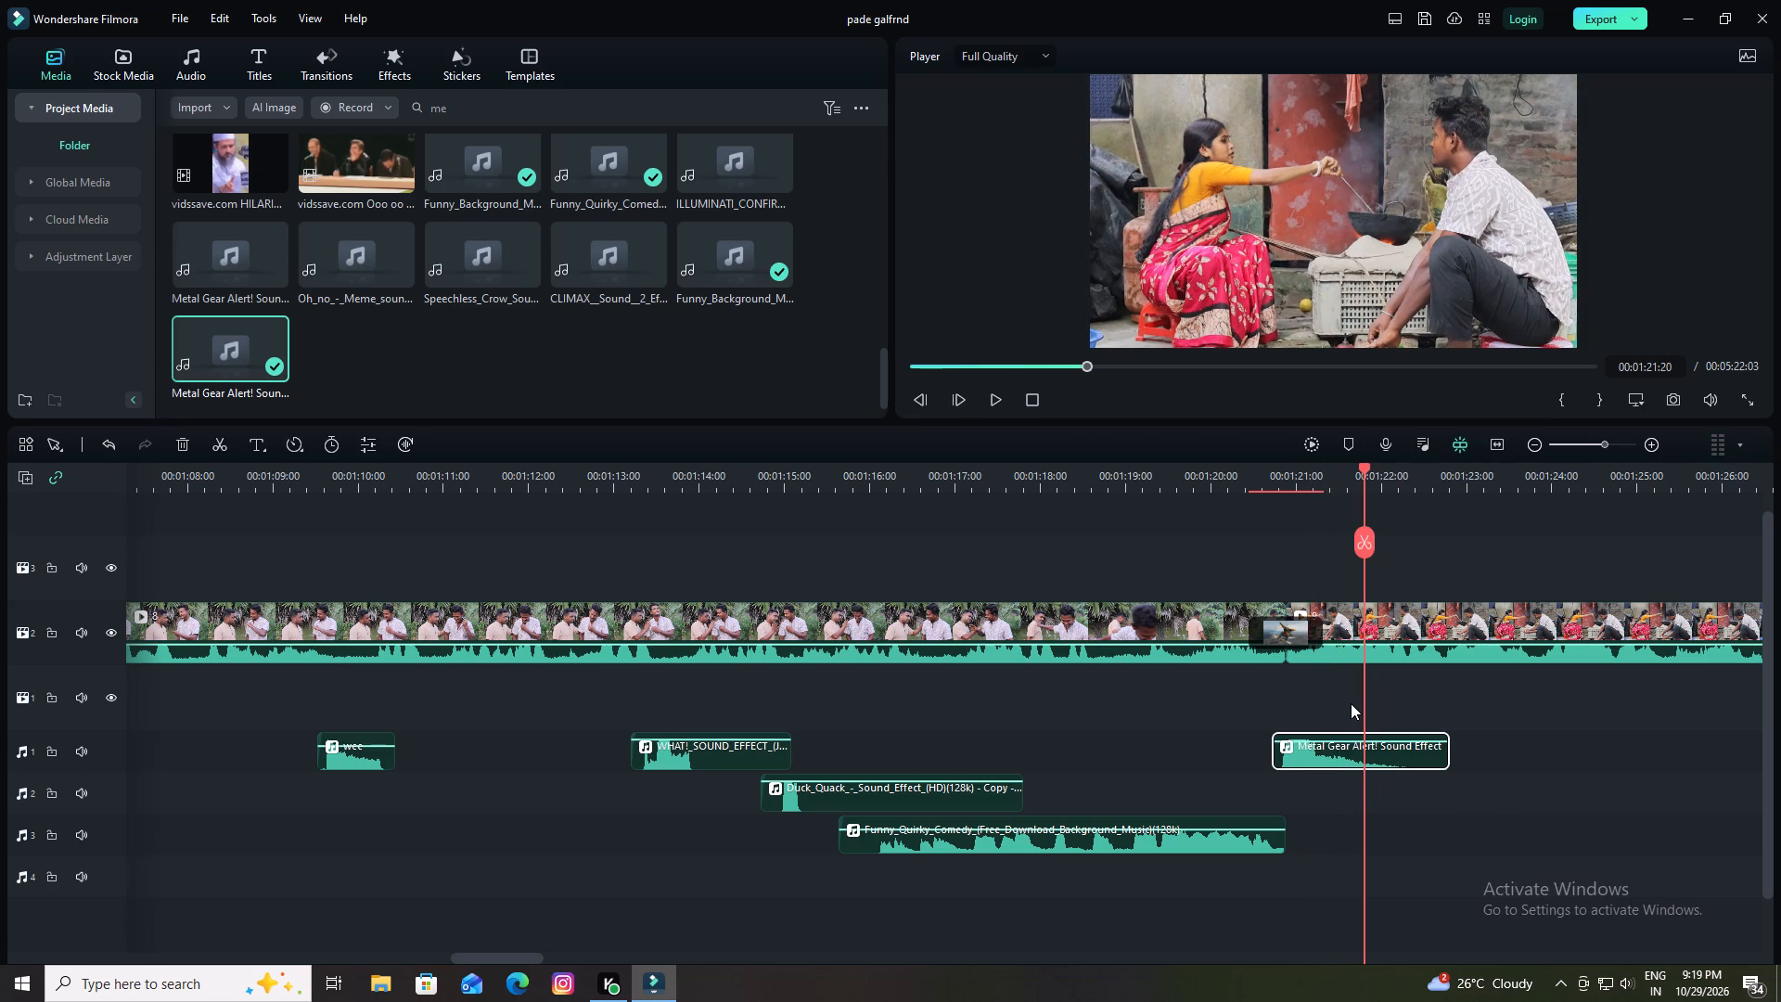
# Save the project.
pyautogui.click(1428, 11)
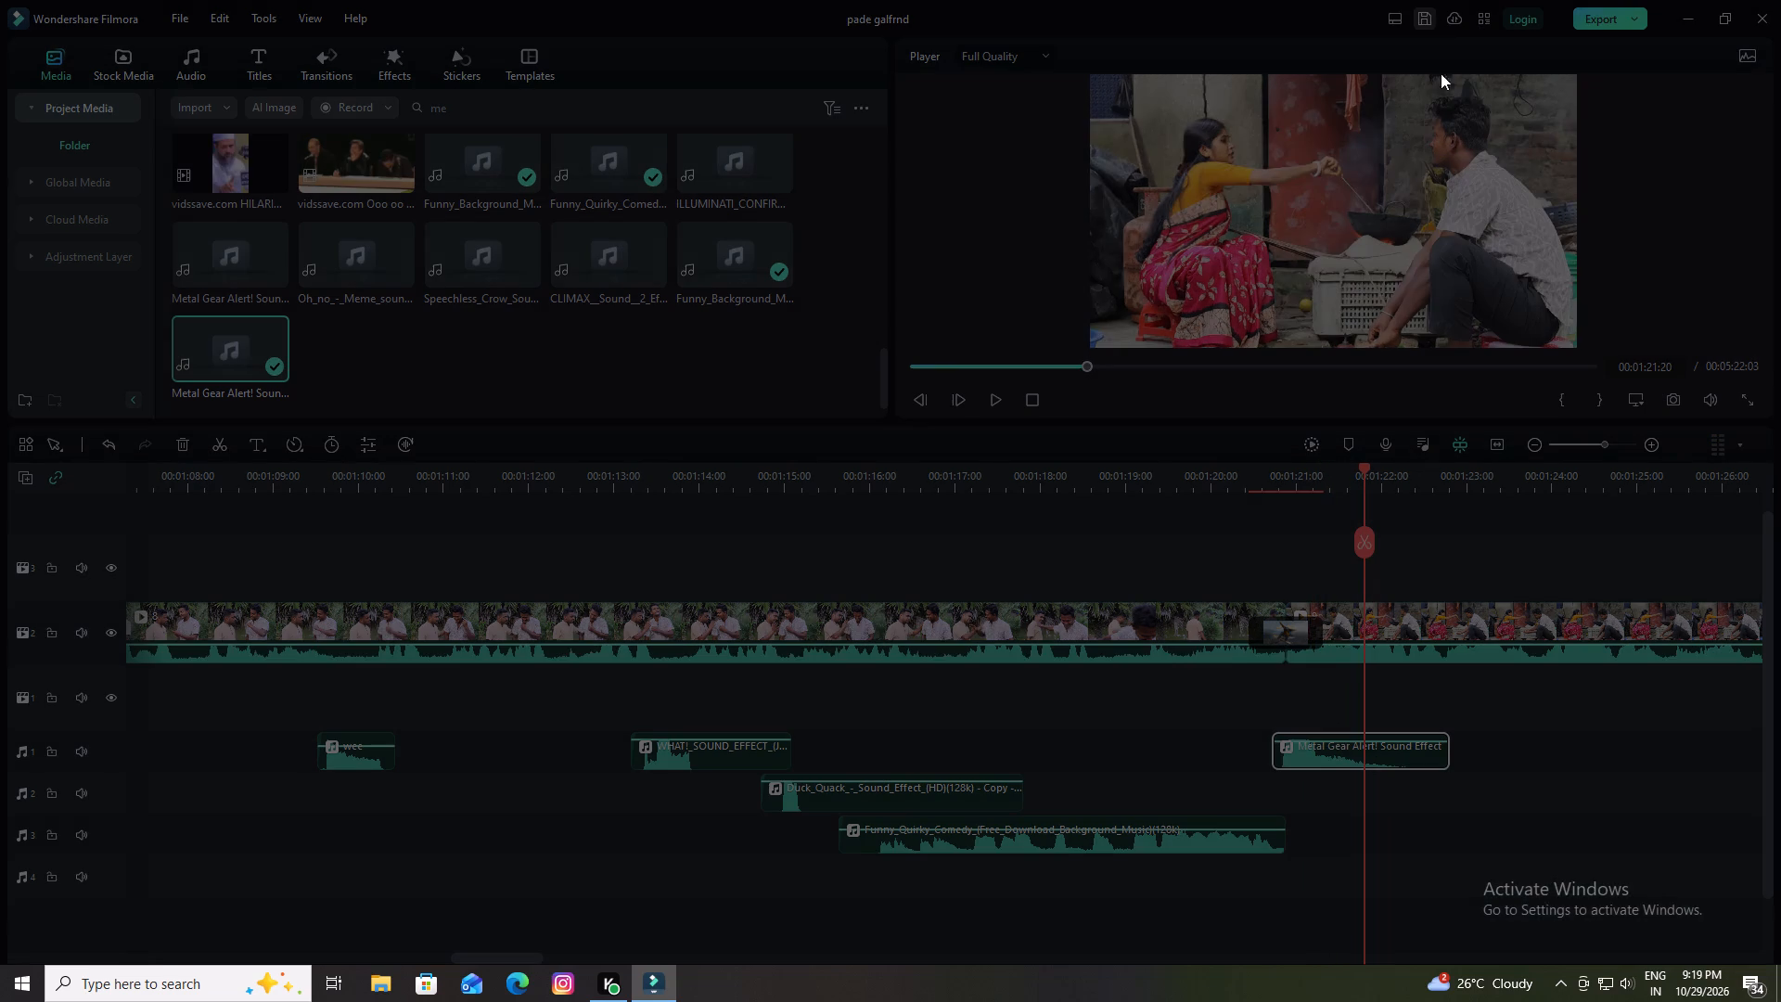
# Play through the Dissolve transition with the Metal Gear Alert sound and on into the cooking scene.
pyautogui.moveTo(1365, 463); pyautogui.dragTo(1274, 498)
pyautogui.press('space')
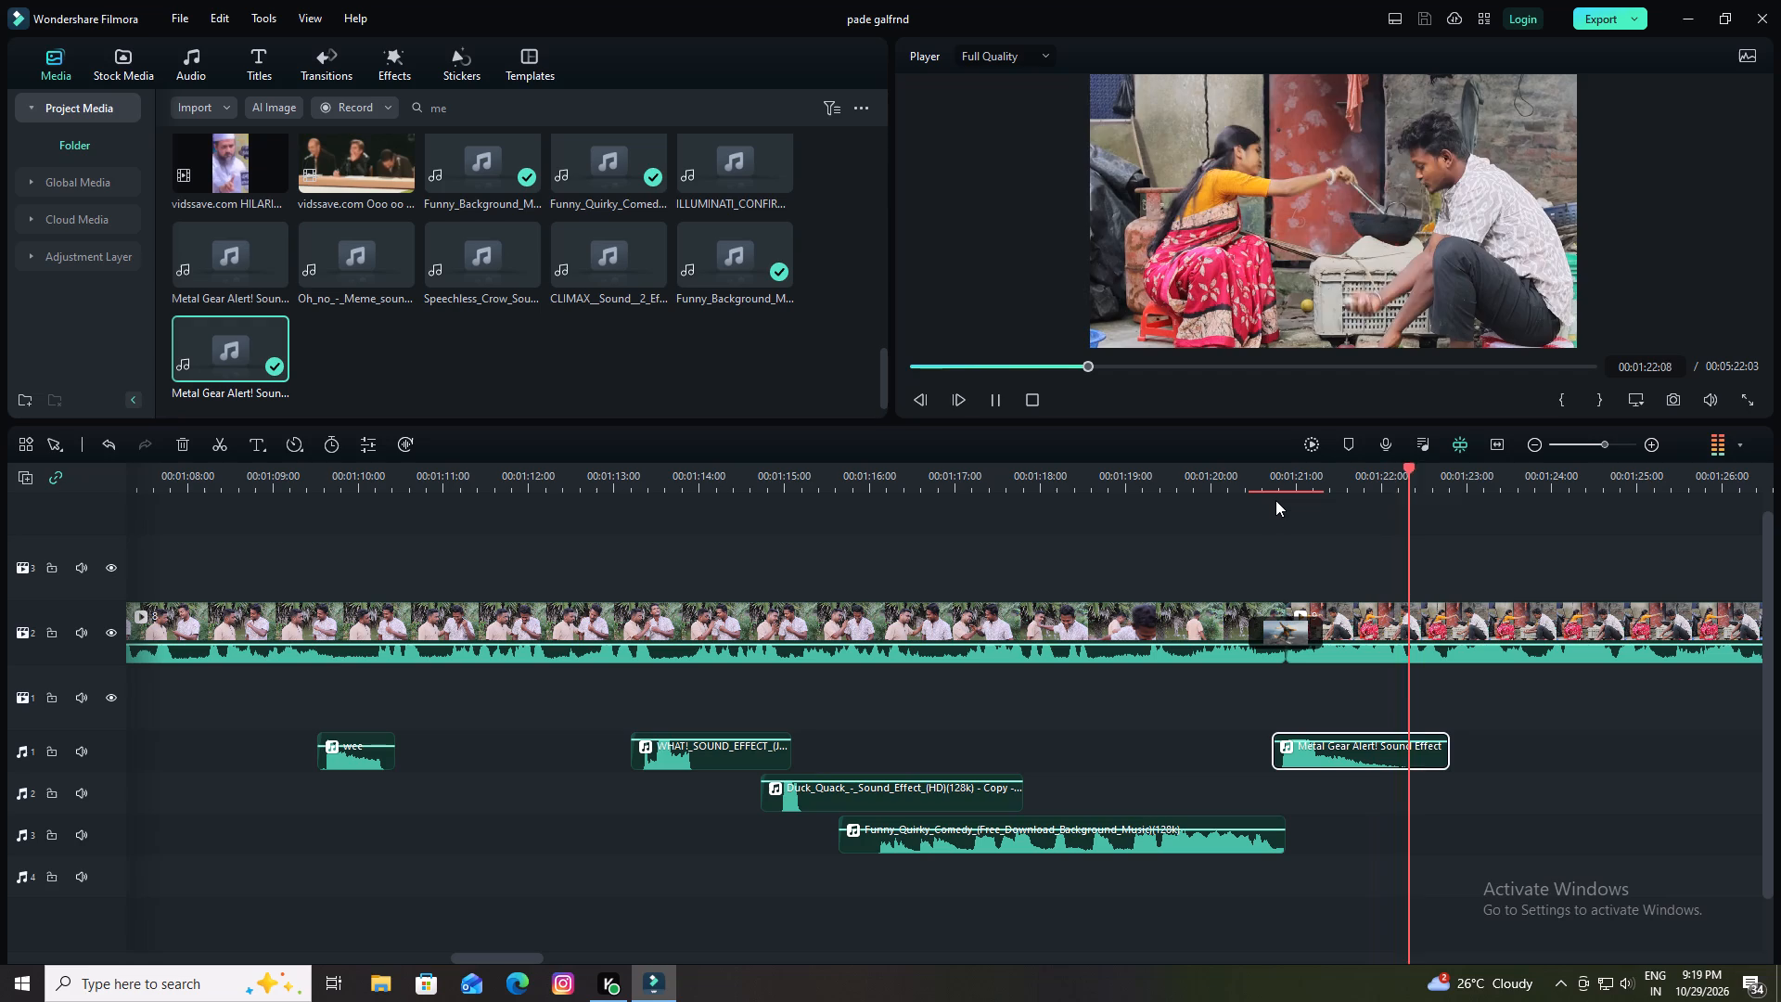
pyautogui.press('space')
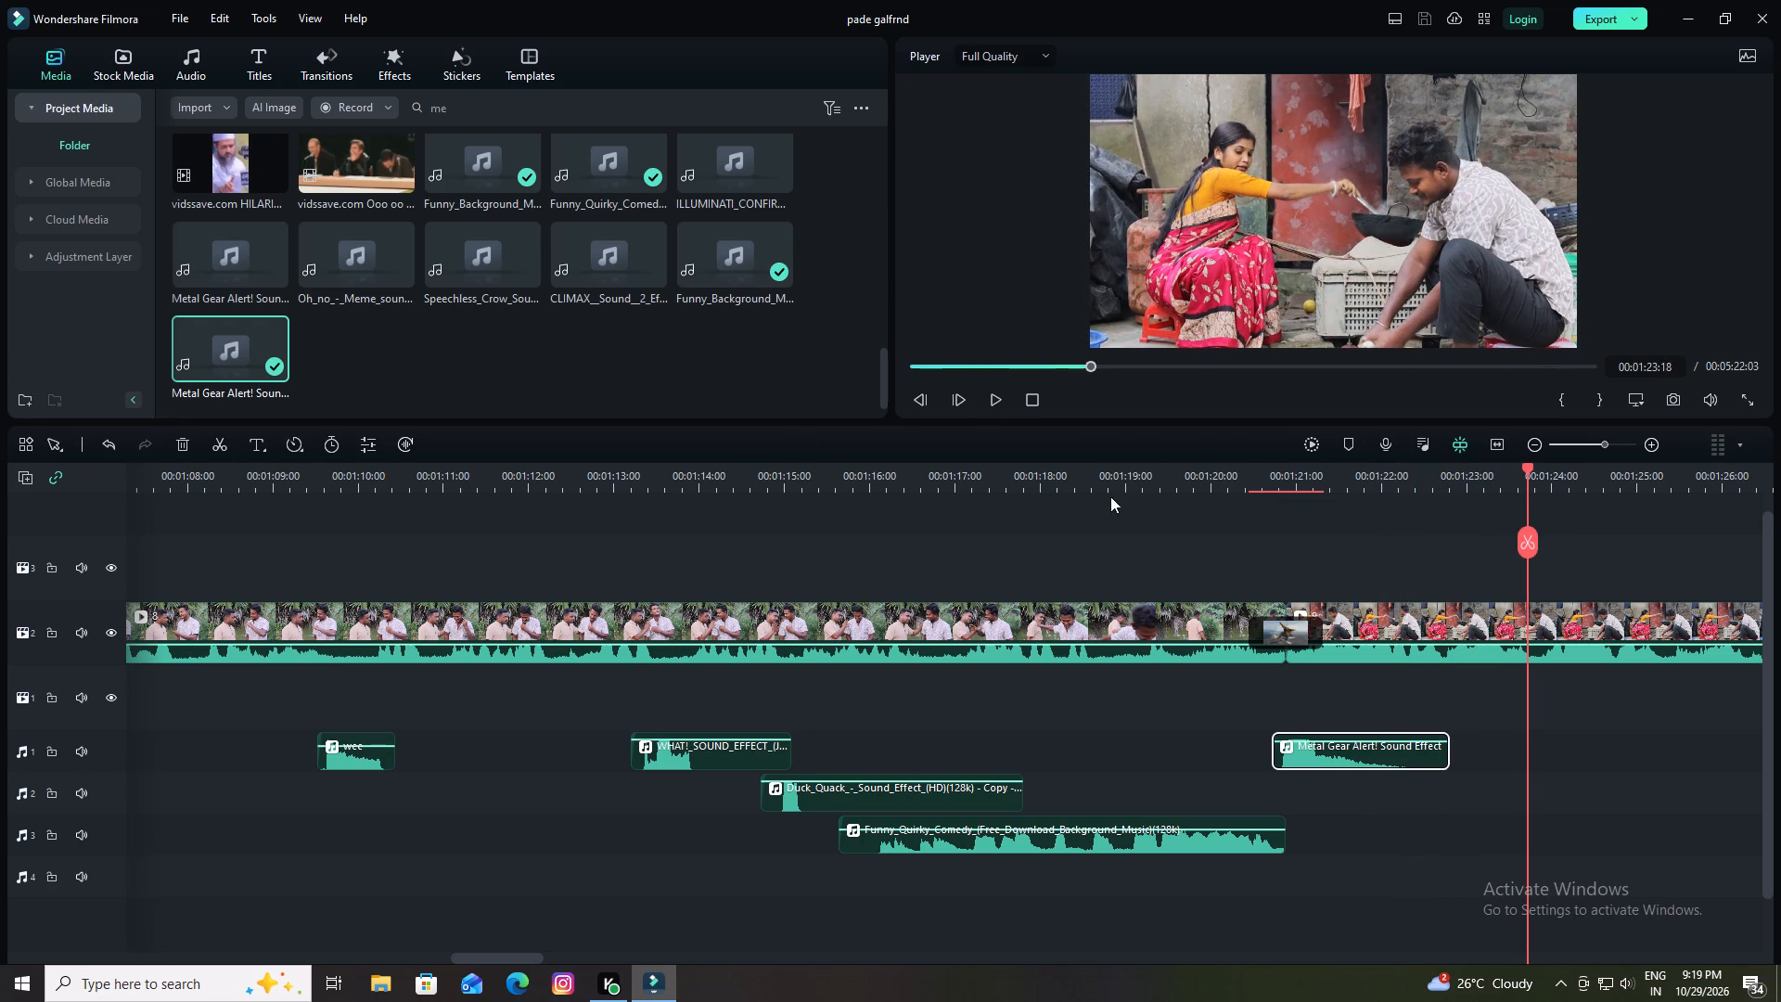
# Clear the media search and browse the meme clips, opening the "vidssave.com Ab tu g..." clip and previewing "sabass beta".
pyautogui.click(578, 106)
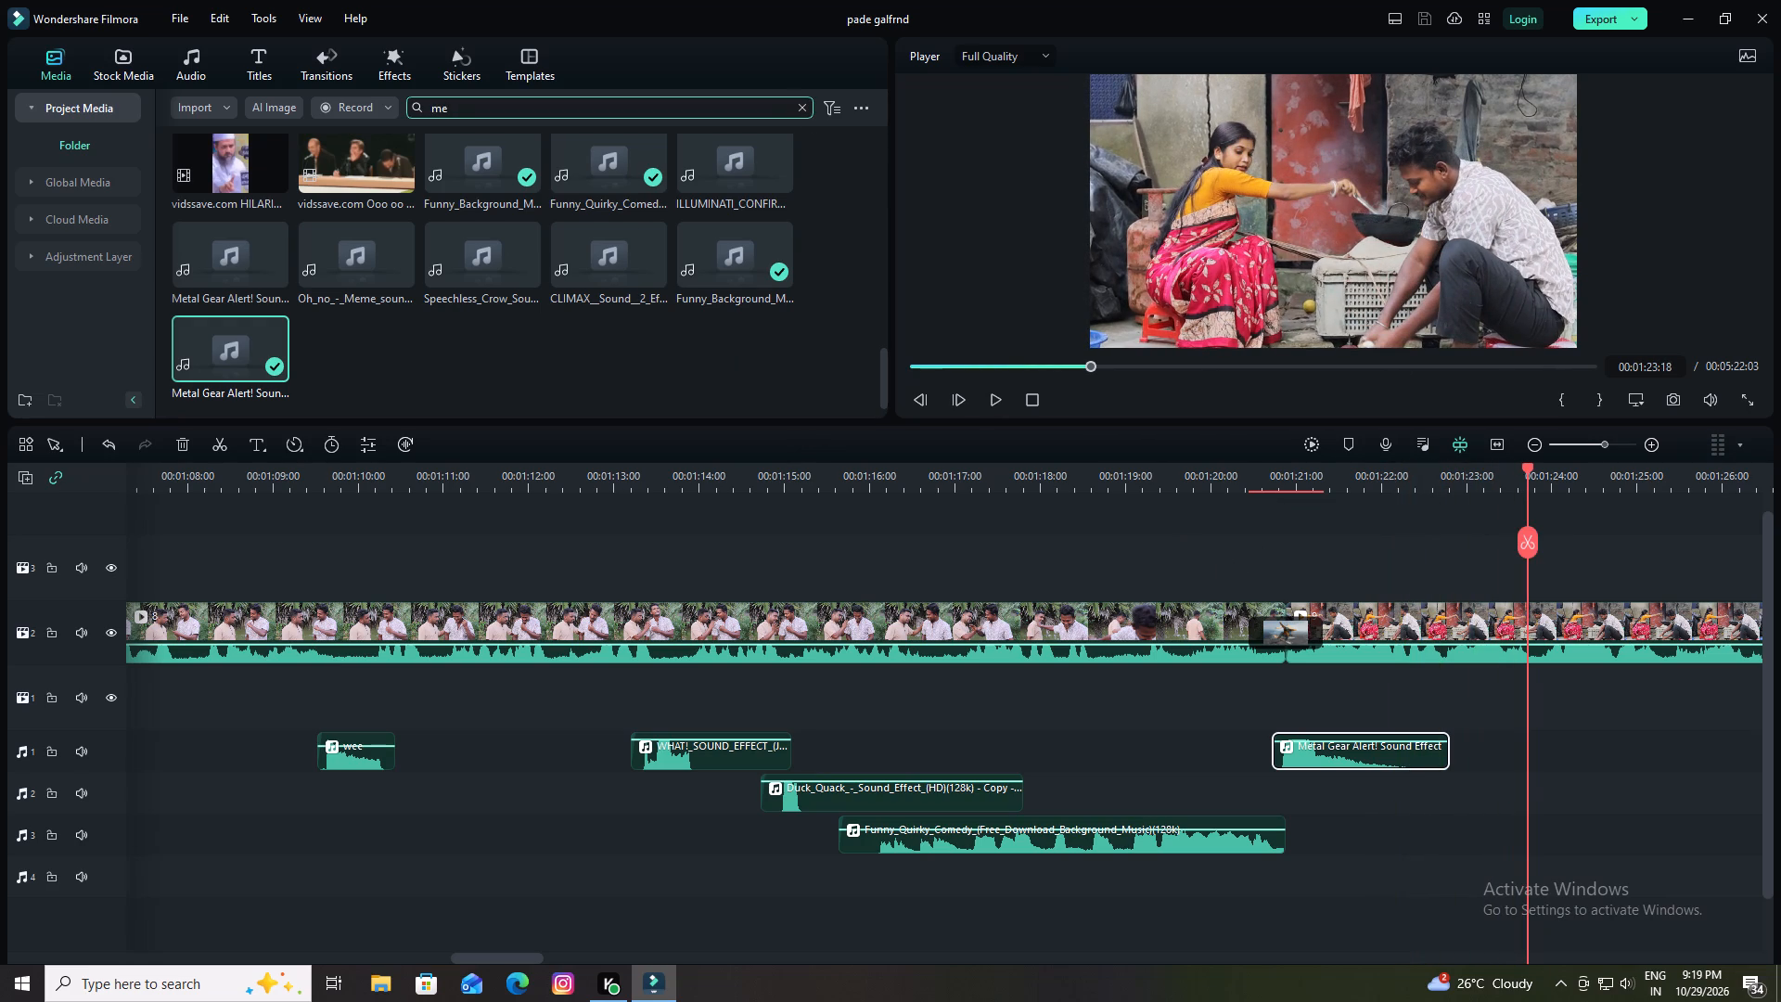
pyautogui.click(799, 98)
pyautogui.click(800, 104)
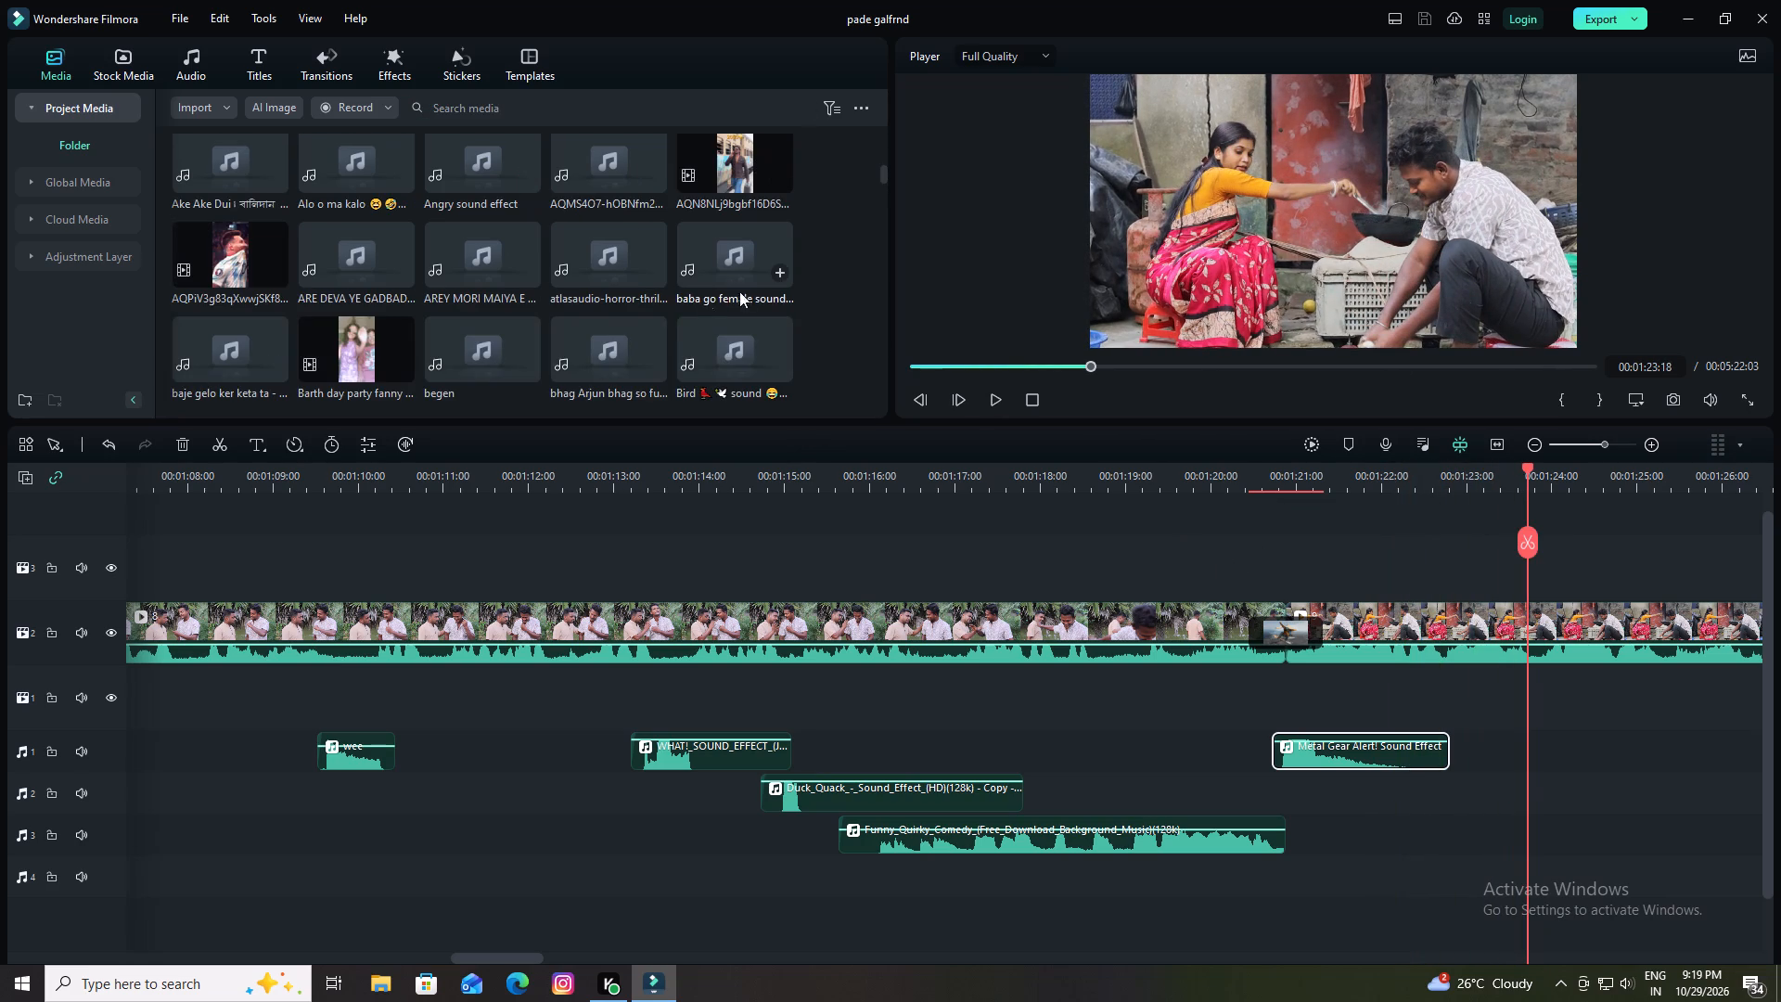
pyautogui.scroll(-14, 618, 297)
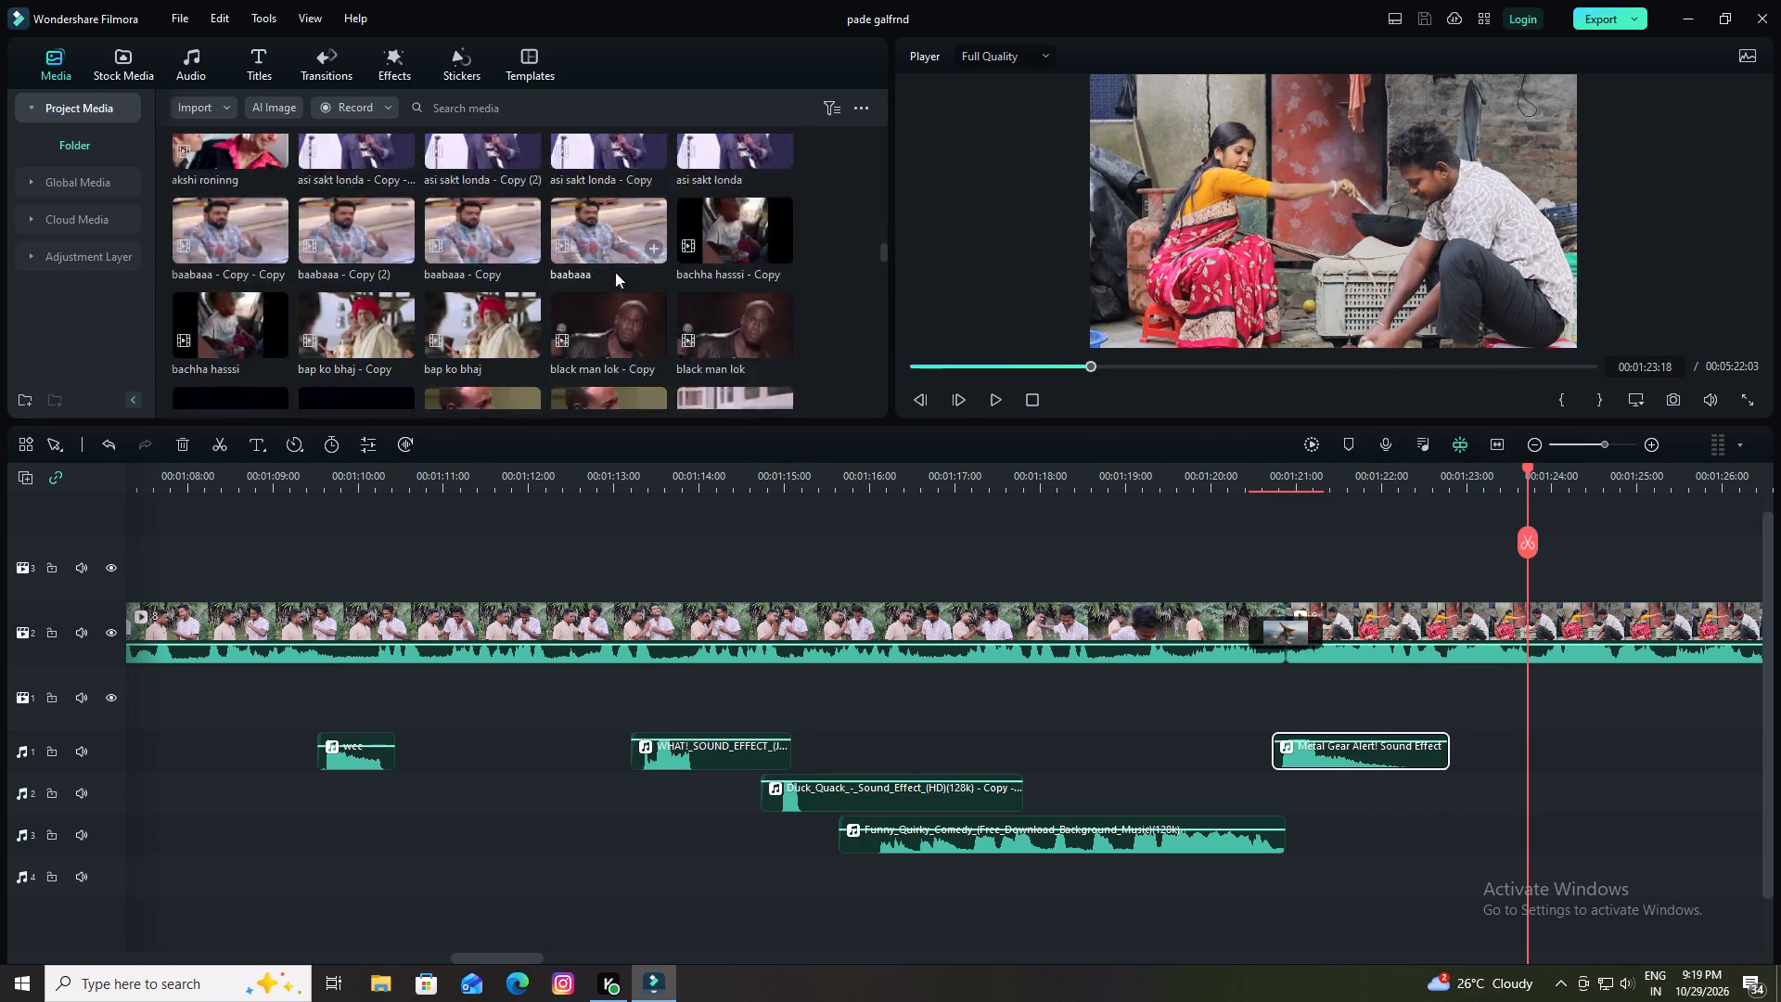
pyautogui.scroll(-6, 615, 272)
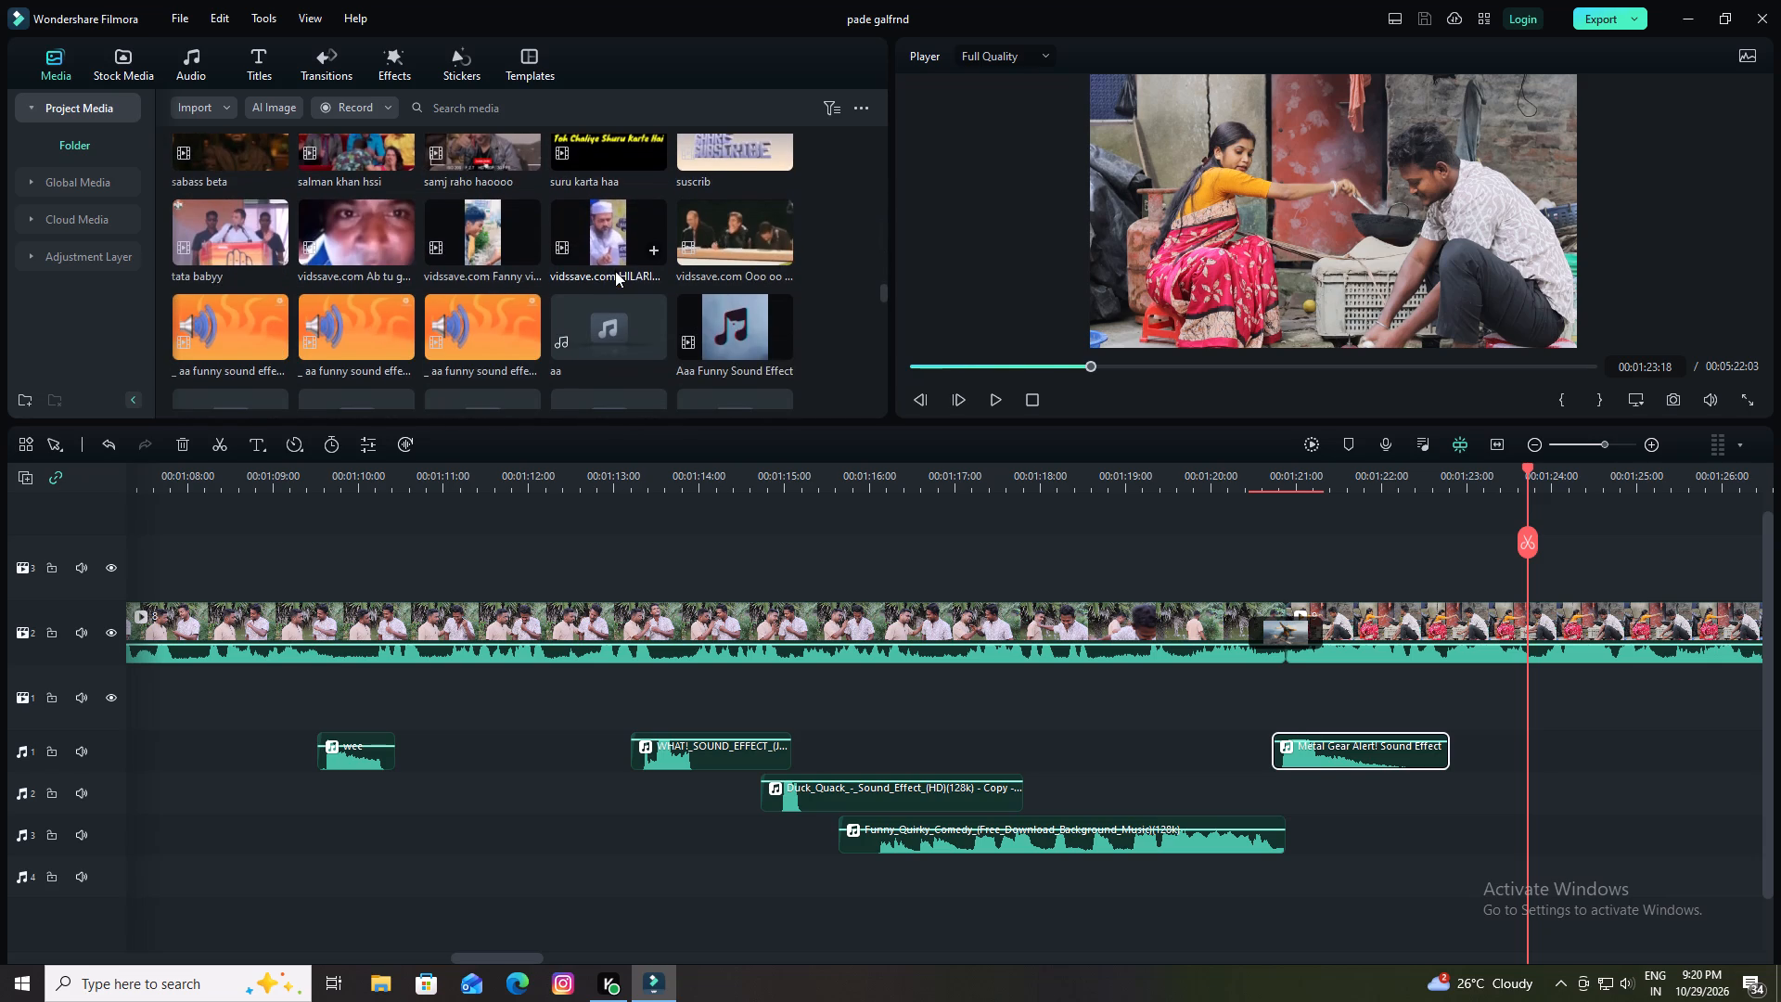
pyautogui.click(298, 243)
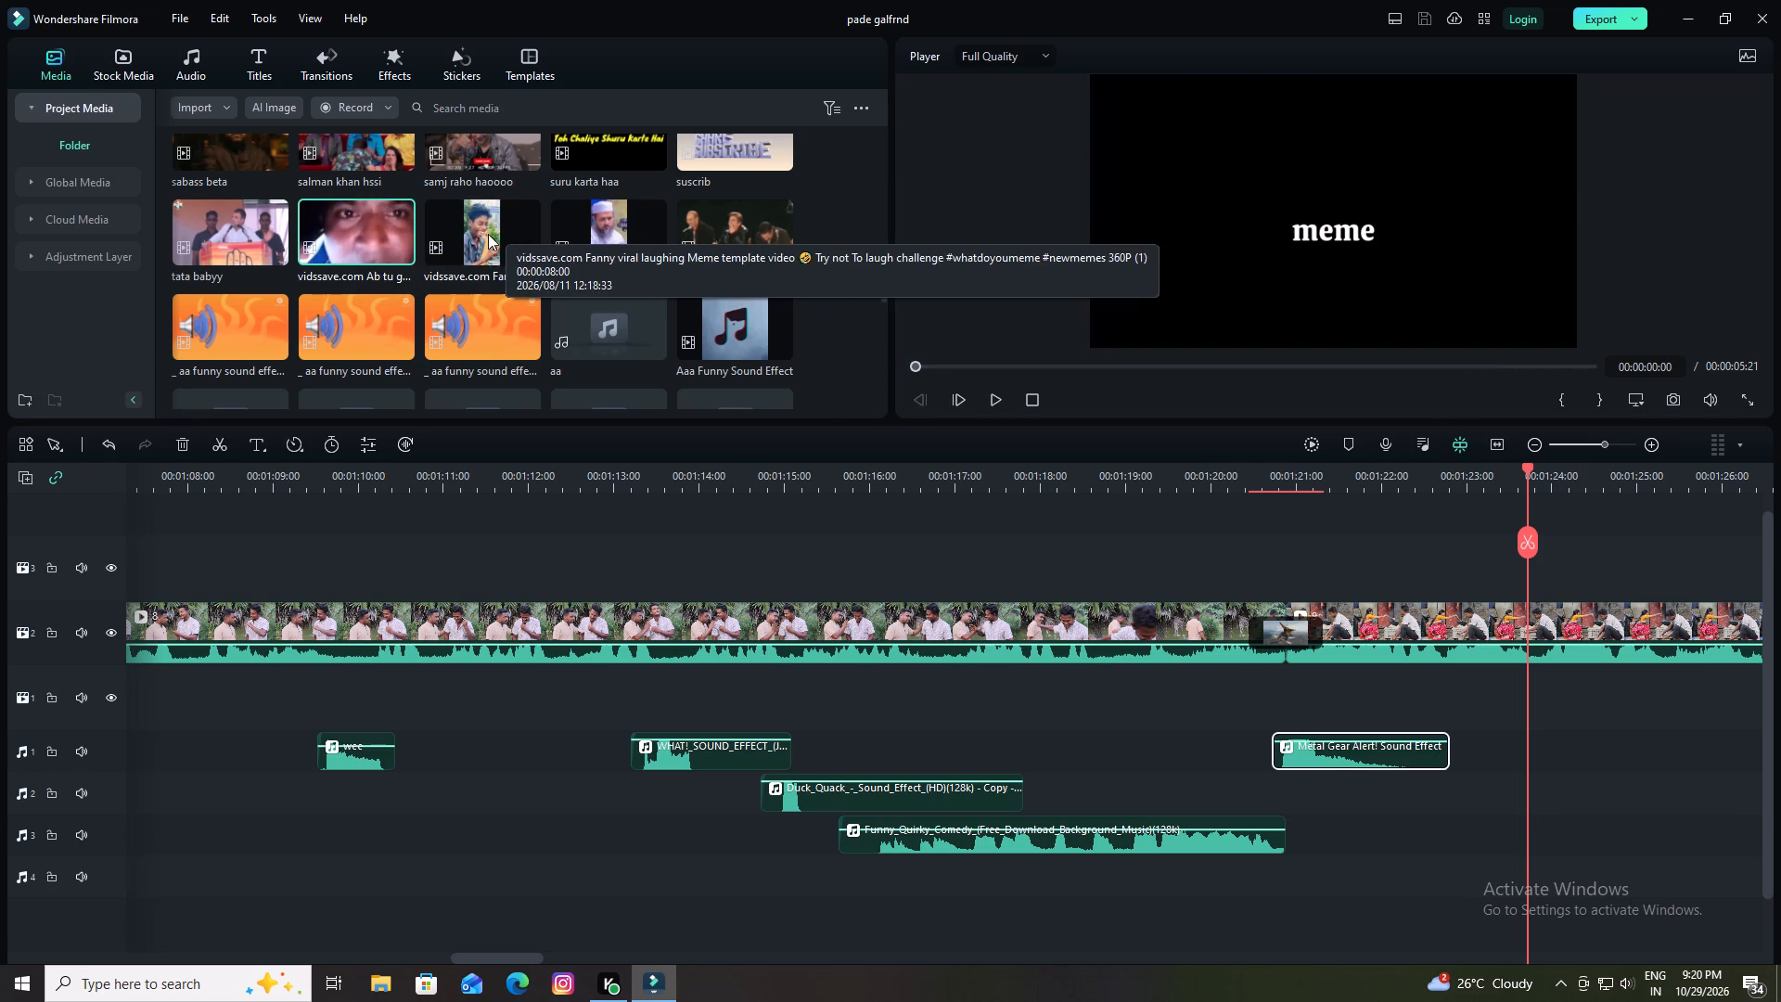
pyautogui.scroll(1, 488, 234)
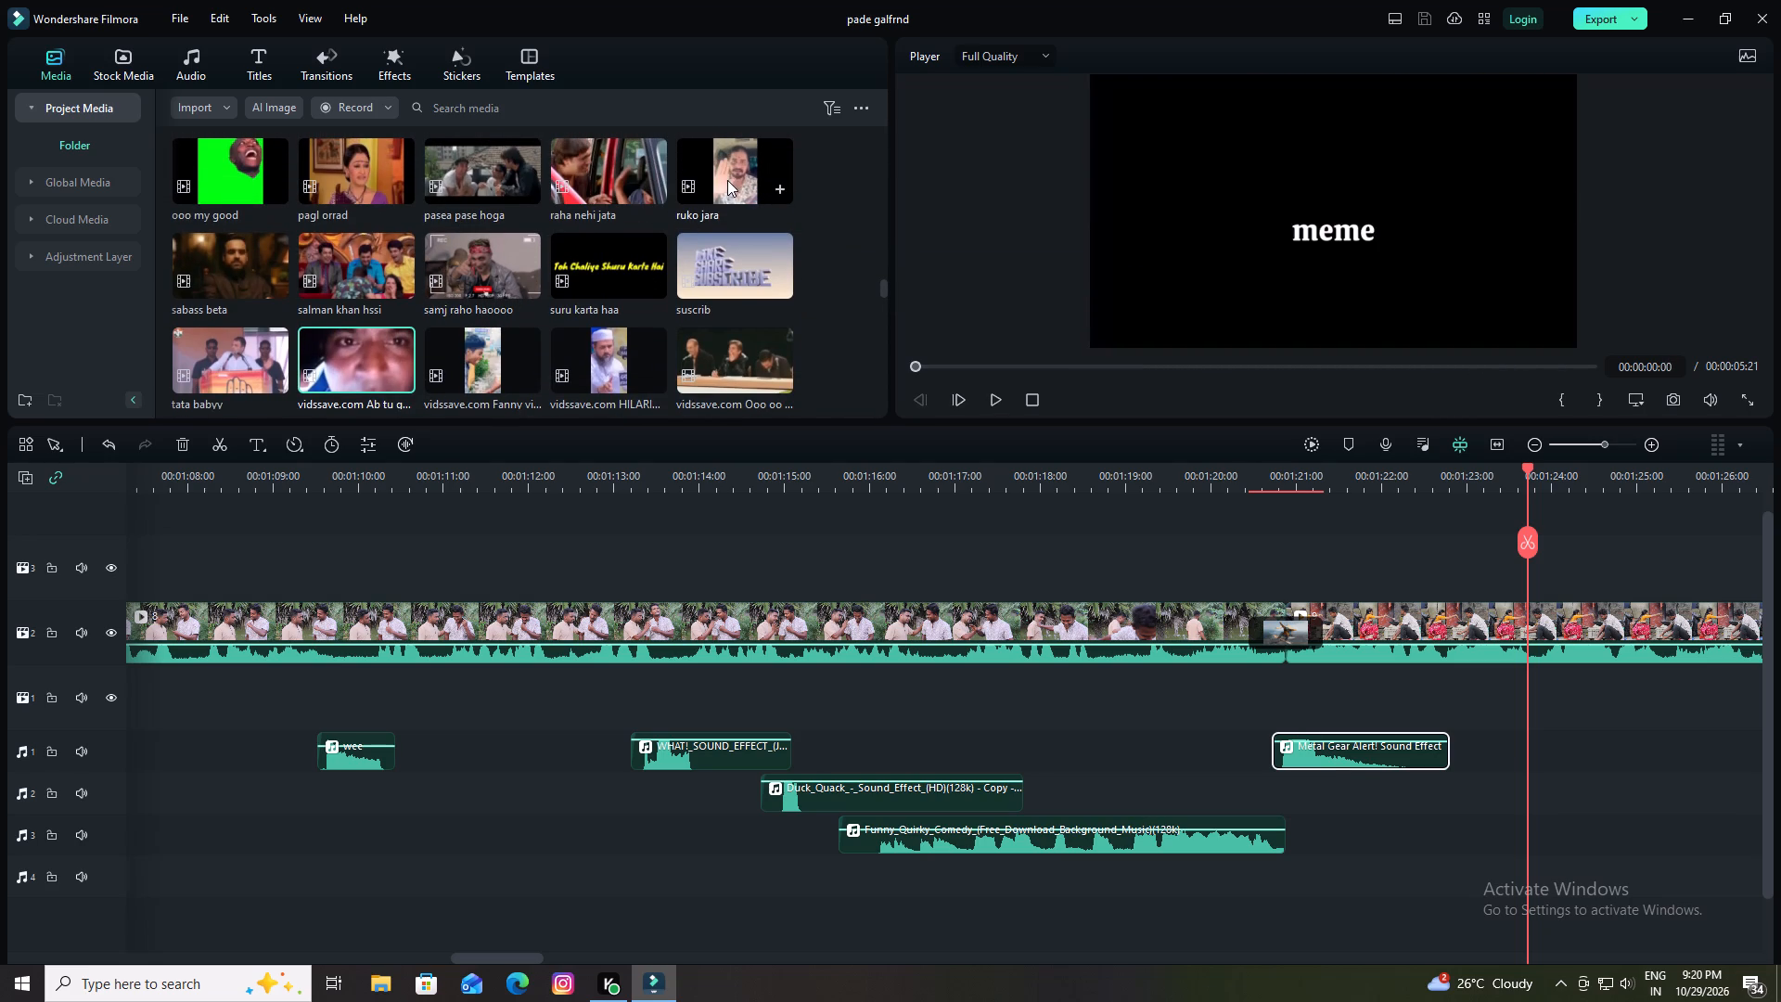
pyautogui.scroll(-2, 632, 247)
pyautogui.scroll(2, 630, 250)
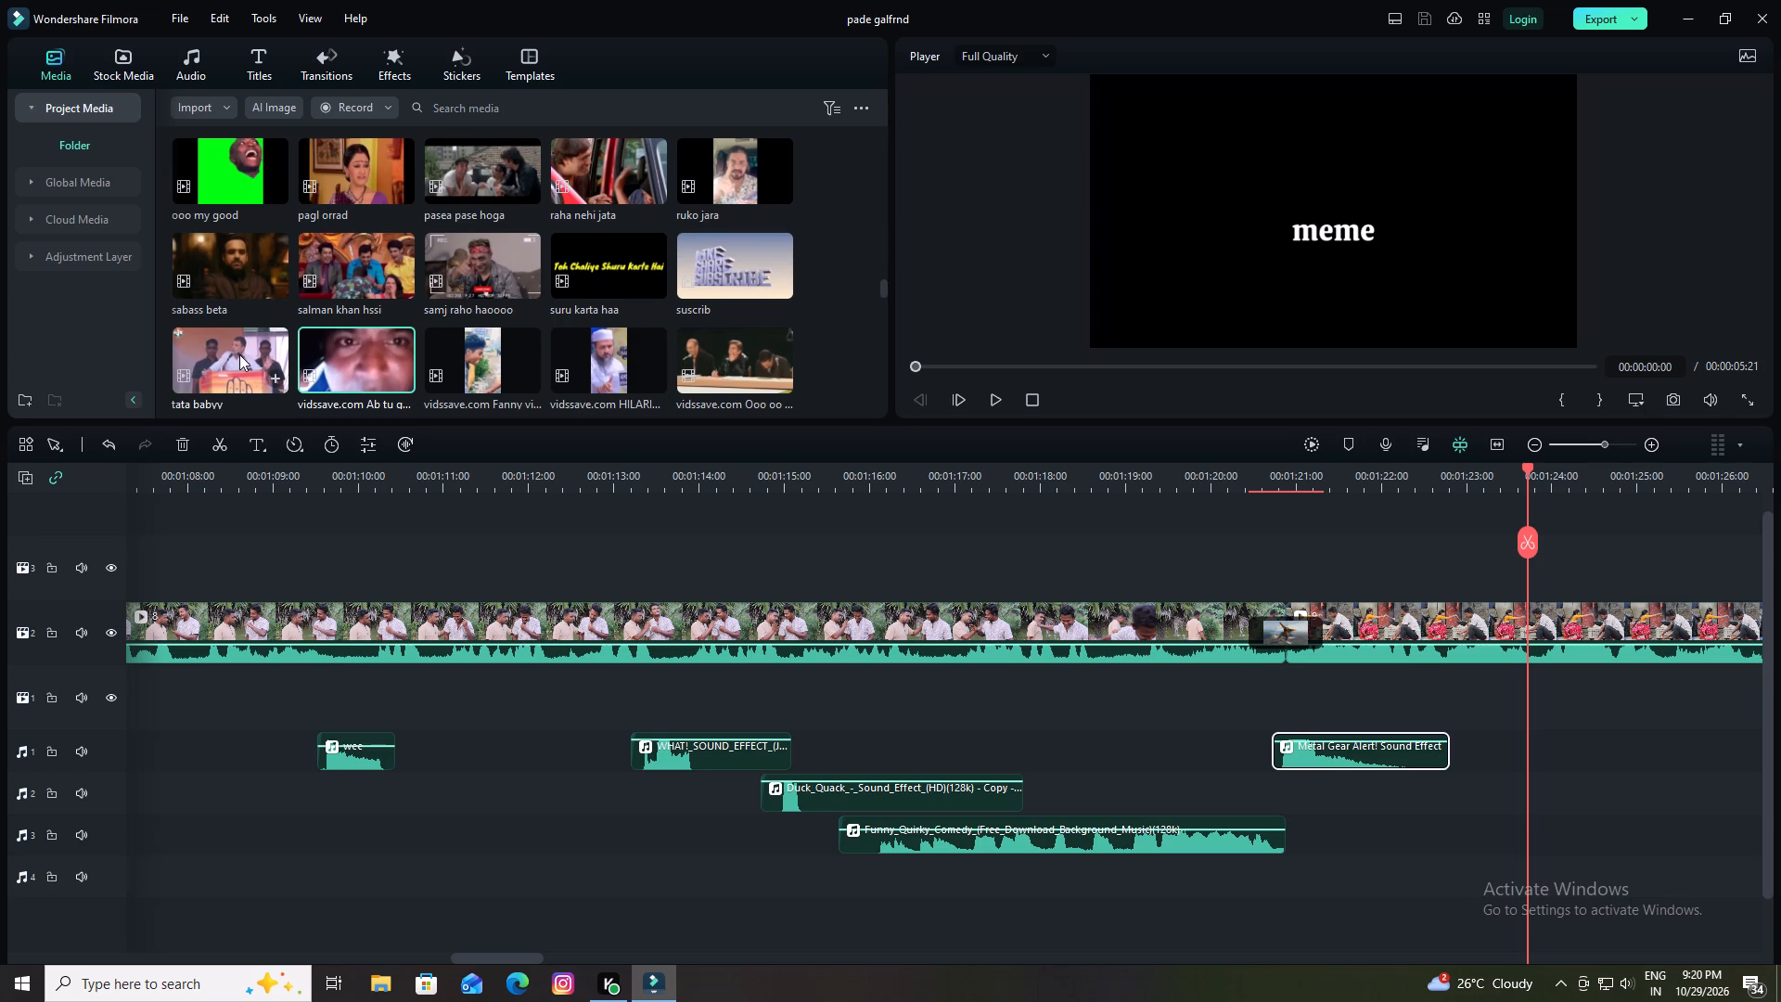
pyautogui.click(243, 270)
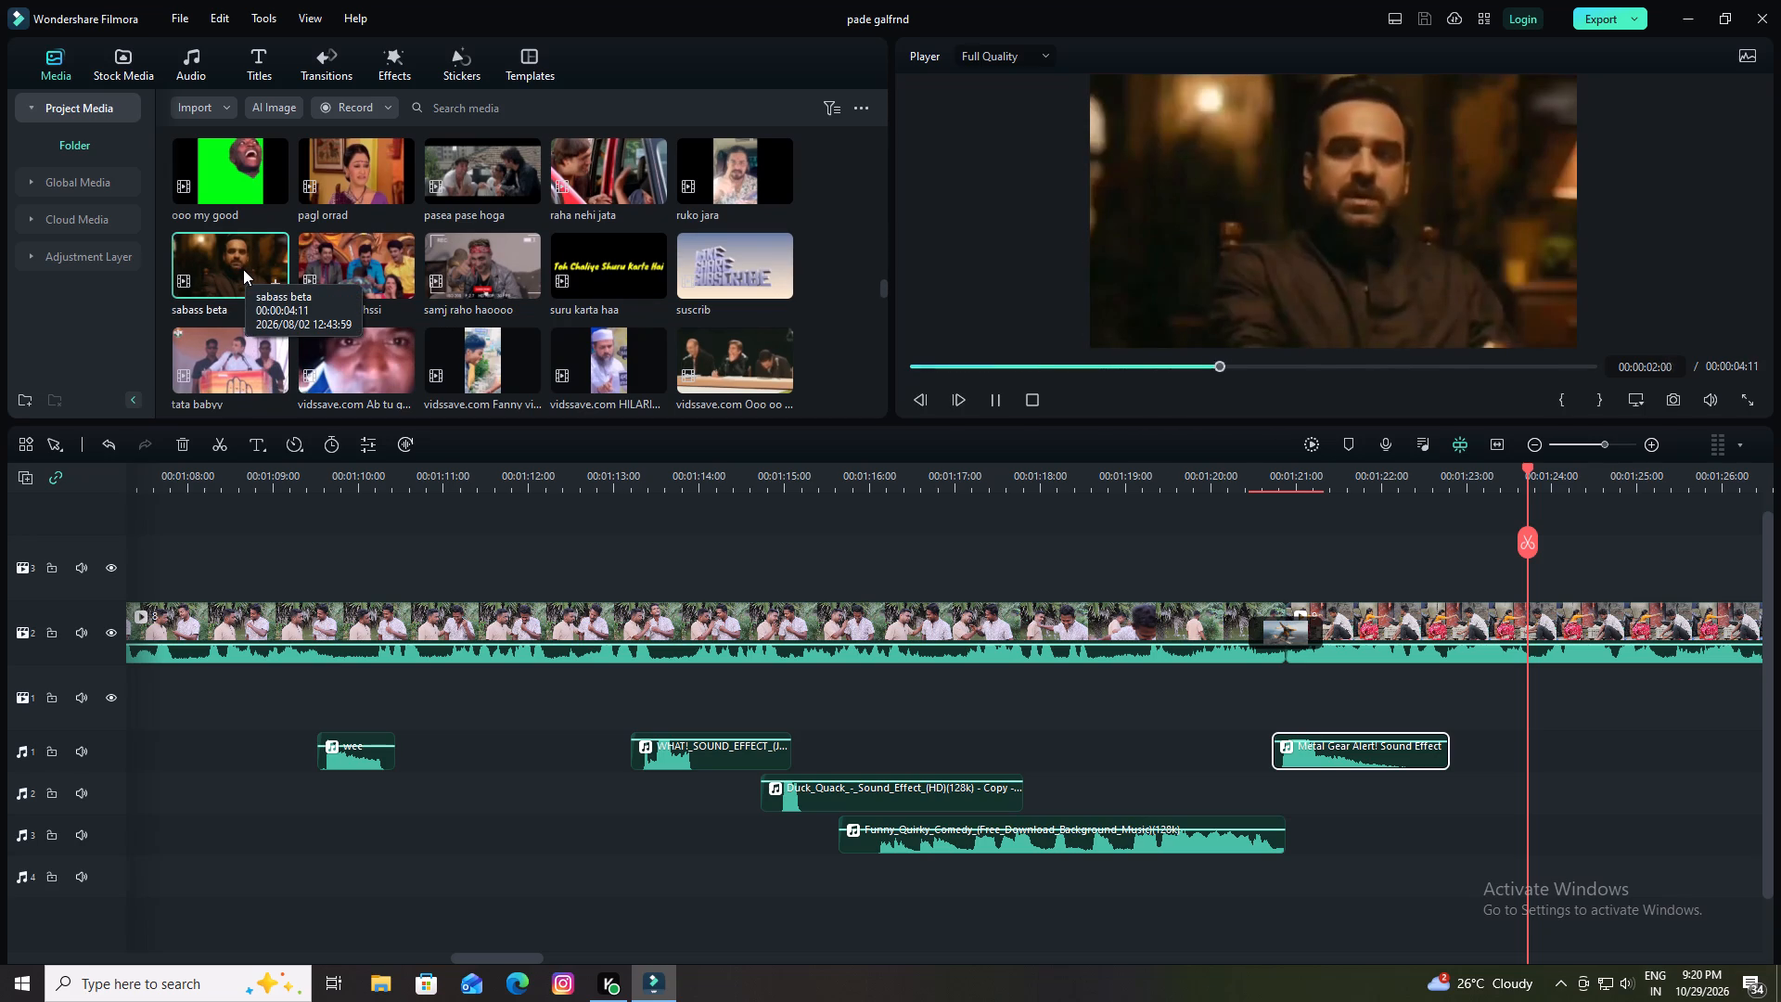
# Browse the meme clips in the project media, previewing "black man lok", "calapps", "calapps - Copy" and "kahna ka chato".
pyautogui.scroll(-5, 469, 274)
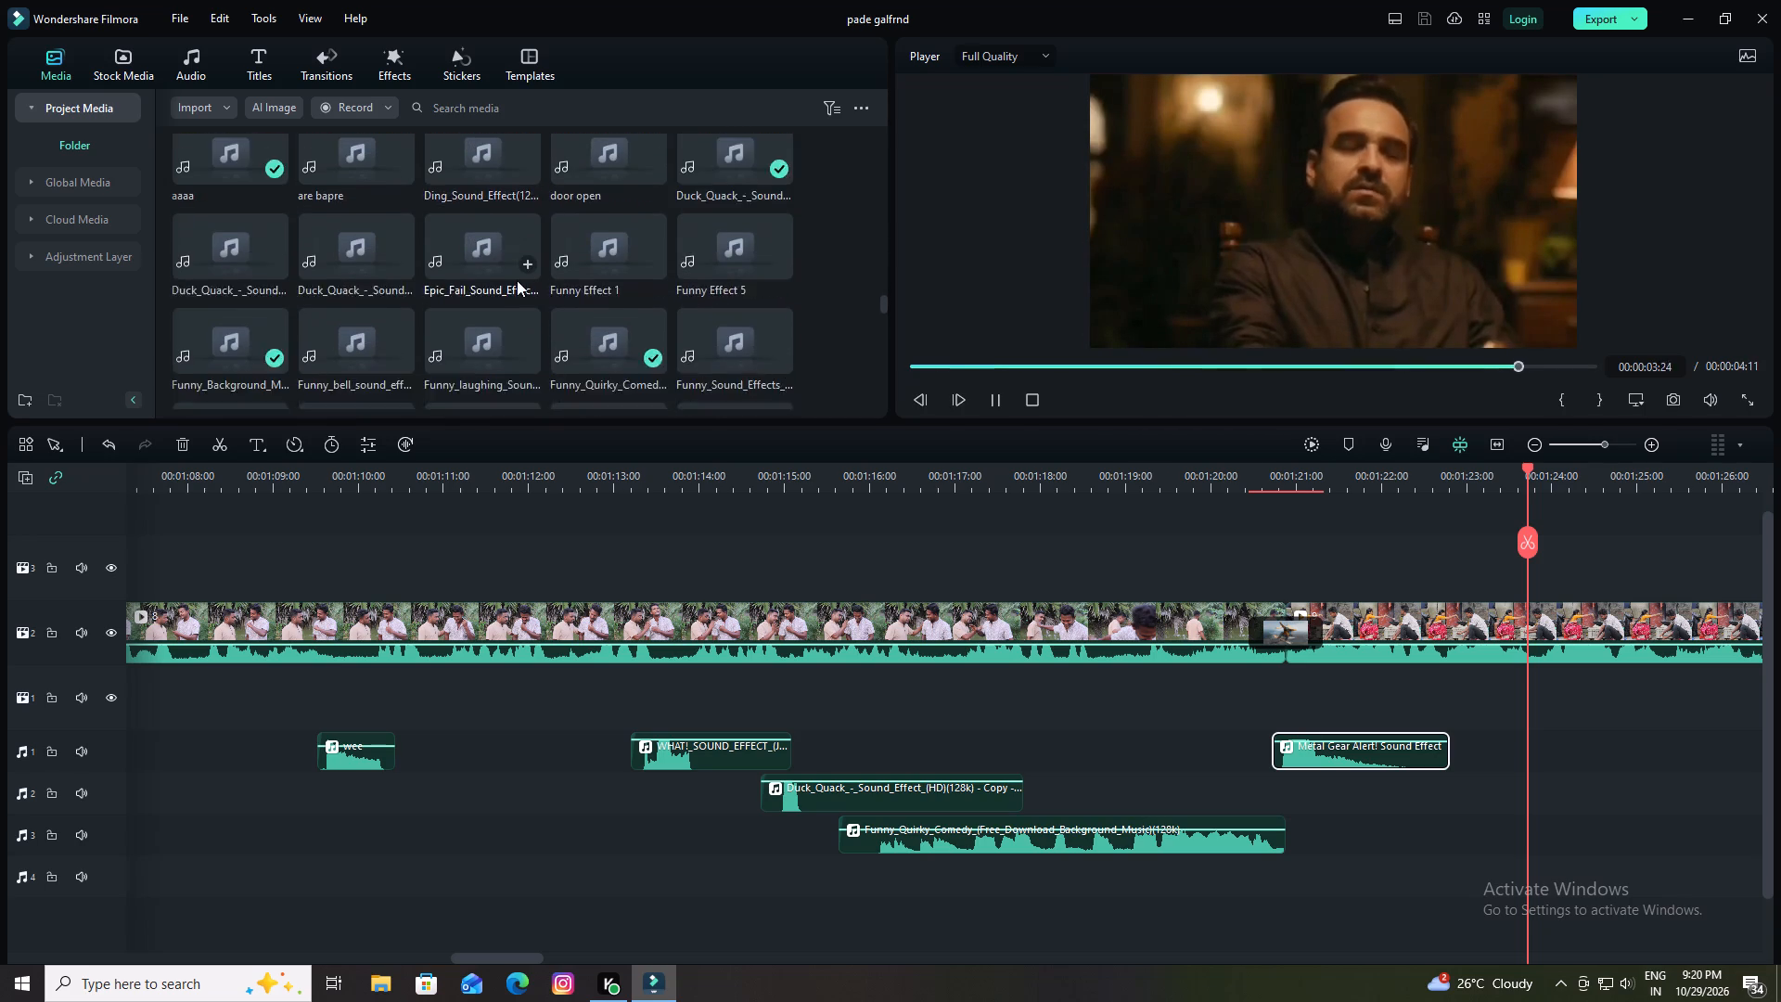
pyautogui.scroll(-3, 518, 280)
pyautogui.scroll(9, 519, 279)
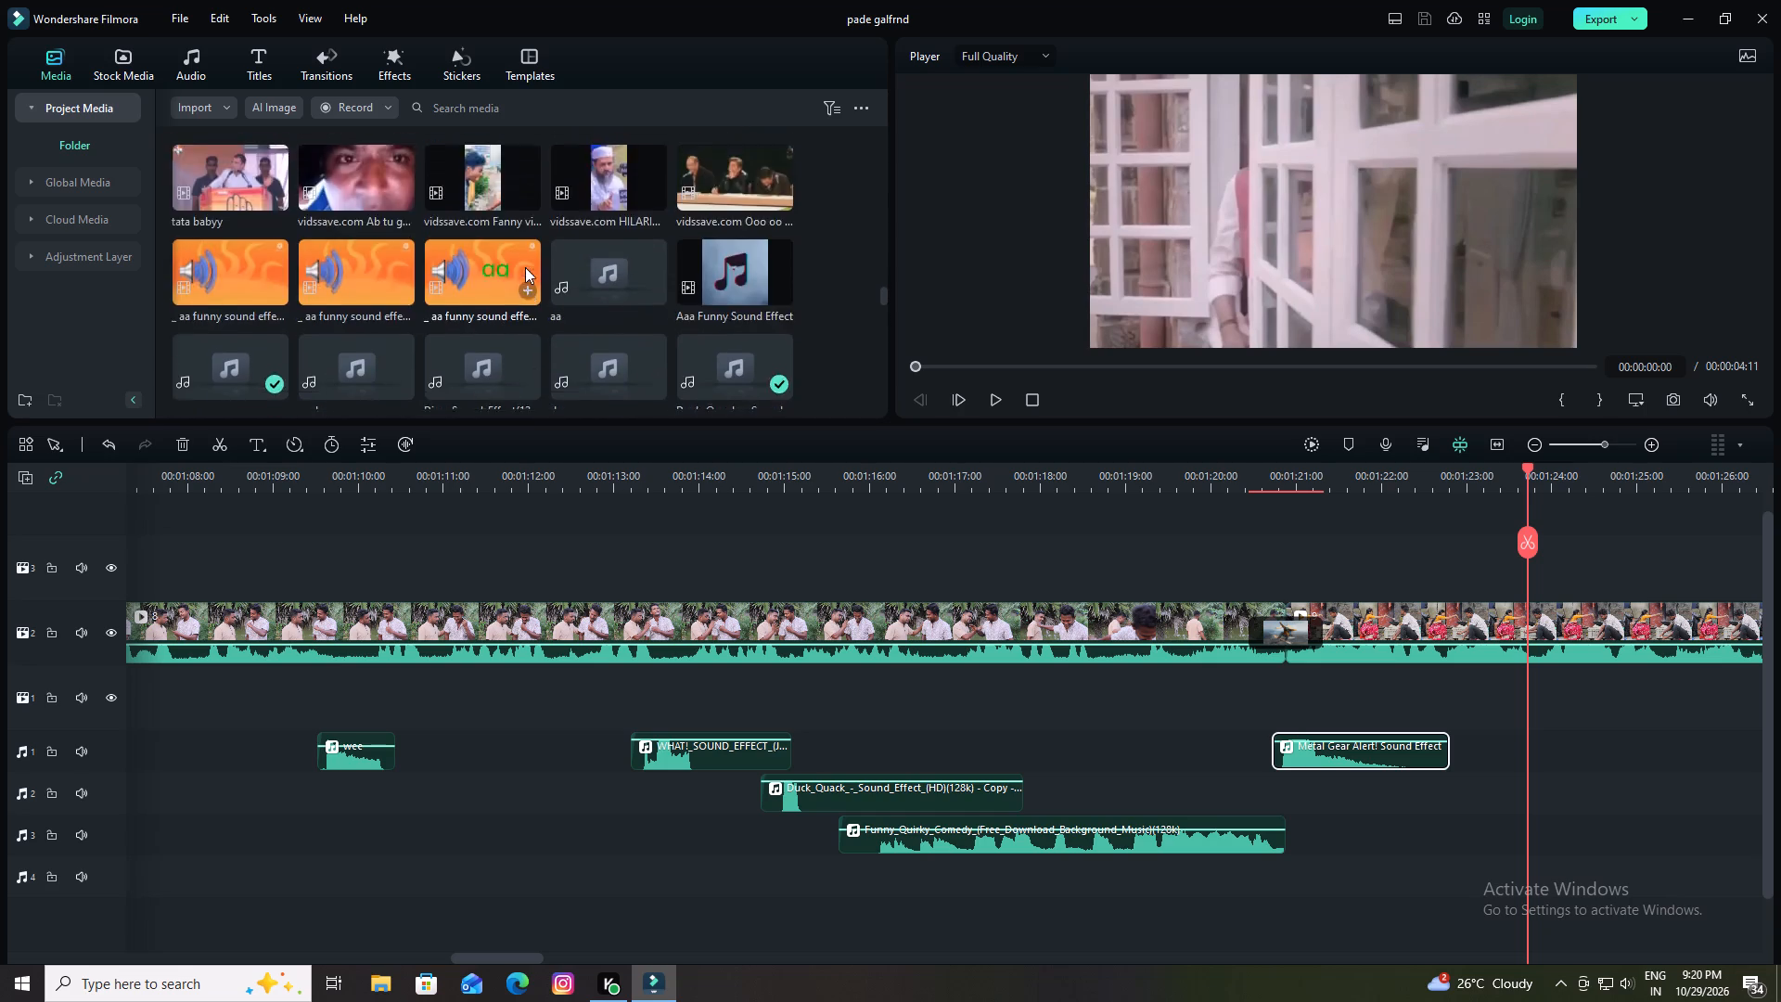
pyautogui.scroll(4, 525, 267)
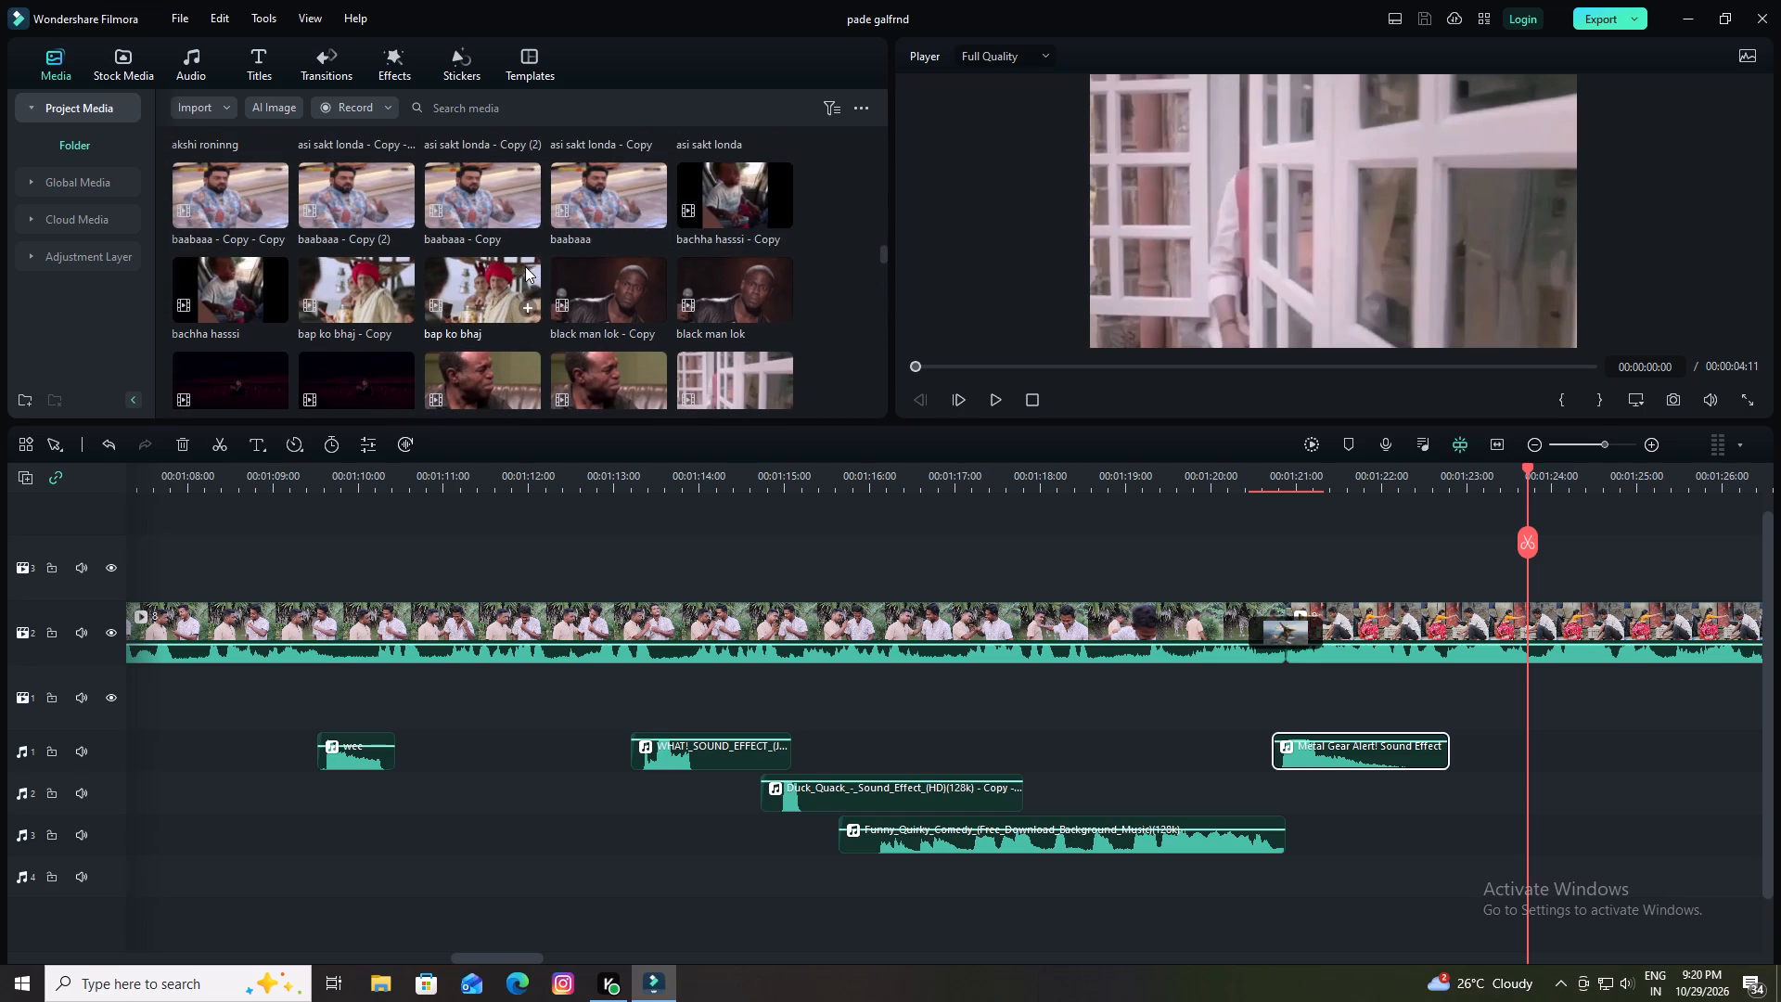
pyautogui.scroll(2, 498, 275)
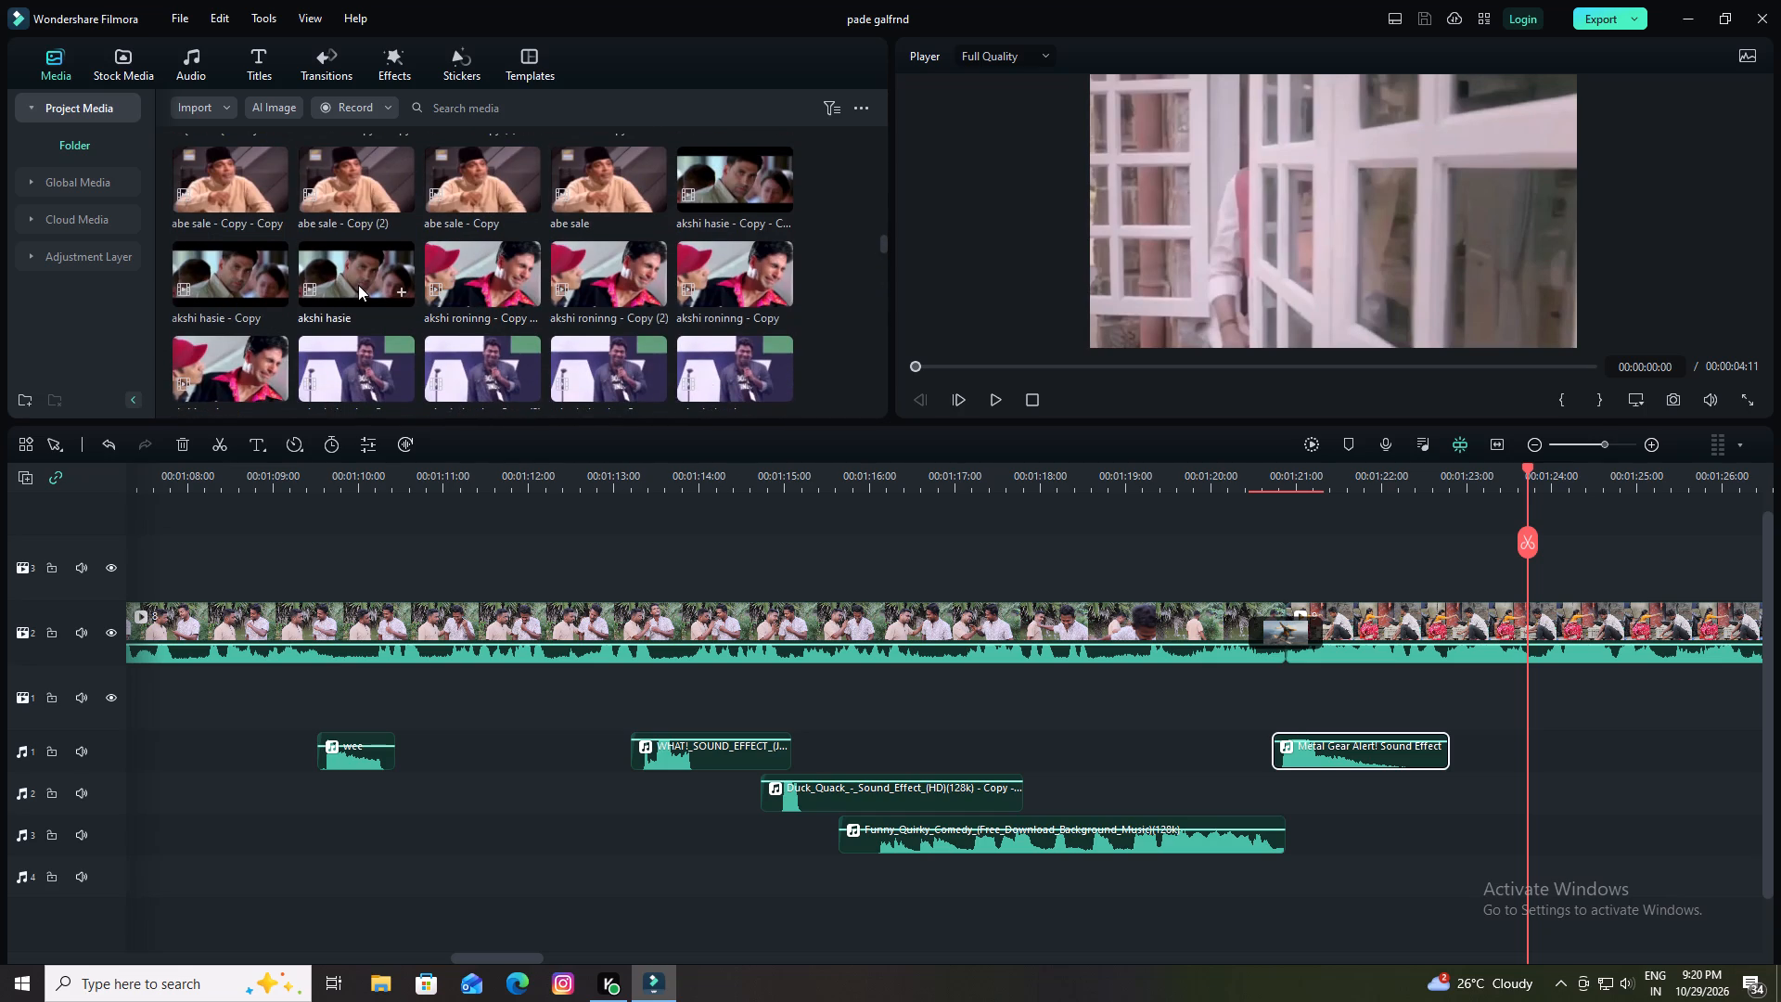
pyautogui.scroll(2, 357, 281)
pyautogui.scroll(-1, 400, 294)
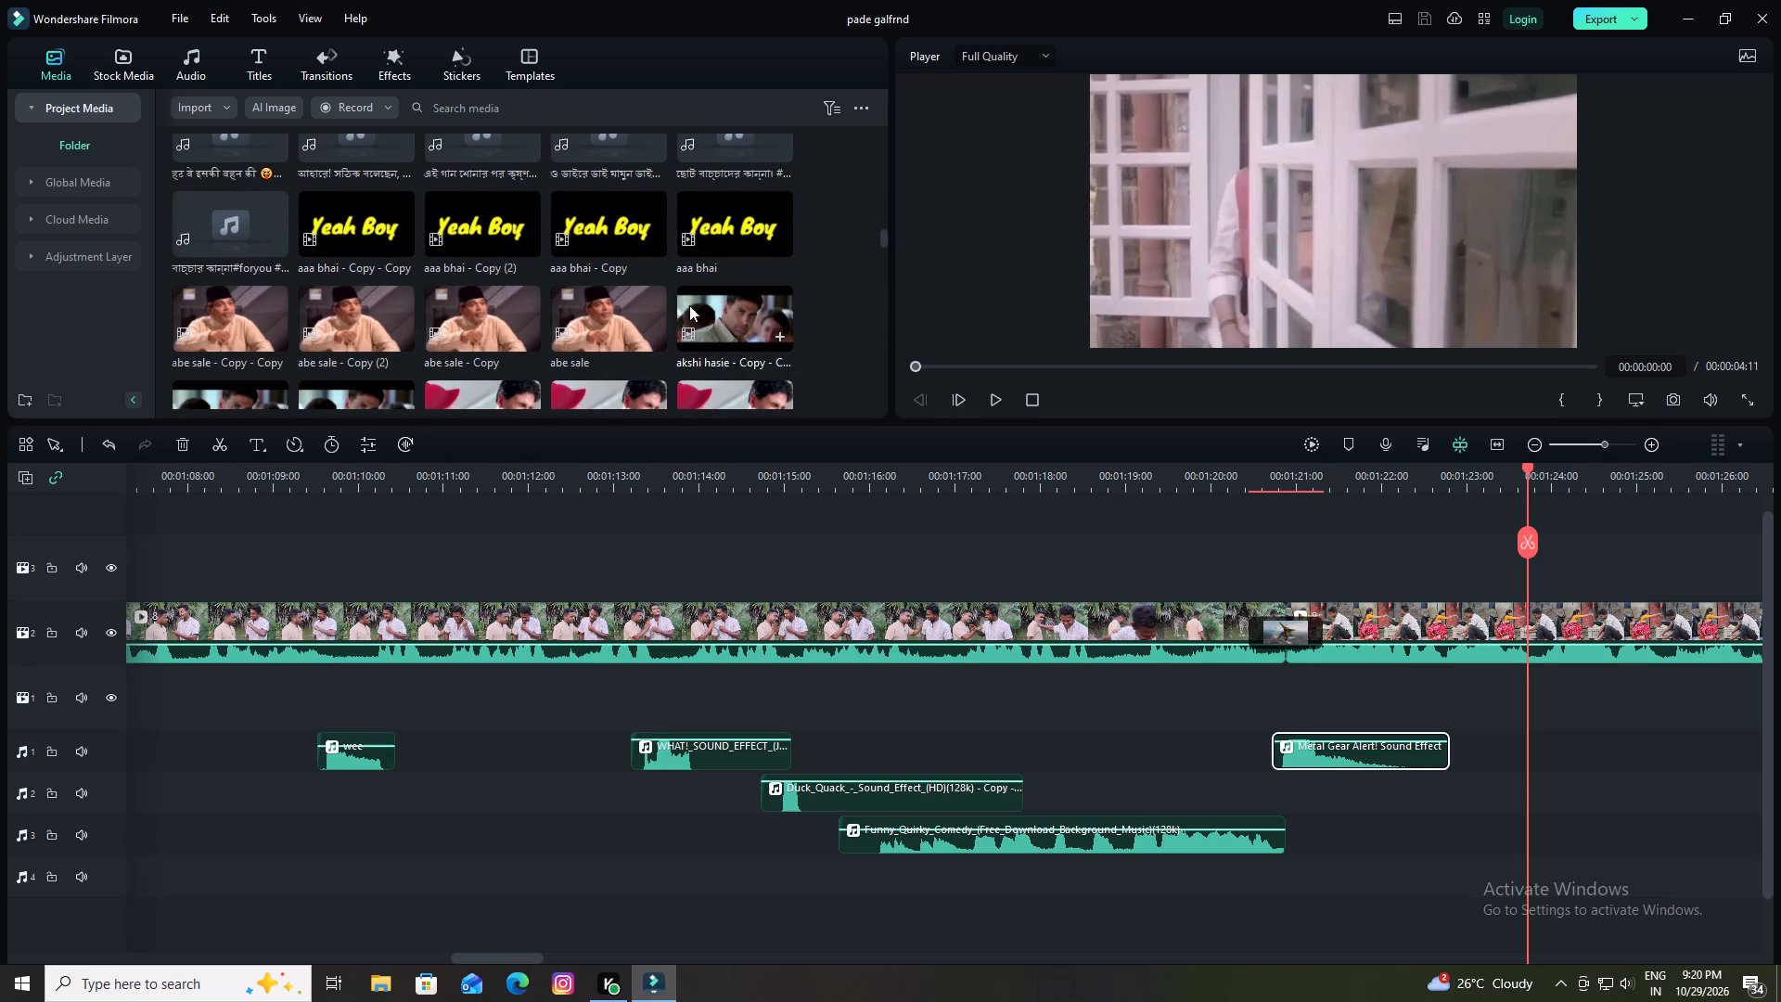
pyautogui.scroll(-2, 733, 305)
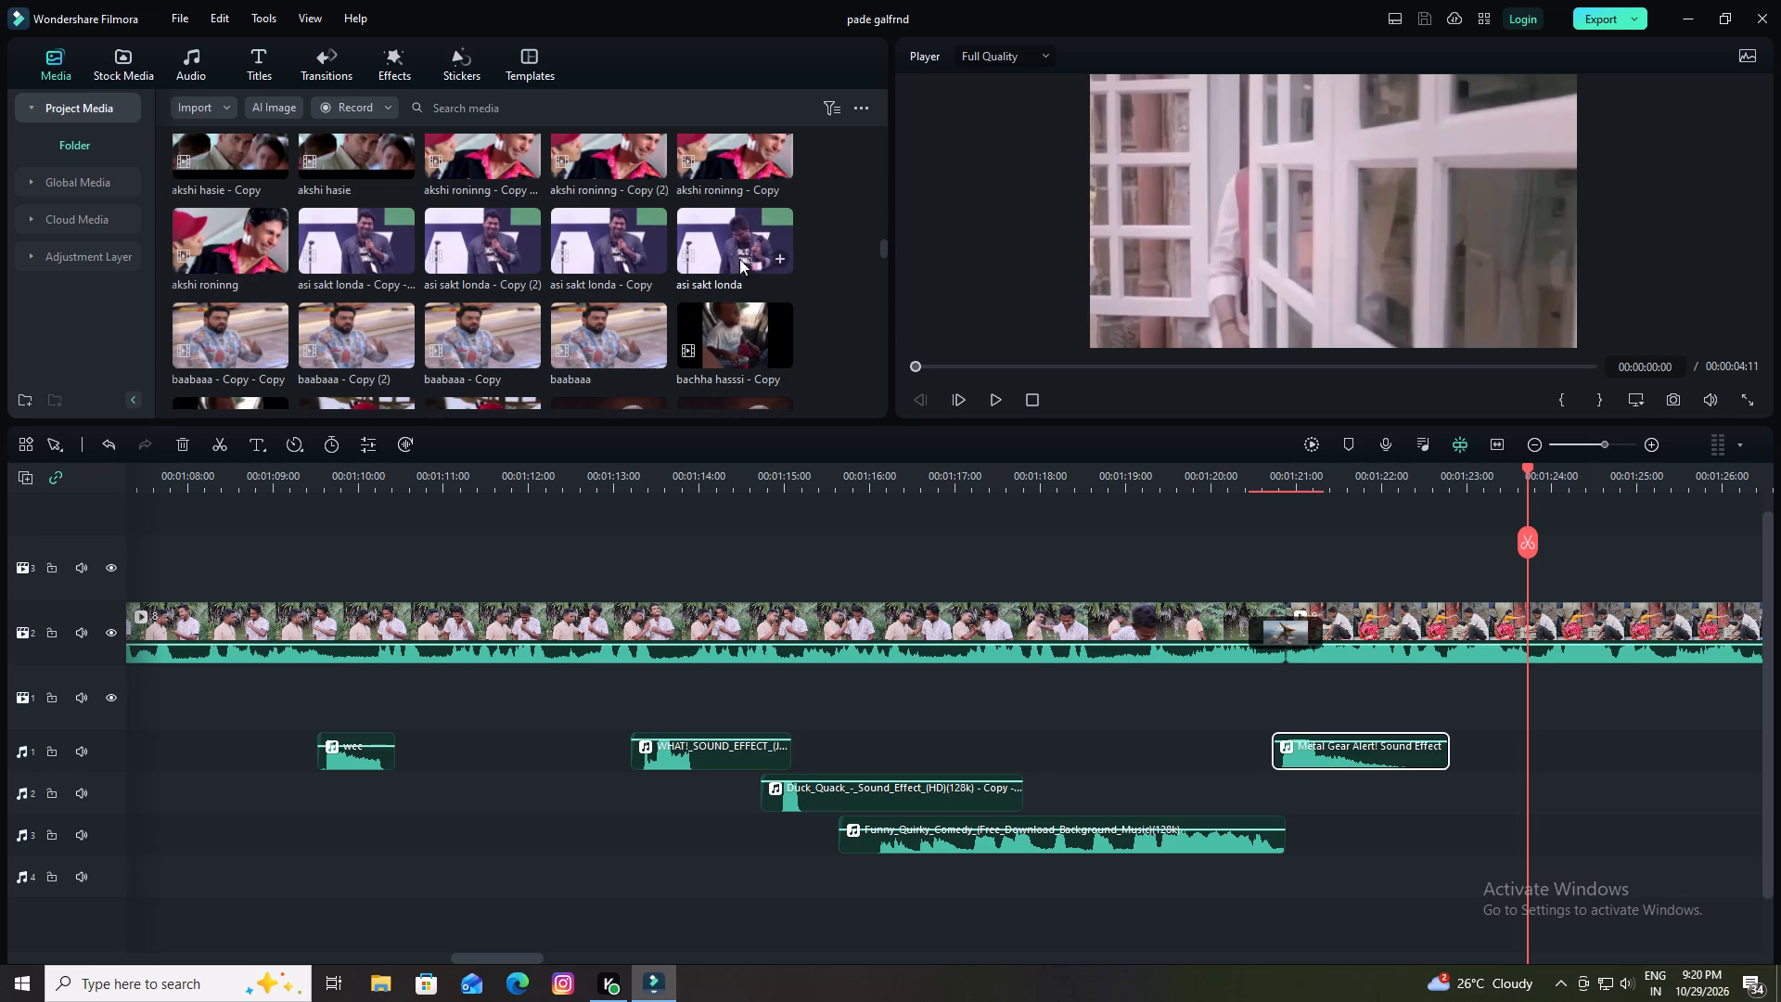
pyautogui.scroll(-1, 712, 286)
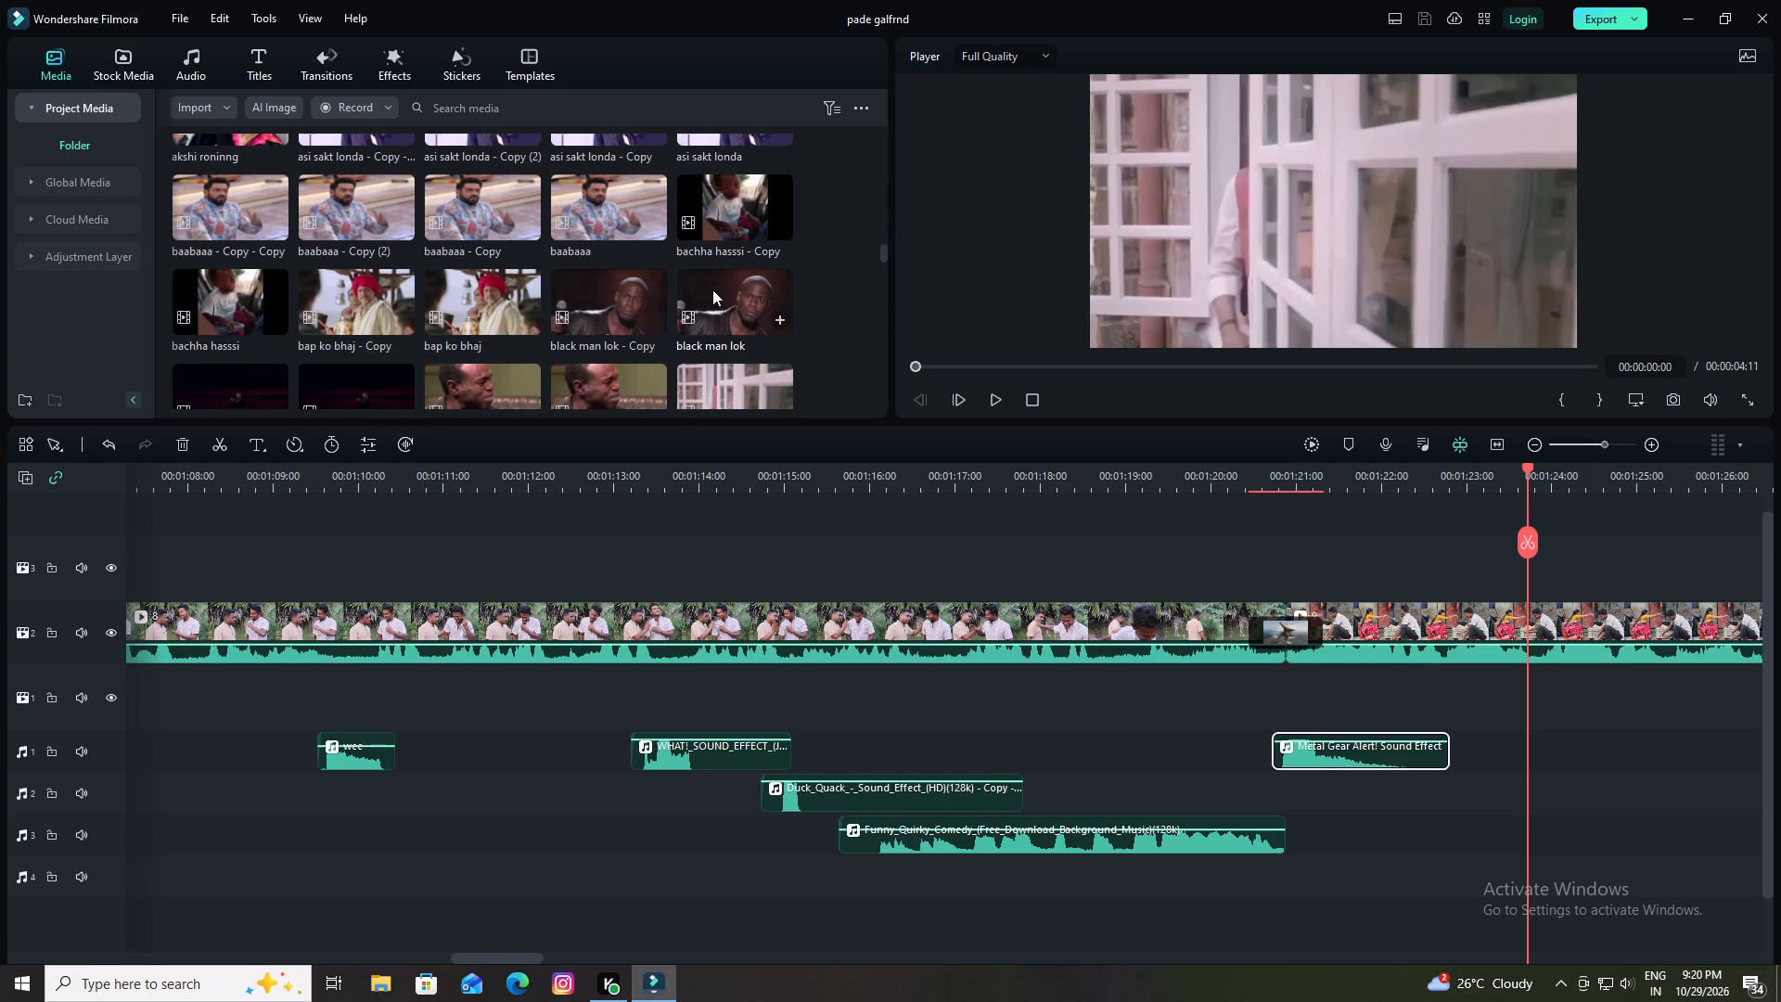
pyautogui.click(712, 289)
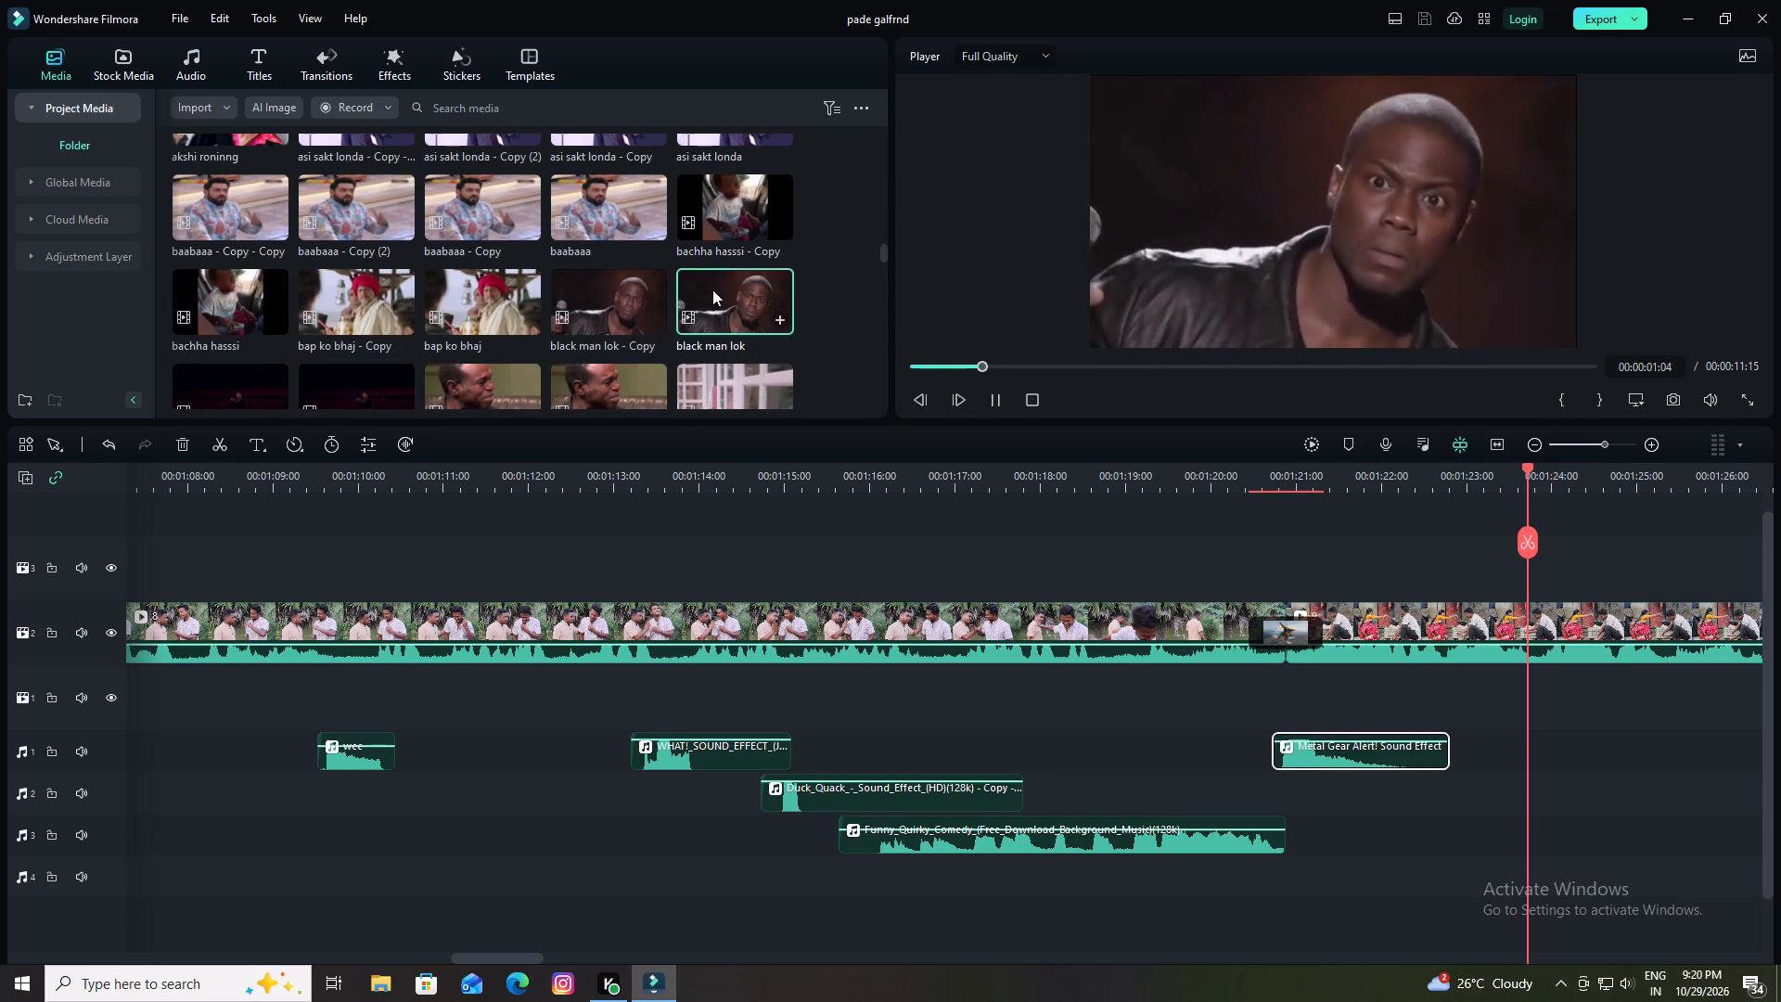
pyautogui.scroll(-1, 638, 309)
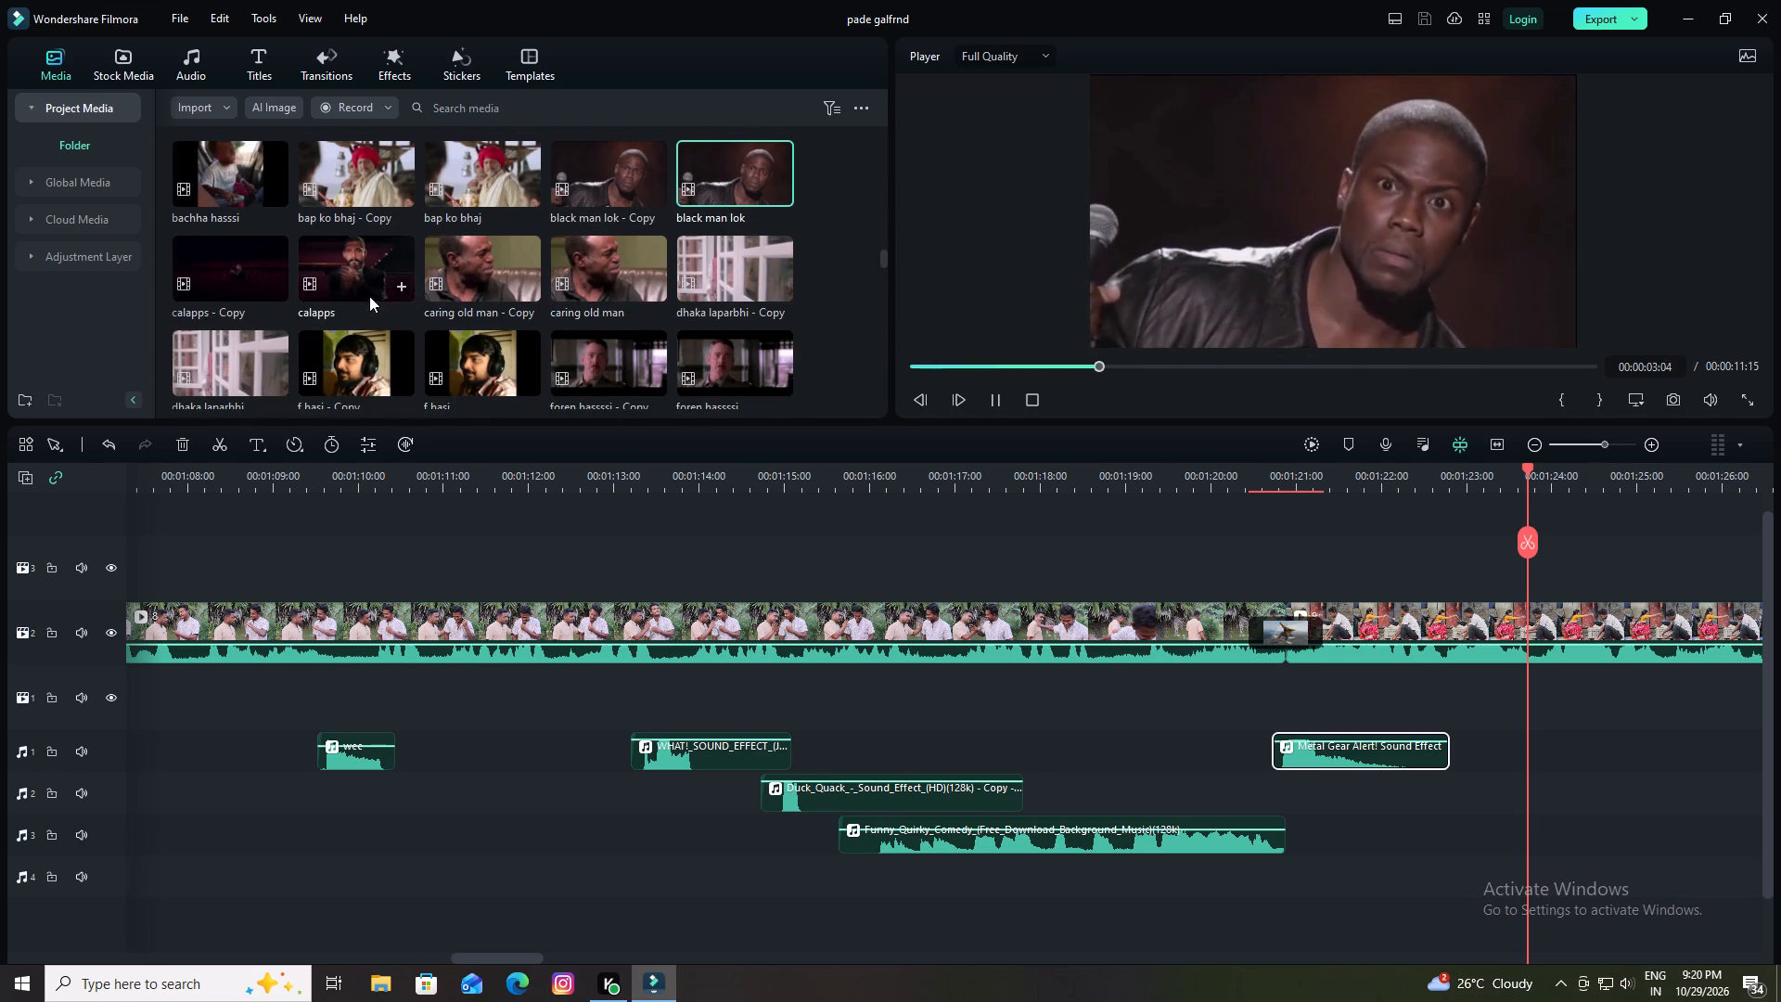
pyautogui.click(346, 267)
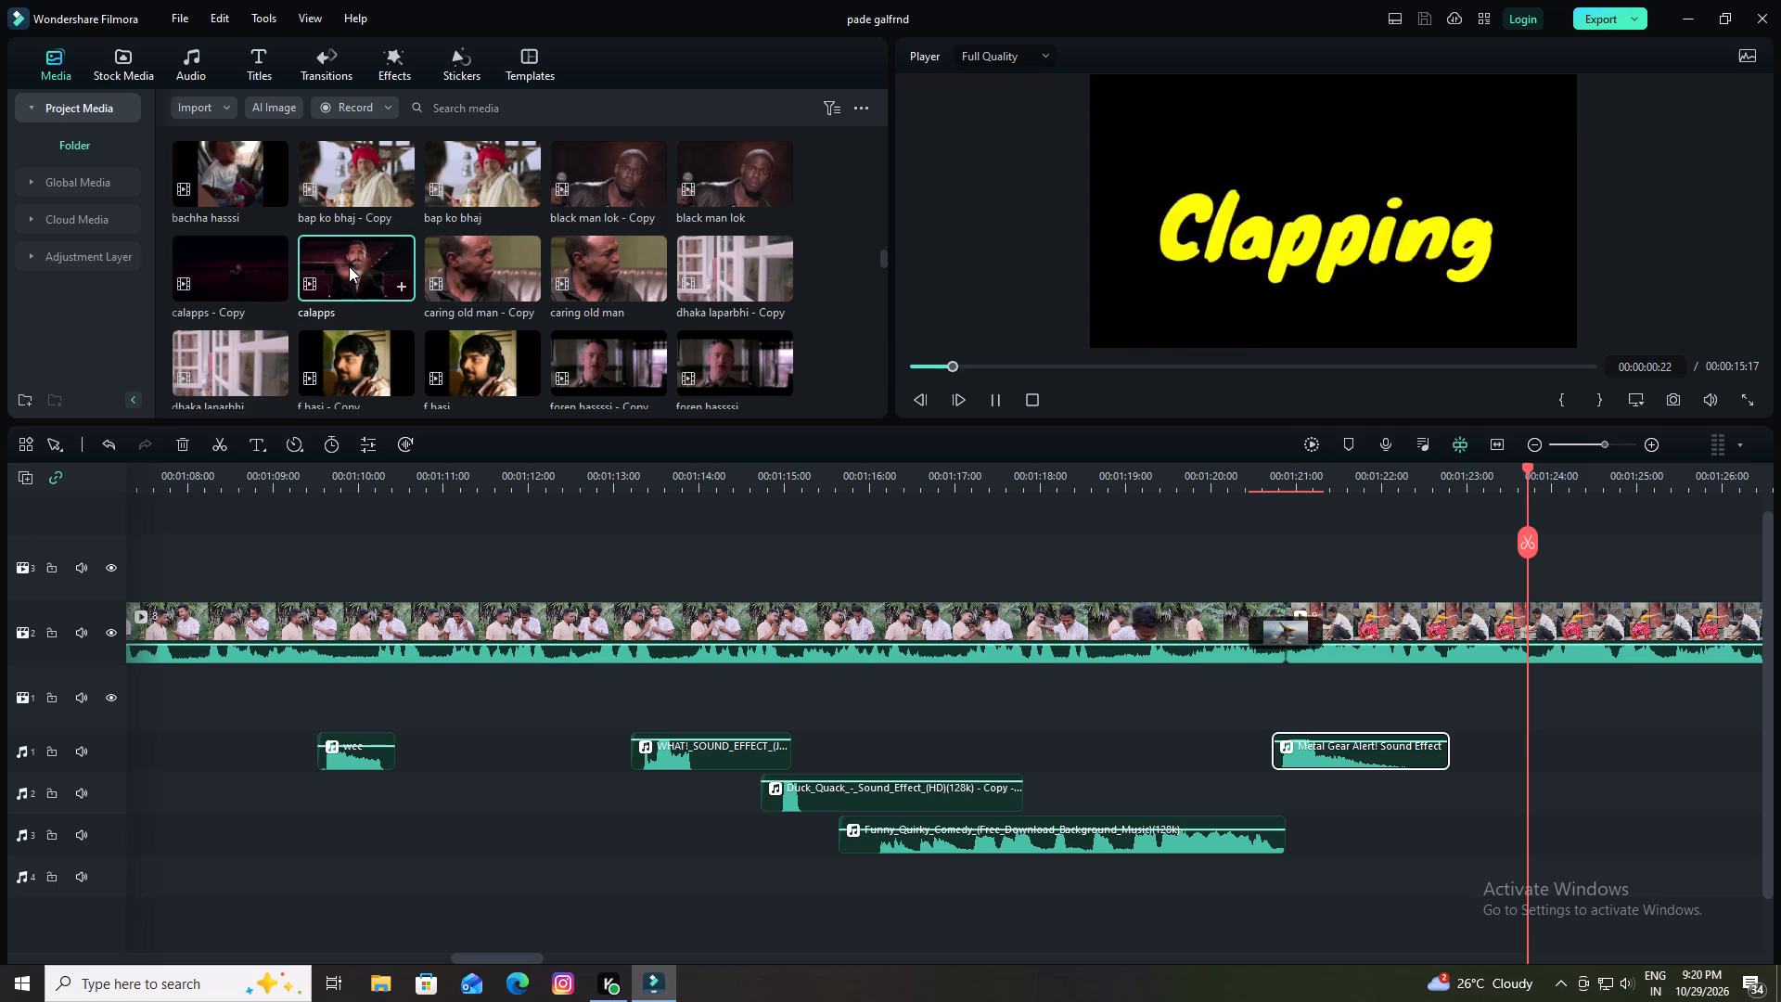
pyautogui.click(228, 266)
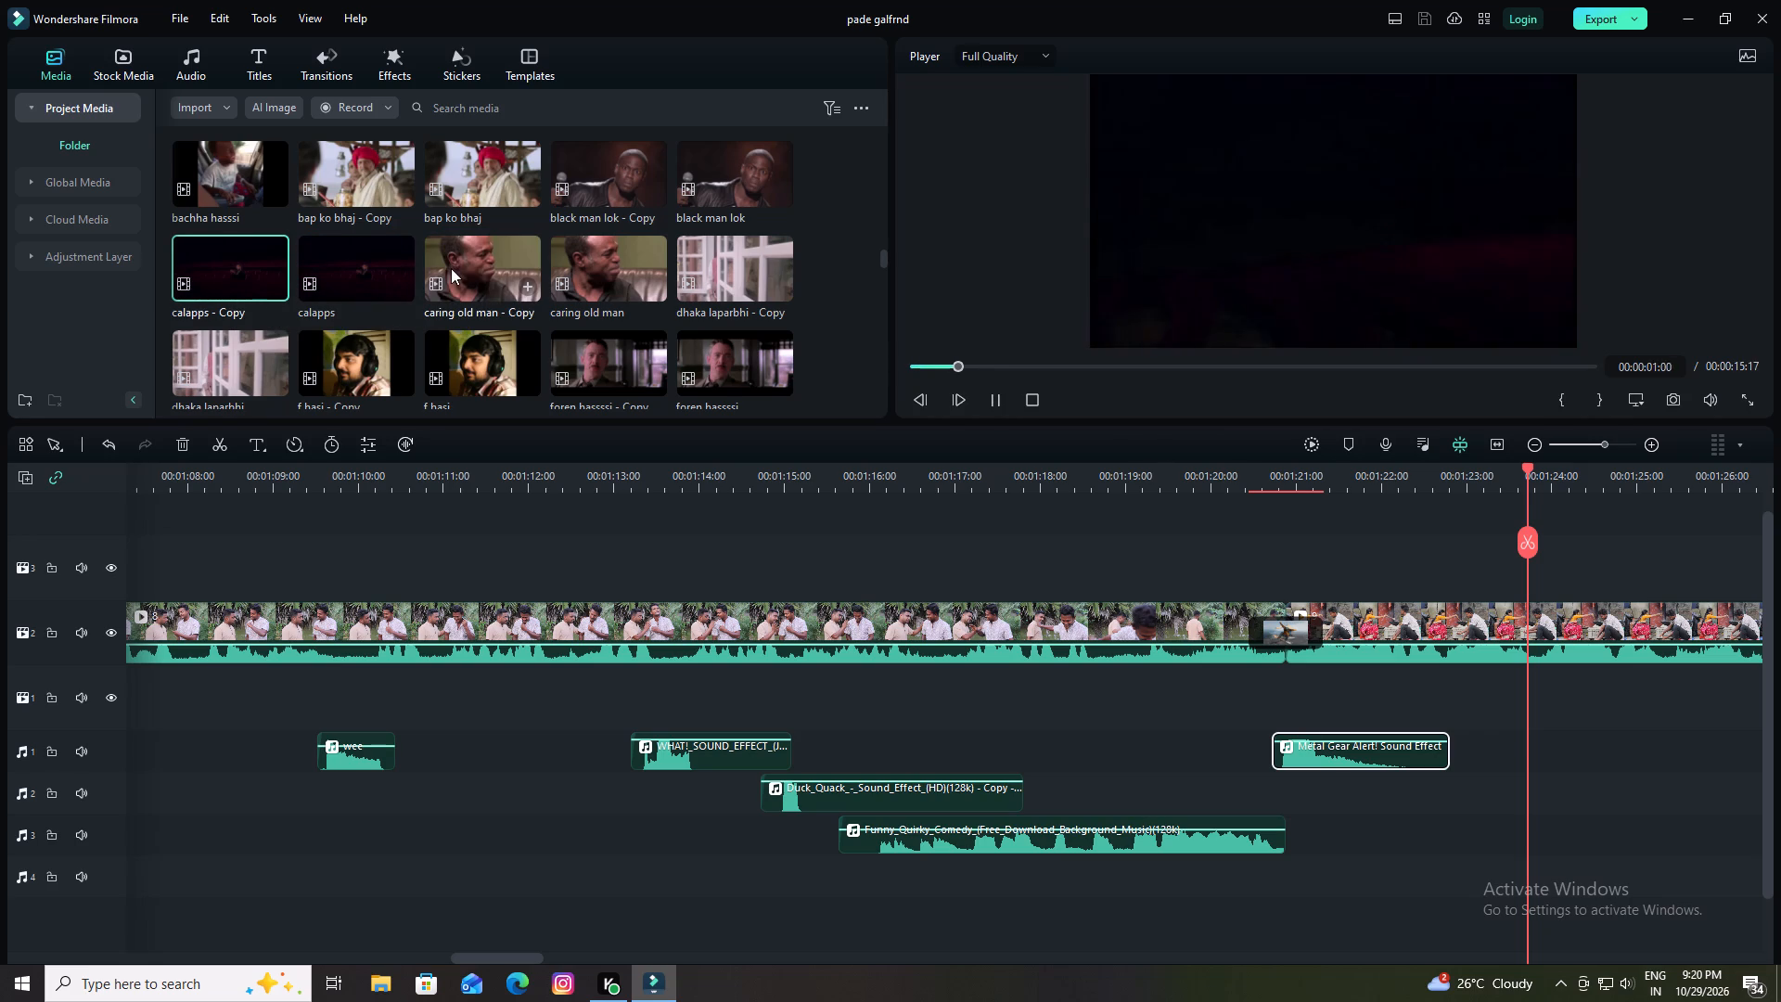
pyautogui.scroll(-1, 452, 272)
pyautogui.scroll(-1, 248, 291)
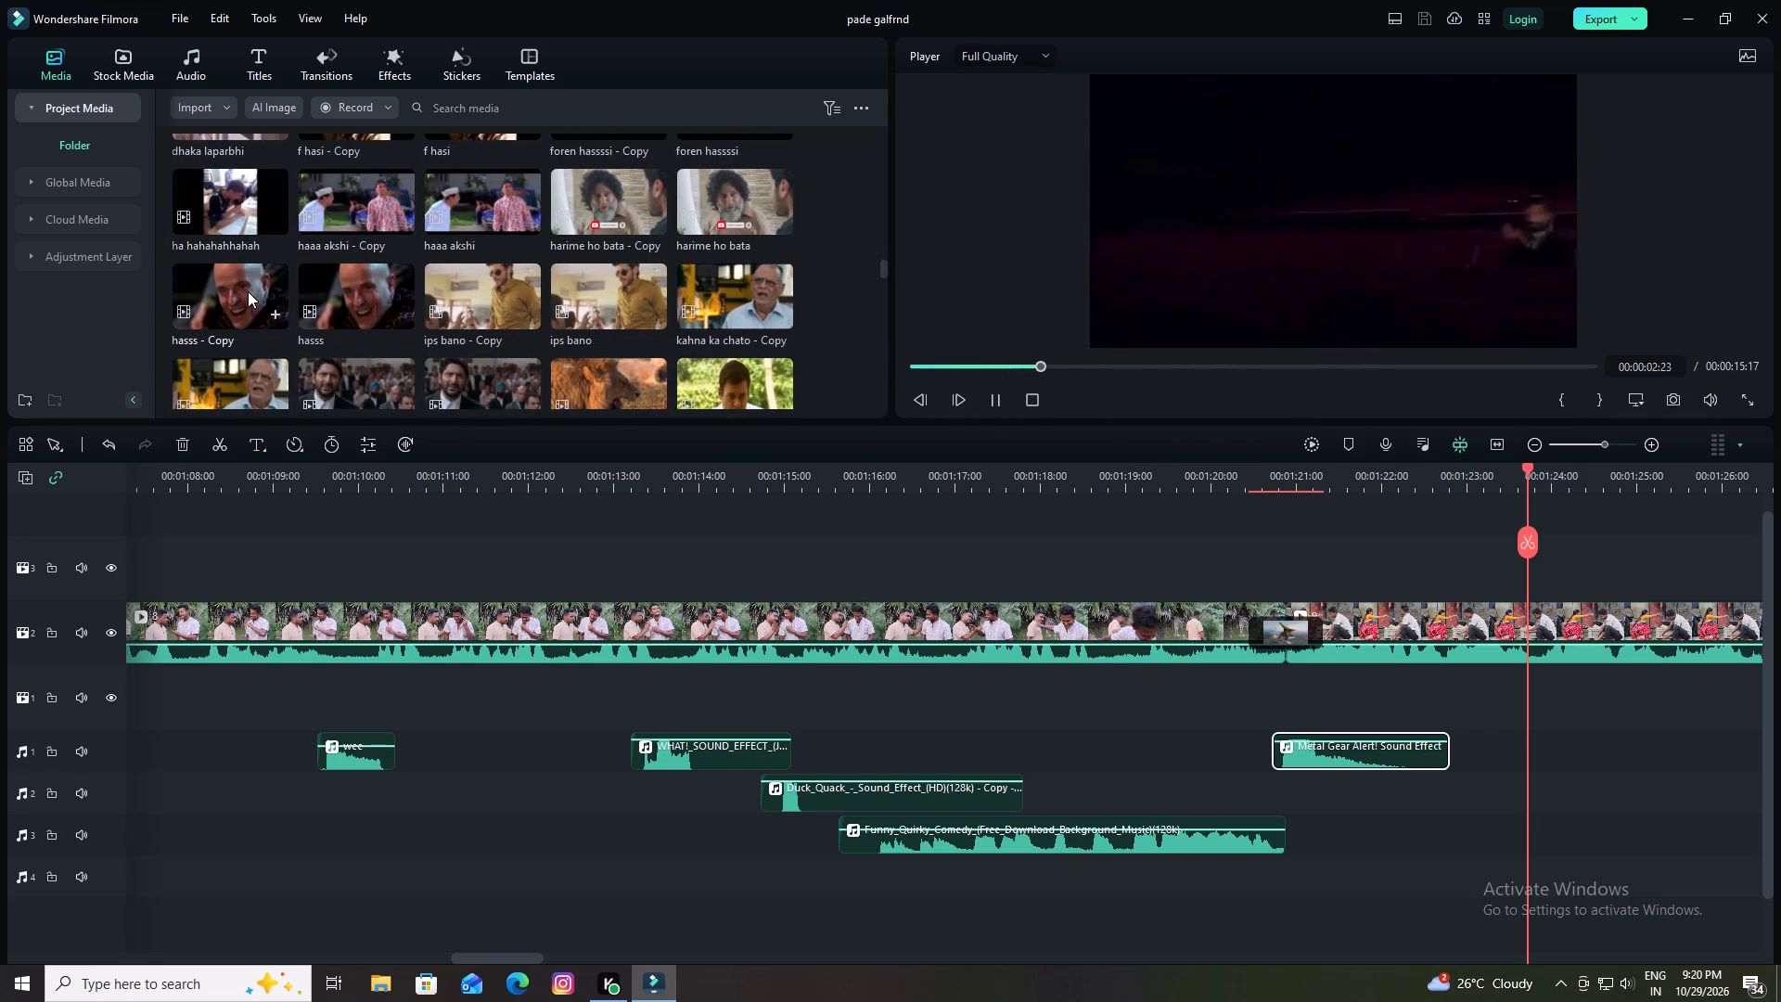
pyautogui.scroll(-1, 242, 295)
pyautogui.click(239, 279)
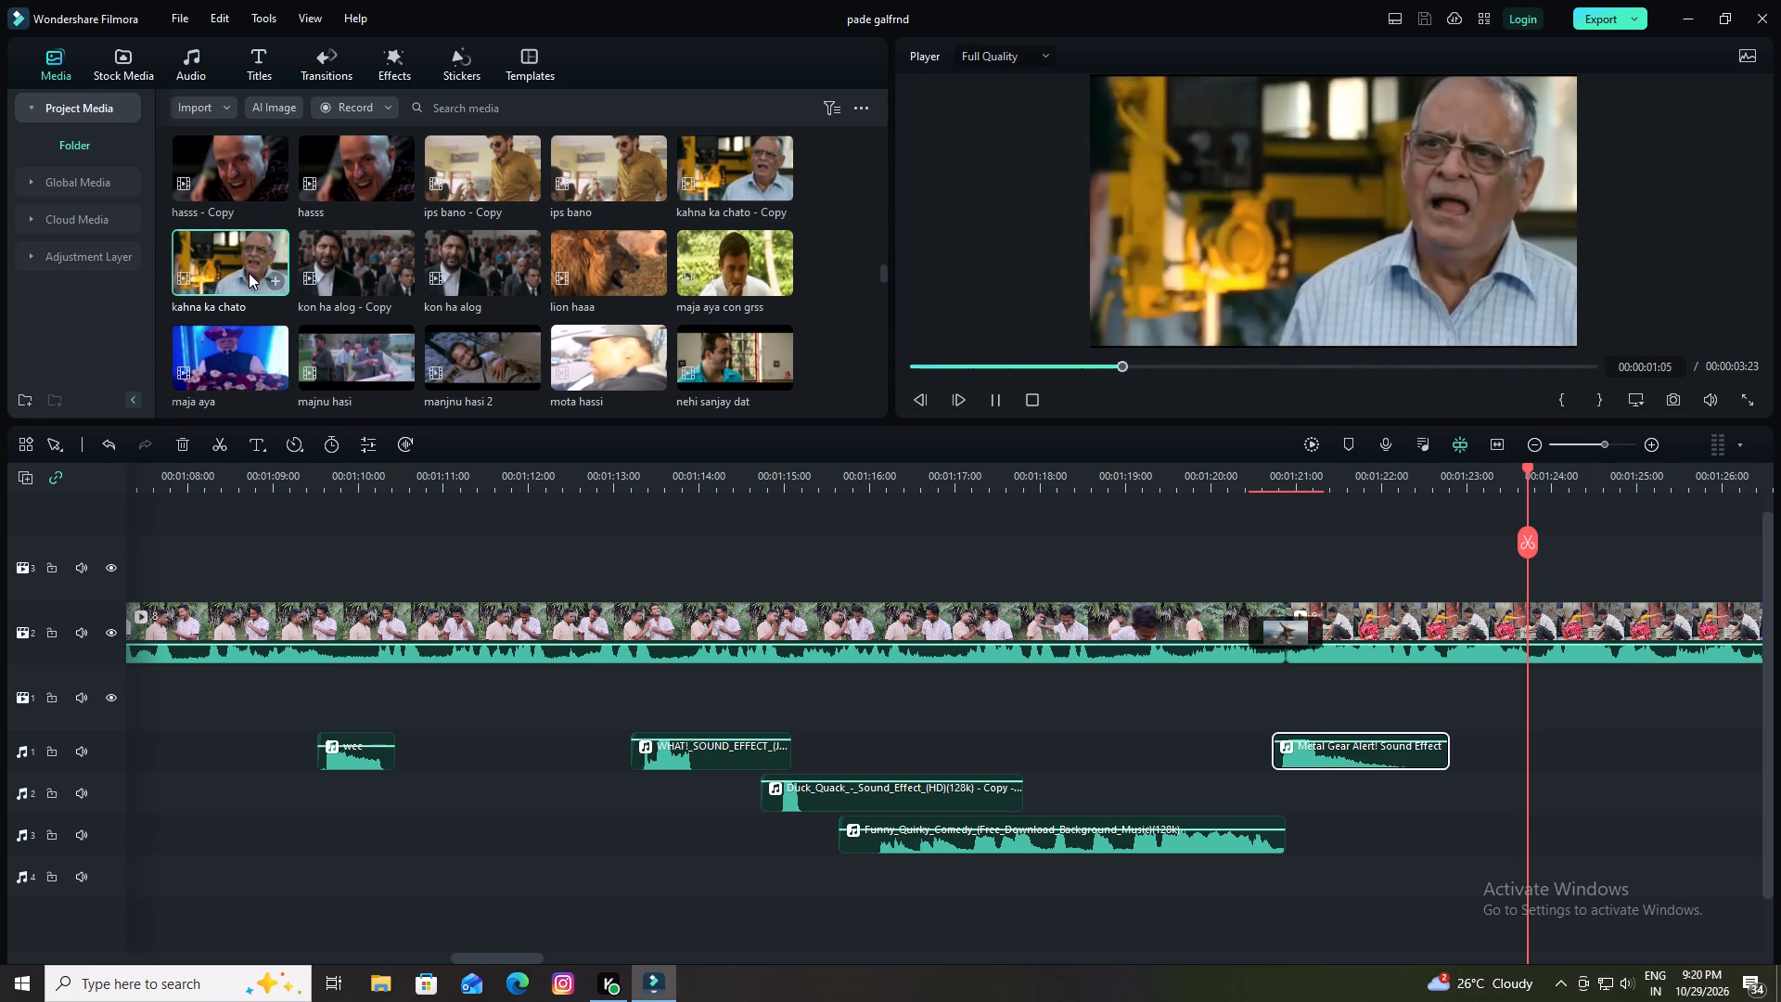
pyautogui.scroll(-1, 273, 273)
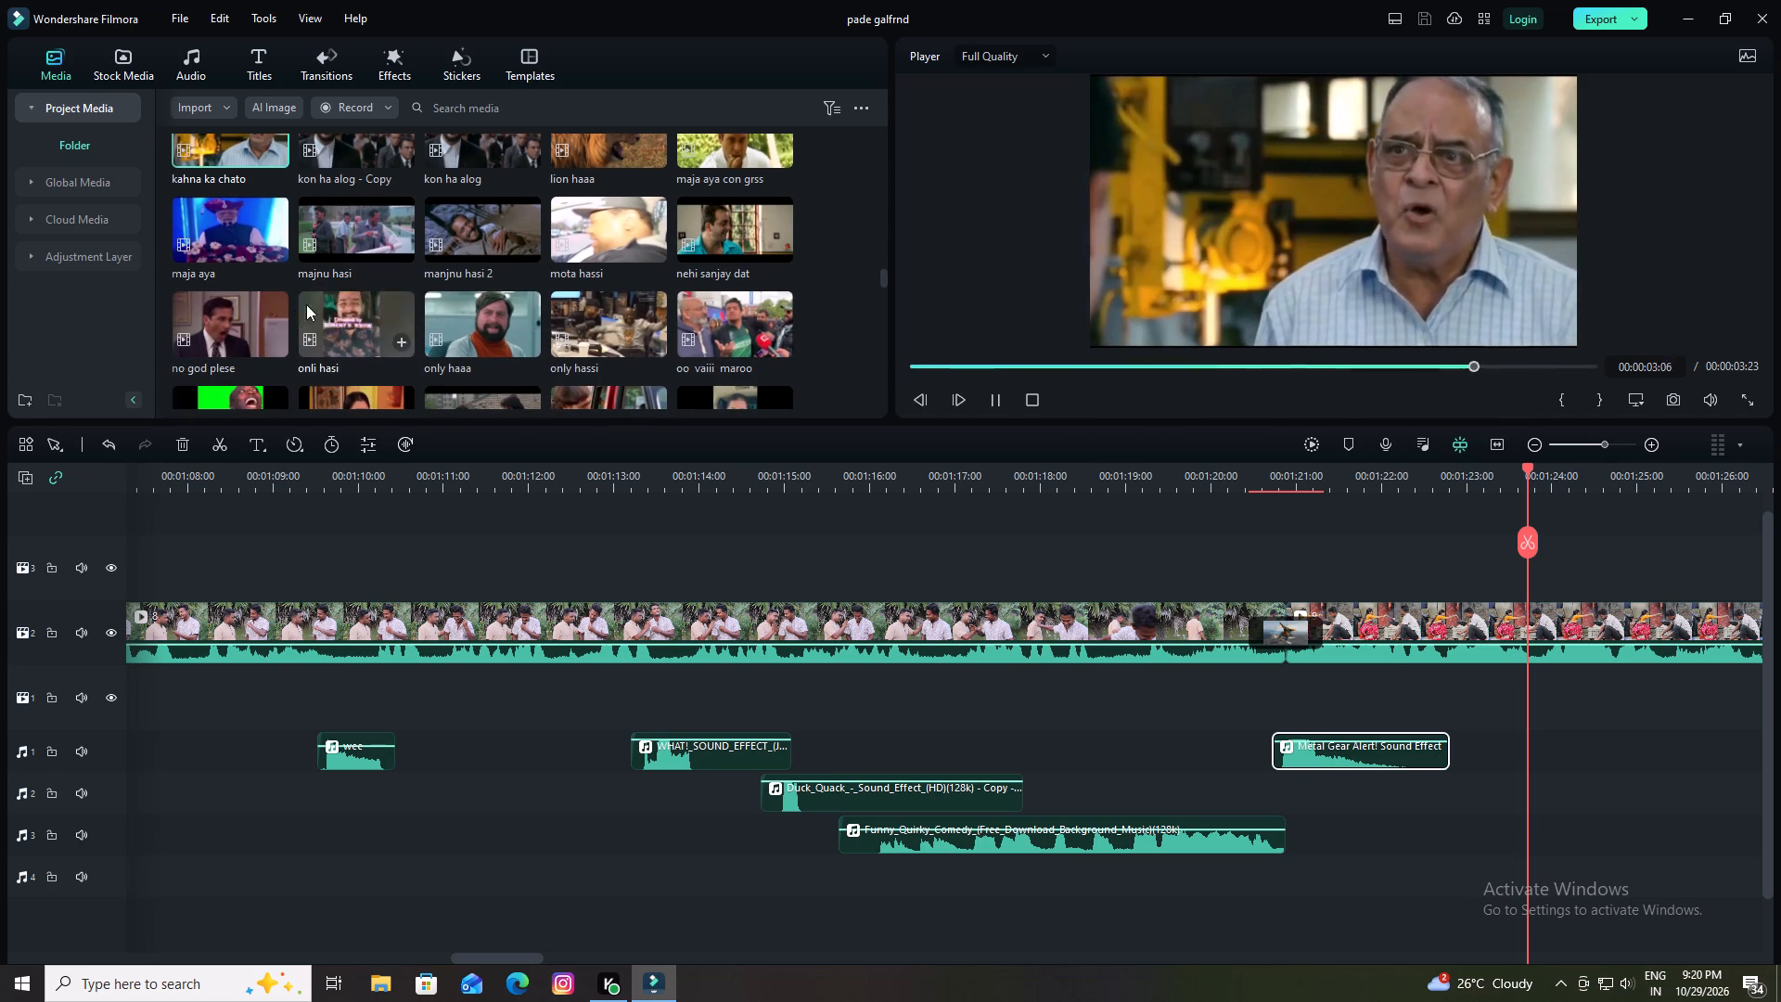
# Browse on to the sound effects at the end of the project media and audition TONE2 and TABLA2.
pyautogui.scroll(-2, 327, 308)
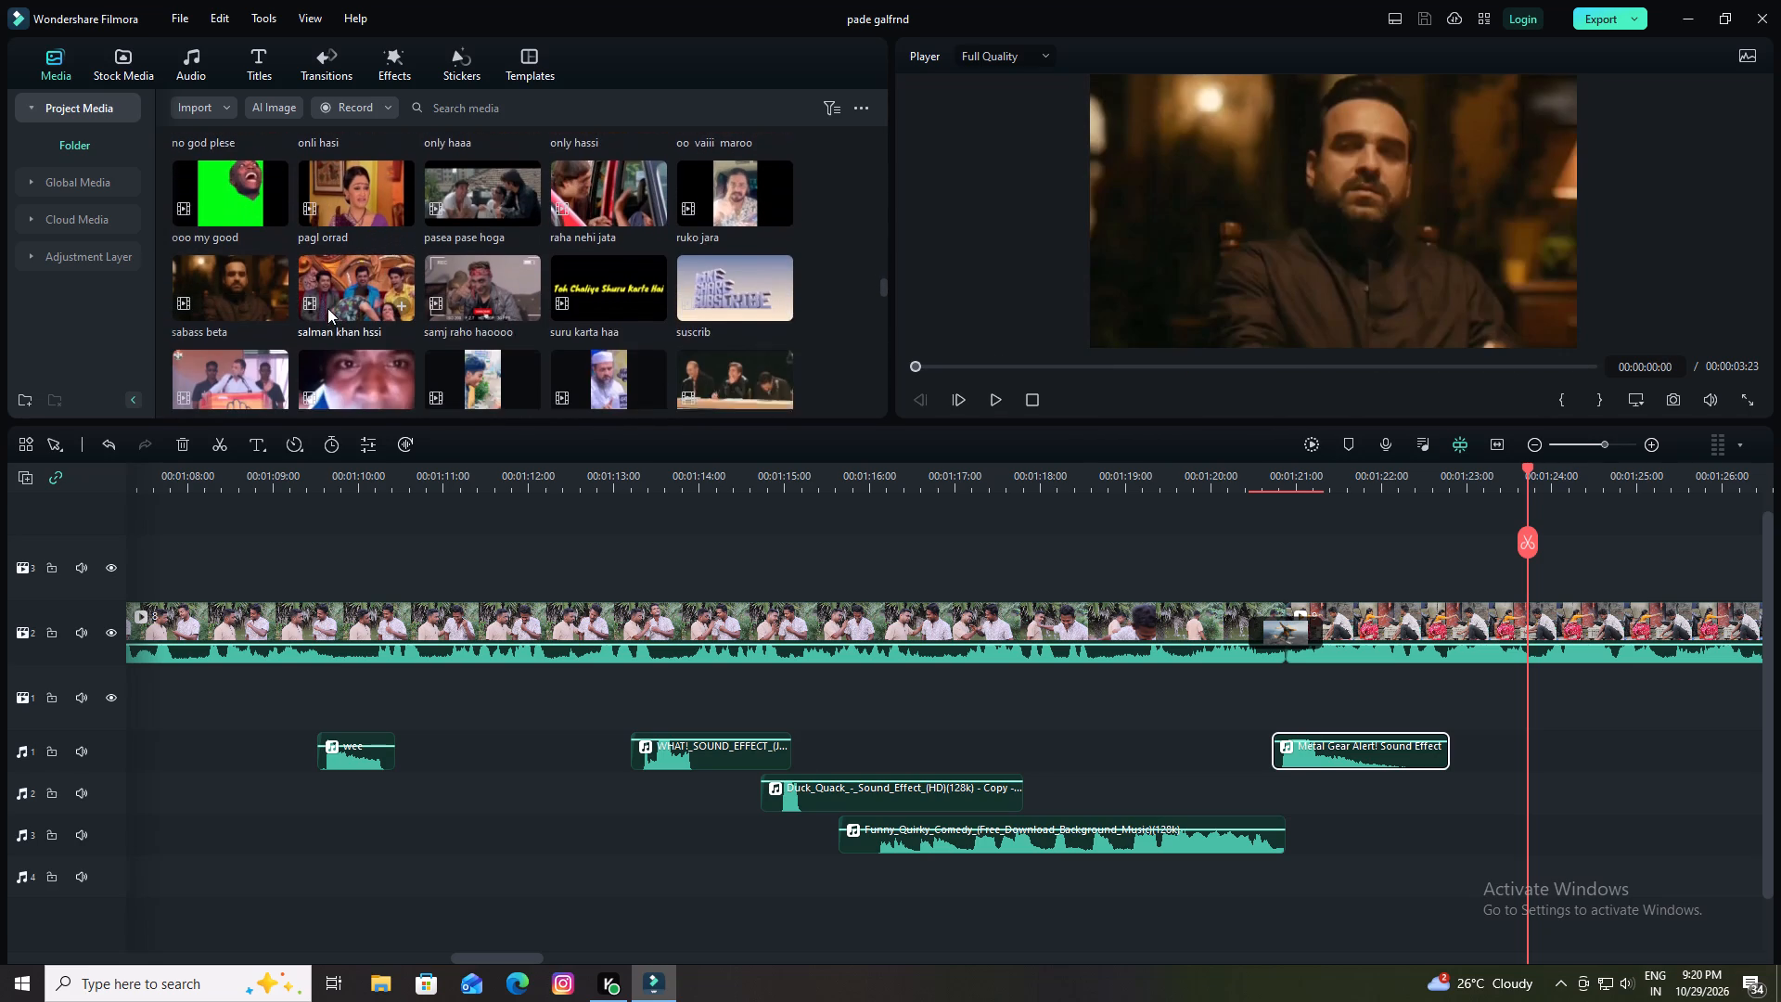
pyautogui.scroll(-1, 256, 342)
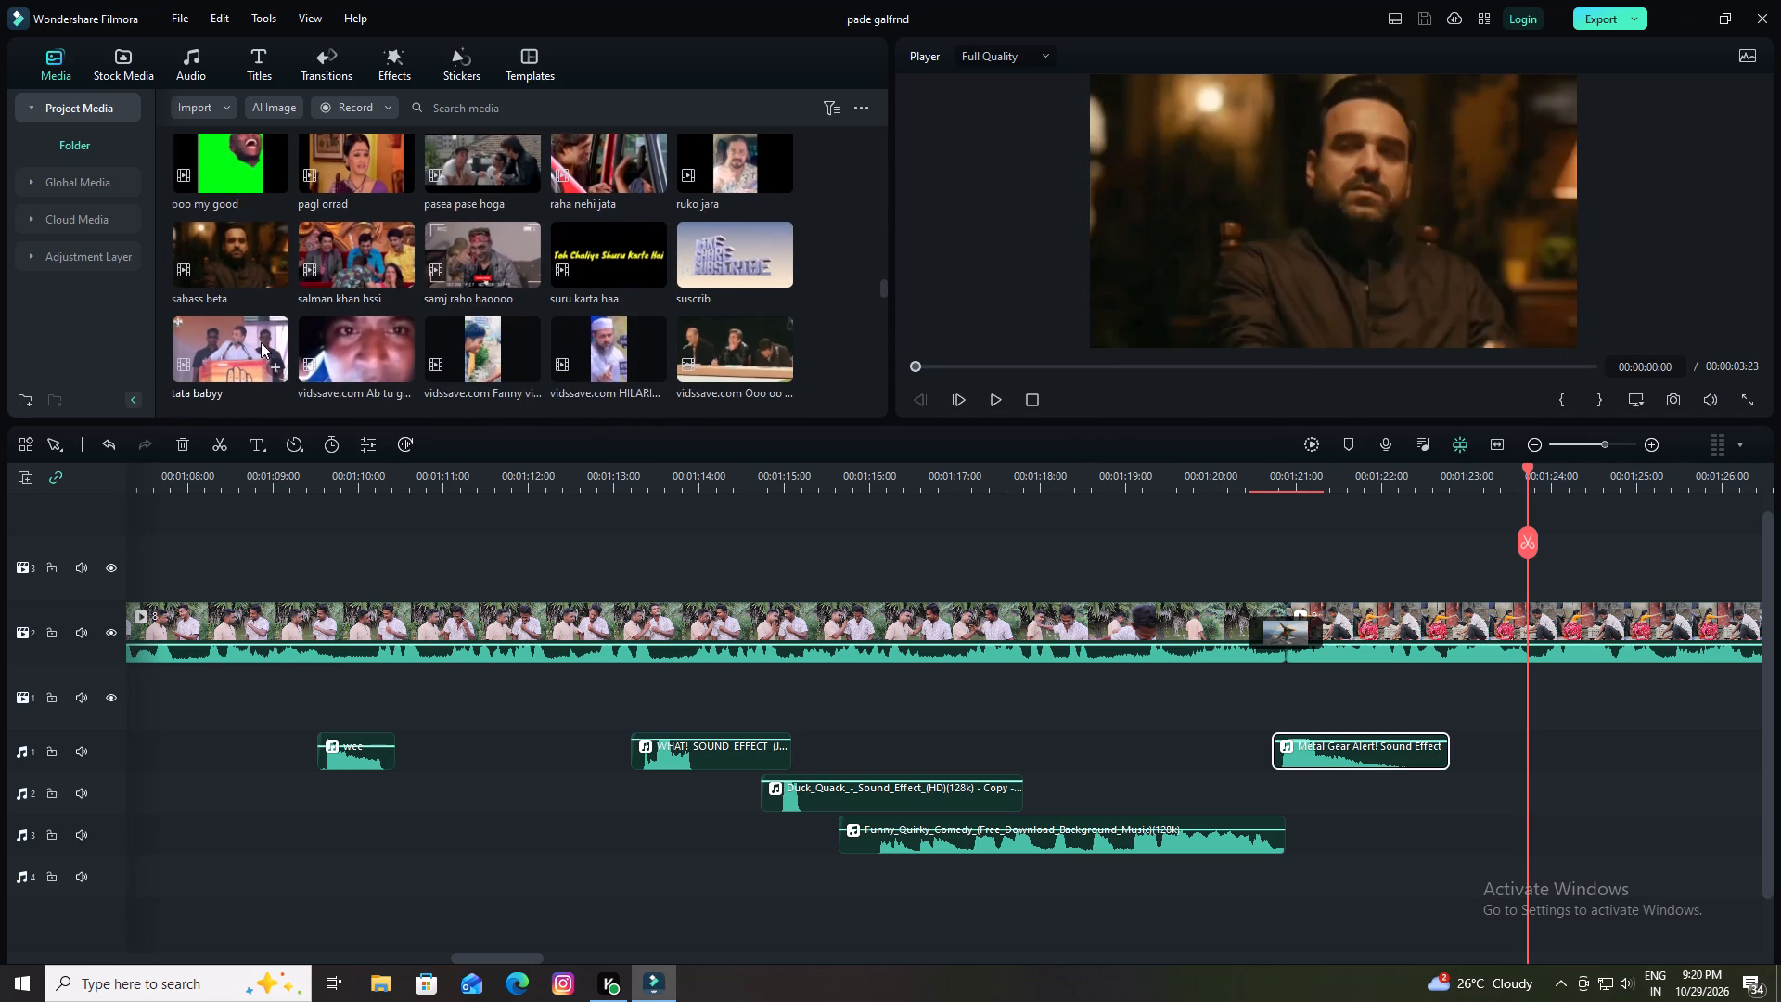
pyautogui.scroll(-1, 313, 336)
pyautogui.scroll(-4, 407, 332)
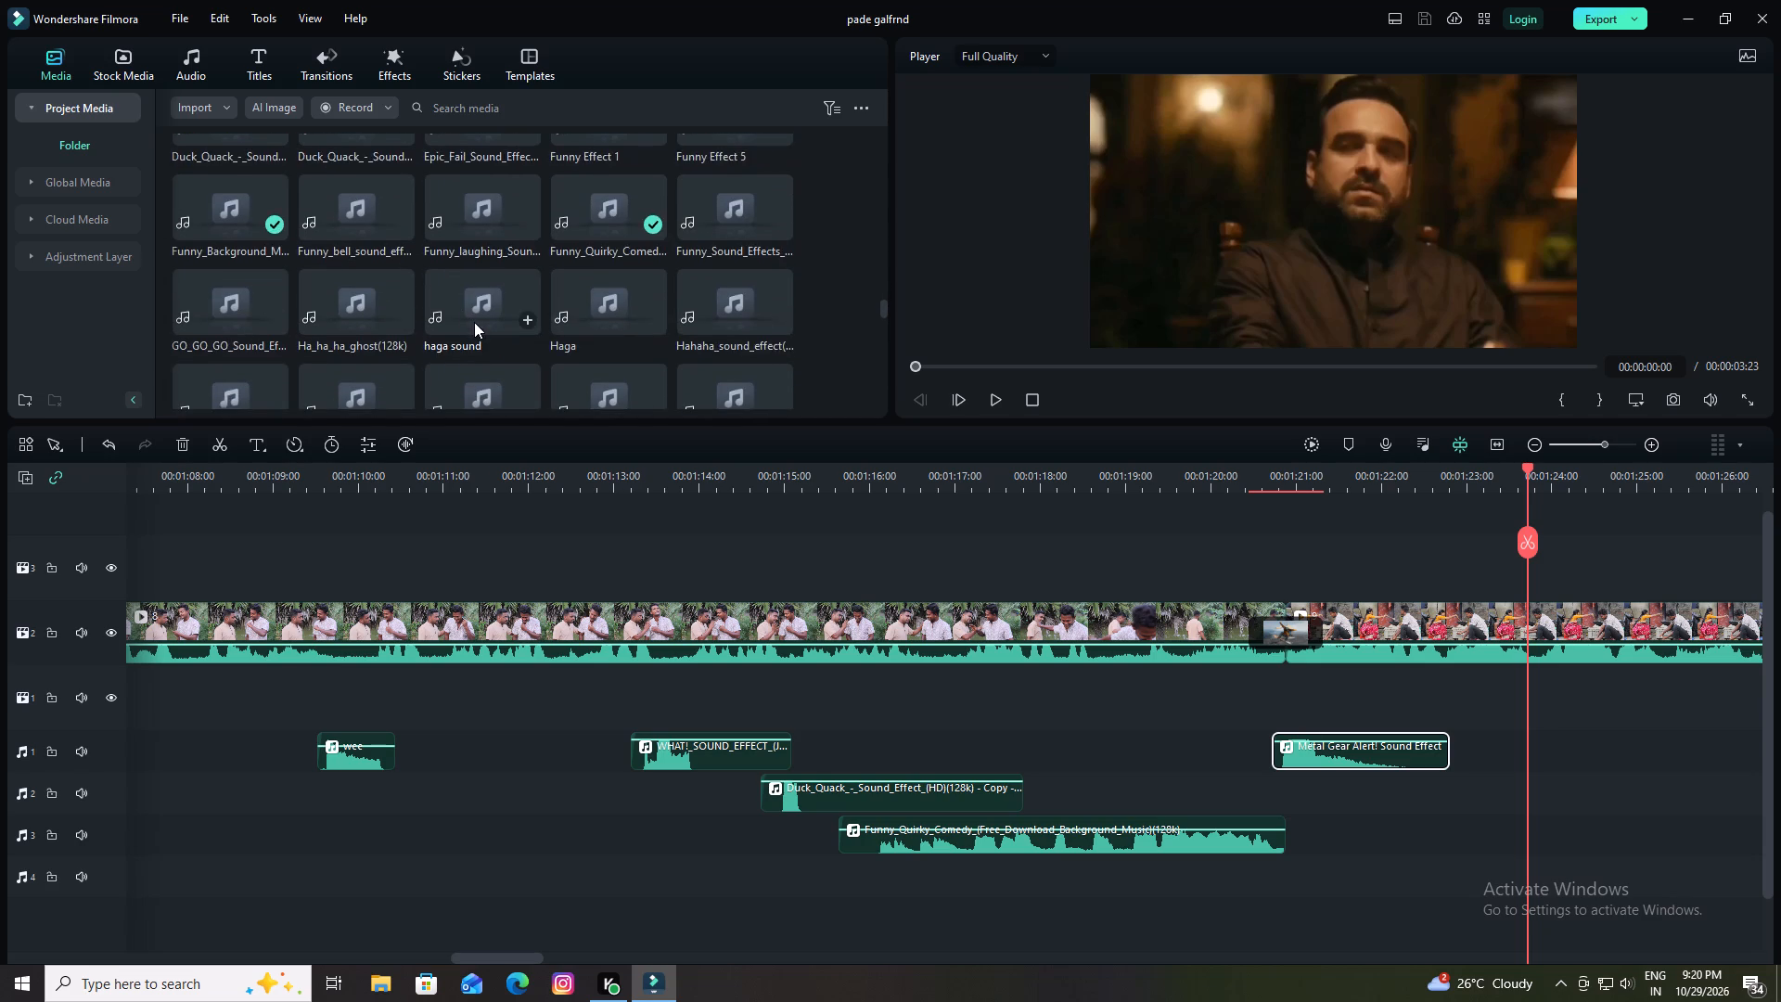
pyautogui.scroll(-20, 474, 322)
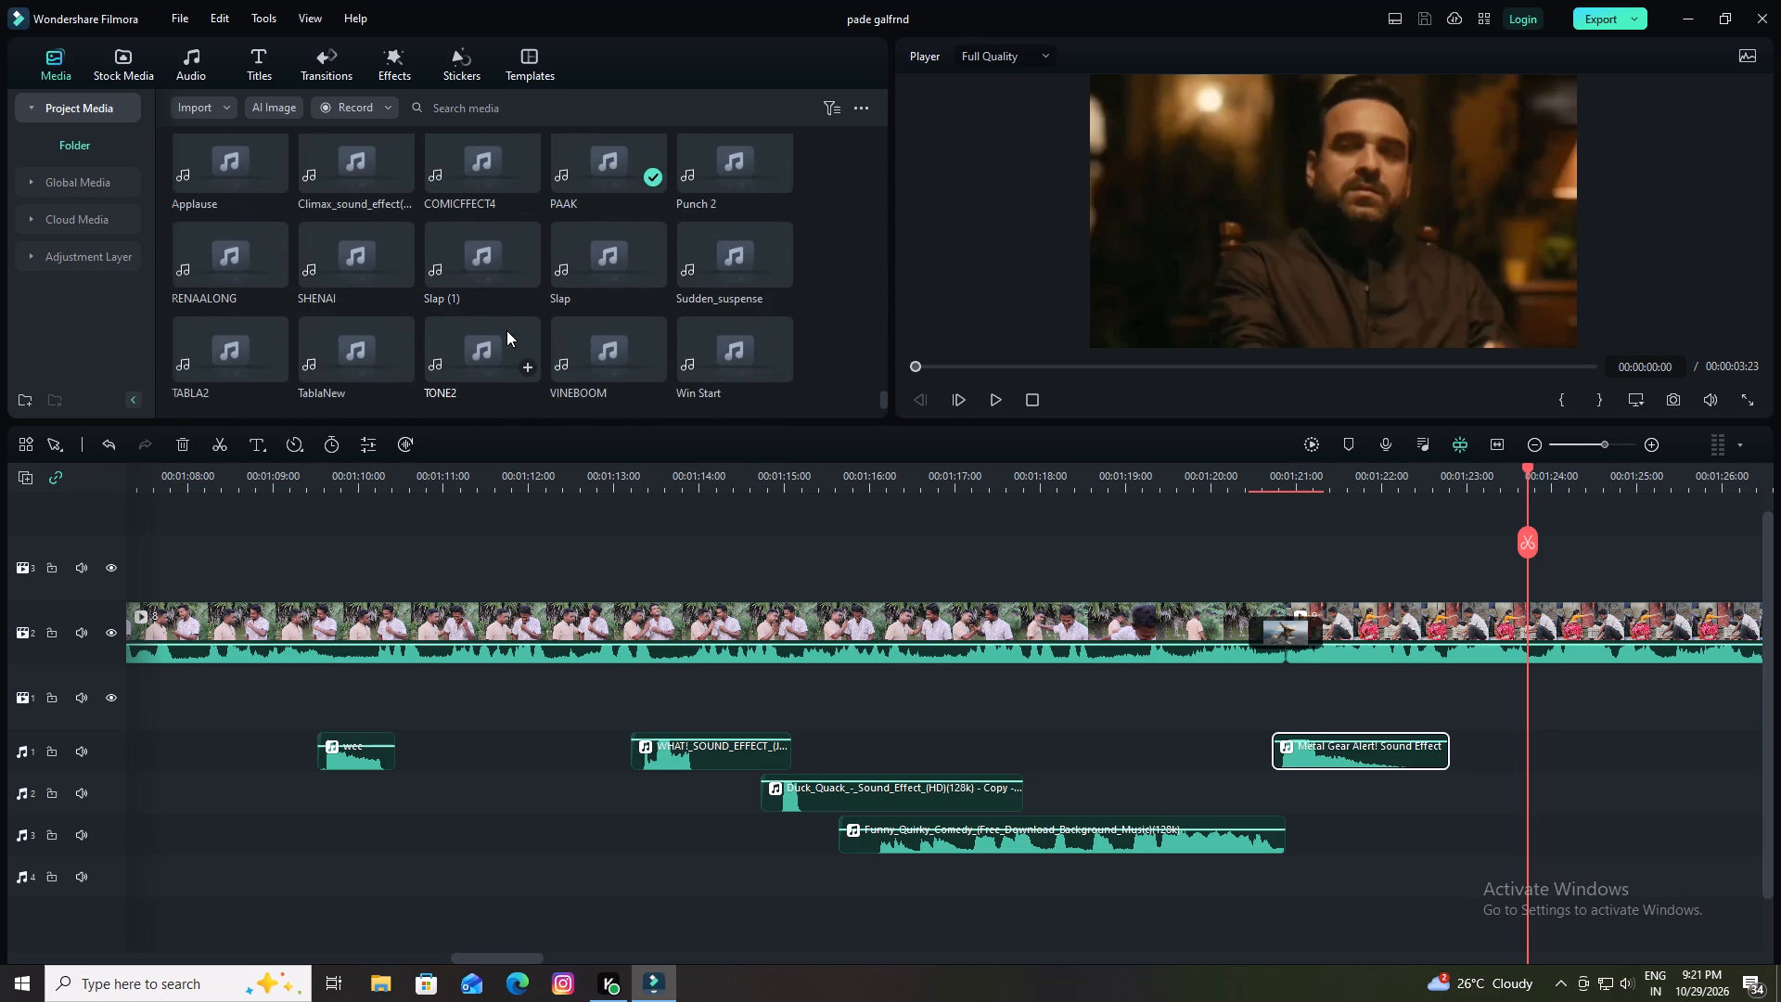
pyautogui.click(490, 343)
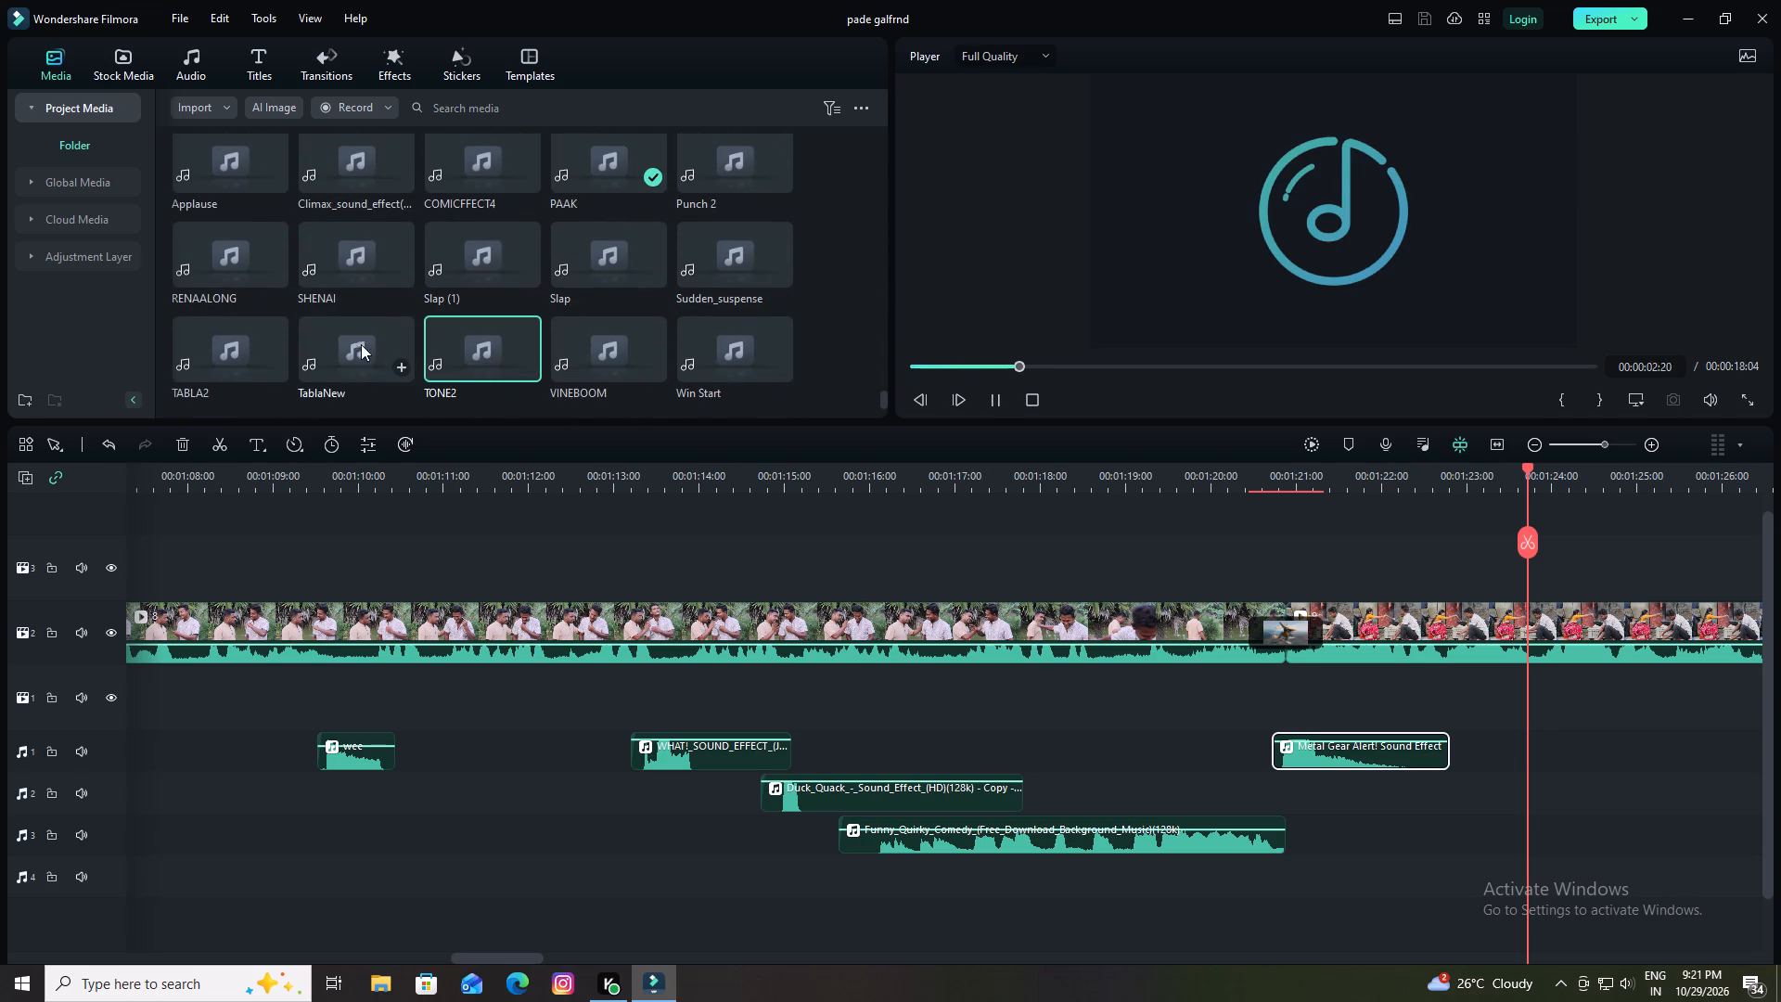
pyautogui.click(215, 367)
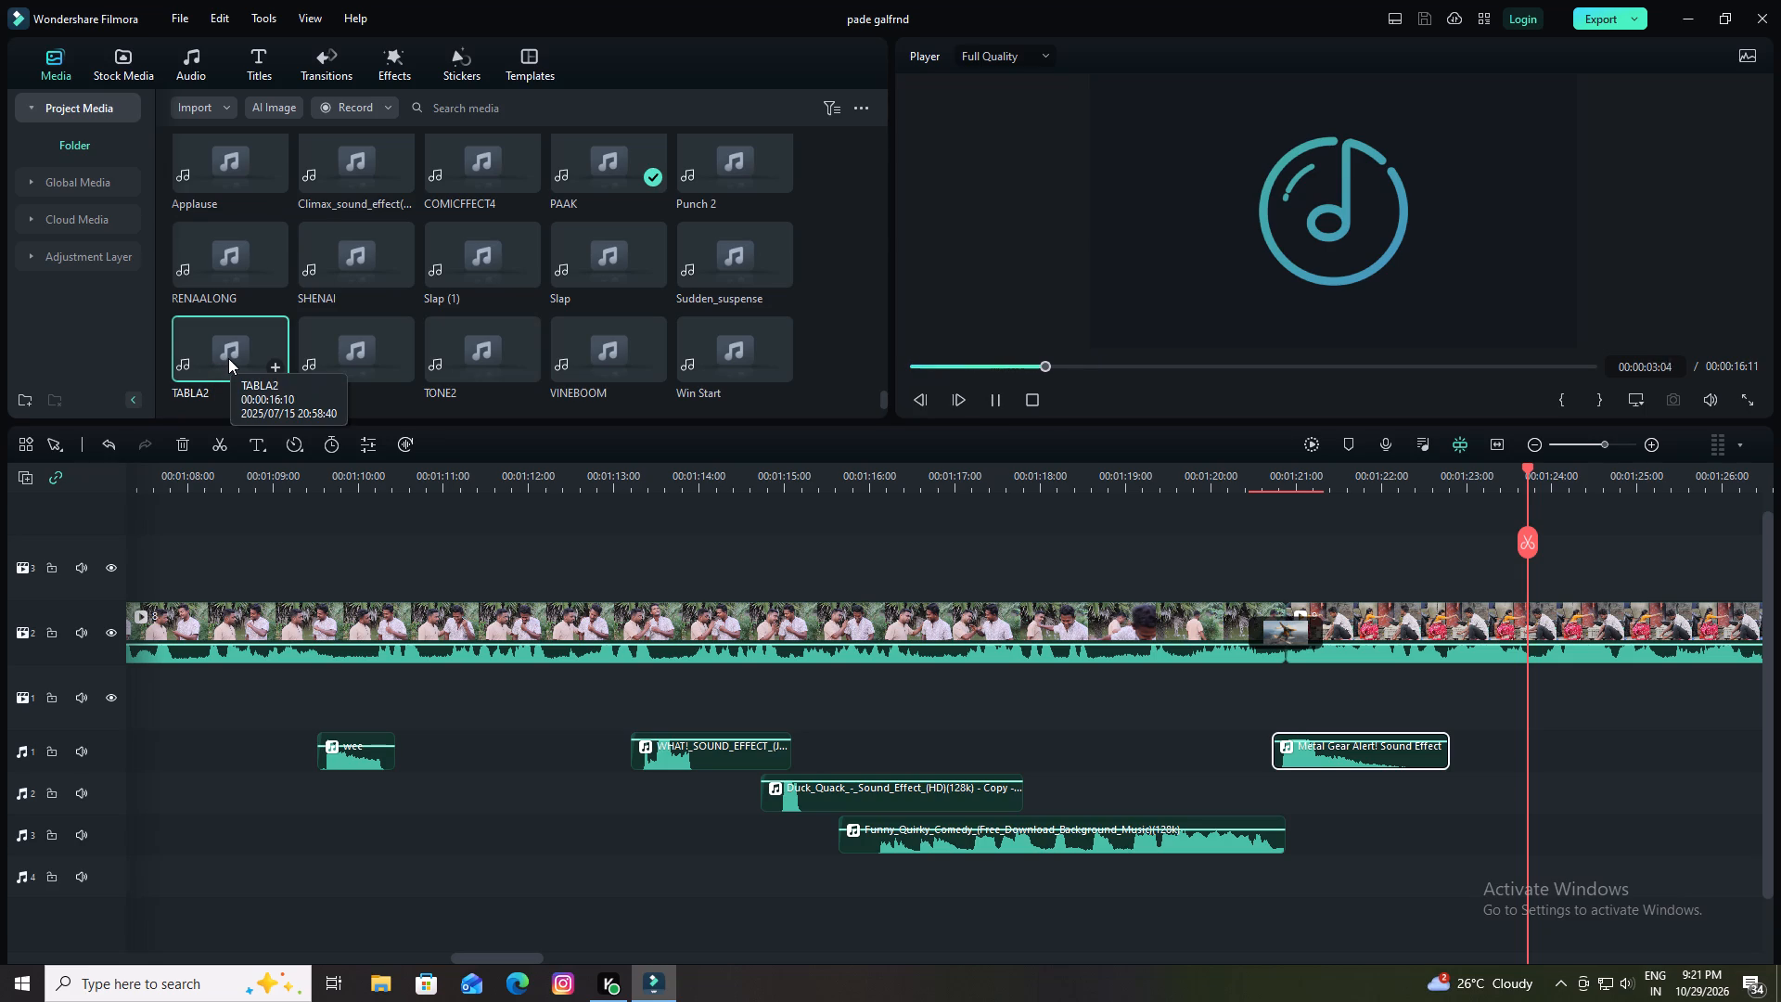
# Play the video from just before the Metal Gear Alert sound into the cooking scene, to about 00:01:24:23.
pyautogui.moveTo(1526, 463); pyautogui.dragTo(1263, 509)
pyautogui.press('space')
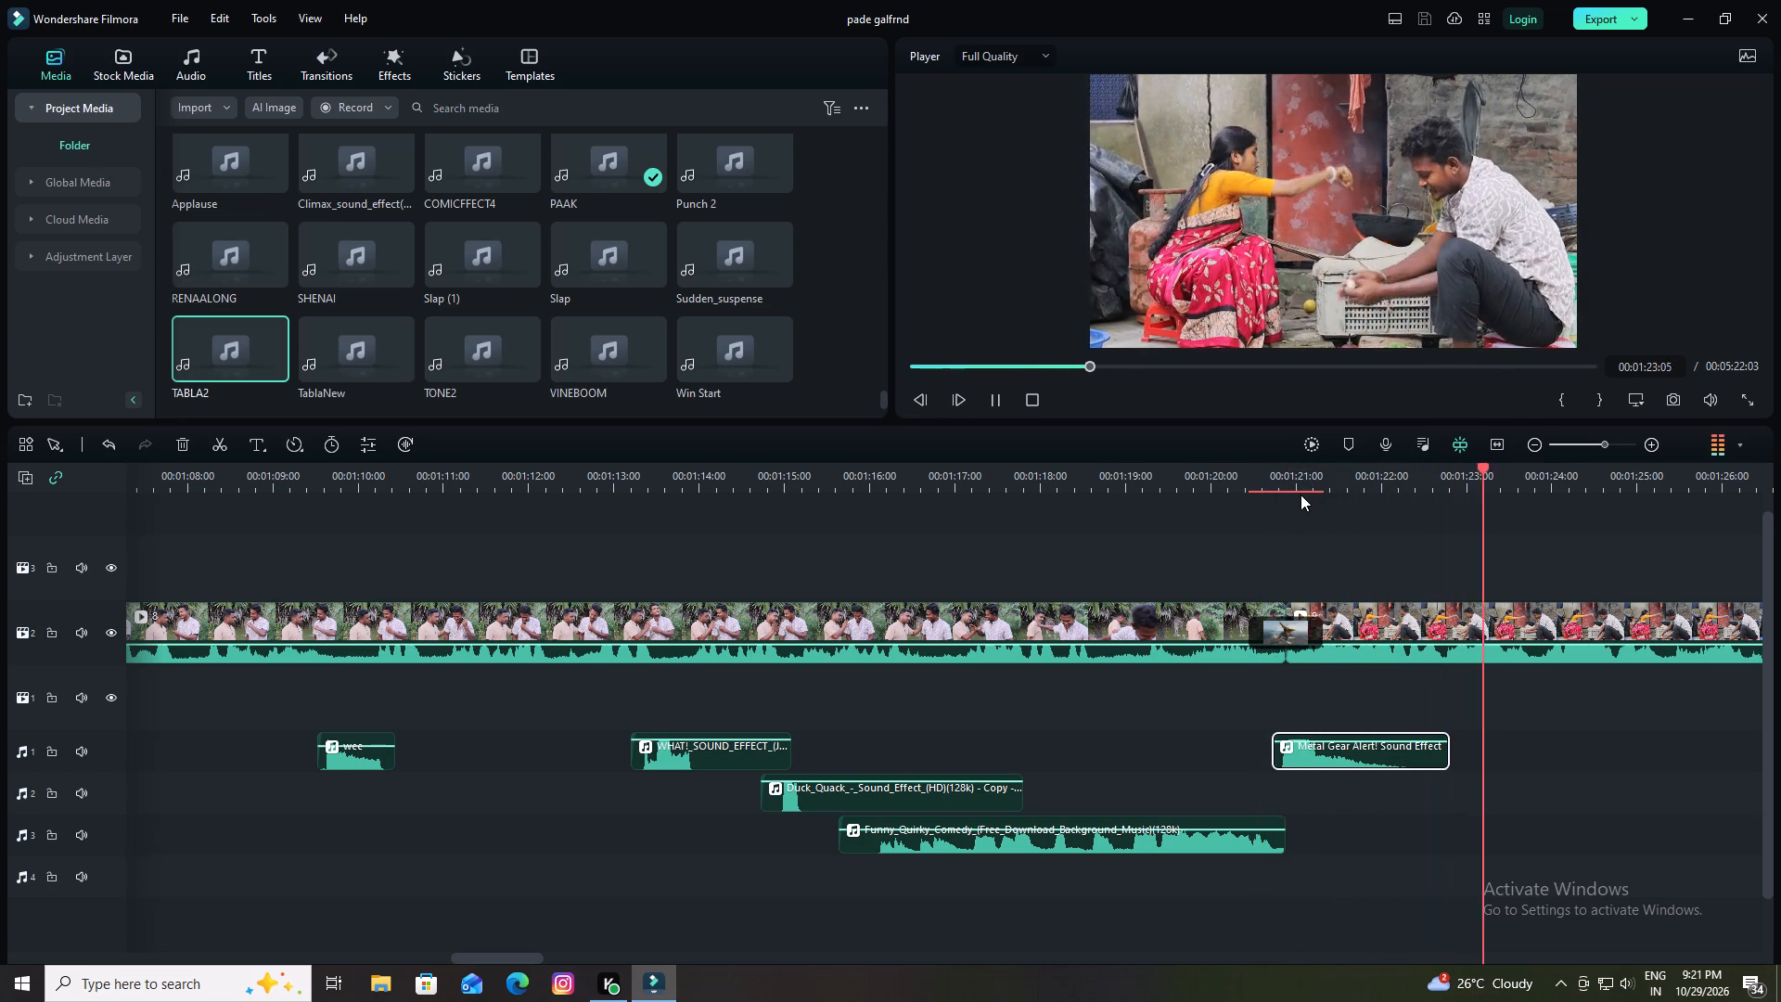
pyautogui.press('space')
pyautogui.press('space')
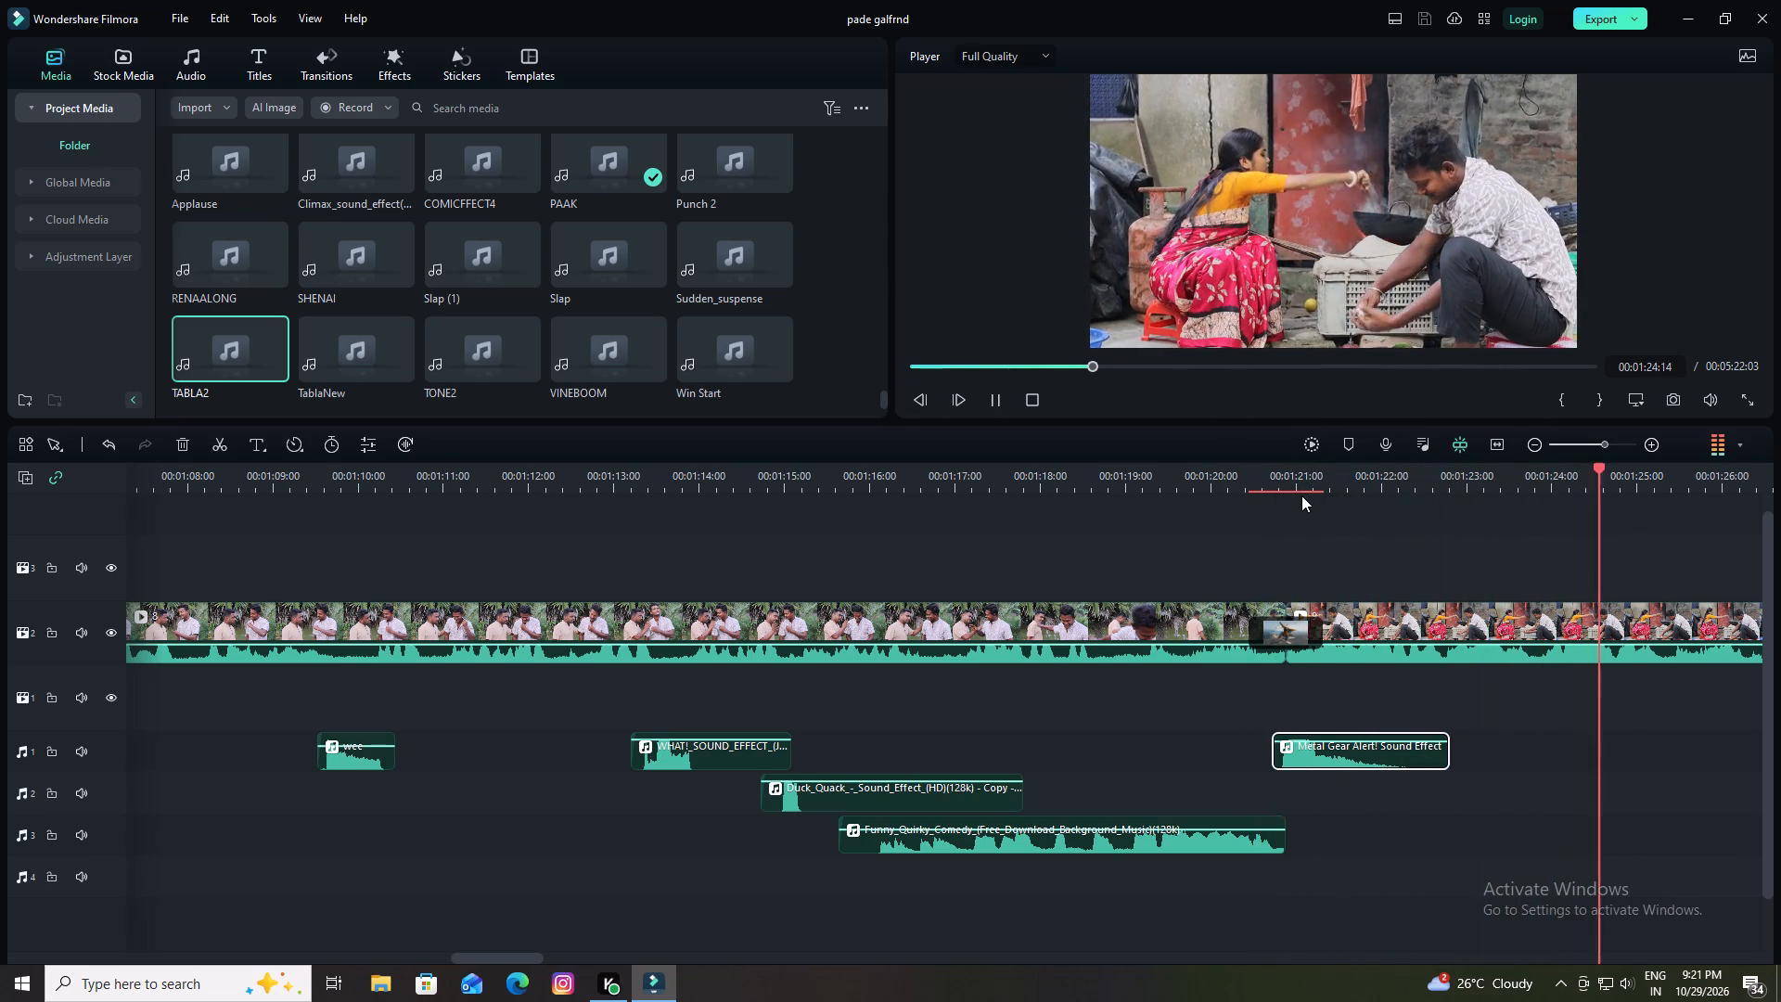
pyautogui.press('space')
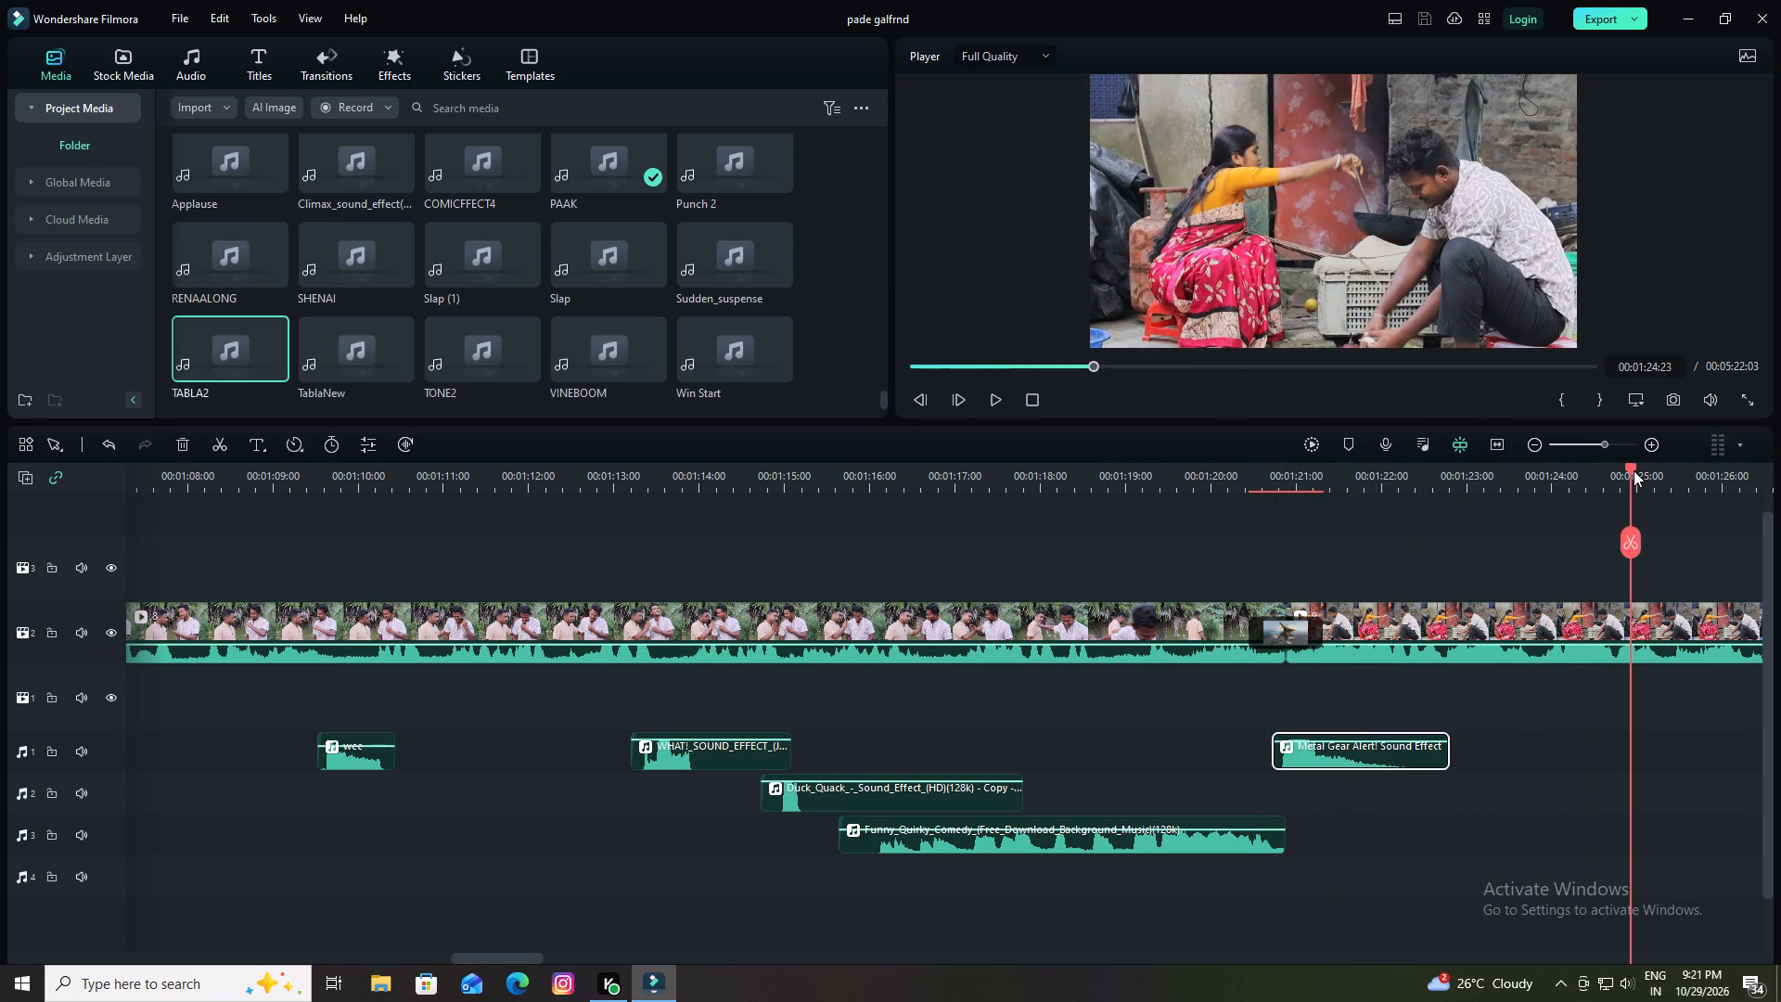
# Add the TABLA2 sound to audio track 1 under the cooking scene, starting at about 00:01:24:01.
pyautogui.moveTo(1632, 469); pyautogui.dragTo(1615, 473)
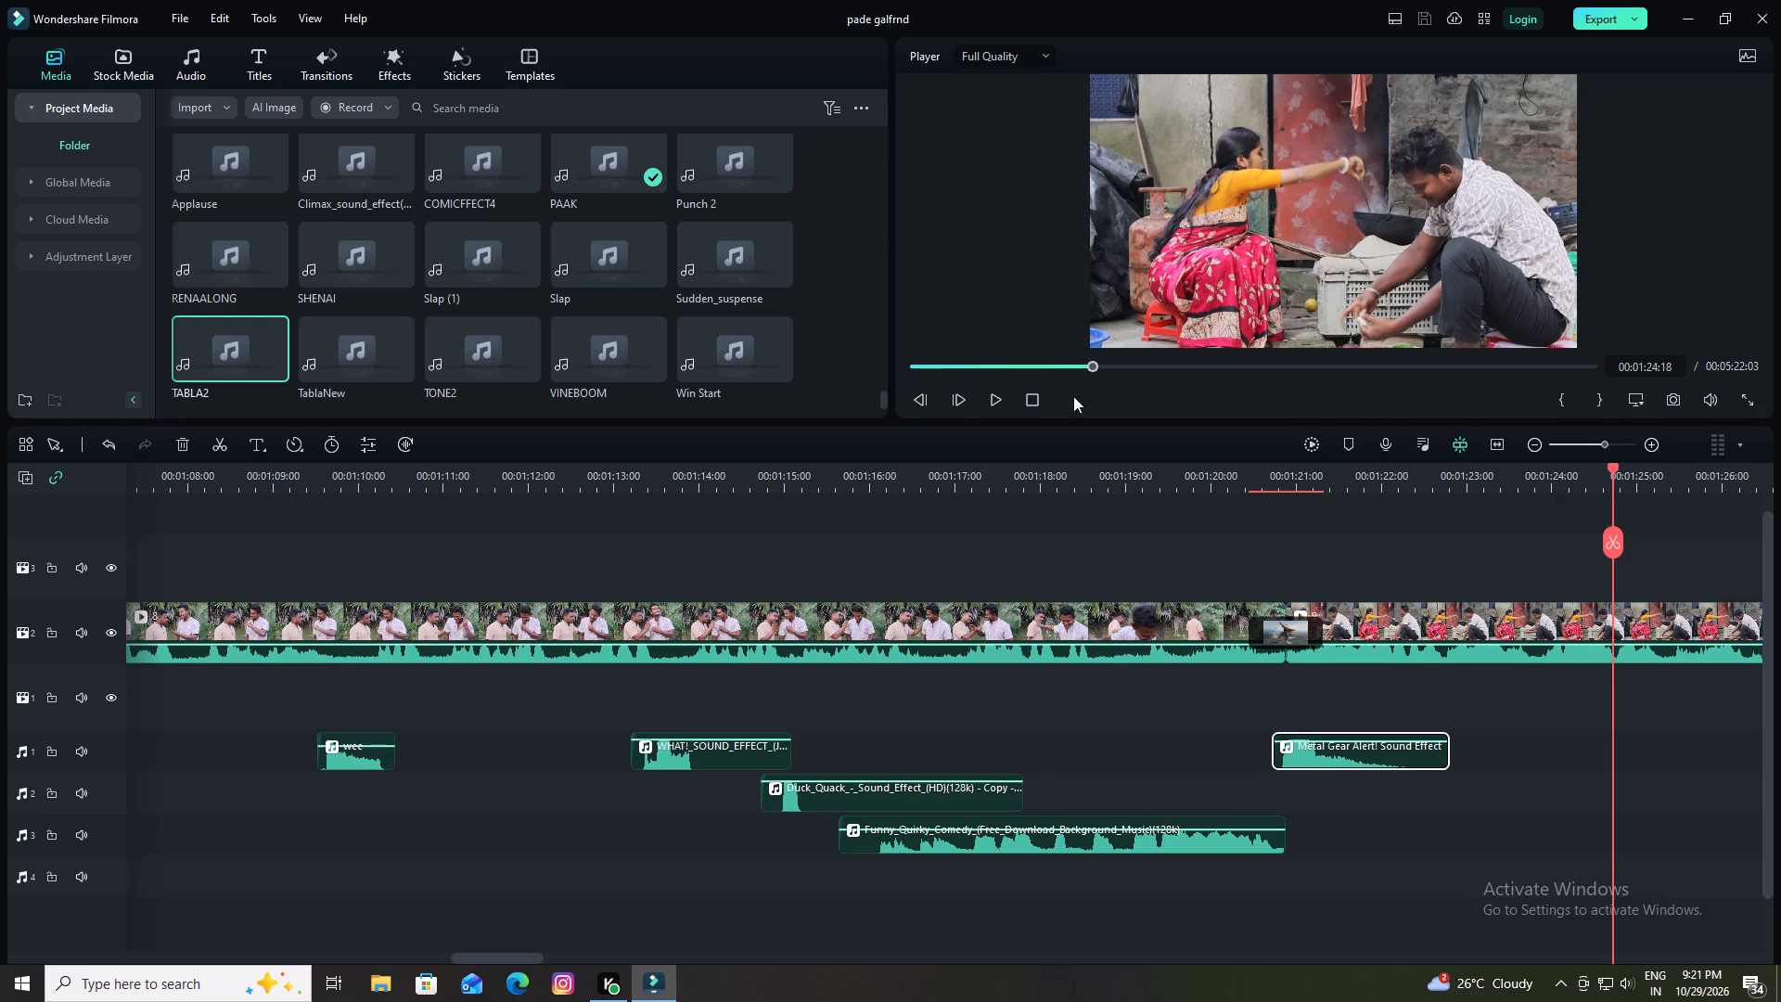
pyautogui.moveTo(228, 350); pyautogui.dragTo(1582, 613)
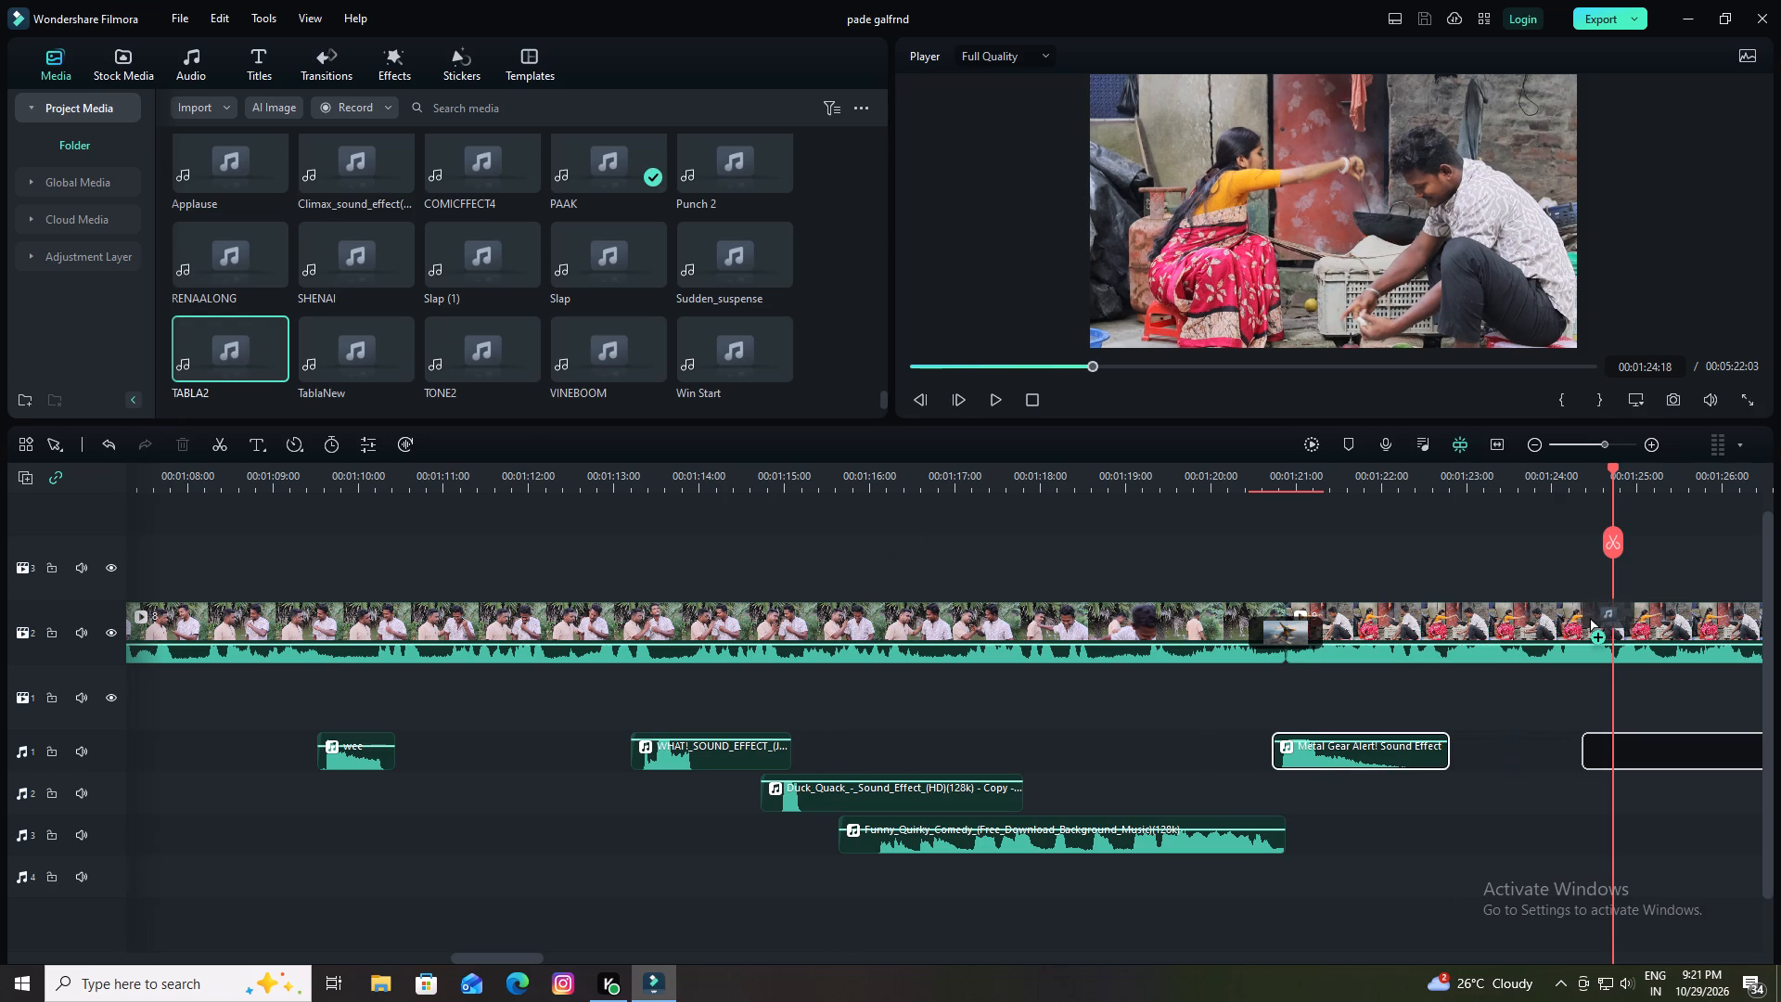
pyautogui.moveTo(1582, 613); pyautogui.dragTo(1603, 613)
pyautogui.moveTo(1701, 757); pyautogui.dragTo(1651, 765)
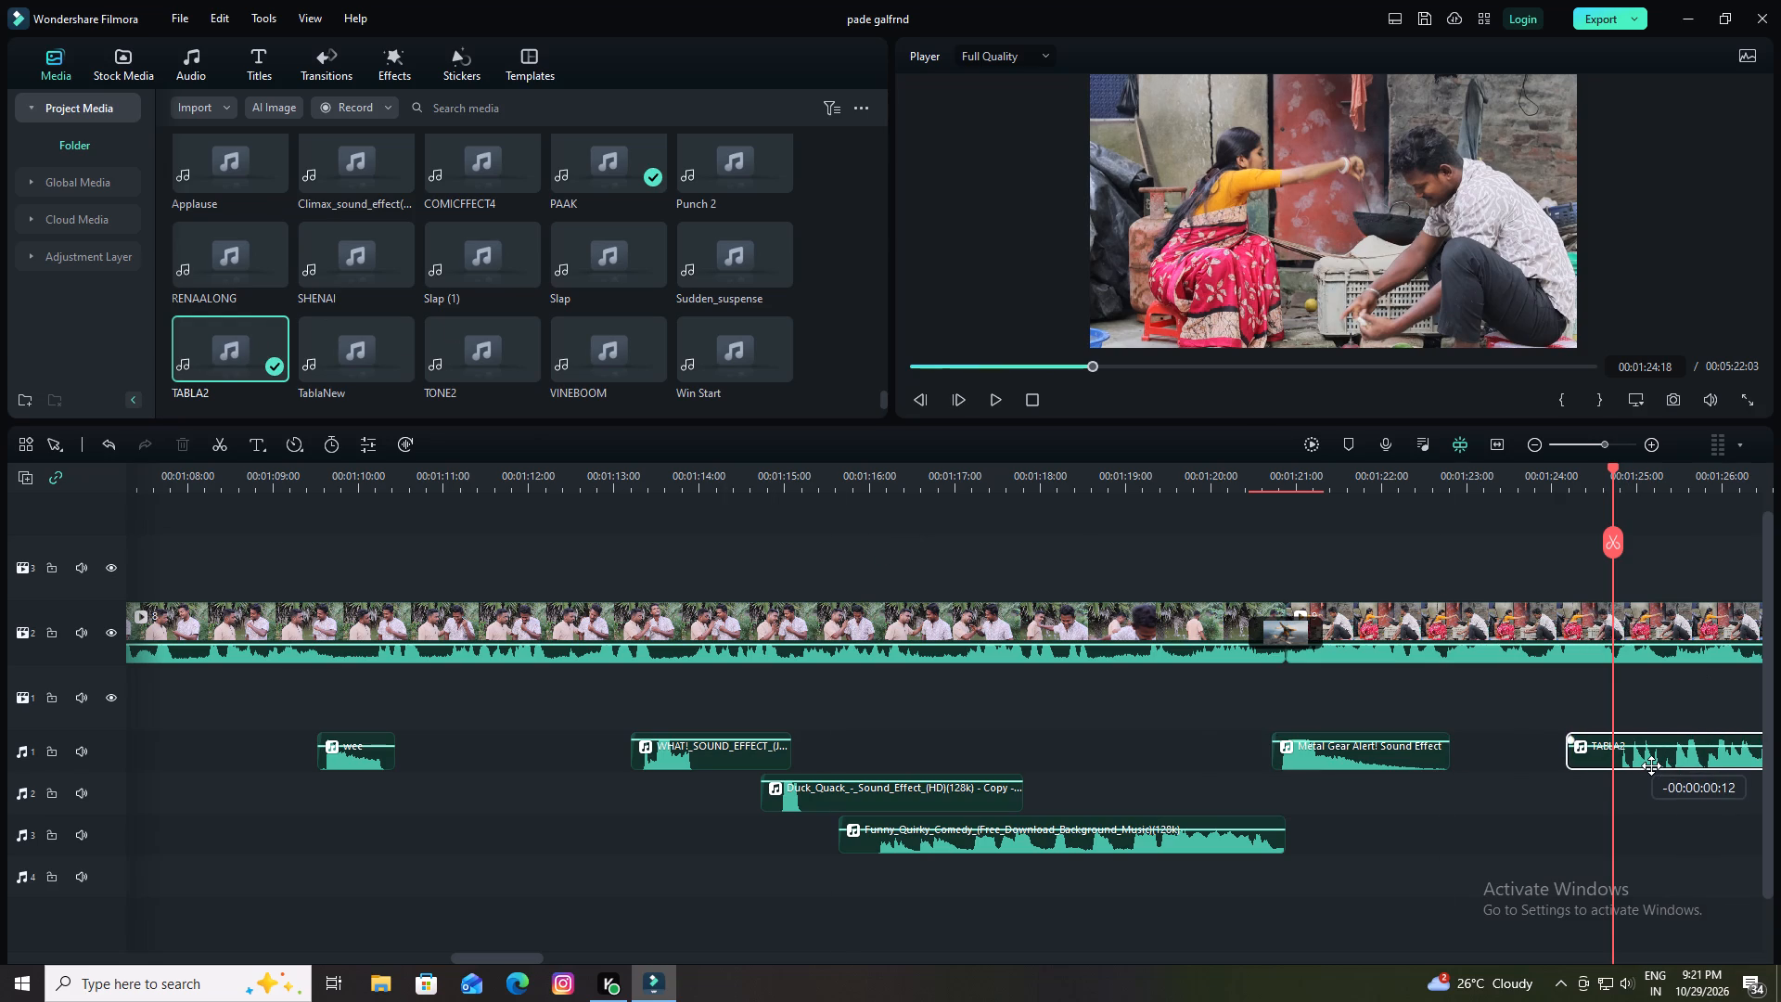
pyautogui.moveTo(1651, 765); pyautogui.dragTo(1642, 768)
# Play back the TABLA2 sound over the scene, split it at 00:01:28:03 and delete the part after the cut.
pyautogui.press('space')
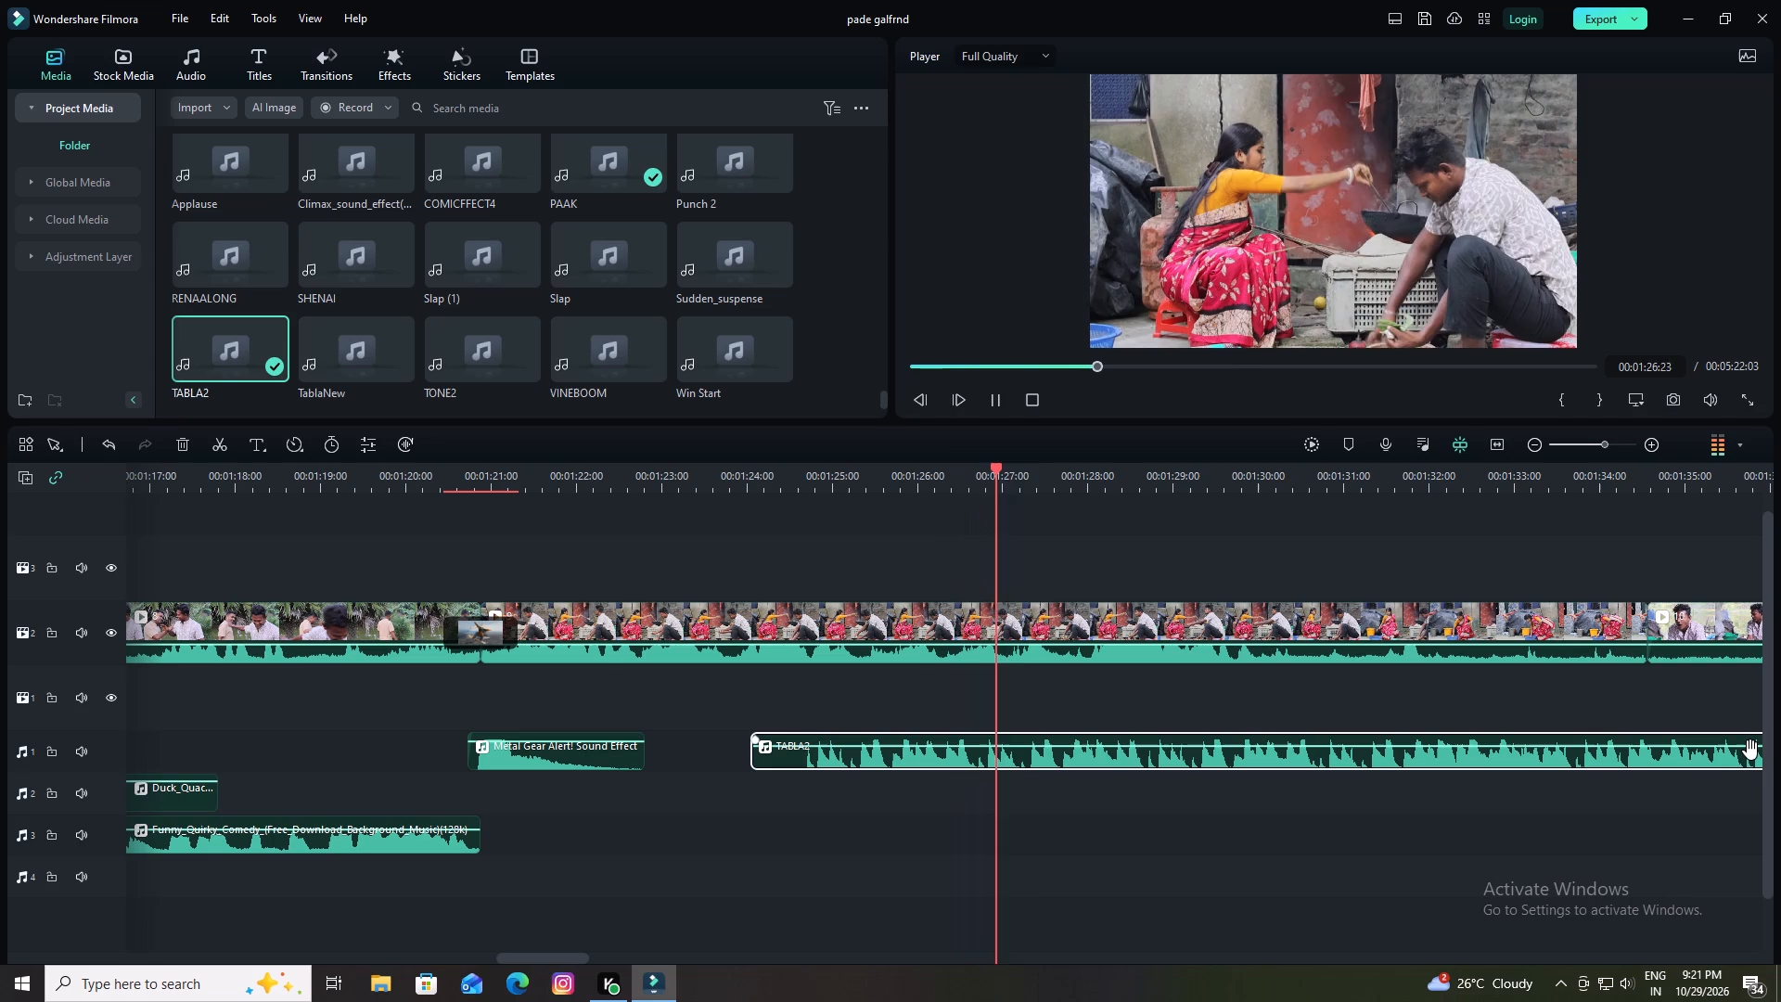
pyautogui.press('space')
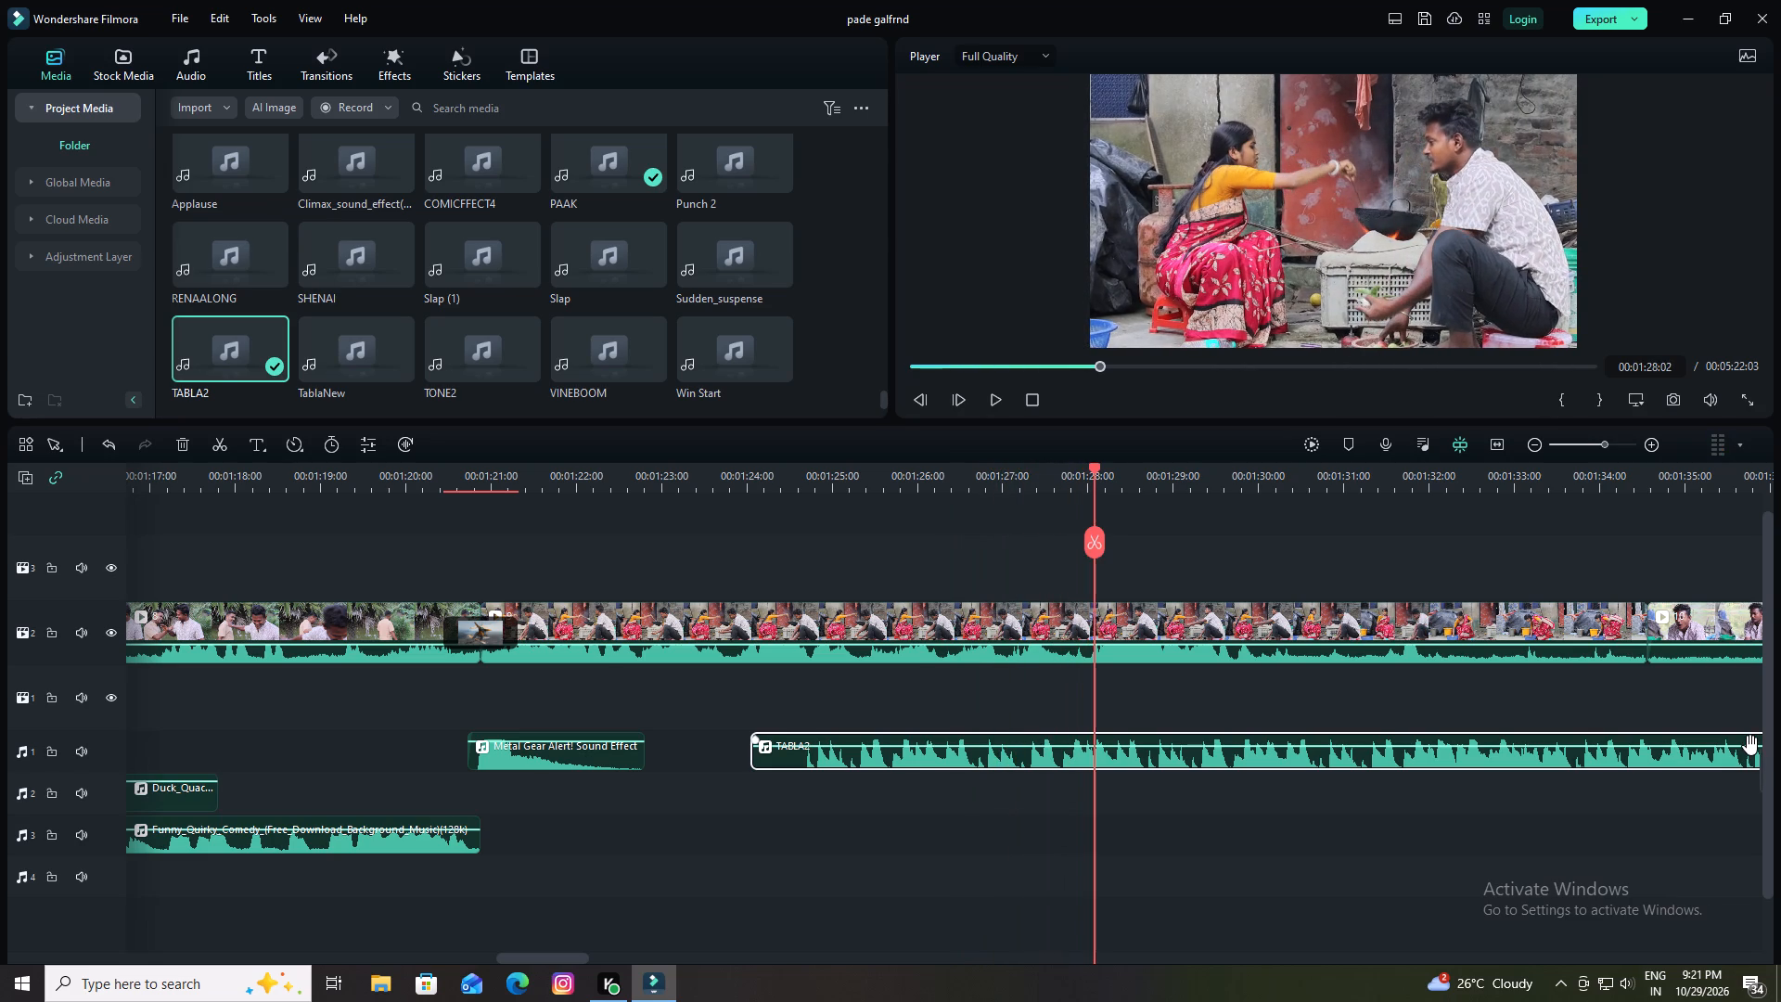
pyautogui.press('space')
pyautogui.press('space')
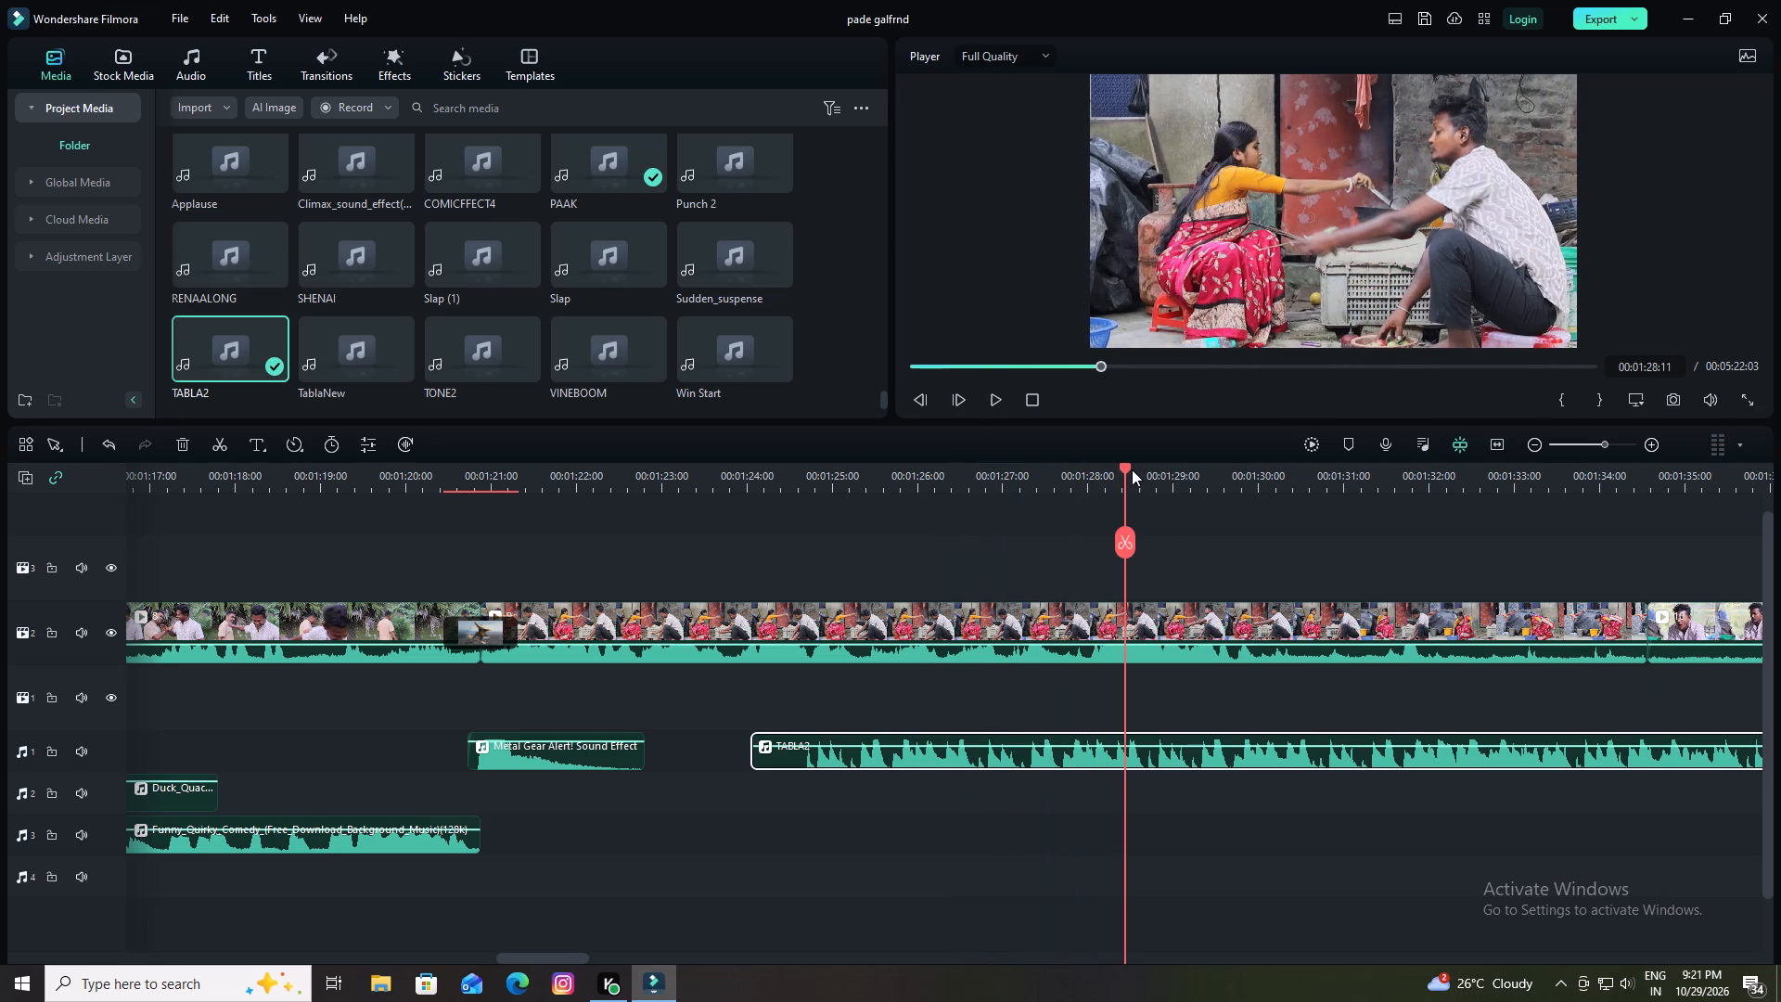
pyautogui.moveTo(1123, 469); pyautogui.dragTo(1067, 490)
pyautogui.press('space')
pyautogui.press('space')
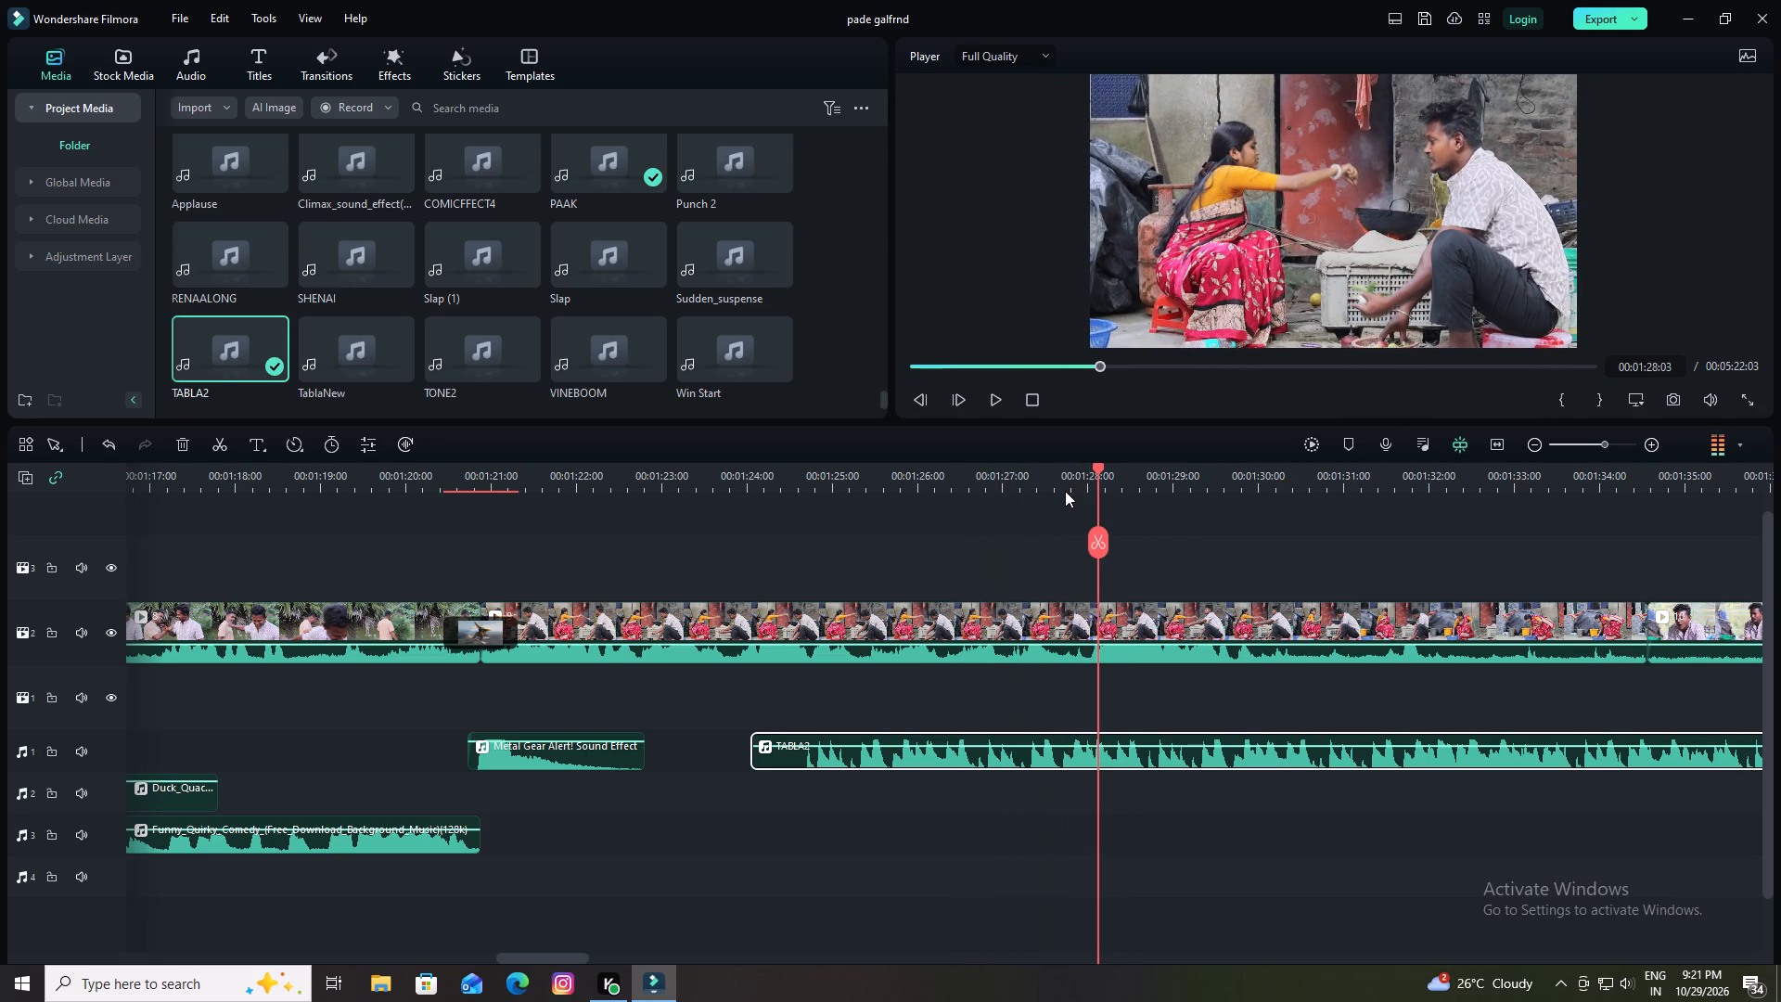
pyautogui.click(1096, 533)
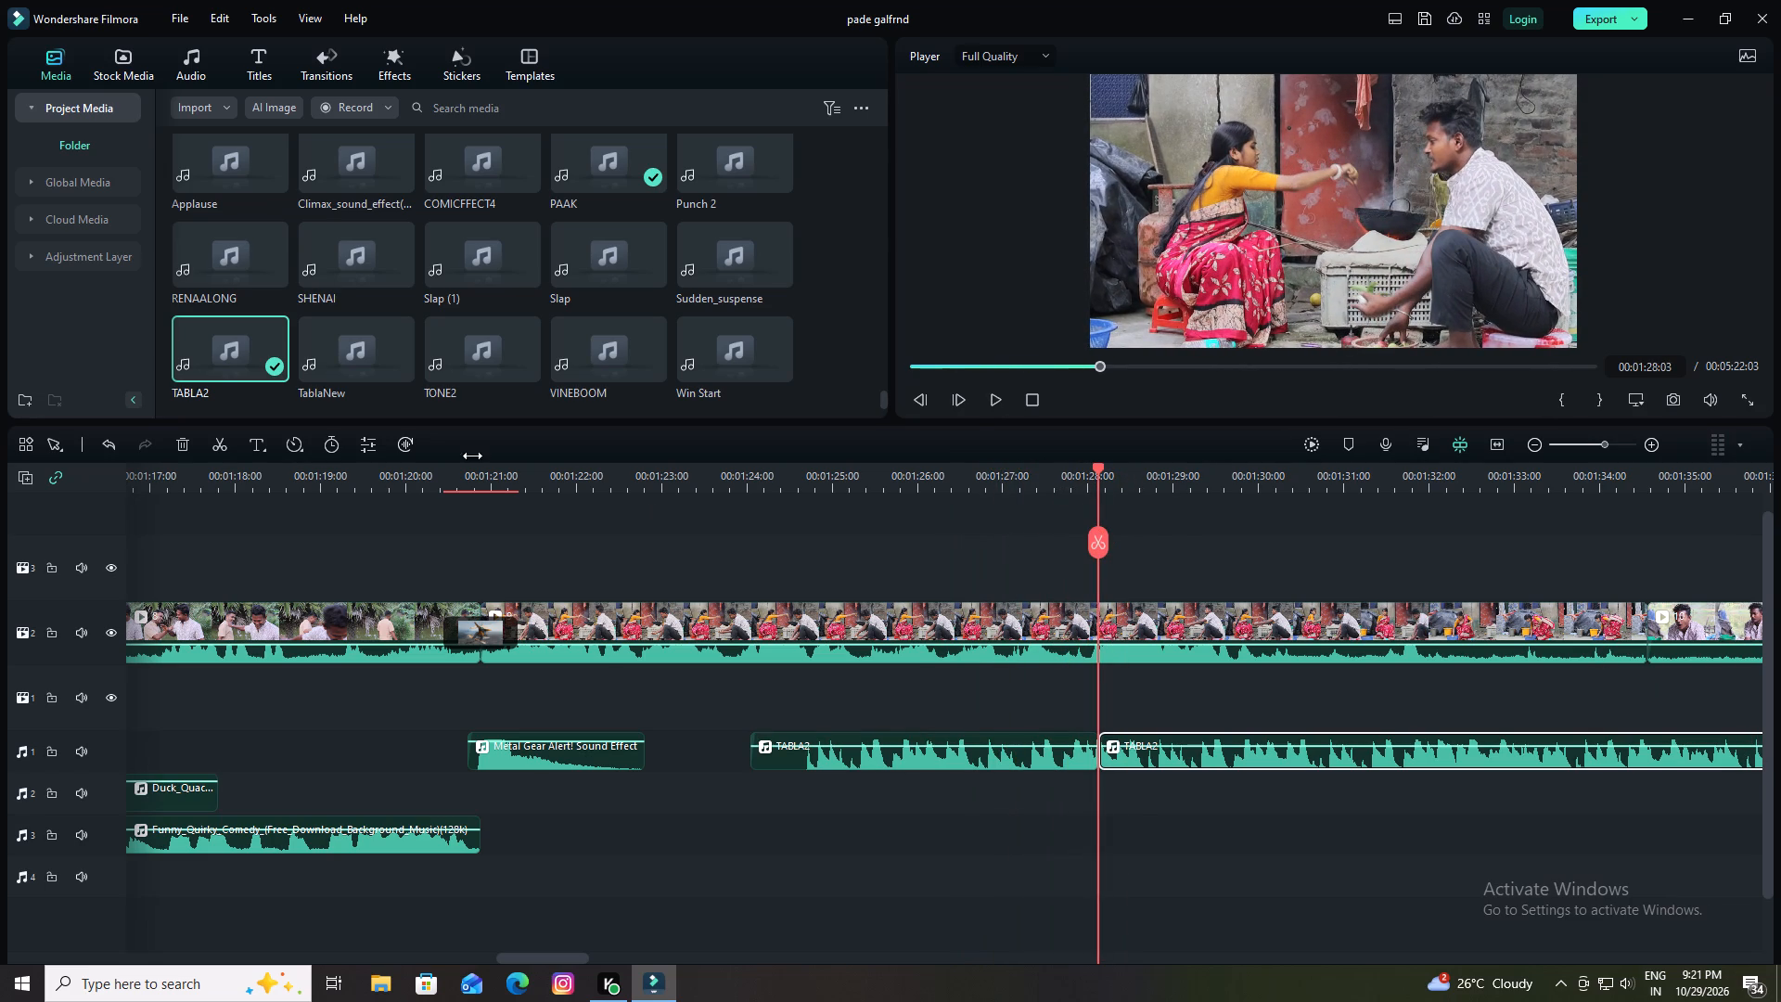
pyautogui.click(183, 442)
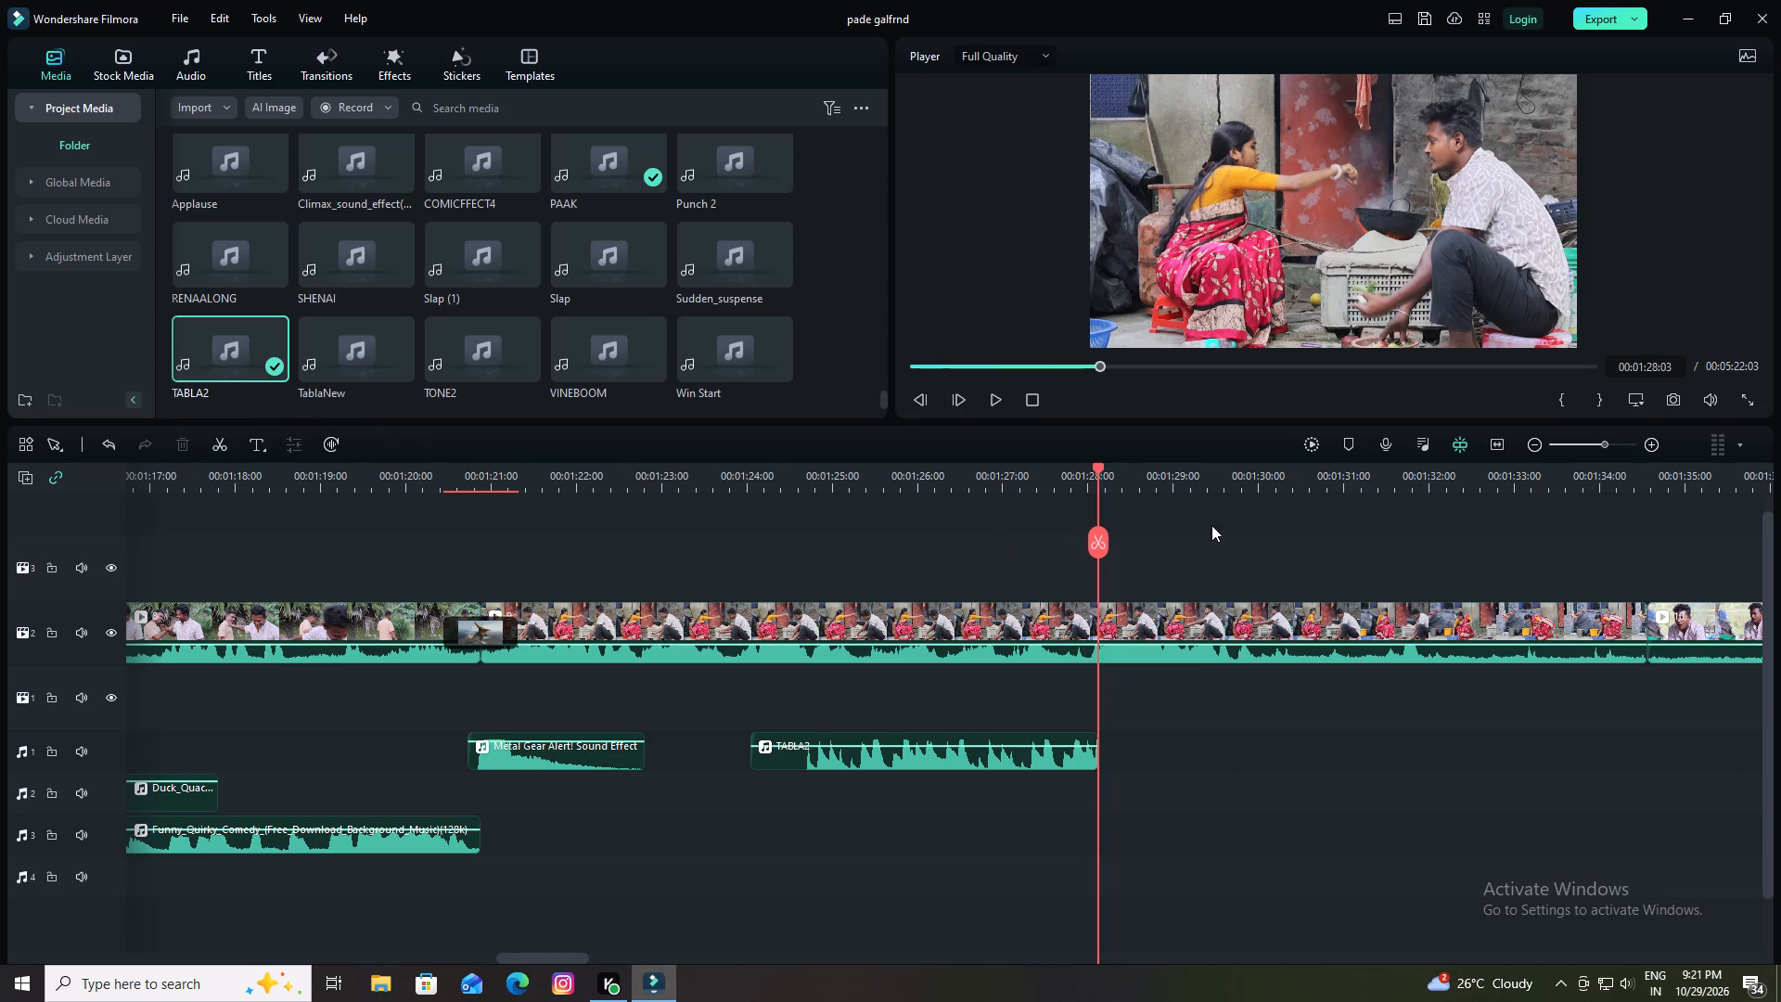
# Audition the TablaNew sound from the project media.
pyautogui.click(312, 325)
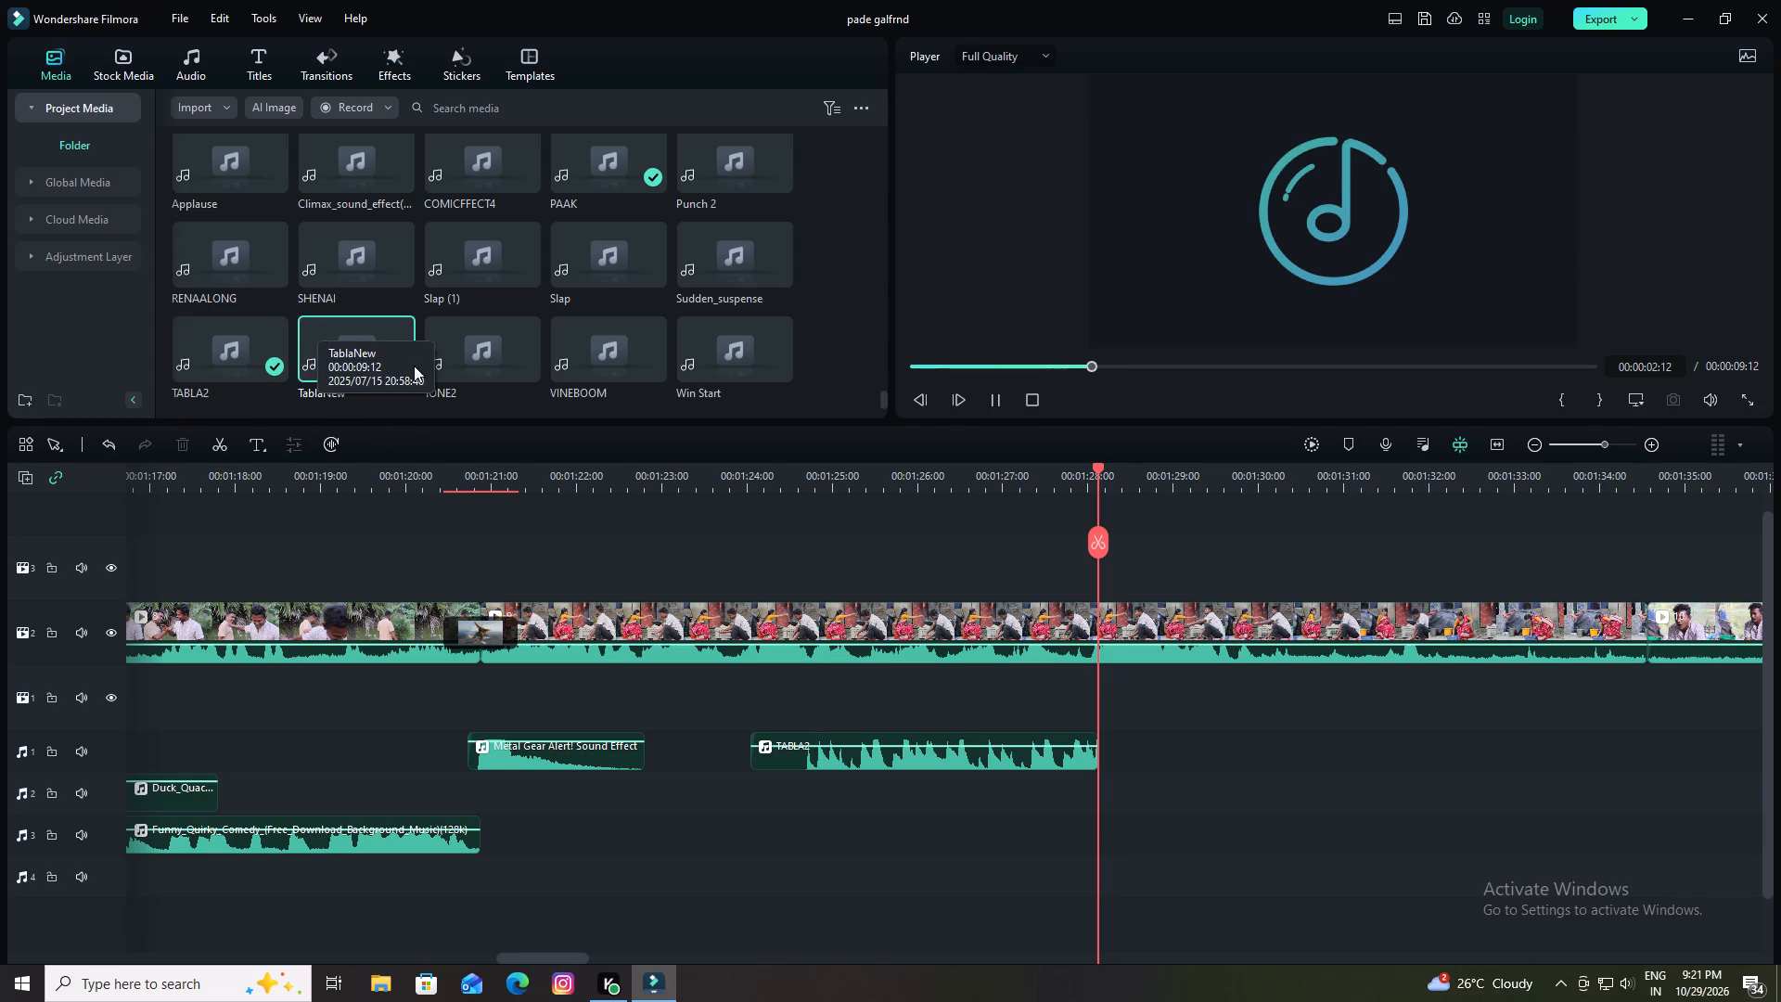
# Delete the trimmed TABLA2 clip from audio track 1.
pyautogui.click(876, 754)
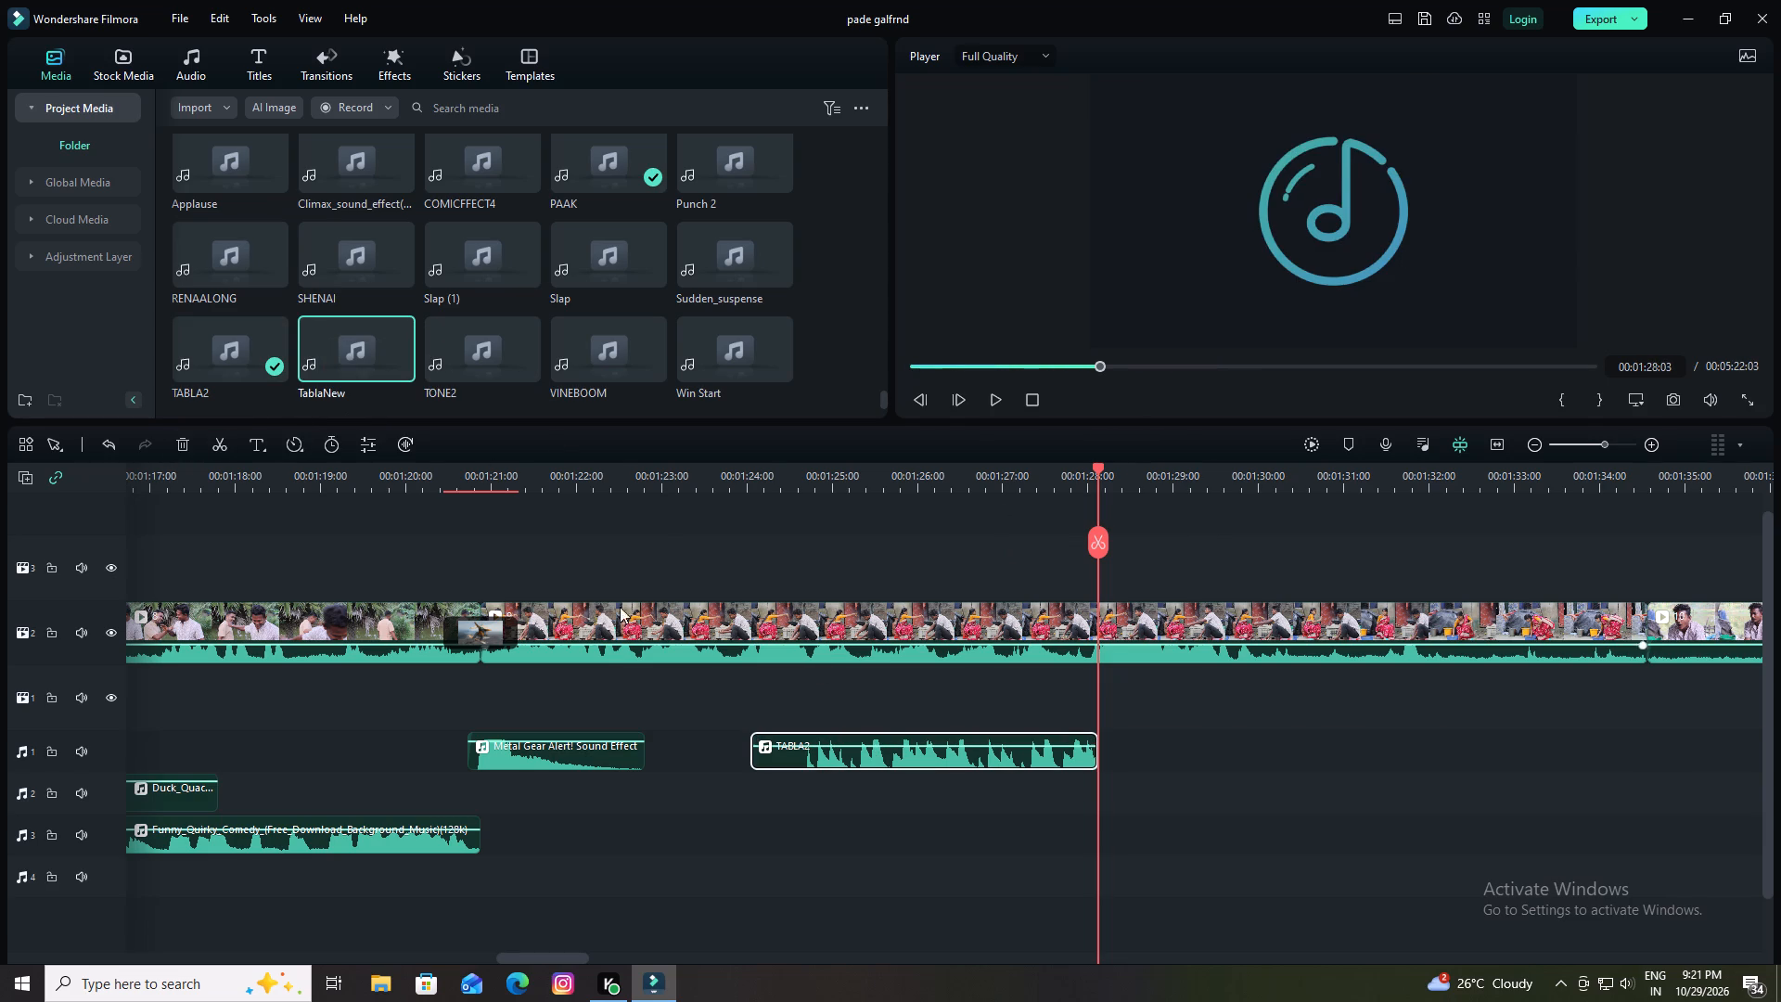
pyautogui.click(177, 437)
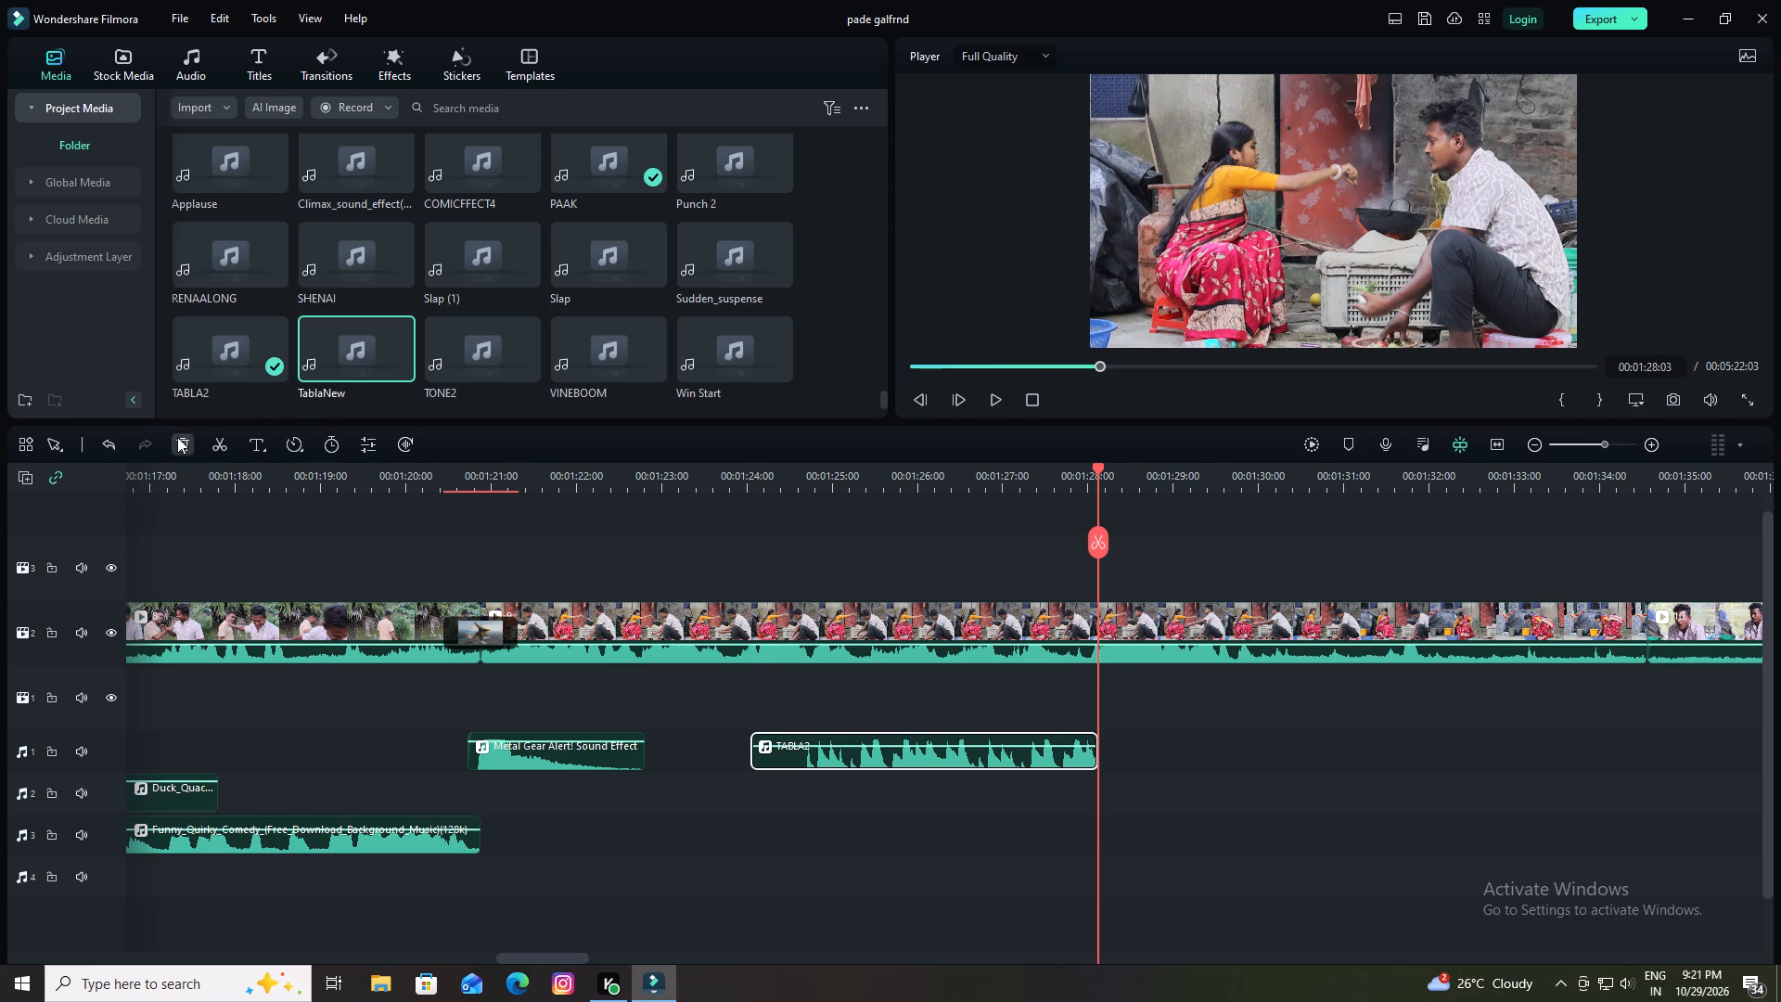
# Add the TablaNew sound to audio track 1 under the cooking scene, starting at about 00:01:24:01, and play it back with the scene.
pyautogui.moveTo(341, 354); pyautogui.dragTo(746, 672)
pyautogui.press('space')
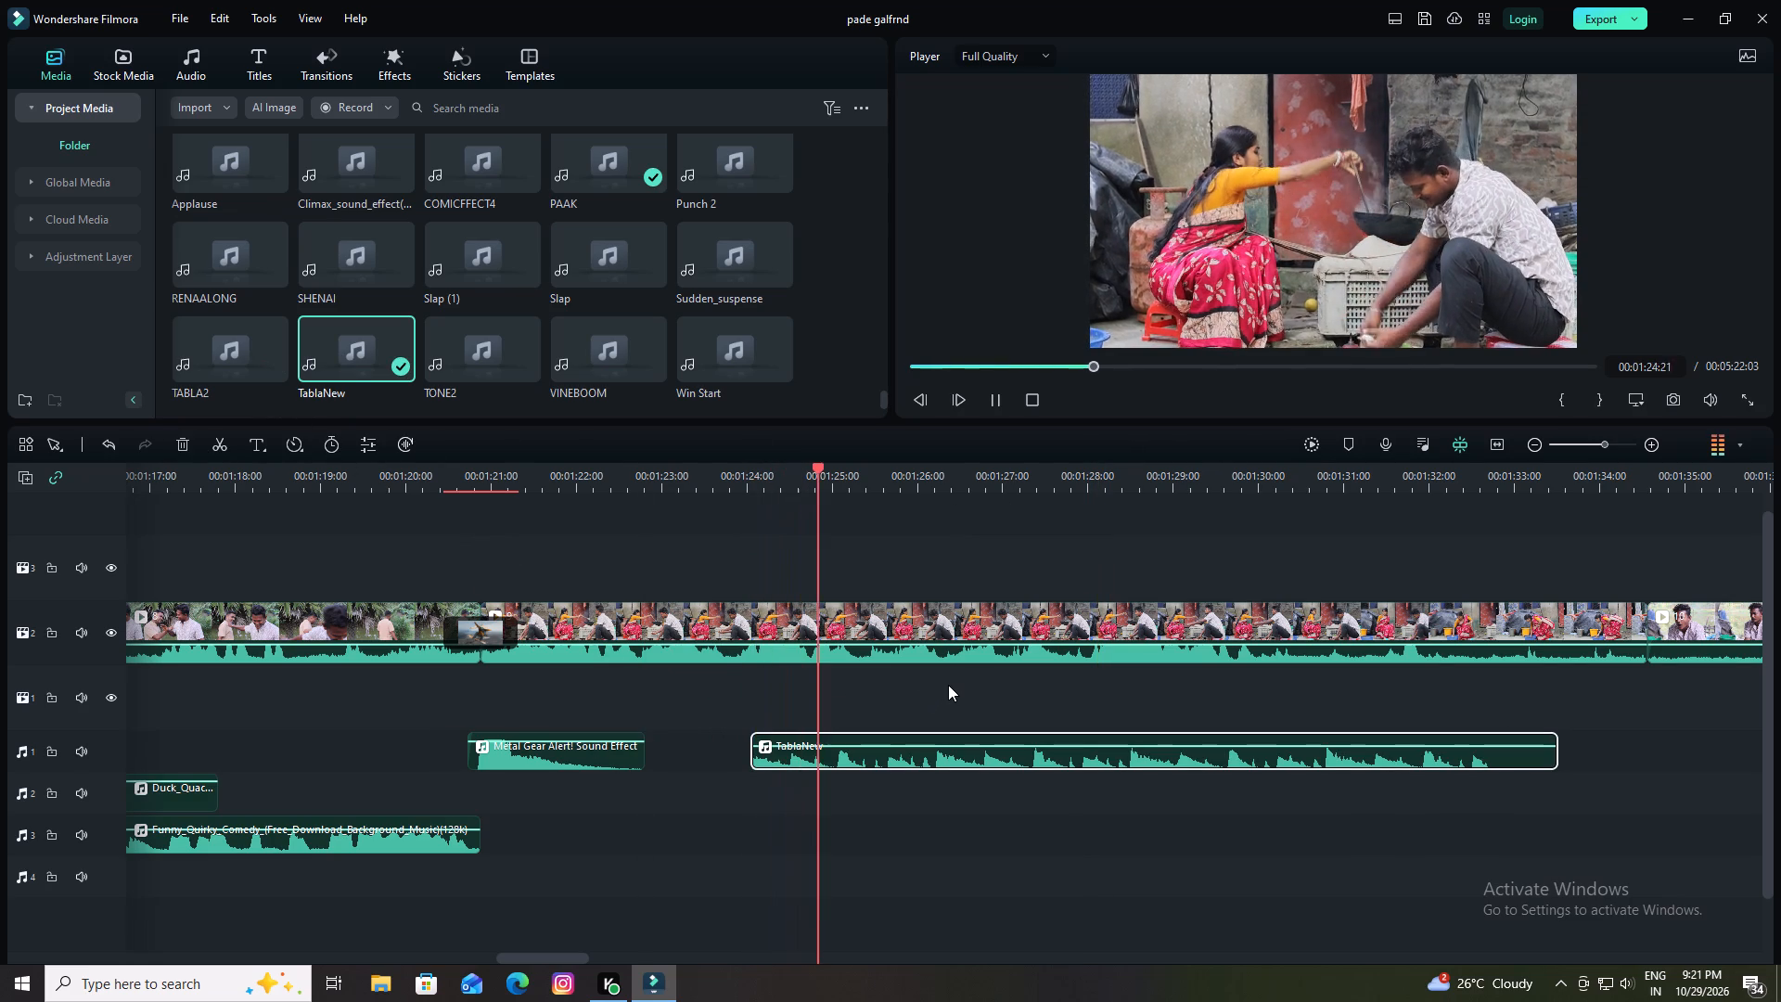
pyautogui.press('space')
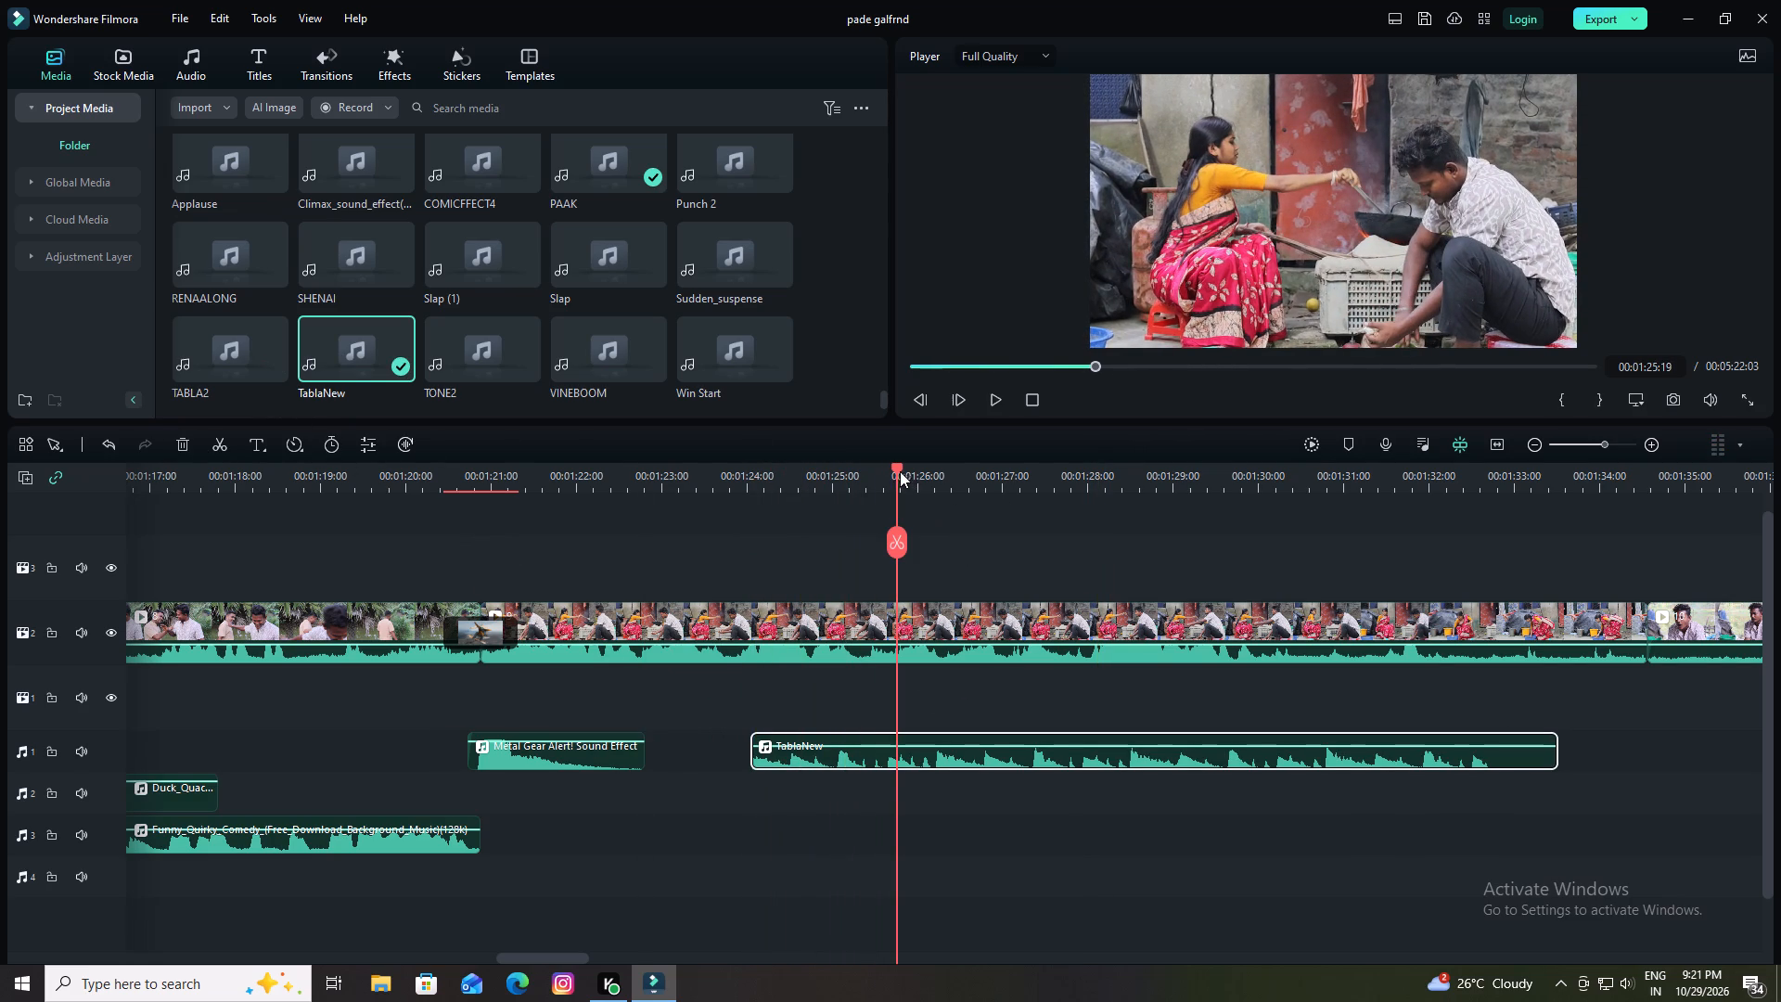
pyautogui.moveTo(894, 463); pyautogui.dragTo(623, 546)
pyautogui.press('space')
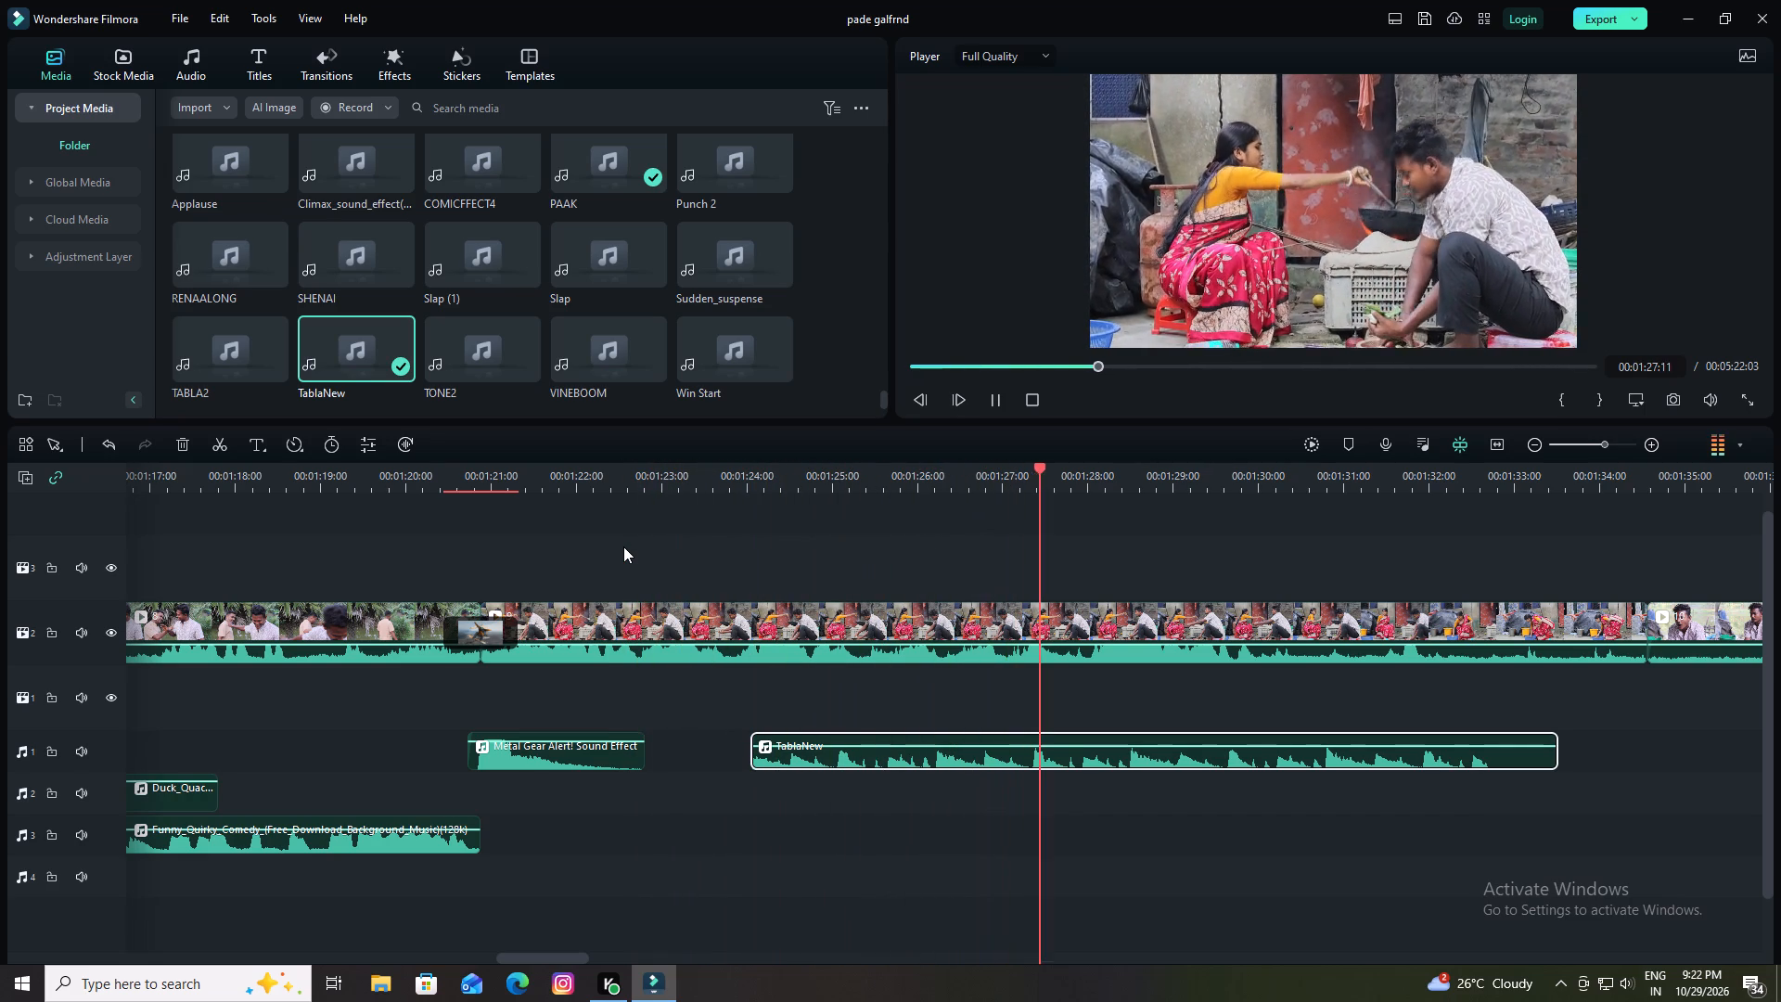
pyautogui.press('space')
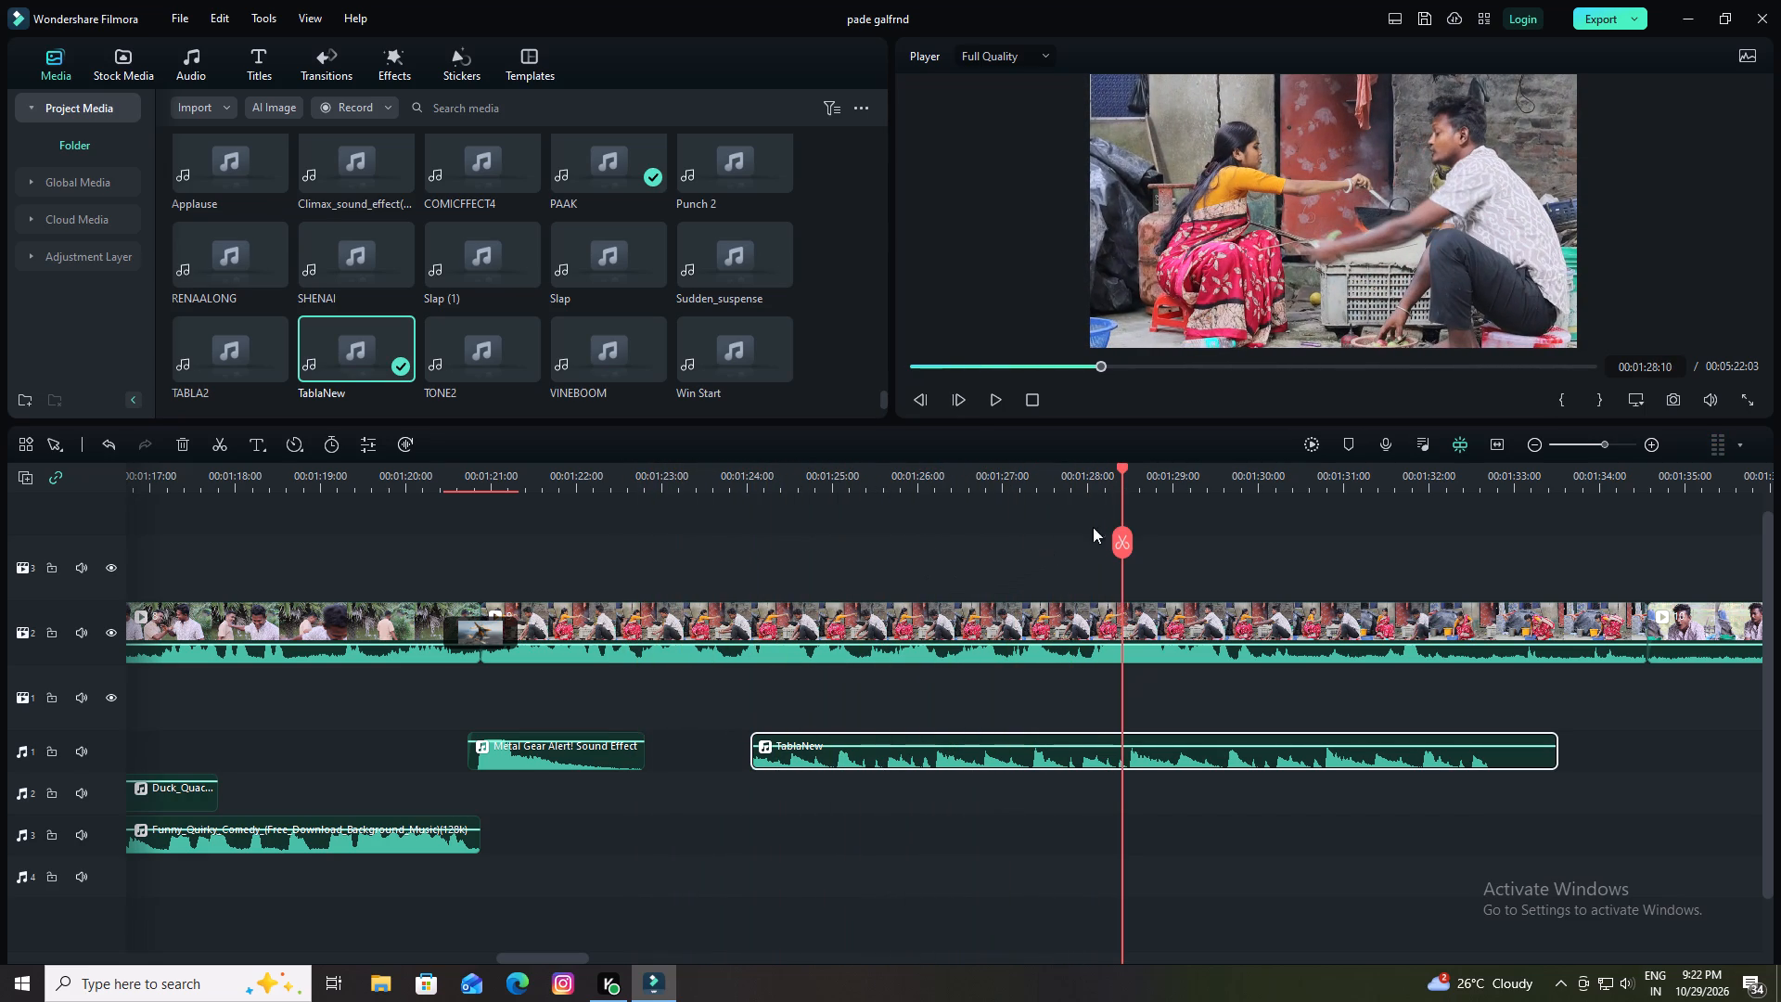
# Split the TablaNew clip at 00:01:27:22 and delete the part after the cut.
pyautogui.moveTo(1121, 469); pyautogui.dragTo(1094, 480)
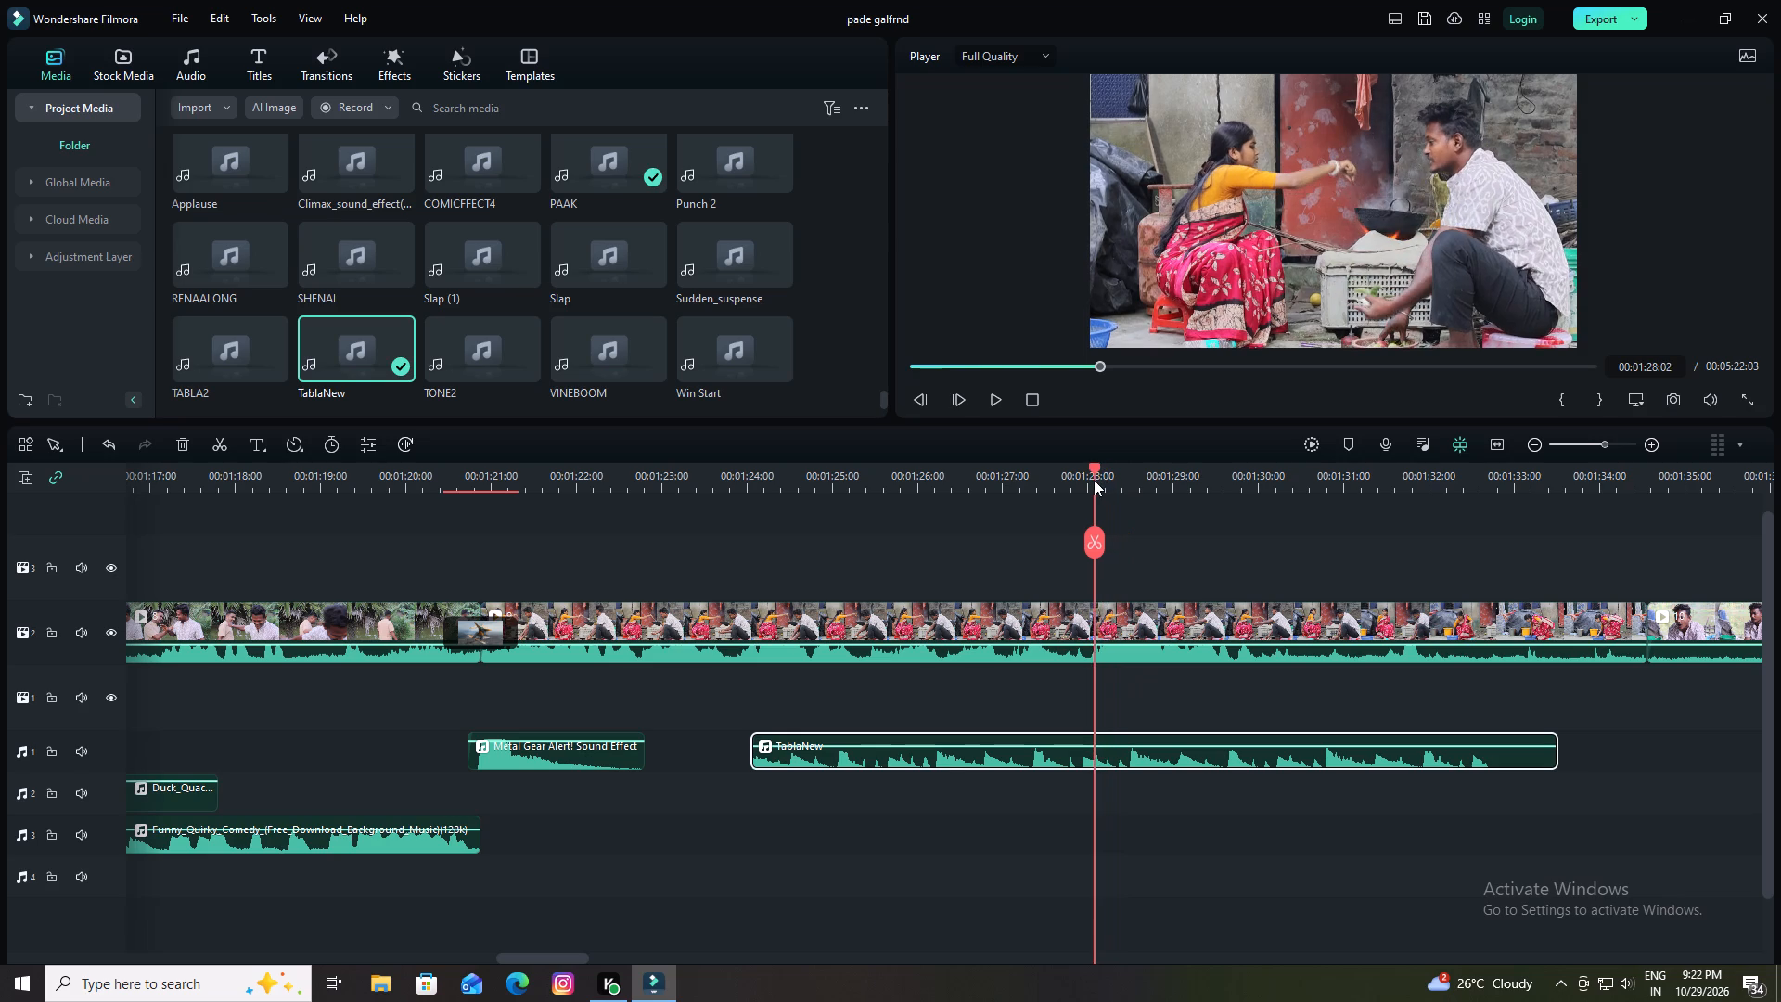
pyautogui.moveTo(1094, 480); pyautogui.dragTo(1078, 485)
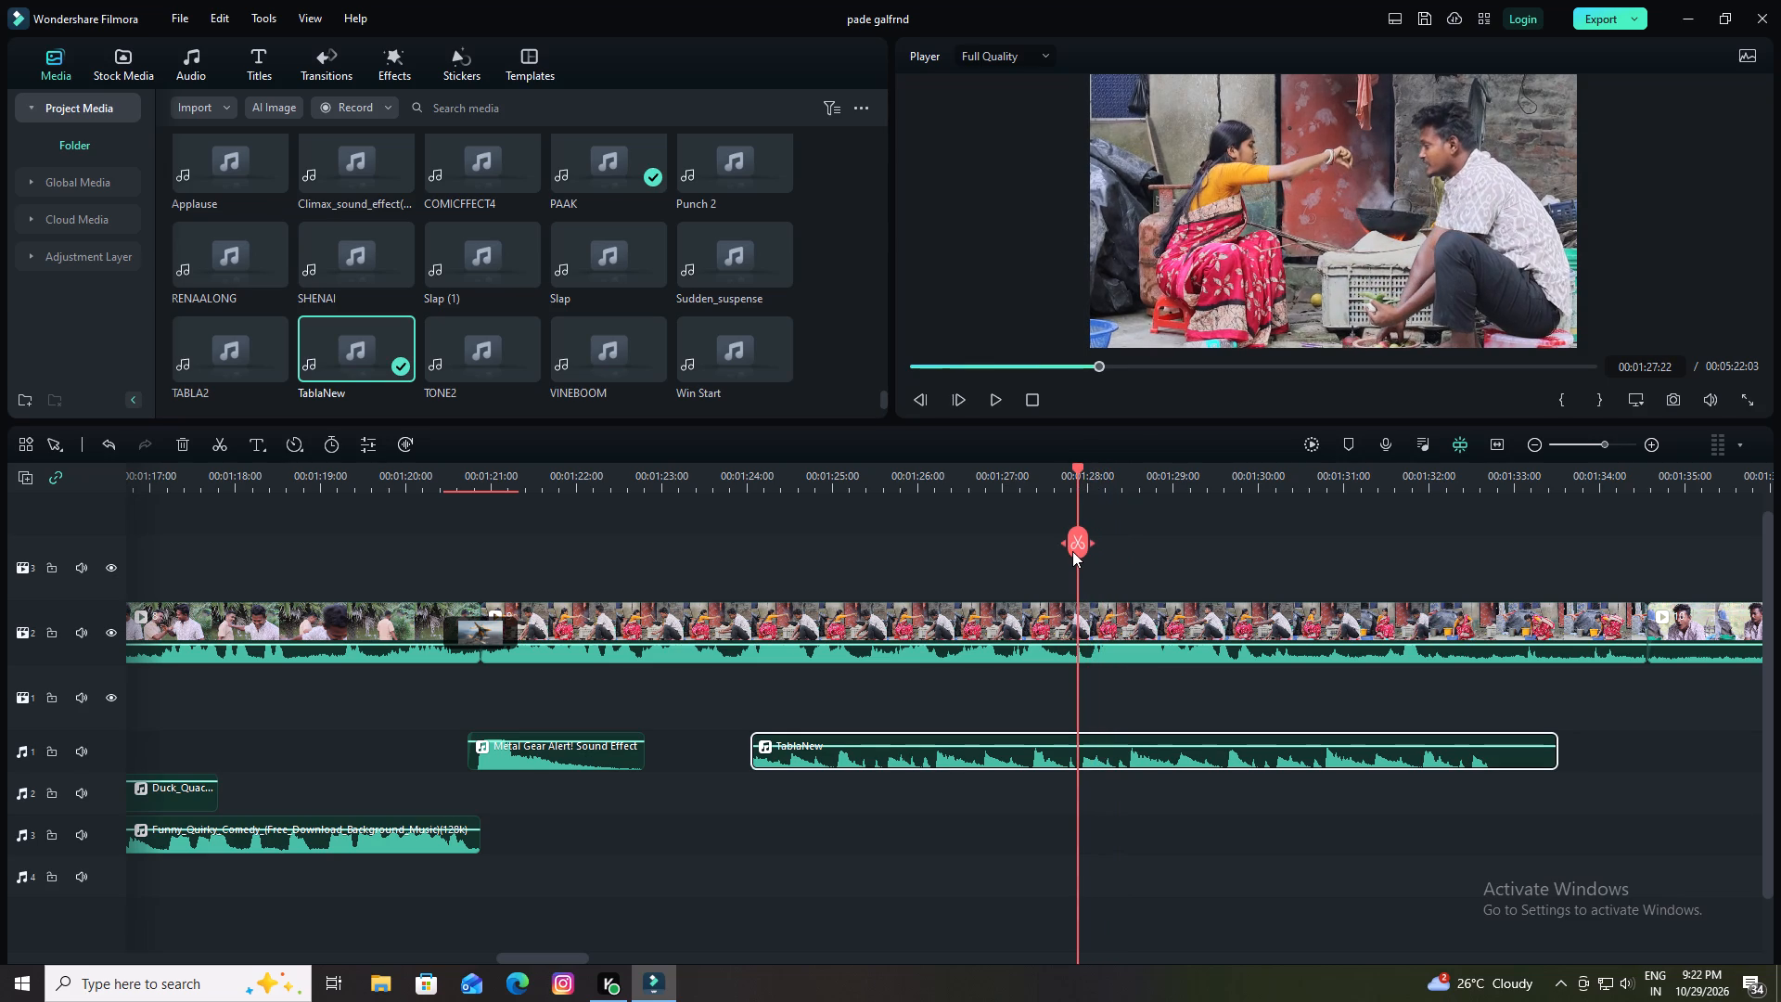
pyautogui.click(1072, 552)
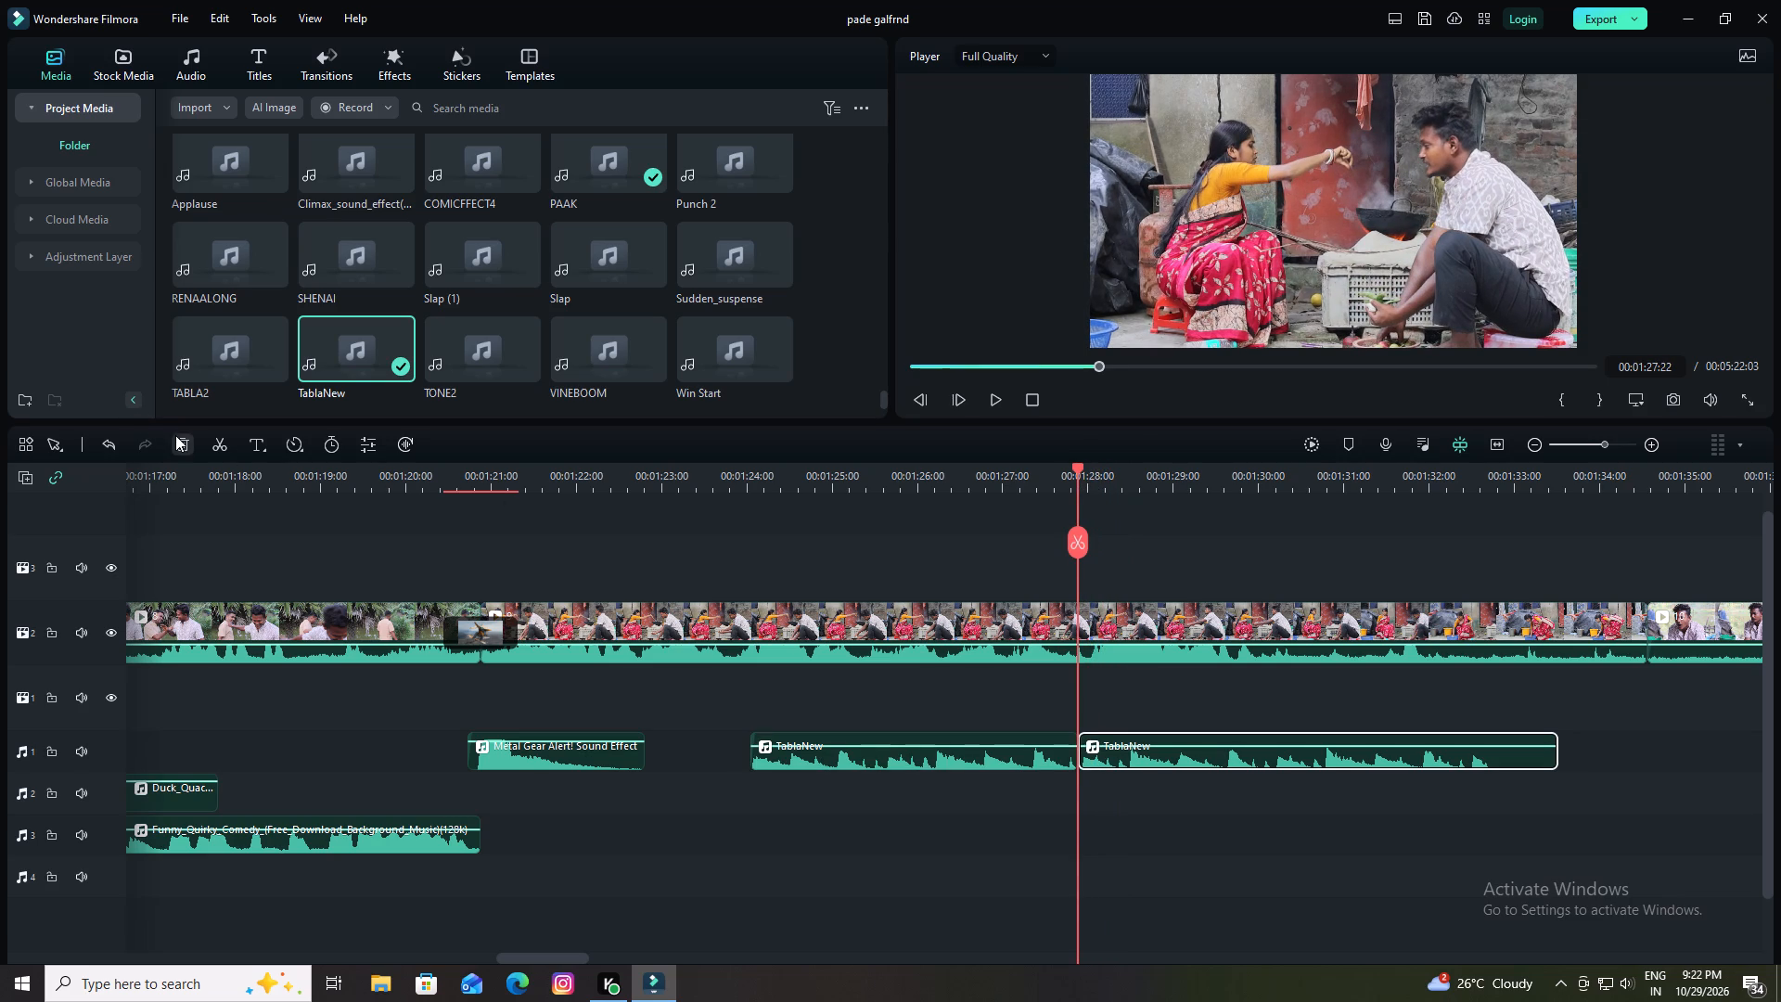
pyautogui.click(175, 435)
pyautogui.click(832, 750)
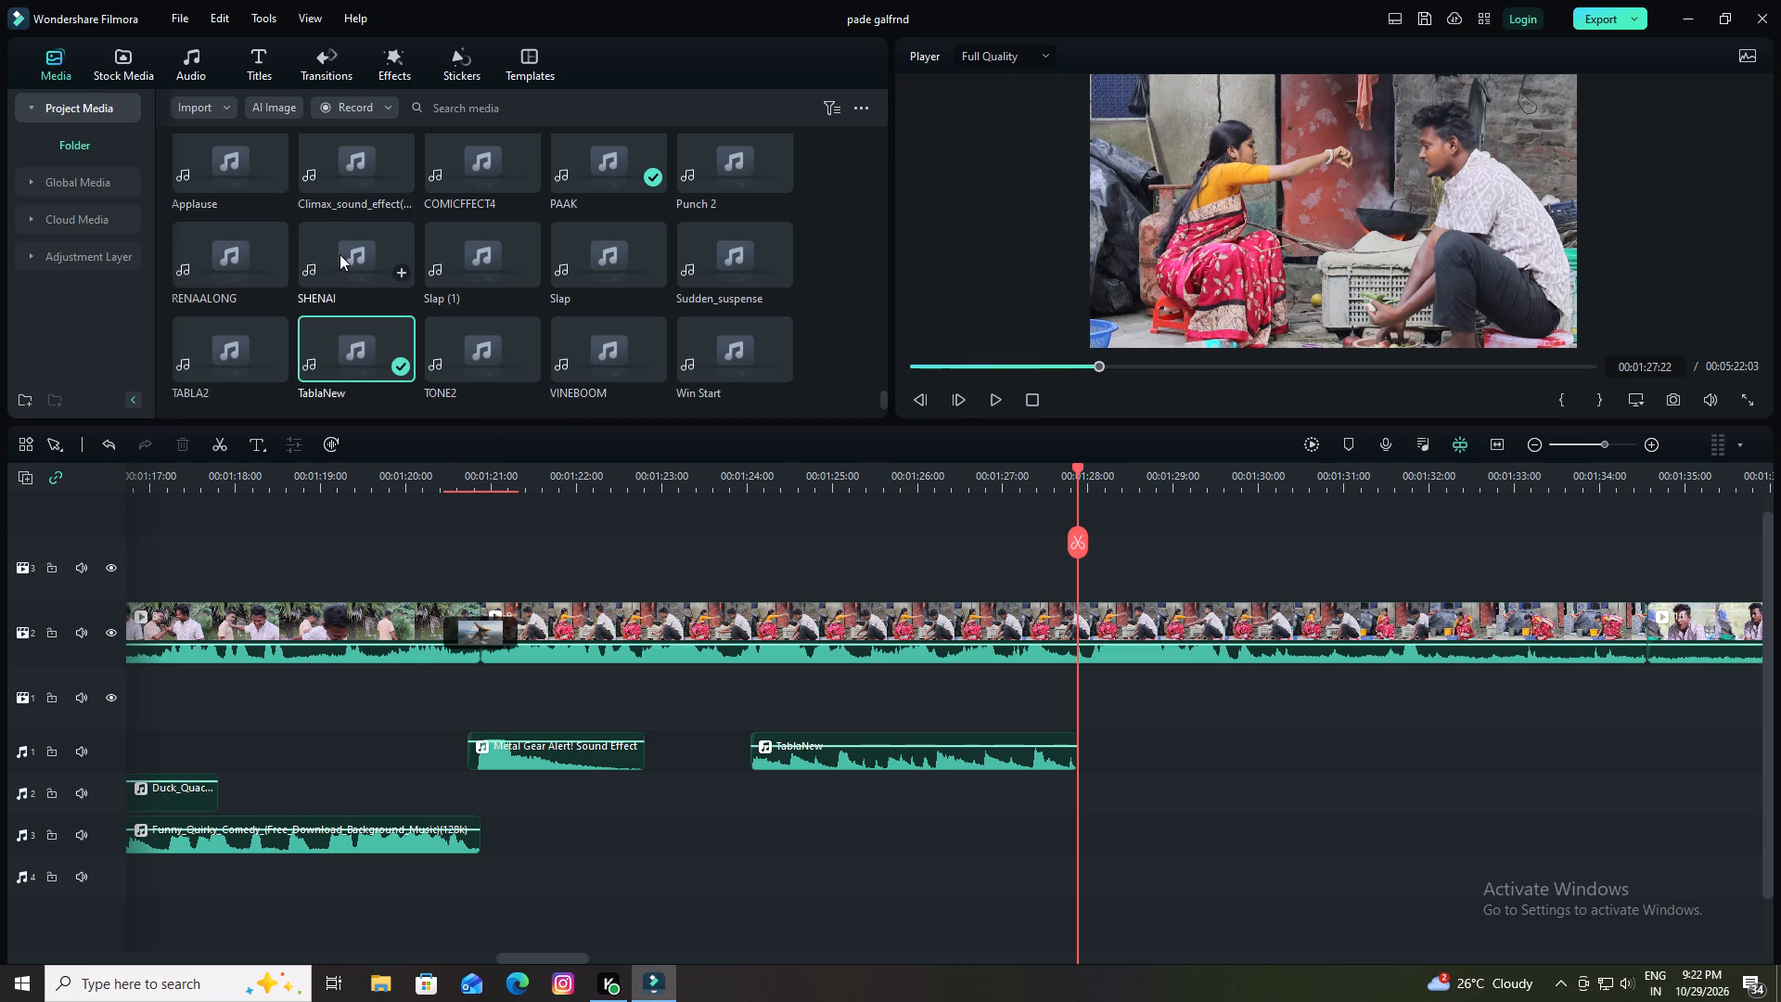
# Save the project.
pyautogui.scroll(1, 666, 196)
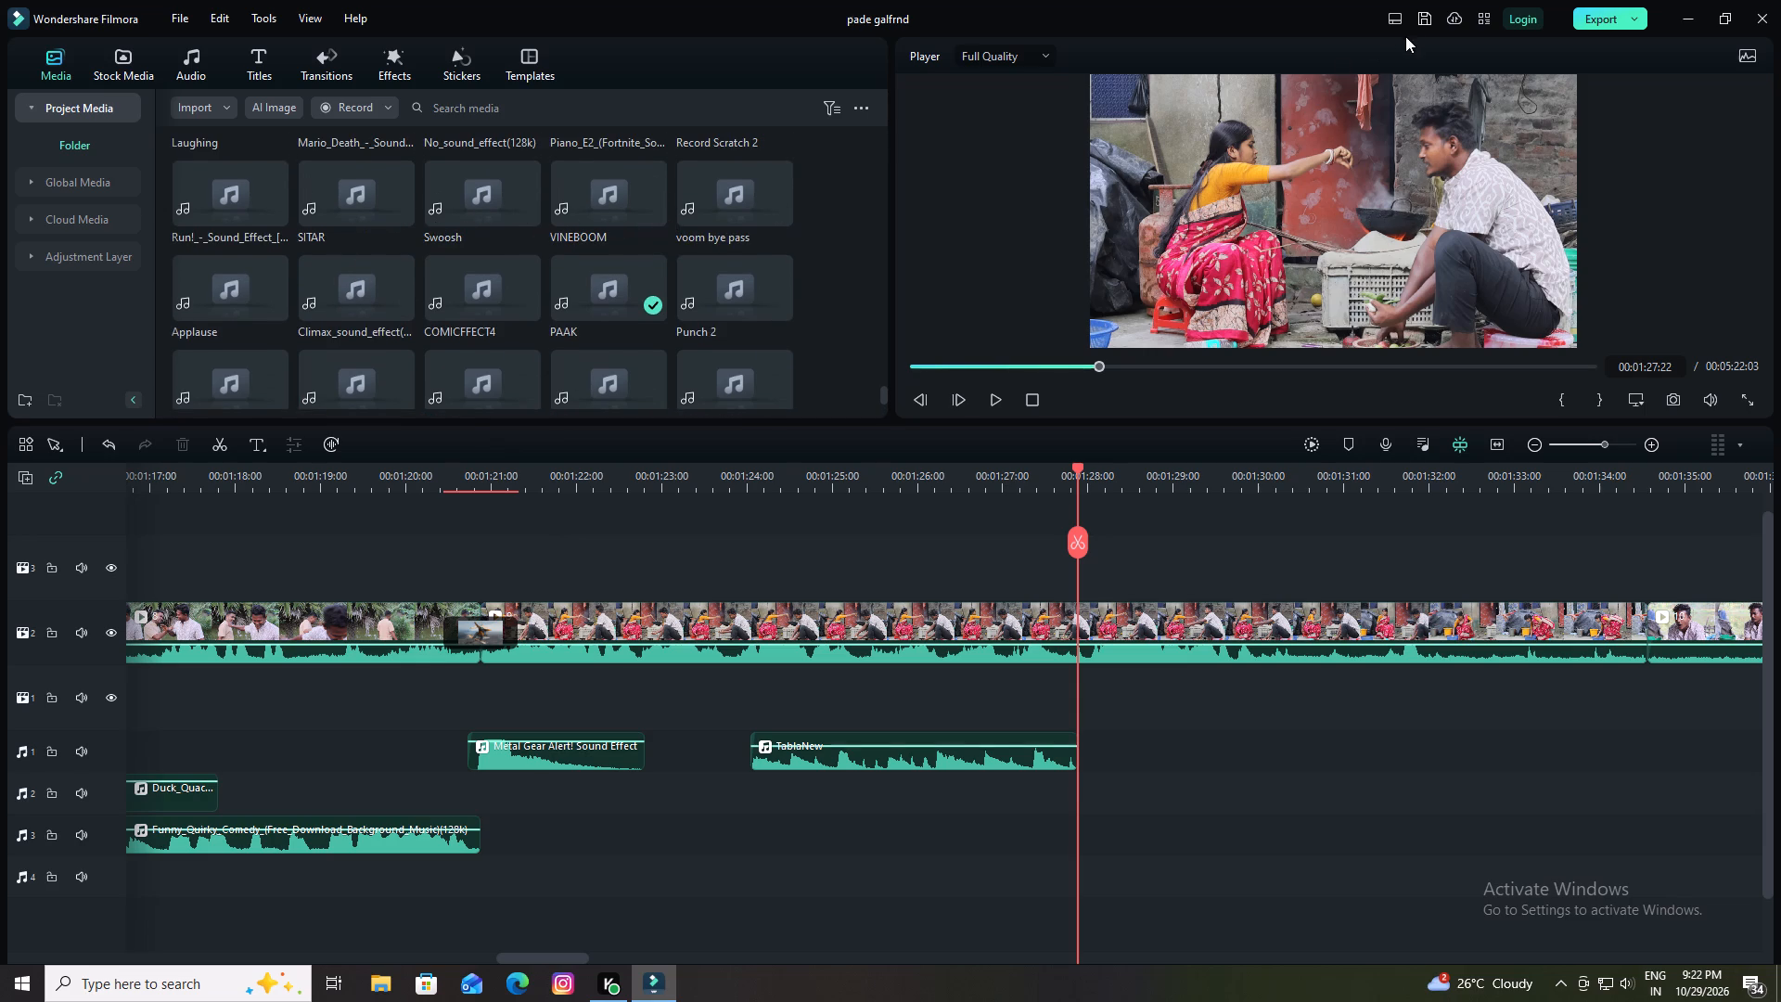
pyautogui.click(1427, 16)
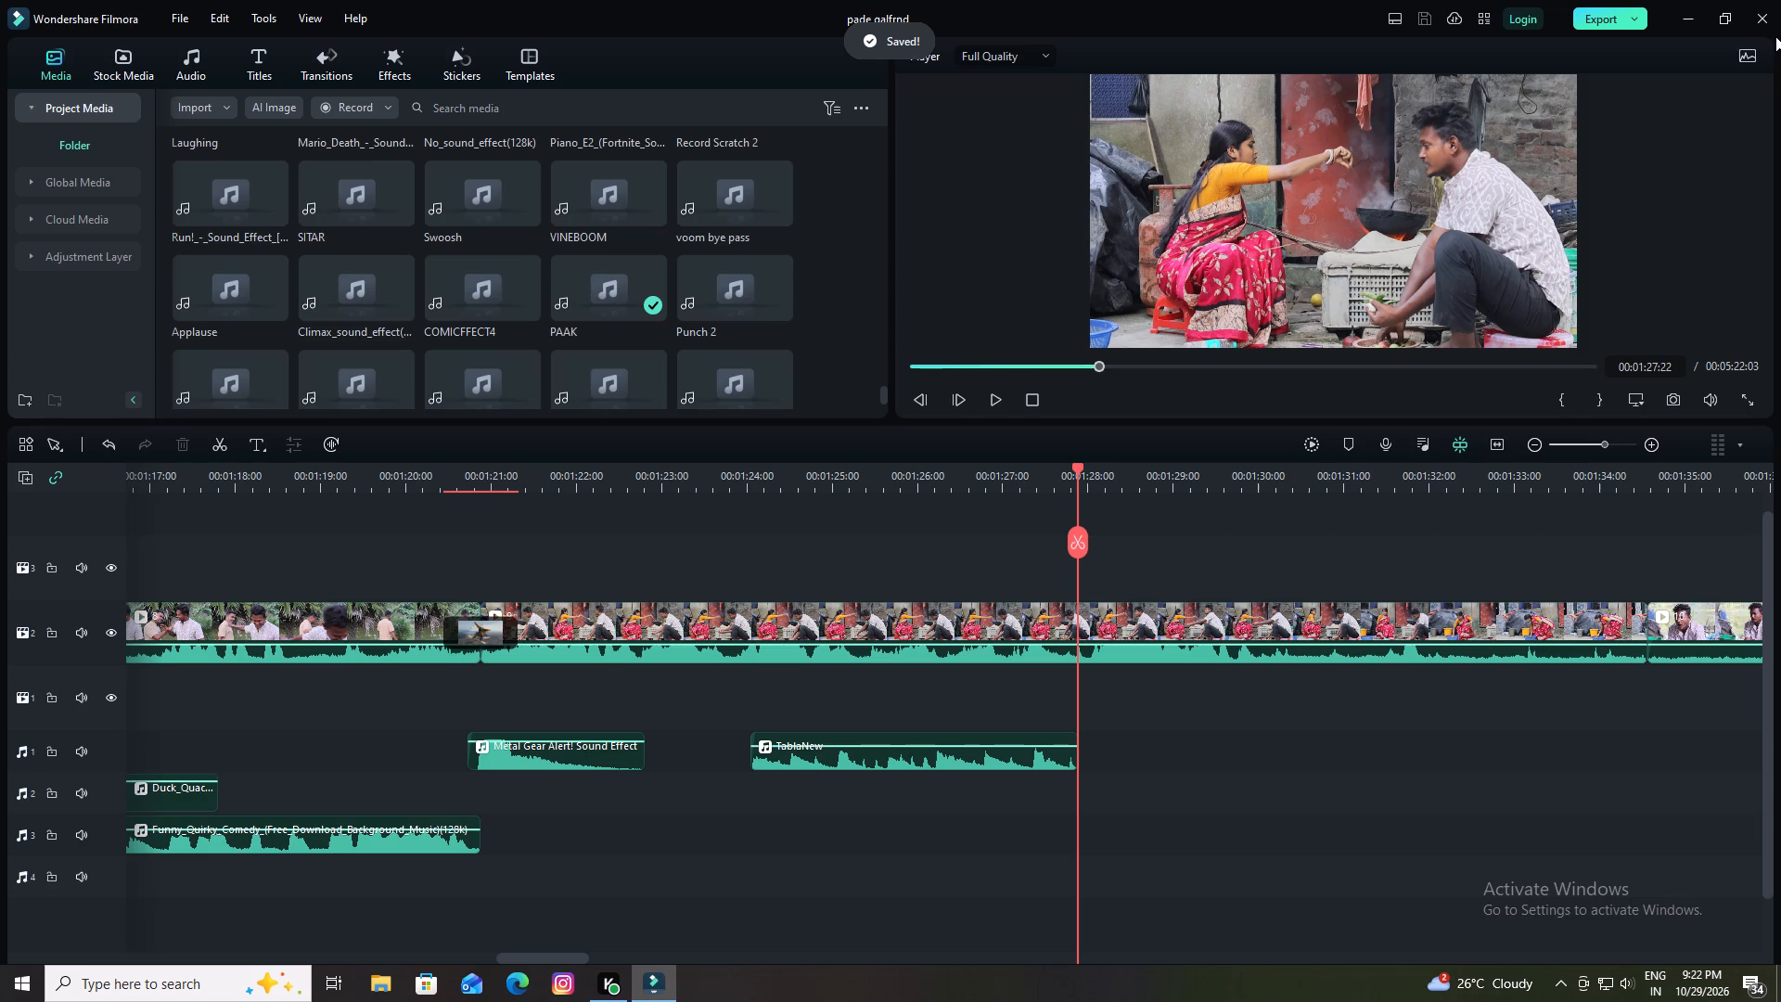